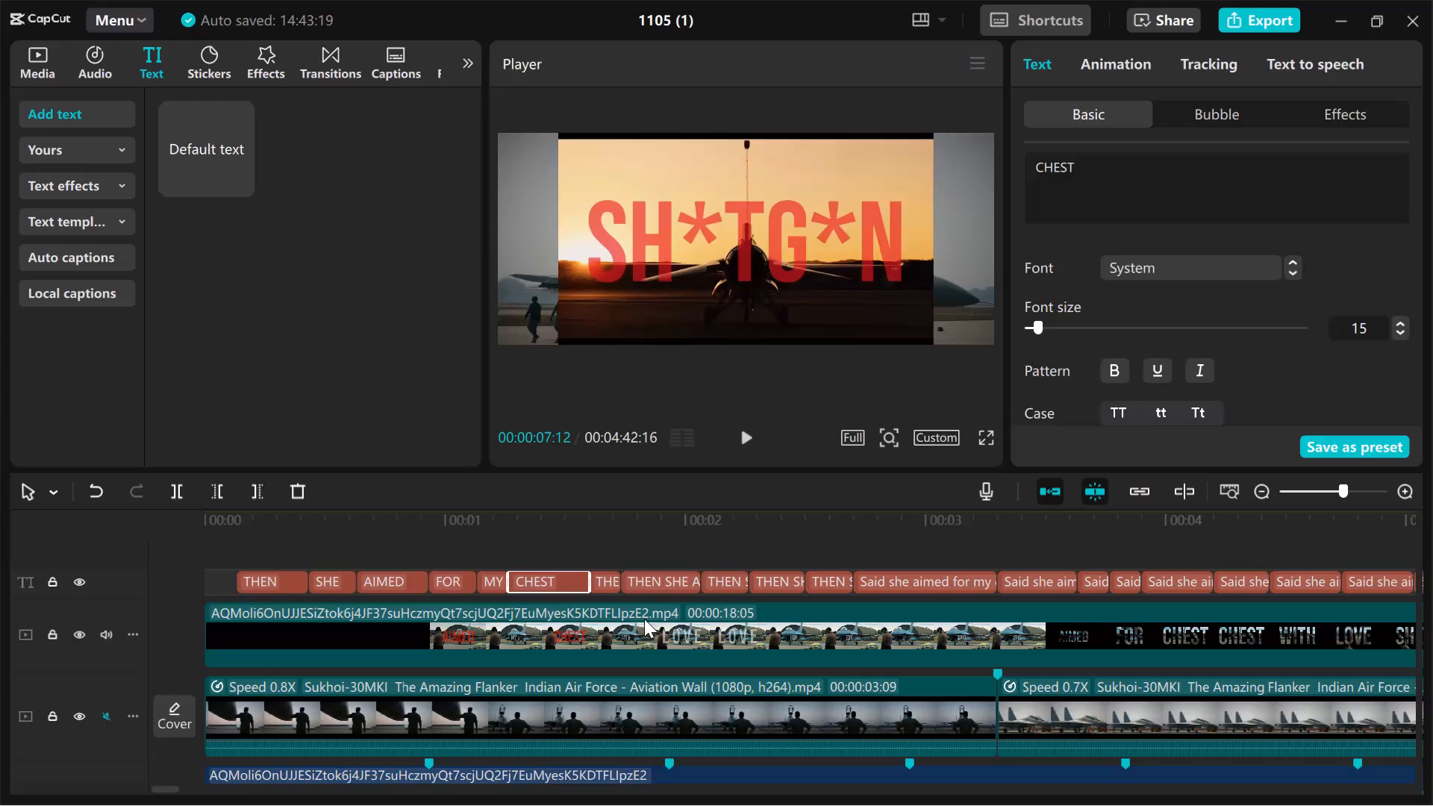
Trim the text of the caption clip right after CHEST down to the single word WITH.
click(606, 587)
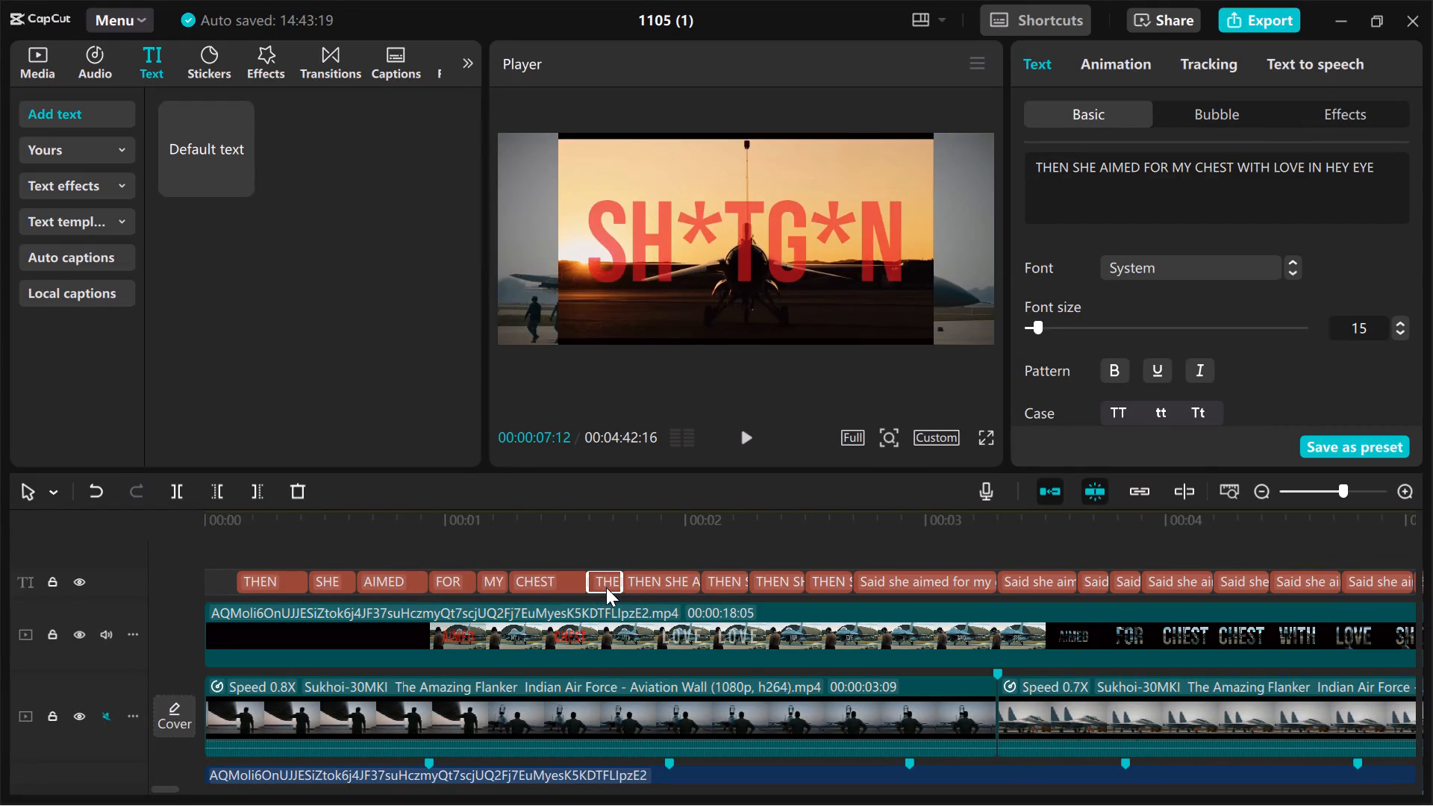
click(1238, 173)
key(BackSpace)
key(BackSpace)
key(BackSpace)
key(BackSpace)
key(BackSpace)
key(BackSpace)
key(BackSpace)
key(BackSpace)
key(BackSpace)
key(BackSpace)
key(BackSpace)
key(BackSpace)
key(BackSpace)
key(BackSpace)
key(BackSpace)
key(BackSpace)
key(BackSpace)
key(BackSpace)
key(BackSpace)
key(BackSpace)
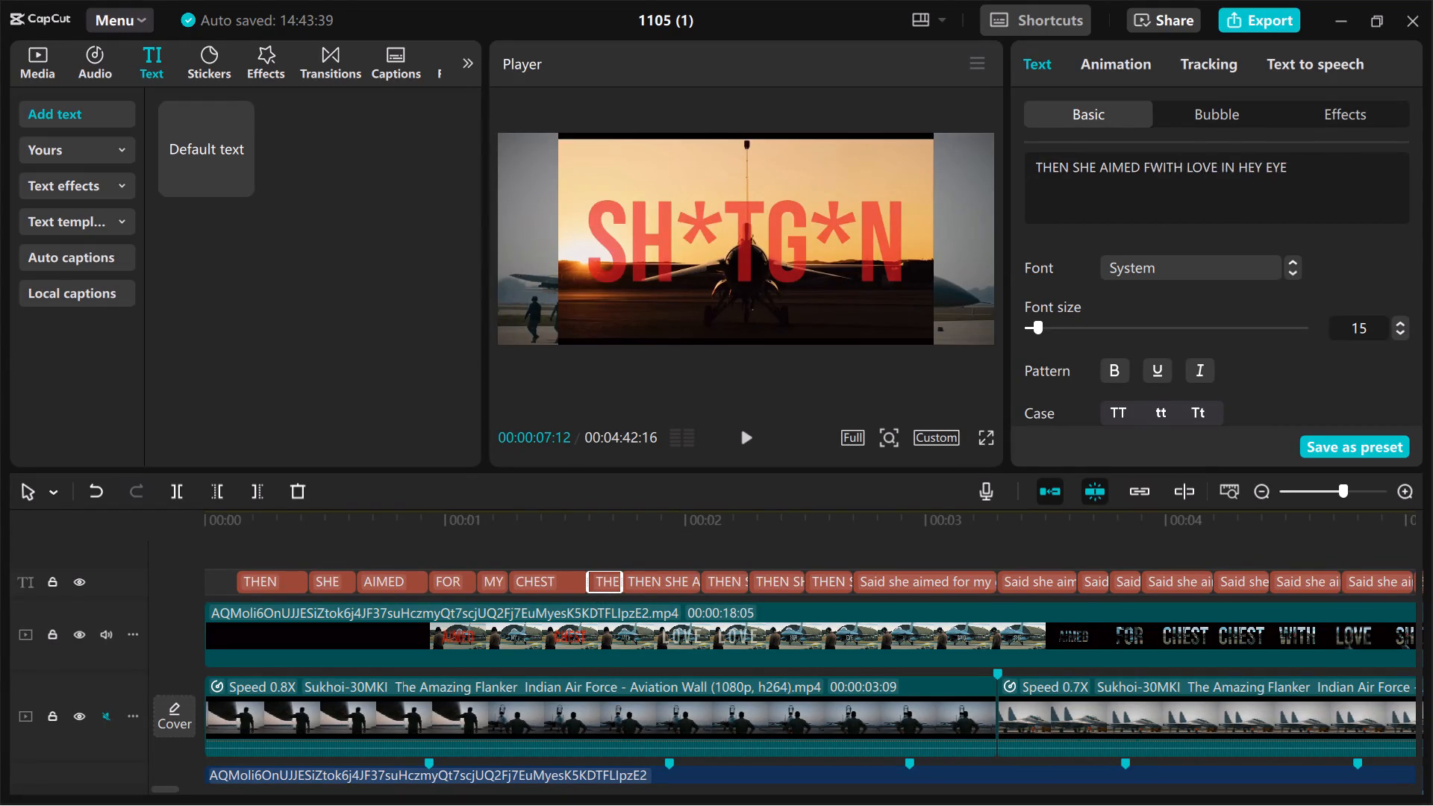
key(Right)
key(Right)
key(Right)
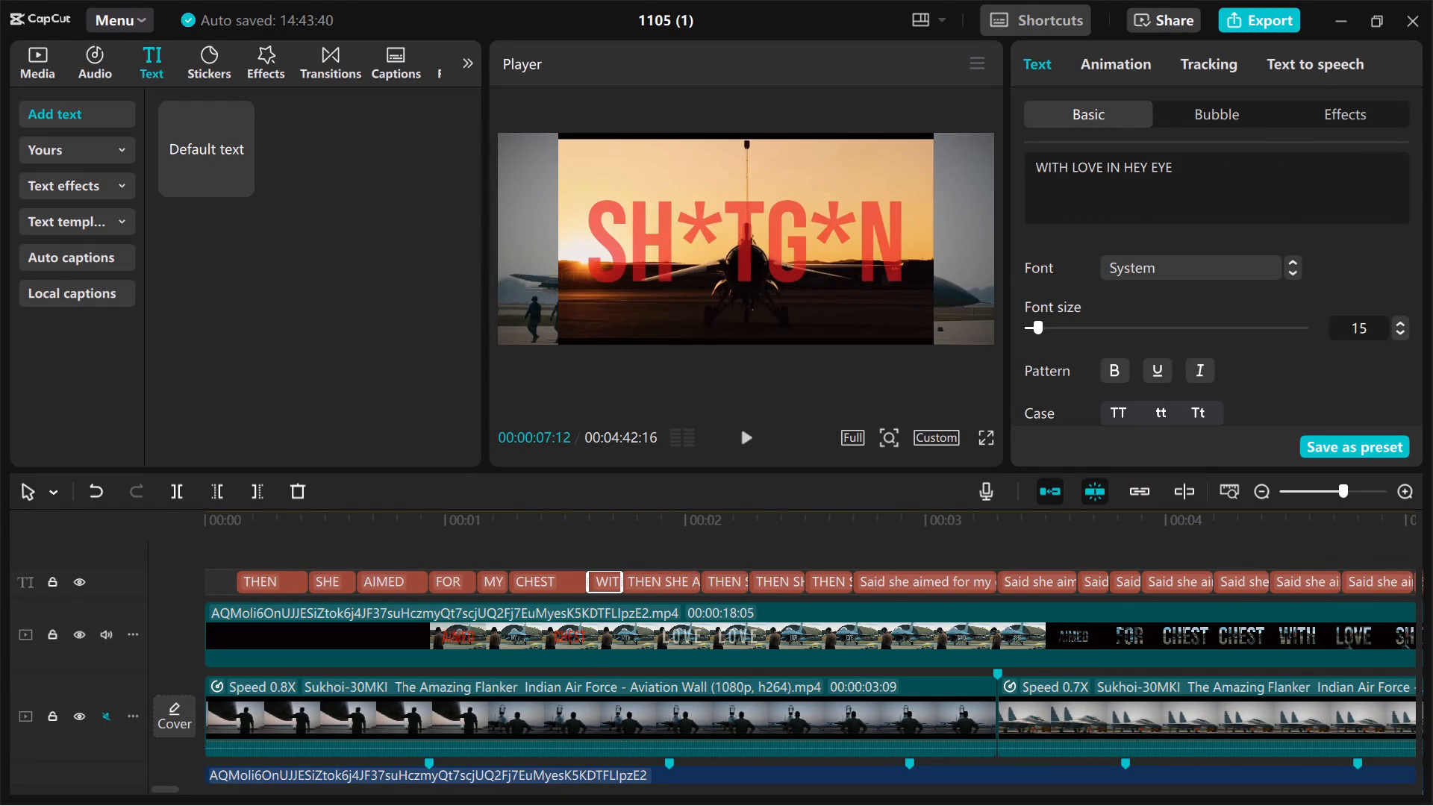
key(Right)
key(Delete)
key(Delete)
key(Delete)
key(Delete)
key(Delete)
key(Delete)
key(Delete)
key(Delete)
key(Delete)
key(Delete)
key(Delete)
key(Delete)
key(Delete)
key(Delete)
key(Delete)
key(Delete)
key(Delete)
key(Delete)
key(Delete)
key(Delete)
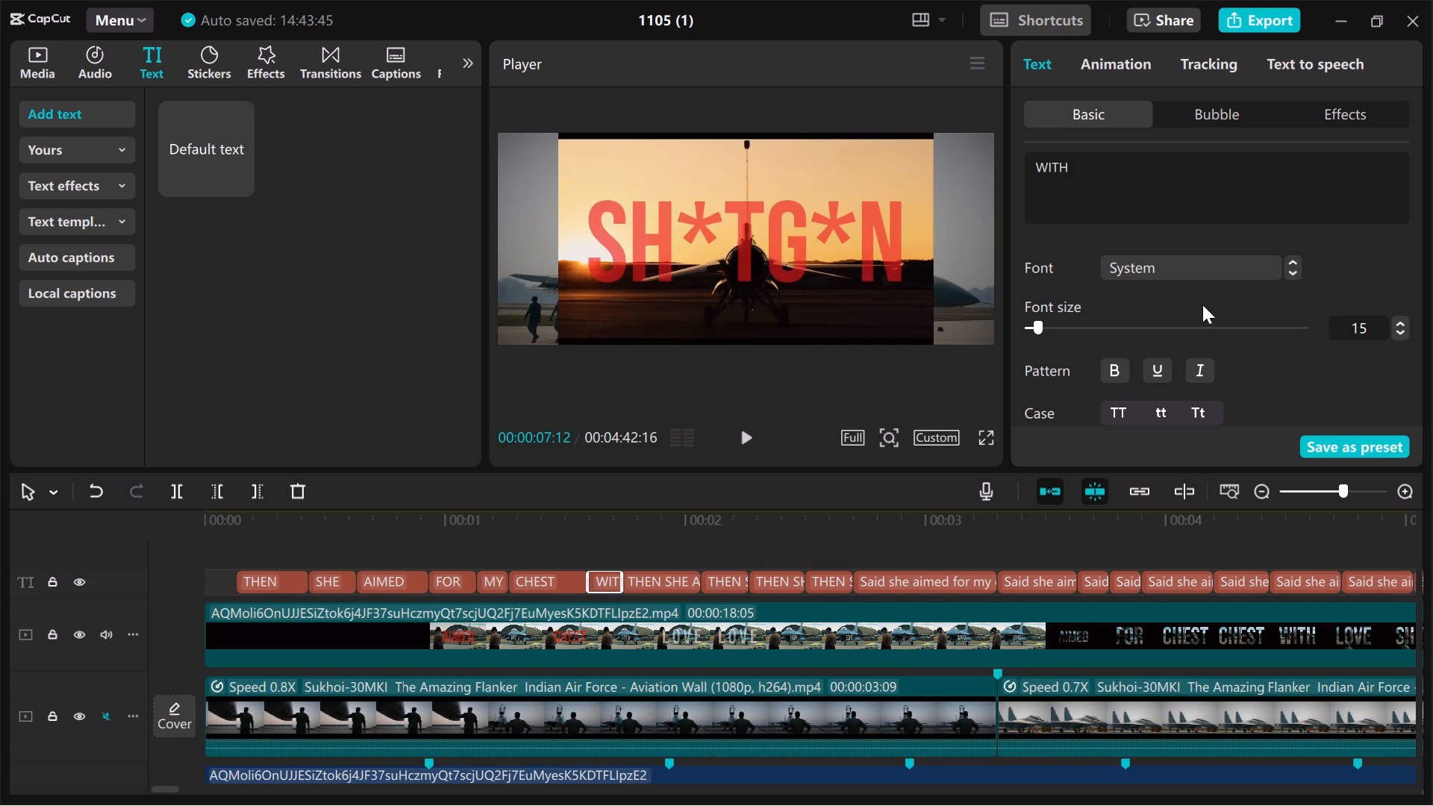
Cut the full lyric line in the caption clip after WITH down to the single word LOVE.
click(670, 584)
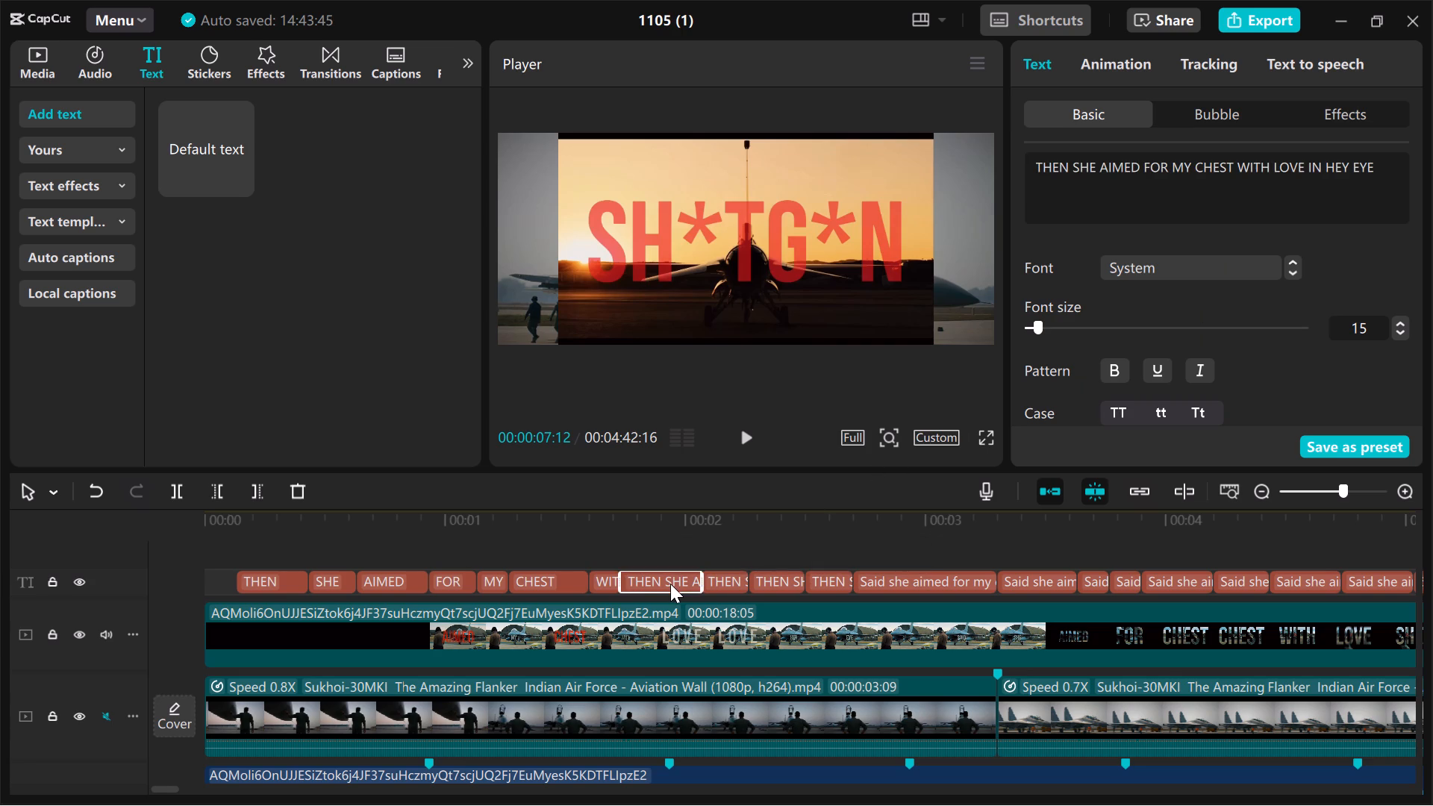
click(1275, 169)
key(BackSpace)
key(BackSpace)
key(BackSpace)
key(BackSpace)
key(BackSpace)
key(BackSpace)
key(BackSpace)
key(BackSpace)
key(BackSpace)
key(BackSpace)
key(BackSpace)
key(BackSpace)
key(BackSpace)
key(BackSpace)
key(BackSpace)
key(BackSpace)
key(BackSpace)
key(BackSpace)
key(BackSpace)
key(BackSpace)
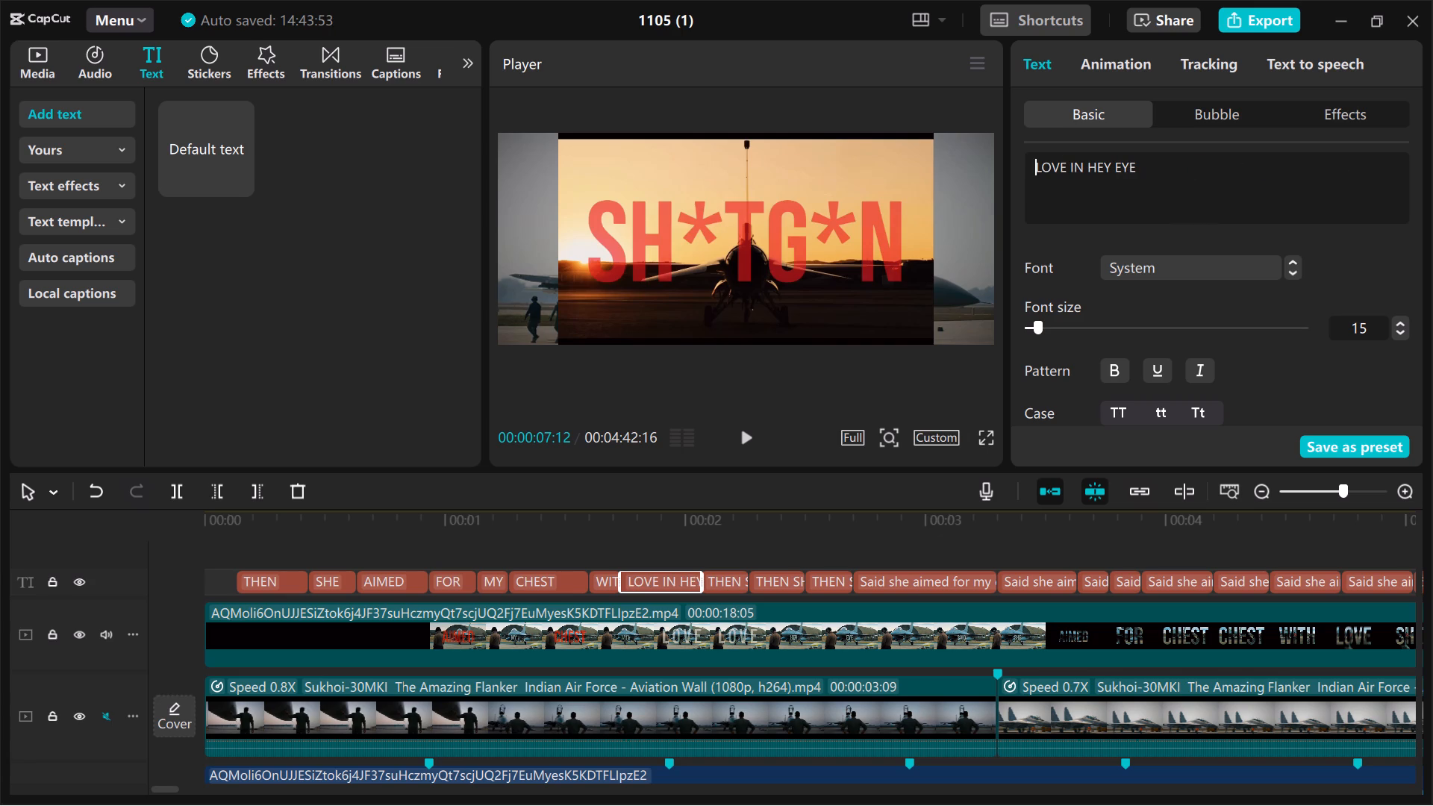
click(1275, 169)
key(BackSpace)
key(BackSpace)
key(BackSpace)
key(BackSpace)
key(BackSpace)
key(BackSpace)
key(BackSpace)
key(BackSpace)
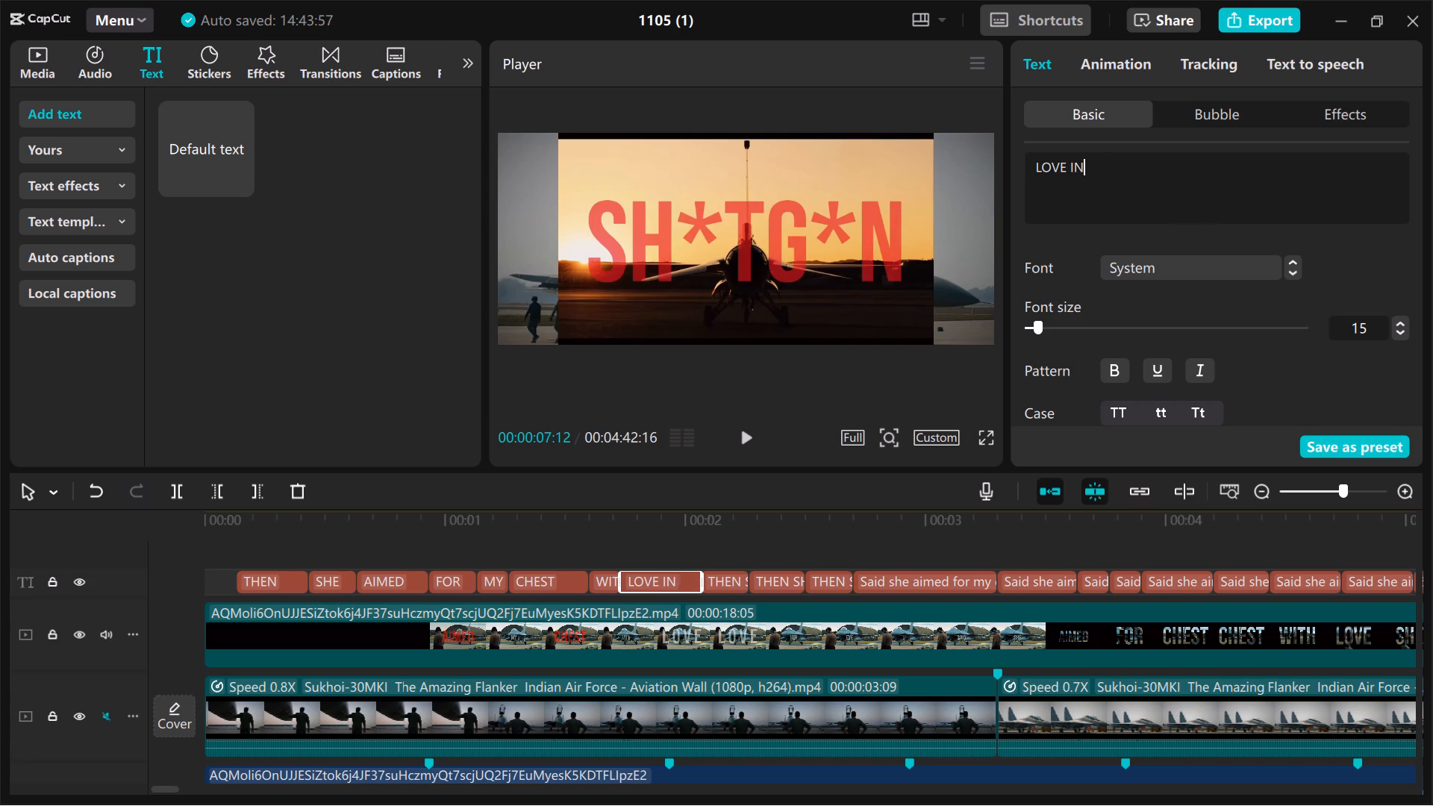
key(BackSpace)
key(BackSpace)
key(BackSpace)
Reduce the lyric line in the caption clip after LOVE to the single word IN.
click(730, 581)
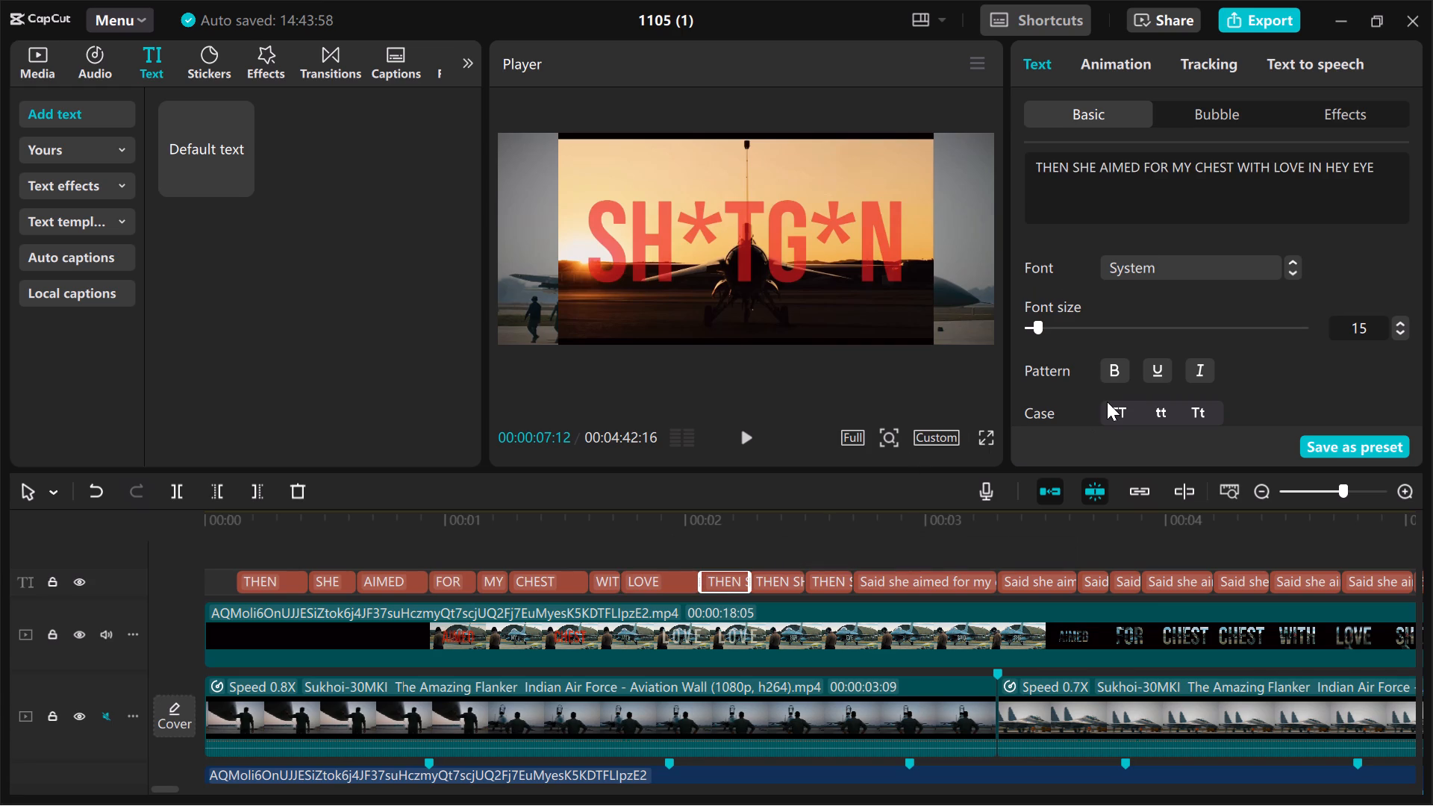
click(1311, 168)
key(Left)
key(BackSpace)
key(BackSpace)
key(BackSpace)
key(BackSpace)
key(BackSpace)
key(BackSpace)
key(BackSpace)
key(BackSpace)
key(BackSpace)
key(BackSpace)
key(BackSpace)
key(BackSpace)
key(BackSpace)
key(BackSpace)
key(BackSpace)
key(BackSpace)
key(BackSpace)
key(BackSpace)
key(BackSpace)
key(BackSpace)
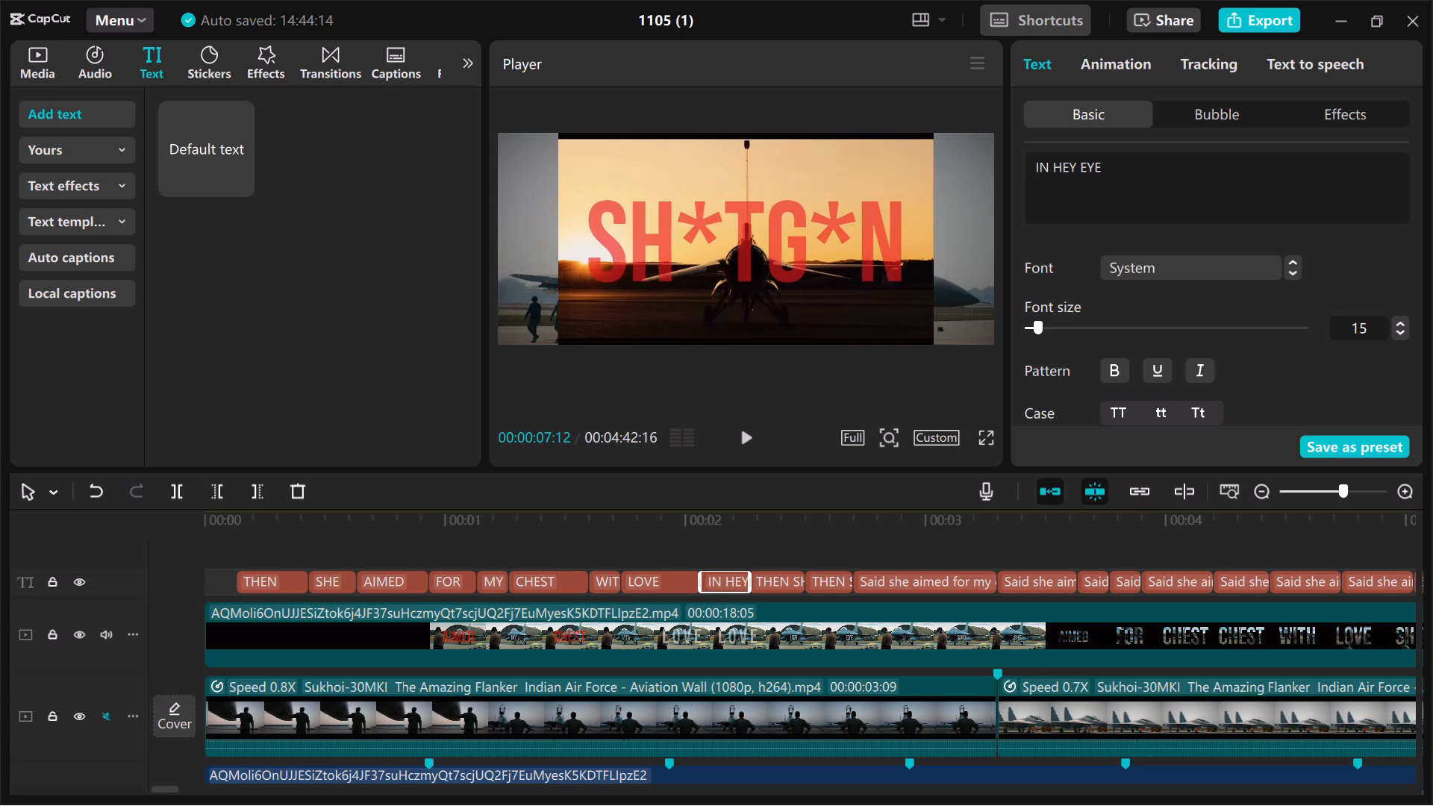
click(1205, 177)
key(BackSpace)
key(BackSpace)
key(BackSpace)
key(BackSpace)
key(BackSpace)
key(BackSpace)
key(BackSpace)
key(BackSpace)
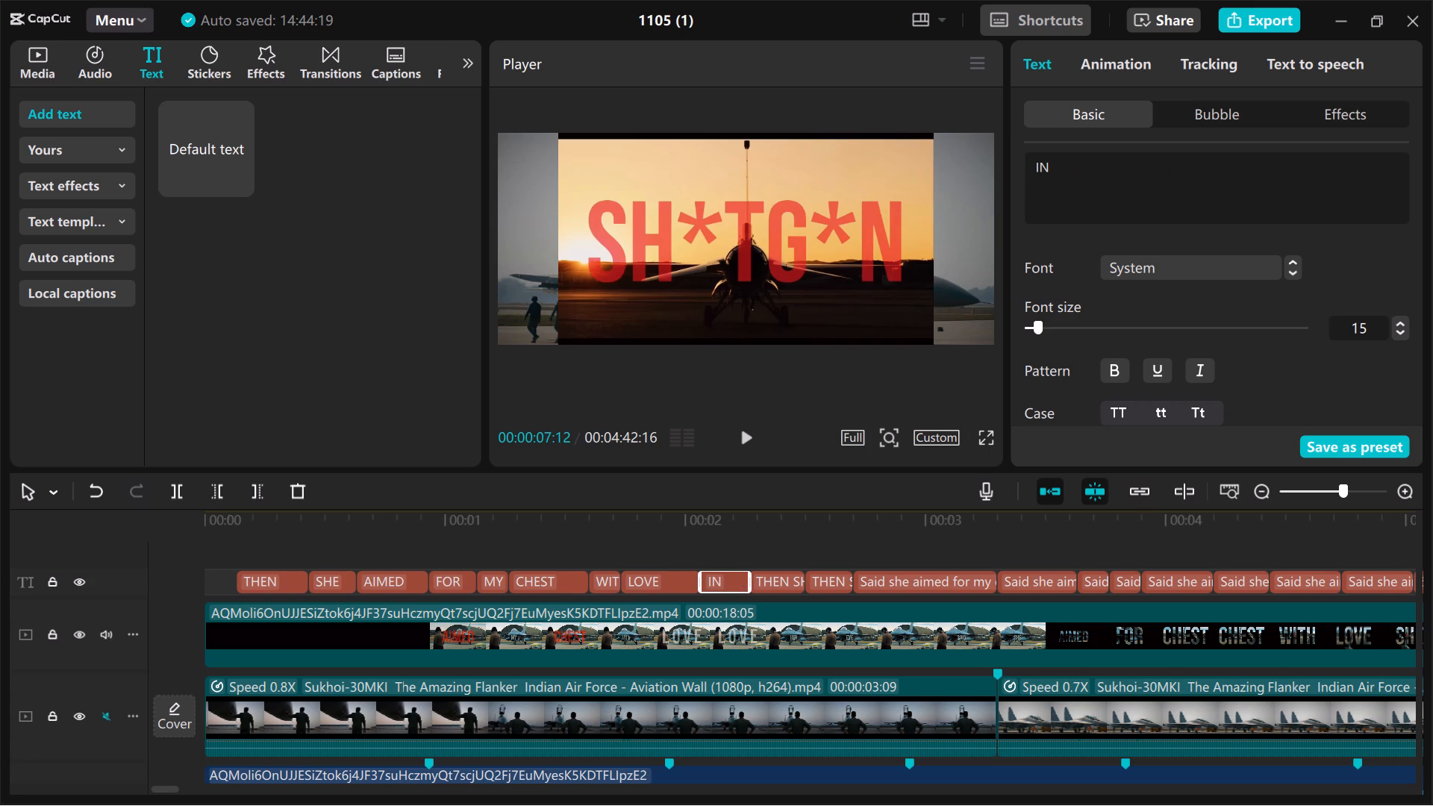
In the caption clip after IN, correct HEY to HER and remove all the other words so only HER is left.
click(785, 577)
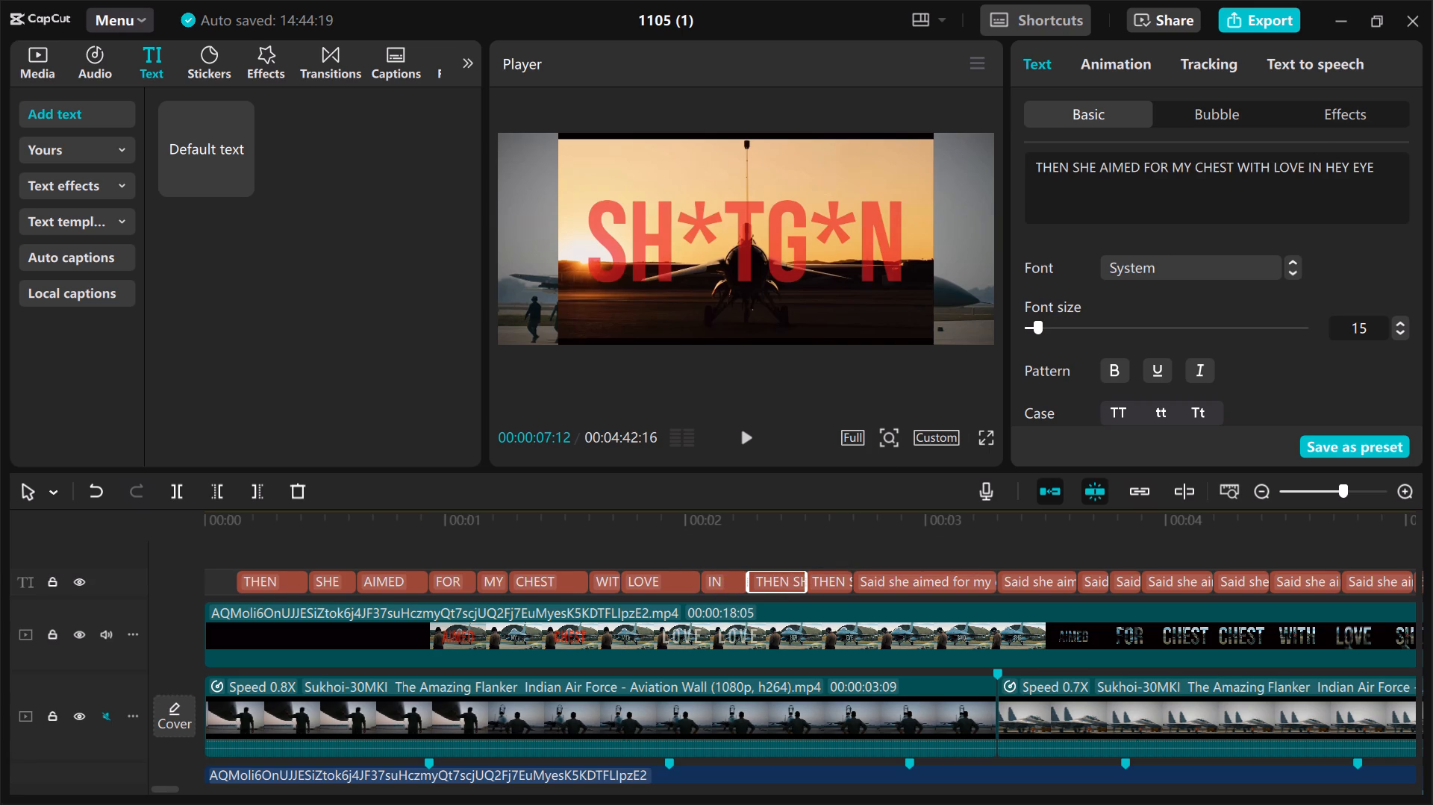
click(1348, 169)
key(BackSpace)
key(r)
key(Right)
key(Right)
key(Right)
key(Right)
key(Right)
key(BackSpace)
key(BackSpace)
key(BackSpace)
key(BackSpace)
key(Left)
key(Left)
key(Left)
key(BackSpace)
key(BackSpace)
key(BackSpace)
key(BackSpace)
key(BackSpace)
key(BackSpace)
key(BackSpace)
key(BackSpace)
key(BackSpace)
key(BackSpace)
key(BackSpace)
key(BackSpace)
key(BackSpace)
key(BackSpace)
key(BackSpace)
key(BackSpace)
key(BackSpace)
key(BackSpace)
key(BackSpace)
key(BackSpace)
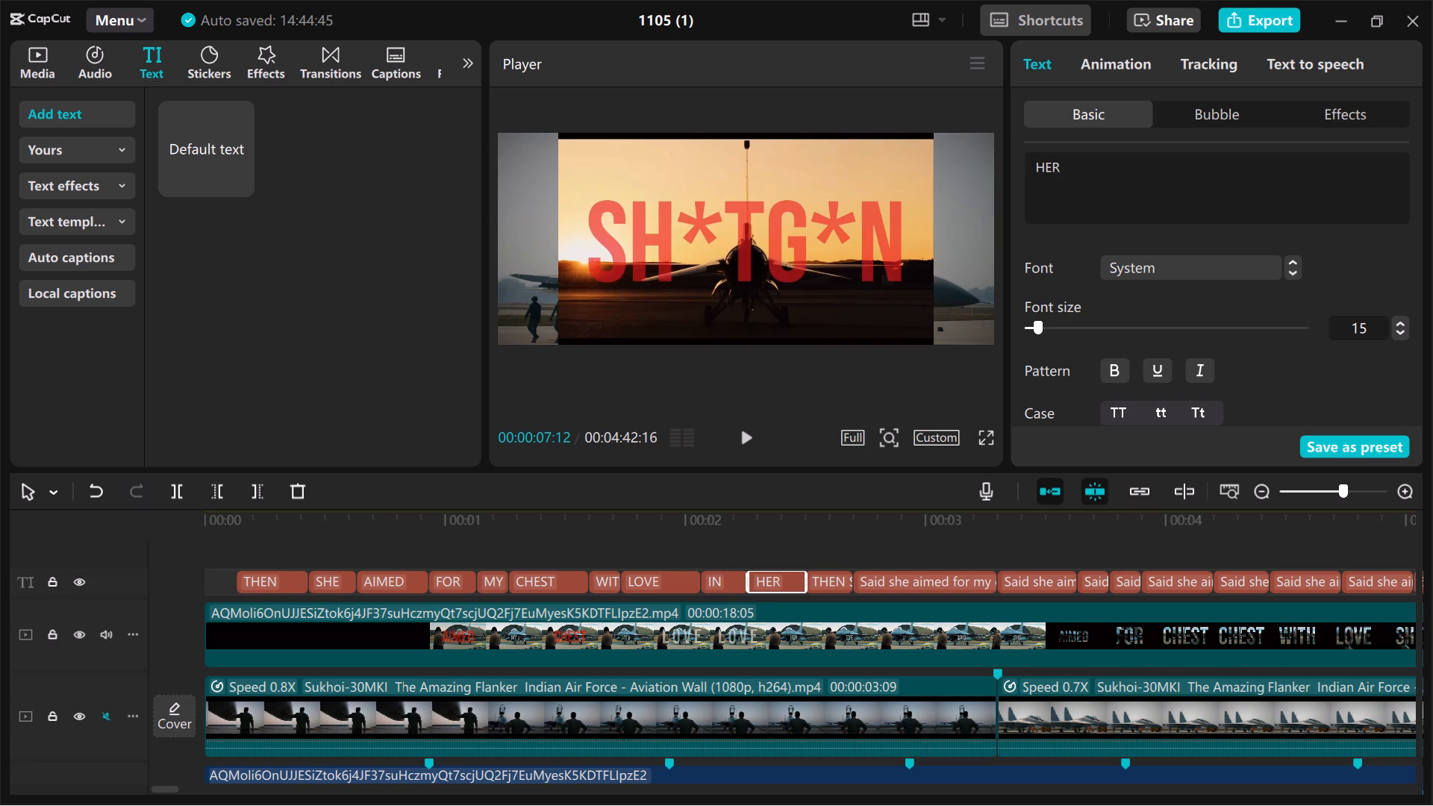
Trim the lyric line in the caption clip right after HER down to the single word EYE.
click(826, 583)
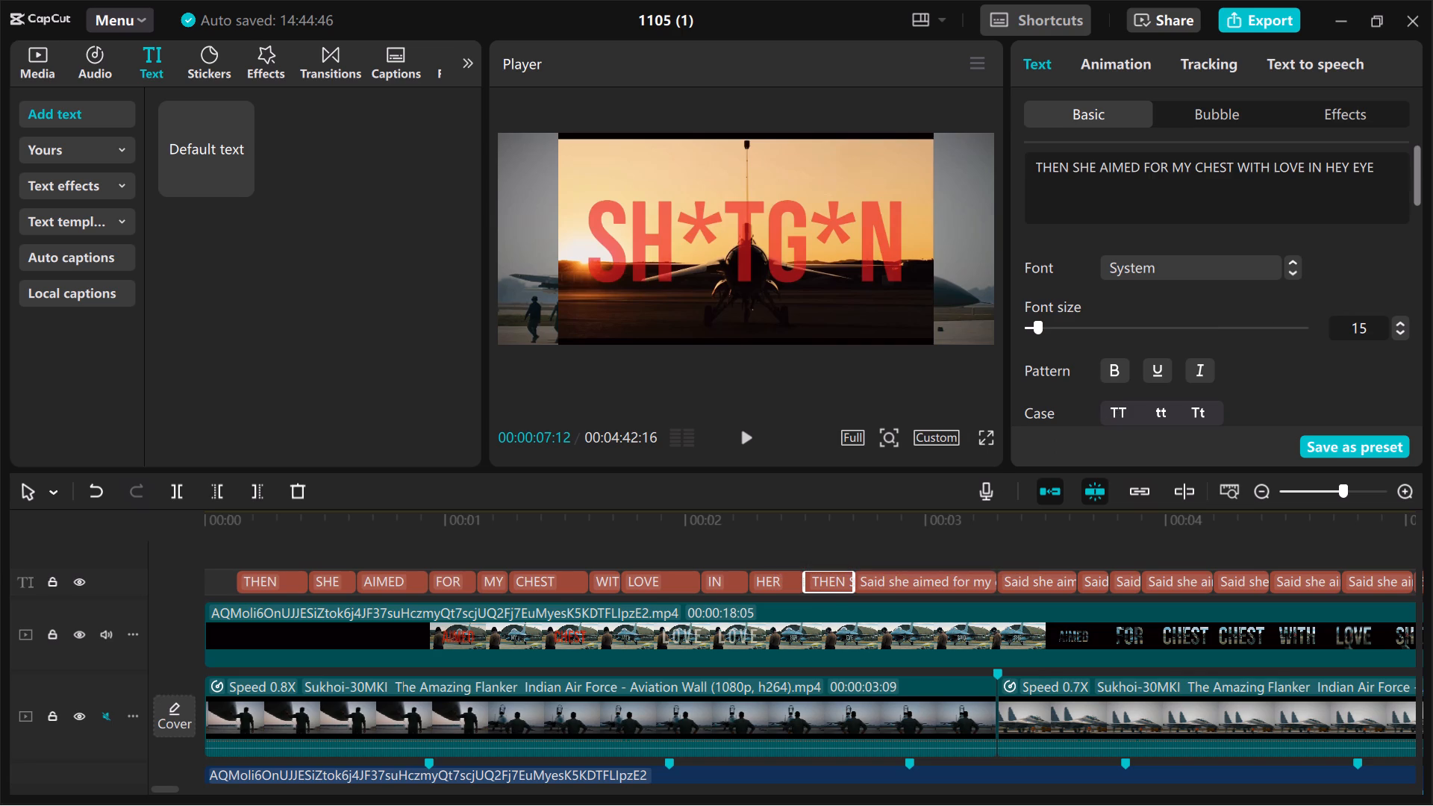
click(1352, 166)
key(BackSpace)
key(BackSpace)
key(BackSpace)
key(BackSpace)
key(BackSpace)
key(BackSpace)
key(BackSpace)
key(BackSpace)
key(BackSpace)
key(BackSpace)
key(BackSpace)
key(BackSpace)
key(BackSpace)
key(BackSpace)
key(BackSpace)
key(BackSpace)
key(BackSpace)
key(BackSpace)
key(BackSpace)
key(BackSpace)
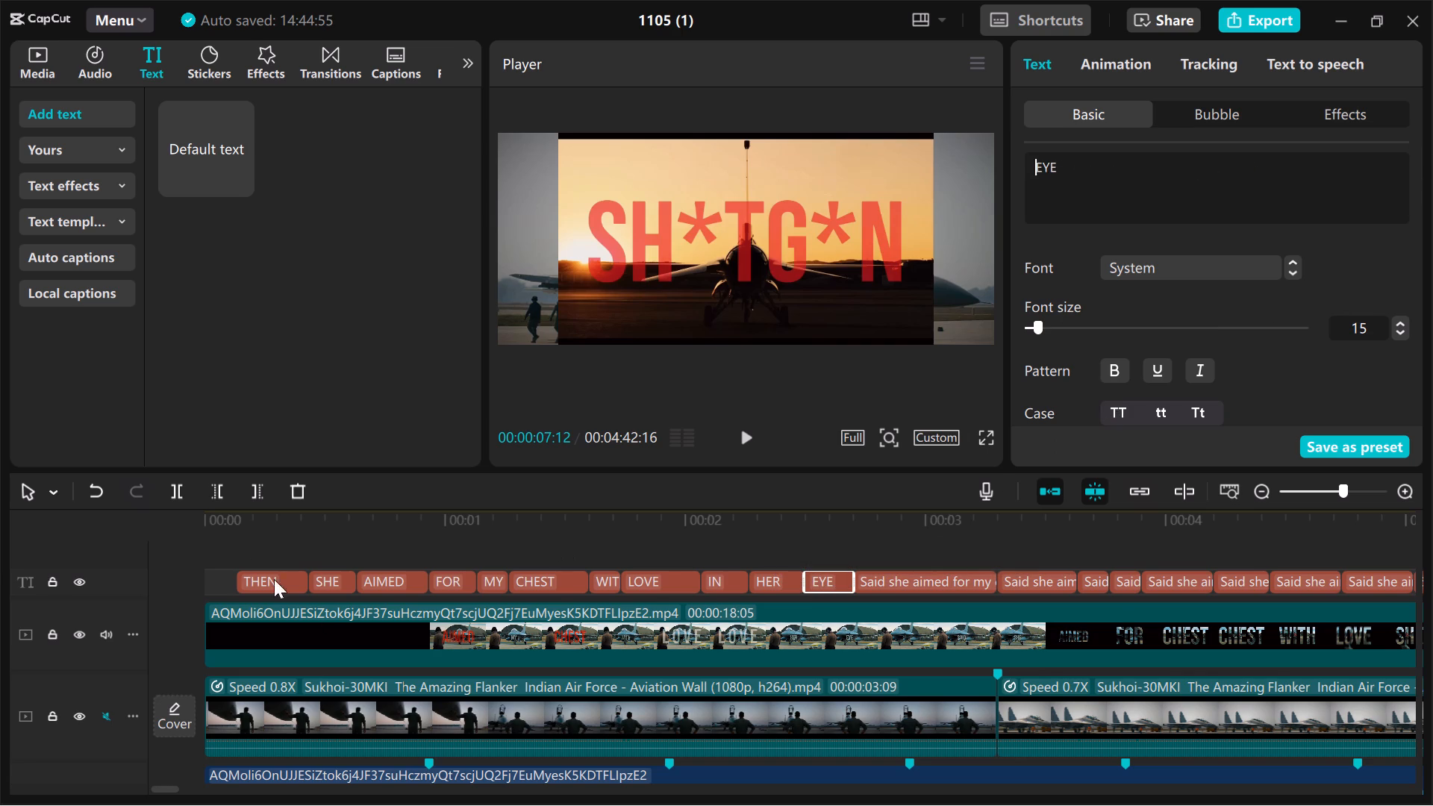
Play the video from the start to check the one-word captions against the vocals.
click(187, 552)
key(space)
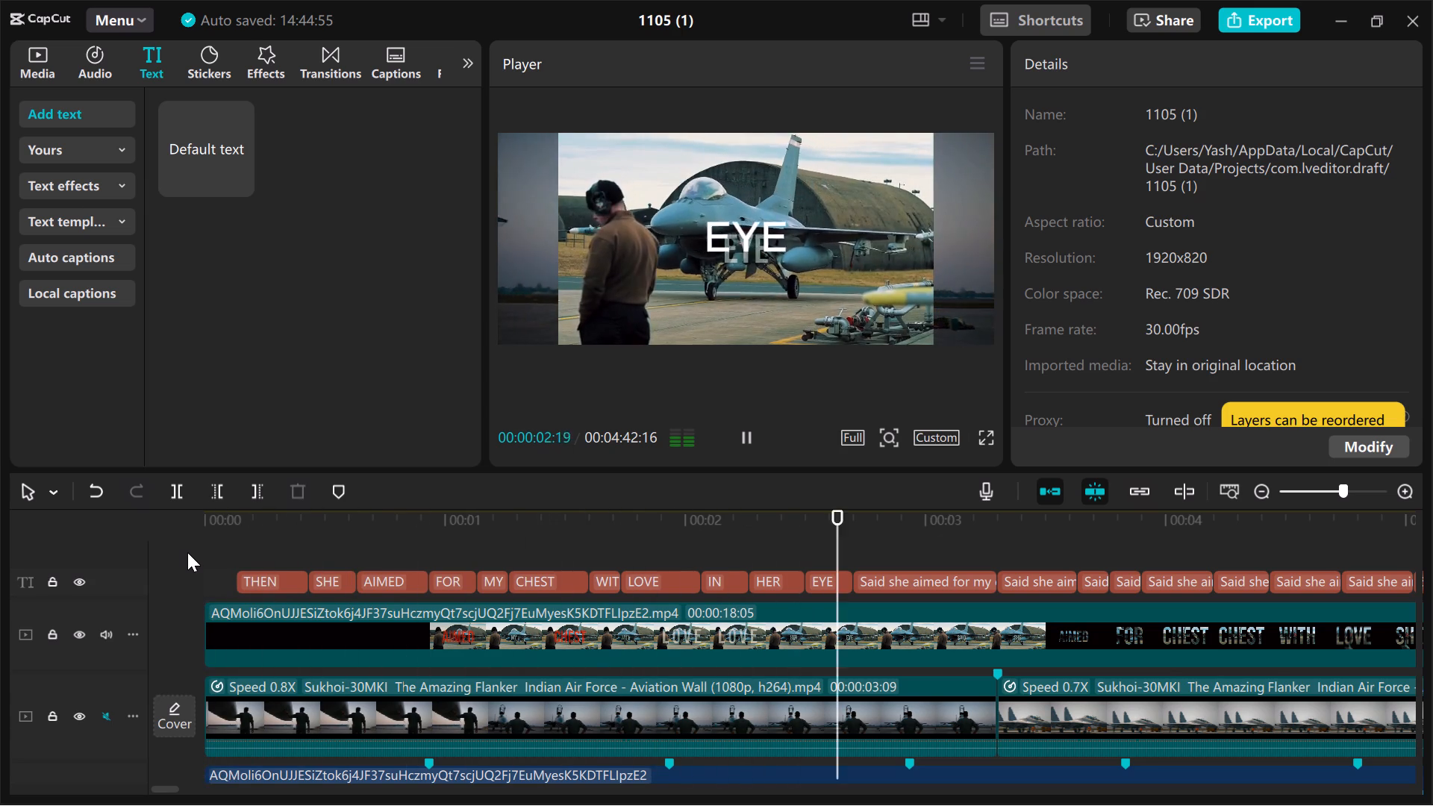
key(space)
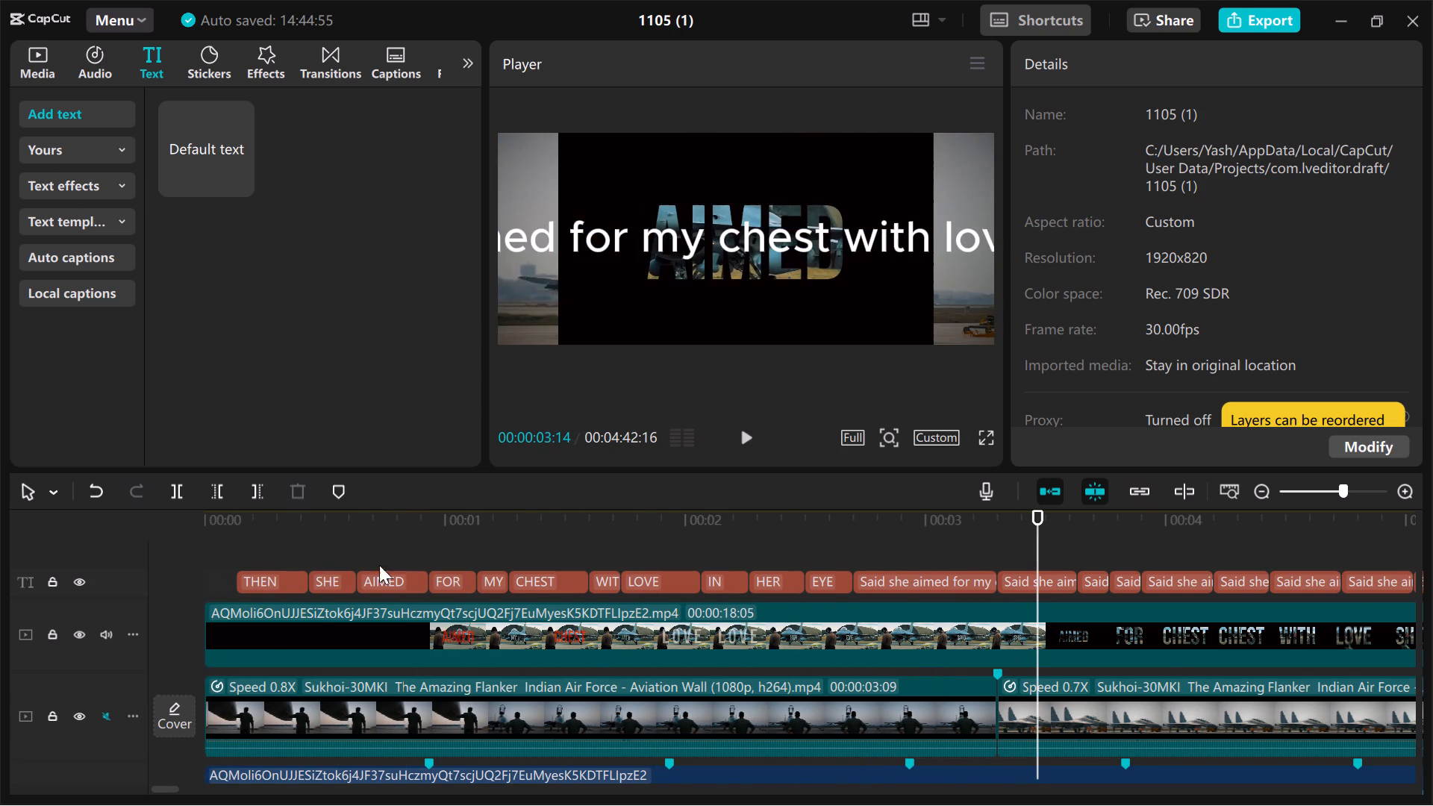
click(192, 555)
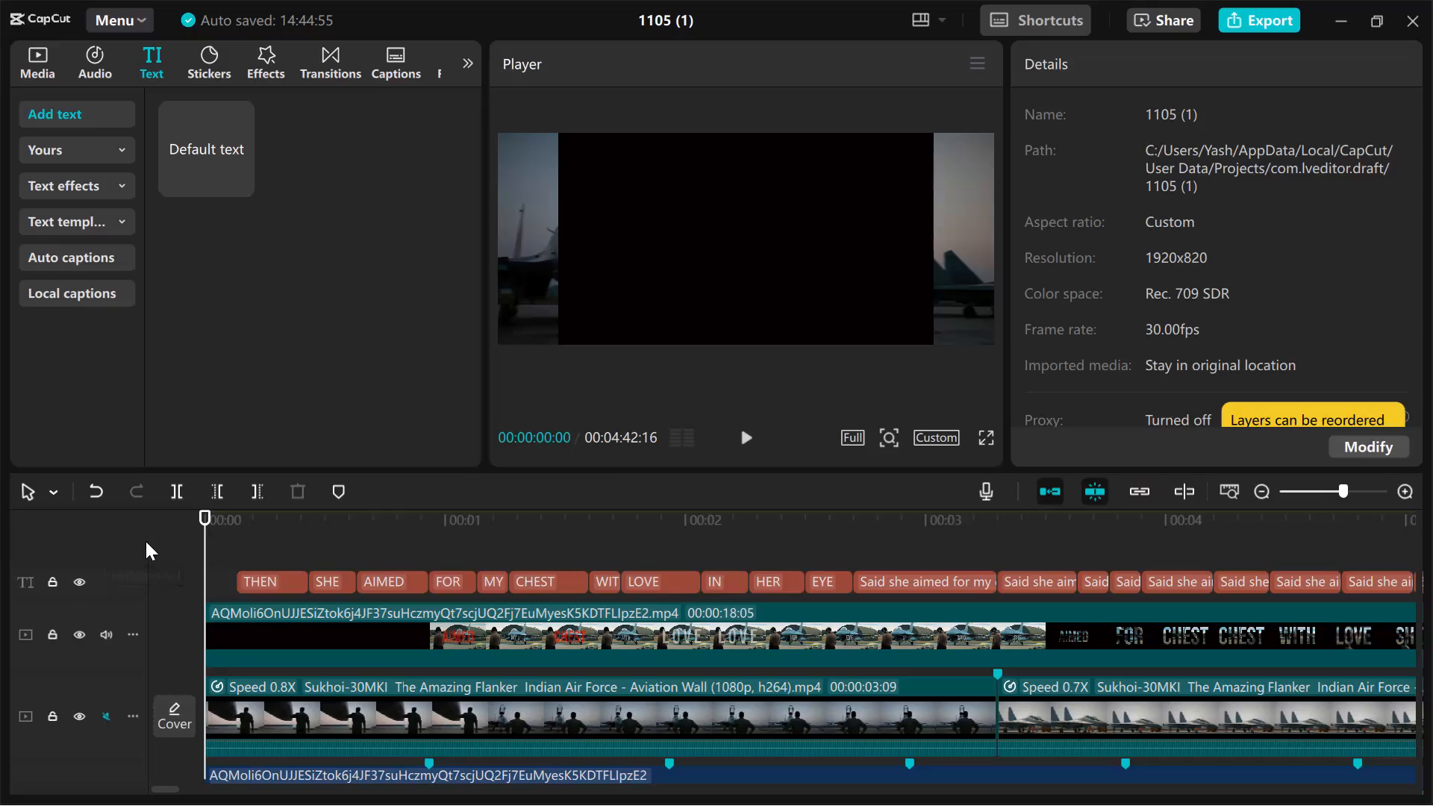
key(space)
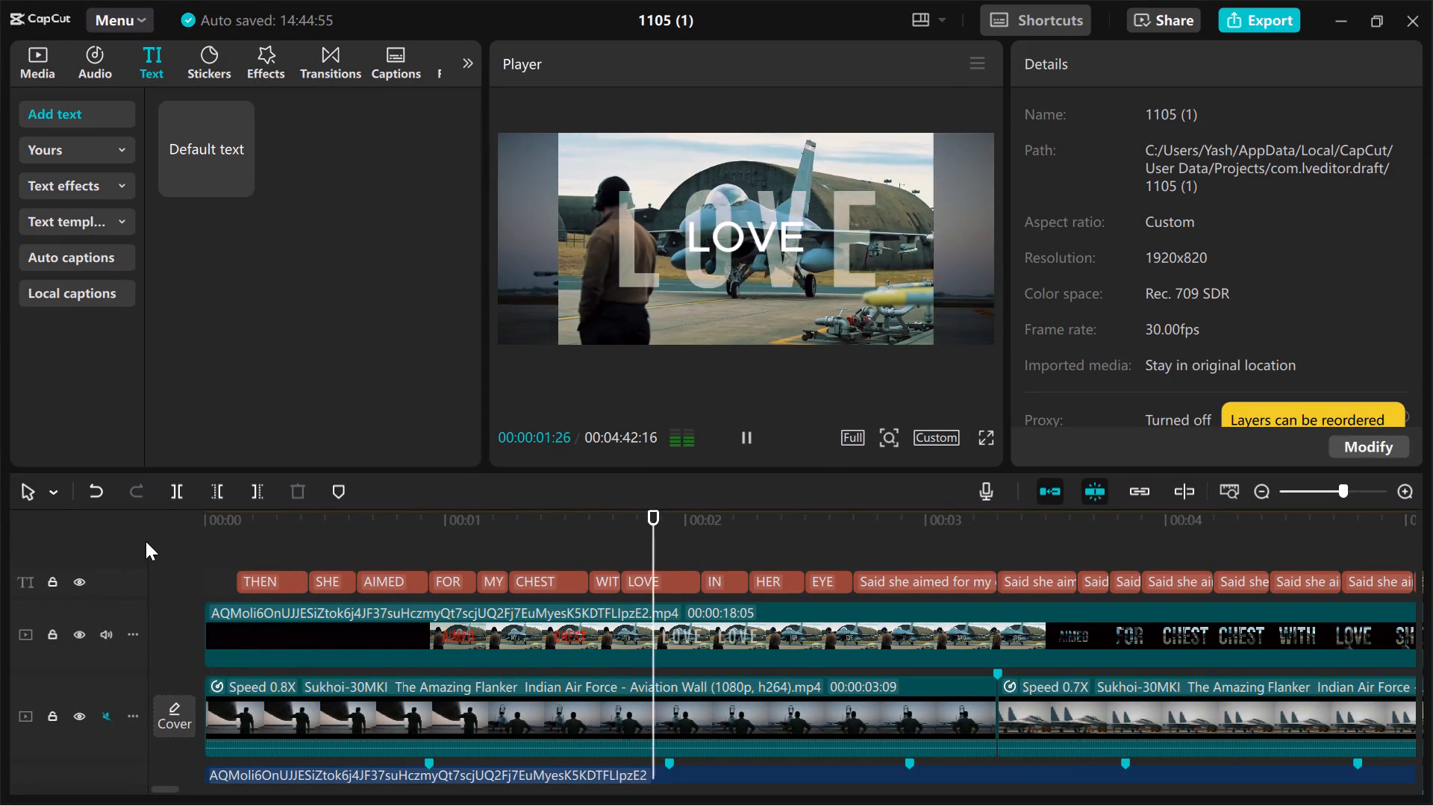
key(space)
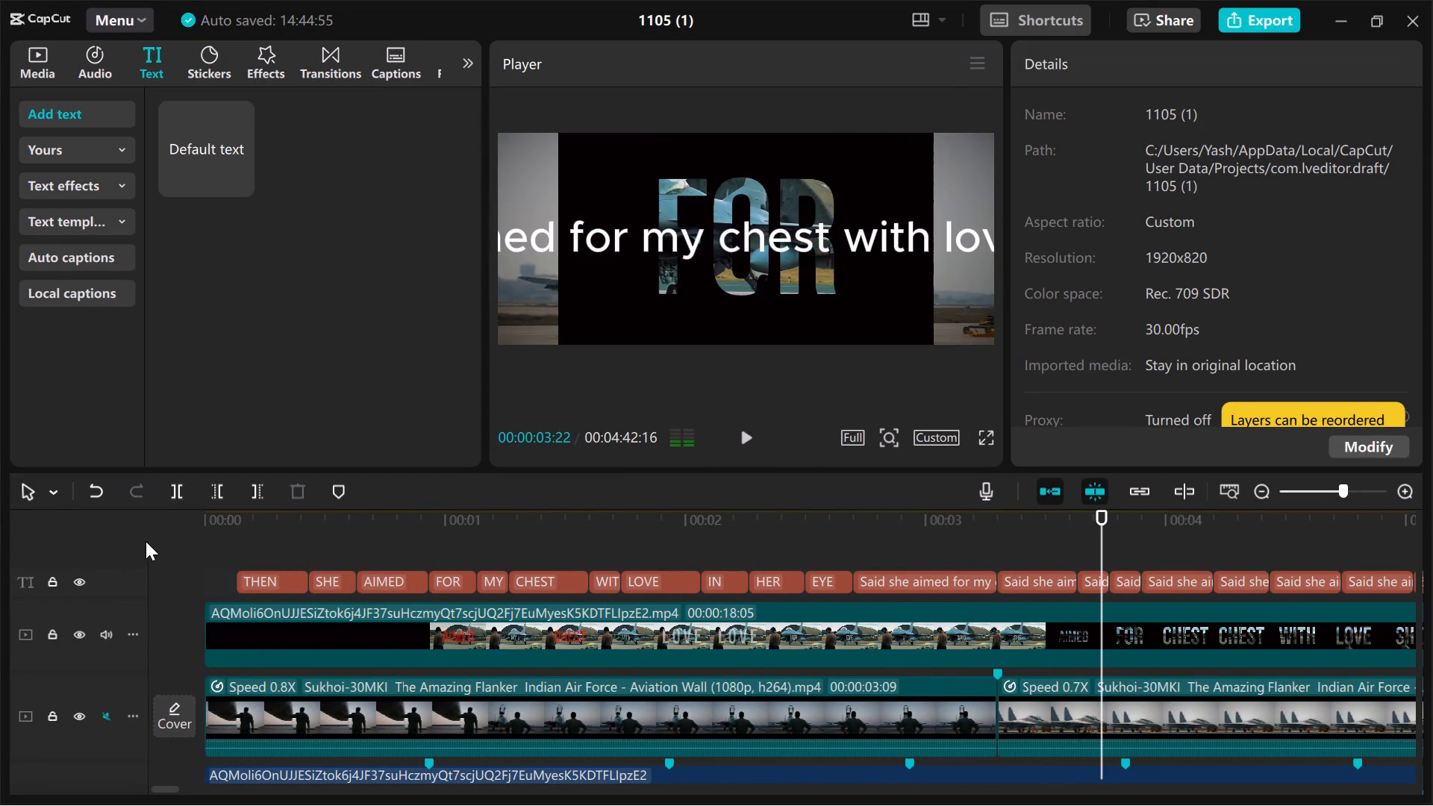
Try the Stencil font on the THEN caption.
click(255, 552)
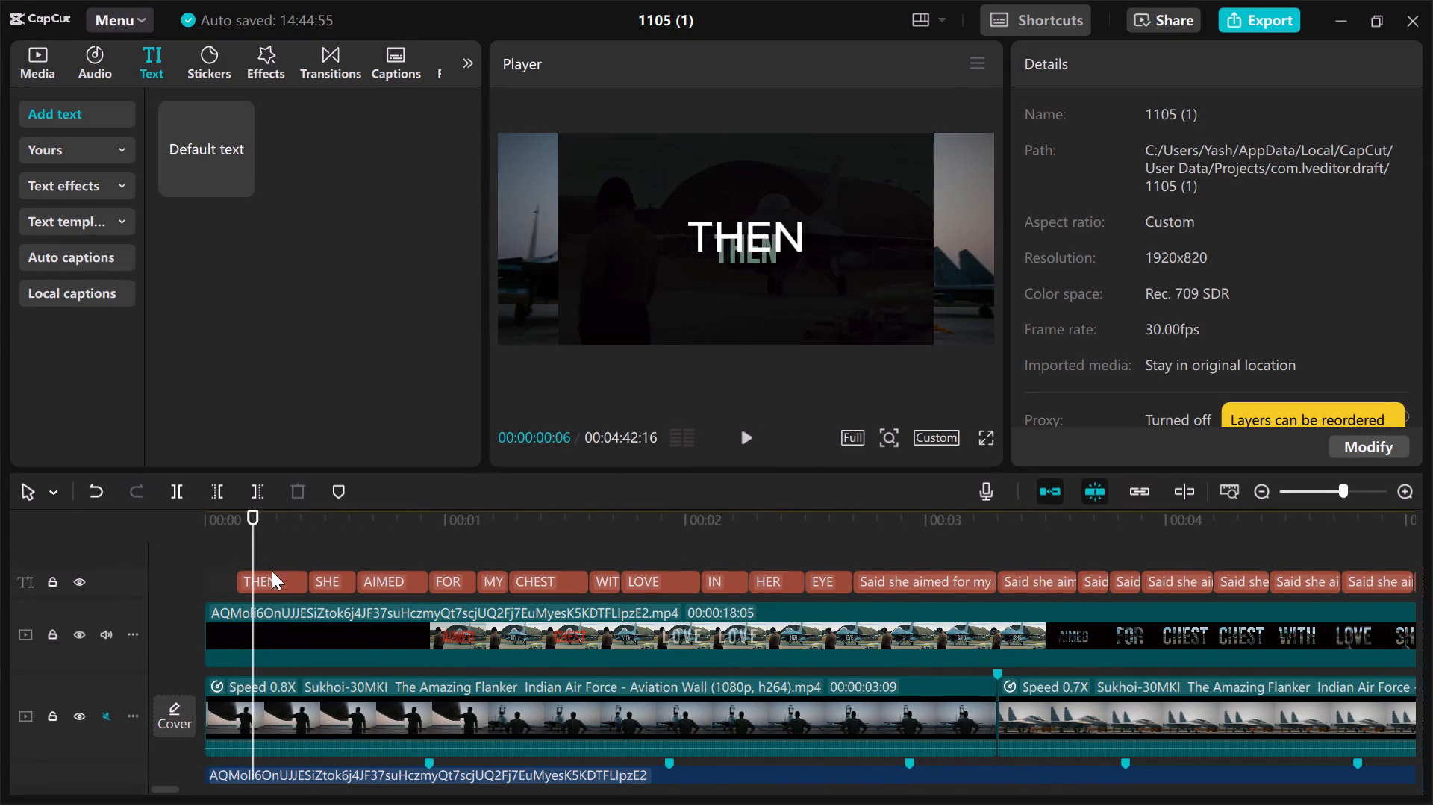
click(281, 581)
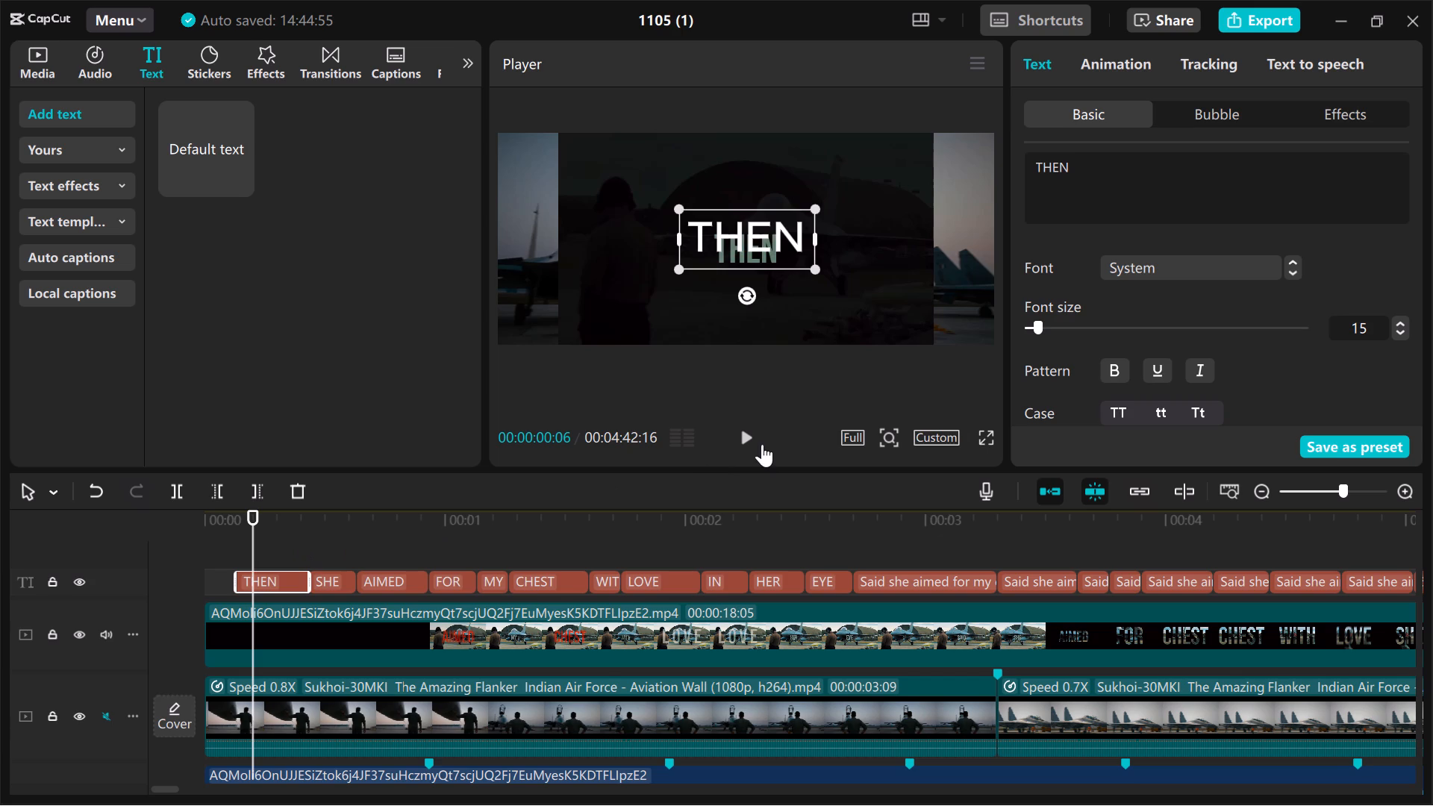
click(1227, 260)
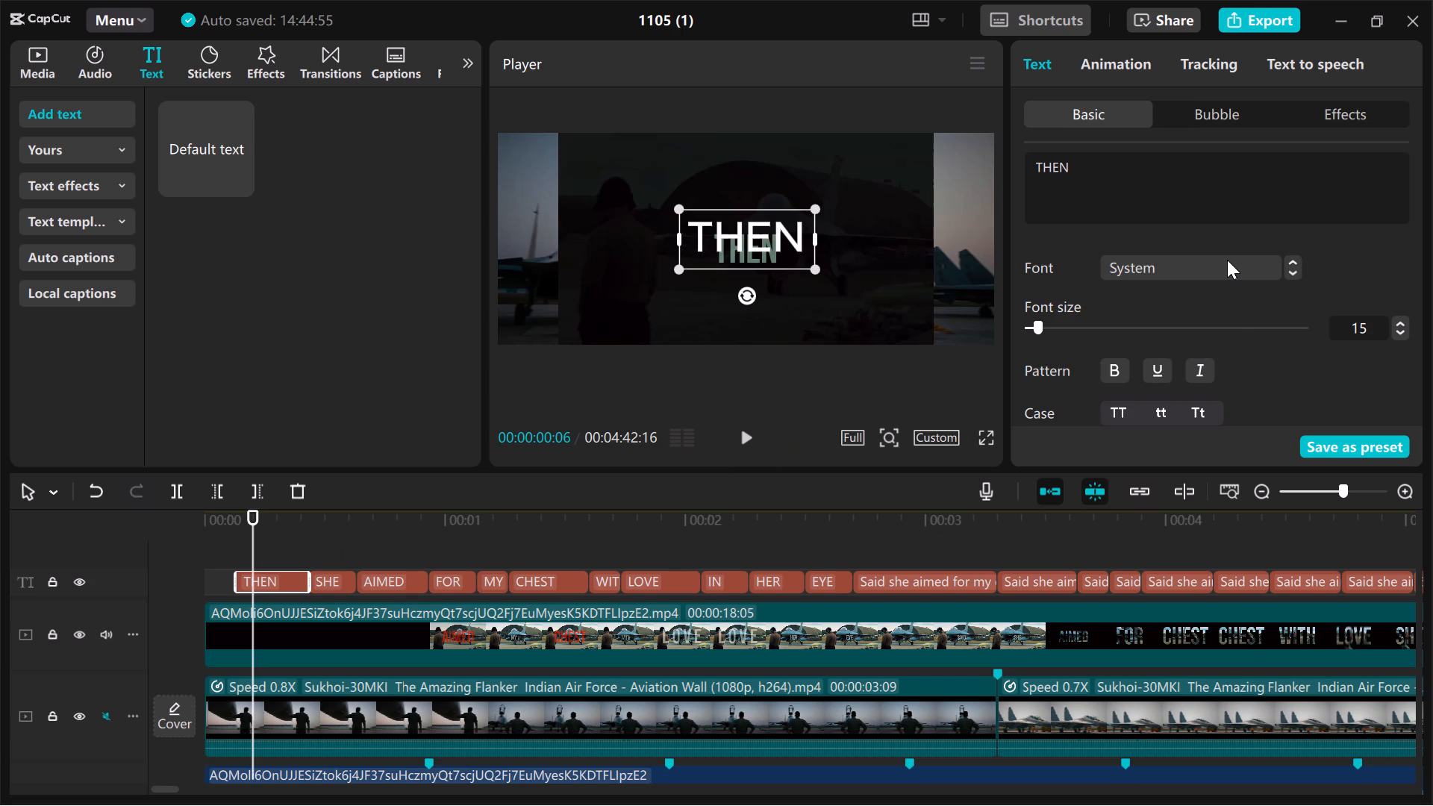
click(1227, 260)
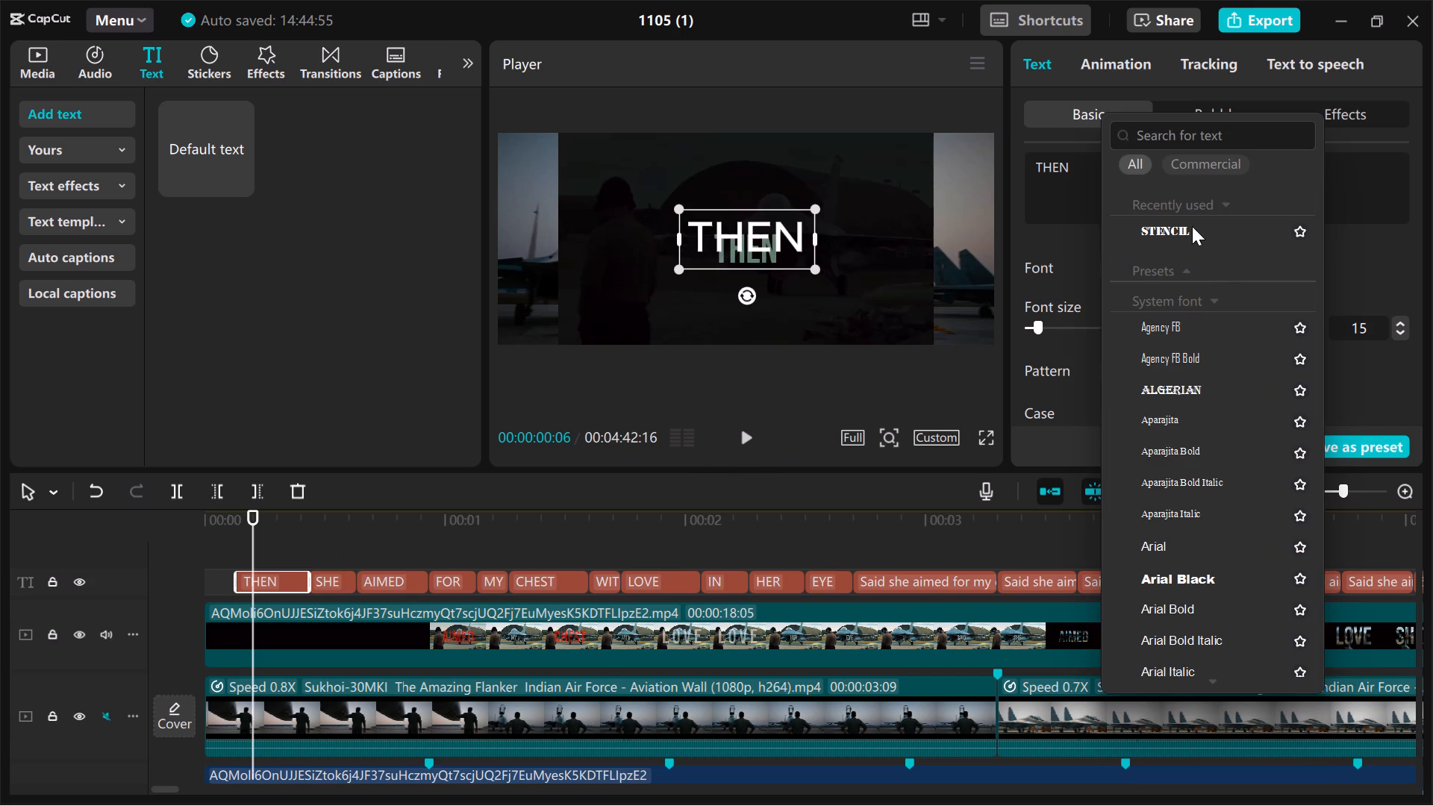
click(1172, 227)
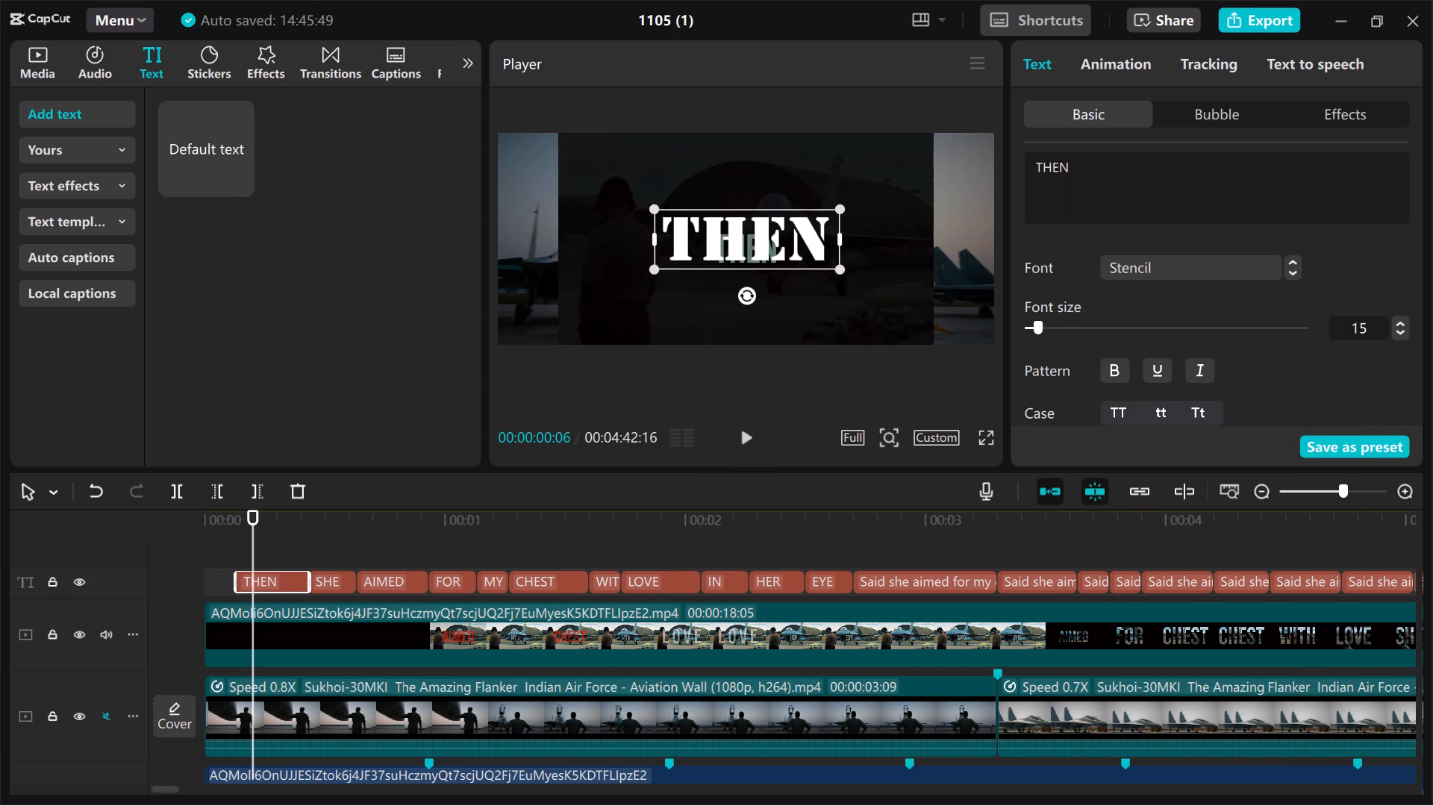
Set the THEN caption's font to Tw Cen MT Condensed.
click(1176, 269)
click(1153, 269)
scroll(1243, 324, down, 1)
scroll(1192, 269, down, 2)
scroll(1192, 269, up, 1)
scroll(1043, 720, down, 1)
scroll(1105, 285, up, 5)
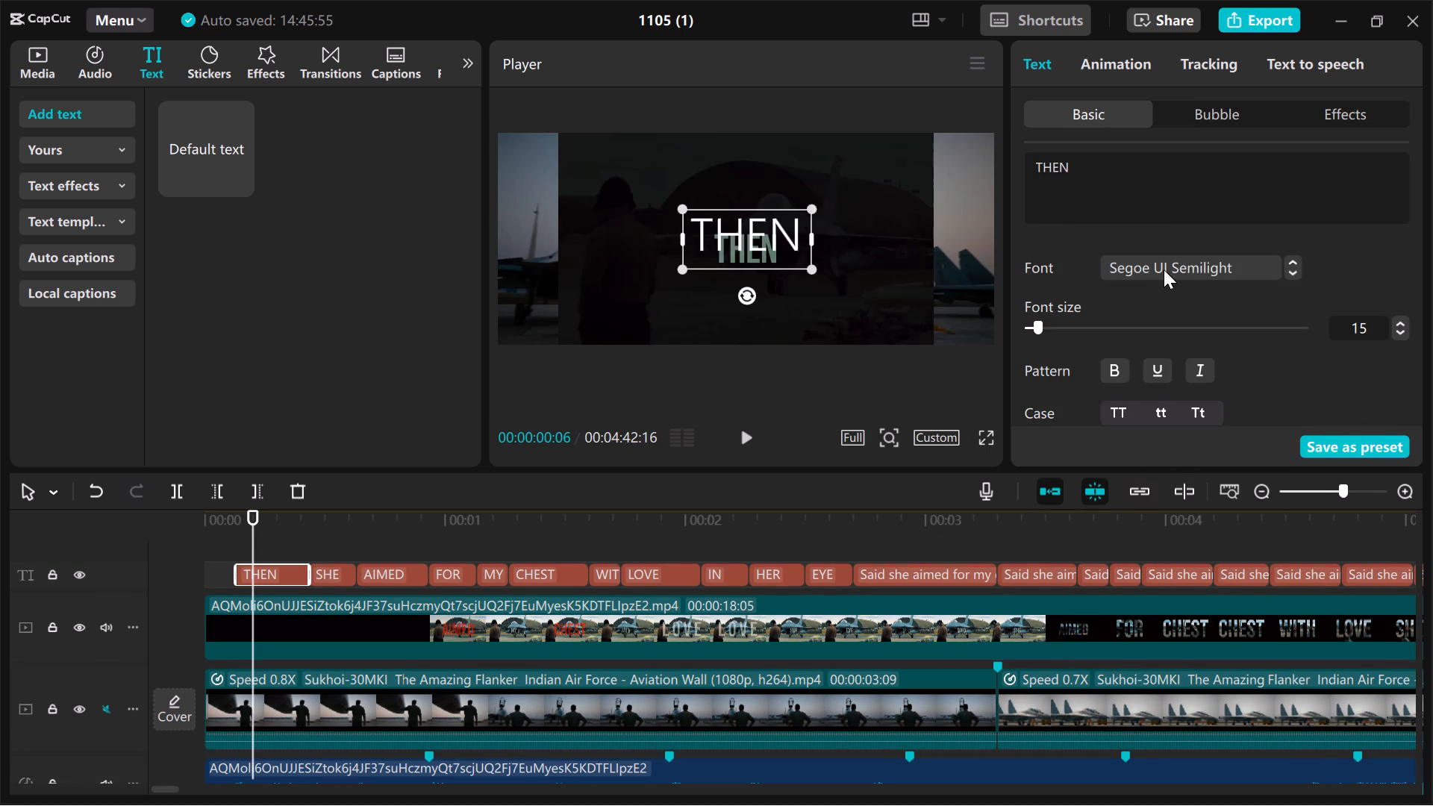
click(1167, 263)
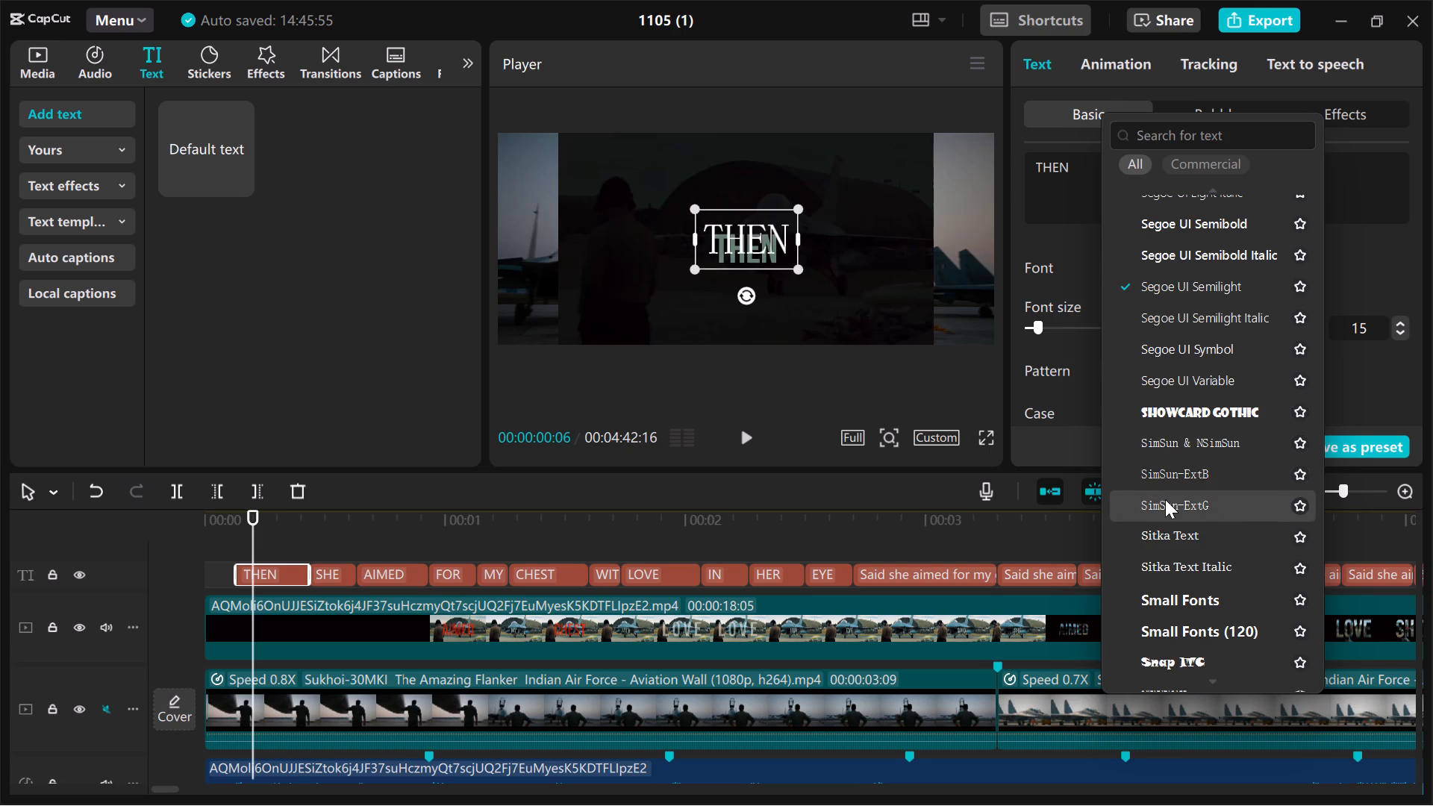
scroll(1165, 499, down, 1)
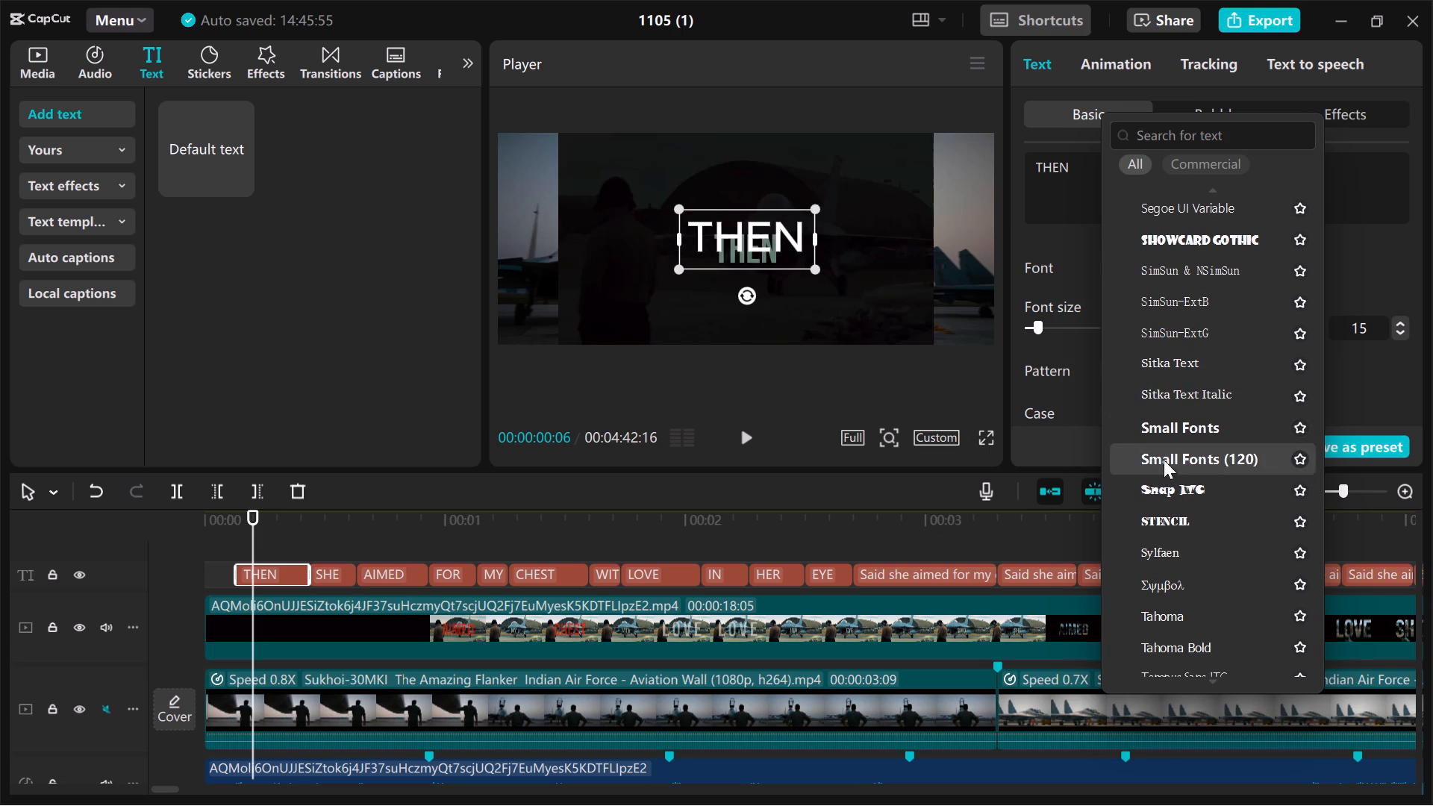
scroll(1177, 578, down, 1)
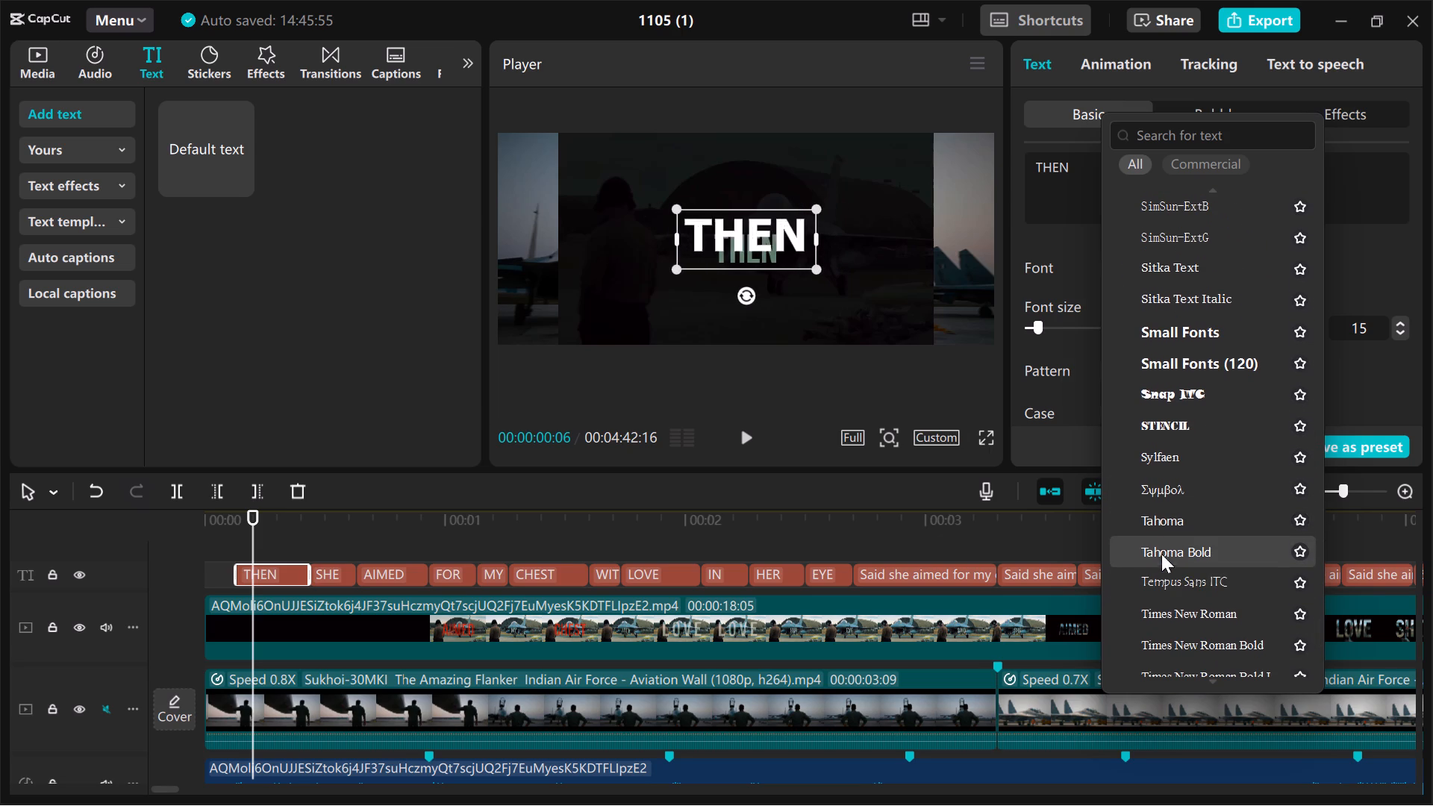
scroll(1171, 604, down, 1)
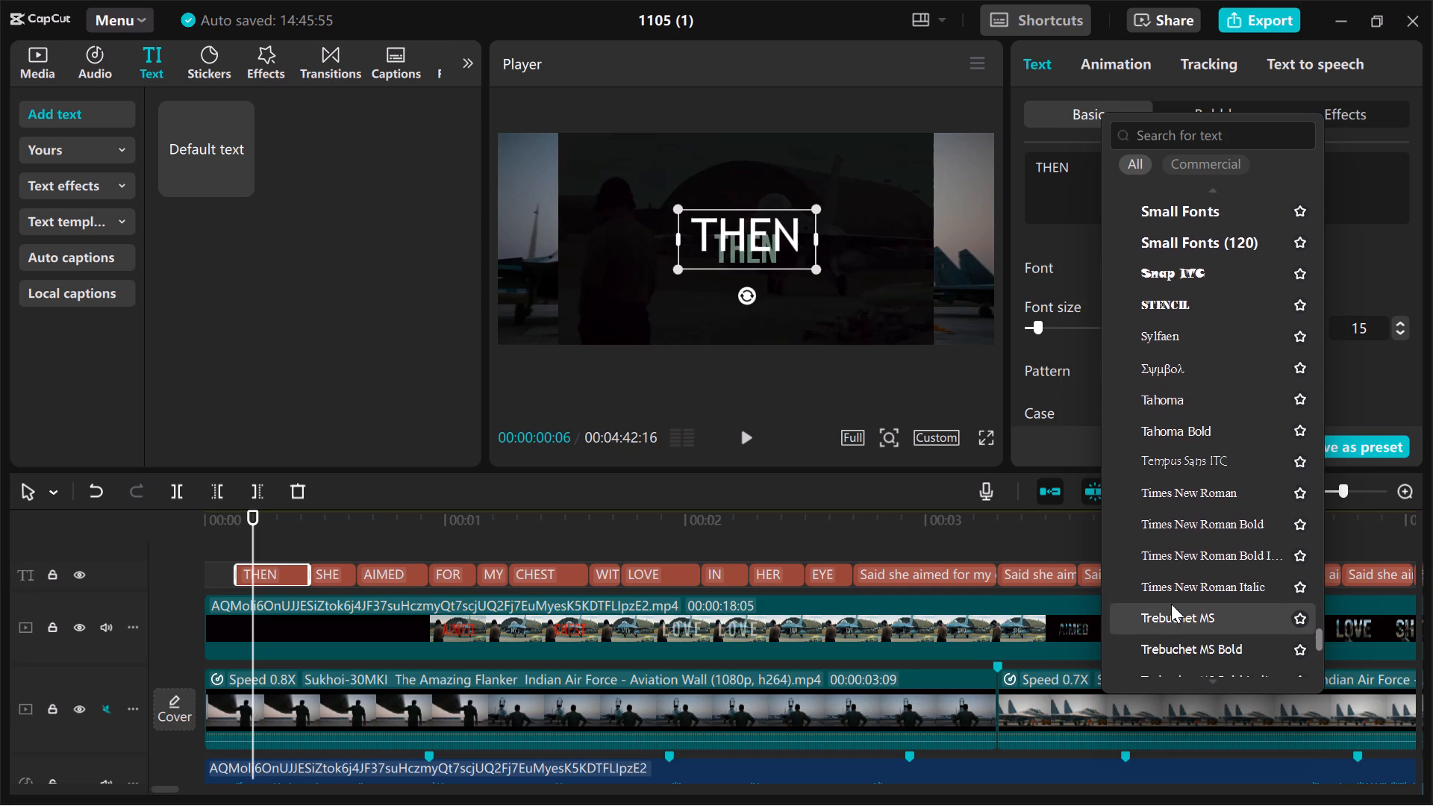
scroll(1171, 604, down, 1)
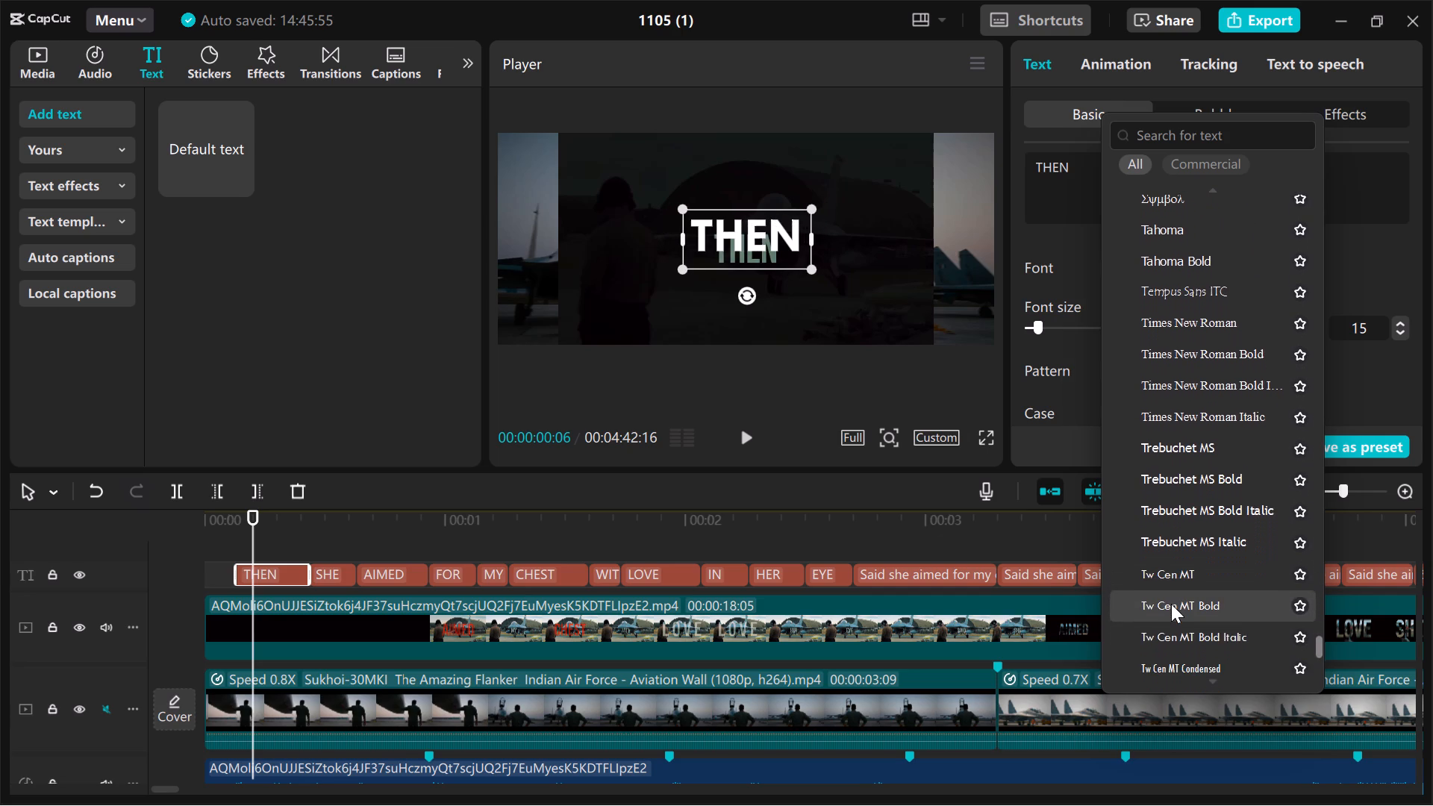
scroll(1171, 604, down, 1)
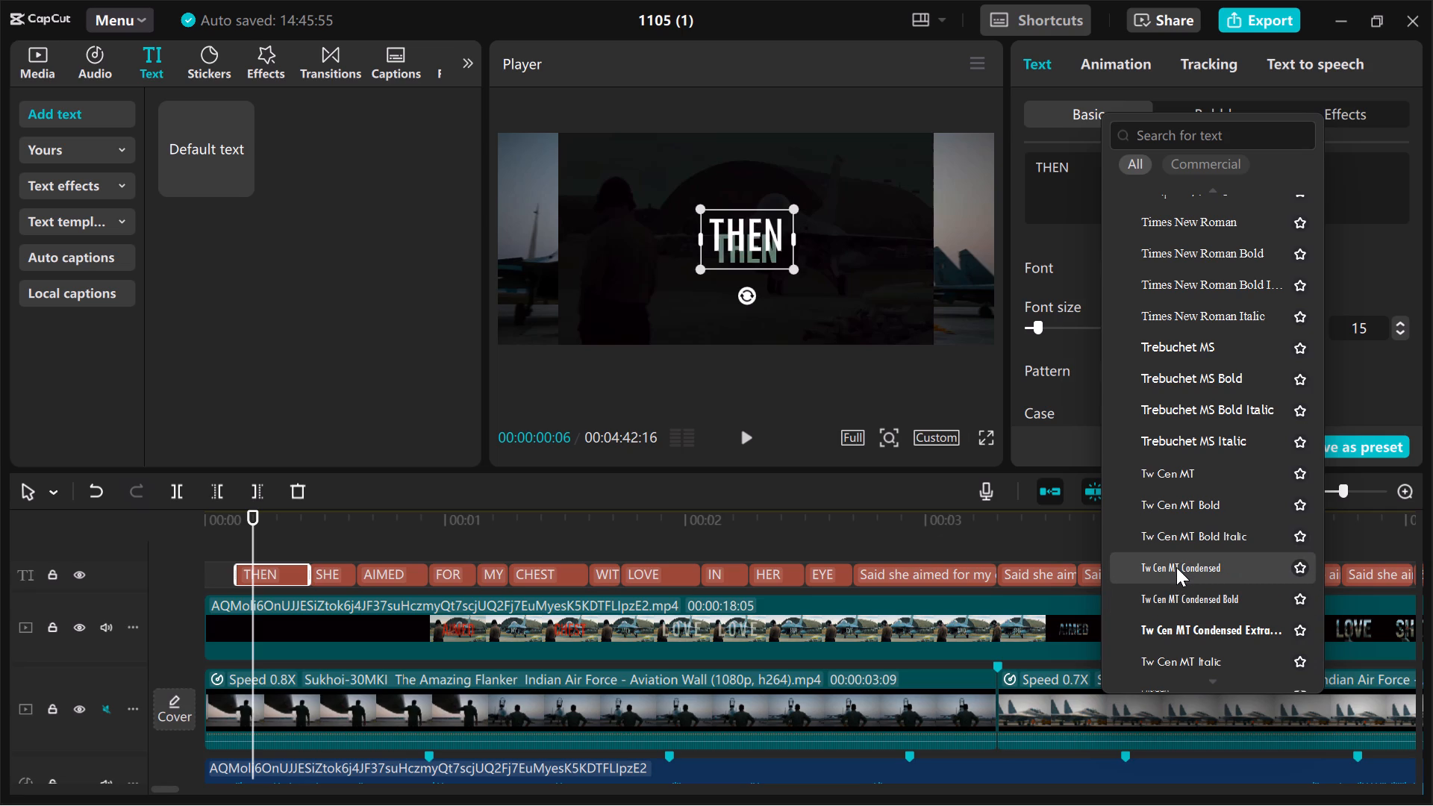
click(1176, 567)
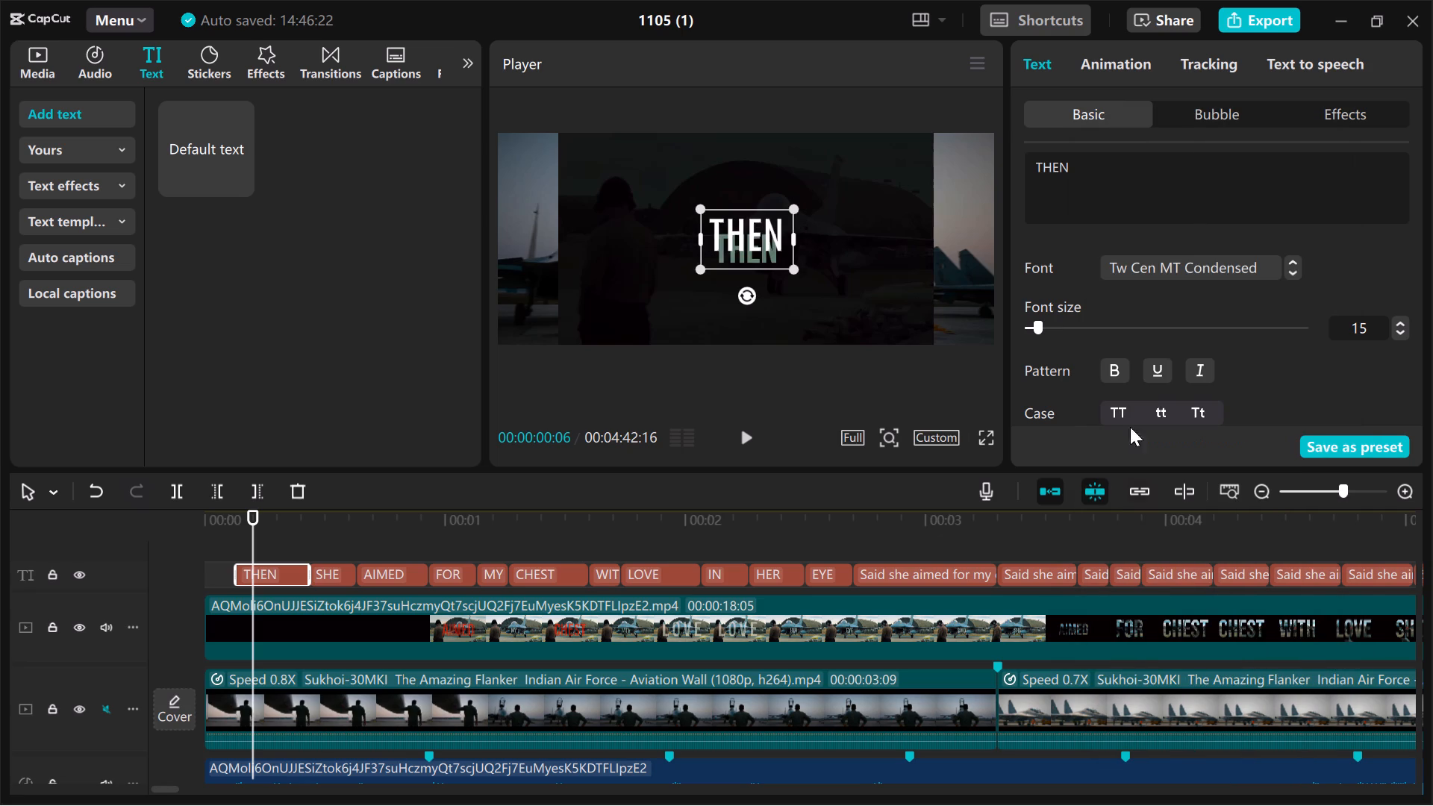
Make the THEN caption's text bold.
scroll(1140, 340, down, 1)
click(1116, 307)
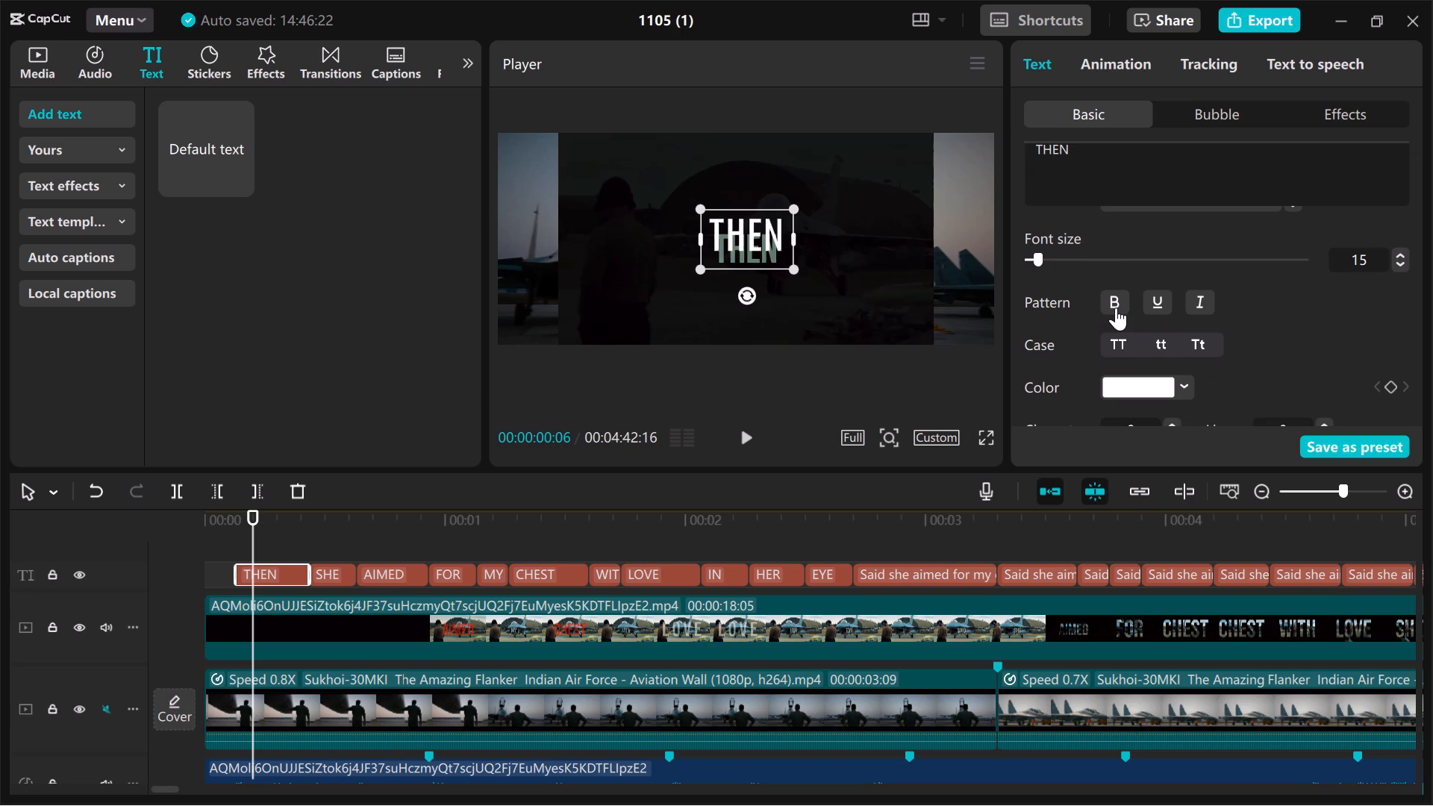
click(1116, 307)
click(1116, 307)
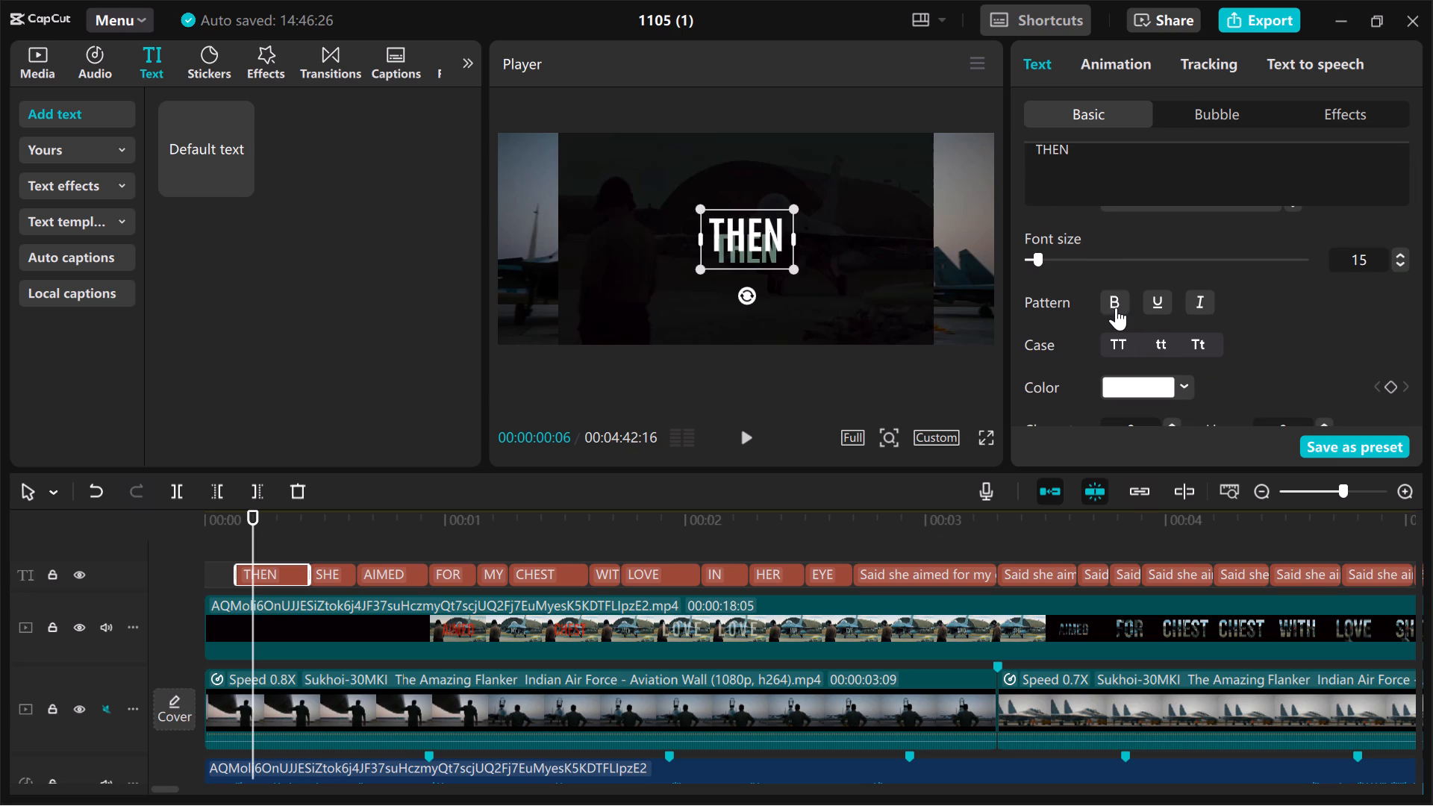
Look through the THEN caption's remaining style settings, from spacing and preset styles to the shadow options.
scroll(1185, 376, down, 1)
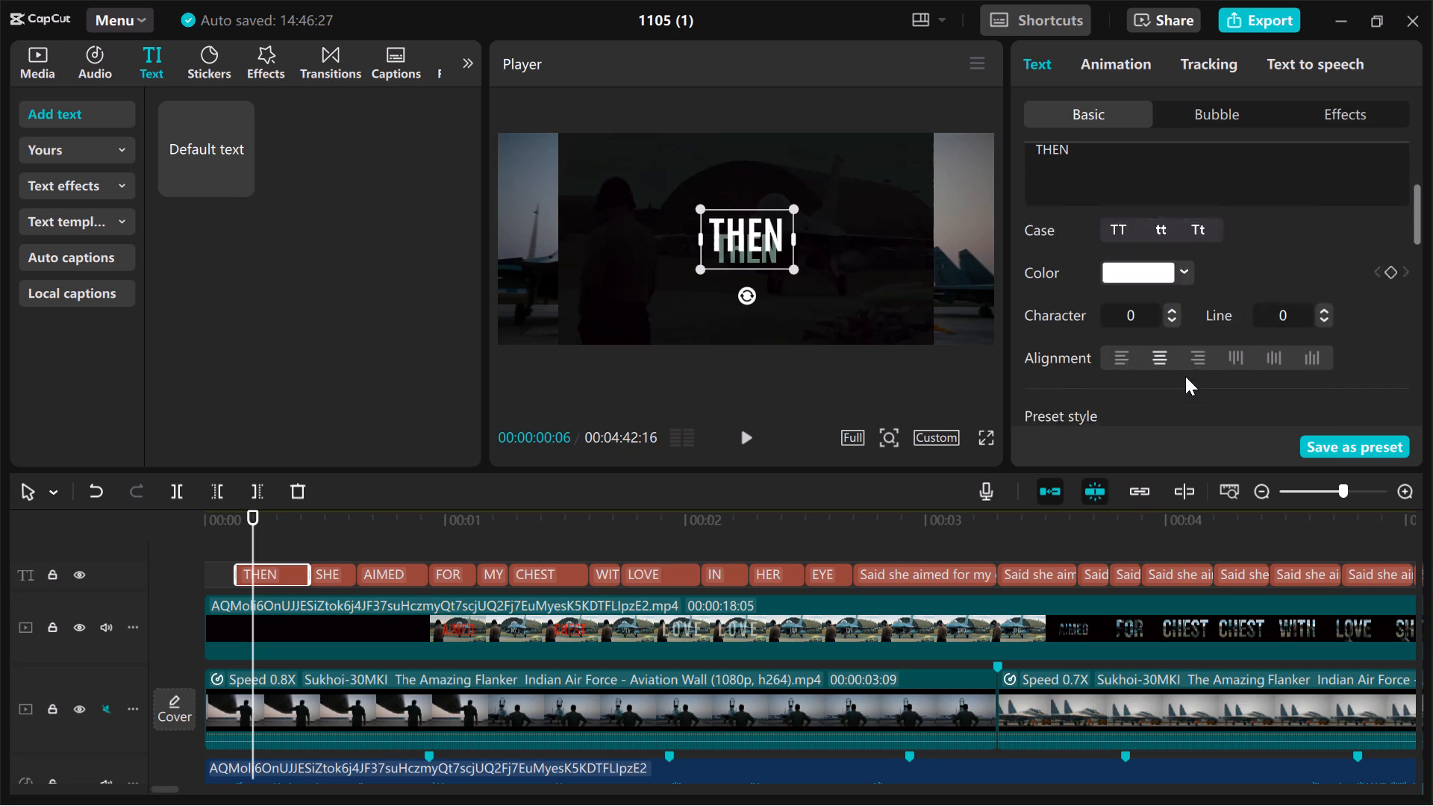
scroll(1185, 376, up, 1)
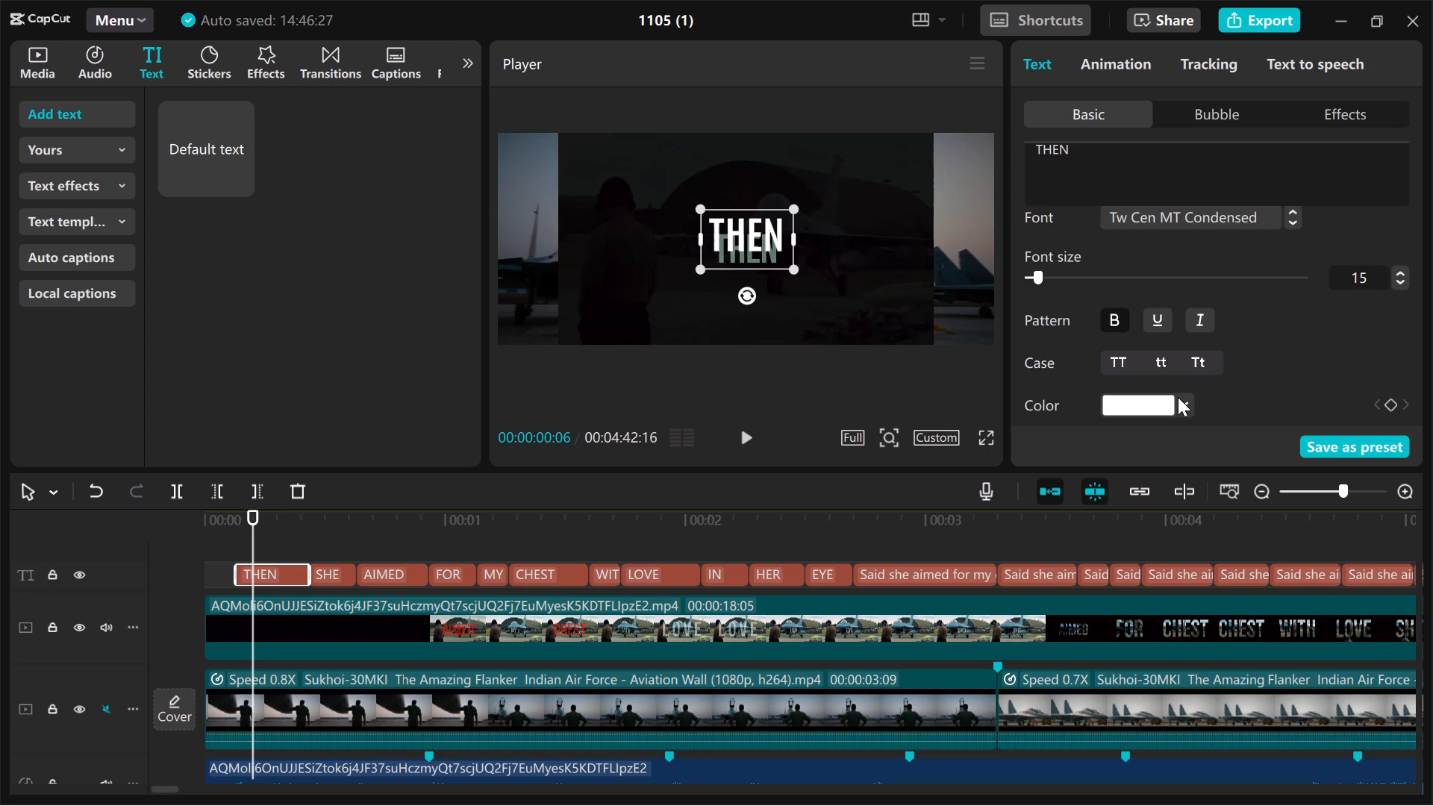
scroll(1178, 397, down, 2)
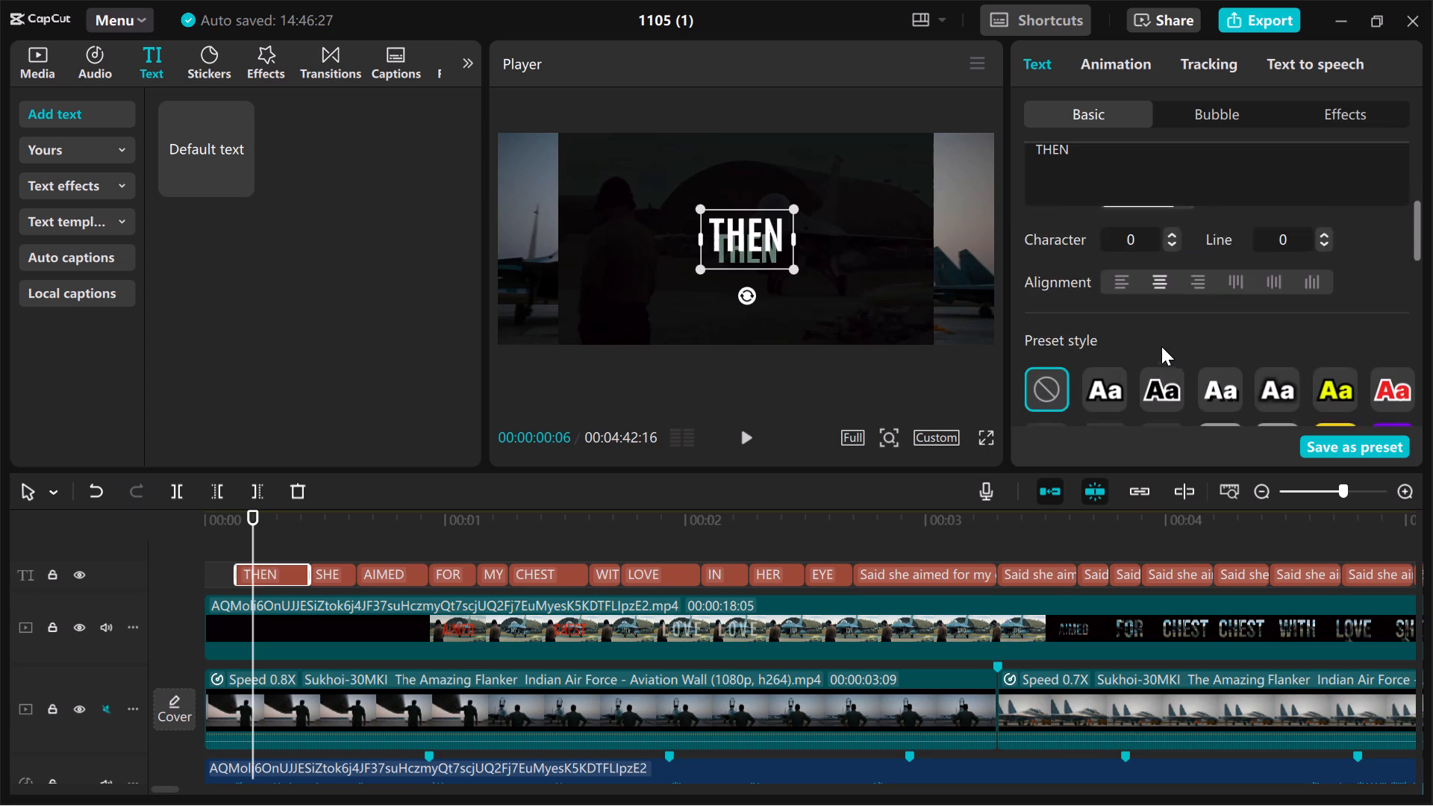
scroll(1161, 346, down, 1)
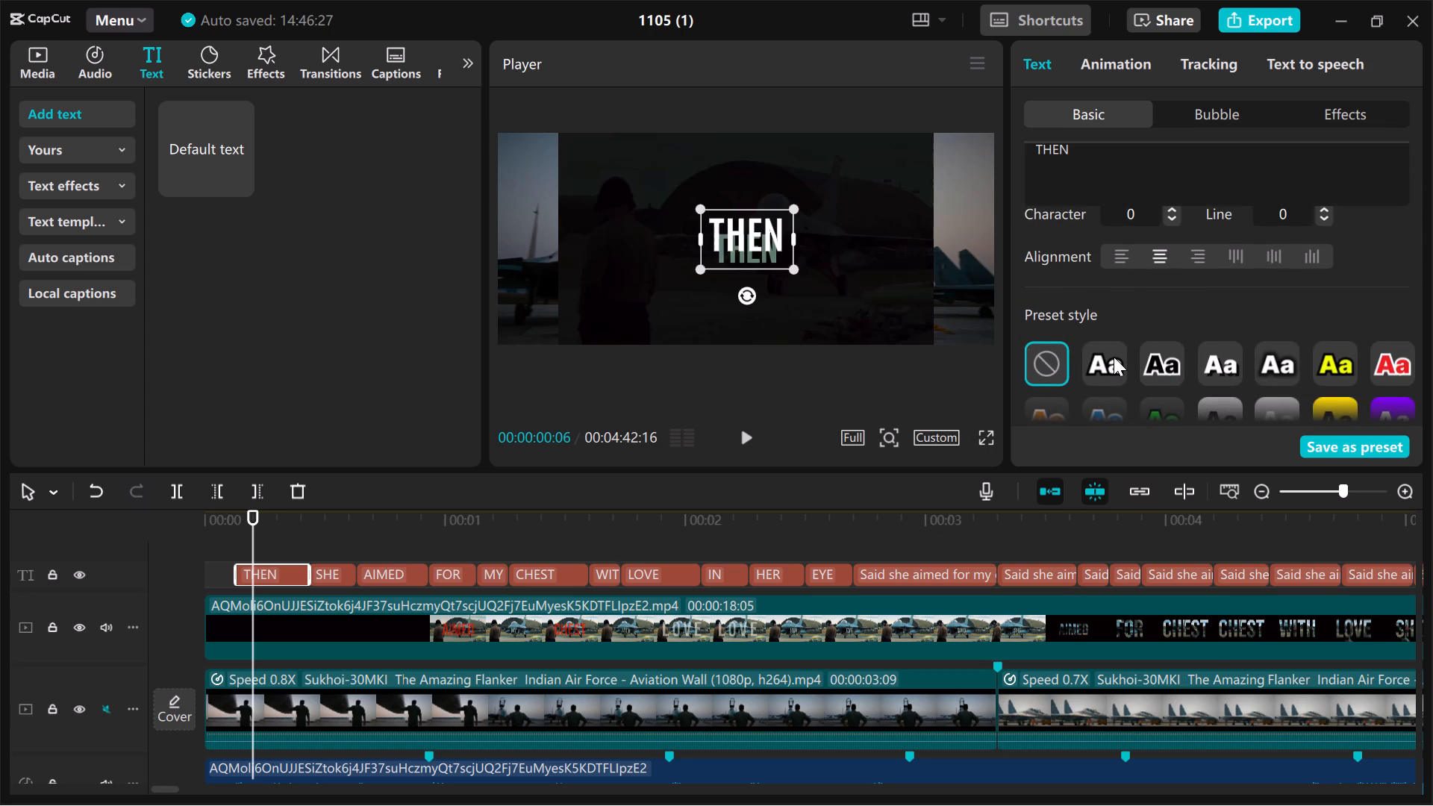
scroll(1114, 357, down, 1)
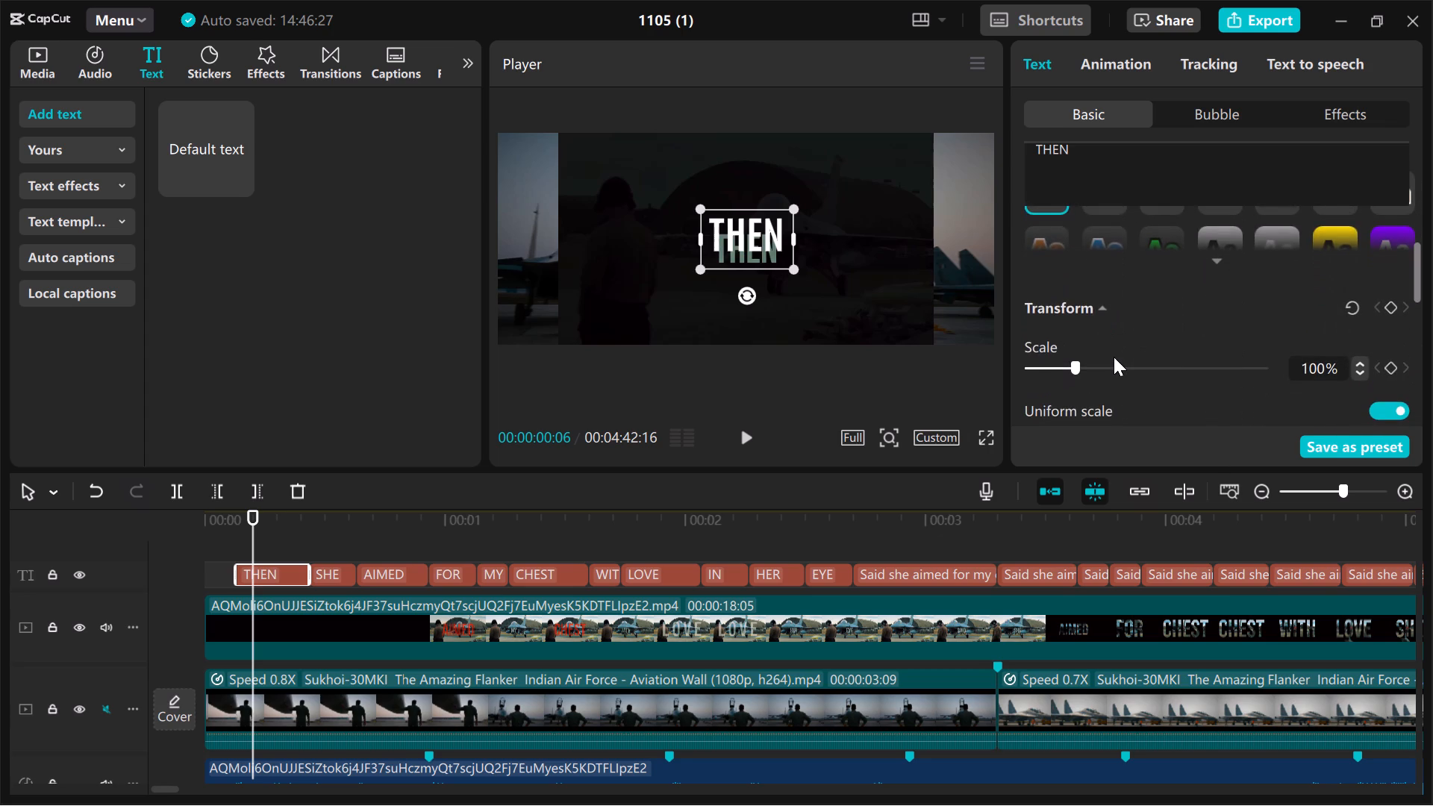
scroll(1114, 357, down, 1)
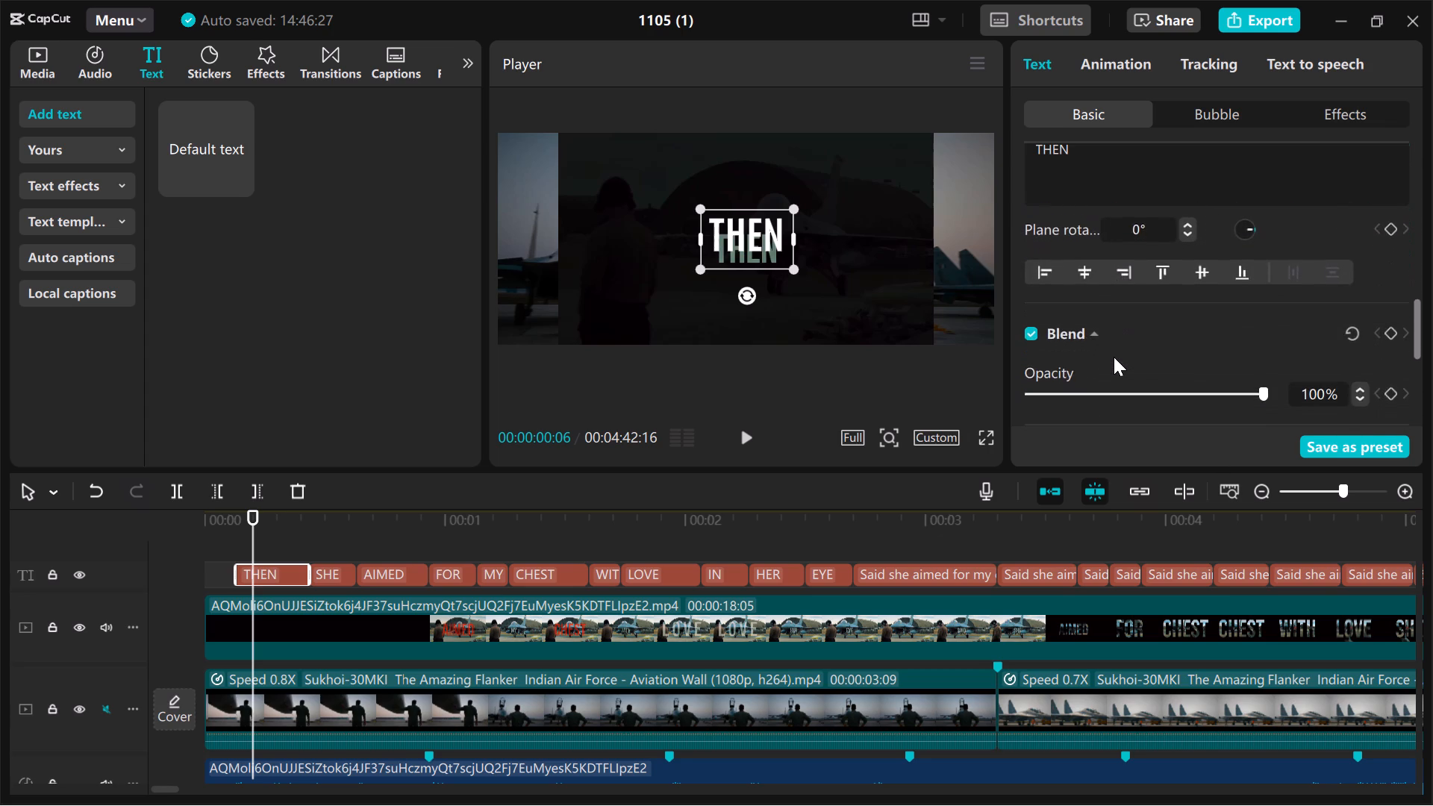
scroll(1114, 357, down, 2)
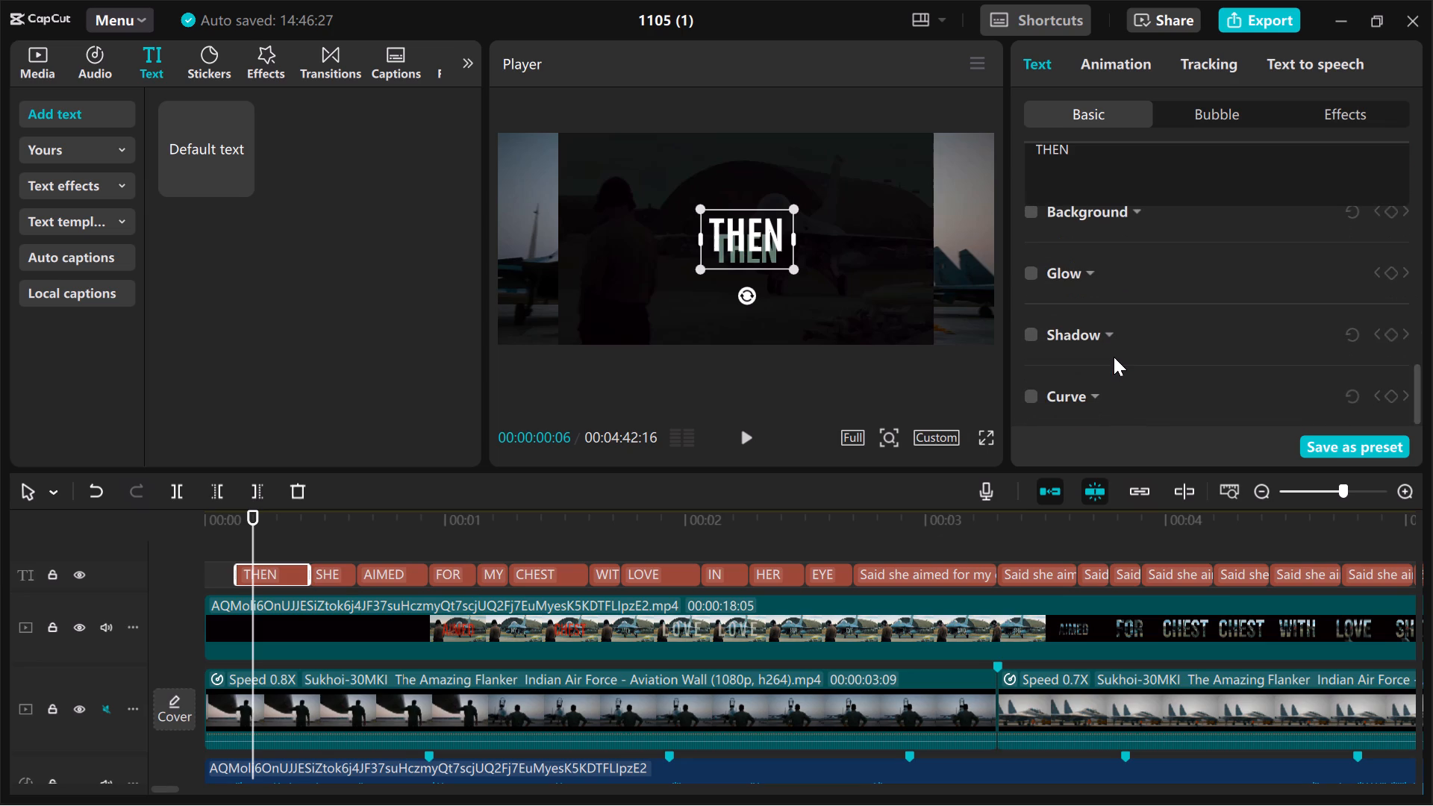
click(1101, 340)
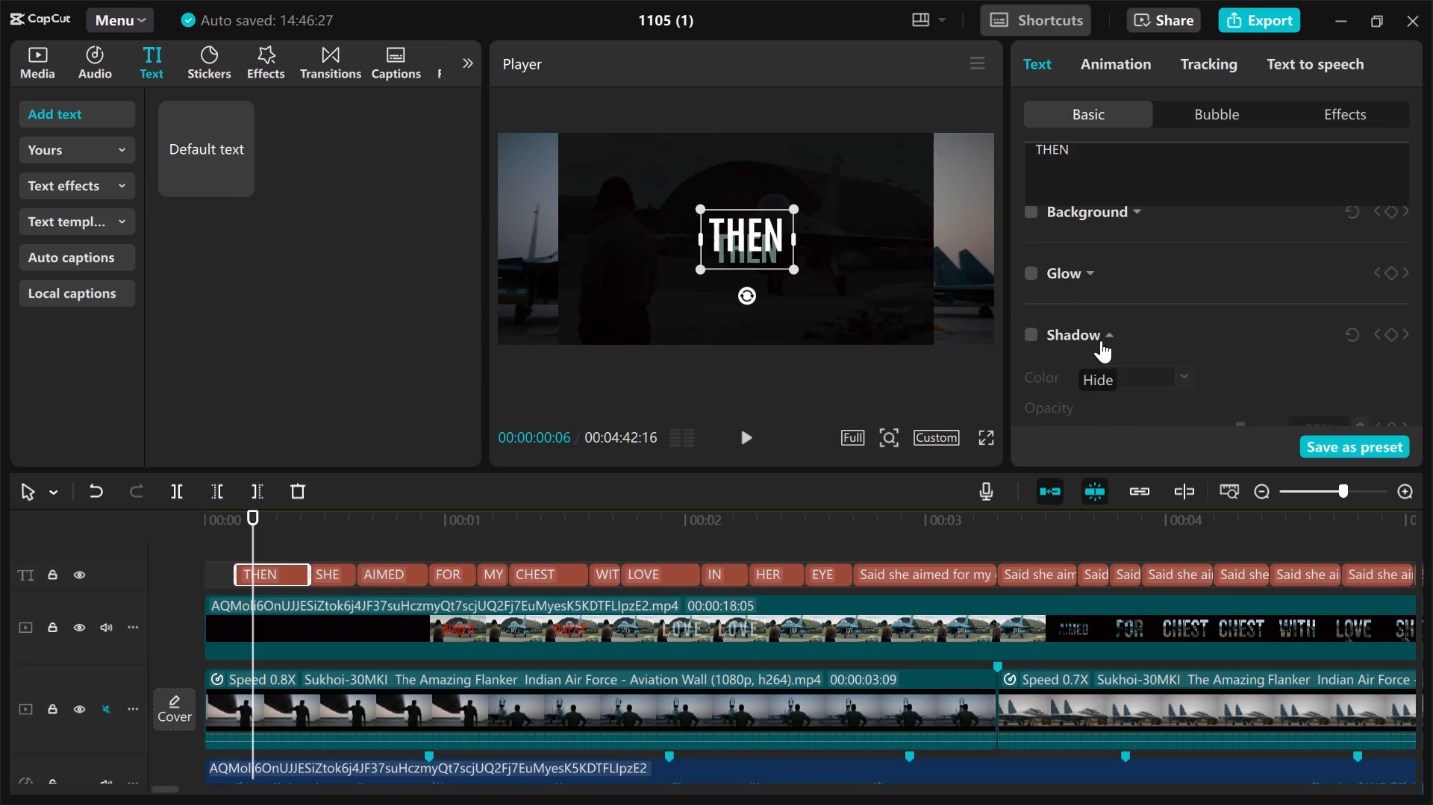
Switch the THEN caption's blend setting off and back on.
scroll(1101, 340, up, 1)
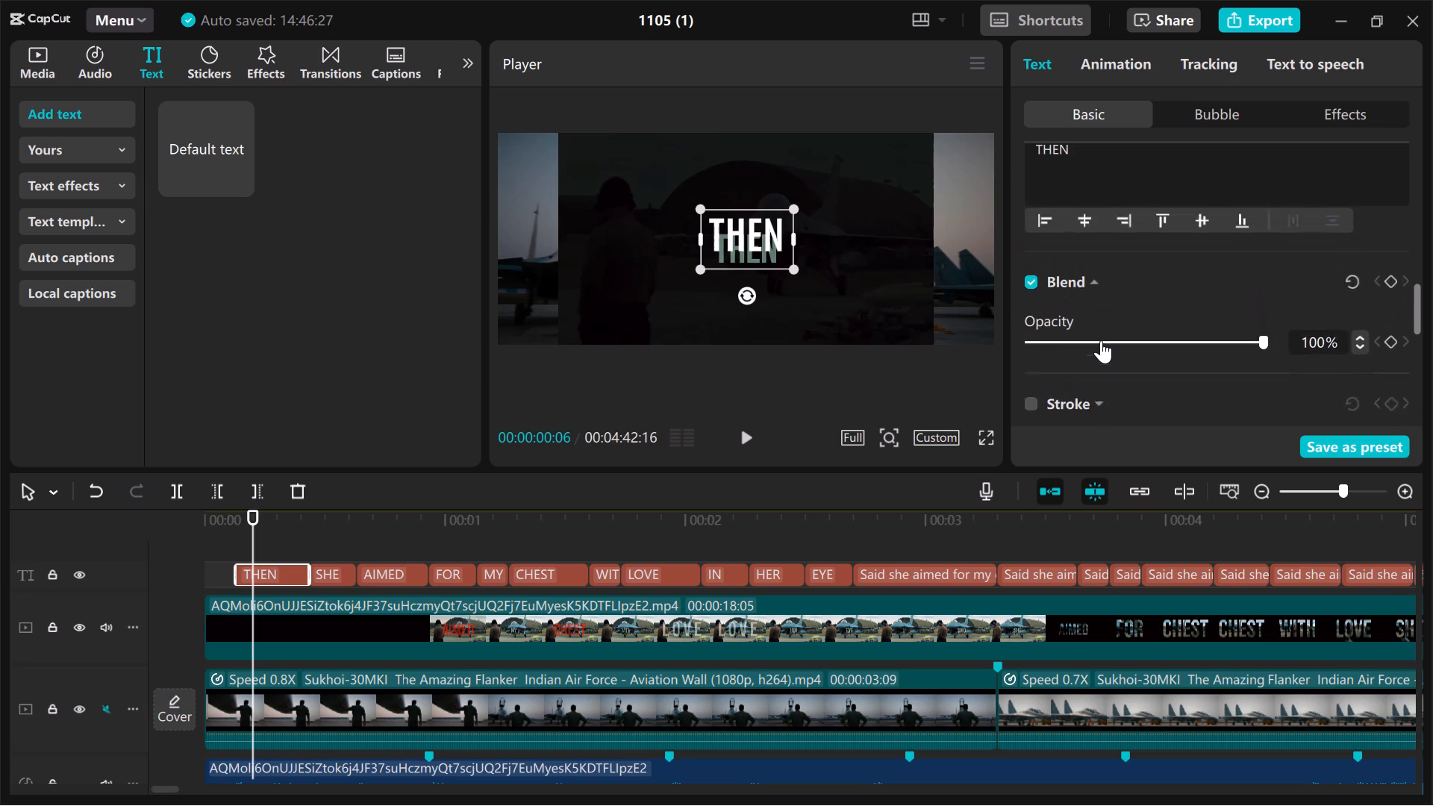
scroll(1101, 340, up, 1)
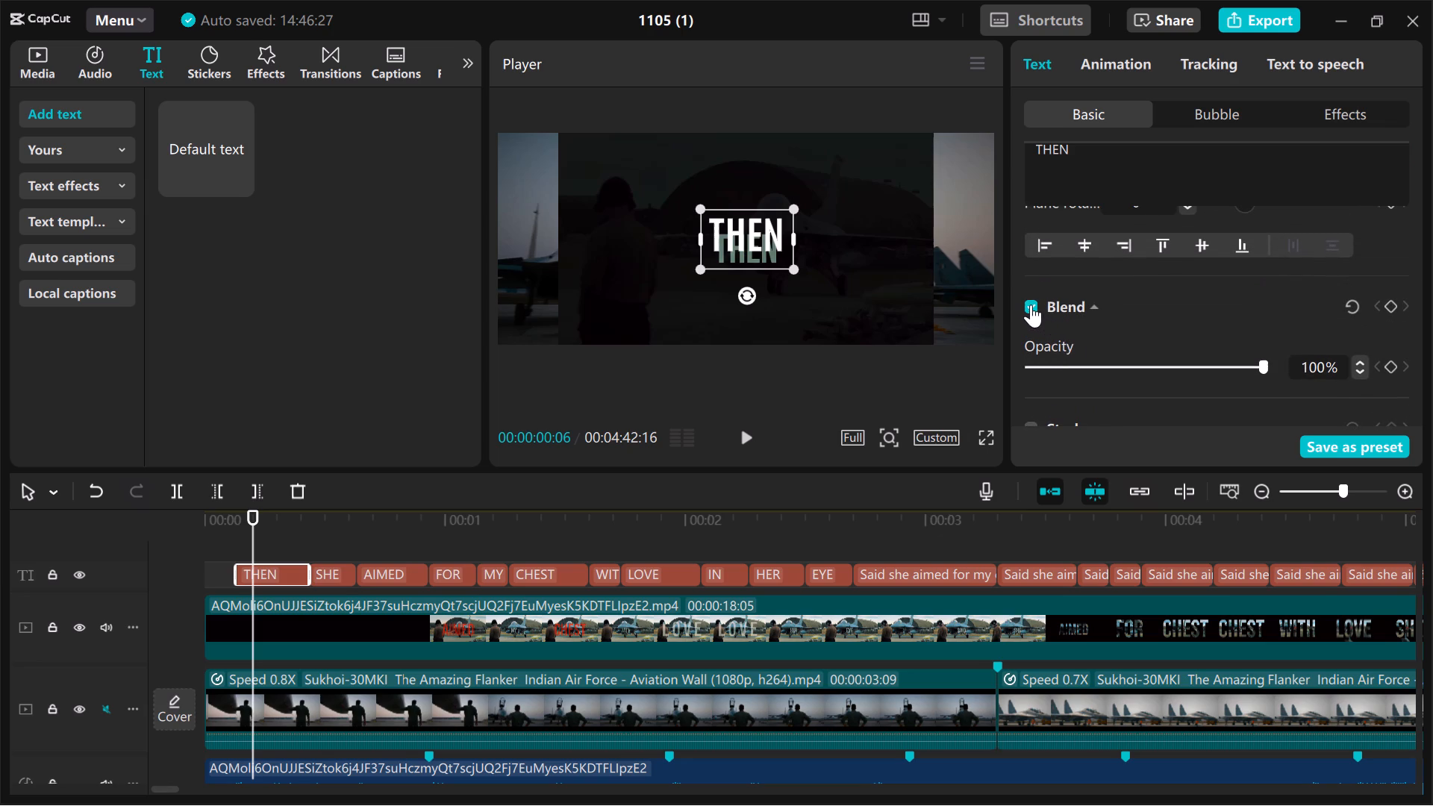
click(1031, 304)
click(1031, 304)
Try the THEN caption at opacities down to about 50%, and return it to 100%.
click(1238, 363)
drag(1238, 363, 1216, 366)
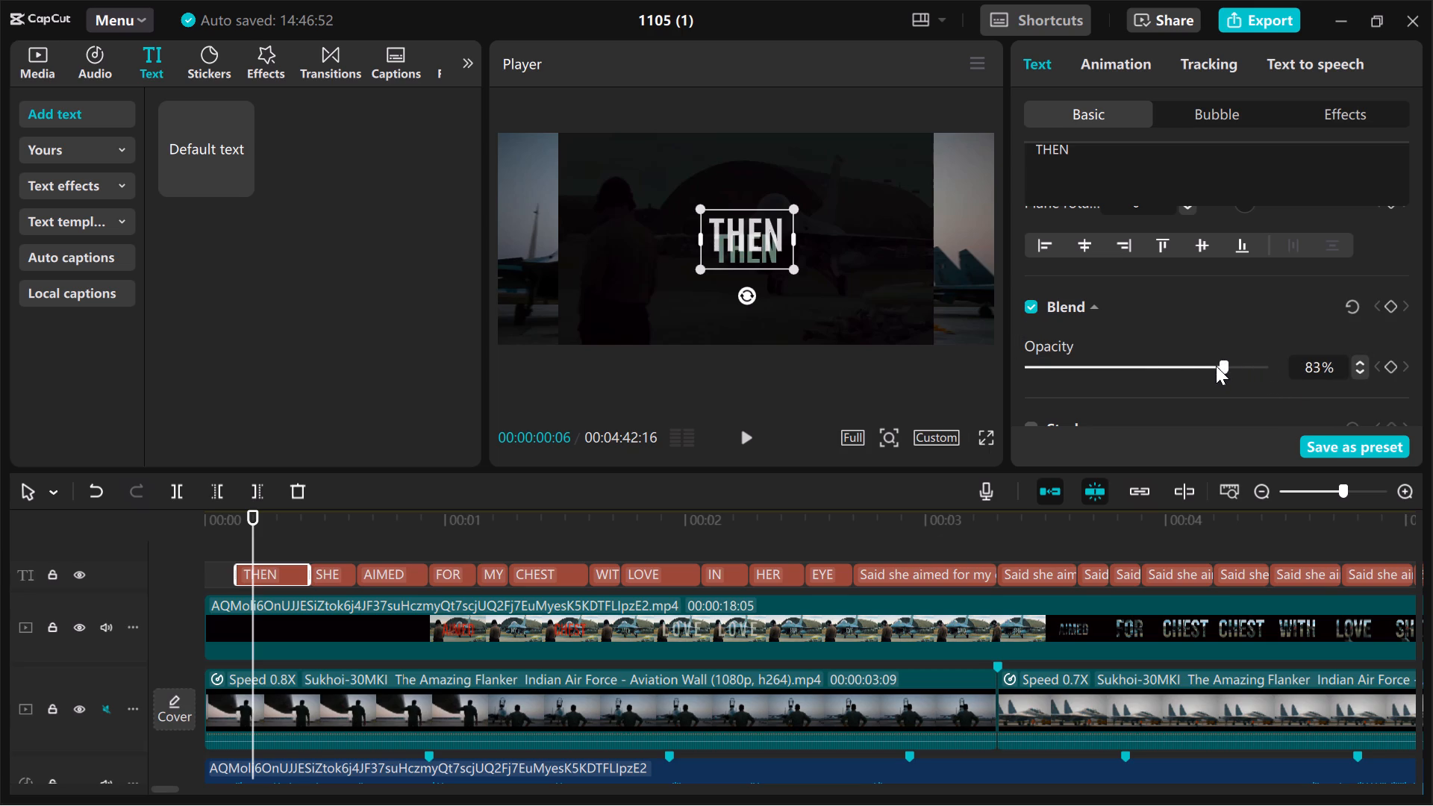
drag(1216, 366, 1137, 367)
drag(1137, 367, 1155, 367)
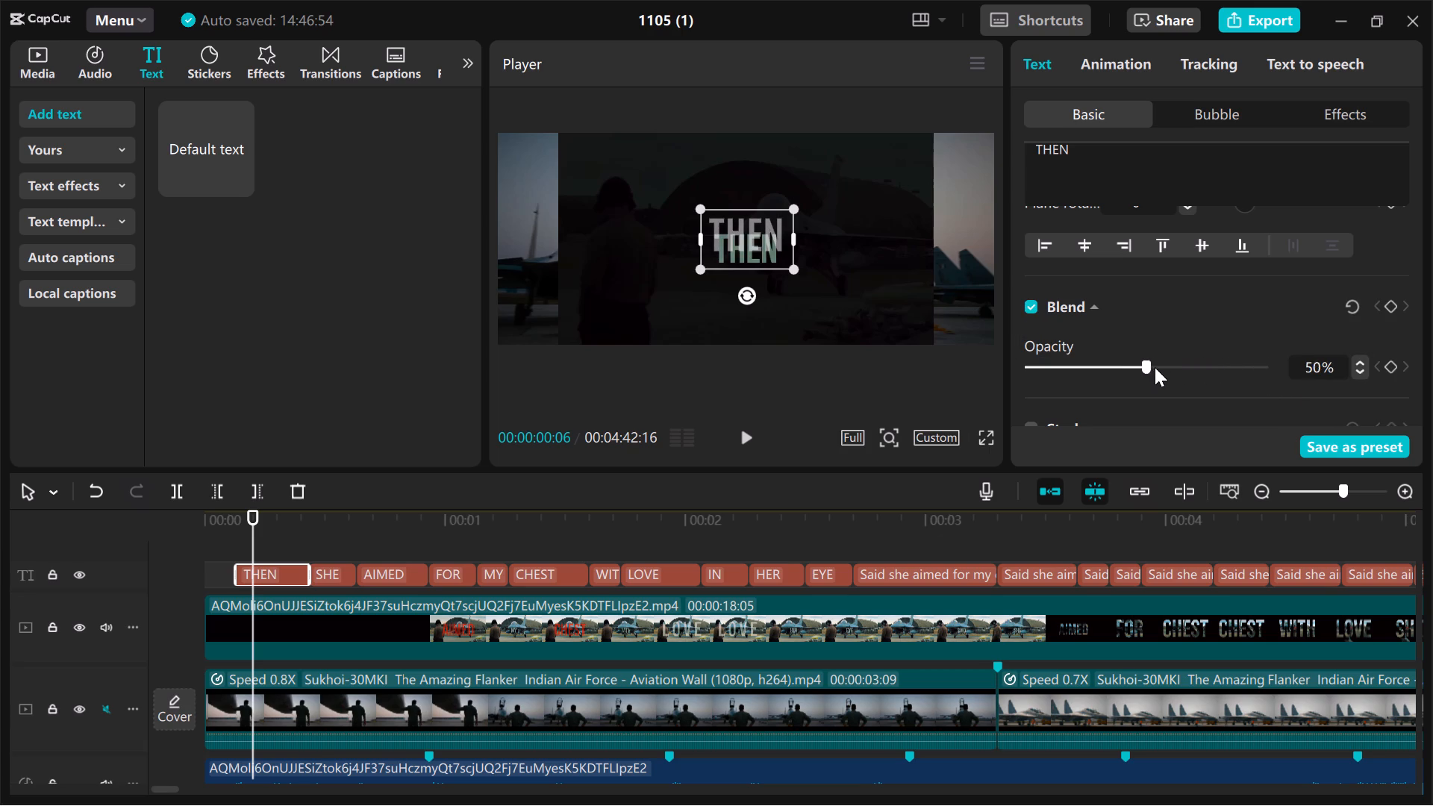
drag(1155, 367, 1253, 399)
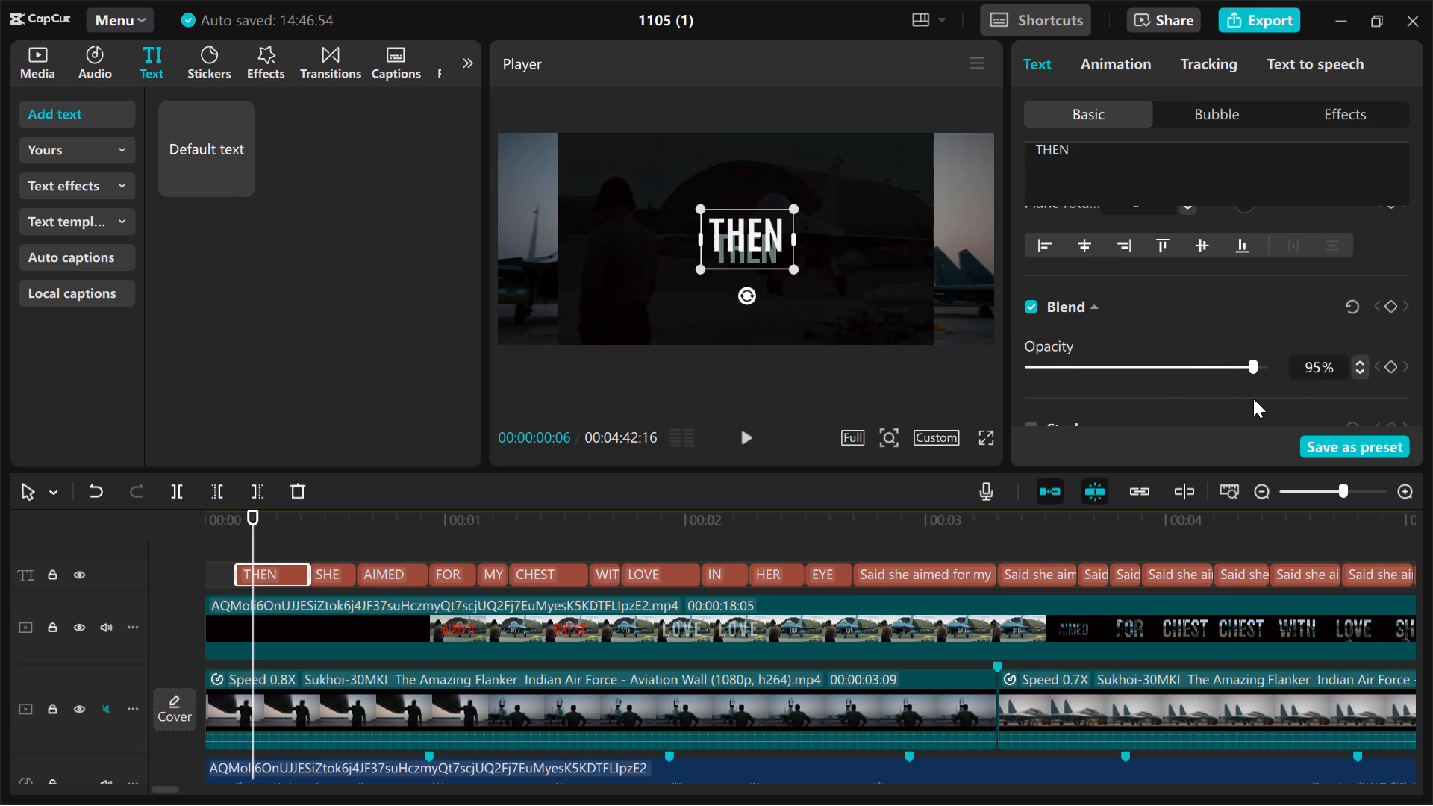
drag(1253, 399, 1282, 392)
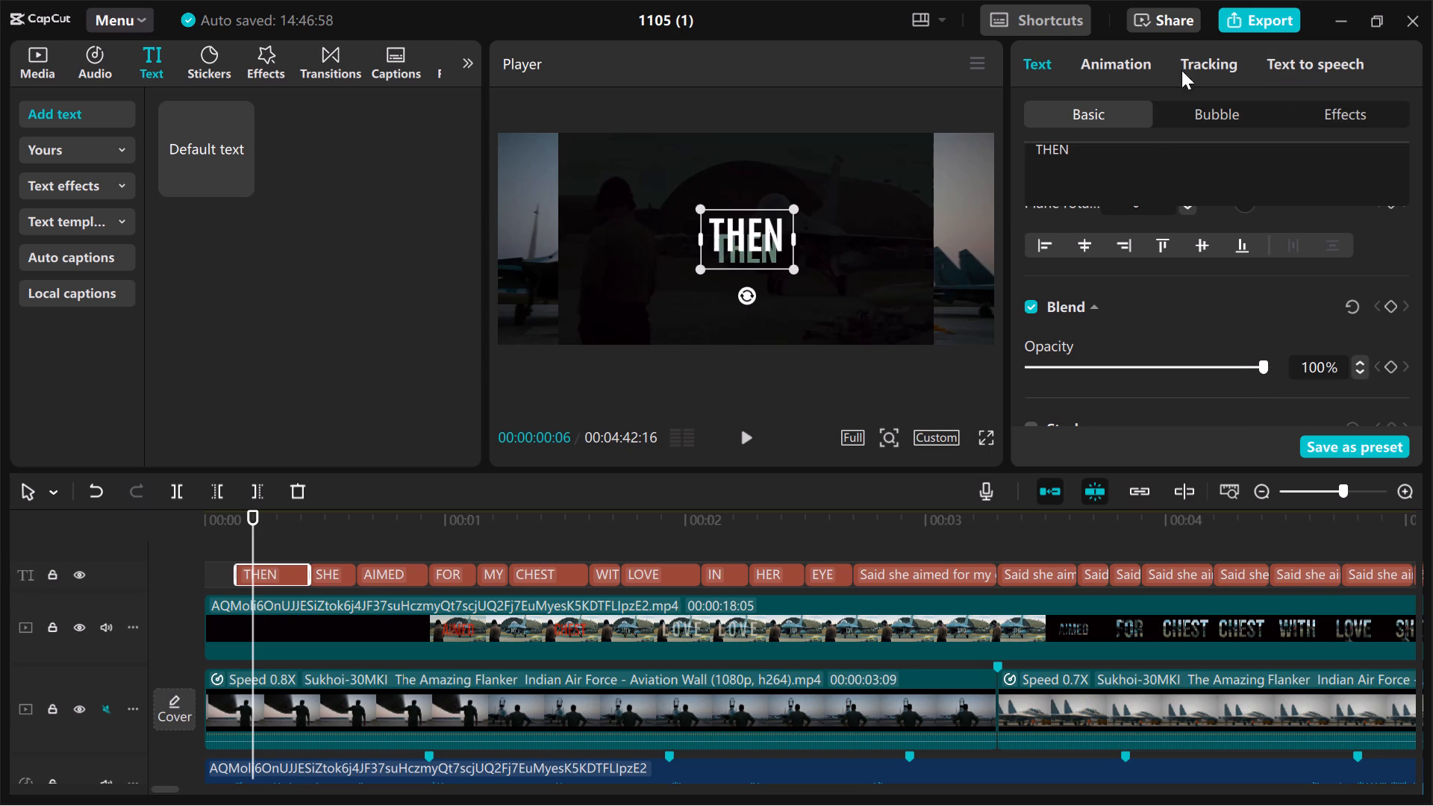
Browse the text effects library and glance at the bubble styles available for the THEN caption.
click(1345, 125)
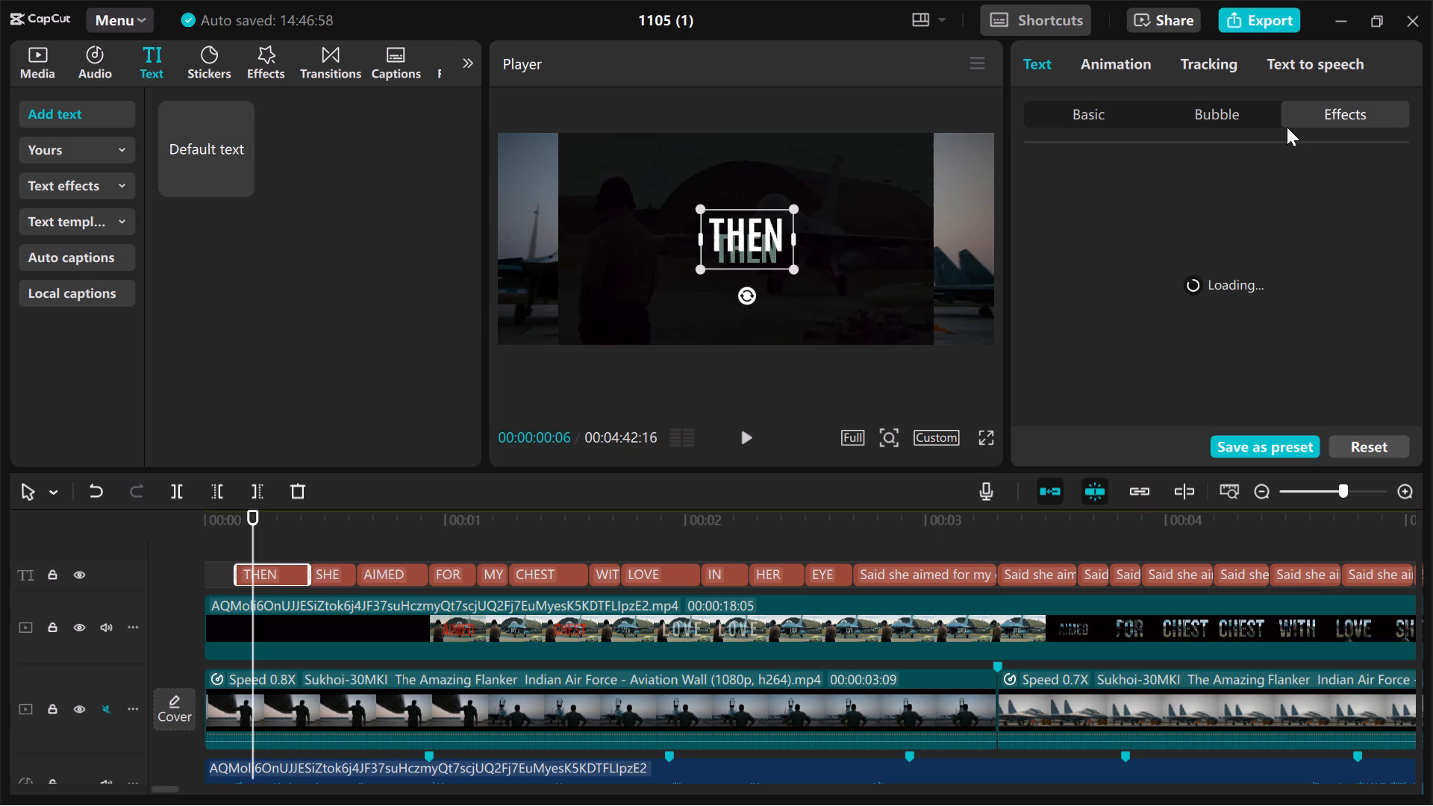
scroll(1202, 285, down, 1)
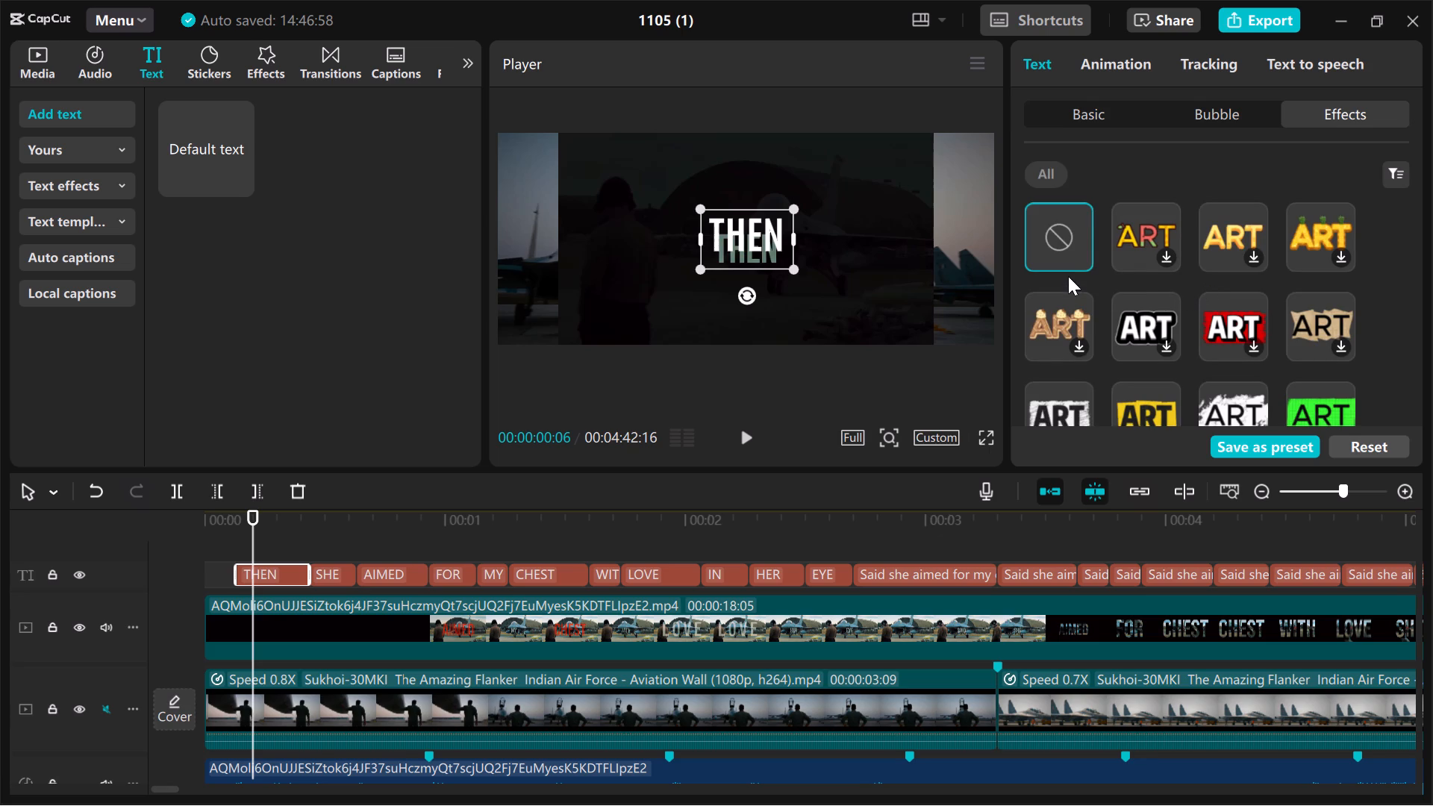
scroll(1068, 276, down, 3)
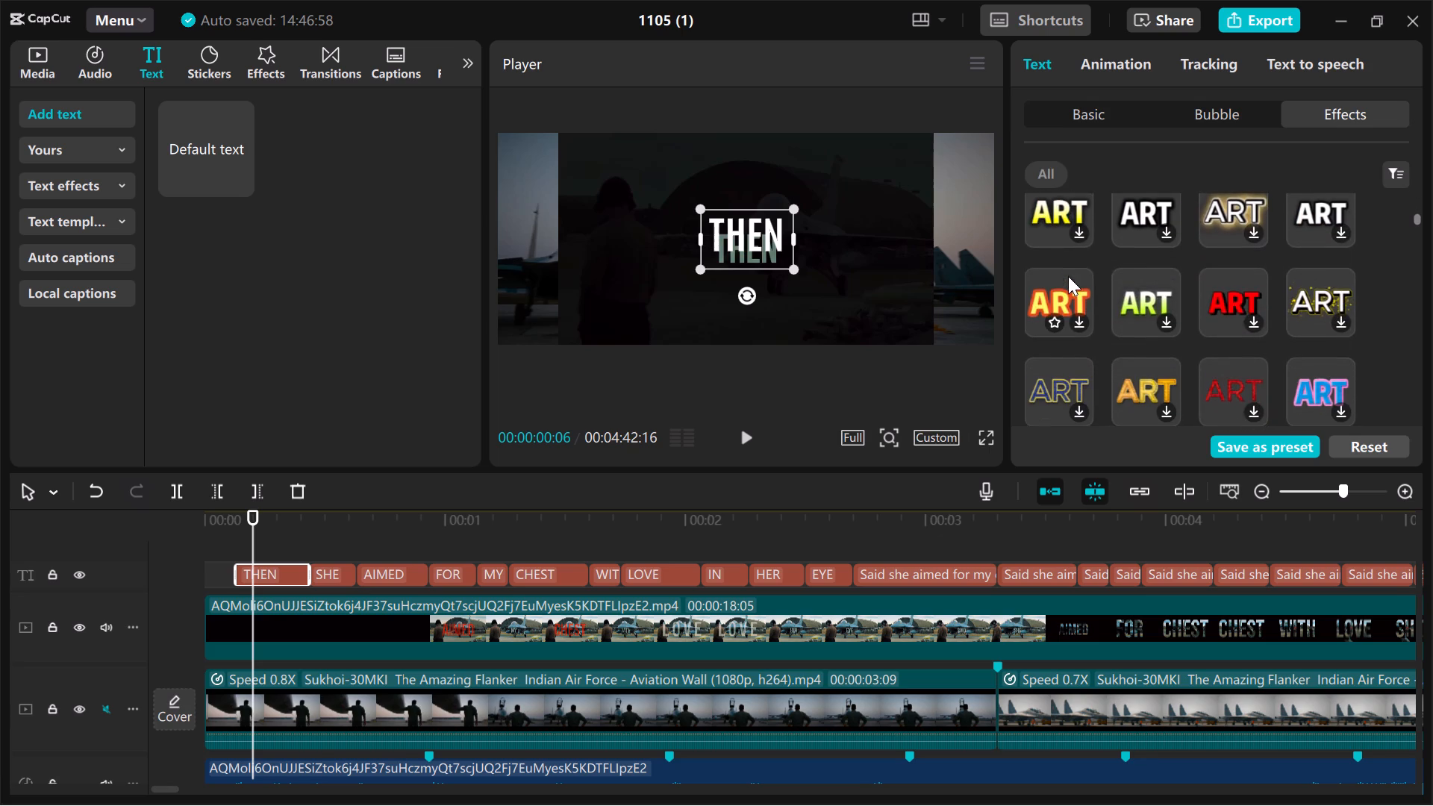
scroll(1068, 252, down, 3)
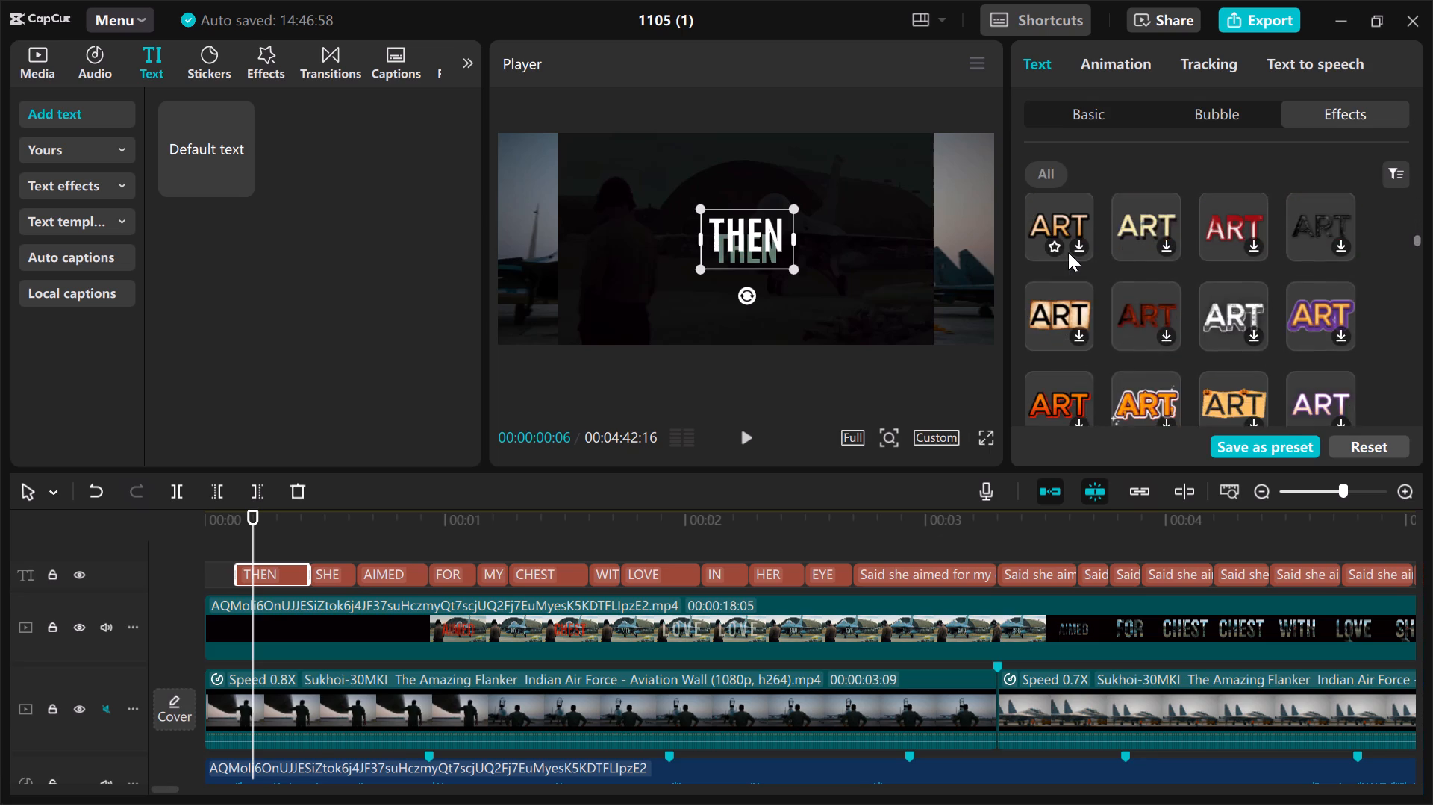
scroll(1068, 252, down, 3)
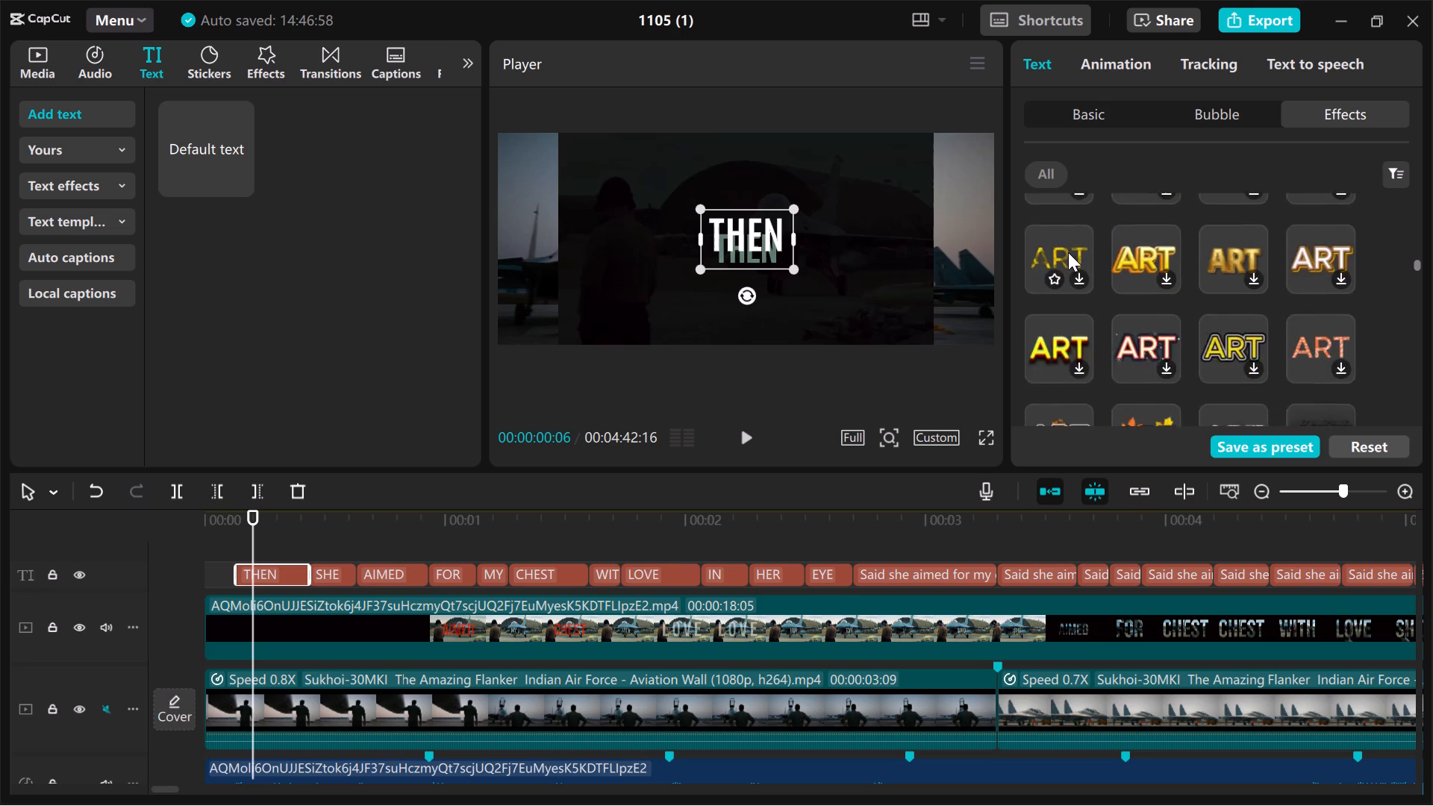
scroll(1068, 252, down, 4)
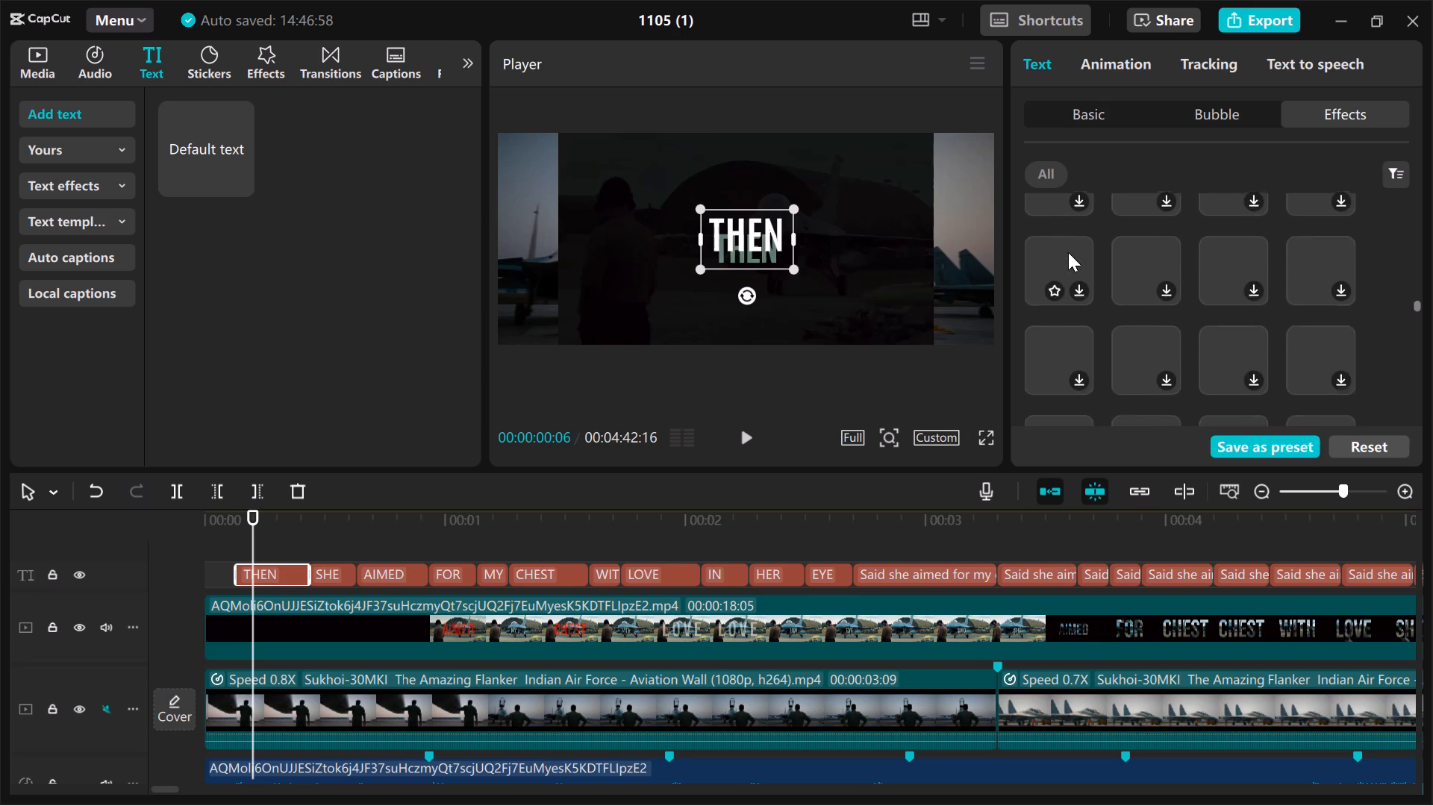
scroll(1068, 252, down, 4)
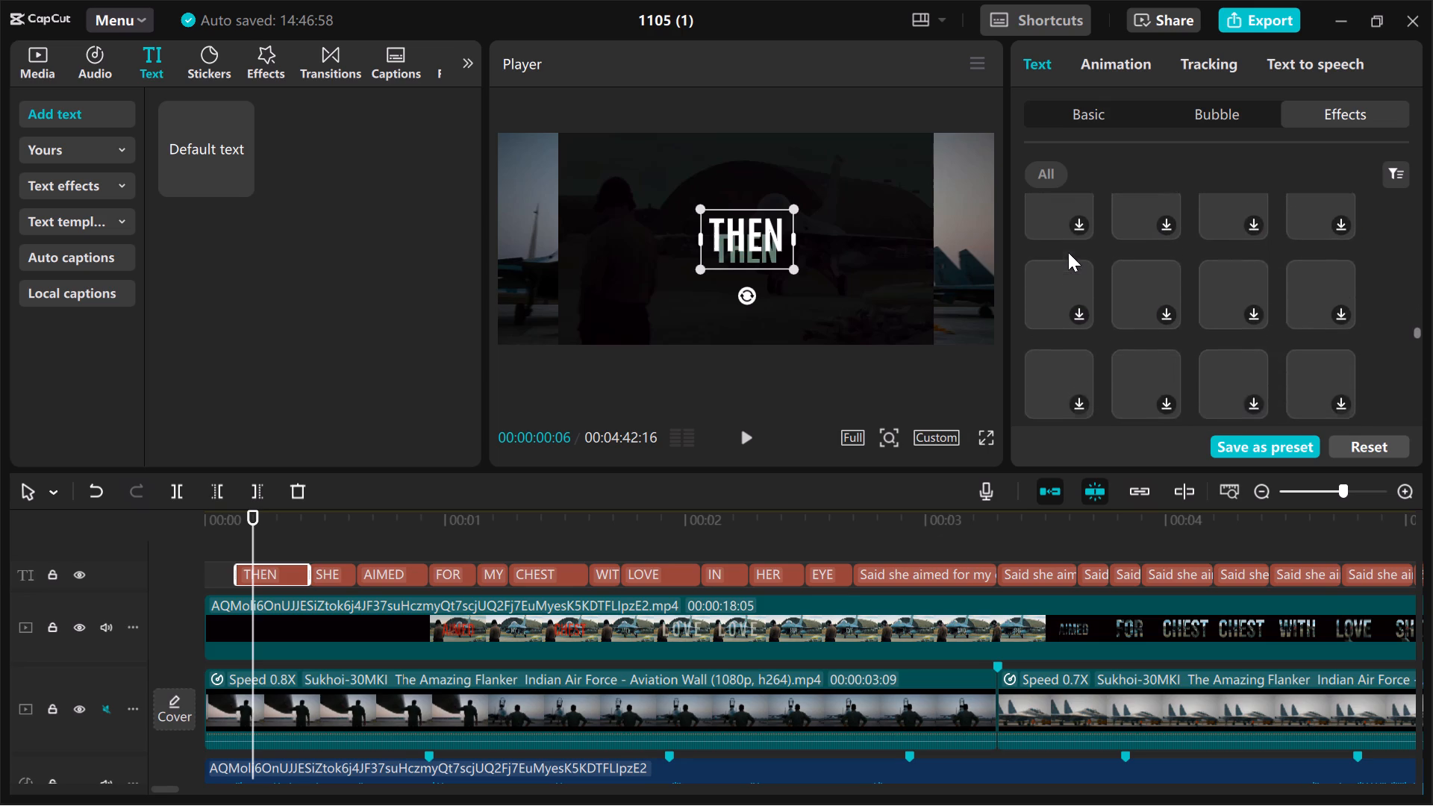
scroll(1068, 252, down, 2)
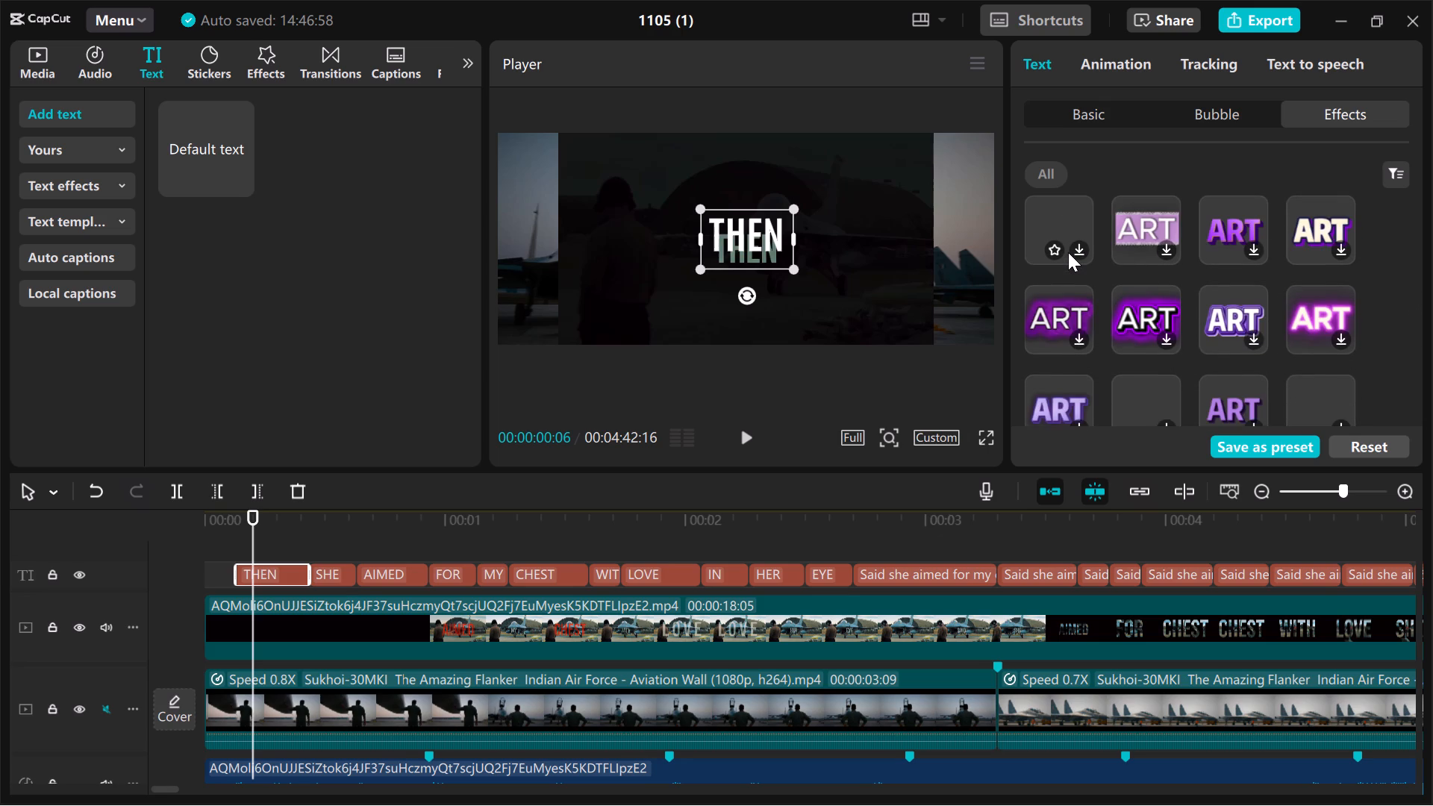
scroll(1068, 252, down, 2)
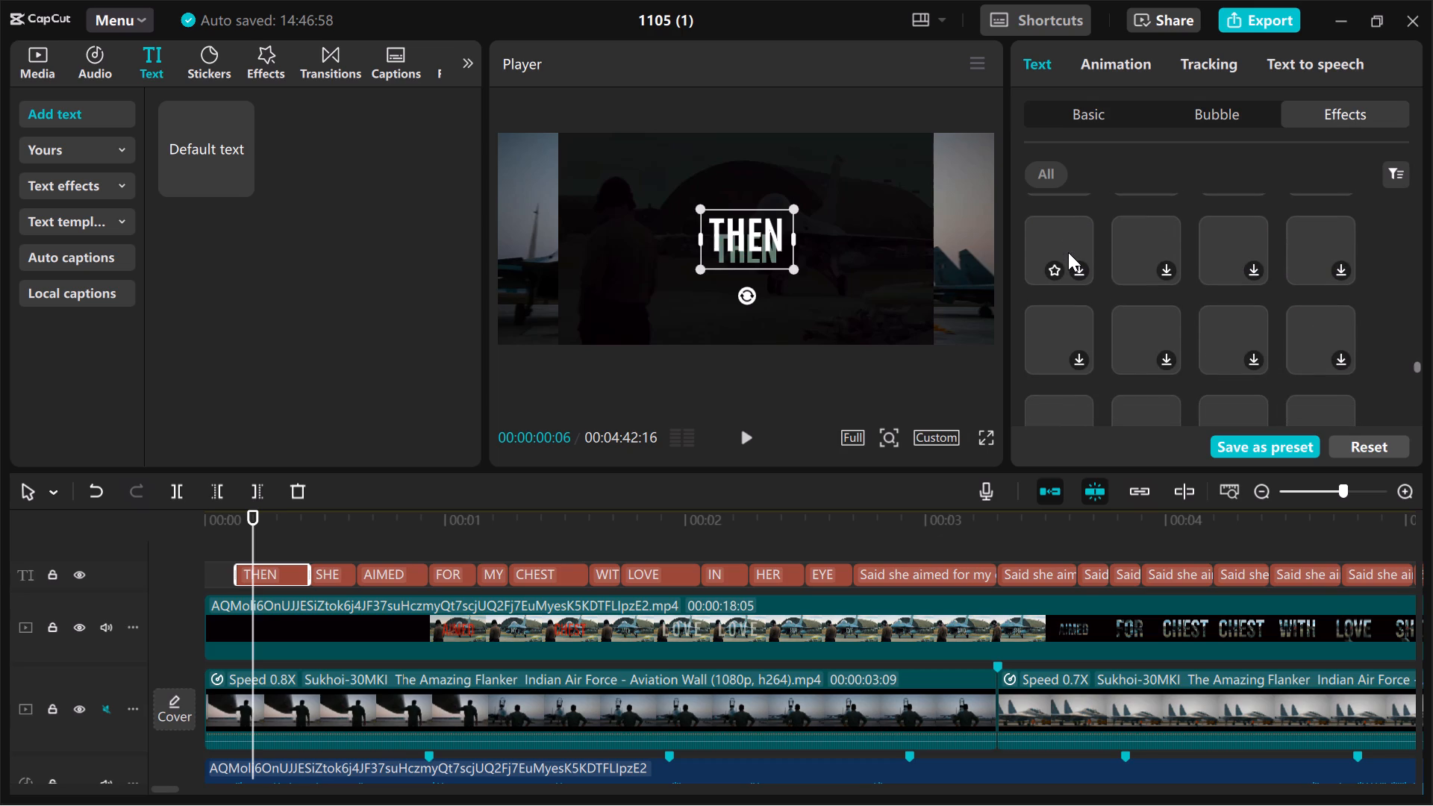
scroll(1068, 252, down, 2)
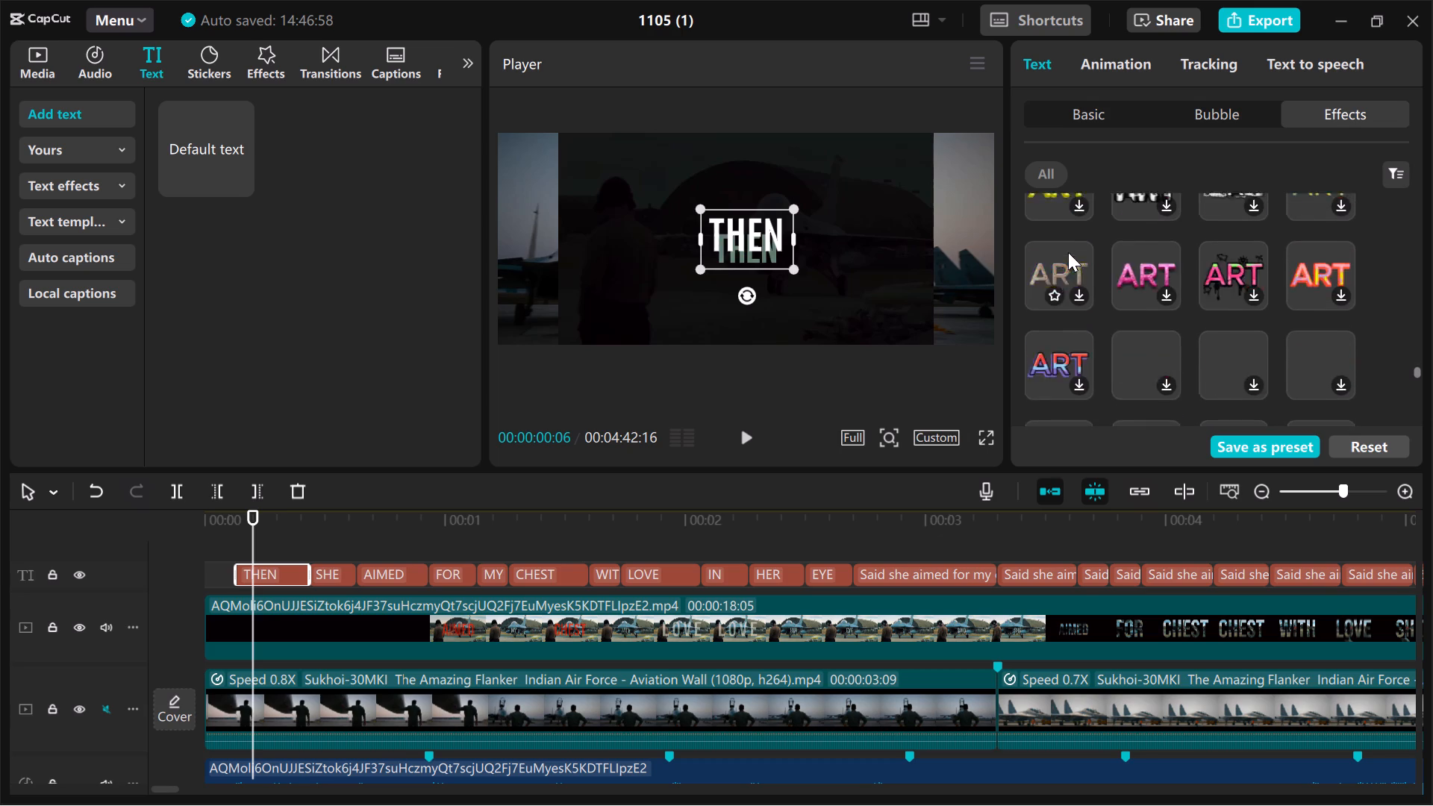
scroll(1068, 252, down, 3)
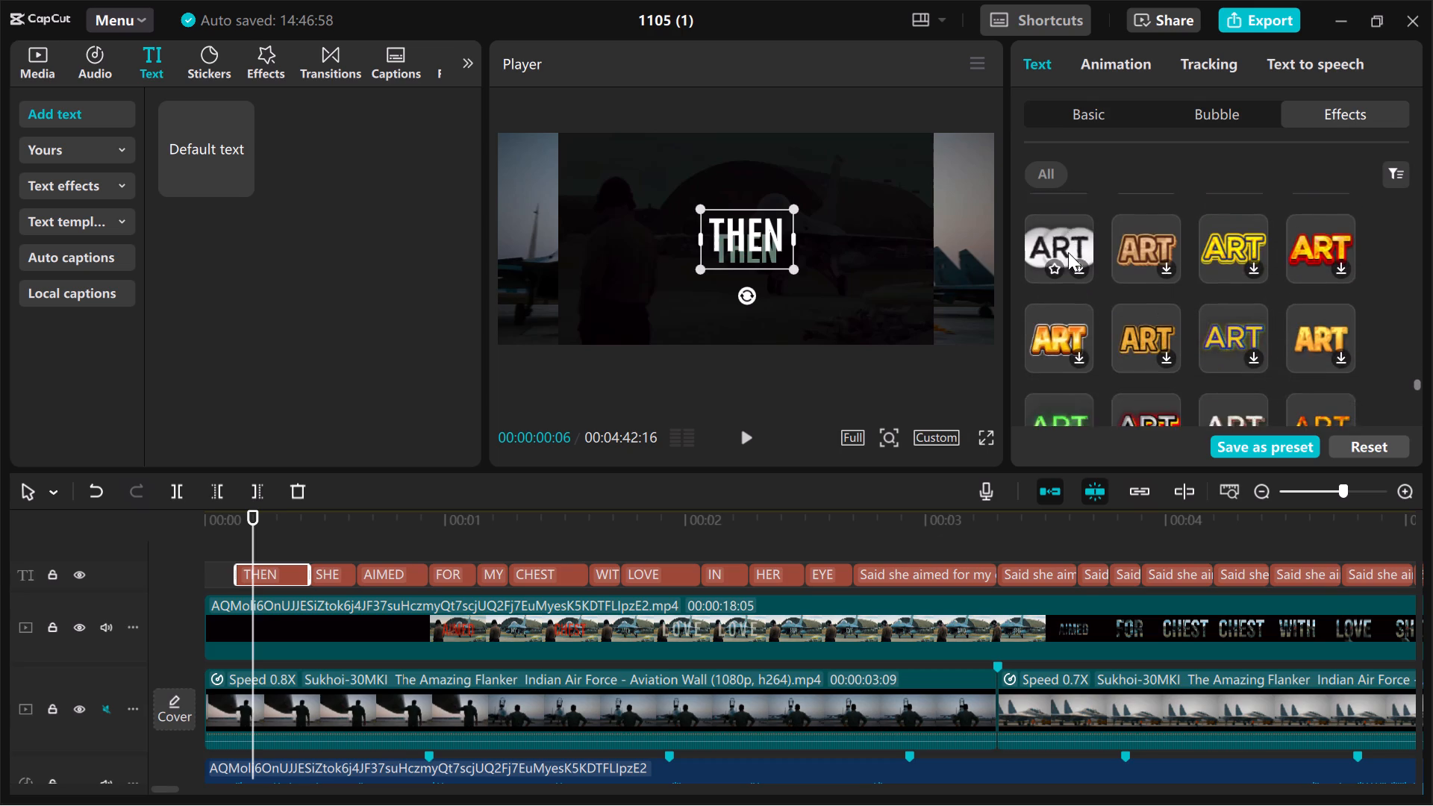
scroll(1068, 252, down, 1)
right_click(1068, 252)
scroll(1068, 252, down, 1)
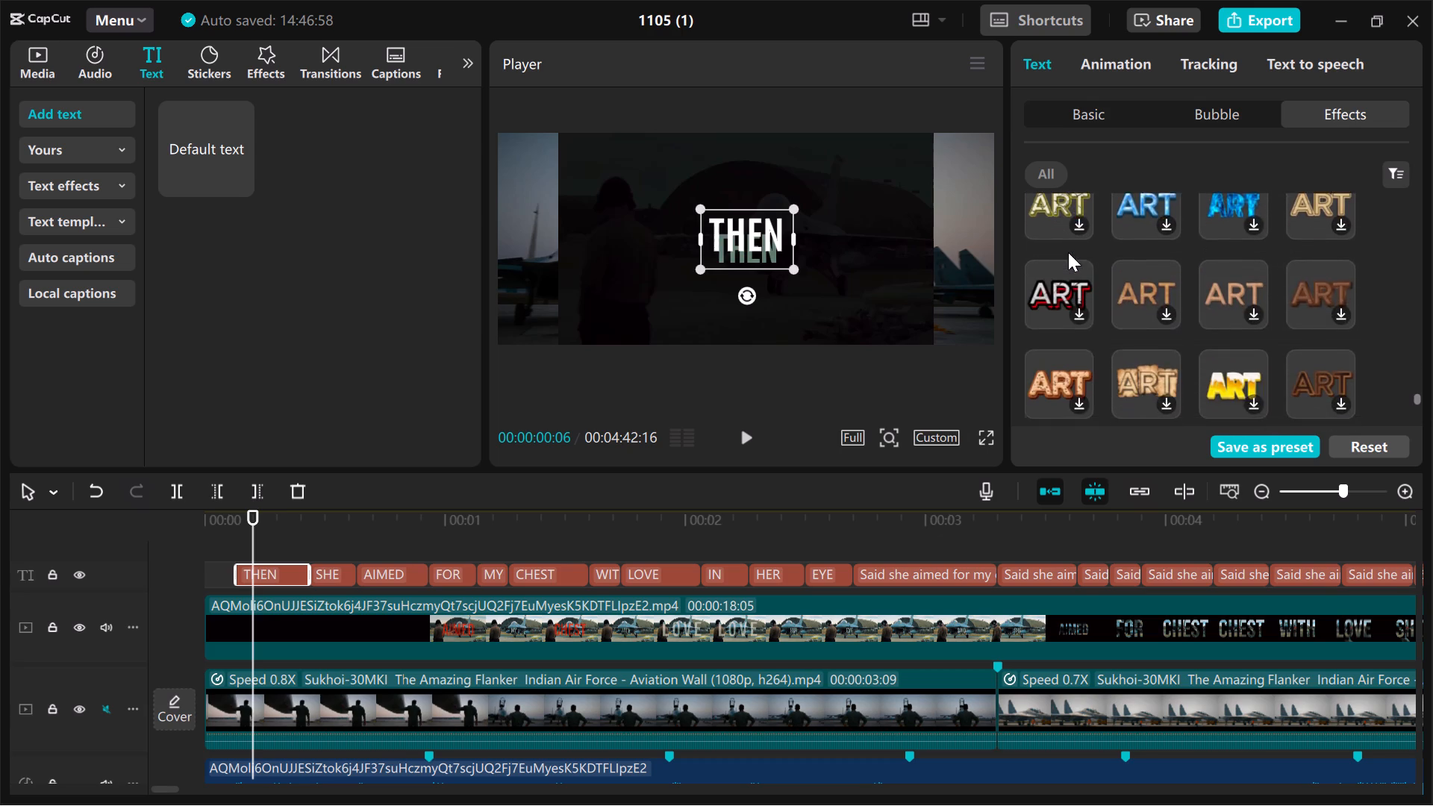
scroll(1068, 252, down, 3)
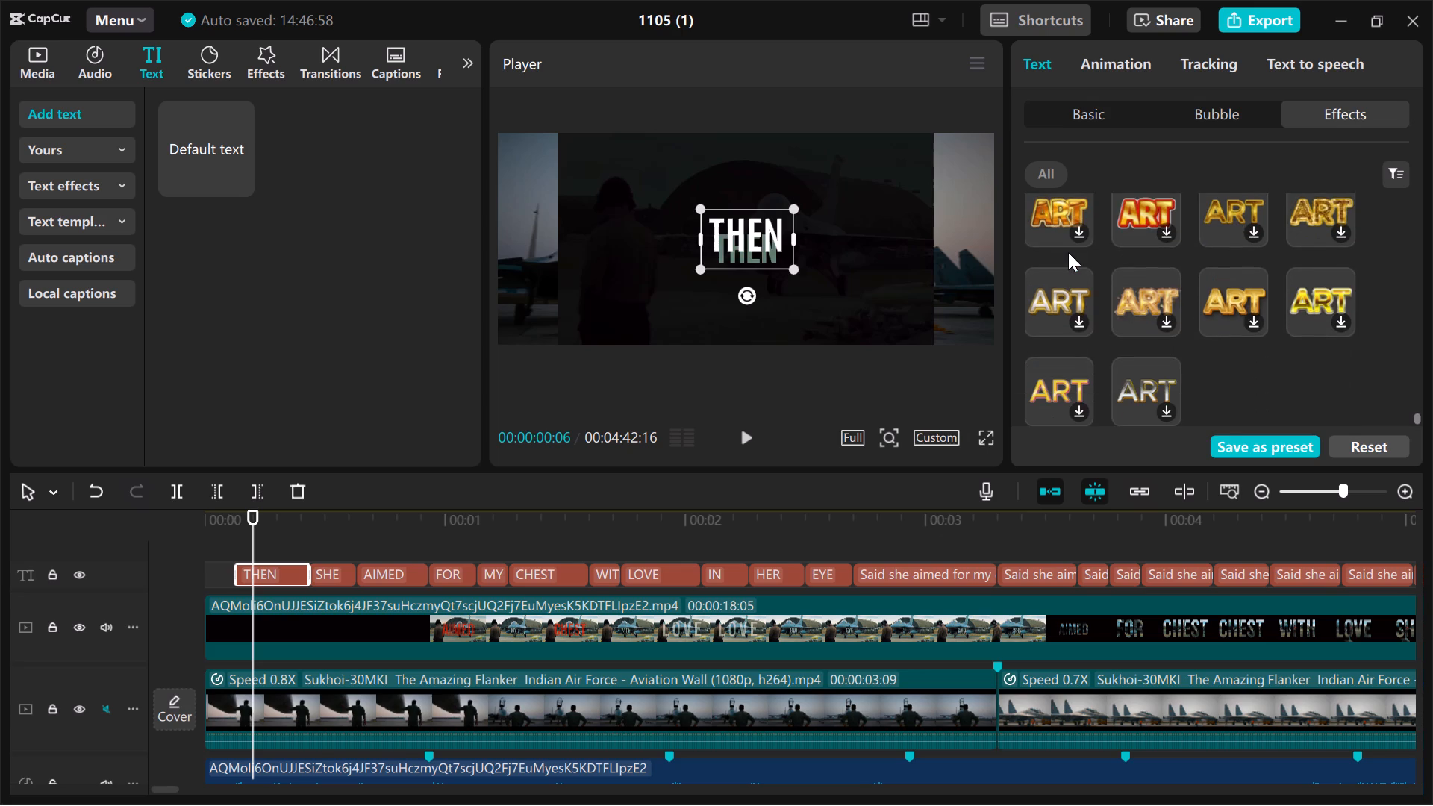
scroll(1068, 252, up, 20)
scroll(1068, 252, up, 20)
scroll(1068, 252, up, 20)
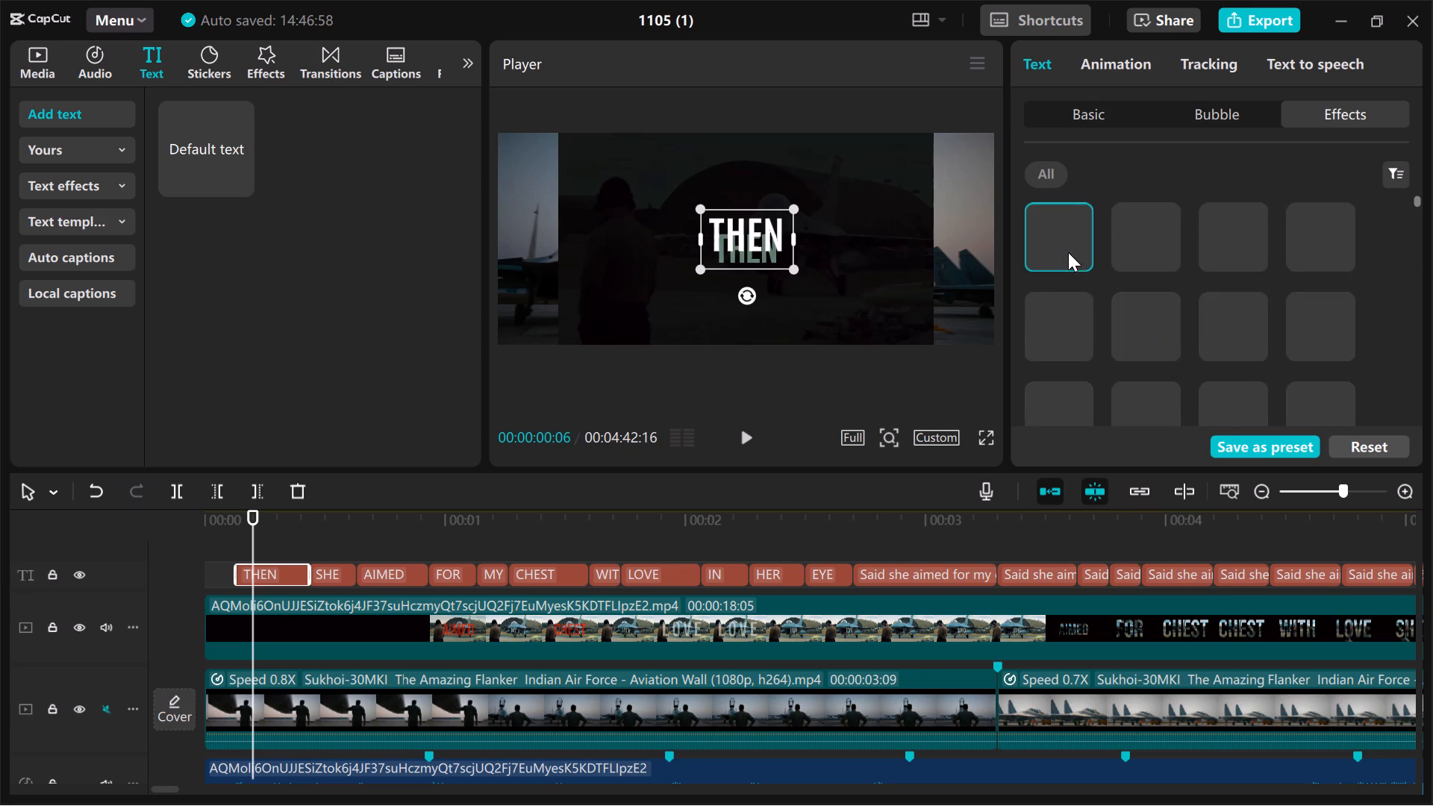
scroll(1068, 252, up, 10)
click(1222, 116)
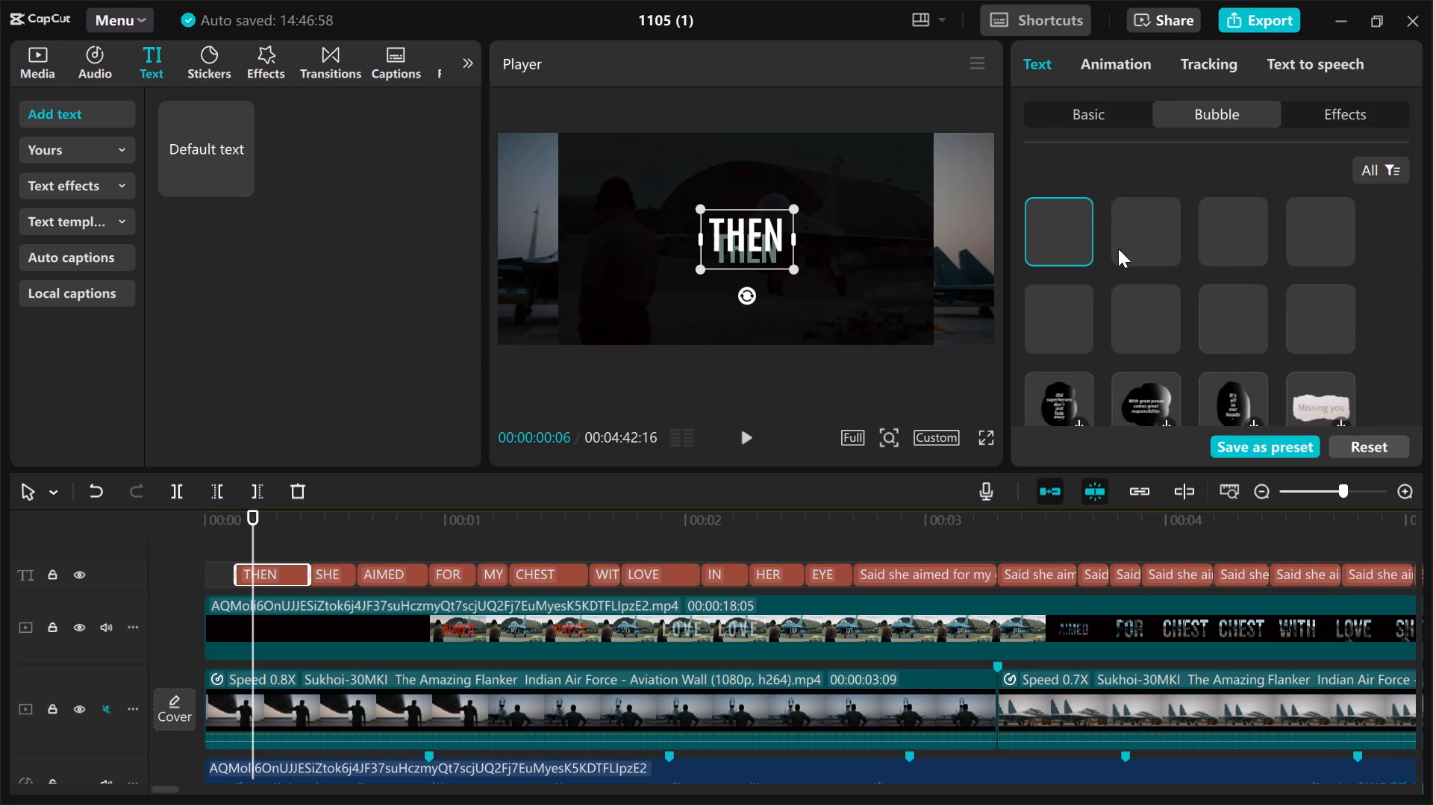
click(1114, 98)
click(1111, 107)
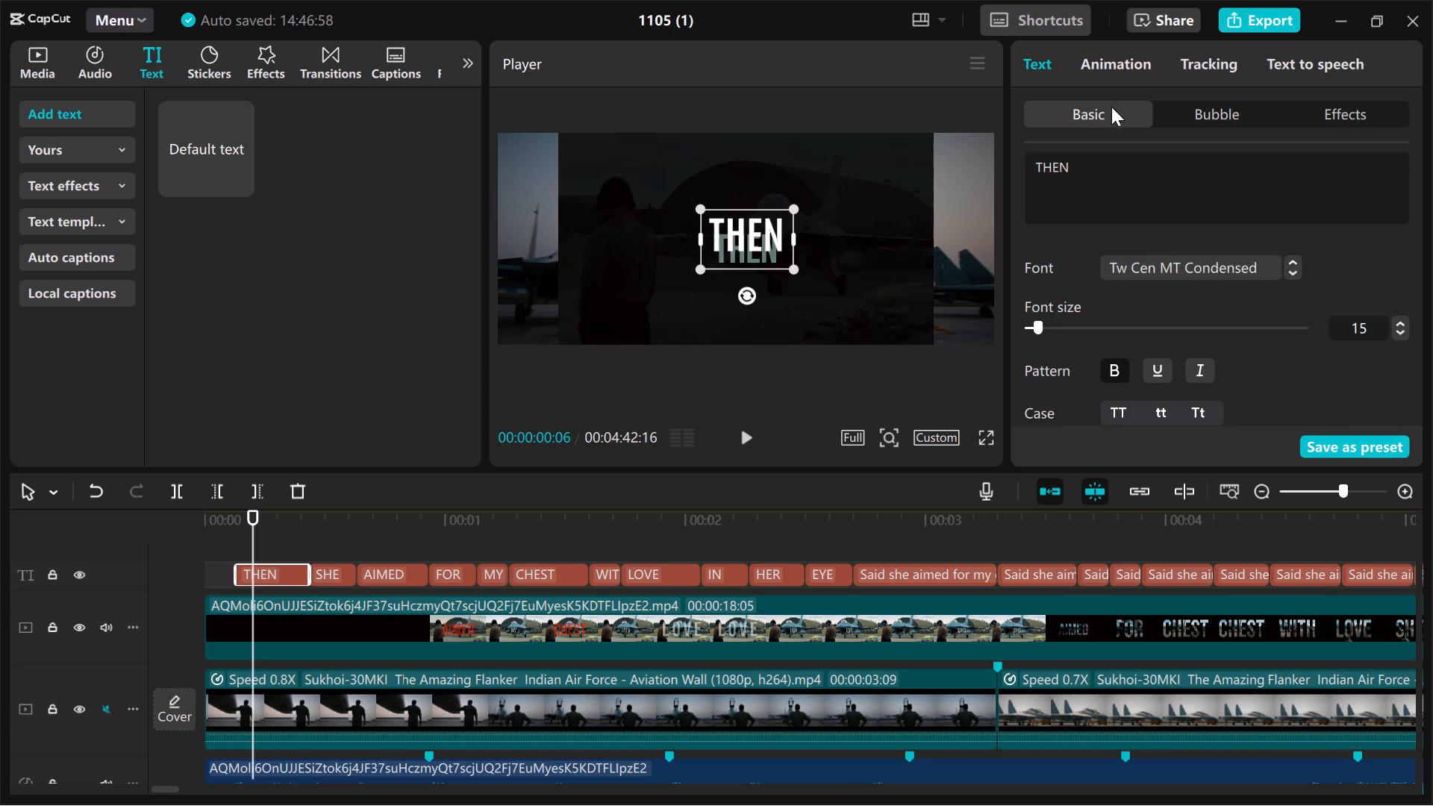
Look over the THEN caption's basic settings, including text colour, preset styles and transform options.
scroll(1110, 169, down, 1)
scroll(1102, 285, down, 1)
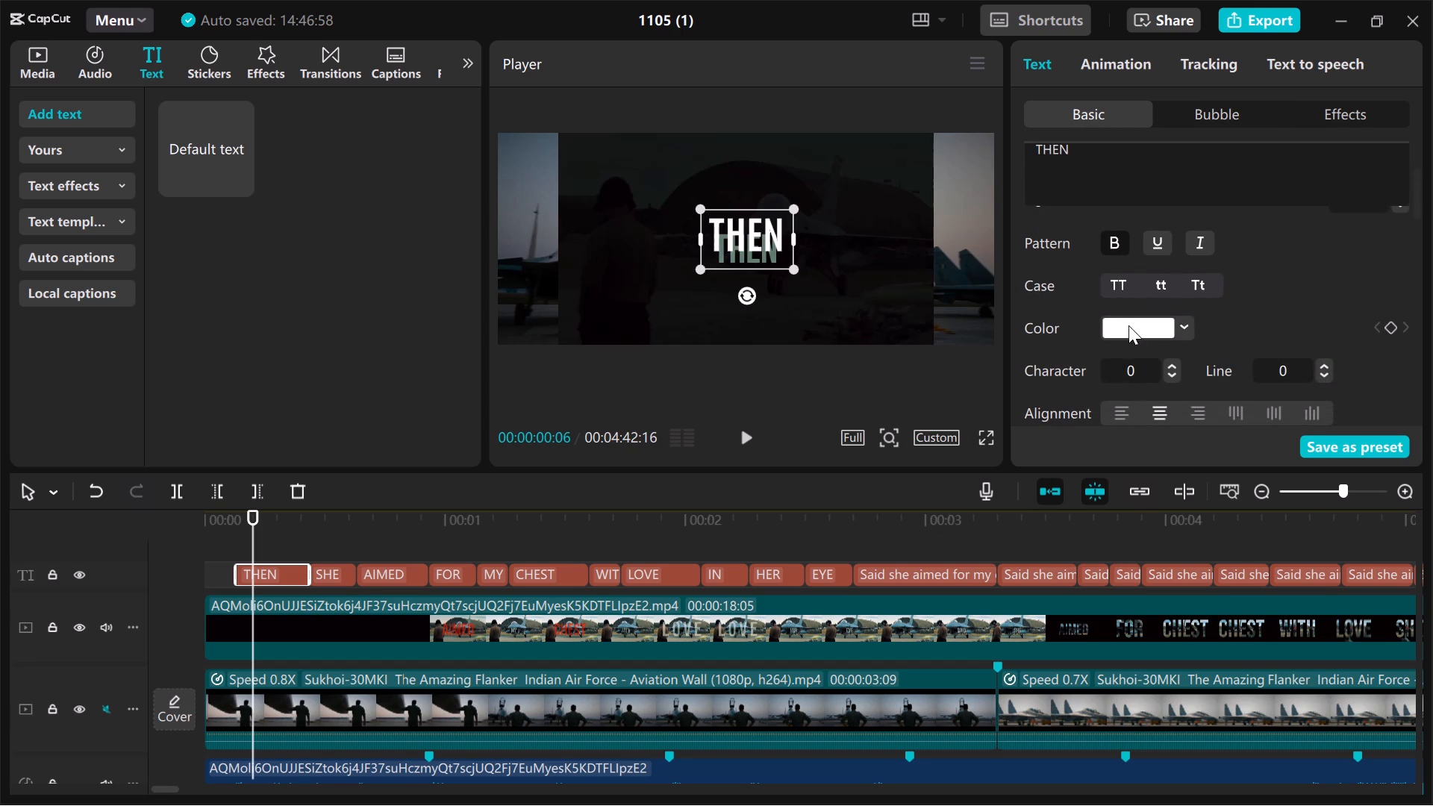
click(1137, 332)
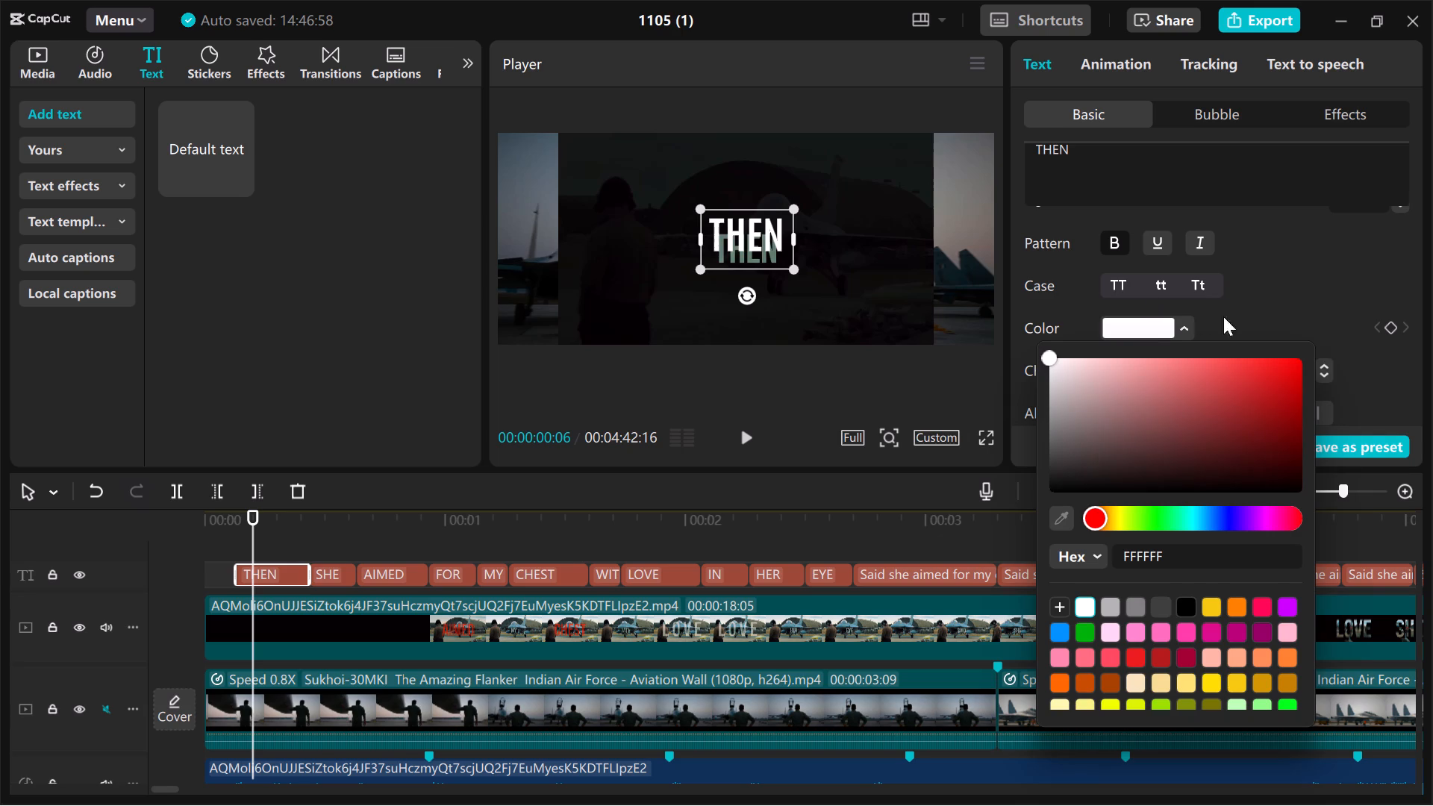
click(1250, 273)
scroll(1214, 300, down, 1)
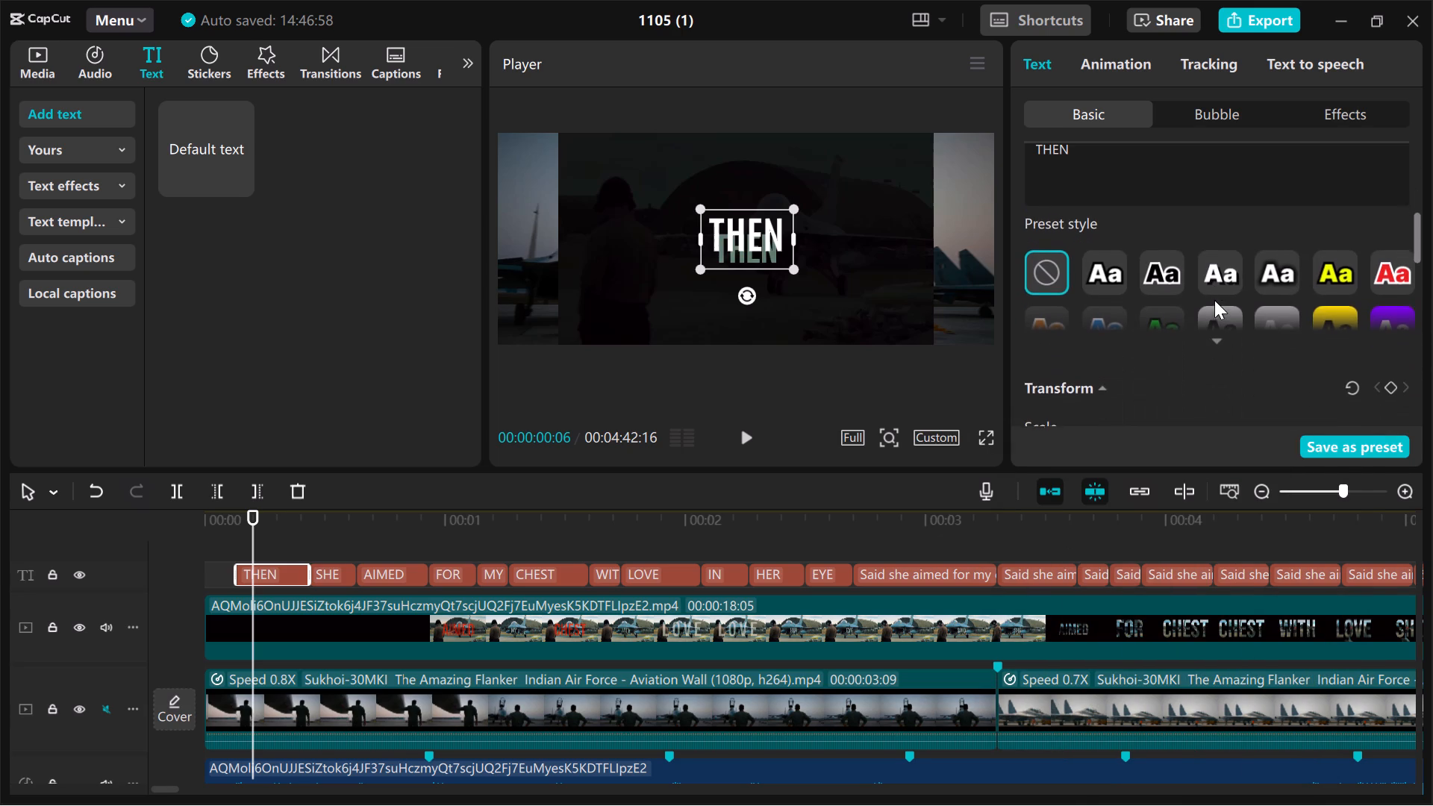
scroll(1214, 300, down, 1)
click(1219, 335)
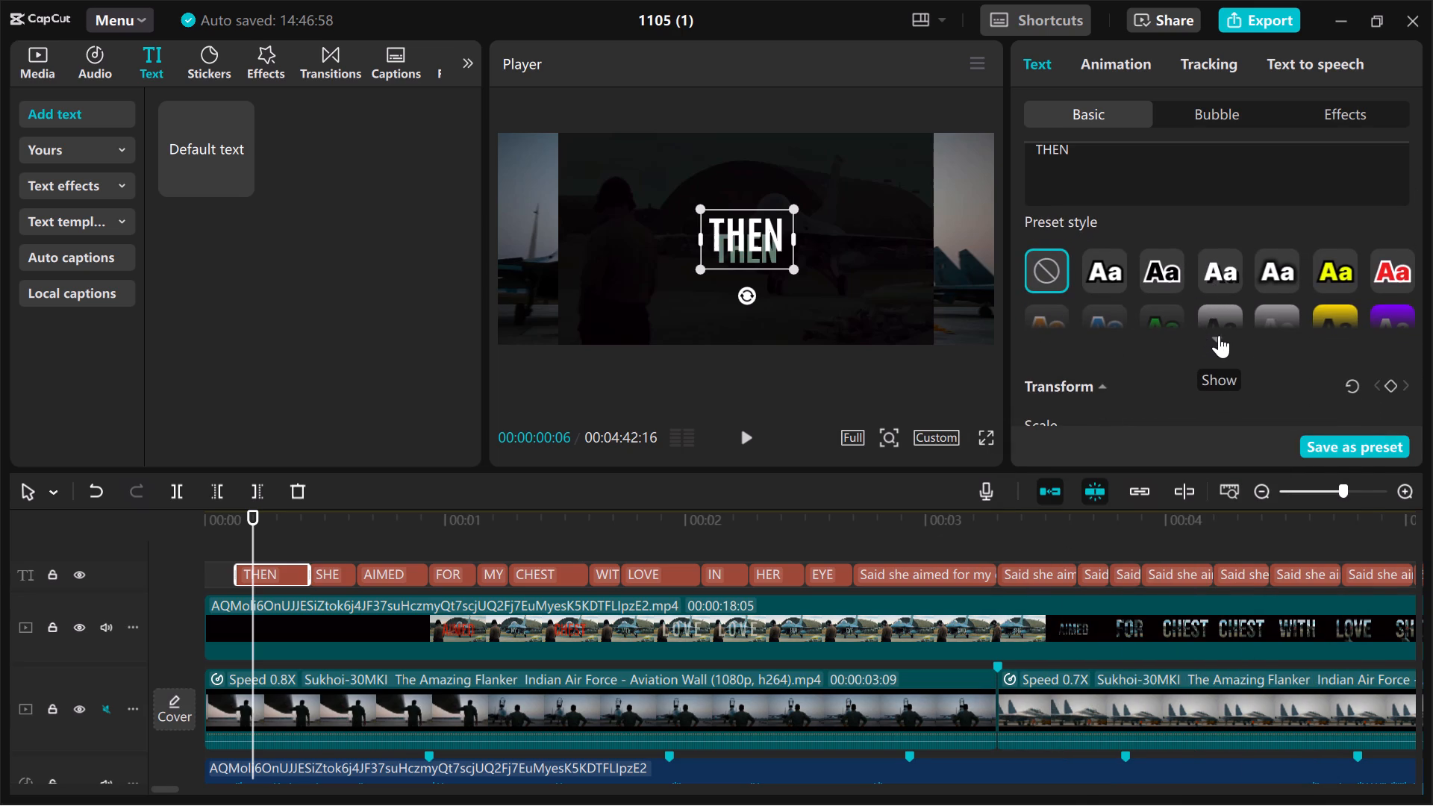
scroll(1219, 335, down, 2)
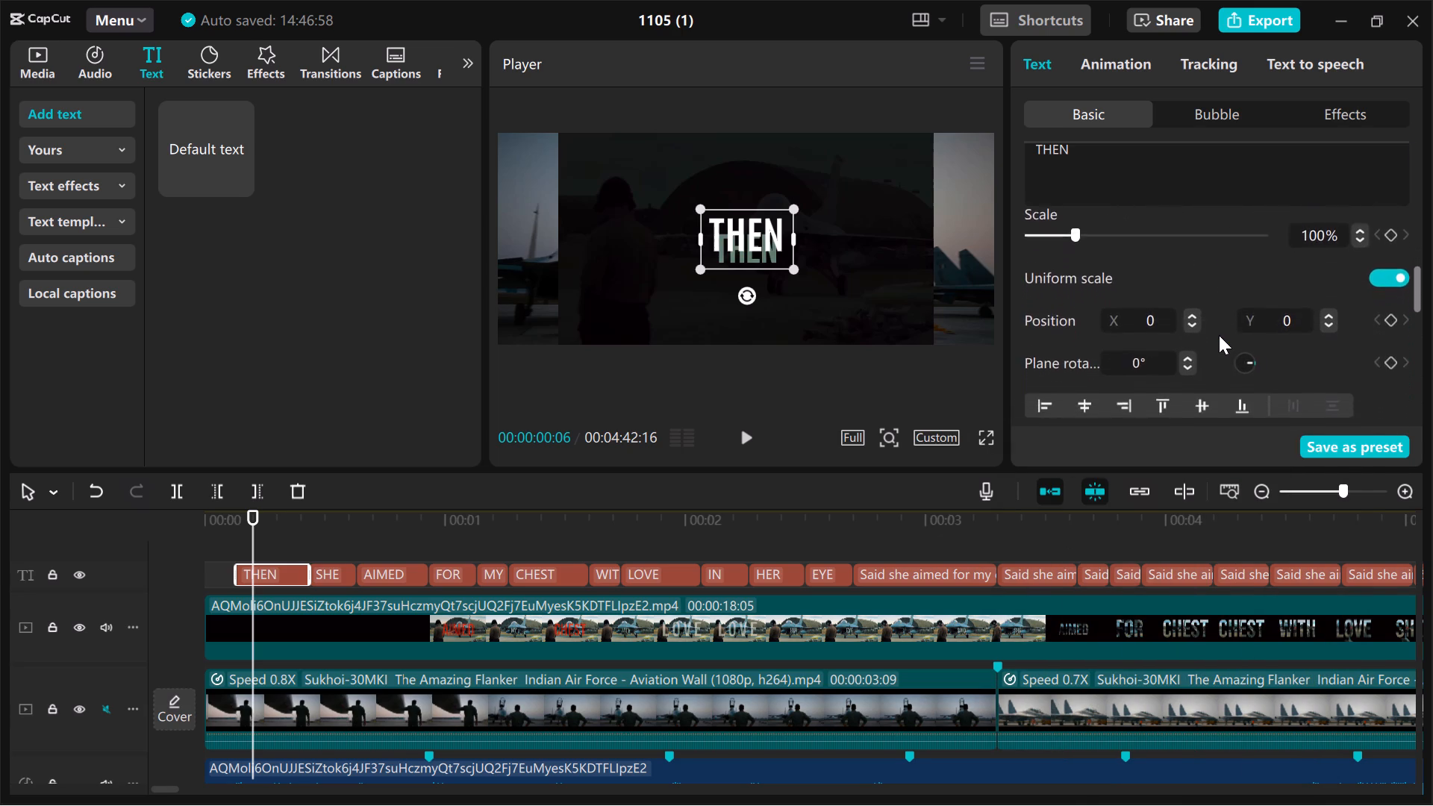
Lower the THEN caption's opacity to 47%, comparing it with the THEN lettering in the video beneath.
scroll(1219, 335, down, 3)
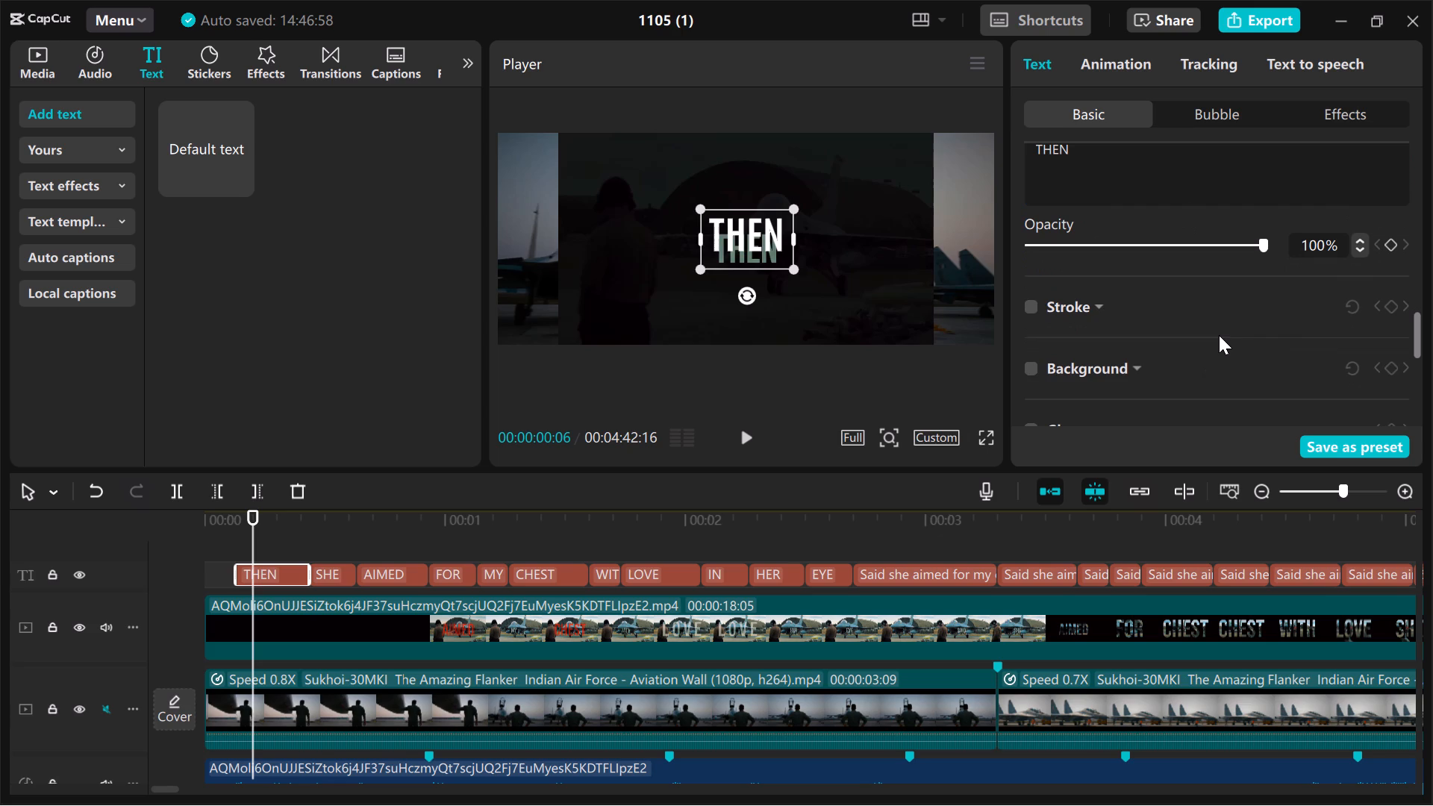
click(1190, 284)
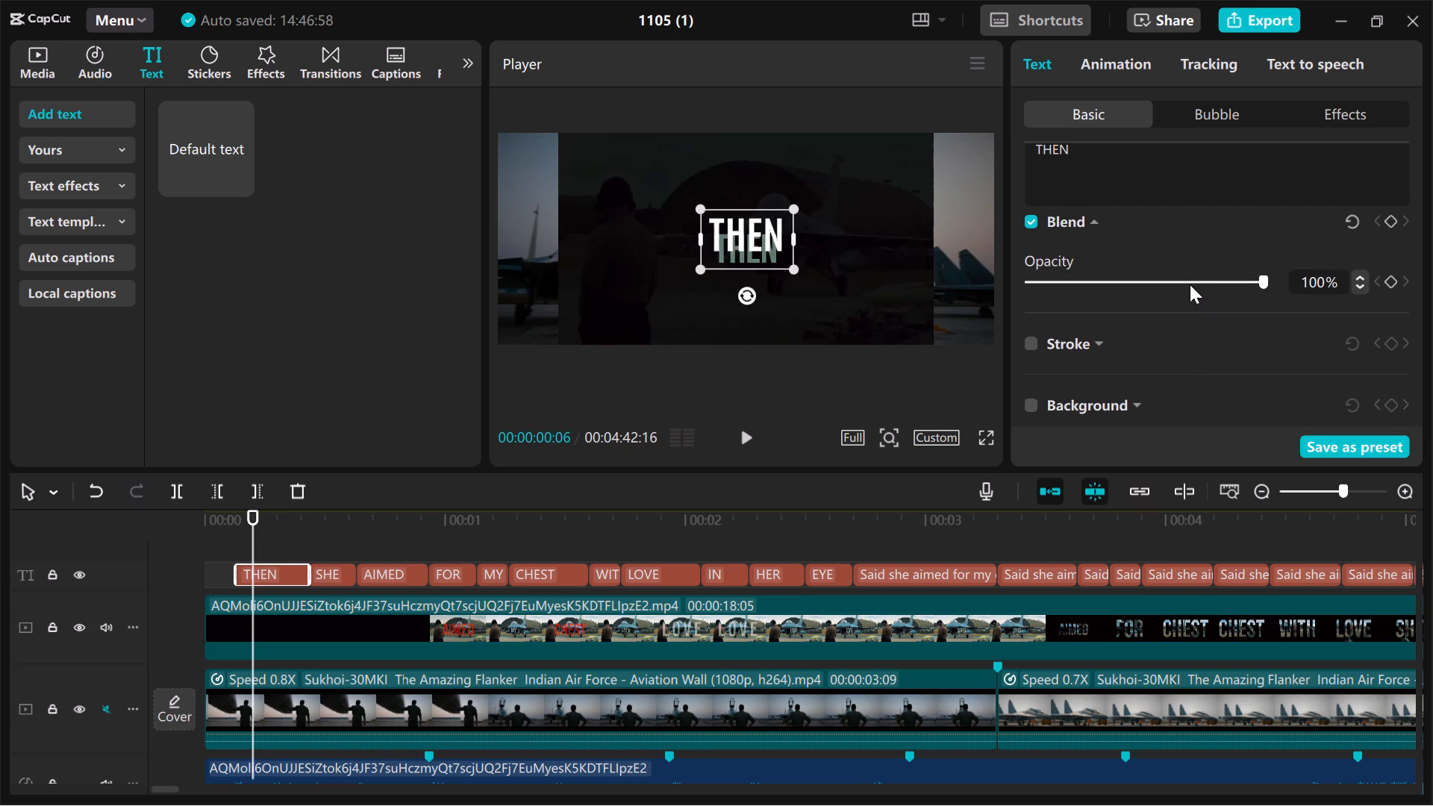
click(1174, 281)
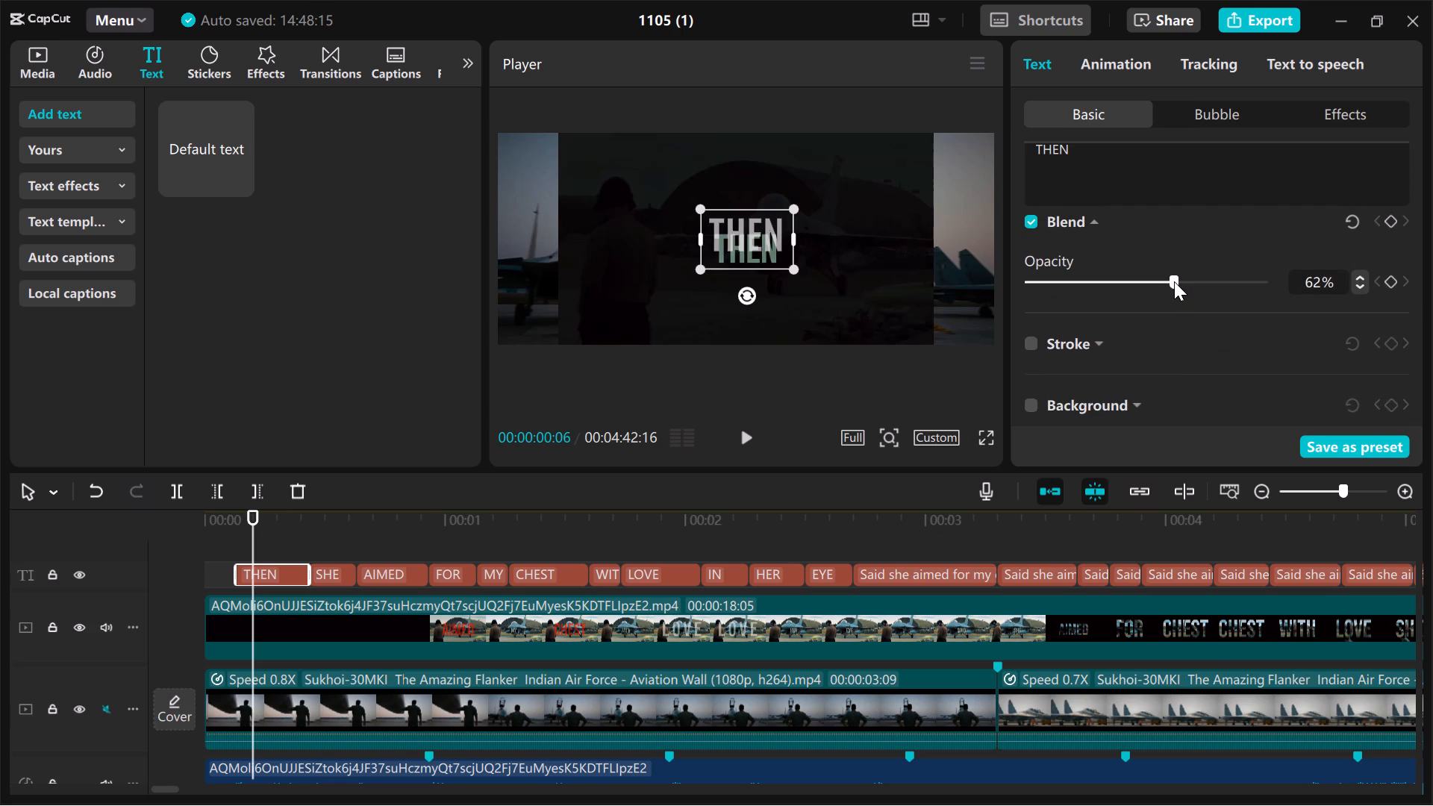
click(1166, 281)
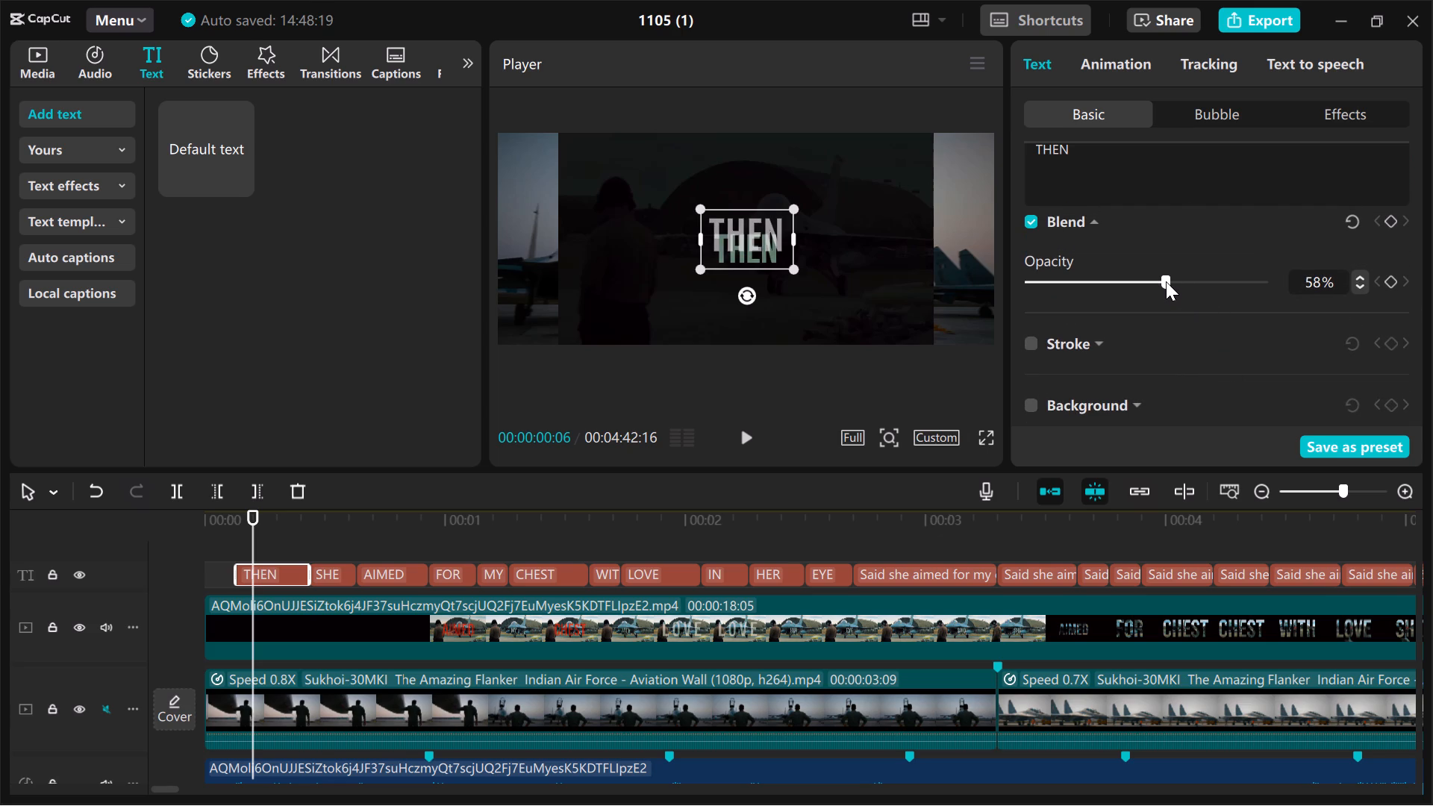
click(1152, 282)
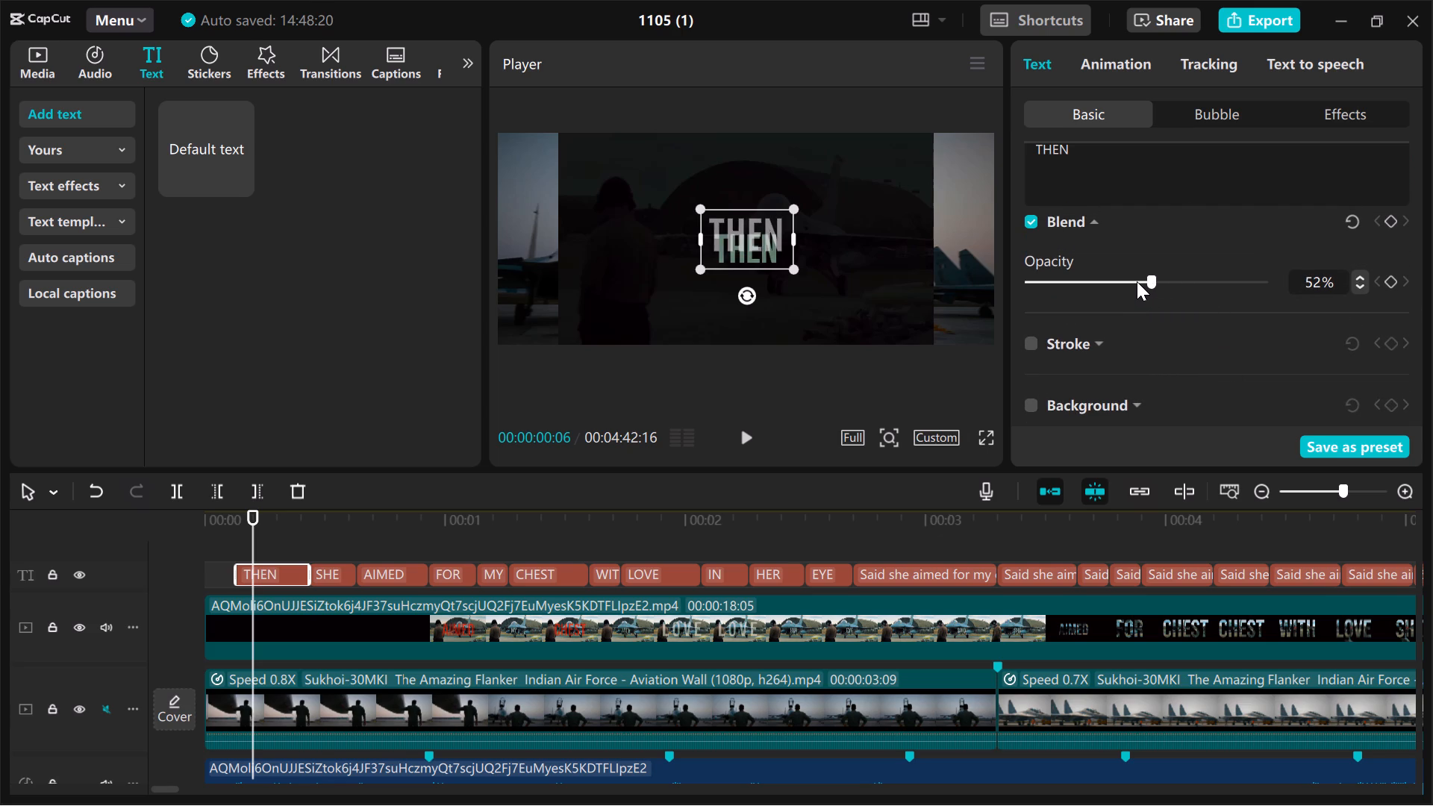
click(1137, 281)
click(1133, 284)
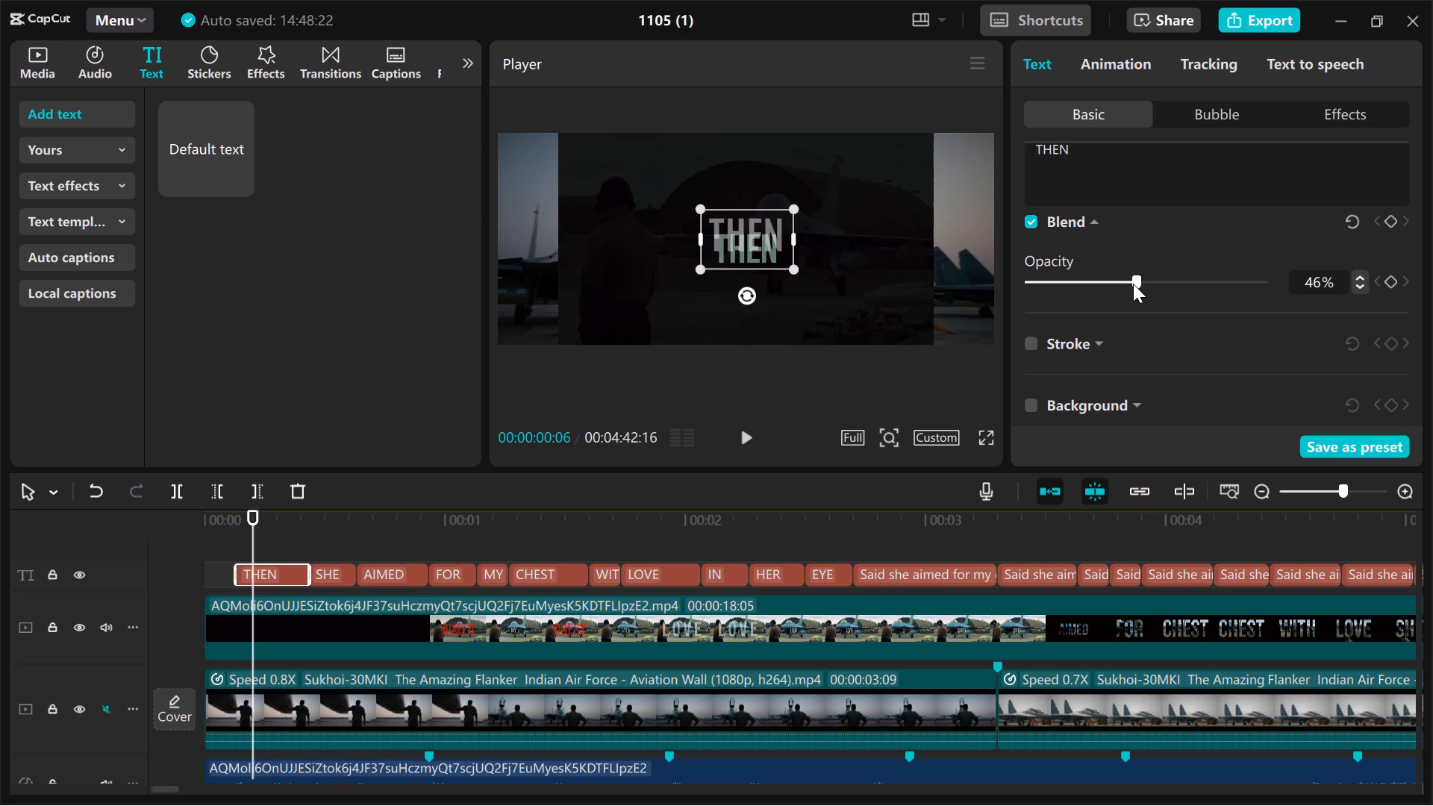
click(1125, 280)
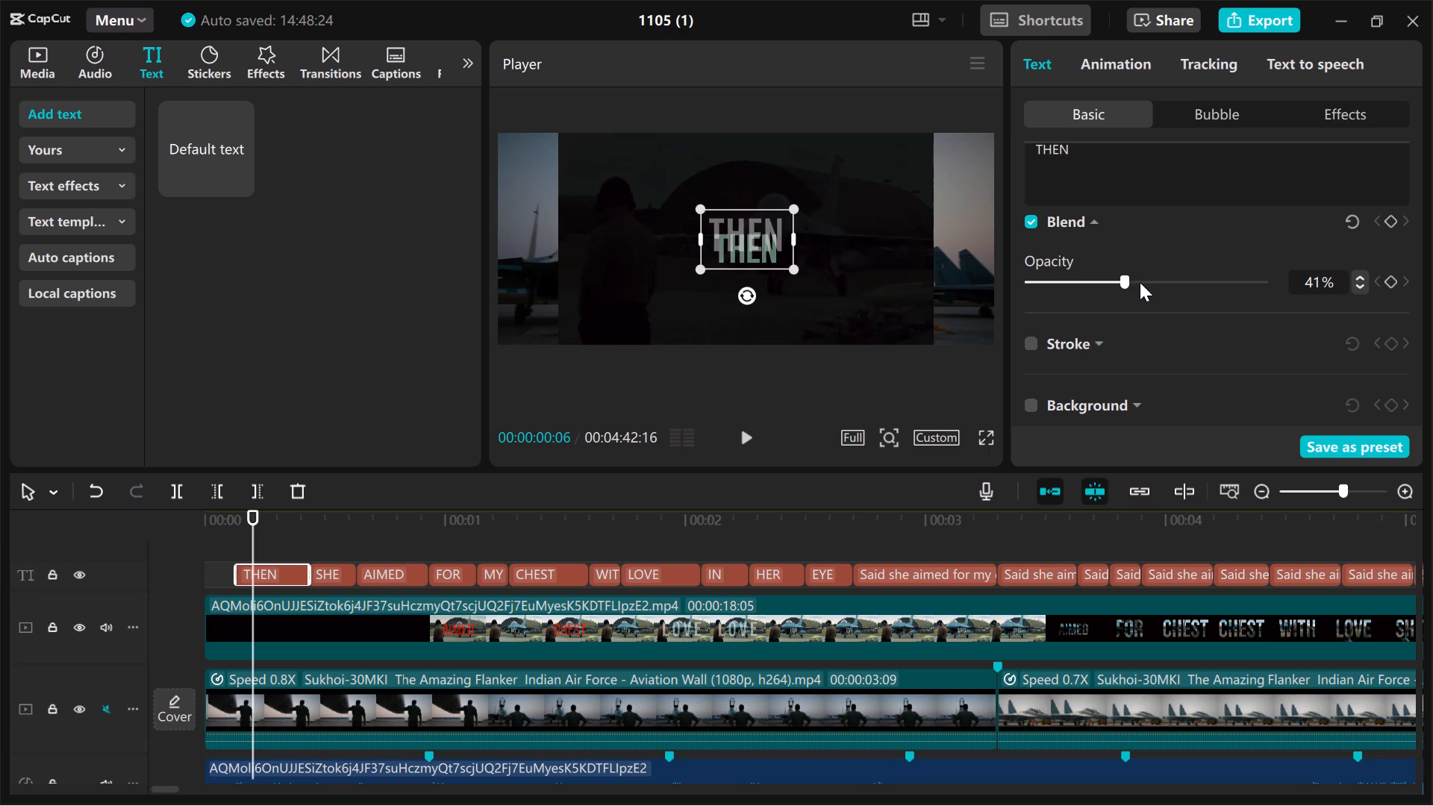
click(1139, 282)
key(Right)
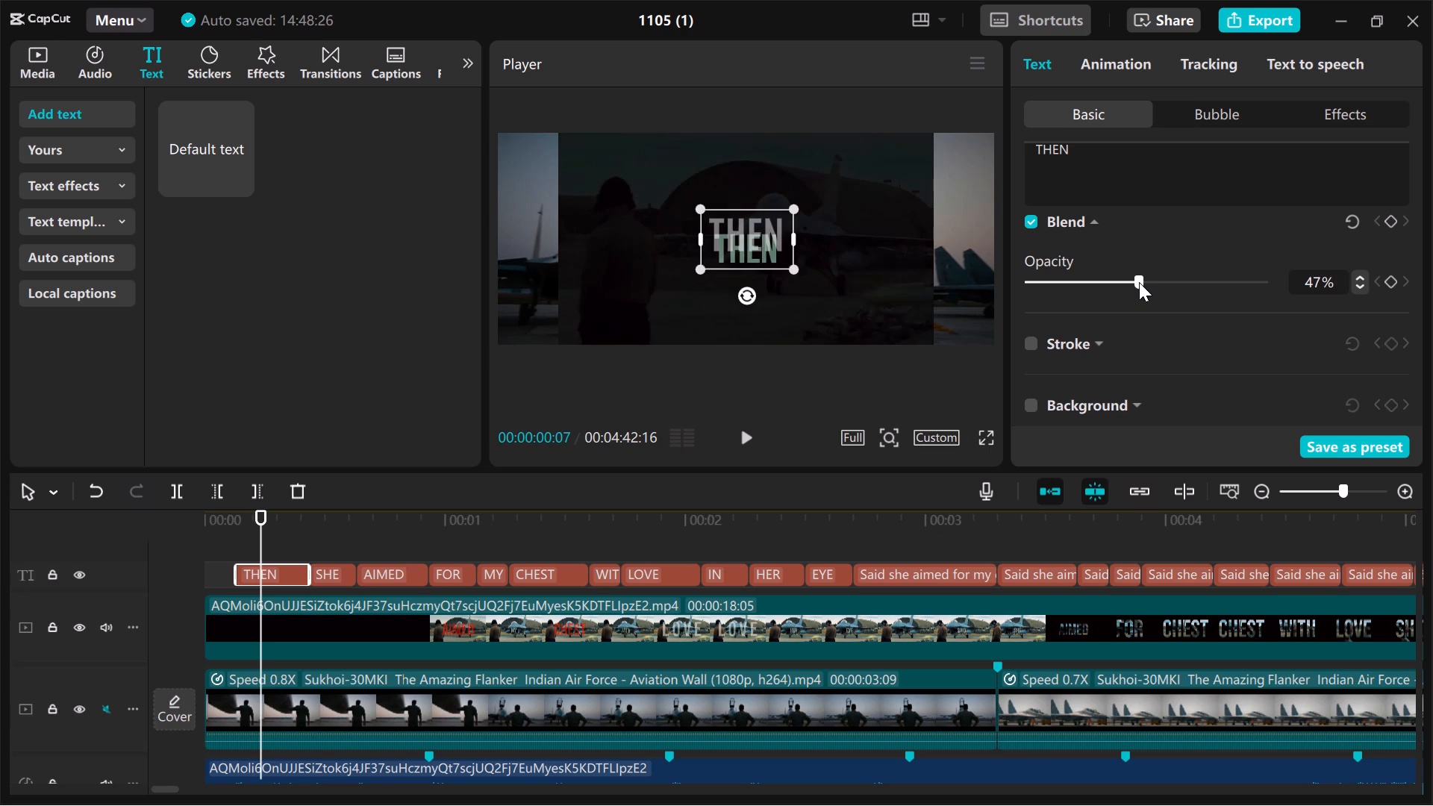
key(Left)
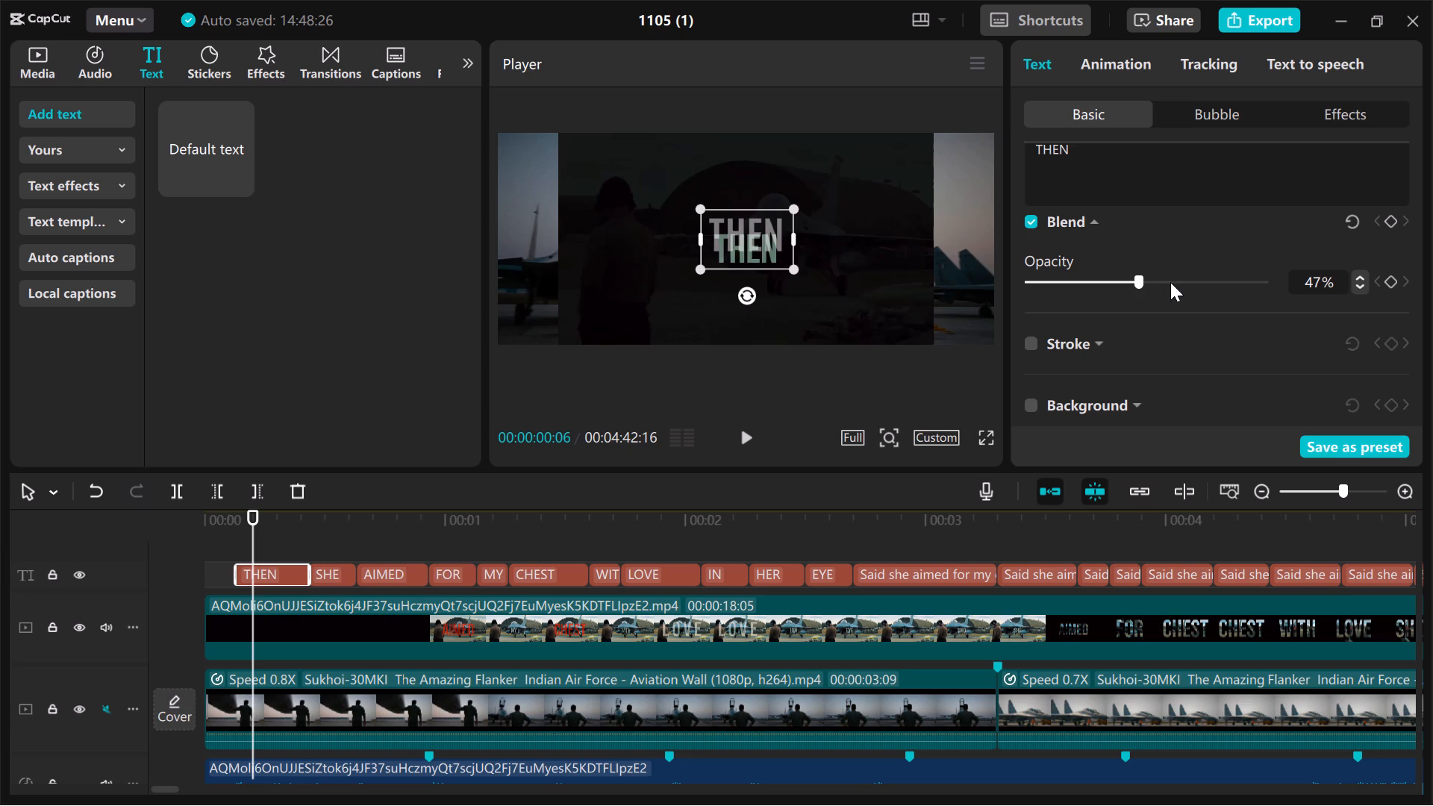
Raise the THEN caption's opacity to 50%.
click(1357, 278)
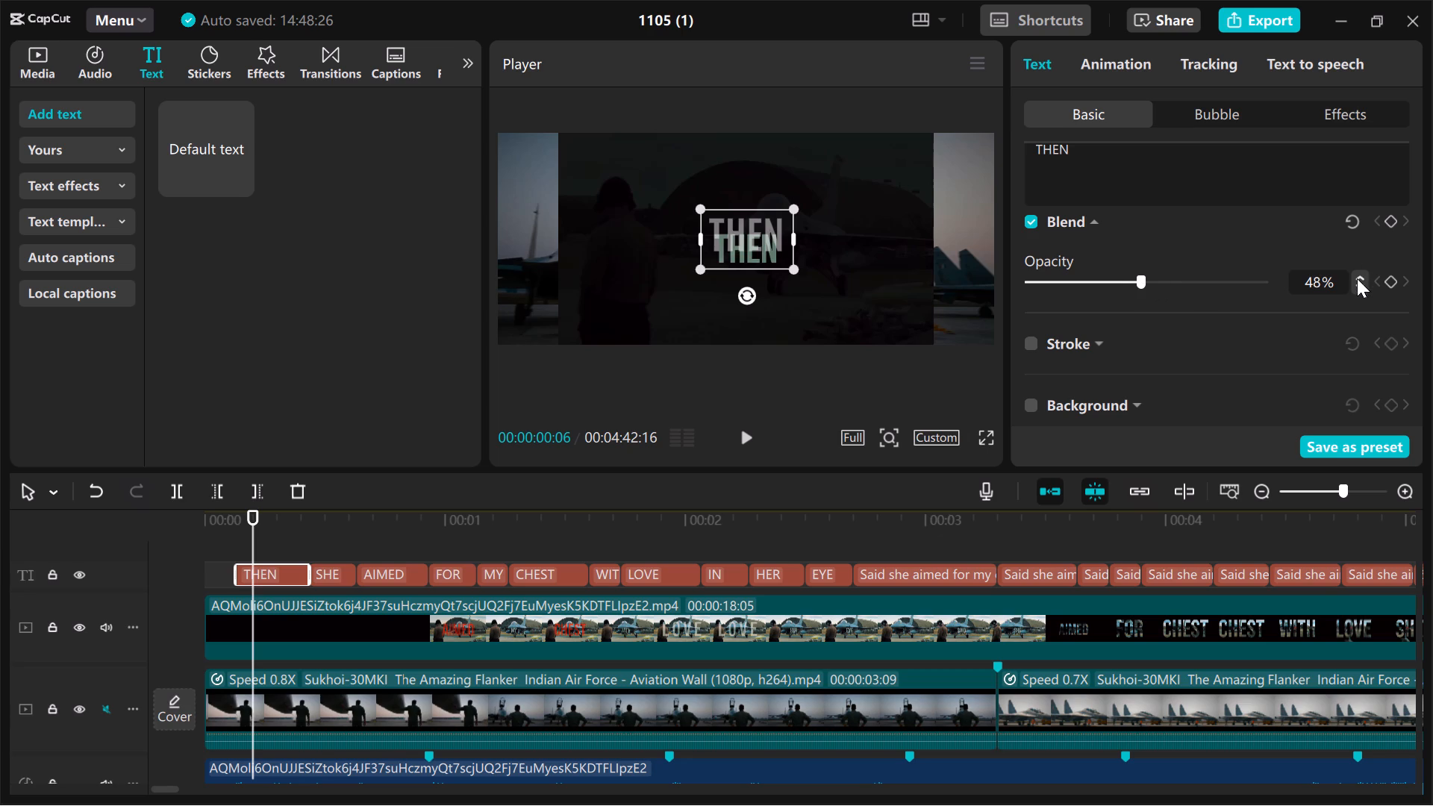
click(1357, 278)
click(1357, 278)
Add a white glow to the THEN caption with its intensity reduced to 19.
scroll(1231, 345, down, 1)
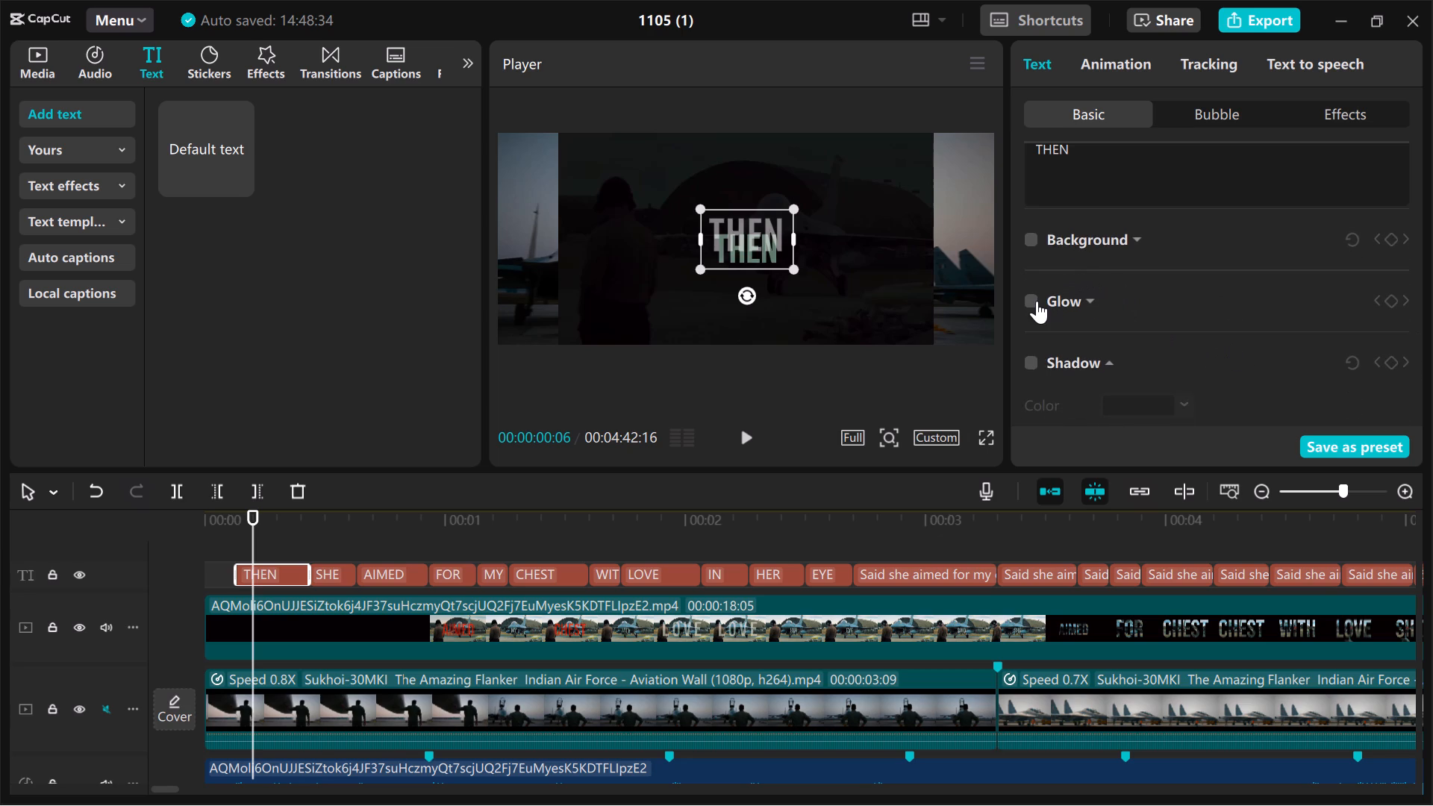
click(1037, 301)
click(1065, 387)
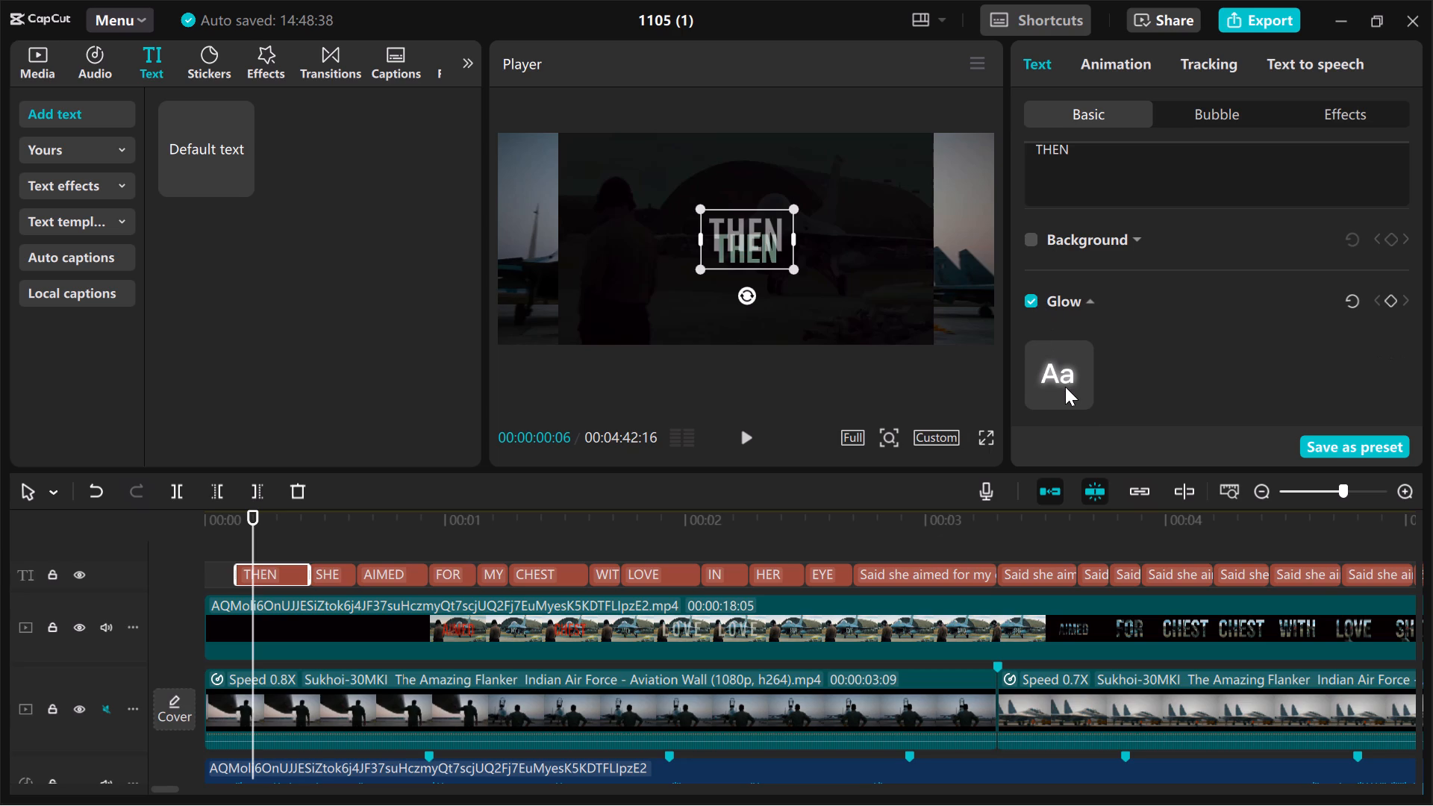
scroll(1065, 387, down, 1)
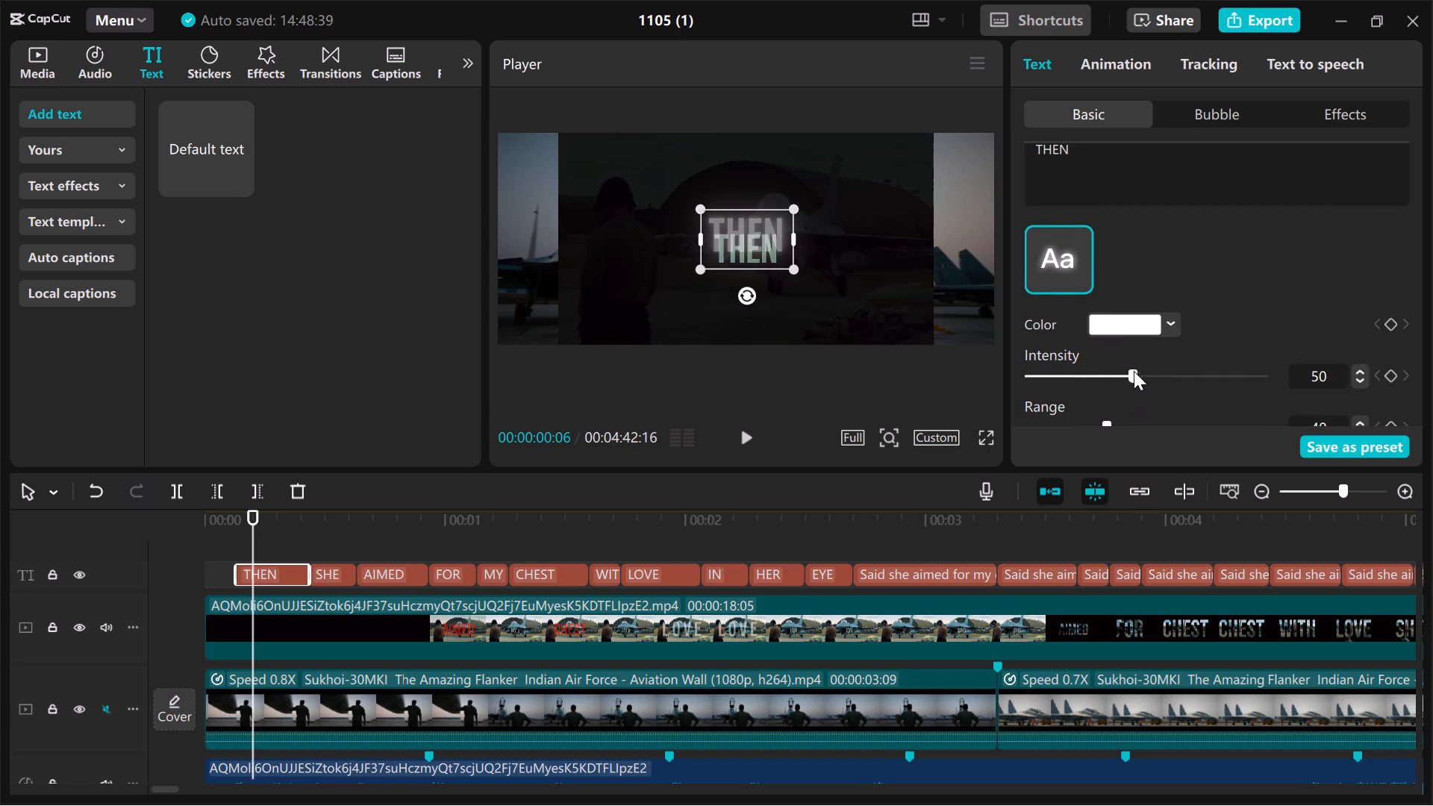
drag(1135, 366, 1070, 399)
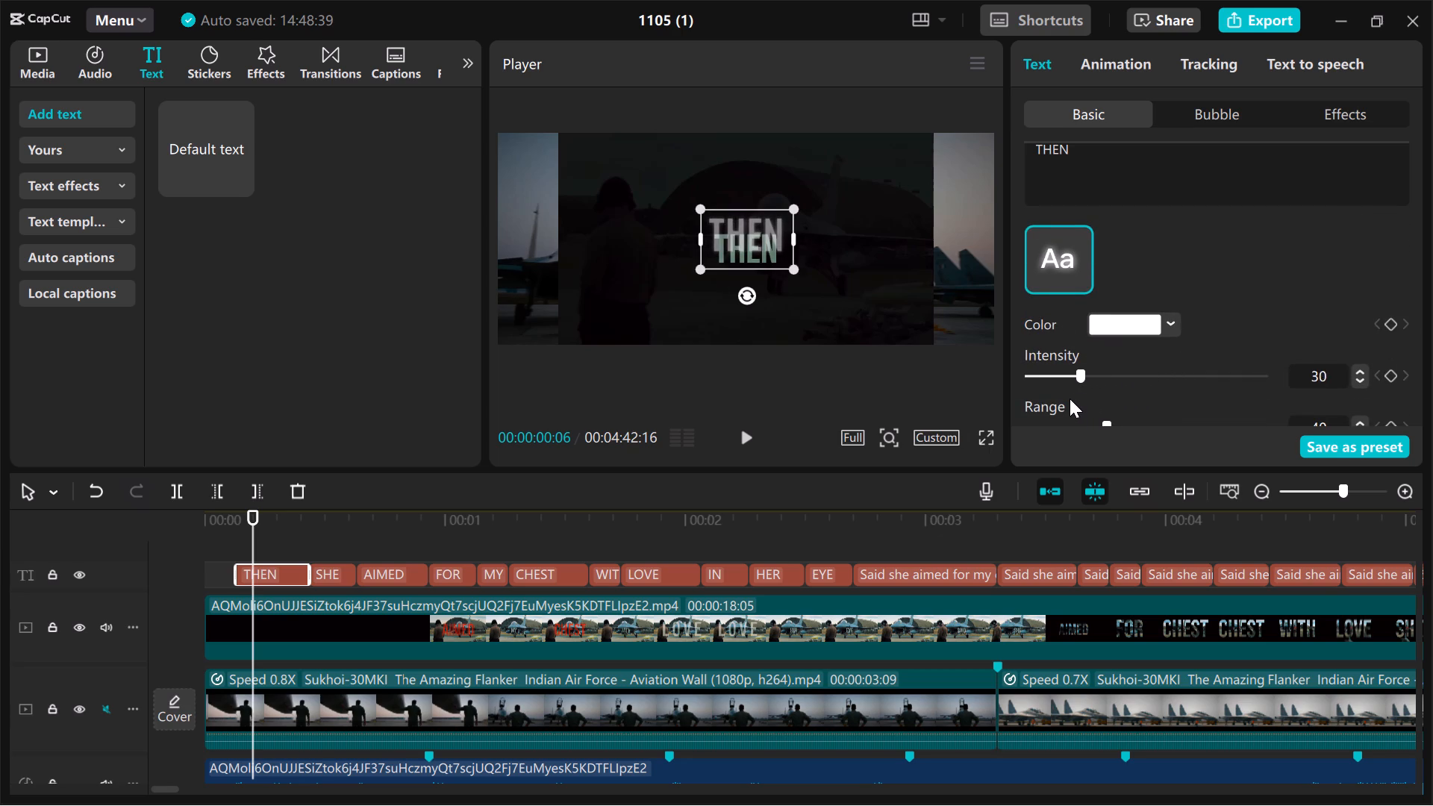
drag(1070, 399, 1053, 399)
scroll(1067, 302, down, 1)
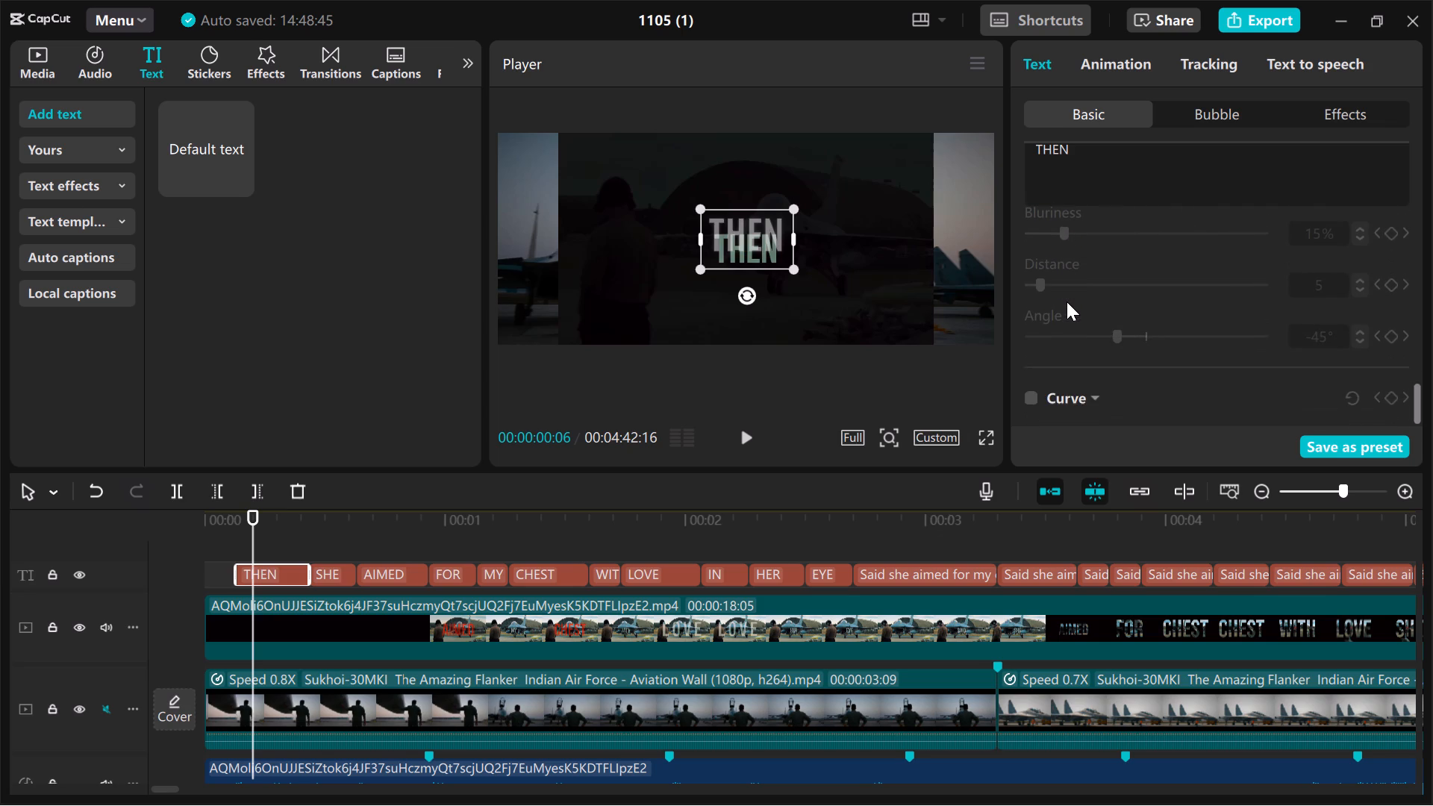
scroll(1067, 302, down, 2)
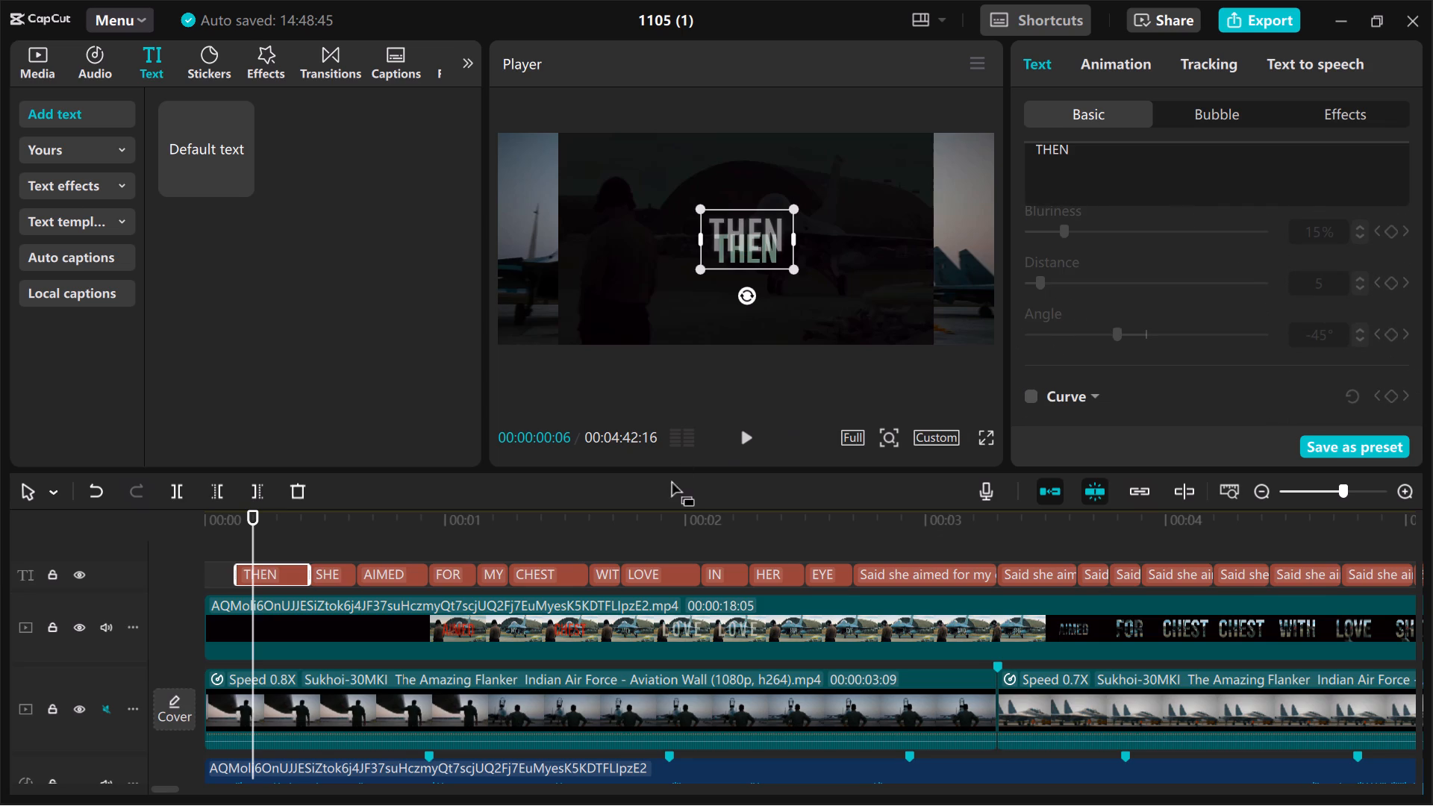
Copy the THEN caption's attributes and paste its basic text style, location size, blend and glow onto the SHE caption.
click(368, 609)
click(284, 569)
right_click(284, 569)
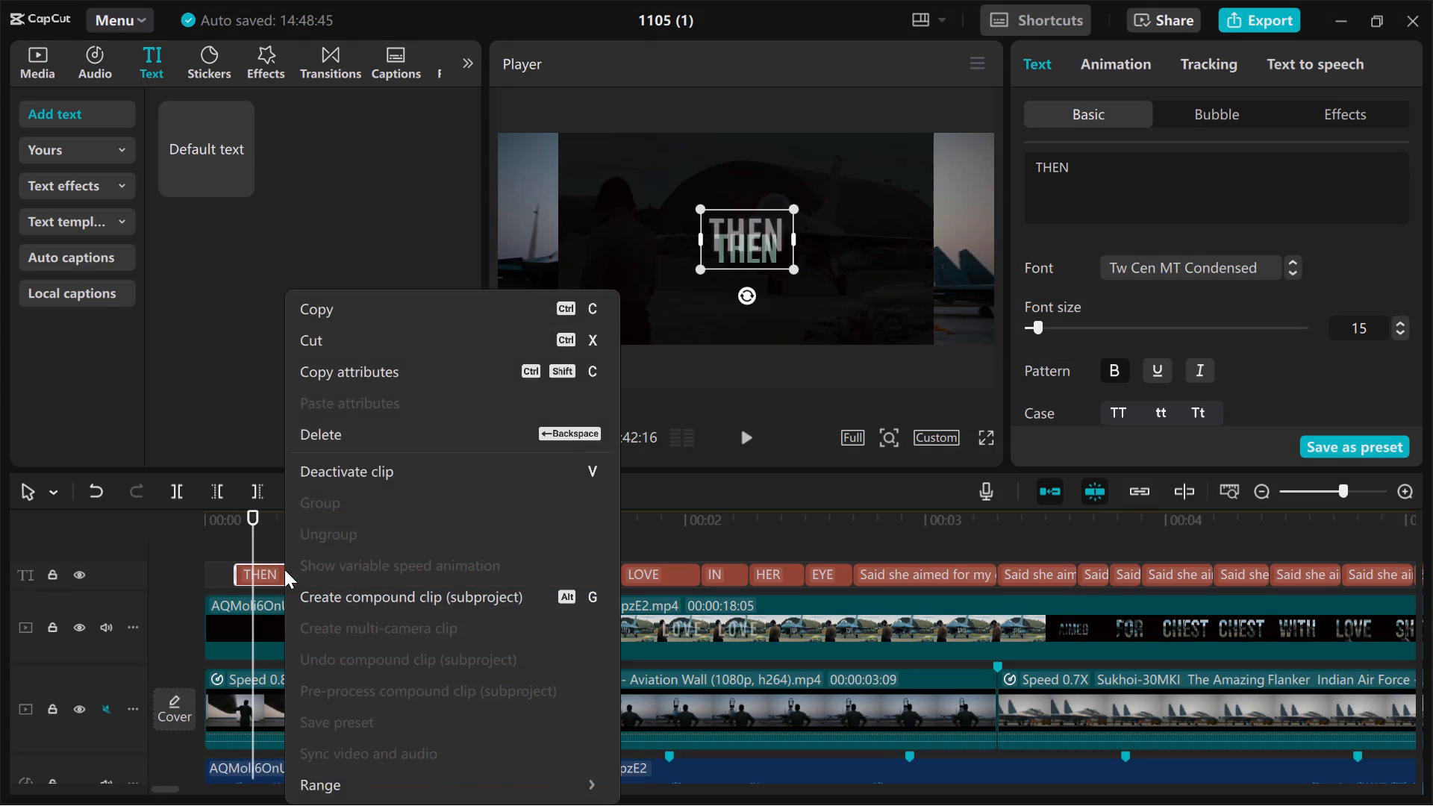
click(371, 372)
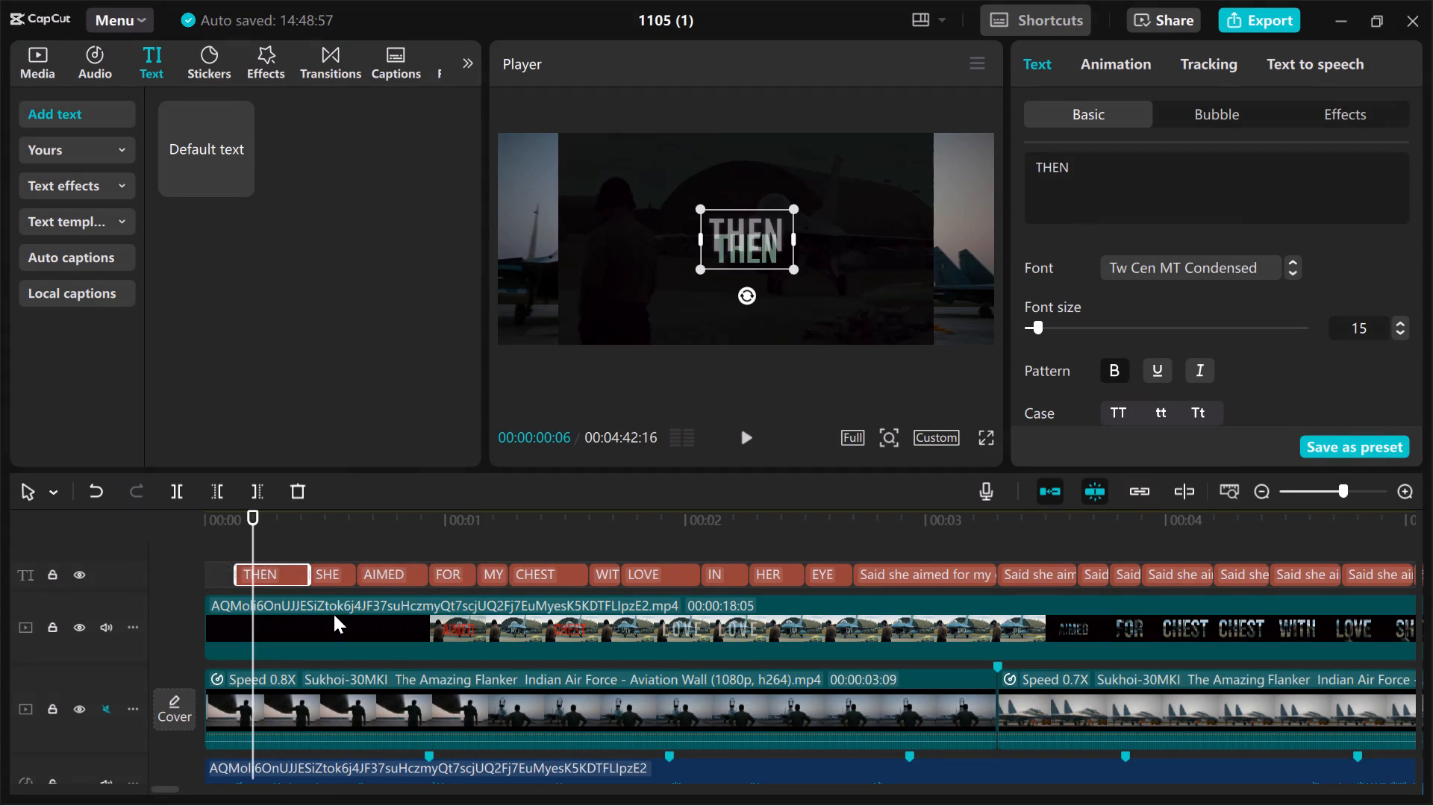
click(337, 573)
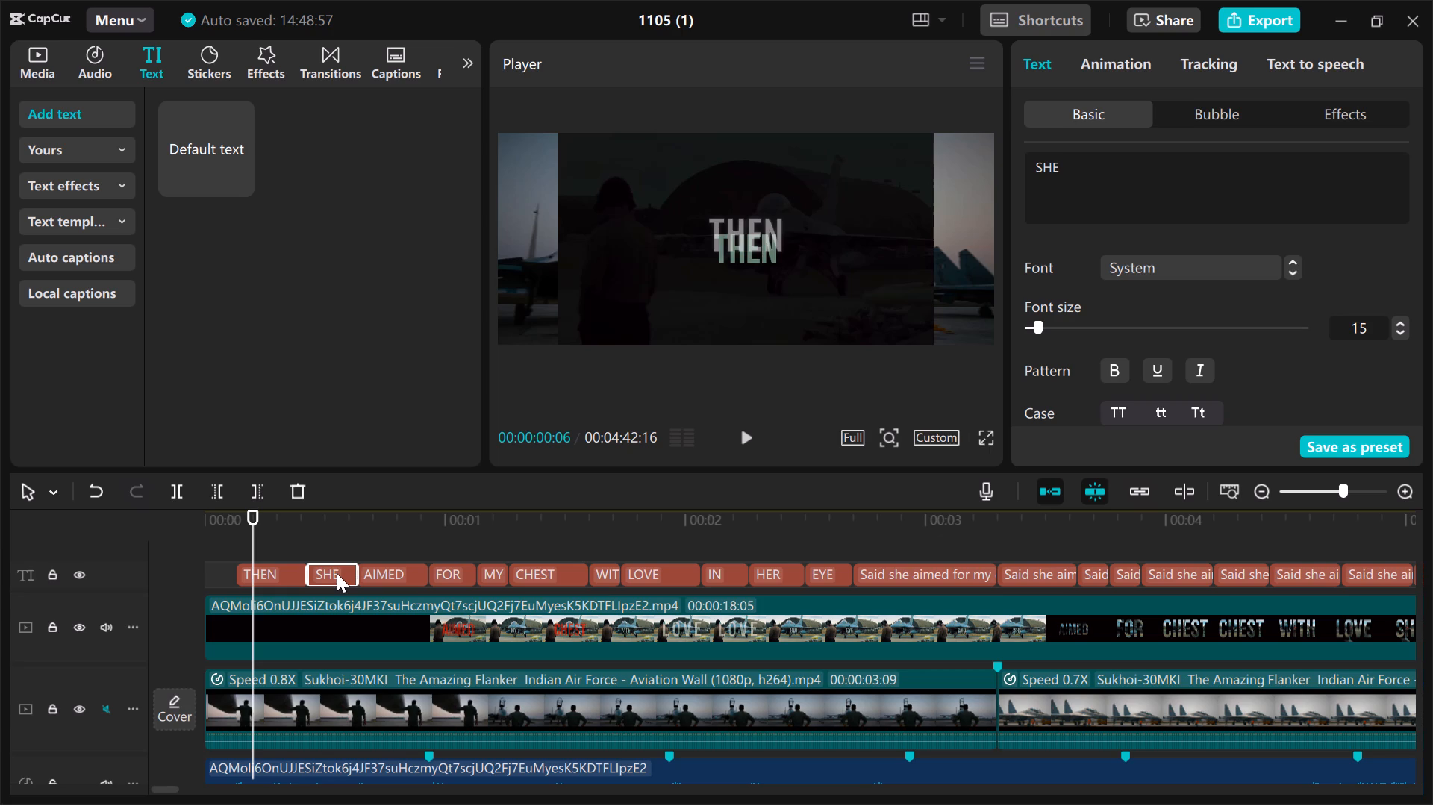
key(ctrl+shift+v)
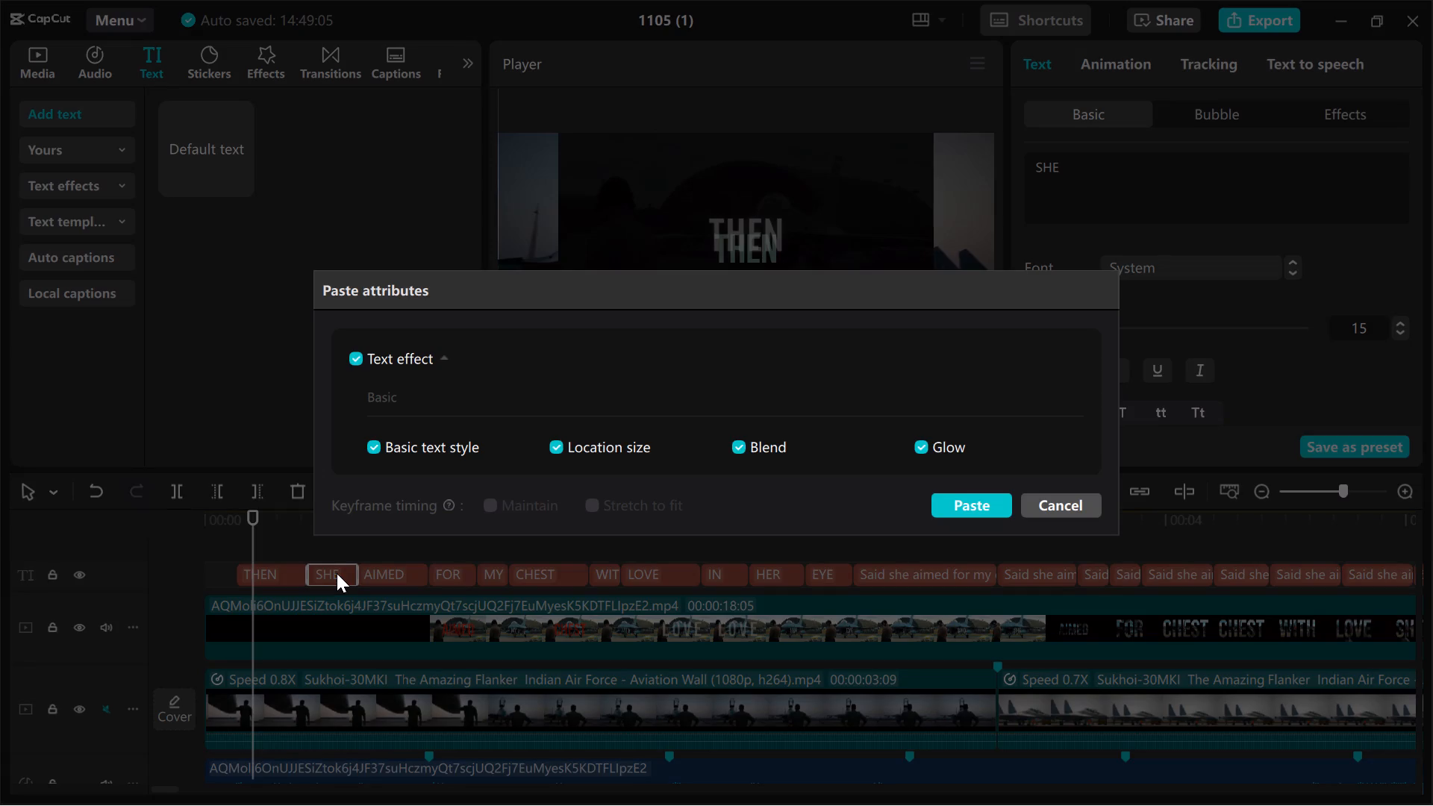
click(949, 499)
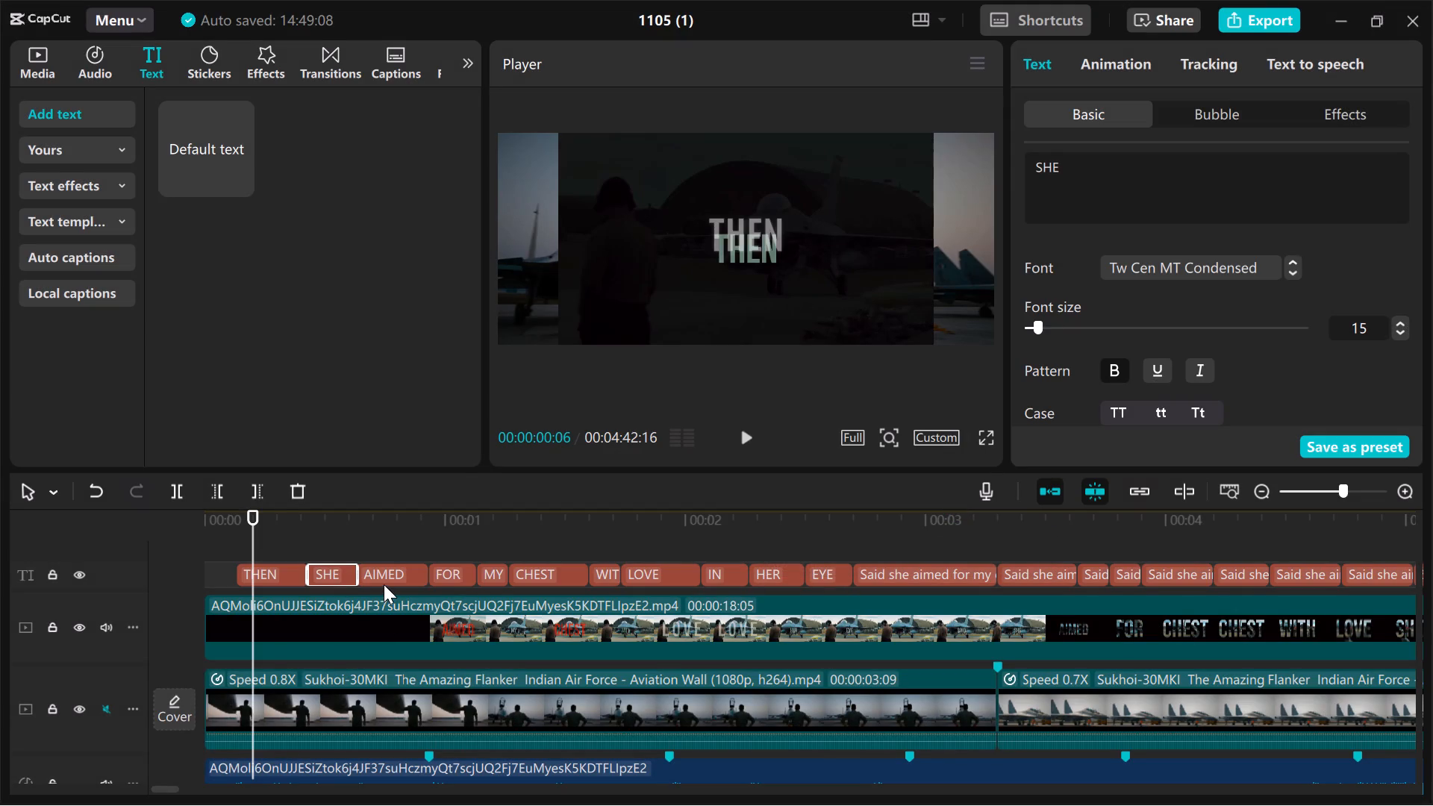
Paste the copied THEN attributes, with all text effect options included, onto the AIMED, FOR and MY captions.
click(384, 584)
key(ctrl+shift+v)
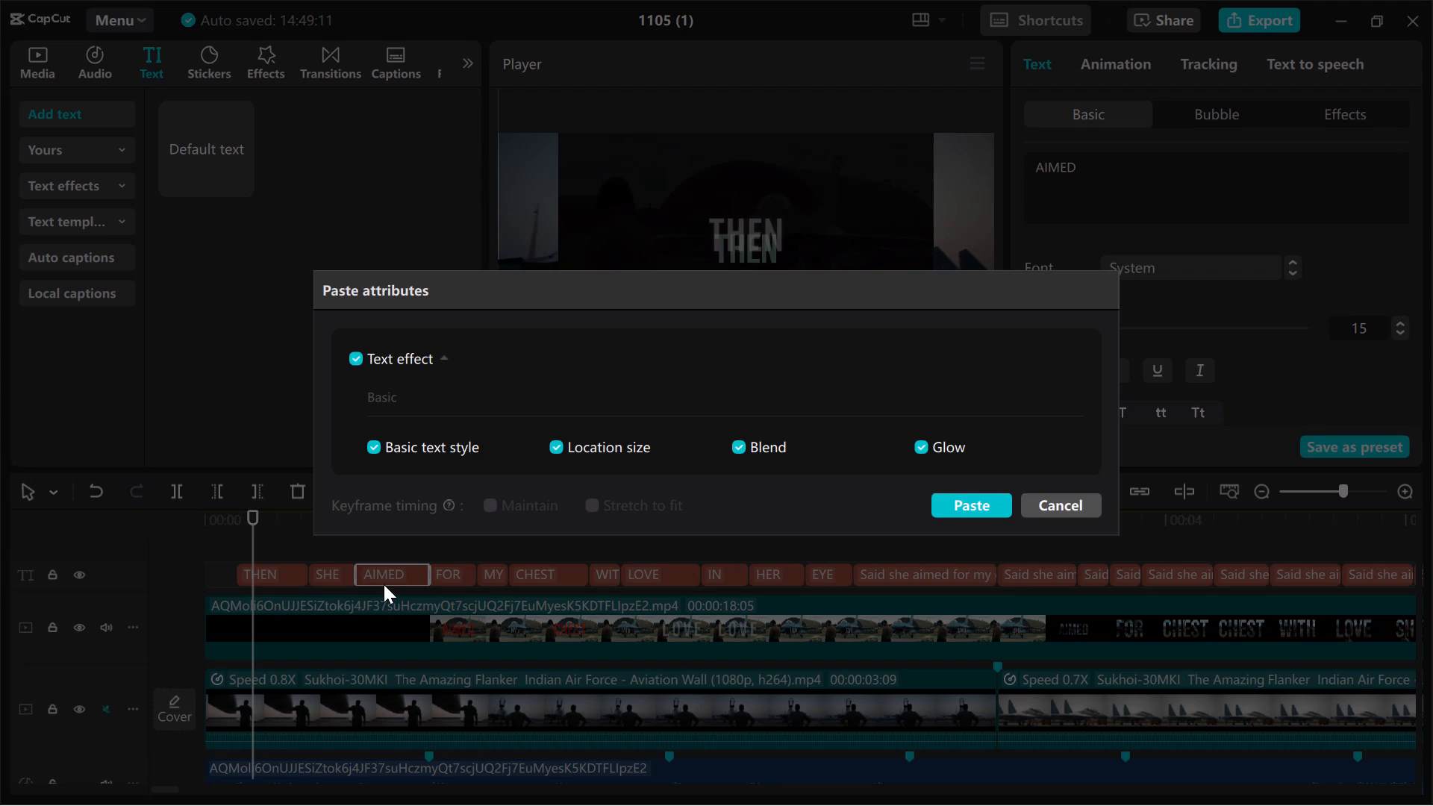
key(Return)
click(951, 500)
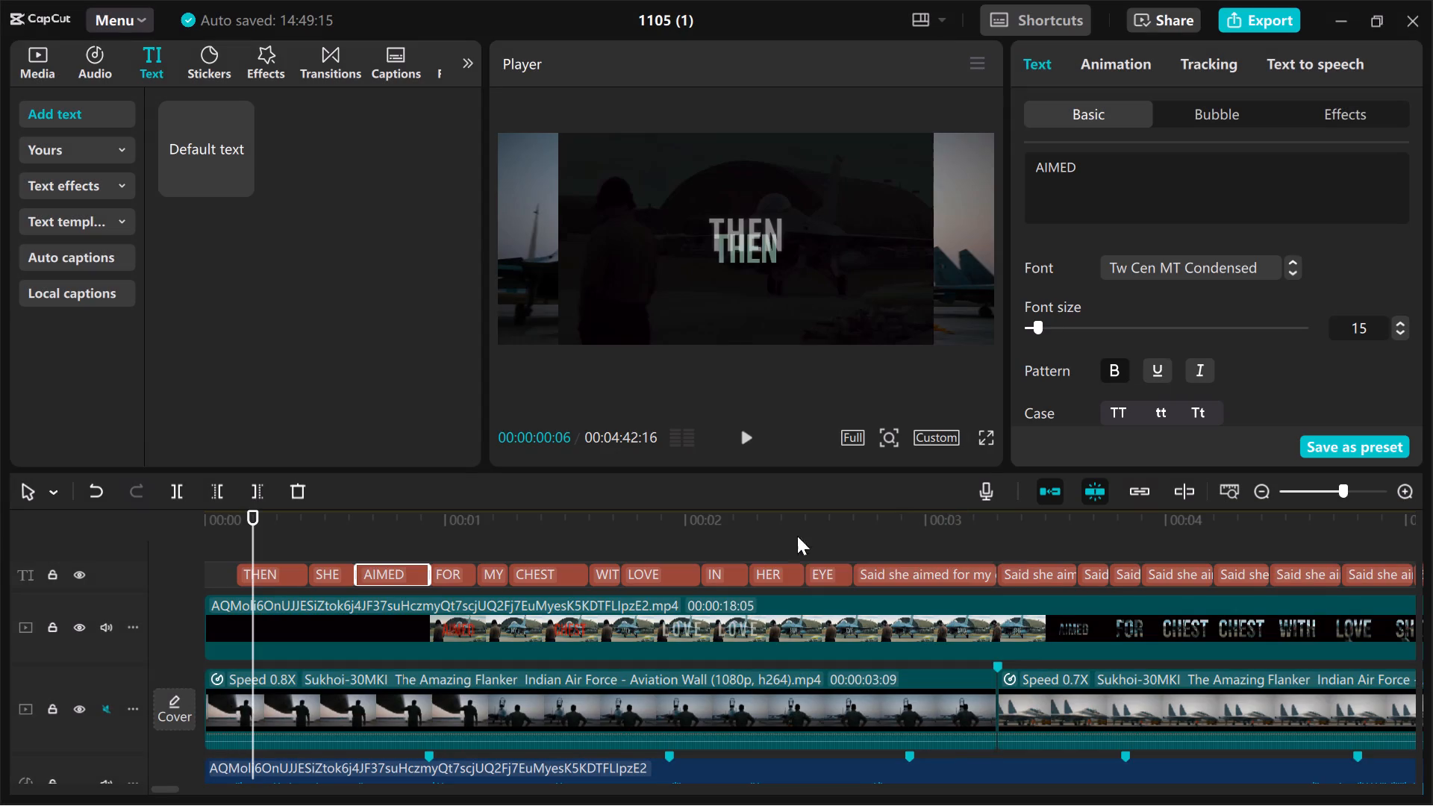
click(453, 572)
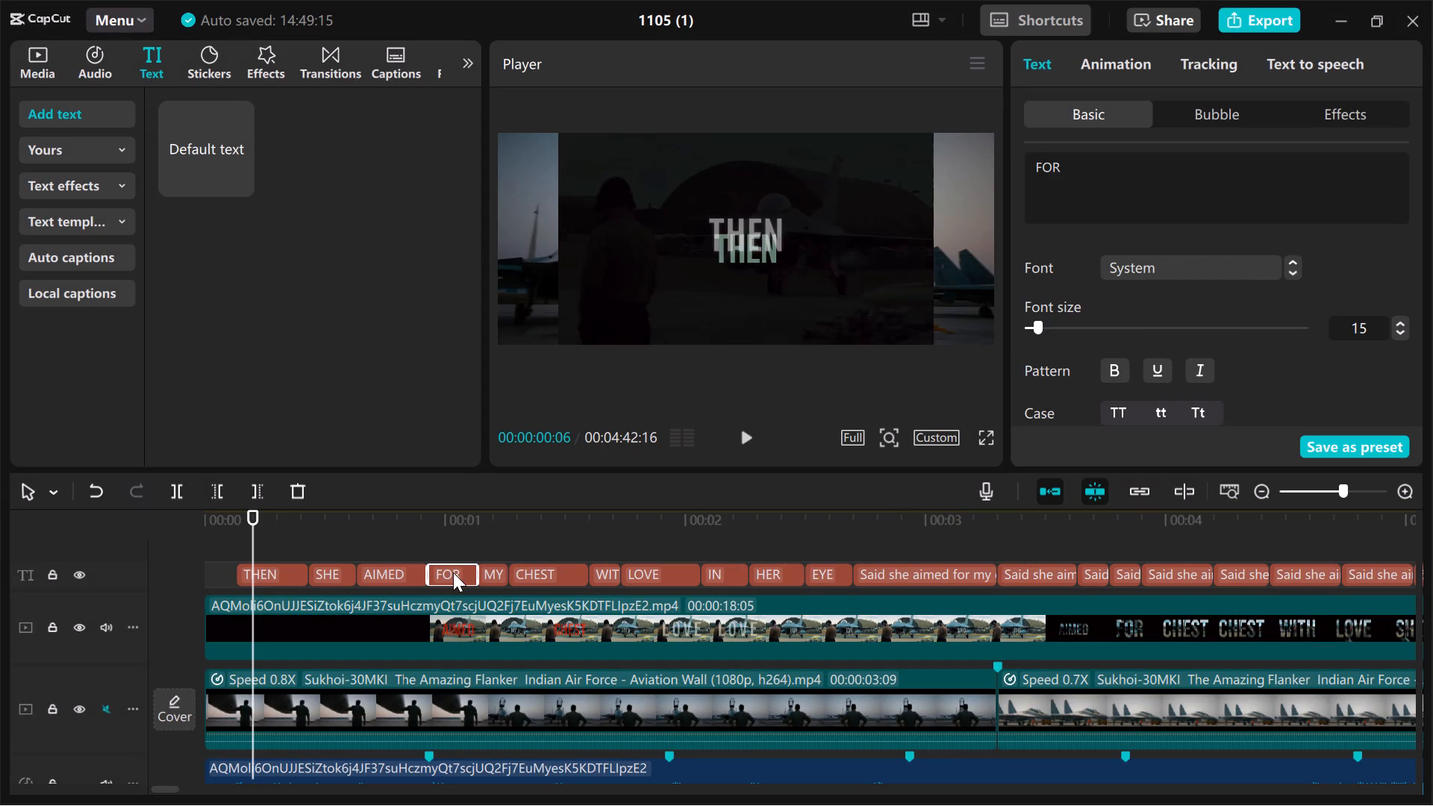
key(ctrl+shift+v)
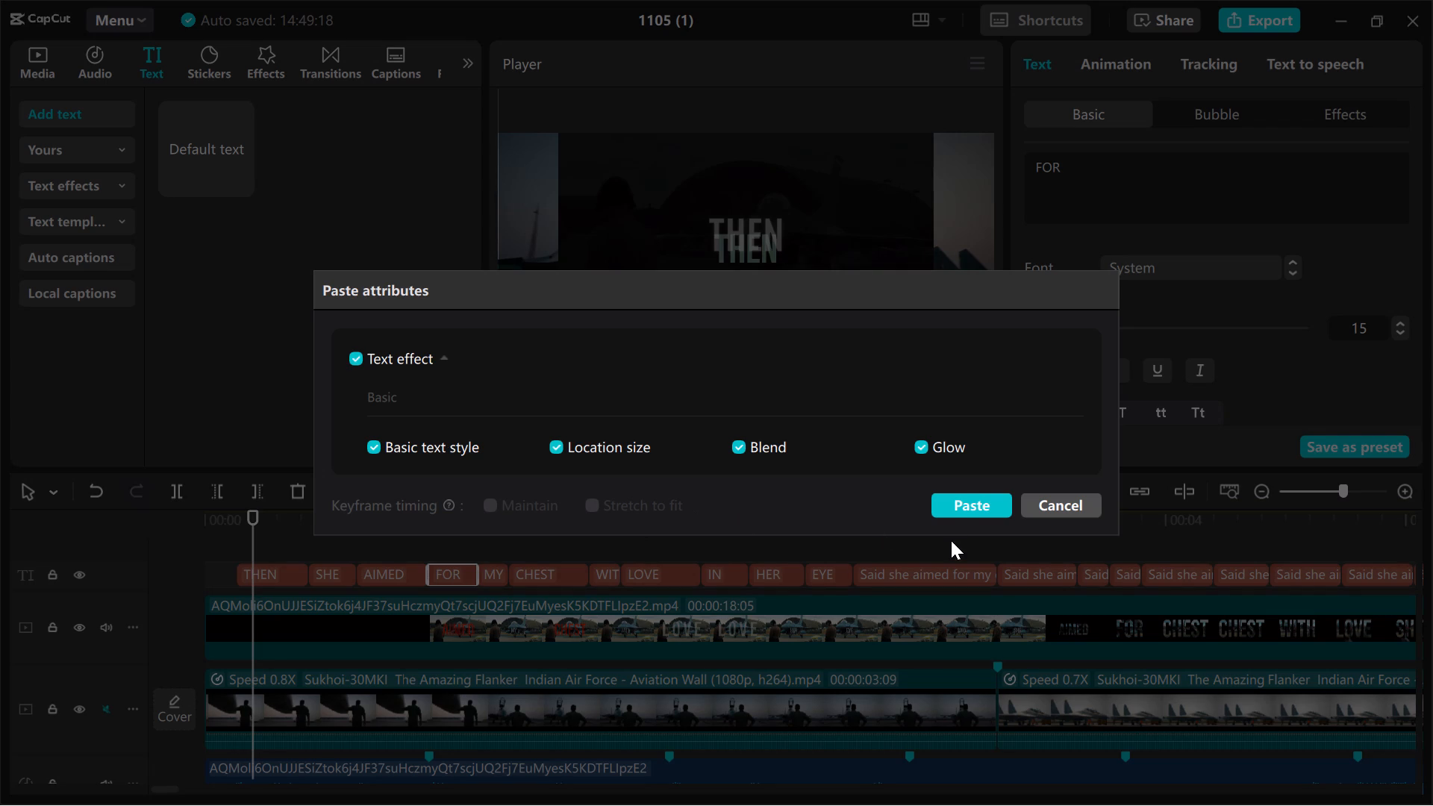
click(963, 499)
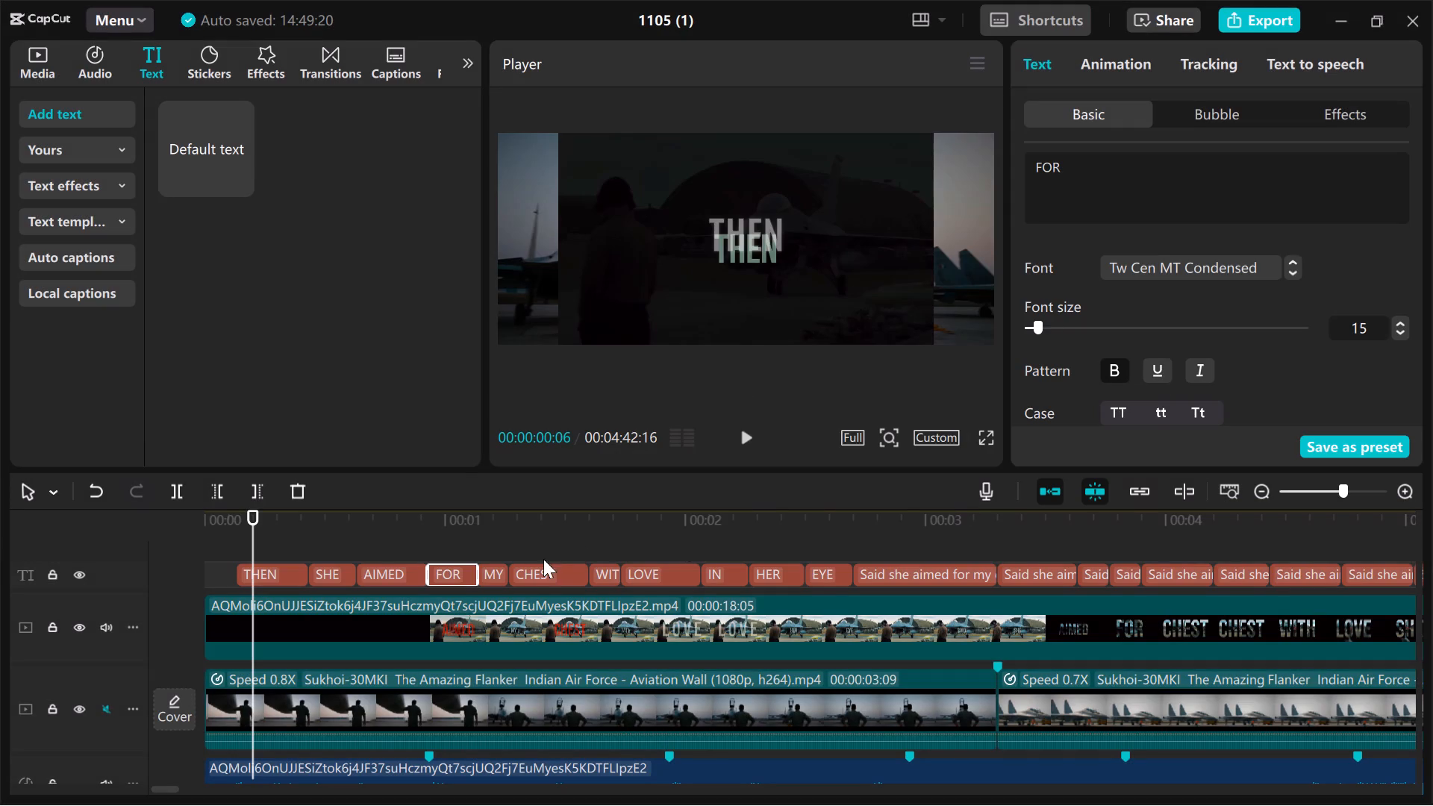
click(490, 575)
key(ctrl+shift+v)
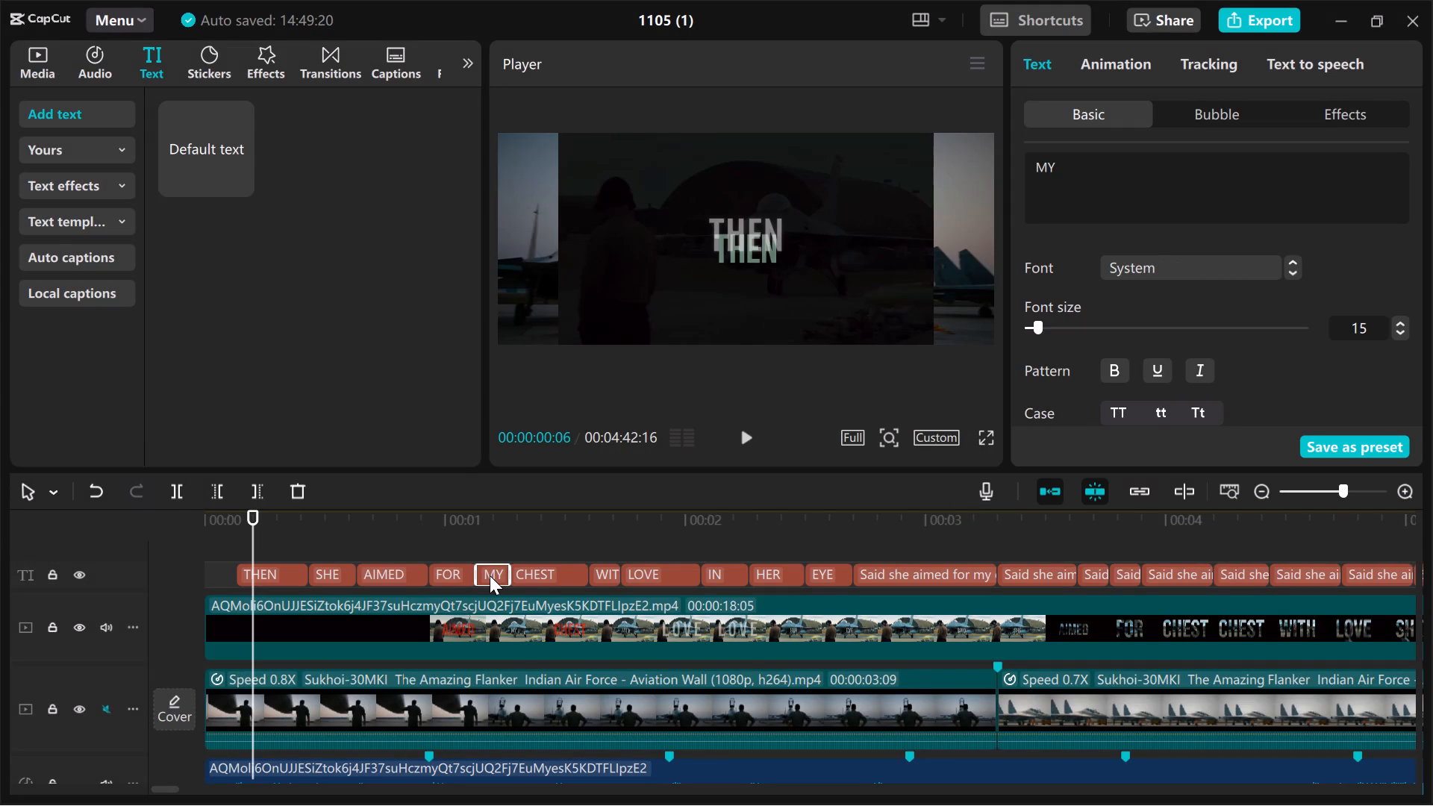
click(1009, 510)
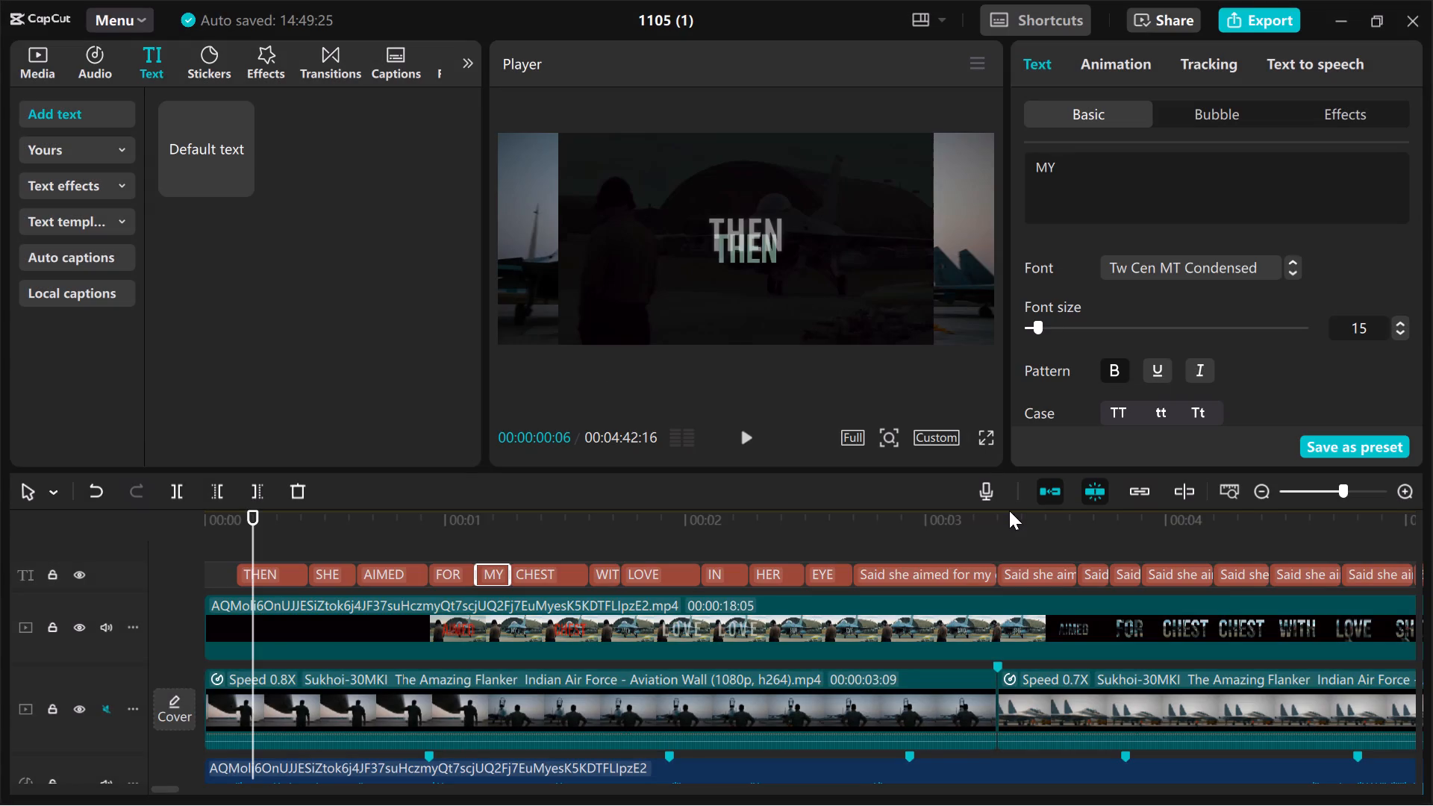
Paste the same text style, location size, blend and glow attributes onto the CHEST, WITH and LOVE captions.
click(569, 570)
key(ctrl+shift+v)
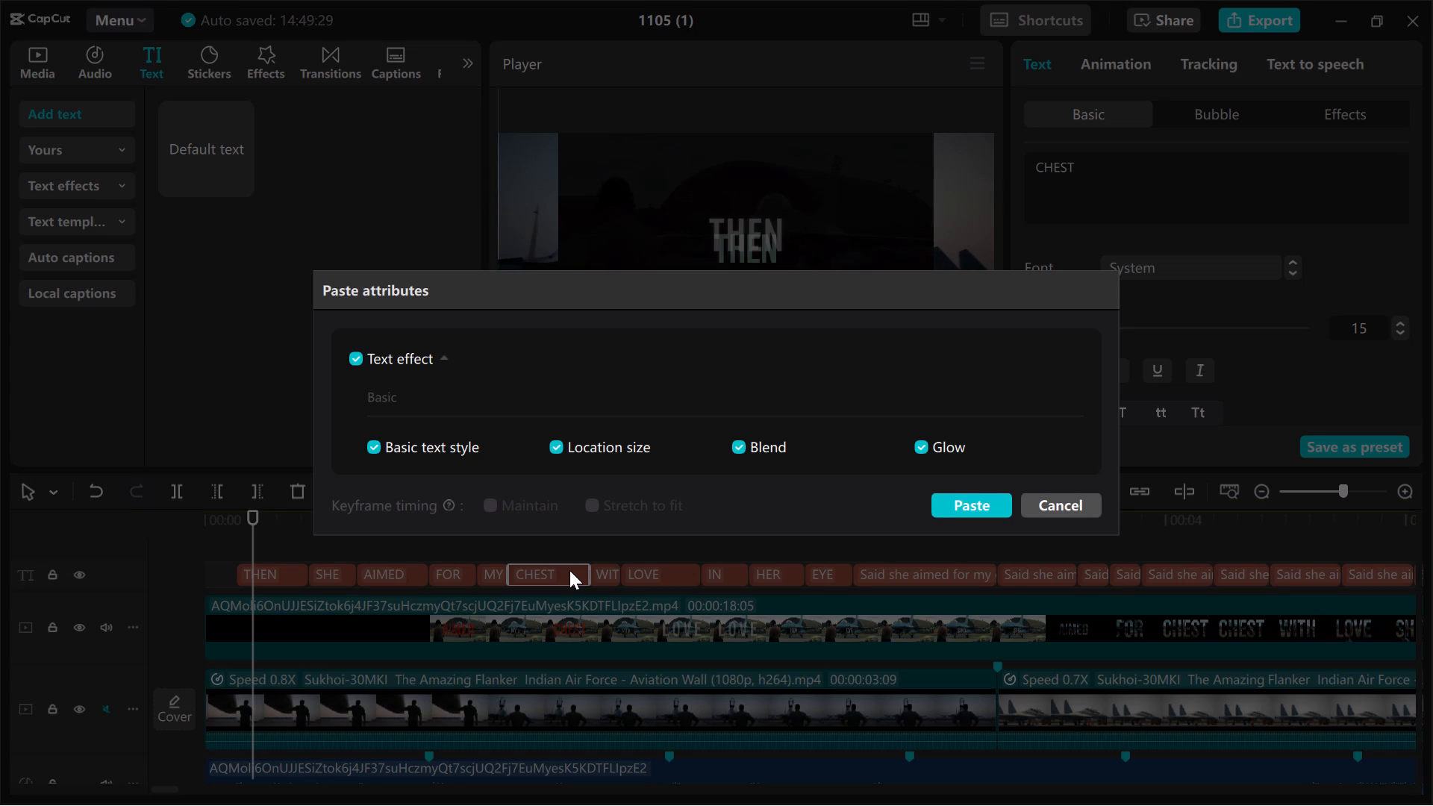
click(959, 510)
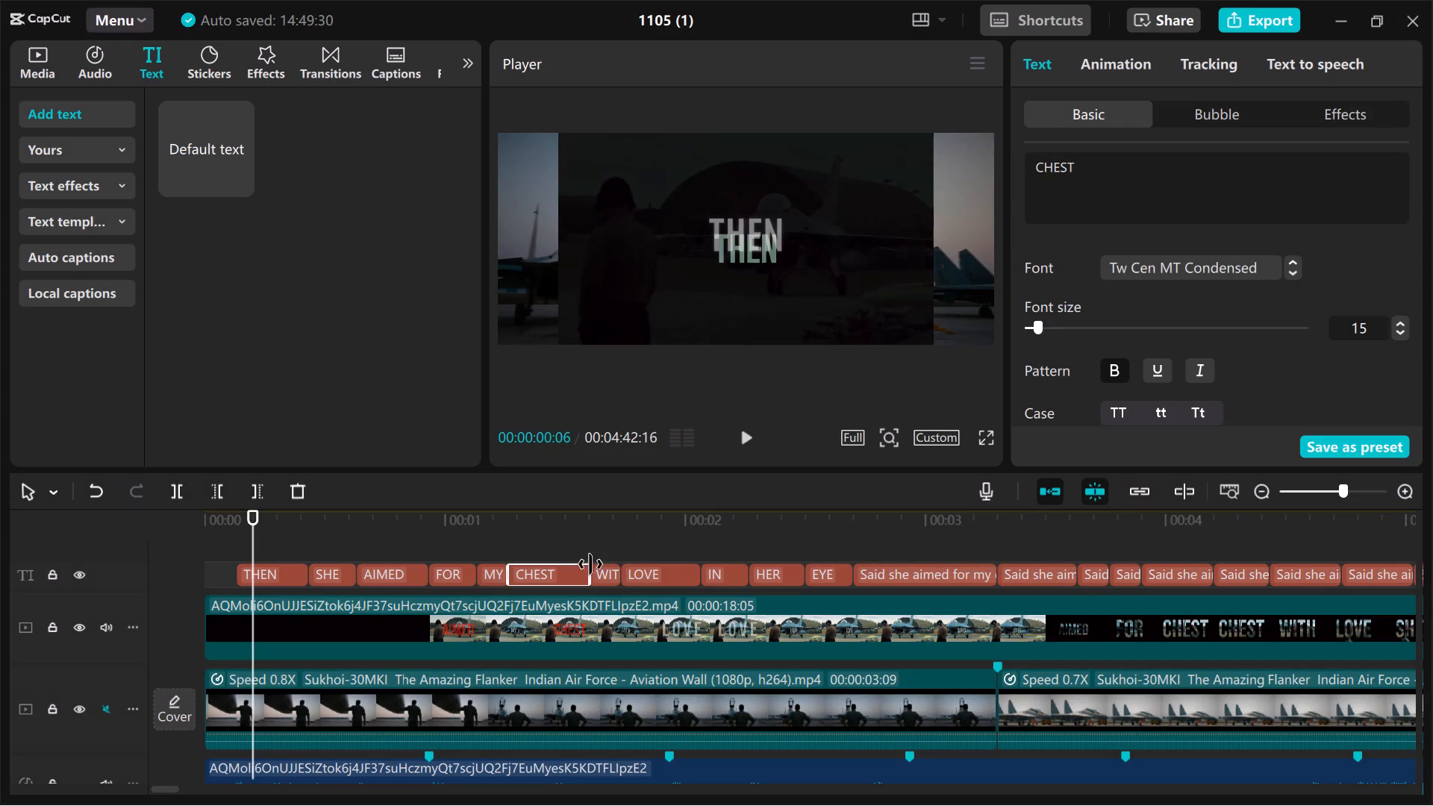
click(603, 566)
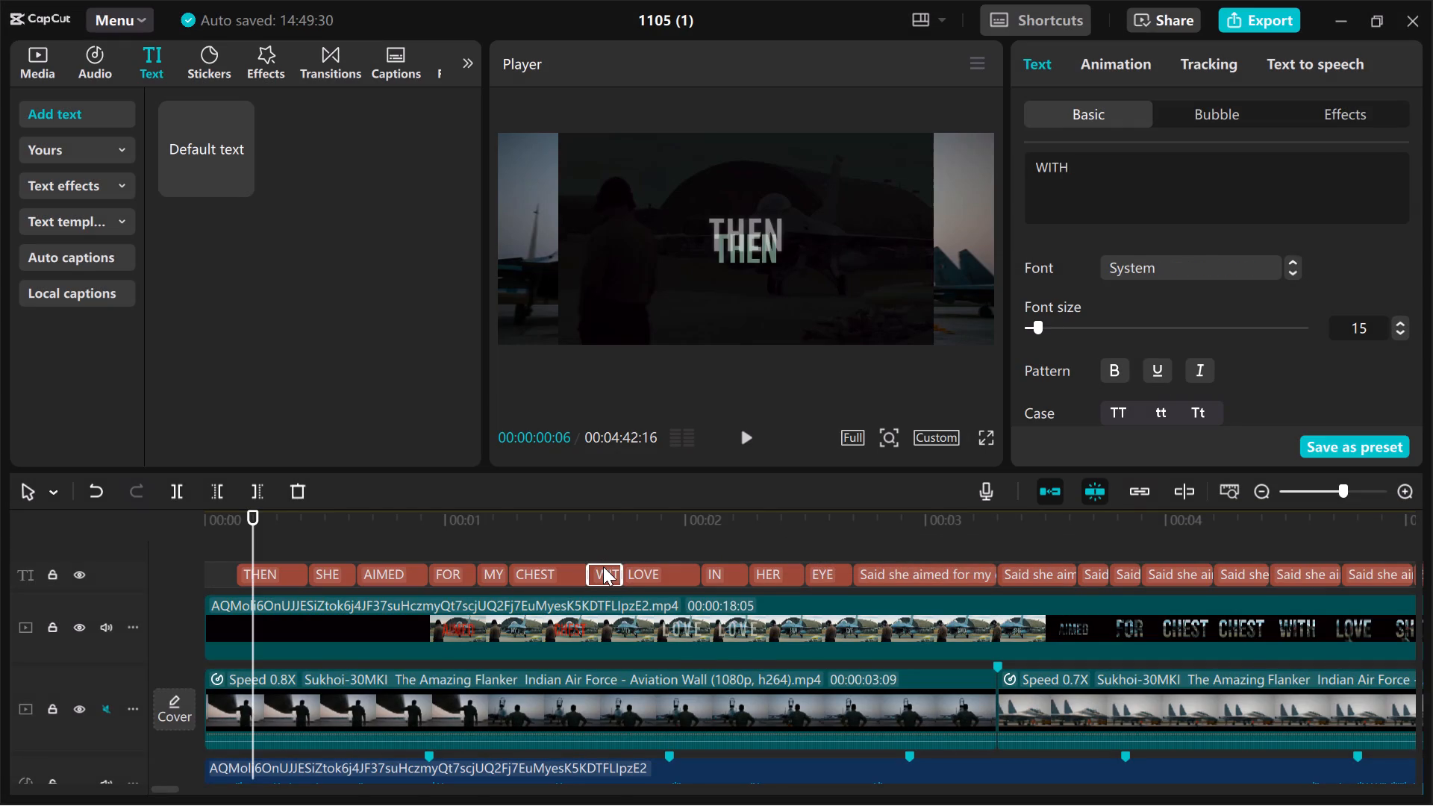
key(ctrl+shift+v)
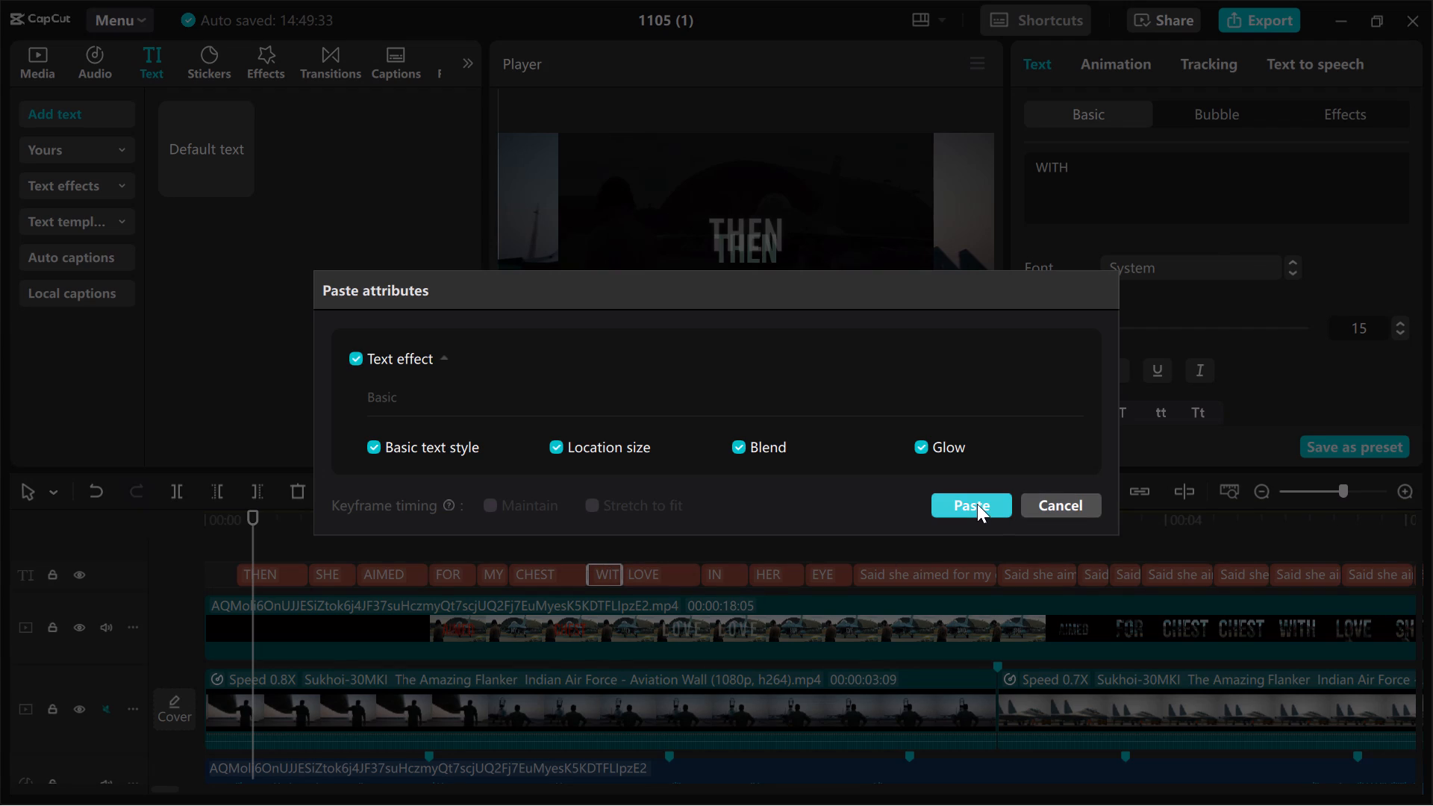
click(977, 504)
click(676, 564)
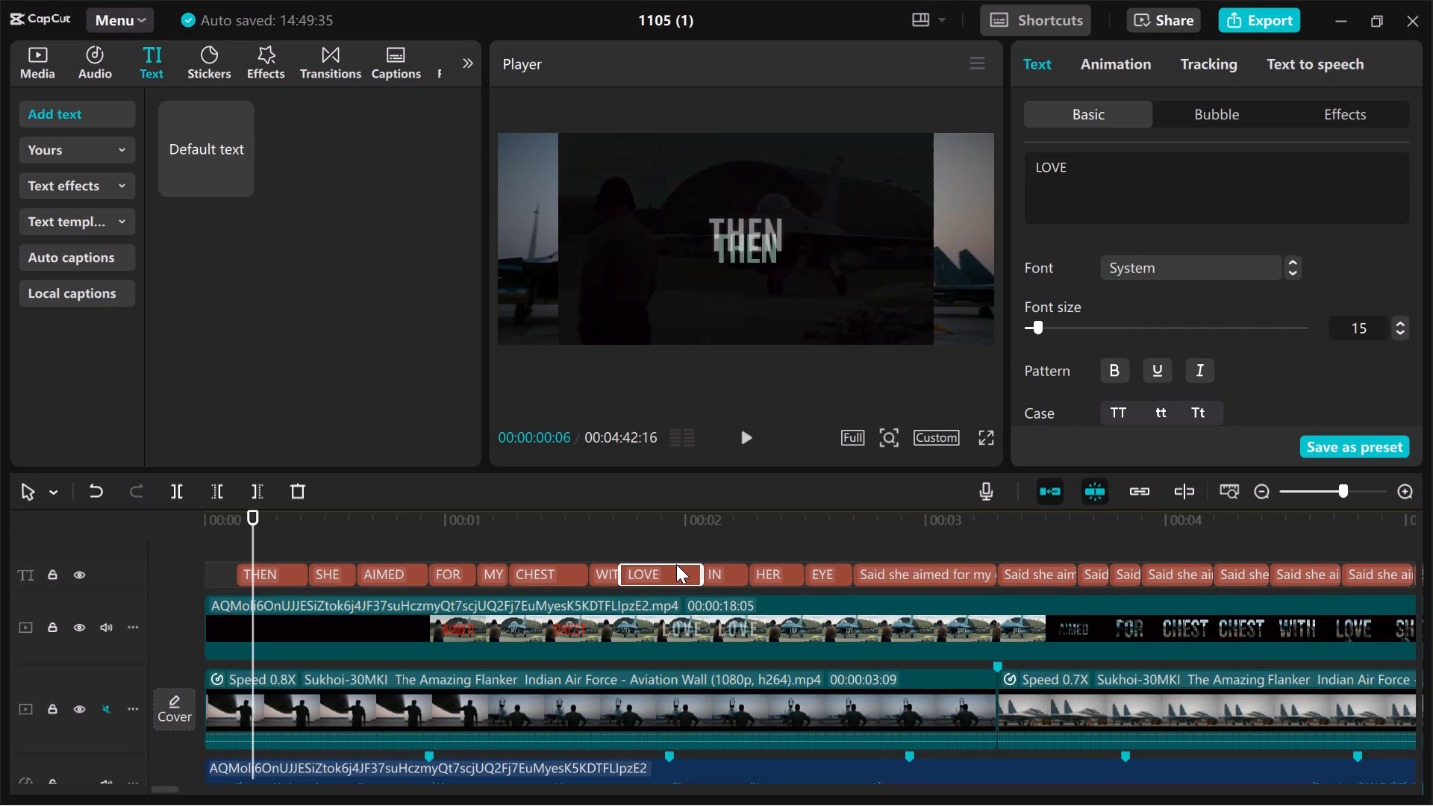
key(ctrl+shift+v)
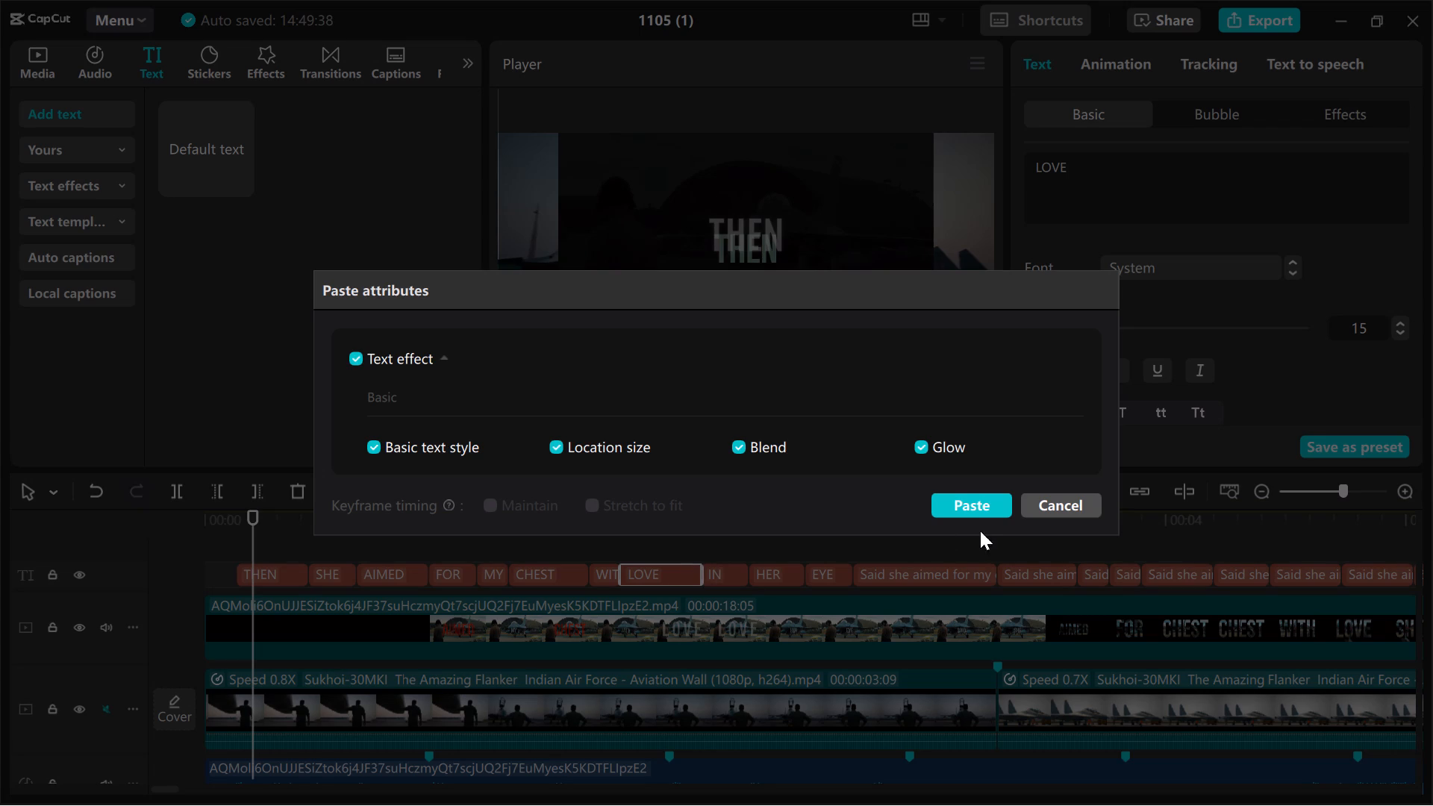
click(972, 511)
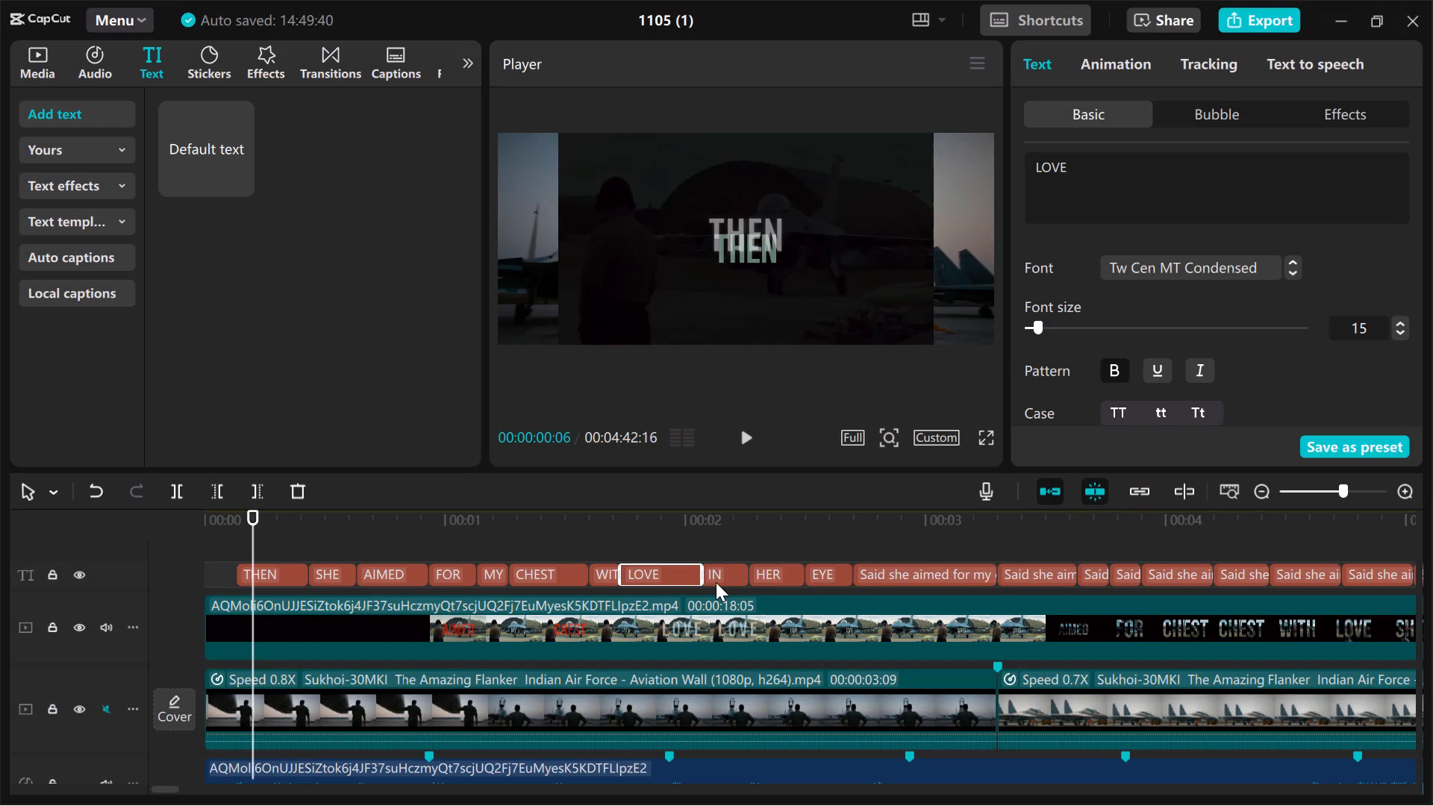
Paste the copied text style, location size, blend and glow attributes onto the IN, HER and EYE captions.
click(716, 582)
key(ctrl+shift+v)
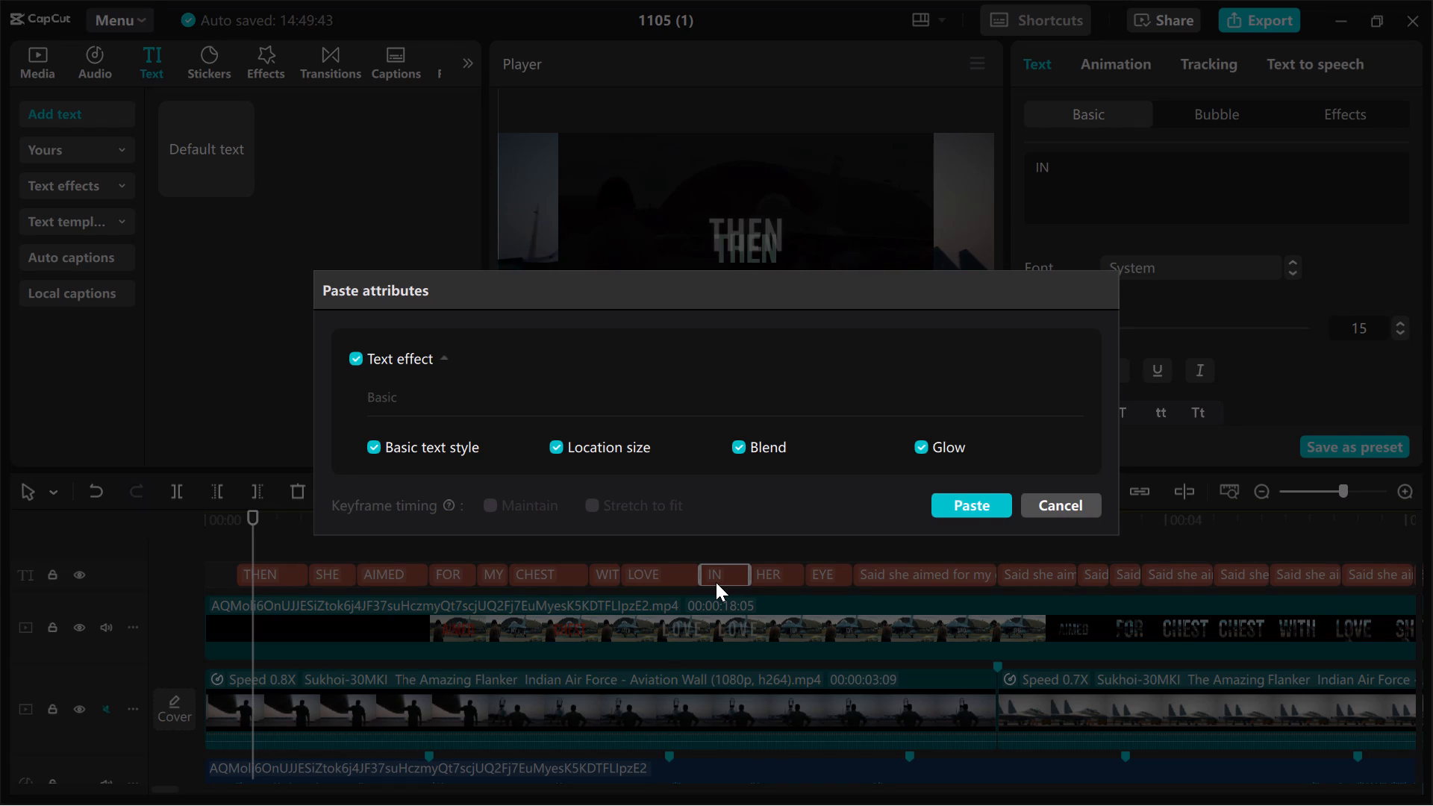
click(969, 496)
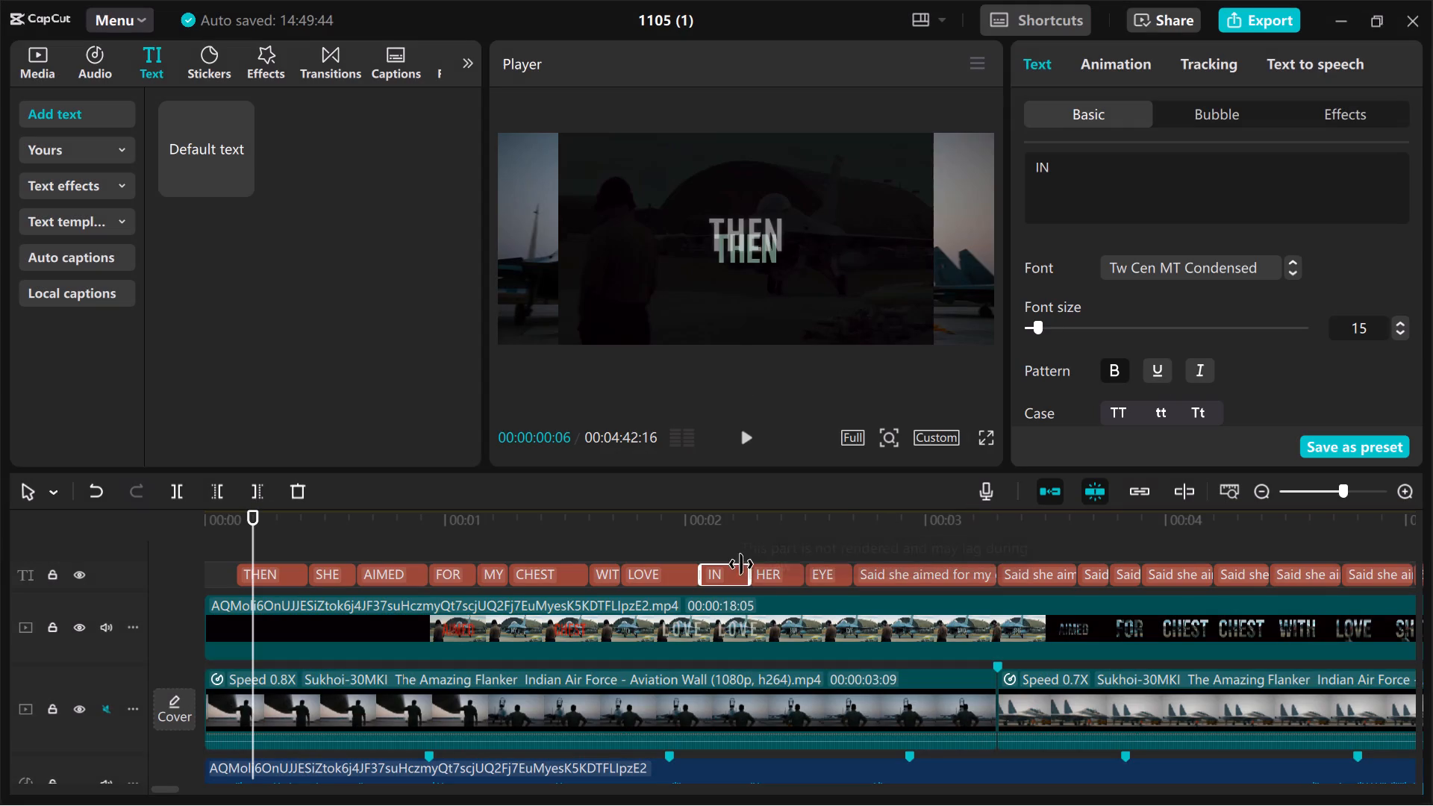
click(772, 575)
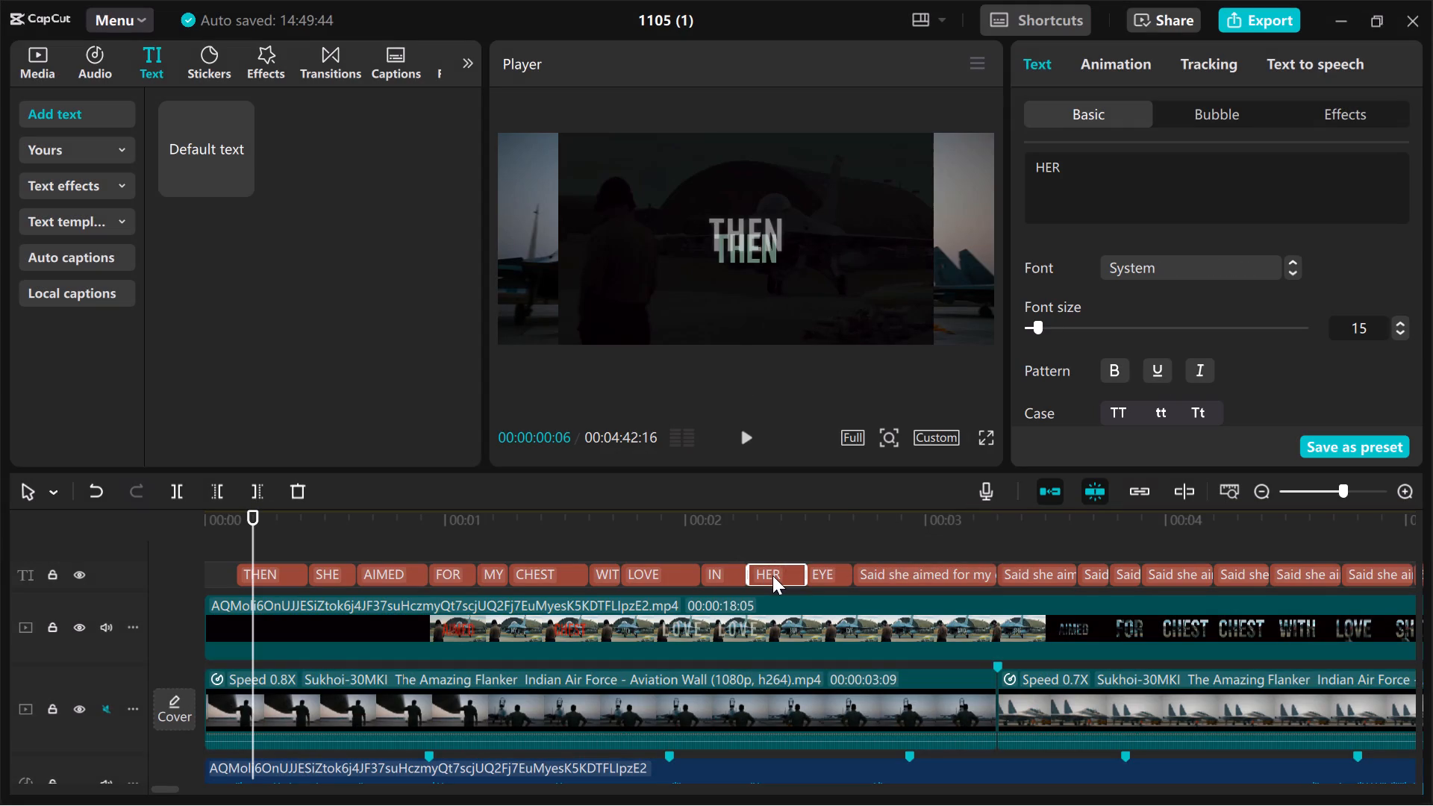
key(ctrl+shift+v)
click(984, 502)
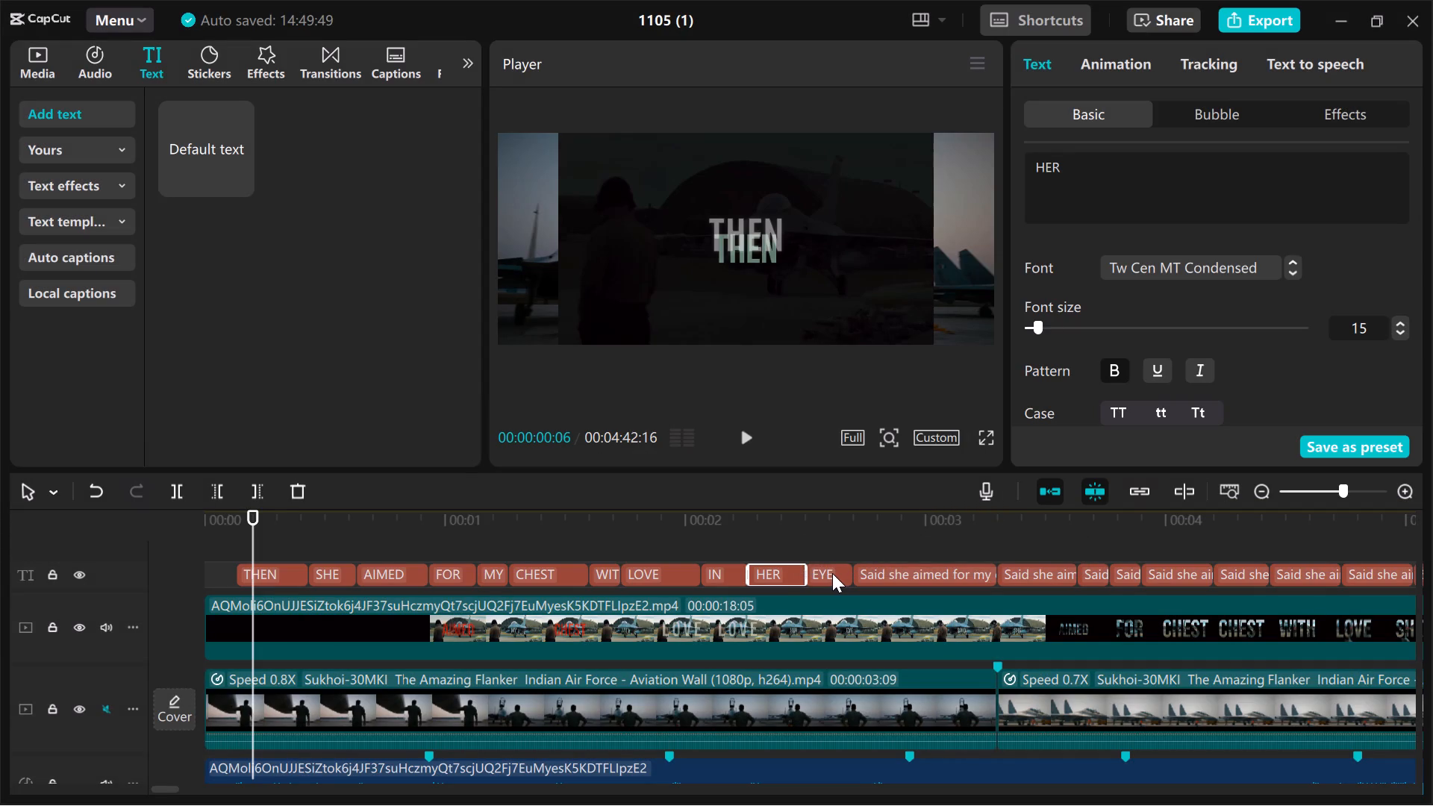
click(832, 573)
key(ctrl+shift+v)
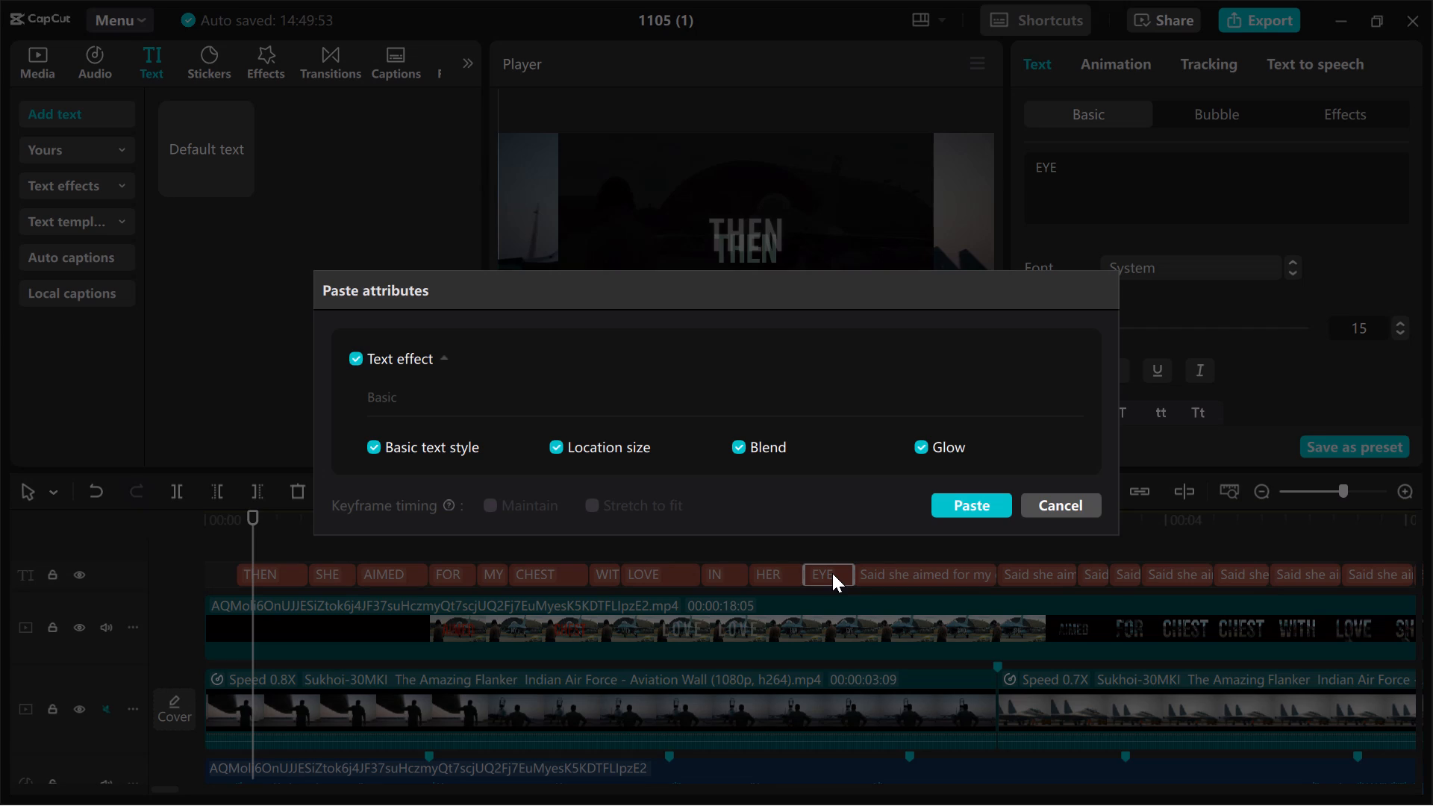
click(985, 508)
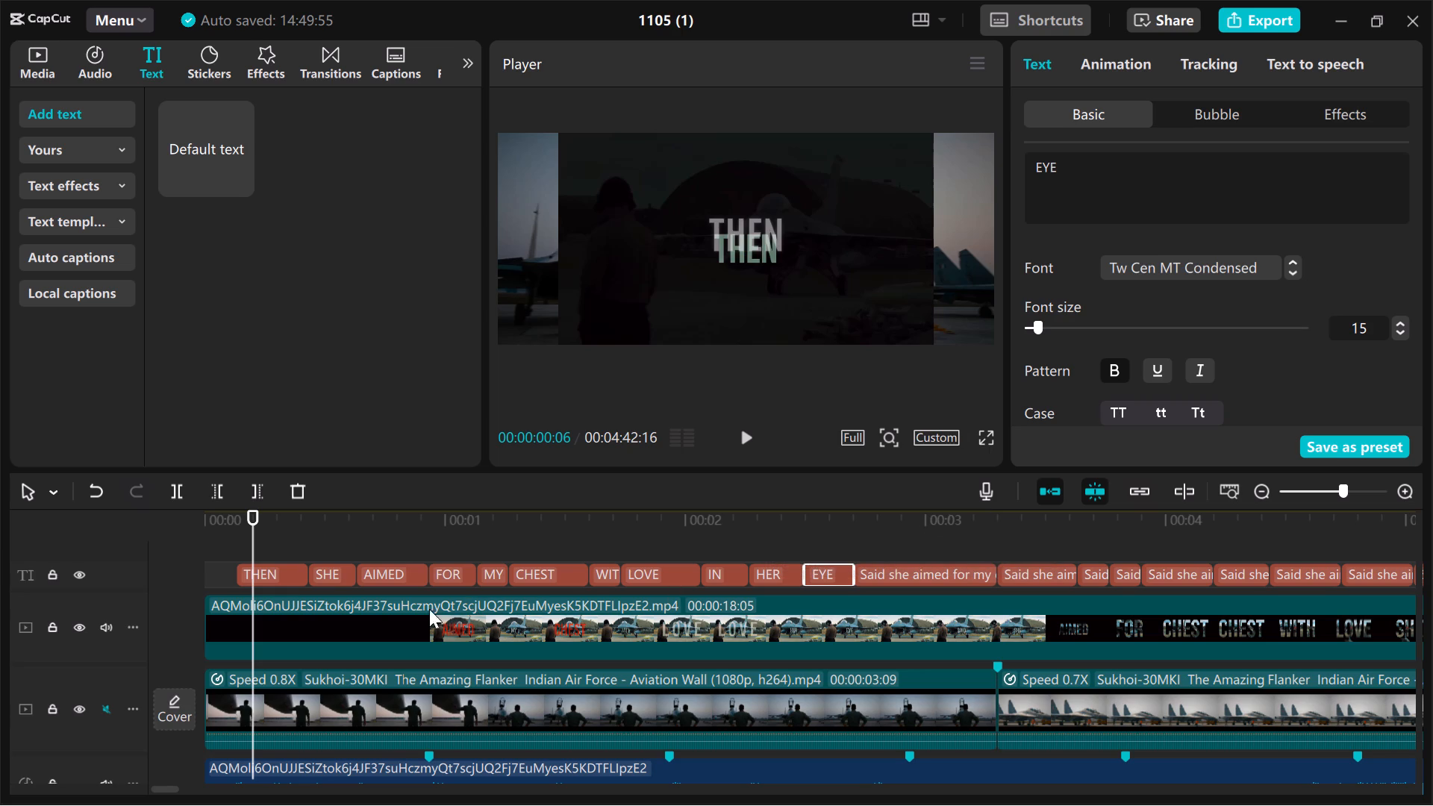
Hide the overlay video track directly below the captions.
click(404, 606)
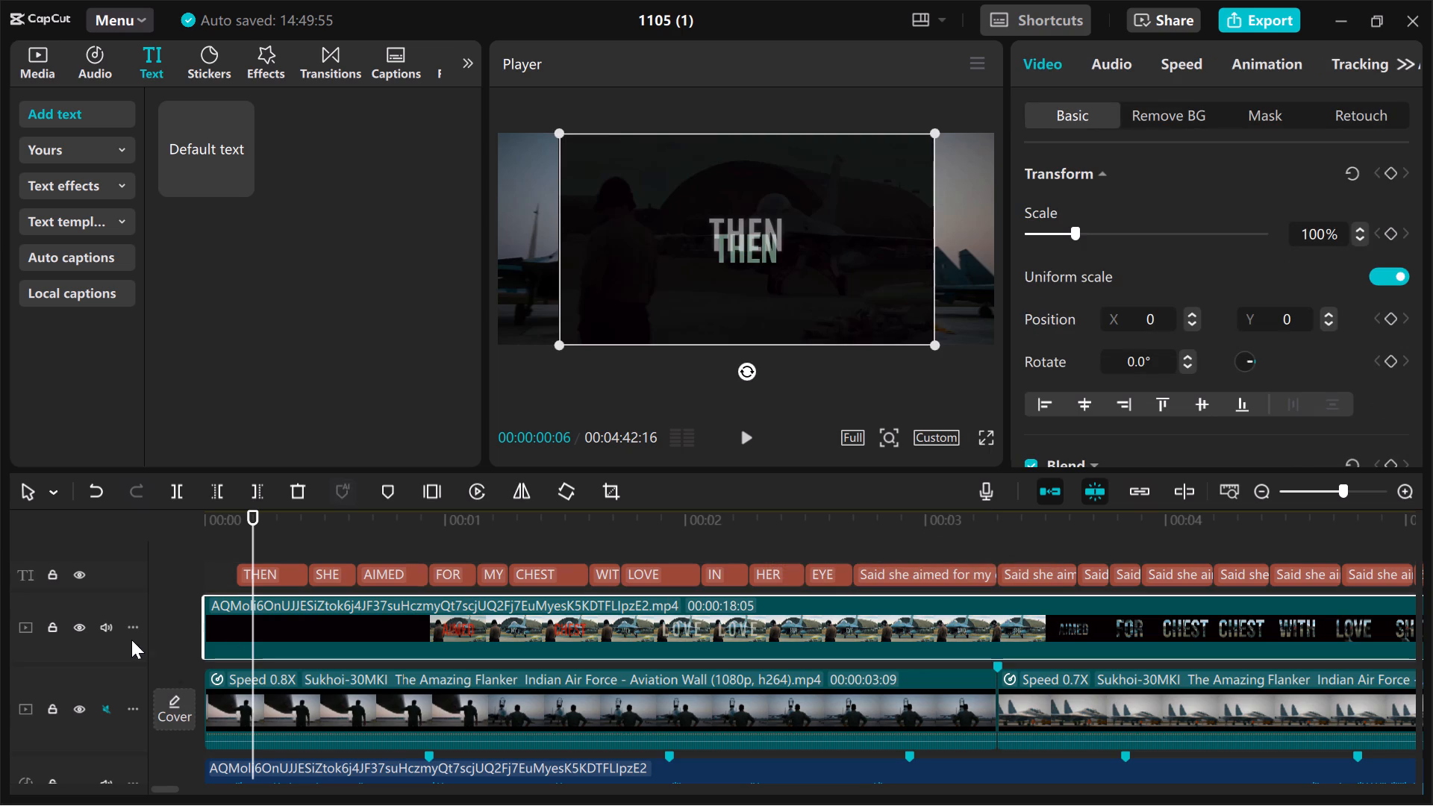
click(74, 625)
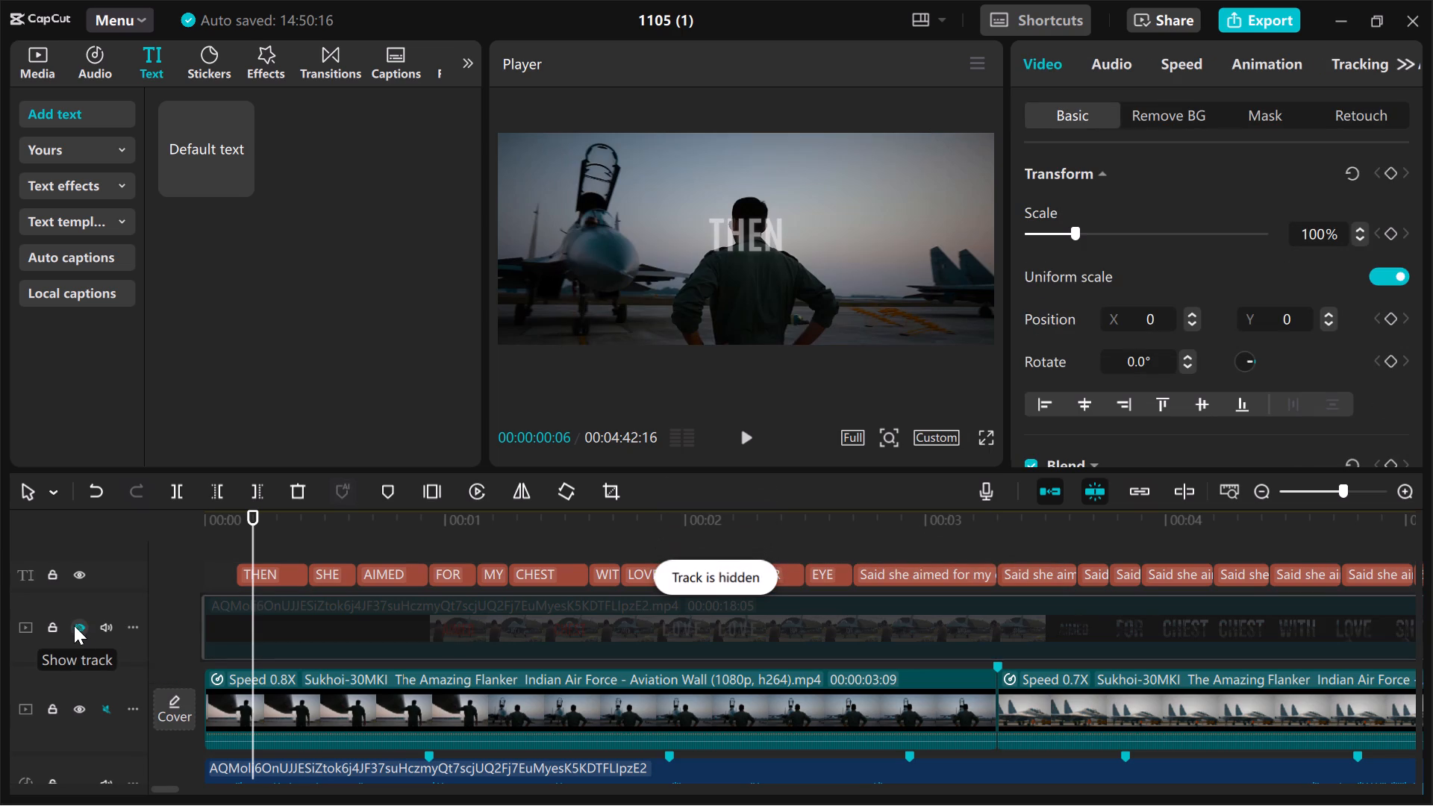
Play the sequence from the start to check the styled captions over the jet footage.
scroll(169, 572, up, 1)
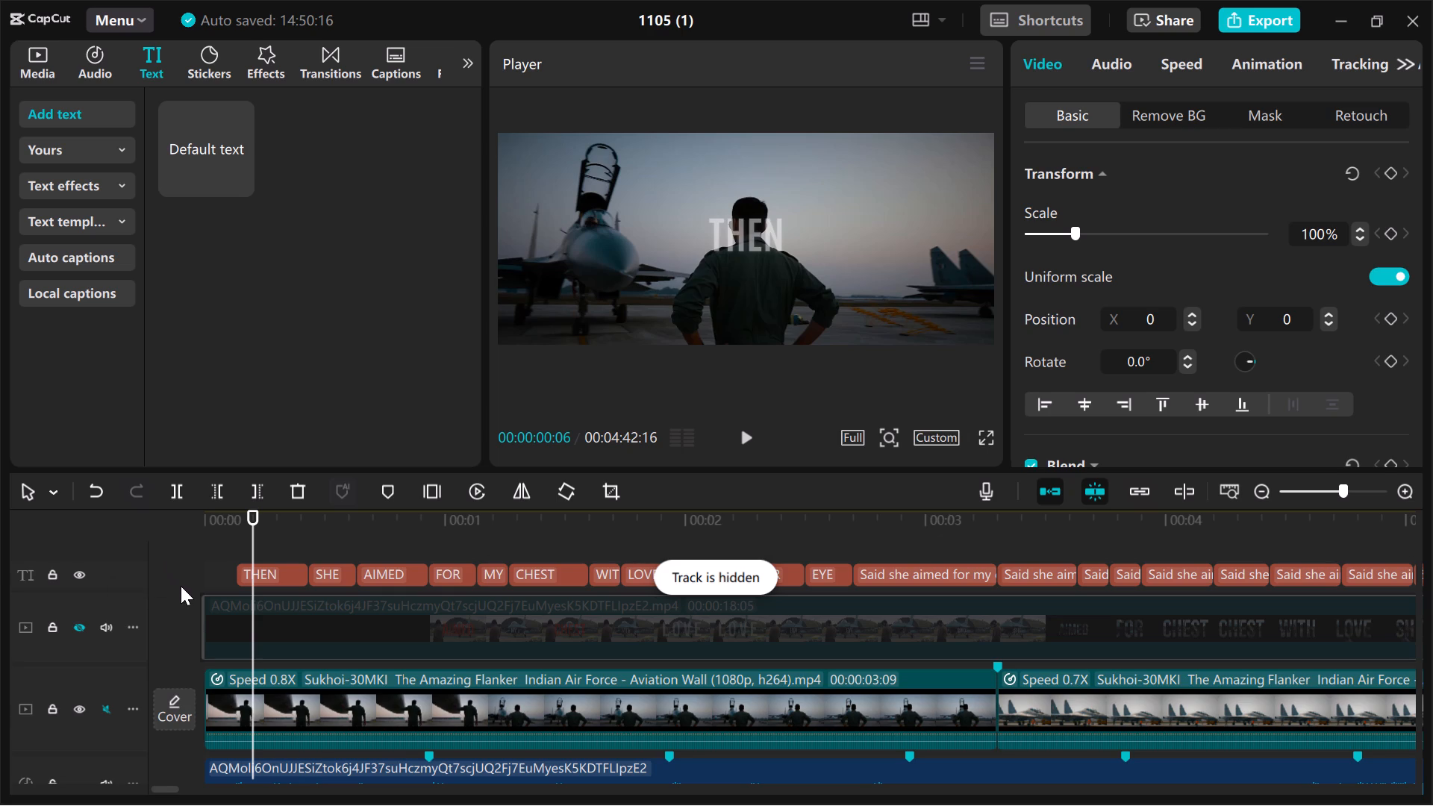
click(181, 586)
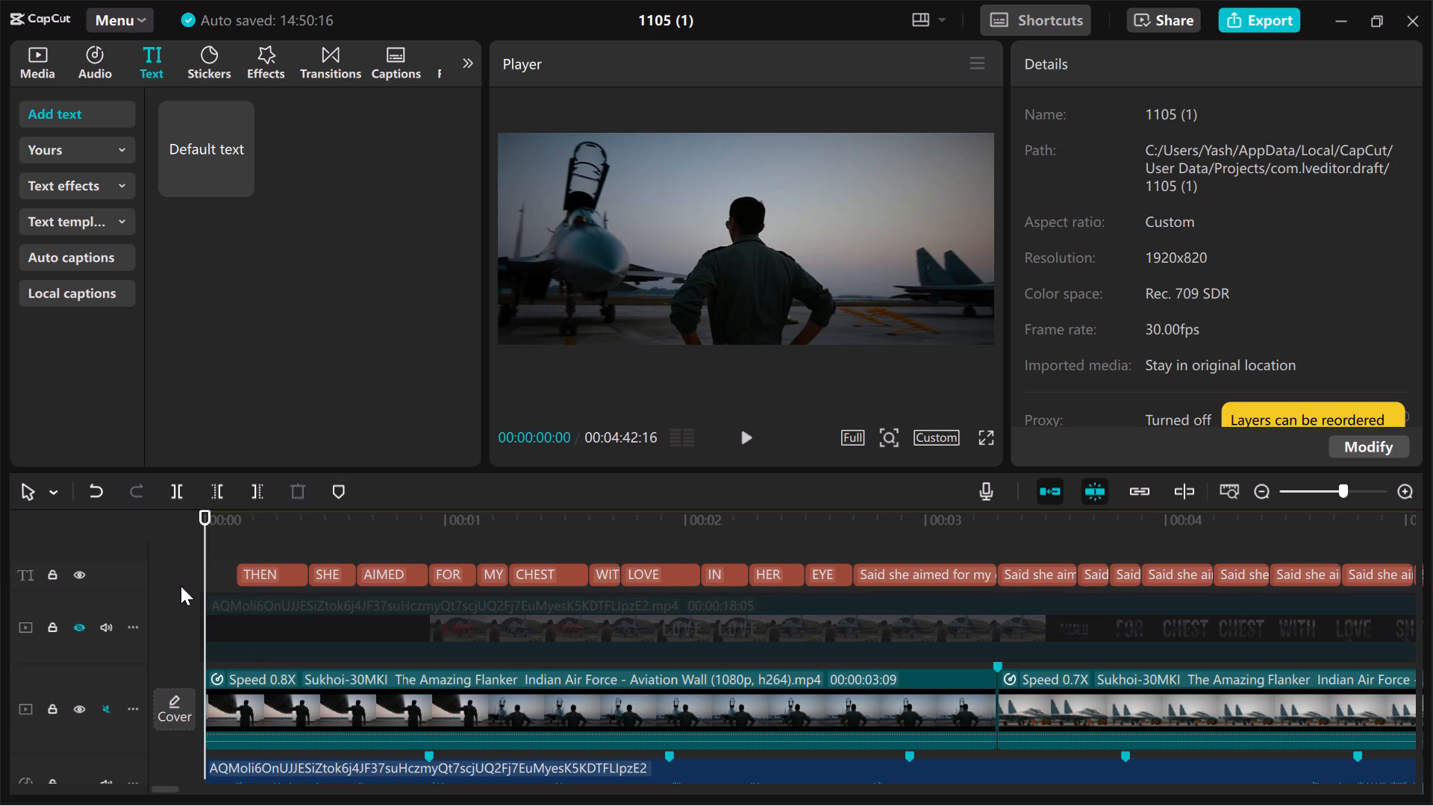
key(space)
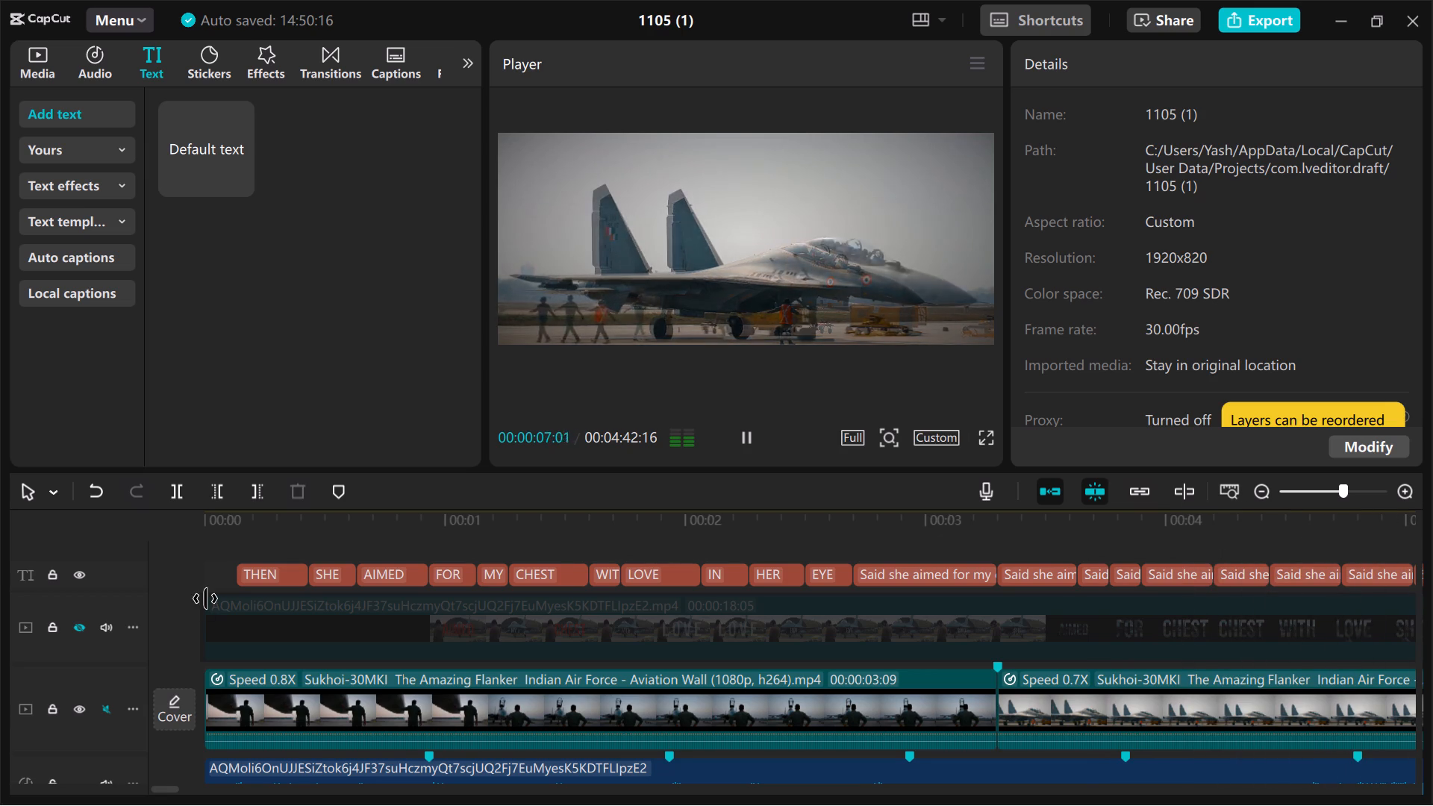
click(188, 592)
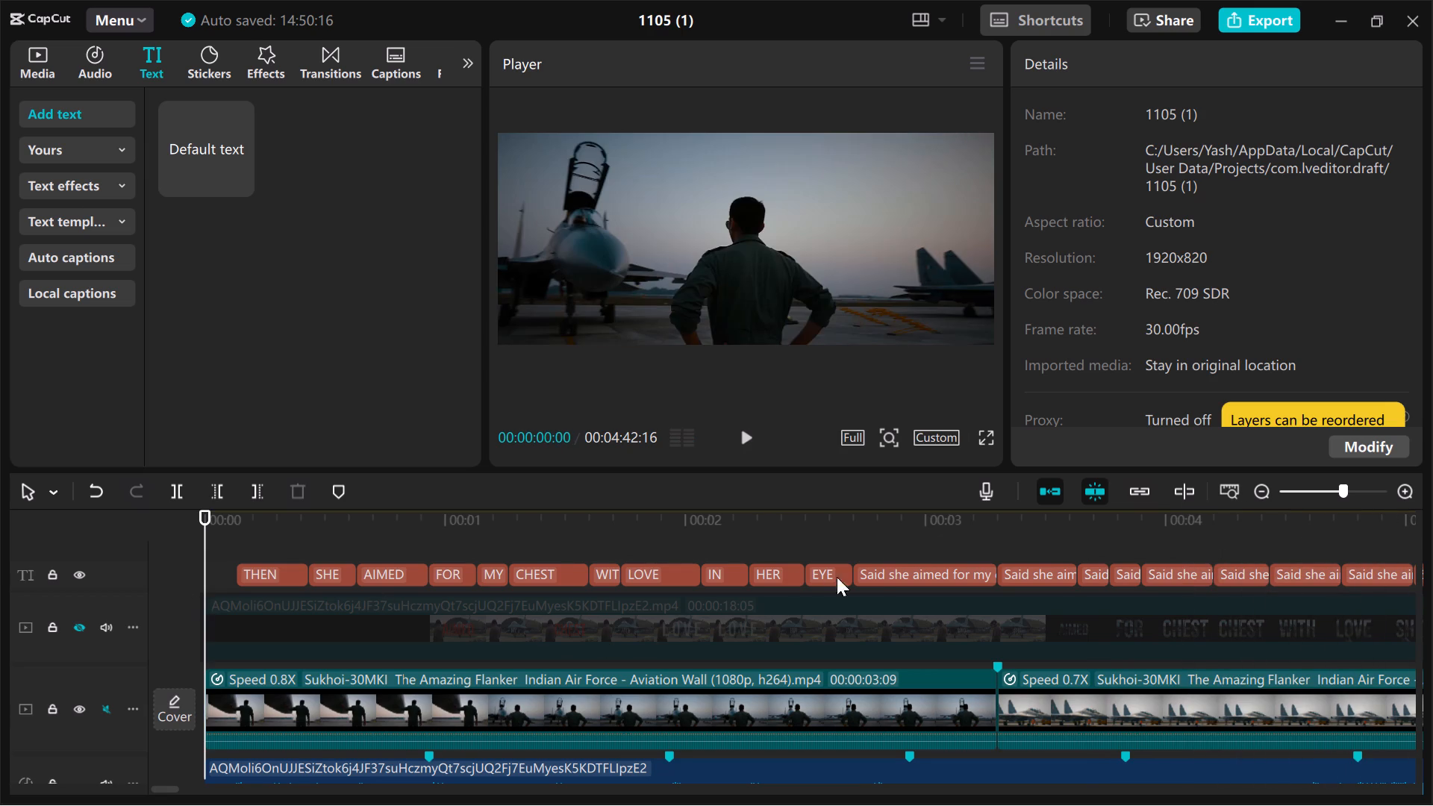
Find the next word's cut point and split the long unstyled caption right after EYE at 00:00:02:29.
click(868, 553)
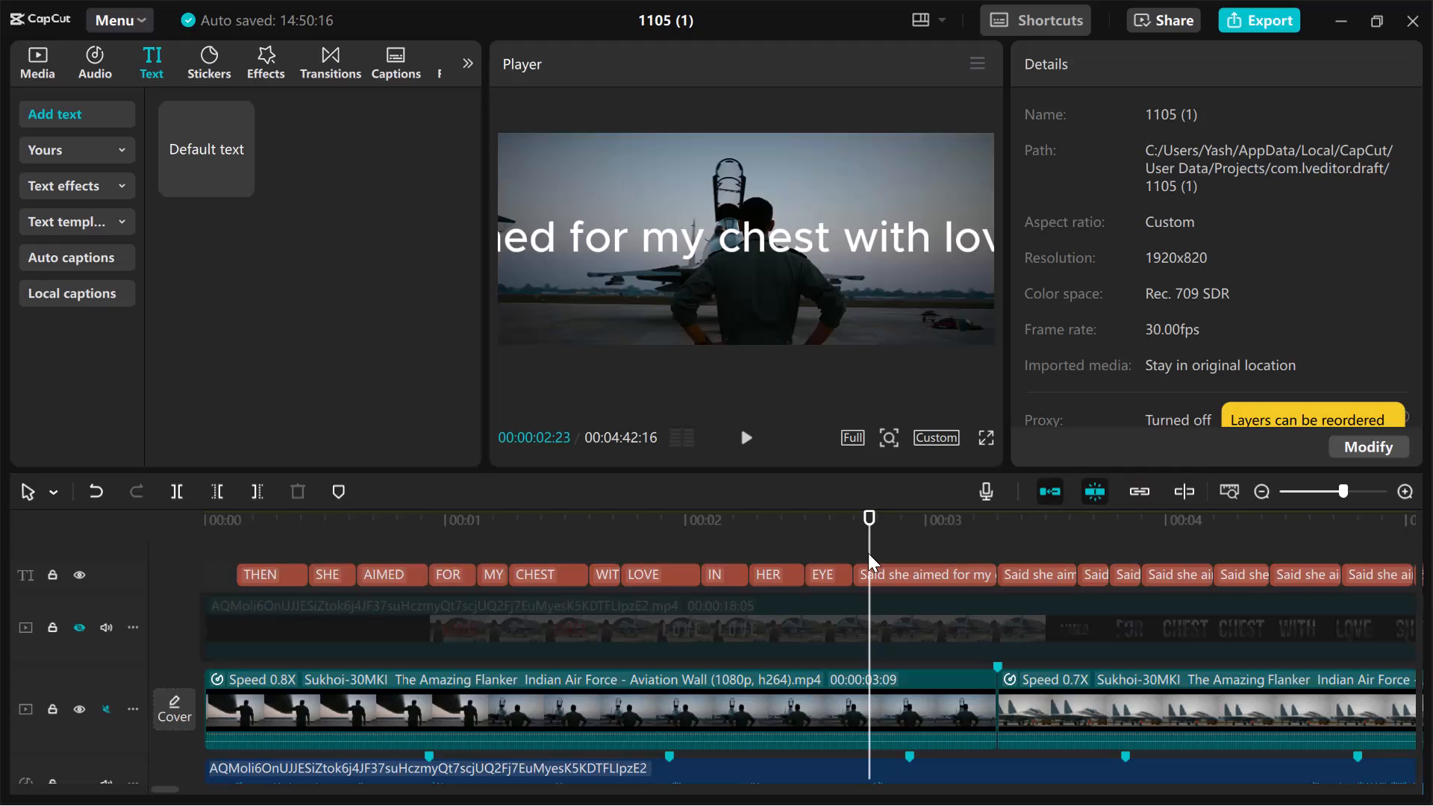
key(Right)
key(Right)
key(Right)
key(Right)
key(Left)
key(Left)
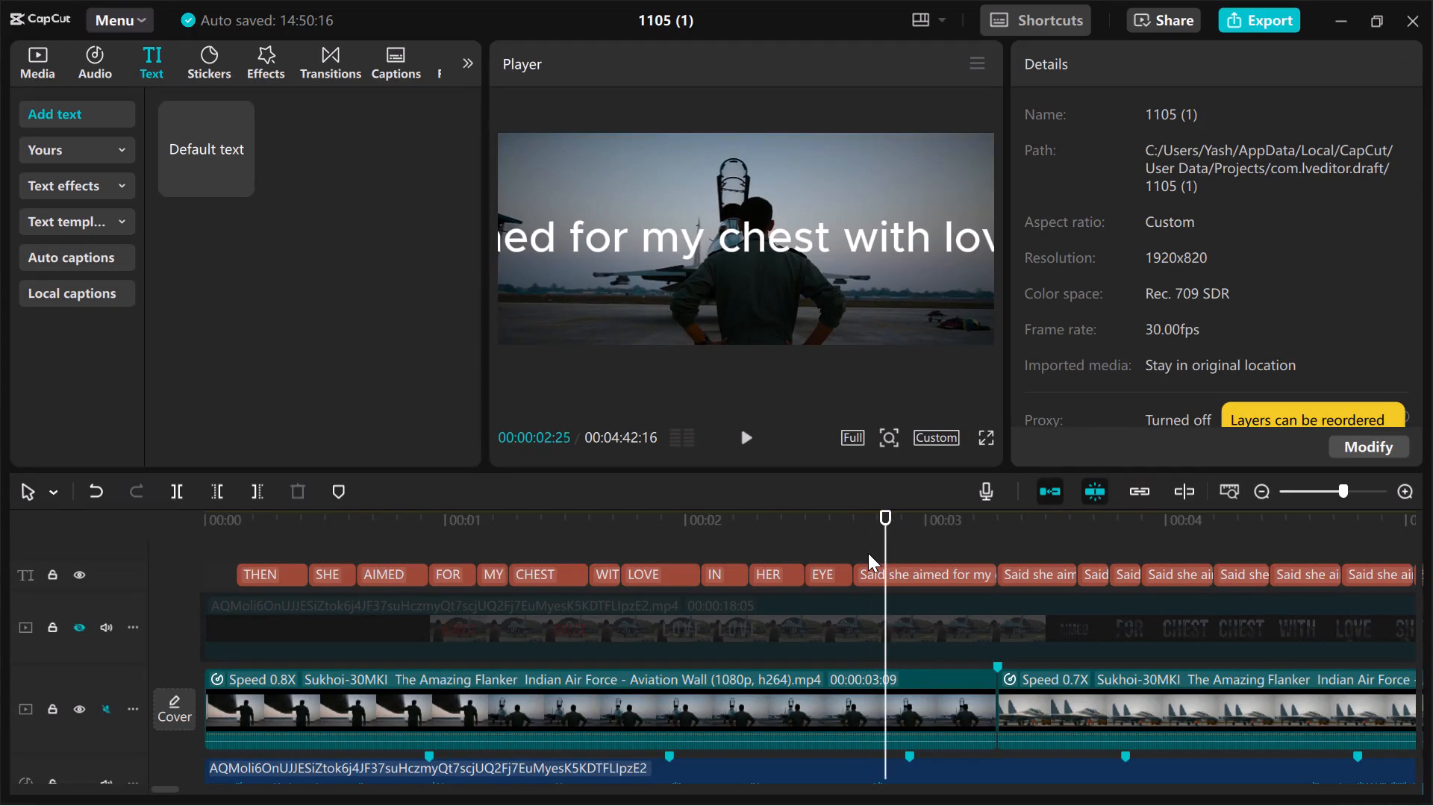
key(Left)
key(Left)
key(Left)
key(Left)
key(Left)
key(Left)
key(Left)
key(Left)
key(Left)
key(Left)
key(Left)
key(Left)
key(space)
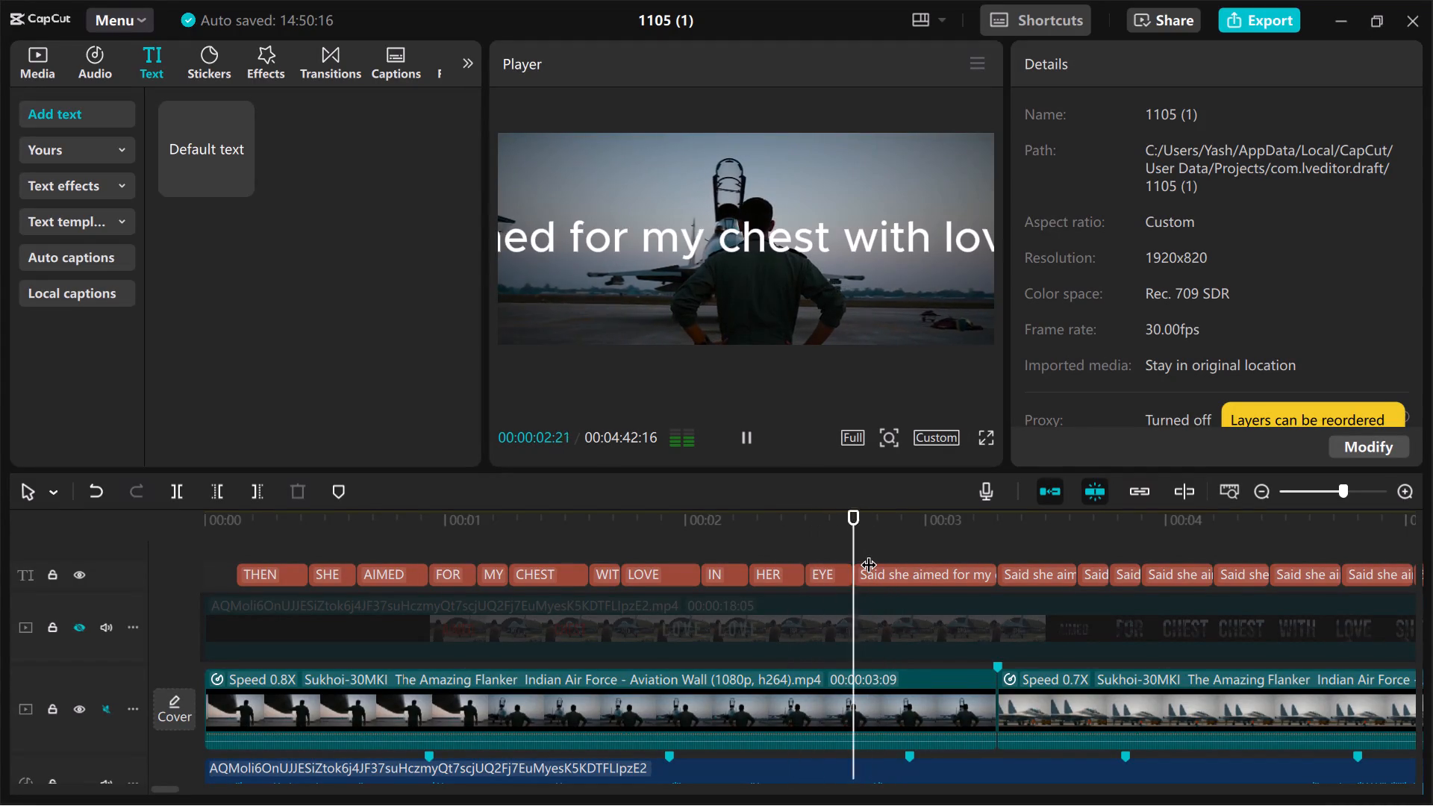
key(space)
key(Left)
key(Left)
key(Left)
key(Left)
key(Left)
key(Left)
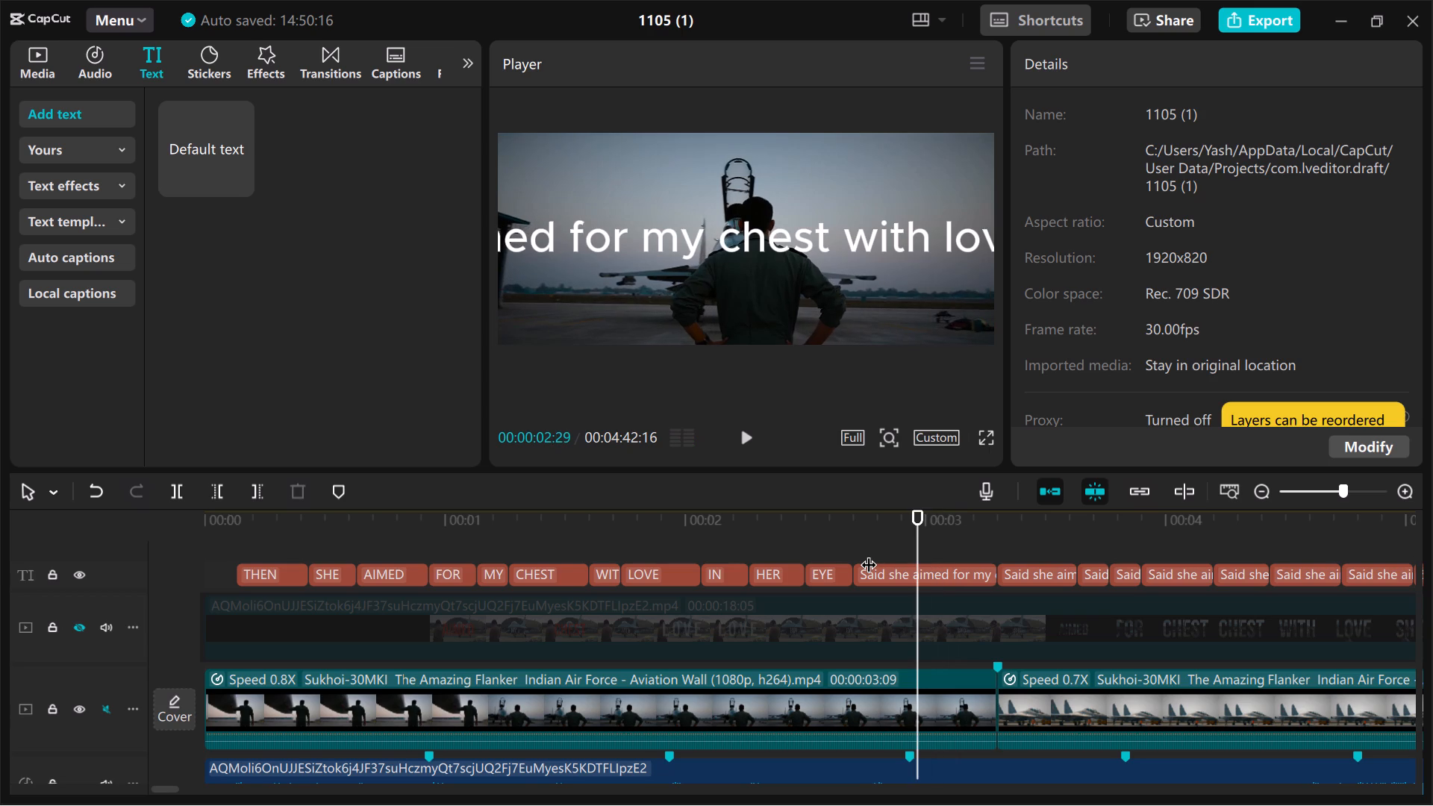
key(Right)
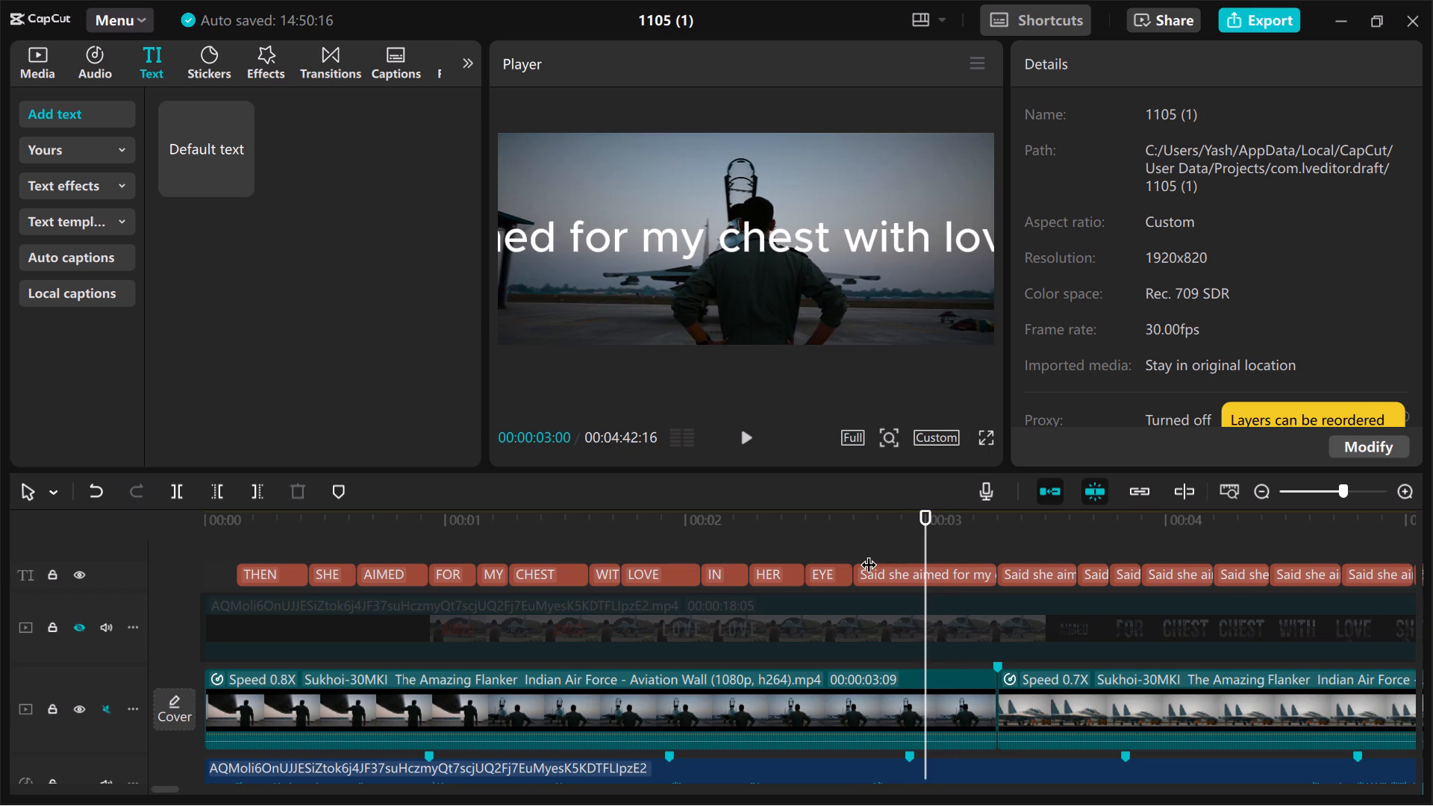
key(Left)
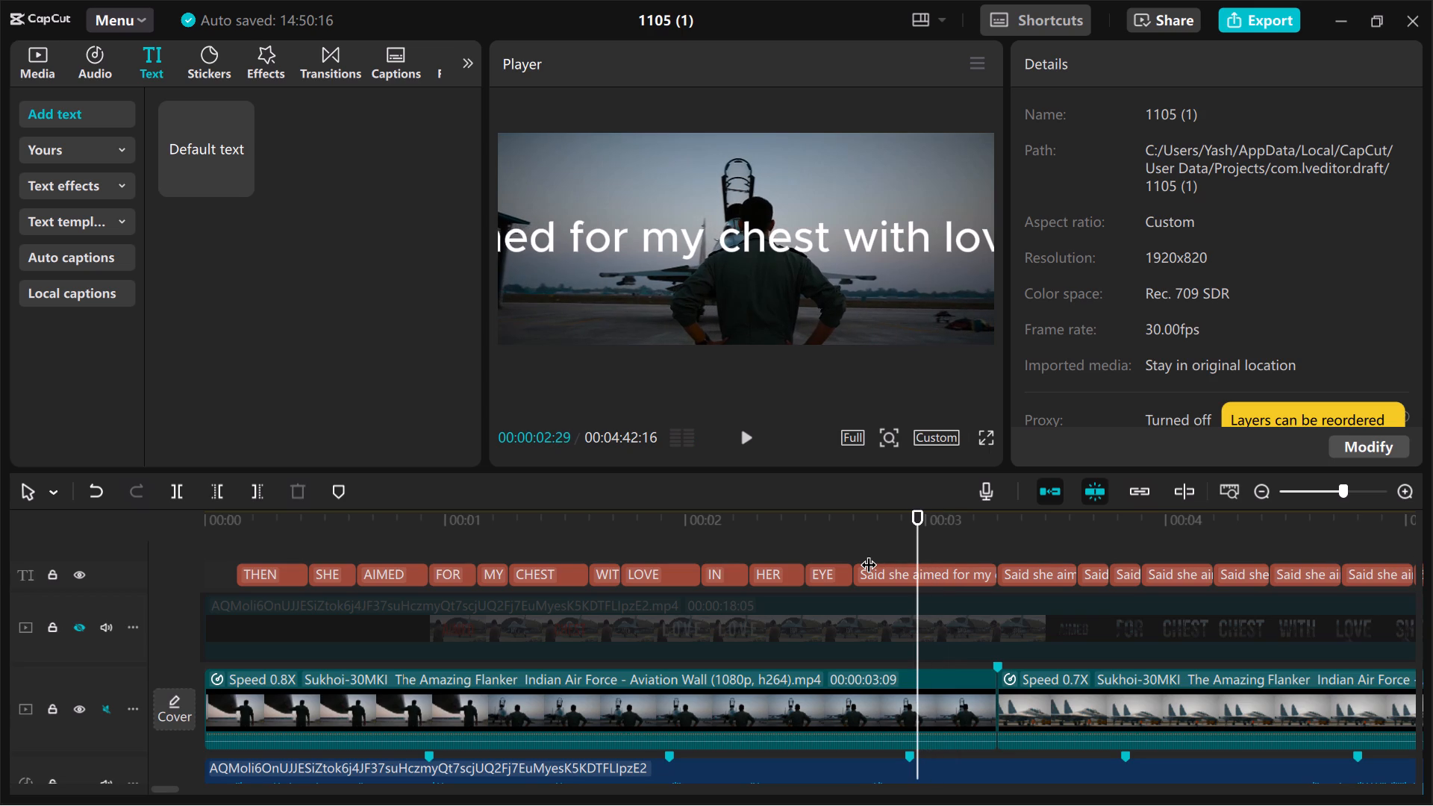
click(886, 569)
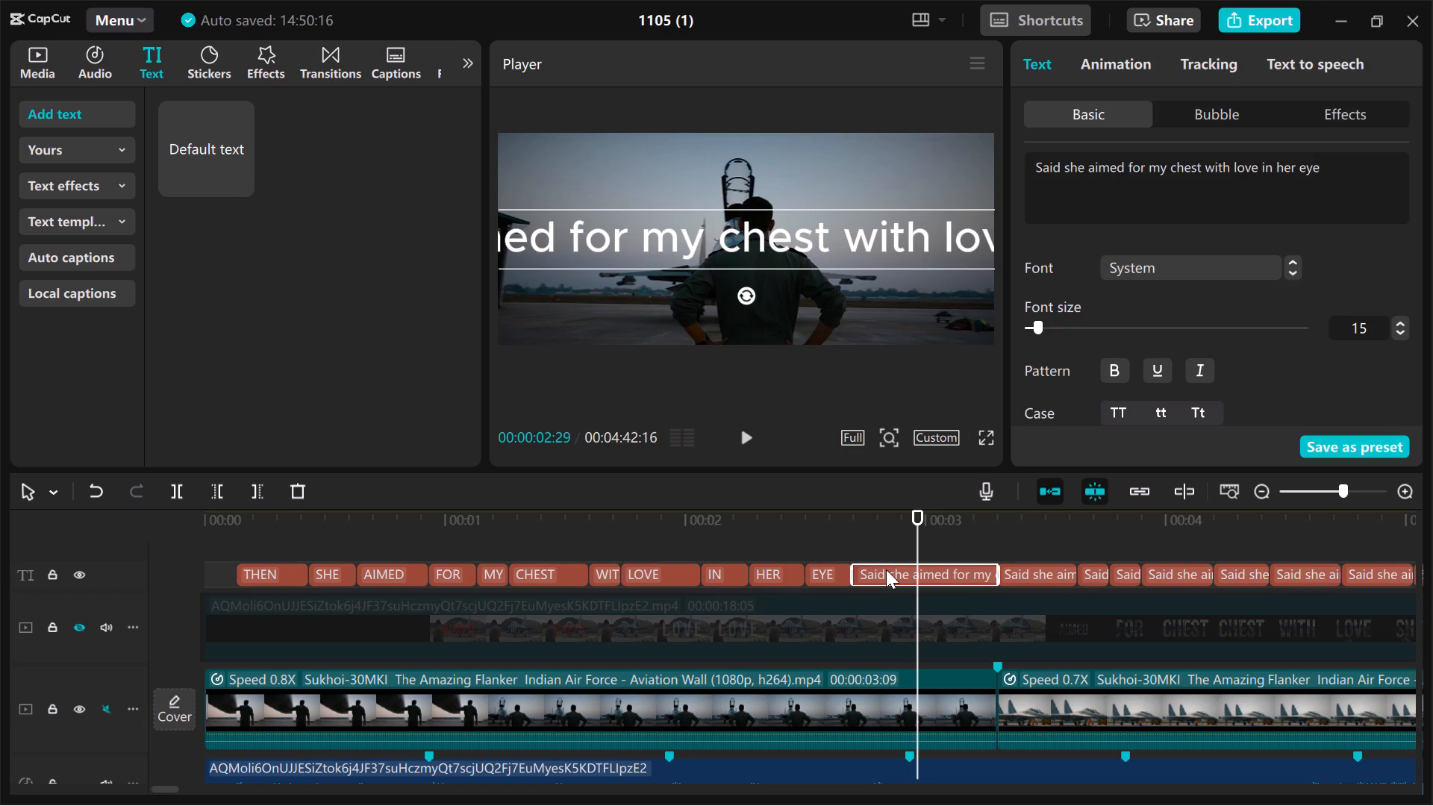
key(ctrl+b)
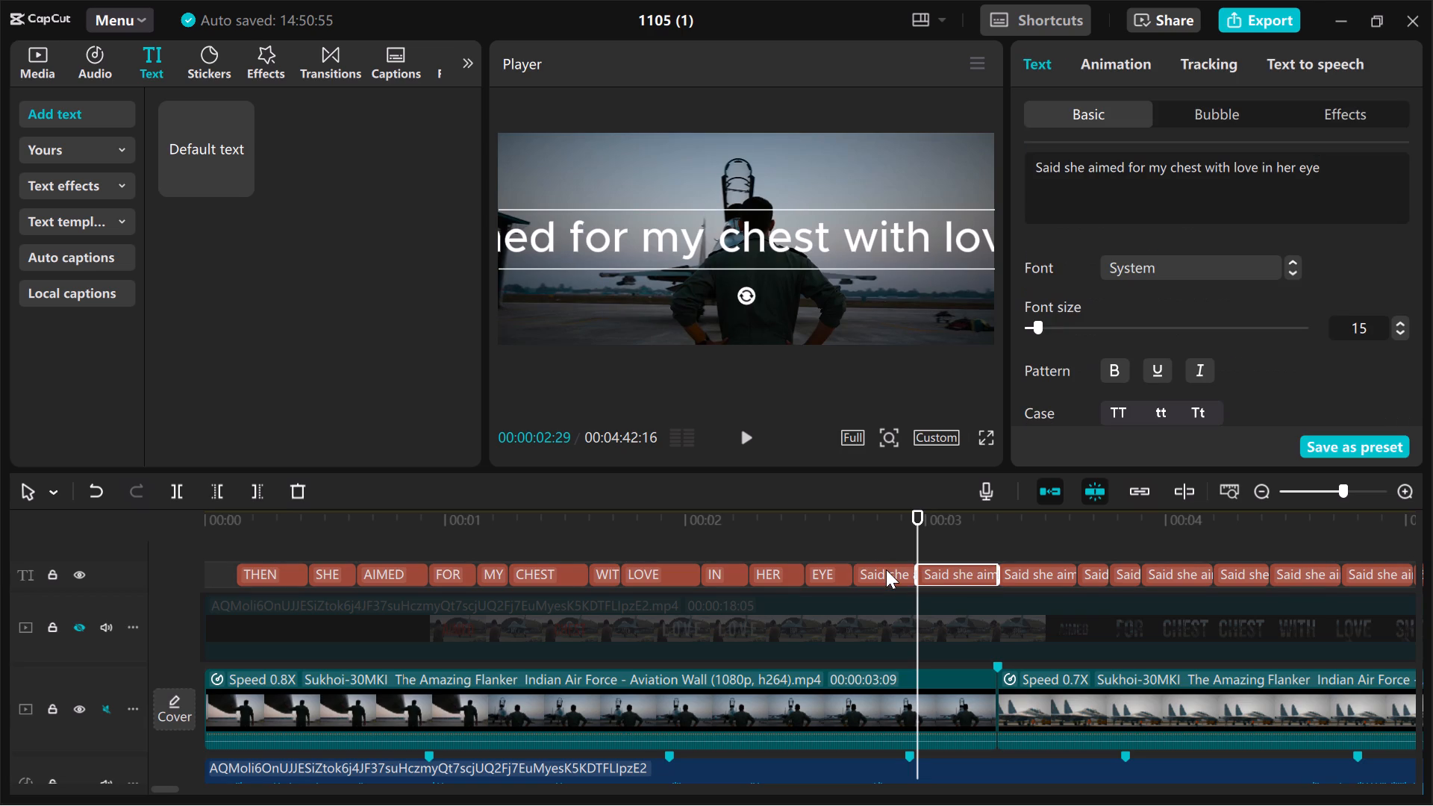
Play the sequence from the start to review the caption timing up to the new split.
click(182, 542)
key(space)
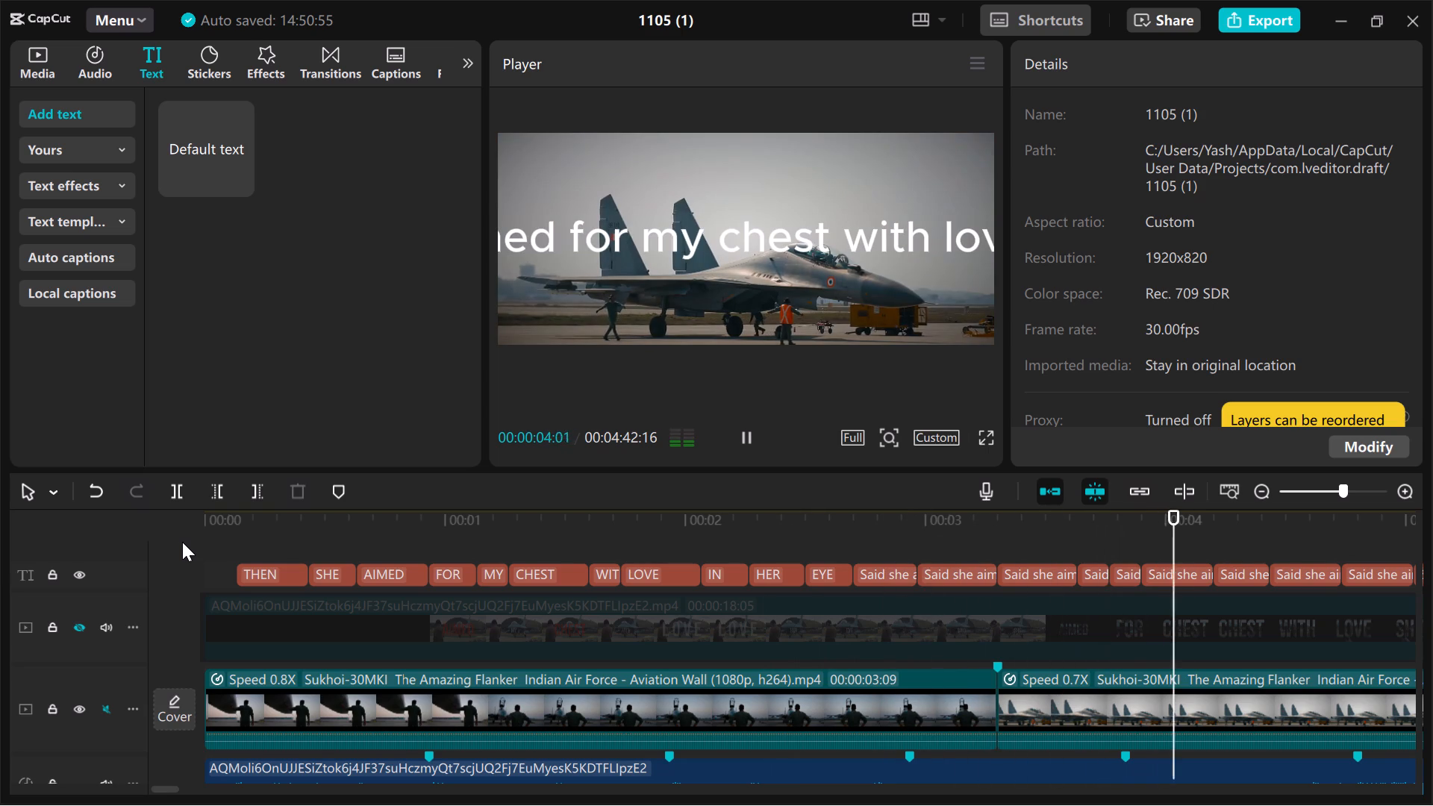
click(162, 560)
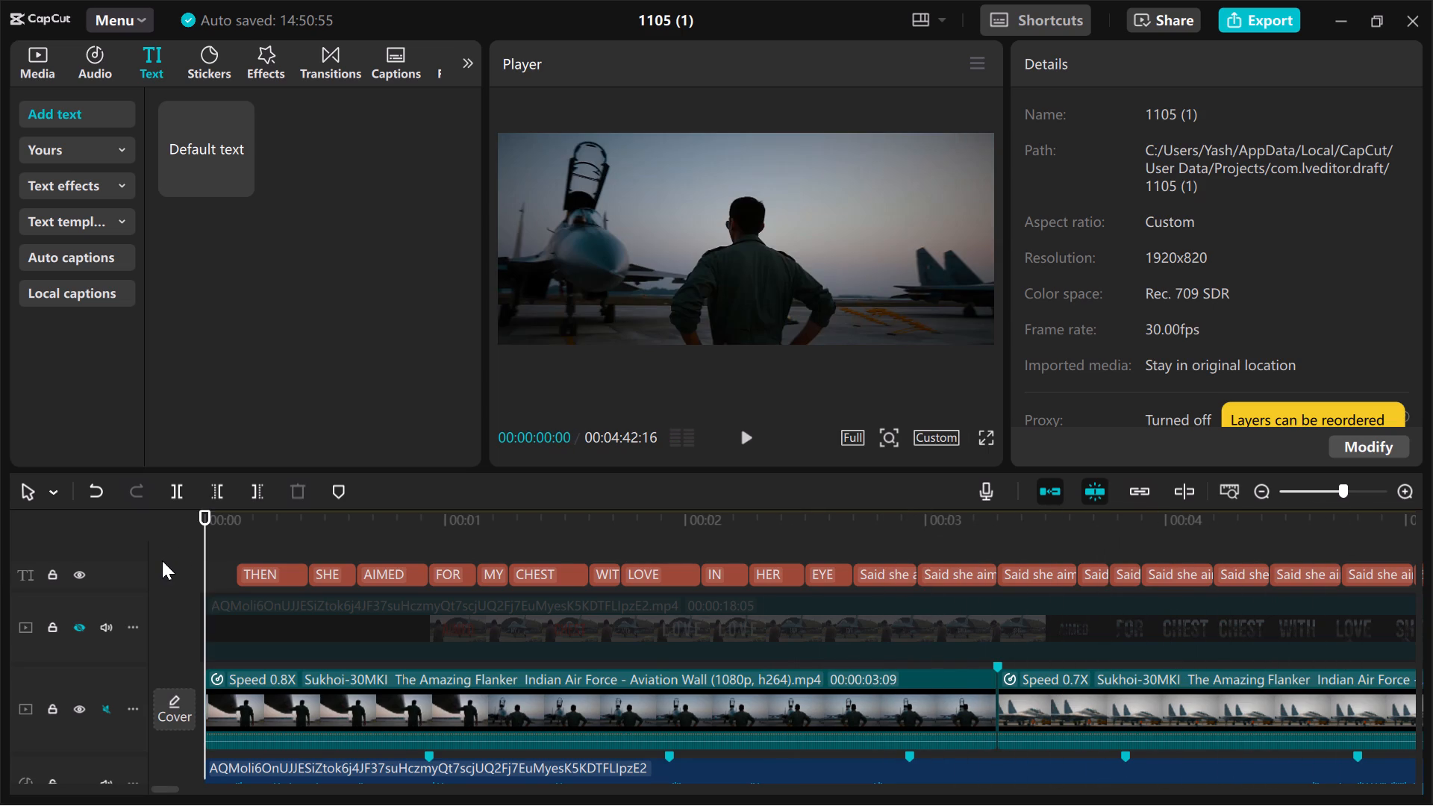
Turn on a black background at 100% opacity for the THEN caption.
click(259, 571)
click(281, 556)
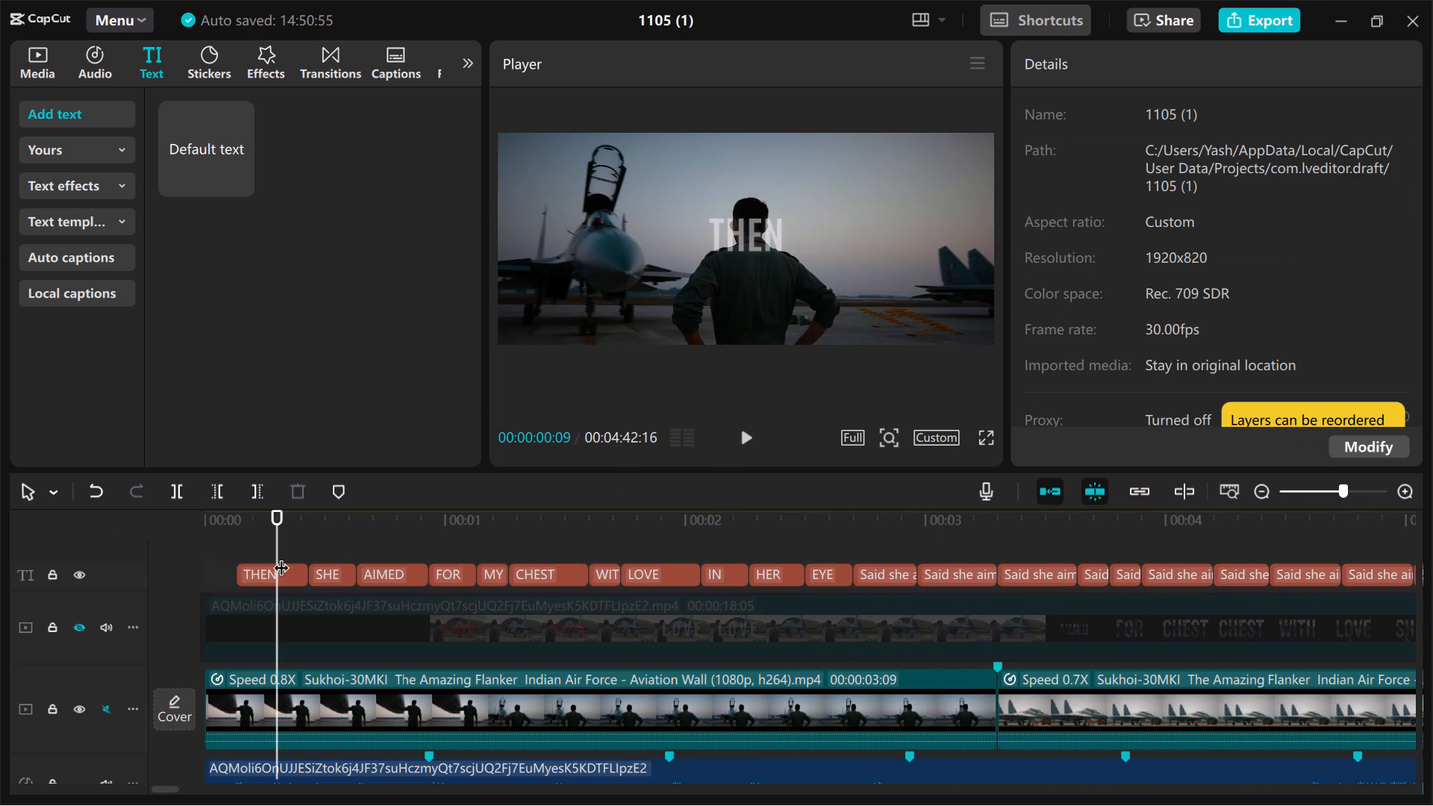
click(281, 569)
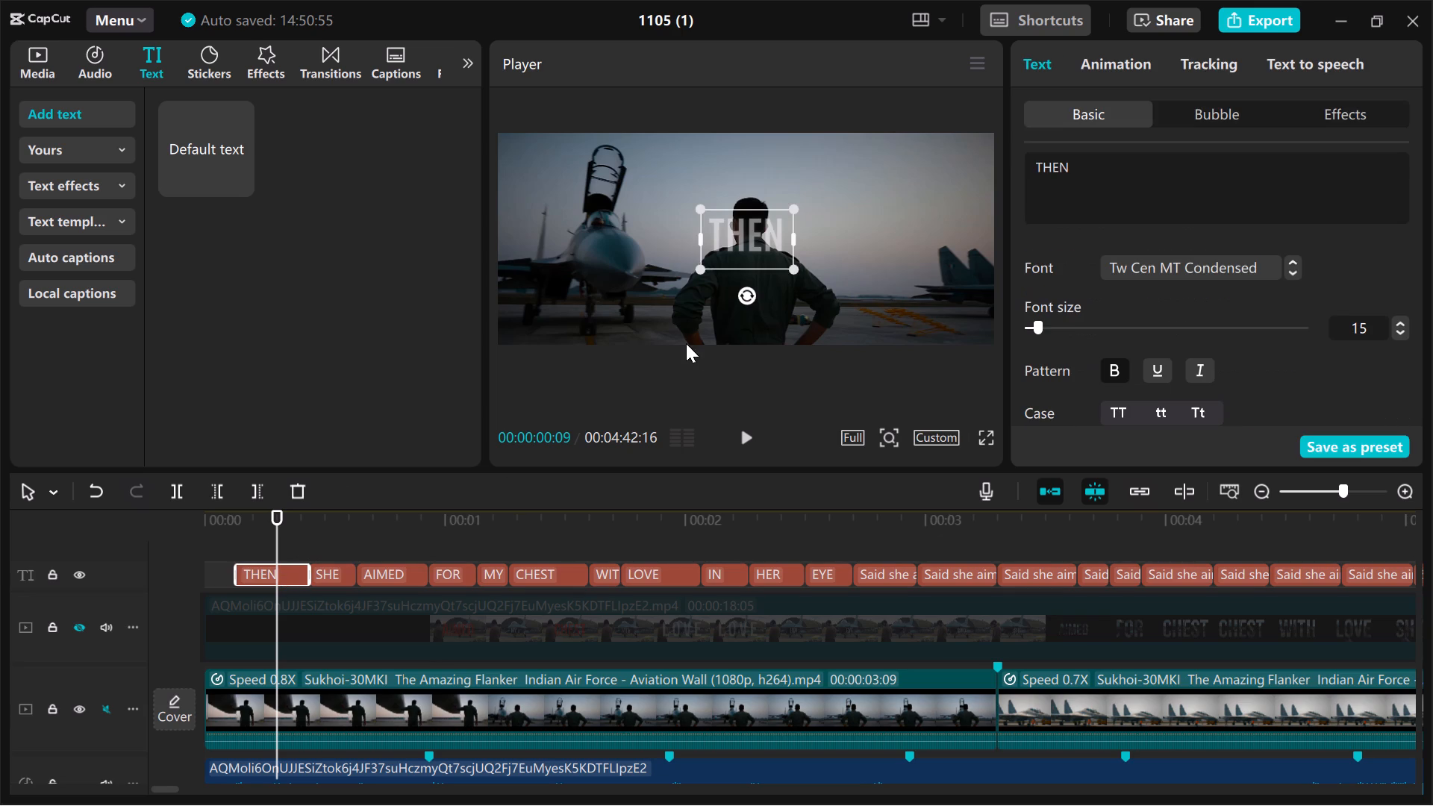
scroll(1139, 201, down, 3)
scroll(1113, 304, down, 2)
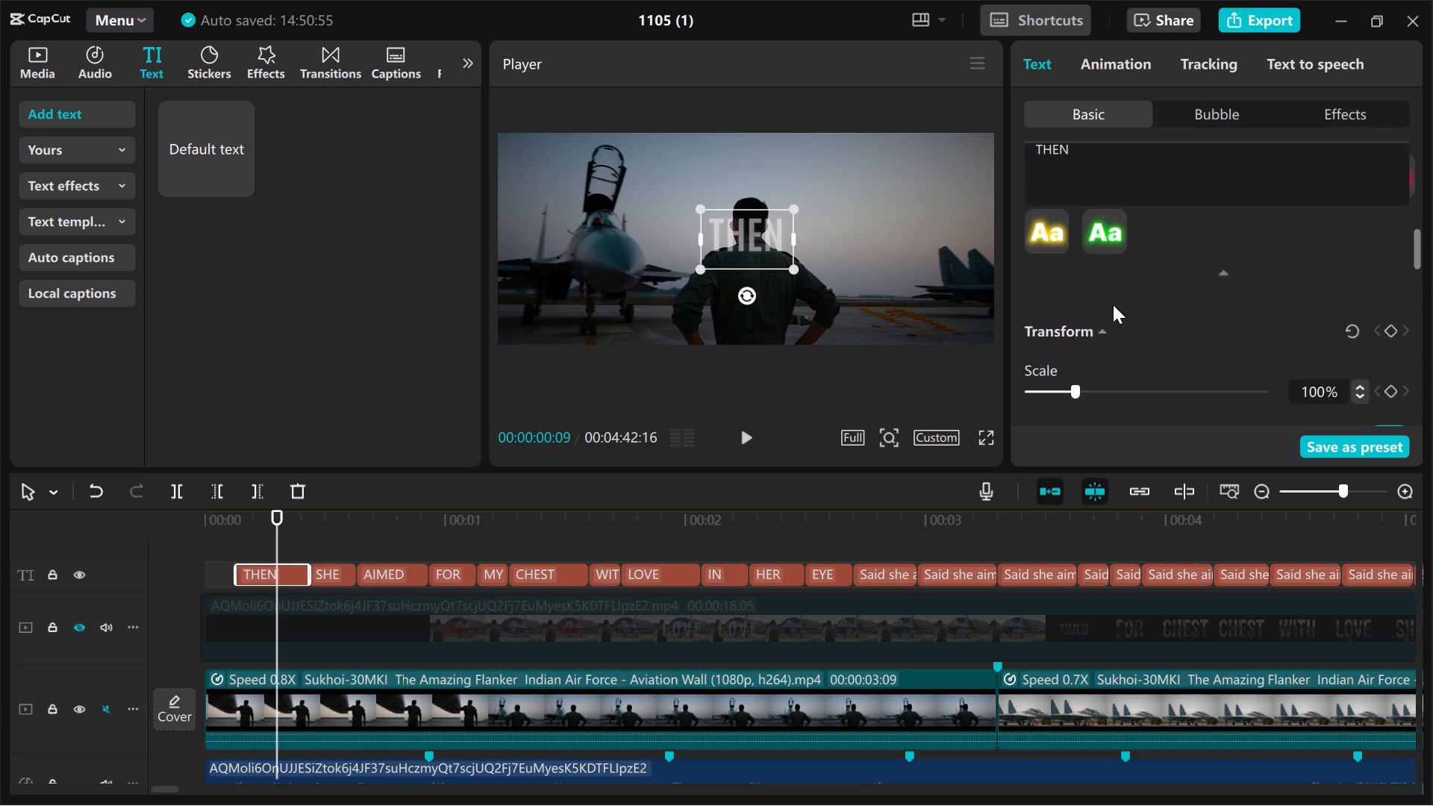
scroll(1113, 304, down, 2)
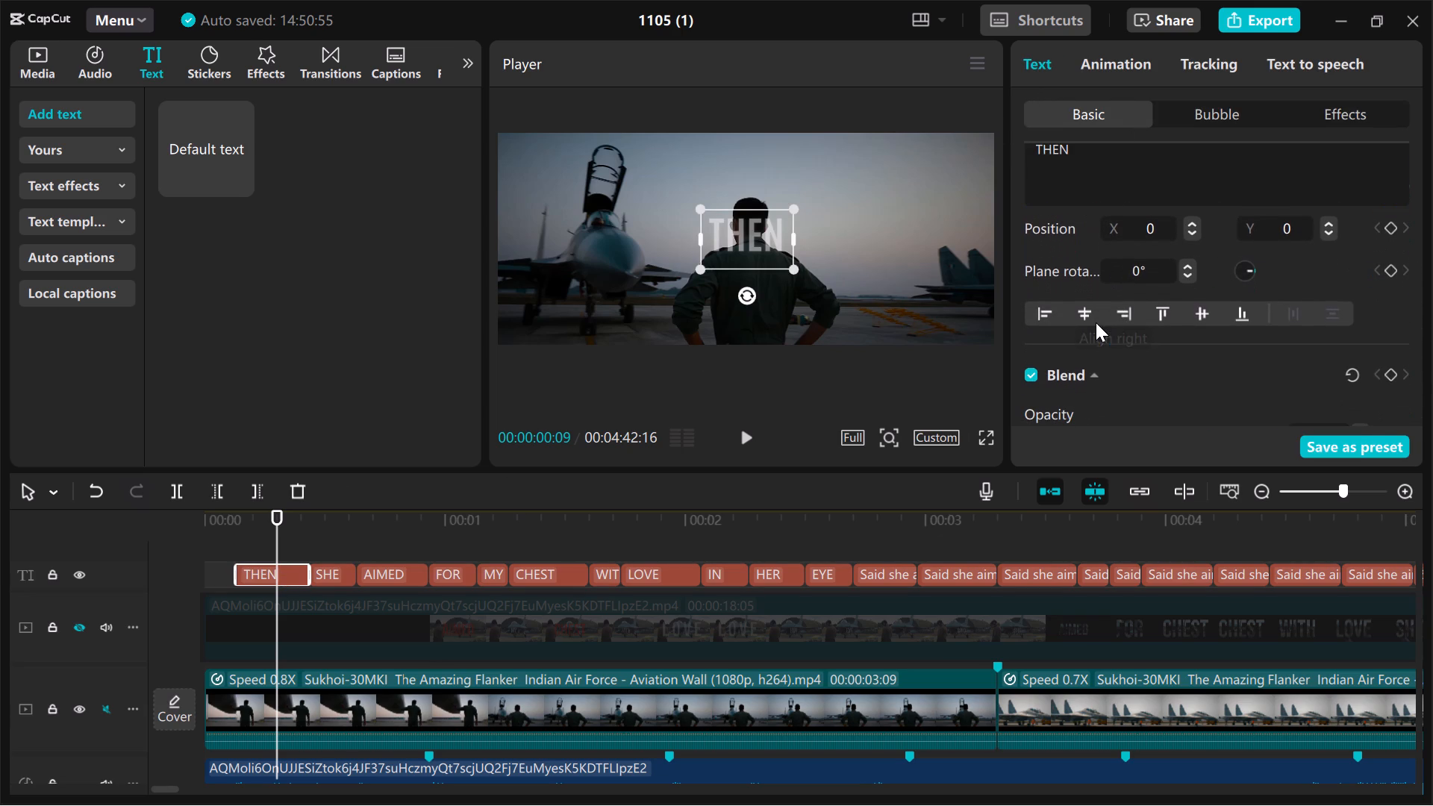
scroll(1096, 322, down, 1)
scroll(1158, 340, down, 1)
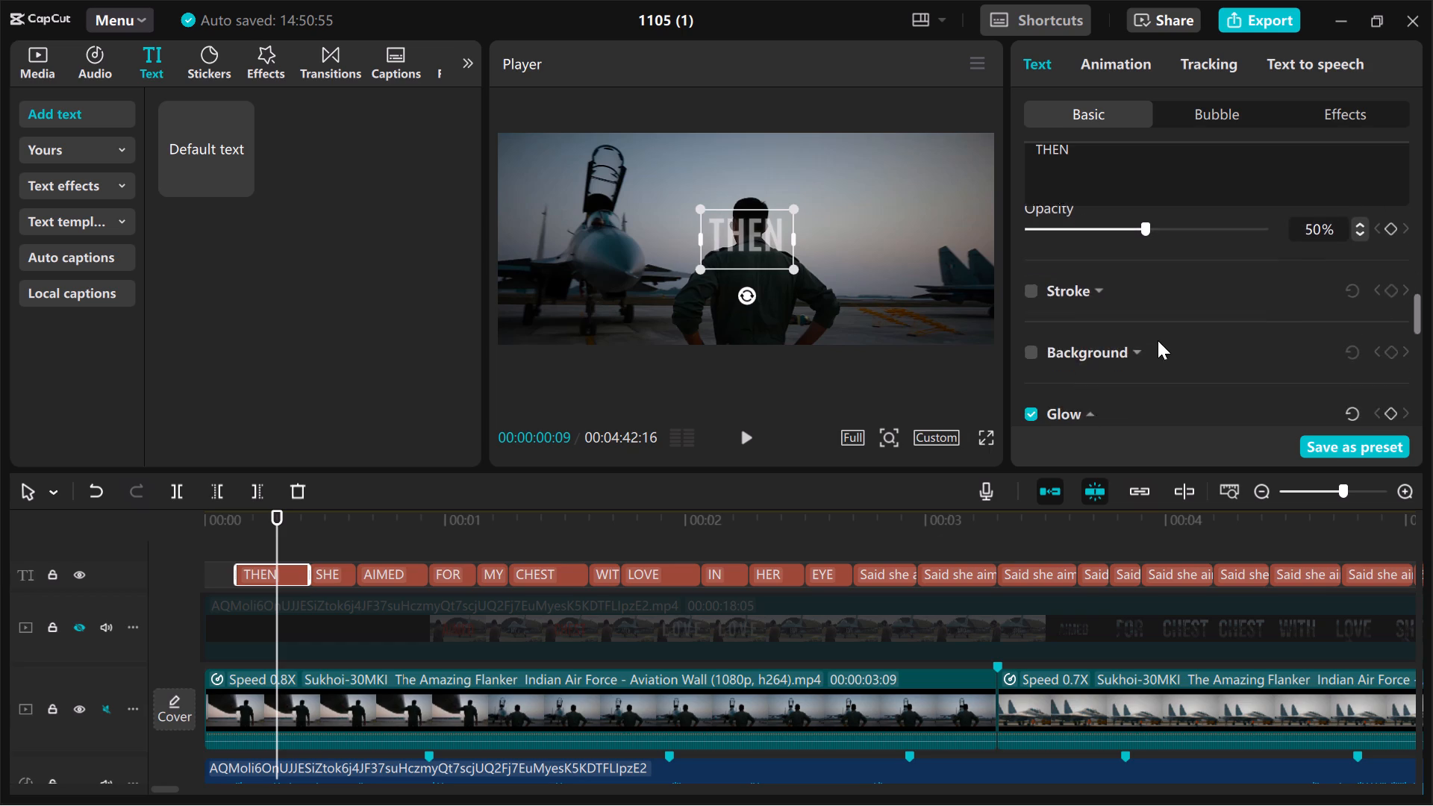
scroll(1158, 340, down, 1)
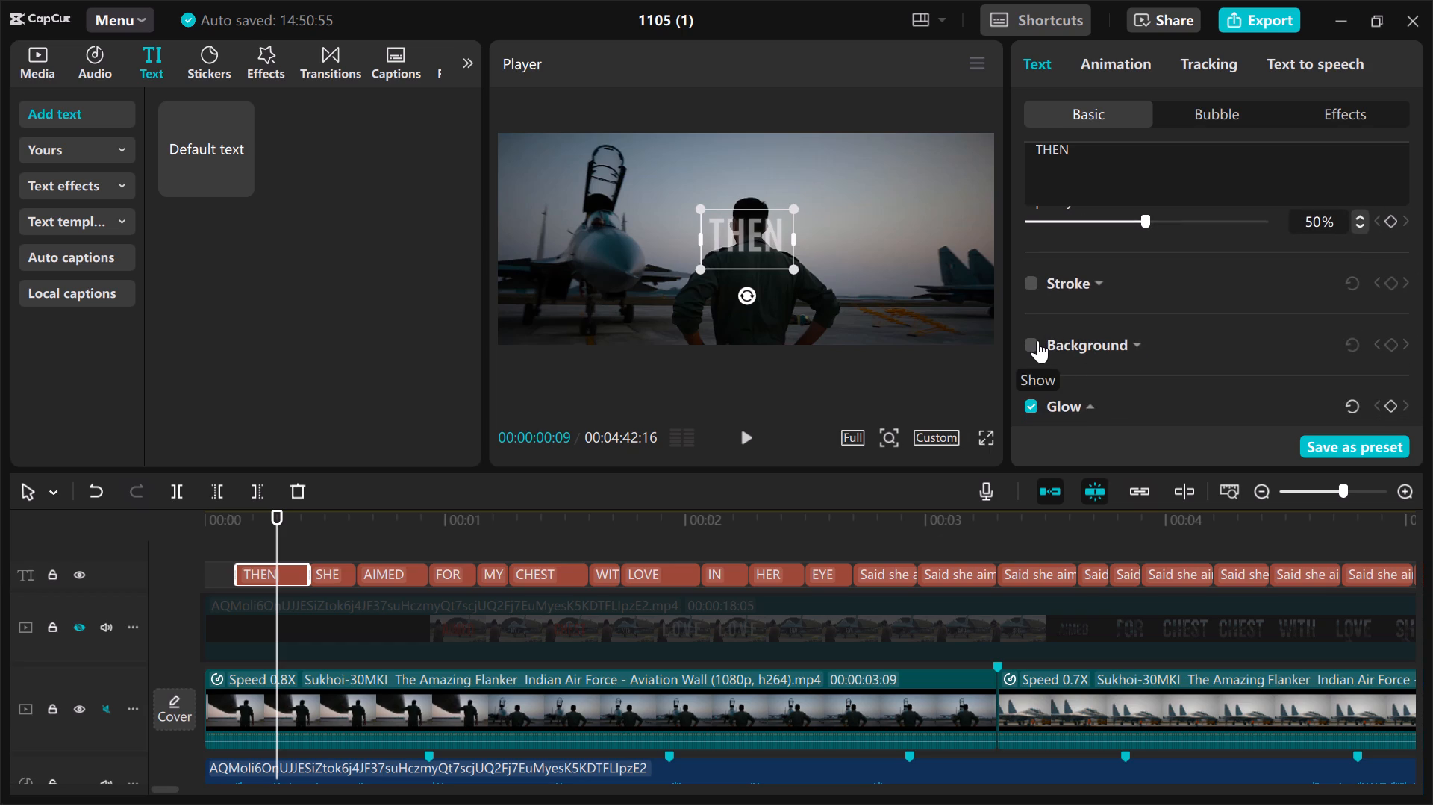
click(1037, 340)
scroll(1037, 340, down, 1)
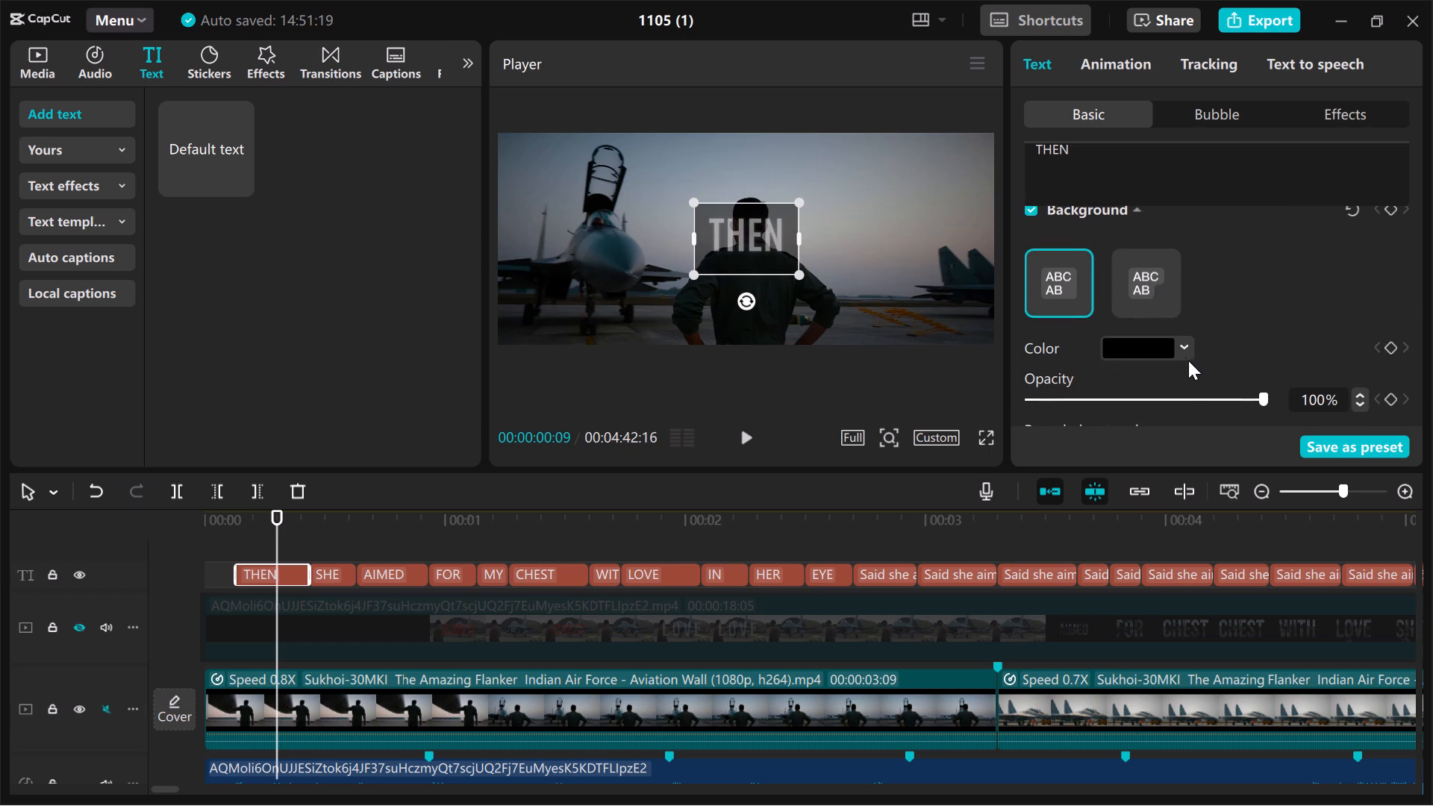
click(1182, 344)
click(1246, 315)
Enlarge the THEN caption about its centre until its background box spans the full height of the frame.
drag(796, 275, 891, 372)
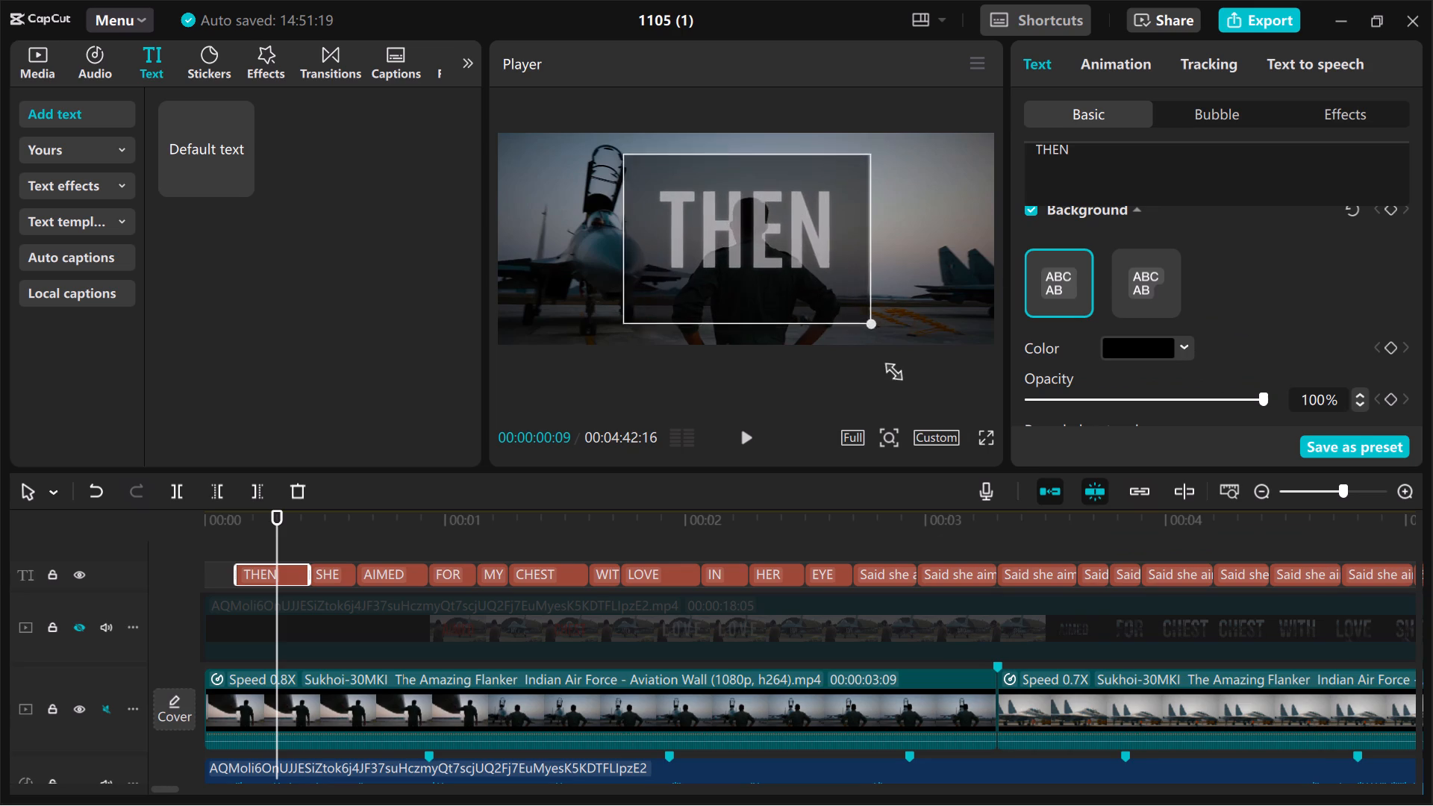
drag(891, 372, 932, 386)
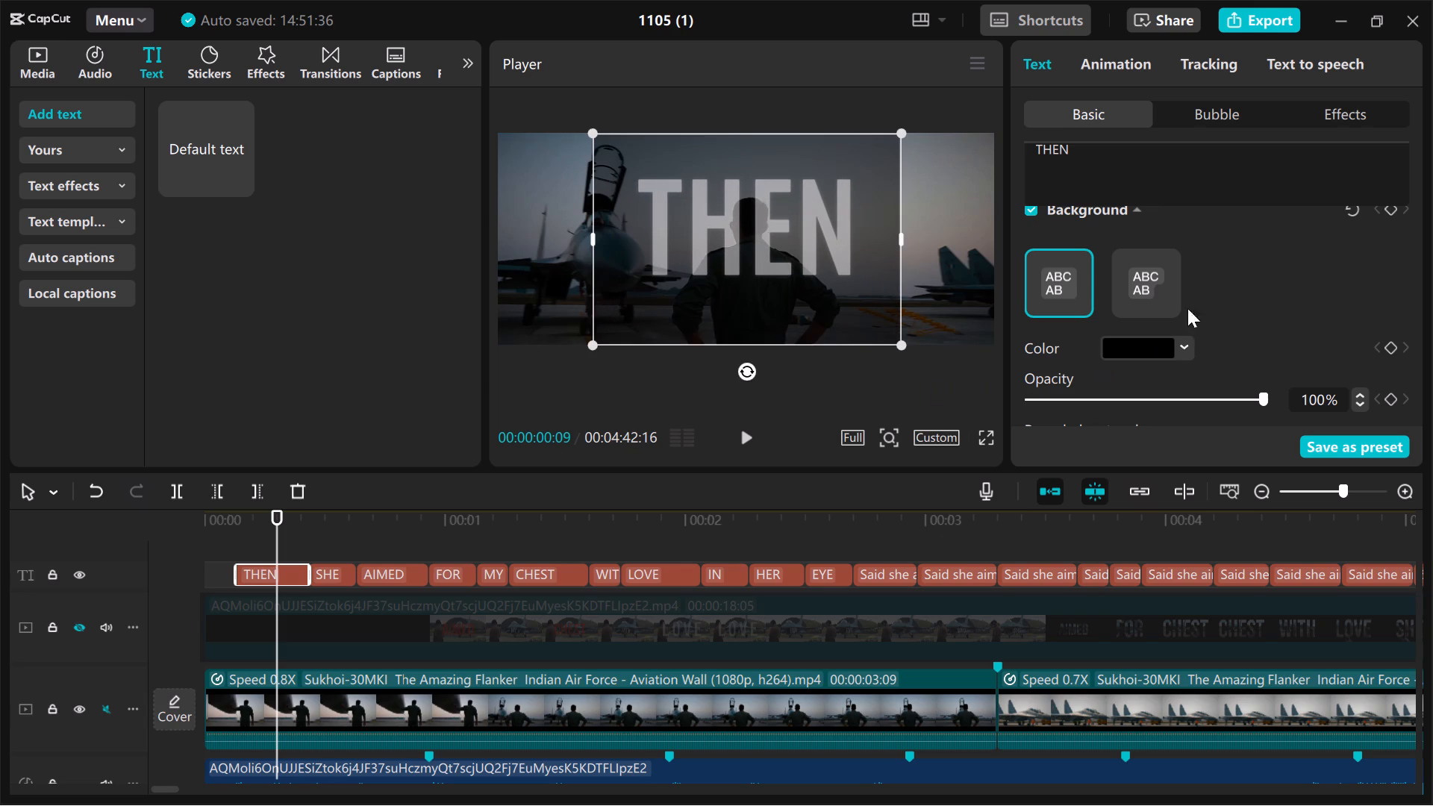
click(1102, 149)
Pad the THEN caption text with spaces before and after the word until its black background spans the frame's full width.
key(space)
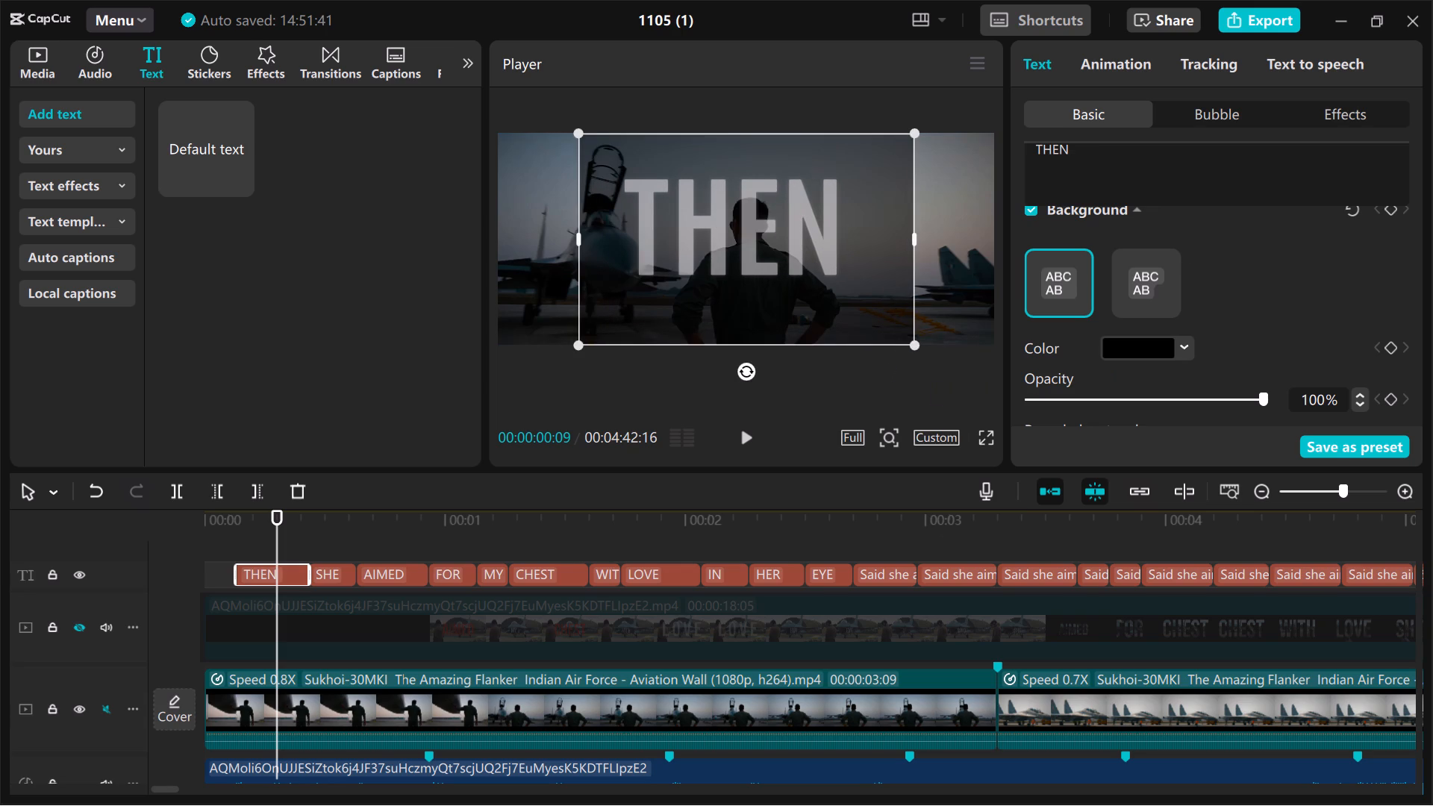
key(space)
key(space)
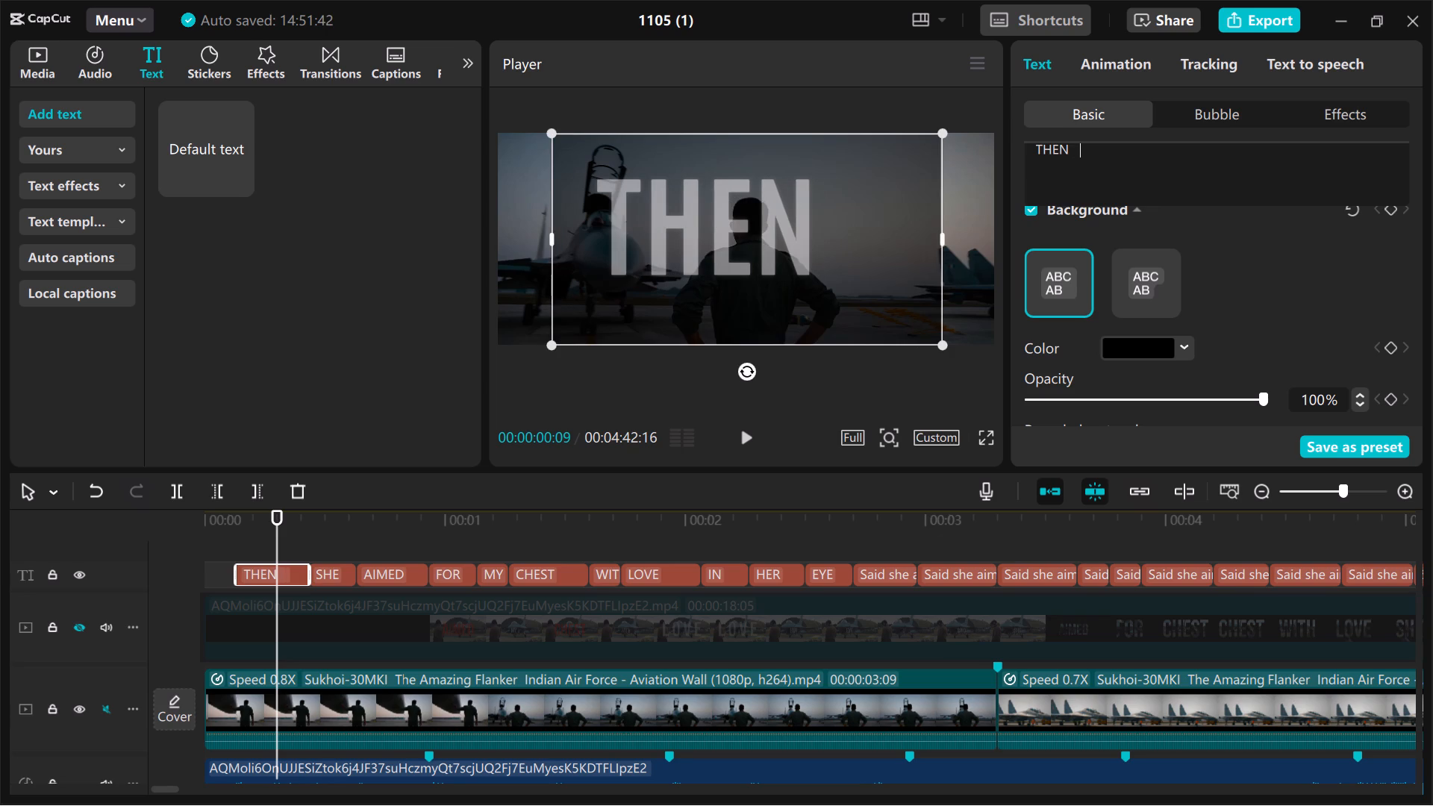
click(1037, 146)
key(space)
key(space)
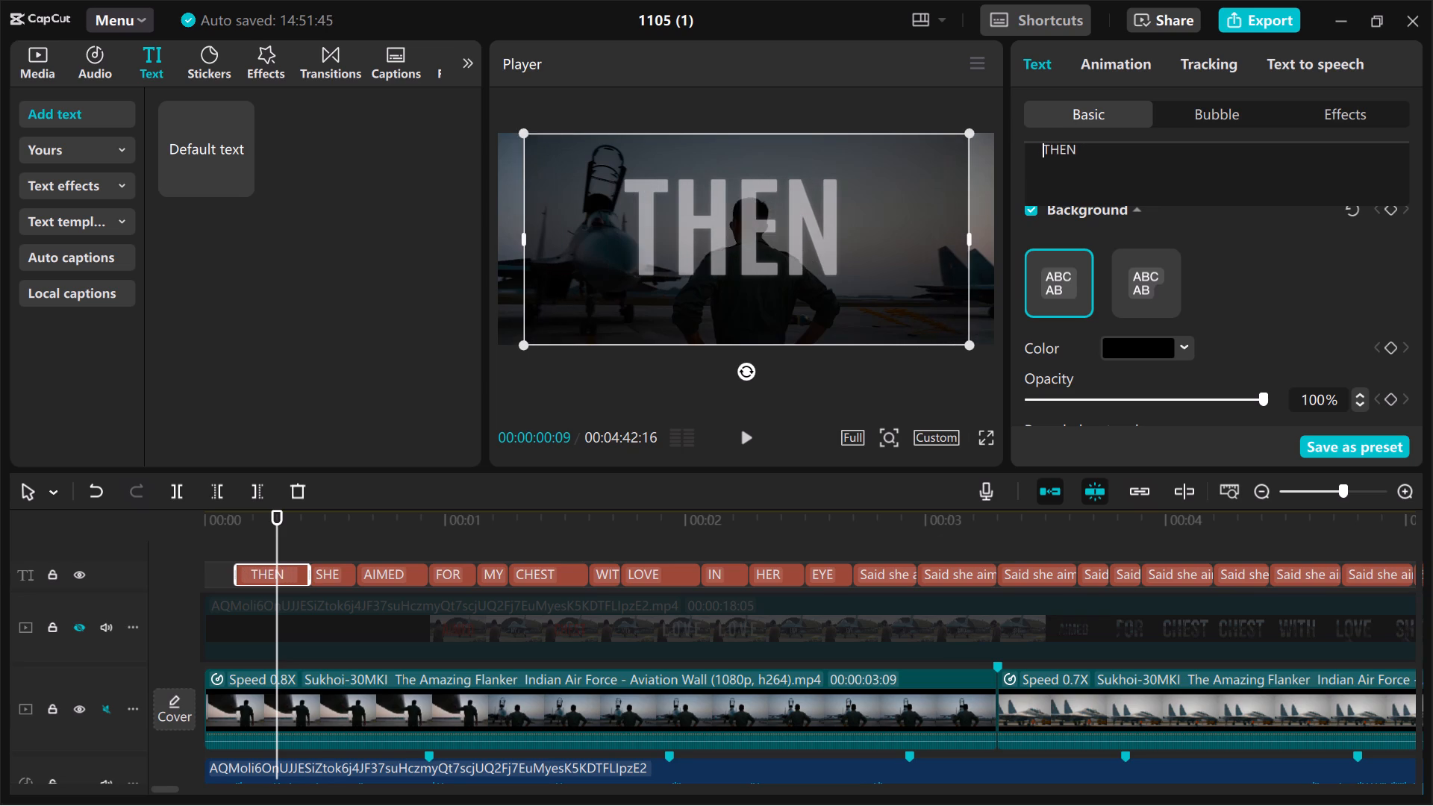
key(space)
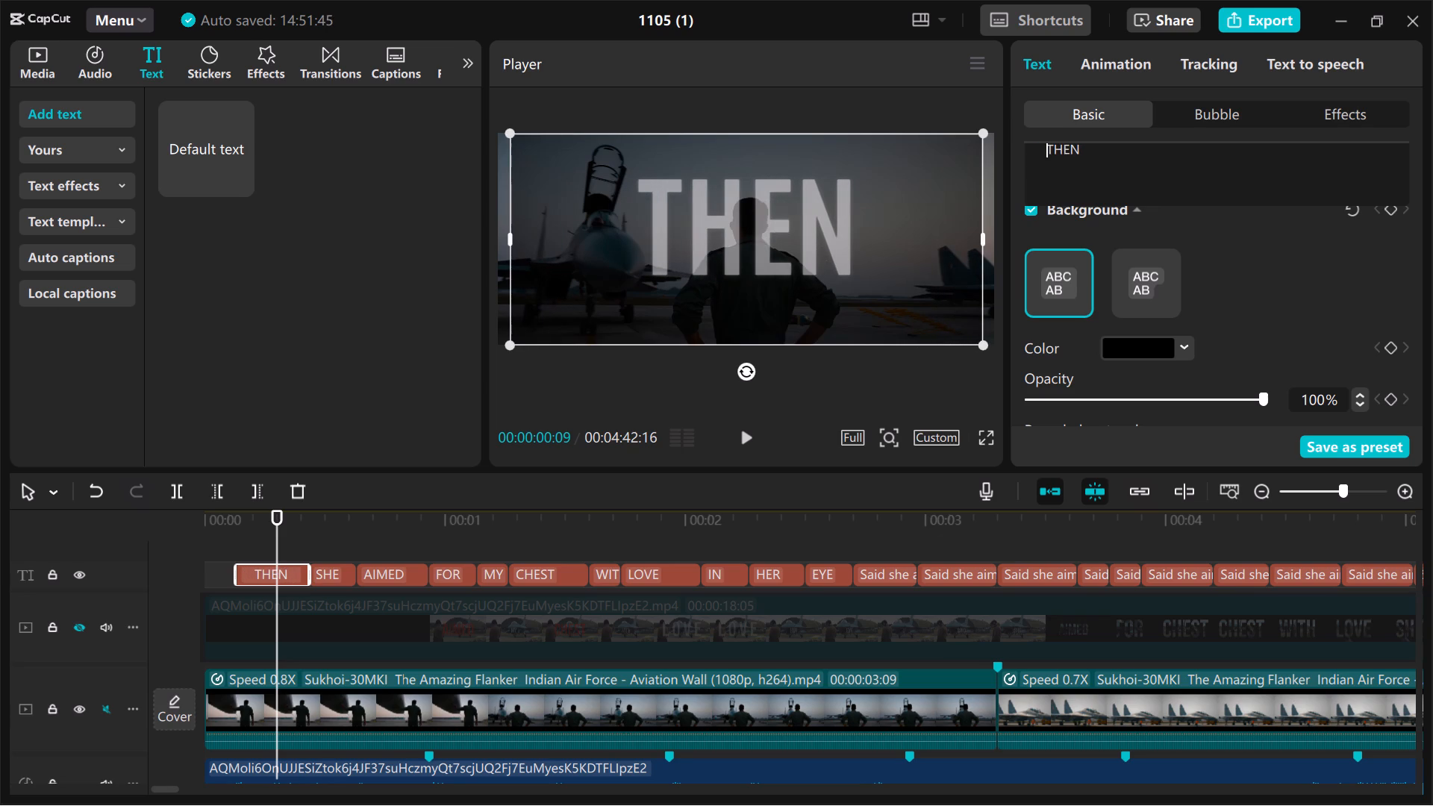
key(space)
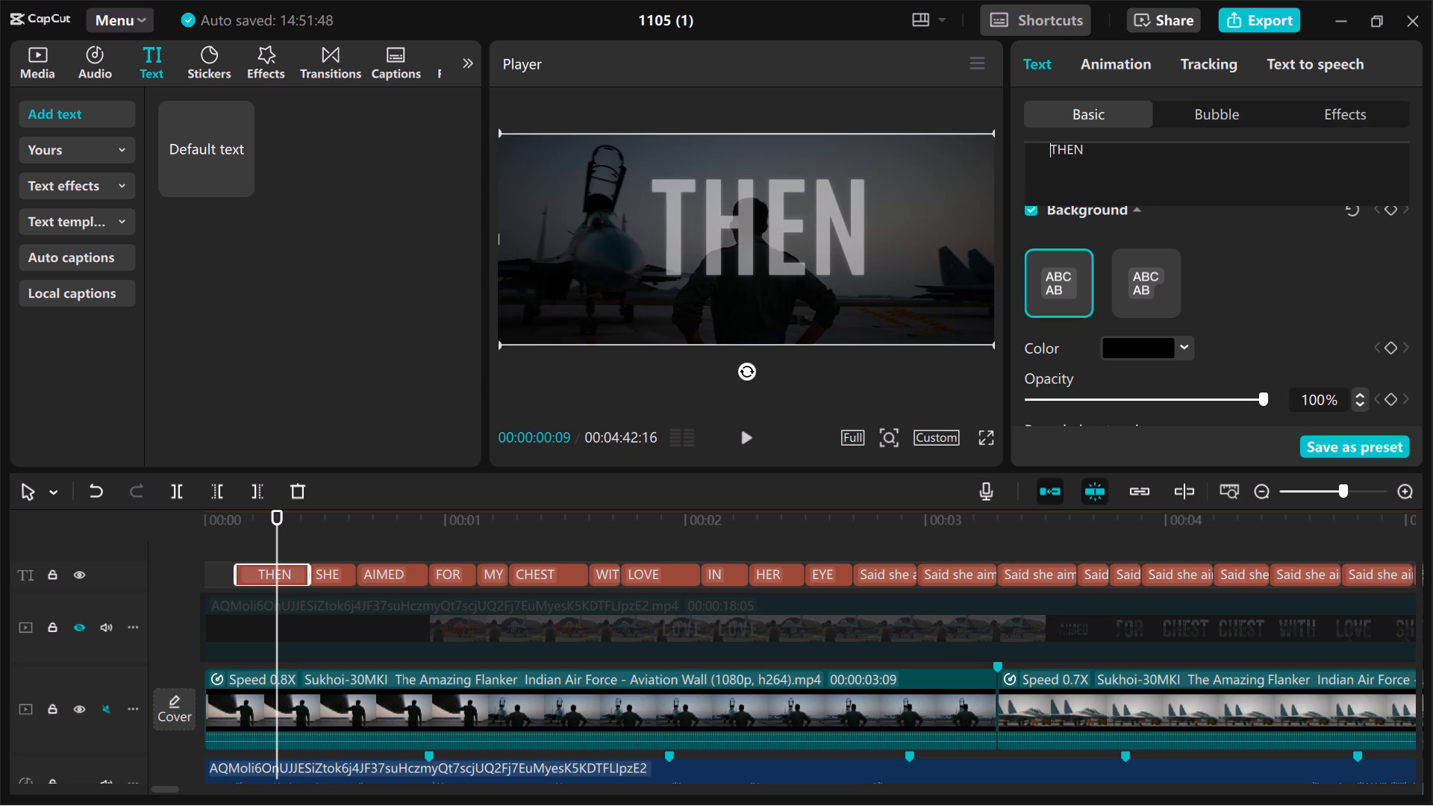
click(1095, 144)
key(space)
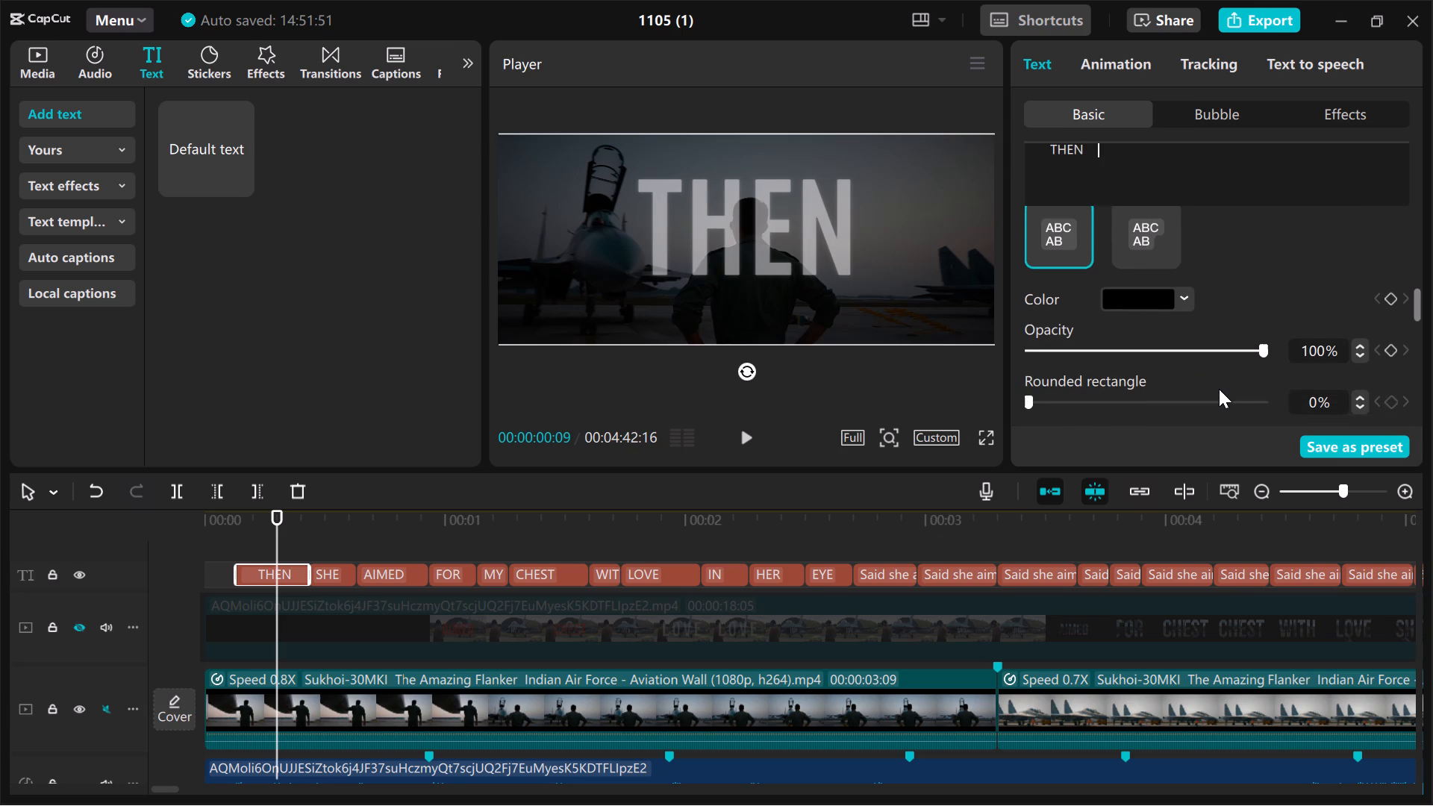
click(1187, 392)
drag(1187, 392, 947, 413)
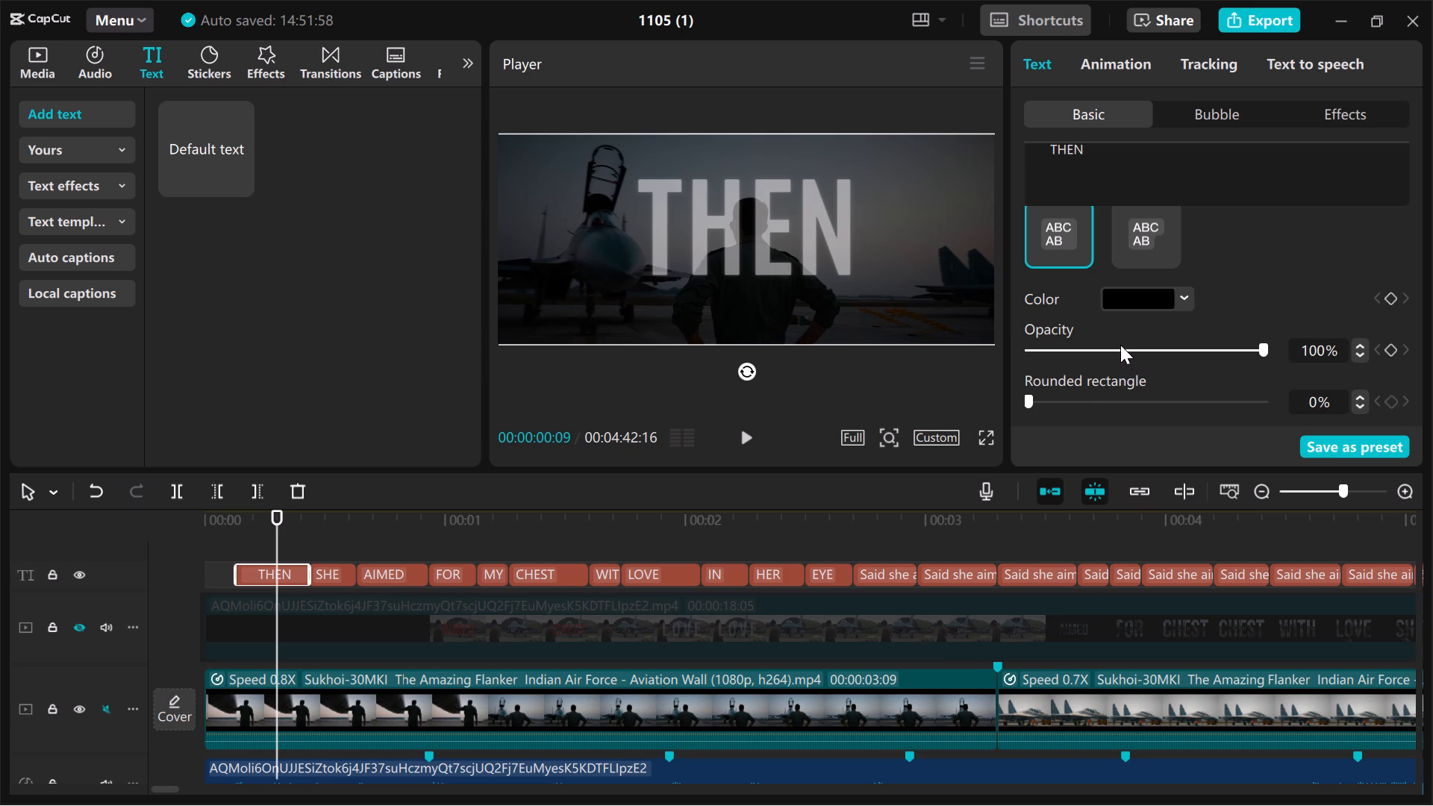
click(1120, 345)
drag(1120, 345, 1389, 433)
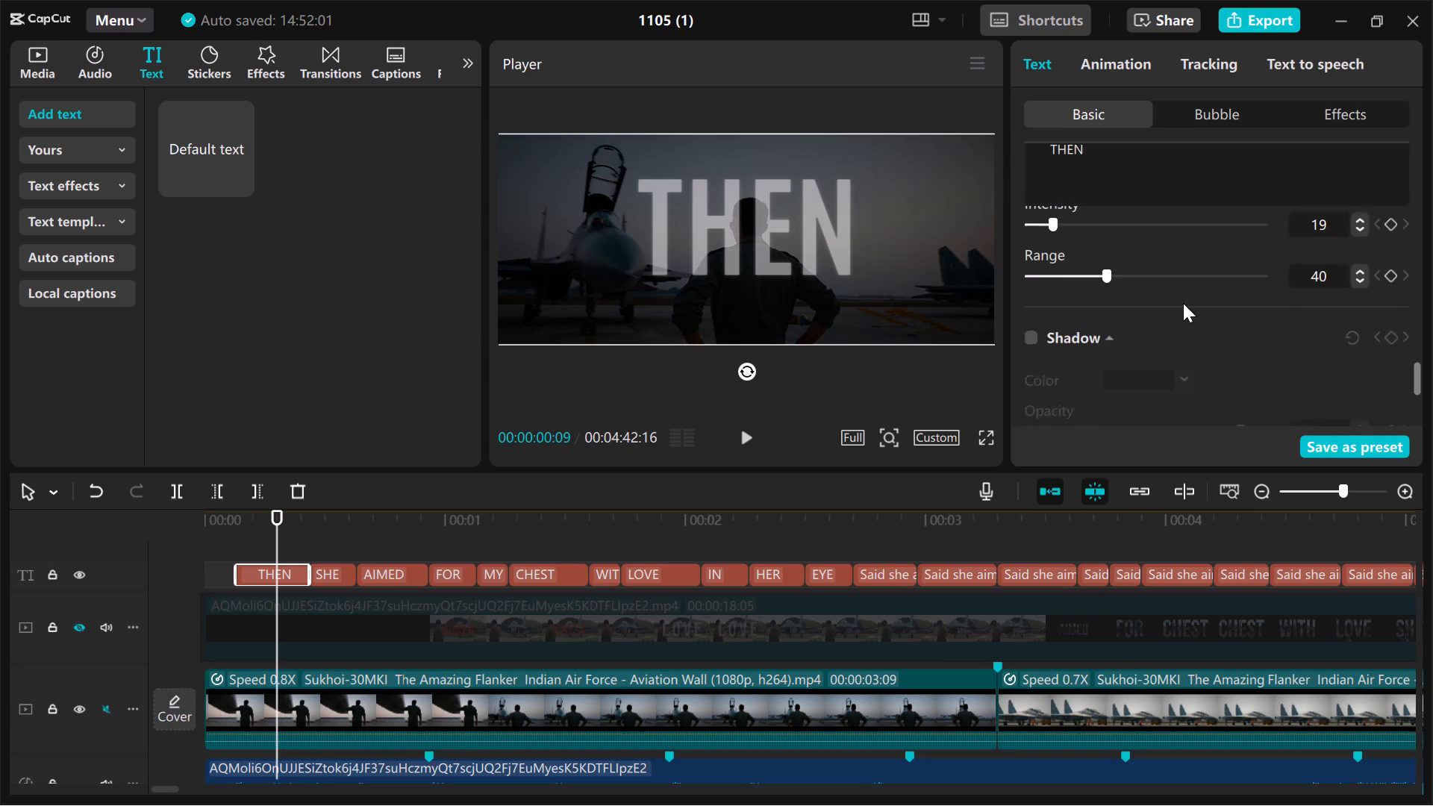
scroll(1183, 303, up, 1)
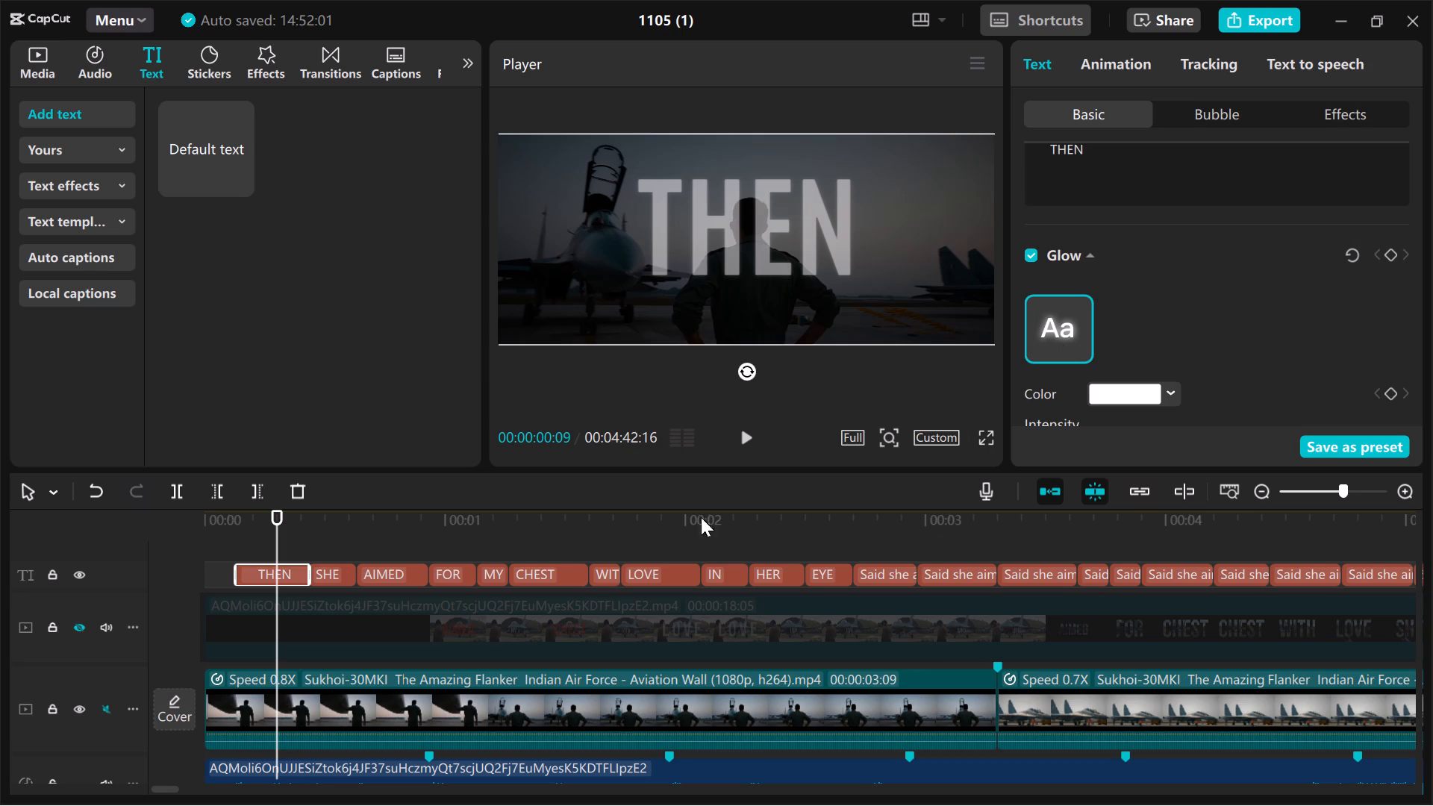
Play the sequence onward from the THEN caption to preview it, and return to 00:00:00:09.
key(space)
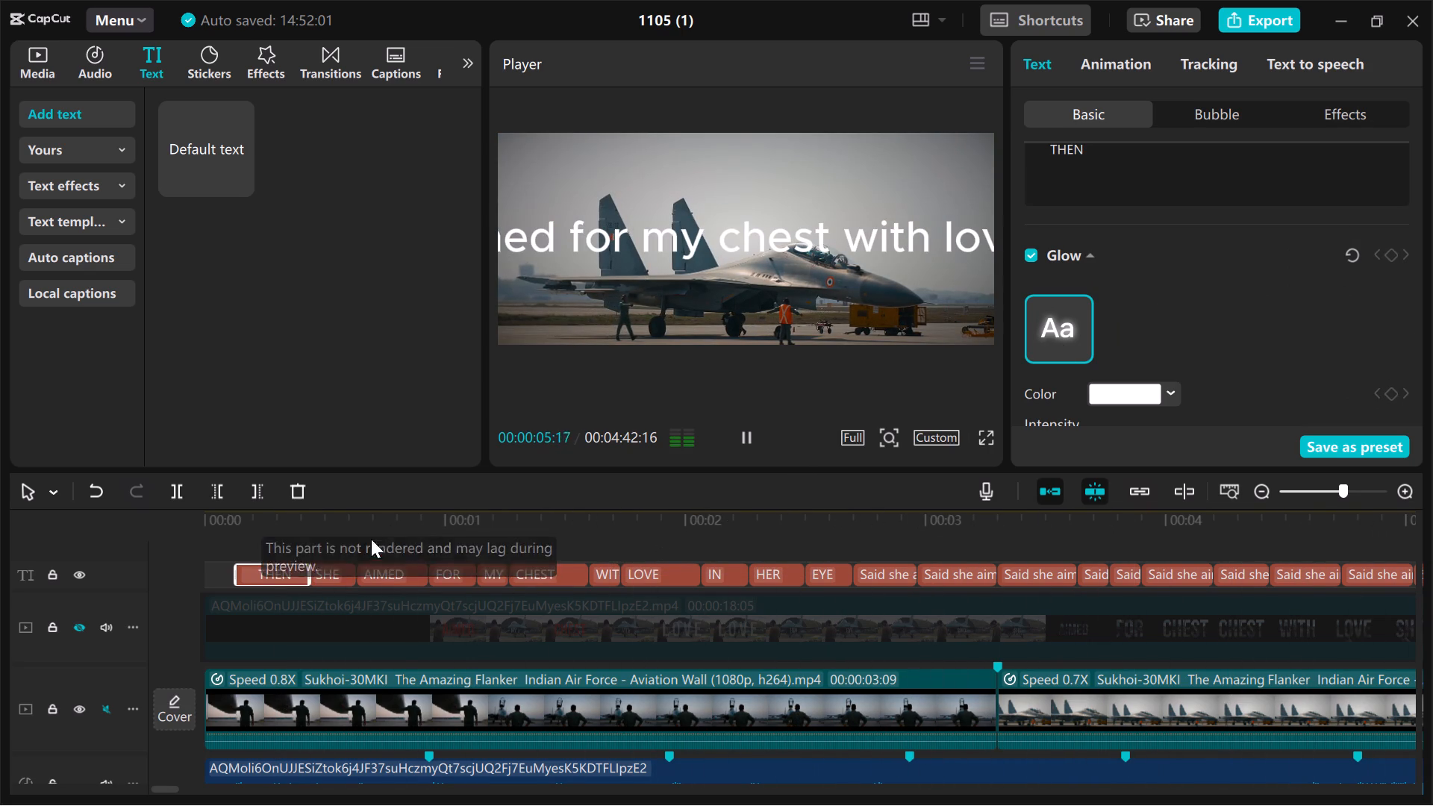
click(283, 568)
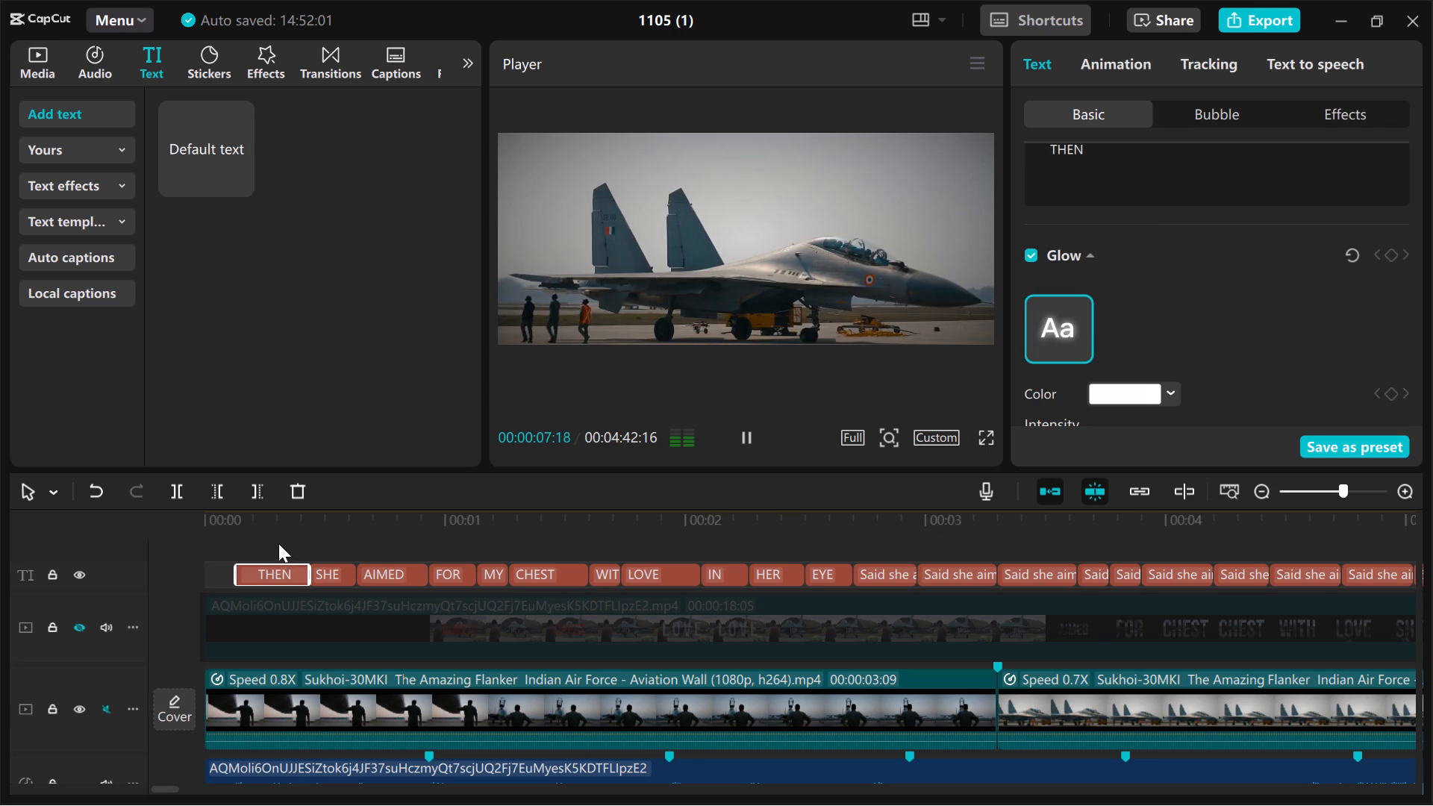
click(278, 543)
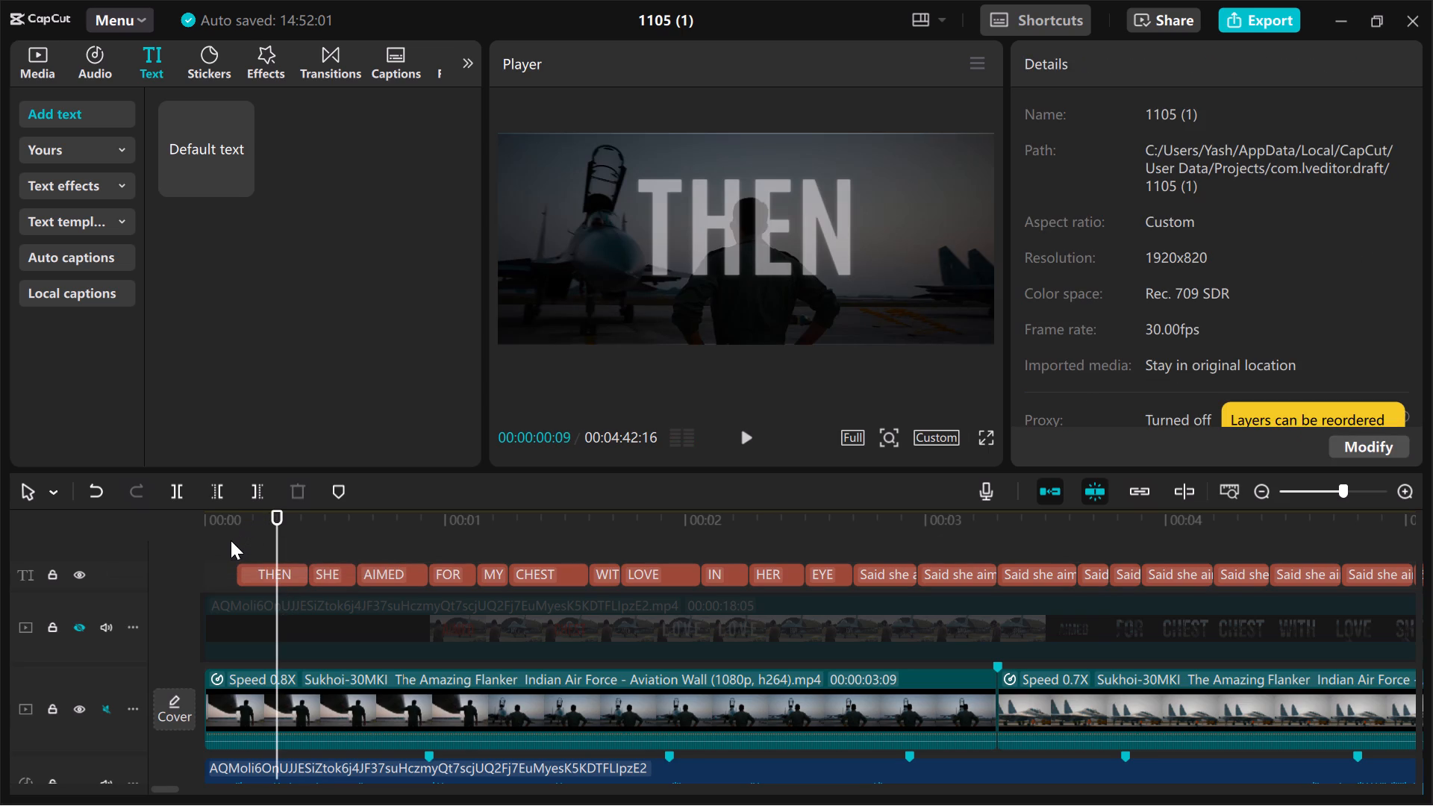
Turn off the black background of the THEN caption.
click(243, 572)
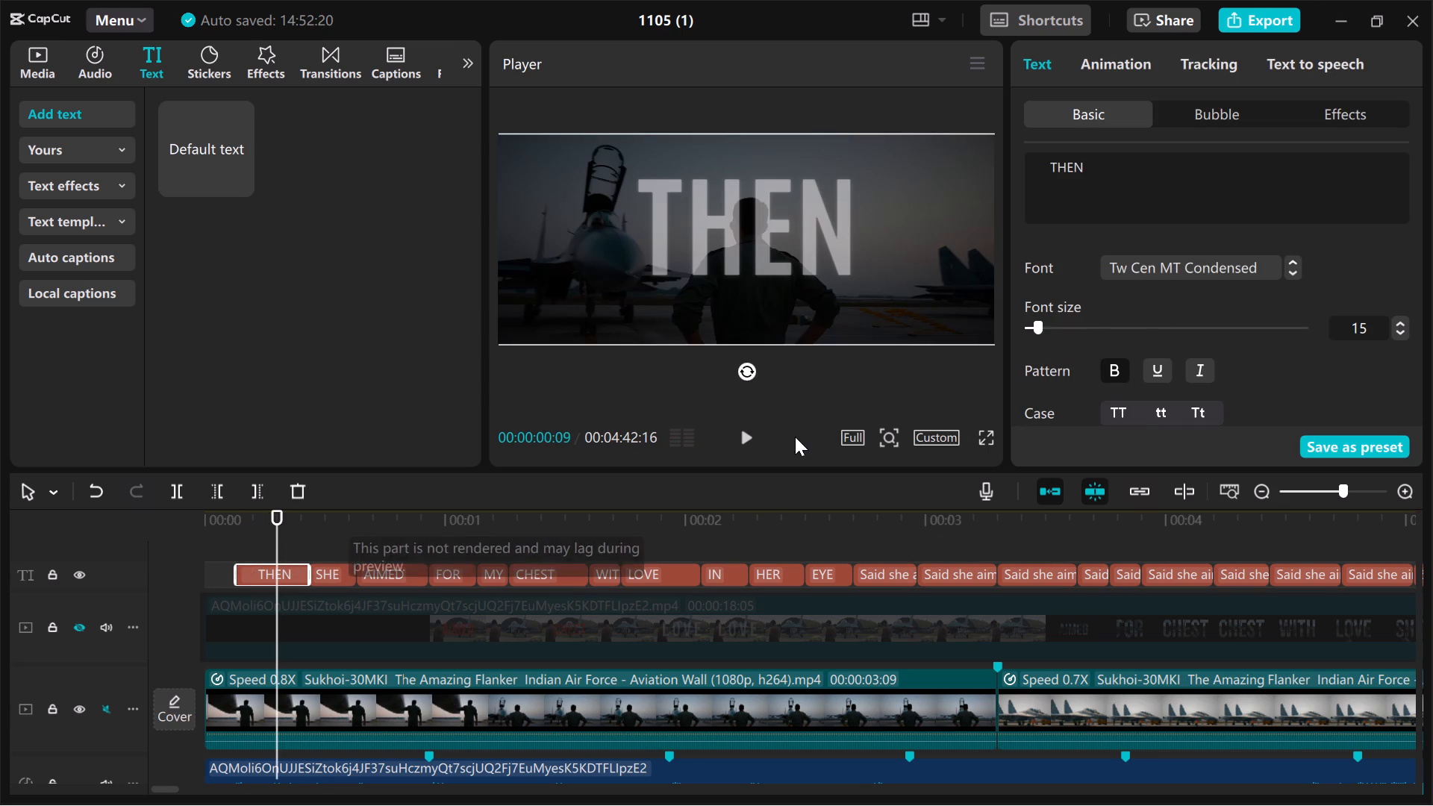
scroll(1086, 321, down, 2)
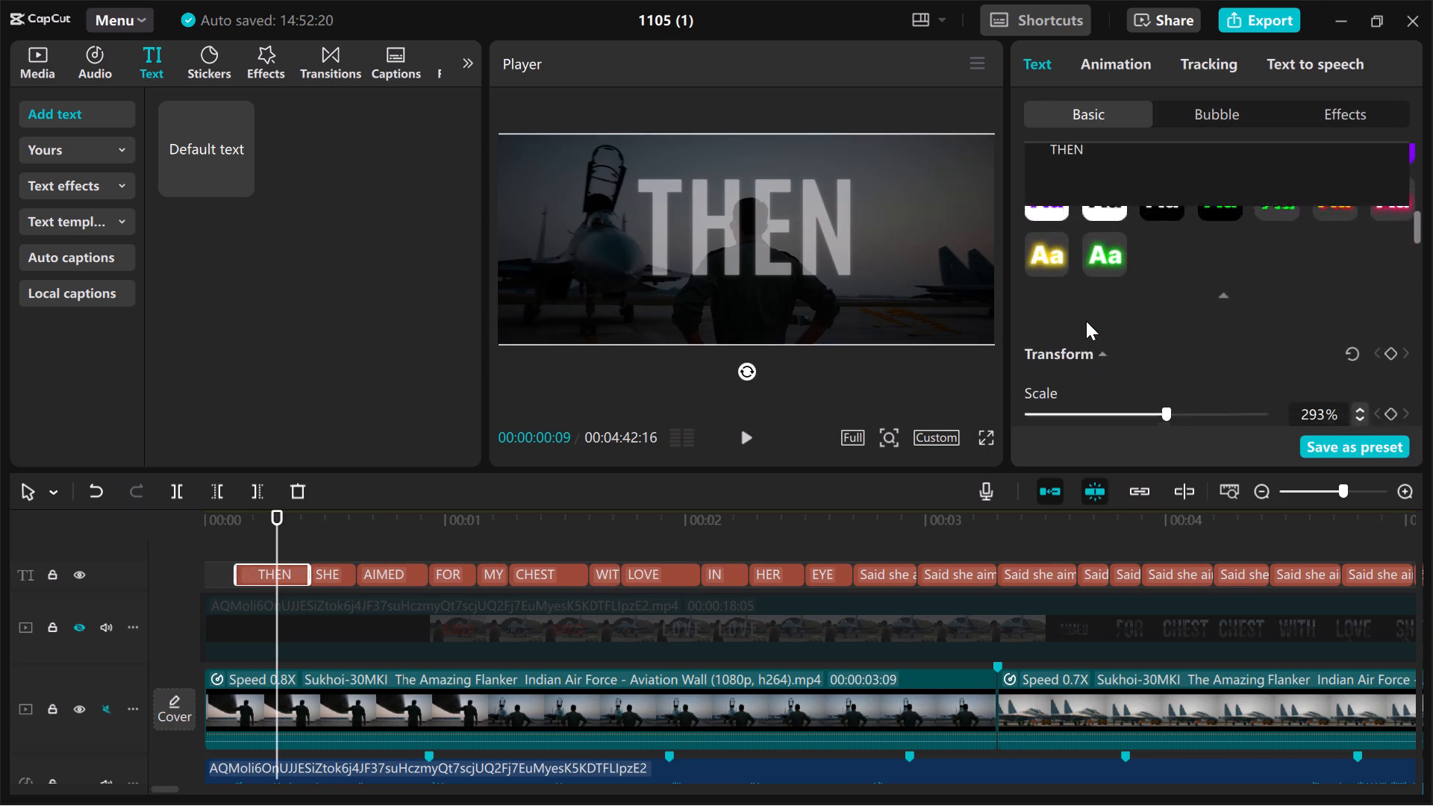
scroll(1086, 321, down, 3)
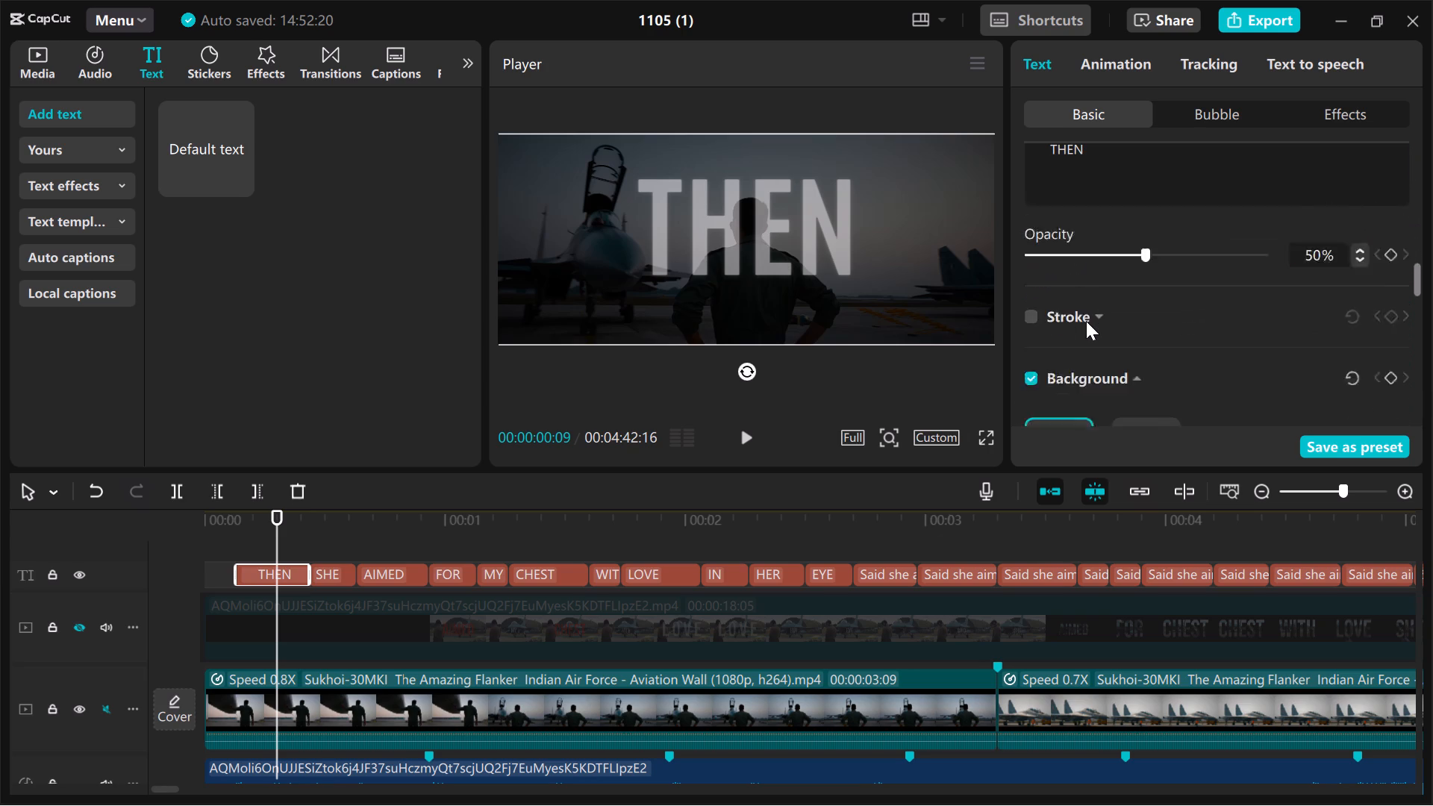
scroll(1086, 321, down, 1)
scroll(1086, 321, up, 2)
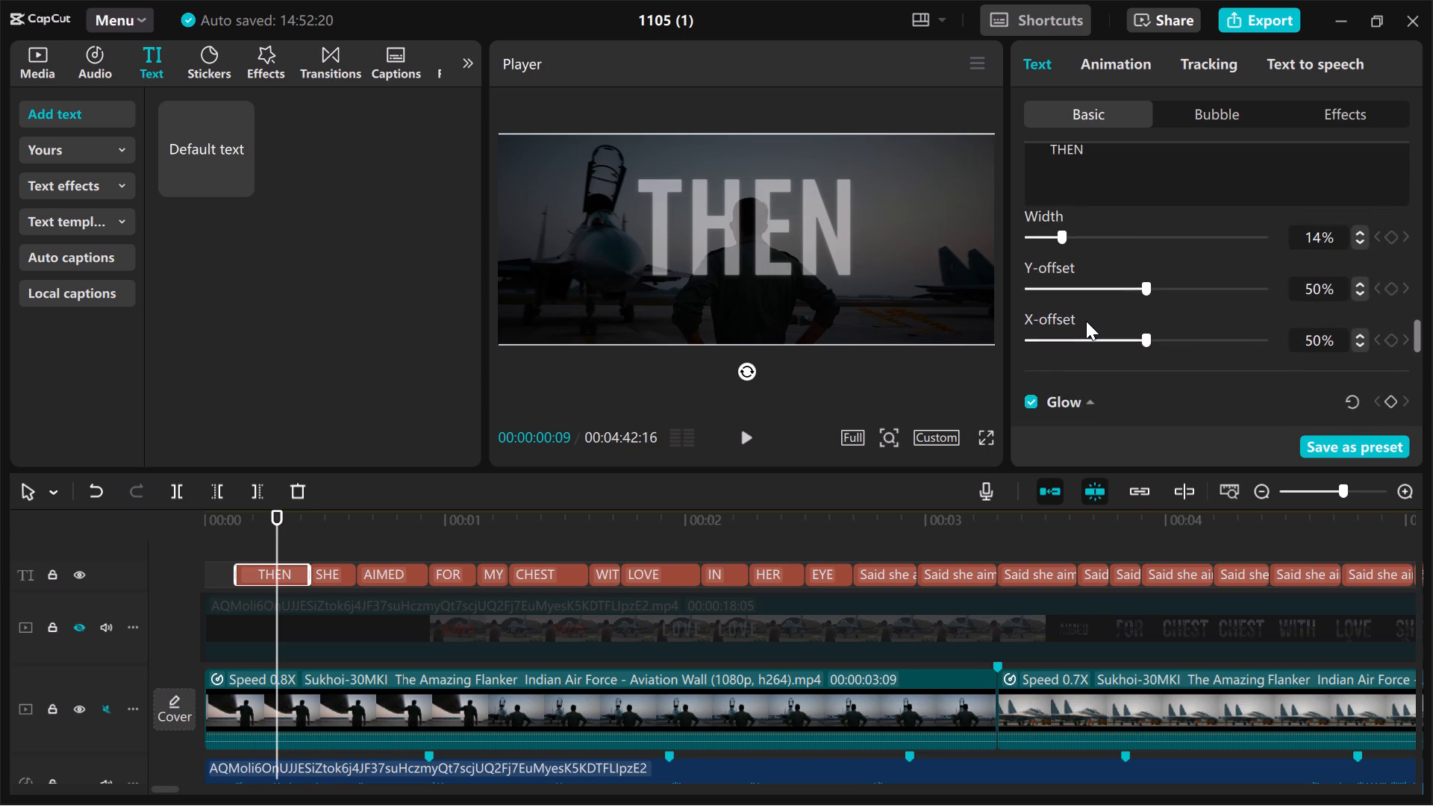
scroll(1086, 321, up, 1)
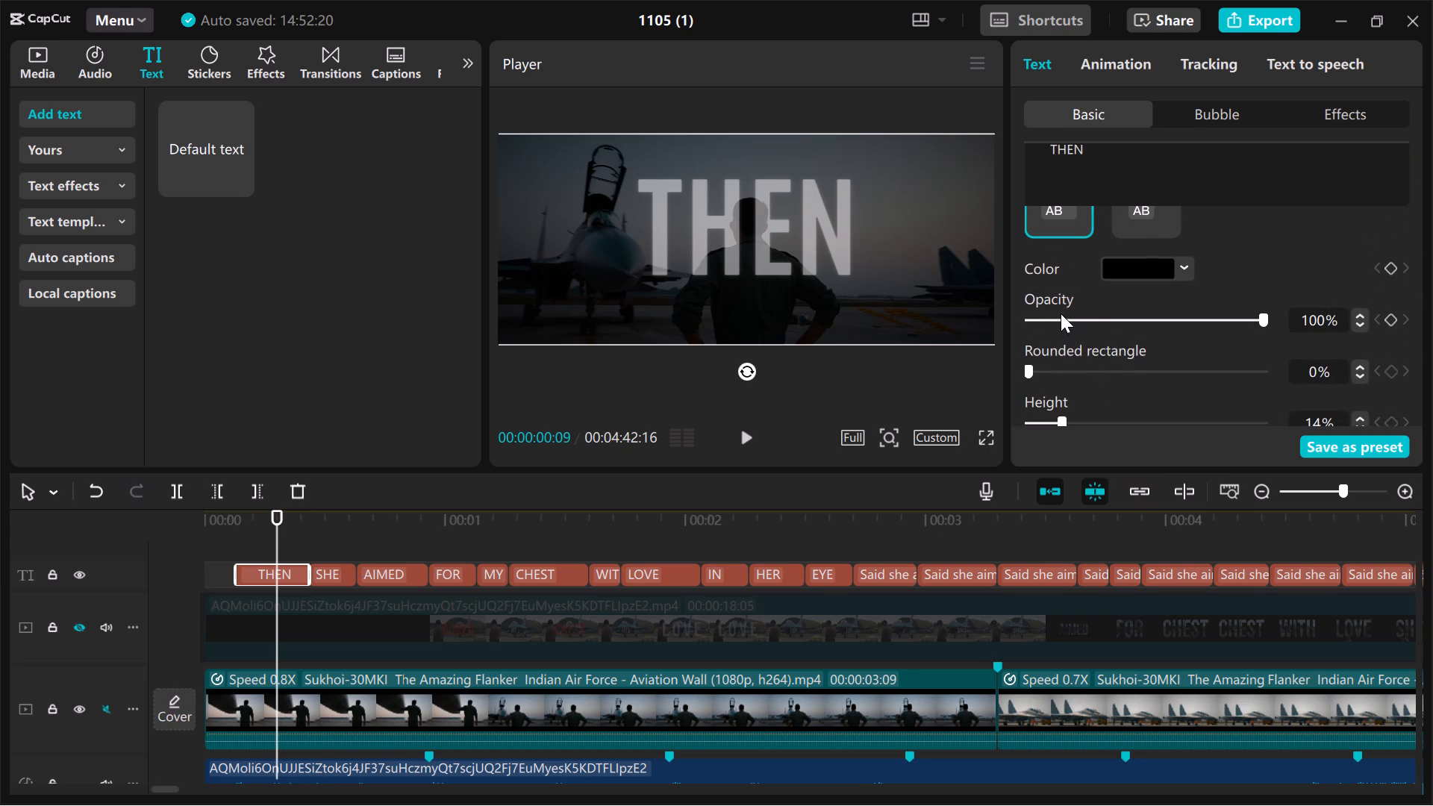
scroll(1061, 313, up, 1)
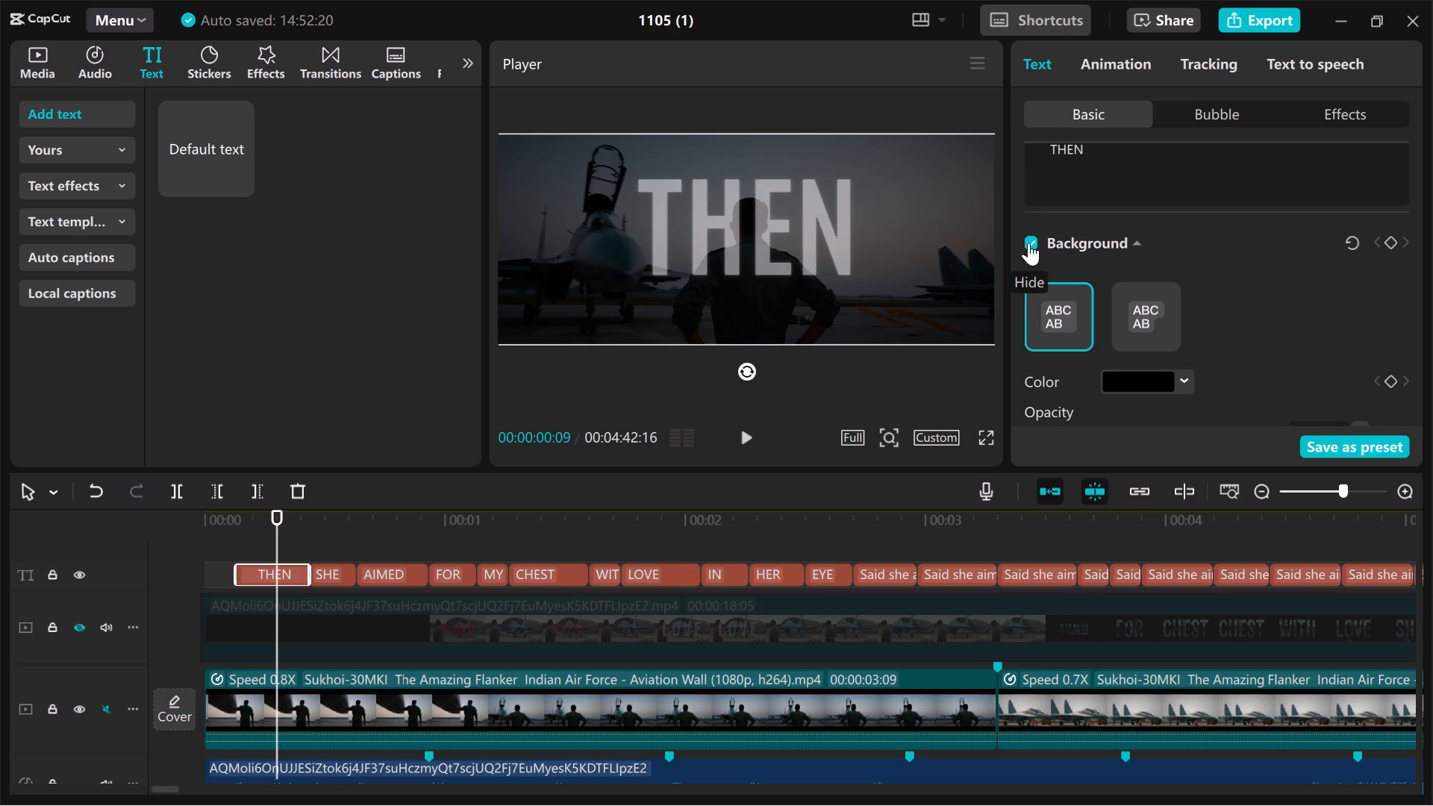
click(1028, 243)
Compare the SHE and THEN captions in the preview and set the THEN caption's scale to 250%.
scroll(1144, 243, up, 1)
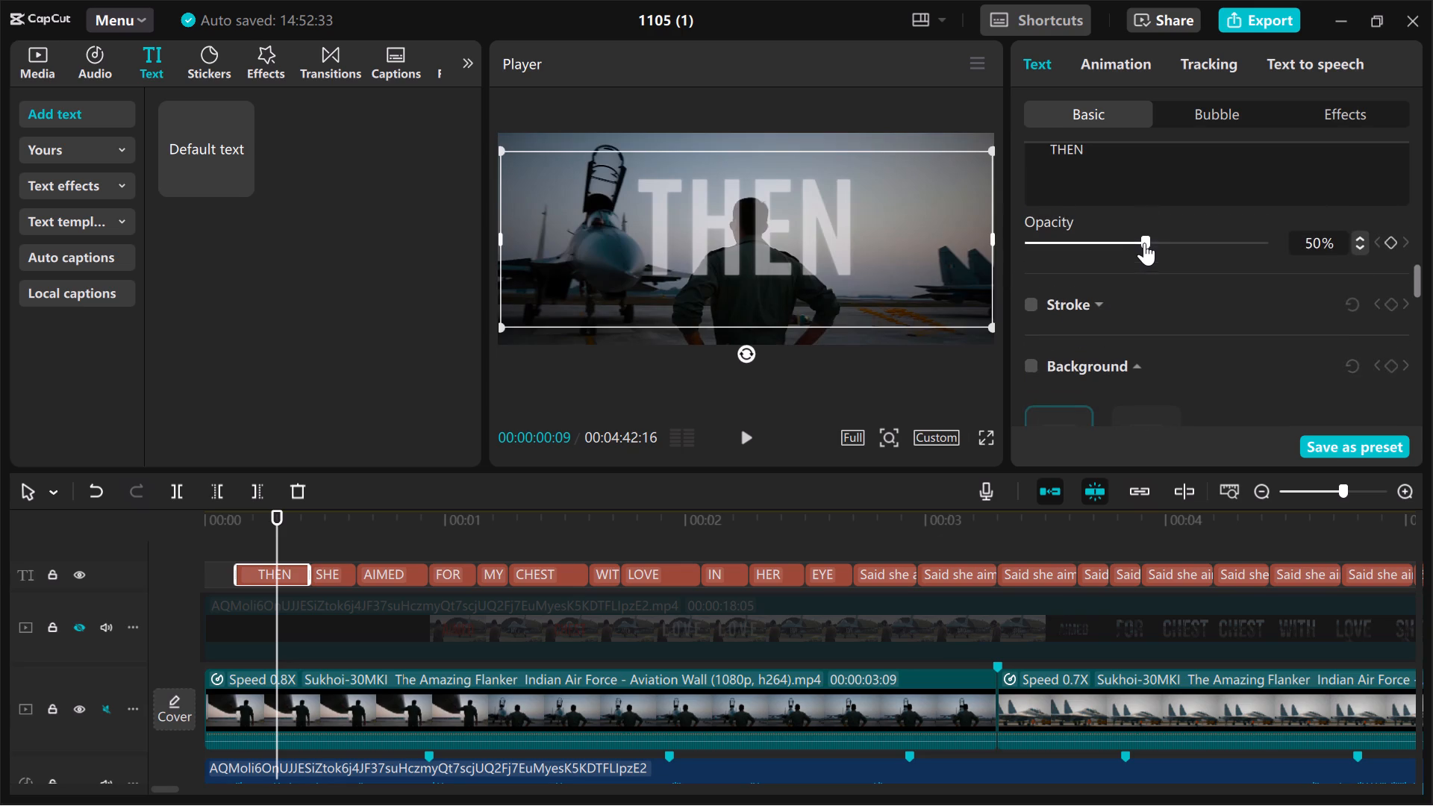
click(335, 541)
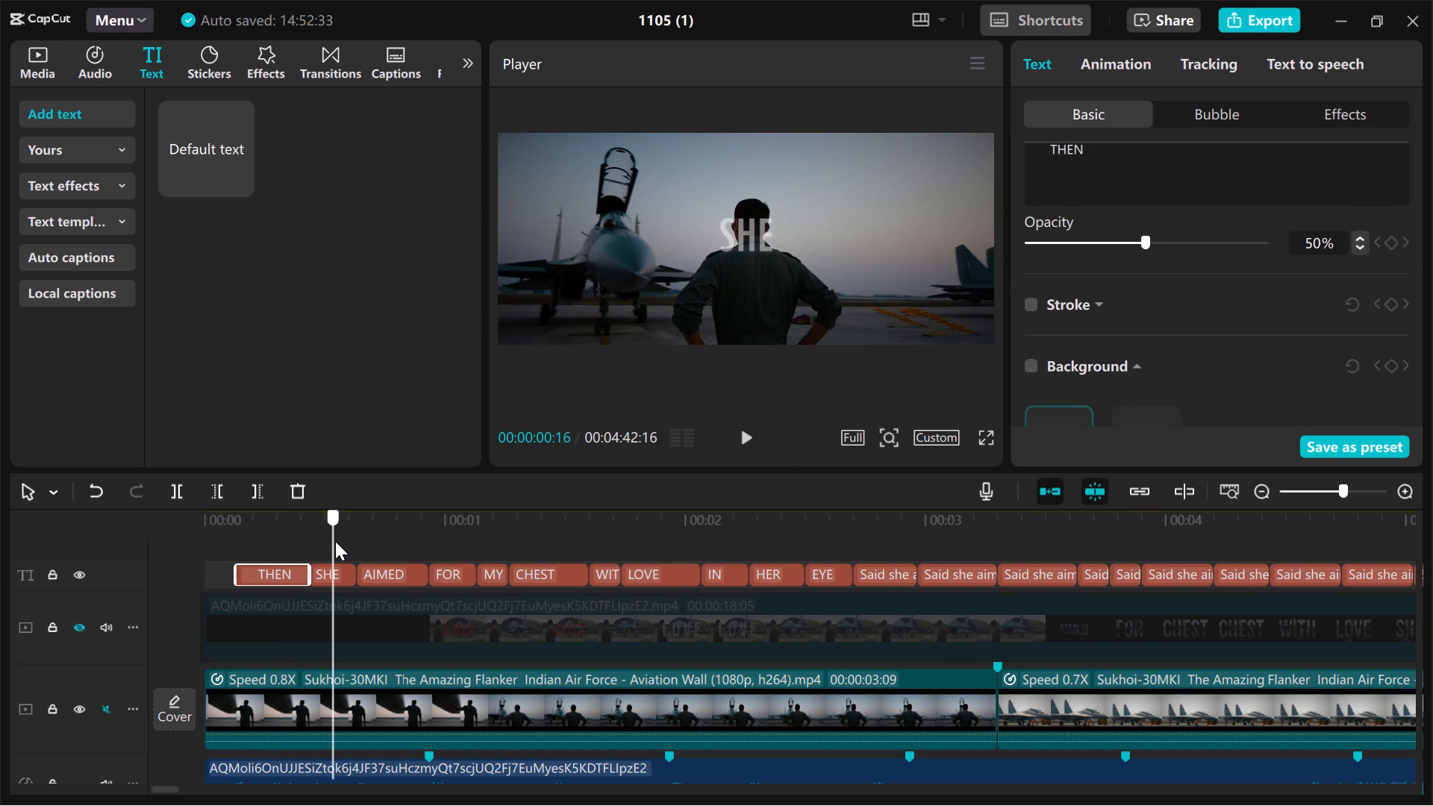
click(275, 535)
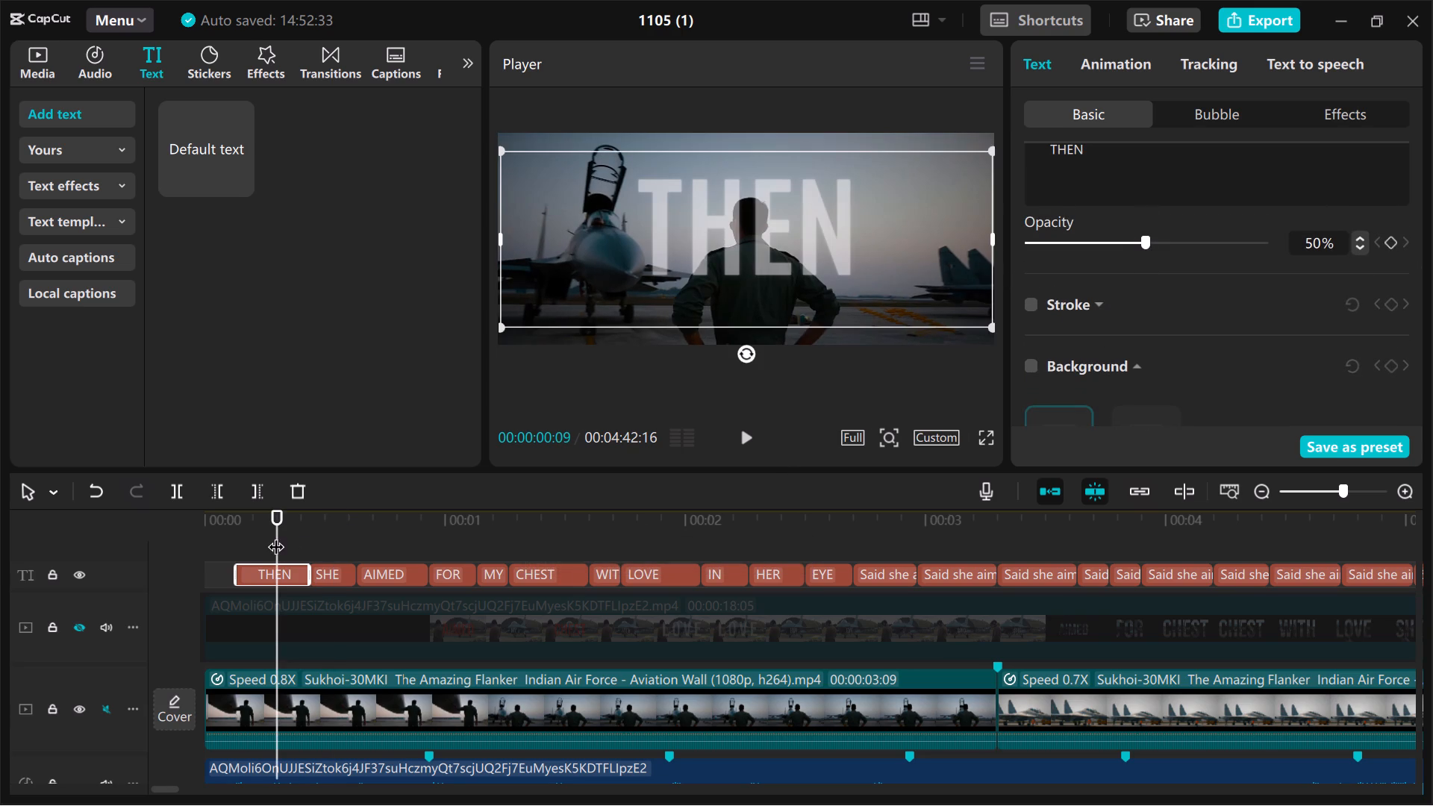
scroll(1137, 281, up, 4)
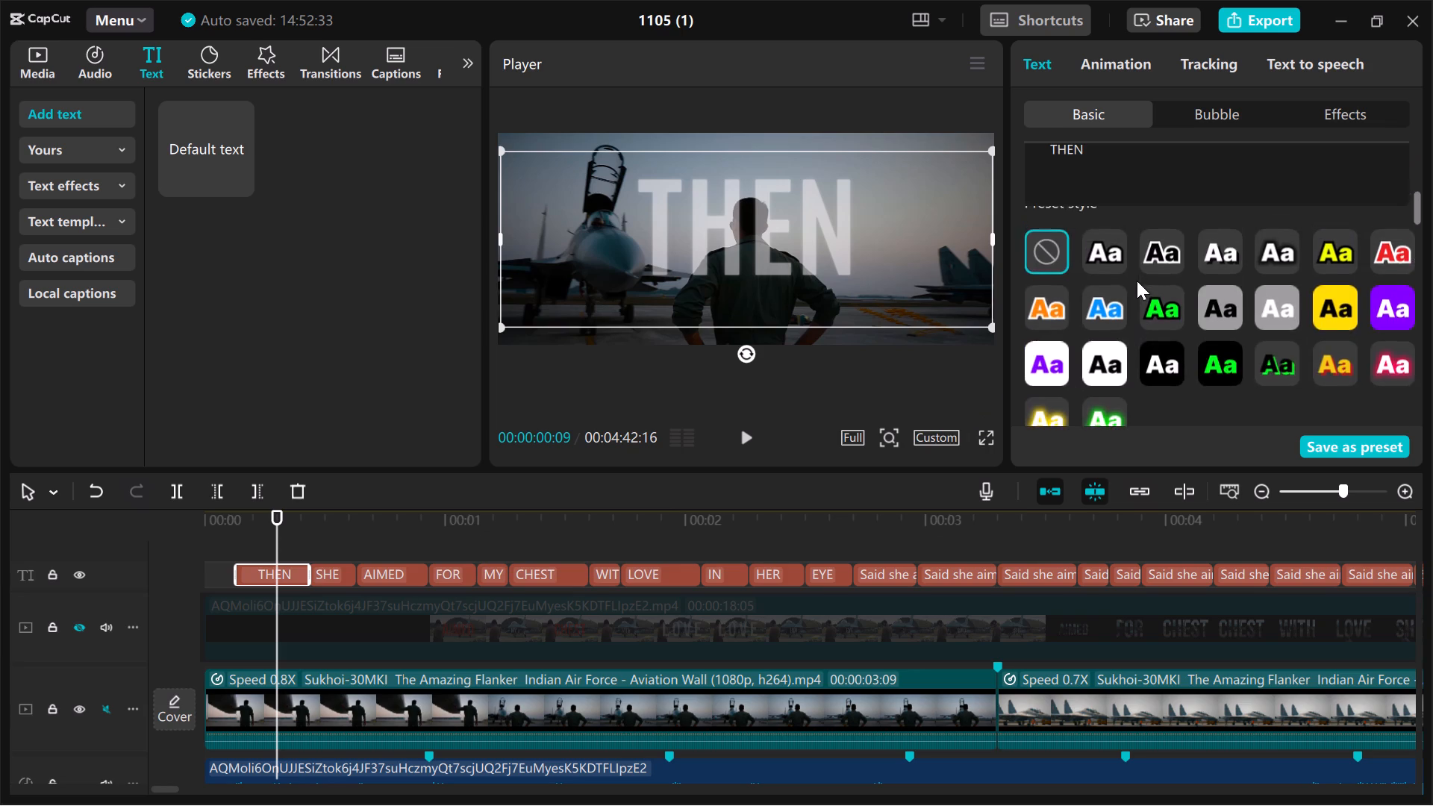
scroll(1137, 281, up, 2)
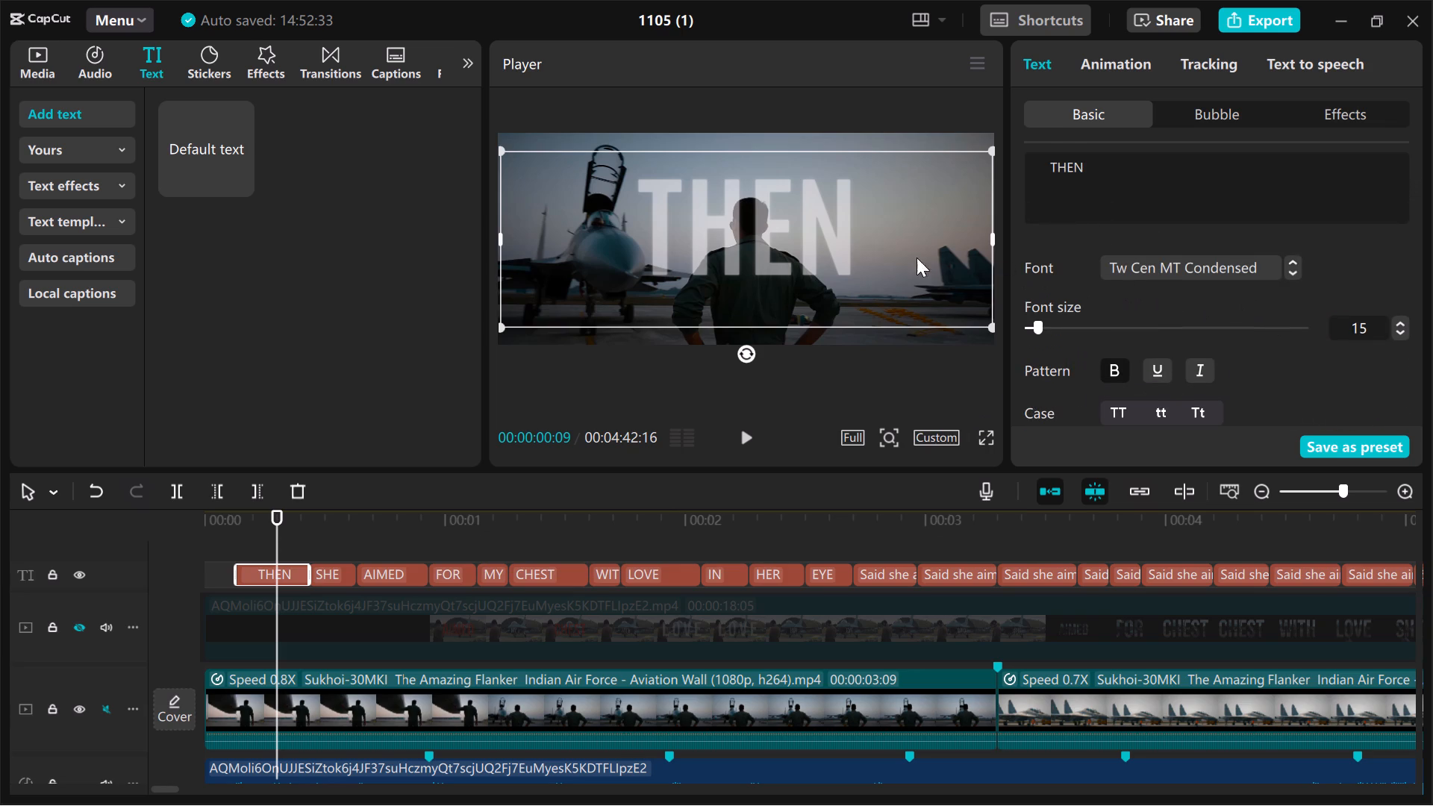
scroll(1132, 278, up, 1)
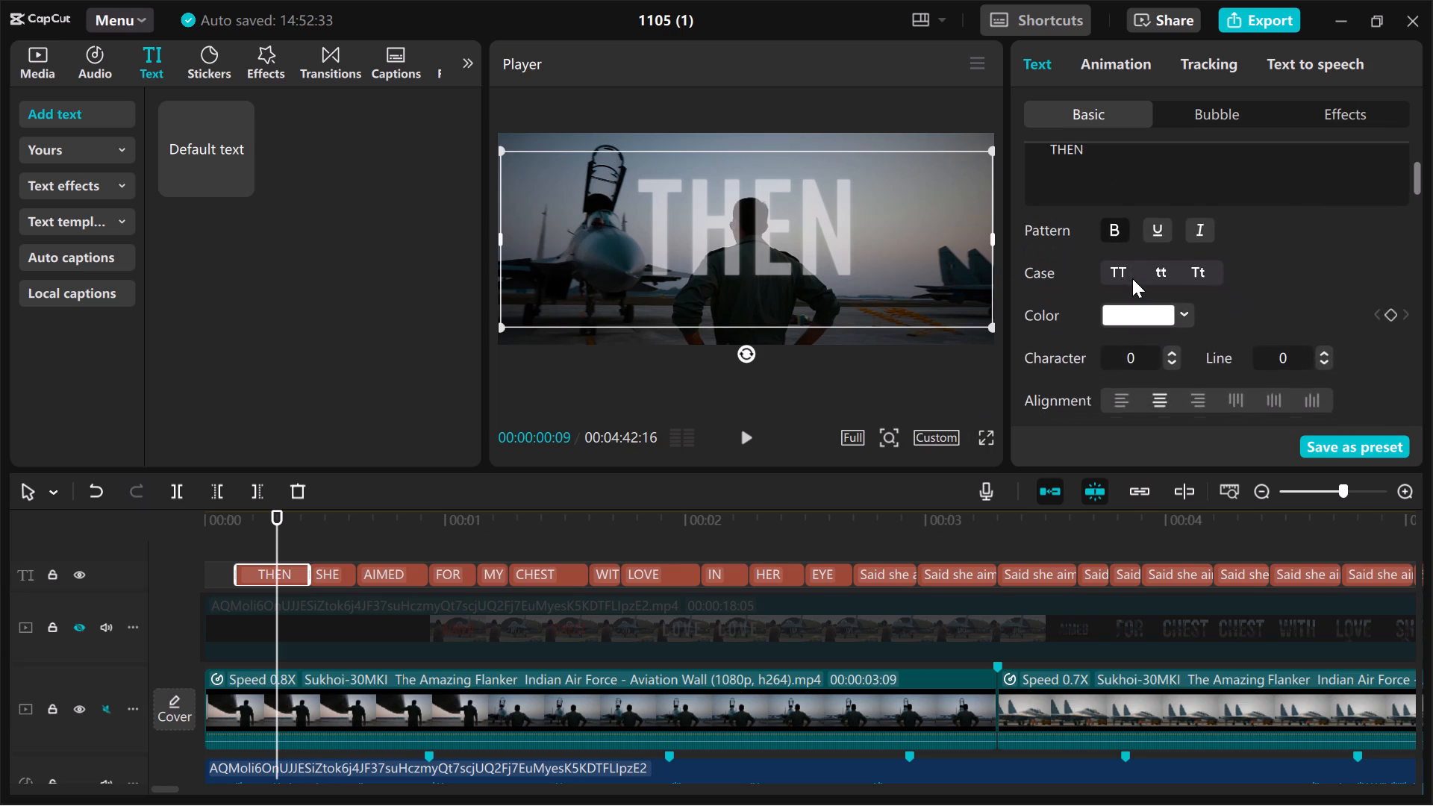
scroll(1132, 278, down, 1)
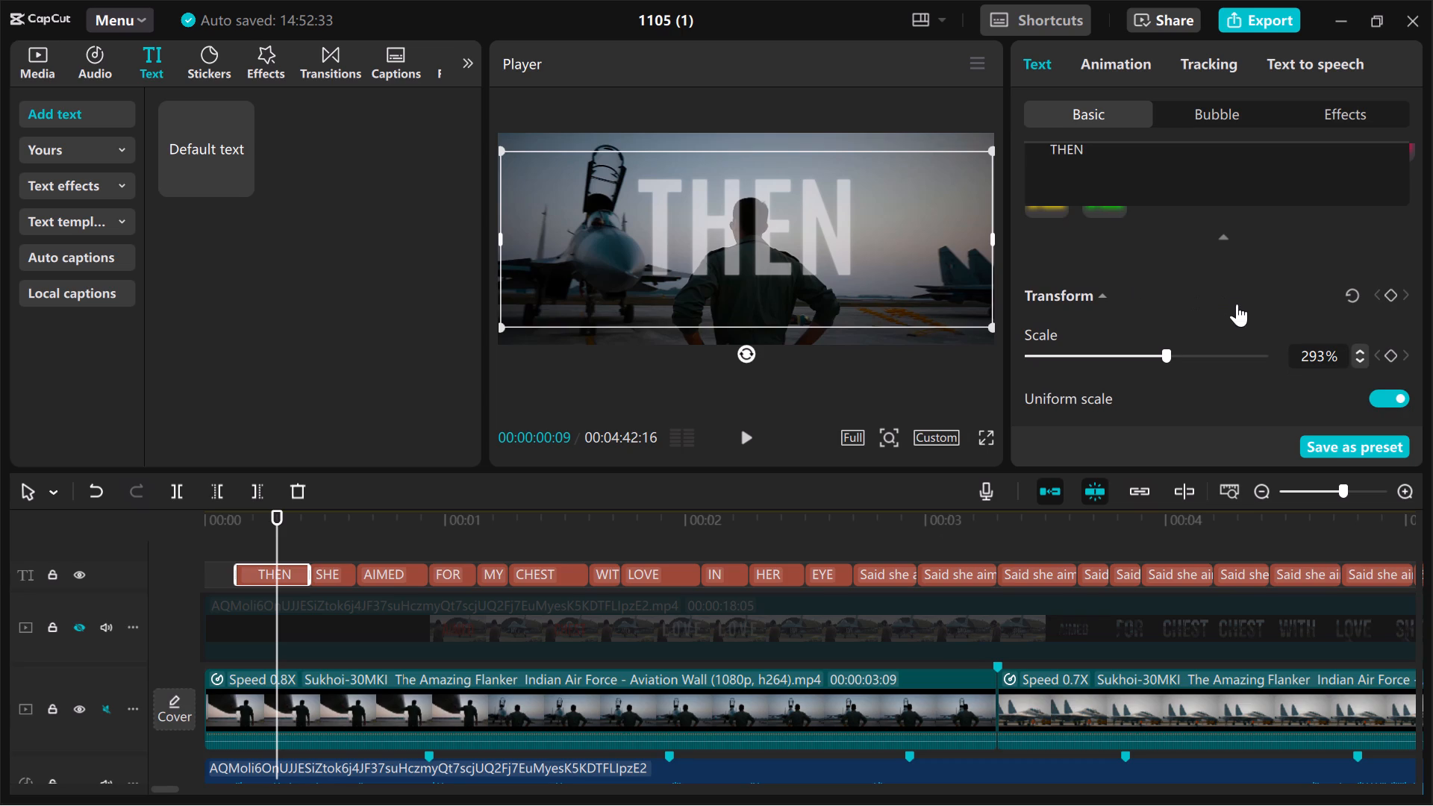
click(1314, 354)
key(BackSpace)
key(Right)
key(BackSpace)
text(50)
key(Return)
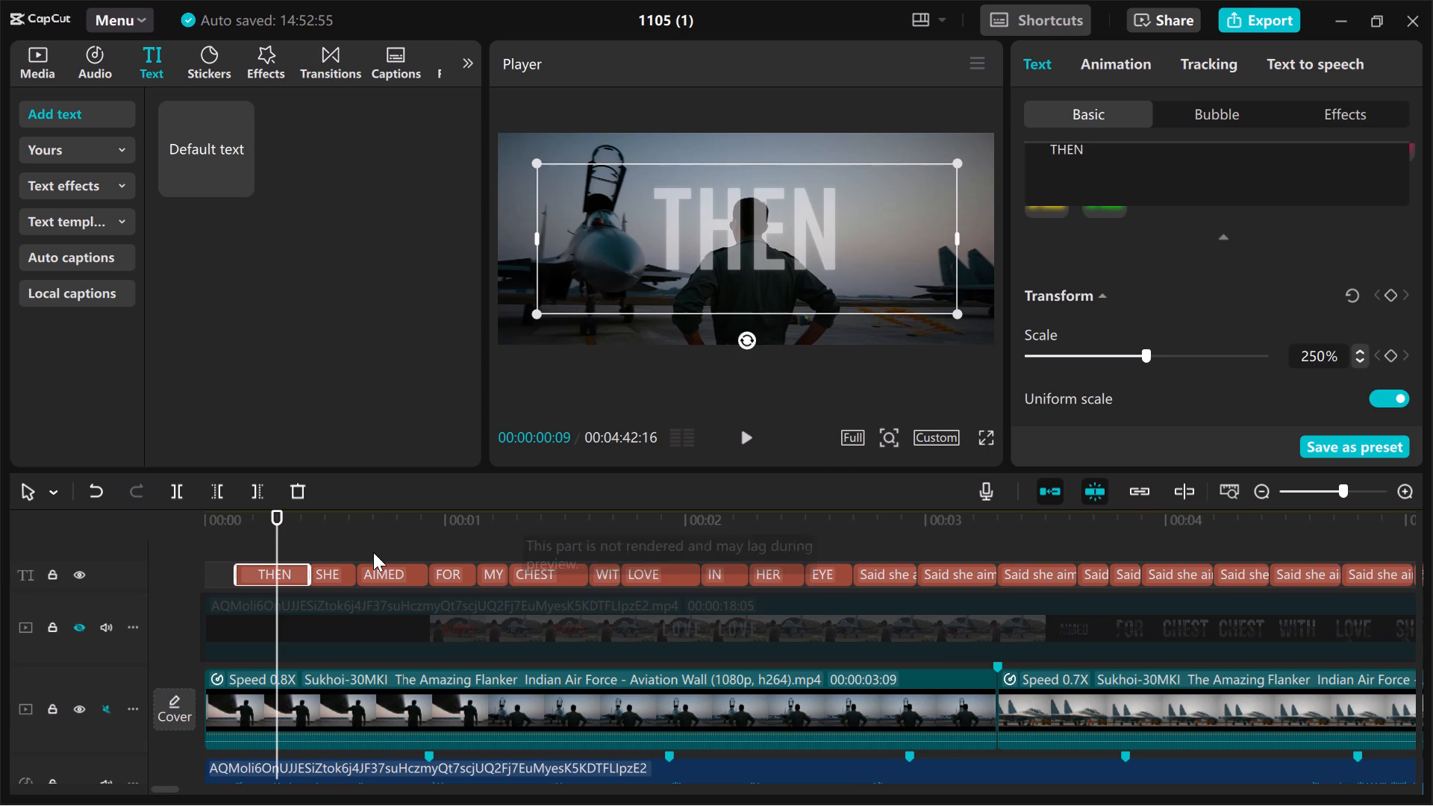
Set the SHE caption's scale to 250%.
click(333, 568)
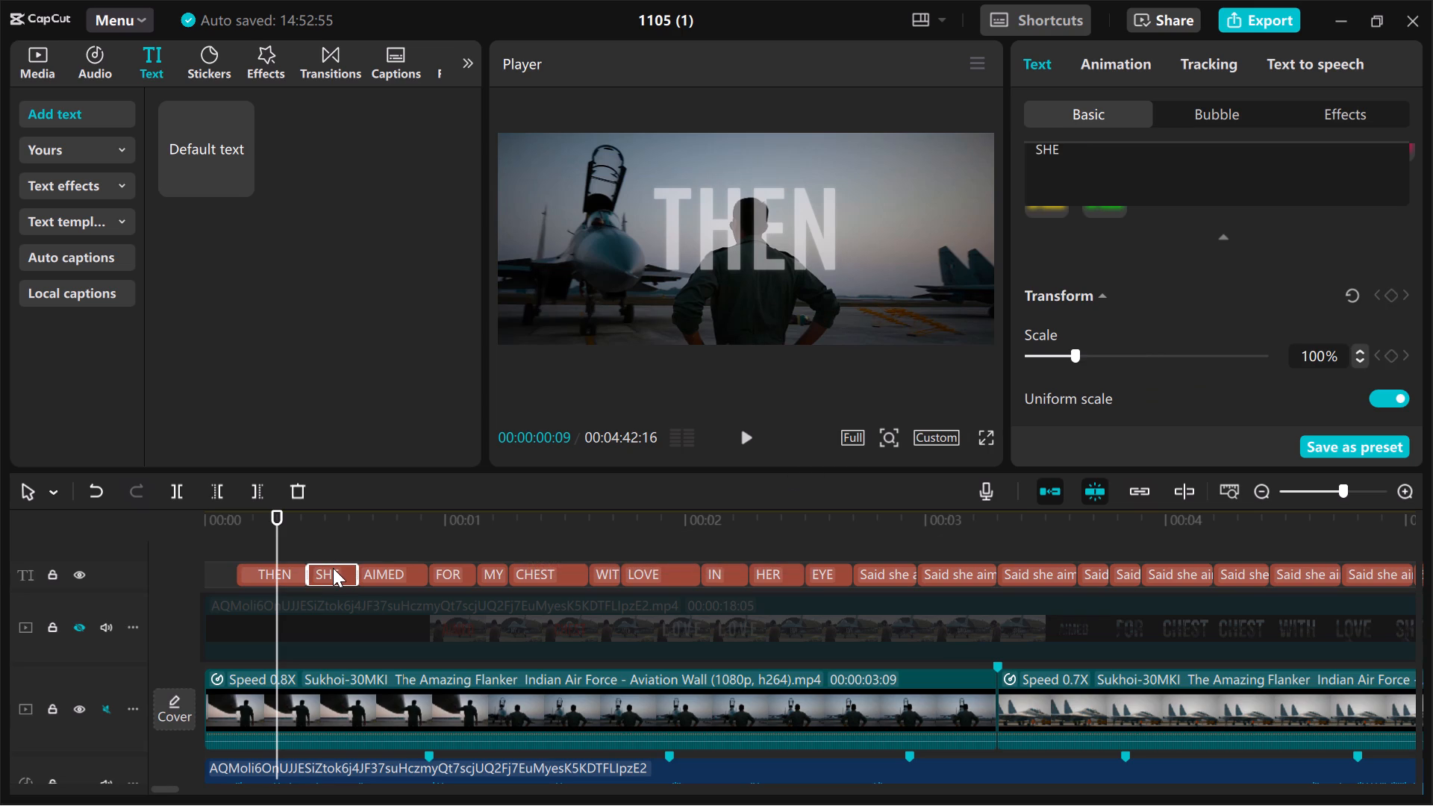
click(1323, 360)
key(BackSpace)
key(BackSpace)
key(BackSpace)
key(2)
text(50)
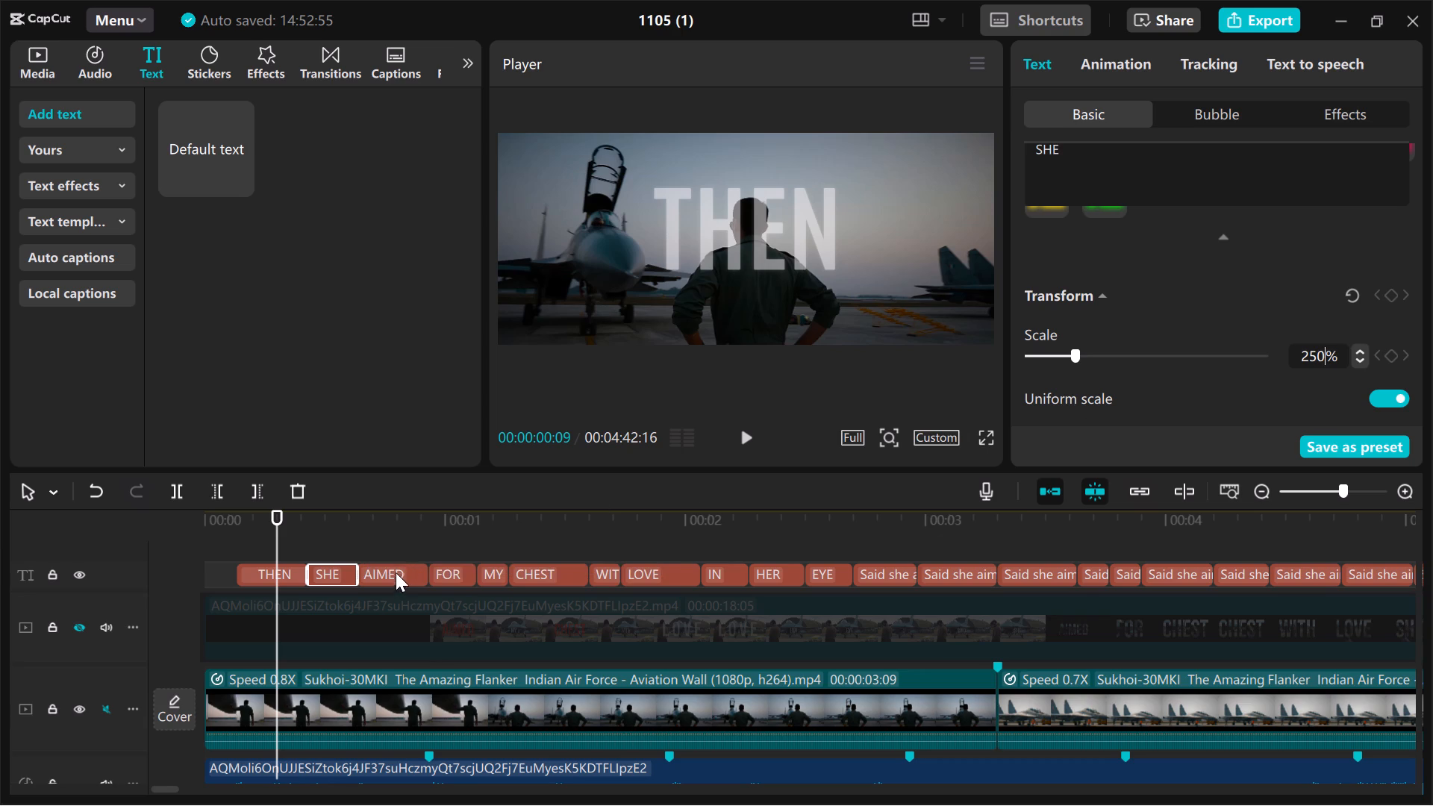
Set the AIMED caption's scale to 250%.
click(396, 575)
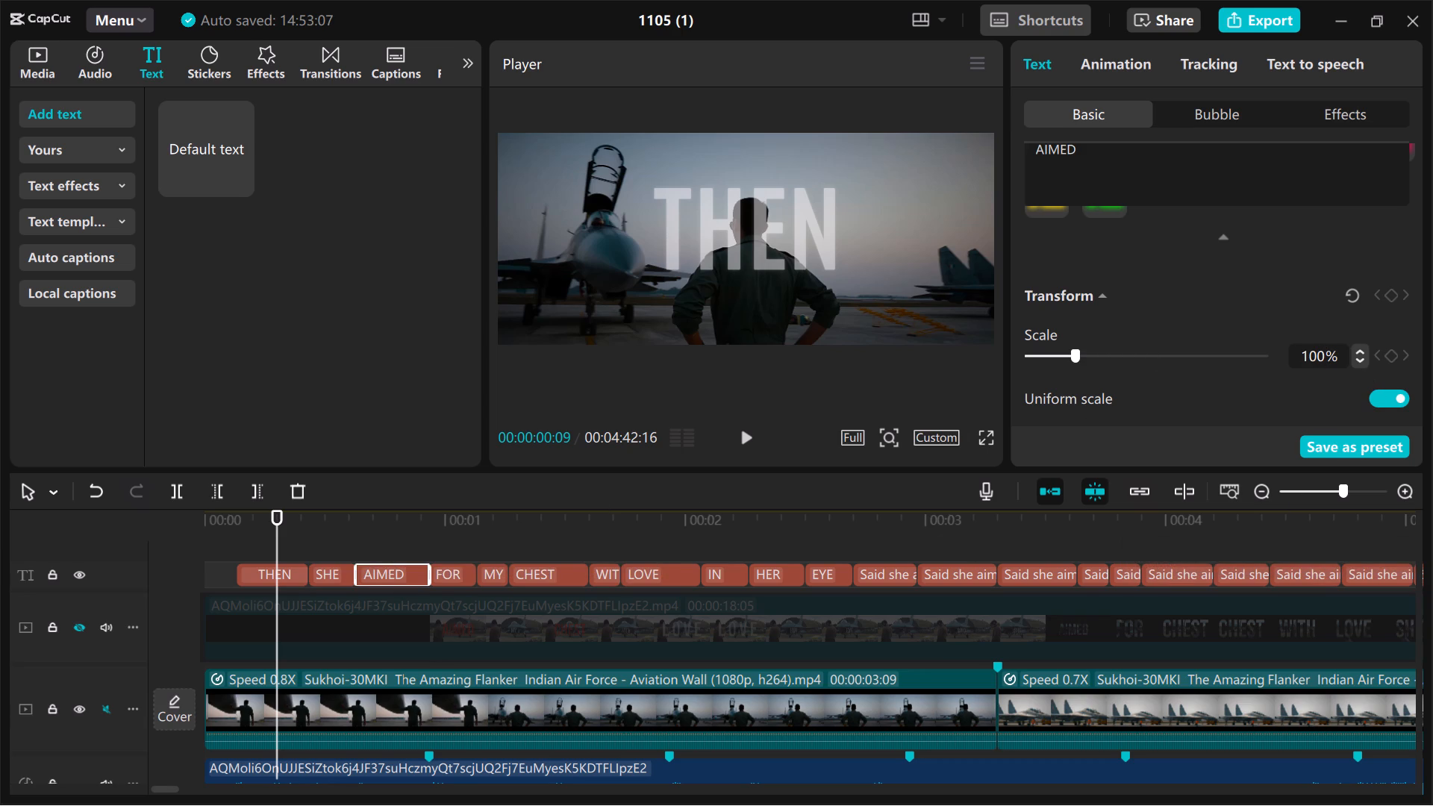
click(1313, 349)
key(Right)
key(Right)
key(BackSpace)
key(BackSpace)
key(BackSpace)
text(250)
Set the FOR caption's scale to 250%.
click(458, 578)
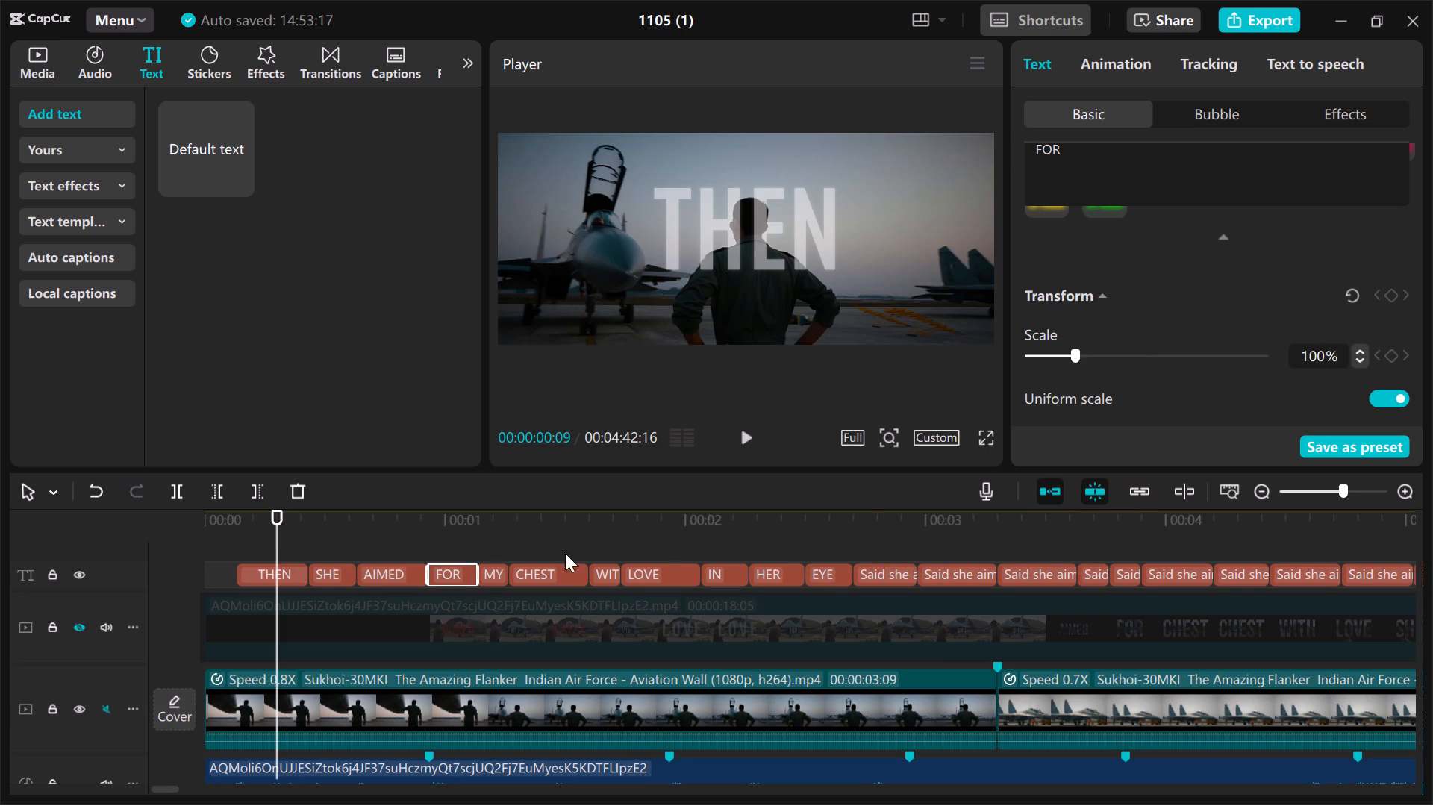
click(1317, 354)
key(BackSpace)
key(BackSpace)
text(25)
Set the MY caption's scale to 250%.
click(496, 569)
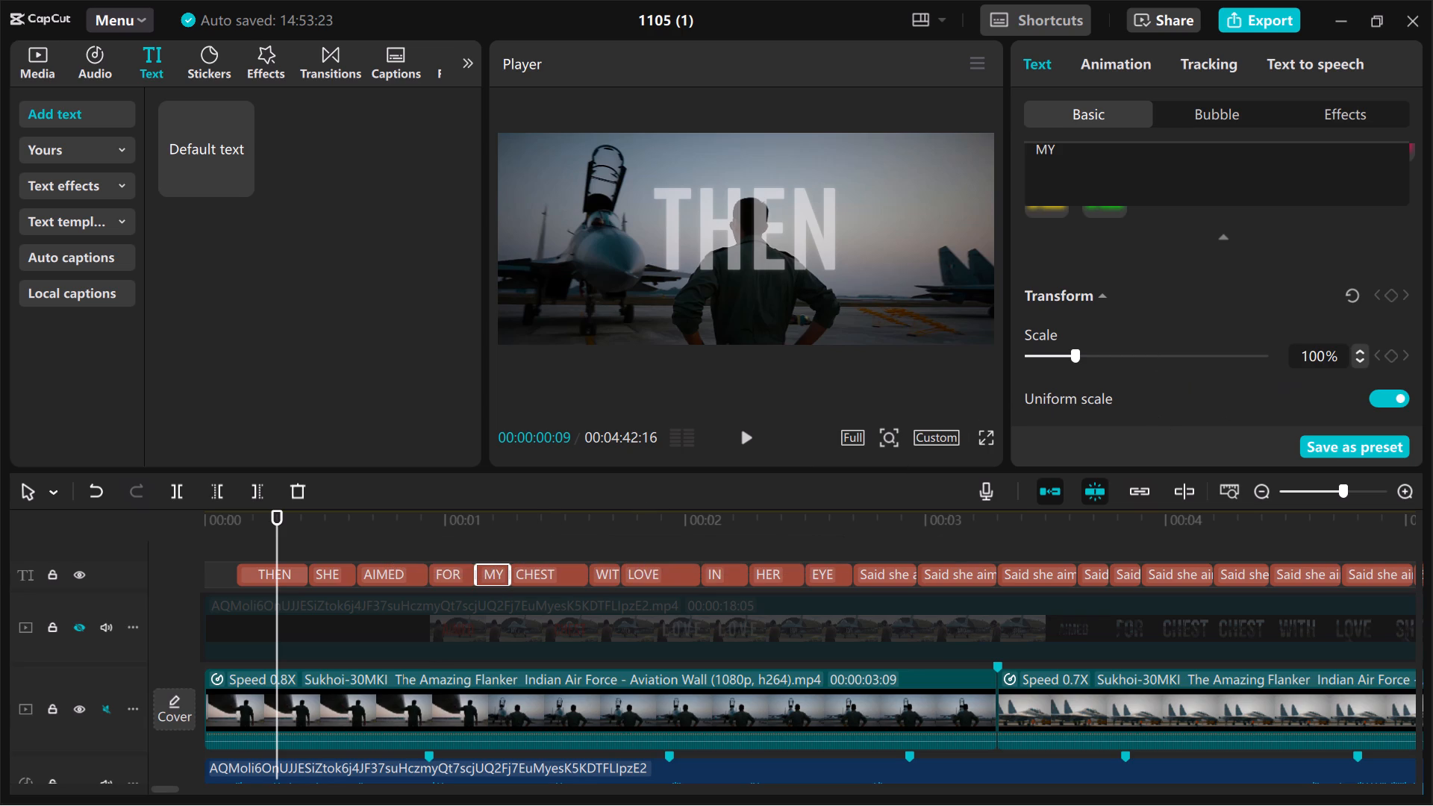
click(1318, 357)
key(BackSpace)
key(BackSpace)
text(25)
Set the CHEST caption's scale to 250%.
click(551, 585)
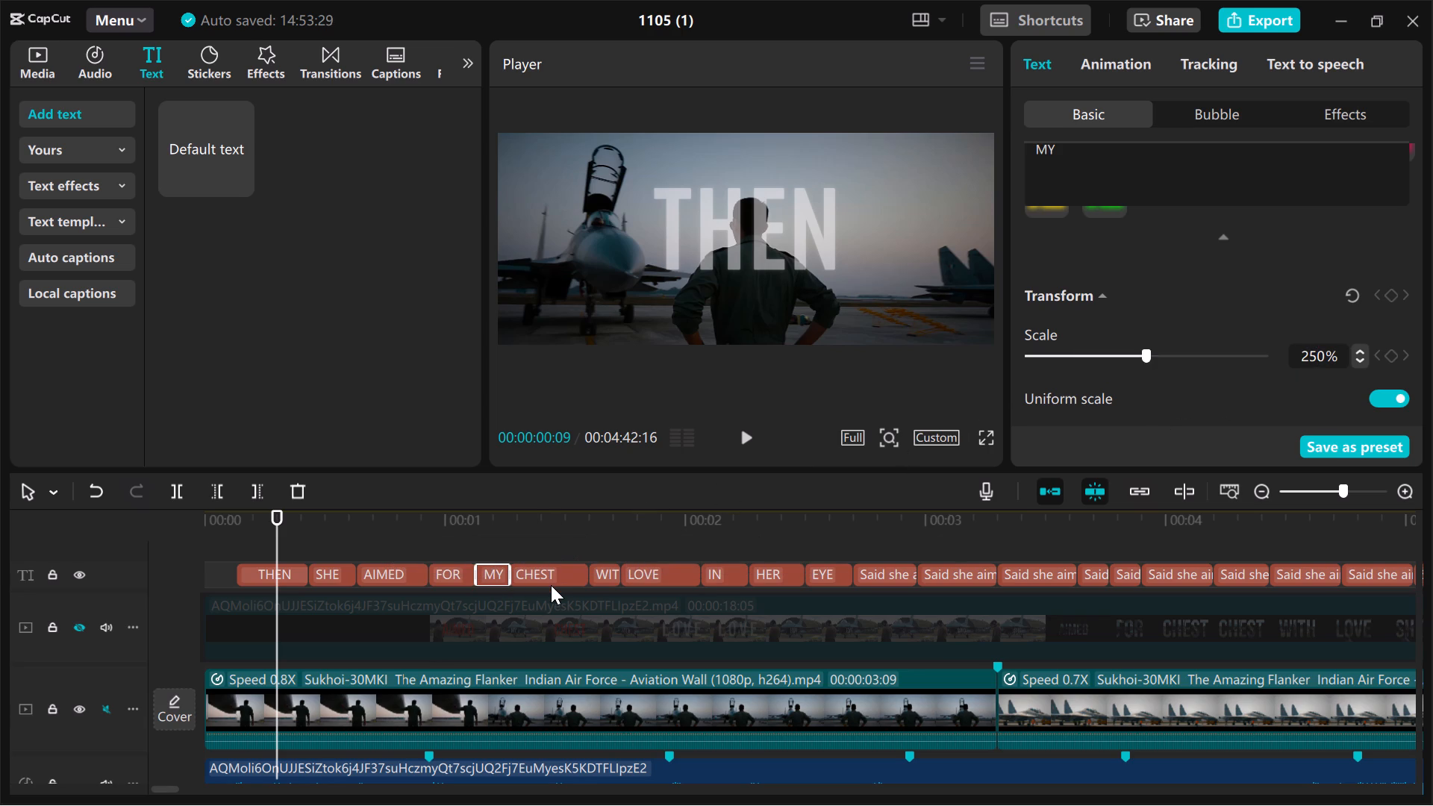
click(1319, 355)
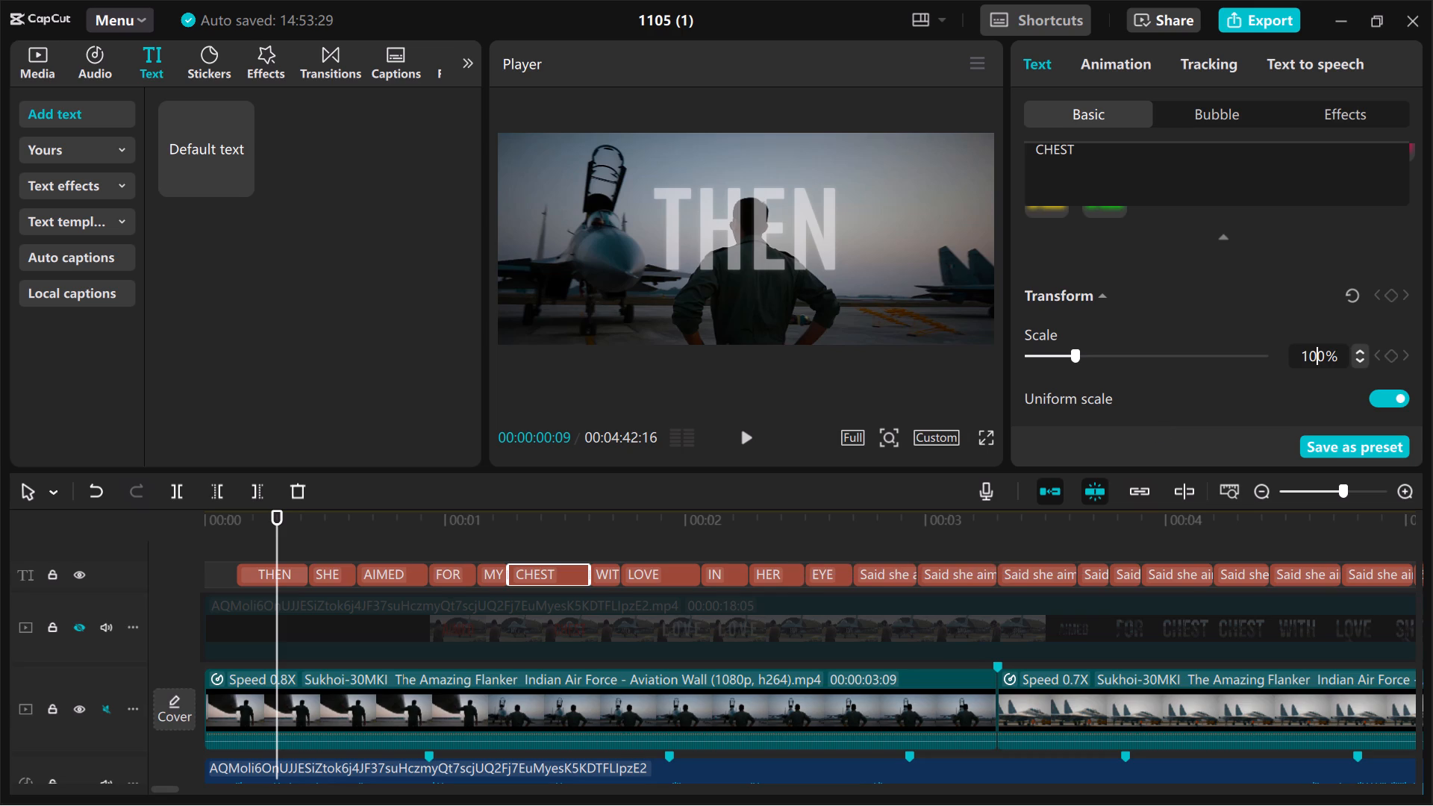
key(BackSpace)
key(BackSpace)
text(25)
Set the WITH caption's scale to 250%.
click(608, 578)
click(1314, 363)
key(BackSpace)
key(BackSpace)
text(25)
Set the LOVE caption's scale to 250%.
click(668, 577)
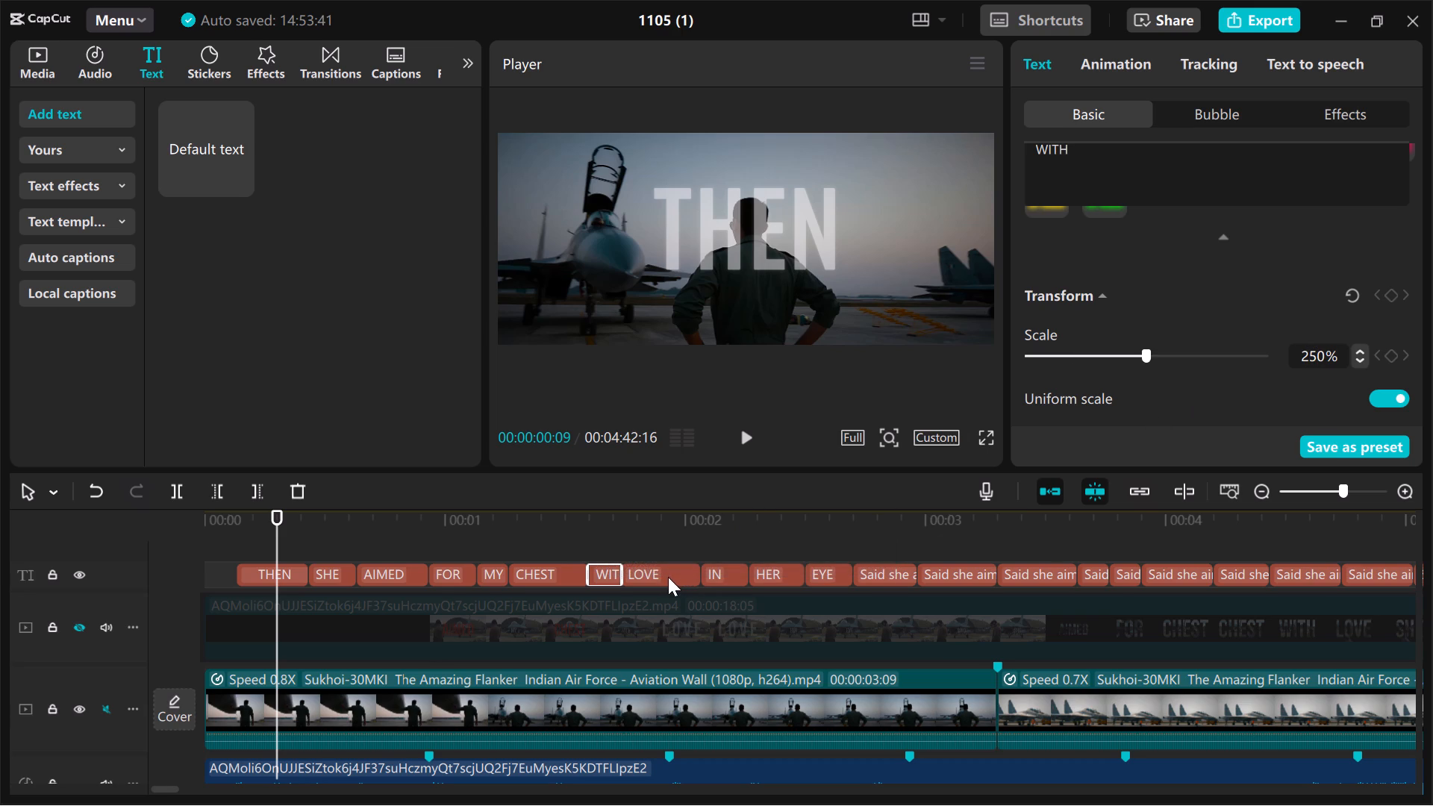
click(1314, 357)
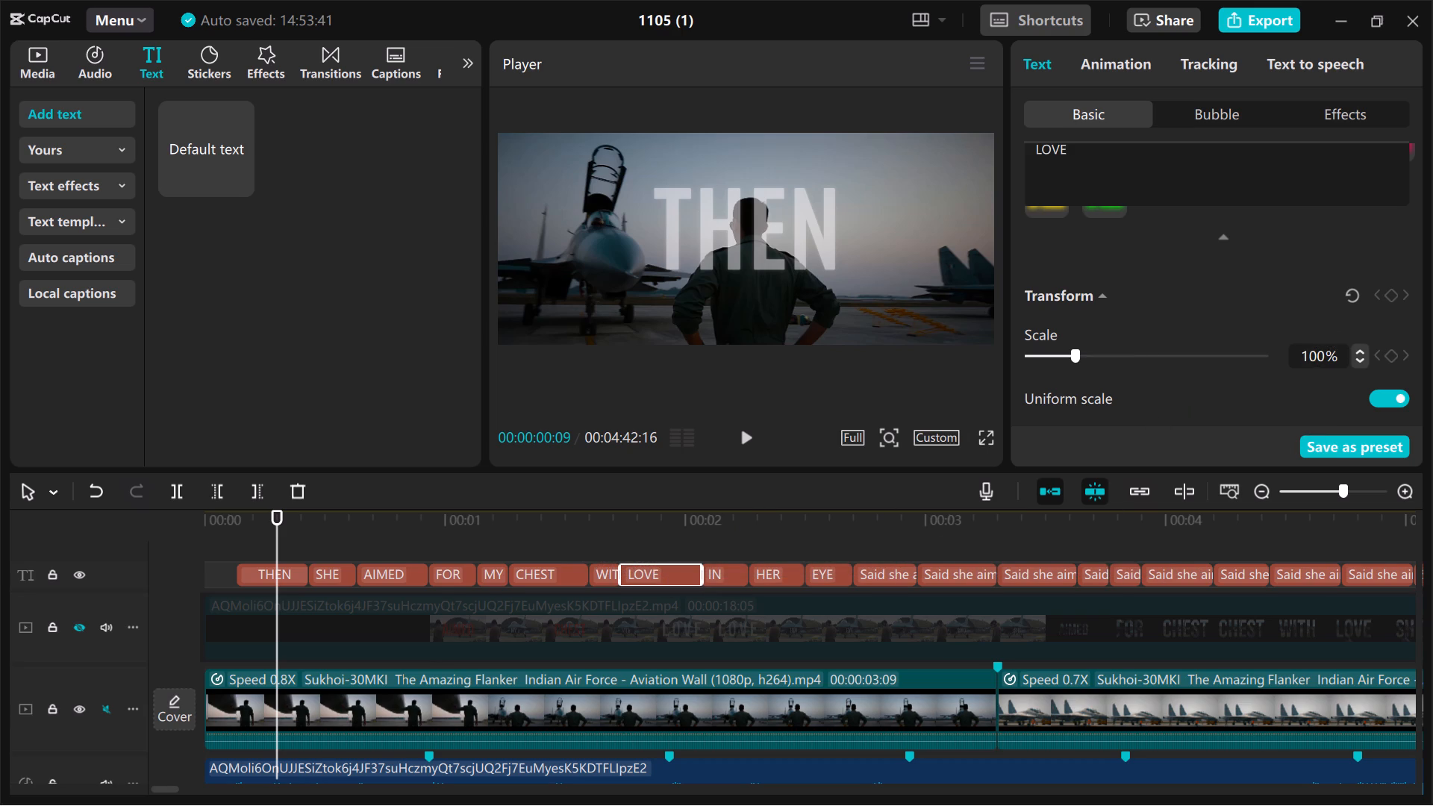
key(BackSpace)
key(BackSpace)
text(25)
Set the IN caption's scale to 250%.
click(727, 566)
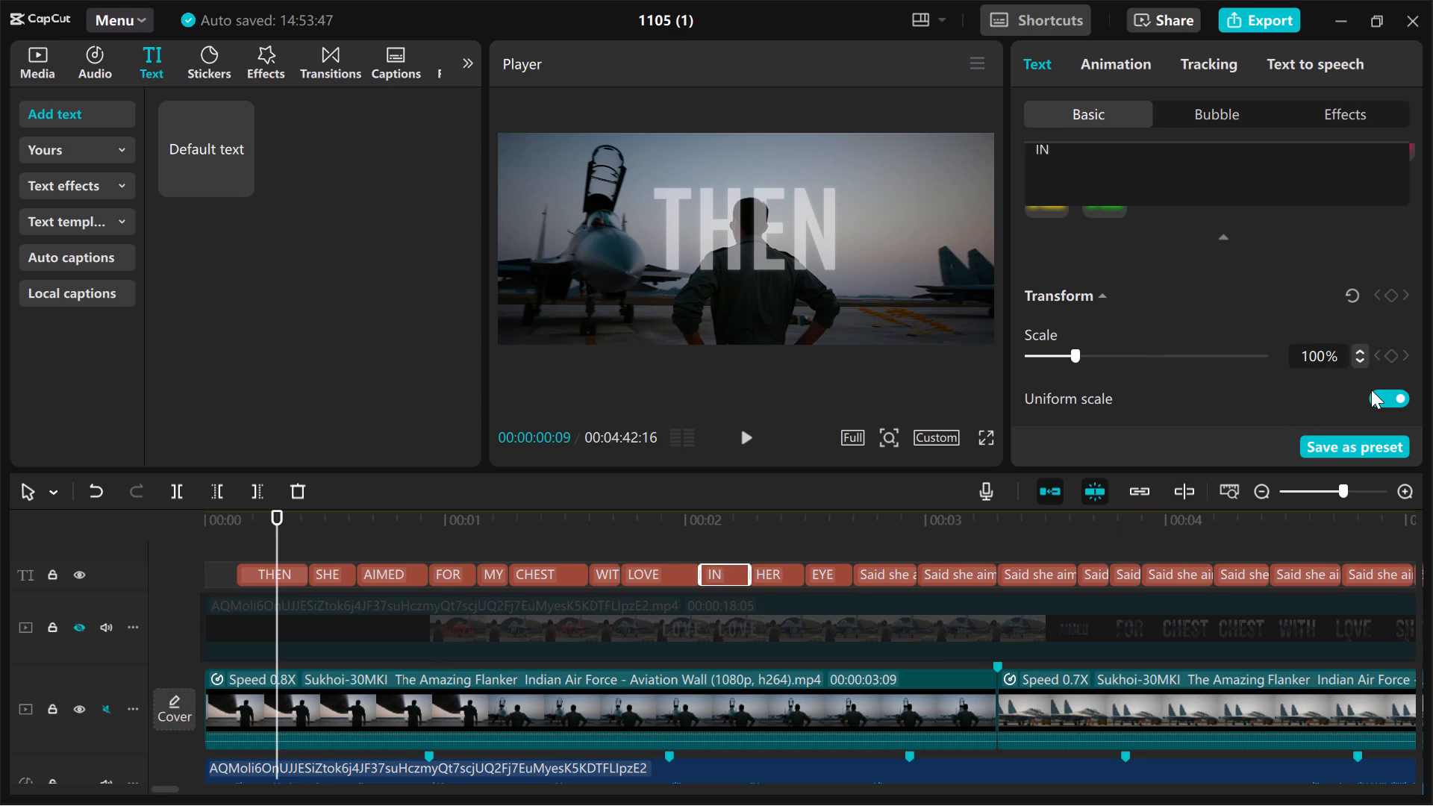
click(1313, 347)
key(Right)
key(BackSpace)
key(BackSpace)
key(2)
key(5)
Set the HER caption's scale to 250%.
click(786, 575)
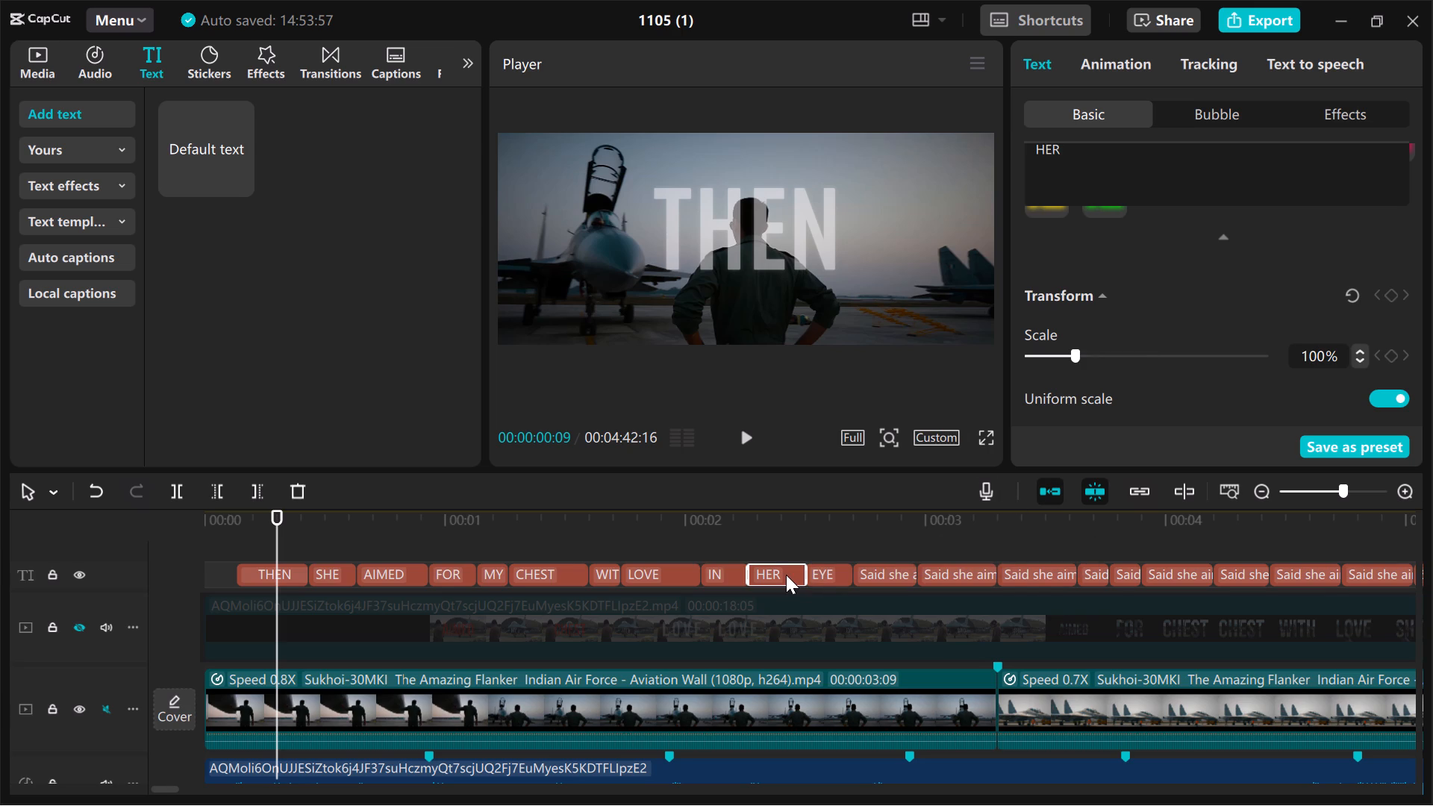
click(1314, 352)
key(BackSpace)
key(BackSpace)
text(25)
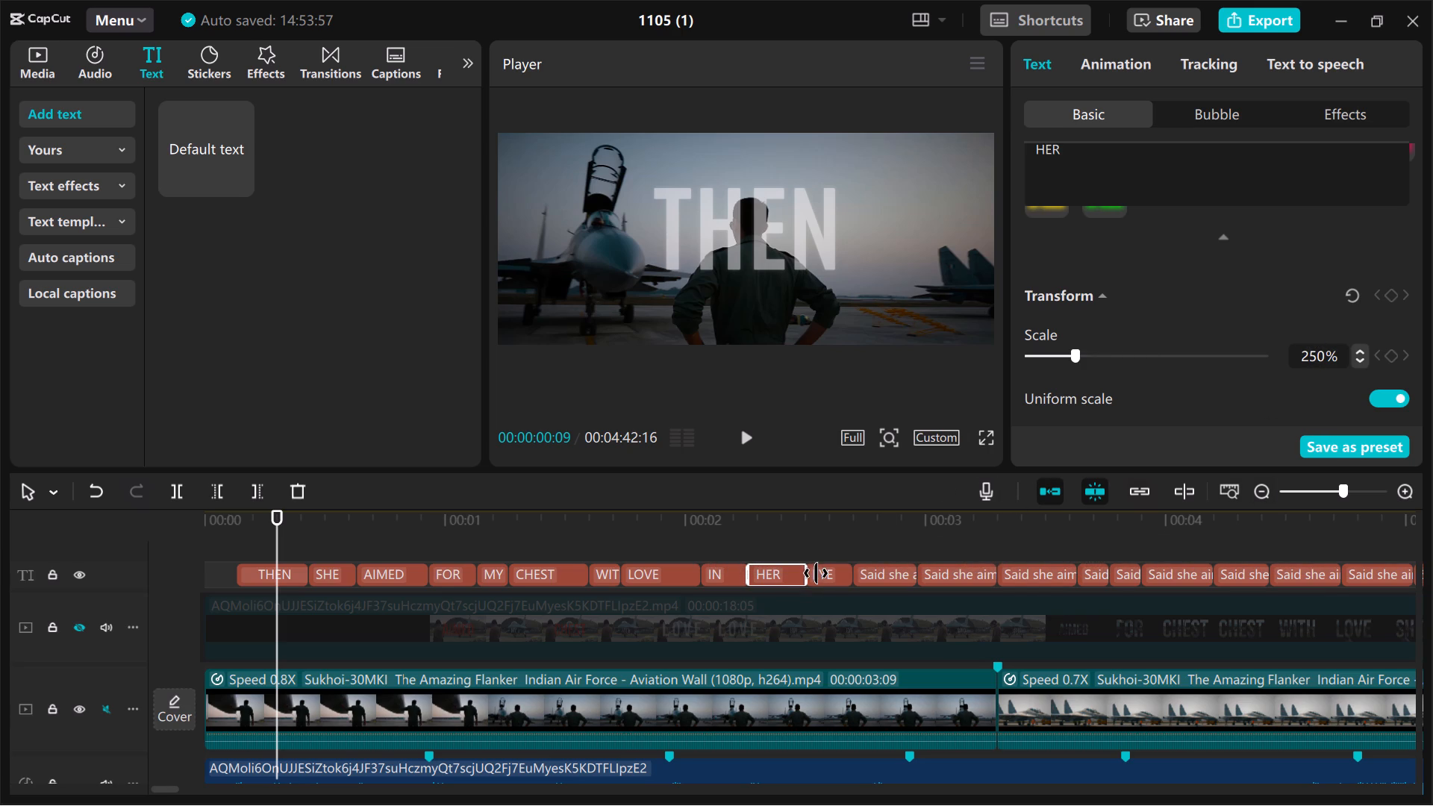
Set the EYE caption's scale to 250%.
click(816, 573)
click(1320, 351)
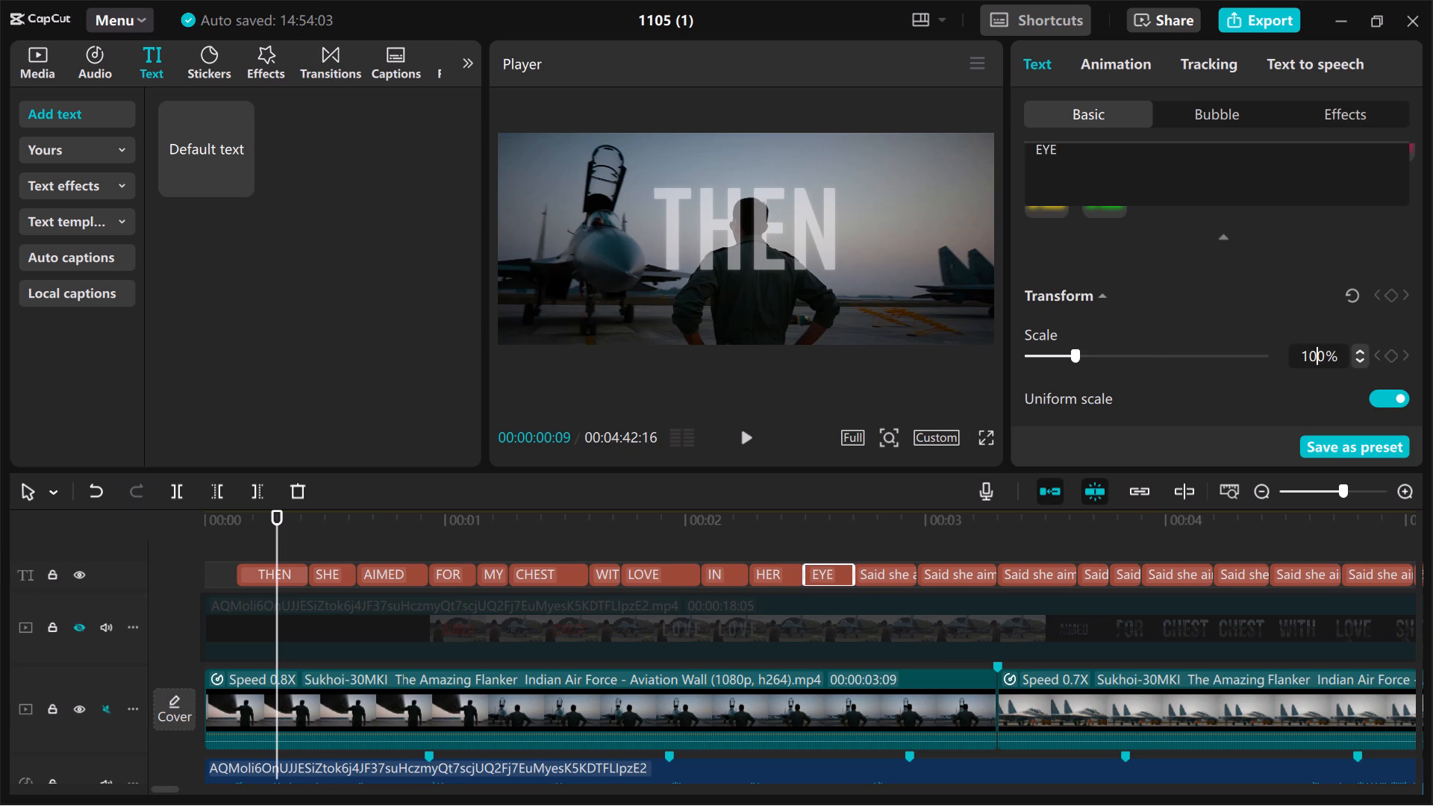
key(BackSpace)
key(BackSpace)
text(25)
Play the sequence from the beginning to preview the word captions, and return to 00:00:00:00.
scroll(843, 547, right, 2)
click(184, 569)
key(space)
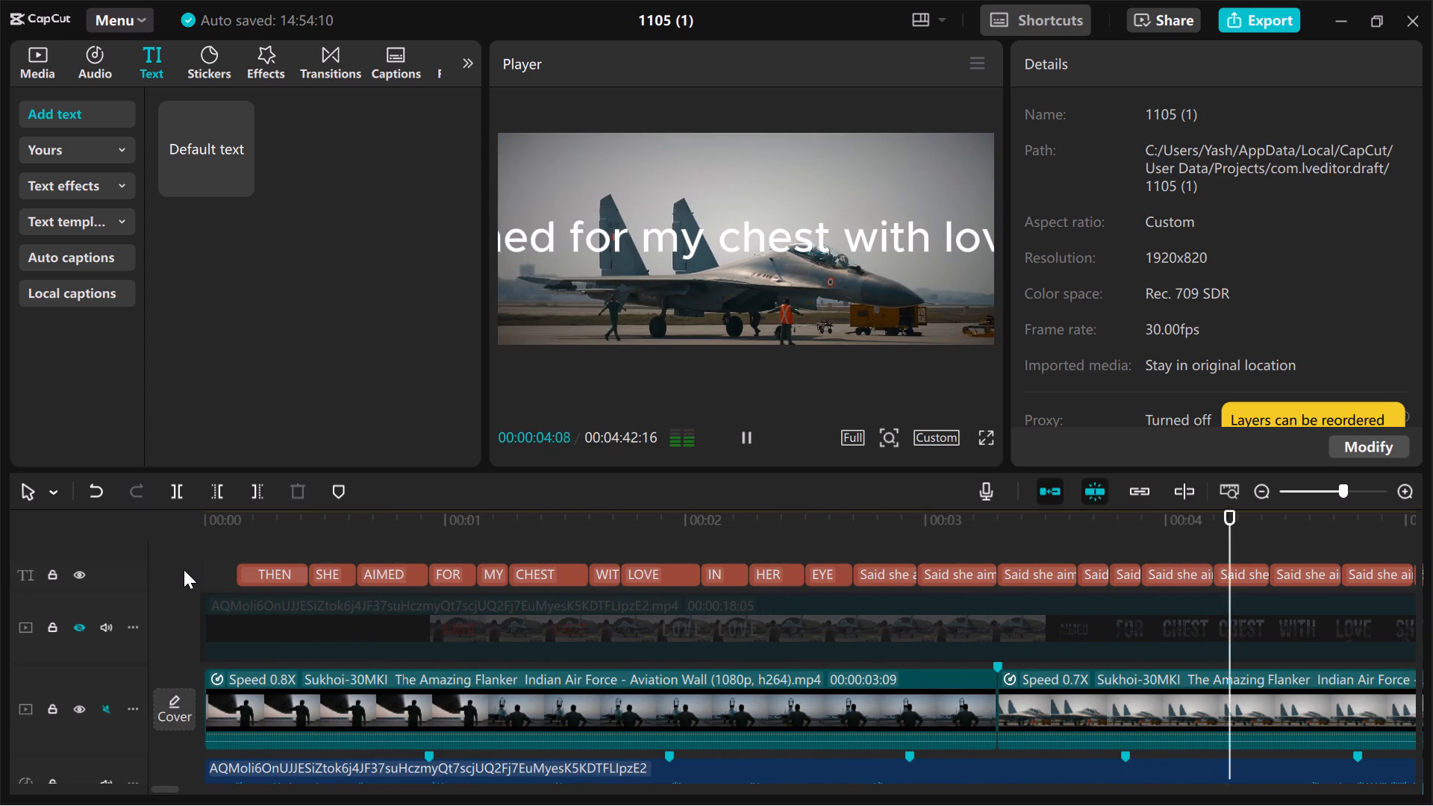
click(192, 584)
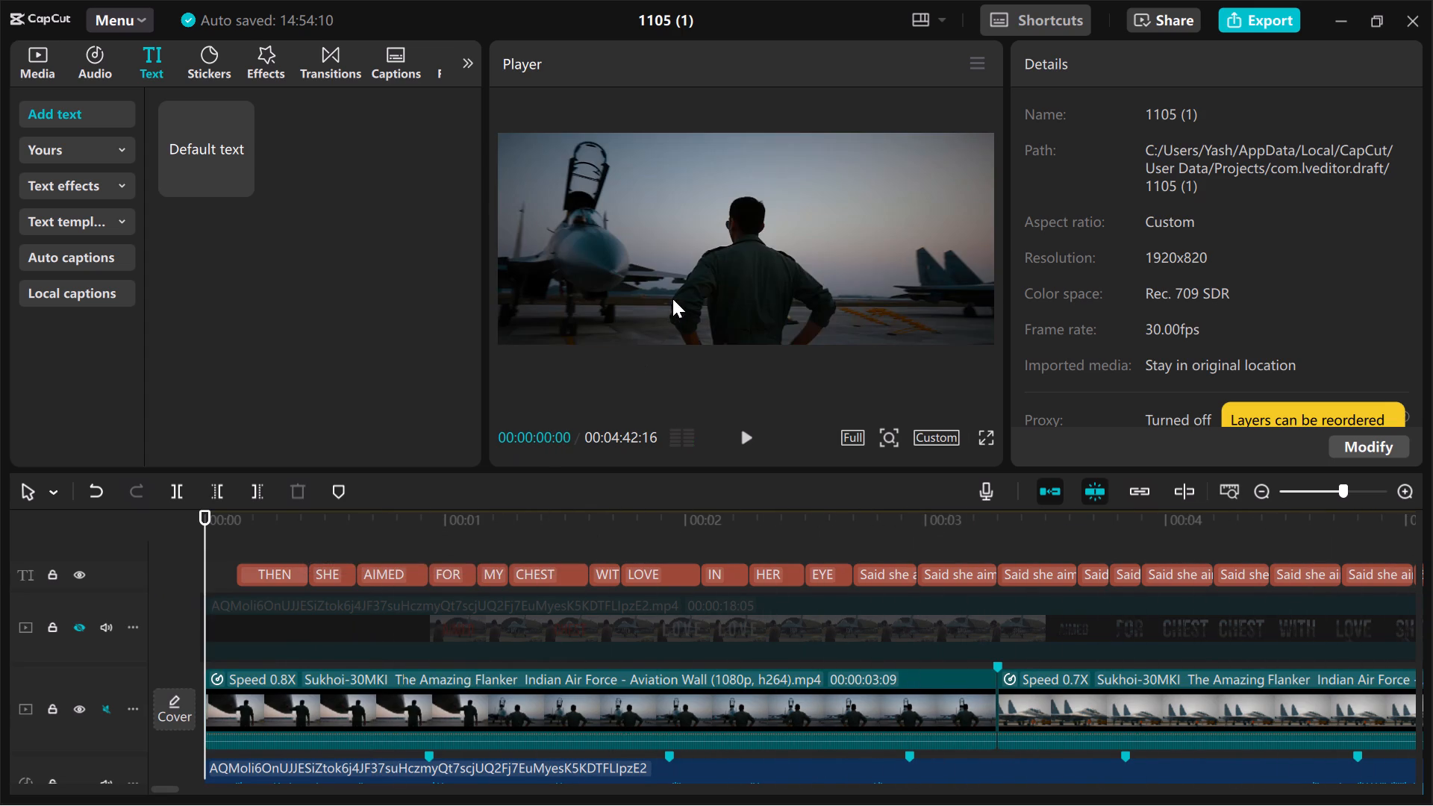
At 00:00:00:06, move the THEN caption down to slightly below the middle of the video frame, keeping it horizontally centred.
click(249, 555)
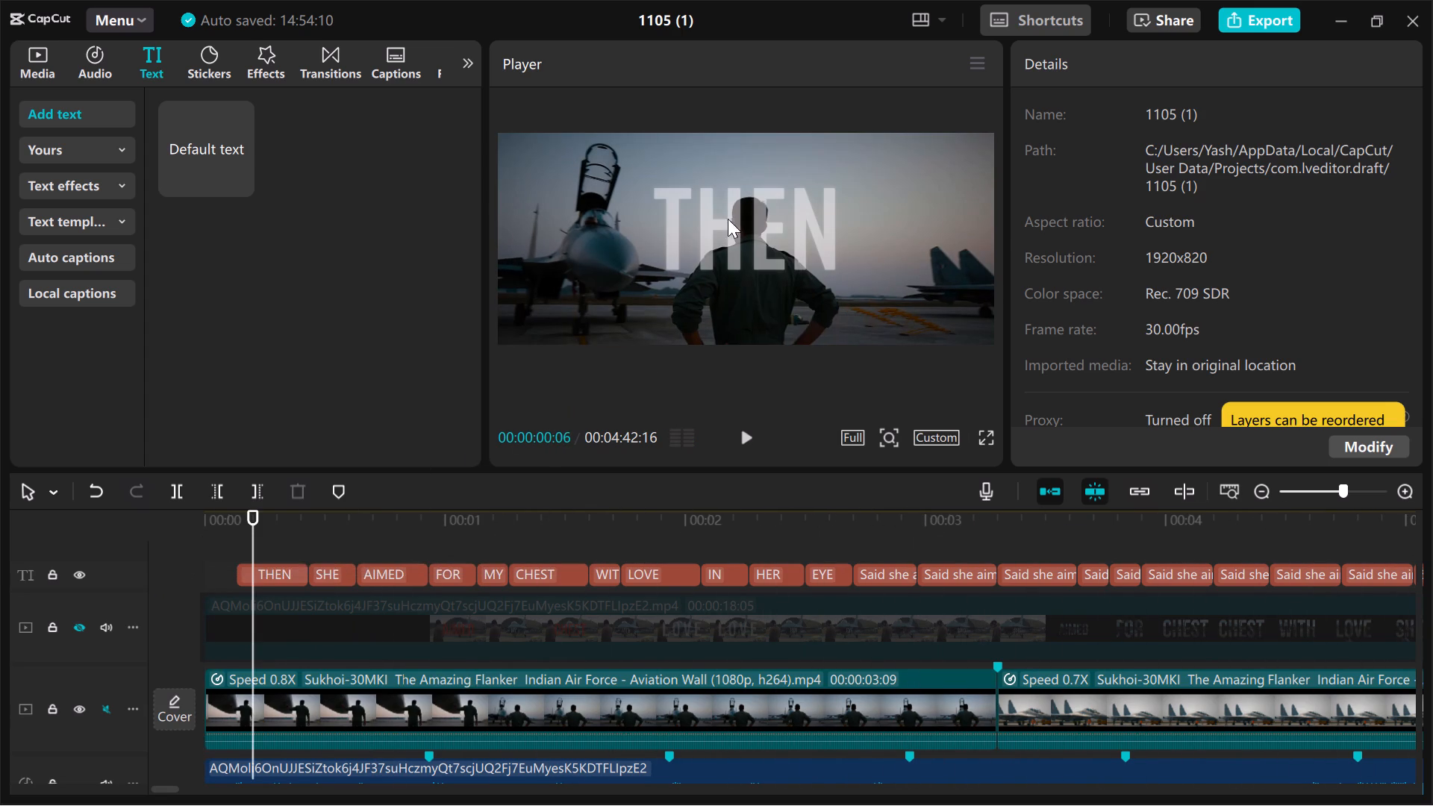
click(731, 214)
click(731, 214)
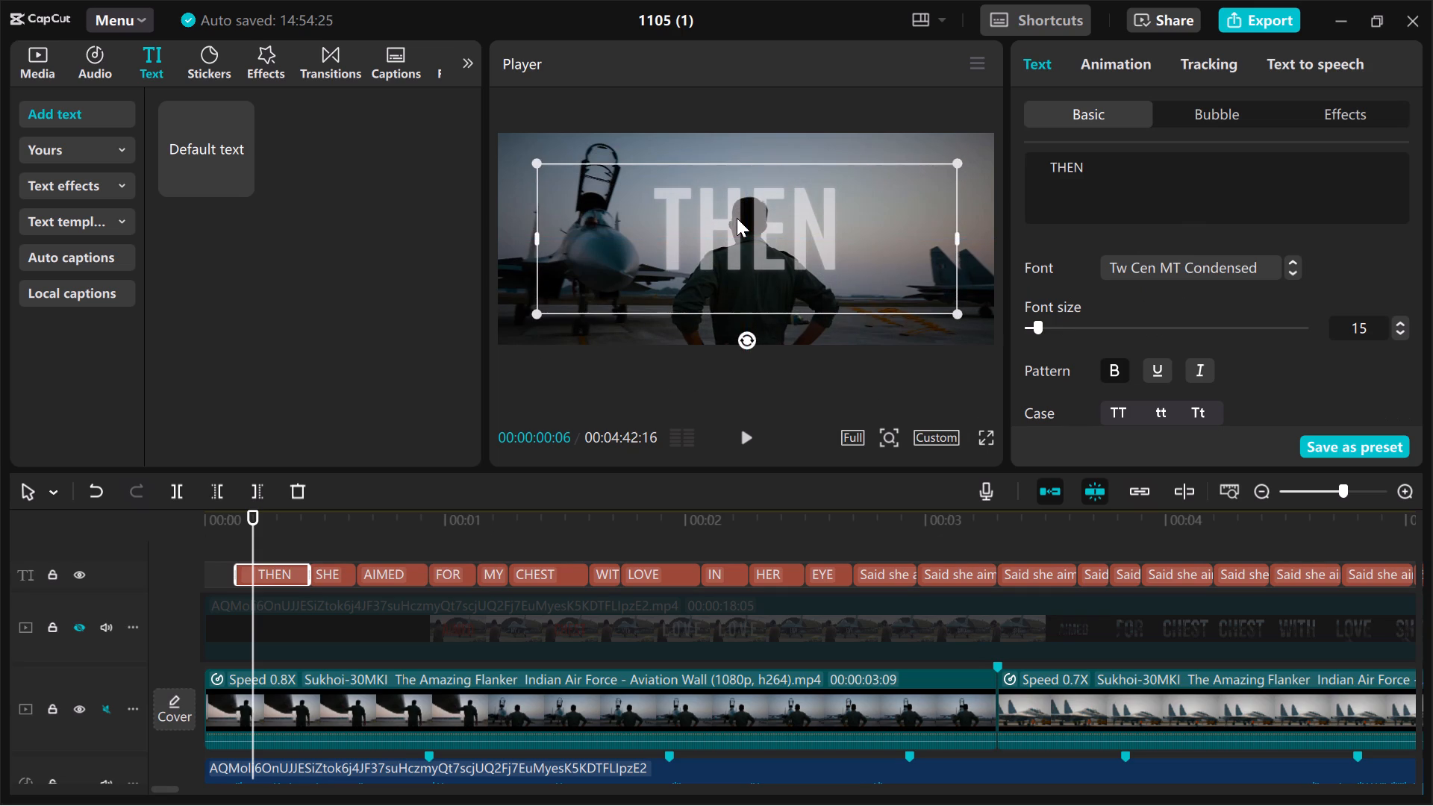
drag(737, 218, 737, 230)
drag(737, 230, 734, 252)
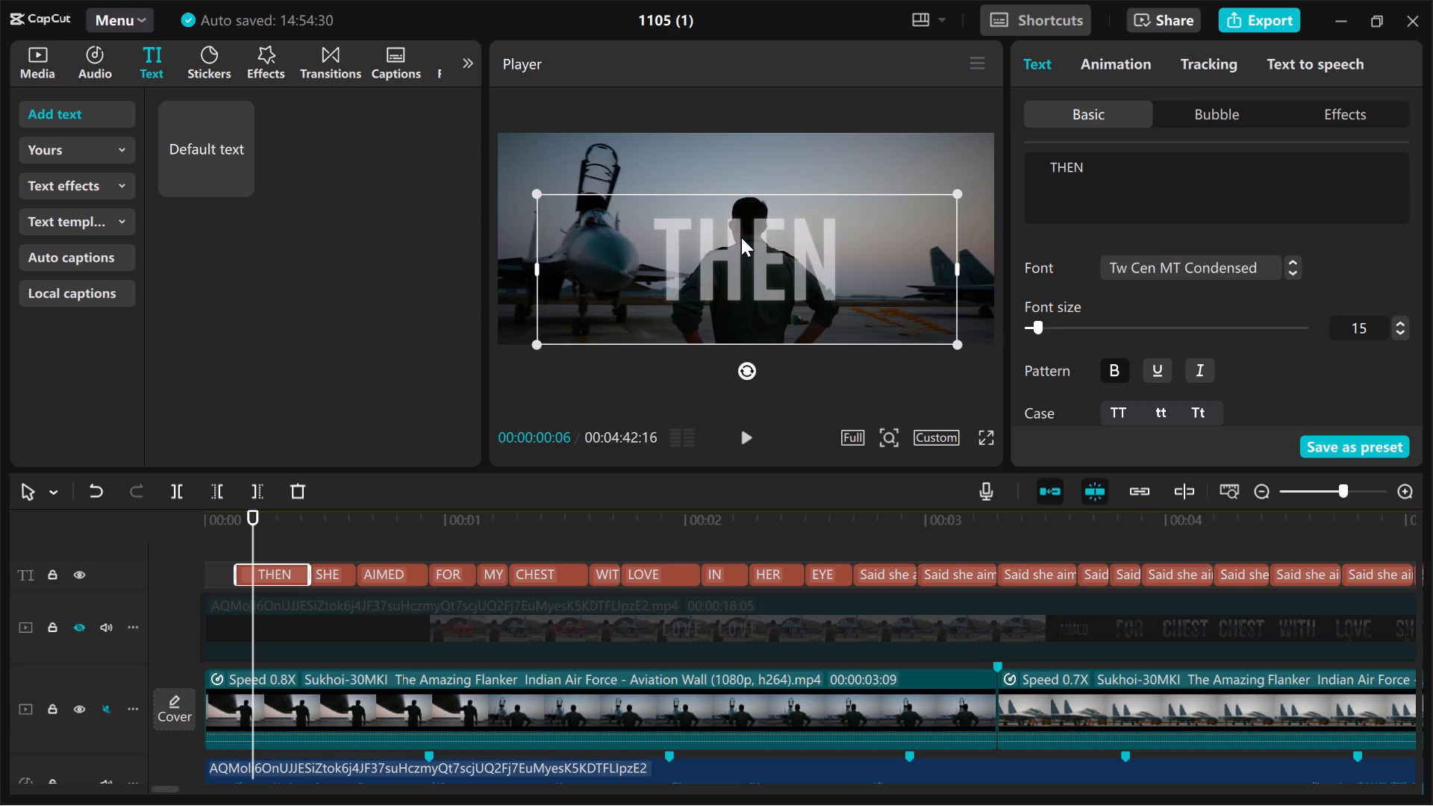
drag(741, 240, 745, 228)
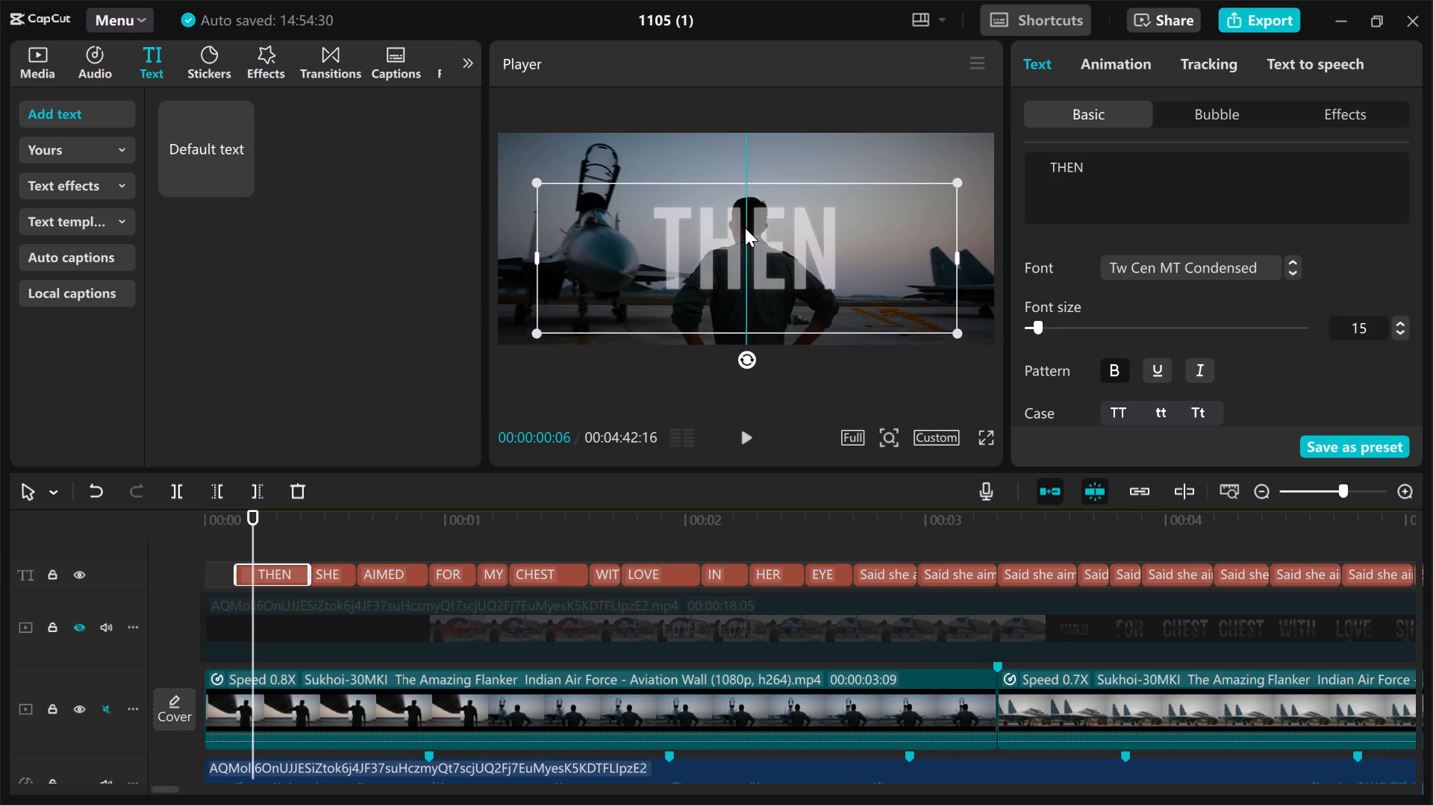
drag(745, 228, 744, 230)
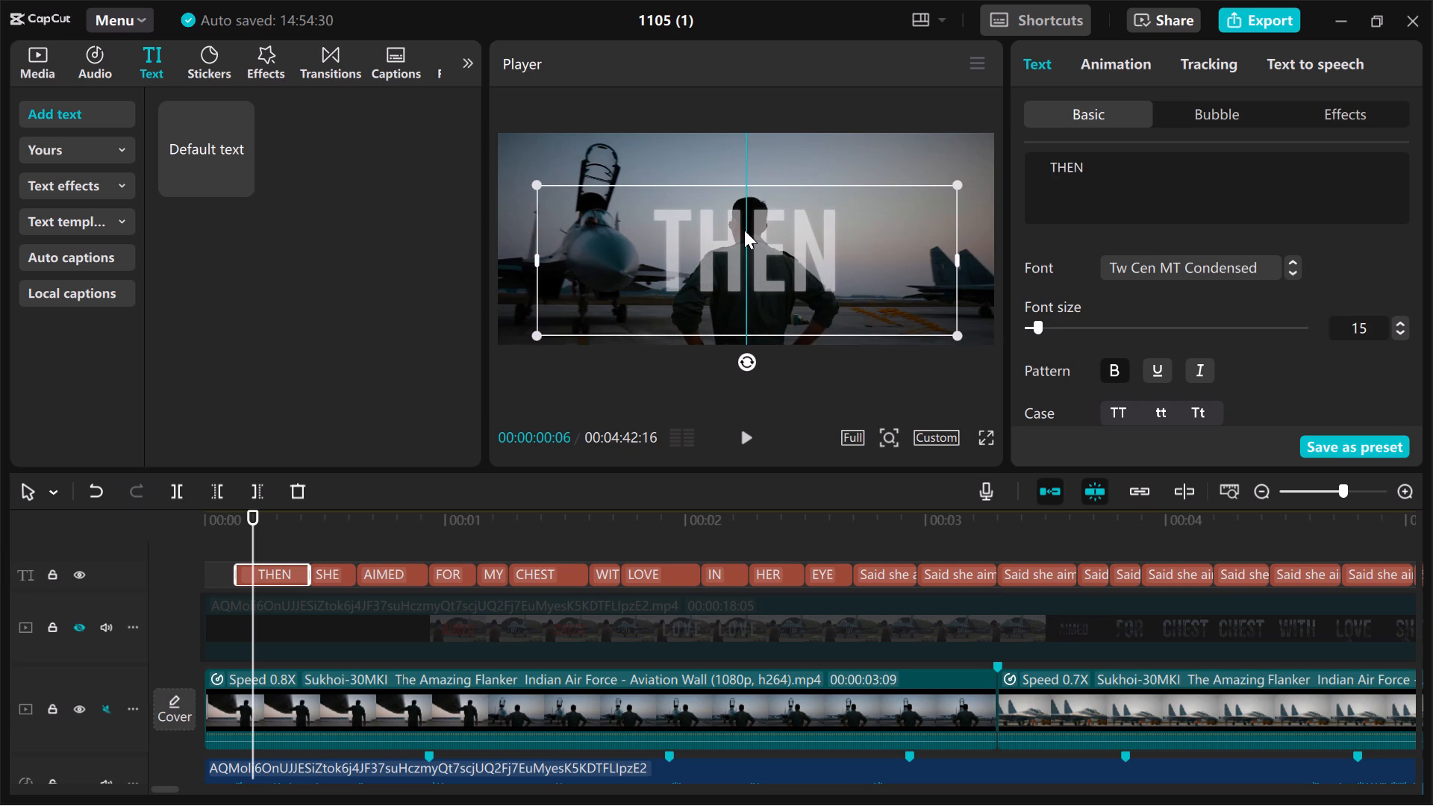
drag(744, 230, 744, 228)
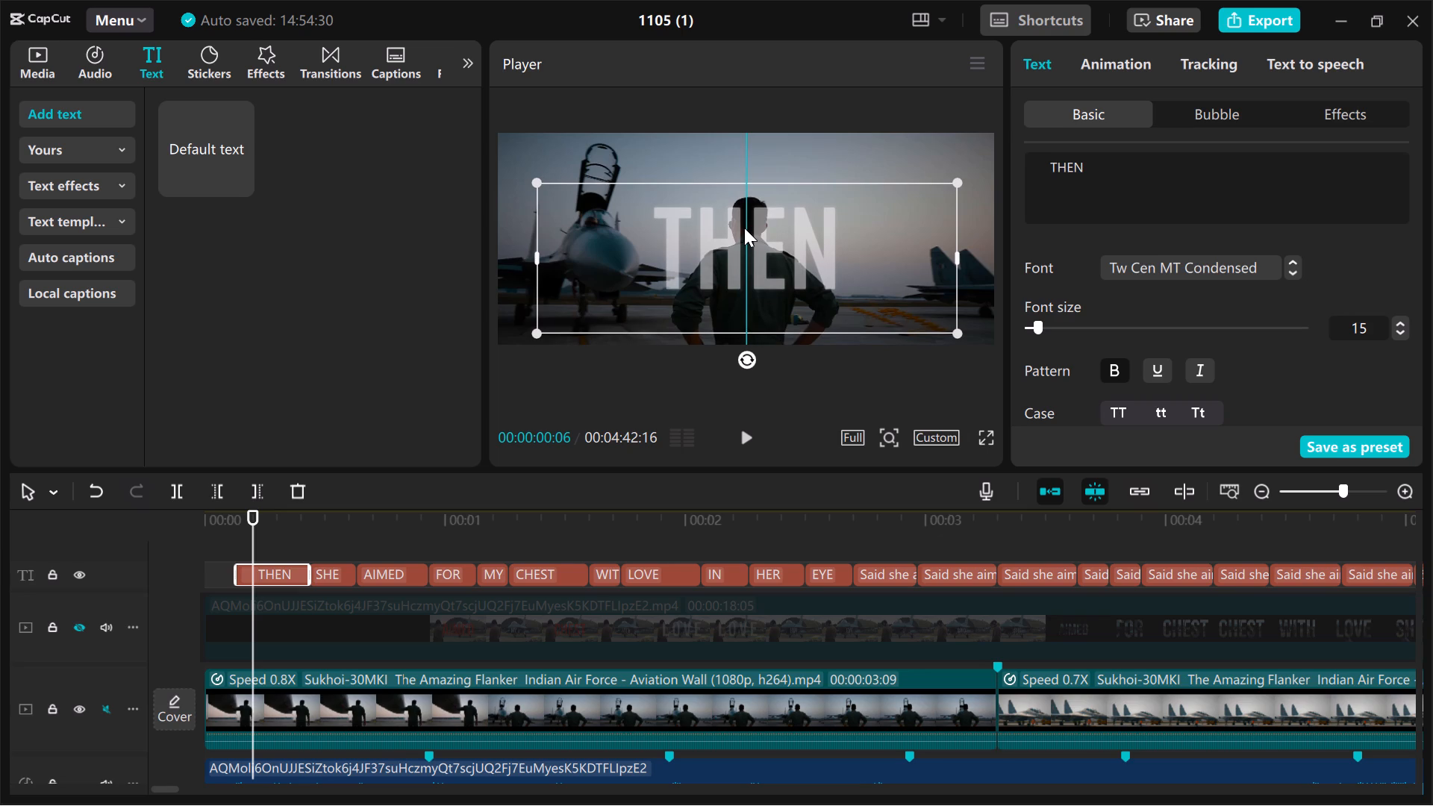
drag(744, 228, 744, 227)
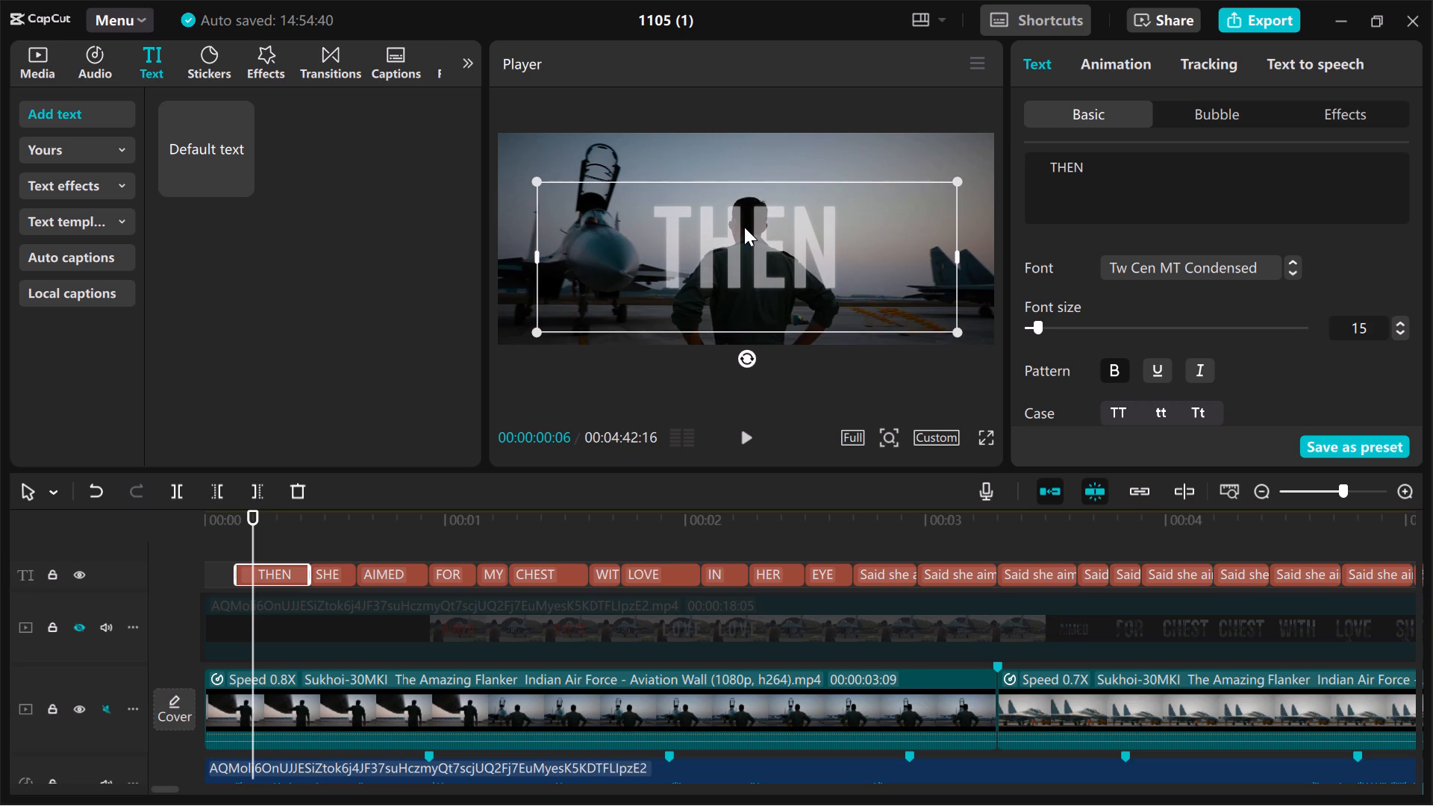
Play the sequence from the beginning to check the captions' placement, and pause at 00:00:02:00 on the LOVE caption.
click(172, 572)
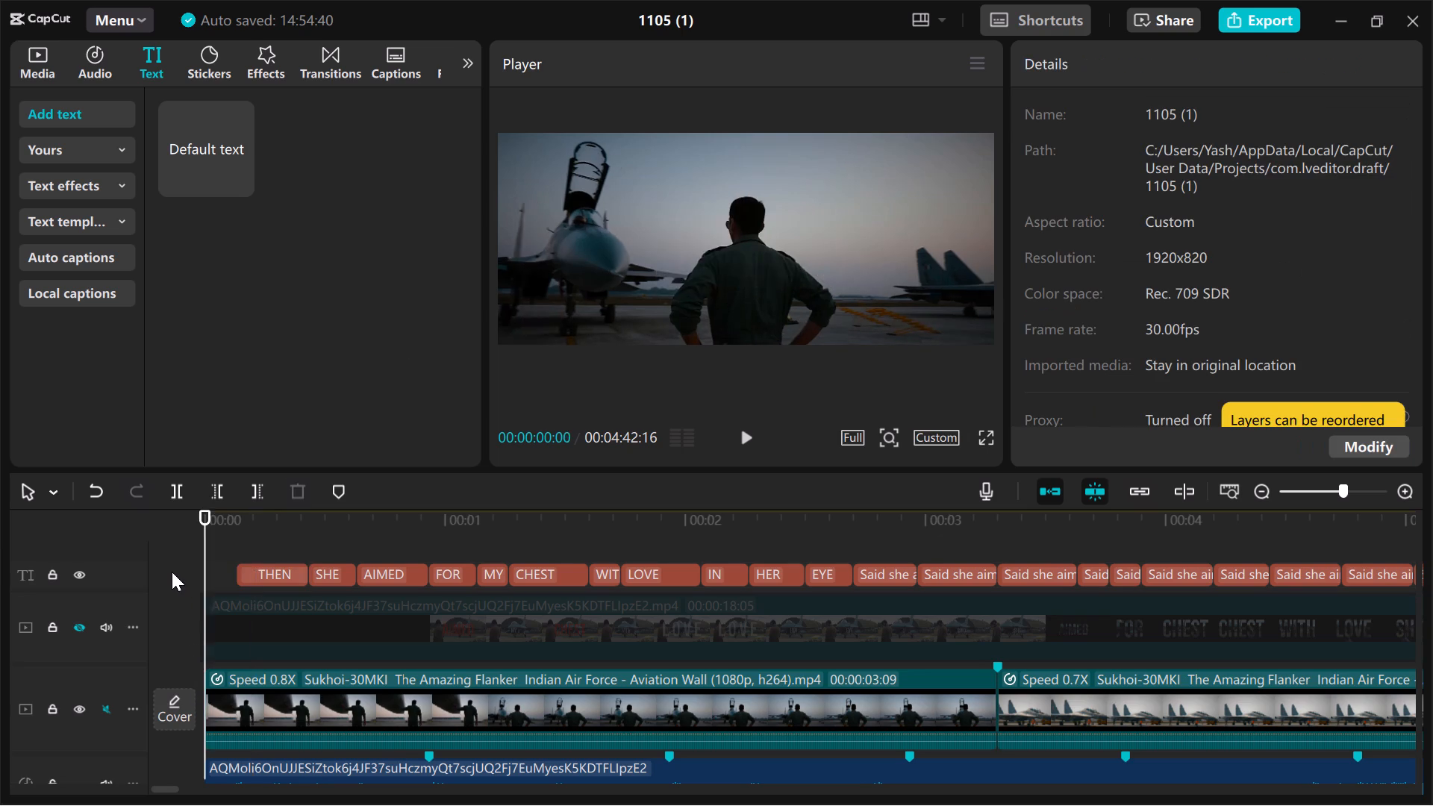
key(space)
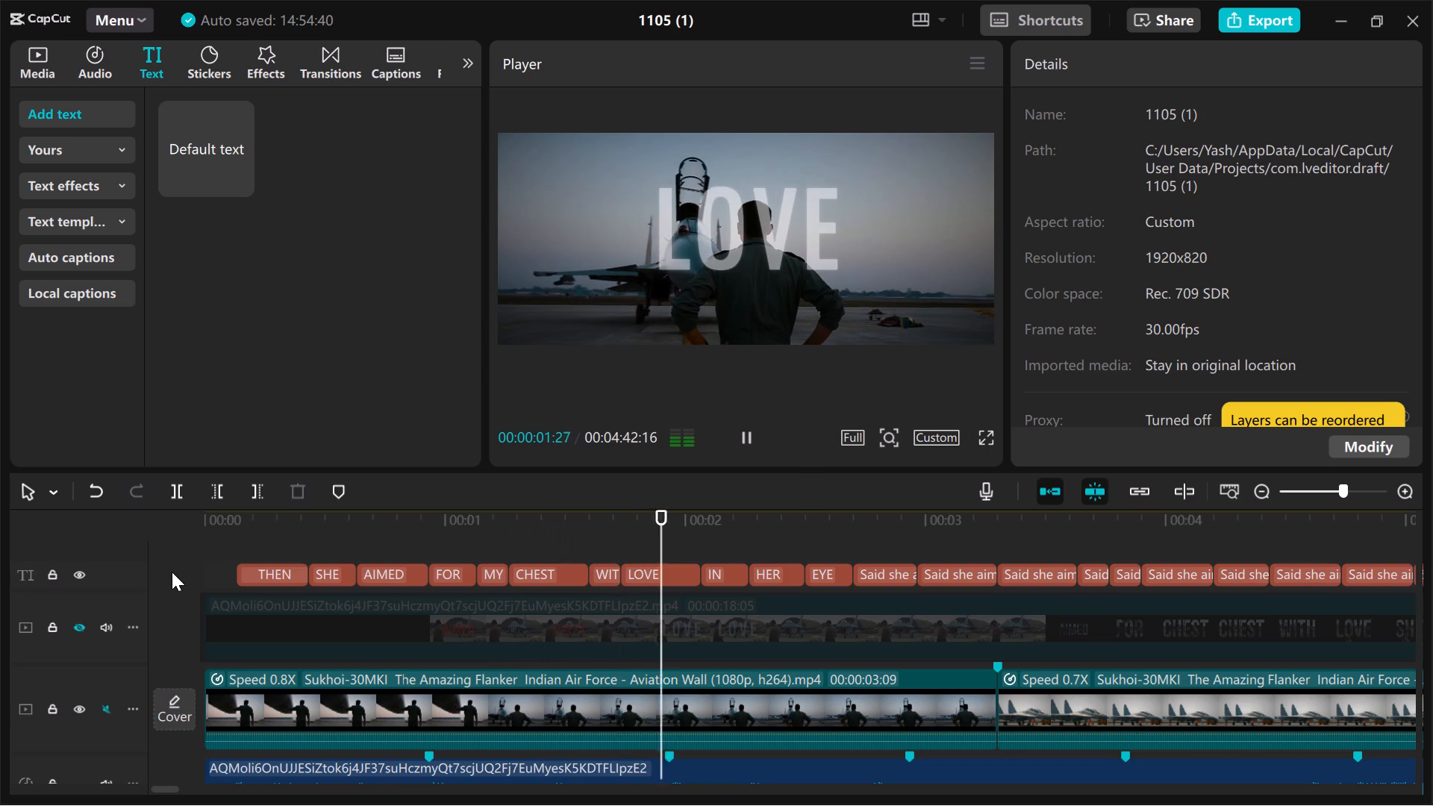
key(space)
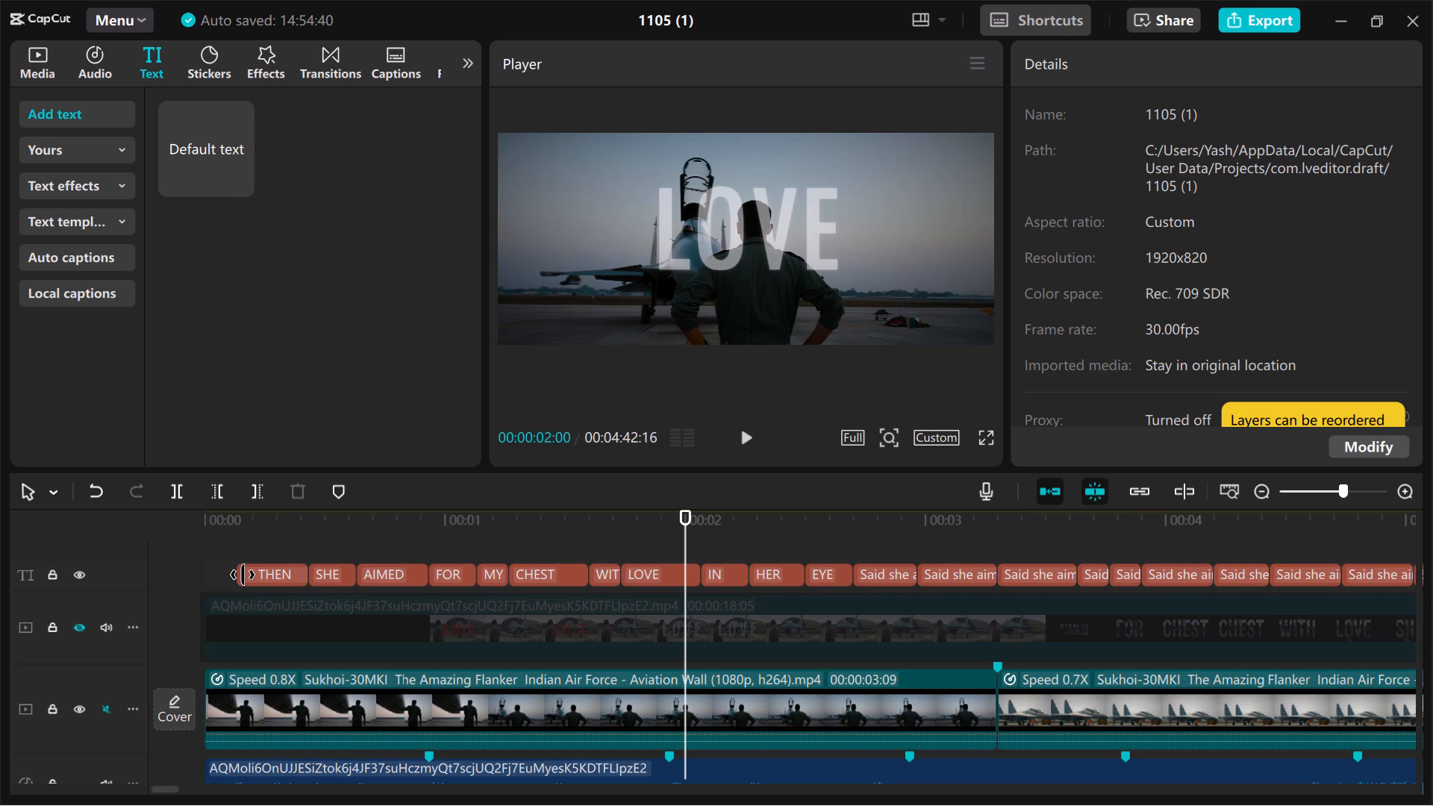
Play the sequence from the beginning to compare the captions' vertical placement, and pause at 00:00:01:25 on the LOVE caption.
click(172, 571)
key(space)
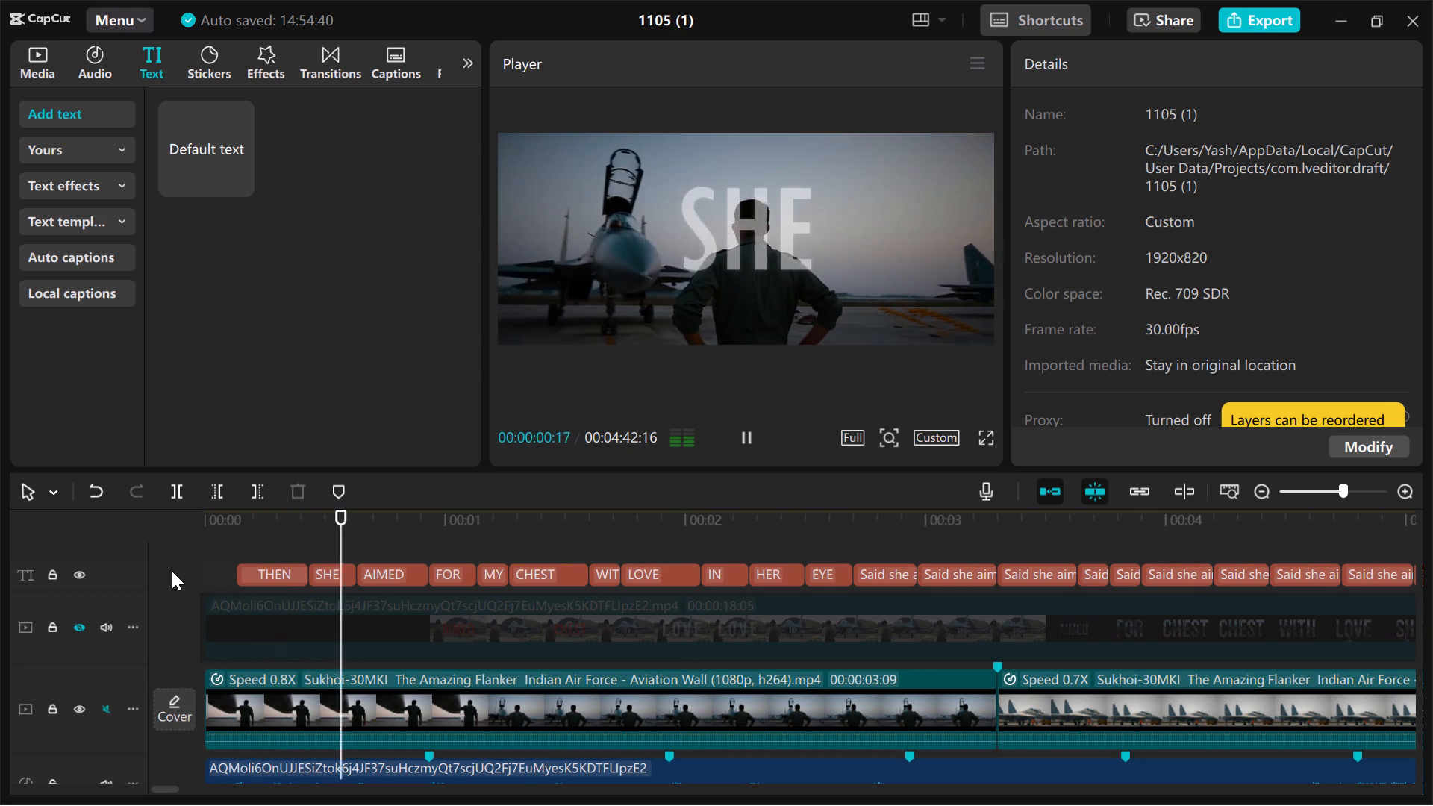
key(space)
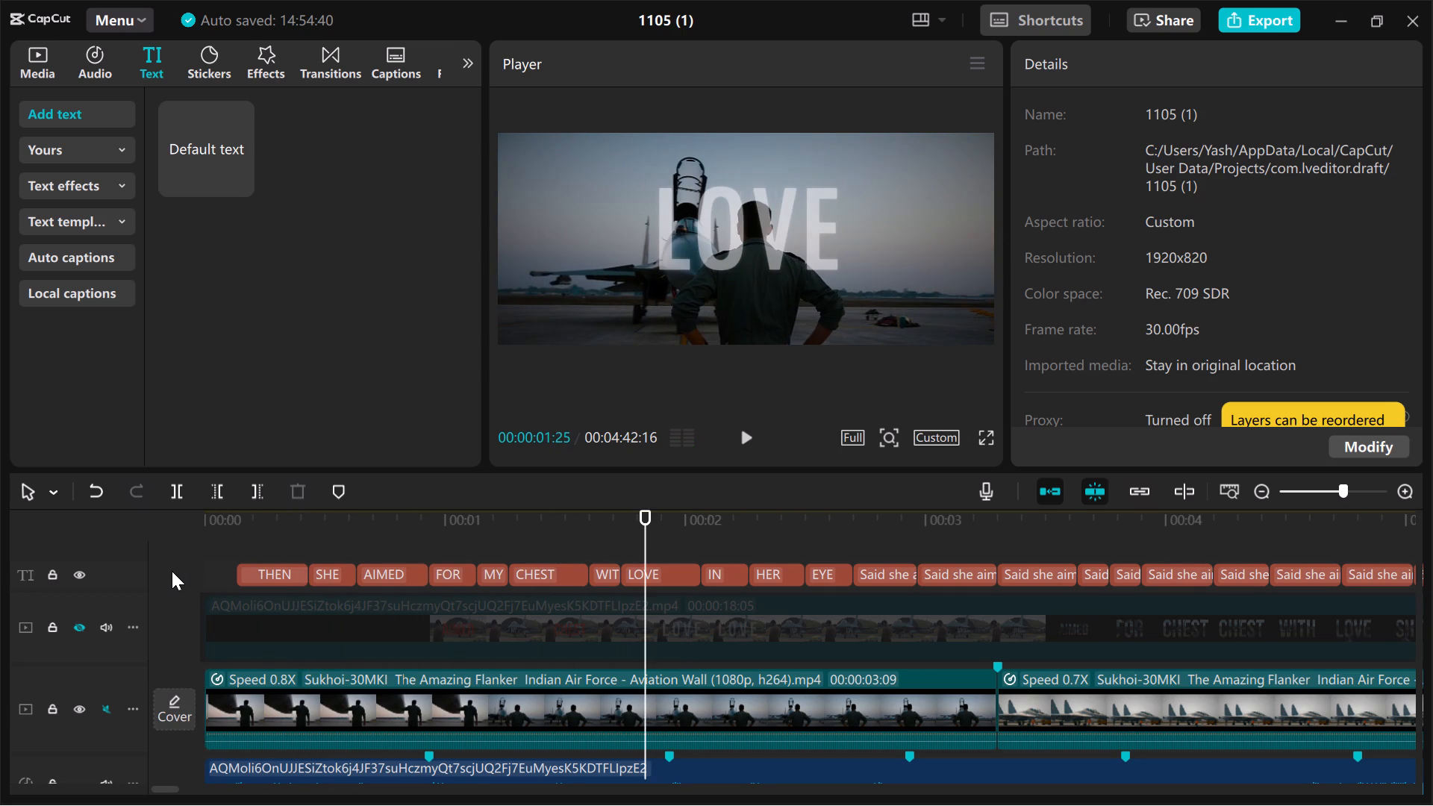
Copy the THEN caption's attributes and paste them onto the SHE caption, including basic text style, location size, blend and glow.
click(280, 575)
key(ctrl+shift+c)
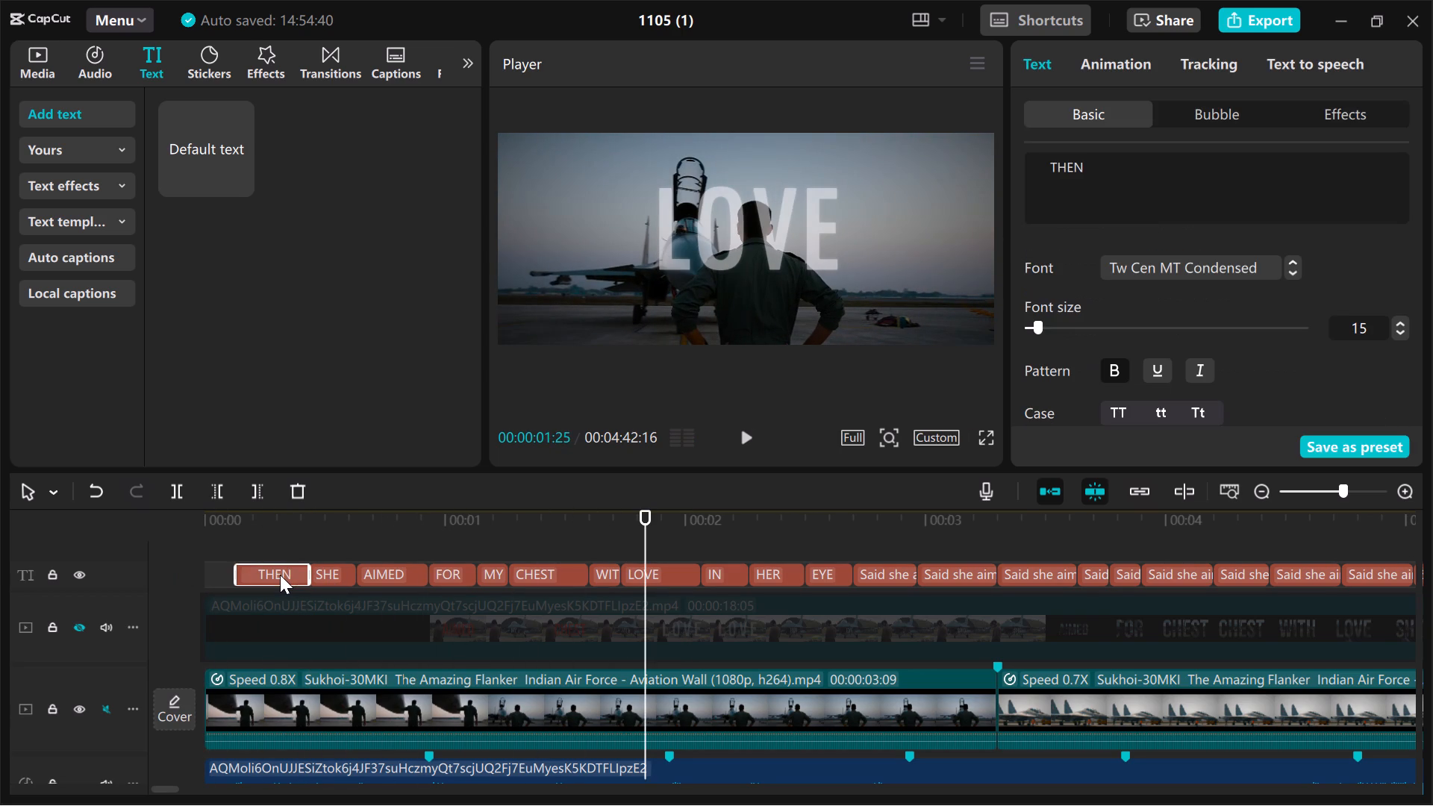
click(344, 579)
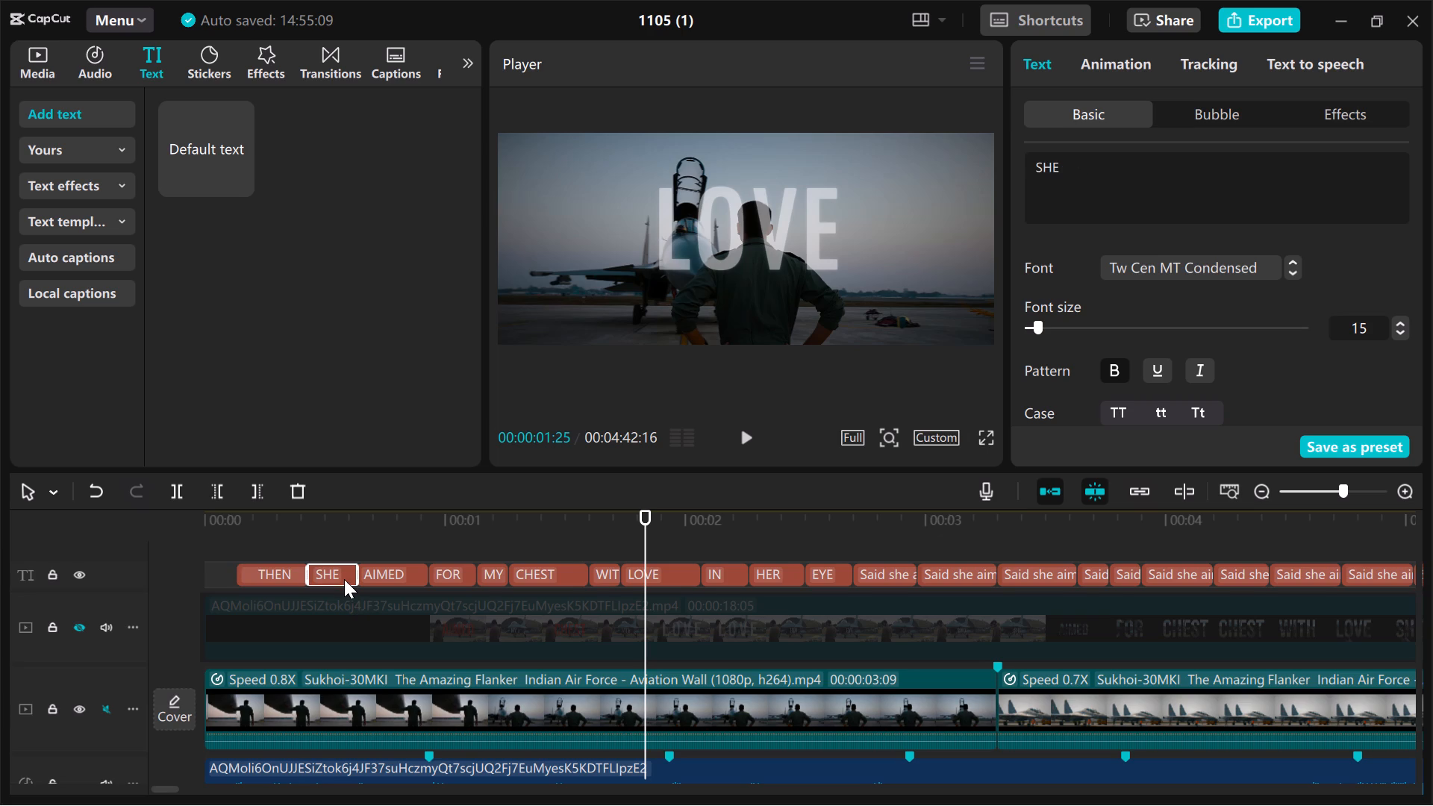
key(ctrl+shift+v)
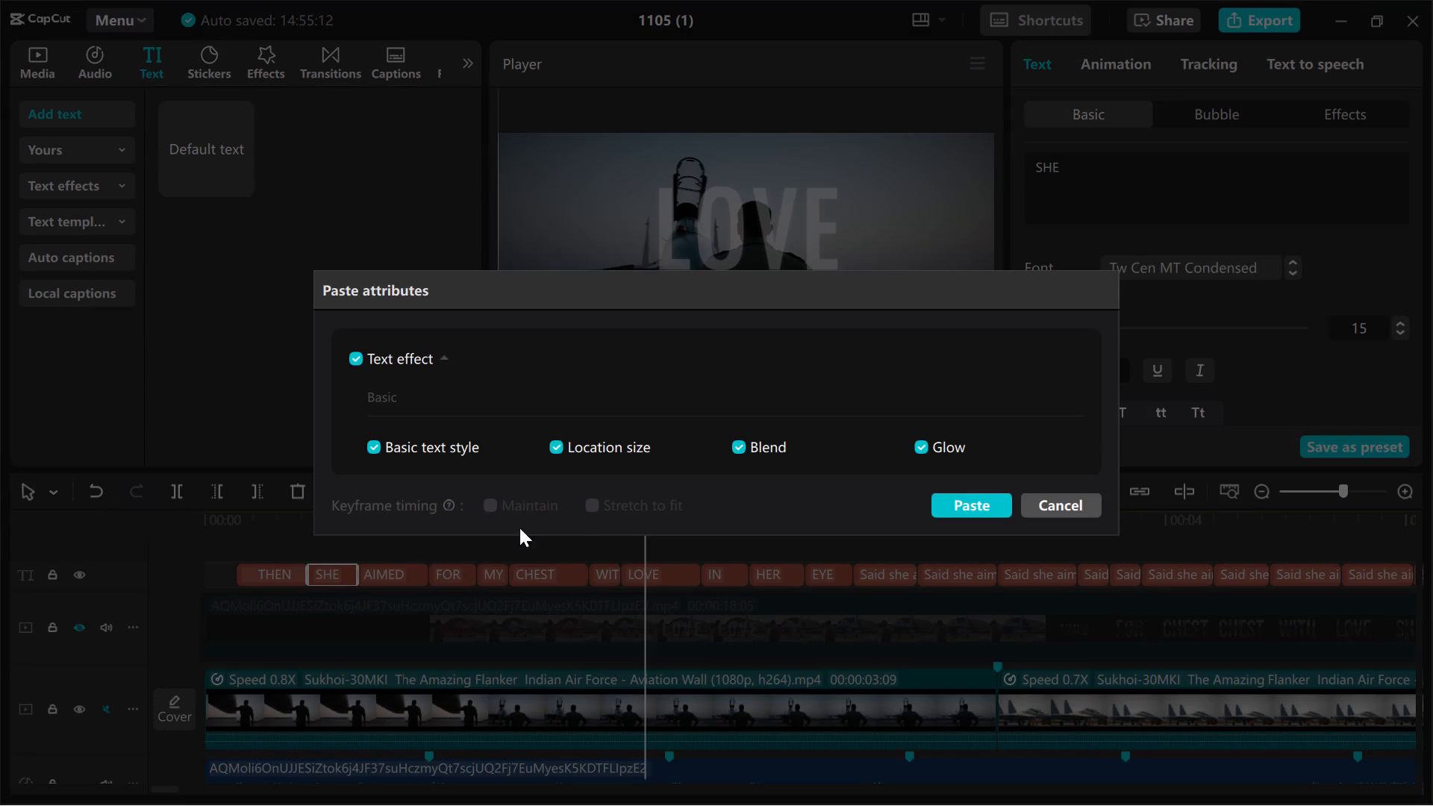
click(589, 502)
scroll(455, 300, down, 1)
click(975, 510)
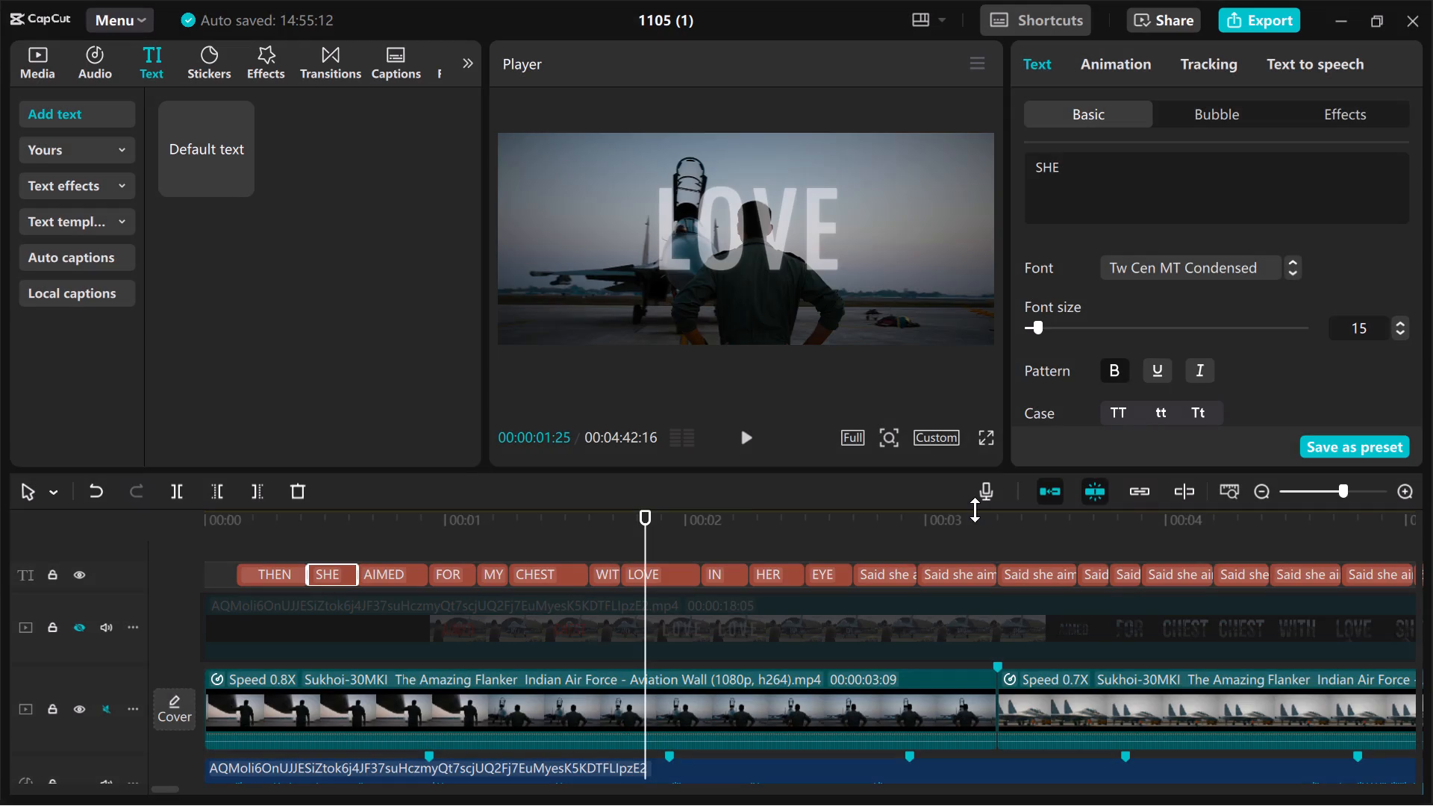
Play from the THEN caption to check the SHE caption's placement, and pause at 00:00:00:26 on AIMED.
click(286, 535)
key(space)
key(space)
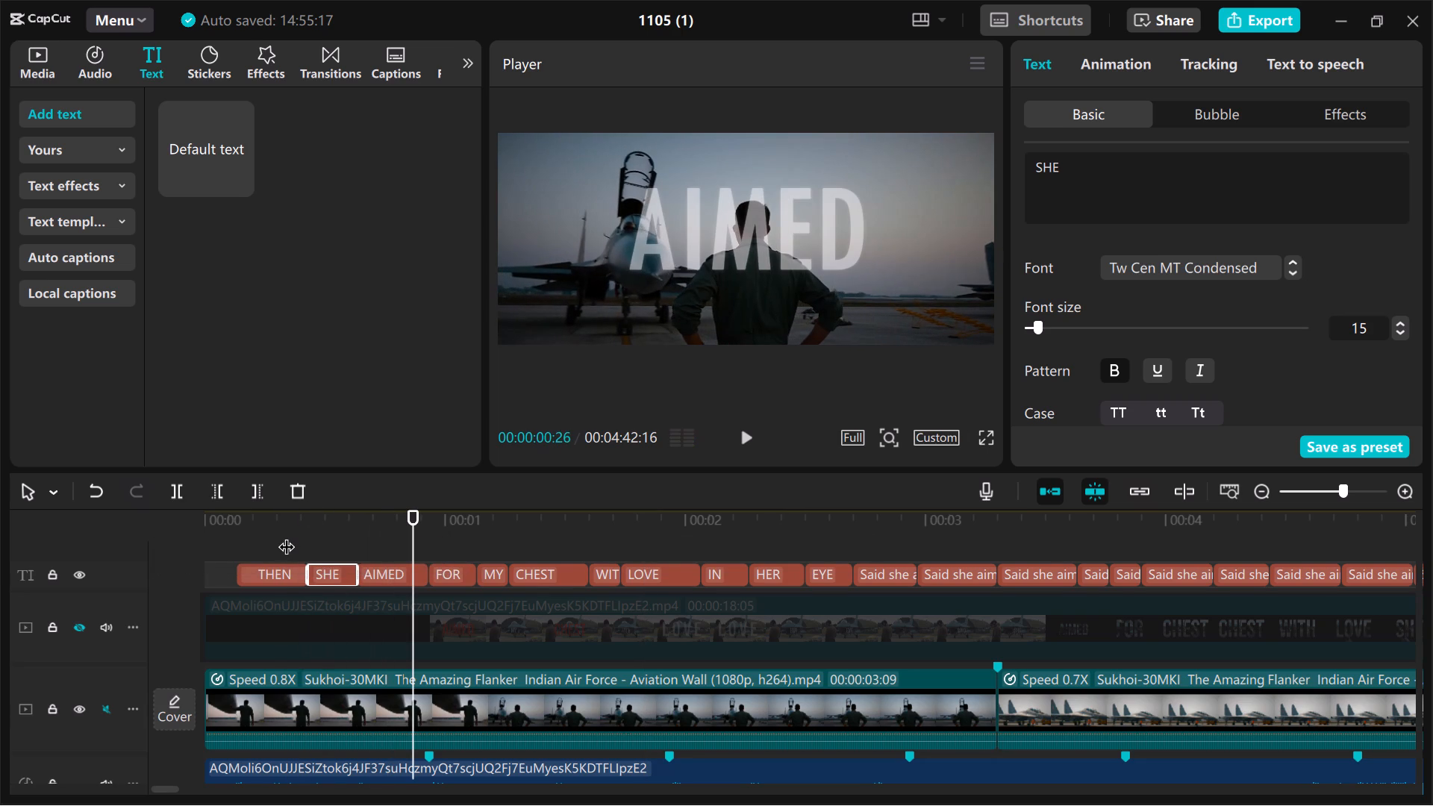
Paste the THEN caption's text style, location size, blend and glow onto the AIMED, FOR, MY and CHEST captions, one after another.
click(371, 572)
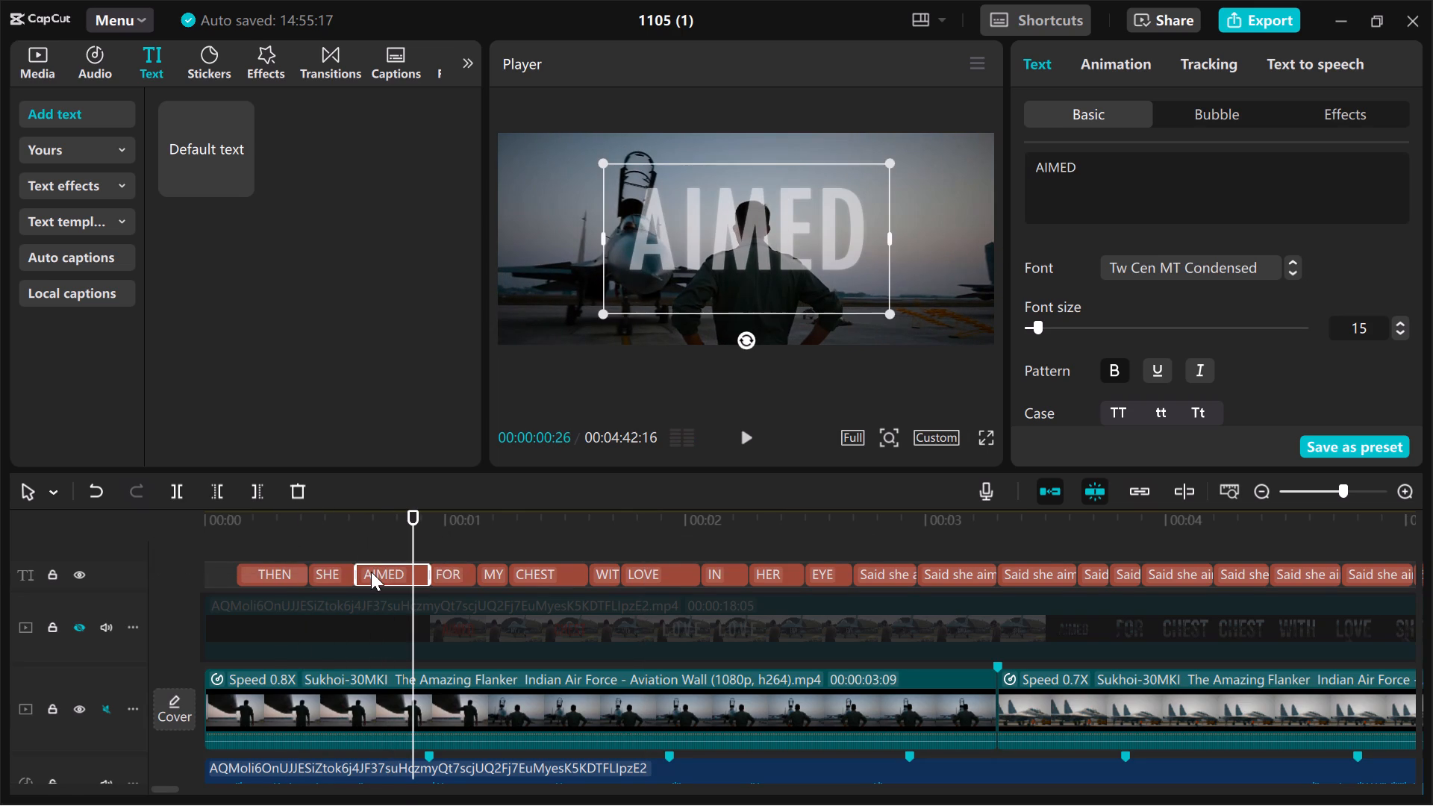
key(ctrl+shift+v)
click(948, 501)
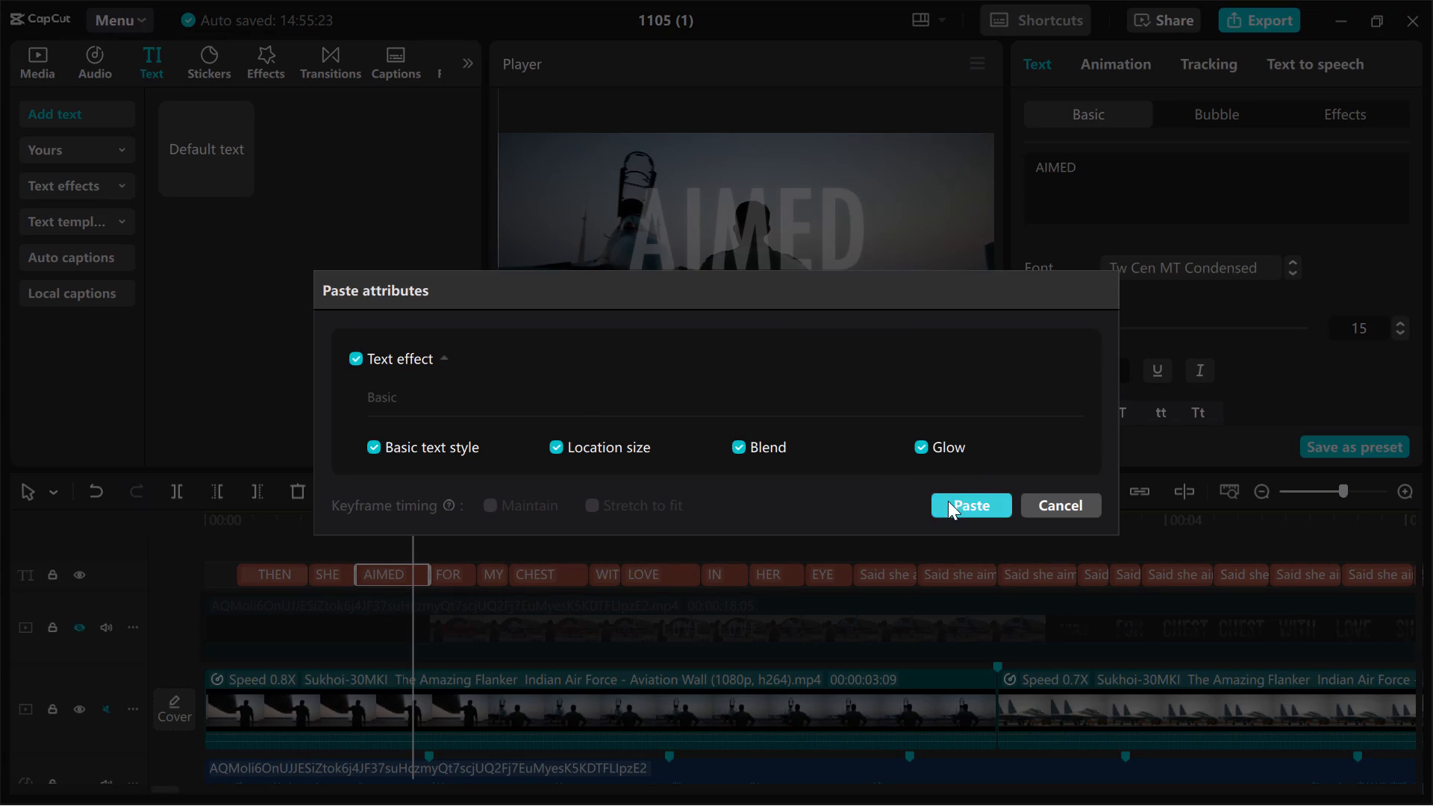
click(458, 576)
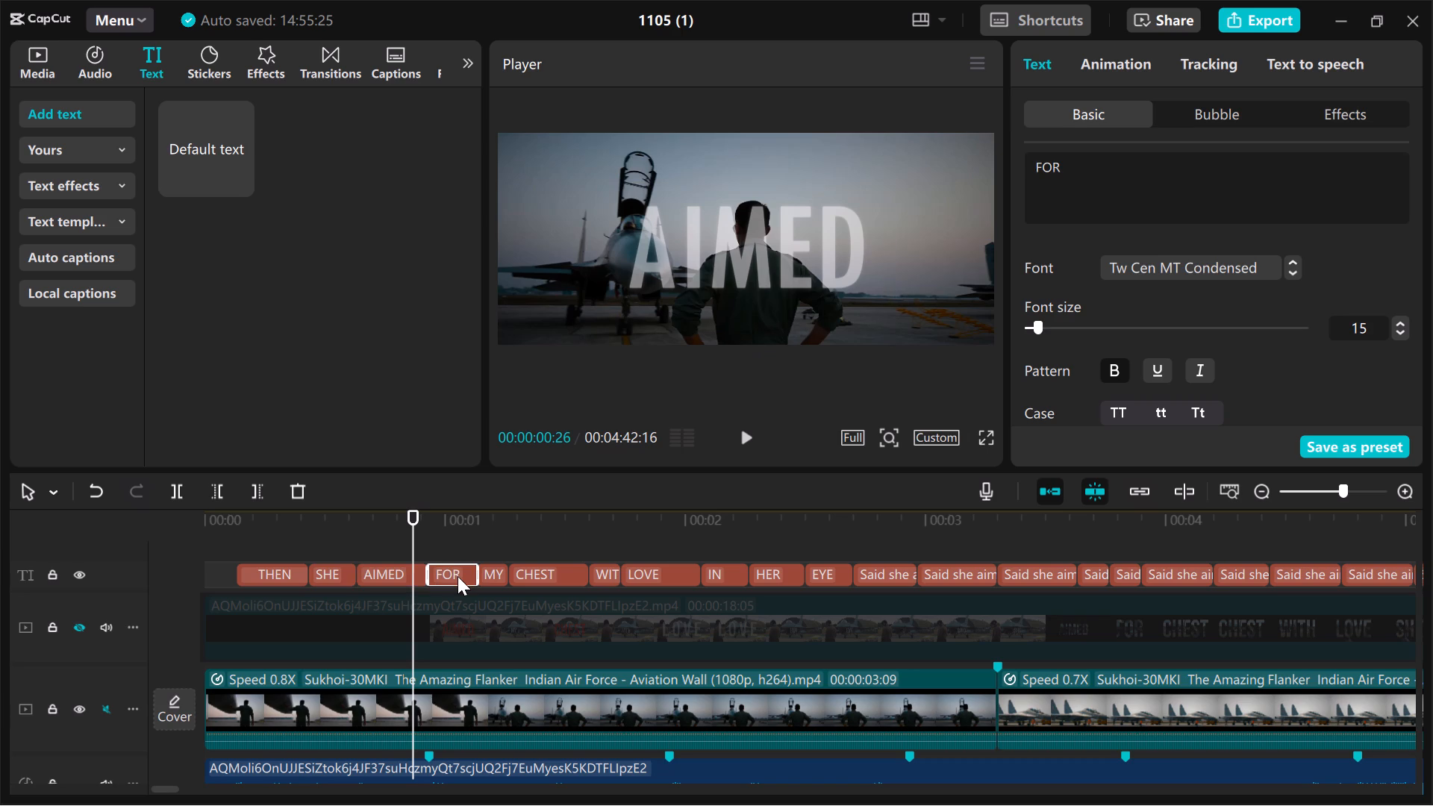
key(ctrl+shift+v)
click(957, 504)
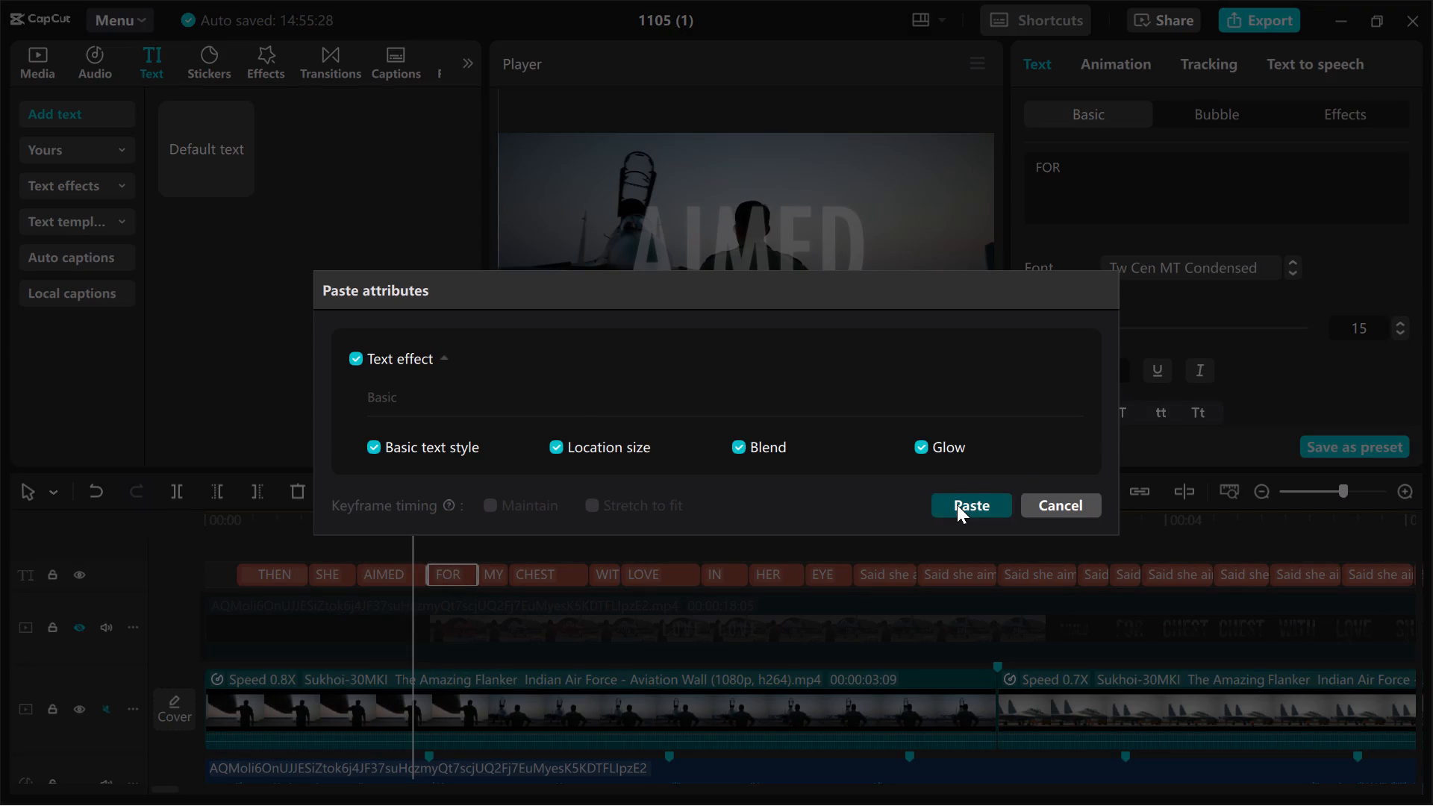
click(499, 567)
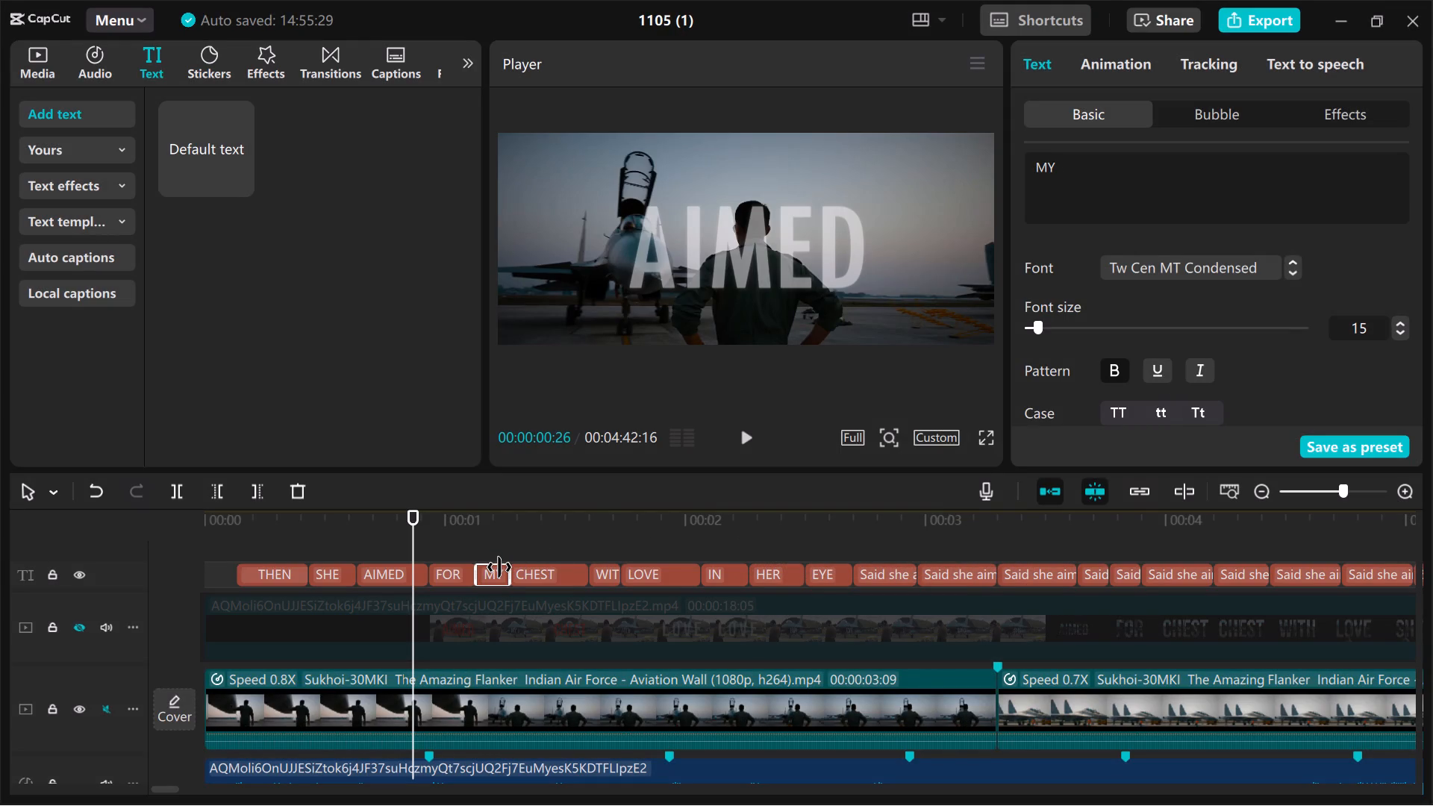
key(ctrl+shift+v)
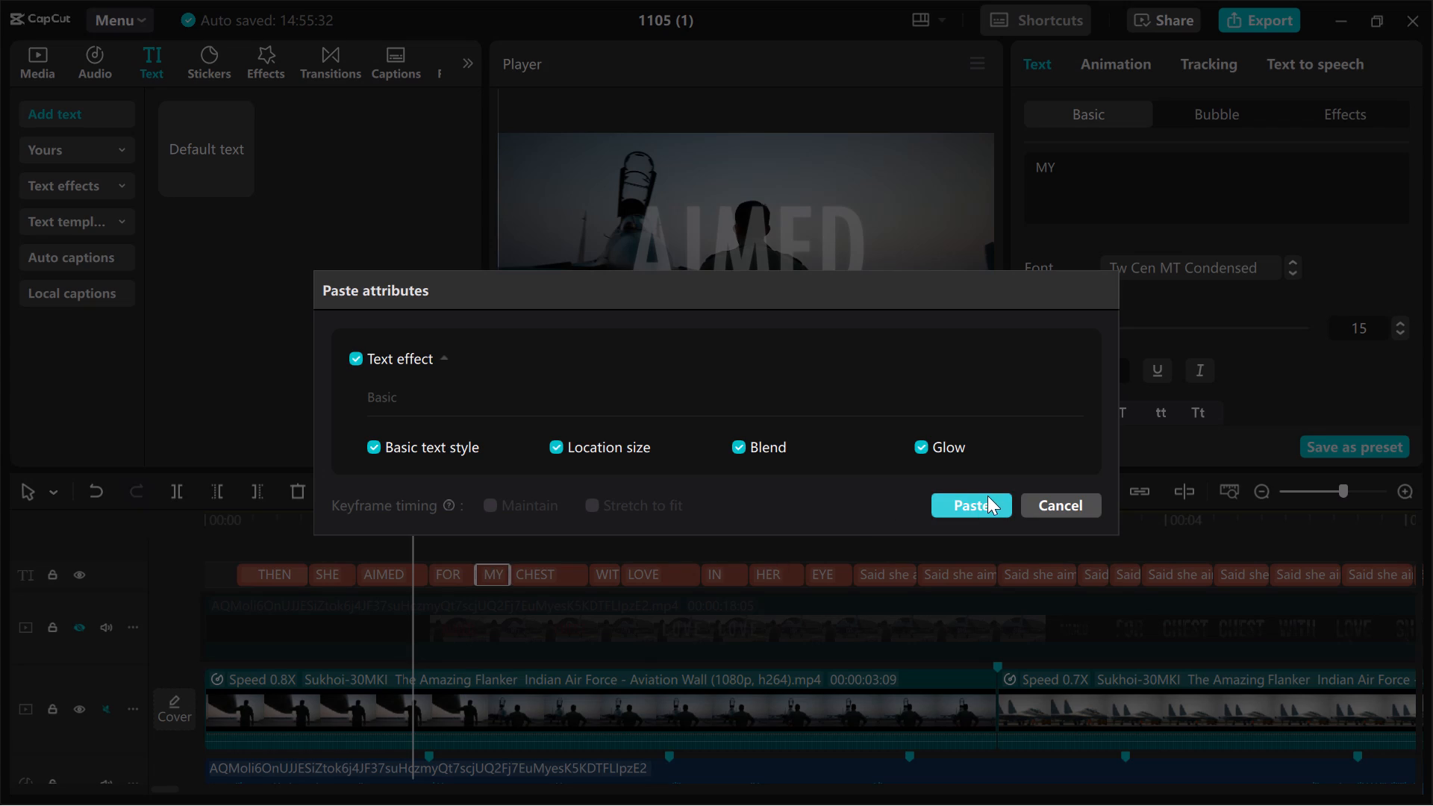
click(987, 496)
click(562, 576)
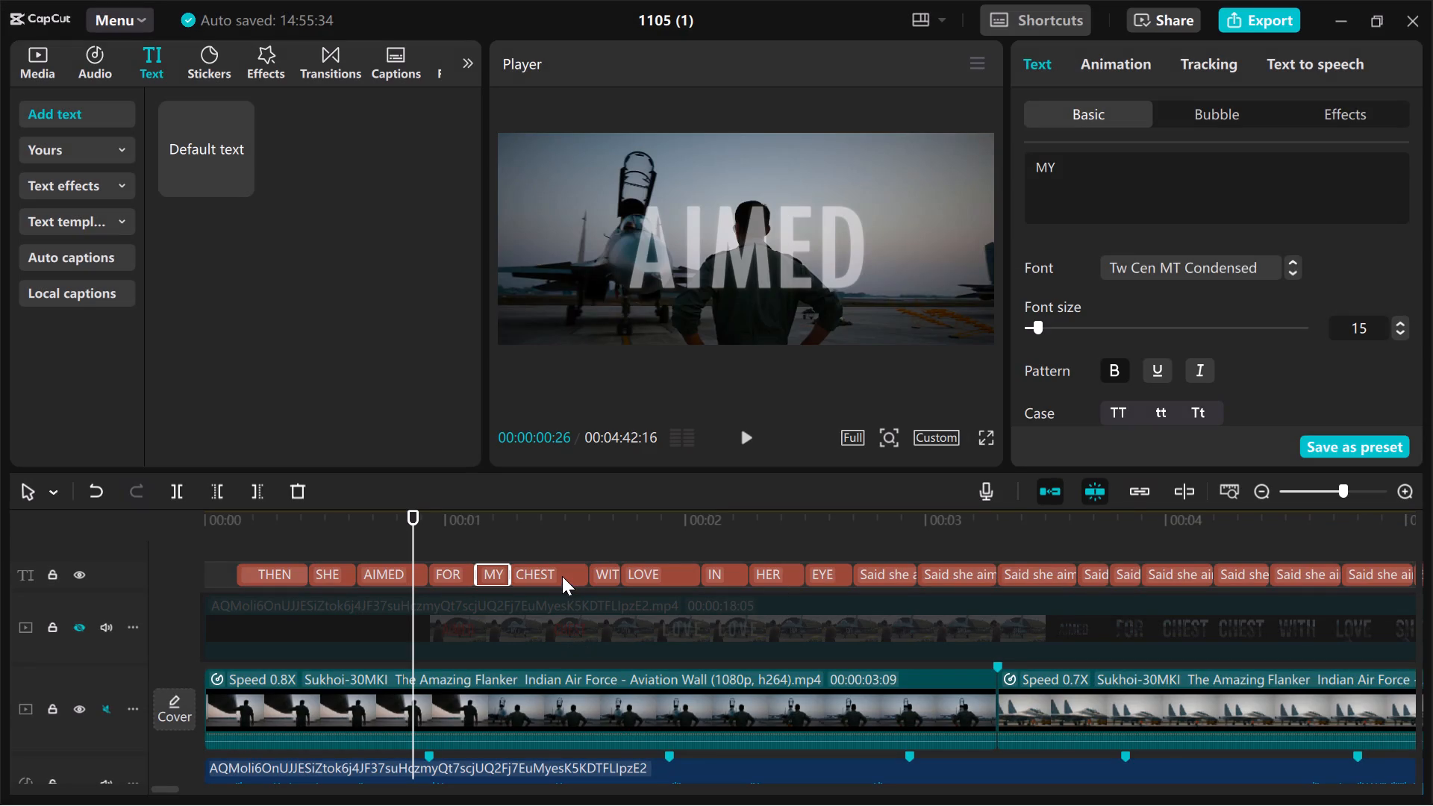
key(ctrl+shift+v)
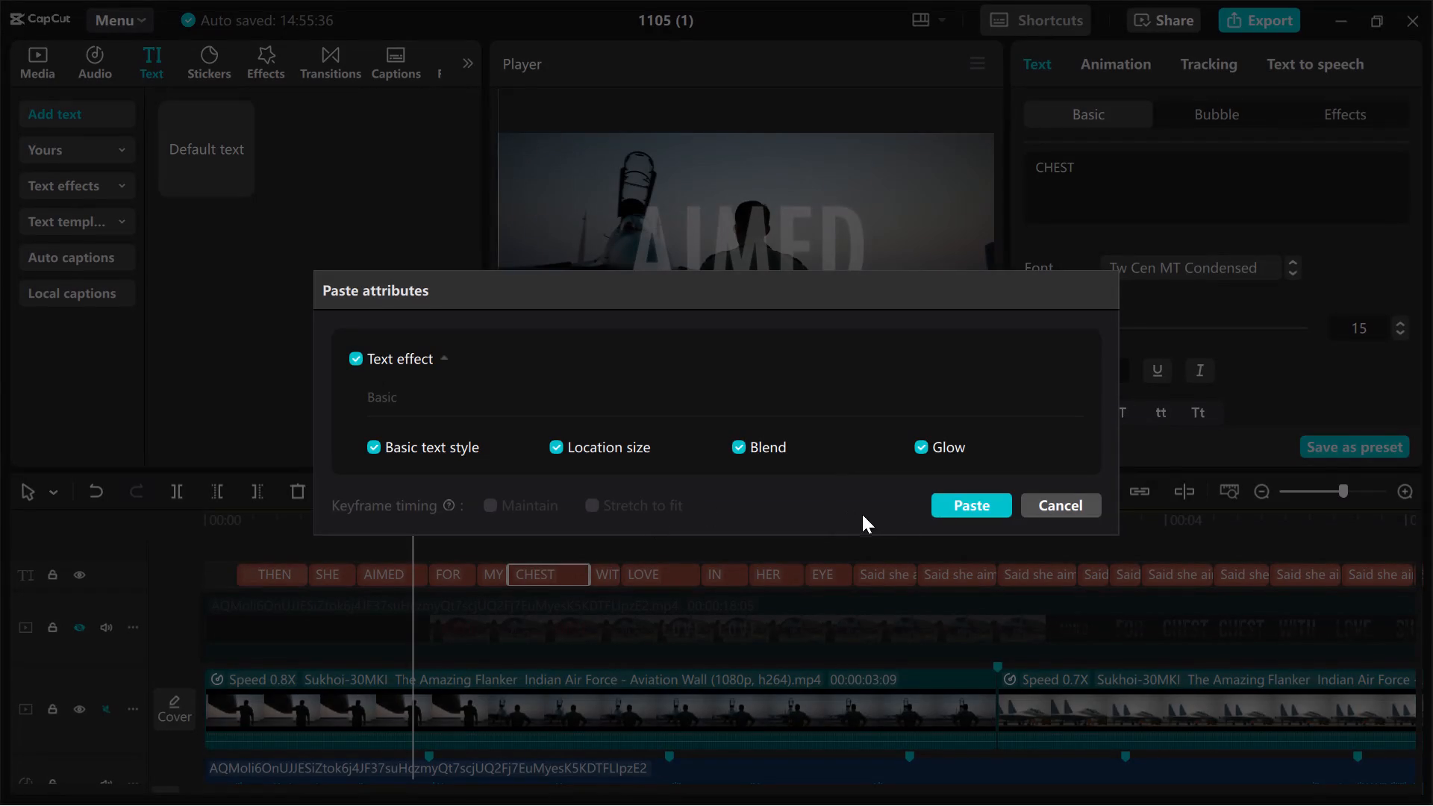
click(976, 497)
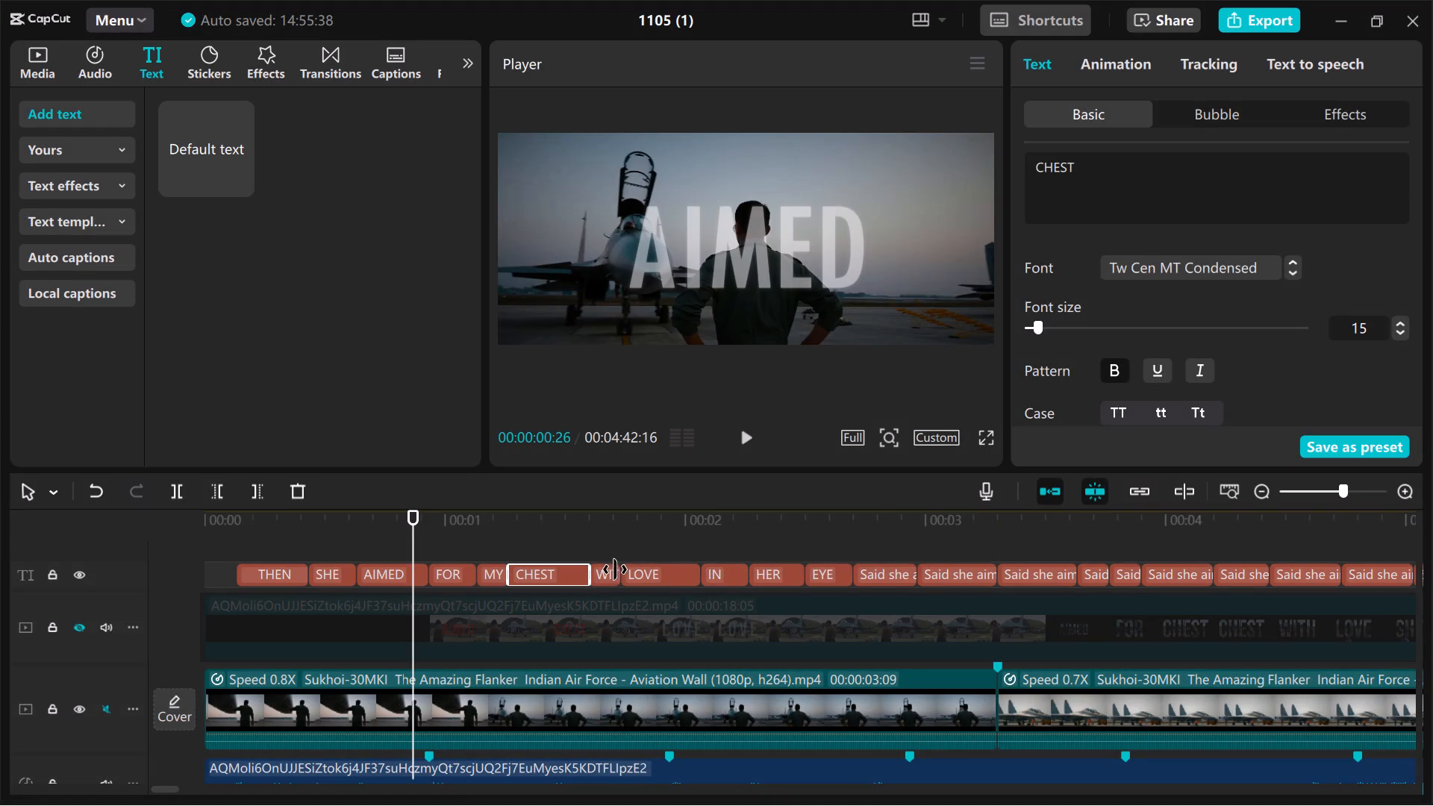
Paste the THEN caption's text style, location size, blend and glow onto the WITH, LOVE, IN, HER and EYE captions together.
click(606, 574)
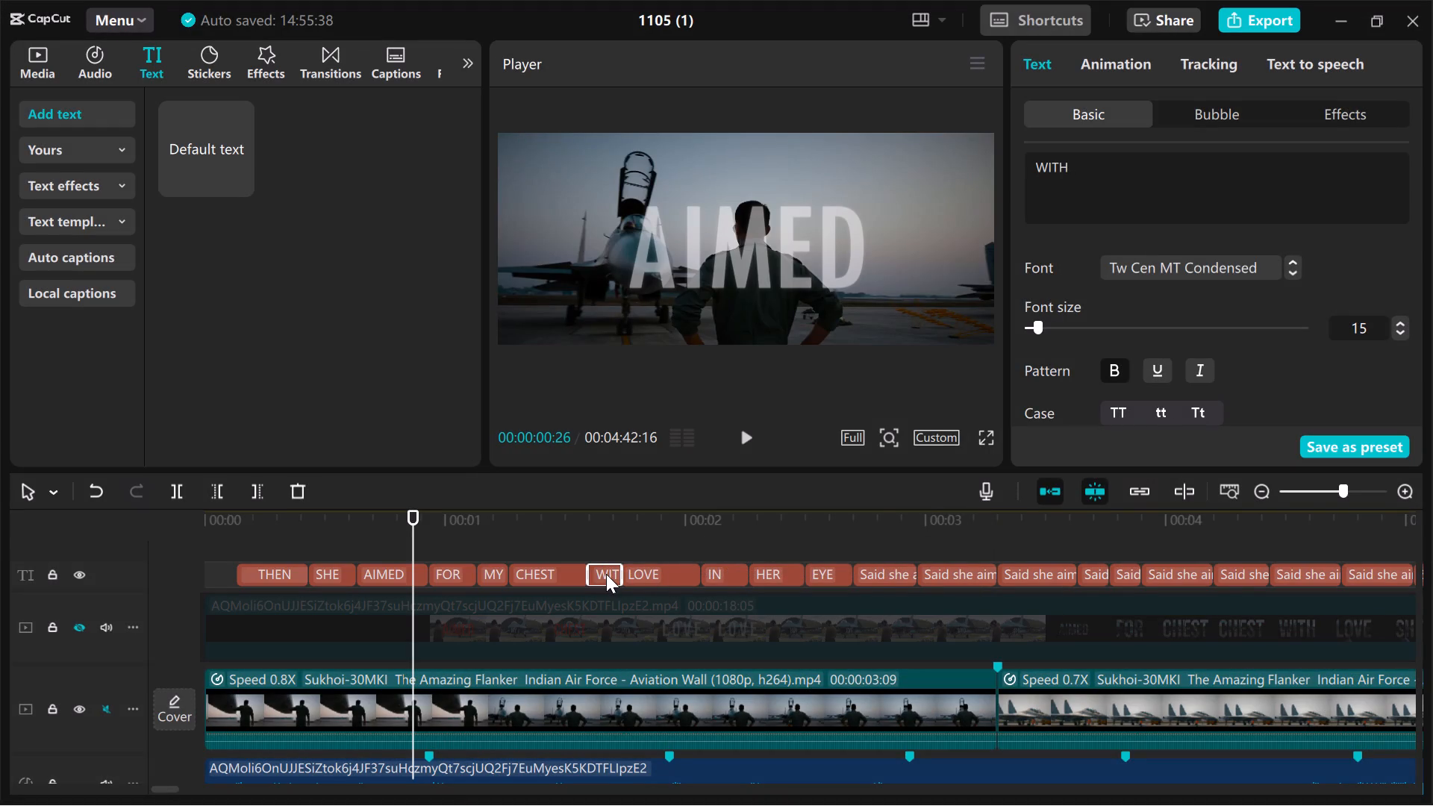
ctrl+shift+click(634, 580)
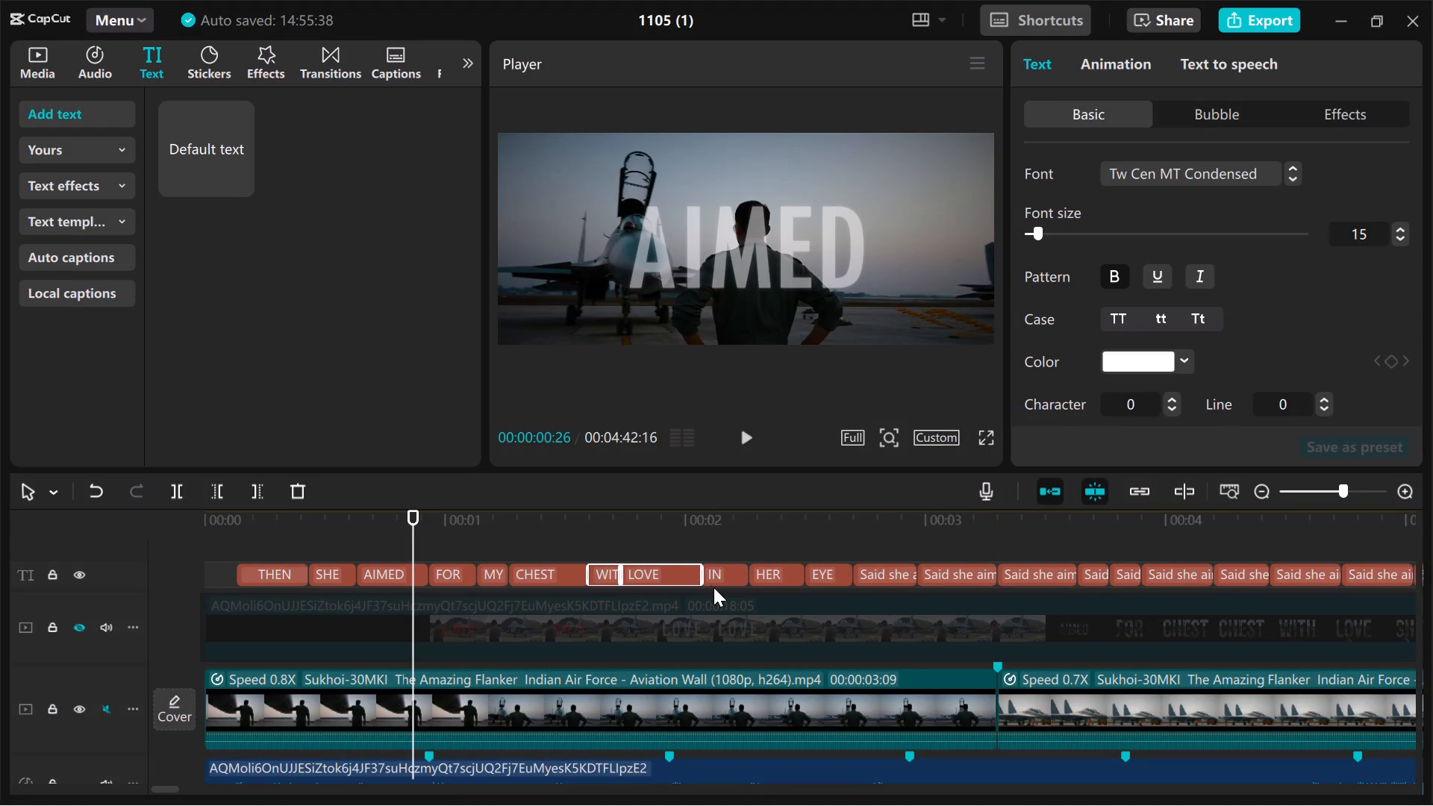
ctrl+shift+click(722, 575)
ctrl+shift+click(787, 581)
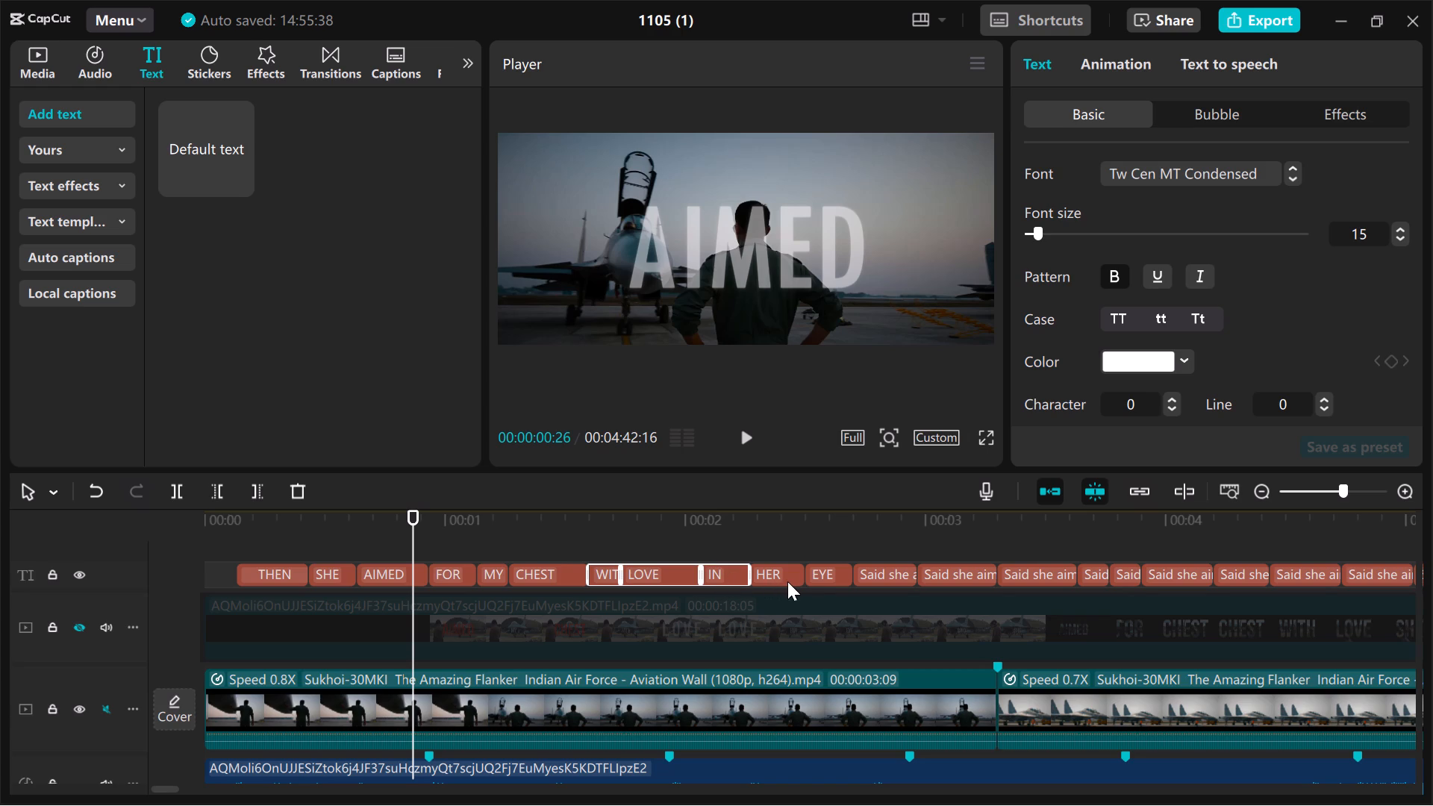
ctrl+shift+click(819, 581)
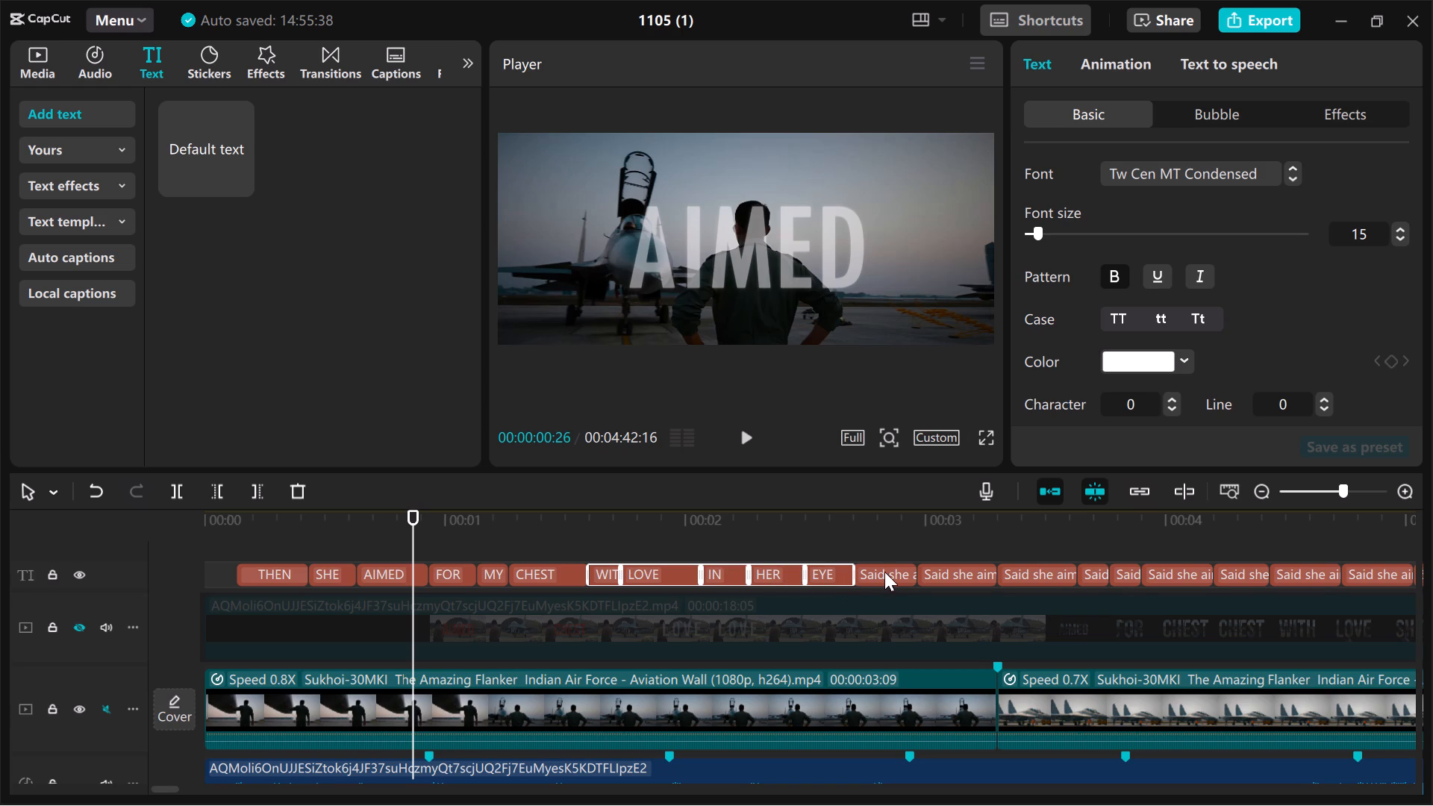
ctrl+shift+click(885, 571)
ctrl+shift+click(885, 571)
key(ctrl+shift+v)
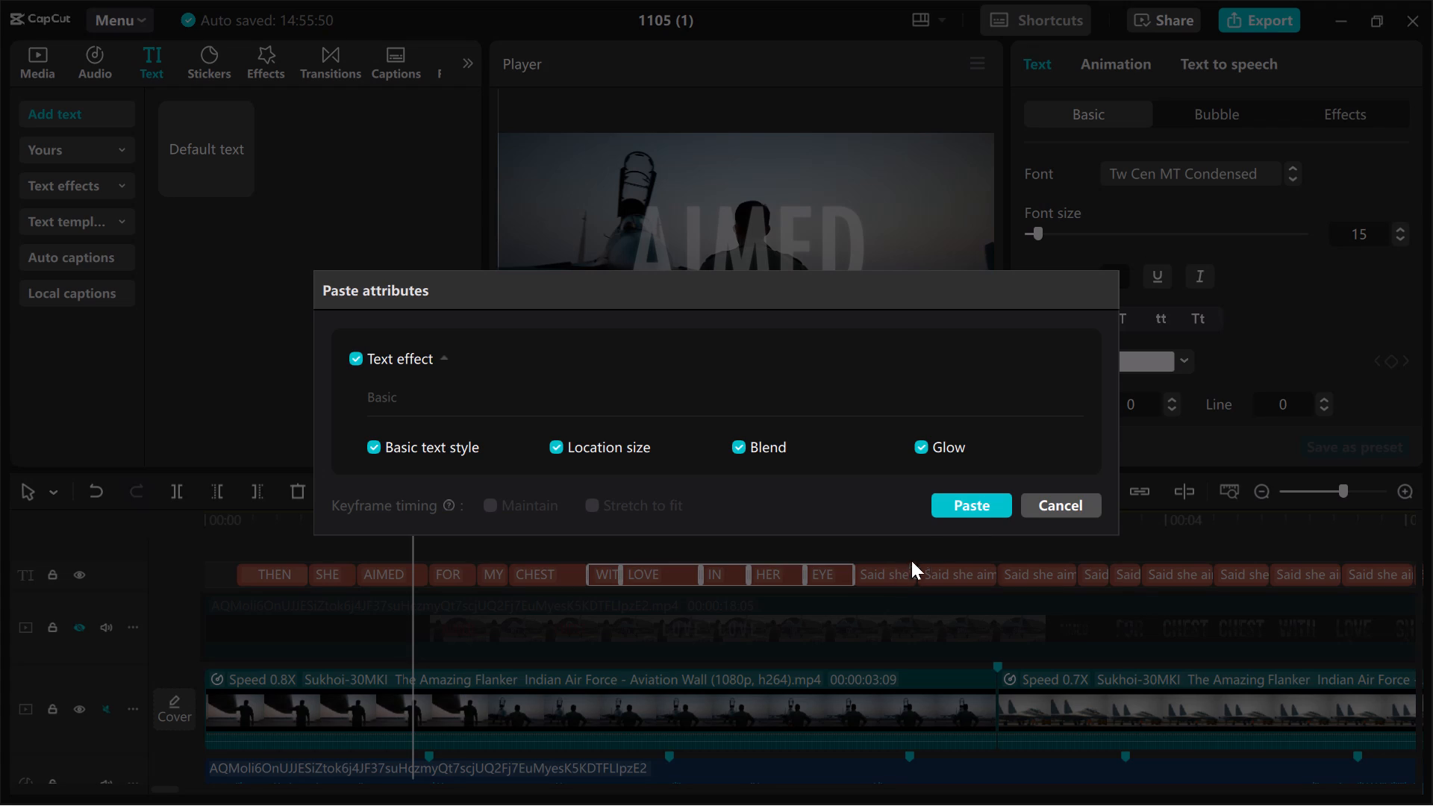
click(970, 502)
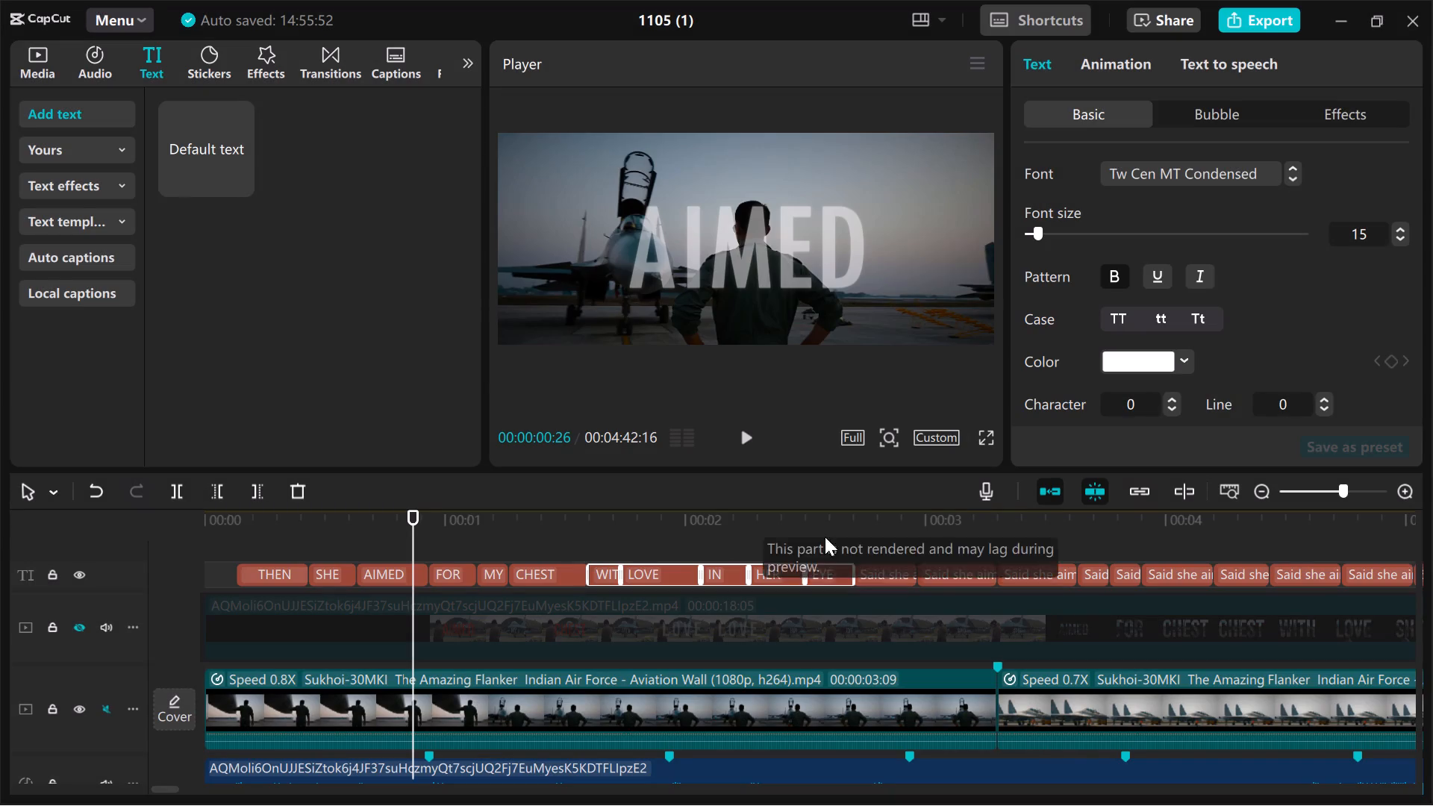
Play the sequence from the beginning to check the repositioned word captions, and return to 00:00:00:00.
click(194, 552)
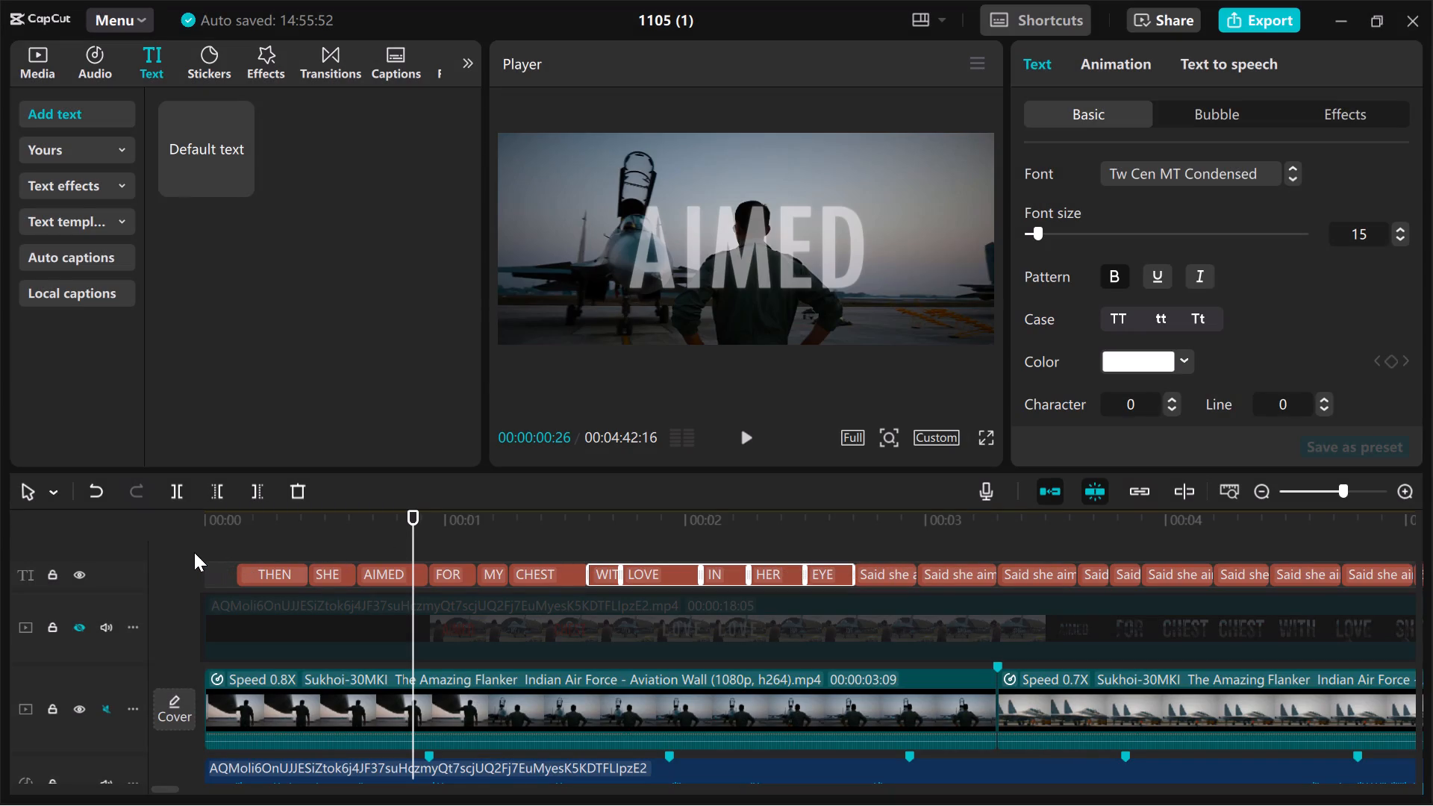
click(195, 560)
click(195, 560)
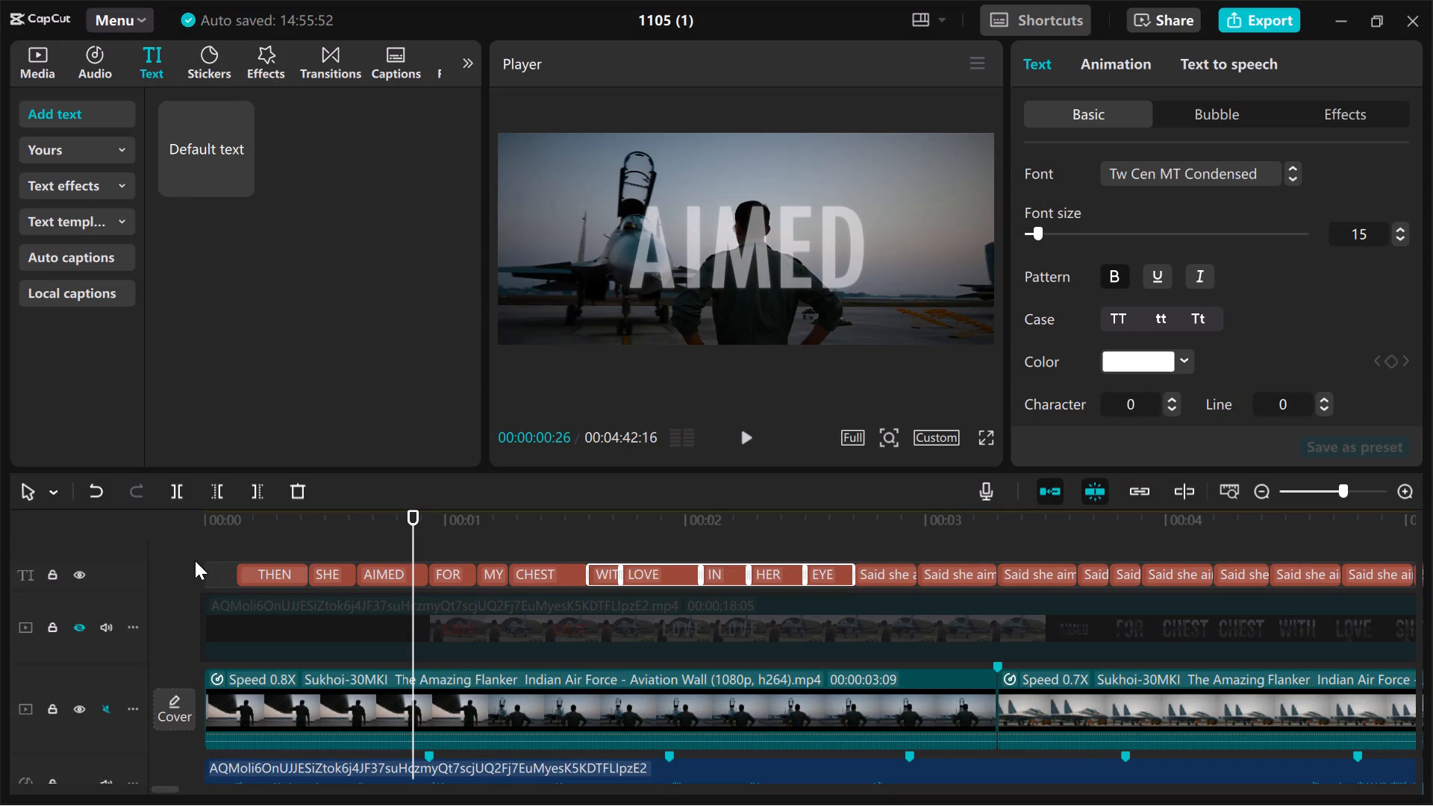
click(195, 560)
click(195, 560)
click(140, 556)
click(177, 537)
click(232, 540)
drag(232, 540, 154, 540)
key(space)
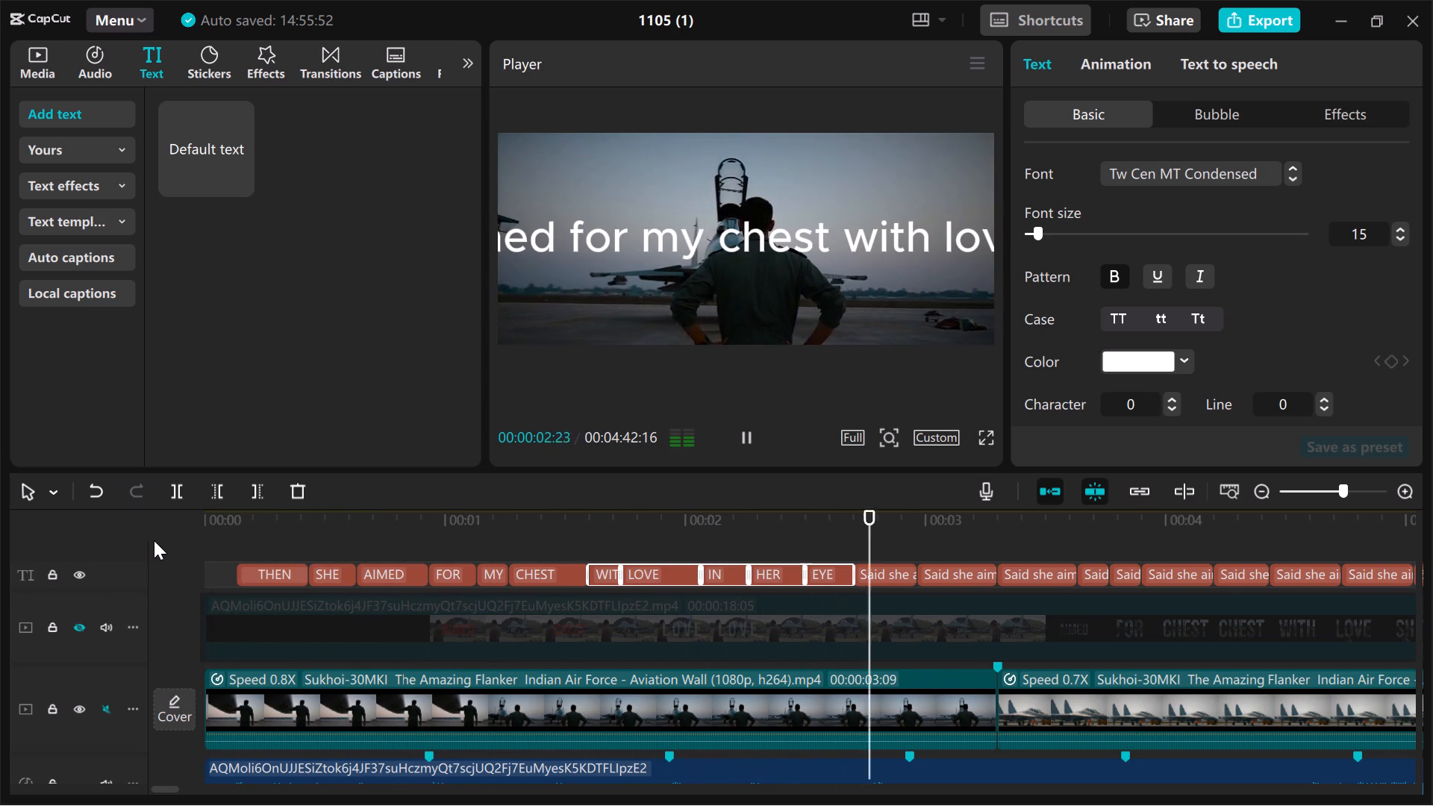
click(208, 576)
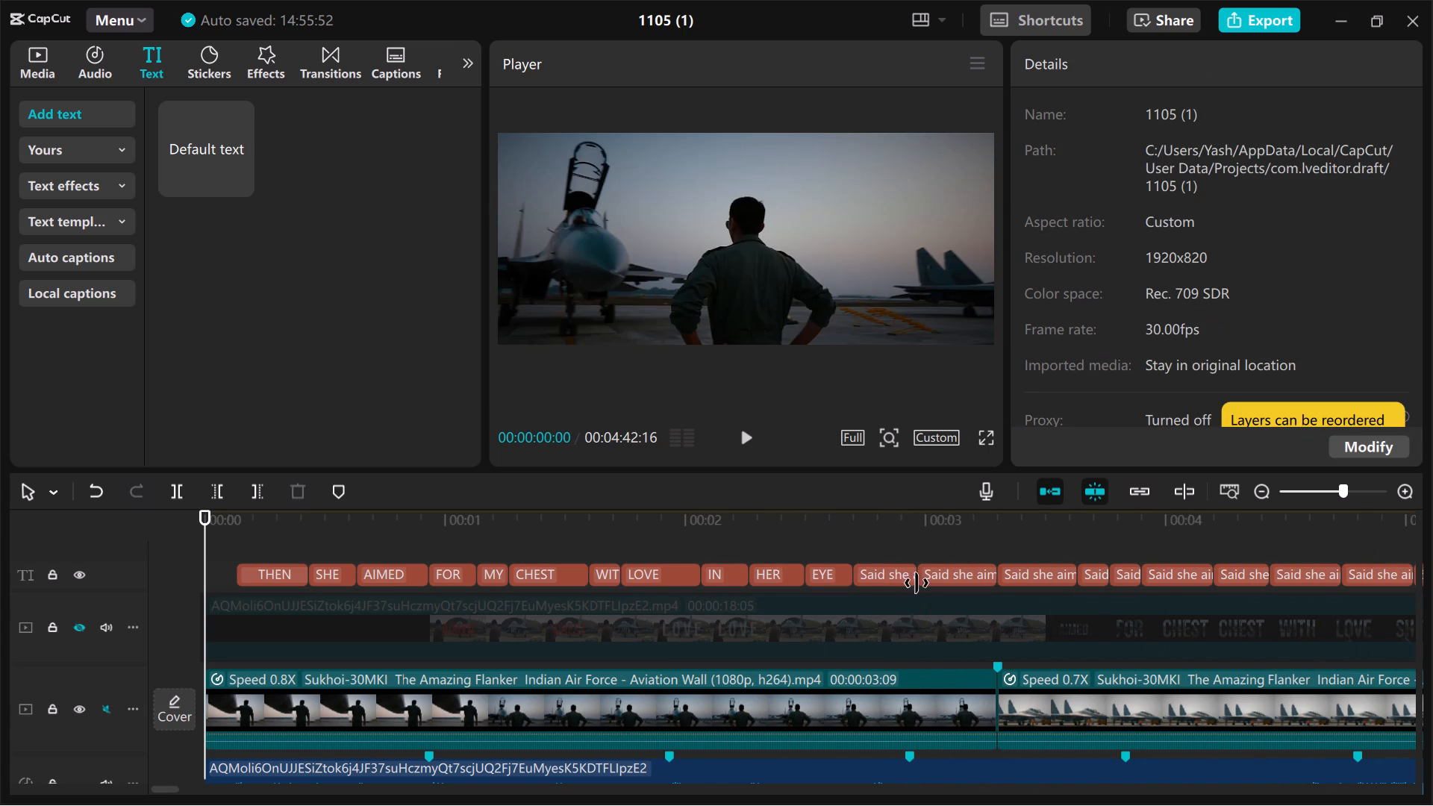
Replace the placeholder text of the two captions following EYE with SAID and SHE.
click(903, 579)
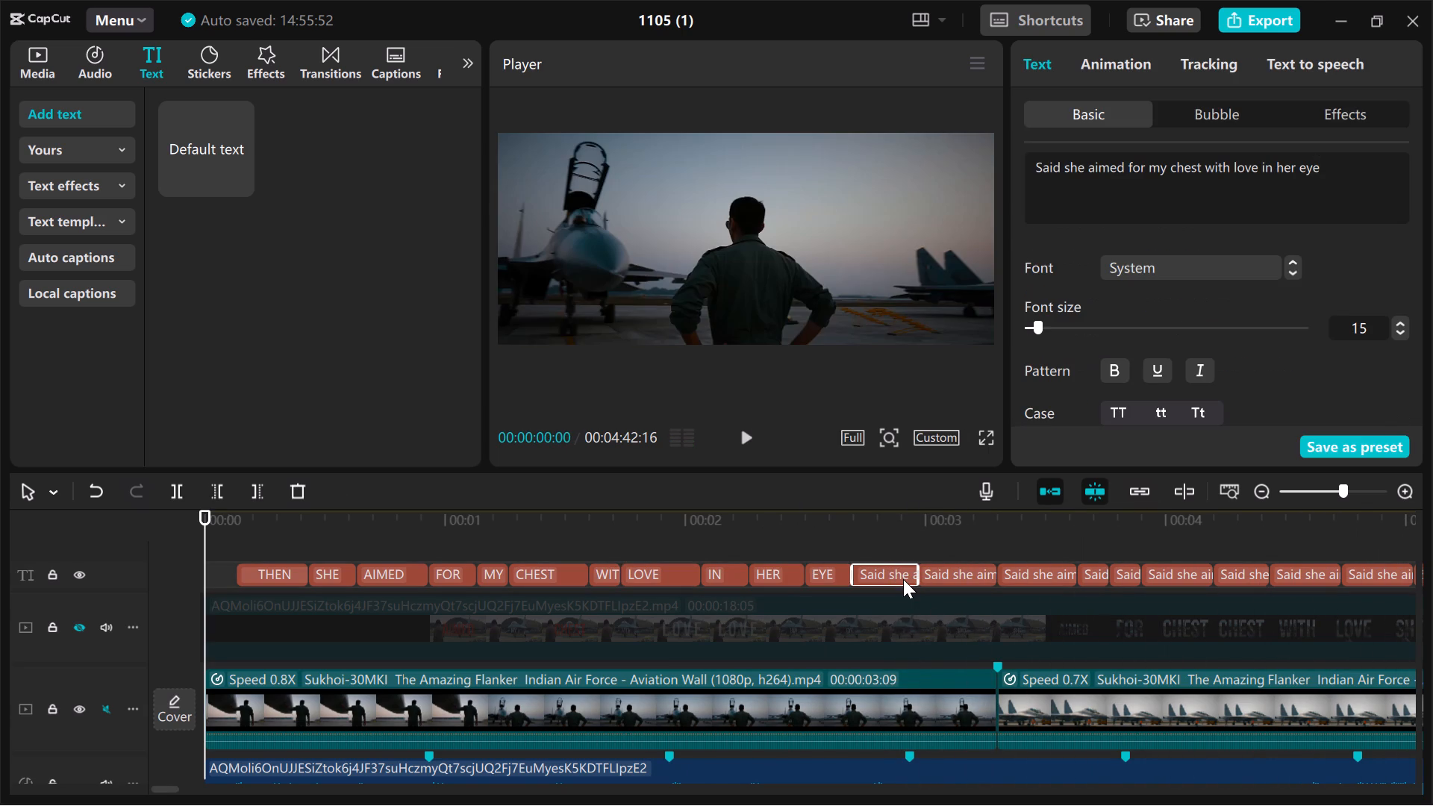
click(903, 579)
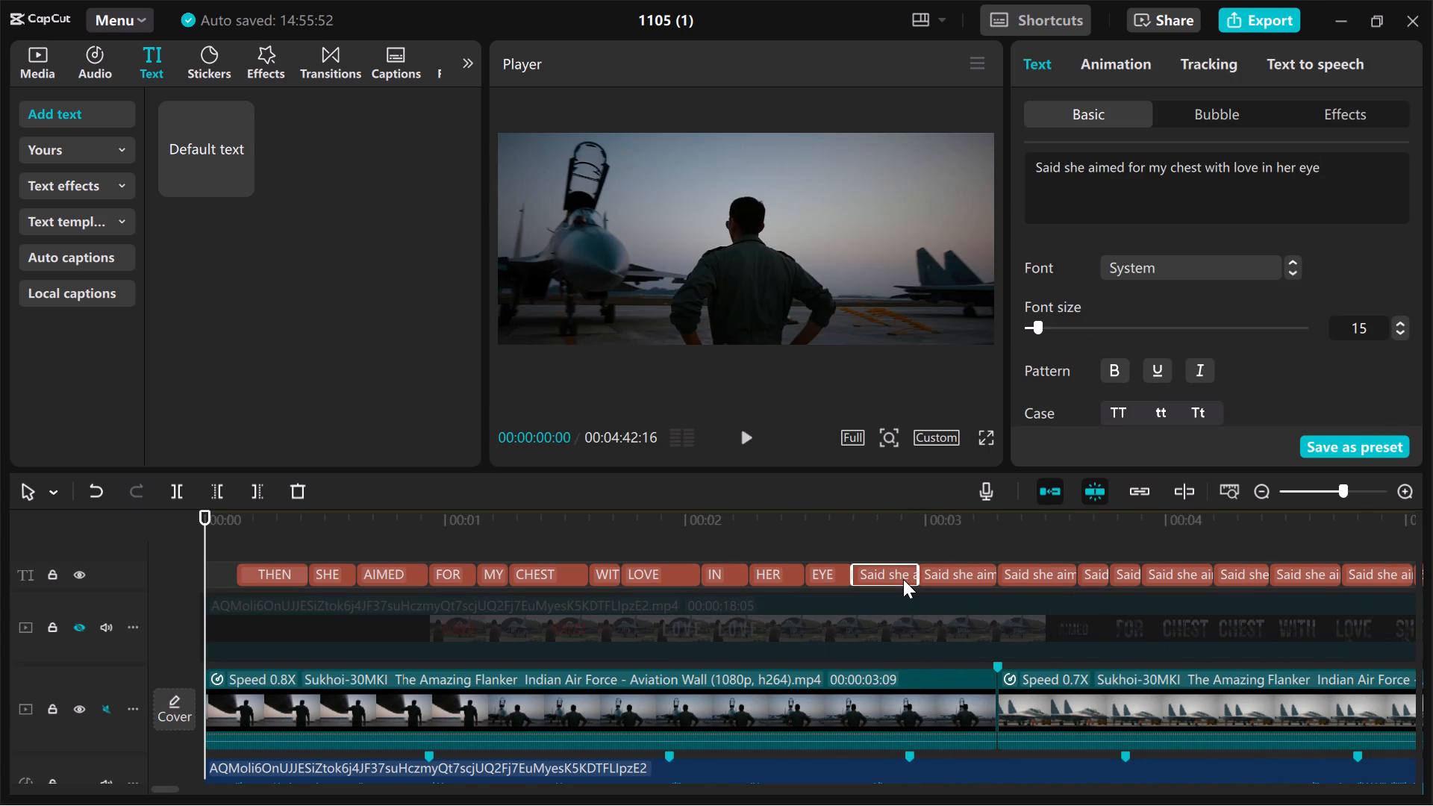
click(903, 579)
drag(1358, 174, 1038, 171)
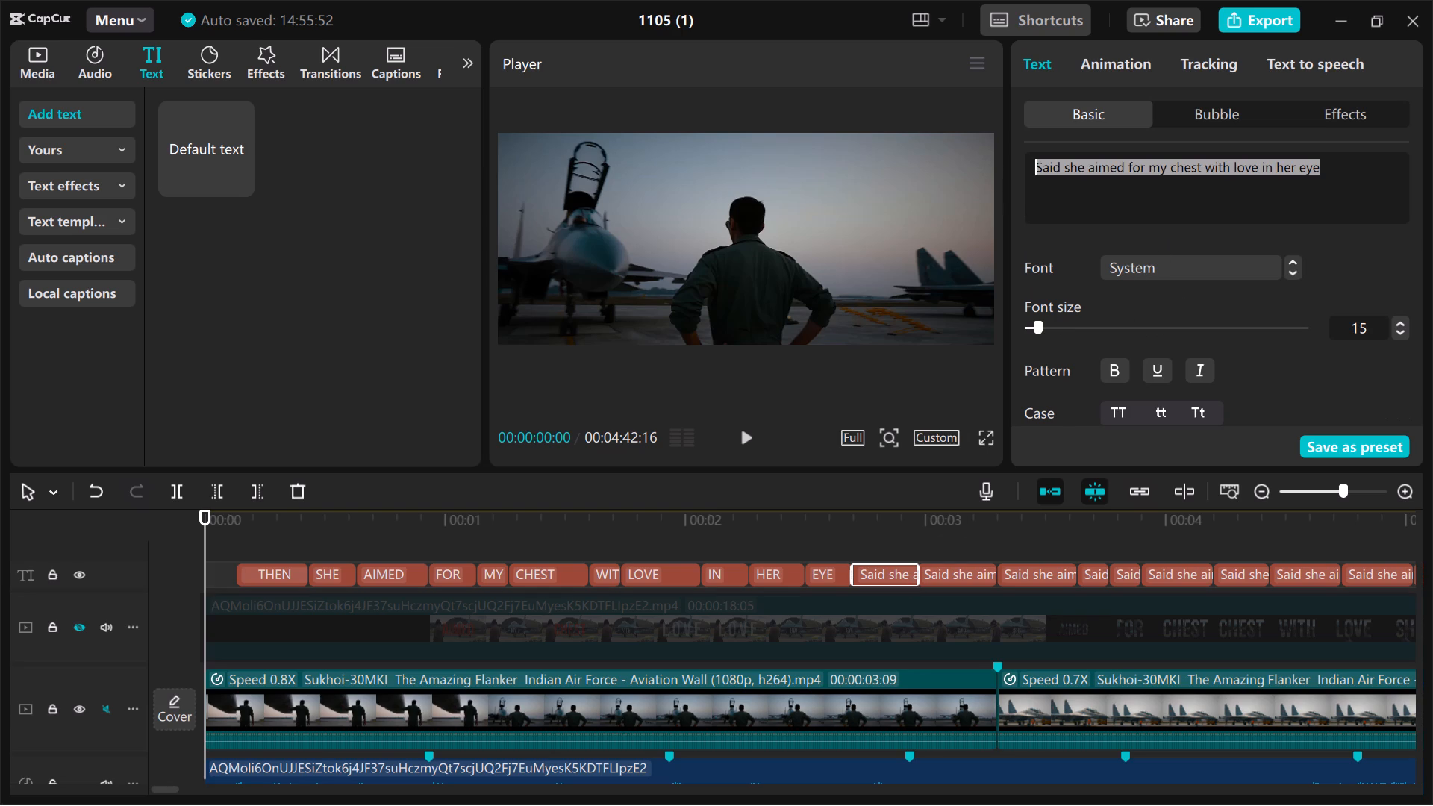
drag(1038, 171, 1038, 169)
text(SA)
text(ID)
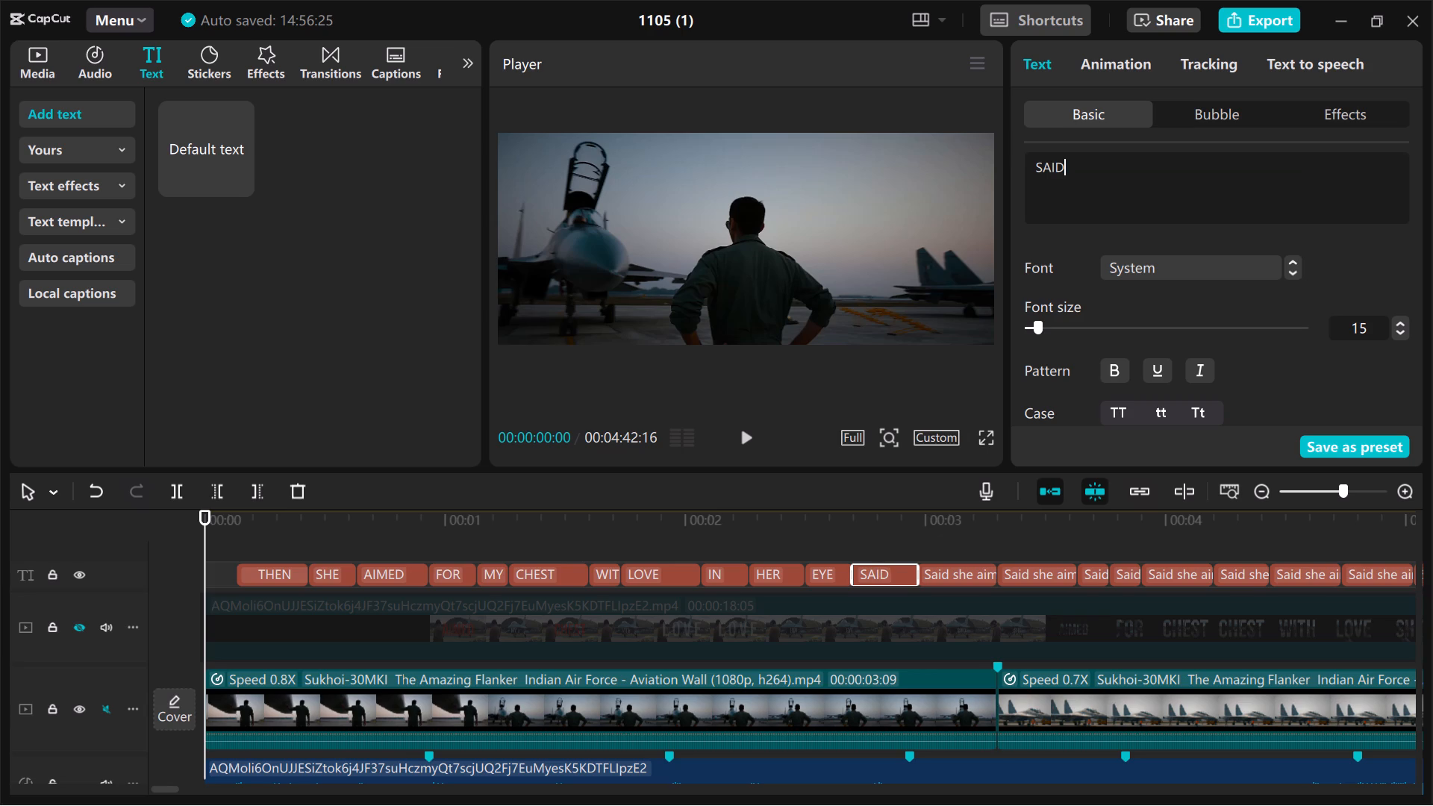
click(958, 569)
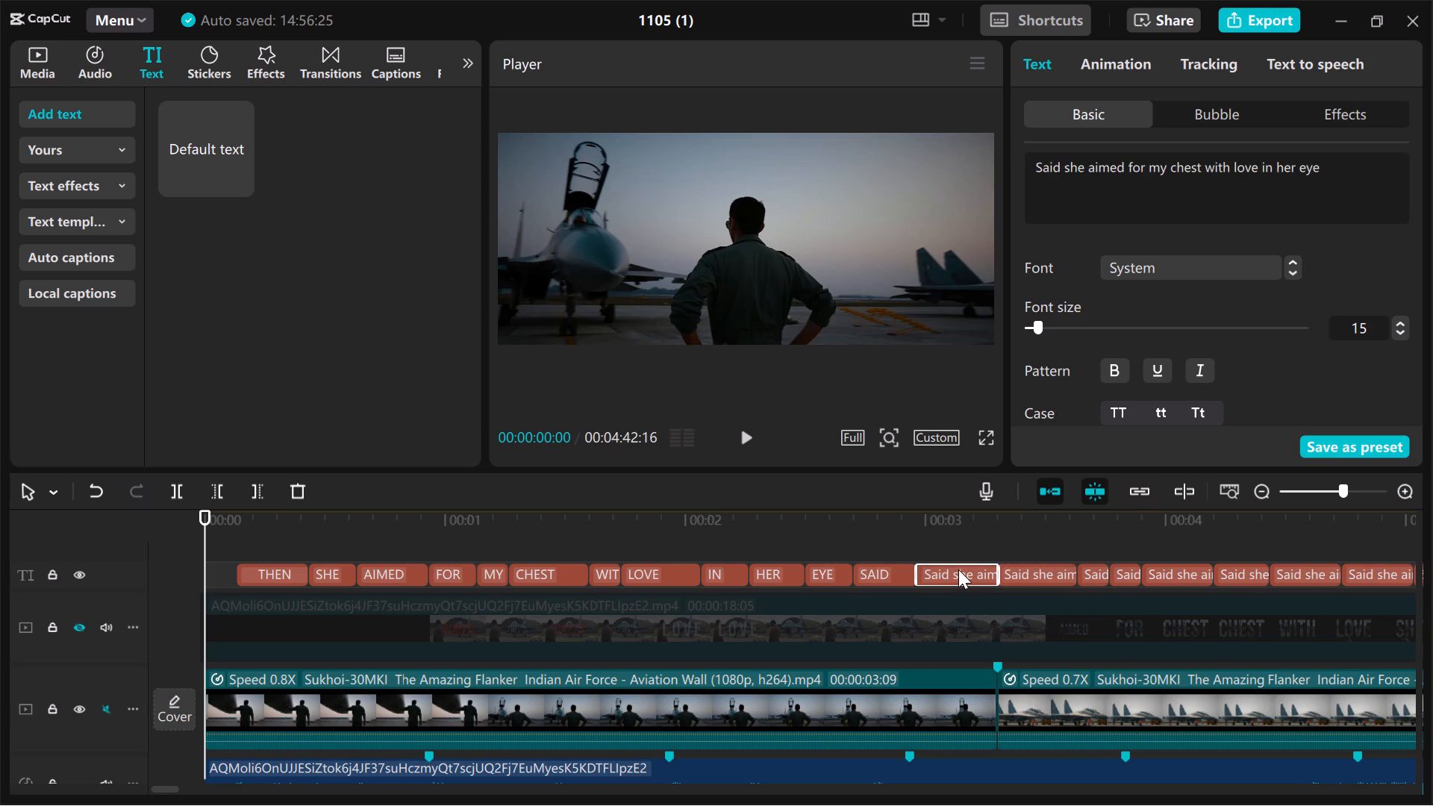
drag(1322, 170, 1178, 192)
drag(1178, 192, 1036, 167)
text(SHE)
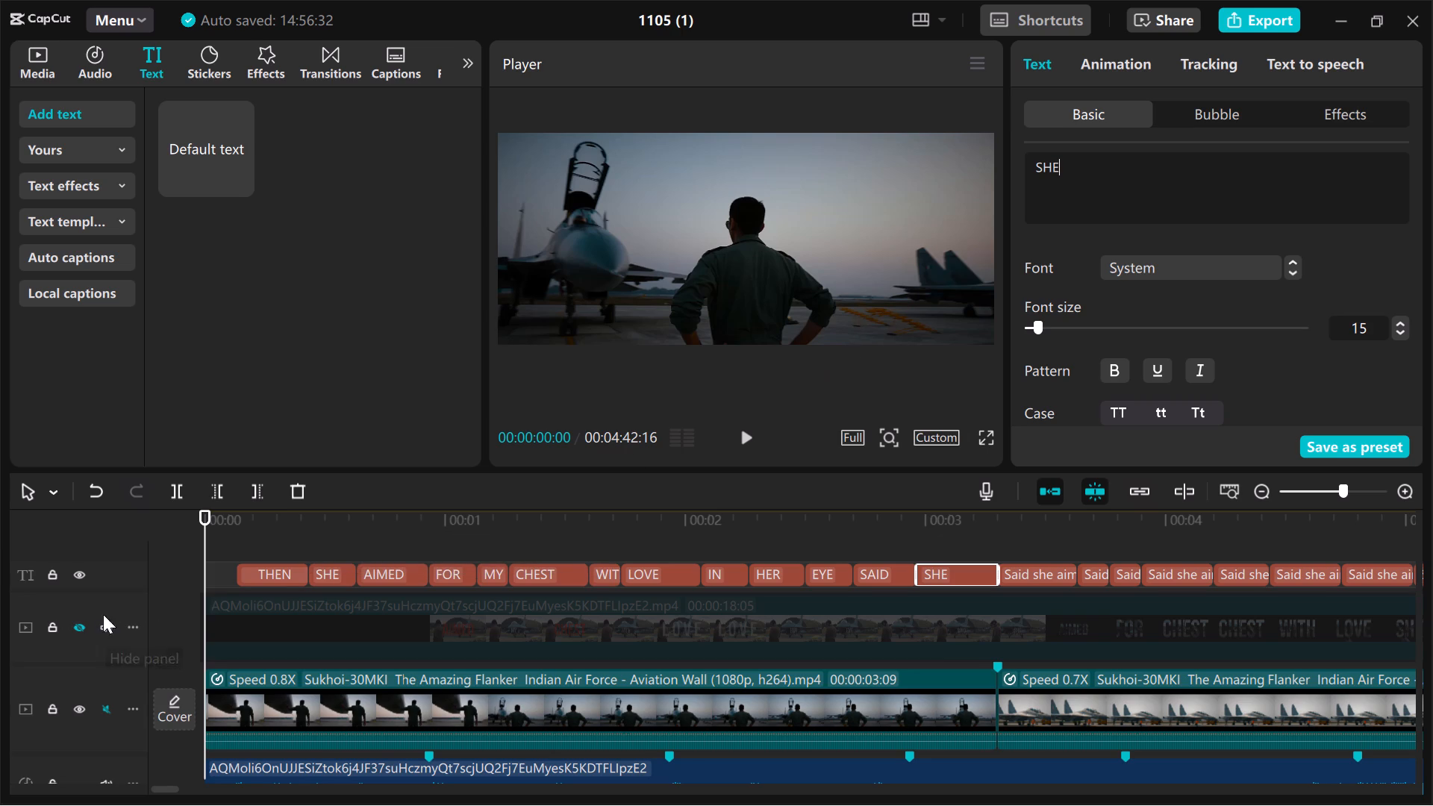
Play the sequence from the beginning to check the word captions, and return to 00:00:01:13 on CHEST.
click(163, 595)
key(space)
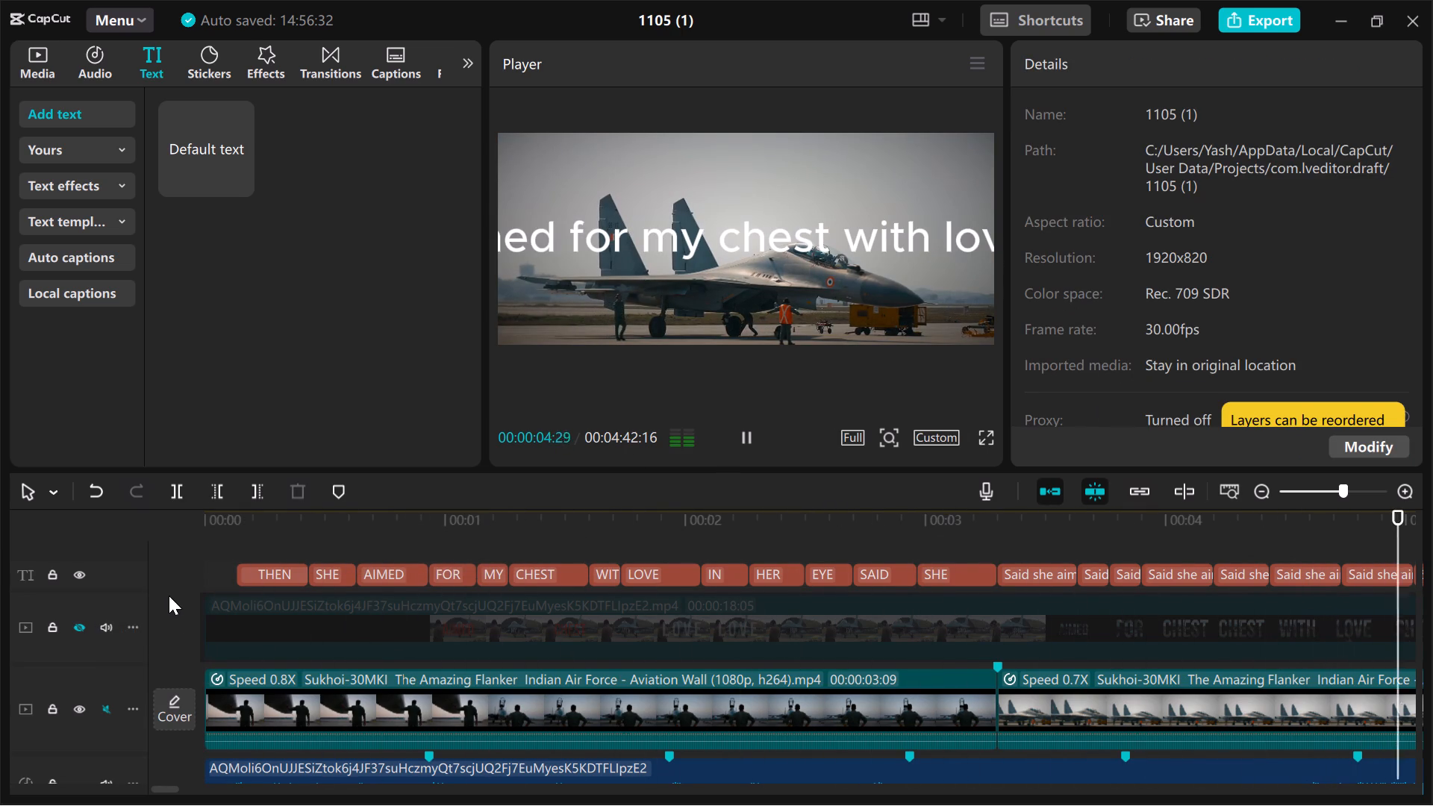
click(550, 534)
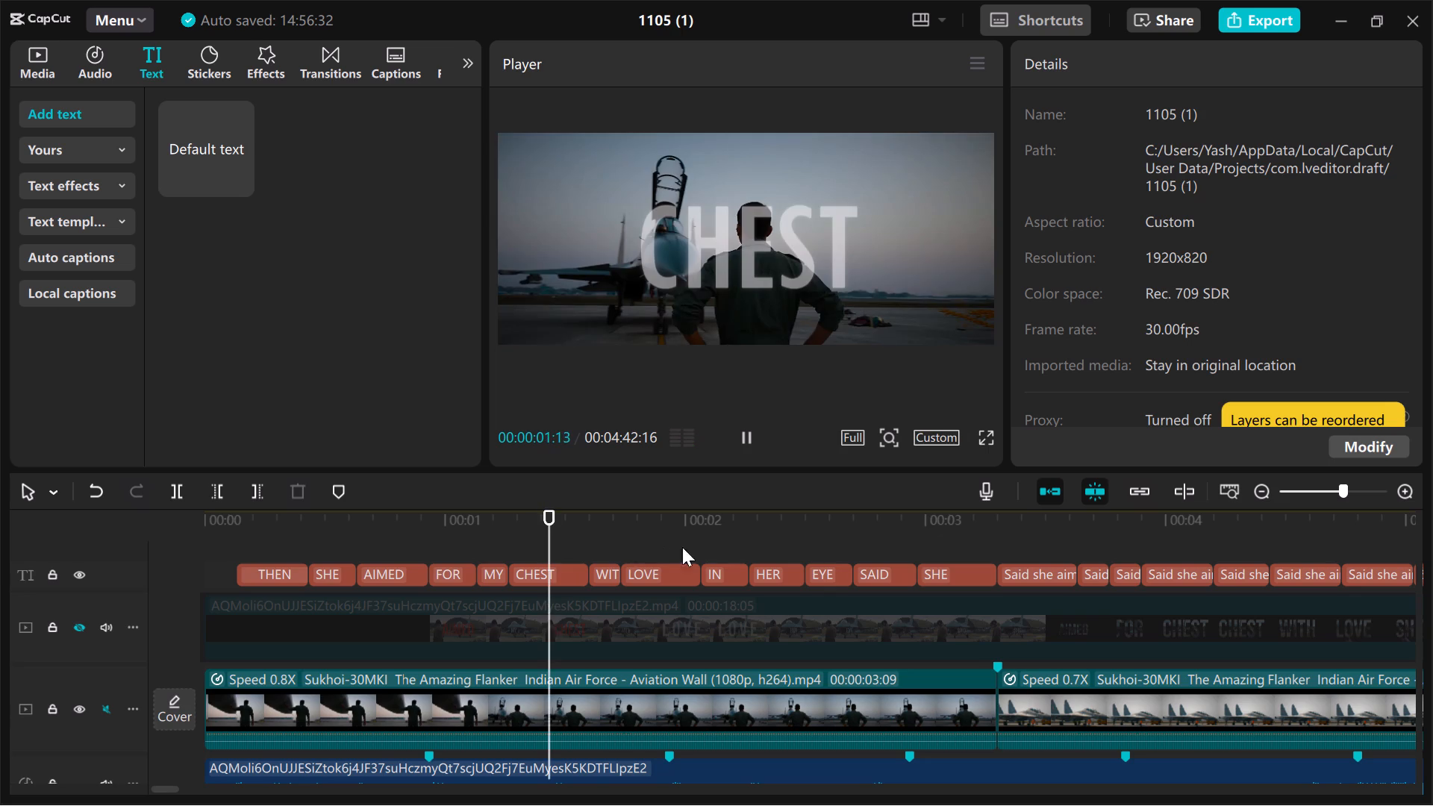
scroll(738, 554, left, 1)
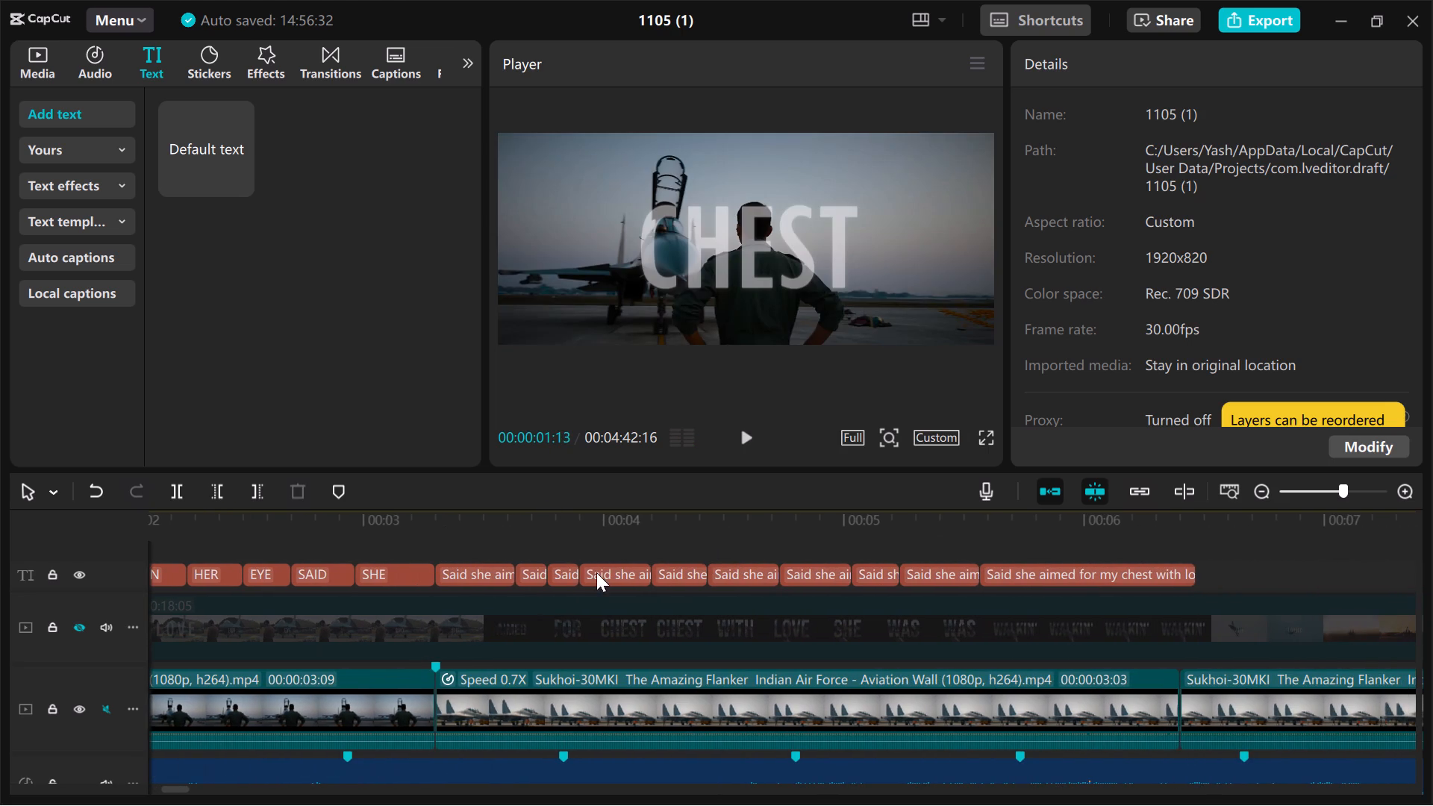
click(478, 578)
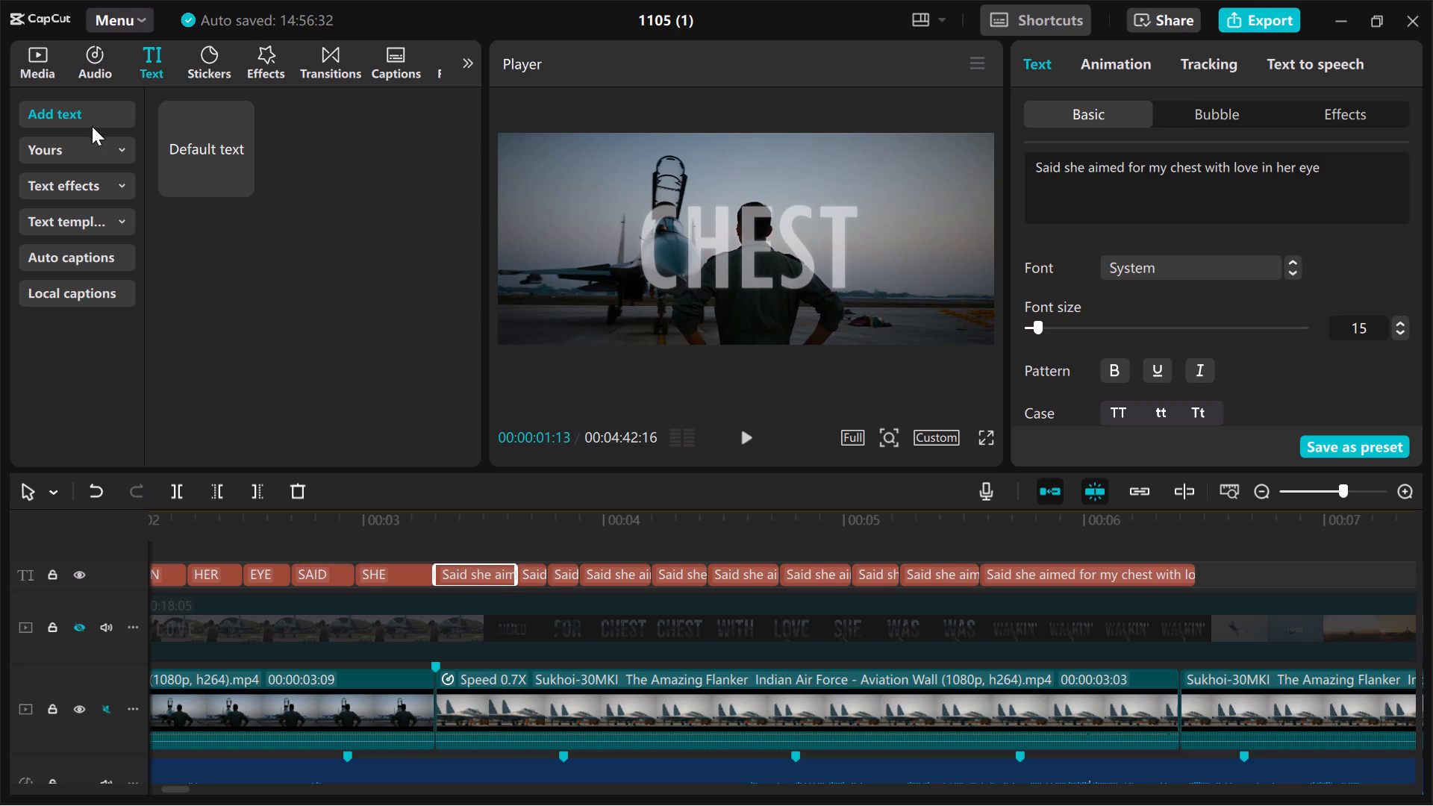
Add the plain black clip from the stock library's trending items and place it on its own track above the captions.
click(41, 57)
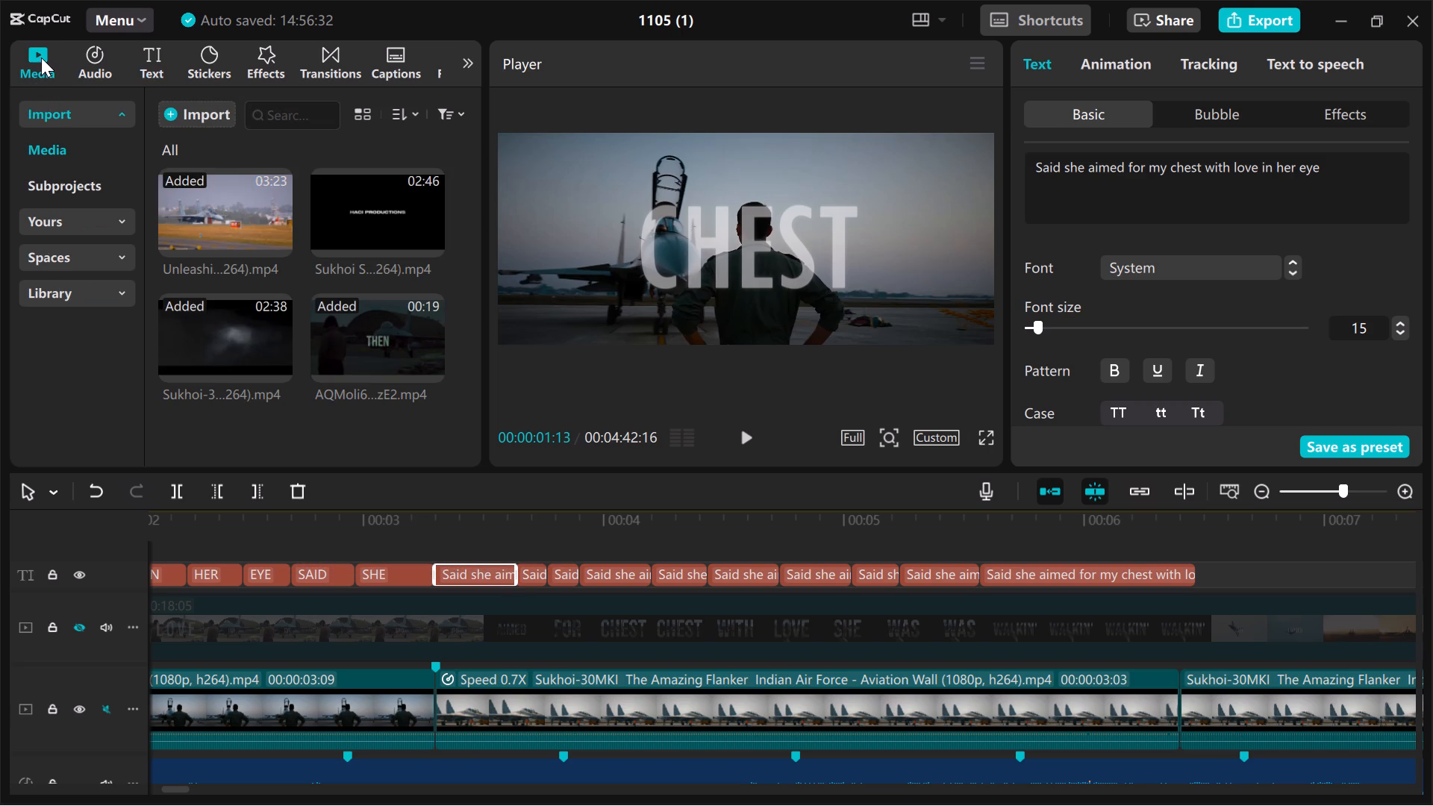
click(105, 288)
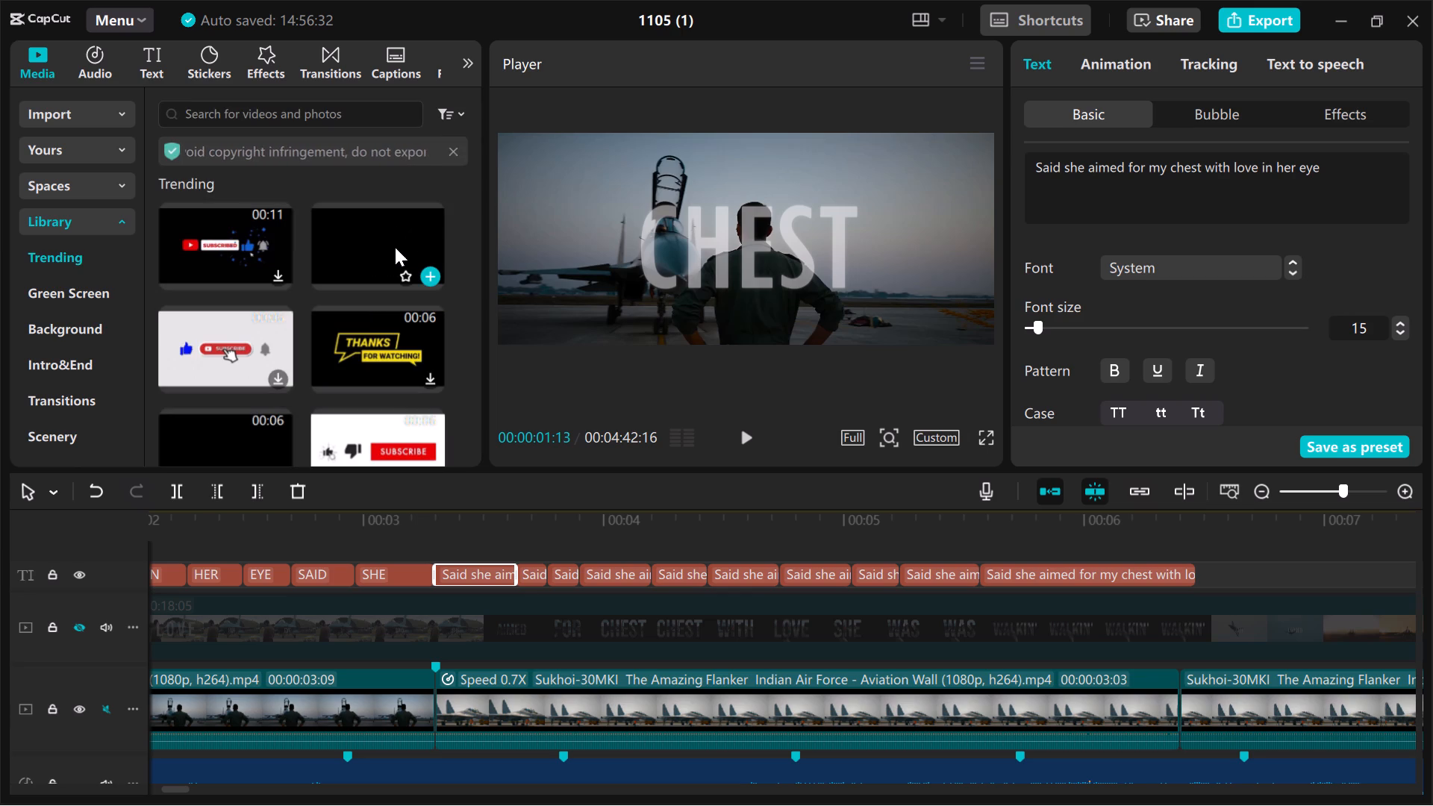
click(428, 275)
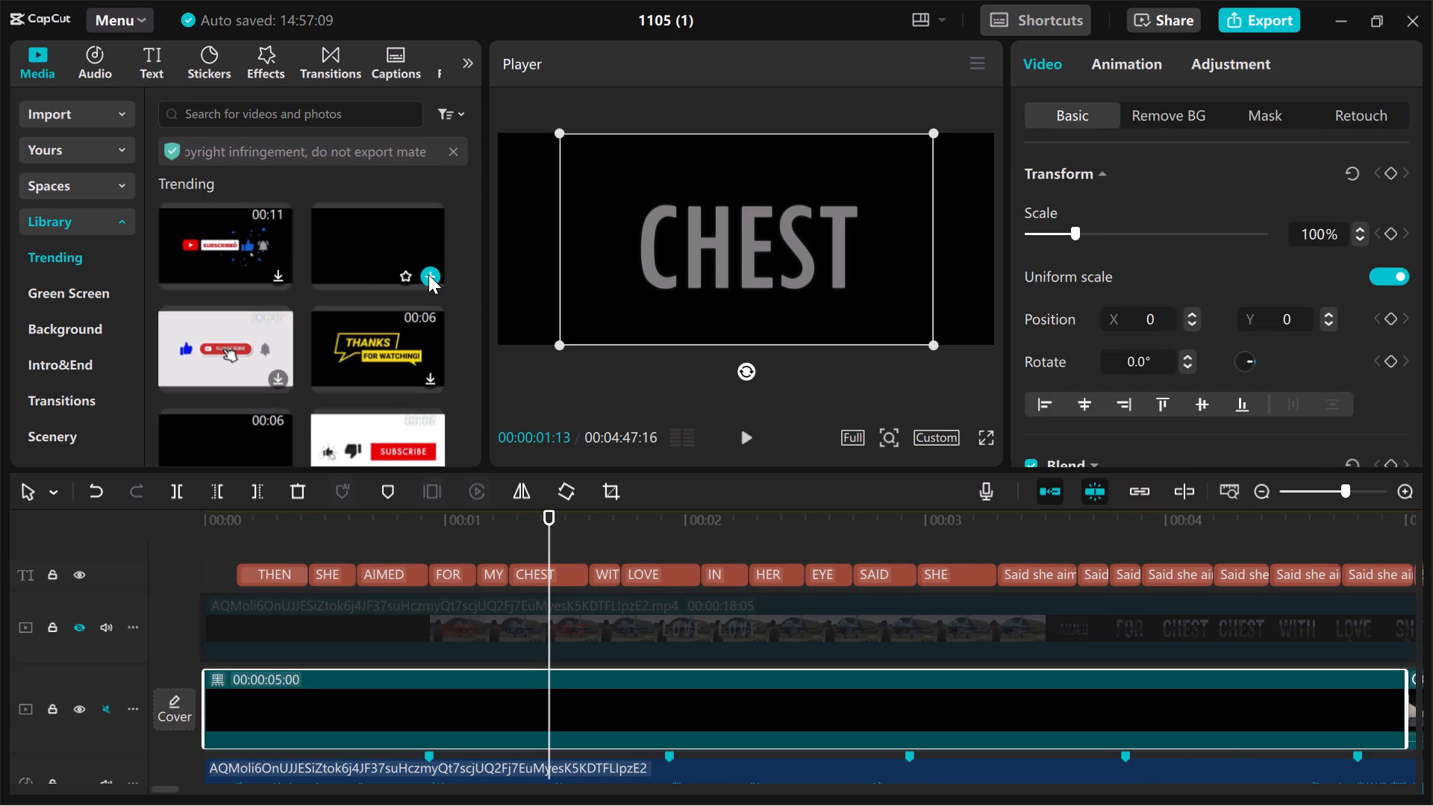
drag(466, 697, 536, 642)
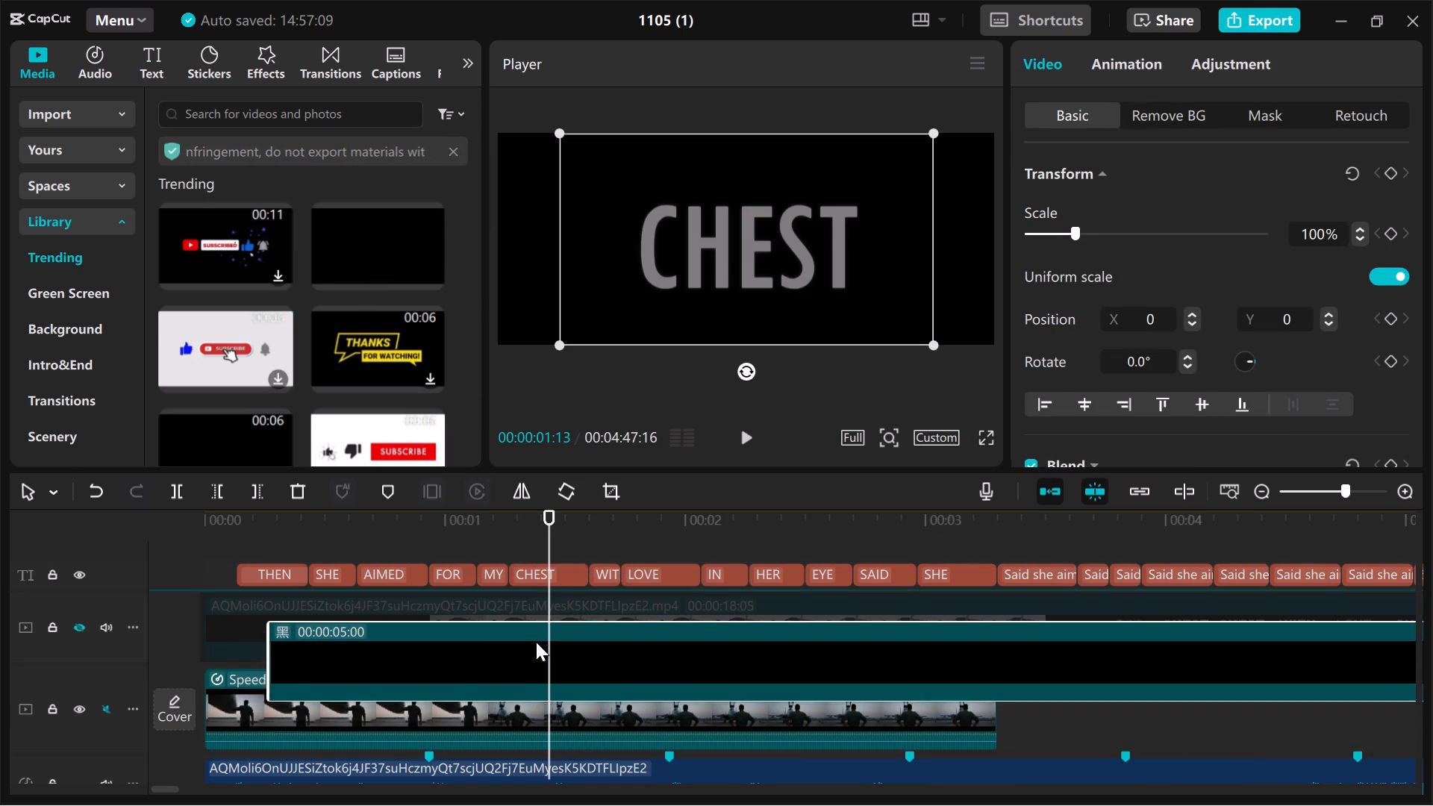
drag(536, 642, 843, 554)
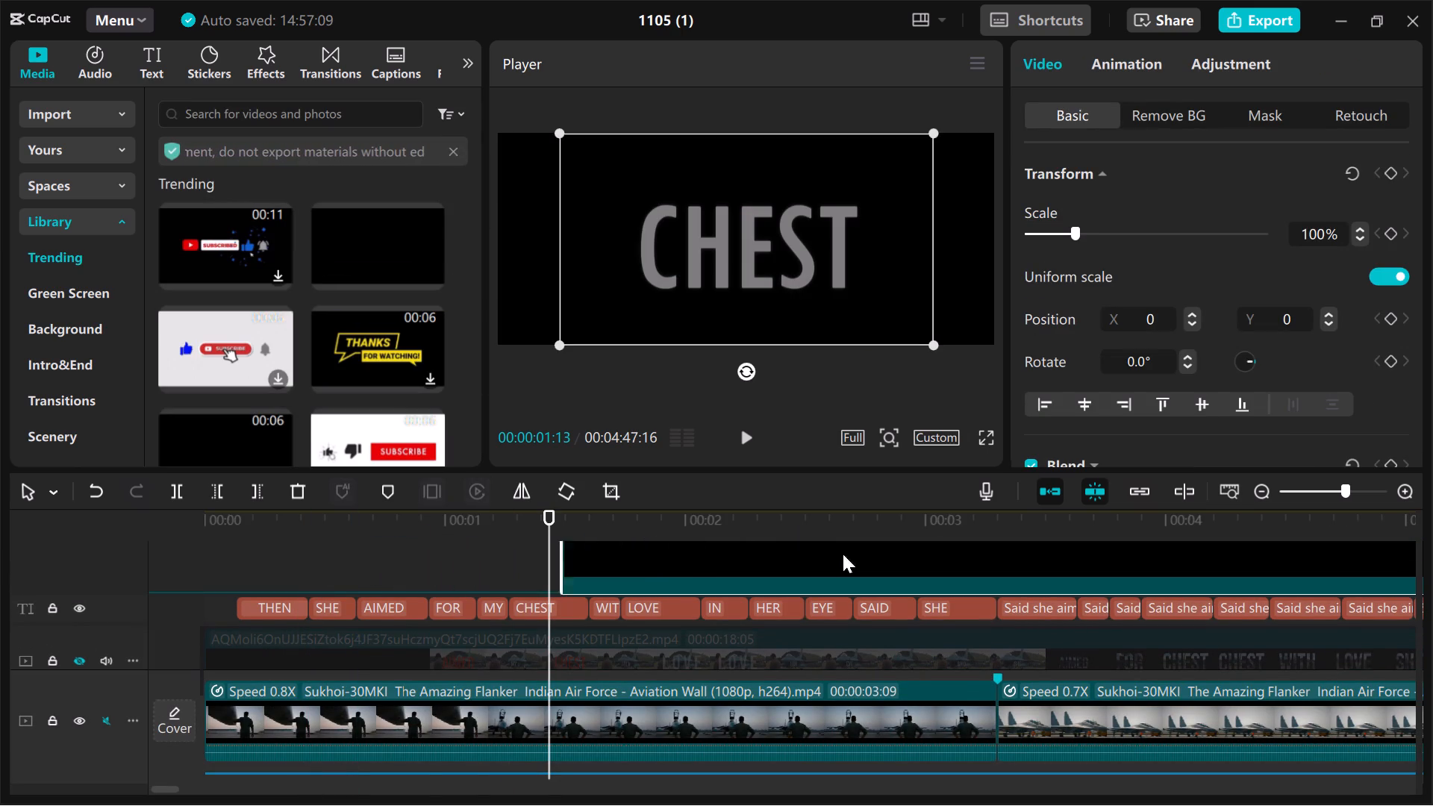
drag(843, 554, 873, 554)
Trim the start of the black clip so that it lasts 00:00:03:06.
drag(613, 620, 752, 643)
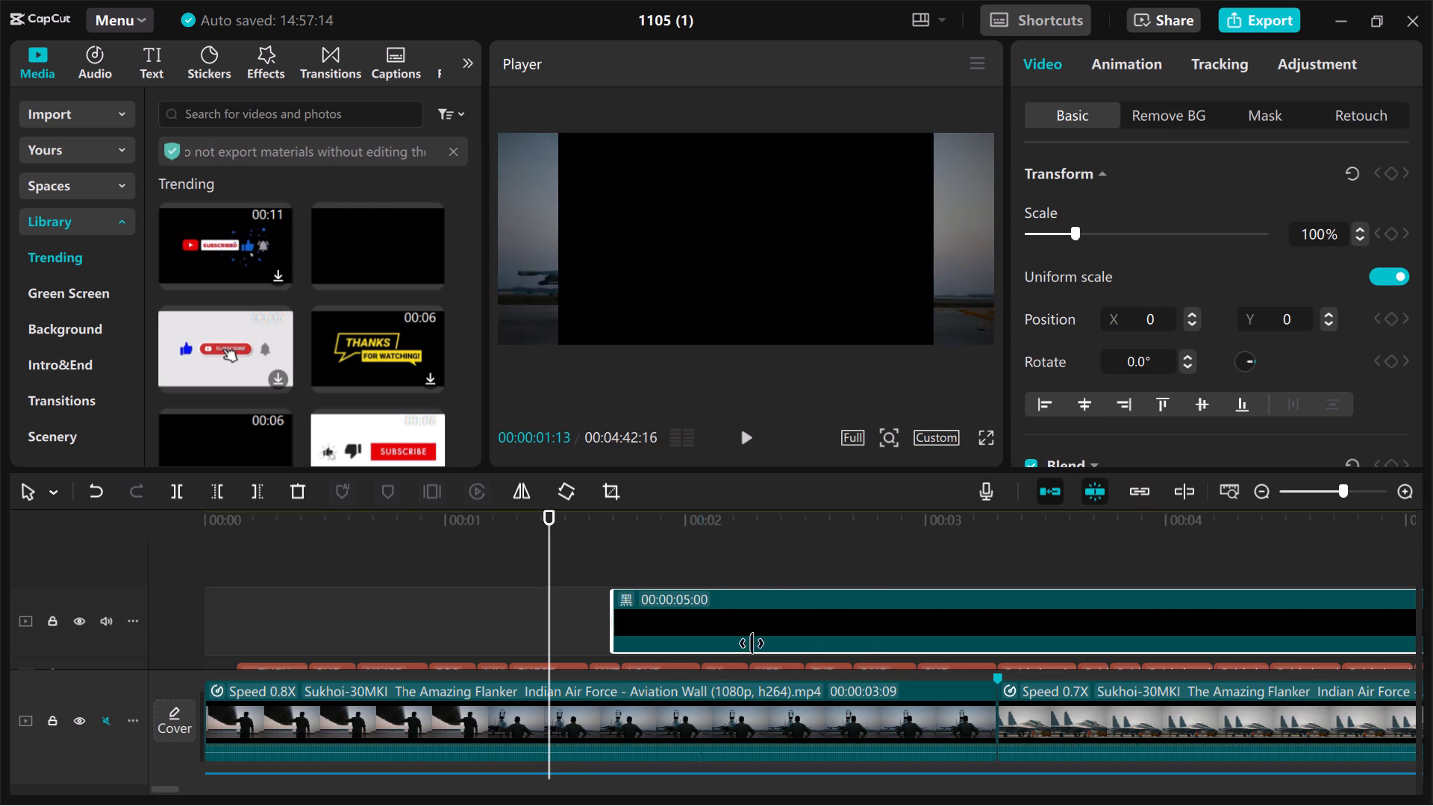
drag(752, 643, 1050, 635)
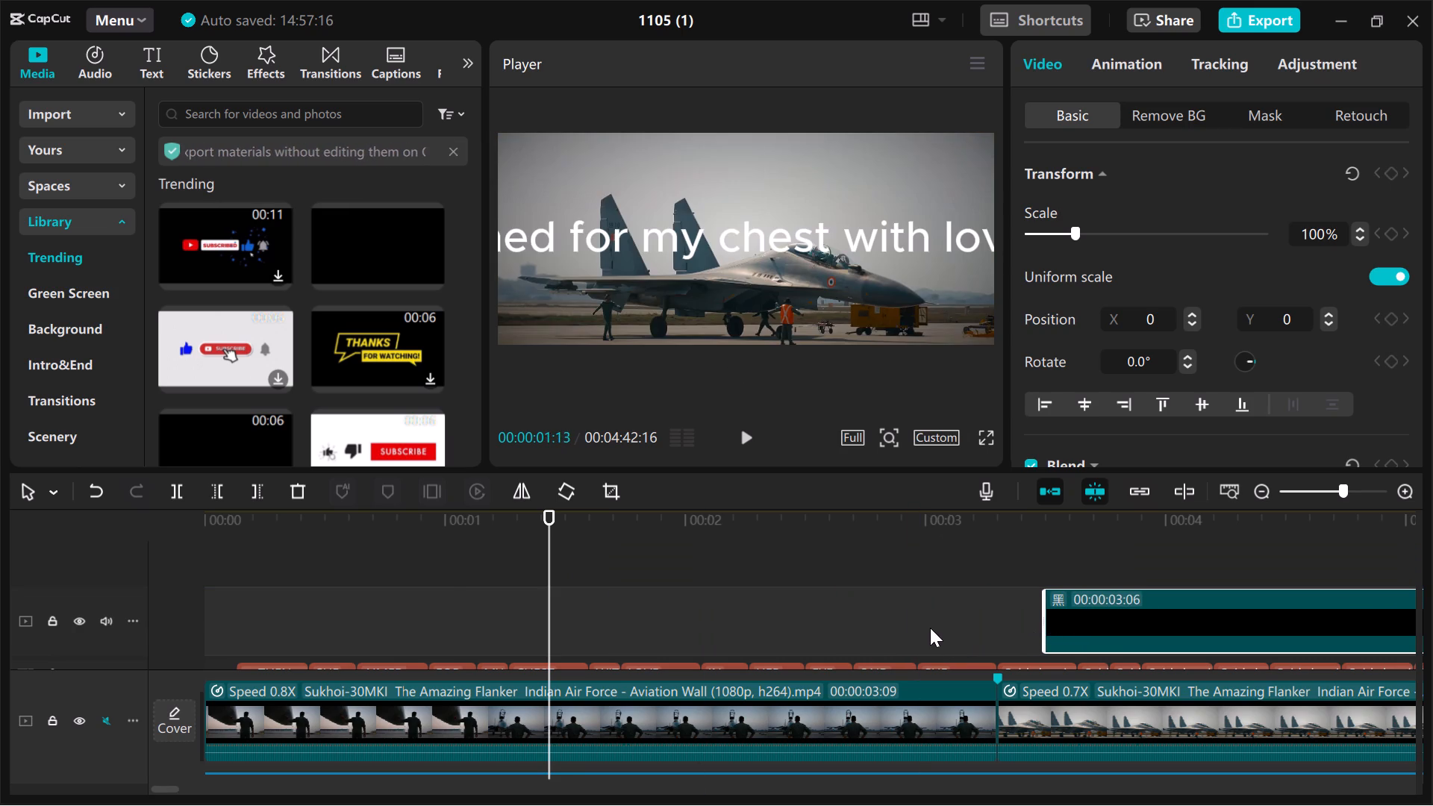
Move the black clip to a track beneath the captions, starting where the SAID caption starts.
scroll(930, 628, left, 1)
scroll(930, 628, down, 1)
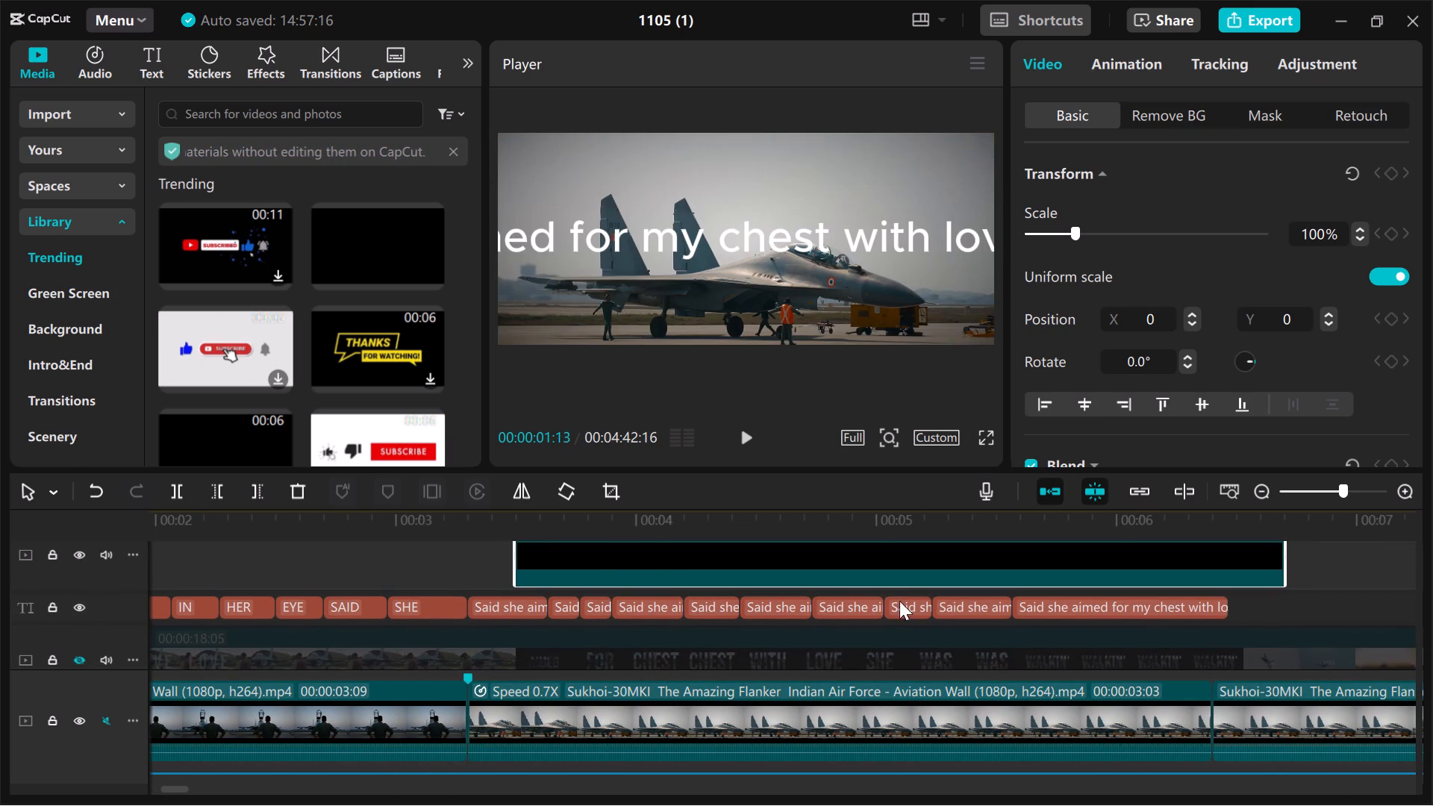
drag(852, 557, 680, 595)
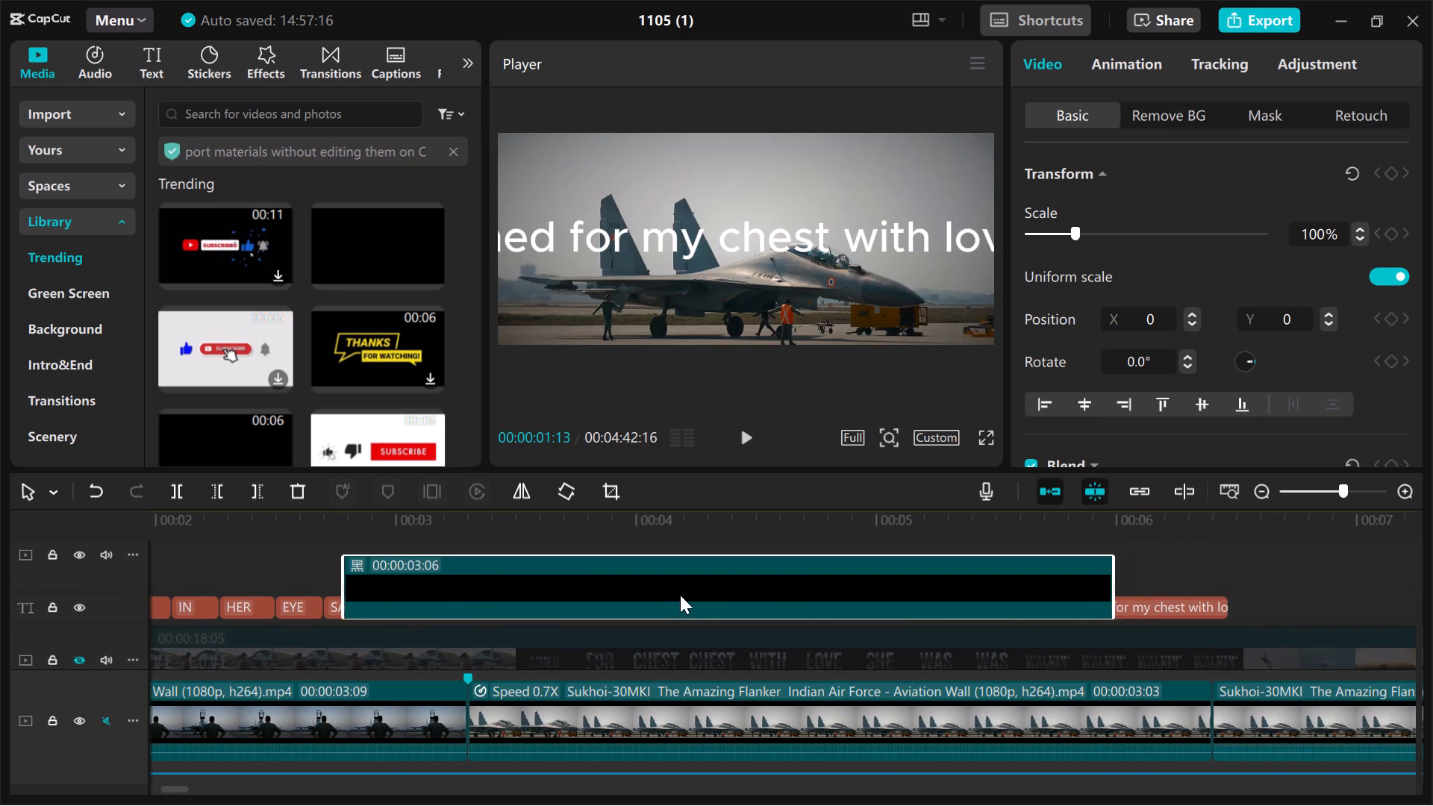
drag(680, 595, 663, 646)
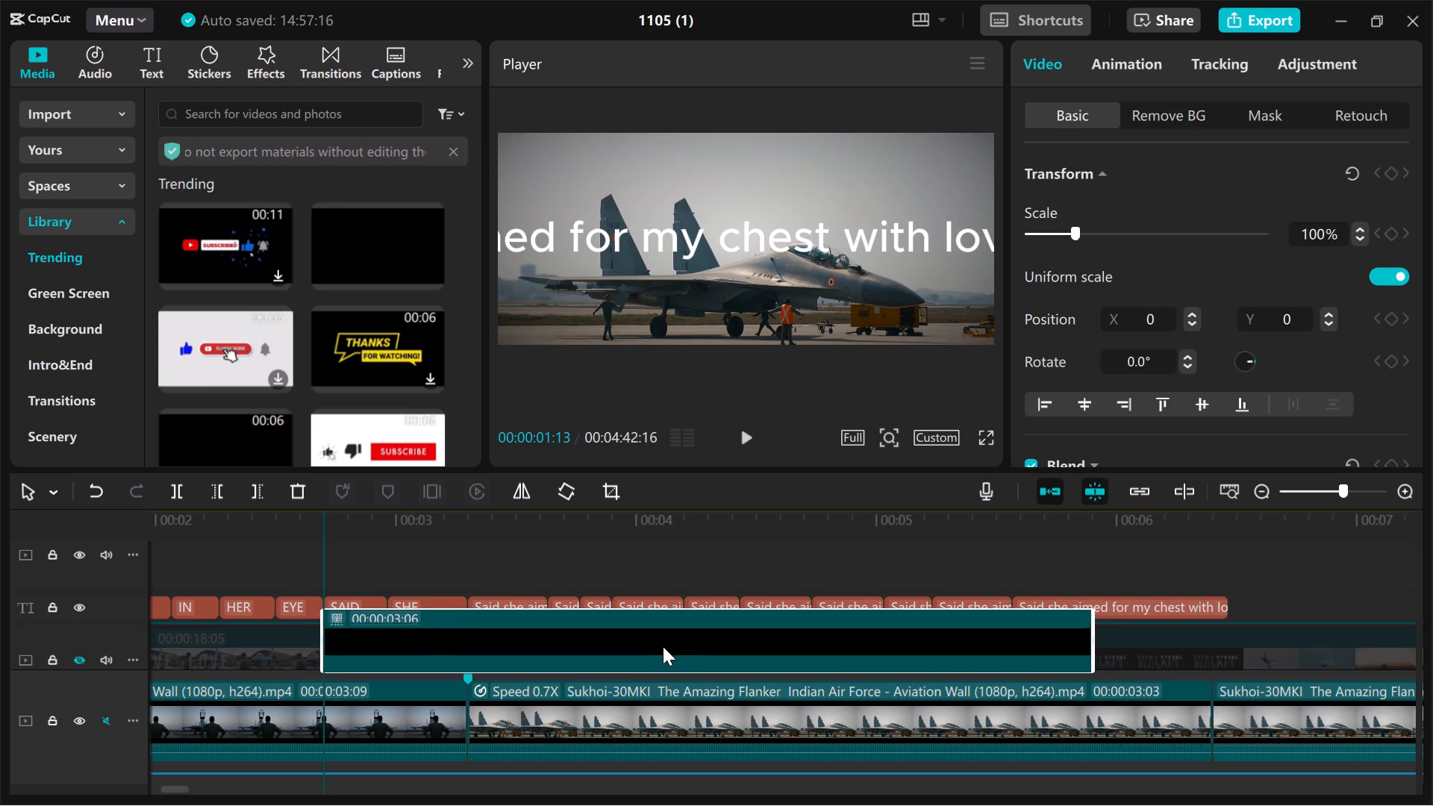
drag(663, 646, 815, 657)
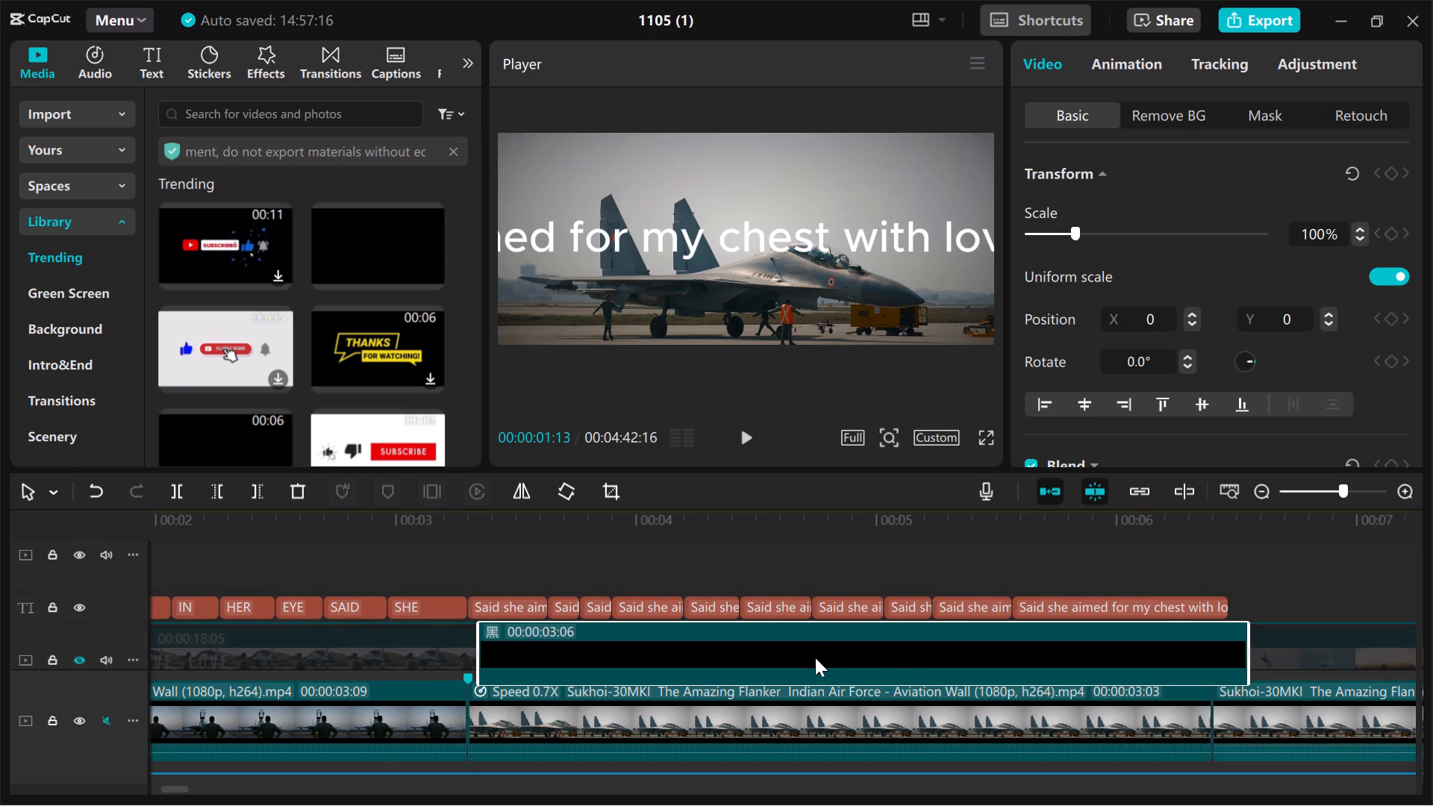
drag(815, 657, 815, 658)
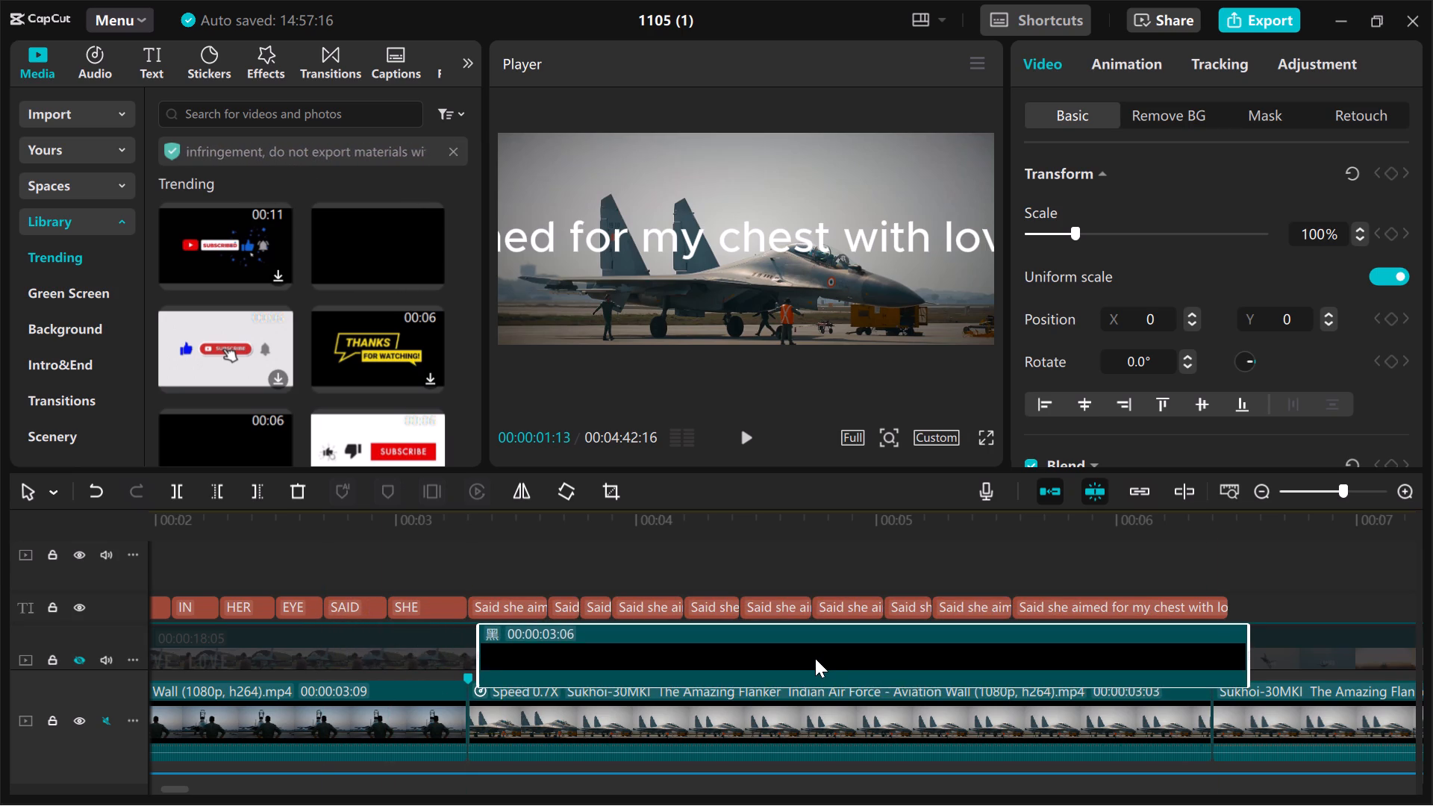
drag(815, 658, 653, 652)
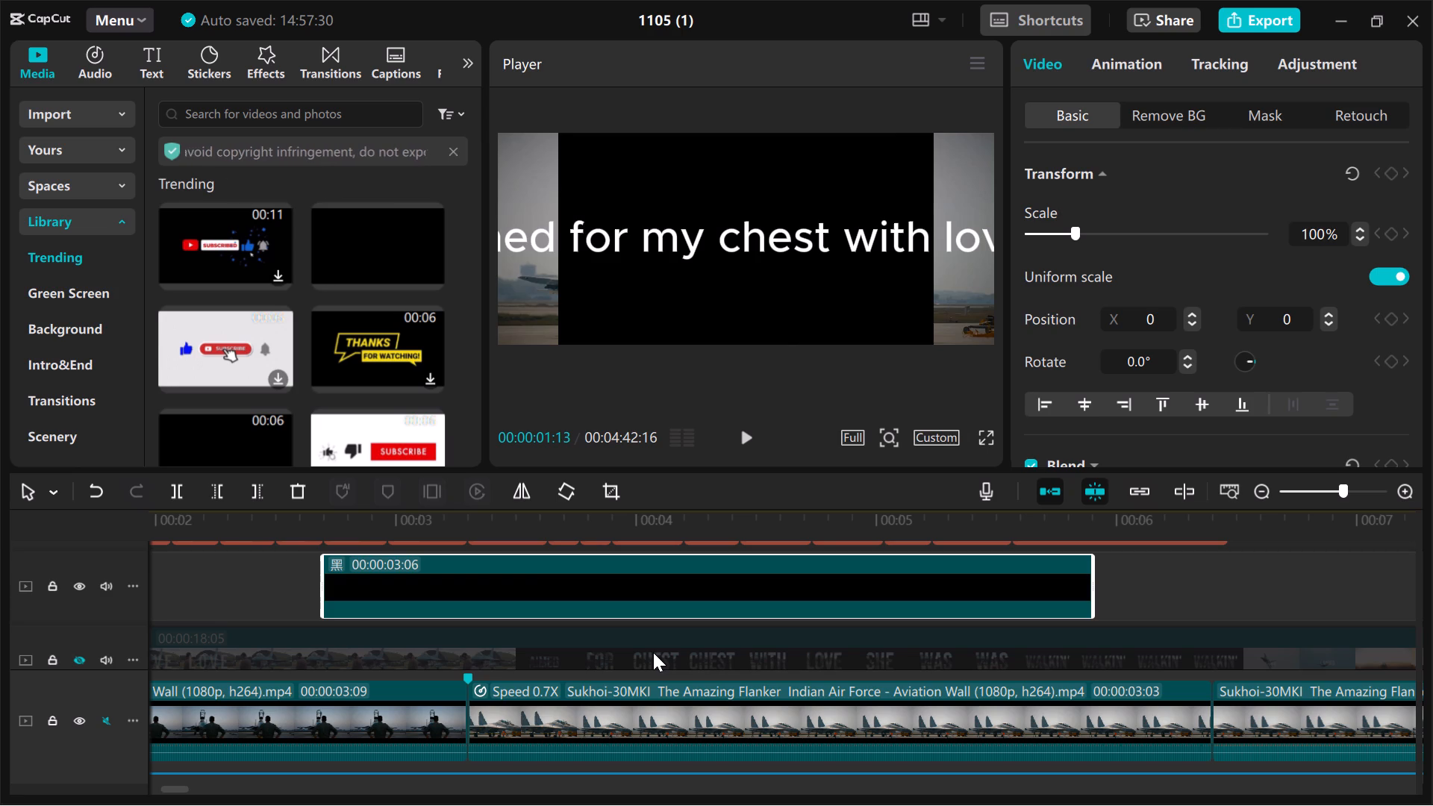
Play across the start of the black clip to check it behind the captions, and pause at 00:00:03:18.
click(241, 581)
key(space)
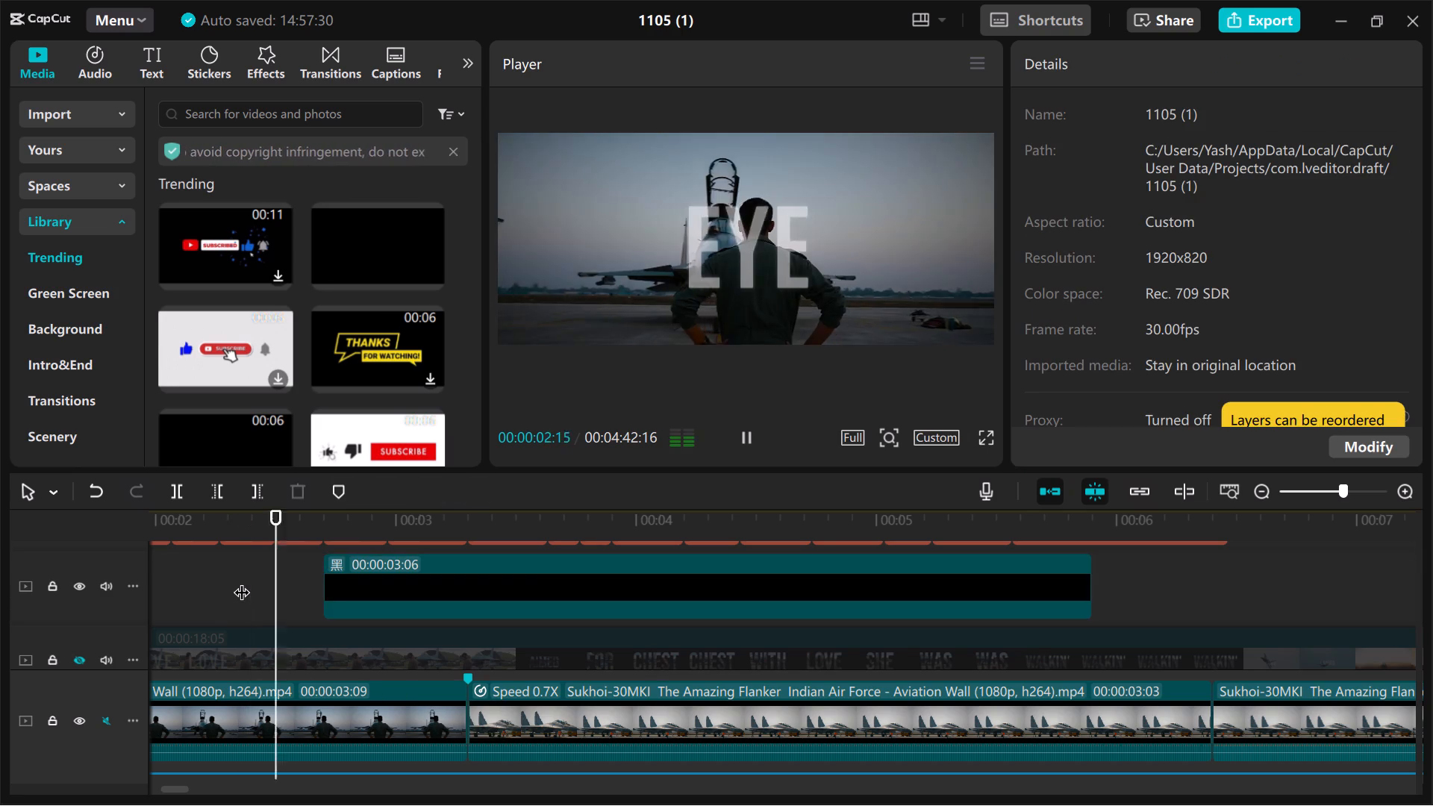
key(space)
Enlarge the black clip to 133% scale so that it fills the full frame width.
scroll(241, 581, up, 1)
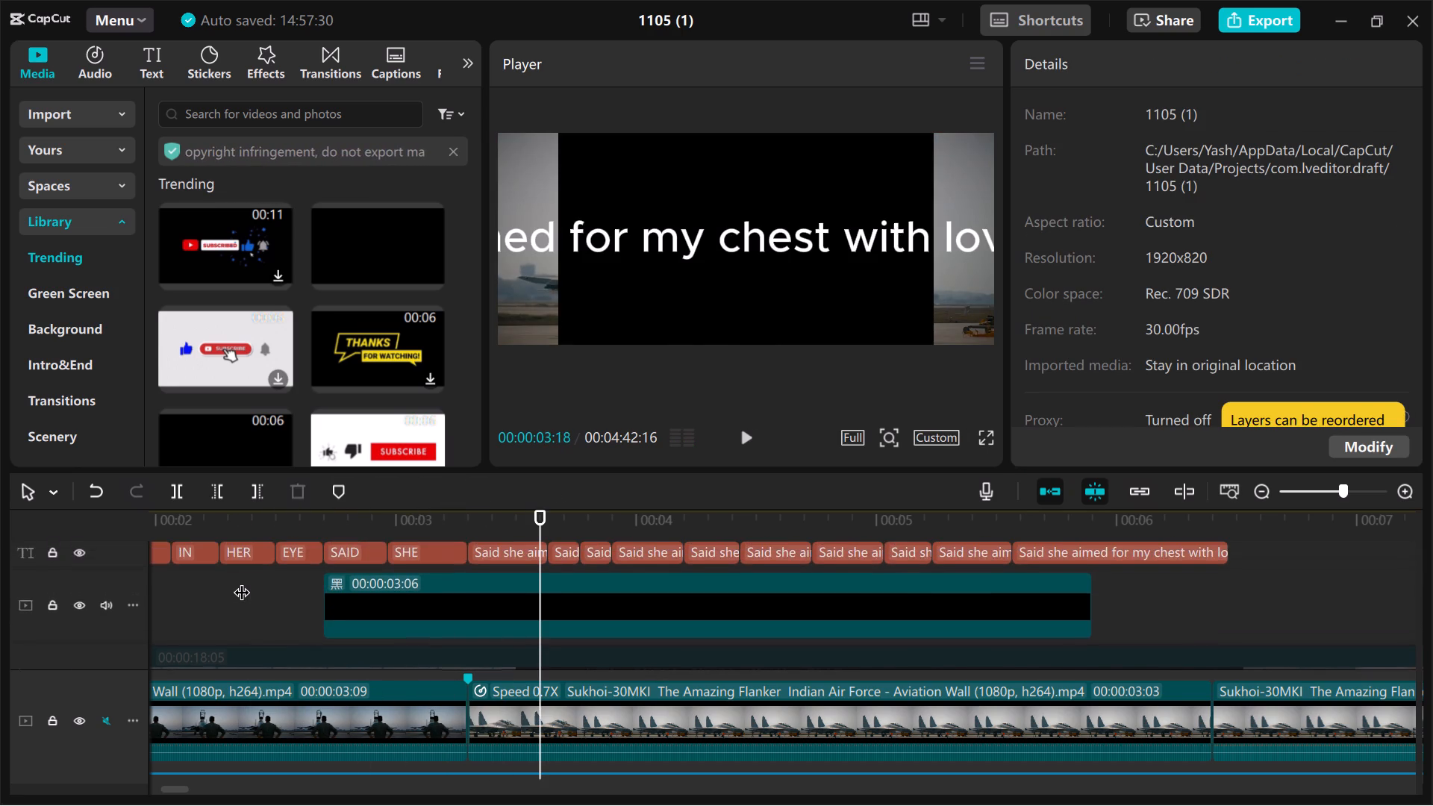
scroll(241, 581, up, 1)
click(749, 253)
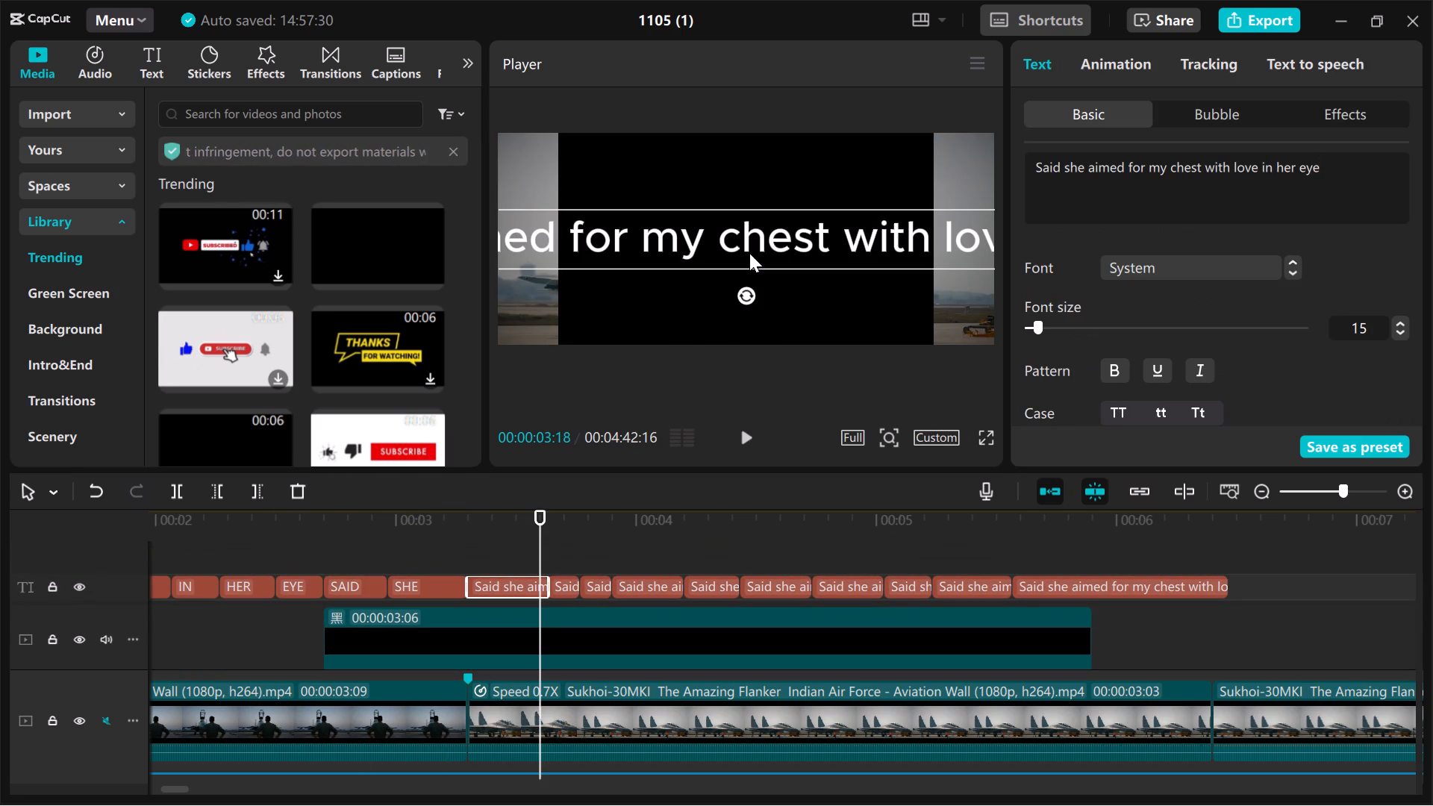
click(778, 282)
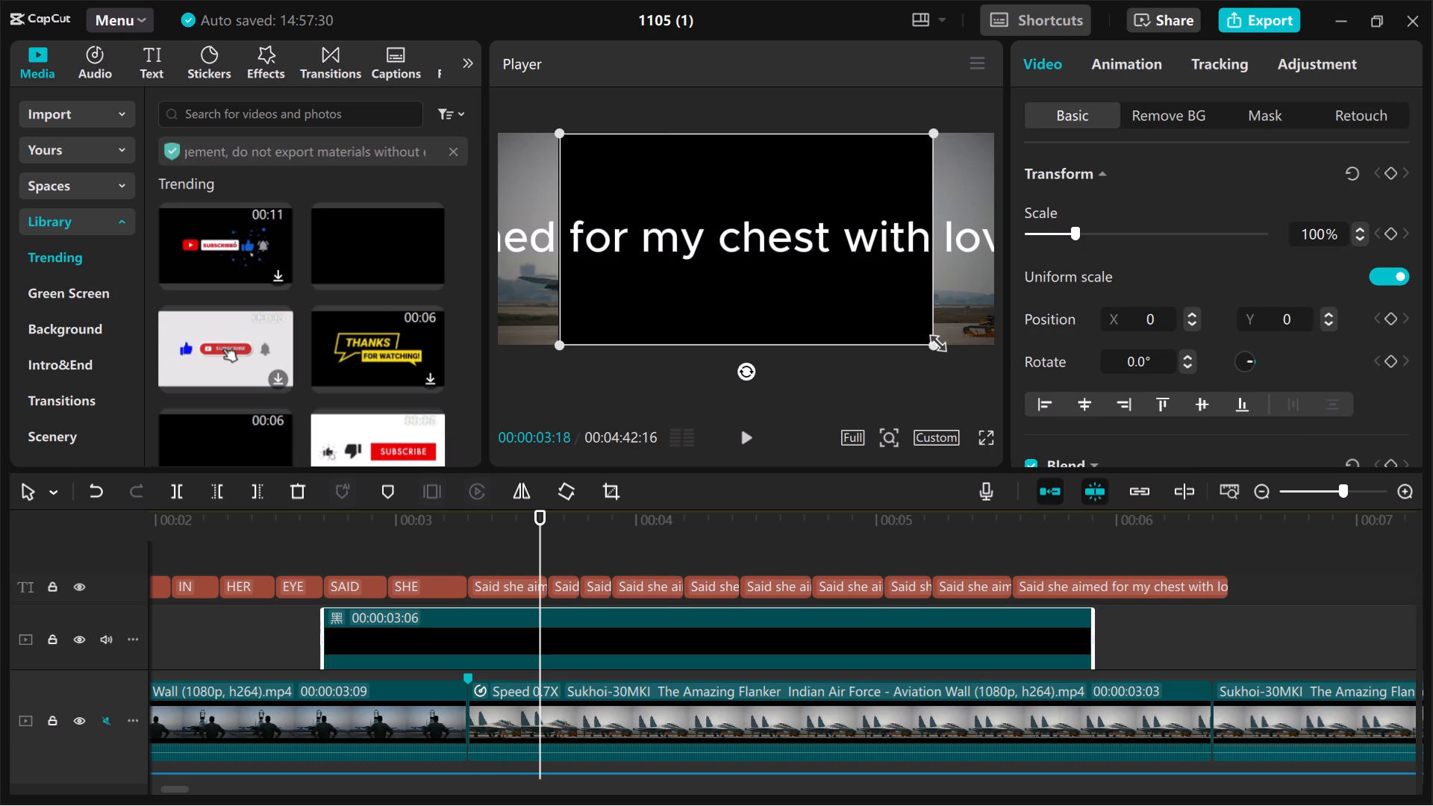
drag(933, 340, 1022, 399)
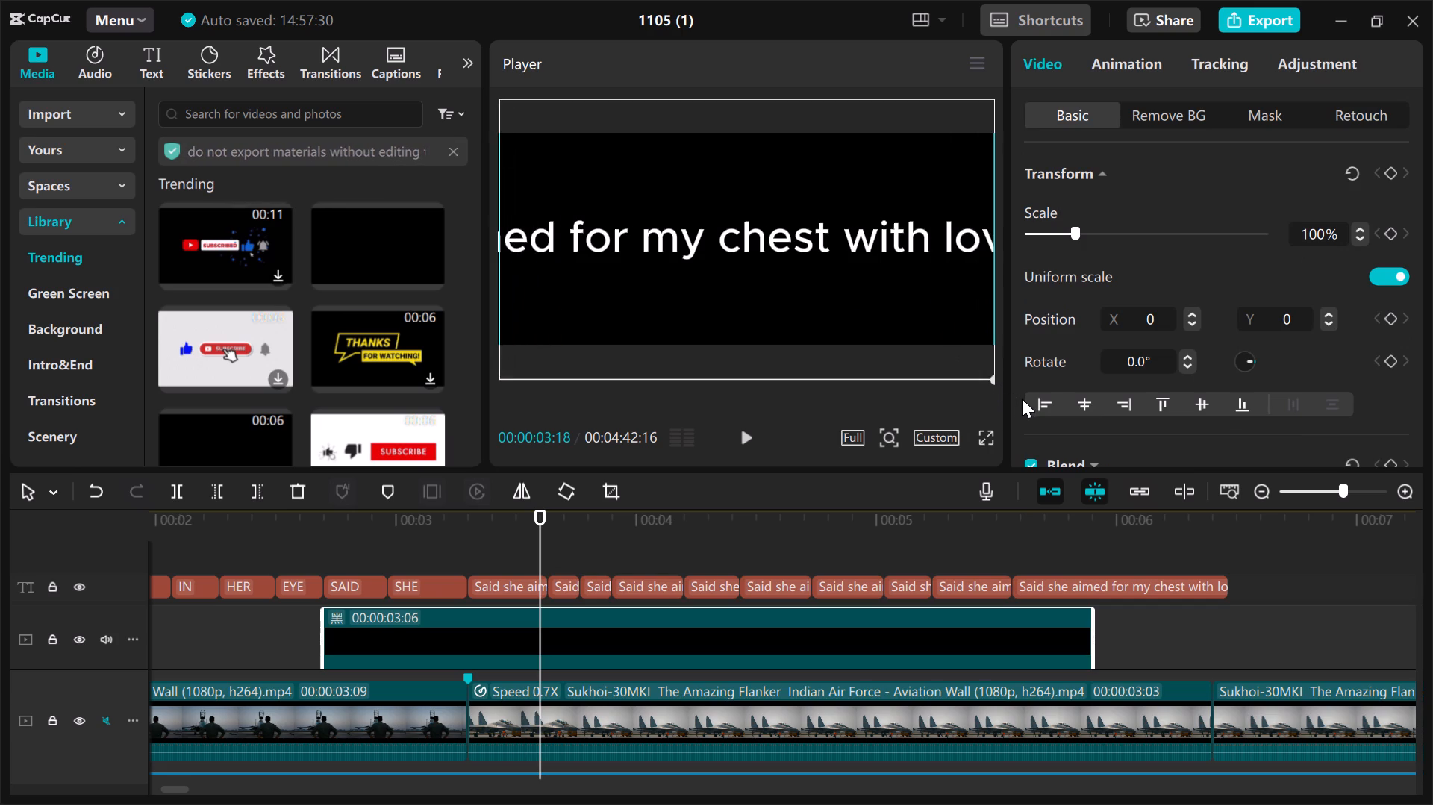
drag(1022, 399, 1023, 399)
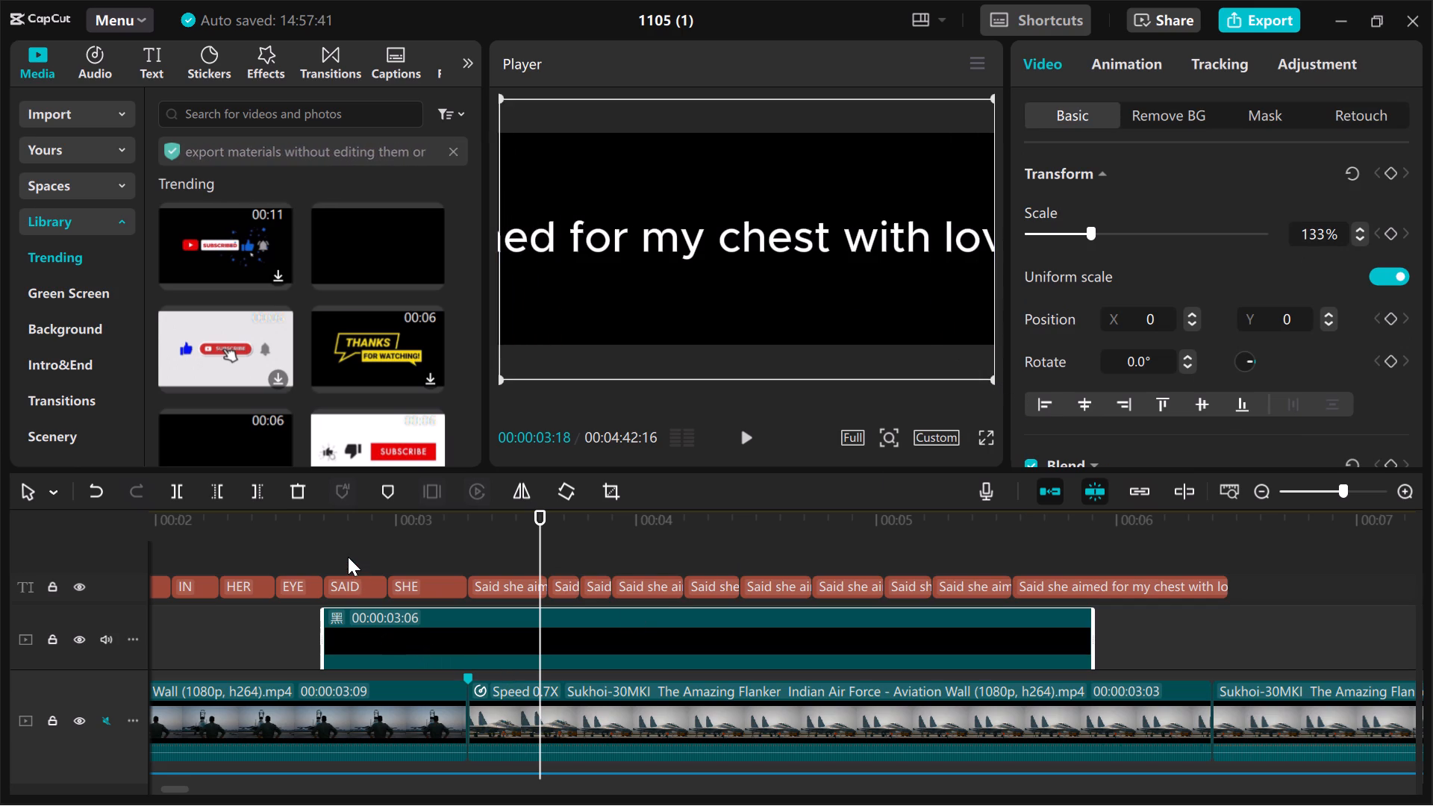
Go to 00:00:02:24 on the SAID caption and start adding a mask to the black clip.
click(348, 557)
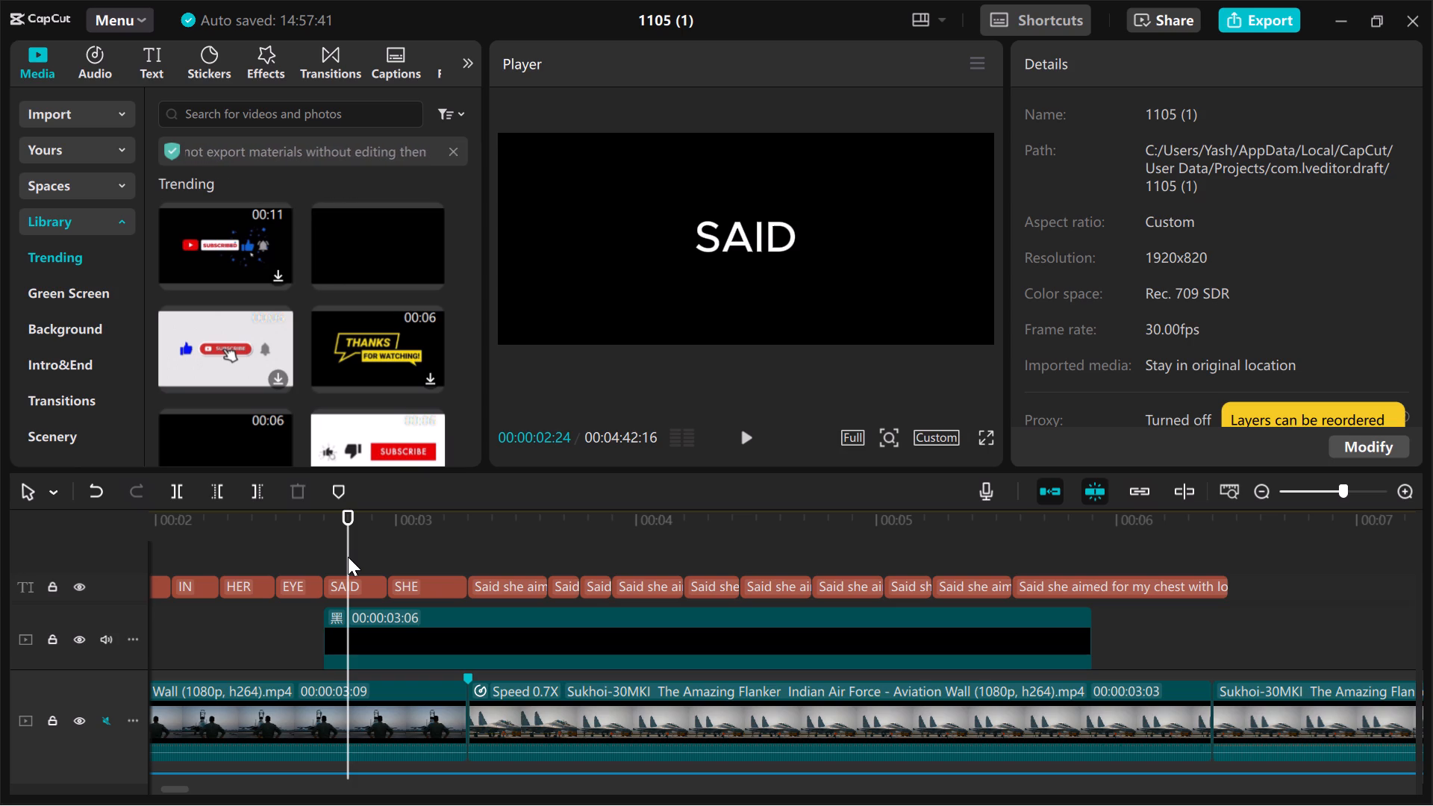
click(411, 616)
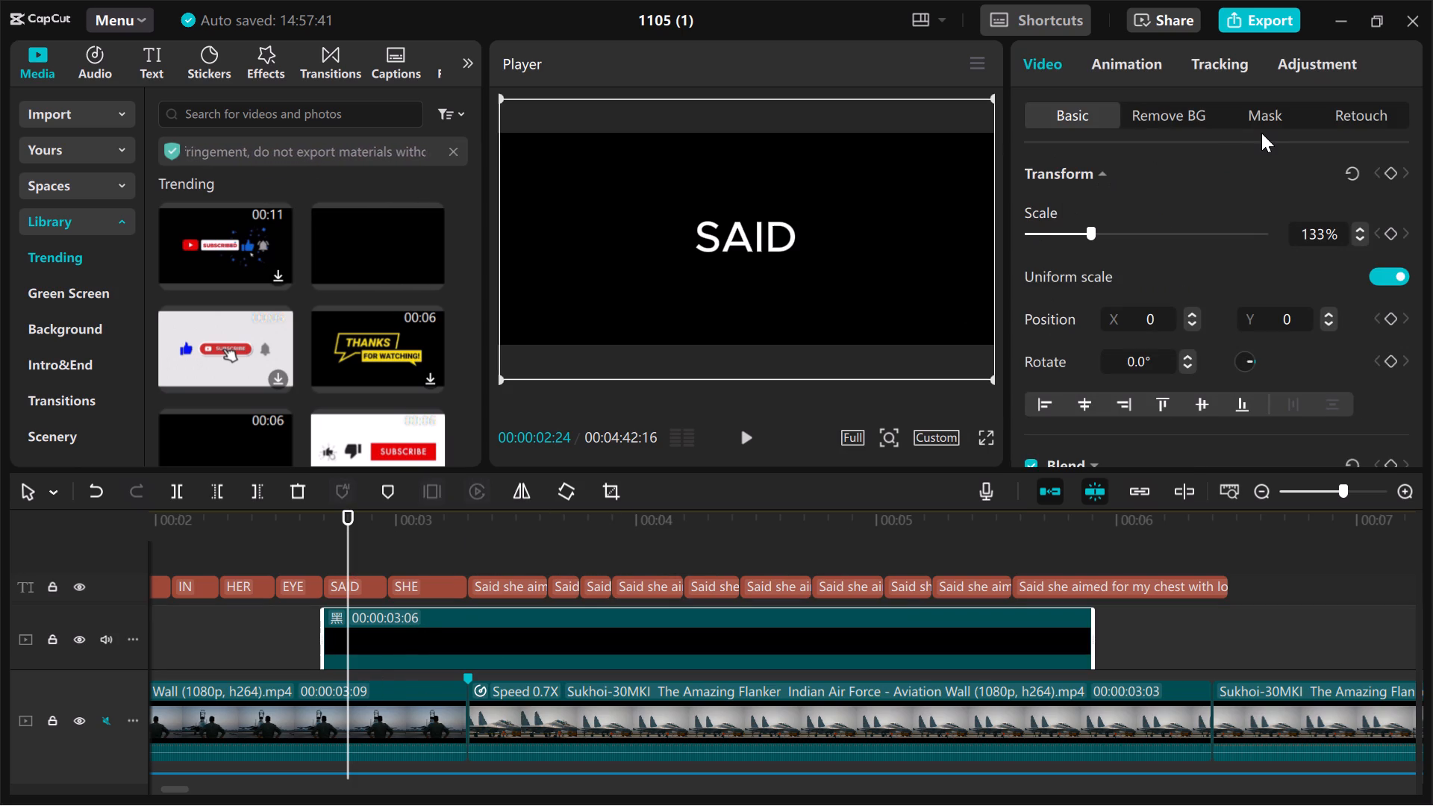
click(1269, 119)
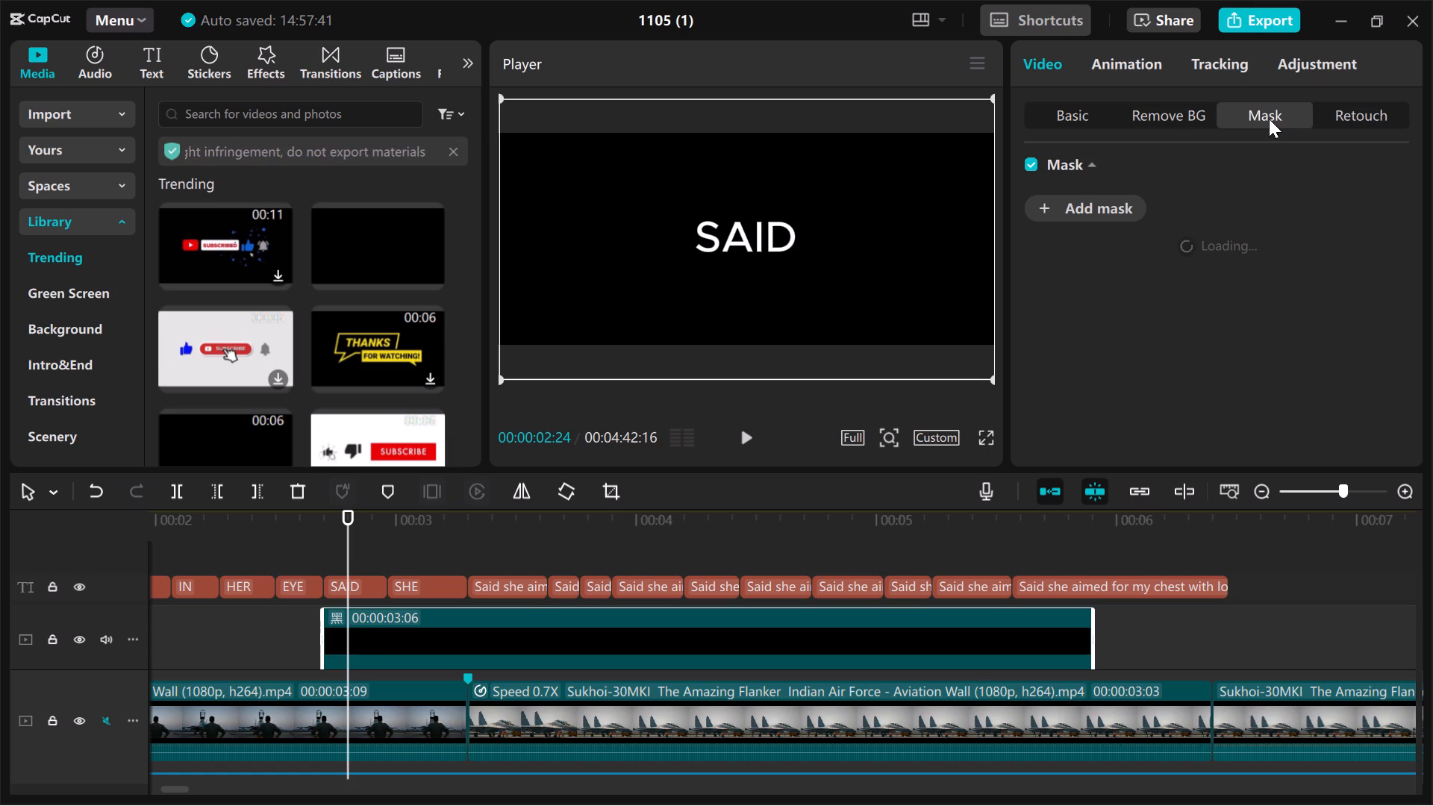
click(1132, 205)
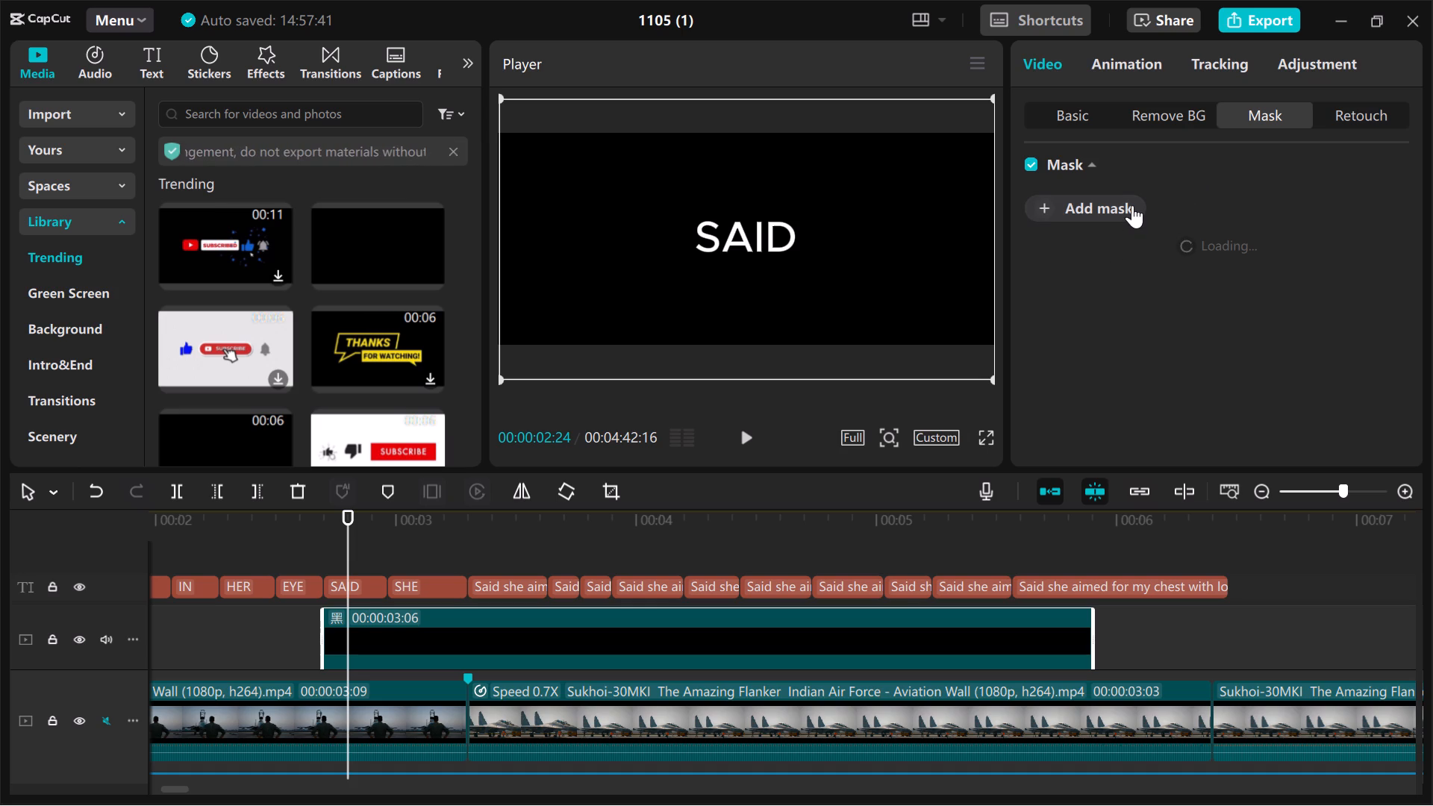
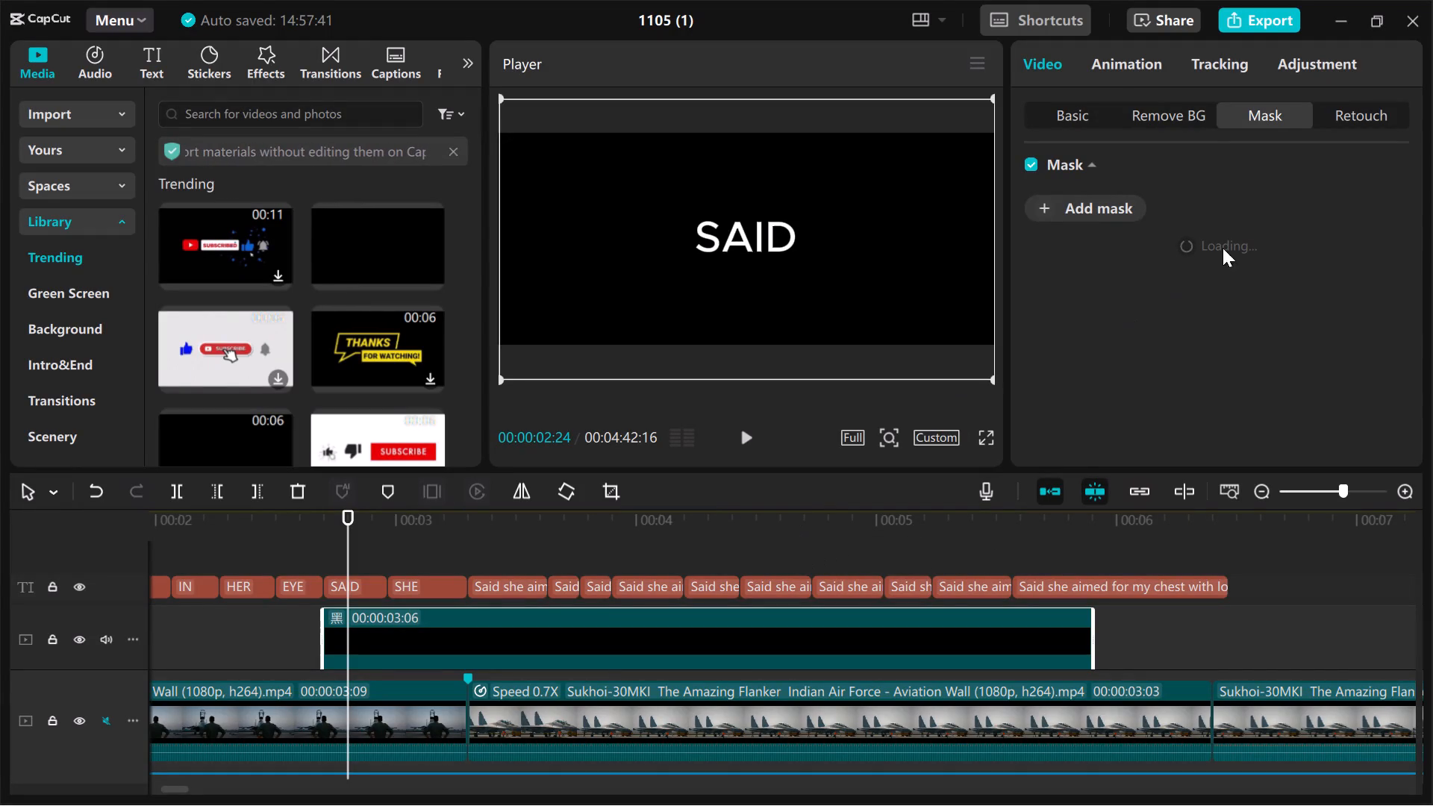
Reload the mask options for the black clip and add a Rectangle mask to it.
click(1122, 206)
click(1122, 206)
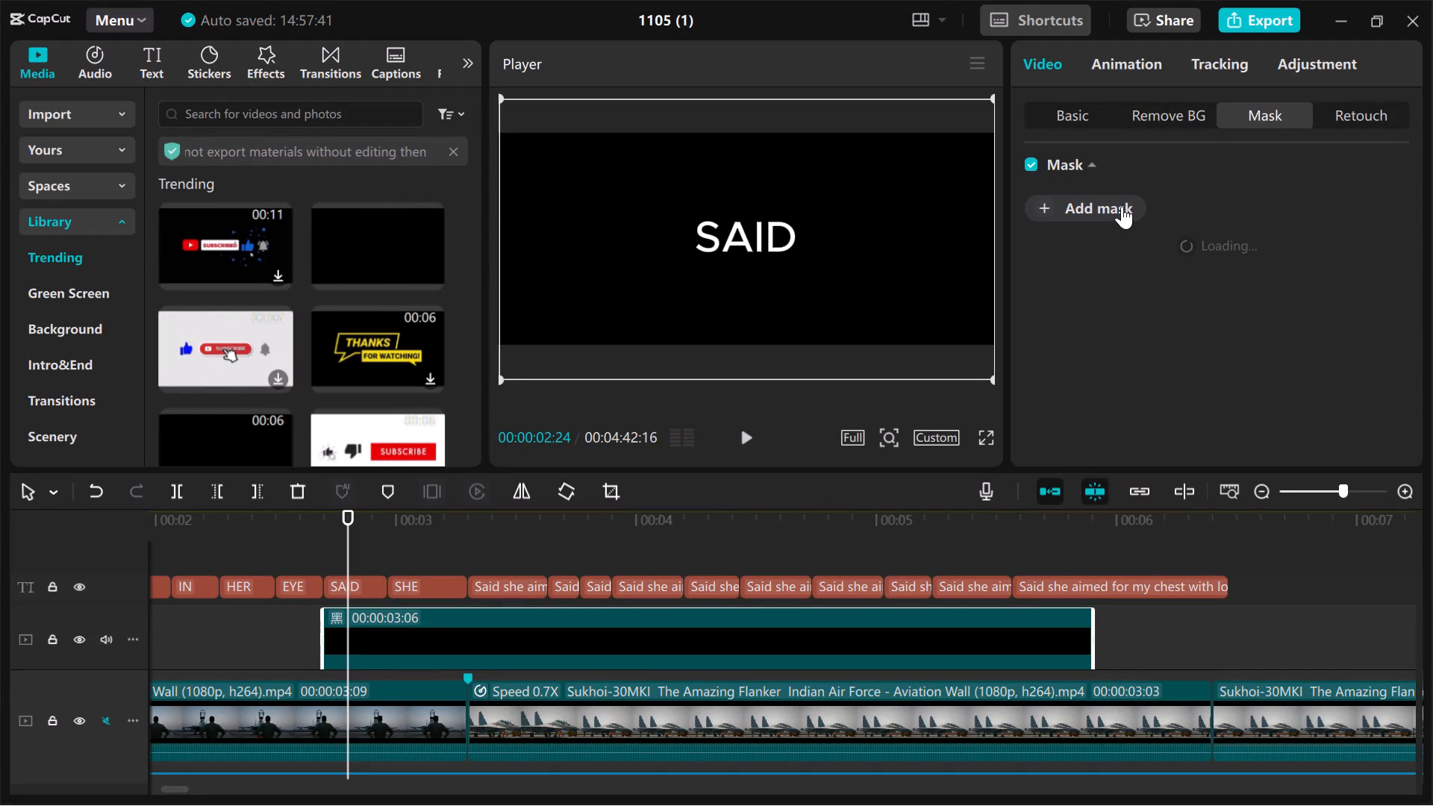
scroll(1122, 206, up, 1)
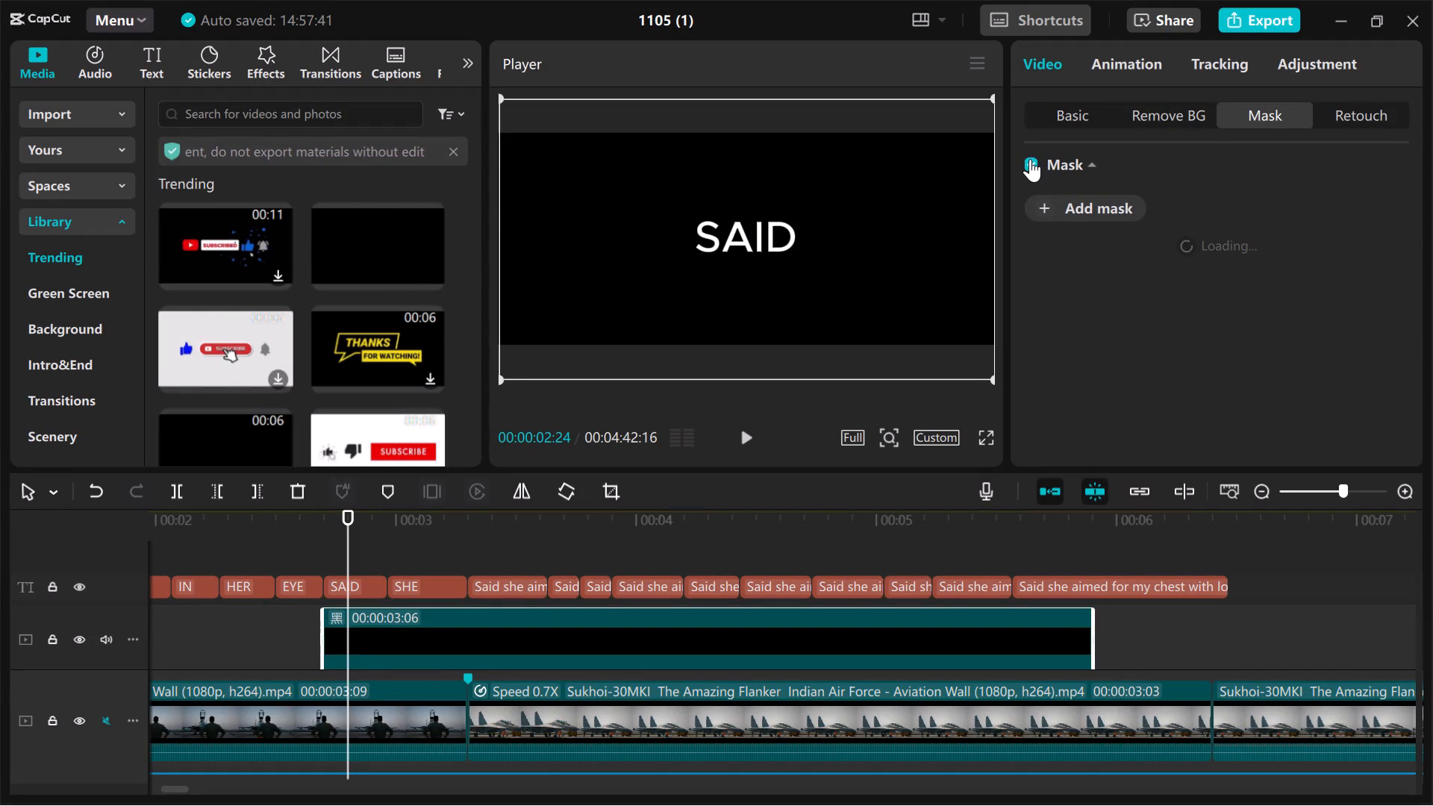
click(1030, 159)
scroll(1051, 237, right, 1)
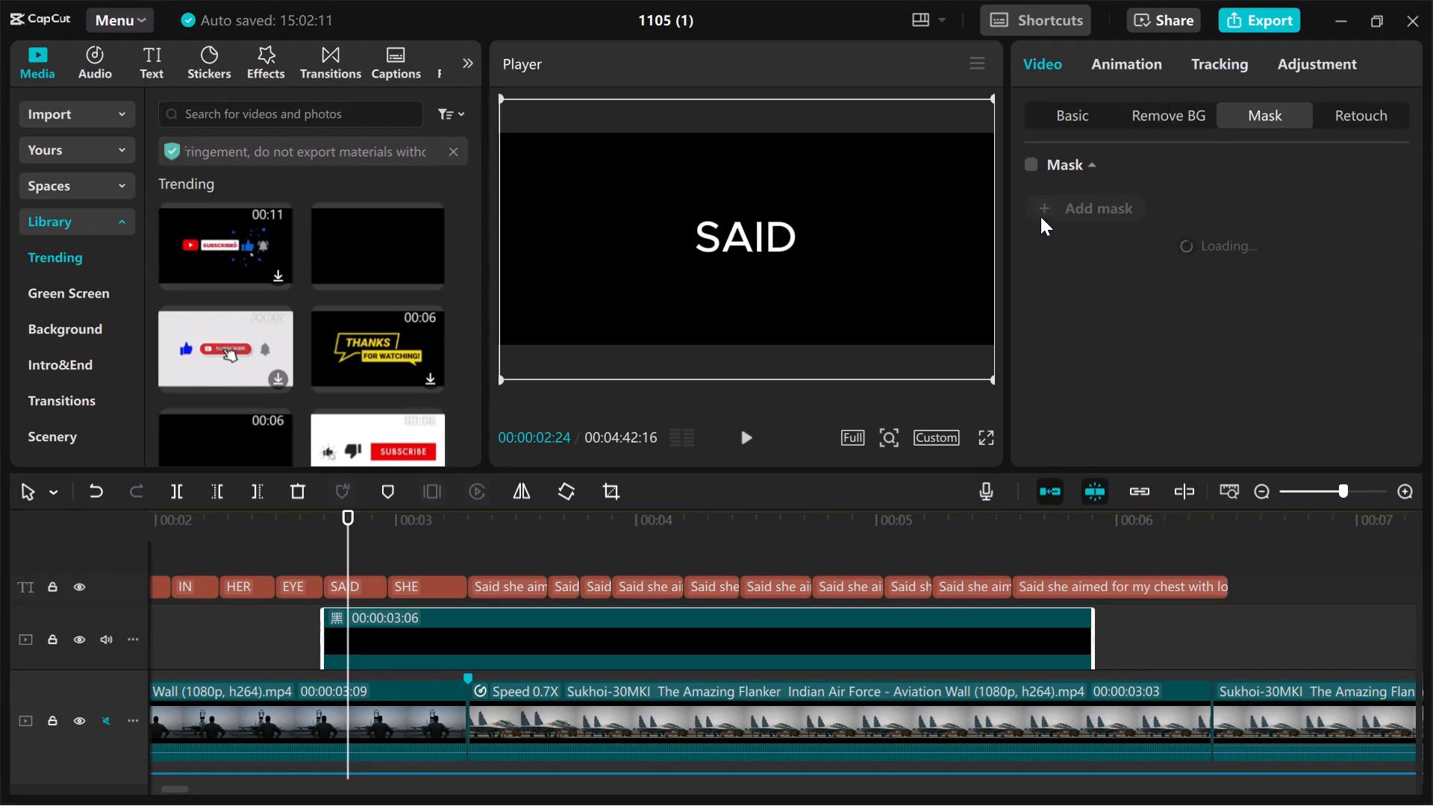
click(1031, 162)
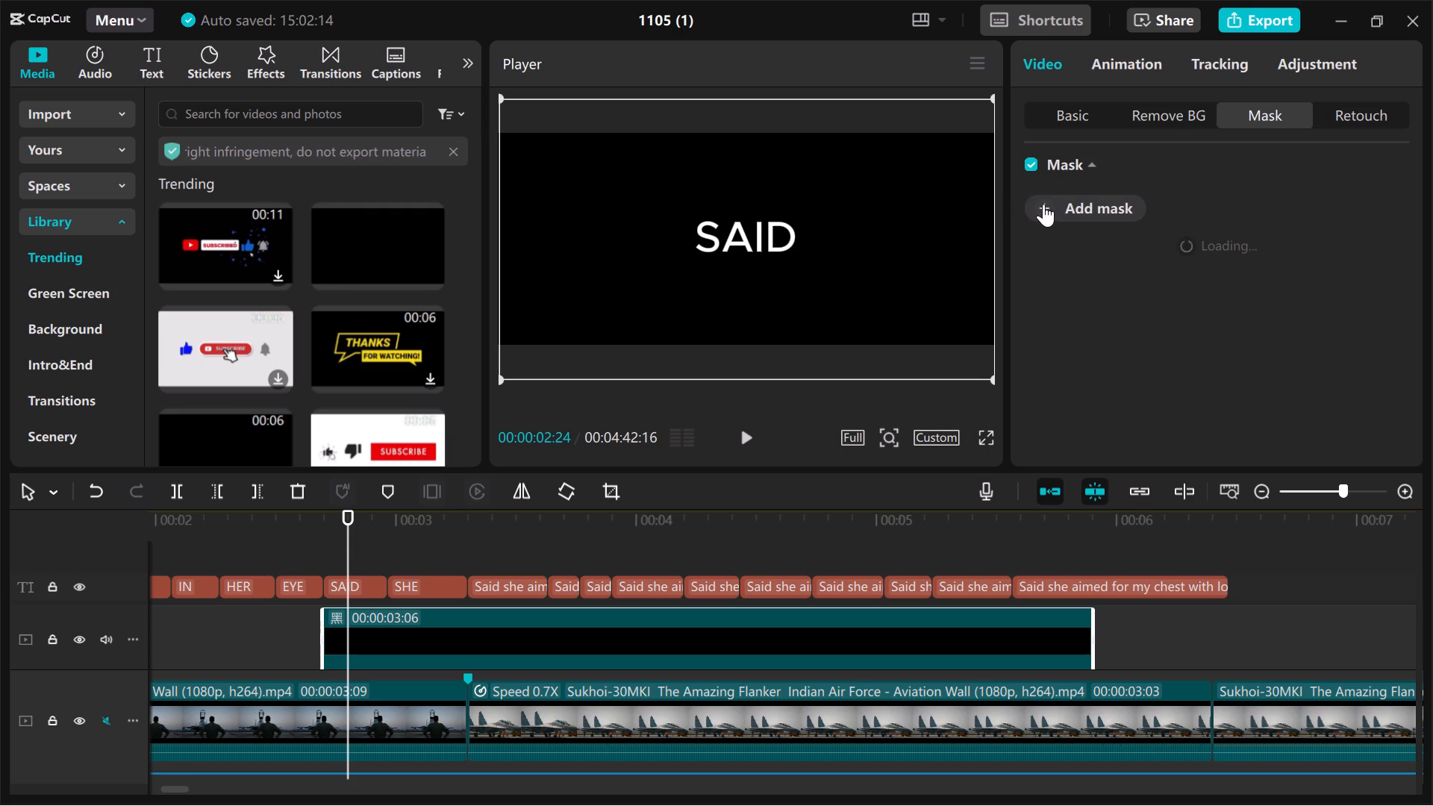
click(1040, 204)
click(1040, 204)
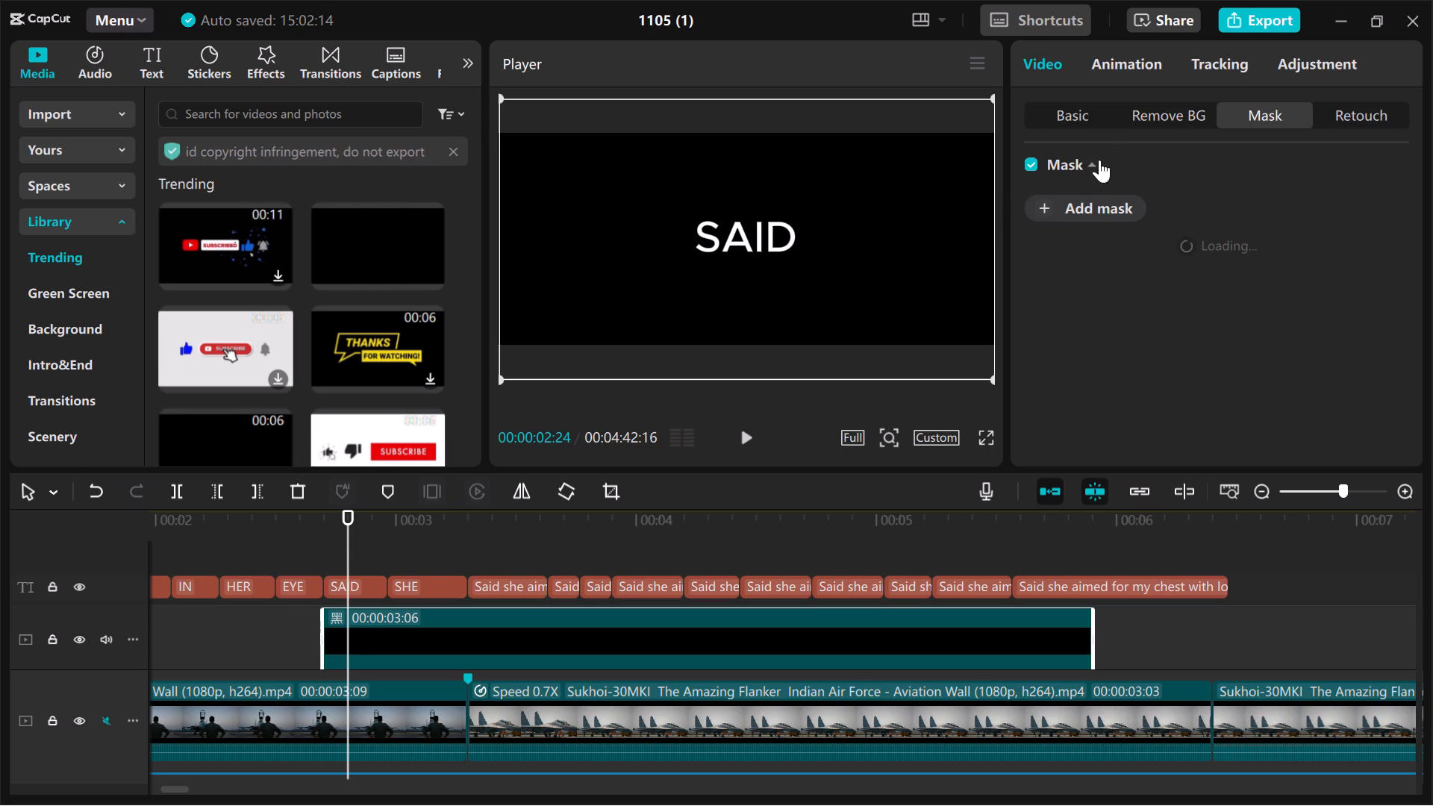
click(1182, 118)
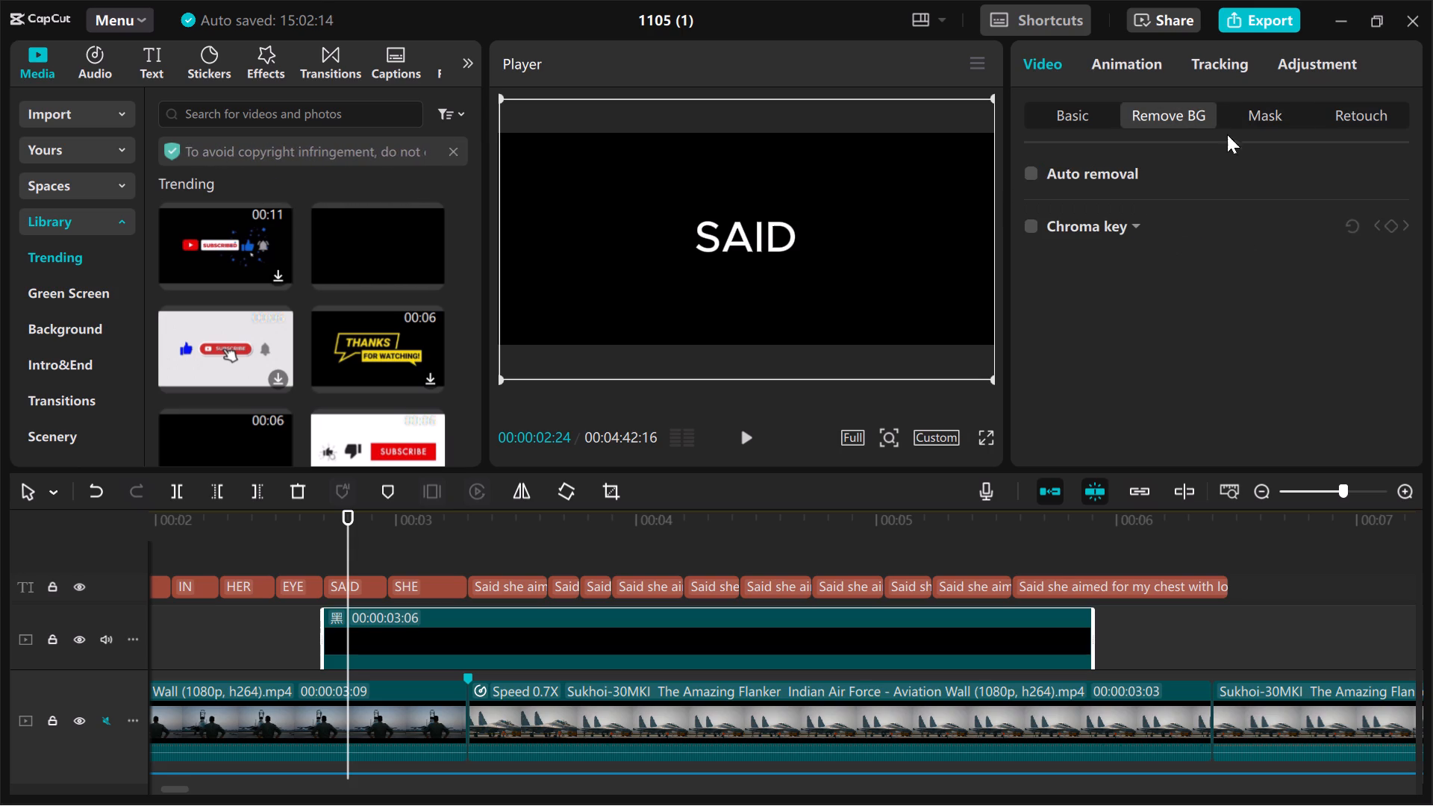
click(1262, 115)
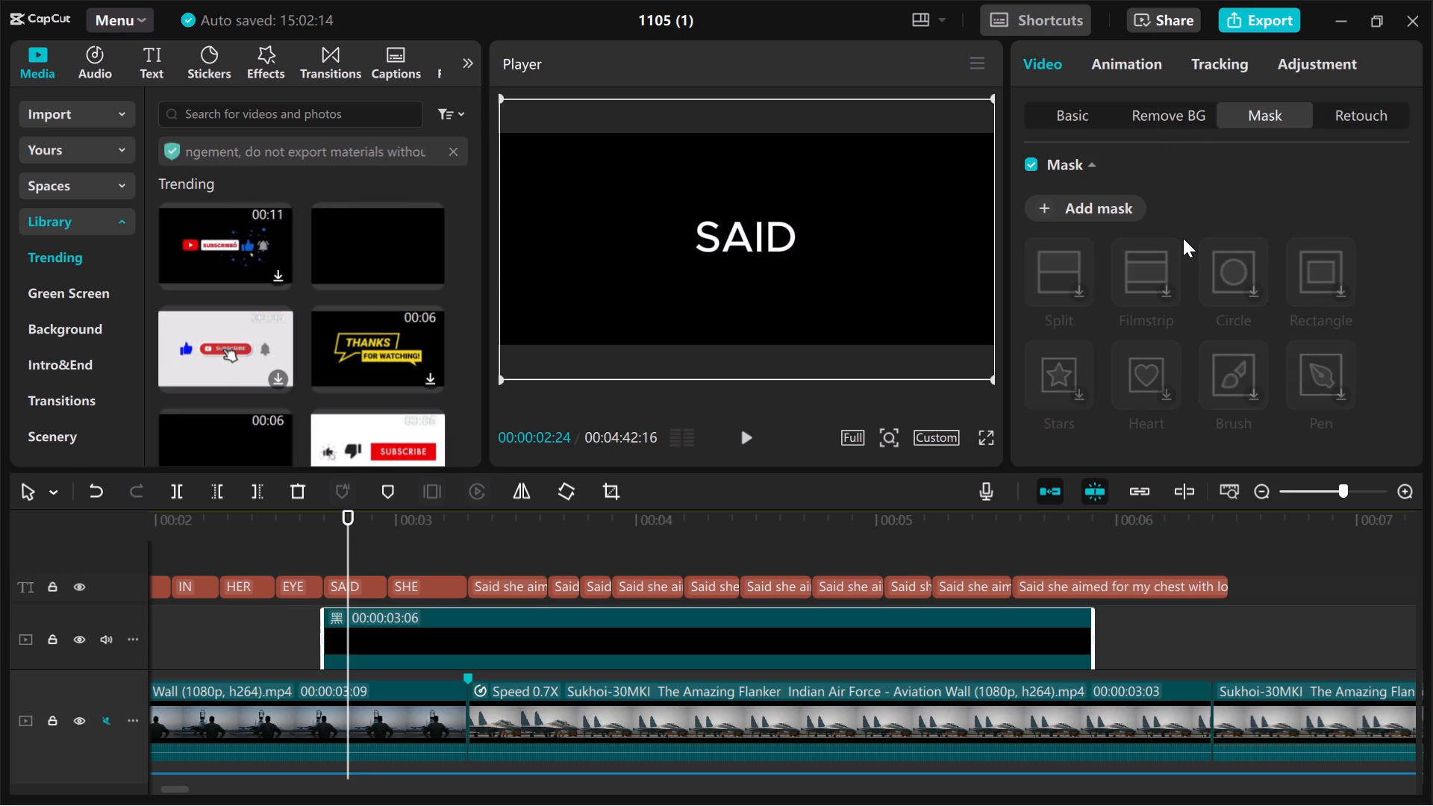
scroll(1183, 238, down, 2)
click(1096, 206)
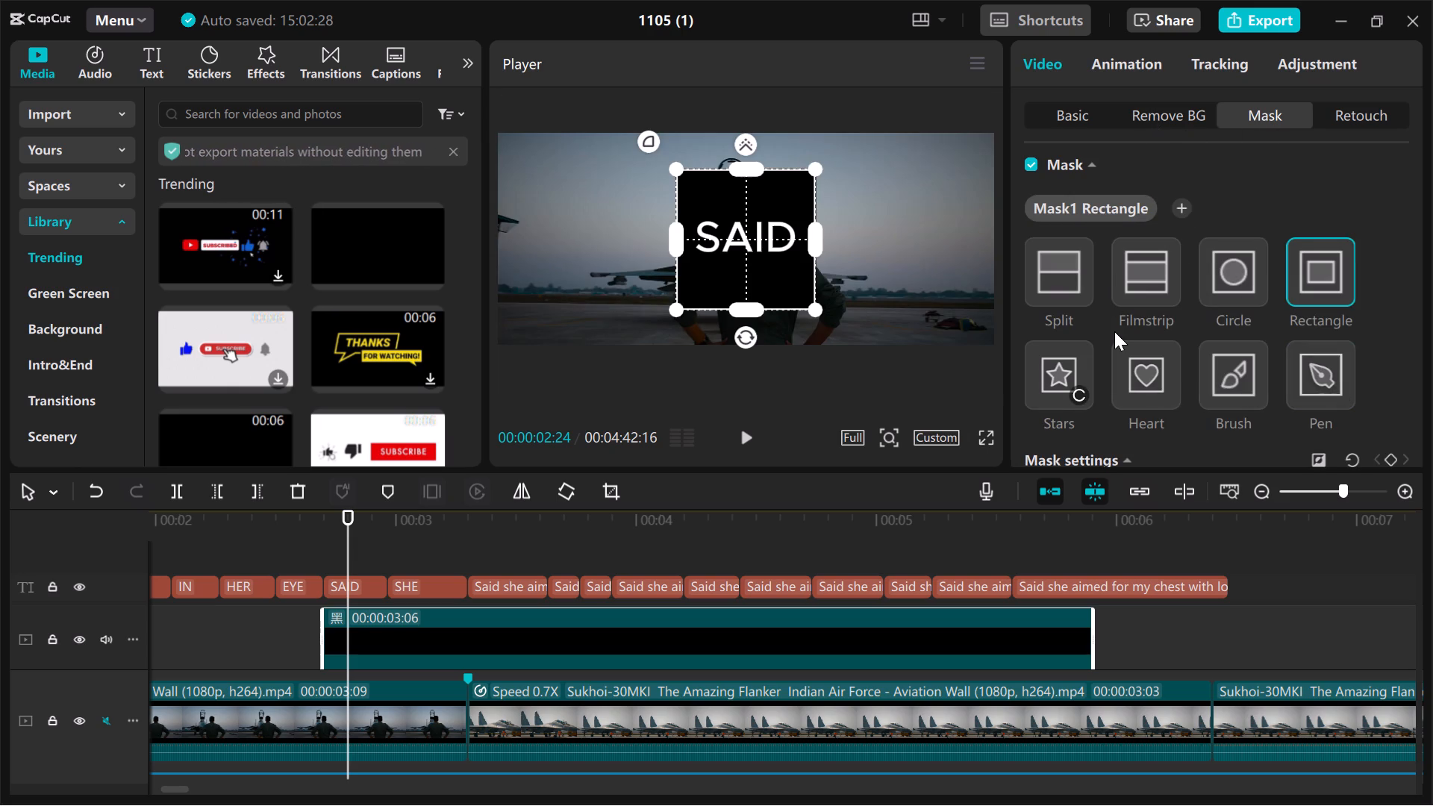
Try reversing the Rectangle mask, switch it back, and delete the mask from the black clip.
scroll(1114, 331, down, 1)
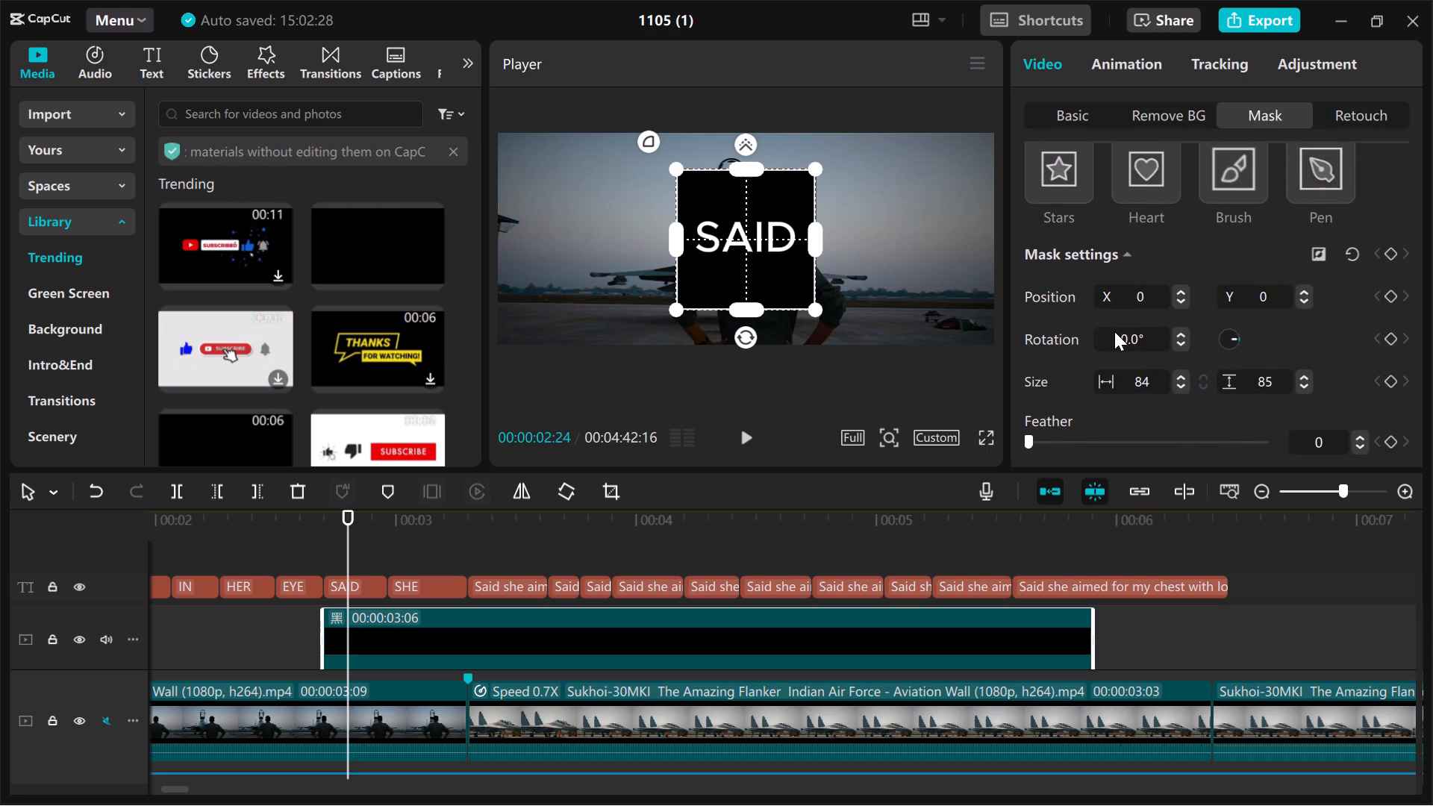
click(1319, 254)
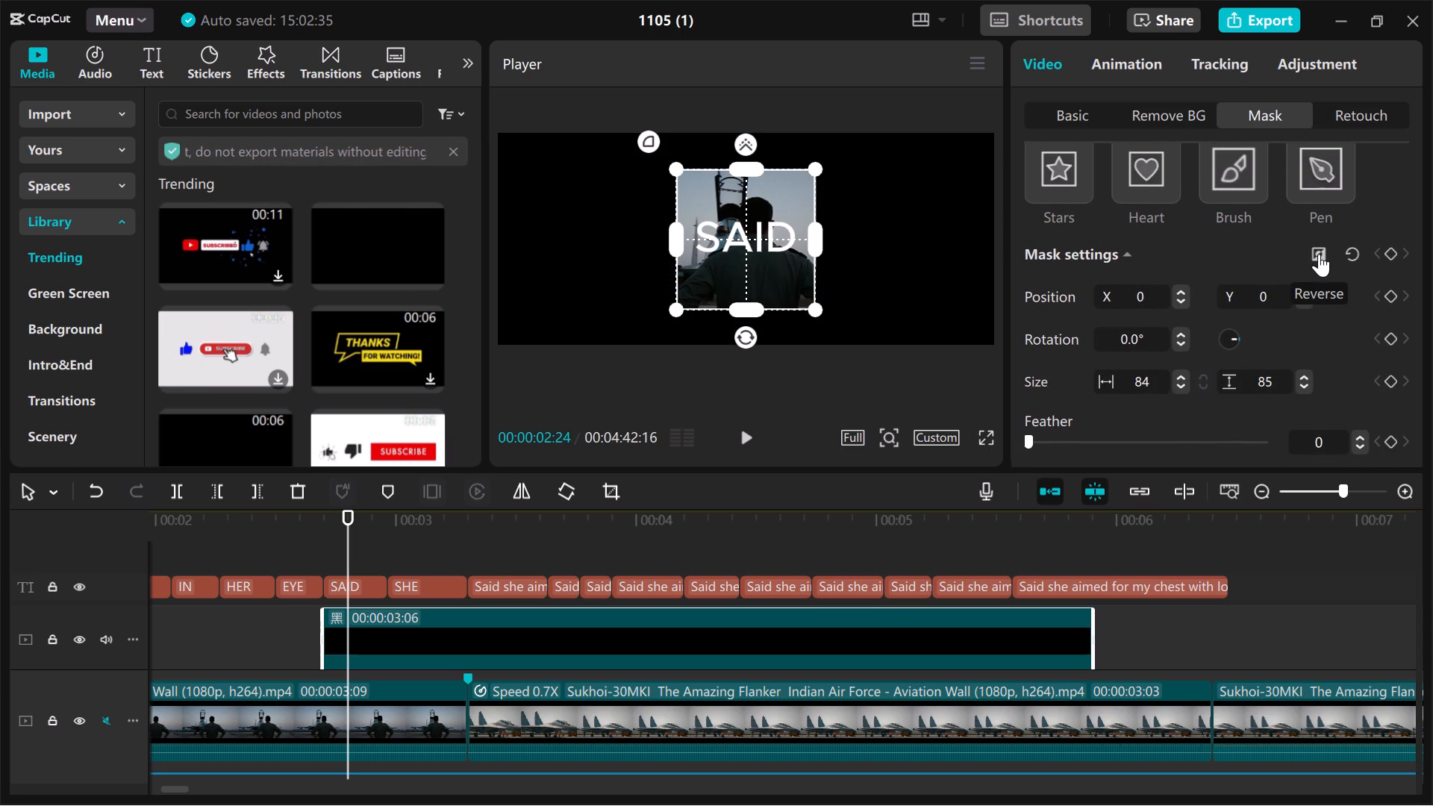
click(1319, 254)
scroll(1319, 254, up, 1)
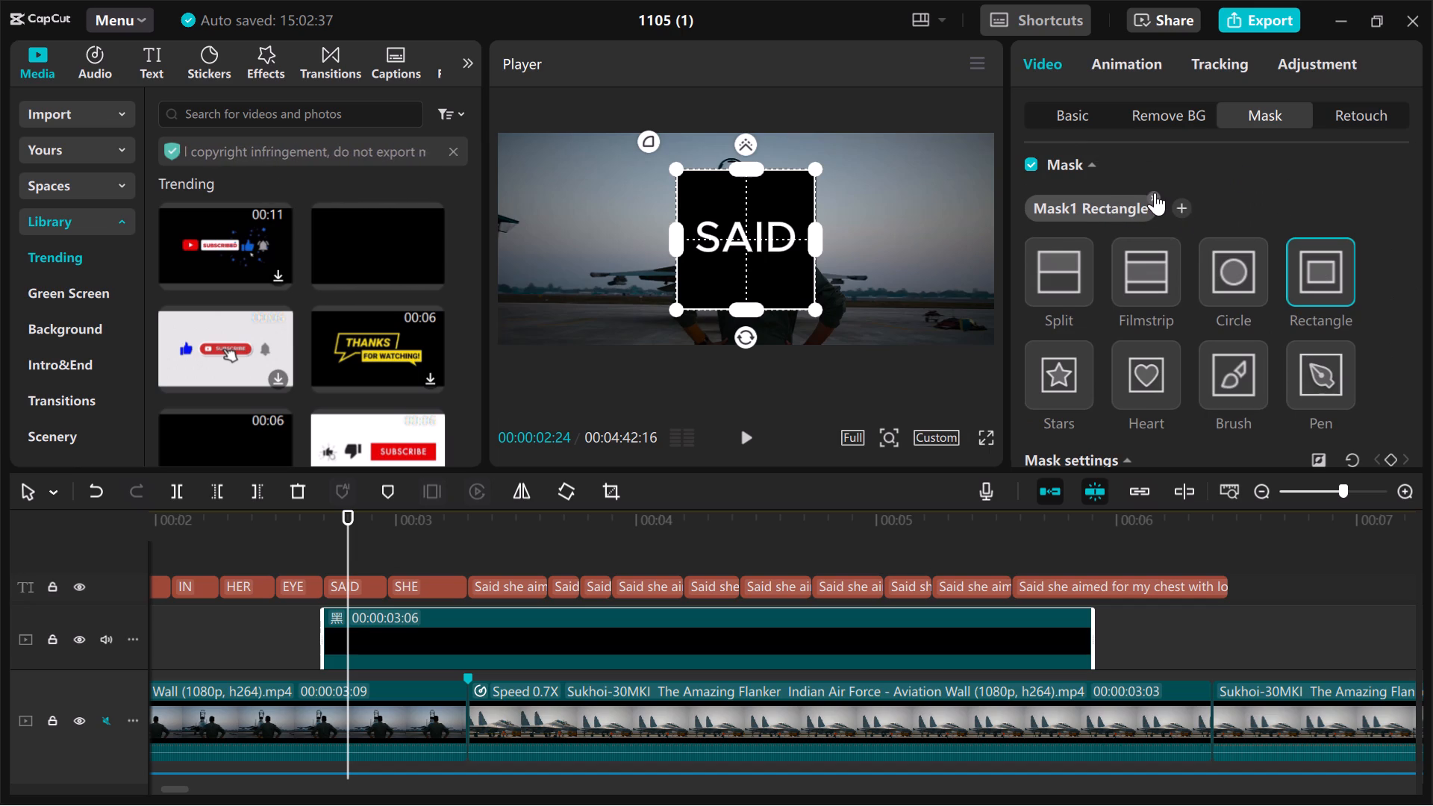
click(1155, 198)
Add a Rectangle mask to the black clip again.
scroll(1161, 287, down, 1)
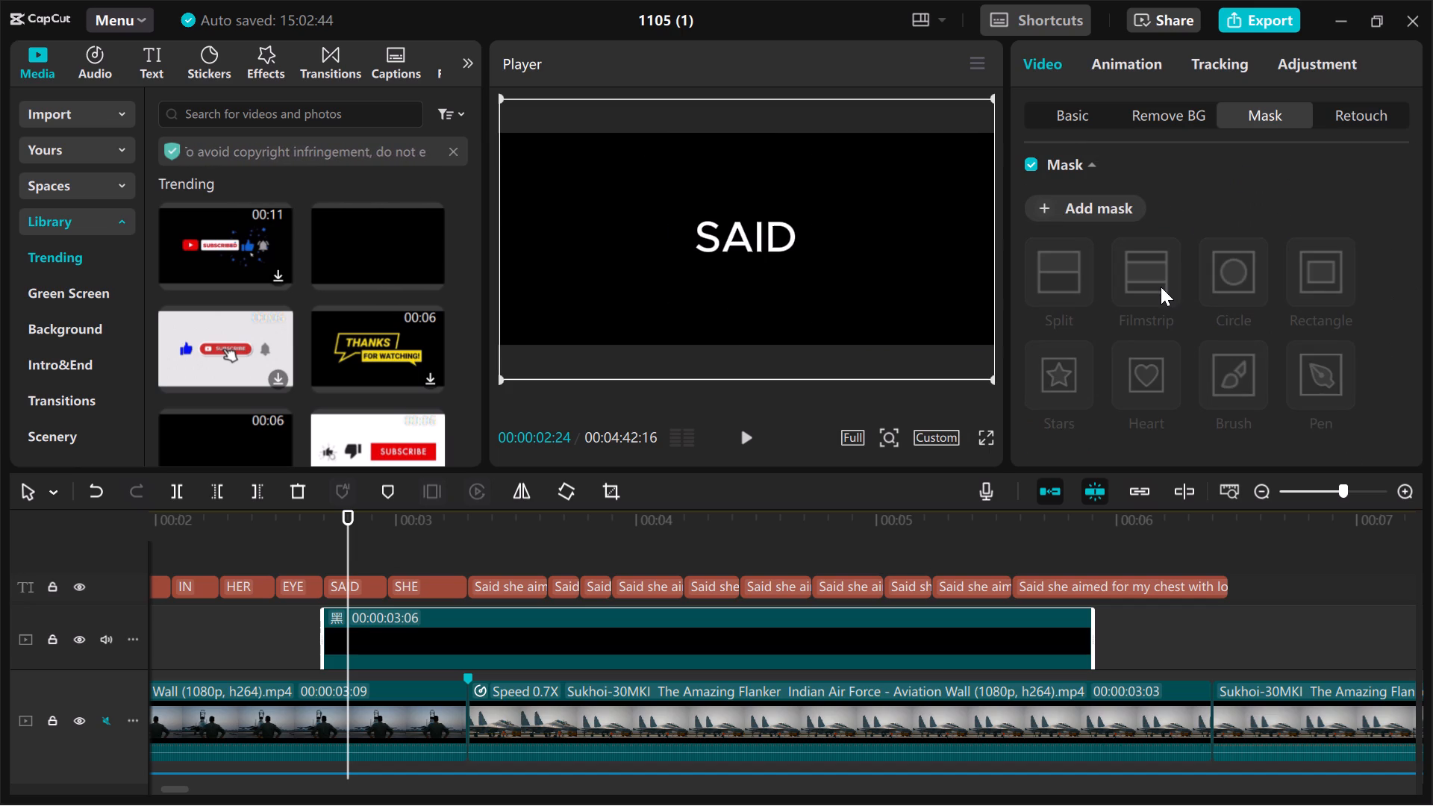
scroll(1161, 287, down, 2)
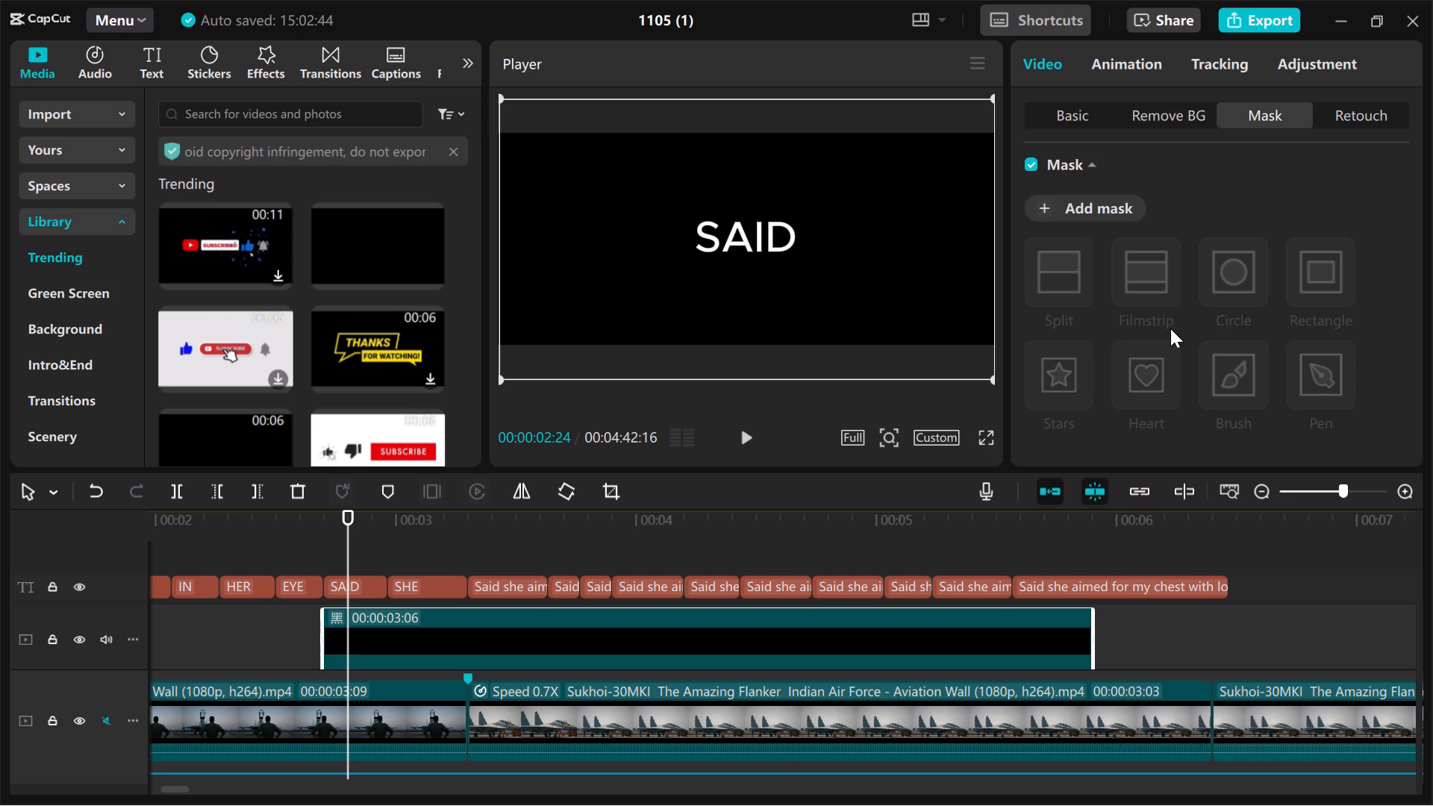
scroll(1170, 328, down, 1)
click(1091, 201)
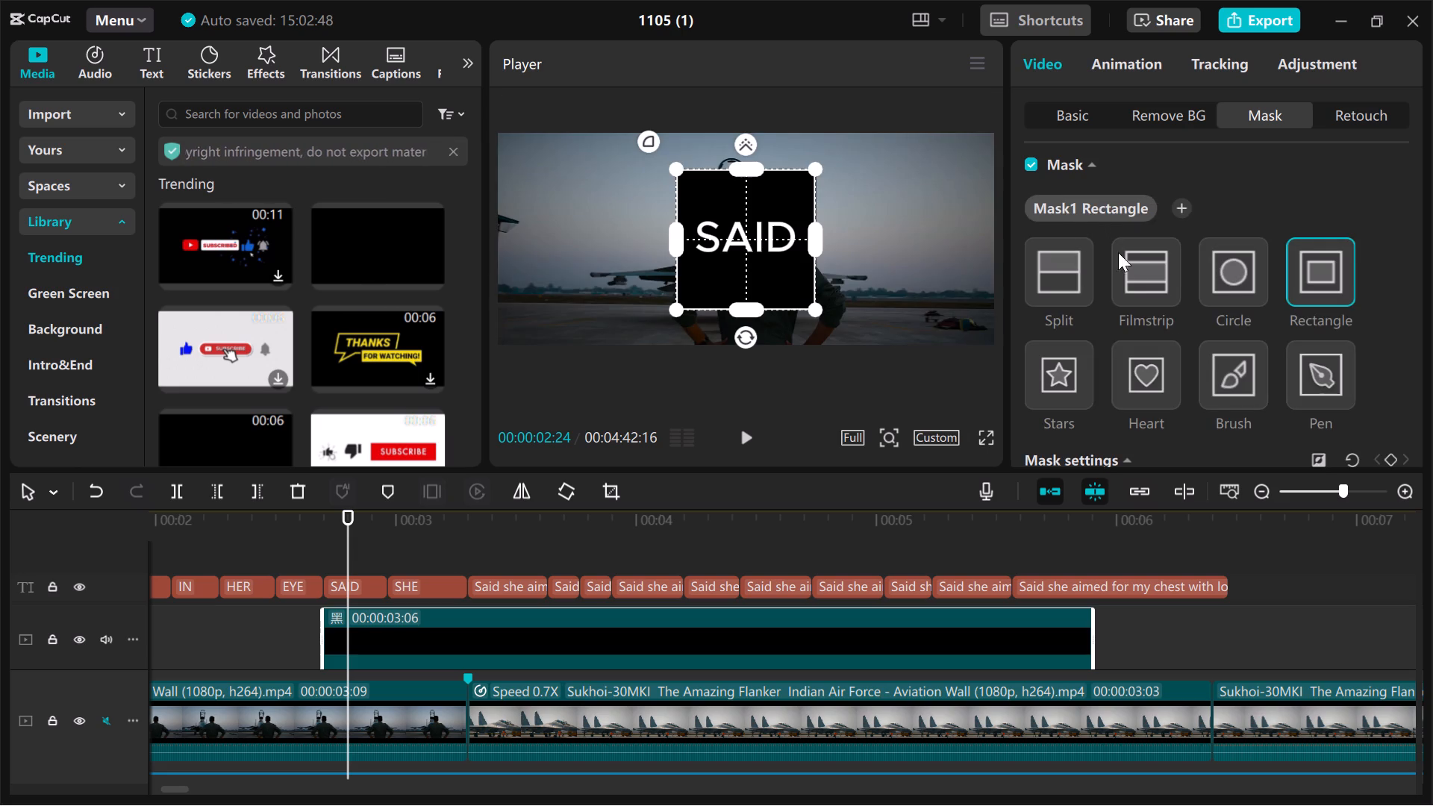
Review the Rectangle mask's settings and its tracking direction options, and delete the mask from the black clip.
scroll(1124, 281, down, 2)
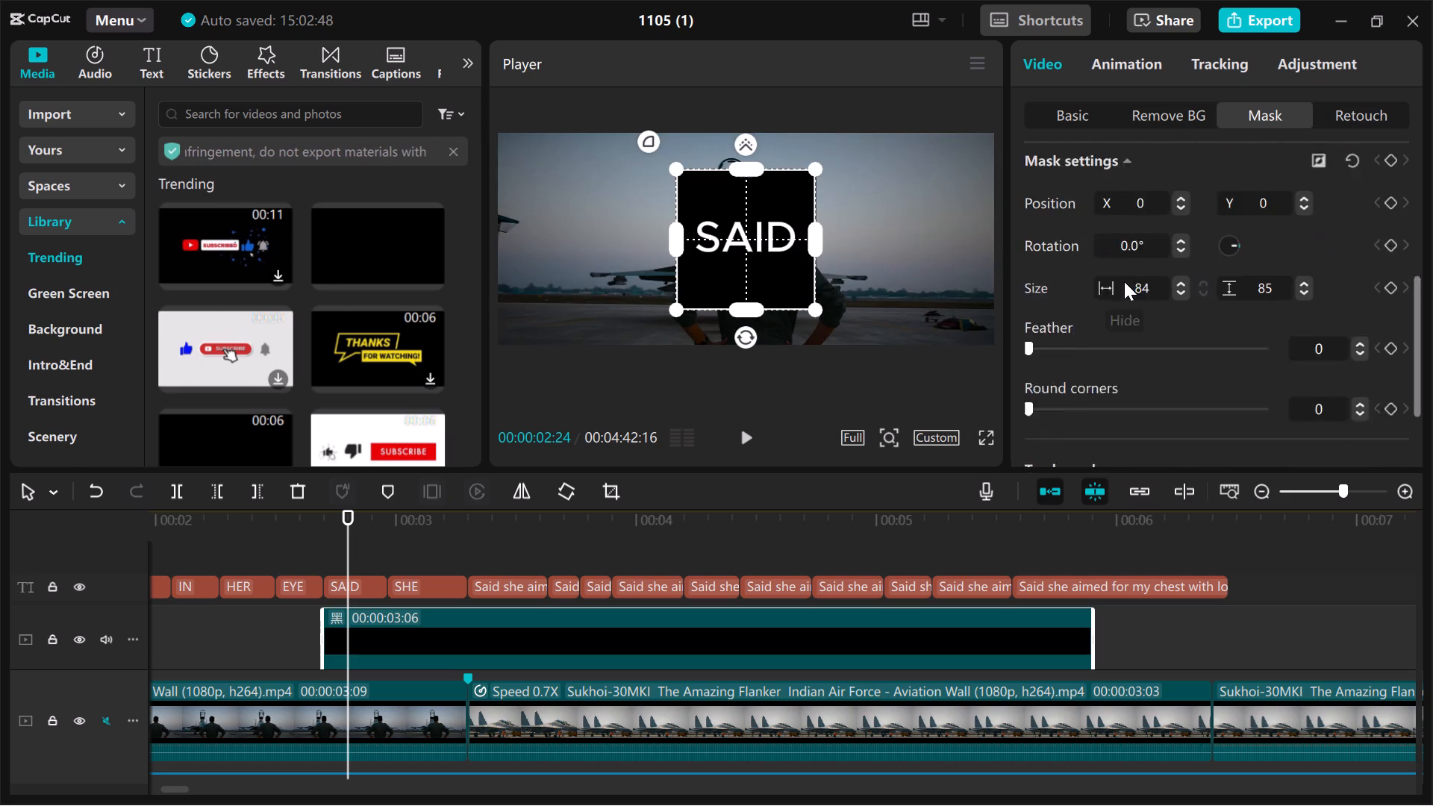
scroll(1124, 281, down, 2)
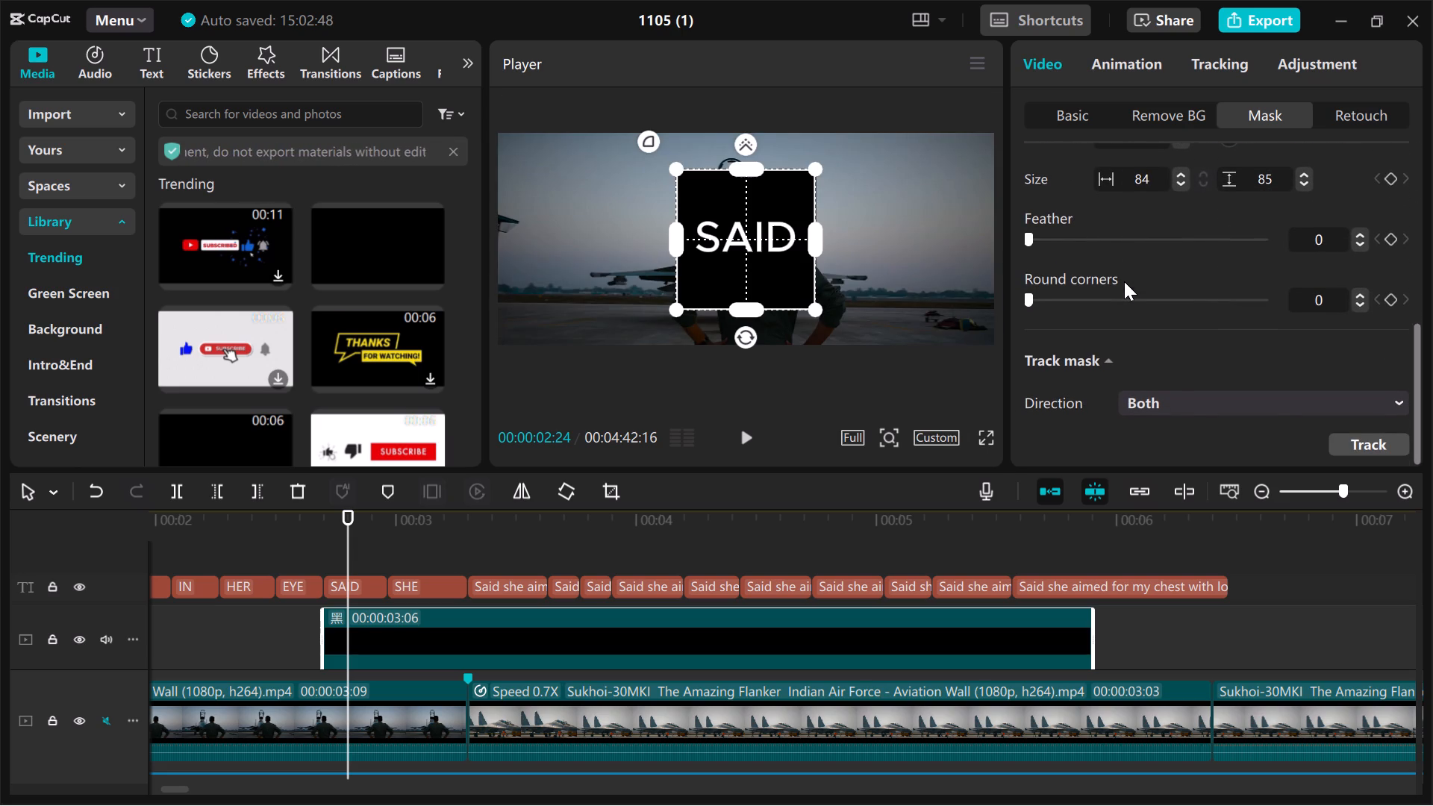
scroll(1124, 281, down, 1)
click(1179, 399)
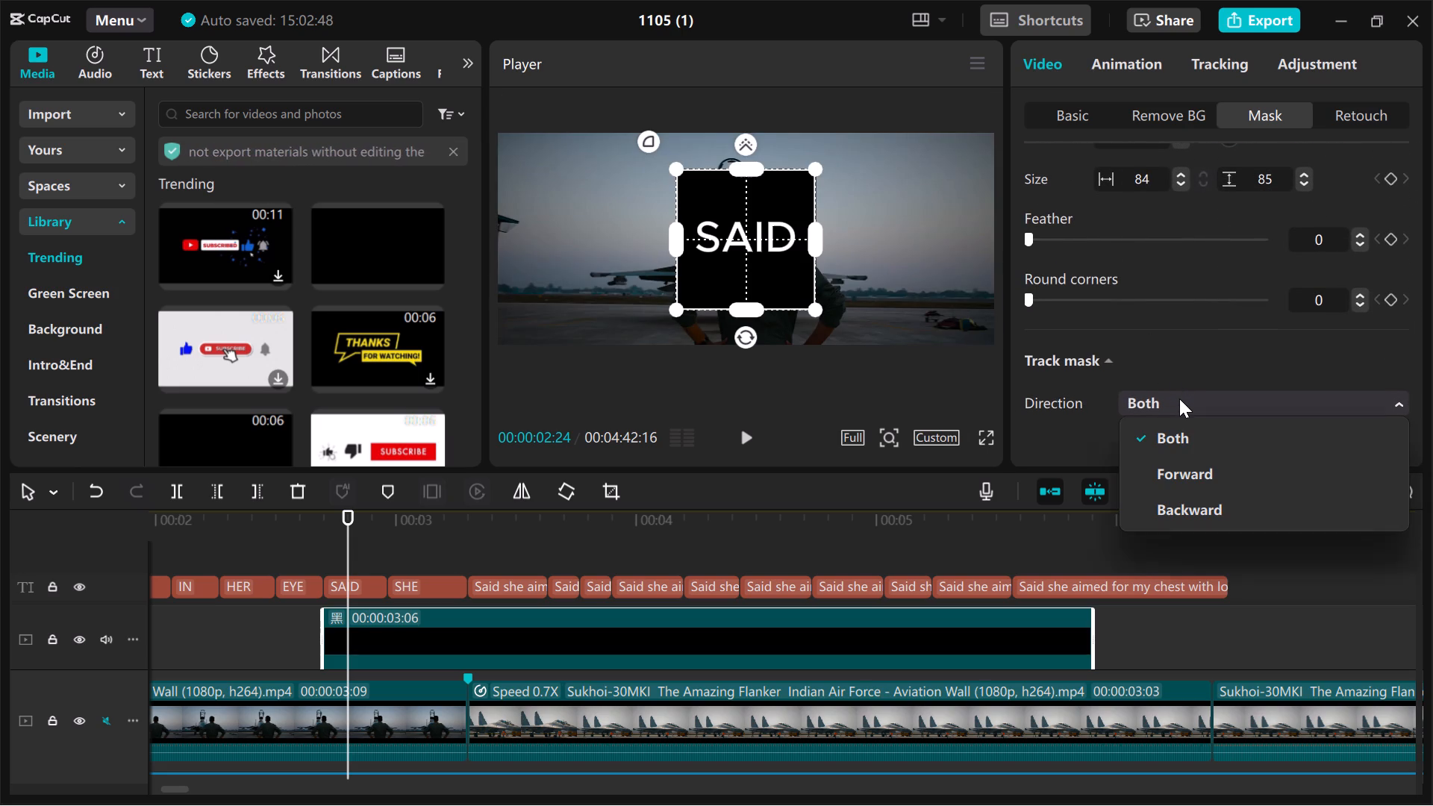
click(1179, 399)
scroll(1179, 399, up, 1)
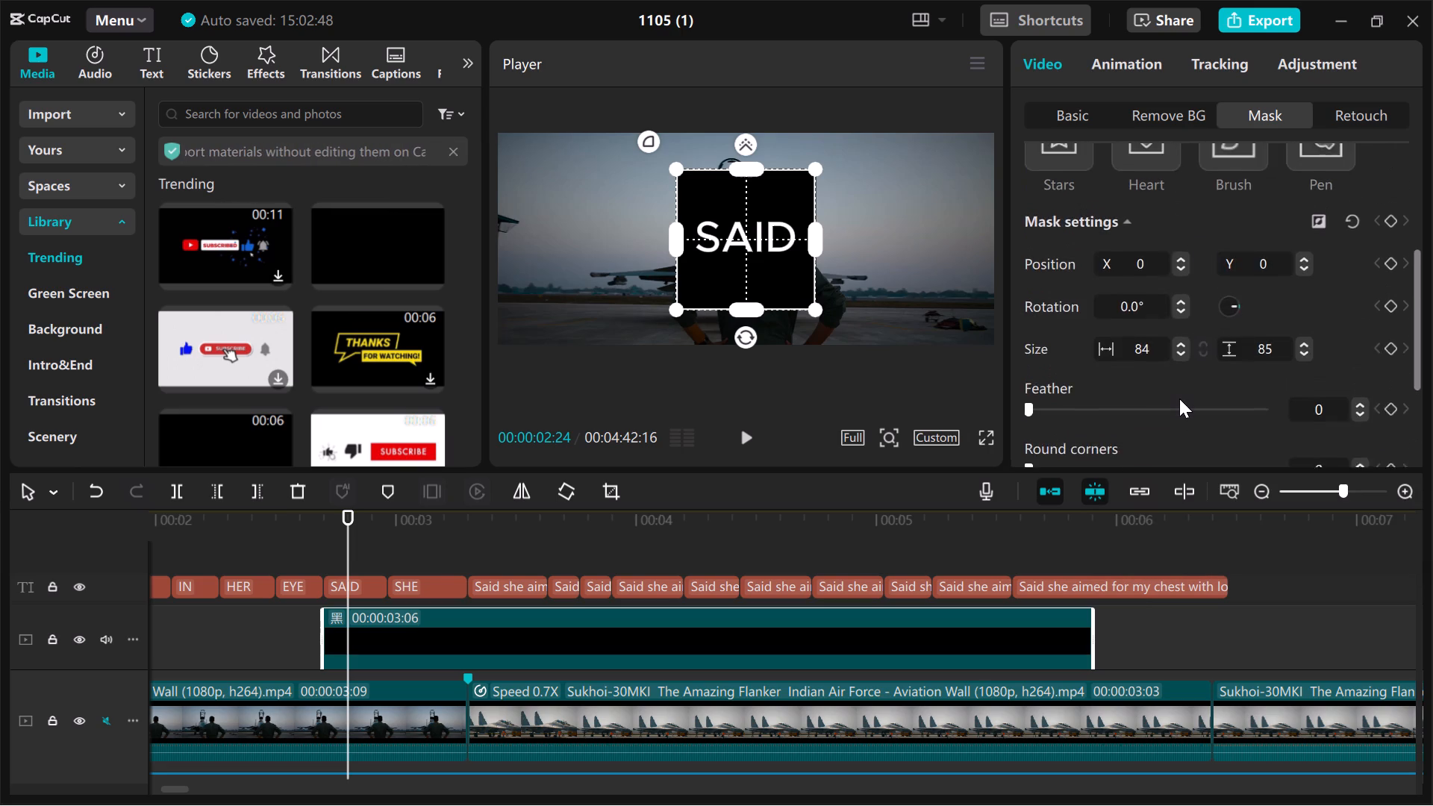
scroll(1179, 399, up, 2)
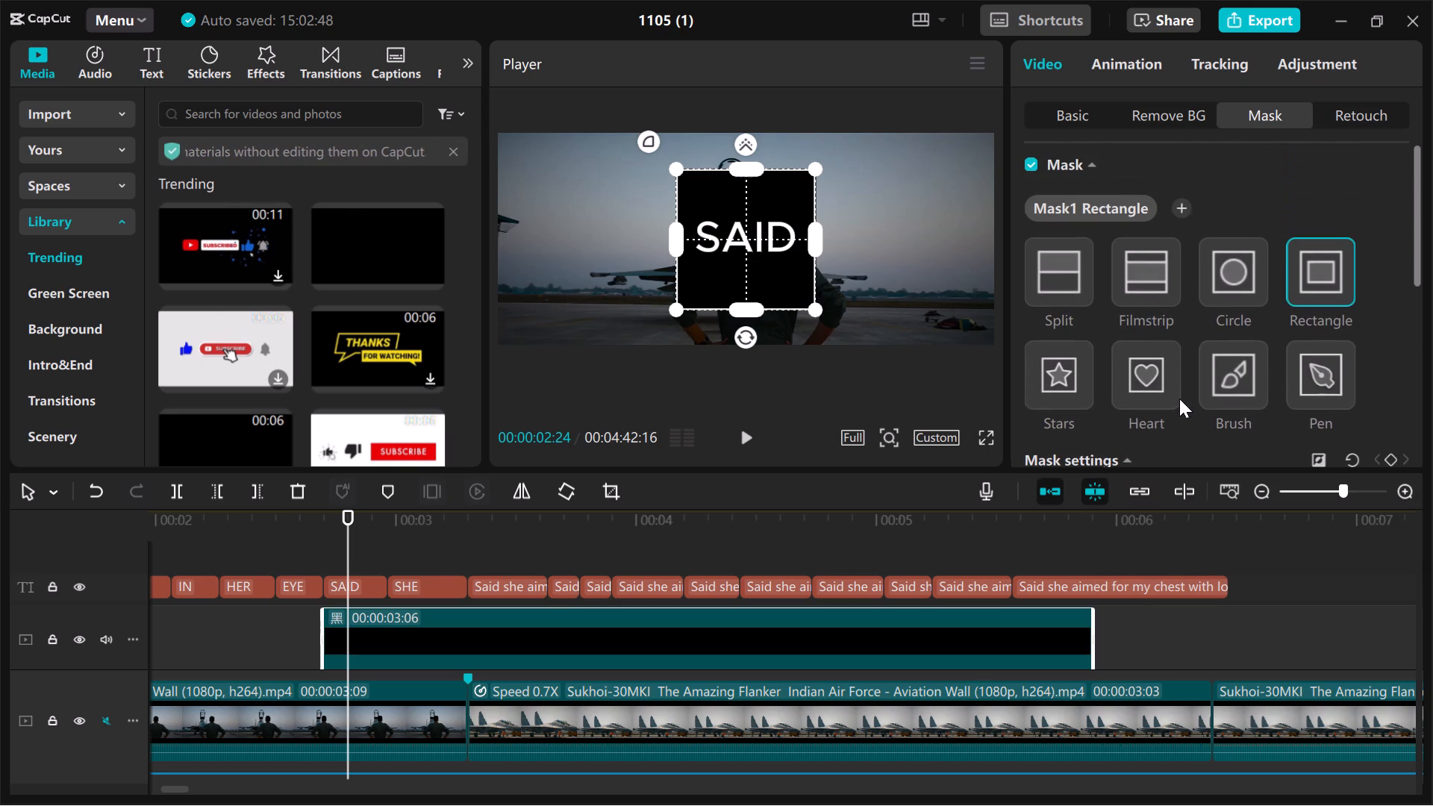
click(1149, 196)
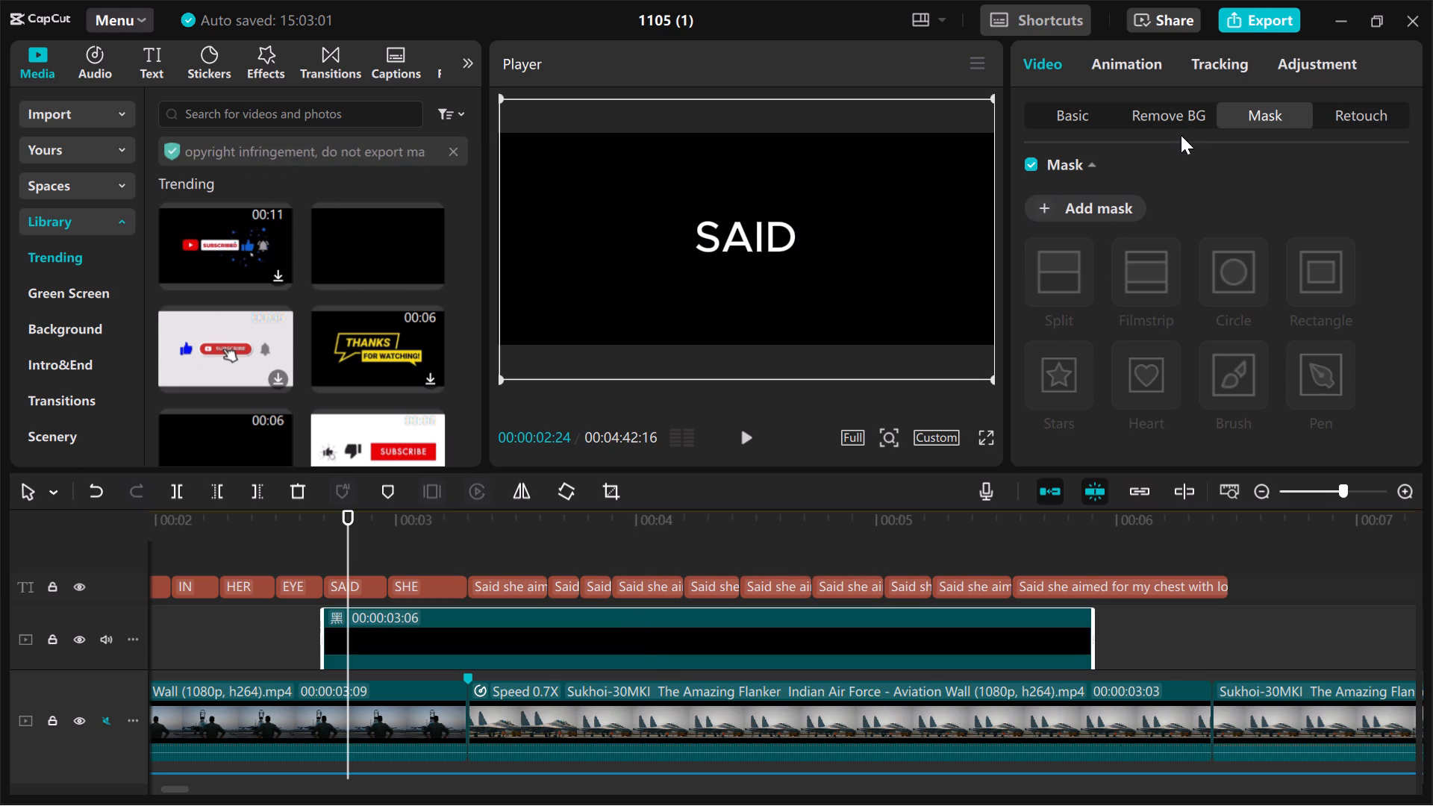
Turn on Chroma key for the black clip without picking a key color, and return to its basic settings.
click(1172, 114)
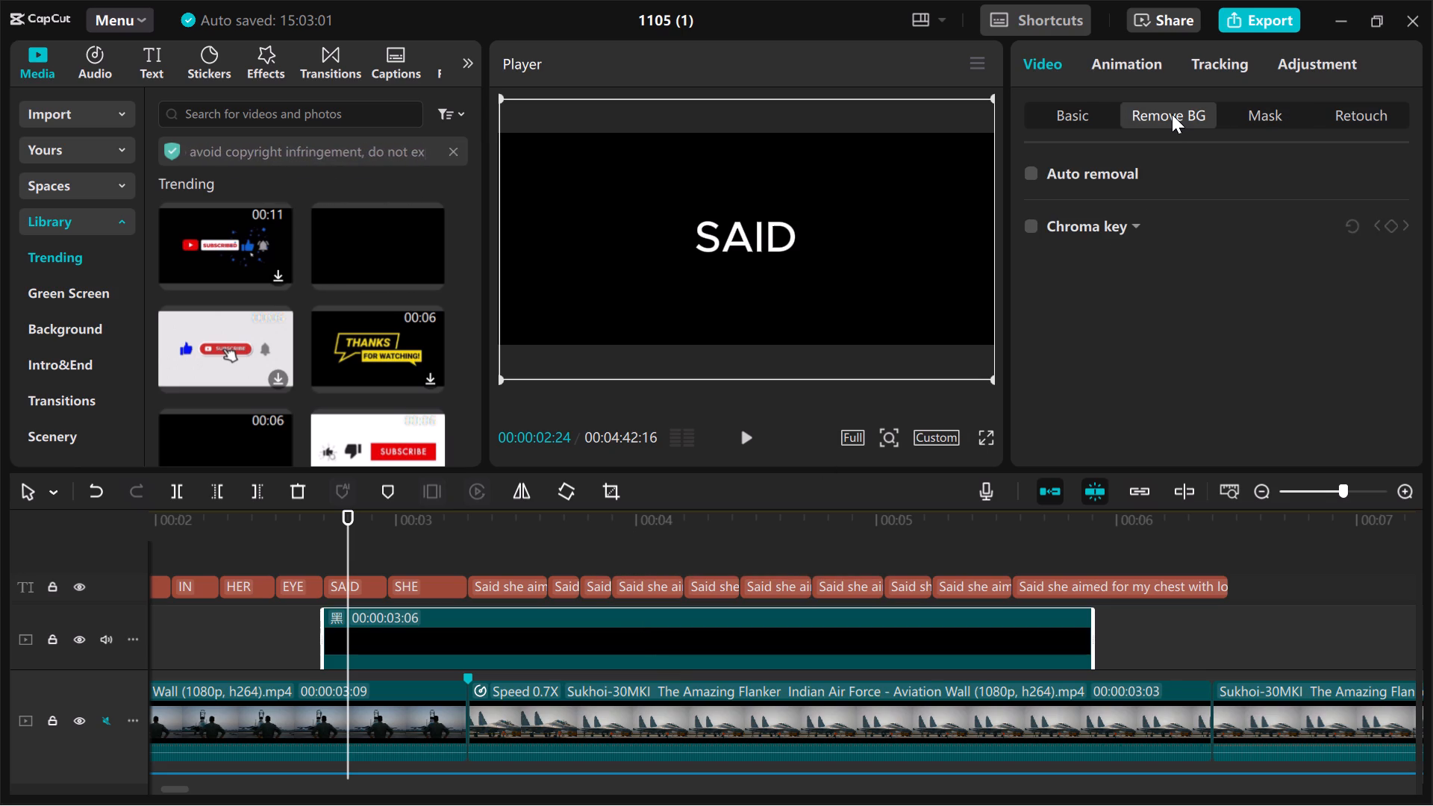
click(1033, 220)
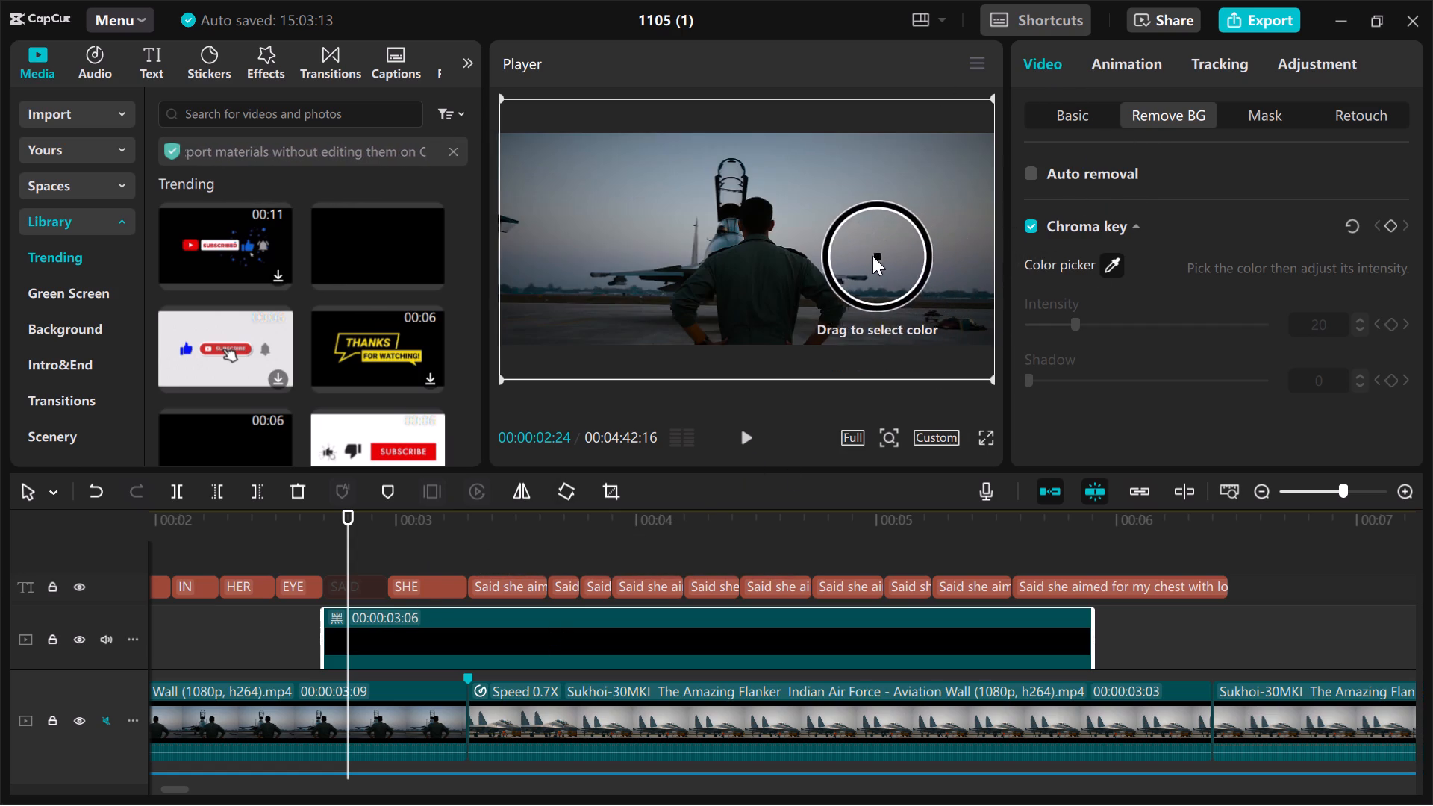
click(1112, 264)
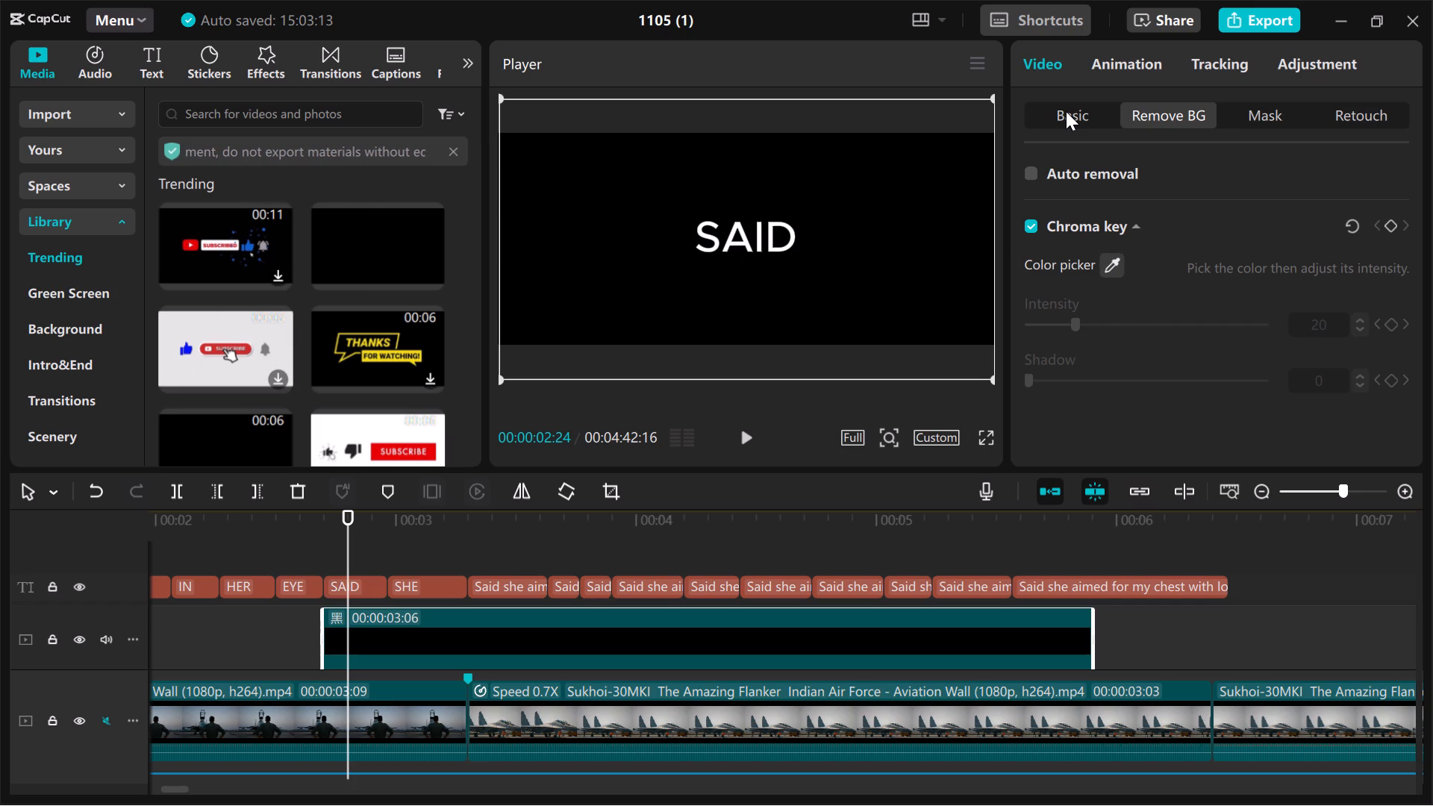
click(1066, 111)
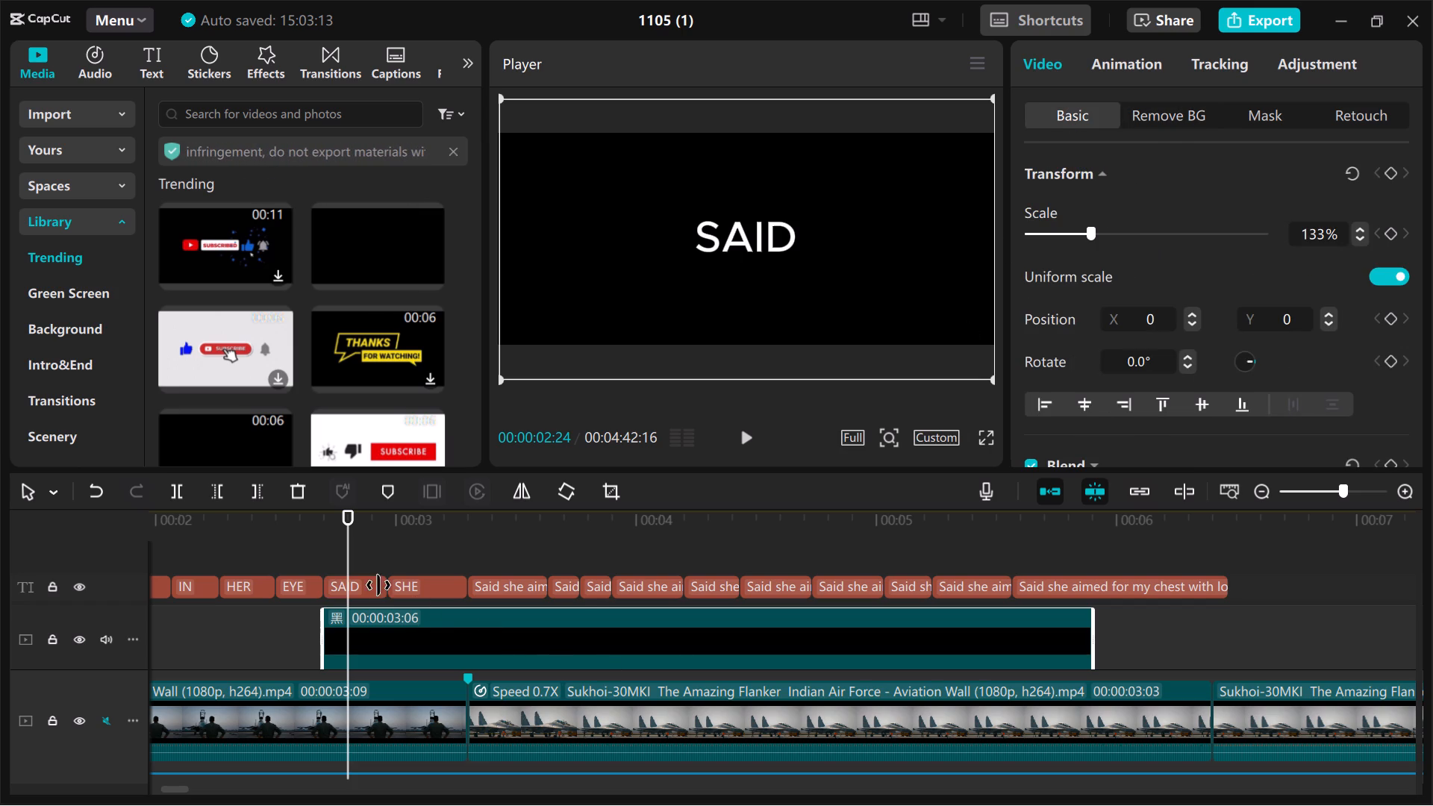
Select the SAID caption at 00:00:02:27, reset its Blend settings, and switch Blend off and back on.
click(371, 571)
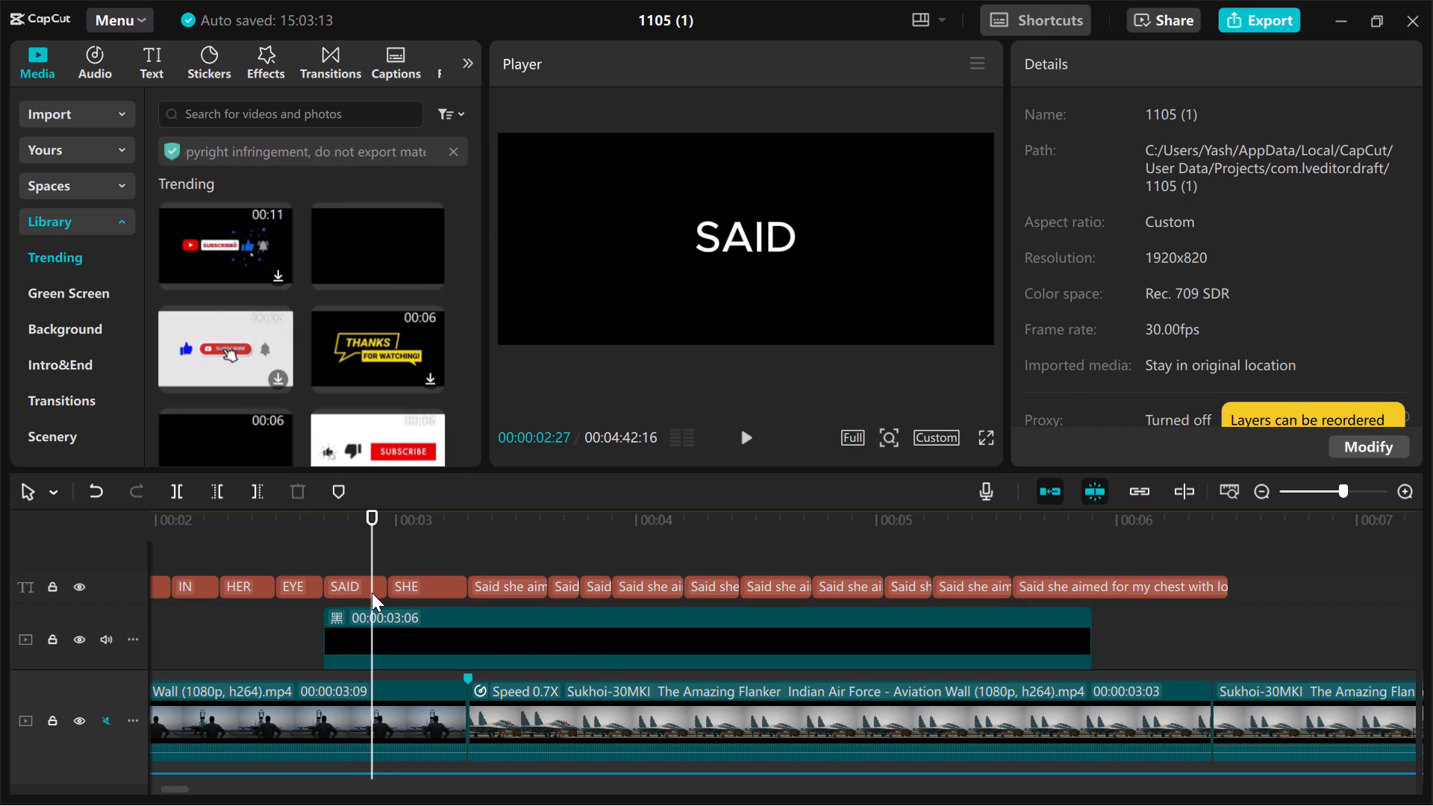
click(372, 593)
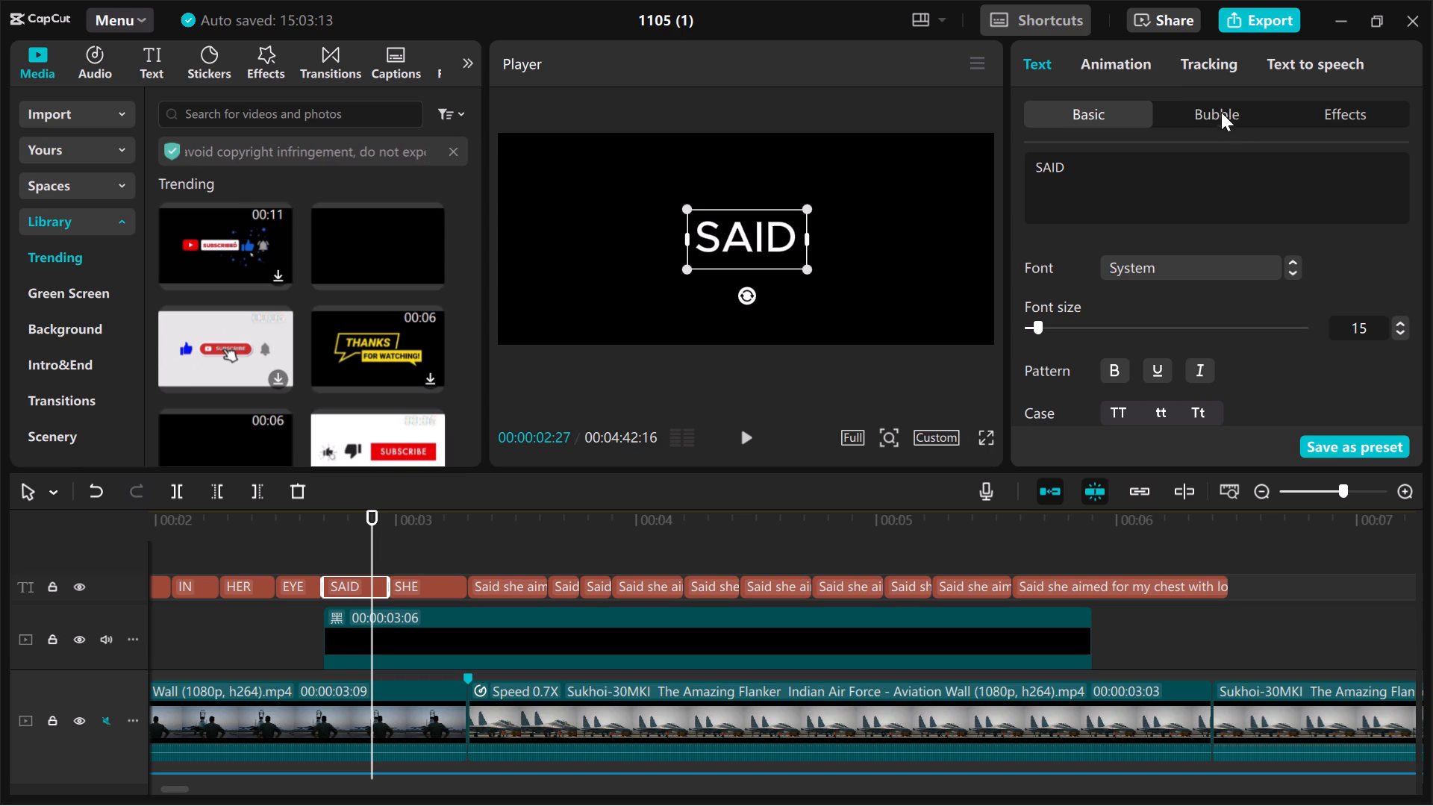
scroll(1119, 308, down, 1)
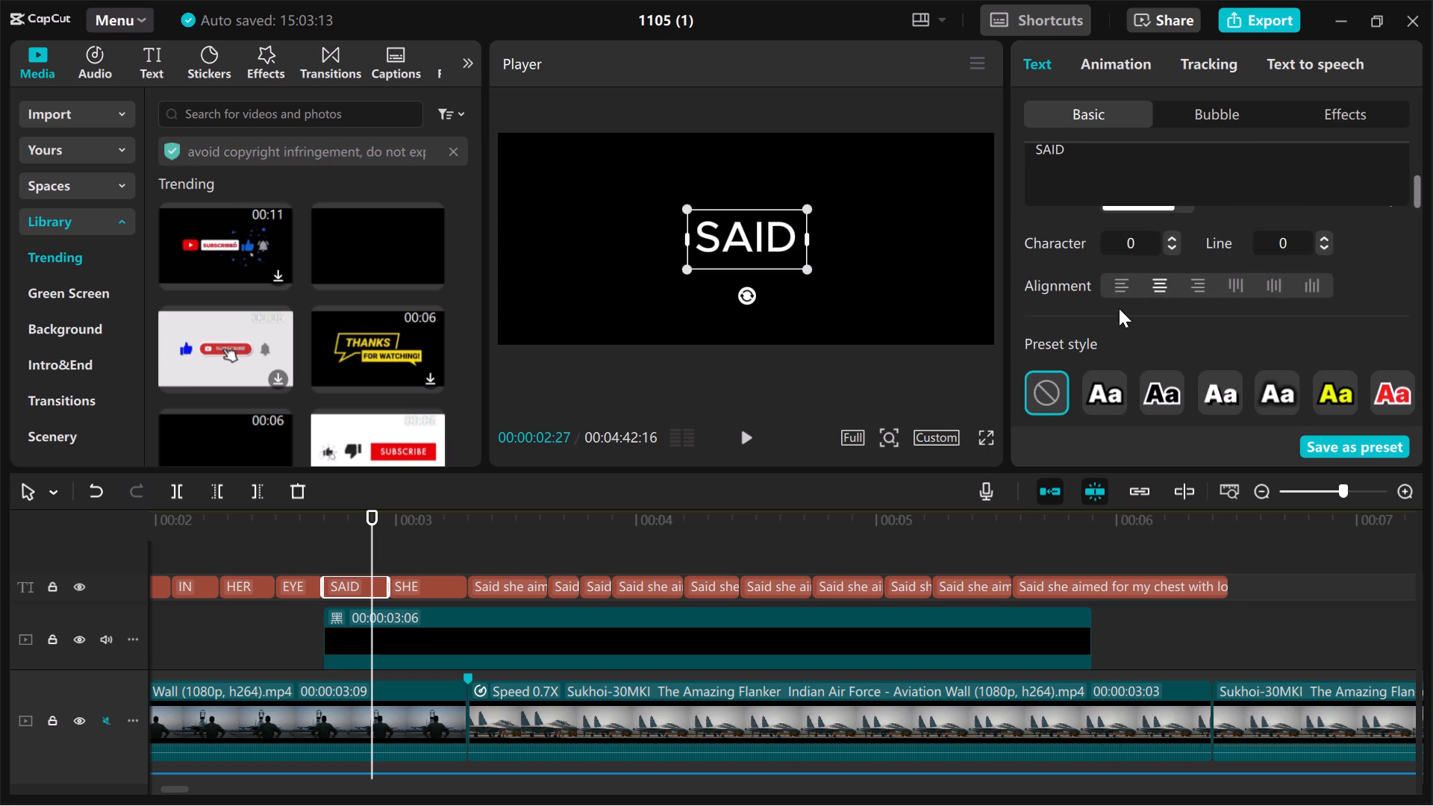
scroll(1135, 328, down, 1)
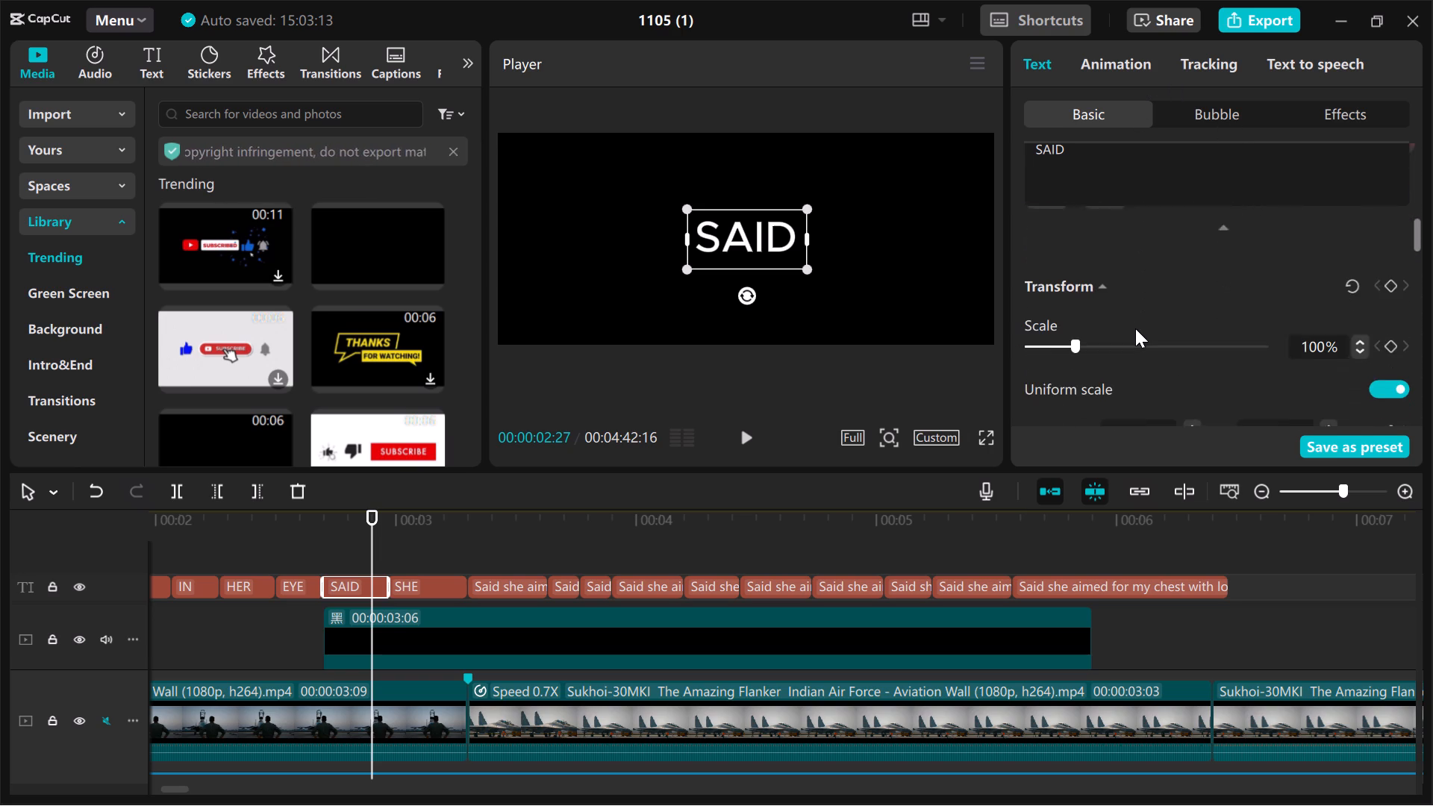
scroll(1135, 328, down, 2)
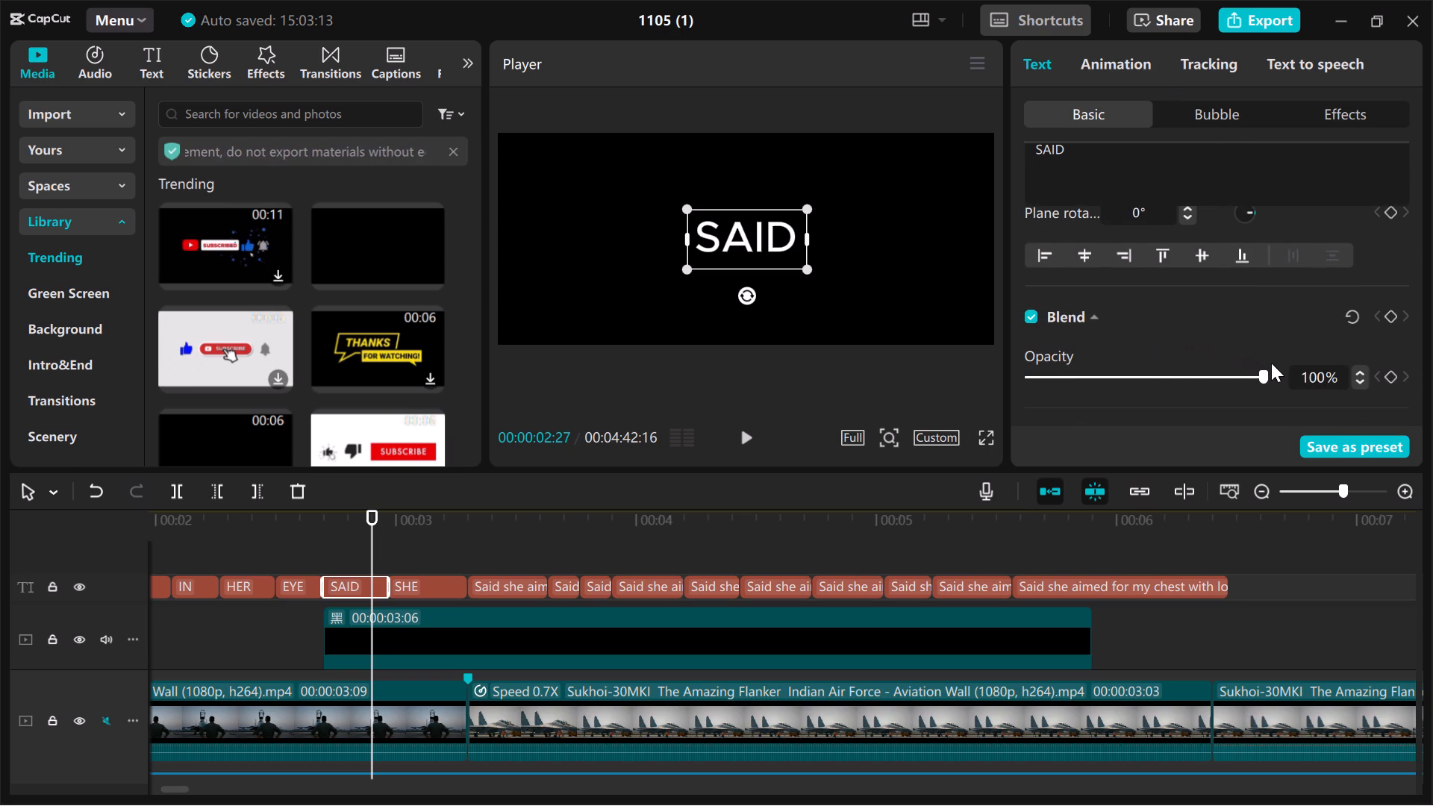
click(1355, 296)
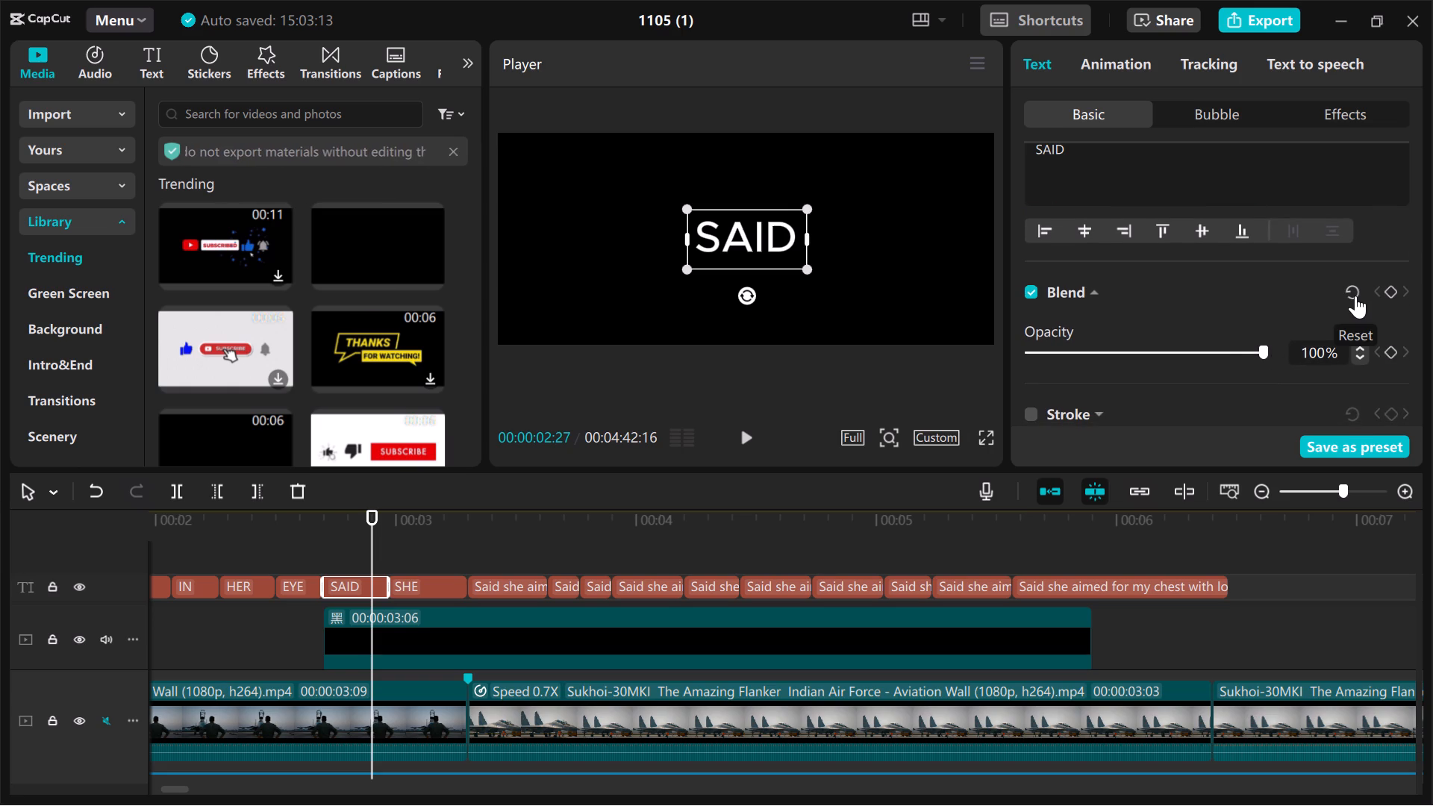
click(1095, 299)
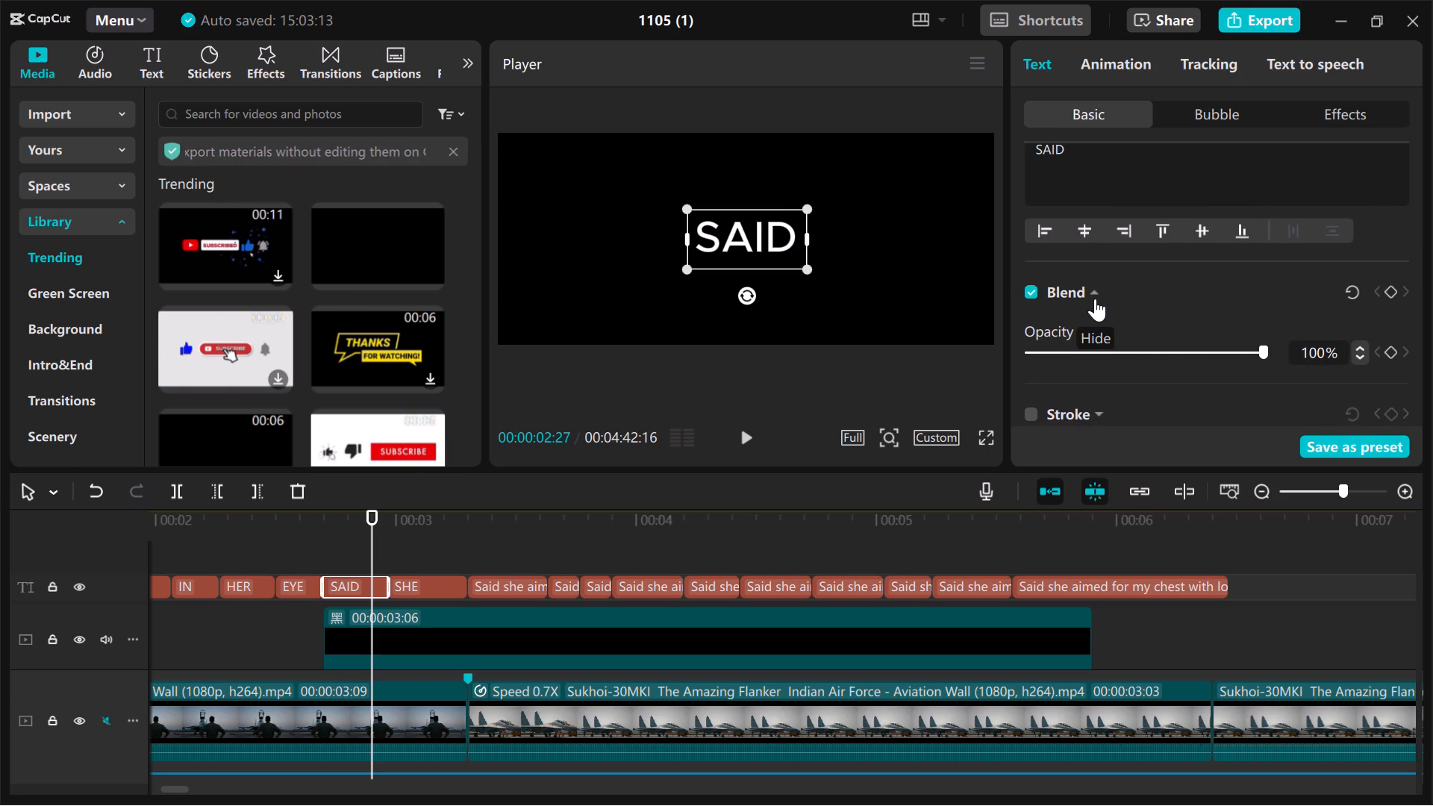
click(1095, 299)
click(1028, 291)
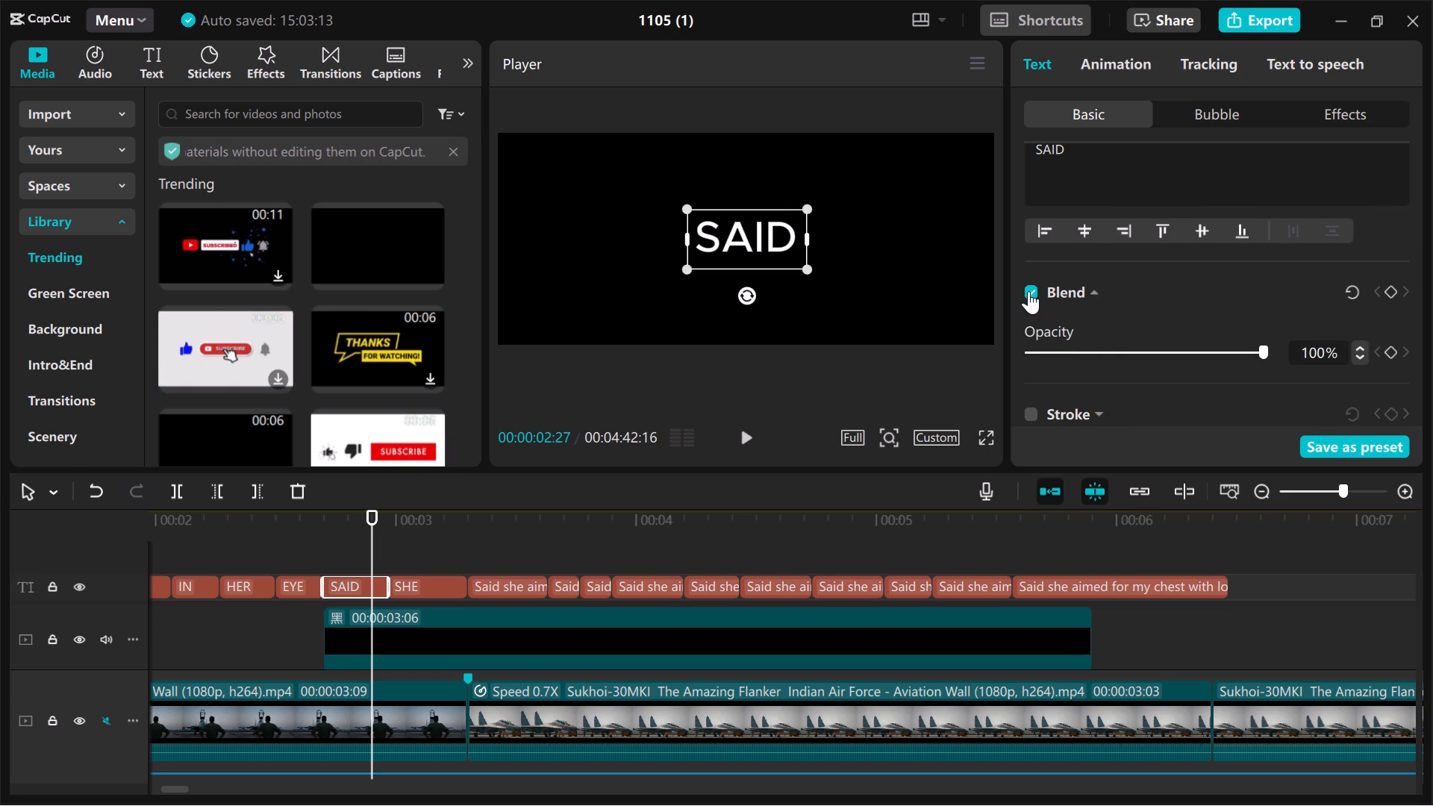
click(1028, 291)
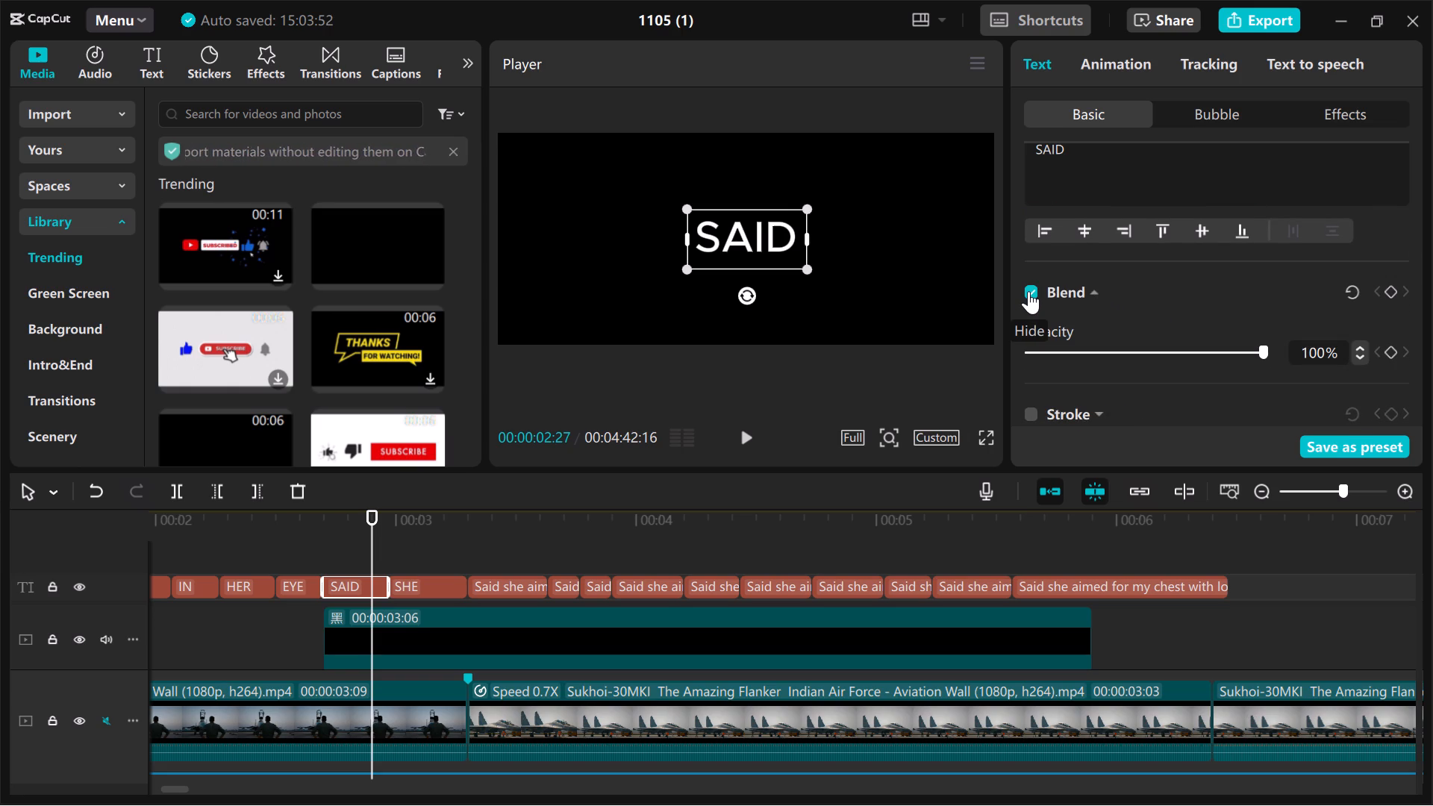
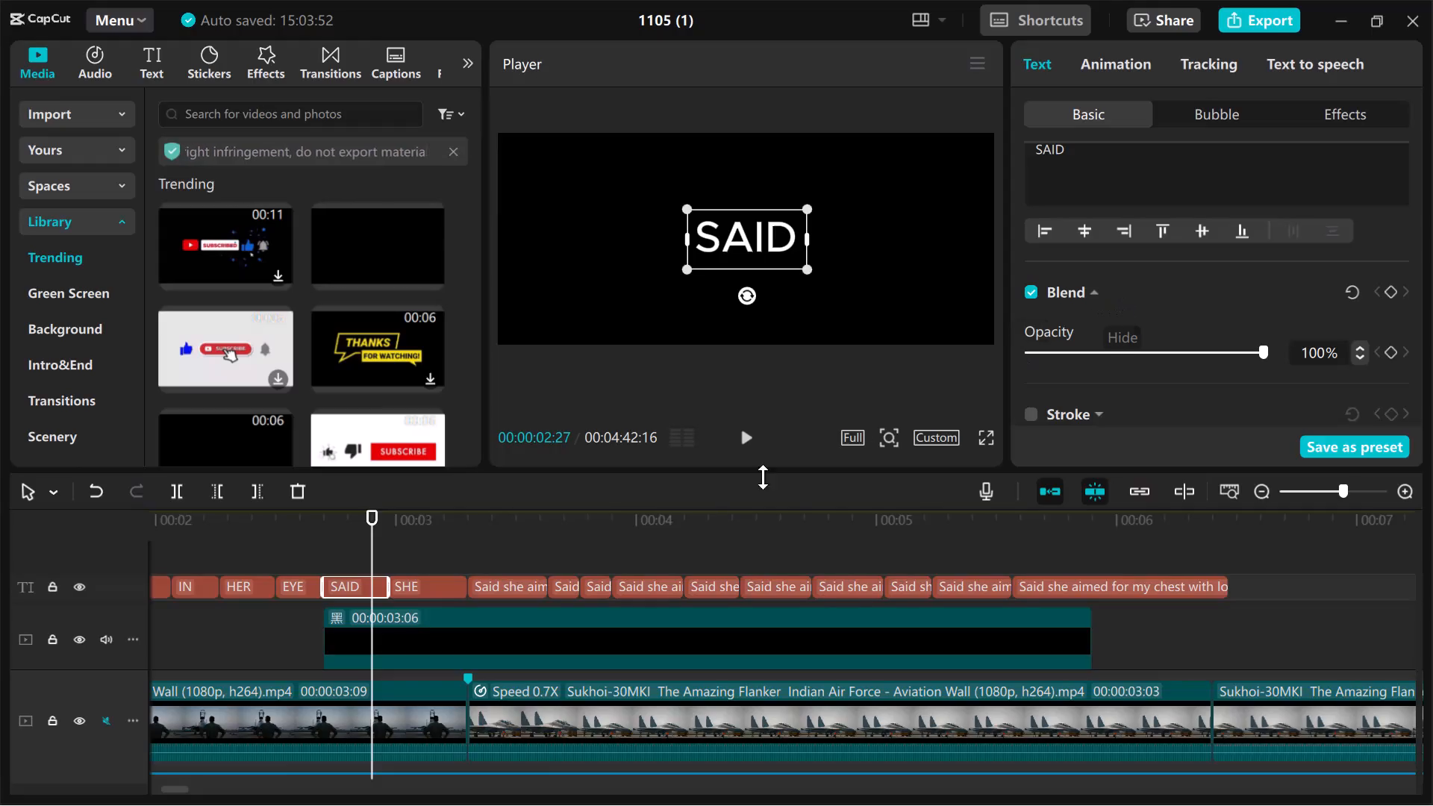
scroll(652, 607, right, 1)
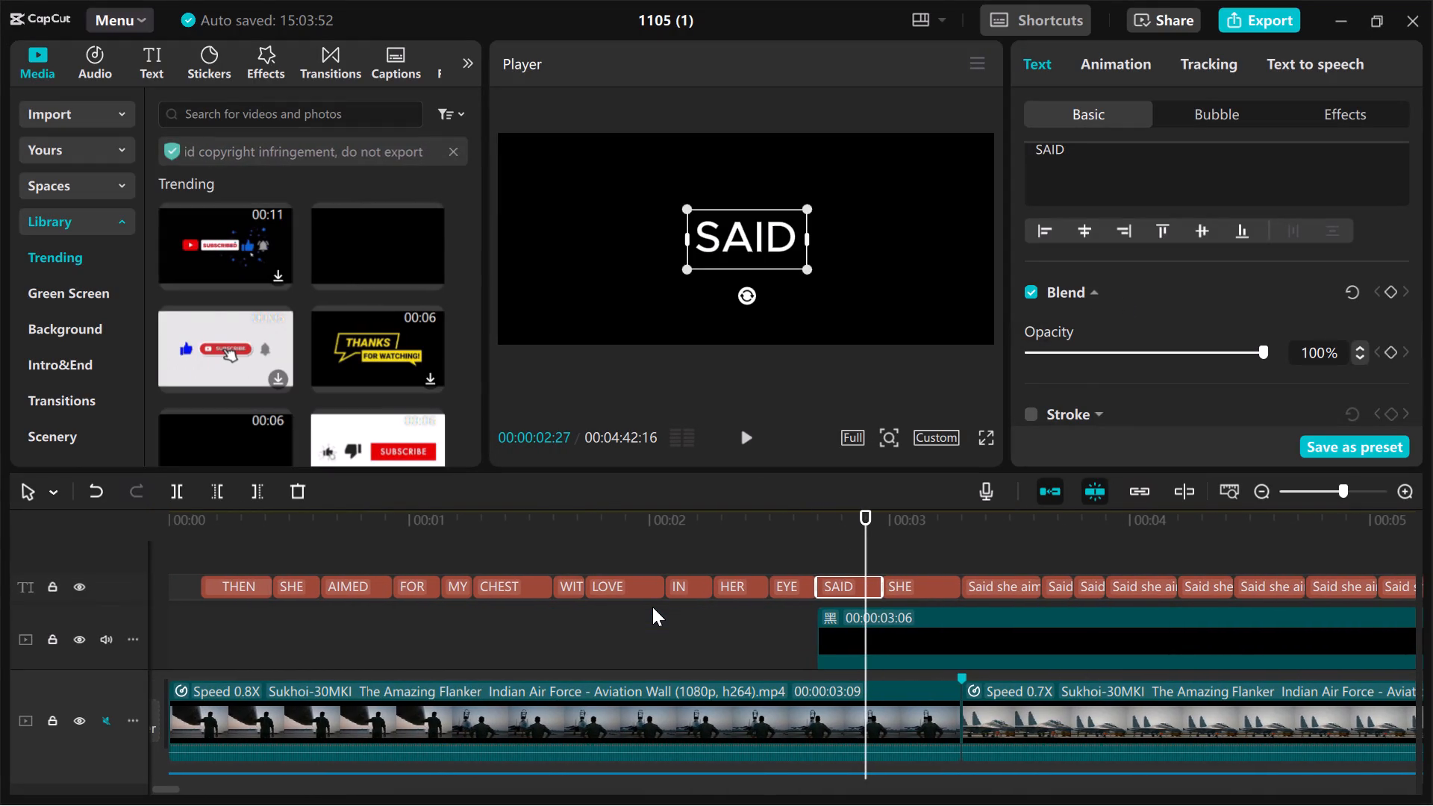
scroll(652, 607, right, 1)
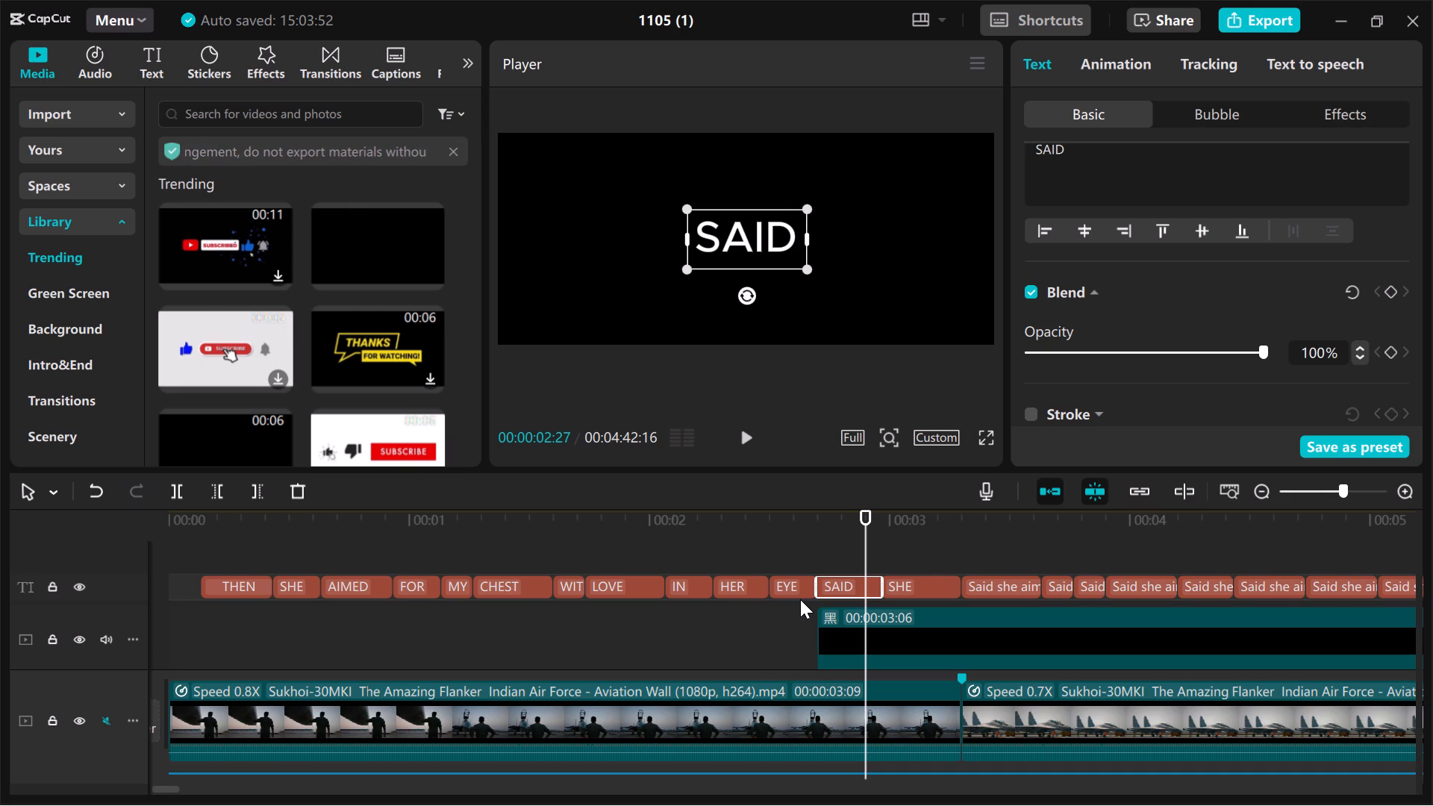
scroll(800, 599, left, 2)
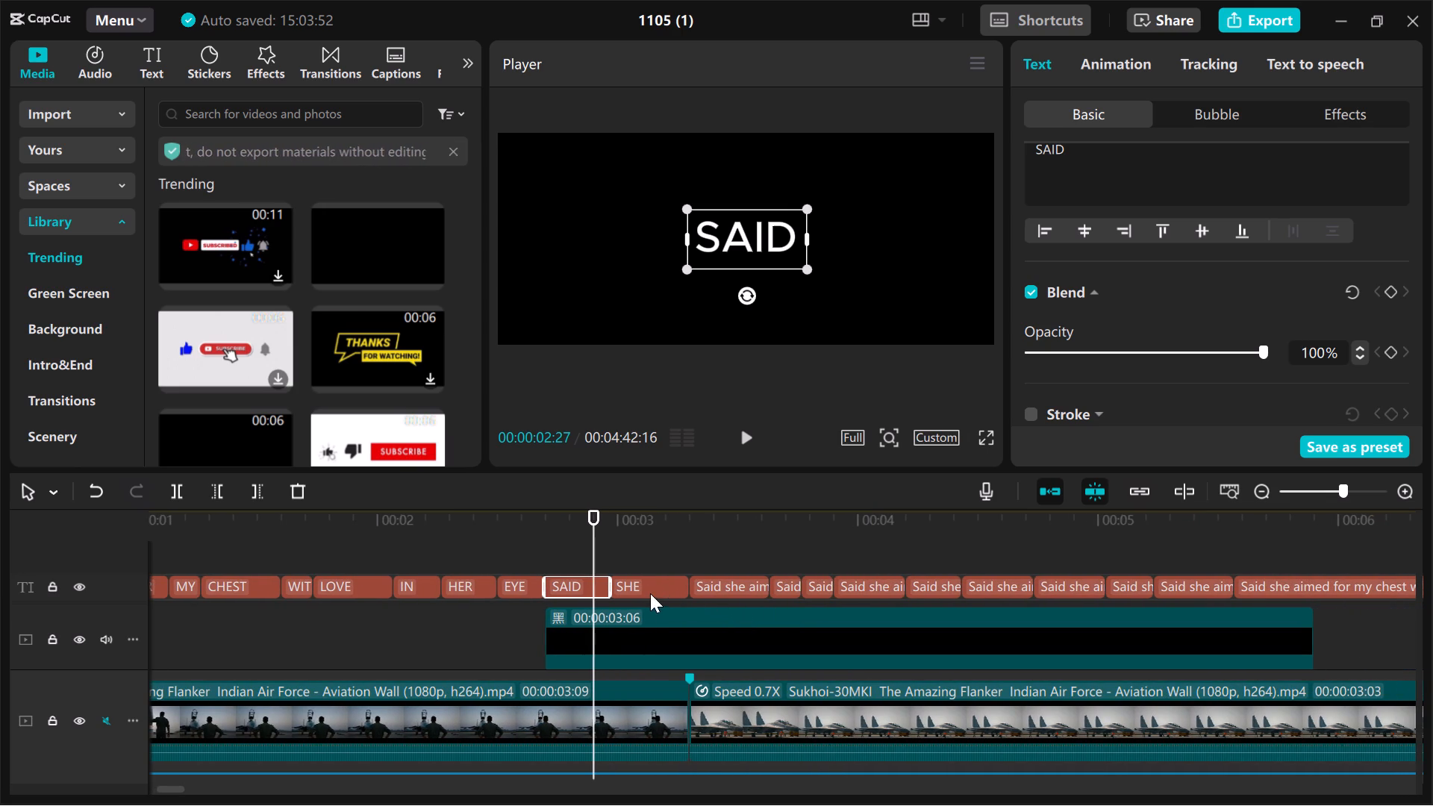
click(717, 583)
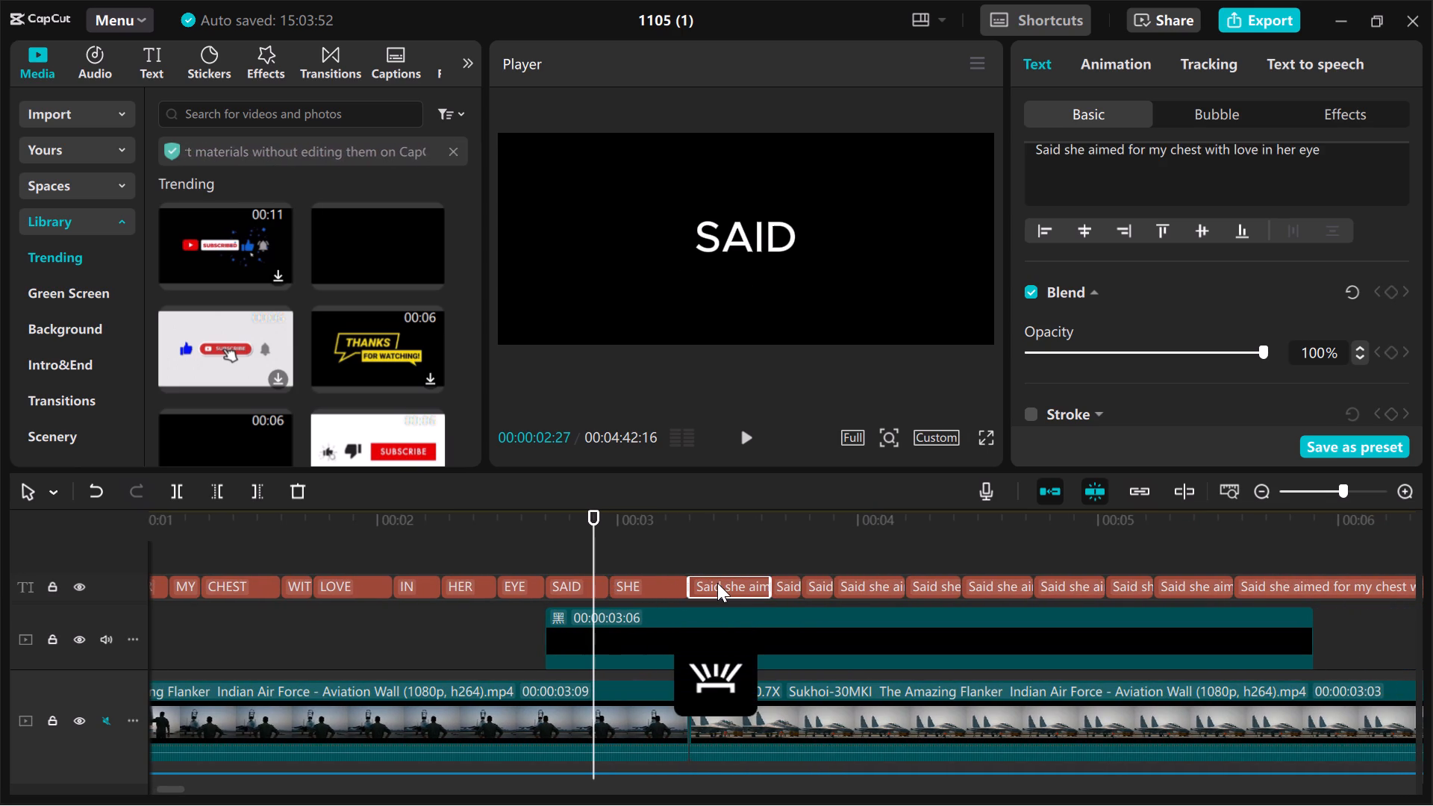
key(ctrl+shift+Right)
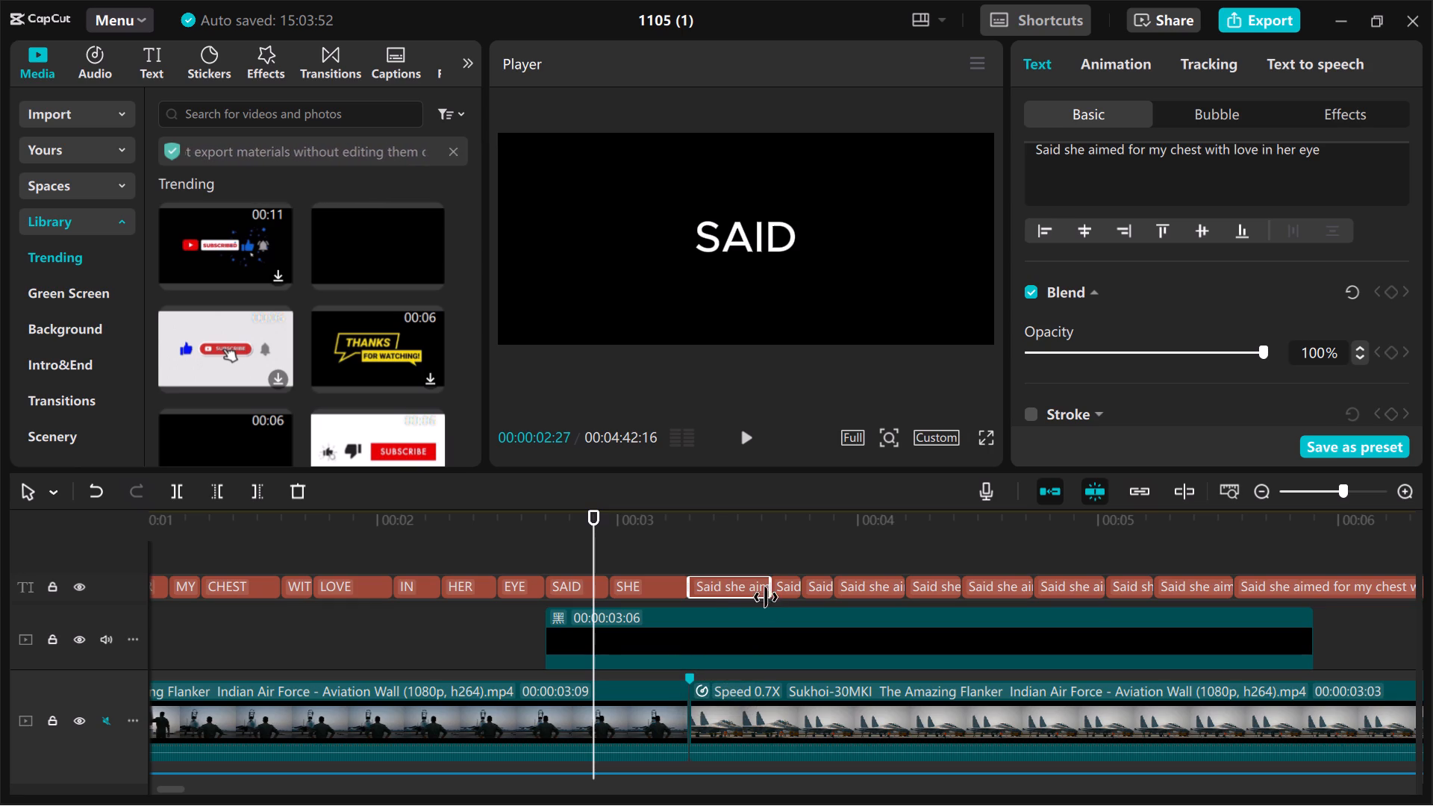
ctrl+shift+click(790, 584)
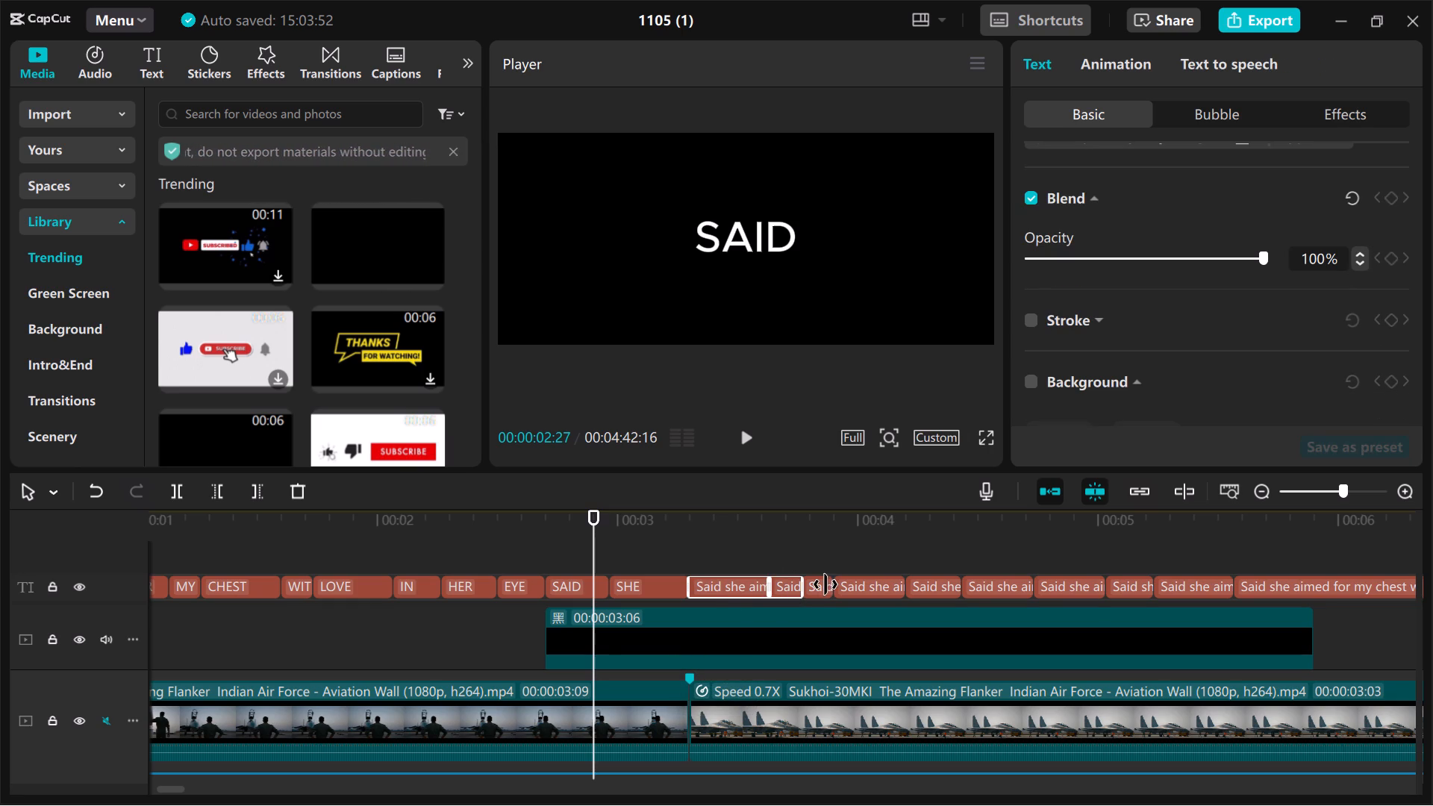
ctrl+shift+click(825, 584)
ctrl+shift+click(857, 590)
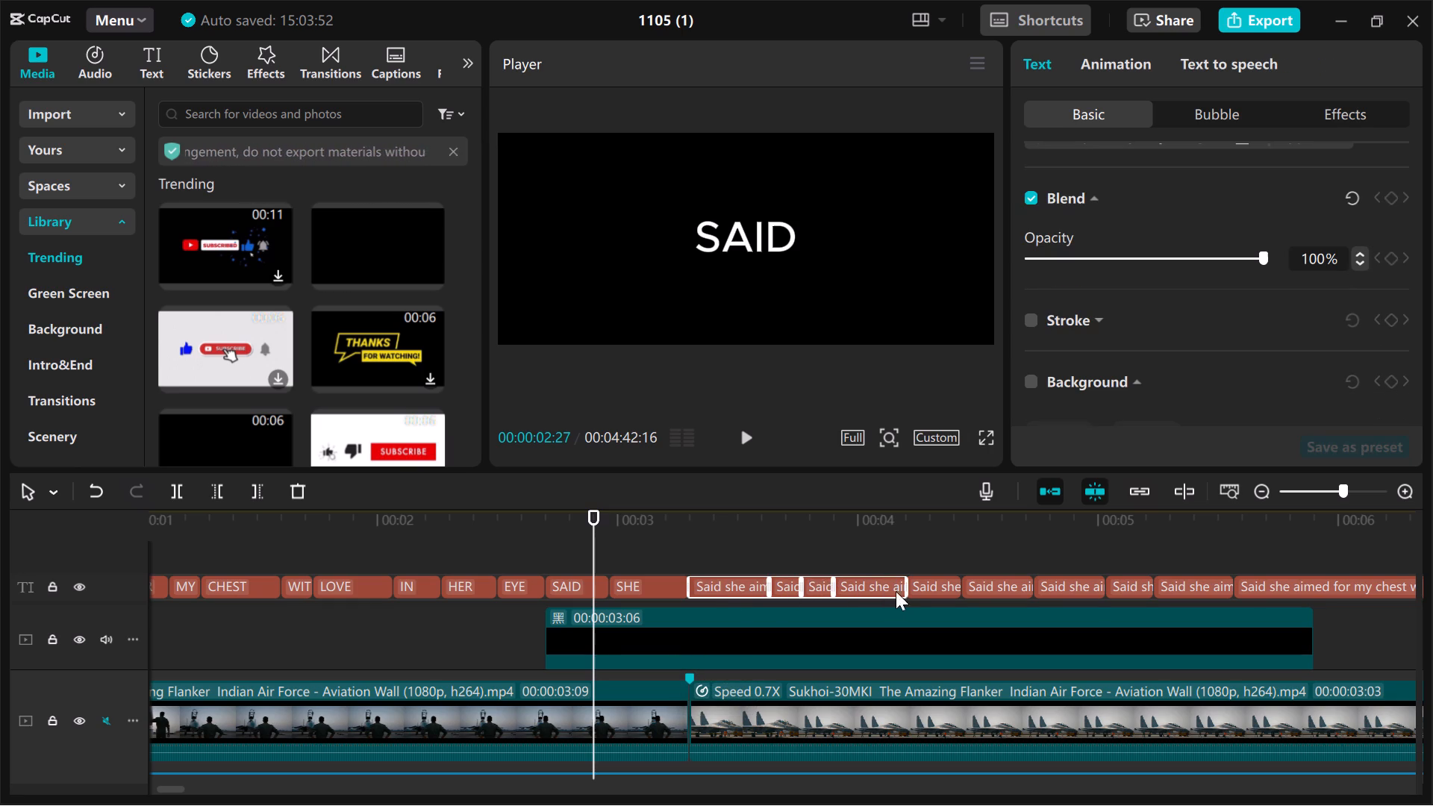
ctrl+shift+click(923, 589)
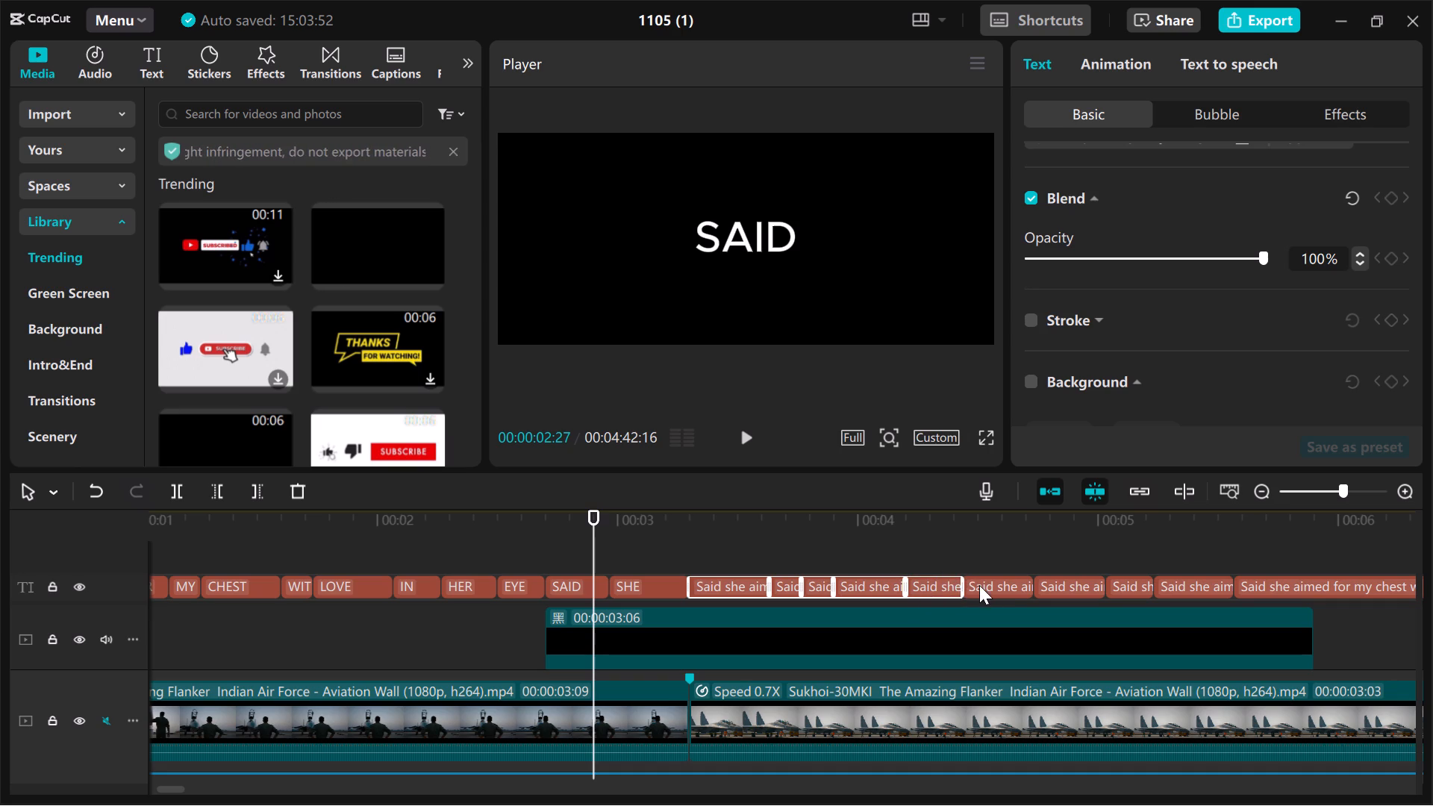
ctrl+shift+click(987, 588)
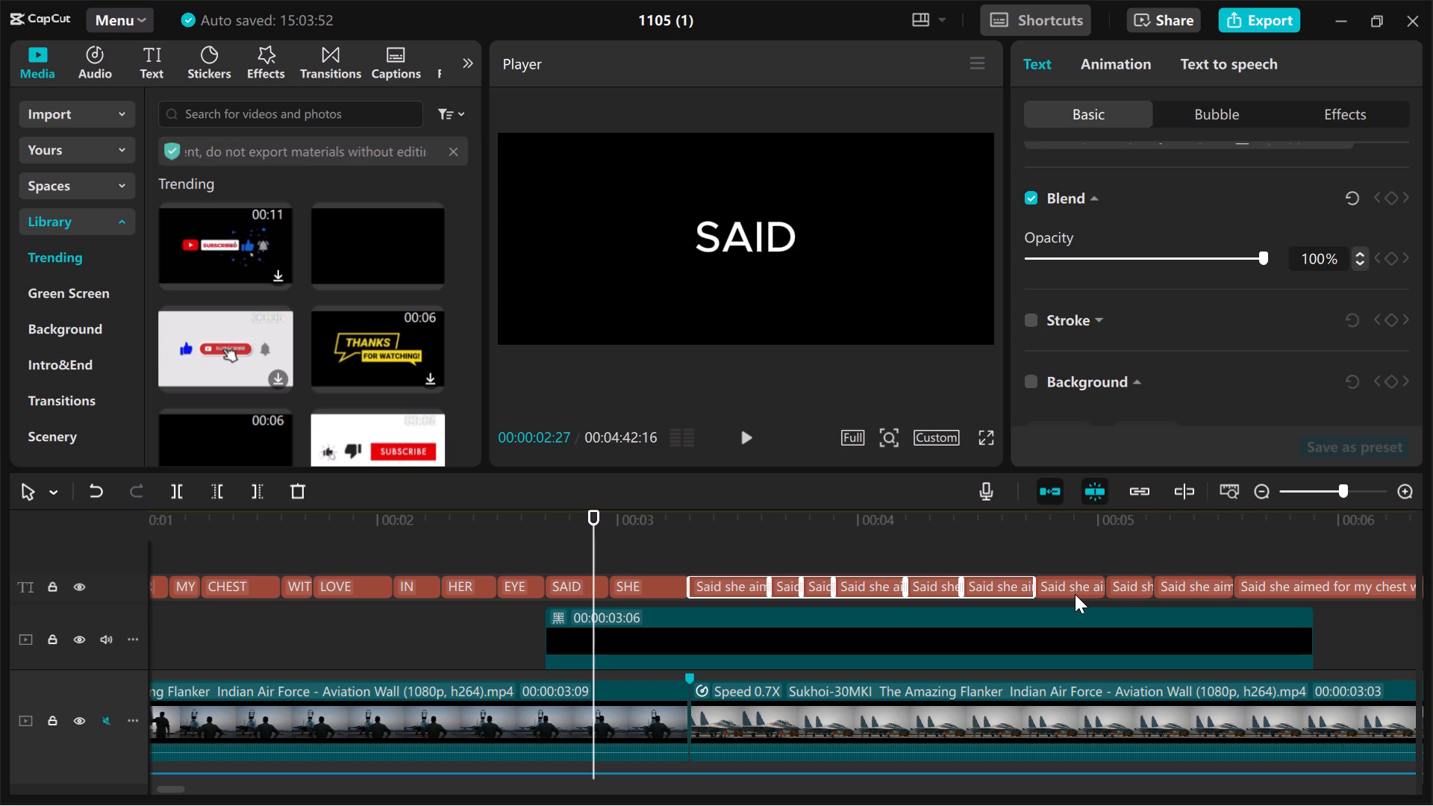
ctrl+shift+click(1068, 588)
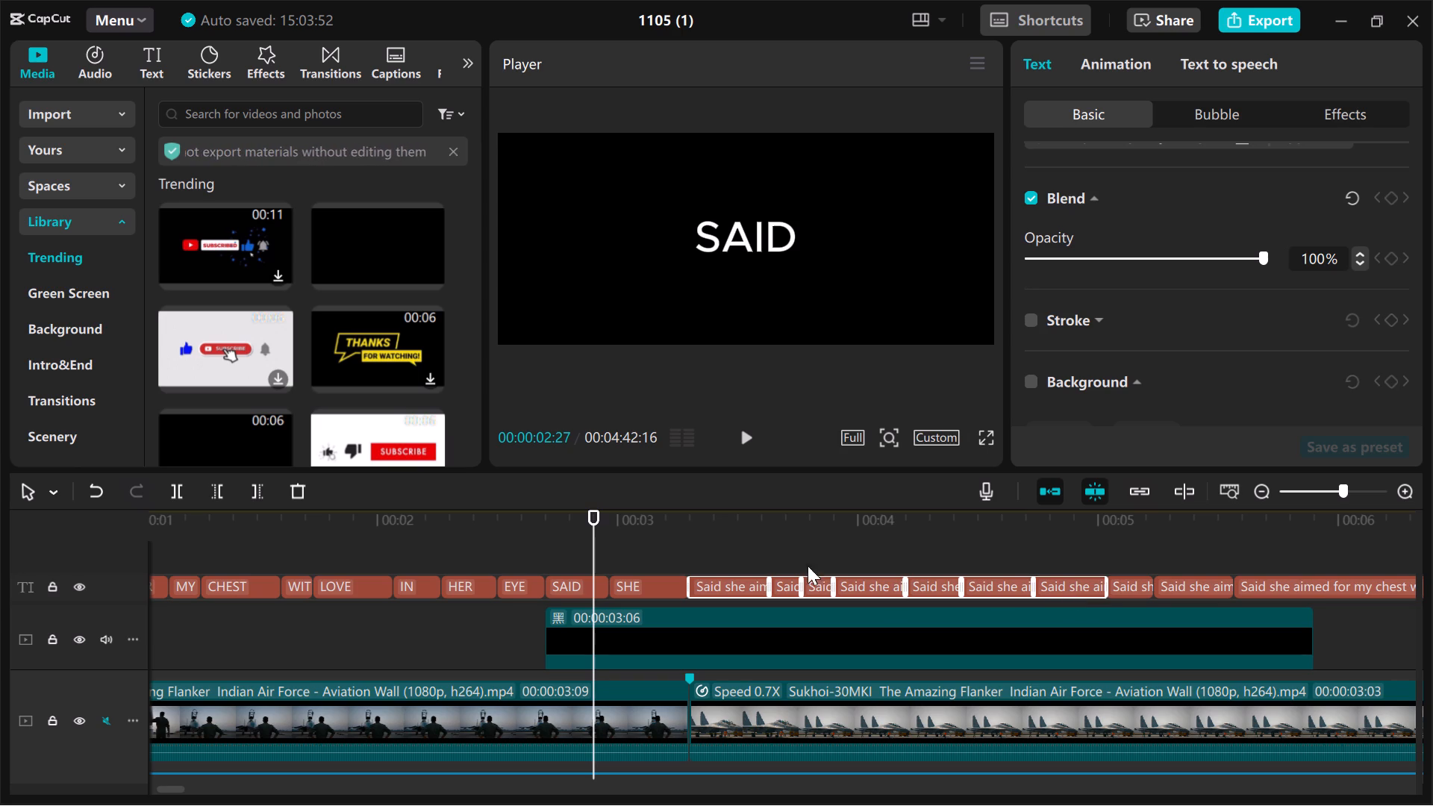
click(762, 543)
Play the unedited full-line captions over the black clip up to 00:00:05:22.
key(space)
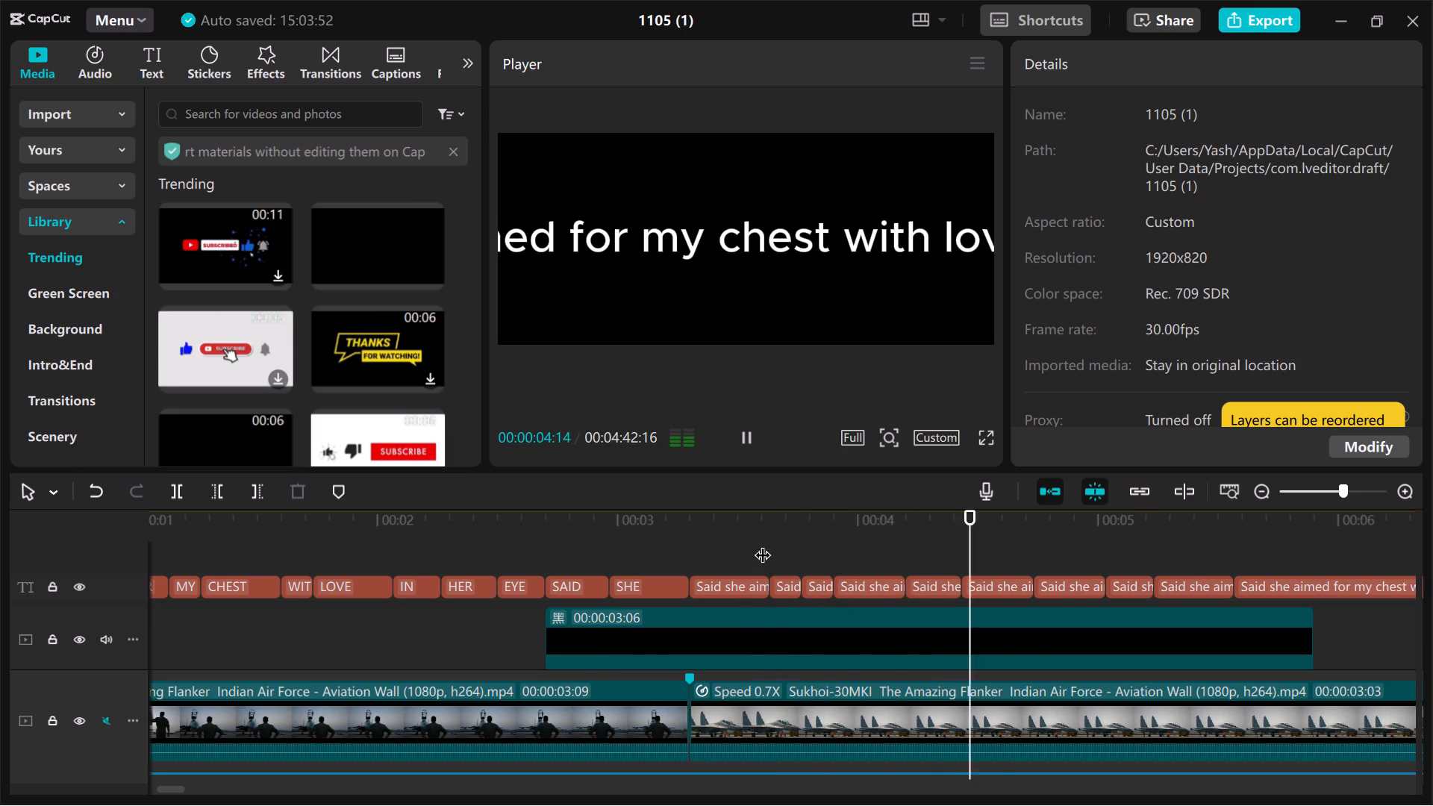
key(space)
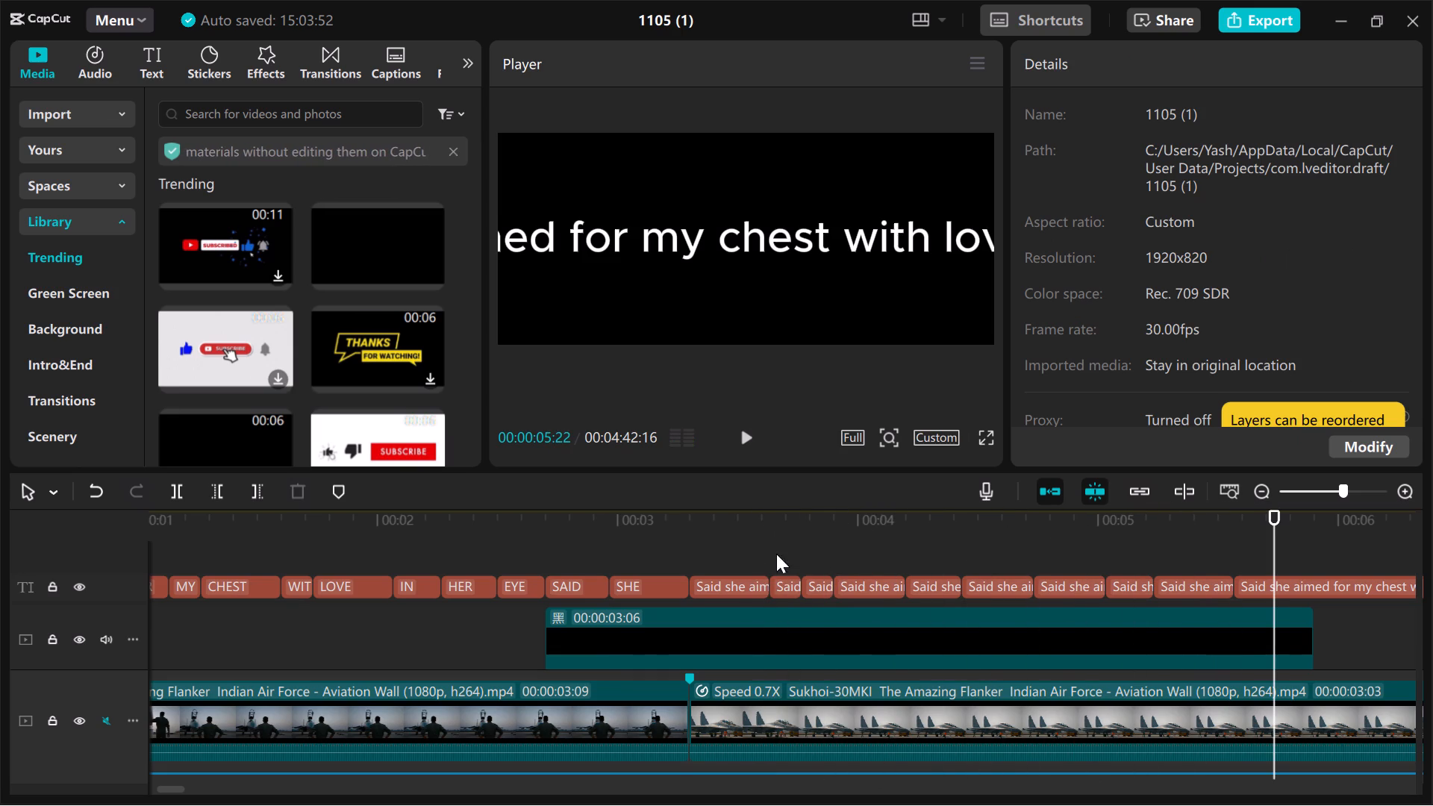
Unhide the track holding the reference lyric video, directly above the Sukhoi jet footage.
scroll(822, 583, left, 12)
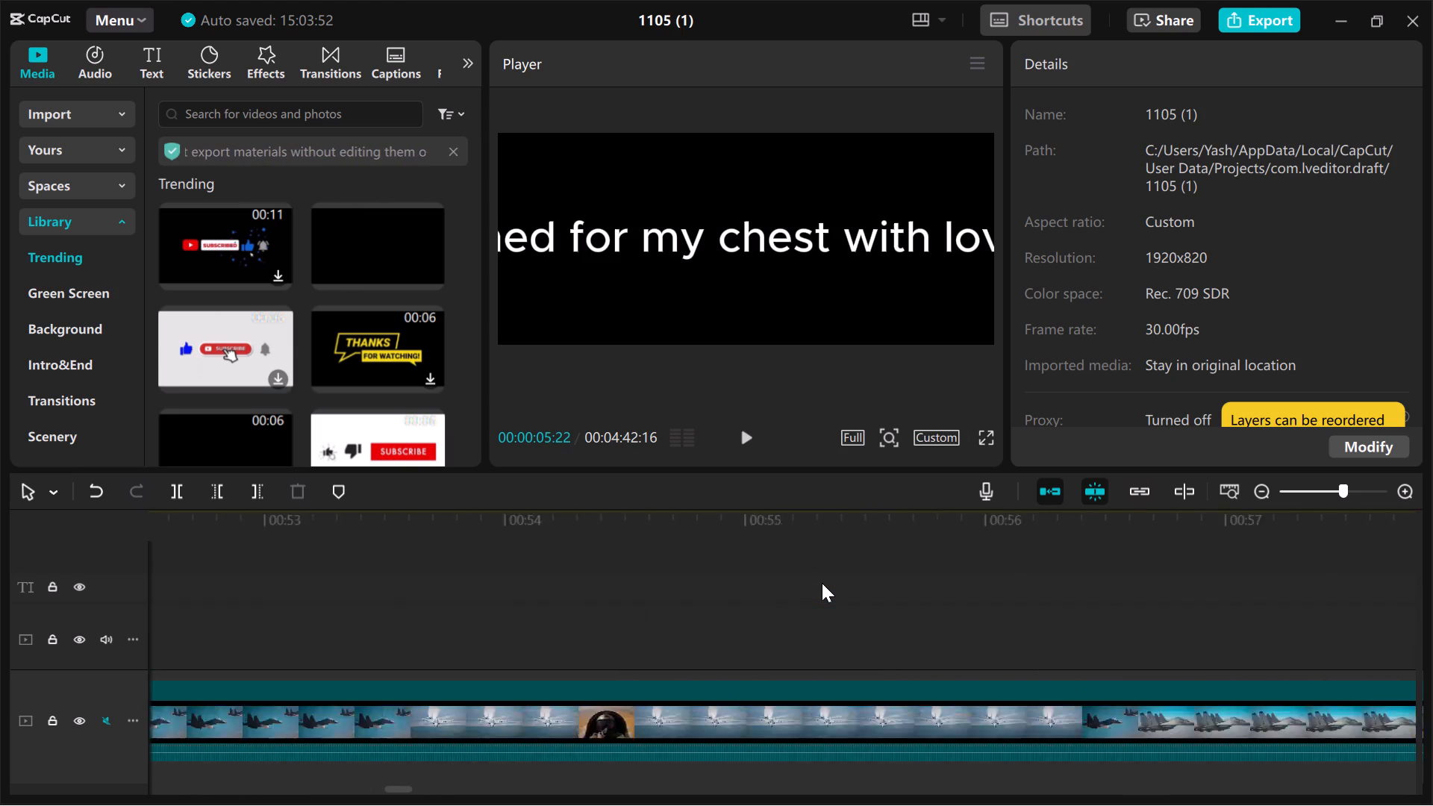
scroll(822, 583, down, 1)
ctrl+scroll(822, 583, down, 6)
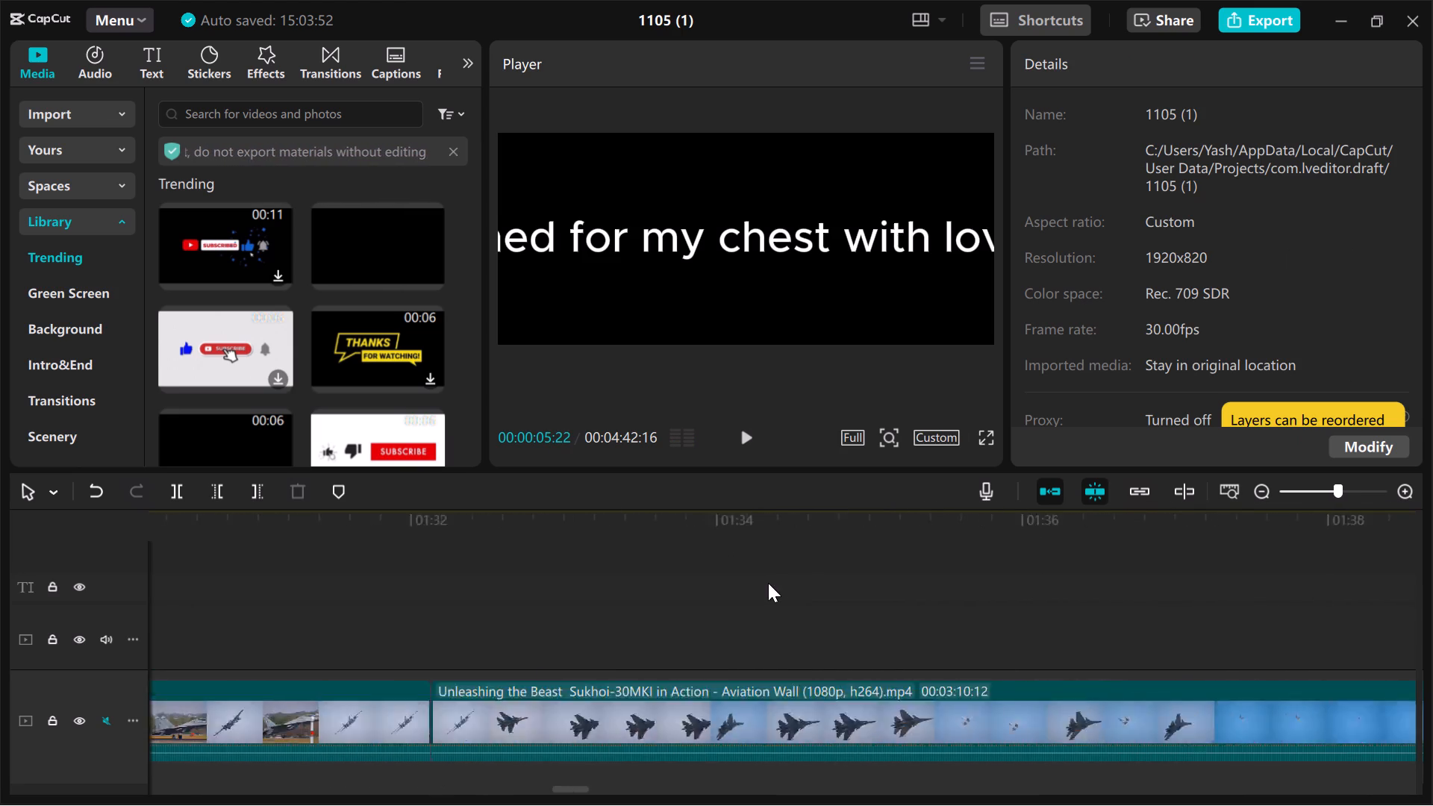
ctrl+scroll(768, 583, down, 17)
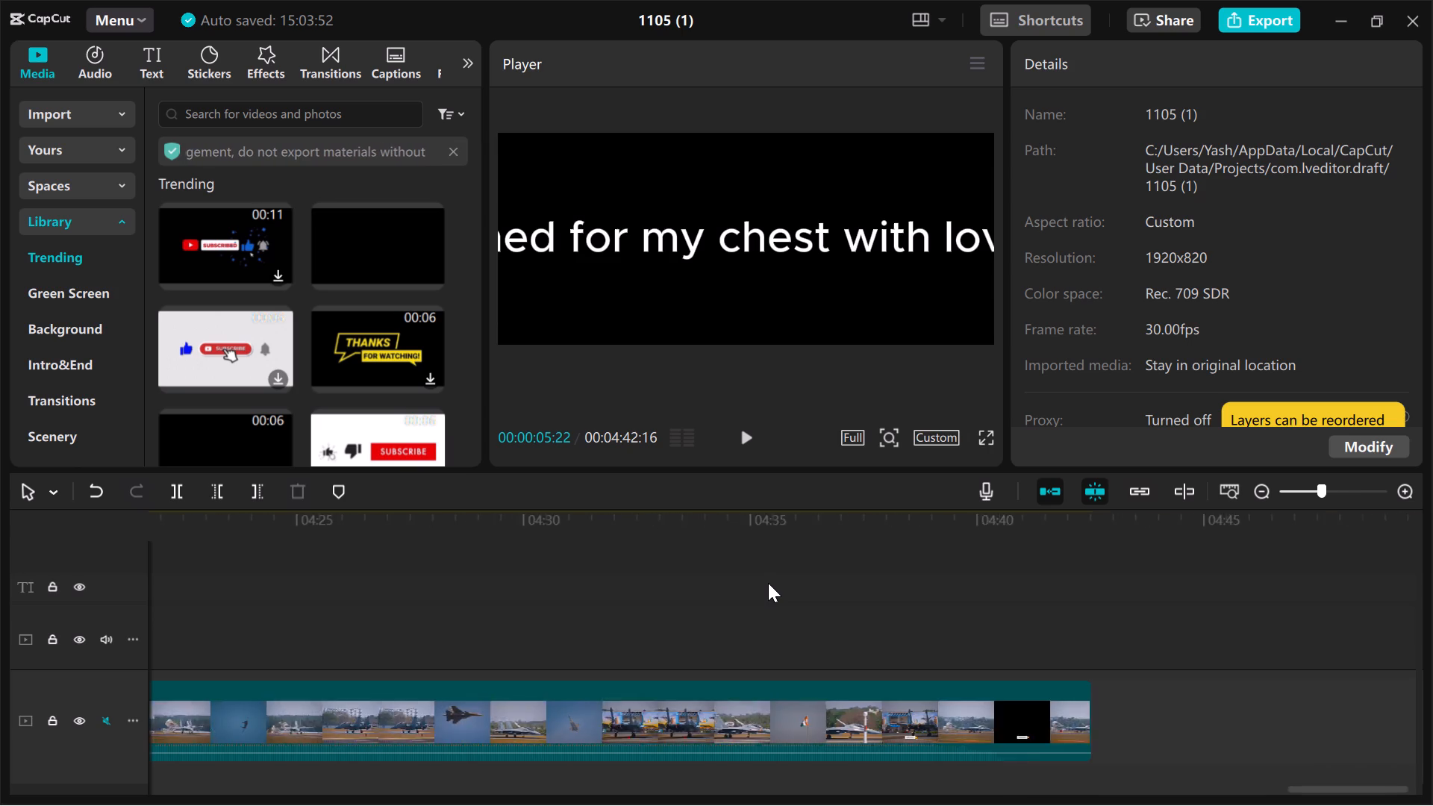
ctrl+scroll(768, 583, down, 4)
scroll(768, 583, right, 6)
scroll(768, 583, down, 1)
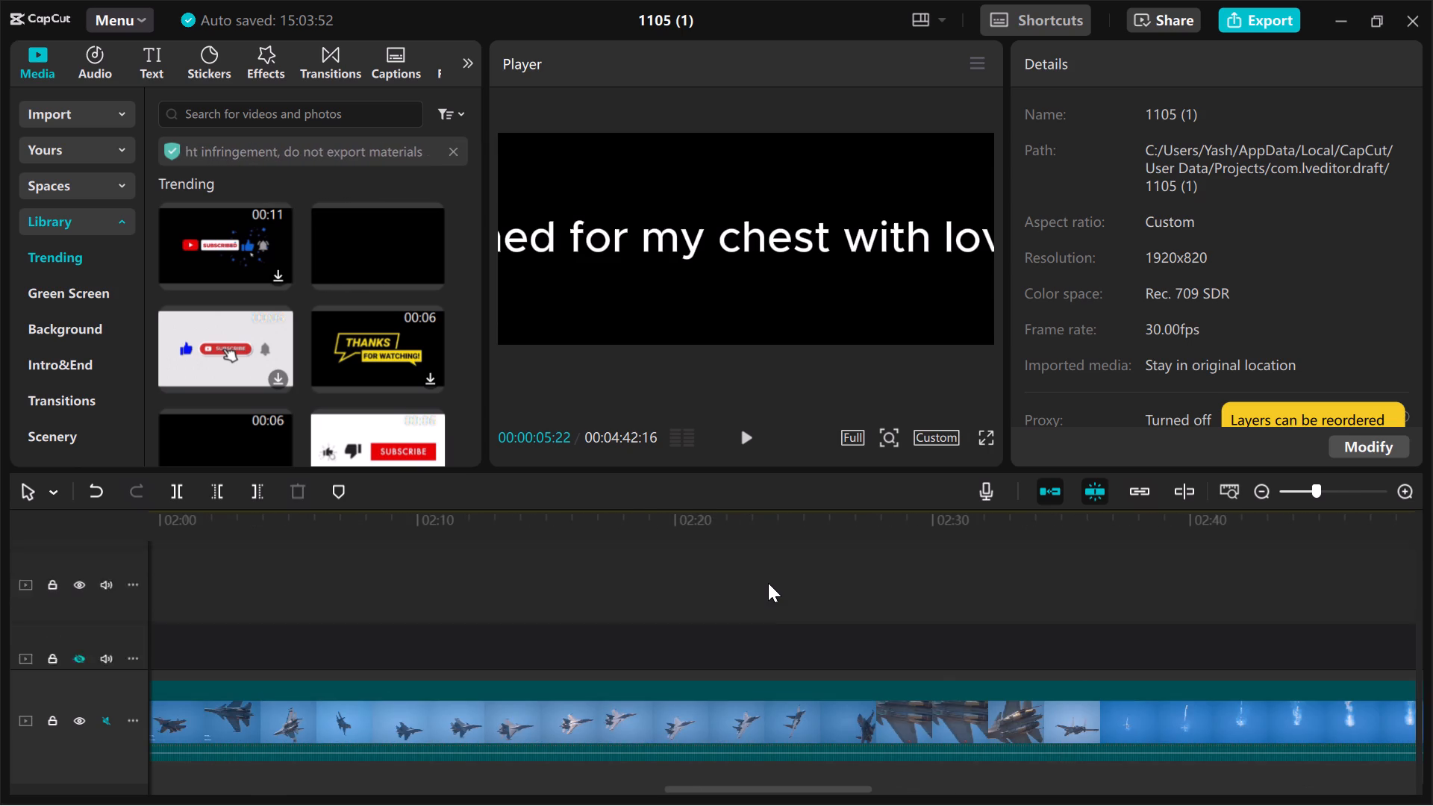
scroll(768, 583, down, 1)
scroll(768, 583, right, 5)
scroll(768, 583, up, 1)
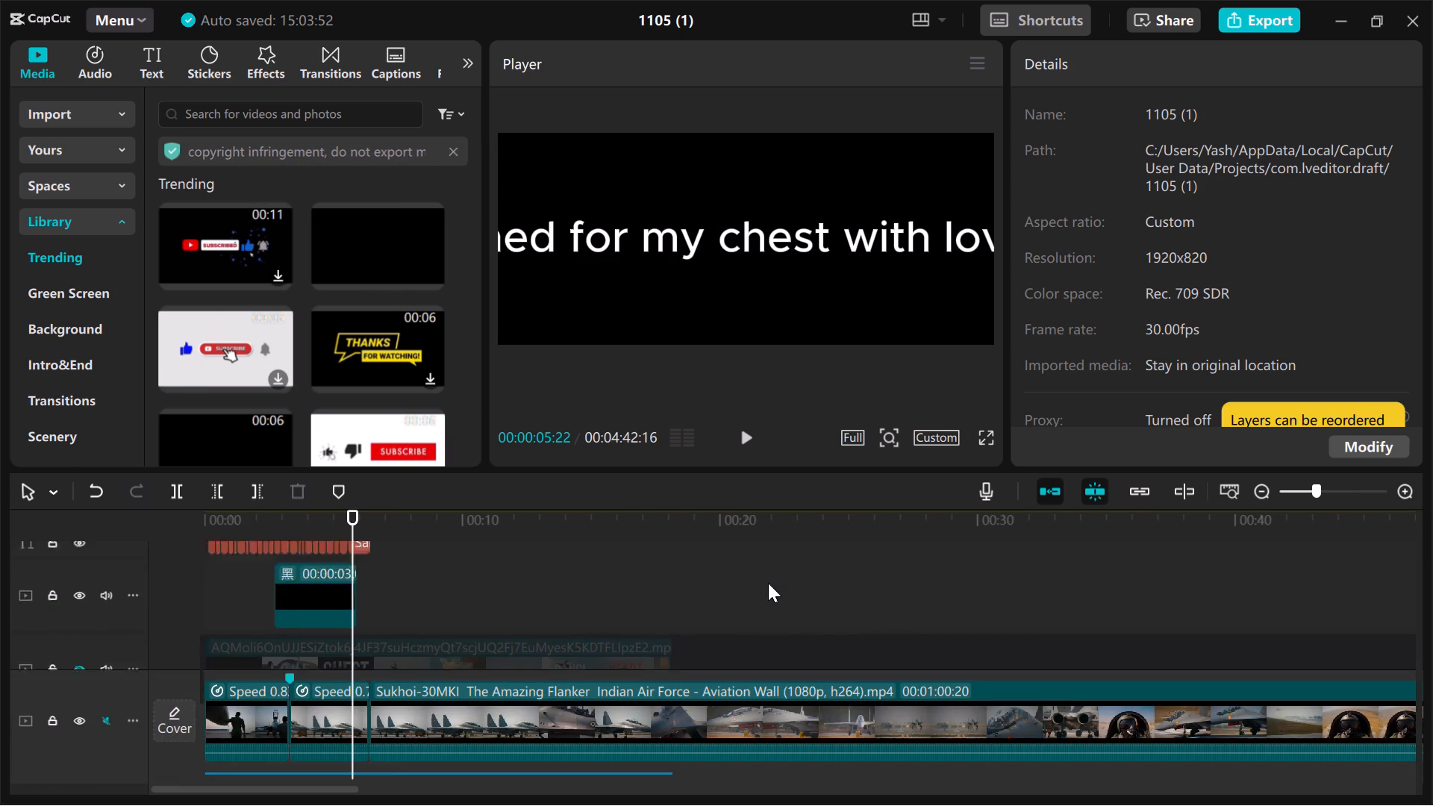
scroll(768, 583, up, 1)
scroll(768, 583, down, 1)
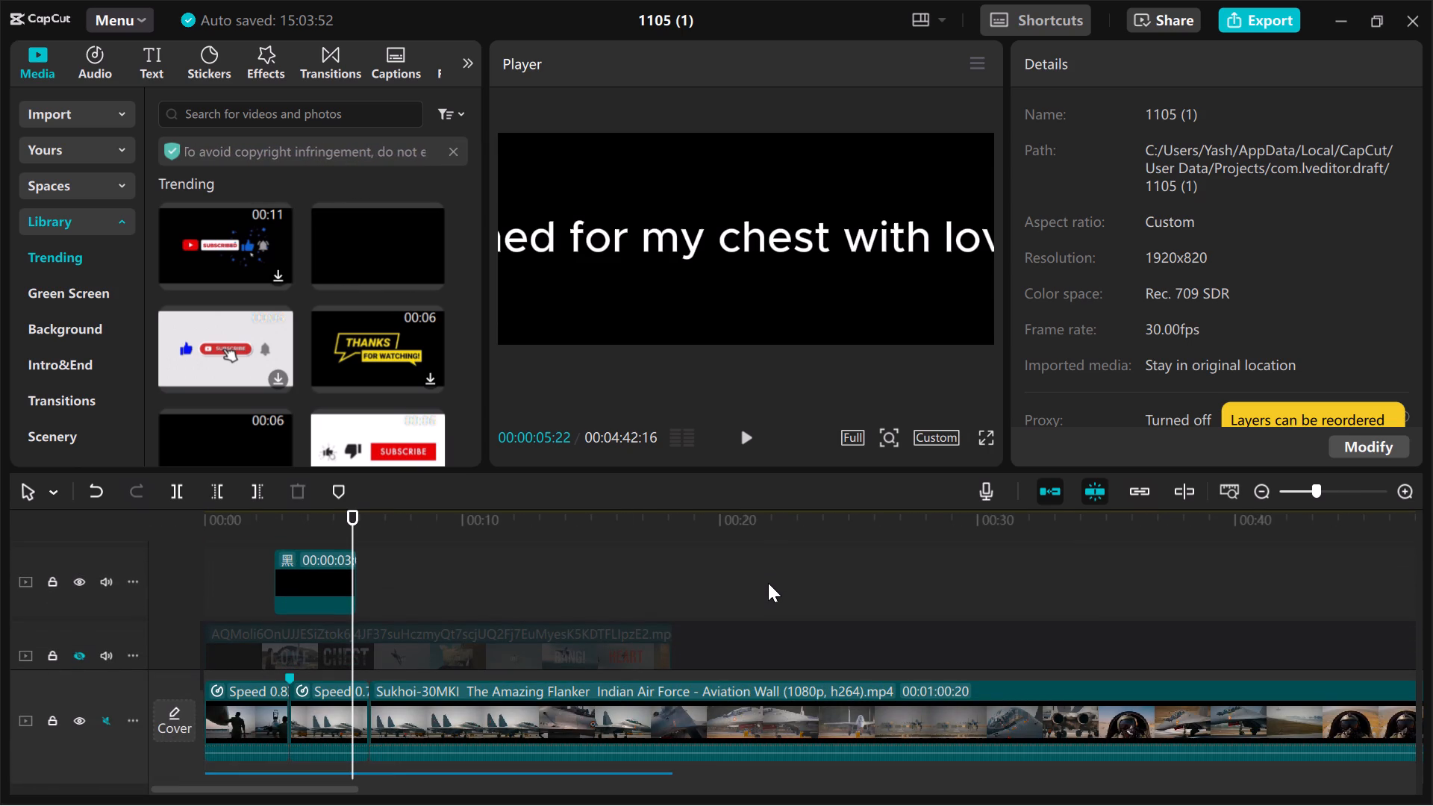
ctrl+scroll(989, 602, up, 5)
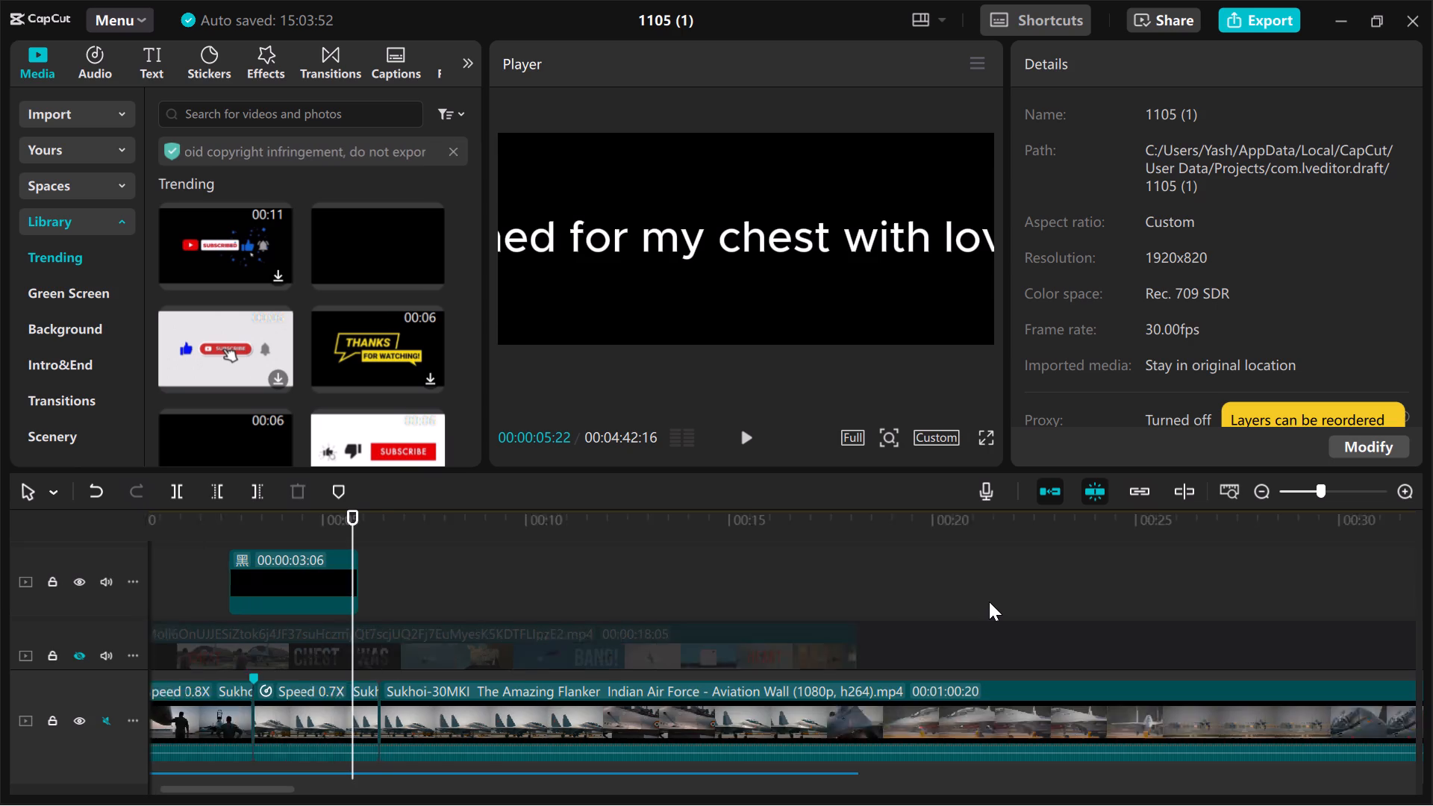
ctrl+scroll(989, 602, up, 6)
scroll(989, 602, right, 6)
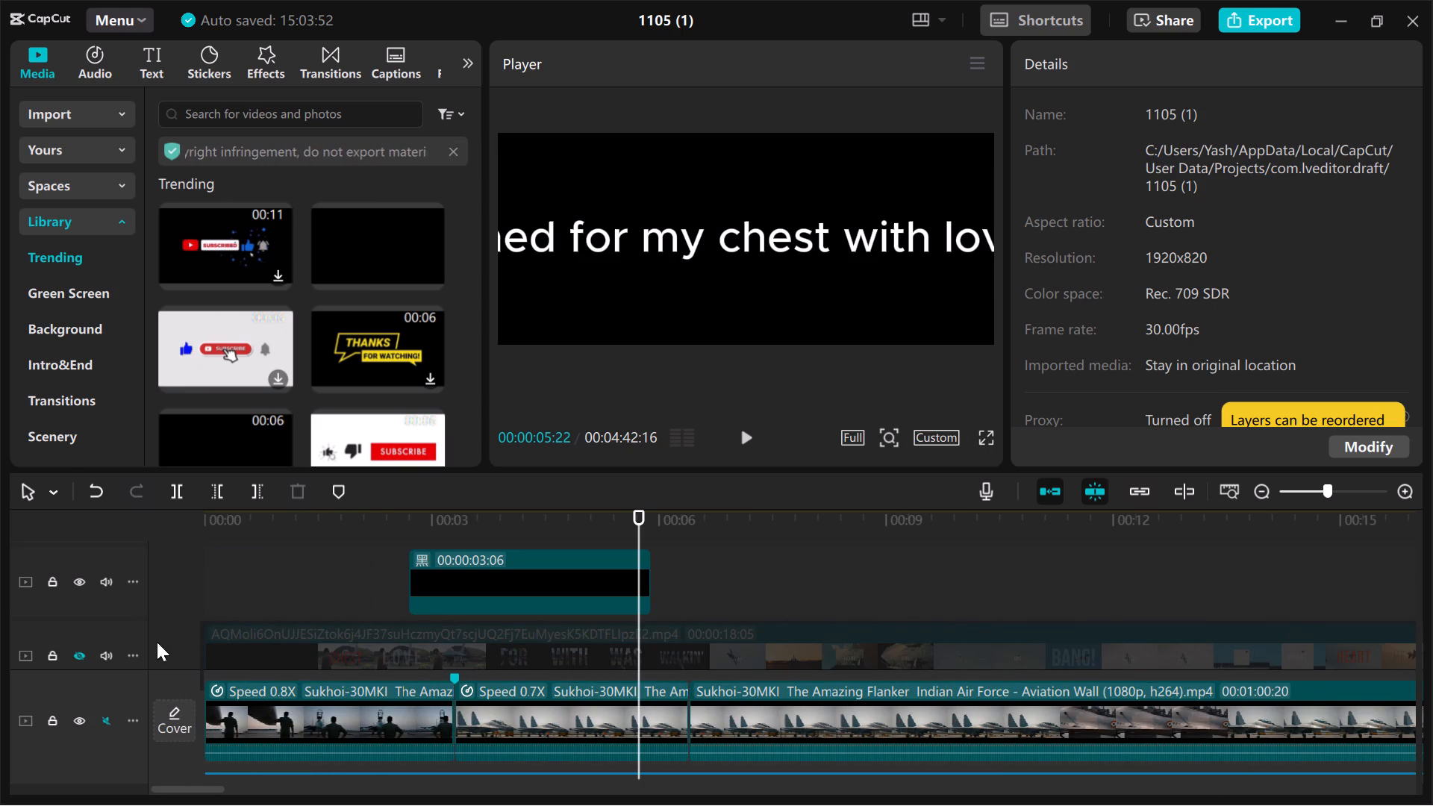
click(83, 653)
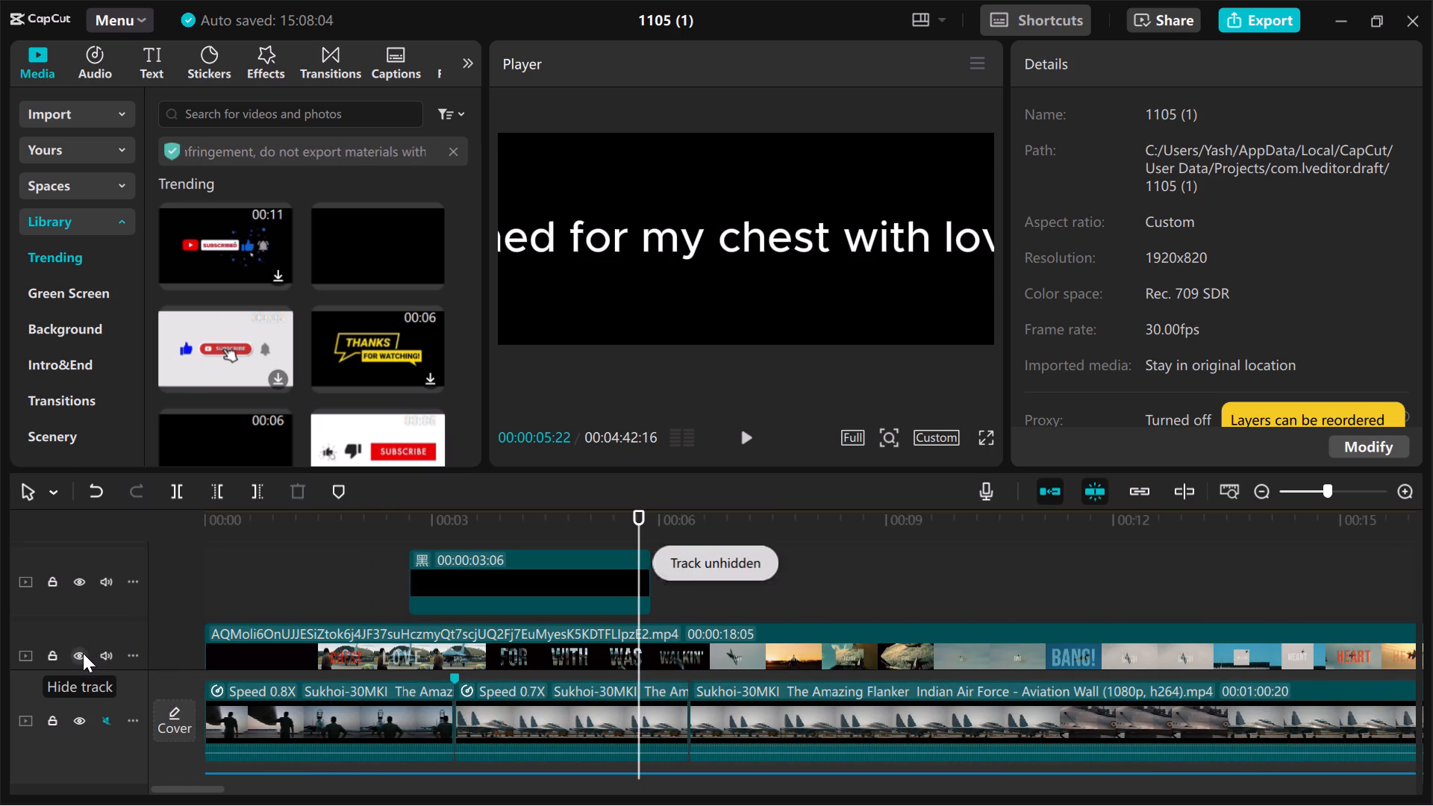
Place the playhead at 00:00:01:28 and turn off auto snapping on the timeline.
click(350, 573)
key(n)
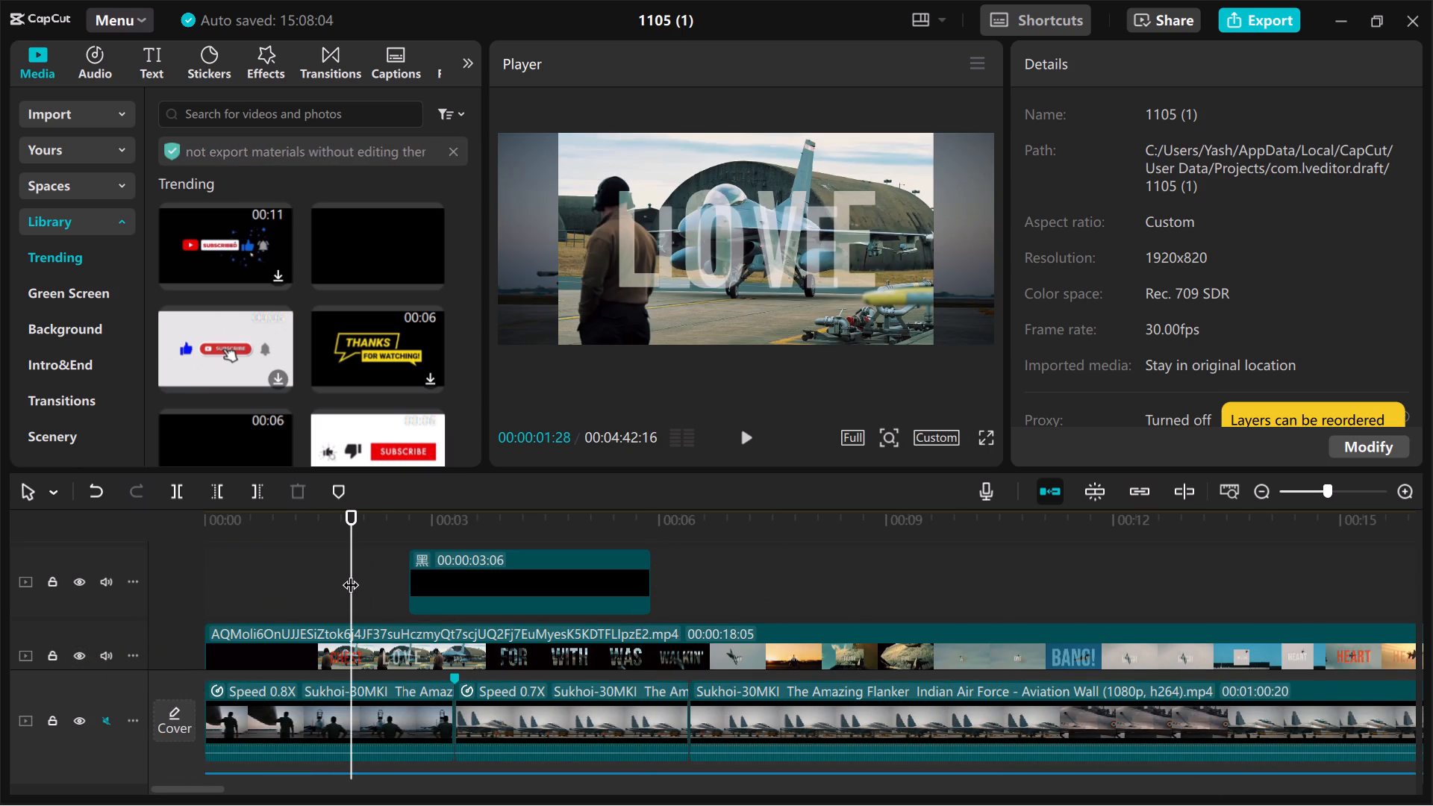
Play the reference video from 00:00:01:28 past 00:00:06:06 and step back through its lyric word animations around 00:00:06:11.
key(space)
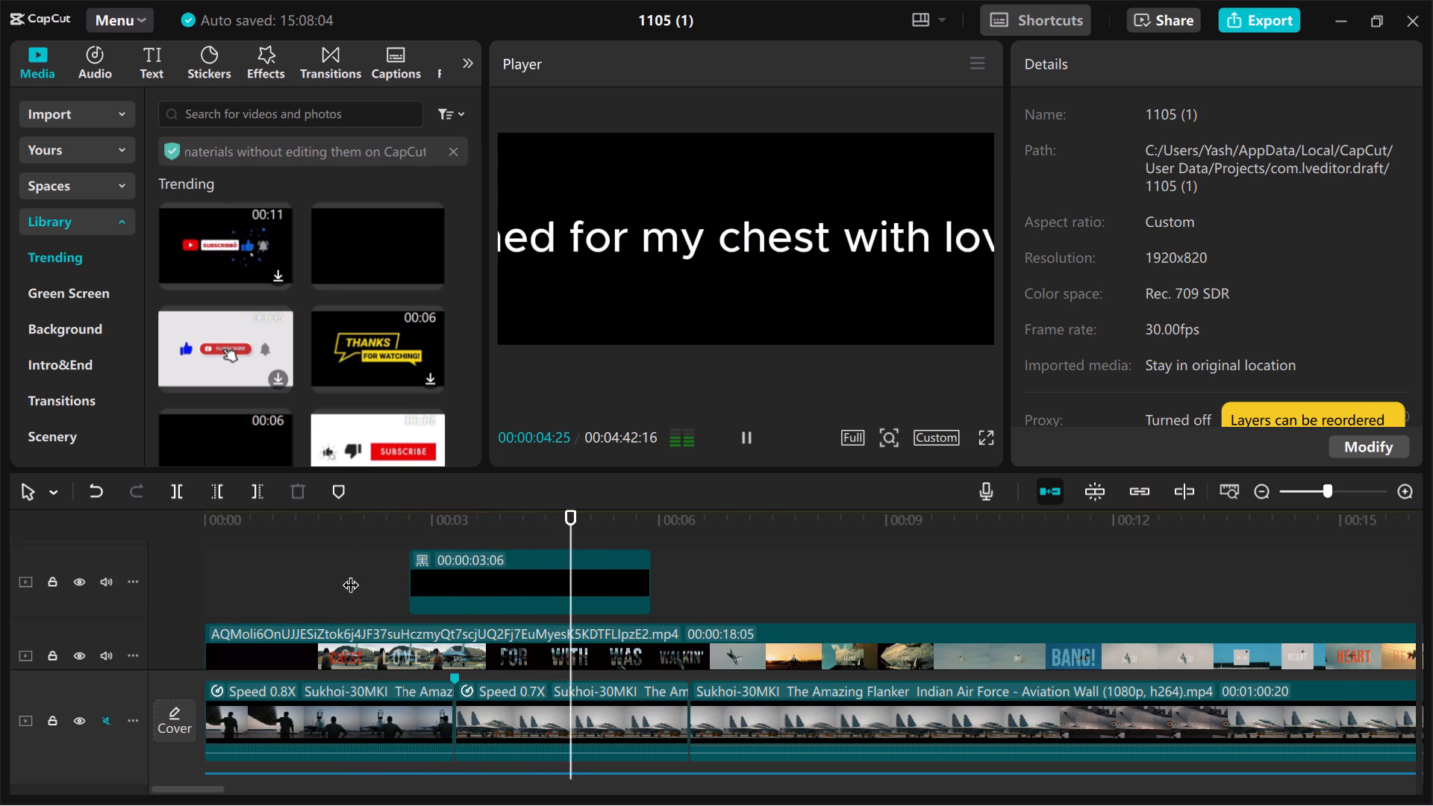
key(space)
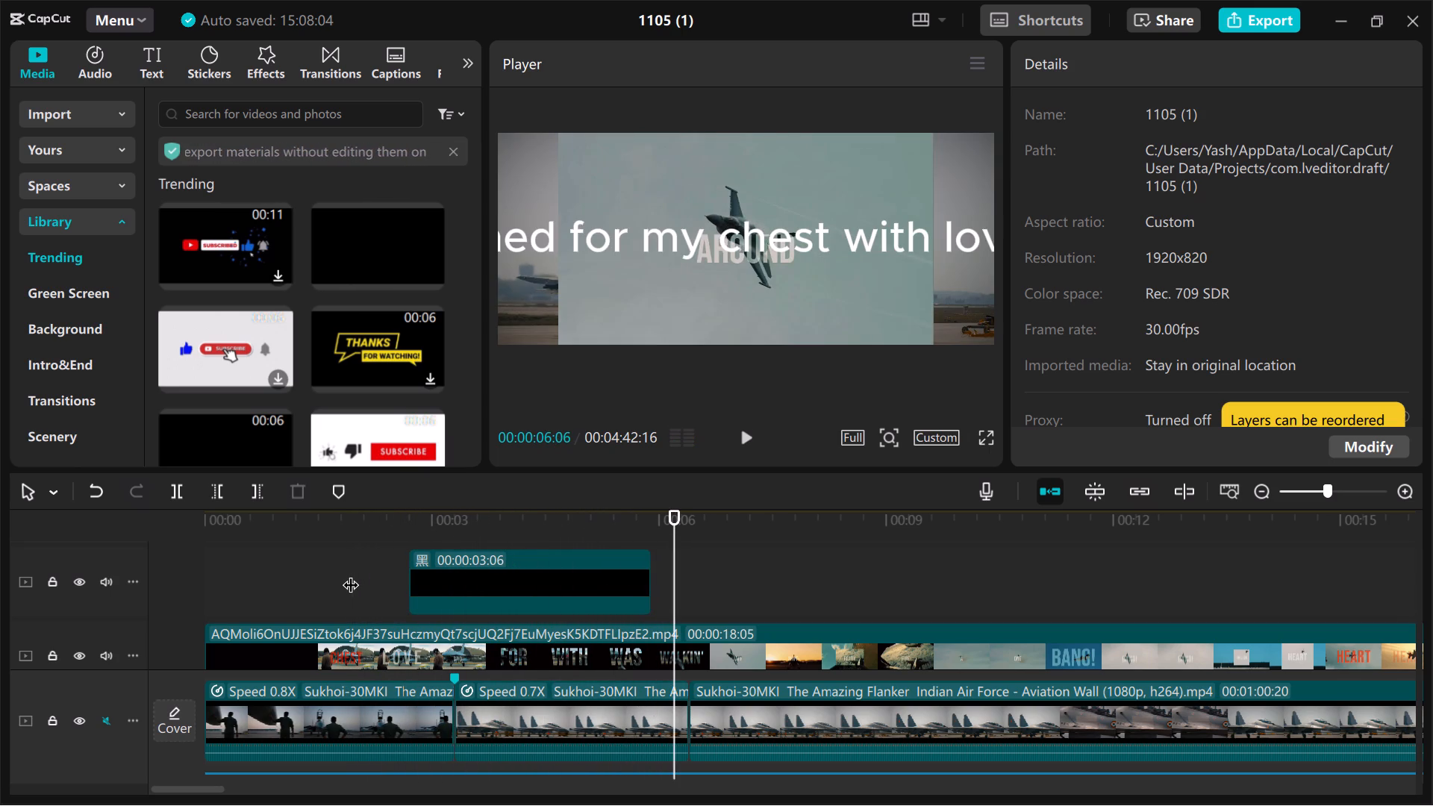
key(space)
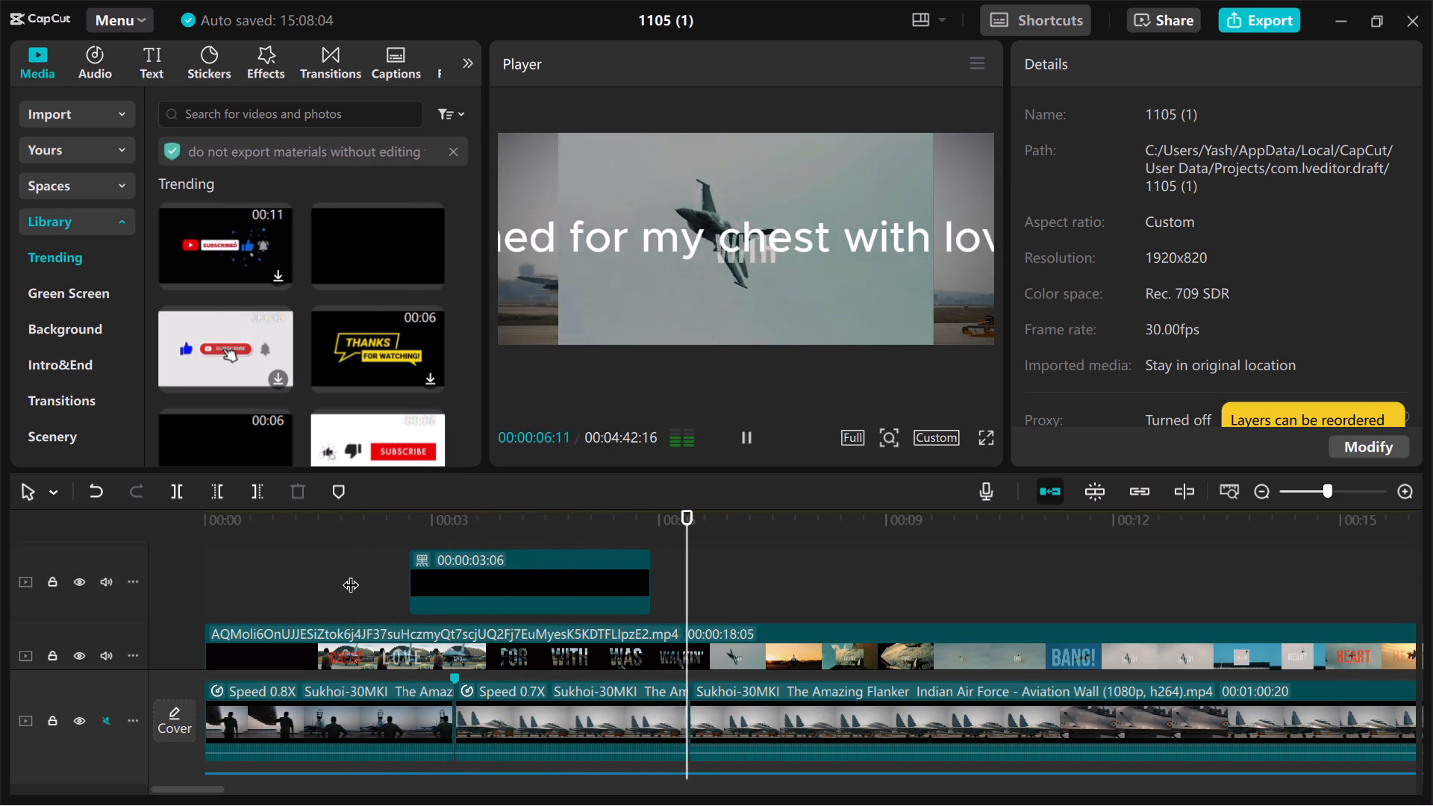
key(space)
key(Left)
key(Left)
key(Left)
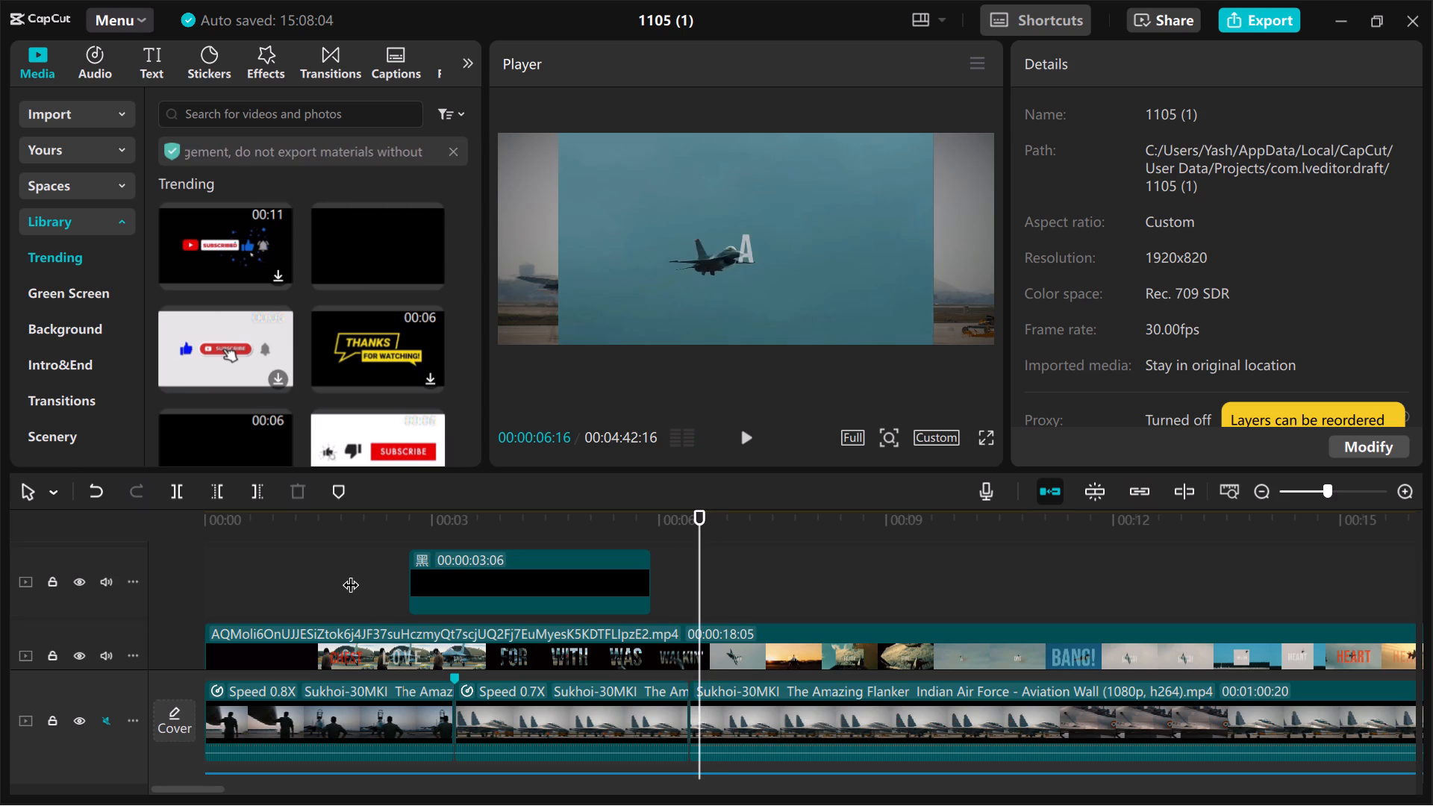
key(Left)
key(Left)
key(Left)
key(Left)
key(Left)
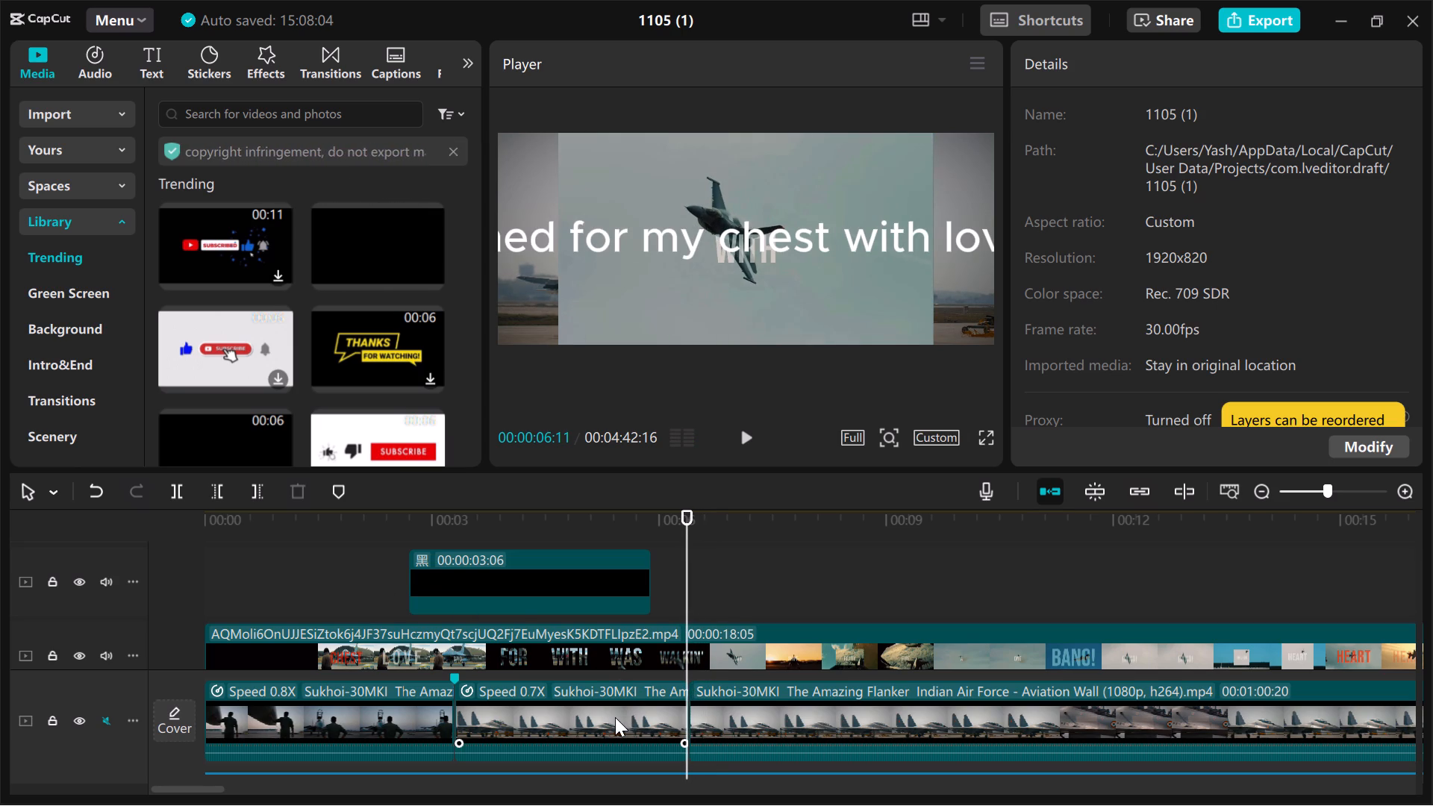
key(Left)
Replay and step back frame by frame from 00:00:06:16 to 00:00:05:18 to examine how the reference styles the word AROUND.
key(space)
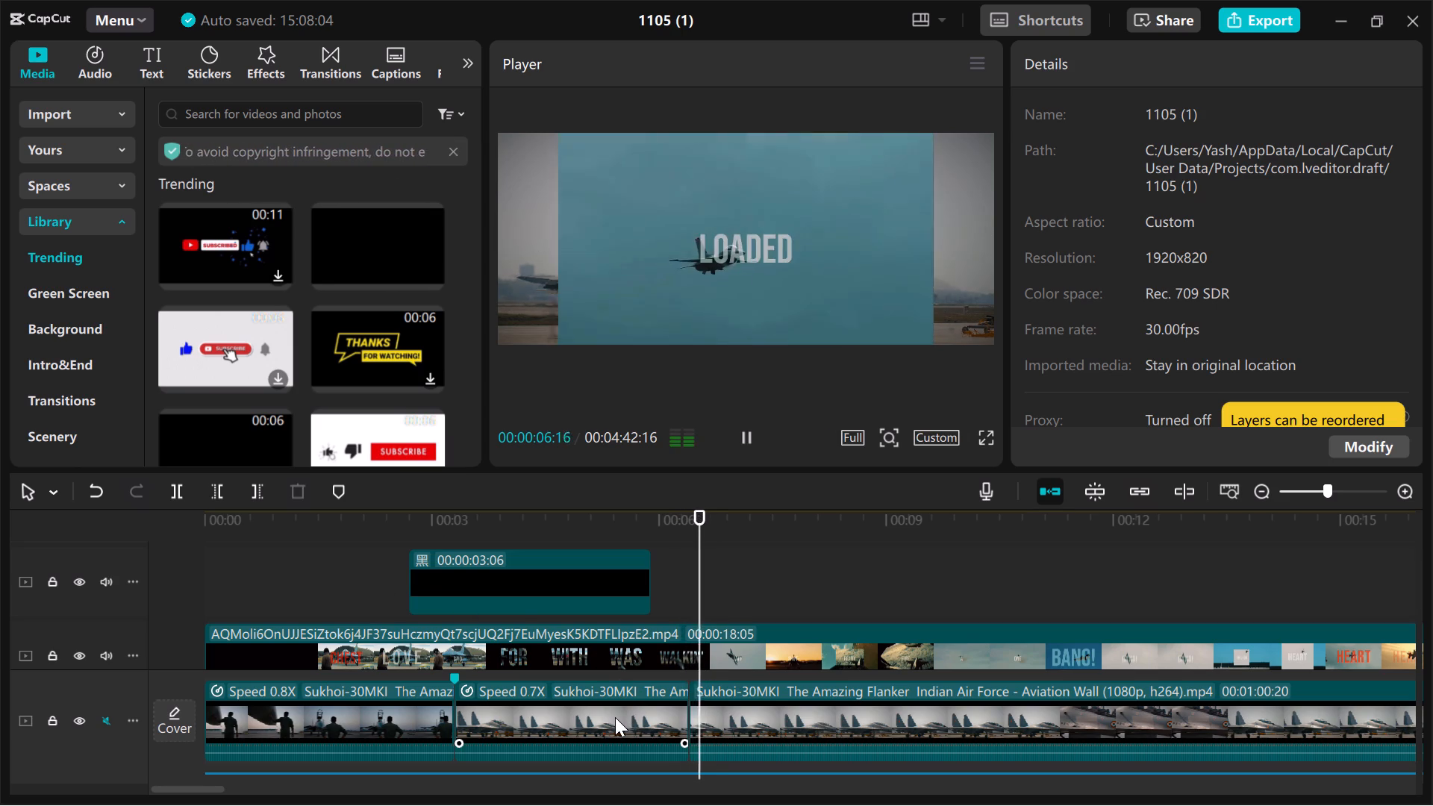
key(Left)
key(Left)
key(Left)
key(Left)
key(Left)
key(Left)
key(Left)
key(Left)
key(Left)
key(Left)
key(Left)
key(Left)
key(Left)
key(Left)
key(Left)
key(Left)
key(Left)
key(Left)
key(Left)
key(Left)
key(Left)
key(Left)
key(Left)
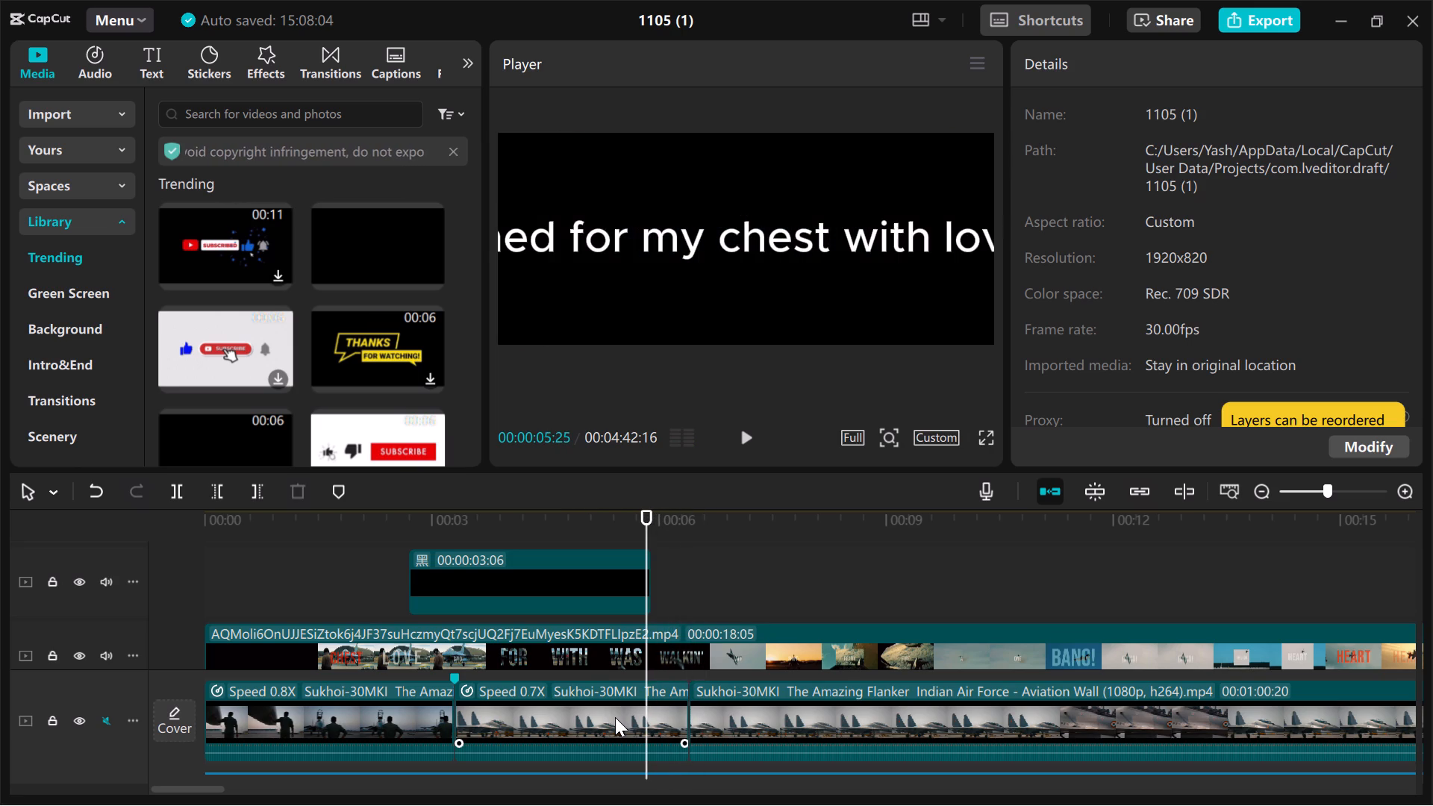
key(space)
key(Left)
key(Left)
key(Left)
key(Left)
key(Left)
key(Left)
key(Left)
key(Left)
key(Left)
key(Left)
key(Left)
key(Left)
key(Left)
key(Left)
key(Left)
key(Left)
key(Left)
key(Left)
key(Left)
key(Left)
key(Left)
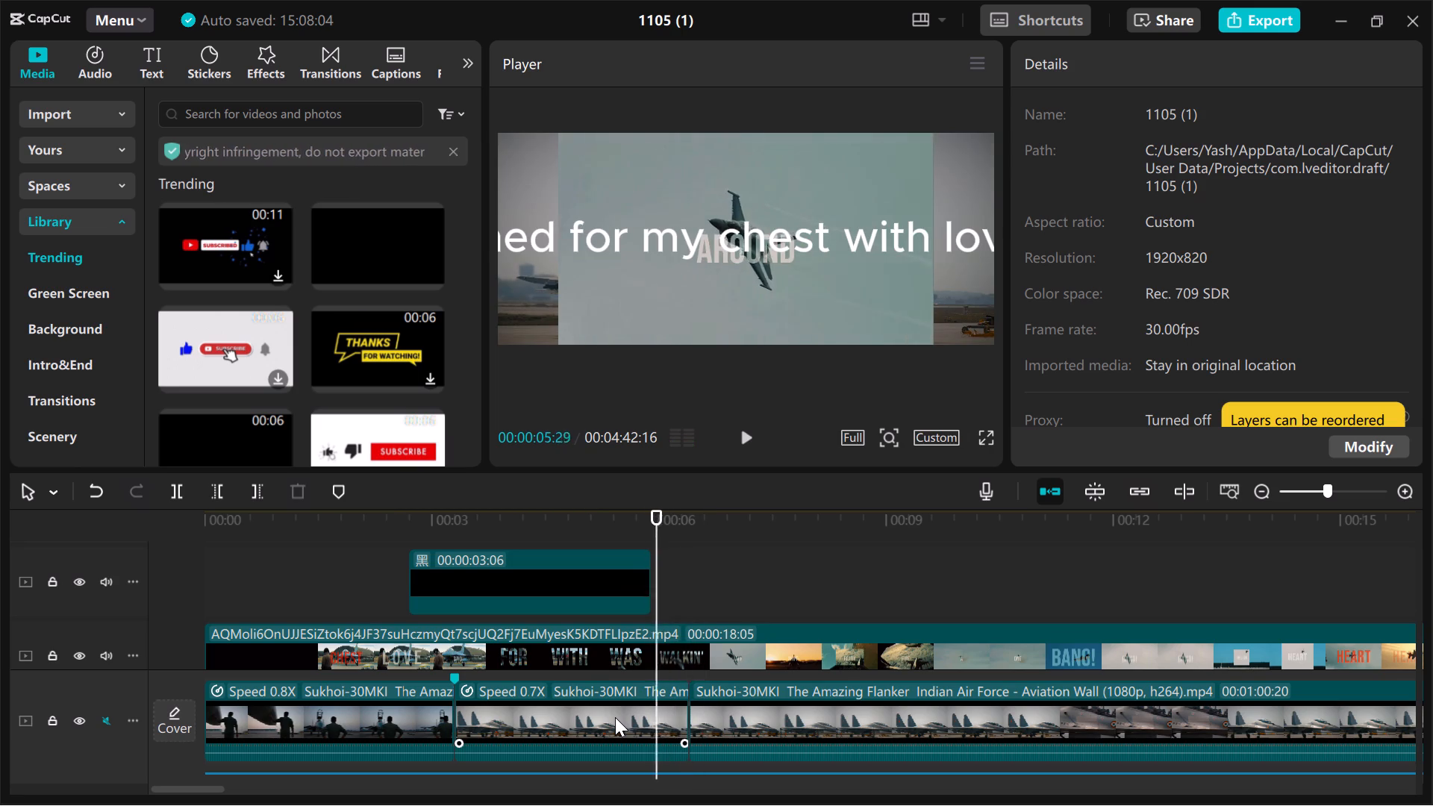
key(space)
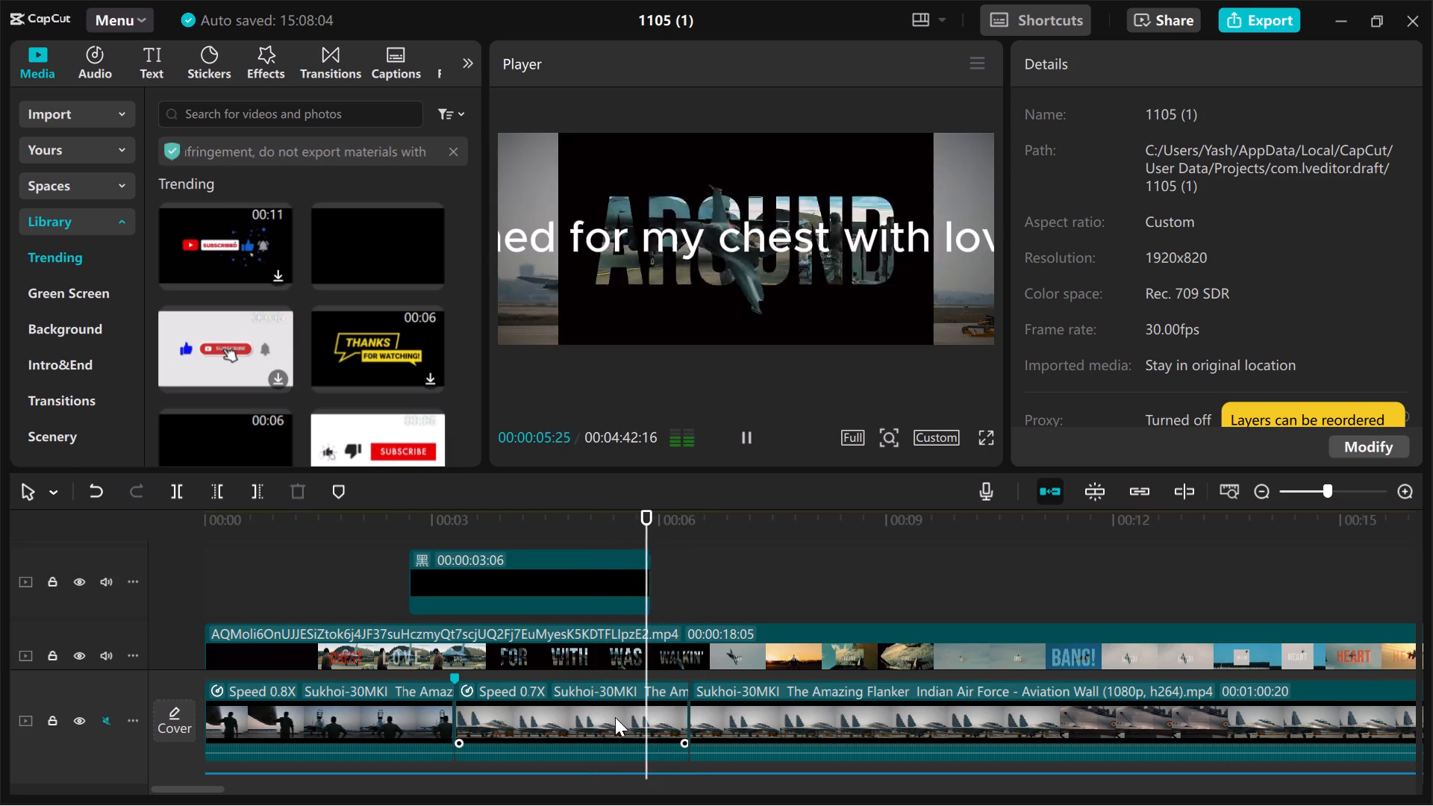
key(space)
key(Left)
key(Left)
key(Left)
key(Left)
key(Left)
key(Left)
key(Left)
key(Left)
key(Left)
key(Left)
key(Left)
key(Left)
key(Left)
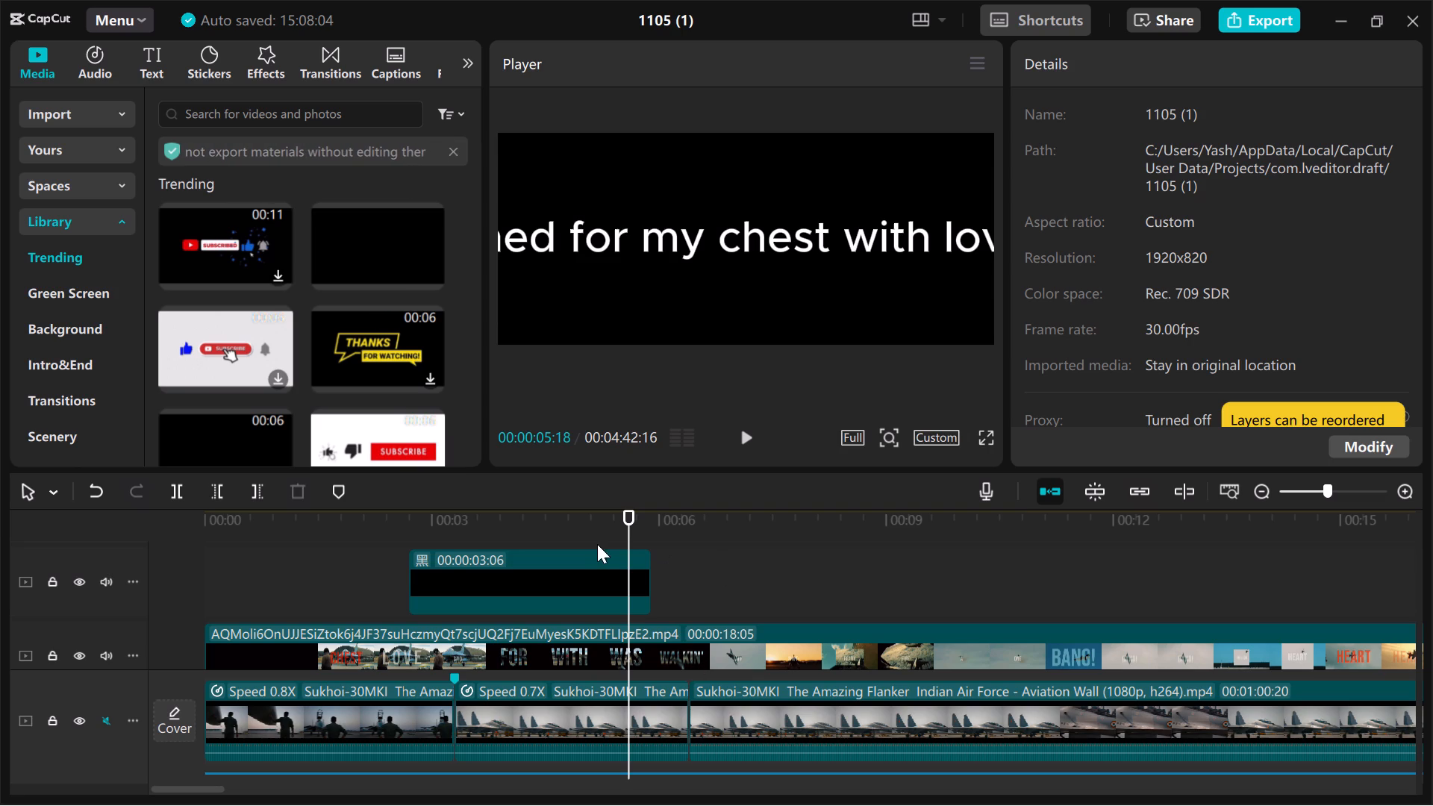
Delete the black clip above the reference video.
click(618, 561)
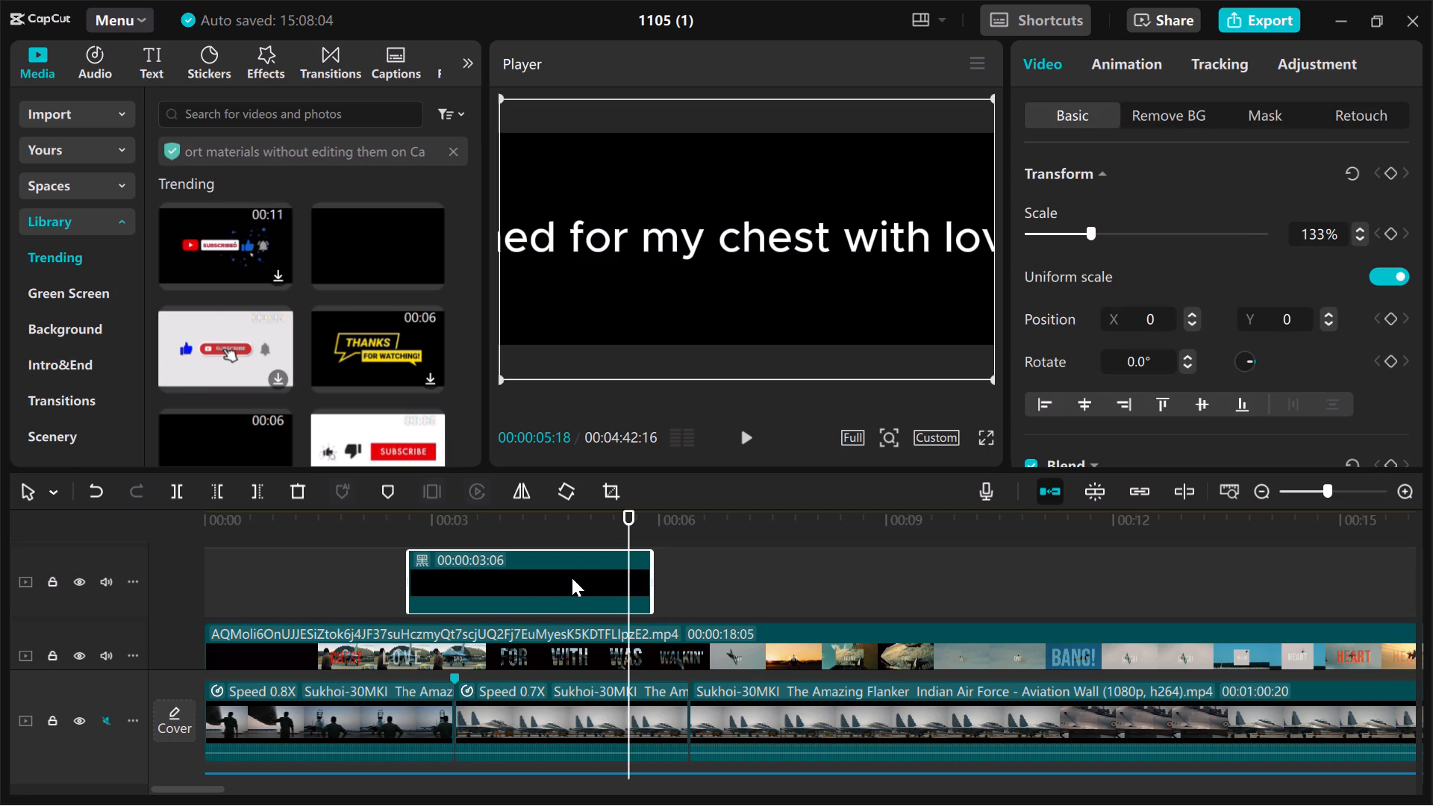
key(Delete)
Play the reference video from 00:00:04:14 and step back from 00:00:05:06 to 00:00:05:00 to examine the WAS and SHE word effects.
scroll(572, 578, up, 1)
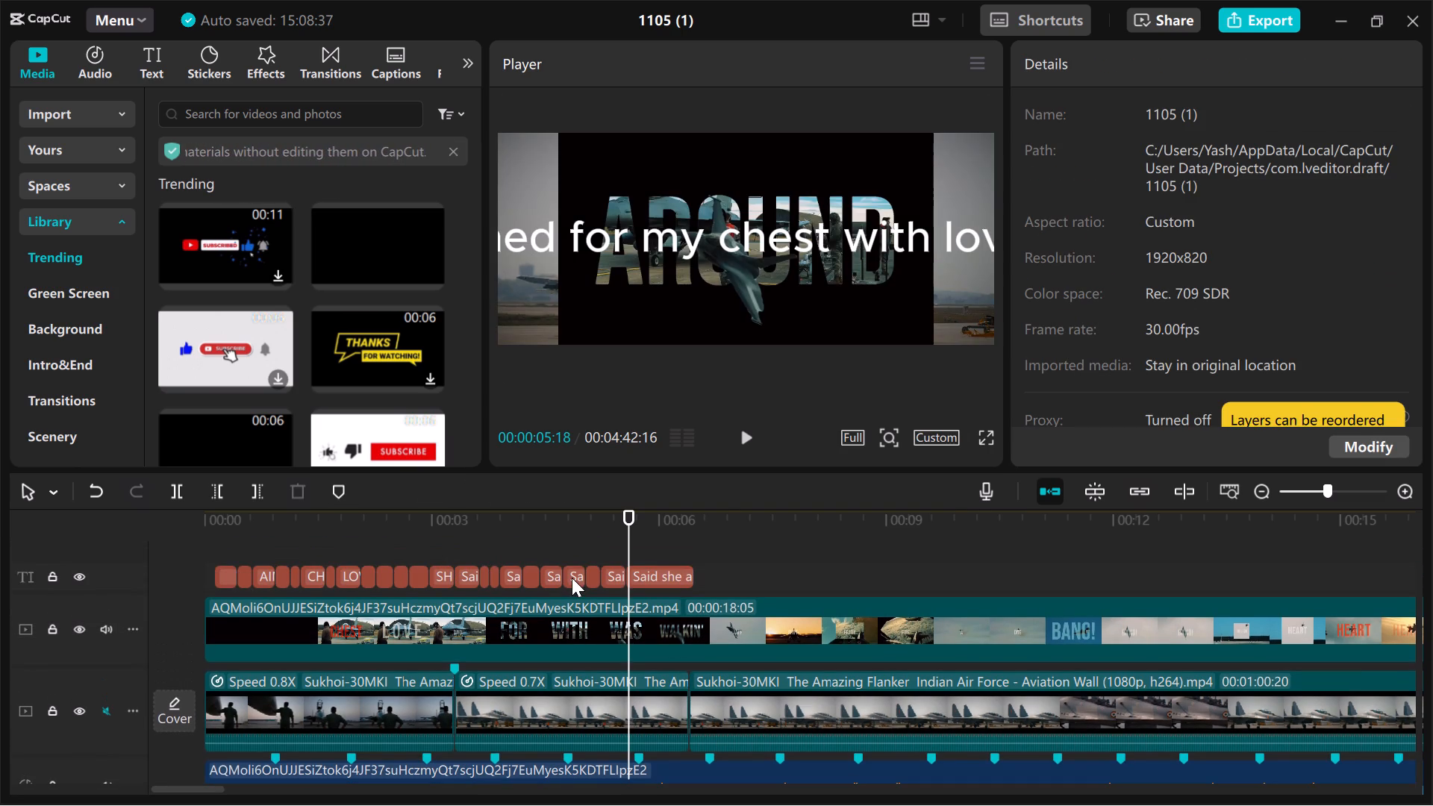
click(543, 553)
key(space)
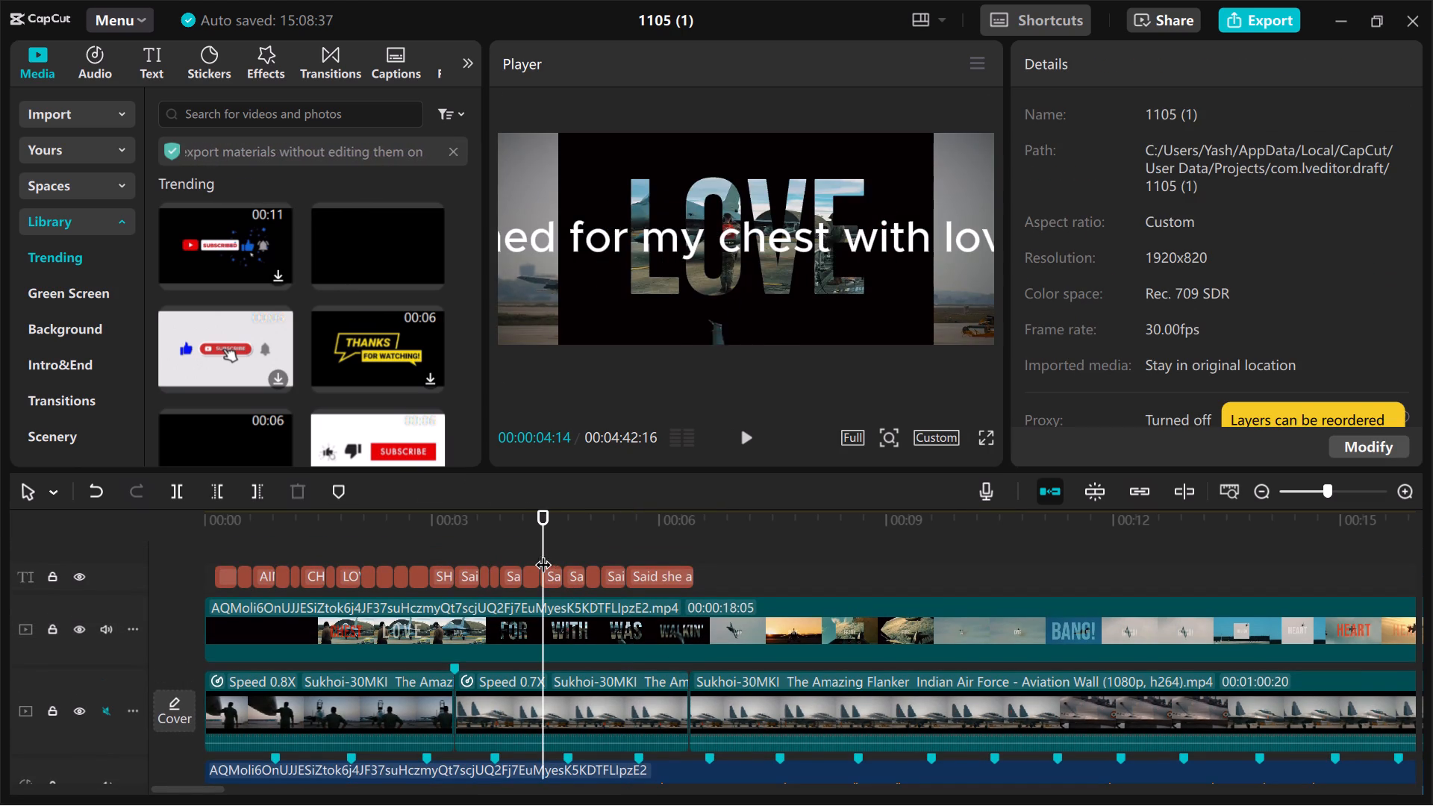
key(space)
key(Left)
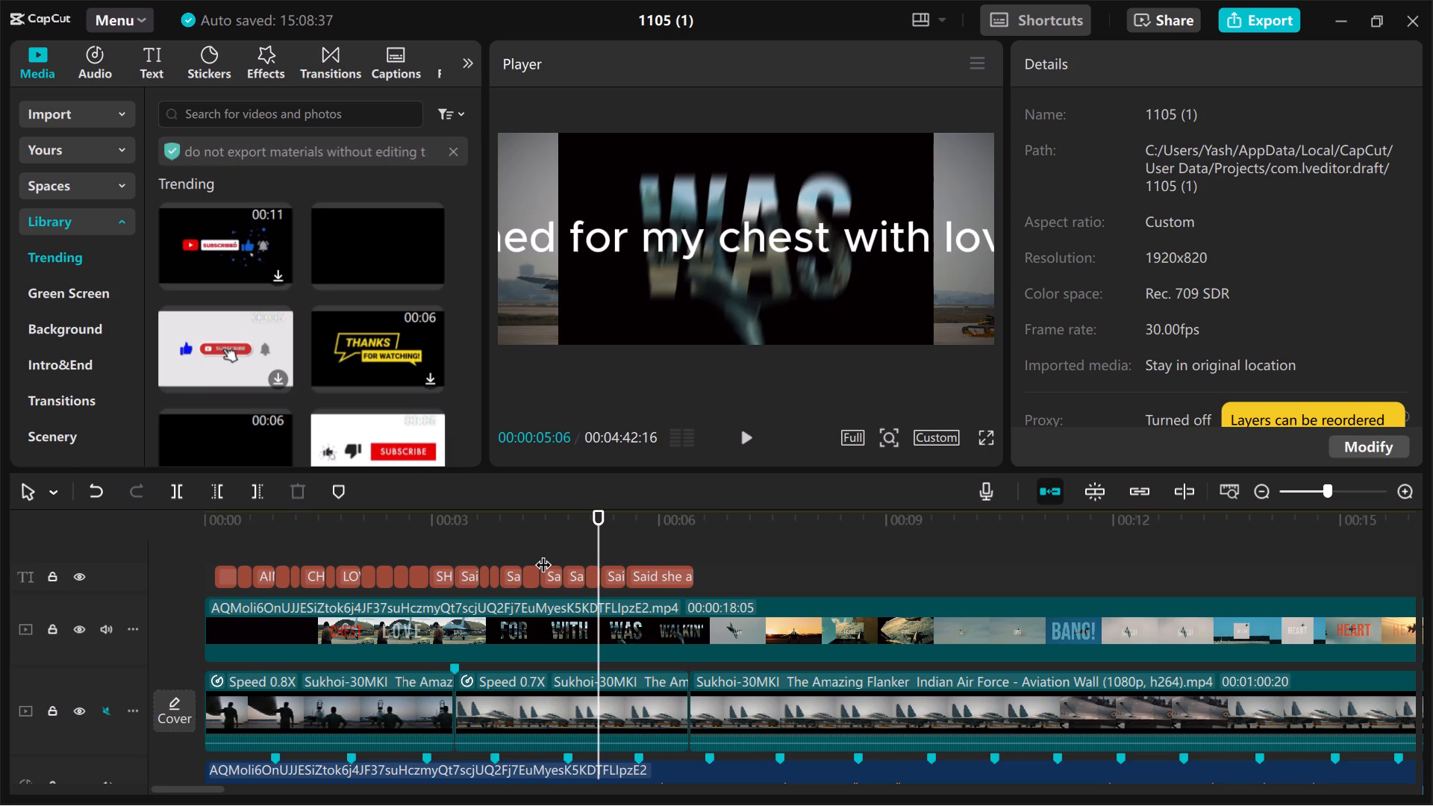
key(Left)
key(Left)
key(Left)
key(Left)
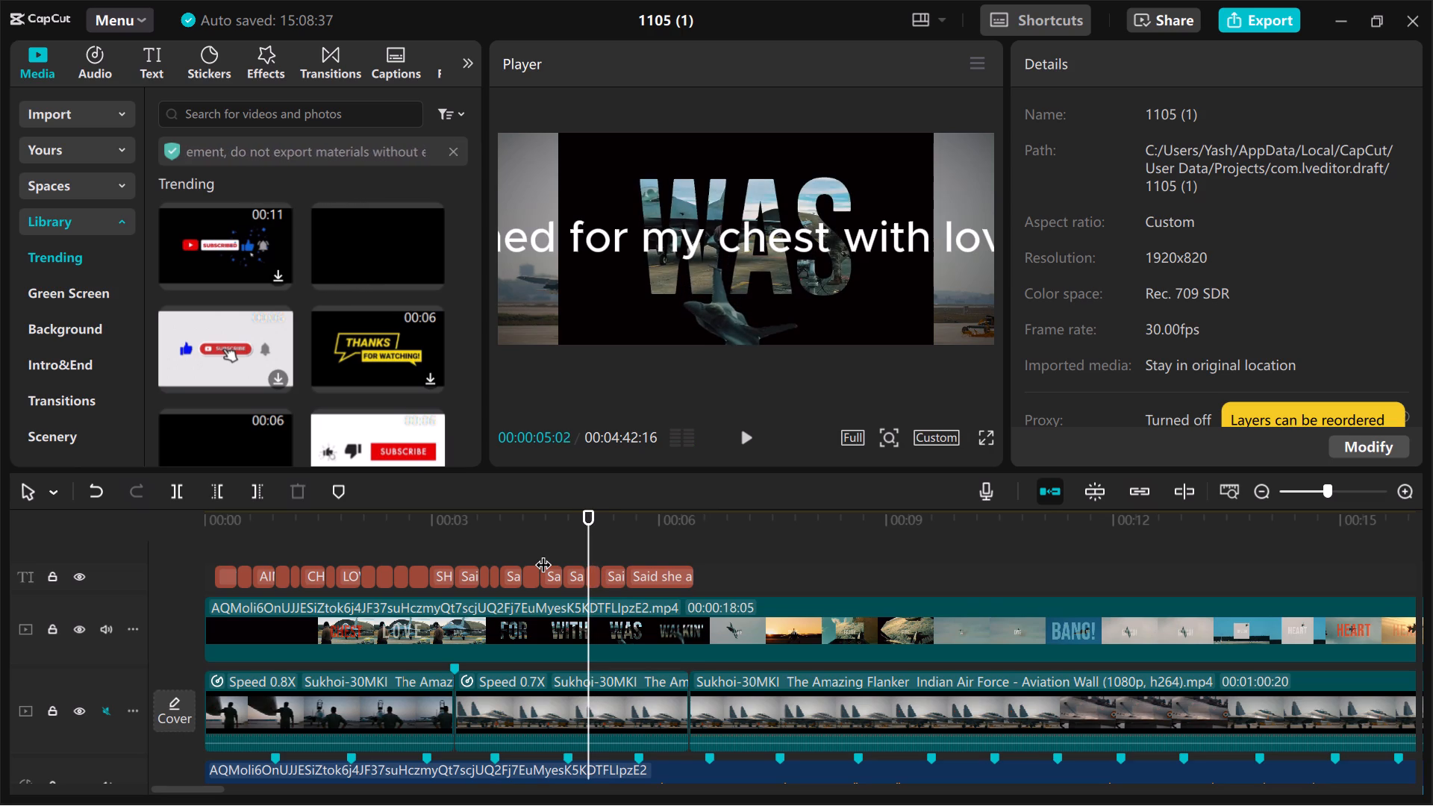
key(Left)
key(Left)
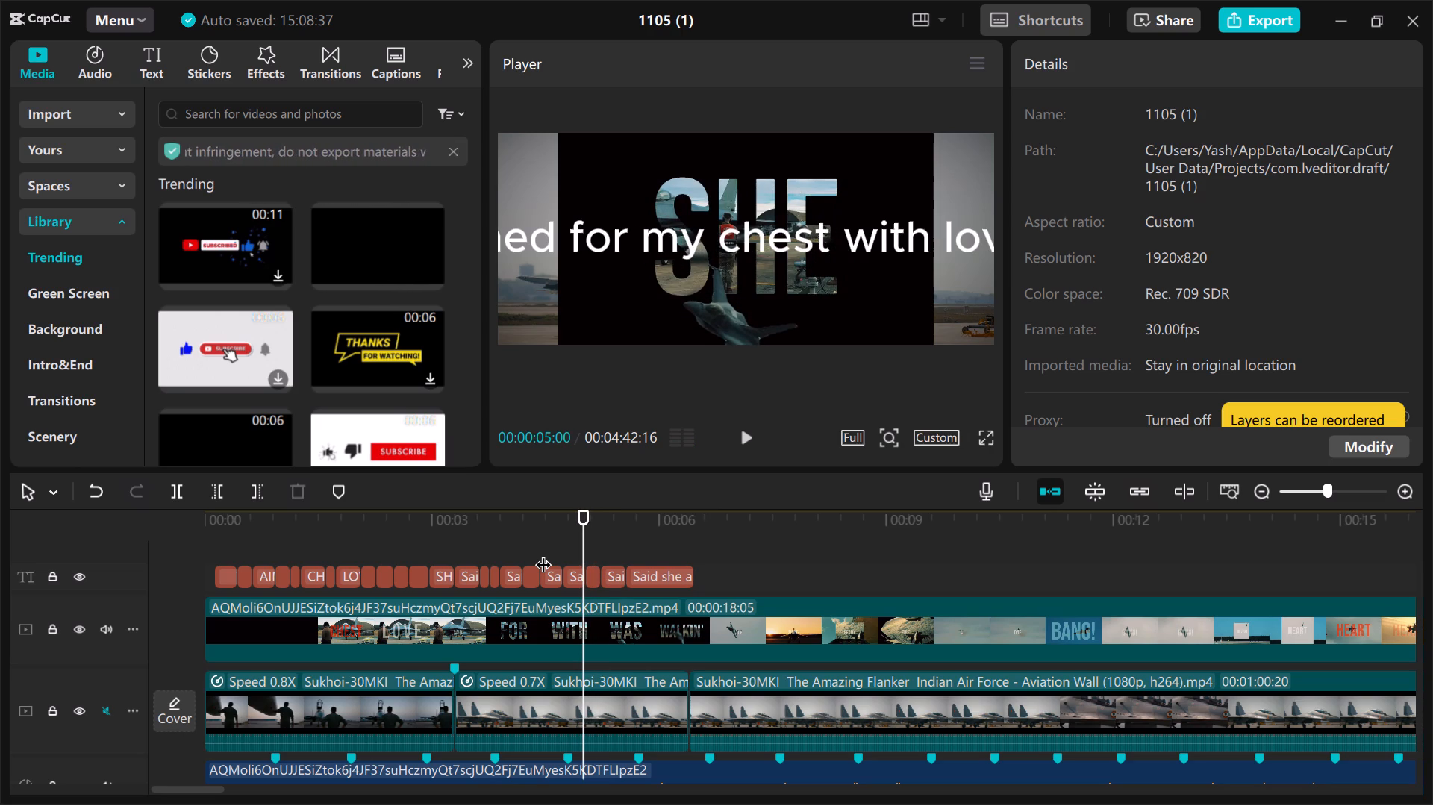
Play on from 00:00:05:00 and step frame by frame around 00:00:06:00 to examine the small AROUND over the jet shot.
key(space)
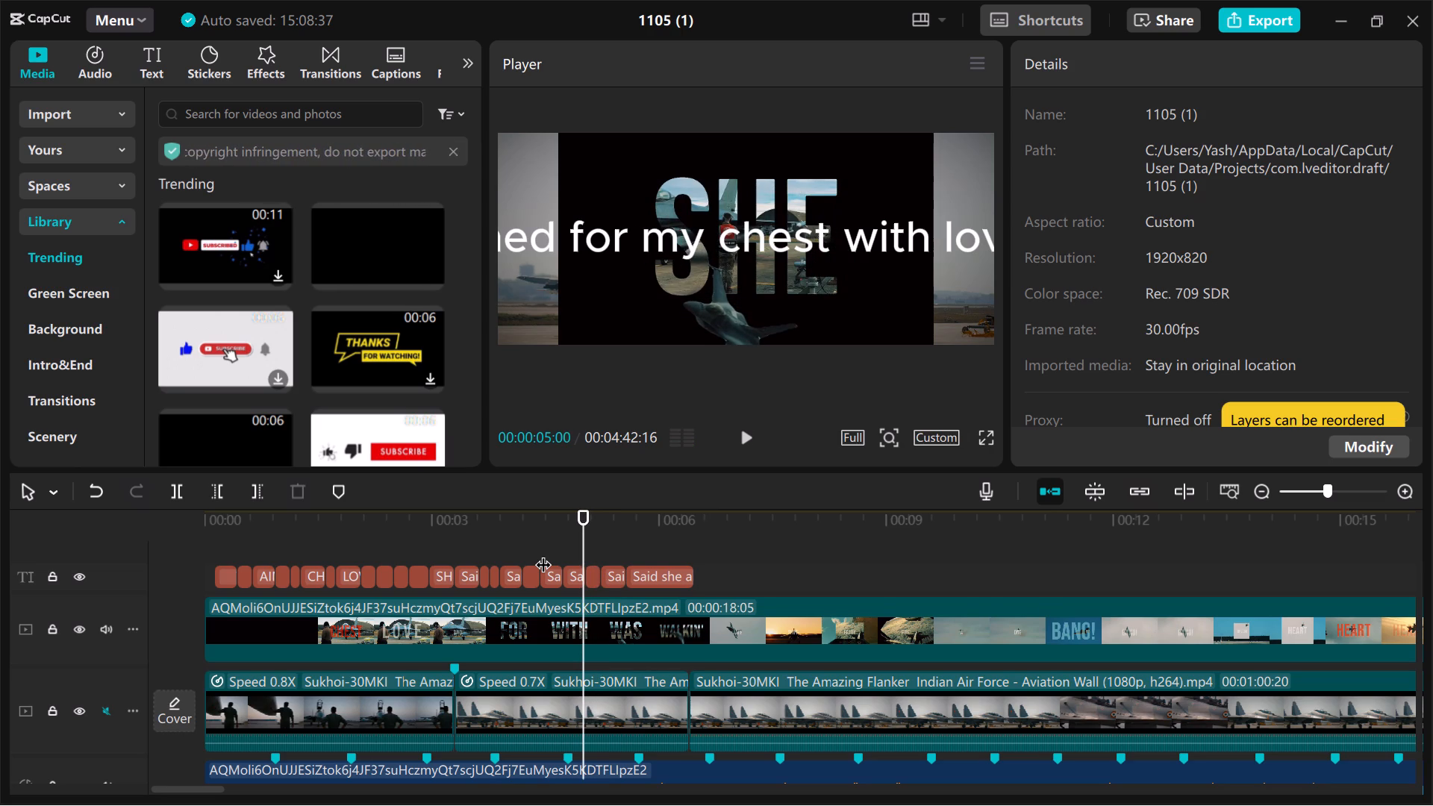
key(space)
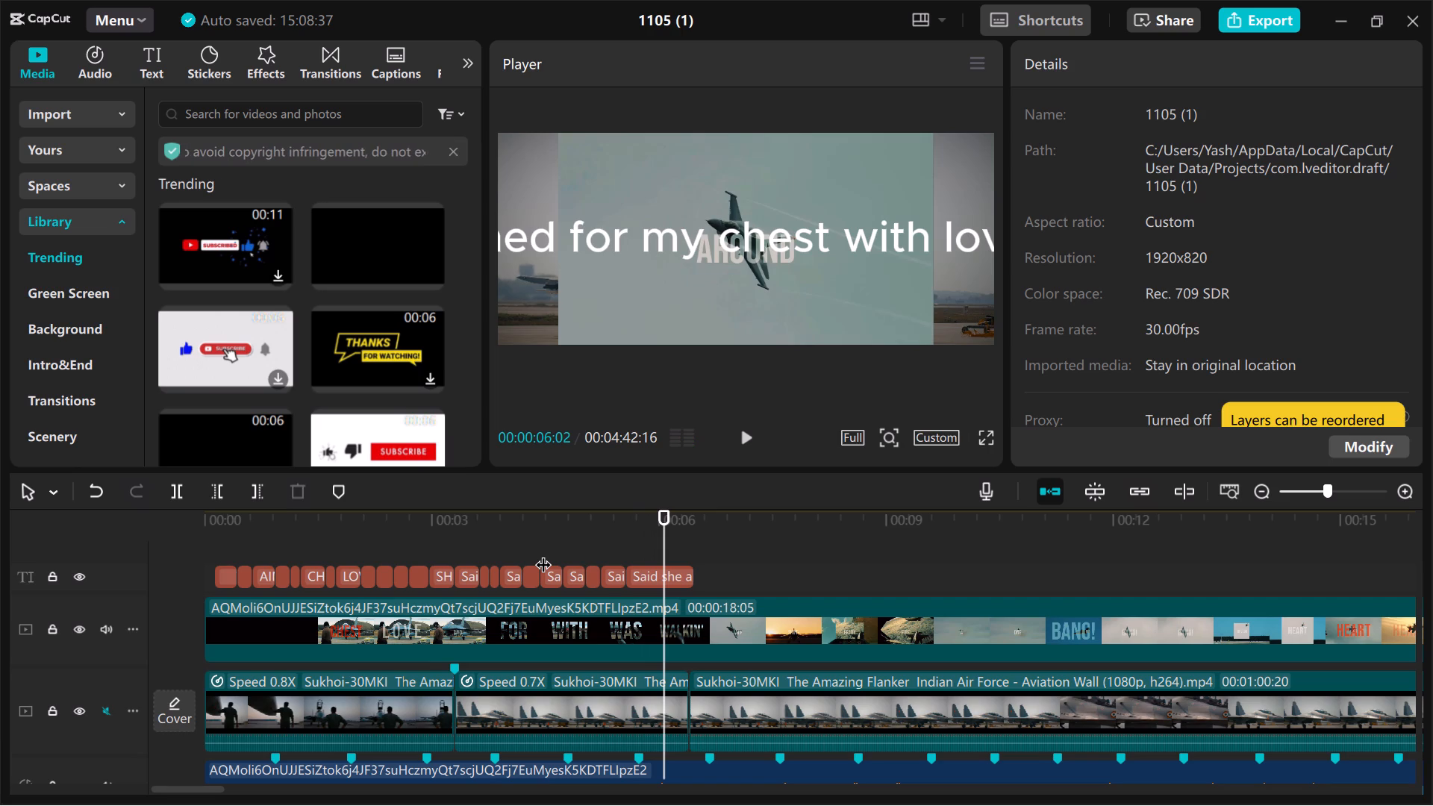
key(Left)
key(Left)
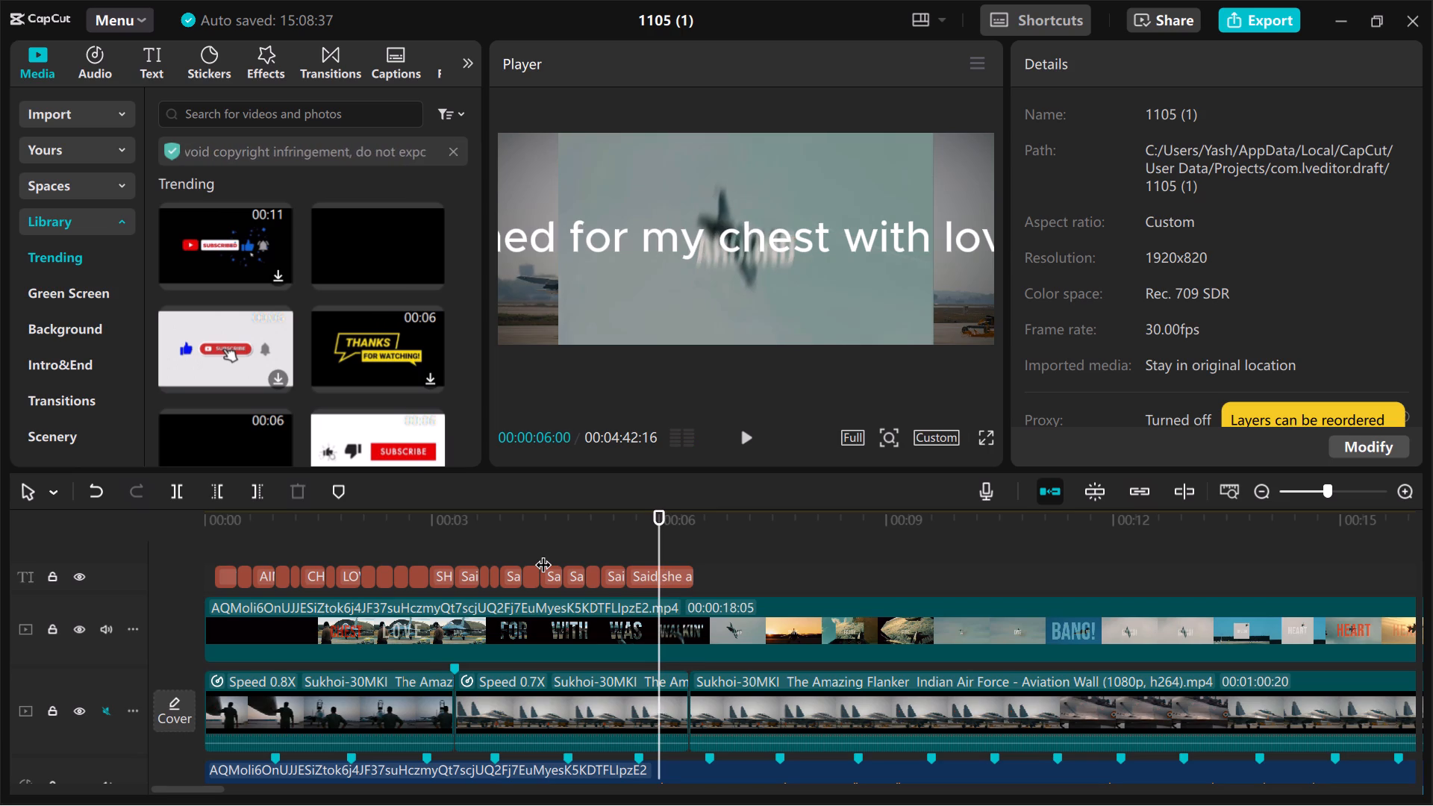
key(Left)
key(Right)
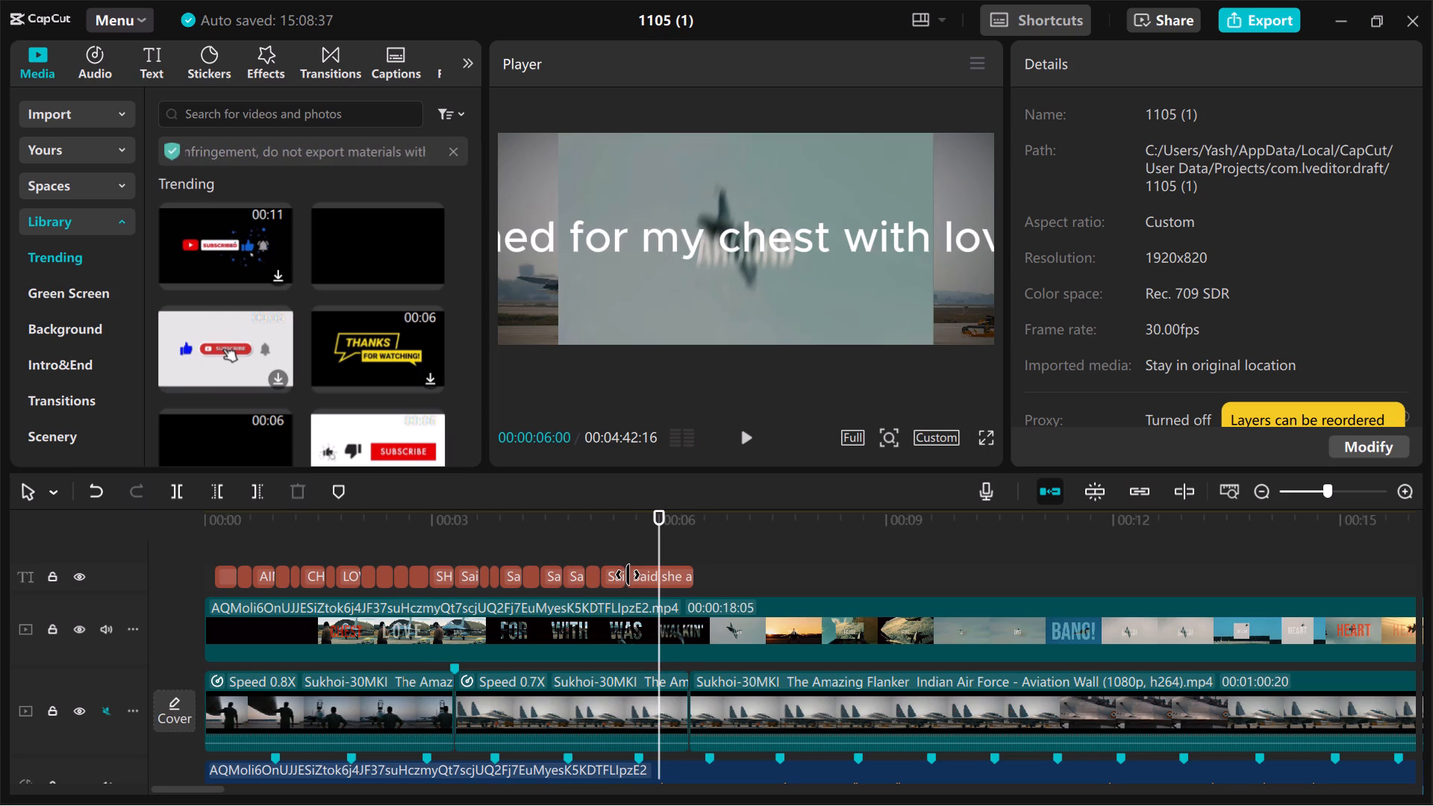
key(Right)
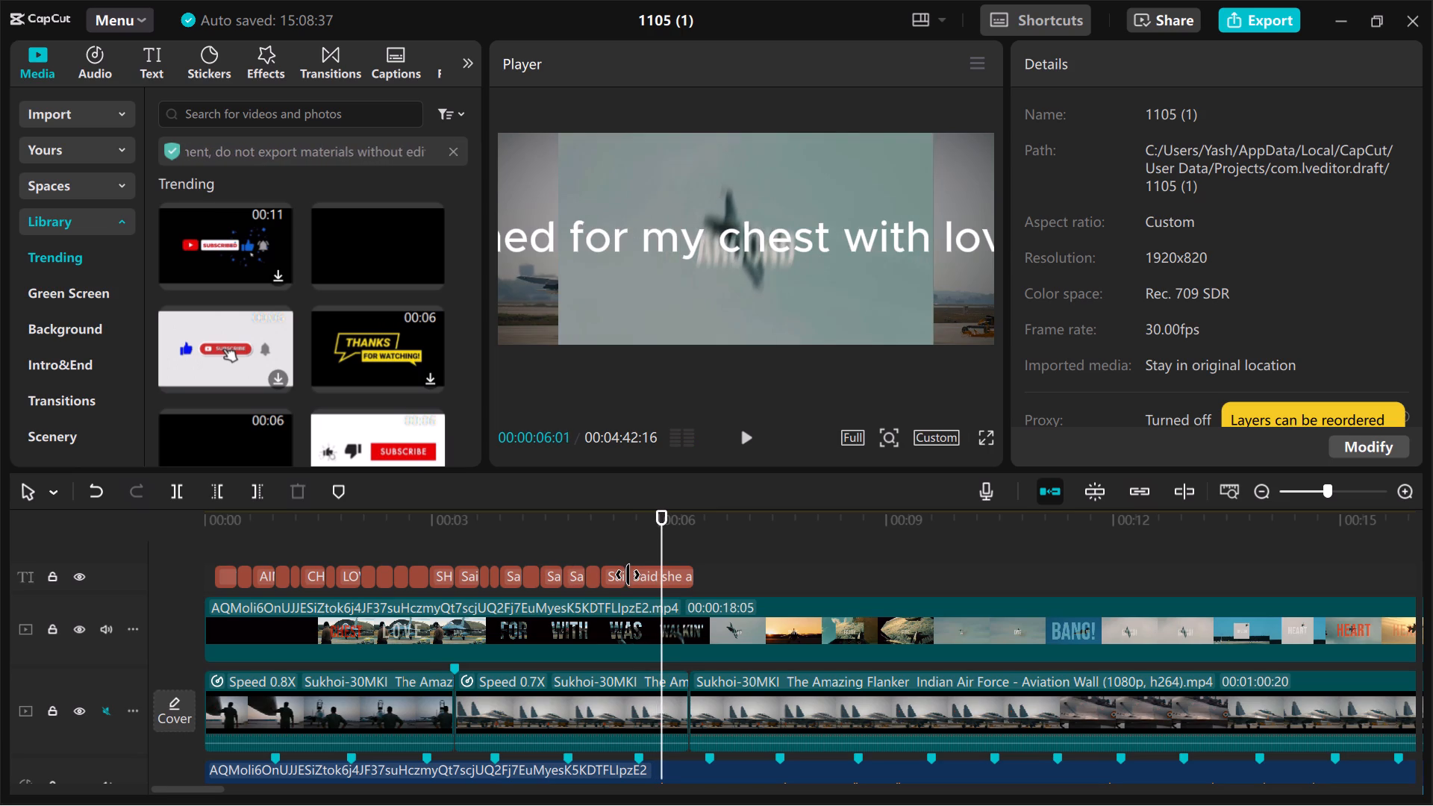
key(Left)
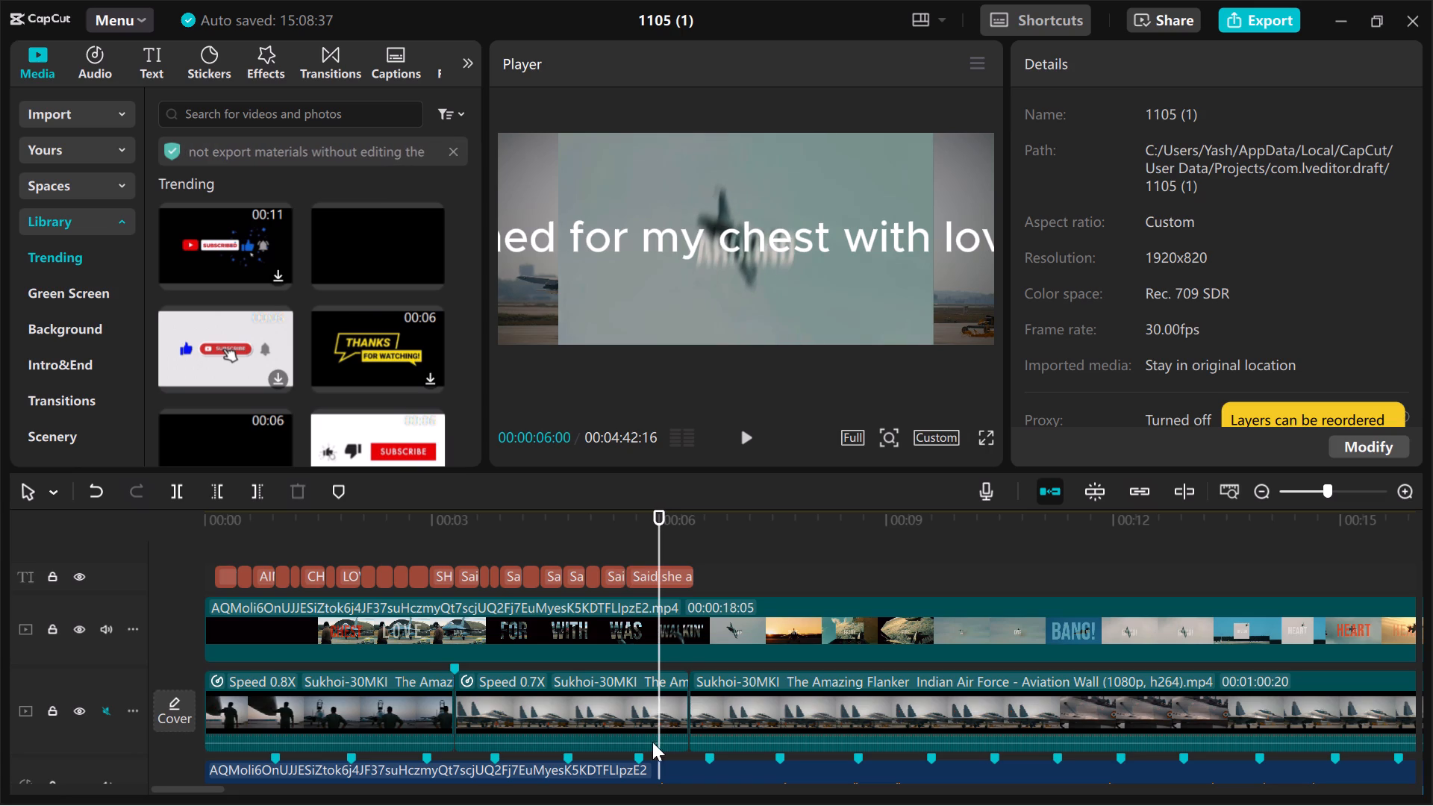
Set the speed of the second Sukhoi-30MKI clip on the main track to 0.8x.
click(647, 726)
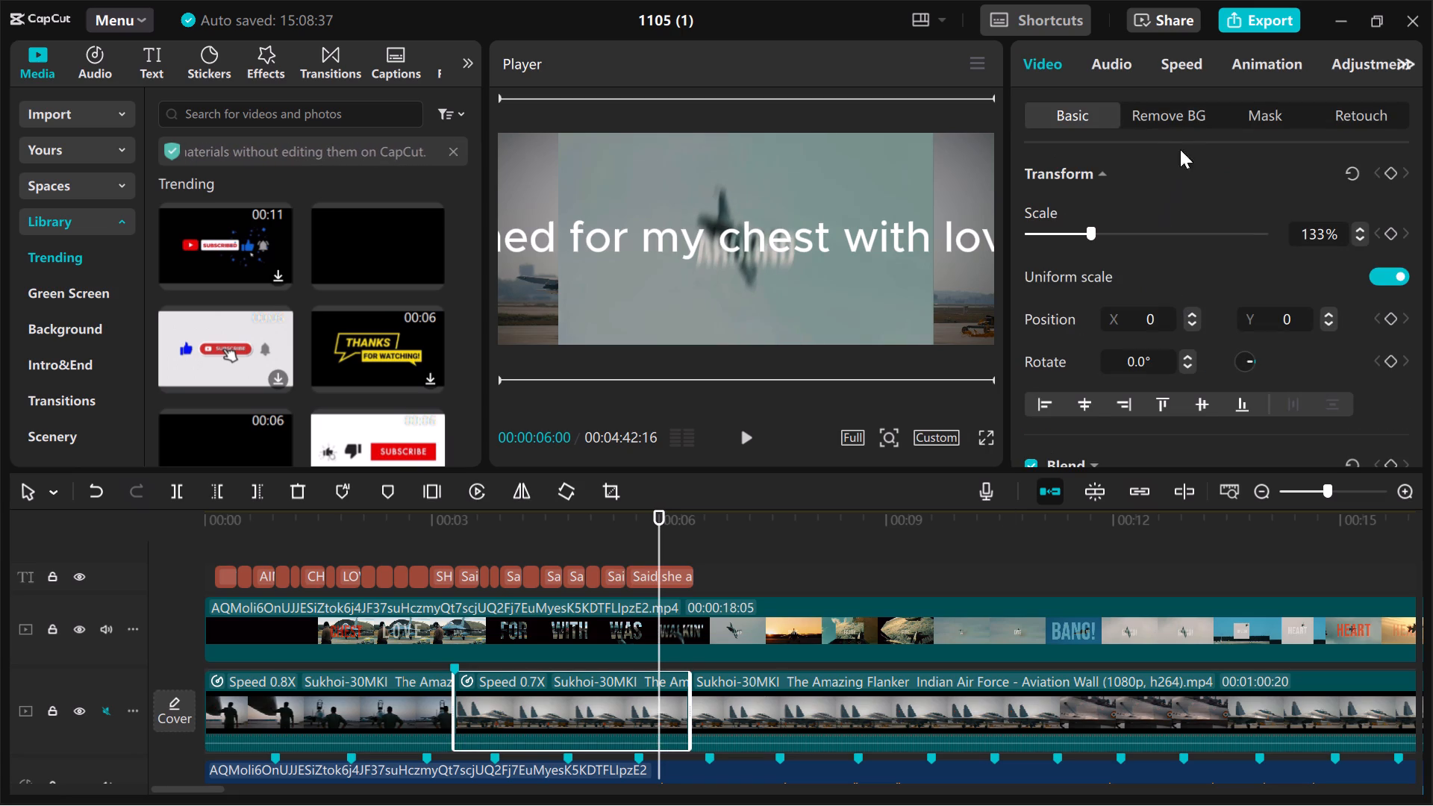
click(1193, 64)
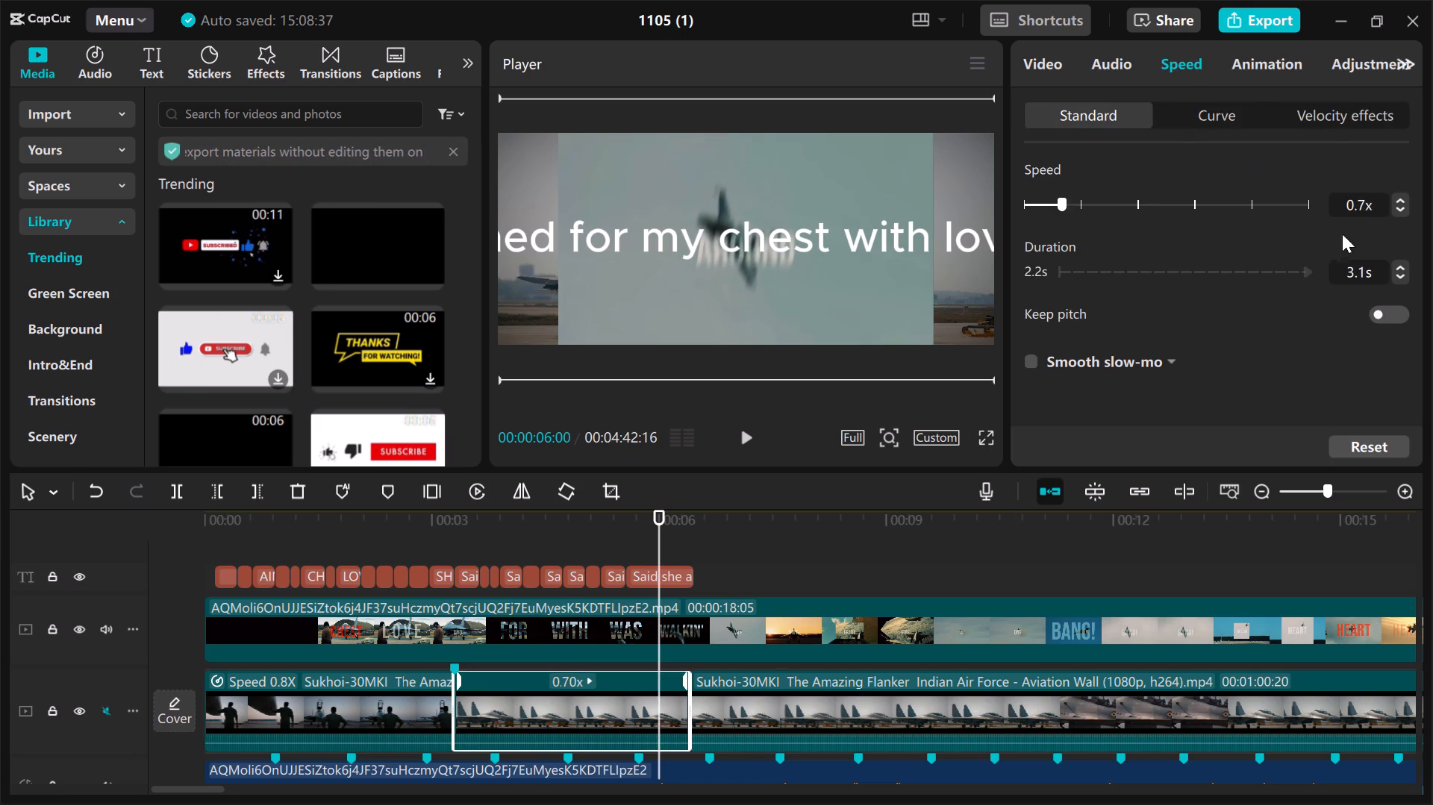
click(1402, 197)
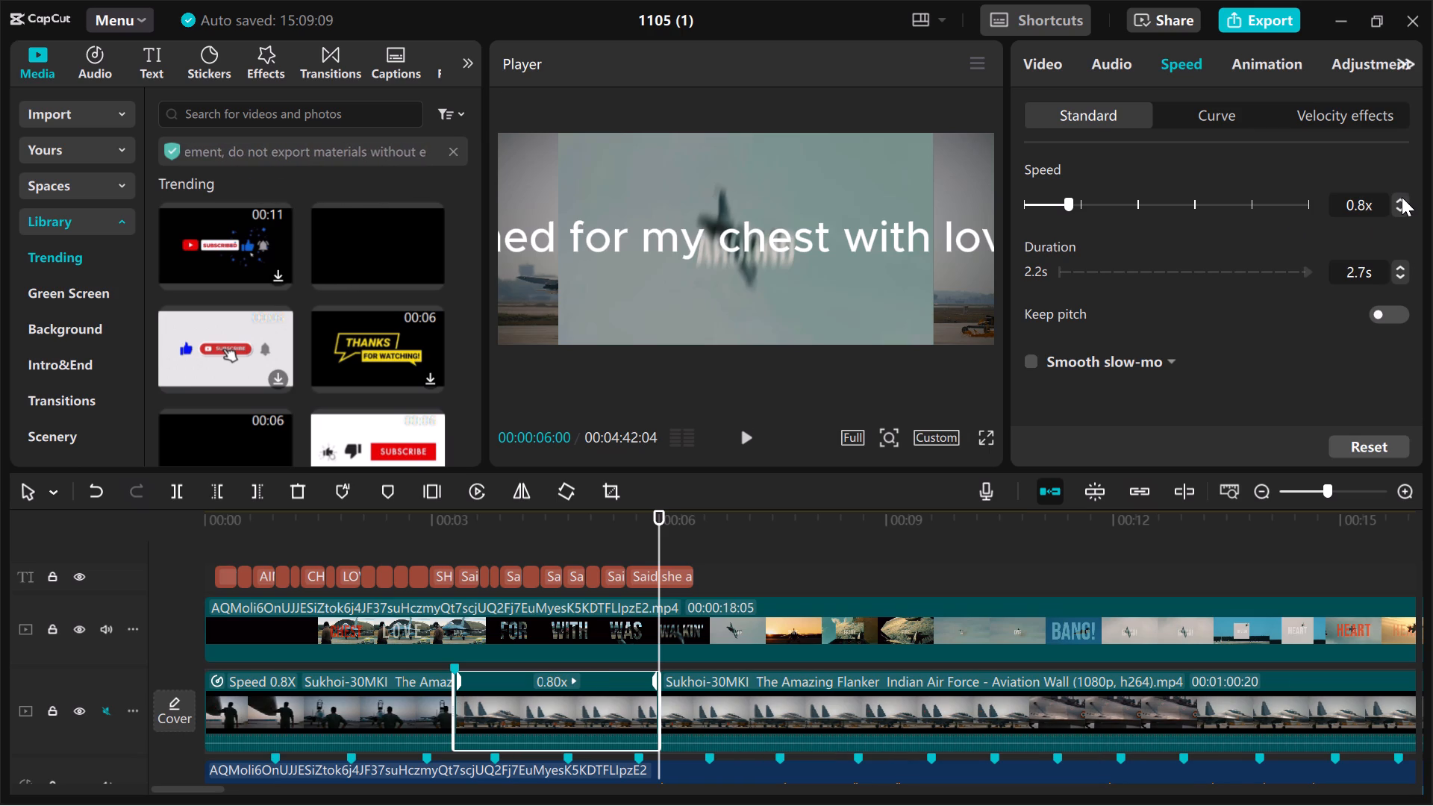
Move the ten unedited "Said she aimed for my chest" captions after SHE onto a new text track between the reference video and main footage.
scroll(546, 540, right, 1)
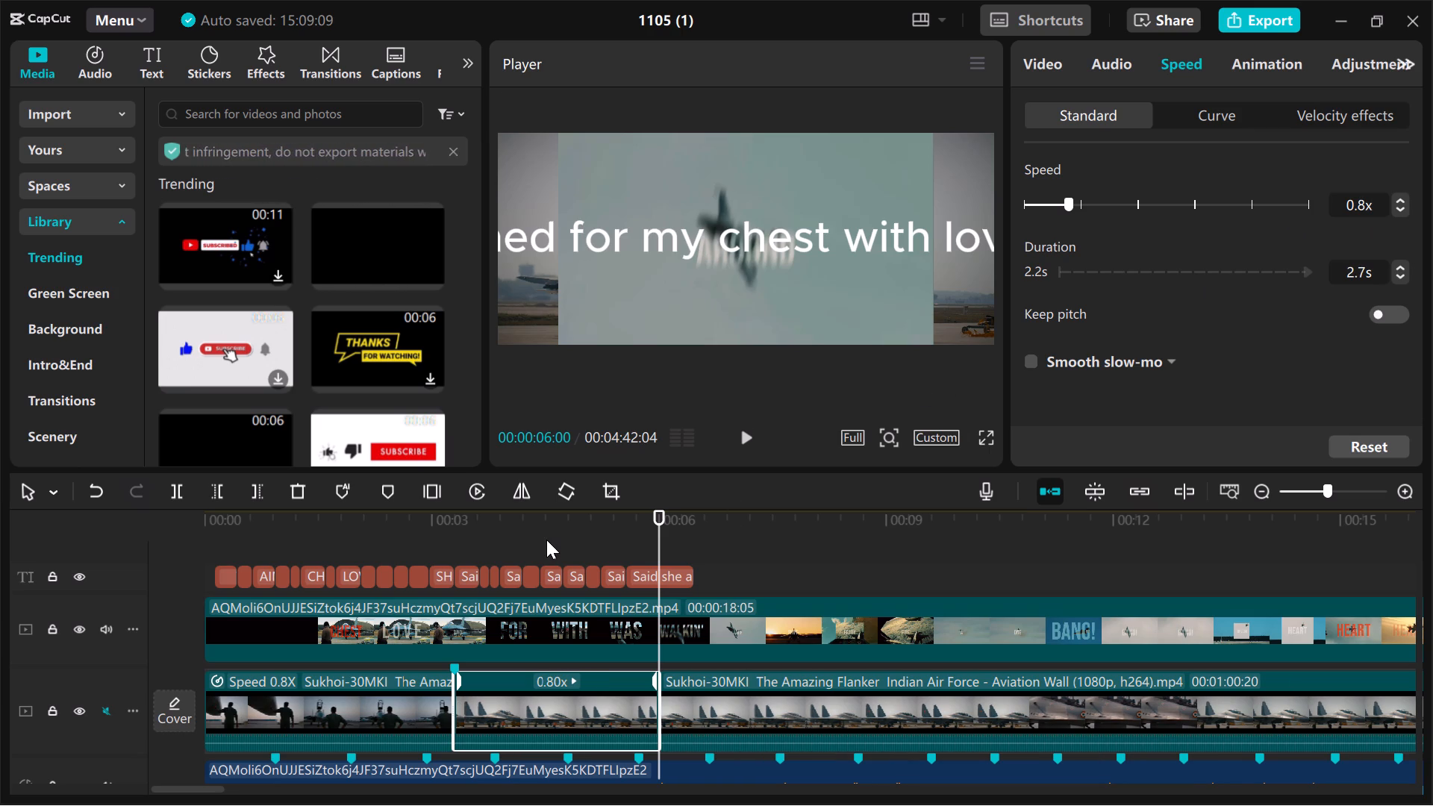
scroll(546, 540, right, 1)
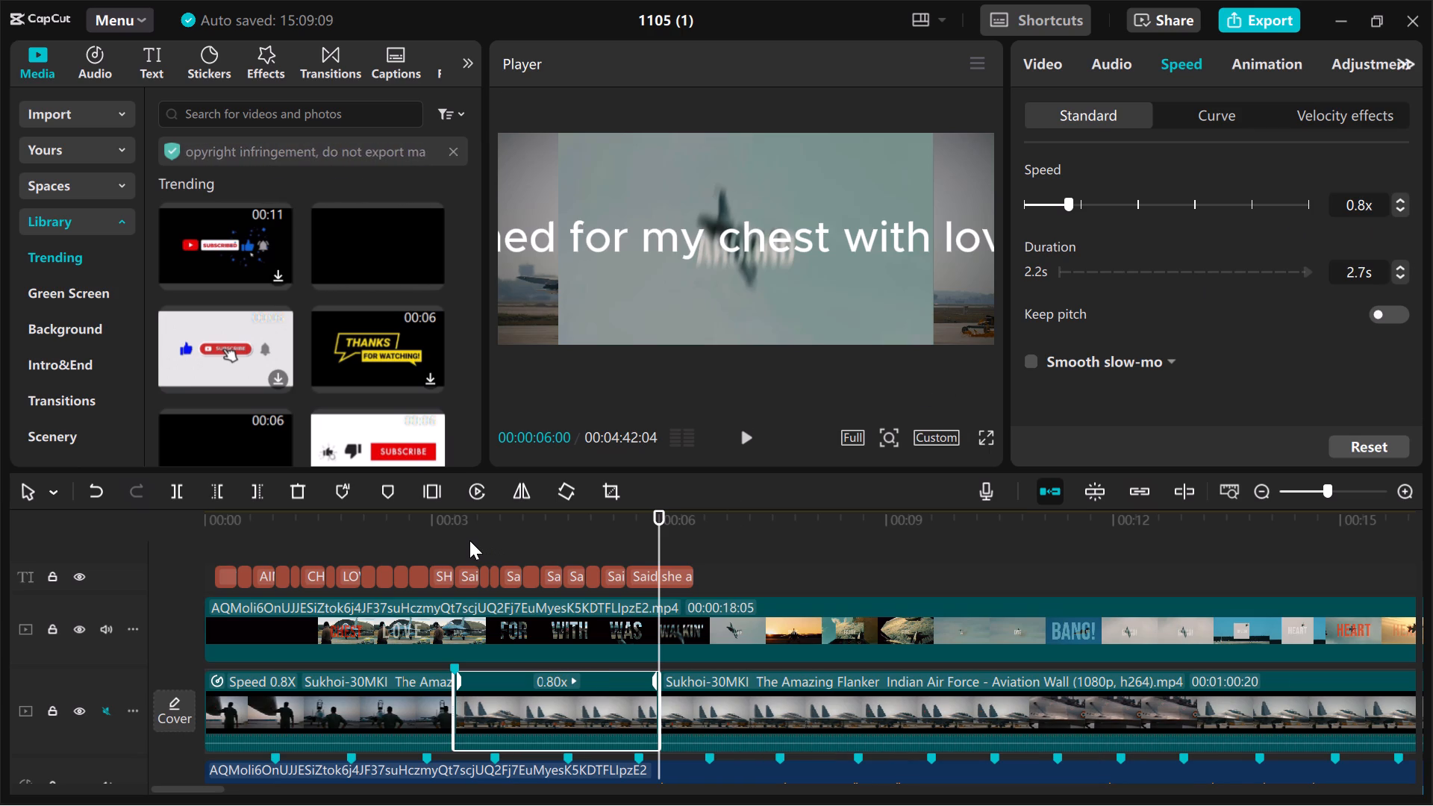
ctrl+scroll(469, 540, up, 3)
scroll(469, 540, left, 1)
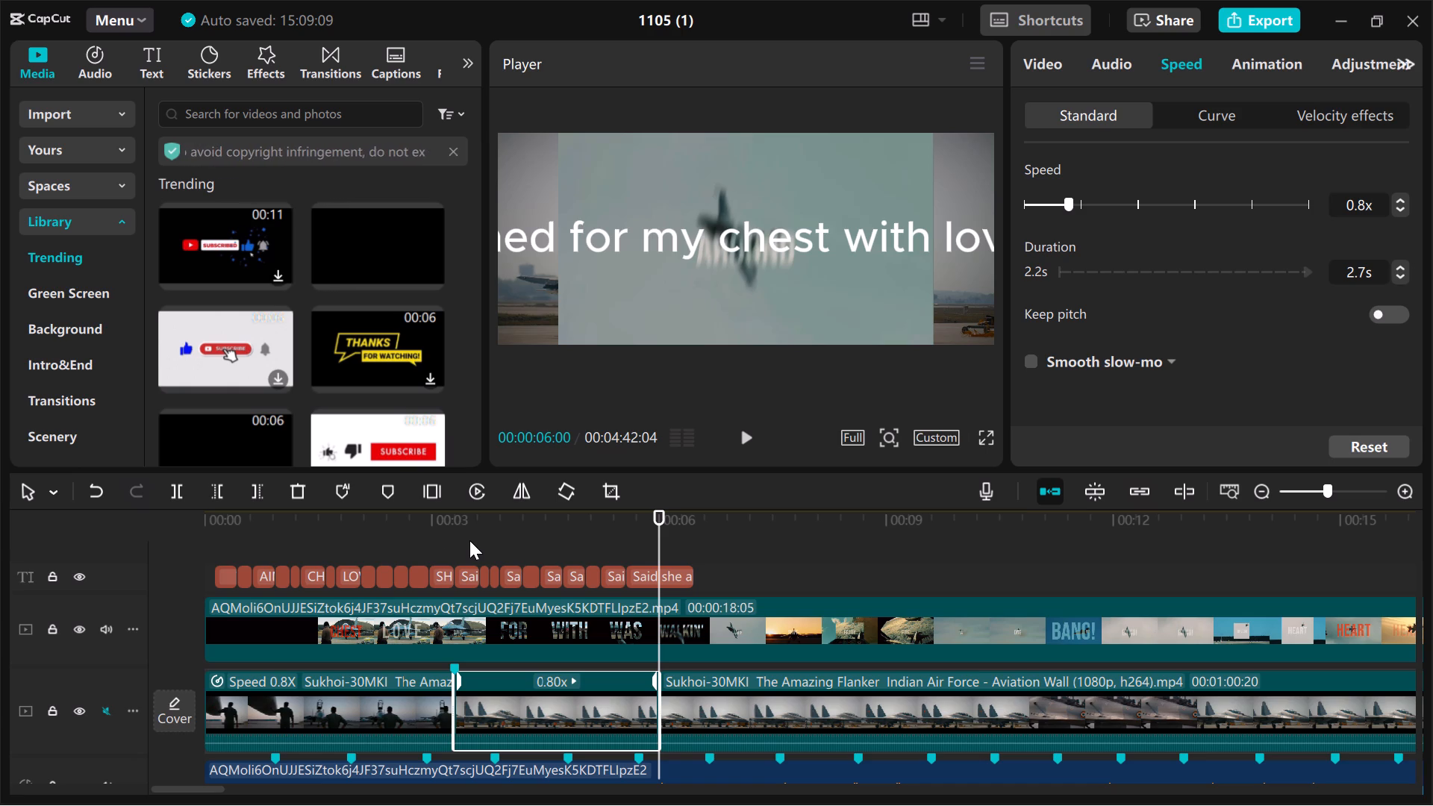
scroll(469, 540, left, 1)
ctrl+scroll(467, 566, up, 2)
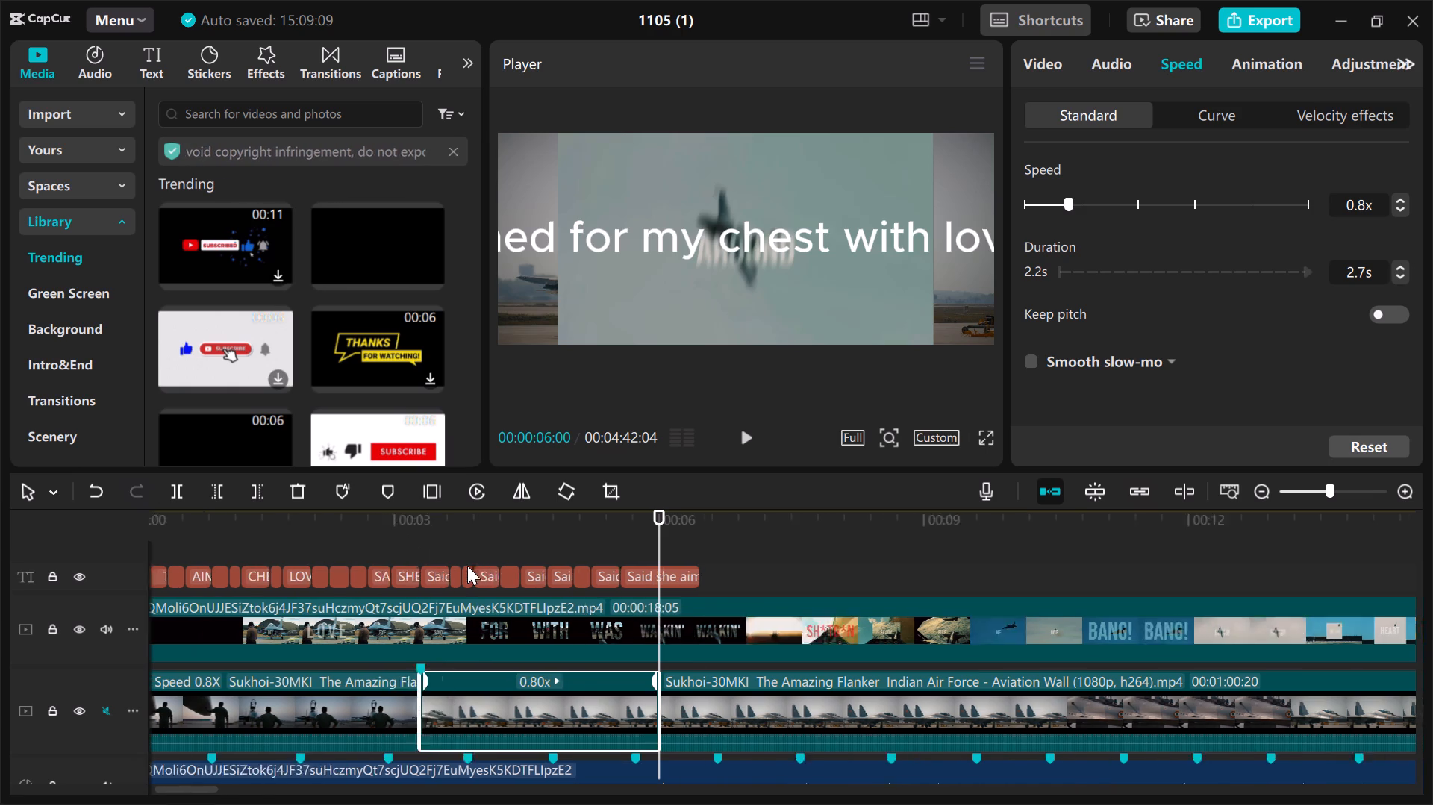
ctrl+scroll(467, 566, up, 10)
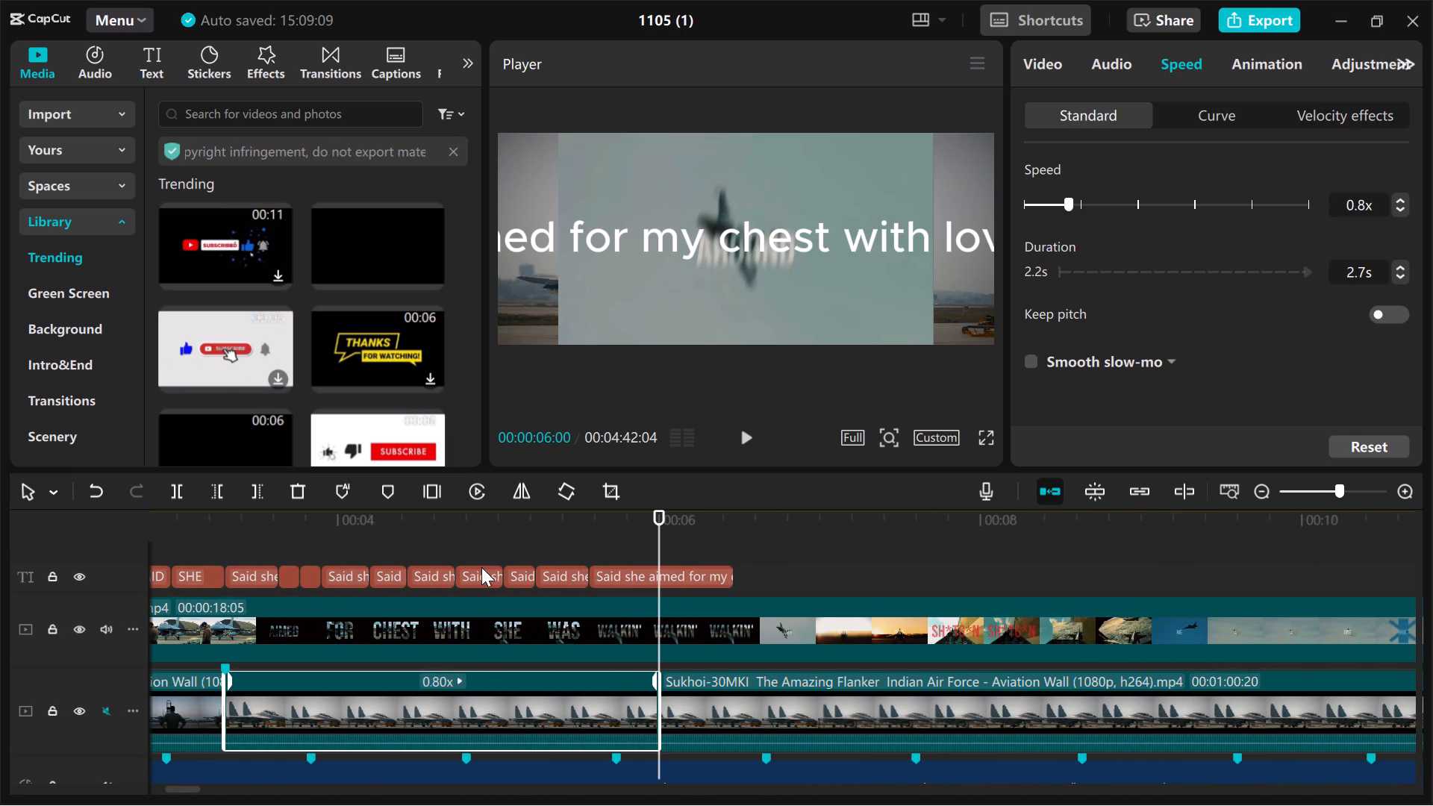
scroll(484, 567, right, 2)
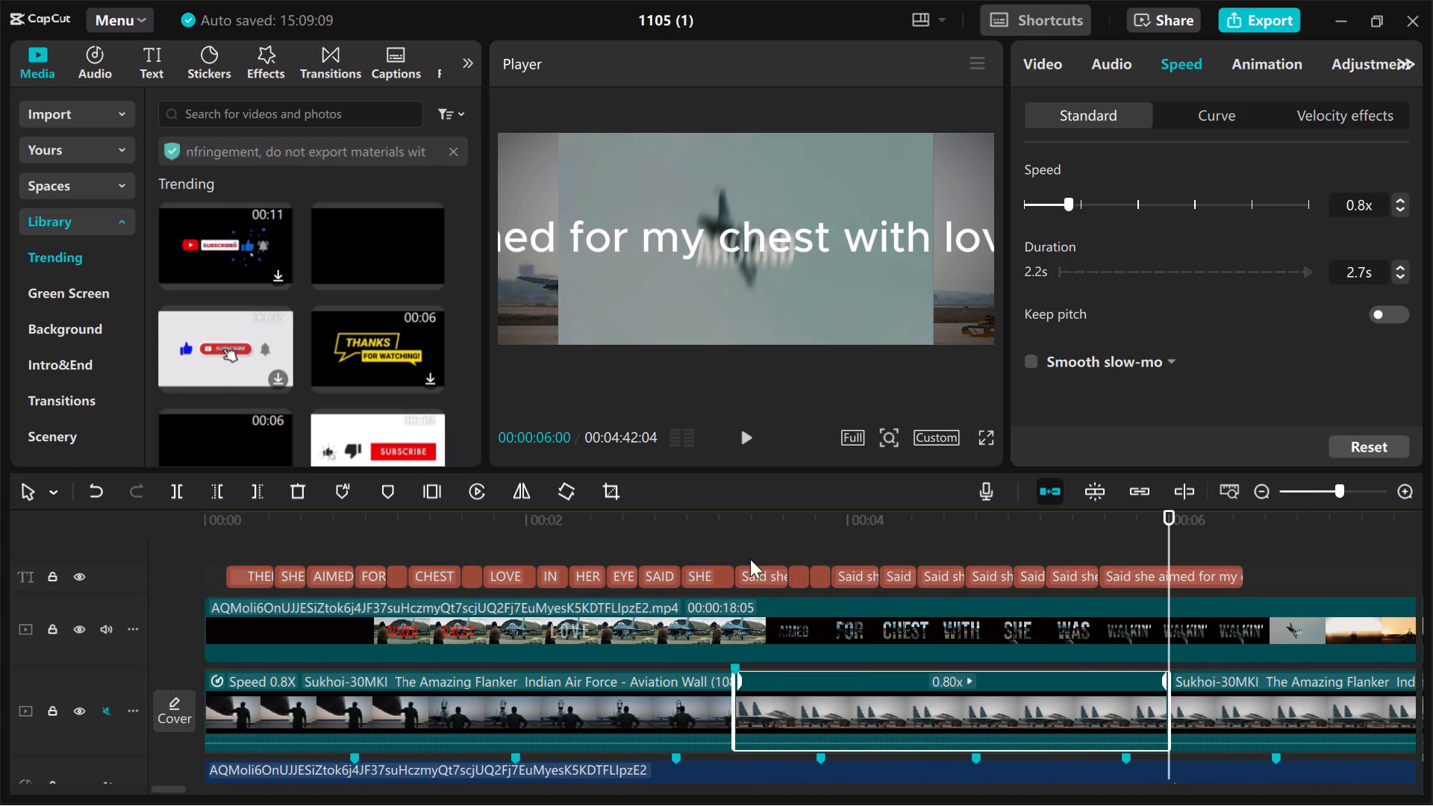
click(757, 576)
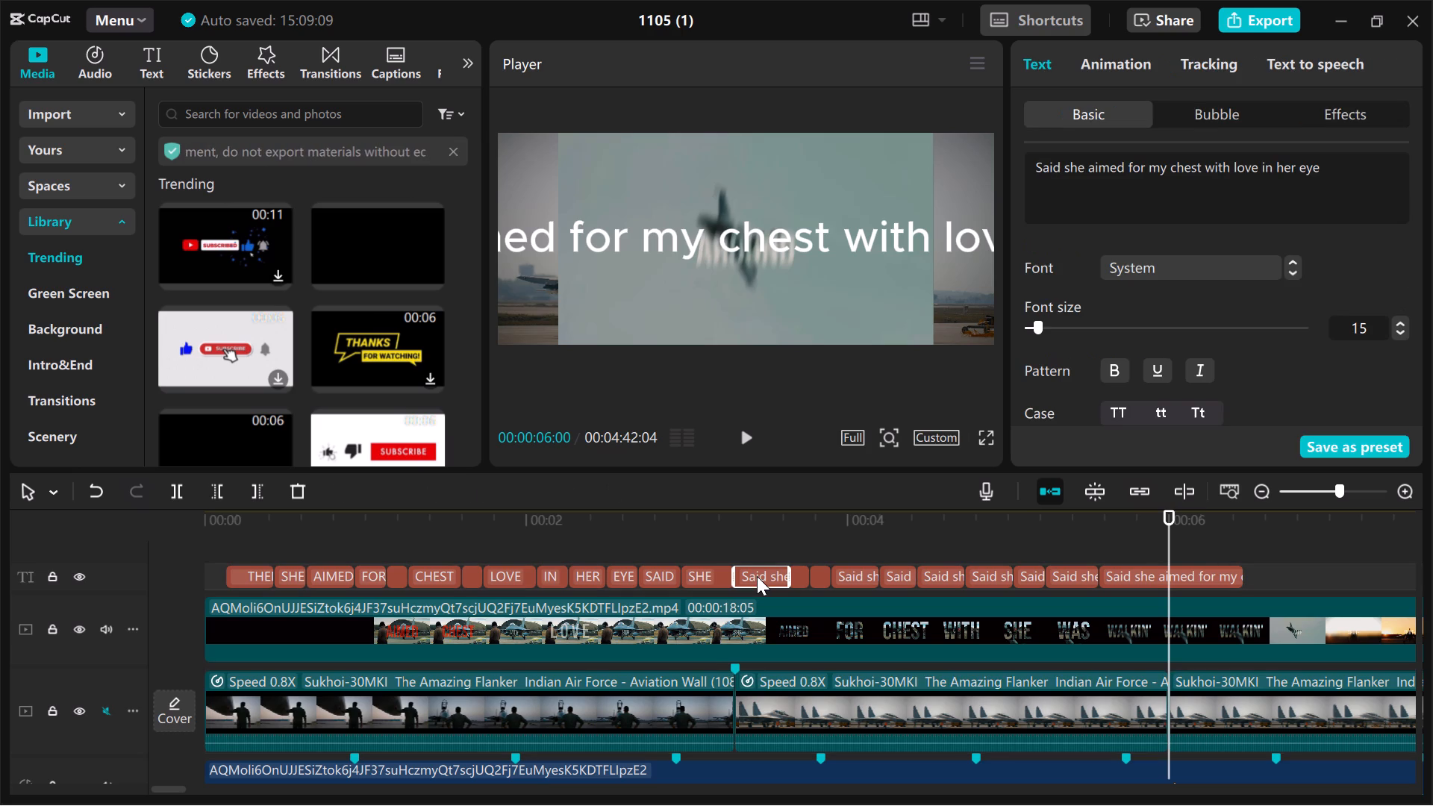
ctrl+click(799, 575)
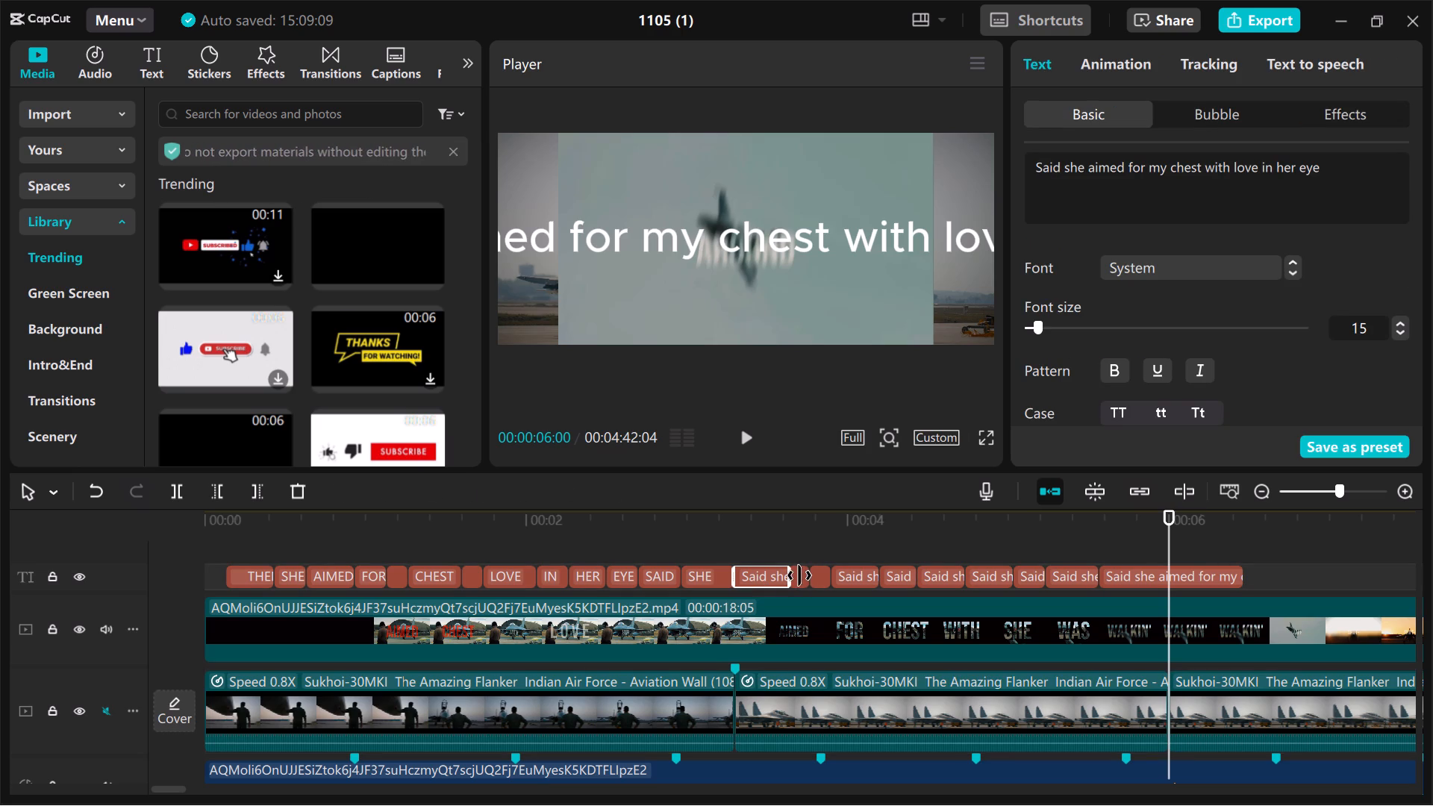
ctrl+click(823, 579)
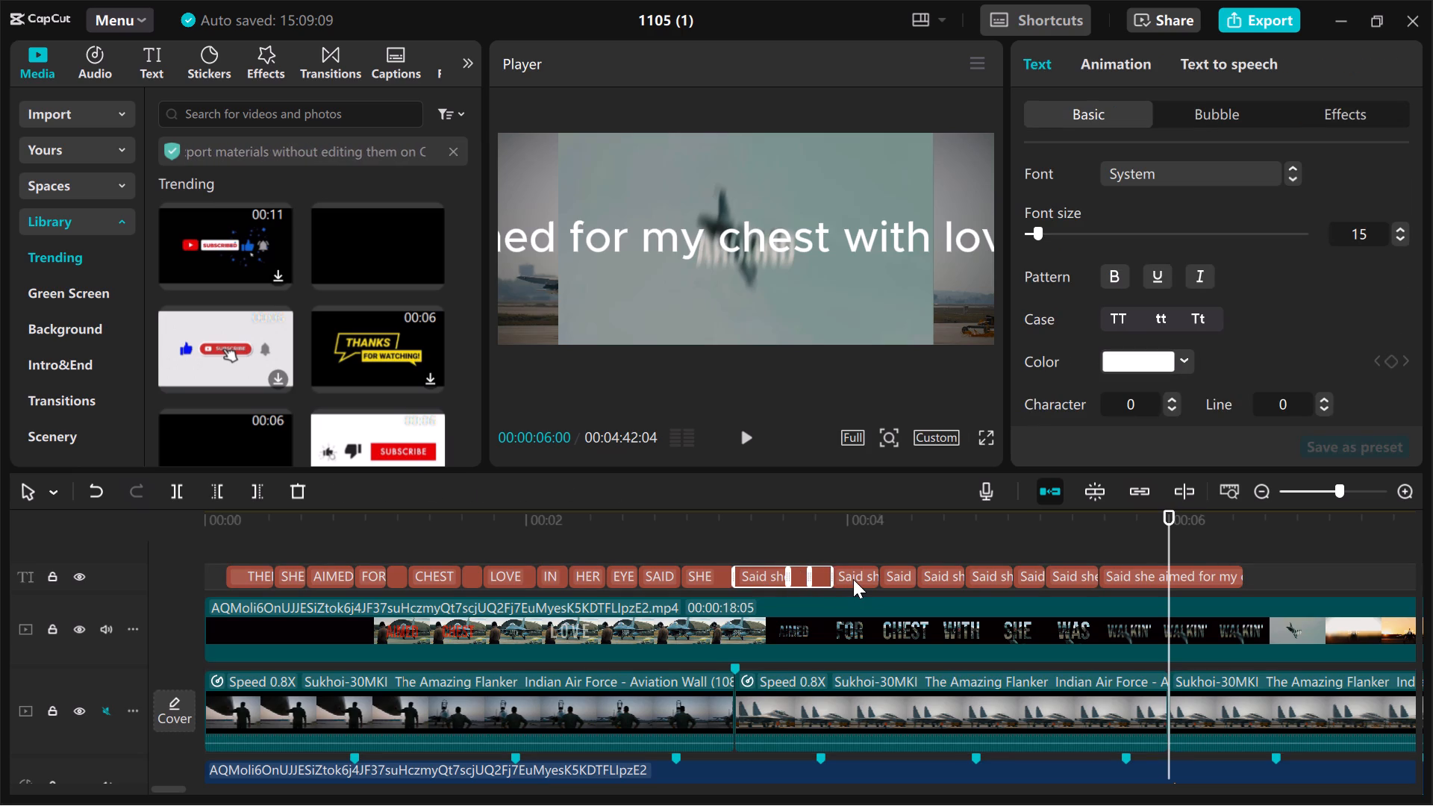
ctrl+click(853, 579)
ctrl+click(899, 579)
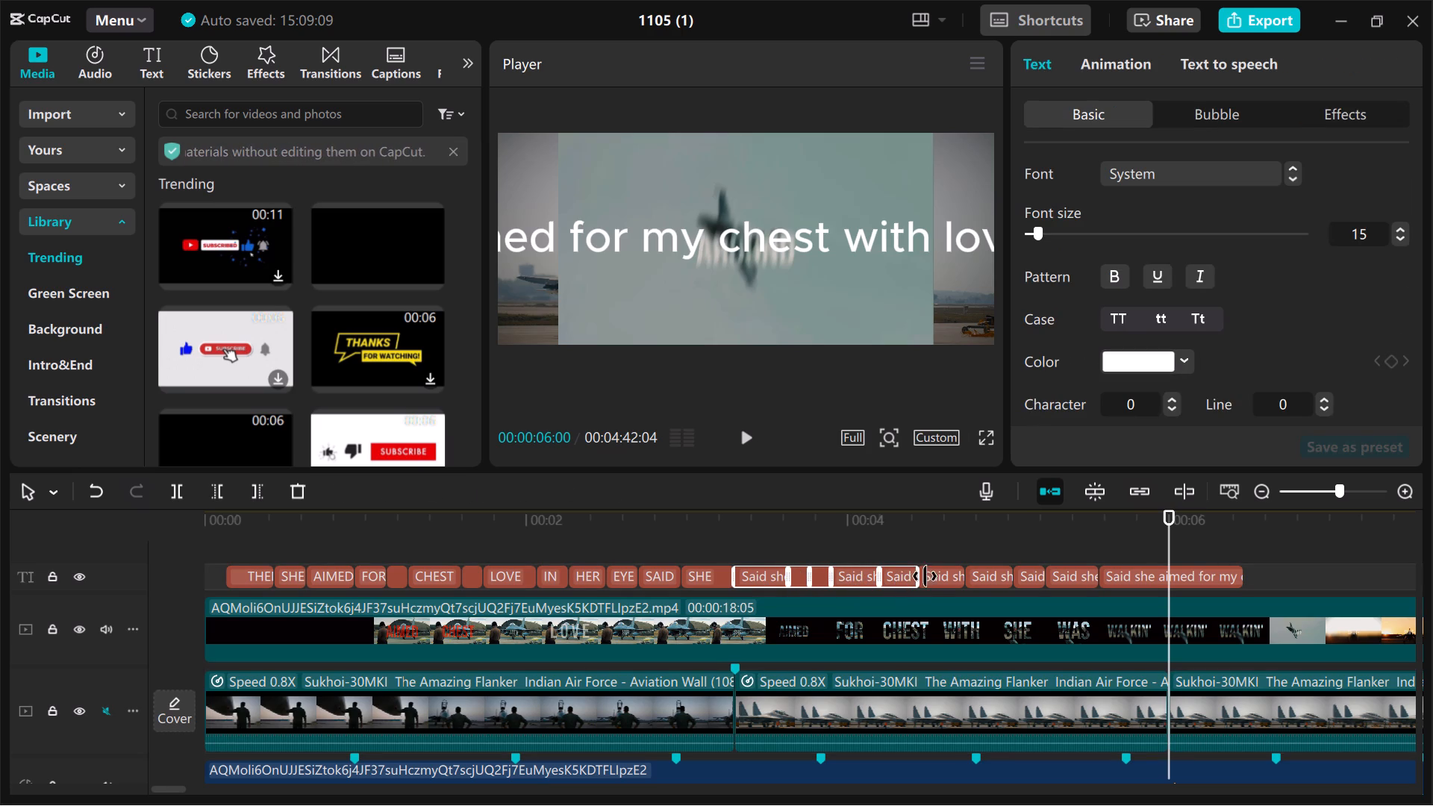
ctrl+click(937, 575)
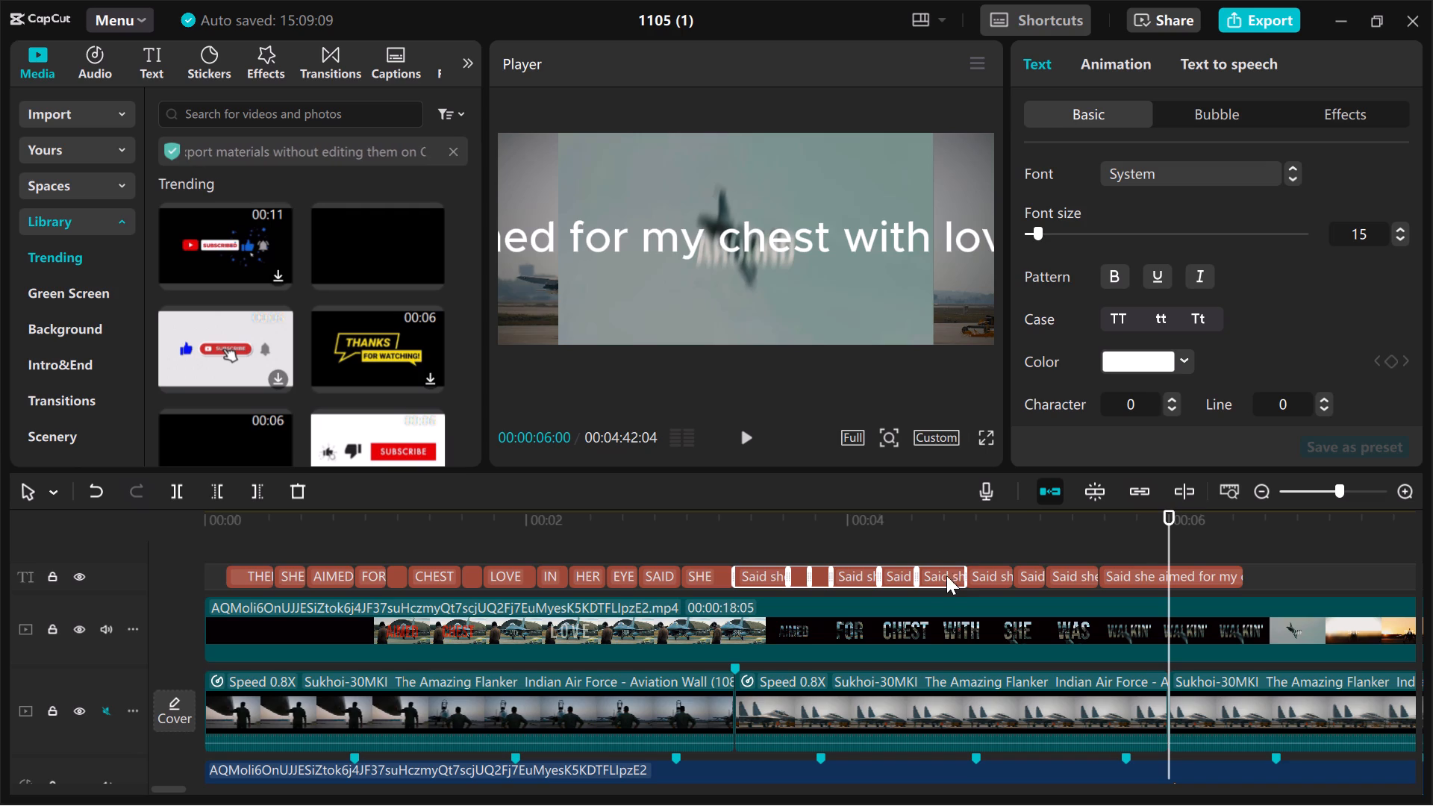
ctrl+click(991, 571)
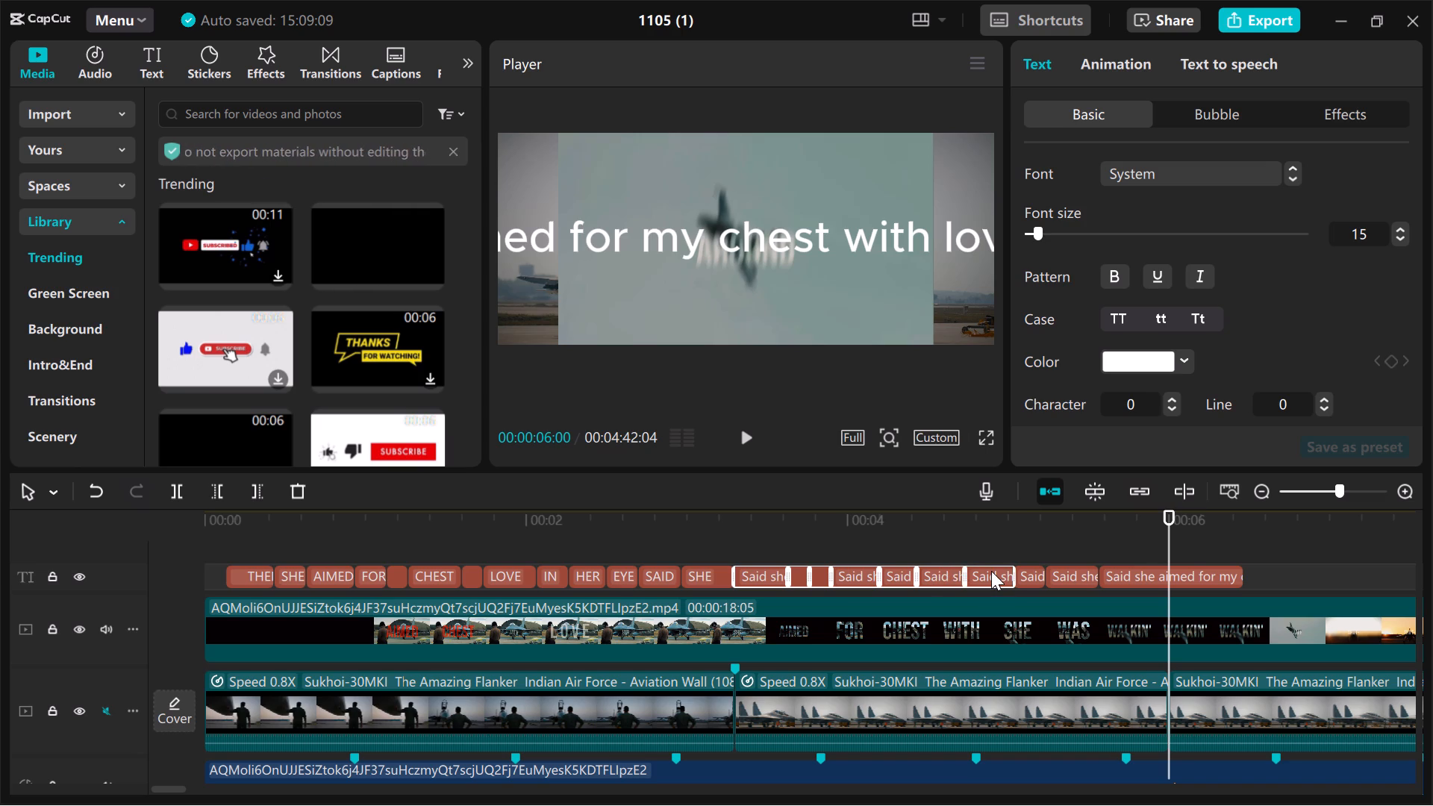
ctrl+click(1033, 575)
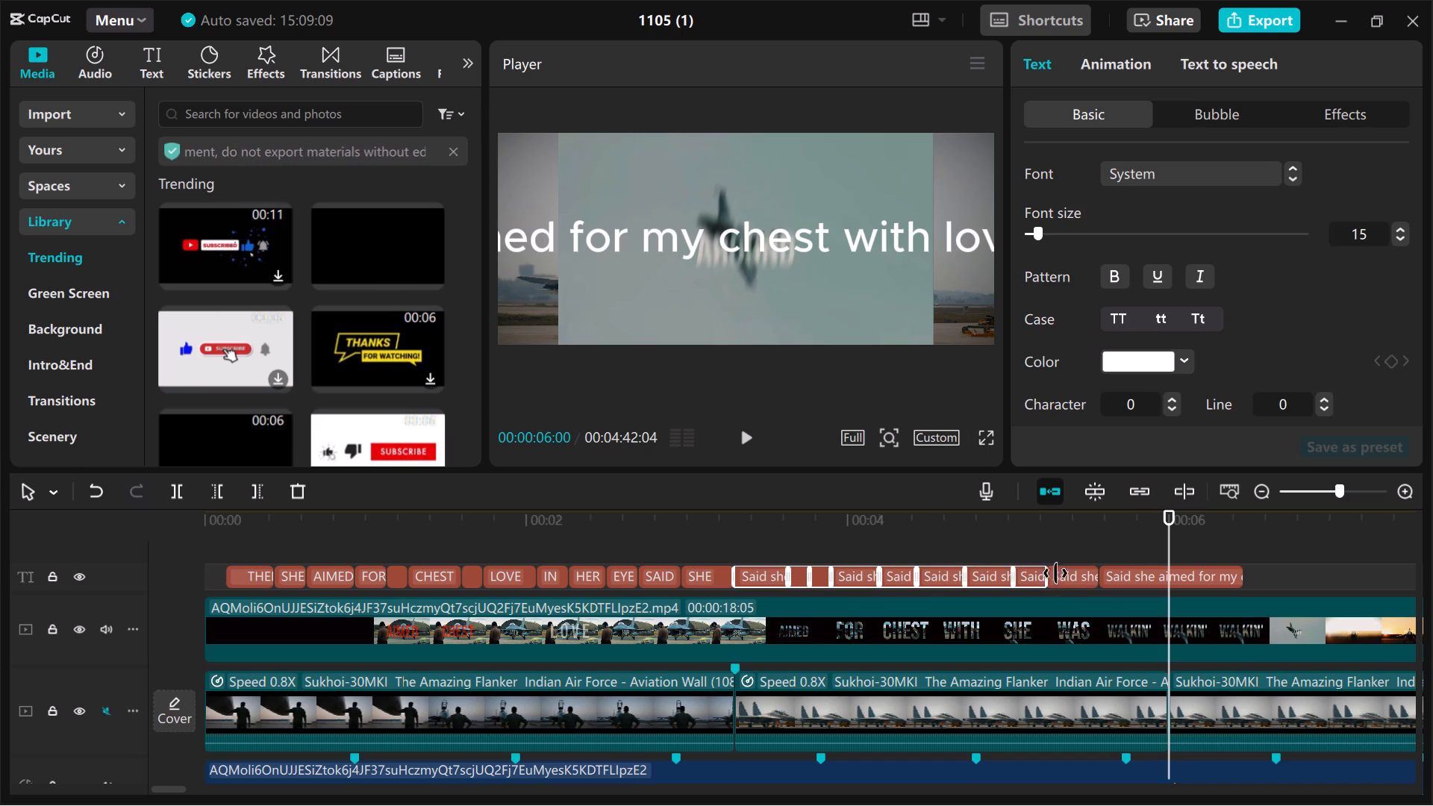
ctrl+click(1064, 572)
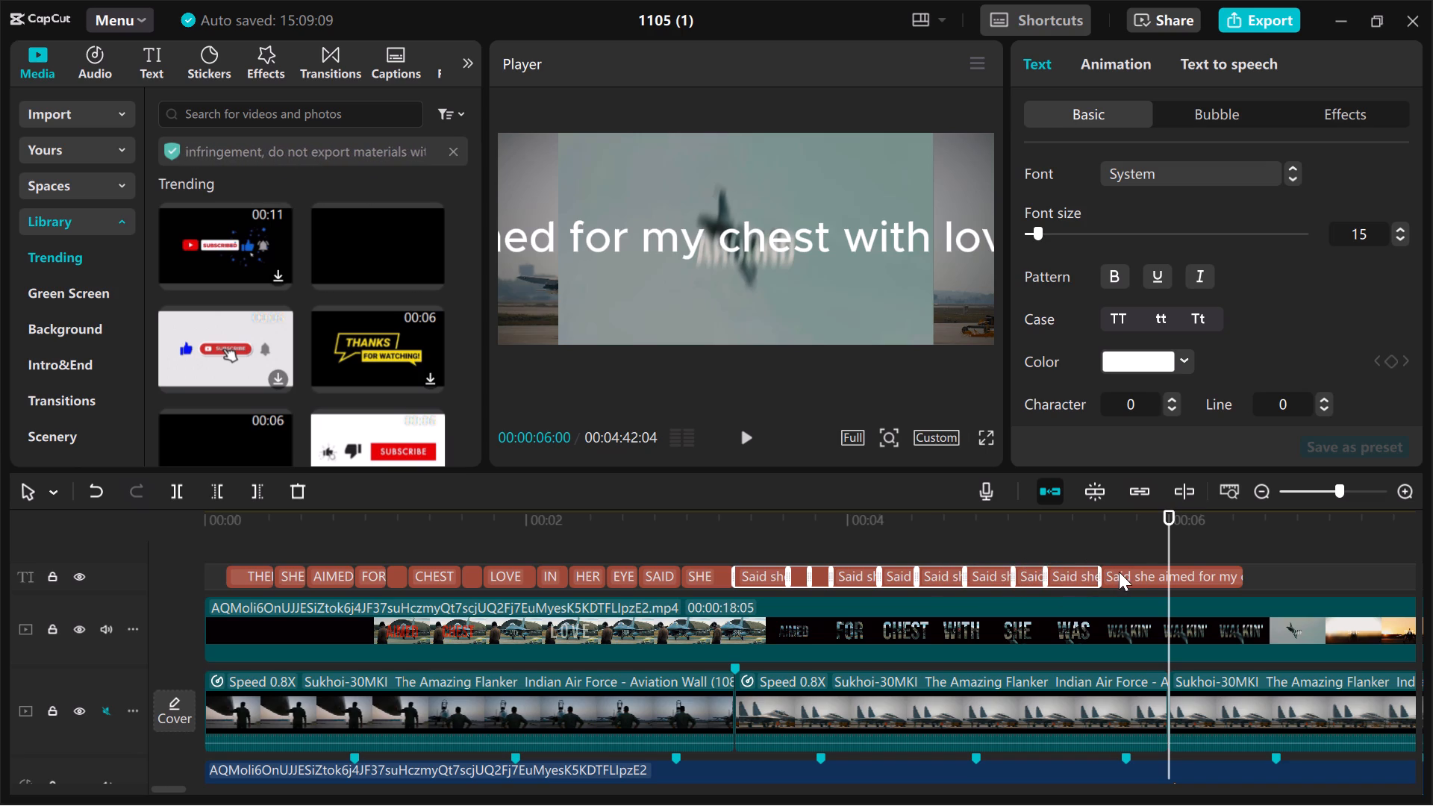
ctrl+click(1119, 572)
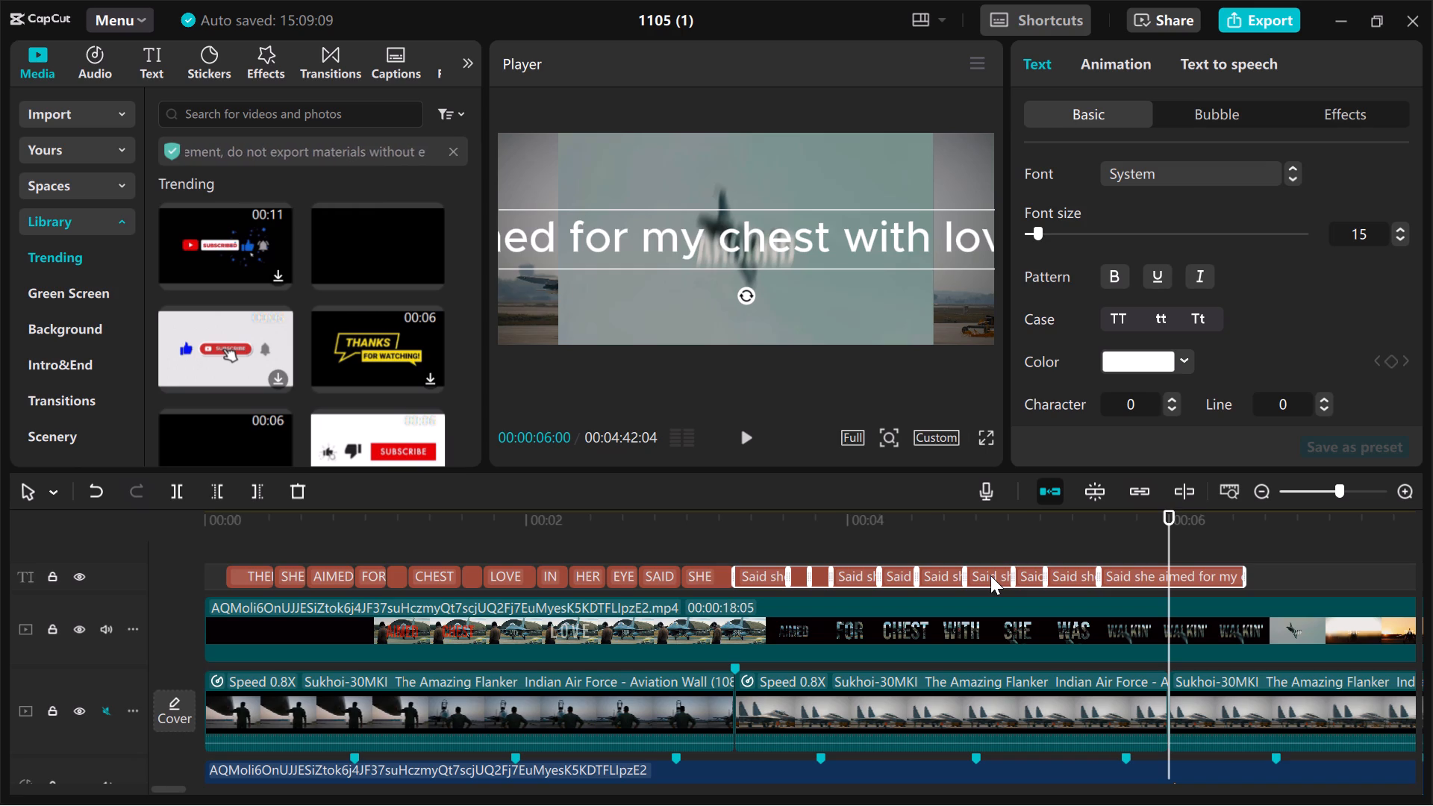
drag(990, 575, 992, 690)
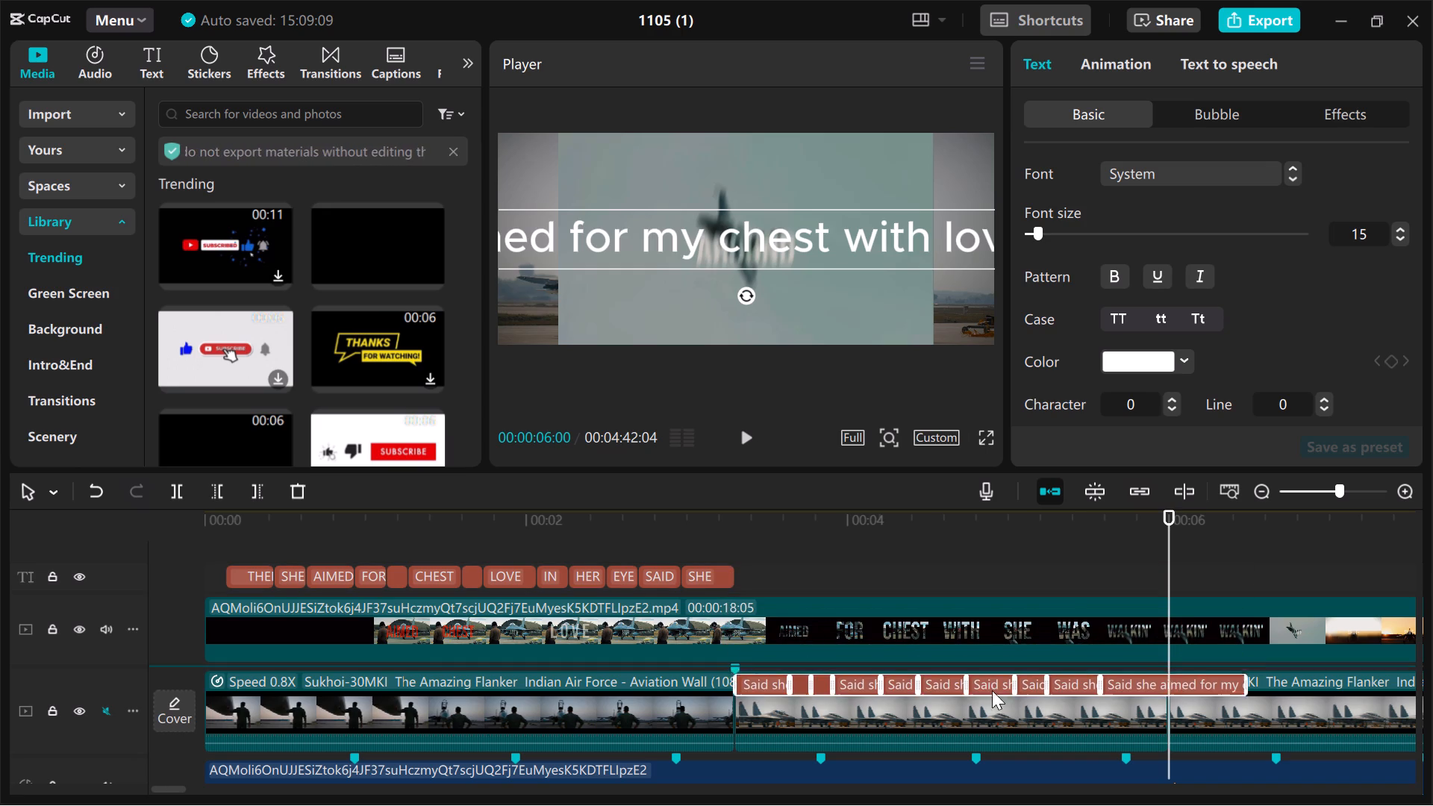
drag(992, 690, 749, 710)
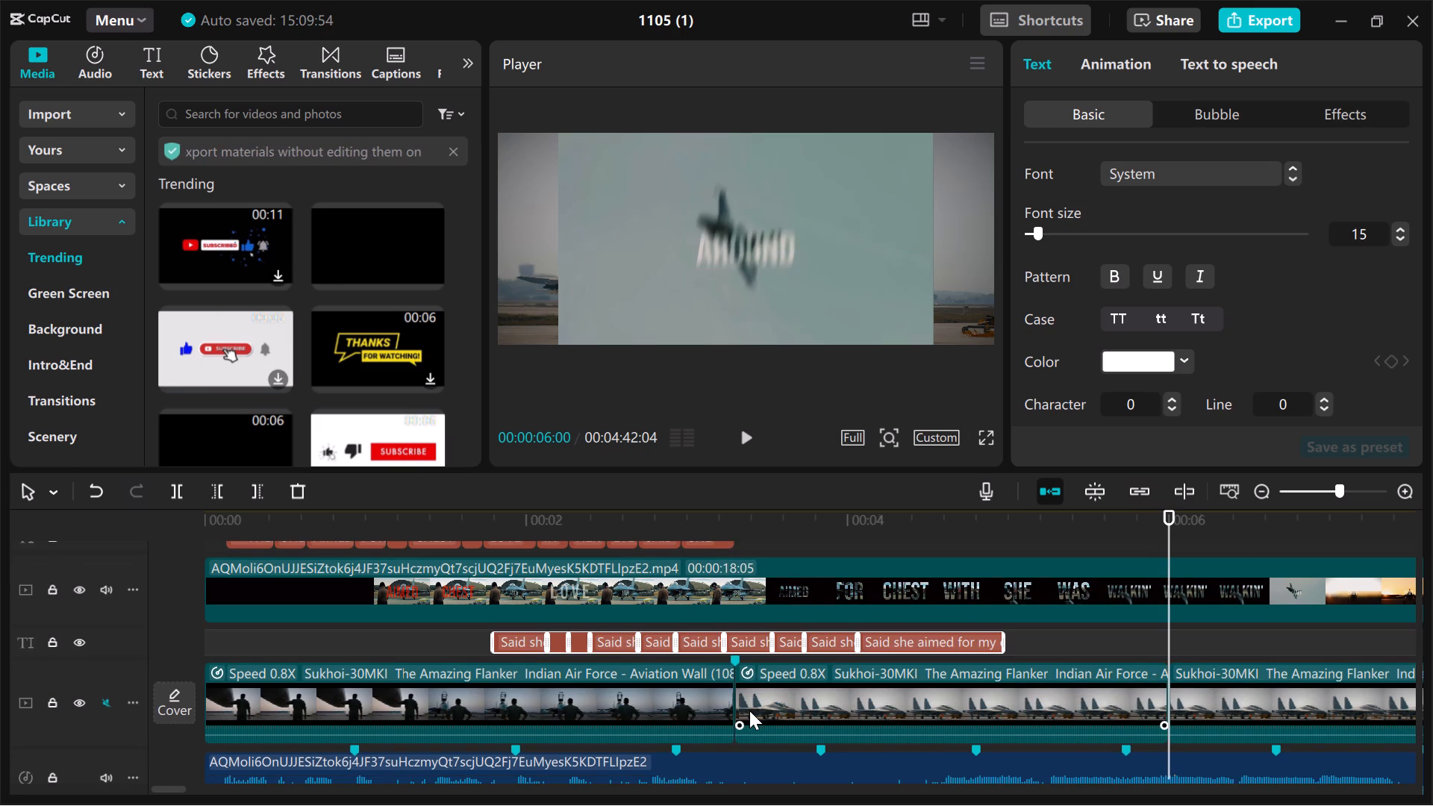
Shift the ten selected captions along their text track above the main footage so they start at 00:00.
drag(751, 640, 740, 663)
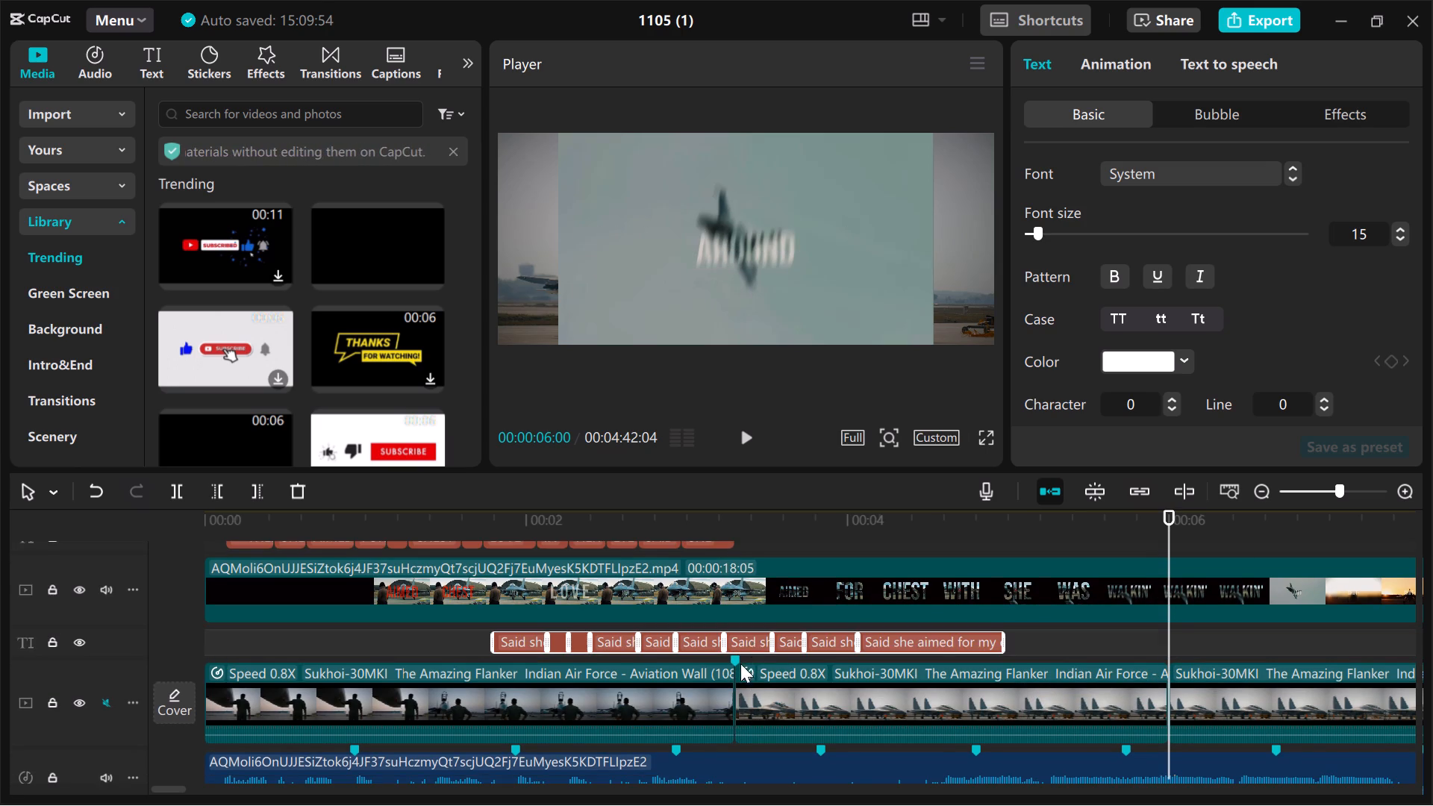
drag(740, 663, 732, 699)
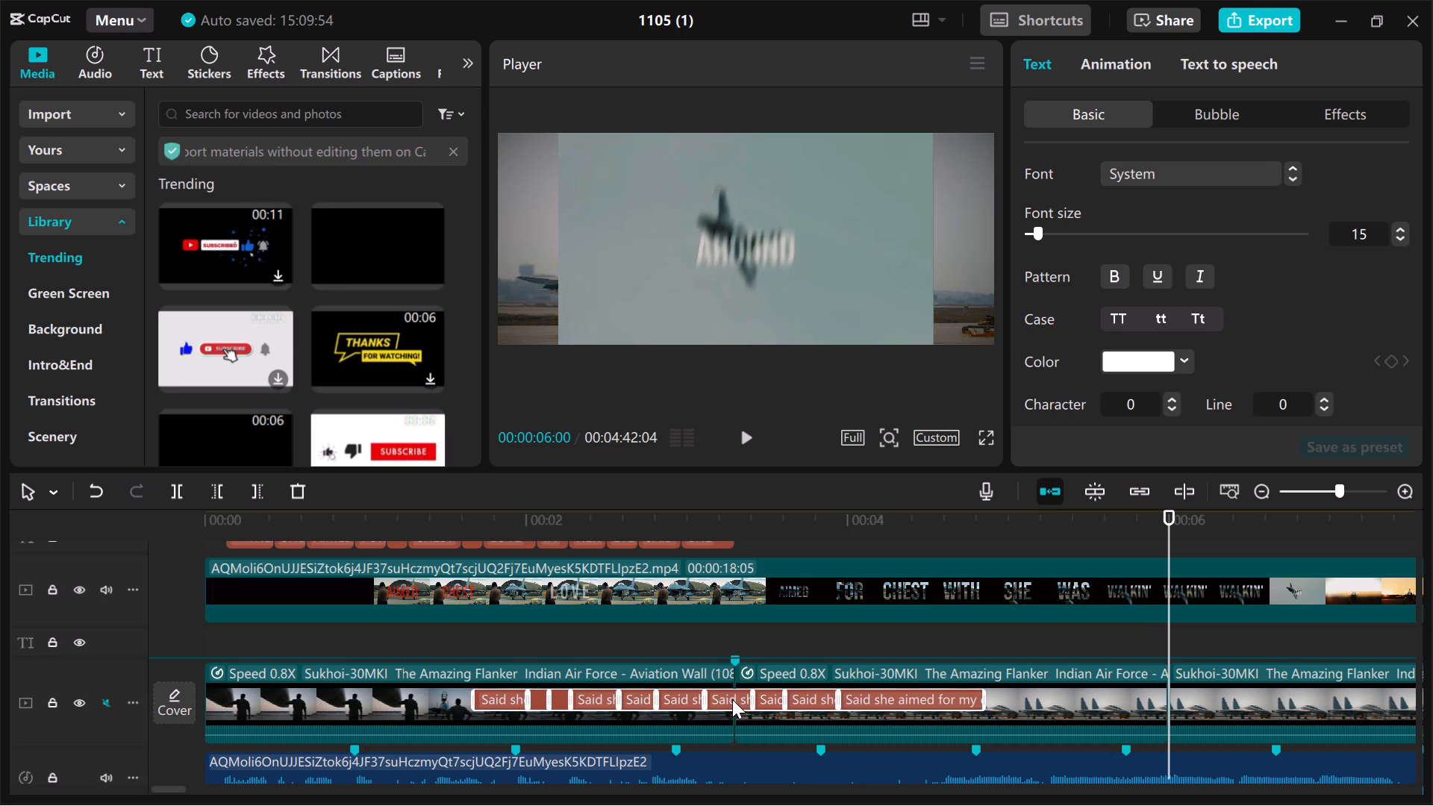
drag(732, 699, 735, 699)
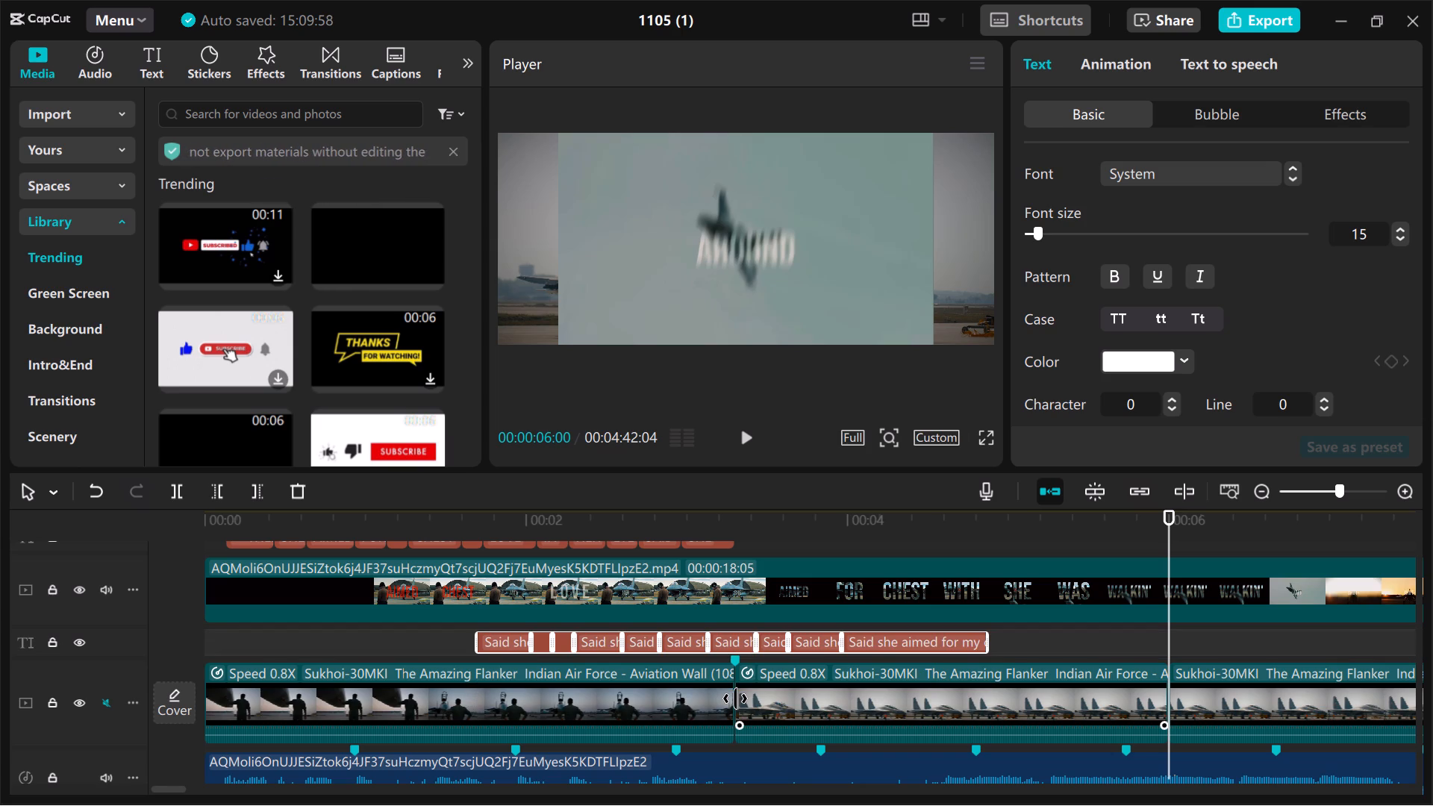
drag(737, 637, 362, 707)
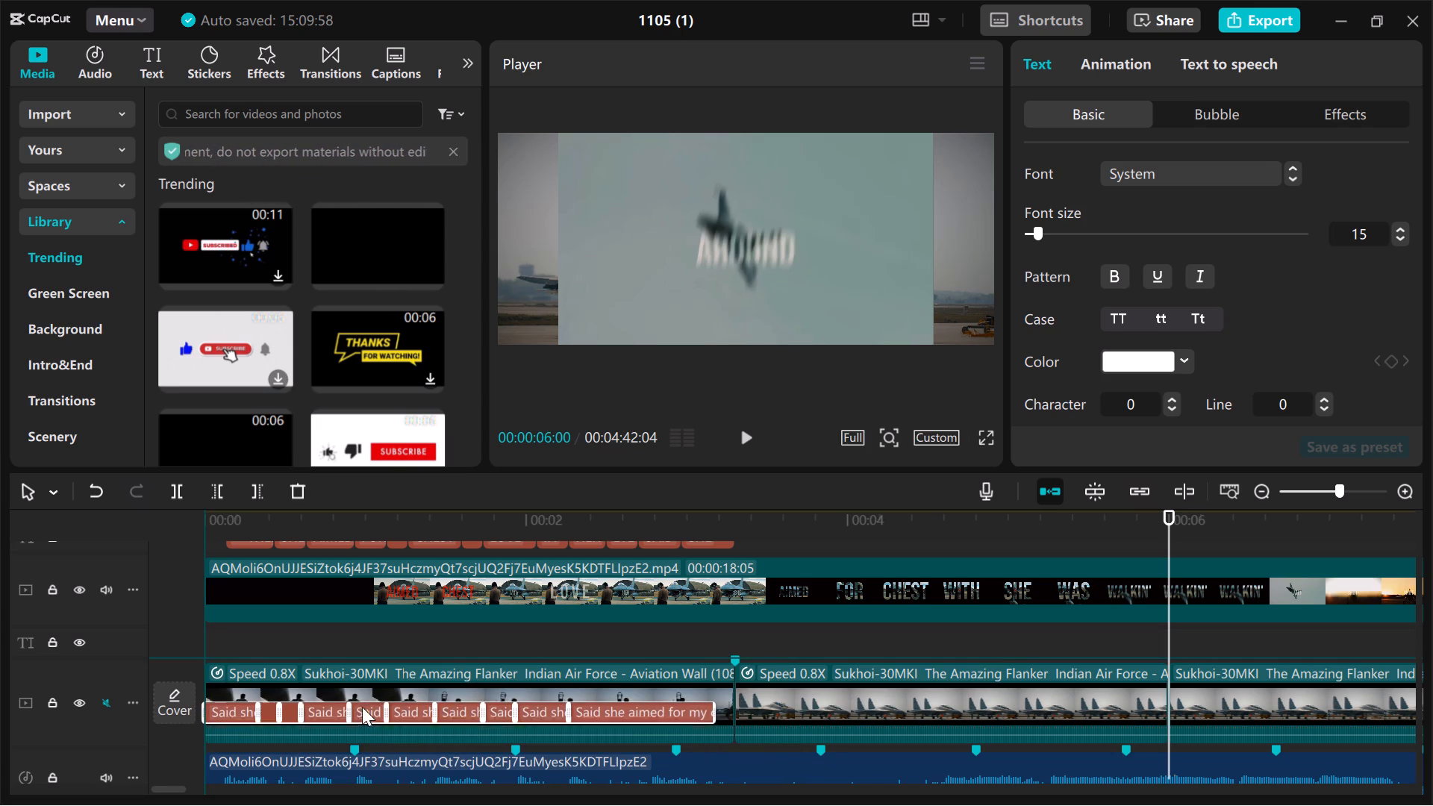
drag(362, 707, 384, 660)
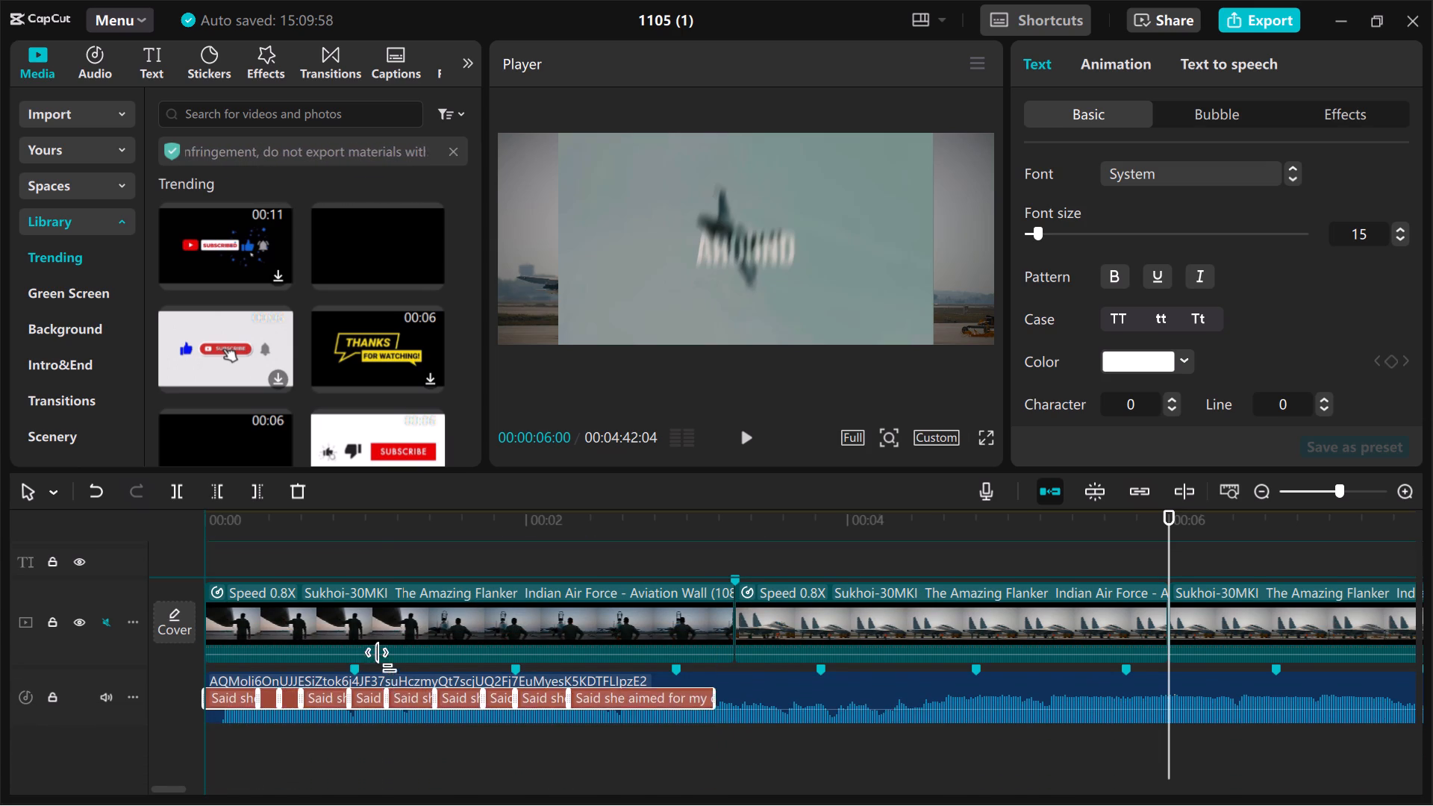
drag(384, 660, 388, 696)
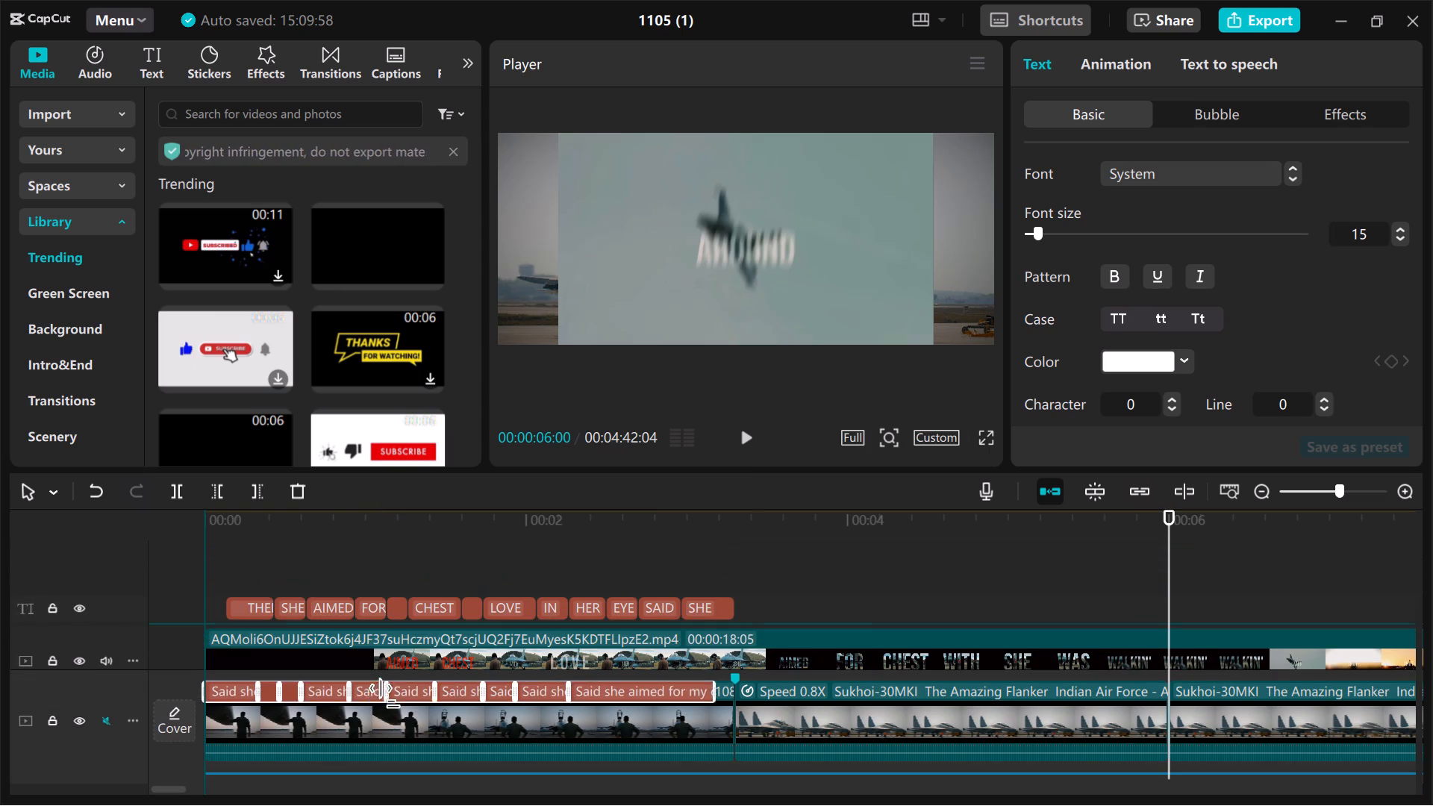
drag(388, 696, 403, 600)
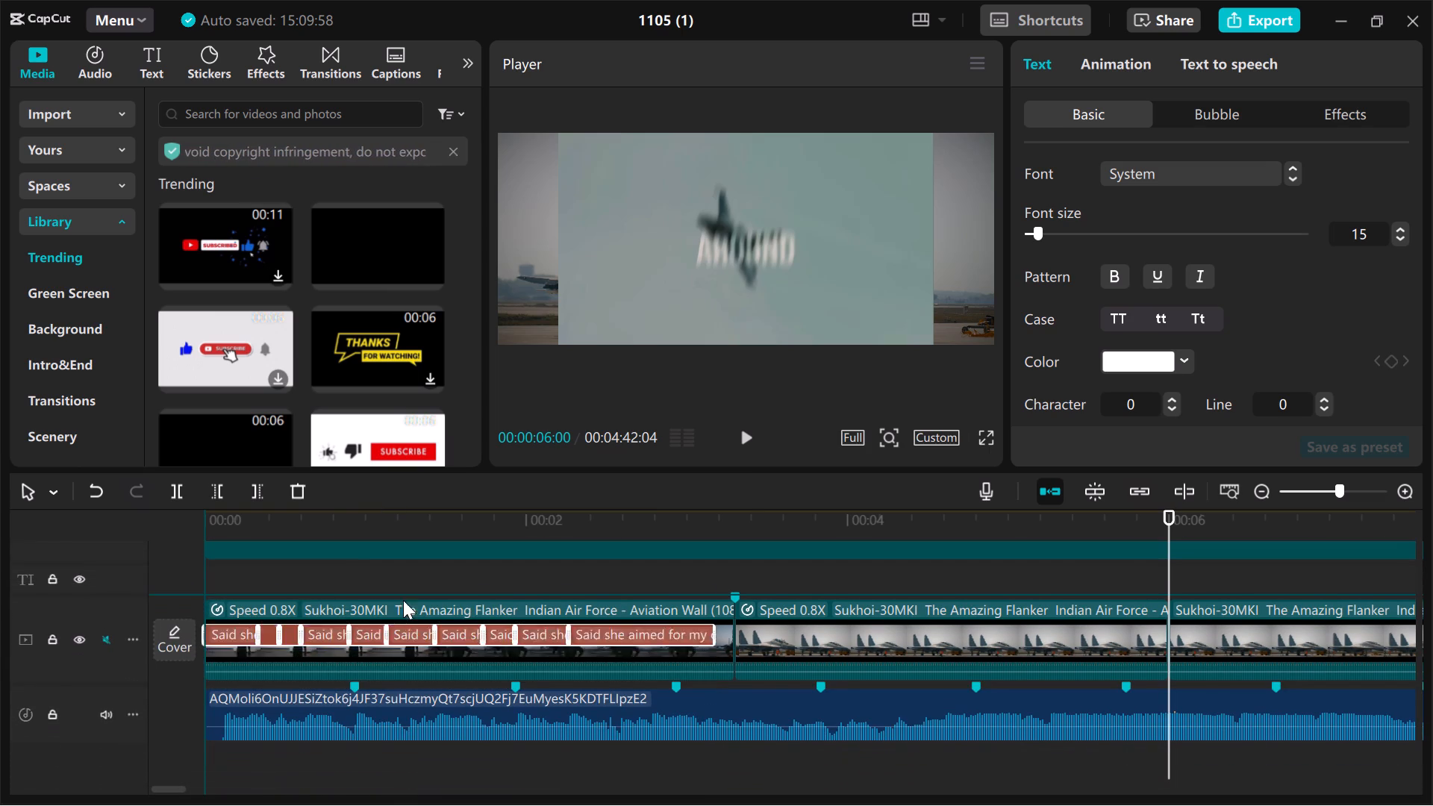
drag(403, 600, 405, 599)
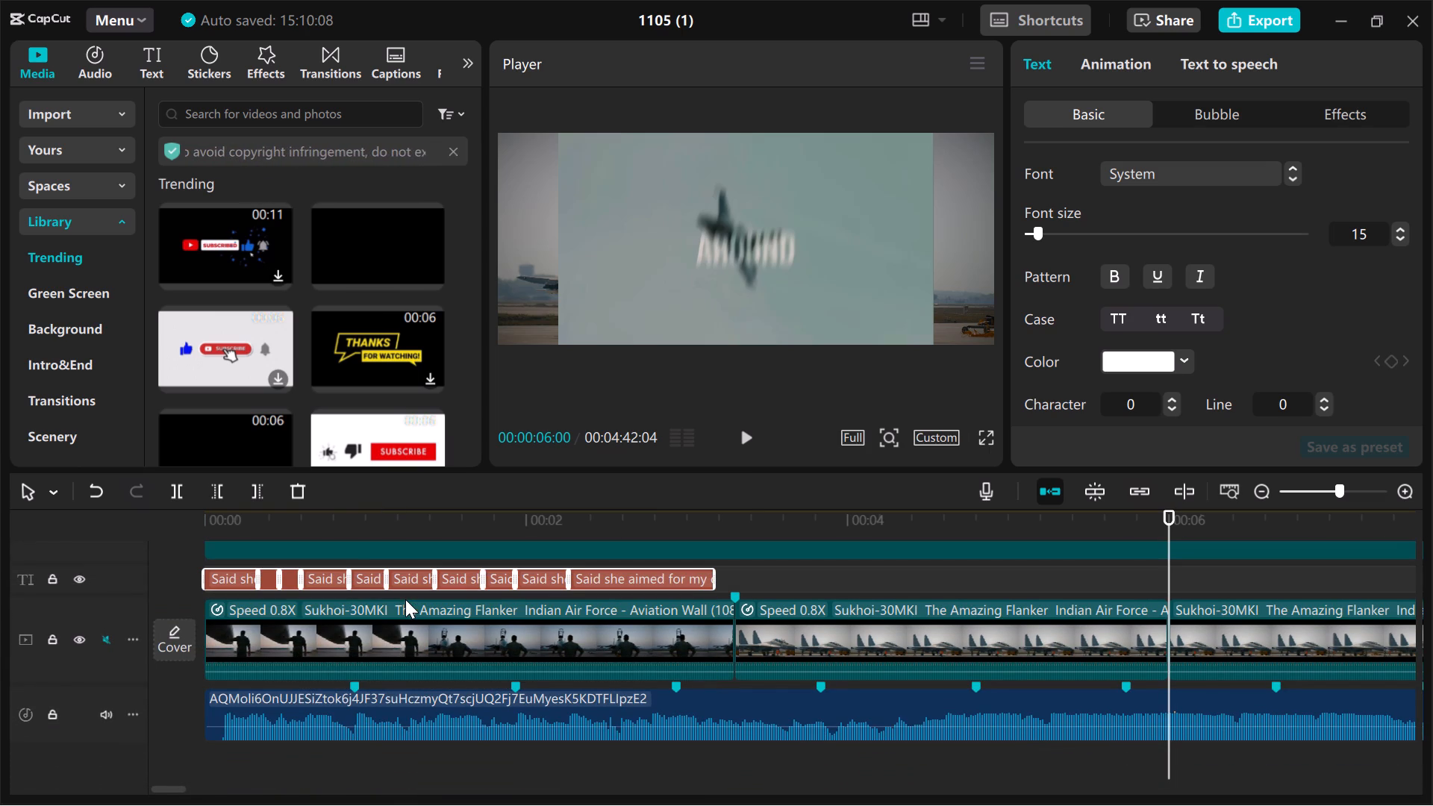
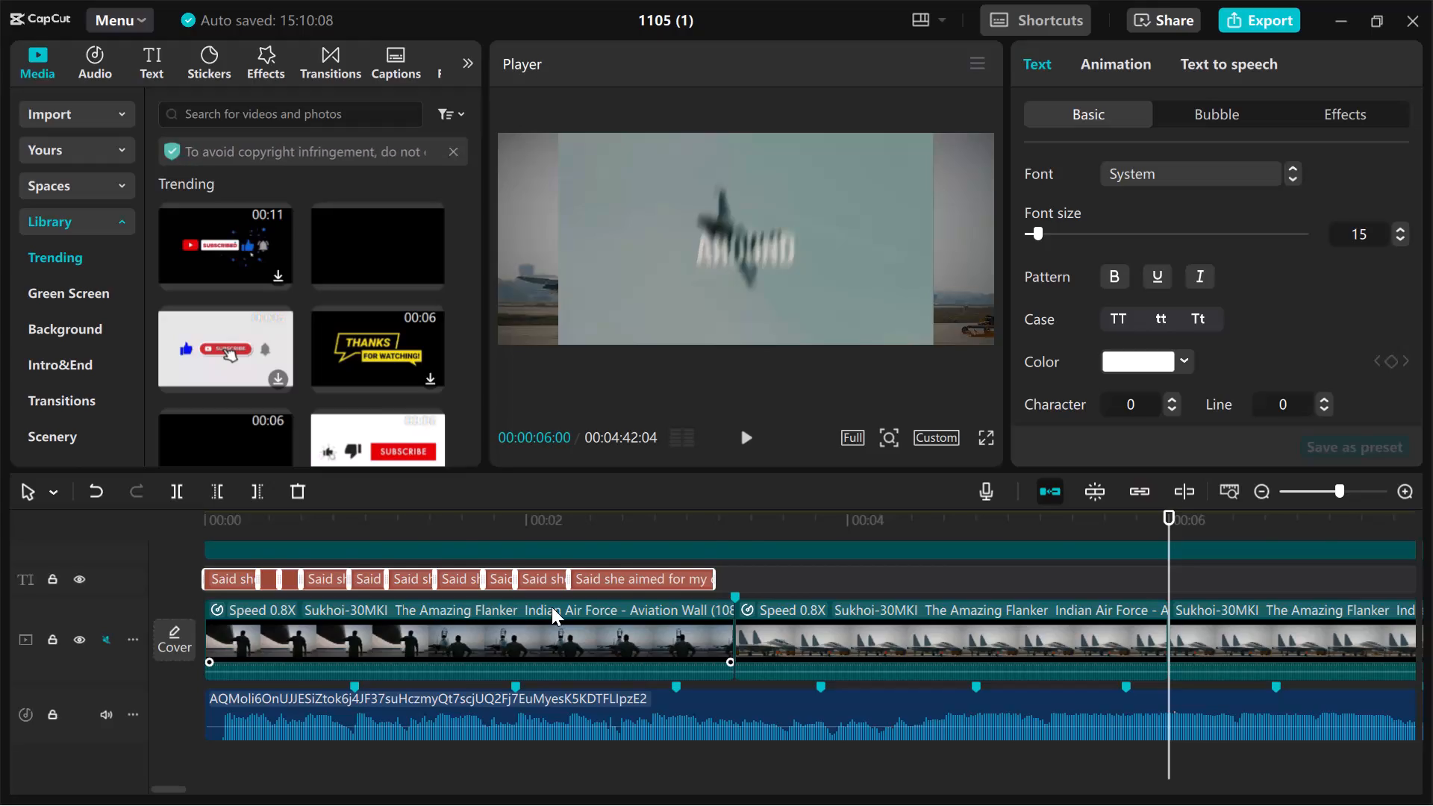
Undo the caption shift and track move, restoring the ten "Said she aimed for my chest" captions after SHE on the original text track.
scroll(552, 607, up, 2)
scroll(552, 607, down, 1)
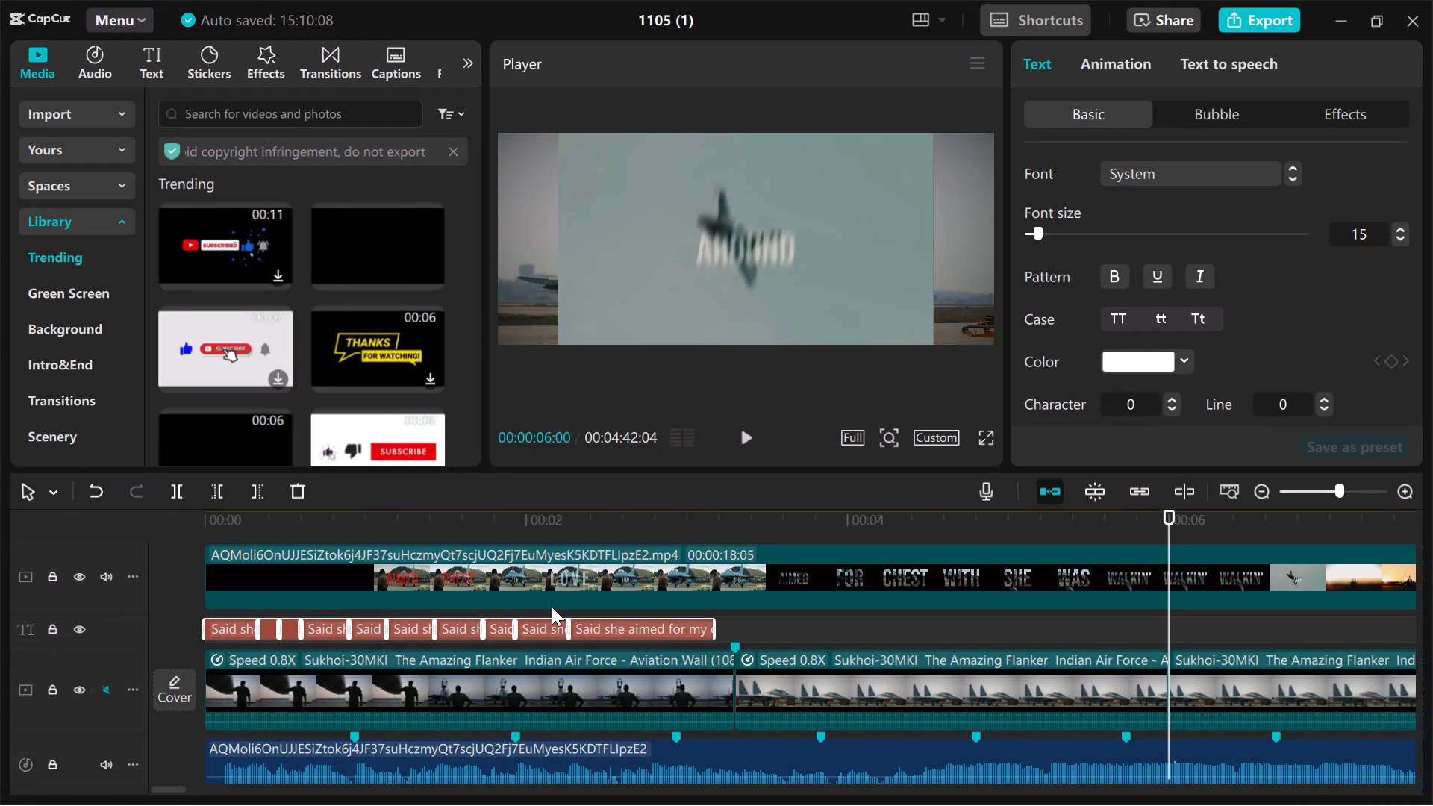
key(ctrl+z)
key(ctrl+z)
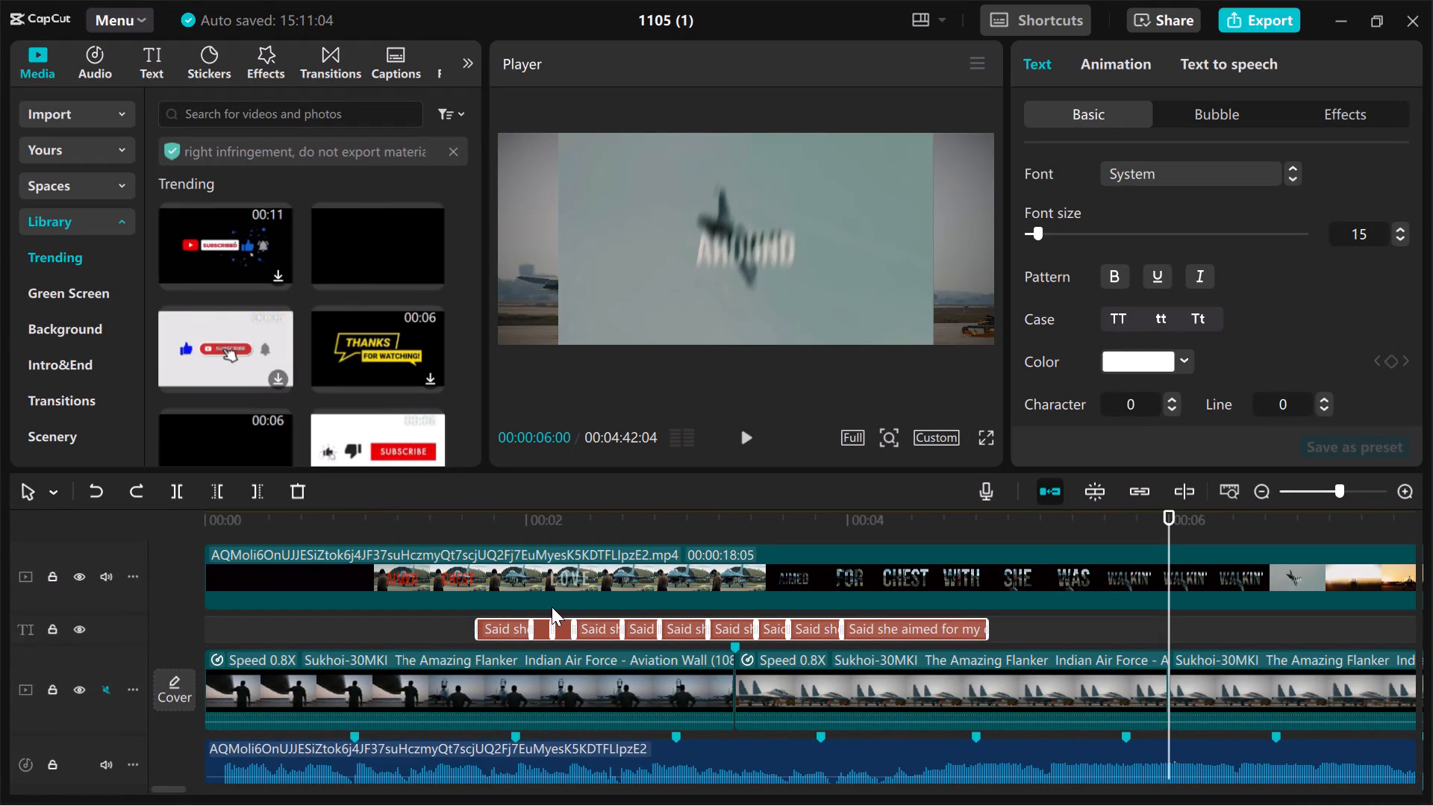
key(ctrl+z)
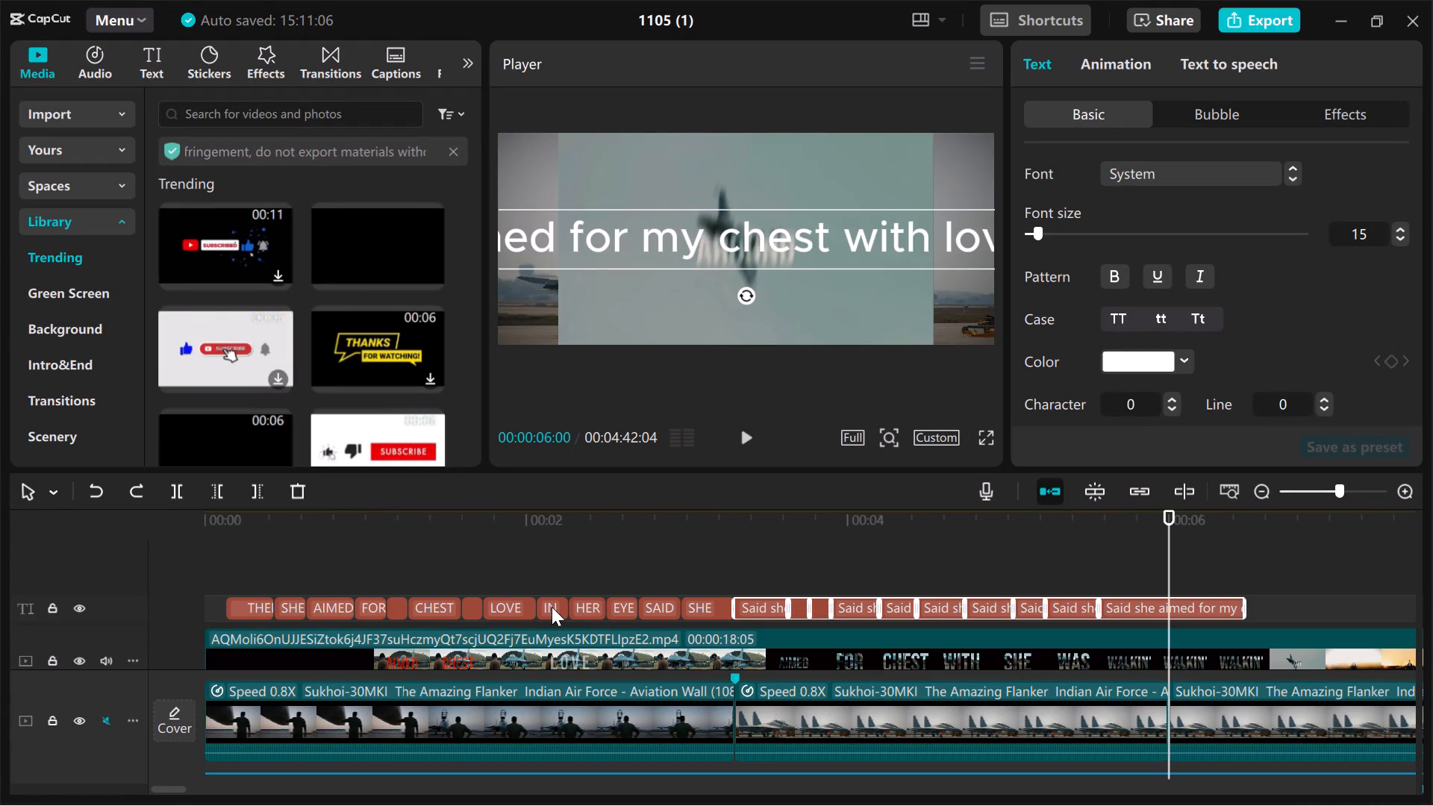
Move the second 0.8x Sukhoi-30MKI clip from the main track onto a new overlay track above the captions, starting at 00:00:03:09.
click(817, 707)
drag(817, 707, 812, 598)
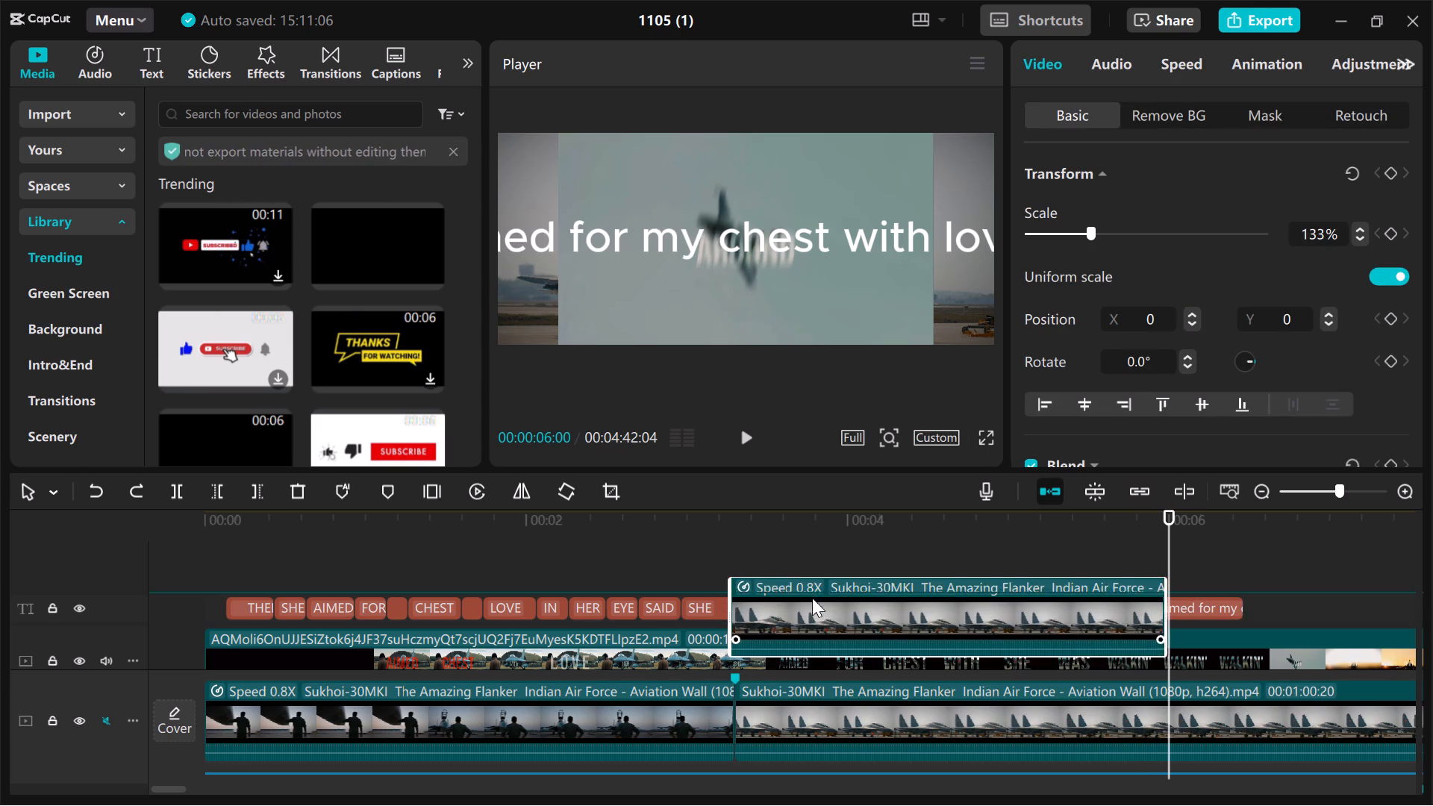
drag(812, 598, 818, 553)
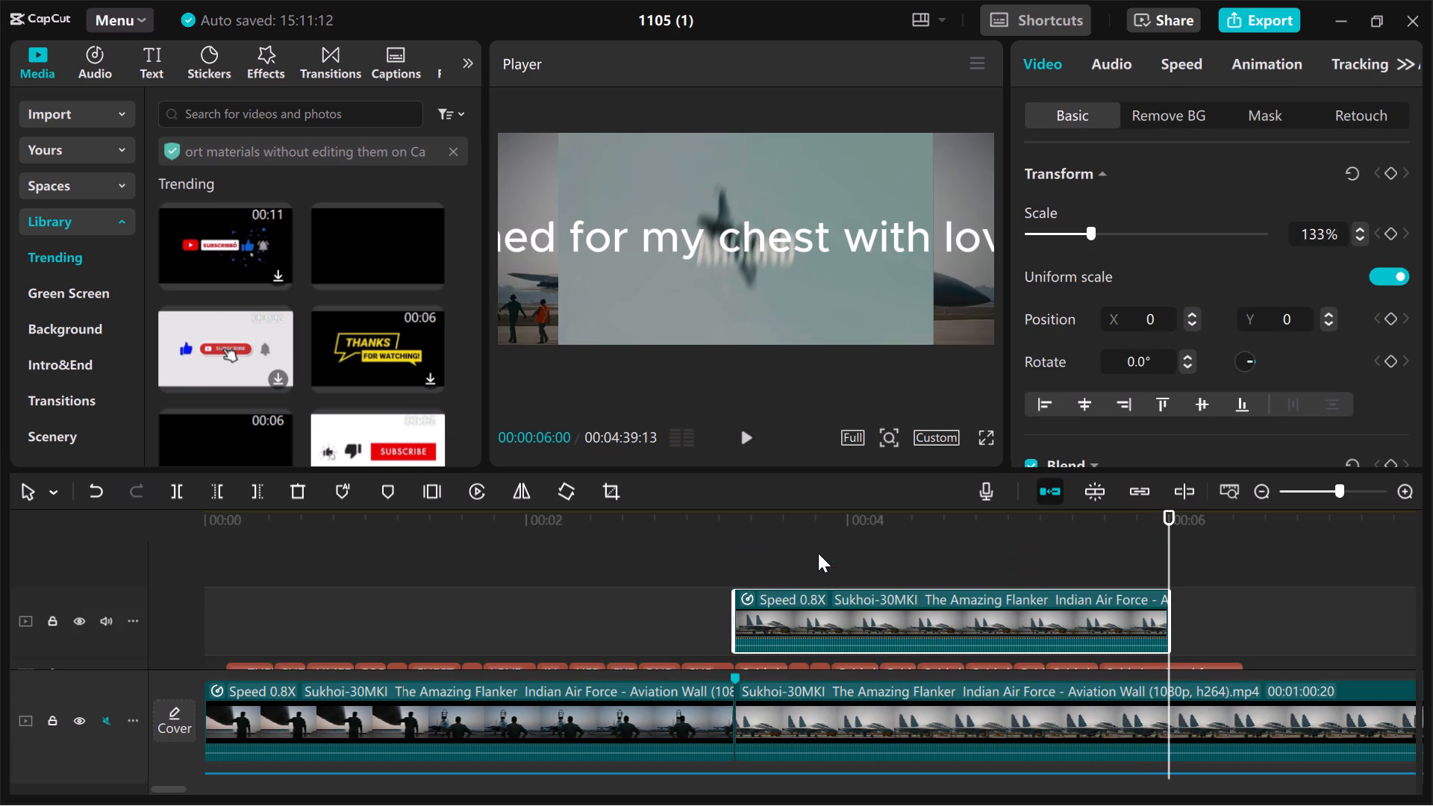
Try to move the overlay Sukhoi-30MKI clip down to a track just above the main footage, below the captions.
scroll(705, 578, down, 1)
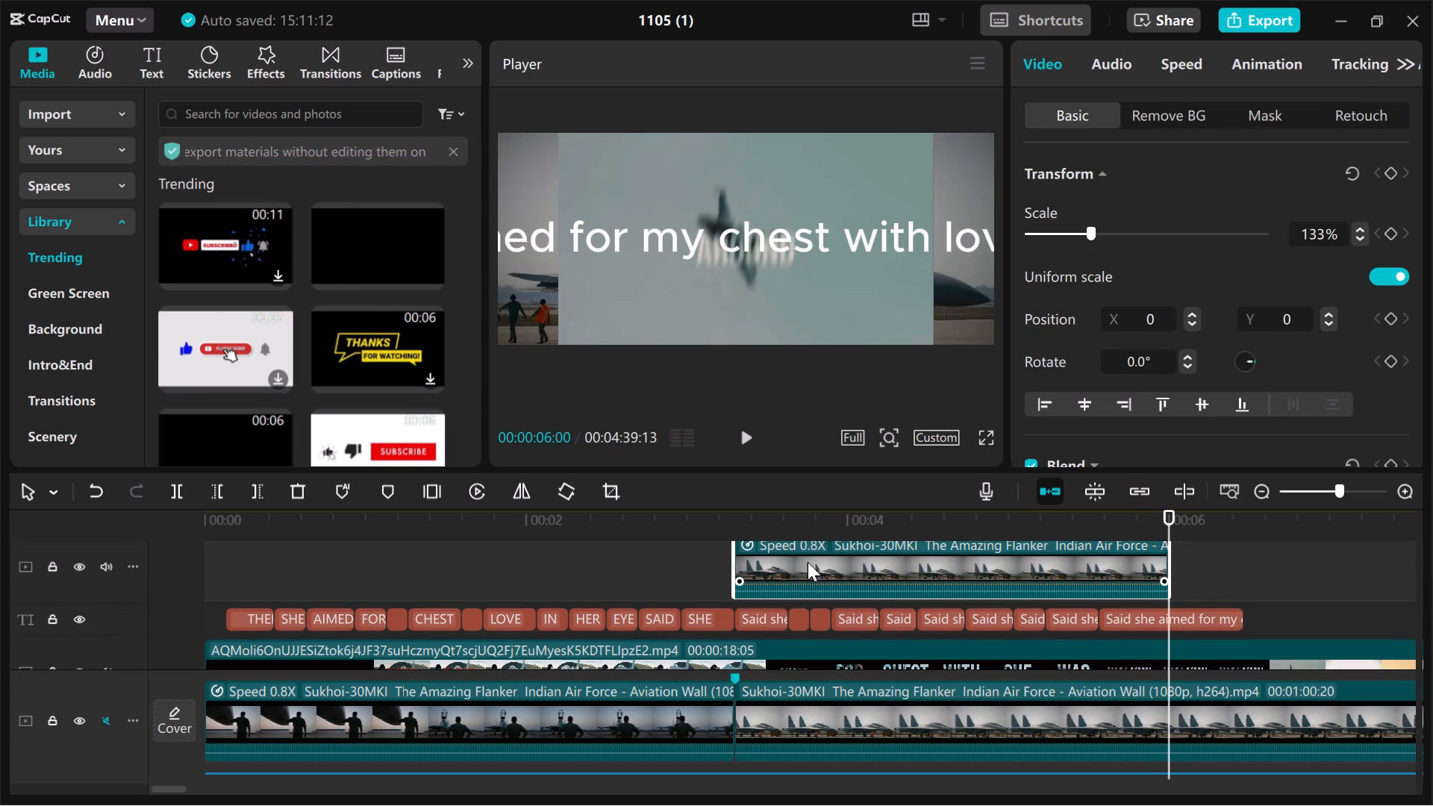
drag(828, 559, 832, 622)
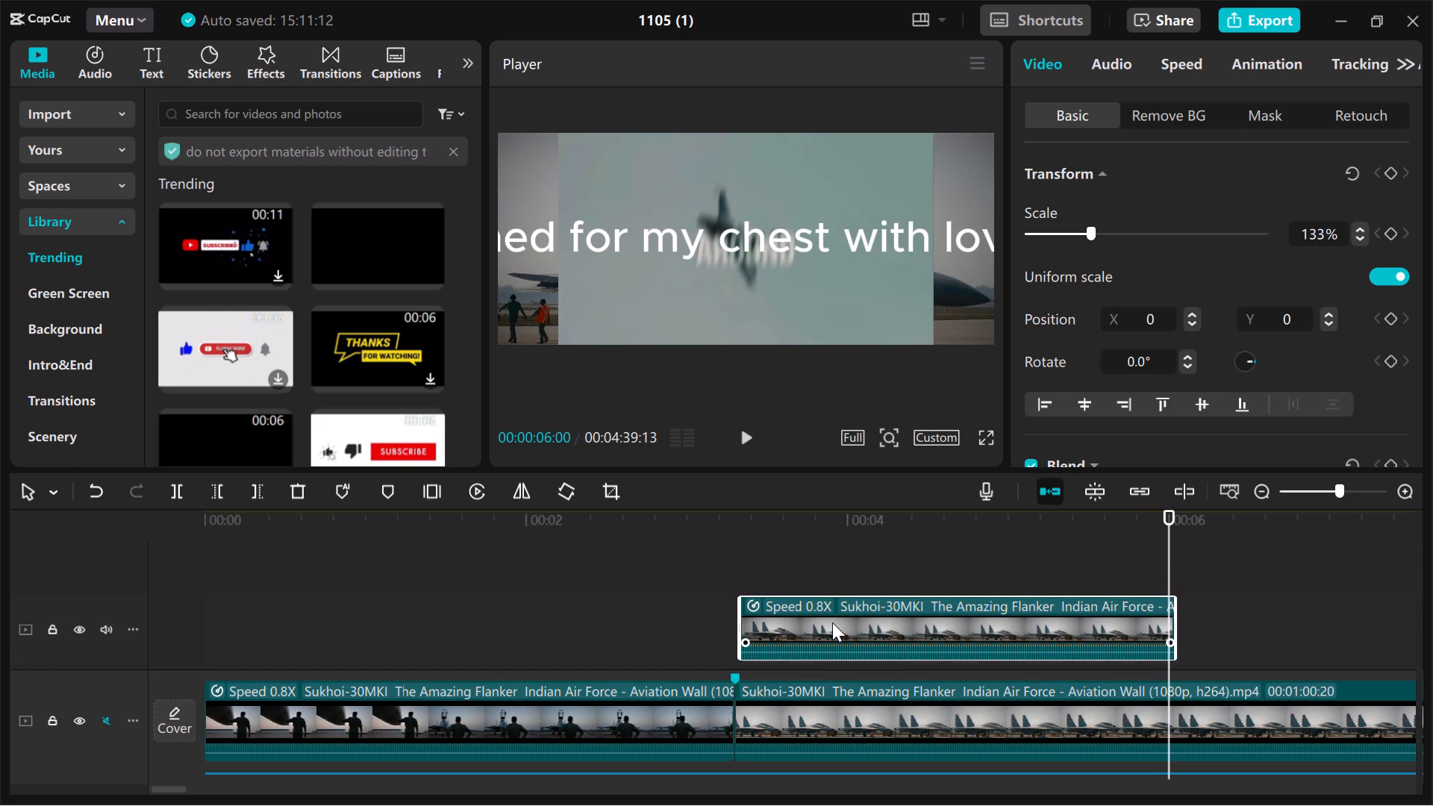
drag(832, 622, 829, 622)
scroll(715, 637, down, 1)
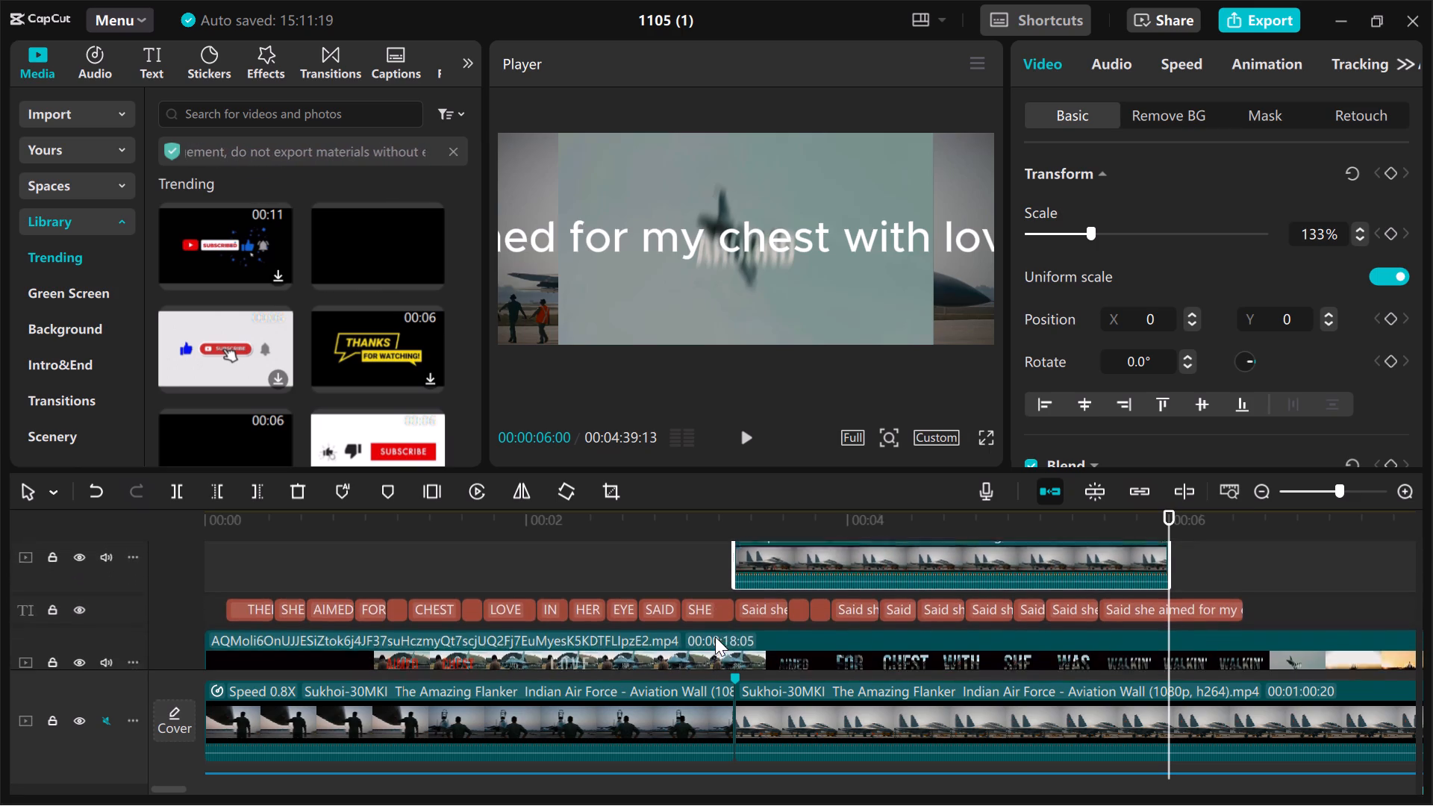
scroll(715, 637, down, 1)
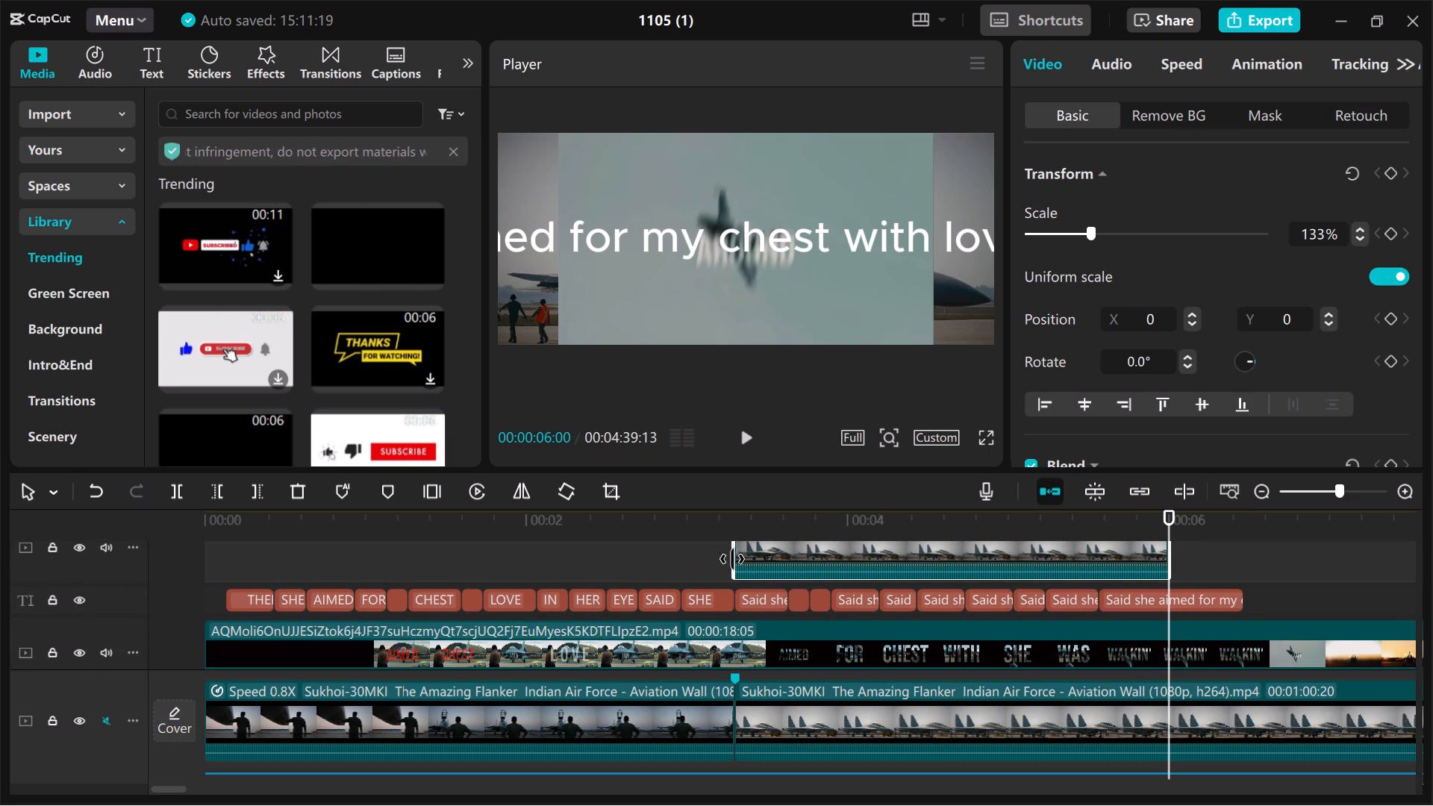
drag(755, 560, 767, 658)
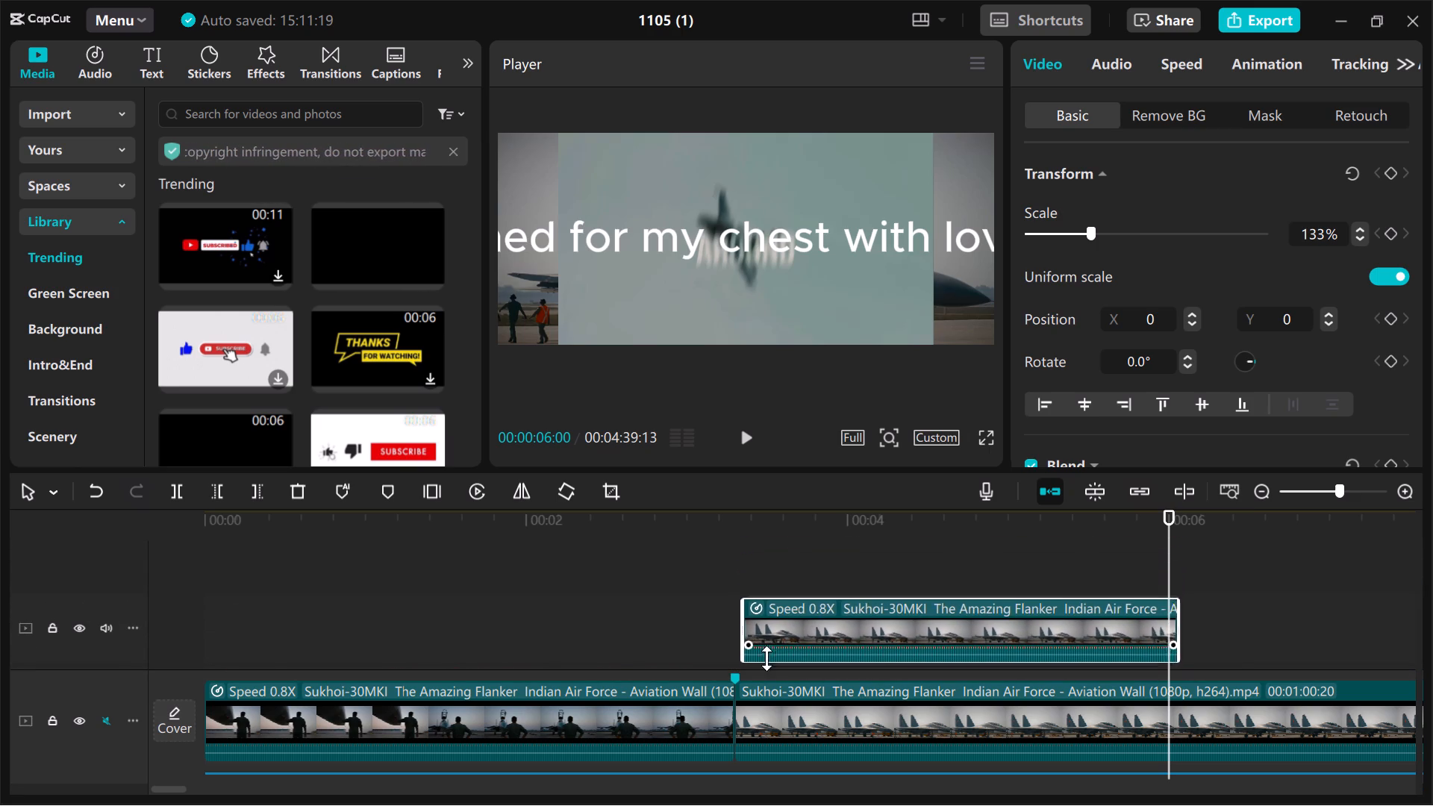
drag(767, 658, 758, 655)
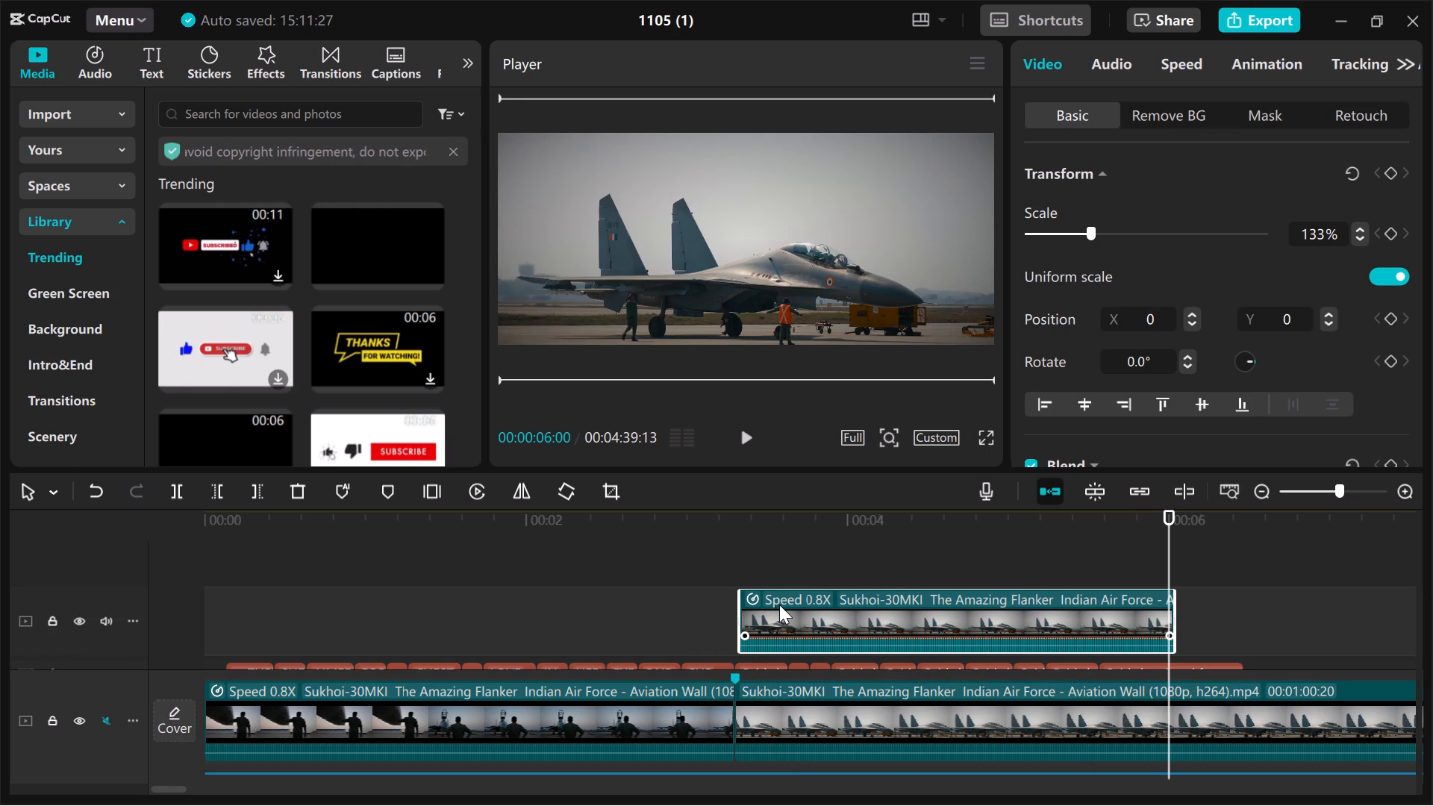
Align the start of the overlay Sukhoi-30MKI clip with the main-track cut at 00:00:03:09.
click(733, 564)
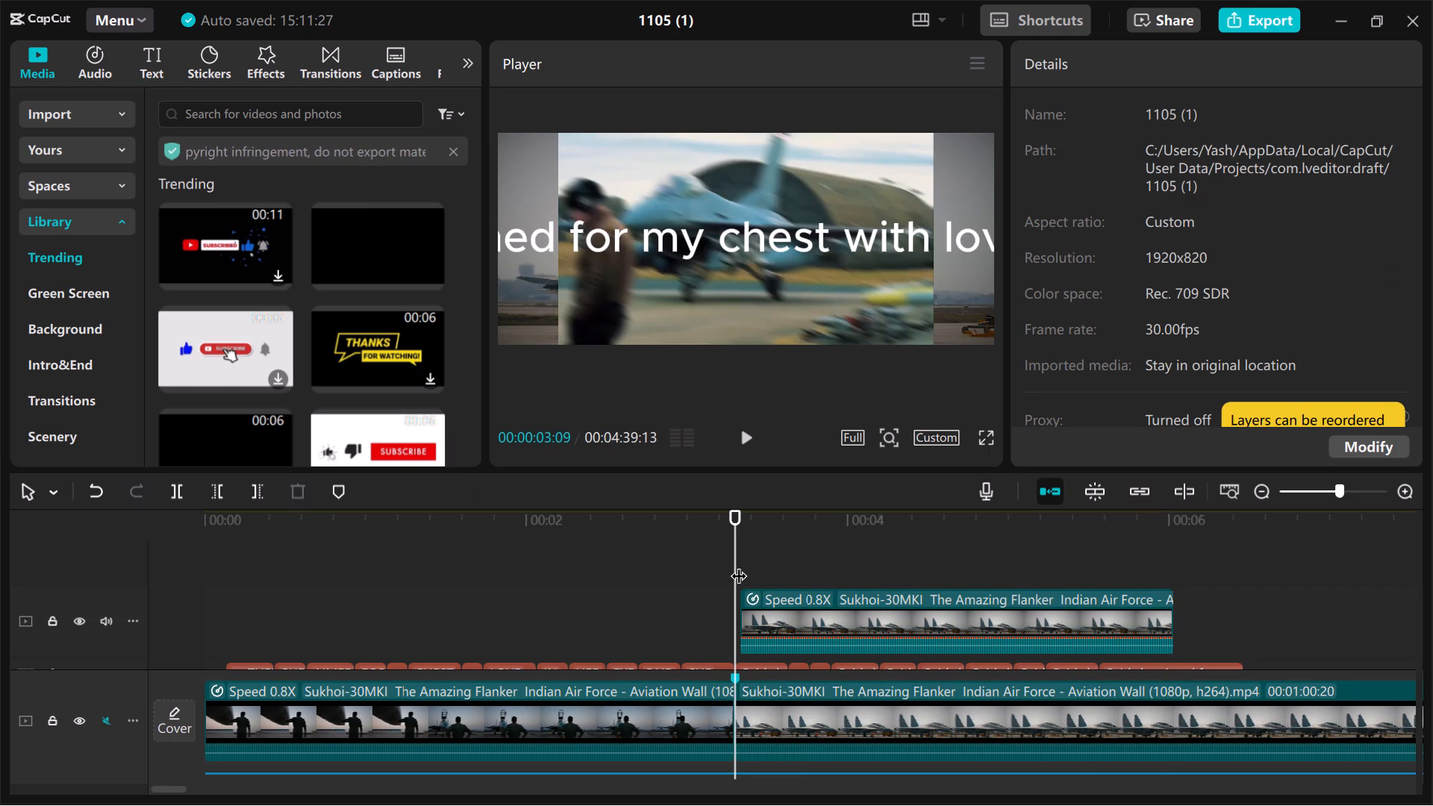
click(795, 612)
drag(795, 612, 793, 617)
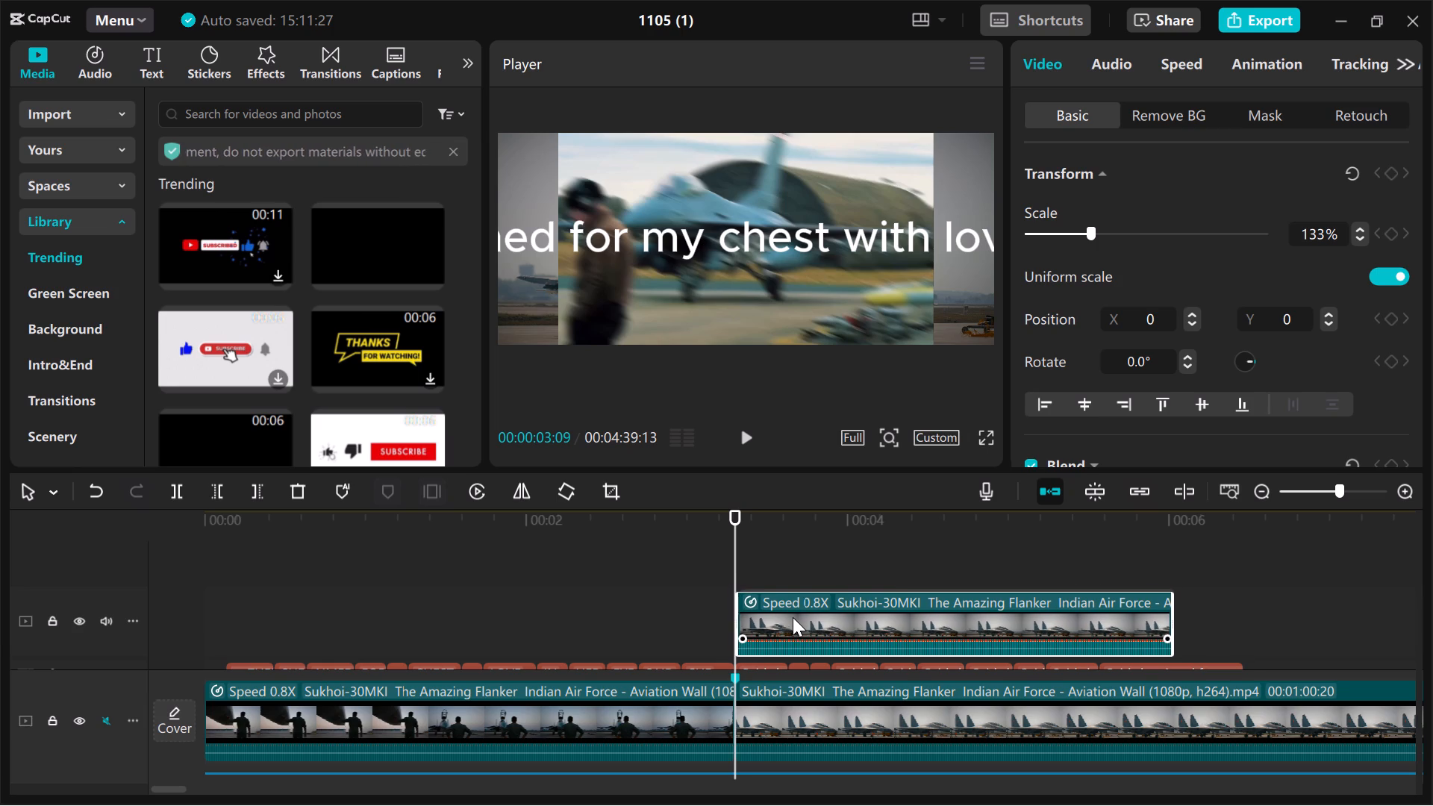
drag(793, 617, 791, 619)
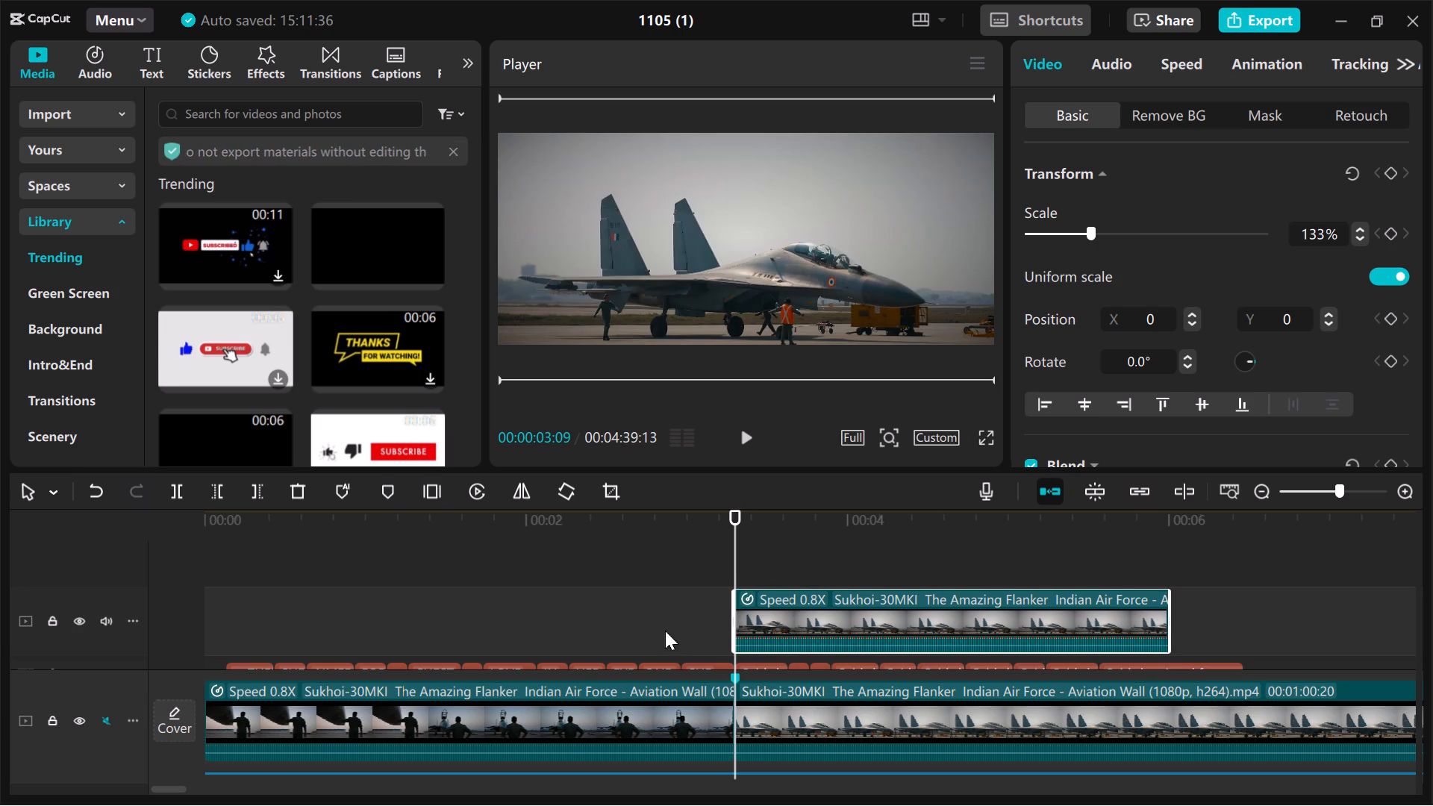
Hide the reference video track beneath the captions.
scroll(665, 631, down, 1)
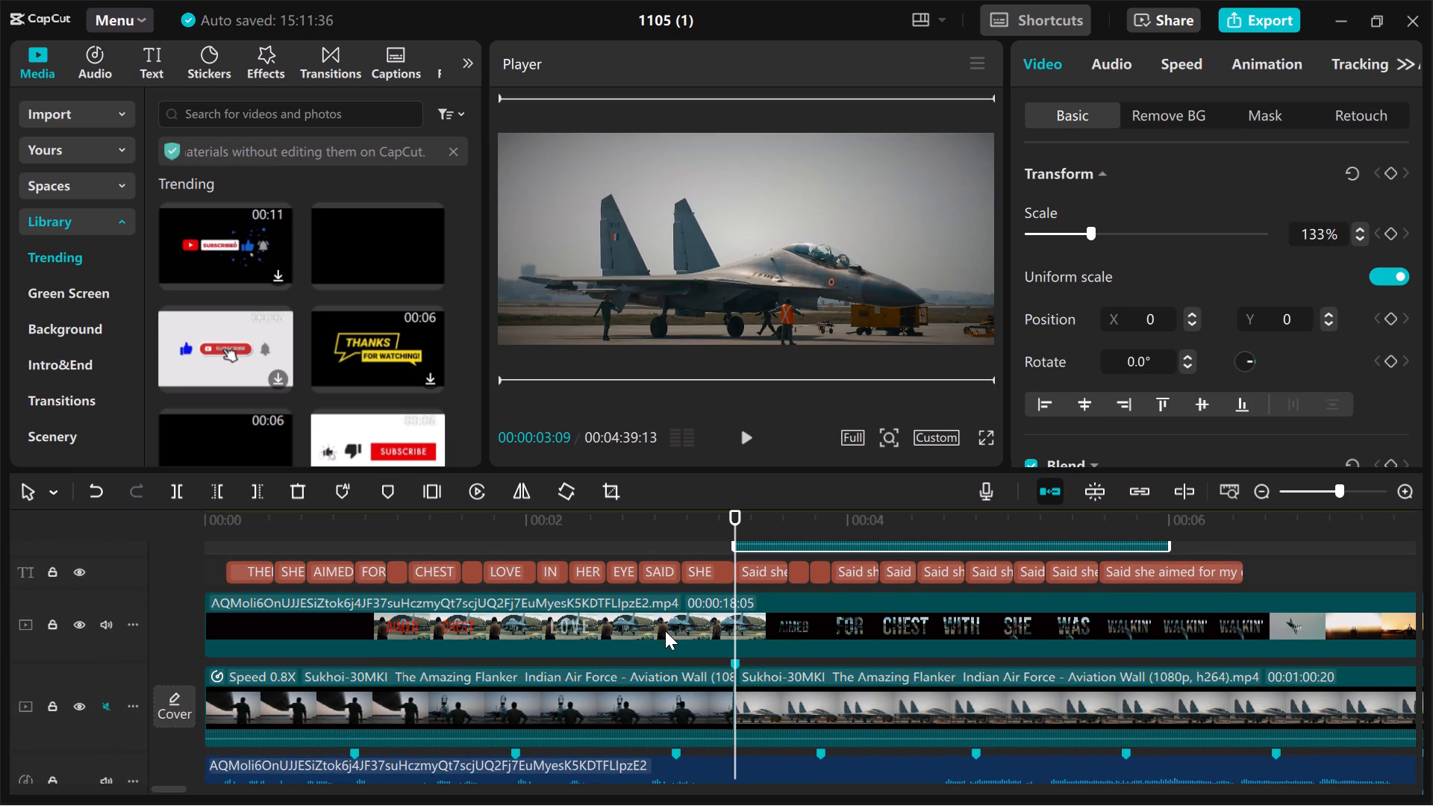
click(79, 622)
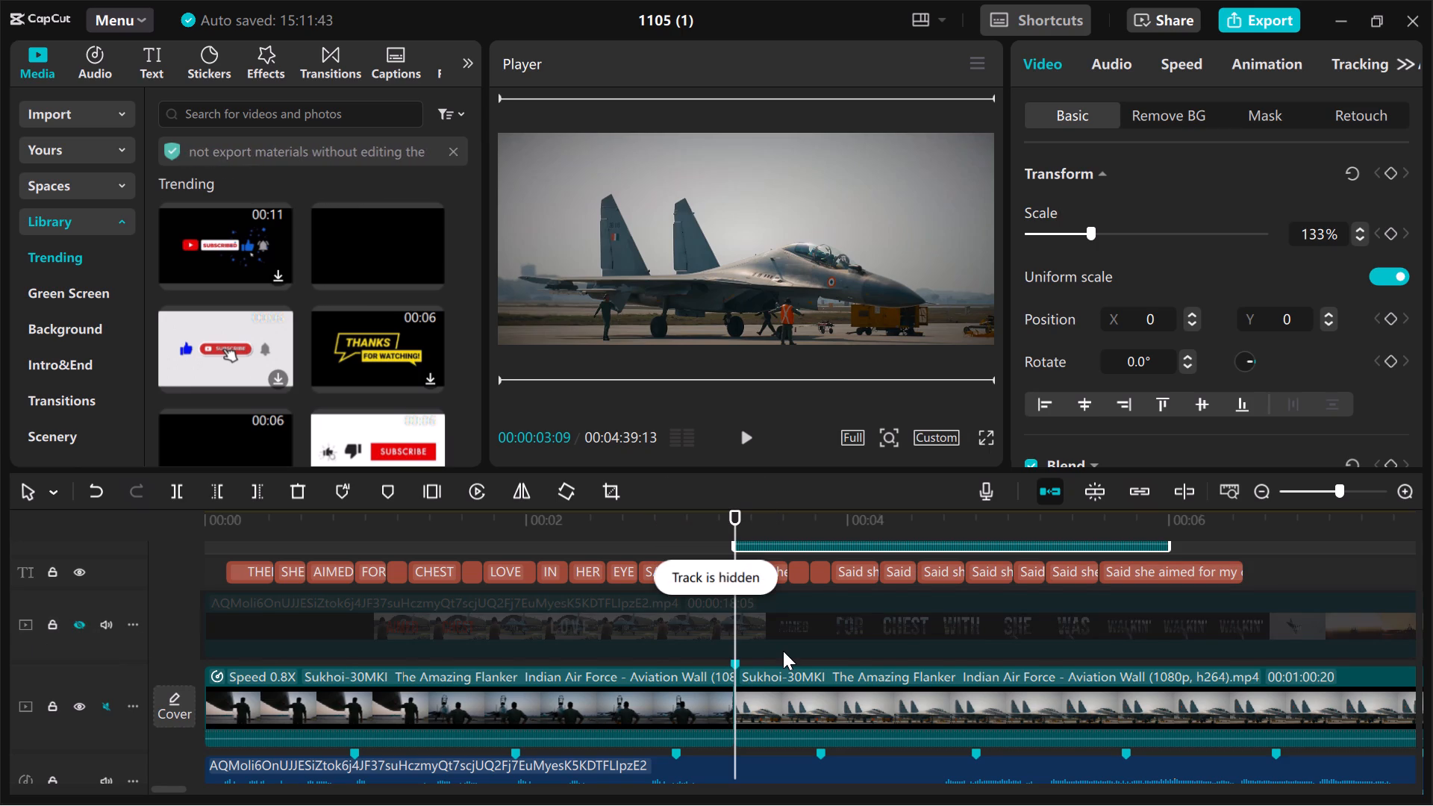
Set the overlay Sukhoi-30MKI clip's blend mode to Screen and play the section from 00:00:03:09 to check it.
scroll(783, 651, up, 1)
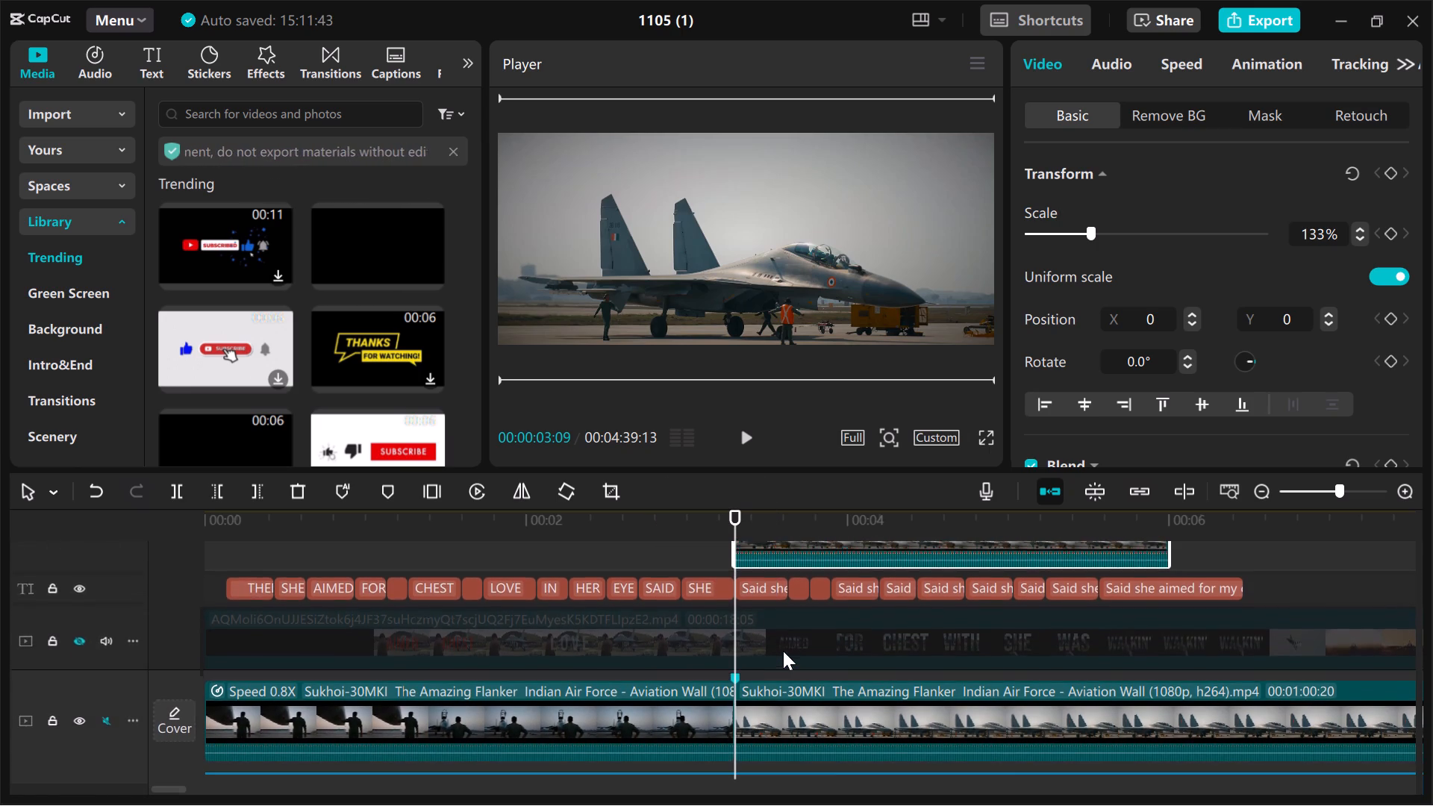
scroll(783, 651, up, 1)
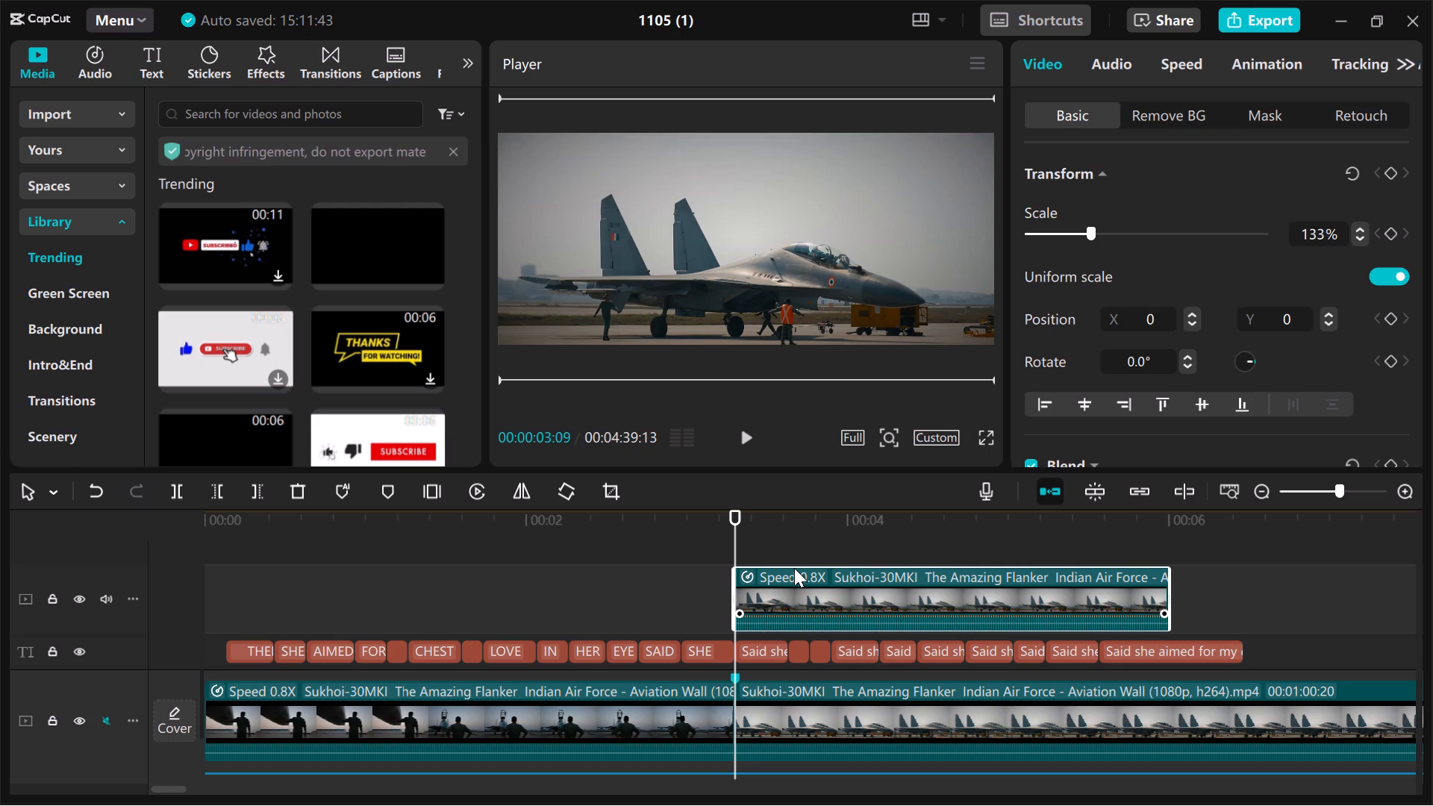
click(817, 598)
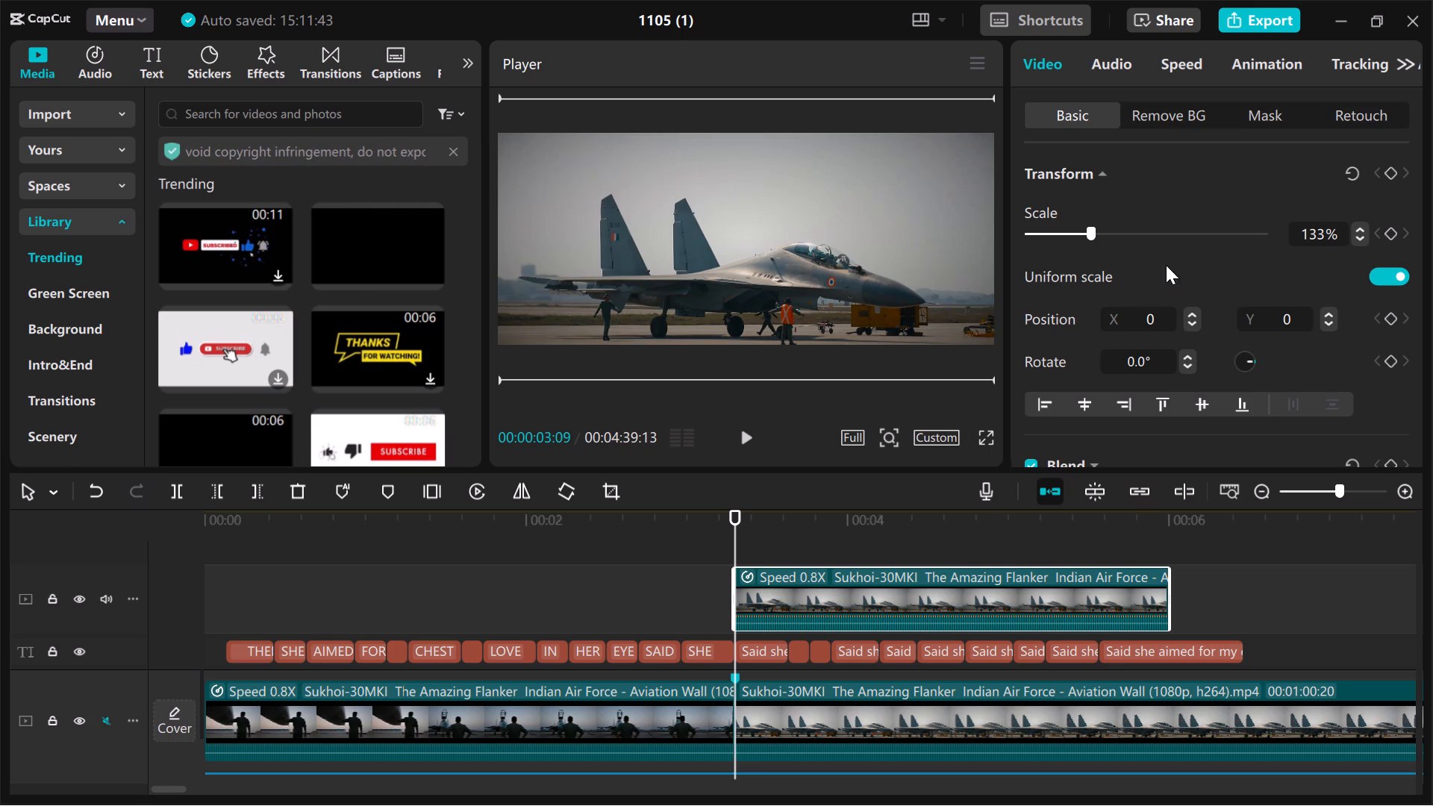
scroll(1102, 197, down, 1)
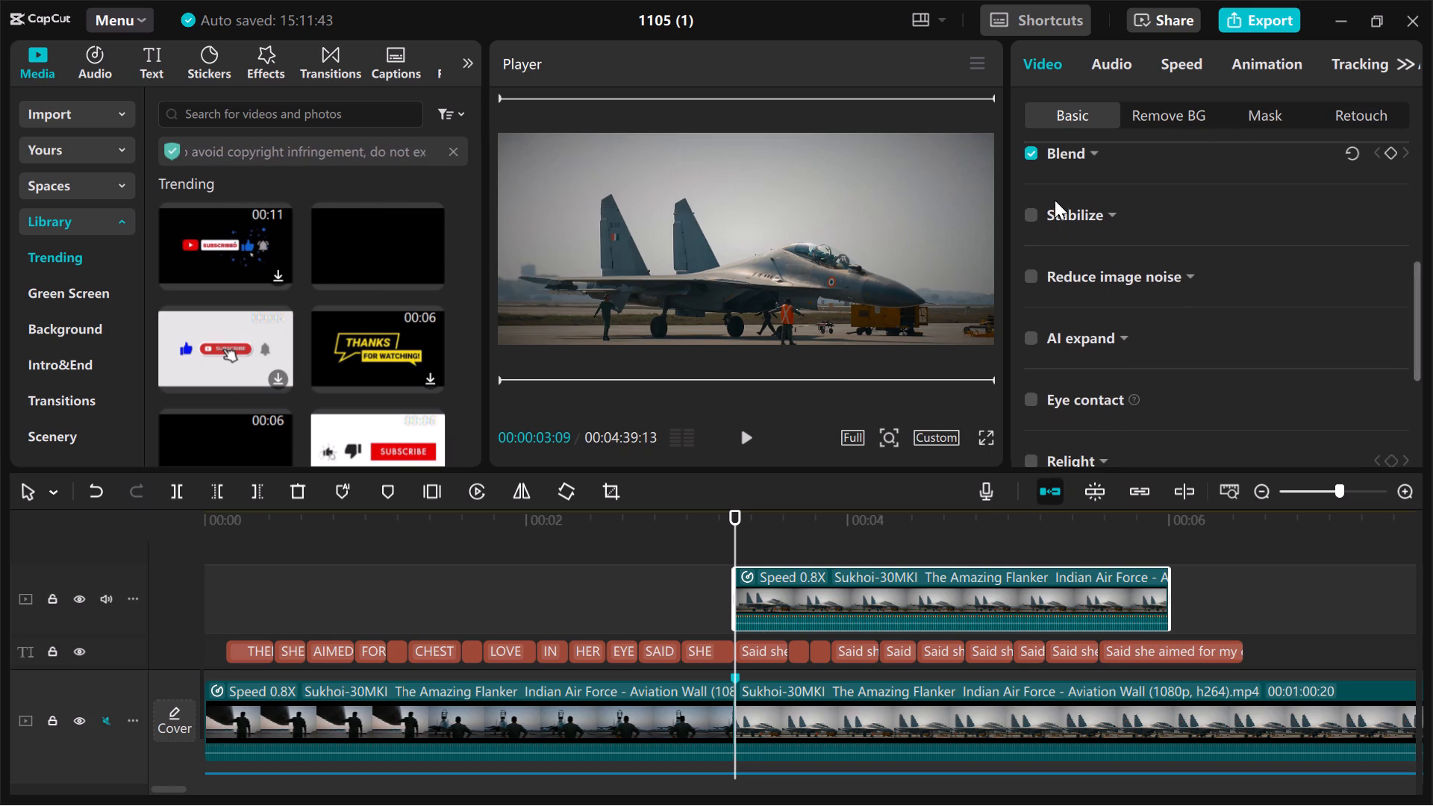
click(1094, 151)
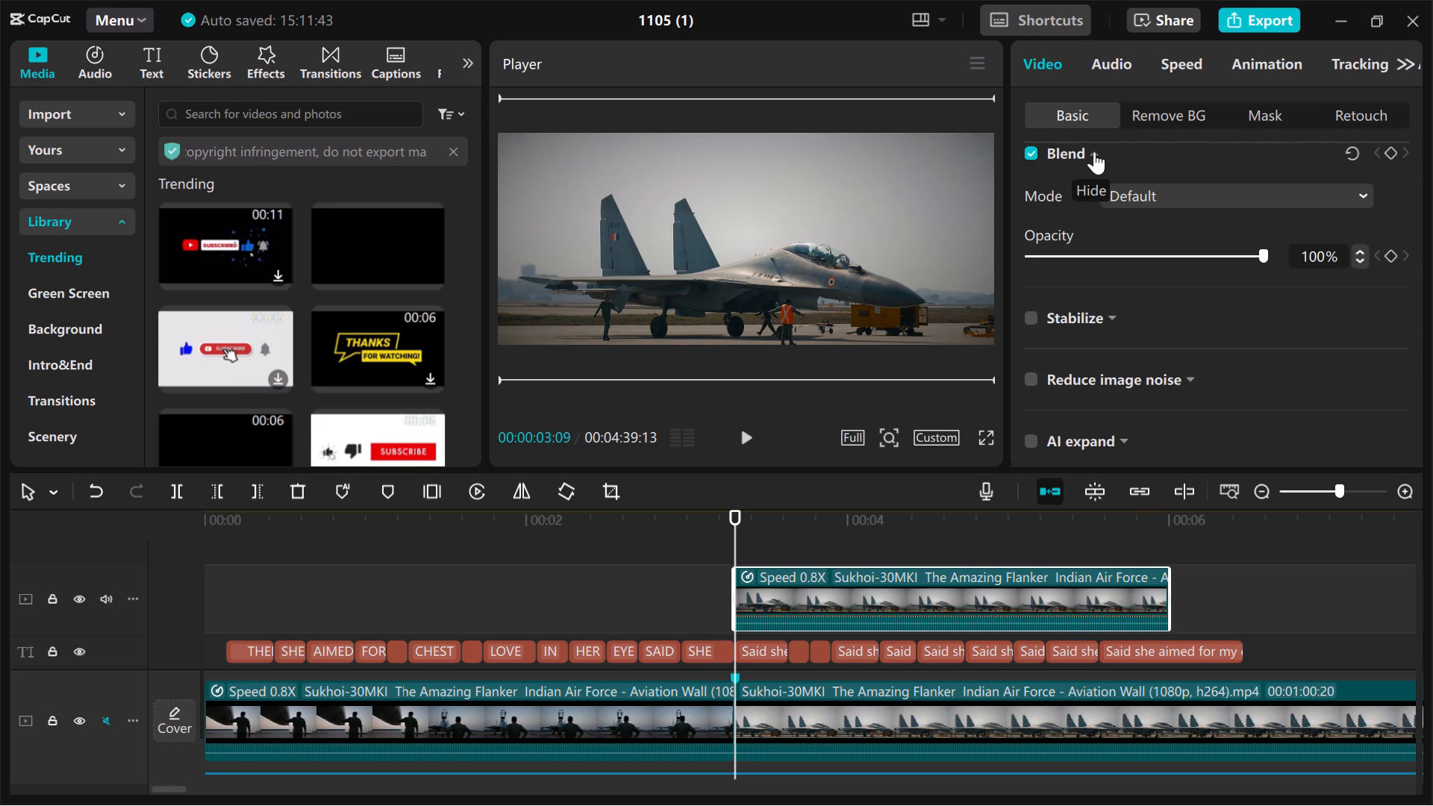
click(1187, 191)
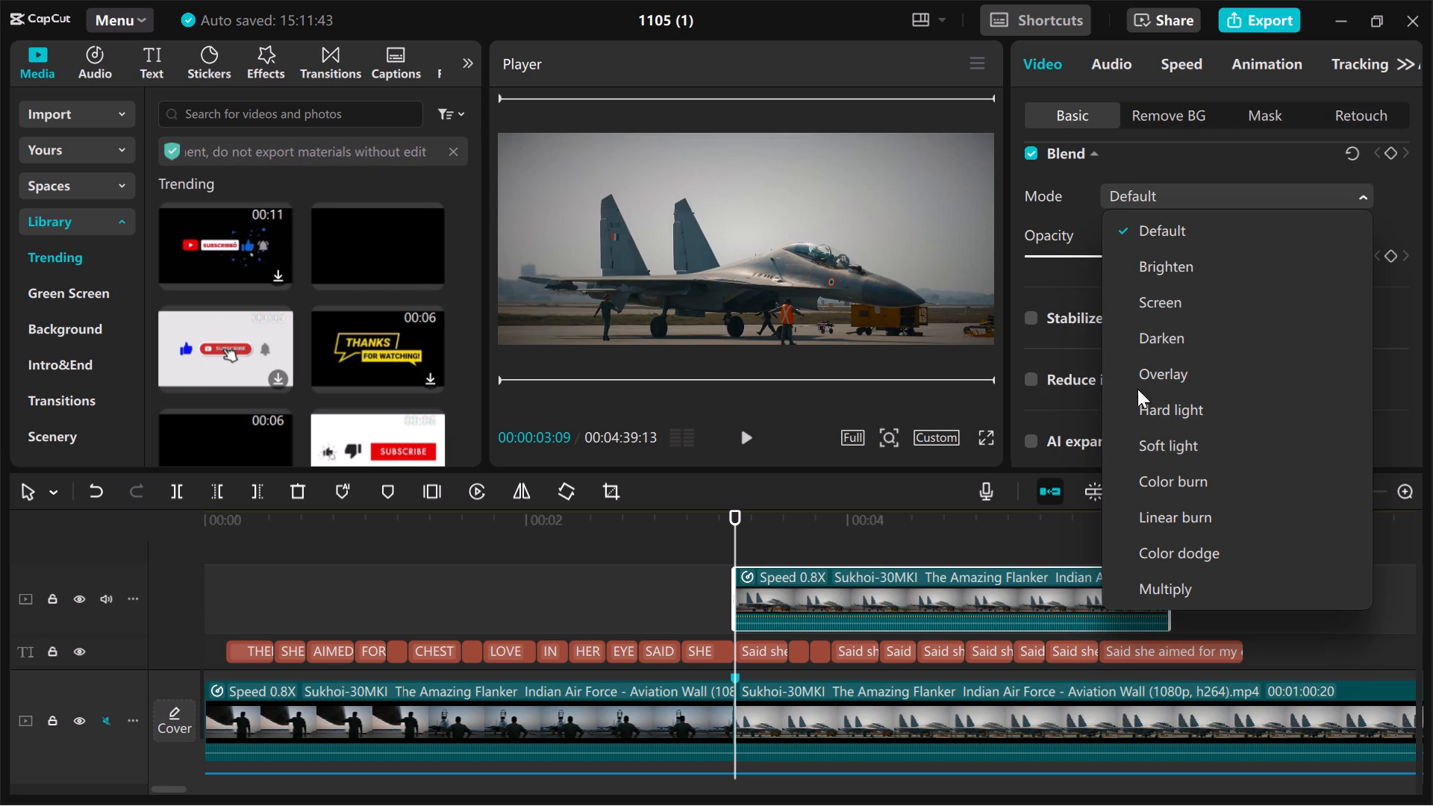
click(1181, 307)
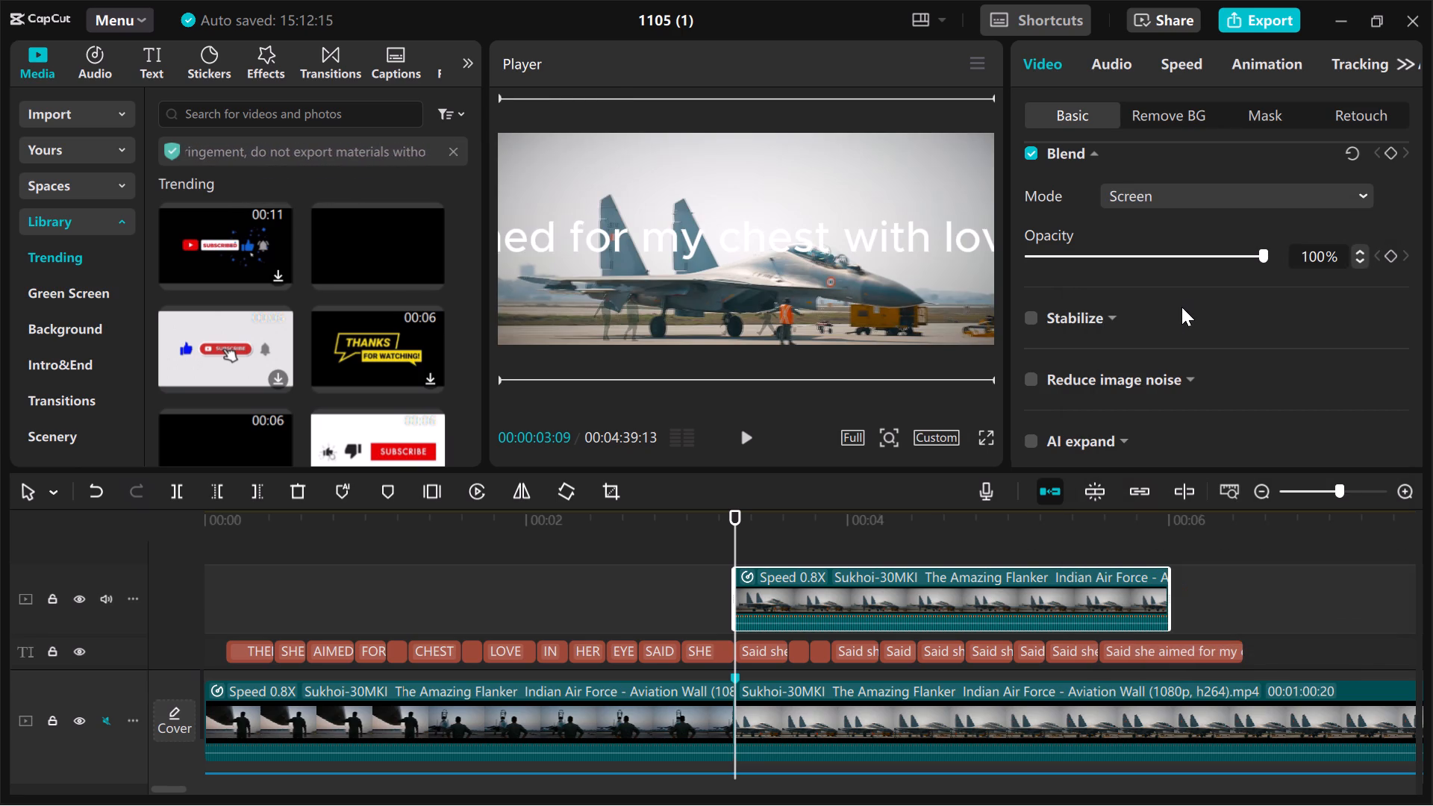
key(space)
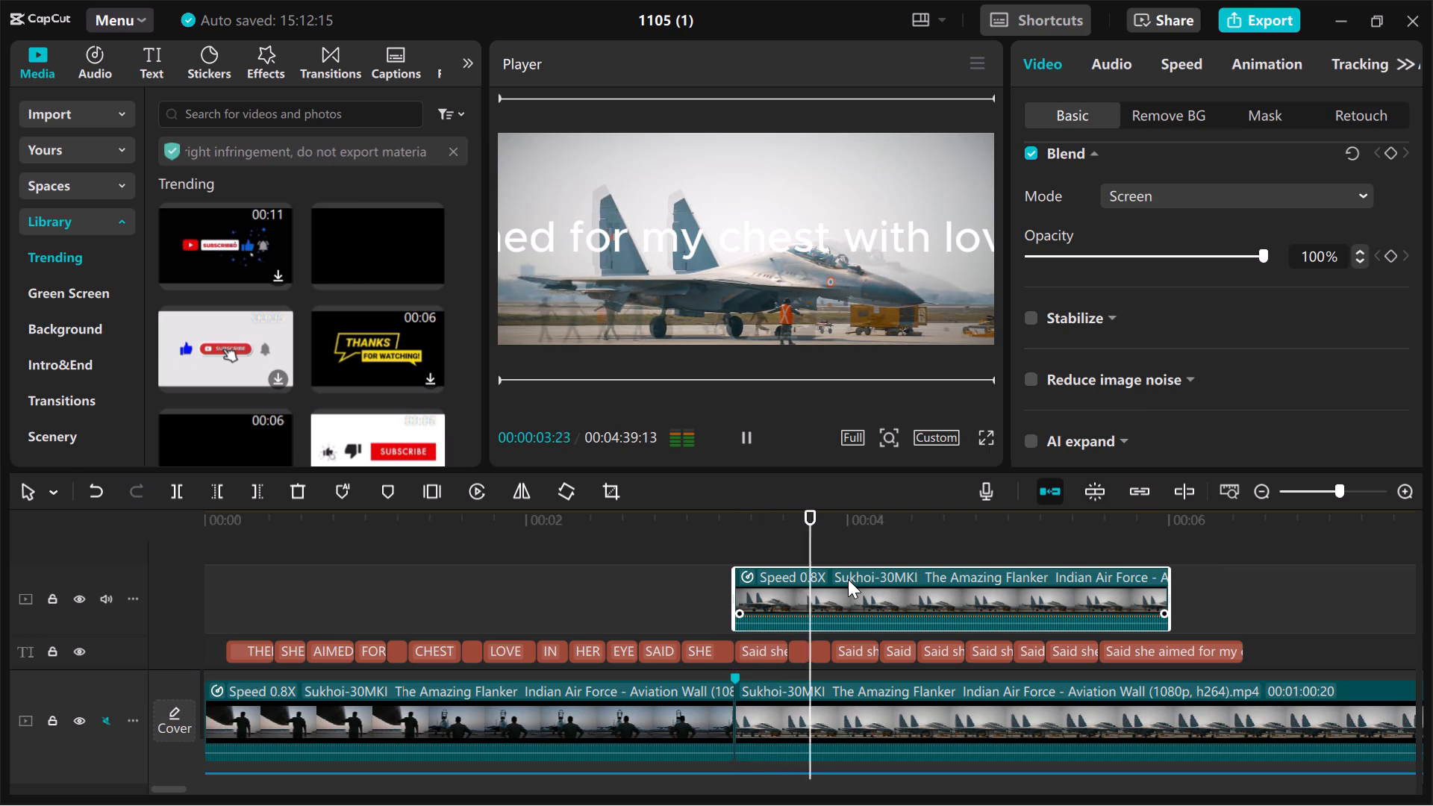
key(space)
key(space)
key(space)
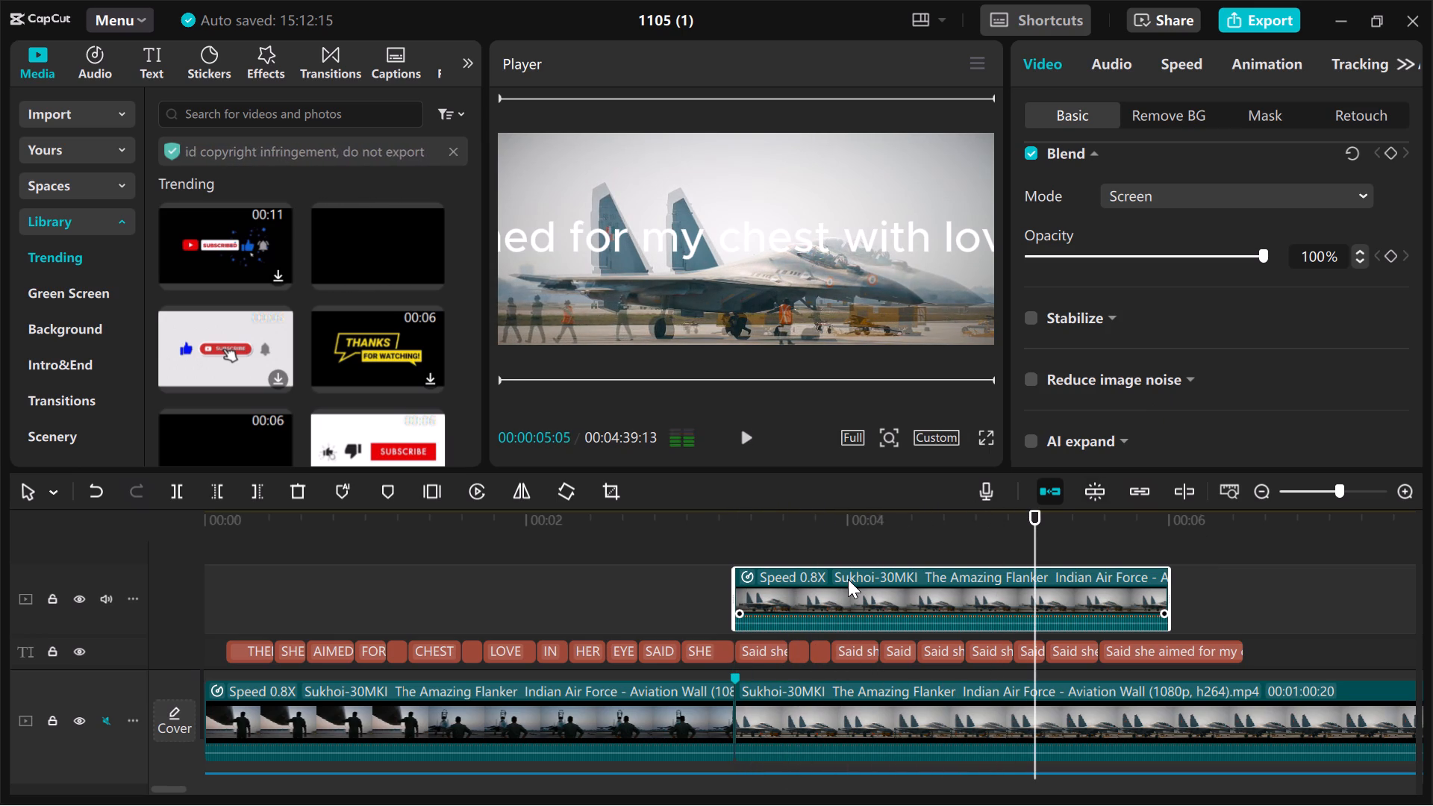
Insert the black library clip on the main track at 00:00:03:09, beneath the overlay jet clip, and play the section back.
scroll(781, 615, down, 1)
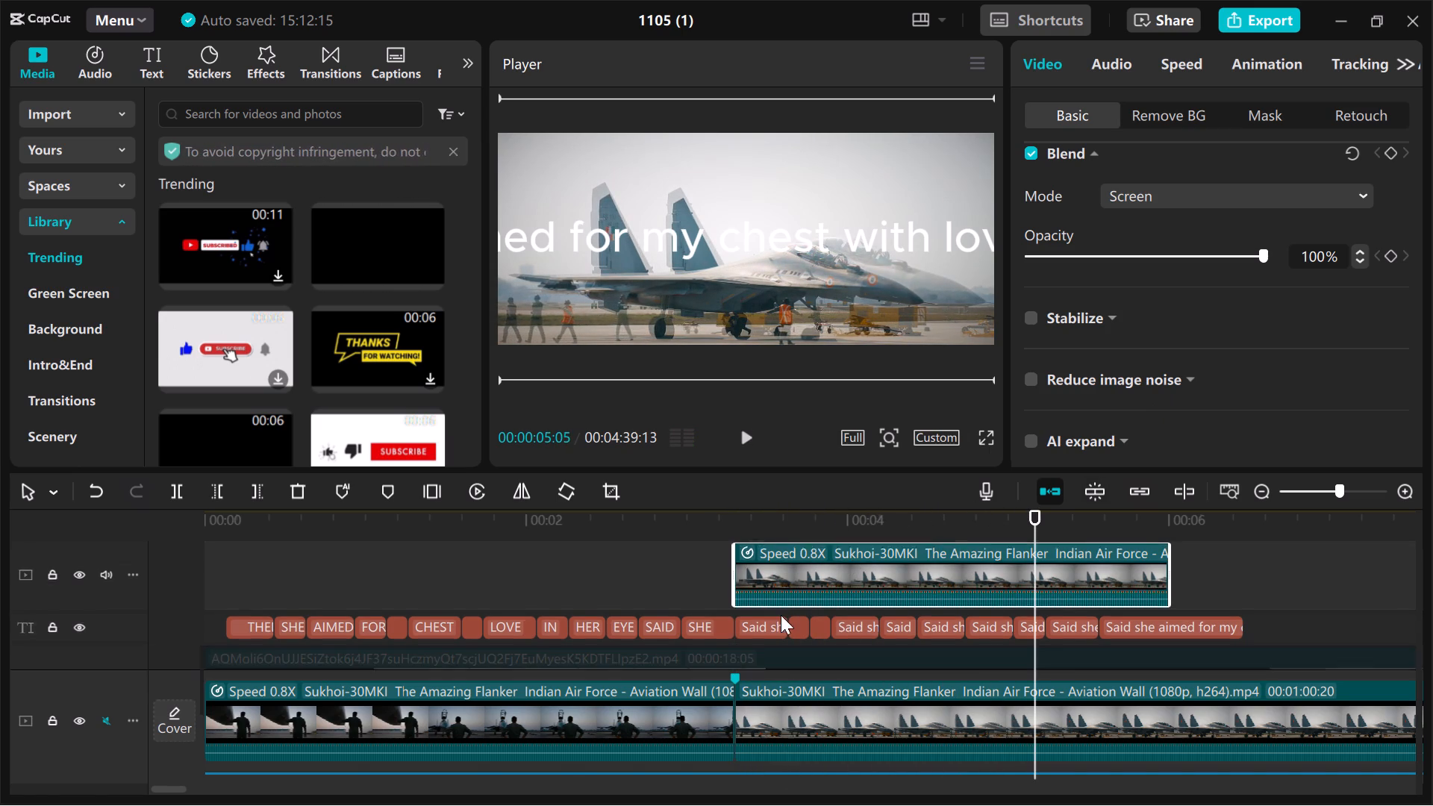
scroll(781, 615, down, 1)
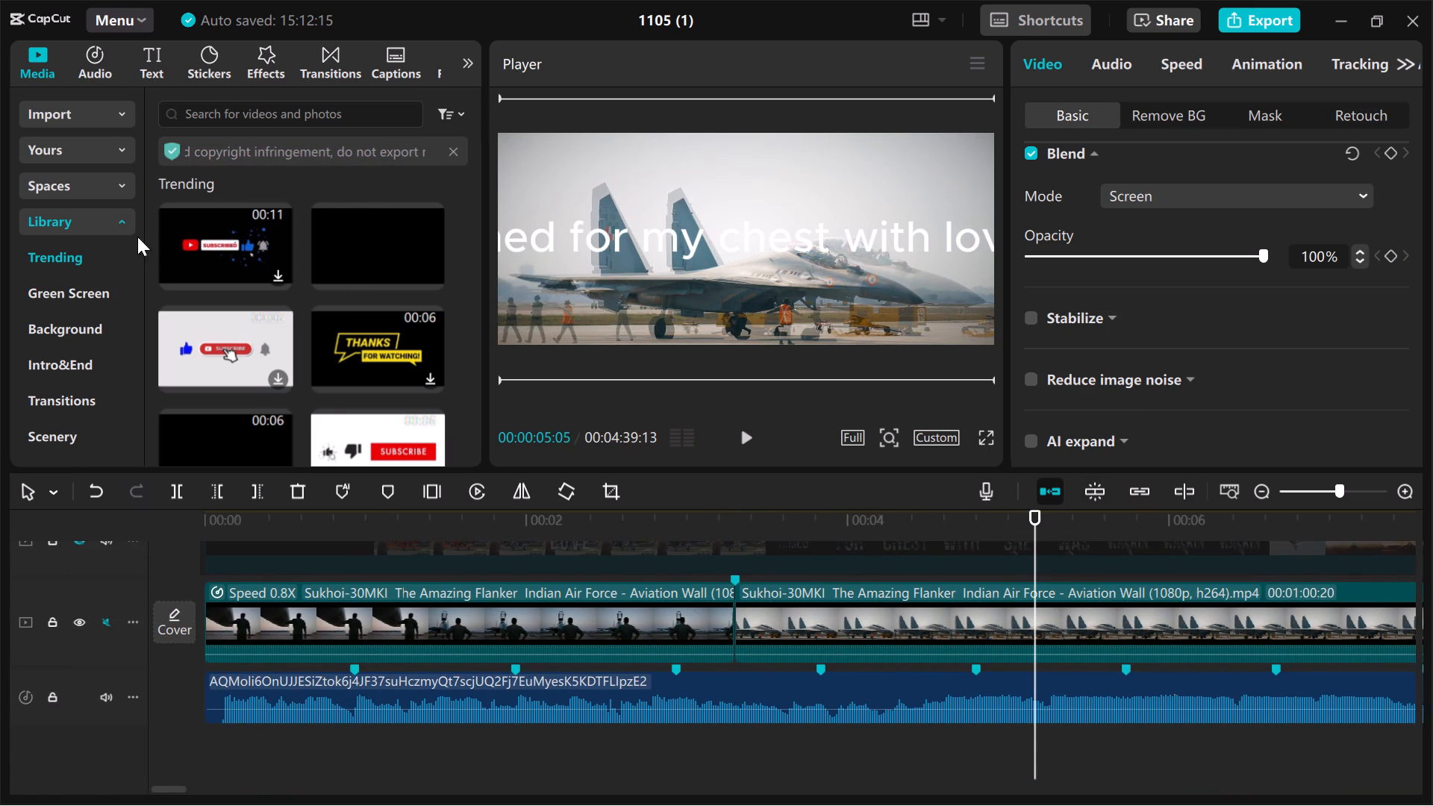
drag(385, 249, 732, 622)
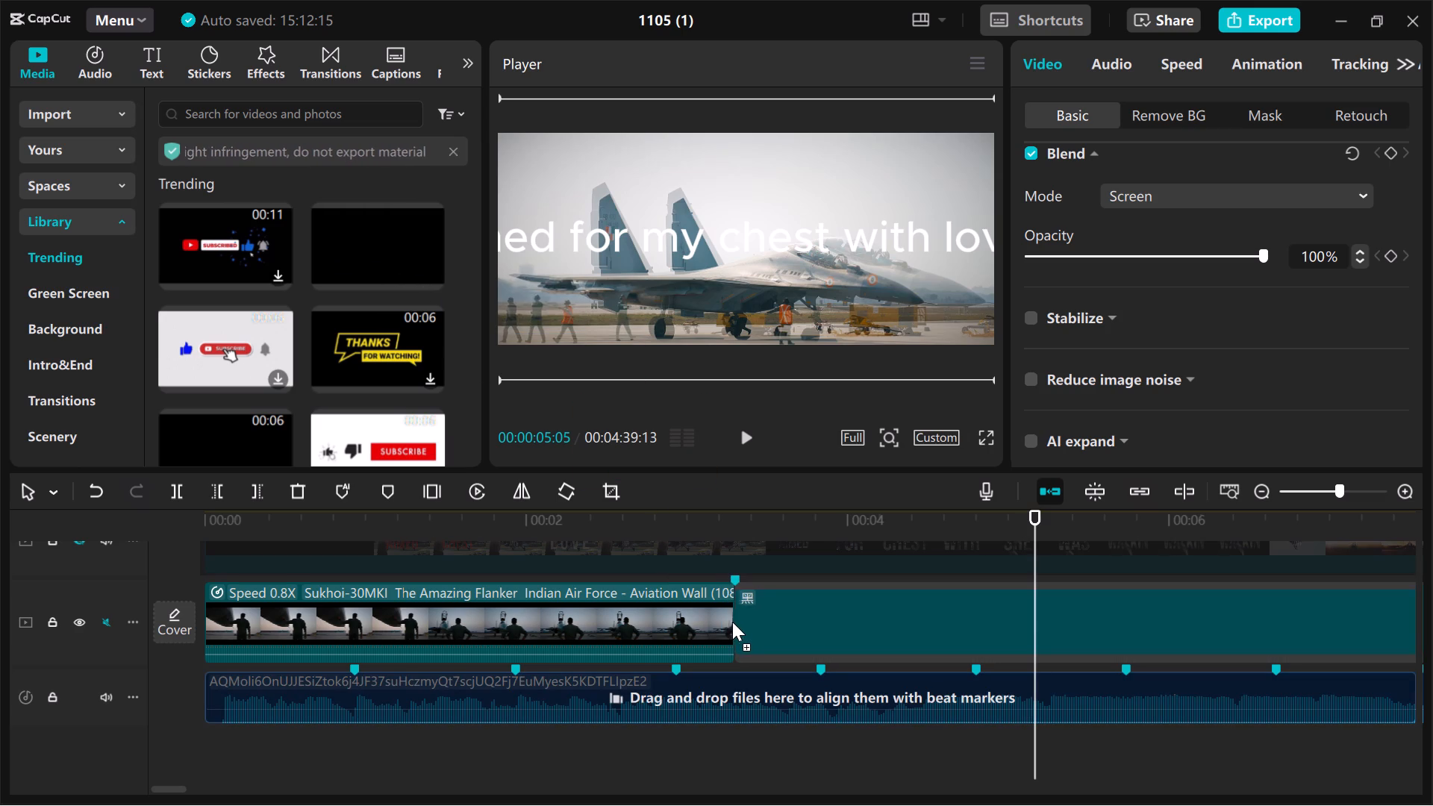
drag(732, 622, 726, 622)
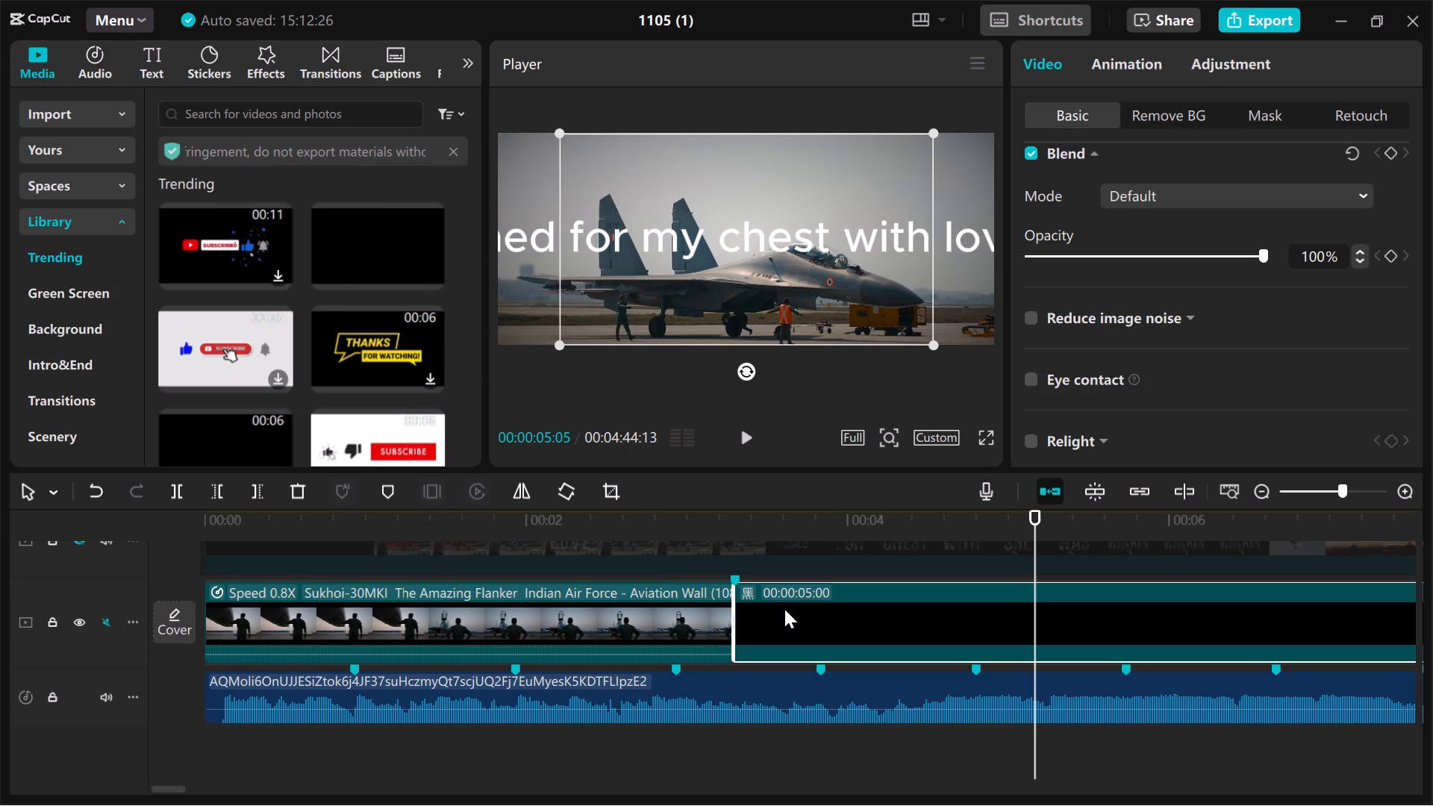
scroll(784, 609, up, 1)
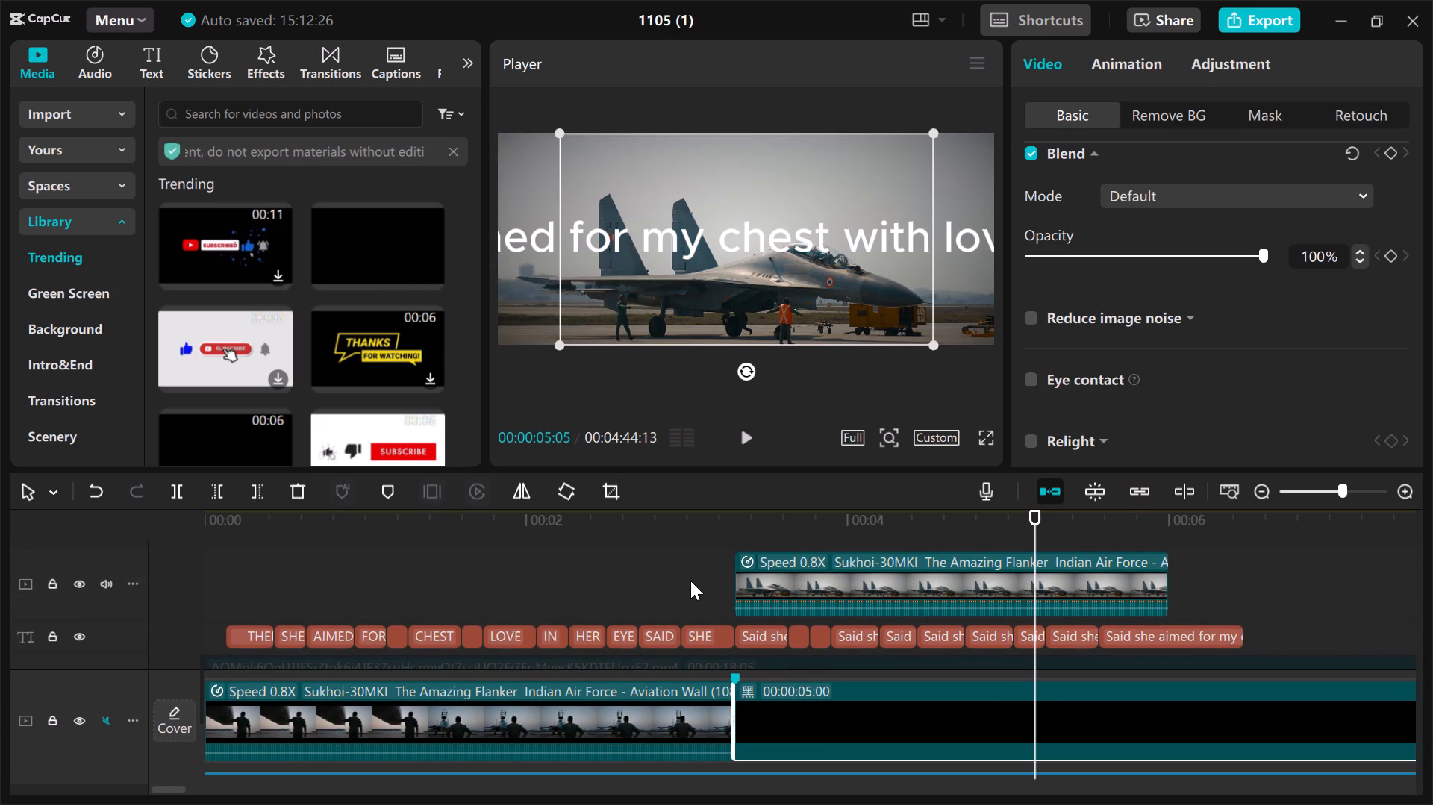
click(690, 581)
key(space)
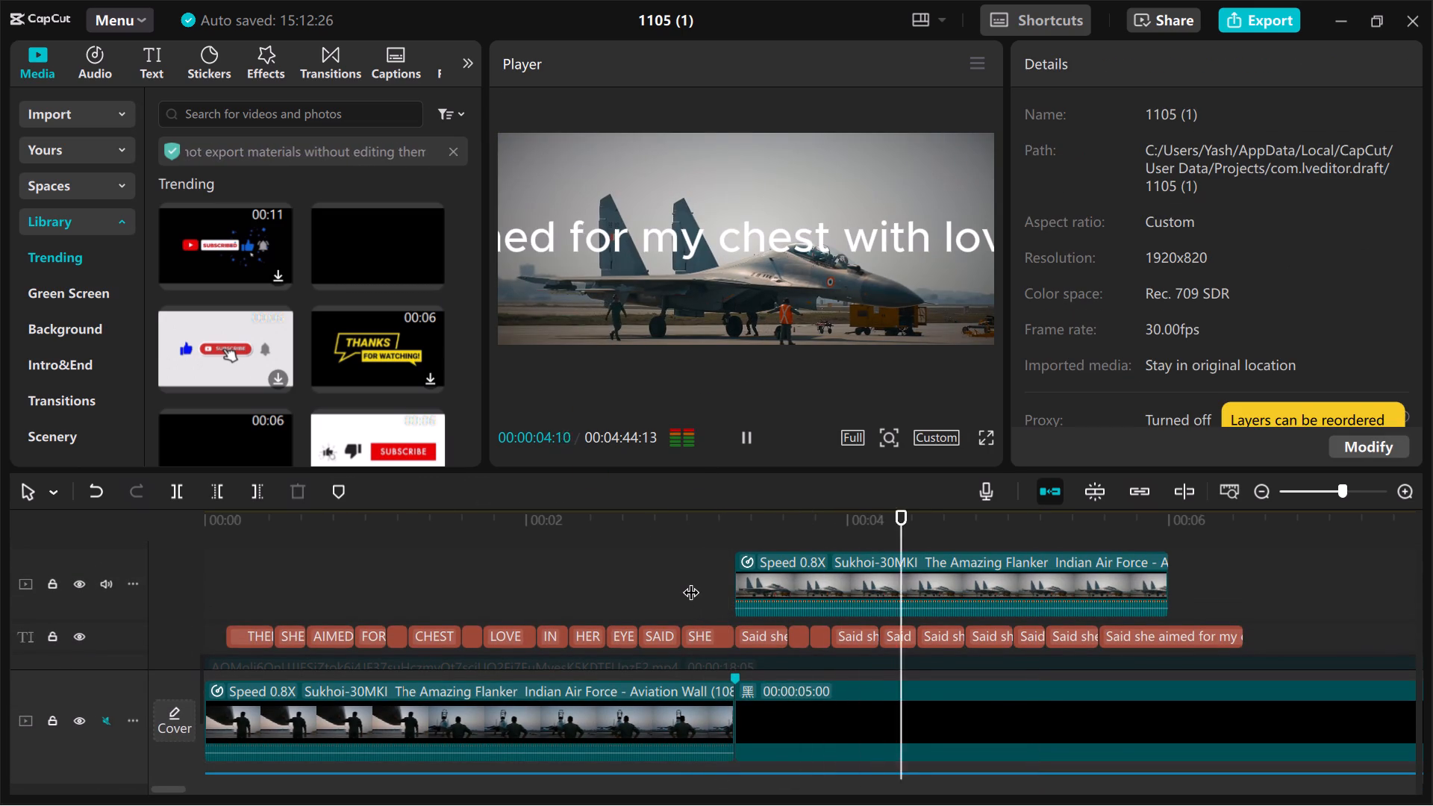
key(space)
key(space)
key(space)
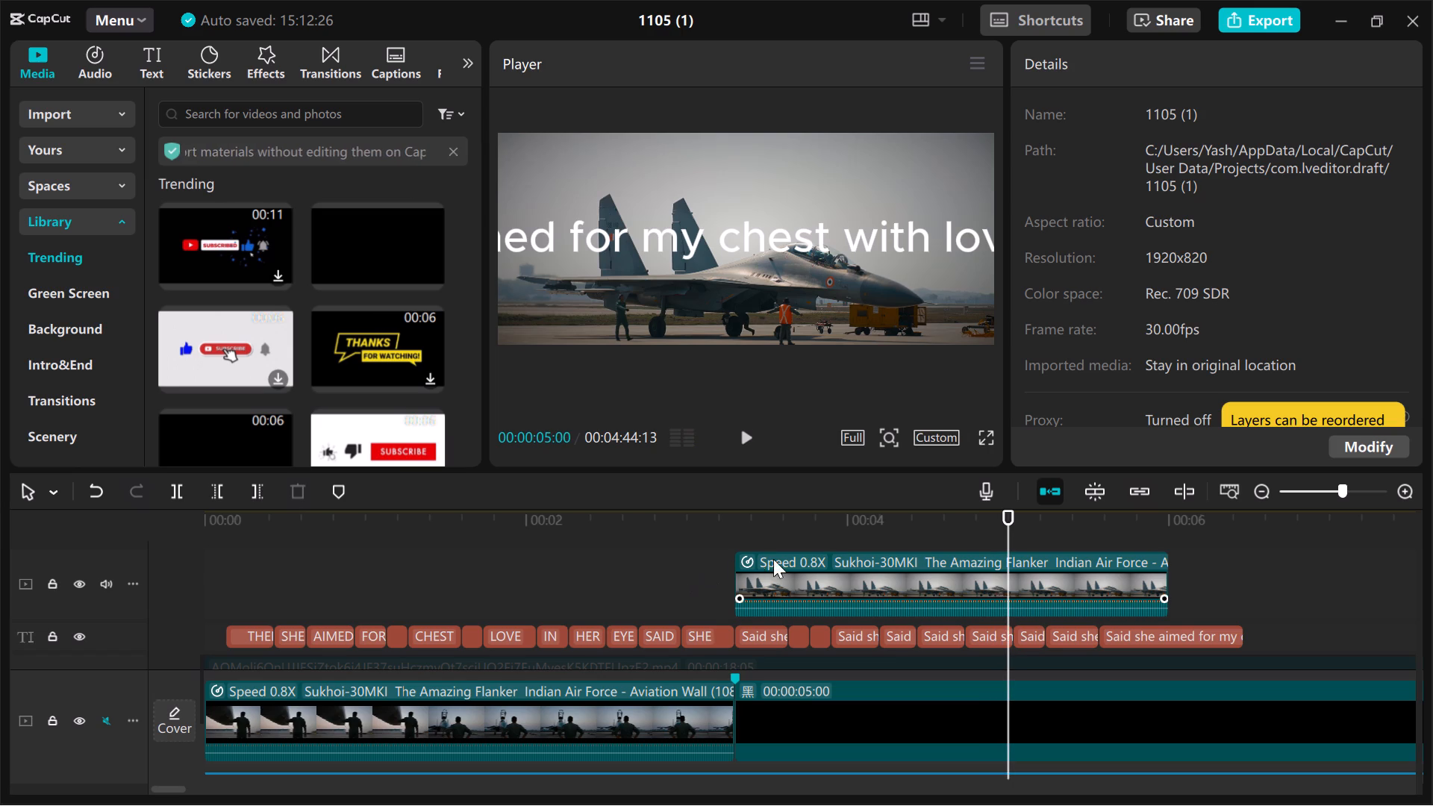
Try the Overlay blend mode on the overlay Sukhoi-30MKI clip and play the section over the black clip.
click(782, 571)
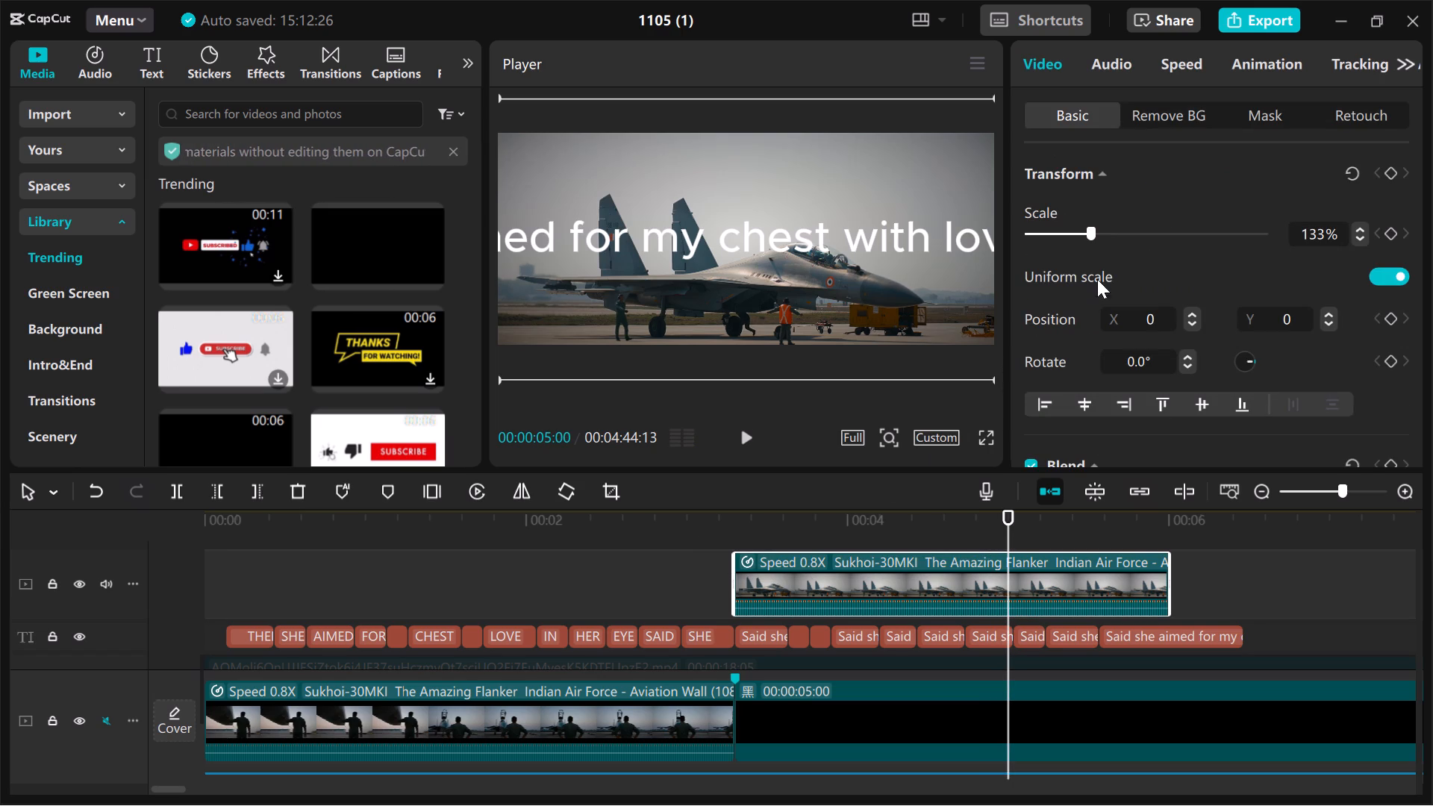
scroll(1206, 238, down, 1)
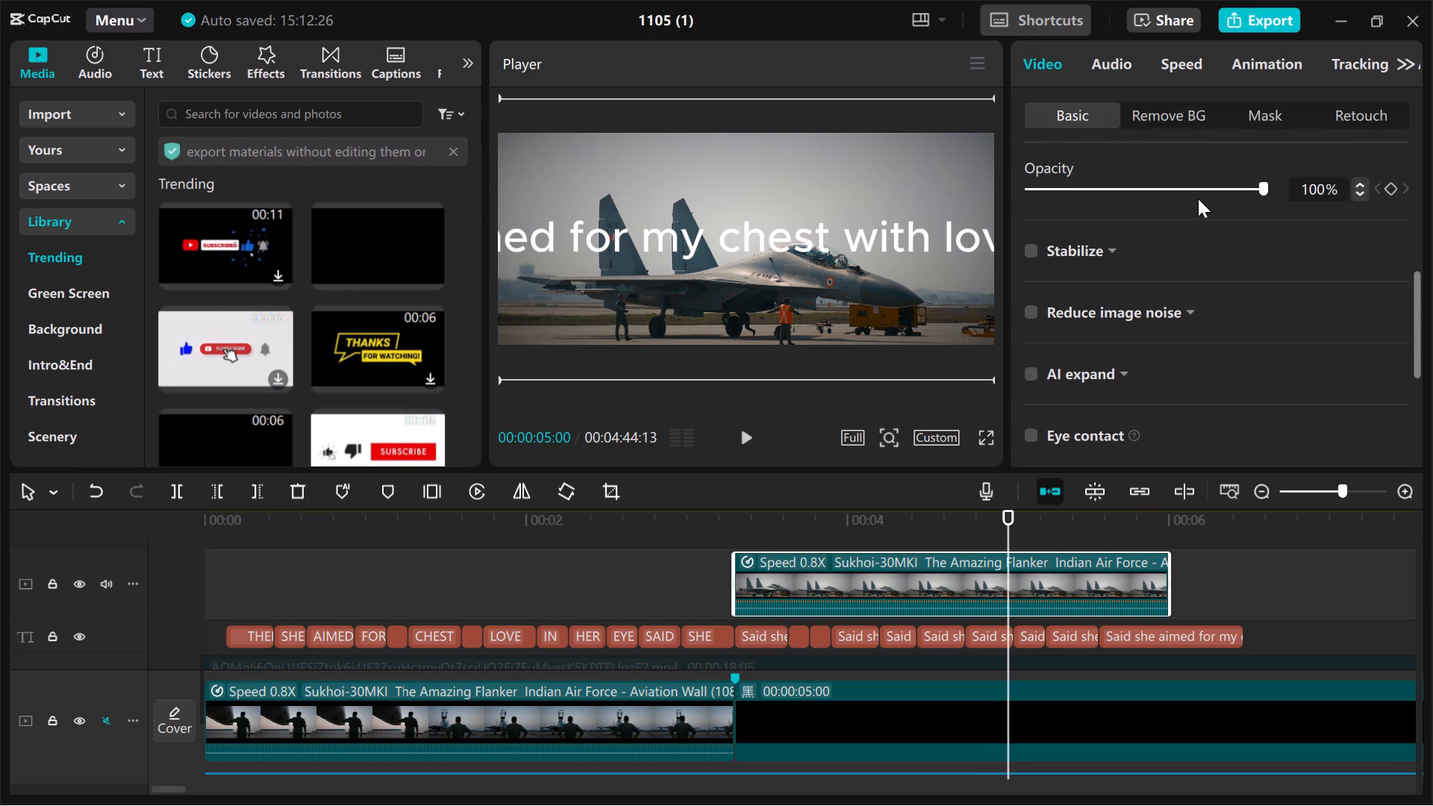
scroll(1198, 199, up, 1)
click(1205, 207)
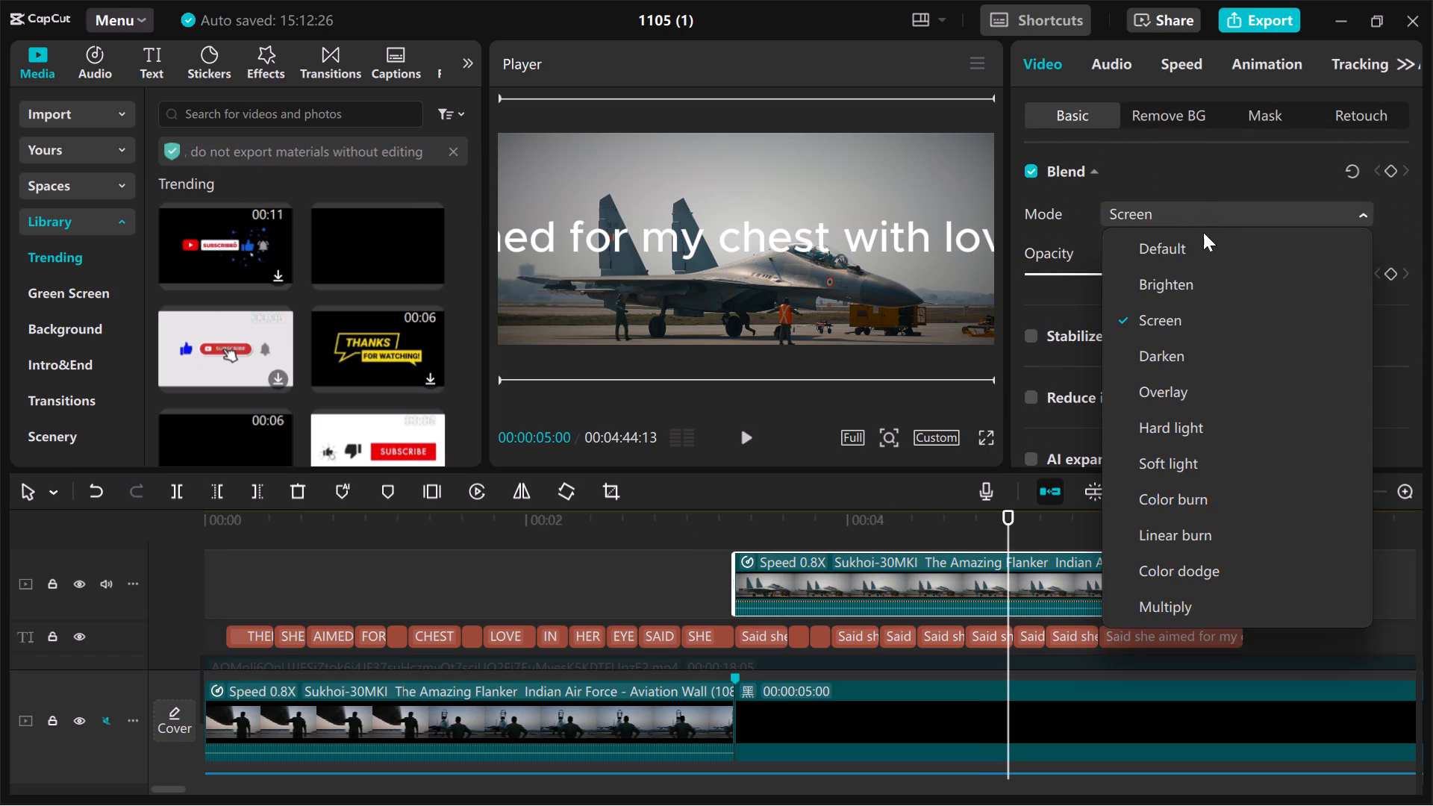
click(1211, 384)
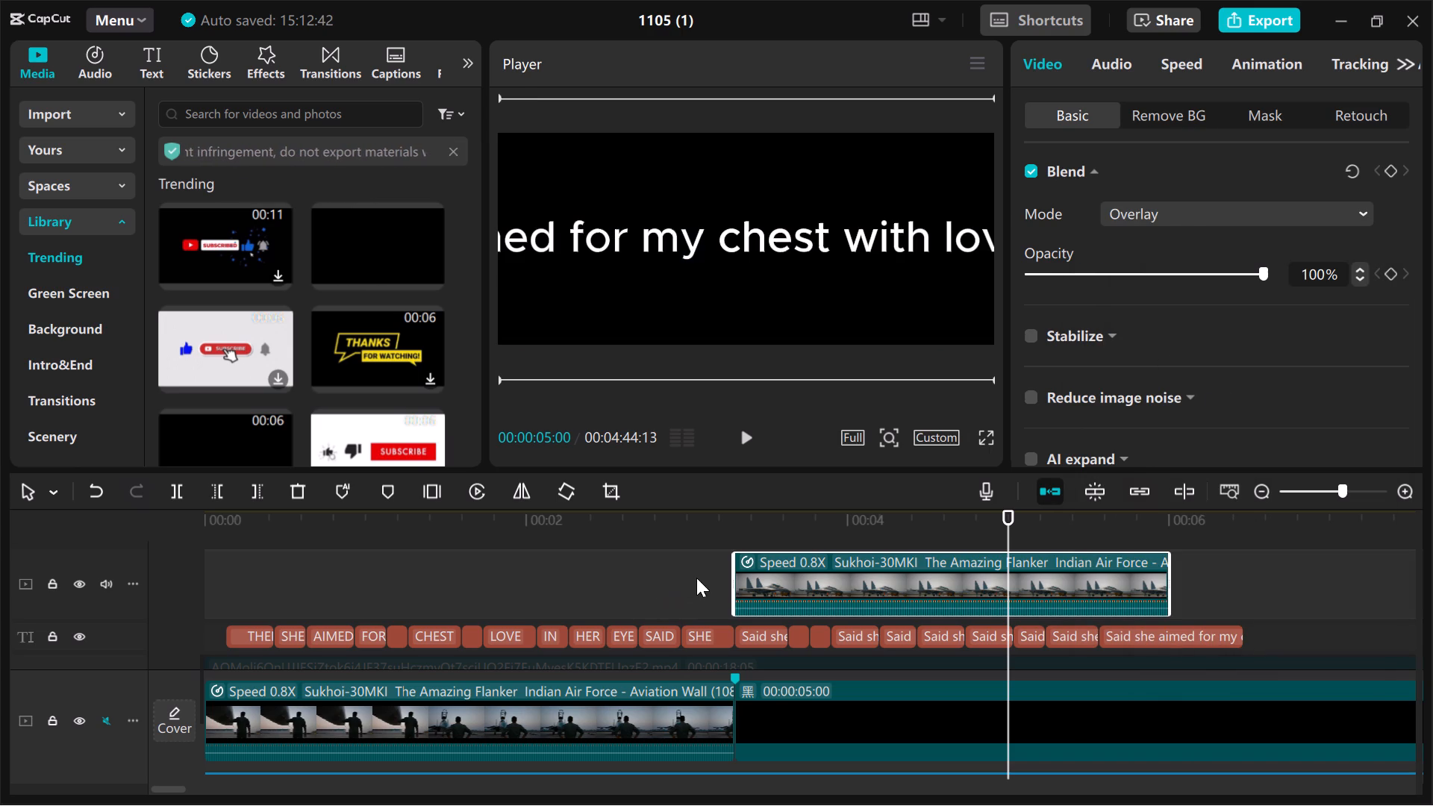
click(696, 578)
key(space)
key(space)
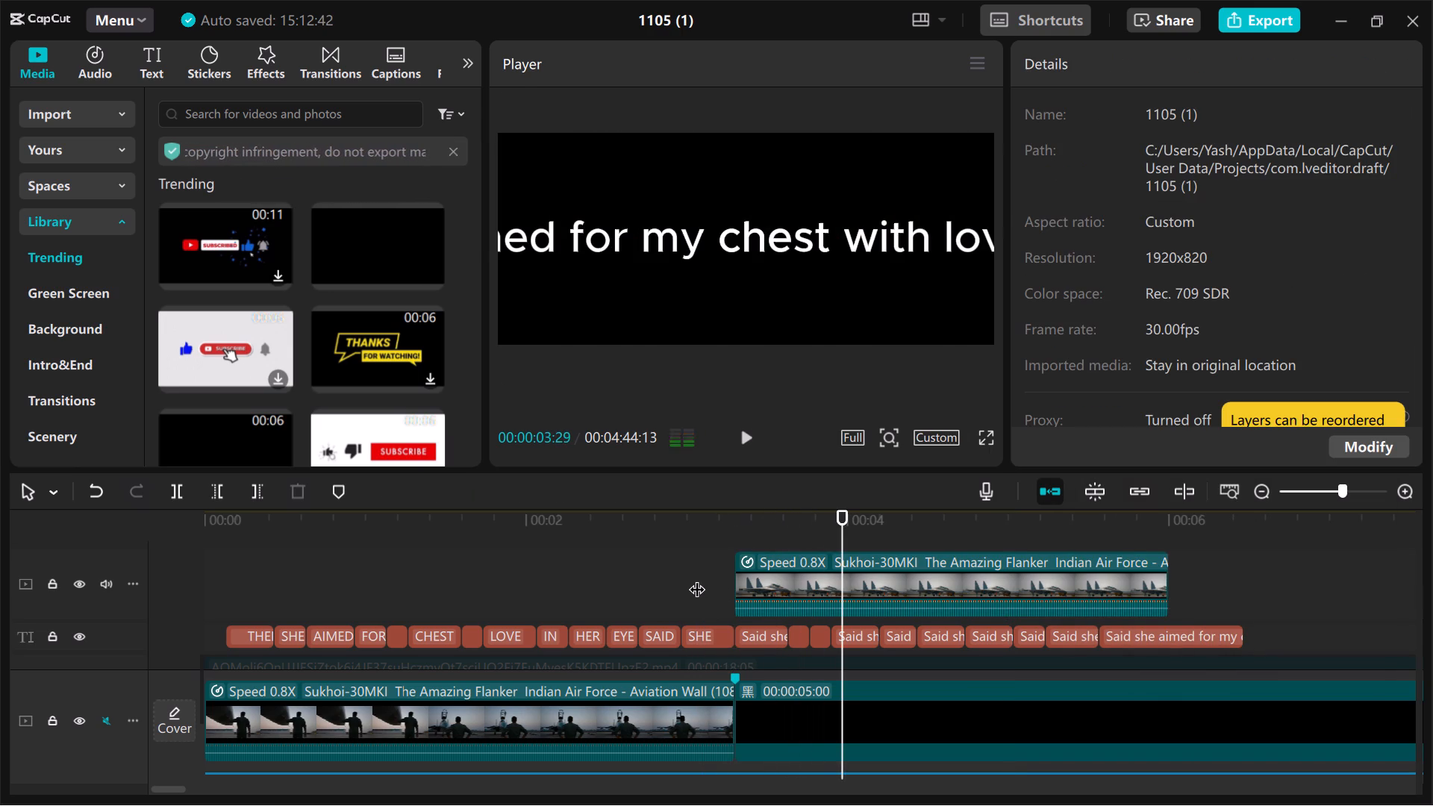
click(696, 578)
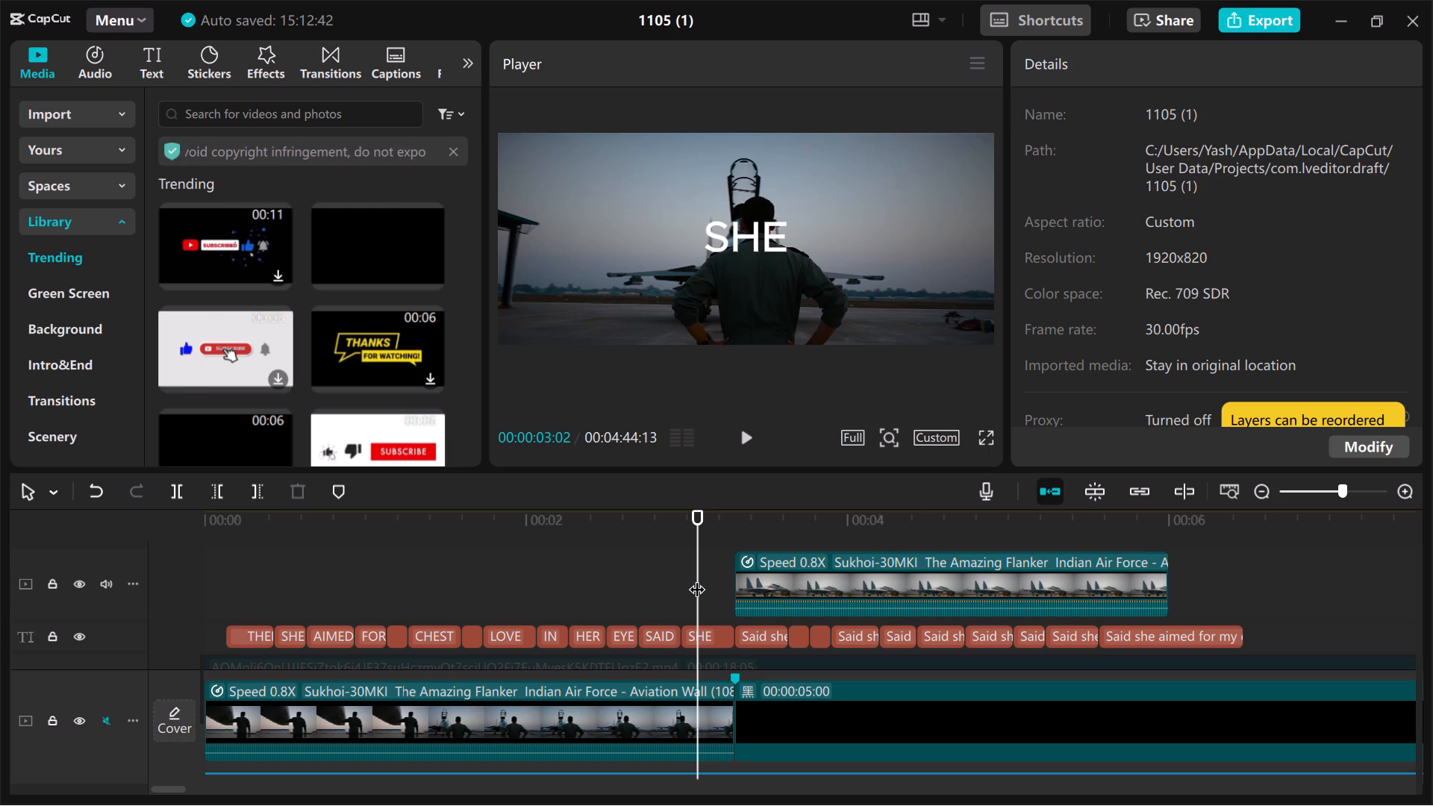
Set the overlay Sukhoi-30MKI clip's blend mode to Multiply.
click(825, 591)
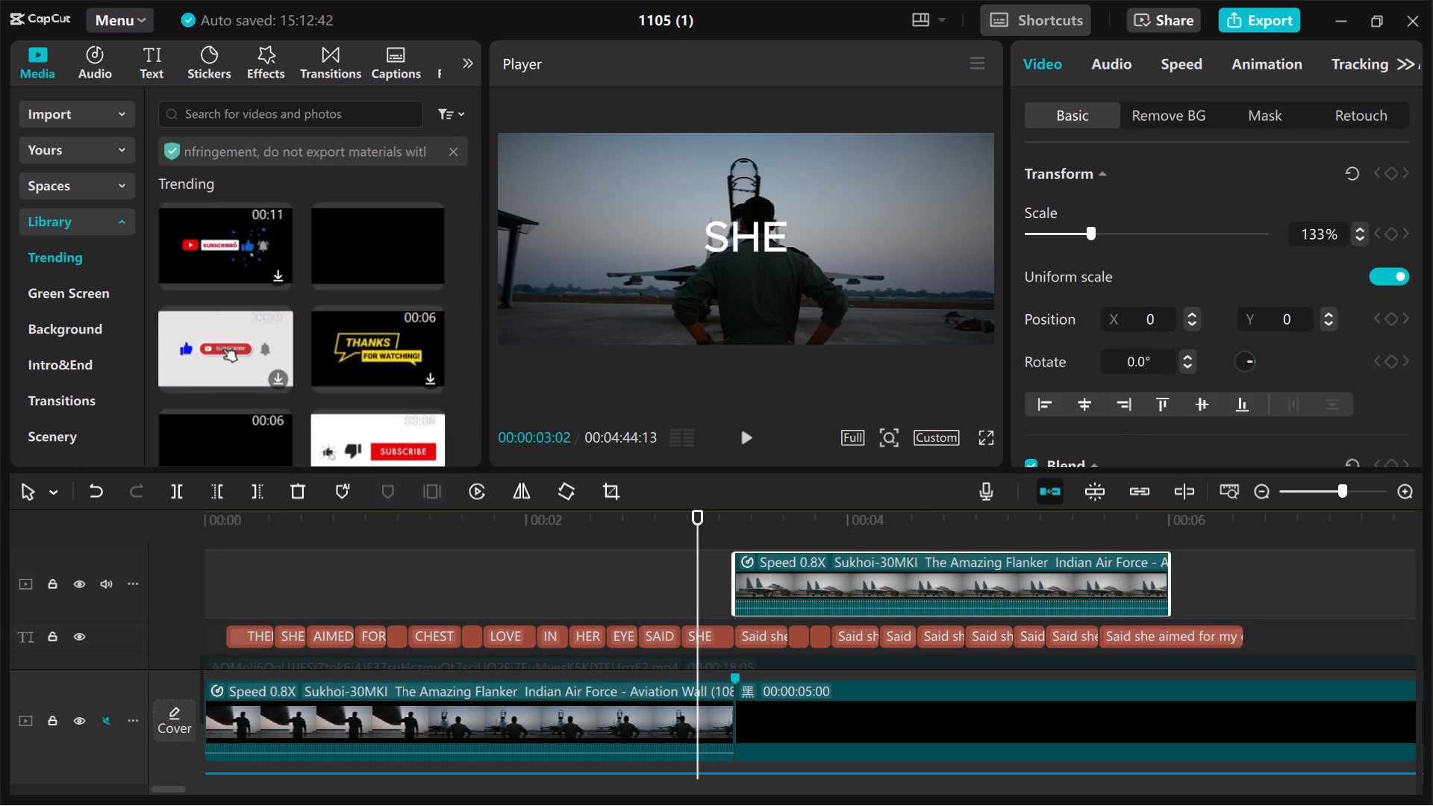
scroll(1165, 352, down, 1)
click(1231, 254)
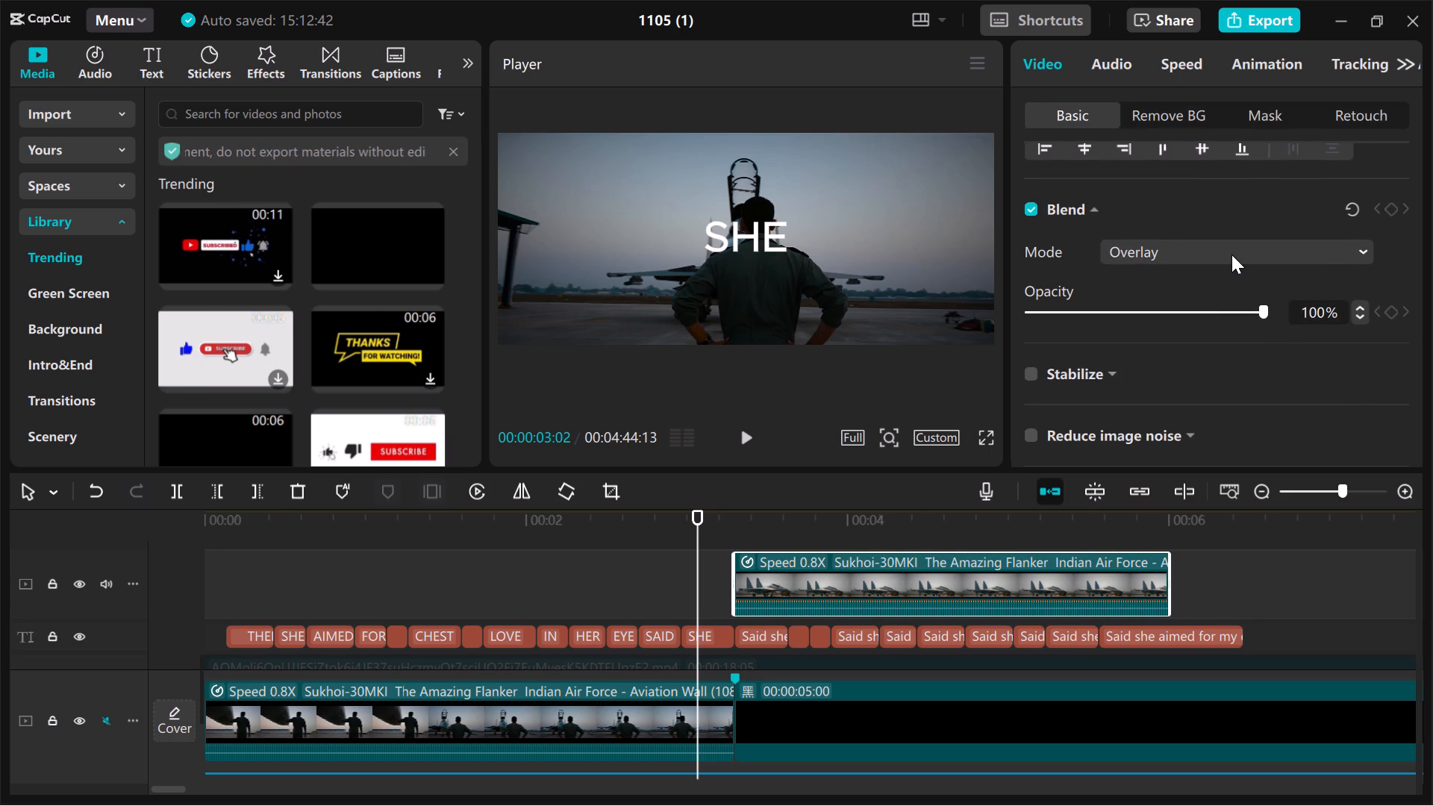
click(1232, 640)
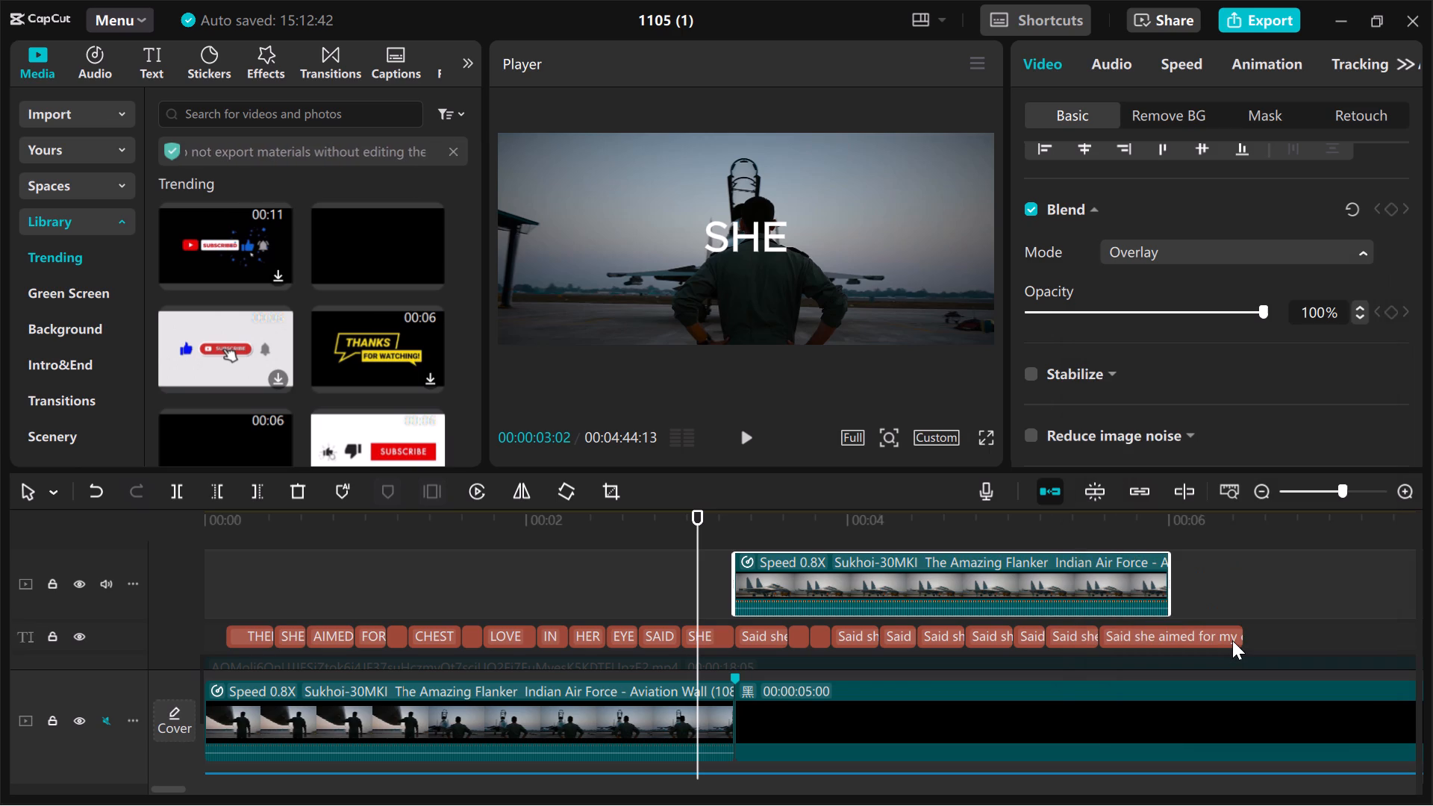
Play back the section from just before the 00:00:03:09 cut to examine the blended footage inside the captions on black.
click(715, 577)
key(space)
key(space)
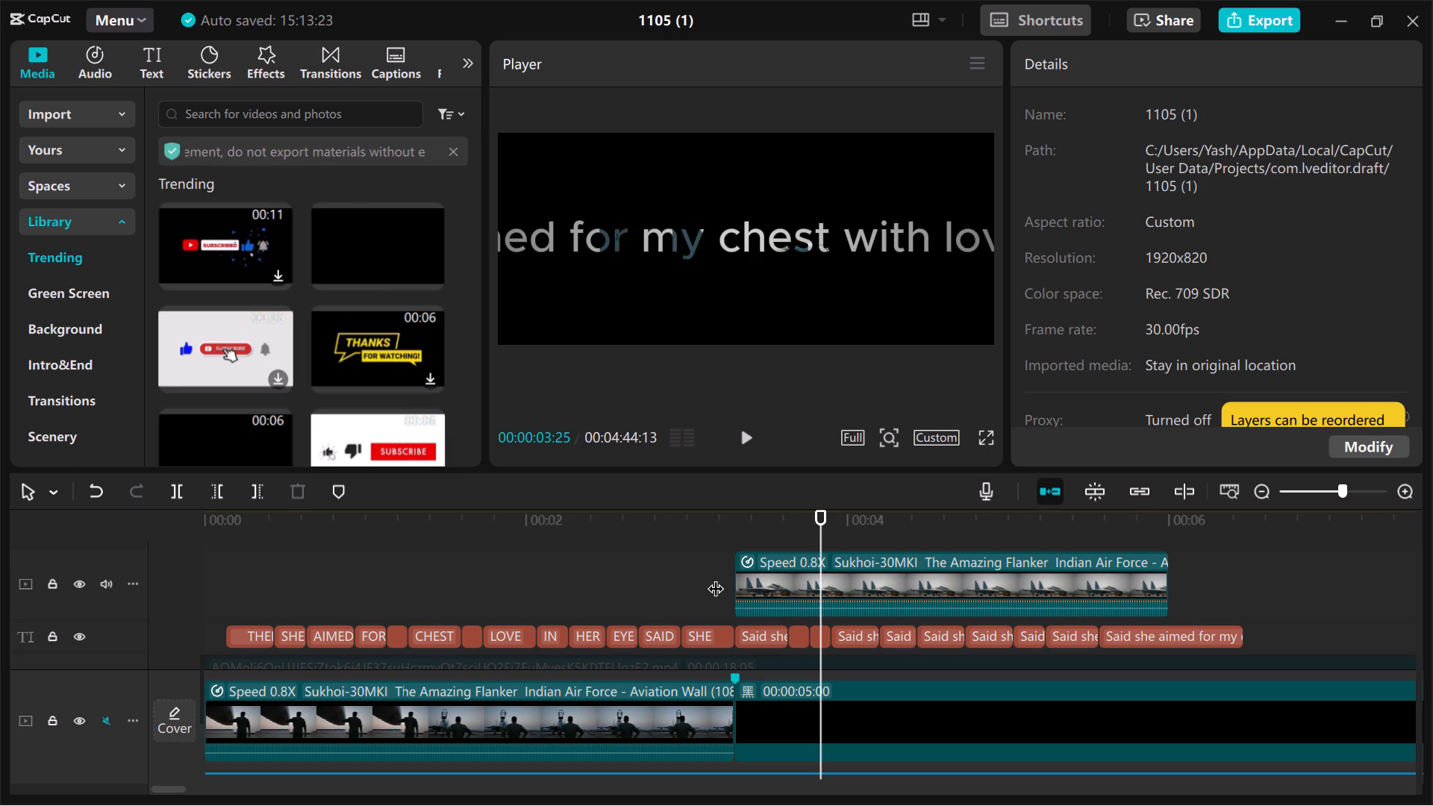
key(space)
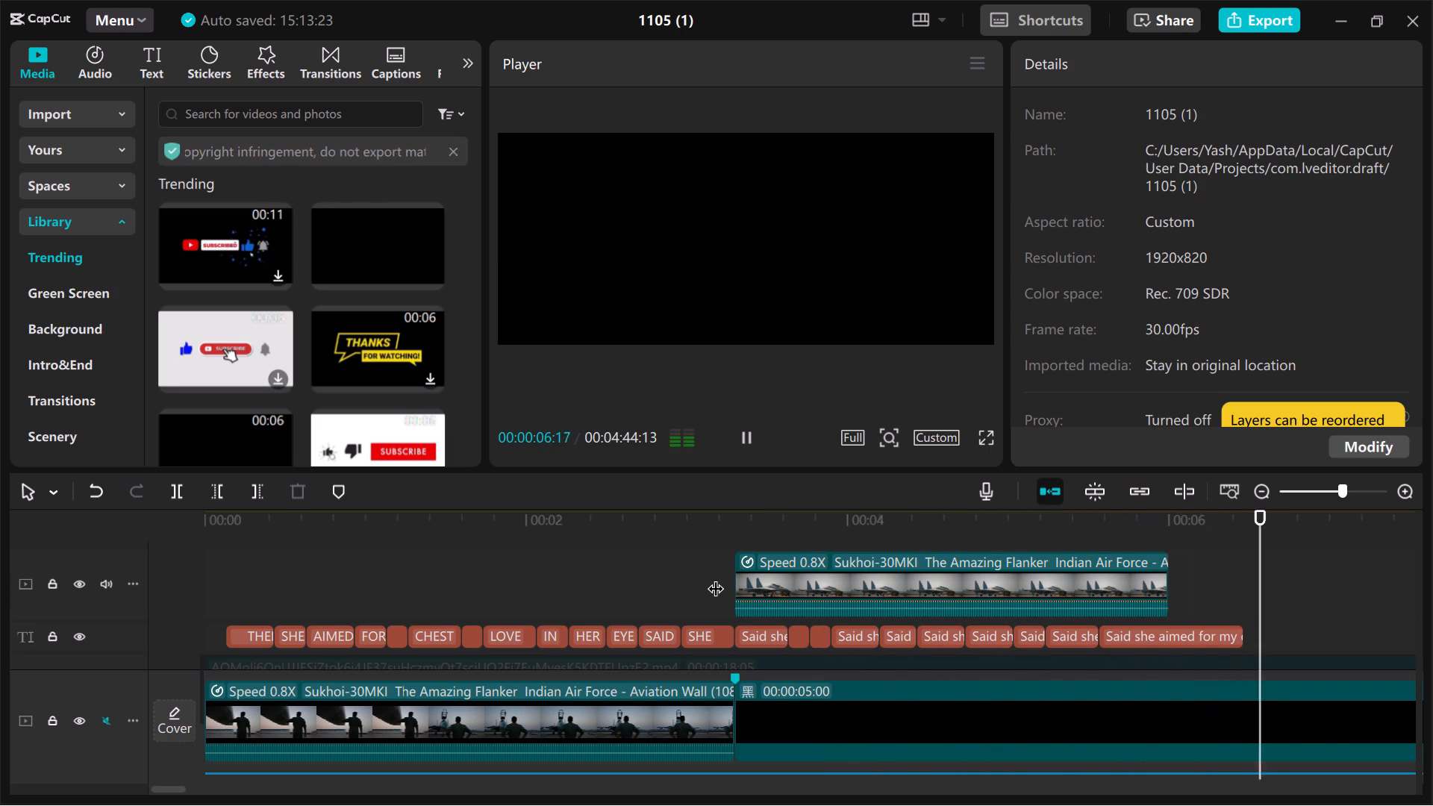
key(space)
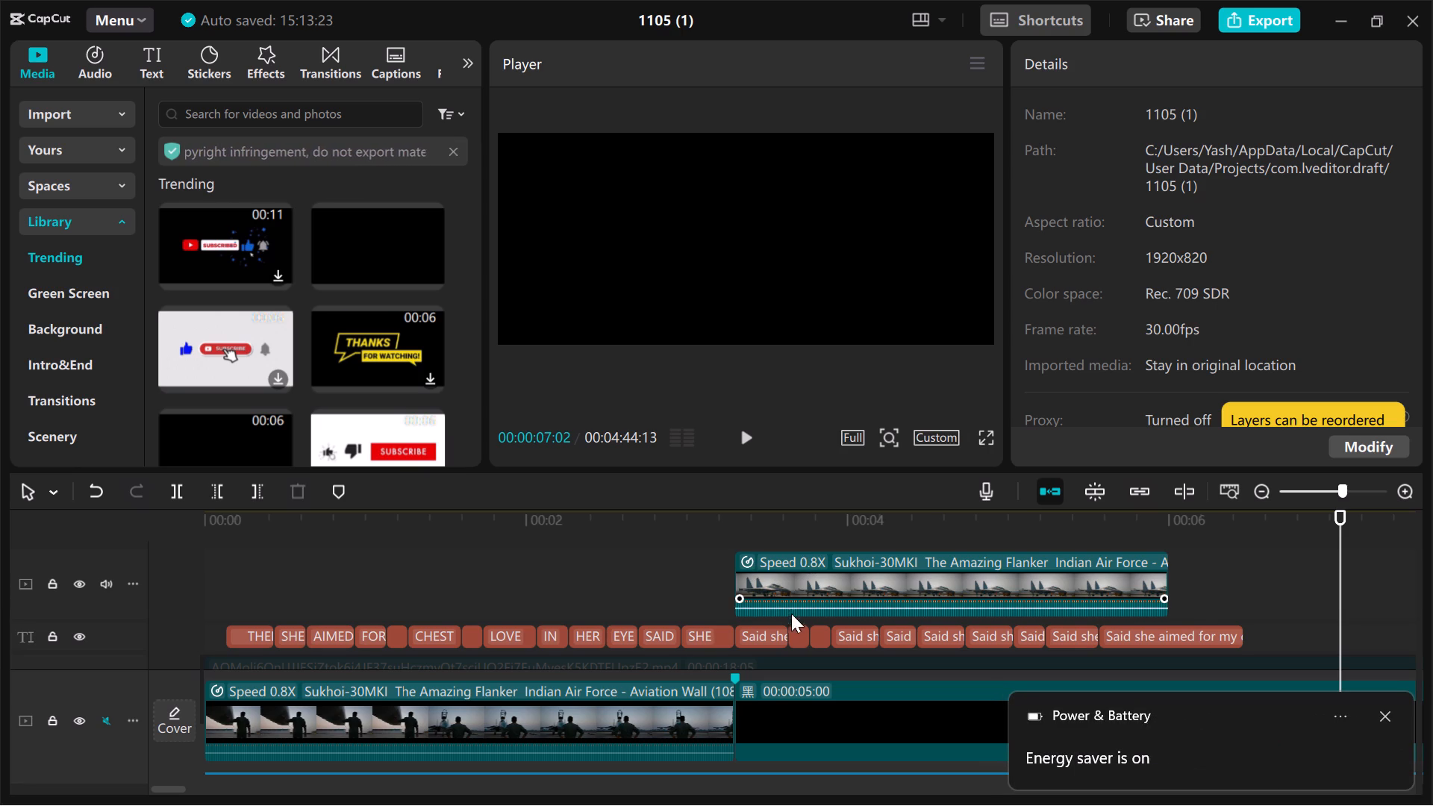
click(678, 578)
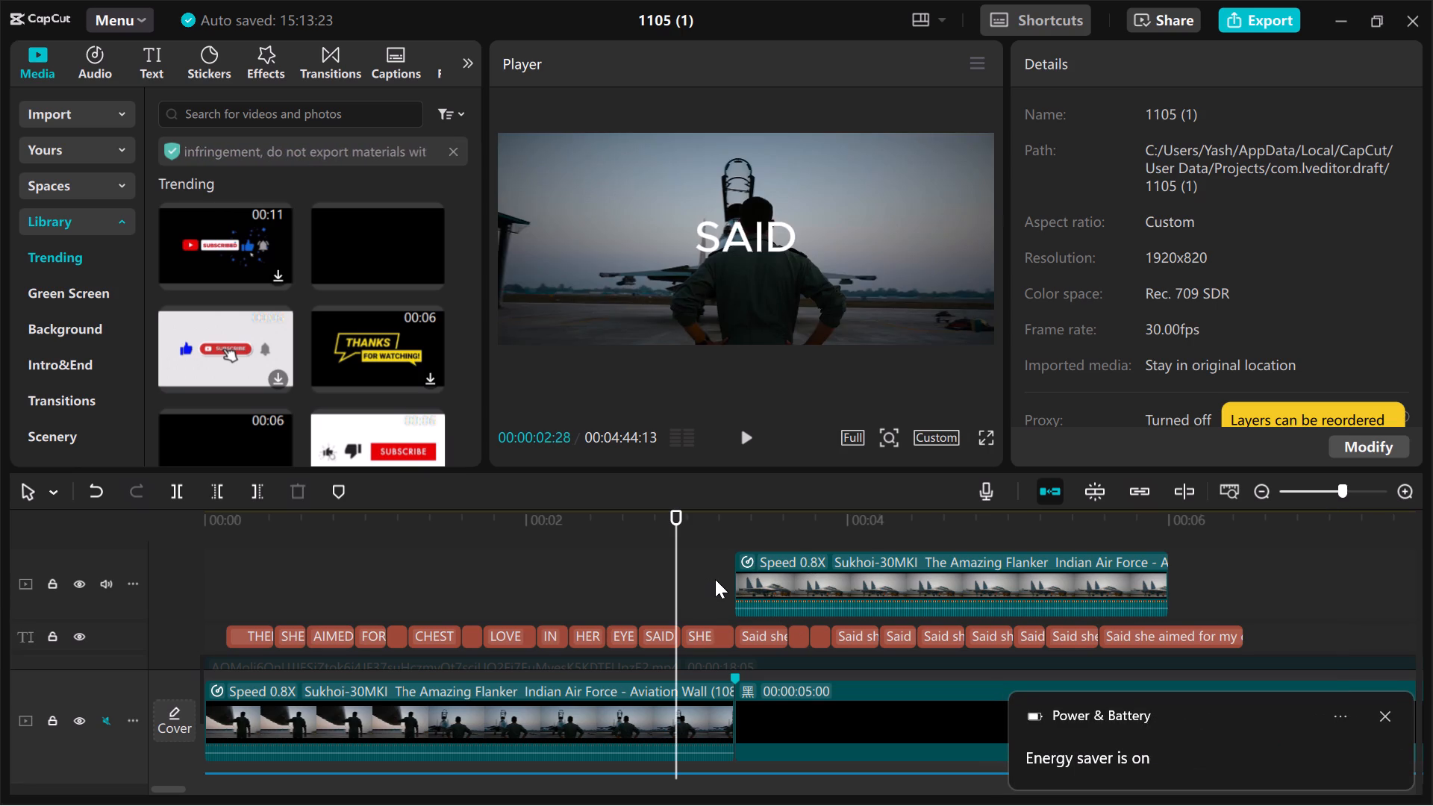
key(space)
key(space)
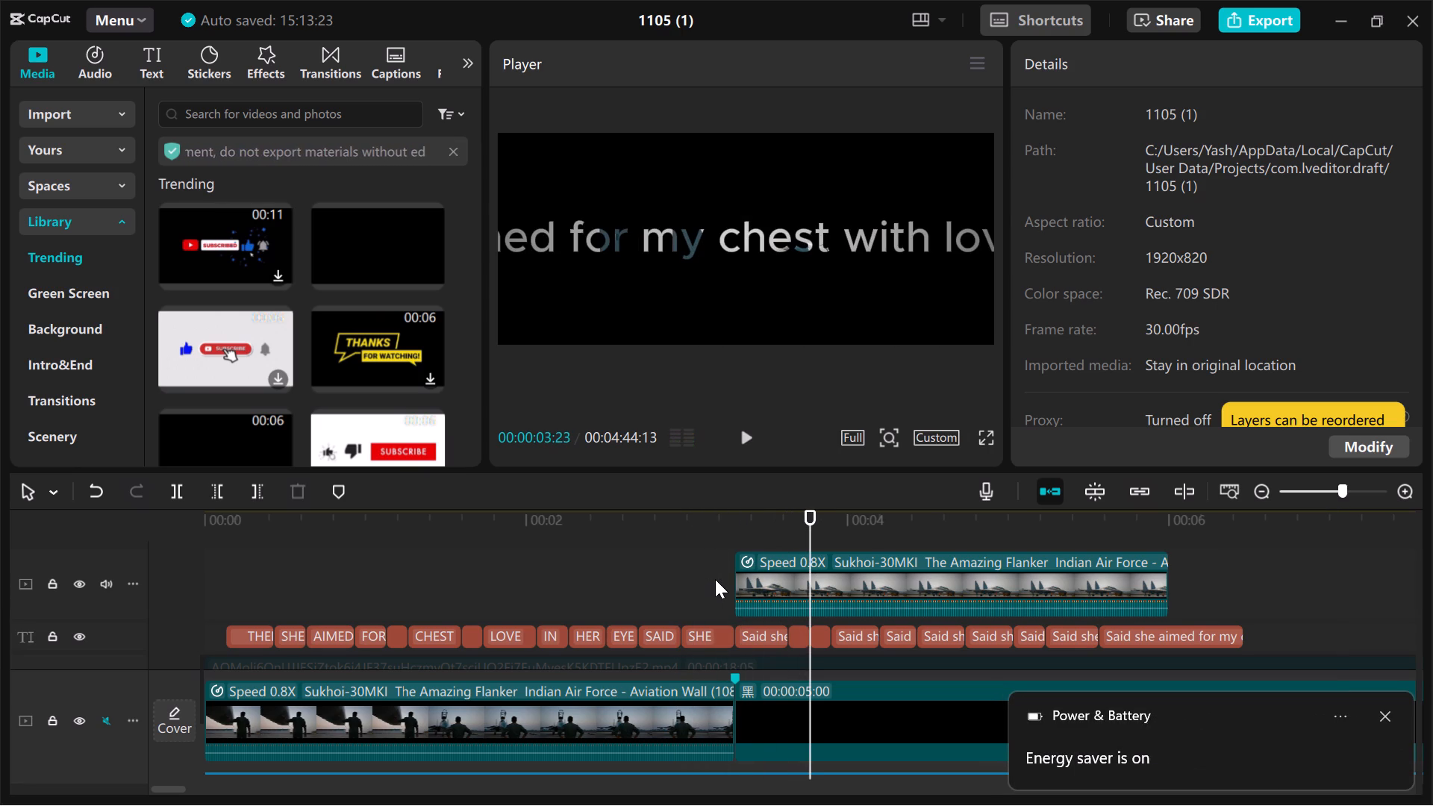
key(space)
key(space)
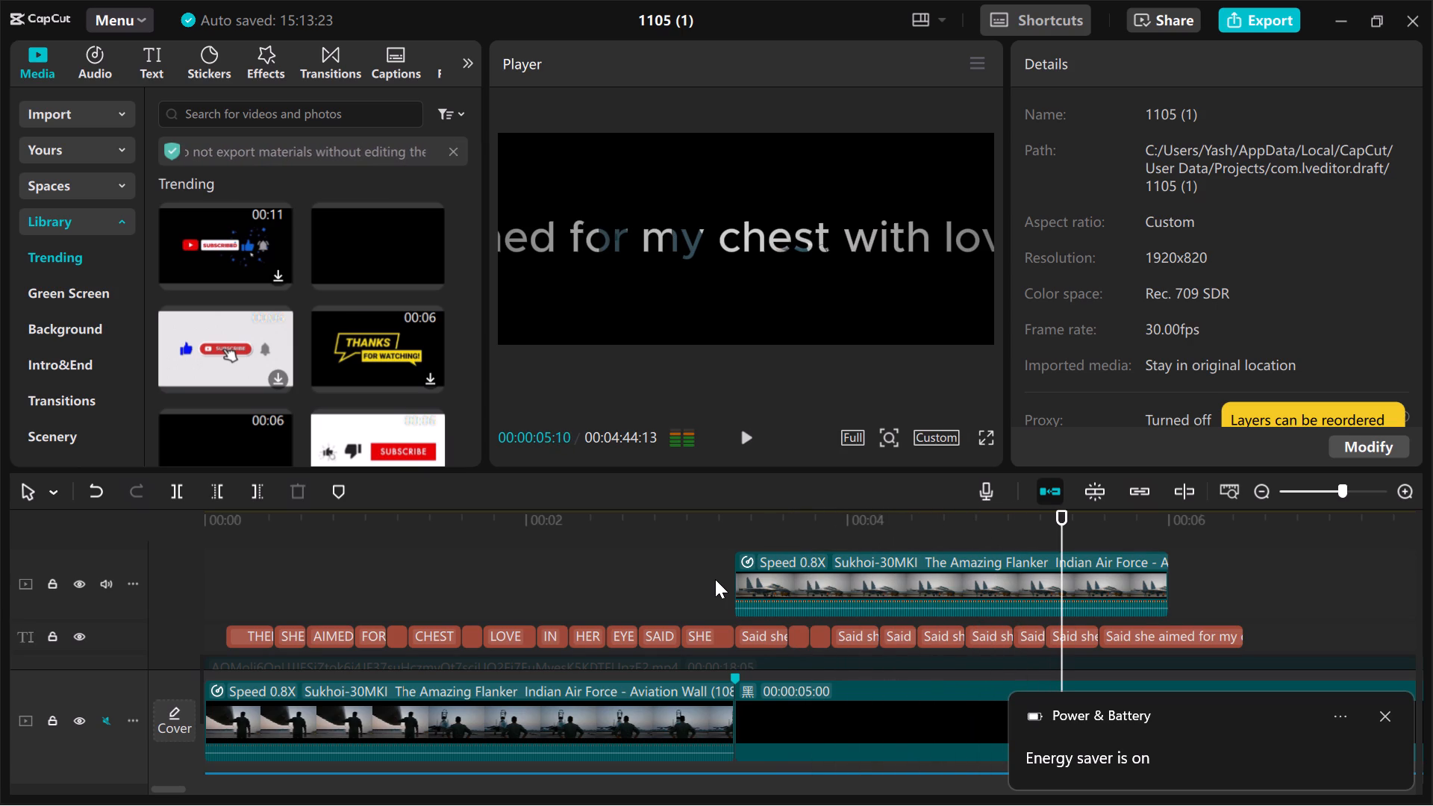
Replace the text of the first two full-line captions after SHE, at the start of the black section, with AIMED and FOR.
click(751, 637)
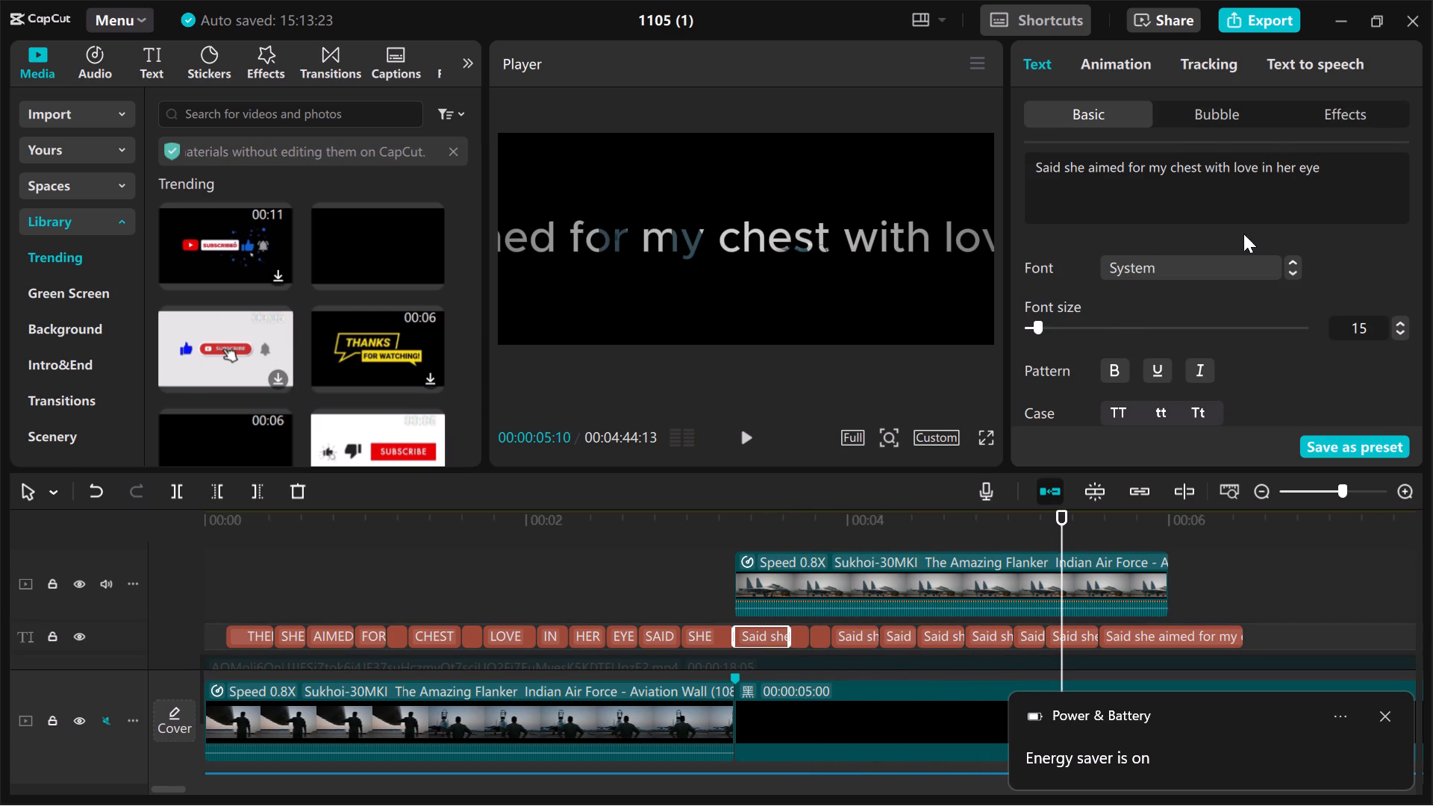
drag(1363, 169, 998, 168)
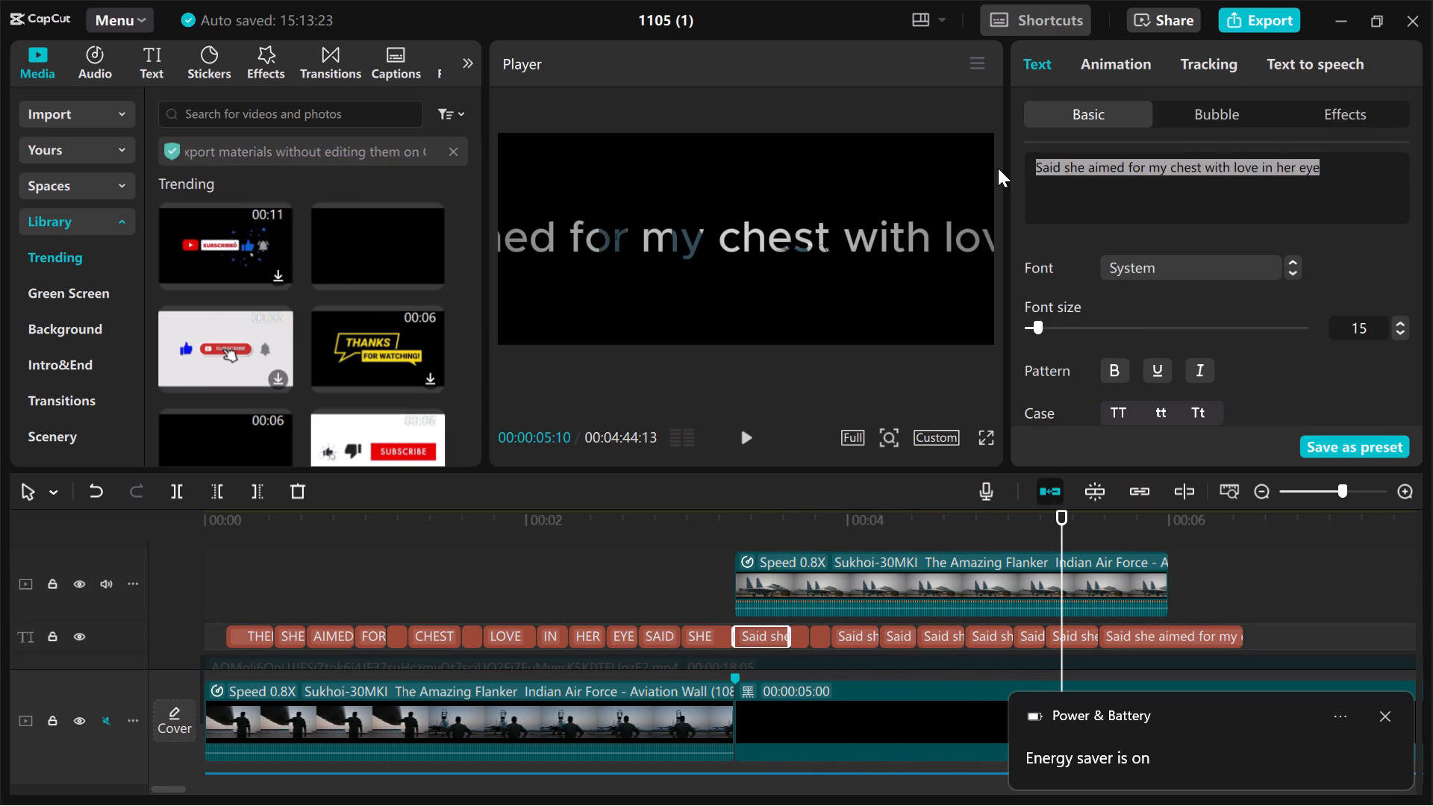
drag(998, 168, 998, 169)
text(AIMED)
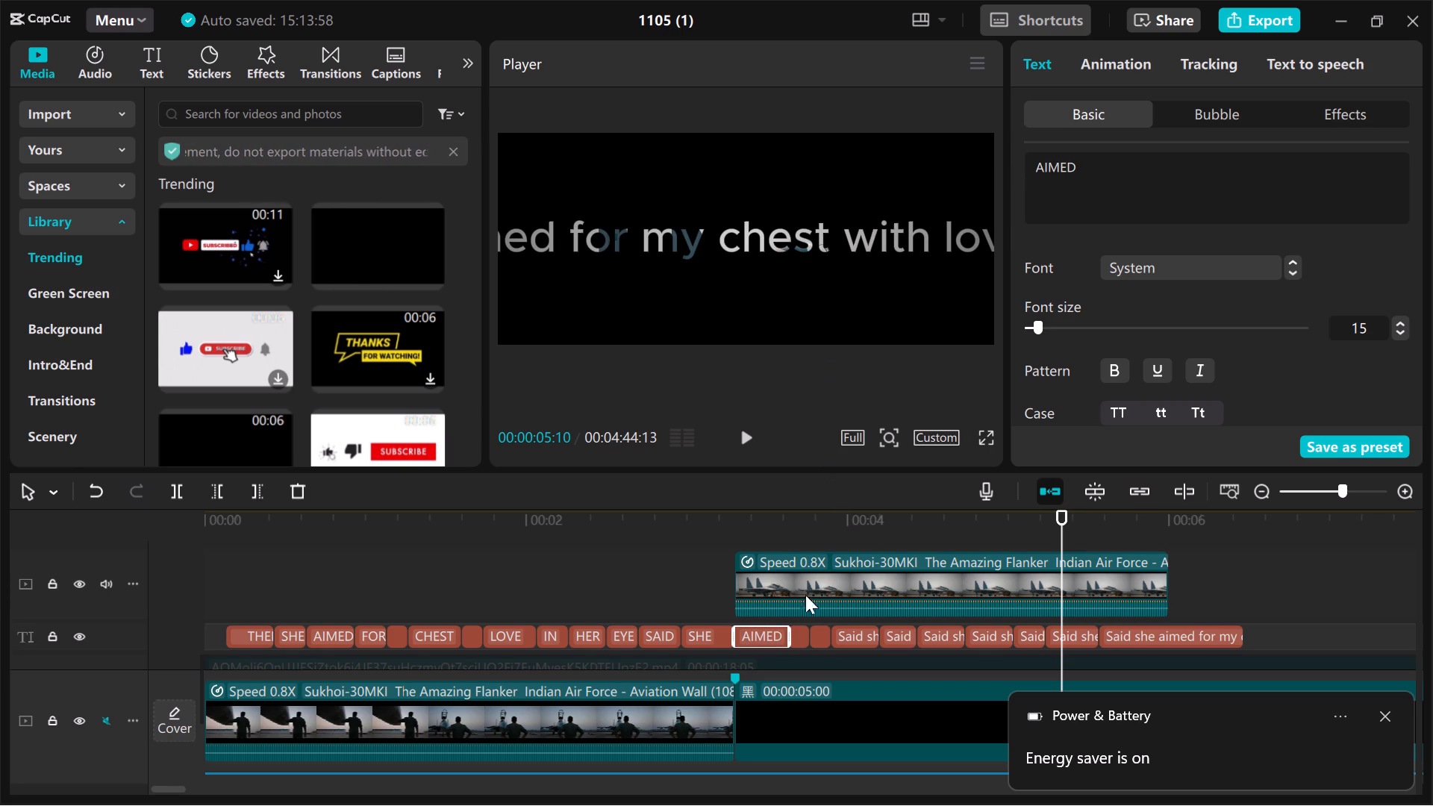
click(801, 642)
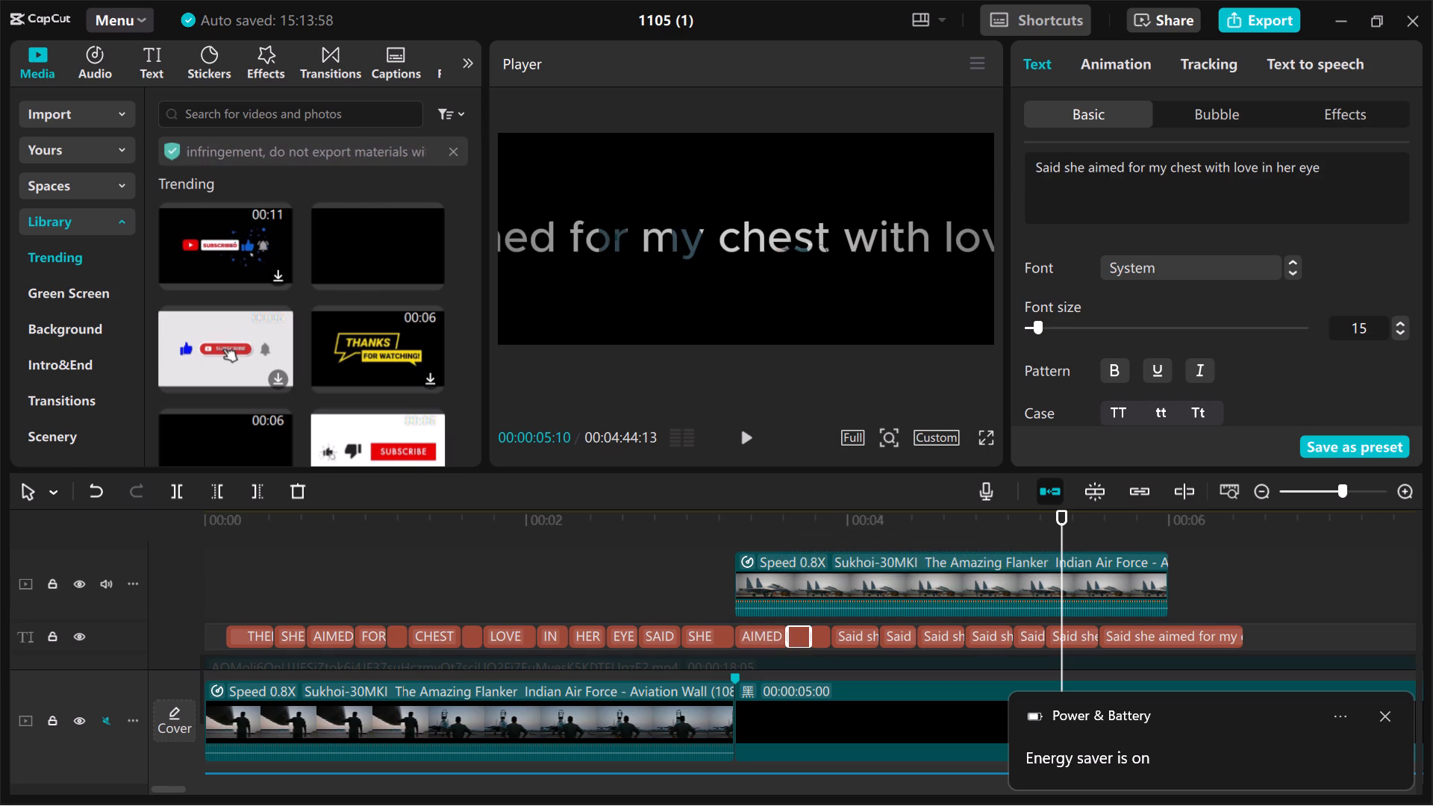
drag(1341, 186, 1031, 172)
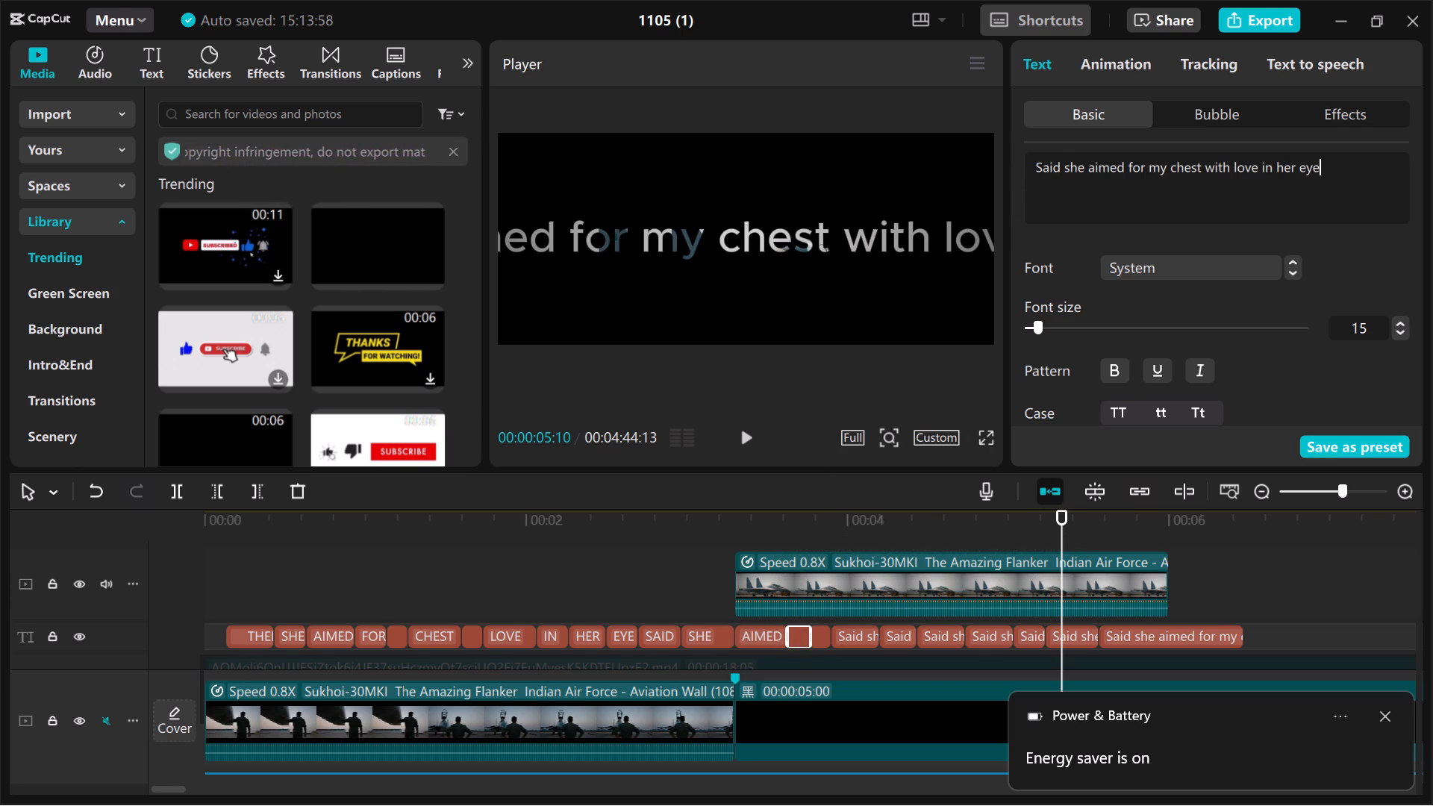
drag(1031, 172, 1032, 169)
text(FOR)
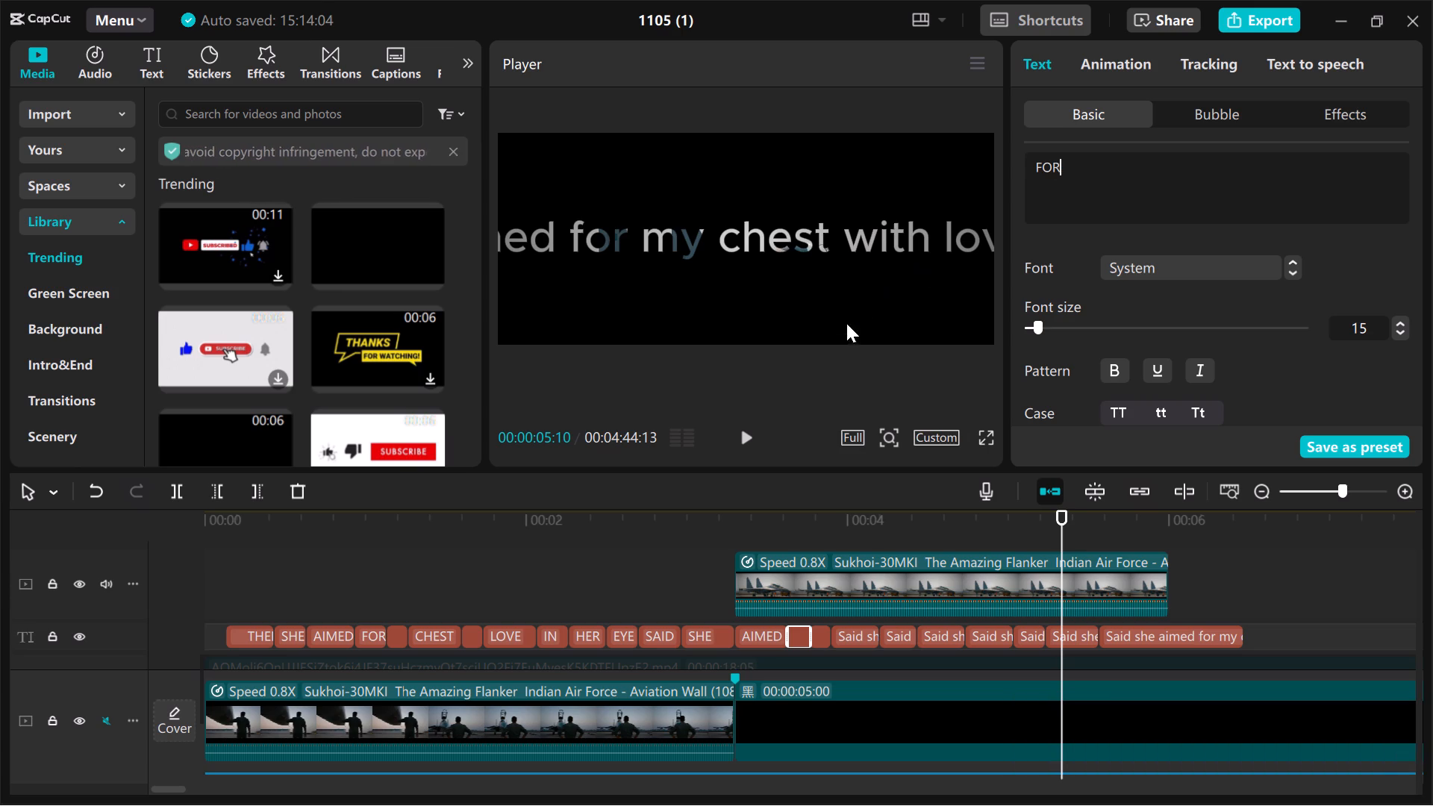
Replace the text of the two captions following FOR in the black section with MY and CHEST.
click(828, 636)
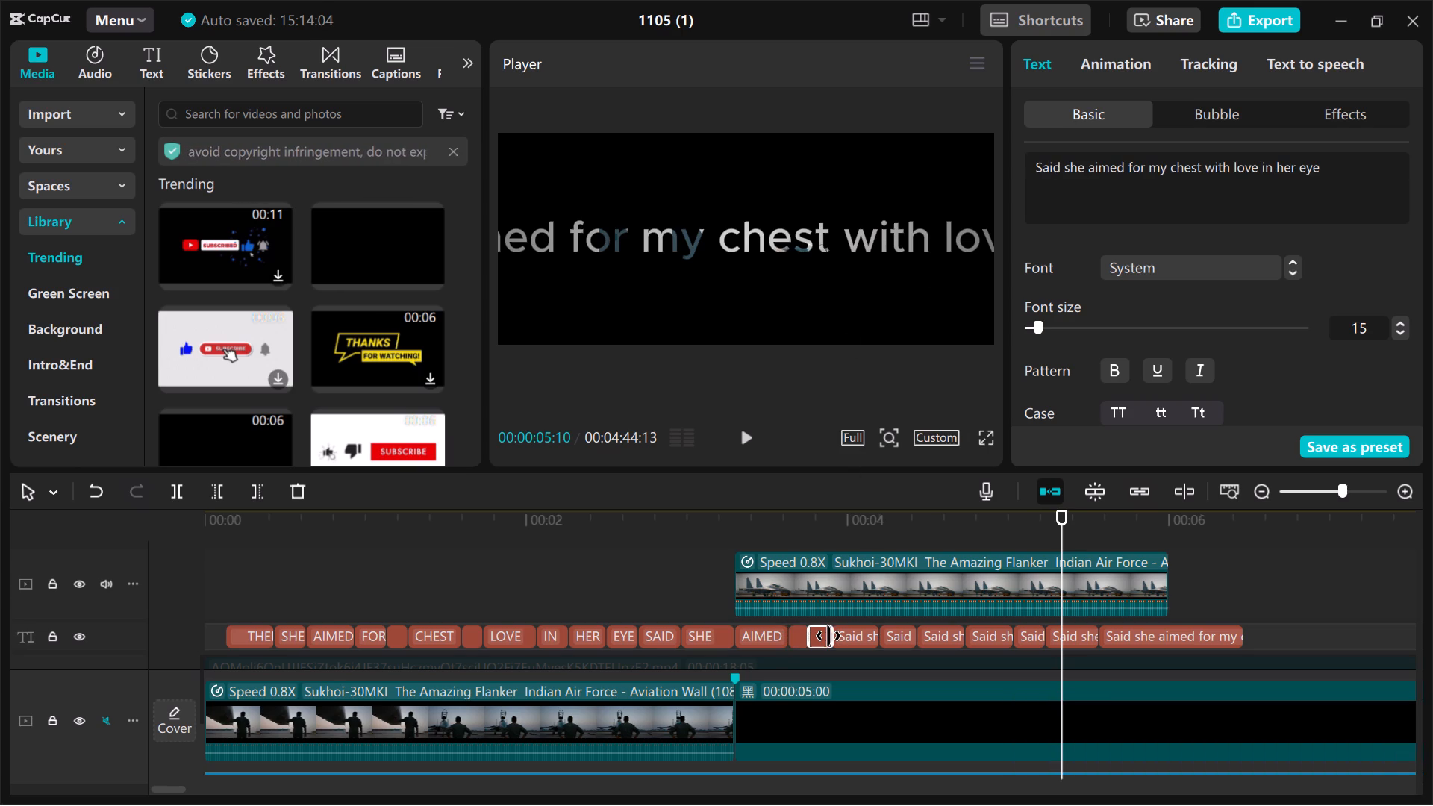
drag(1332, 184, 1167, 205)
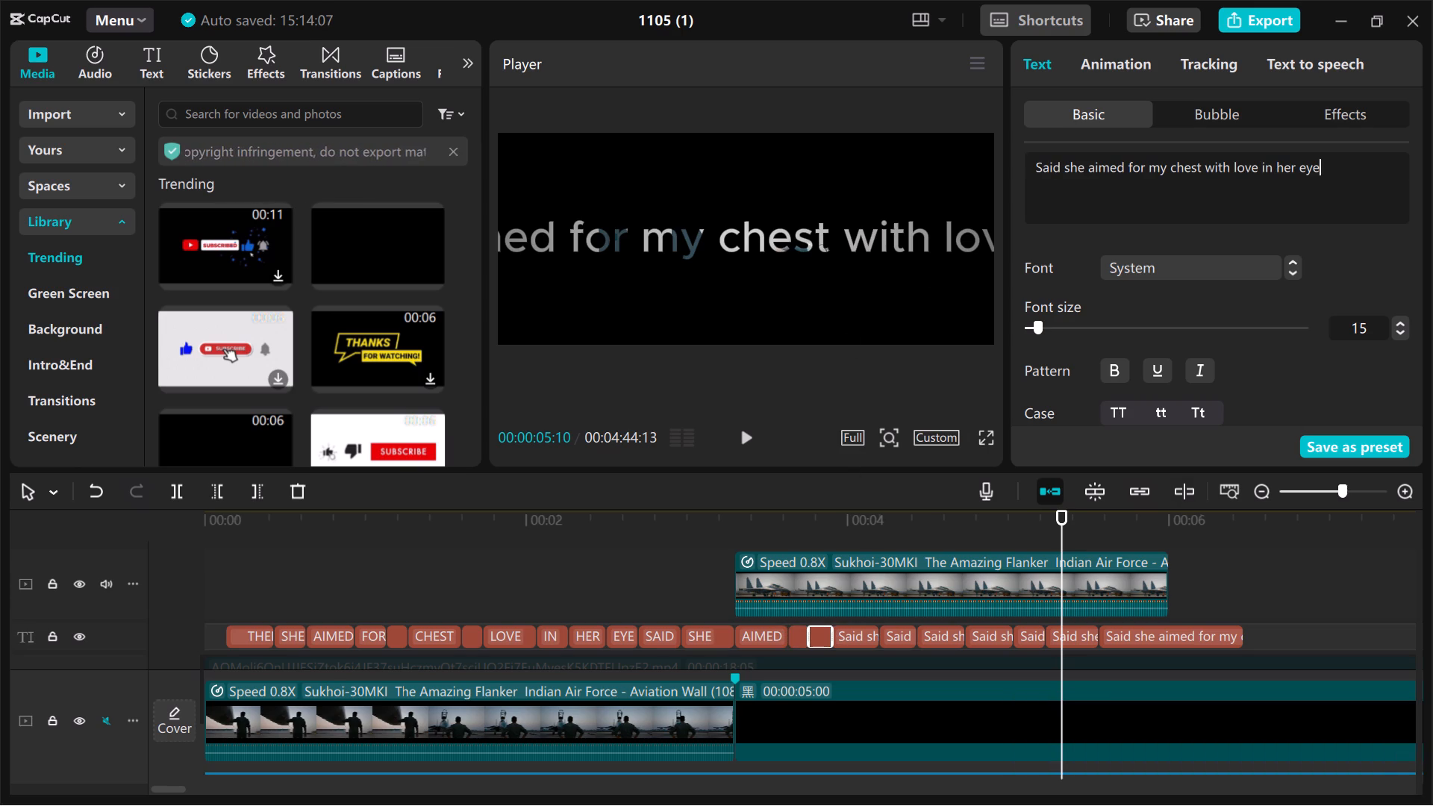
drag(1167, 205, 1032, 160)
key(BackSpace)
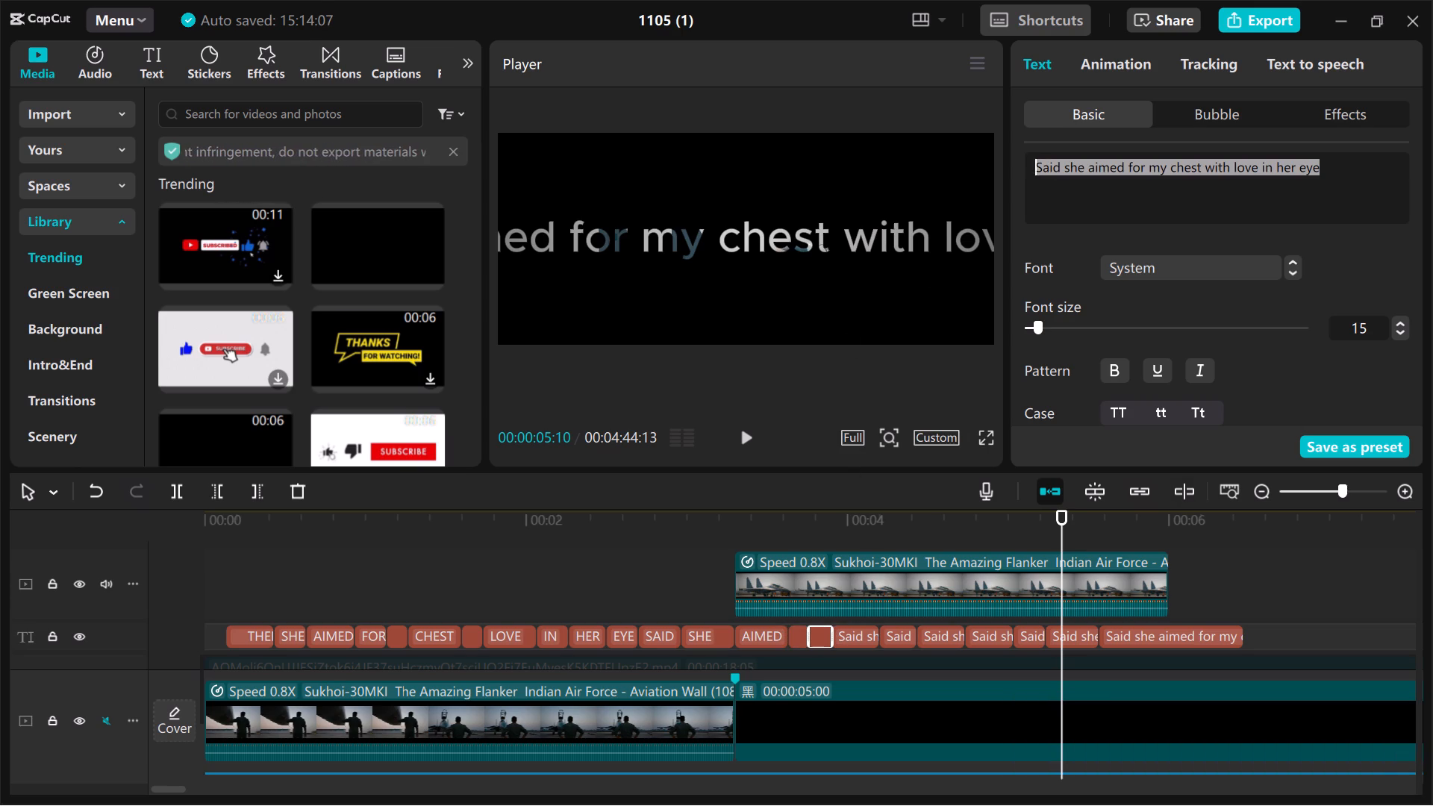
key(BackSpace)
text(MY)
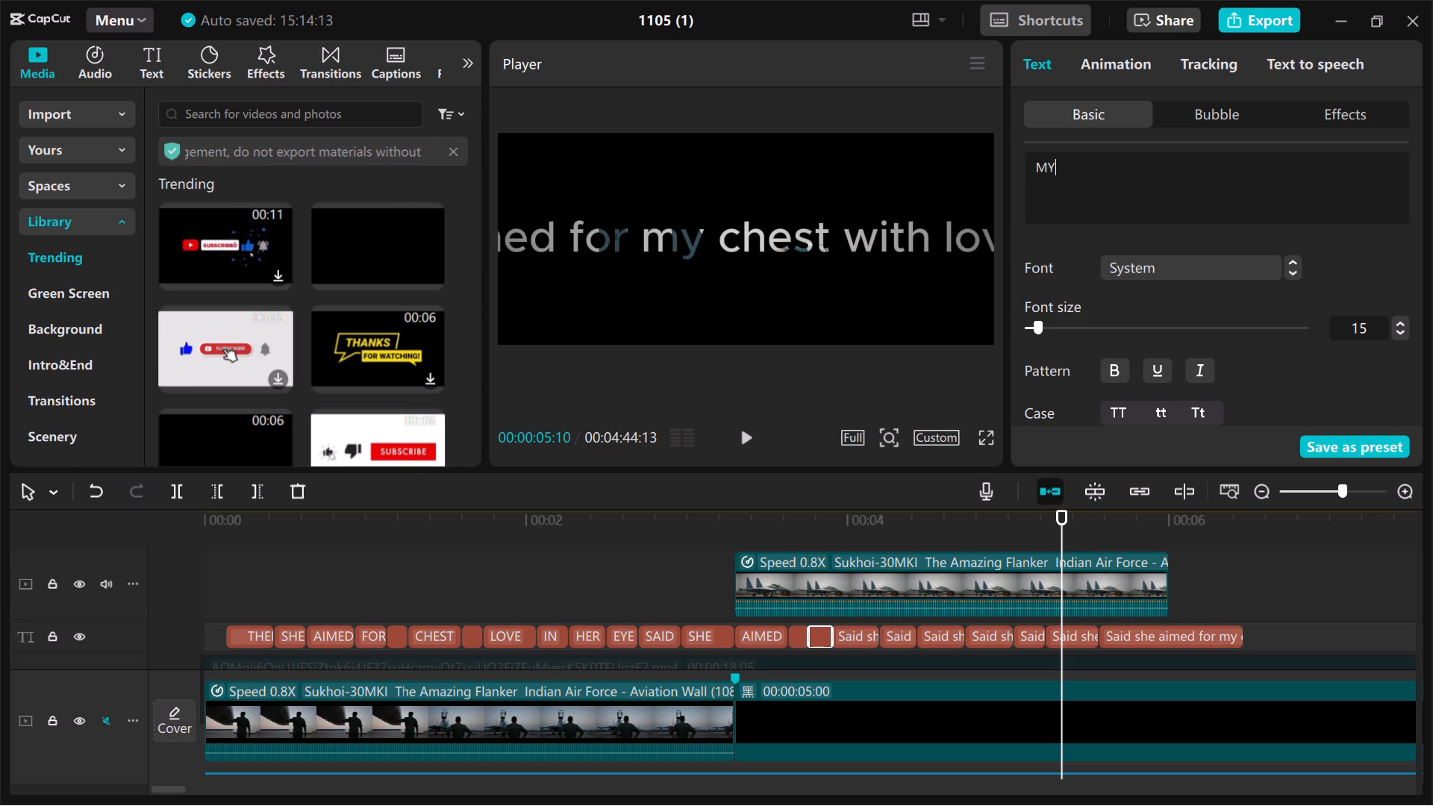
click(849, 642)
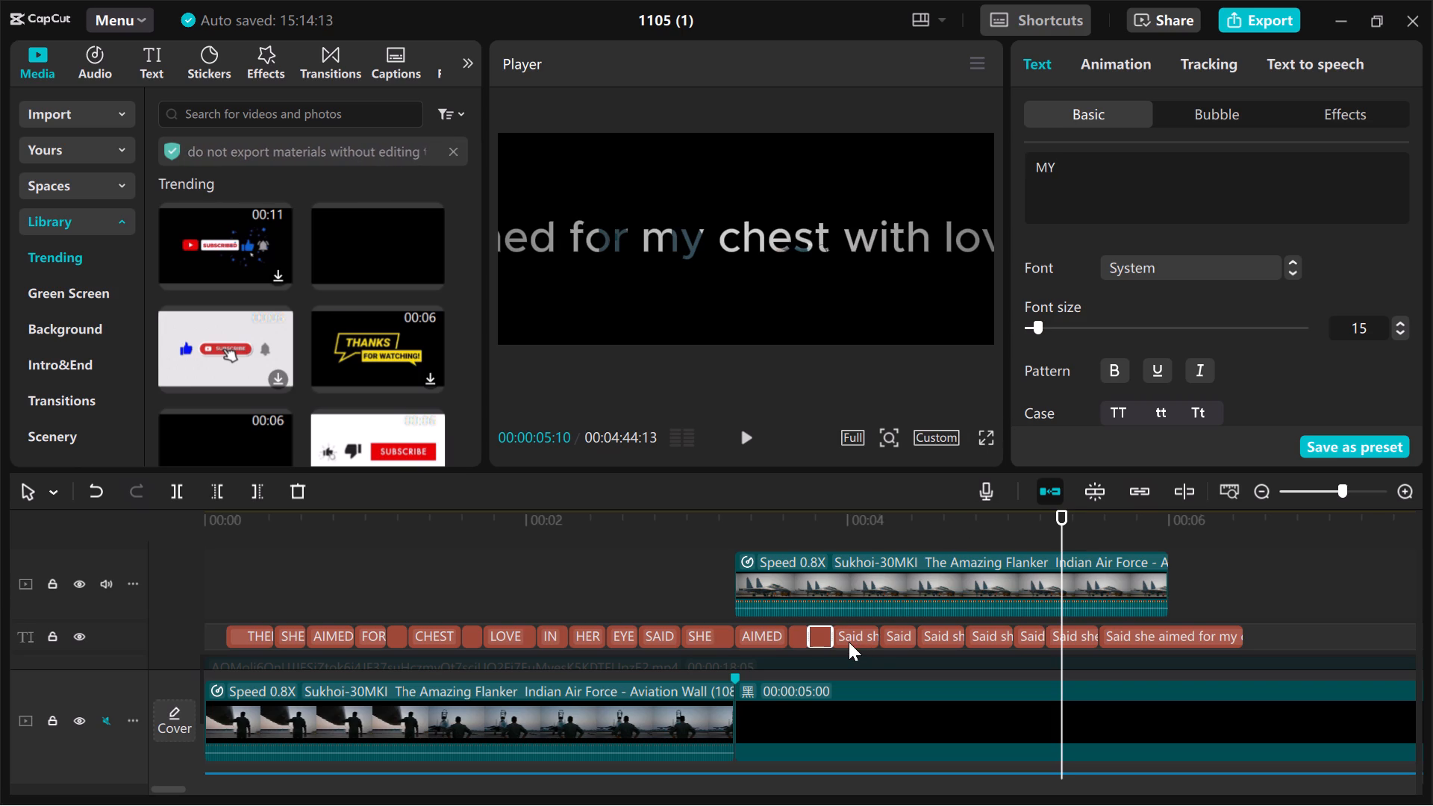
drag(1340, 159, 1330, 164)
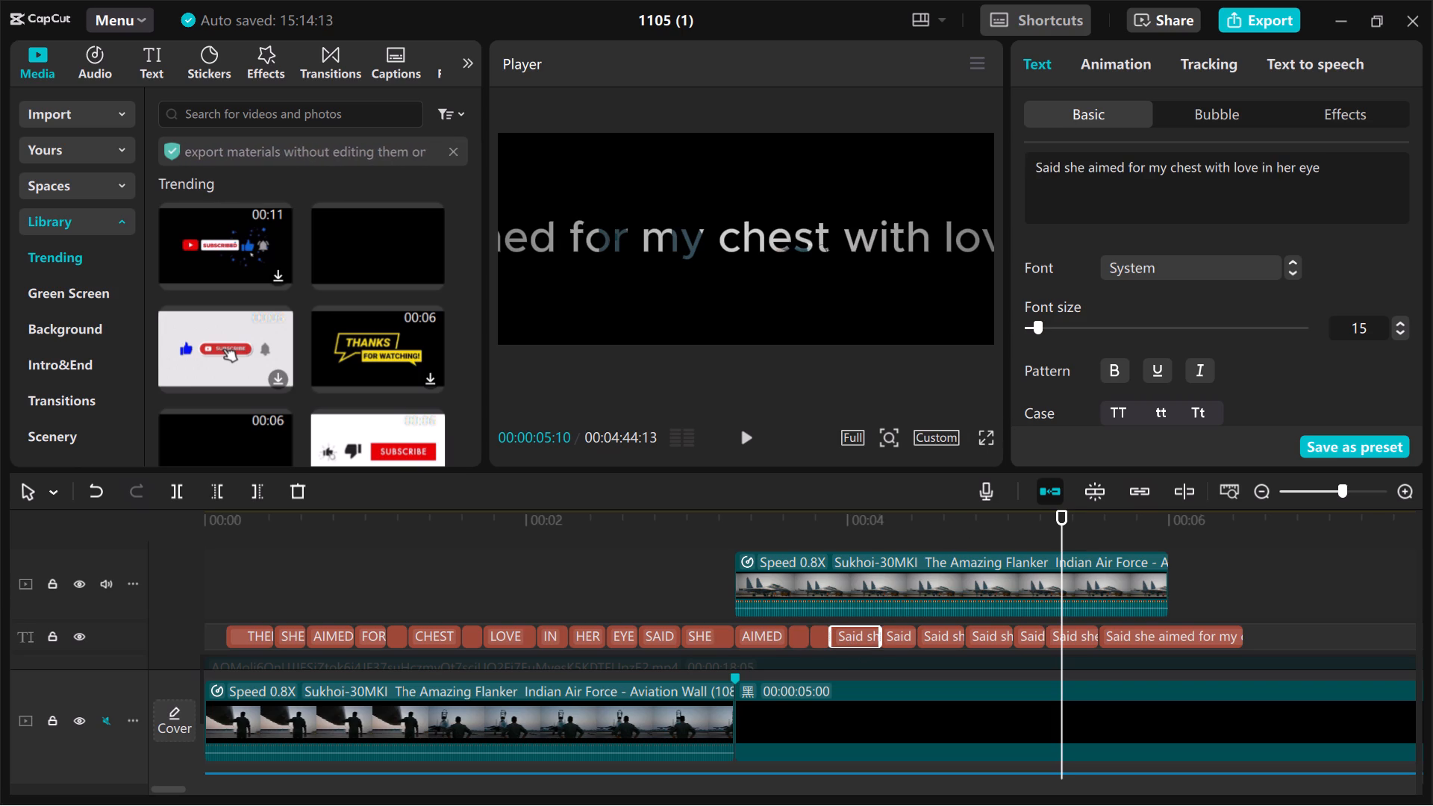
drag(1330, 164, 1015, 176)
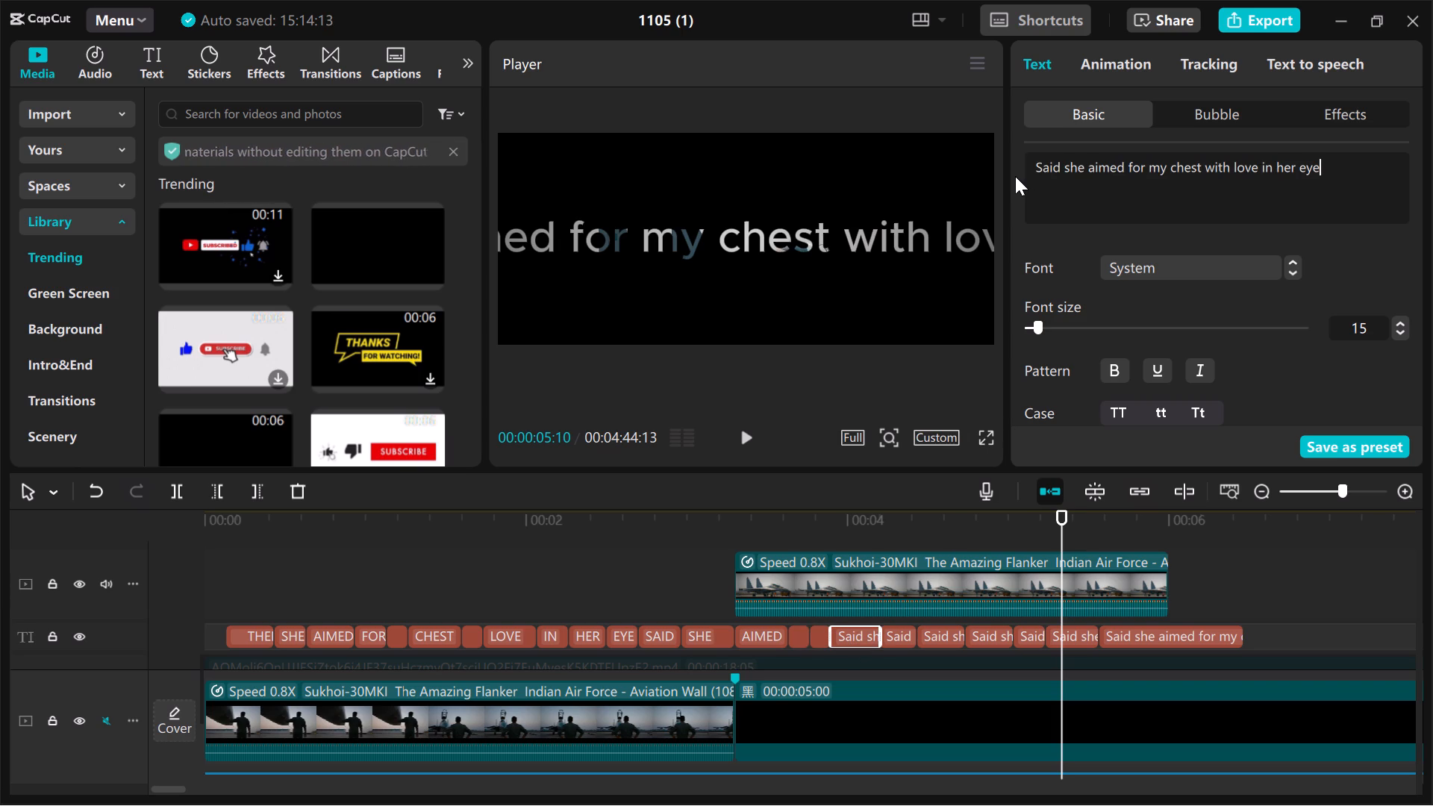
key(c)
drag(1347, 181, 1044, 161)
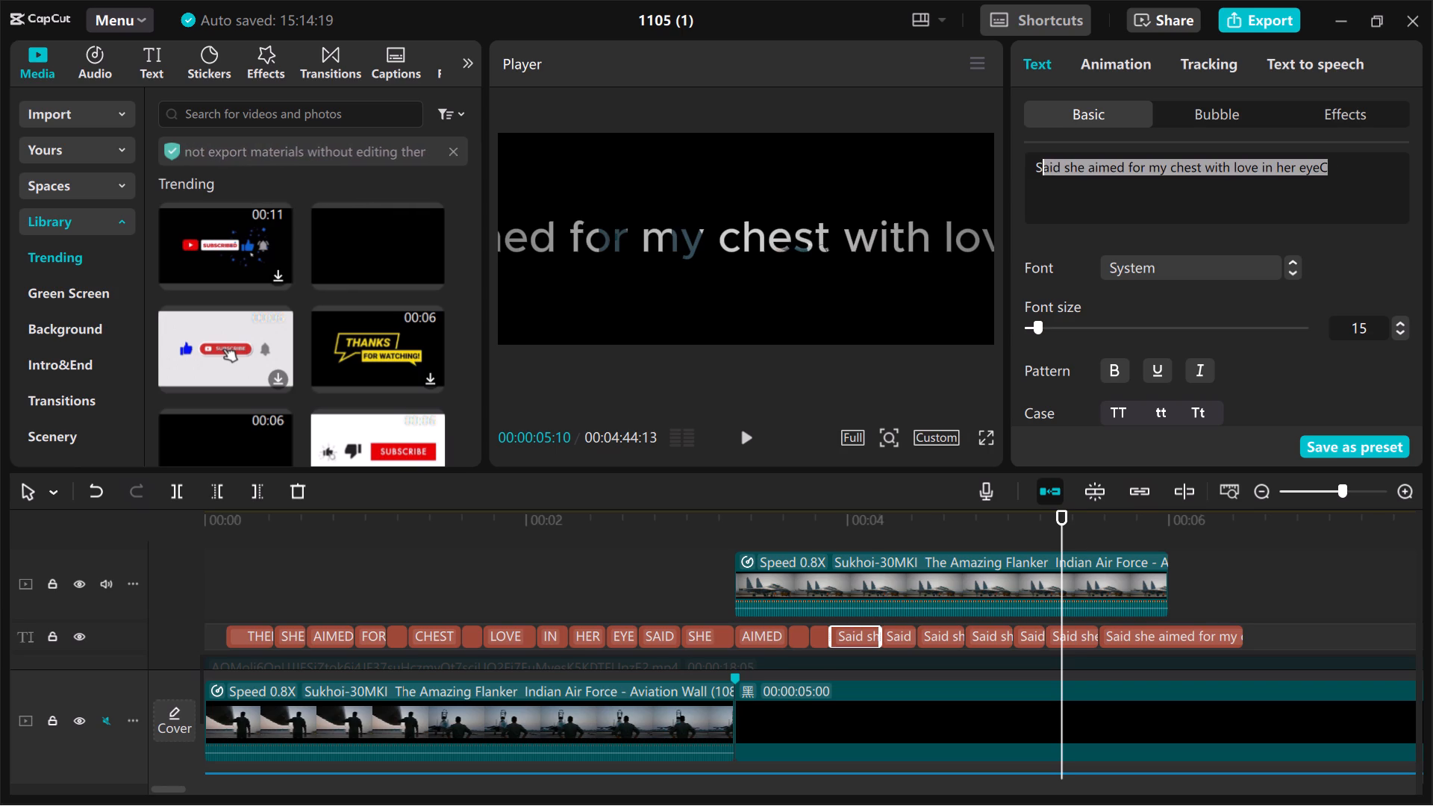
key(BackSpace)
key(BackSpace)
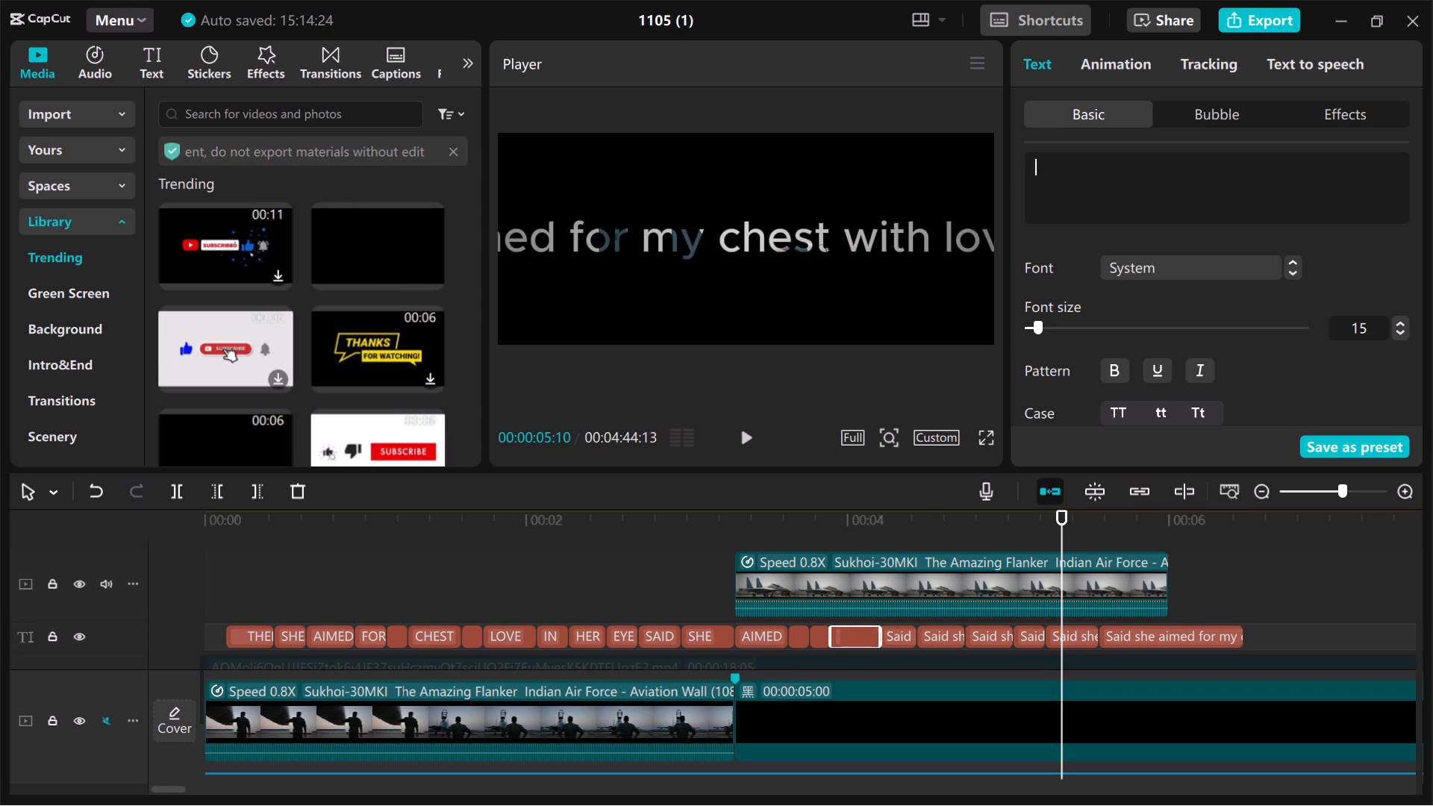
text(CHEST)
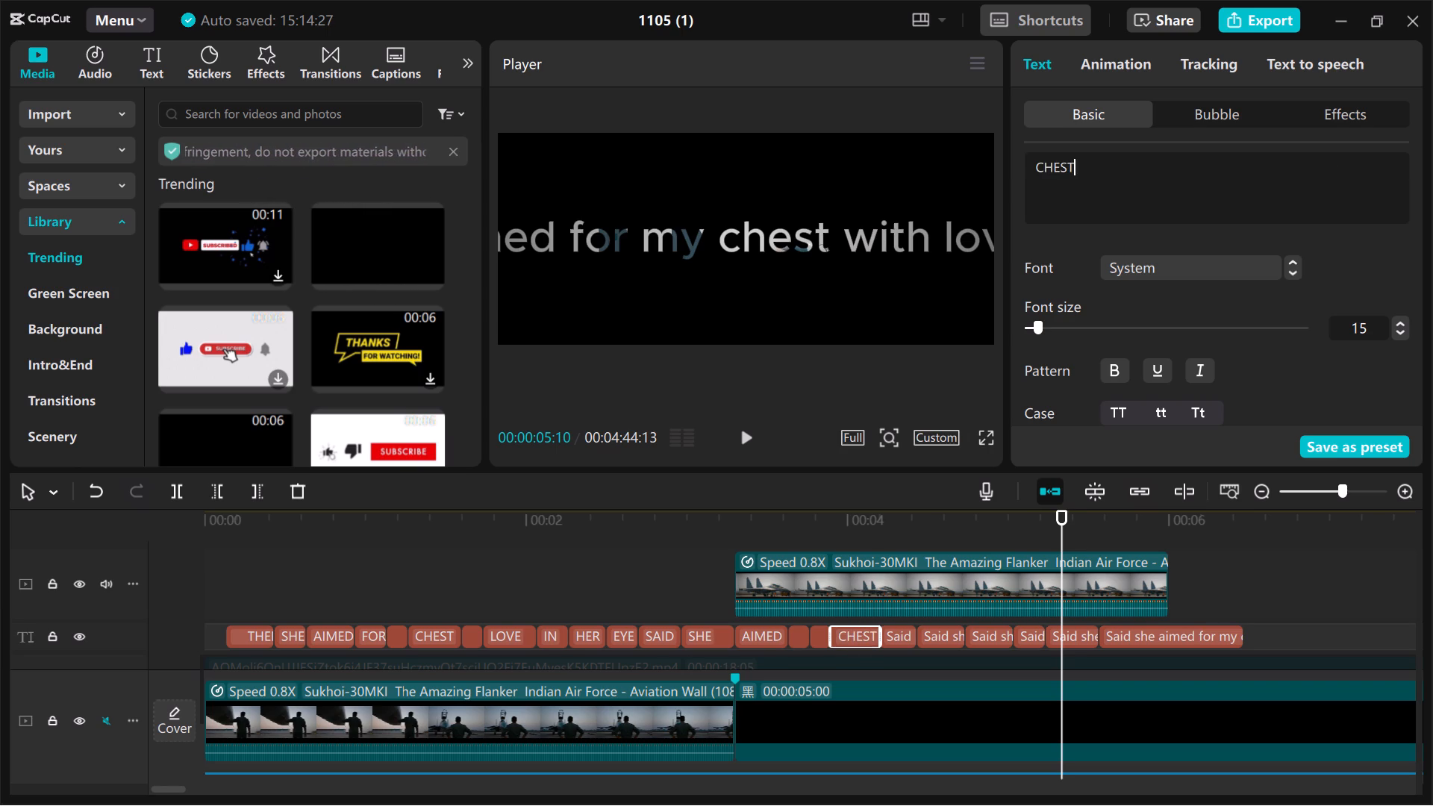
Replace the text of the caption following CHEST in the black section with WITH.
click(893, 643)
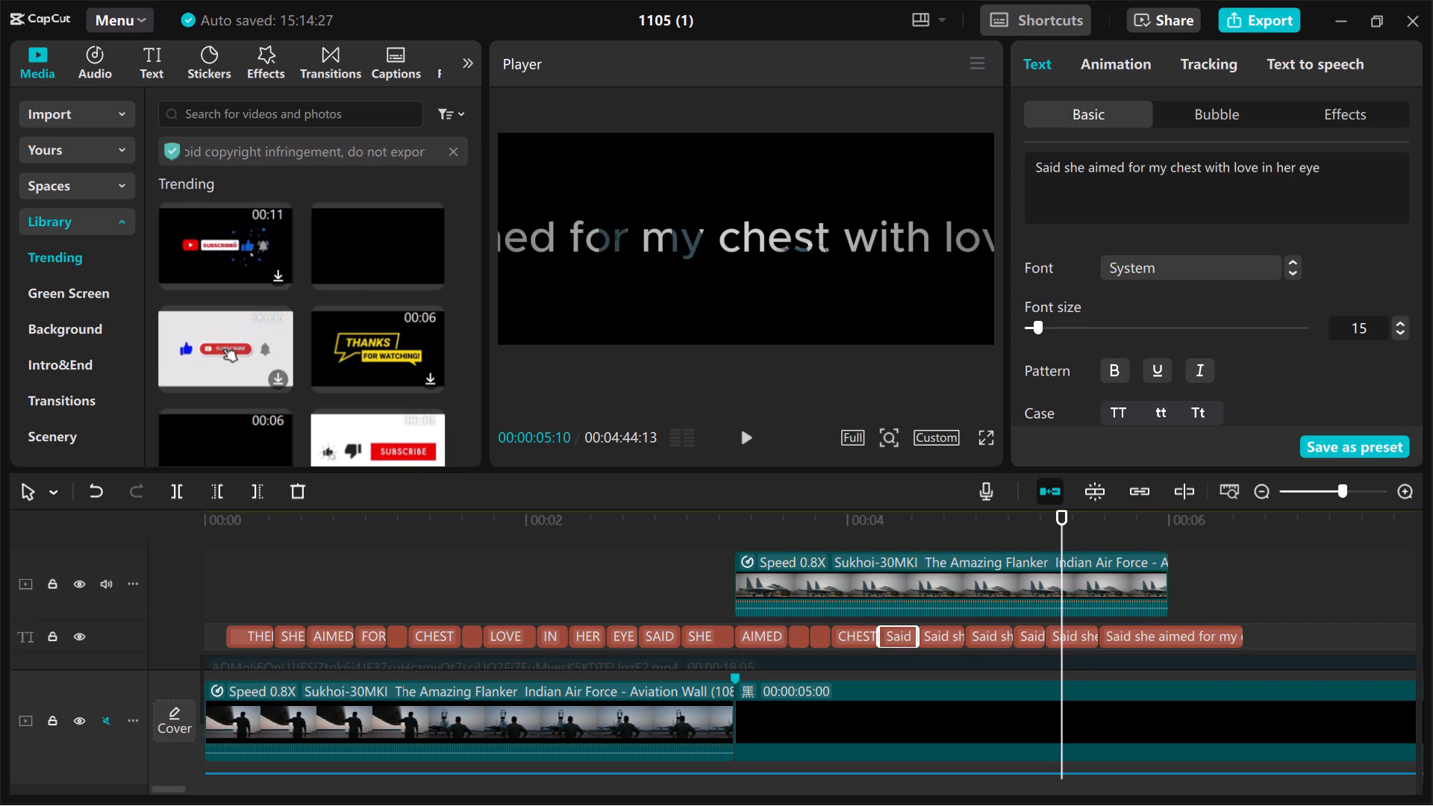
drag(1324, 175, 1033, 171)
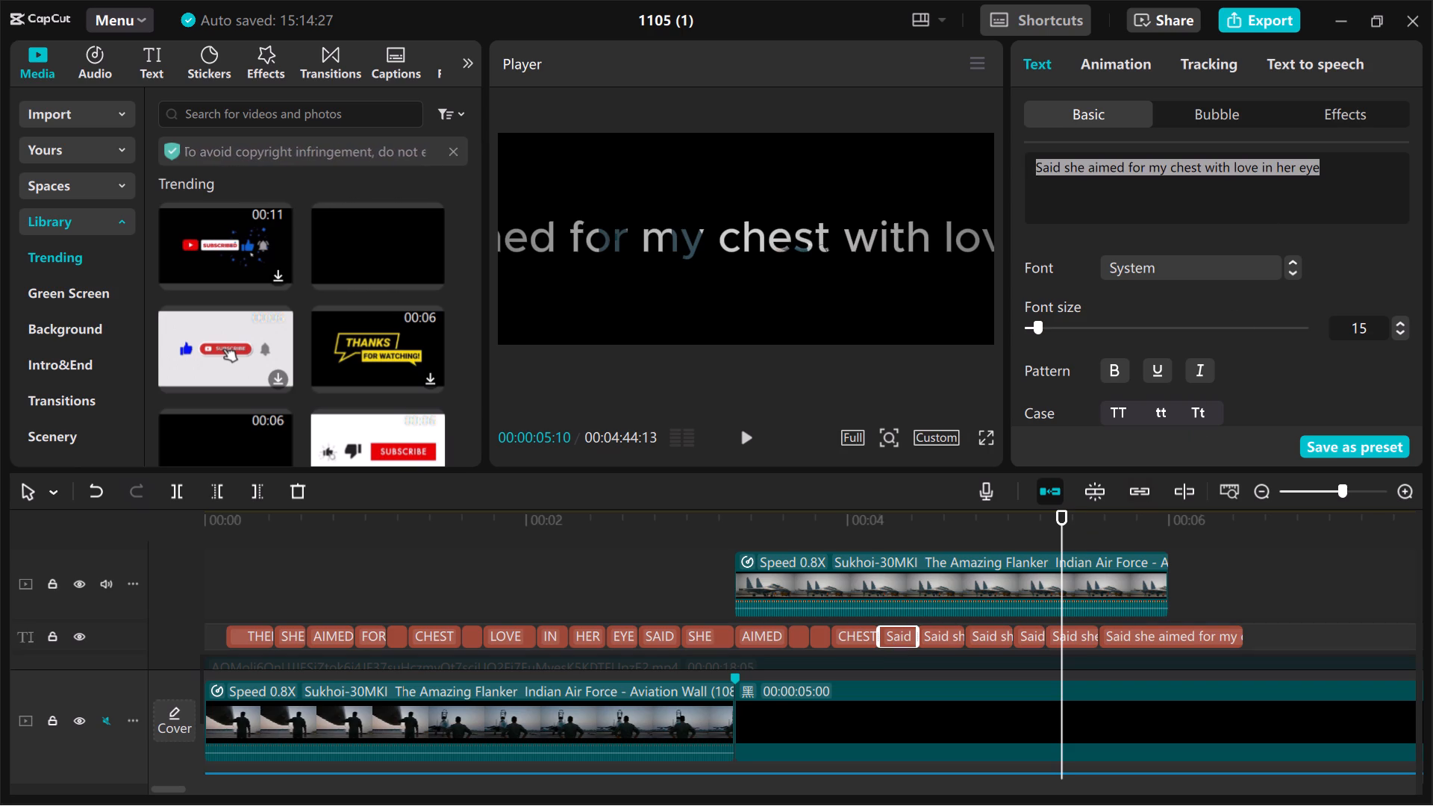
key(BackSpace)
text(WITH)
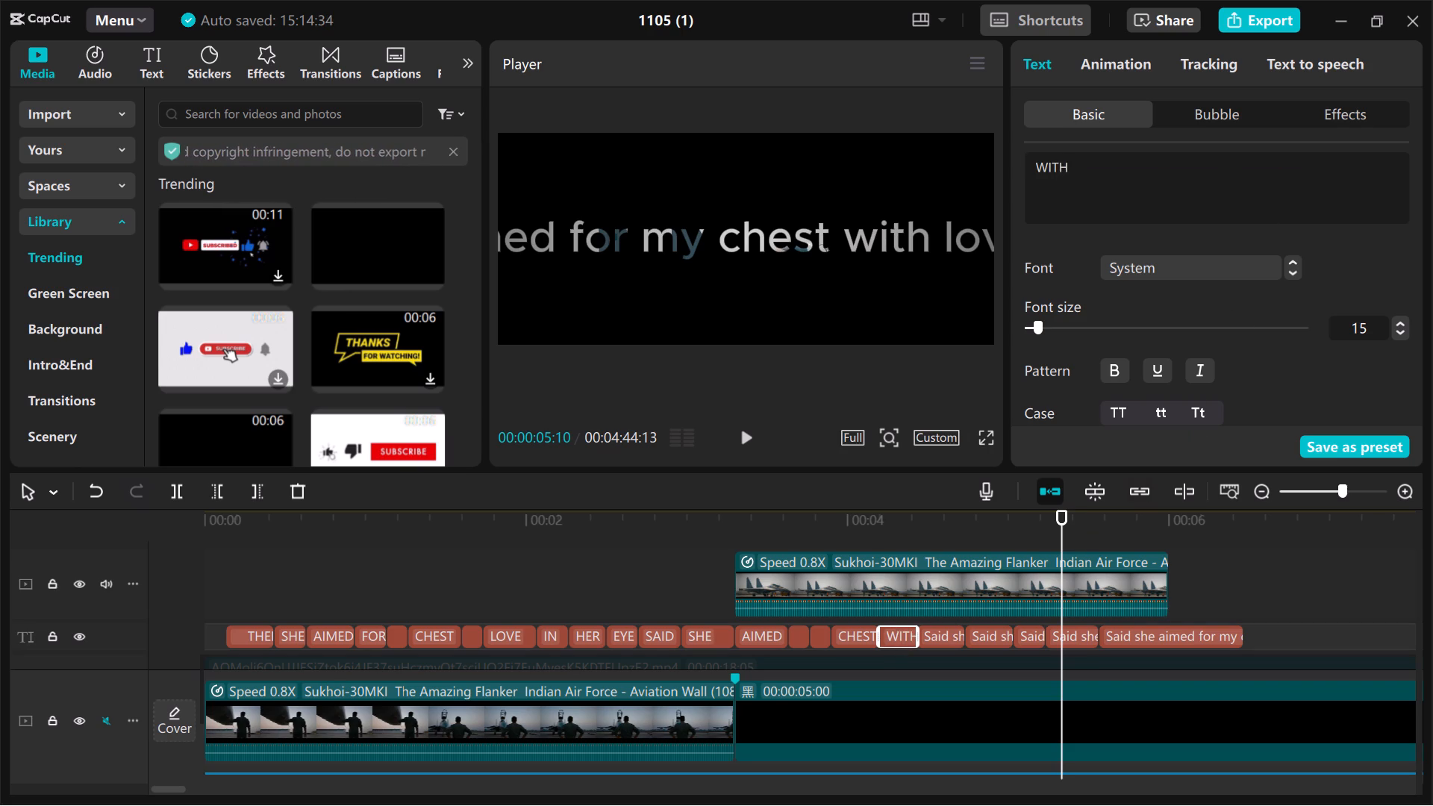
Replace the text of the full-line caption following WITH in the black section with LOVE.
click(934, 634)
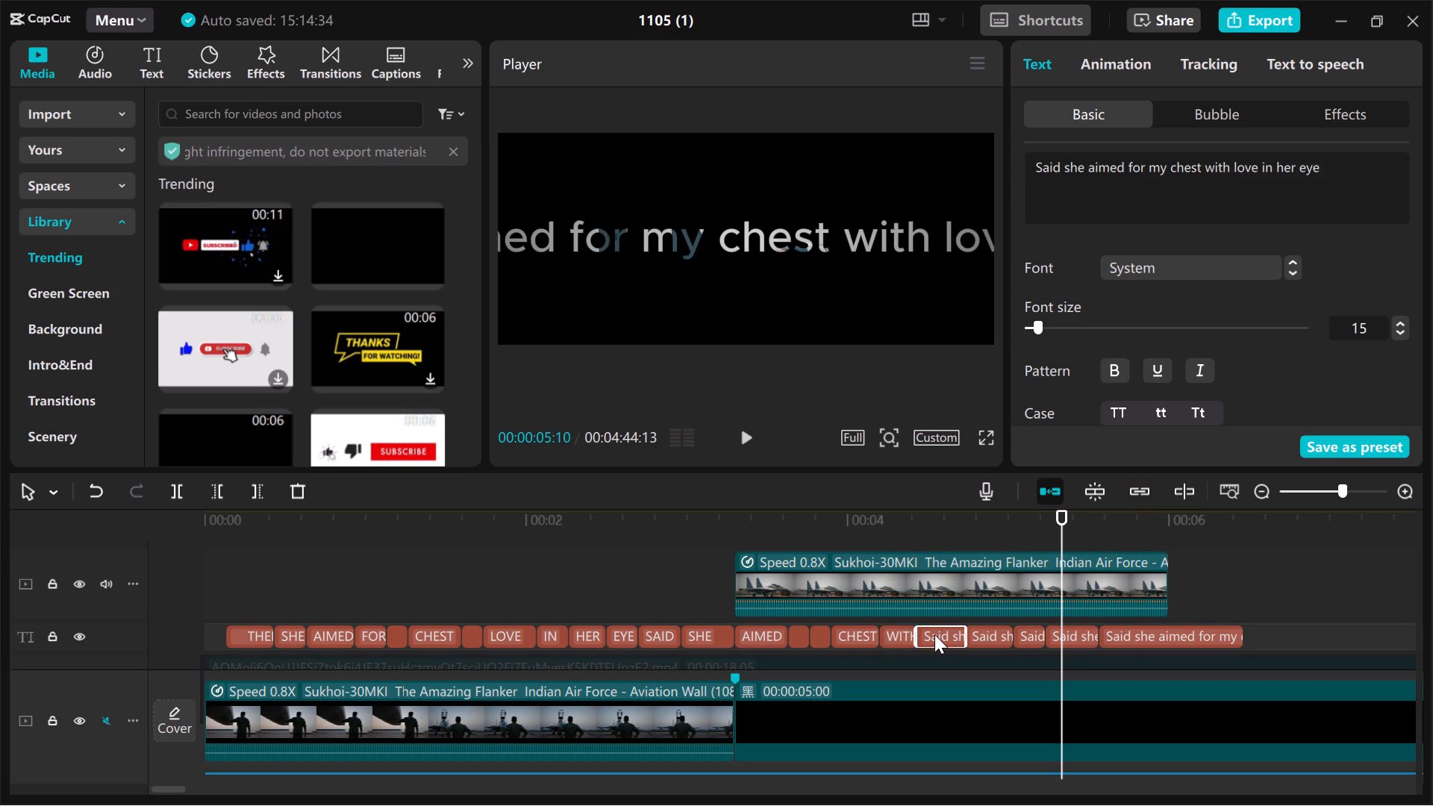
click(1337, 172)
drag(1337, 172, 1246, 193)
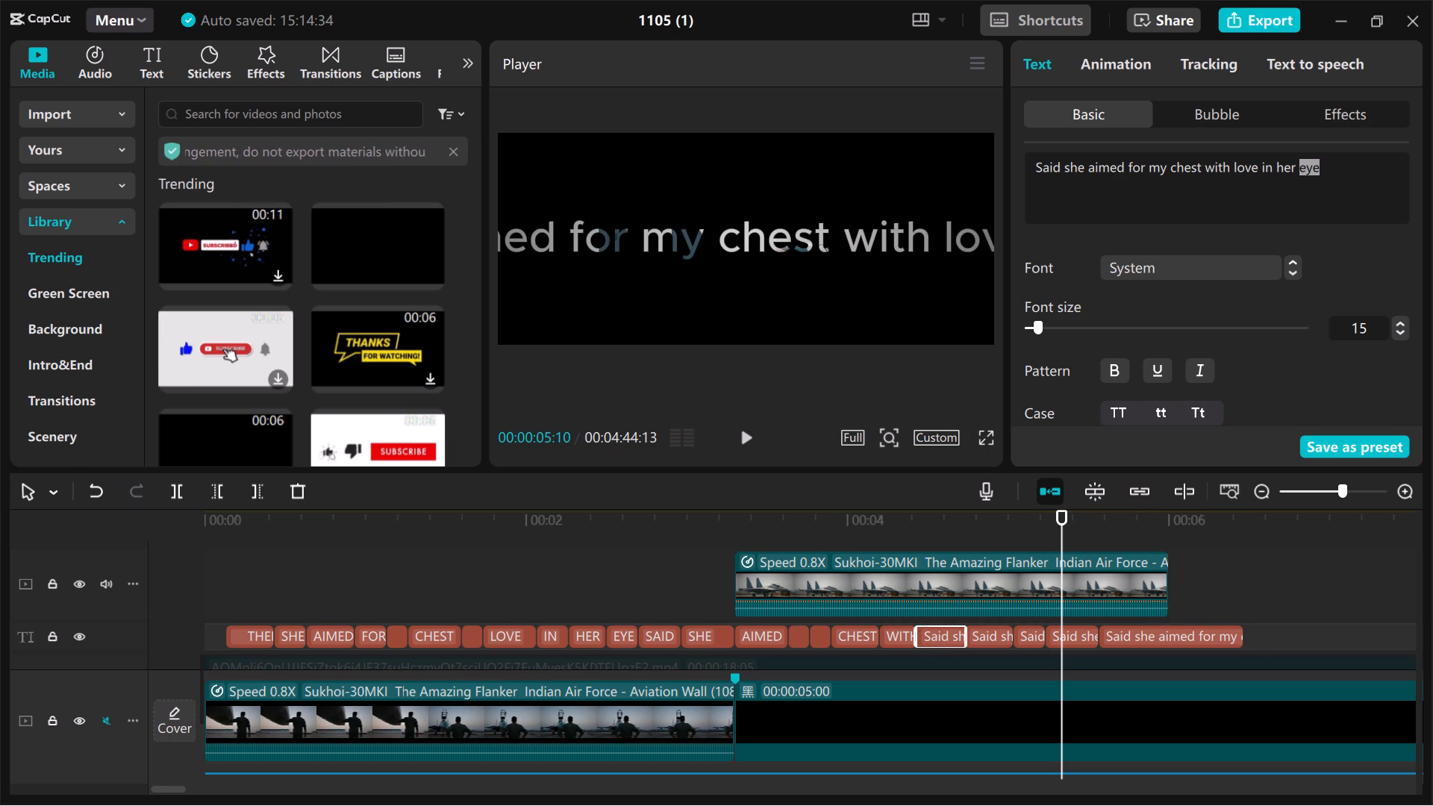
drag(1246, 193, 1022, 163)
text(LOVE)
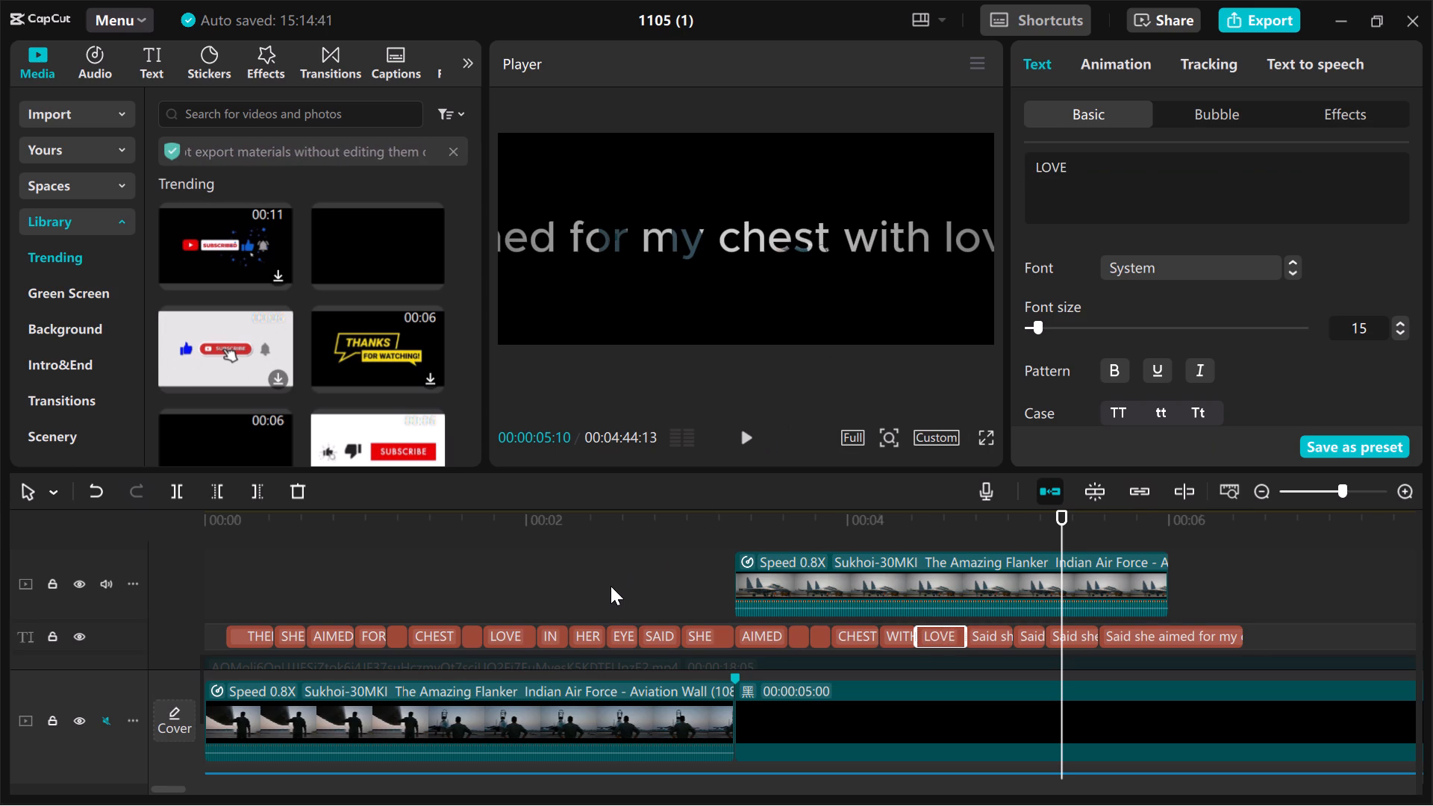
Copy the THEN caption's attributes and paste its basic text style, location size, blend and glow onto the AIMED caption in the black section.
click(761, 548)
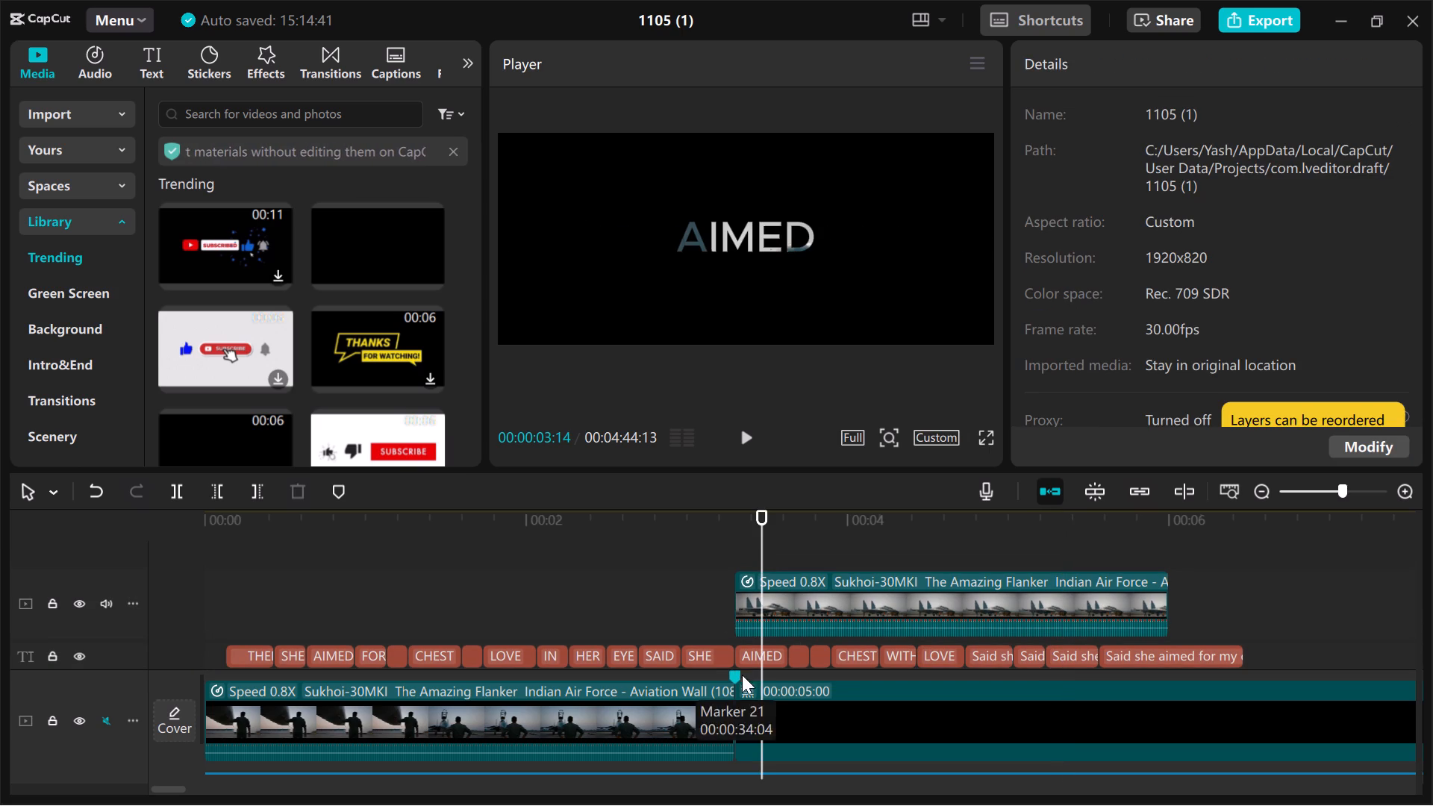
click(766, 658)
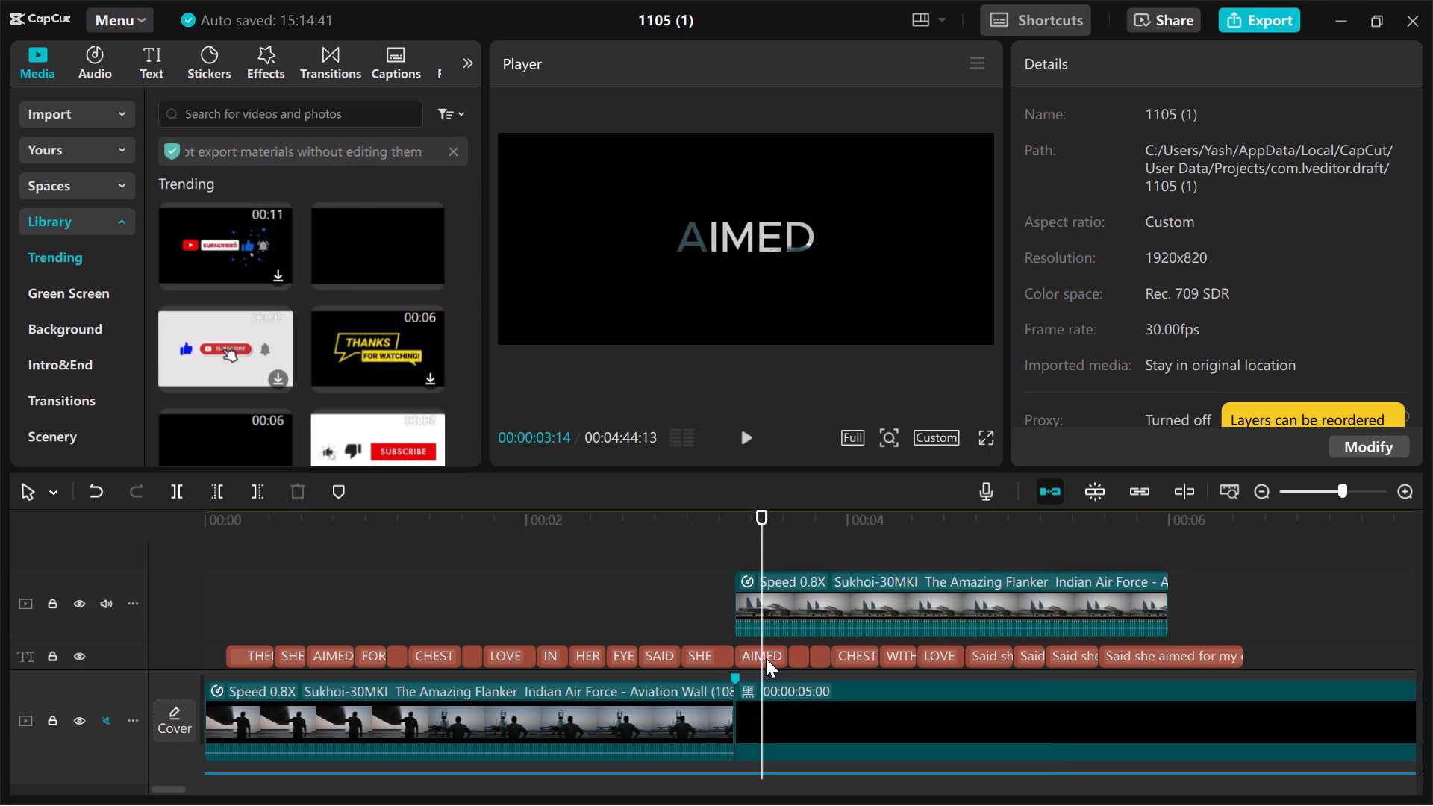
click(252, 660)
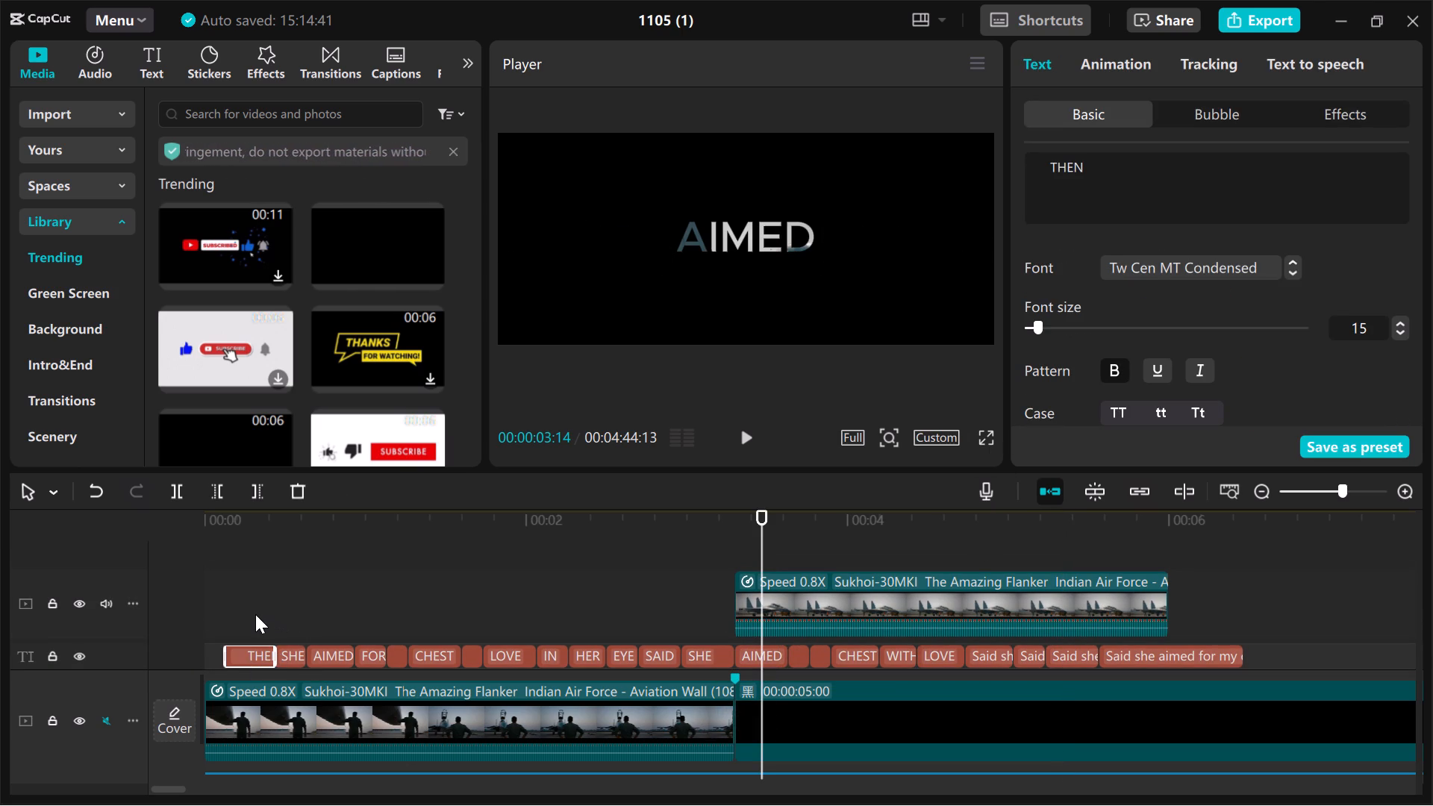
key(ctrl+shift+c)
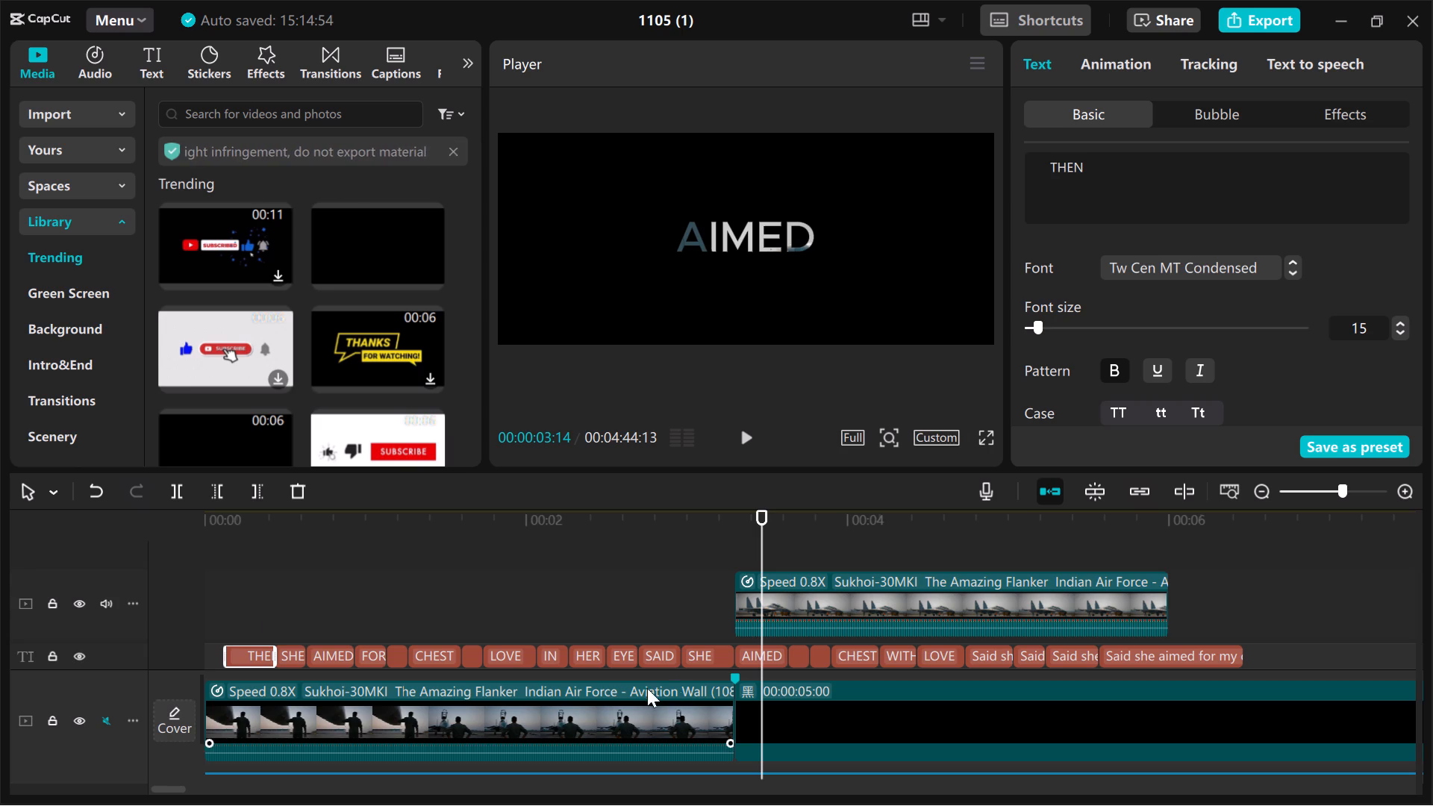
click(770, 653)
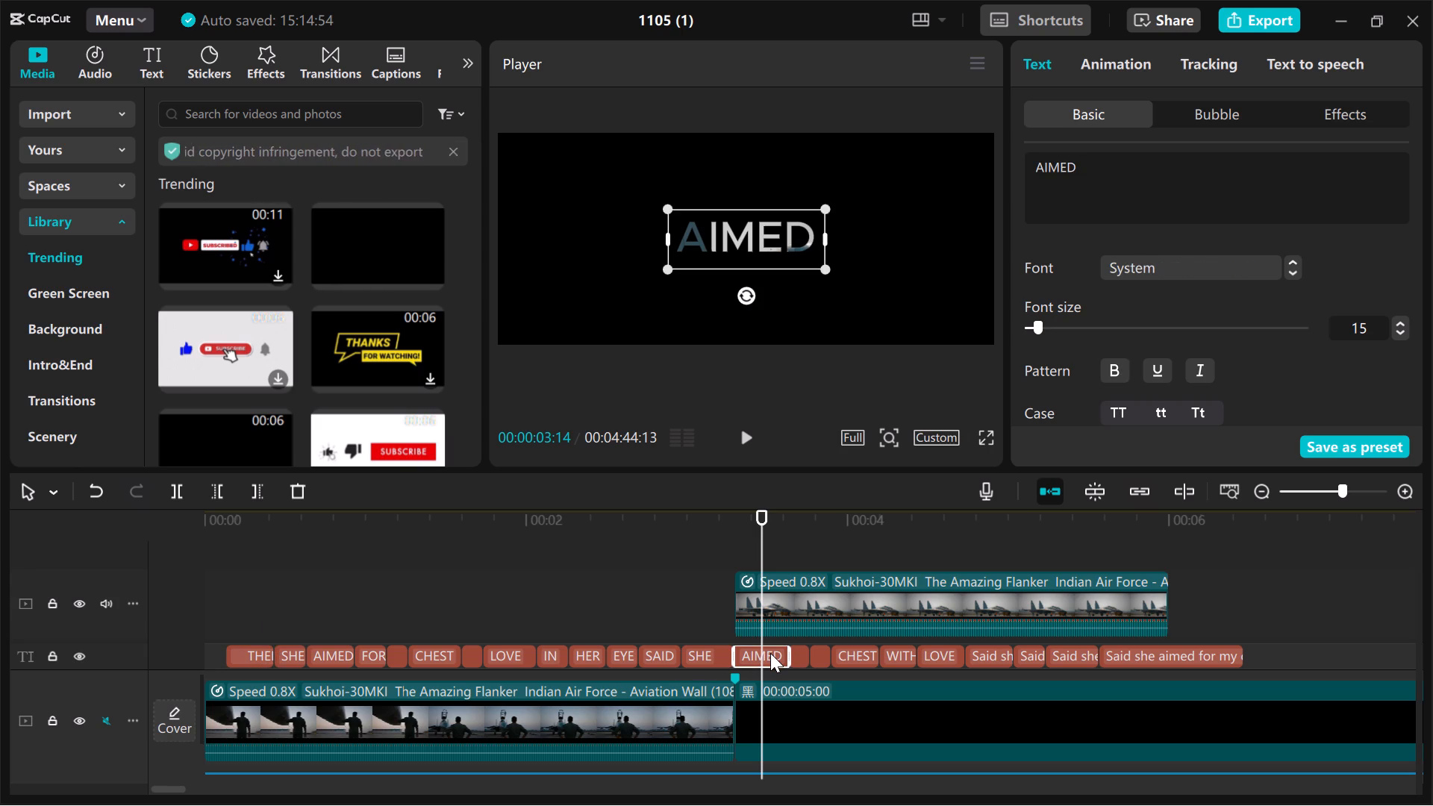
key(ctrl+shift+v)
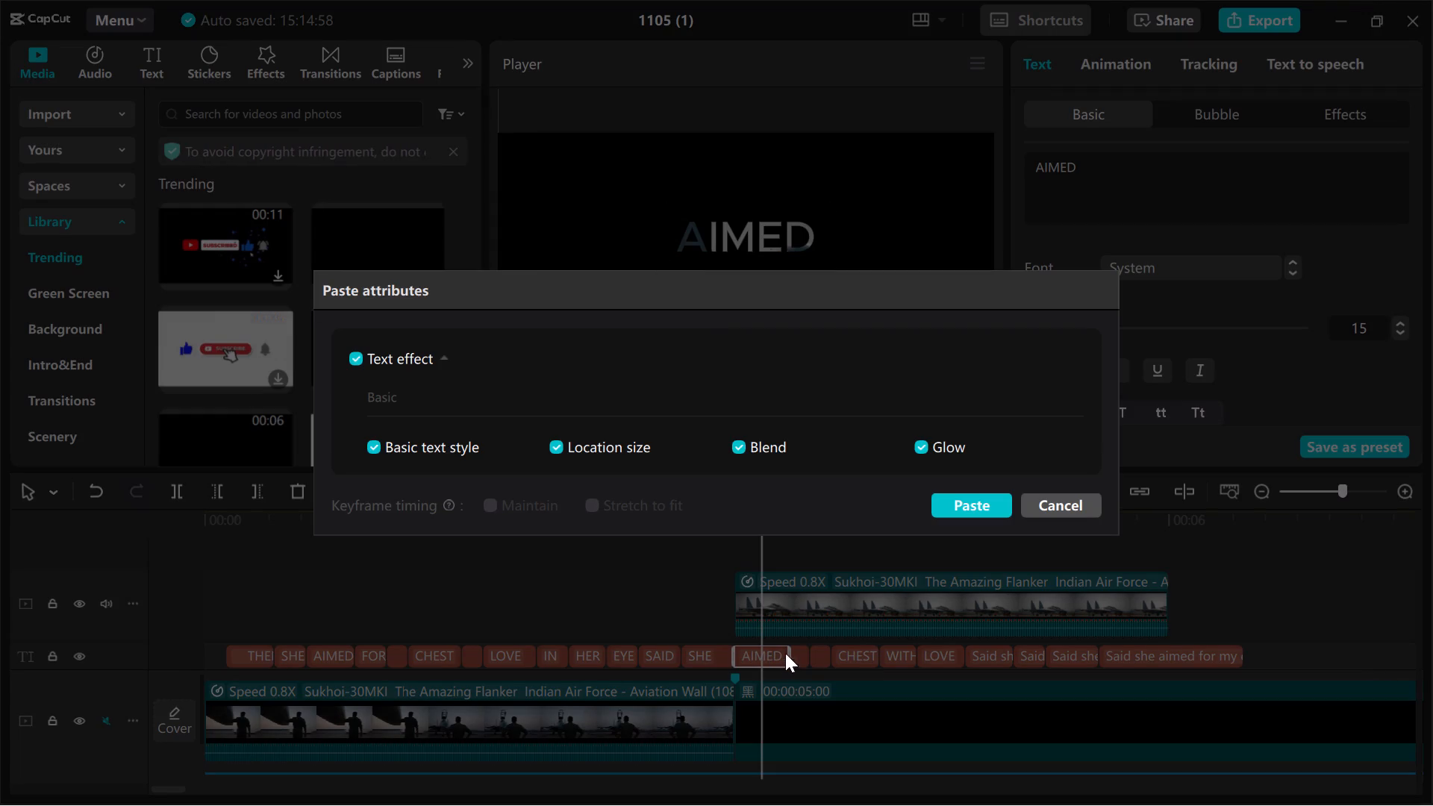
scroll(922, 465, down, 2)
click(987, 507)
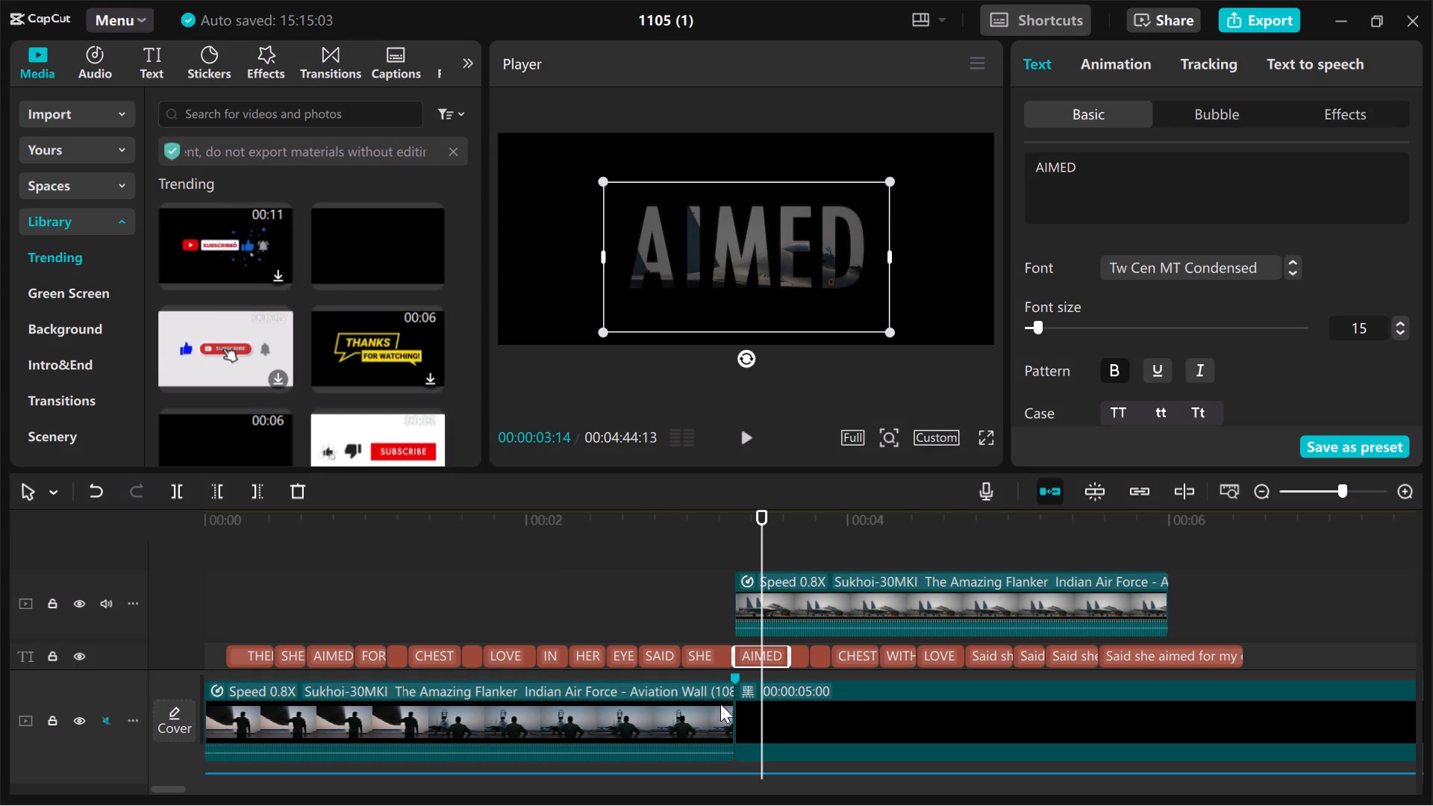
Paste the same text style, location size, blend and glow onto all captions from FOR after the cut through the last full-line caption.
click(799, 655)
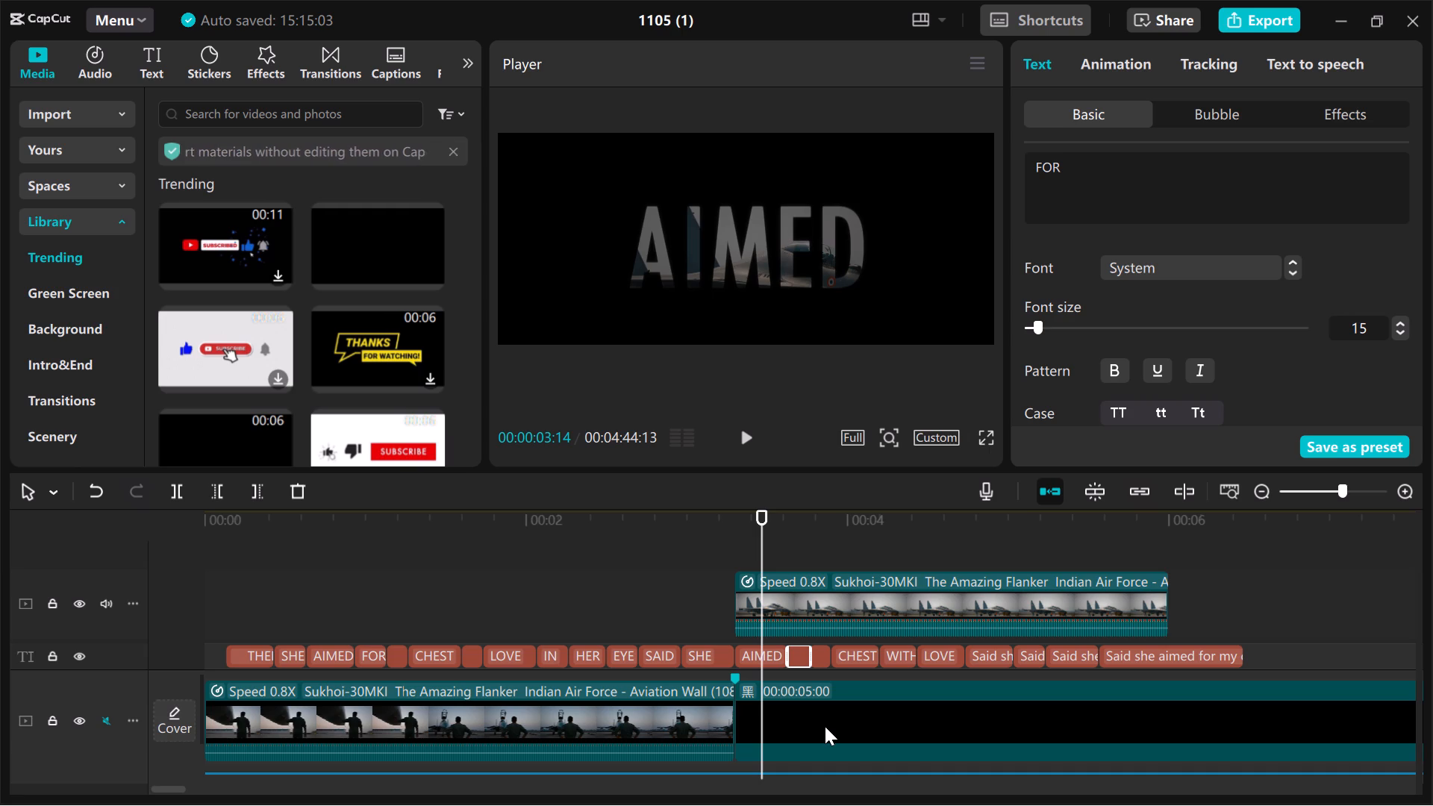
ctrl+click(827, 660)
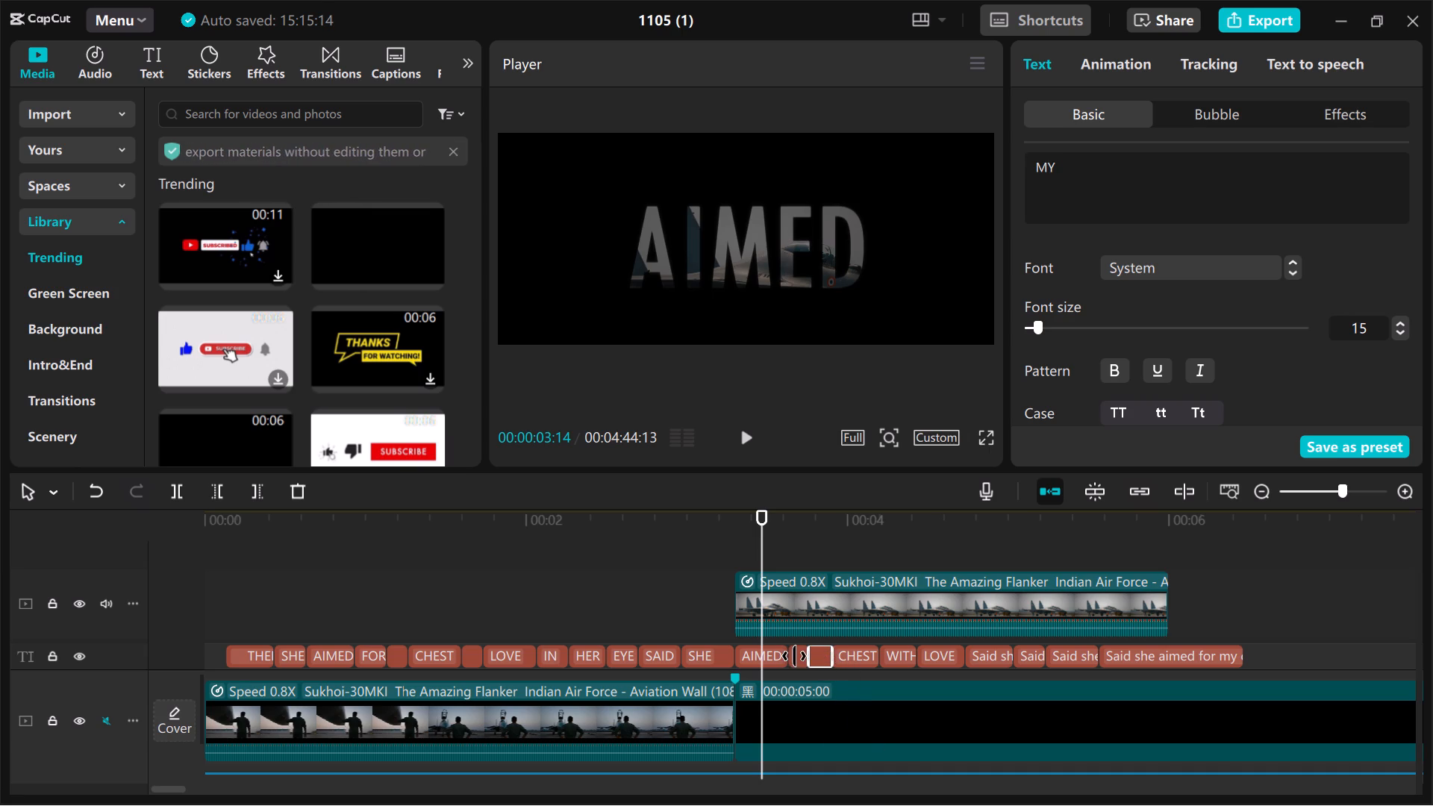
click(794, 656)
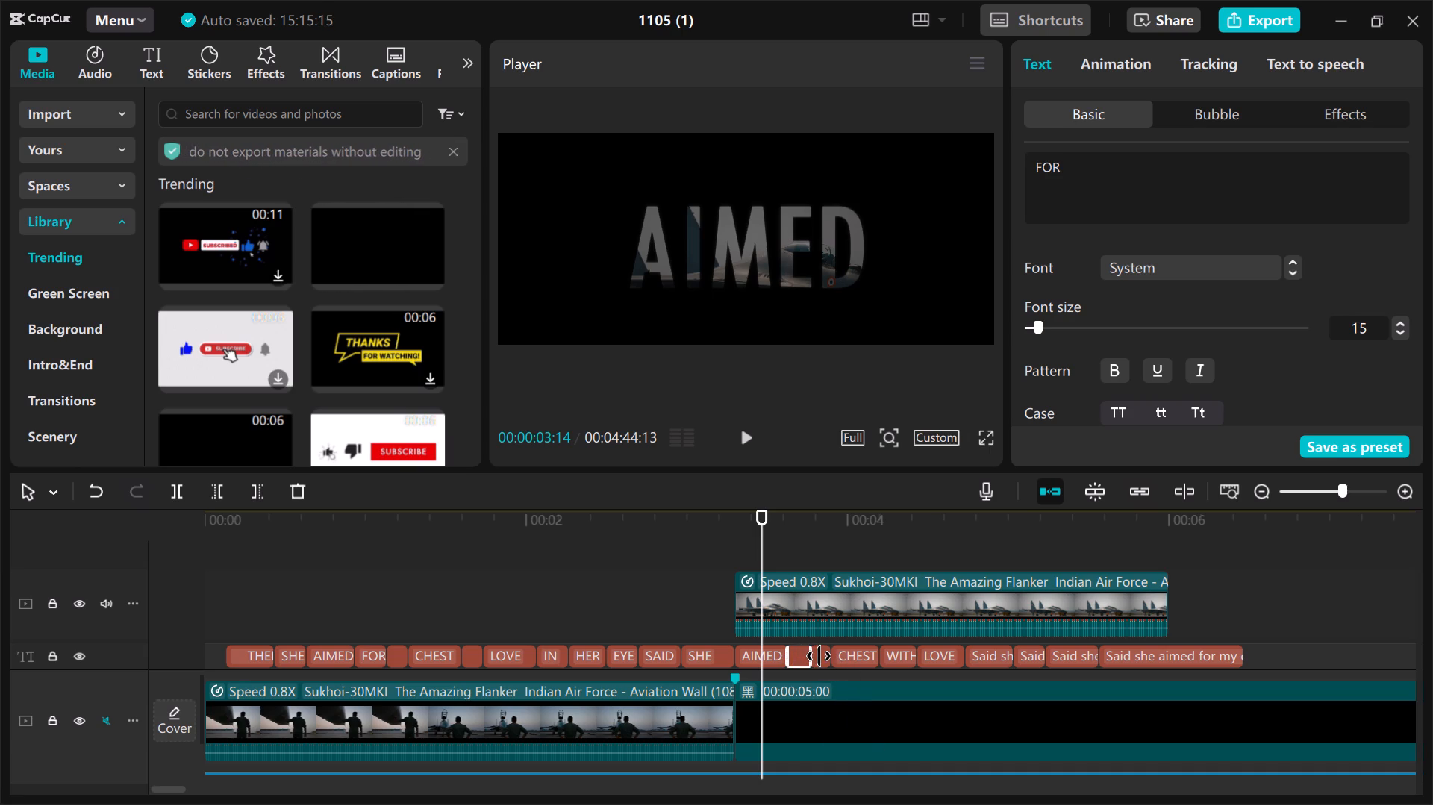
ctrl+click(819, 656)
ctrl+click(855, 660)
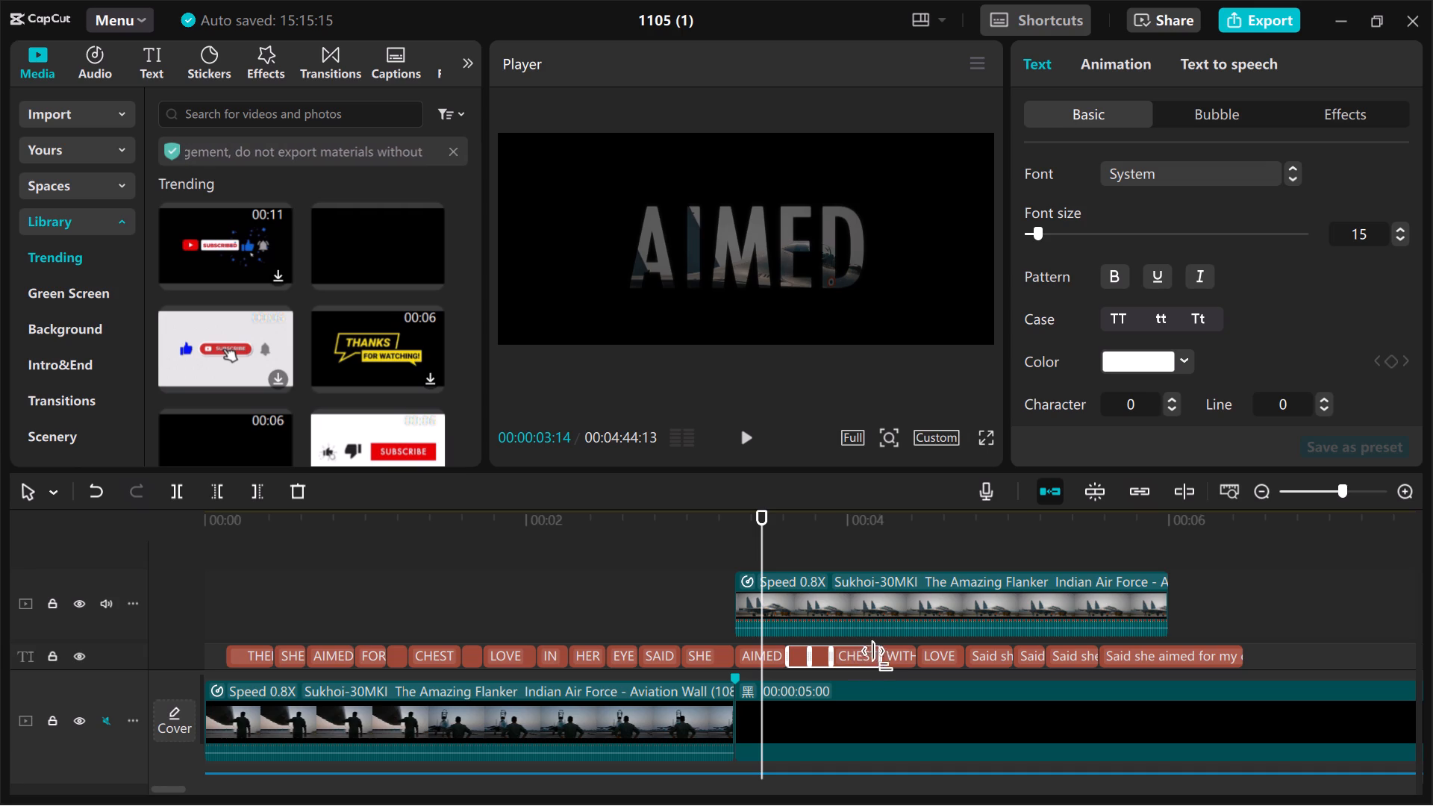
ctrl+click(898, 658)
ctrl+click(950, 649)
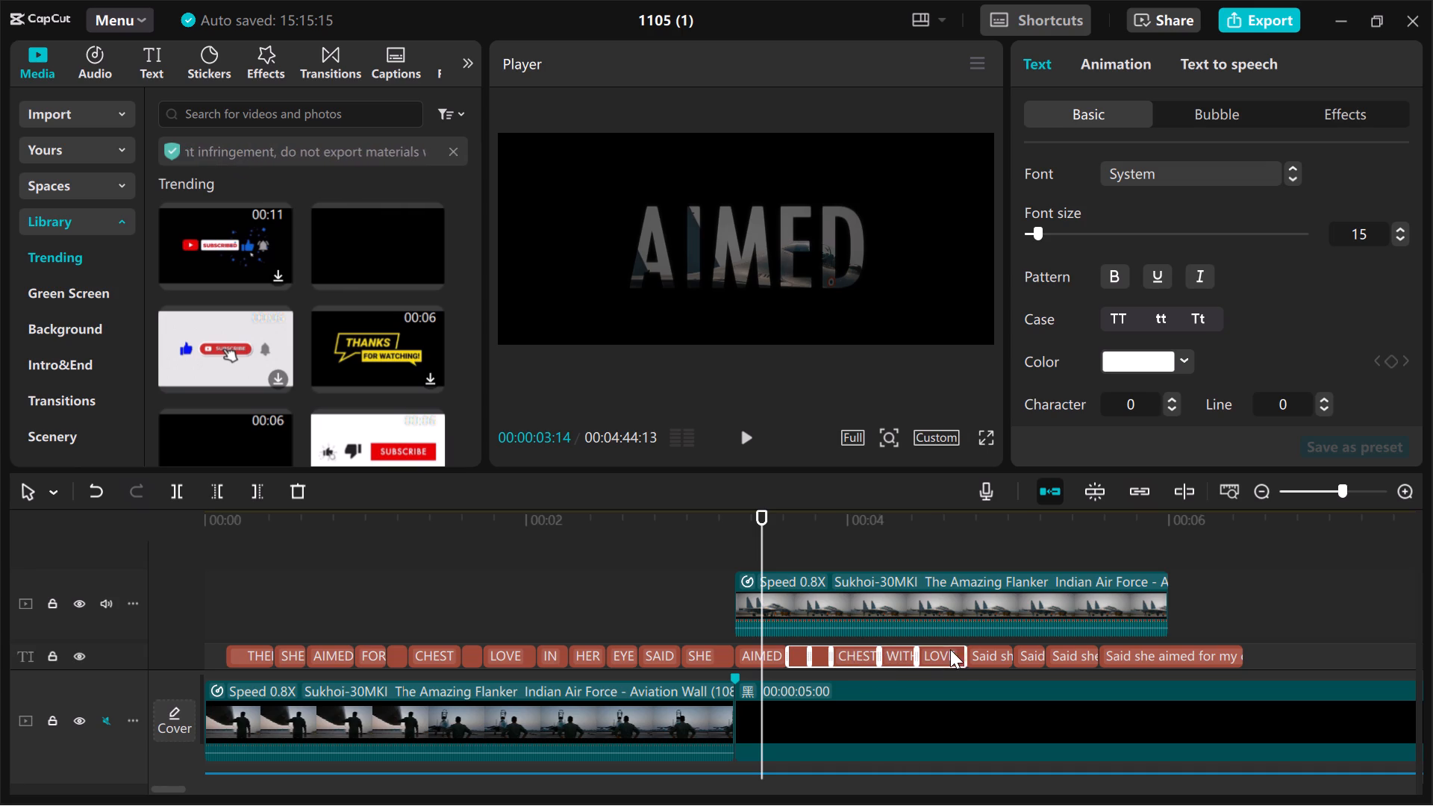
ctrl+click(1003, 653)
ctrl+click(1034, 653)
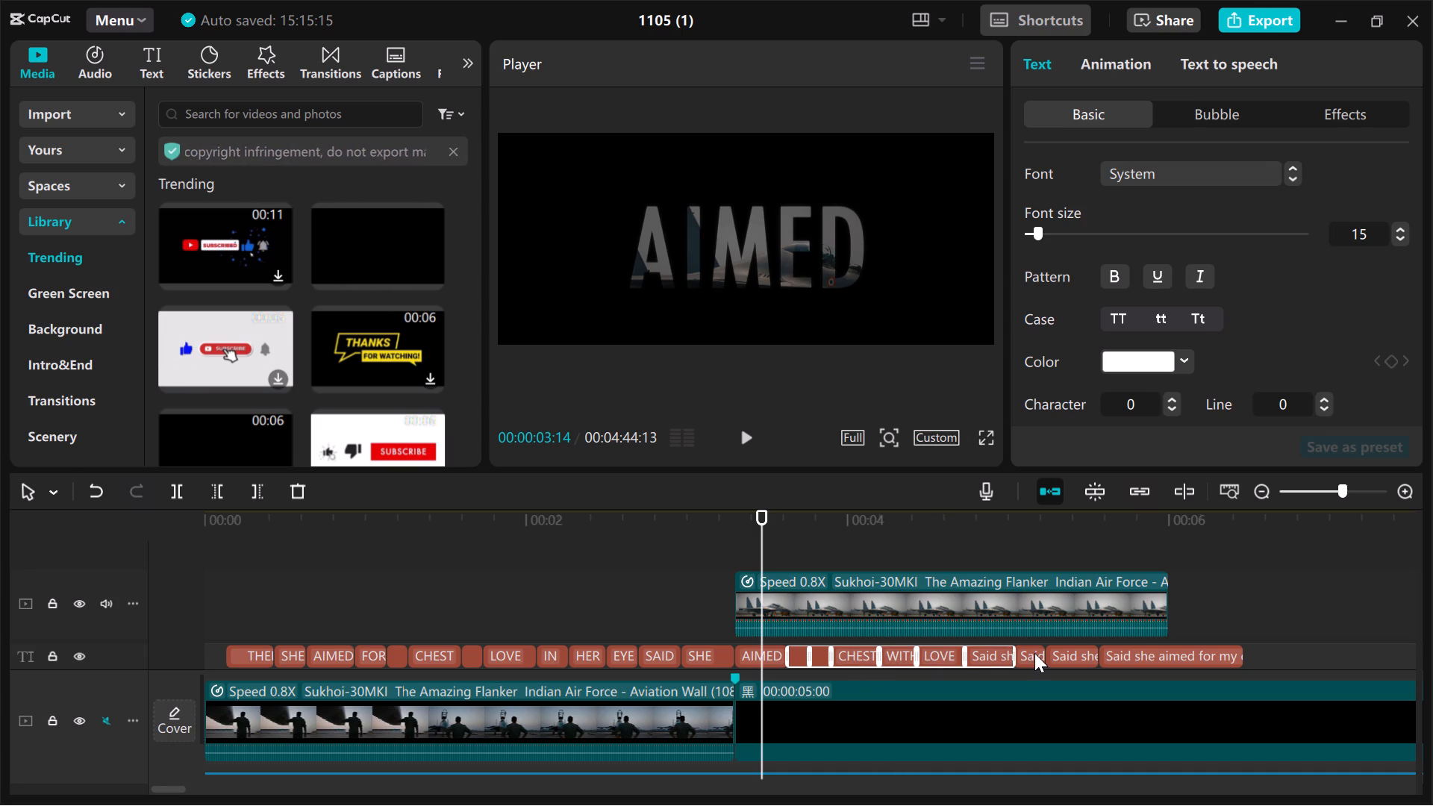
ctrl+click(1075, 656)
ctrl+click(1132, 648)
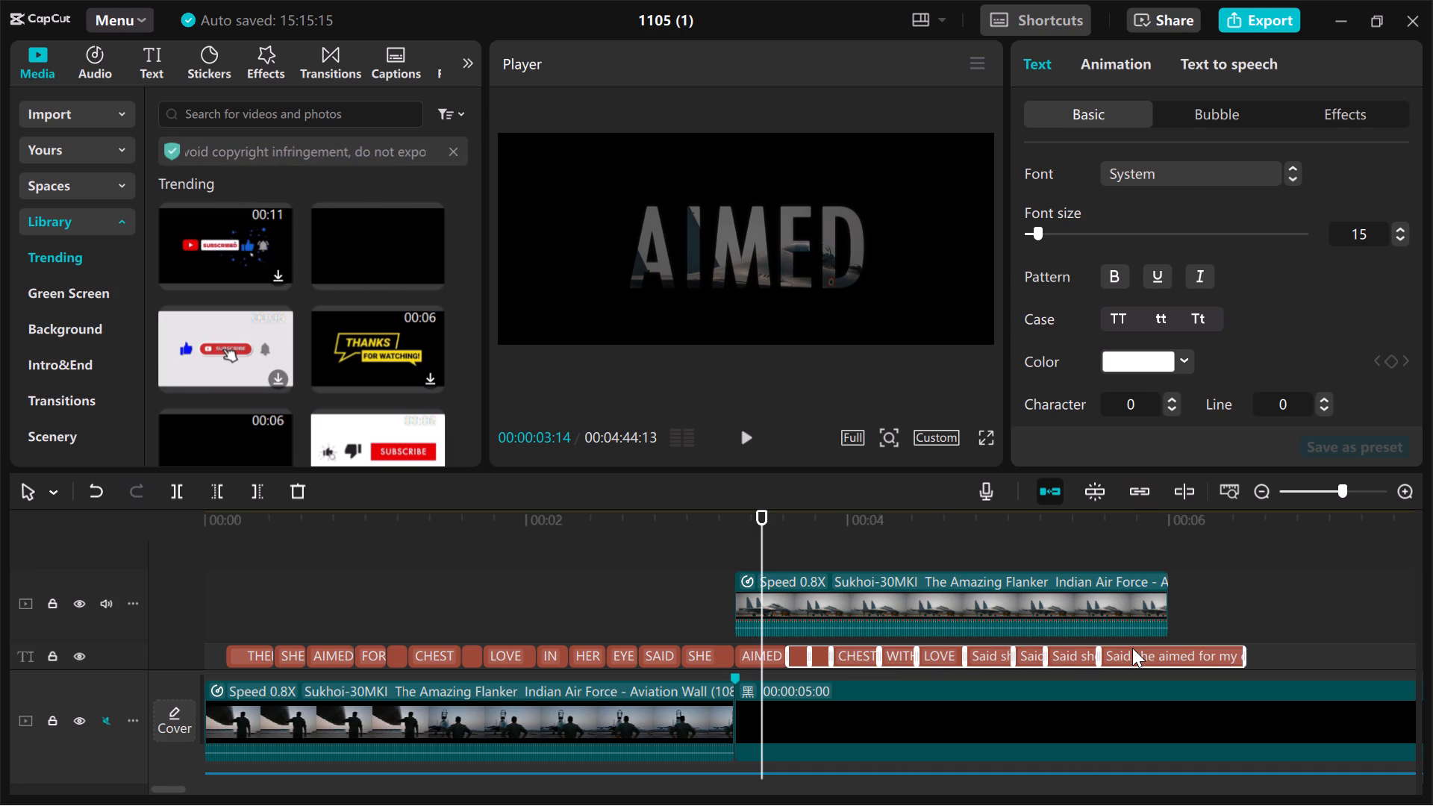
key(ctrl+shift+v)
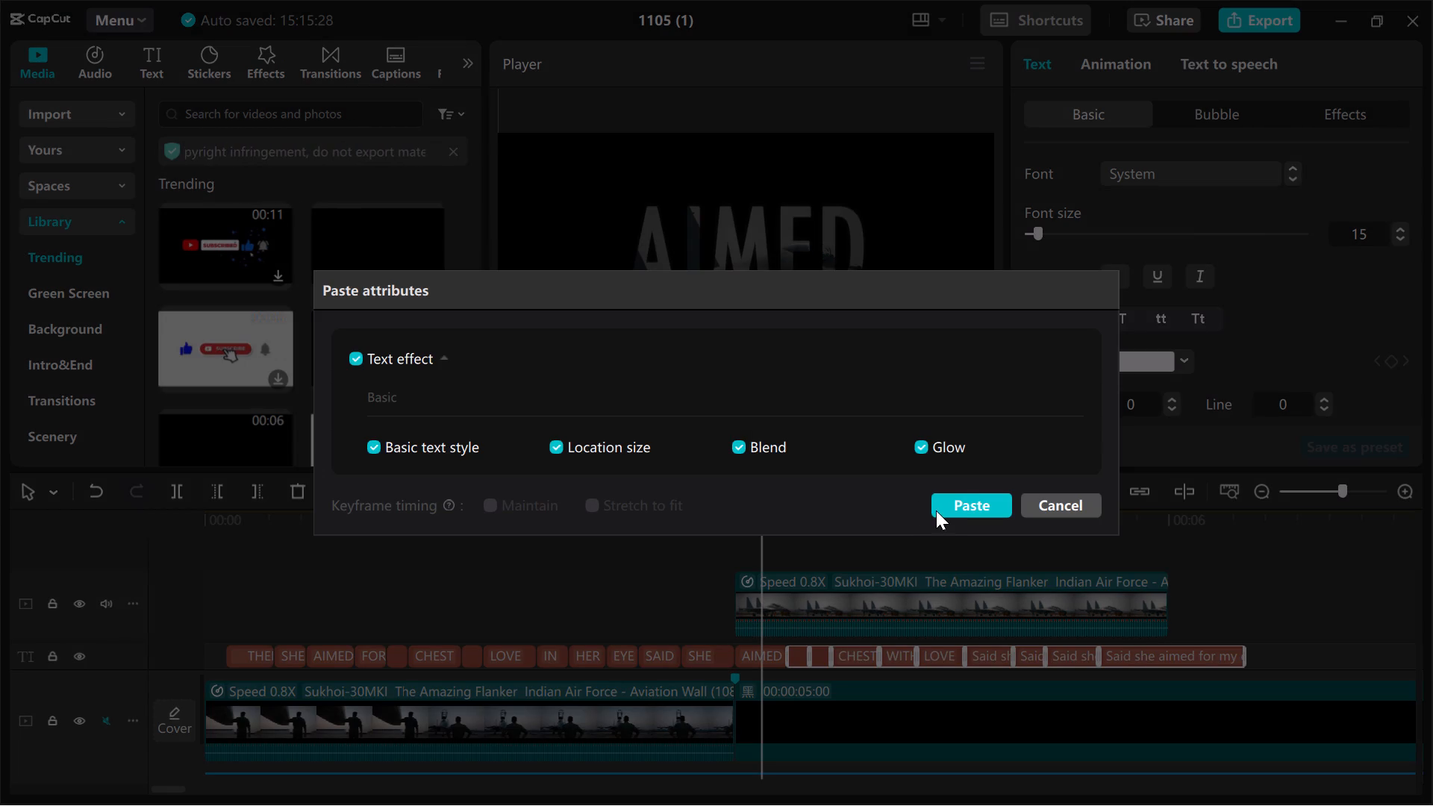
click(949, 510)
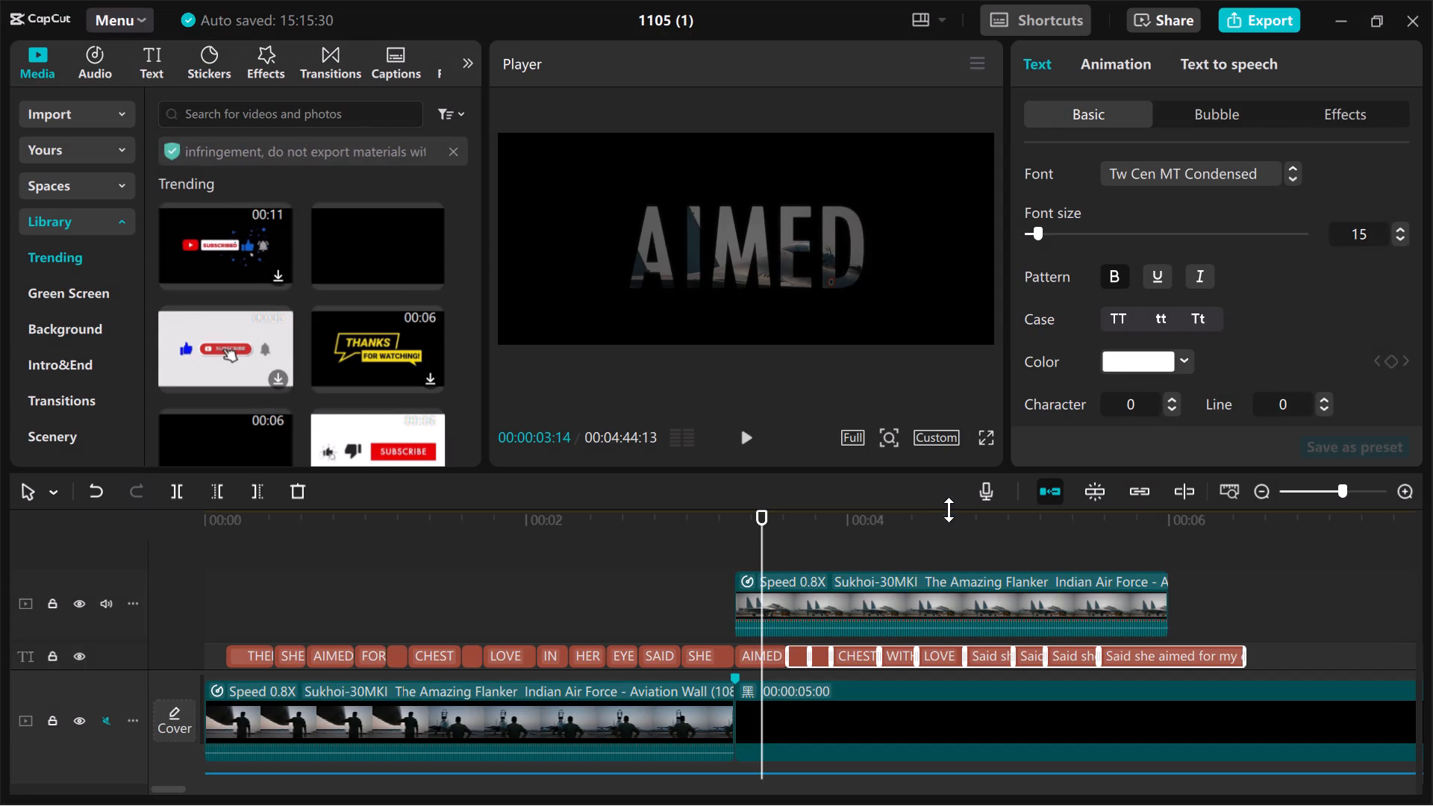
Play back the captions from near the start through the end of the black section to examine the pasted styling.
click(199, 578)
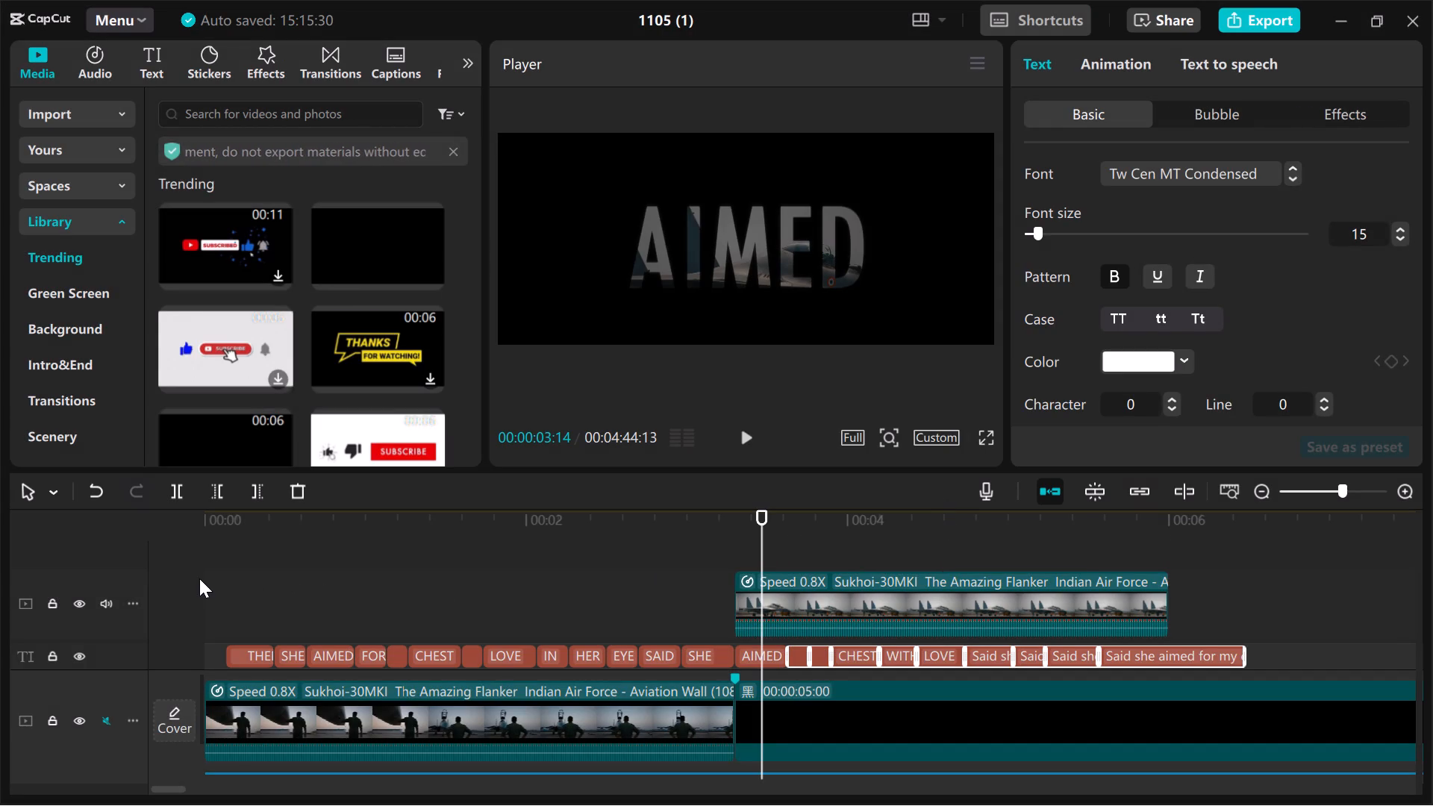
key(space)
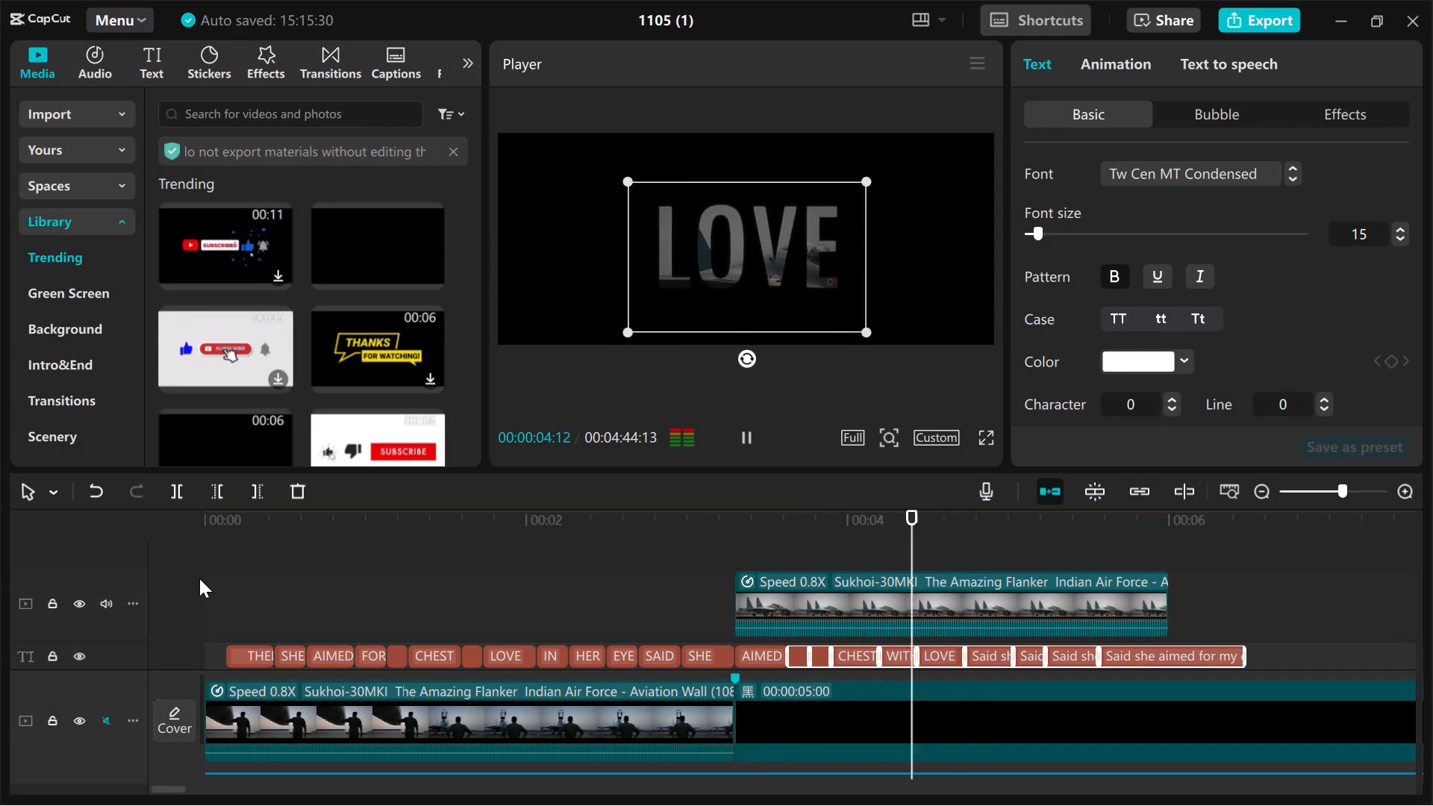
click(312, 575)
click(243, 612)
key(space)
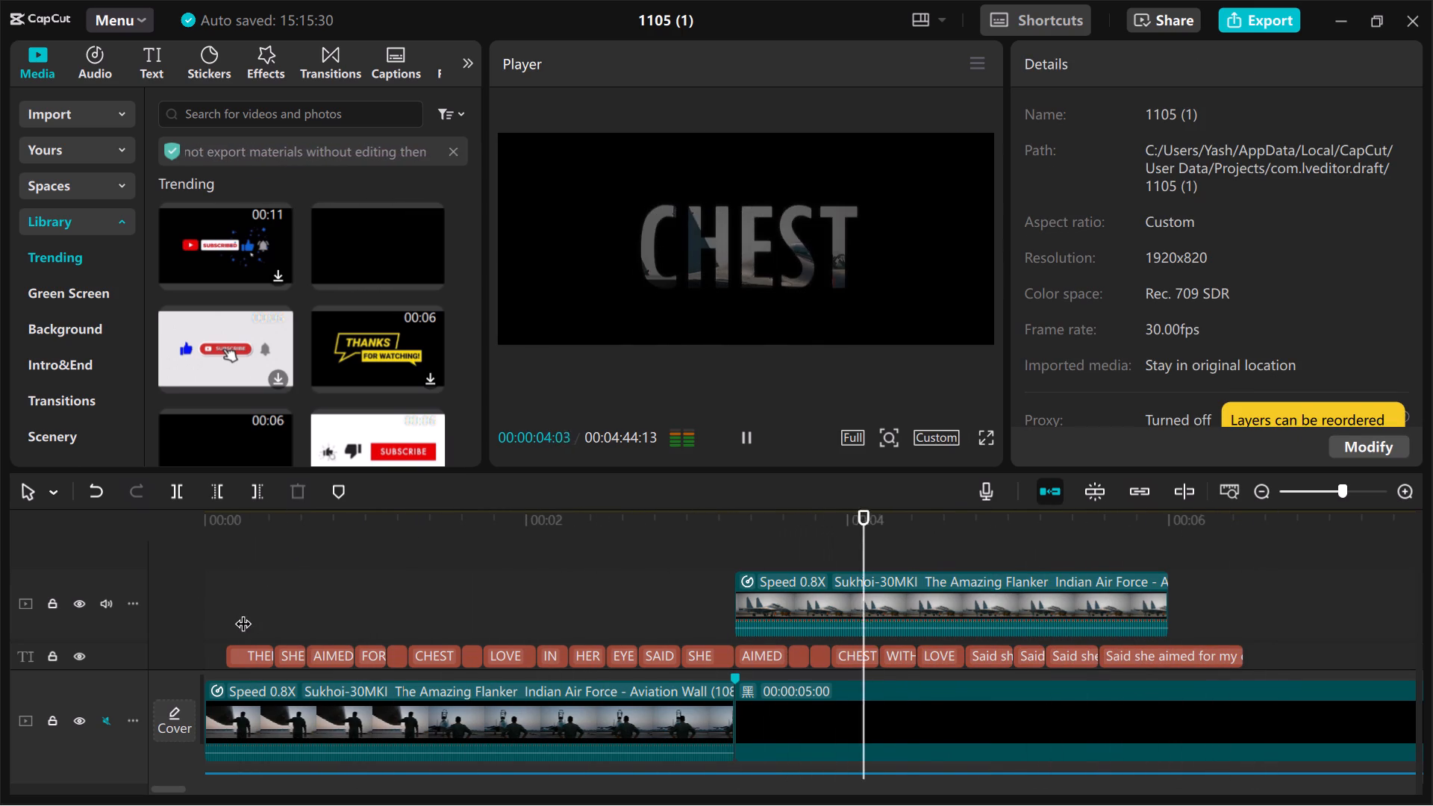
key(space)
scroll(243, 612, down, 3)
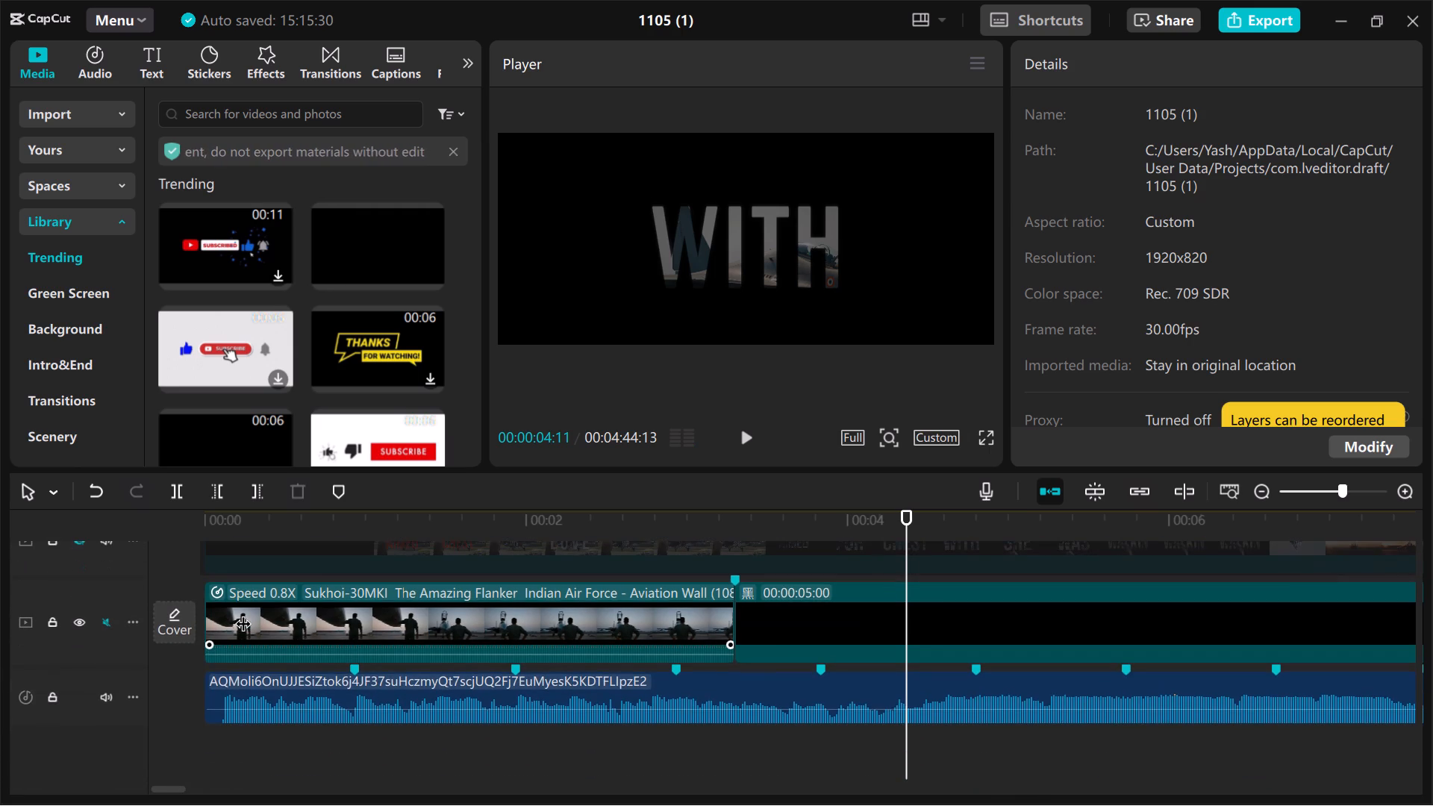
scroll(243, 612, down, 1)
scroll(243, 612, up, 1)
key(space)
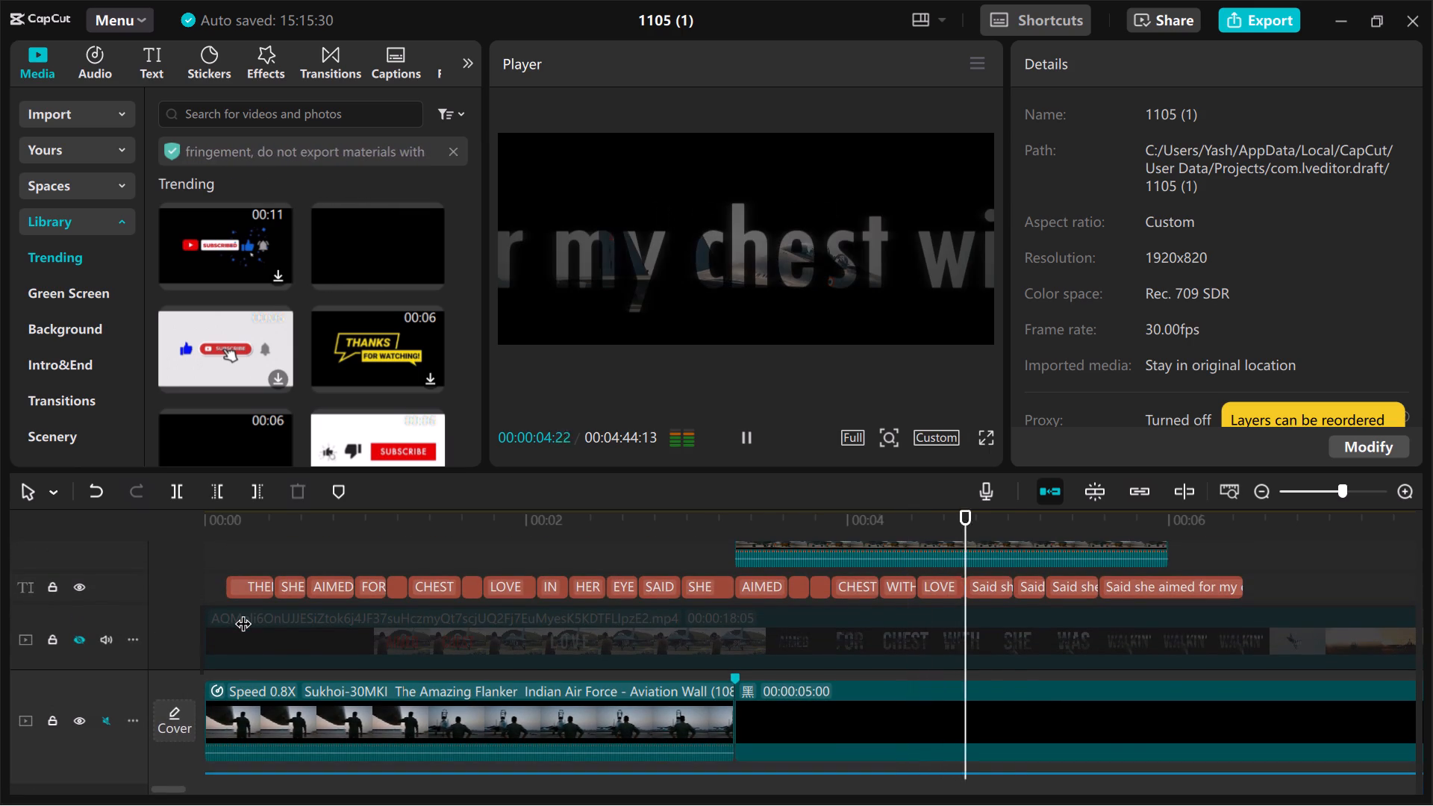
key(space)
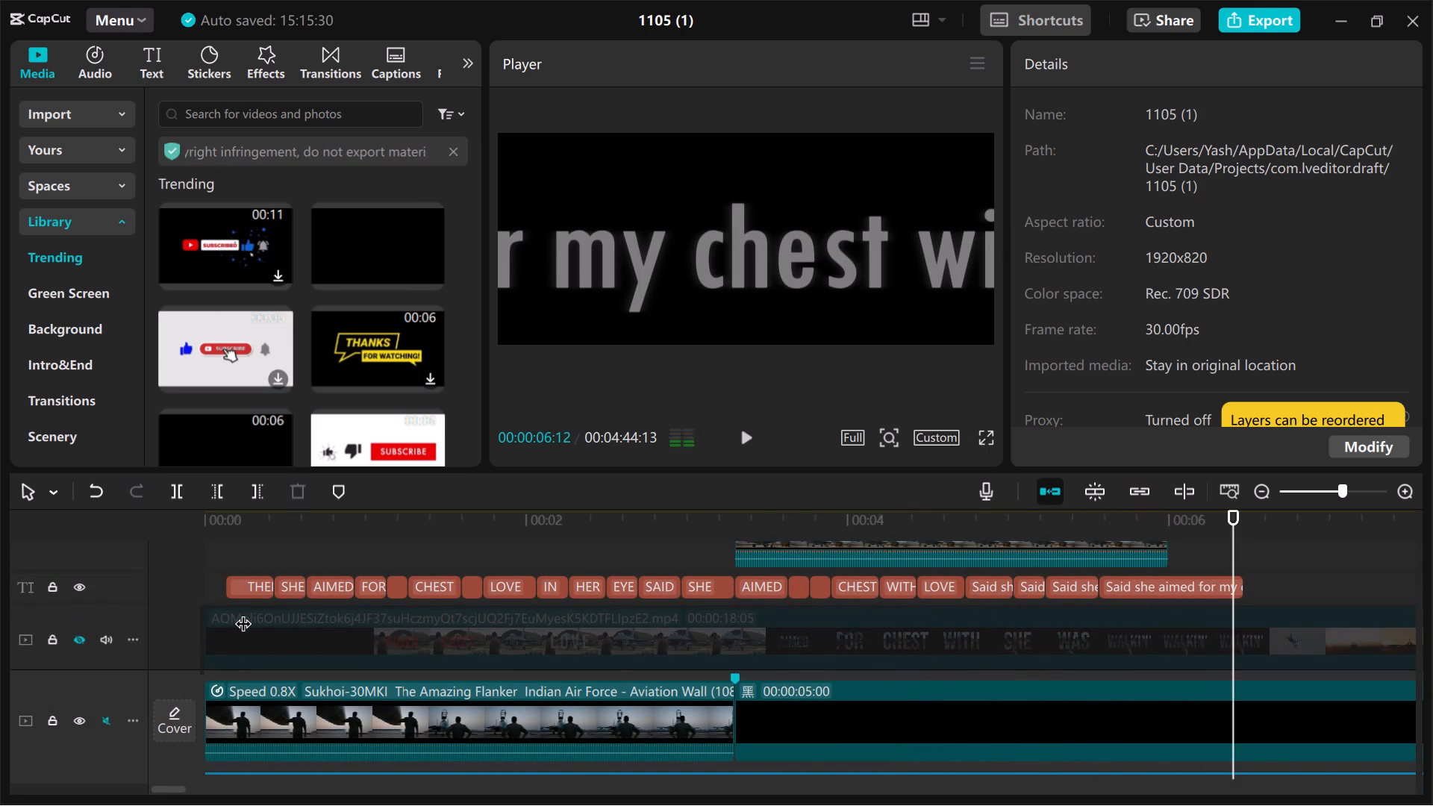
Unhide the reference video track and play the edit from near the start into the black section to compare the captions.
scroll(243, 612, down, 1)
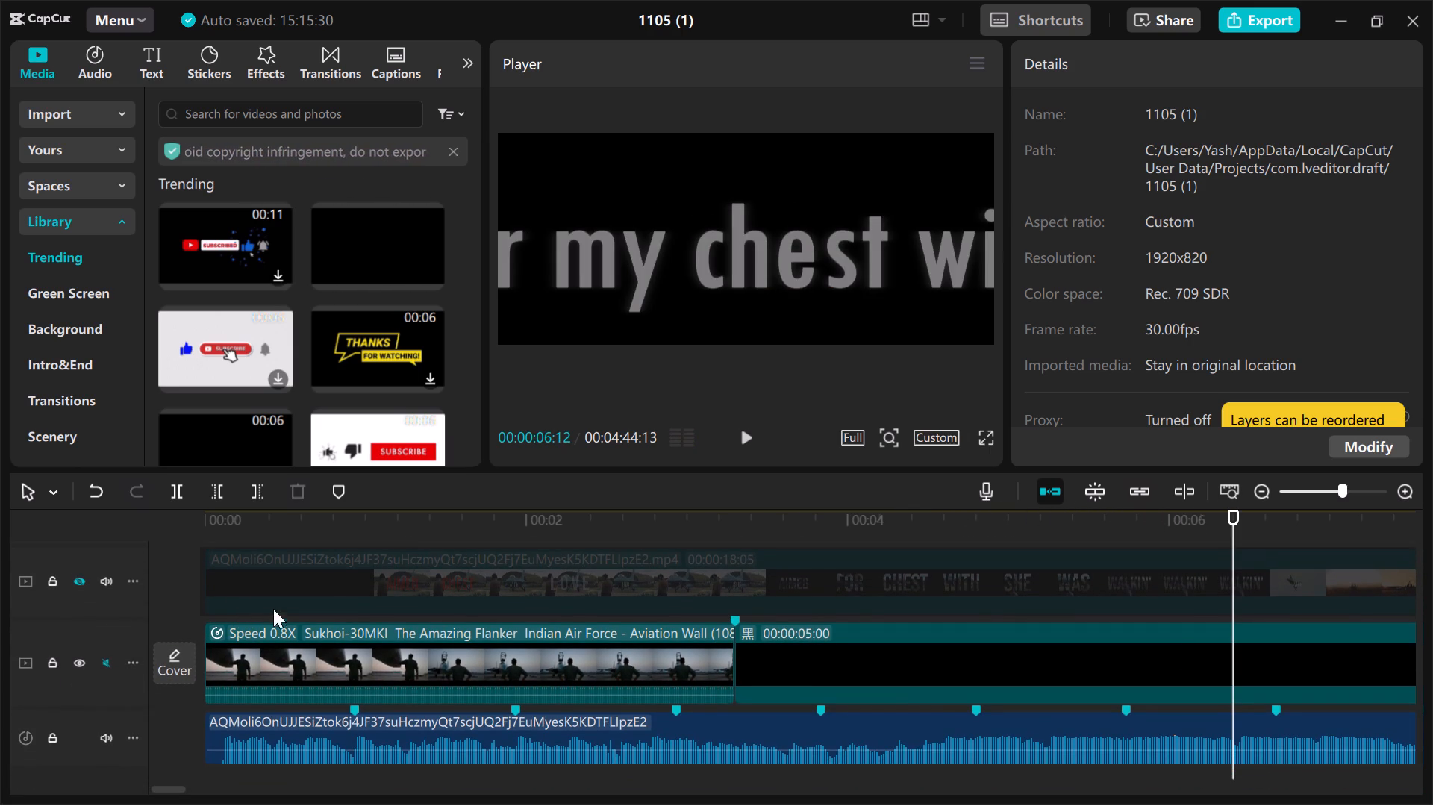
click(75, 585)
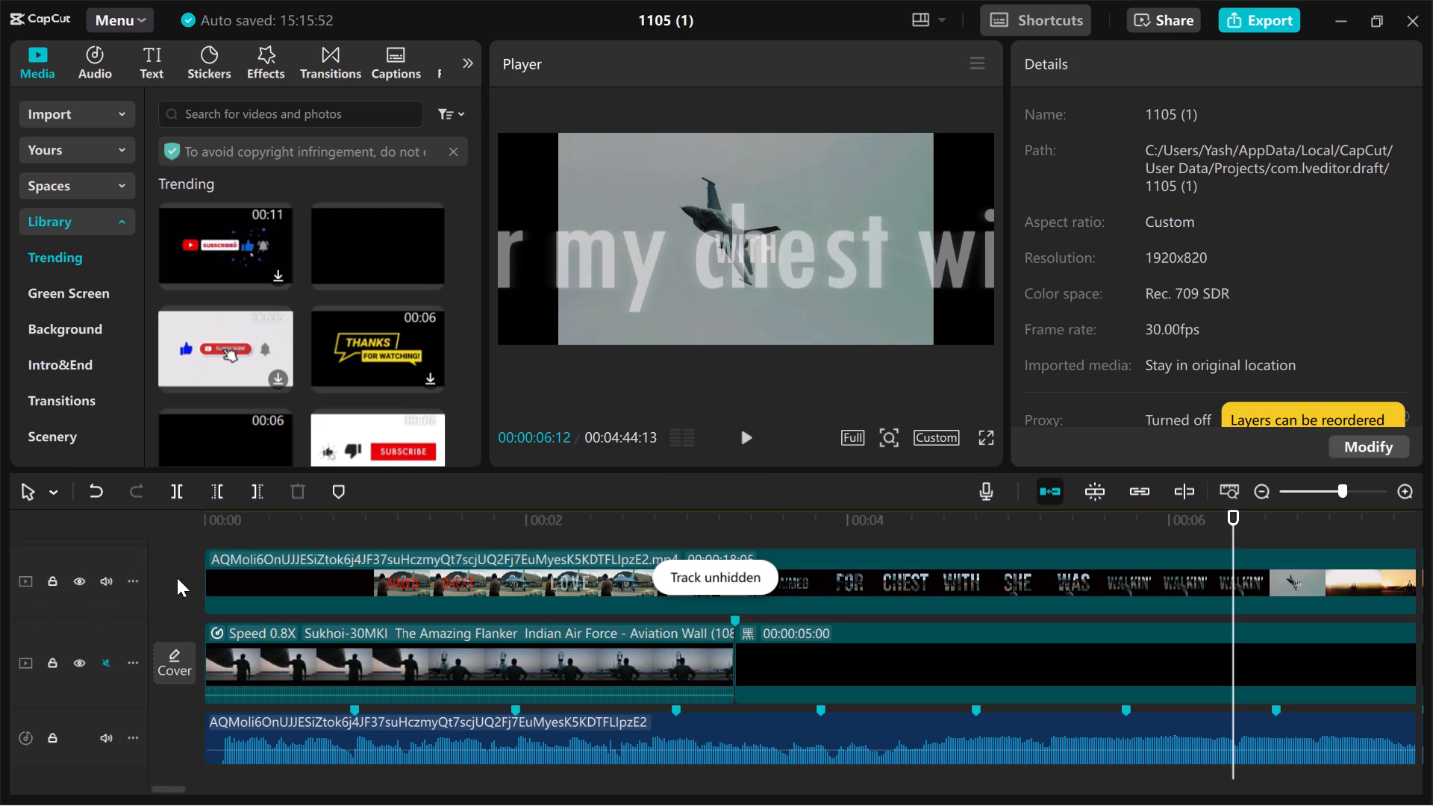
scroll(177, 578, up, 1)
click(186, 546)
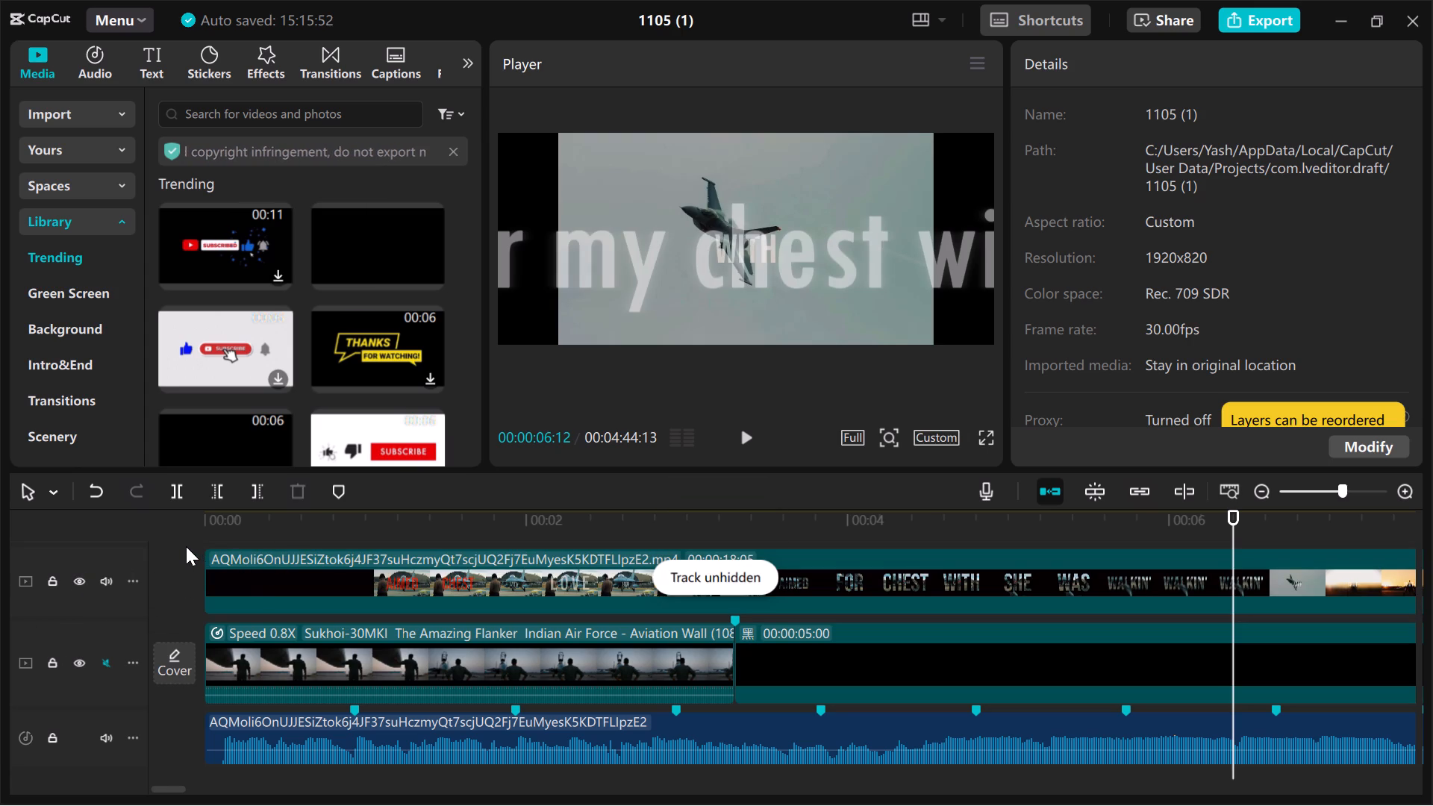
key(space)
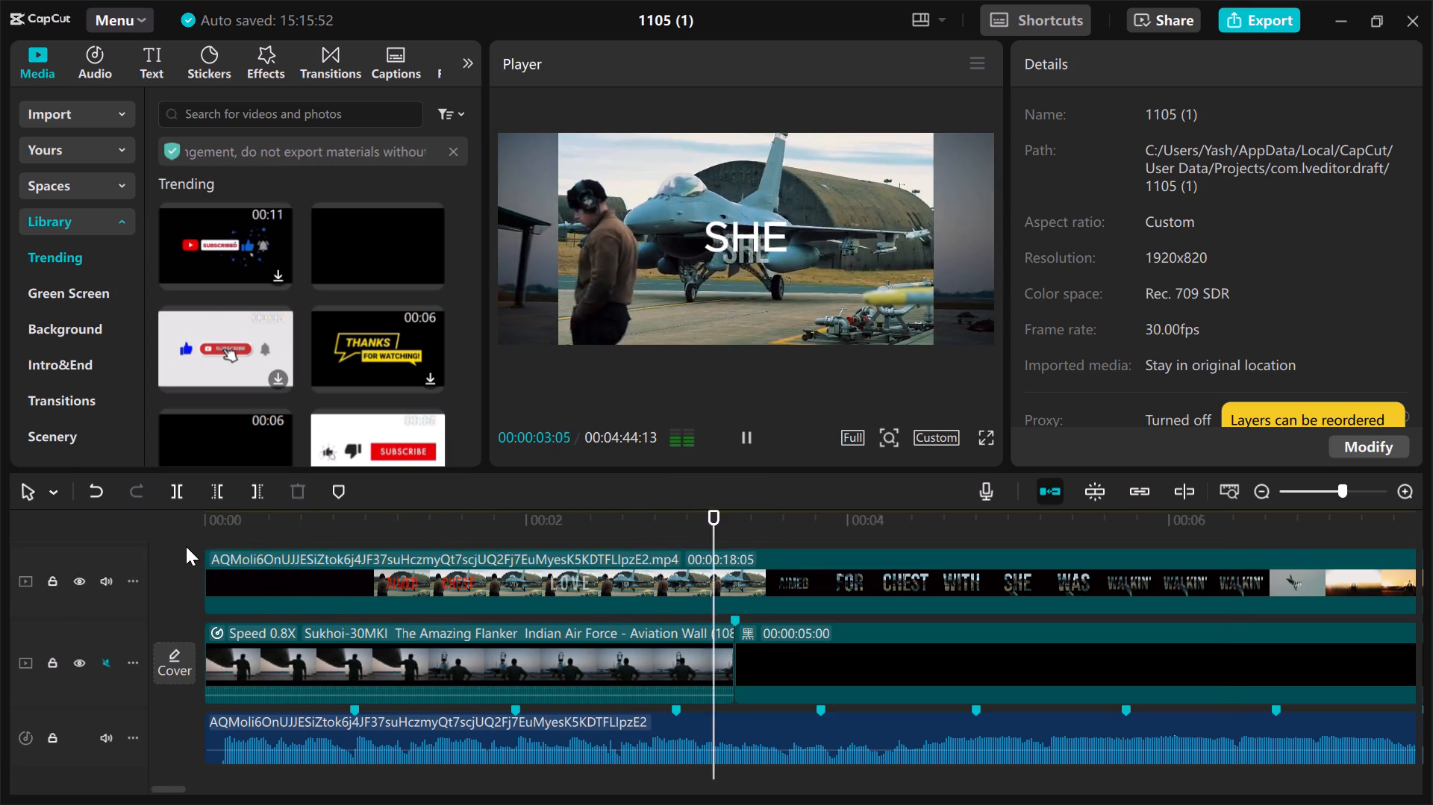
key(space)
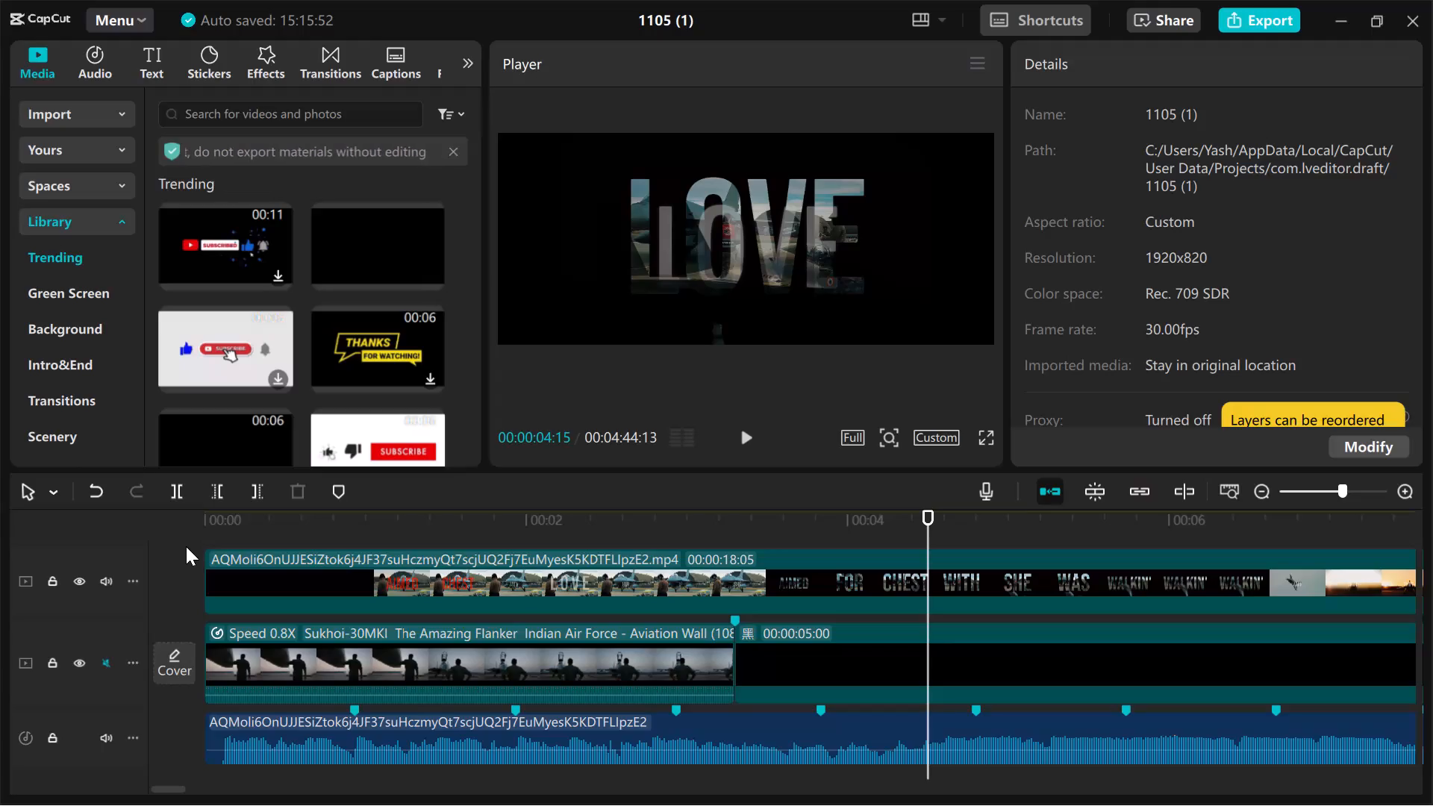
Change the font of the AIMED caption over the black section to Tw Cen MT Condensed Extra Bold.
scroll(186, 546, up, 2)
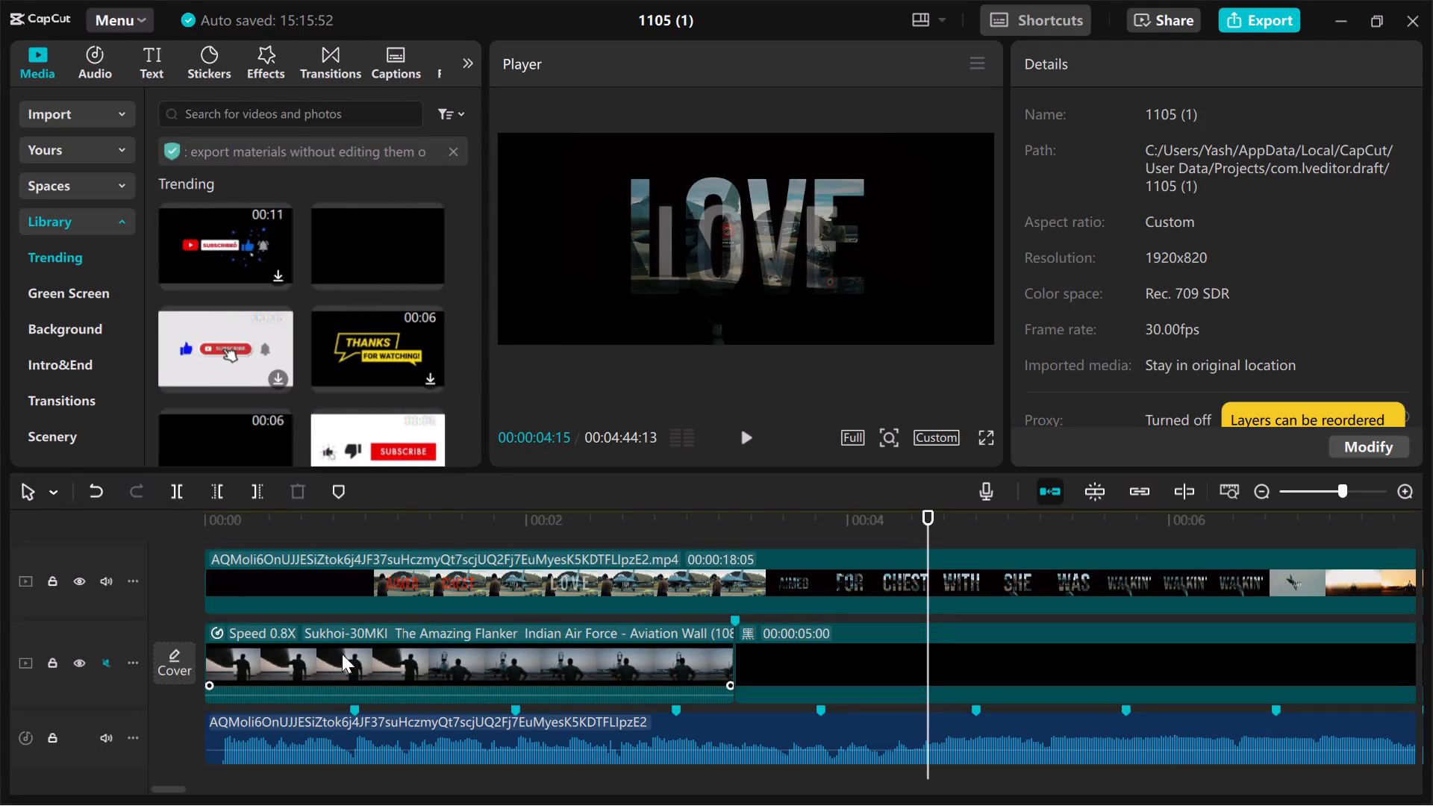
scroll(790, 579, up, 1)
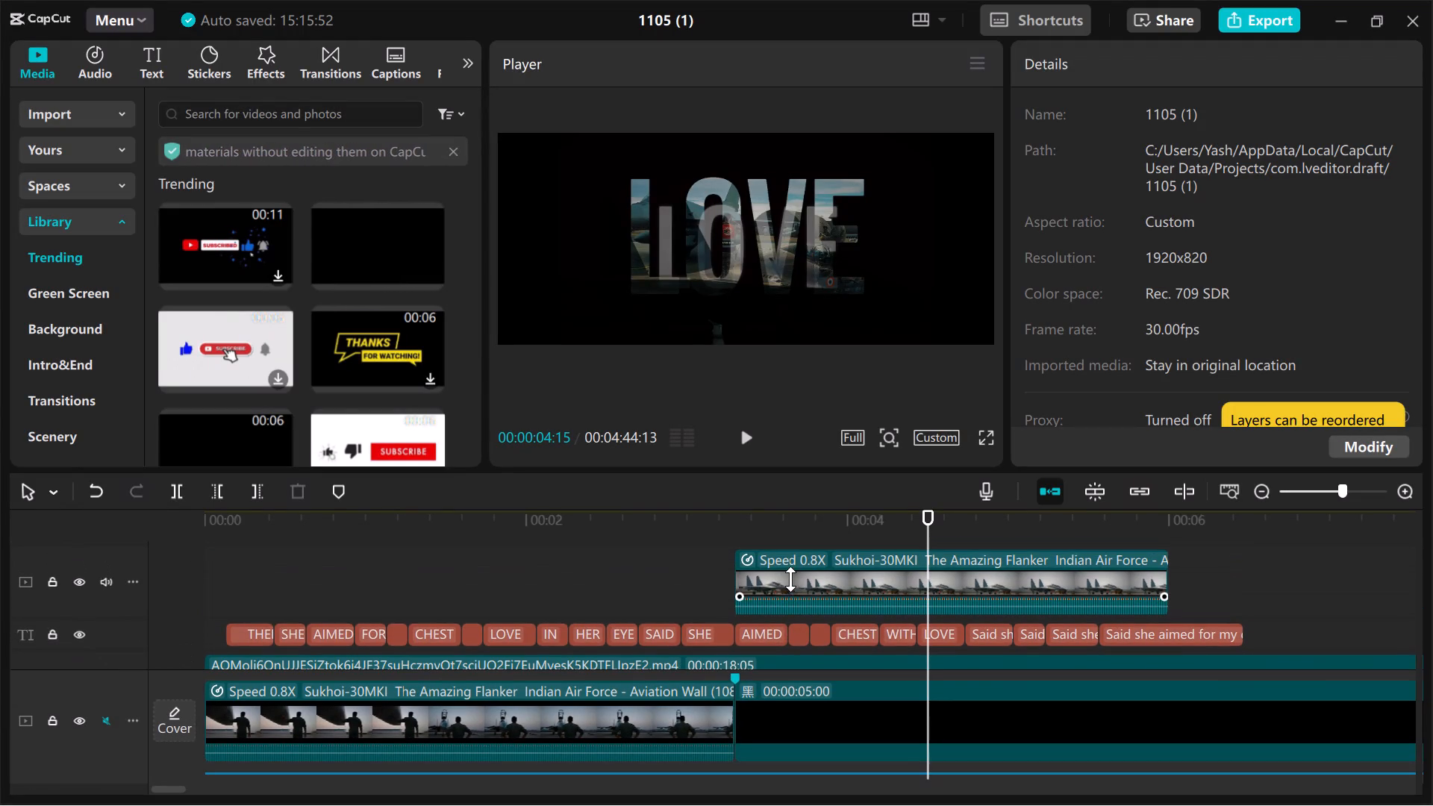
click(758, 628)
scroll(758, 628, up, 1)
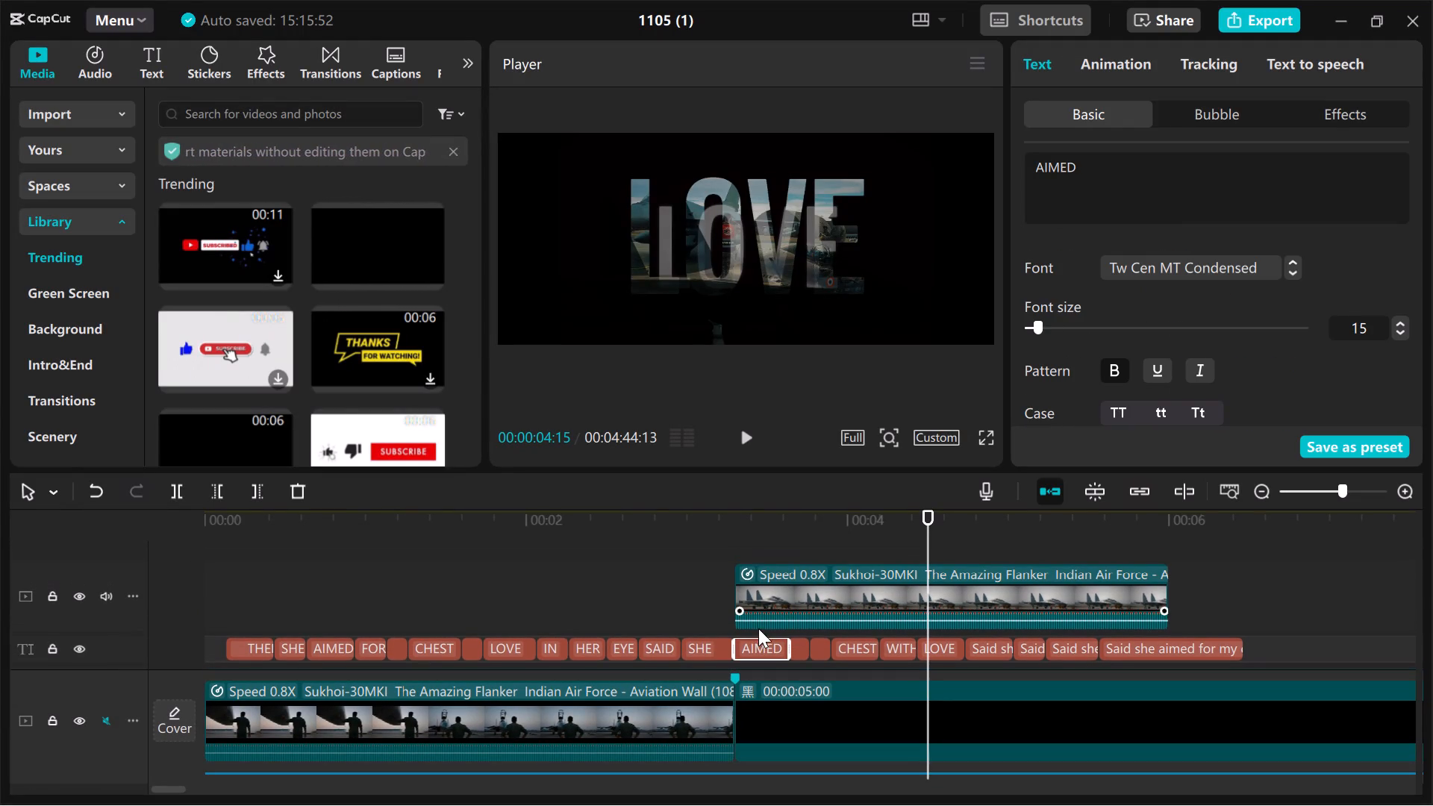
click(761, 553)
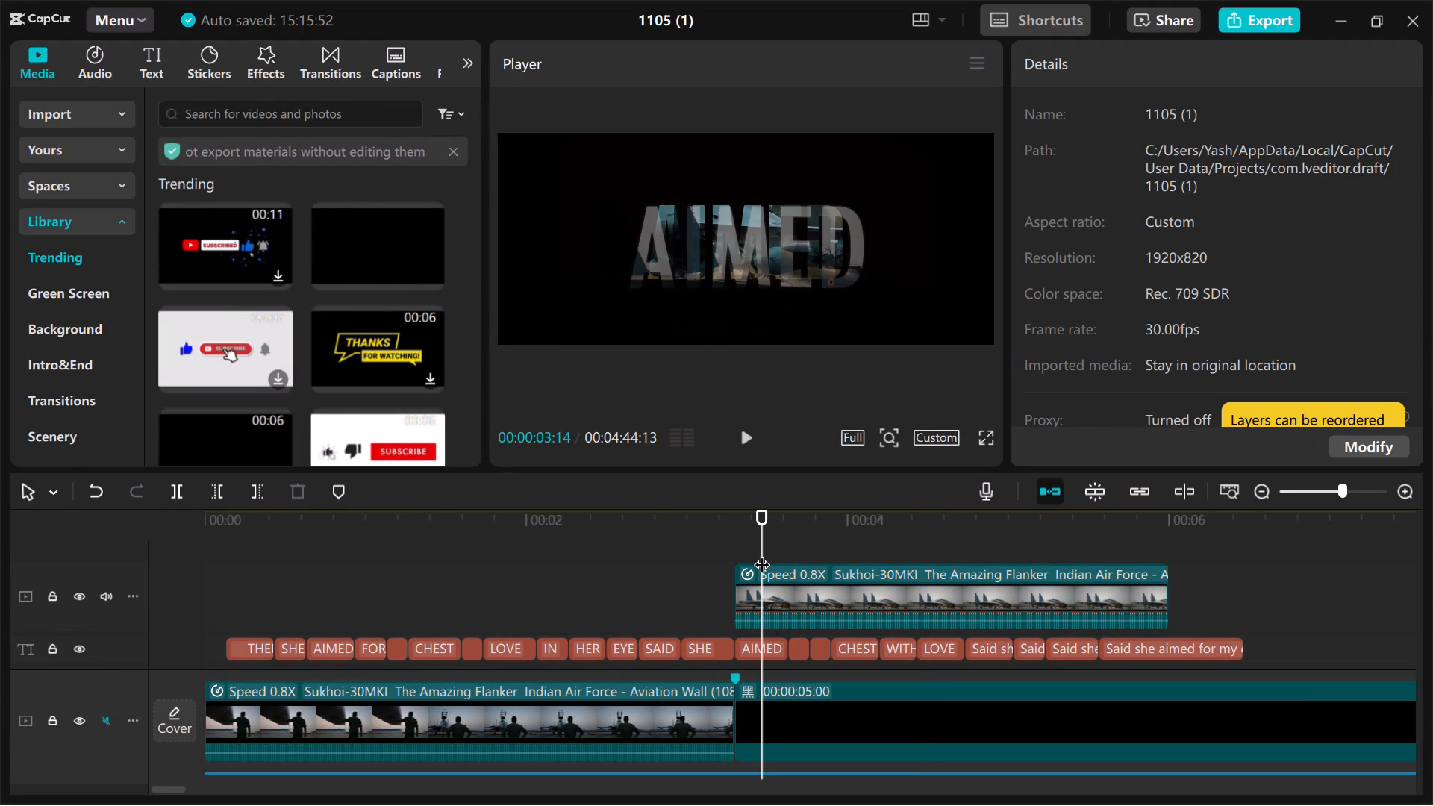
click(761, 648)
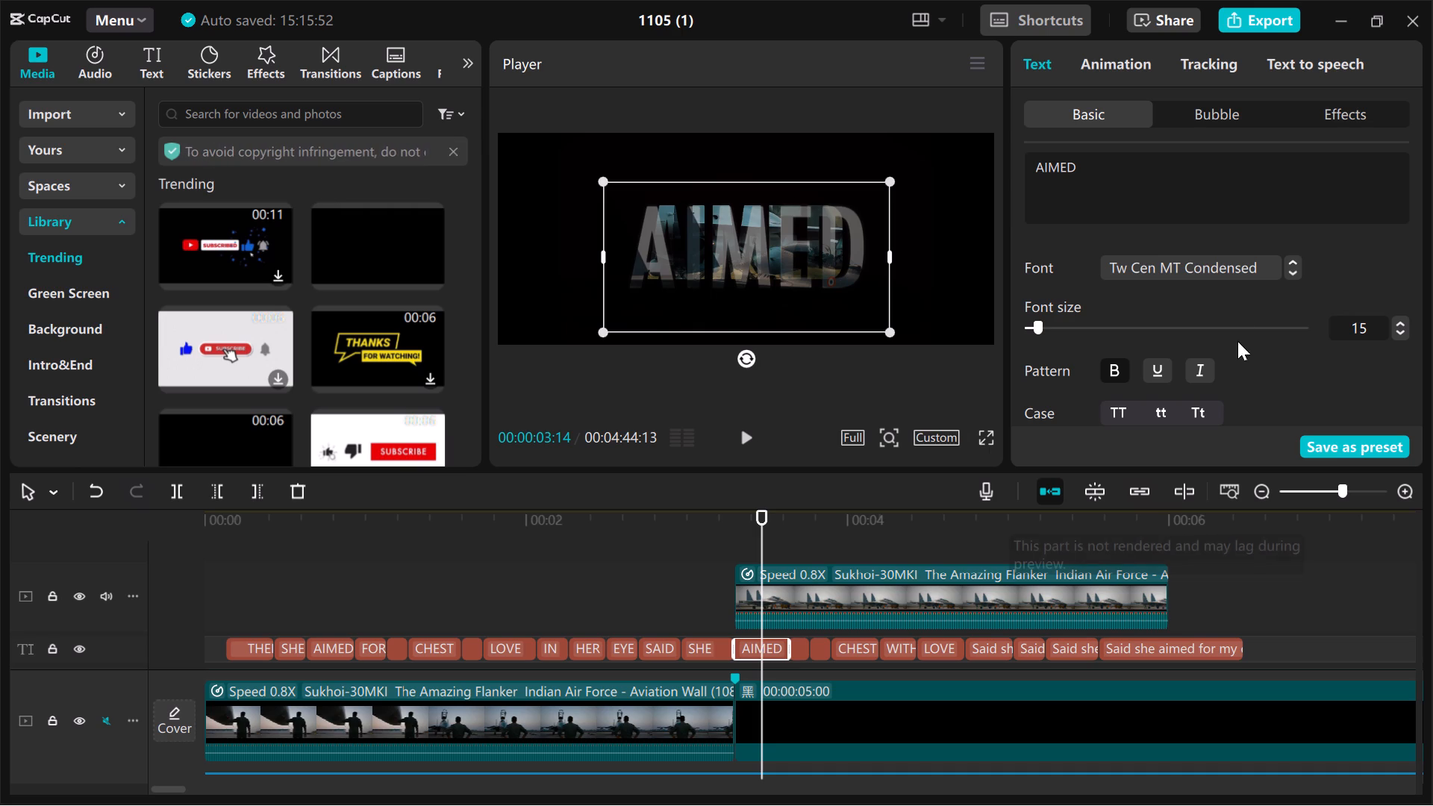
click(1236, 278)
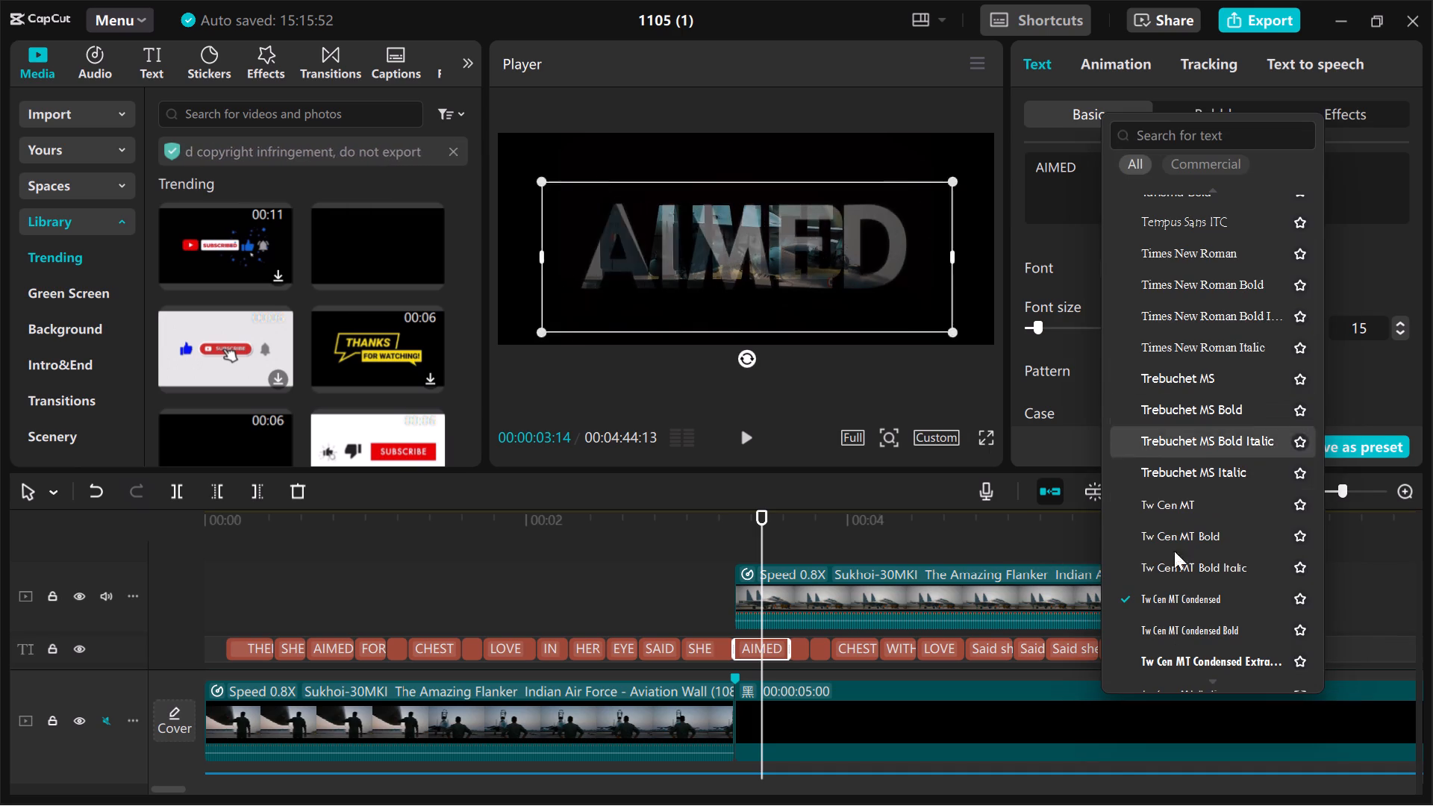
scroll(1175, 649, down, 2)
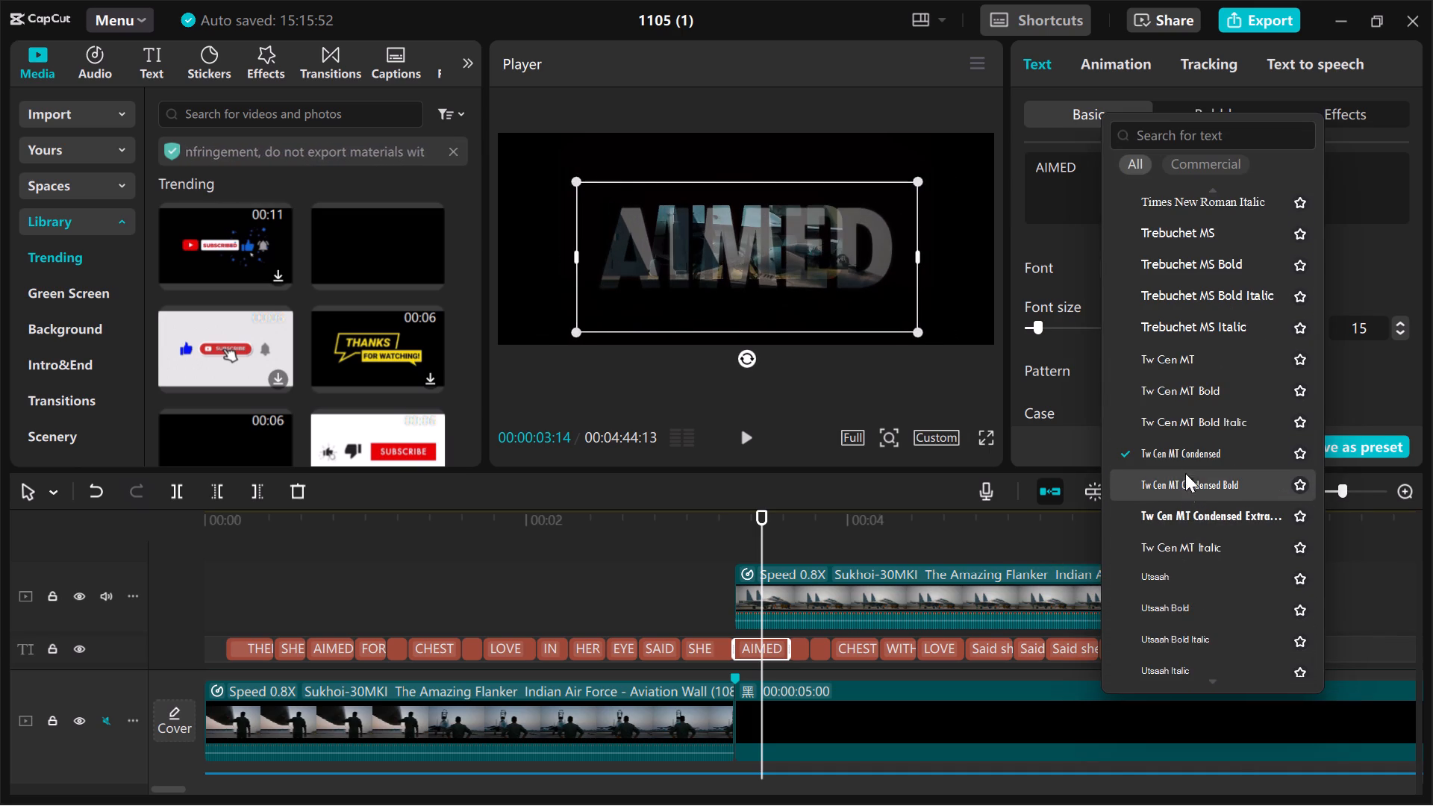
click(1193, 513)
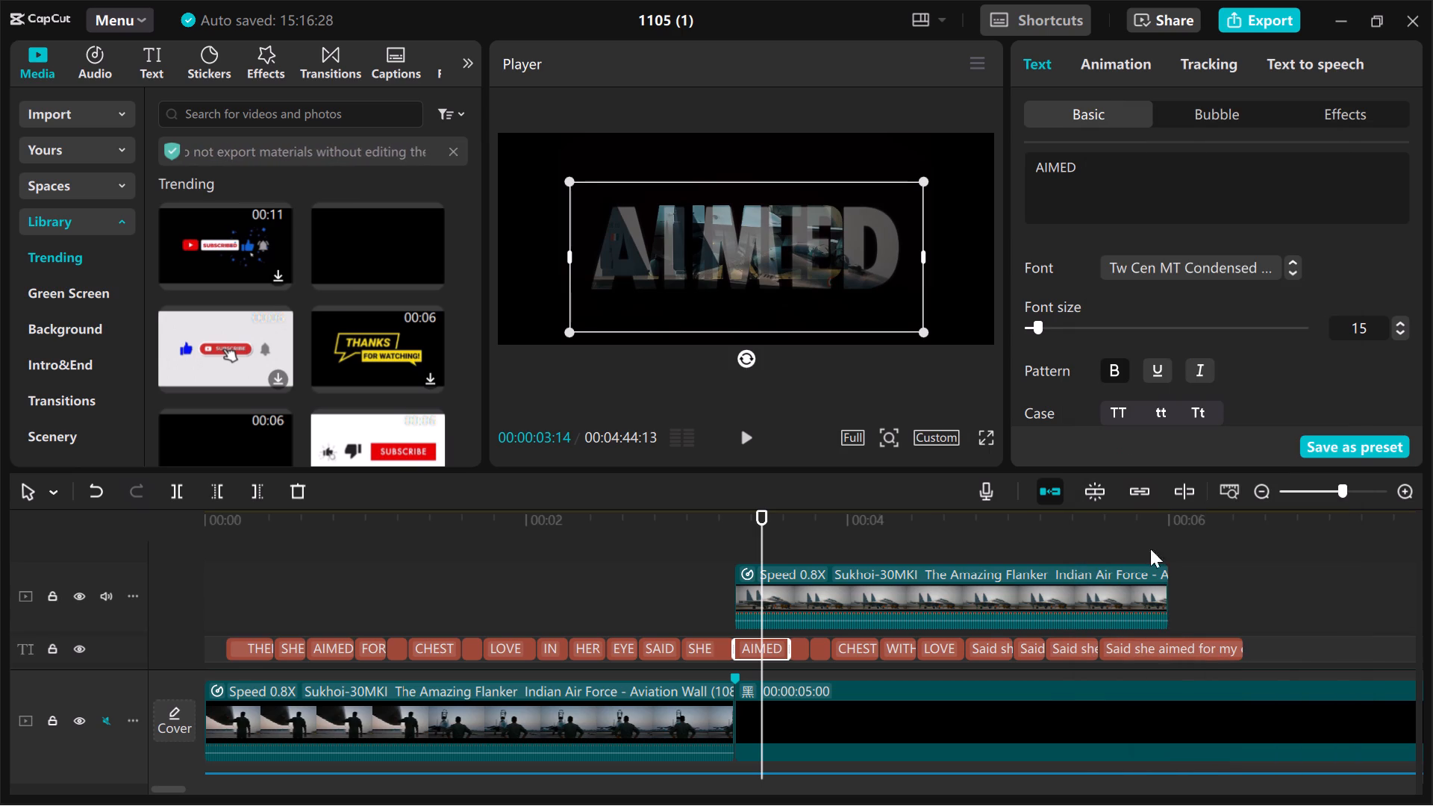
Apply Tw Cen MT Condensed Extra Bold to all captions from FOR after AIMED in the black section through the last full-line caption.
ctrl+click(797, 656)
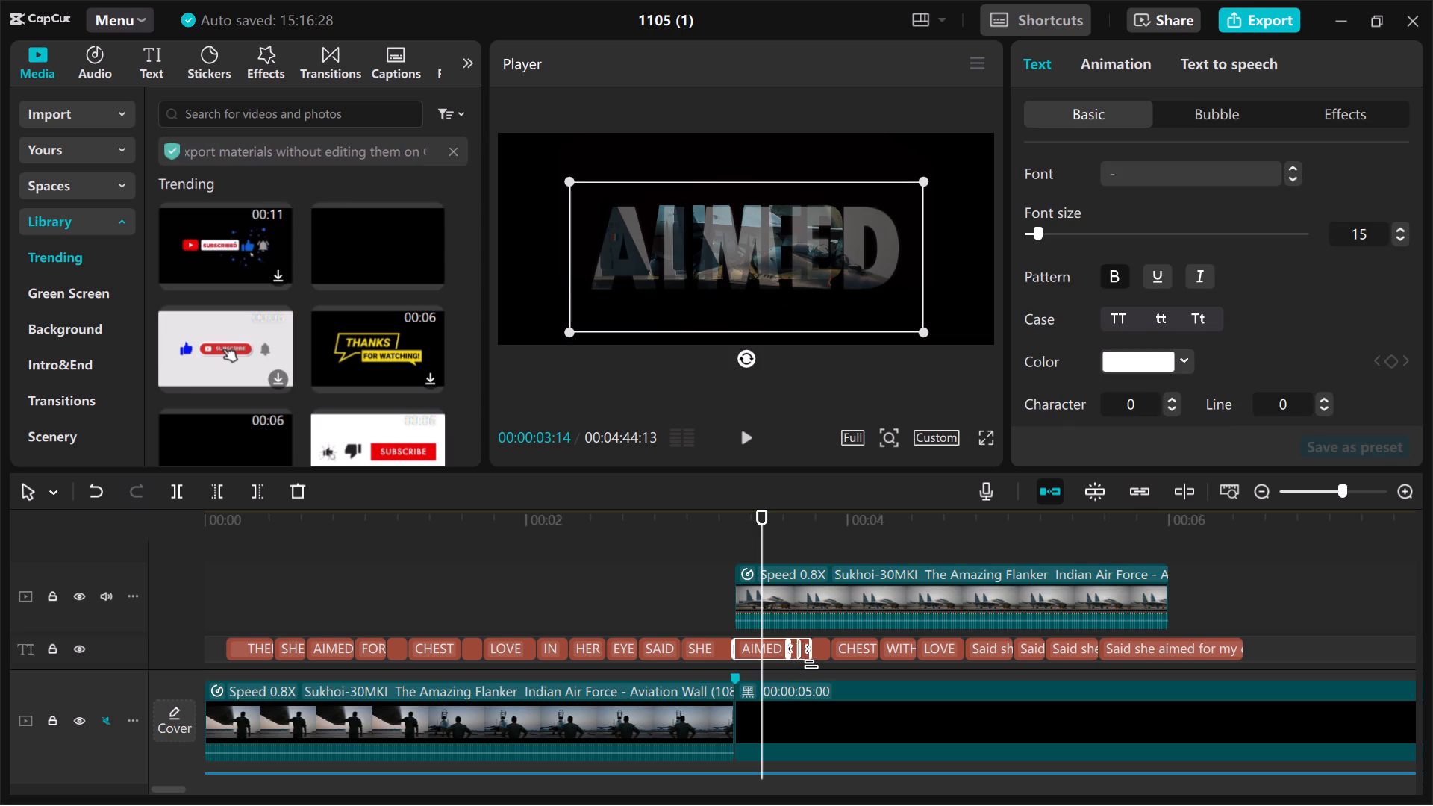
ctrl+click(822, 656)
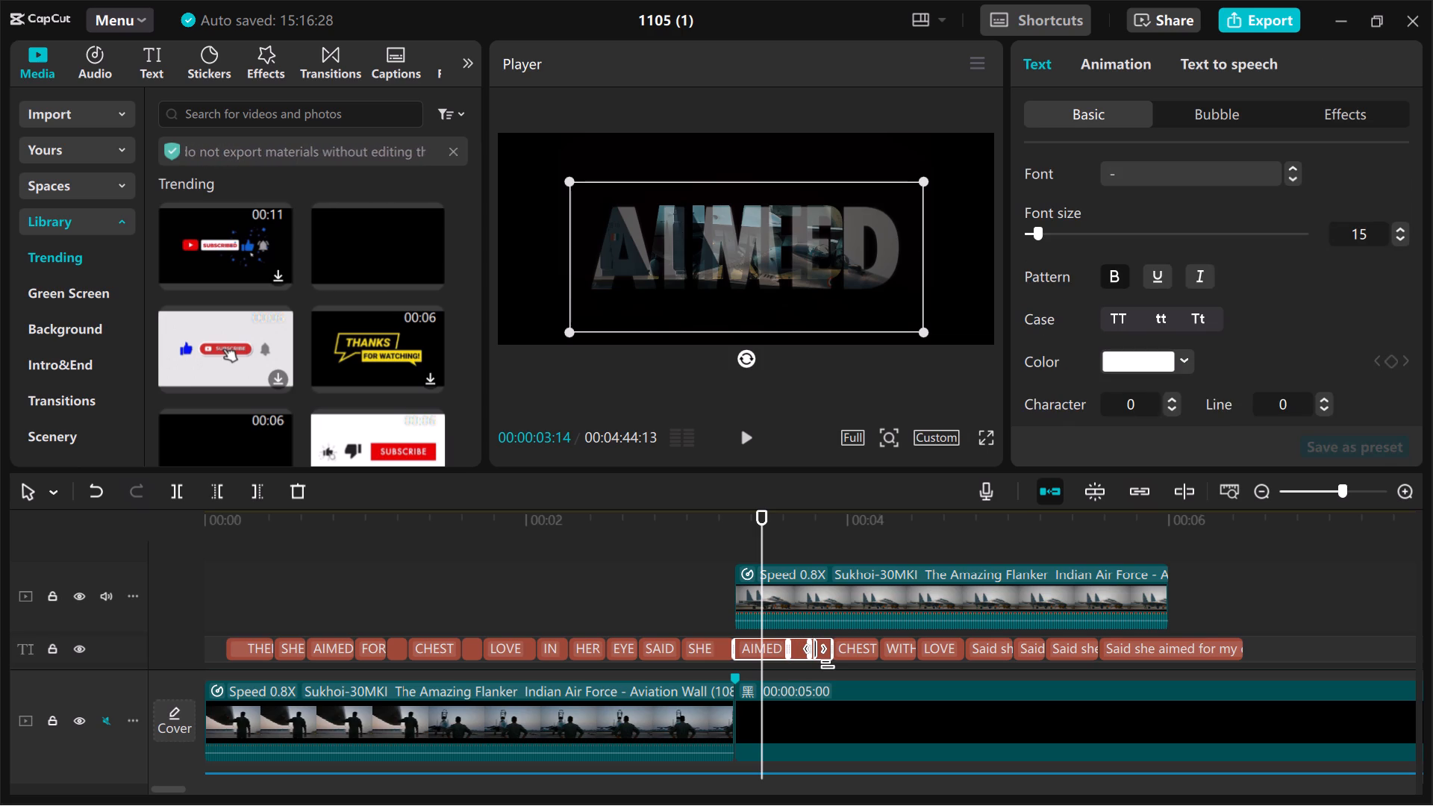
click(768, 656)
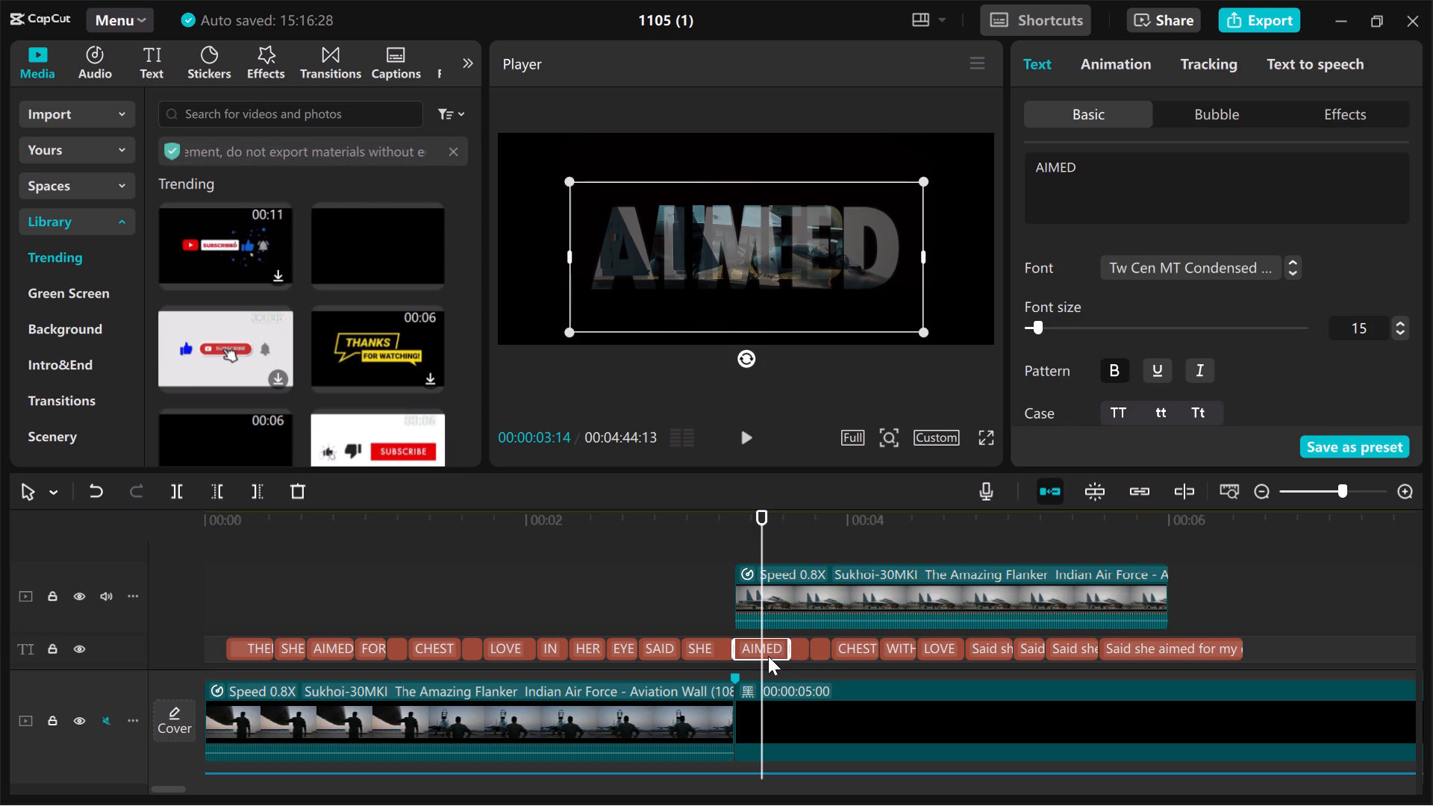
click(771, 649)
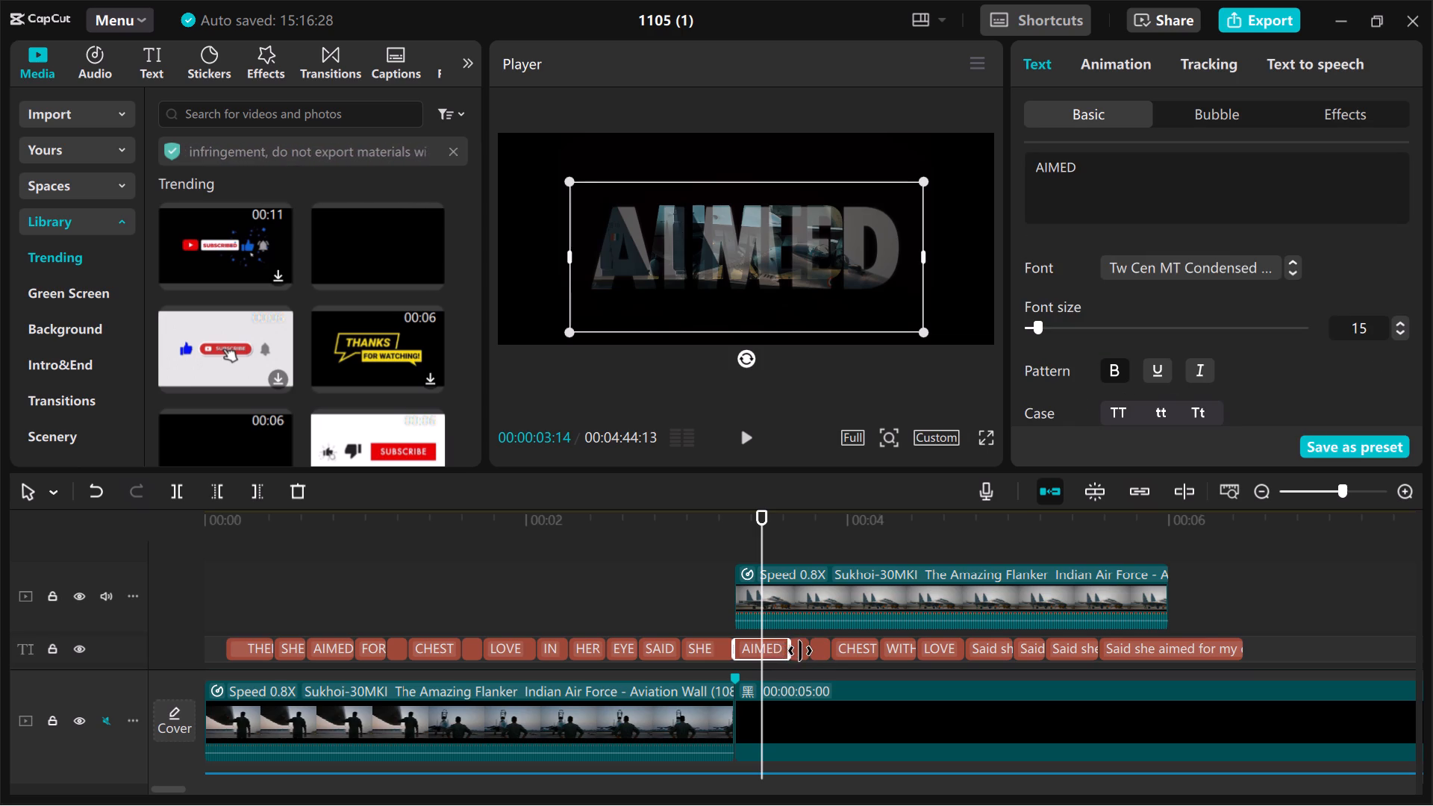
click(800, 651)
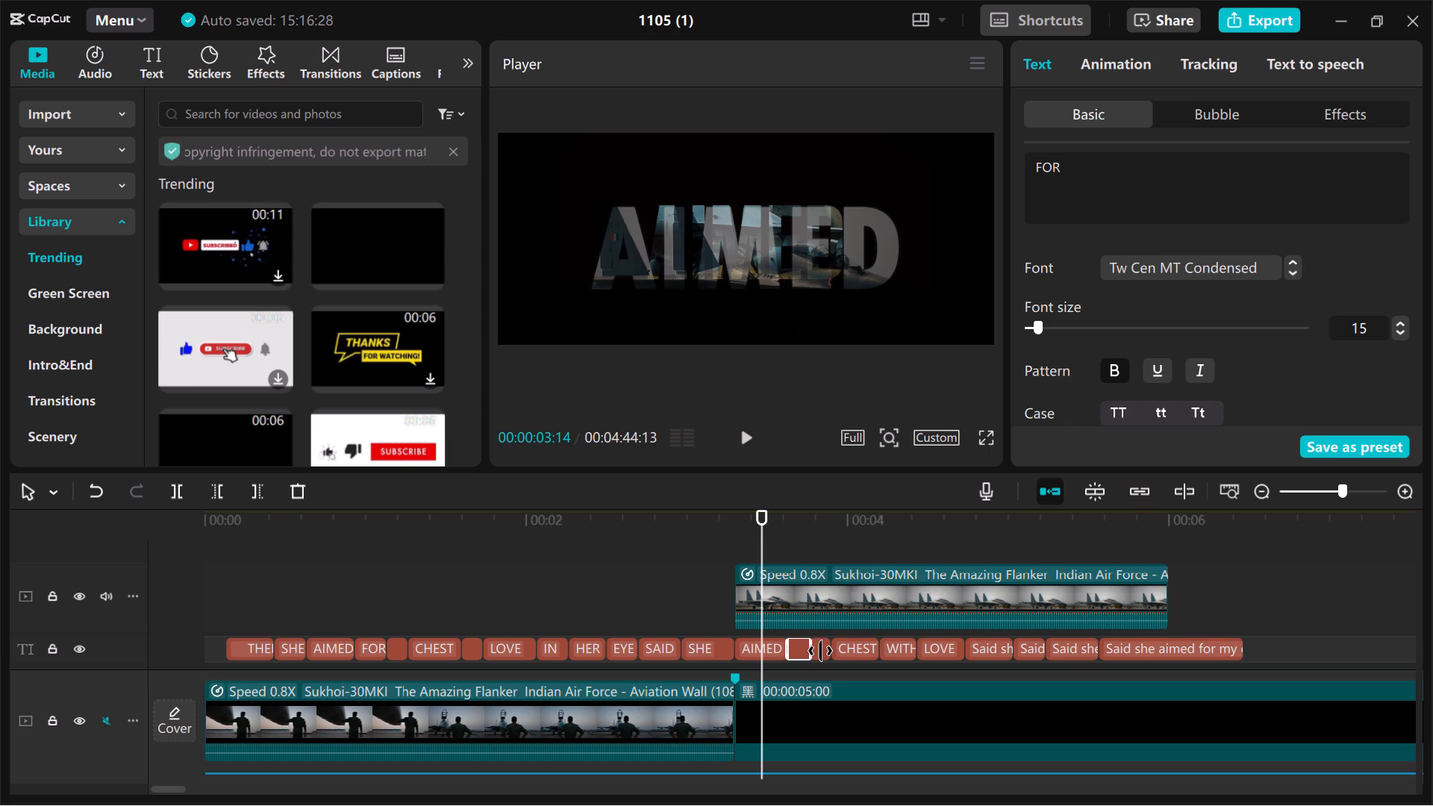
ctrl+click(820, 651)
ctrl+click(853, 651)
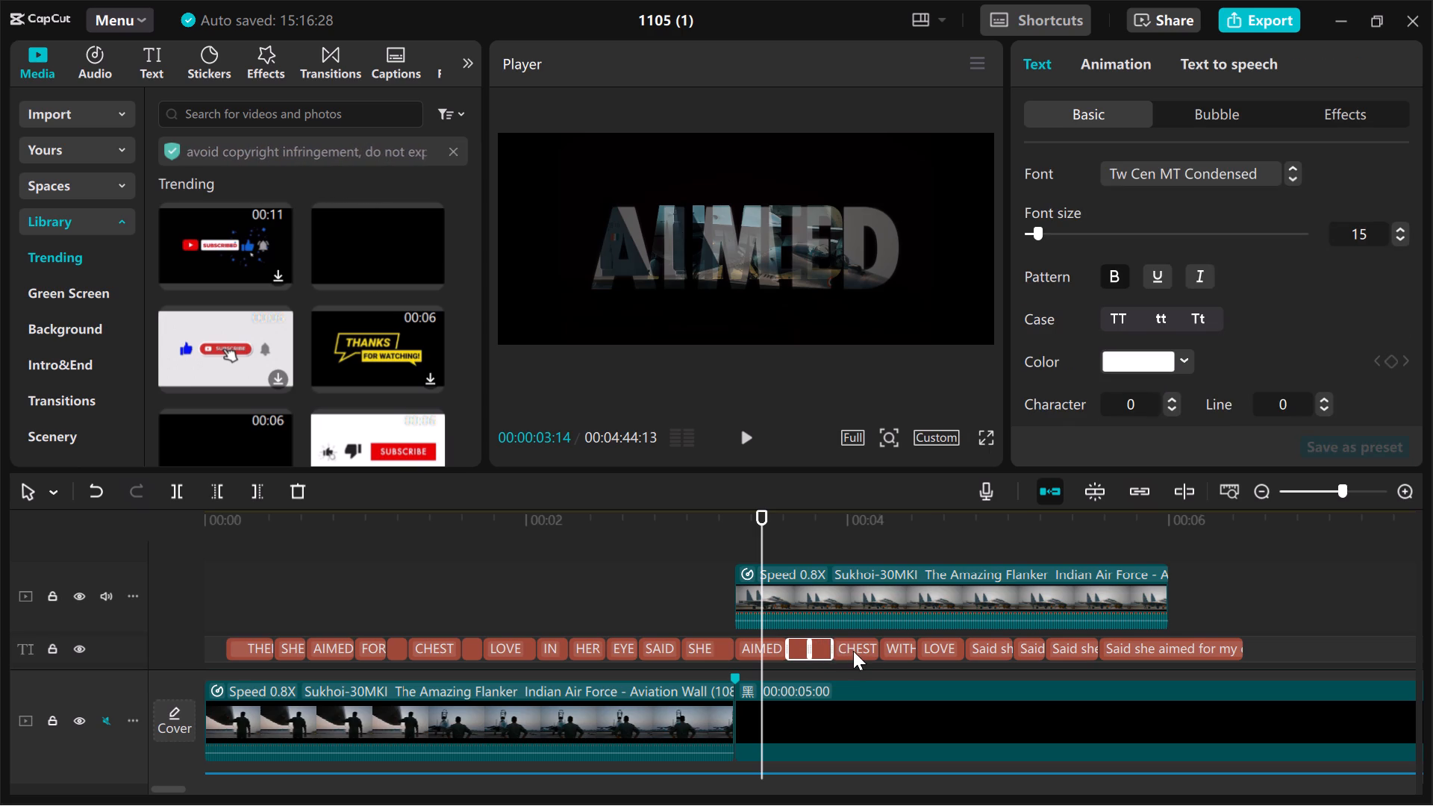
ctrl+click(896, 651)
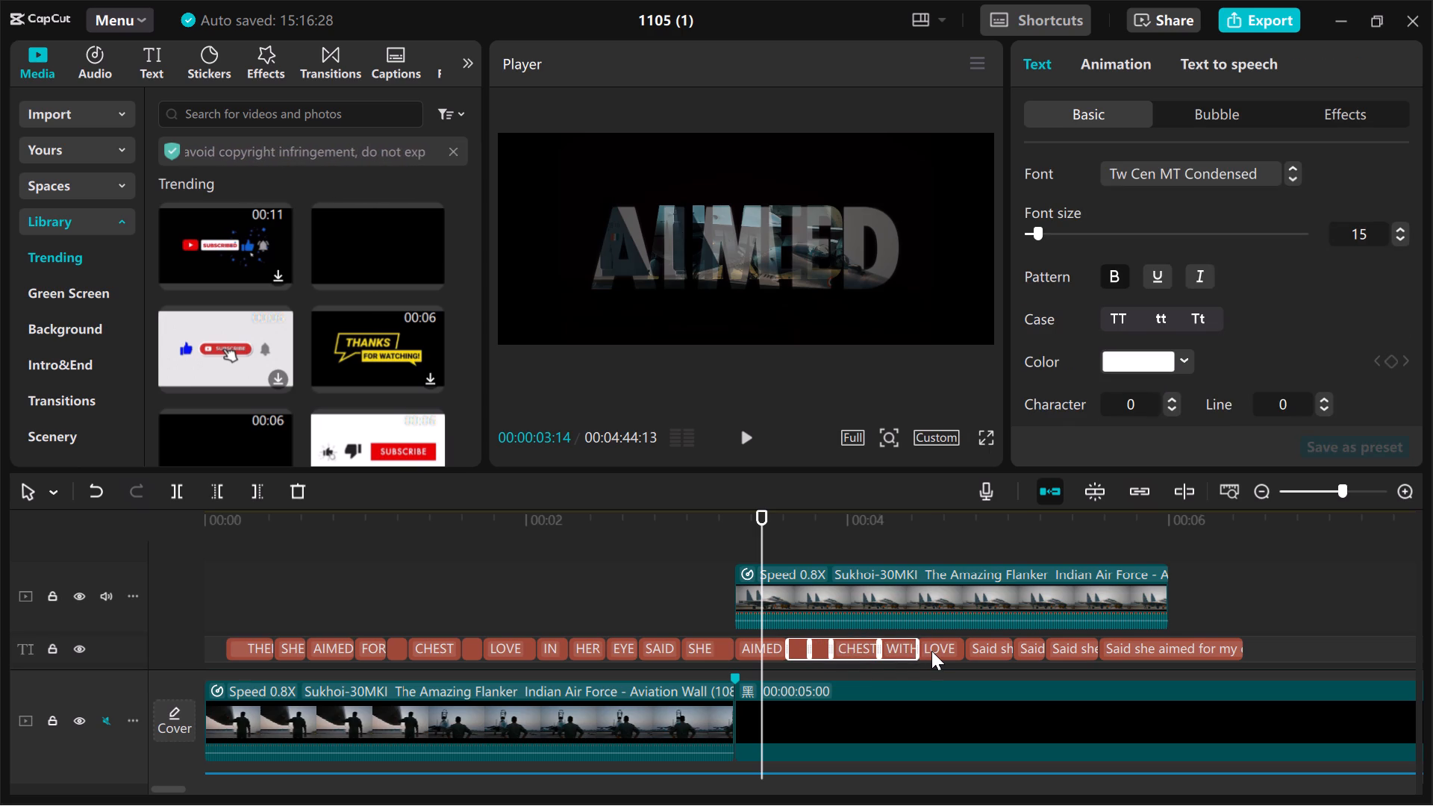
ctrl+click(931, 651)
ctrl+click(990, 648)
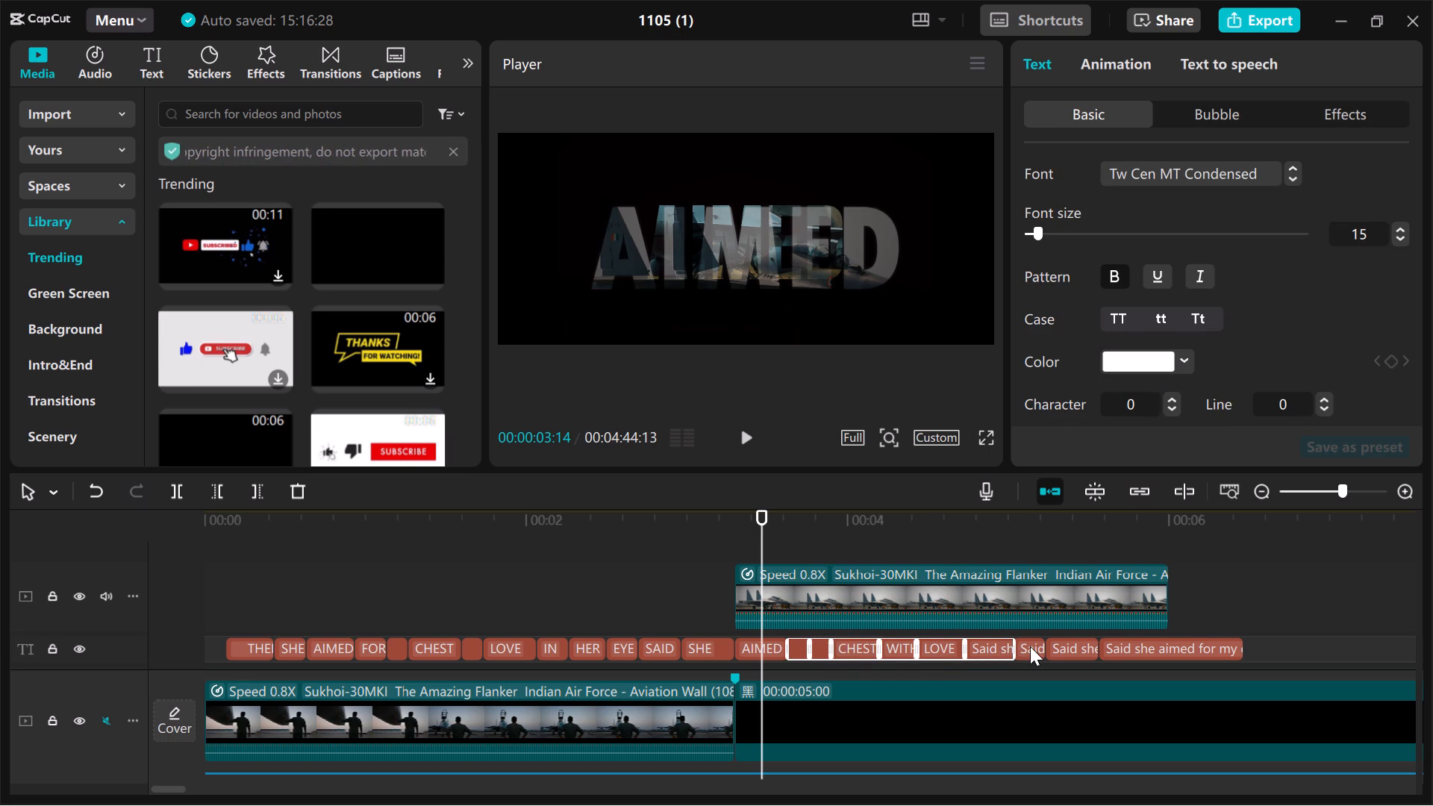
ctrl+click(1030, 646)
ctrl+click(1072, 646)
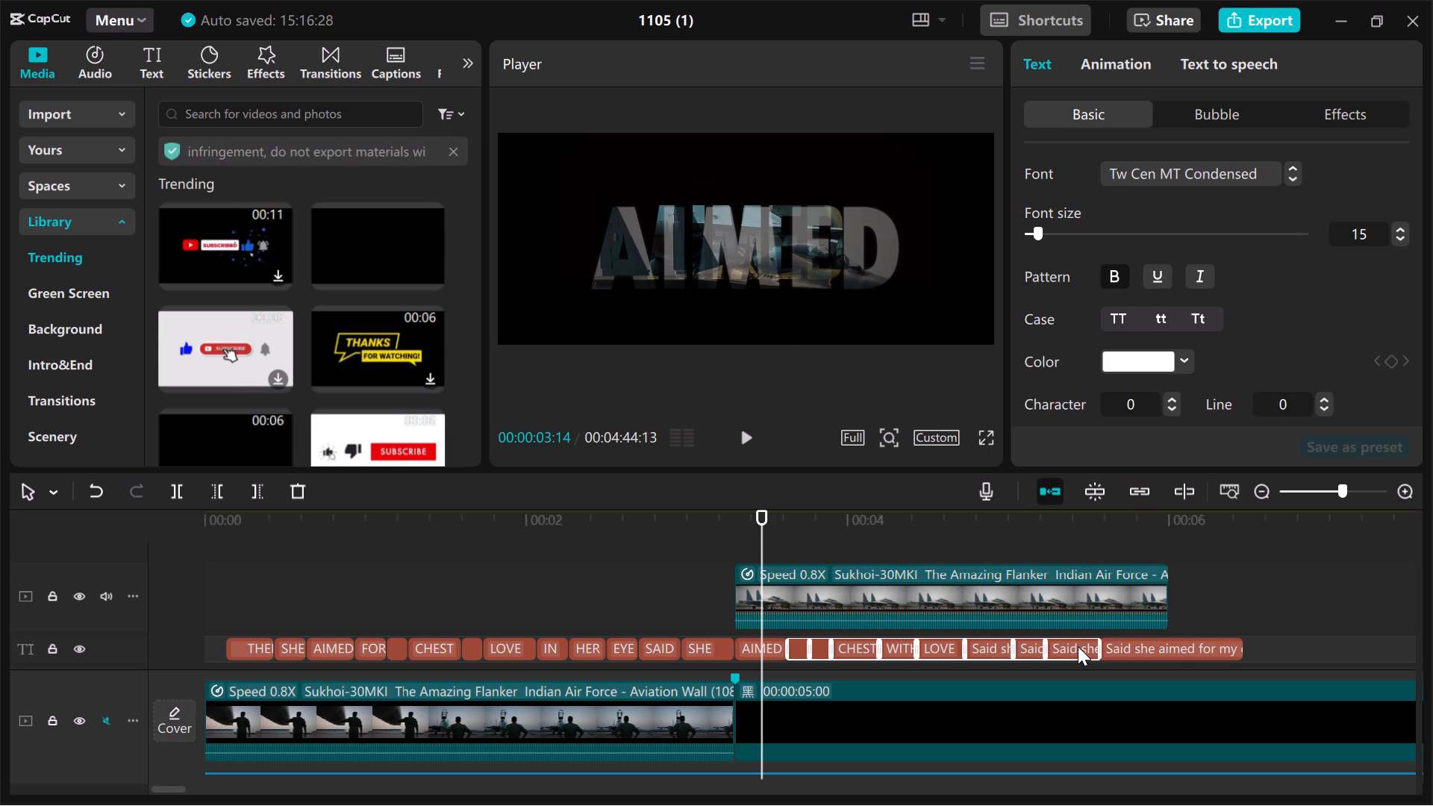
ctrl+click(1169, 645)
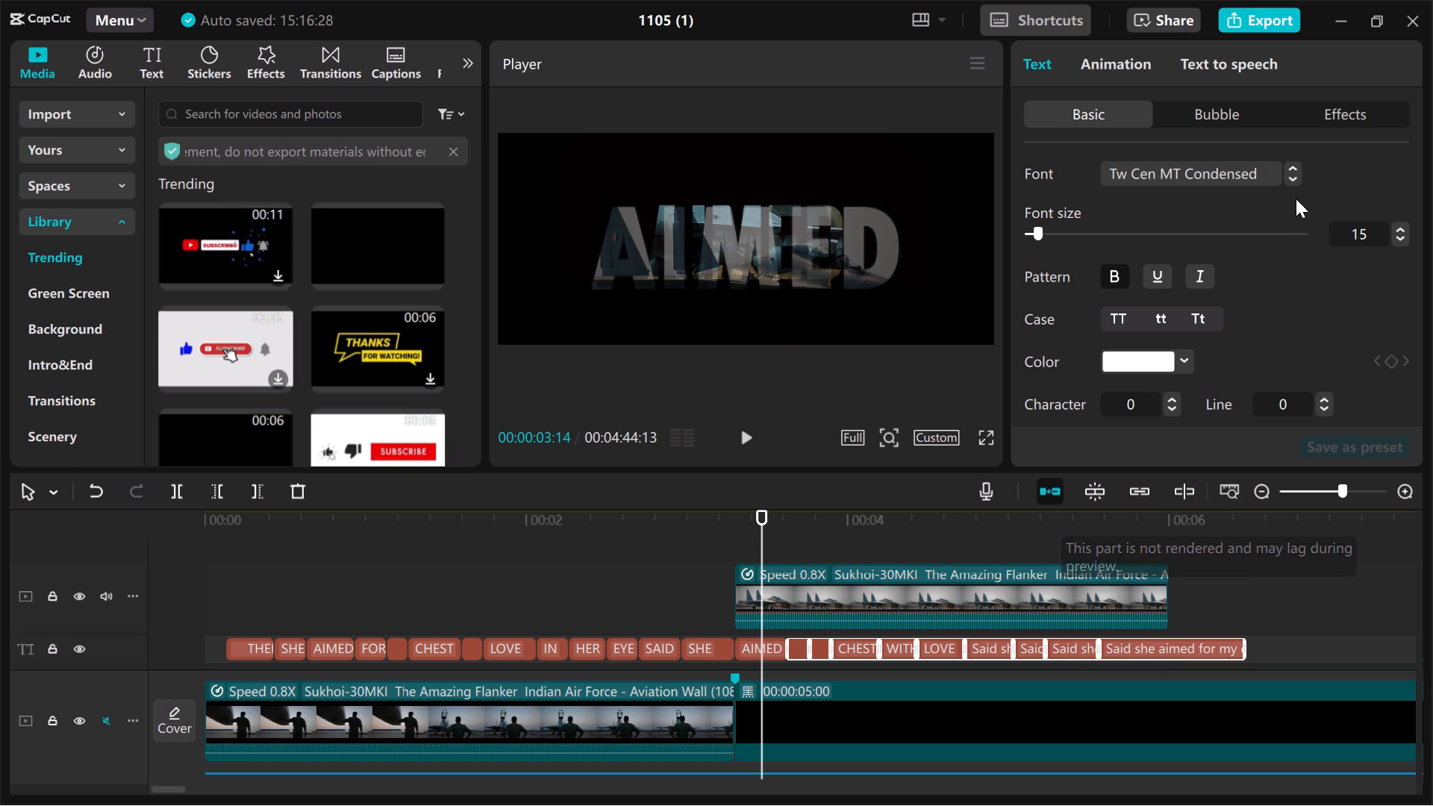
click(1246, 175)
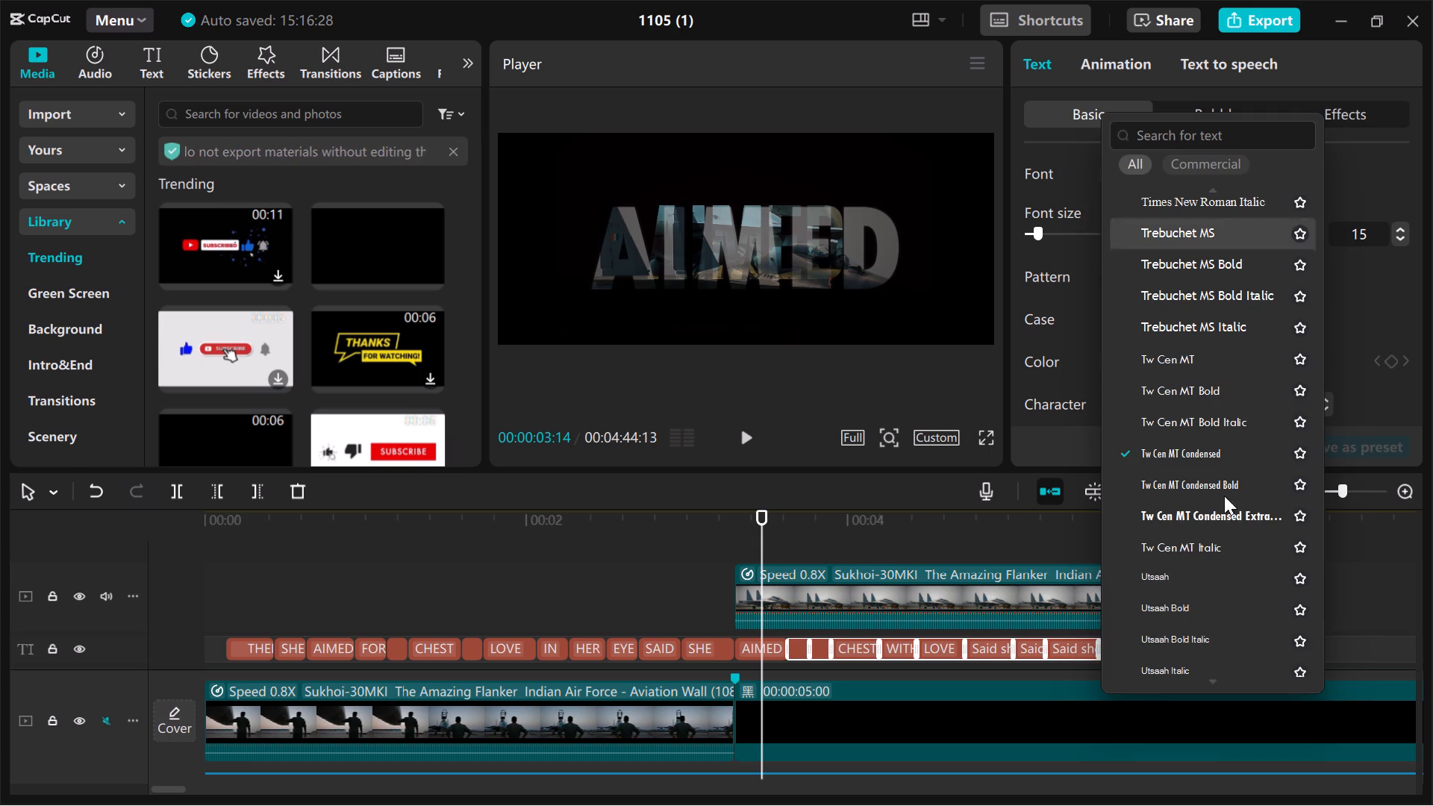
click(1208, 505)
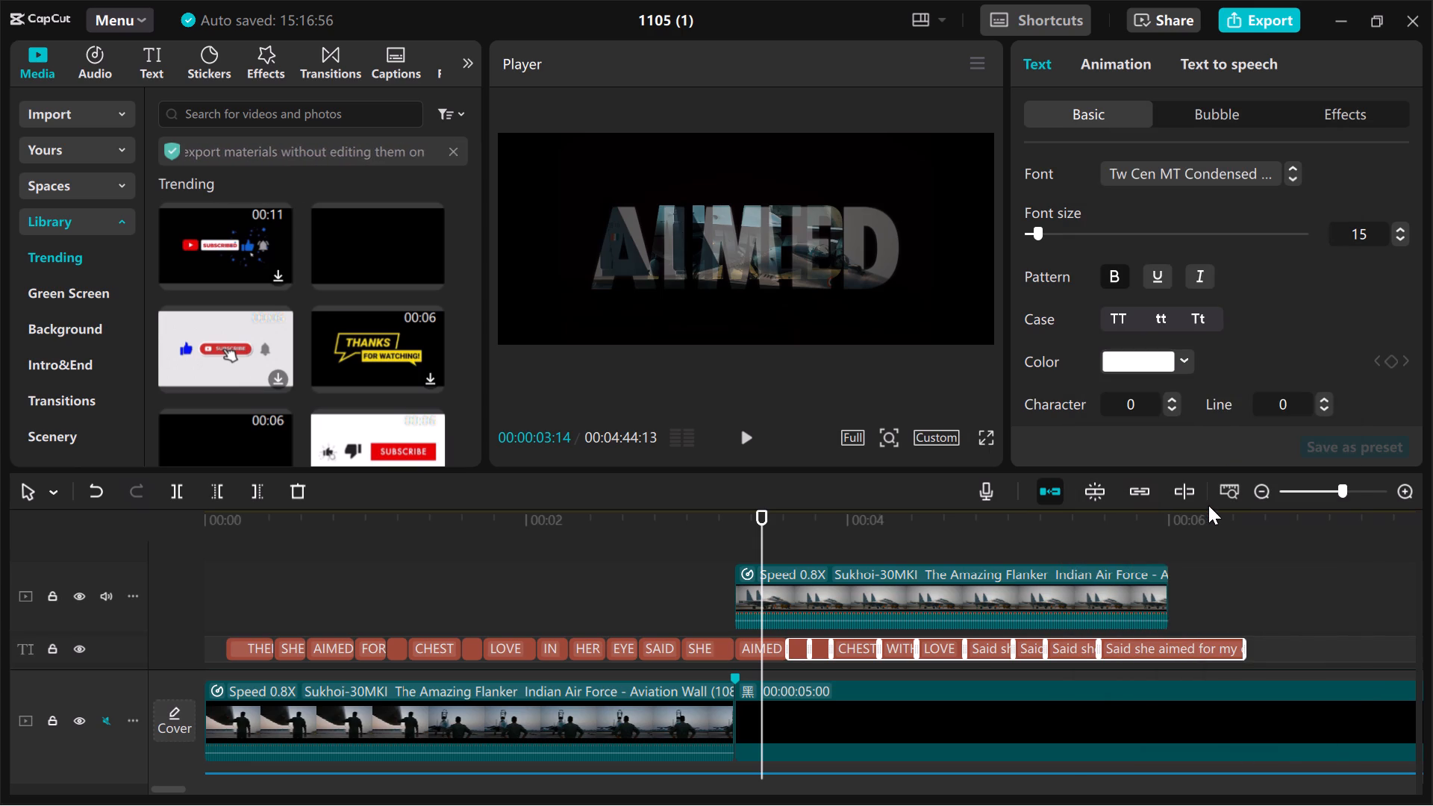
Play the edit from the start through the black section to check the new caption font against the reference.
click(184, 587)
key(space)
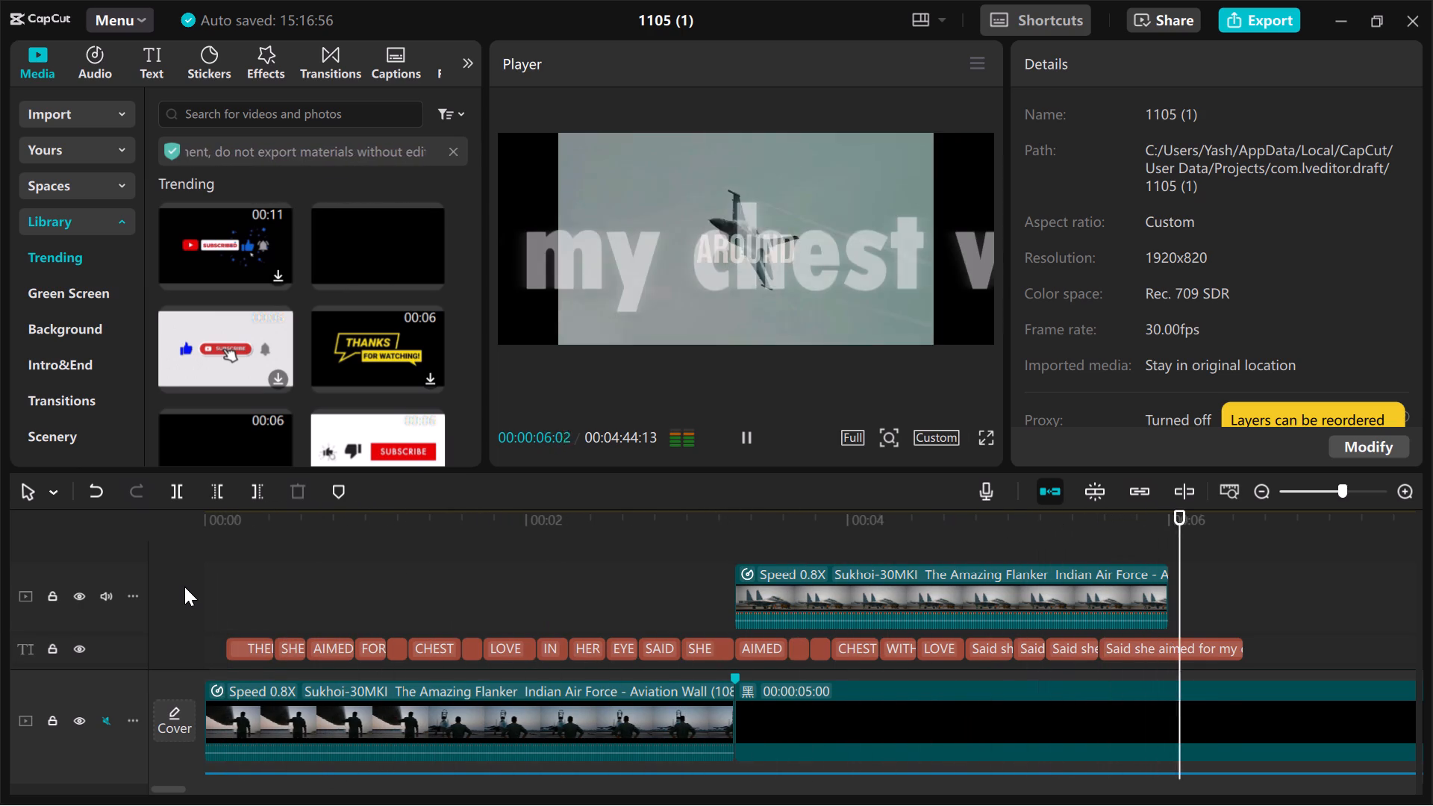
click(183, 567)
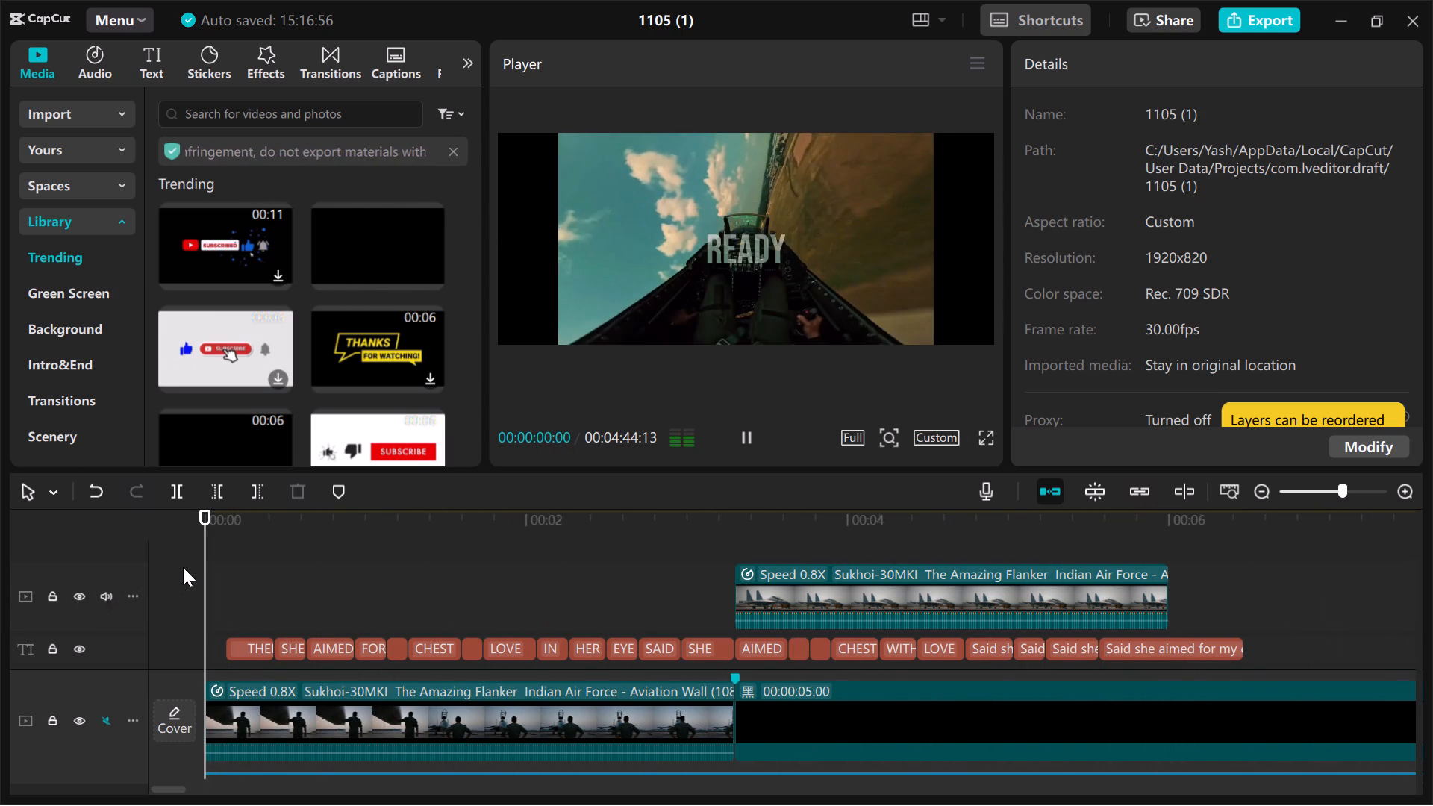
Hide the reference video track beneath the captions, keeping the caption track shown.
click(78, 649)
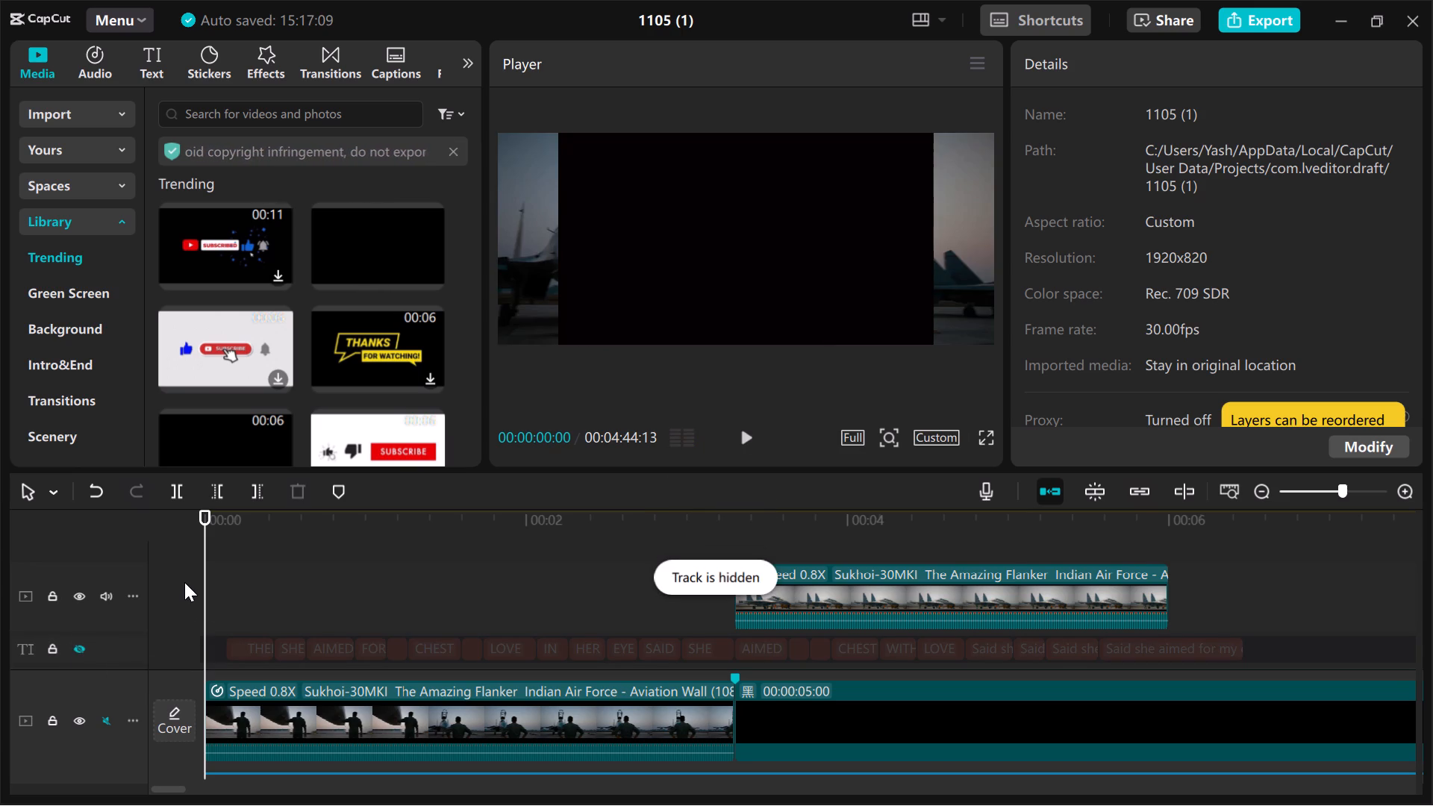
click(84, 646)
scroll(84, 646, down, 1)
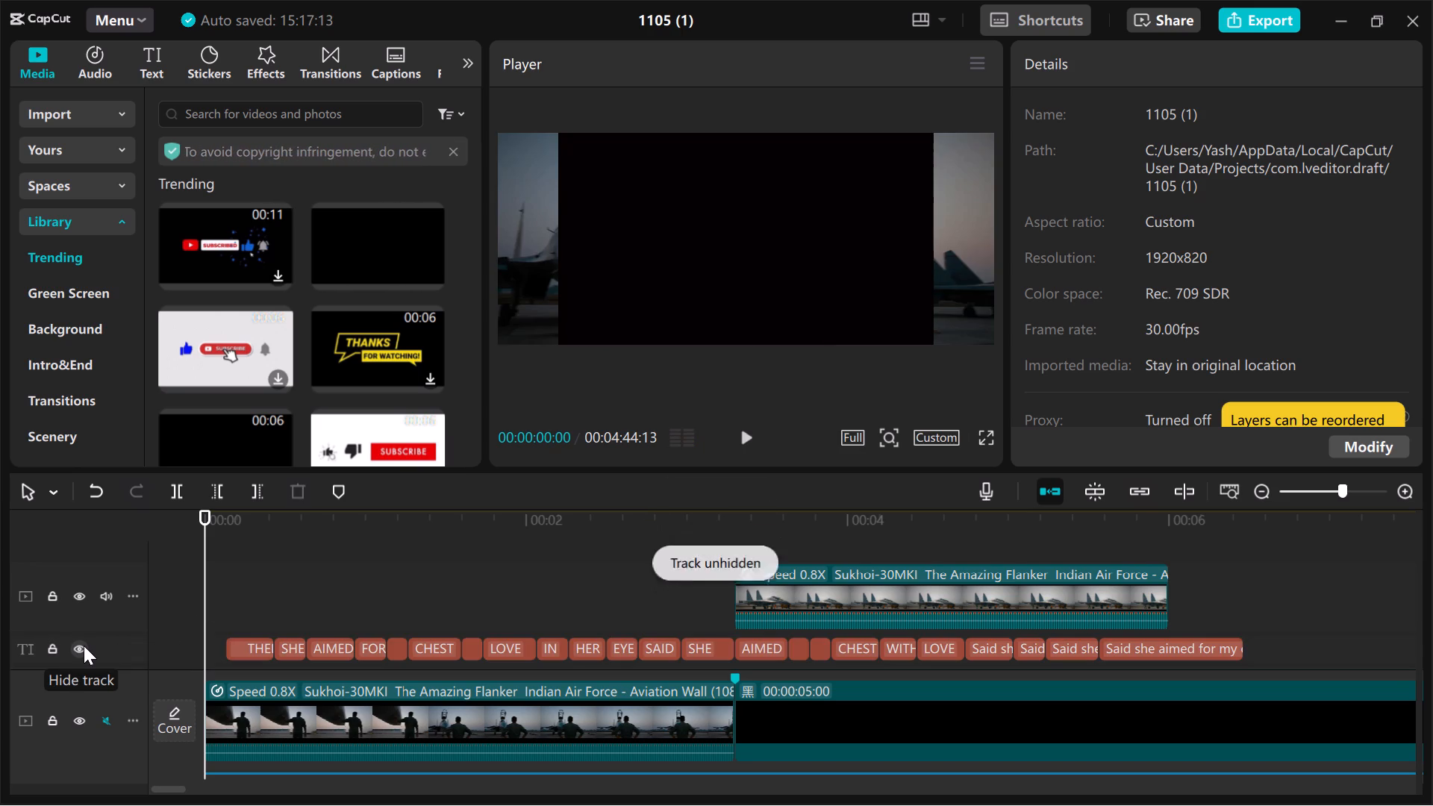
scroll(84, 646, down, 1)
scroll(225, 605, down, 1)
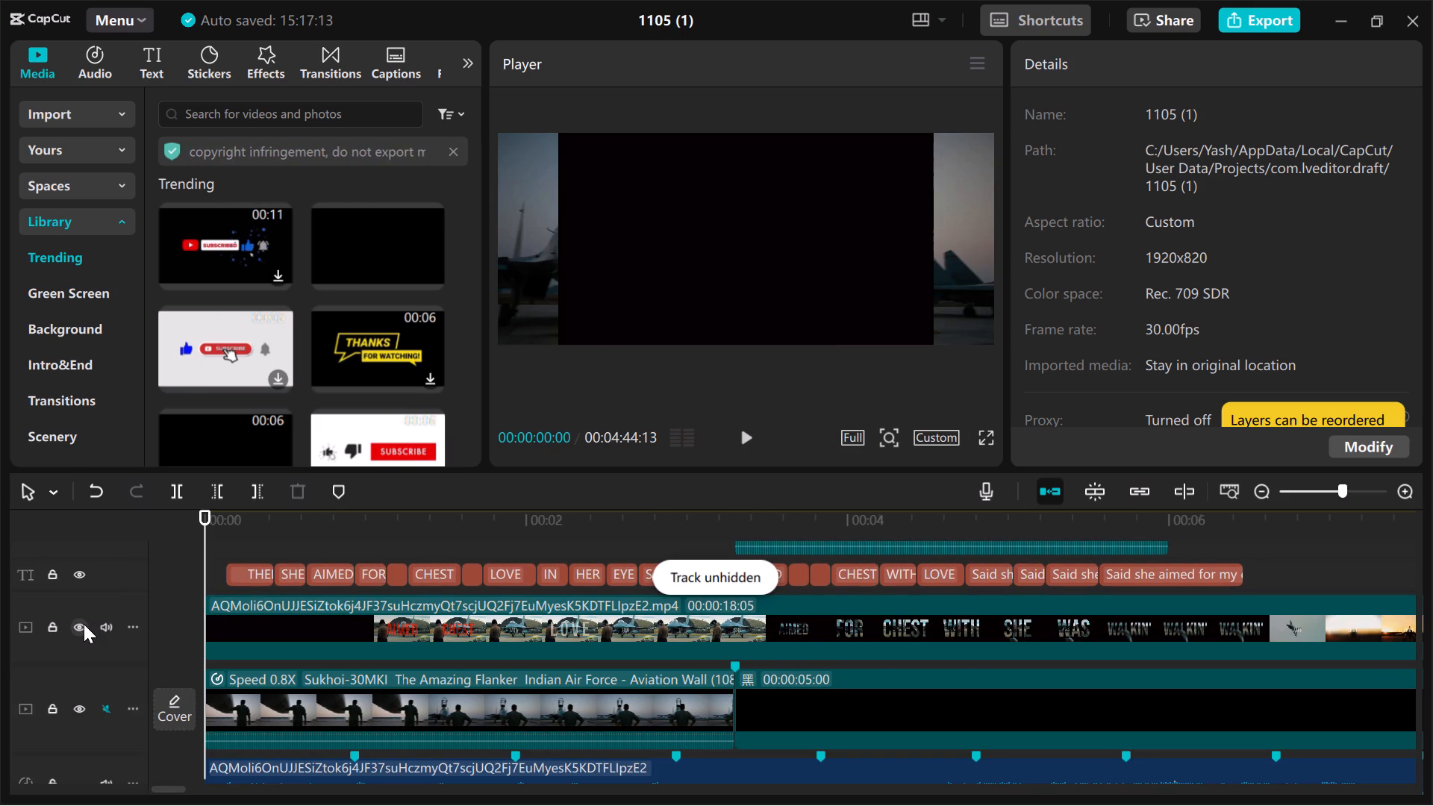
click(84, 624)
Play back the edit from the start through the black section without the reference to examine the footage-filled captions.
key(space)
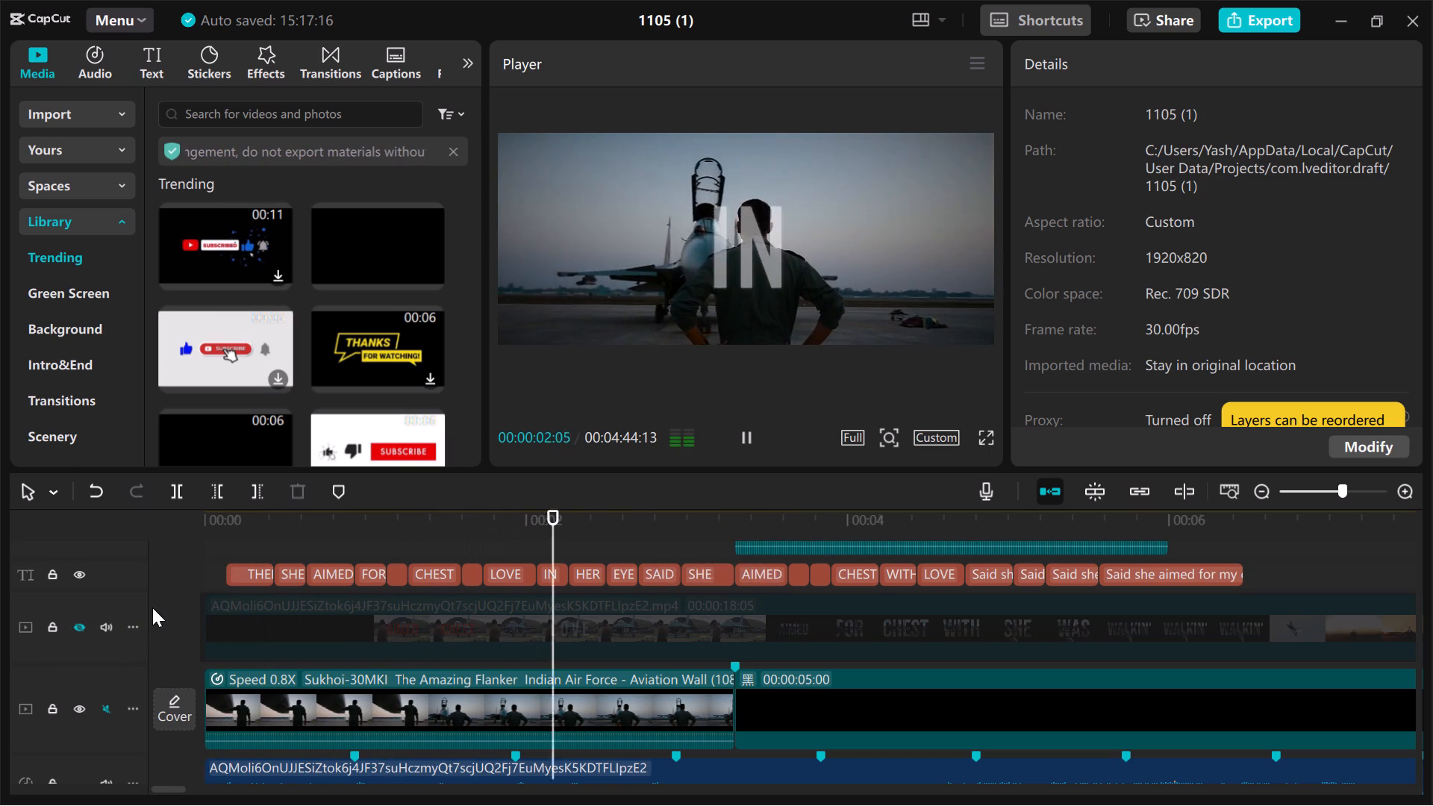
key(space)
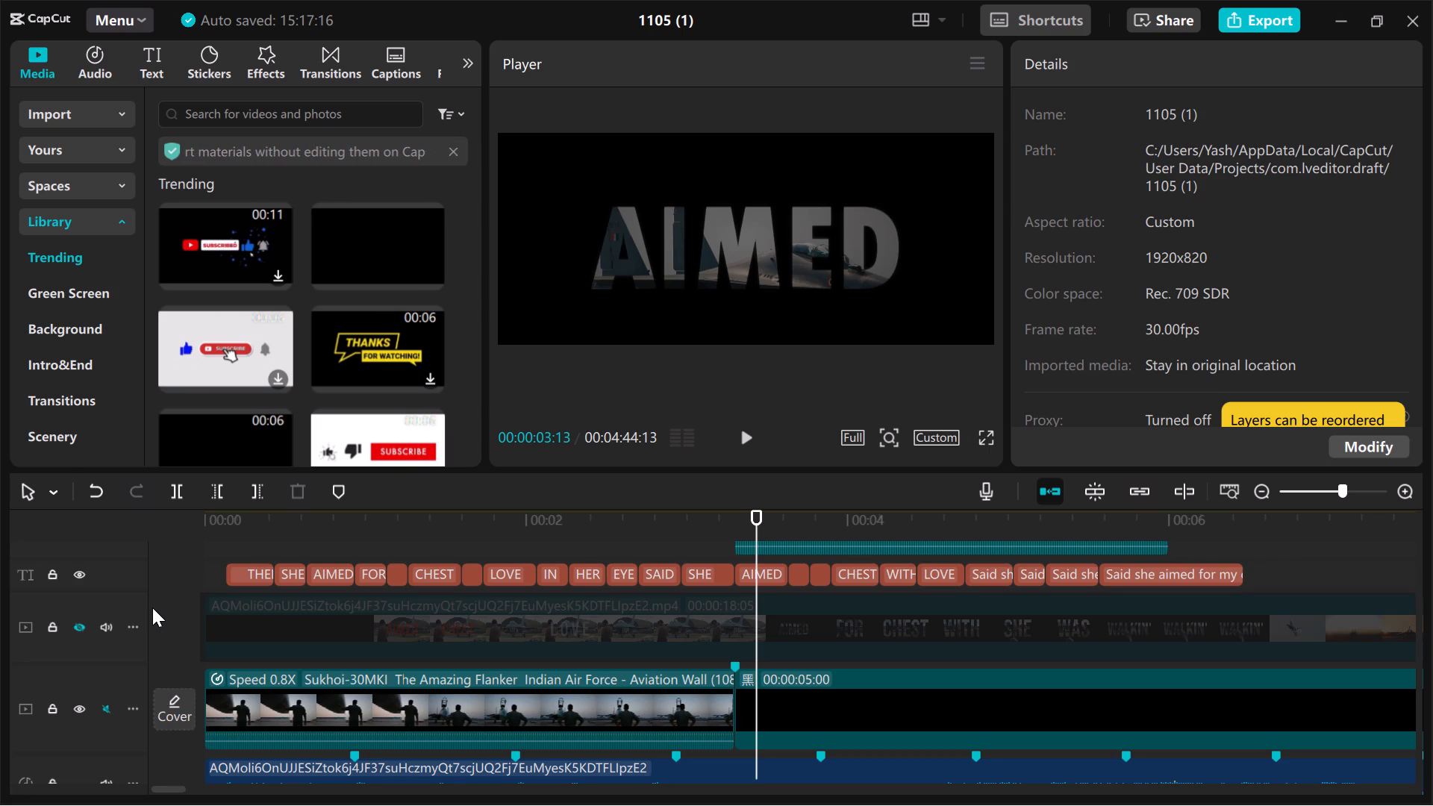
key(space)
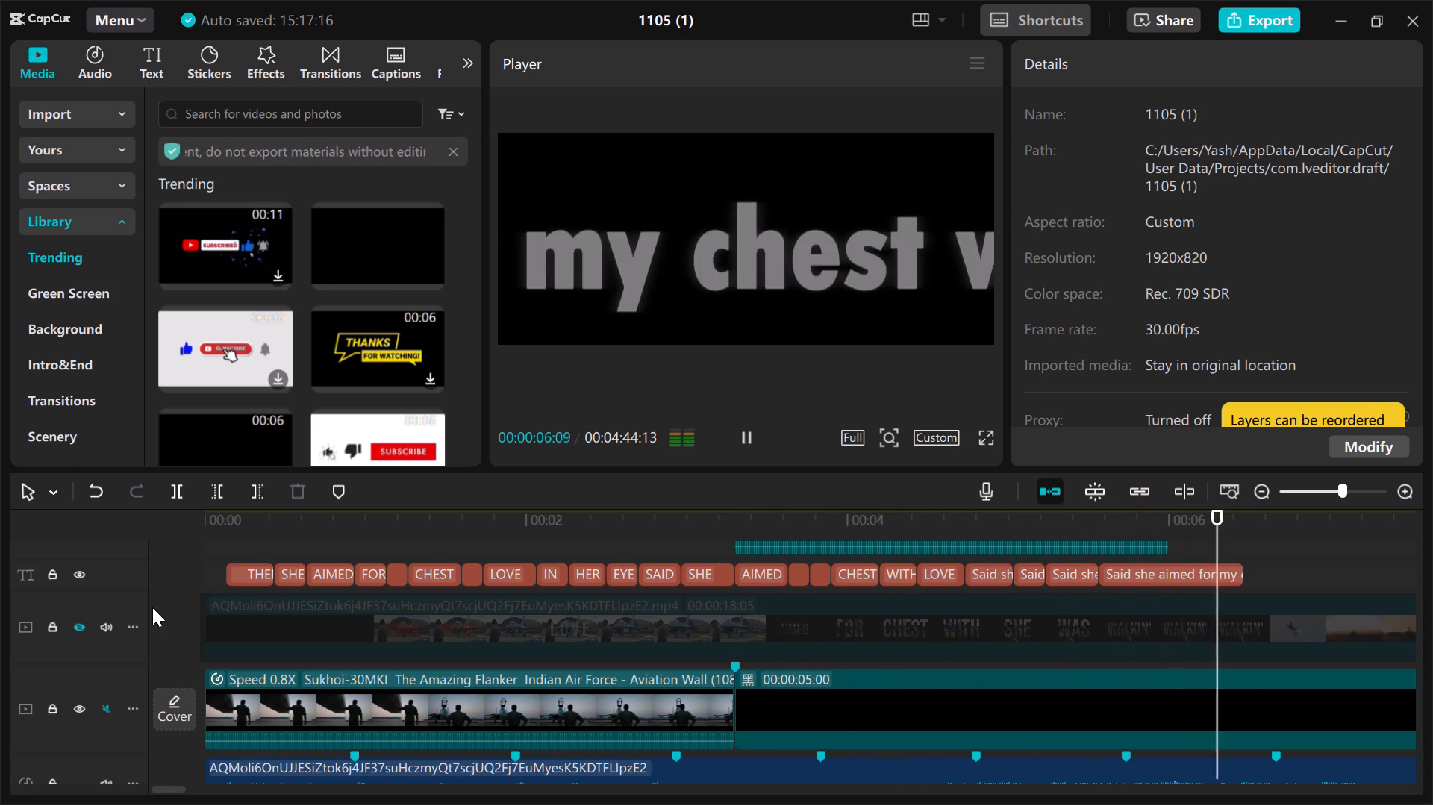
key(space)
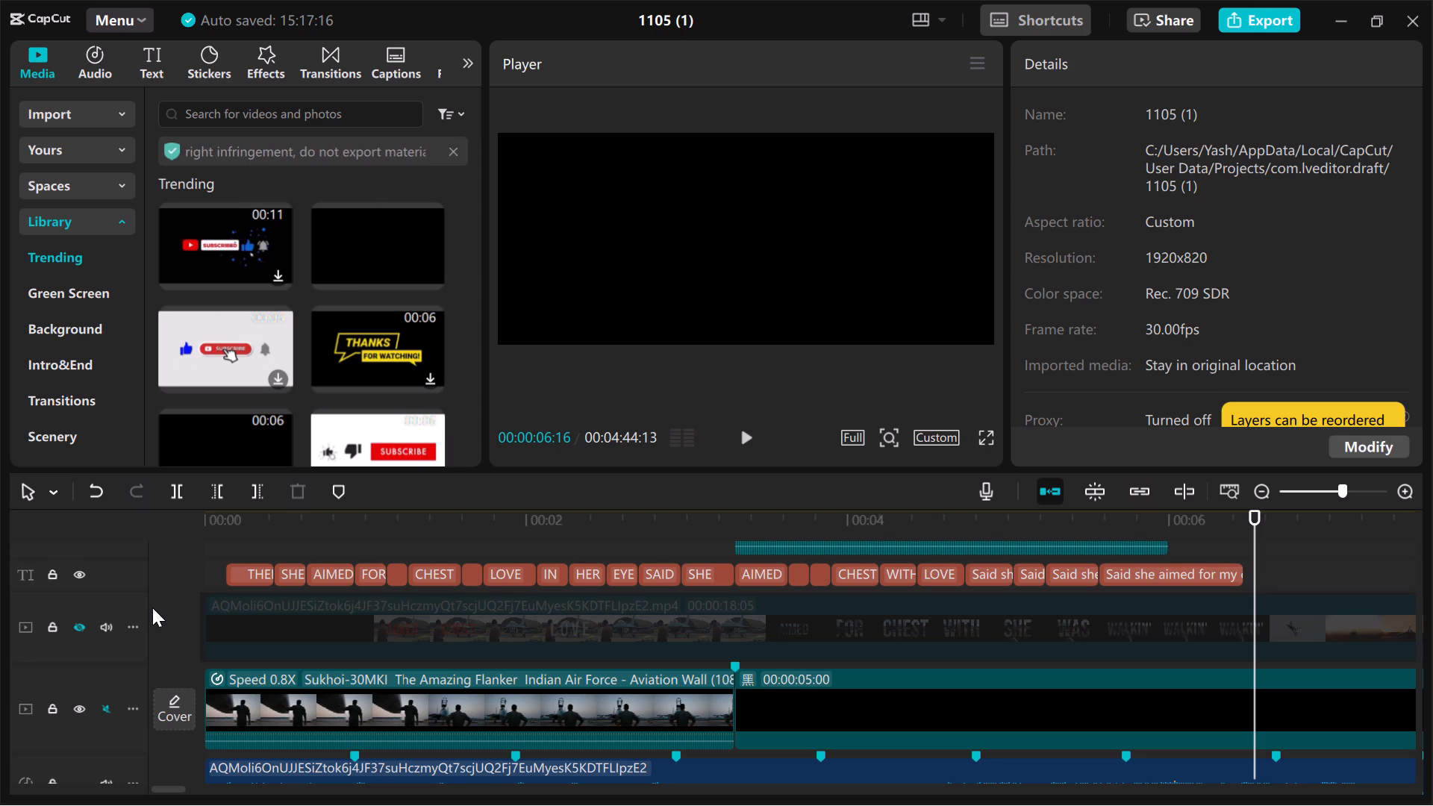
scroll(575, 636, up, 1)
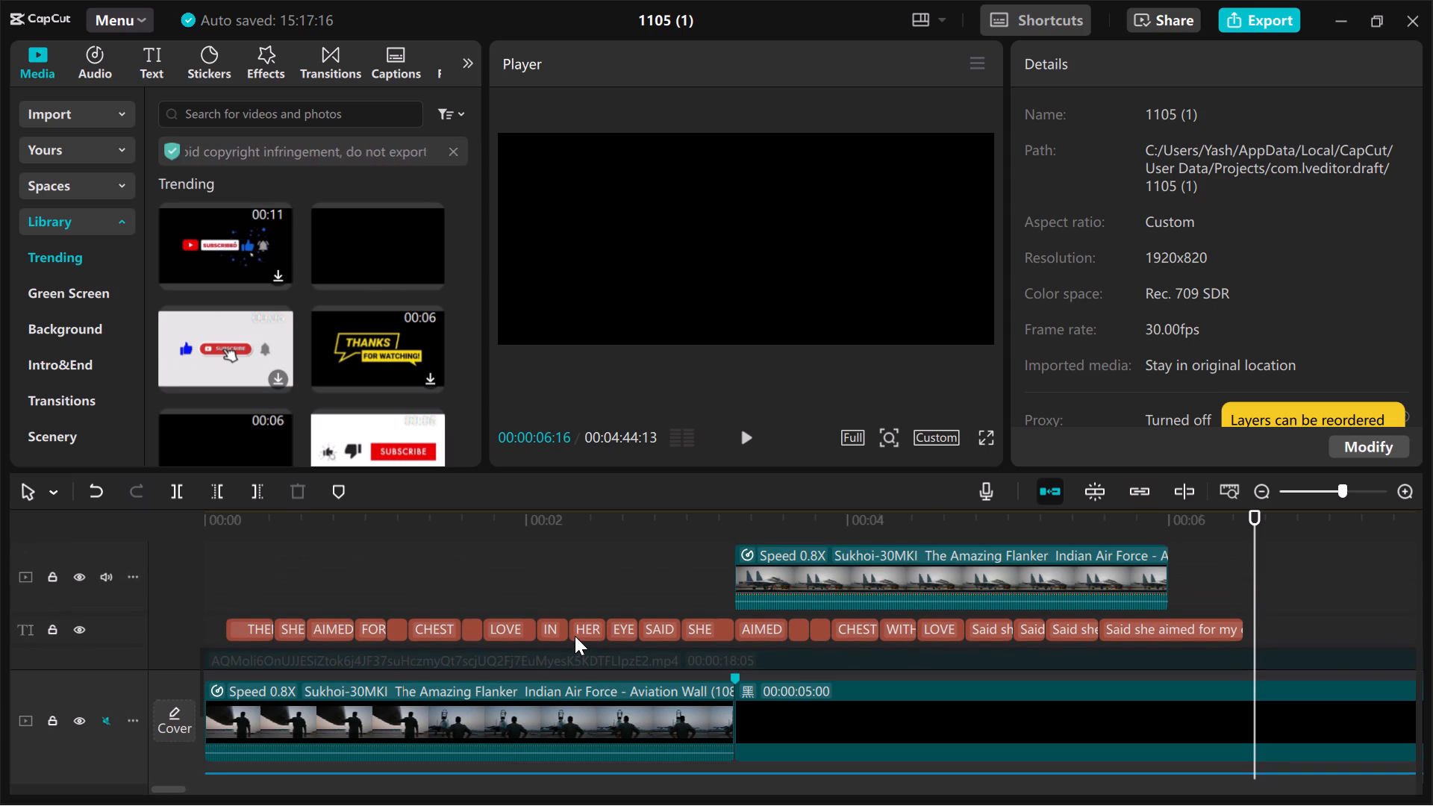
click(799, 543)
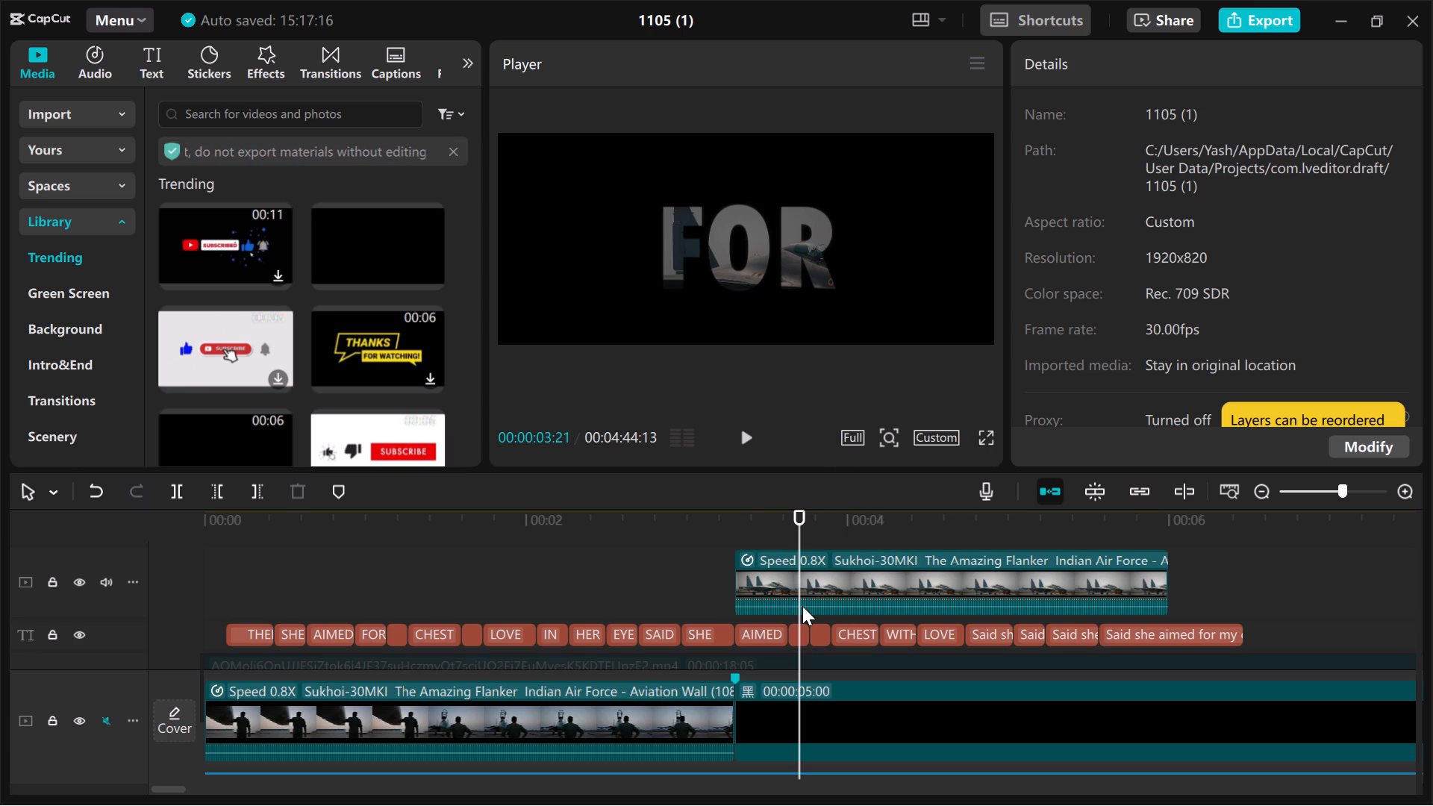
click(180, 554)
key(space)
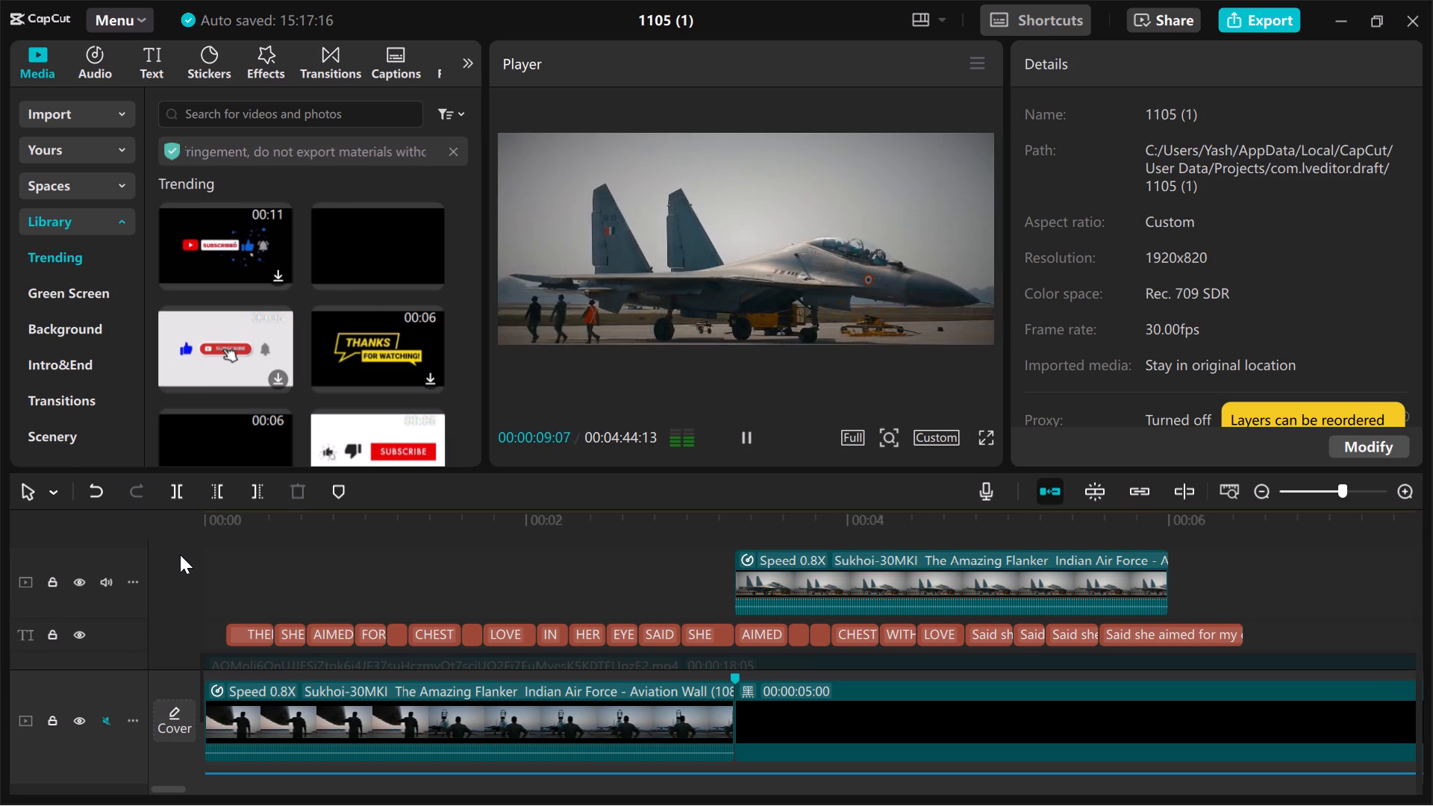
click(183, 554)
Lock the main video track holding the slowed jet footage and the black clip.
scroll(183, 554, right, 1)
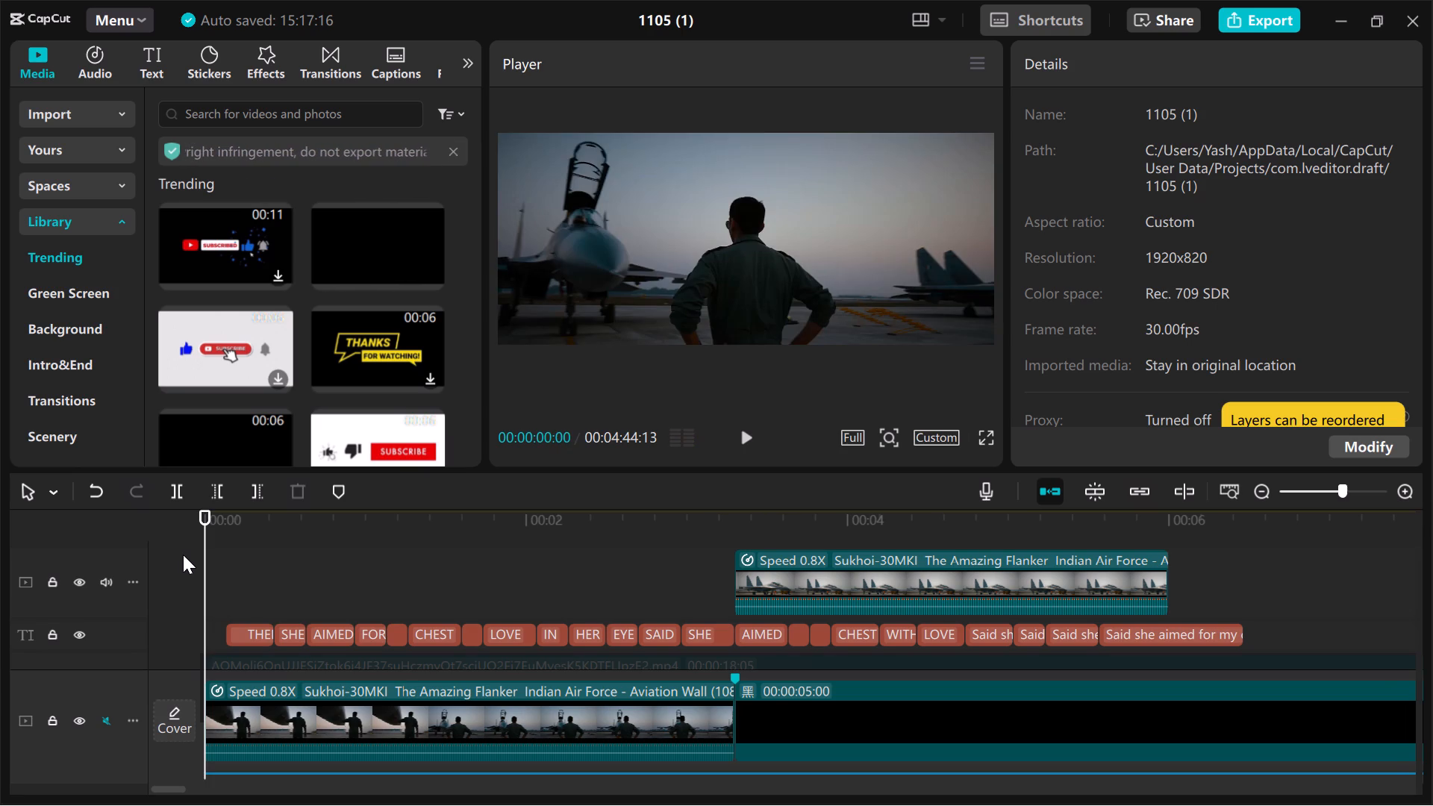
scroll(183, 554, right, 1)
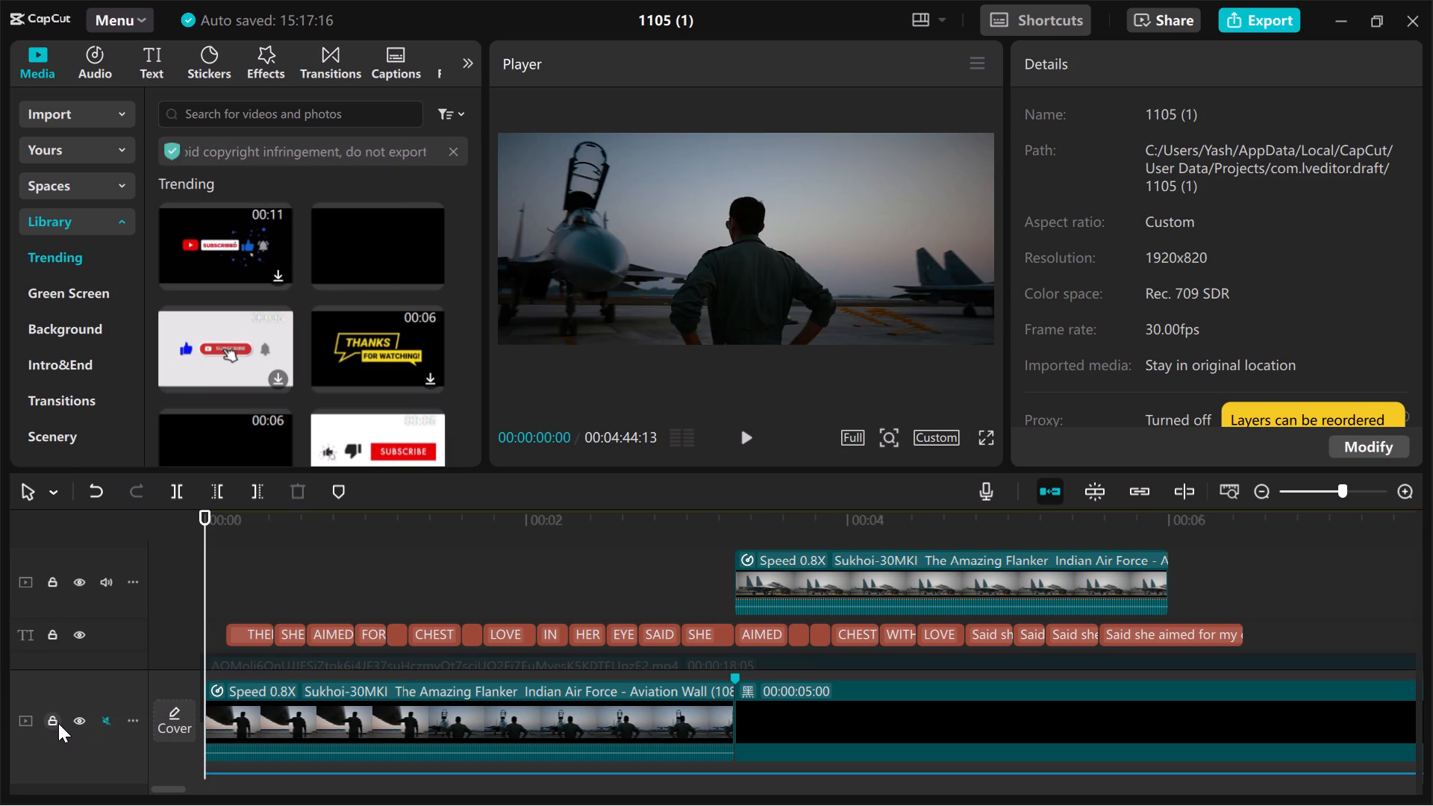
click(58, 723)
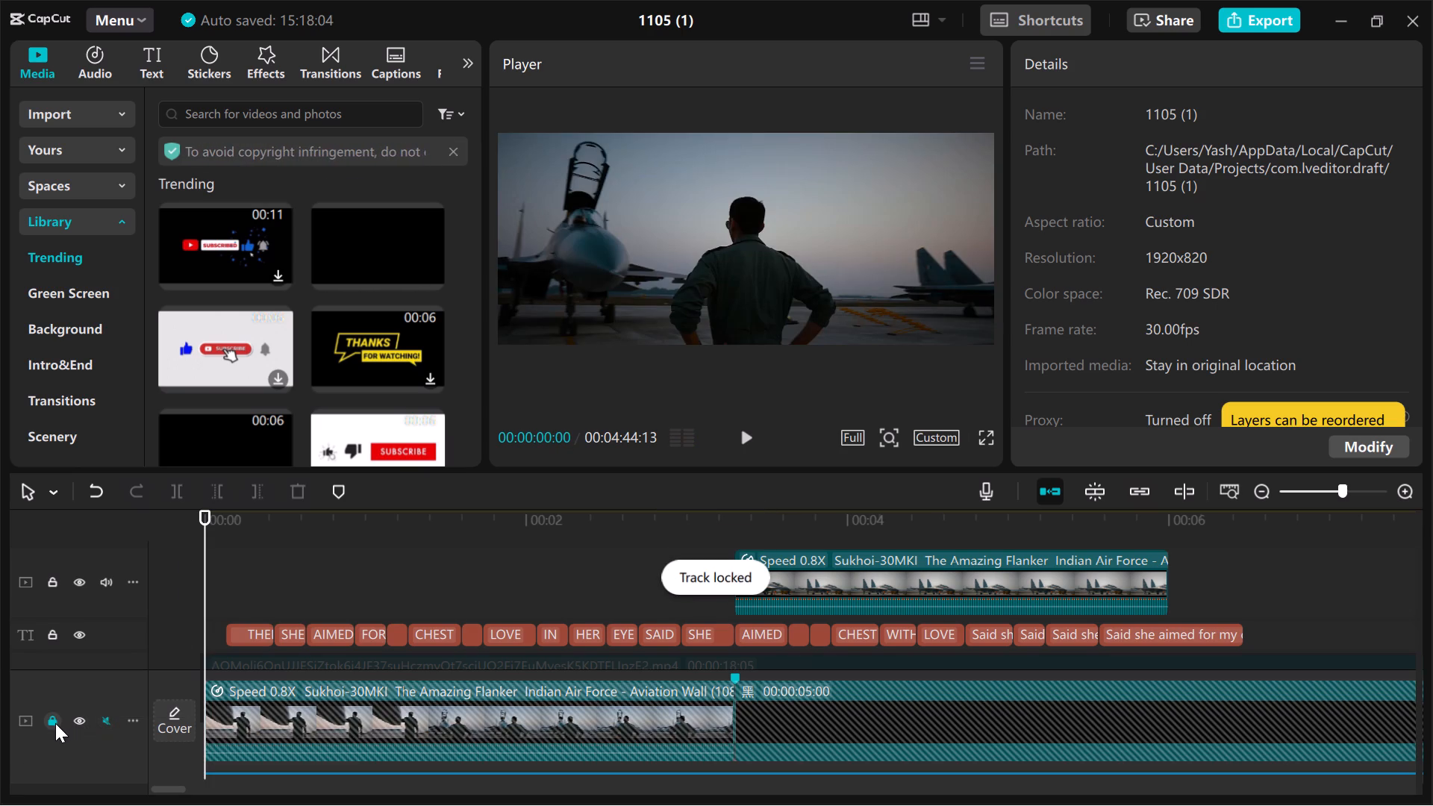
Unlock the main video track and show the reference video track again beneath the captions.
click(54, 723)
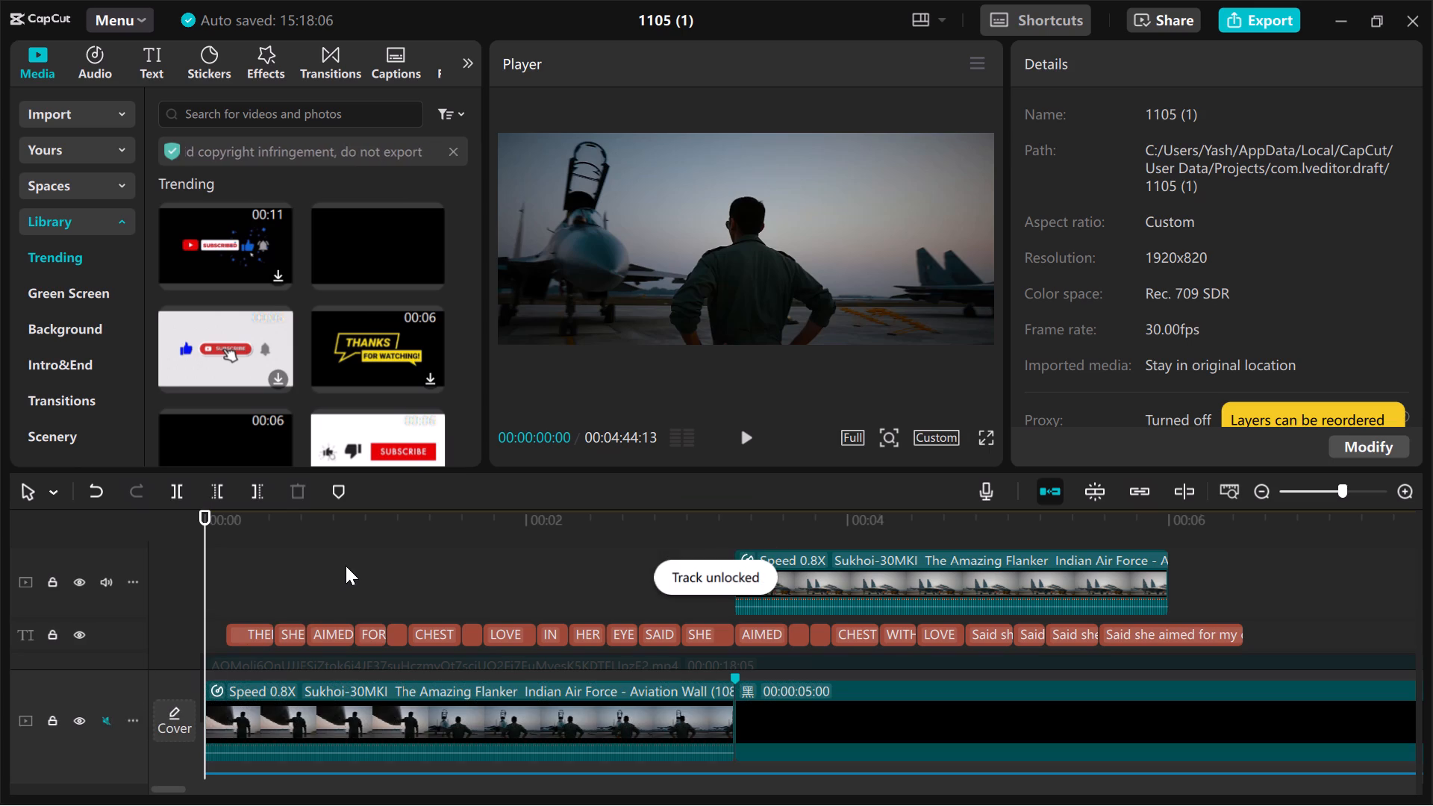
scroll(346, 563, down, 2)
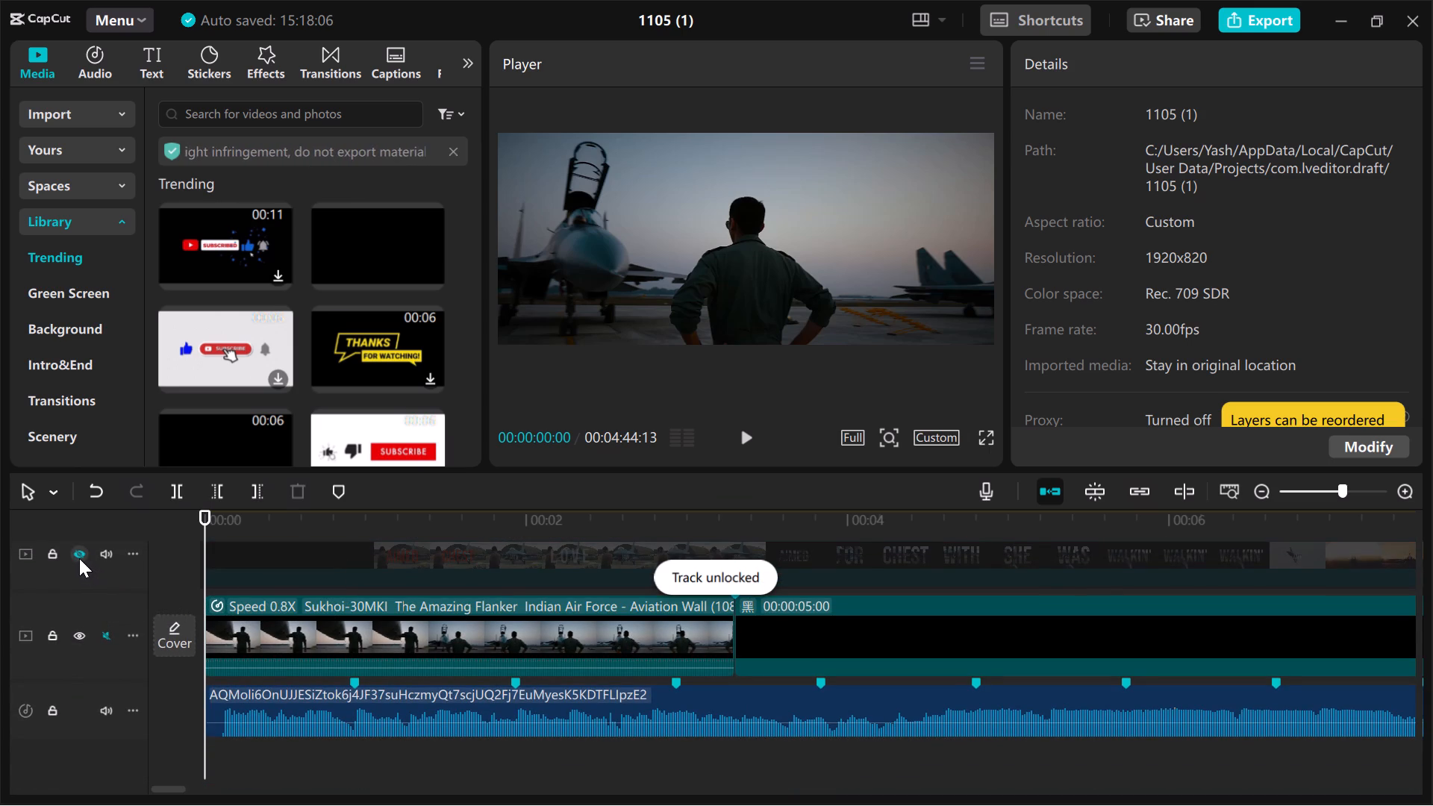
click(79, 558)
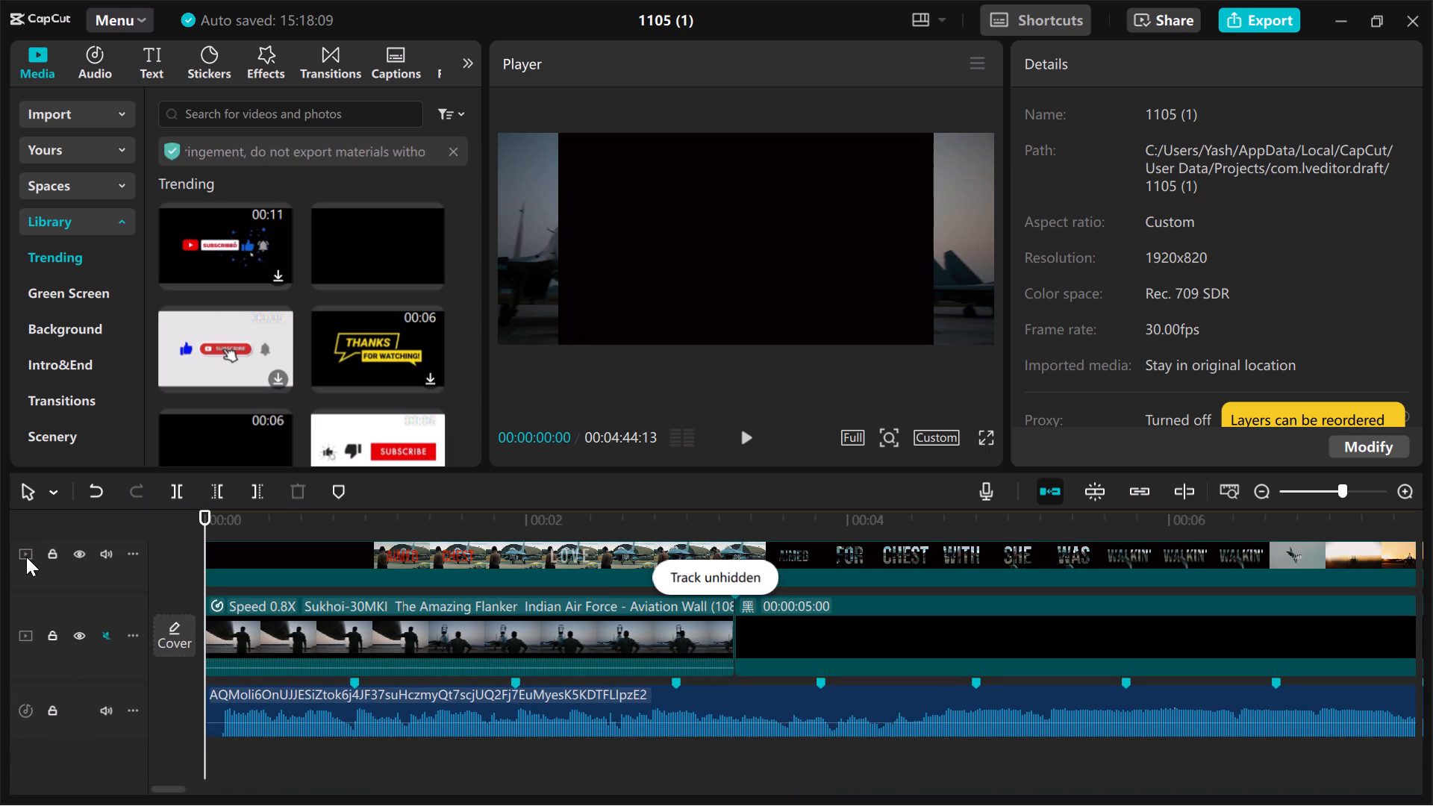
Play the edit from the start past the black section with the reference shown, keeping the reference track locked only during playback.
click(55, 554)
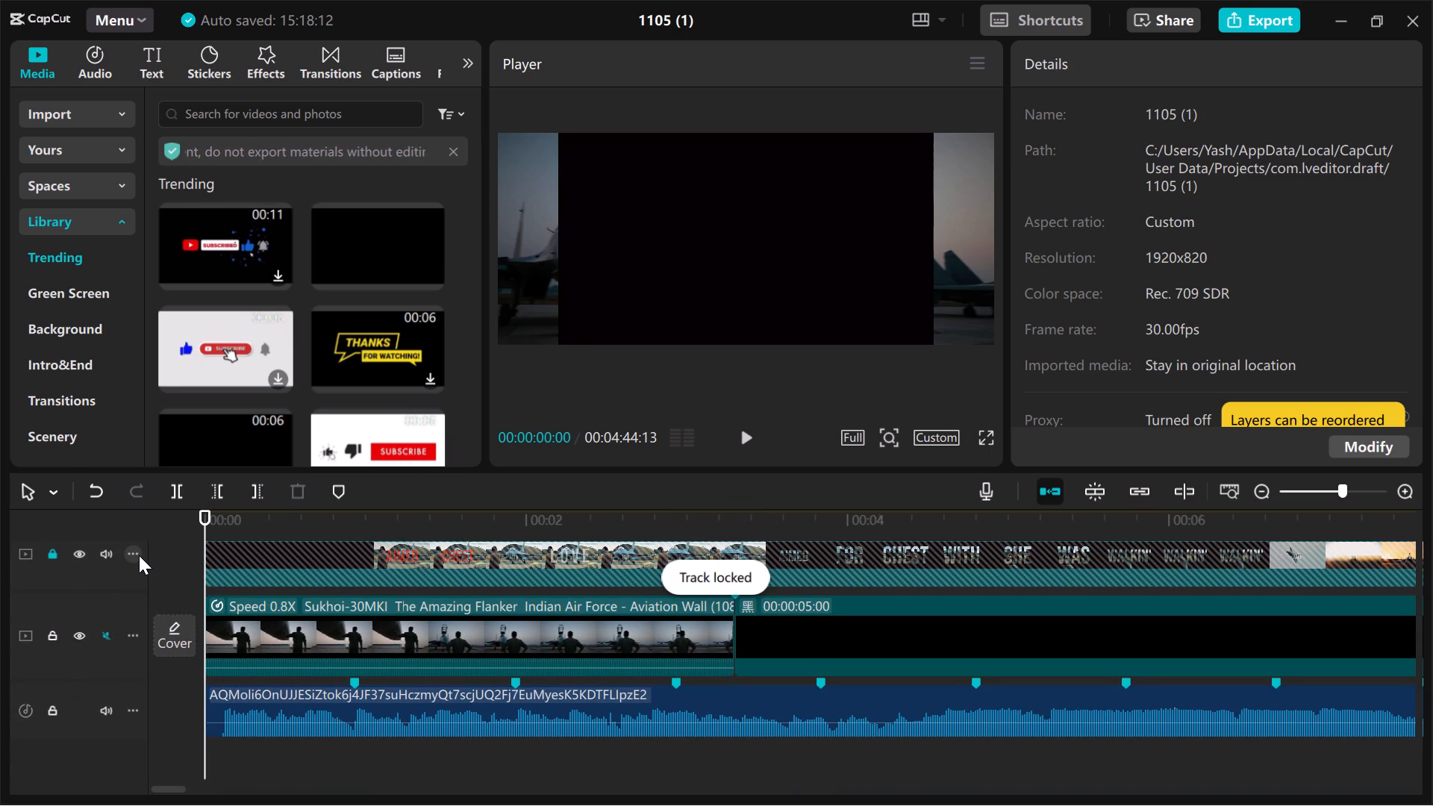
key(space)
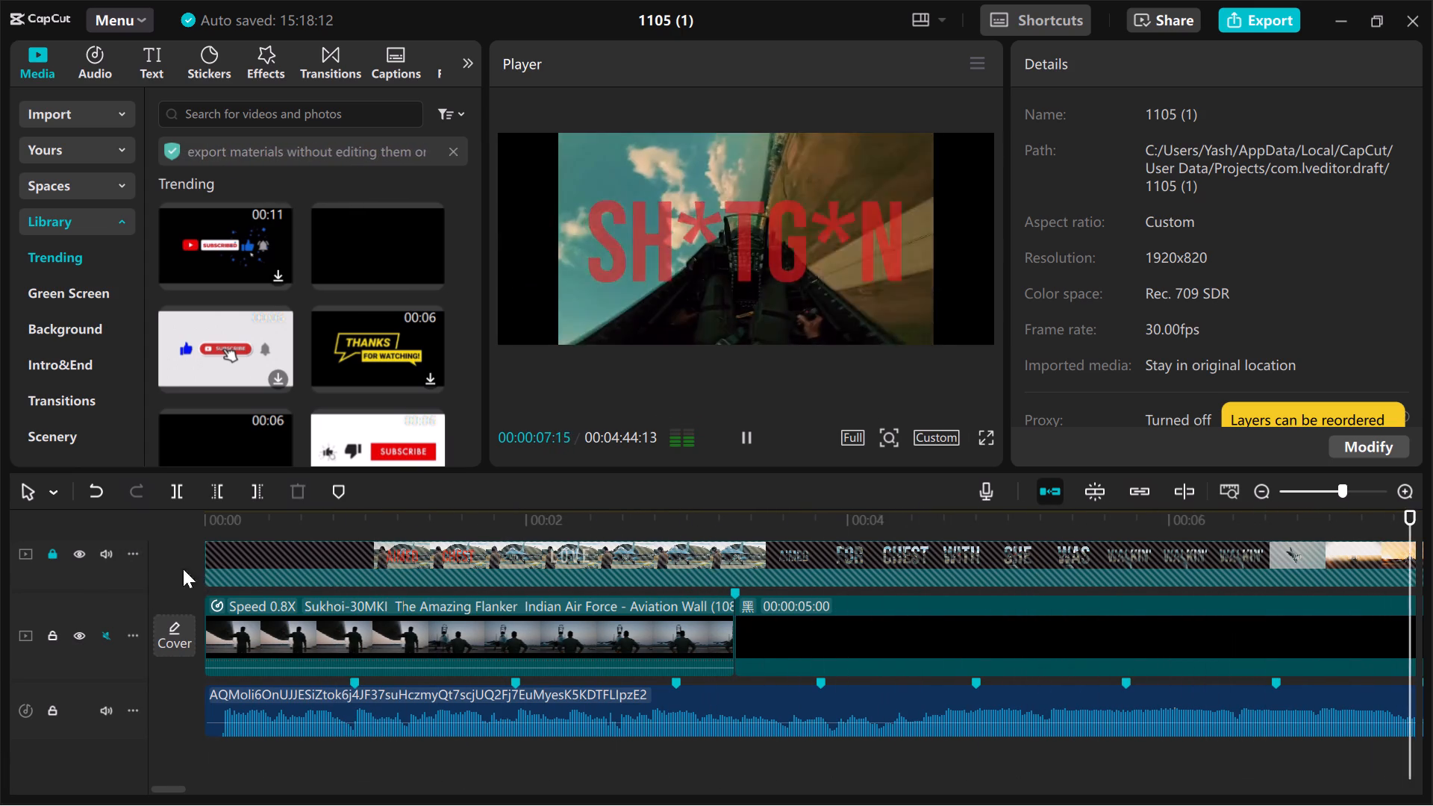
click(57, 557)
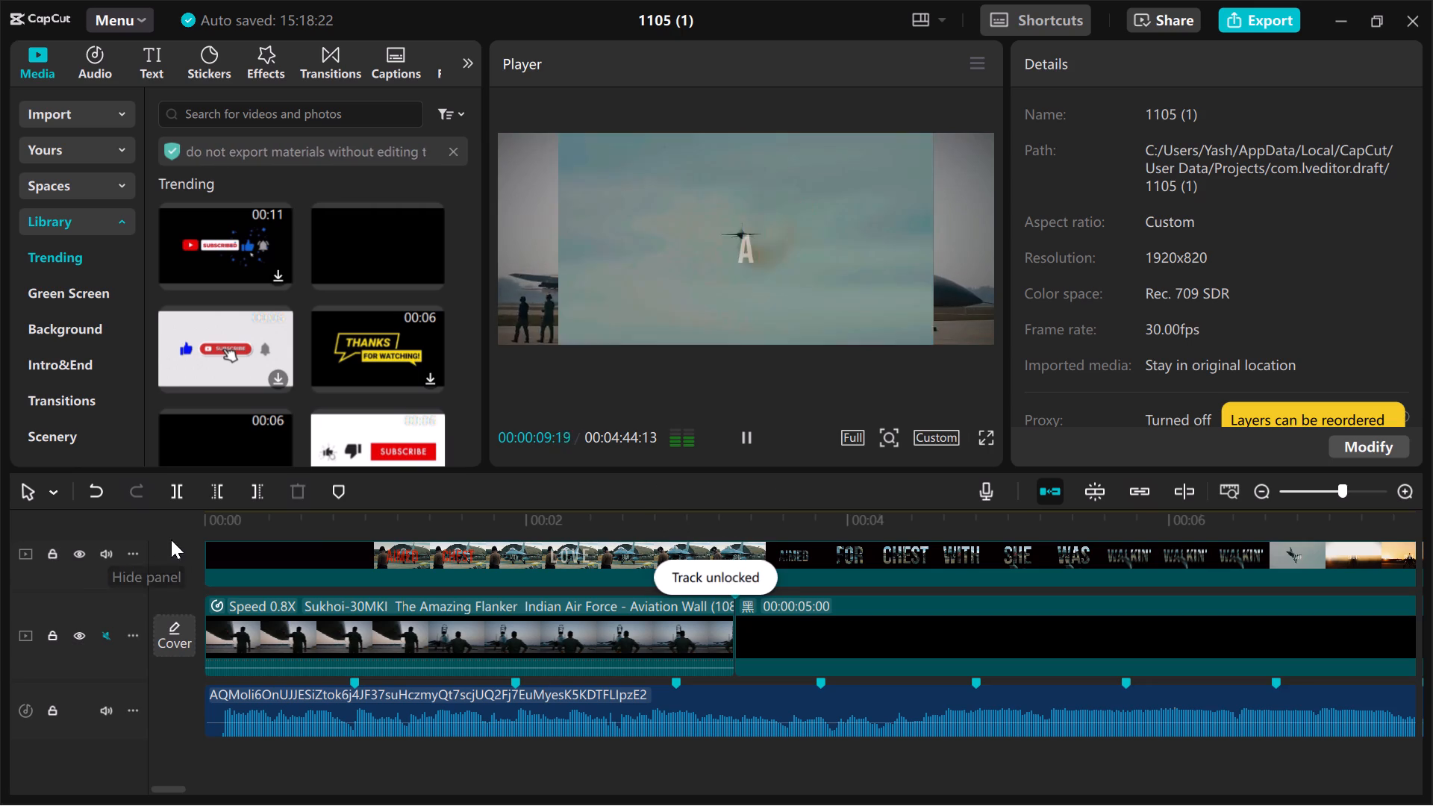
click(176, 560)
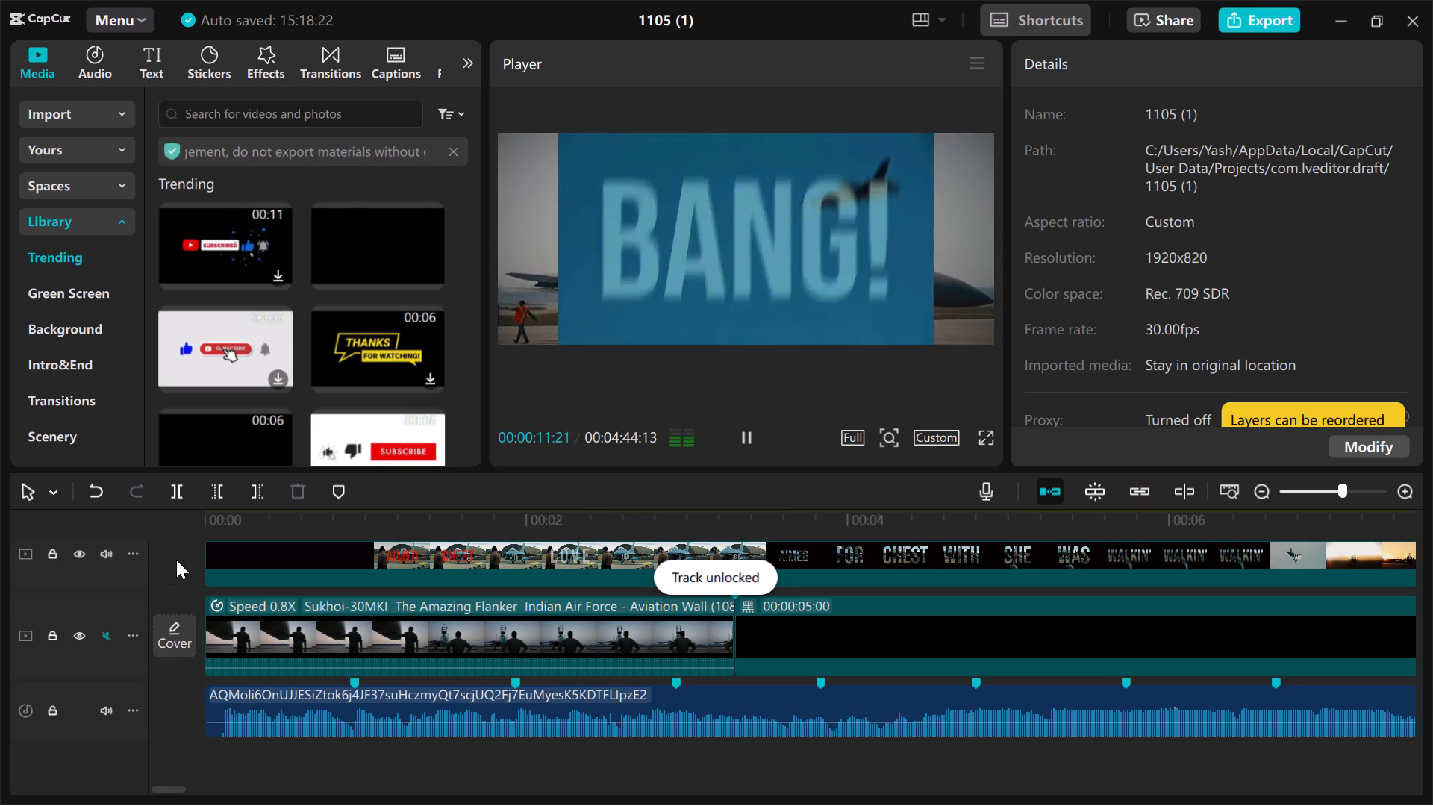
key(space)
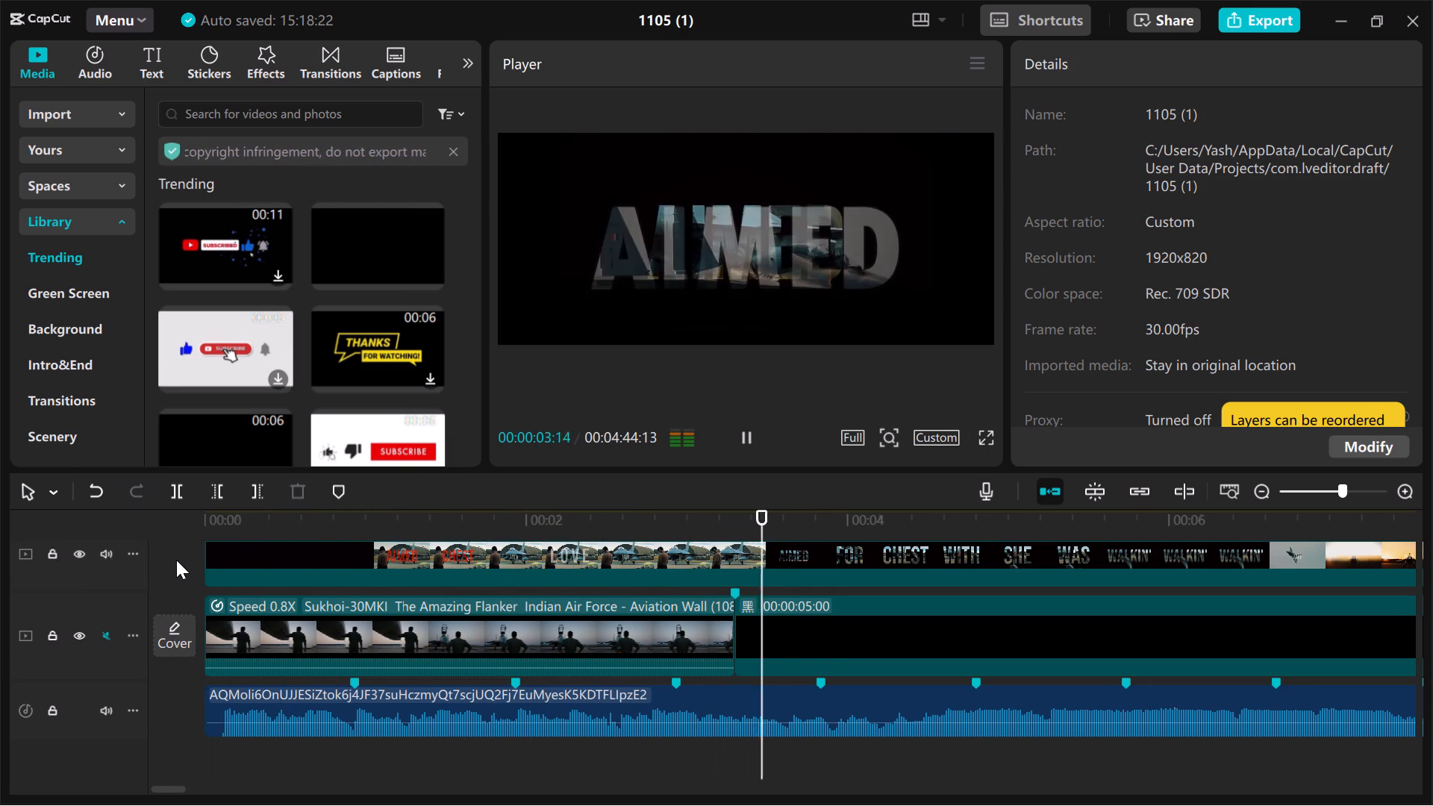
Replay the black section in short bursts, stepping back around LOVE and SHE, to examine the reference's word timing.
key(space)
key(space)
key(space)
key(space)
key(space)
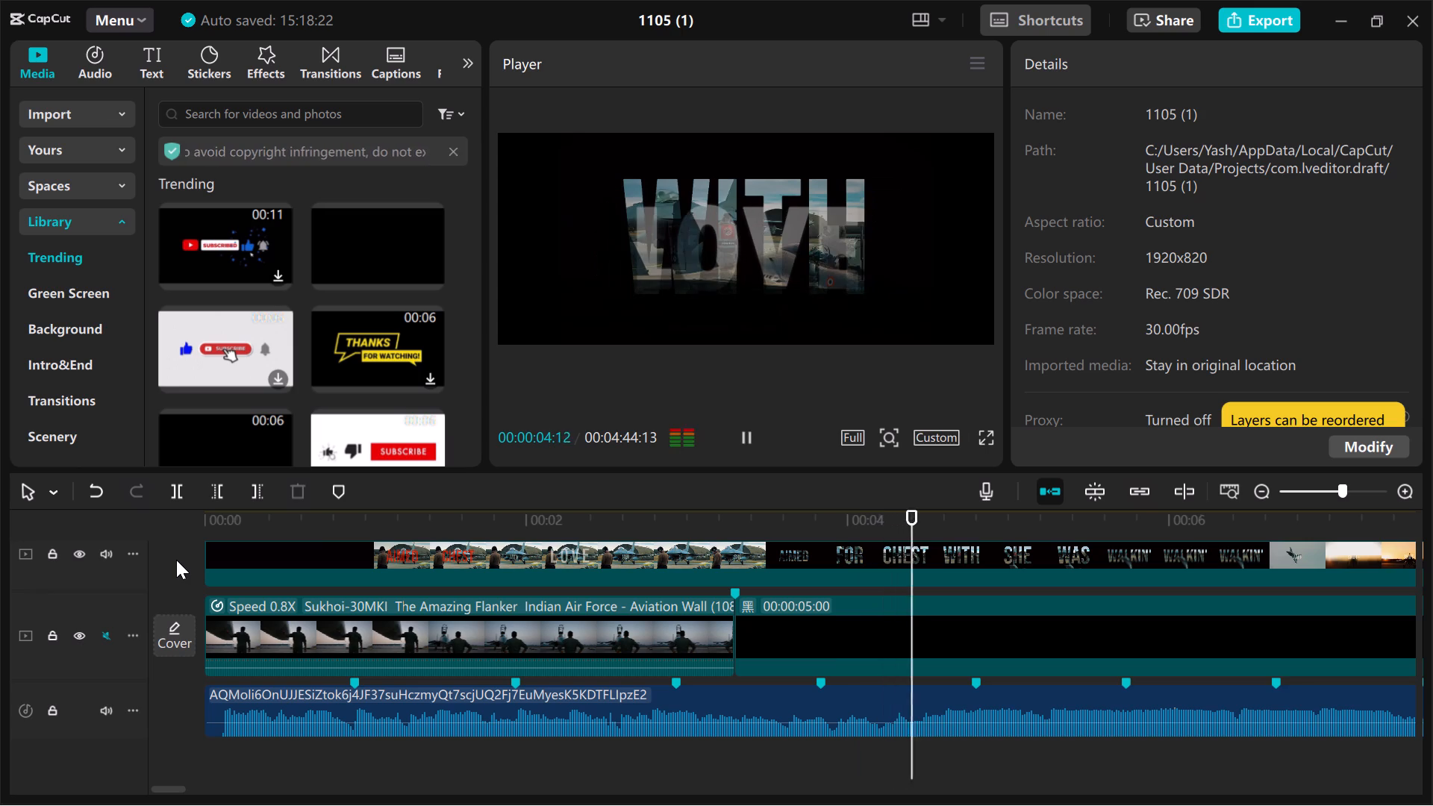
key(space)
key(space)
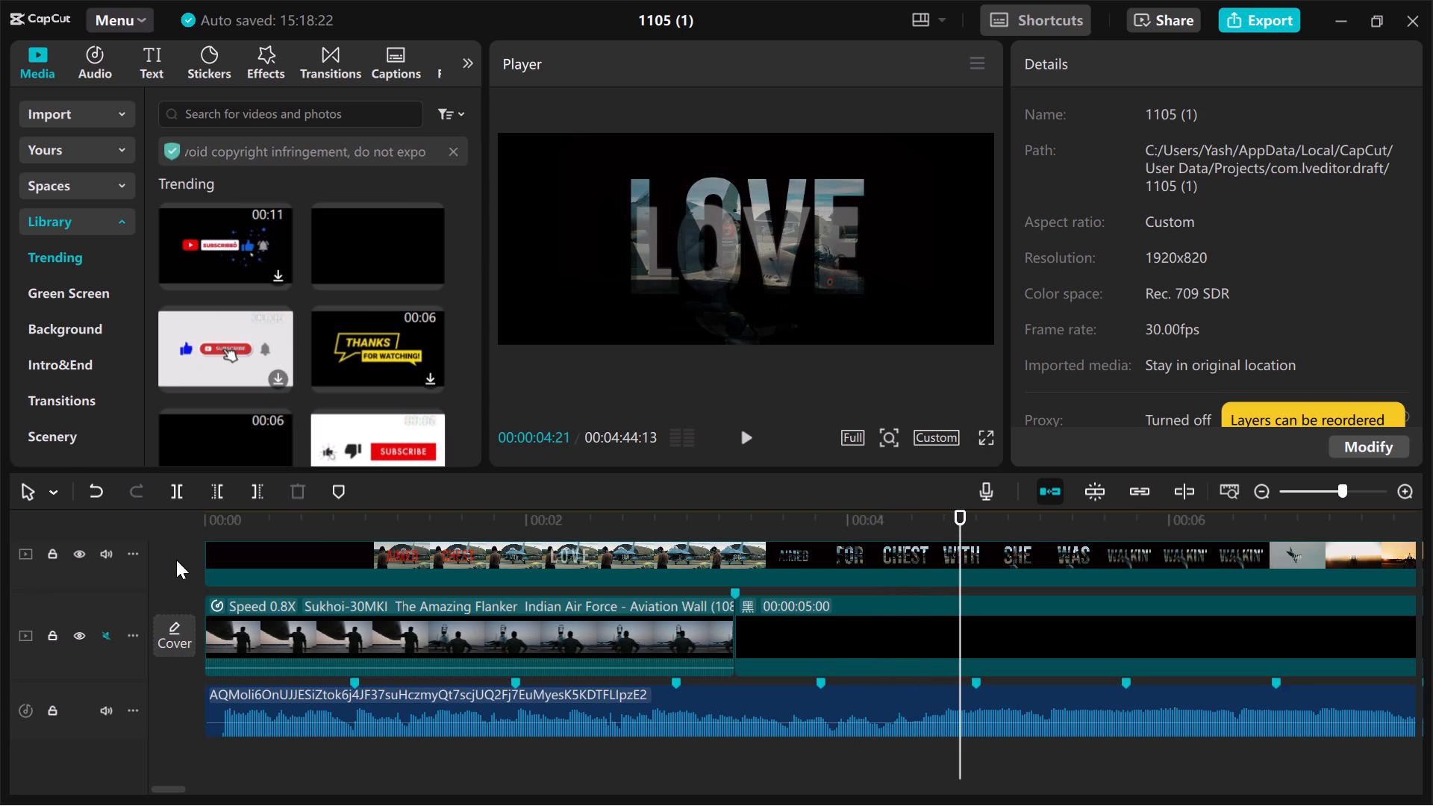
key(Left)
key(Left)
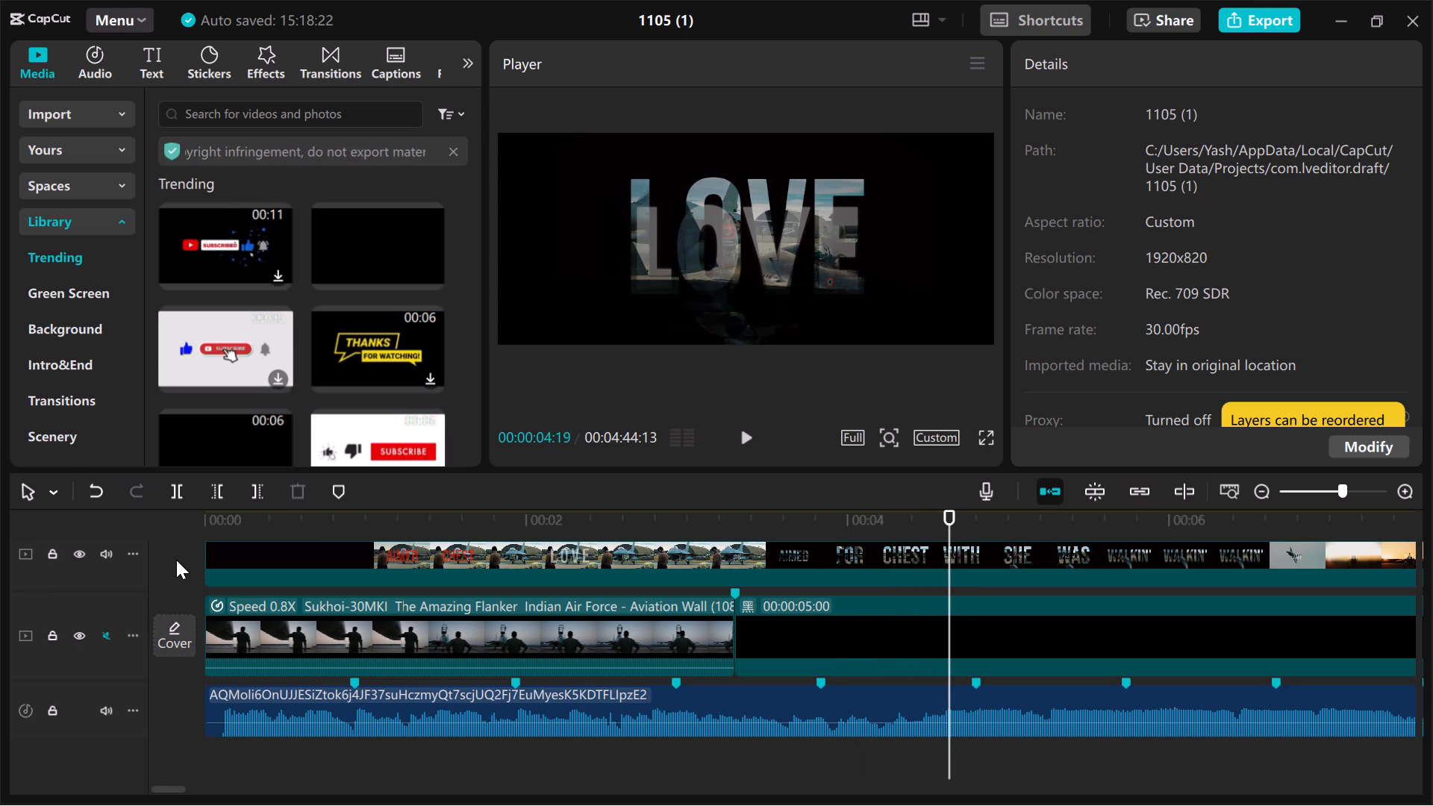
key(Left)
key(Left)
key(space)
key(Left)
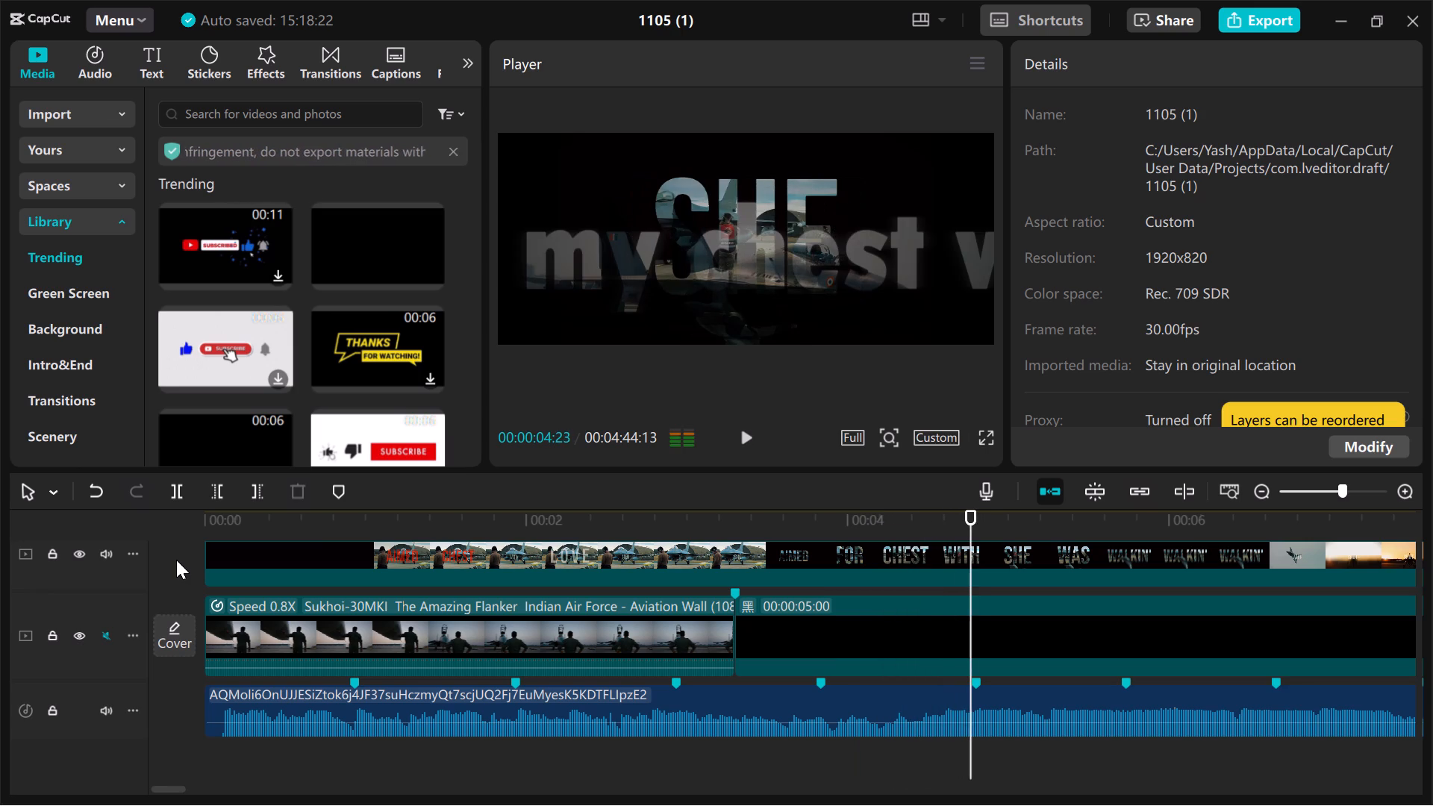
key(Left)
key(Left)
key(Left)
key(Left)
key(Left)
key(Left)
key(Left)
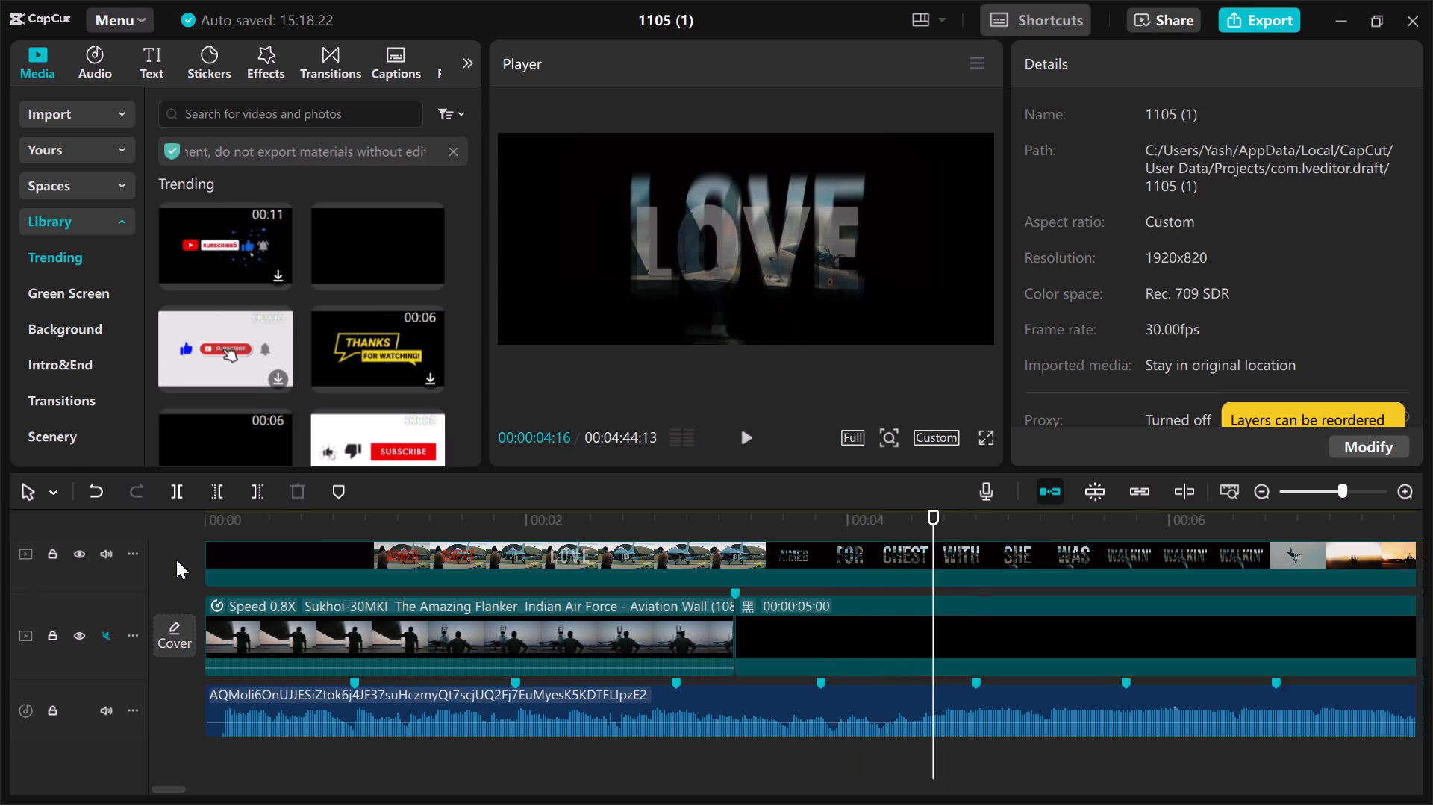
key(Left)
key(space)
key(Left)
key(Left)
key(Left)
key(Left)
key(Left)
key(Left)
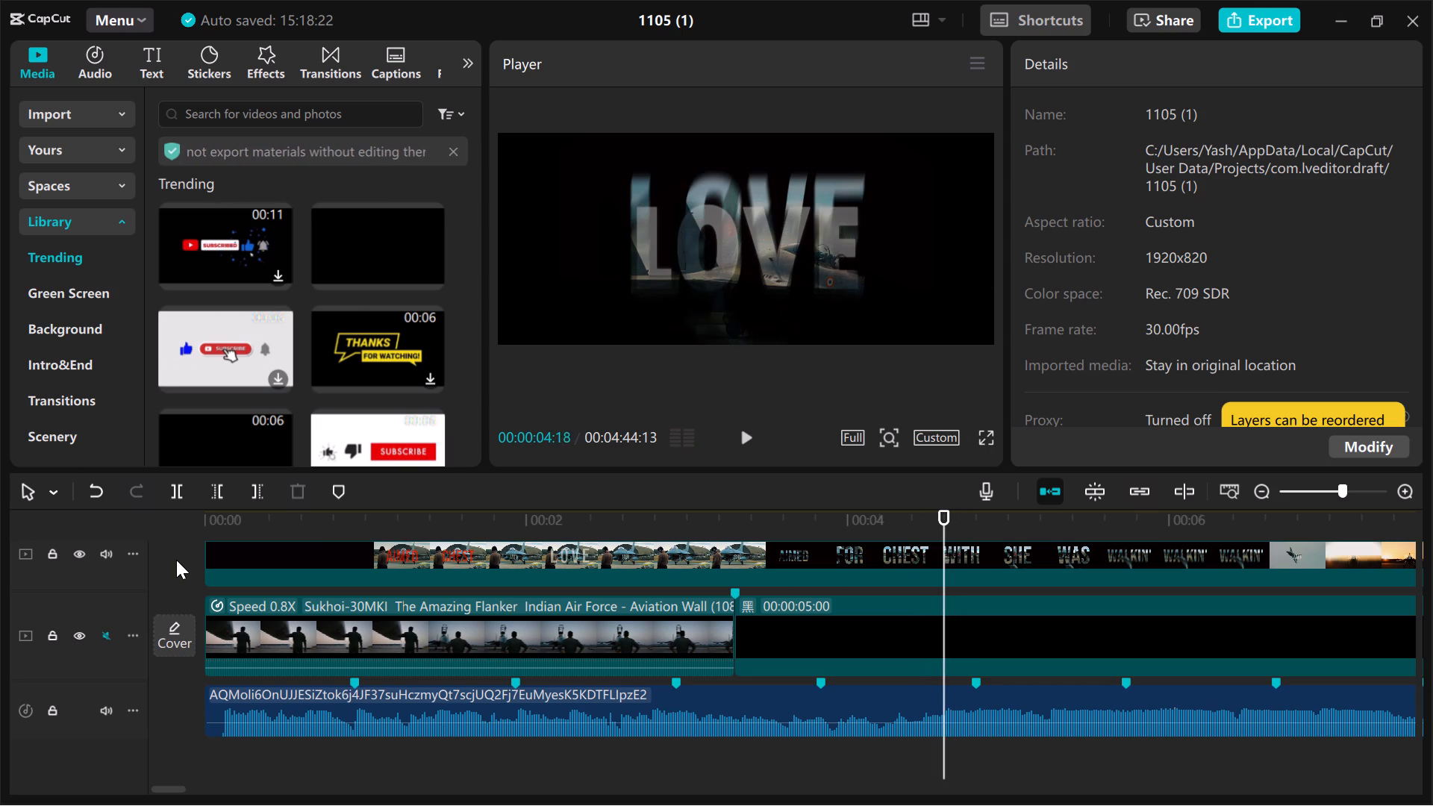
key(Left)
key(Left)
key(space)
key(space)
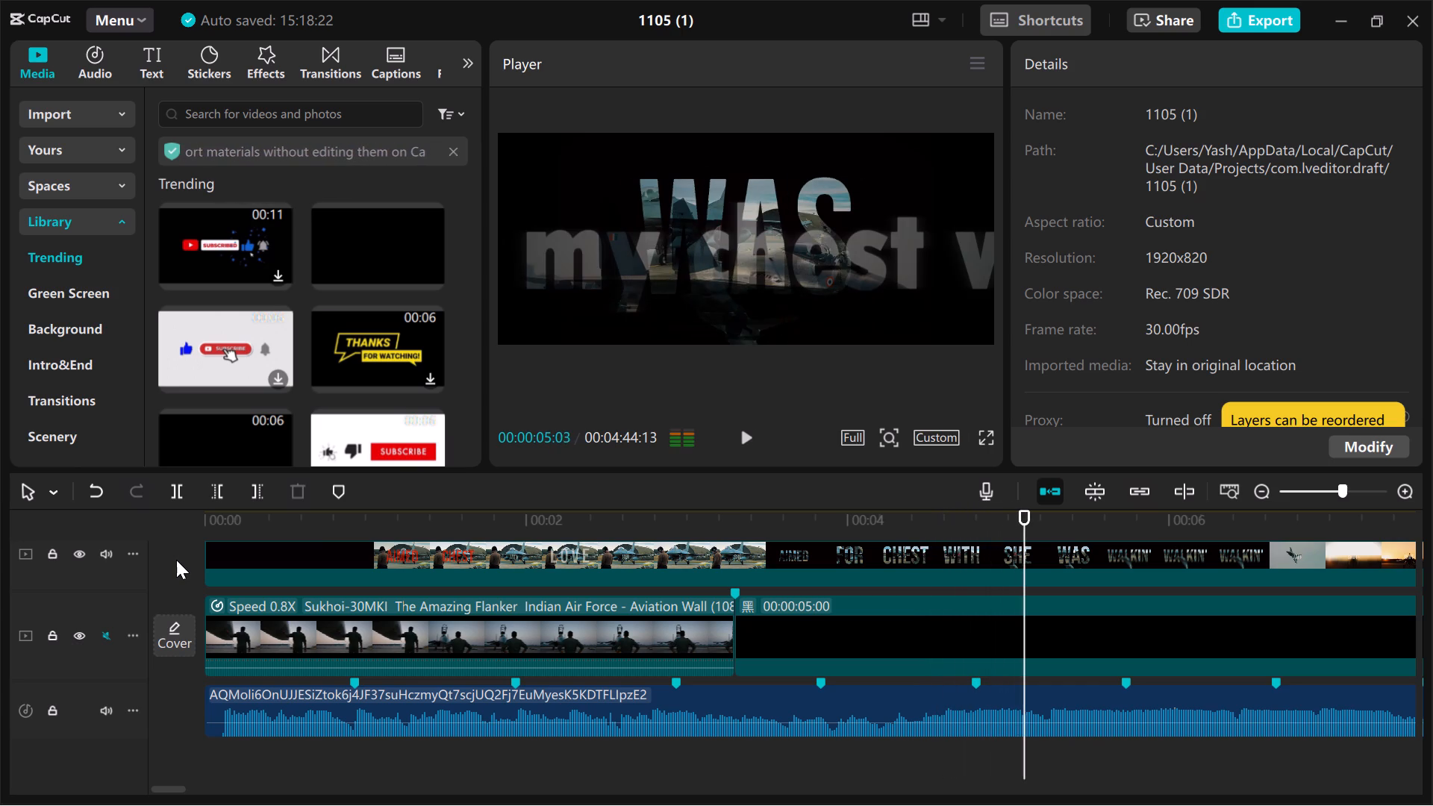
Compare the frames around the reference's LOVE, SHE and WAS words, and add a timeline marker at 00:00:04:29 on SHE.
key(Left)
key(Left)
key(Left)
key(Left)
key(Left)
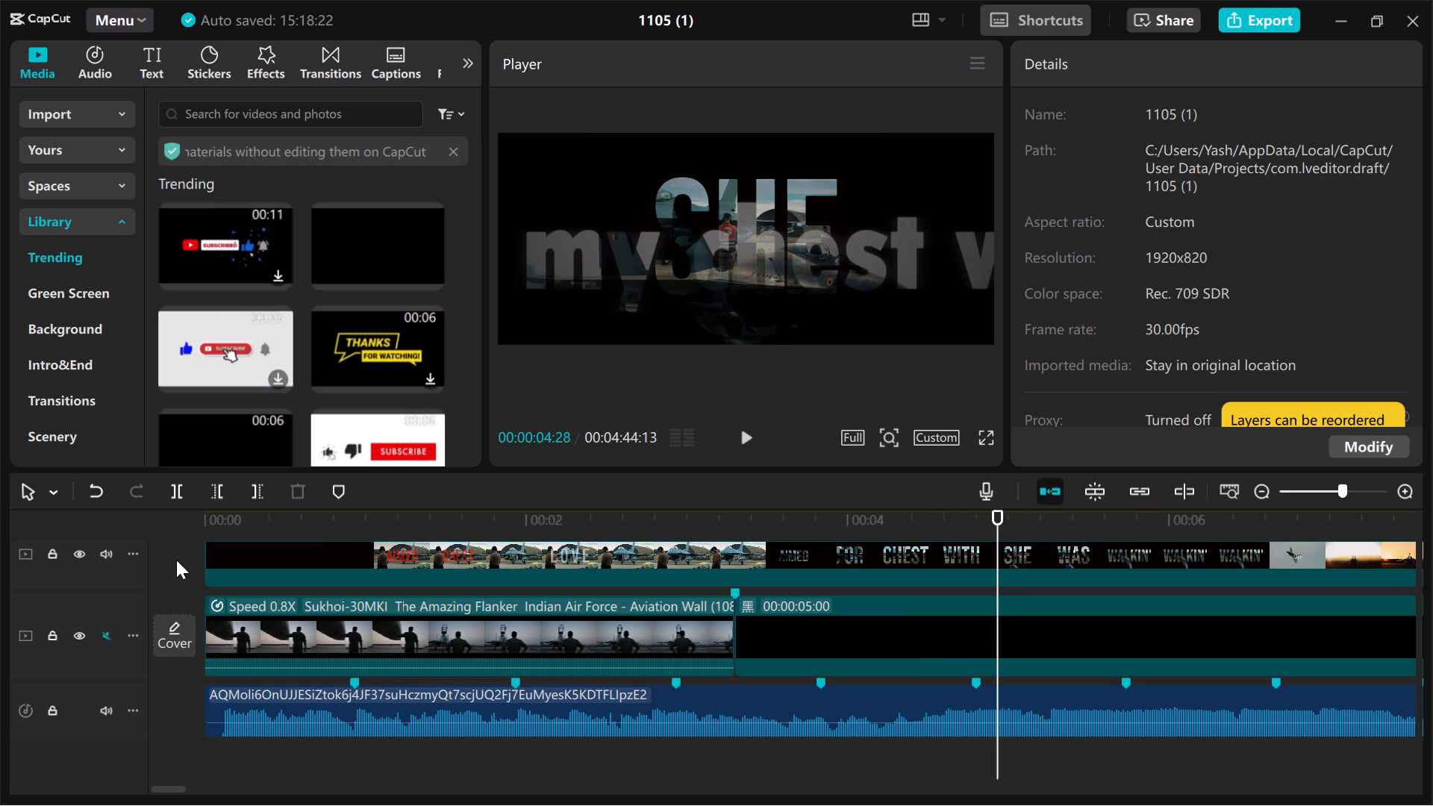
key(Left)
key(Left)
key(Left)
key(Left)
key(Left)
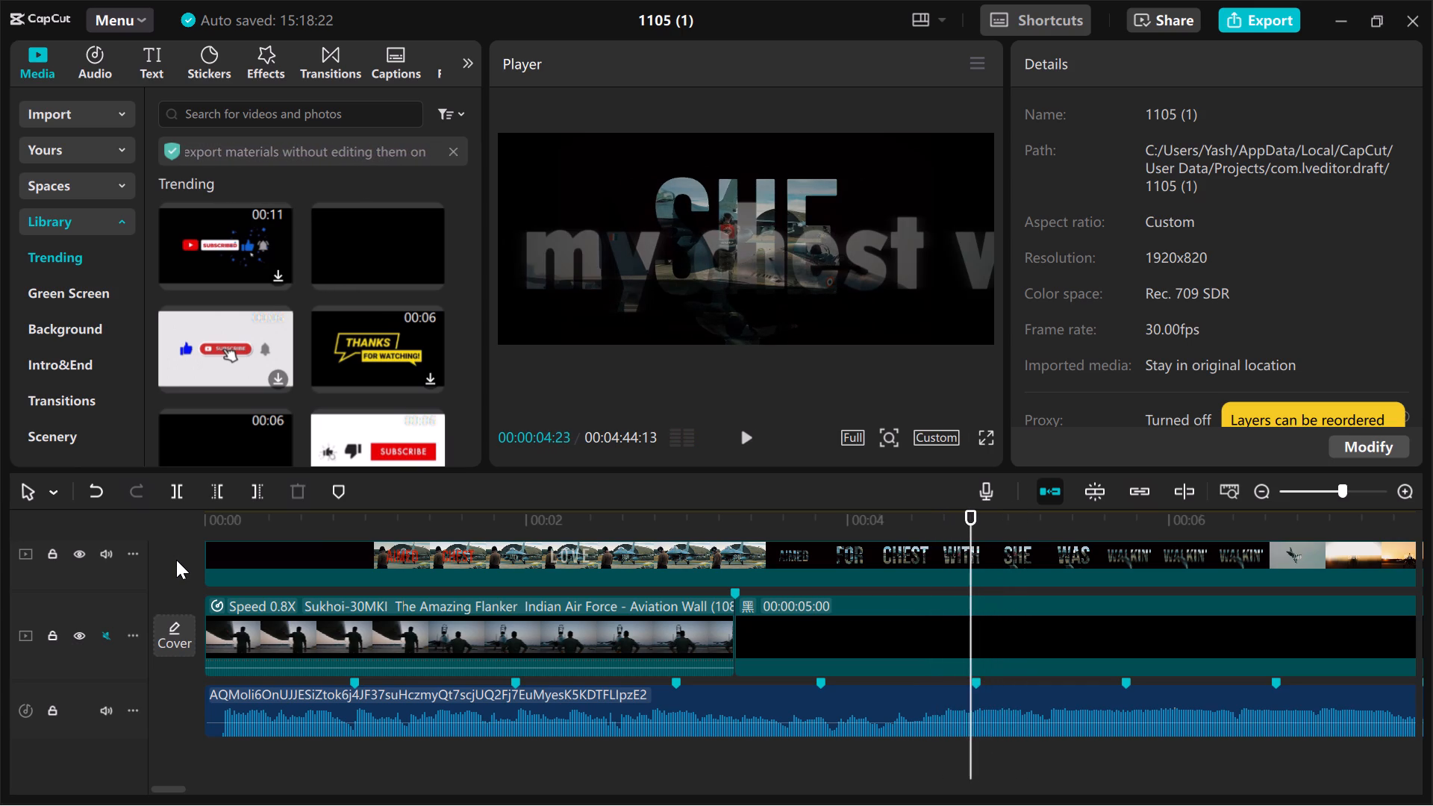
key(Left)
key(Left)
key(Left)
key(Left)
key(Left)
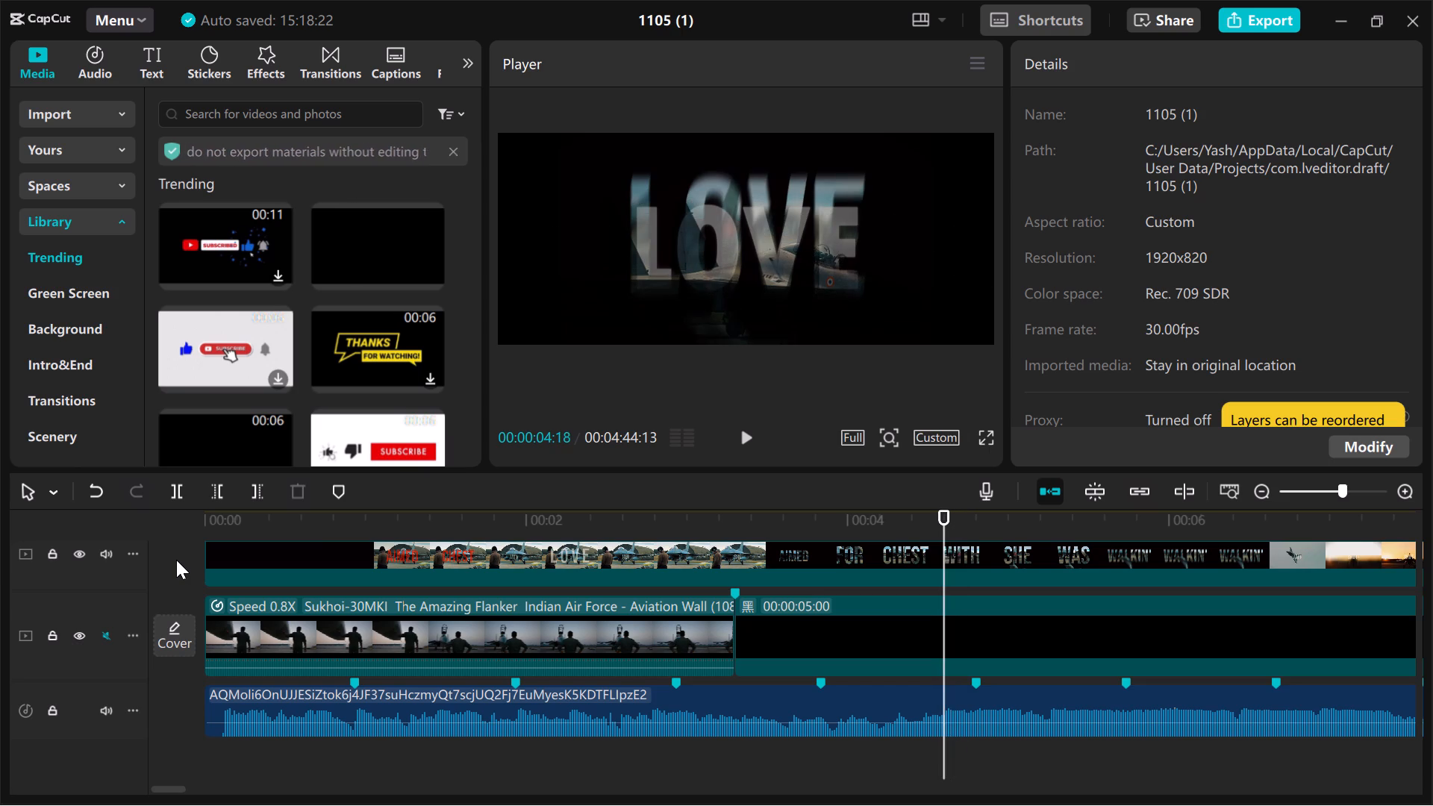
key(Right)
key(Right)
key(Right)
key(Right)
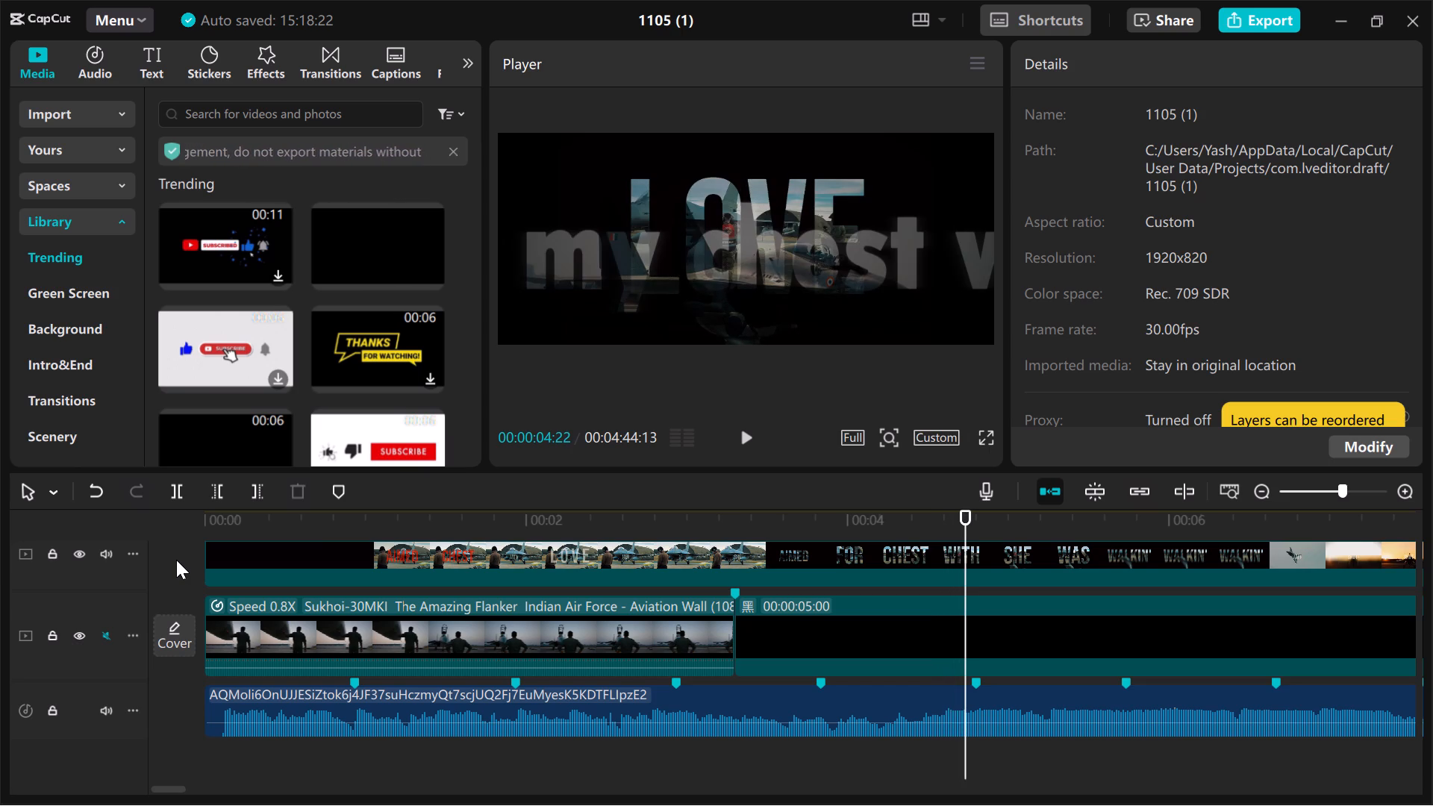
key(Right)
key(Right)
key(Right)
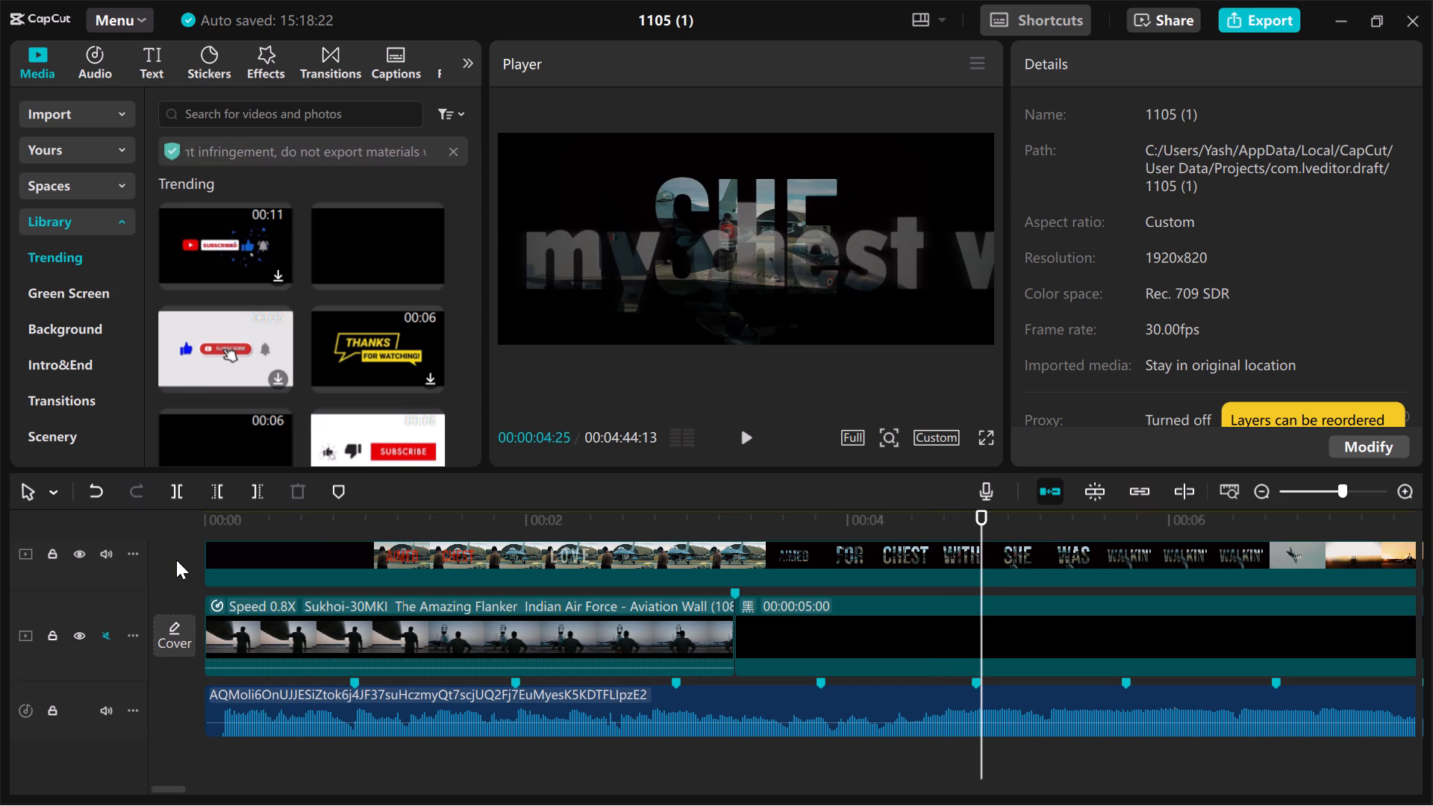
key(Right)
key(Left)
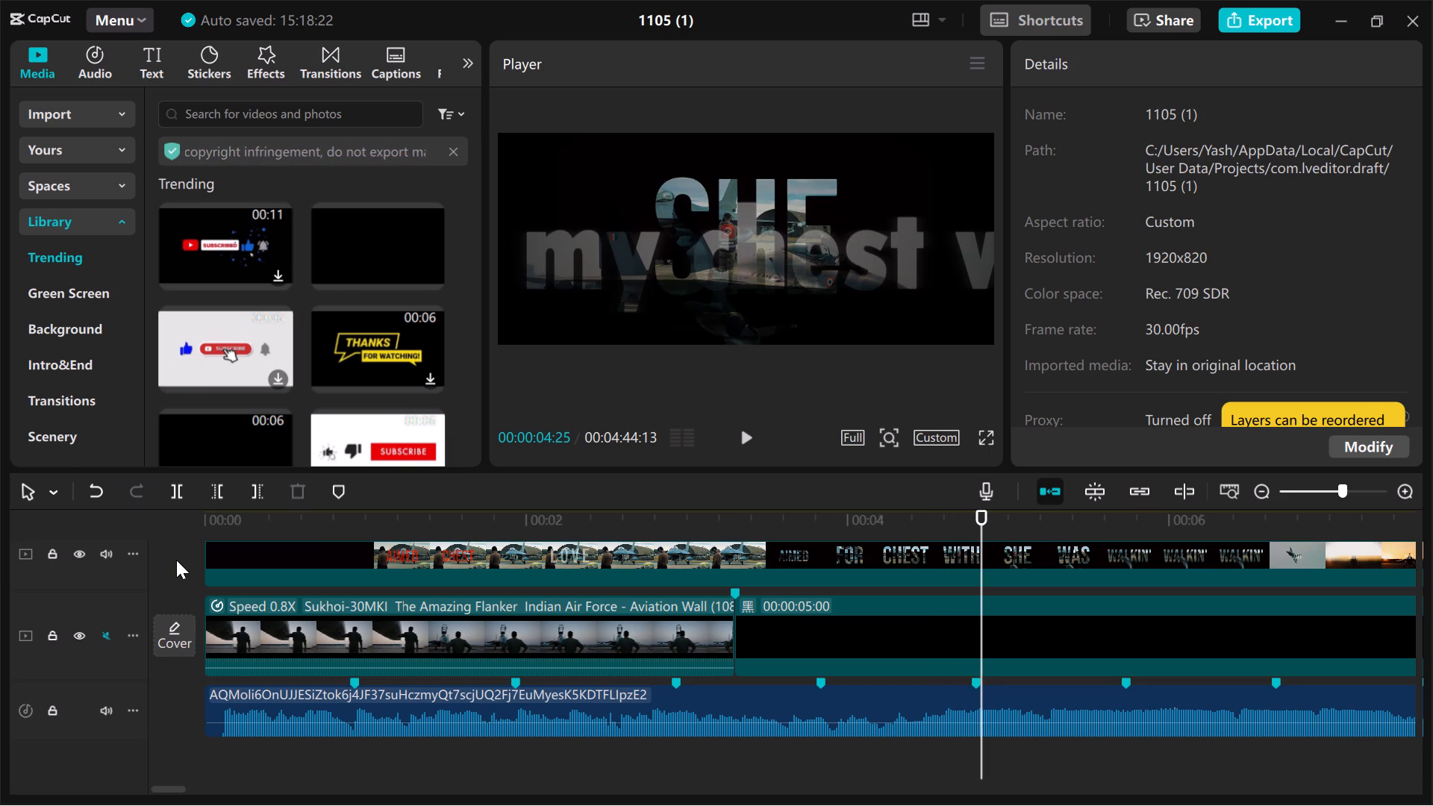
key(Right)
key(Right)
key(Right)
key(Right)
key(Right)
key(Right)
key(Right)
key(Right)
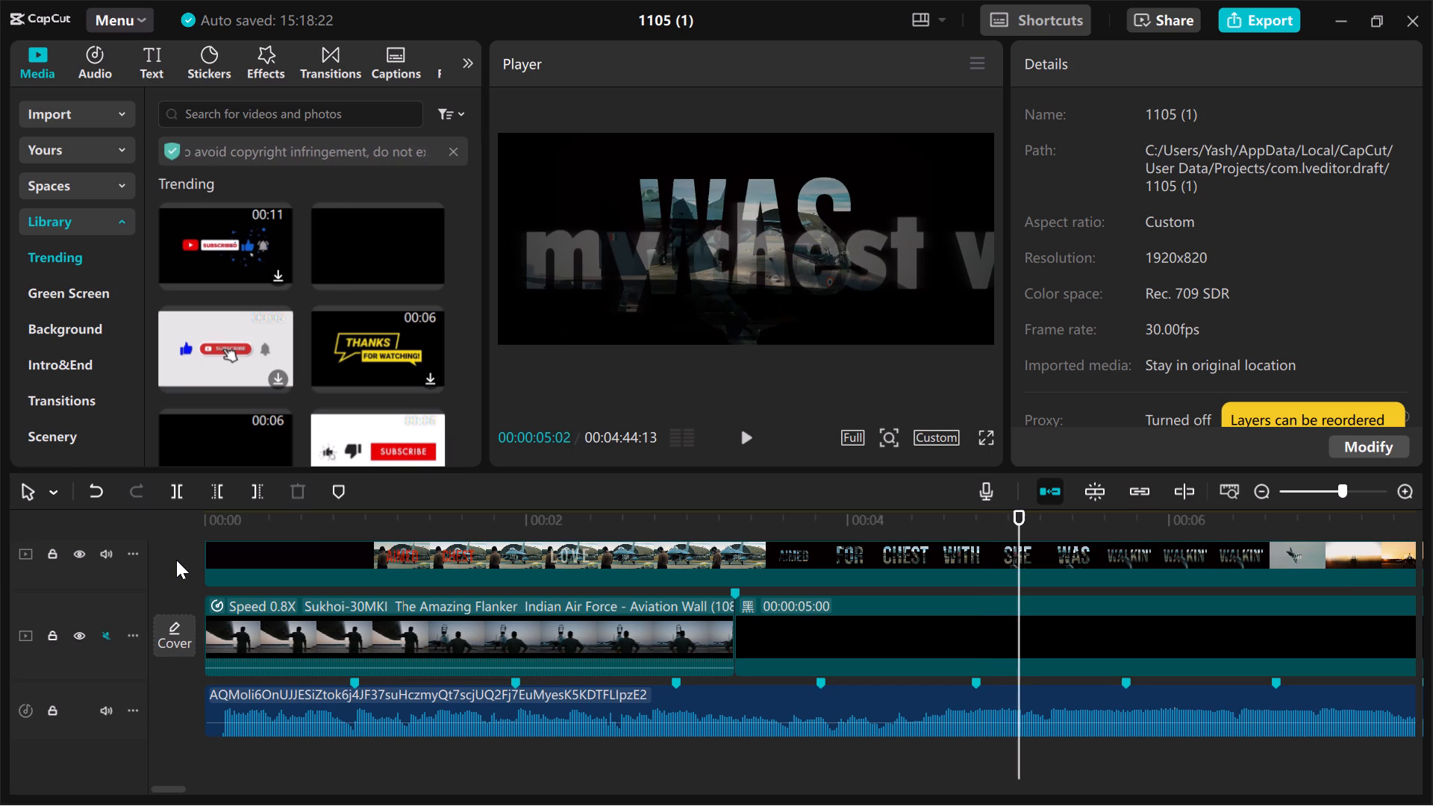
key(Right)
key(Right)
key(Right)
key(Right)
key(Left)
key(Left)
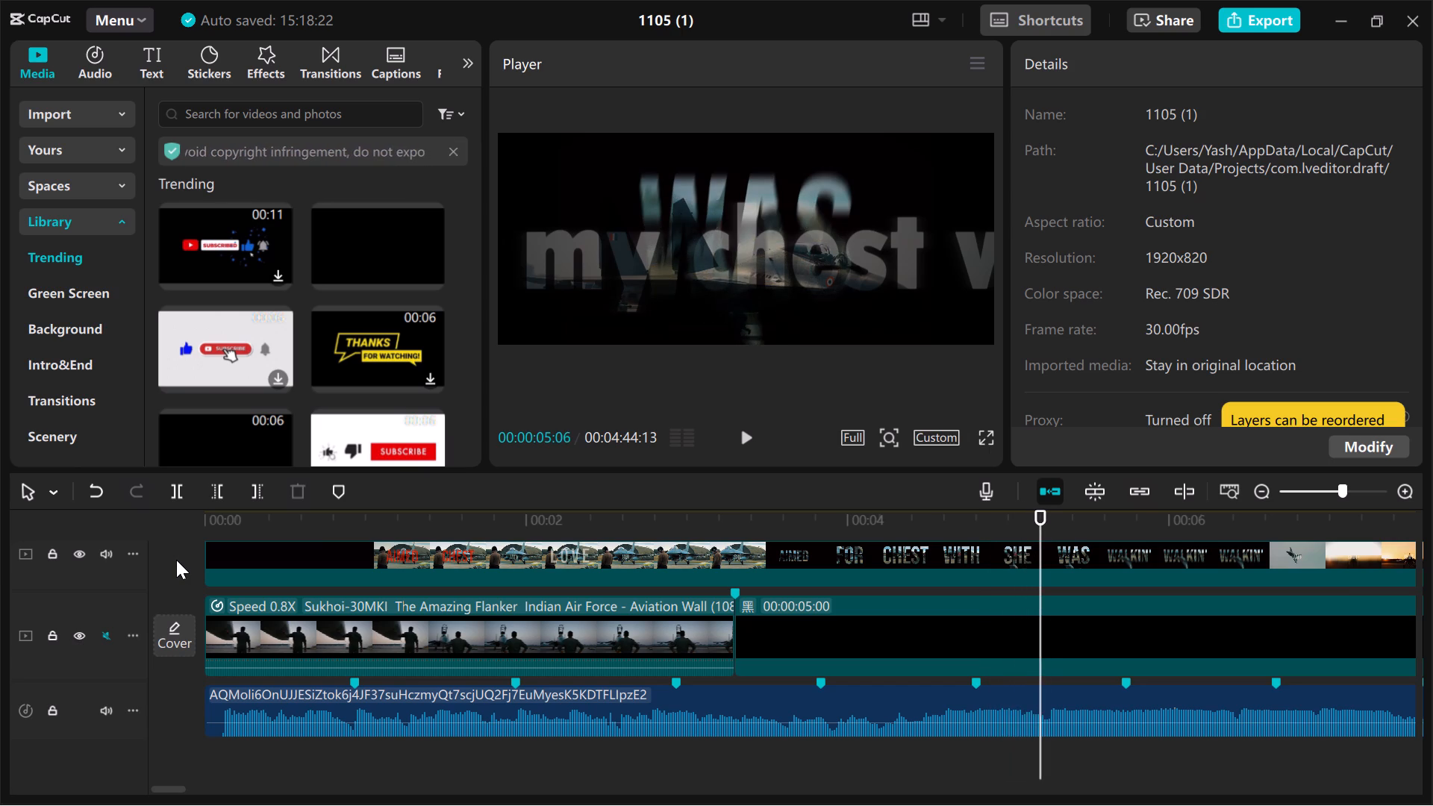
key(Left)
key(Left)
key(Left)
key(Left)
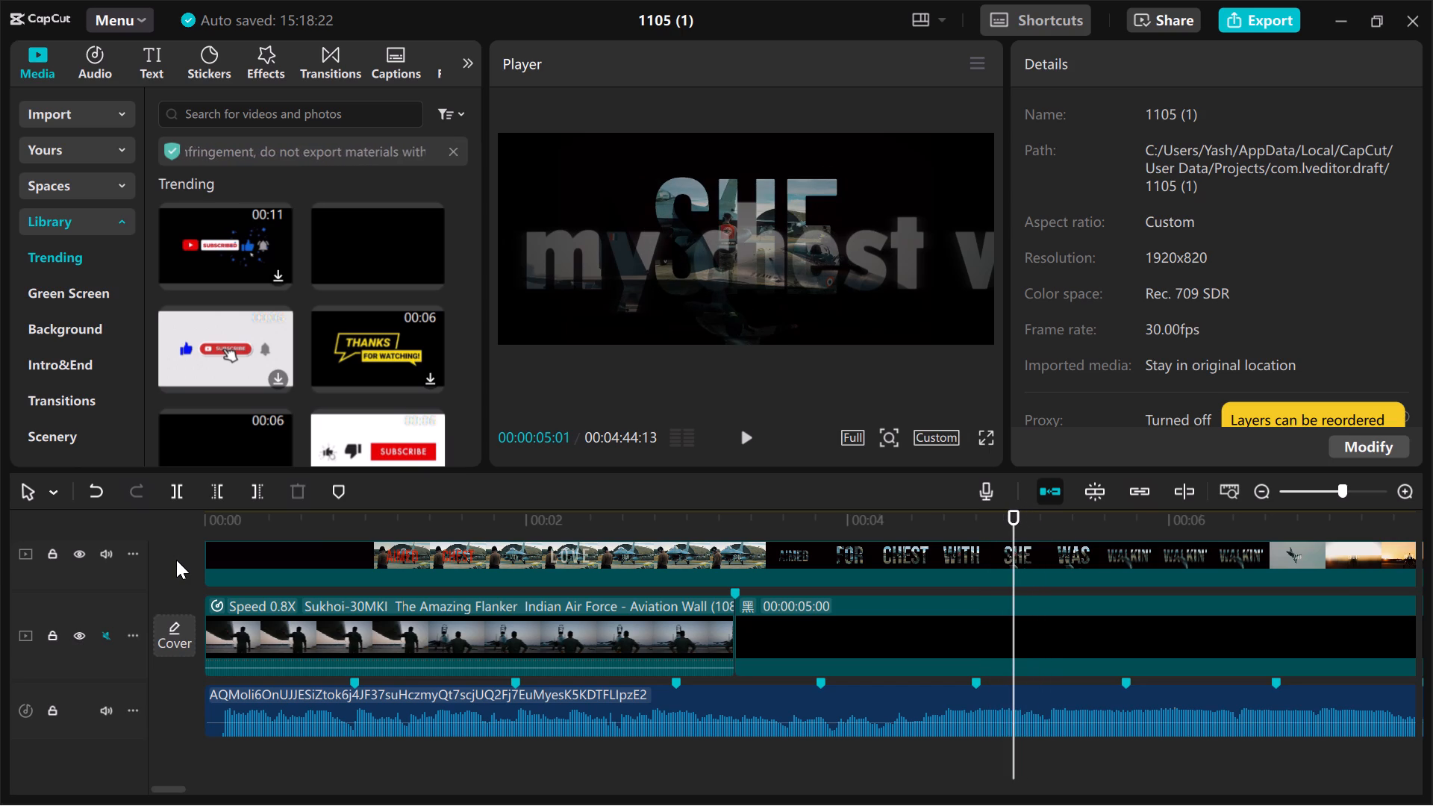
key(Left)
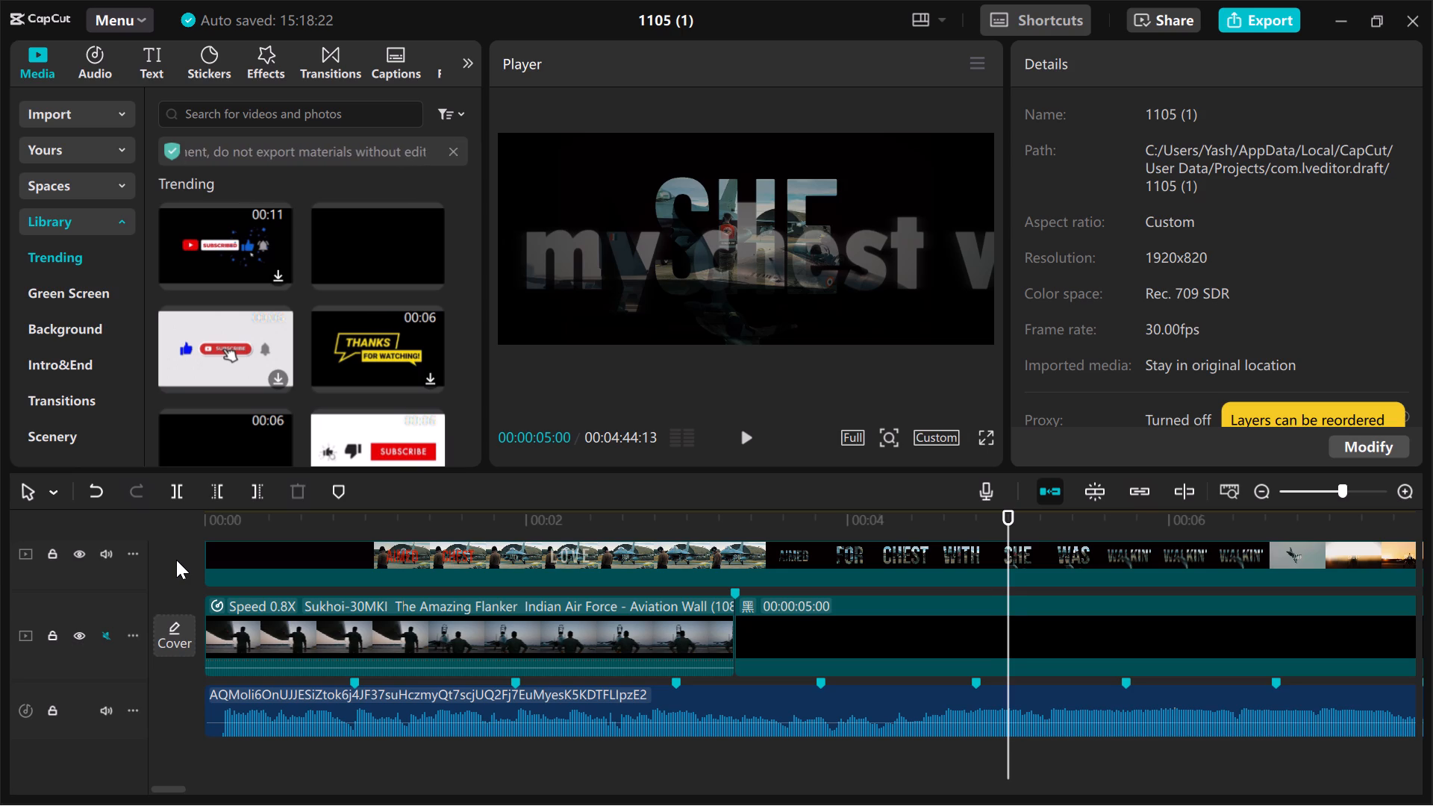
key(Left)
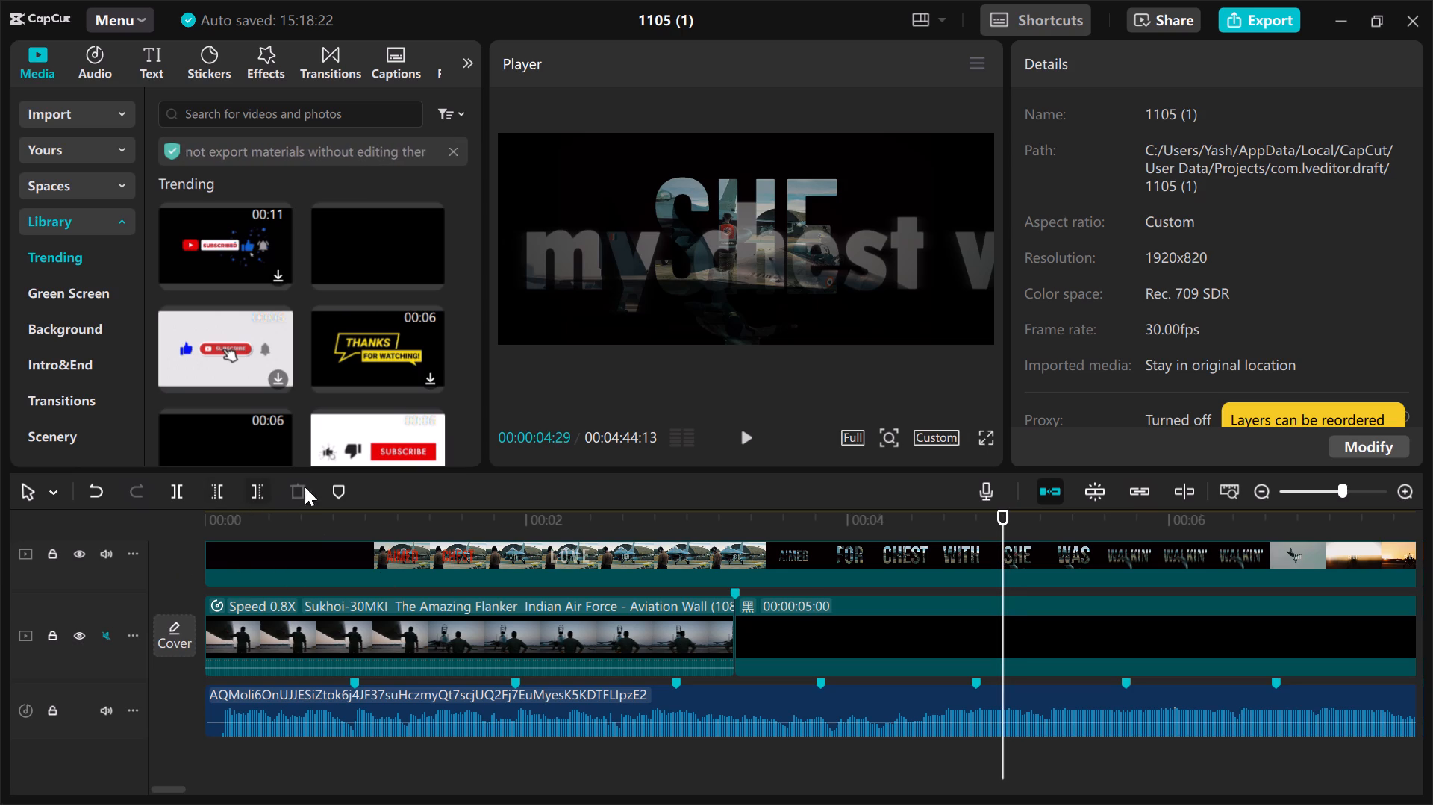
click(331, 481)
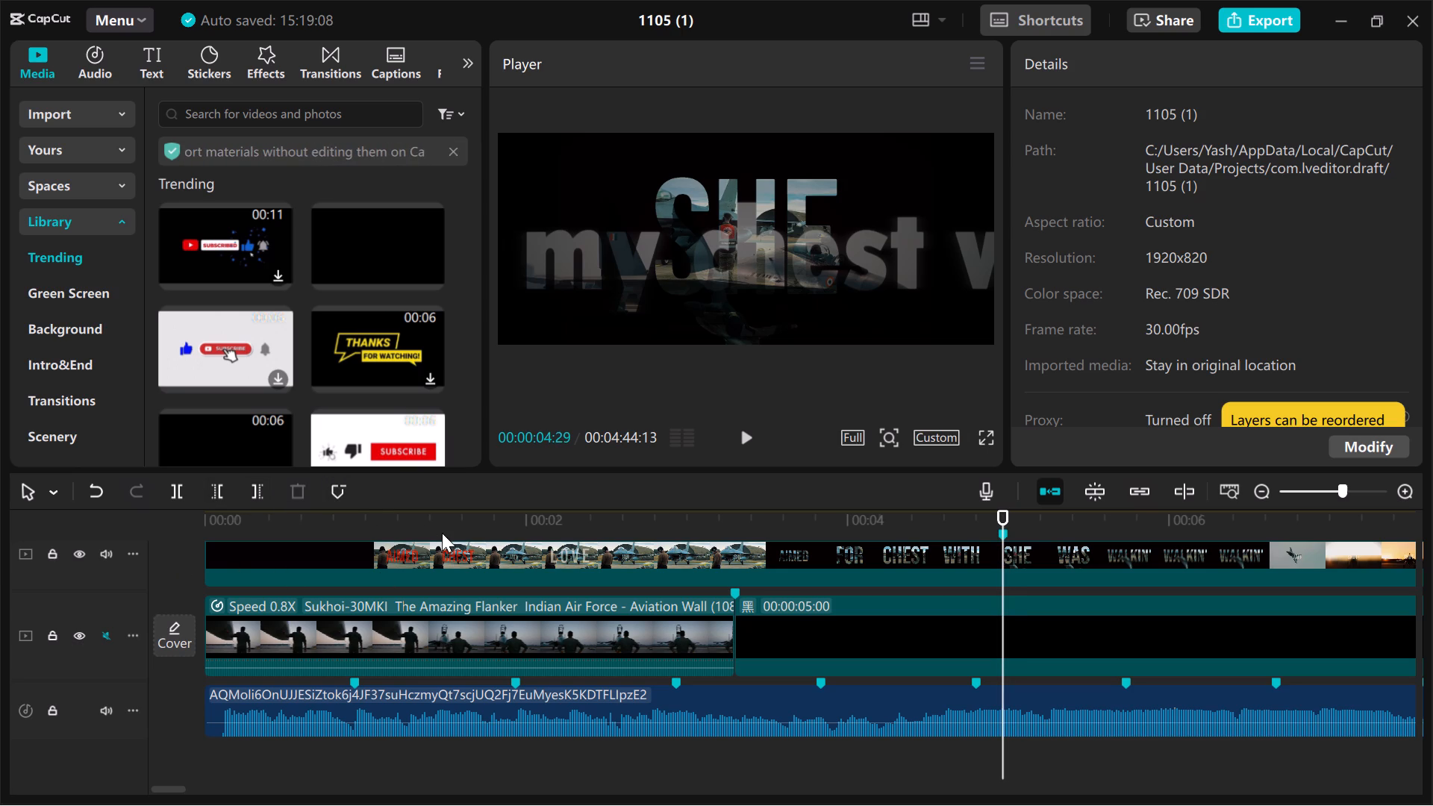
Add a second timeline marker at 00:00:05:11, on the reference's word WALKIN'.
key(Page_Down)
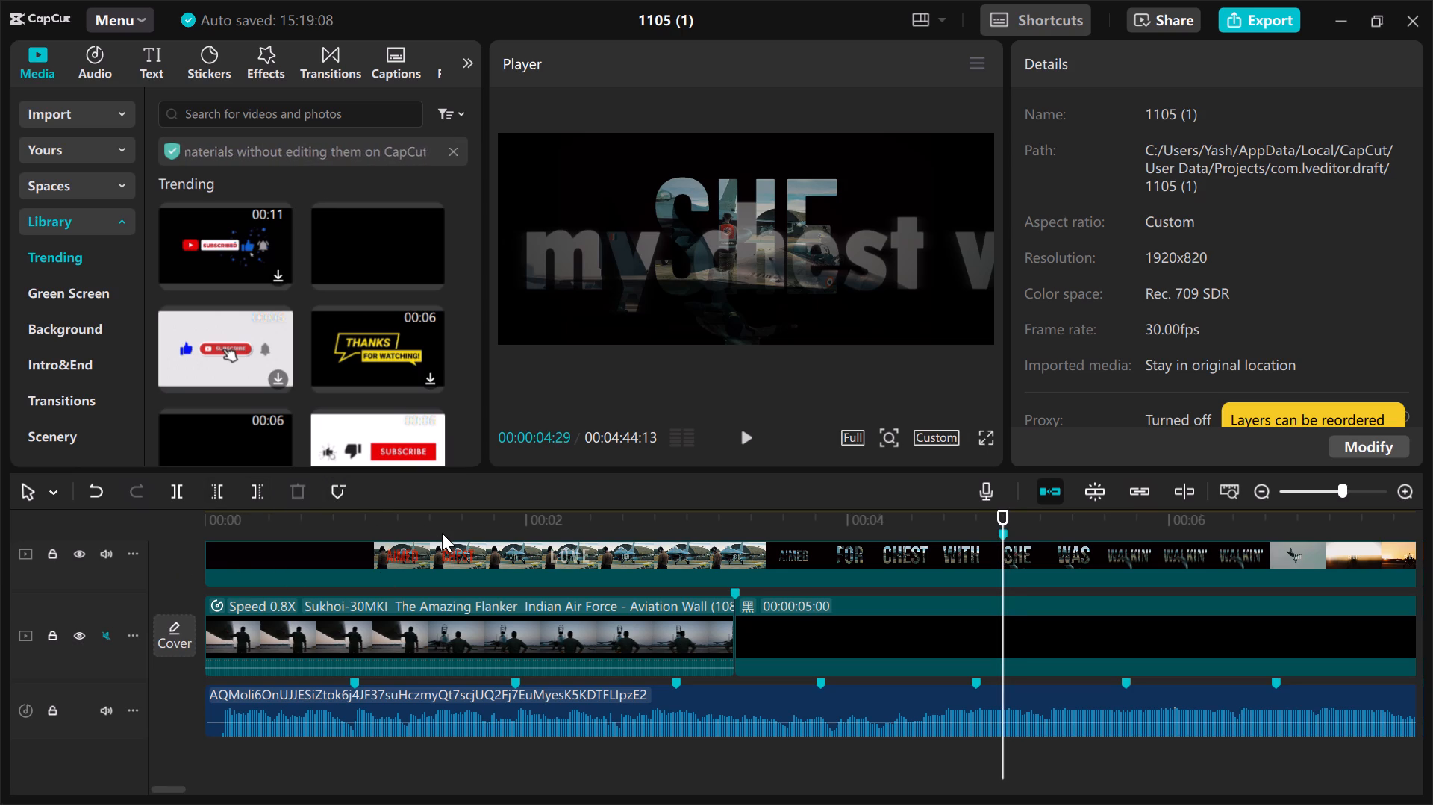
key(Right)
key(Right)
key(Right)
key(Right)
key(Right)
key(Right)
key(Right)
key(Right)
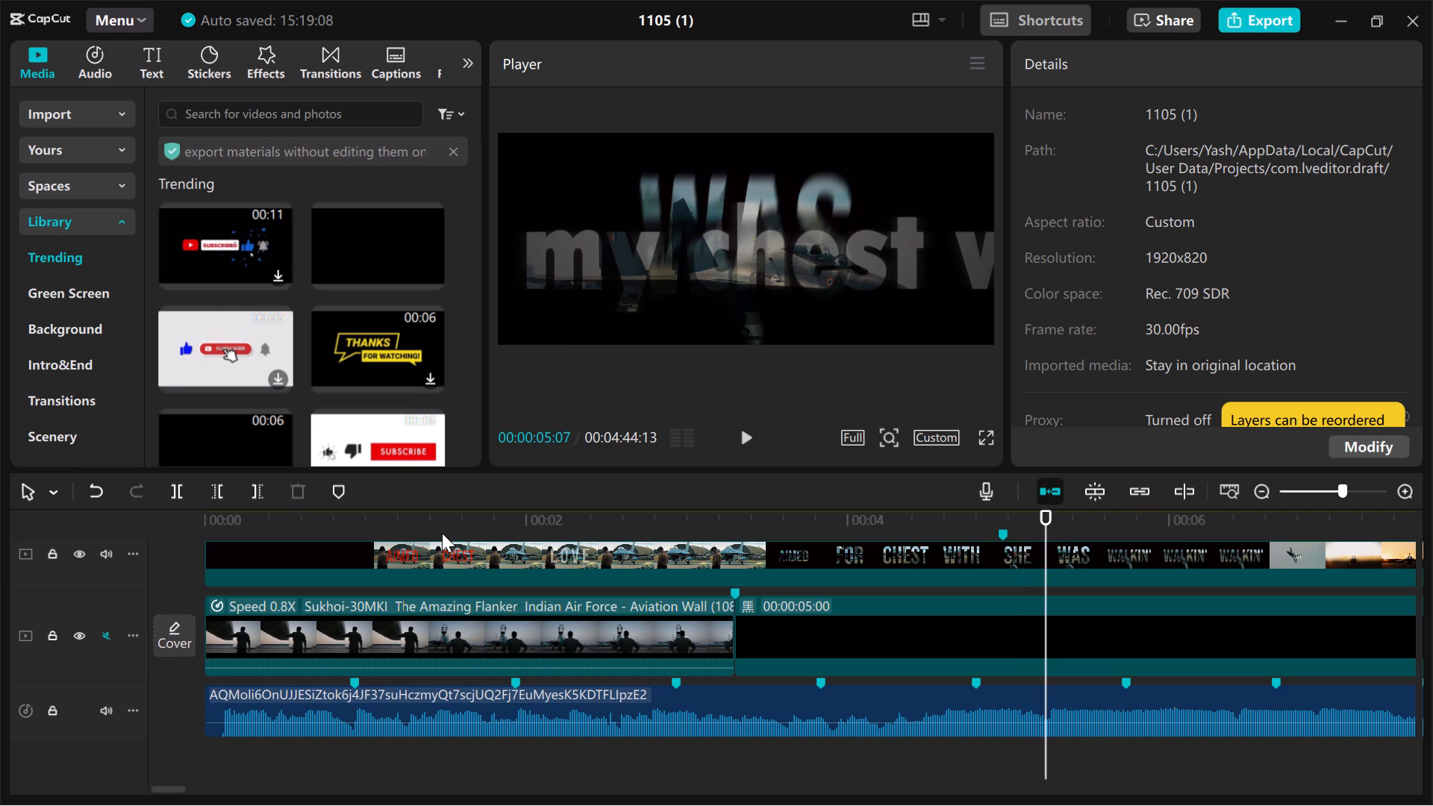
key(Right)
key(Right)
key(Right)
key(Right)
key(Right)
key(Right)
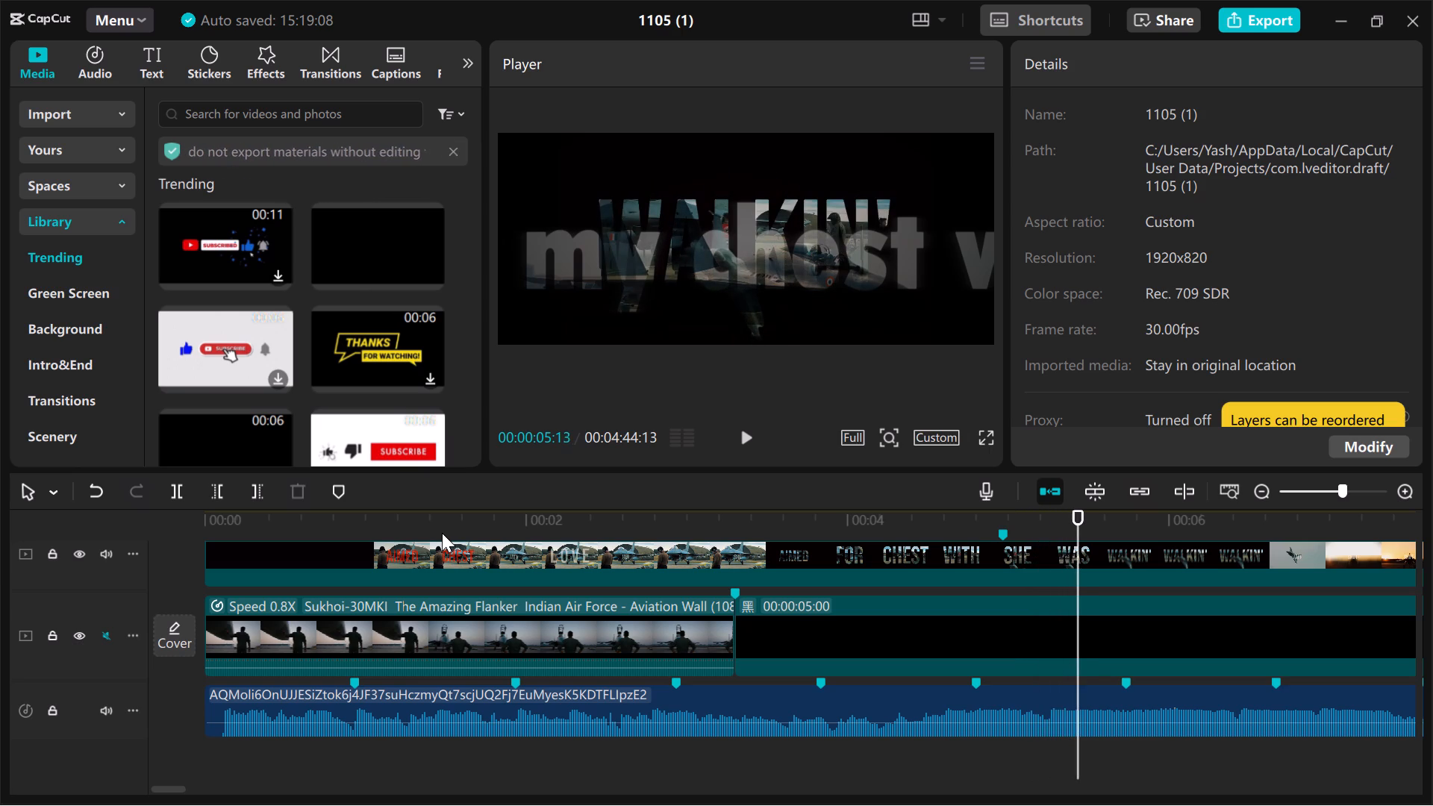
key(Right)
key(Right)
key(Left)
key(Left)
key(Left)
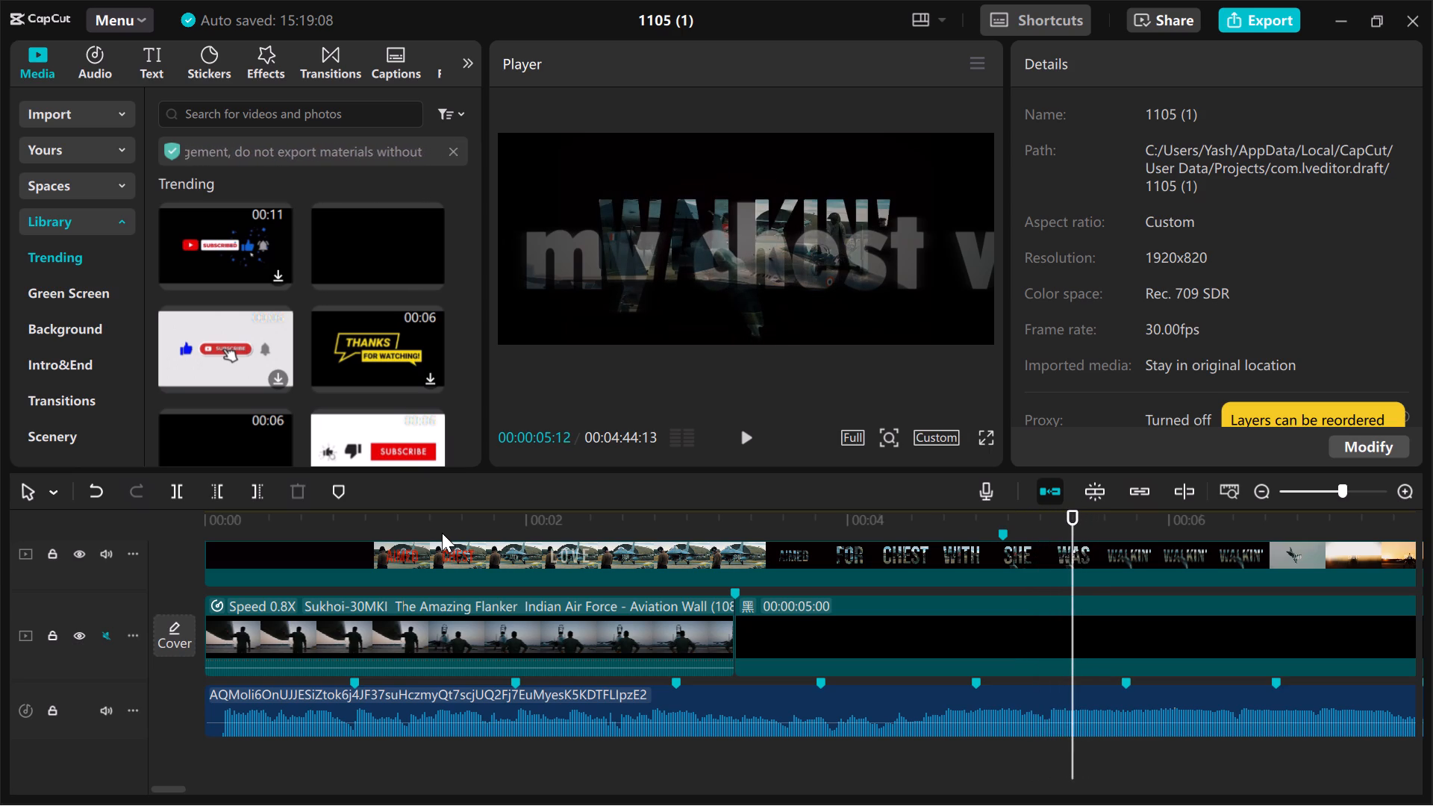
key(Left)
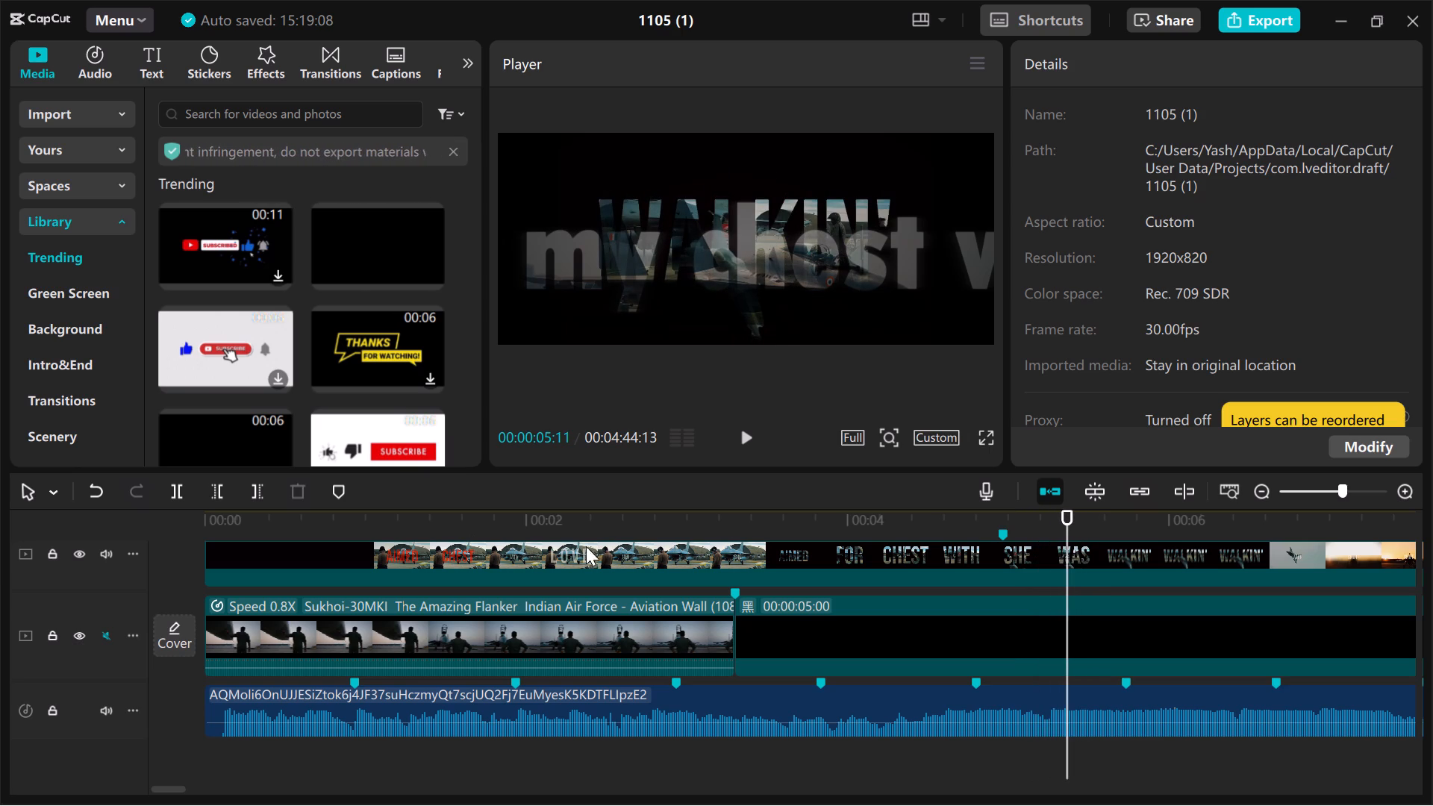
click(335, 496)
Step through the reference's WALKIN' and AROUND frames and add a timeline marker at 00:00:05:28, just before the cut to the flying jet.
key(Right)
key(Right)
key(Right)
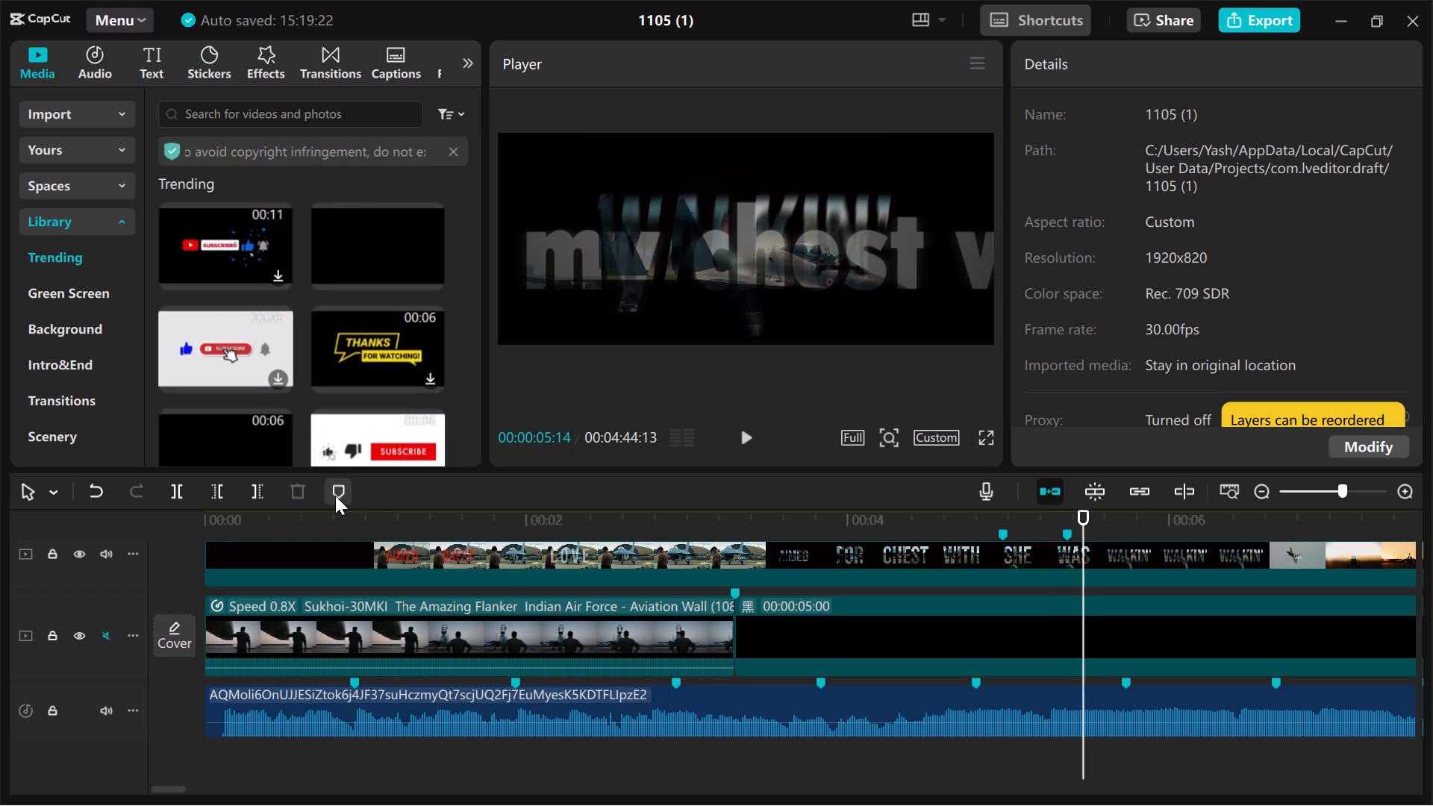
key(Right)
key(Right)
key(Right)
key(Right)
key(Right)
key(Right)
key(Right)
key(Right)
key(Right)
key(Right)
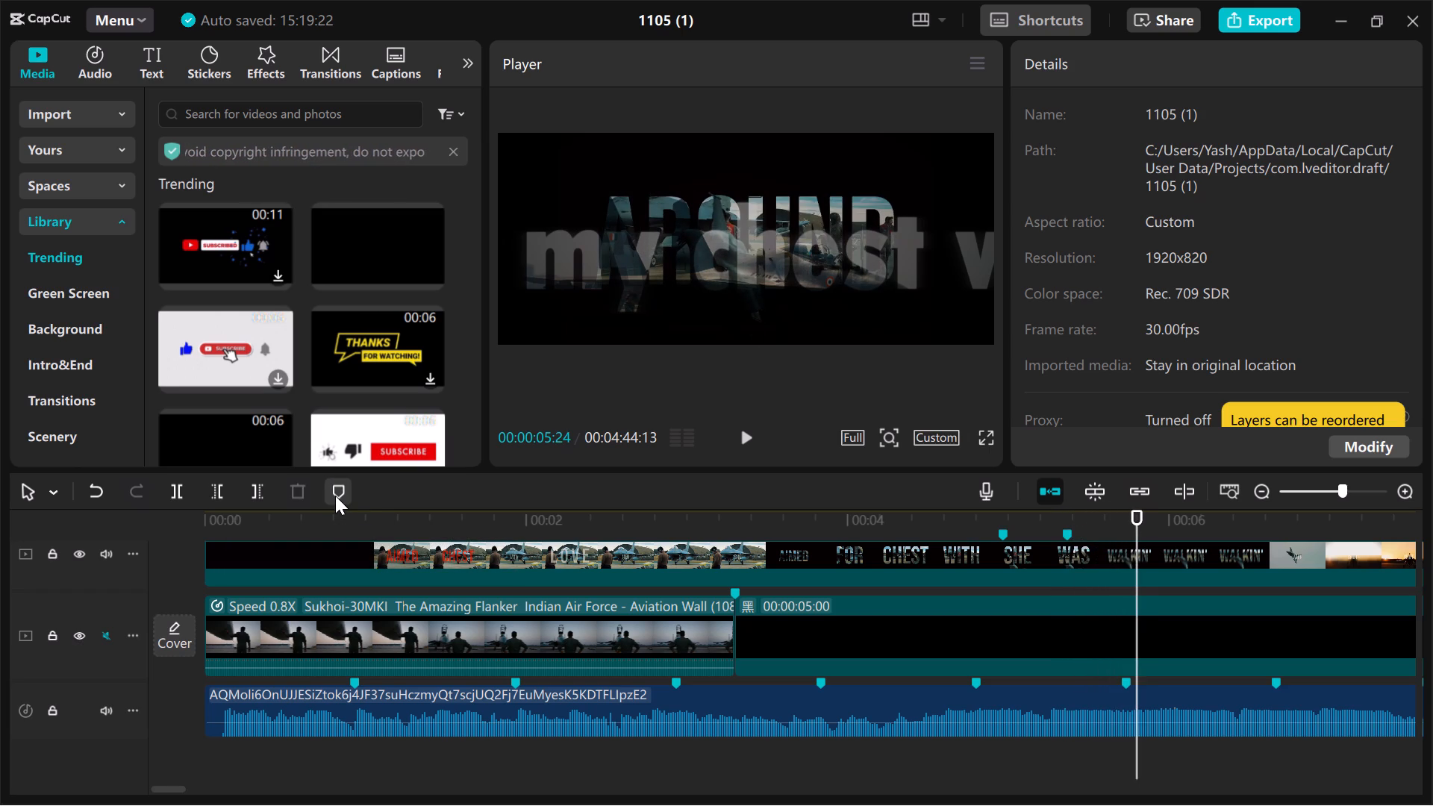
key(Right)
key(Right)
key(Right)
key(Right)
key(Right)
key(Right)
key(Right)
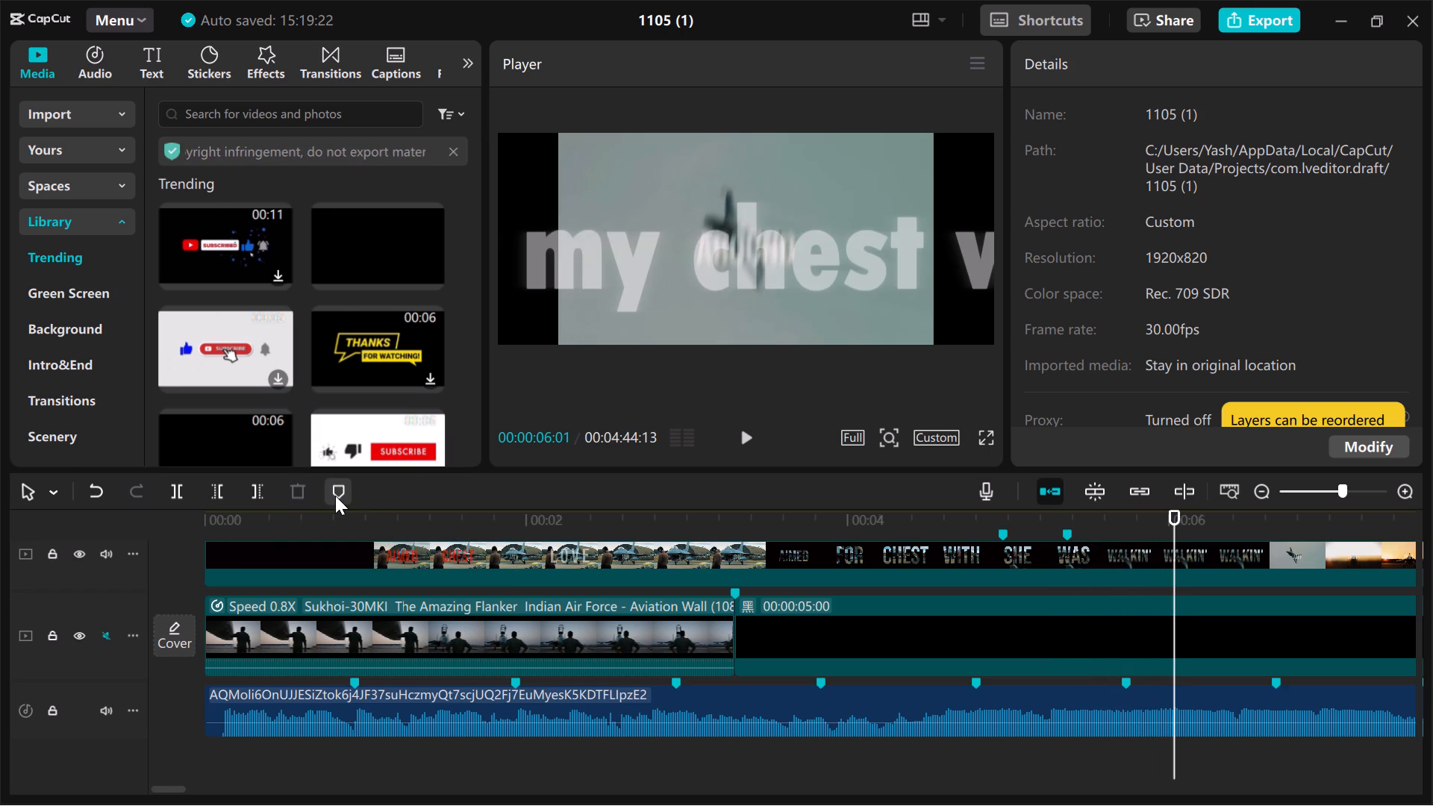
key(Right)
key(Right)
key(Right)
key(Right)
key(Right)
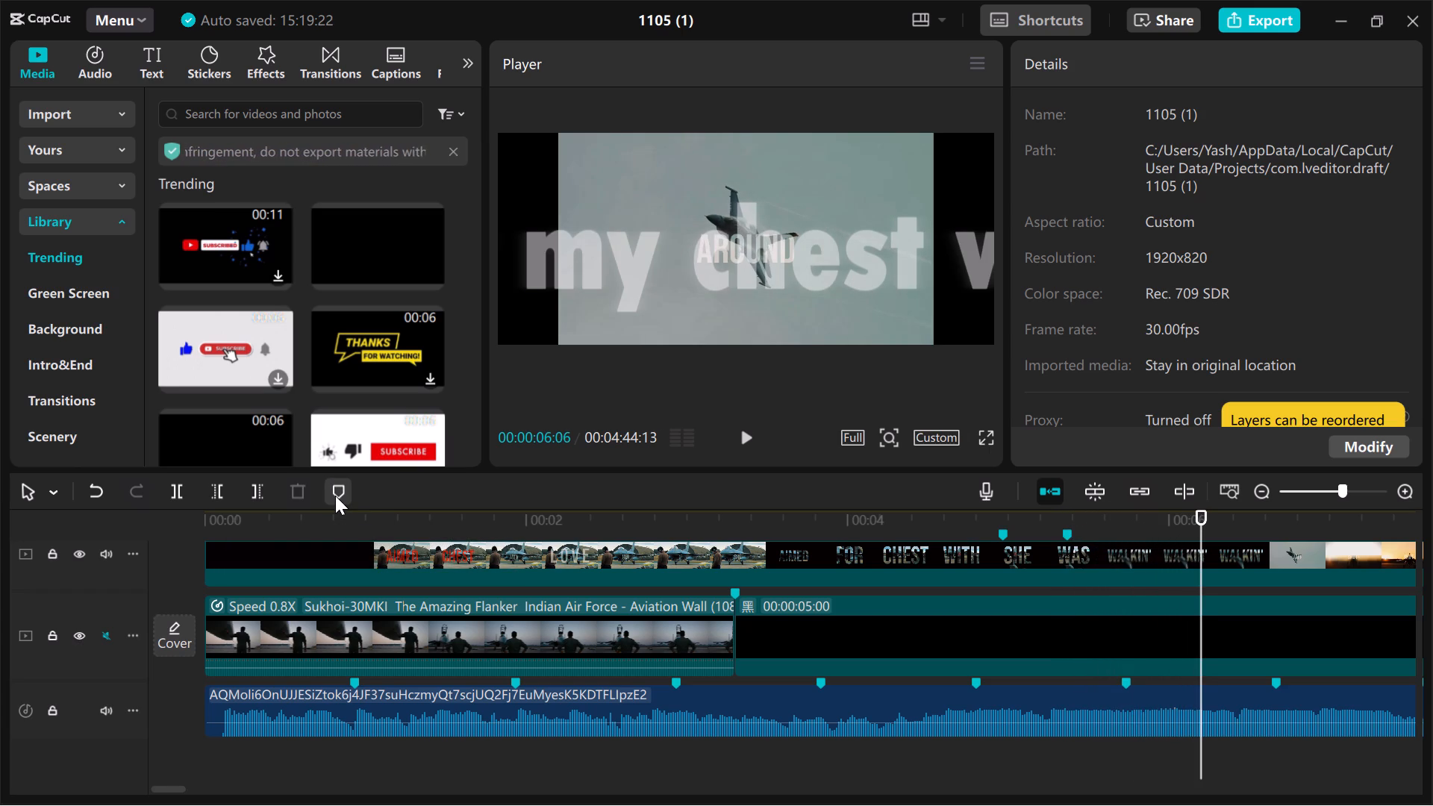
key(Left)
key(Left)
key(Left)
key(Left)
key(Left)
key(Left)
key(Left)
key(Left)
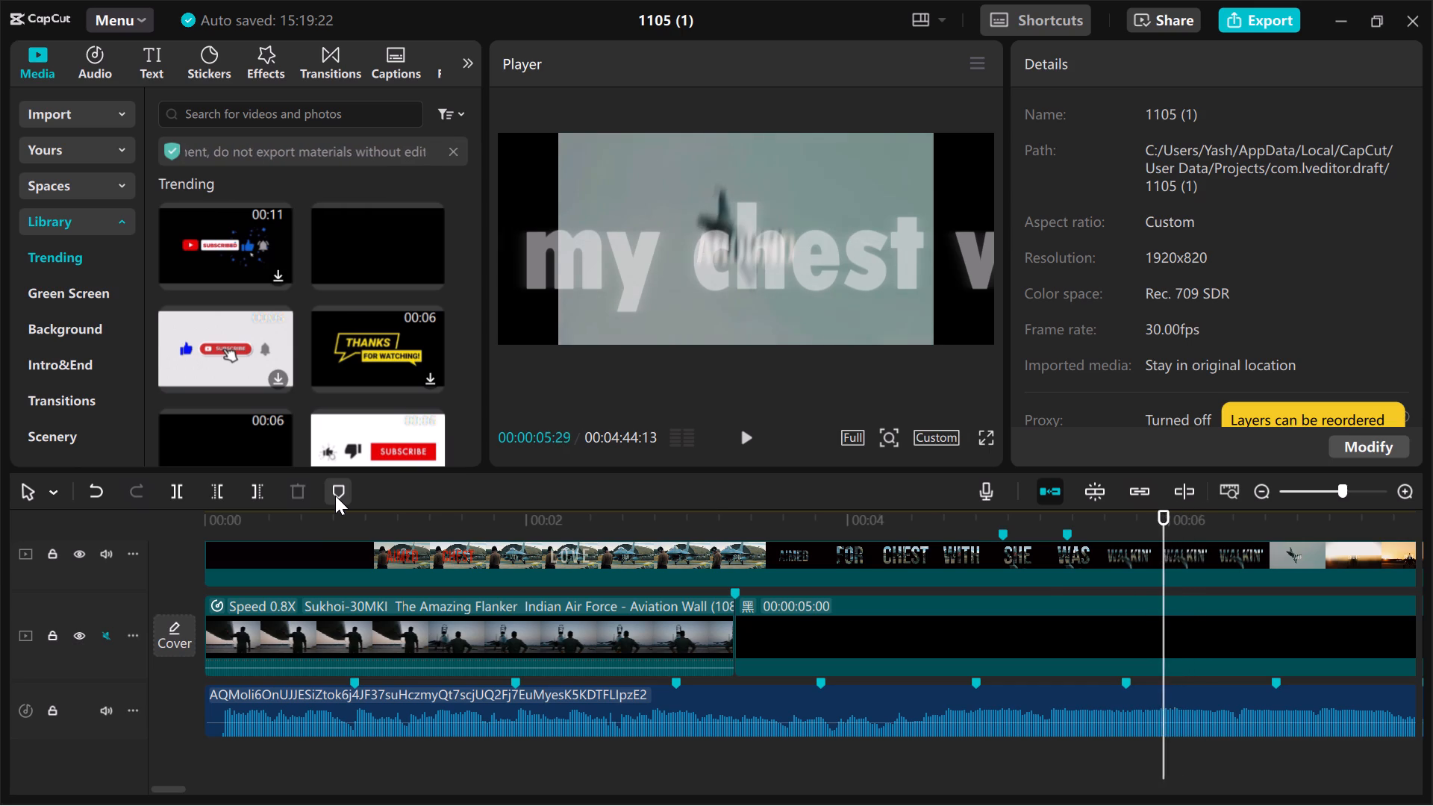
key(Left)
key(Left)
key(Left)
key(Left)
key(Left)
key(Left)
key(Left)
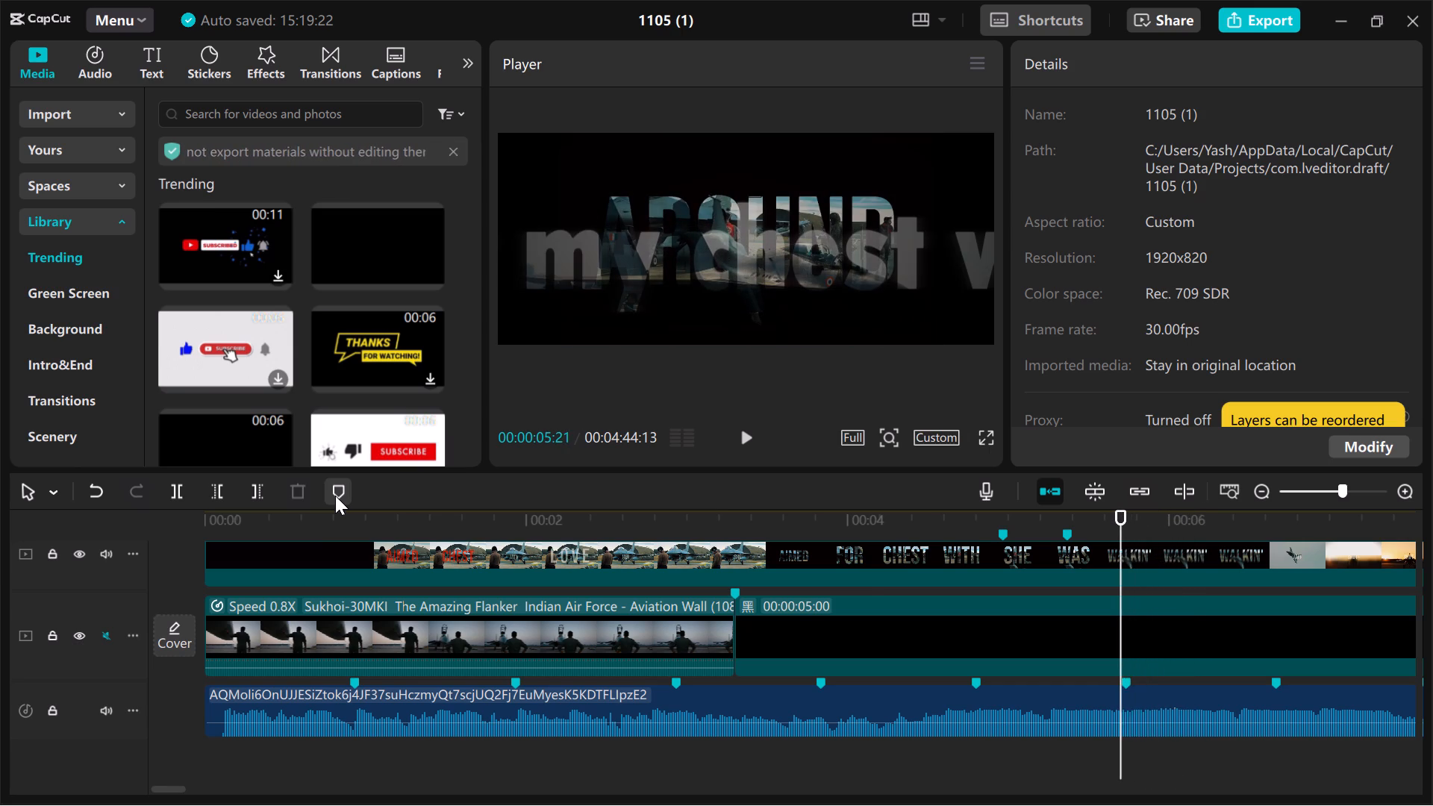
key(Right)
key(Right)
key(Right)
key(Right)
key(Right)
key(Right)
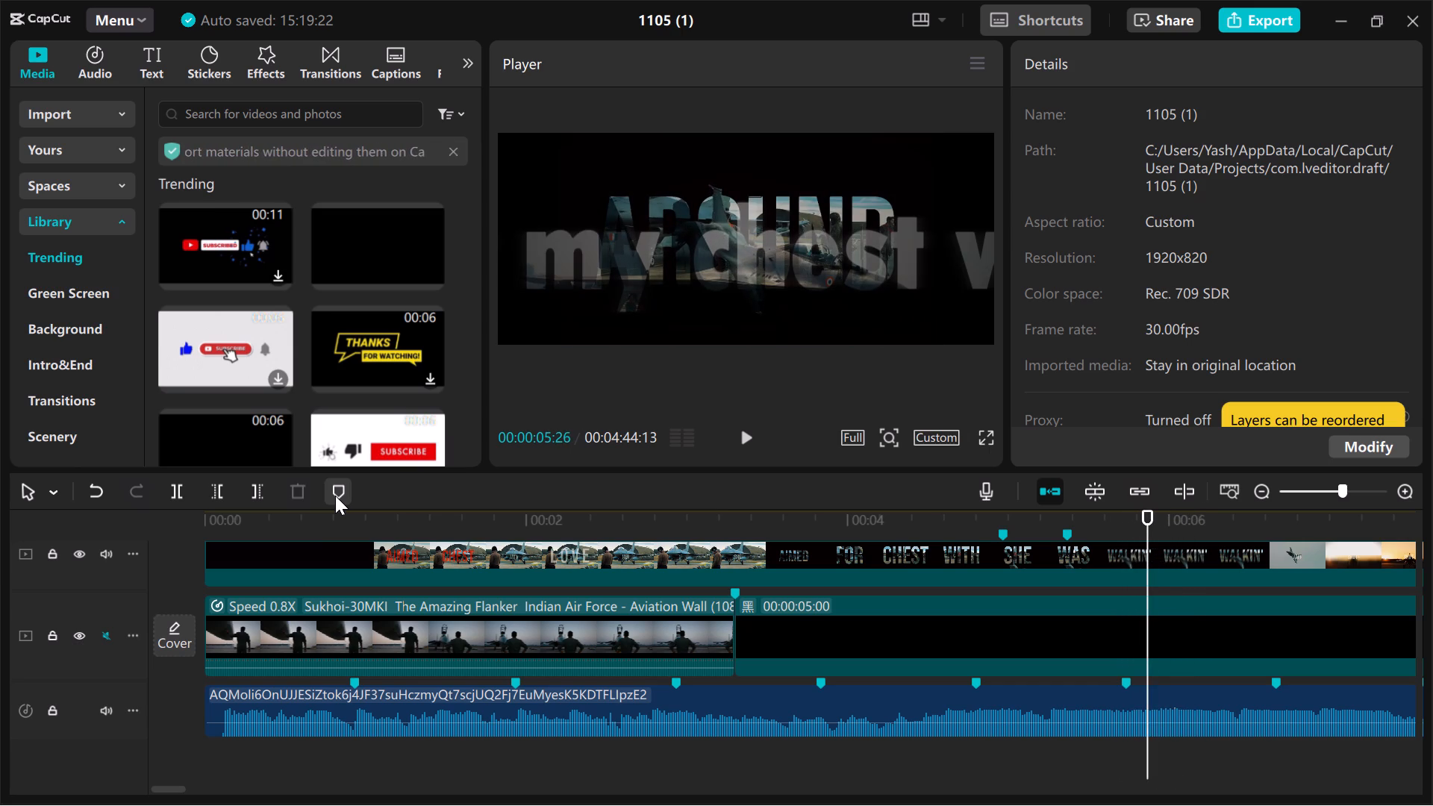
key(Right)
key(Right)
key(Right)
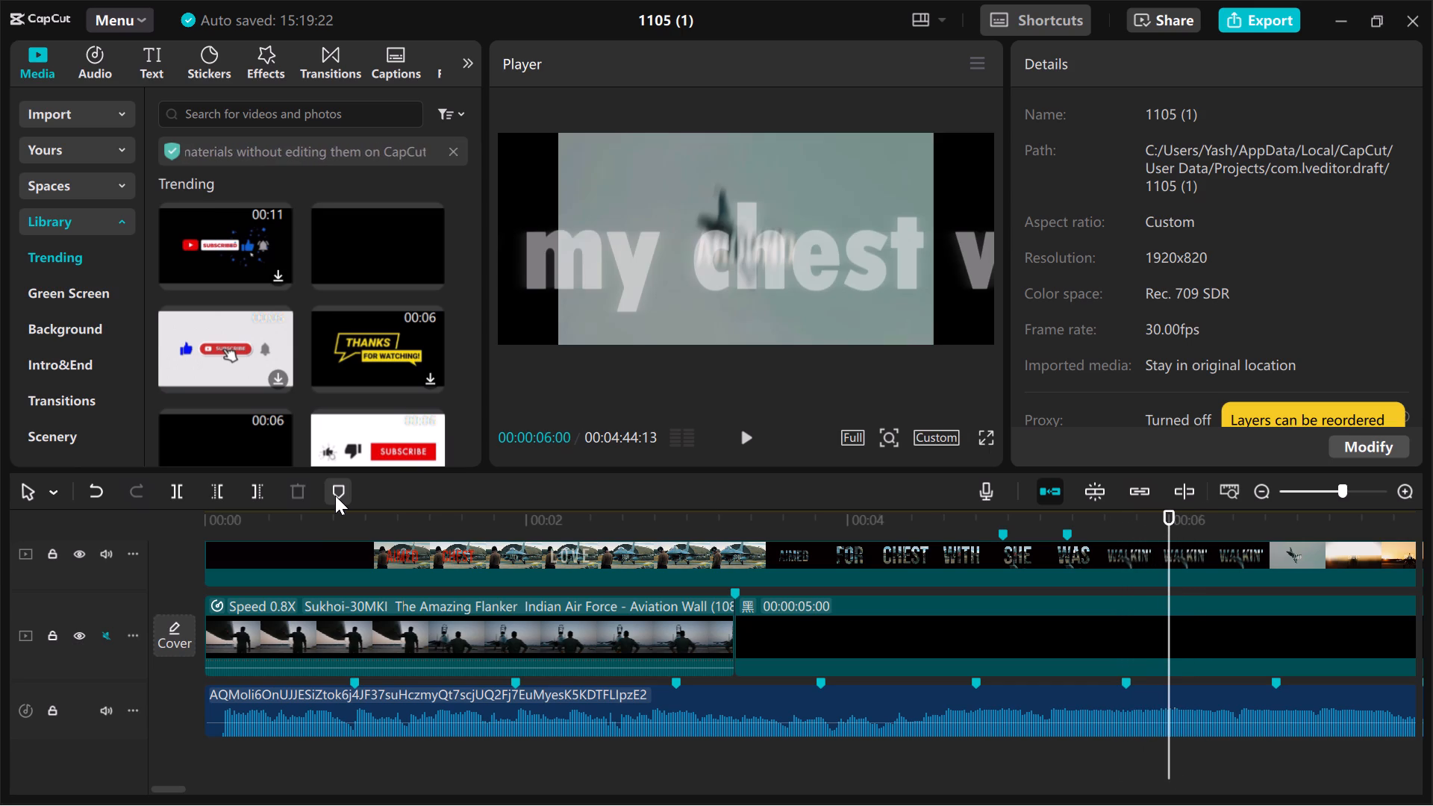
key(Left)
key(Left)
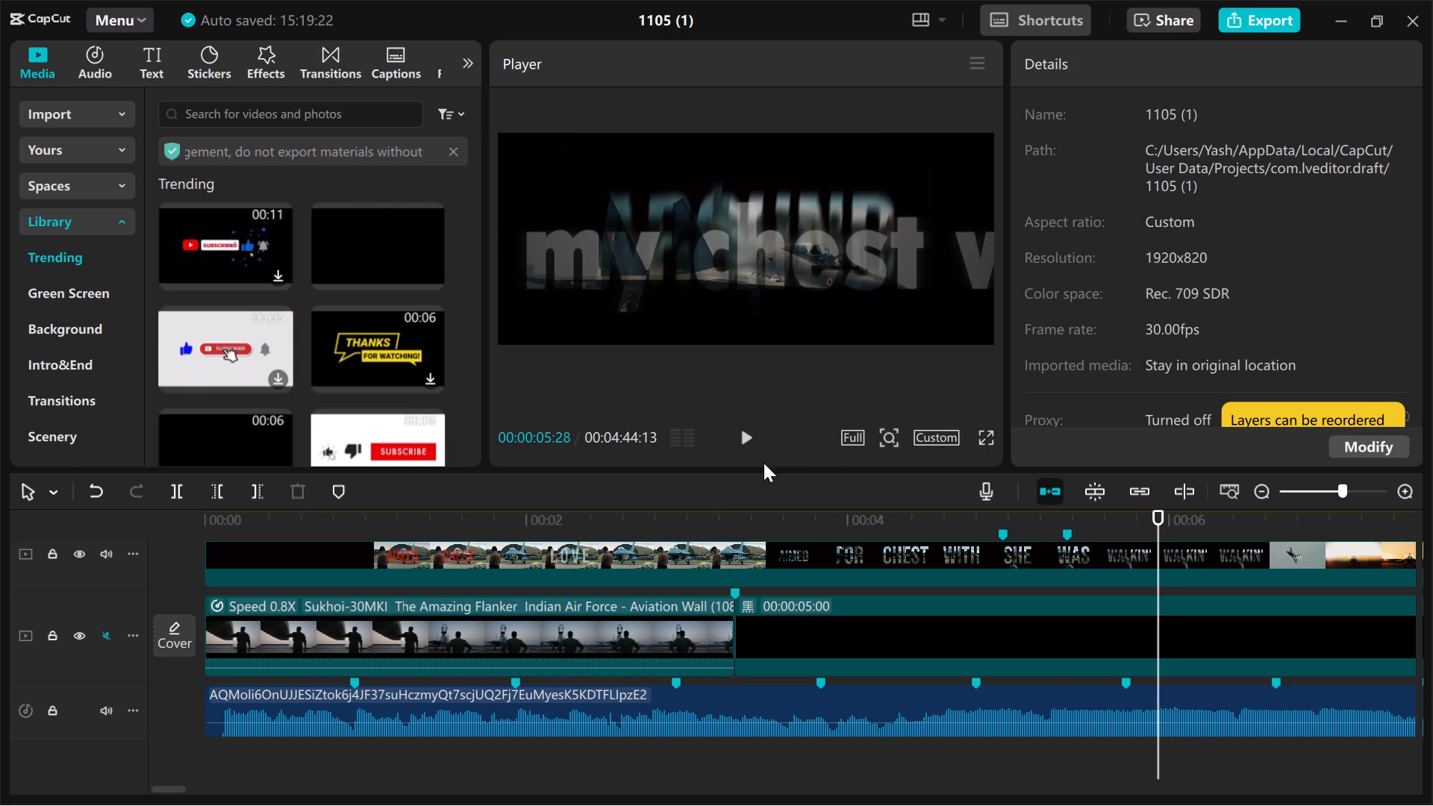
click(330, 492)
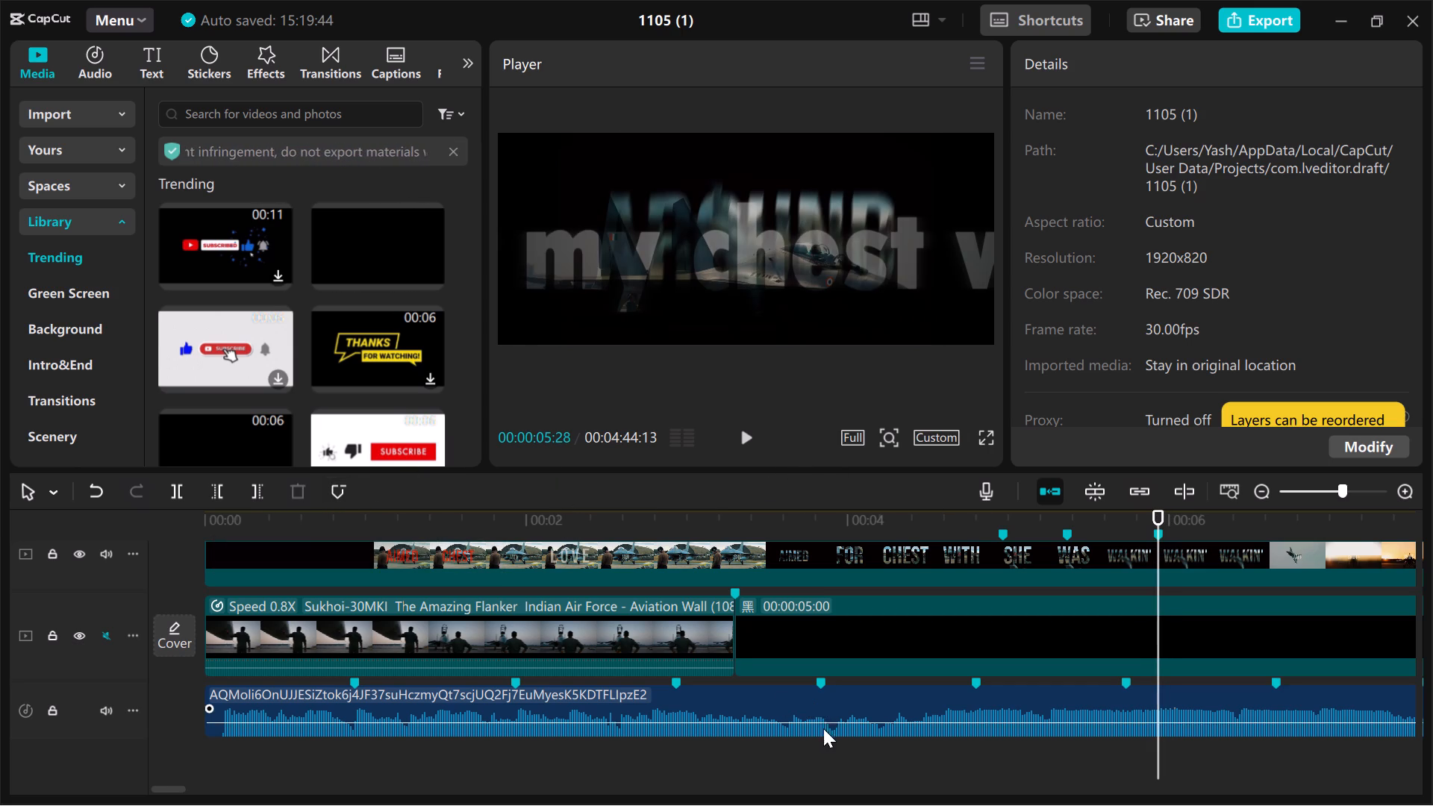
Replay the black section in short bursts from around 00:00:03:24 and 00:00:04:00 to check the markers against the reference's words.
click(816, 743)
key(space)
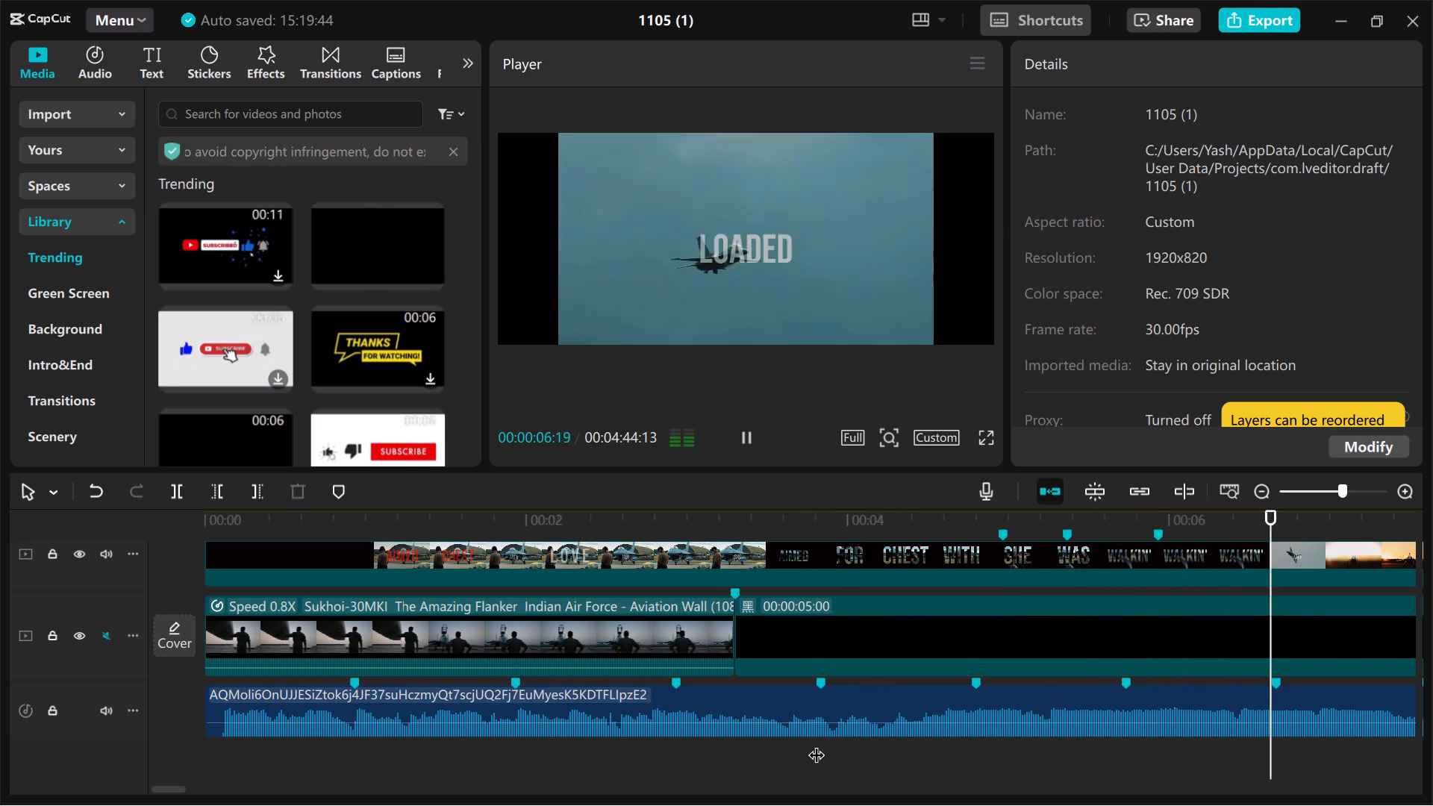
click(816, 743)
key(space)
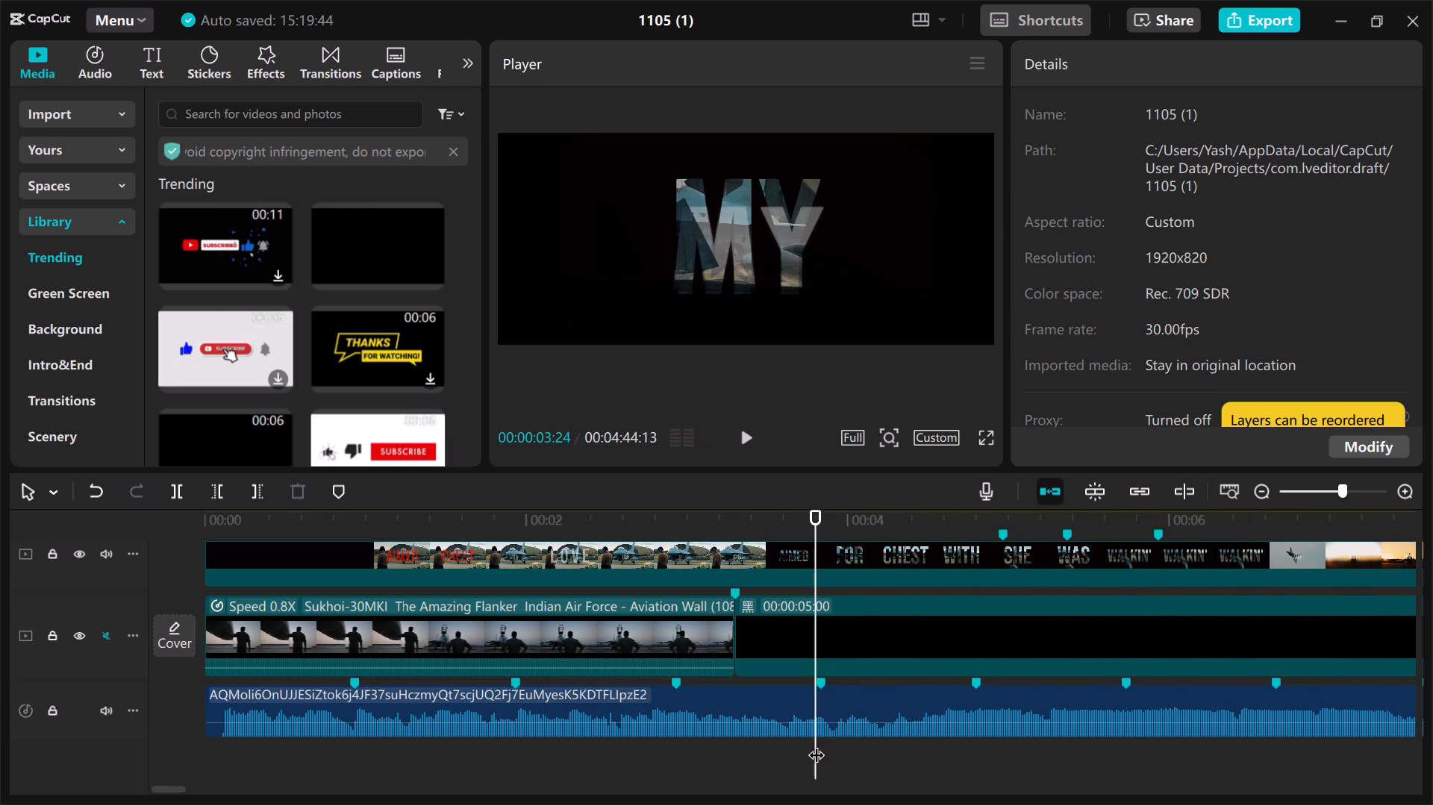
key(space)
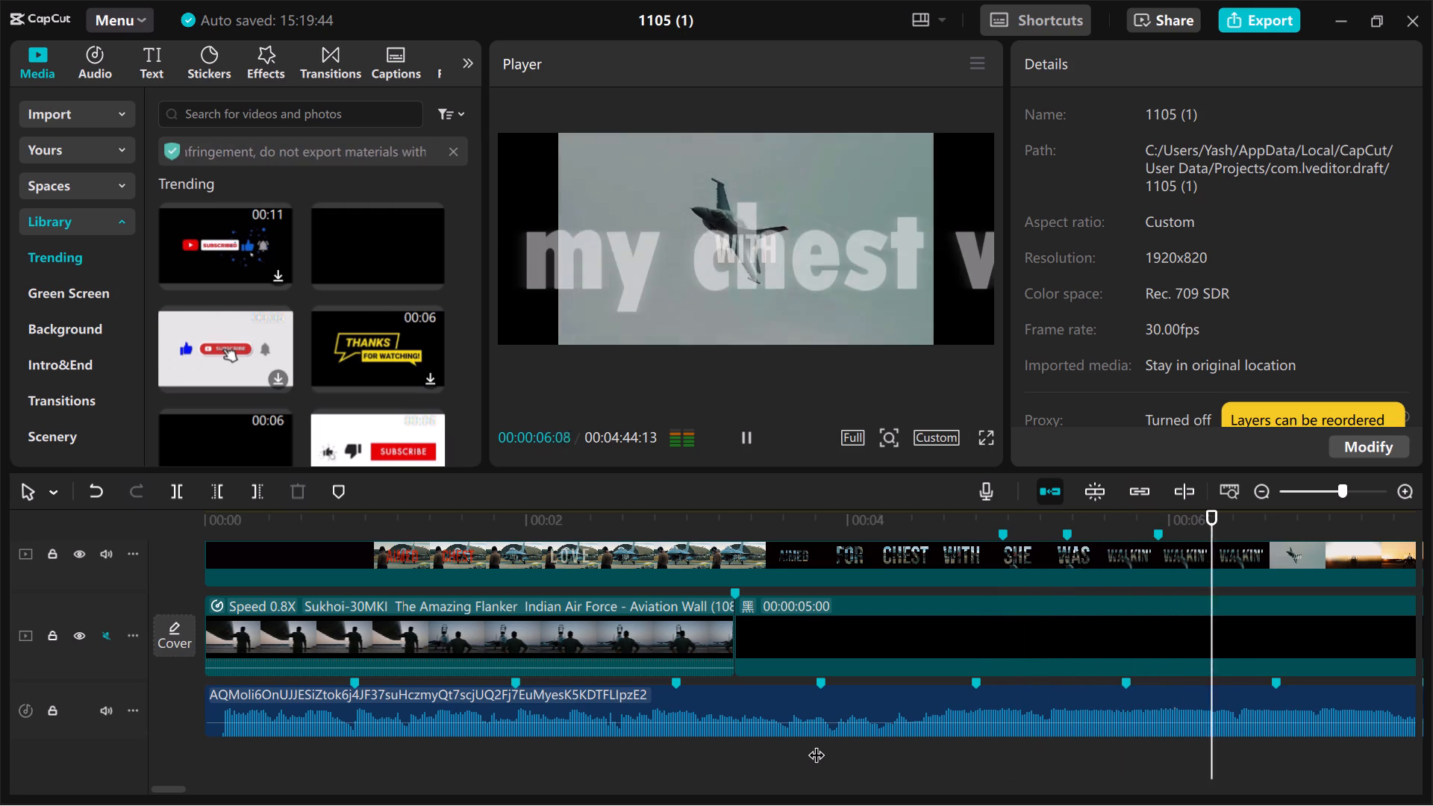
key(space)
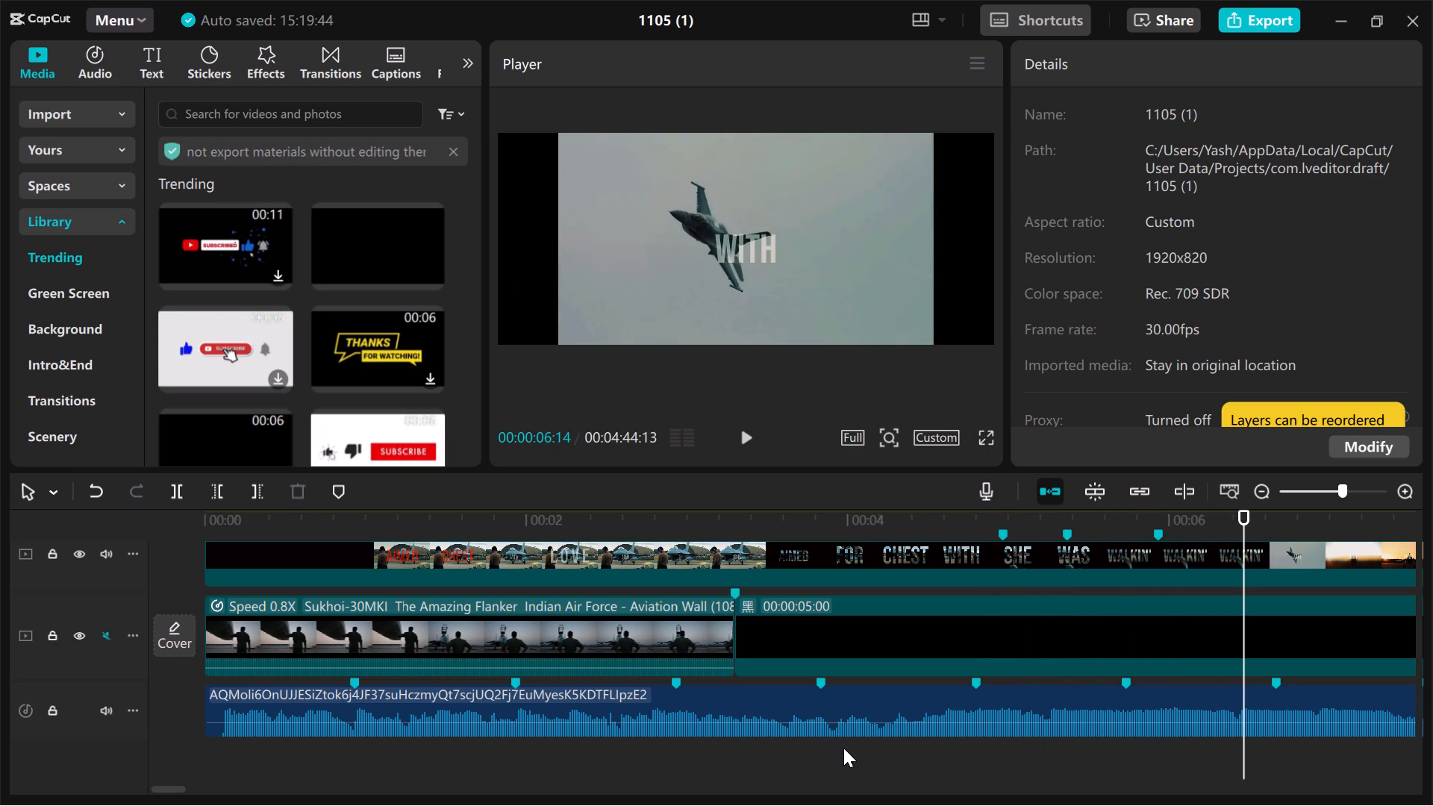
key(space)
click(849, 751)
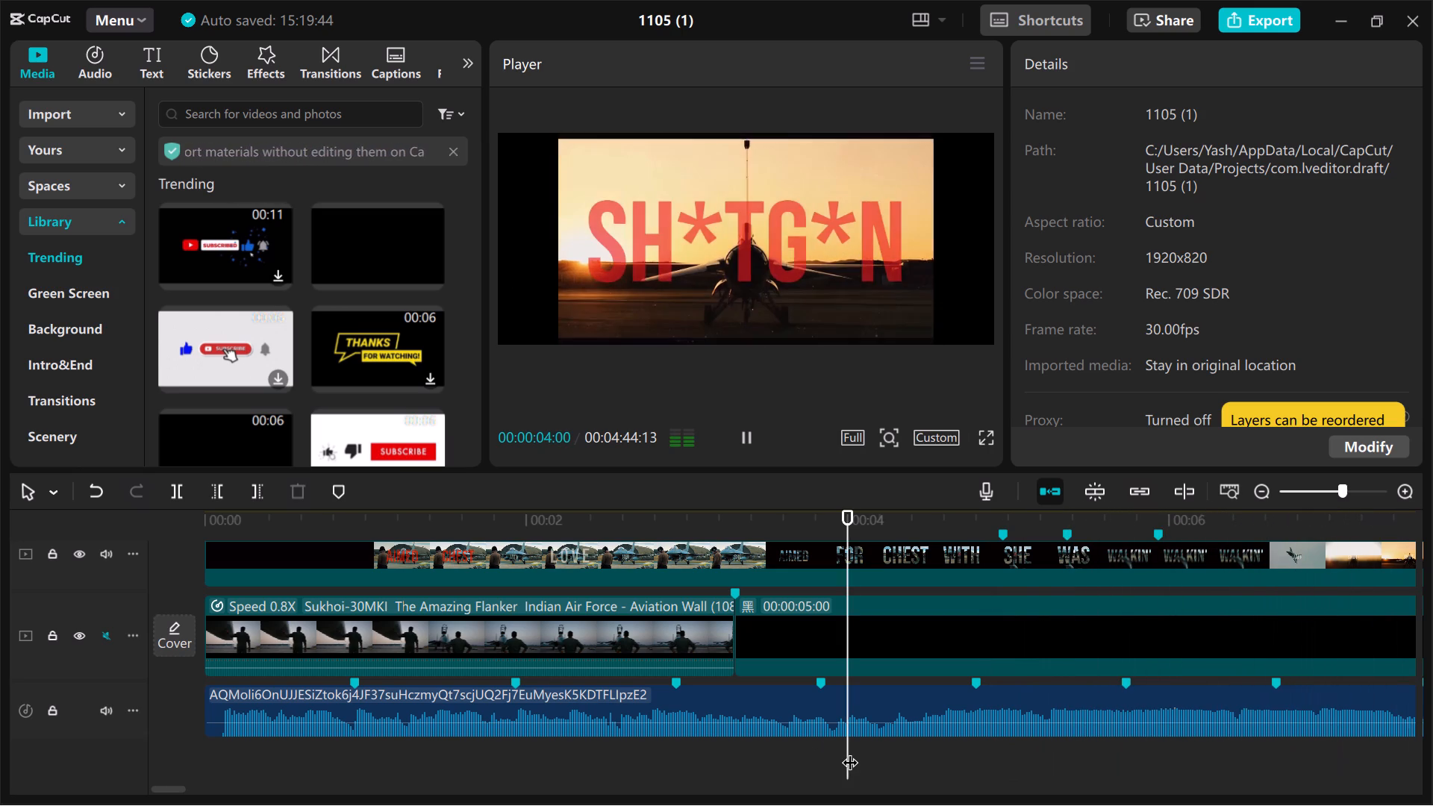
key(space)
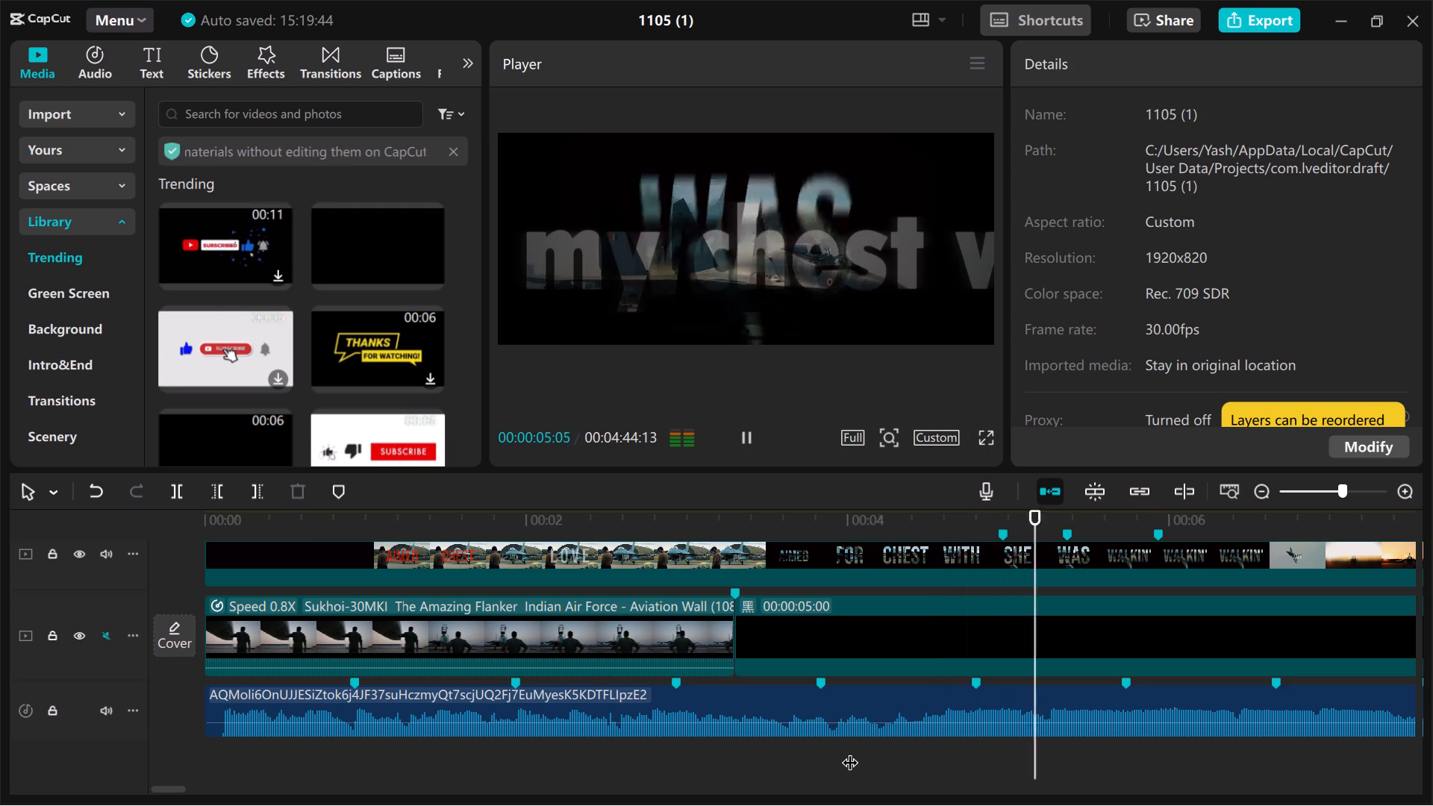
key(space)
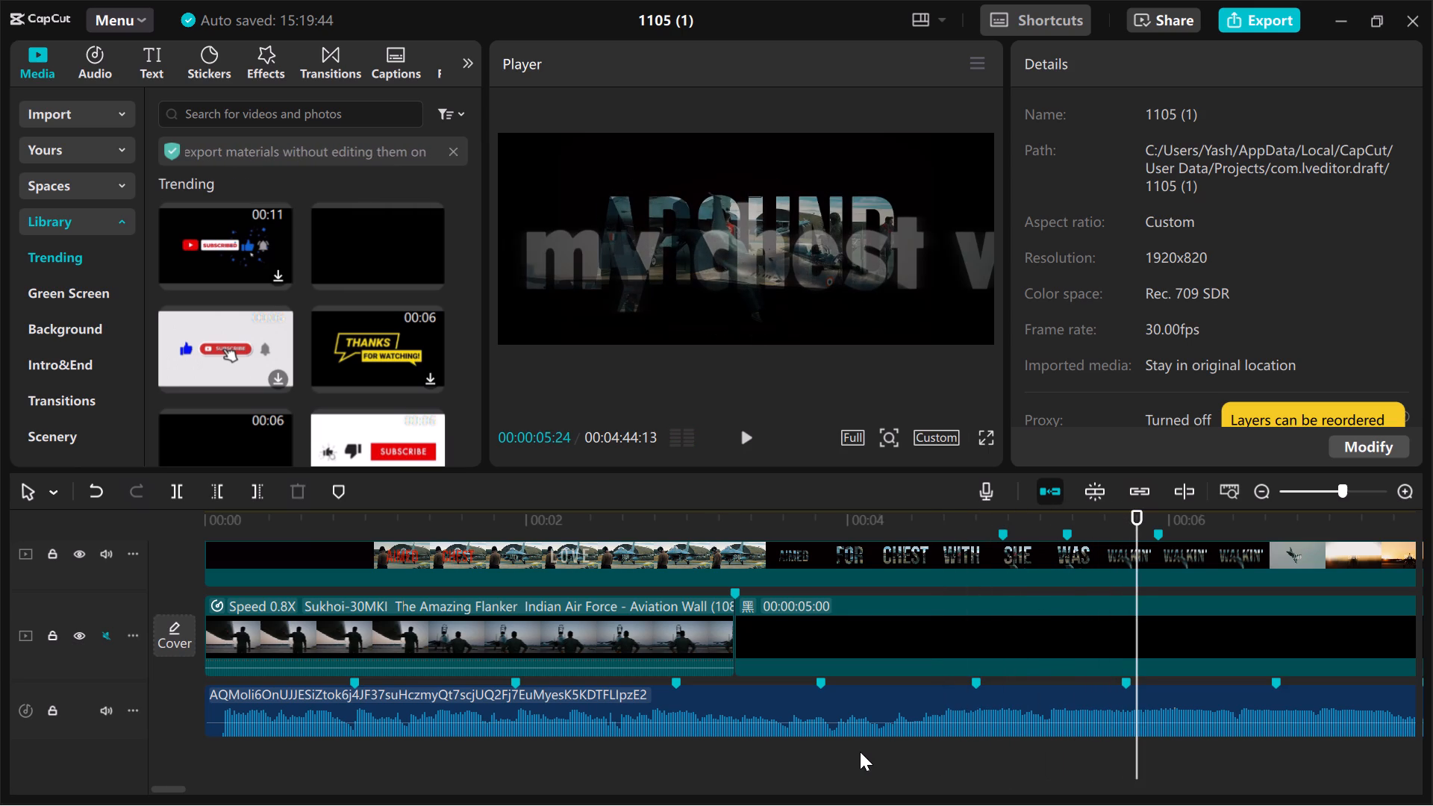
Compare the frames around the reference's change from WALKIN' to AROUND, and add a timeline marker at 00:00:05:19 on AROUND.
key(Left)
key(Left)
key(Left)
key(Left)
key(Left)
key(Left)
key(Left)
key(Left)
key(Left)
key(Left)
key(Left)
key(Left)
key(Left)
key(Left)
key(Left)
key(Left)
key(Left)
key(Left)
key(Left)
key(Left)
key(Left)
key(Left)
key(Left)
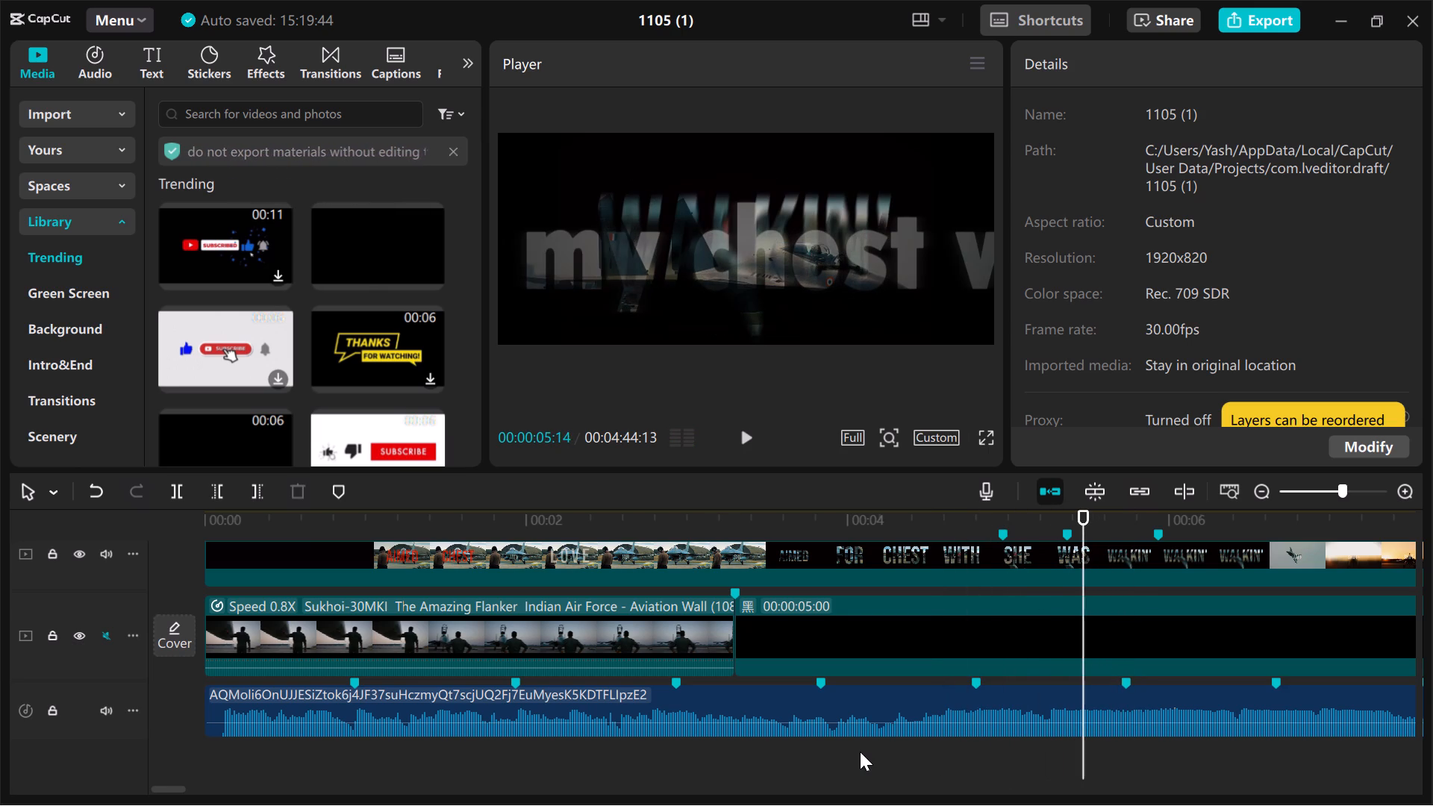
key(Right)
key(Right)
key(Right)
key(Right)
key(Right)
key(Right)
key(Right)
key(Right)
key(Right)
key(Right)
key(Right)
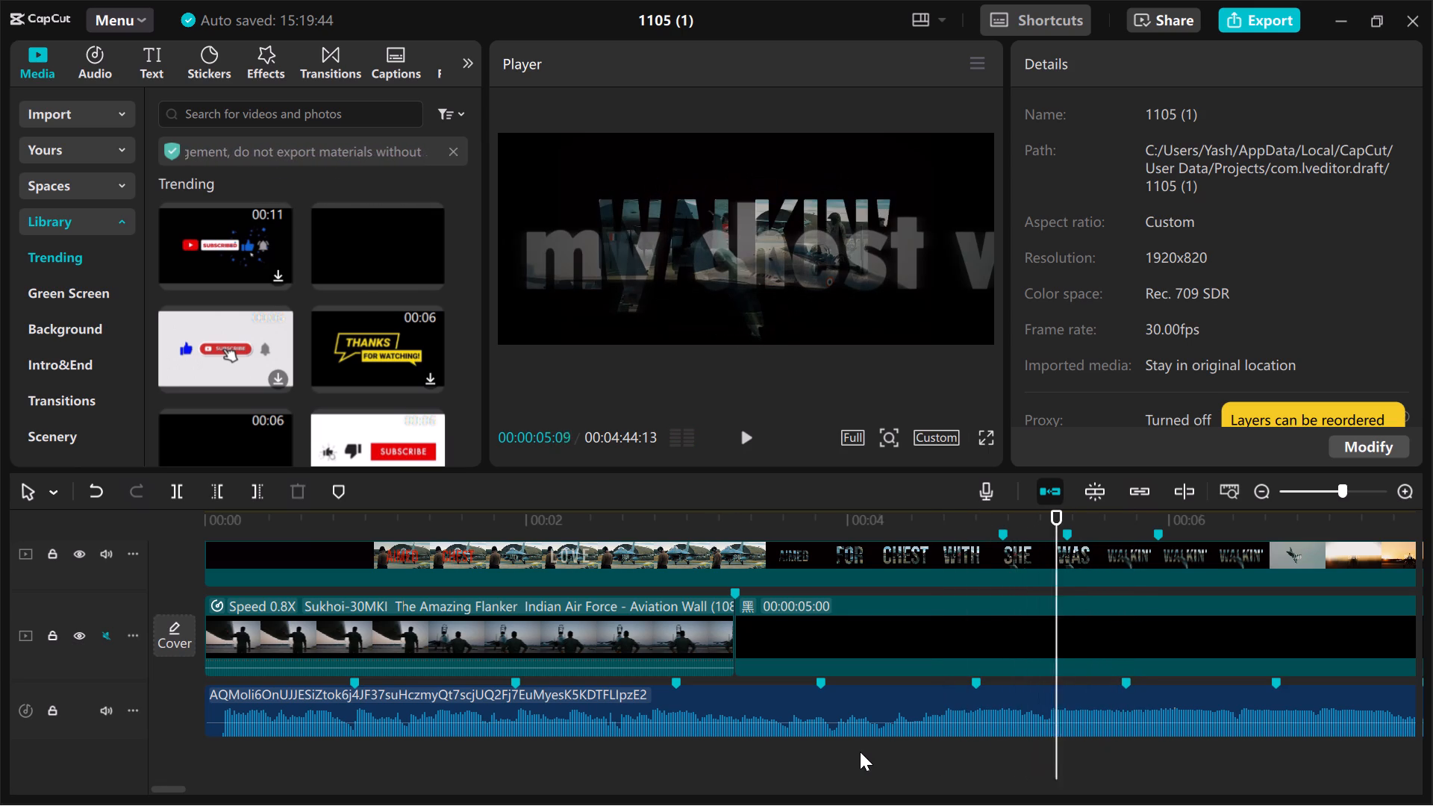
key(Right)
key(Right)
key(Right)
key(Right)
key(Right)
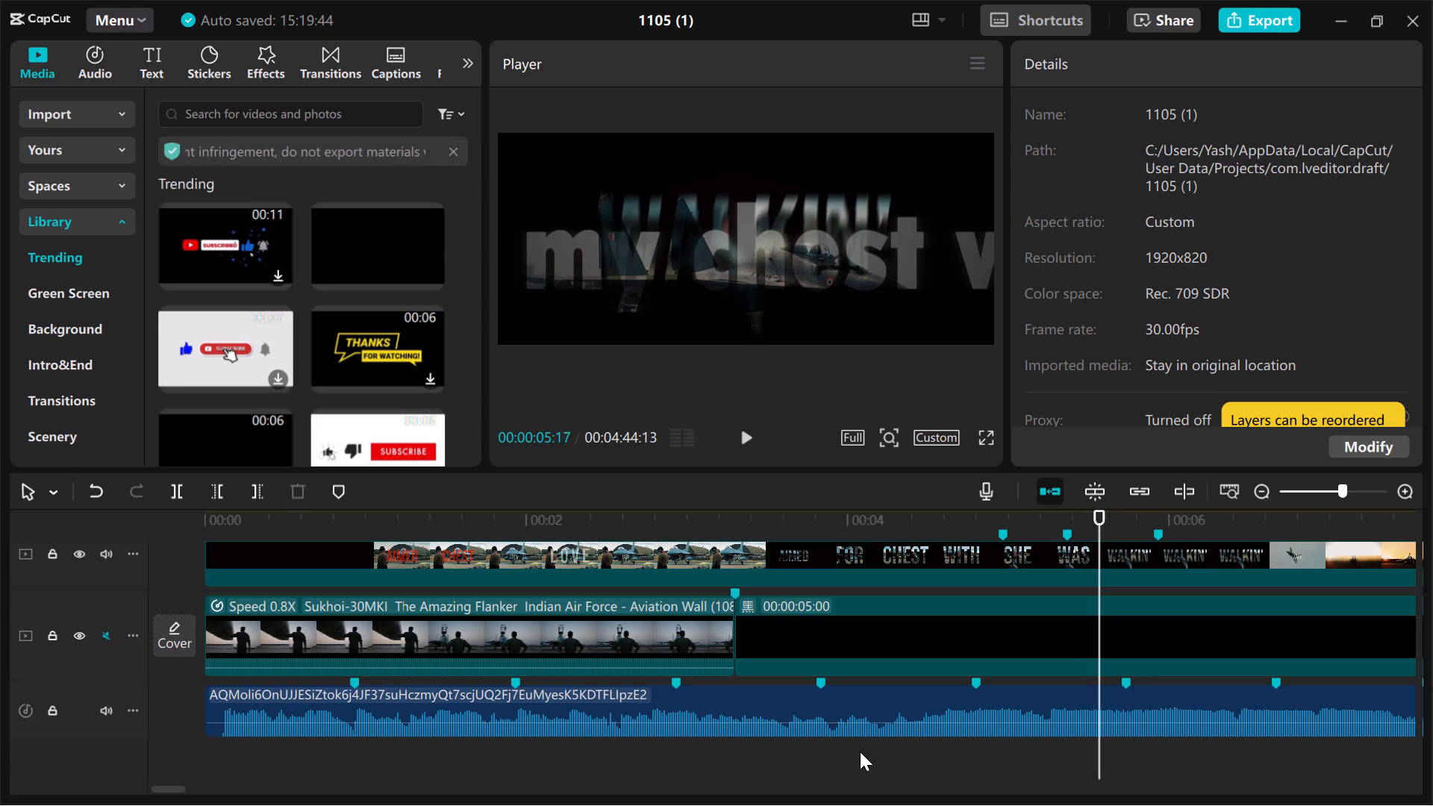
key(Right)
key(Right)
key(Right)
key(Right)
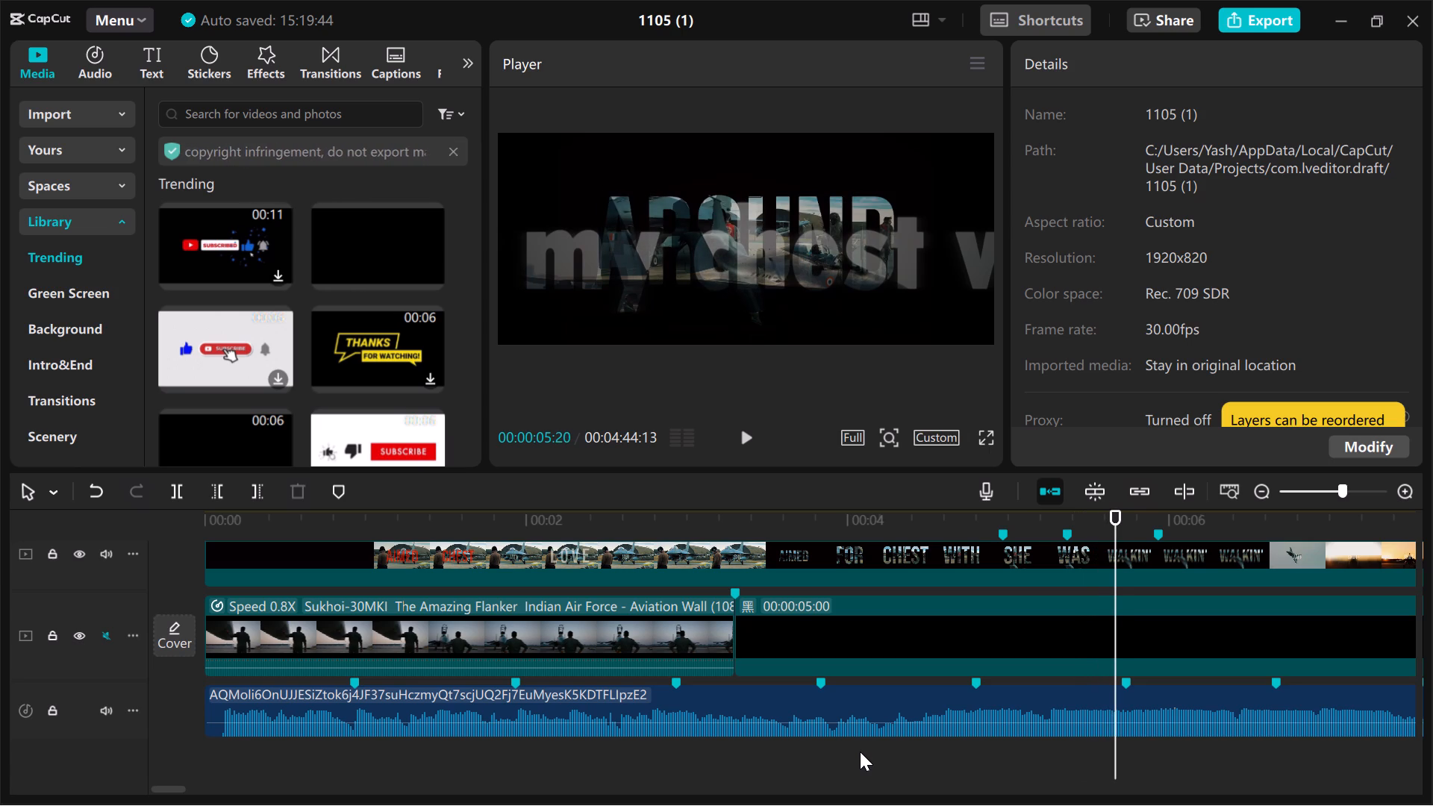
key(Right)
key(Right)
key(Right)
key(Right)
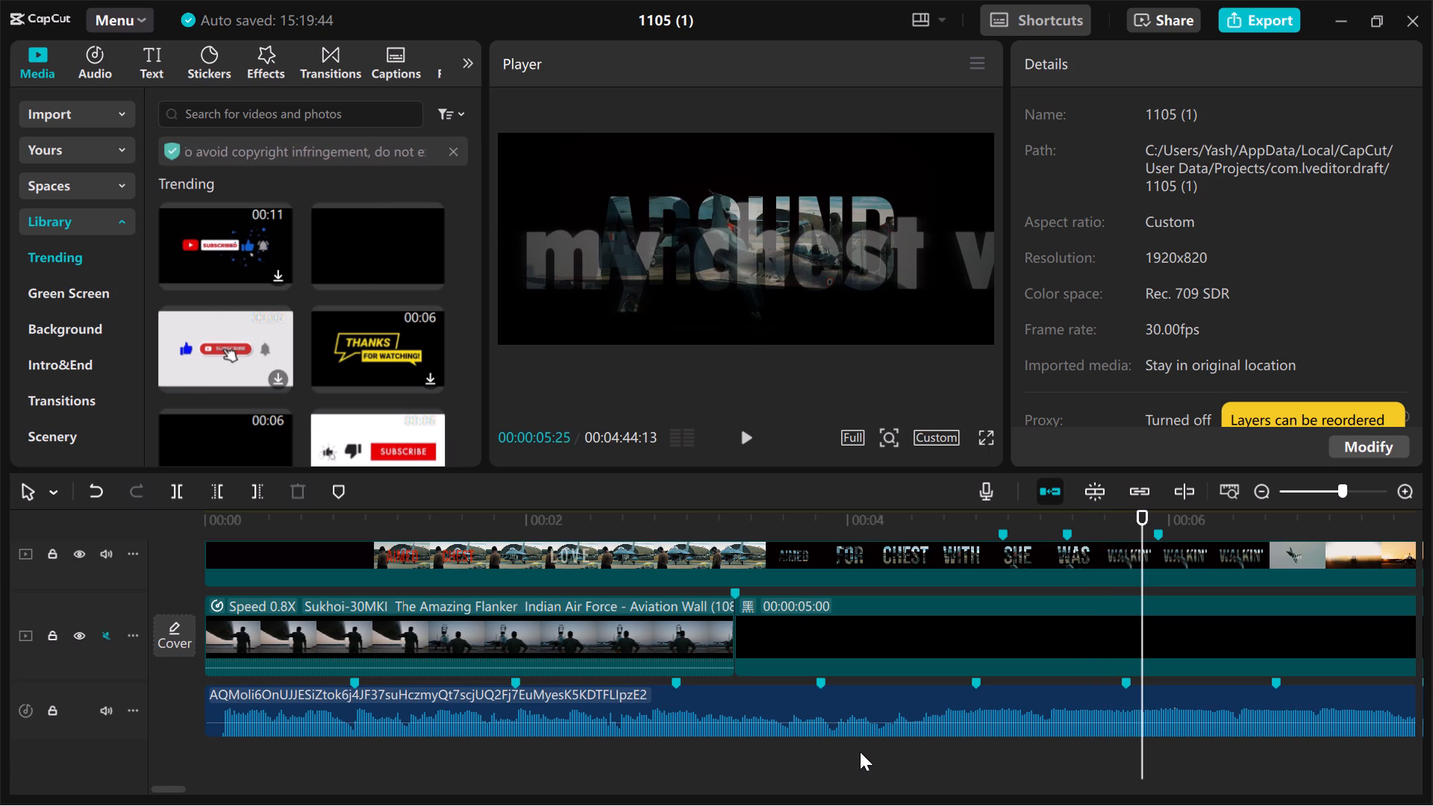
key(Left)
key(Left)
key(Left)
key(Left)
key(Left)
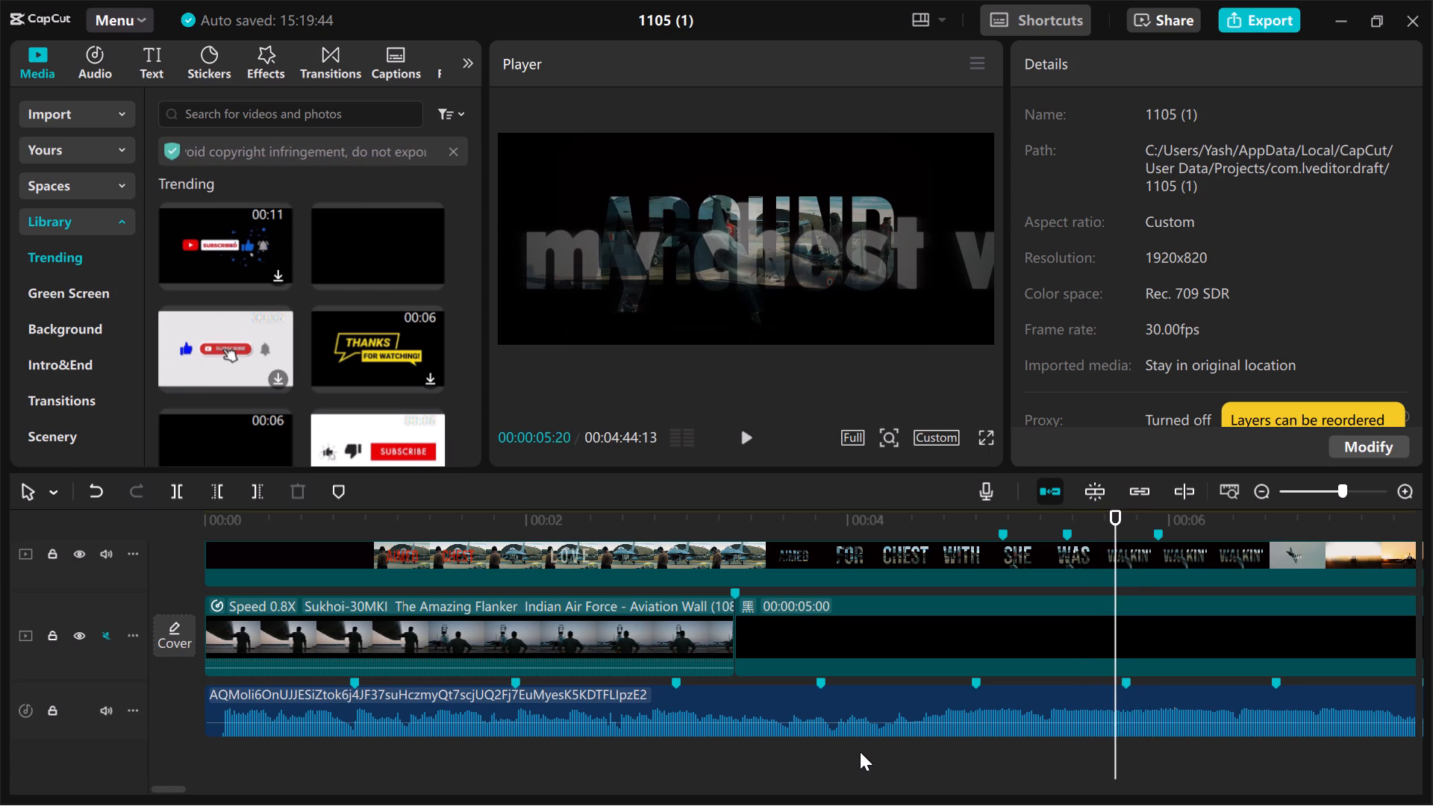
key(Left)
key(Left)
key(Left)
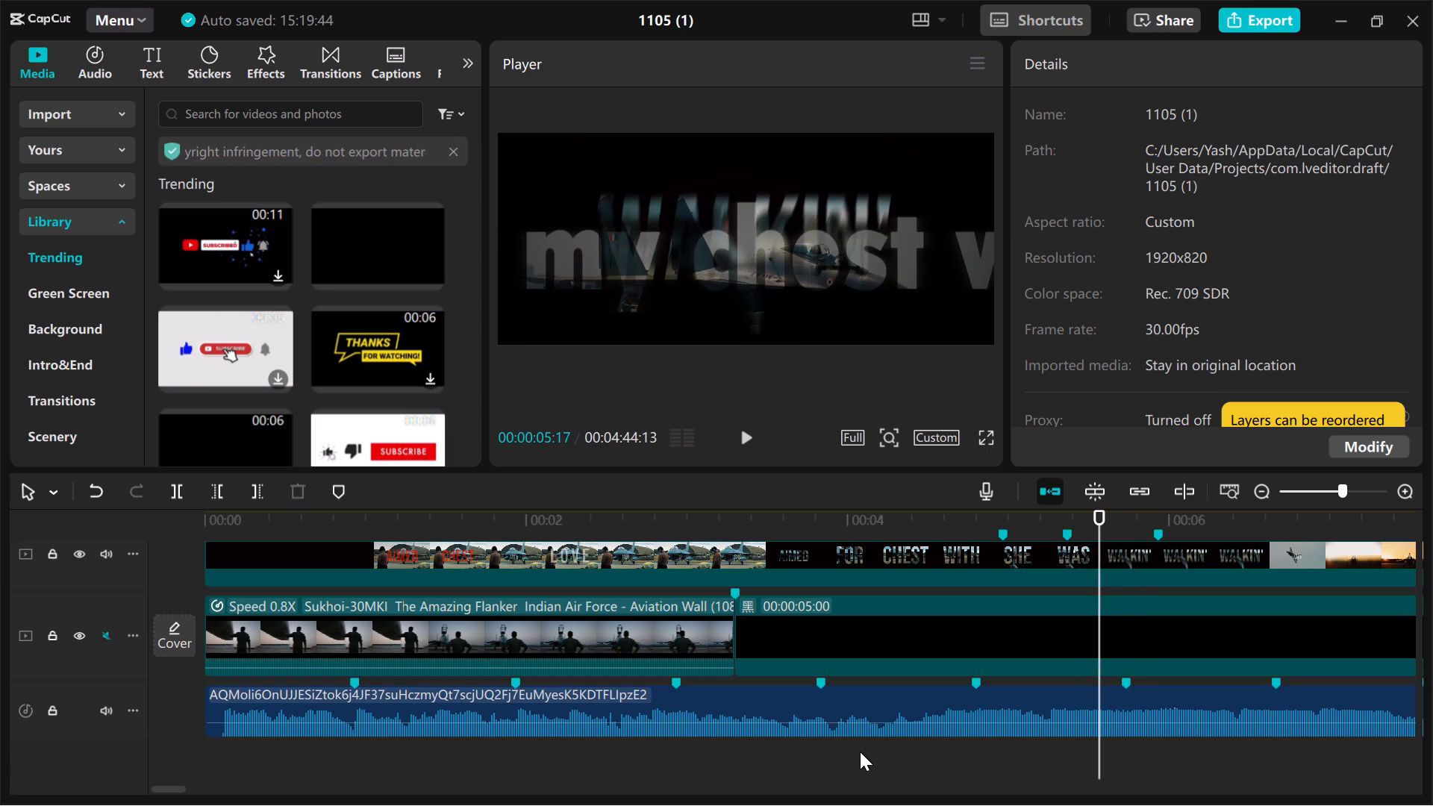
key(Right)
key(Right)
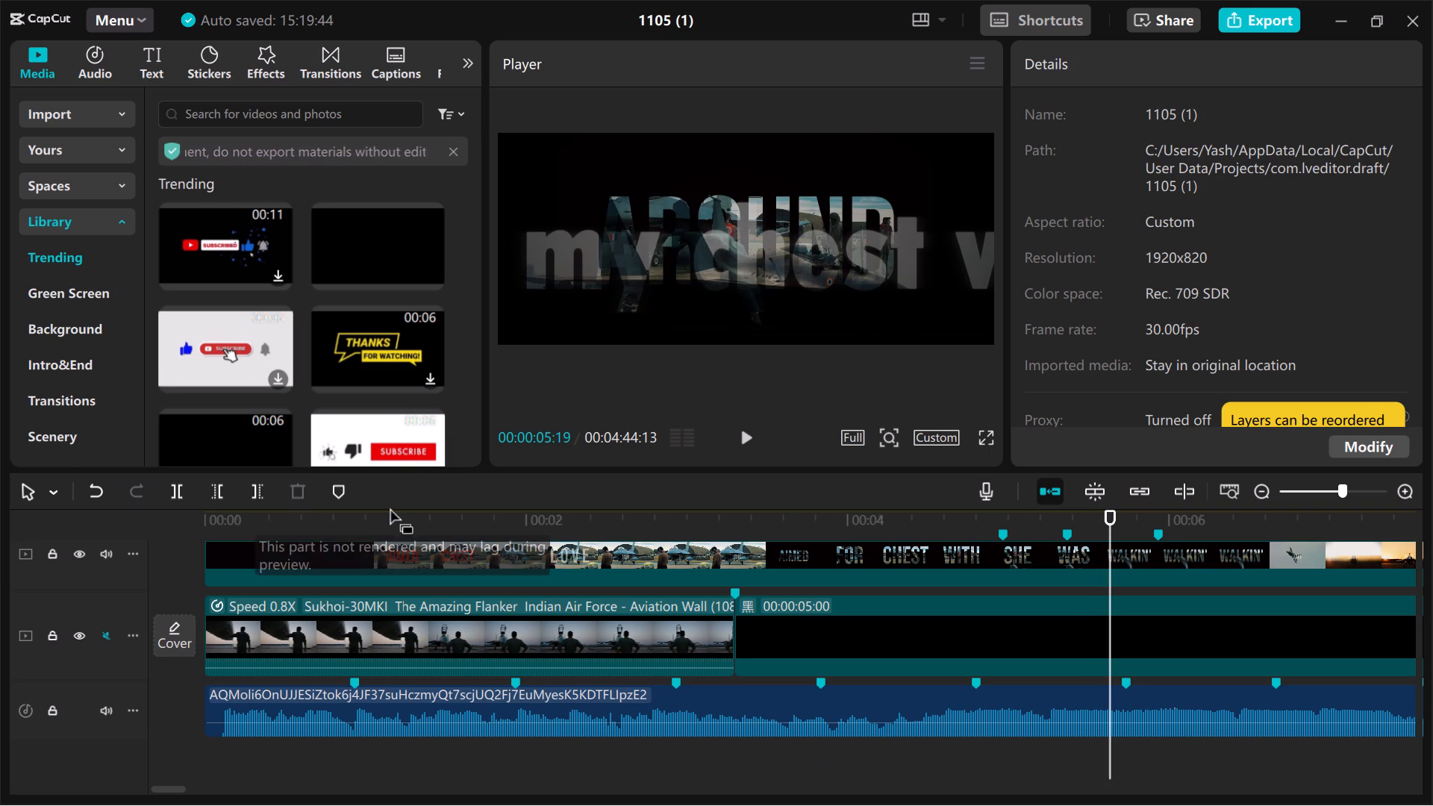
click(335, 495)
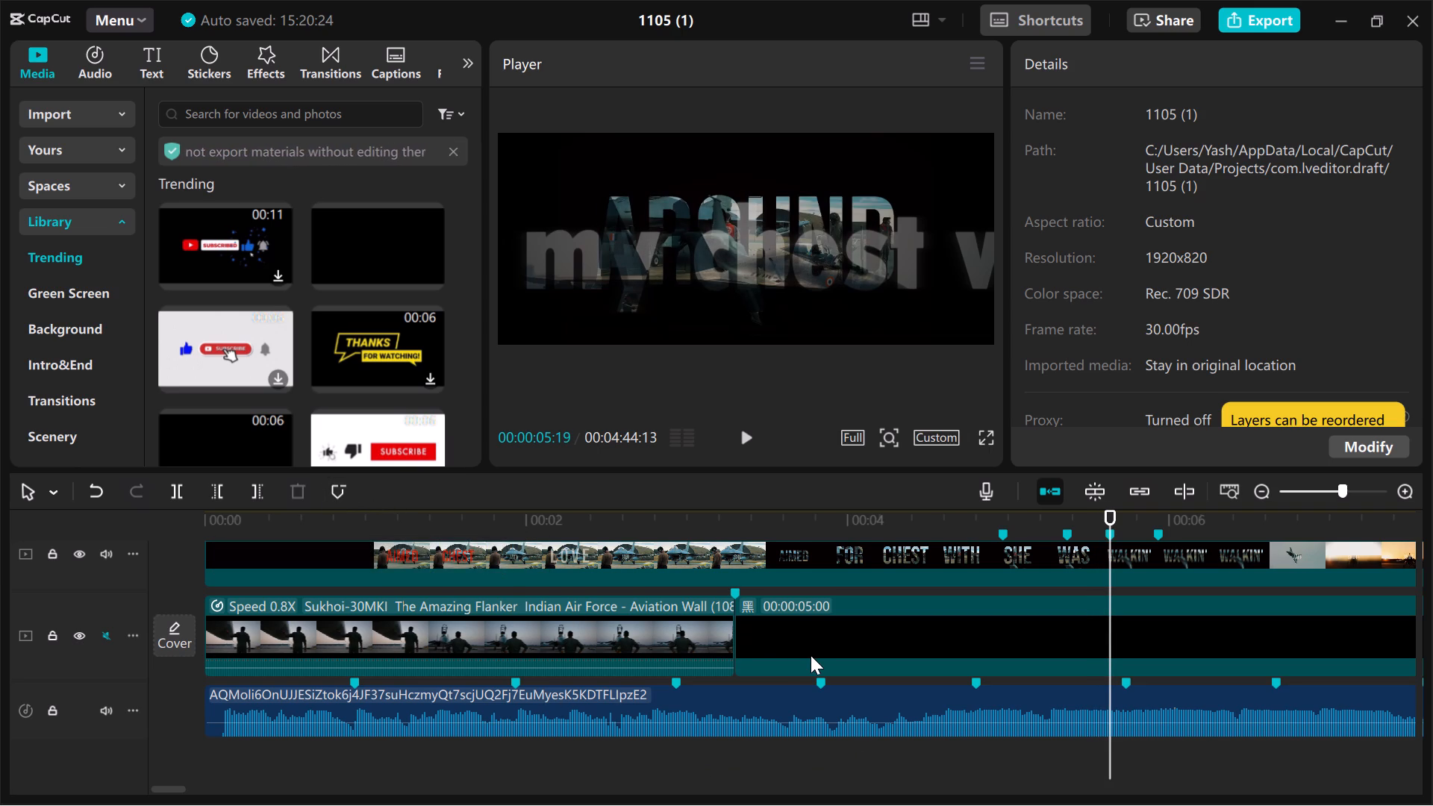
Bring the caption track into view and play from 00:00:03:00 through the black section to compare the captions with the reference's words.
scroll(811, 655, up, 1)
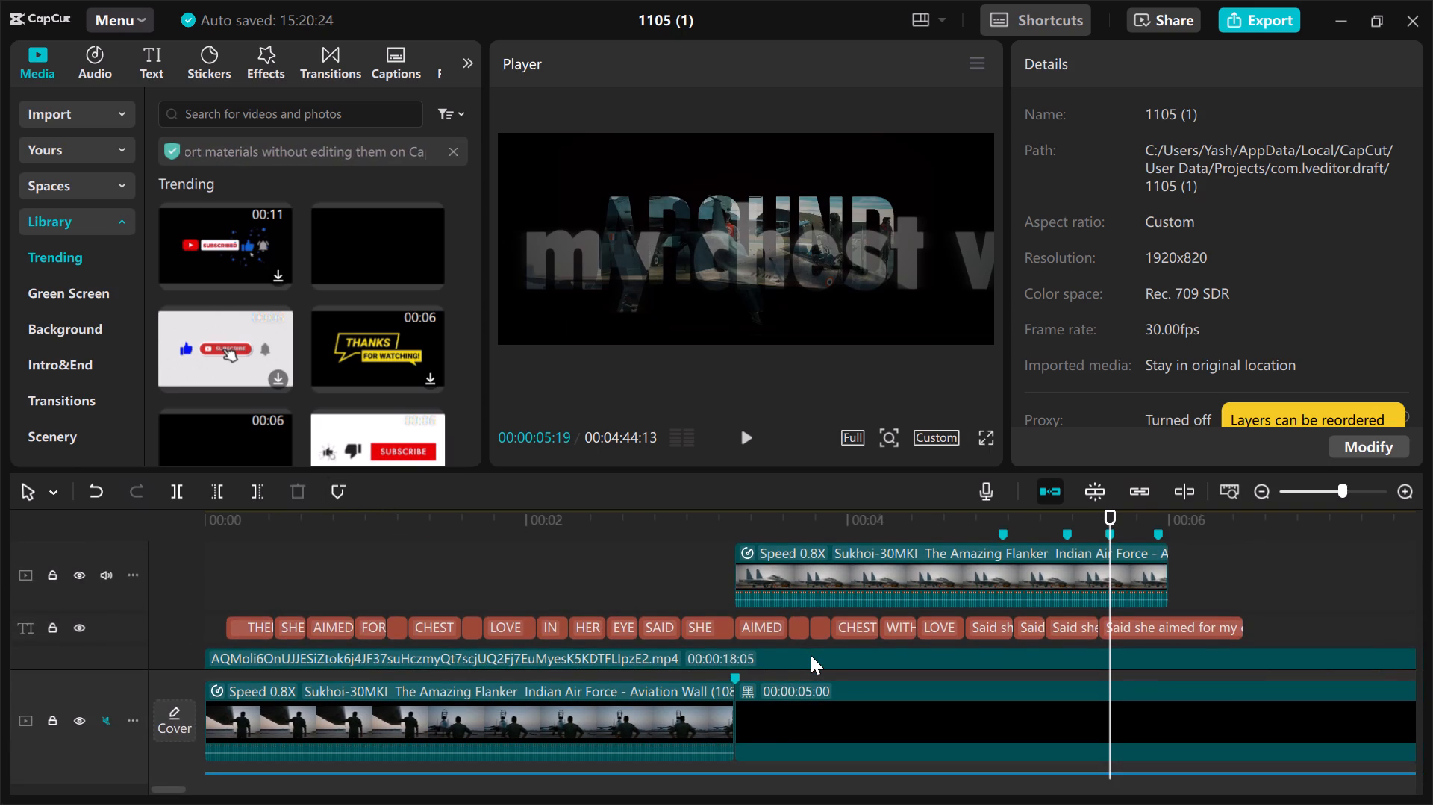
scroll(811, 655, up, 1)
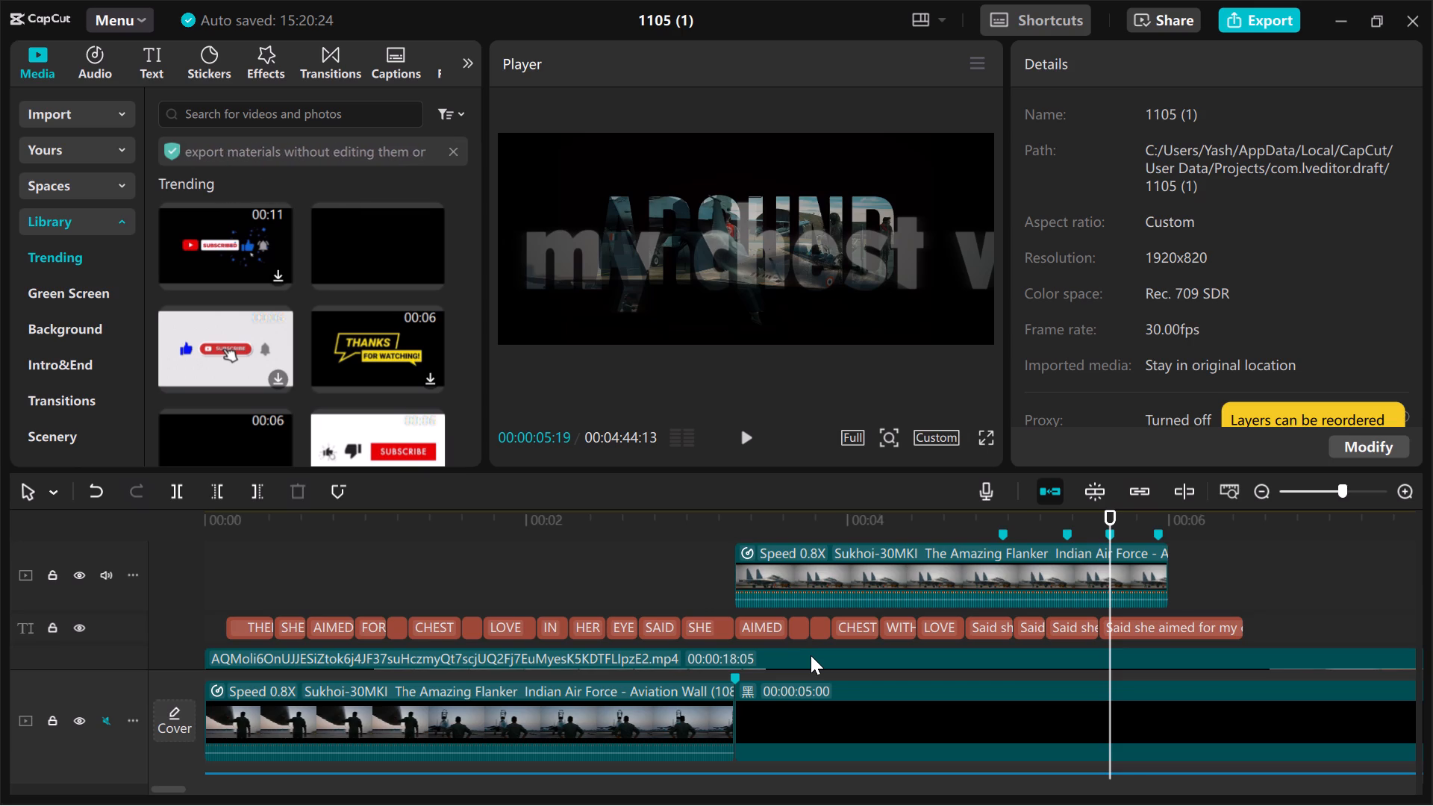
click(684, 571)
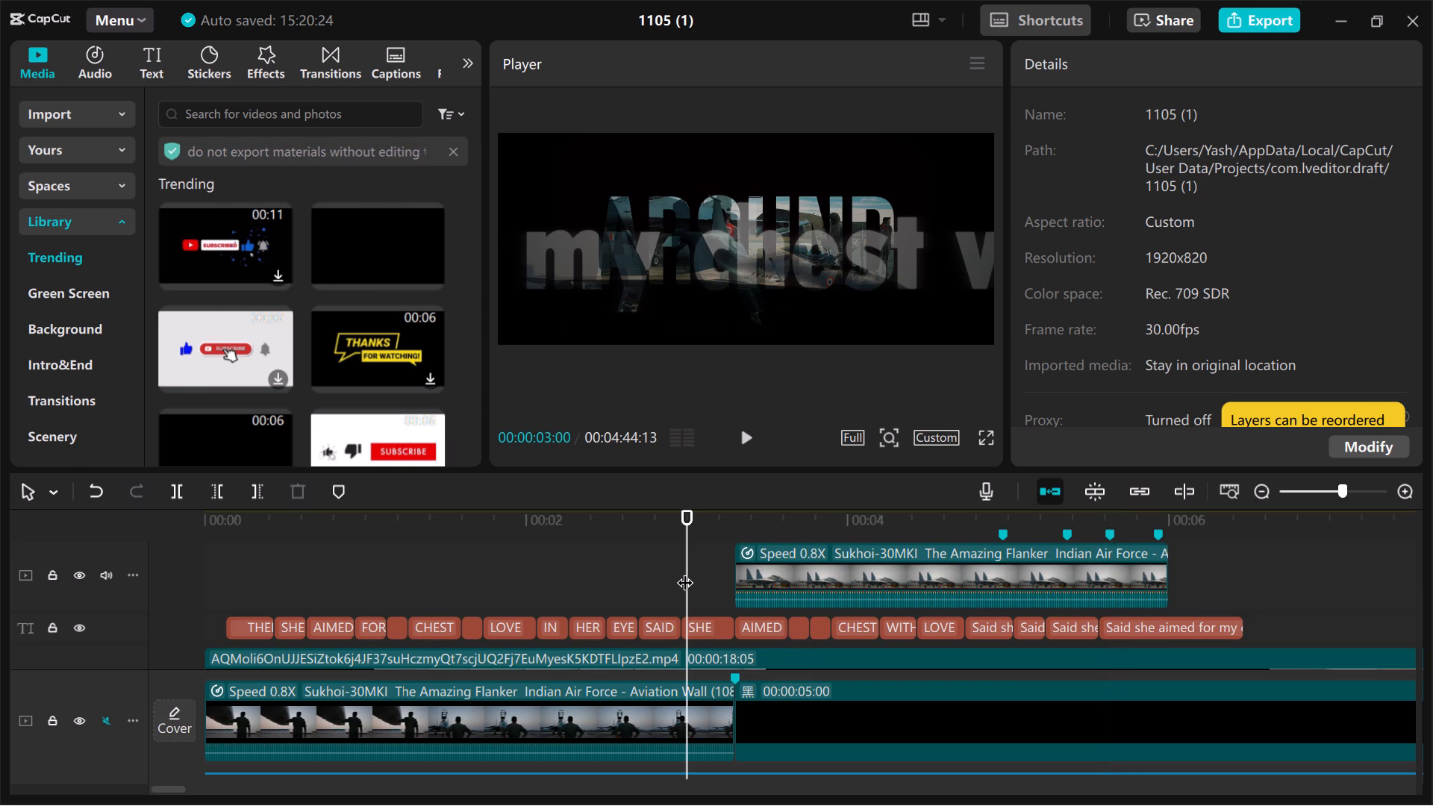
key(space)
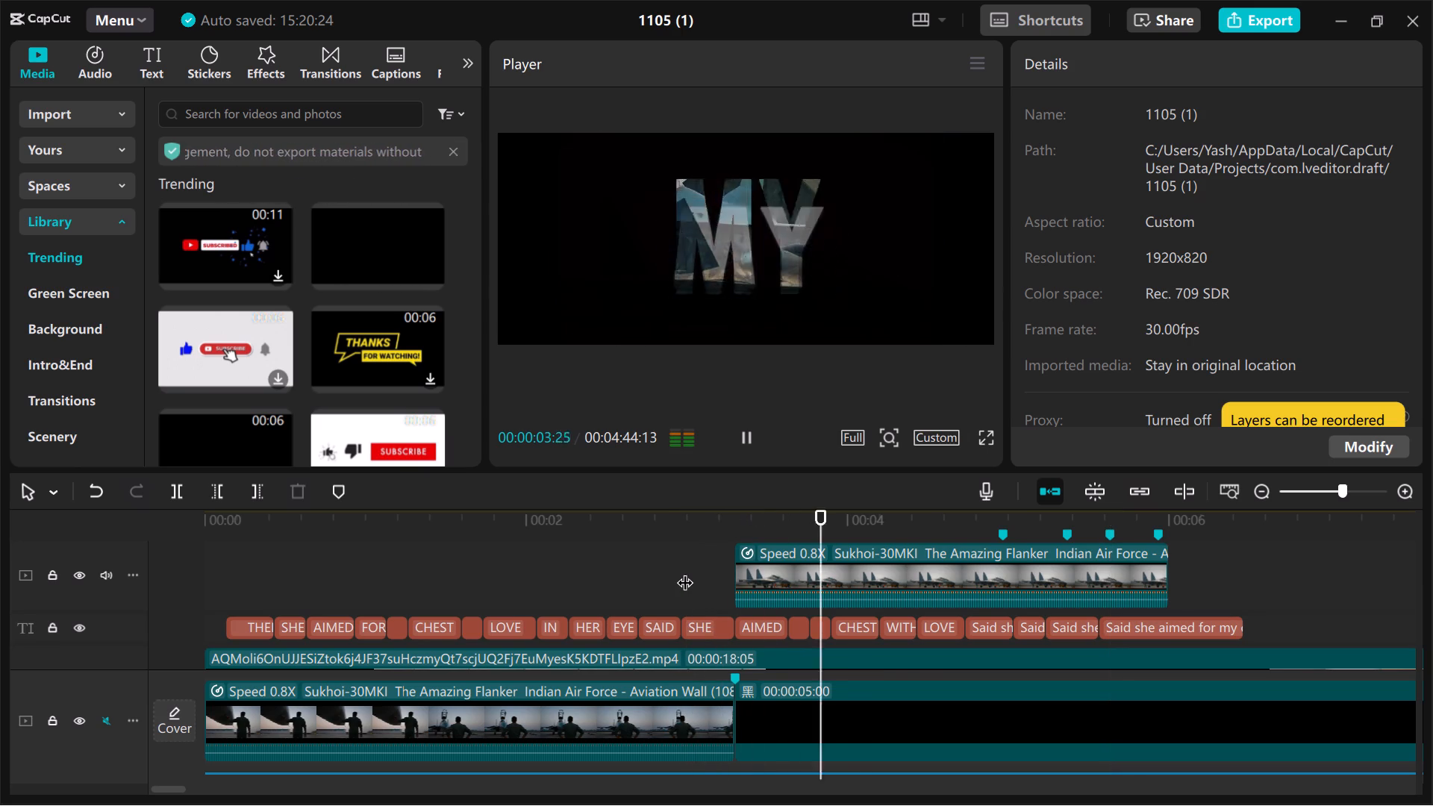
key(space)
key(space)
key(space)
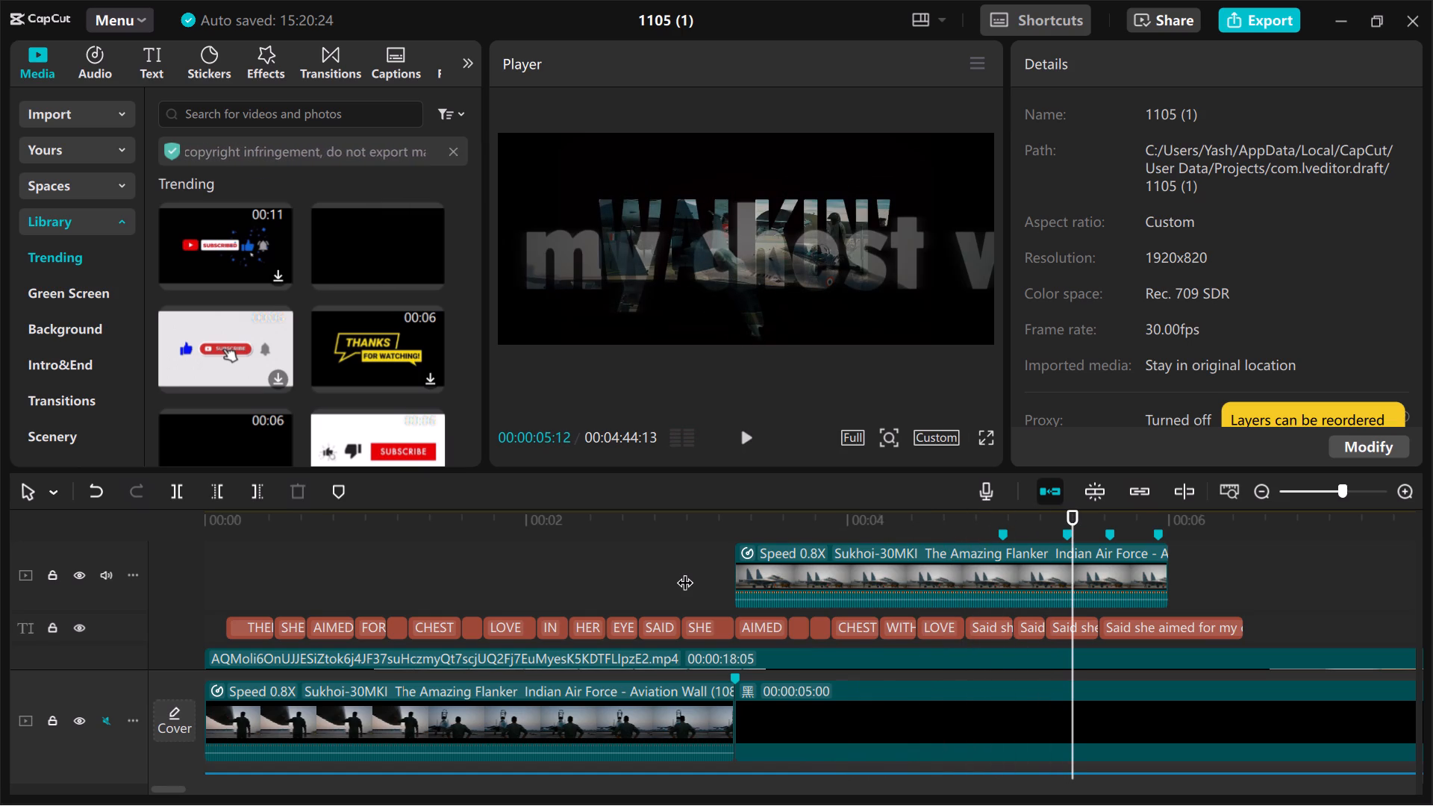
Find the reference's SHE frame around 00:00:04:28 and change the caption following LOVE to SHE.
key(Left)
key(Left)
key(Left)
key(Left)
key(Left)
key(Left)
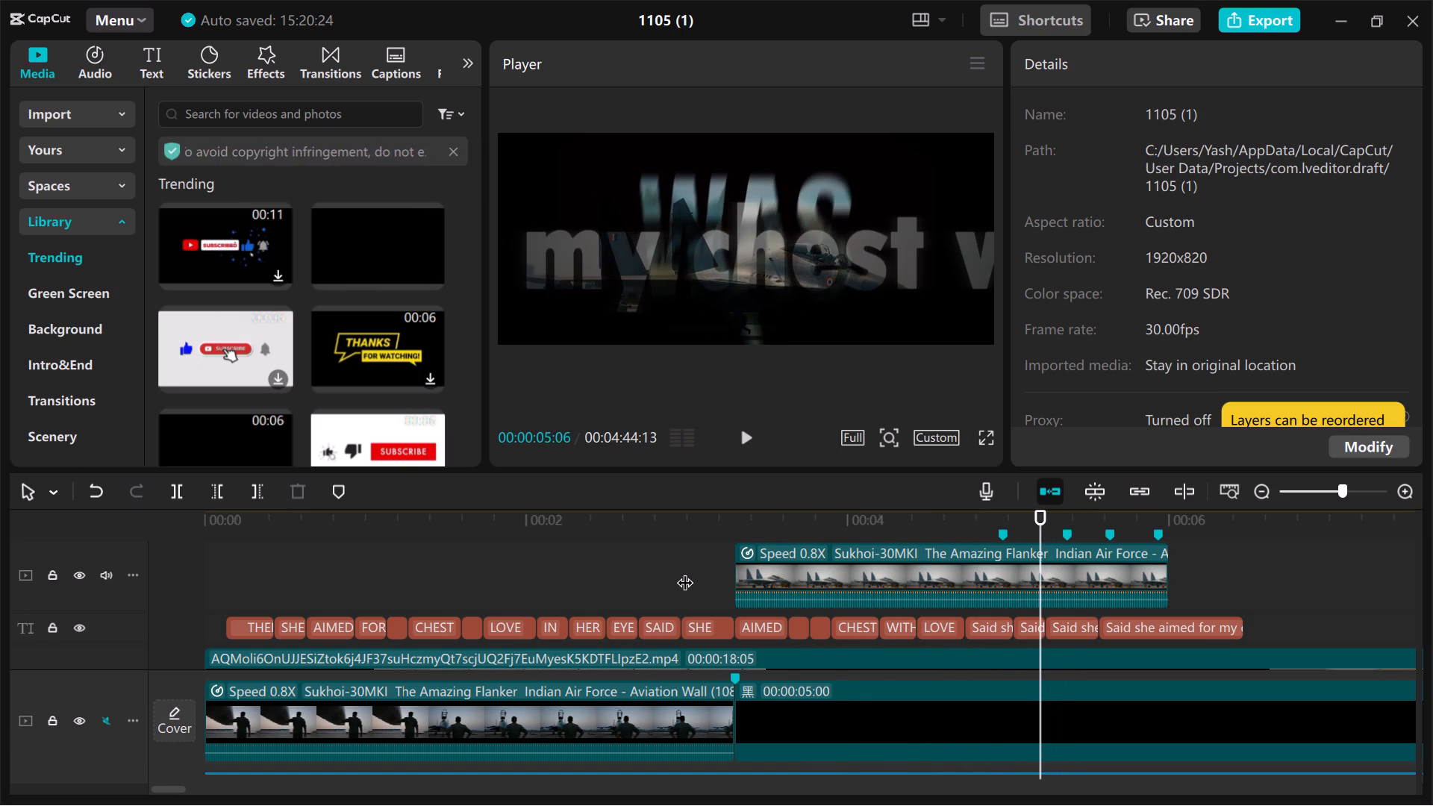
key(Left)
key(Left)
key(Left)
key(Left)
key(Left)
key(Left)
key(Left)
key(Left)
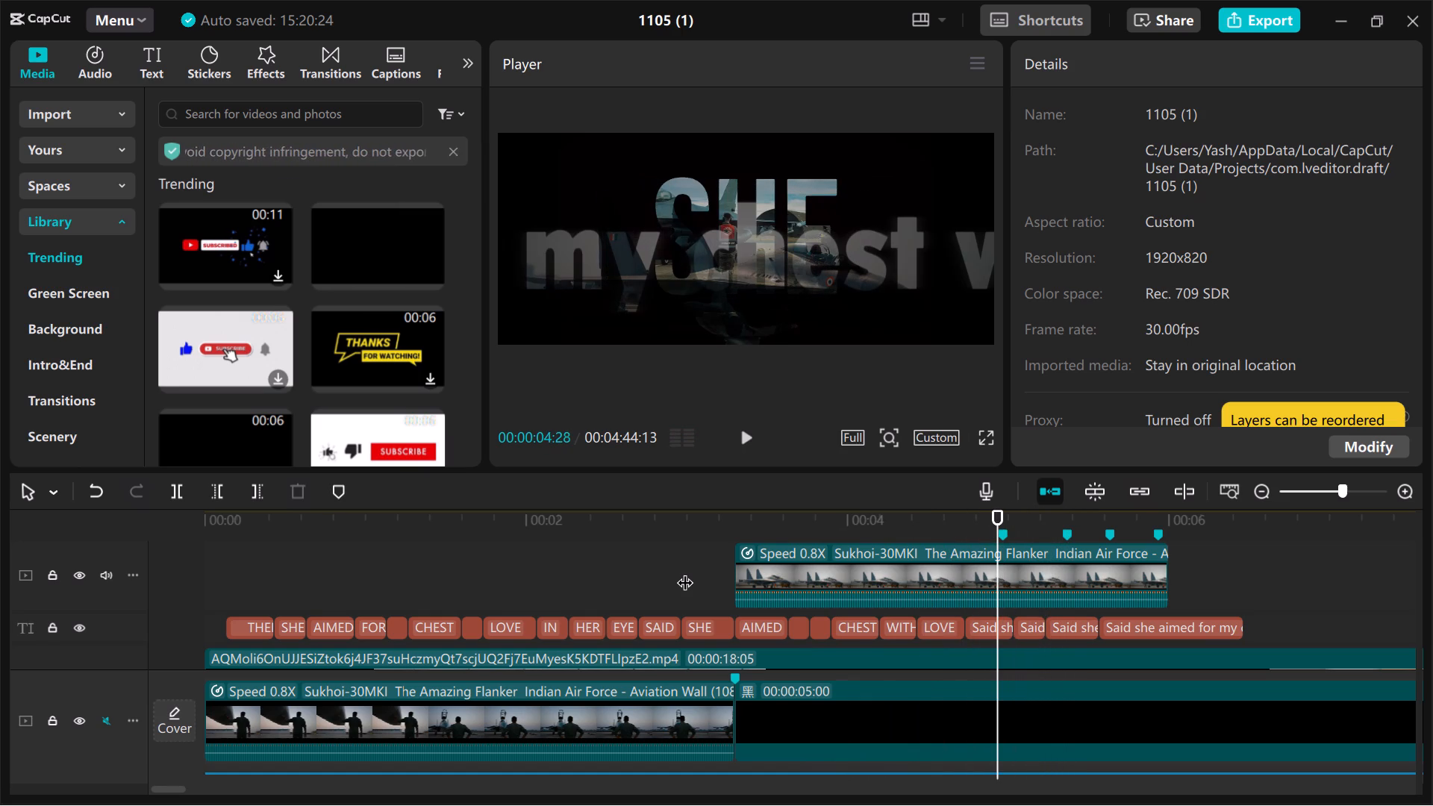
click(990, 630)
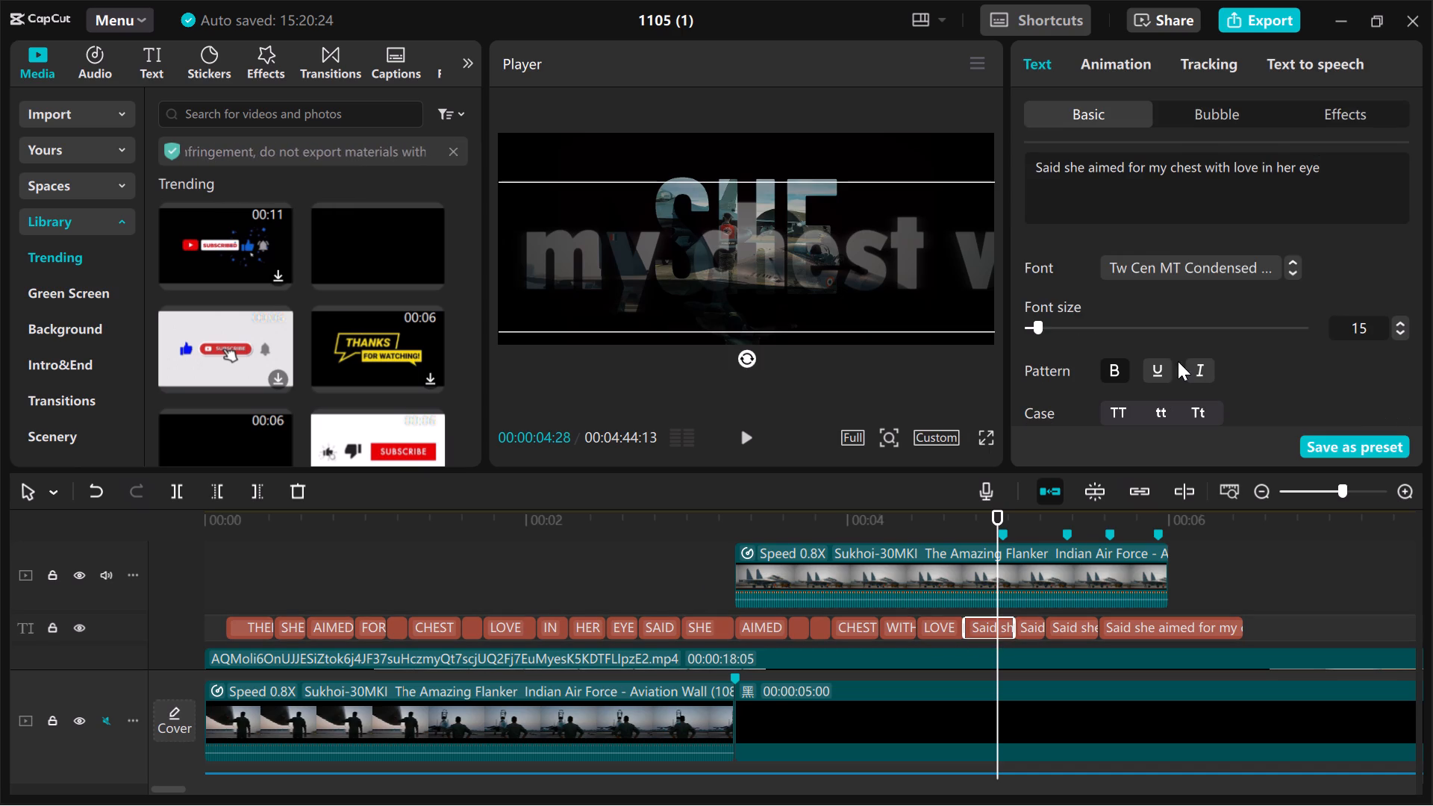
drag(1327, 182, 1058, 162)
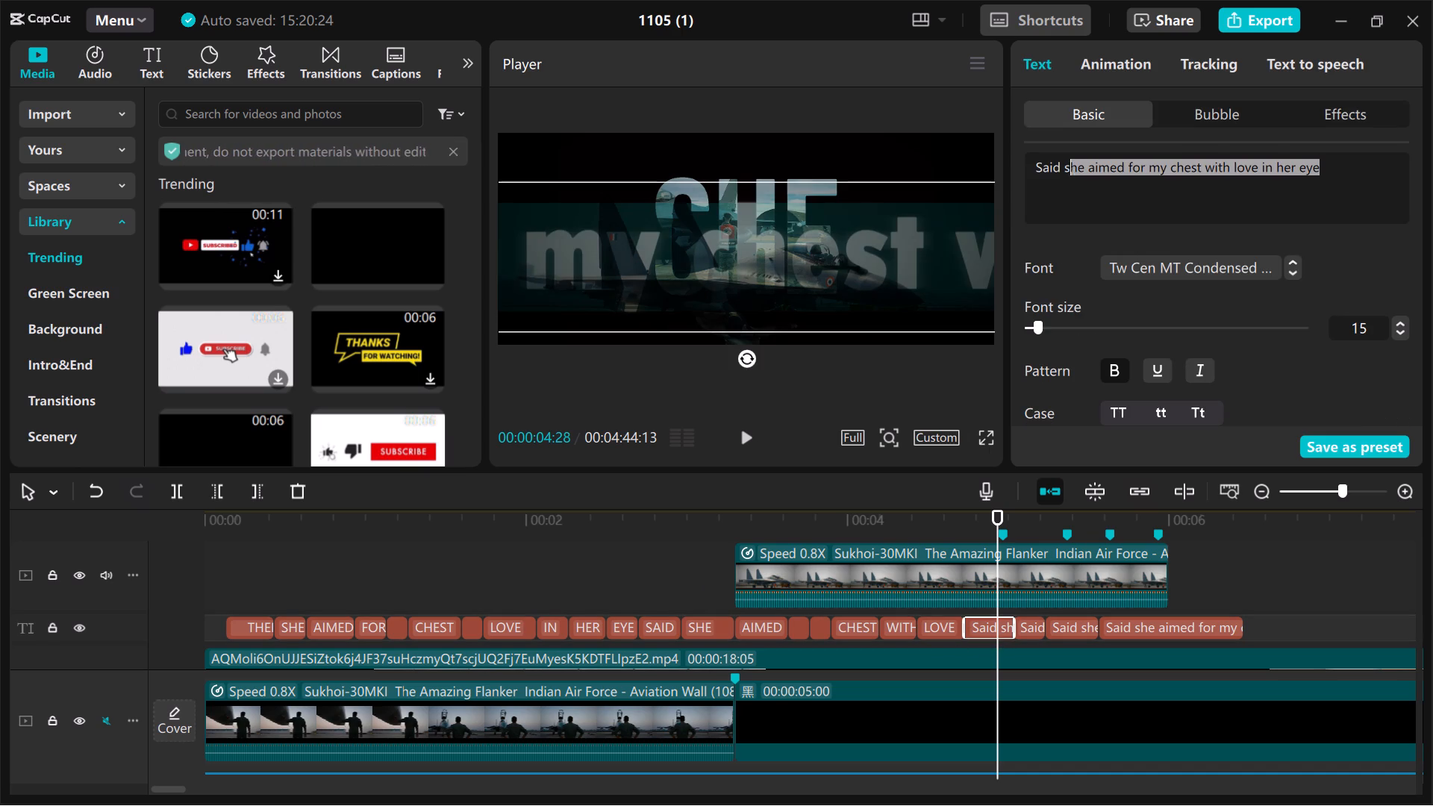
drag(1058, 162, 1015, 163)
text(SHE)
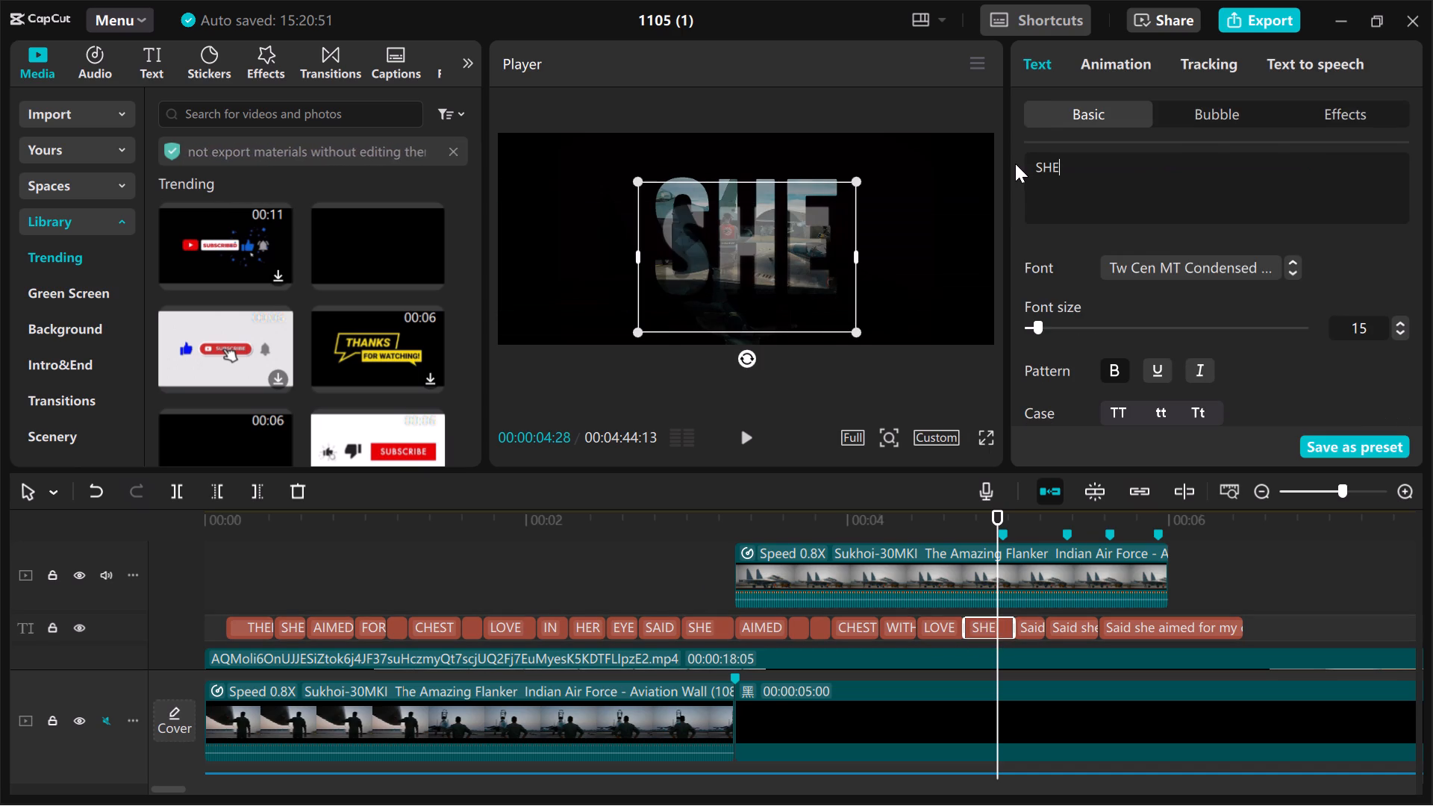
Change the text of the caption following the new SHE caption to WAS.
click(1035, 624)
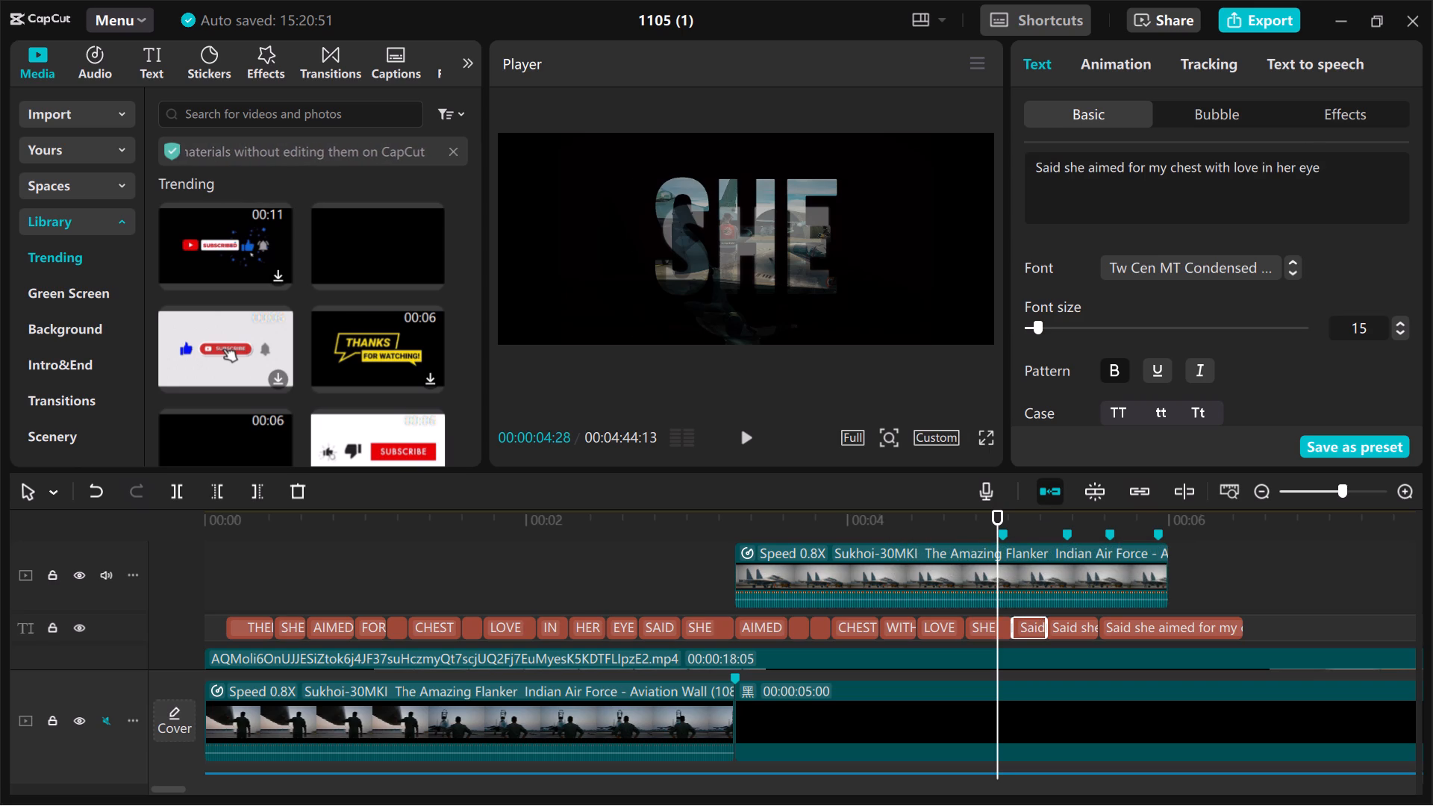
drag(1342, 163, 1031, 165)
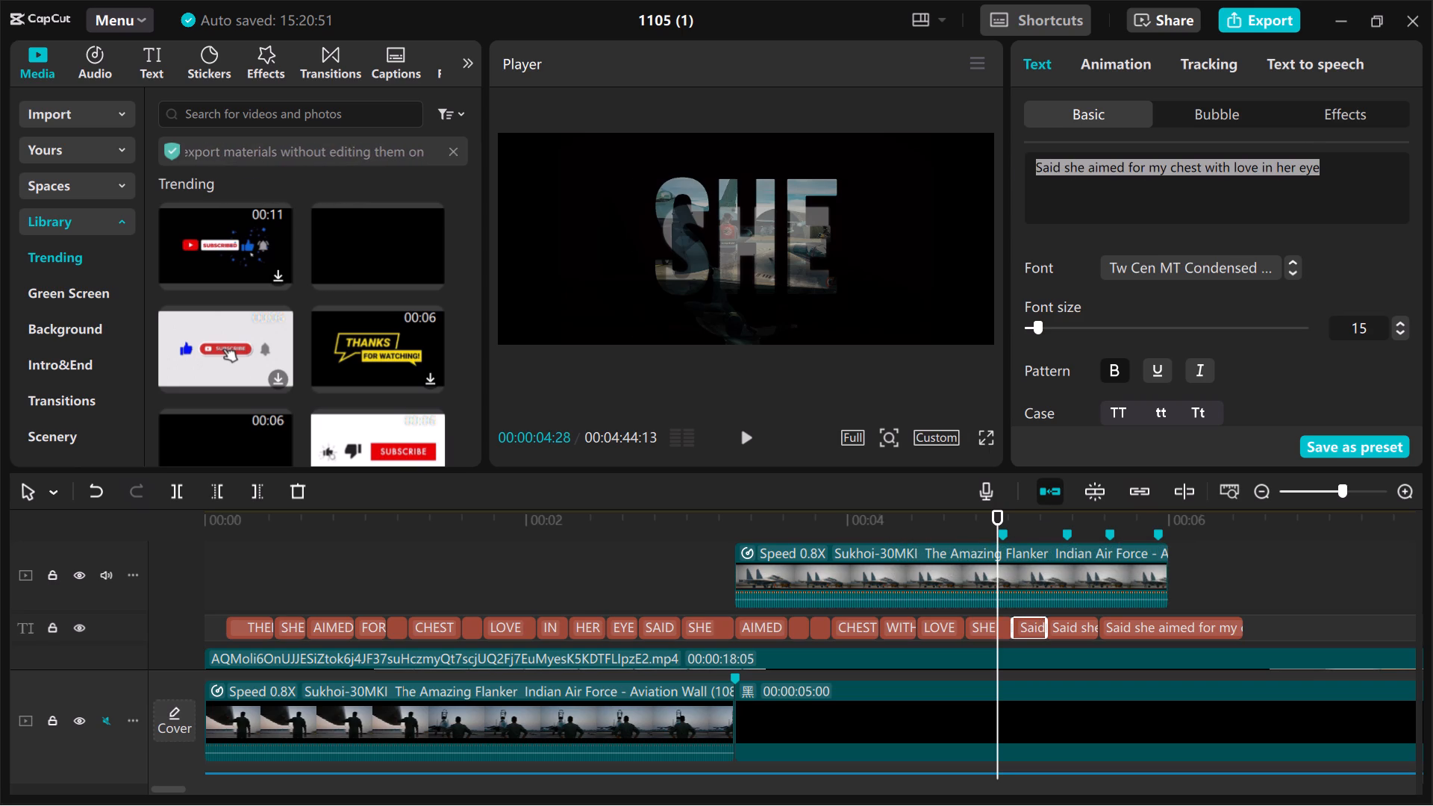
drag(1031, 165, 1013, 163)
key(w)
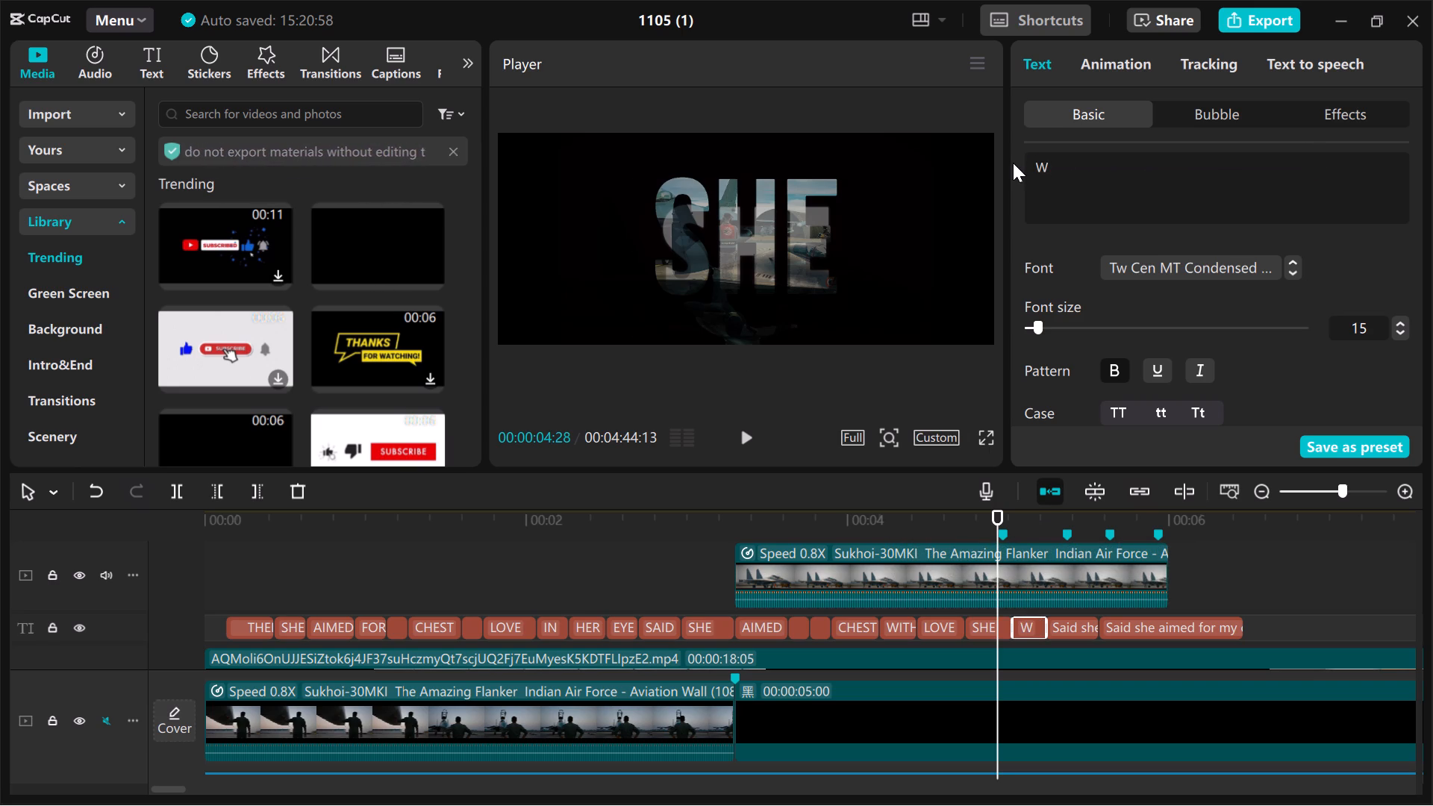
text(AS)
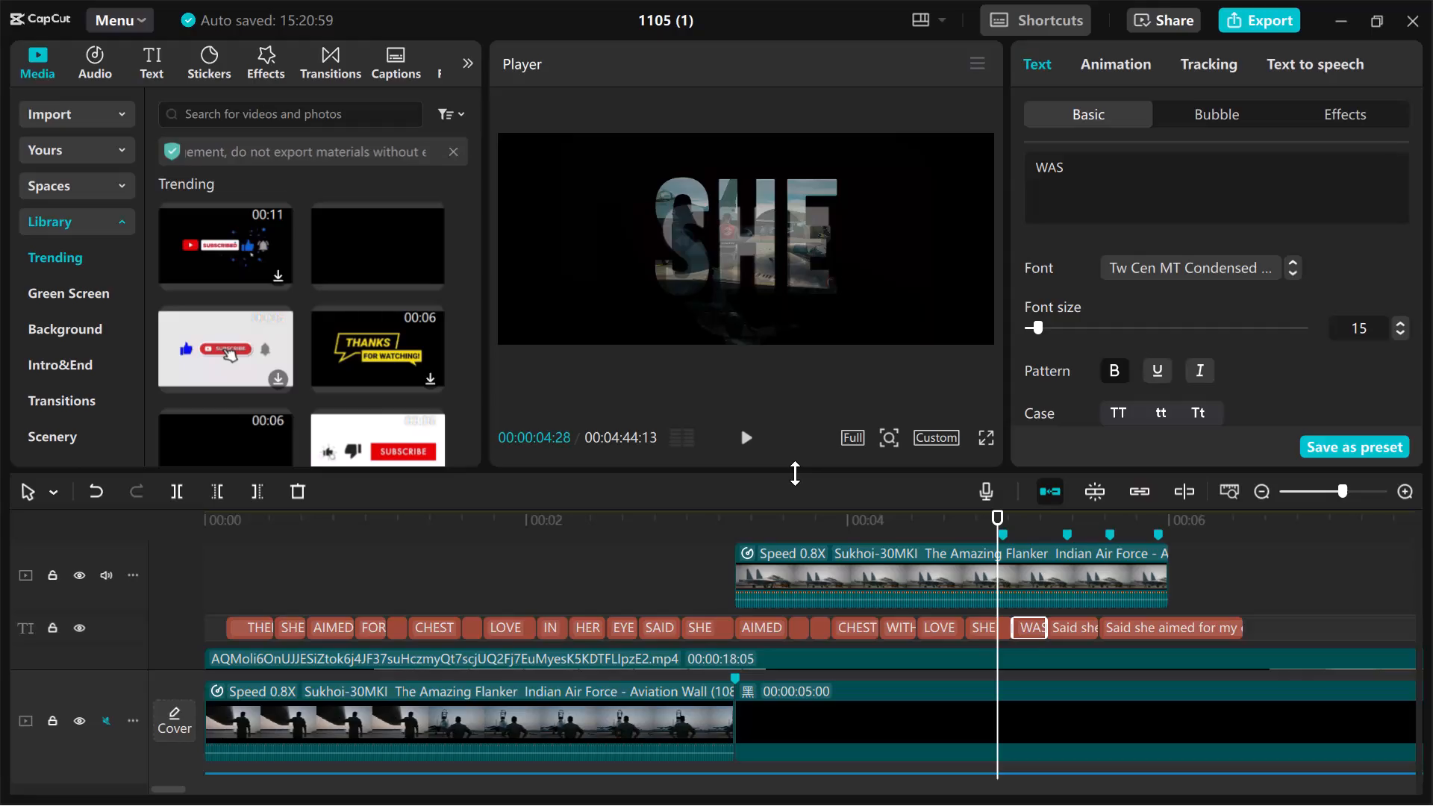
Step frame by frame from the WAS caption to the flying-jet shot around 00:00:06:00 to check the reference's remaining words.
key(Right)
key(Right)
key(Right)
key(Right)
key(Right)
key(Right)
key(Right)
key(Right)
key(Right)
key(Right)
key(Right)
key(Right)
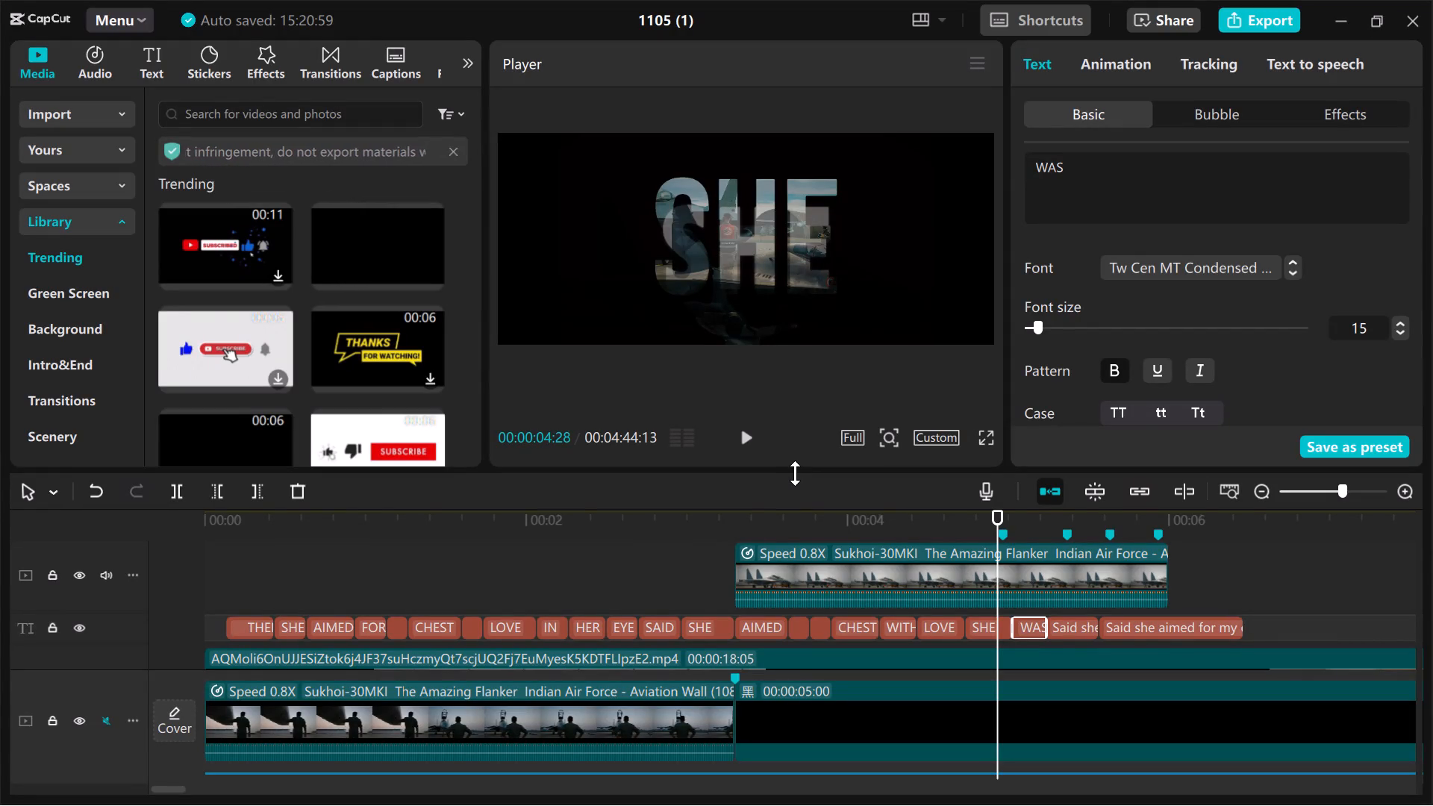
click(711, 580)
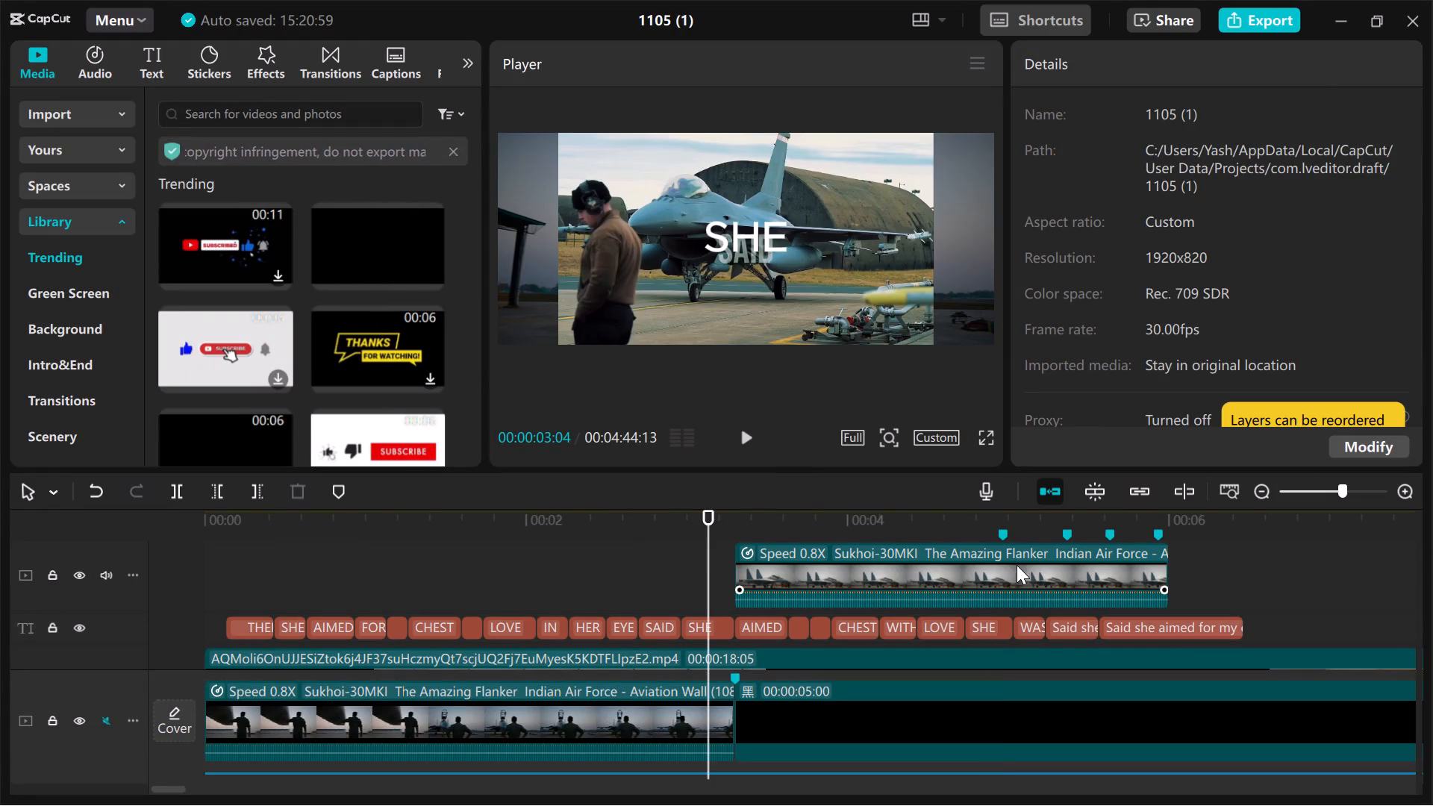
click(1017, 565)
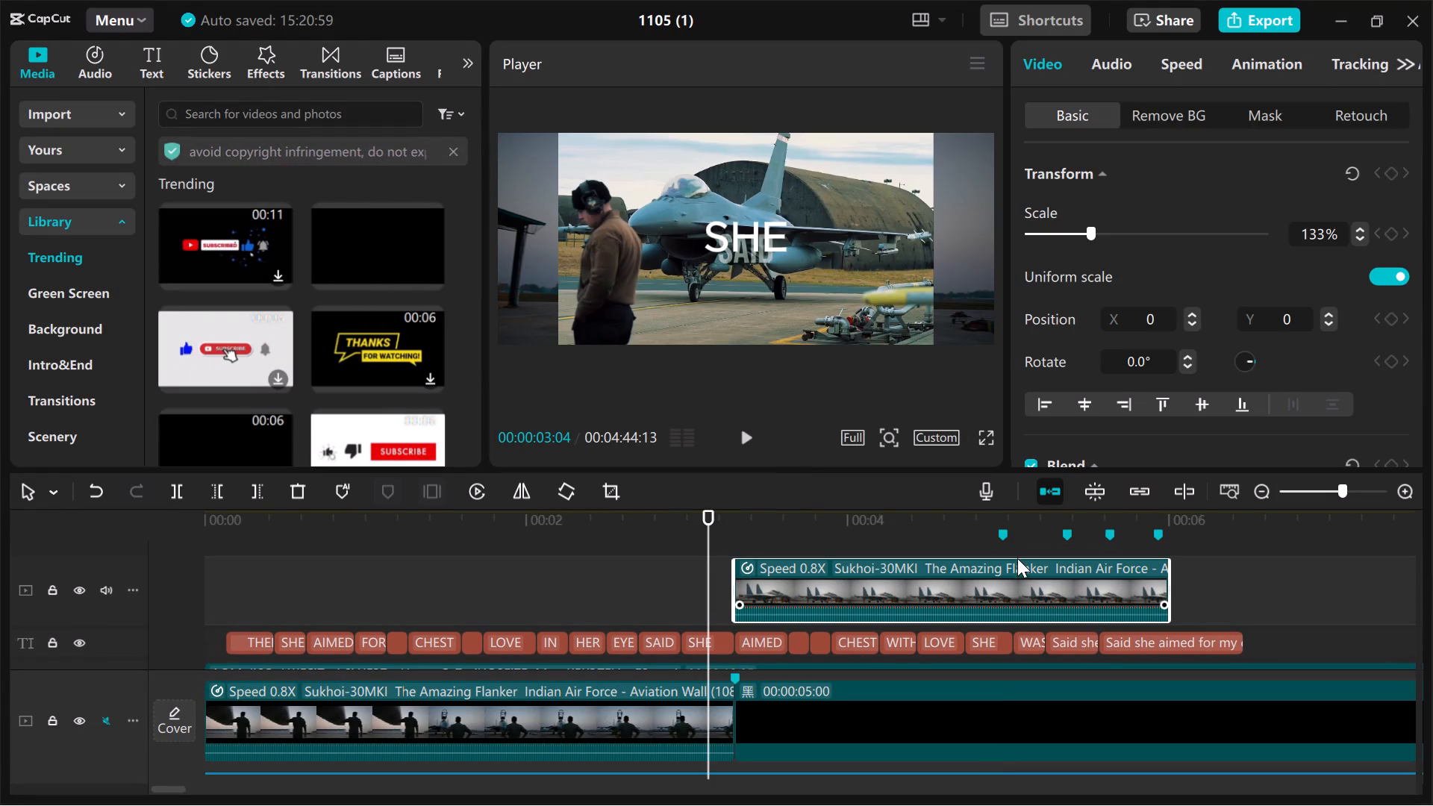
click(1017, 539)
key(Page_Down)
key(Right)
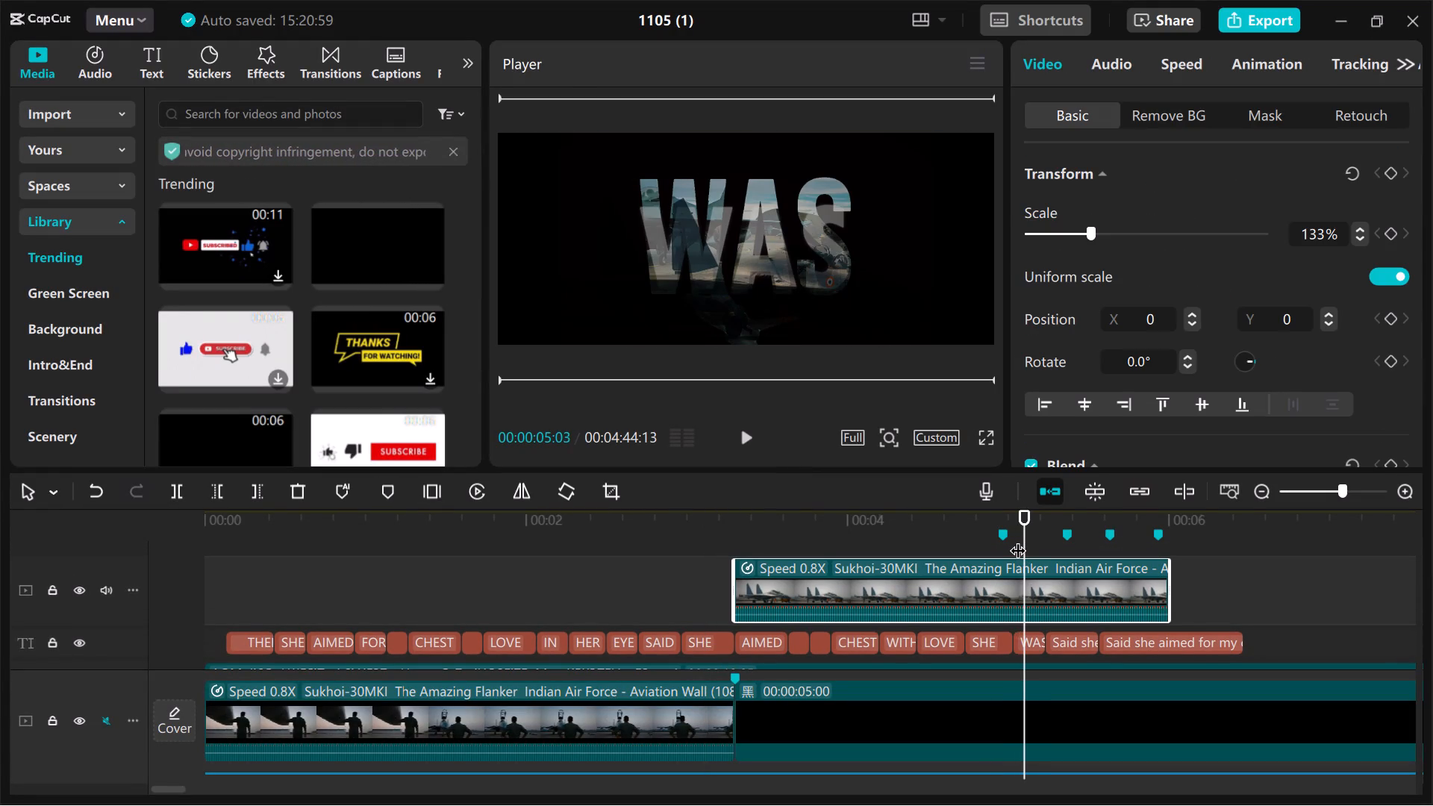
key(Right)
key(Right)
key(Right)
key(Right)
key(Right)
key(Right)
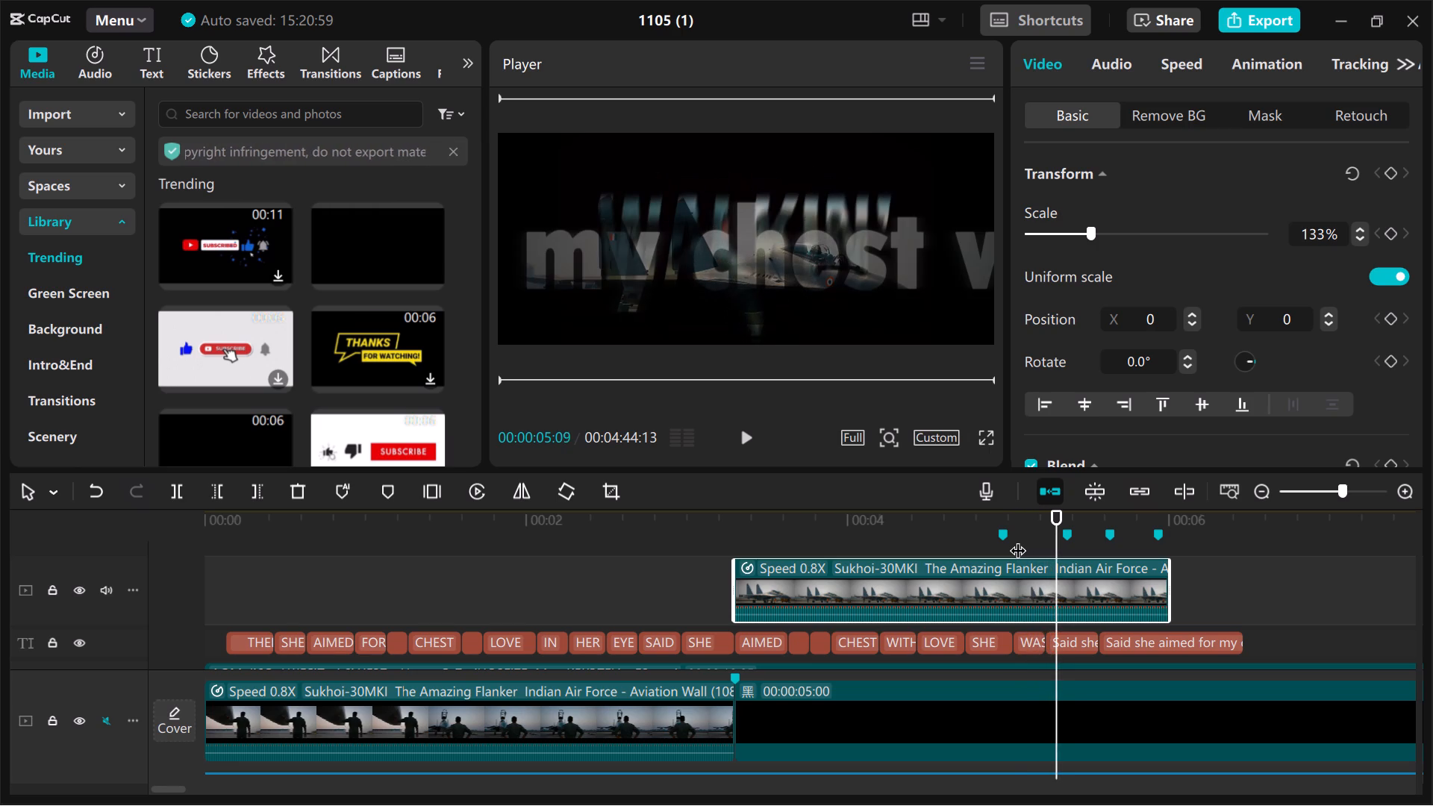
key(Right)
key(Right)
key(Right)
key(Right)
key(Right)
key(Right)
key(Right)
key(Right)
key(Right)
key(Right)
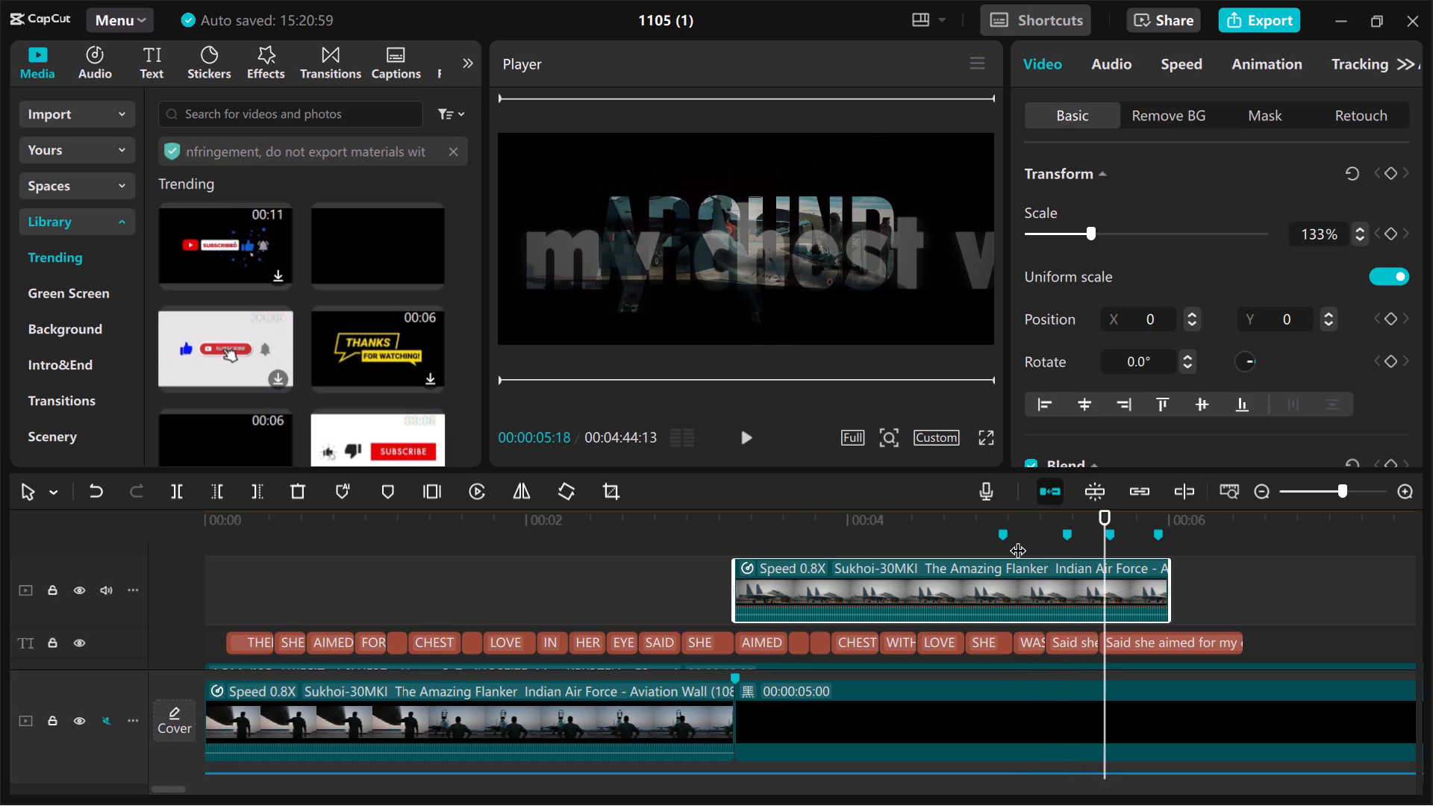
key(Right)
key(Right)
key(Right)
key(Right)
key(Right)
key(Right)
key(Right)
key(Right)
key(Right)
key(Right)
key(Right)
key(Right)
key(Right)
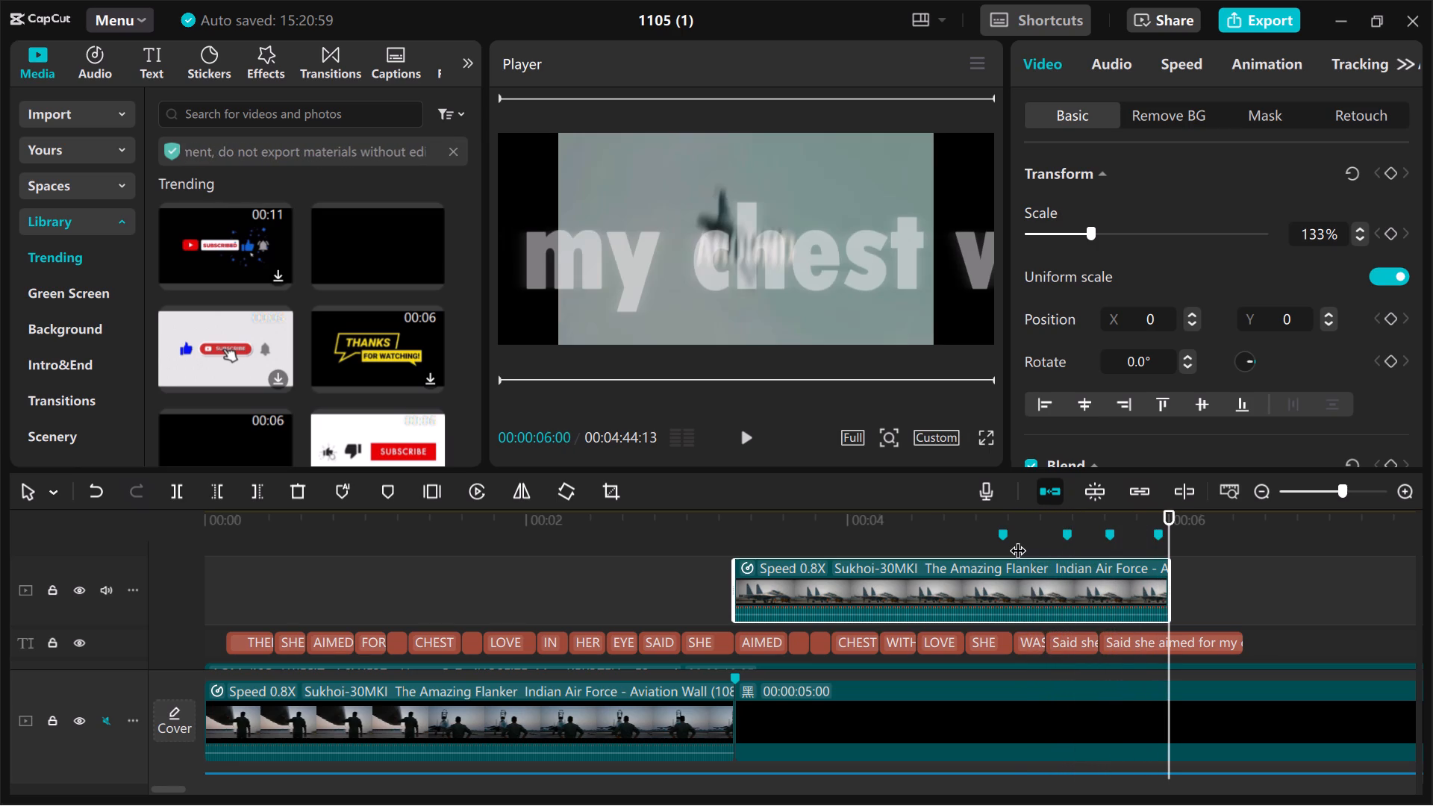
key(Left)
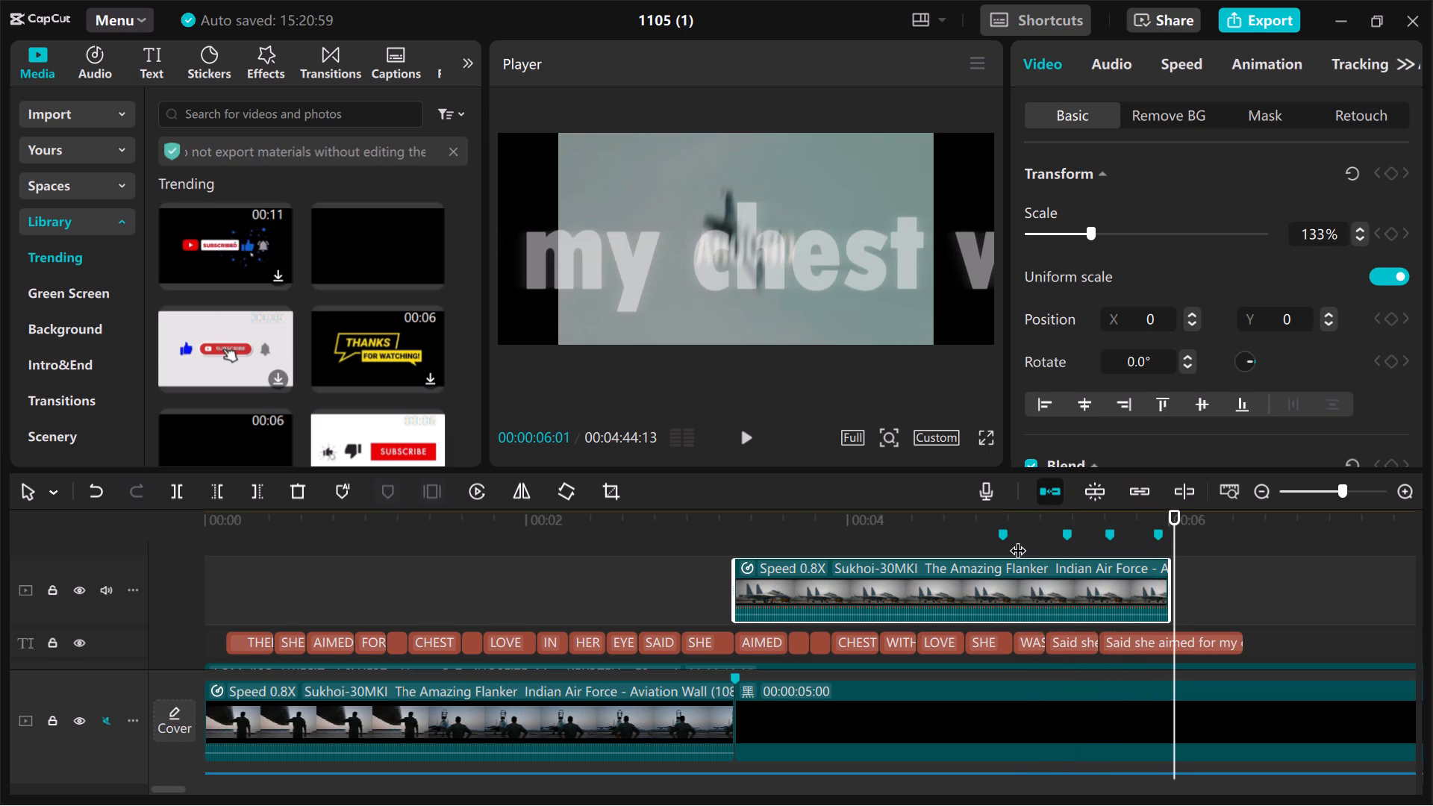
key(Down)
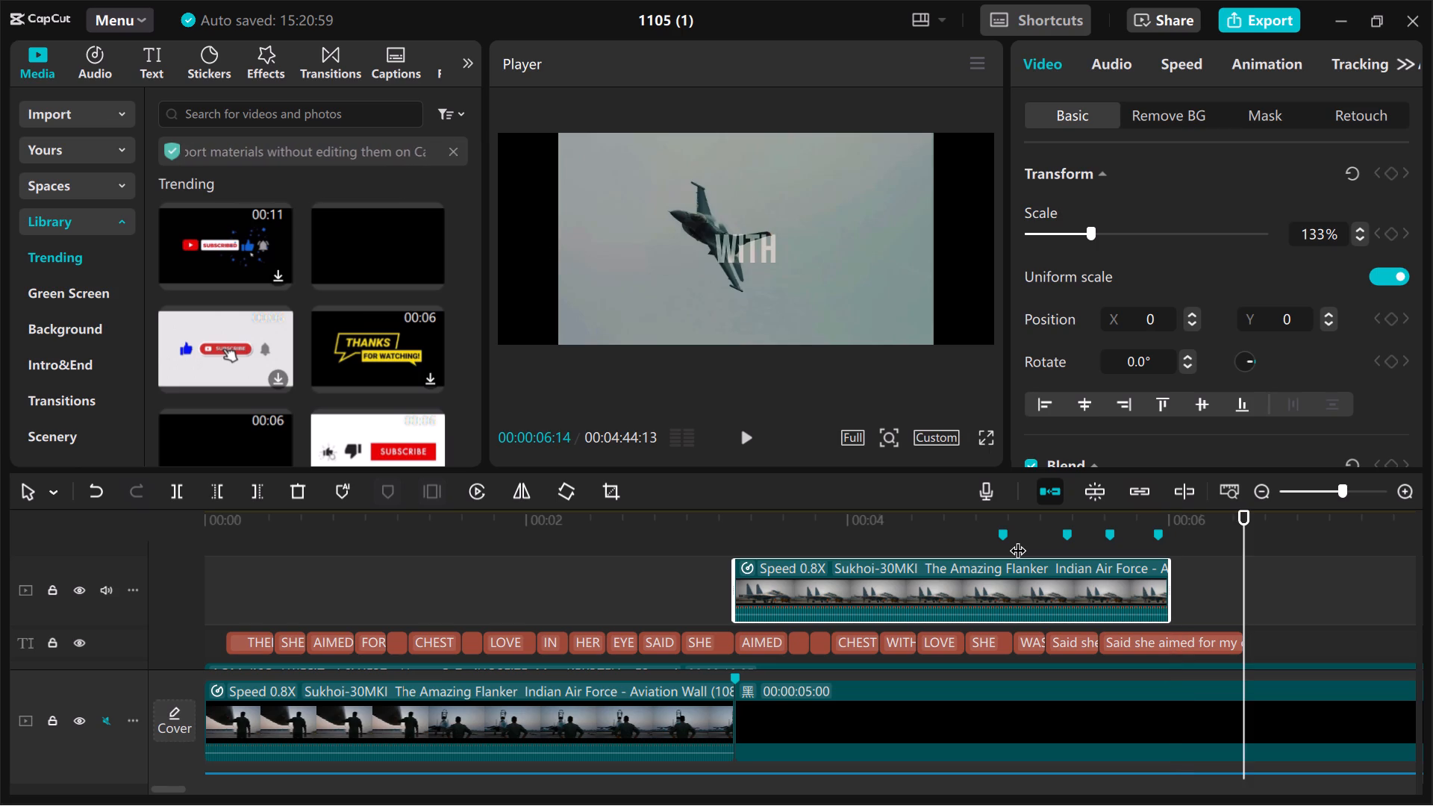
Change the text of the caption following WAS to WALKING'.
click(1073, 646)
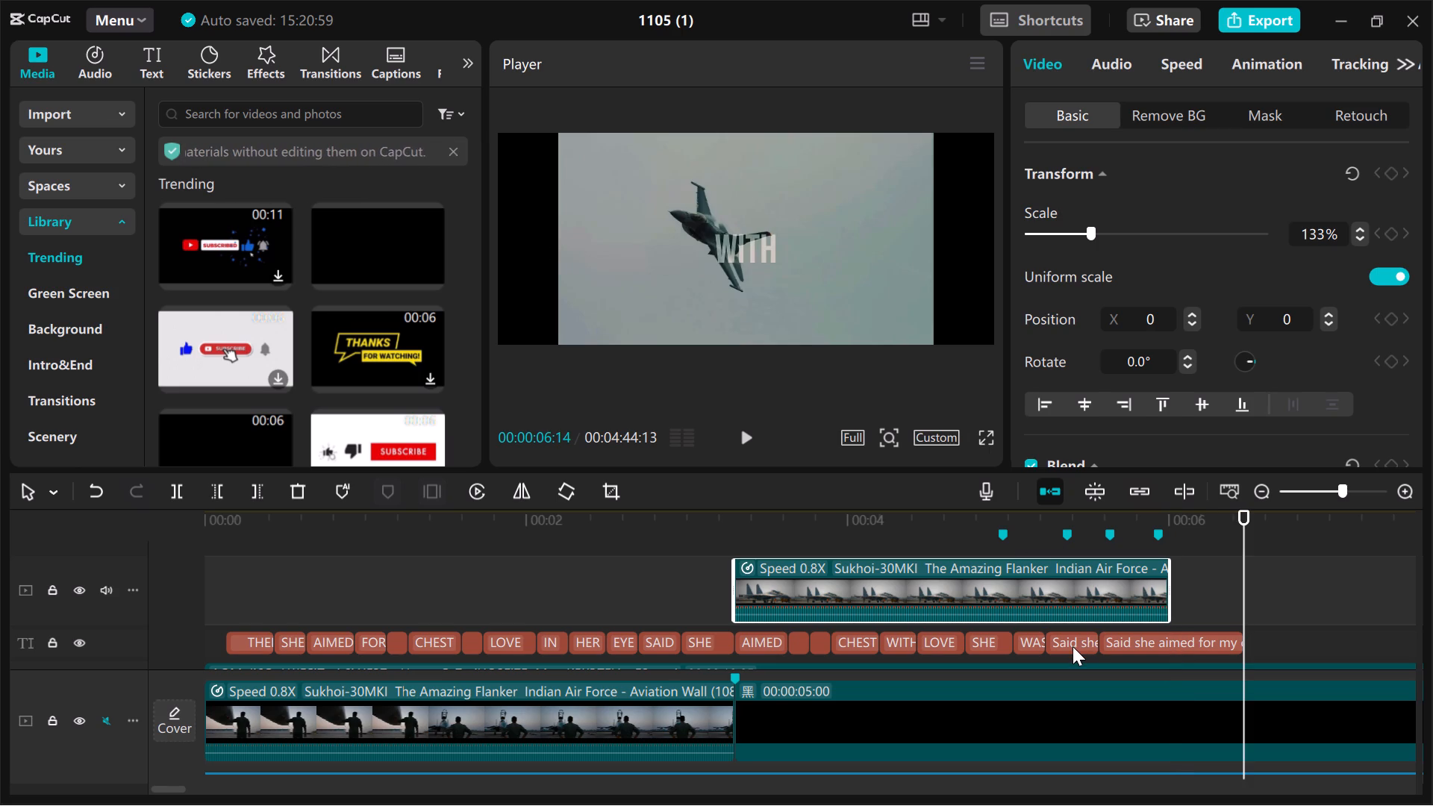
click(1355, 161)
drag(1355, 161, 1222, 156)
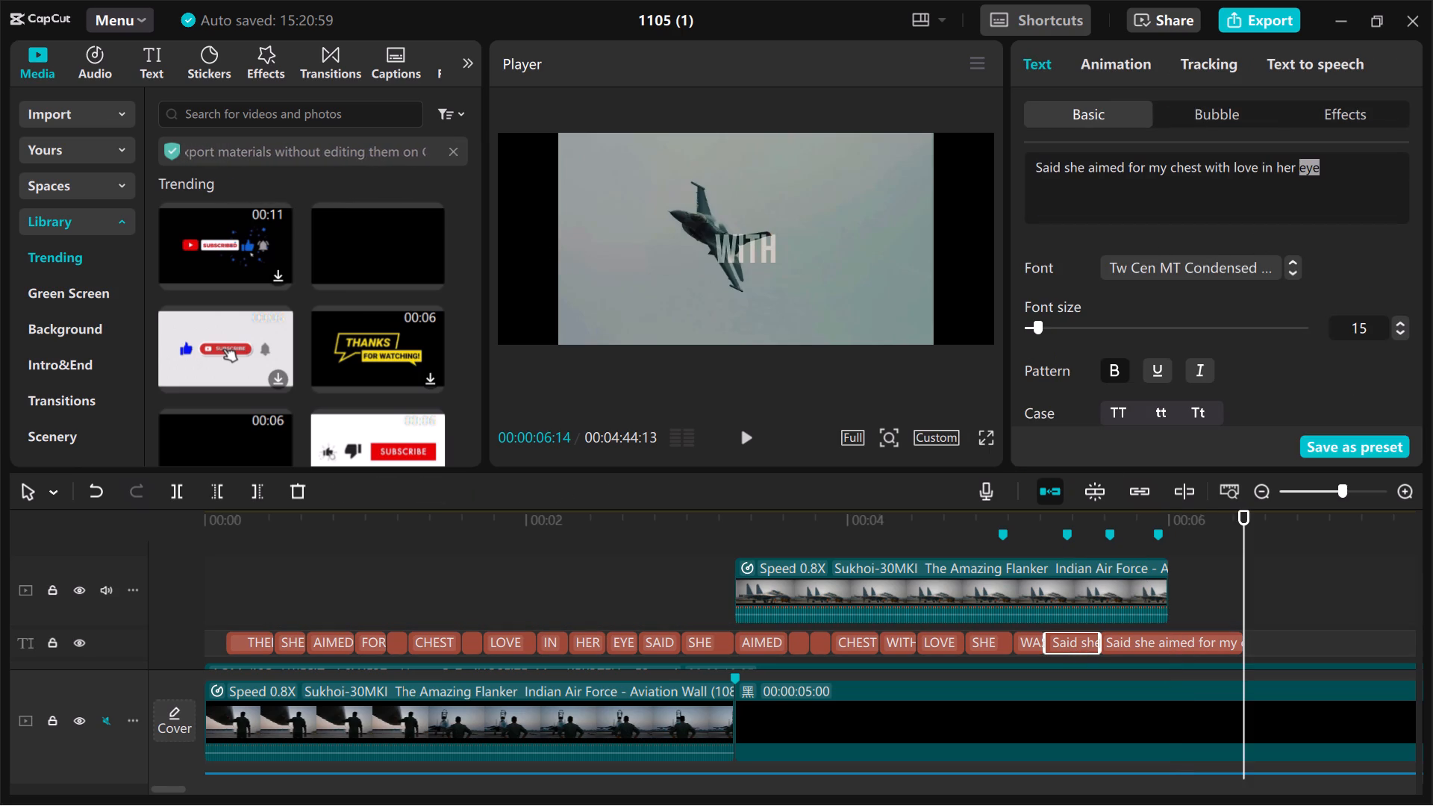
drag(1222, 156, 1040, 163)
text(WALKING')
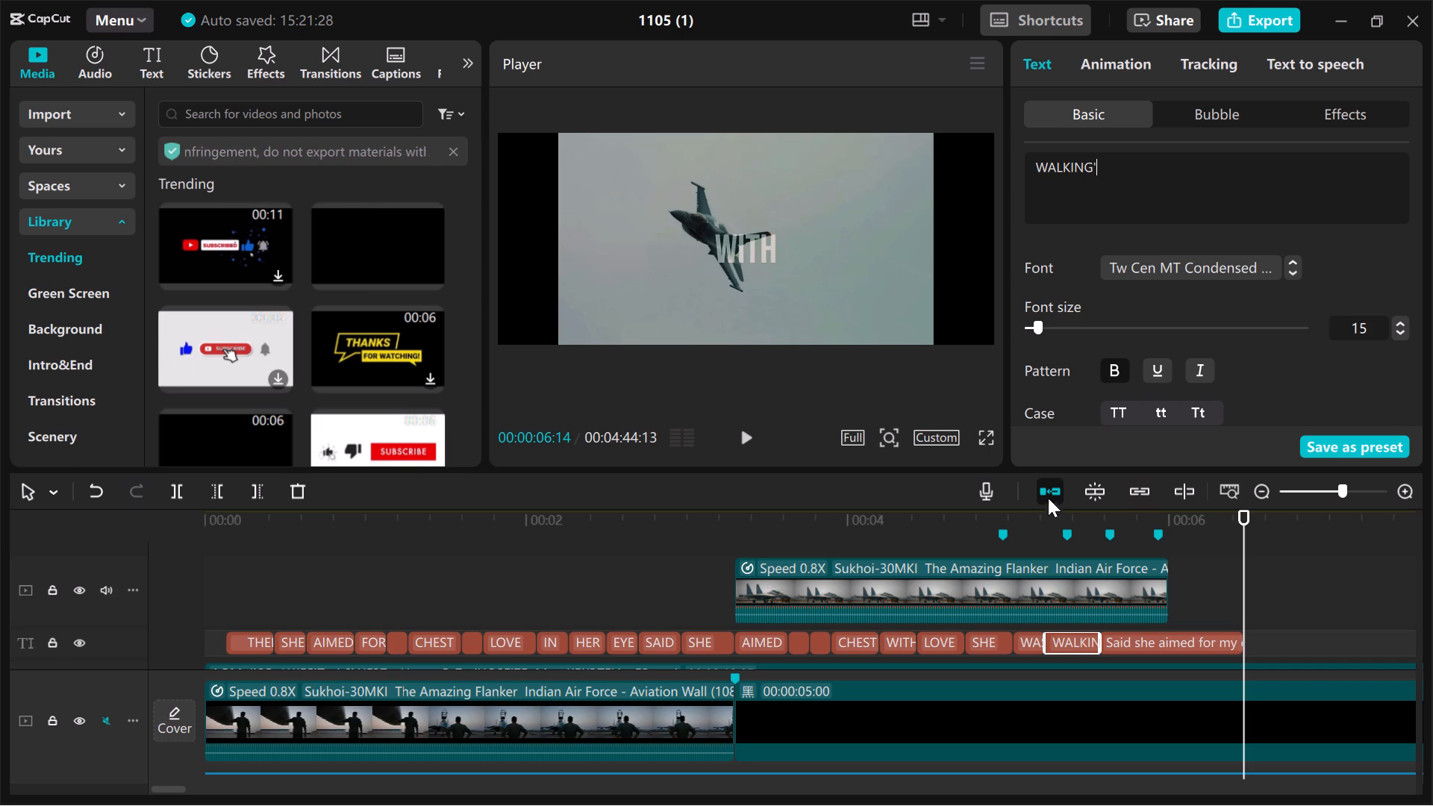
Change the text of the last caption on the track to AROUND.
click(1172, 637)
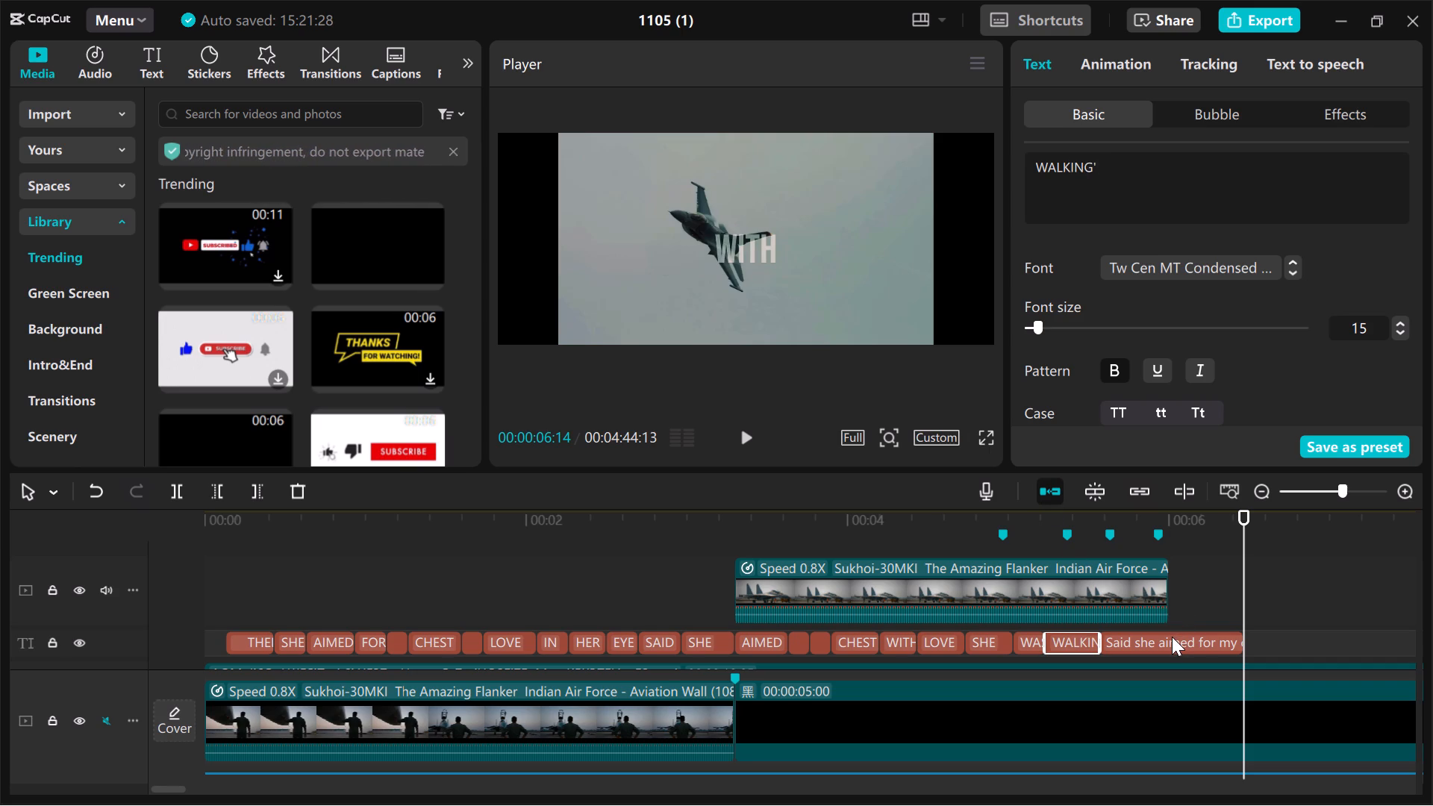
drag(1355, 163, 1299, 174)
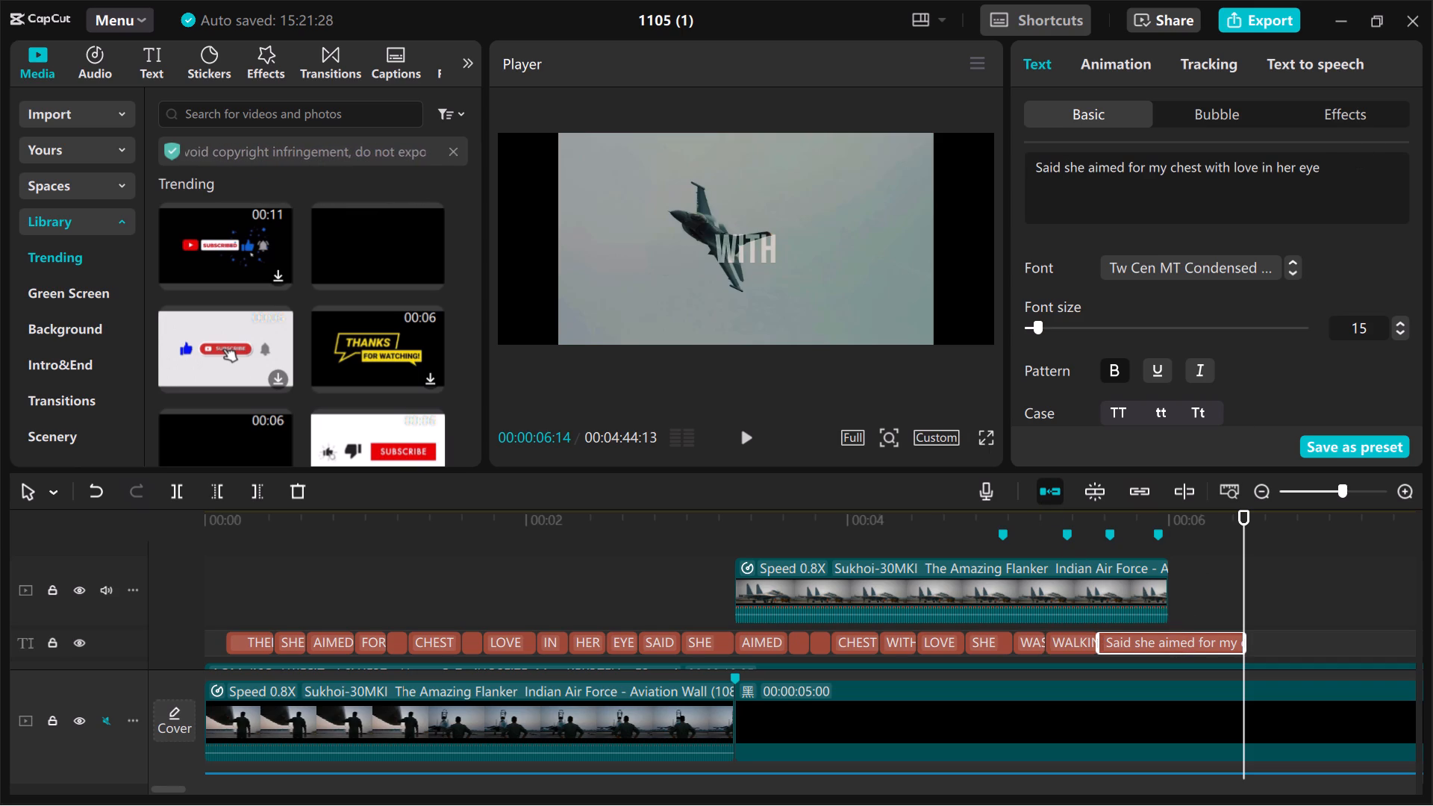
drag(1299, 174, 1027, 160)
text(AROUND)
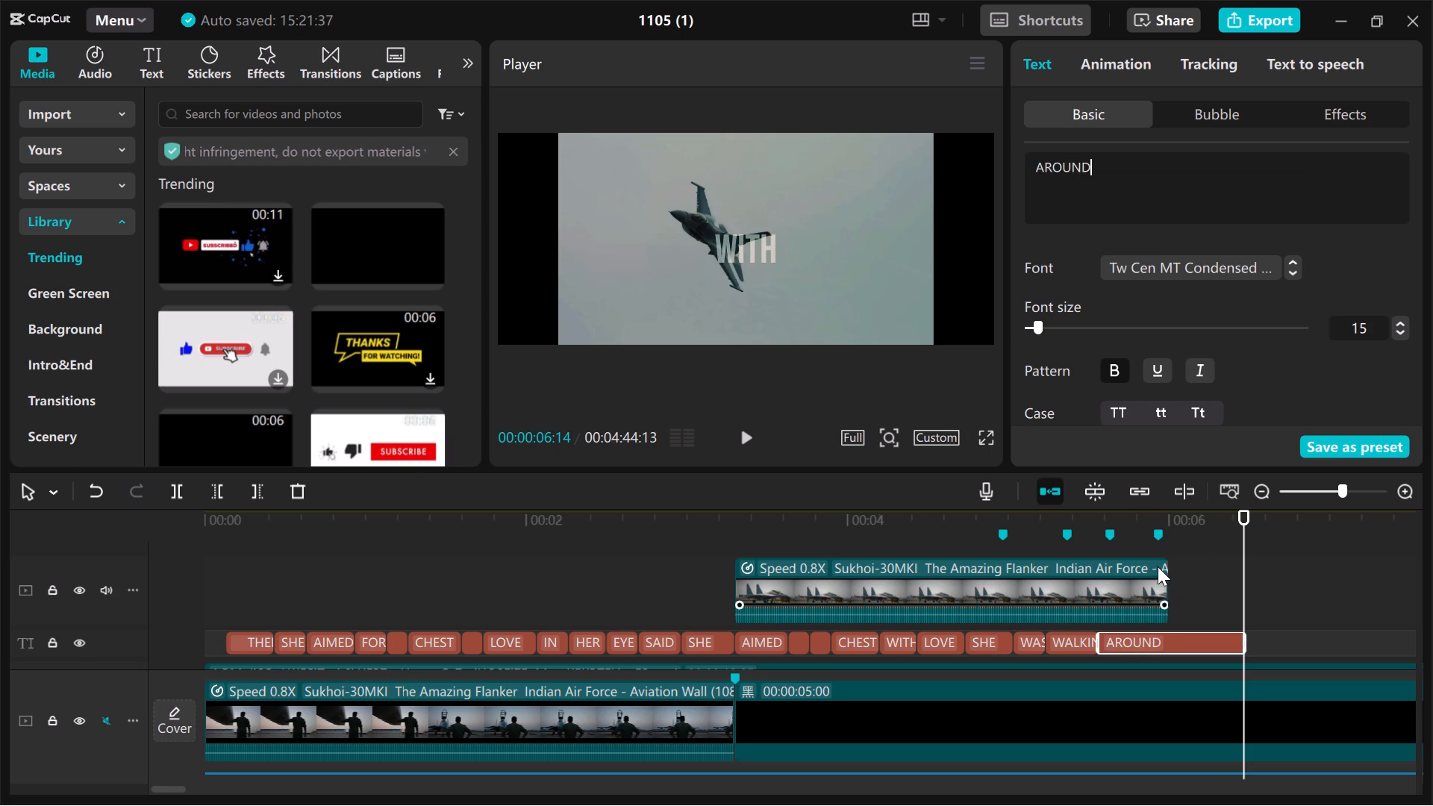
Trim the end of the AROUND caption to 00:00:06:00, where the reference cuts to the flying jet.
click(1163, 546)
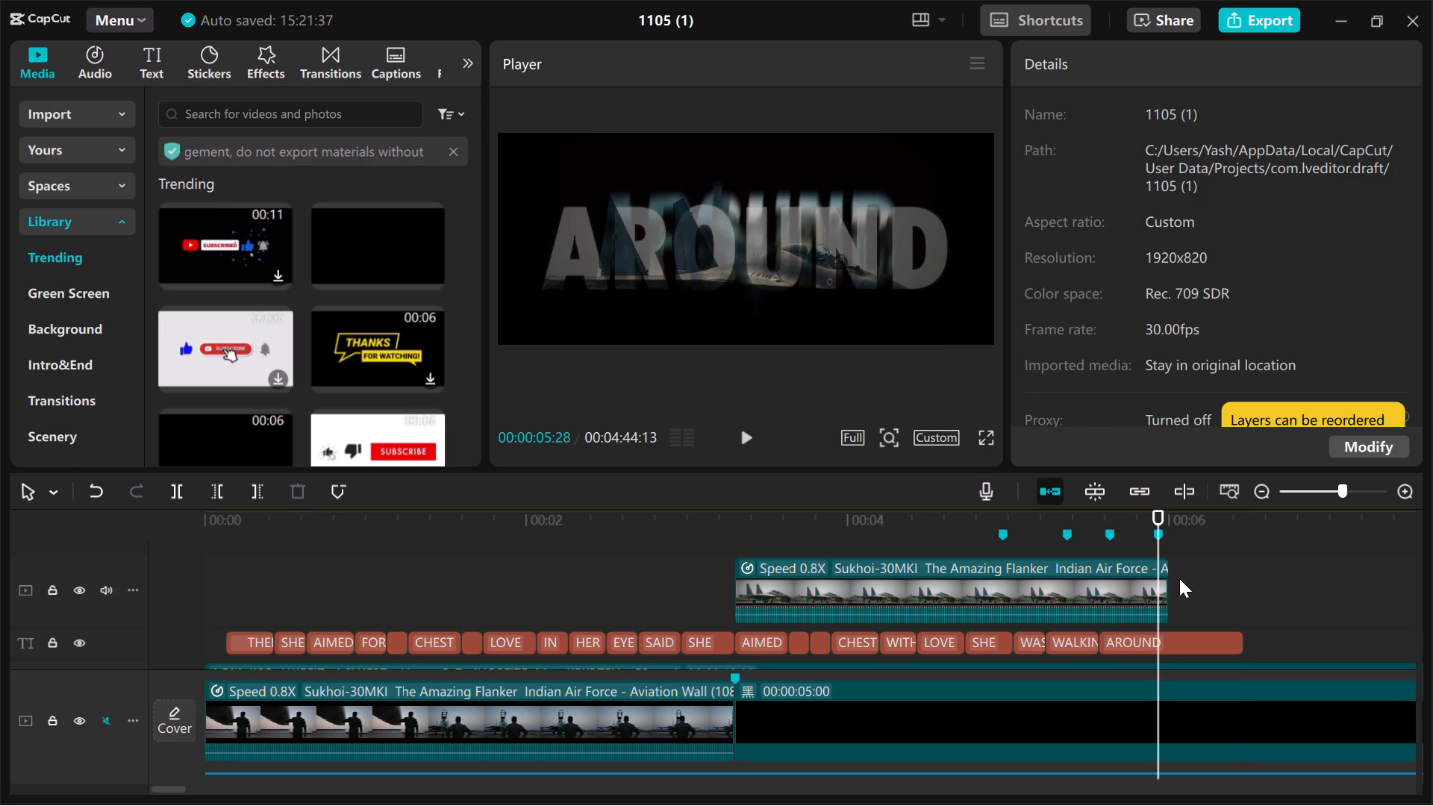
key(Right)
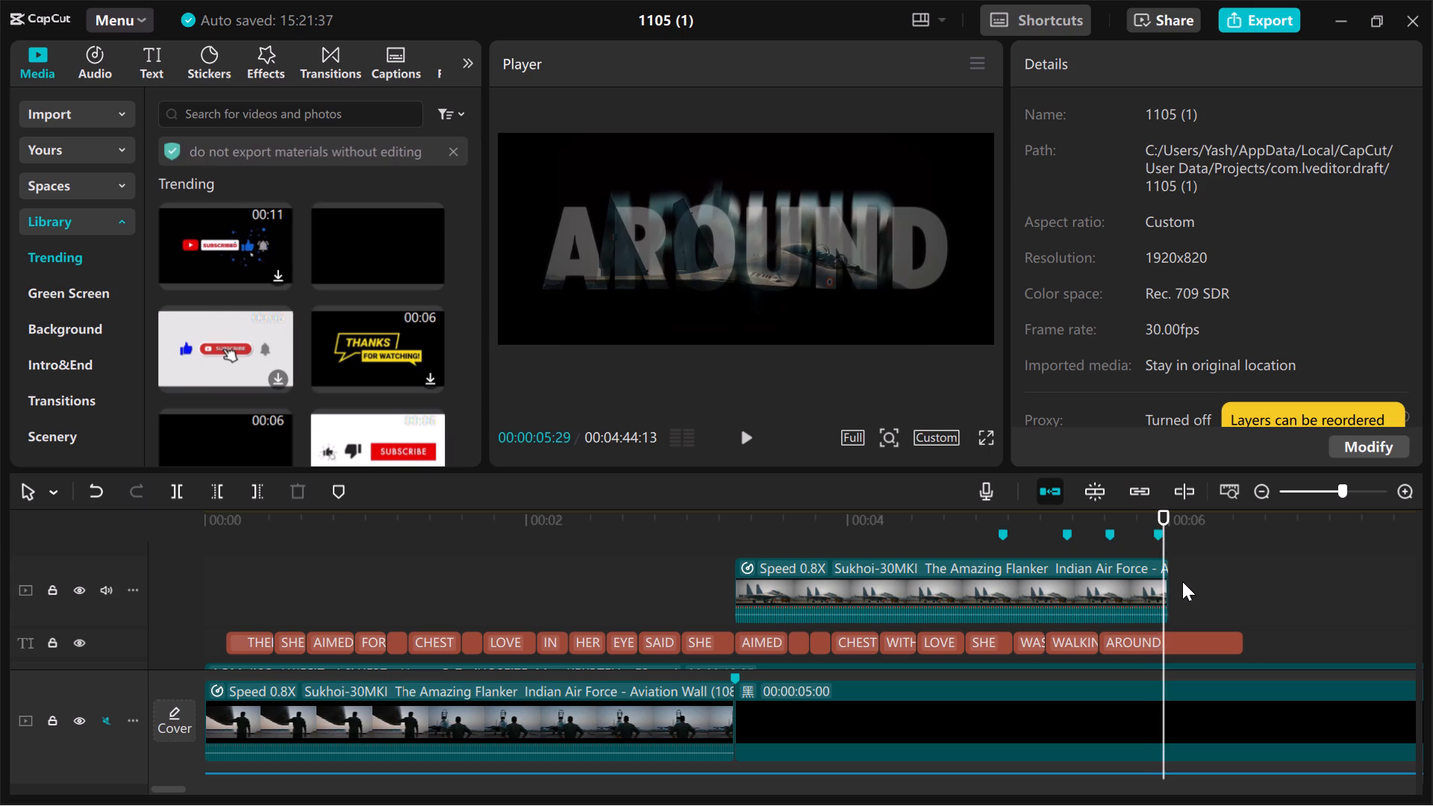
key(Right)
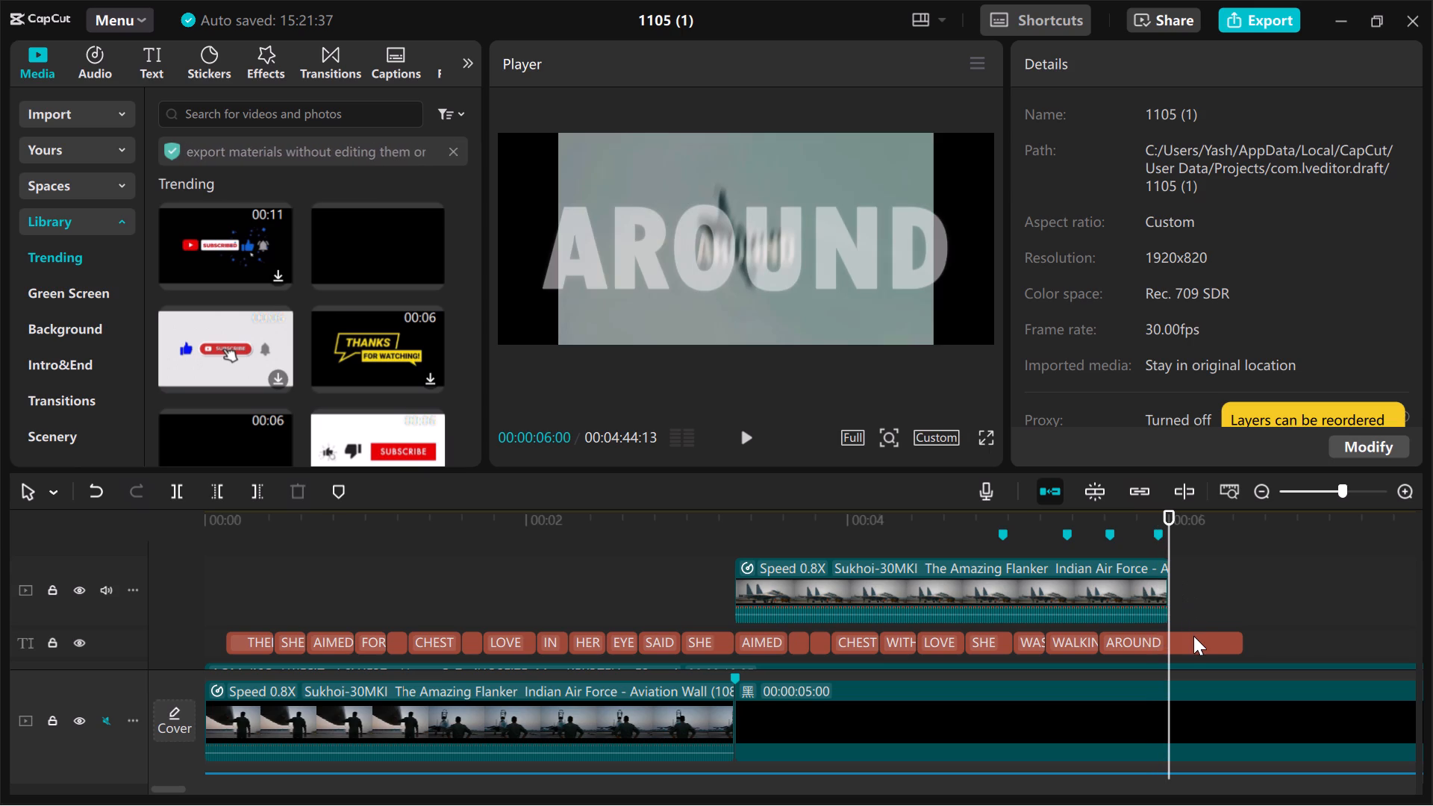
click(1193, 635)
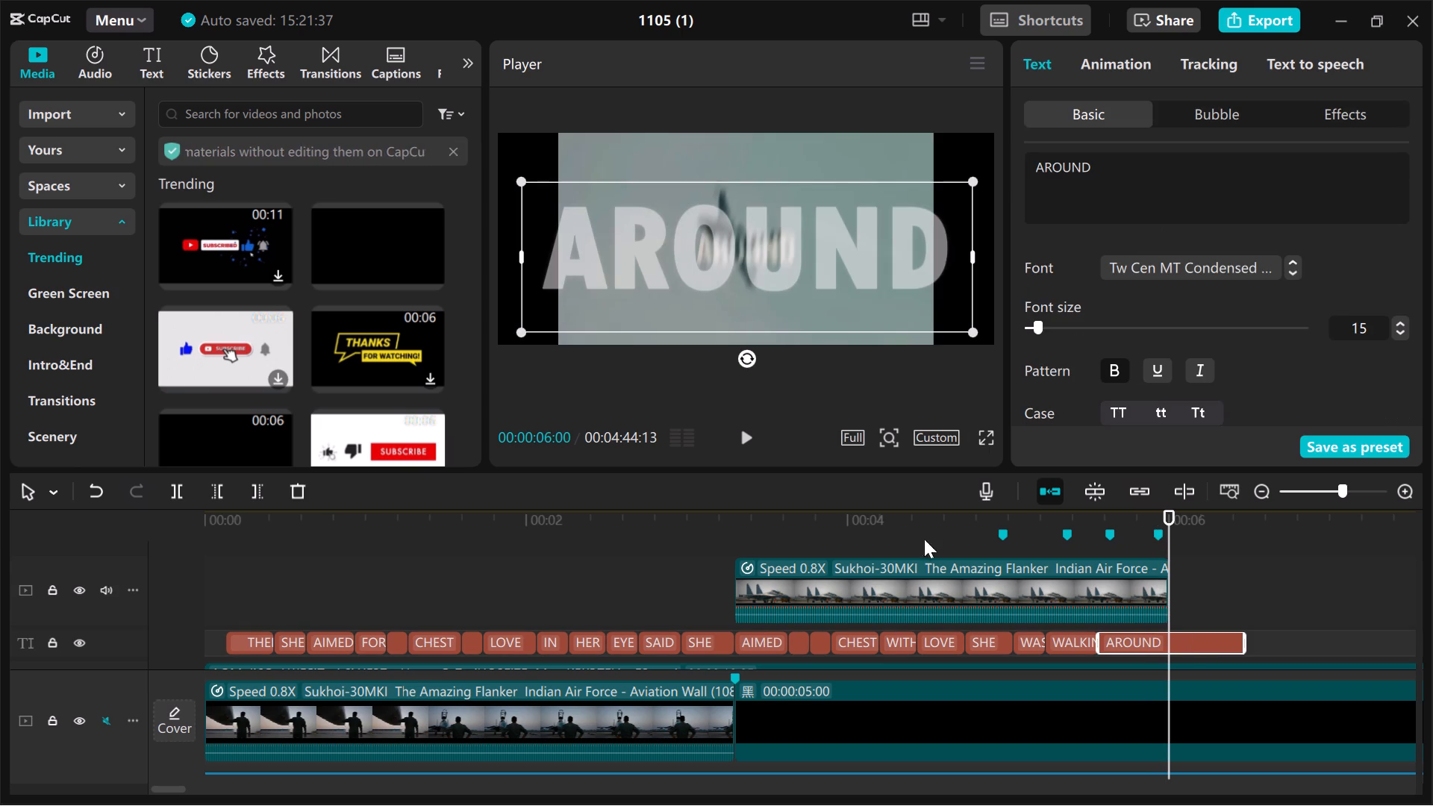
click(250, 490)
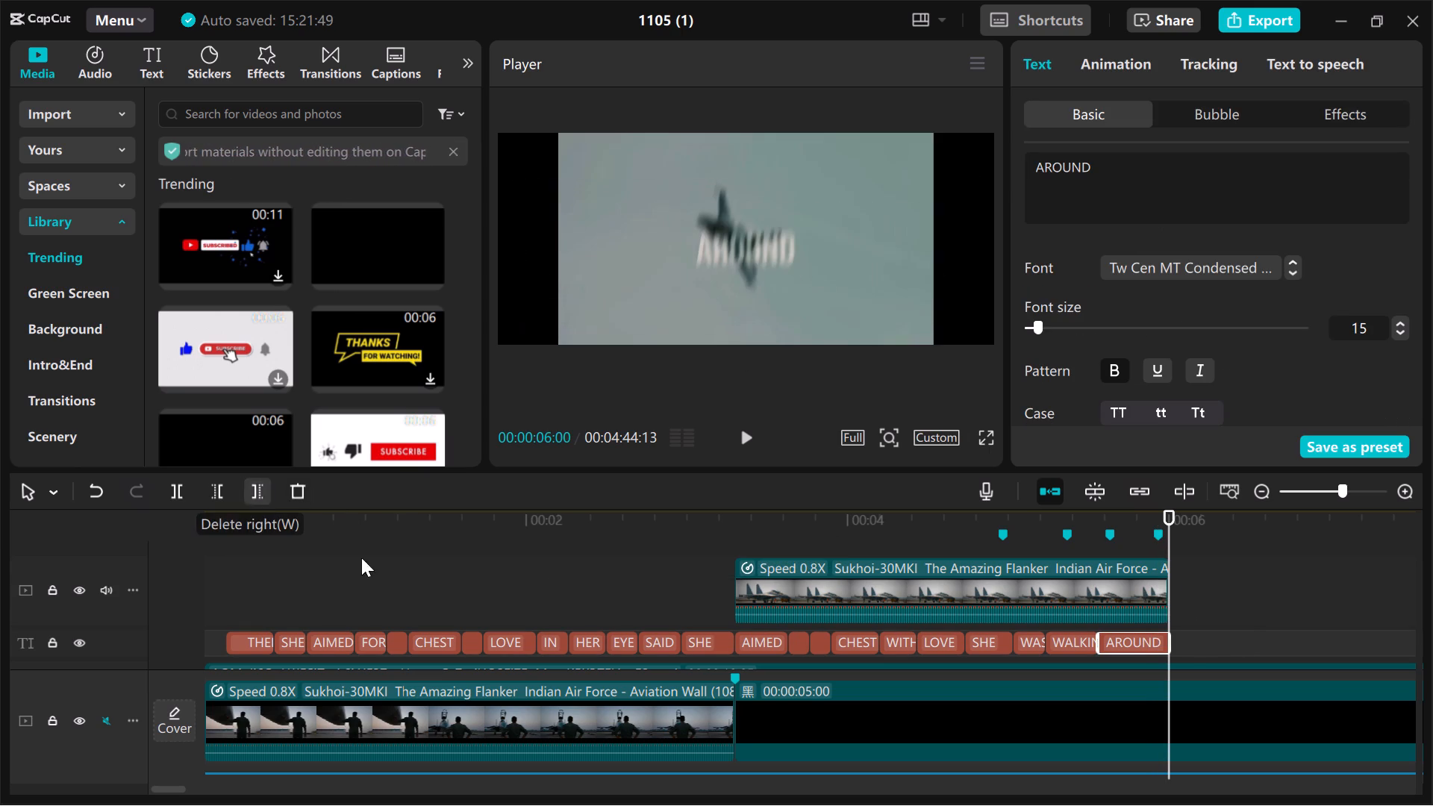
Trim the end of the black clip on the main track to 00:00:06:00, level with the AROUND caption's end.
scroll(808, 760, down, 2)
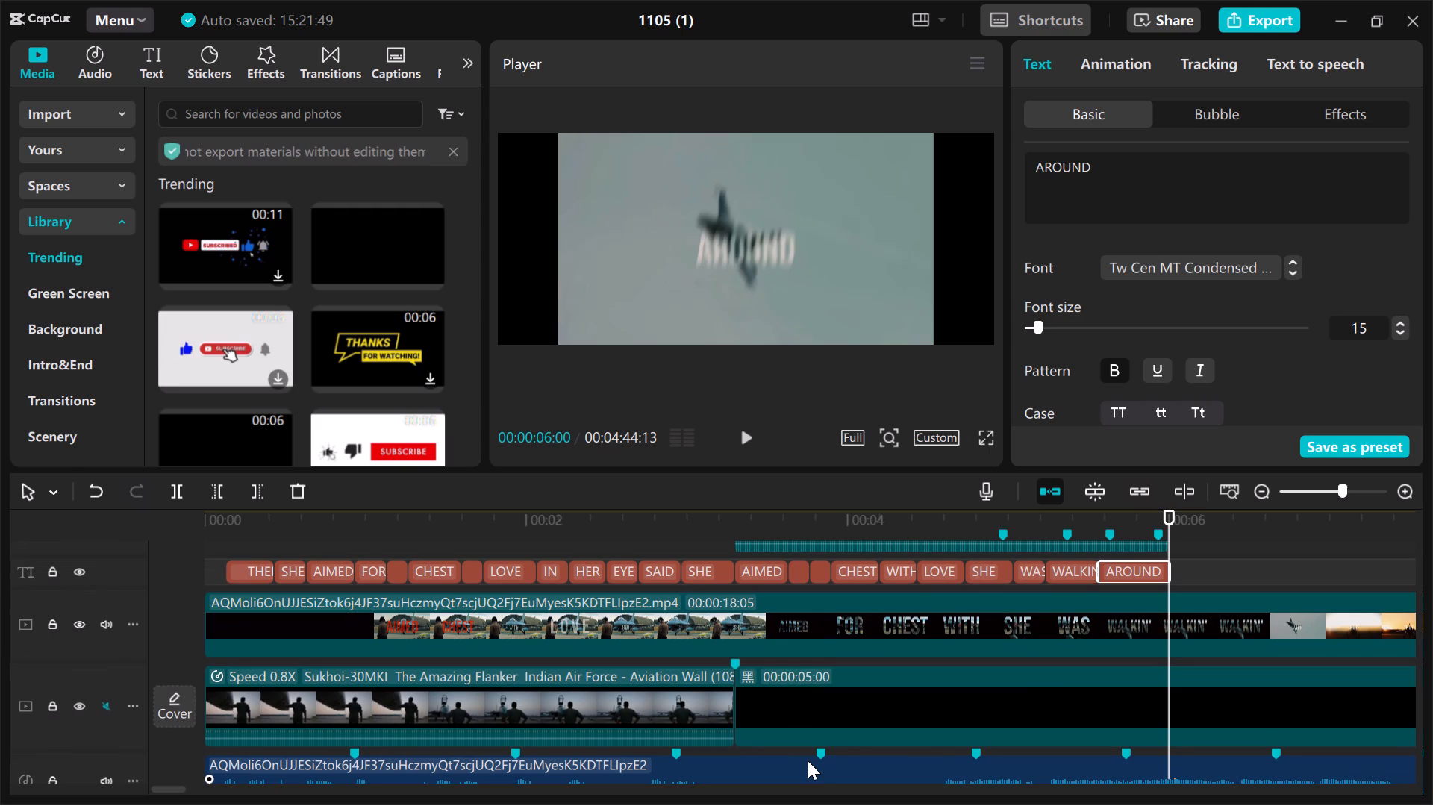
click(1060, 684)
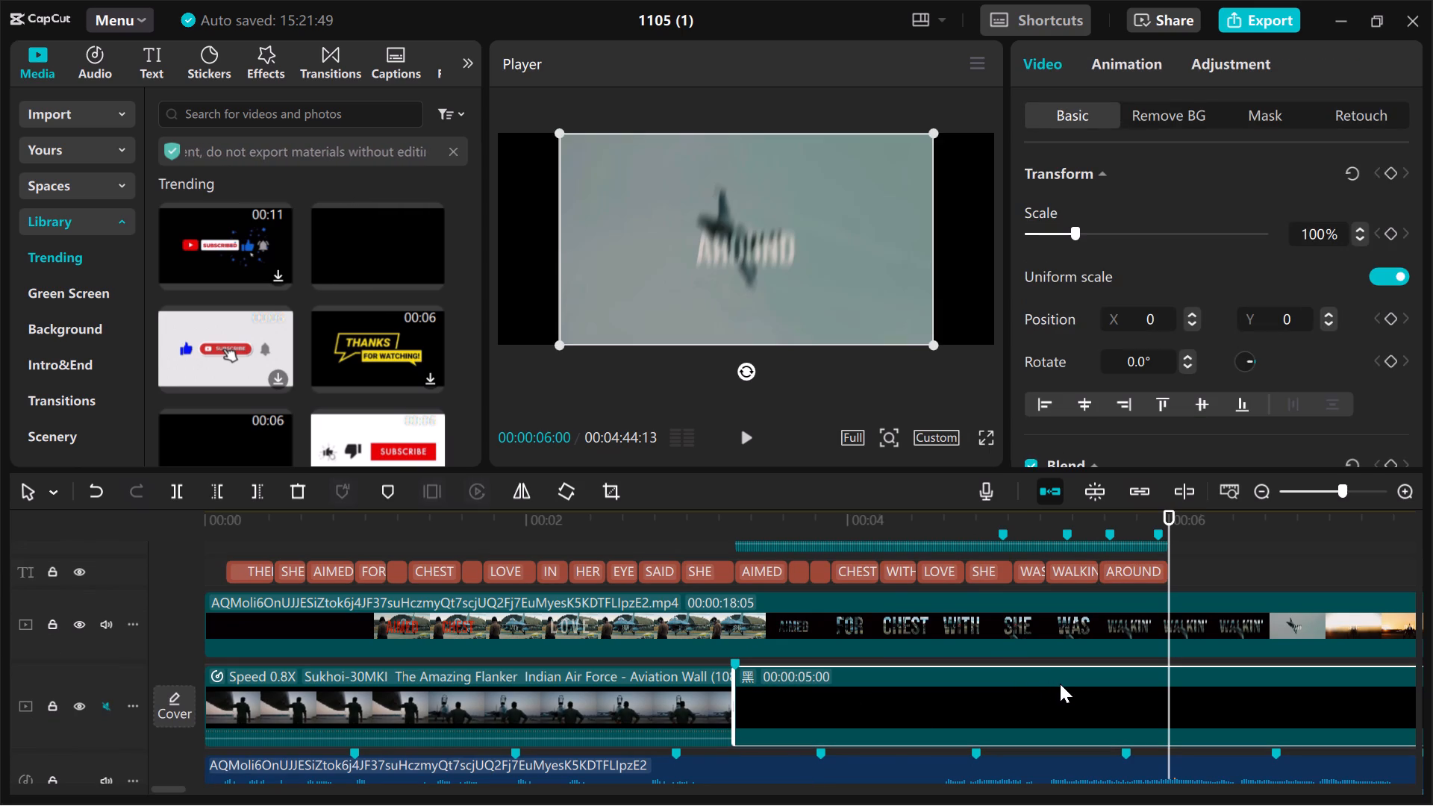
click(258, 499)
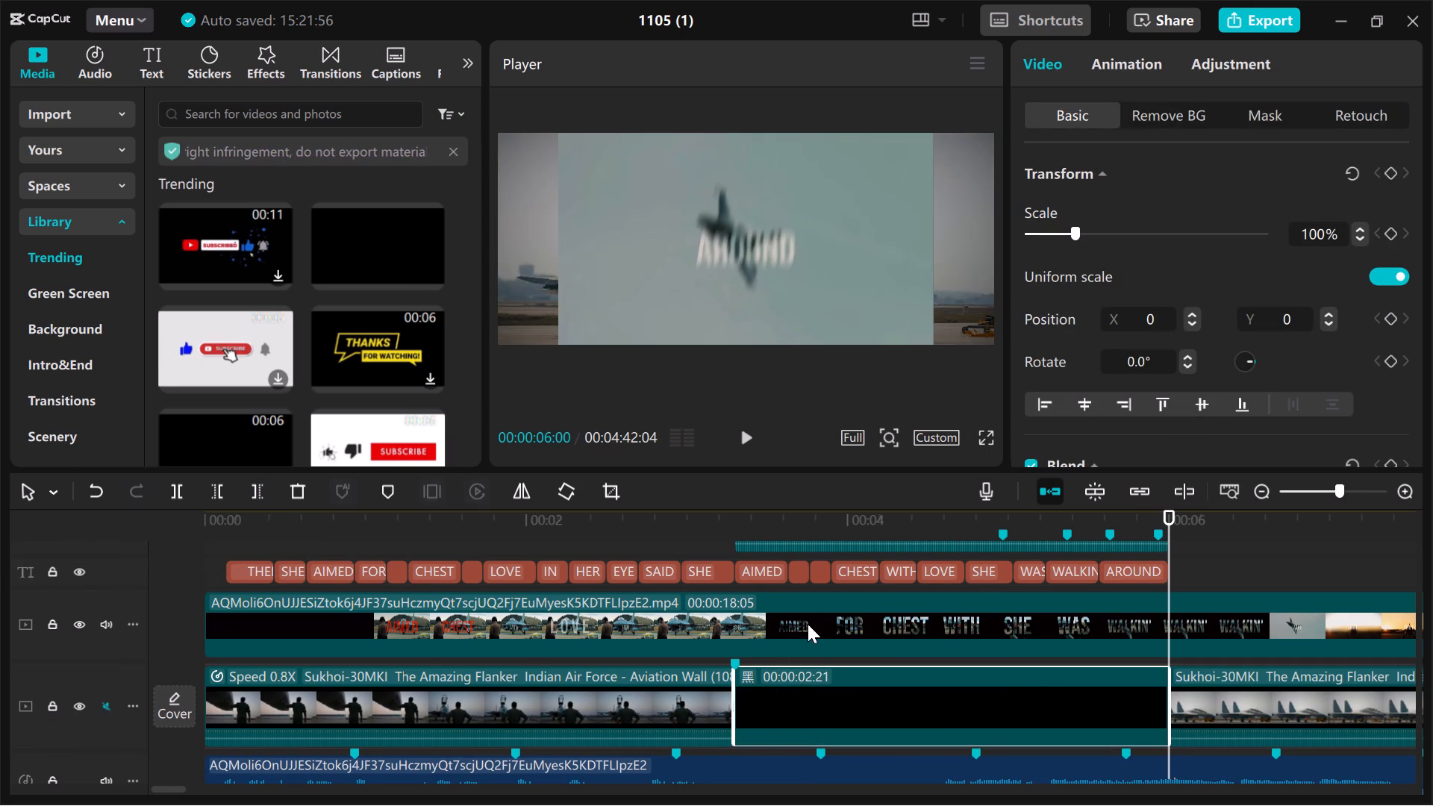
Play the edit from the start into the black section to check the captions' look and timing.
click(180, 566)
key(space)
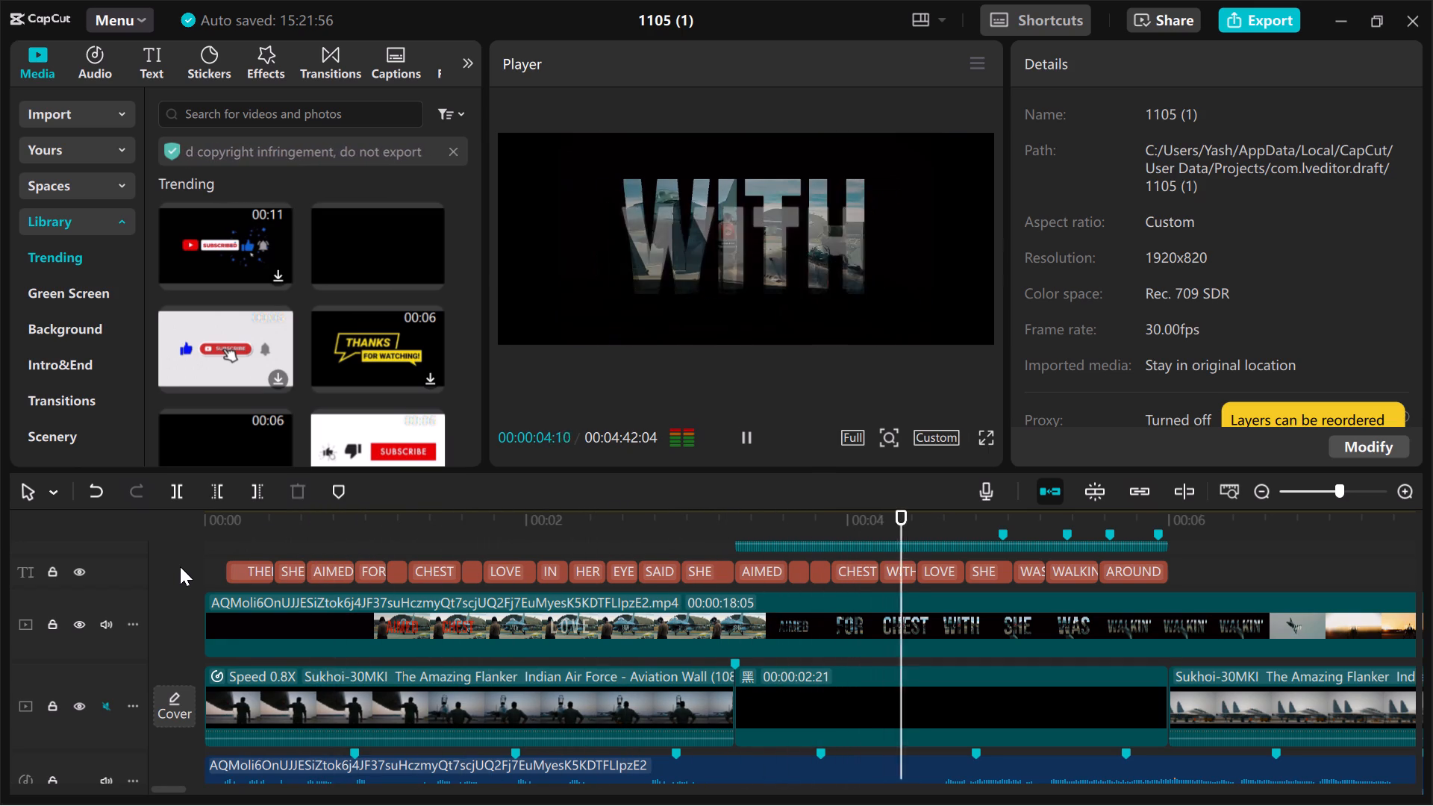
click(178, 588)
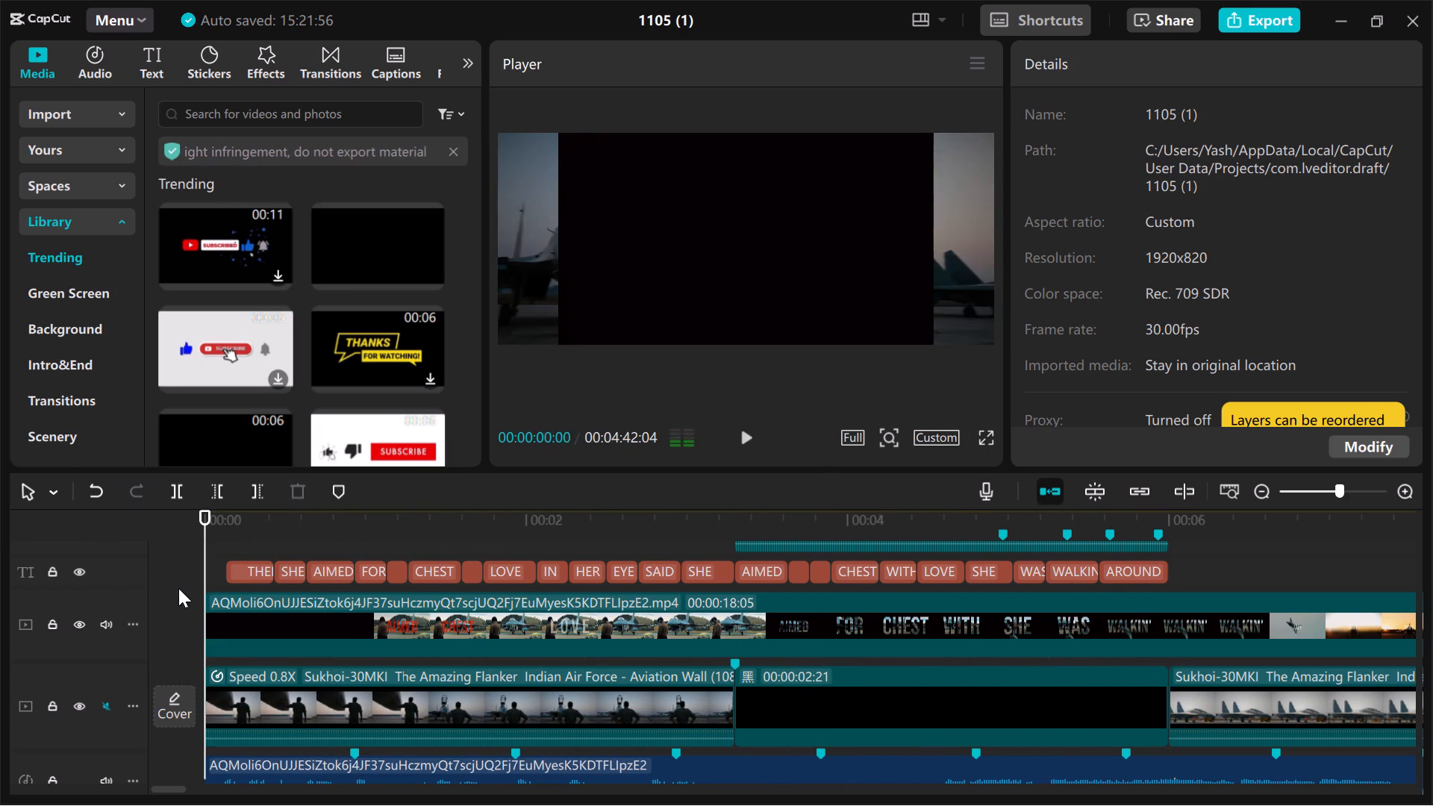
key(space)
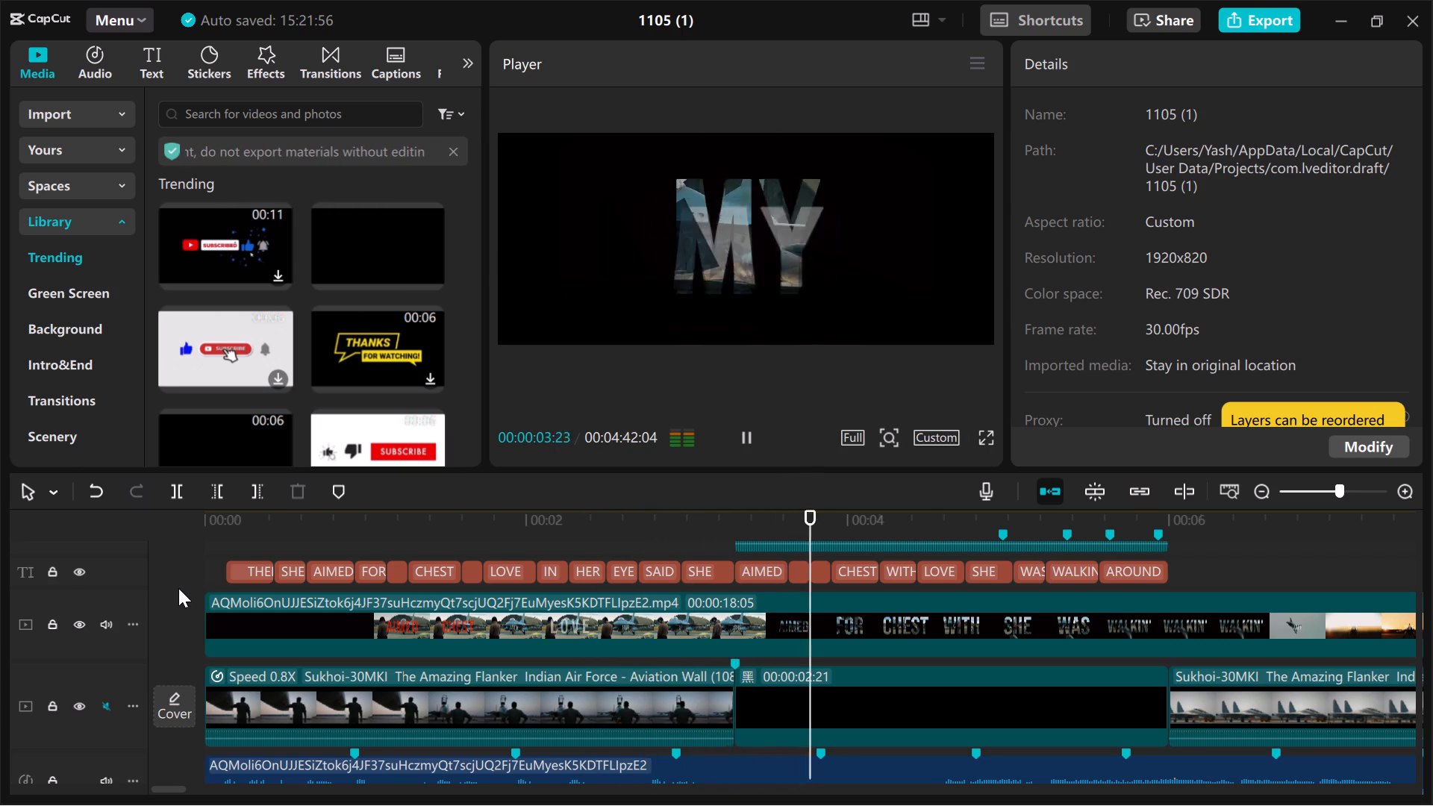
key(space)
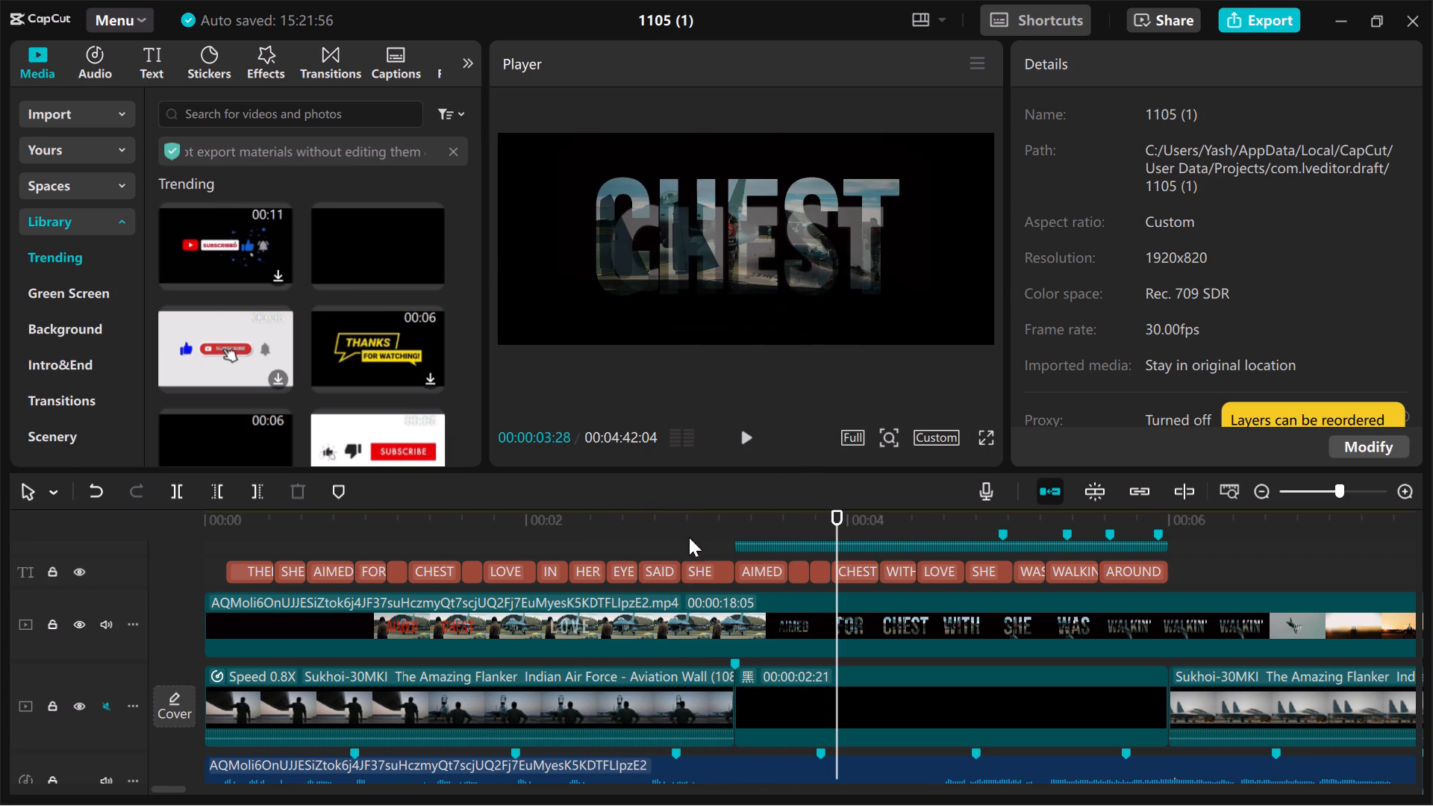
Copy the EYE caption's attributes and paste them onto the SAID caption and the SHE caption that follows it.
click(621, 571)
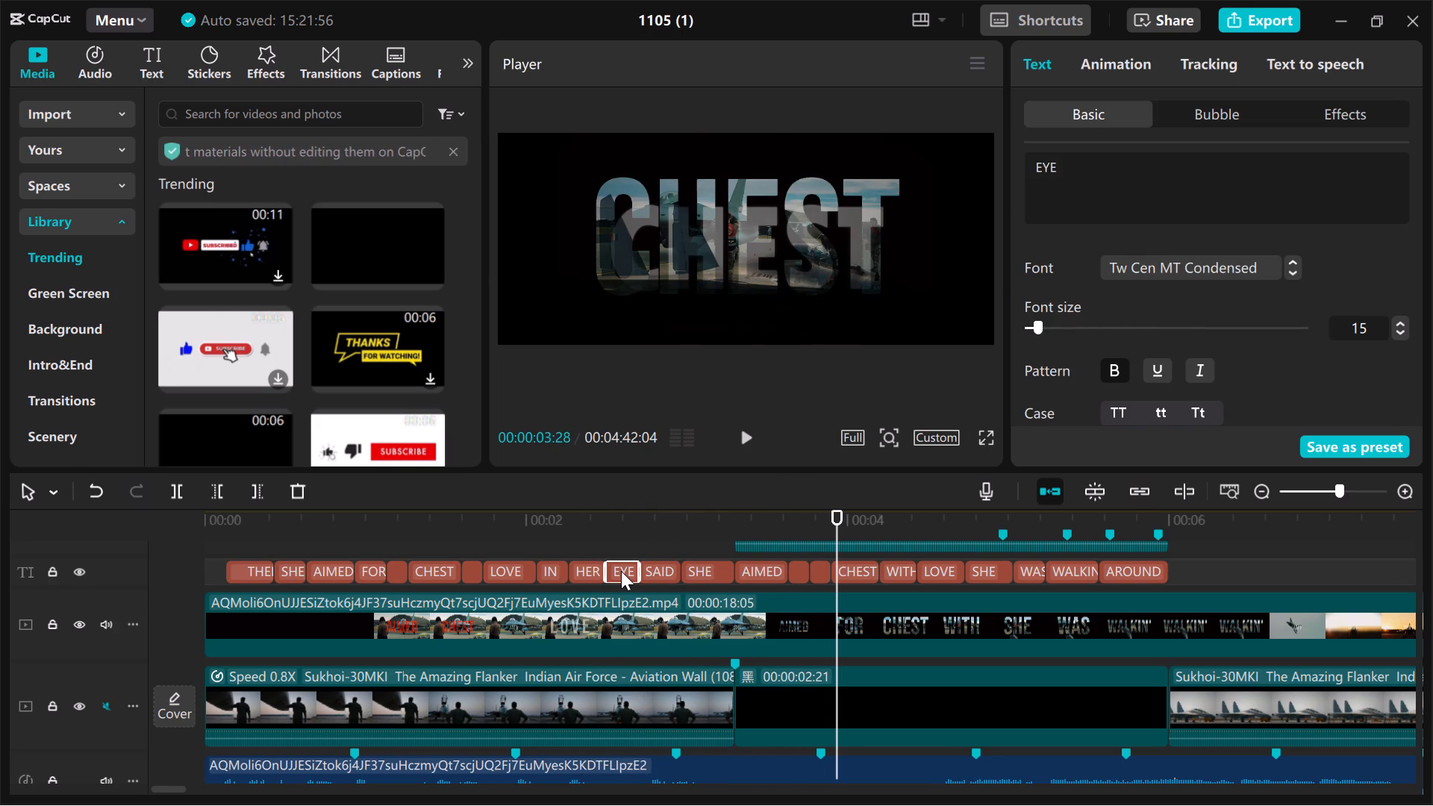
key(ctrl+shift+c)
click(652, 569)
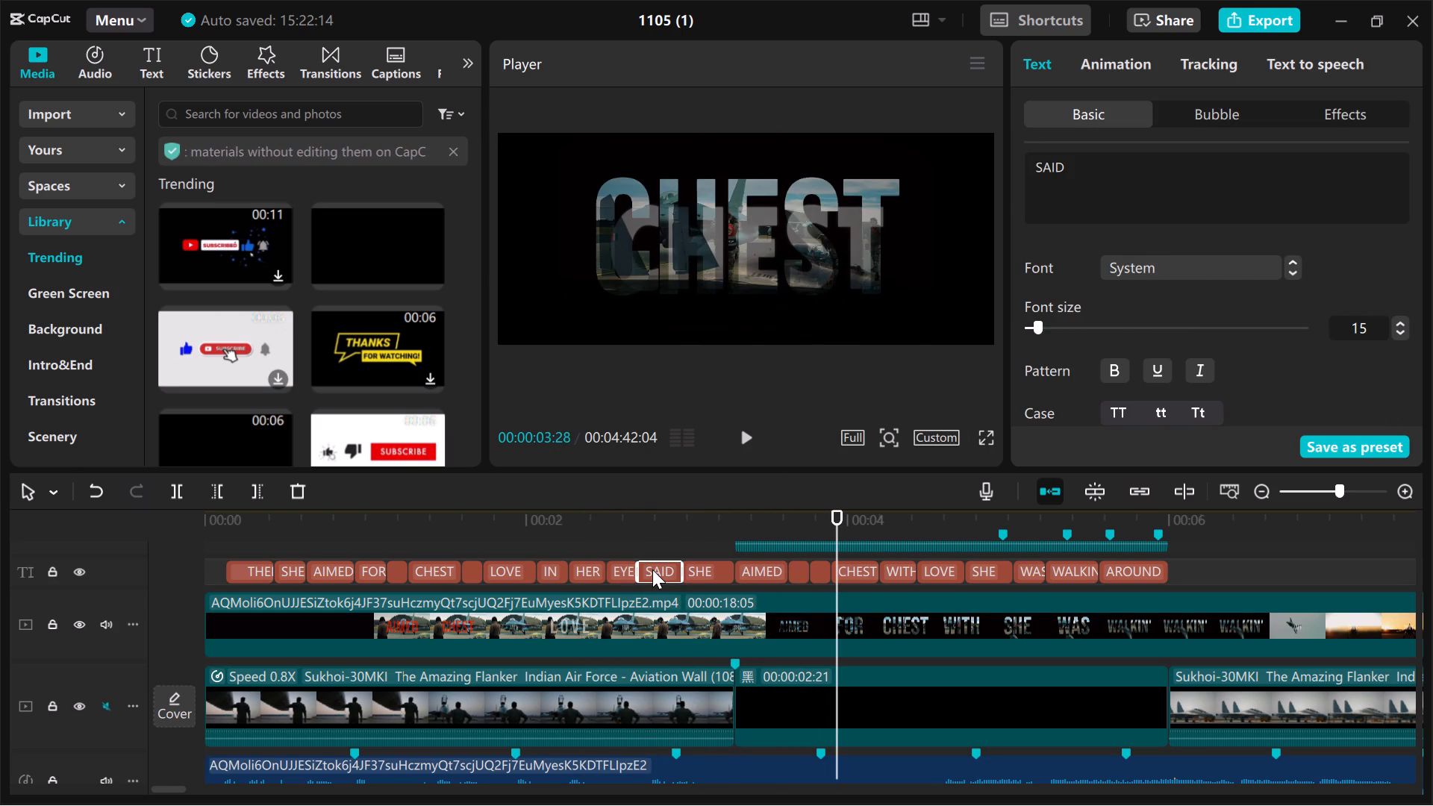
key(ctrl+shift+v)
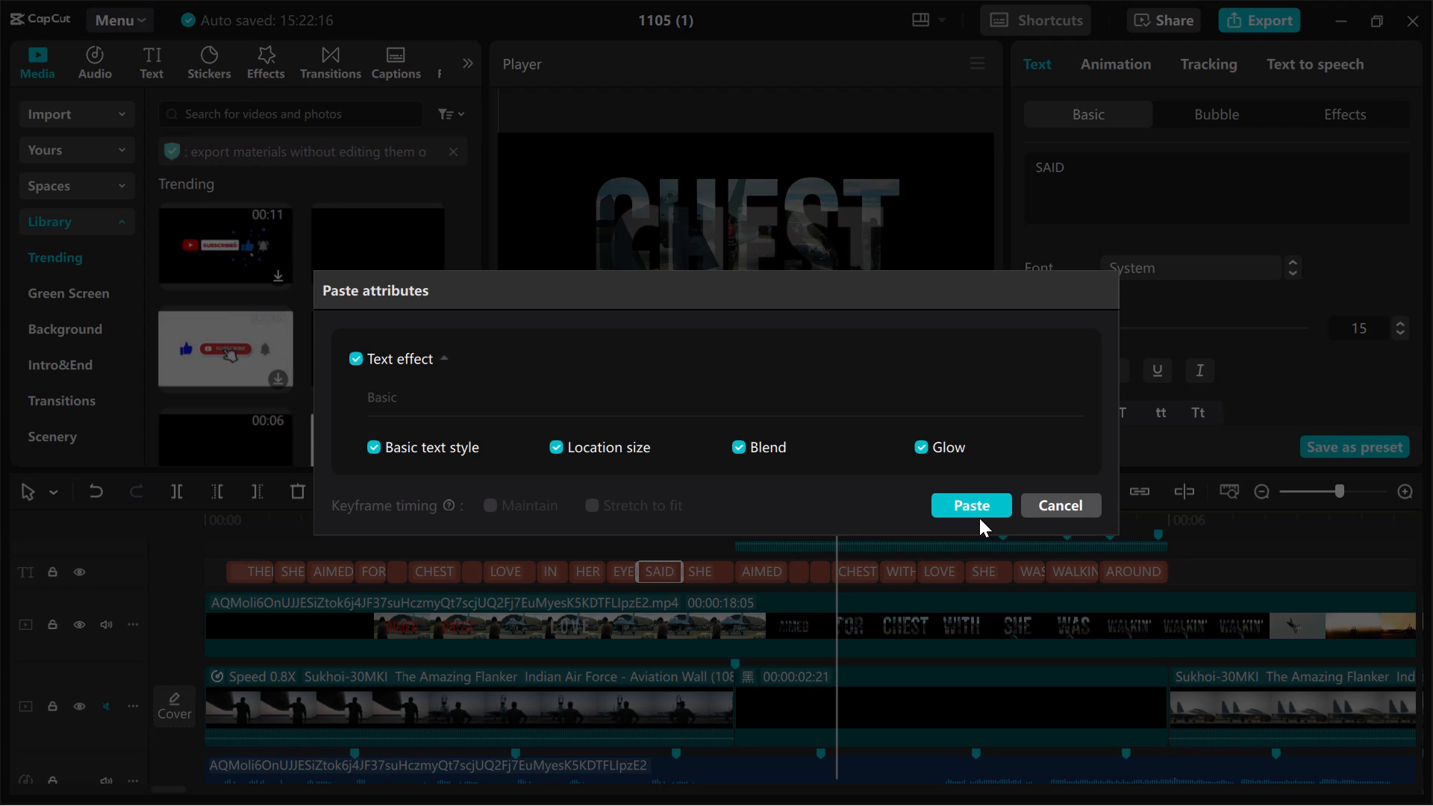
click(979, 515)
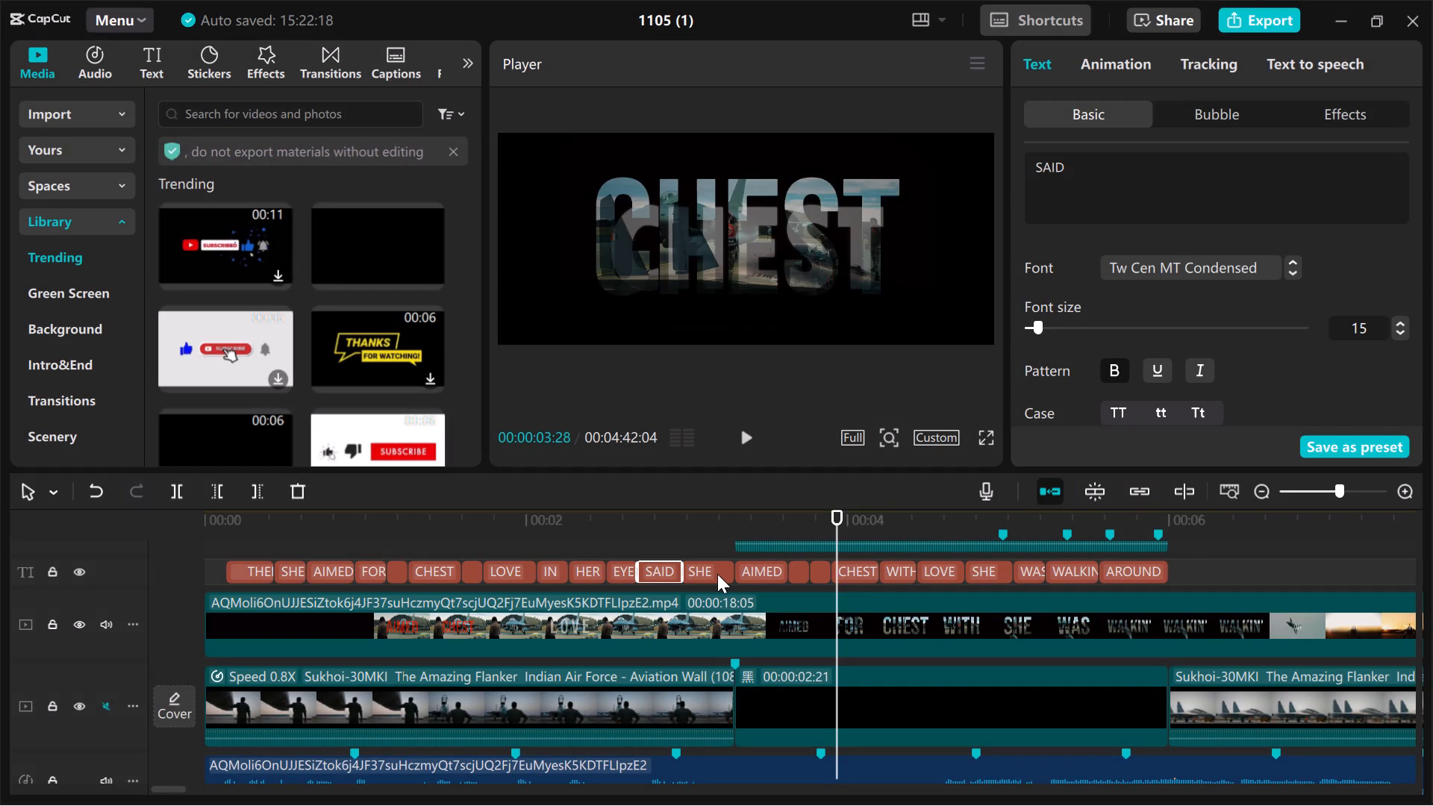
click(717, 574)
key(ctrl+shift+v)
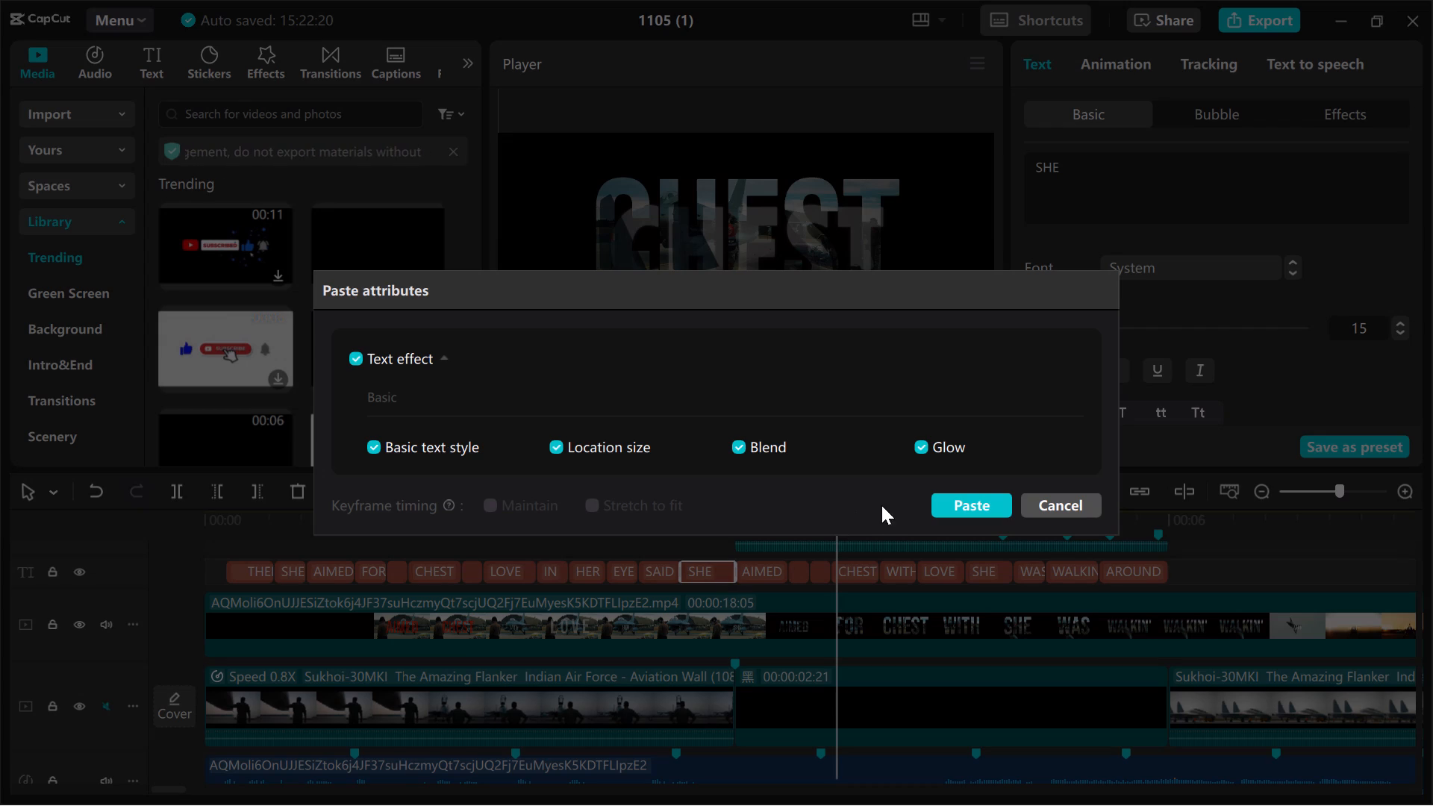
click(951, 498)
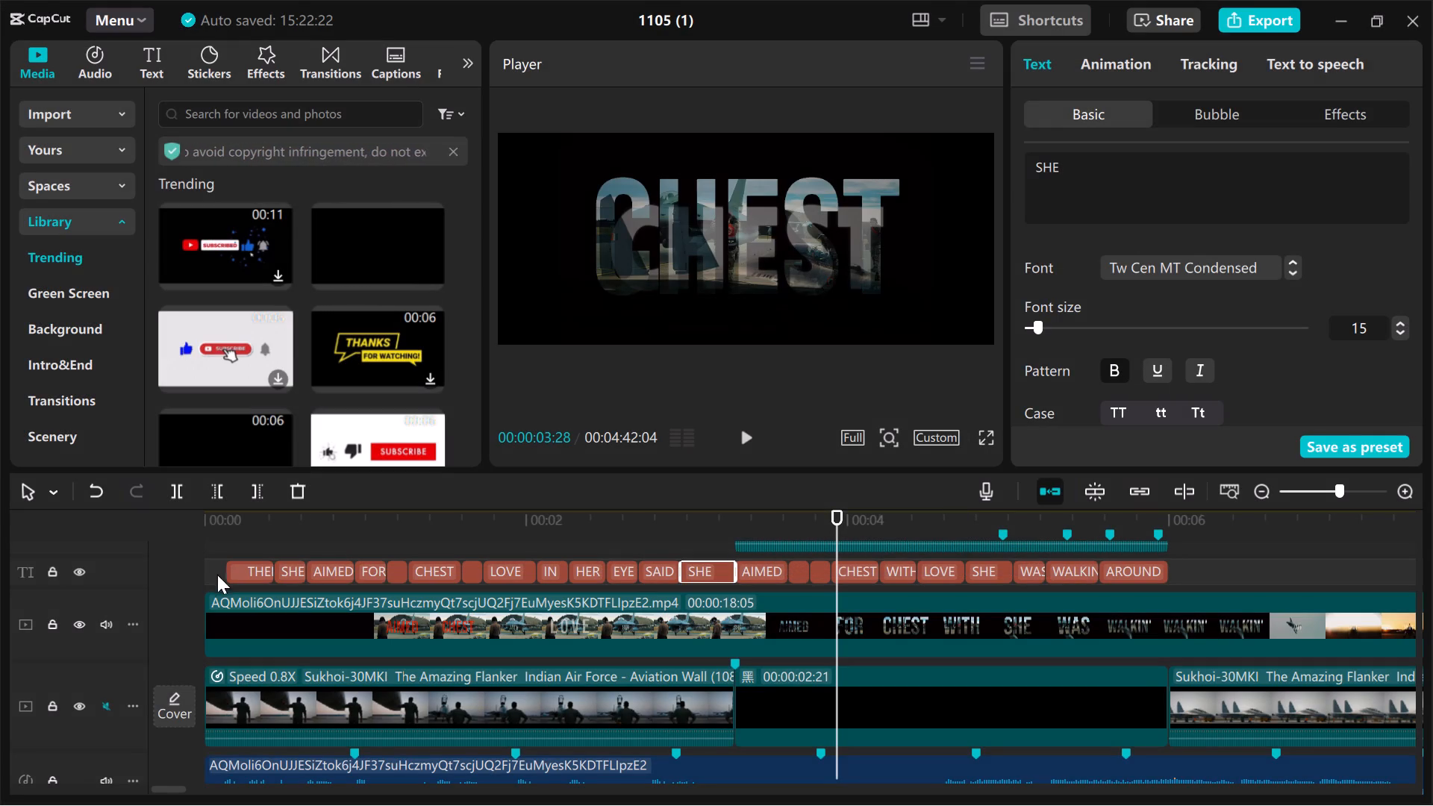
Play the sequence from the start through the reference shots that follow the black section.
click(164, 577)
key(space)
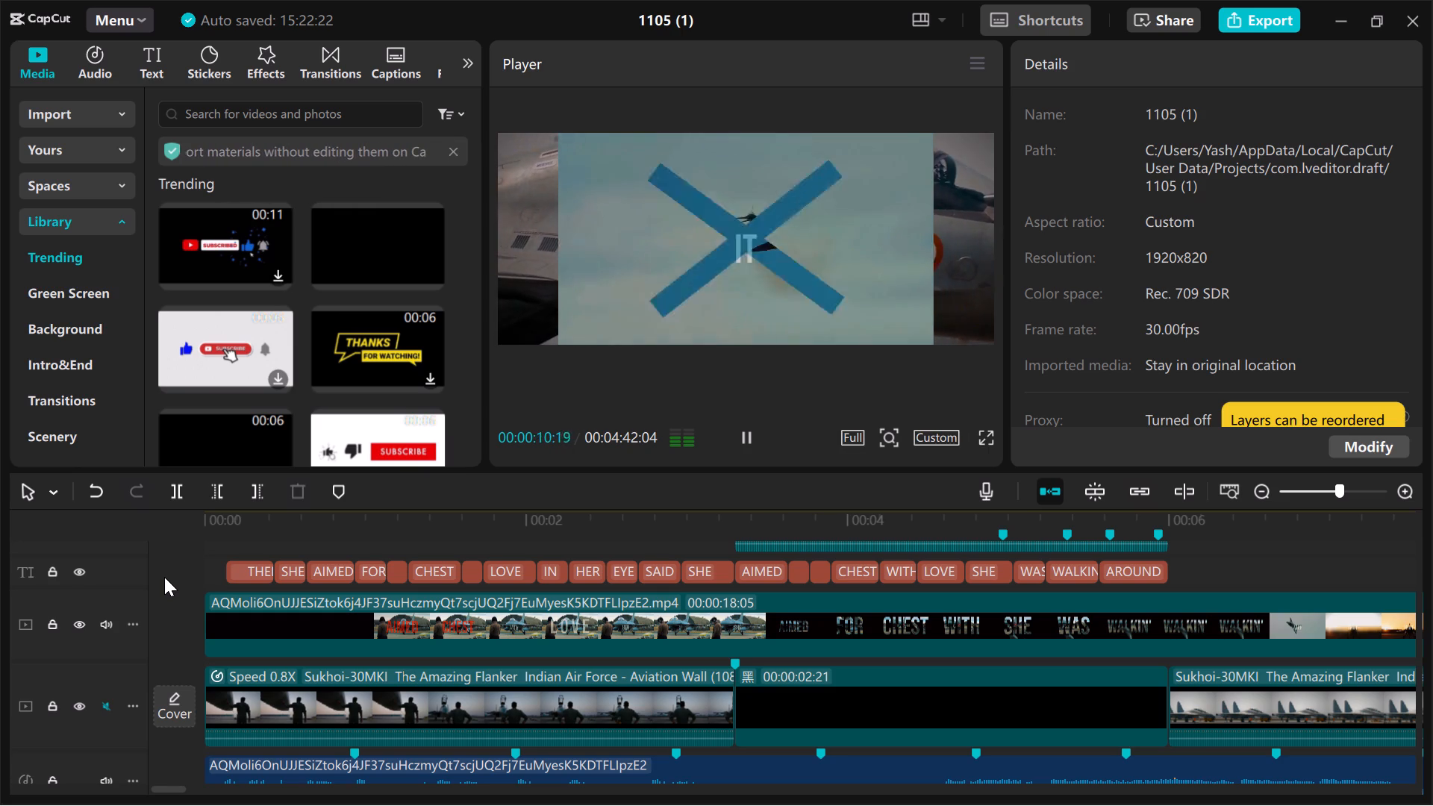
click(168, 567)
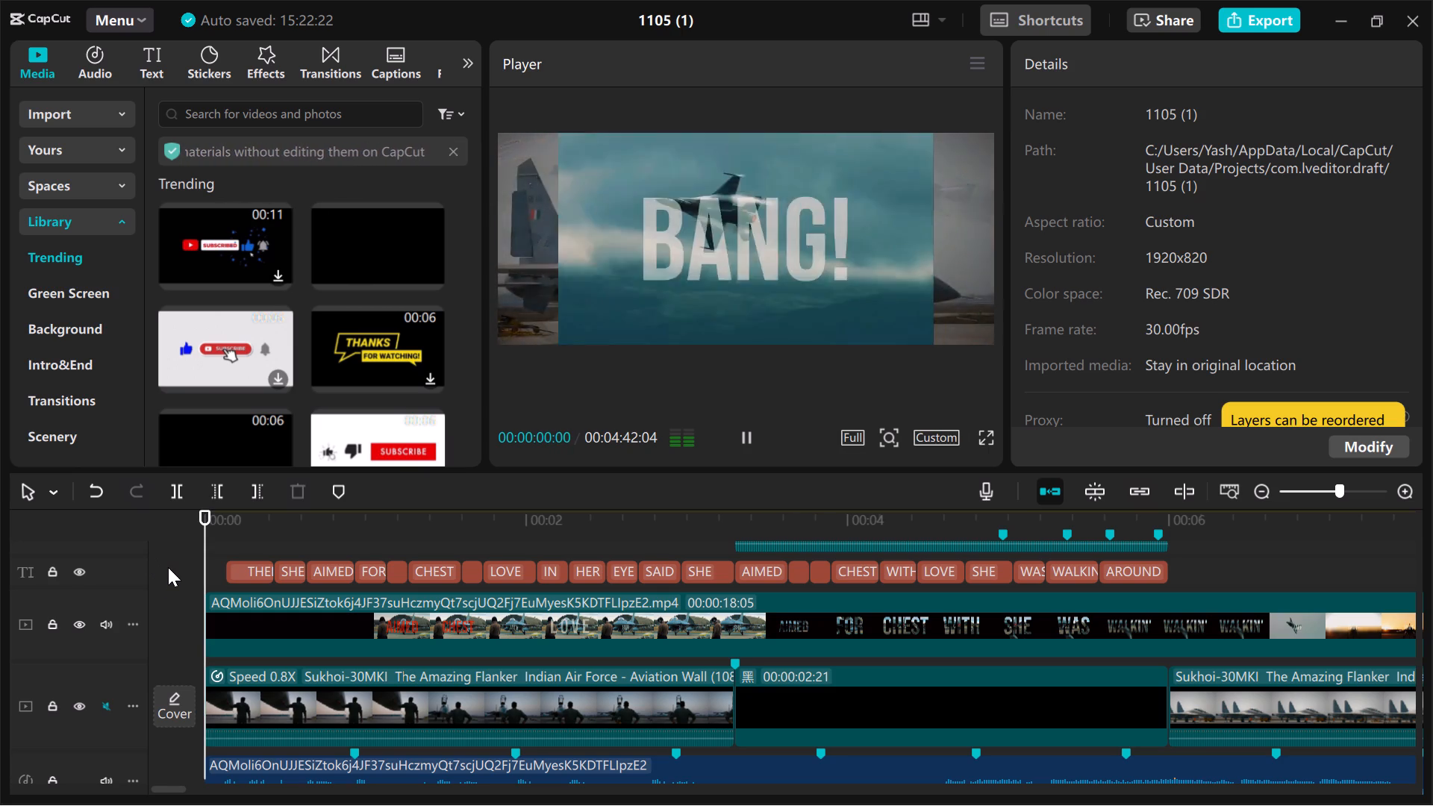
key(space)
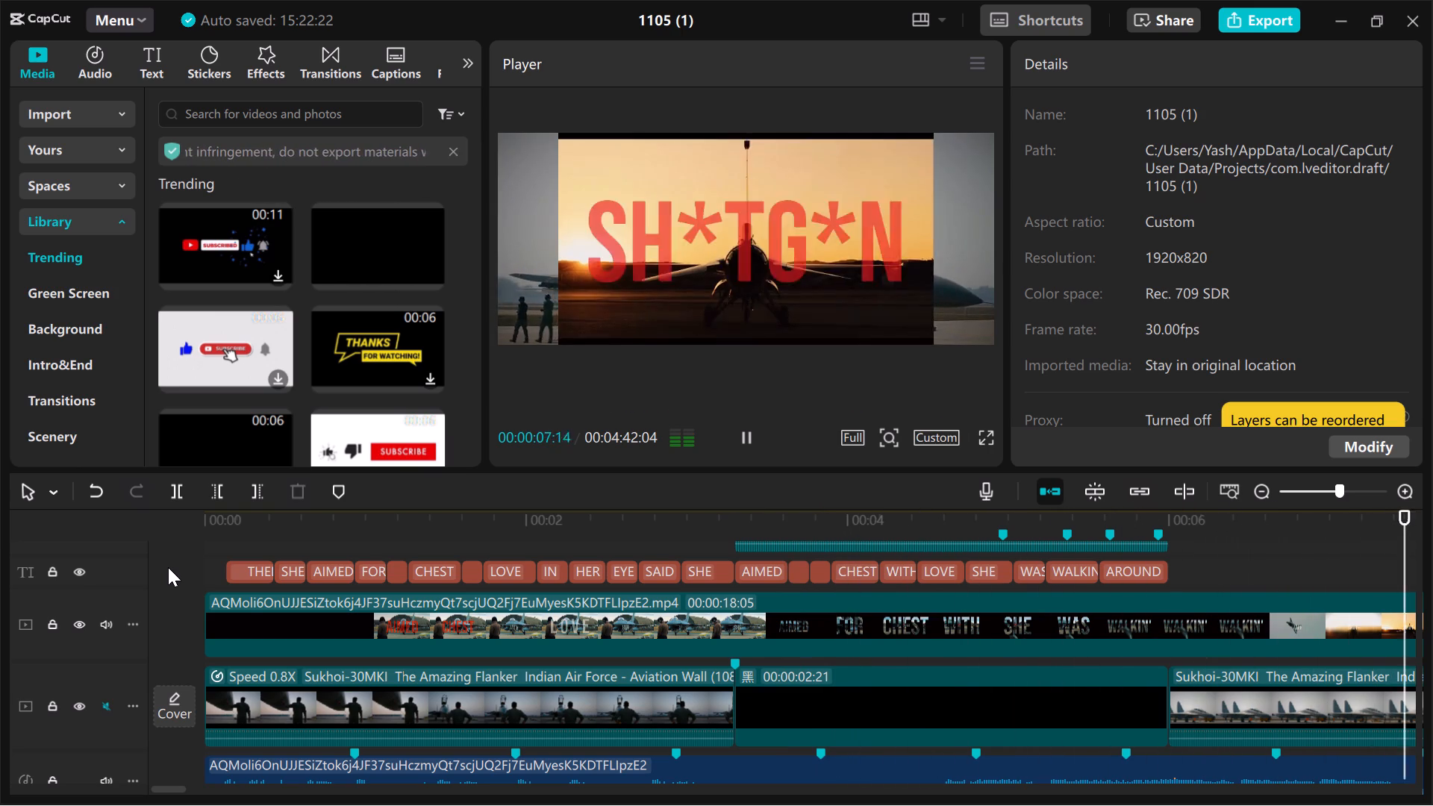
key(space)
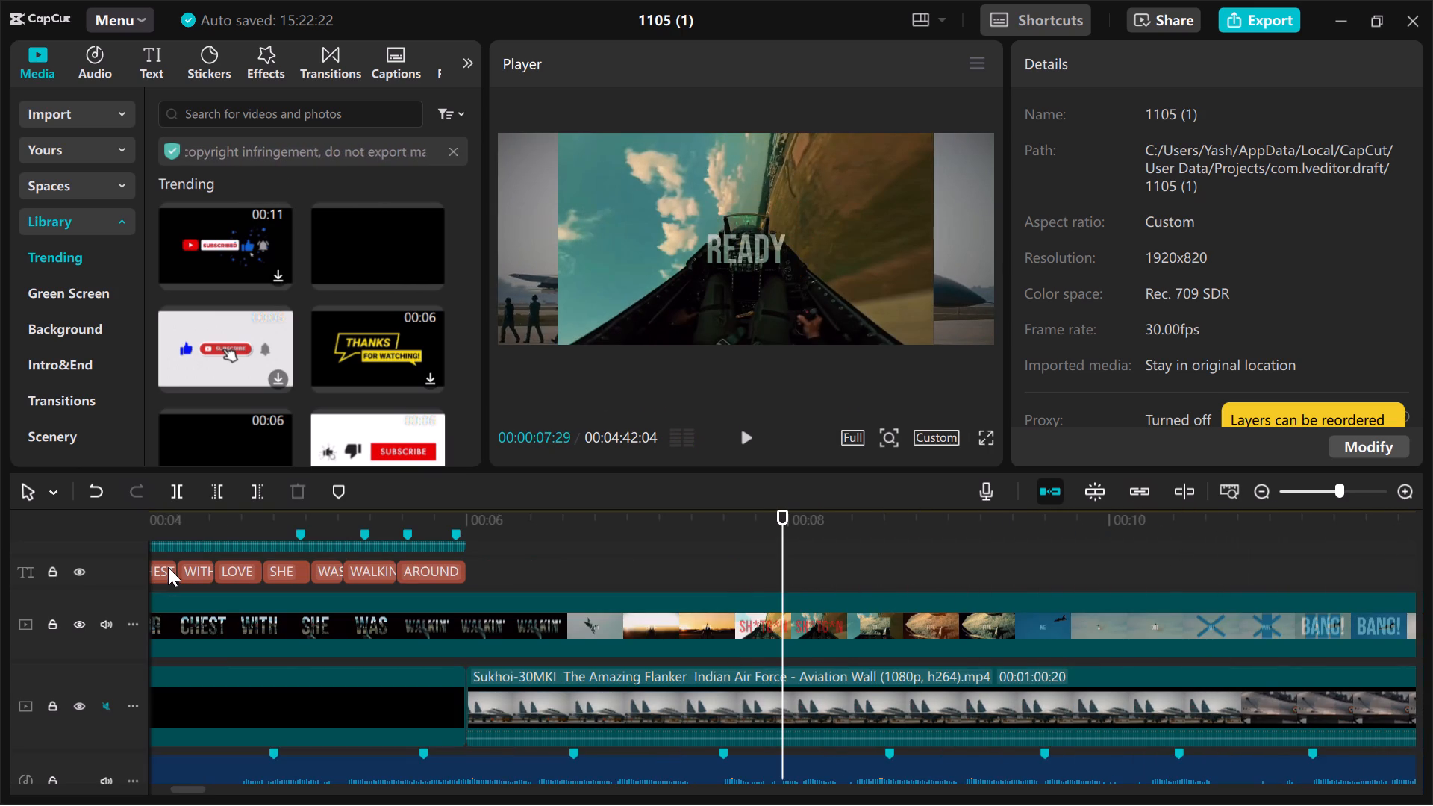
key(space)
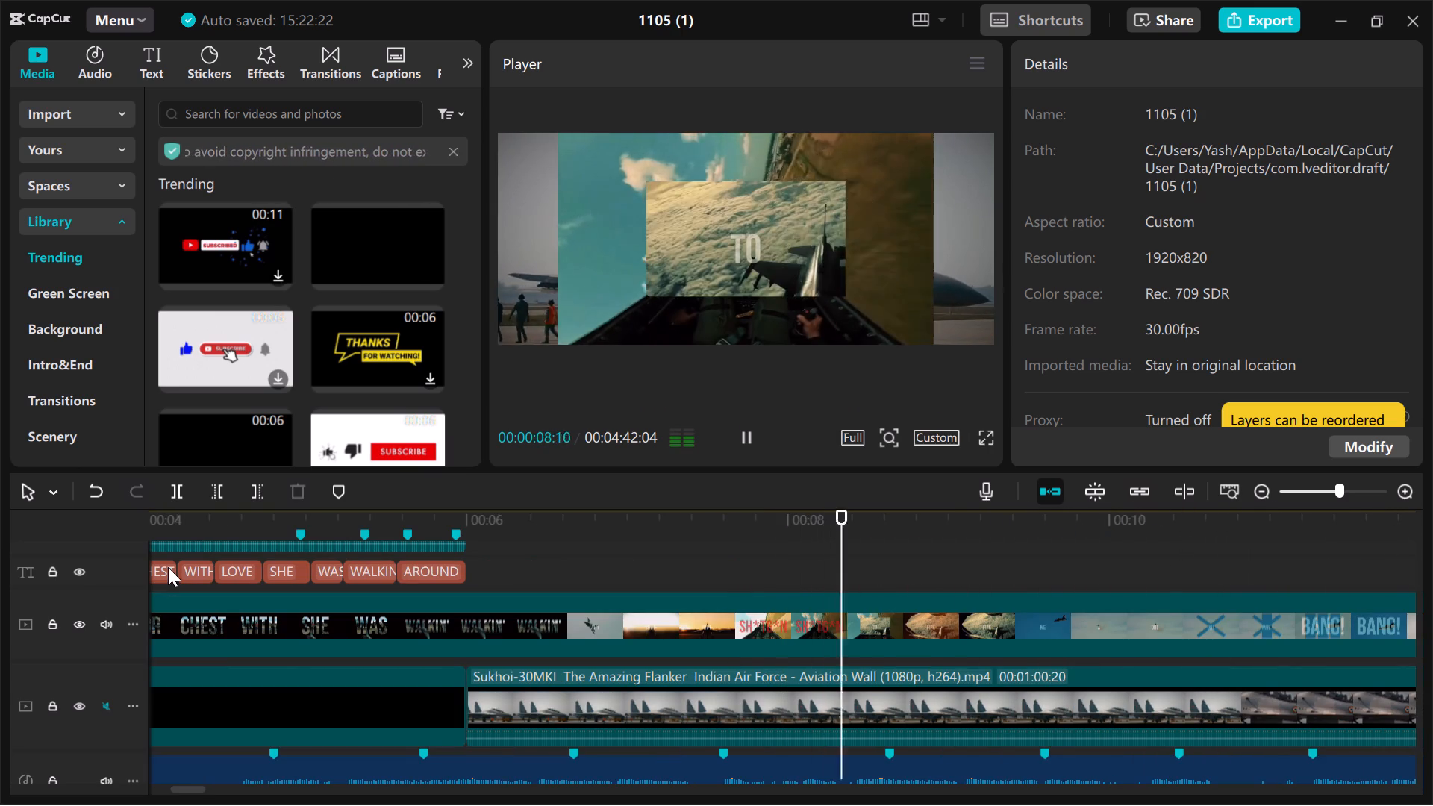
key(space)
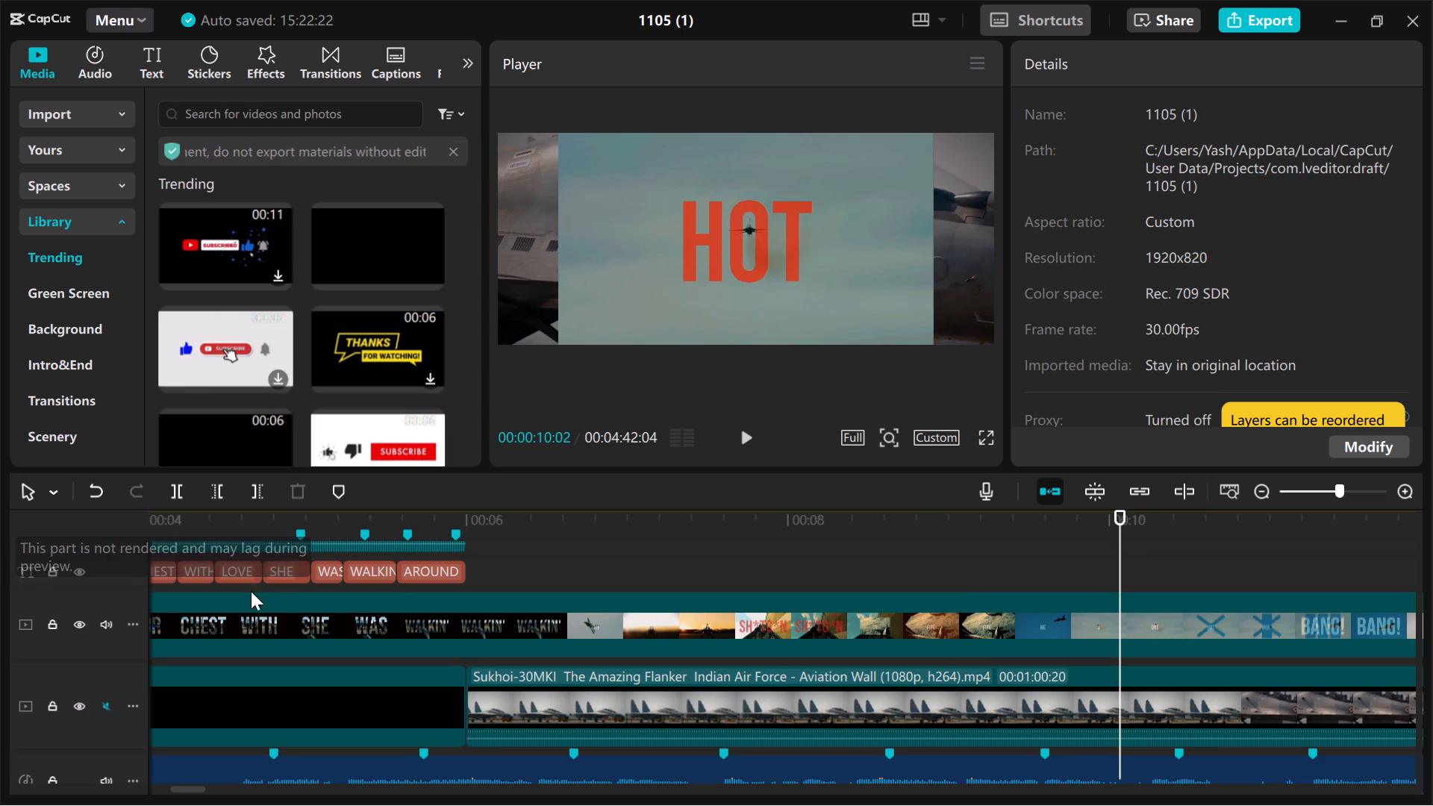
Examine individual frames across the sequence, from the opening captions to the reference shots around 00:00:10.
scroll(319, 599, up, 2)
scroll(319, 599, right, 4)
click(319, 599)
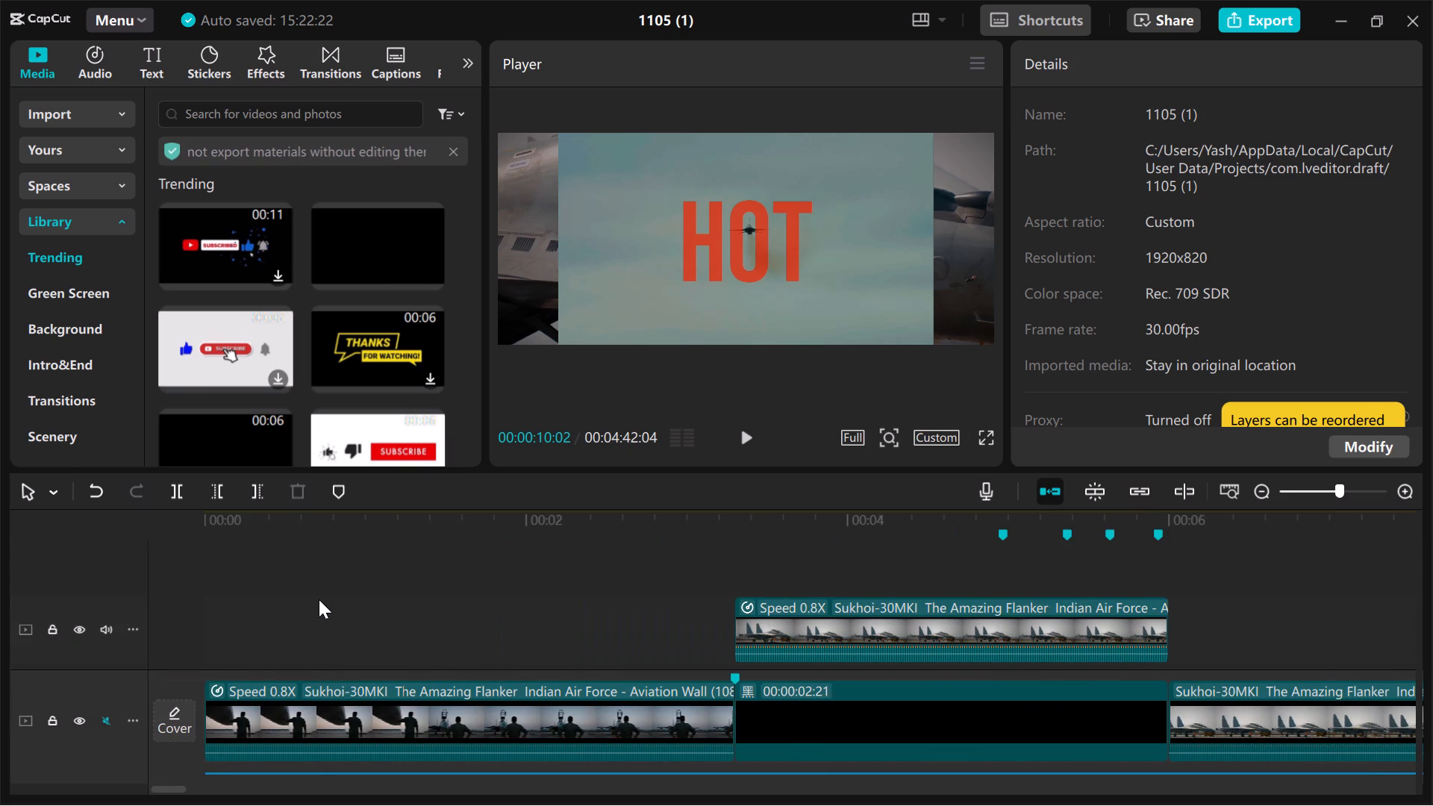
click(515, 609)
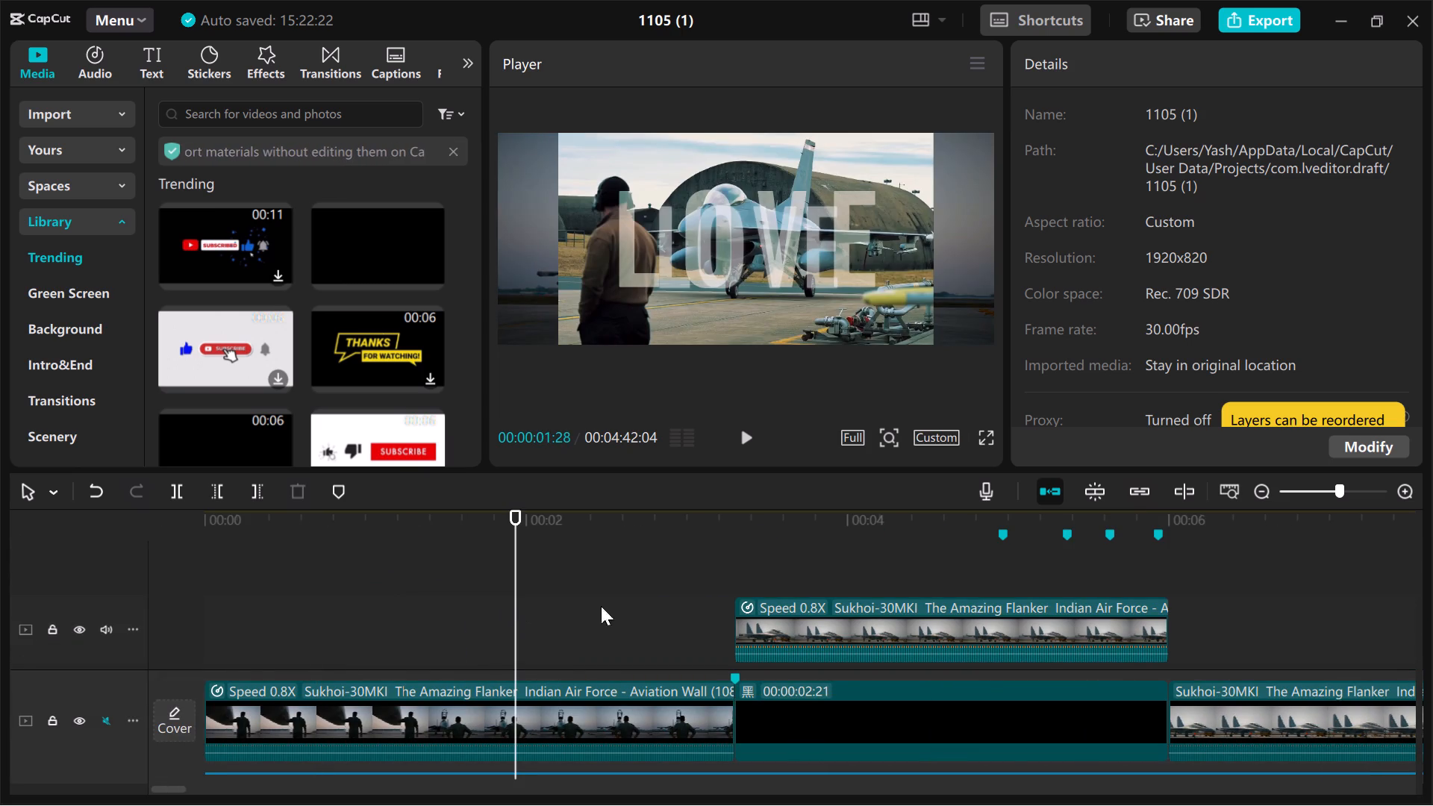
click(874, 541)
scroll(874, 541, left, 1)
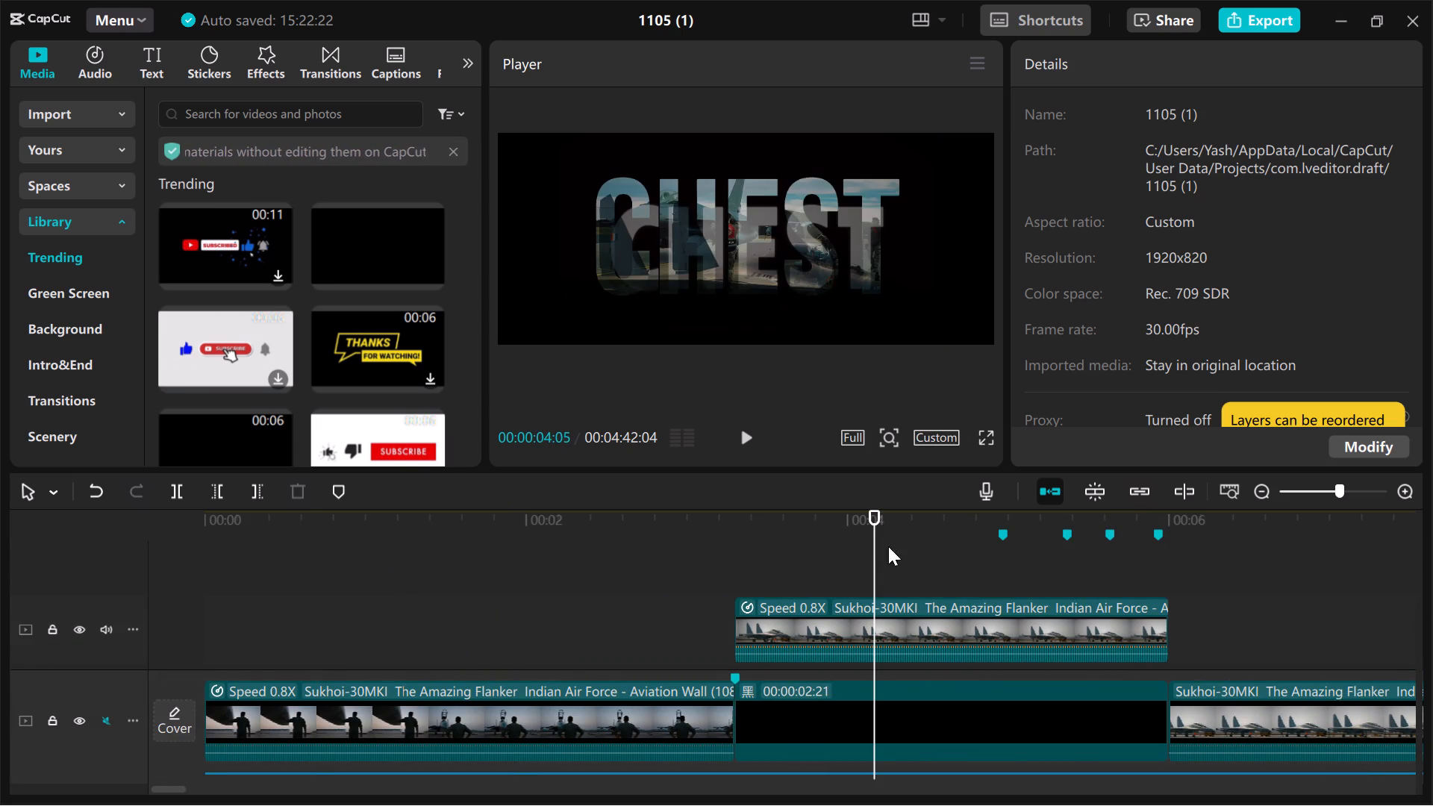
click(1010, 573)
scroll(1010, 573, left, 1)
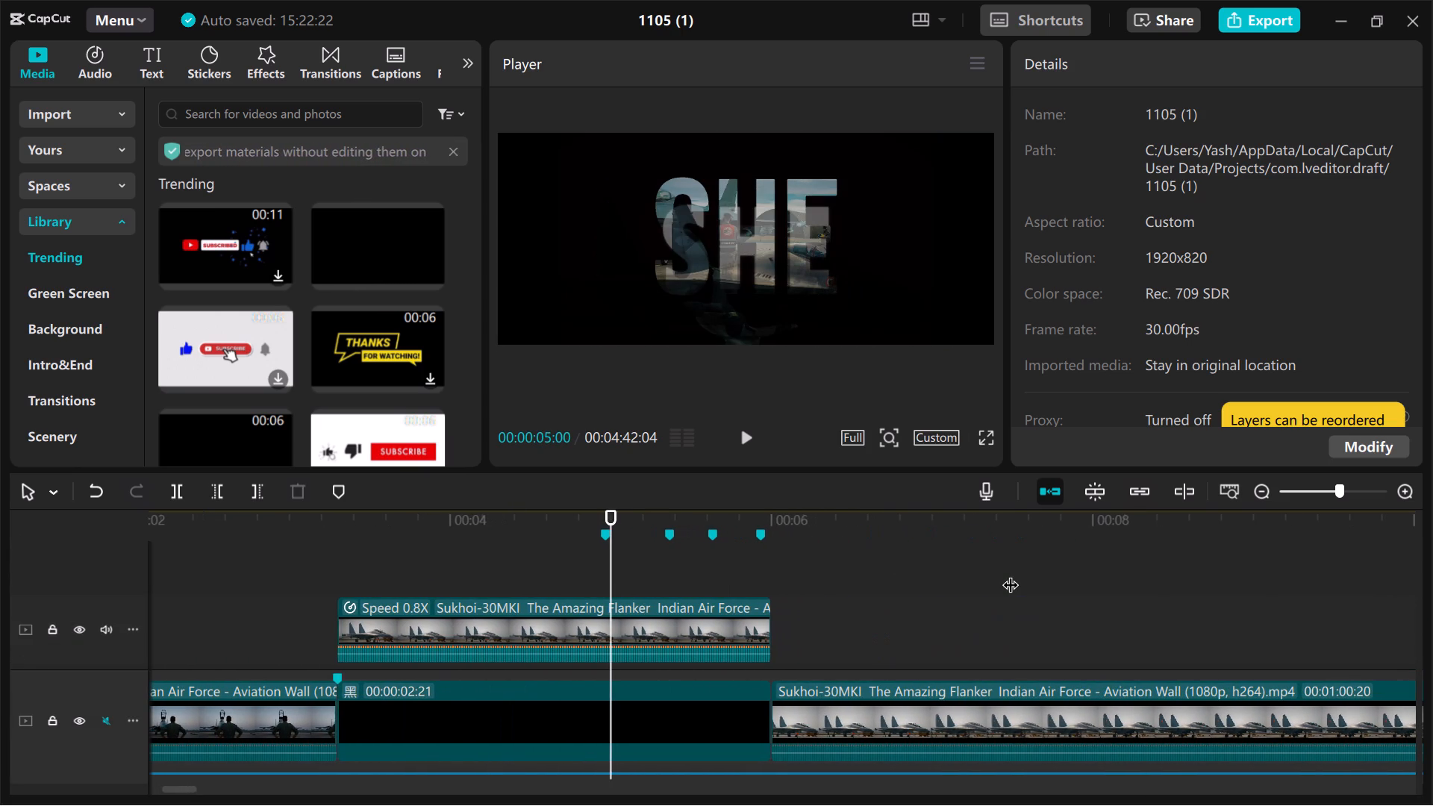
click(1010, 573)
click(896, 569)
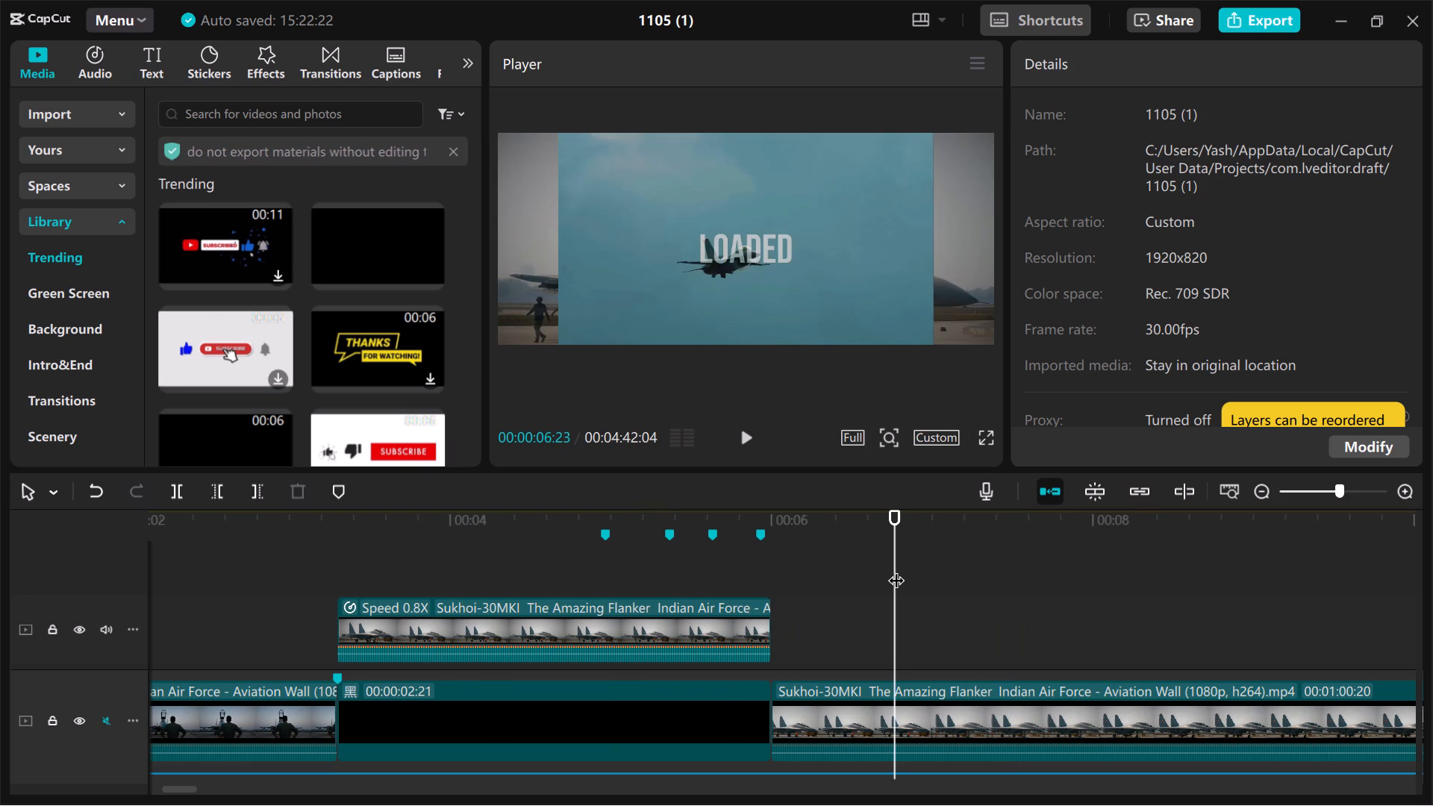
click(1005, 581)
click(1059, 587)
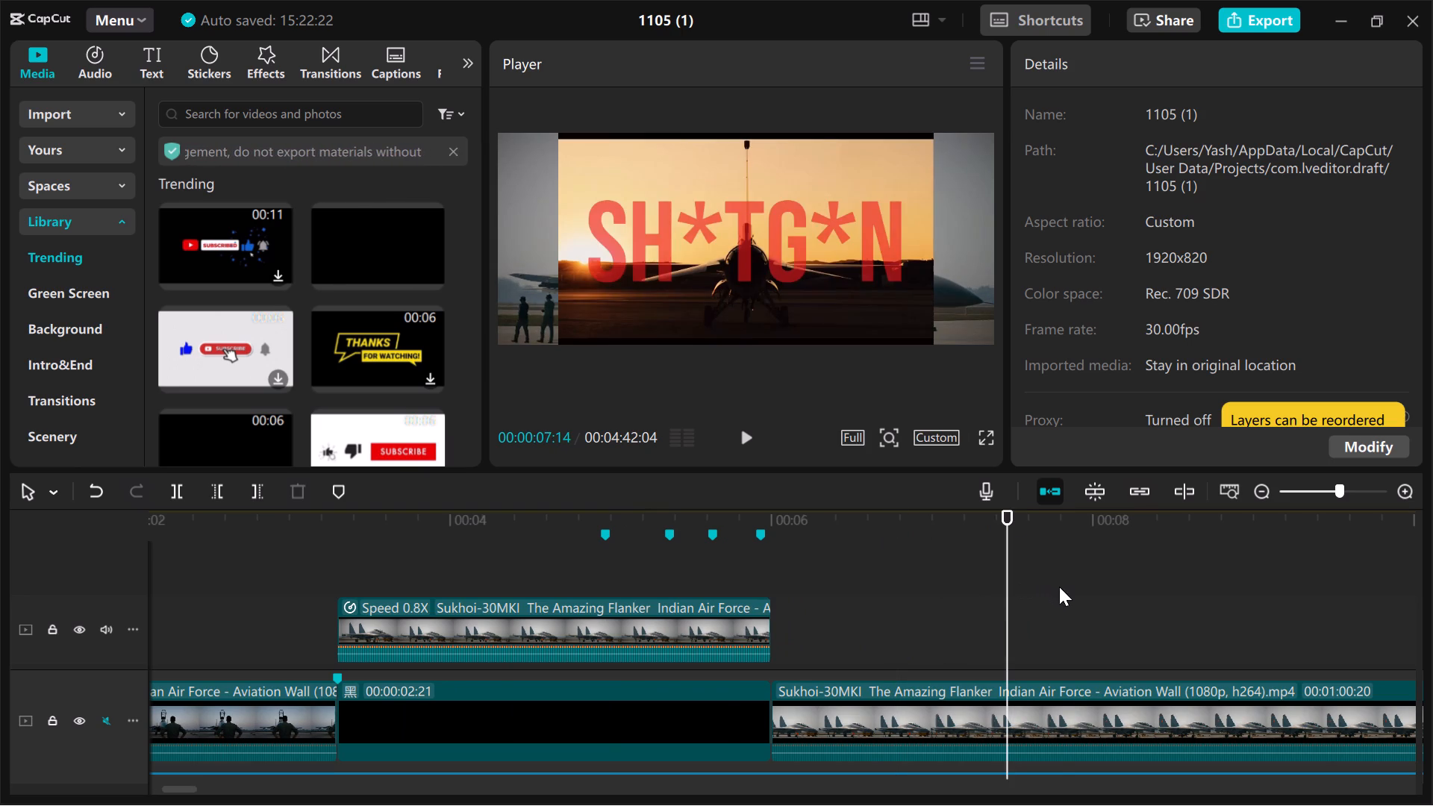
scroll(1059, 587, left, 1)
click(1059, 587)
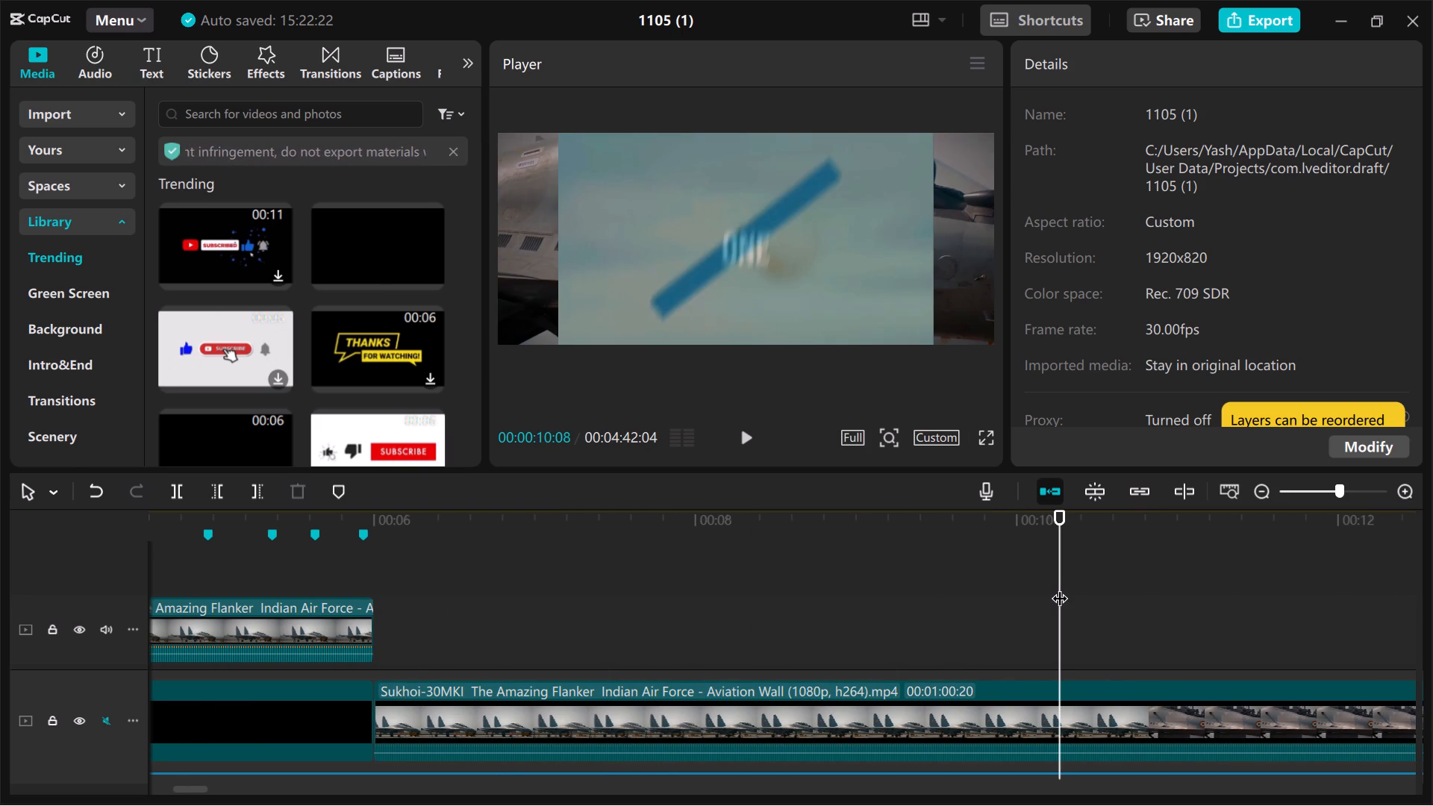
click(990, 591)
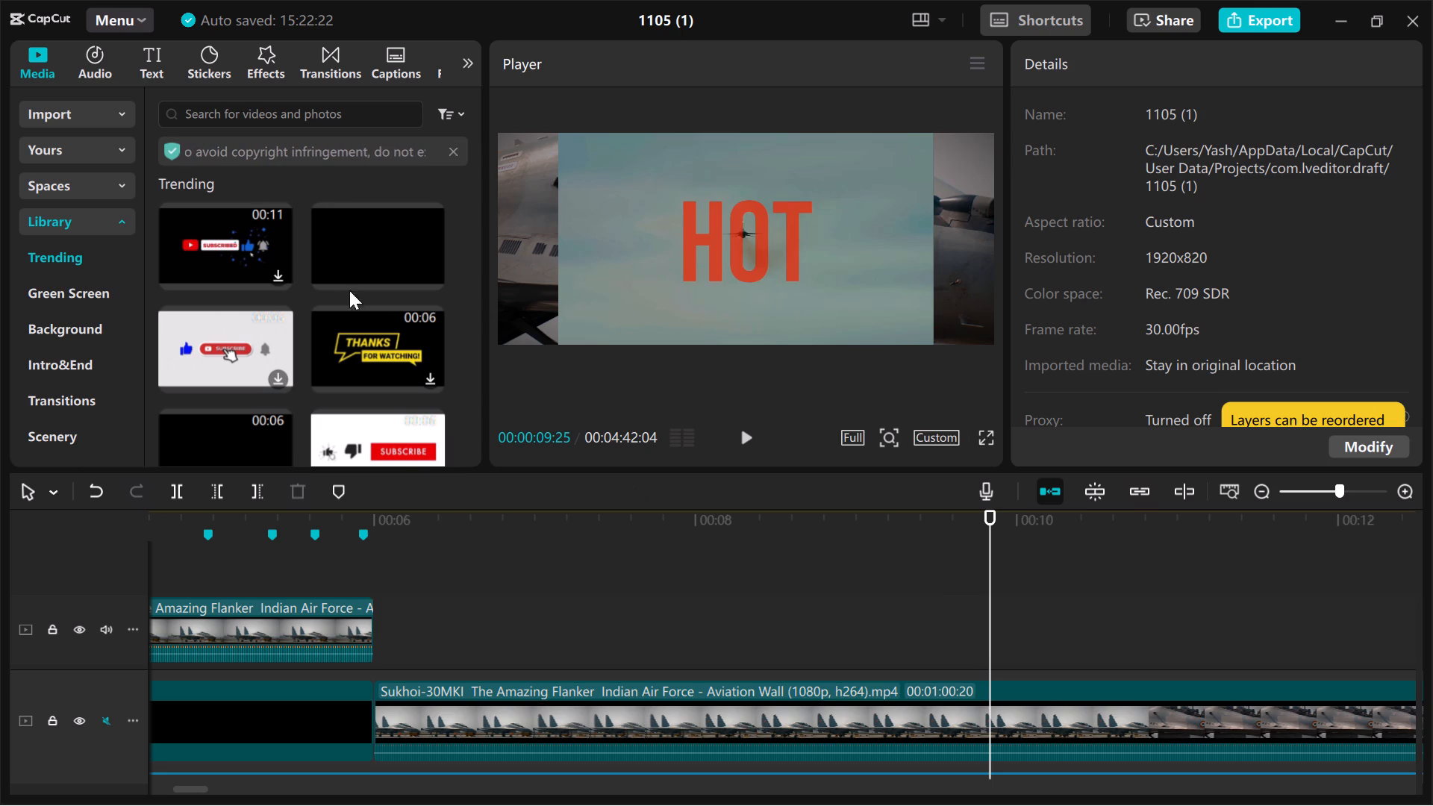
Show the project's imported media clips.
click(105, 62)
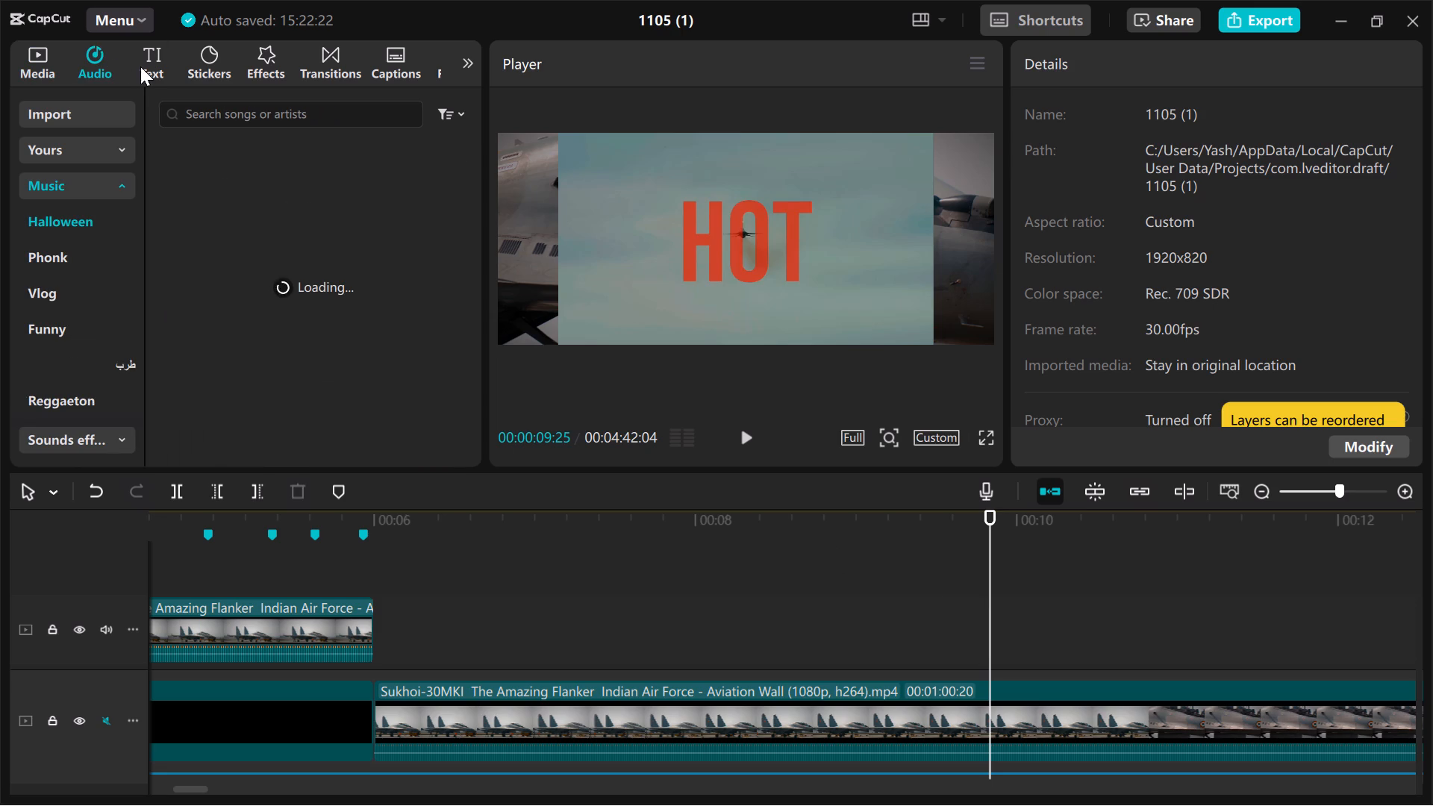
click(147, 69)
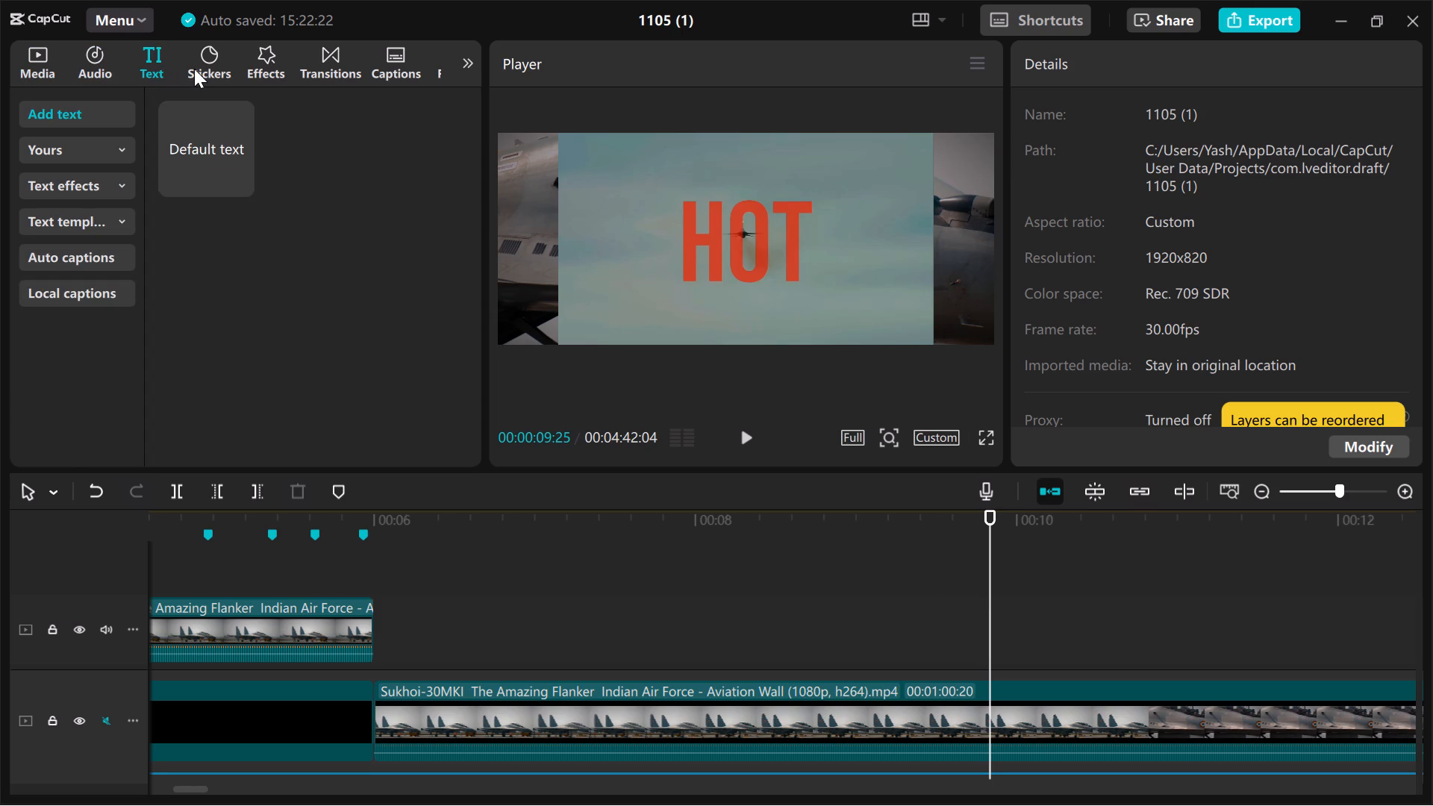
click(40, 58)
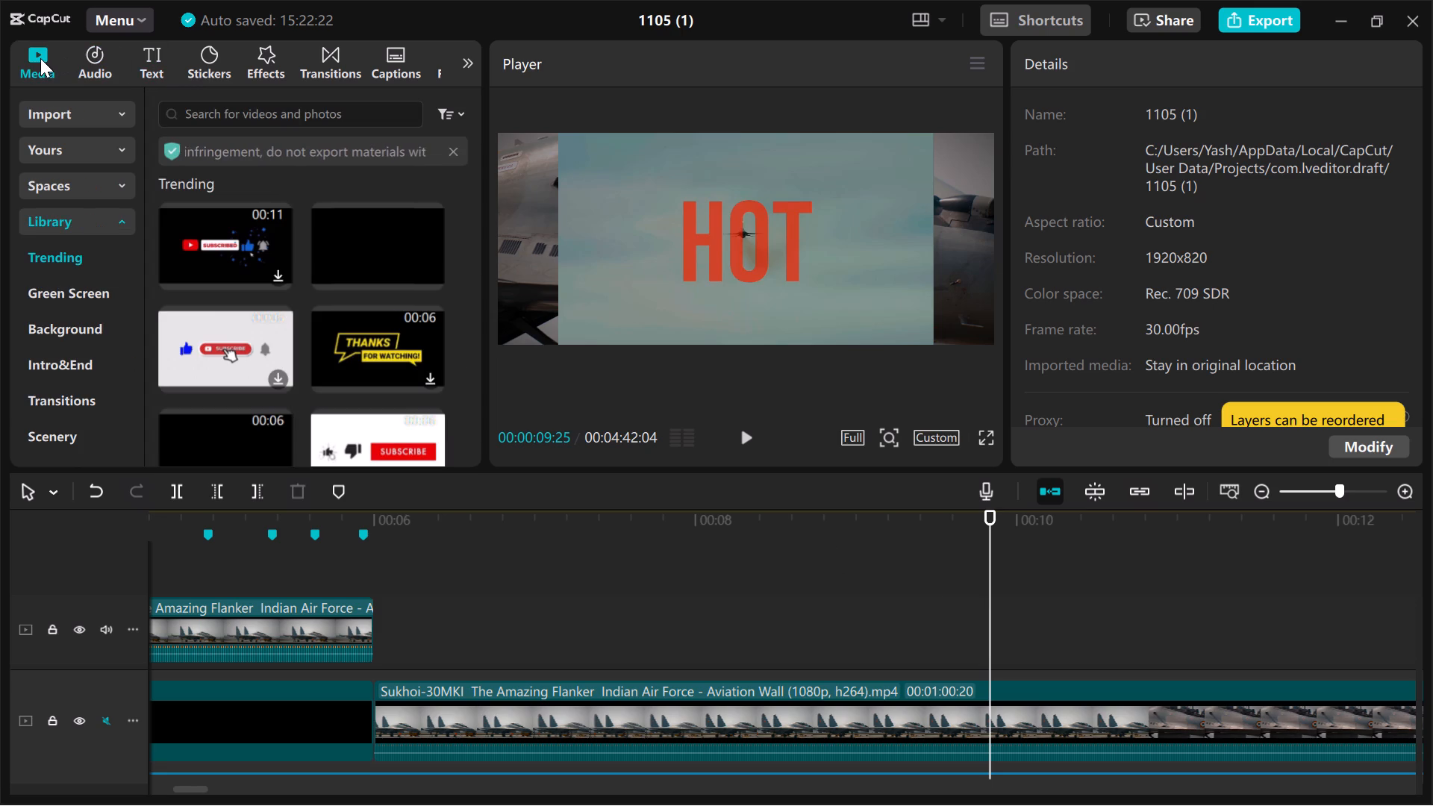
click(35, 119)
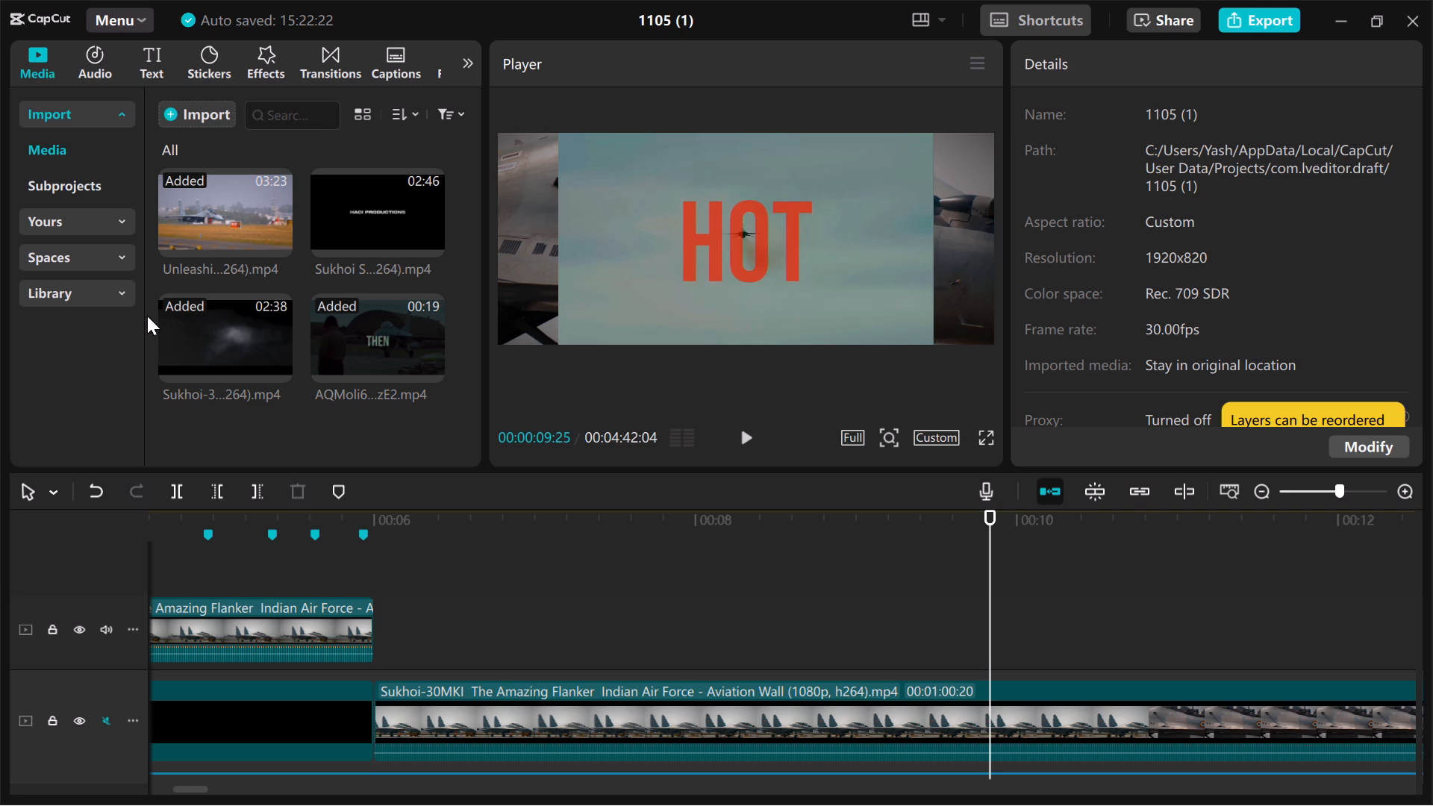
scroll(355, 655, right, 6)
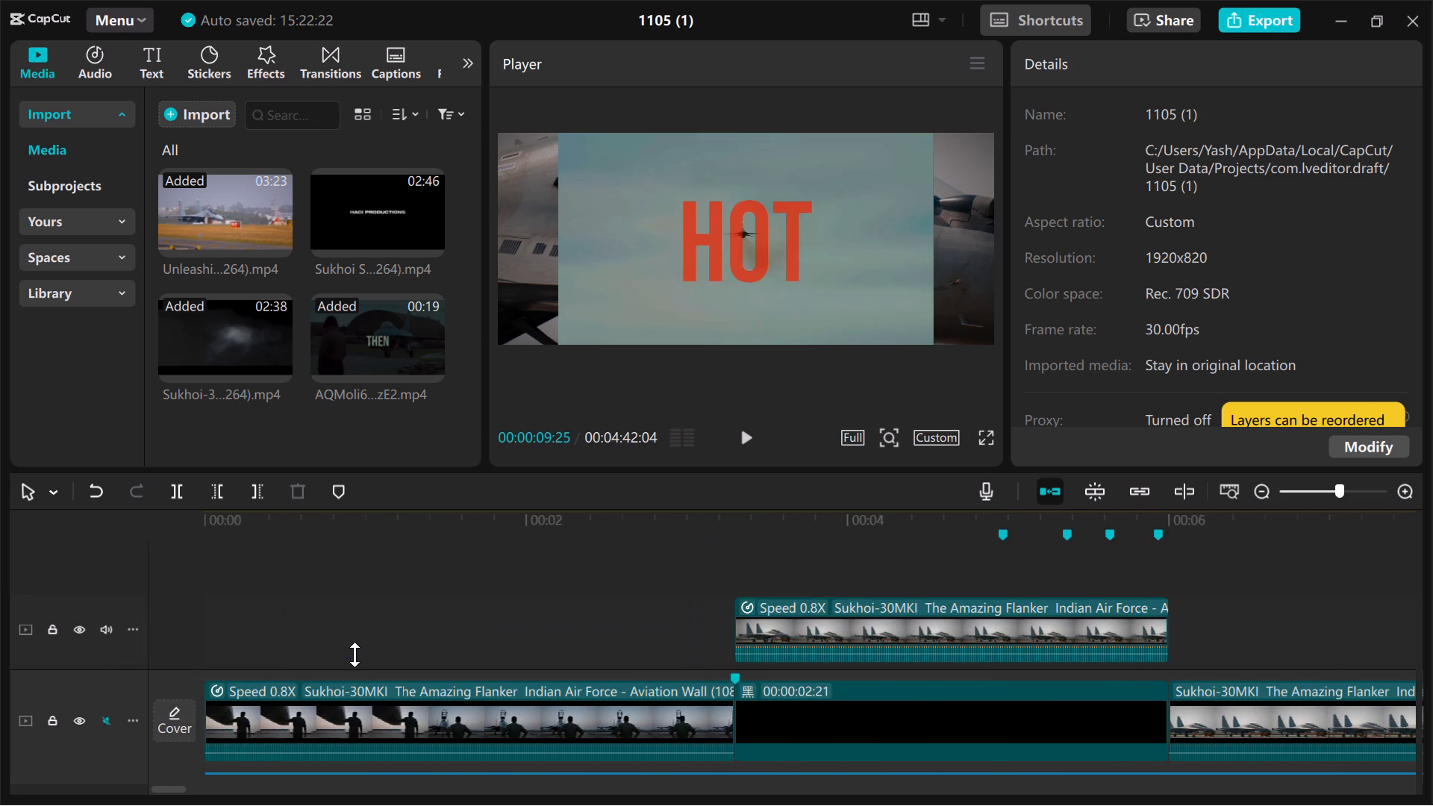
scroll(355, 655, down, 1)
scroll(355, 655, right, 1)
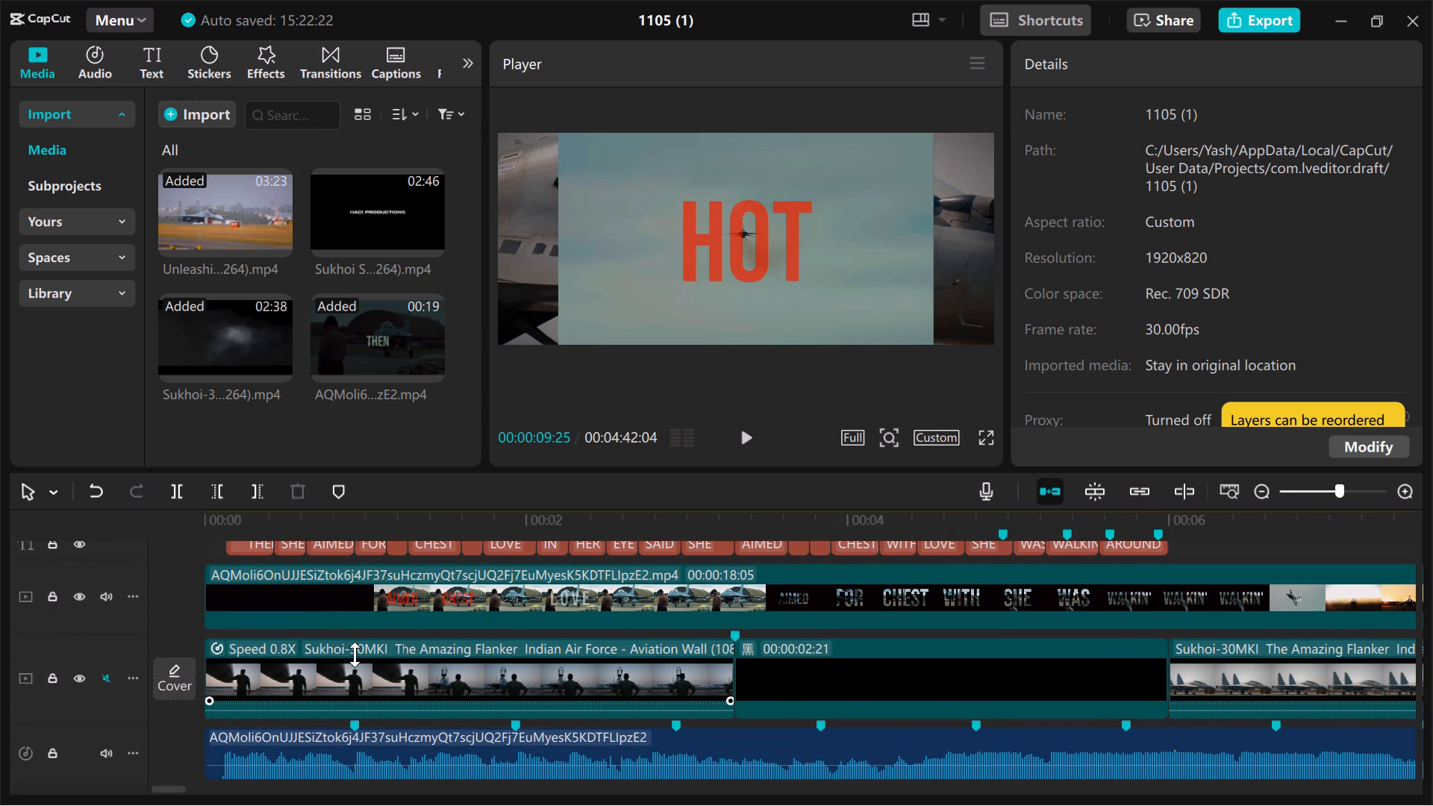
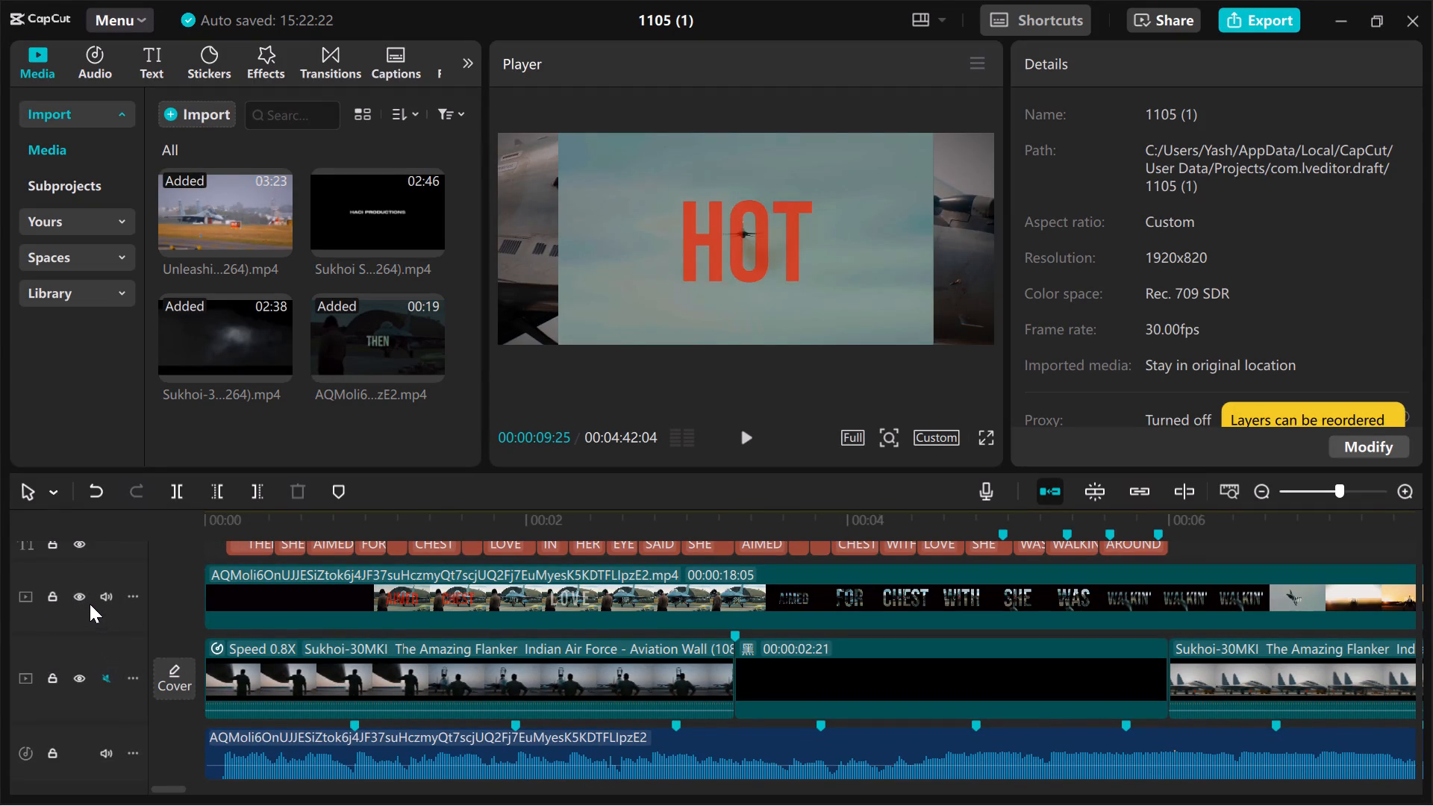
Hide the reference video track and play the captioned sequence, pausing at the last frames of the SHE caption before WAS.
click(77, 599)
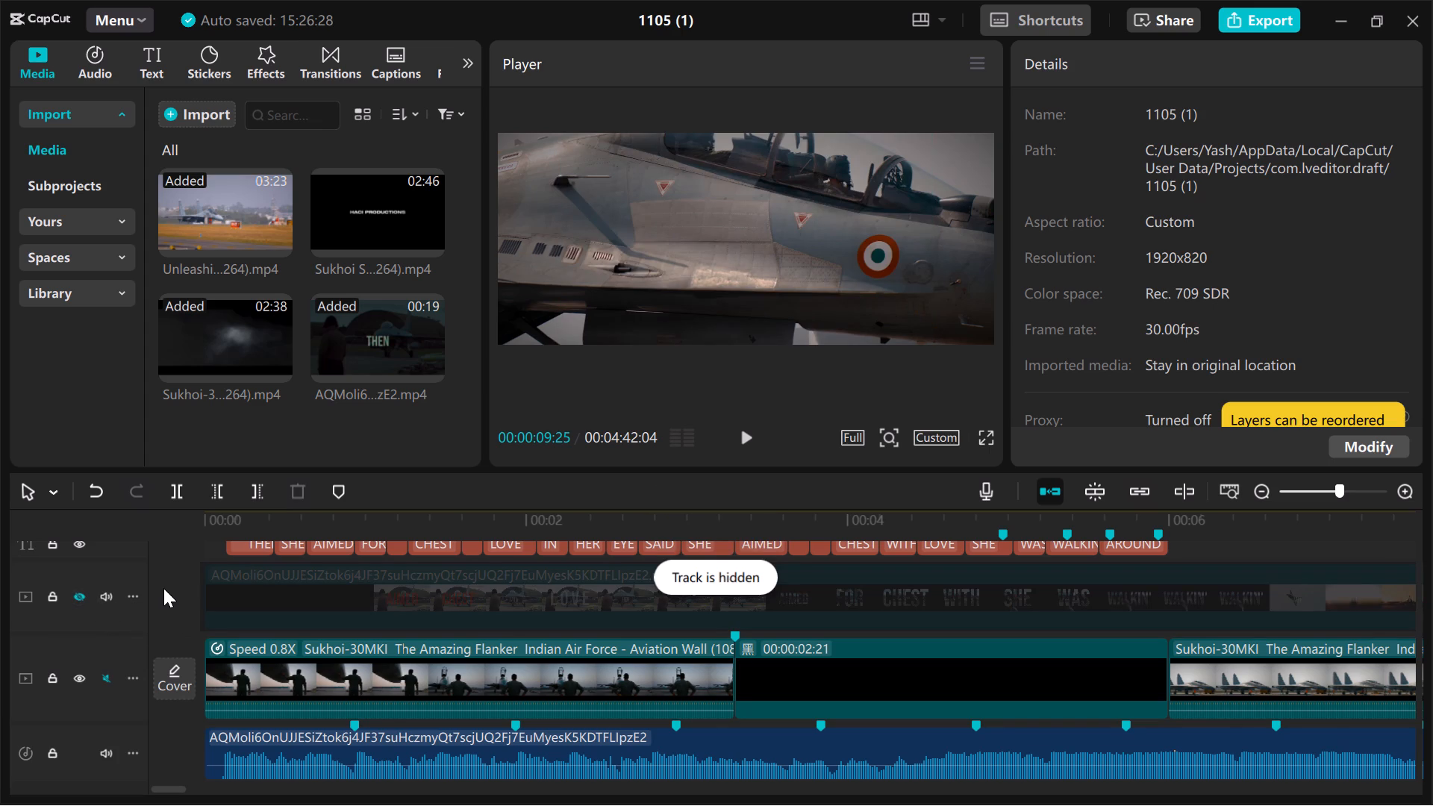
click(163, 588)
key(space)
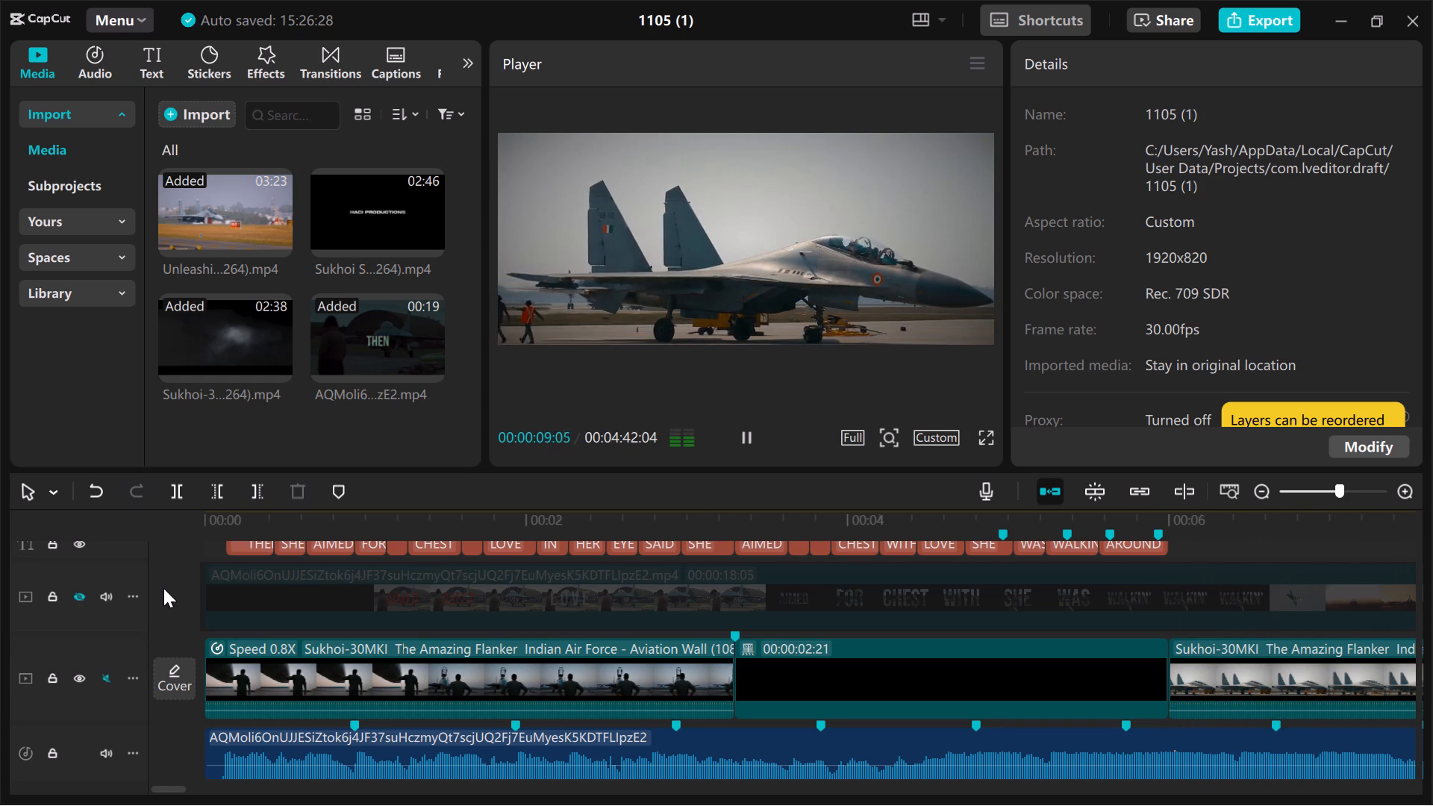
click(163, 588)
key(space)
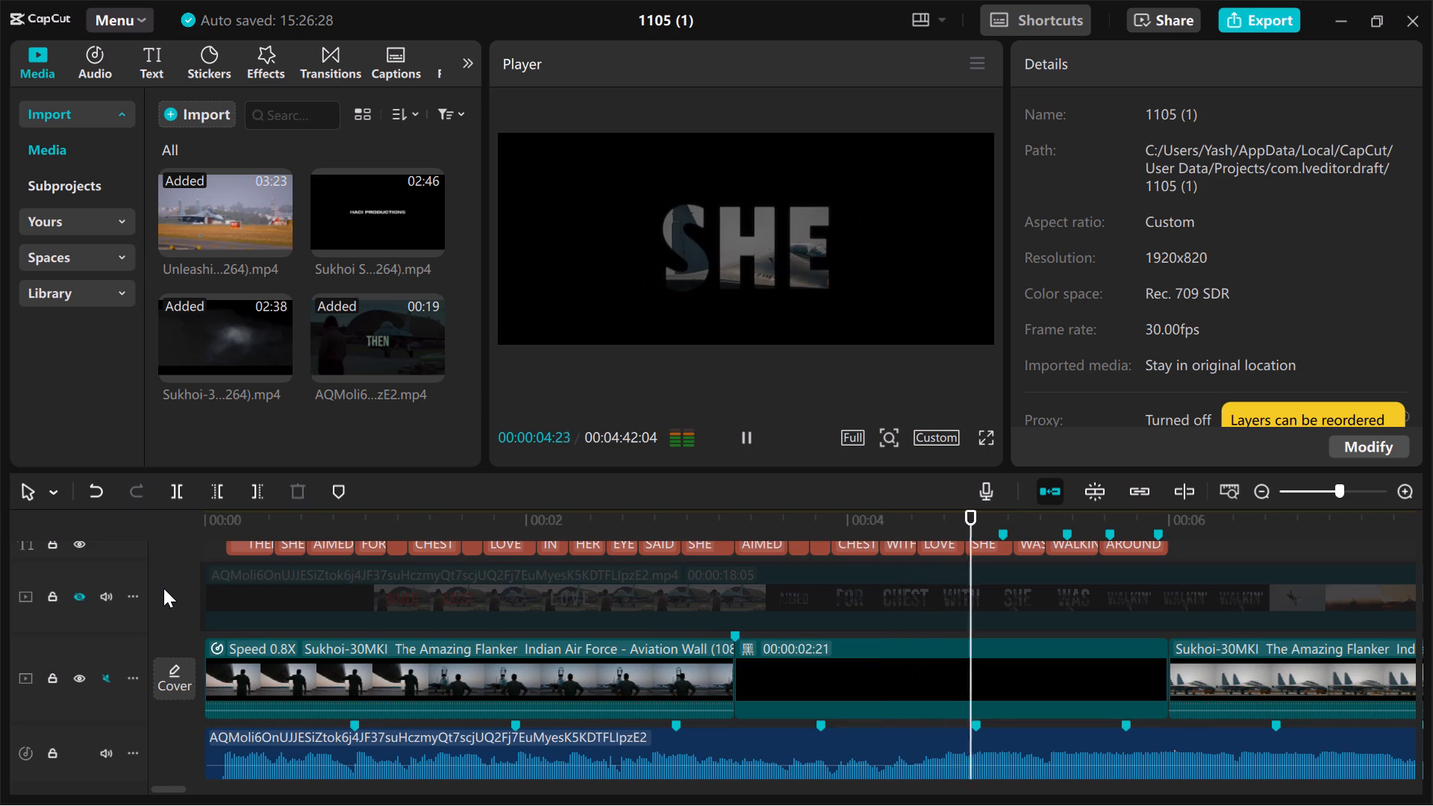
key(space)
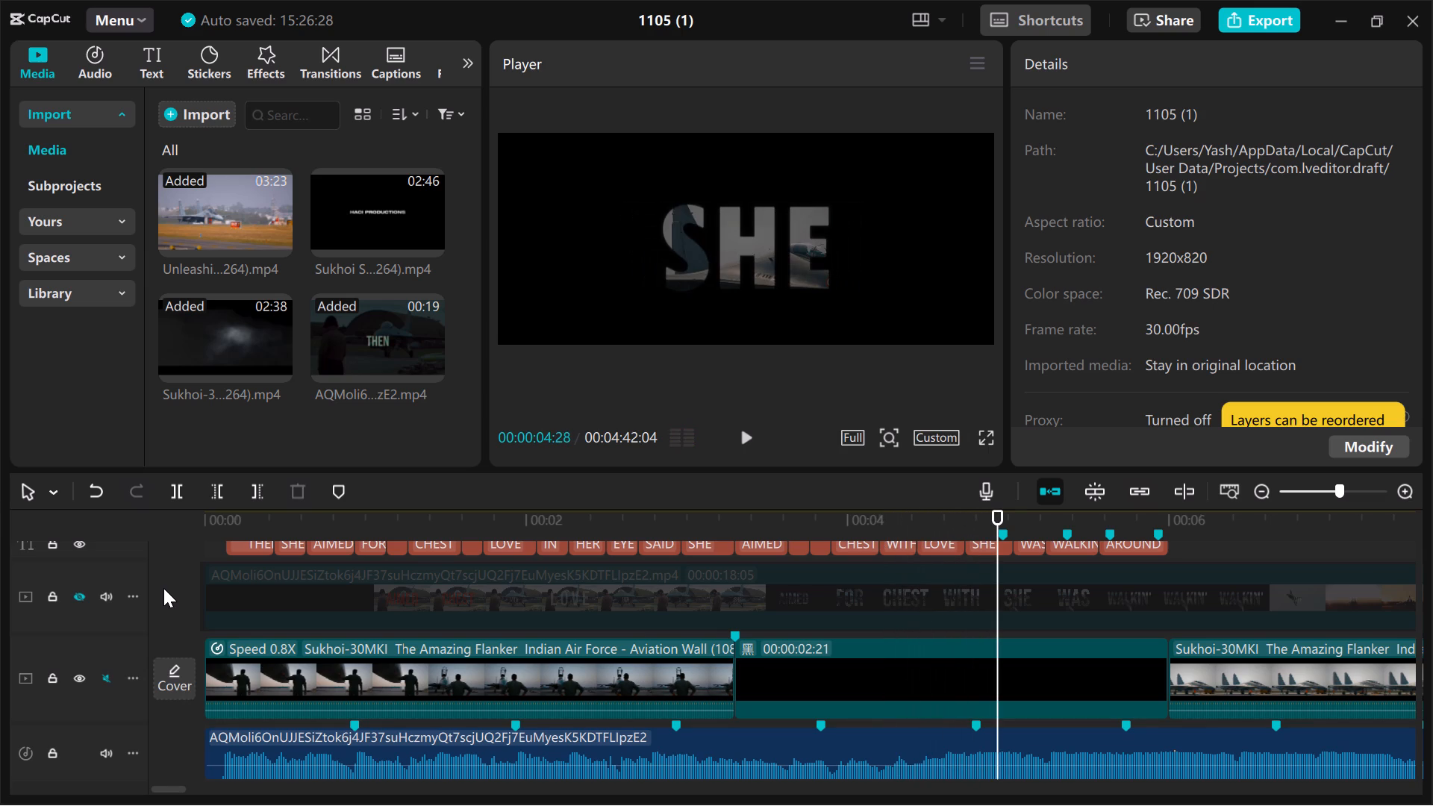
key(Left)
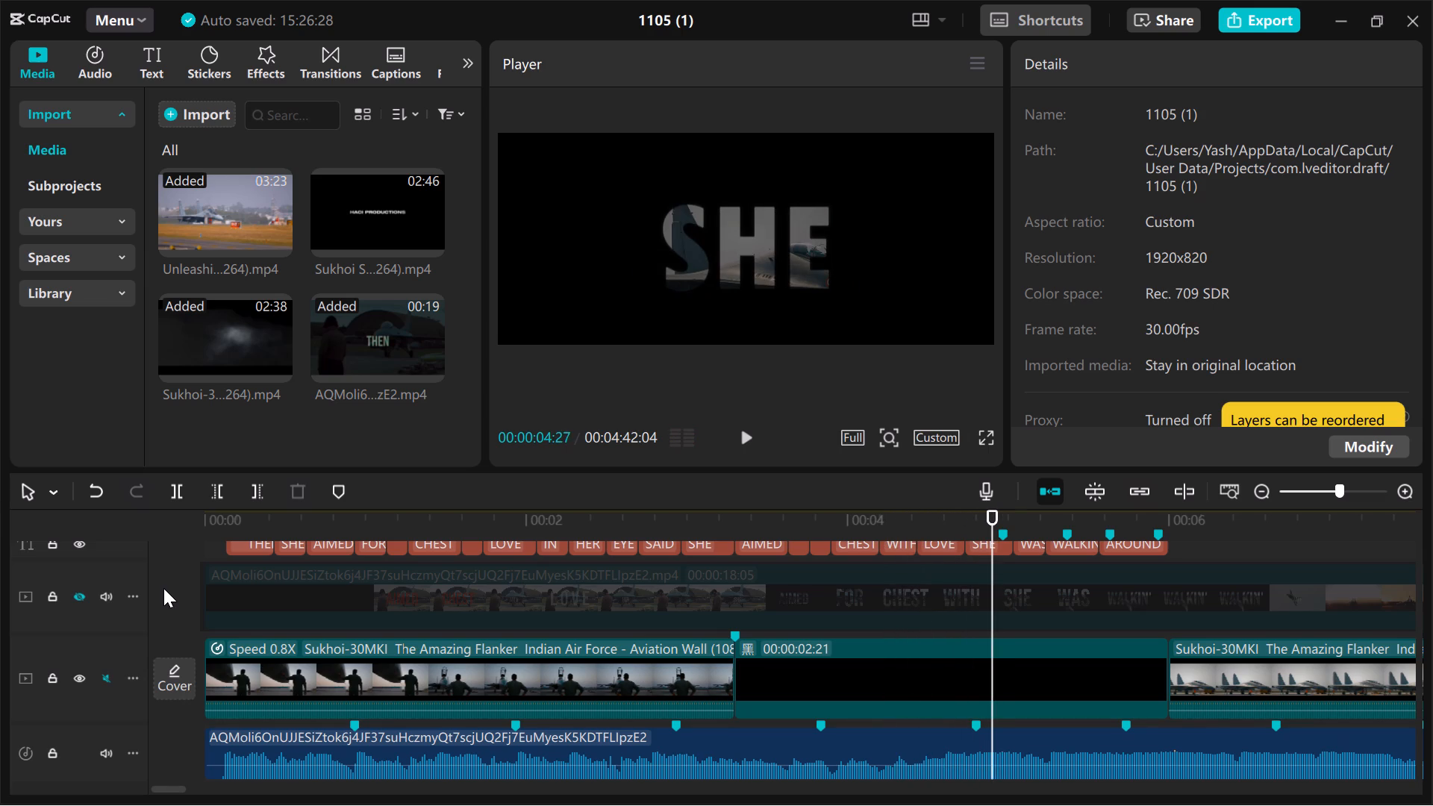
key(Left)
key(Left)
key(Left)
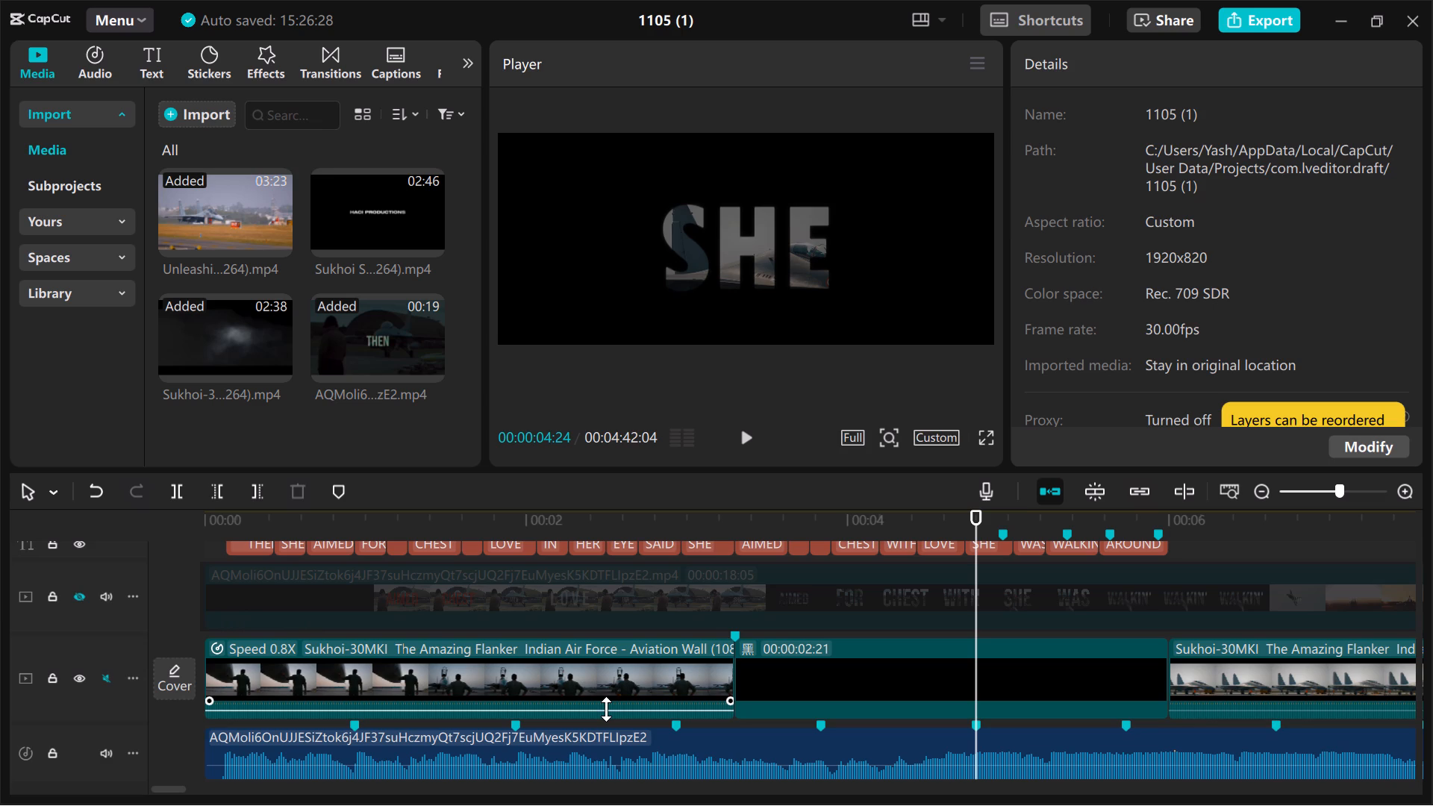
Unhide the reference video track and play on from the SHE caption to the SH*TG*N shot after the black section.
scroll(606, 709, up, 1)
scroll(937, 687, up, 2)
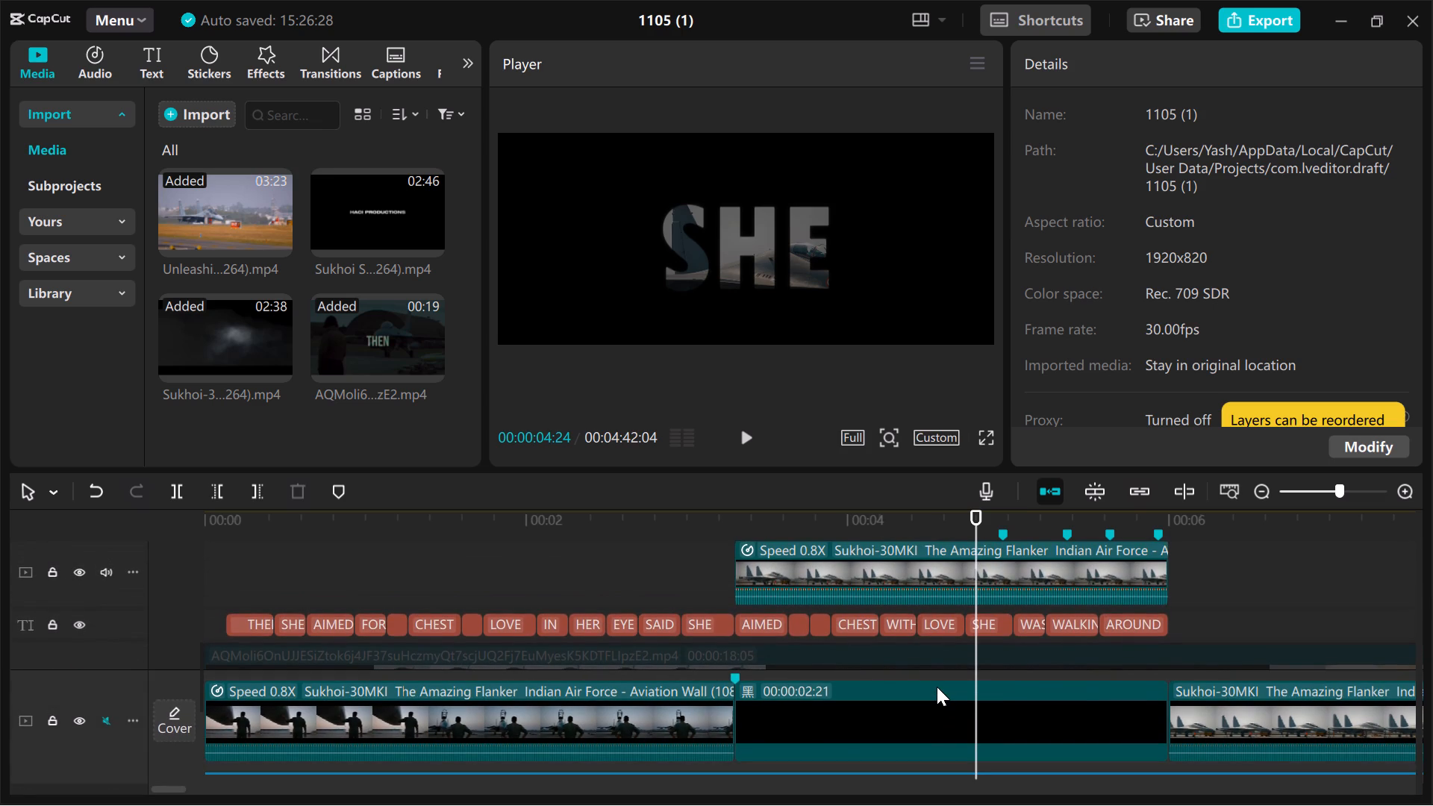
scroll(937, 687, up, 1)
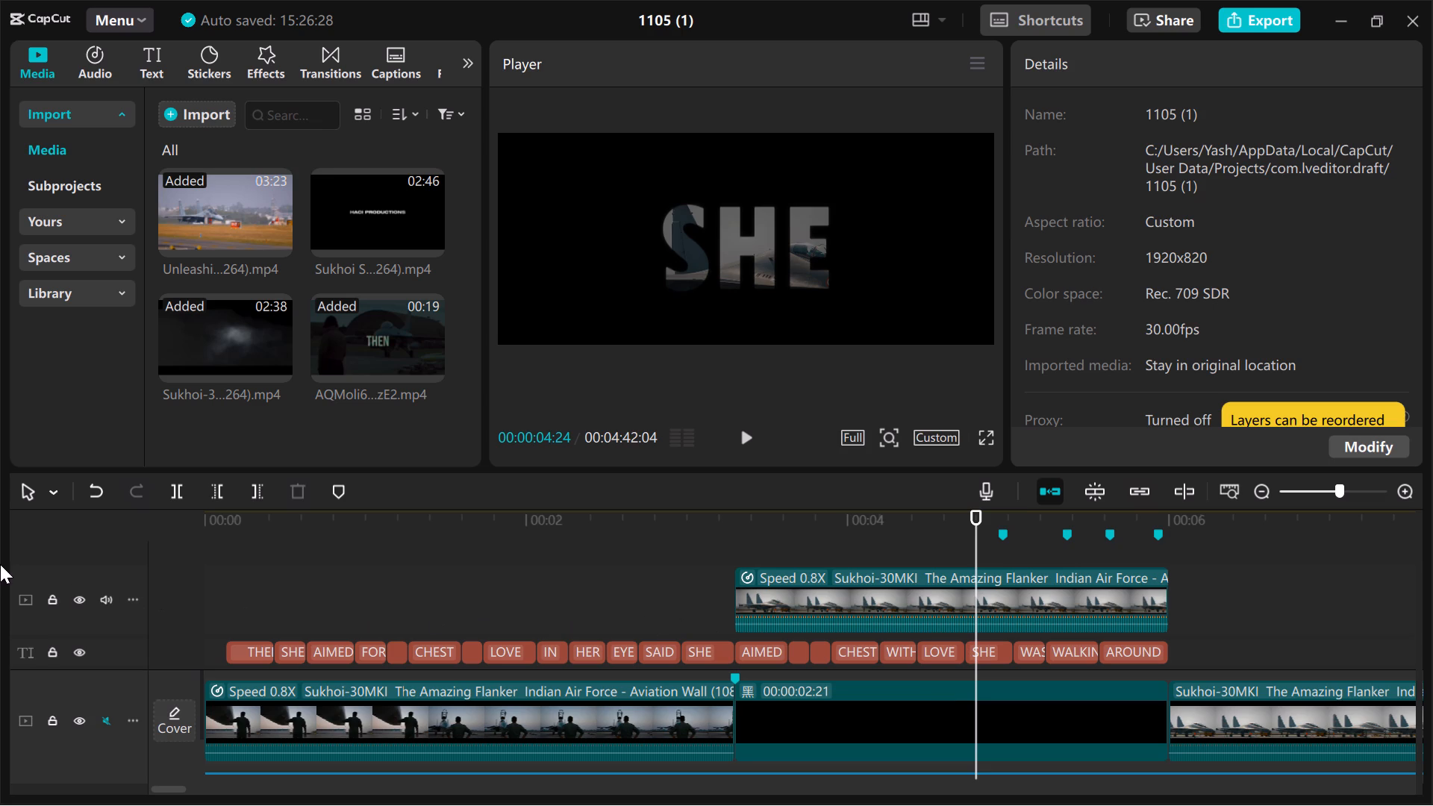
scroll(91, 593, down, 1)
scroll(164, 590, down, 2)
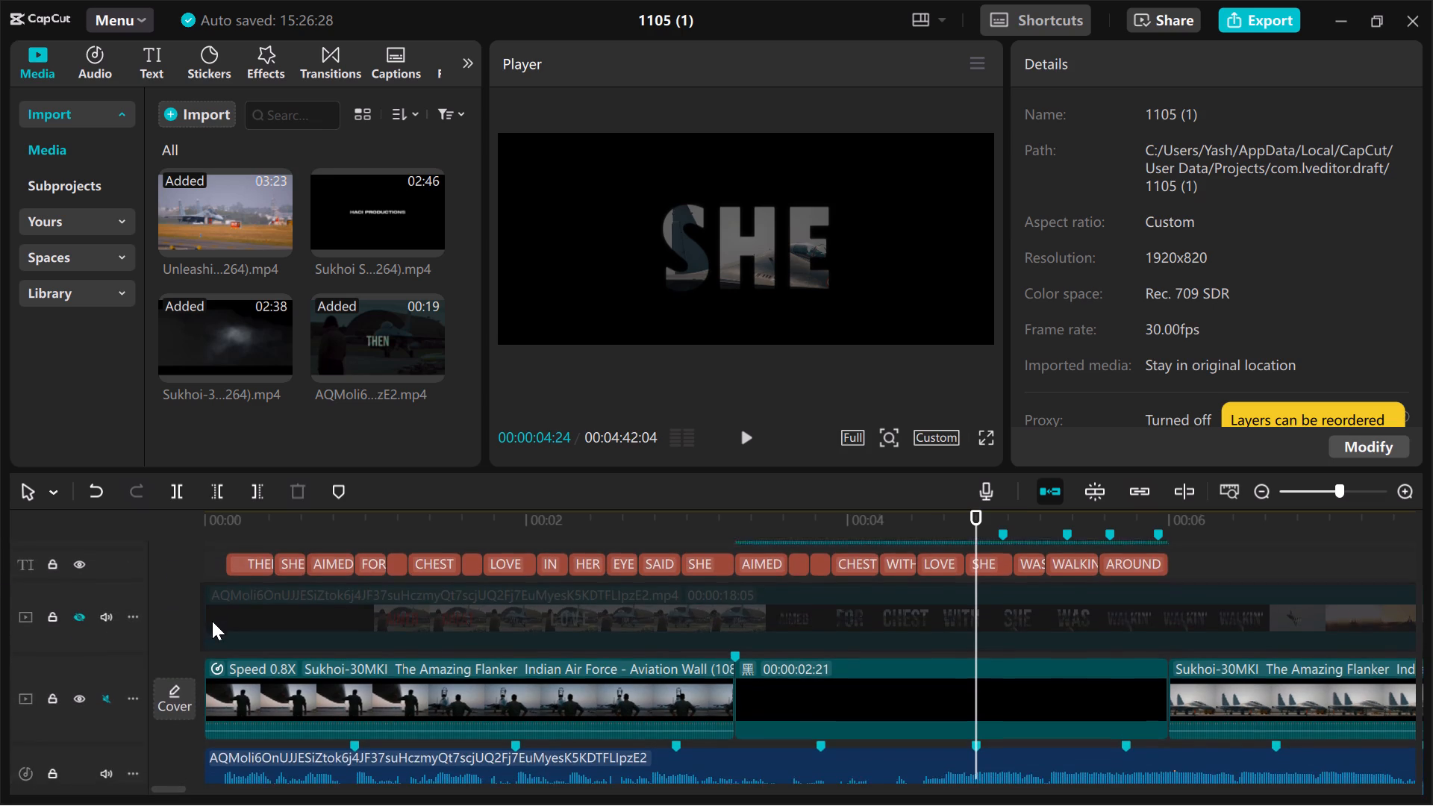
scroll(212, 621, down, 1)
click(75, 616)
key(space)
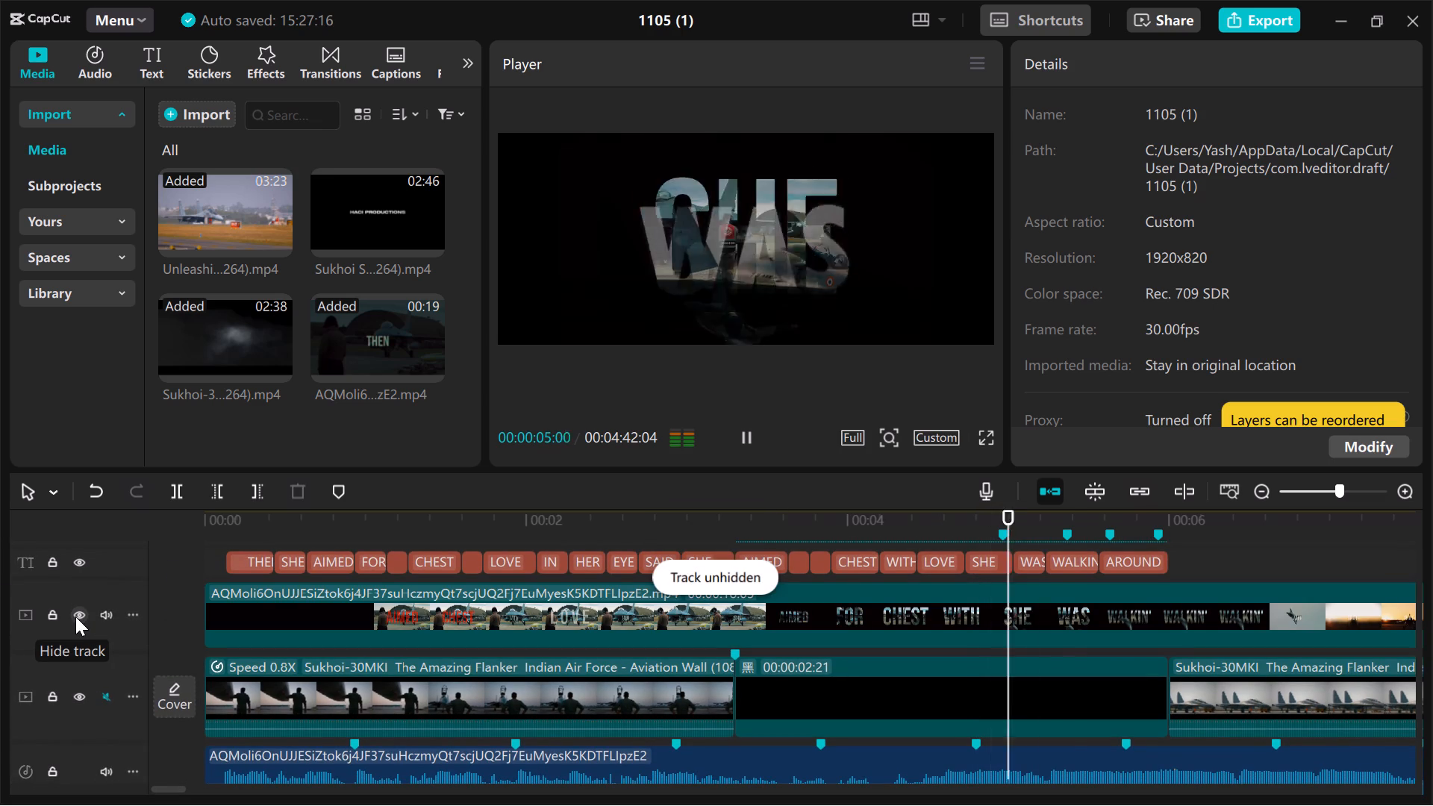
key(space)
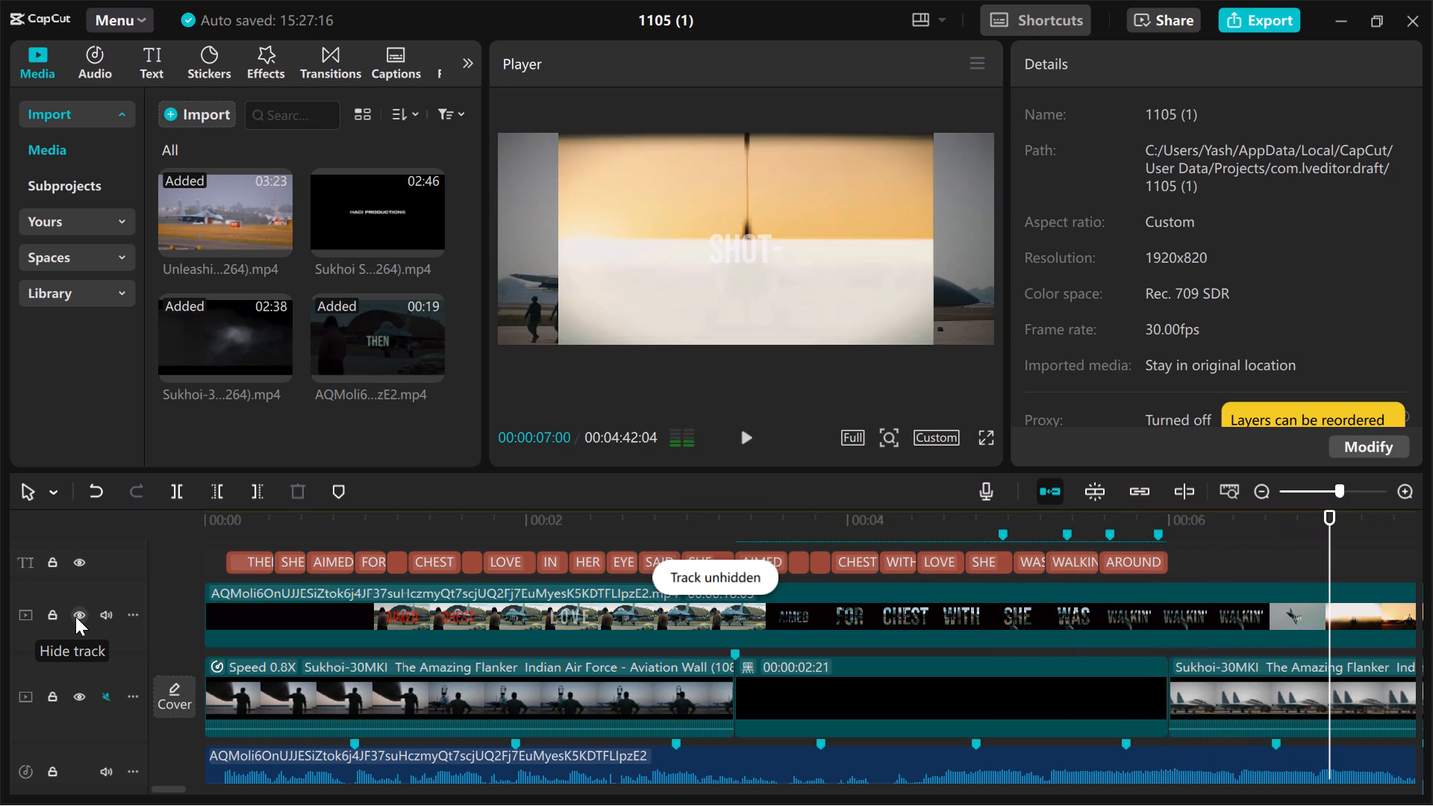
key(space)
key(space)
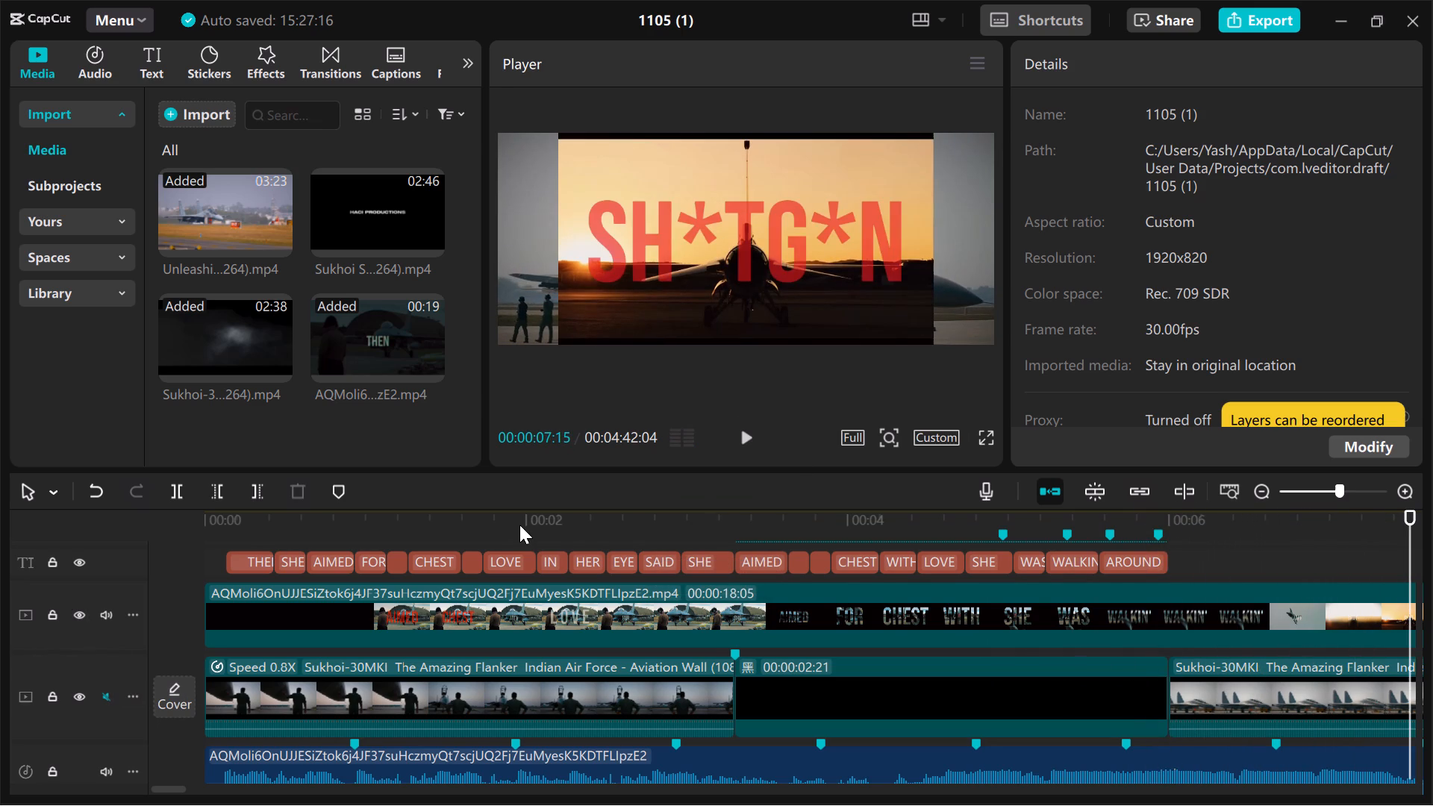
Play the reference shots that follow the black section, starting from the LOADED shot at 00:00:06:23.
scroll(843, 590, up, 1)
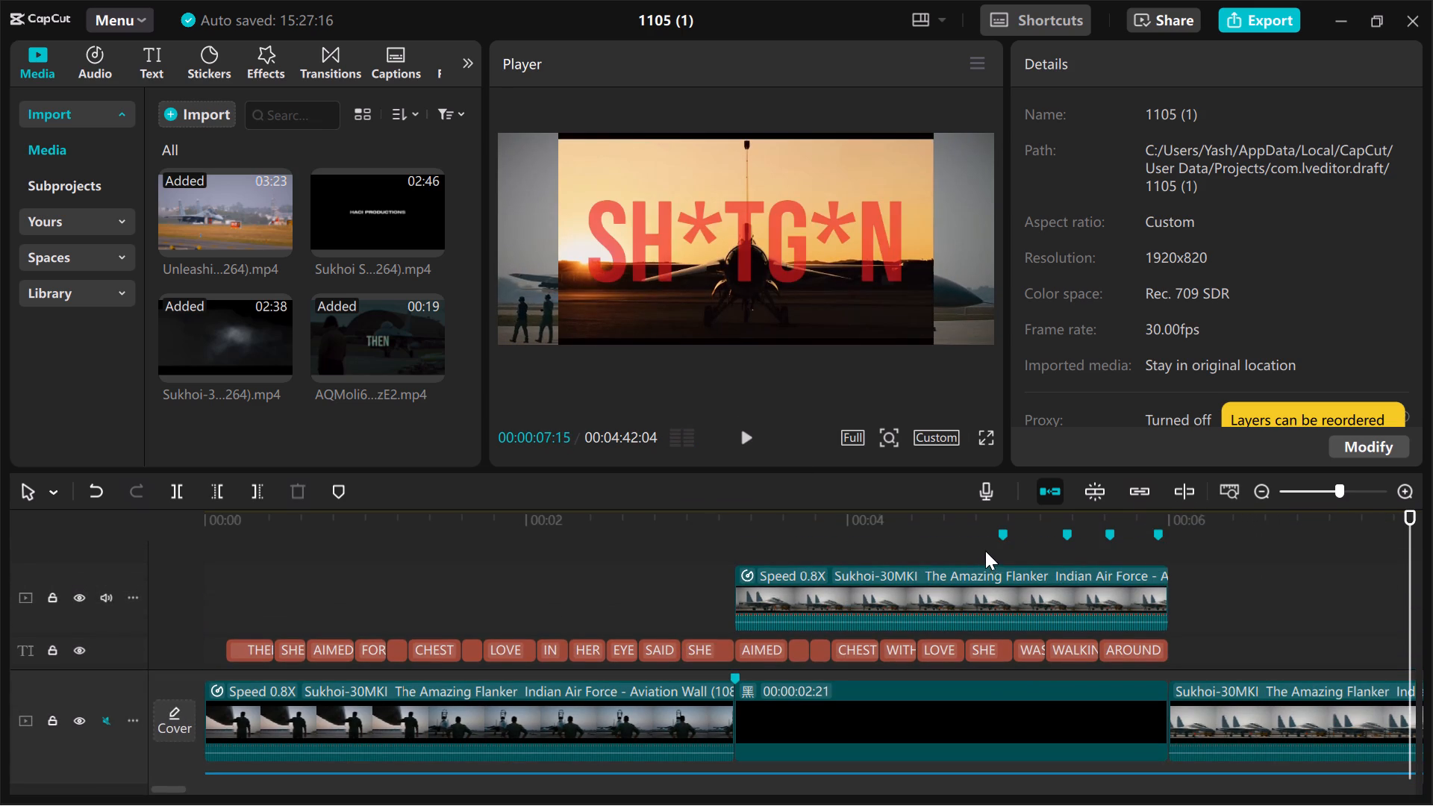
click(1002, 554)
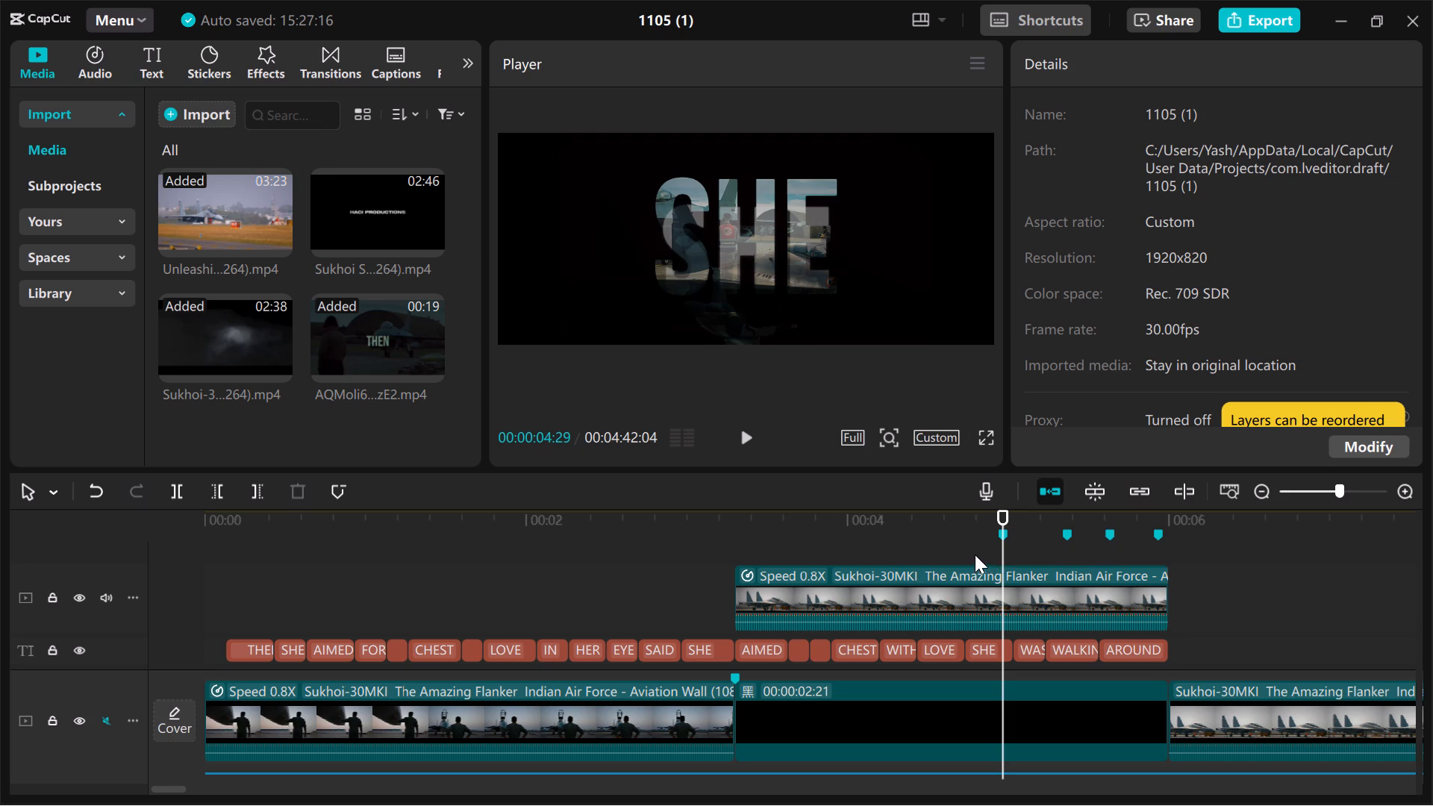
scroll(999, 593, down, 1)
scroll(1102, 612, left, 1)
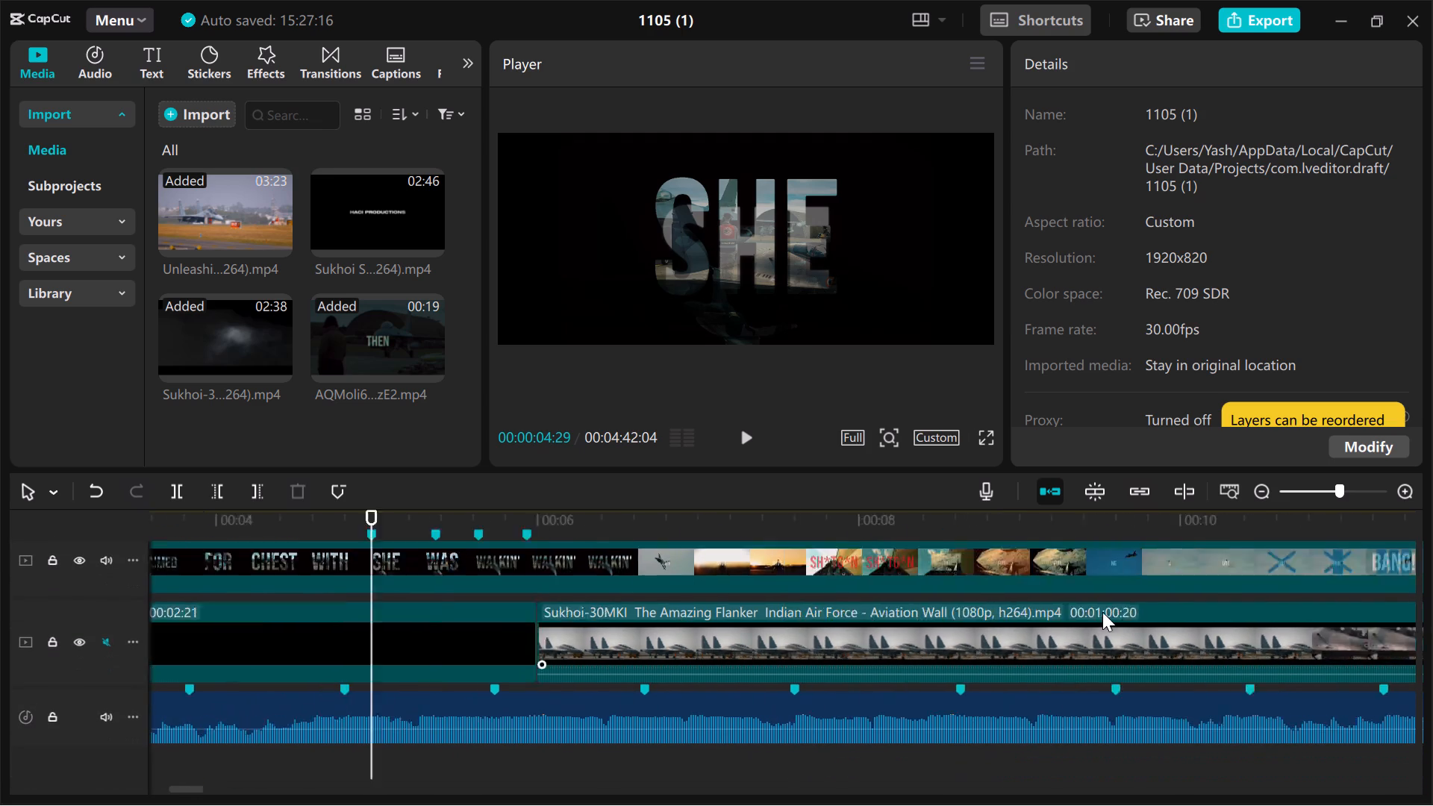
scroll(1102, 612, left, 1)
scroll(993, 609, up, 1)
scroll(993, 609, left, 1)
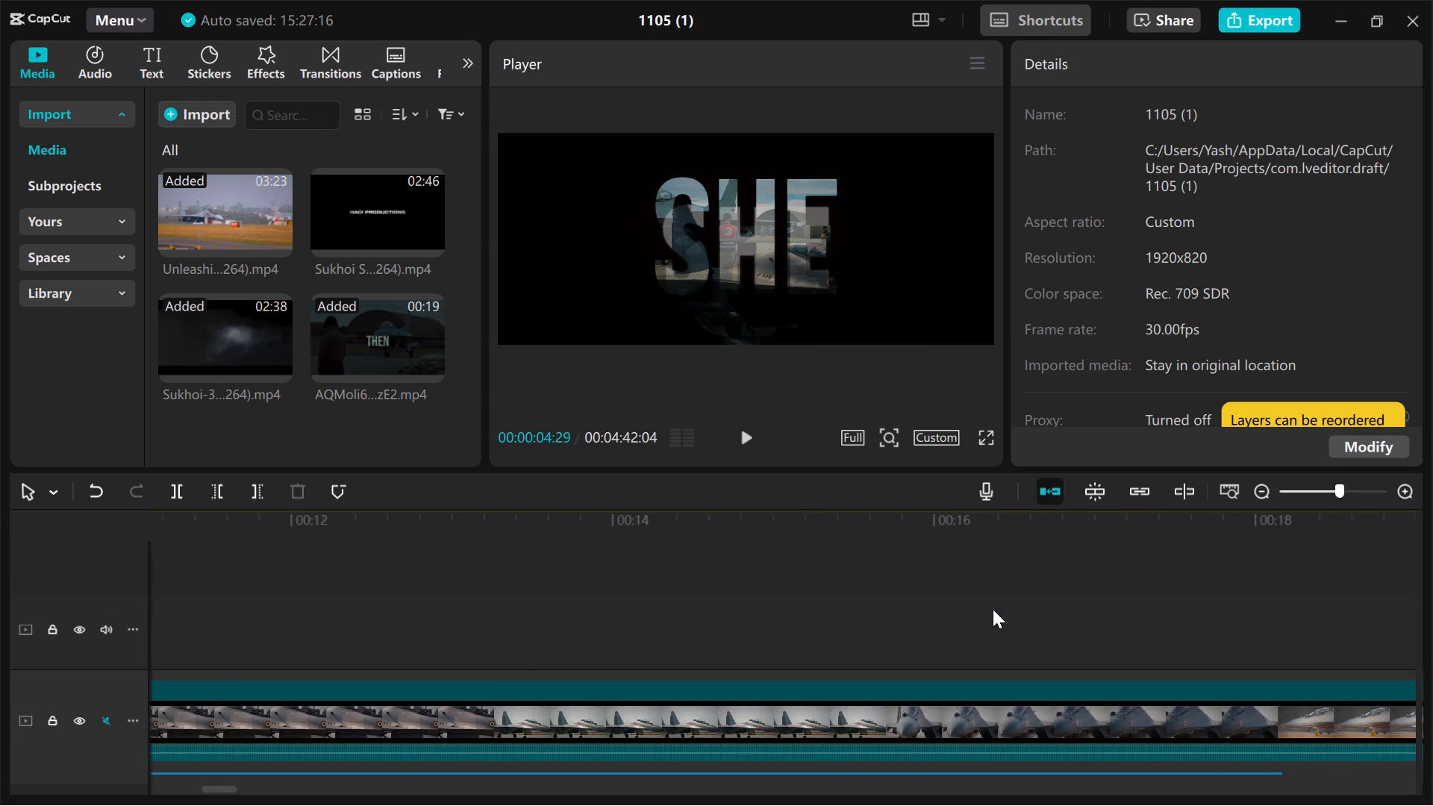
scroll(993, 609, right, 4)
click(511, 603)
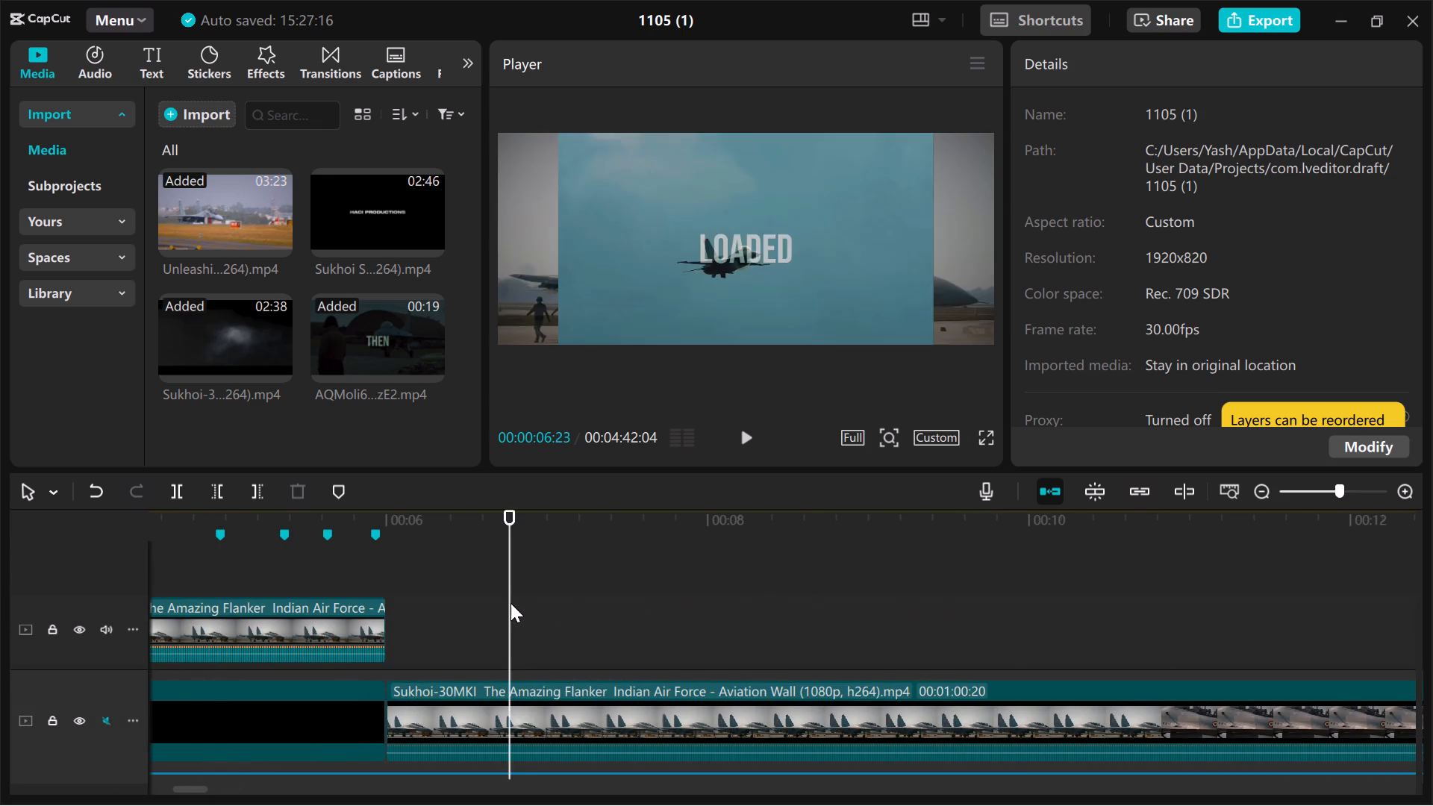
key(space)
scroll(511, 603, down, 1)
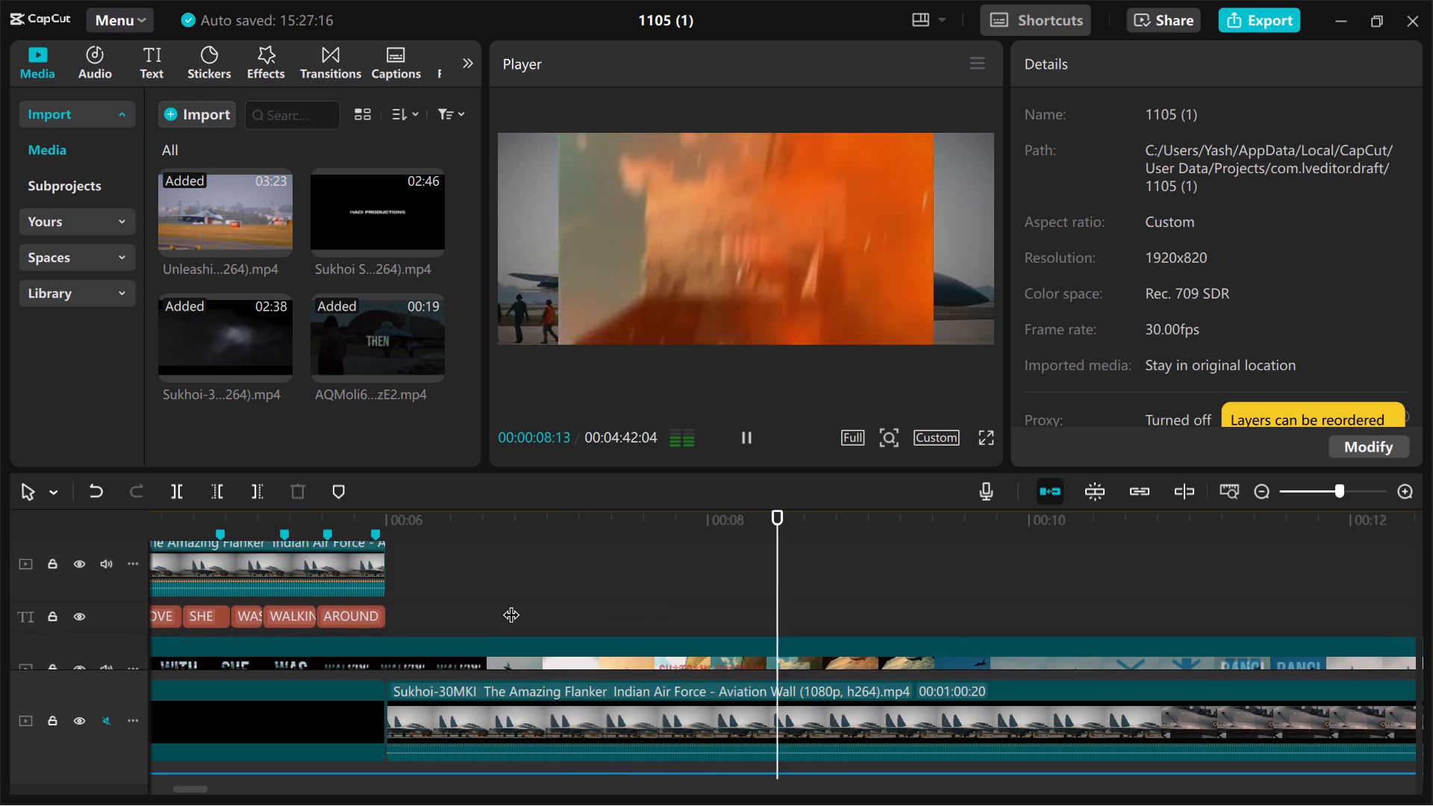
scroll(511, 603, down, 1)
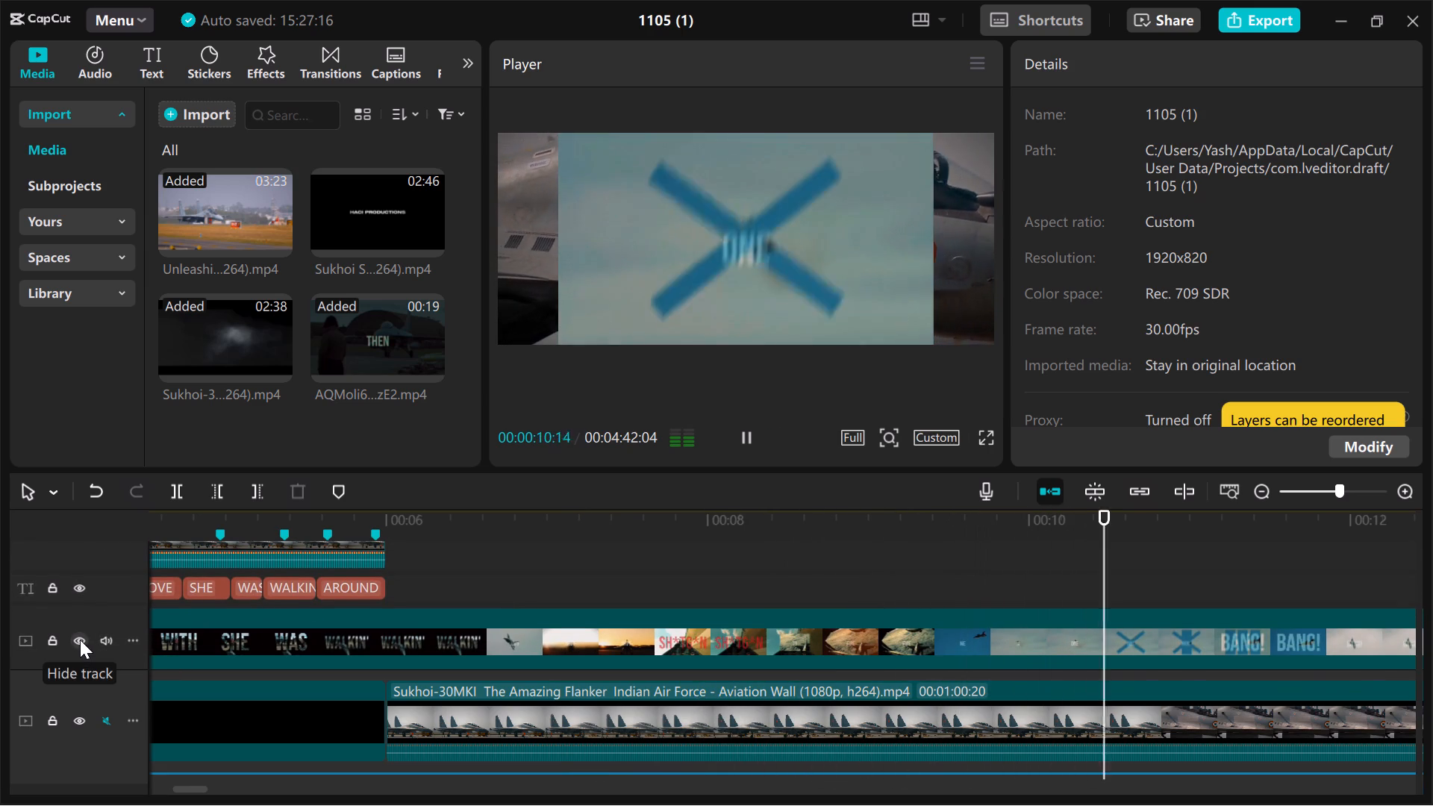
Hide the reference video track.
click(80, 640)
Examine the Sukhoi-30MKI footage along the main track, up to the Unleashing the Beast clips, for usable jet shots.
scroll(616, 624, down, 1)
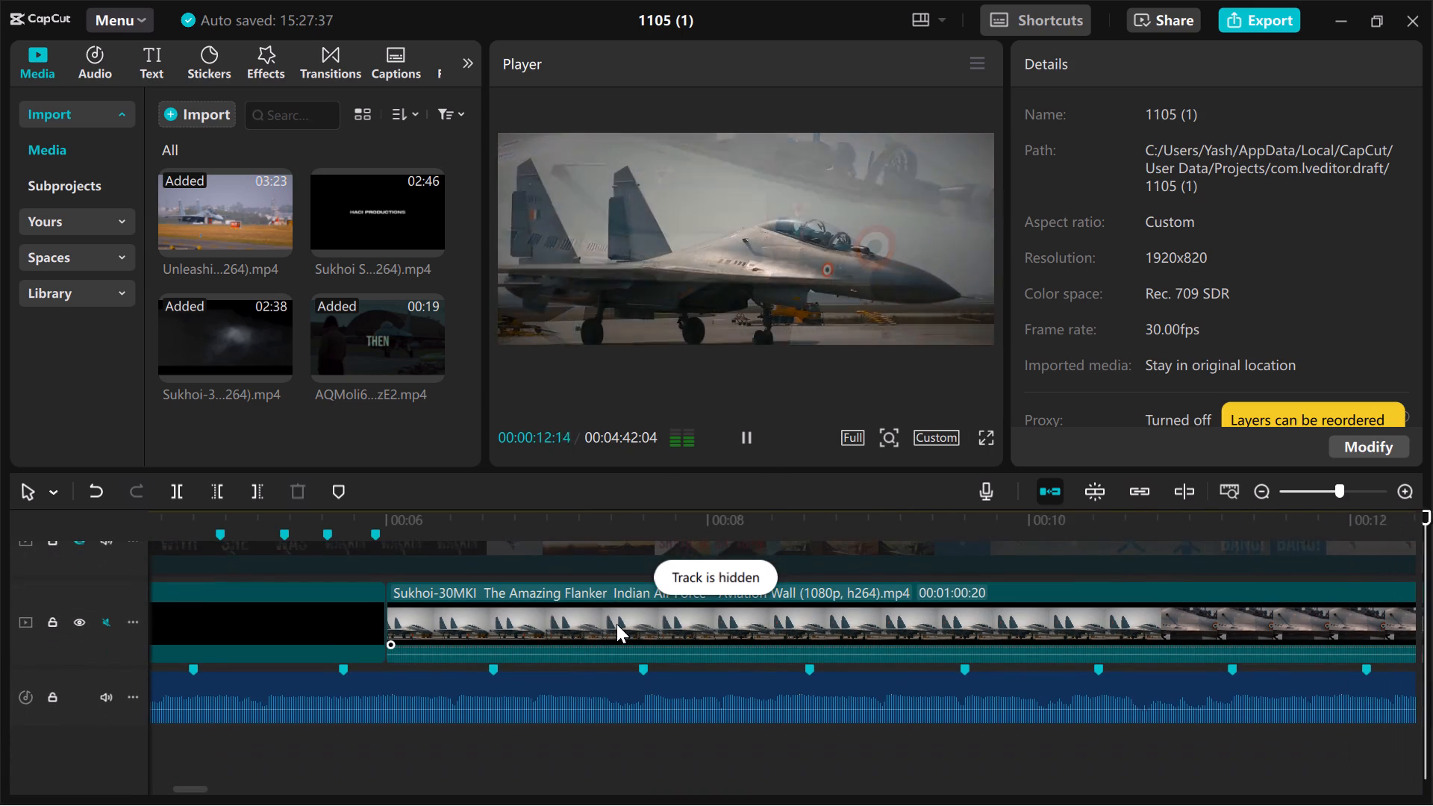
scroll(616, 624, left, 1)
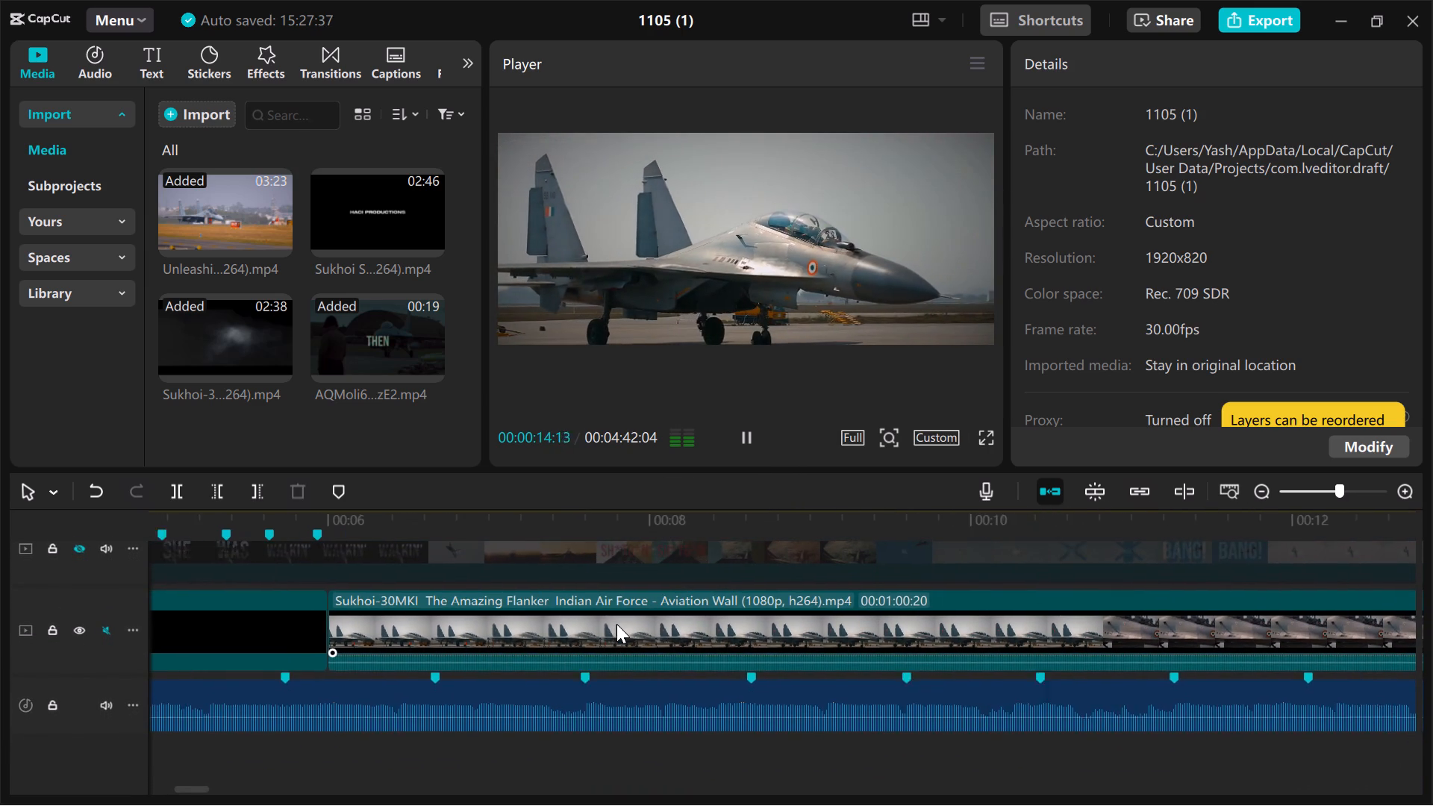
scroll(616, 624, left, 4)
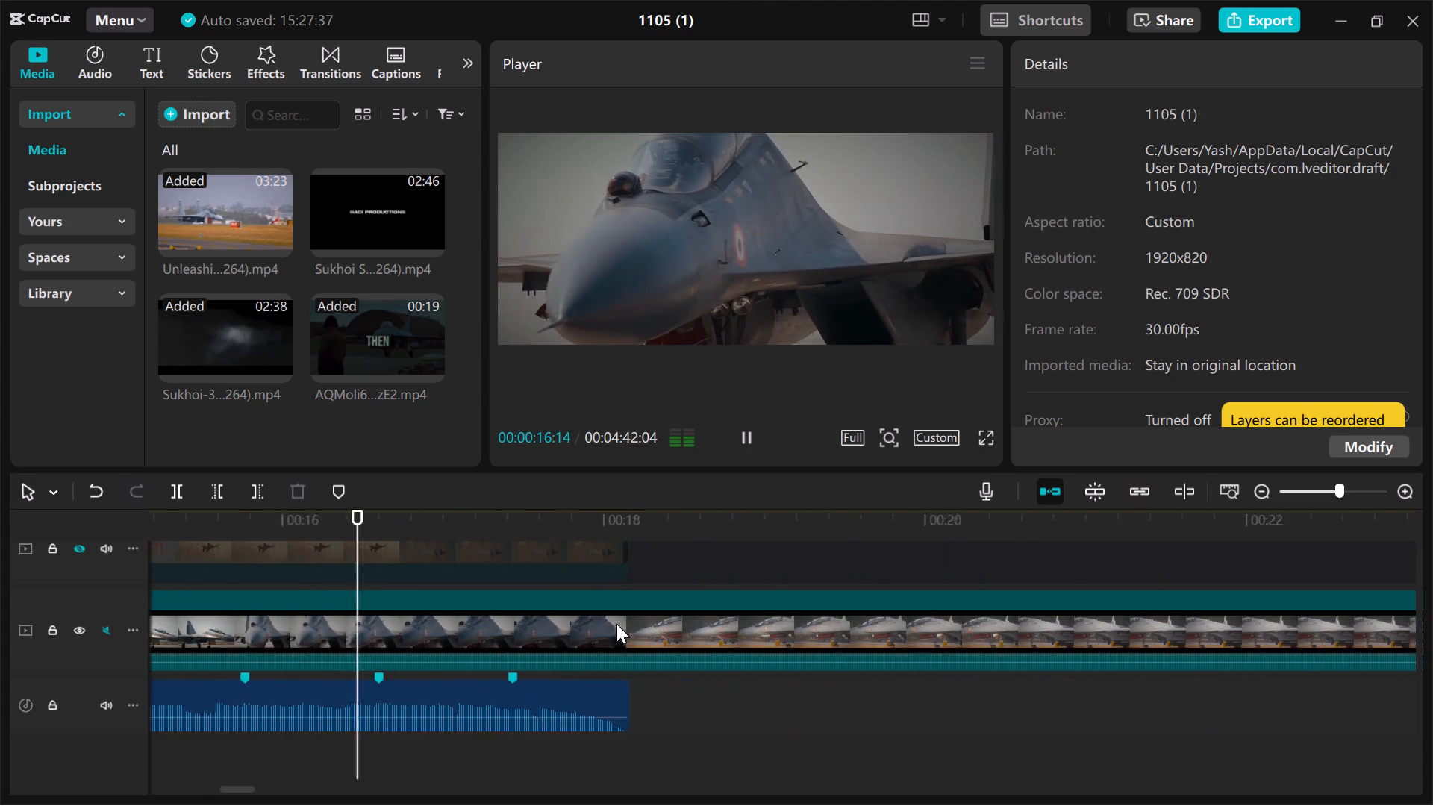
scroll(616, 624, left, 1)
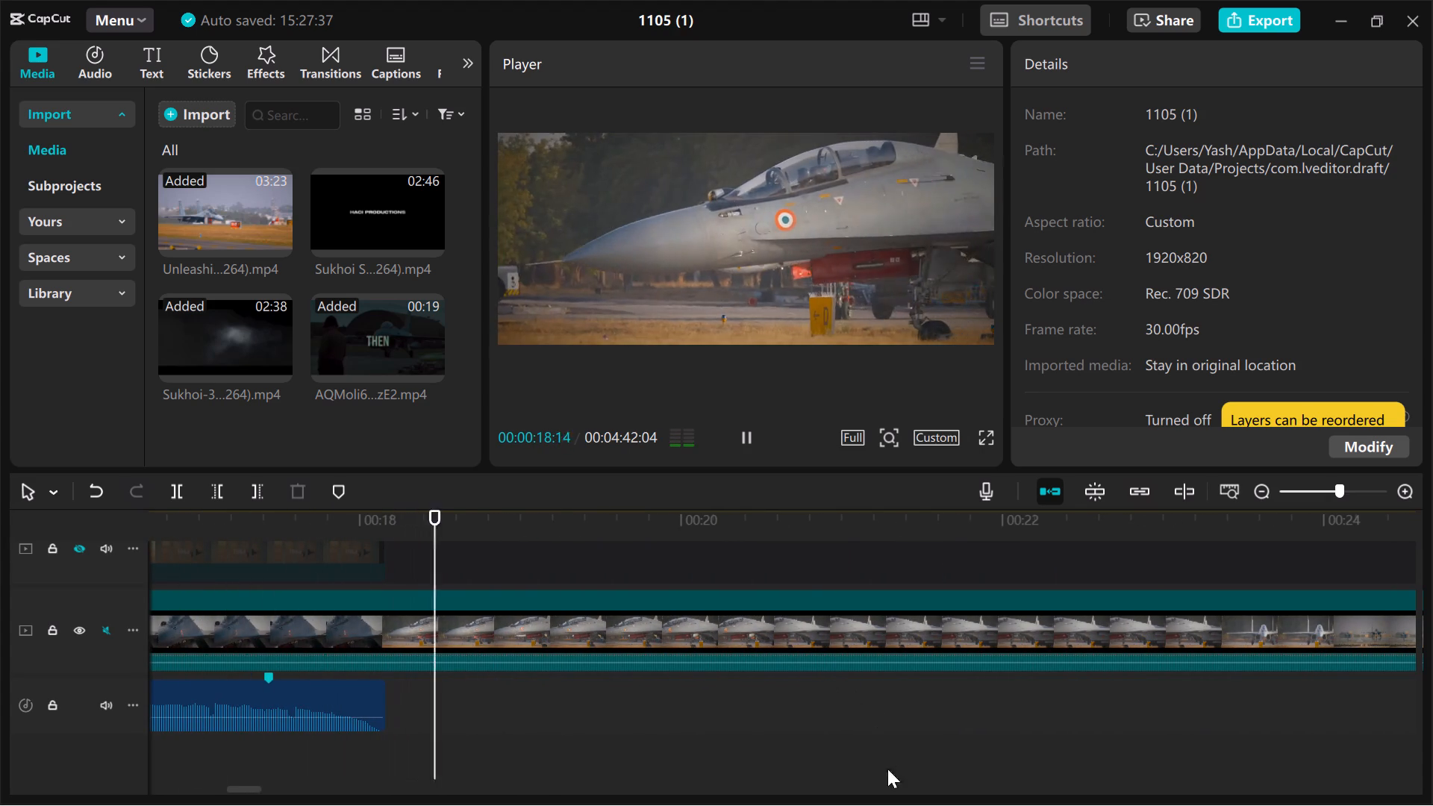
scroll(798, 766, left, 2)
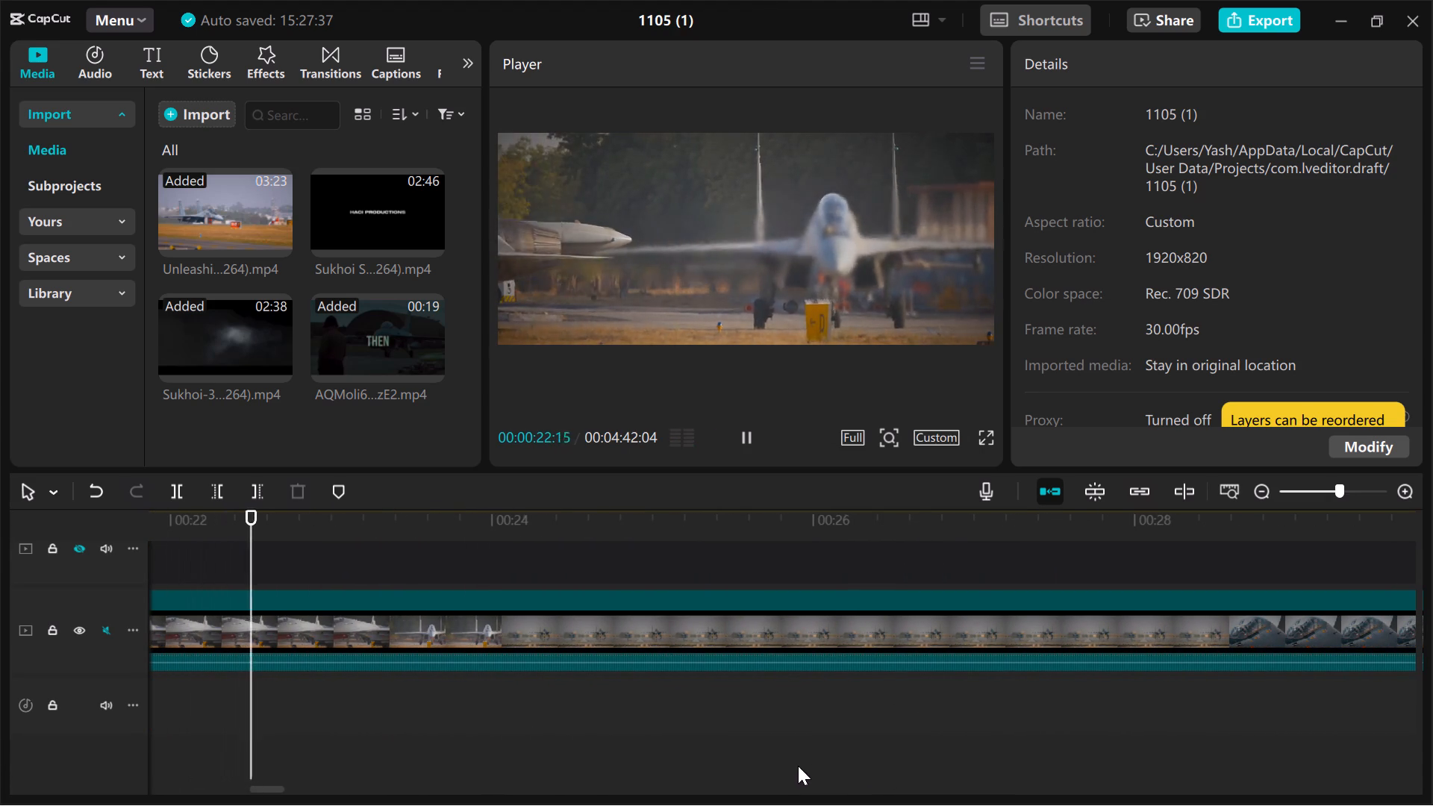
ctrl+scroll(798, 766, down, 16)
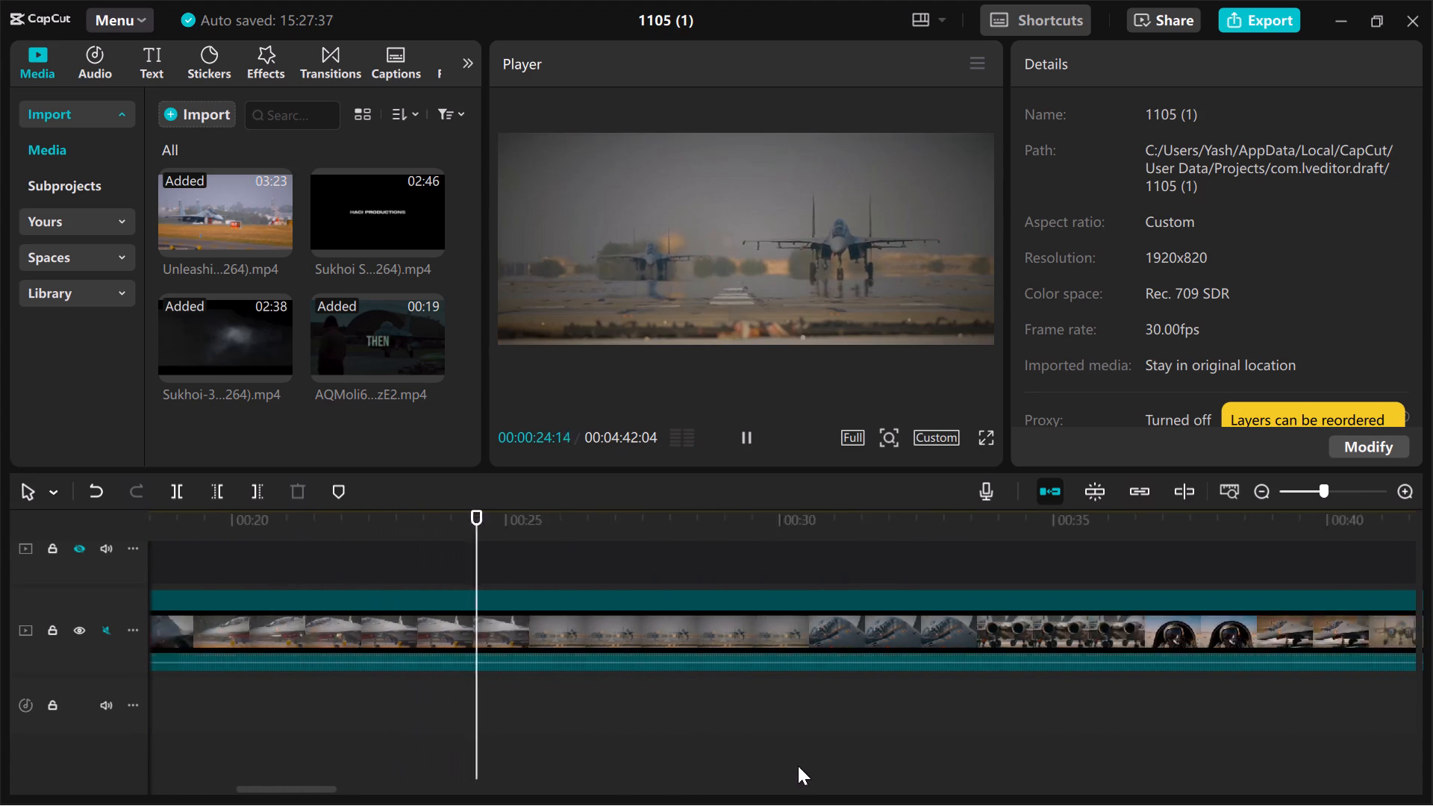
ctrl+scroll(798, 766, down, 6)
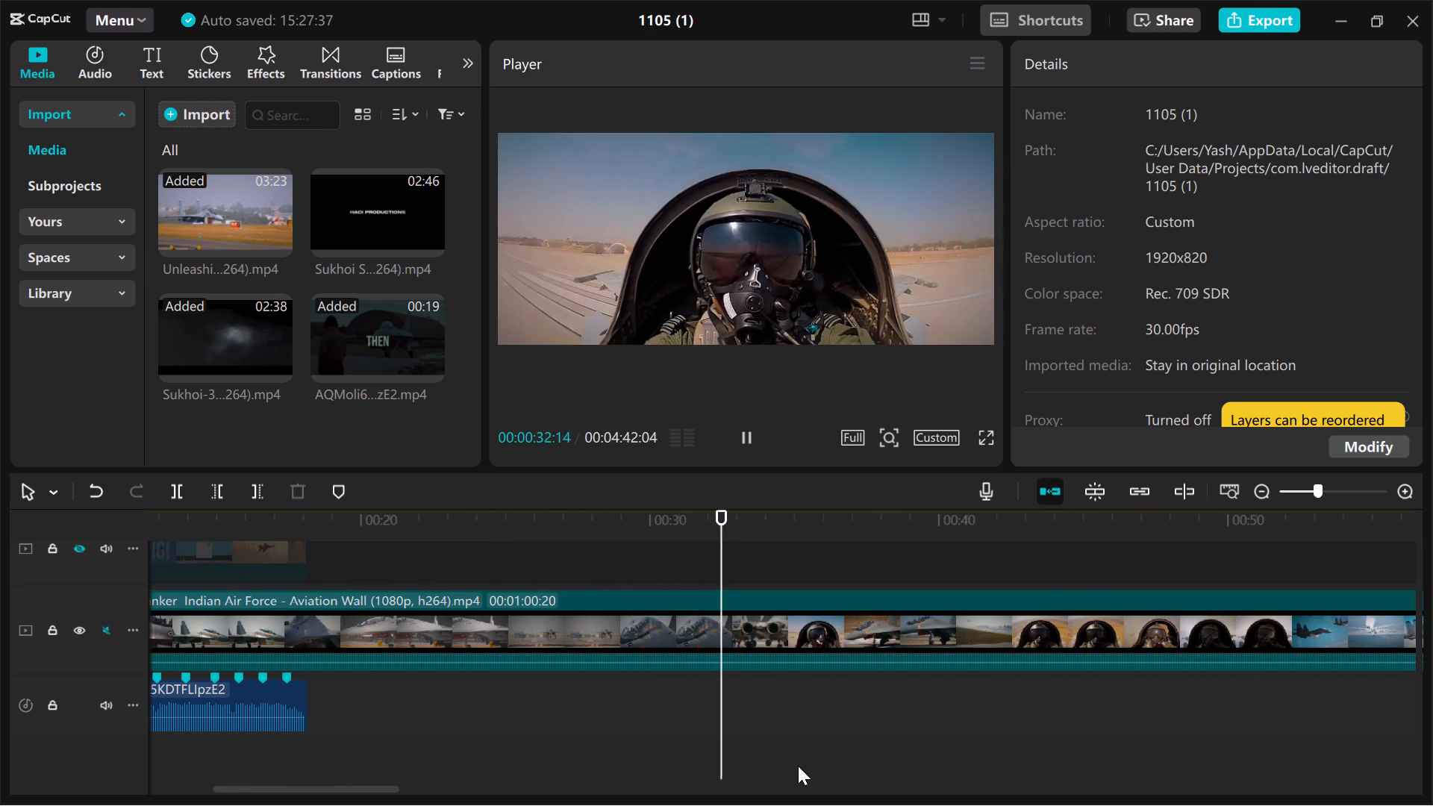
scroll(798, 766, left, 2)
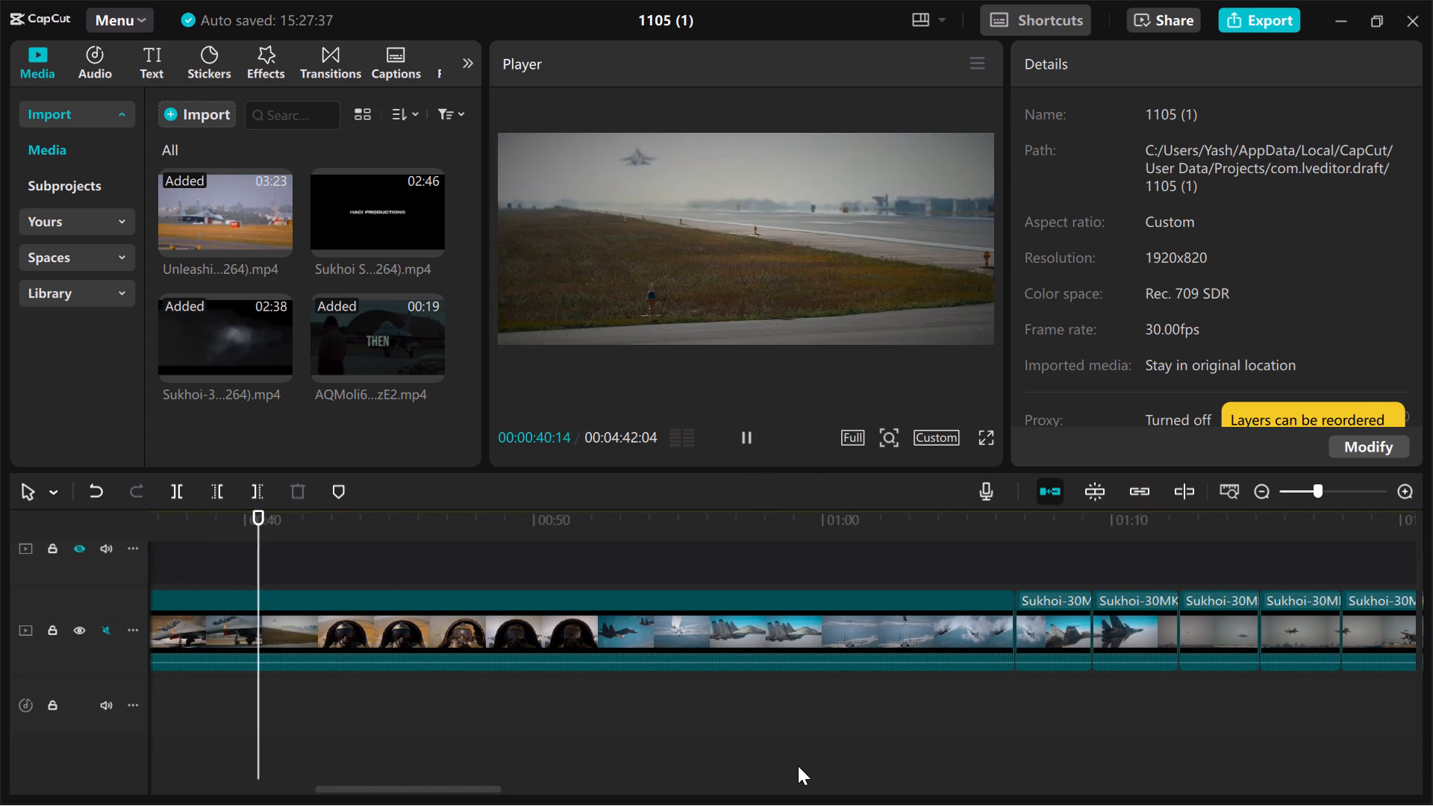
scroll(798, 766, left, 1)
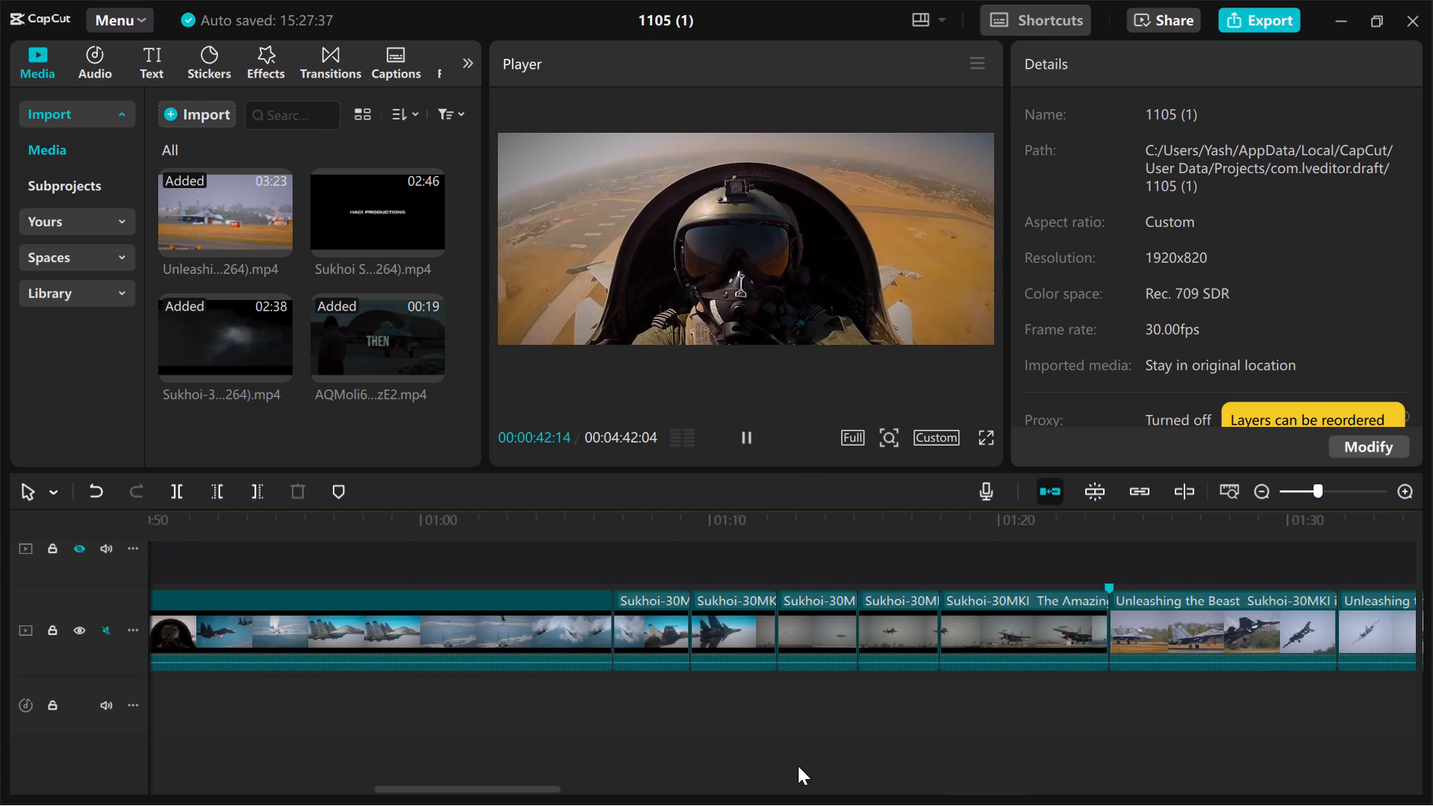
scroll(890, 731, left, 1)
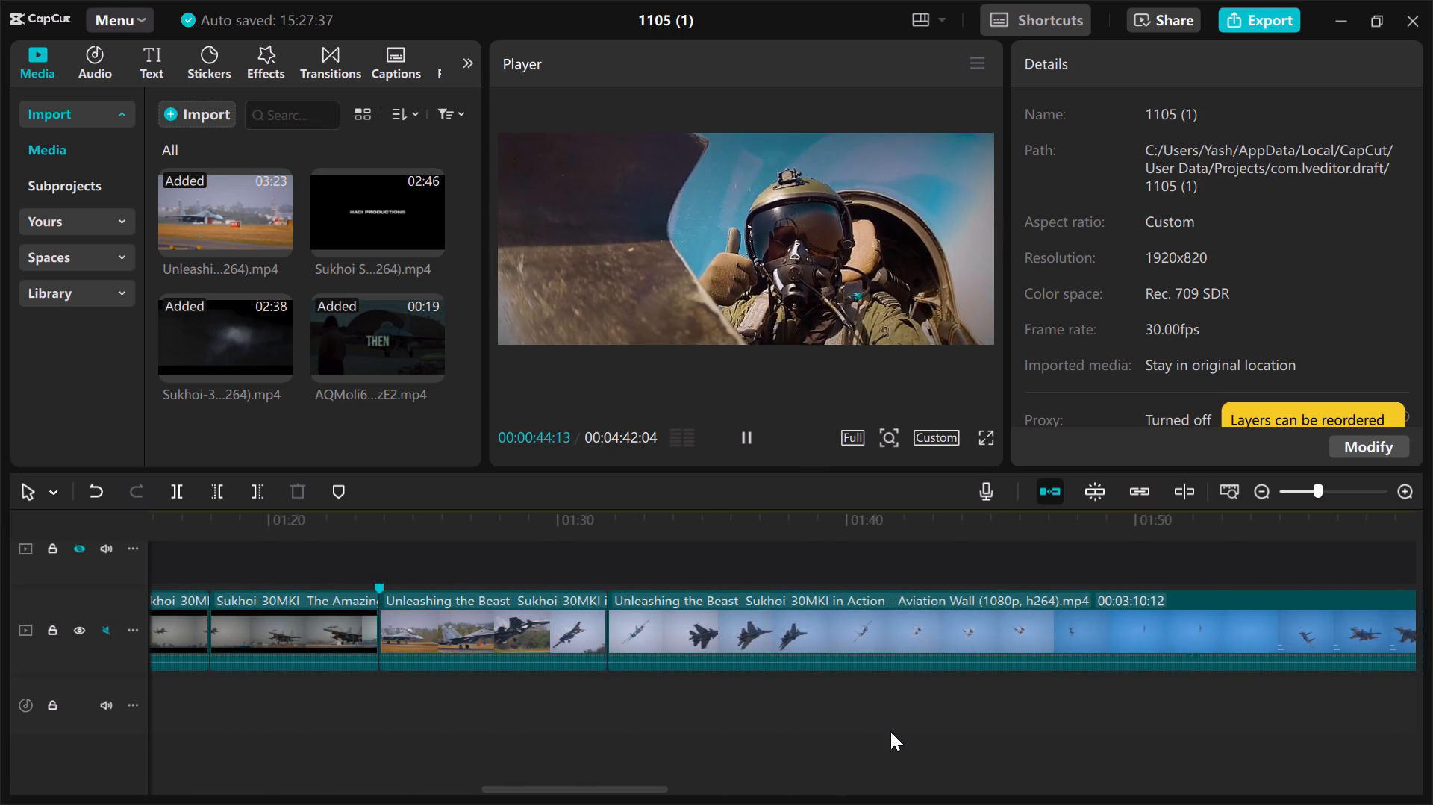
scroll(890, 731, left, 1)
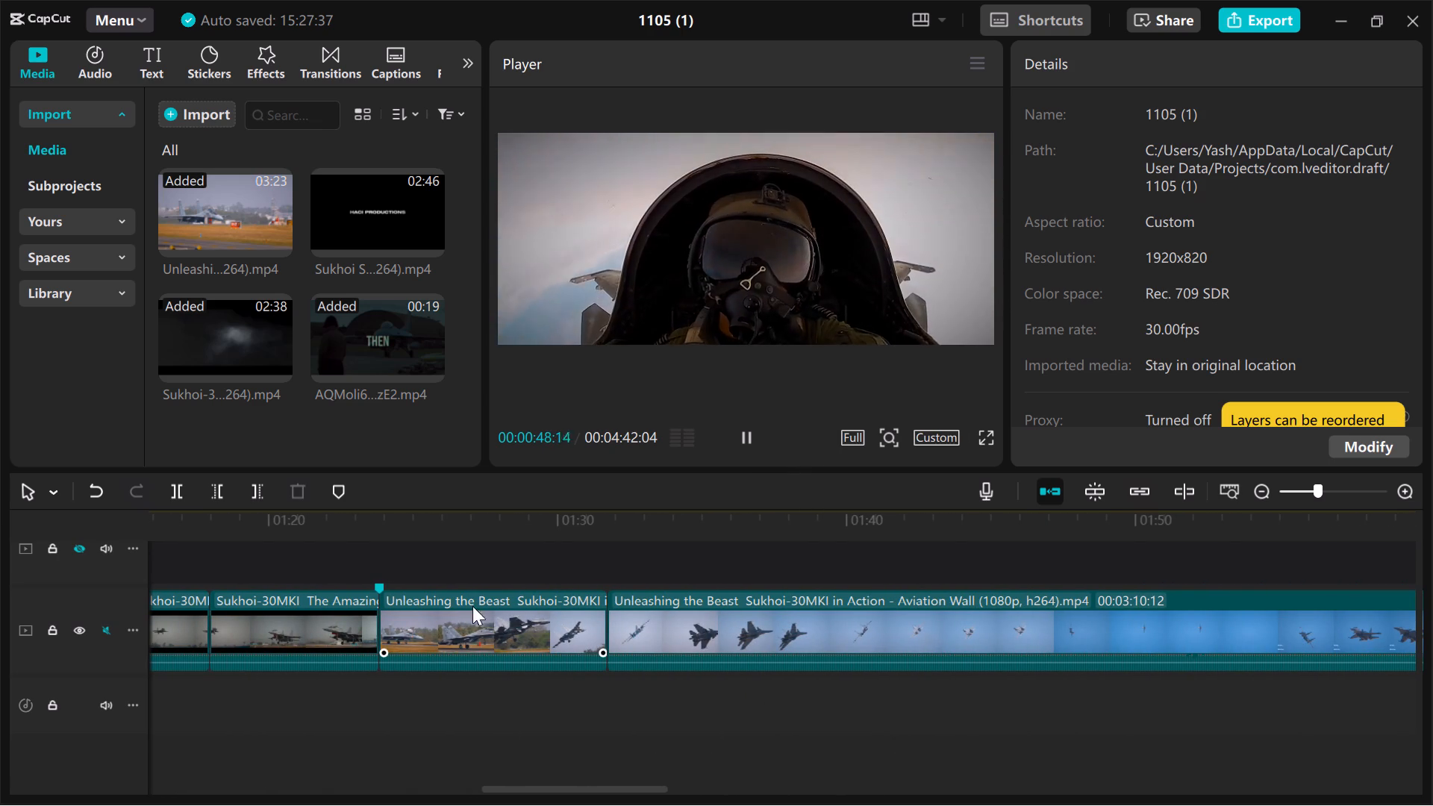
Play the first Unleashing the Beast clip from its opening frame at 00:01:23:25.
click(386, 568)
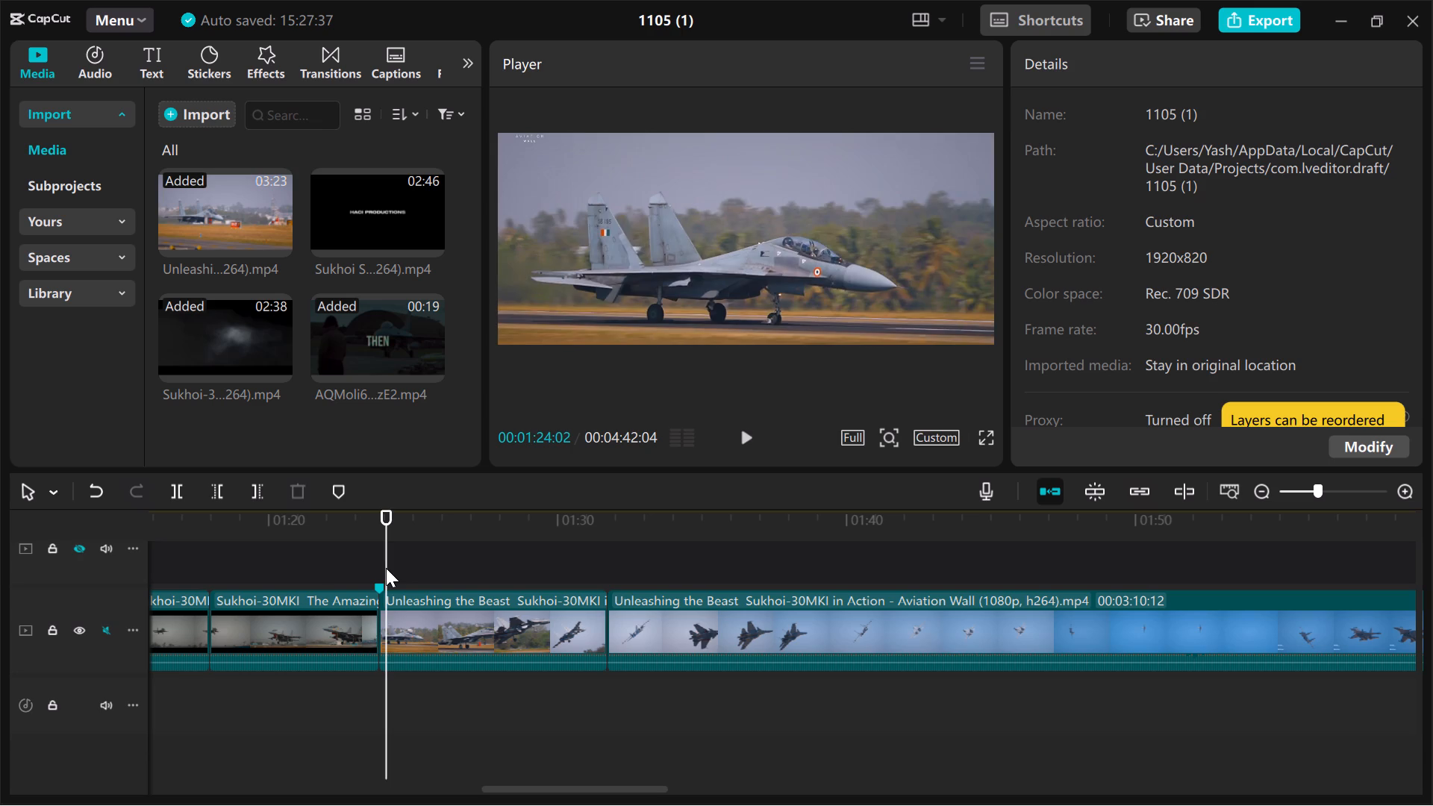
key(Left)
key(Left)
key(Left)
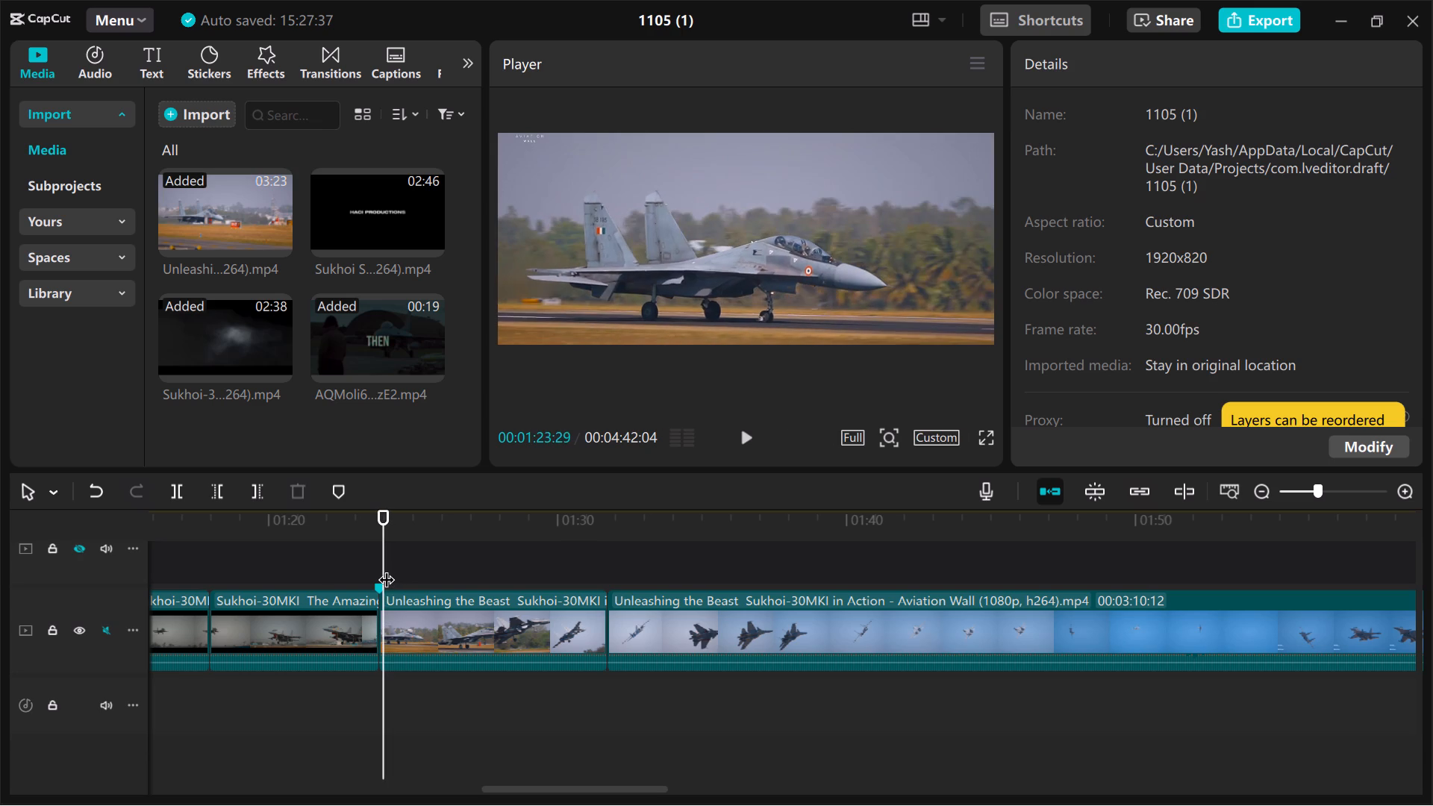
key(Left)
key(Left)
key(Left)
key(Left)
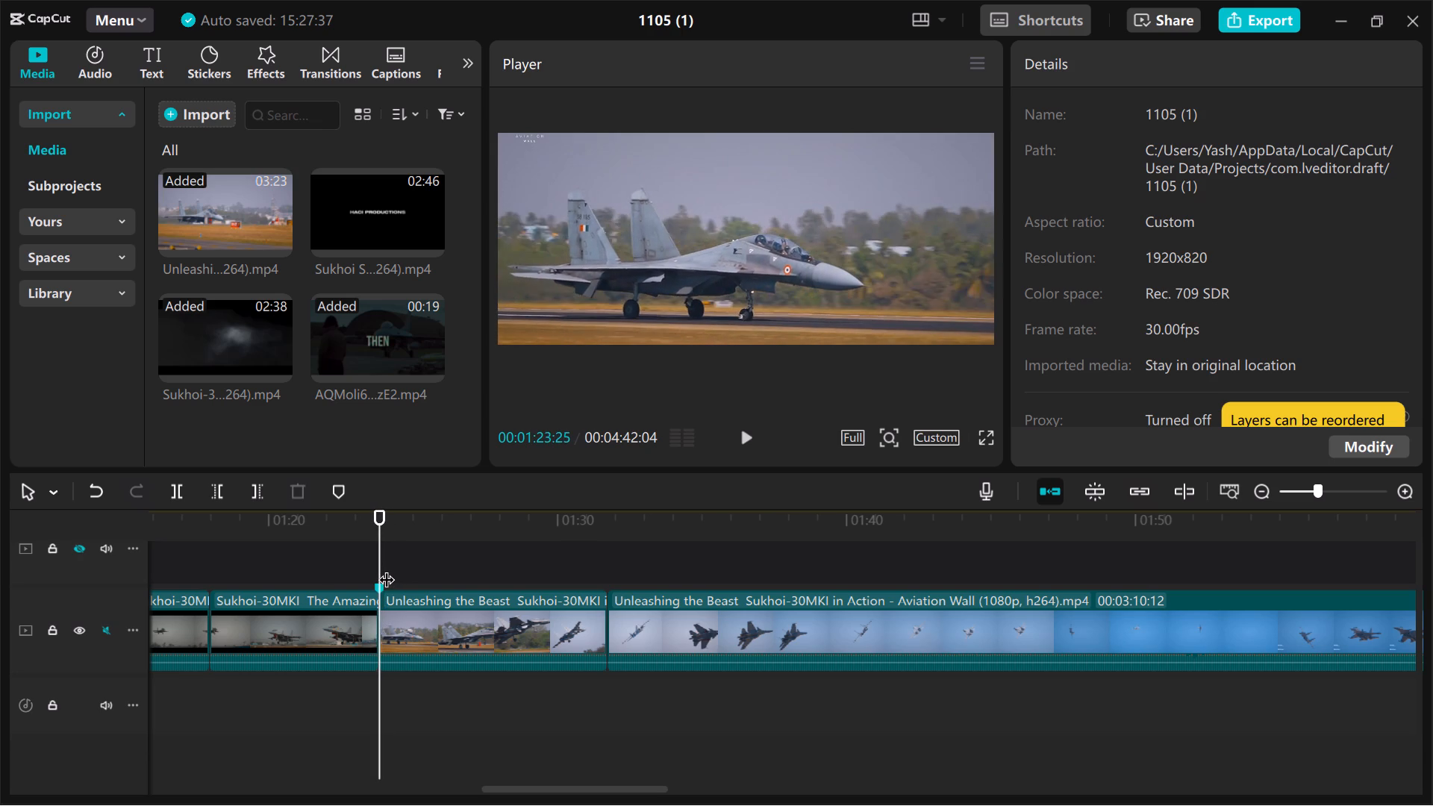
key(Left)
key(Right)
key(space)
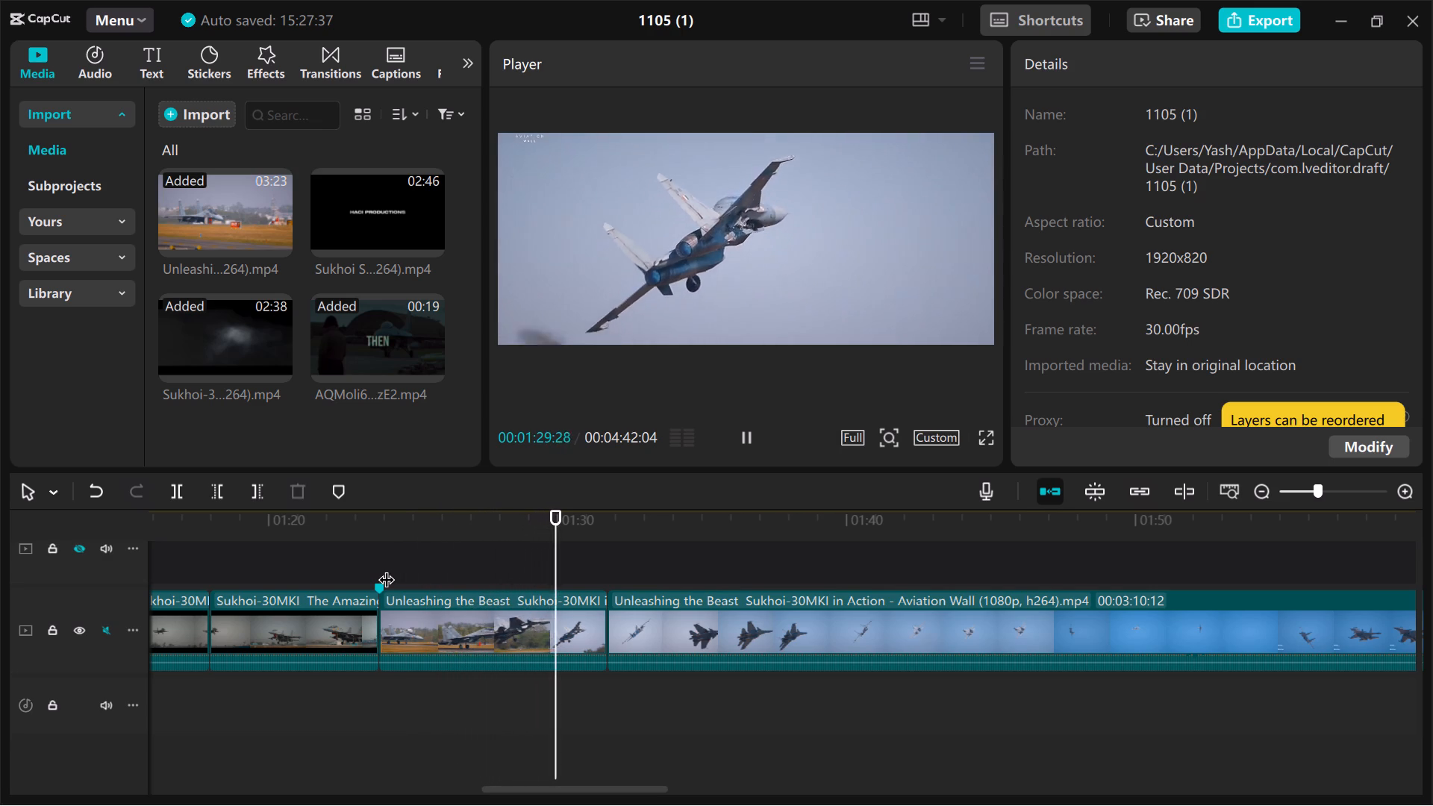
Play the Unleashing the Beast footage on into its second clip, then return to the first clip's start.
key(space)
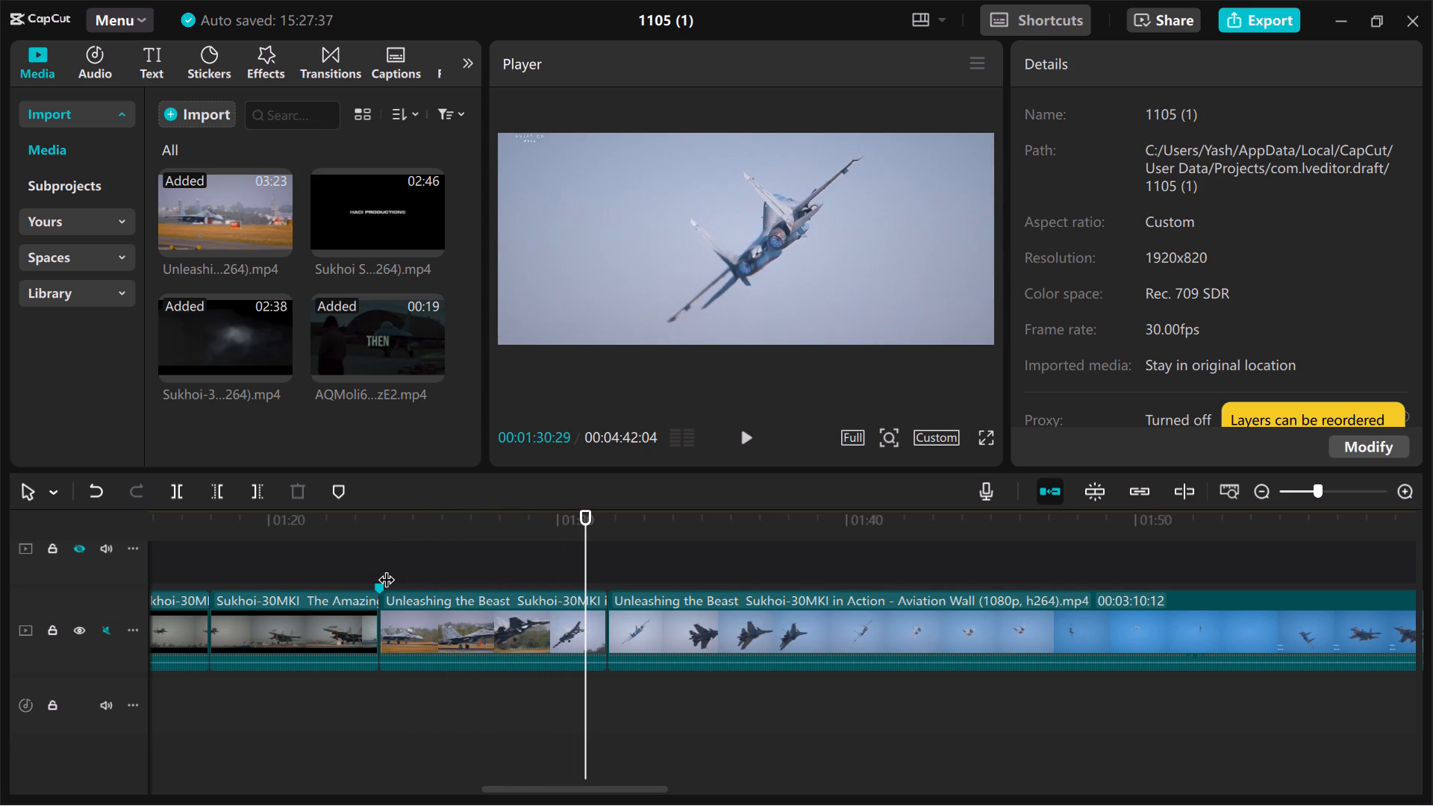
key(space)
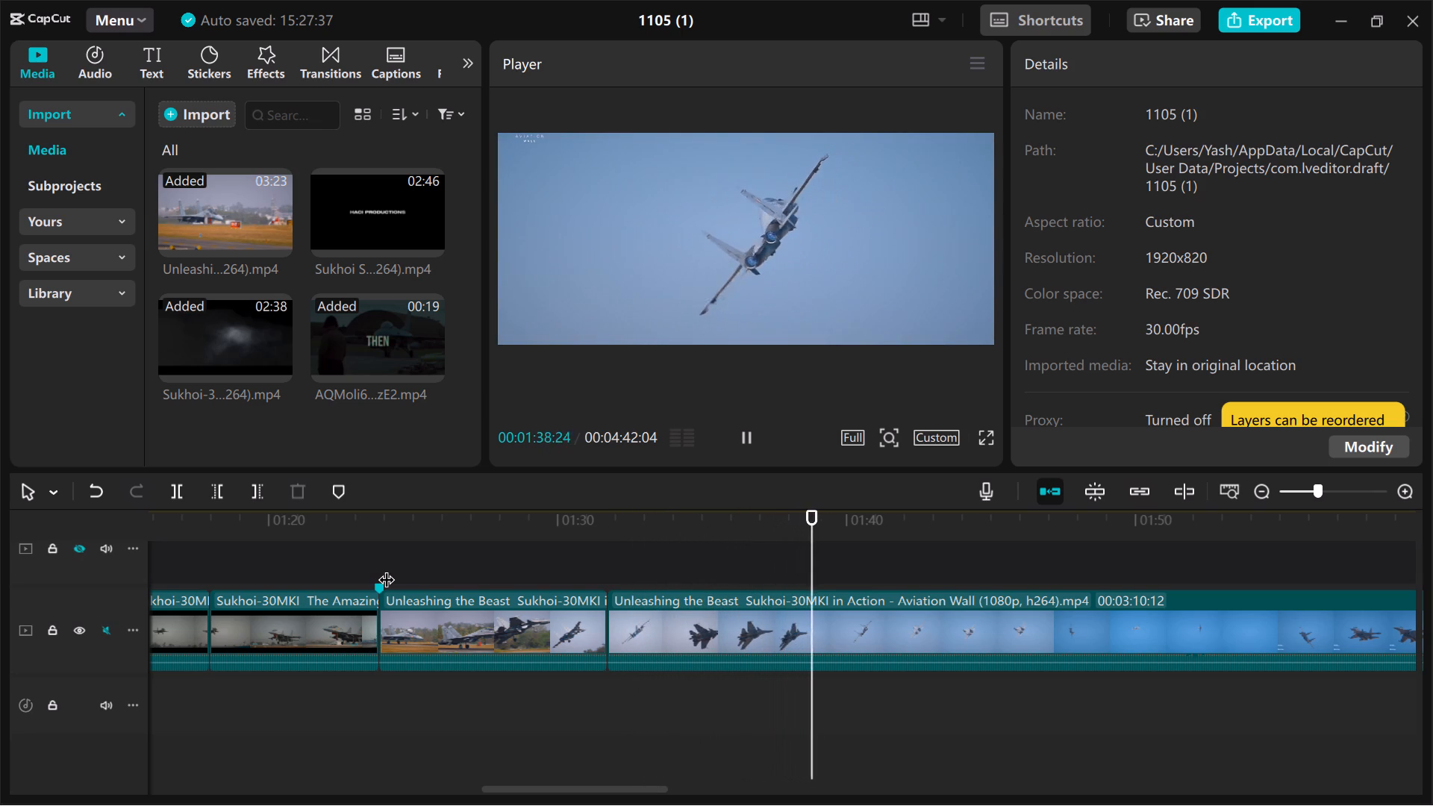
click(386, 568)
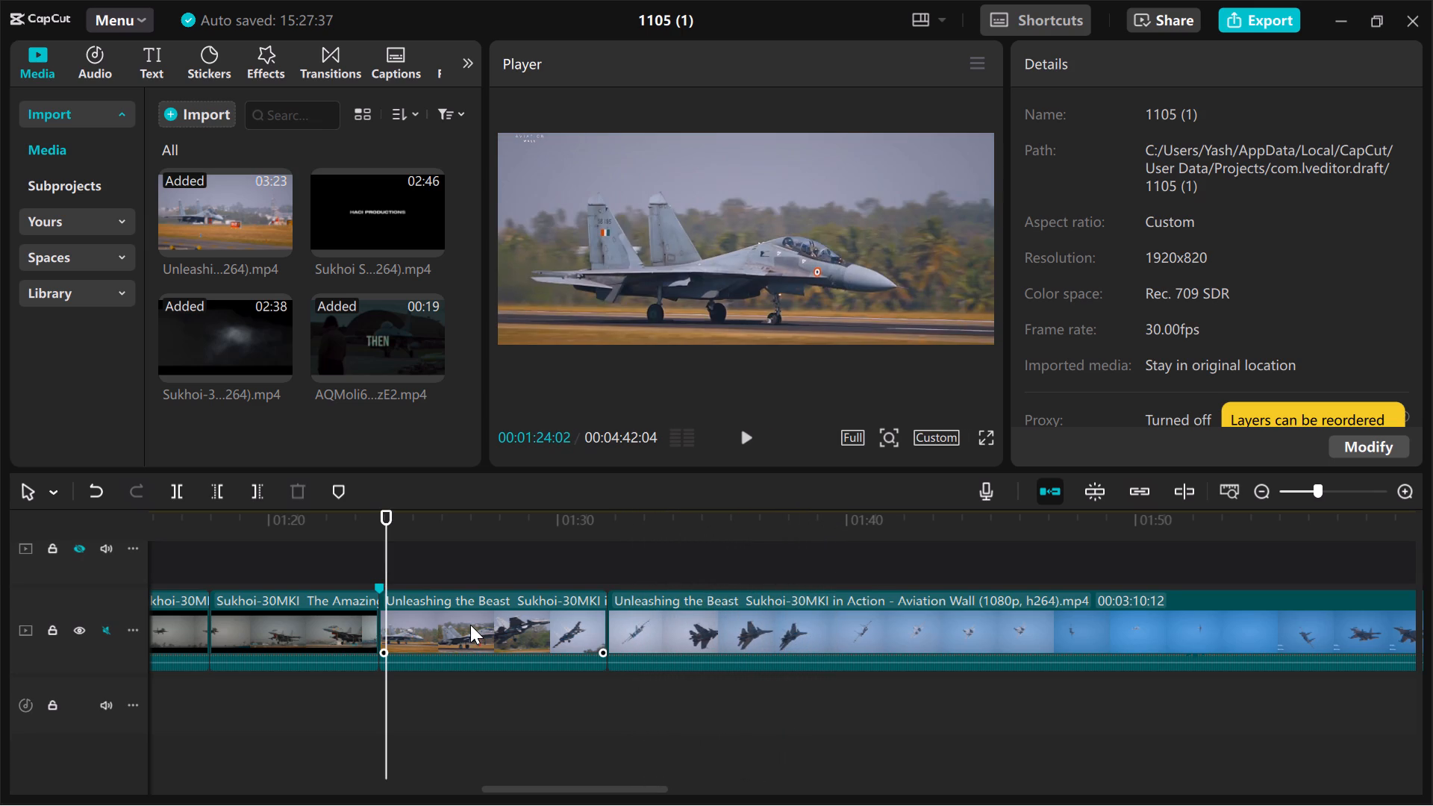
Lift the first Unleashing the Beast clip off the main track onto an overlay track, starting at about 00:00:14.
click(470, 625)
drag(470, 625, 445, 553)
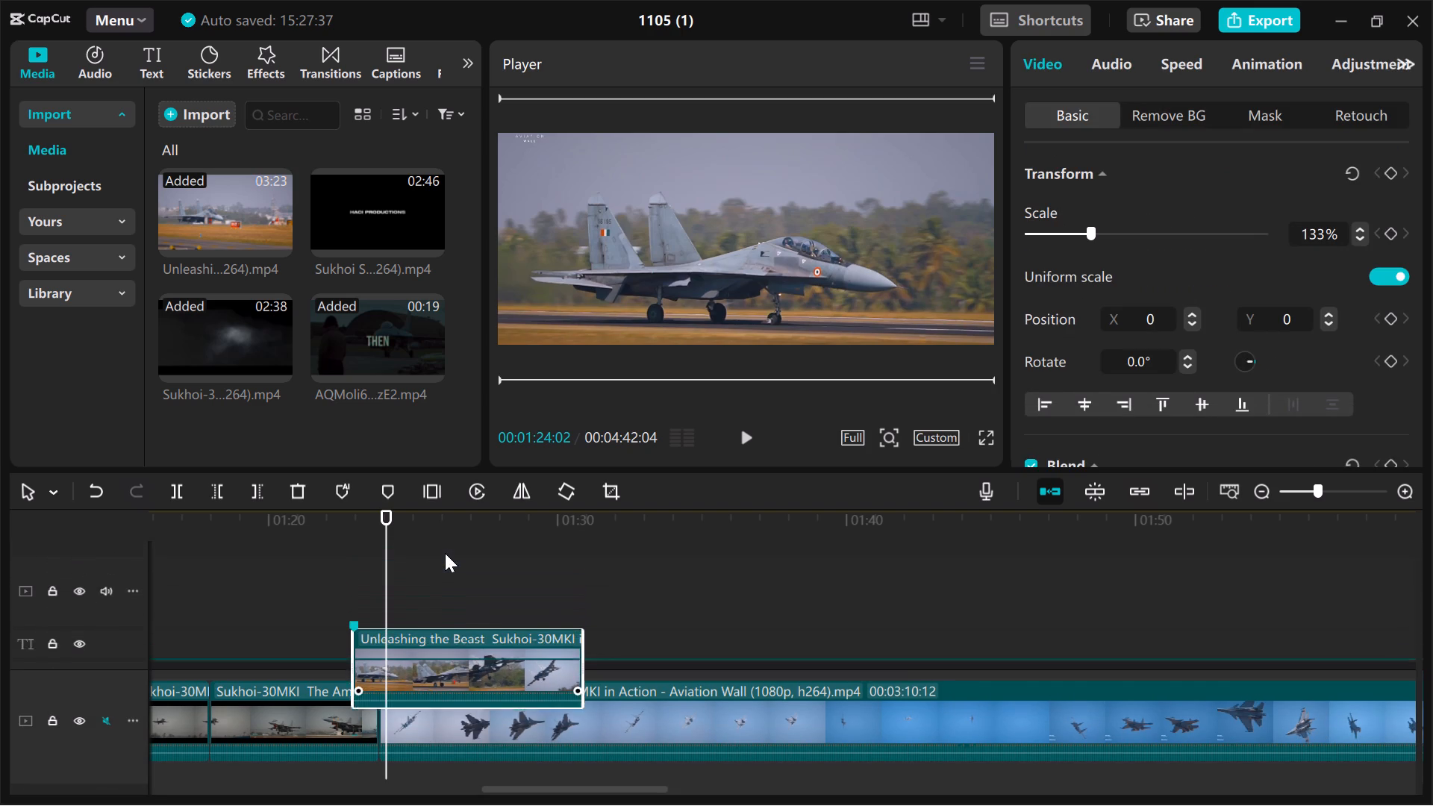
drag(445, 553, 432, 575)
scroll(432, 575, right, 2)
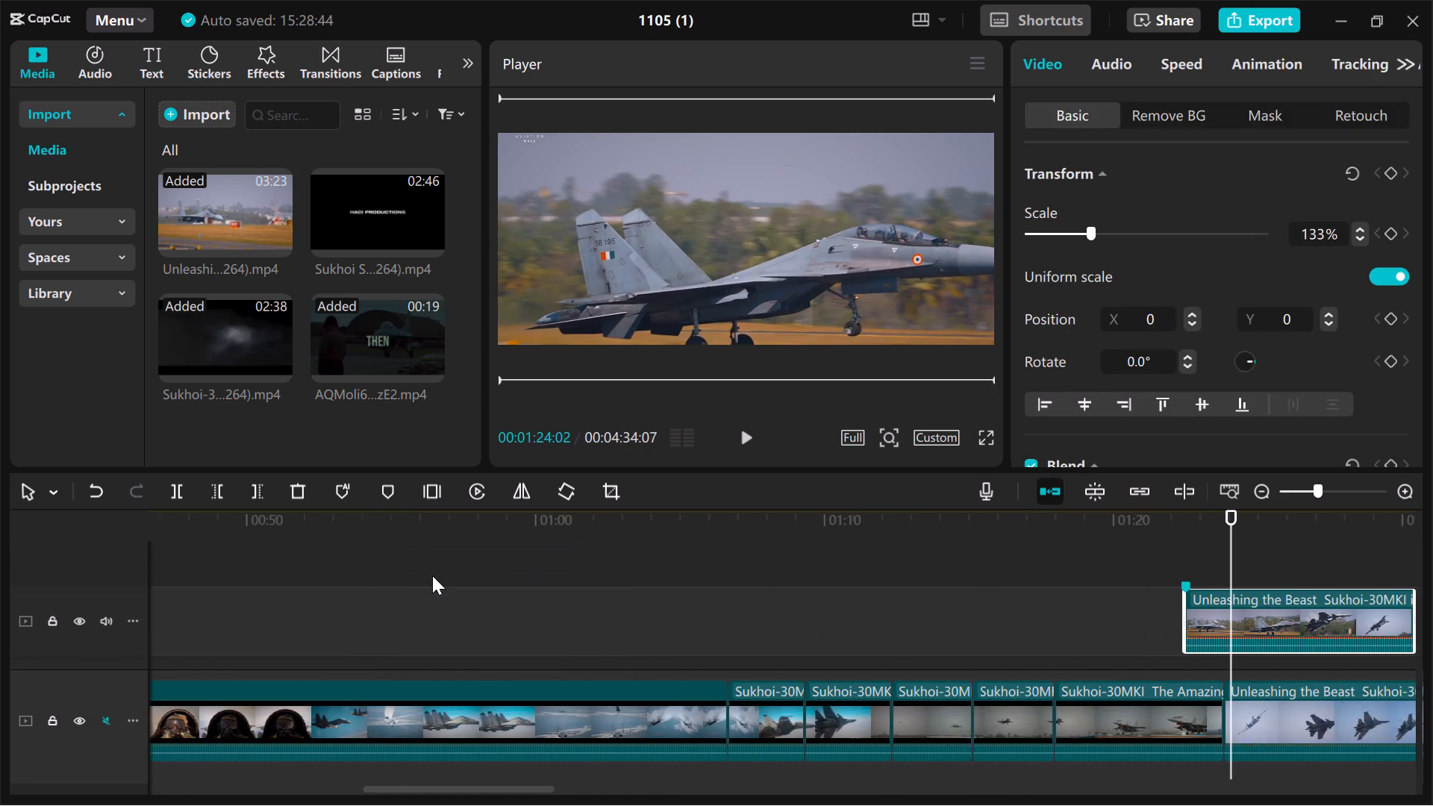
drag(1257, 616, 384, 618)
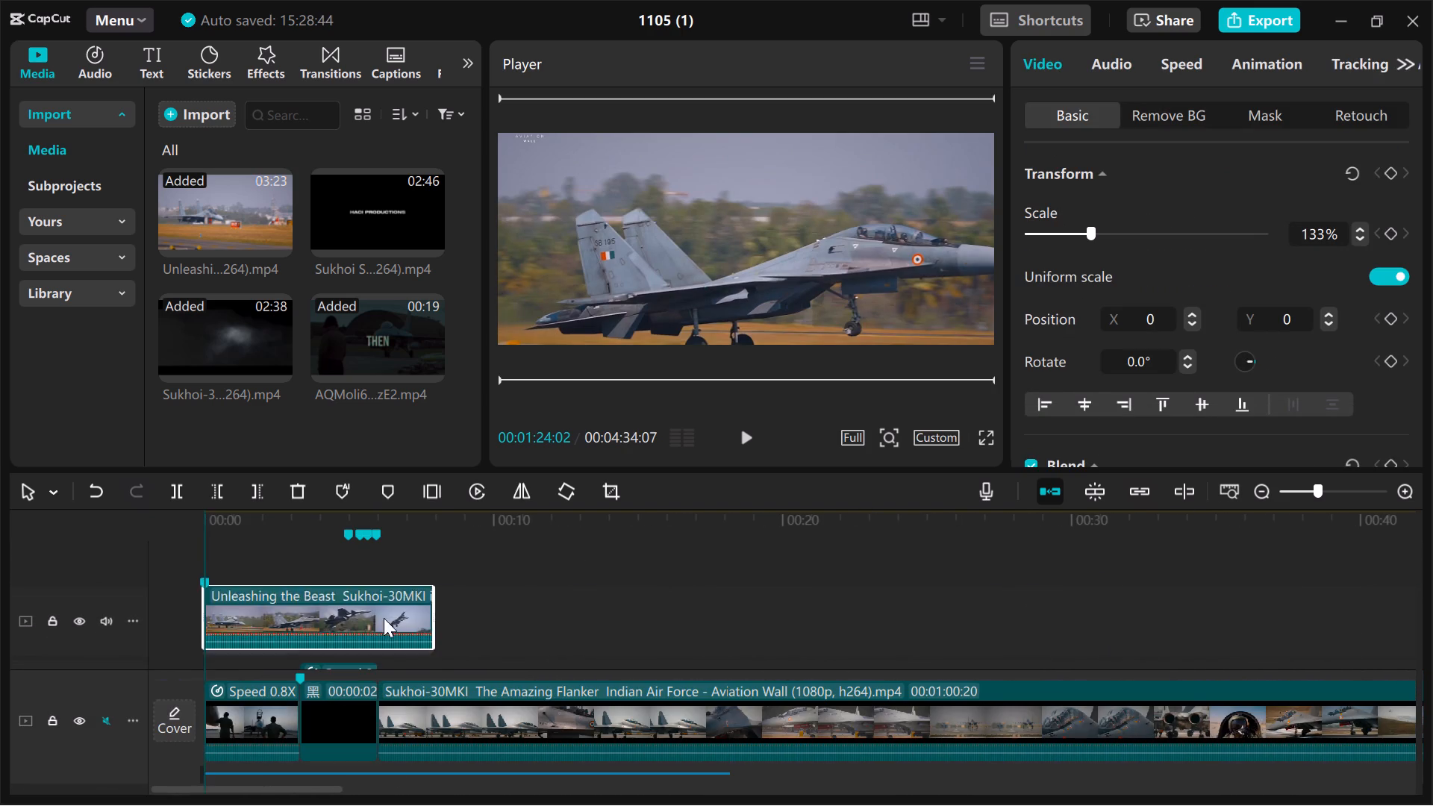
drag(384, 618, 680, 599)
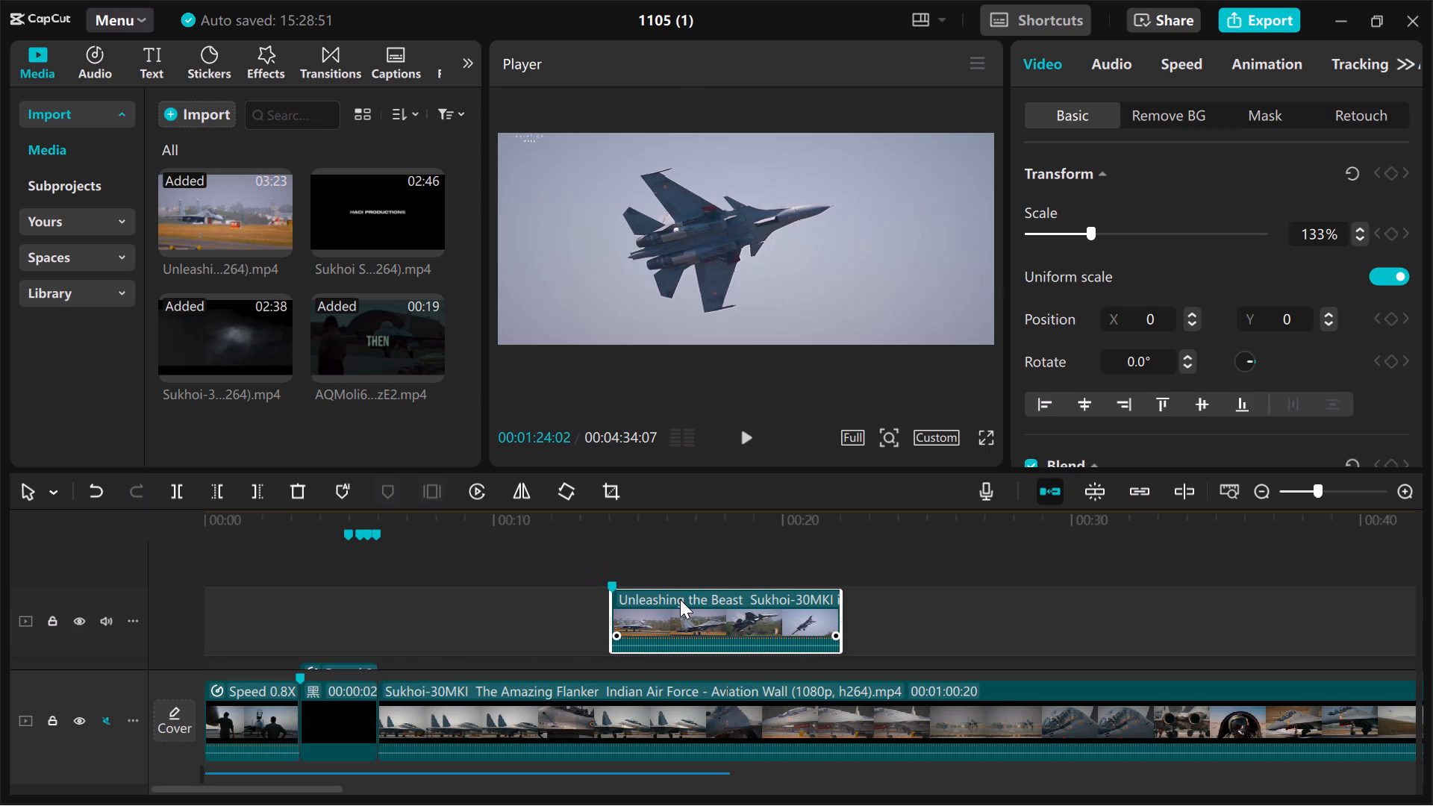
Slide the Unleashing the Beast overlay clip earlier to start at about 00:00:05, over the end of the black section.
scroll(680, 599, down, 1)
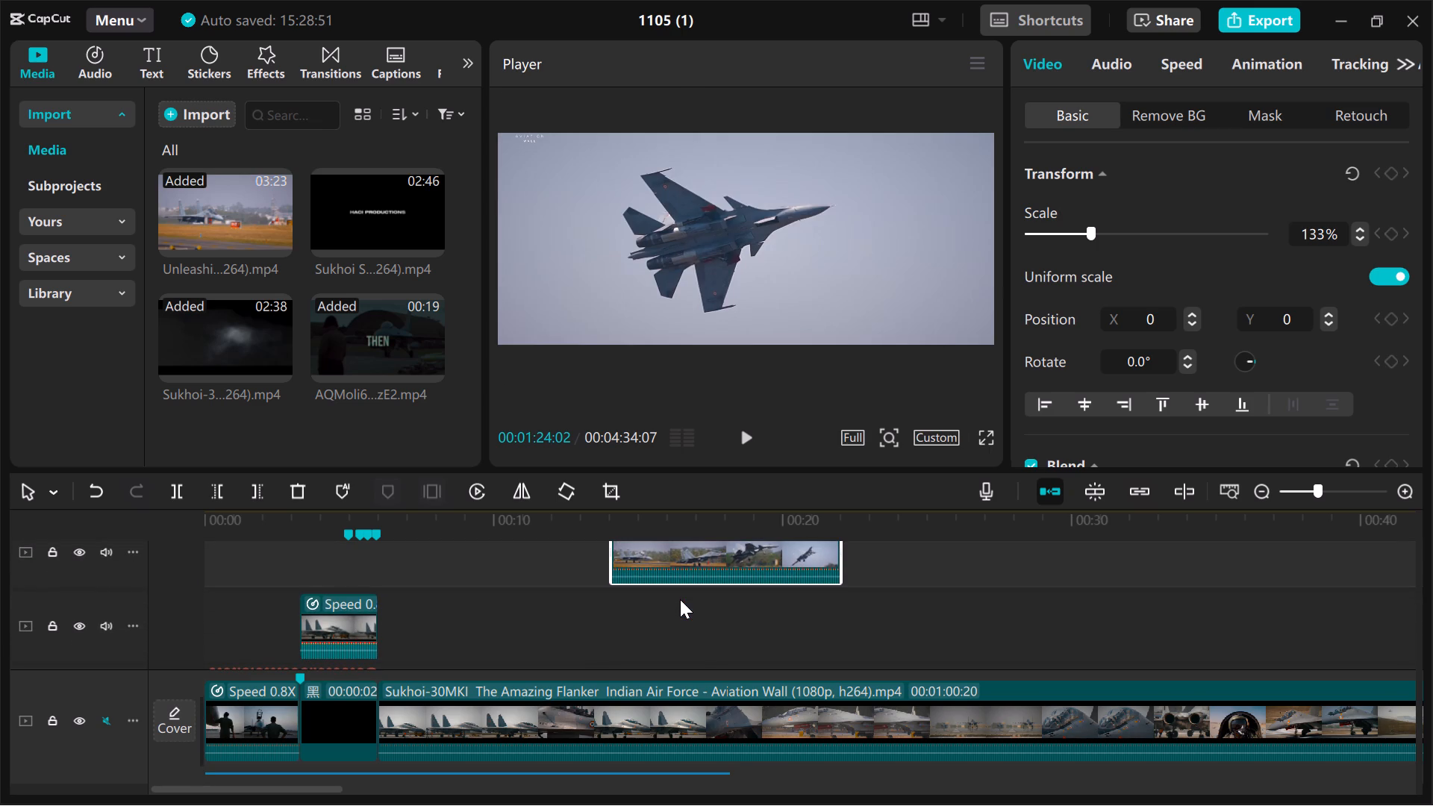
scroll(552, 638, down, 2)
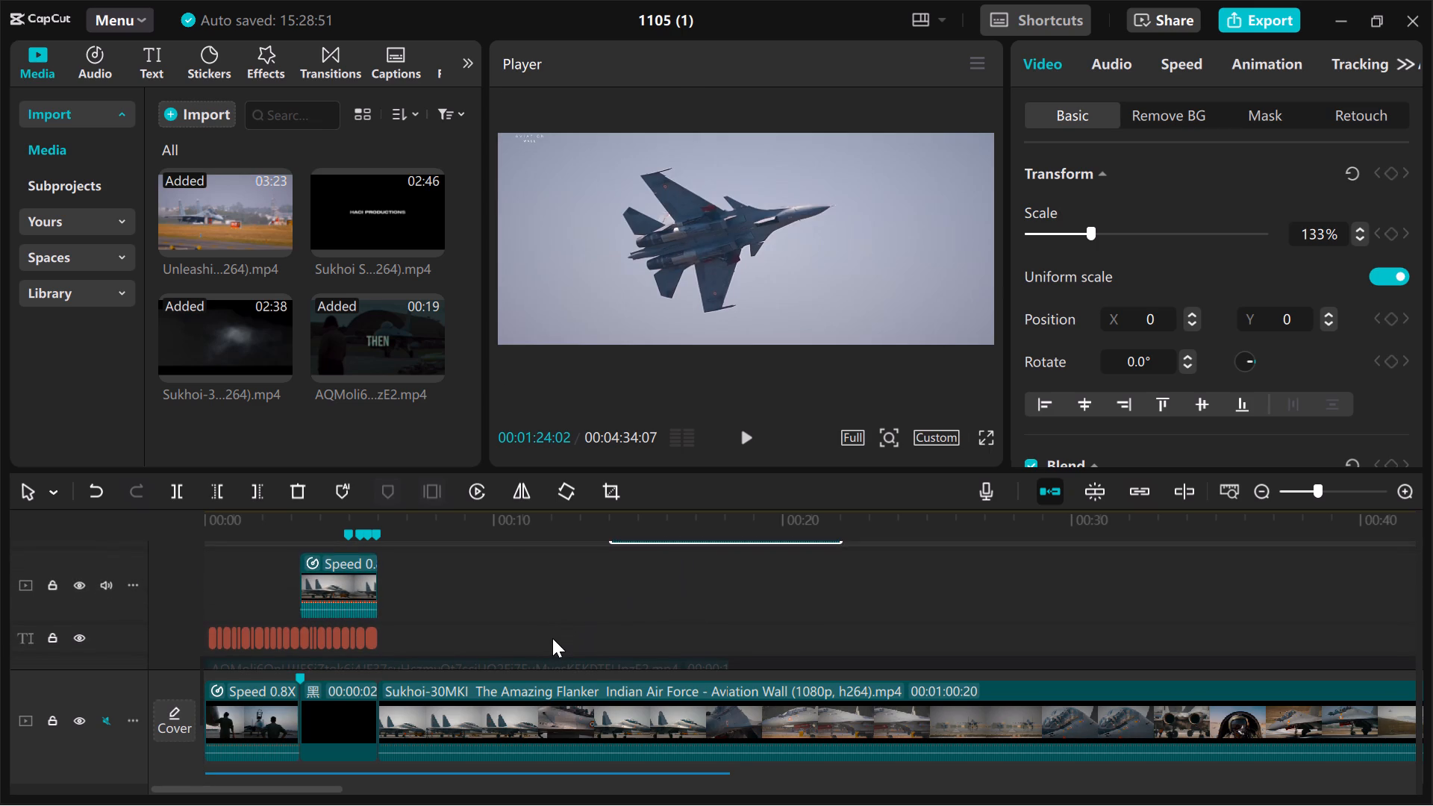
ctrl+scroll(552, 638, up, 1)
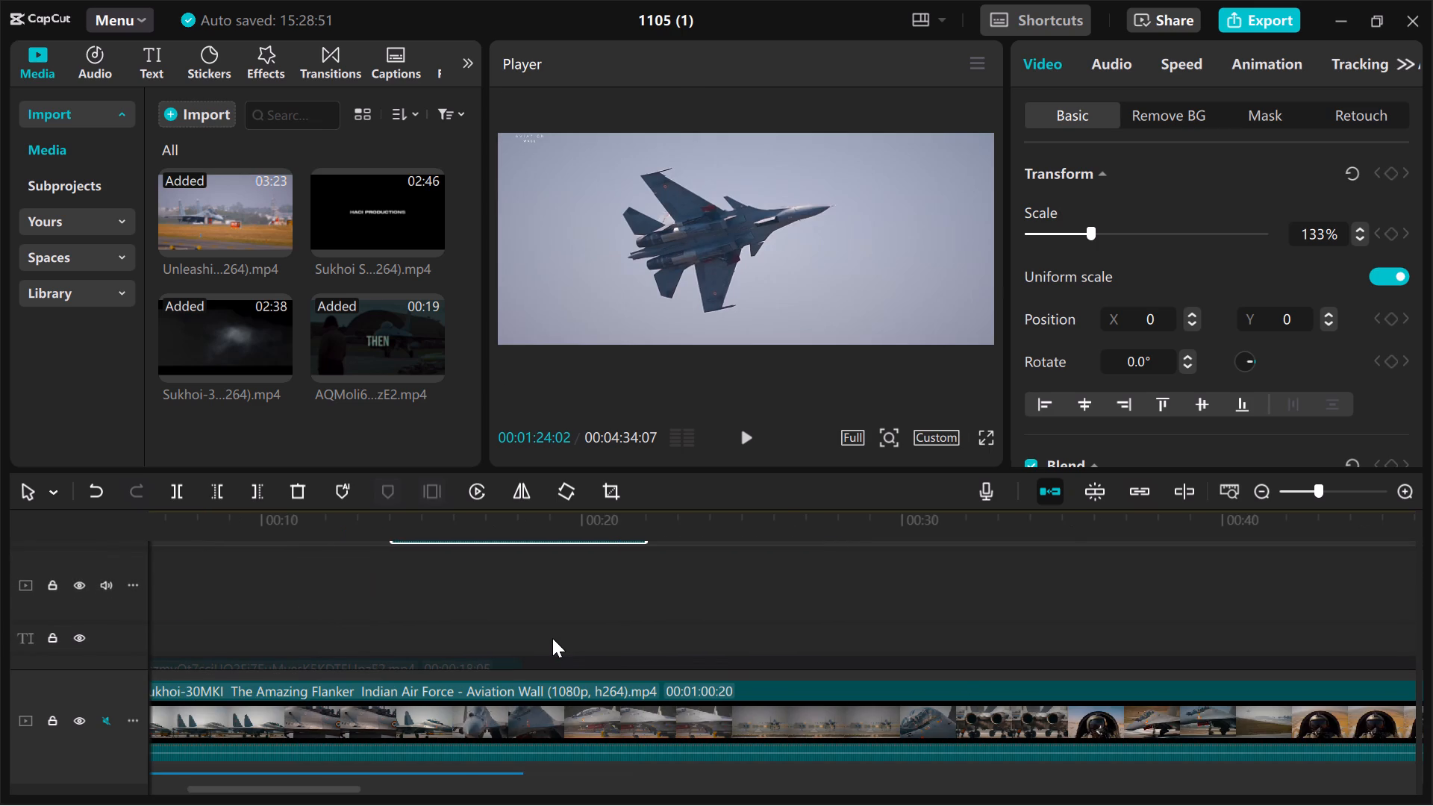
scroll(484, 619, right, 2)
scroll(484, 619, up, 1)
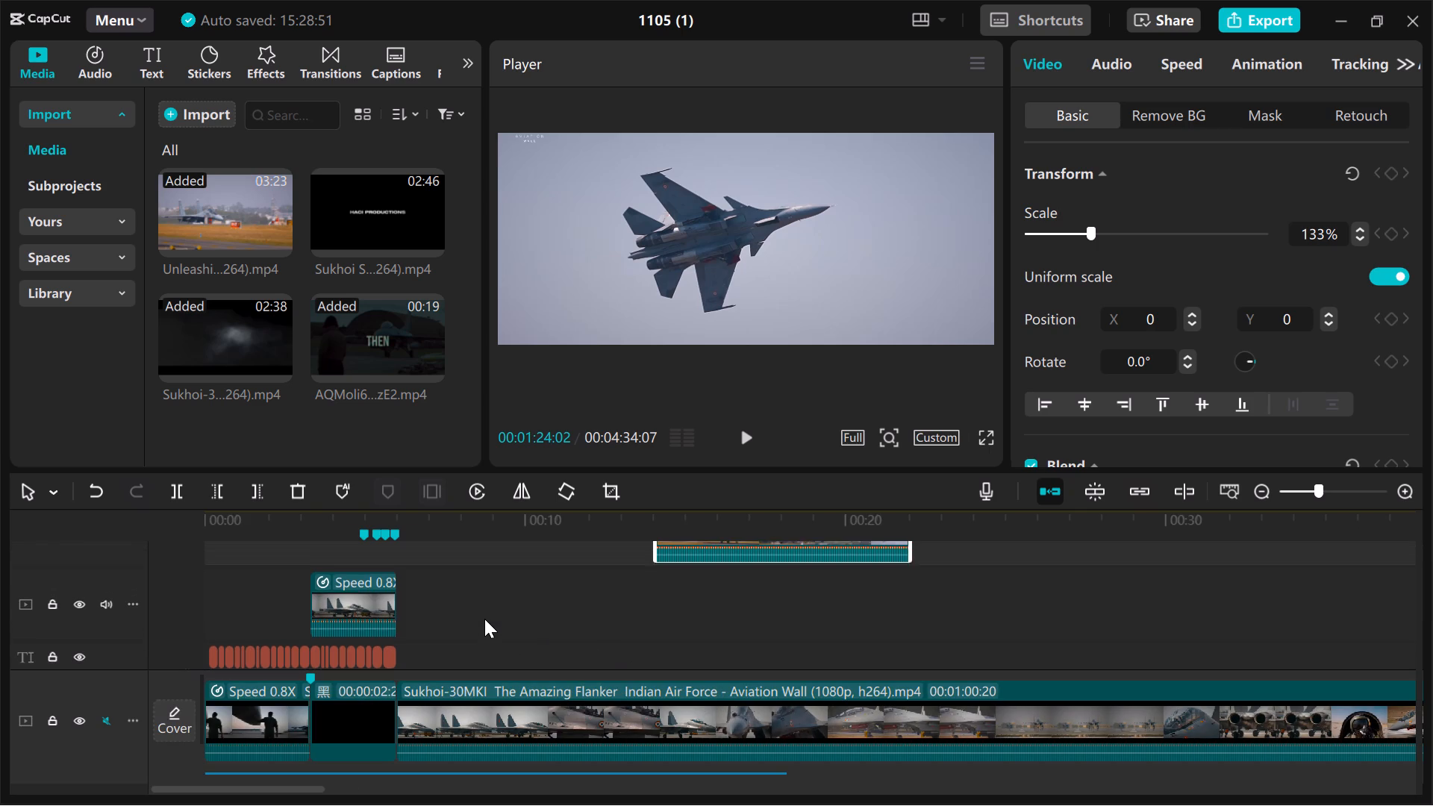
scroll(484, 619, up, 1)
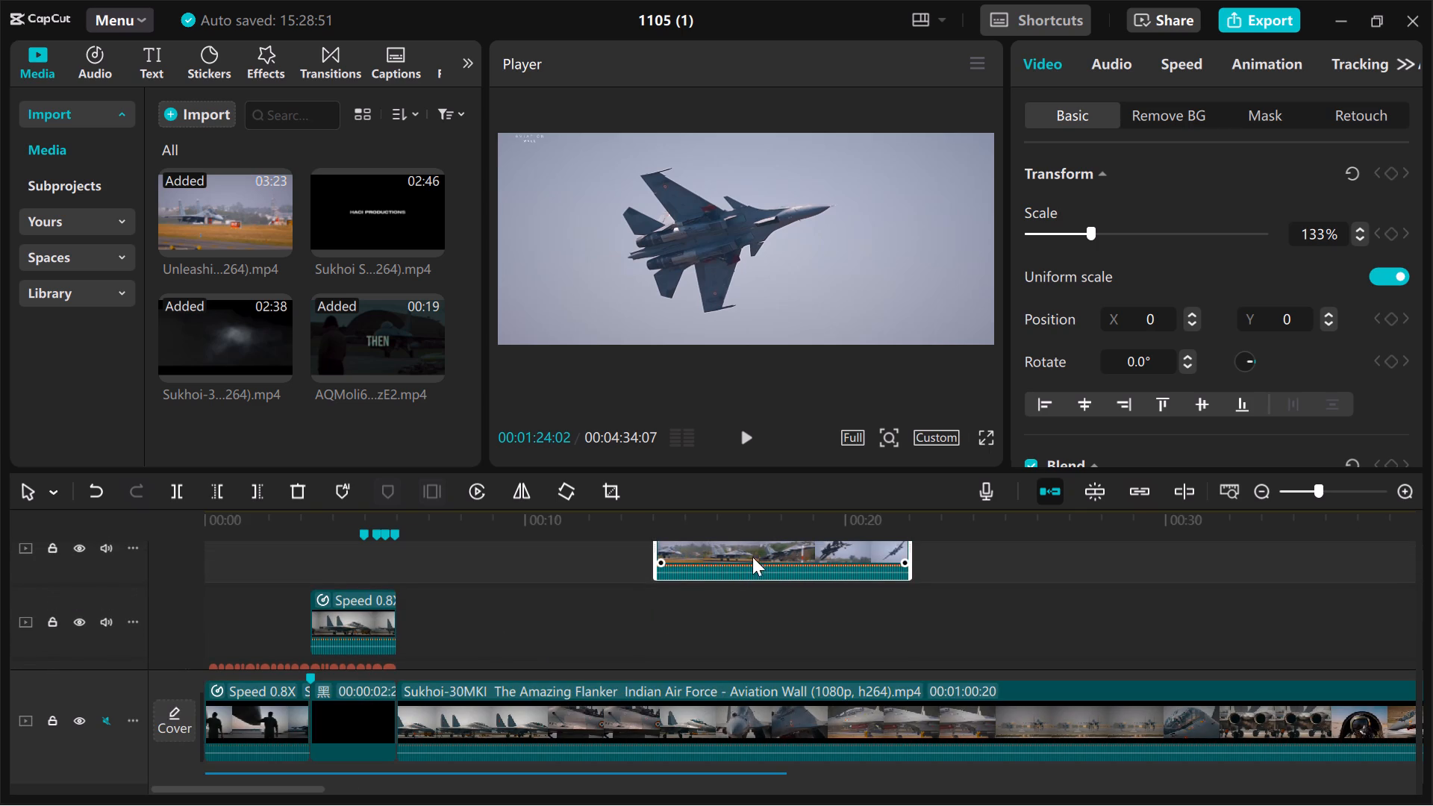
drag(761, 552, 554, 645)
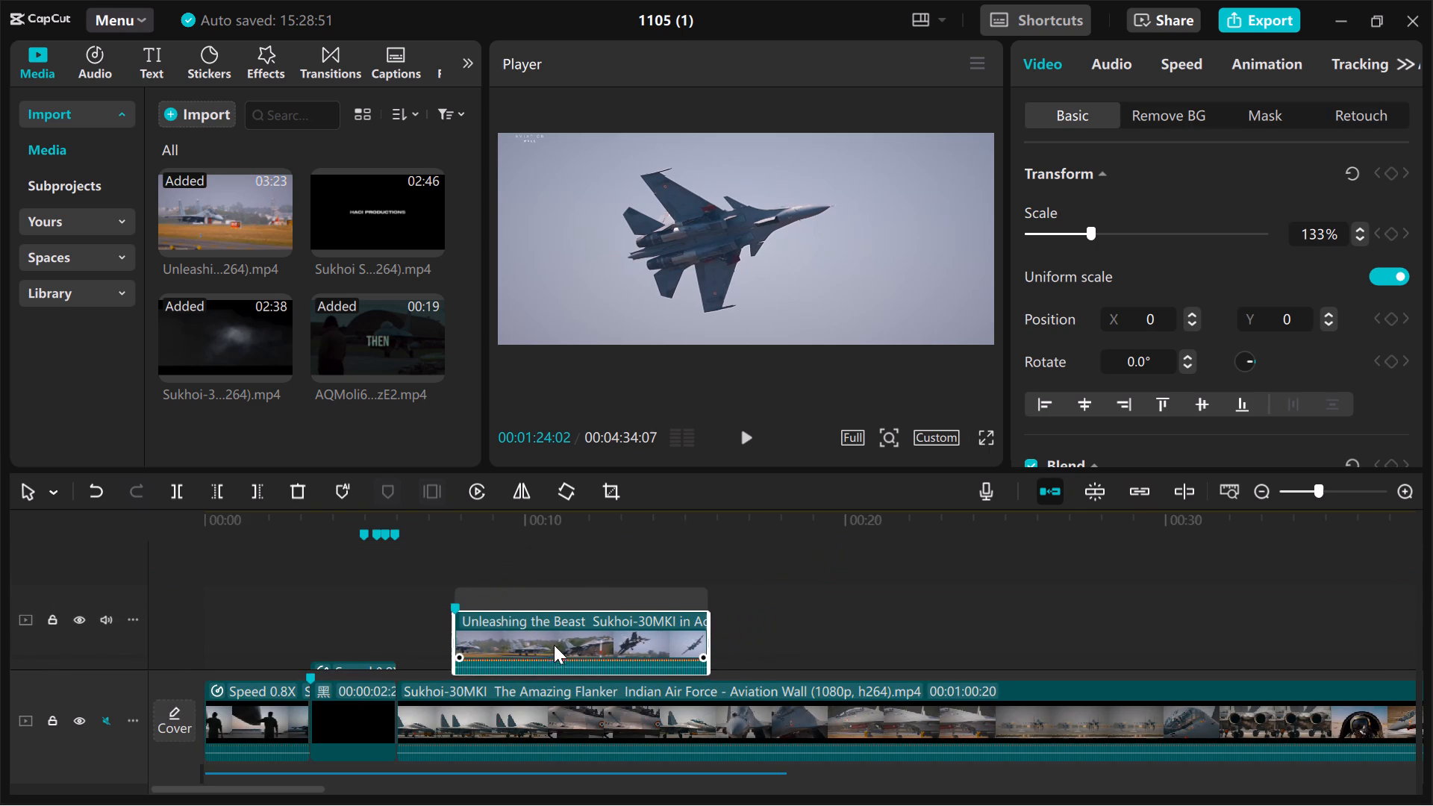
drag(554, 645, 507, 635)
scroll(507, 635, down, 1)
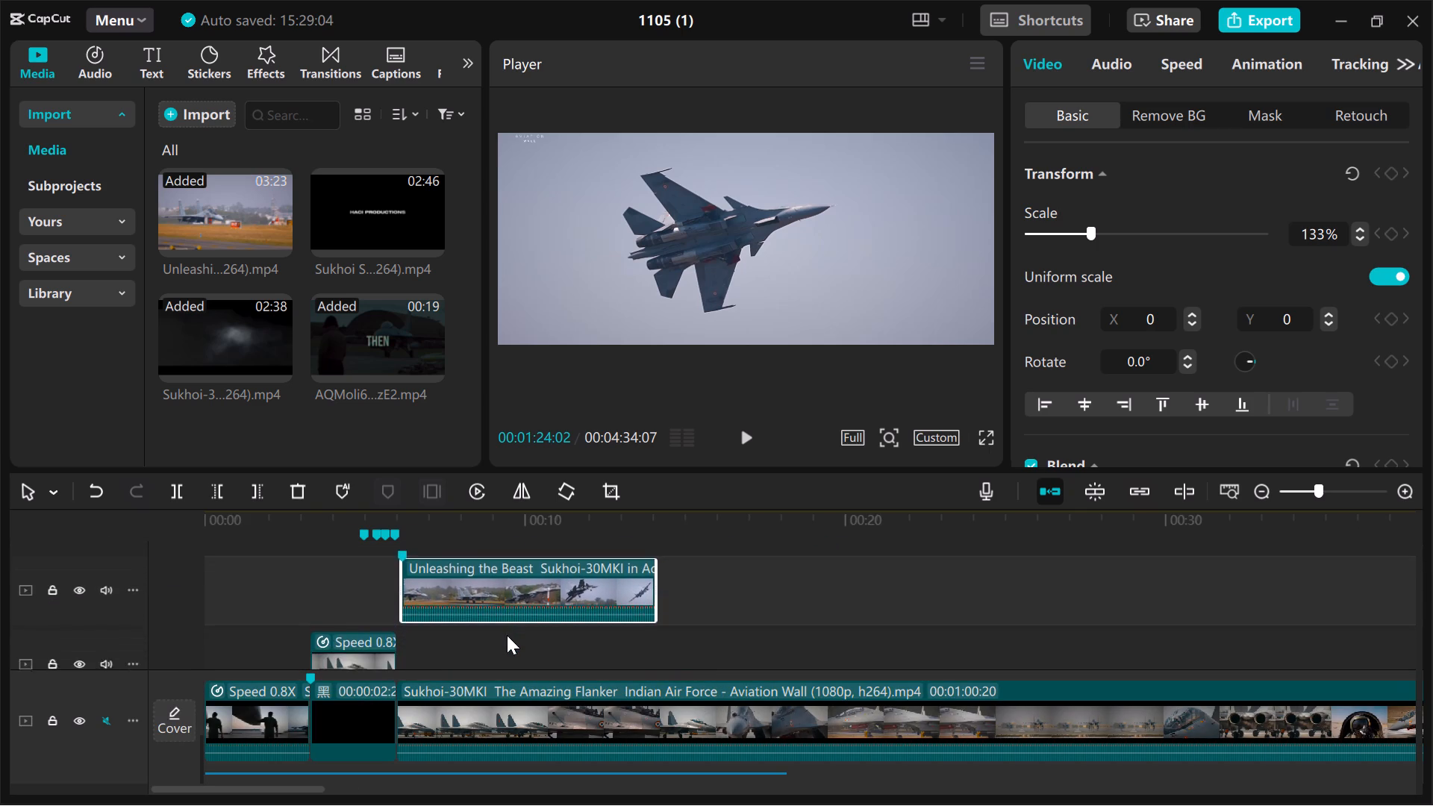
scroll(507, 635, down, 1)
drag(494, 557, 478, 557)
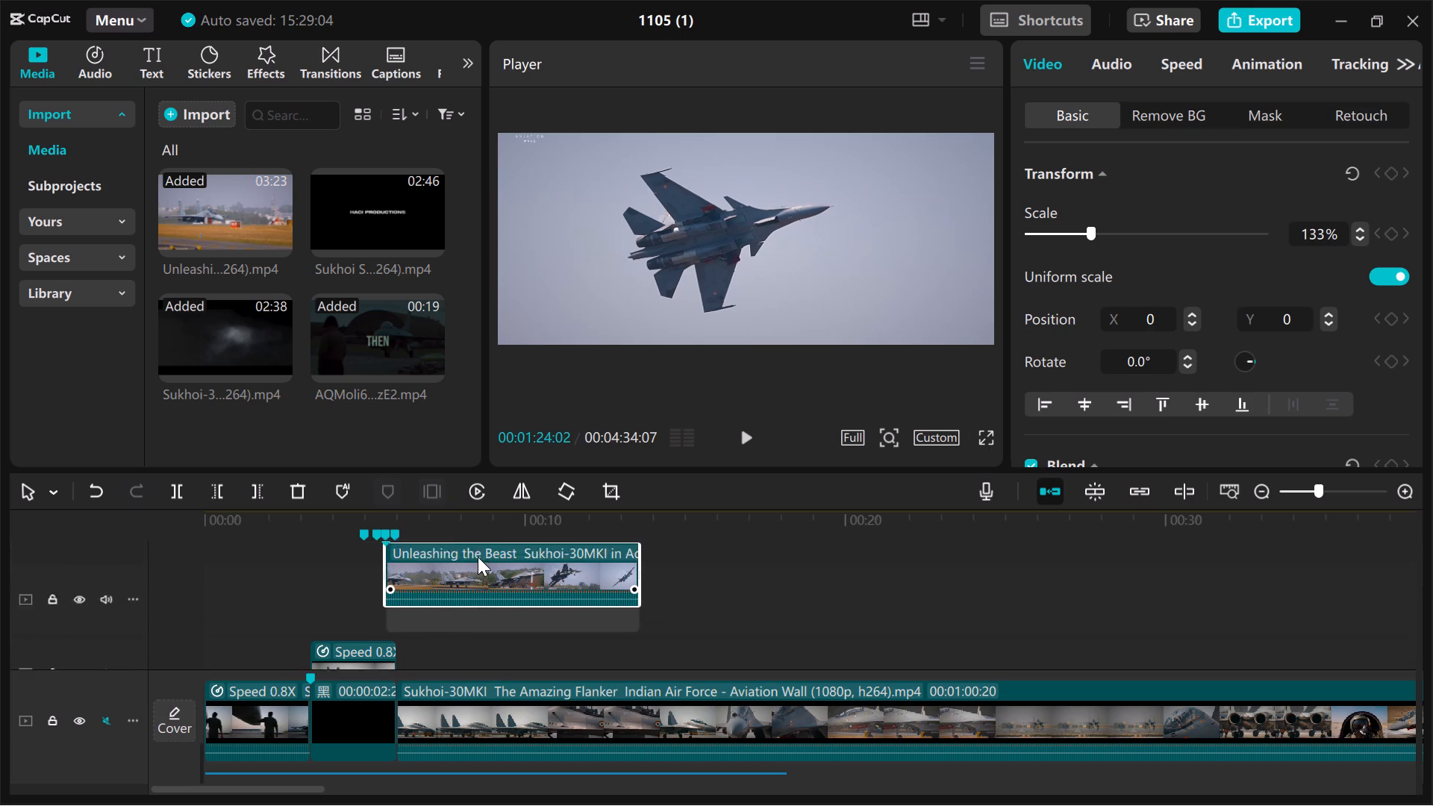
drag(478, 557, 474, 636)
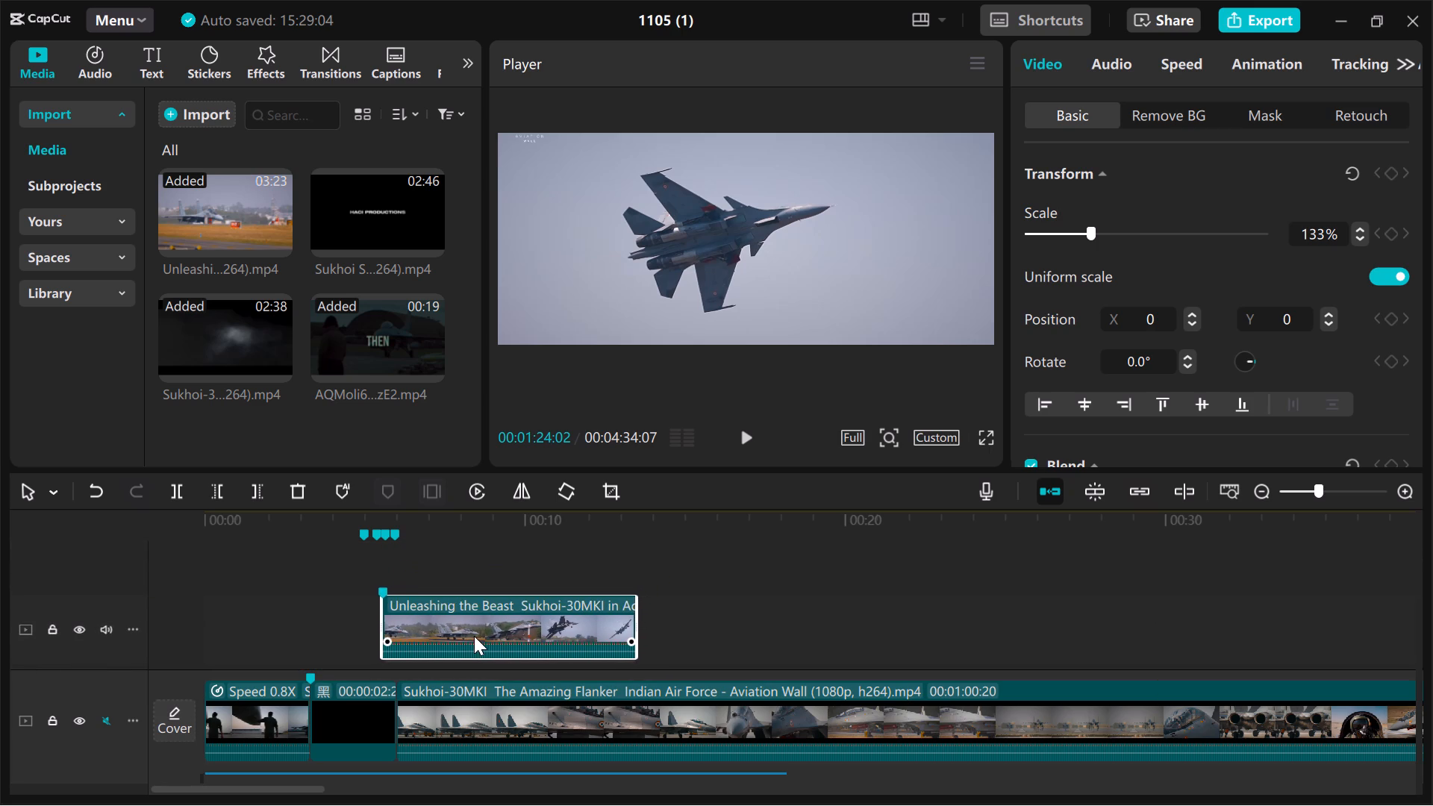
drag(474, 636, 465, 636)
Nudge the overlay clip slightly earlier above the black section, starting just before the audio beat marker near 00:00:04:24.
scroll(322, 633, down, 1)
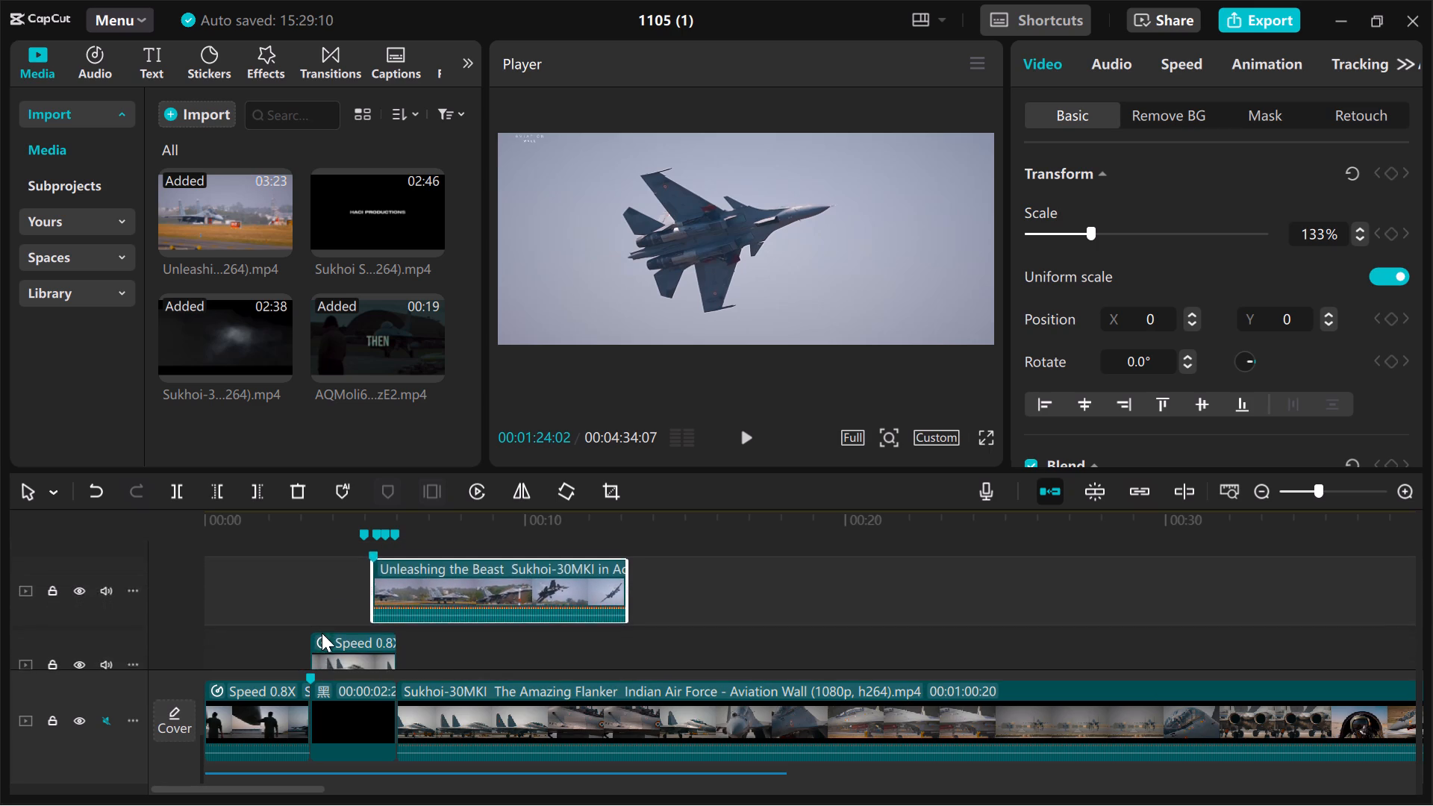
scroll(322, 633, down, 1)
ctrl+scroll(322, 633, up, 8)
scroll(322, 633, right, 2)
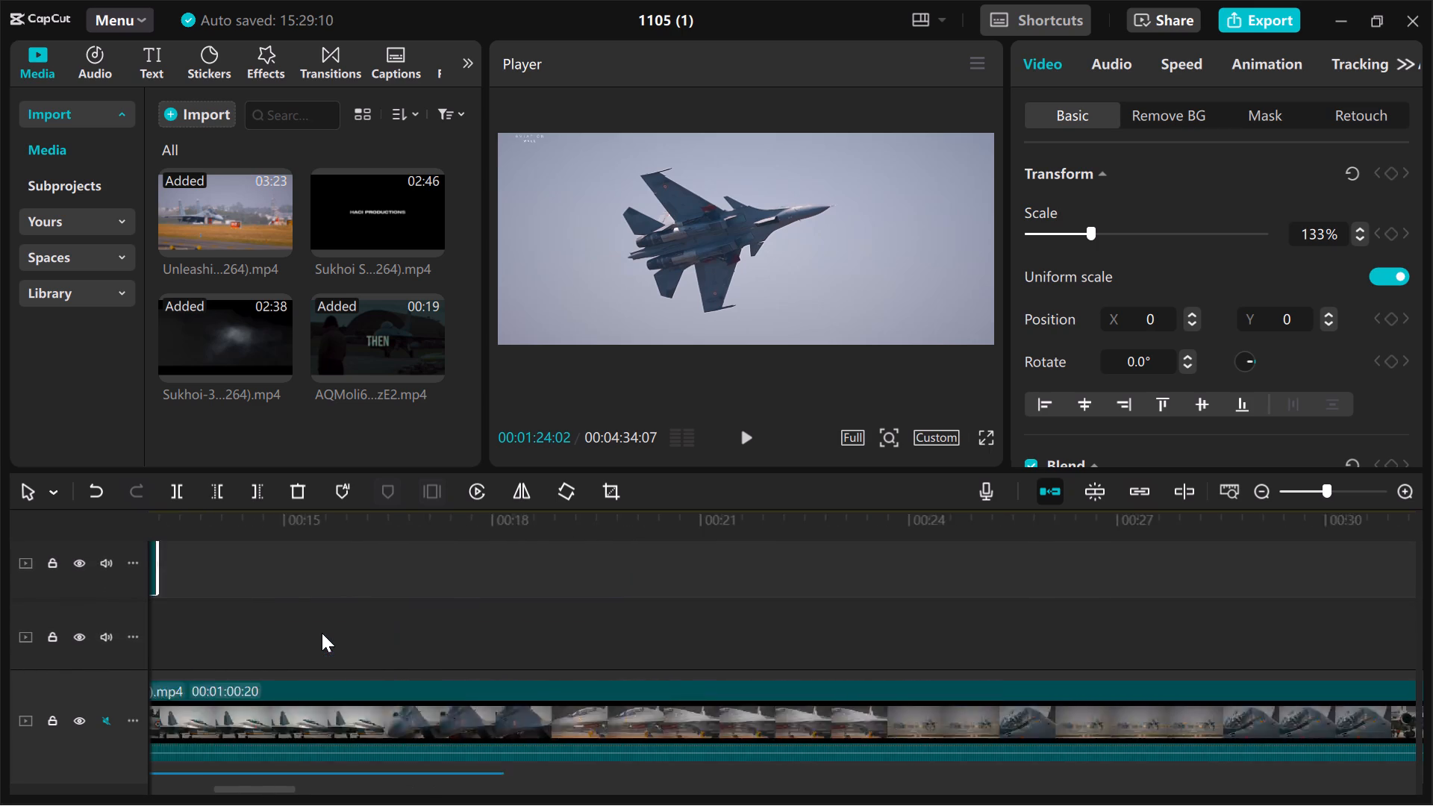
scroll(322, 633, right, 3)
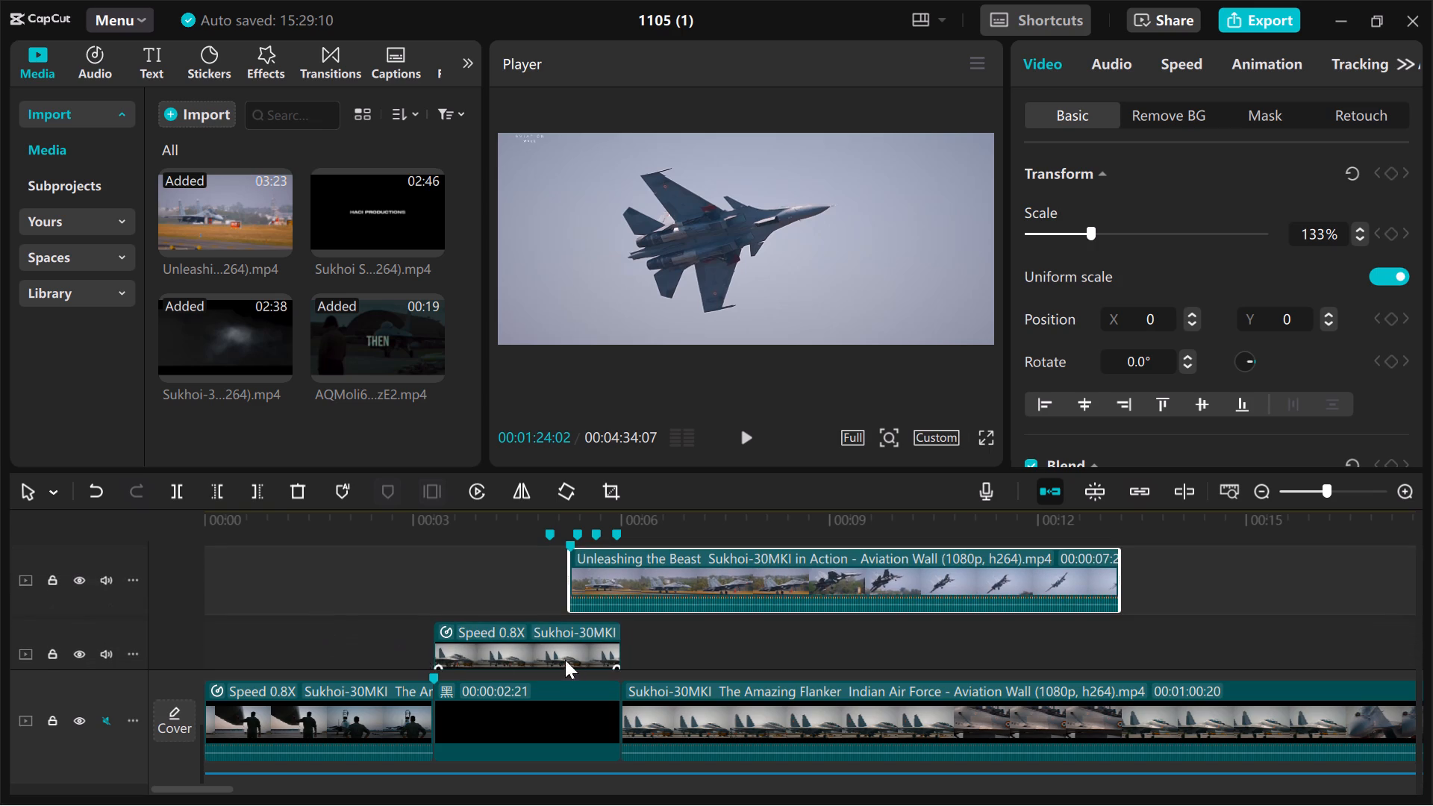
drag(669, 571, 639, 572)
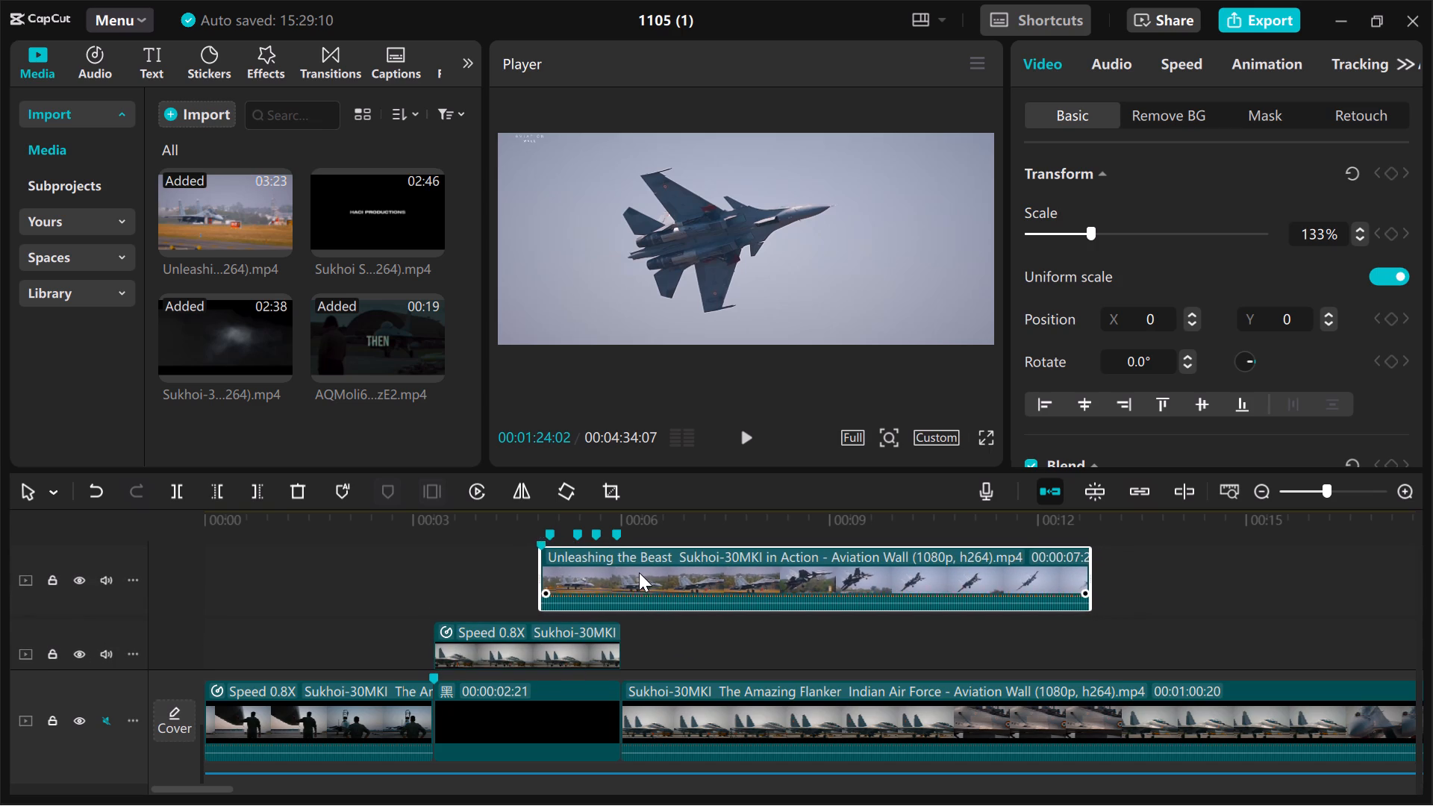
drag(639, 572, 622, 575)
drag(629, 575, 637, 572)
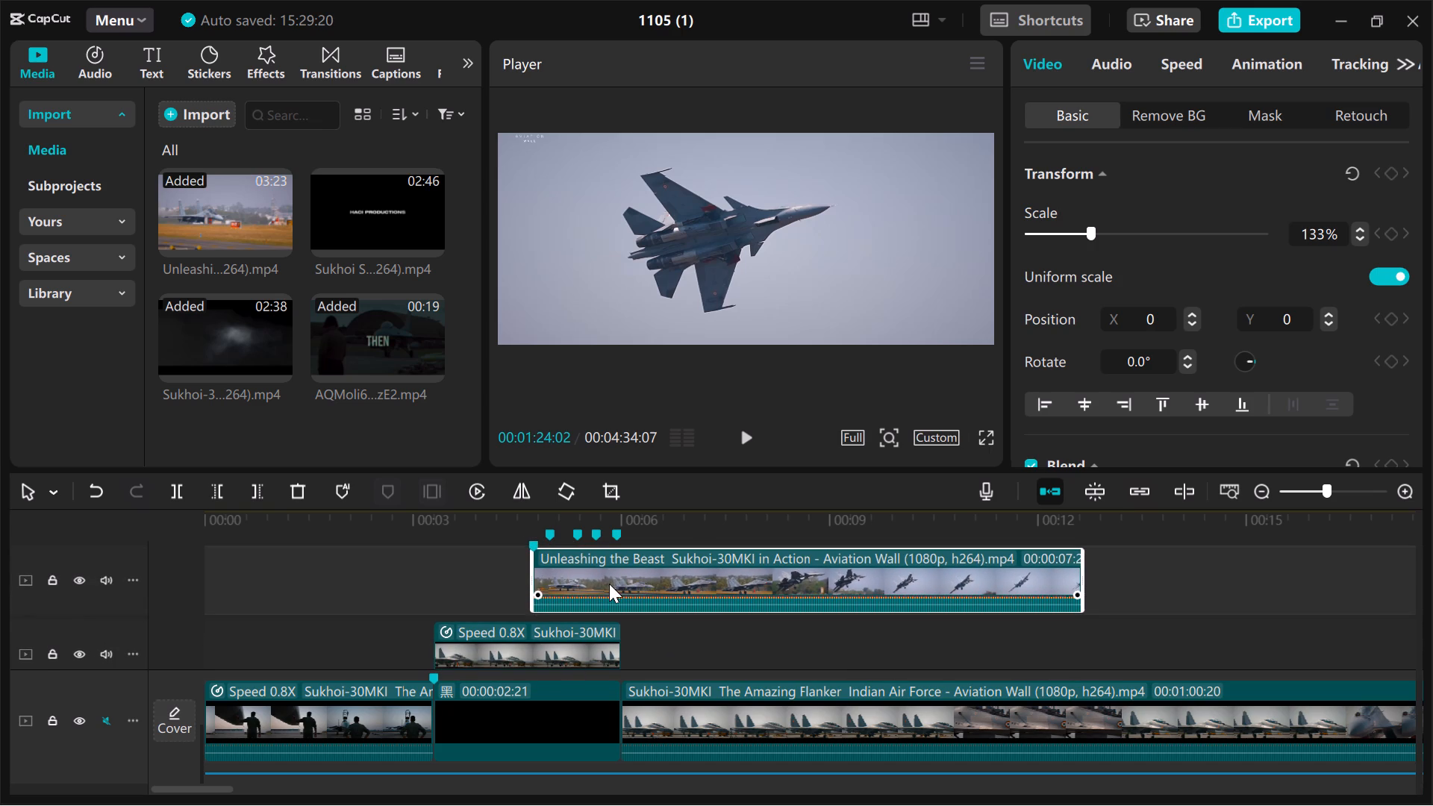
Place the playhead on the audio beat marker at 00:00:04:24 and align the overlay clip's start to it.
scroll(606, 655, down, 3)
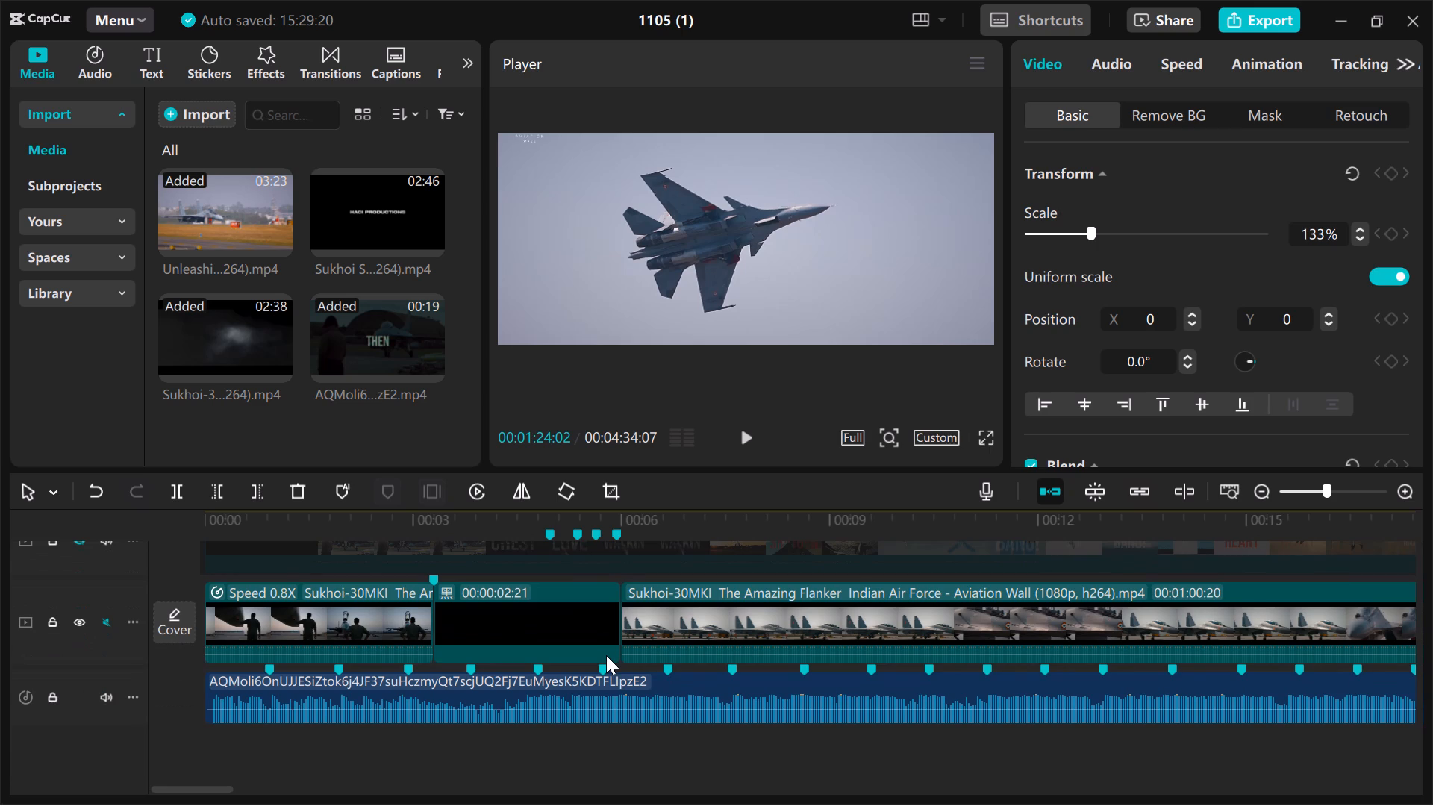
click(466, 666)
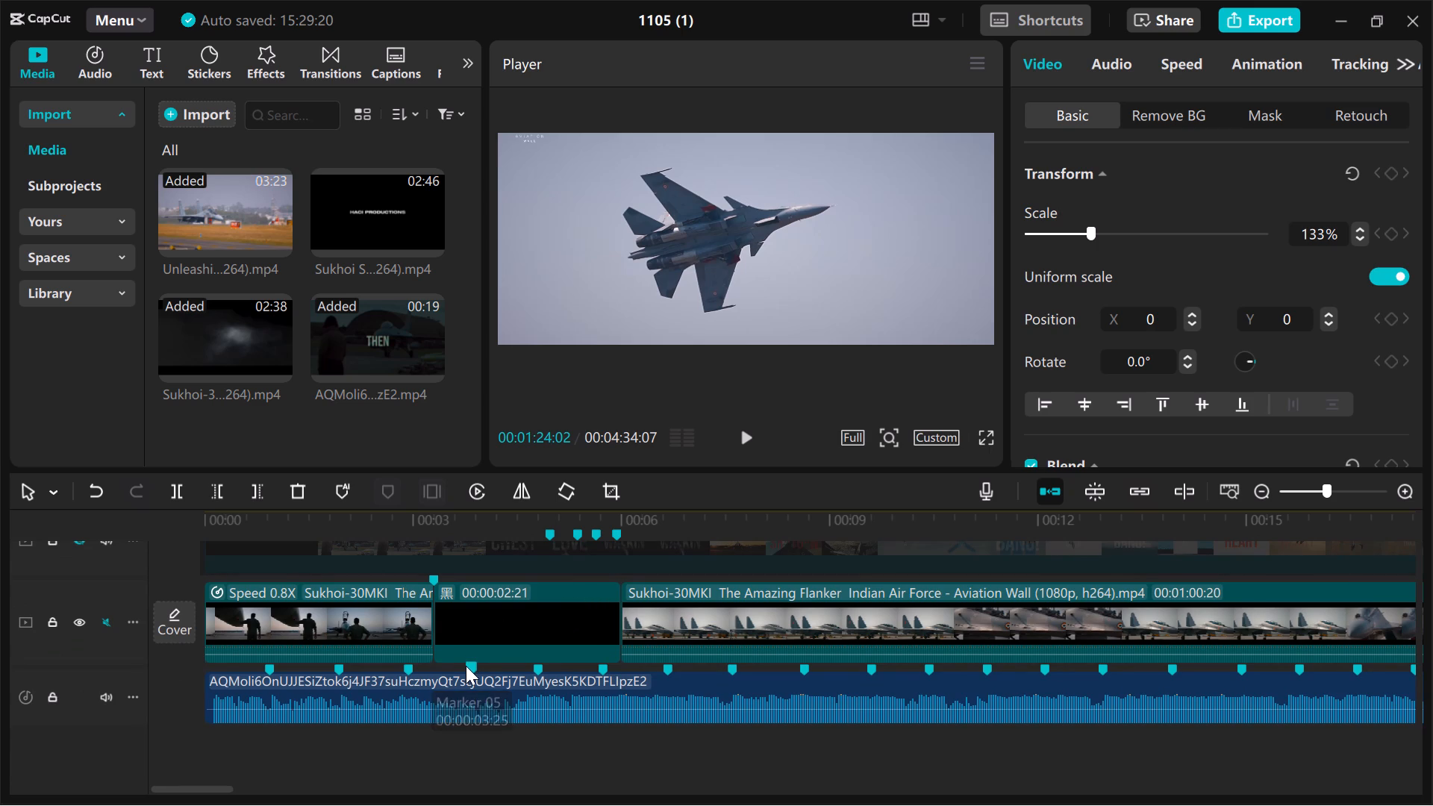
click(472, 740)
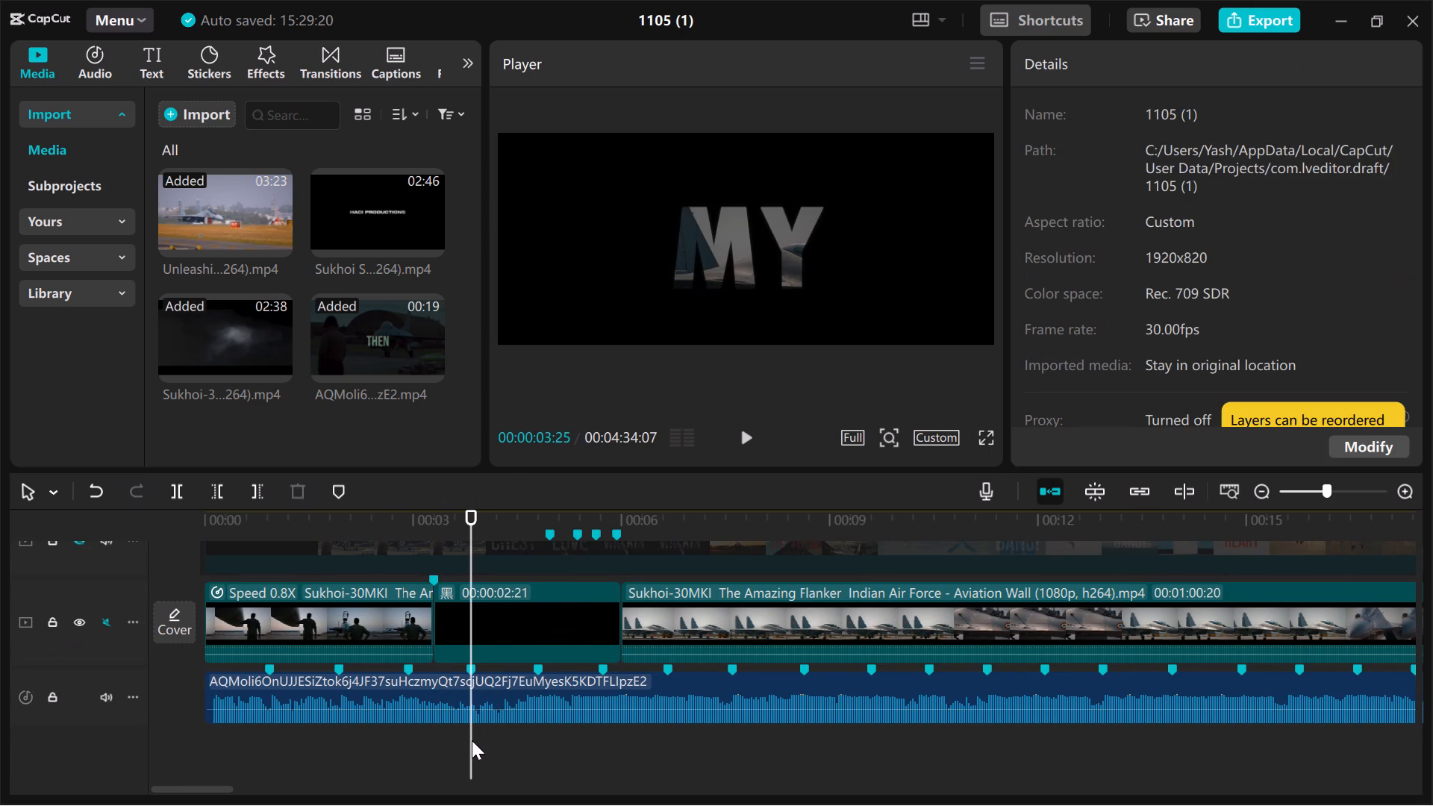
click(532, 749)
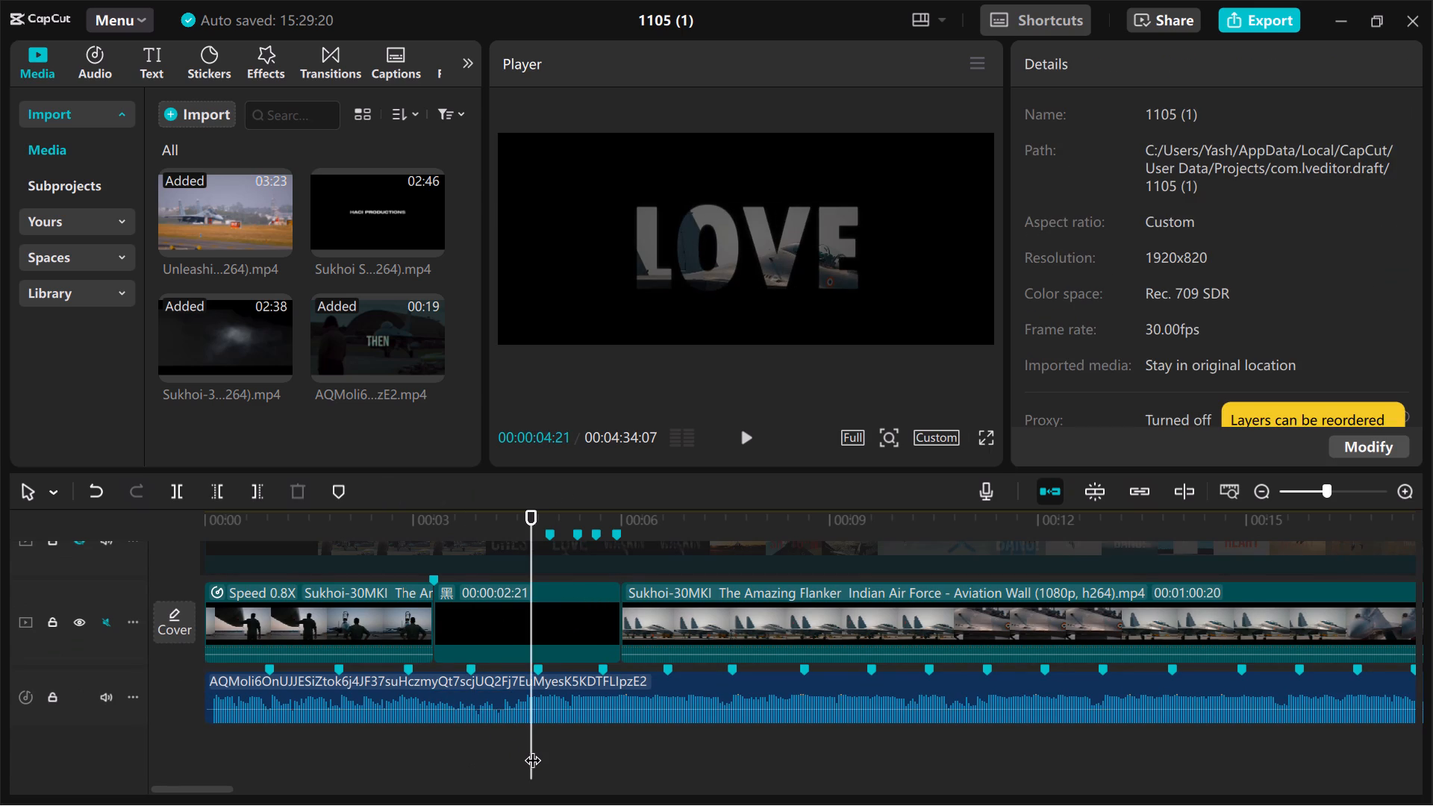
key(Right)
key(Right)
key(Right)
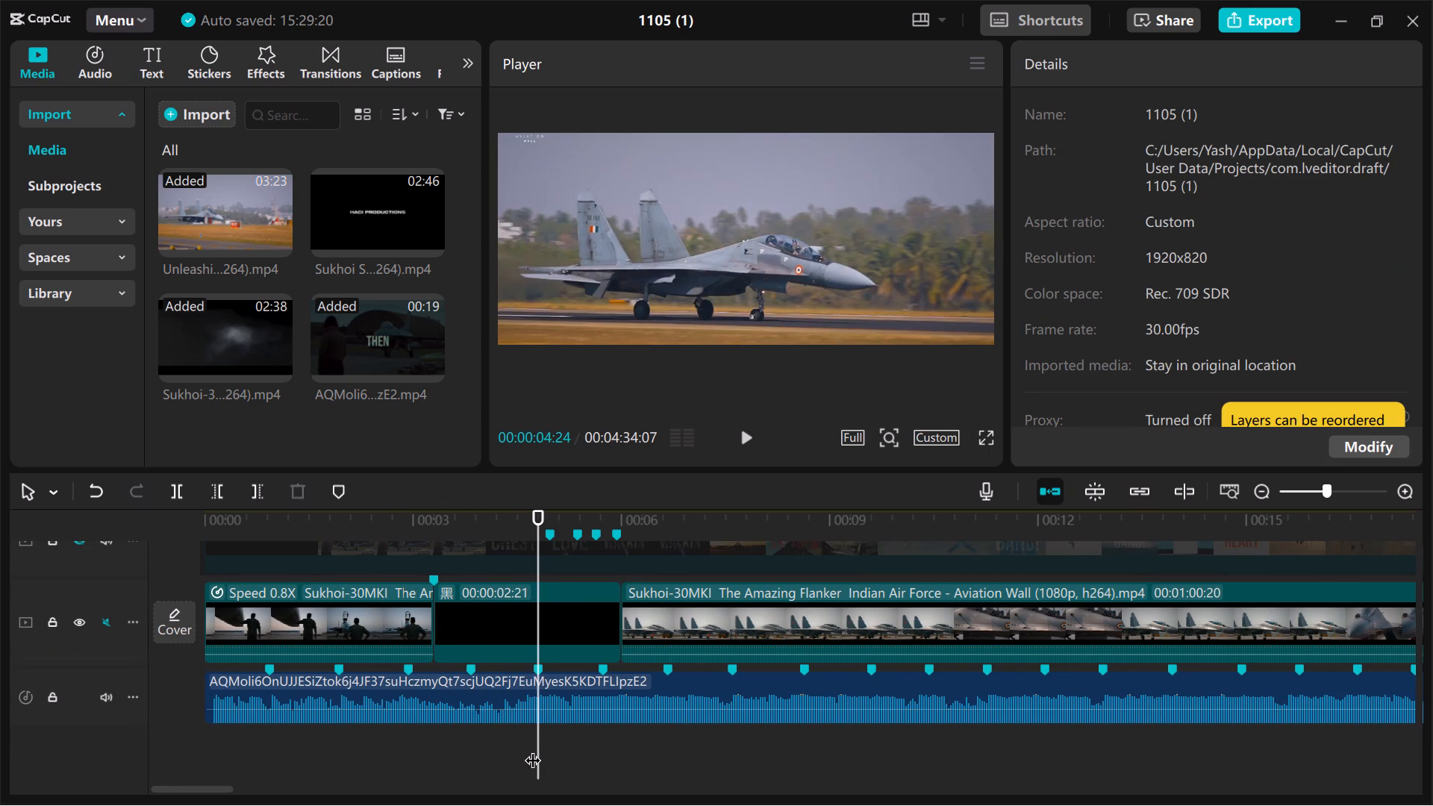
ctrl+scroll(566, 646, up, 4)
scroll(566, 646, up, 5)
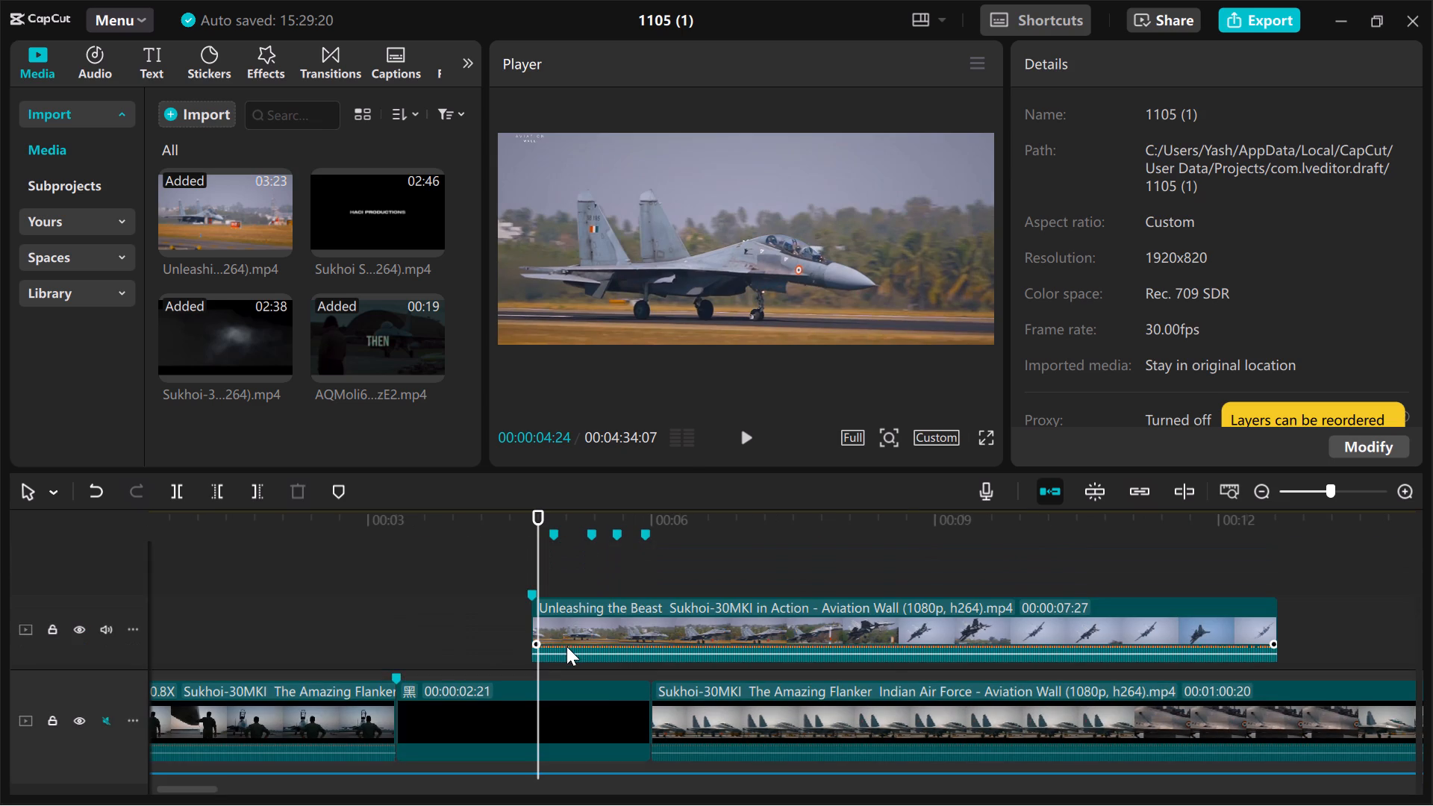
click(577, 617)
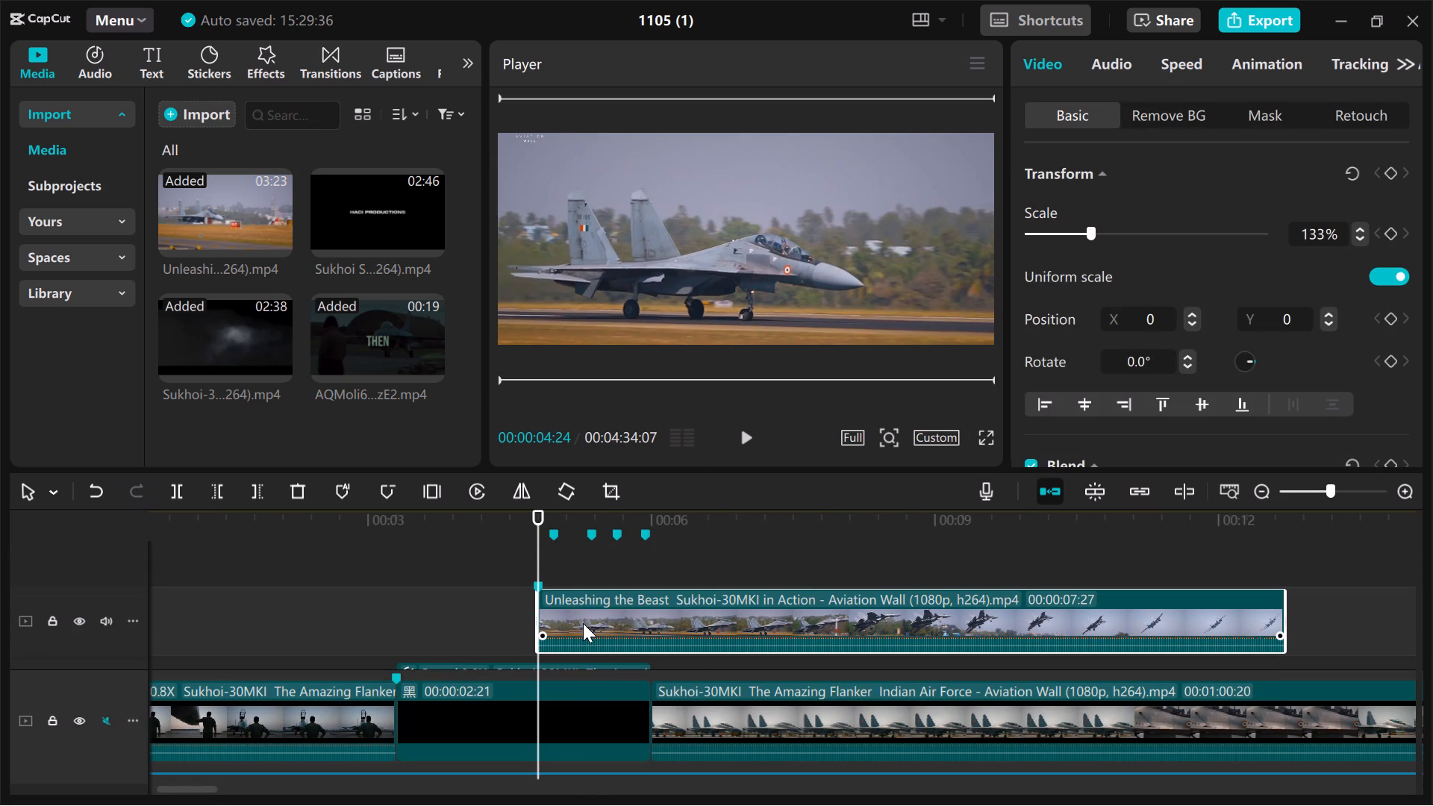
Delete the marker at the beginning of the Unleashing the Beast overlay clip.
click(485, 586)
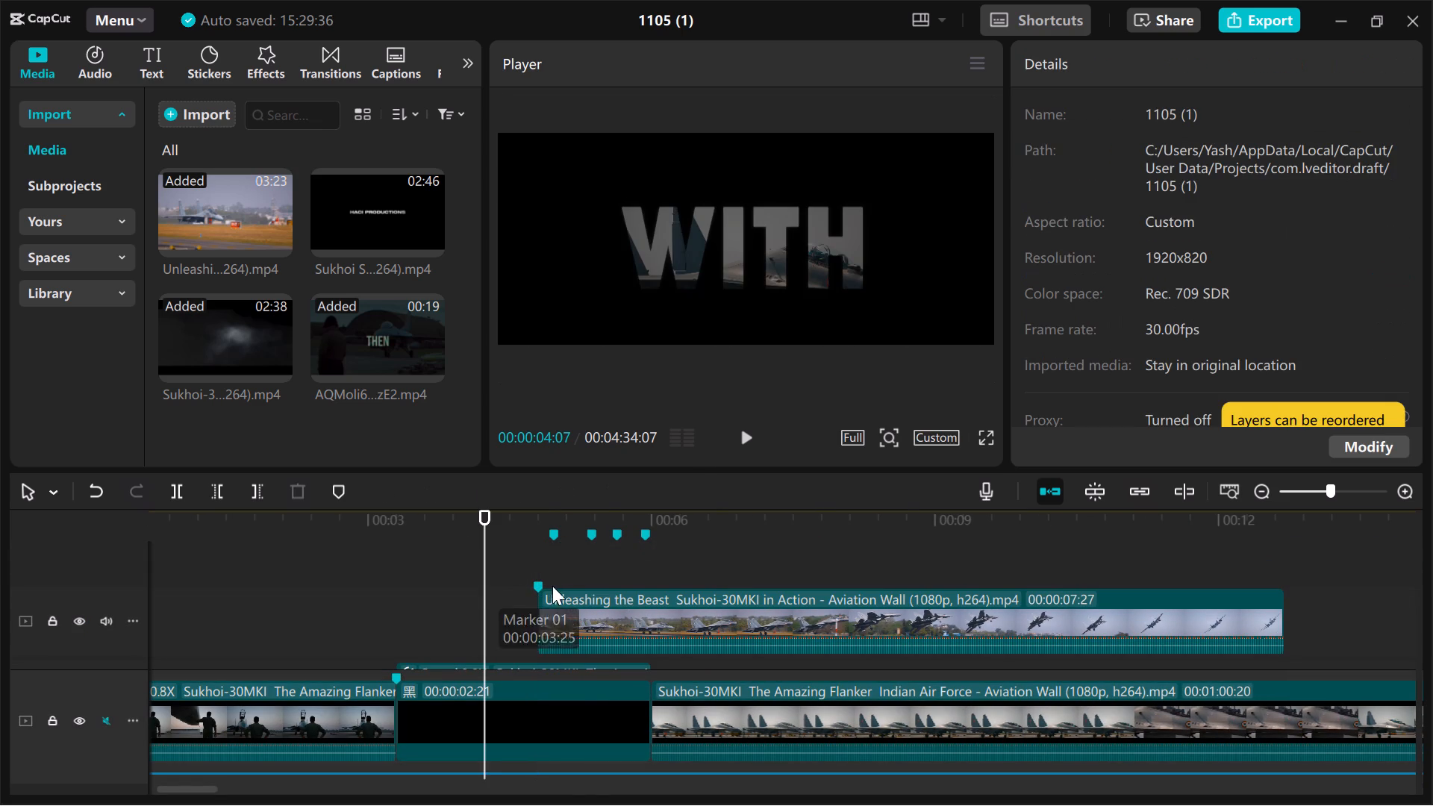
click(539, 591)
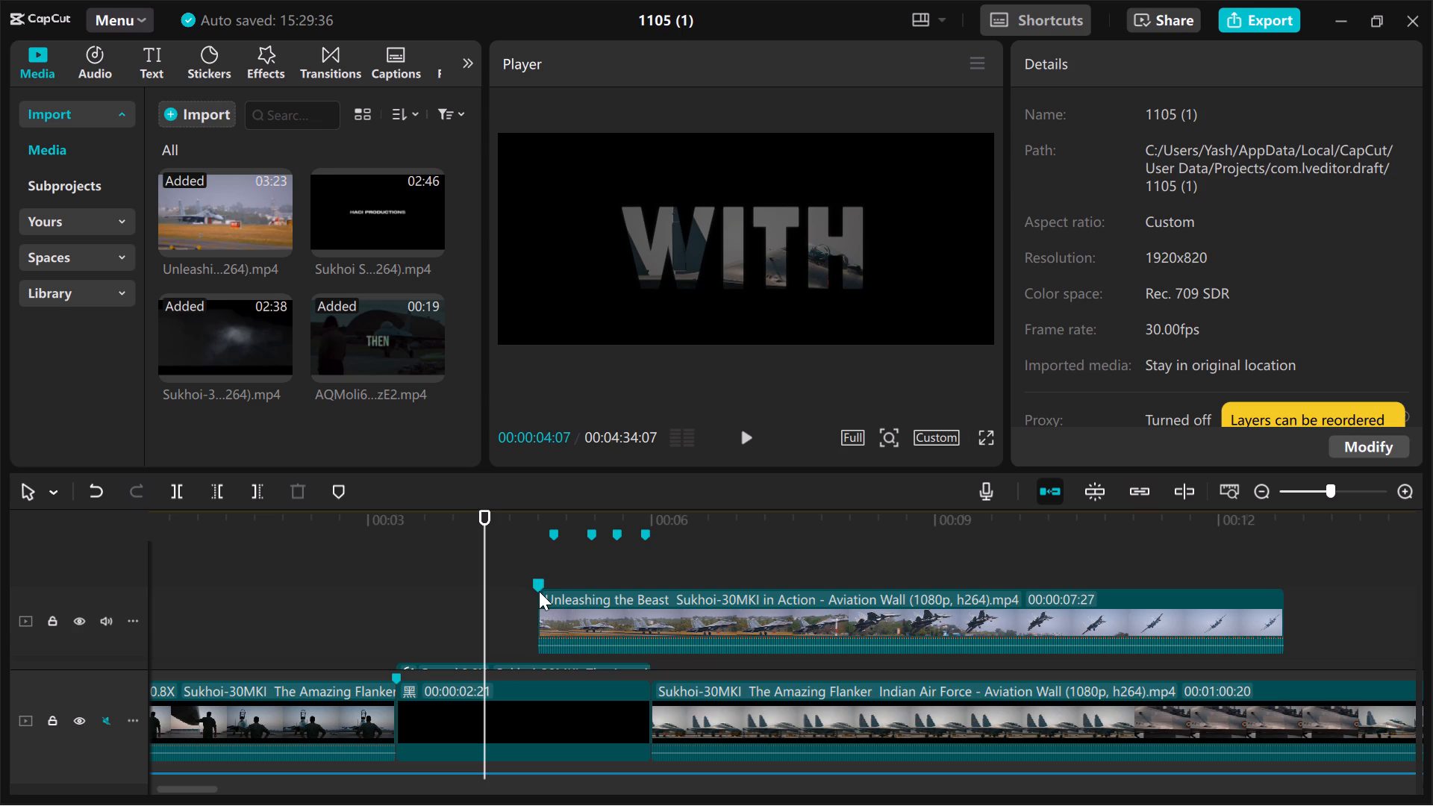
right_click(539, 591)
click(554, 600)
Insert a freeze frame at the start of the Unleashing the Beast overlay clip, at 00:00:04:24.
click(551, 569)
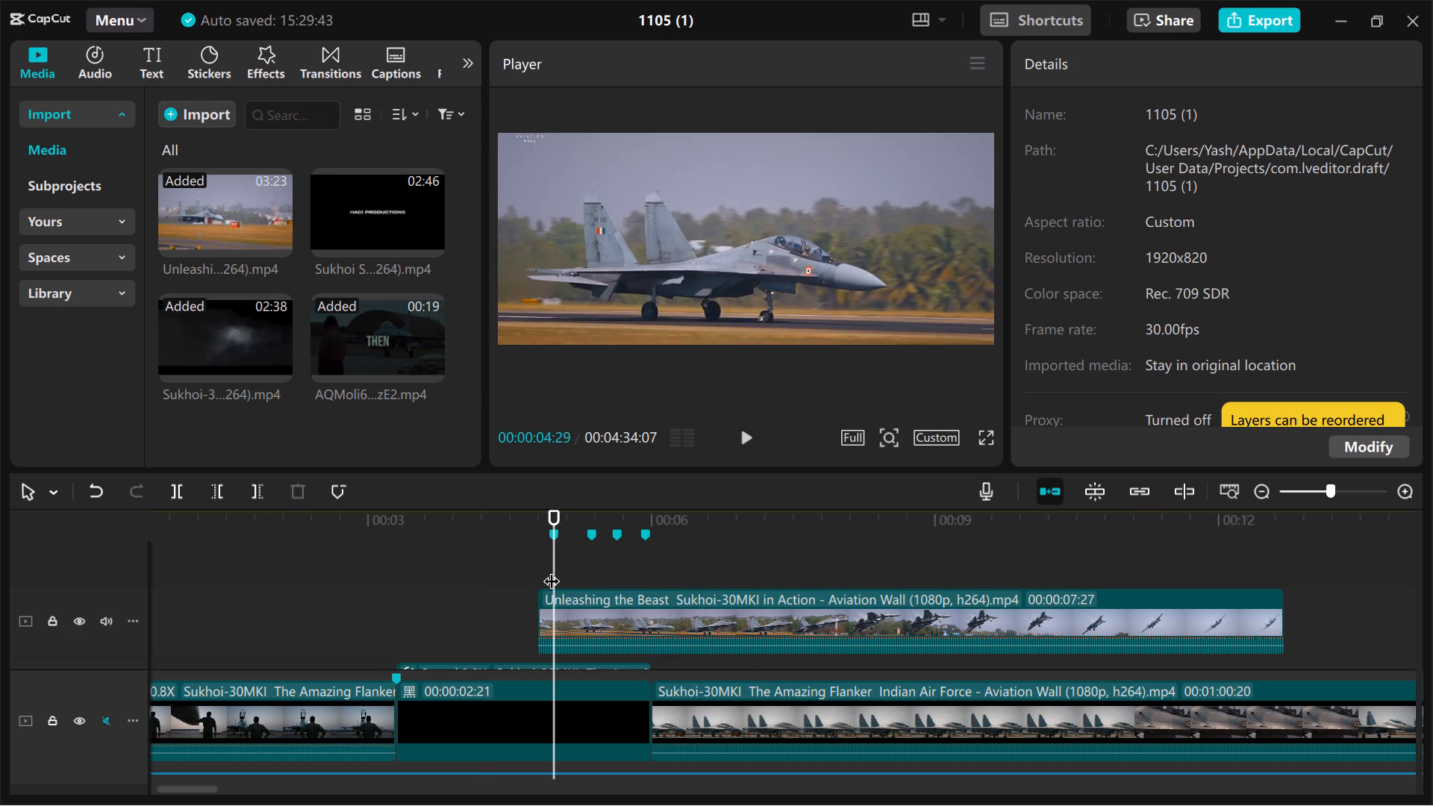
key(Left)
key(Left)
key(Left)
key(Left)
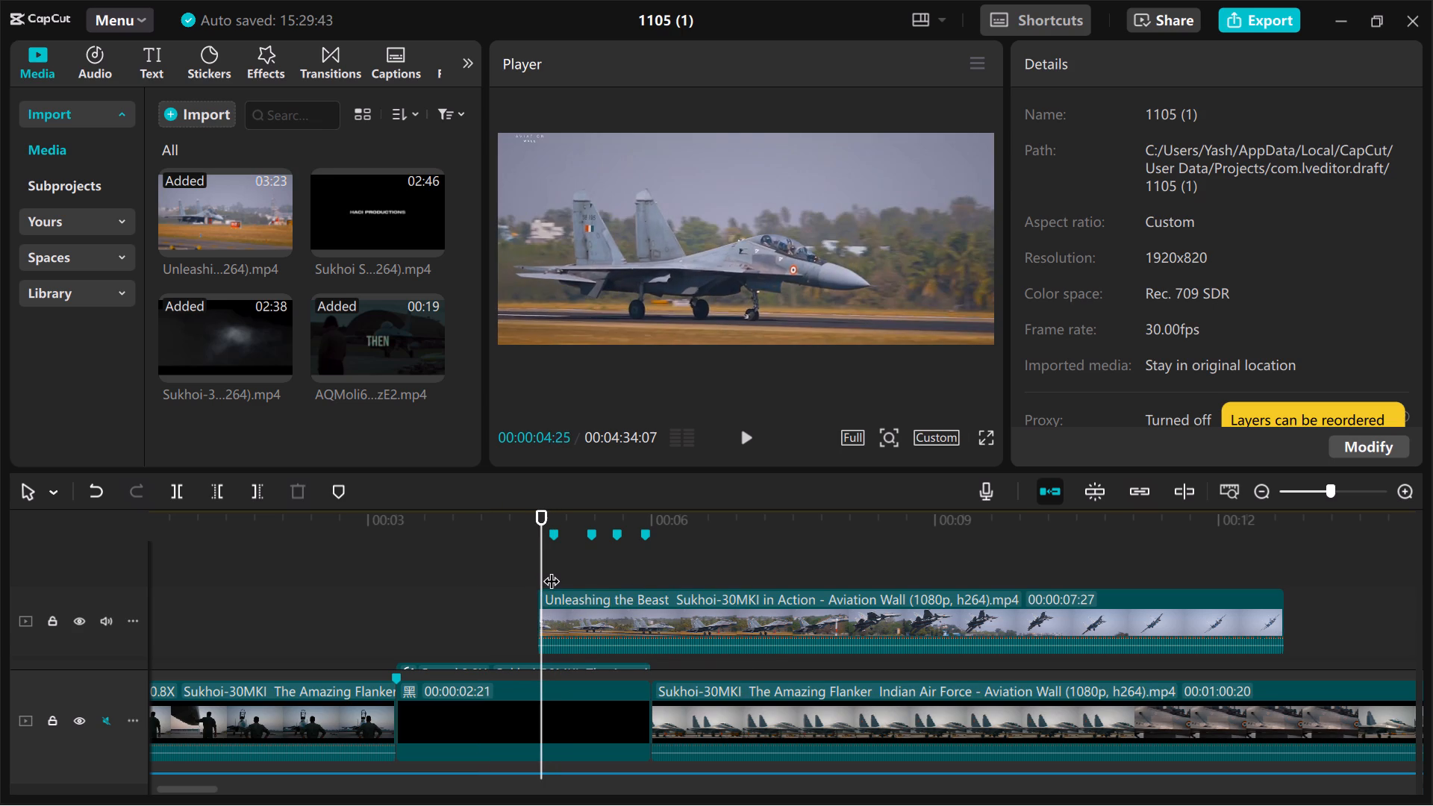
key(Left)
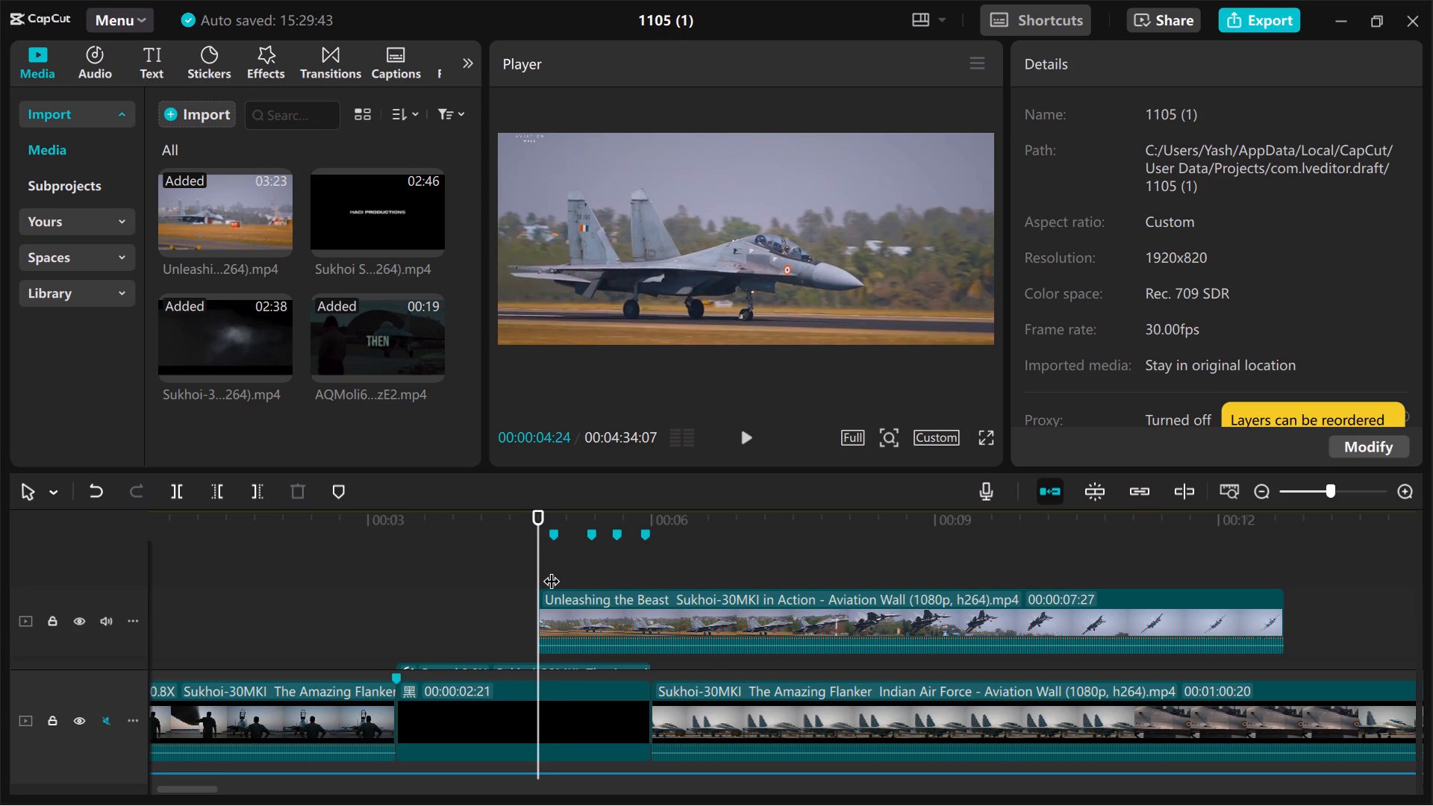
key(Left)
key(Right)
right_click(540, 609)
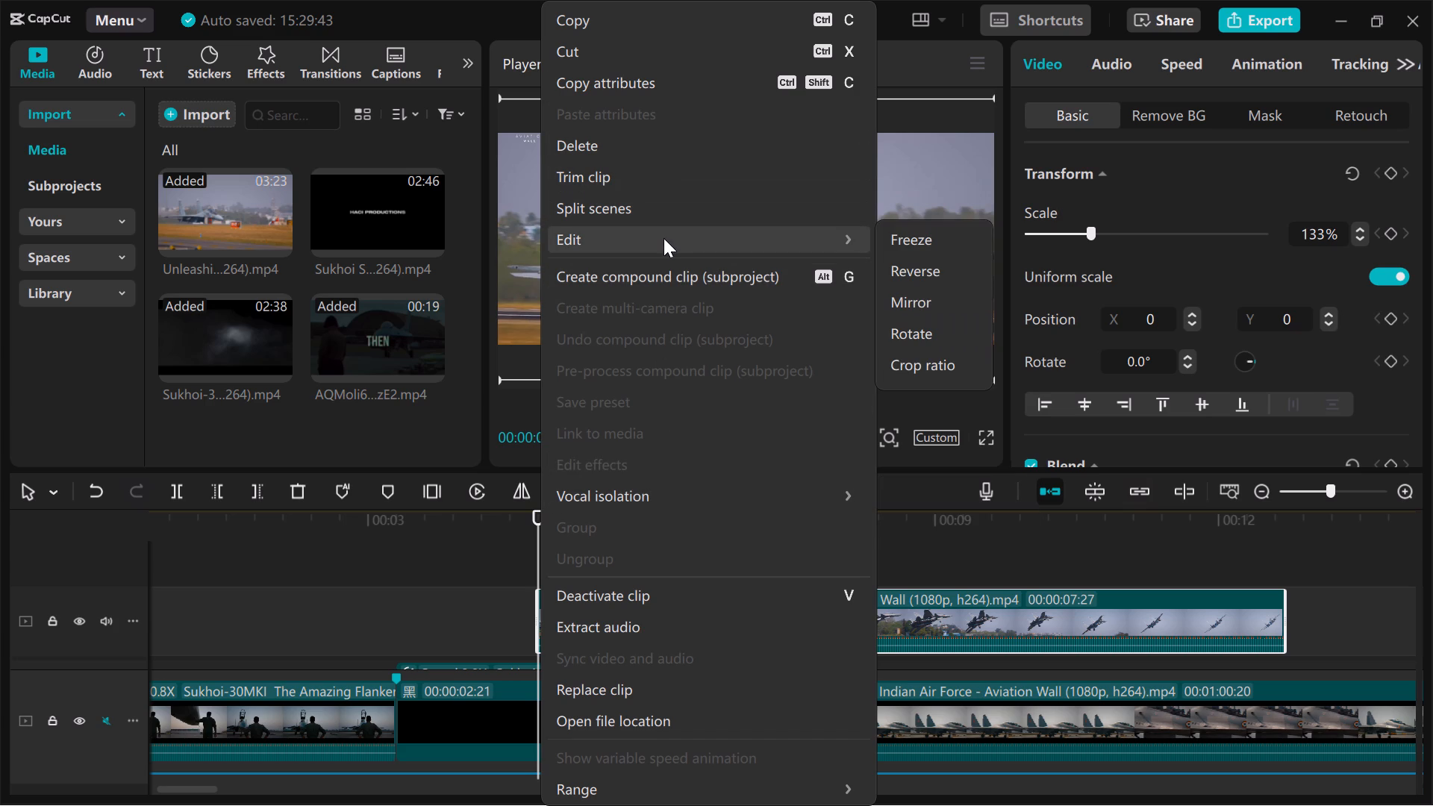
click(916, 231)
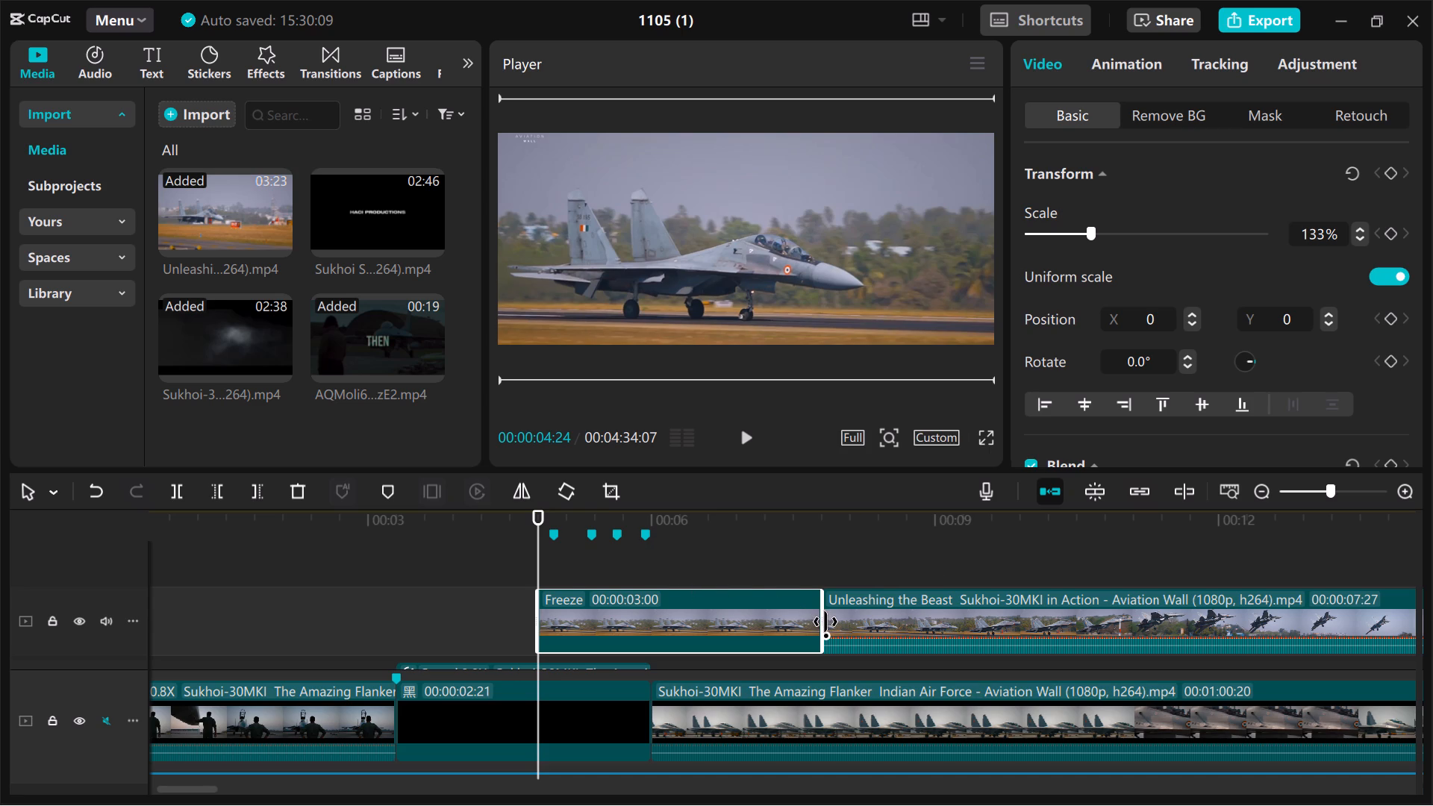
Shorten the freeze frame so it ends near the last beat marker, just before 00:00:06.
drag(825, 622, 644, 615)
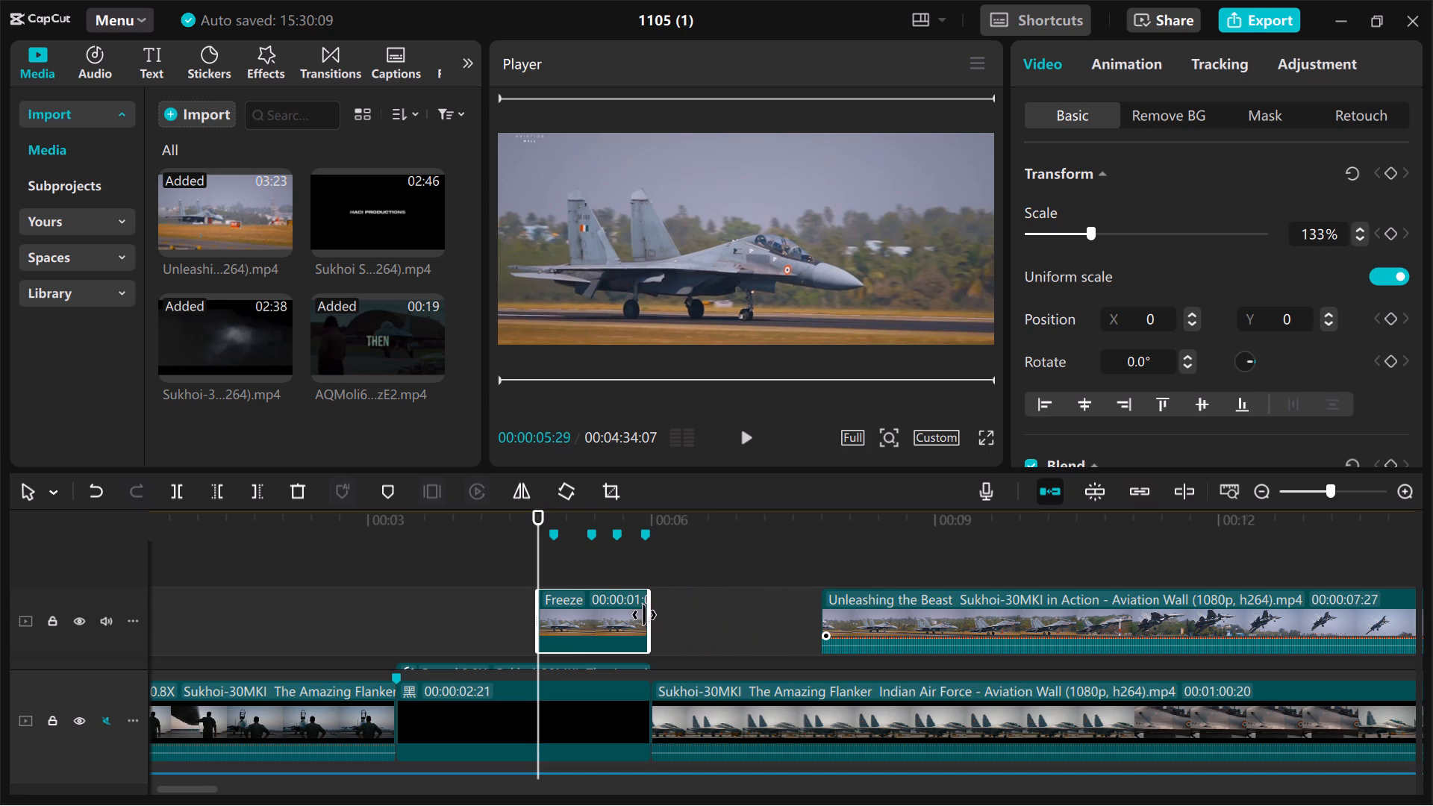
drag(644, 615, 820, 624)
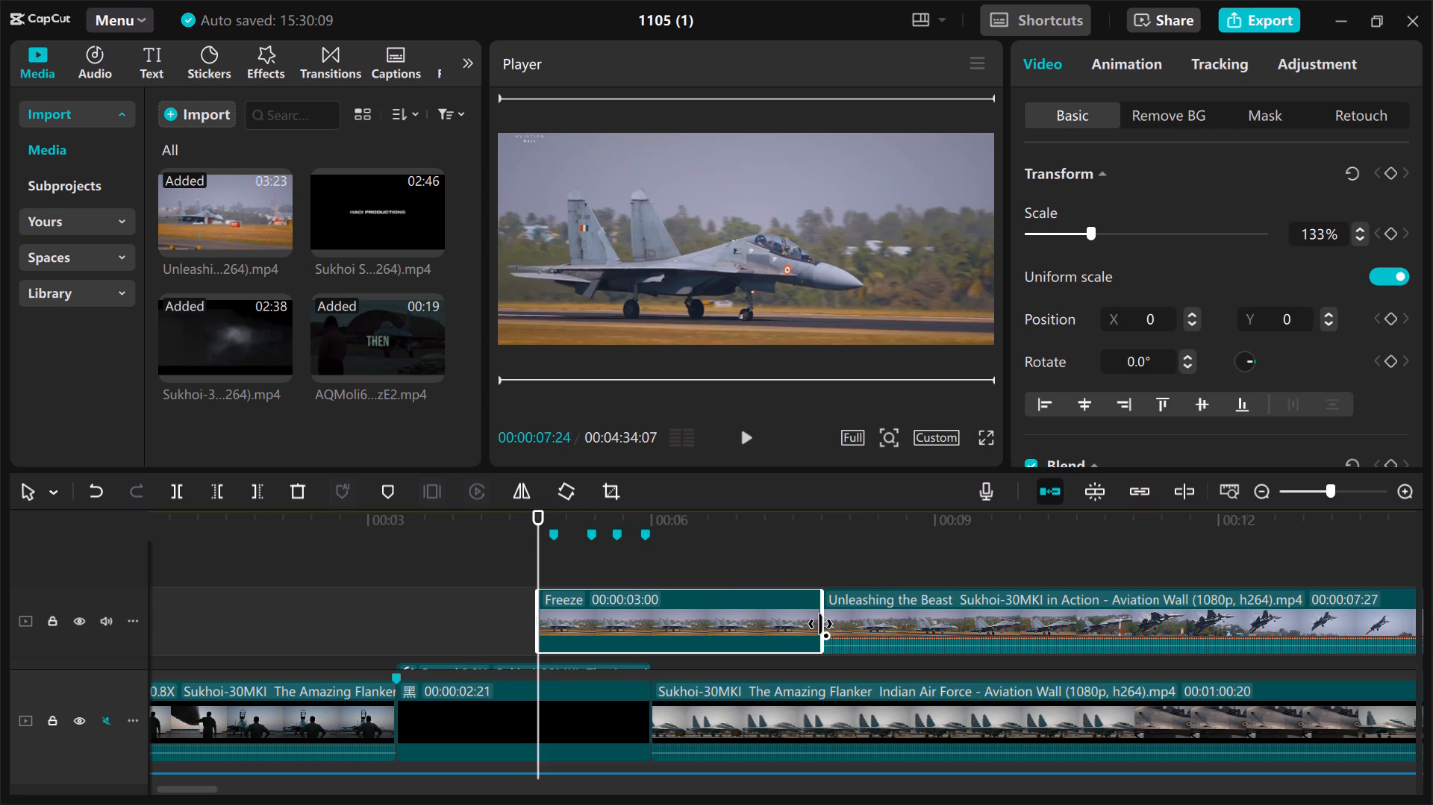
drag(820, 624, 643, 628)
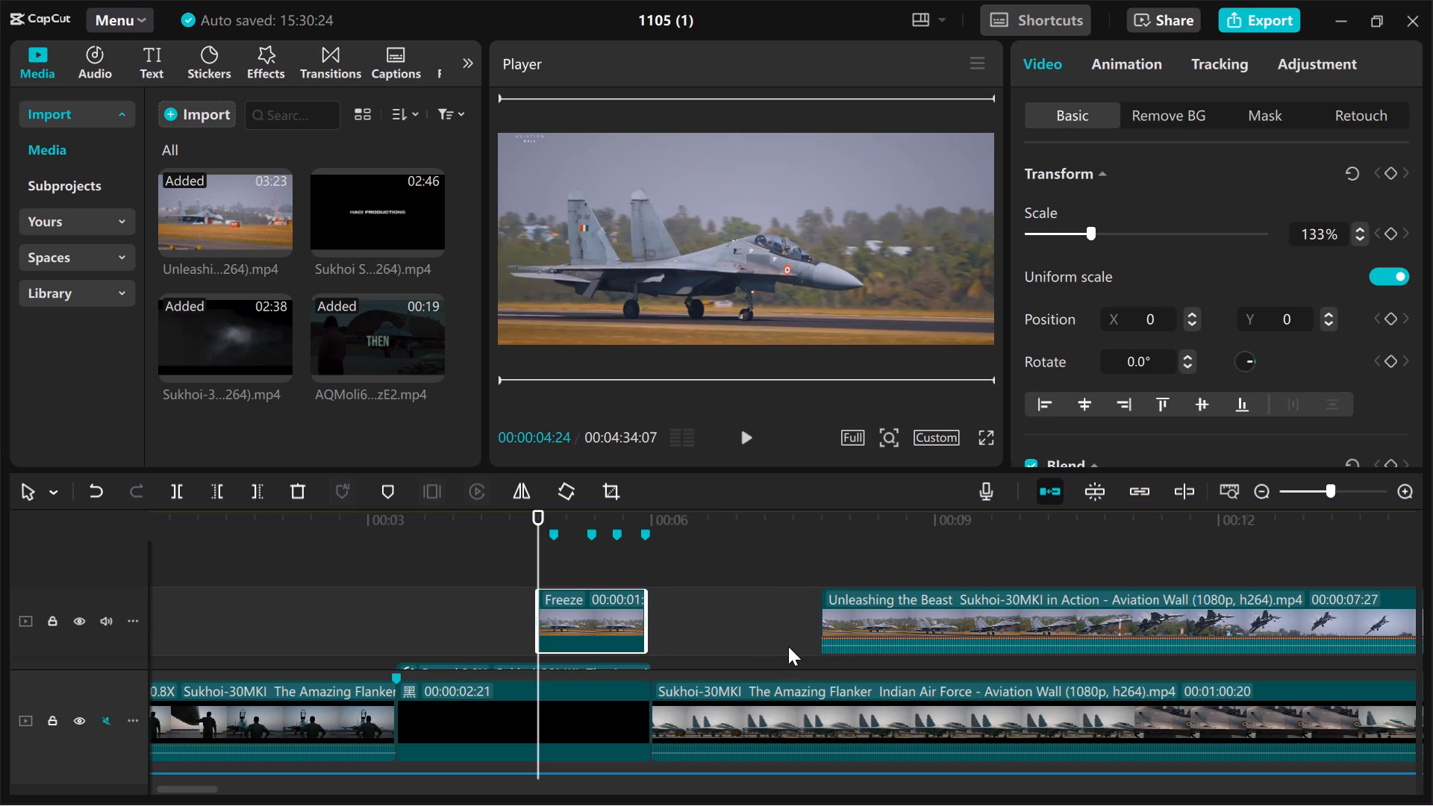
Move the Unleashing the Beast overlay clip earlier to start at the end of the black section, at about 00:00:06.
click(848, 615)
drag(848, 615, 681, 621)
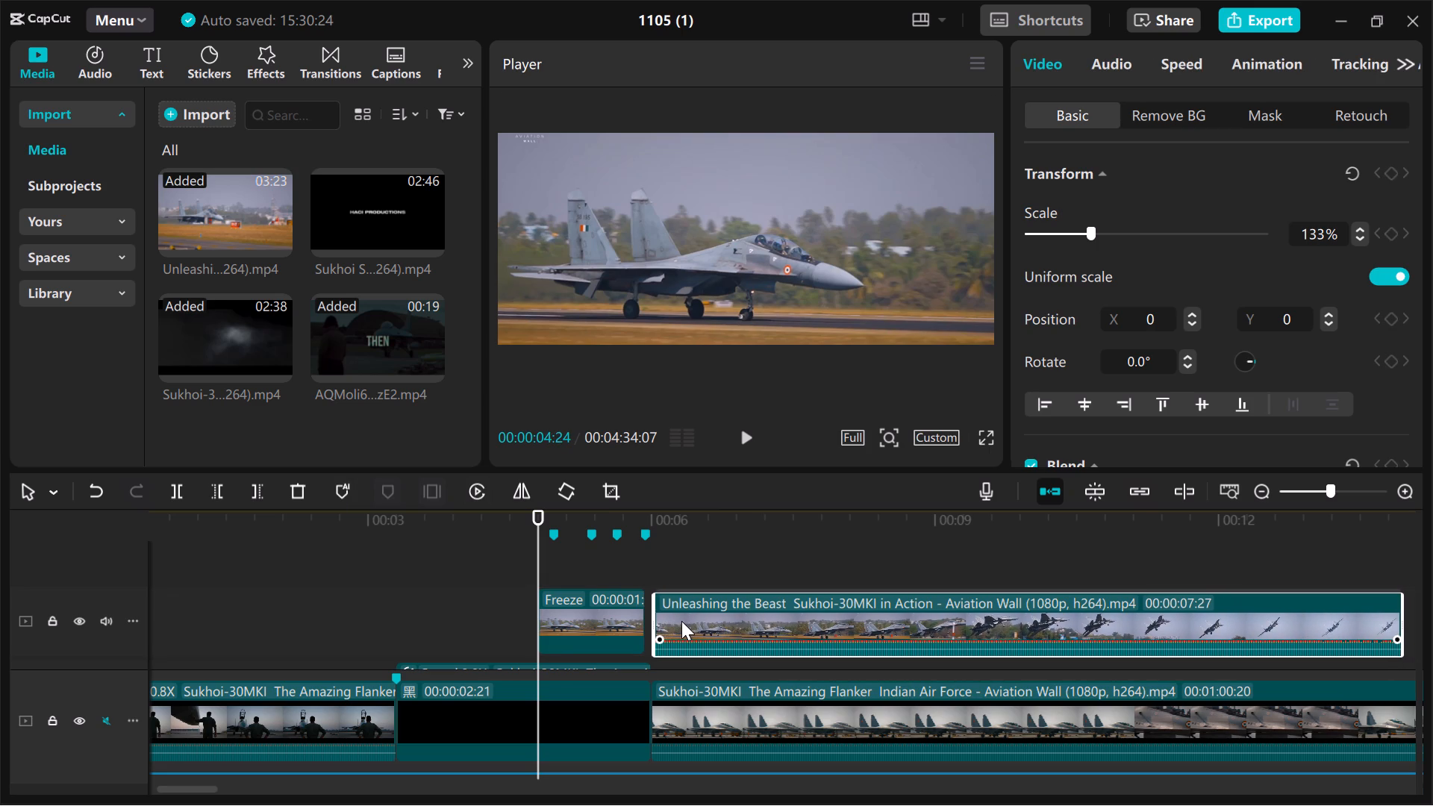
drag(681, 621, 678, 618)
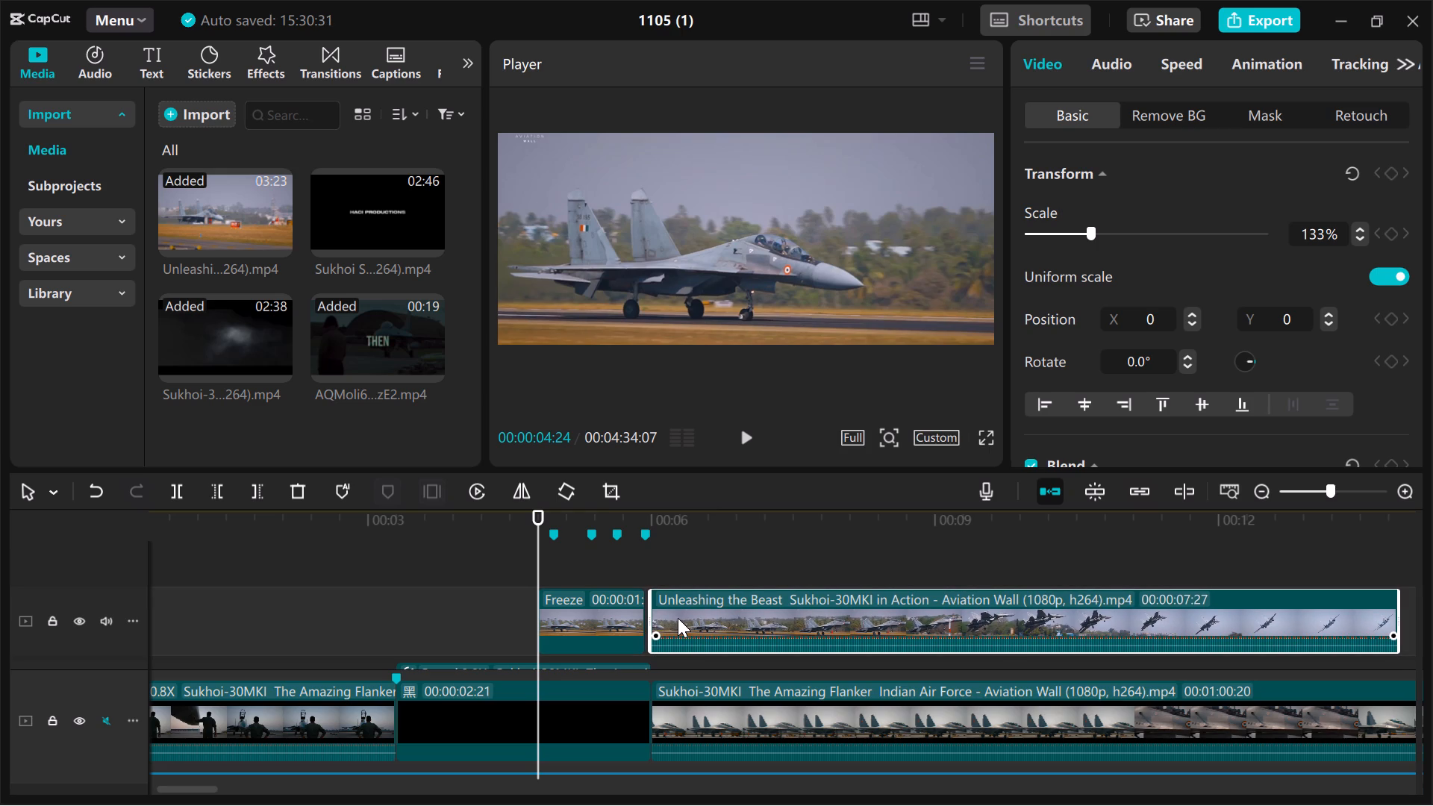
Turn on auto snapping and extend the freeze frame to 00:00:01:06 so it meets the following overlay clip.
click(630, 625)
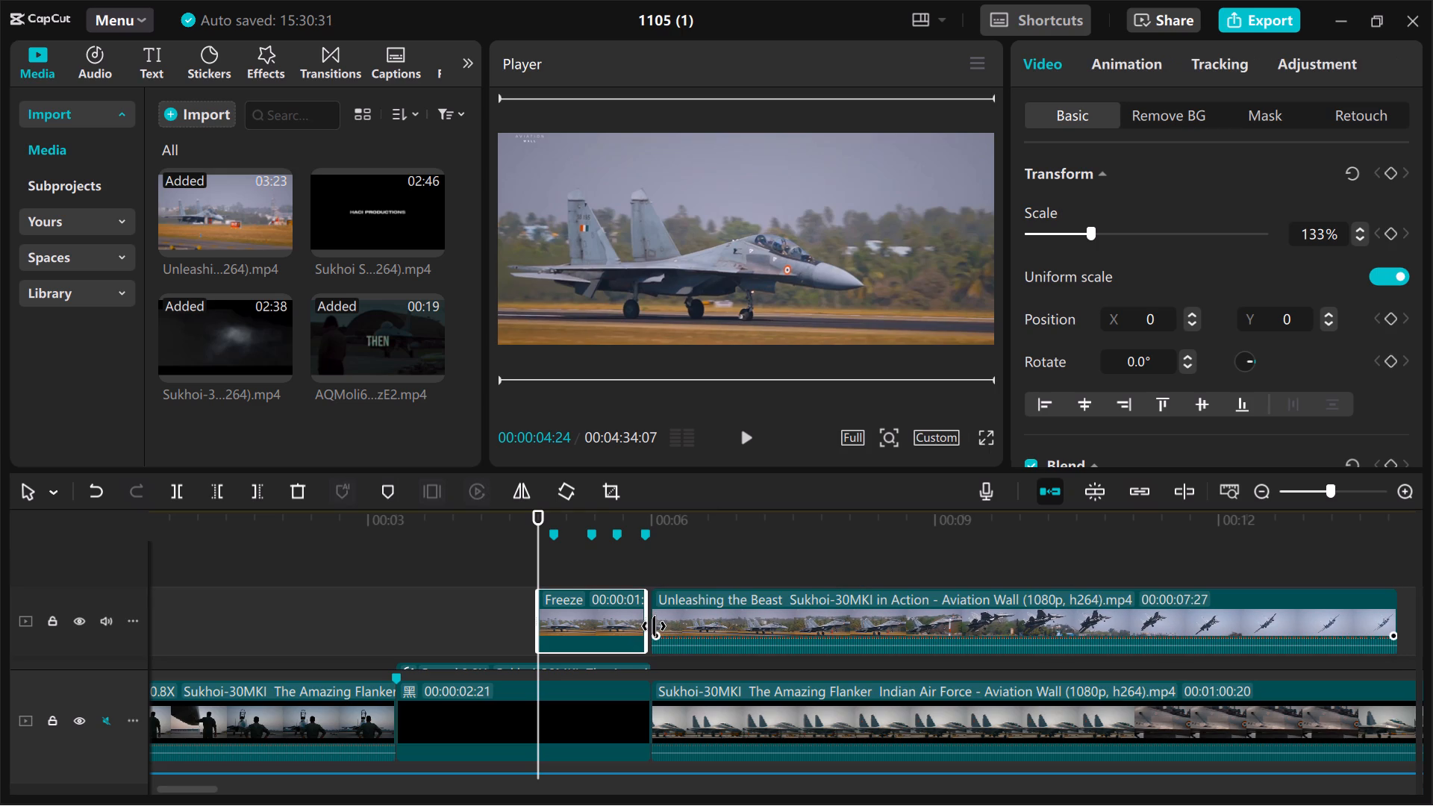
click(1093, 487)
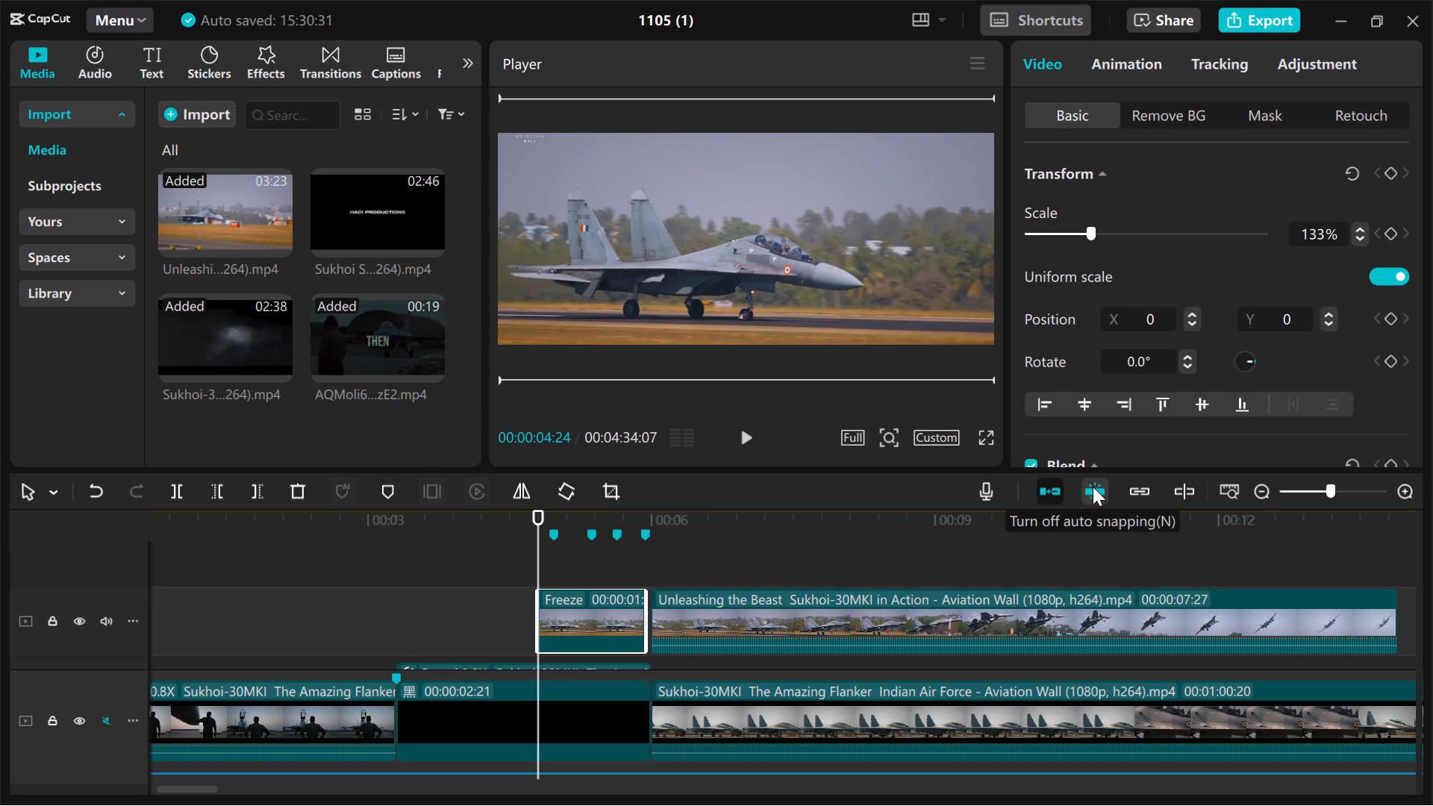
drag(647, 635, 655, 635)
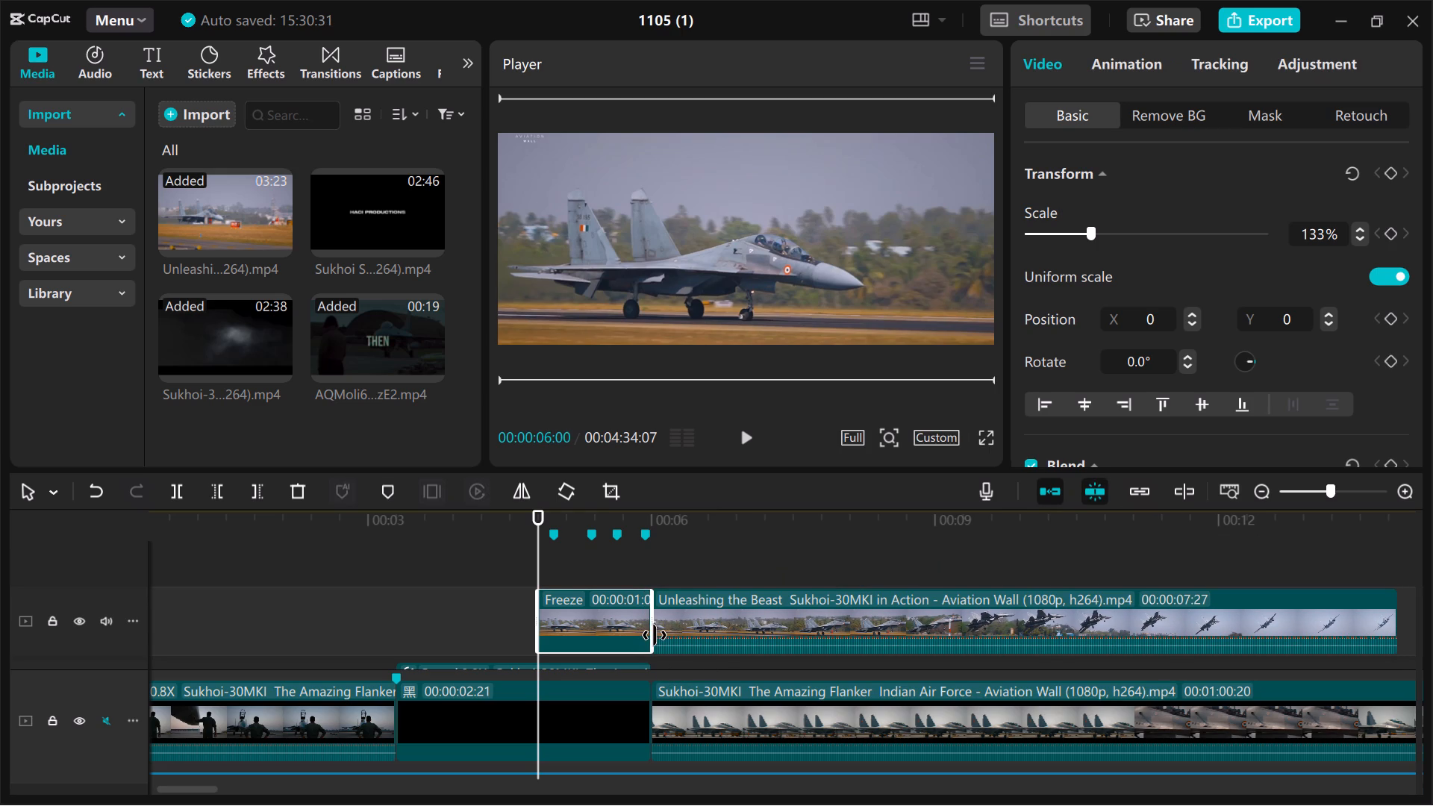
drag(655, 635, 654, 635)
click(690, 610)
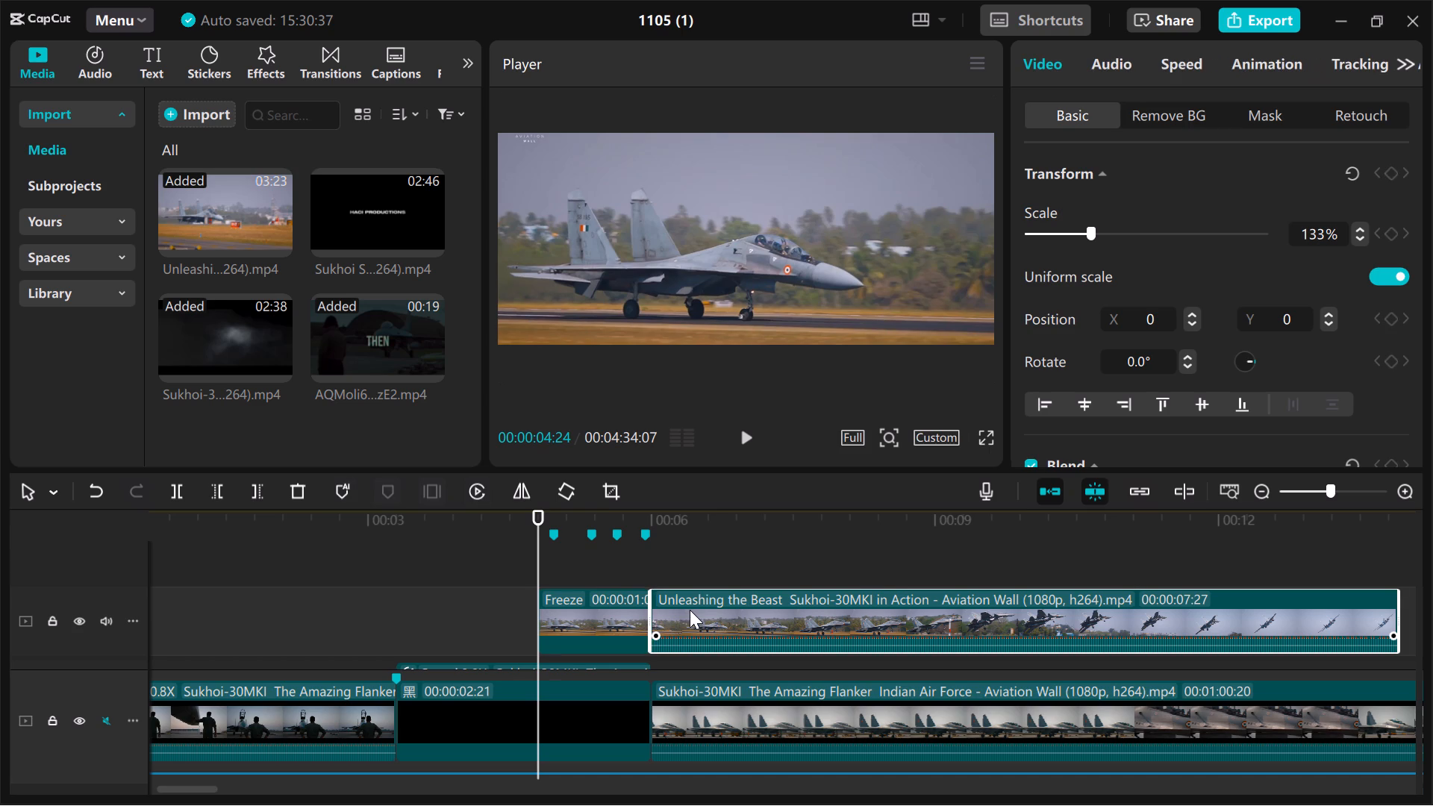
Play back the caption section through the freeze frame to check its timing against the beat.
click(437, 588)
key(space)
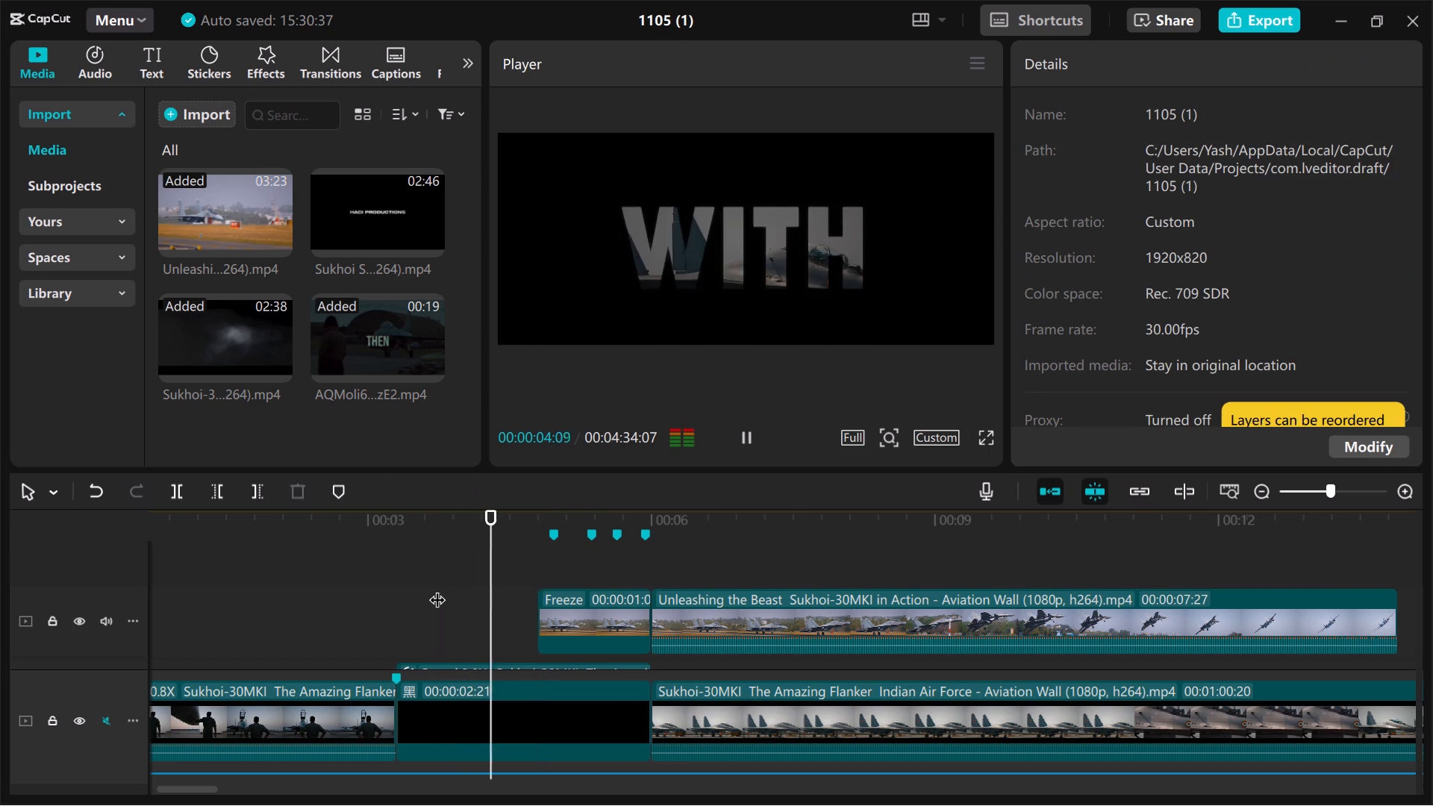
key(space)
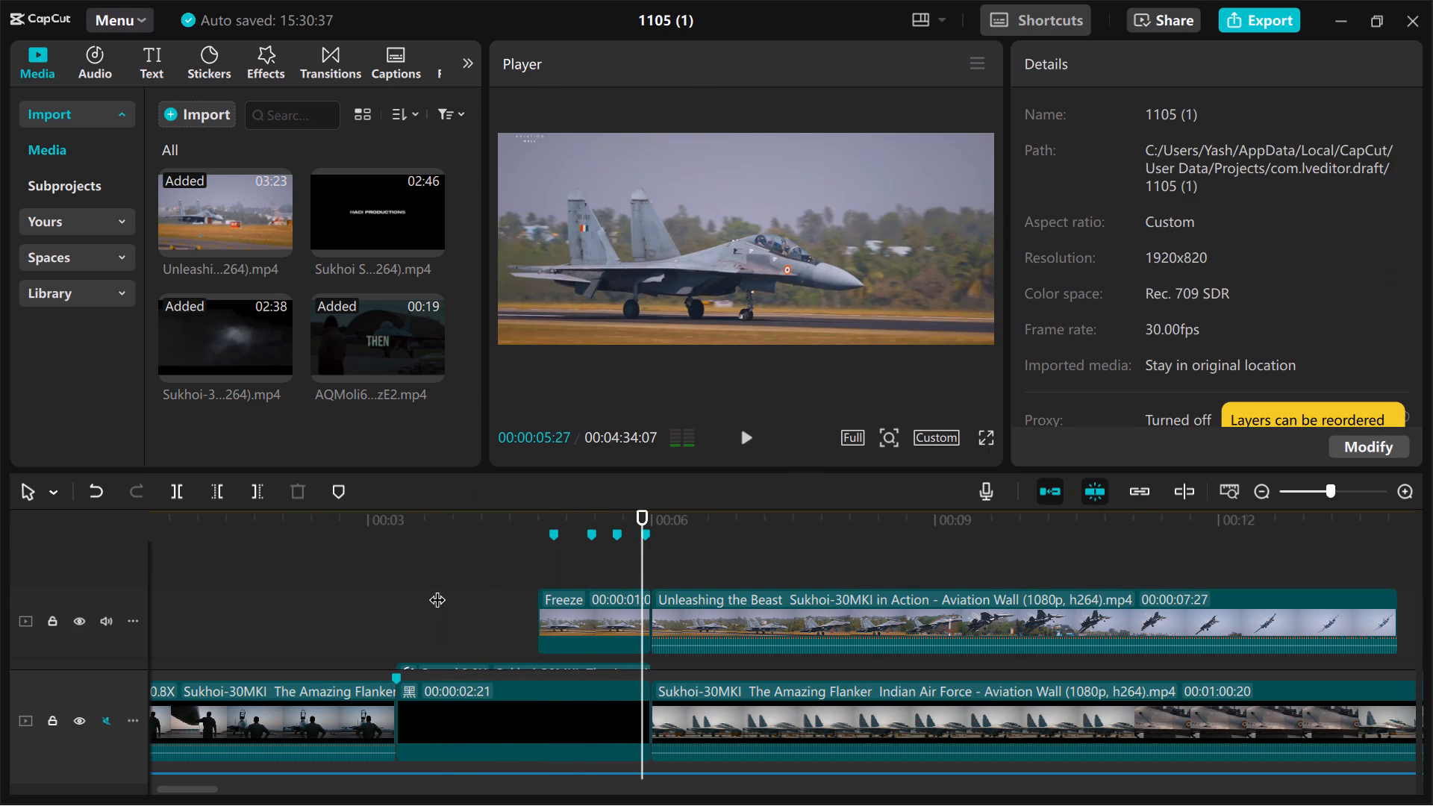
Add a Transform keyframe to the freeze frame at its first beat marker, 00:00:04:29.
ctrl+scroll(574, 569, up, 4)
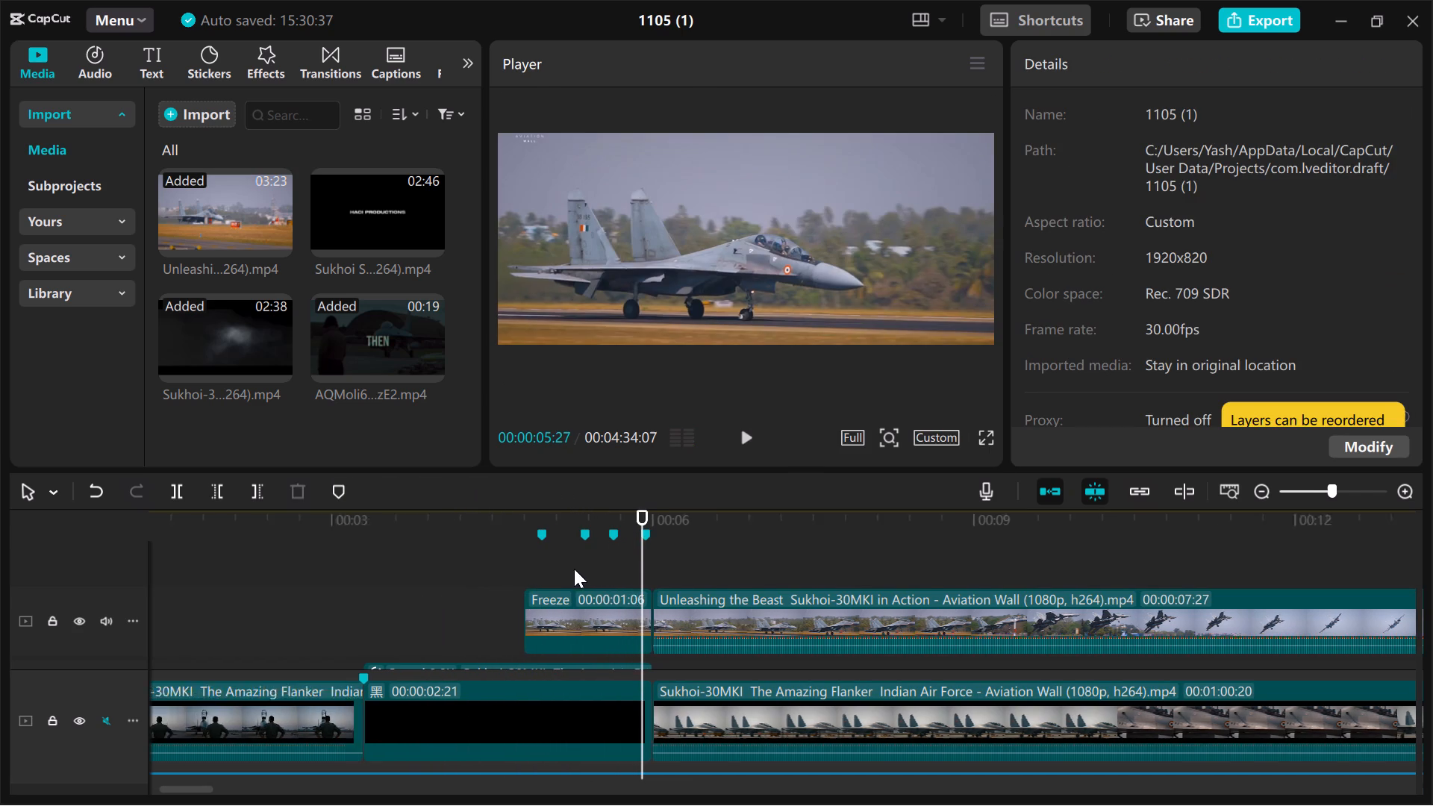
ctrl+scroll(574, 569, up, 10)
scroll(574, 569, right, 1)
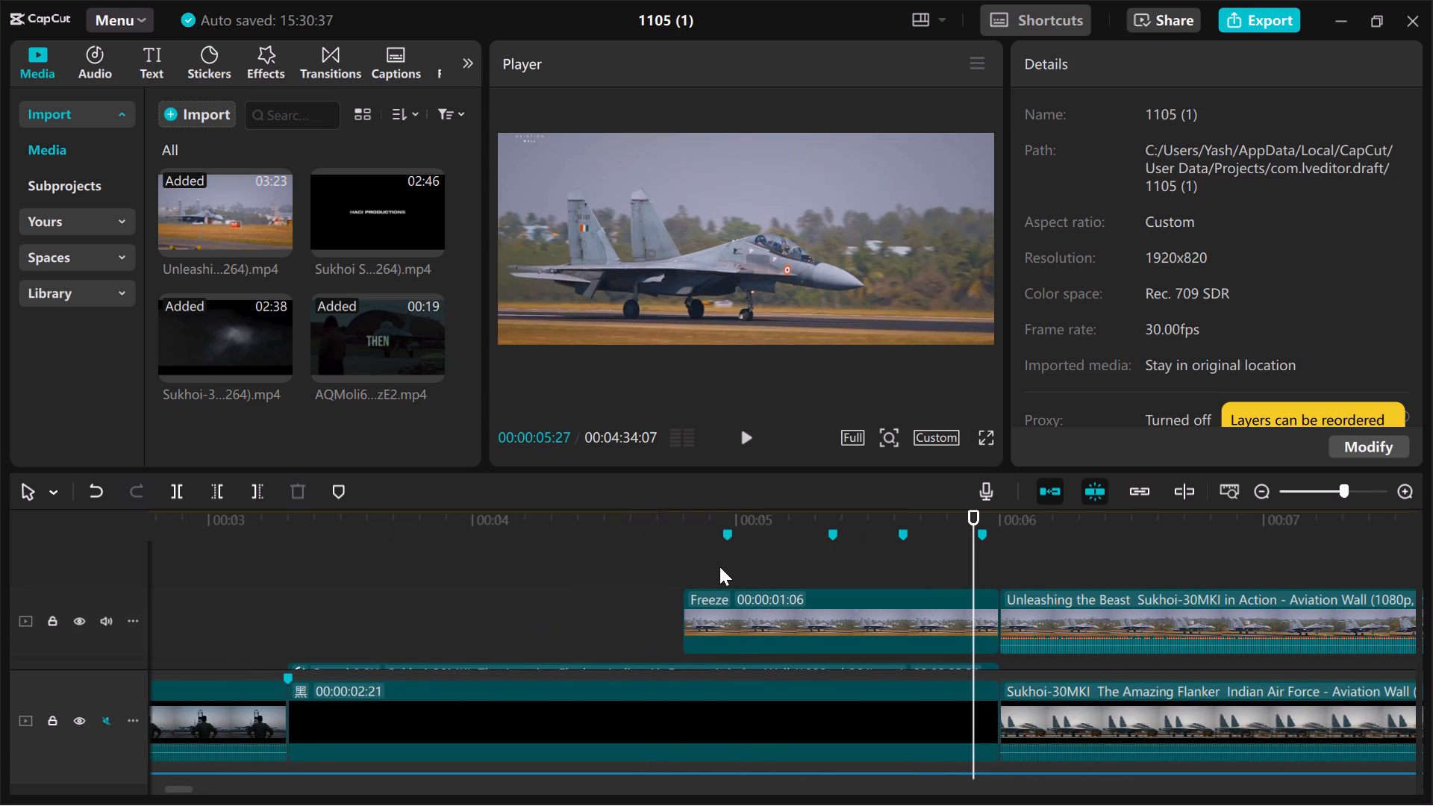
click(732, 558)
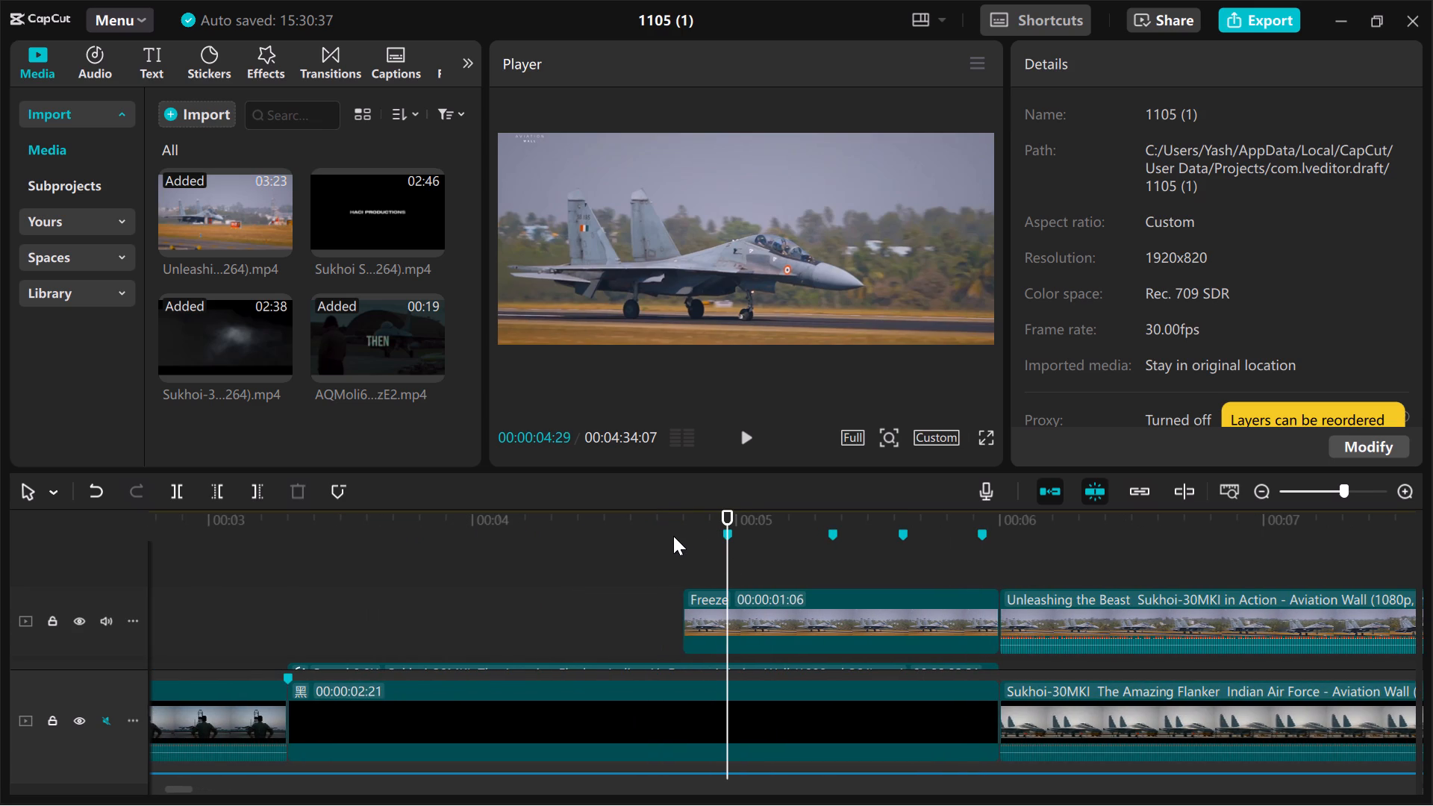
click(673, 536)
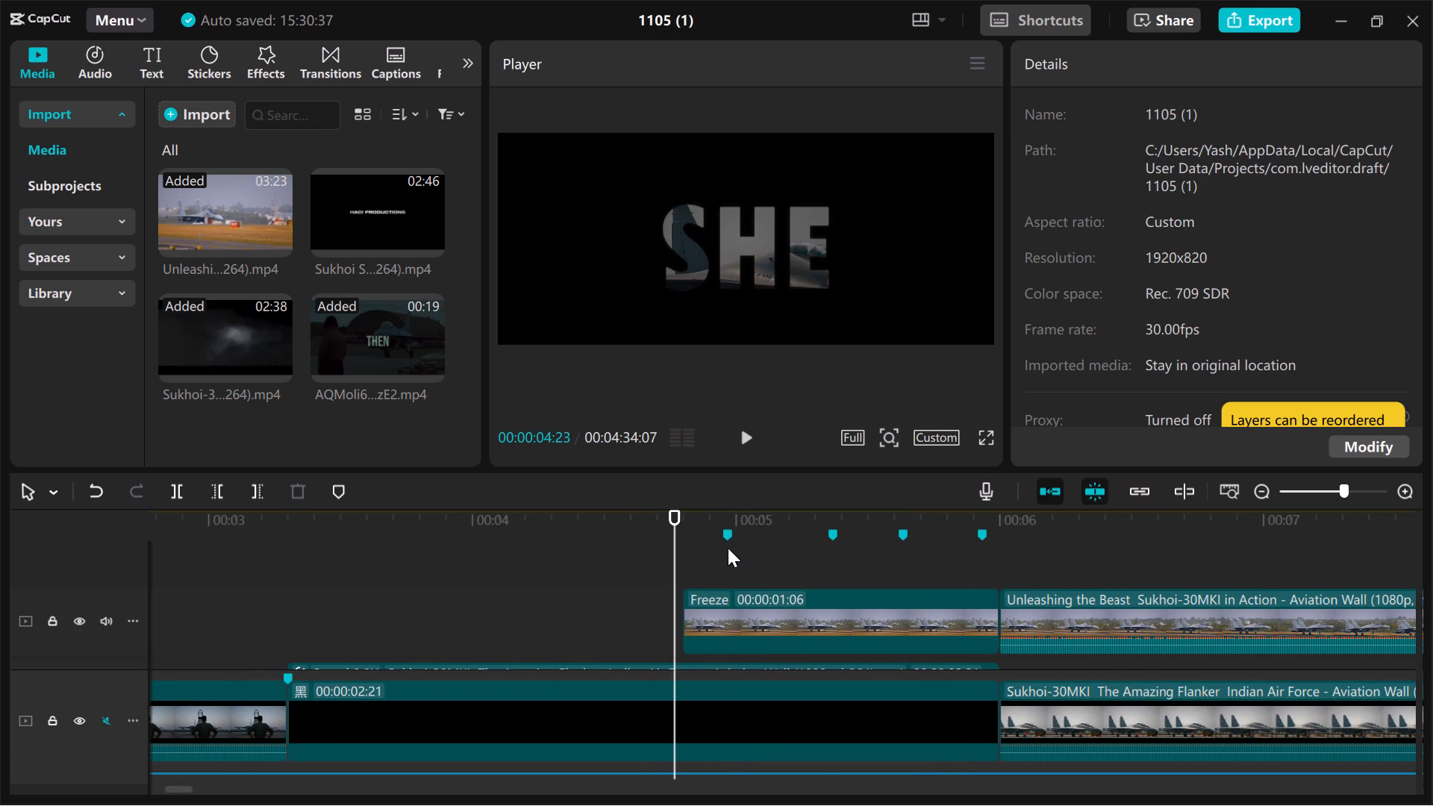
click(728, 548)
click(764, 614)
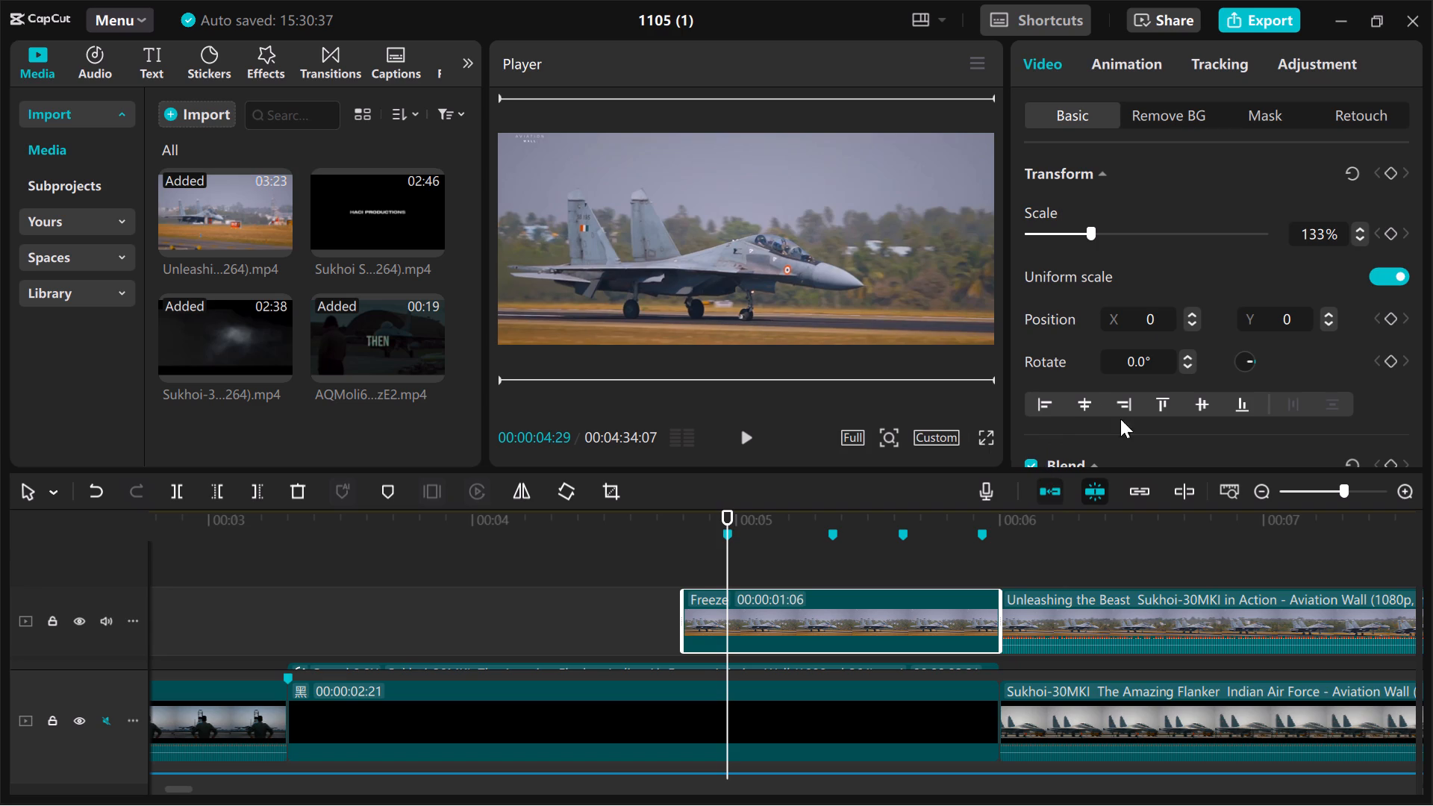
scroll(1376, 194, up, 1)
click(1396, 173)
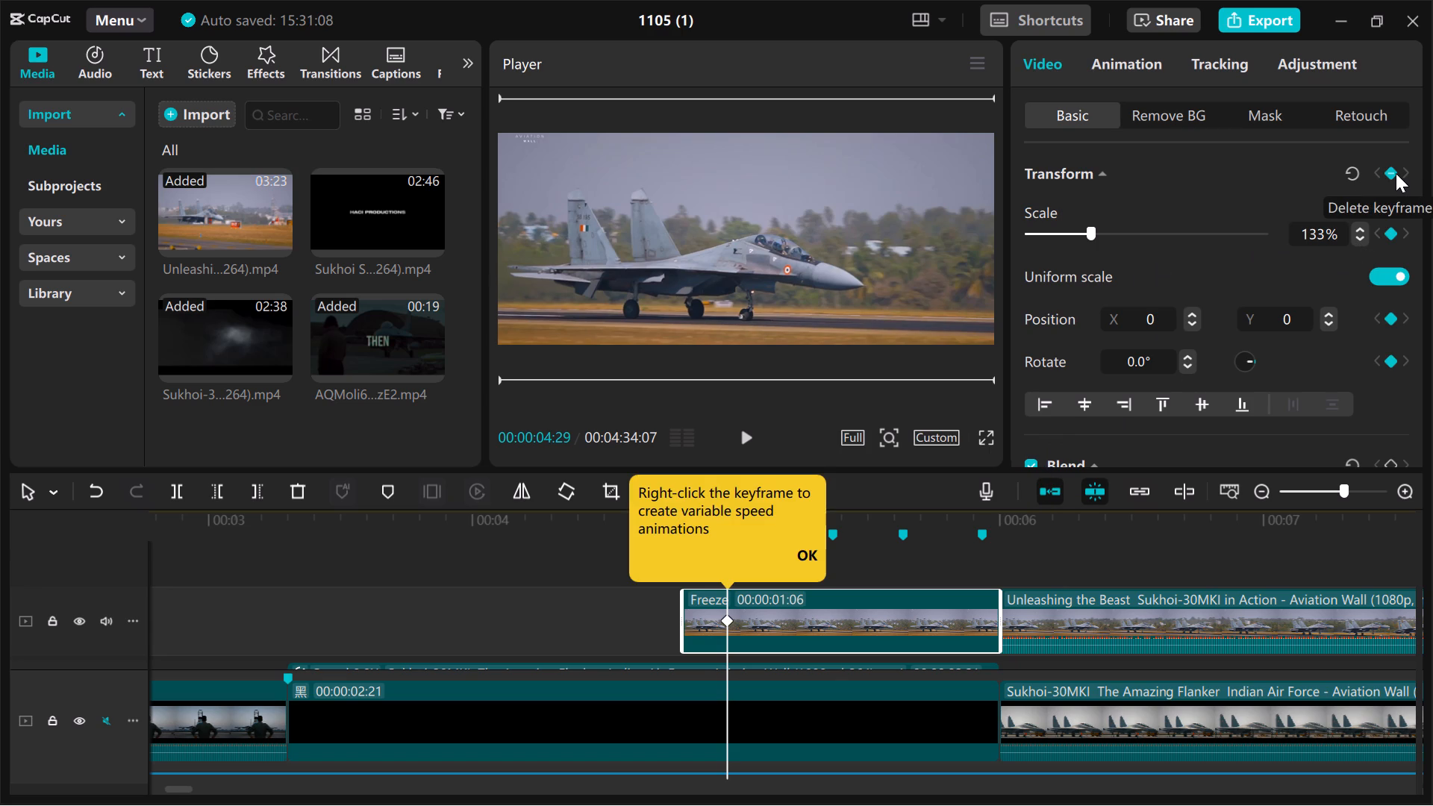
click(808, 557)
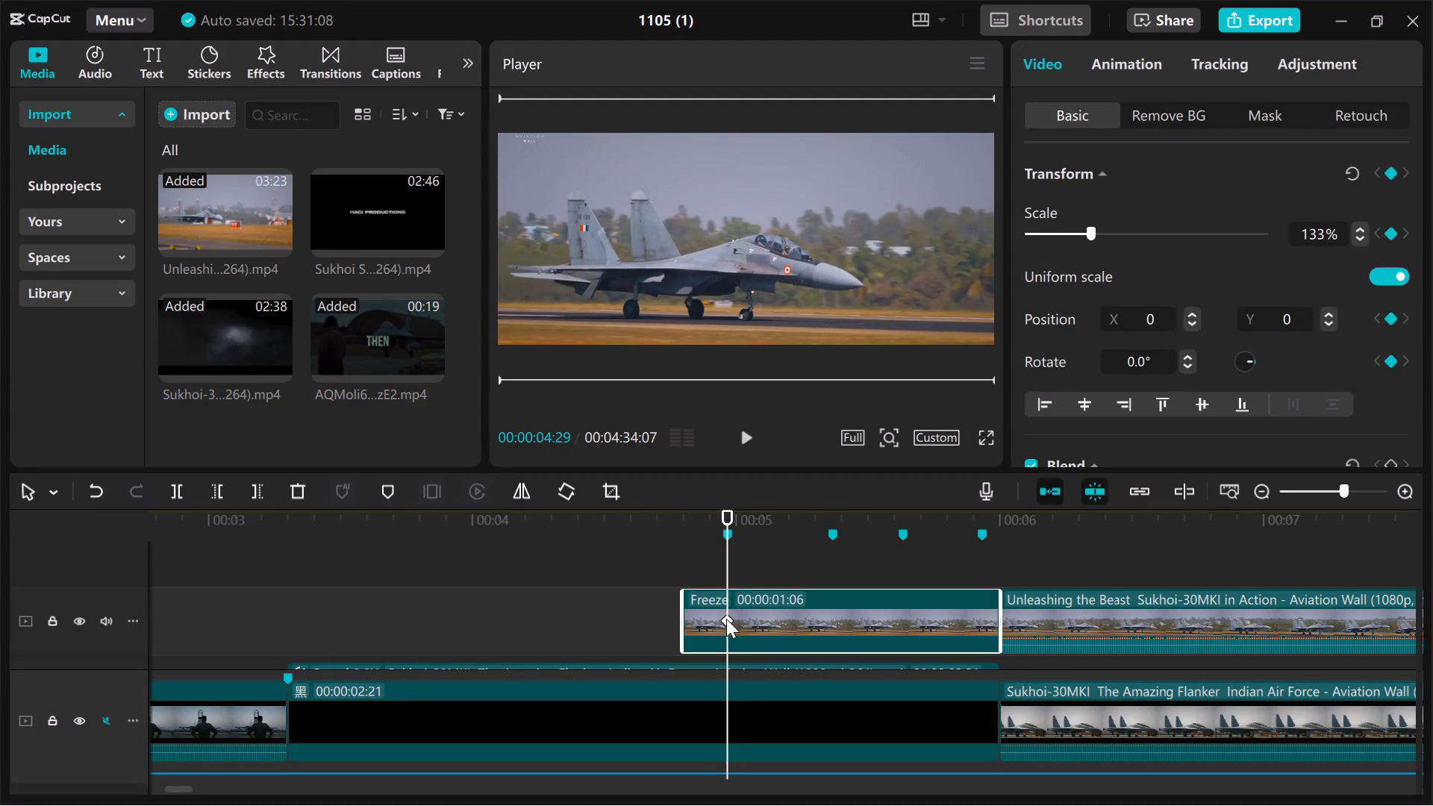
Add Transform keyframes to the freeze frame at the remaining beat markers, 00:00:05:11, 00:00:05:19 and 00:00:05:28.
click(831, 553)
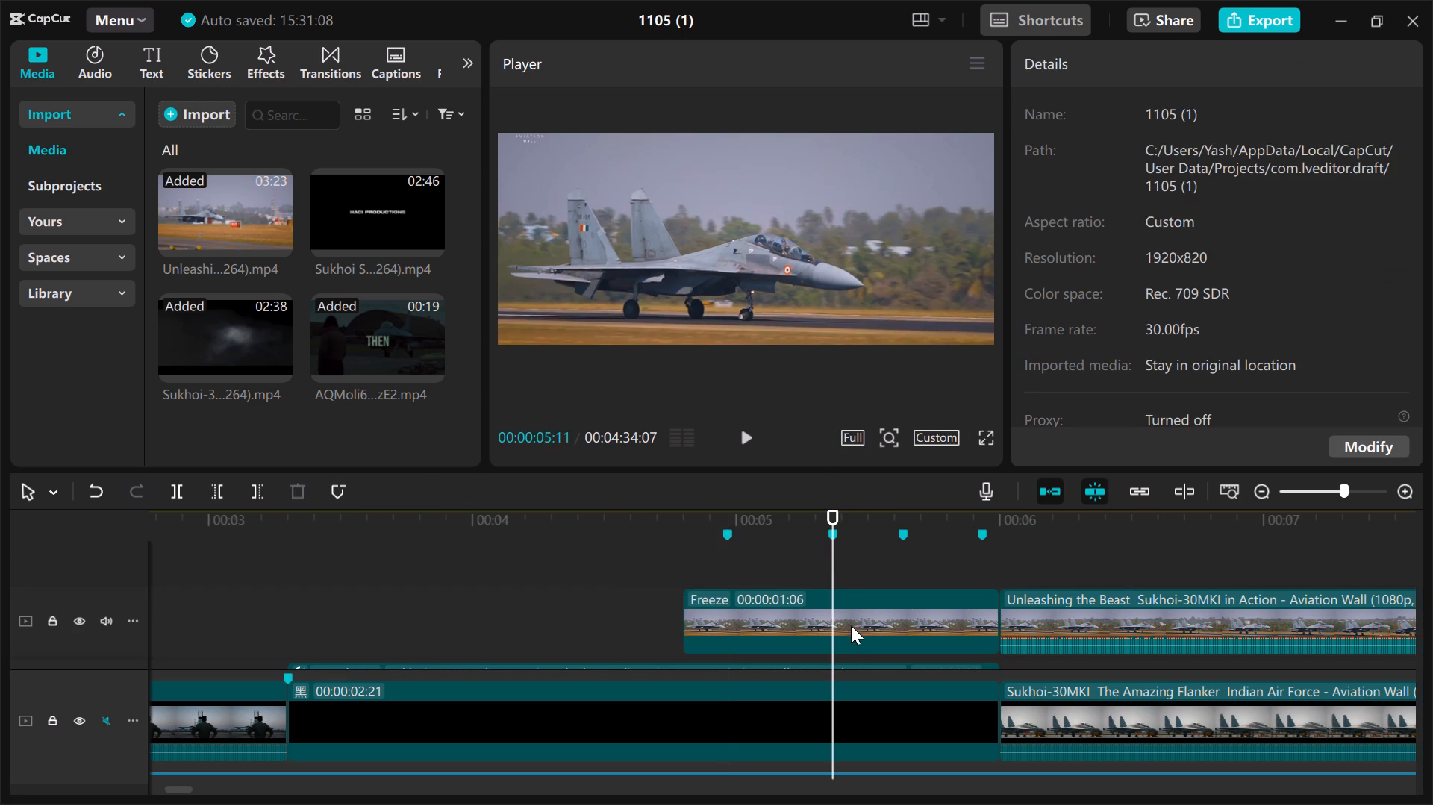
click(849, 633)
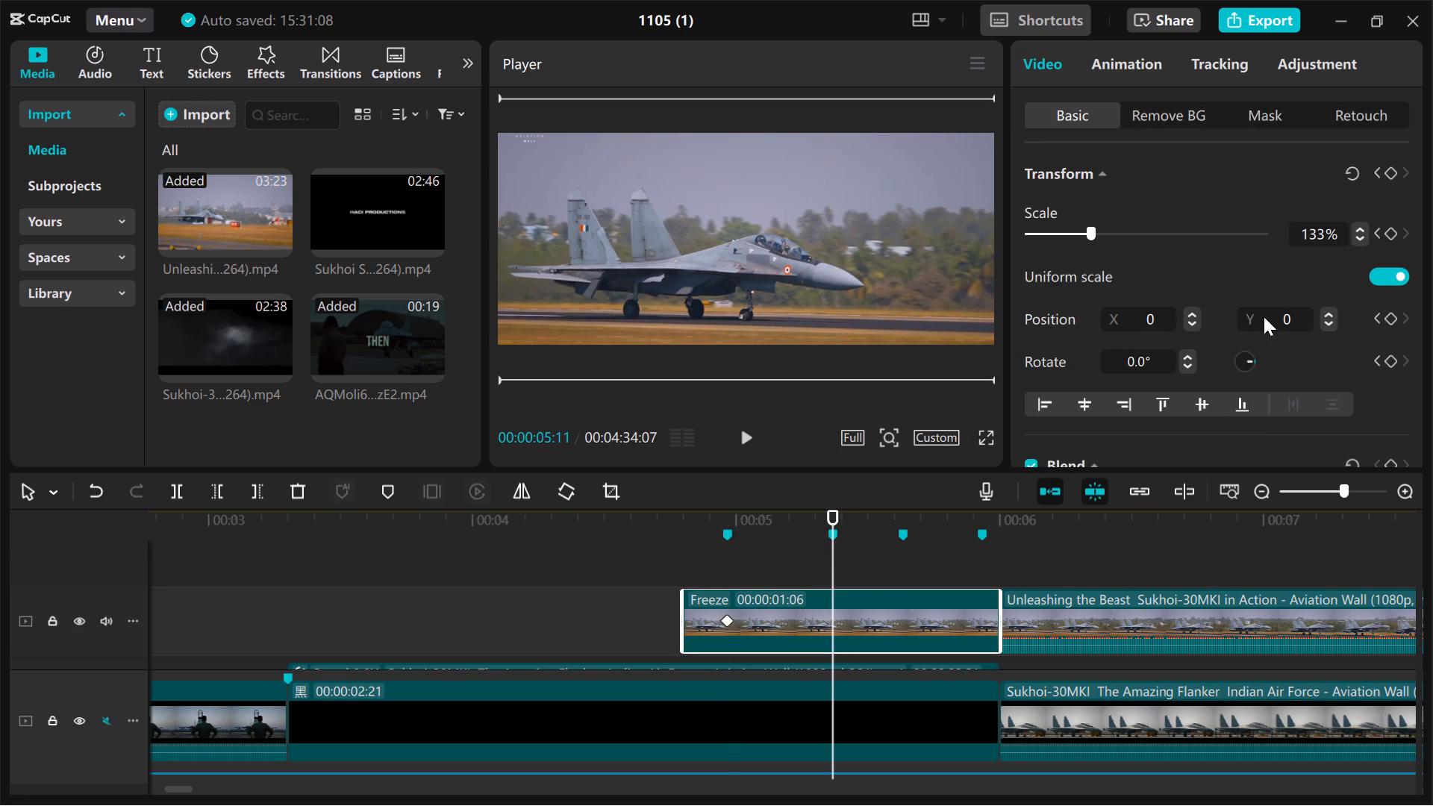
click(1391, 169)
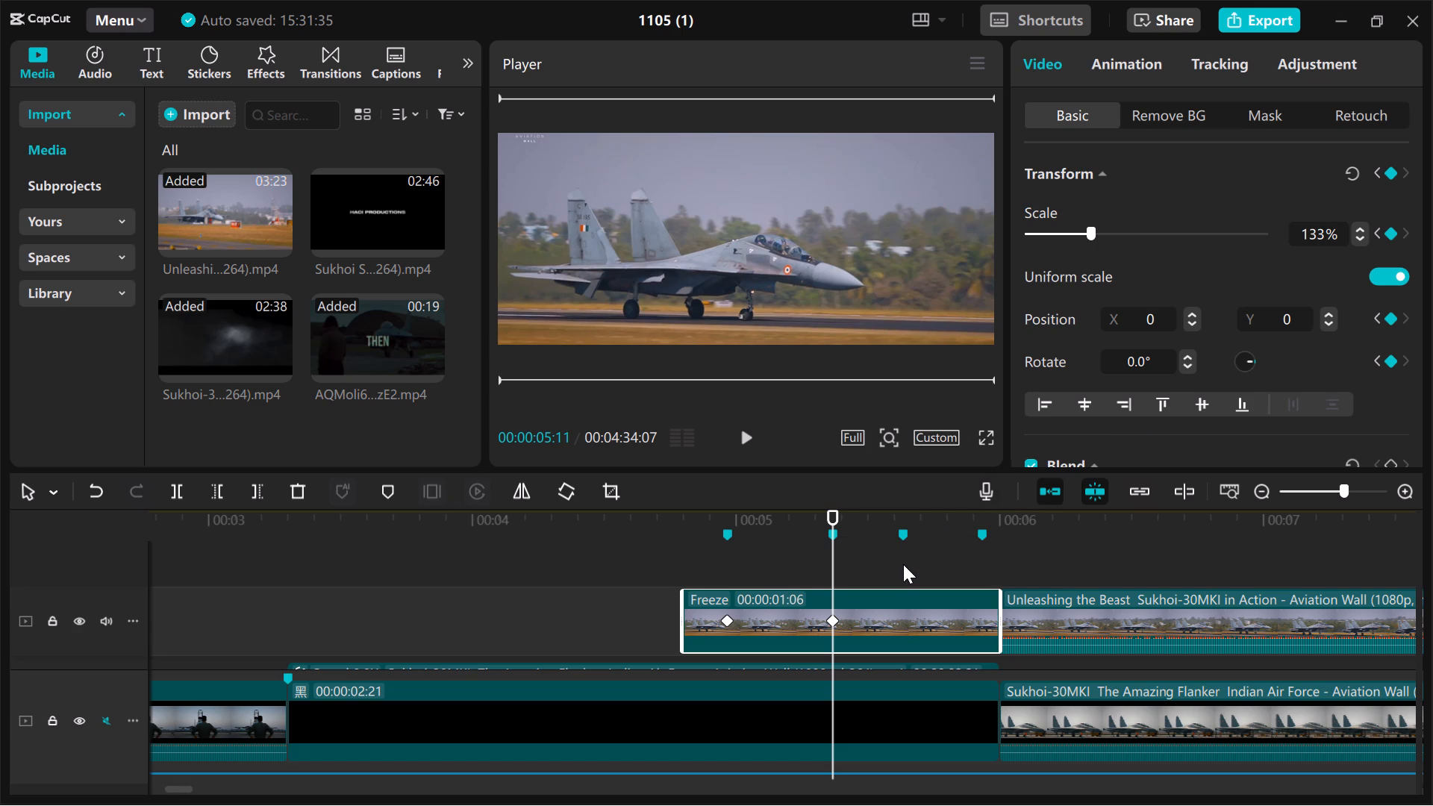
click(903, 564)
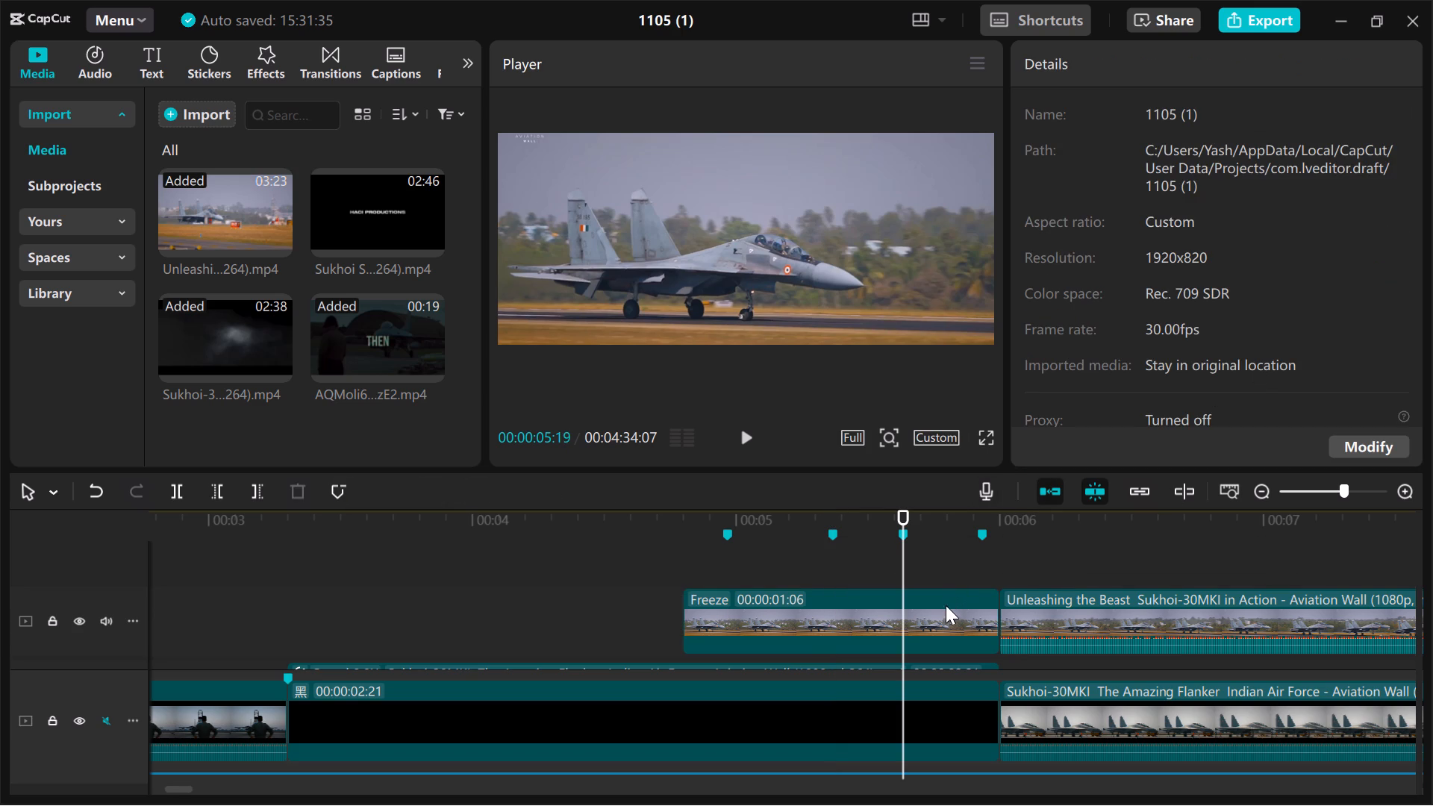
click(940, 606)
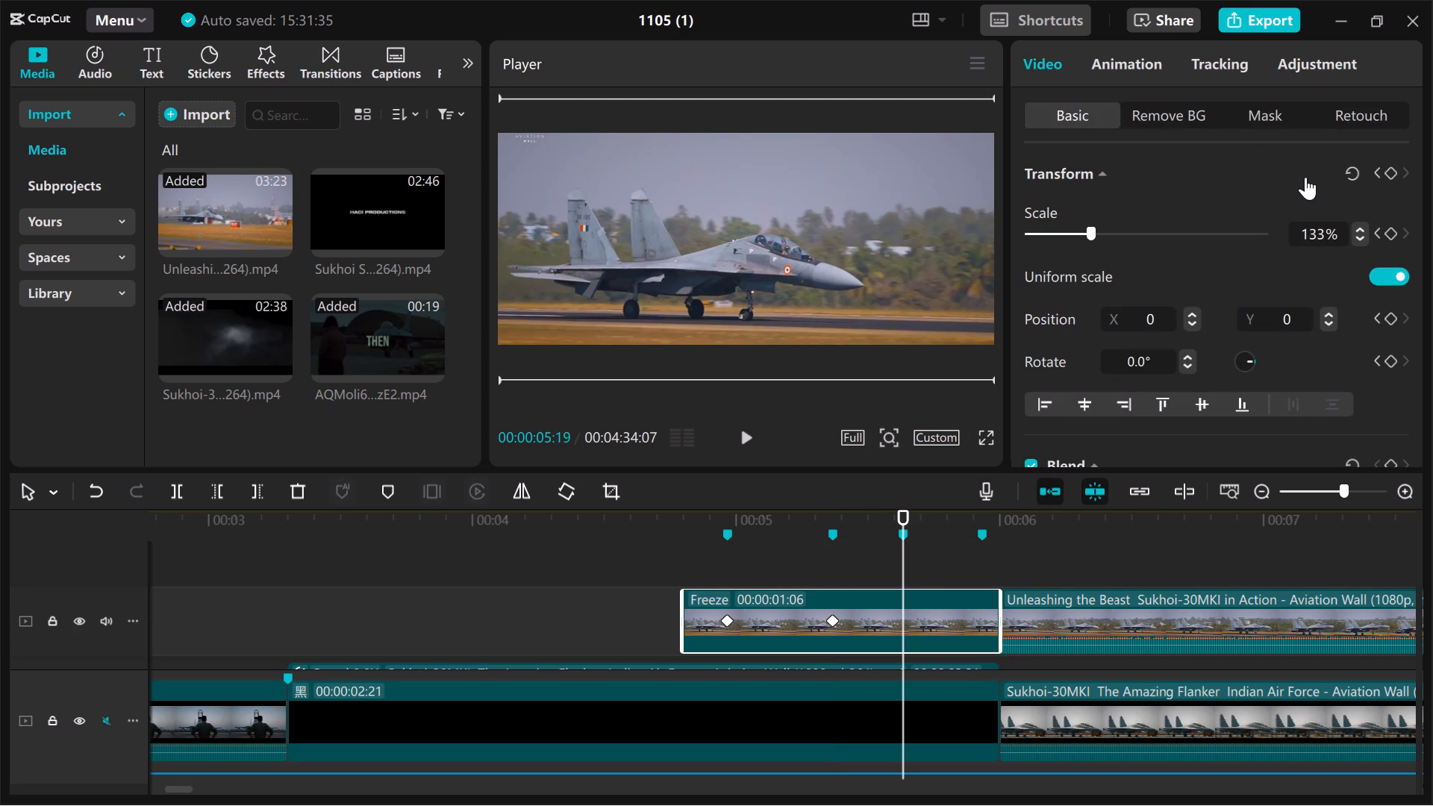
click(1389, 173)
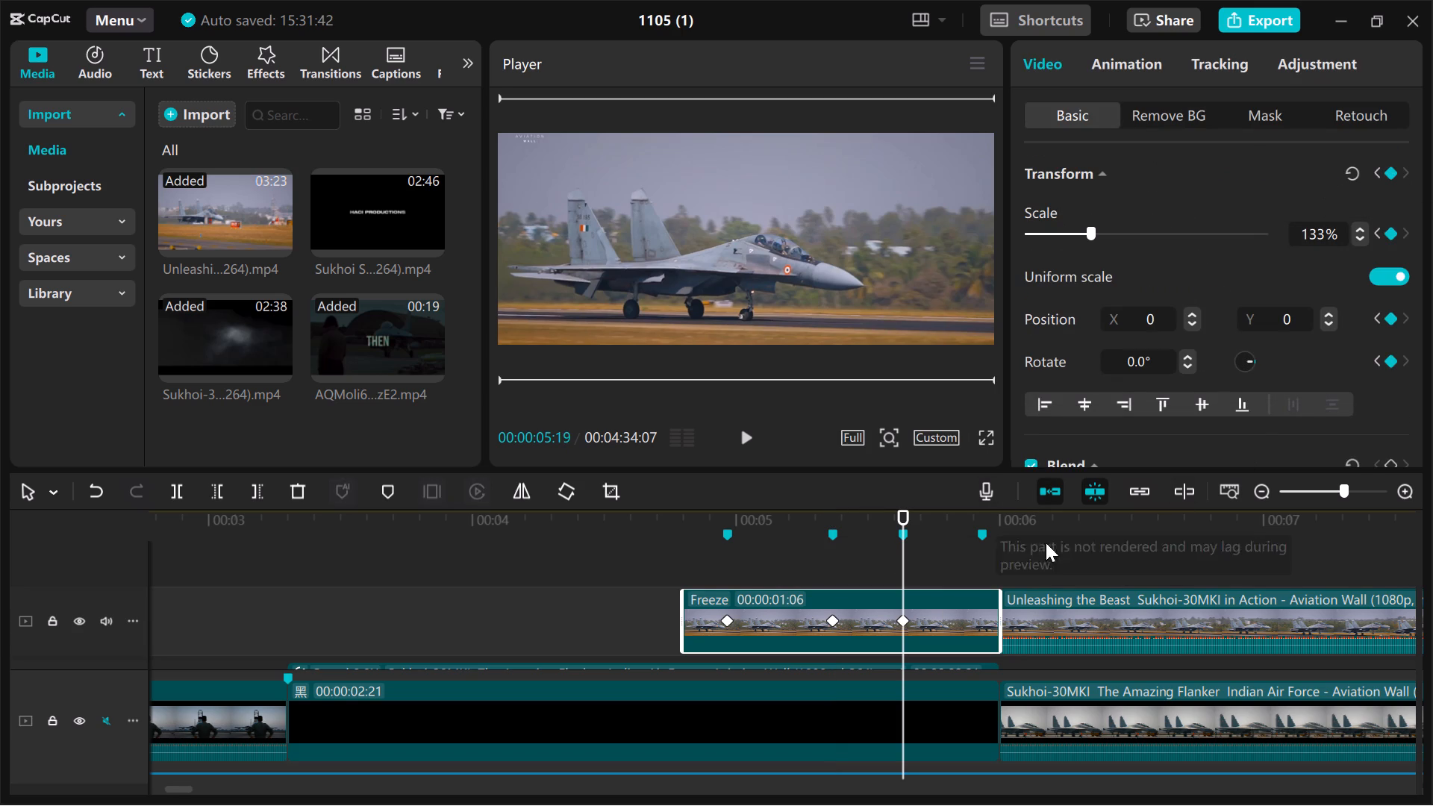
click(984, 553)
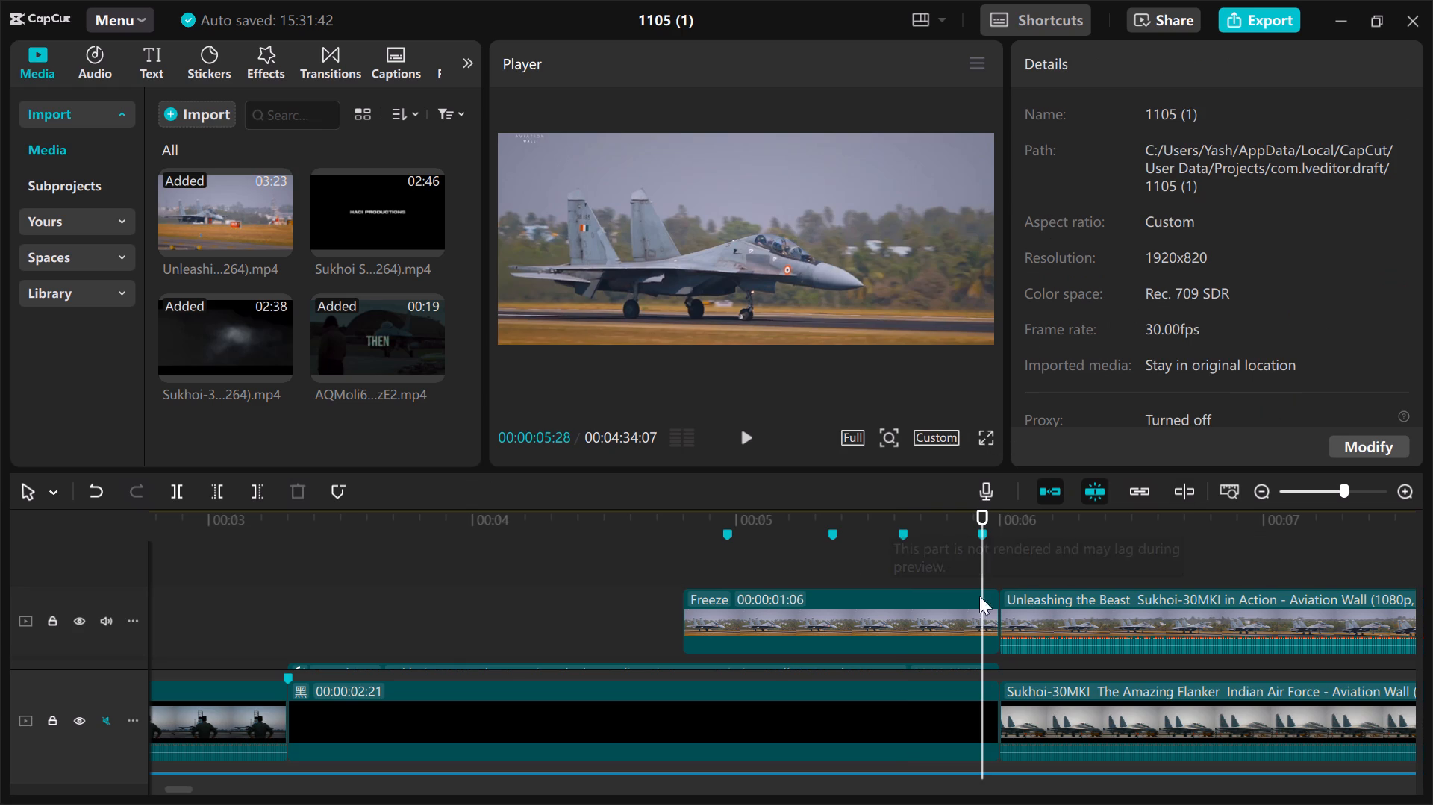
click(956, 613)
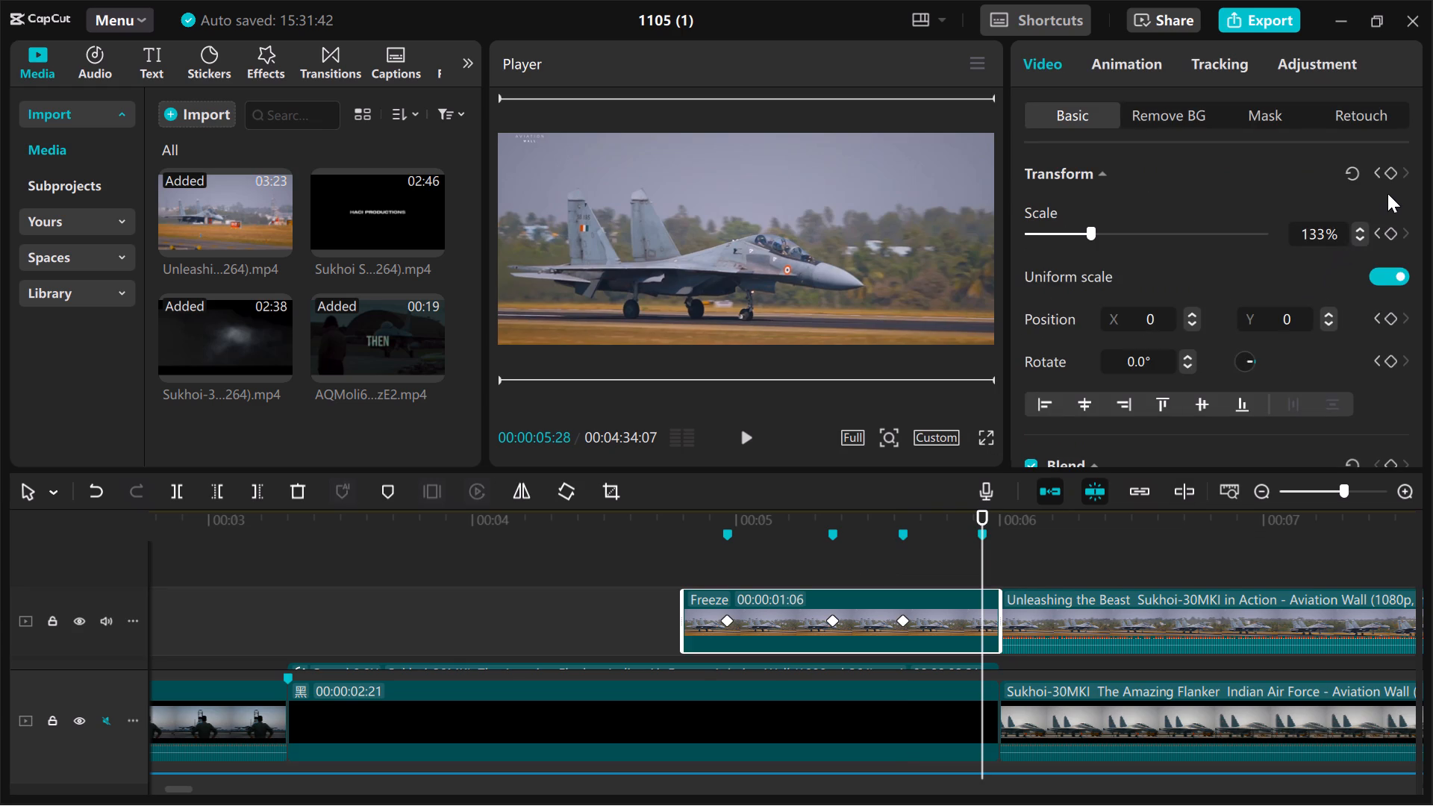
click(1390, 179)
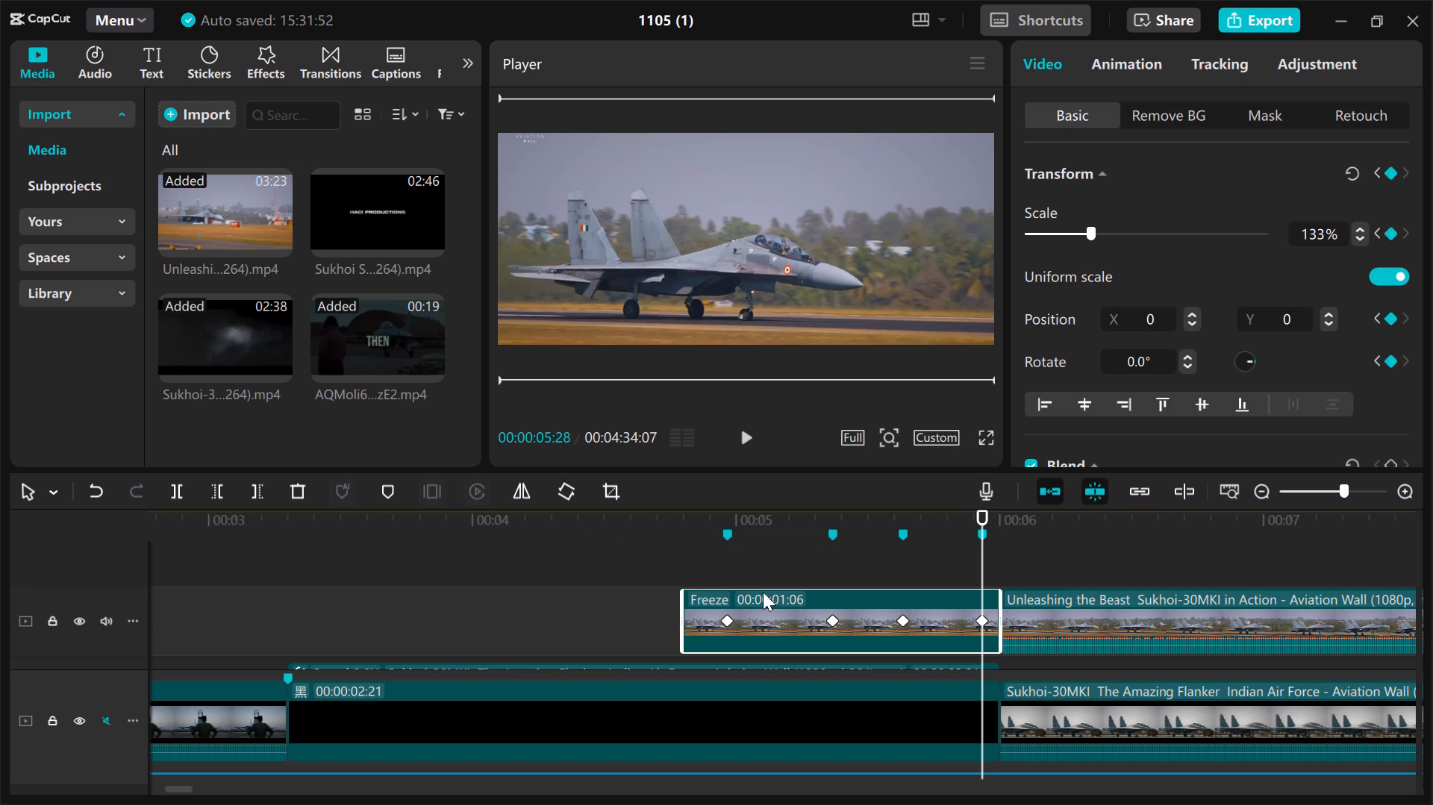
click(814, 621)
Remove the background from the freeze frame with auto removal so the caption shows behind the jet.
click(1189, 109)
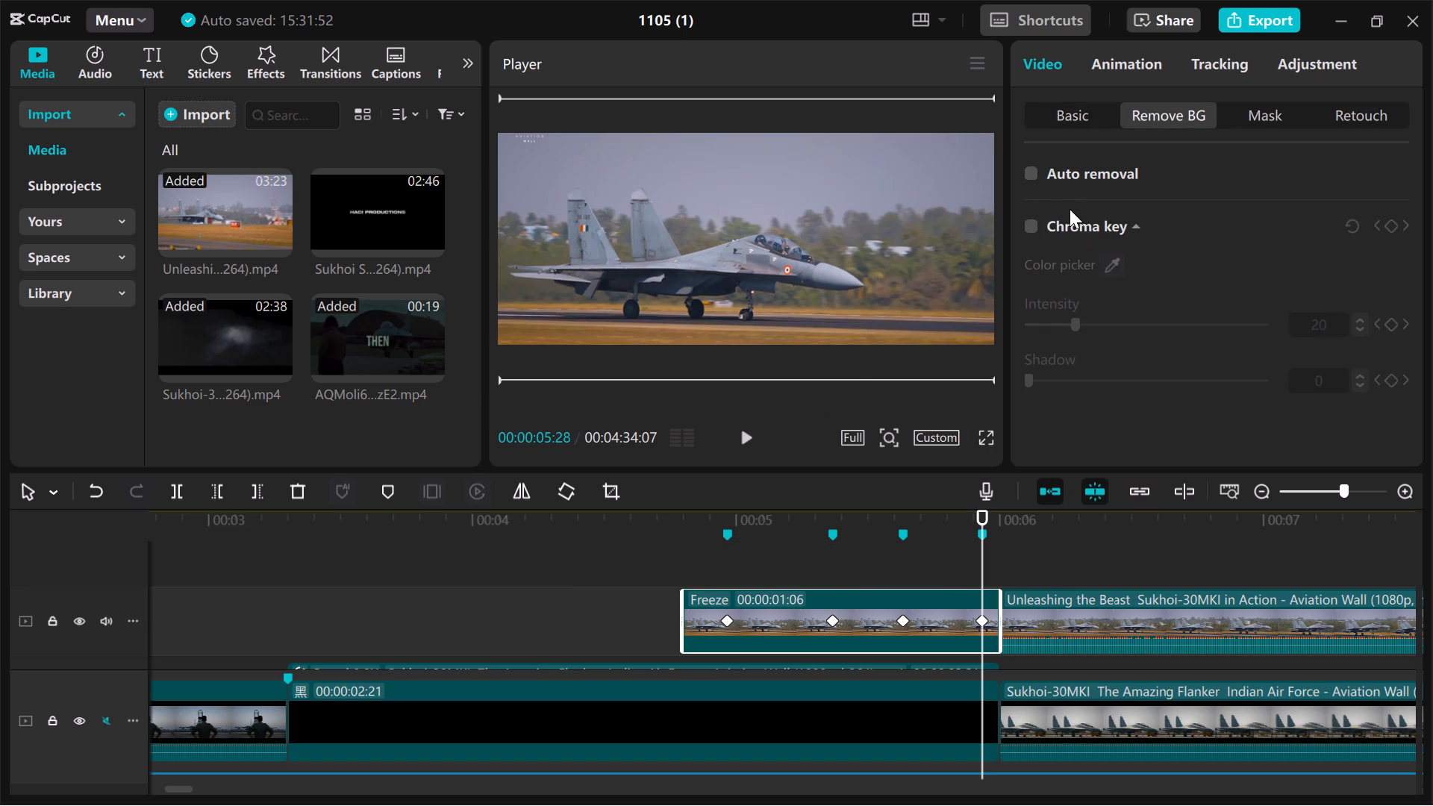
click(1036, 178)
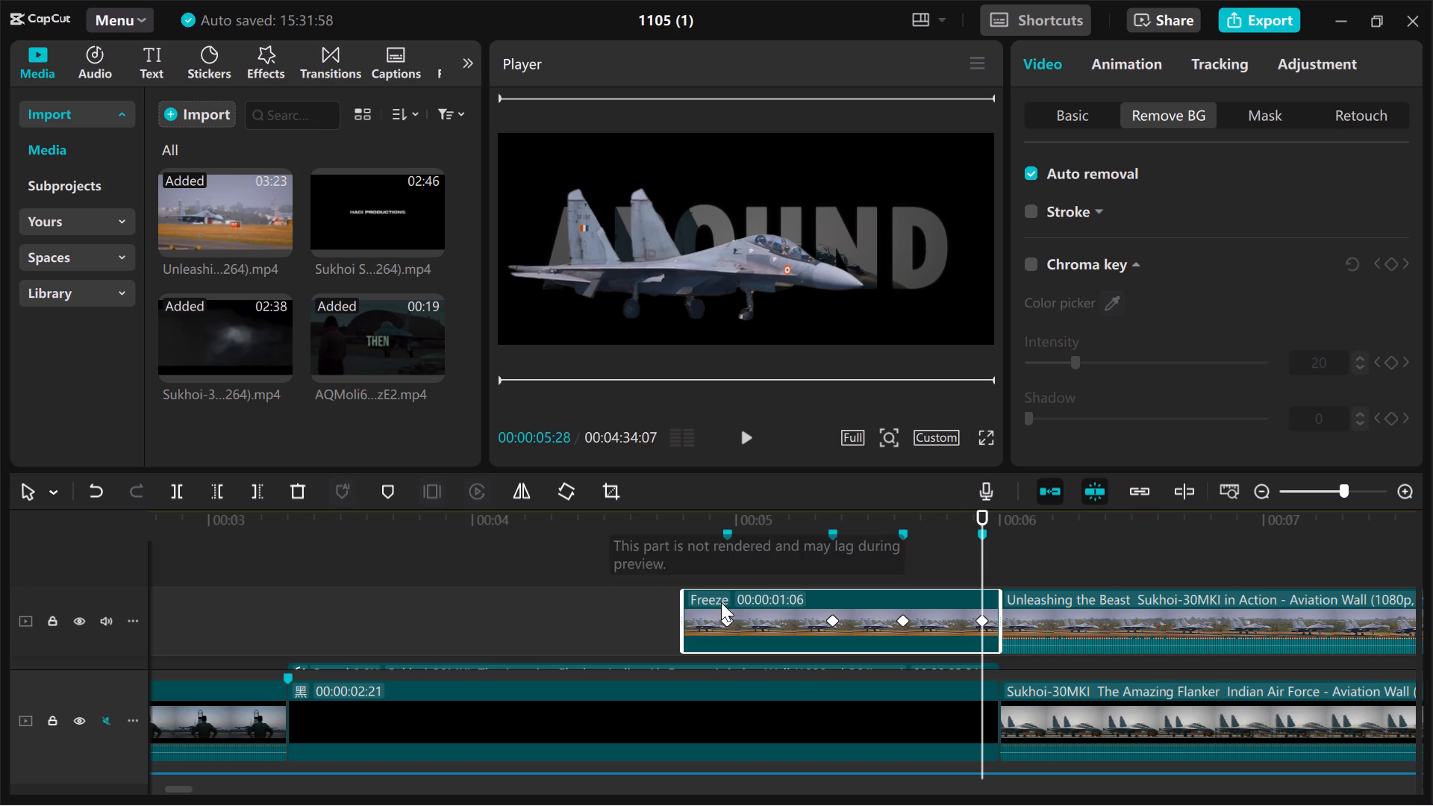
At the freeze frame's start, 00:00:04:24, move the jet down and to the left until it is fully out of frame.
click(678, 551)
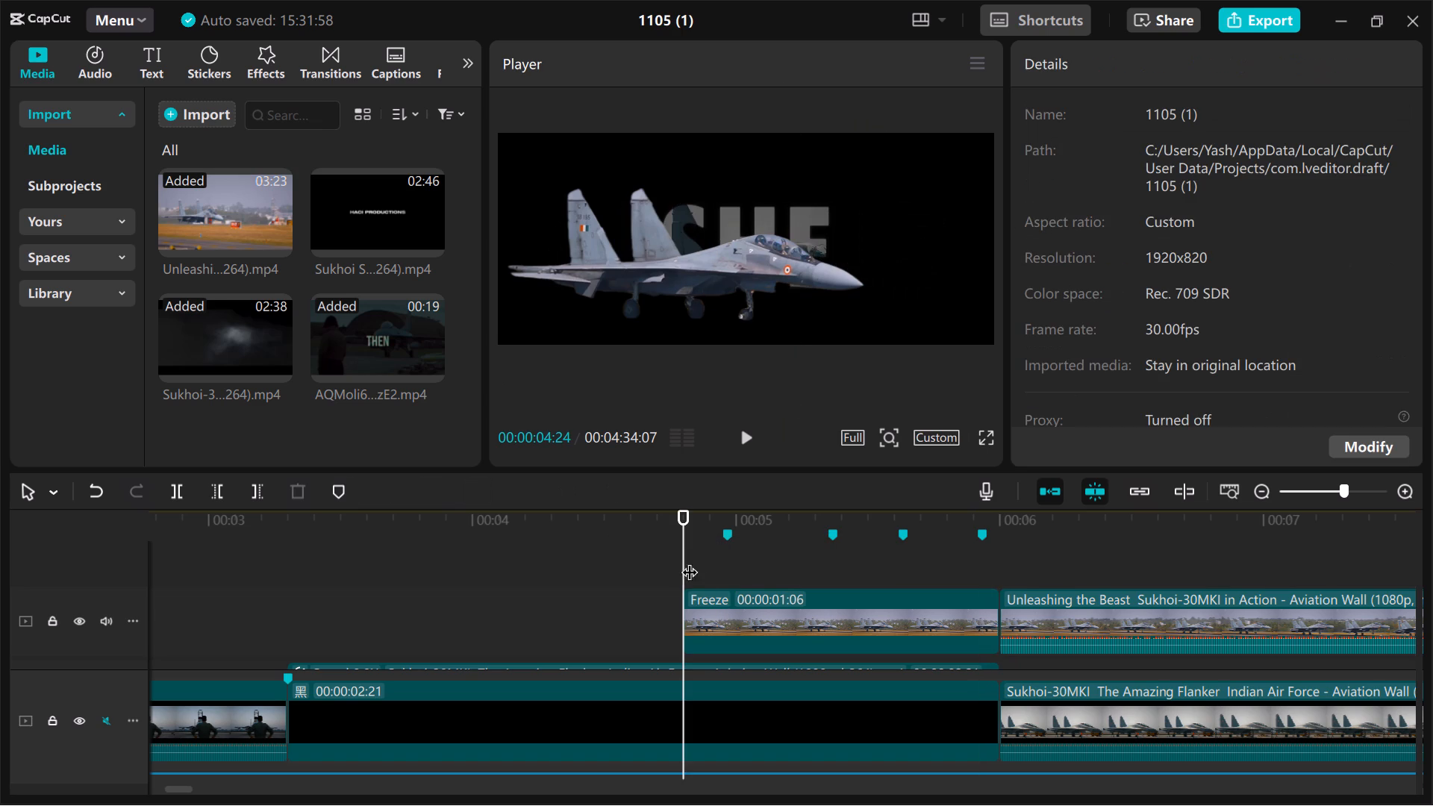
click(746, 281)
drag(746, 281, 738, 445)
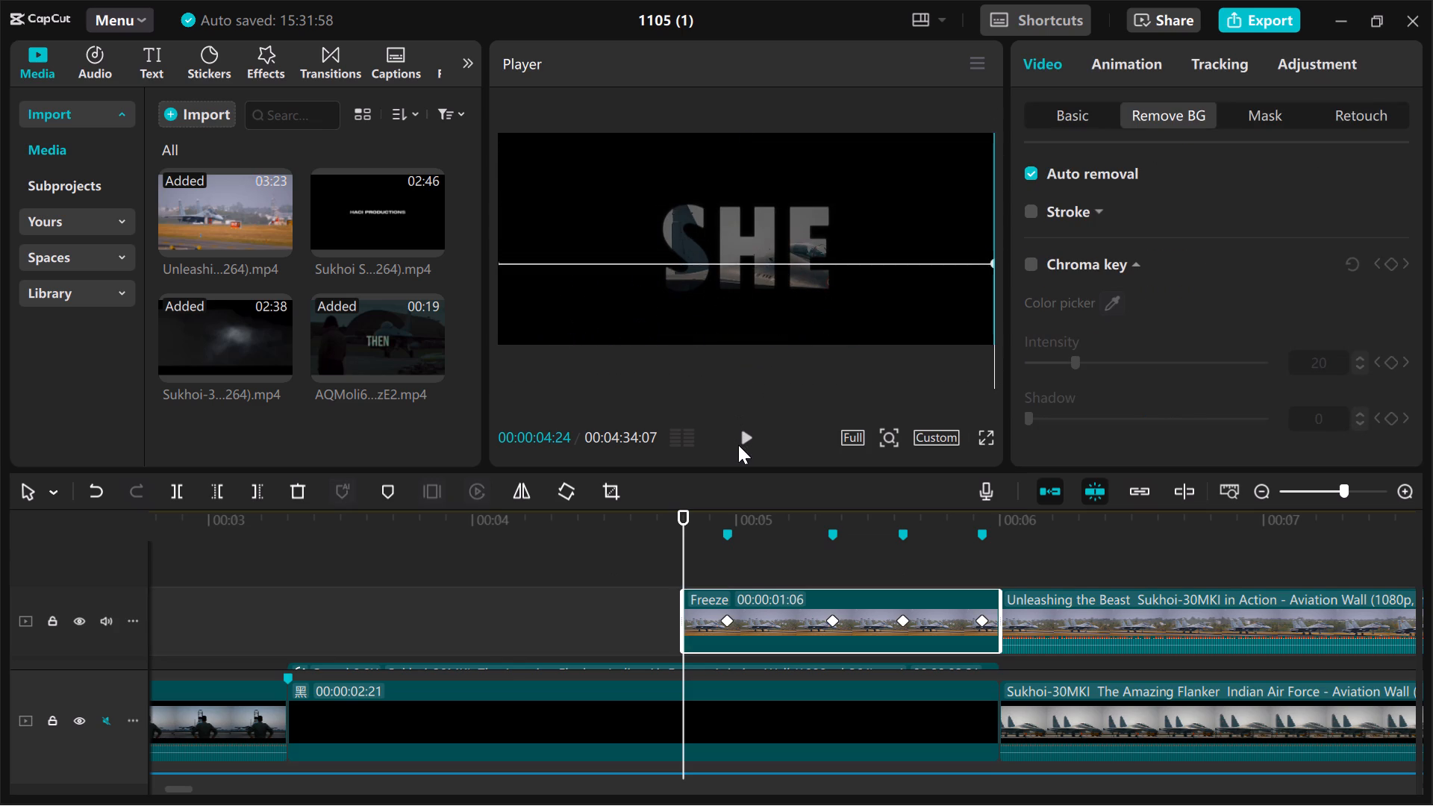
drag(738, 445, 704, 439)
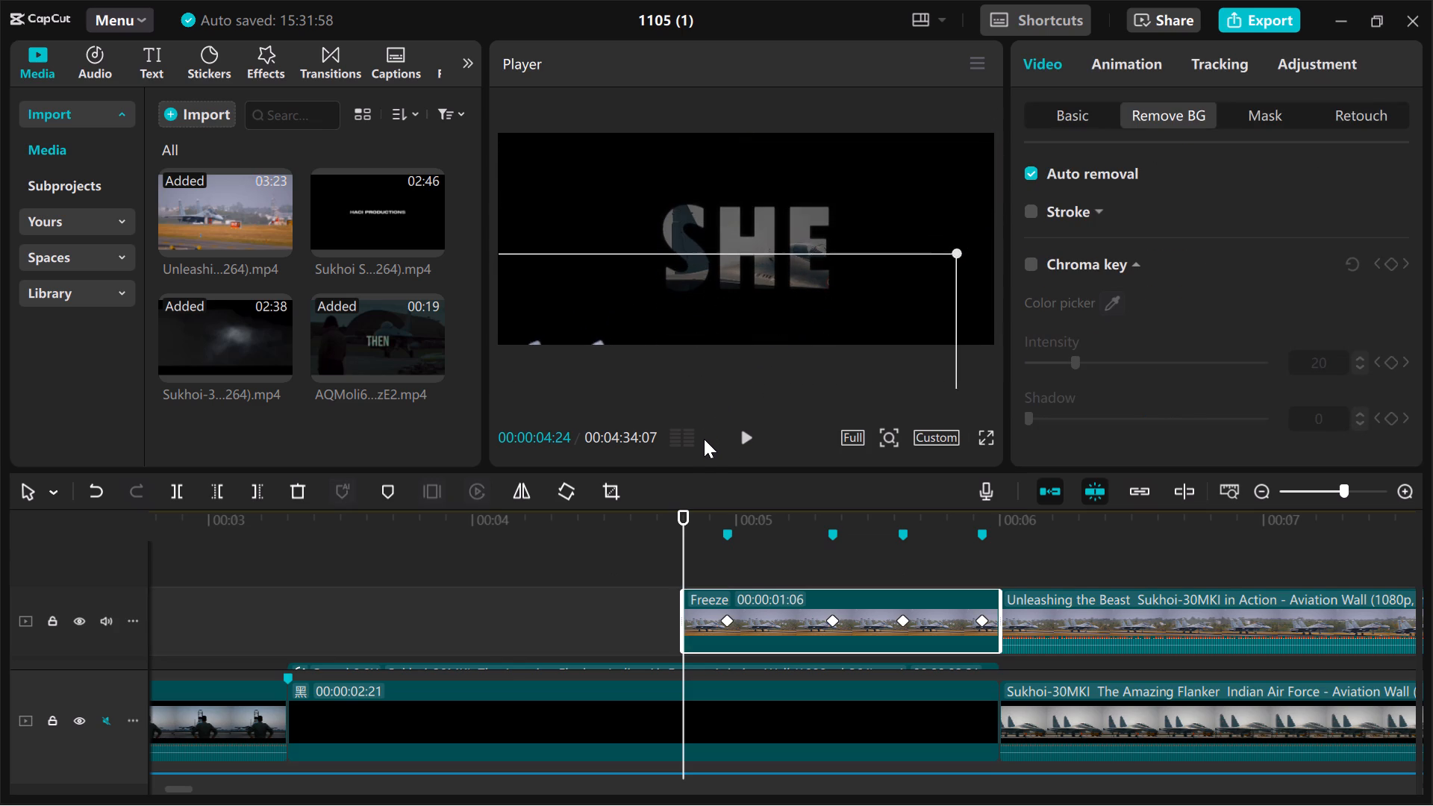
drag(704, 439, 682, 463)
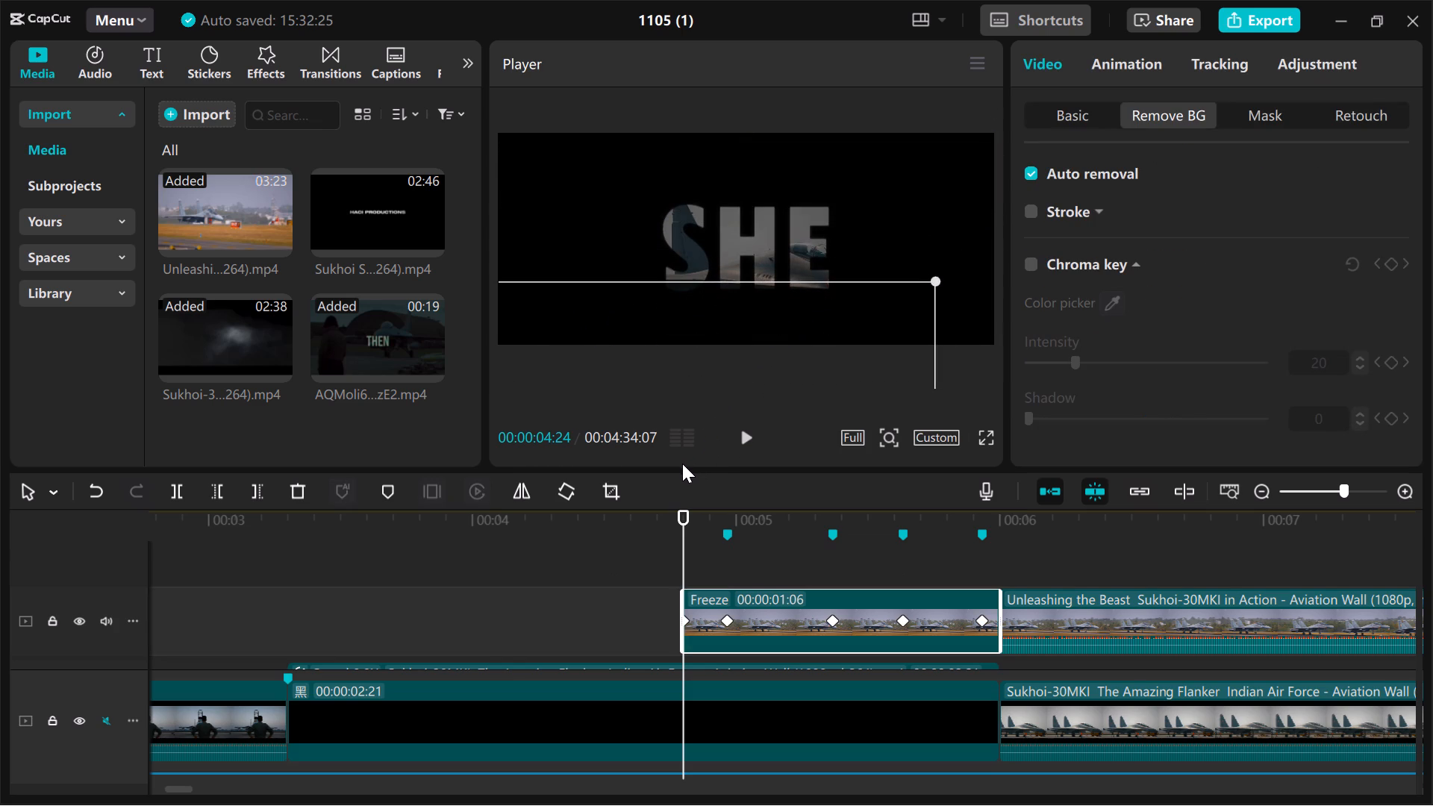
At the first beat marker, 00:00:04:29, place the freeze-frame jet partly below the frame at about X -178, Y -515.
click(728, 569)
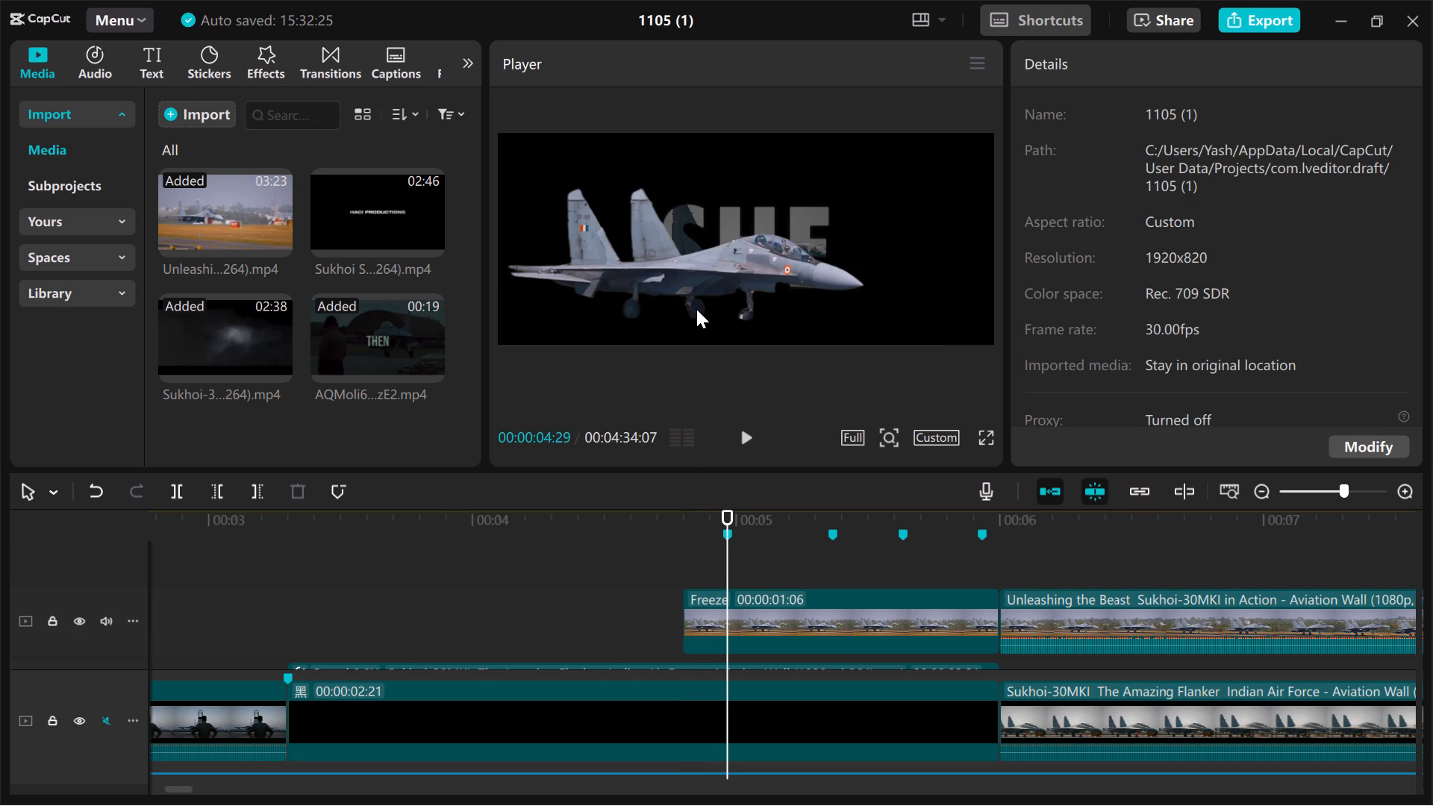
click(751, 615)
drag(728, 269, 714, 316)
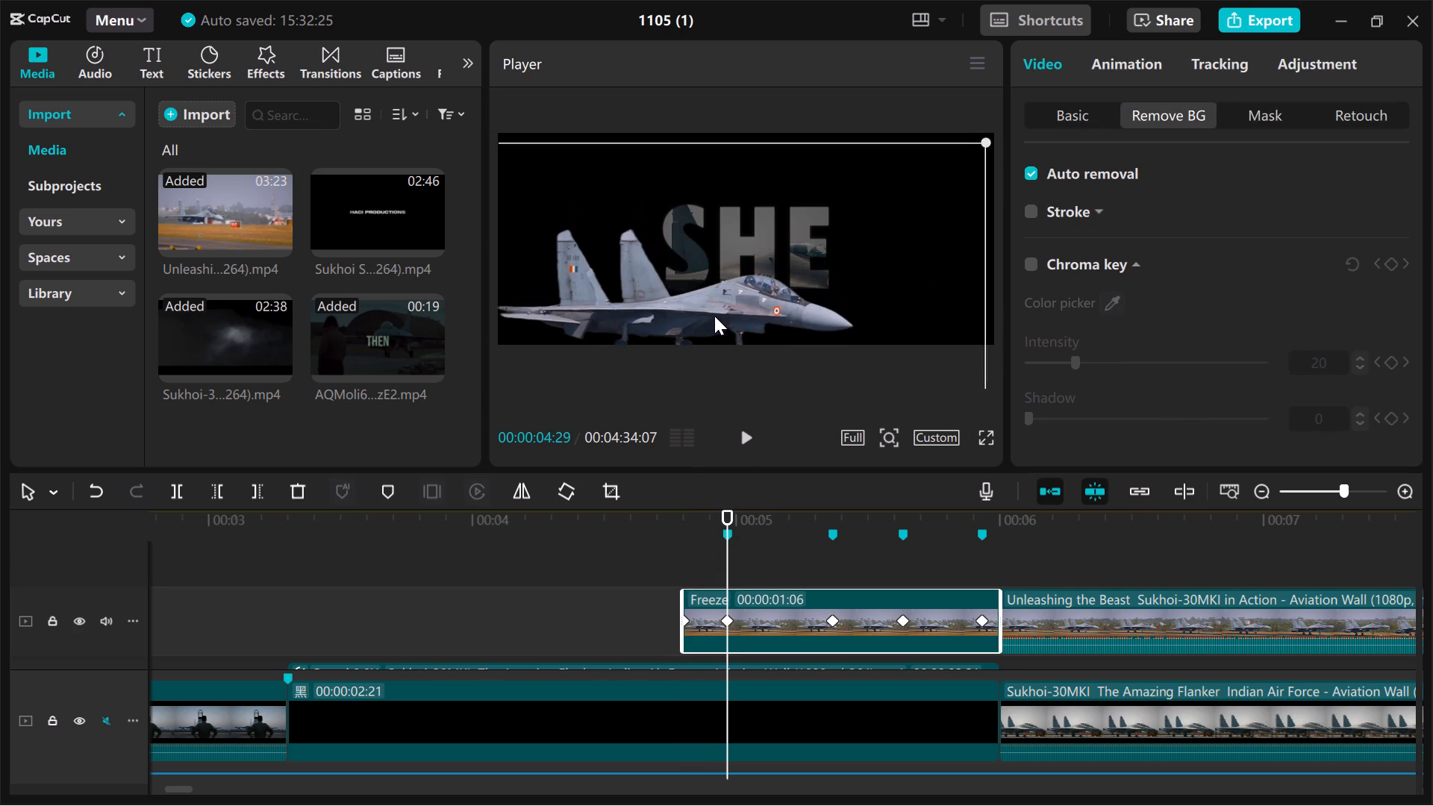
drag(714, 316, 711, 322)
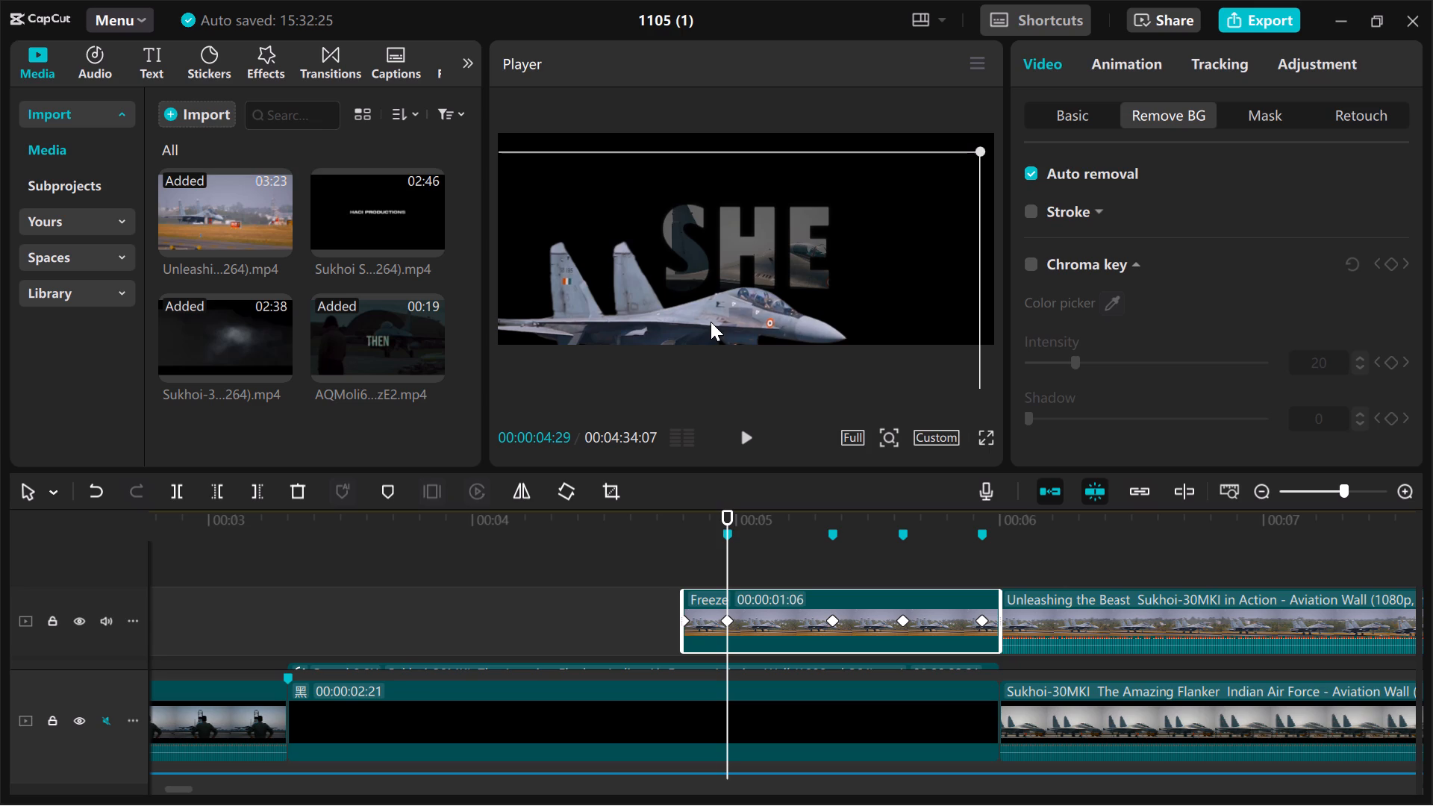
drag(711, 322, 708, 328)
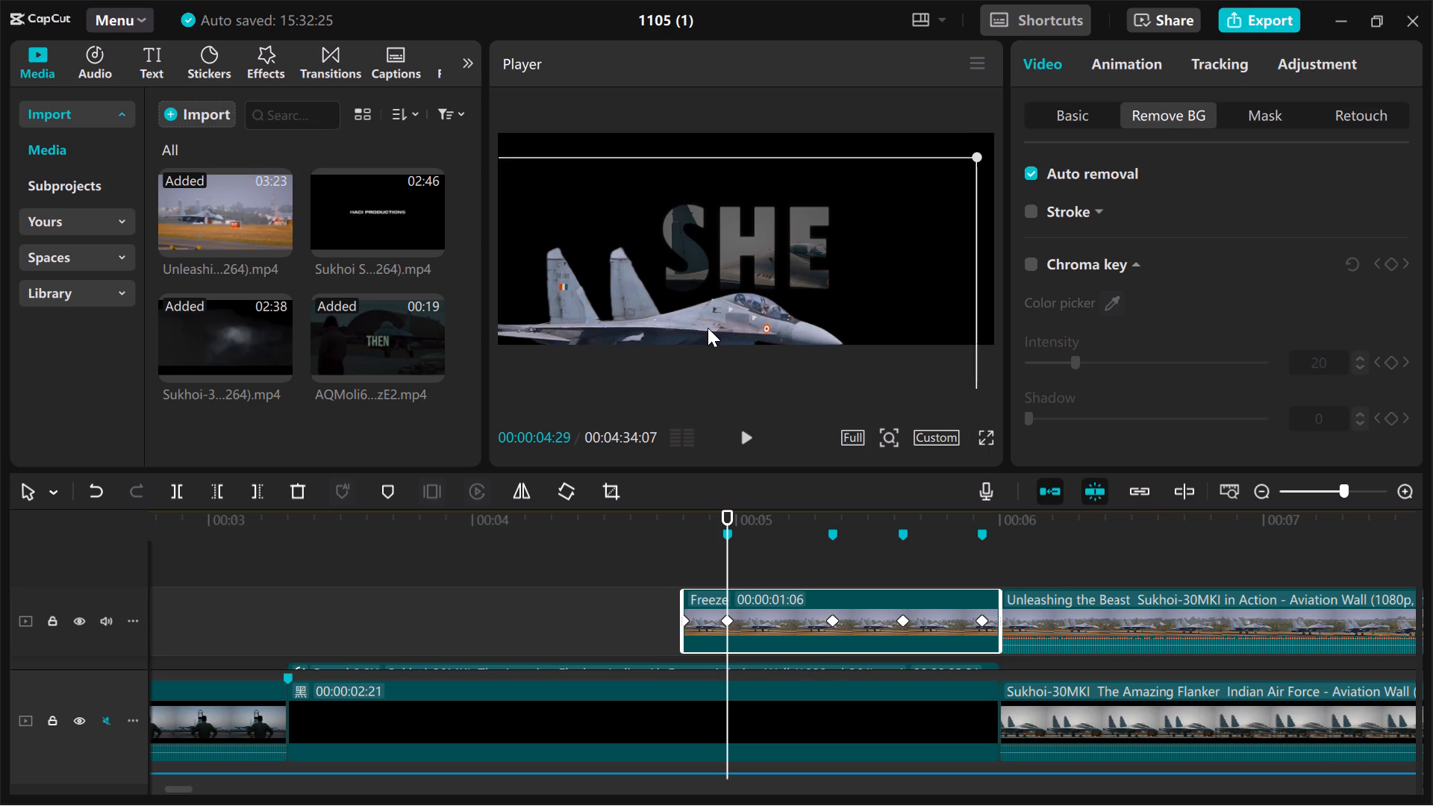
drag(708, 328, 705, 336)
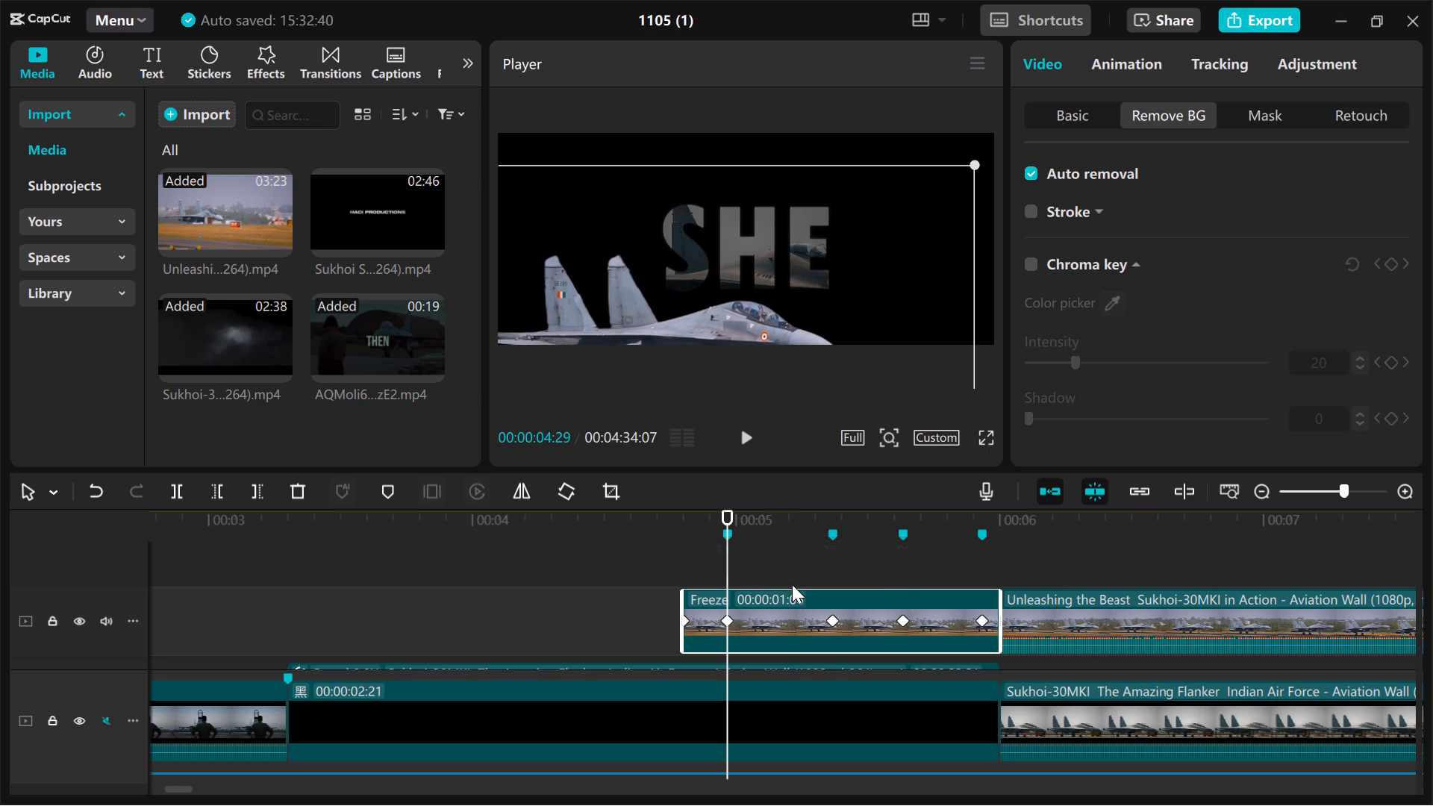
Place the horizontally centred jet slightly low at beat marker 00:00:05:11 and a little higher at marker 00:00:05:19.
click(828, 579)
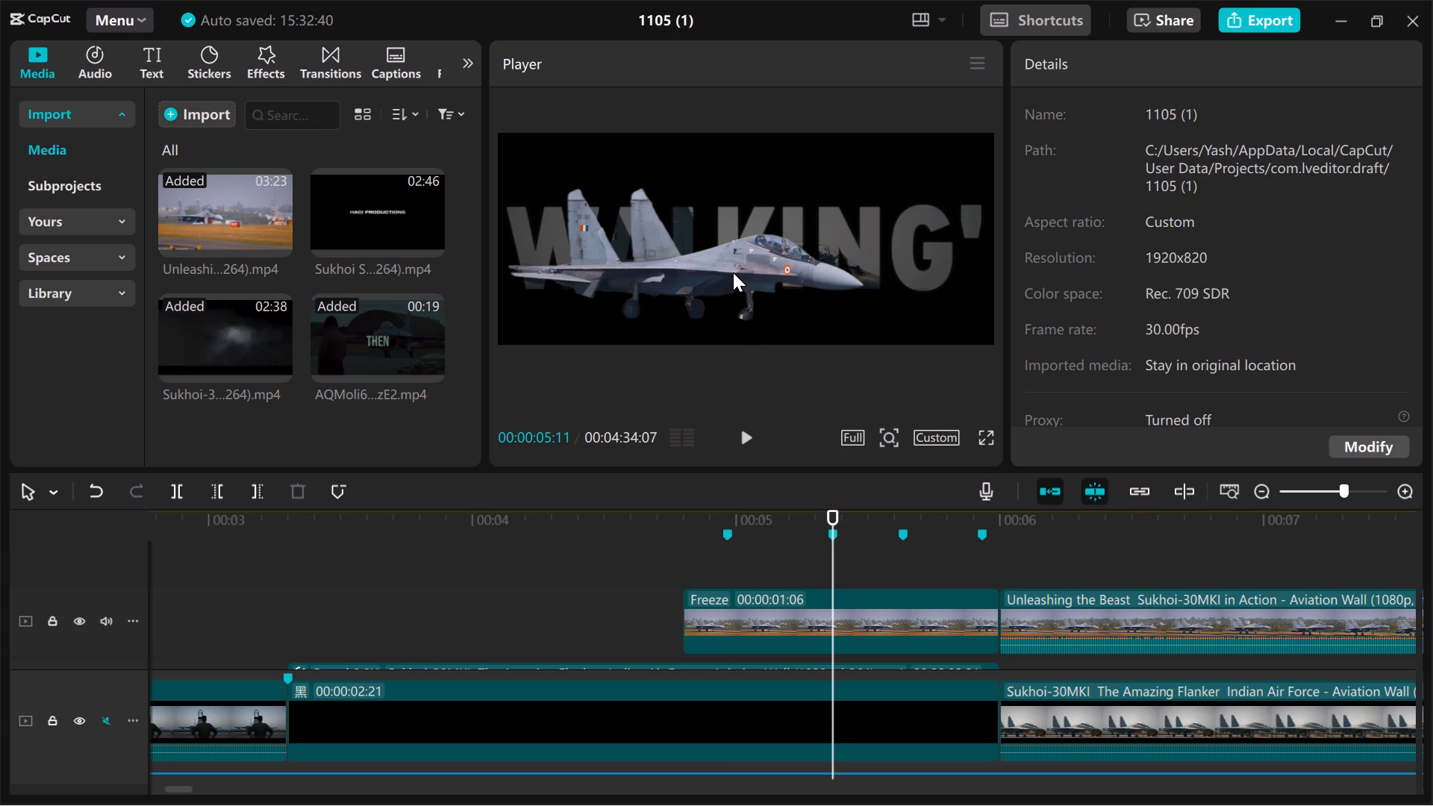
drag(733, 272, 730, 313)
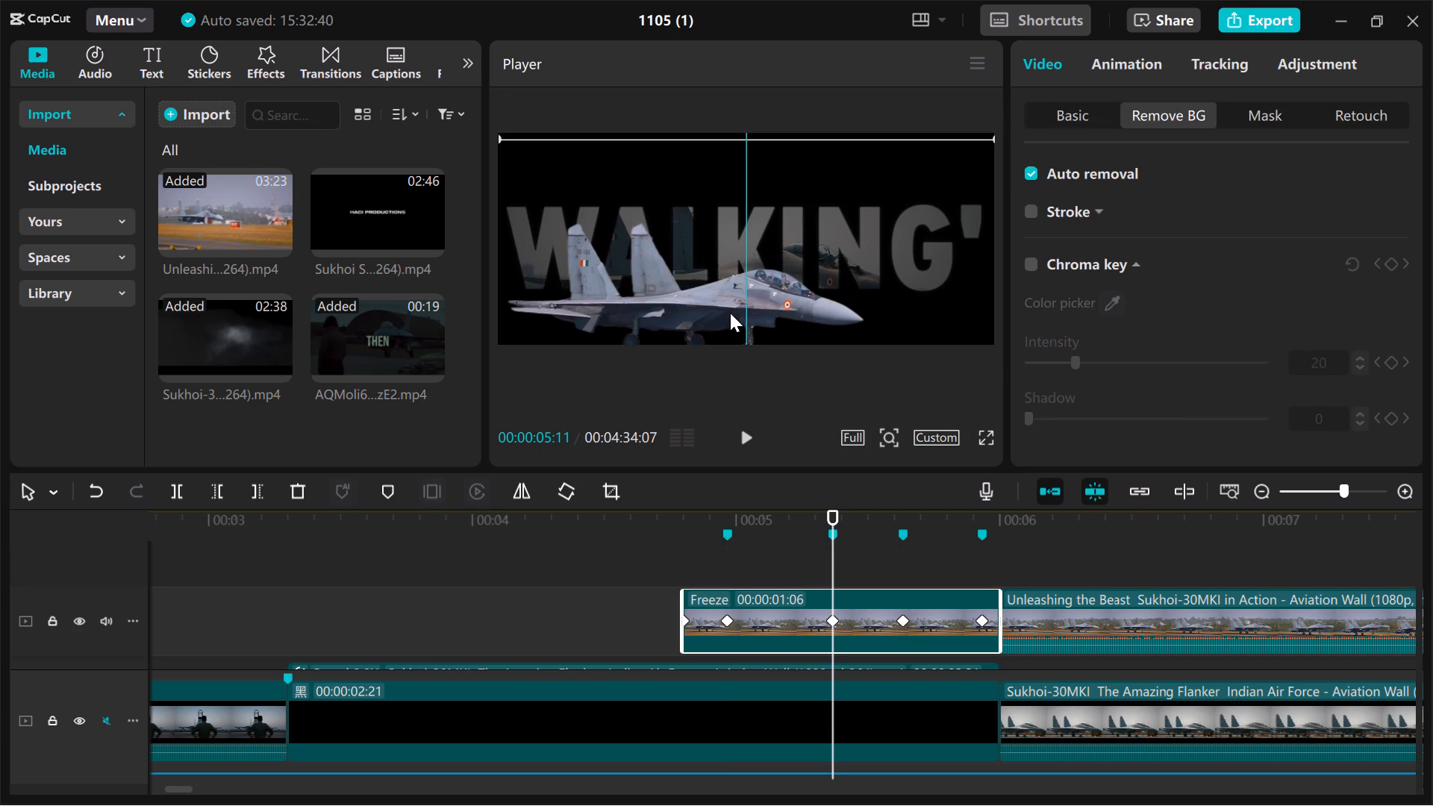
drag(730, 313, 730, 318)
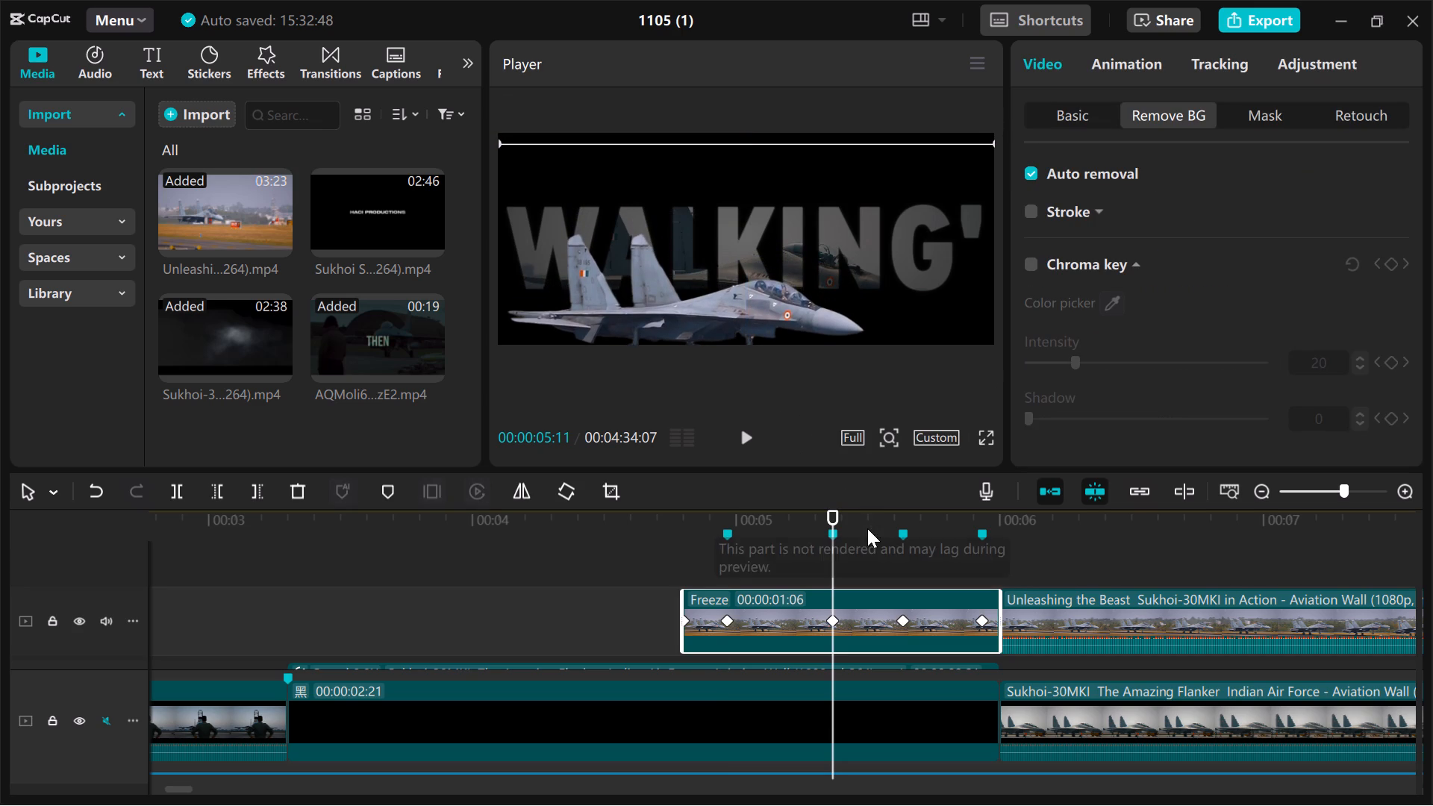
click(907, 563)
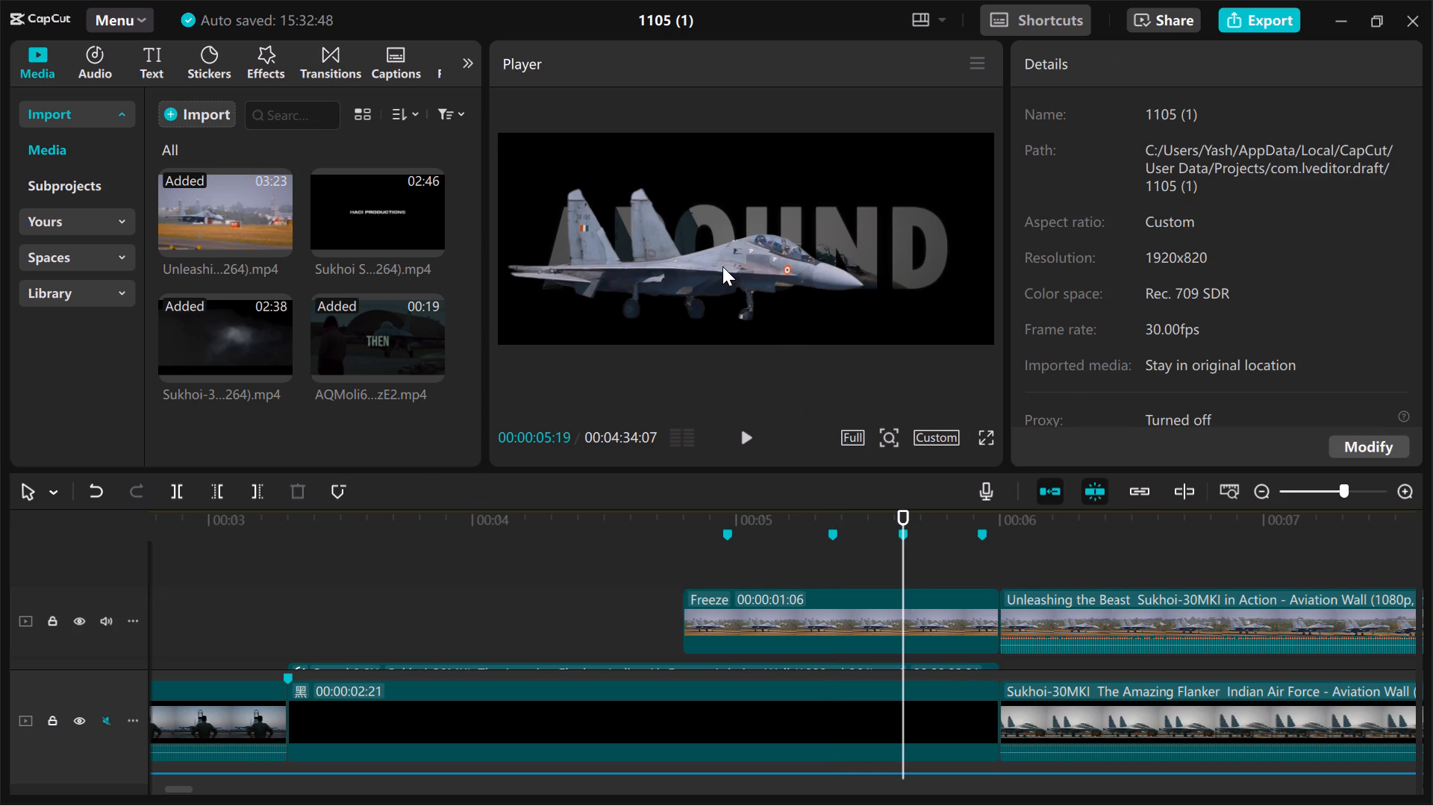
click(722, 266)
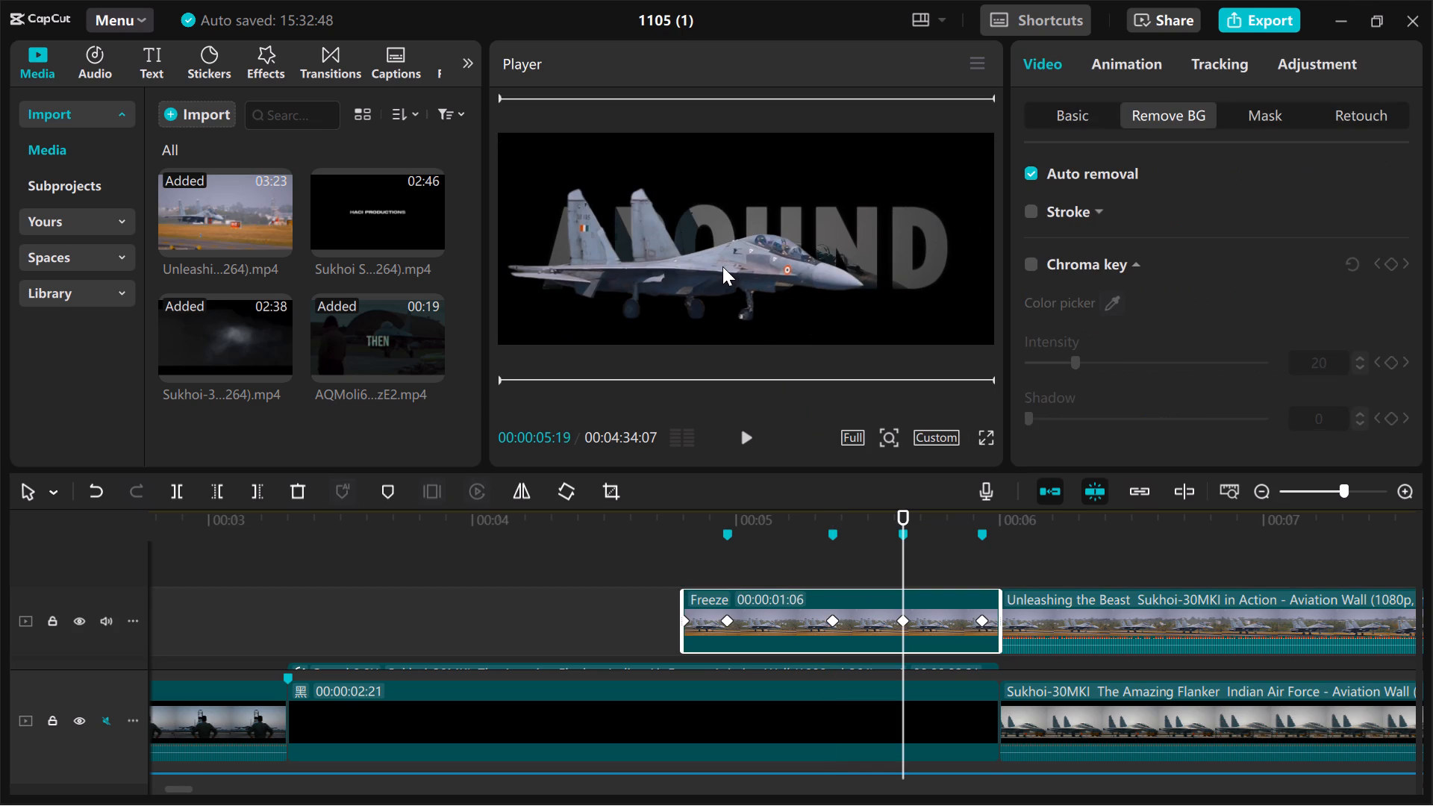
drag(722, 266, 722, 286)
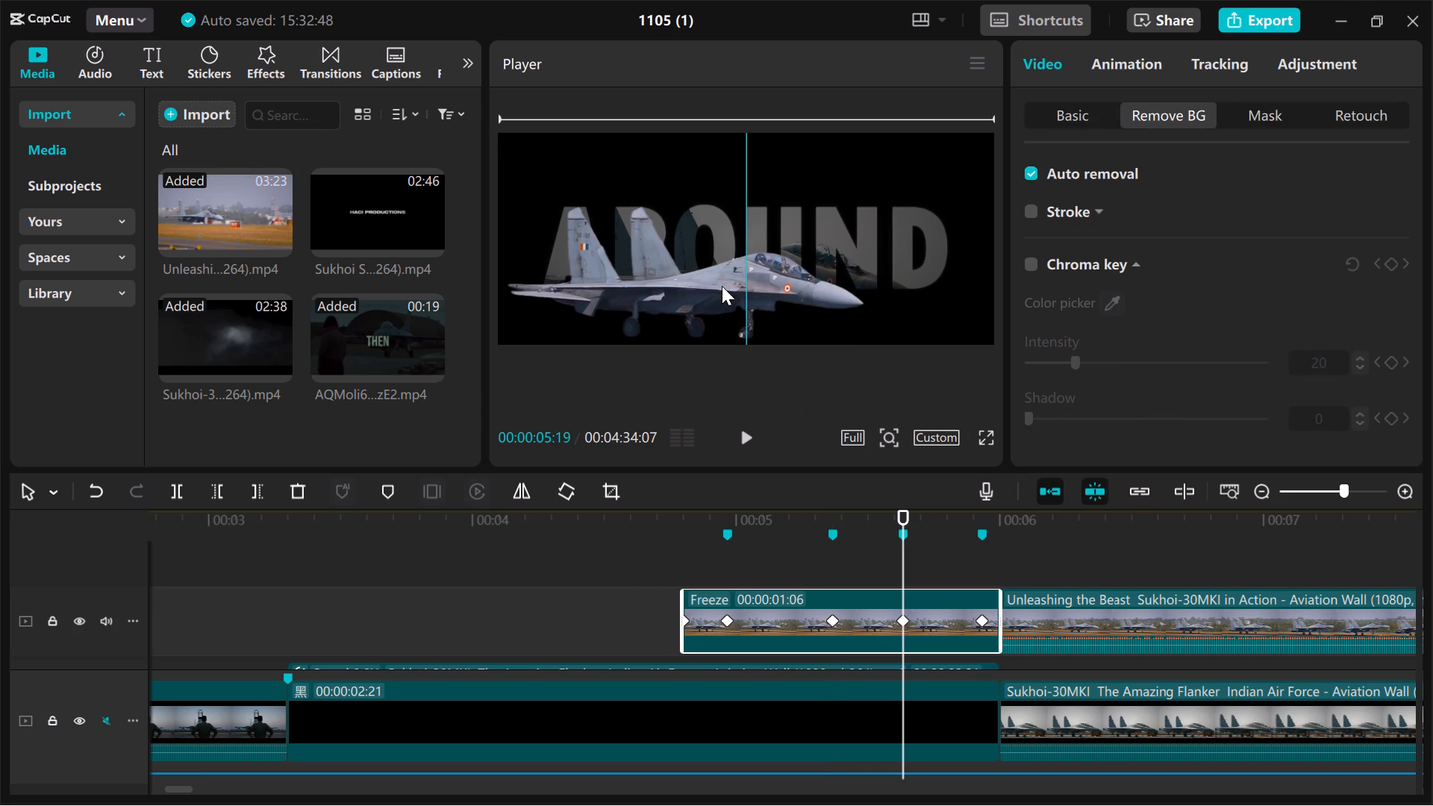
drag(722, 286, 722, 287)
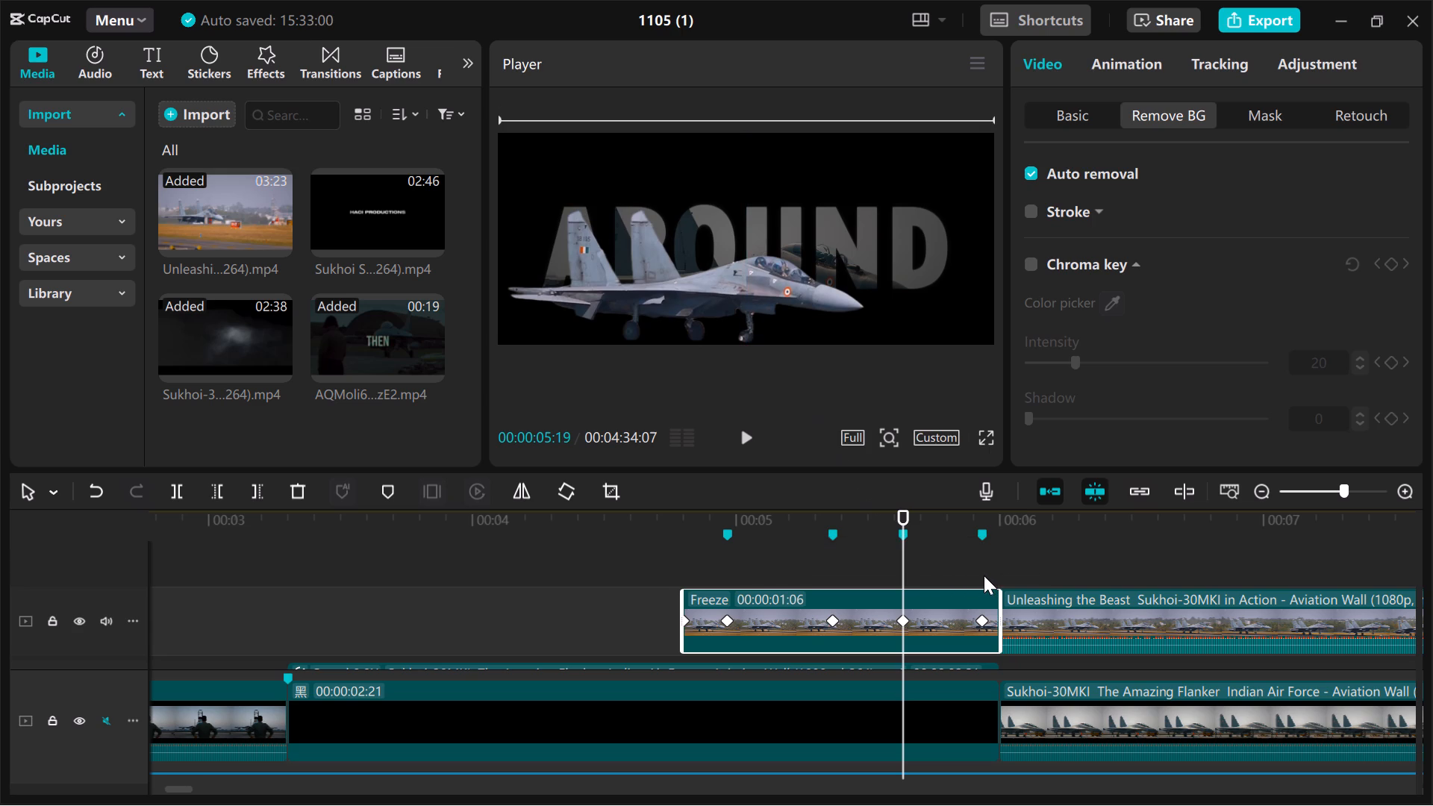
Play back the jet's stepped rise and compare the freeze frame's end with the start of the following clip.
click(981, 574)
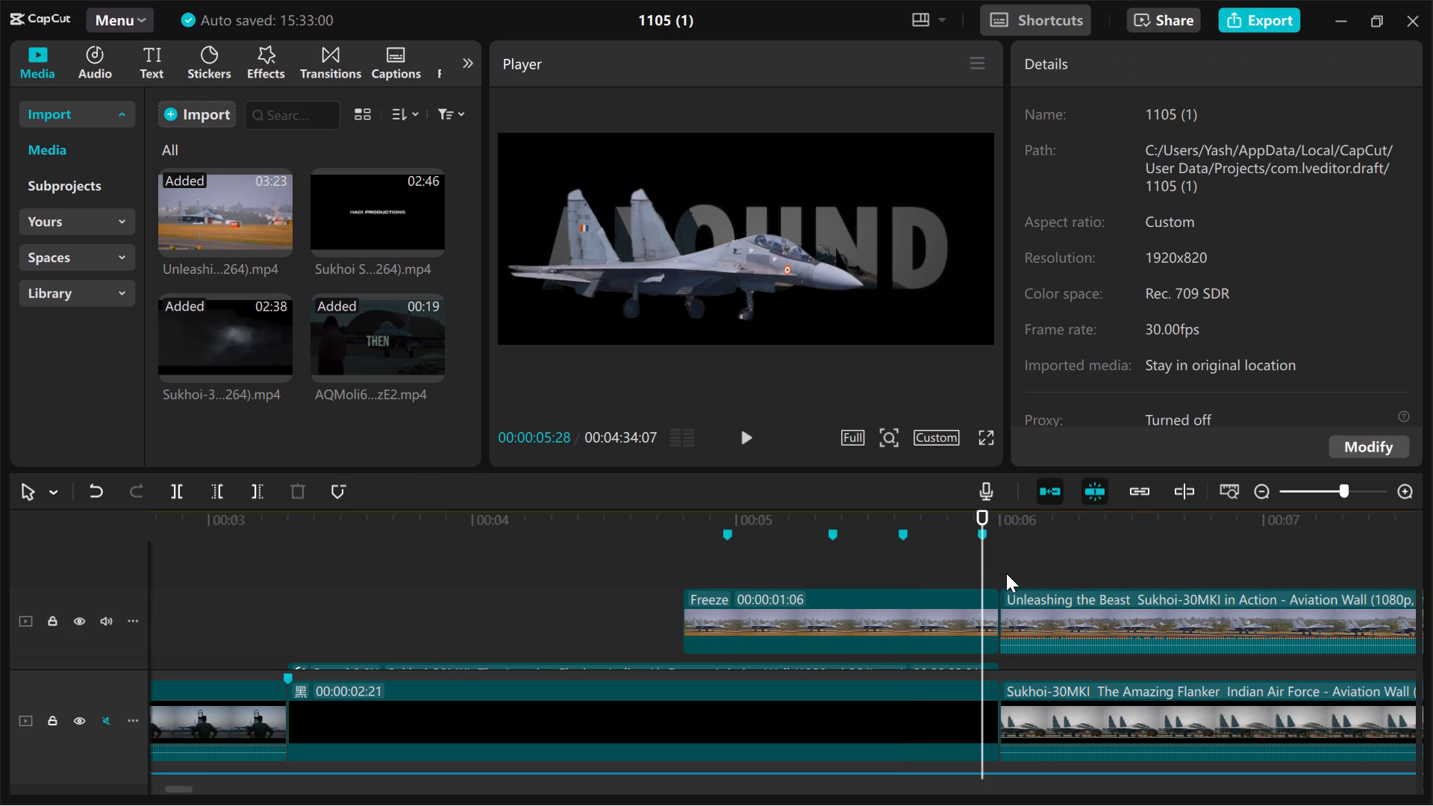
click(1002, 570)
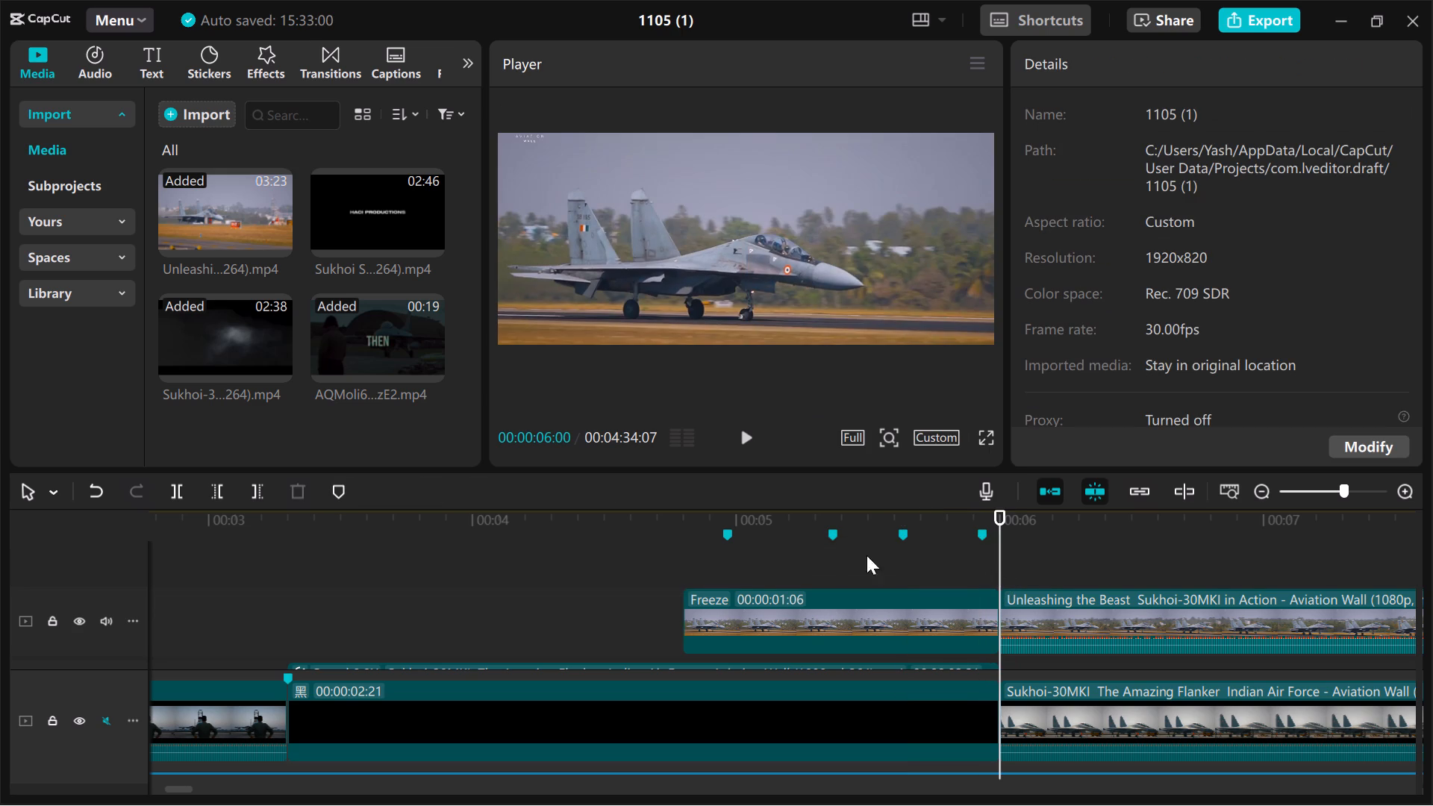
click(451, 599)
key(space)
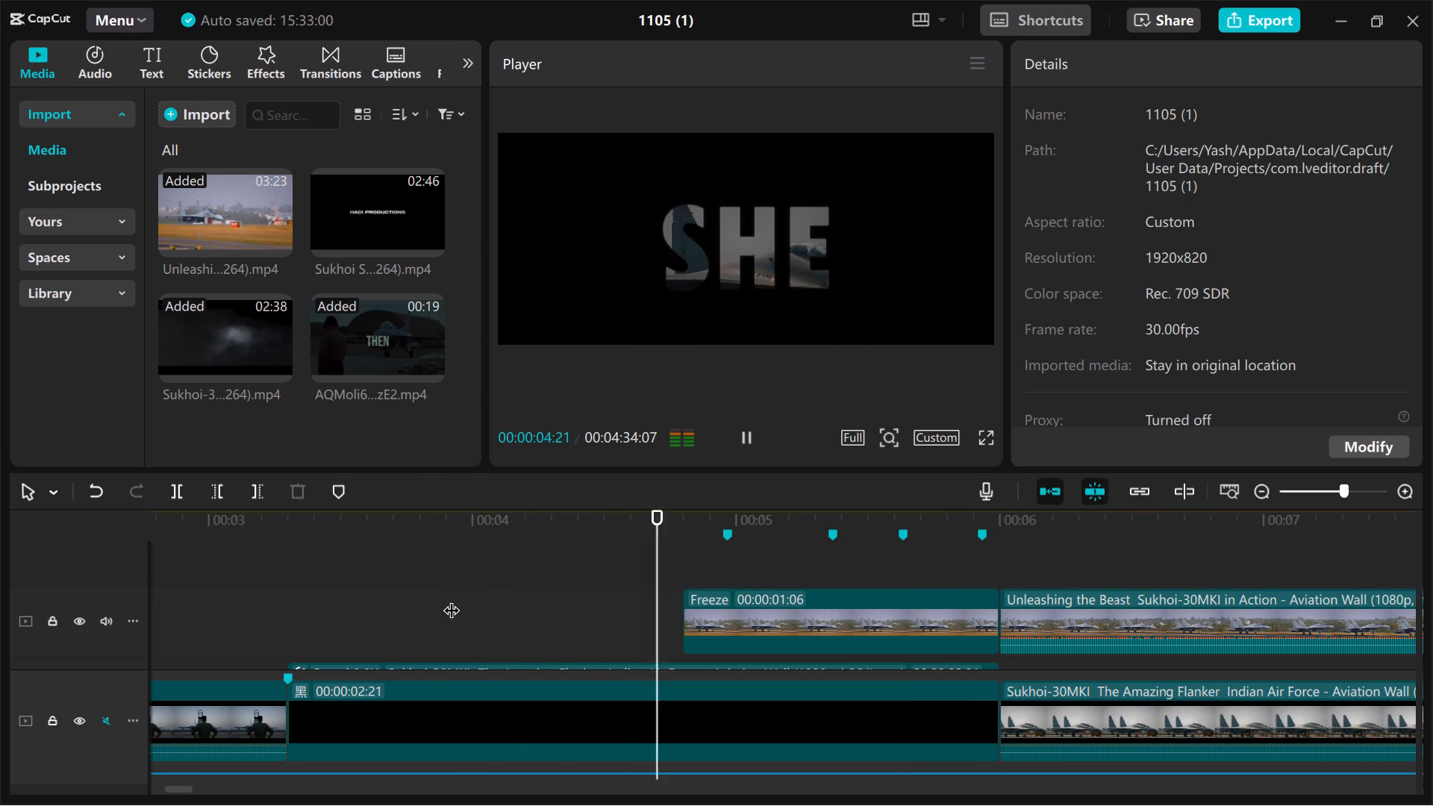
key(space)
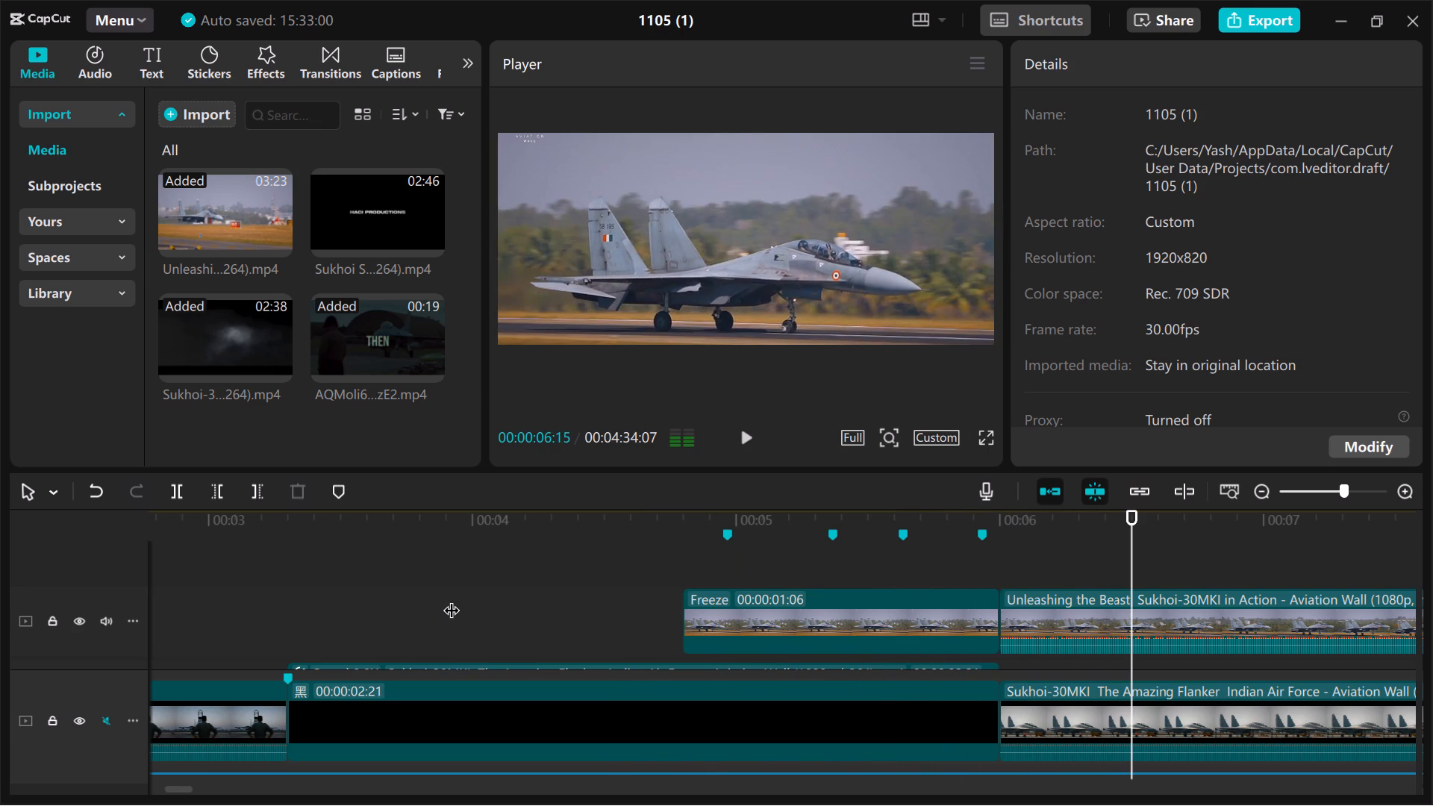
click(608, 587)
key(space)
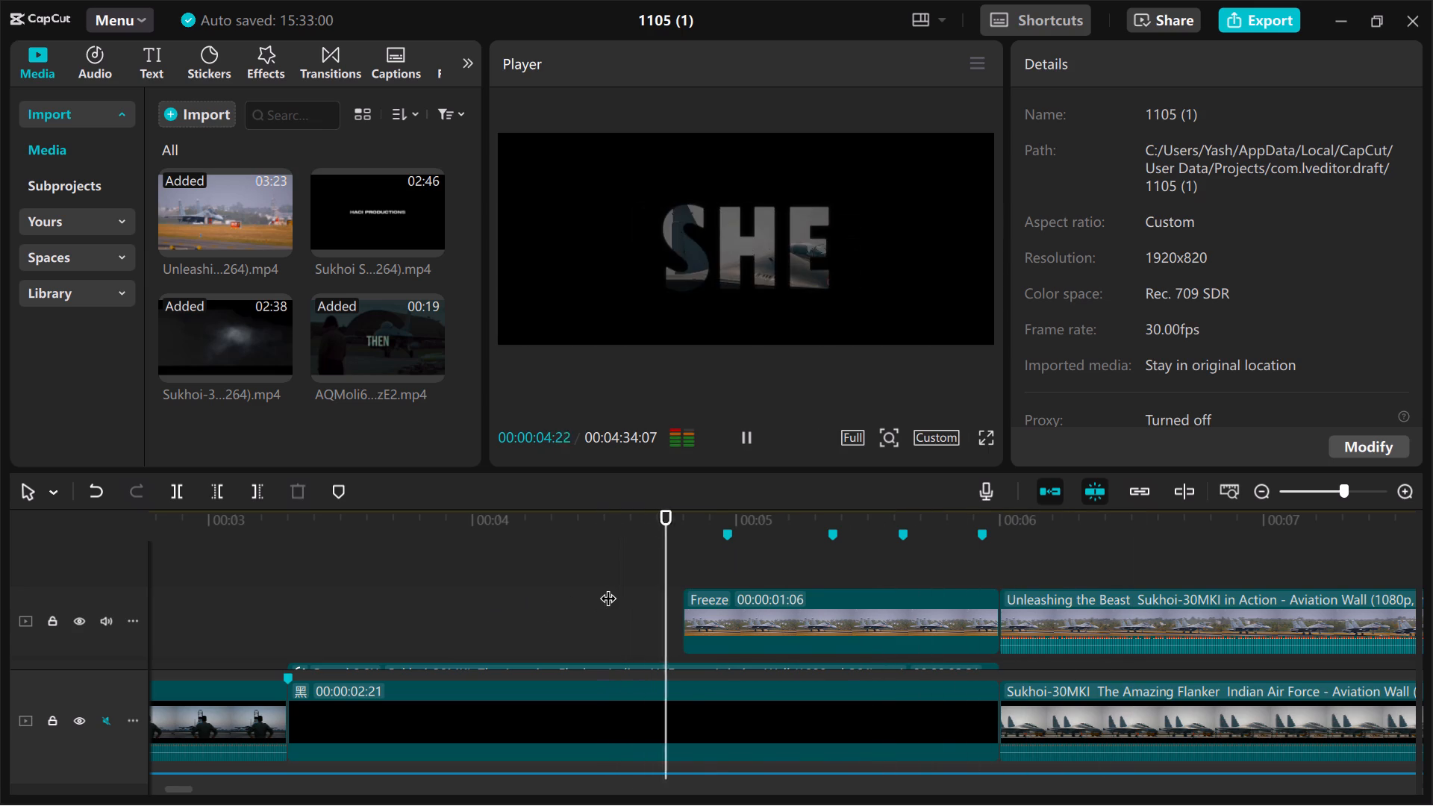
key(space)
key(space)
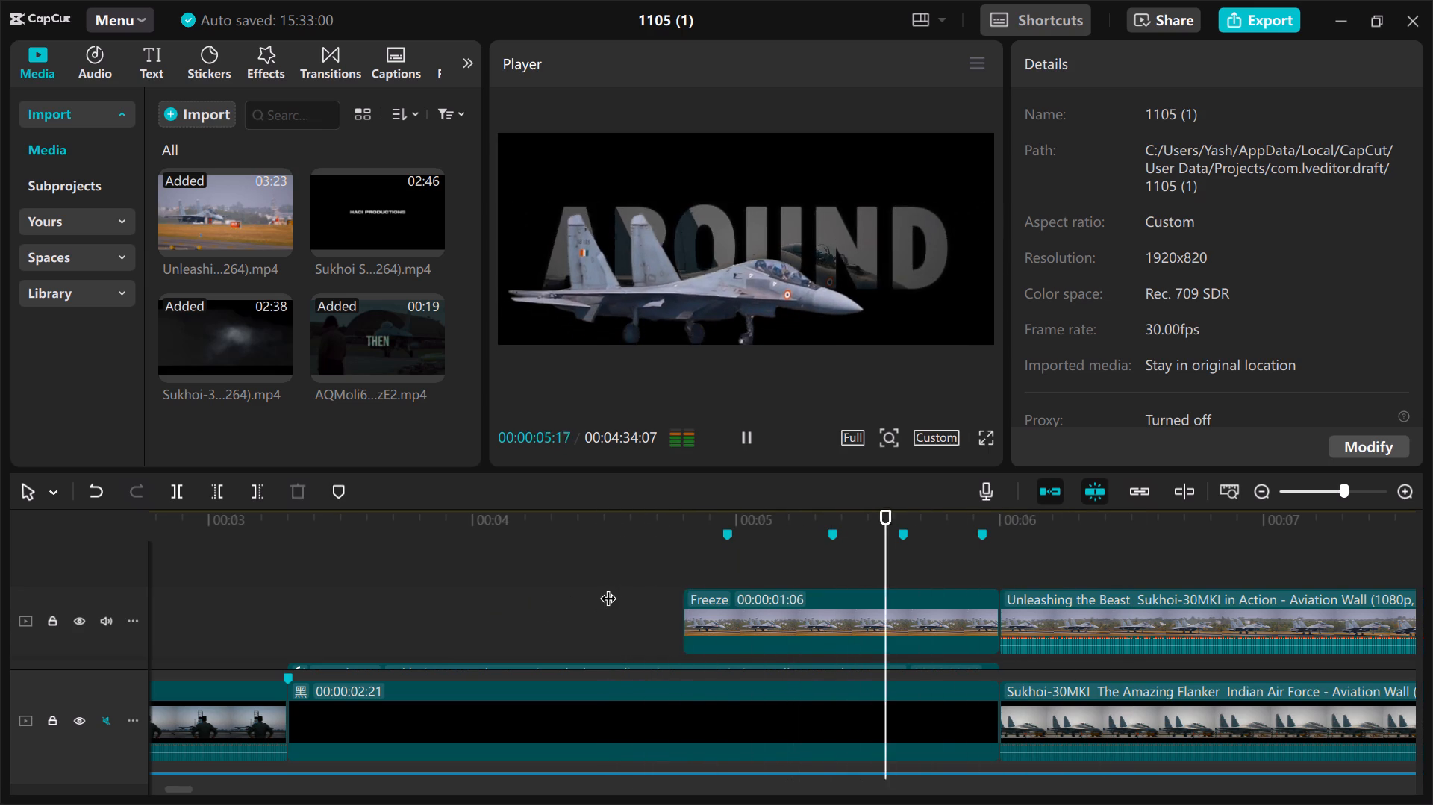
key(space)
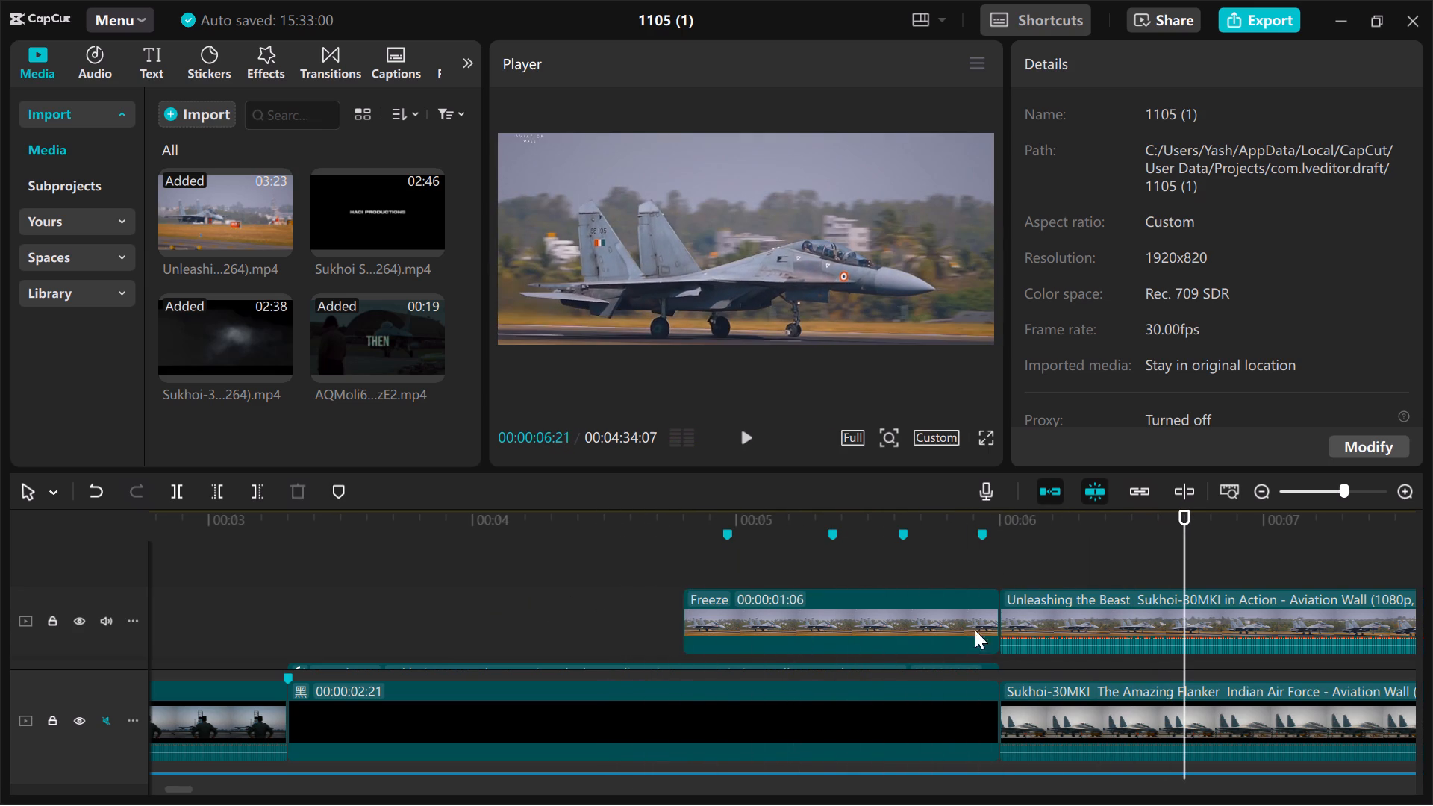
click(991, 568)
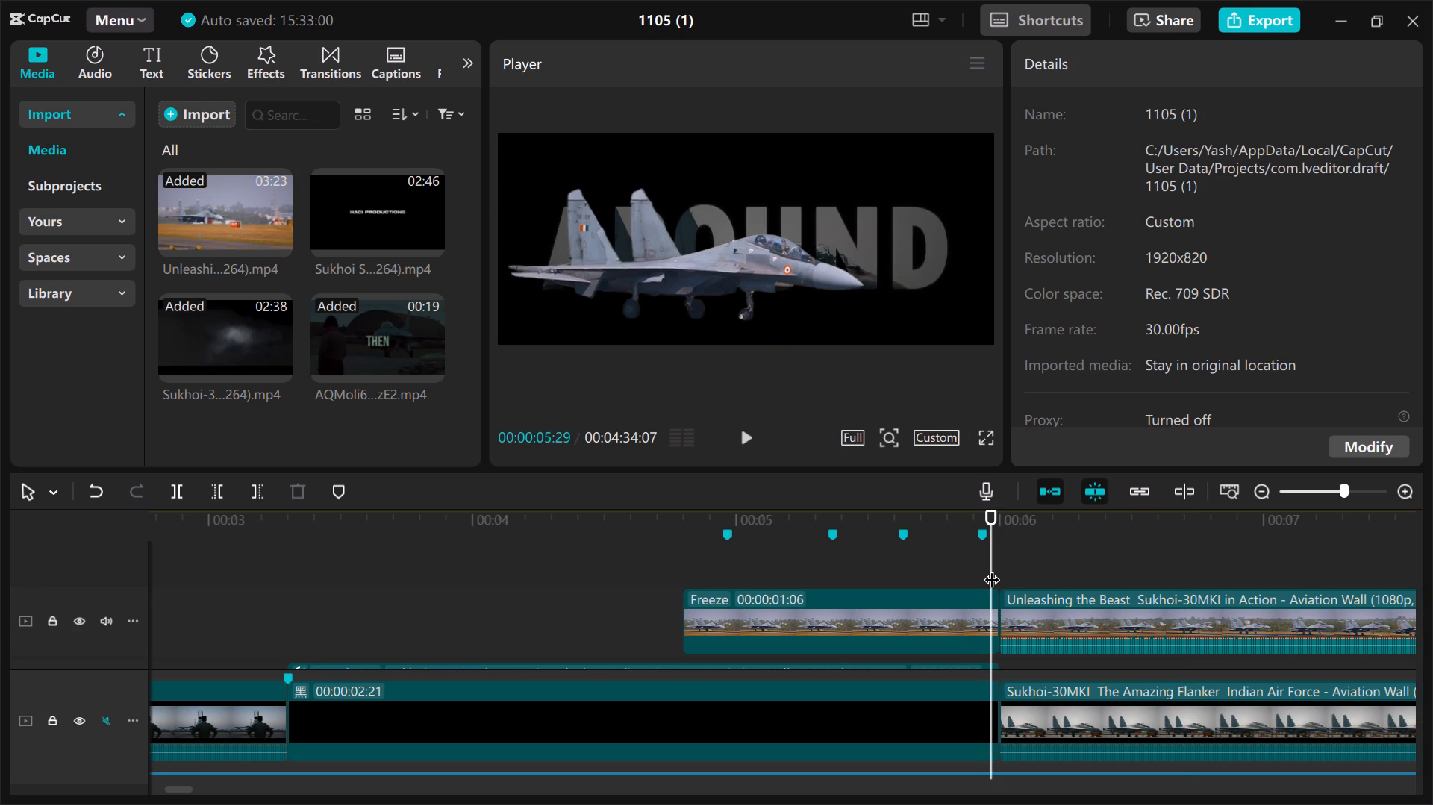
click(1000, 568)
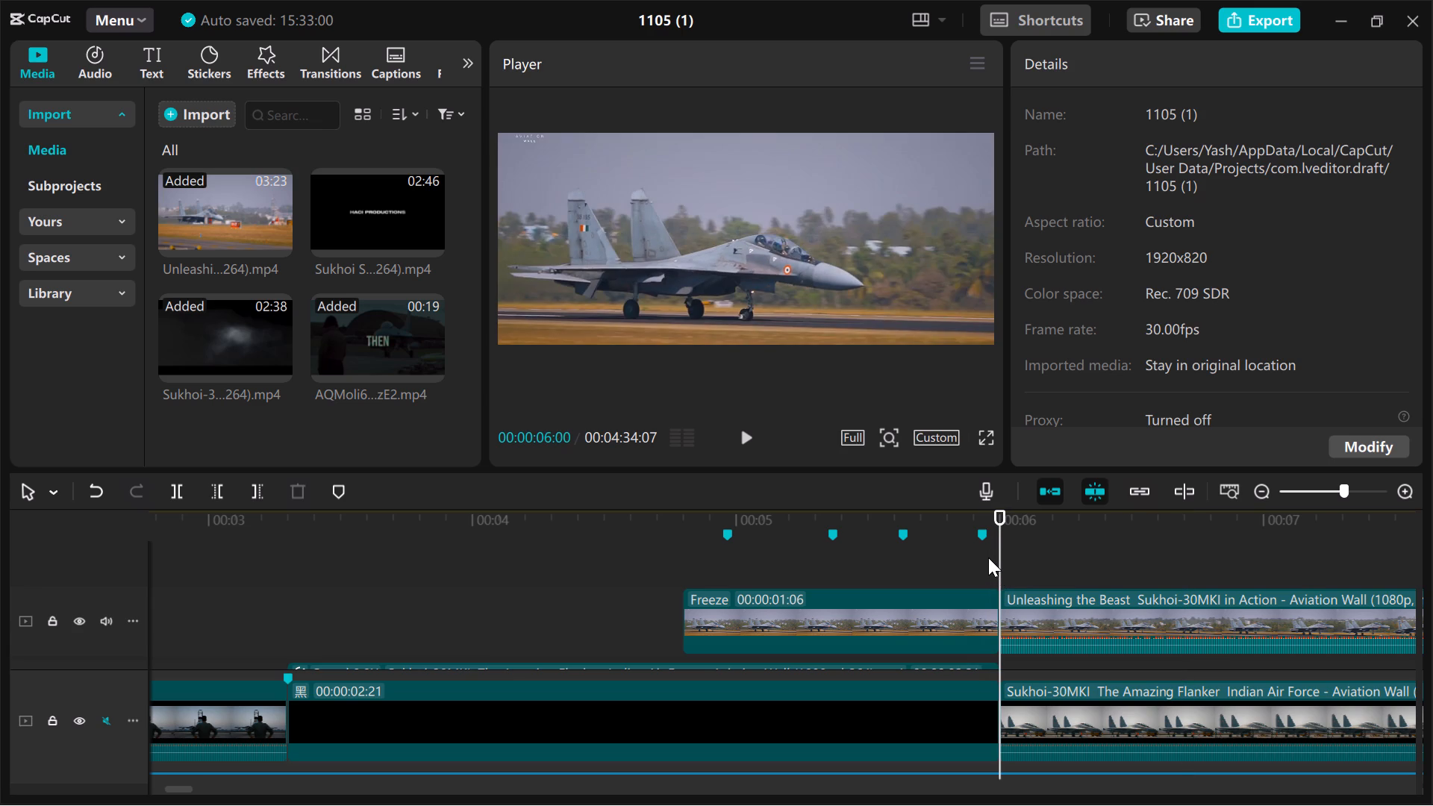
click(981, 557)
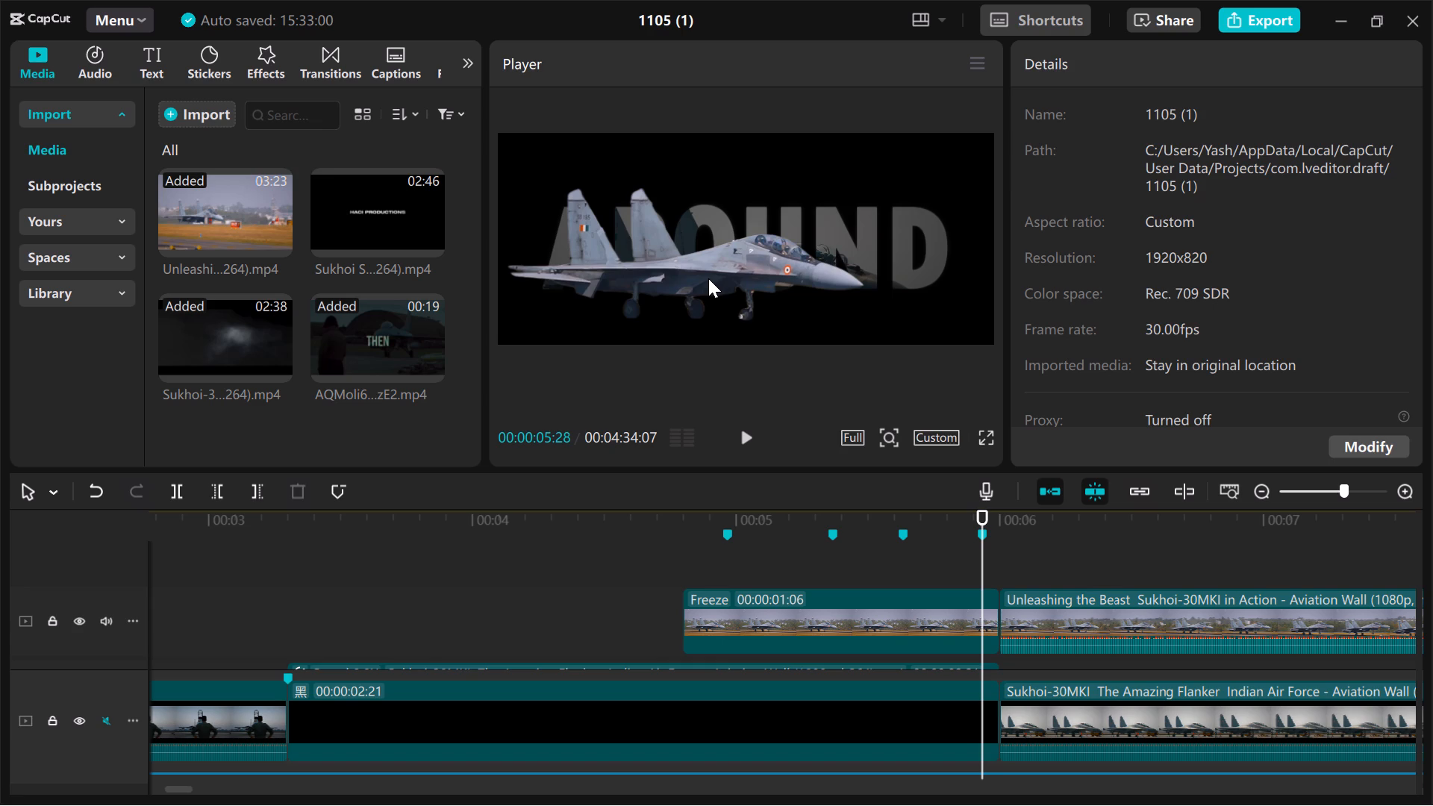
Reset the freeze frame's Transform settings, clearing its keyframes and returning scale to 100% and position to 0, 0.
click(727, 534)
click(724, 563)
click(748, 617)
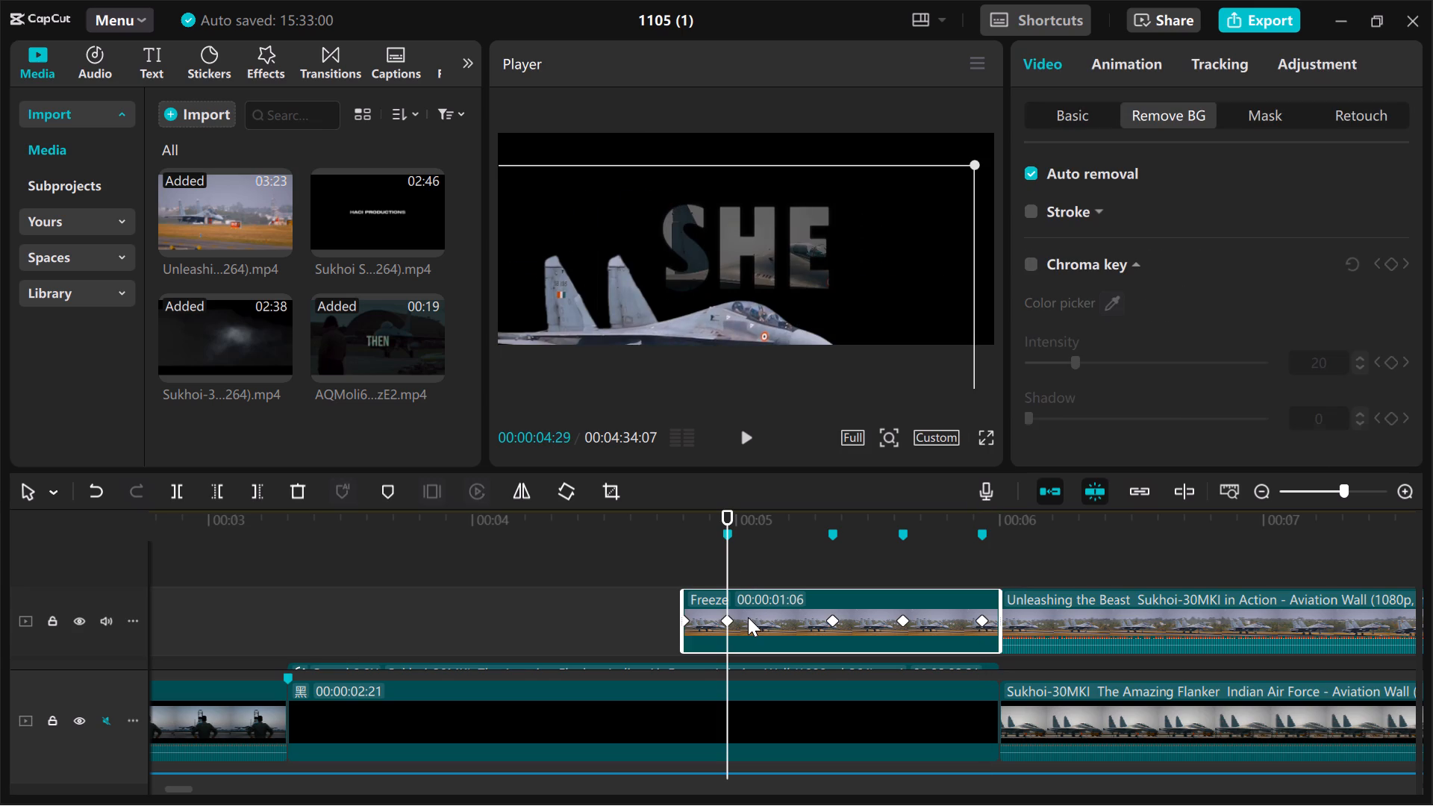
click(1095, 114)
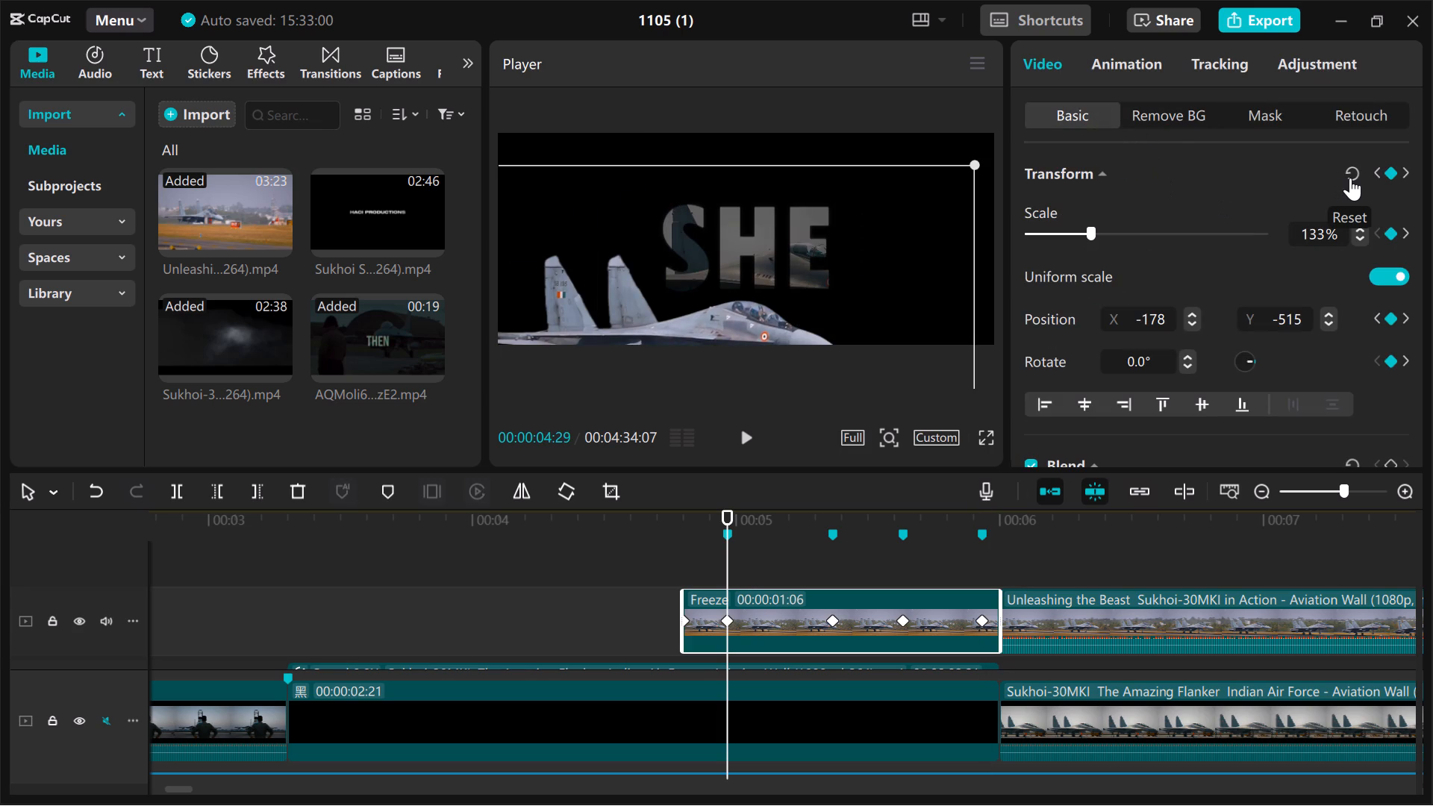
click(1350, 178)
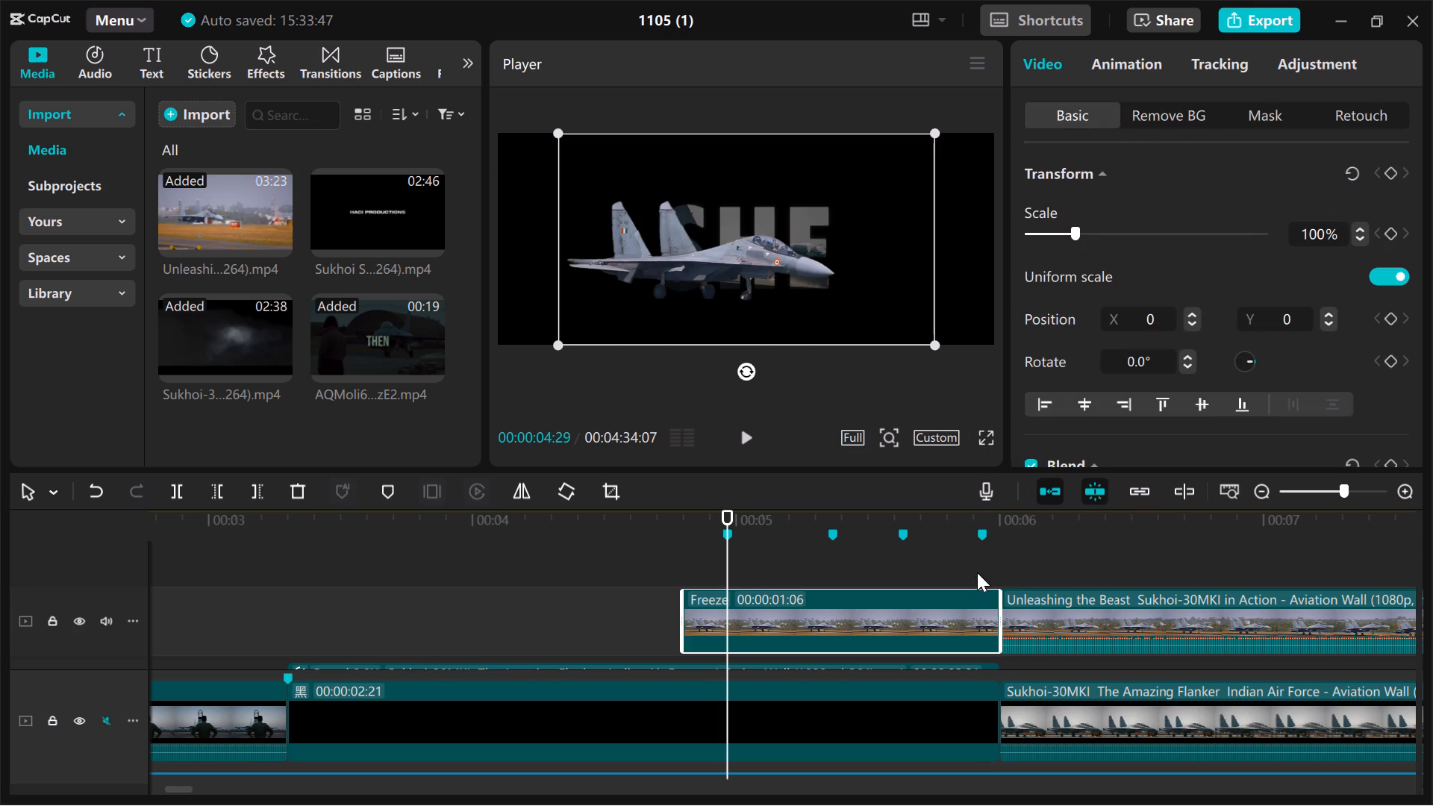
click(1034, 566)
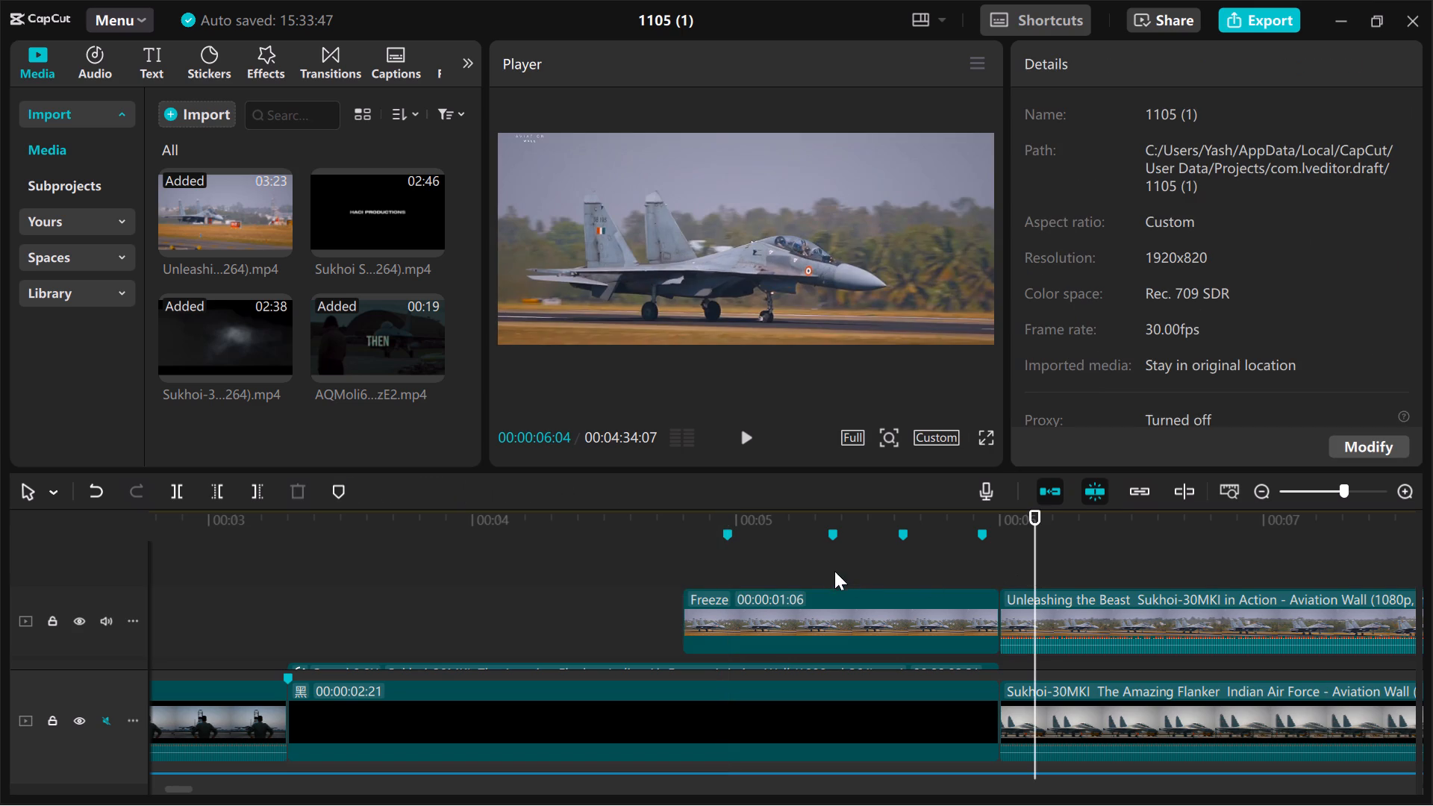
click(803, 558)
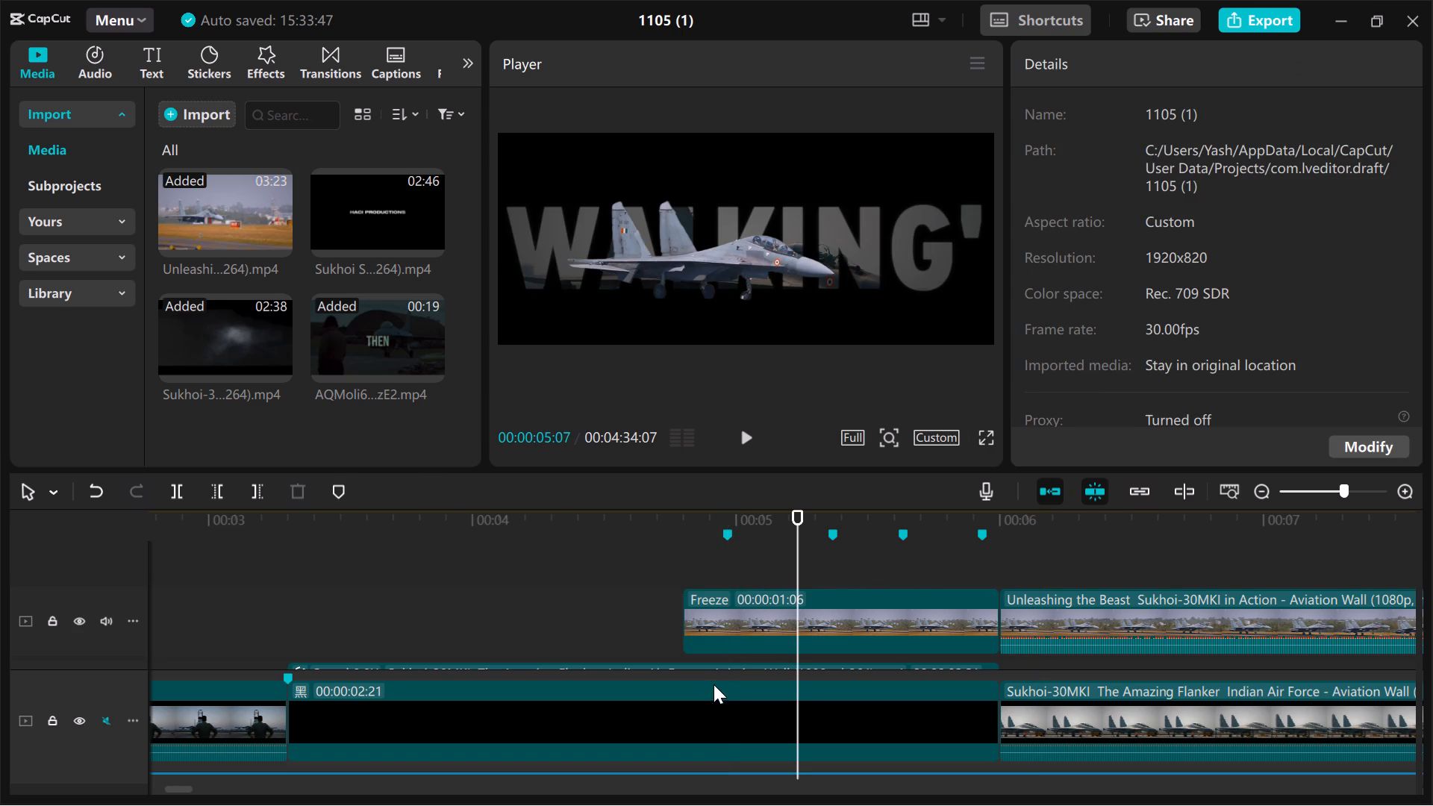
Undo the freeze frame's recent Transform edits to restore its full-size, centred jet, keeping the background removed.
click(730, 560)
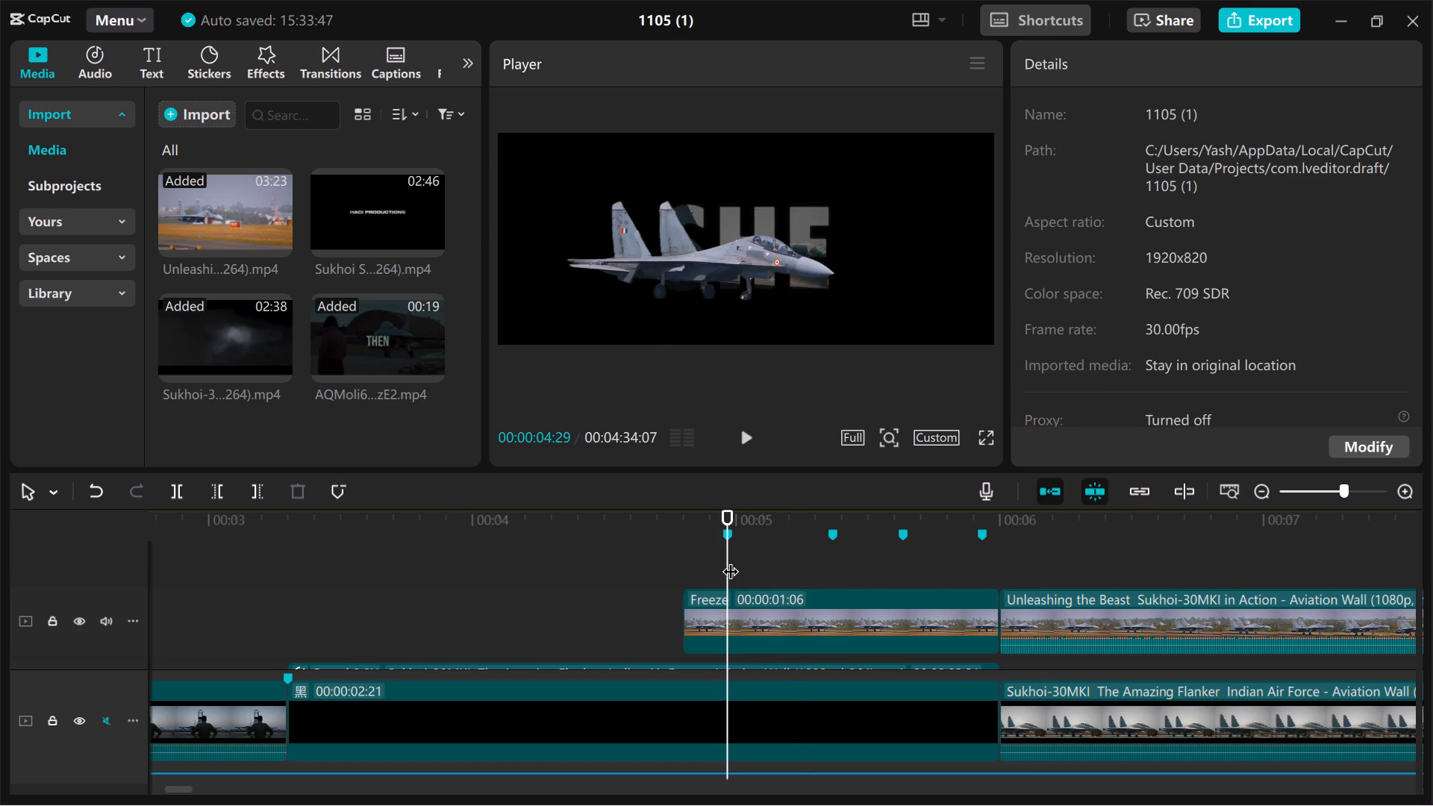
key(ctrl+z)
key(ctrl+z)
key(ctrl+z)
key(ctrl+z)
key(ctrl+z)
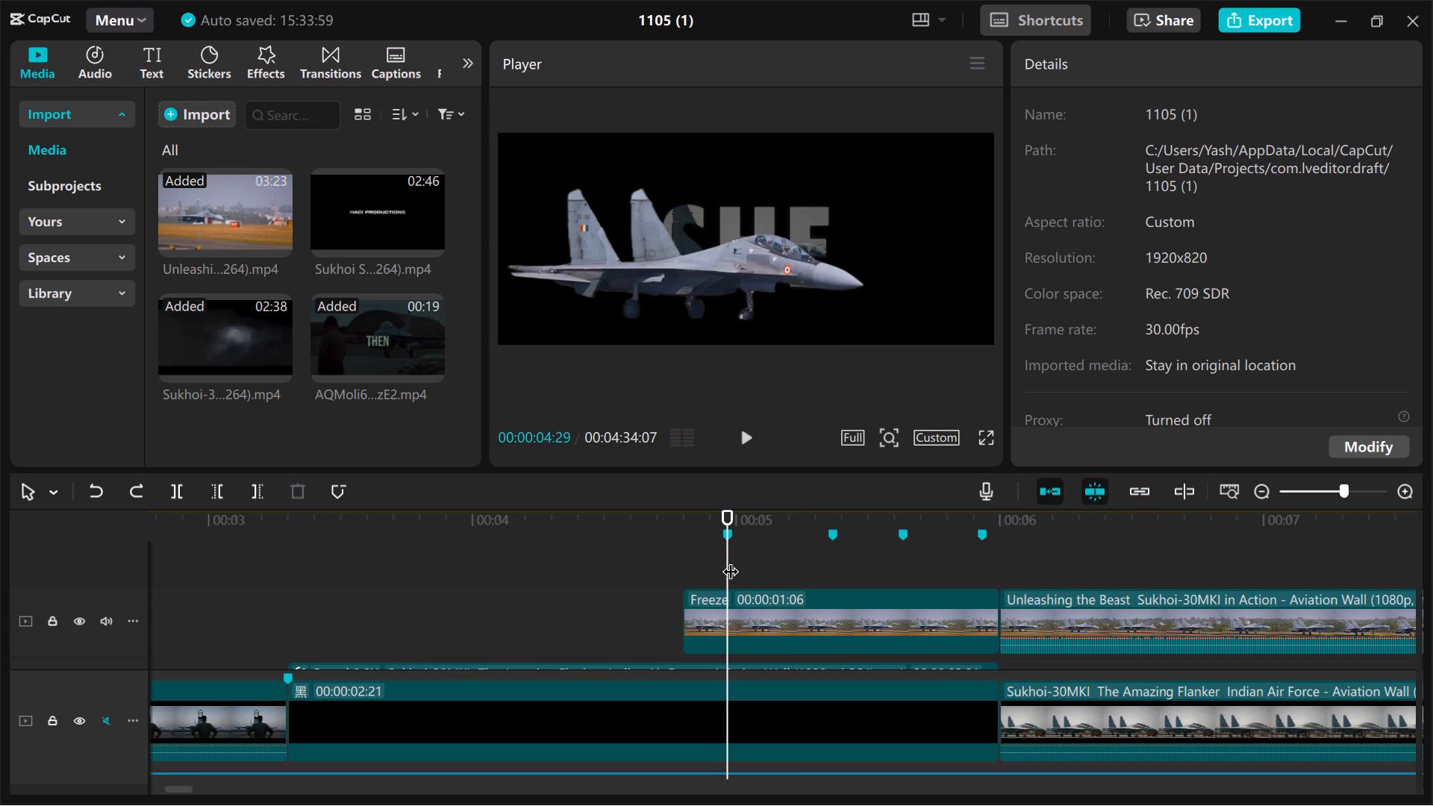
key(ctrl+z)
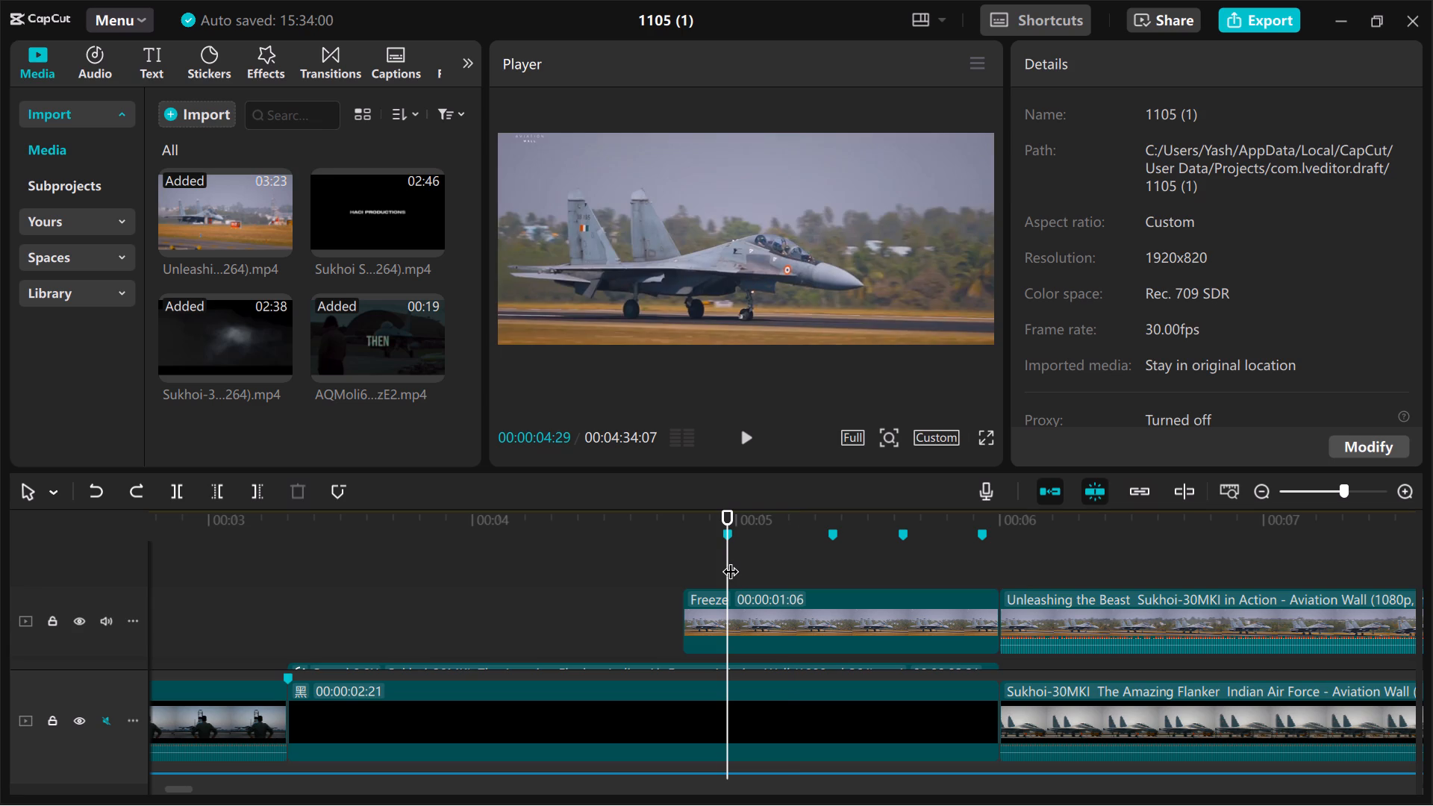
key(ctrl+shift+z)
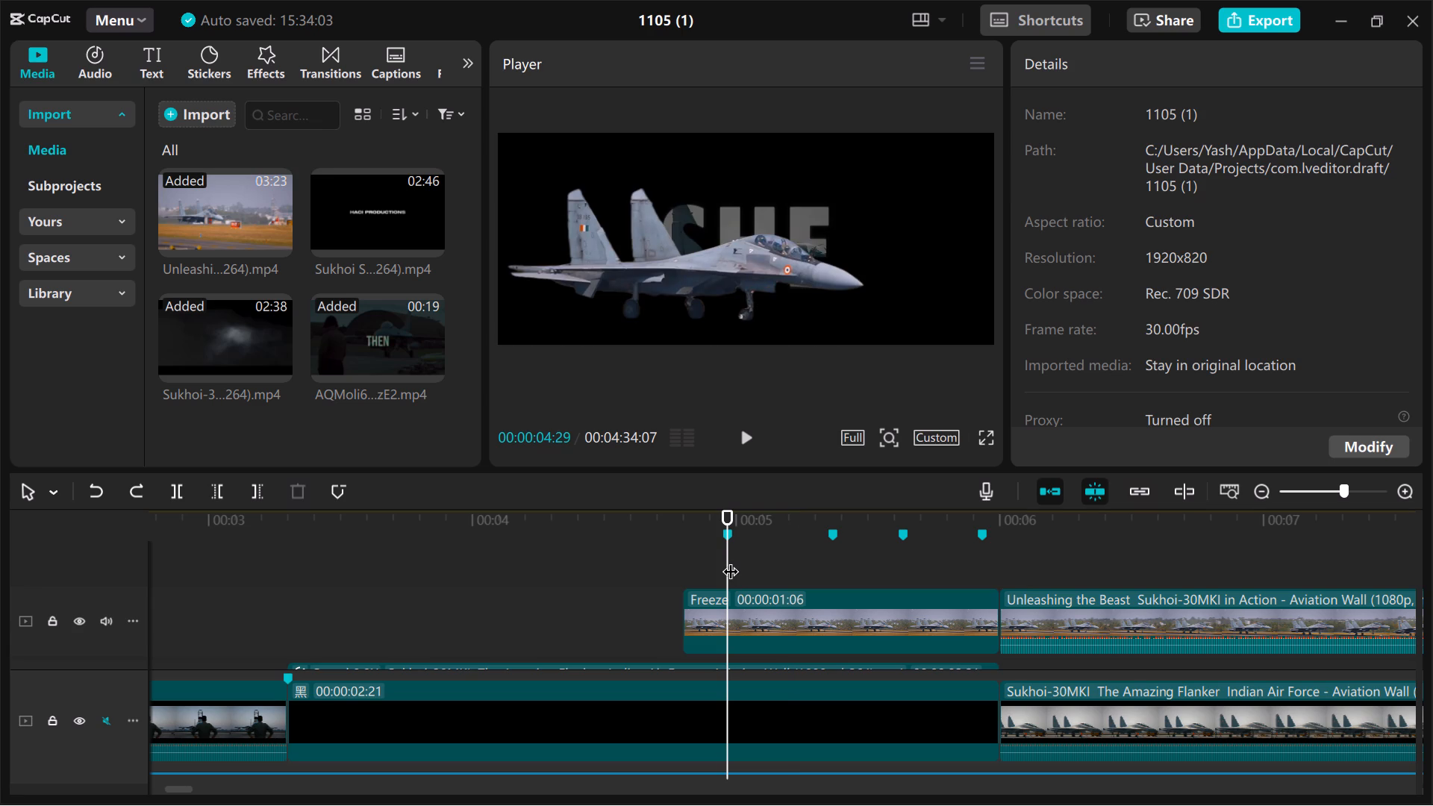
Check the freeze-frame jet at all four beat markers and replay it over the LOVE, SHE and WALKING' captions.
click(834, 575)
click(908, 575)
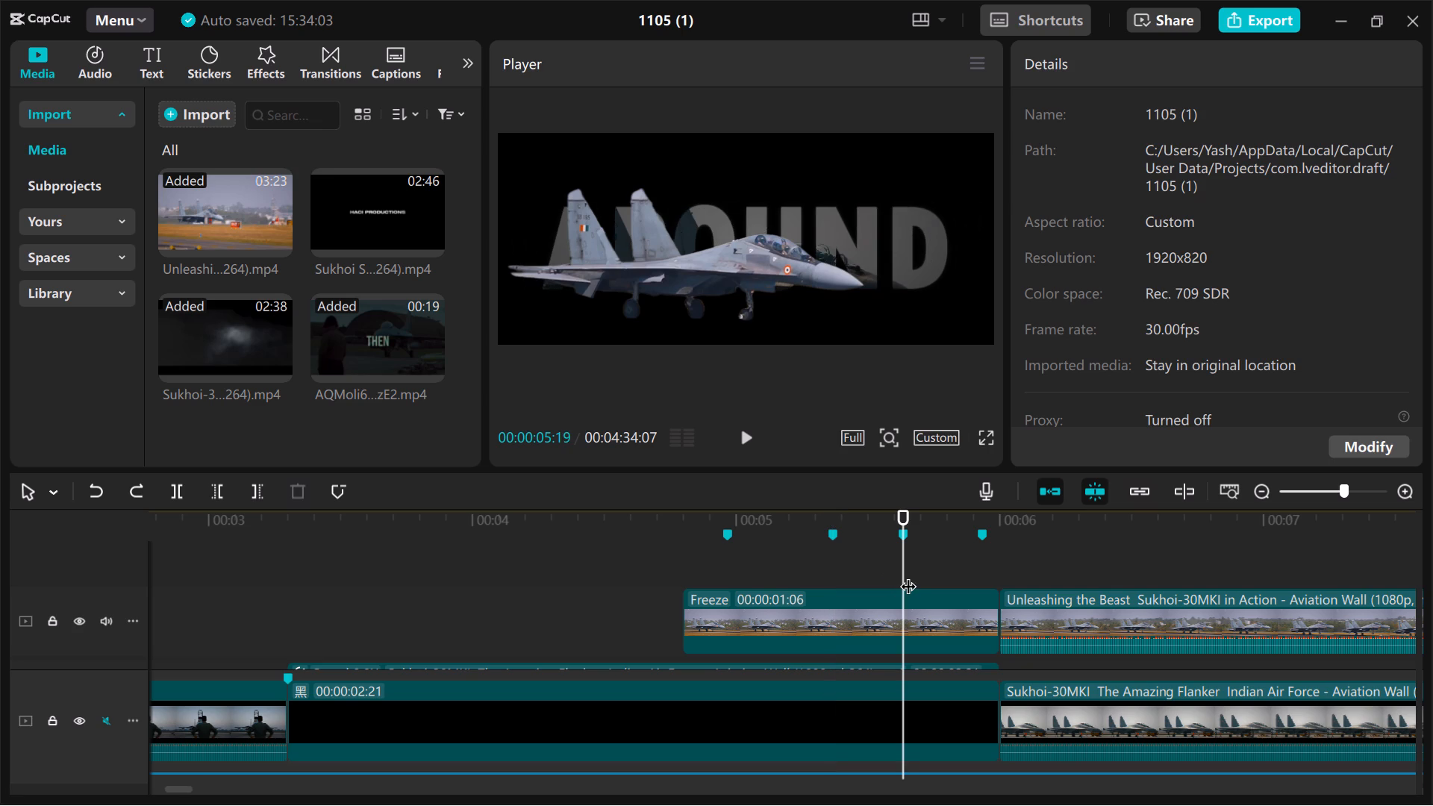
click(975, 558)
click(981, 560)
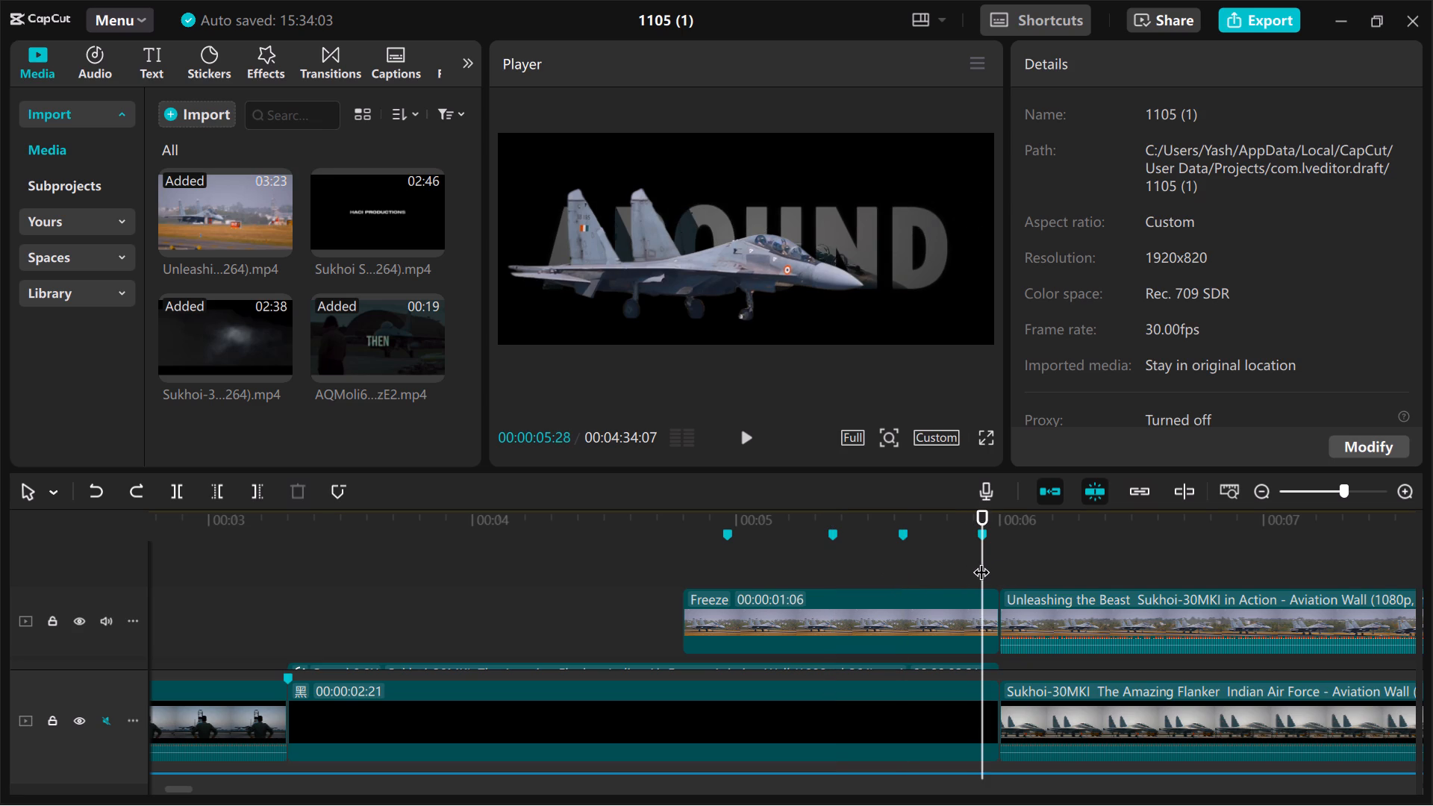
click(721, 557)
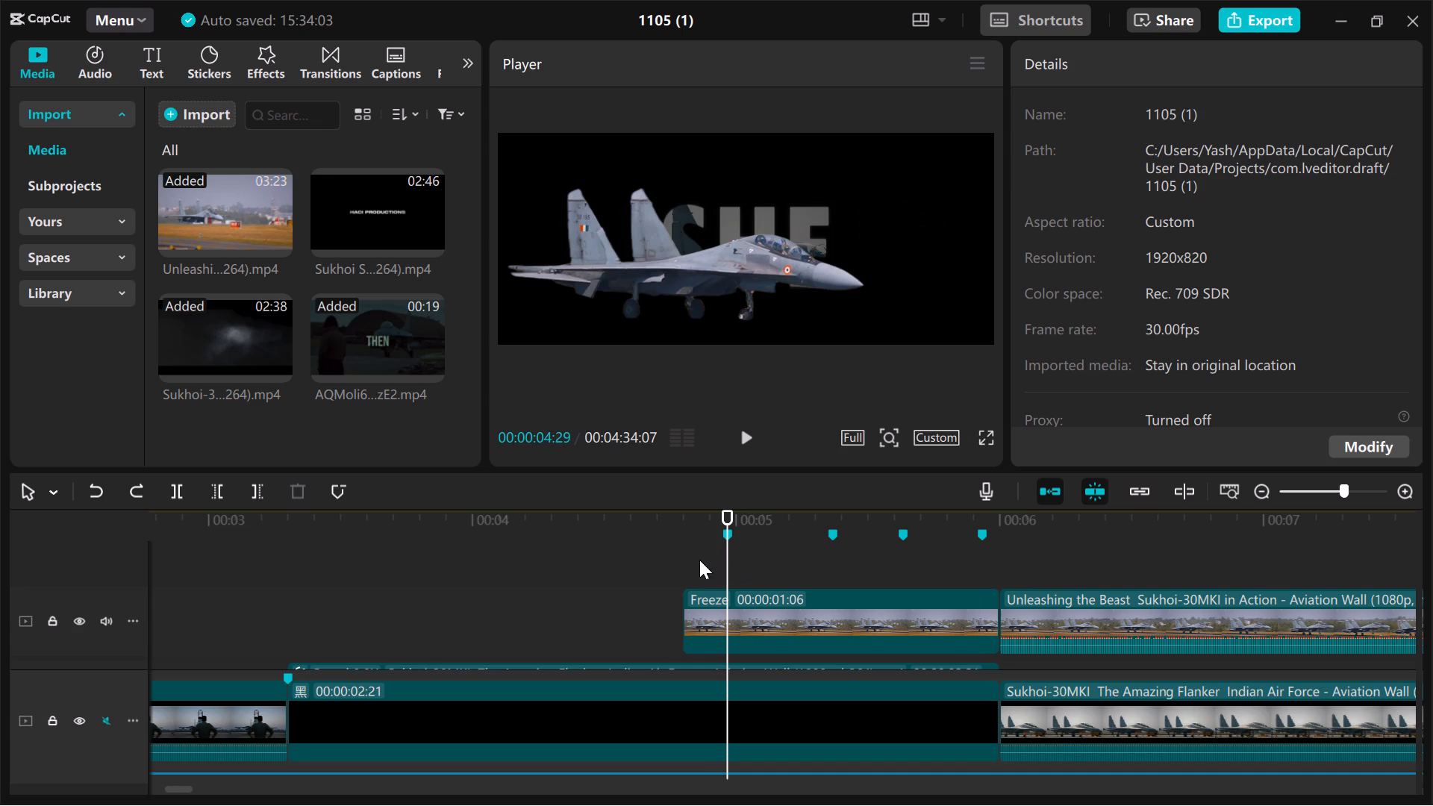
click(677, 554)
key(space)
key(space)
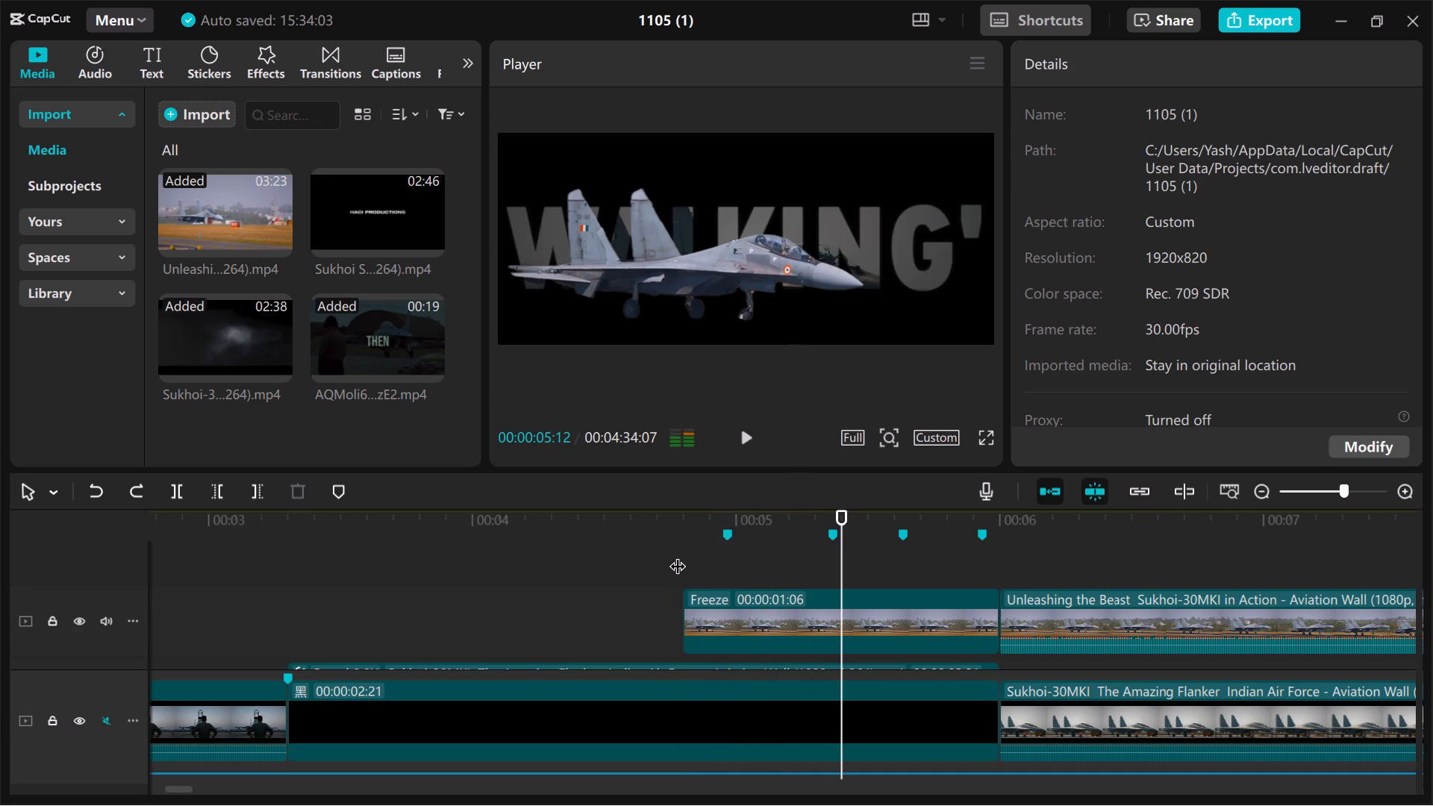
click(677, 554)
click(606, 554)
key(space)
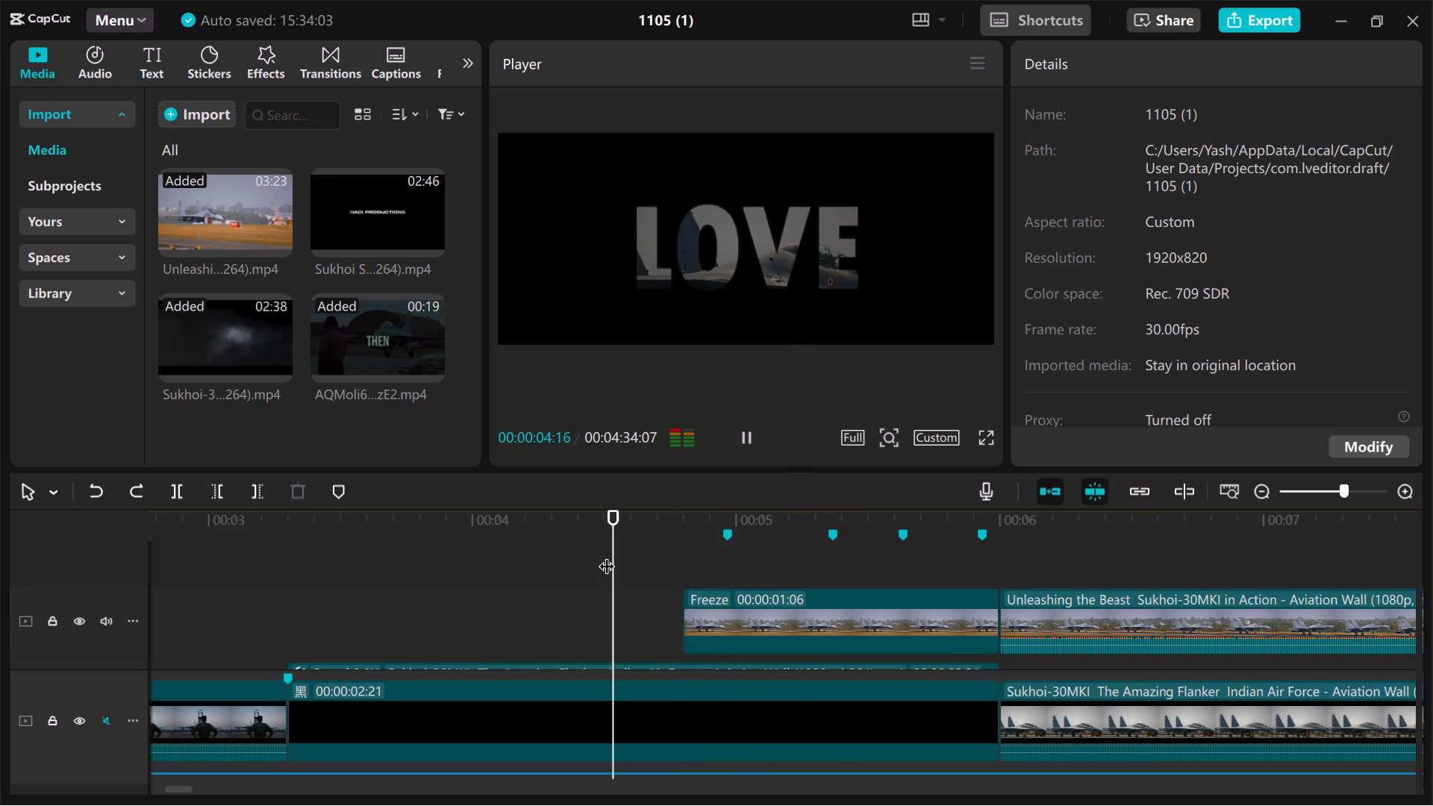
key(space)
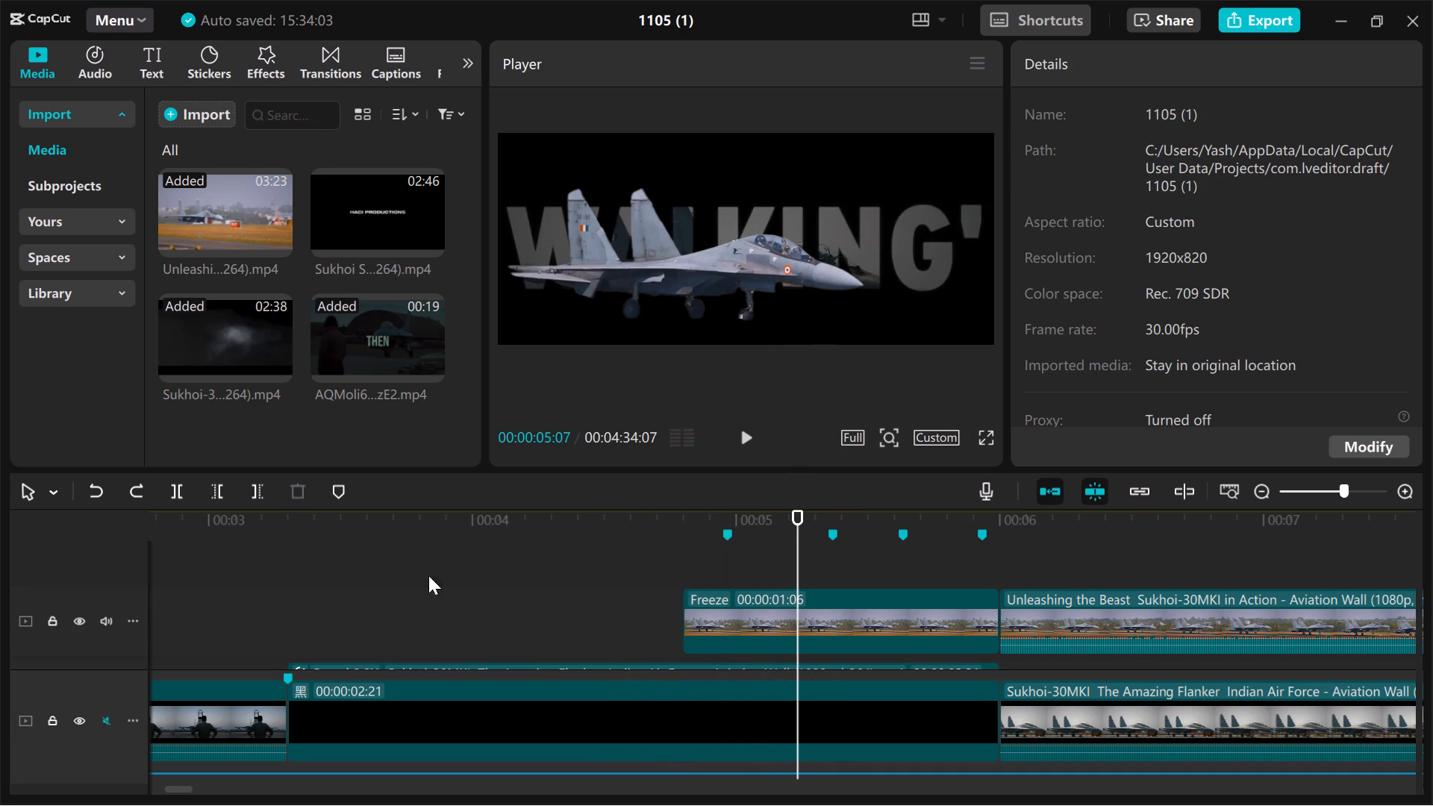
click(396, 575)
key(space)
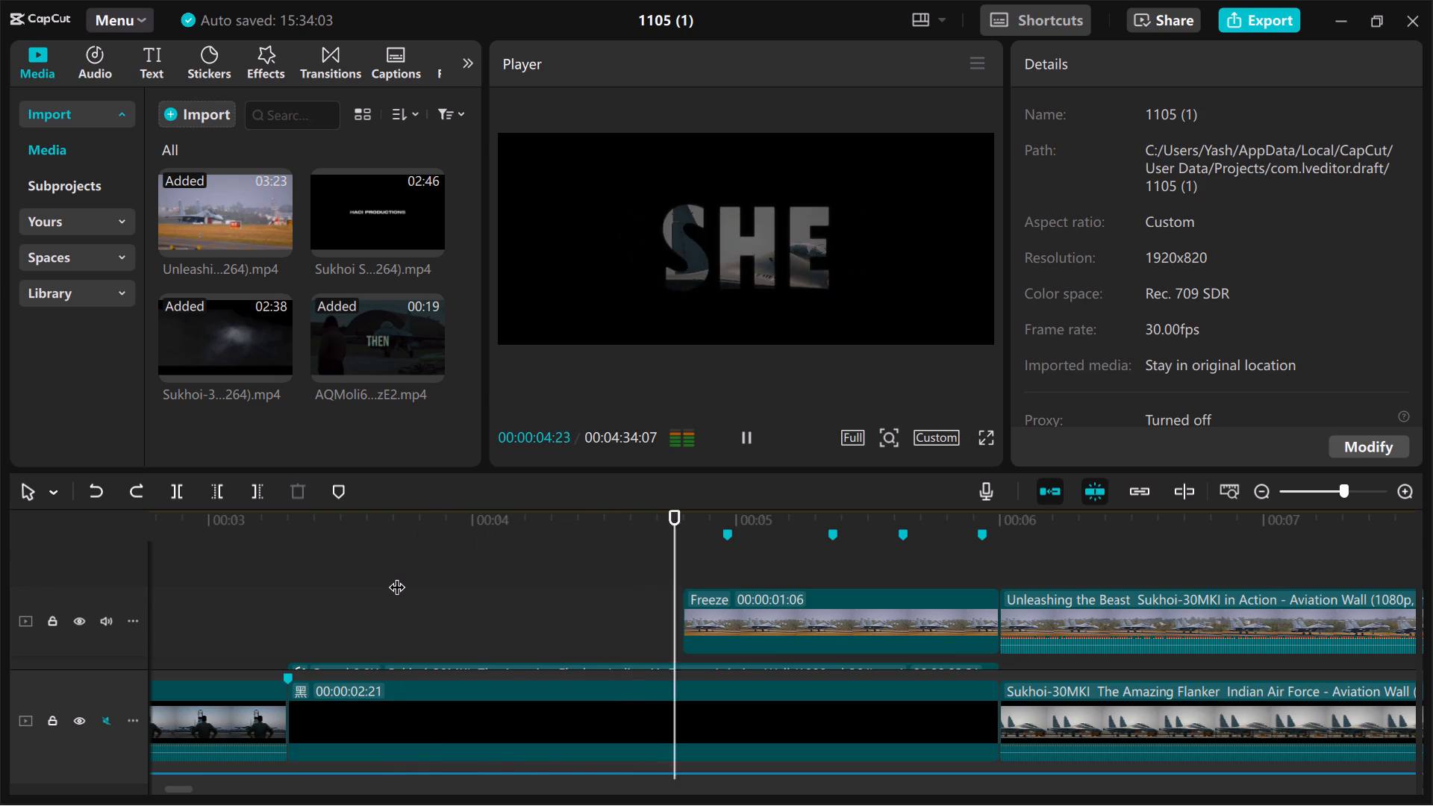
key(space)
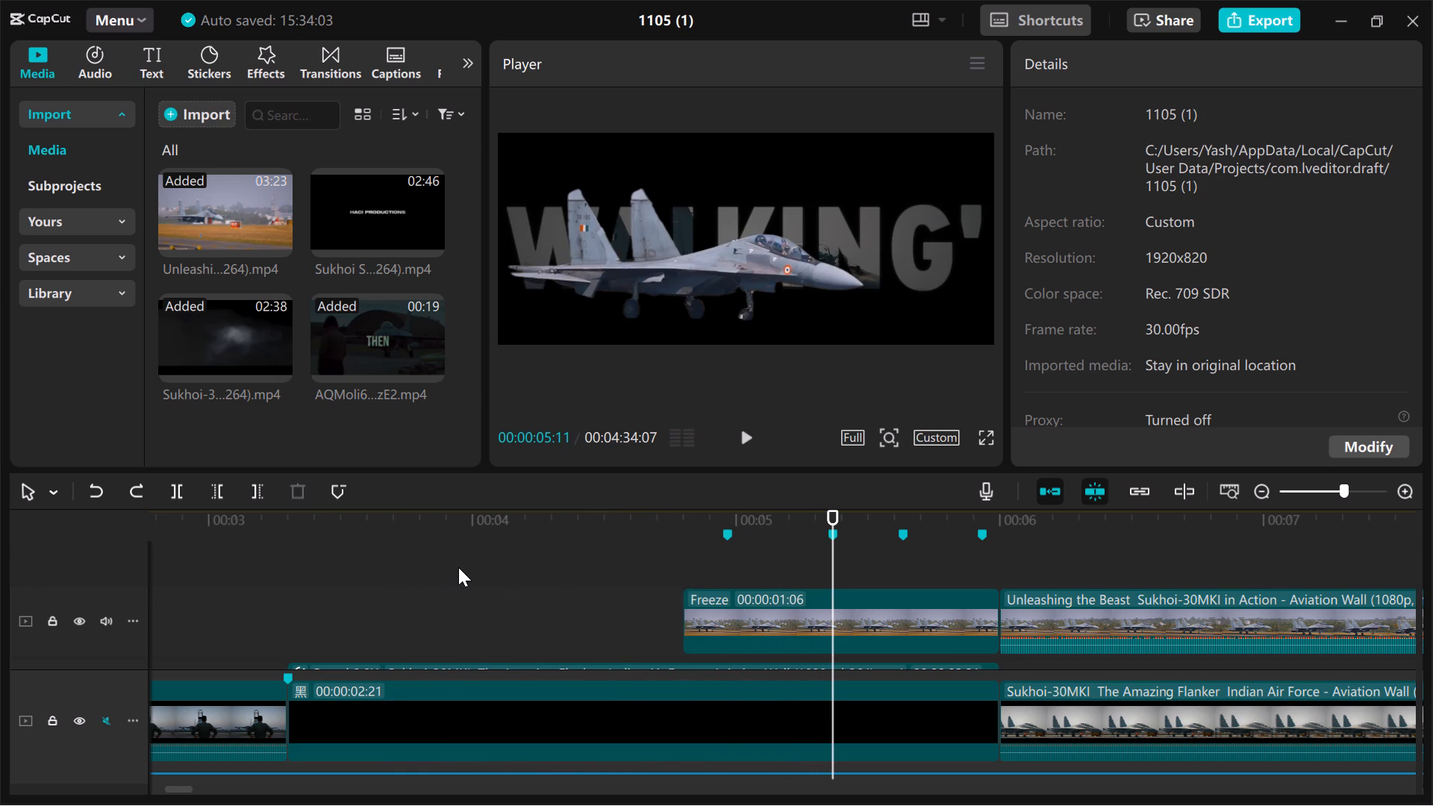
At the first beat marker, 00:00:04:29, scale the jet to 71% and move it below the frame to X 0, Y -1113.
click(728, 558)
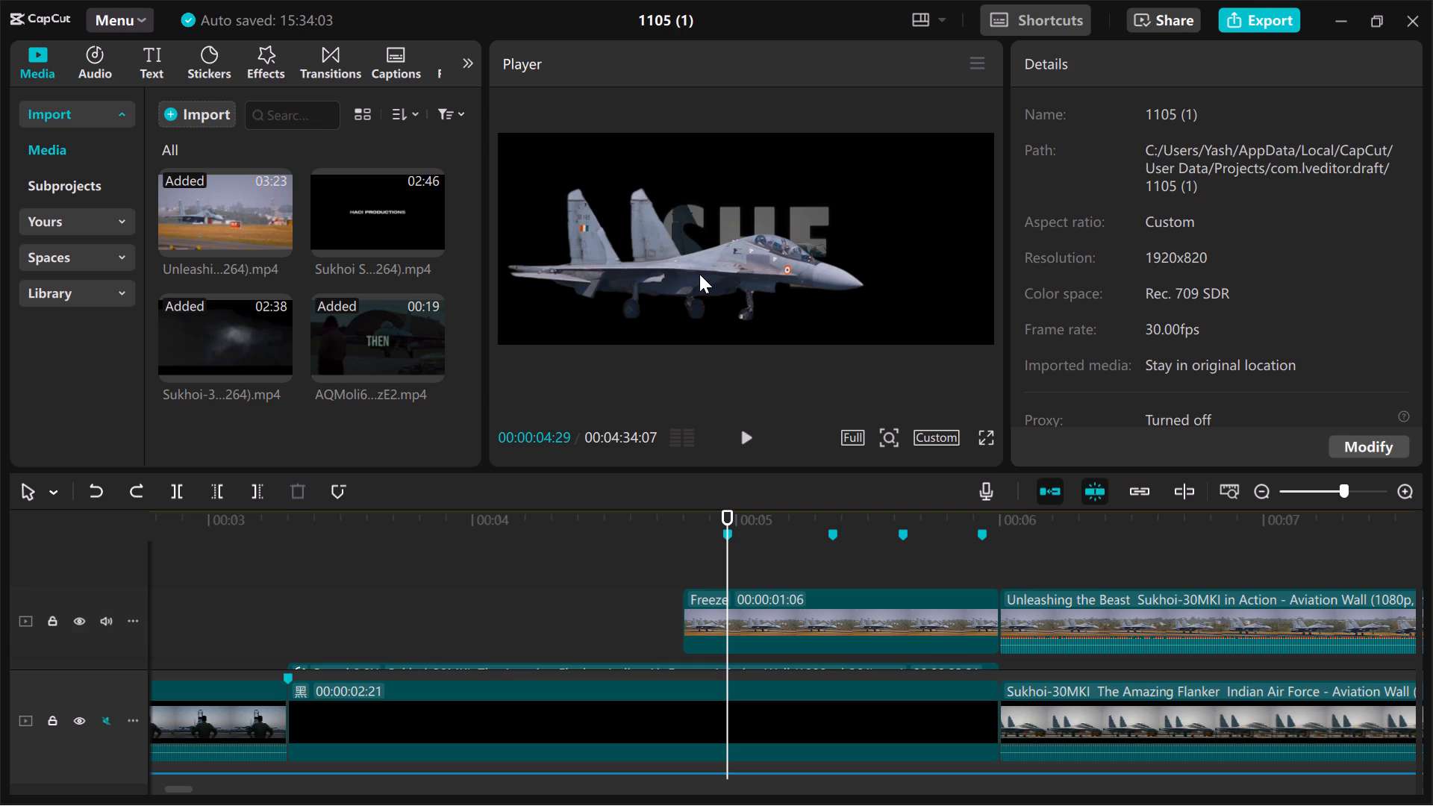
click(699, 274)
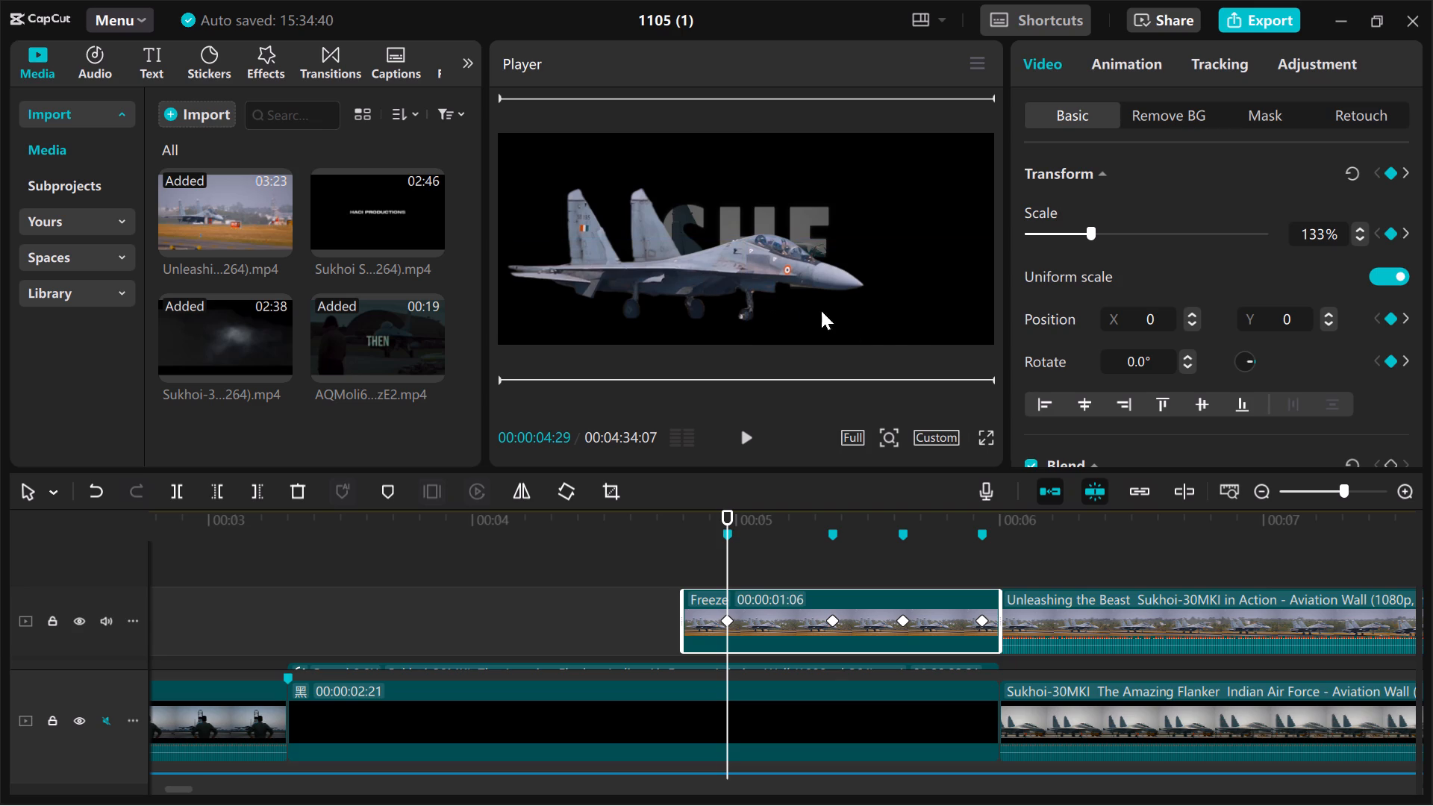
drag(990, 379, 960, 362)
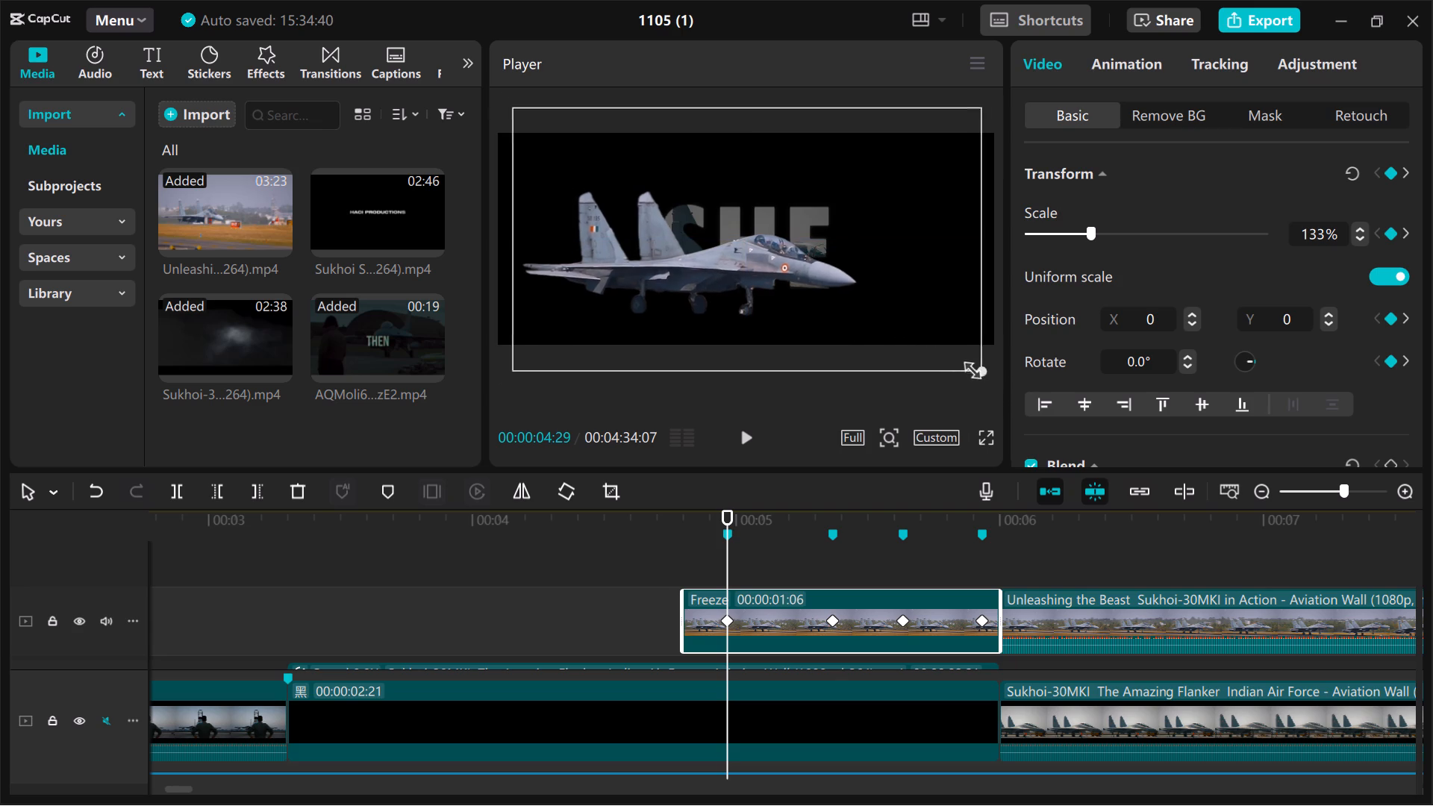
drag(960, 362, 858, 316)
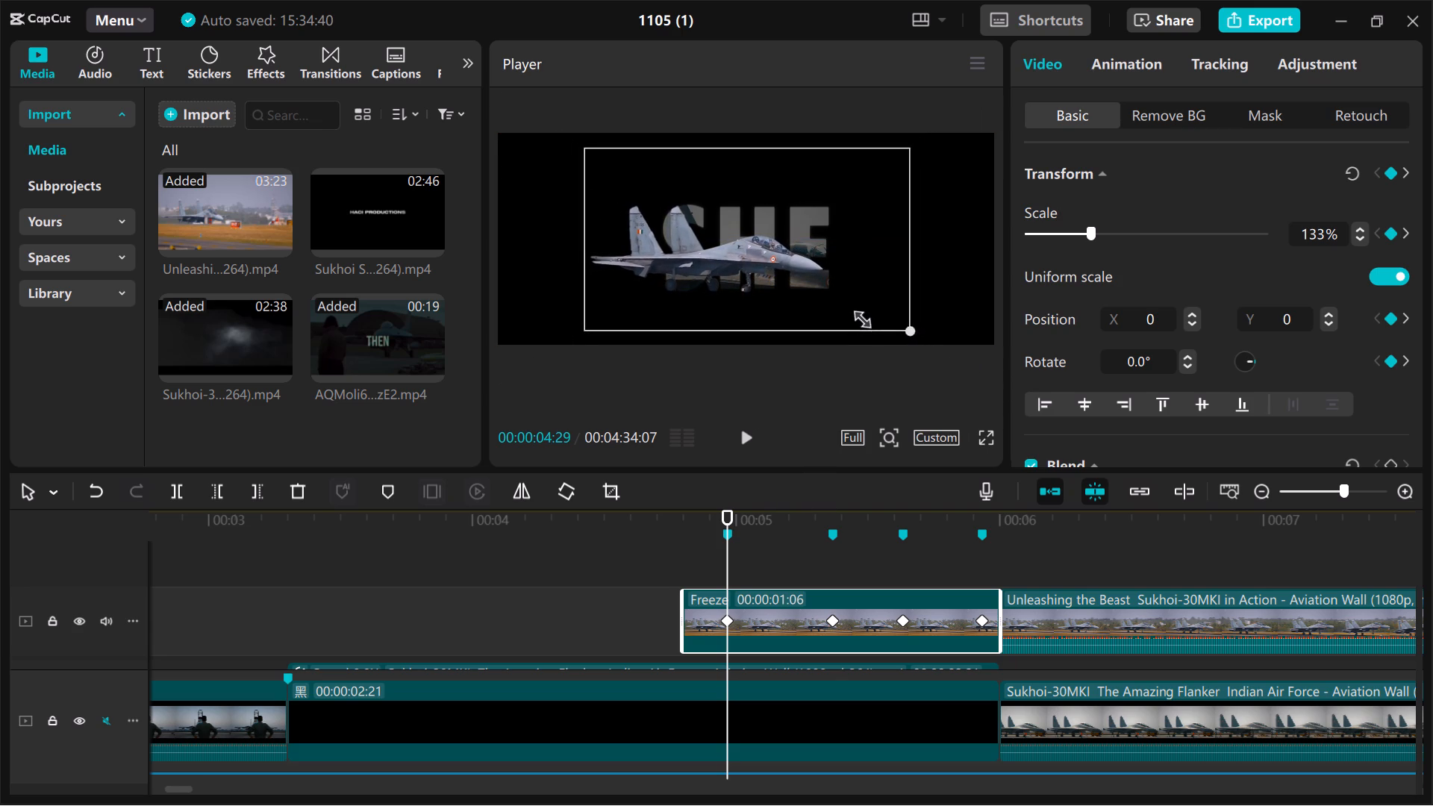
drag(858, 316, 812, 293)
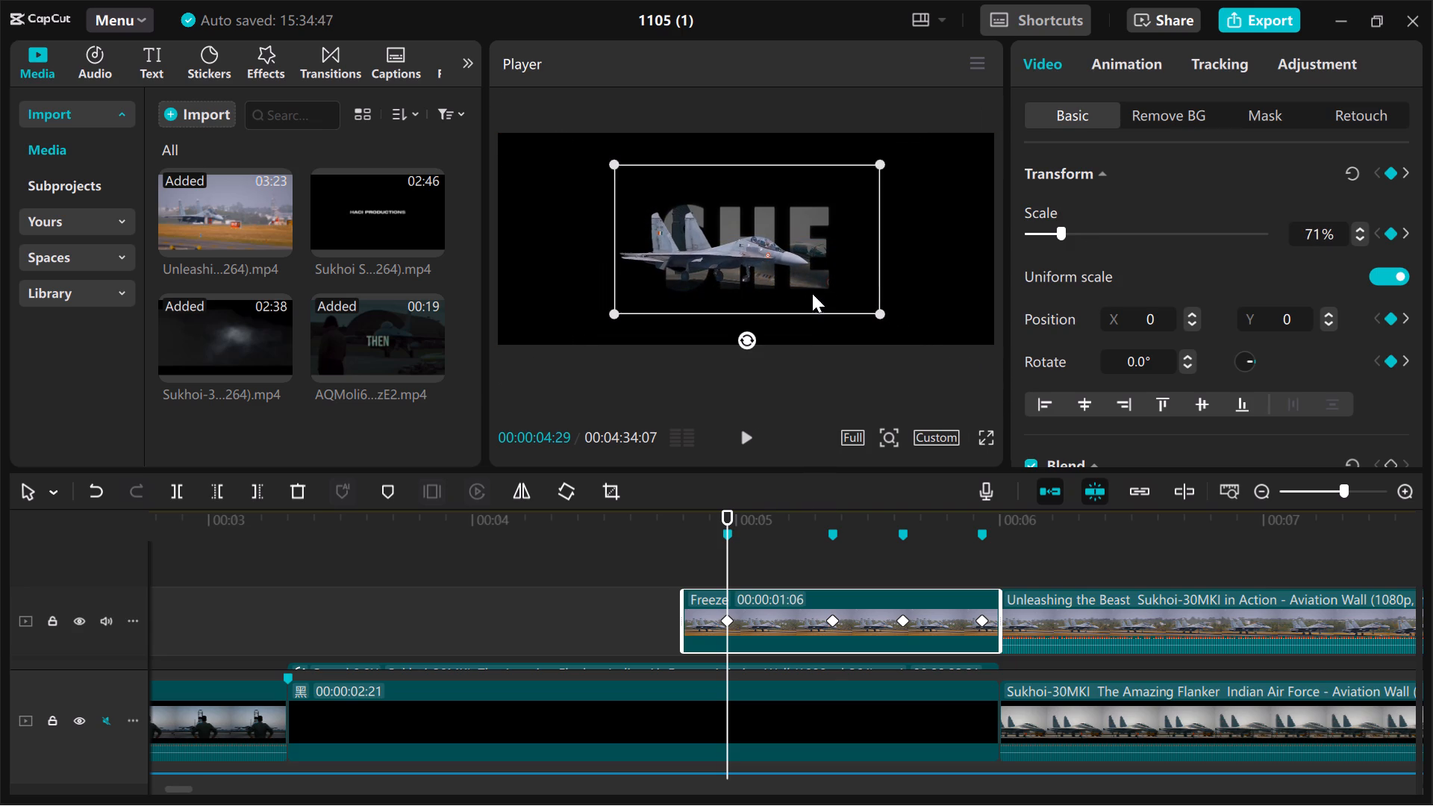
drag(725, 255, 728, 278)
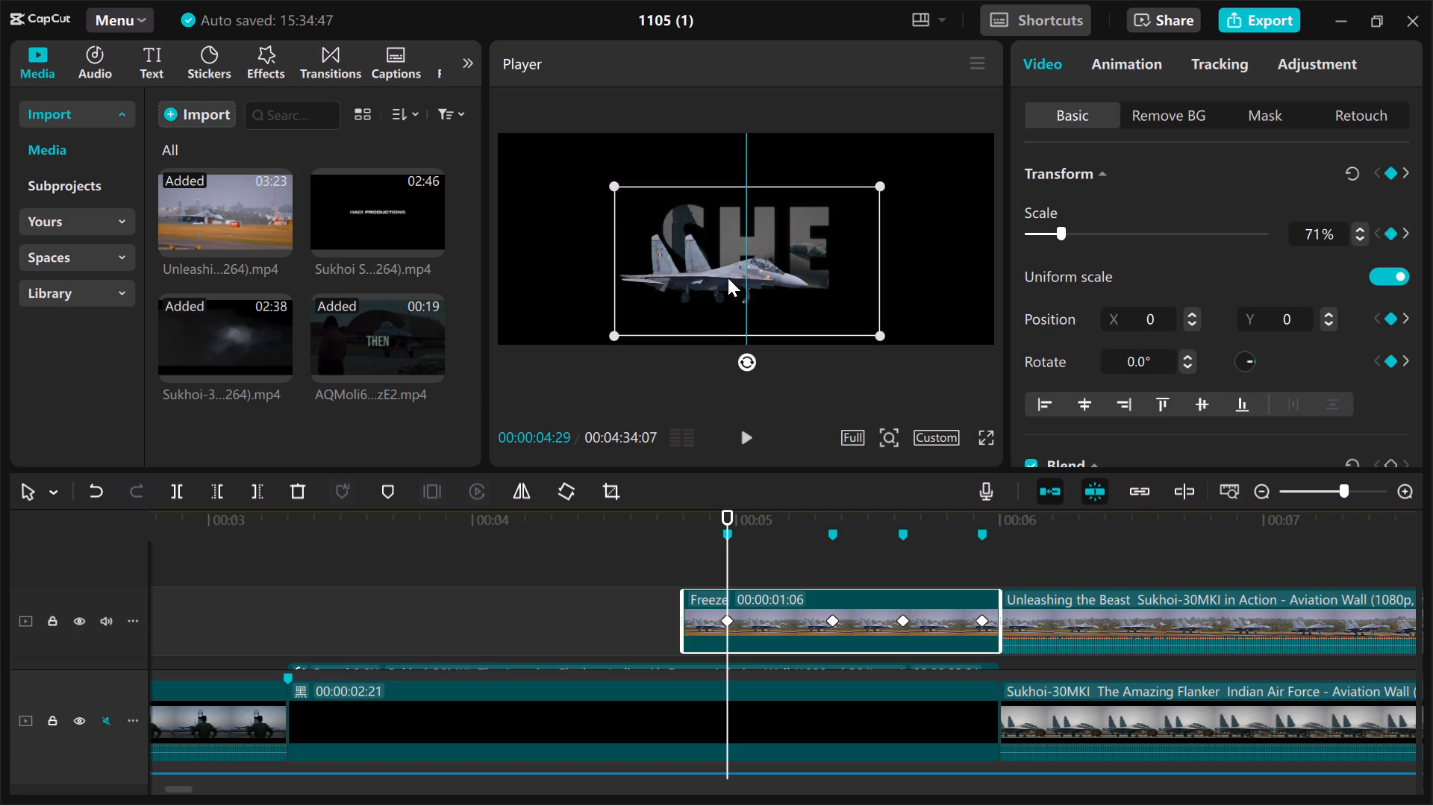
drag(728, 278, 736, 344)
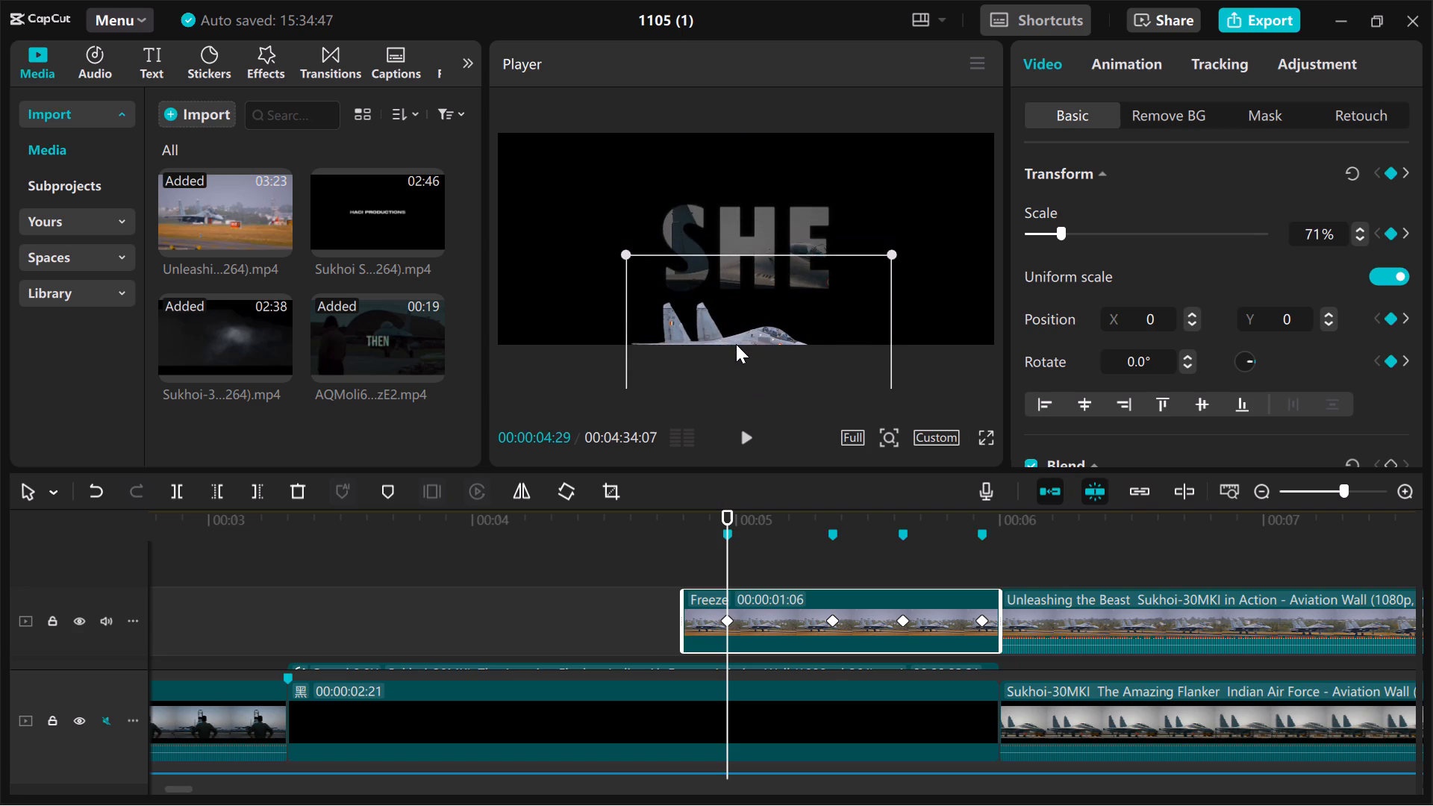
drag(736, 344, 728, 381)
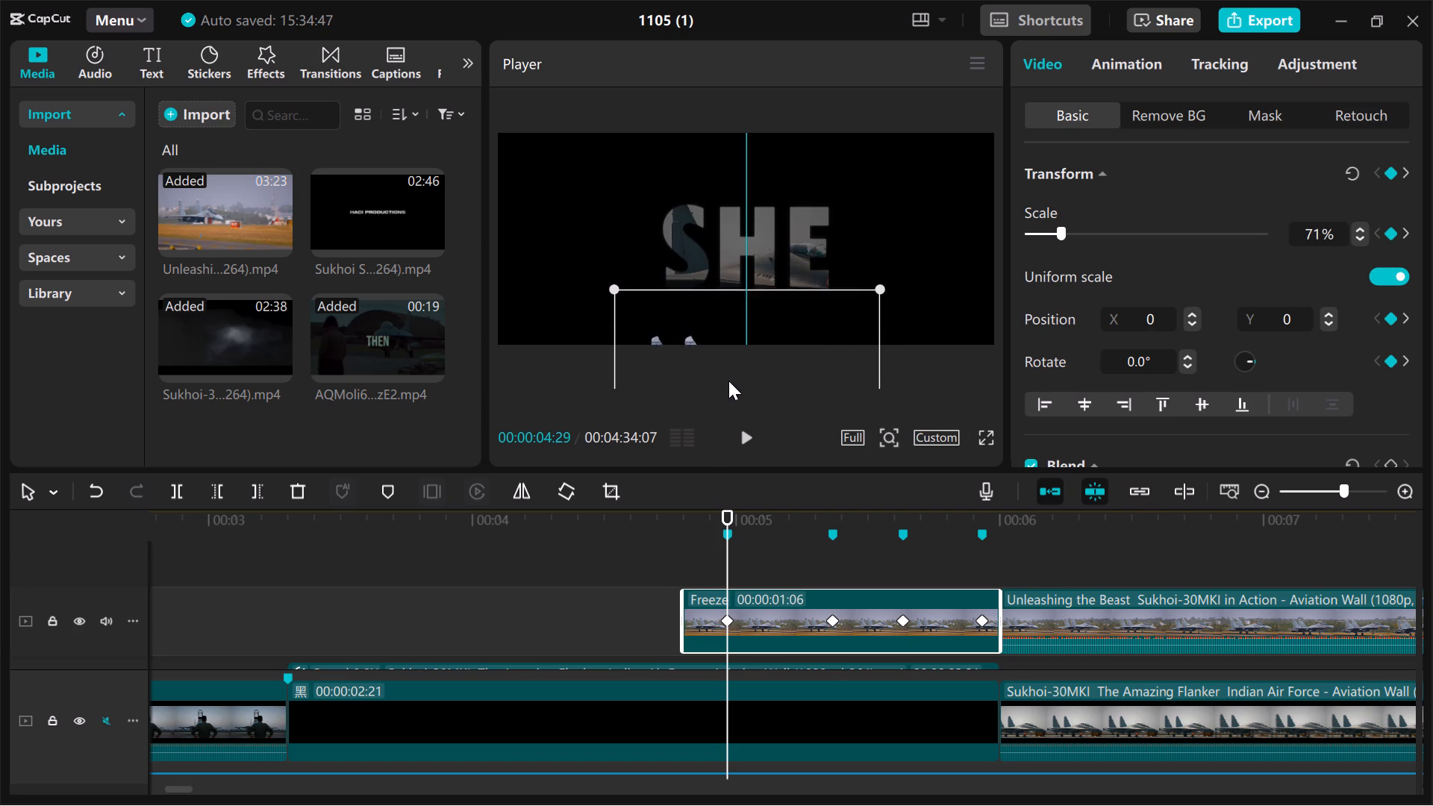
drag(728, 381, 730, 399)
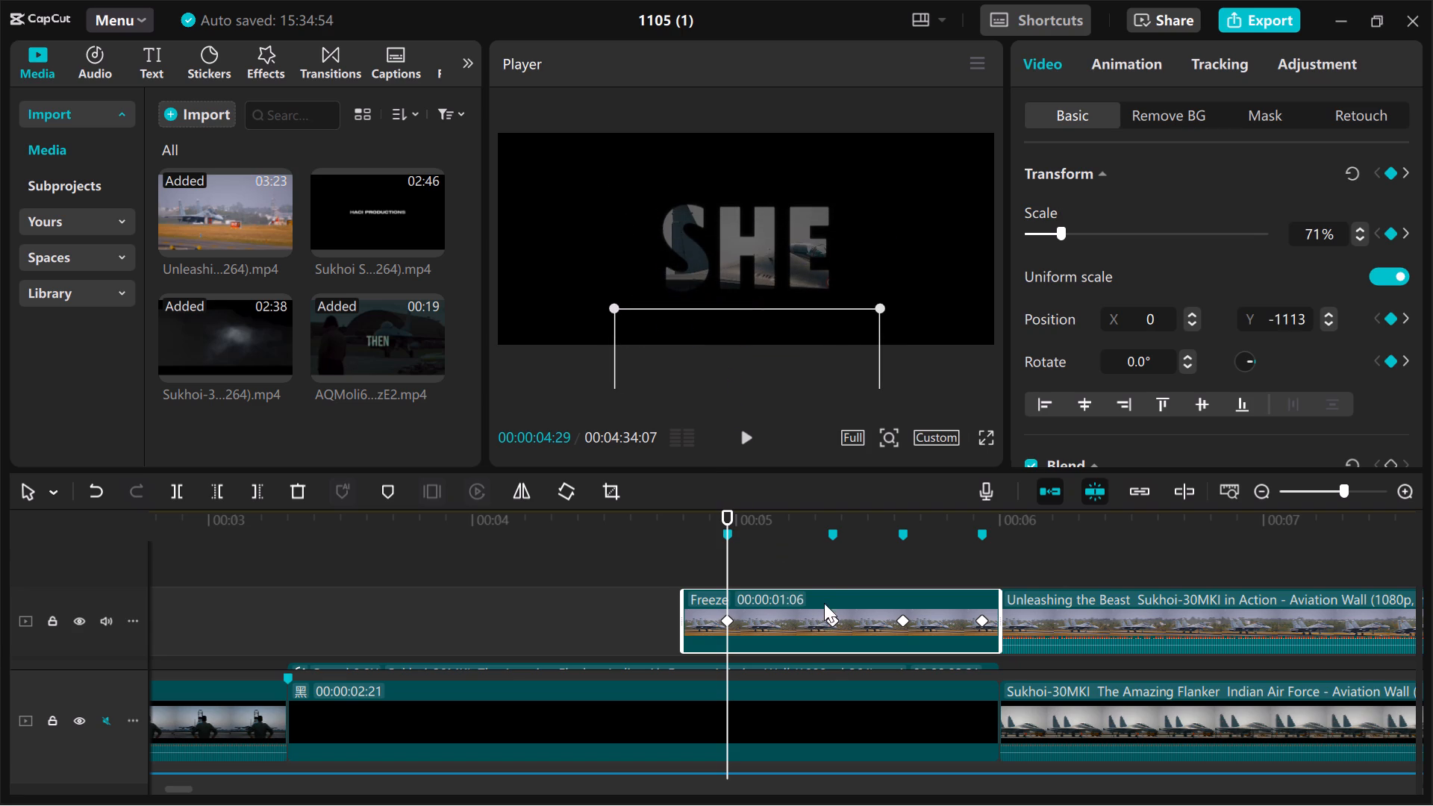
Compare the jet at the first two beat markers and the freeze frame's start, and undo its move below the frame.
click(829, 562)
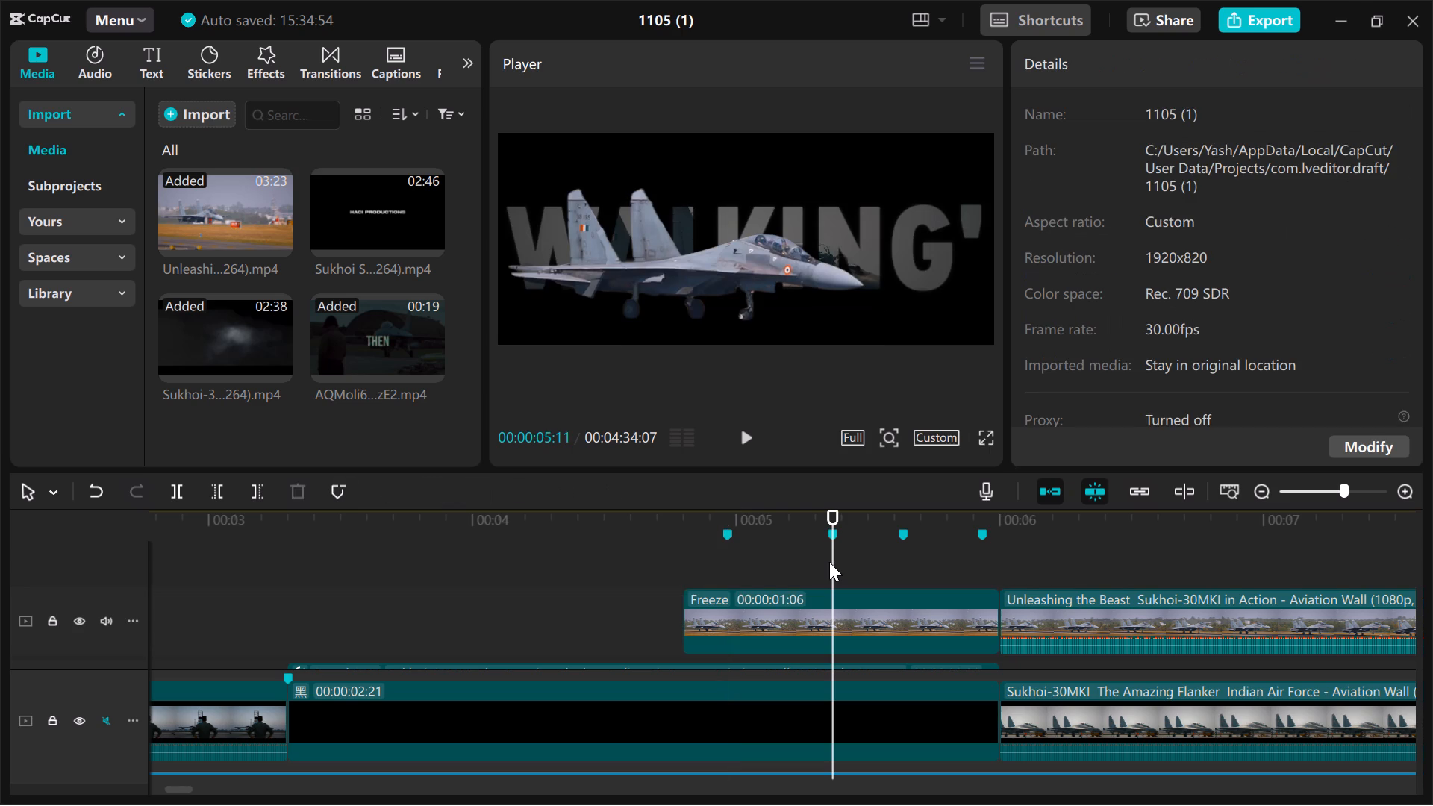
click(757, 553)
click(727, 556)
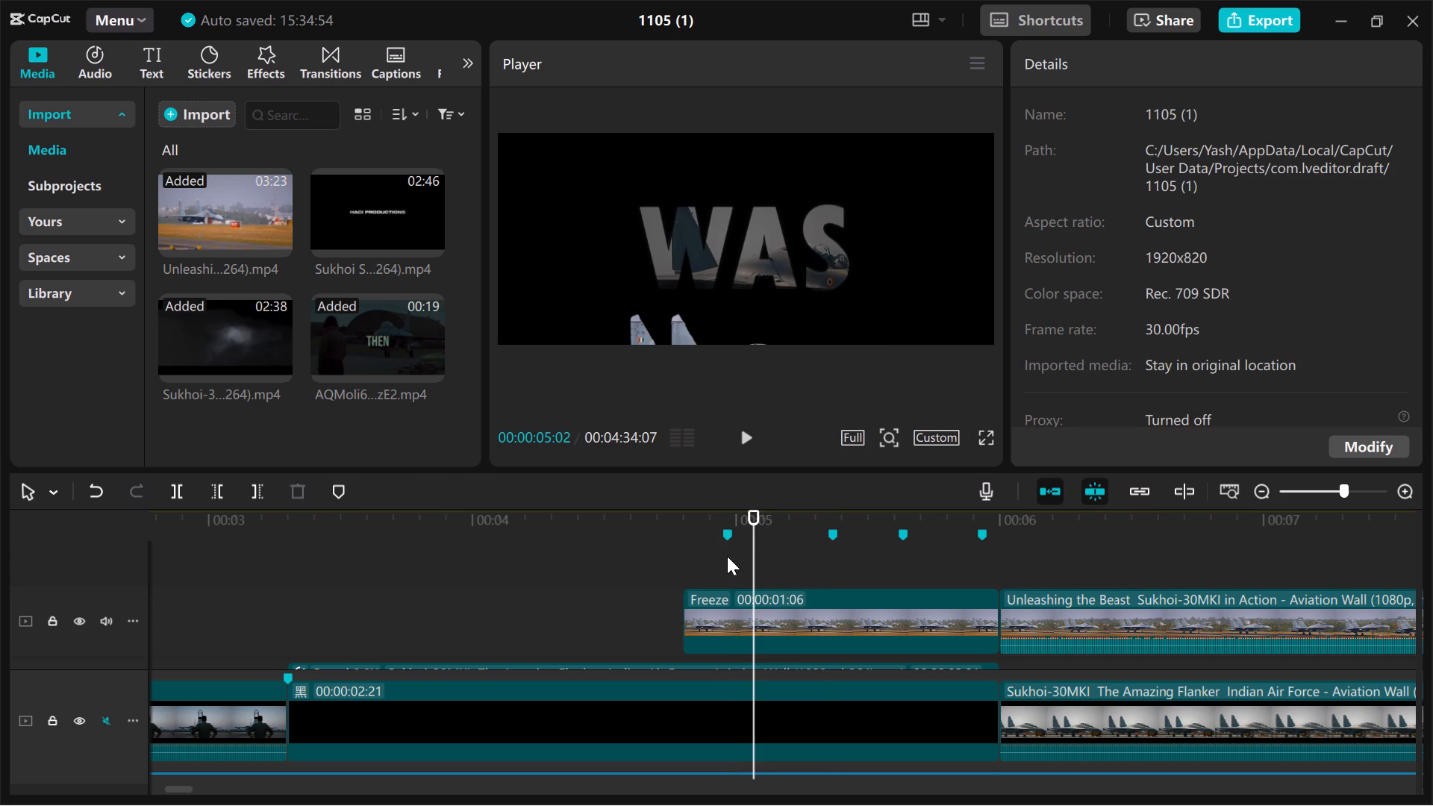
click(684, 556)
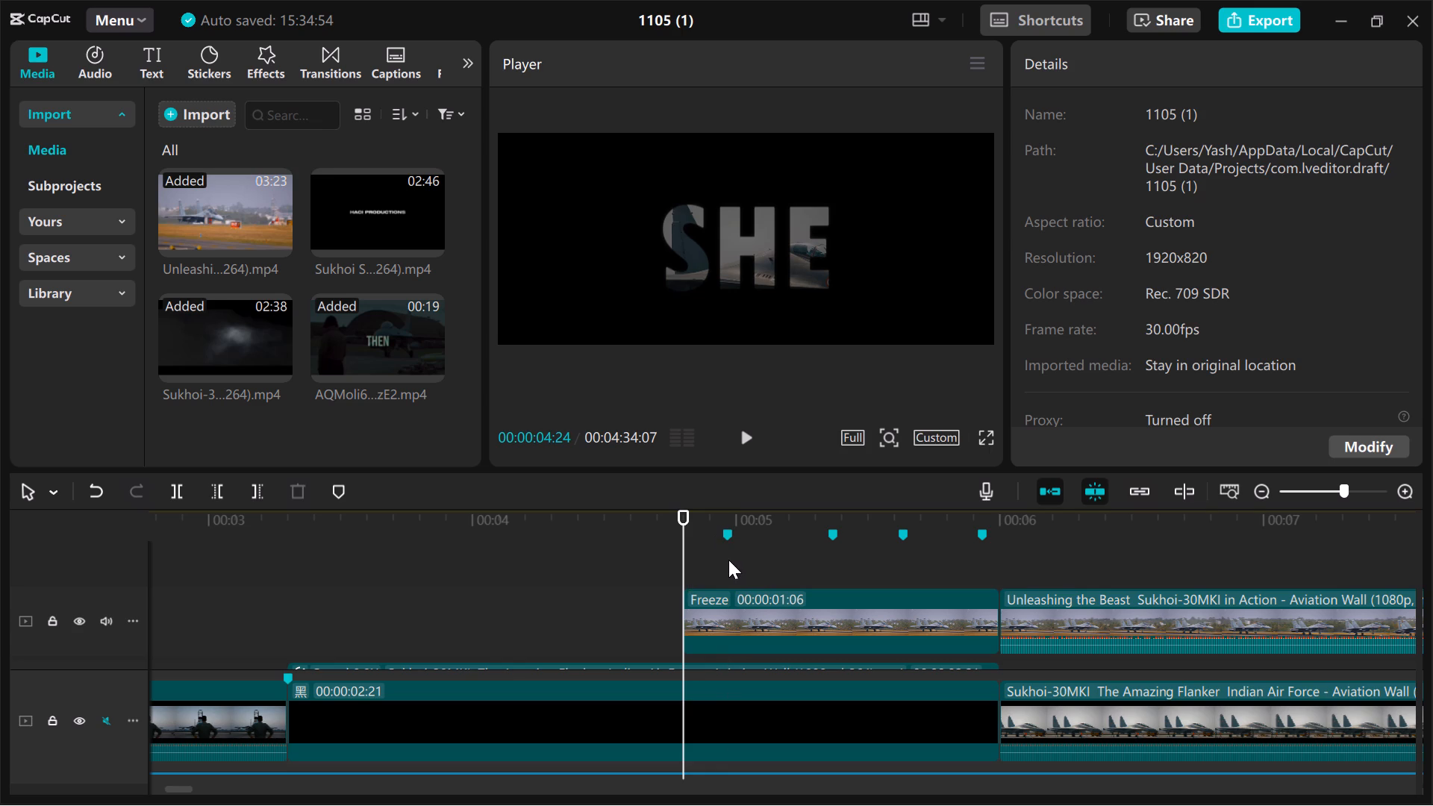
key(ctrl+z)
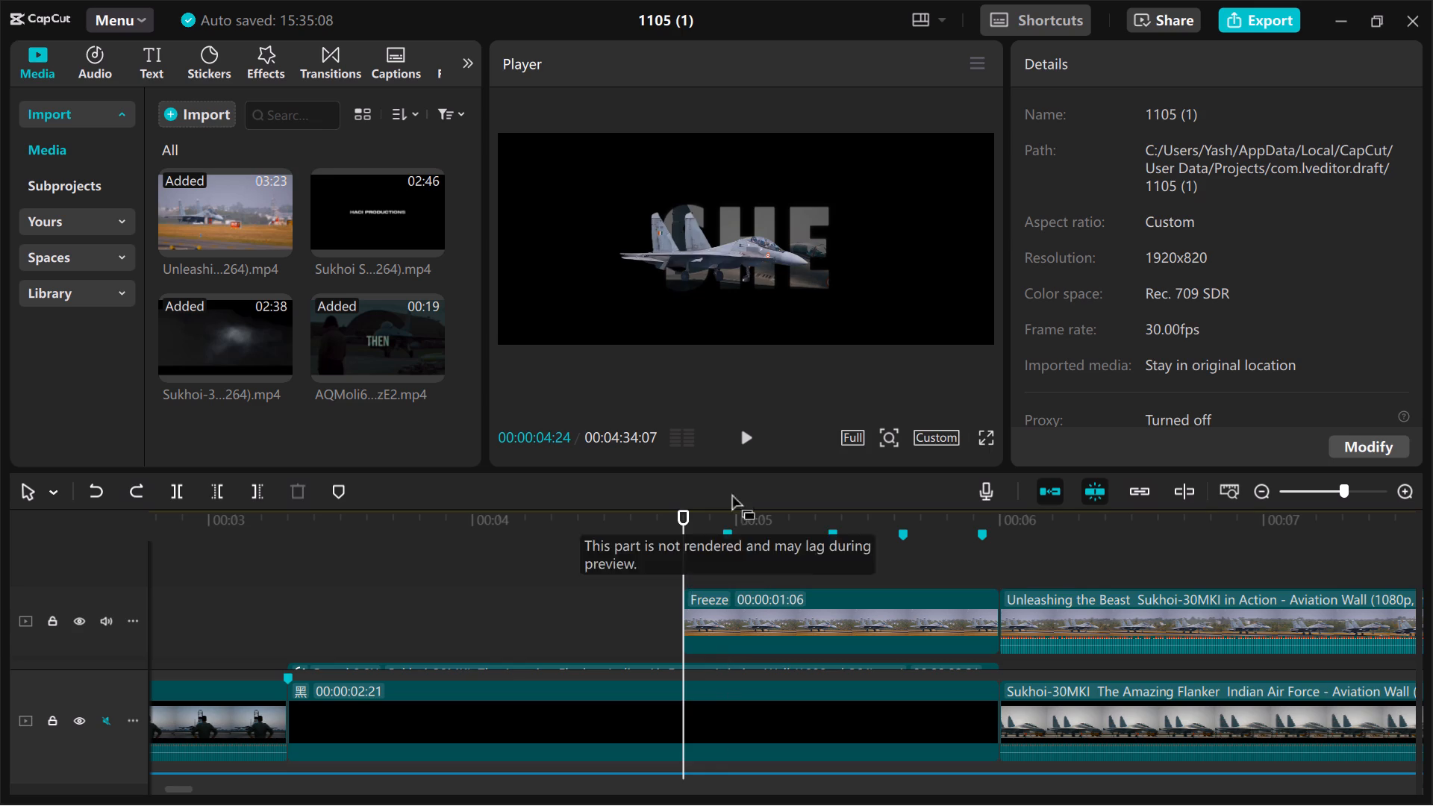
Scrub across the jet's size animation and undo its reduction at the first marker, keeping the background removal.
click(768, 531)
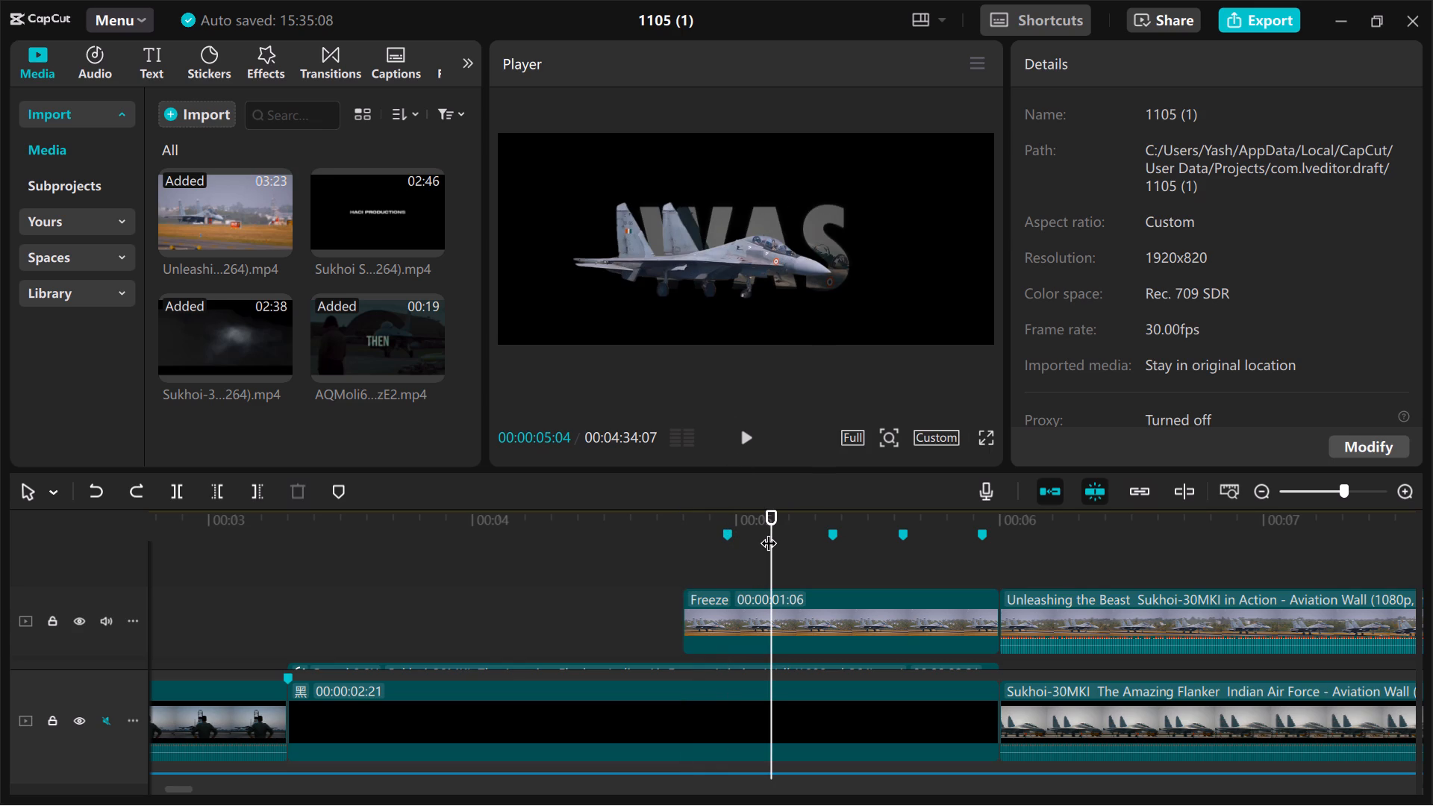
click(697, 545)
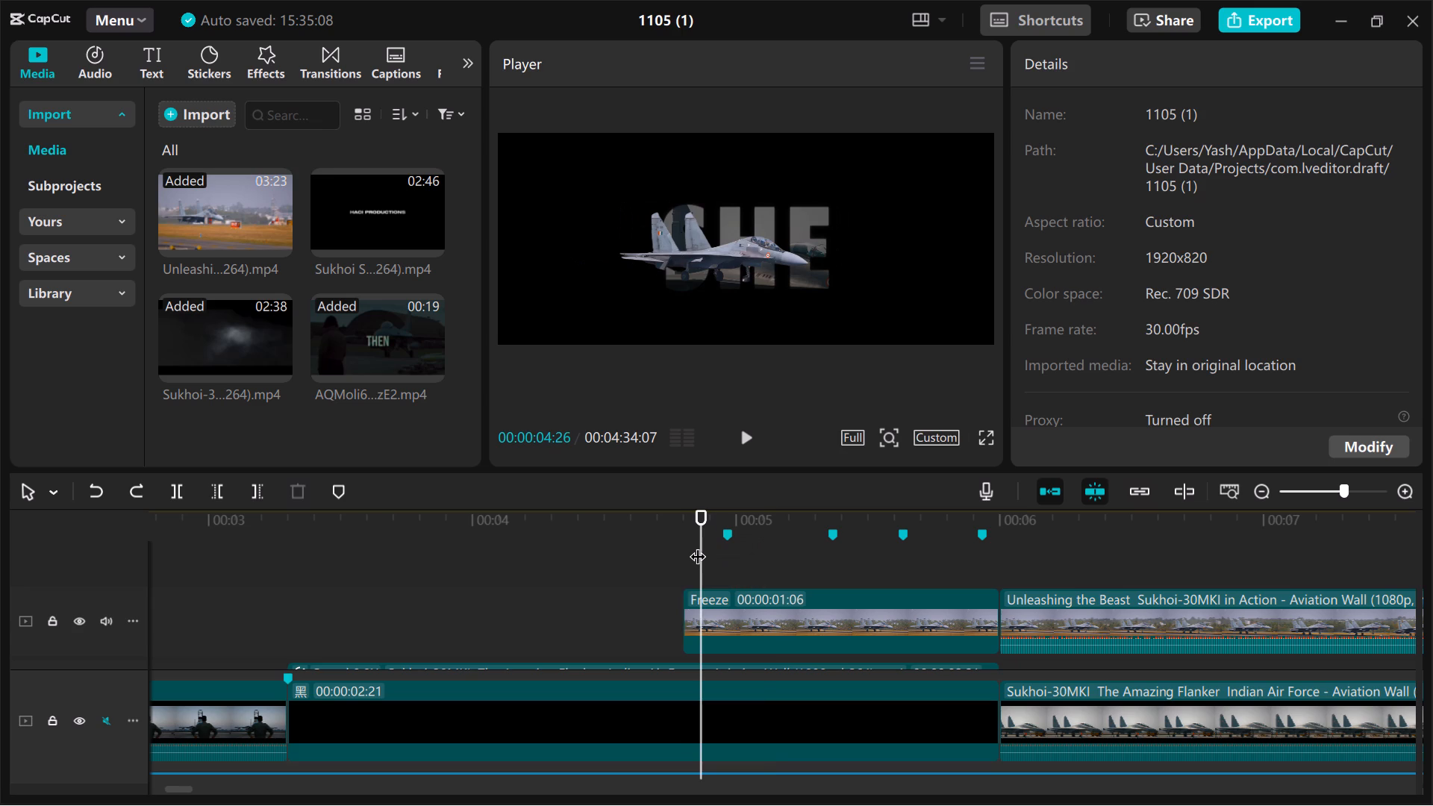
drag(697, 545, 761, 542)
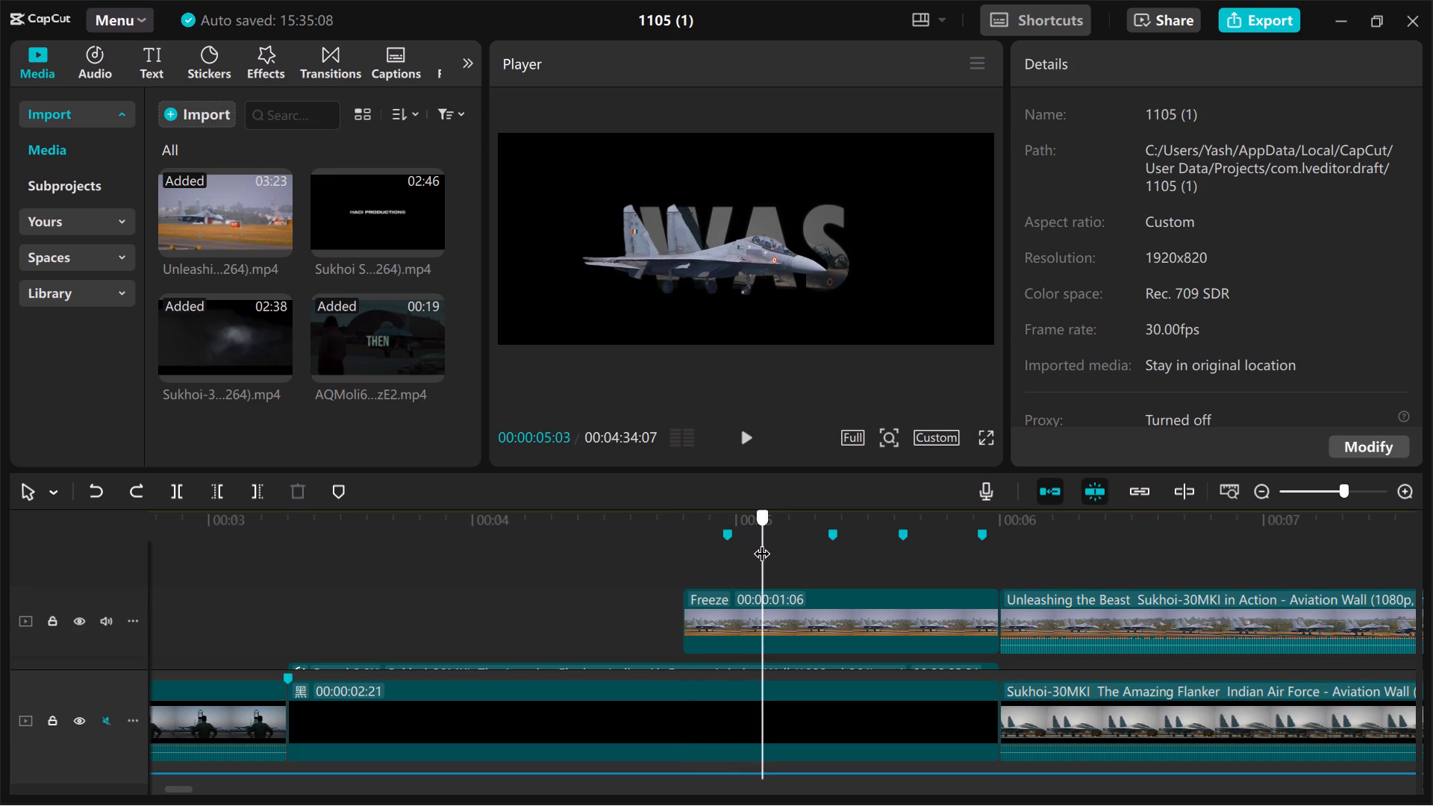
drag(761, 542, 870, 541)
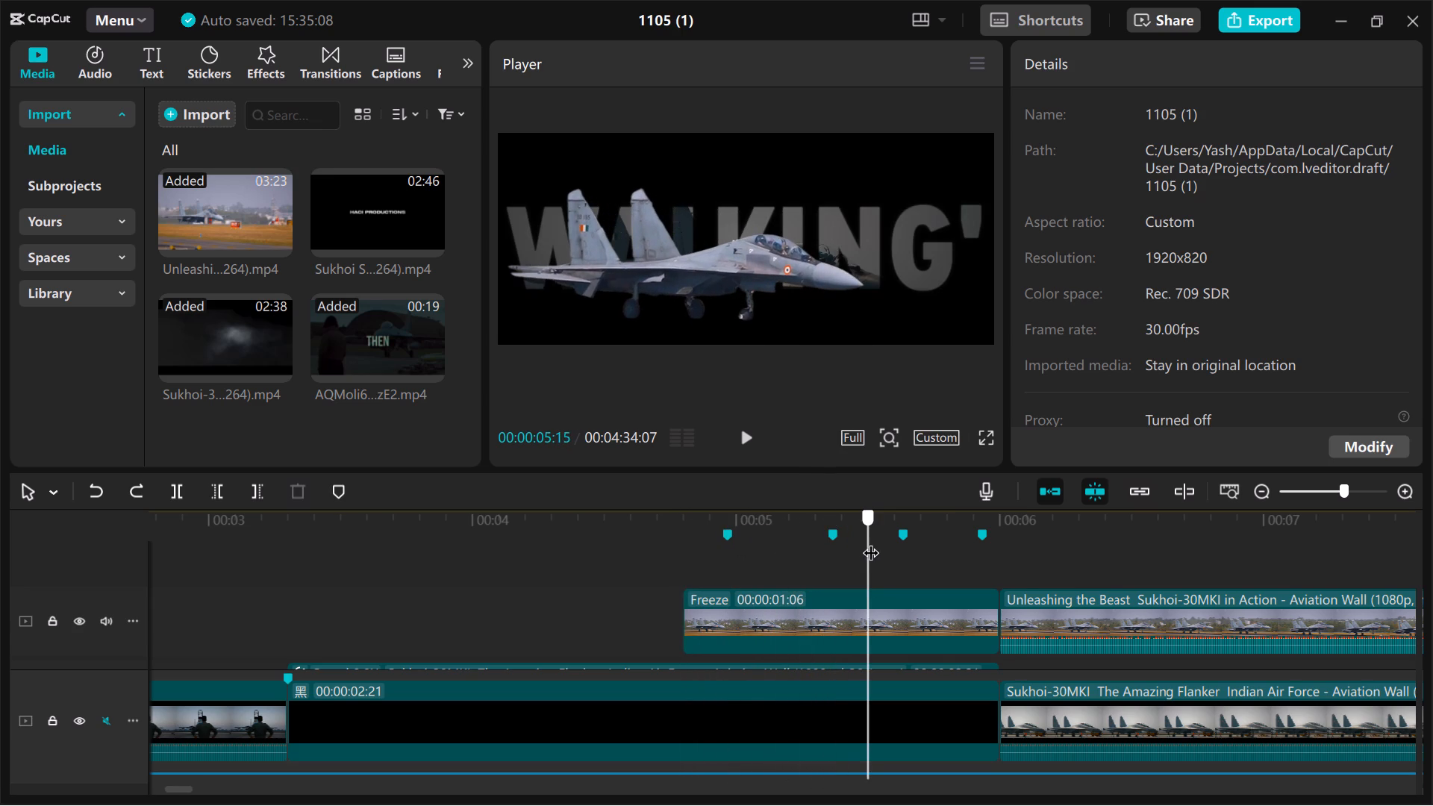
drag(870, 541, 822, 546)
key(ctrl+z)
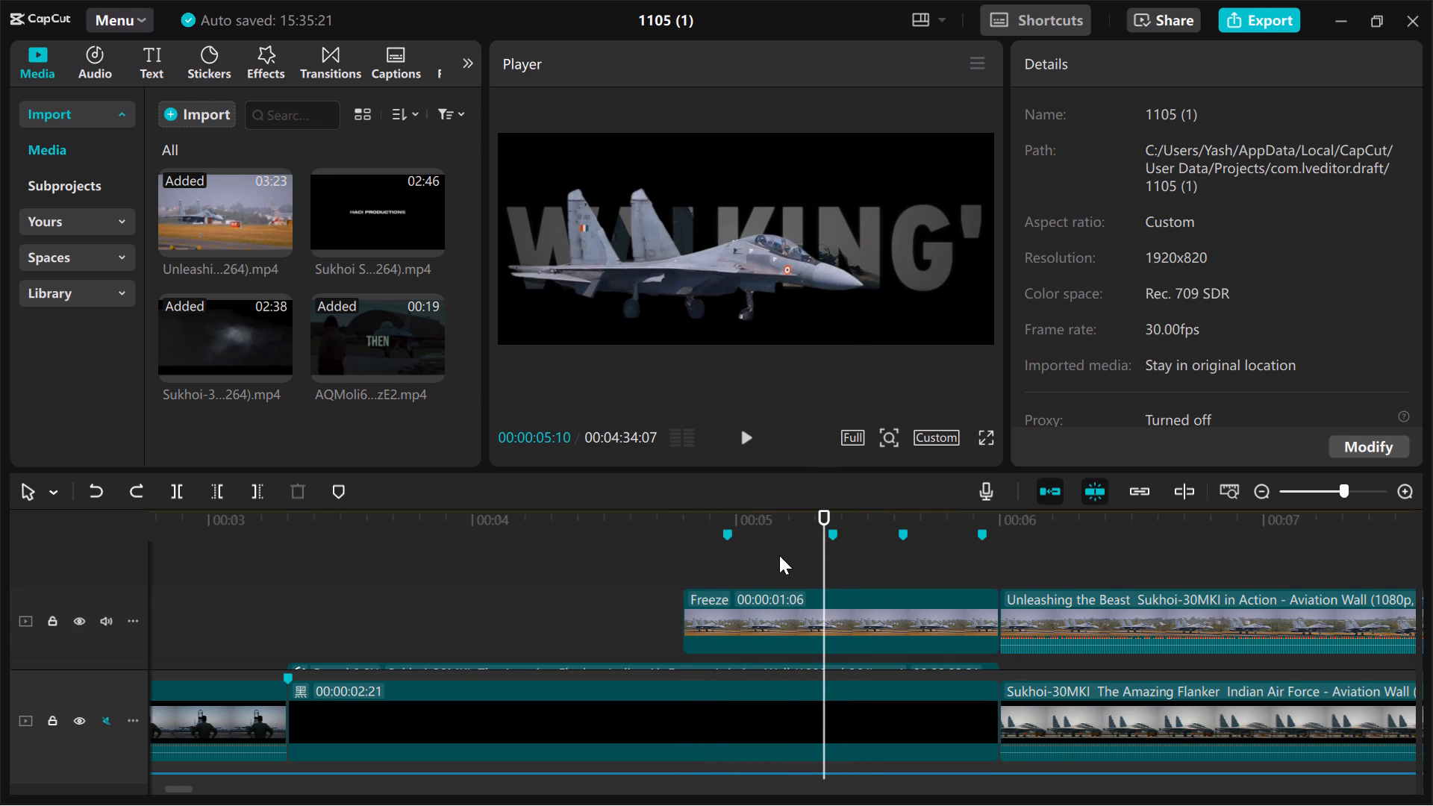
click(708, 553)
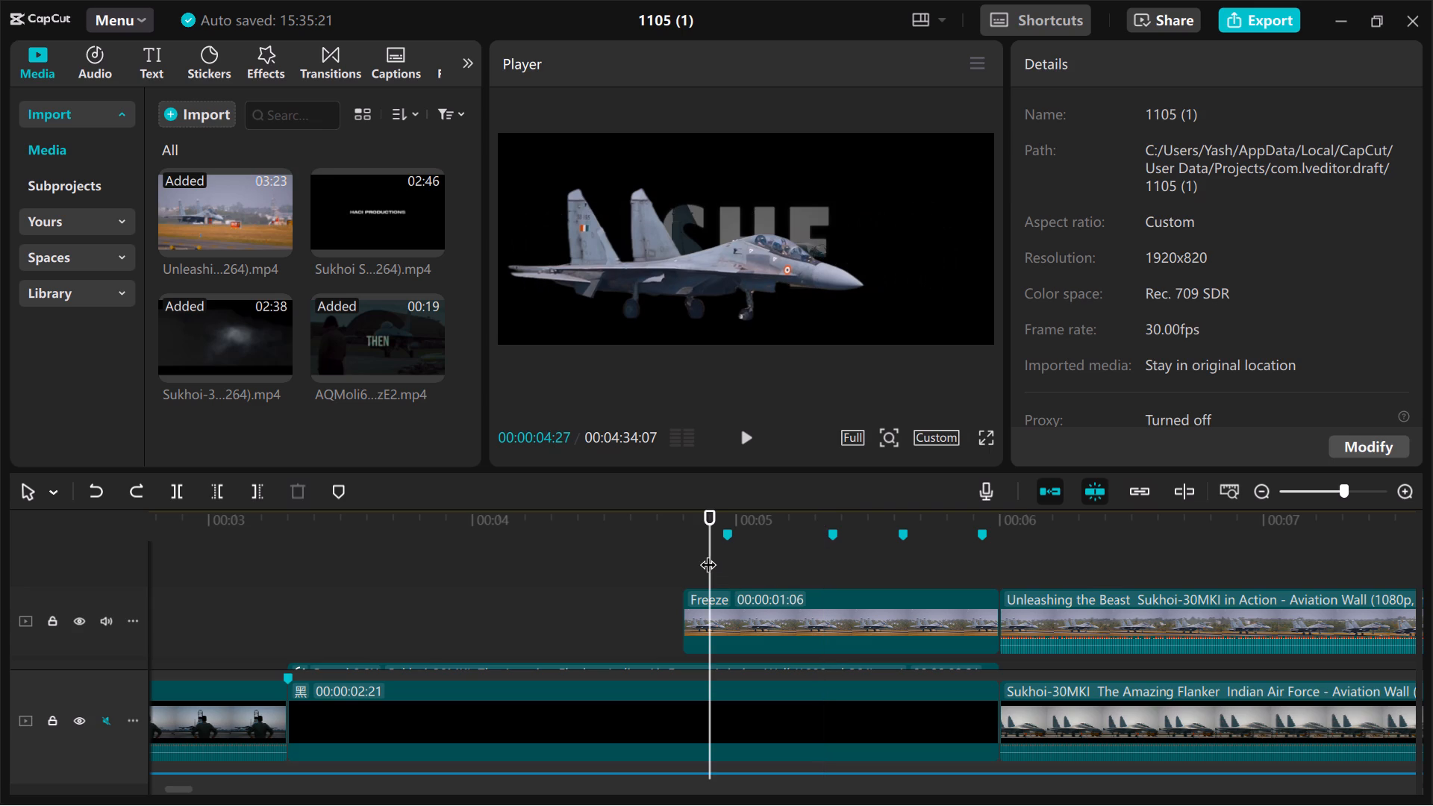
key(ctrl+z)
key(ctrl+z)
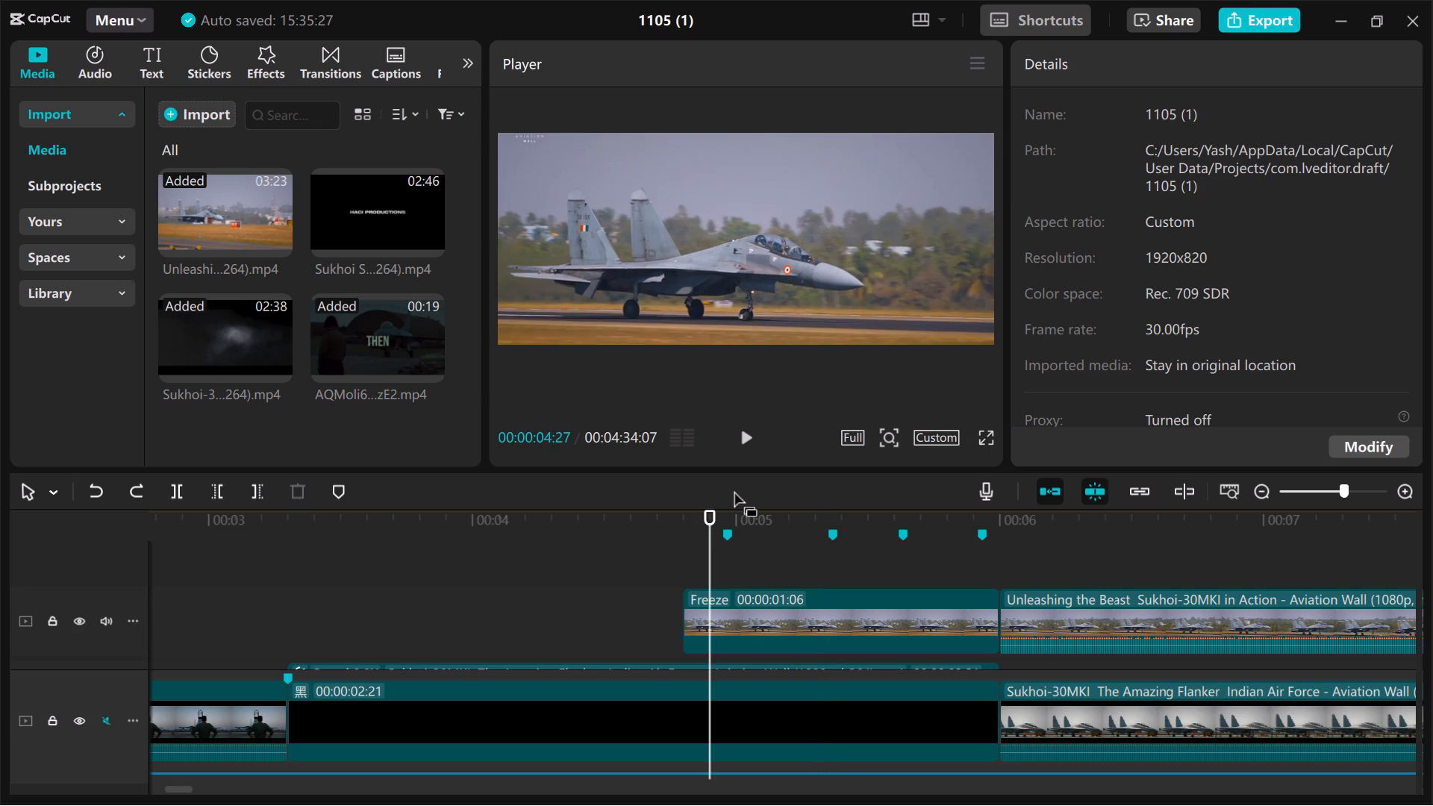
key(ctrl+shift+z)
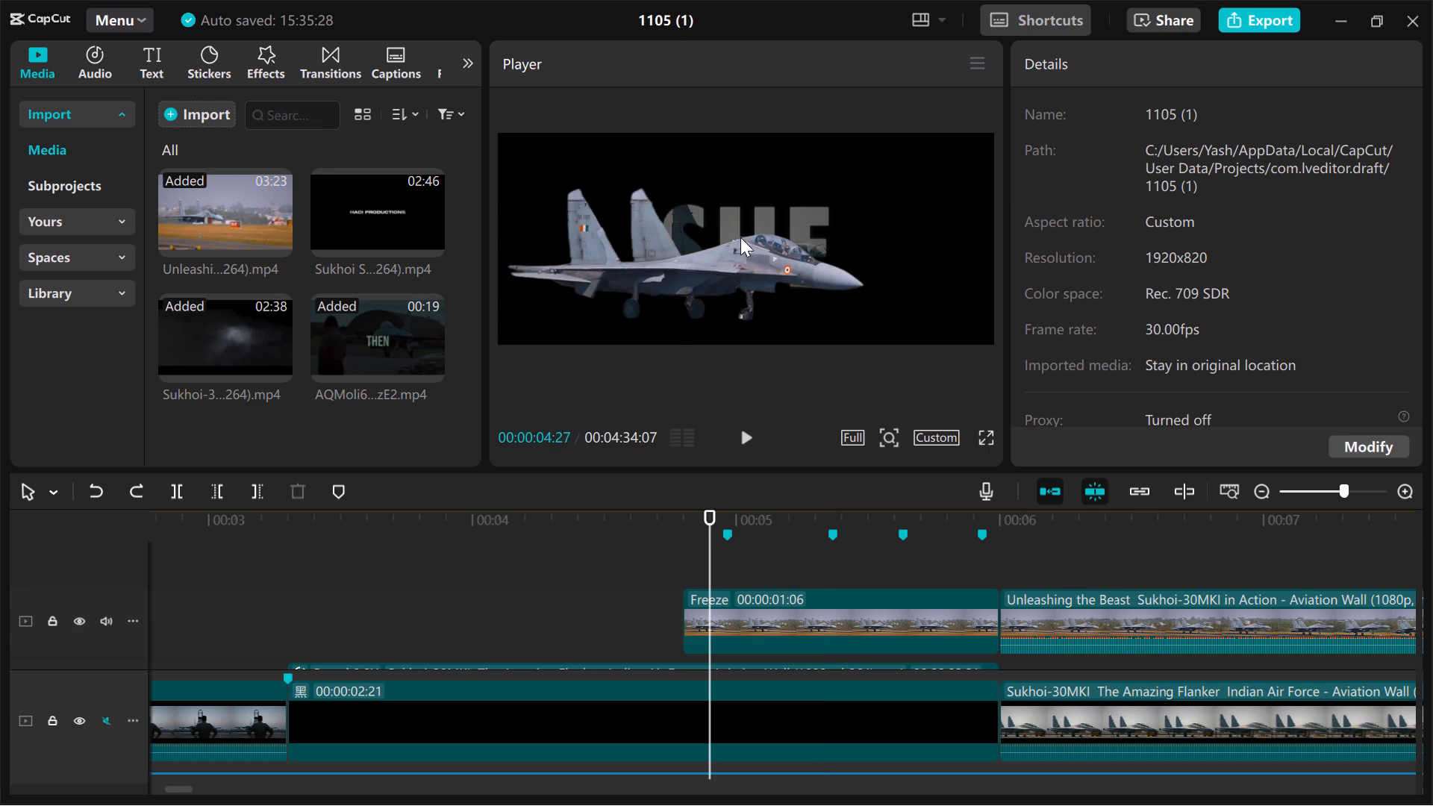
At the freeze frame's start, 00:00:04:24, scale the jet down to 76%.
click(680, 539)
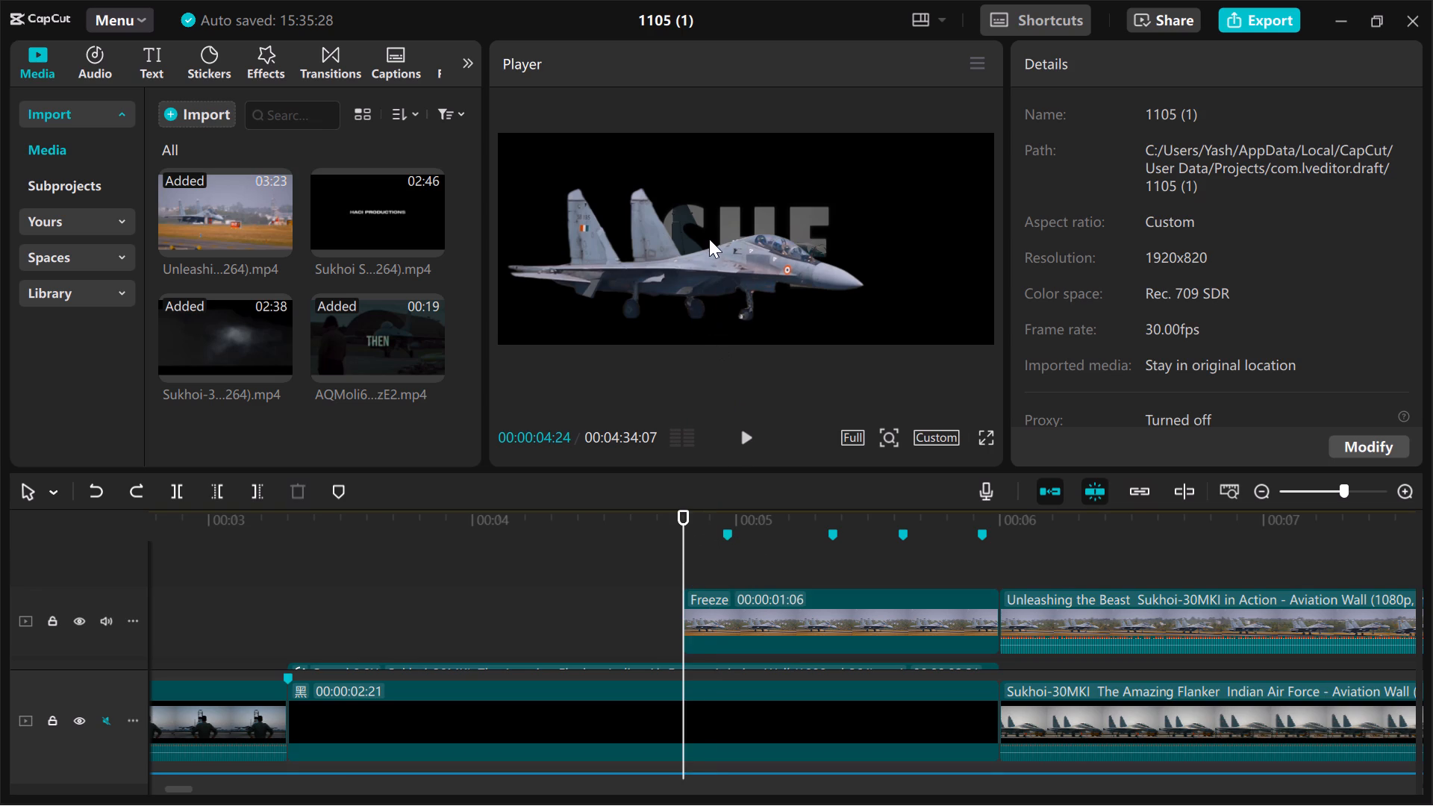
click(709, 266)
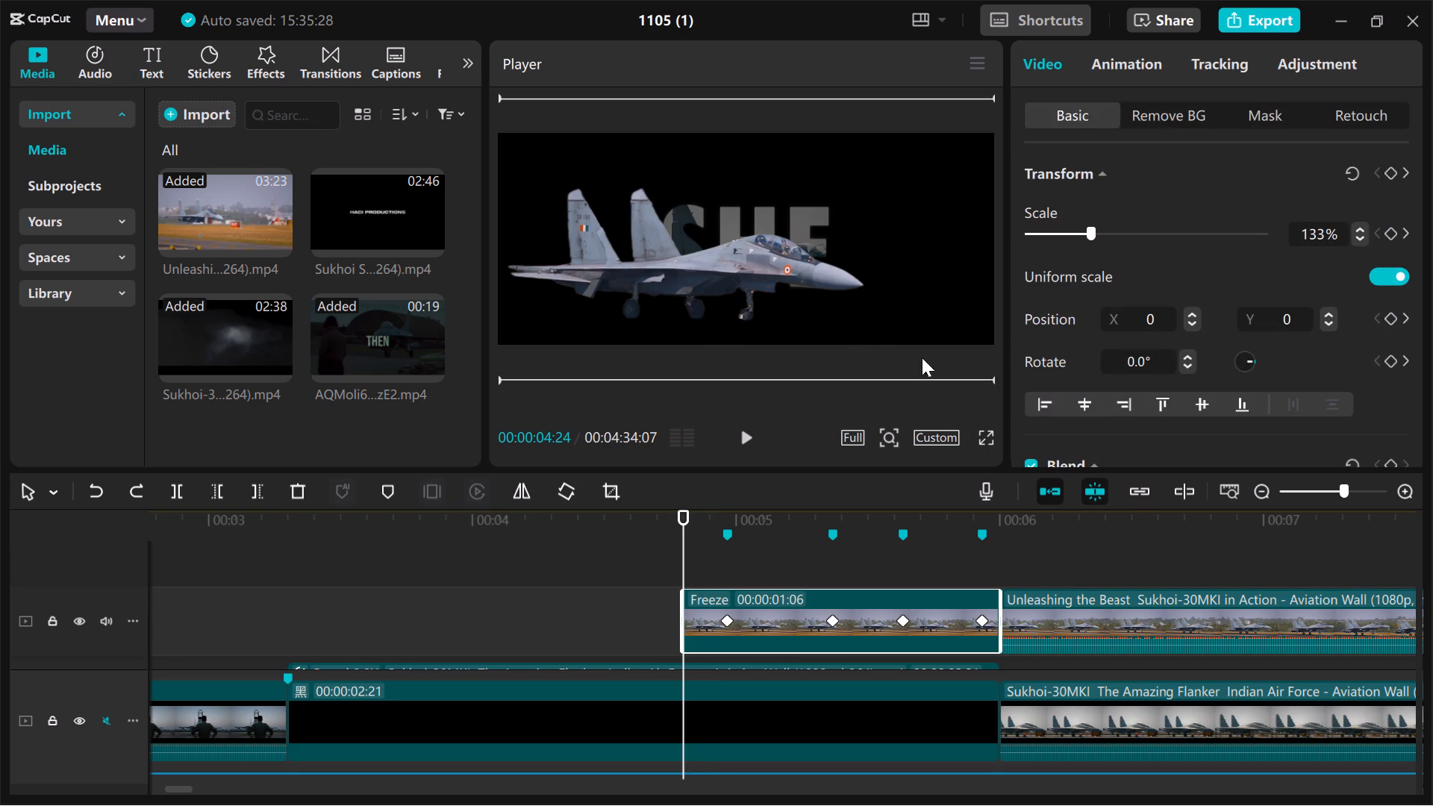
drag(989, 378, 872, 328)
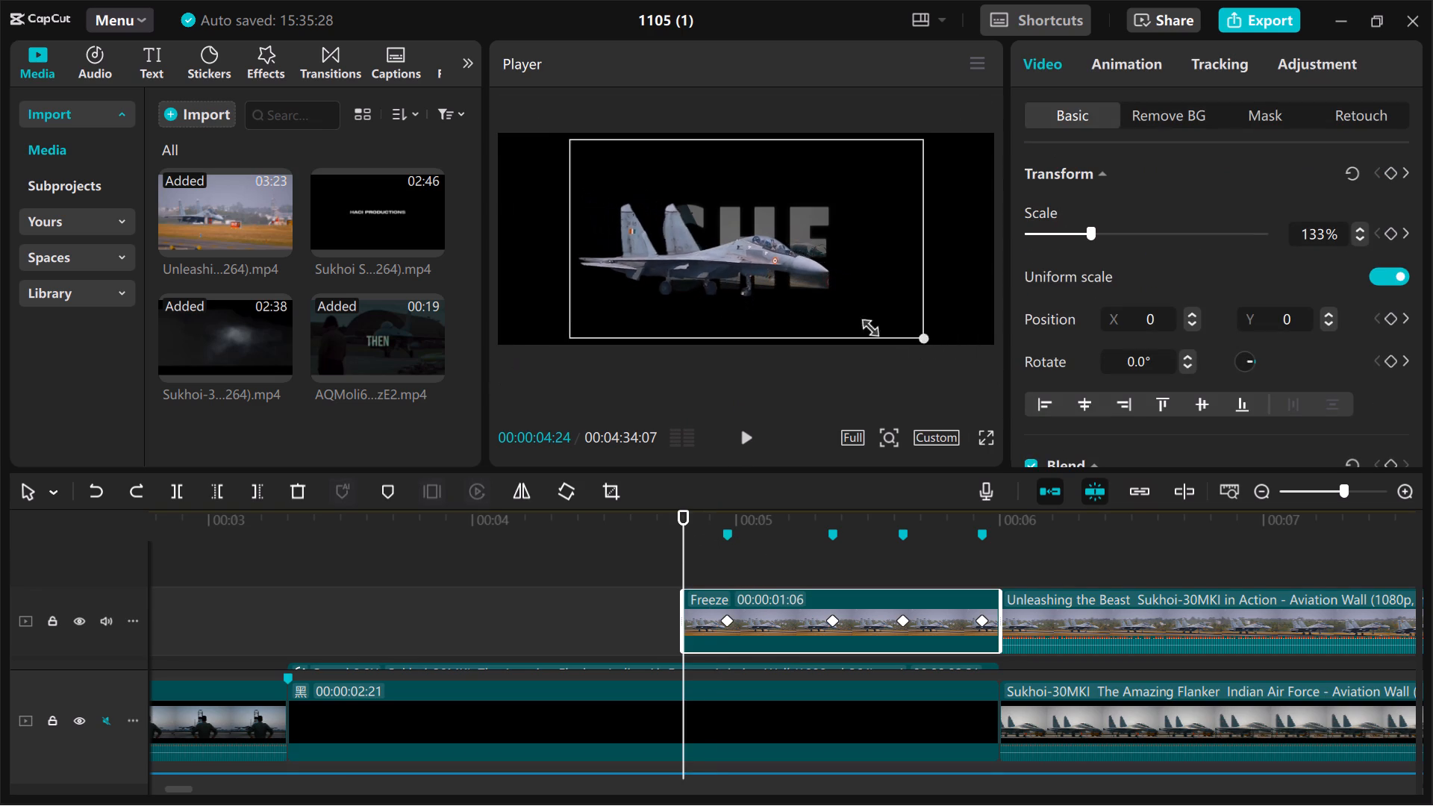
drag(872, 328, 819, 305)
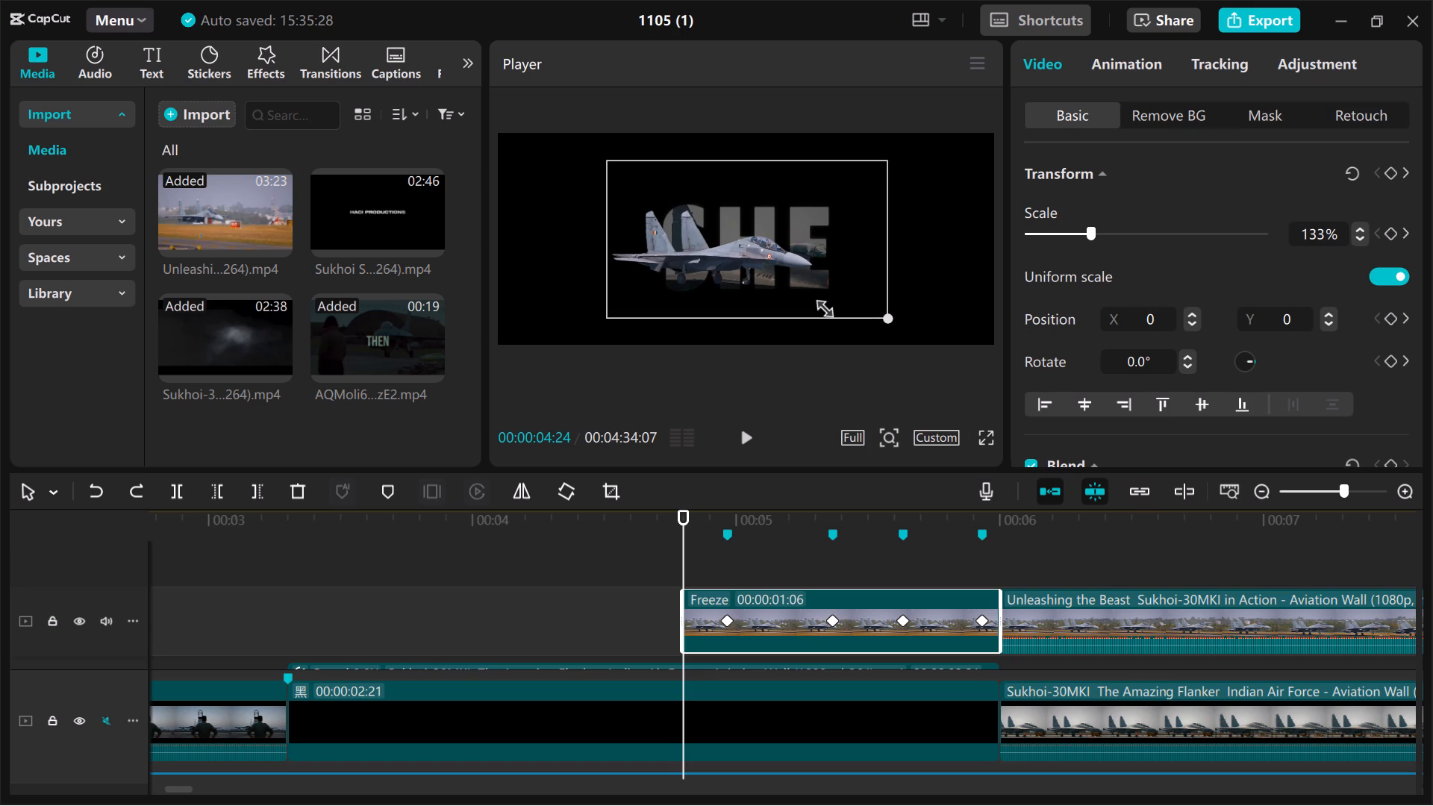
drag(819, 305, 1020, 356)
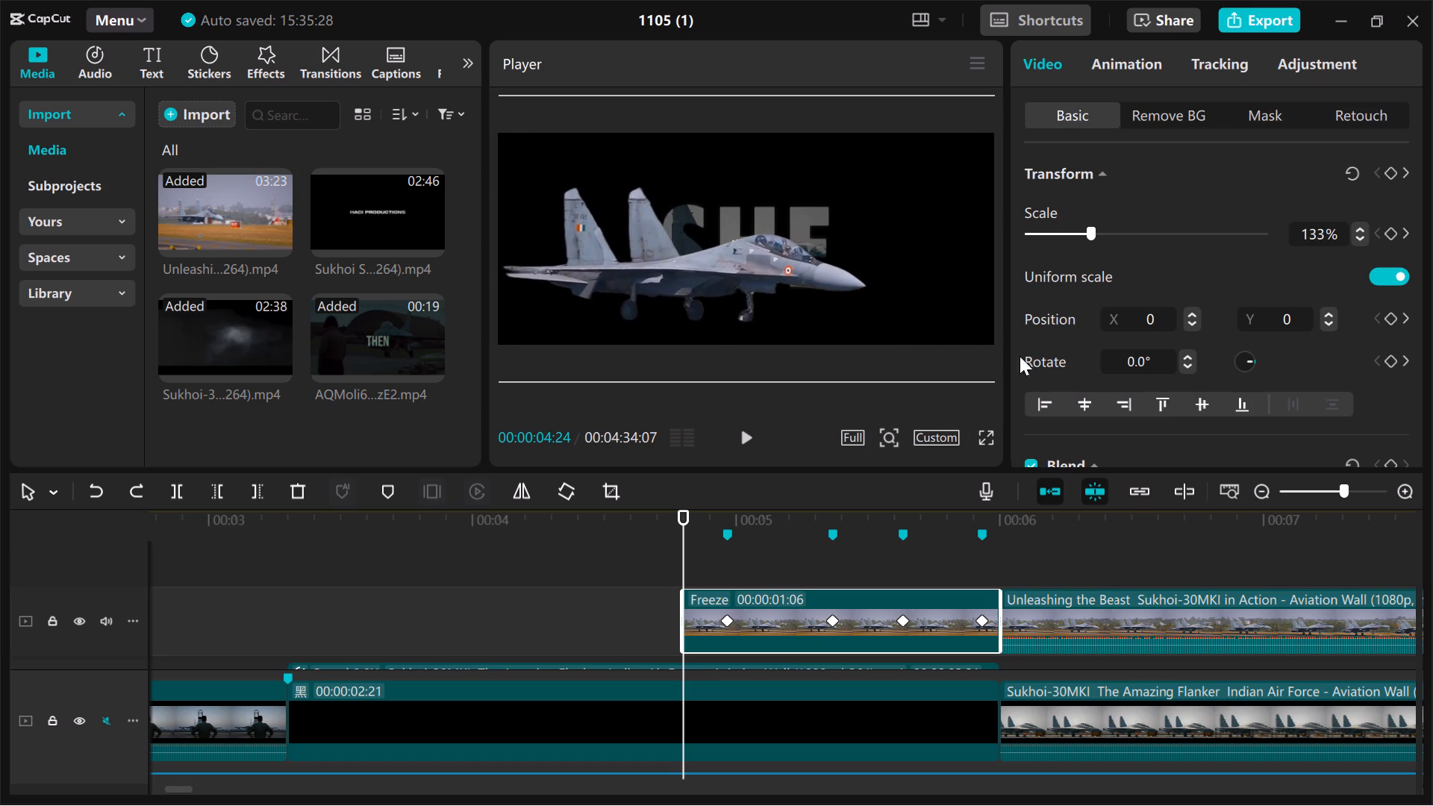
drag(1020, 356, 835, 295)
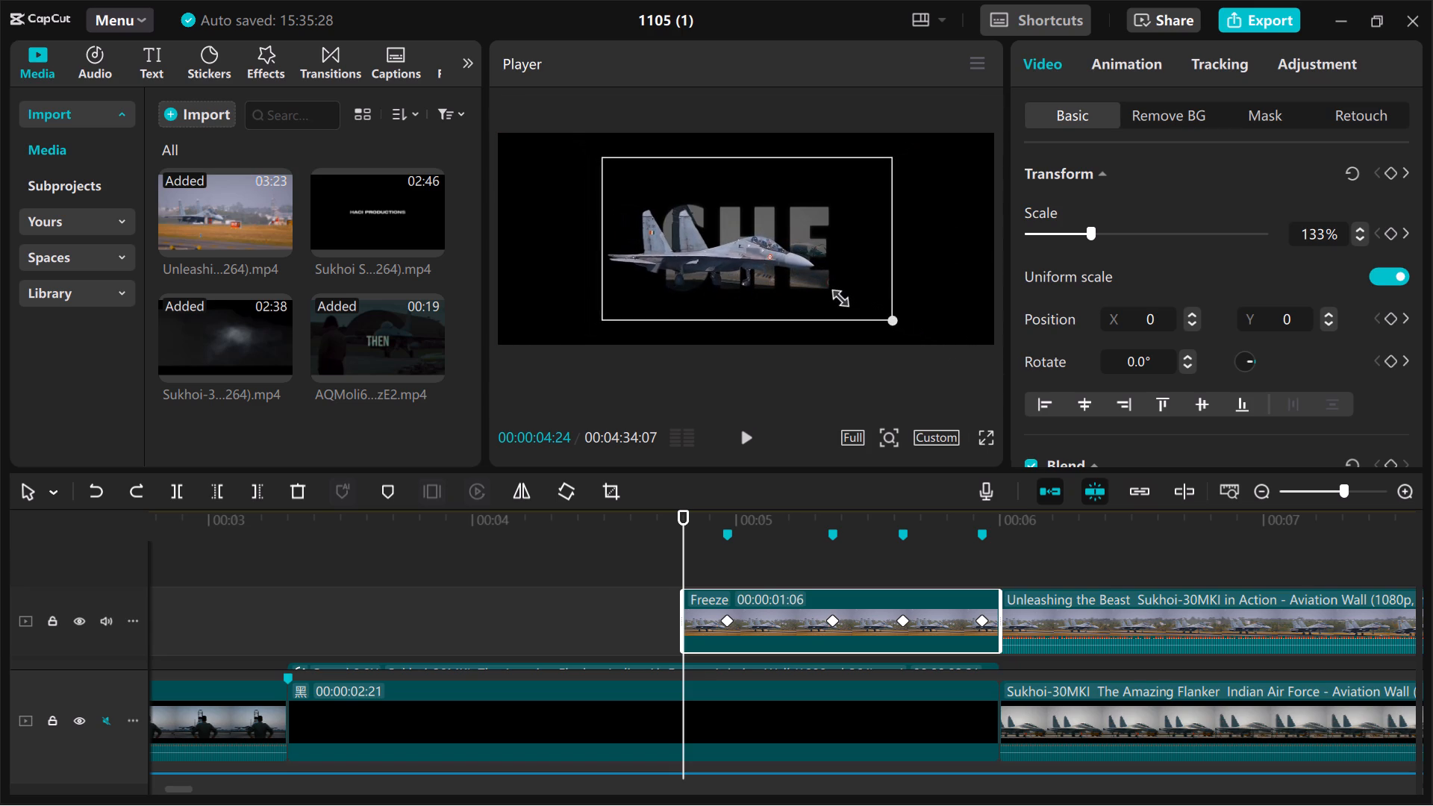
drag(835, 295, 833, 294)
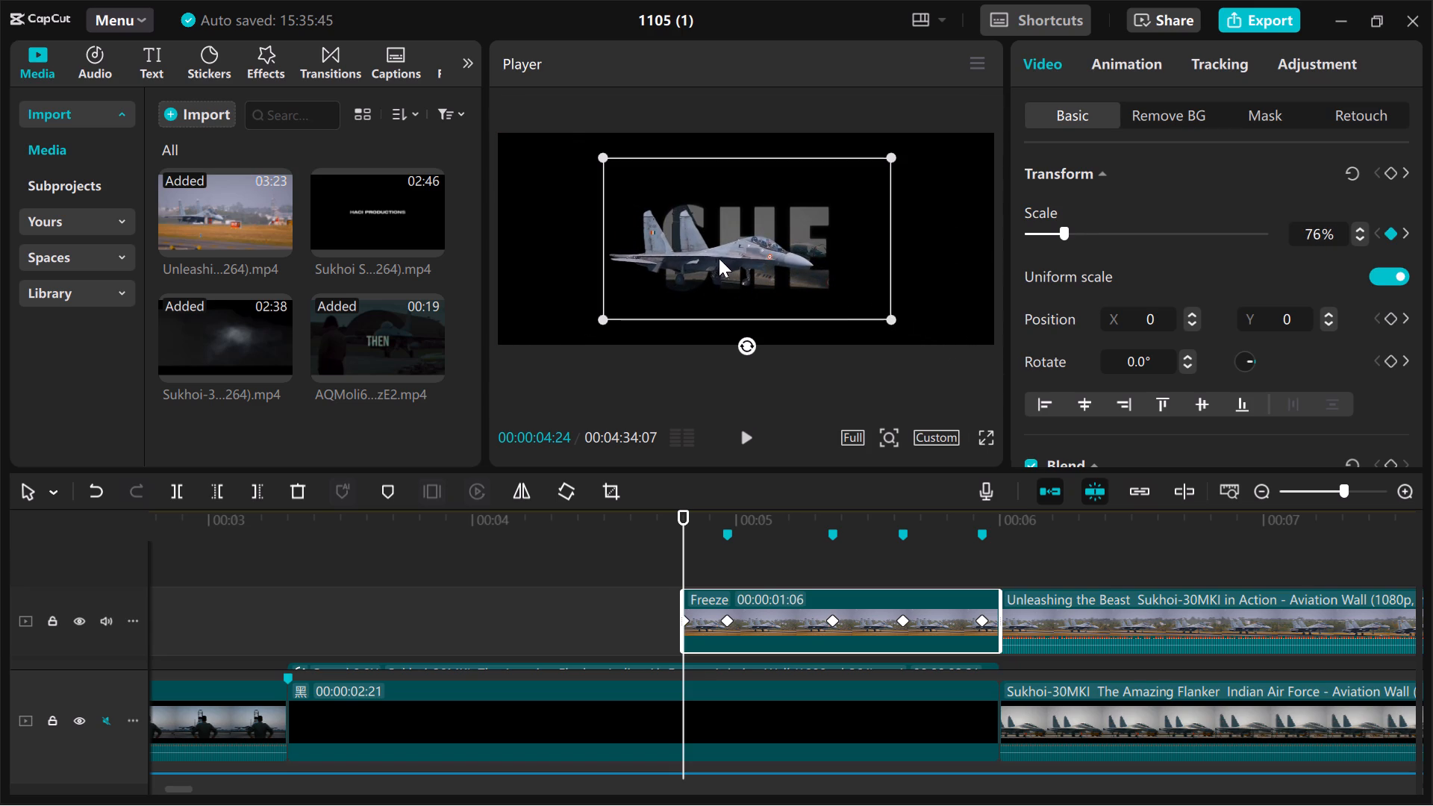
Move the jet below the frame at the freeze frame's start, to X 0, Y -1135.
drag(718, 258, 676, 258)
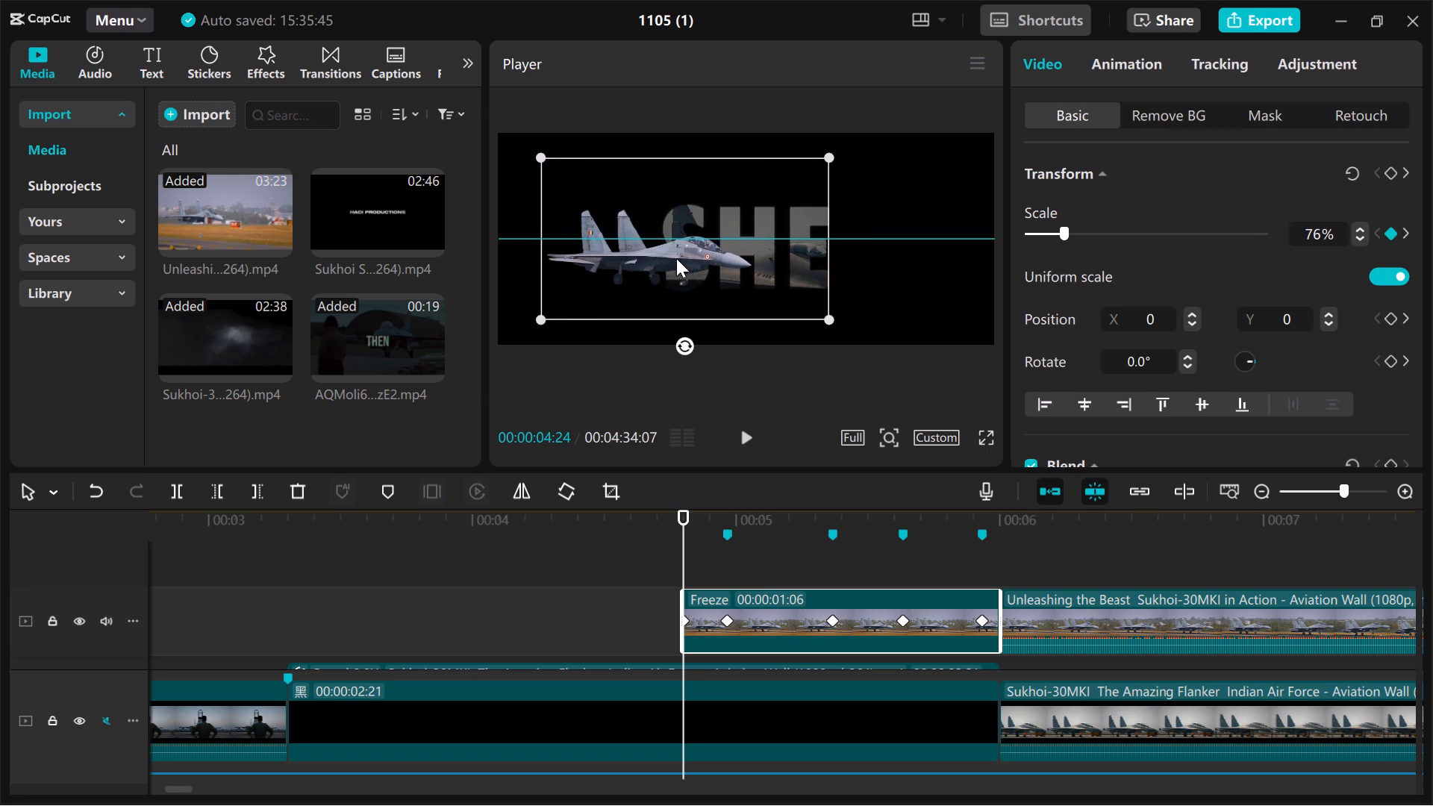
drag(676, 258, 718, 248)
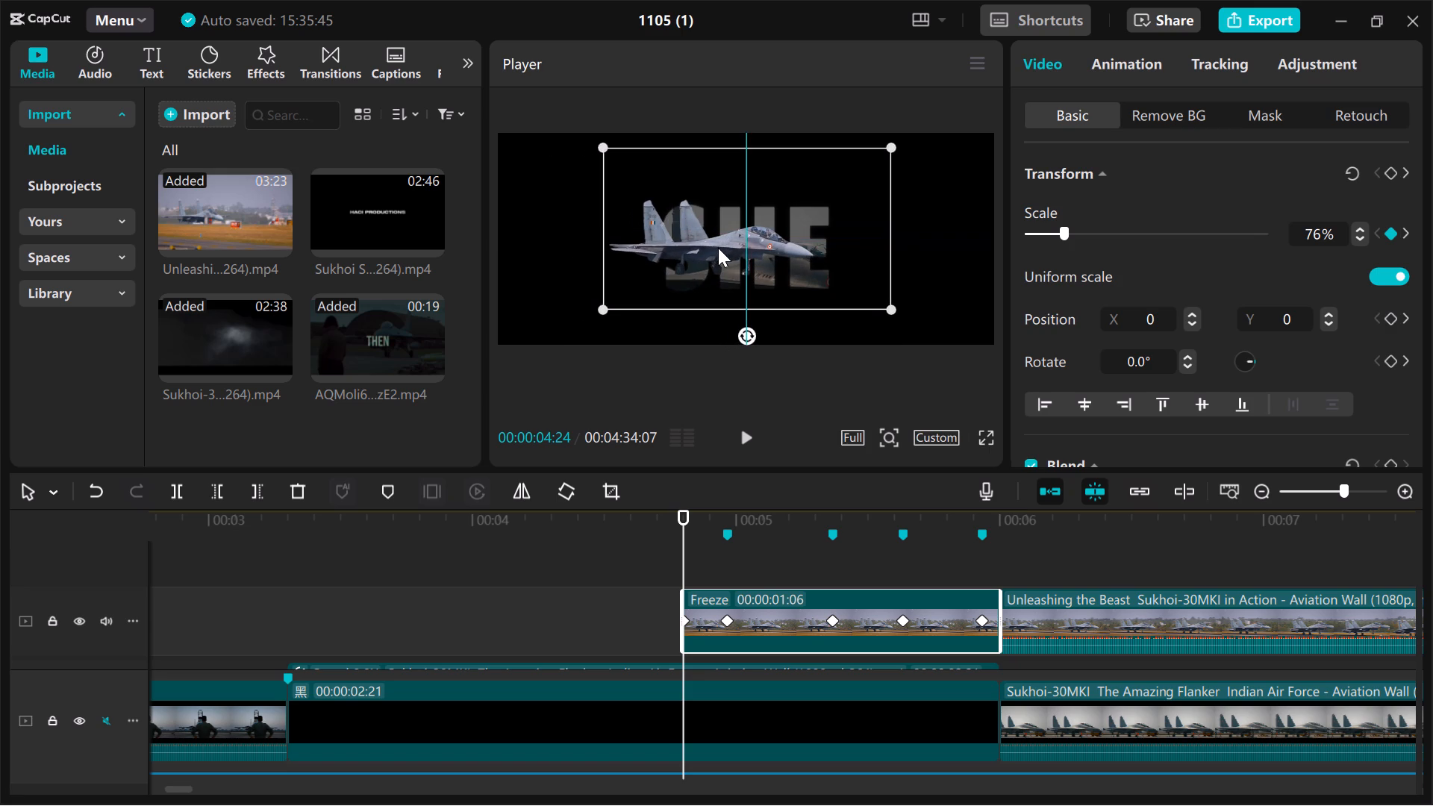
drag(718, 248, 719, 289)
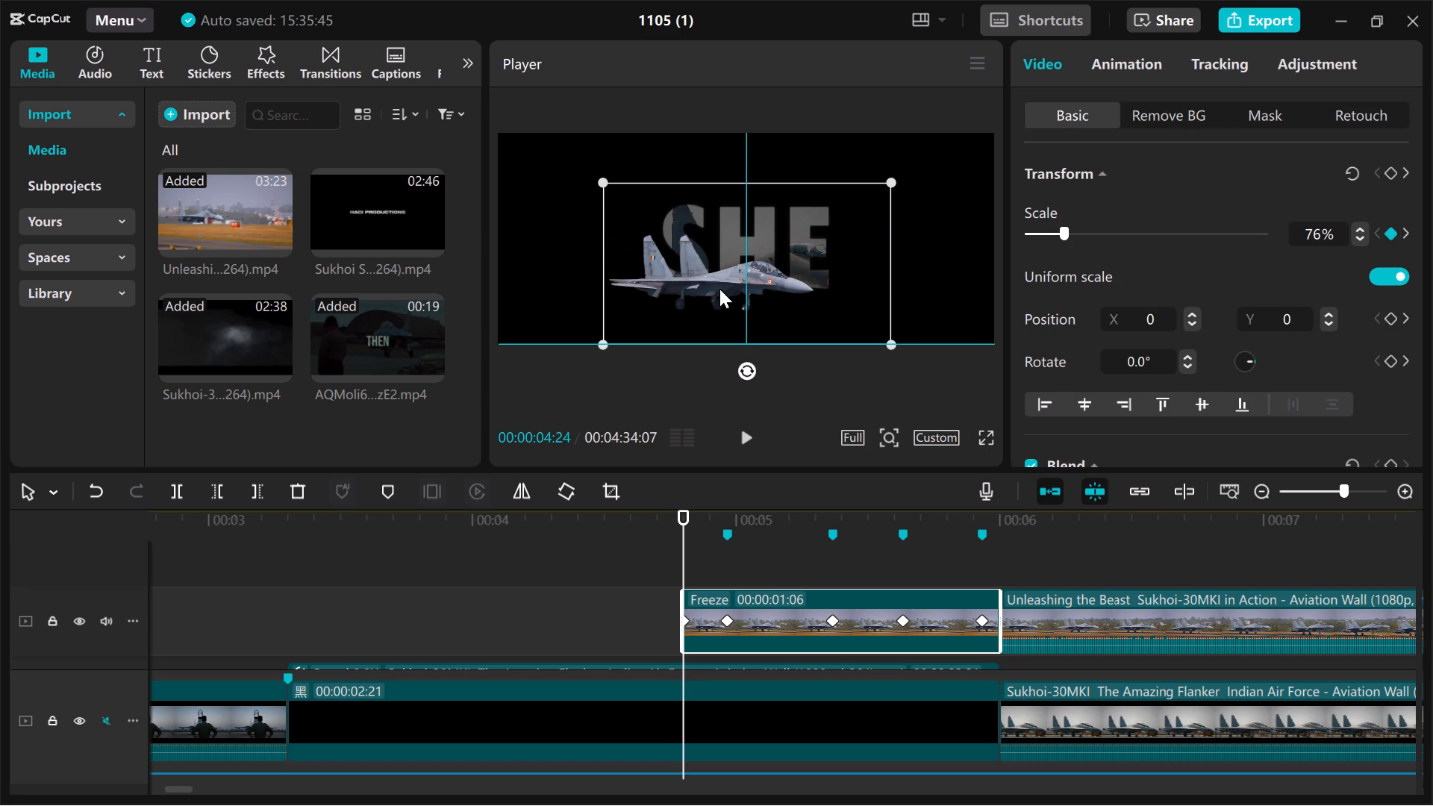
drag(719, 289, 713, 258)
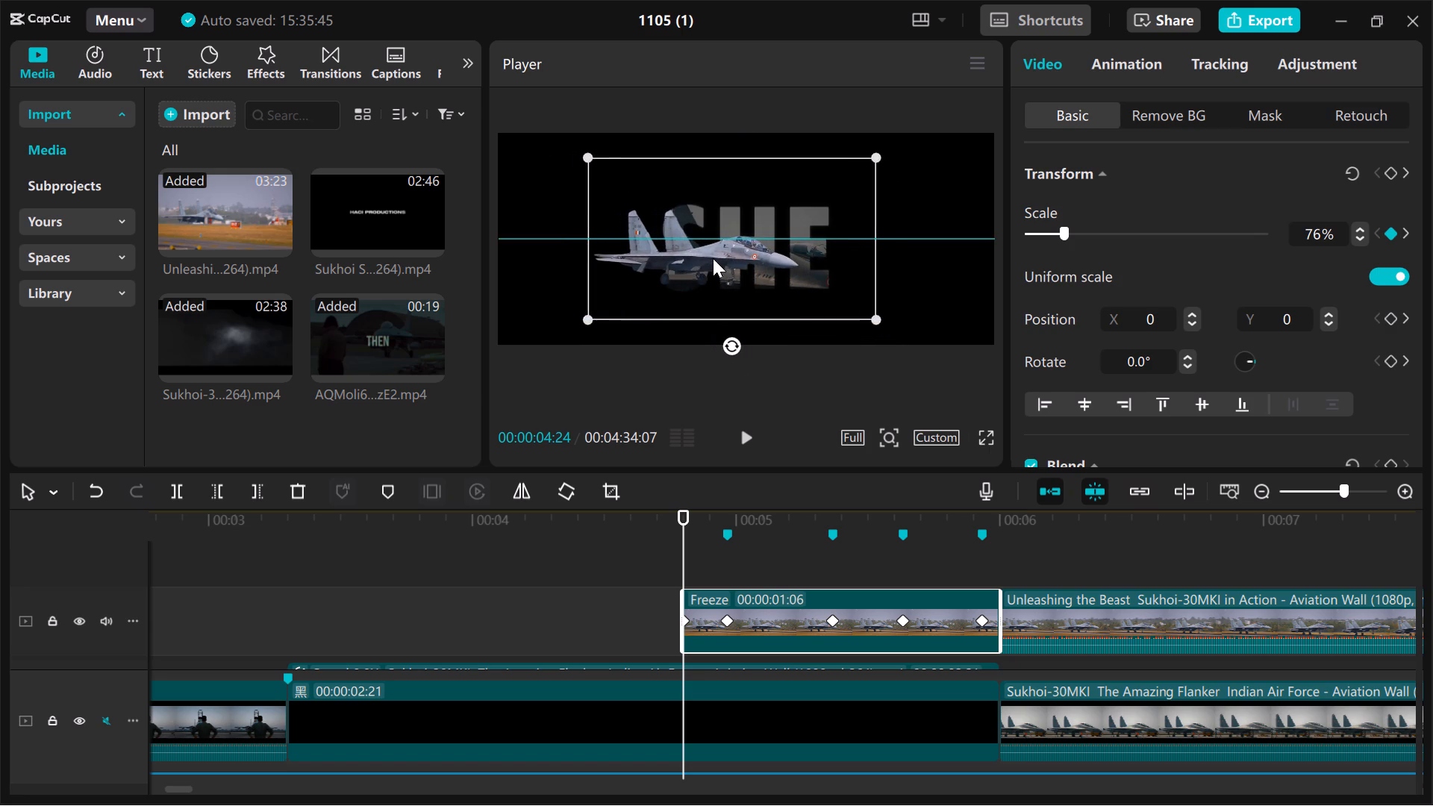
drag(713, 258, 713, 257)
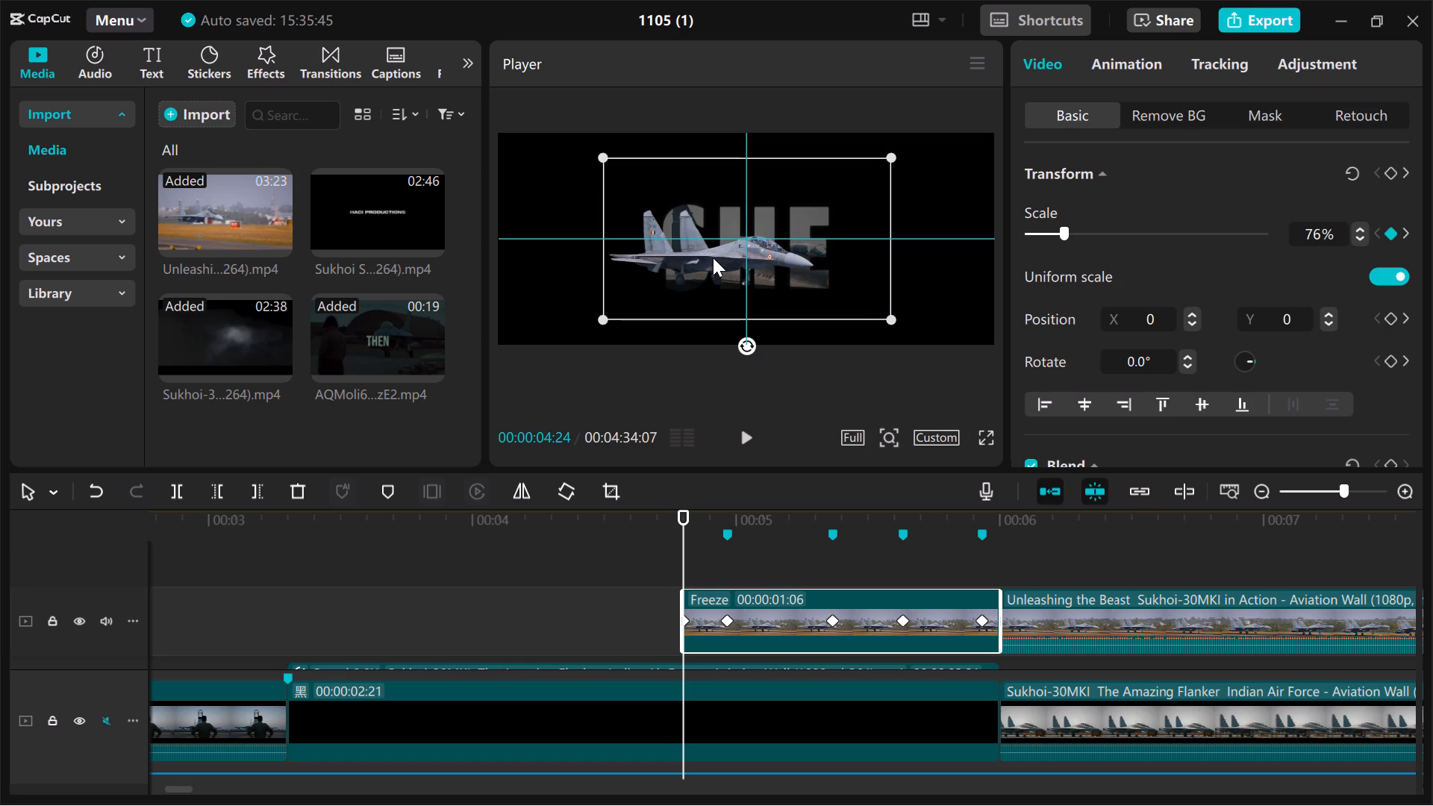
drag(713, 257, 724, 347)
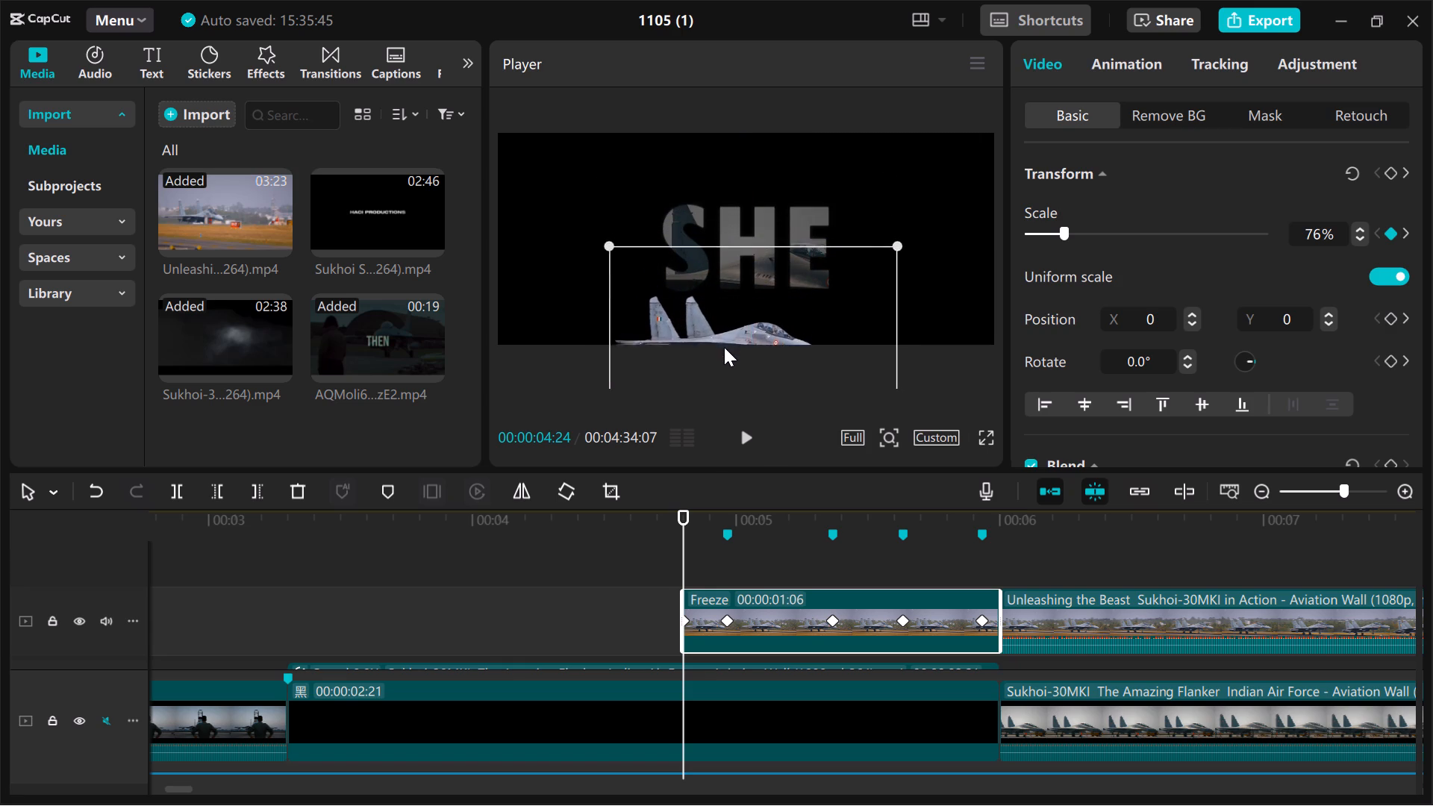
drag(724, 347, 719, 383)
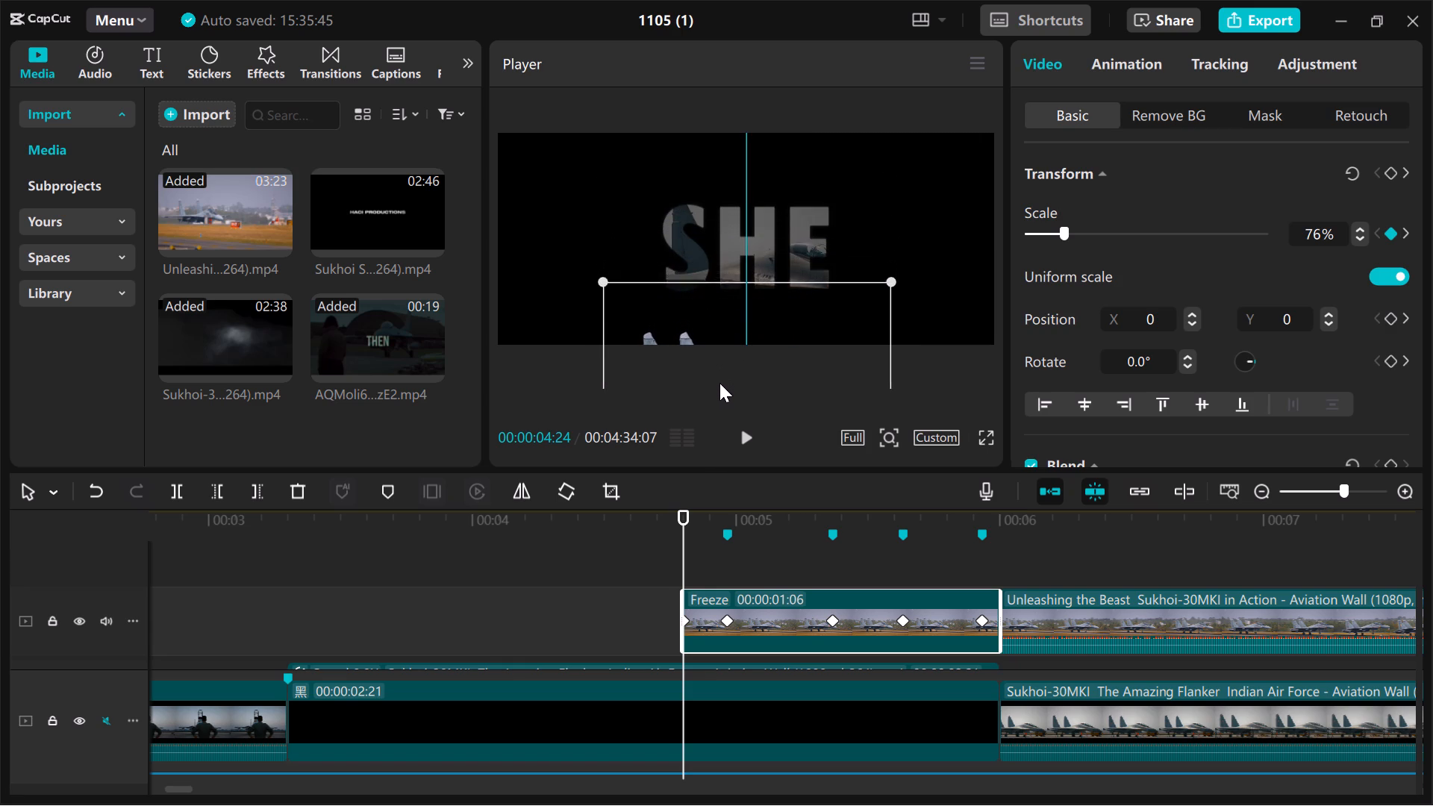
drag(719, 383, 719, 405)
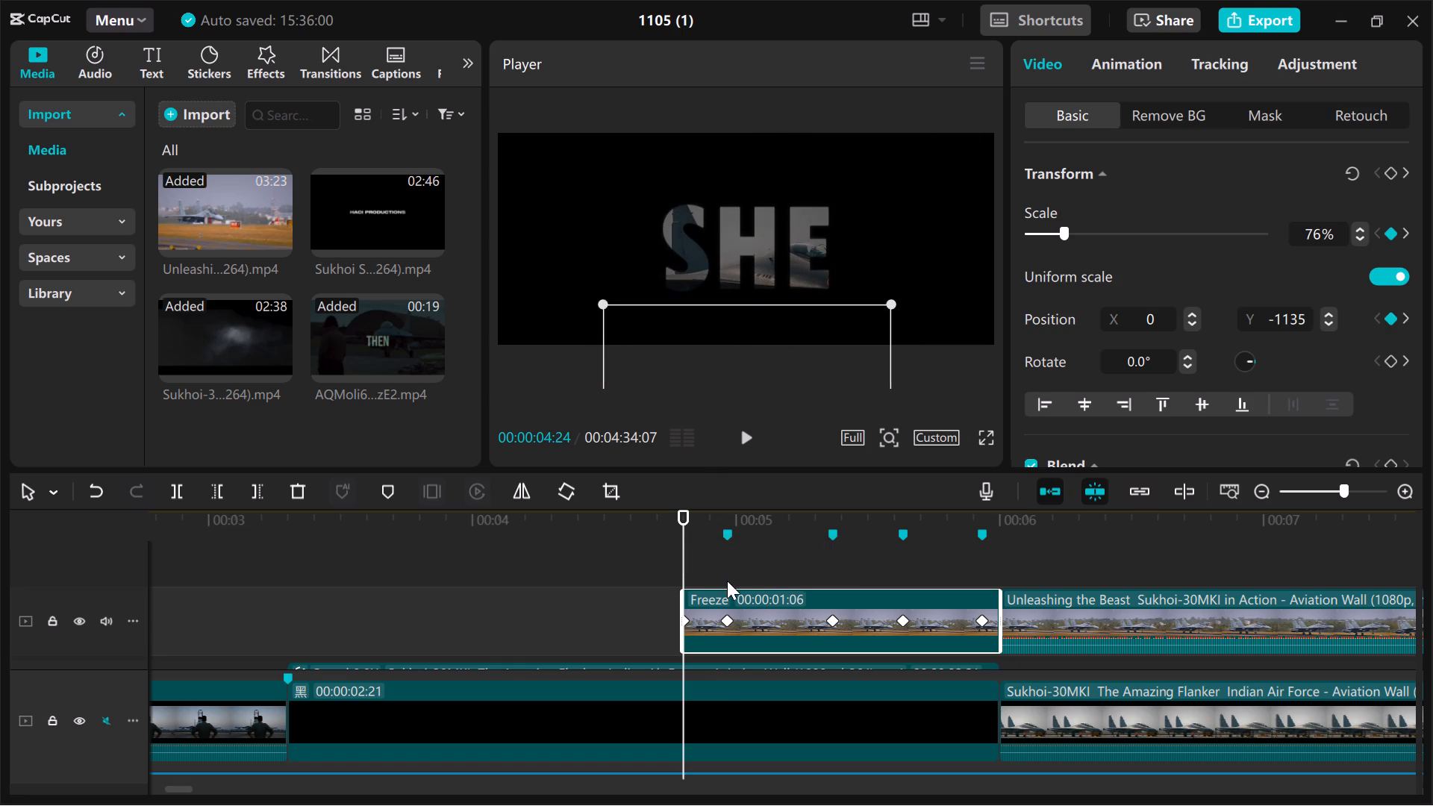
Compare the jet at the first beat marker, and shift its starting position at 00:00:04:24 to X -489, Y -1083.
click(727, 578)
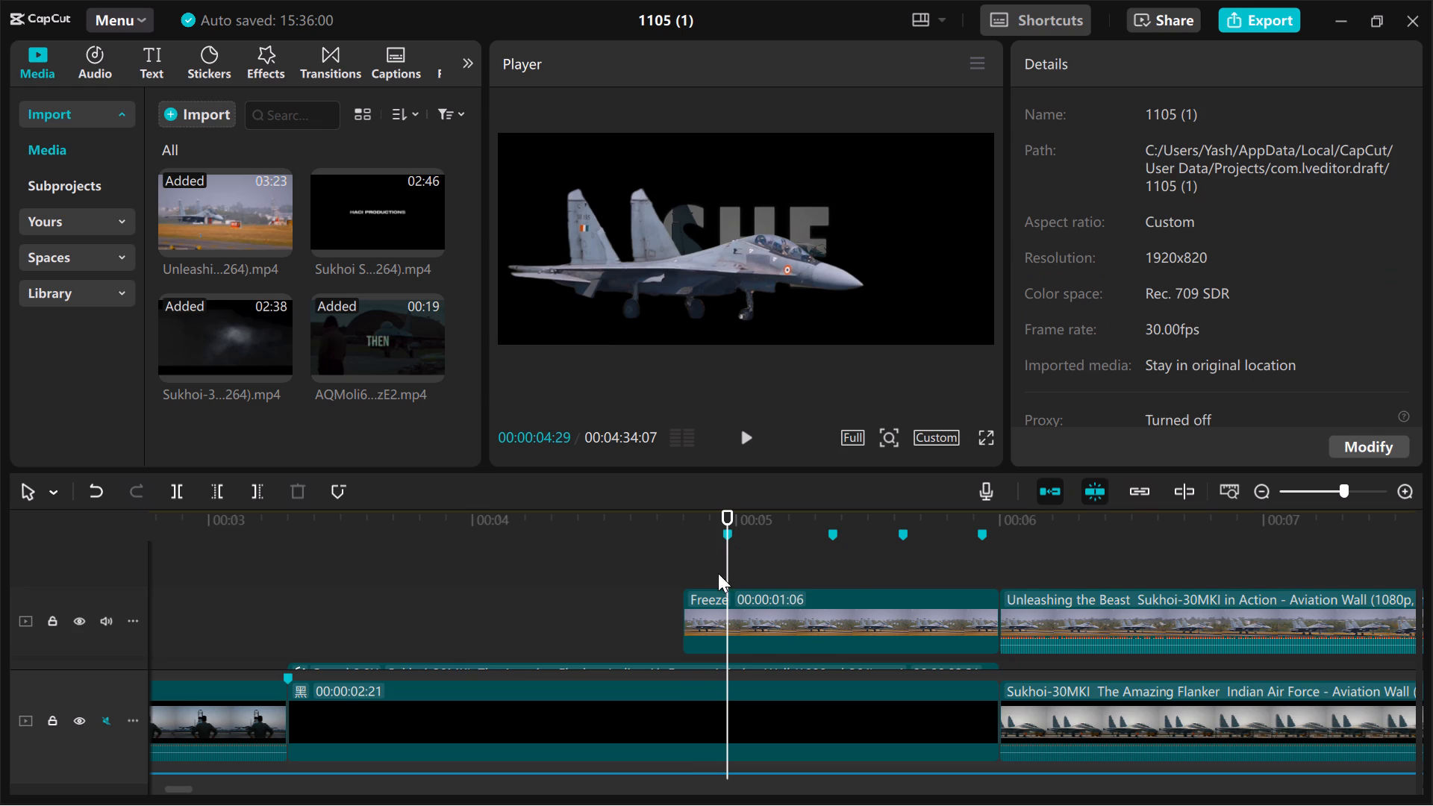
click(685, 553)
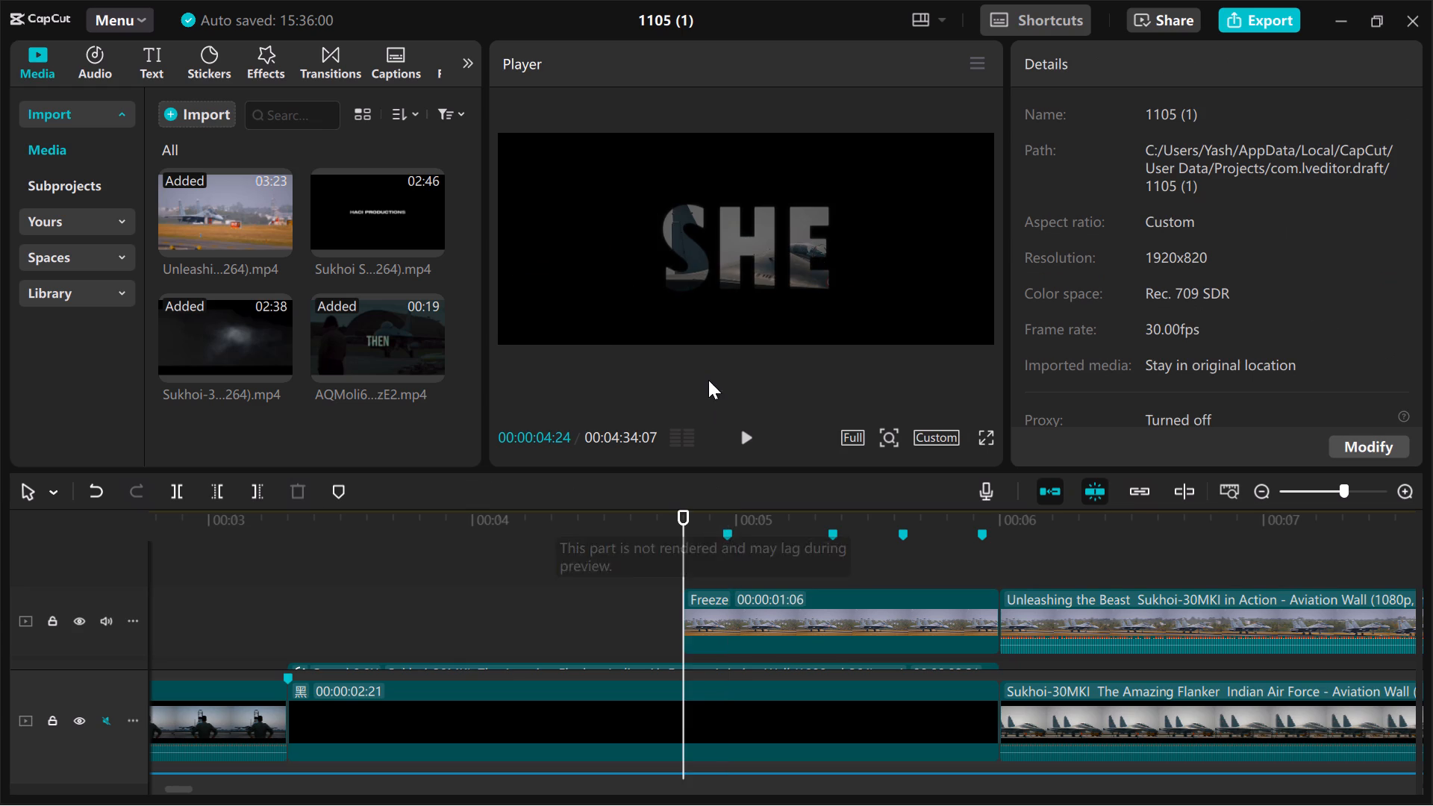
click(693, 331)
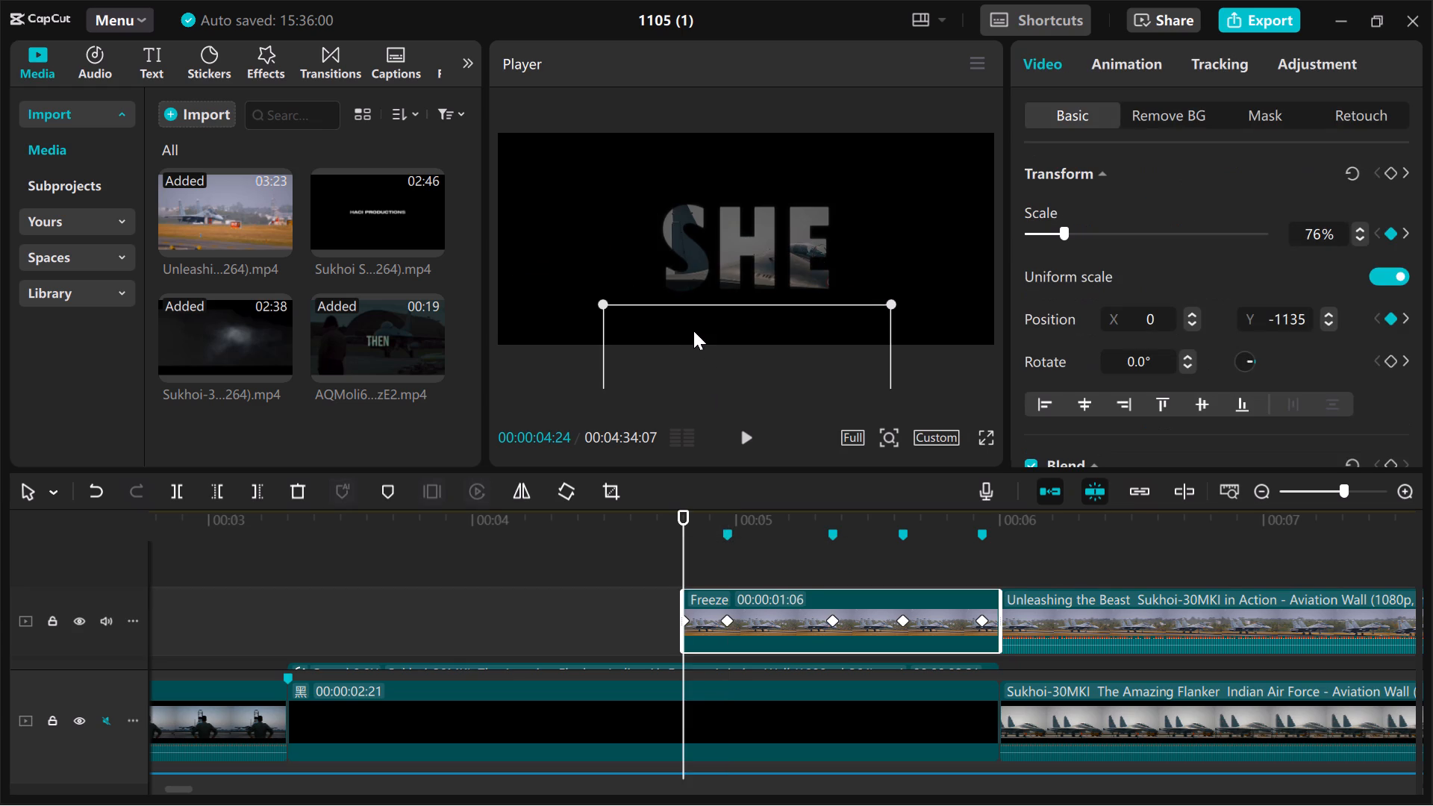
drag(699, 330, 649, 330)
drag(649, 330, 617, 330)
drag(646, 330, 625, 330)
drag(625, 330, 629, 325)
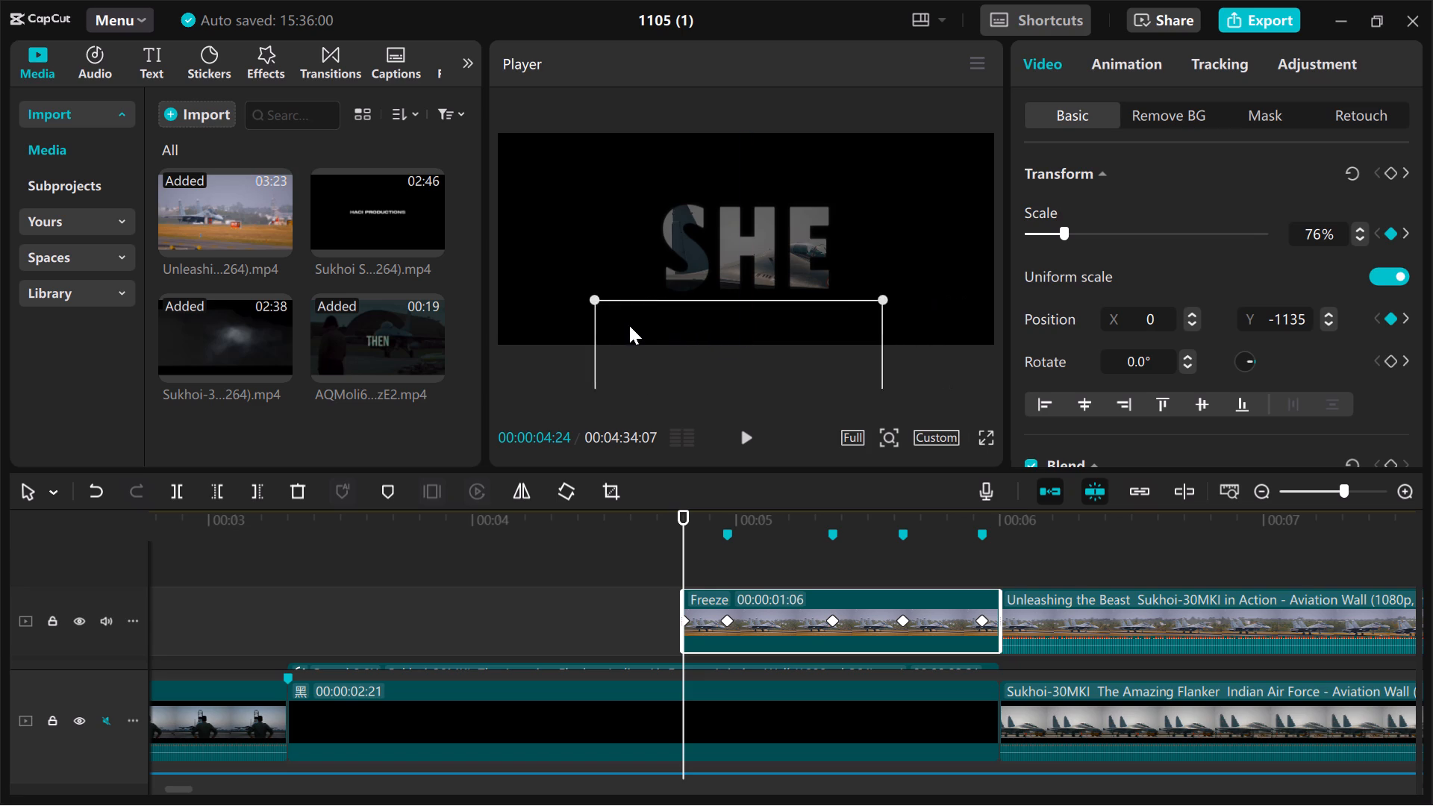
drag(629, 325, 583, 323)
Replay the jet's entrance over the captions and check its movement between the freeze frame's start and the first beat marker.
click(609, 553)
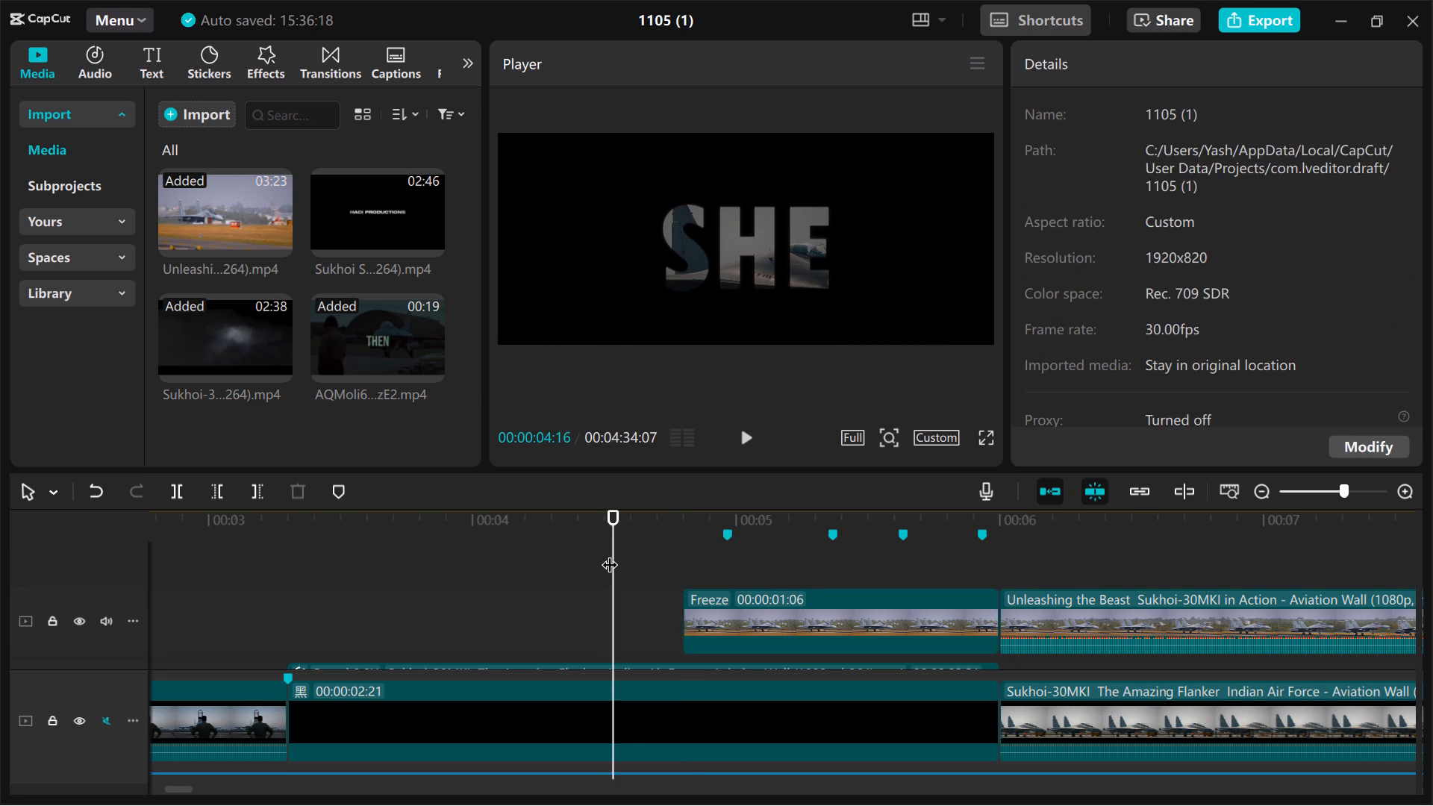
key(space)
key(space)
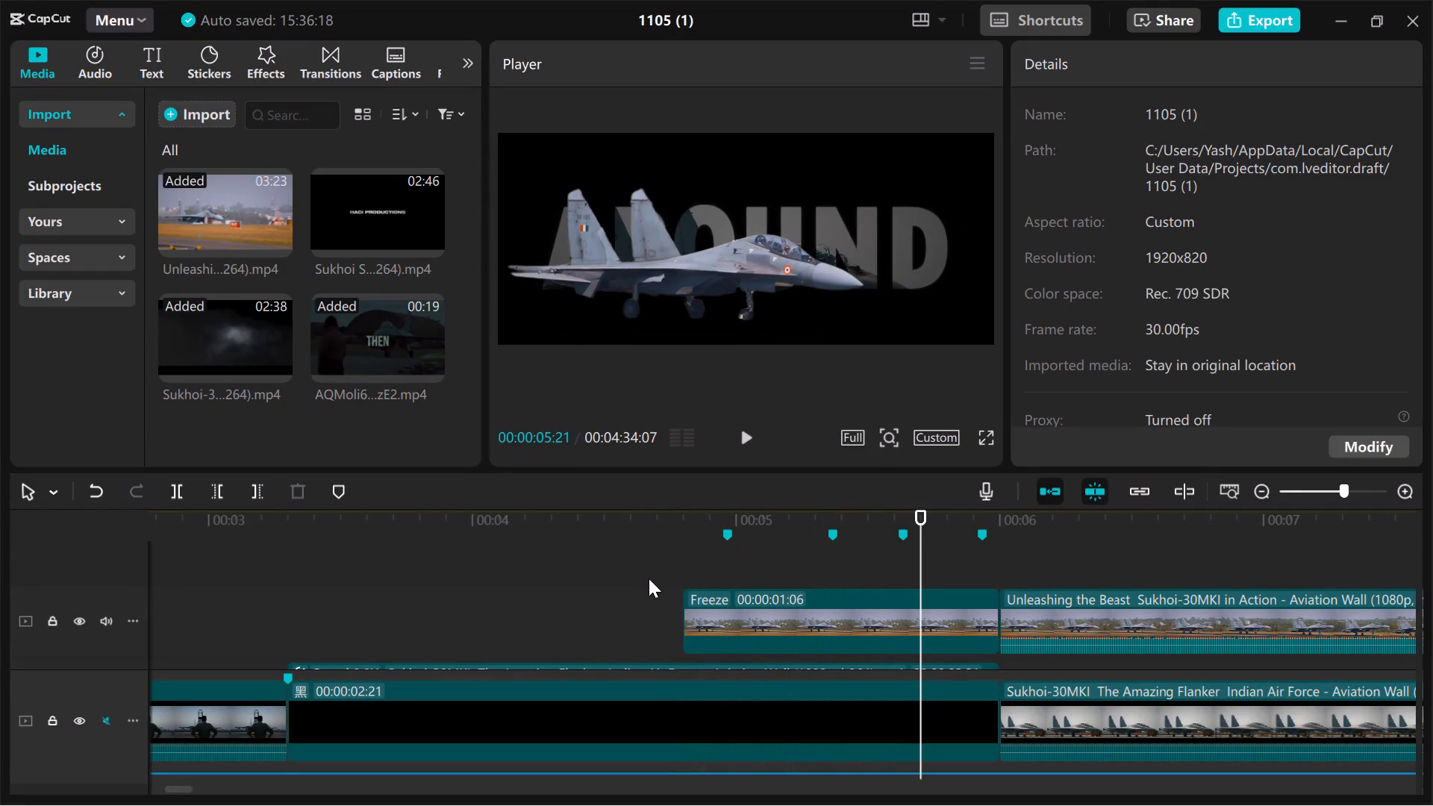
click(613, 578)
key(space)
key(space)
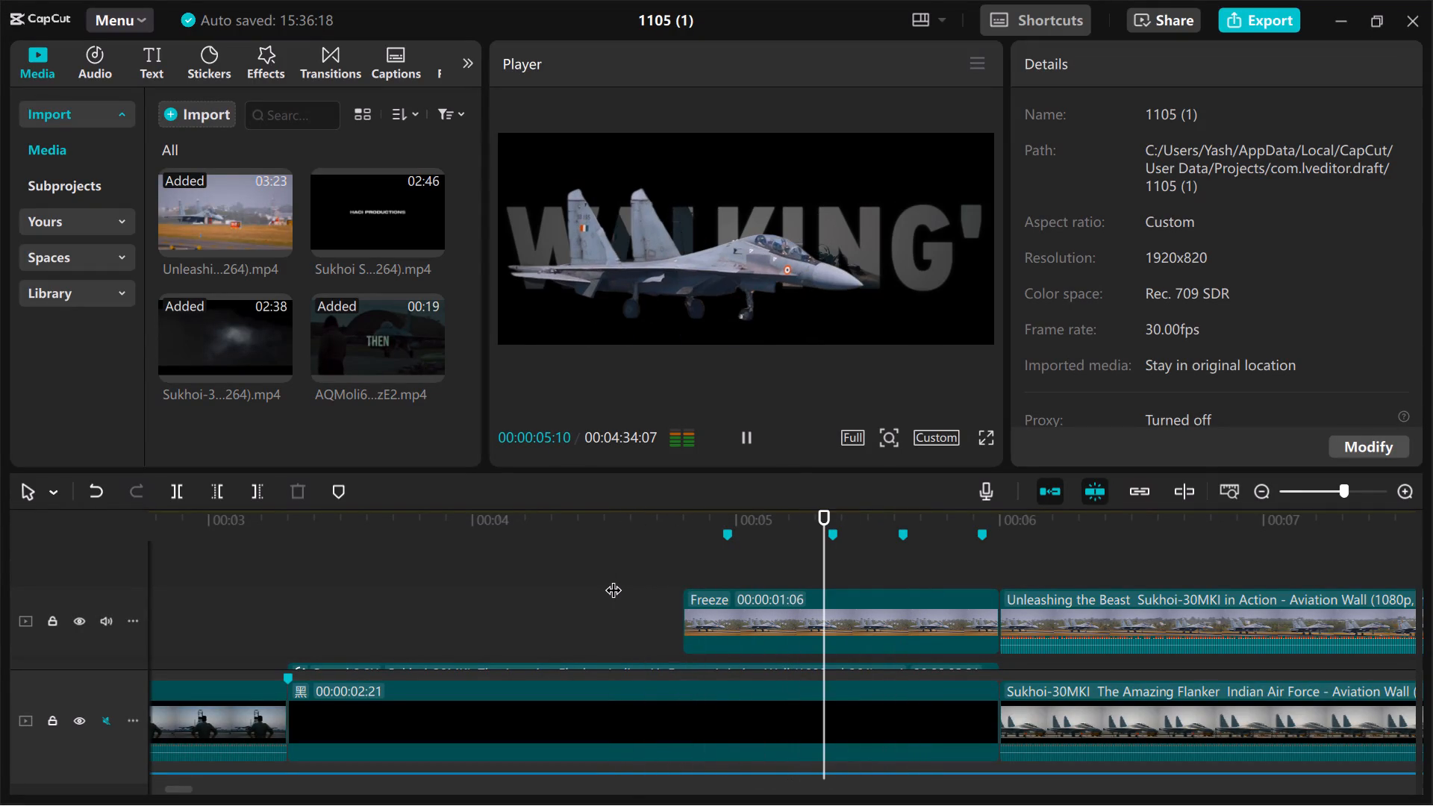
click(639, 581)
key(space)
key(space)
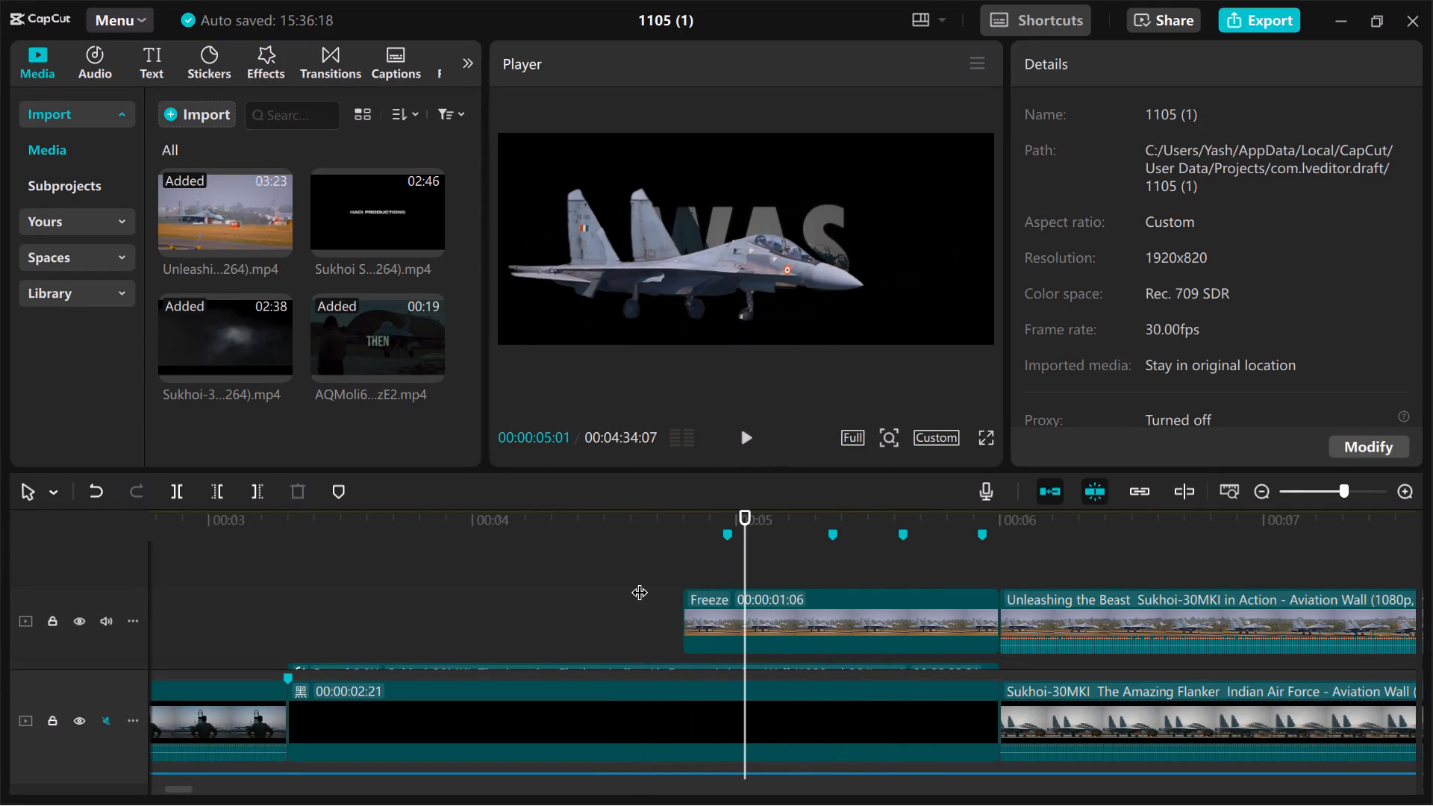
click(707, 561)
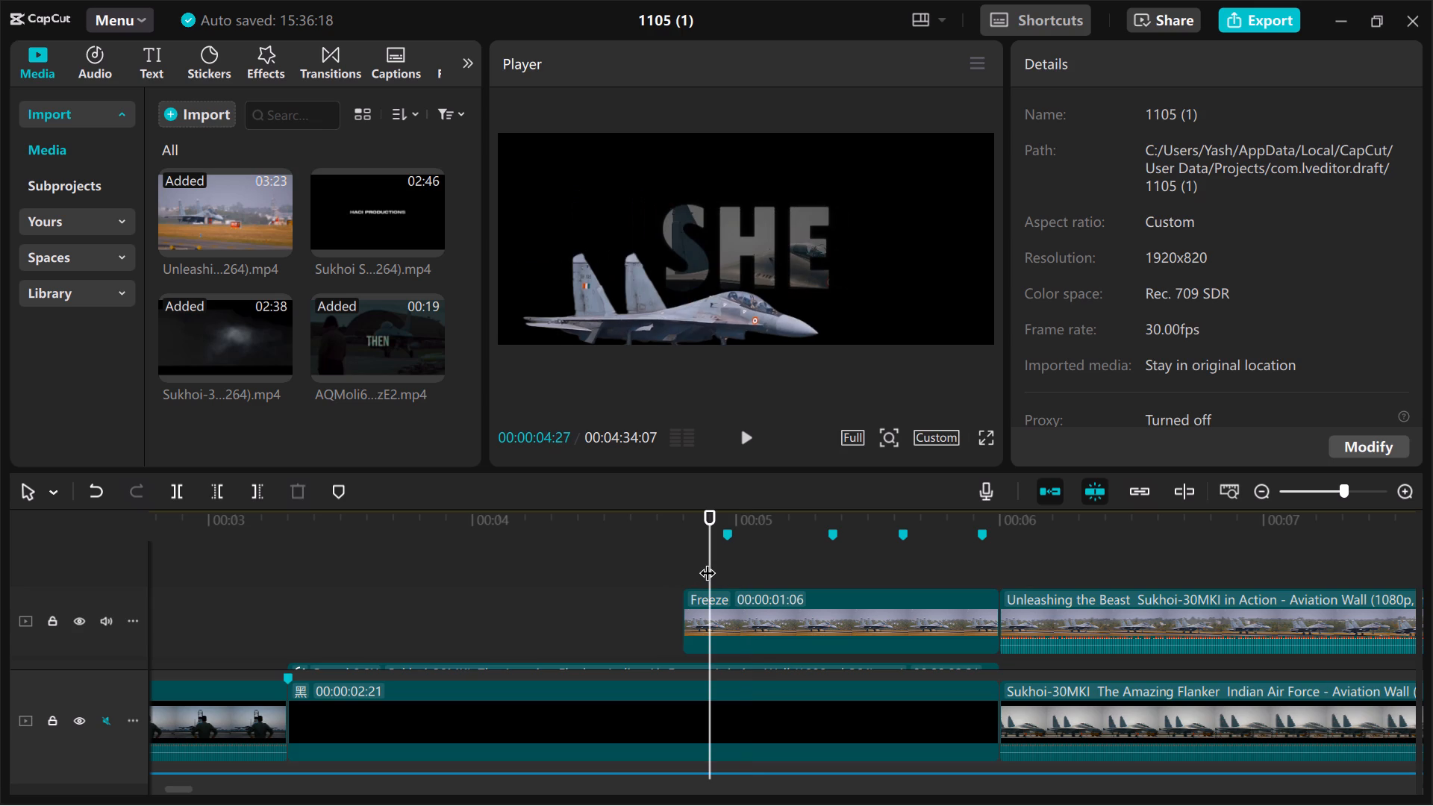
click(726, 564)
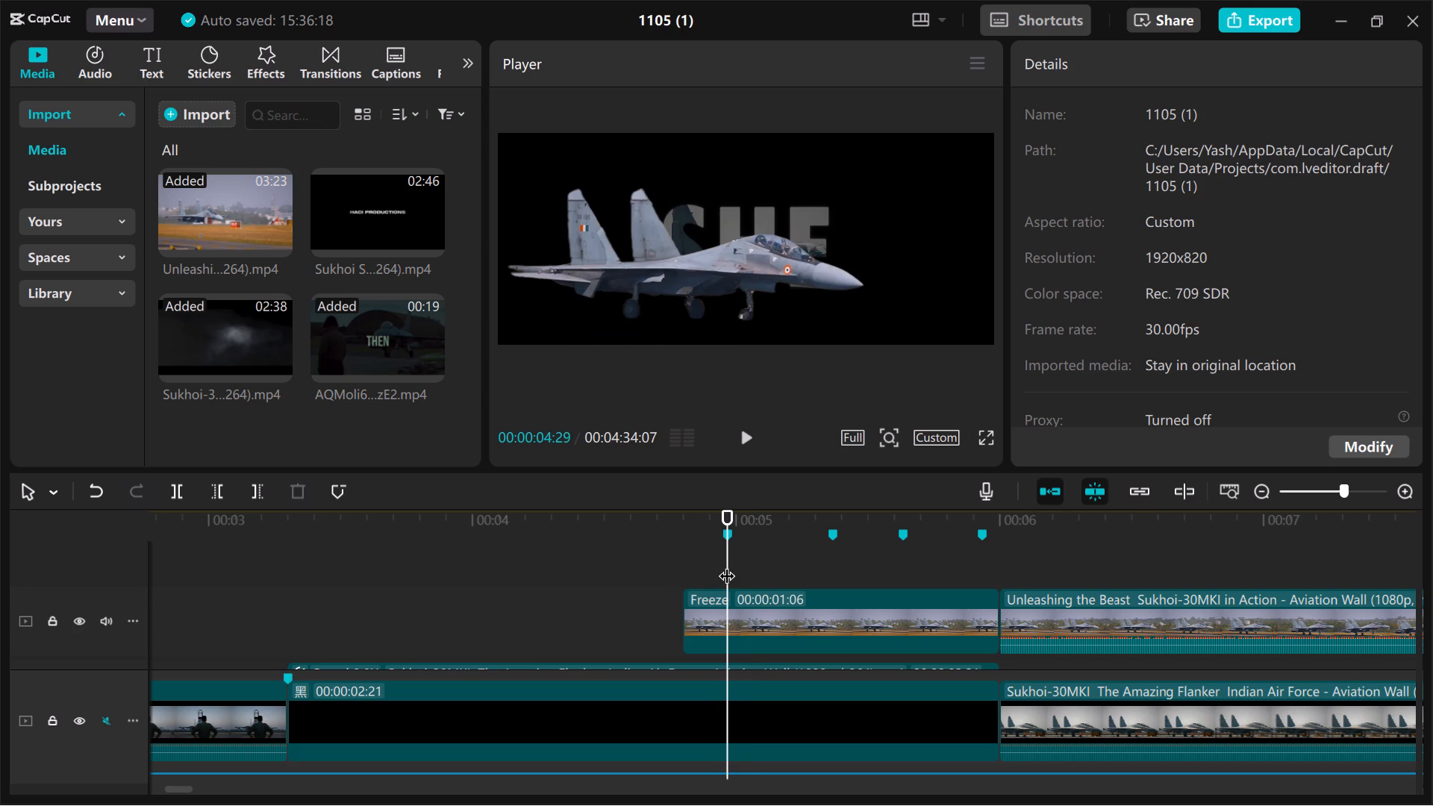
click(699, 559)
click(720, 619)
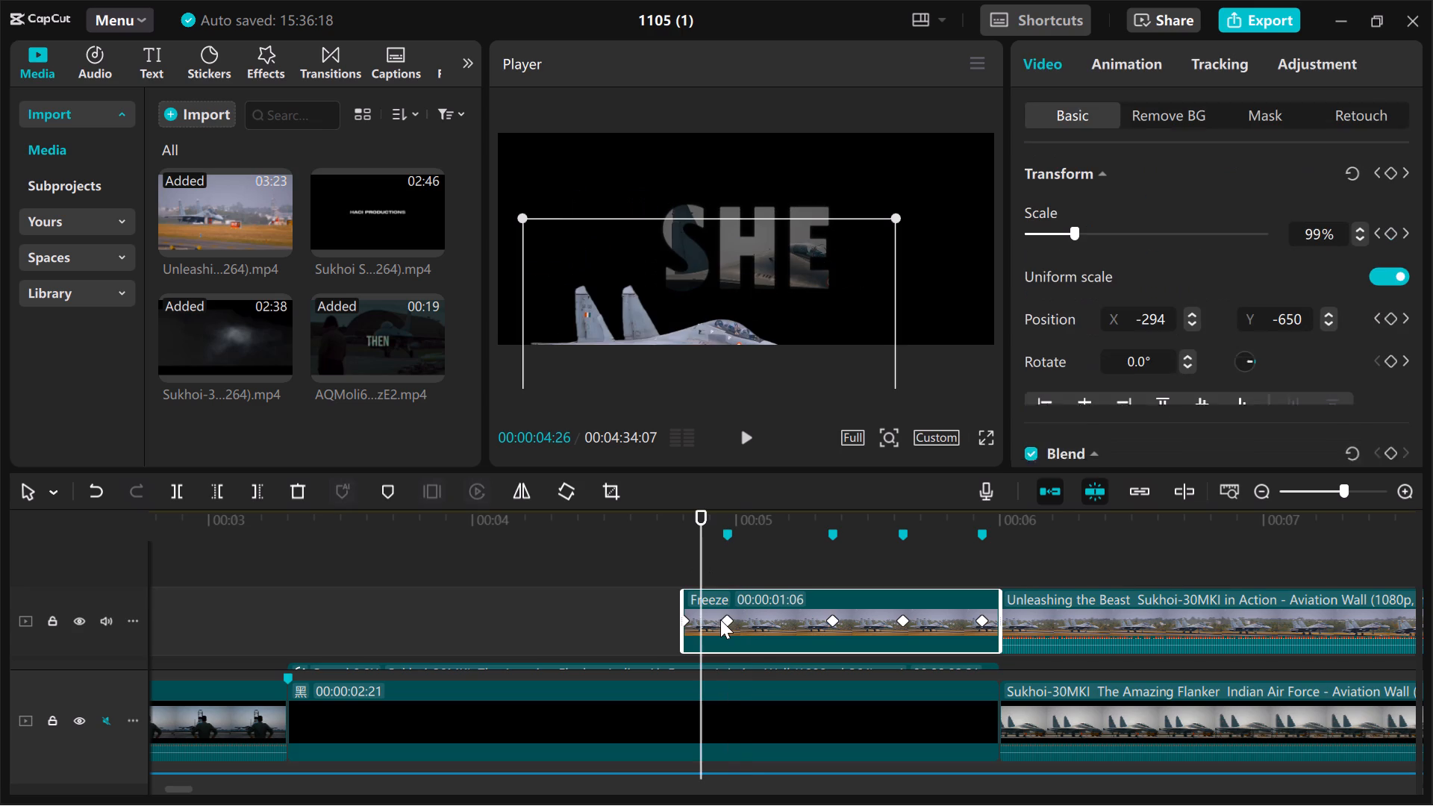
Set the jet's scale to 75% at the freeze frame's start, 00:00:04:24.
click(684, 566)
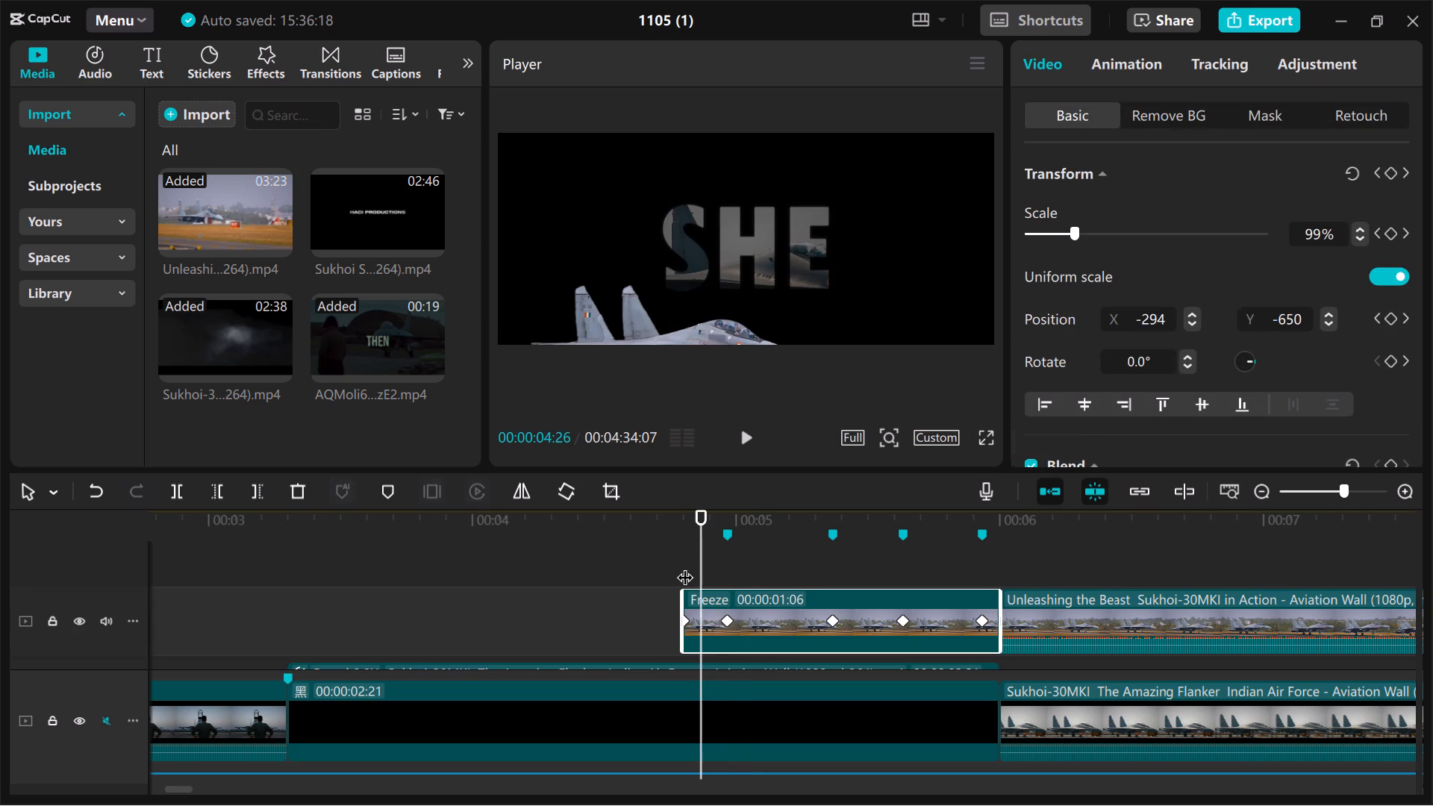
click(711, 612)
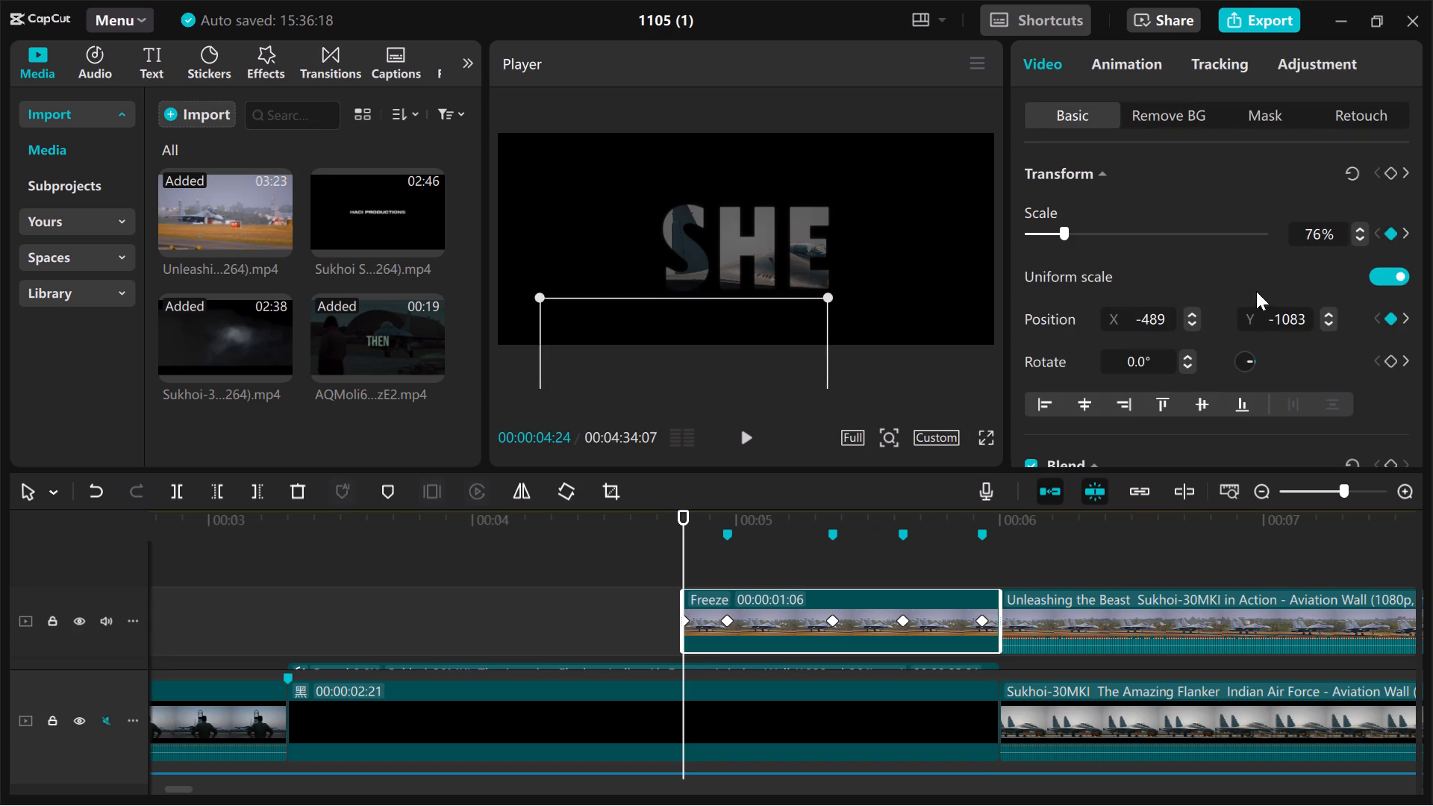
click(1361, 244)
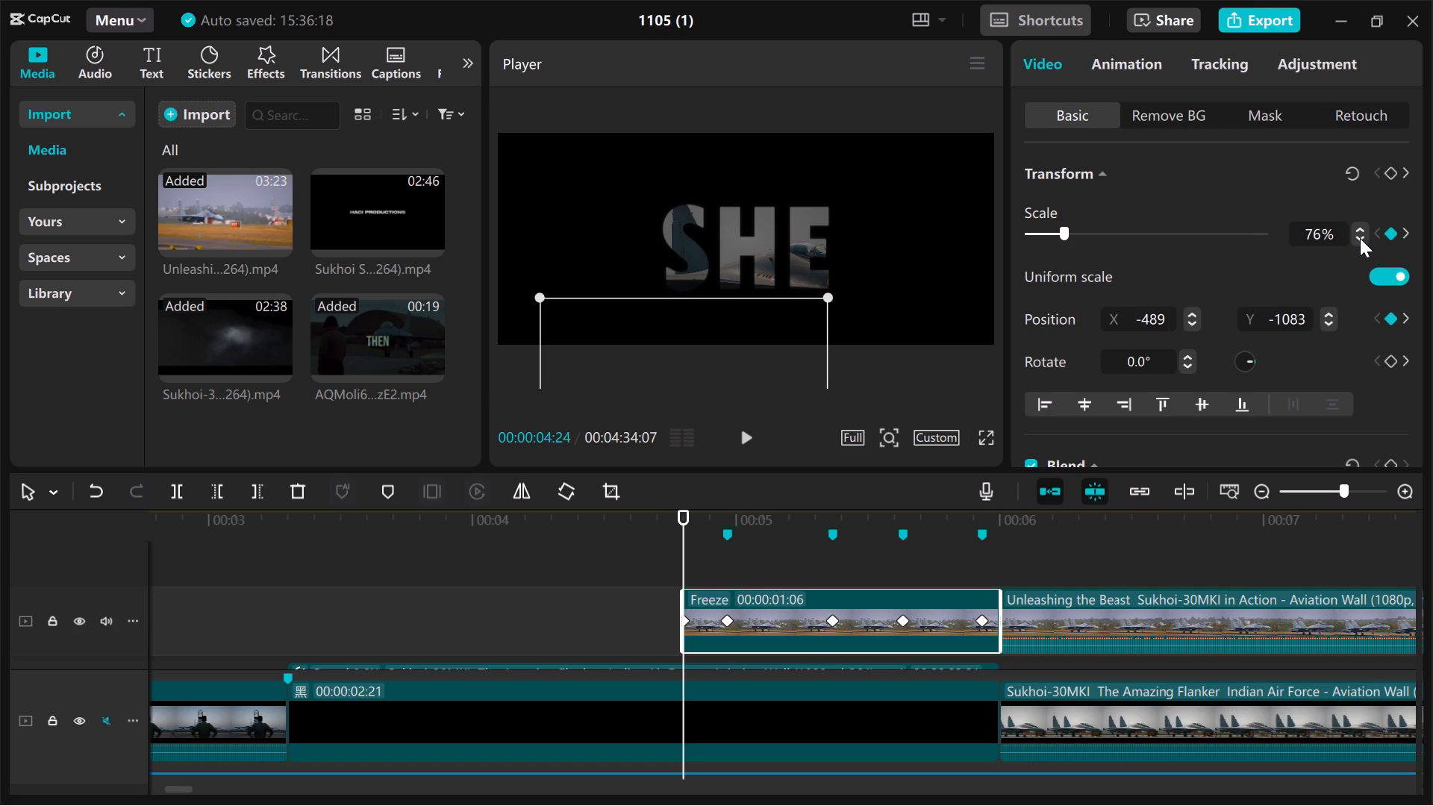
click(1360, 238)
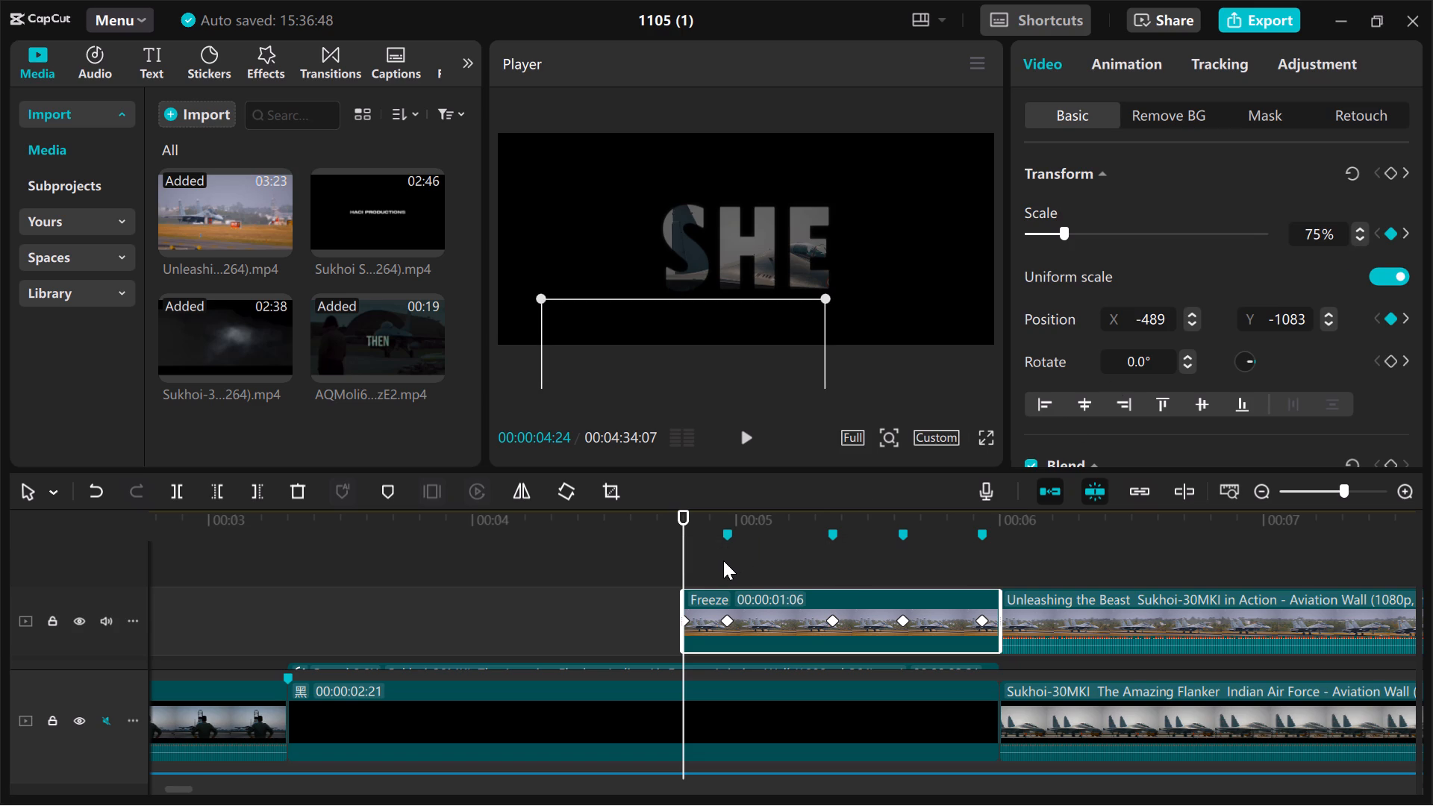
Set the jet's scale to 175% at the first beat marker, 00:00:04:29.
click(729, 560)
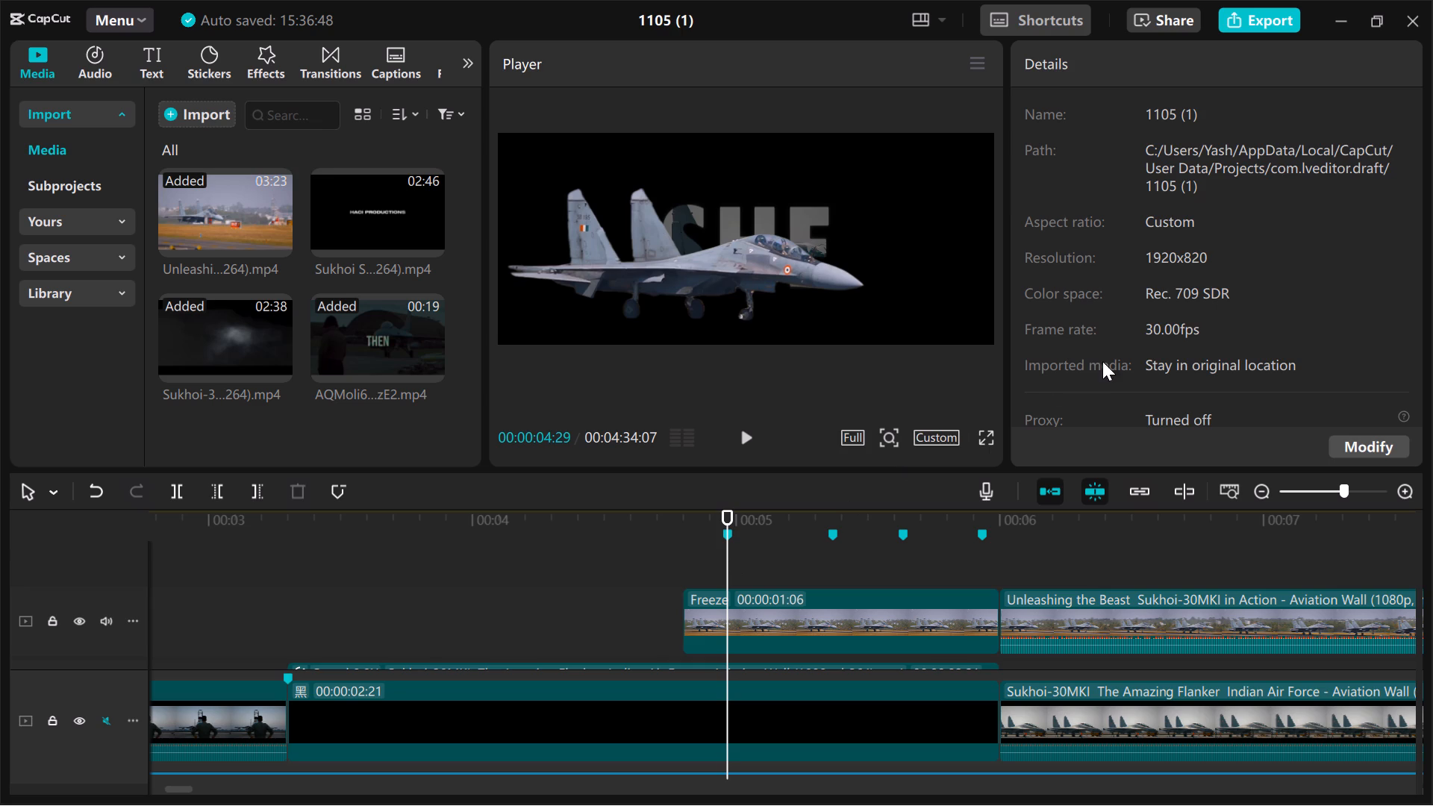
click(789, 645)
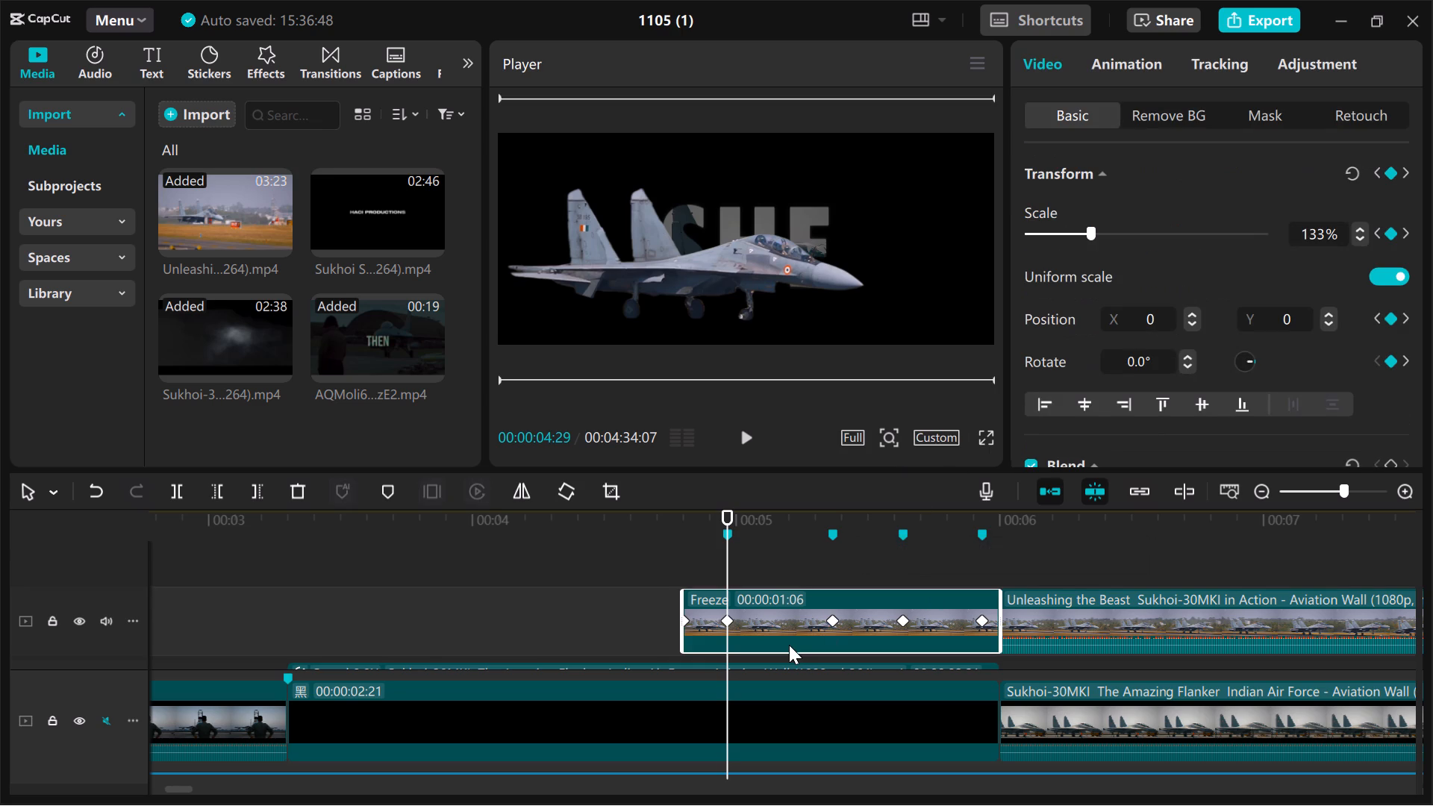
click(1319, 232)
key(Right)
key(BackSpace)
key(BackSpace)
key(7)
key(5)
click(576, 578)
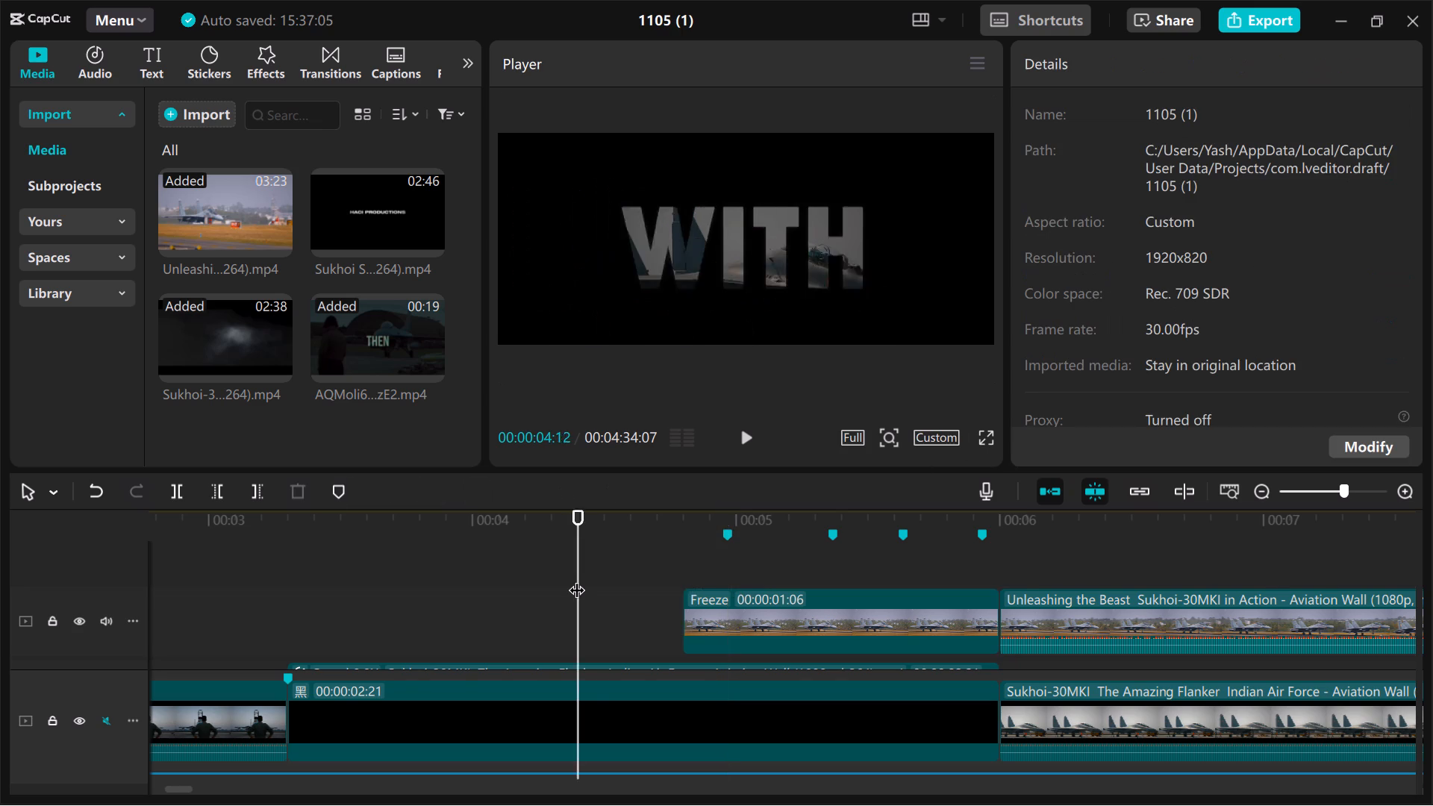
Replay and scrub through the freeze frame to check the jet's entrance and size change over the captions.
key(space)
key(space)
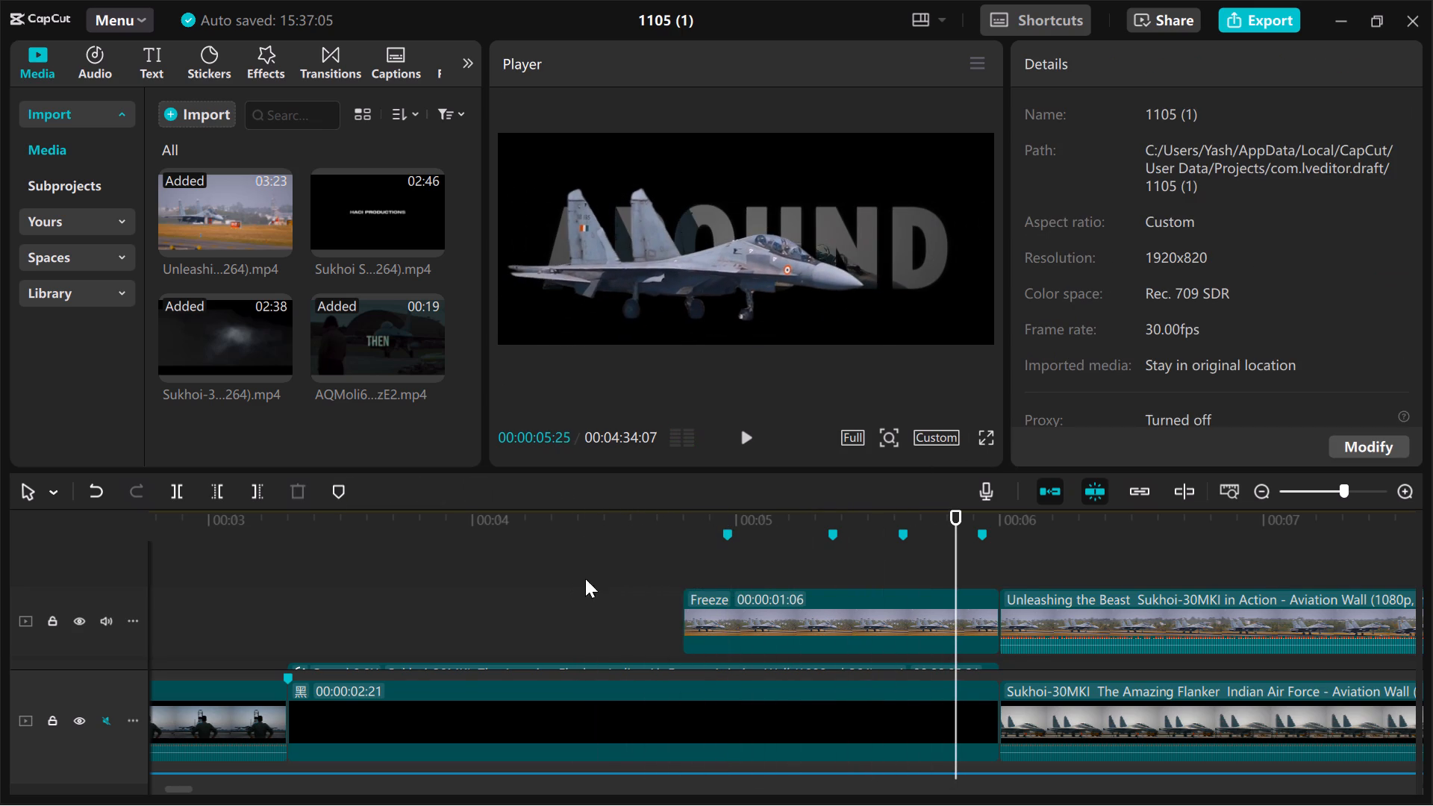
click(633, 576)
key(space)
key(space)
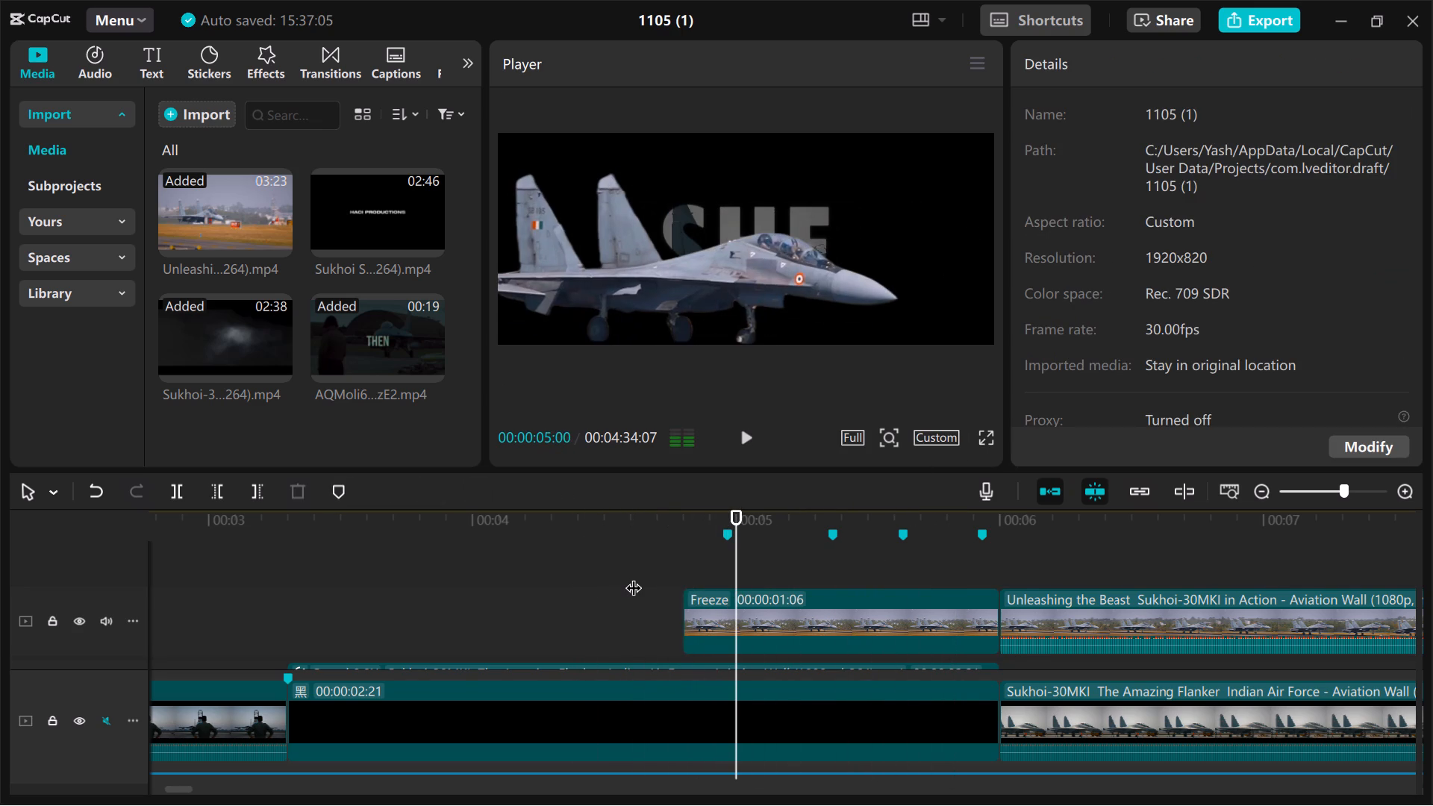
click(727, 602)
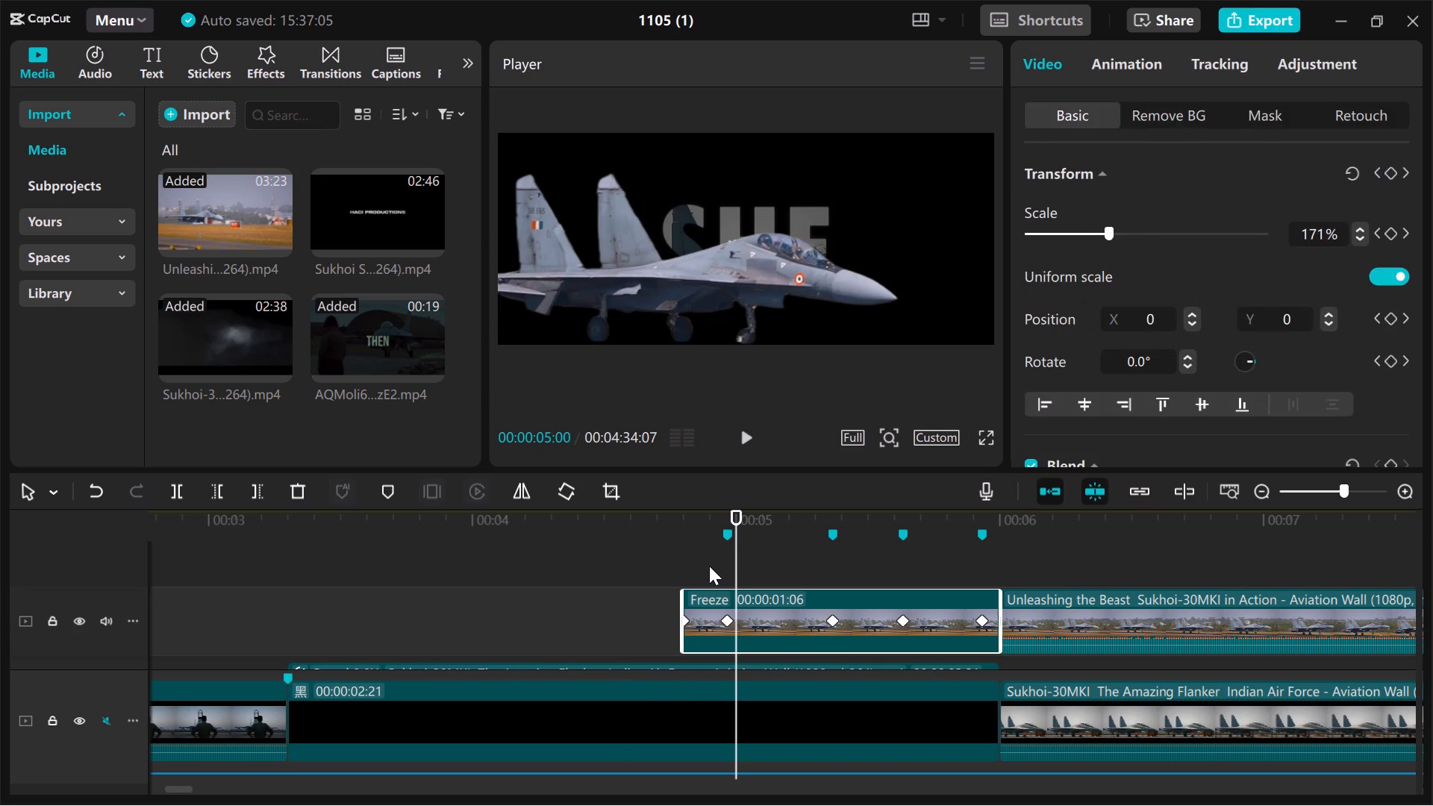
click(709, 566)
drag(709, 566, 687, 570)
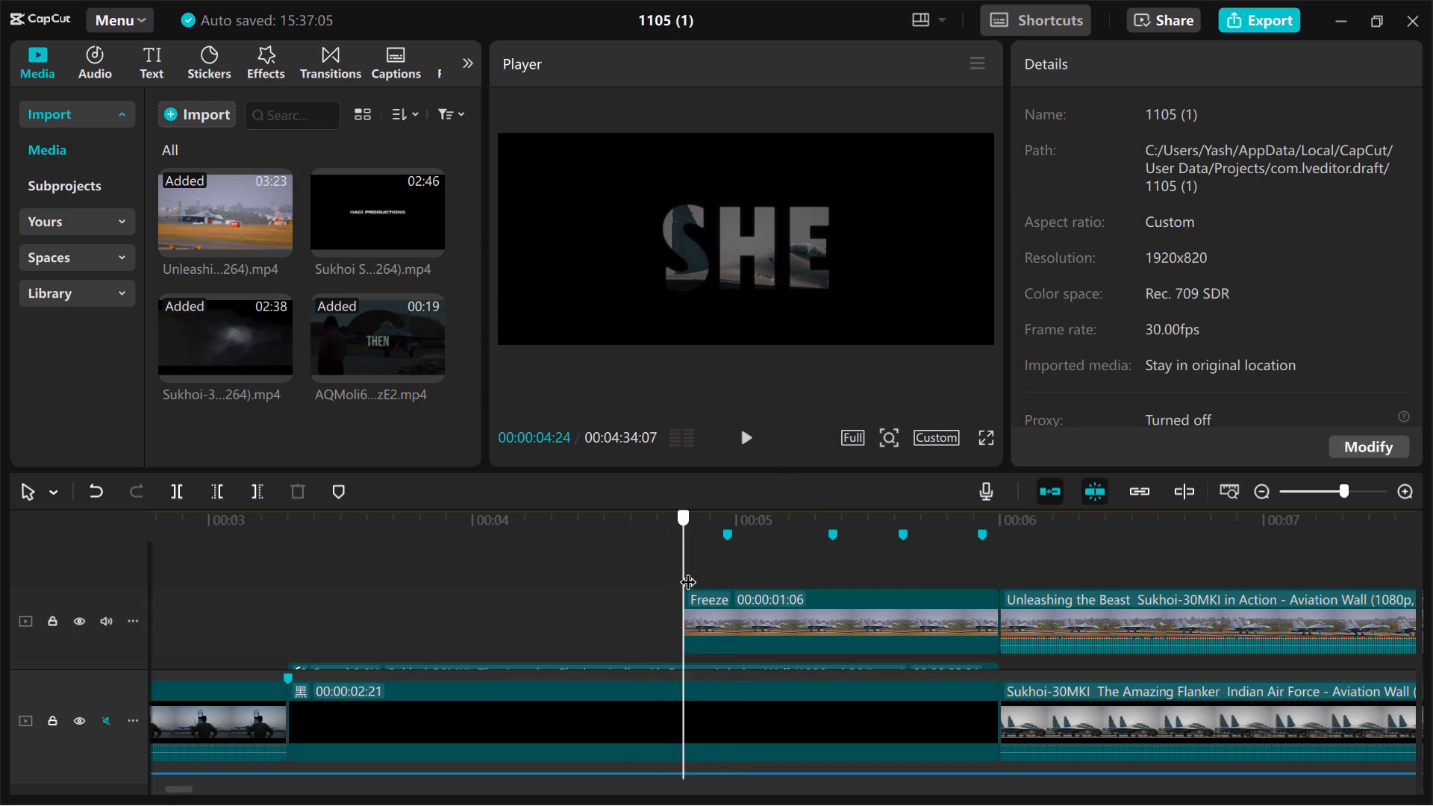
drag(687, 570, 790, 546)
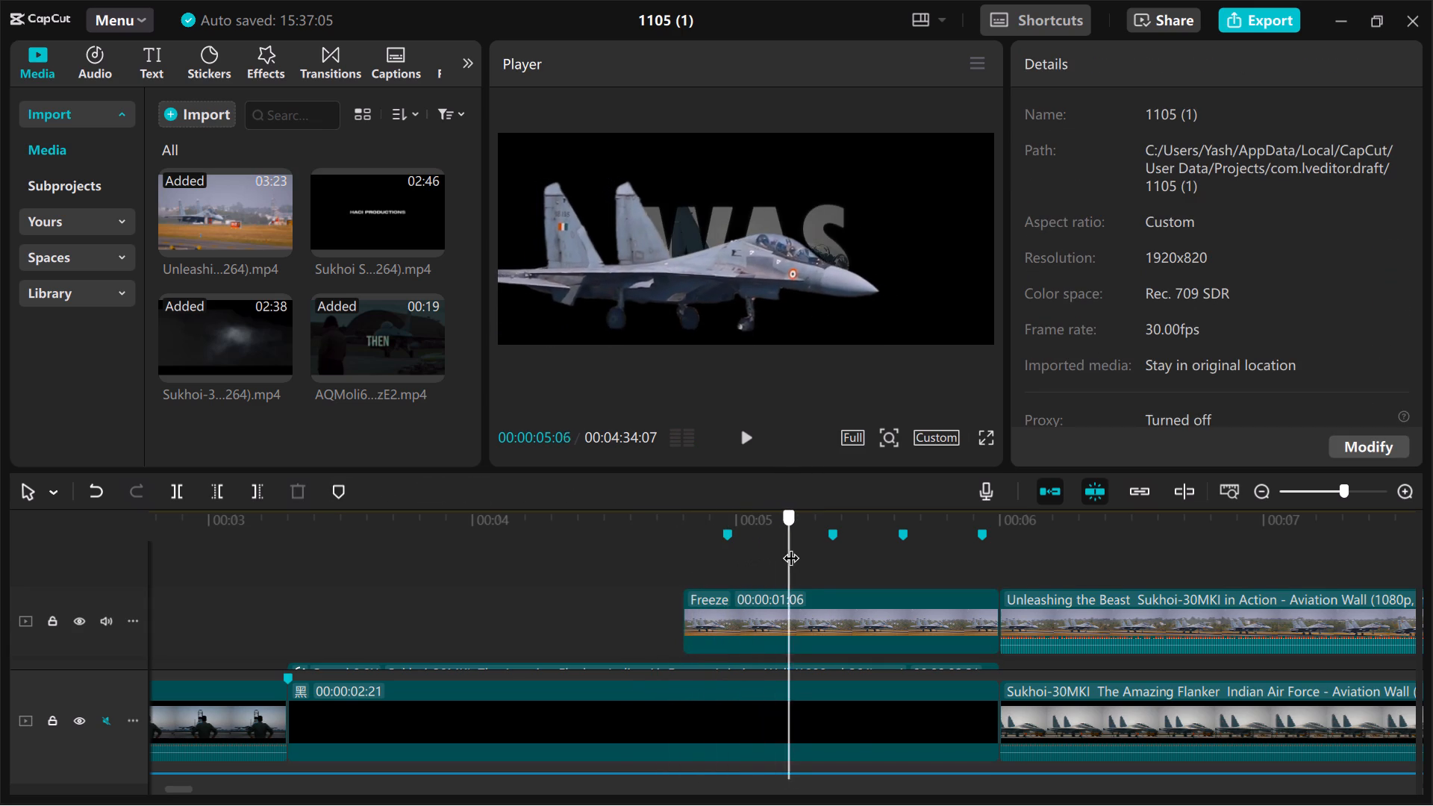
drag(790, 546, 781, 522)
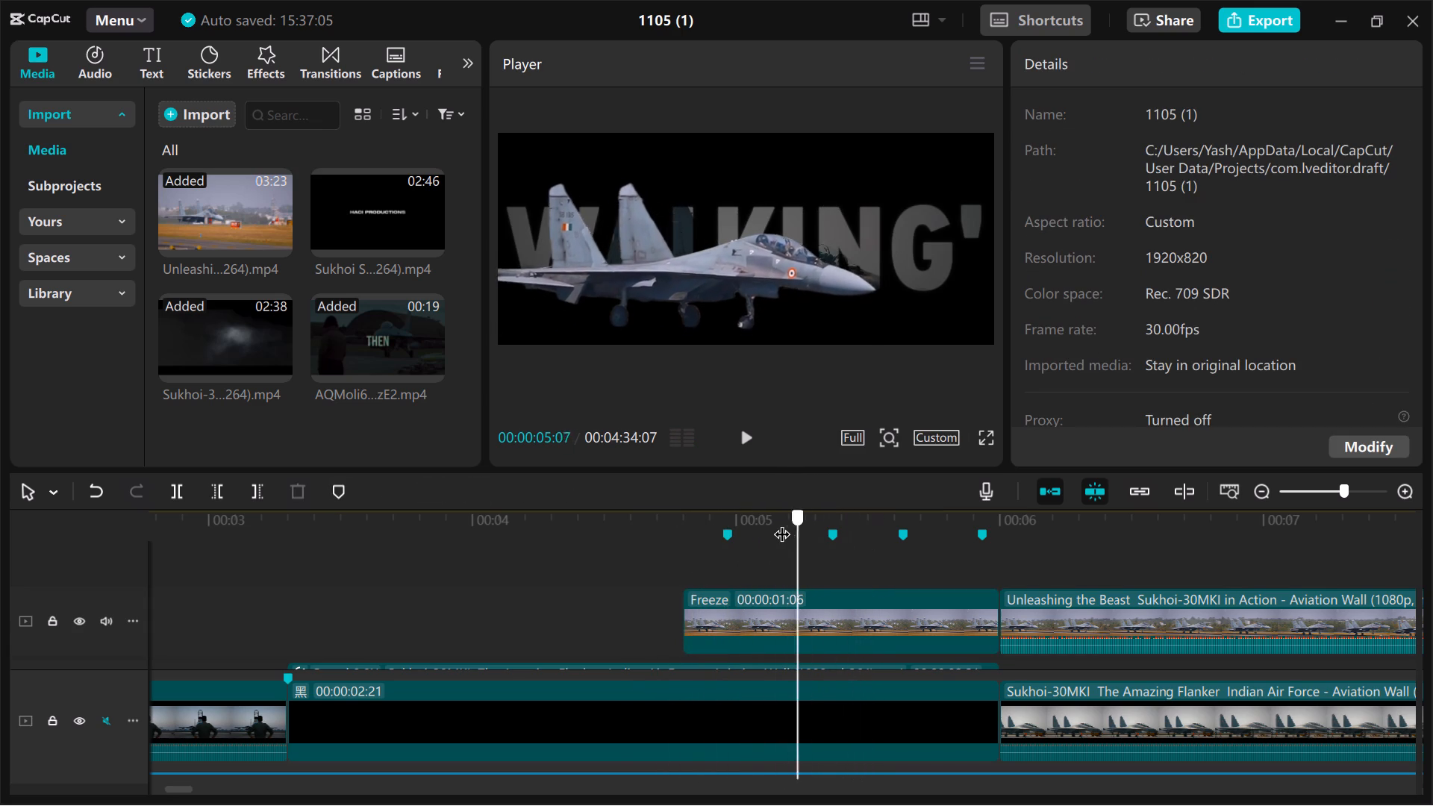
drag(781, 522, 689, 528)
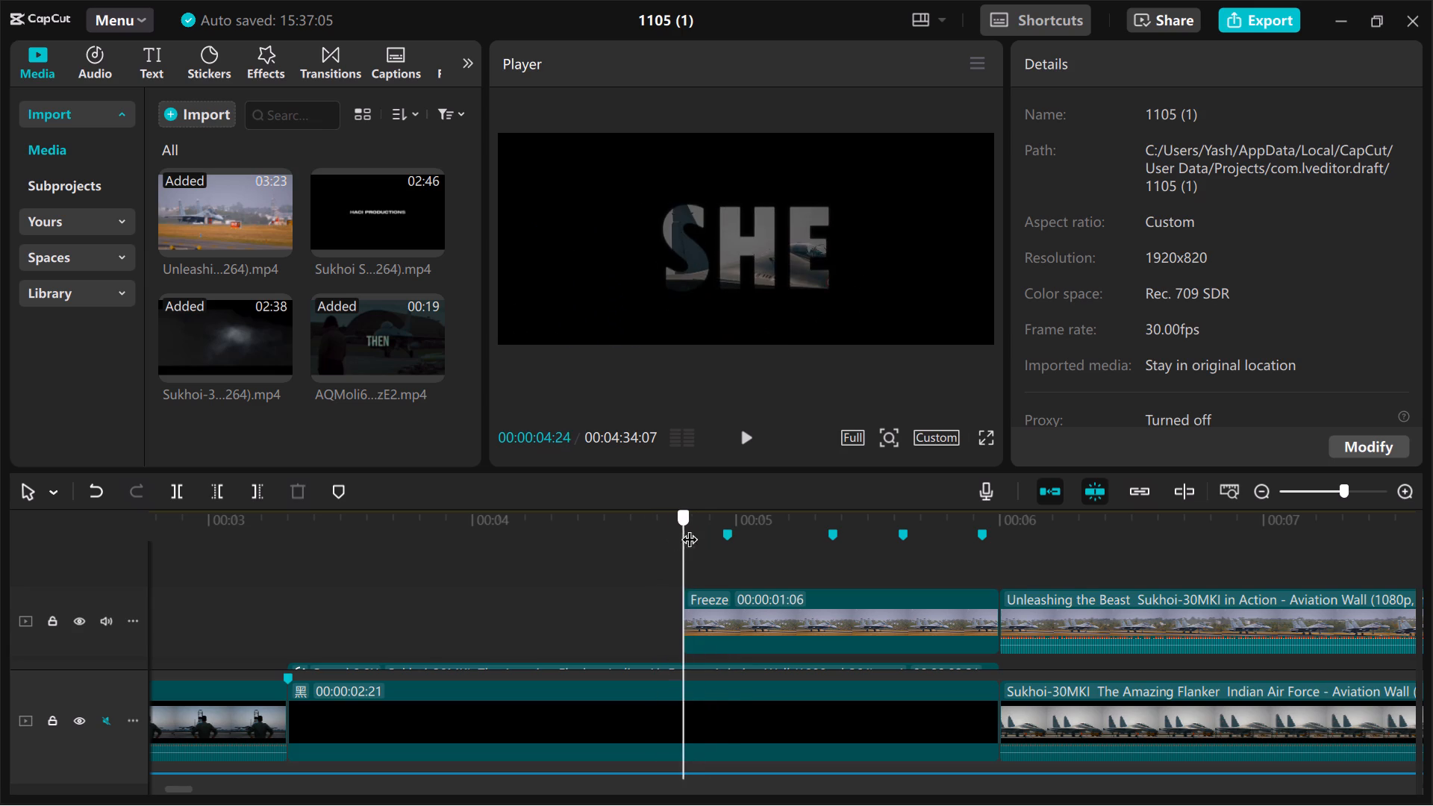
drag(689, 528, 691, 517)
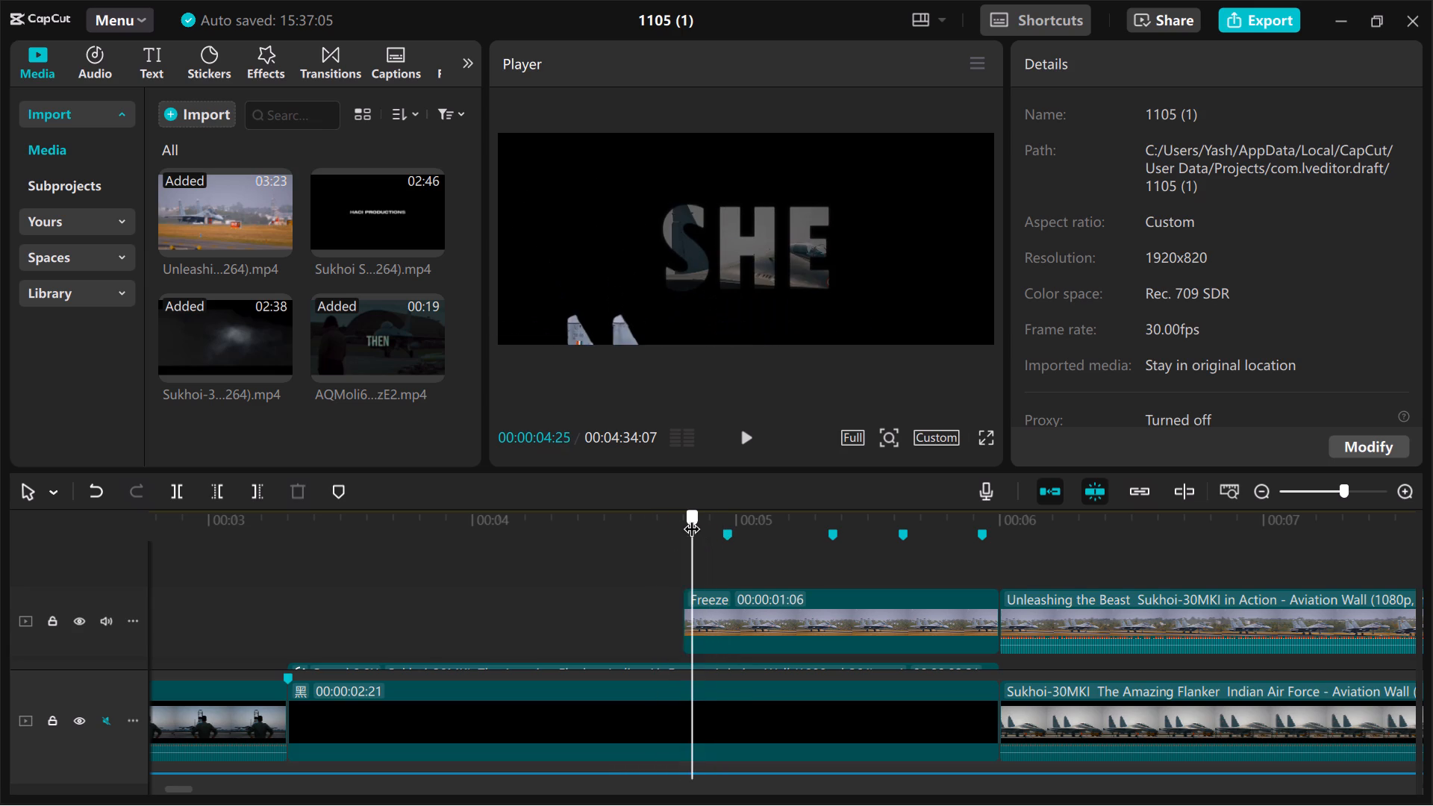
drag(691, 517, 684, 514)
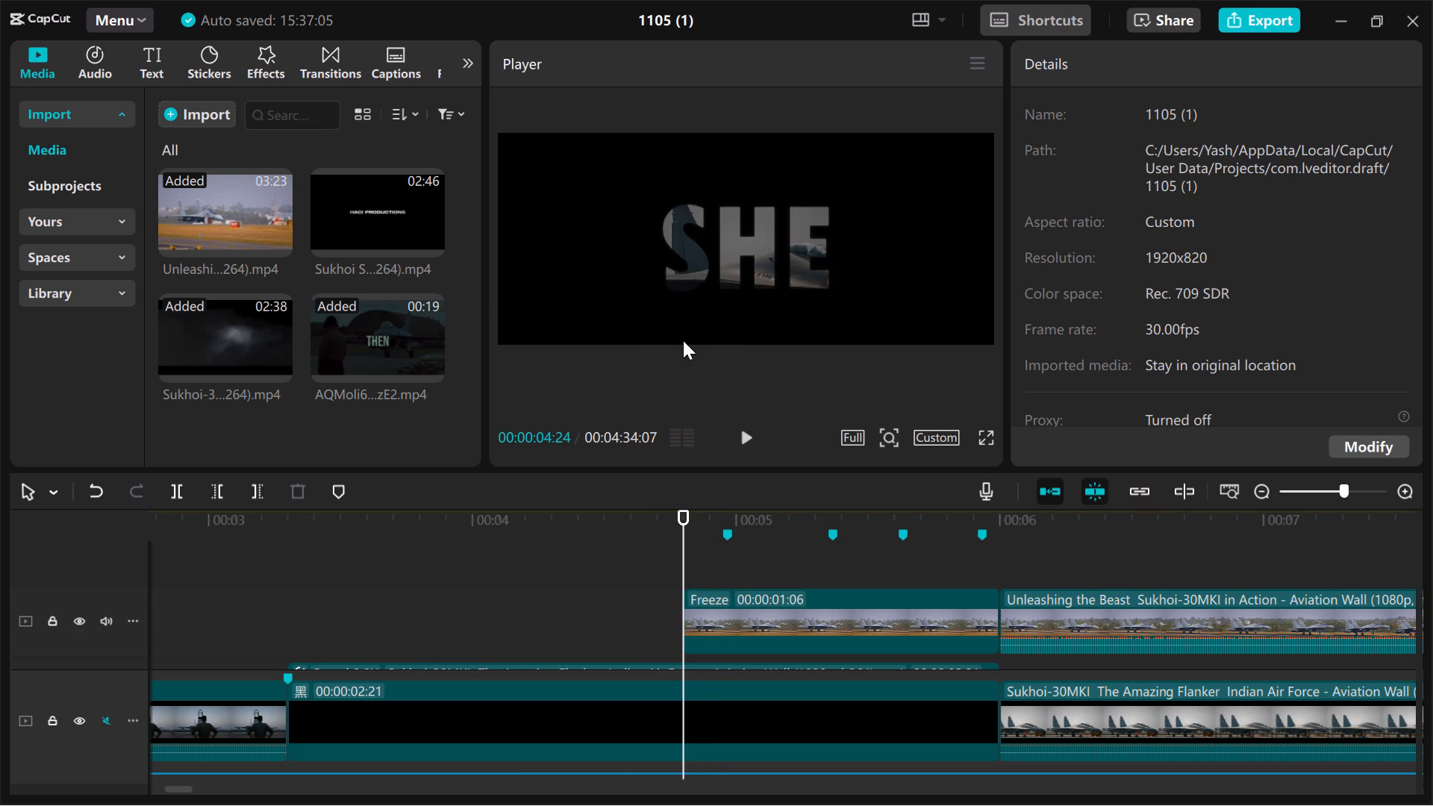
Set the jet's scale to 75% at the first beat marker, 00:00:04:29, matching its size at the freeze frame's start.
click(693, 325)
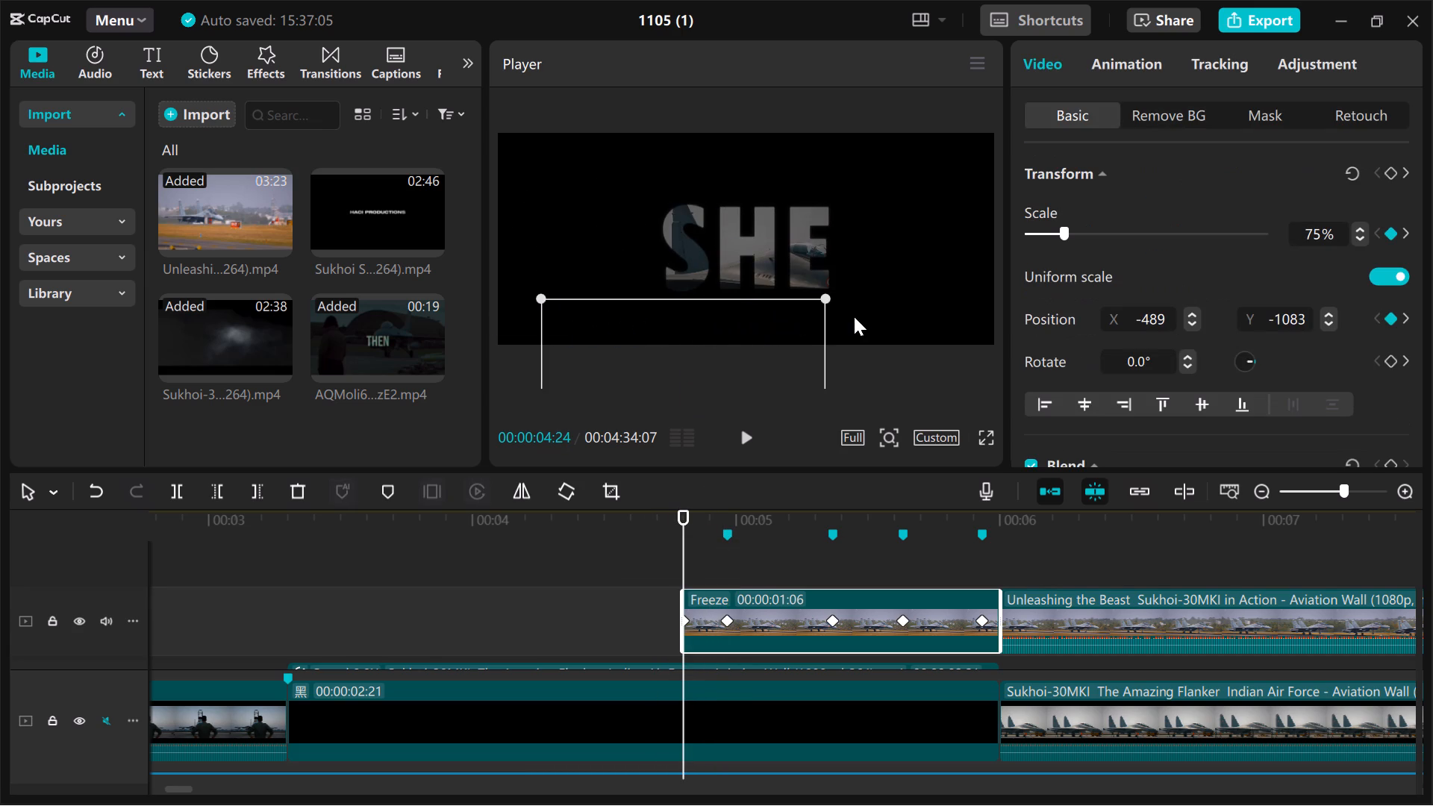
click(728, 560)
click(734, 603)
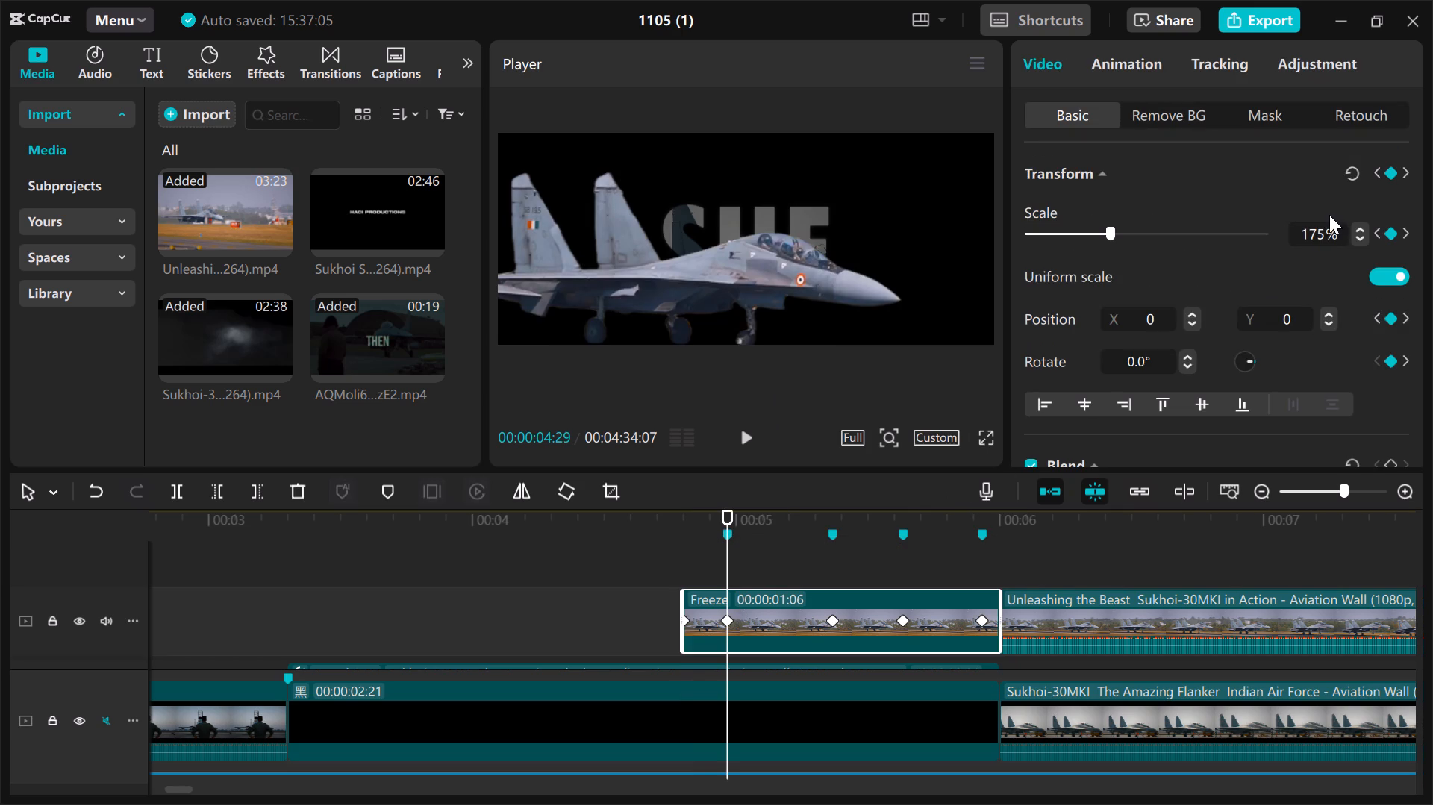
click(1308, 229)
key(BackSpace)
click(602, 588)
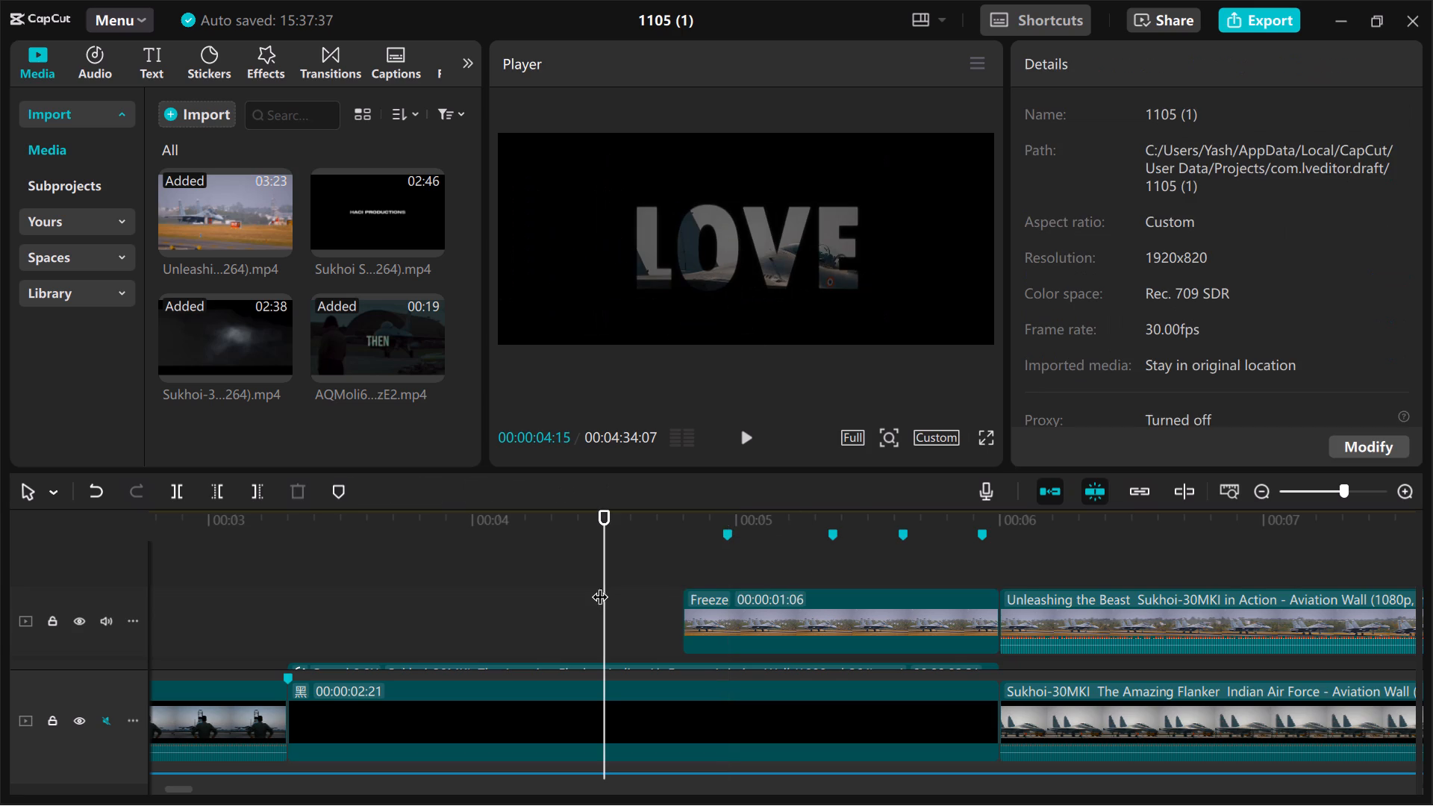
Replay the jet's entrance several times to check its rise and growth between the first and second beat markers.
key(space)
key(space)
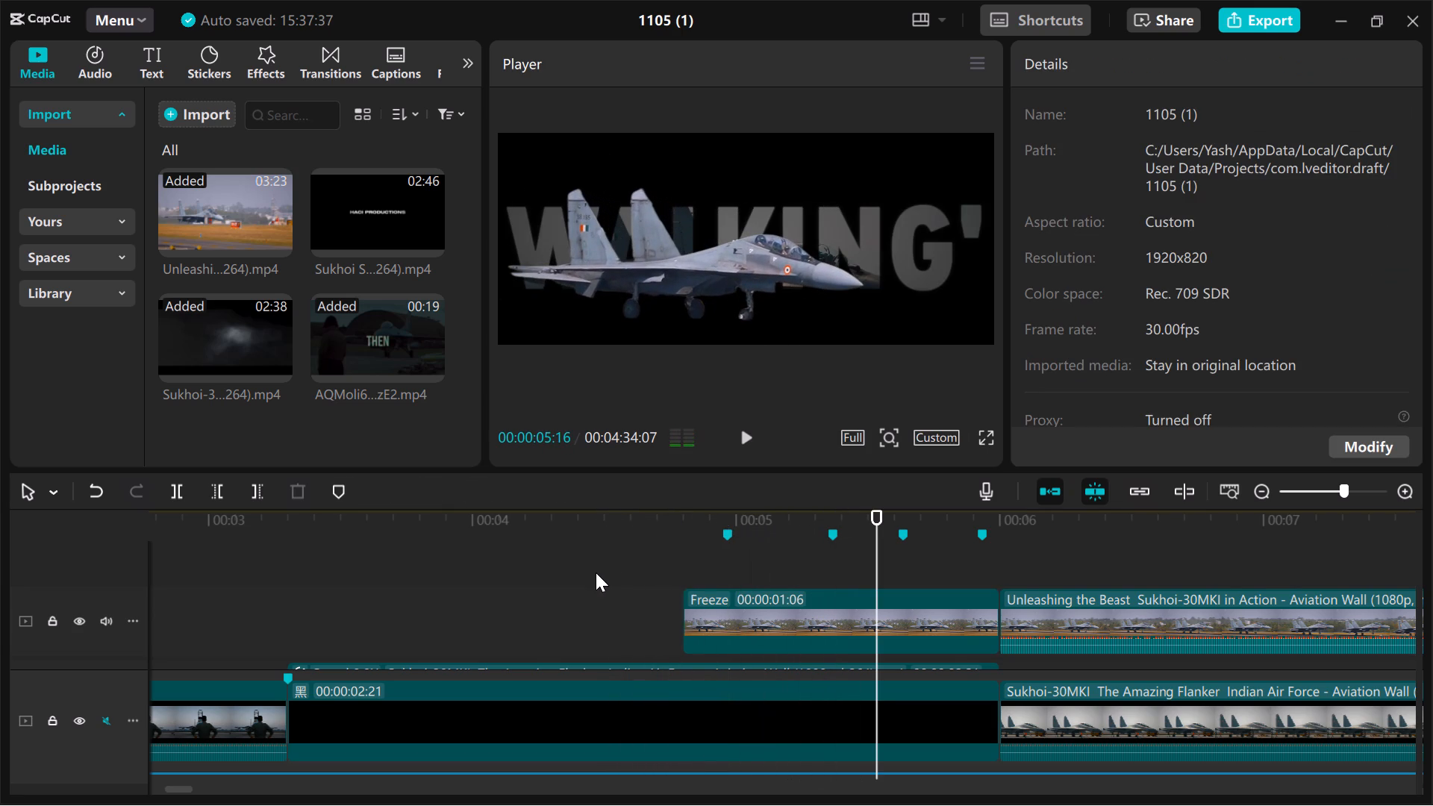
click(596, 572)
key(space)
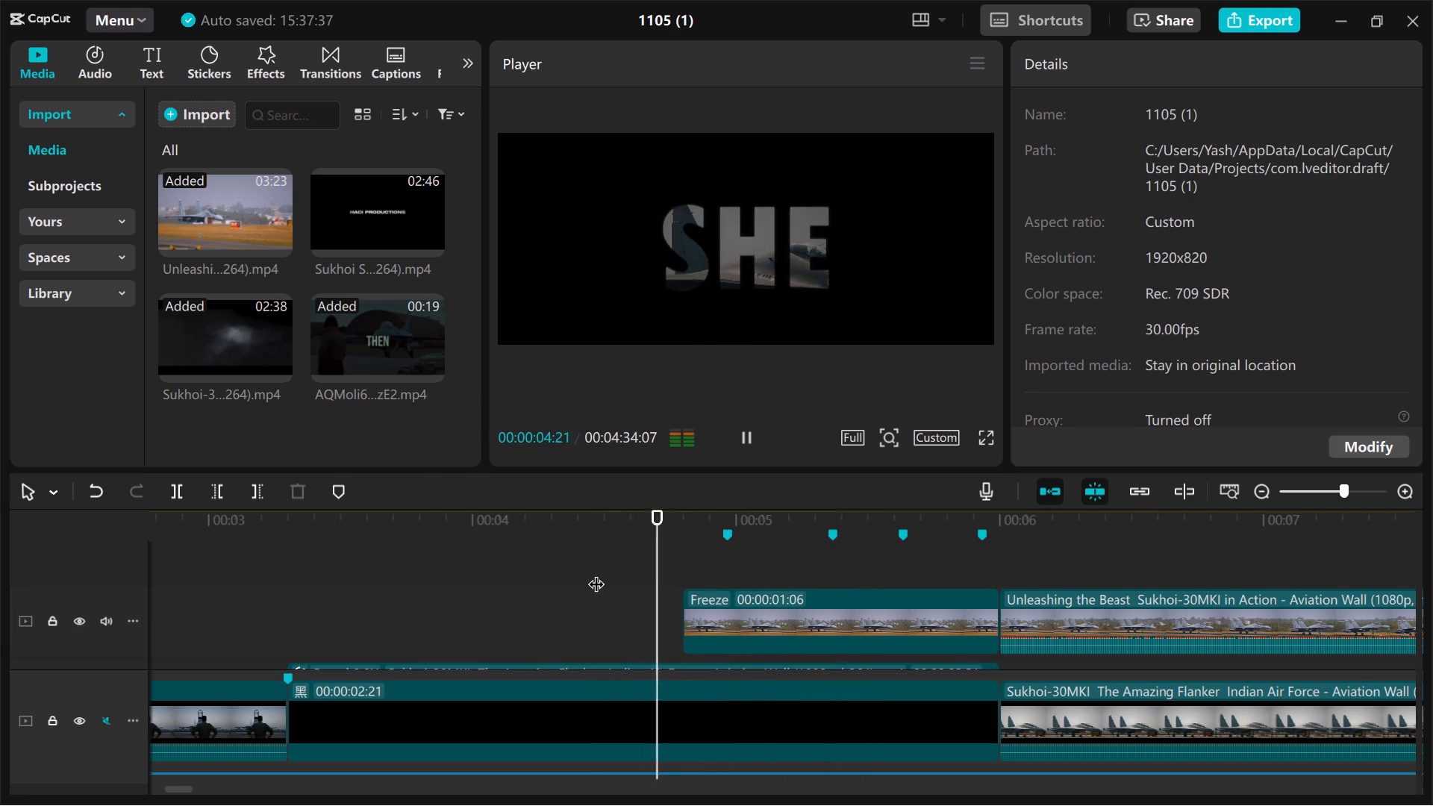
key(space)
click(596, 572)
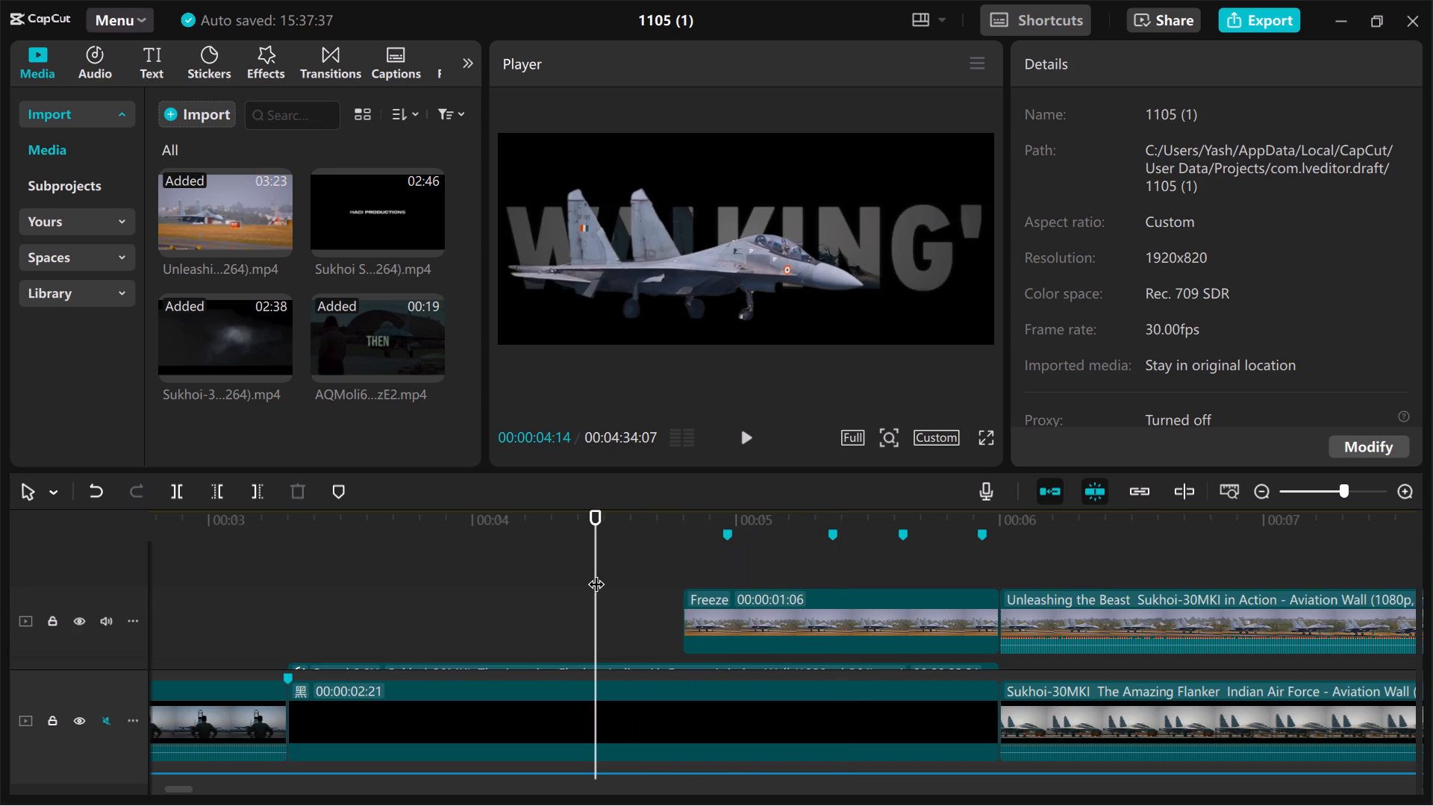
key(space)
key(space)
key(space)
key(space)
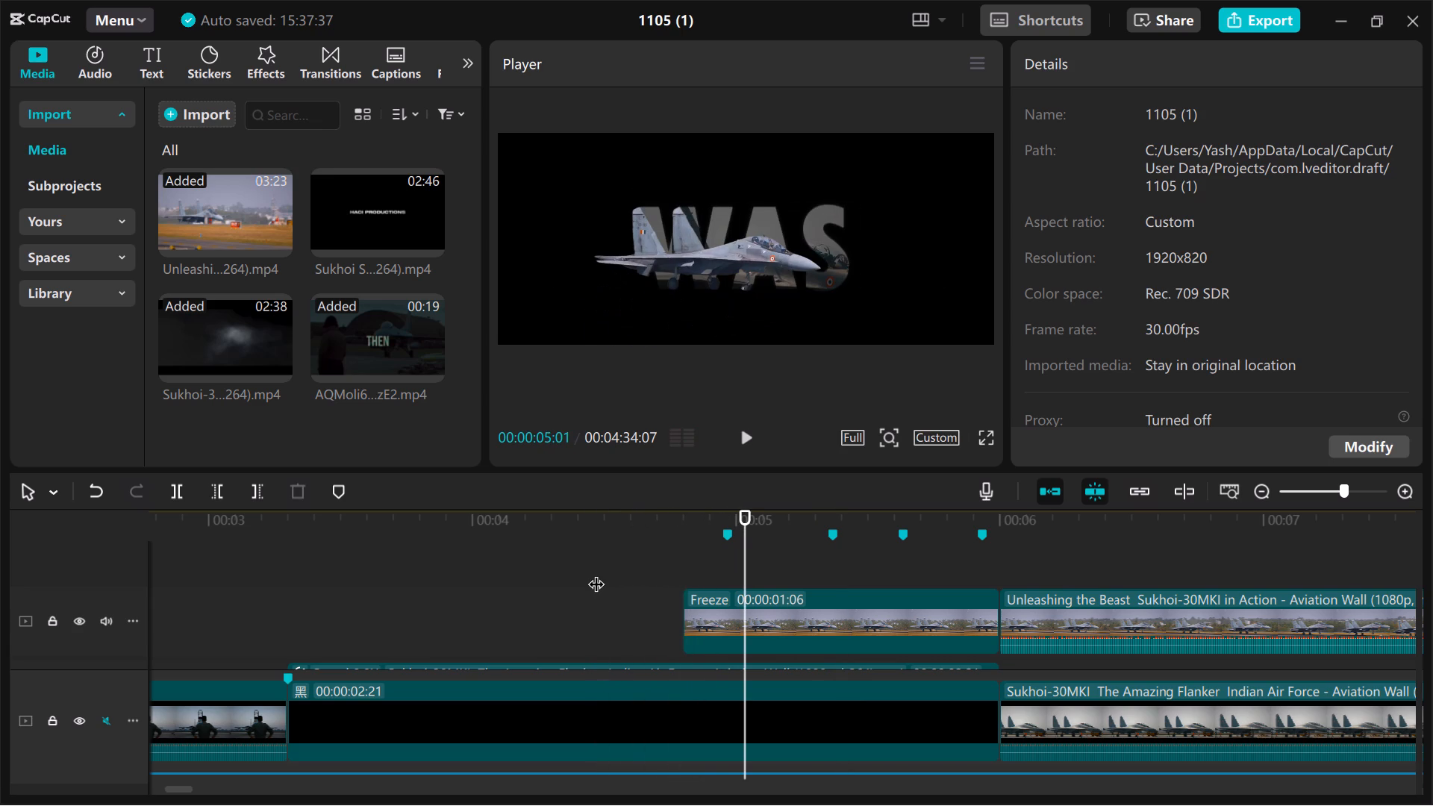
key(space)
click(596, 572)
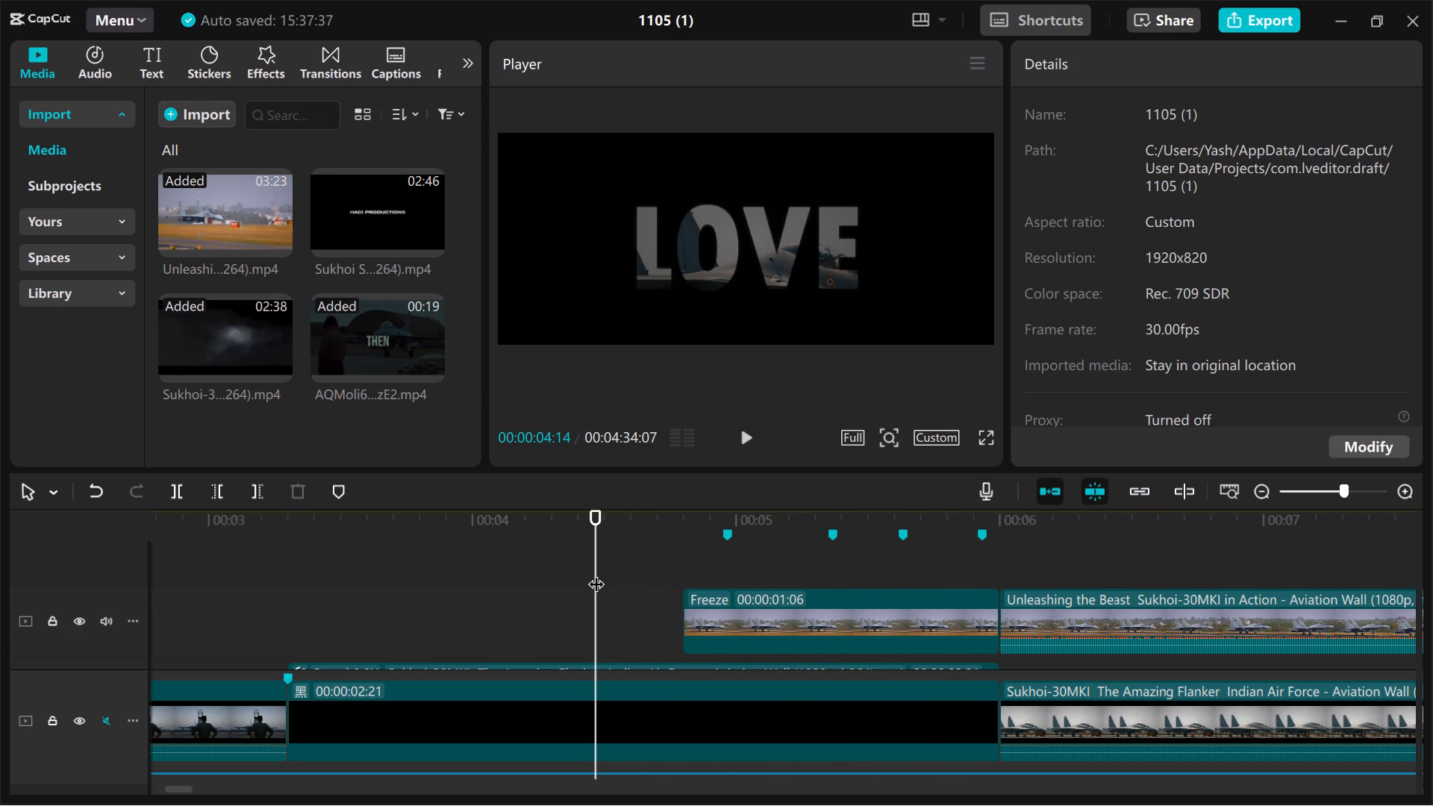
key(space)
key(space)
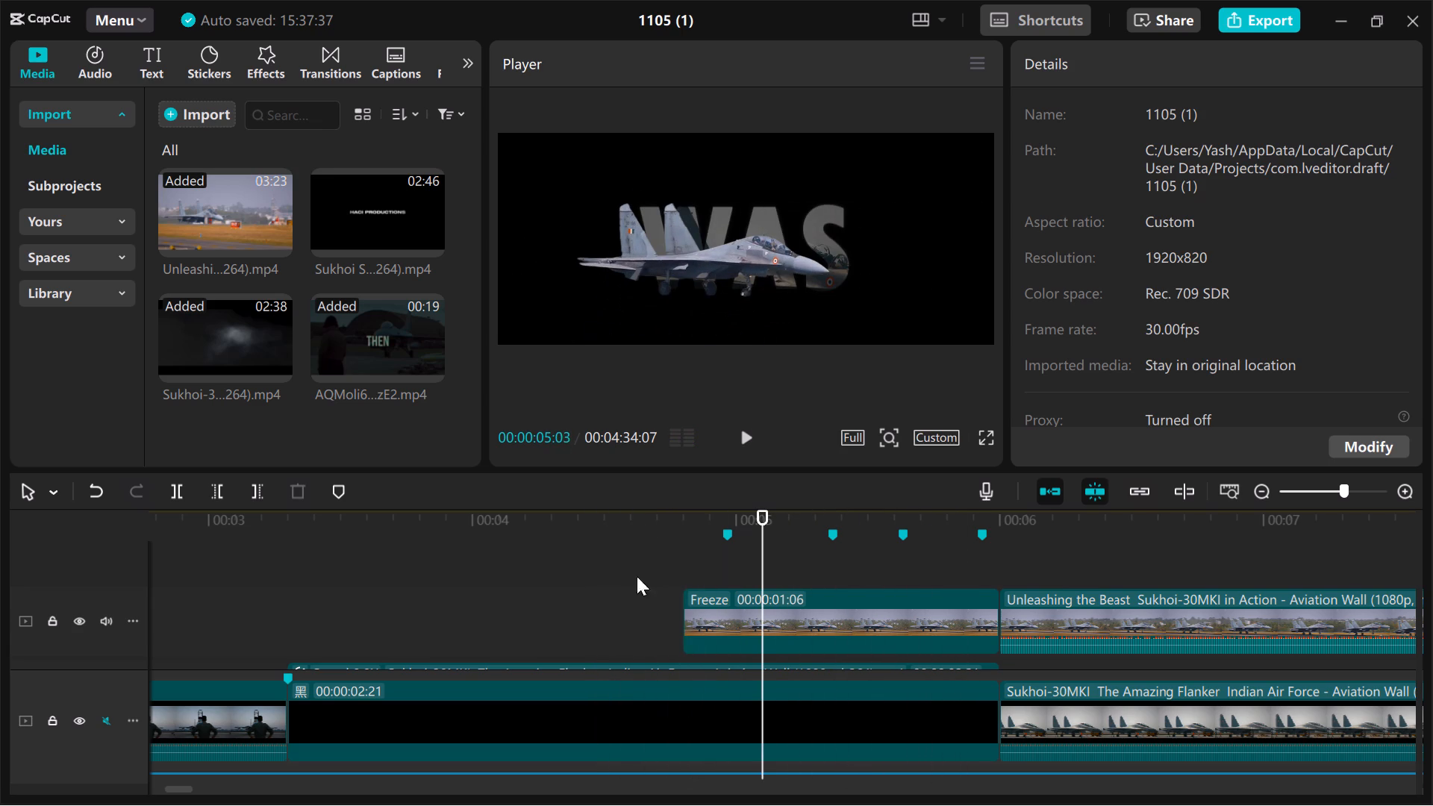
Set the jet's X position to -489 at the first beat marker, 00:00:04:29, matching its X at the freeze frame's start.
click(686, 565)
click(723, 606)
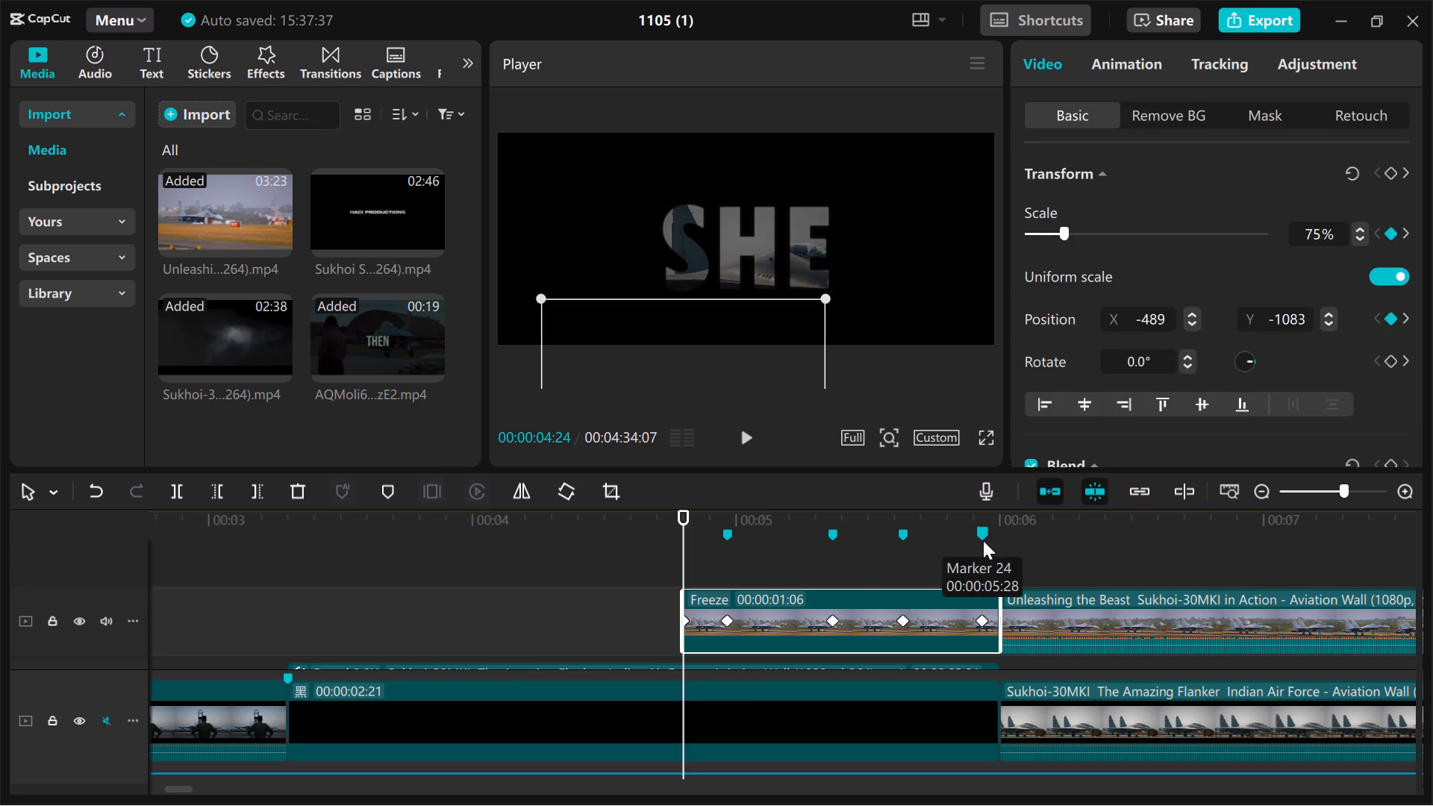
click(729, 569)
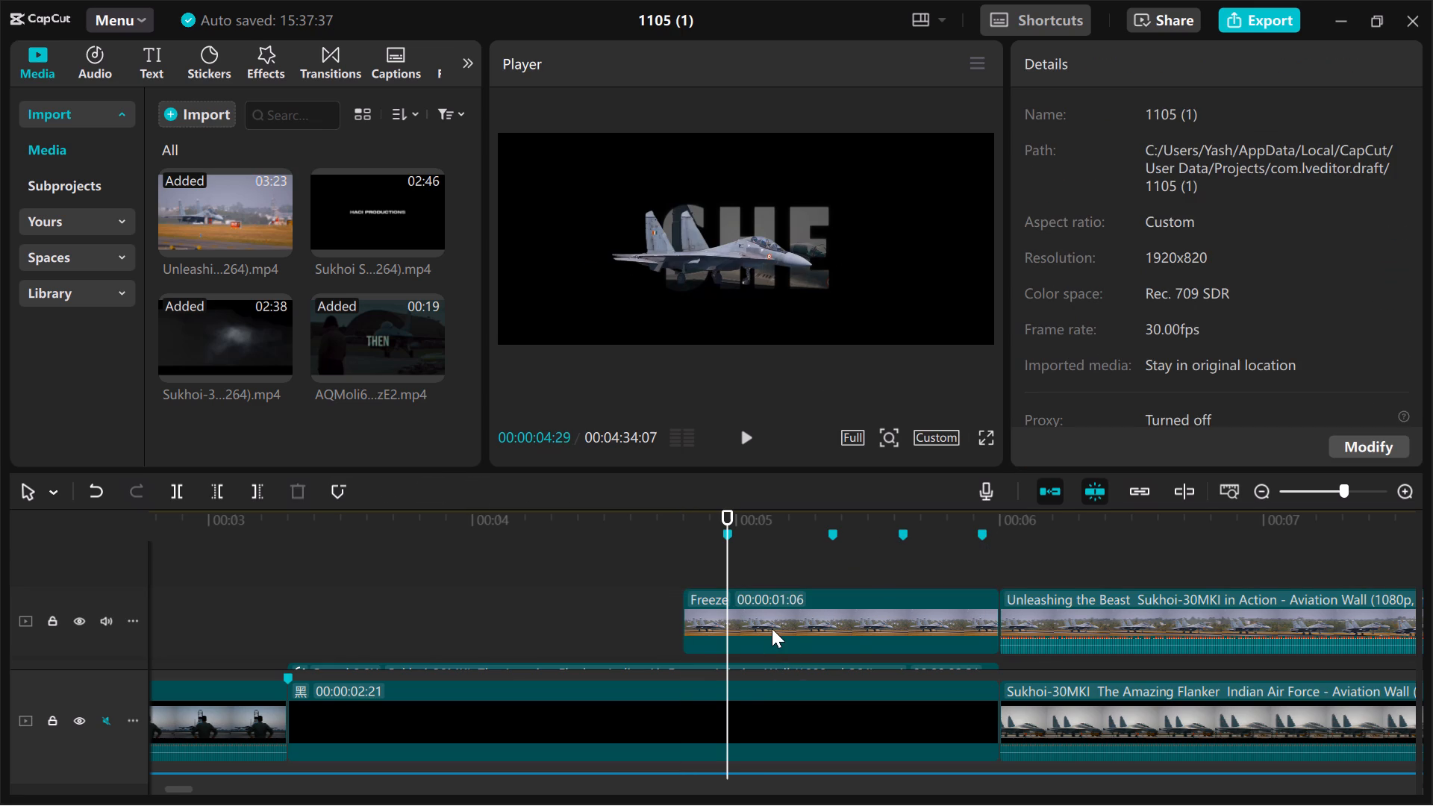
click(772, 628)
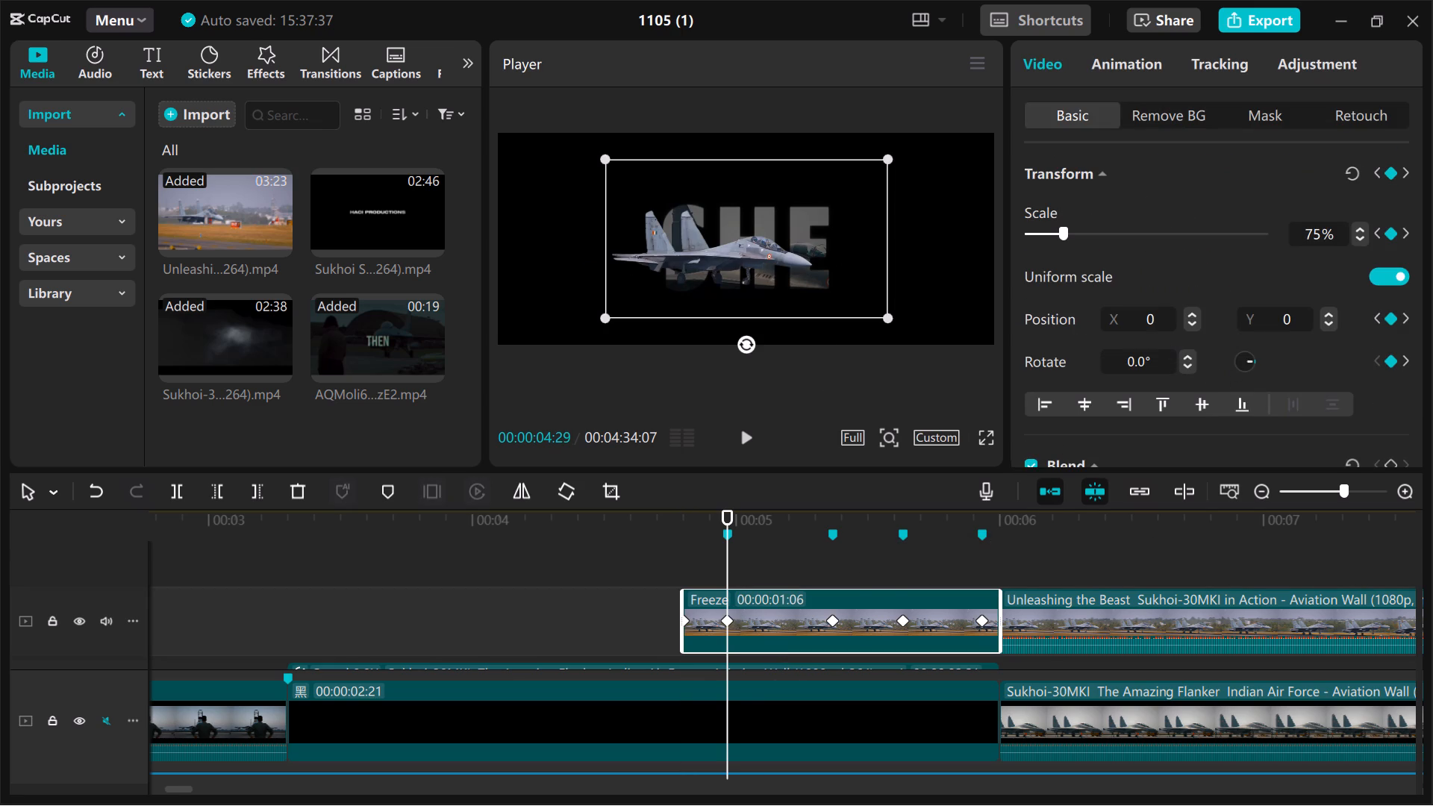
click(1151, 325)
key(BackSpace)
key(minus)
text(48)
key(9)
click(611, 555)
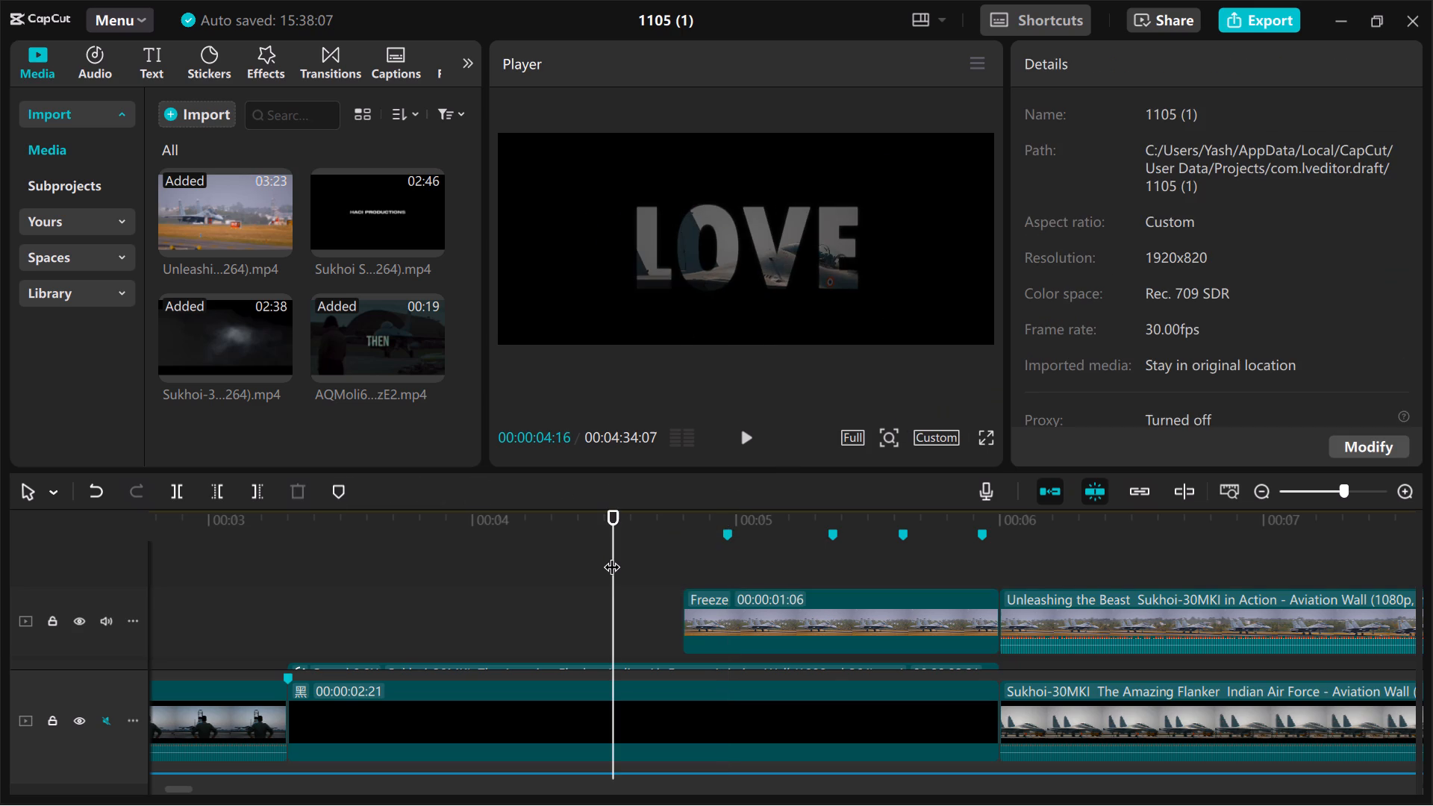
Replay from the LOVE and SHE captions through the freeze frame into the takeoff footage to check the jet animation's timing.
click(653, 565)
key(space)
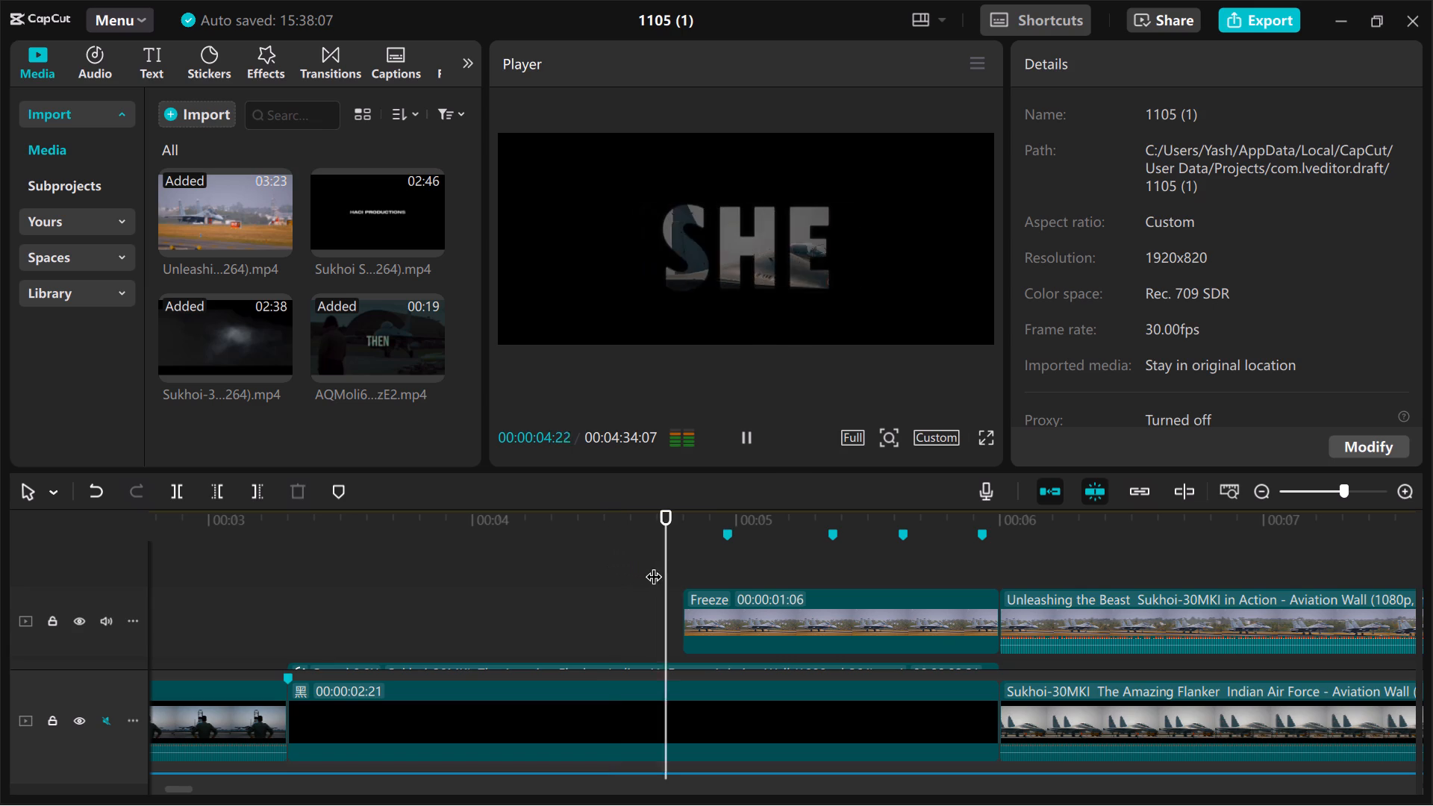
key(space)
key(space)
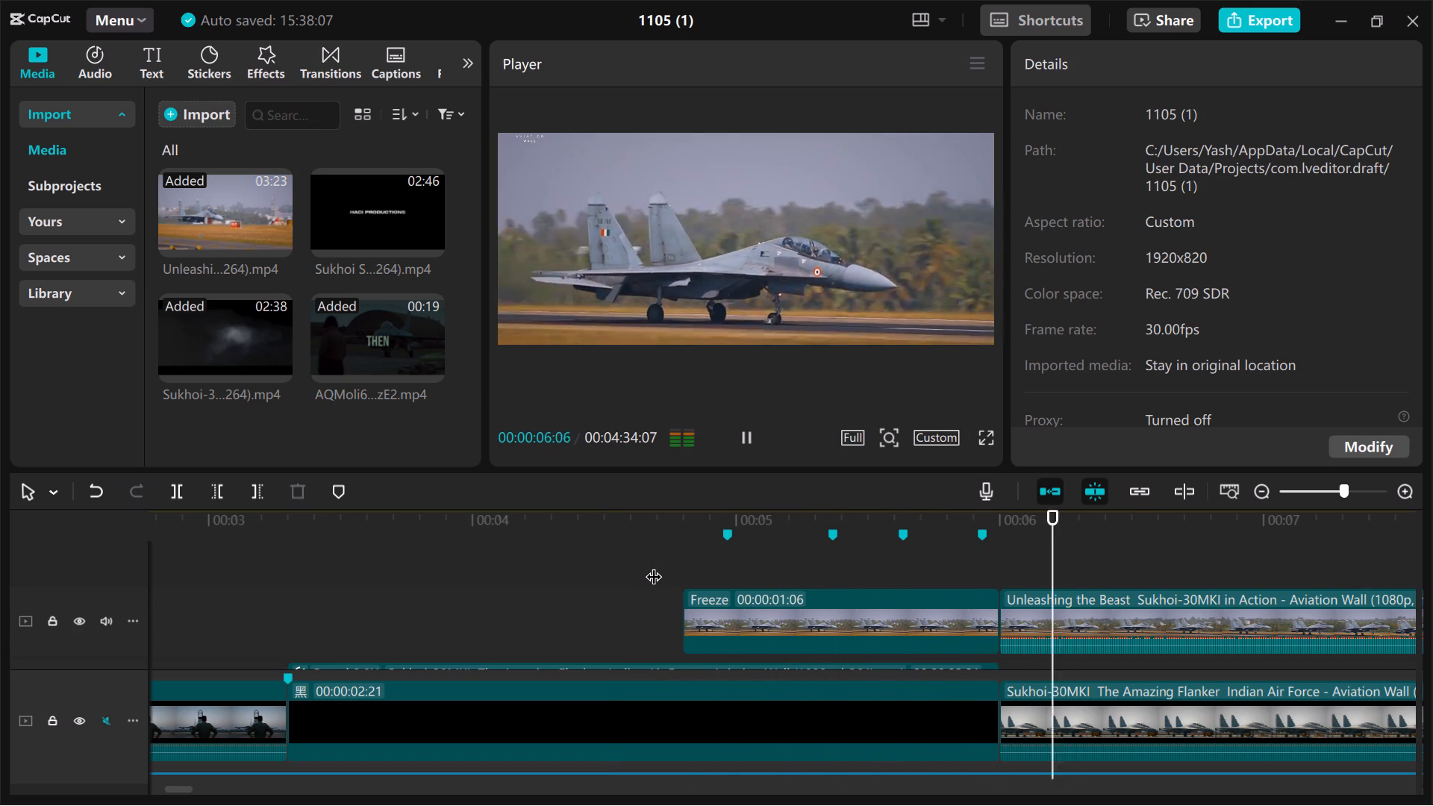
key(space)
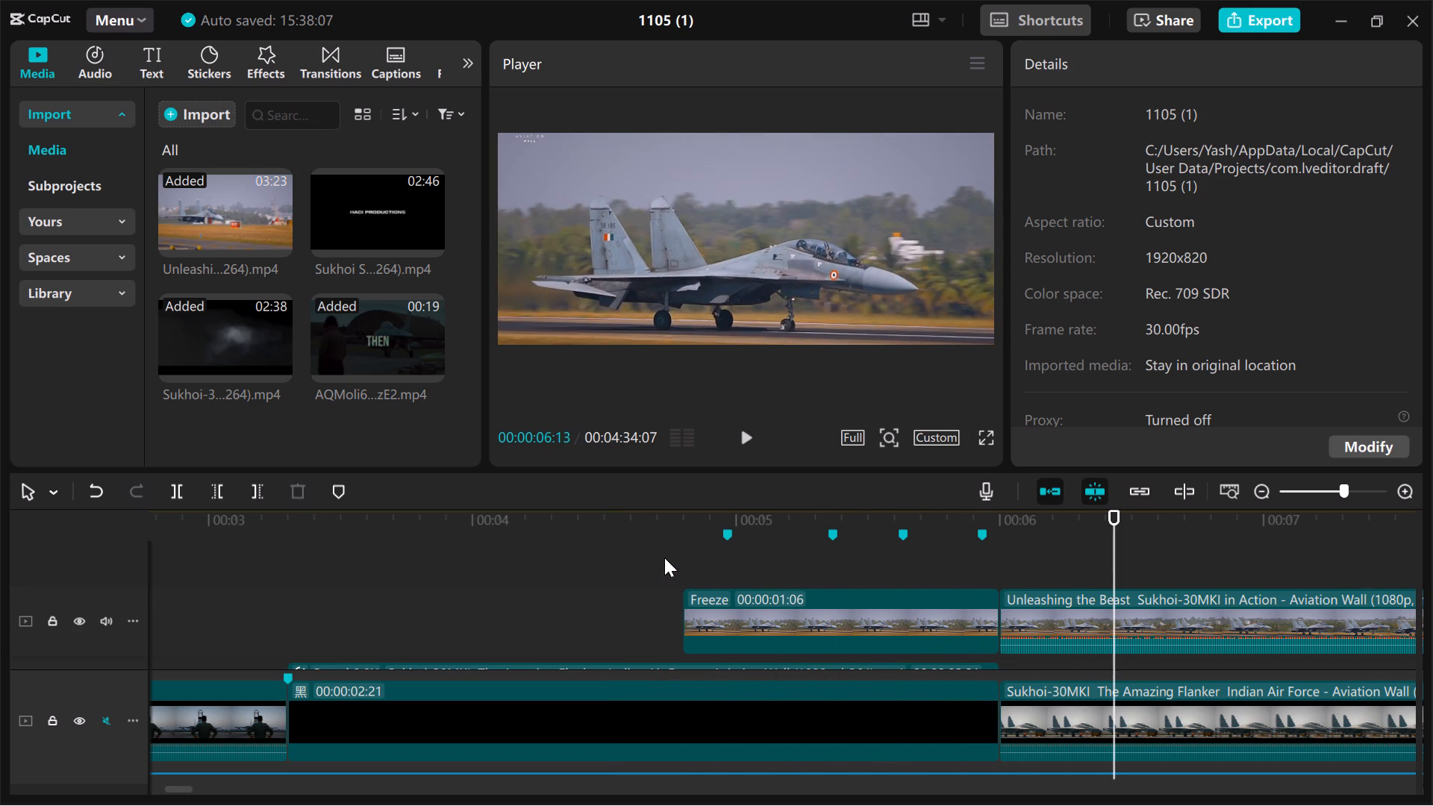
click(664, 557)
key(space)
key(space)
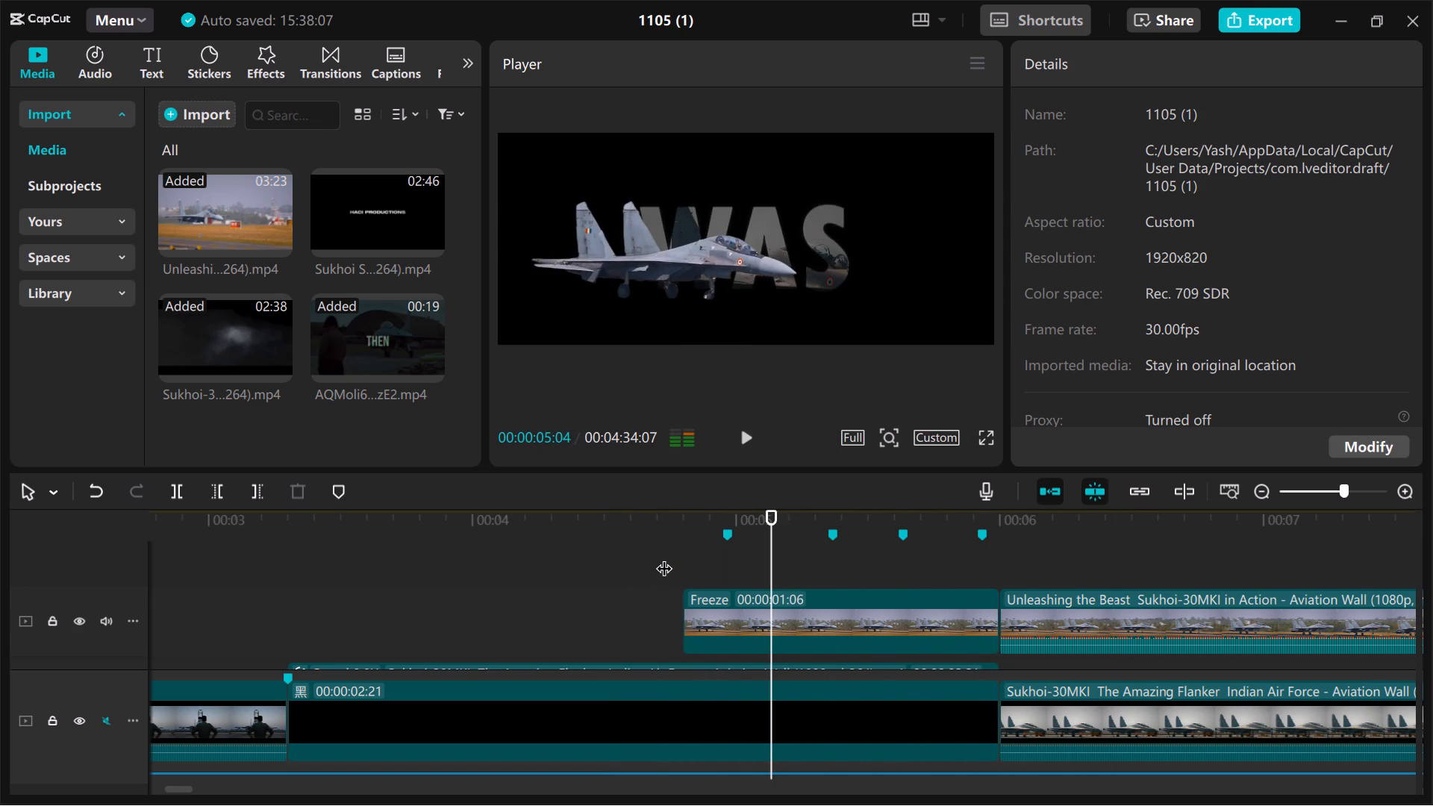
key(space)
key(space)
key(space)
key(space)
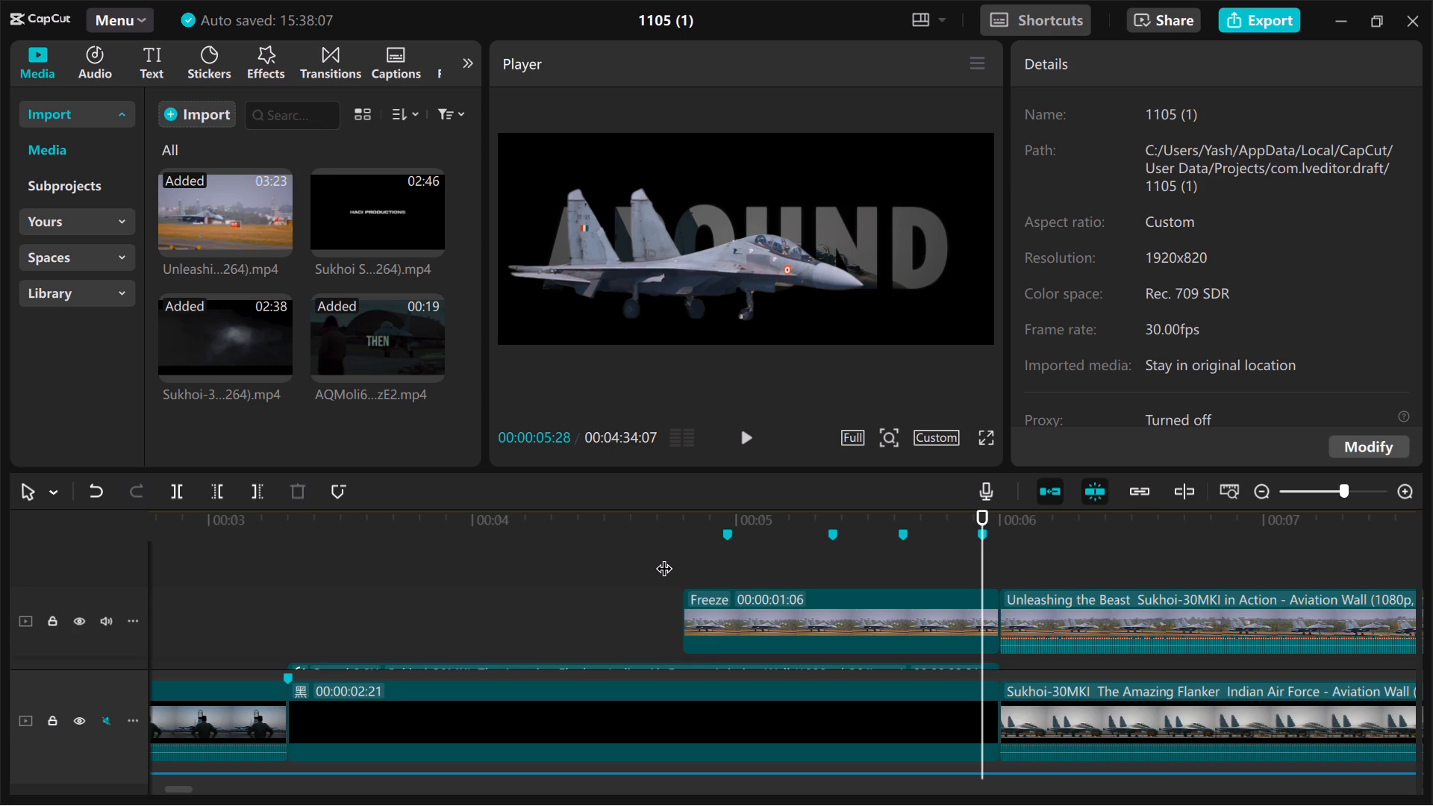
click(653, 555)
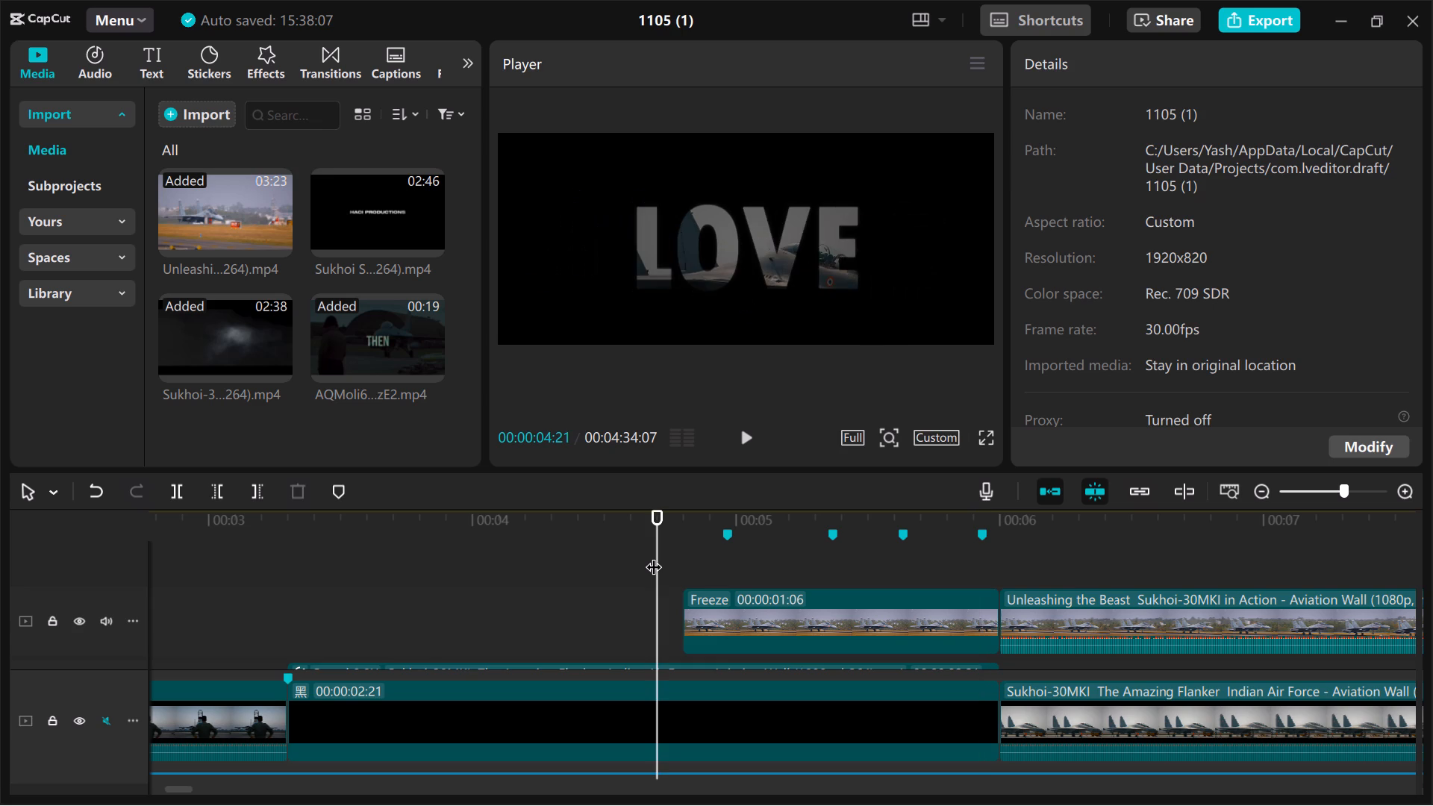
key(space)
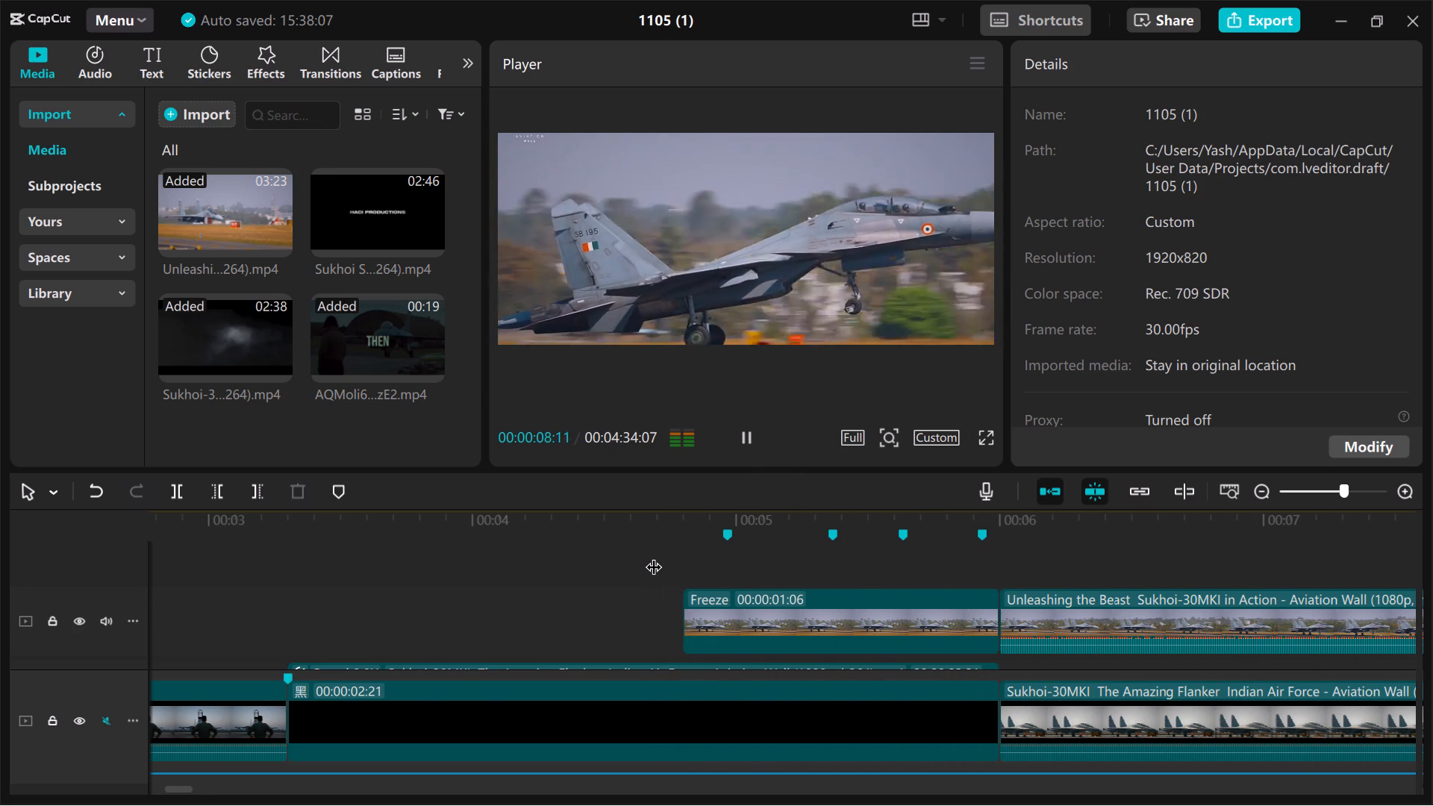
key(space)
Play the jet's entrance in short bursts around the first two markers to examine where the beats fall.
scroll(653, 555, right, 4)
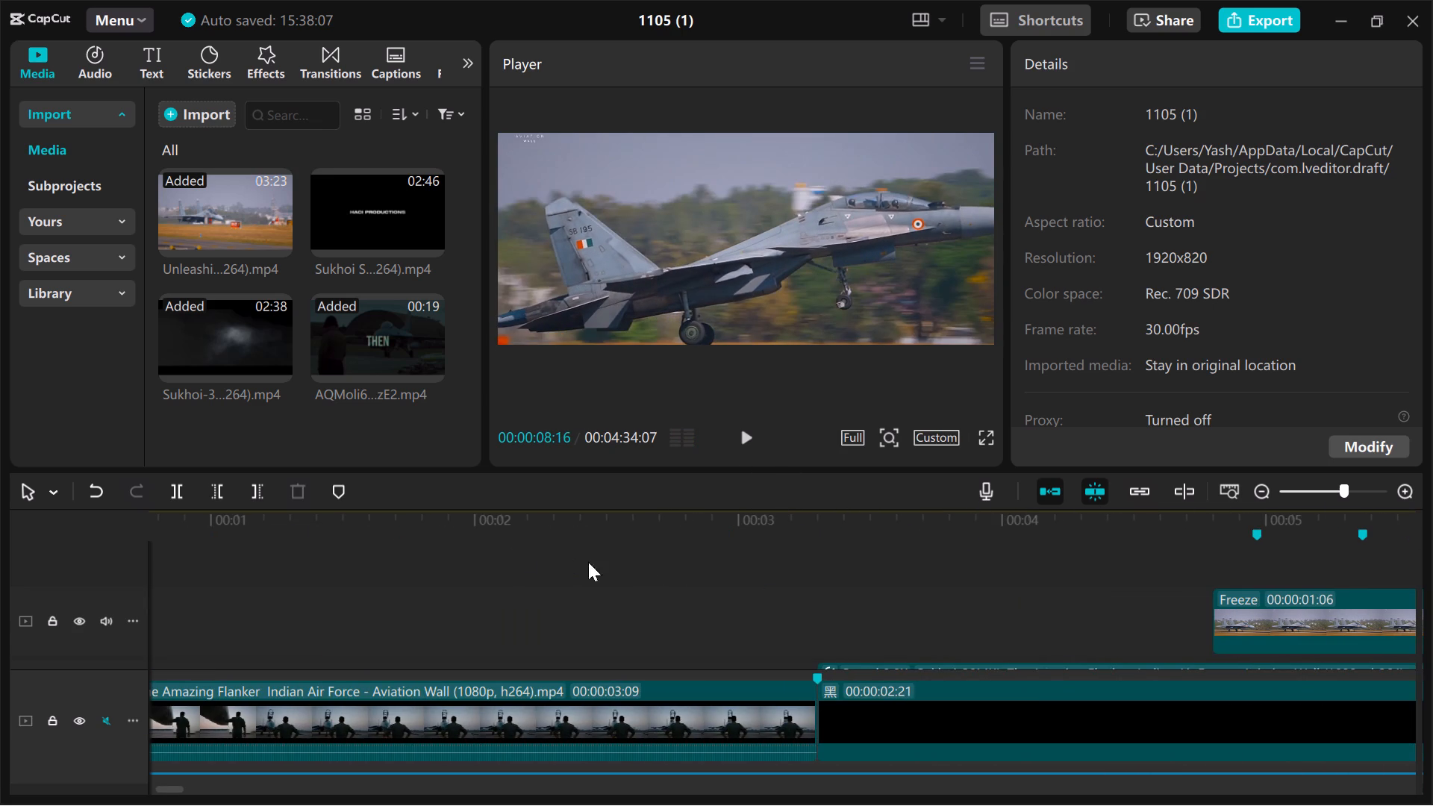
scroll(884, 614, left, 2)
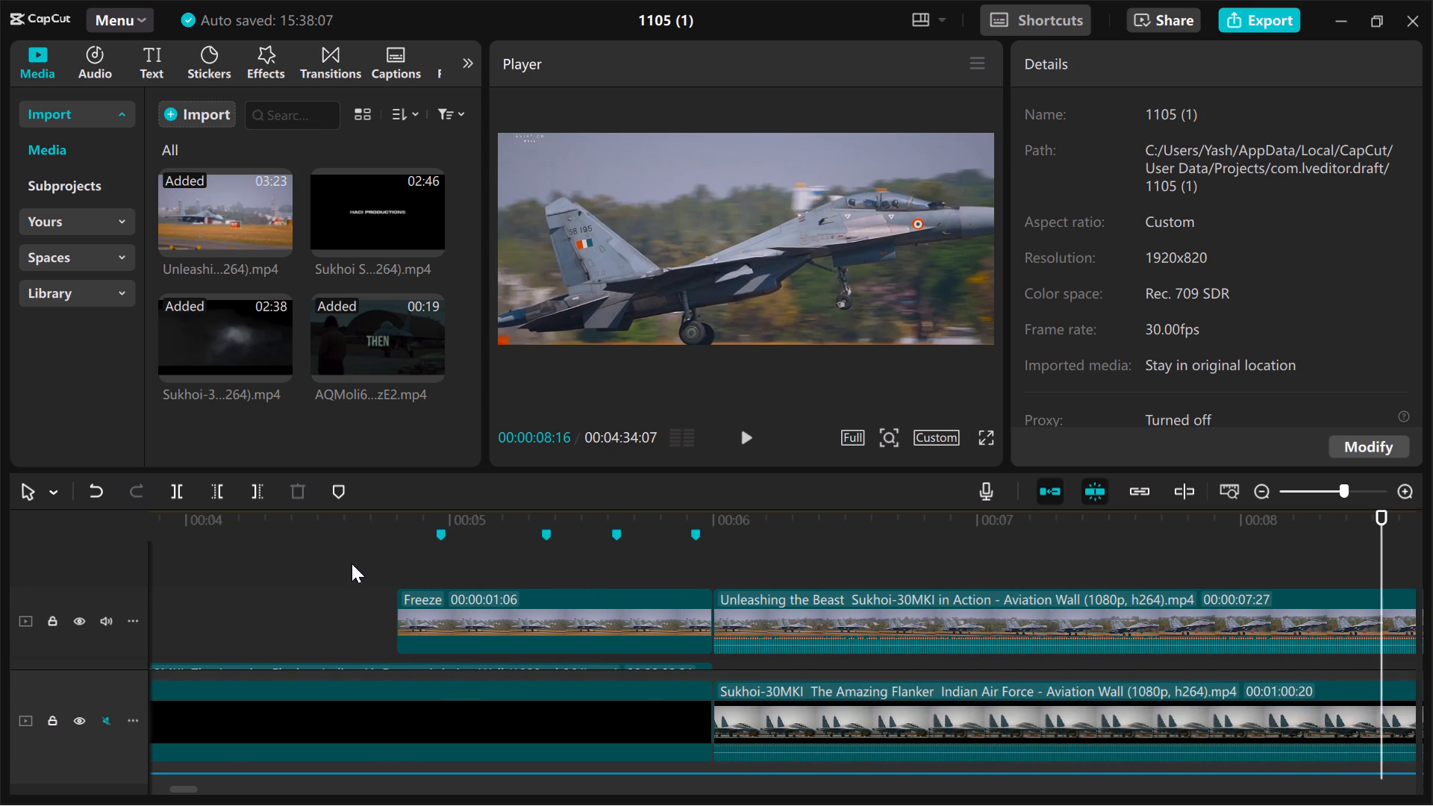
click(352, 563)
key(space)
key(space)
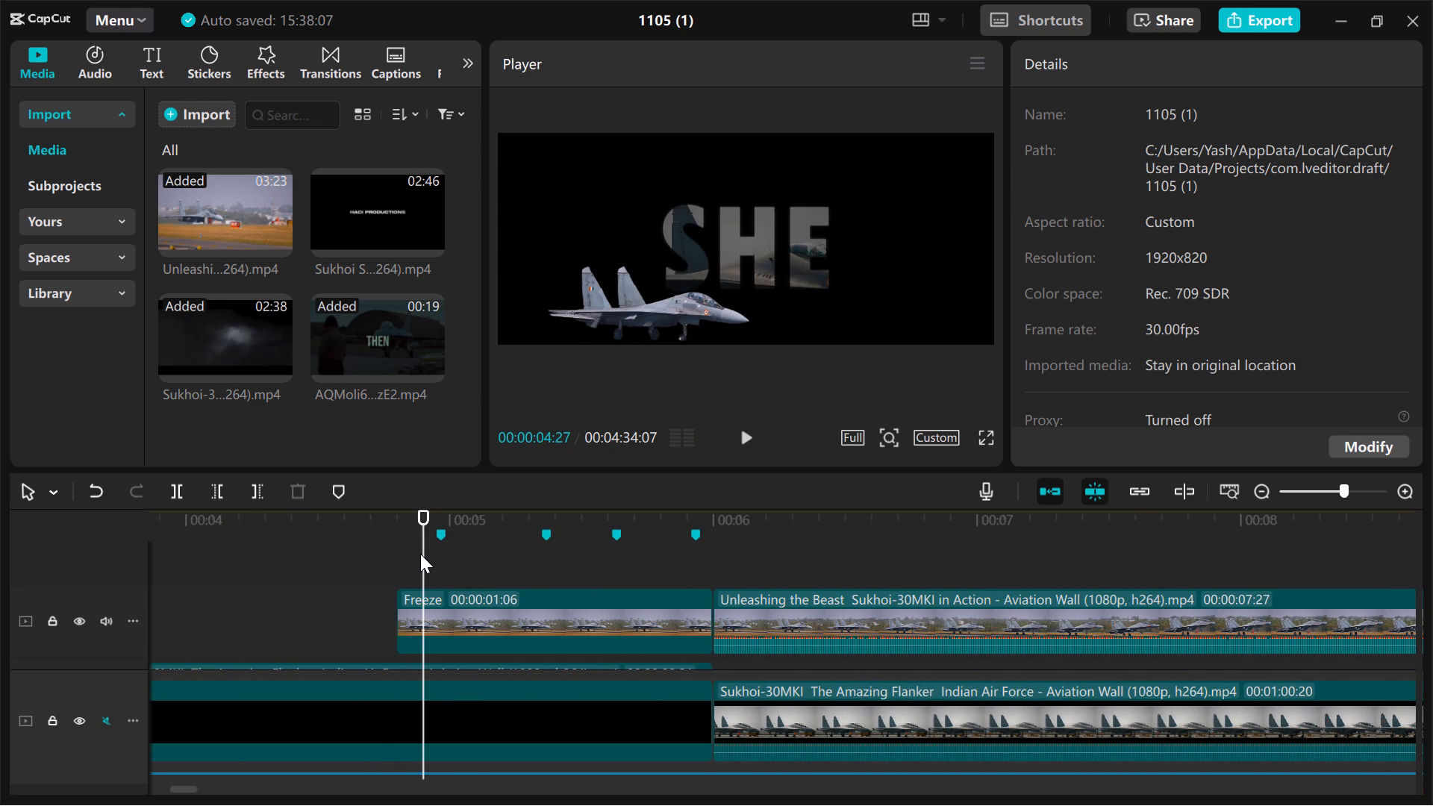
key(space)
key(space)
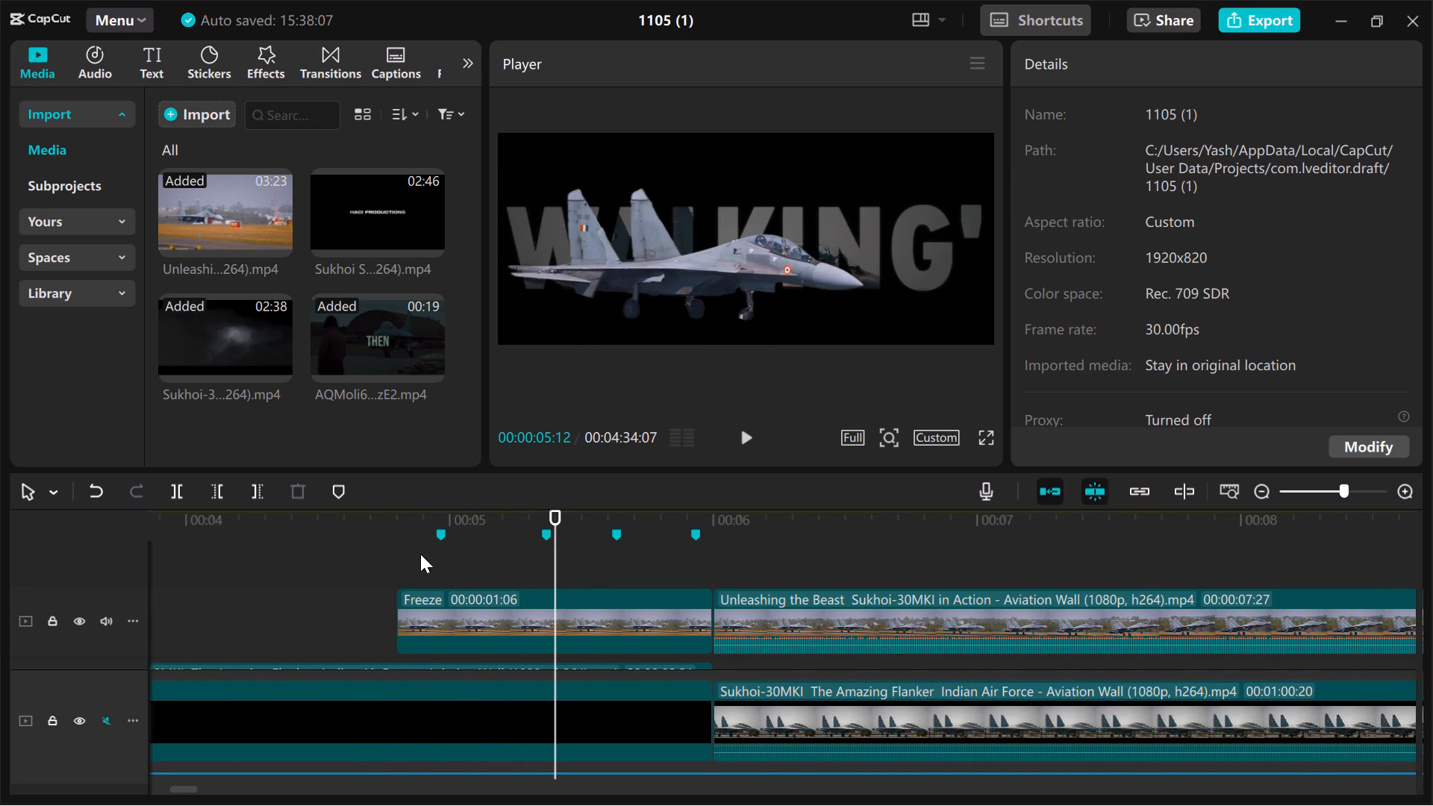
click(371, 554)
key(space)
key(space)
key(space)
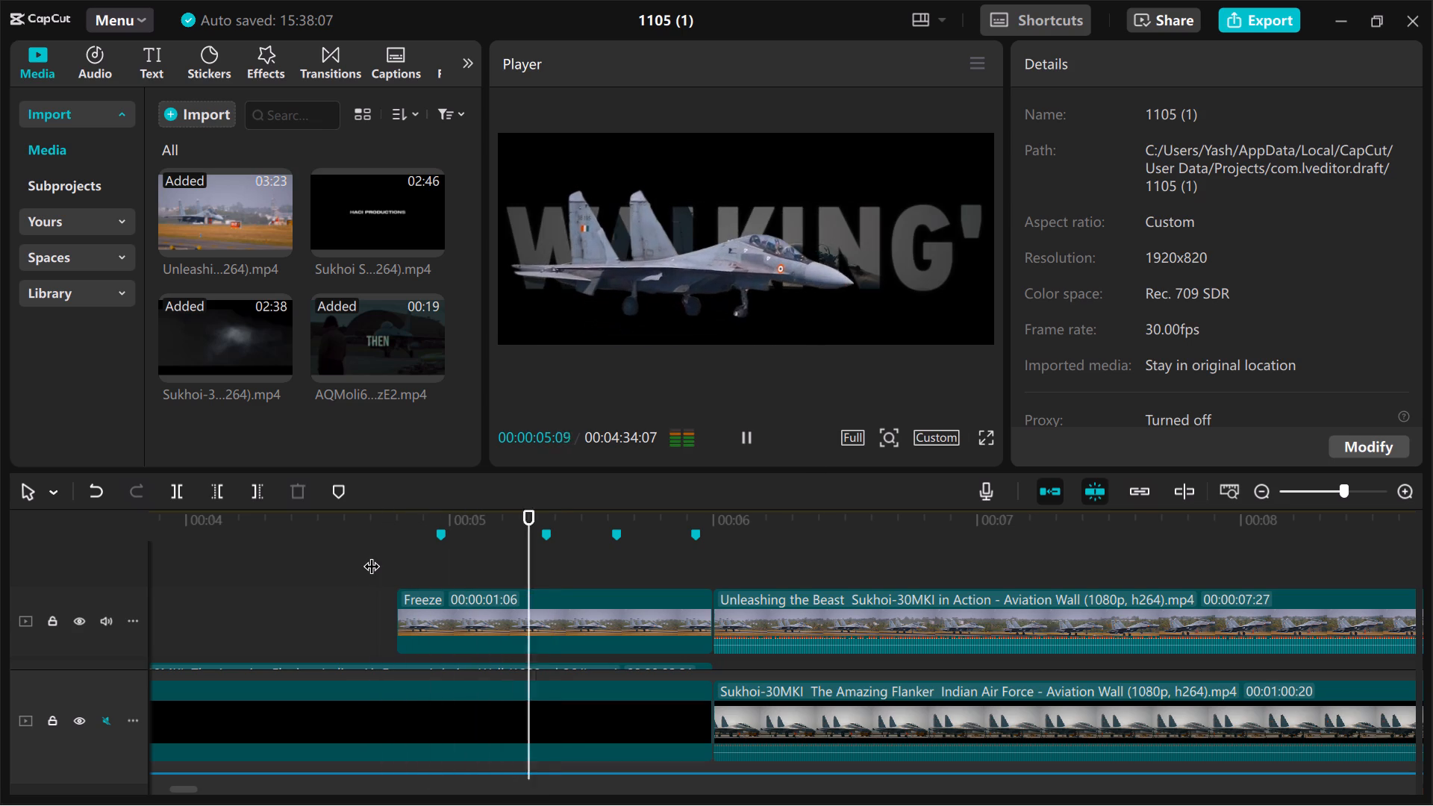
key(space)
click(371, 554)
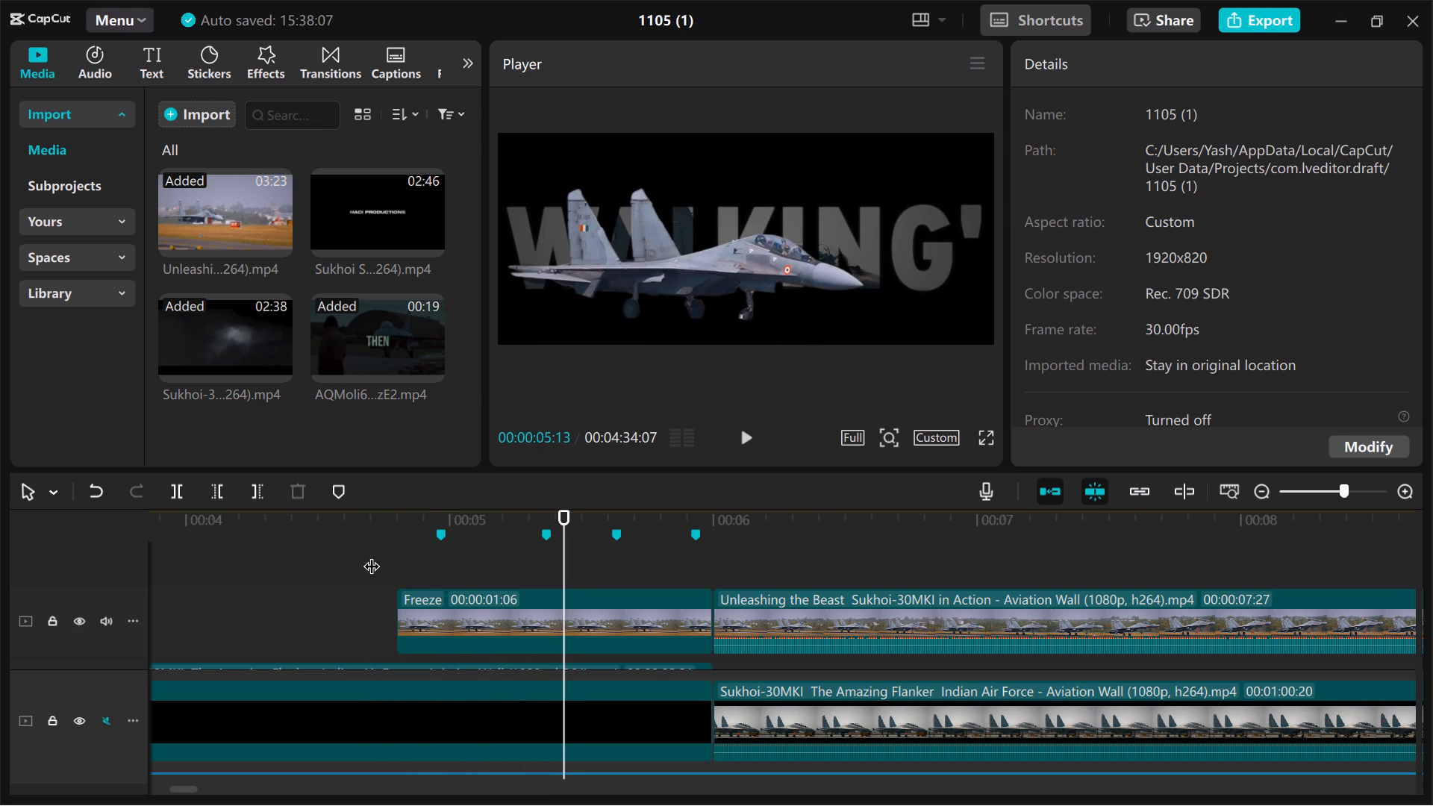
key(space)
key(space)
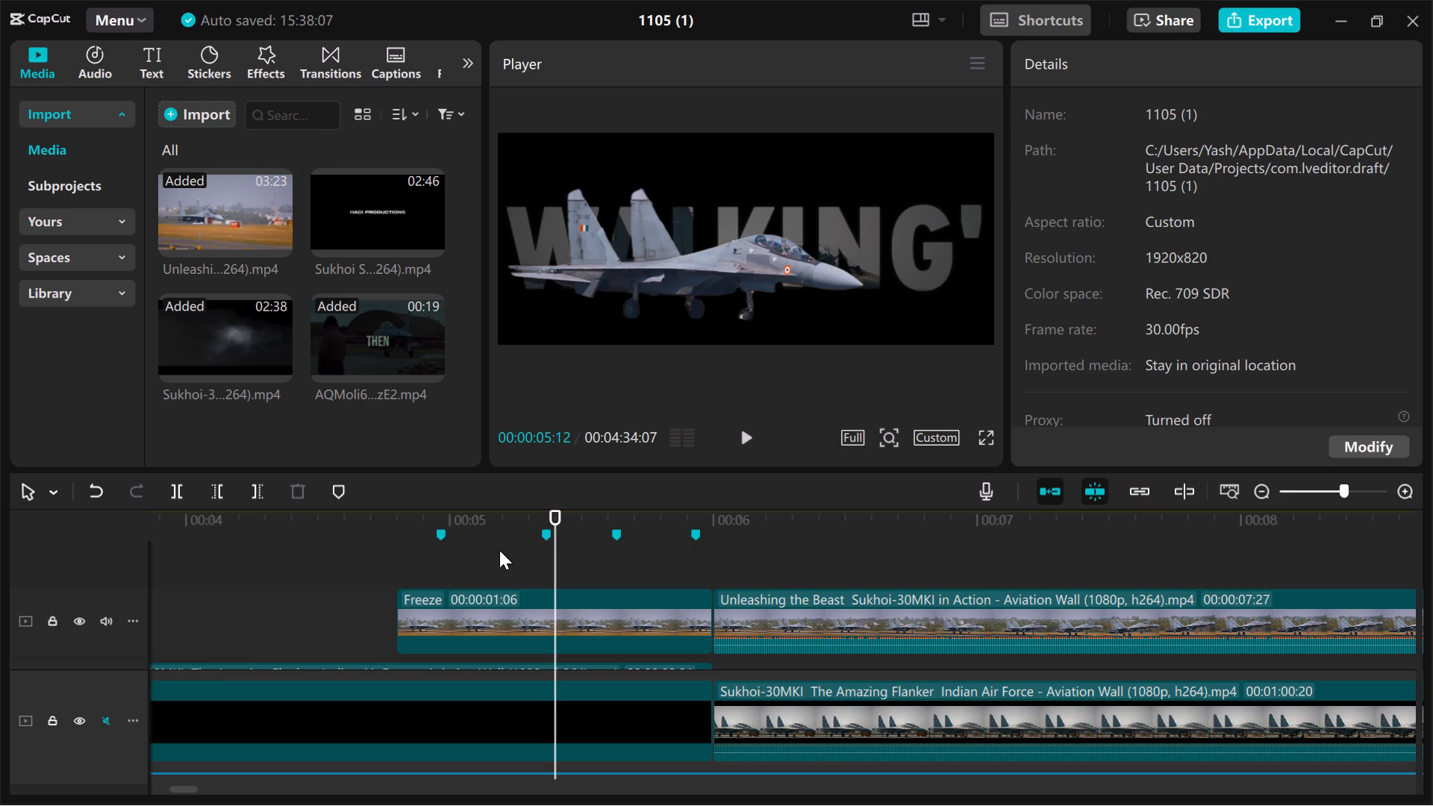
click(186, 566)
key(space)
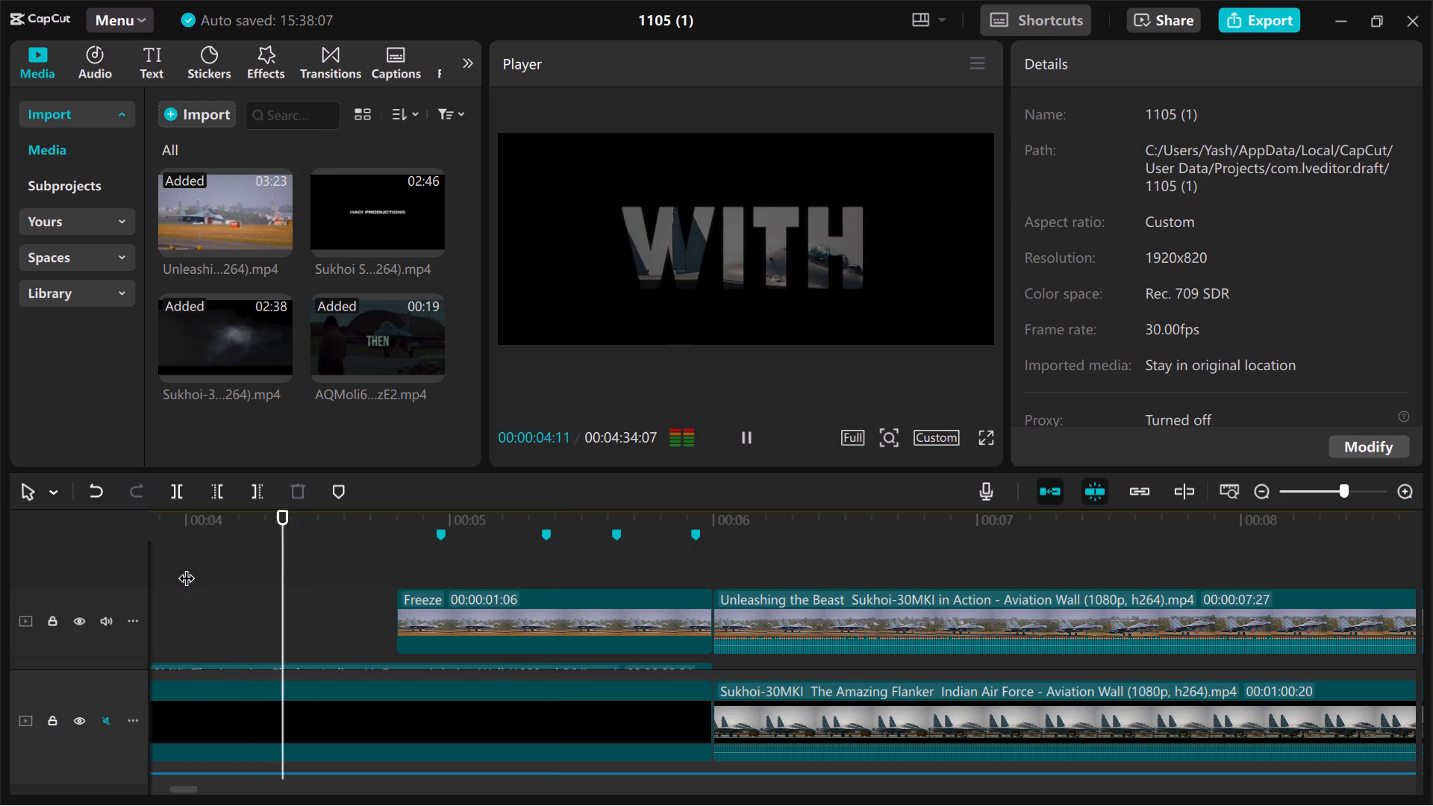
key(space)
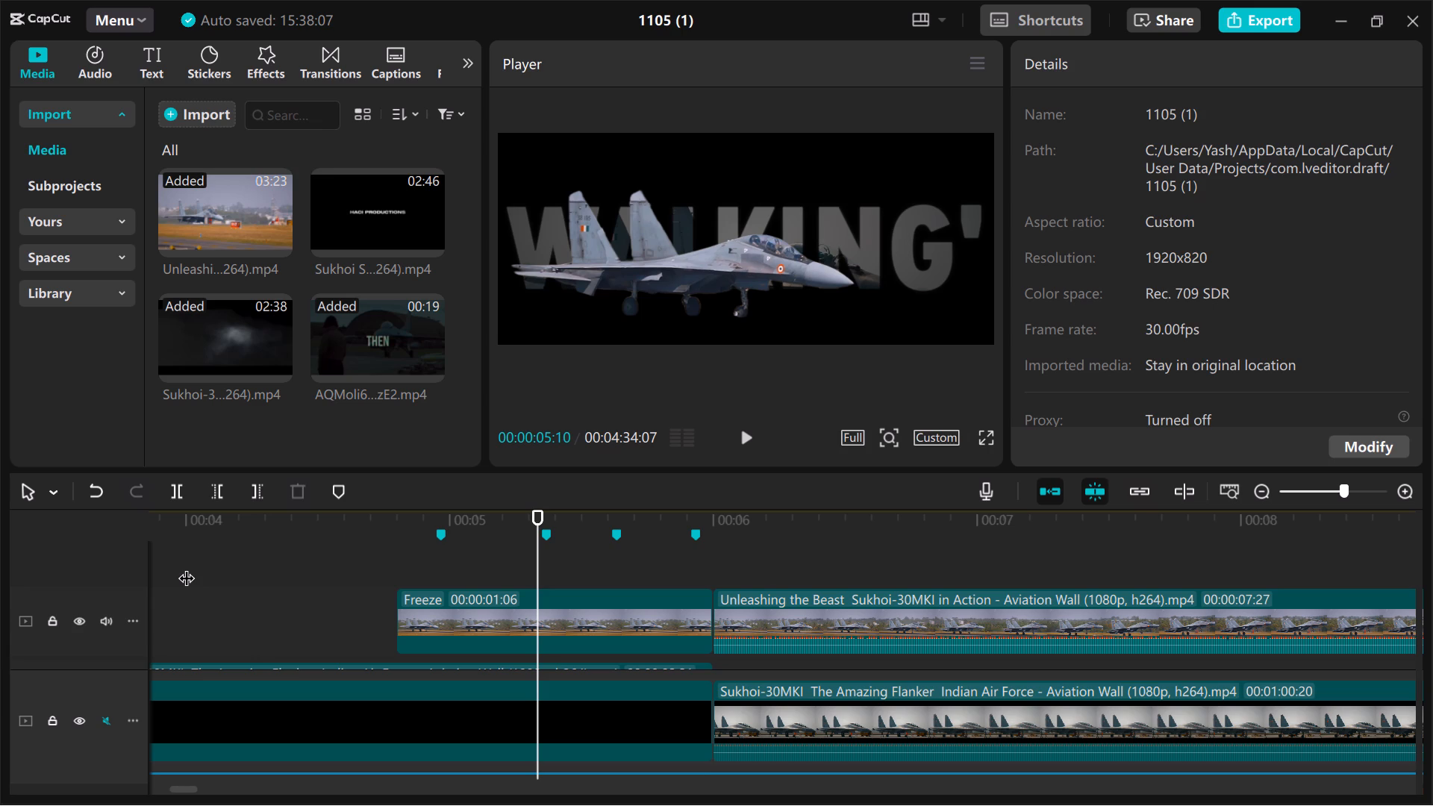
click(259, 552)
key(space)
key(space)
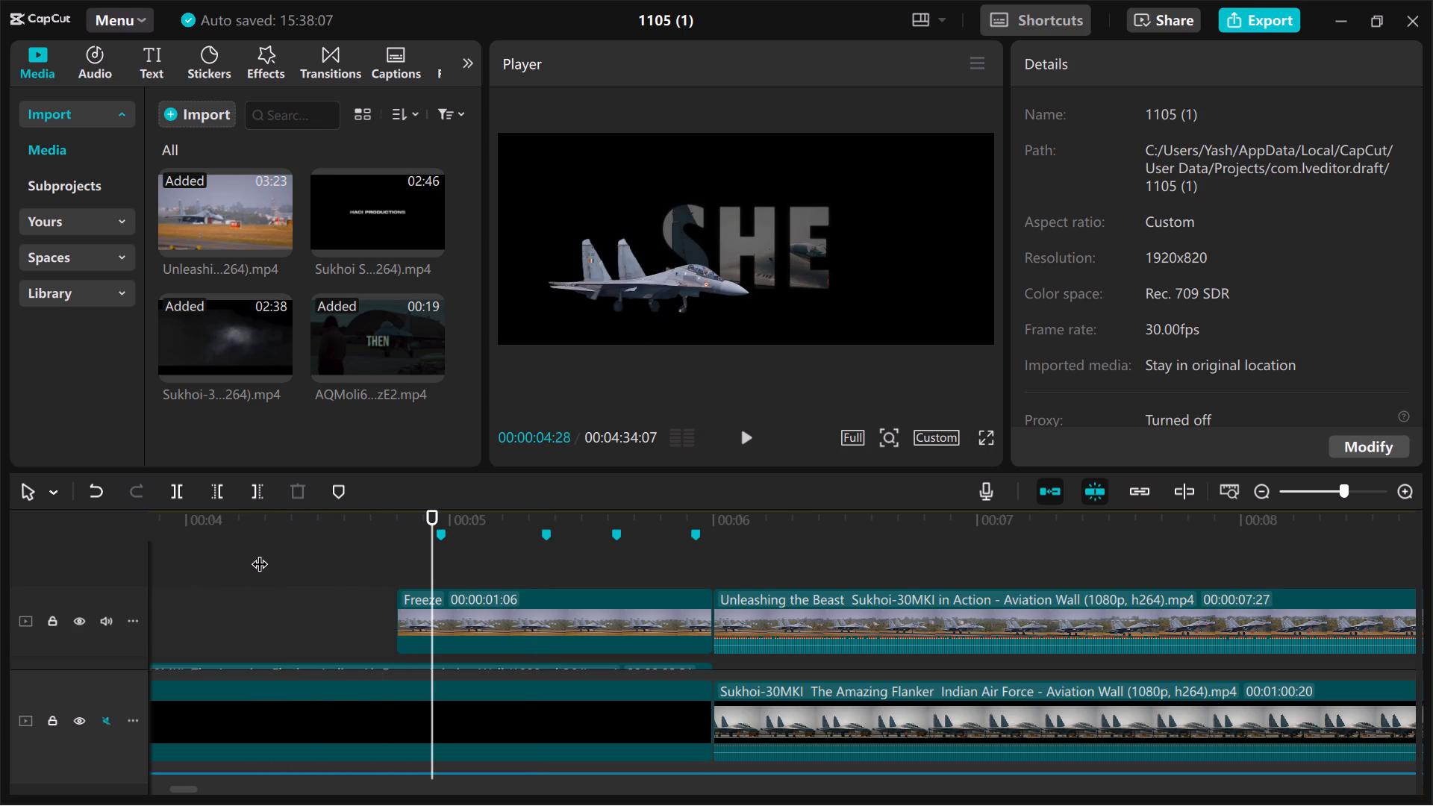
key(space)
key(space)
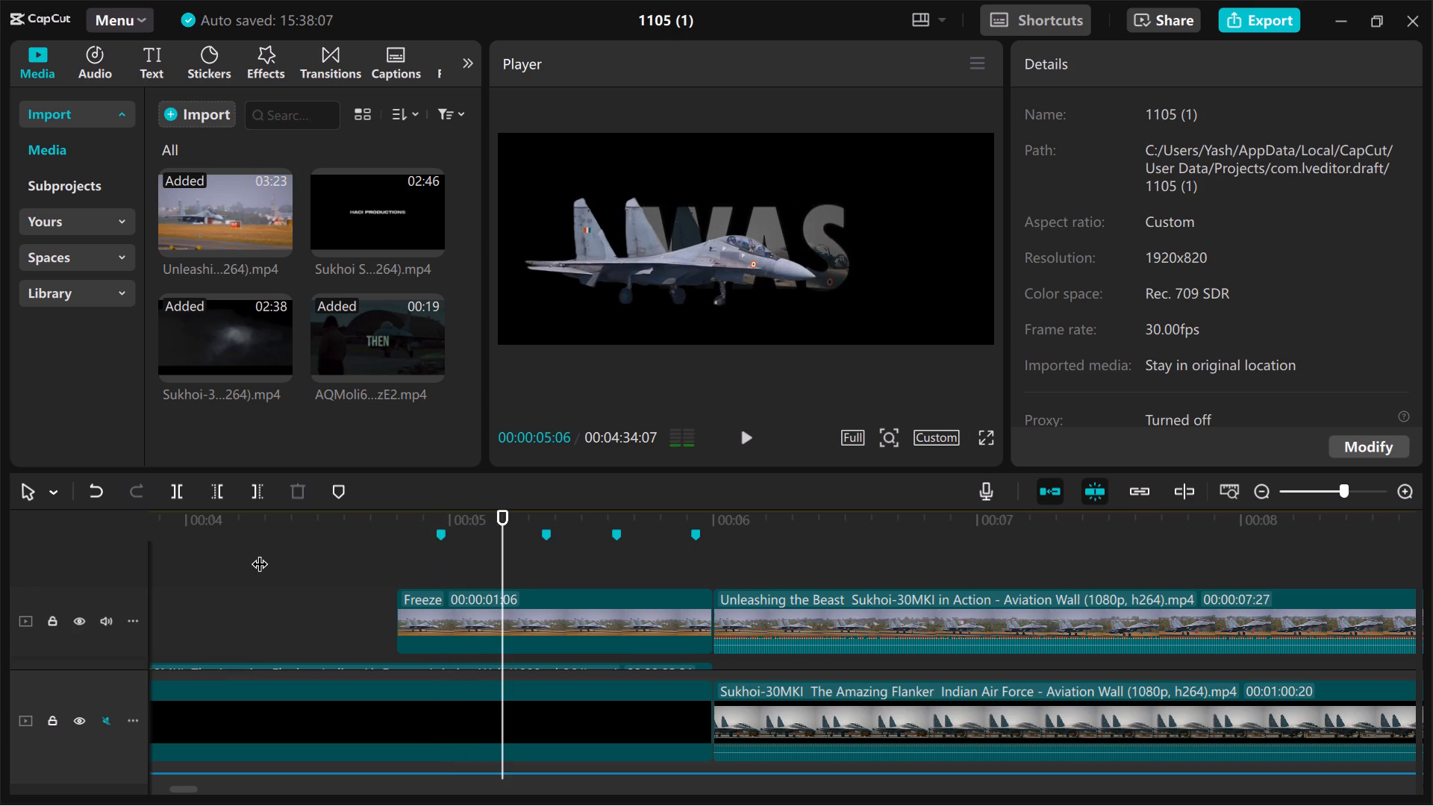
key(space)
key(space)
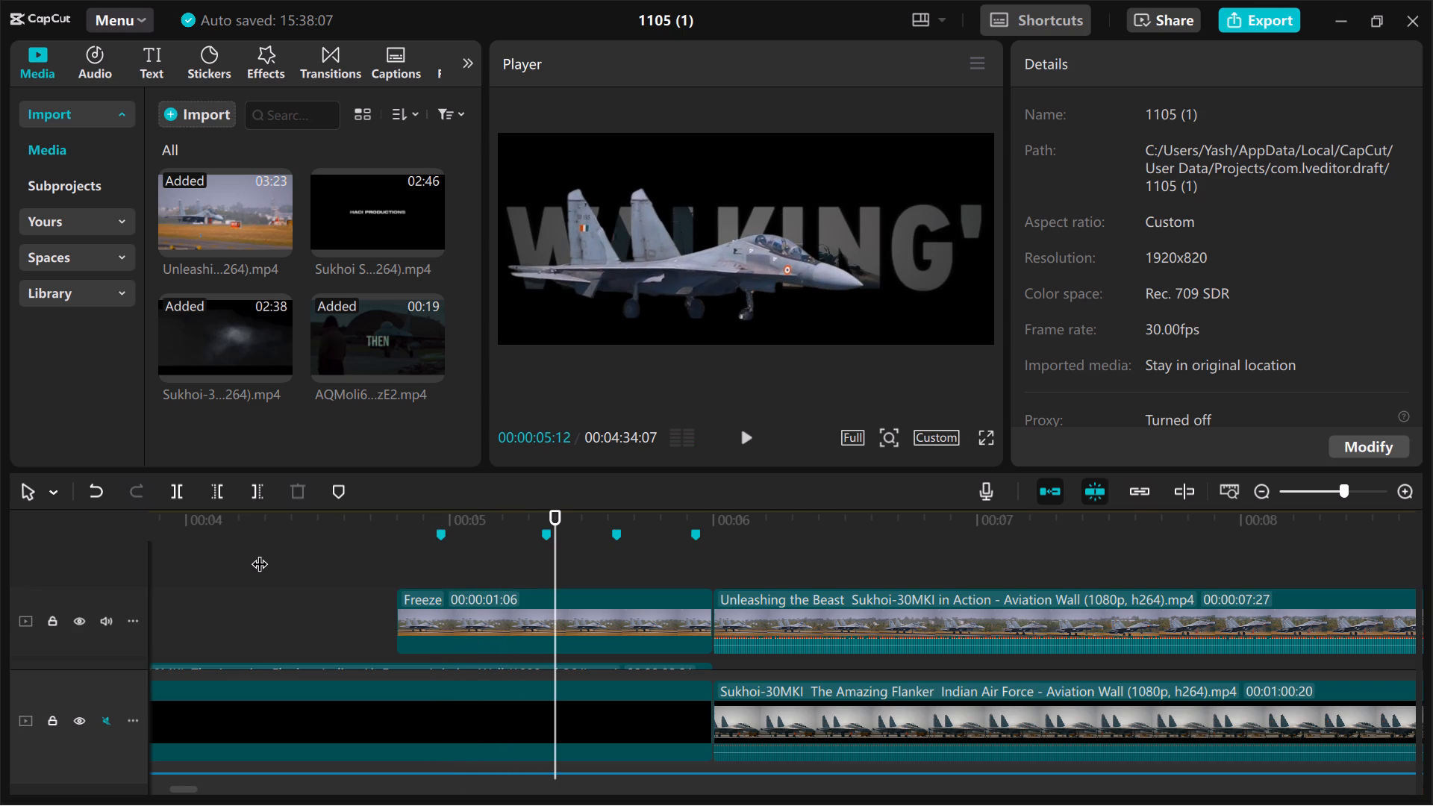
Locate the beat between the first two markers by stepping through frames and add a timeline marker at 00:00:05:07.
key(Left)
key(Left)
key(Left)
key(Left)
key(Left)
key(Left)
key(Left)
key(Left)
key(Left)
key(Left)
key(Left)
key(Left)
key(Left)
key(Left)
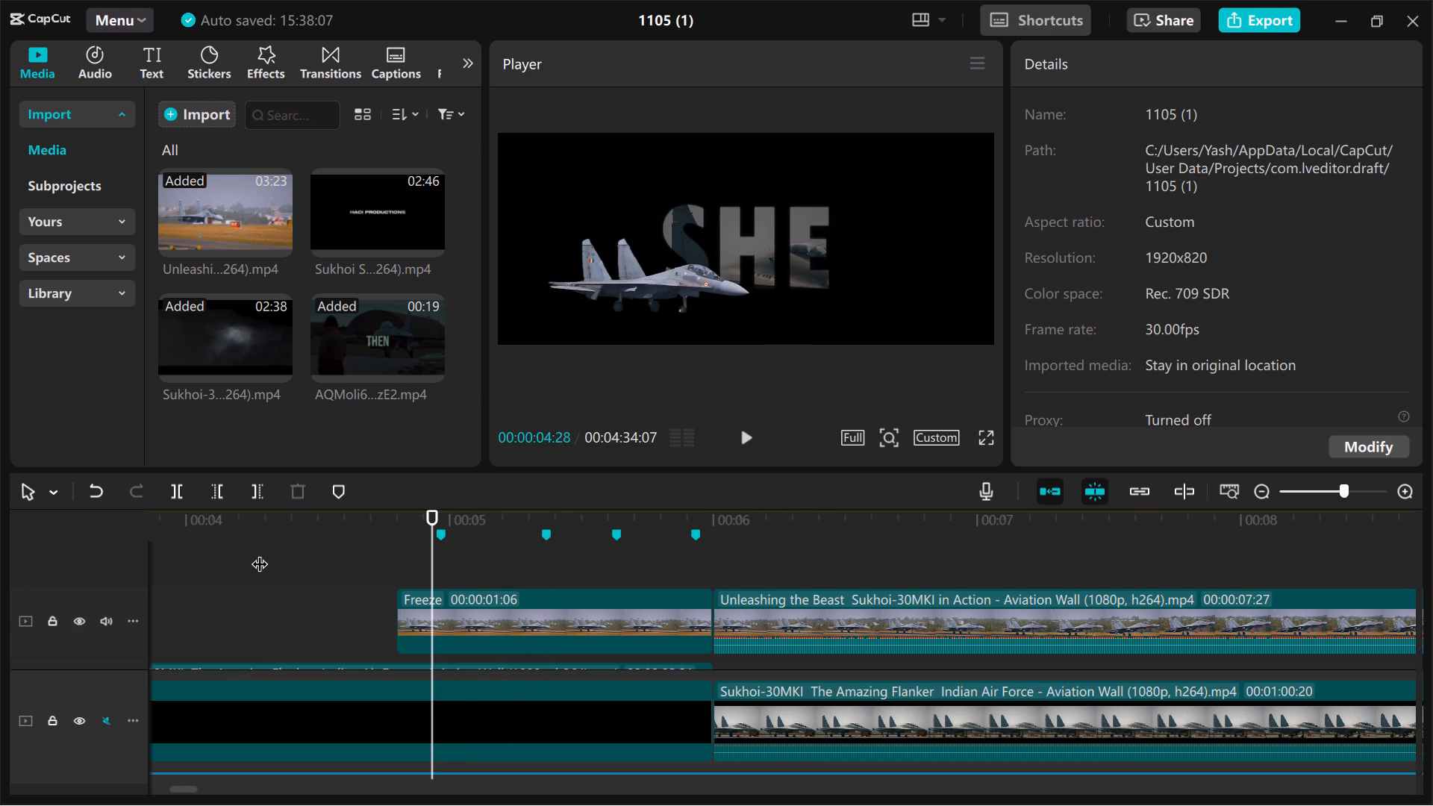
key(space)
key(space)
key(Left)
key(Left)
key(Left)
key(Left)
key(Left)
key(Left)
key(Left)
key(Left)
key(Left)
key(Left)
key(Left)
key(Left)
key(Left)
key(Left)
key(Left)
key(Left)
key(Left)
key(Left)
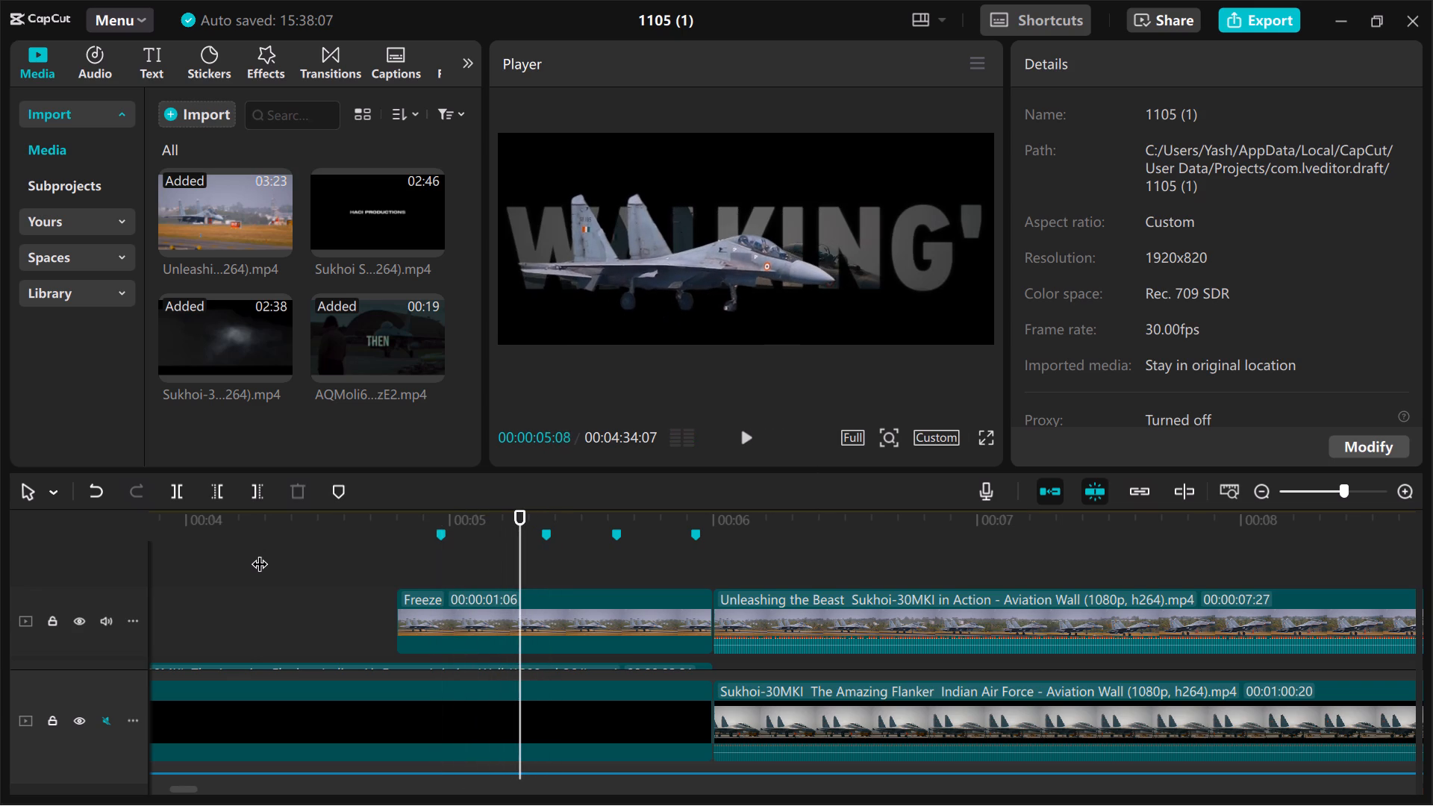
key(space)
key(space)
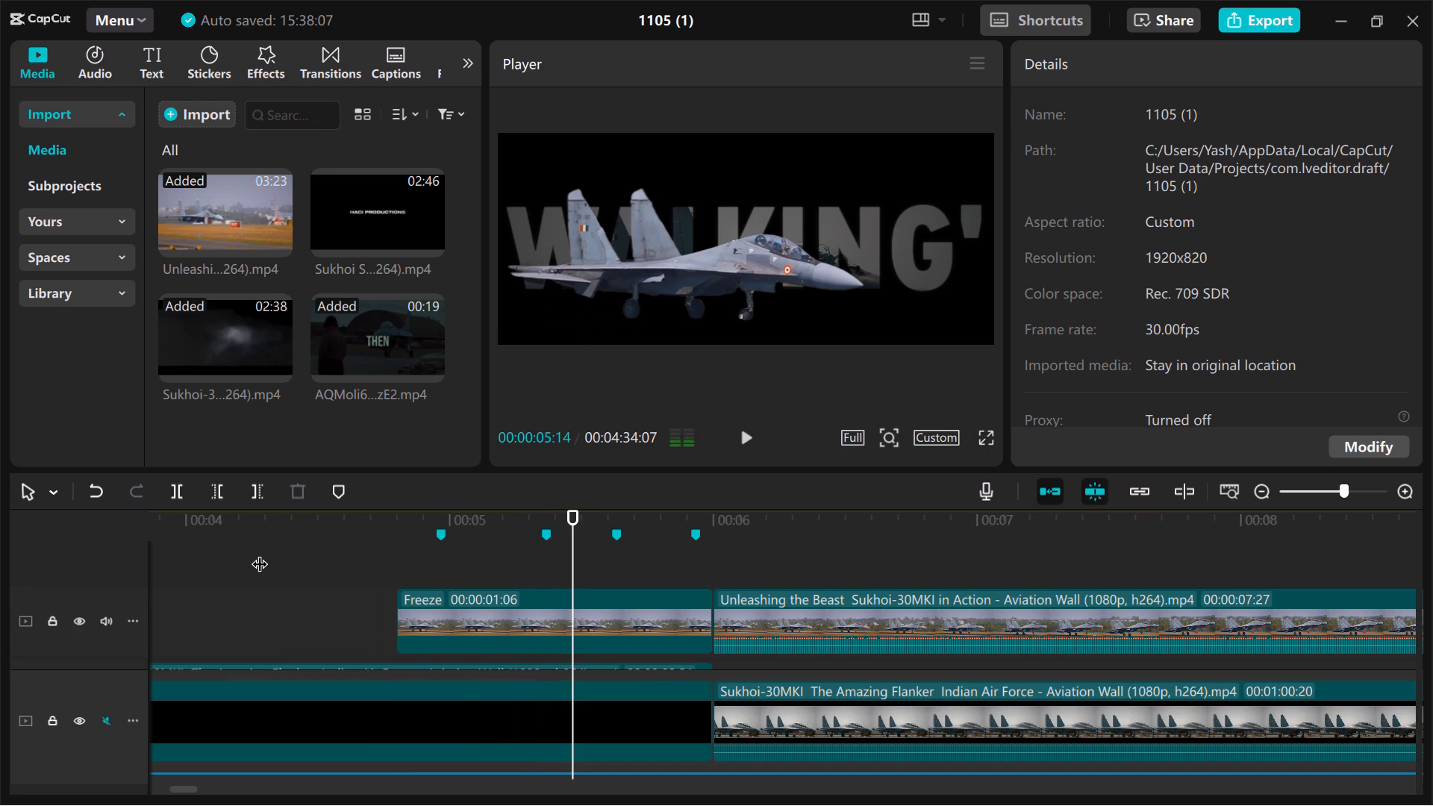
key(Left)
key(Left)
key(Left)
key(Left)
key(Left)
key(Left)
key(Left)
key(Left)
key(Left)
key(Left)
key(Left)
key(Left)
key(Left)
key(Right)
key(Right)
key(Right)
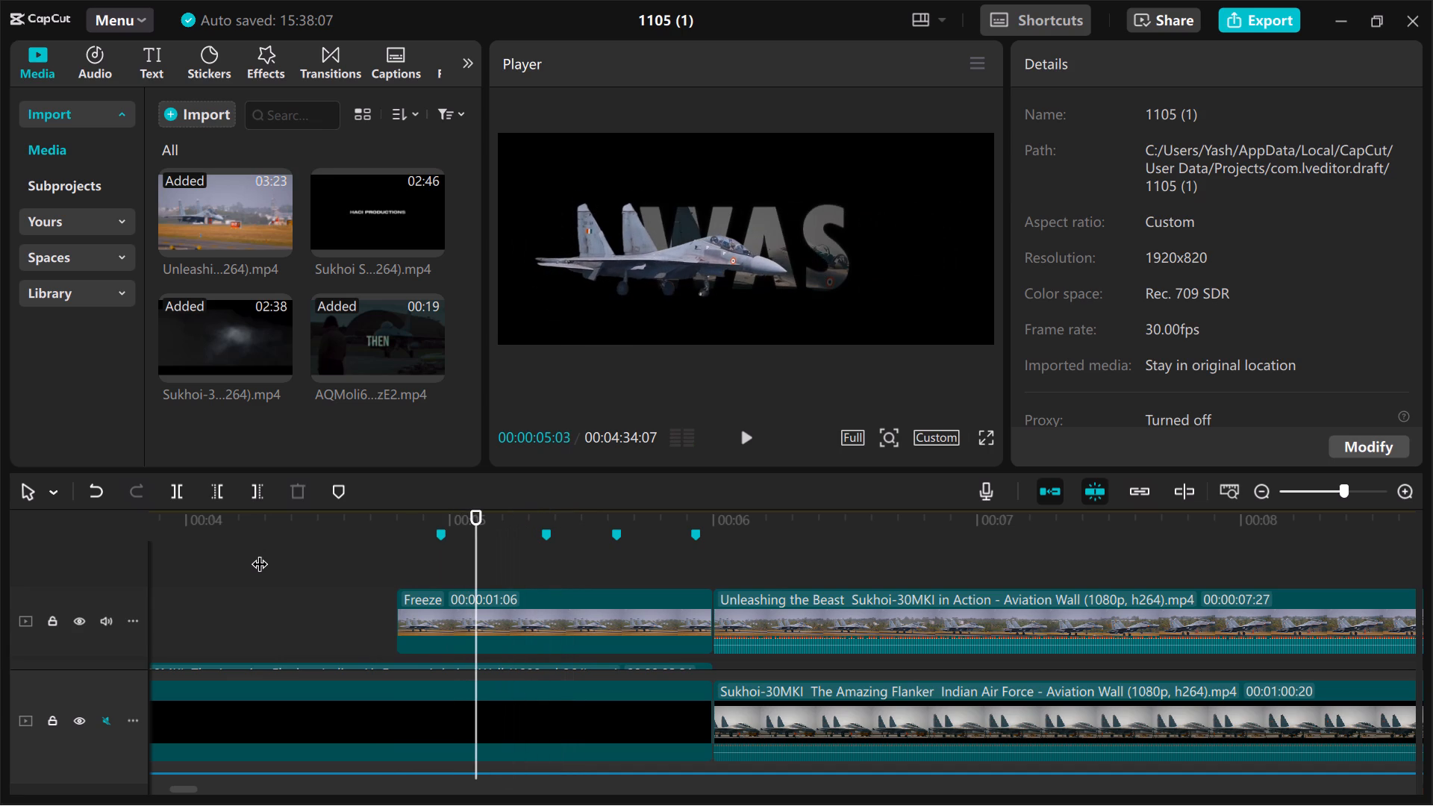
key(Right)
key(Right)
key(Right)
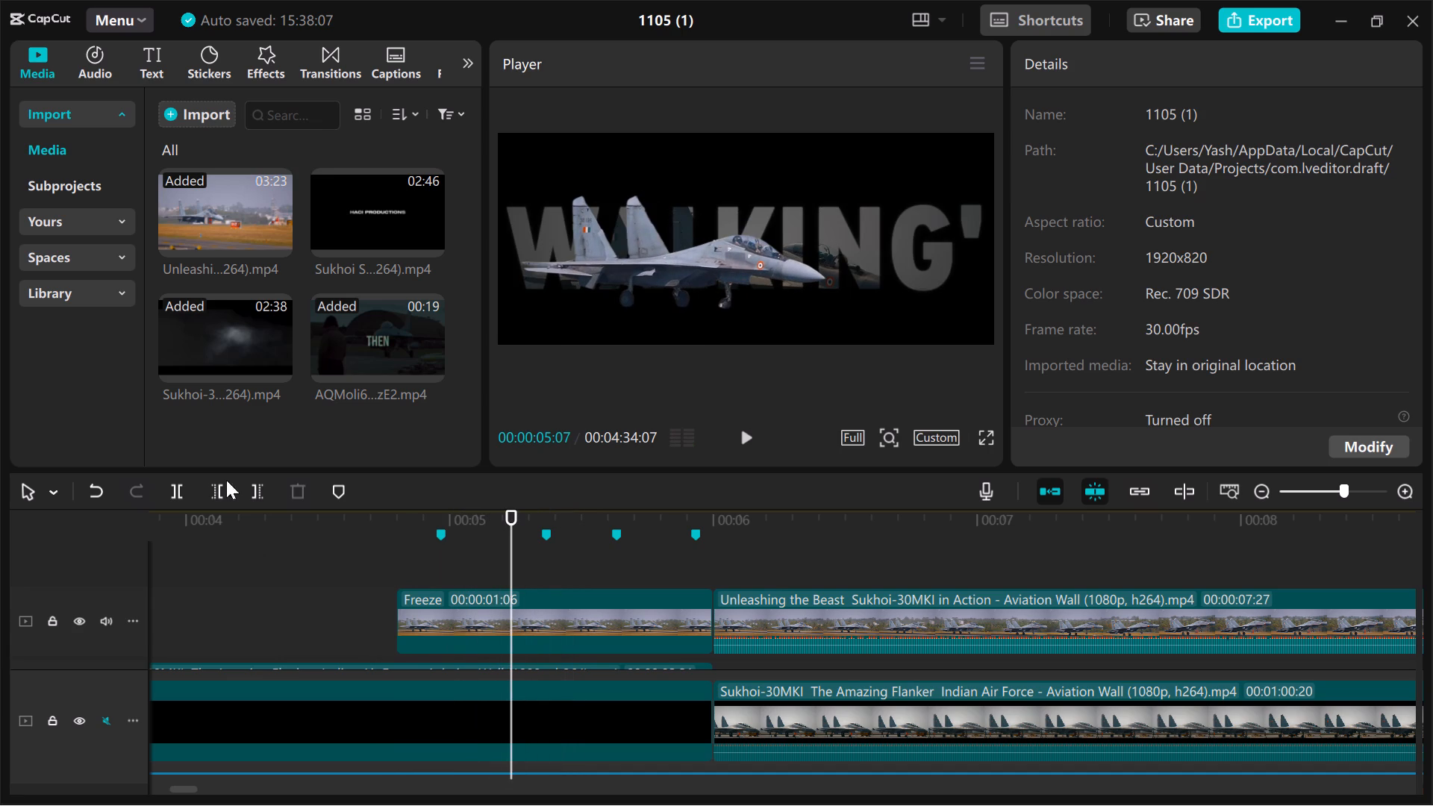
click(340, 492)
Play short bursts from the 00:00:05:07 marker through the rest of the freeze frame to examine the beat timing.
key(space)
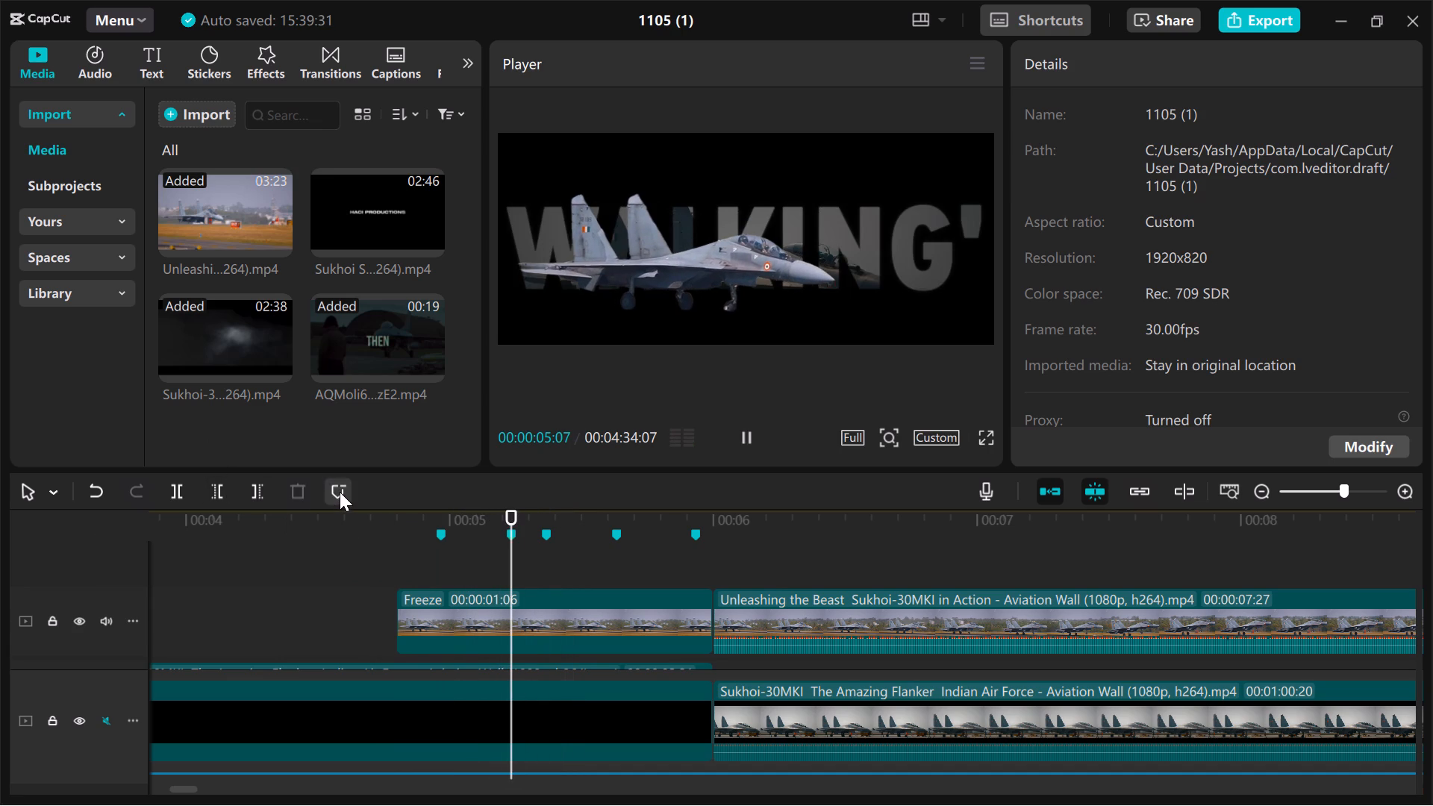
key(space)
key(space)
key(space)
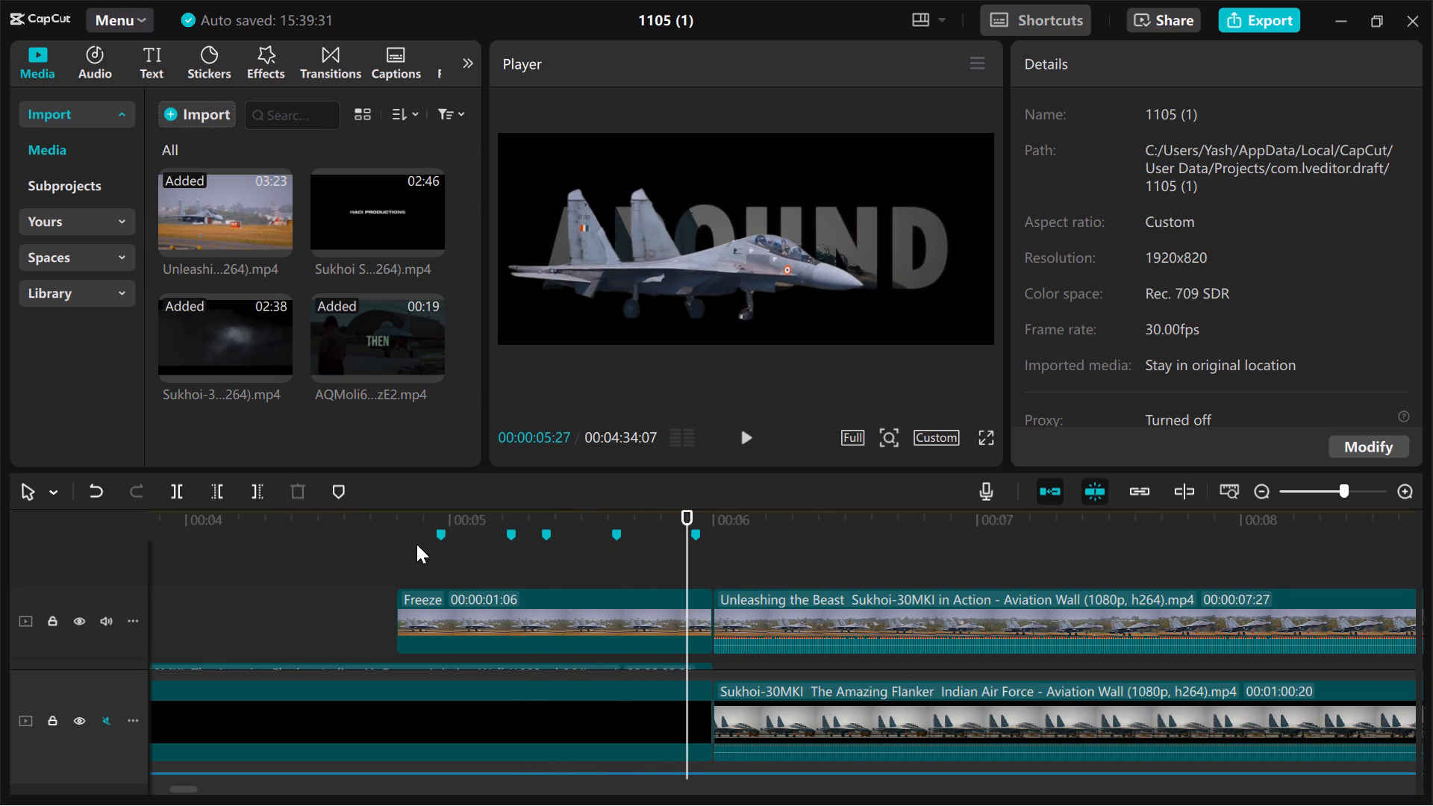
click(571, 547)
key(space)
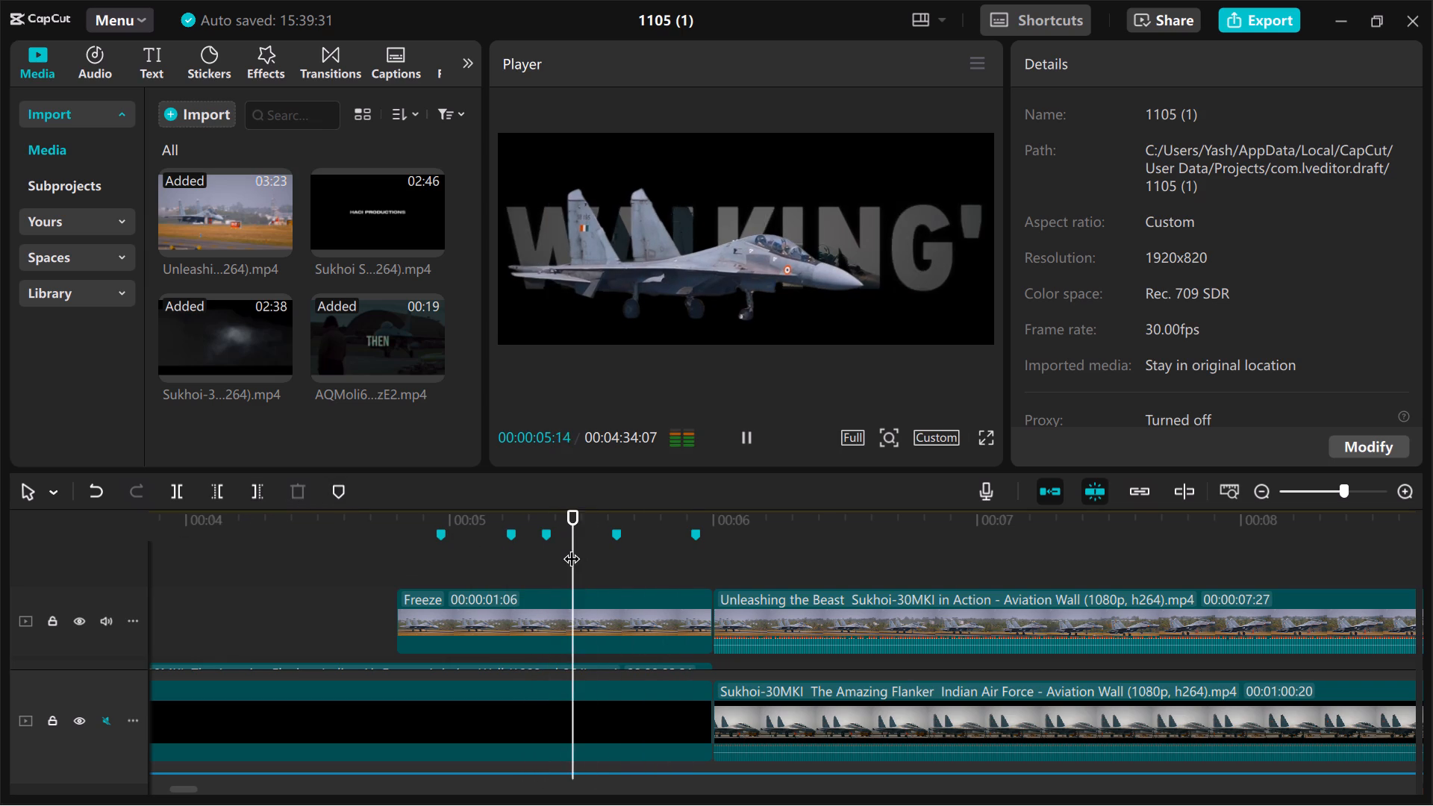
key(space)
key(space)
Step back through frames and replay around the third and fourth markers to examine where the WALKING' and AROUND captions meet the beats.
key(Left)
key(Left)
key(Left)
key(Left)
key(Left)
key(Left)
key(Left)
key(Left)
key(Left)
key(Left)
key(Left)
key(Left)
key(Left)
key(Left)
key(Left)
key(Left)
key(Left)
key(Left)
key(Left)
key(Left)
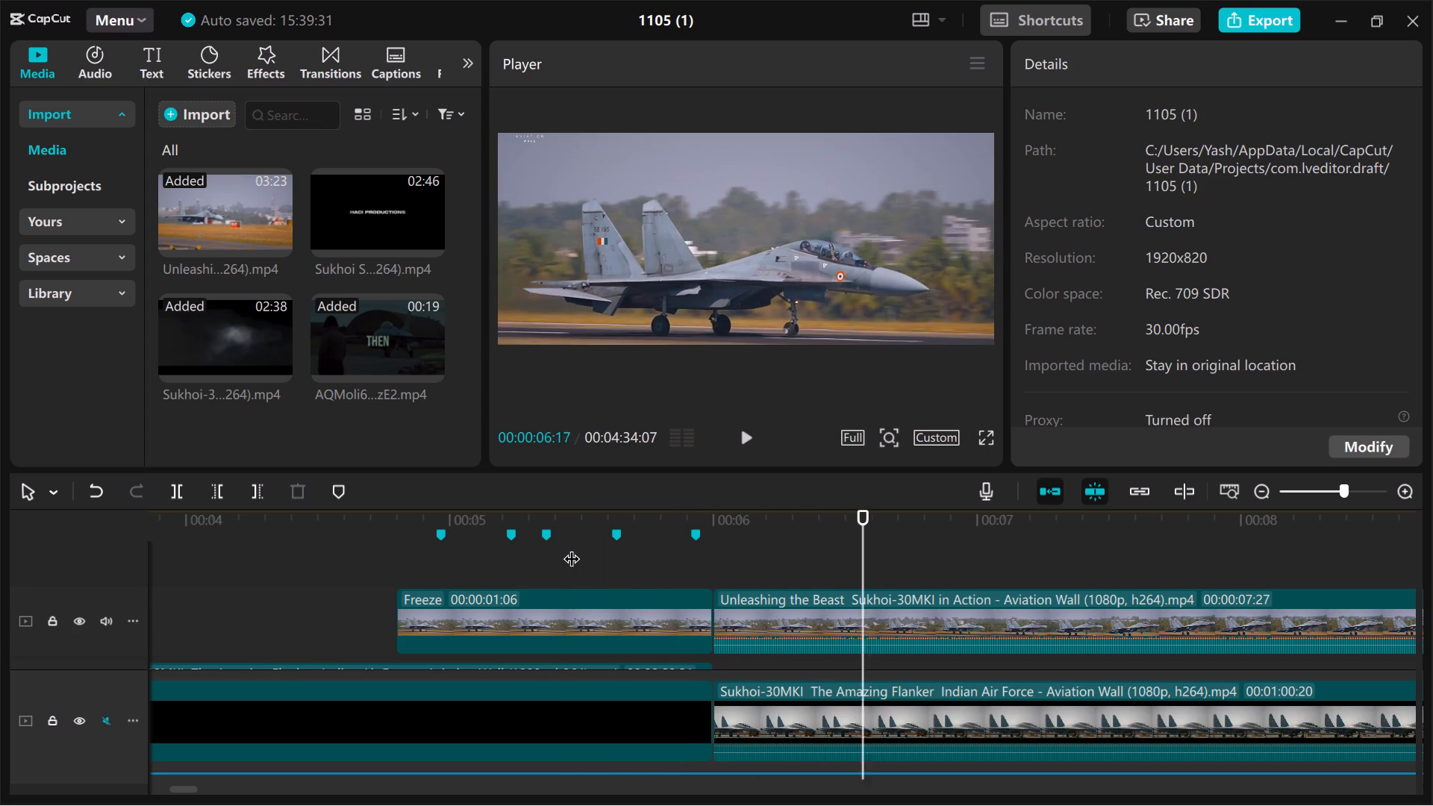
key(space)
key(space)
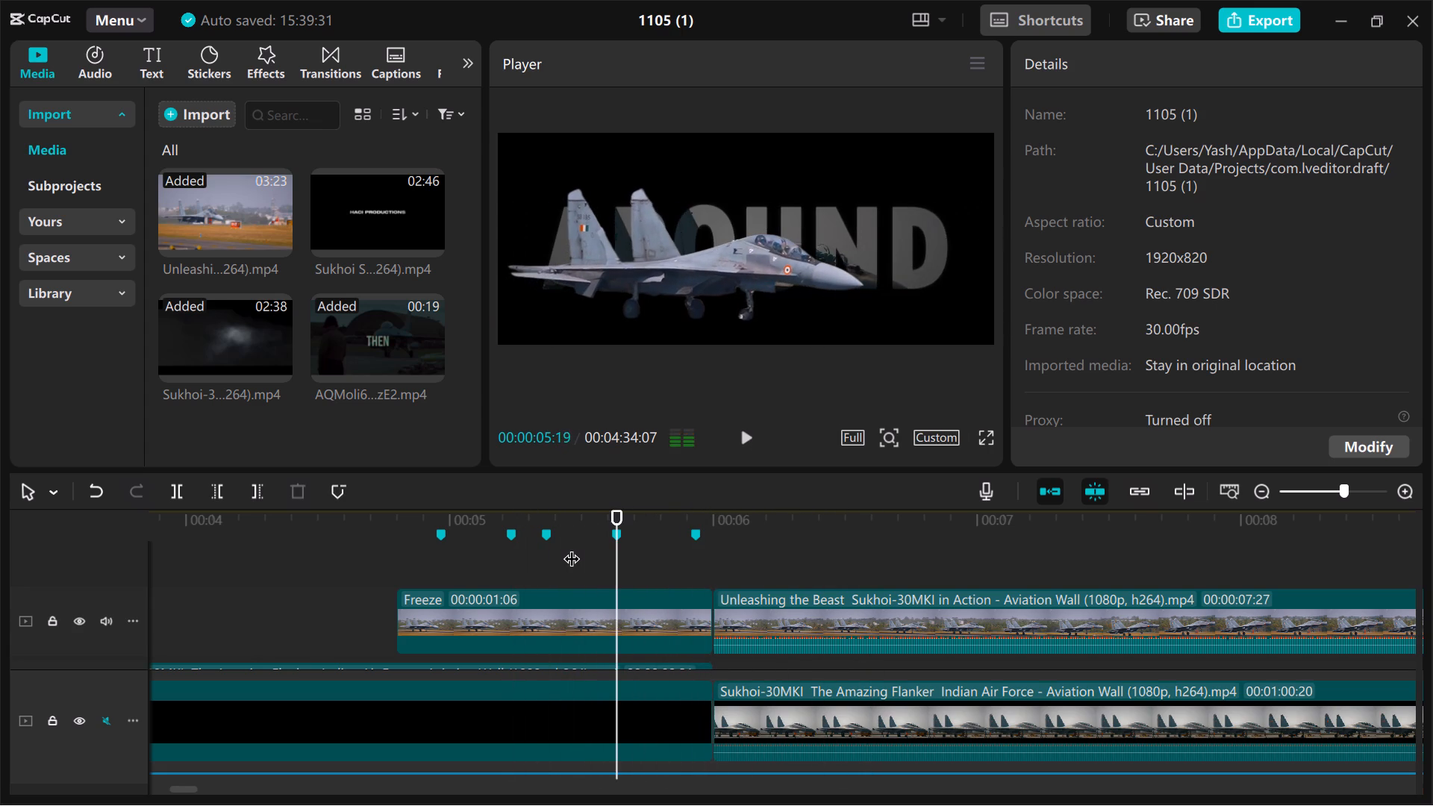
key(Left)
key(space)
key(space)
key(Left)
key(Left)
key(Left)
key(Left)
key(Left)
key(Left)
key(Left)
key(Left)
key(Left)
key(Left)
key(Left)
key(Left)
key(Left)
key(Left)
key(Left)
key(Left)
key(Left)
key(Left)
key(Left)
key(Left)
key(Left)
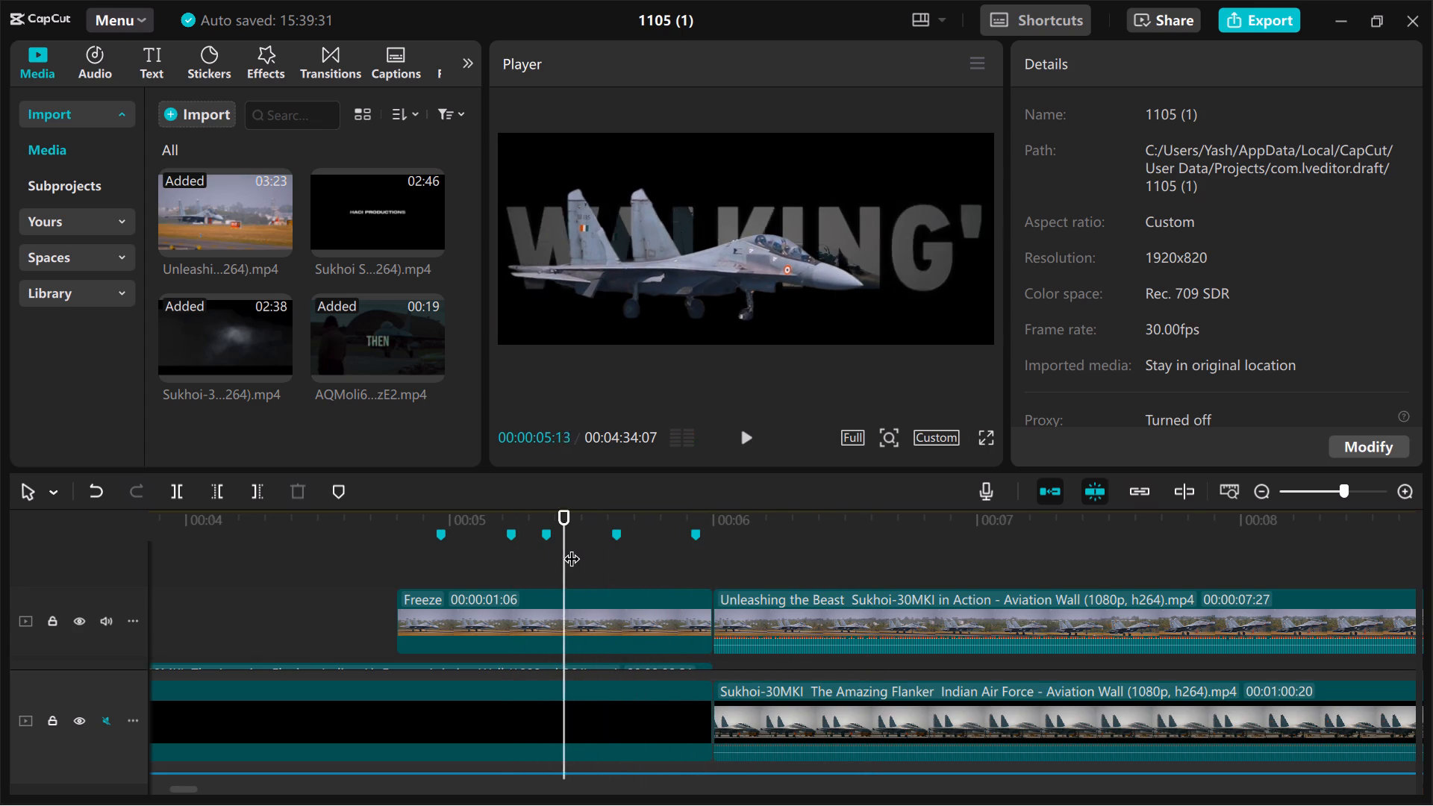
key(space)
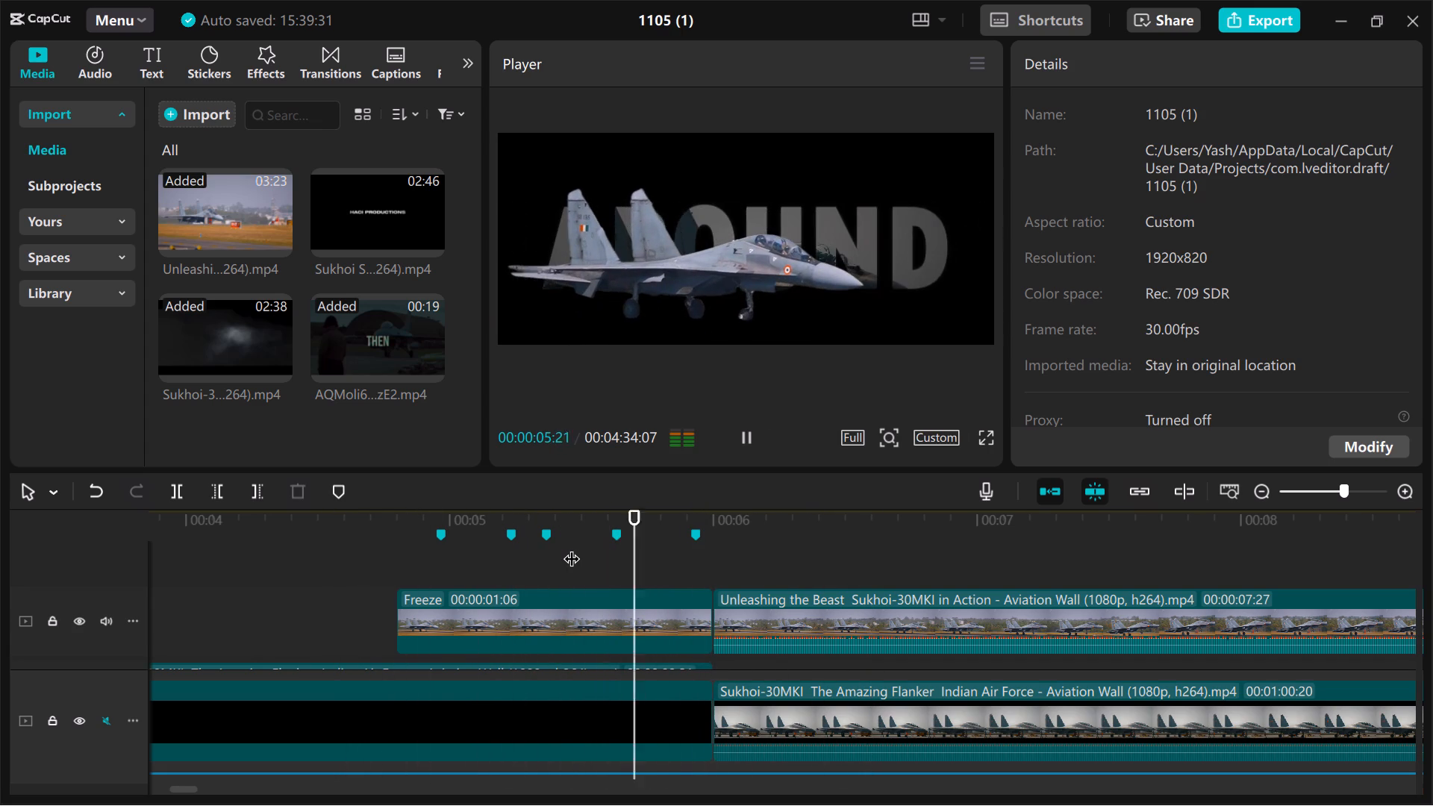
key(space)
key(Left)
key(Left)
key(Left)
key(Left)
key(Left)
key(Left)
key(Left)
key(Left)
key(Left)
key(Left)
key(Left)
key(Left)
key(Left)
key(Left)
key(Left)
key(Left)
key(Left)
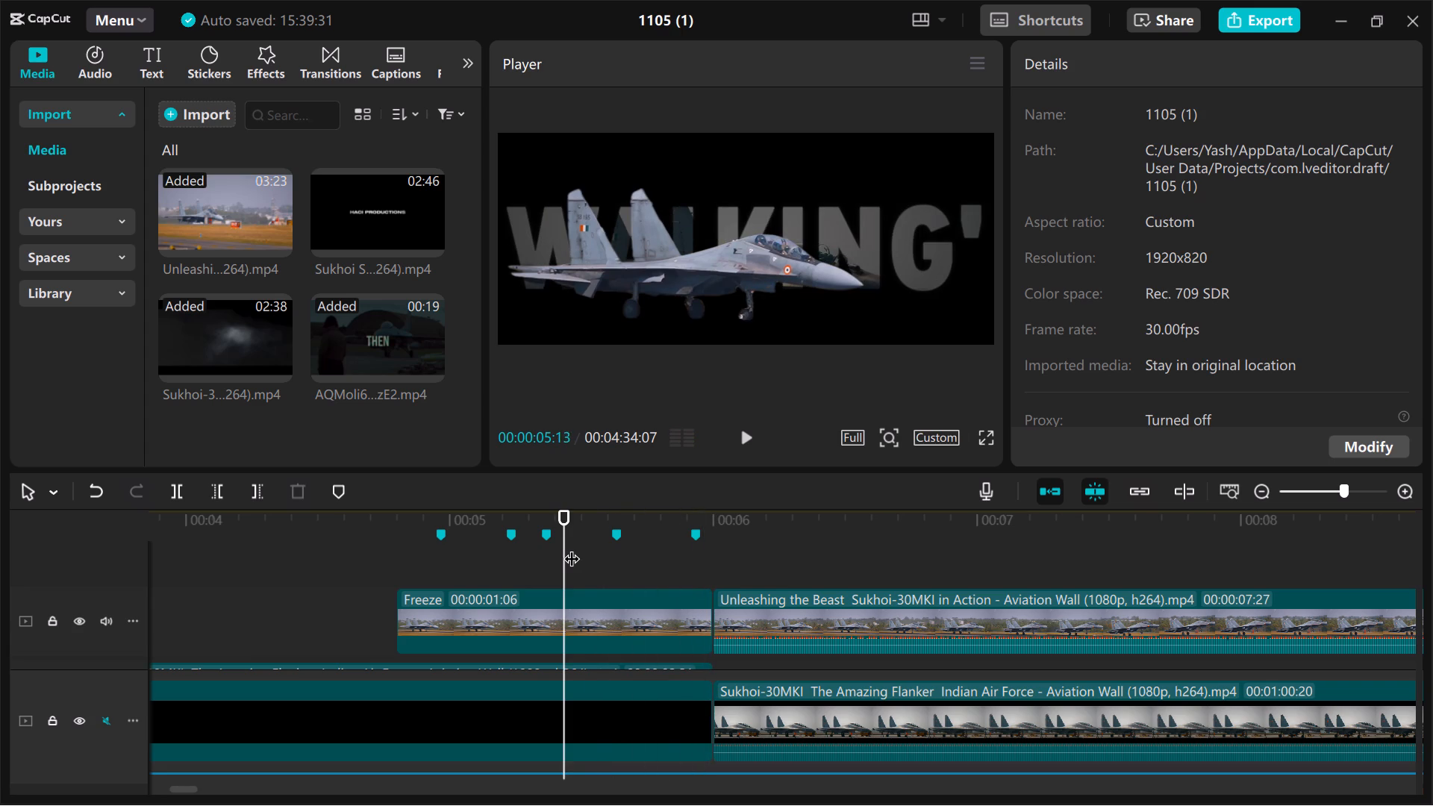
key(Right)
key(Right)
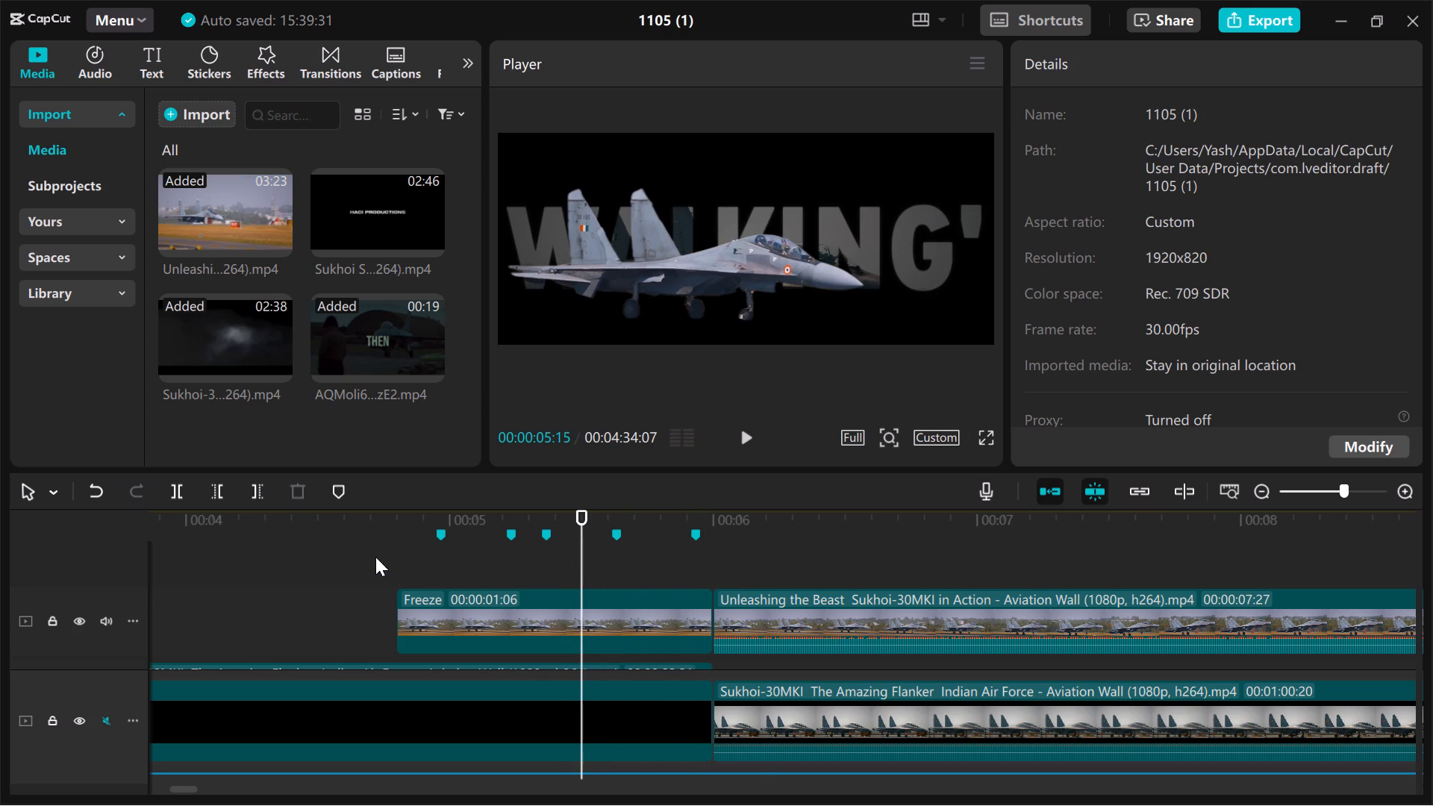
Replay the jet's entrance from just before the freeze frame to examine its motion between the first three markers.
click(371, 555)
key(space)
key(space)
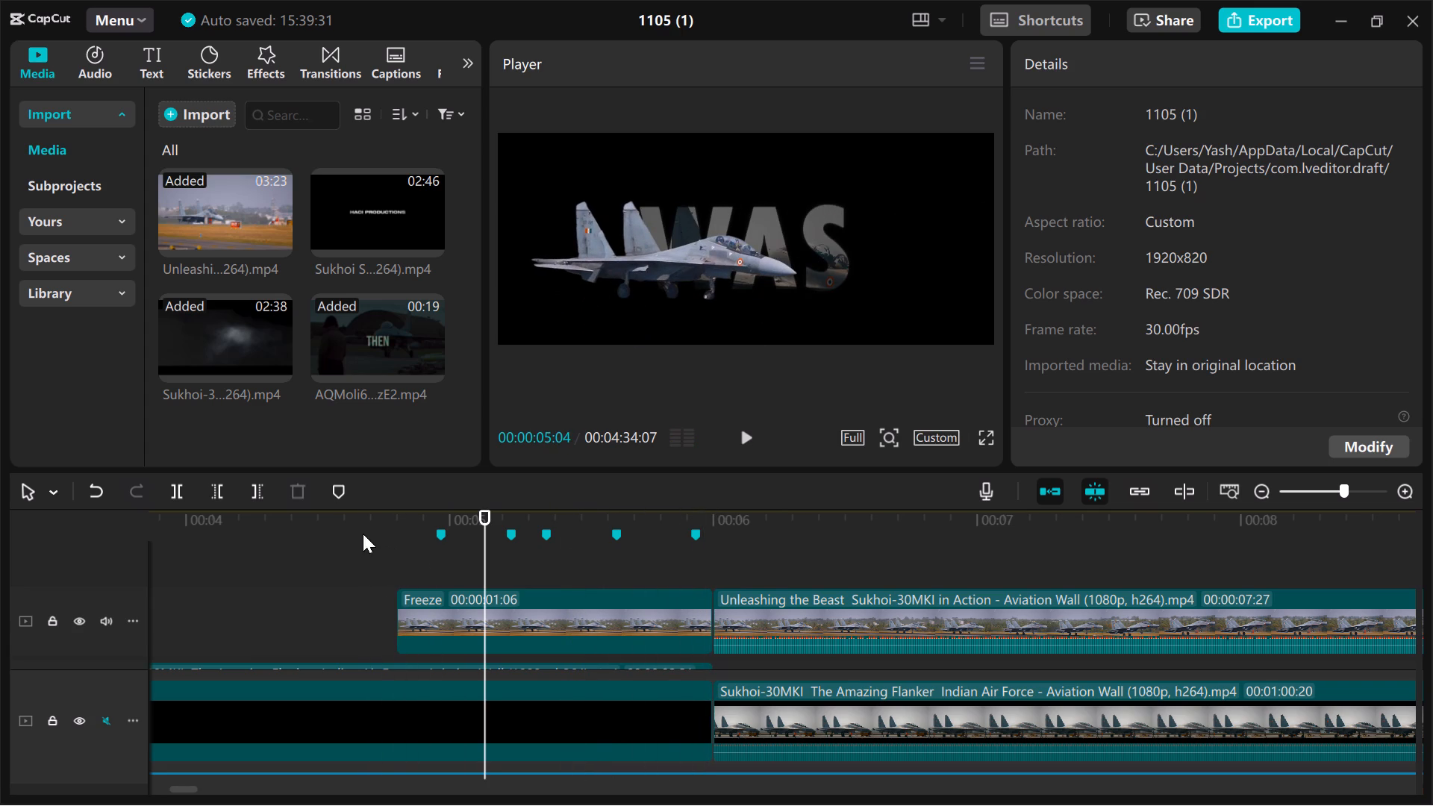
click(363, 534)
key(space)
key(space)
key(space)
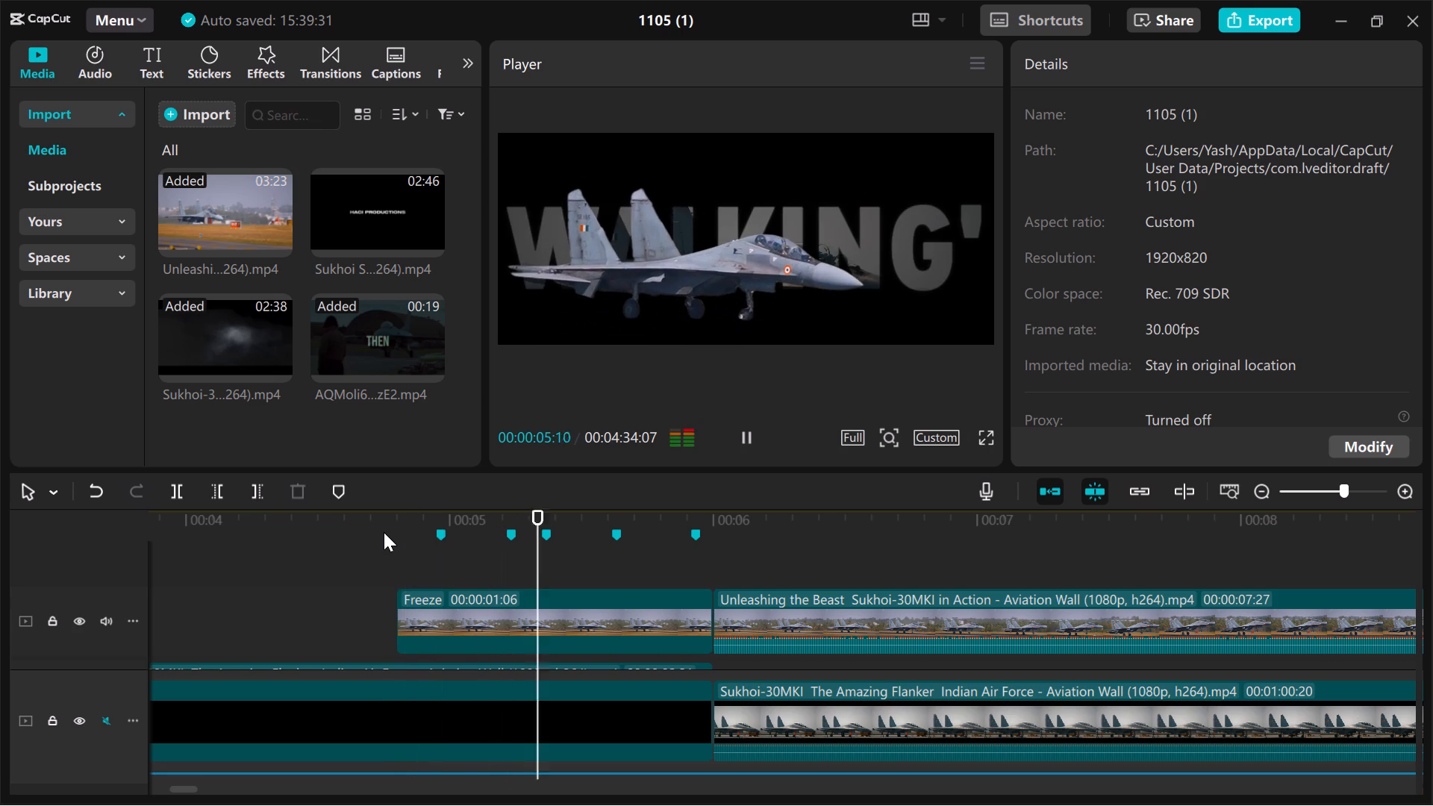
key(space)
click(384, 531)
key(space)
key(space)
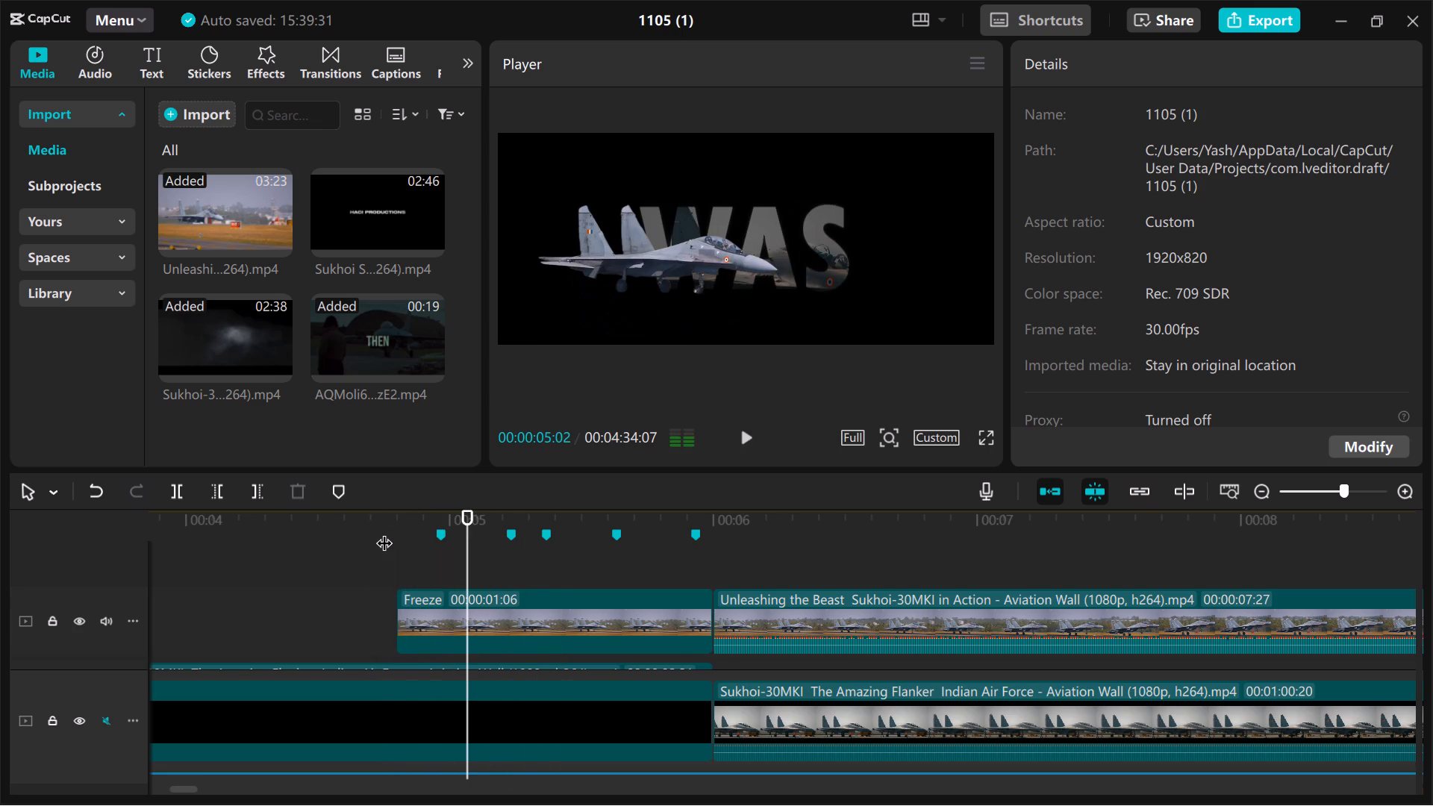
Add a transform keyframe to the freeze-frame jet at the 00:00:05:07 marker with its scale set to 75%, matching the first marker.
key(Left)
key(Left)
key(Left)
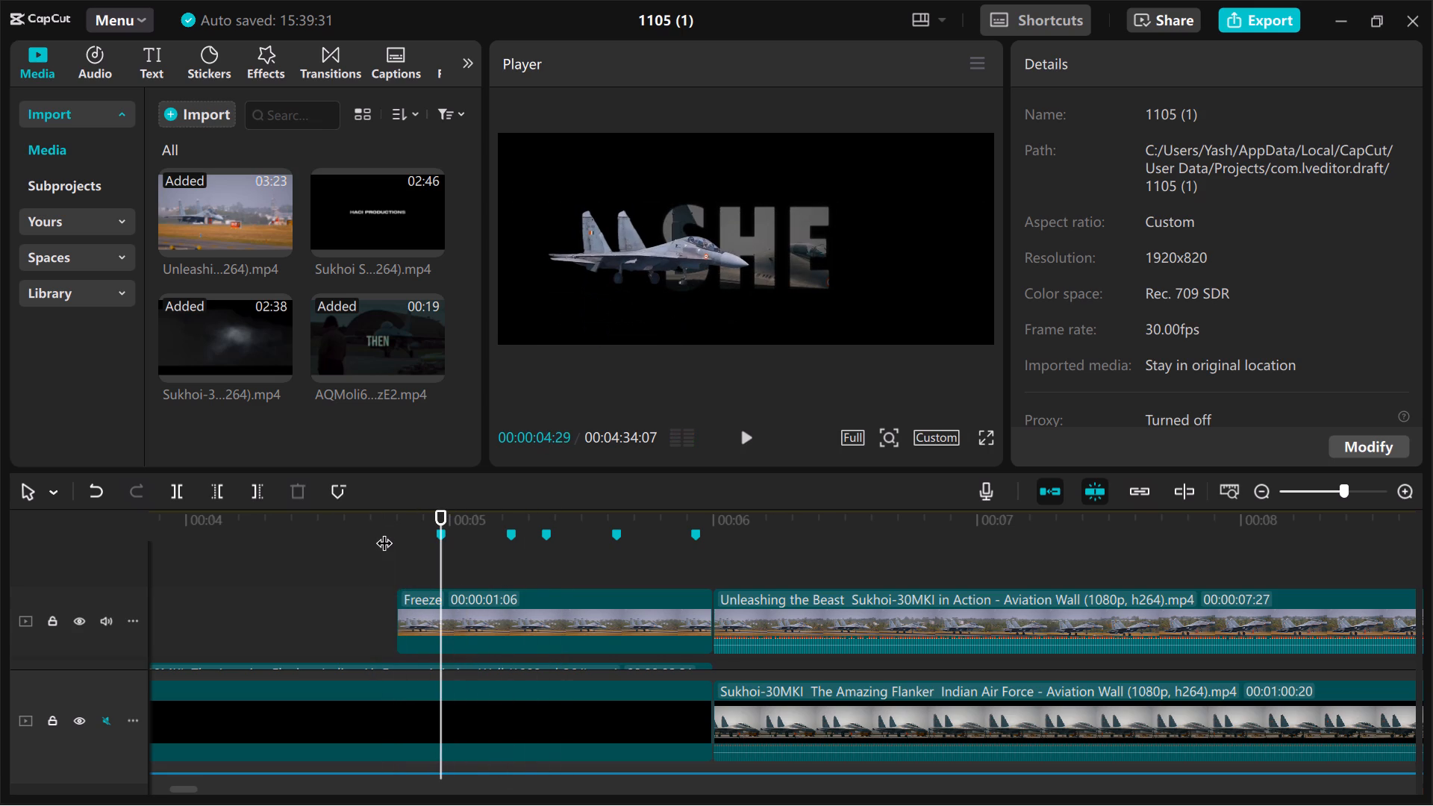
click(635, 253)
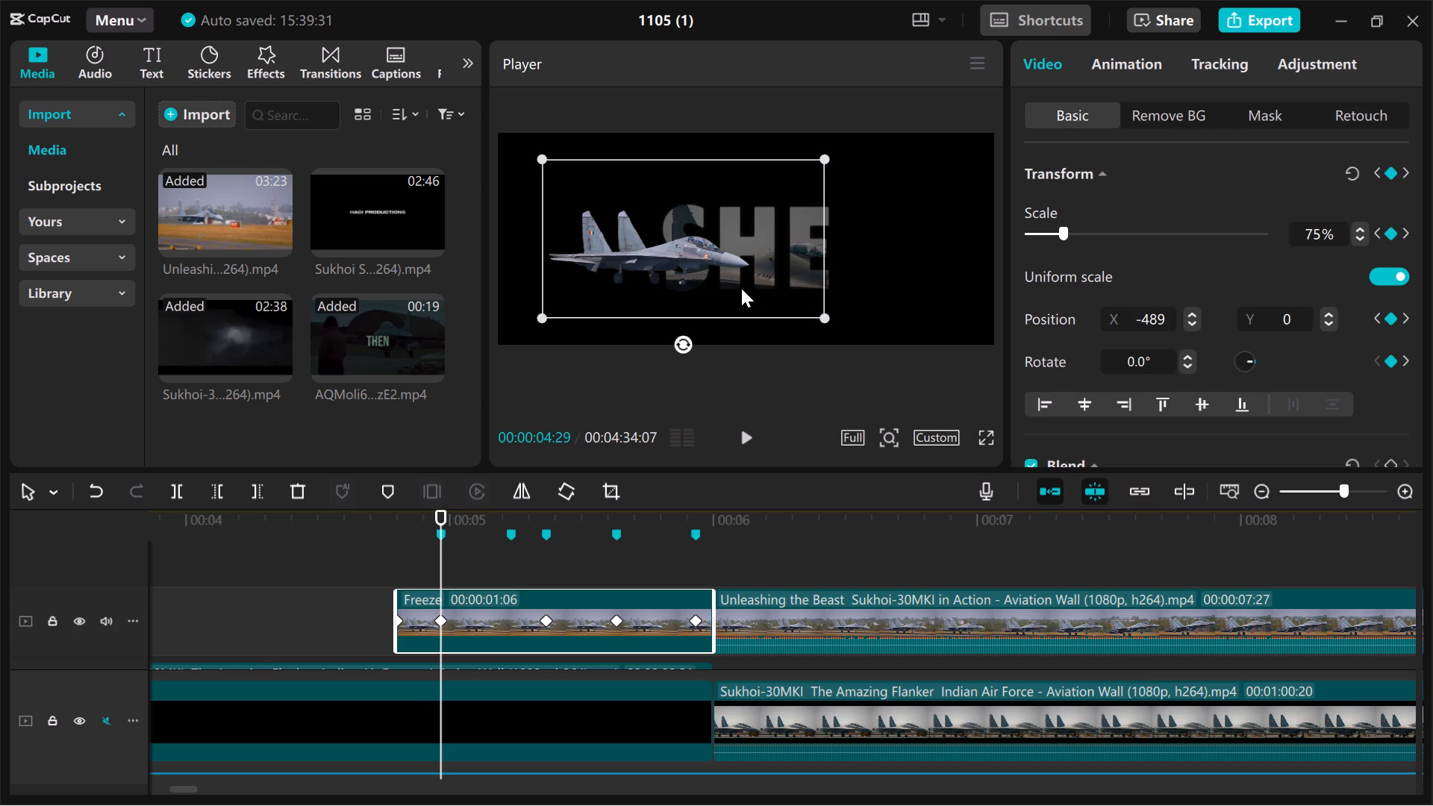
click(513, 533)
click(510, 554)
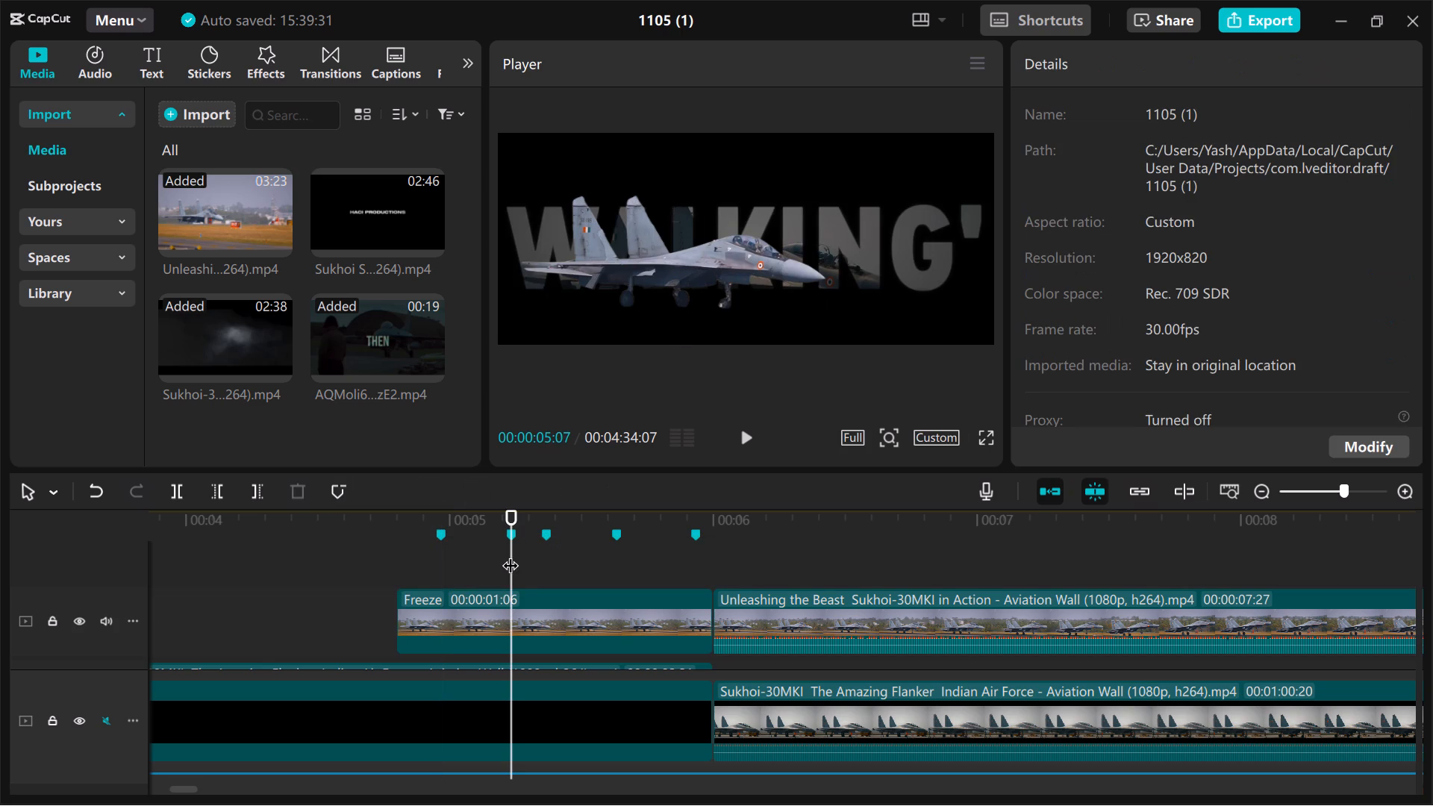
click(511, 614)
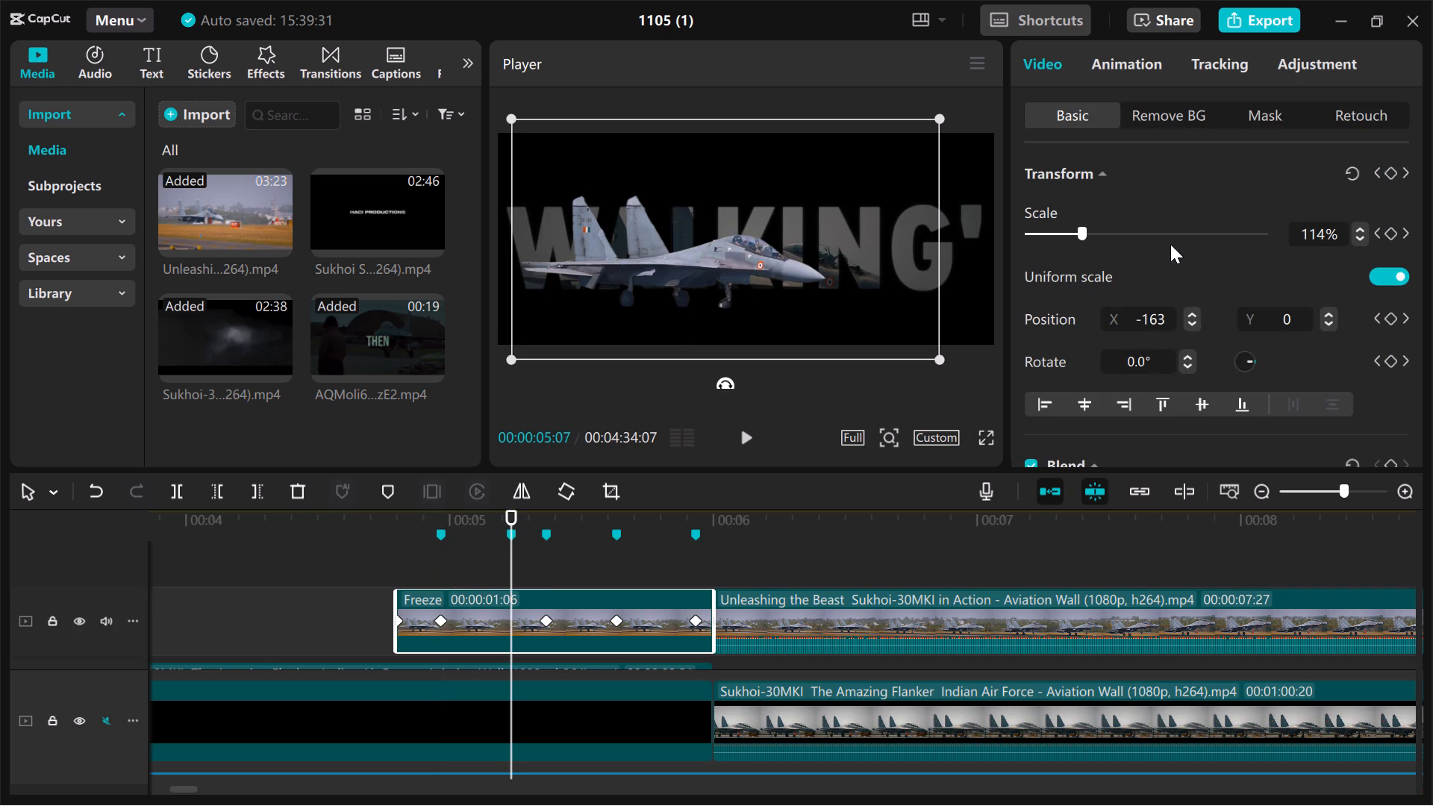
click(1390, 176)
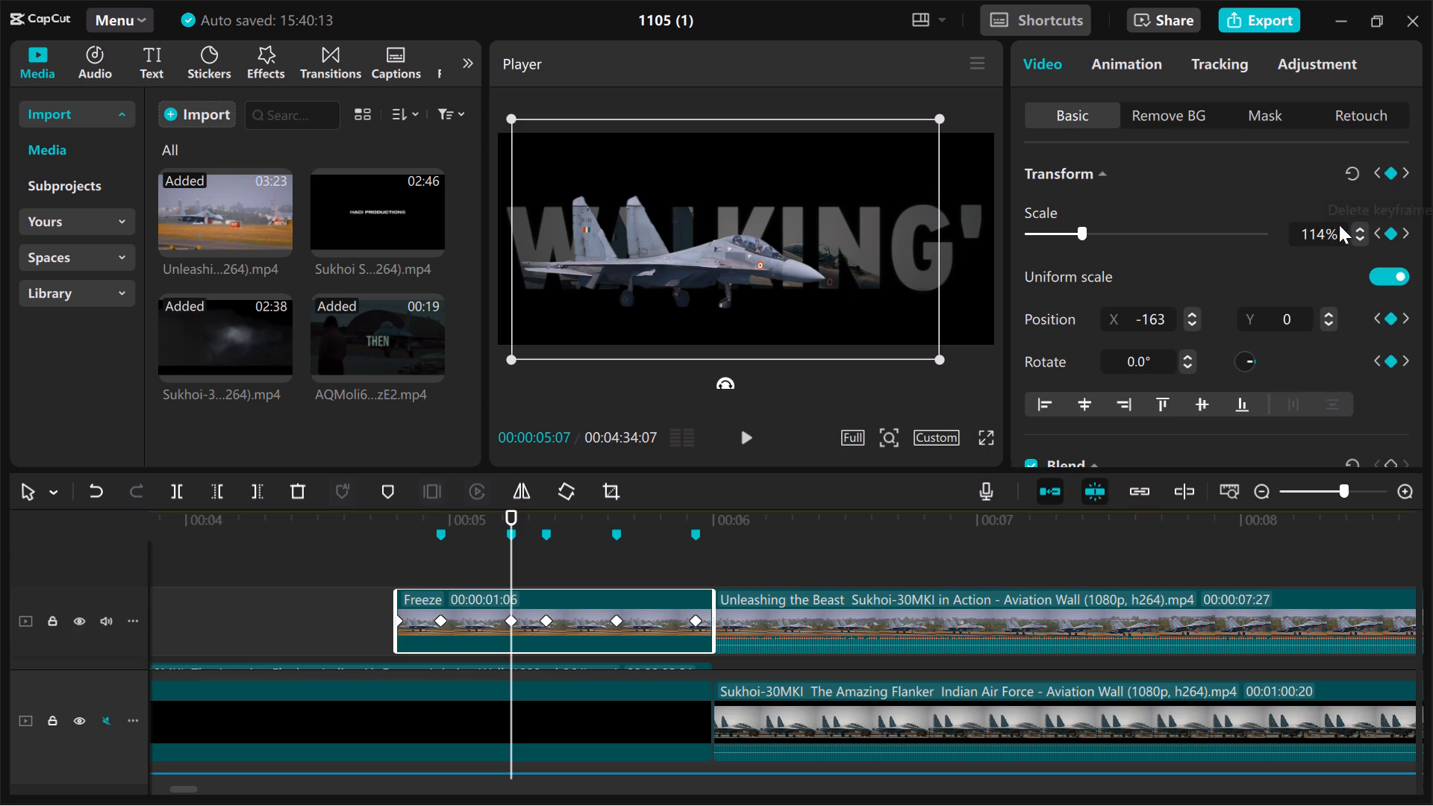
click(1326, 236)
key(BackSpace)
key(BackSpace)
key(BackSpace)
text(75)
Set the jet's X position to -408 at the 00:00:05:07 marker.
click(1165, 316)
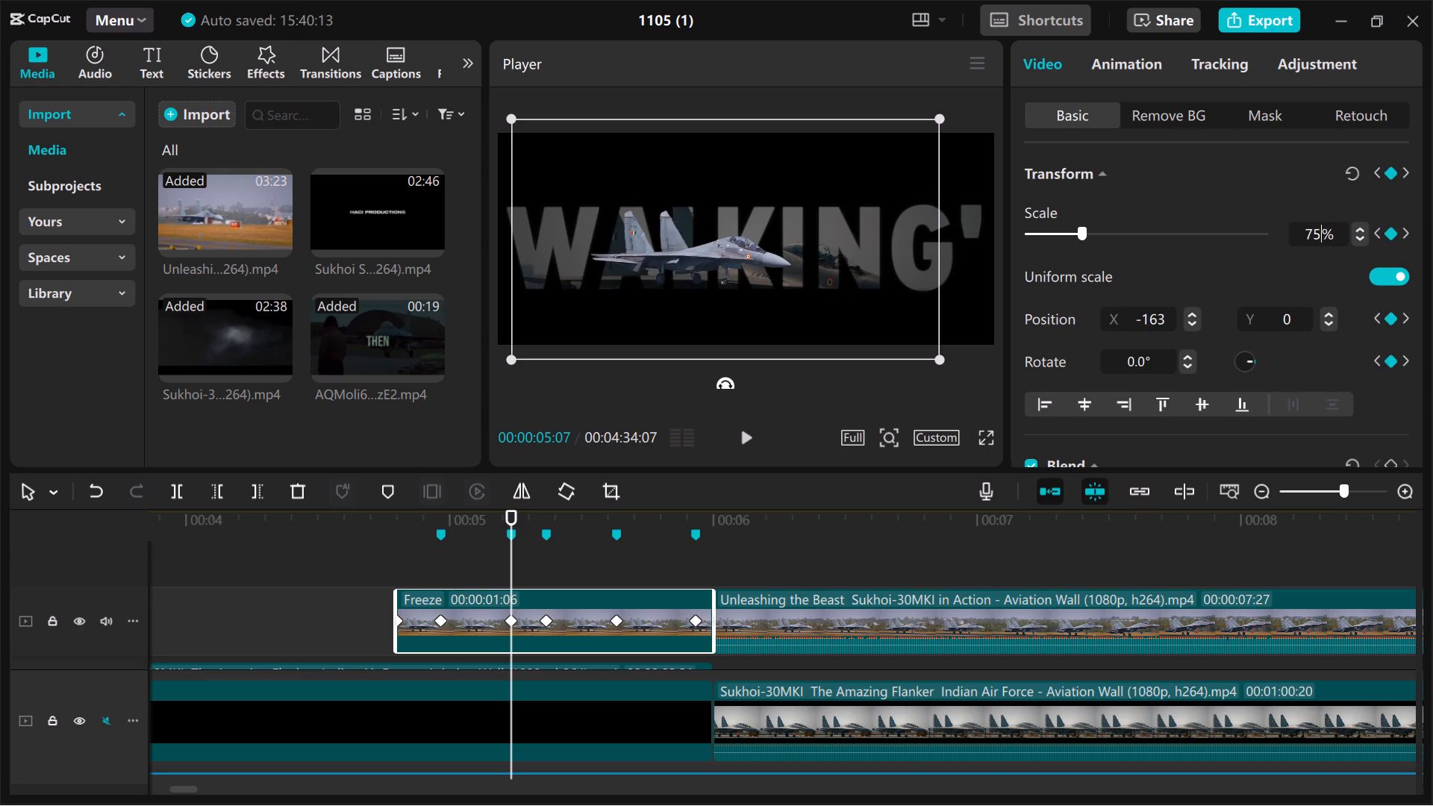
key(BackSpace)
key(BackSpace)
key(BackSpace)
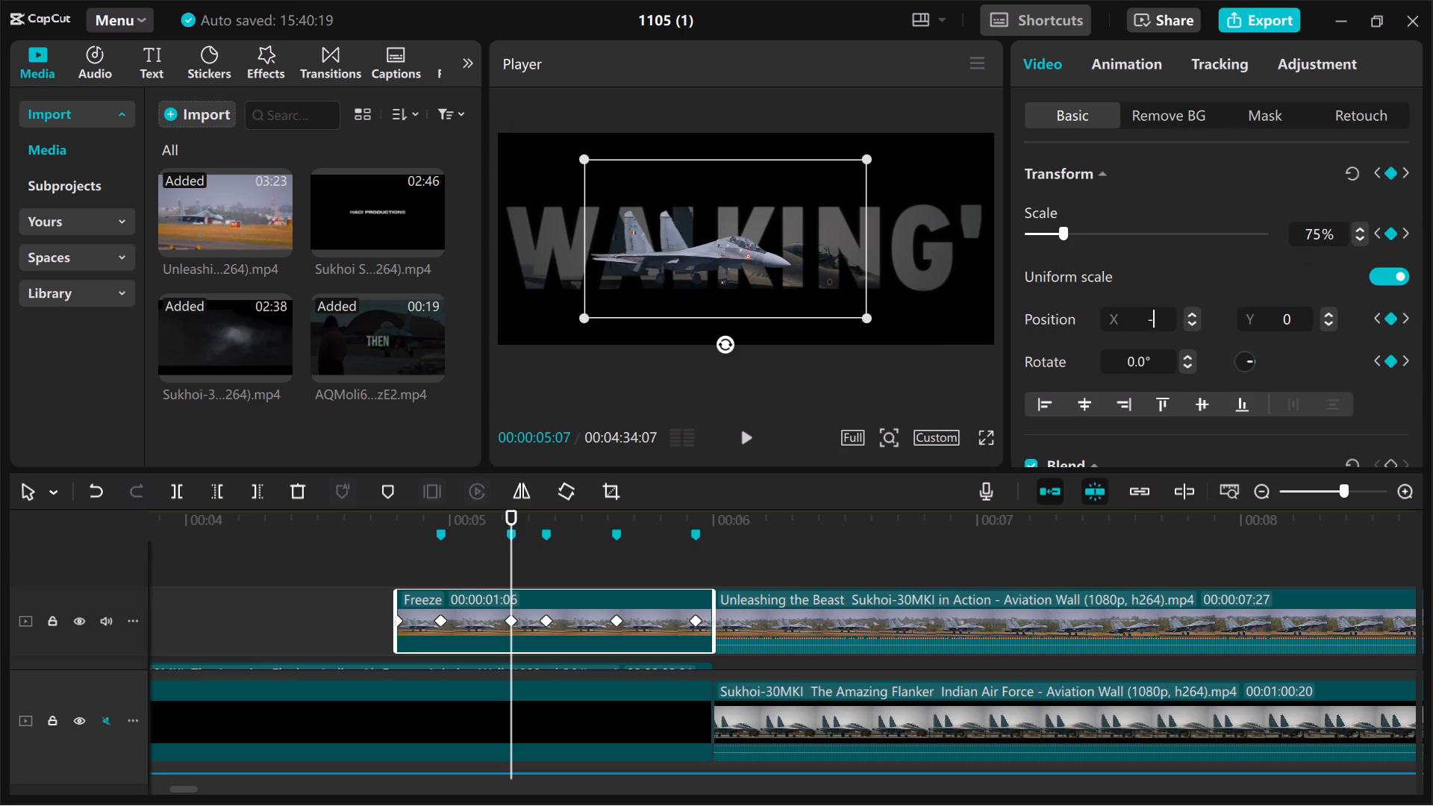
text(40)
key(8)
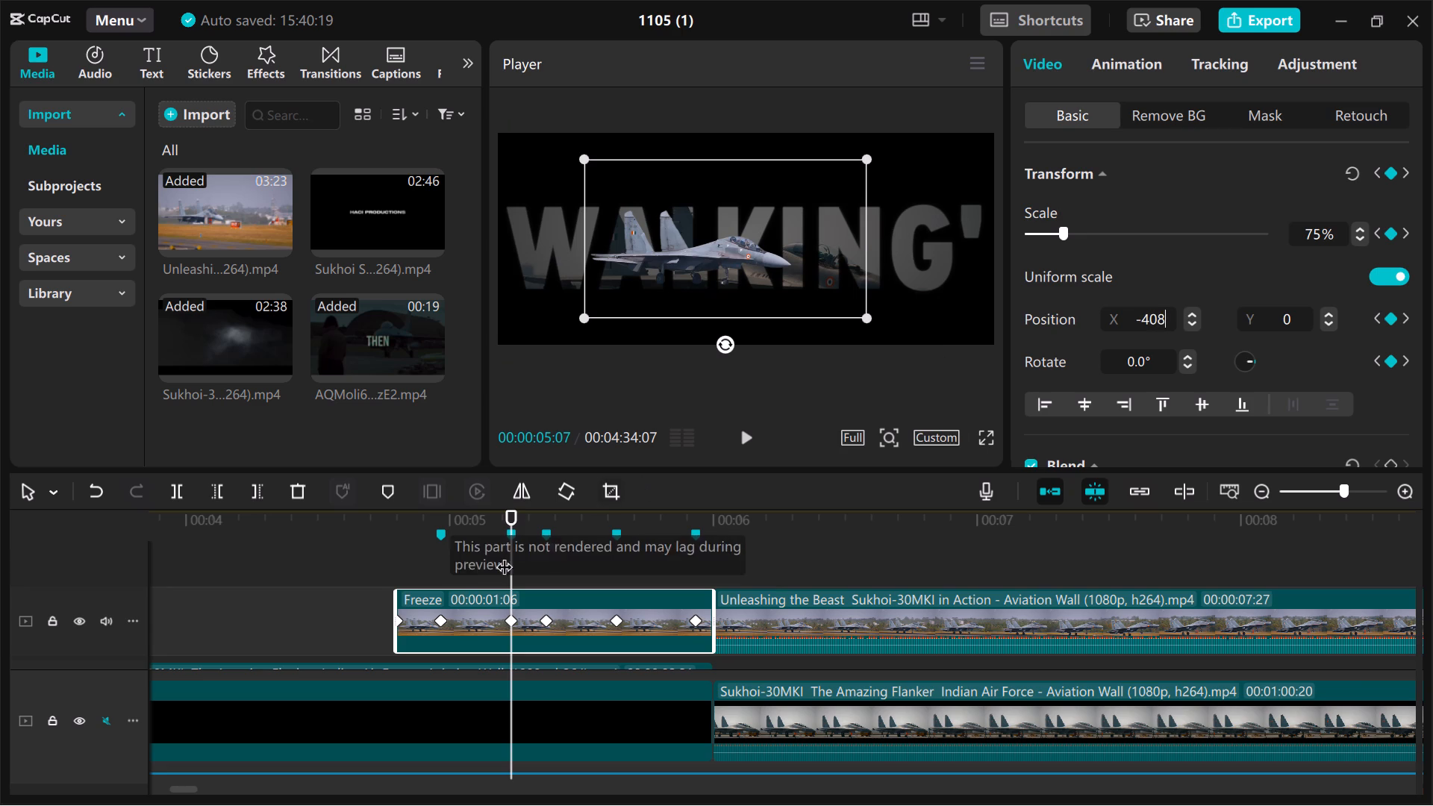
Check the jet's position at the first marker and set its X position to -489 at the 00:00:05:07 marker to match.
click(408, 564)
click(434, 625)
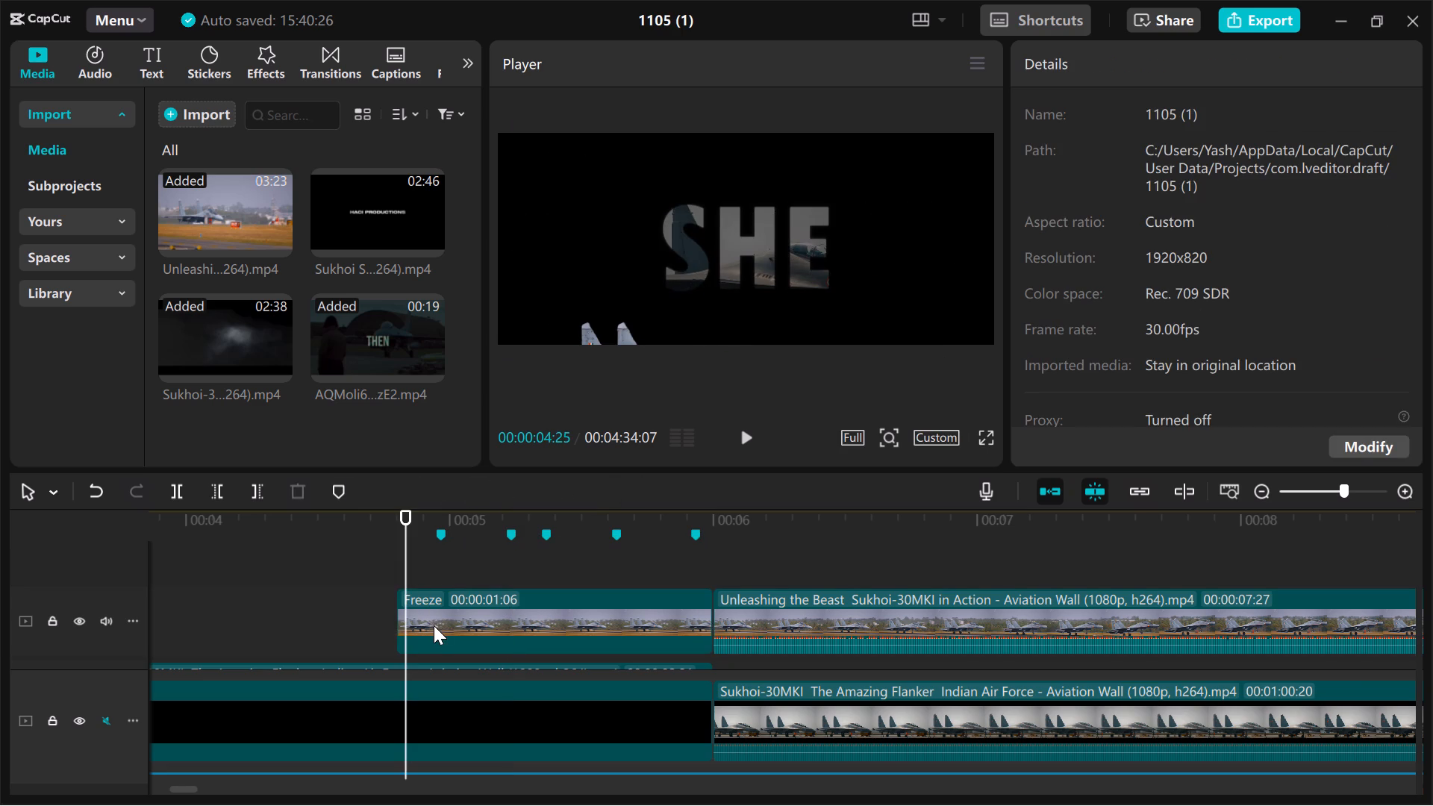
click(440, 570)
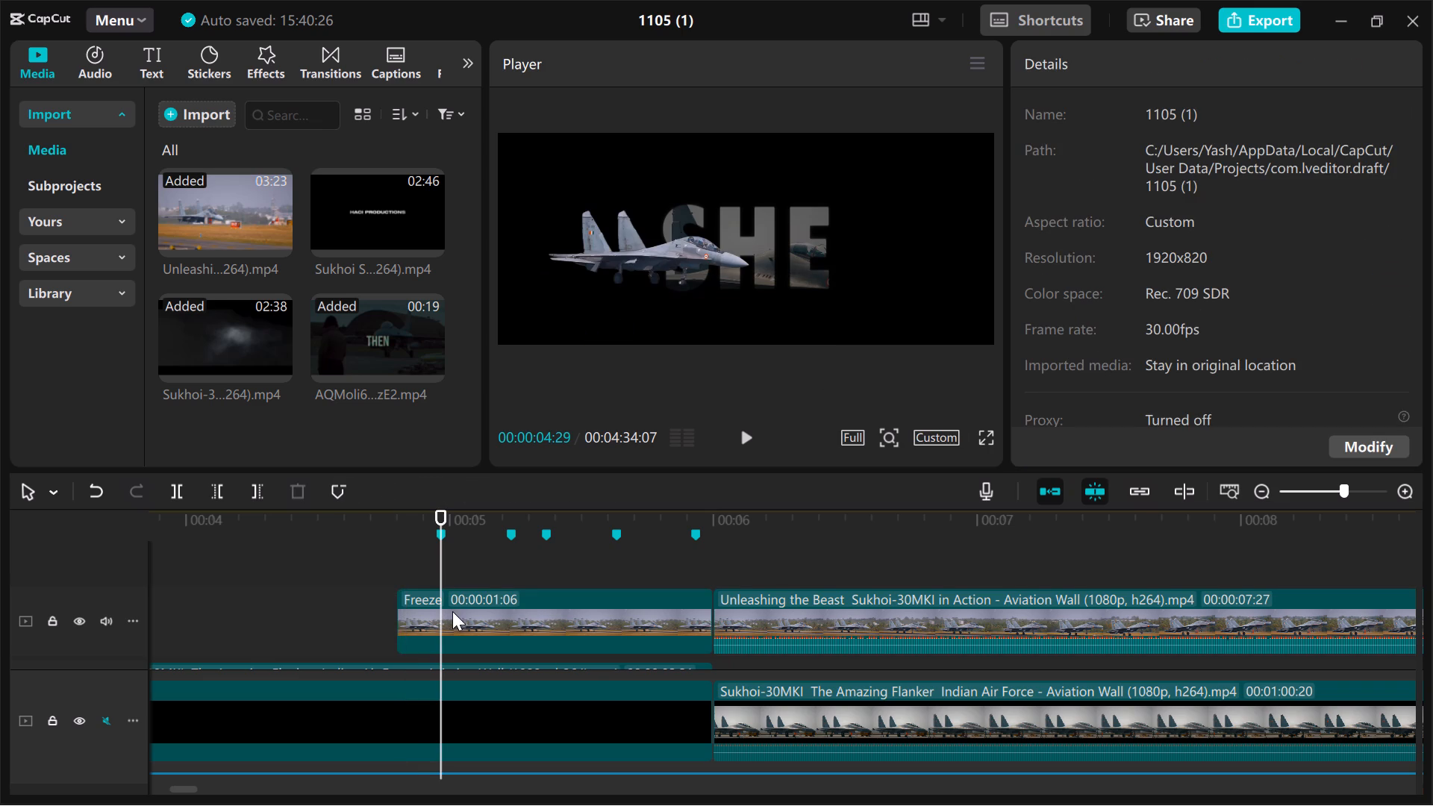
click(459, 622)
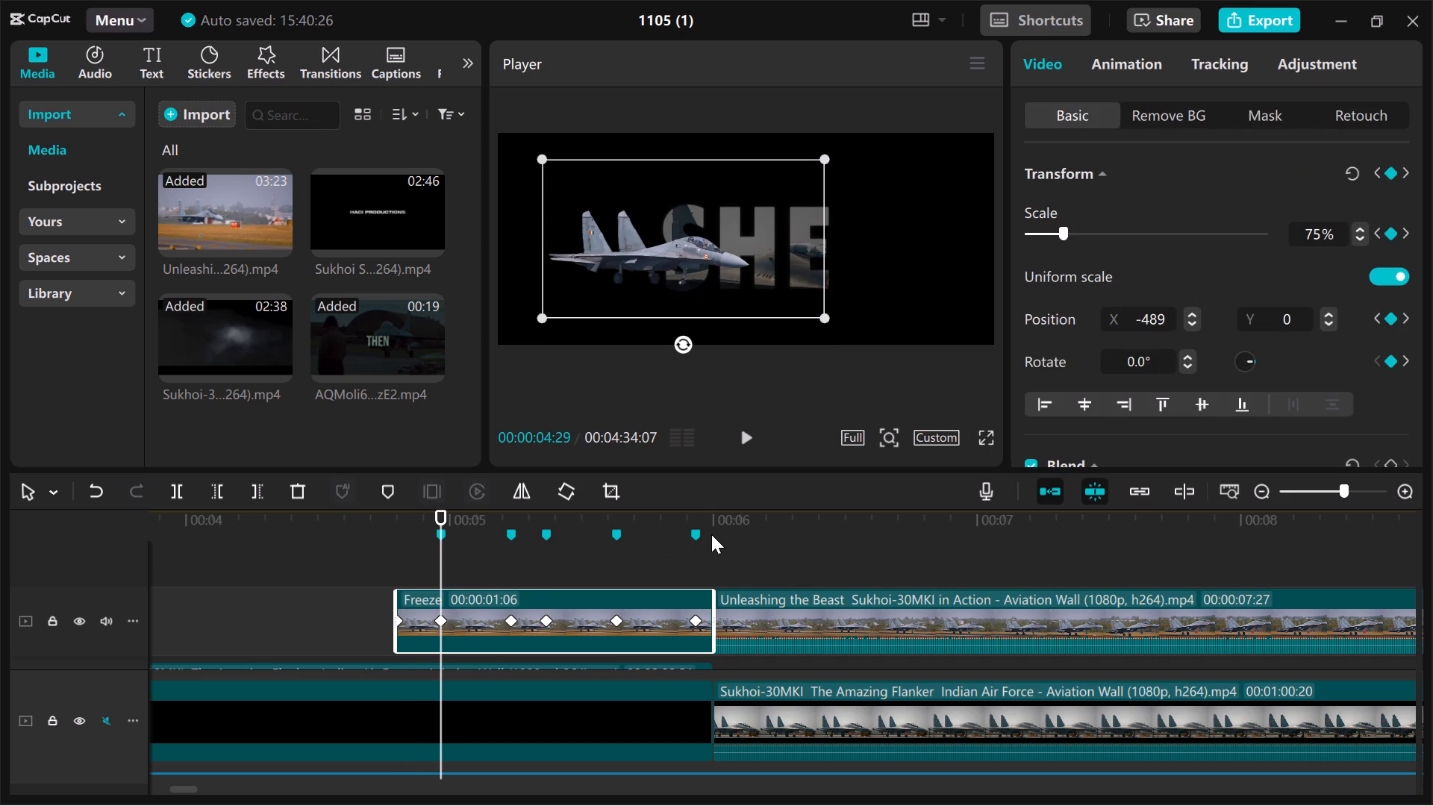
click(506, 569)
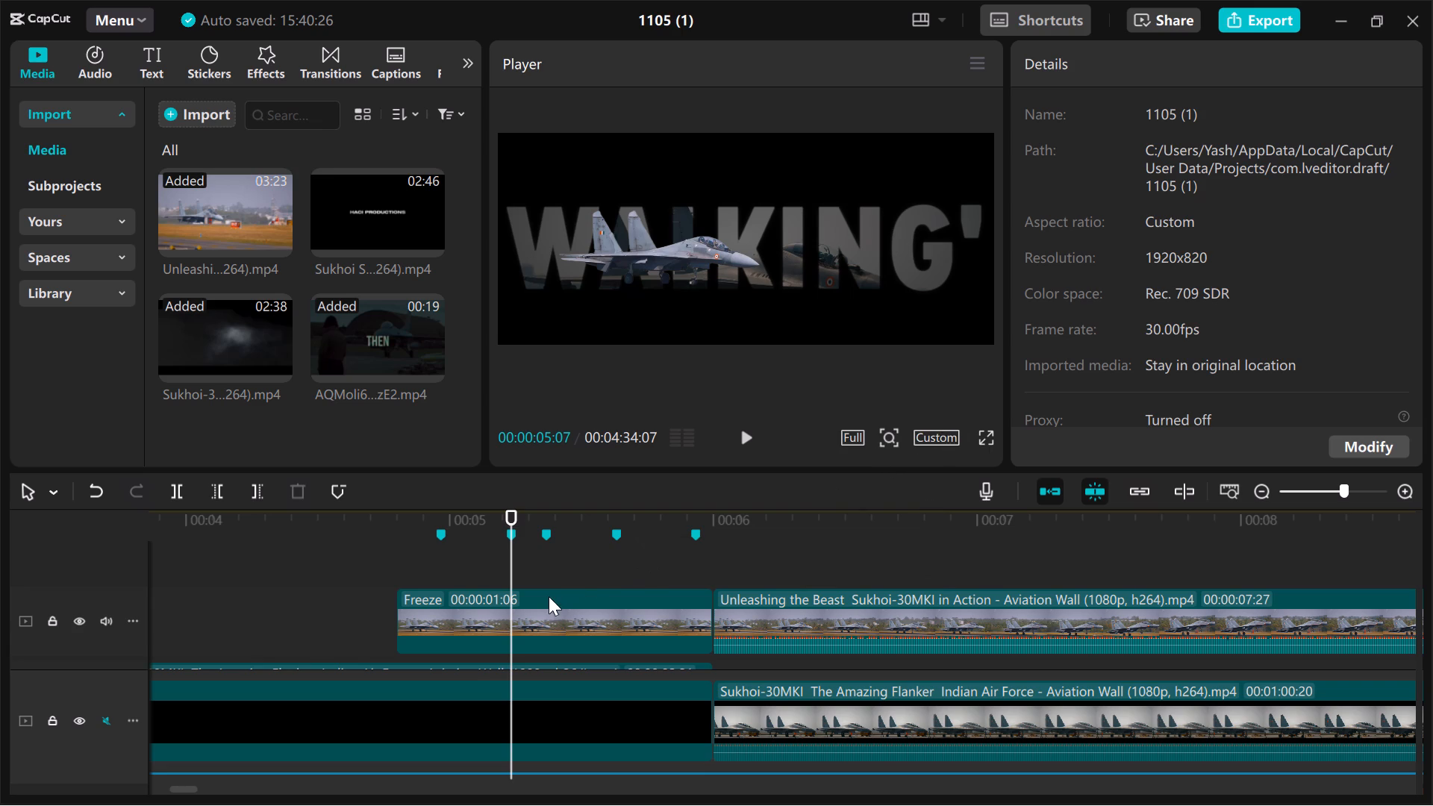
click(515, 607)
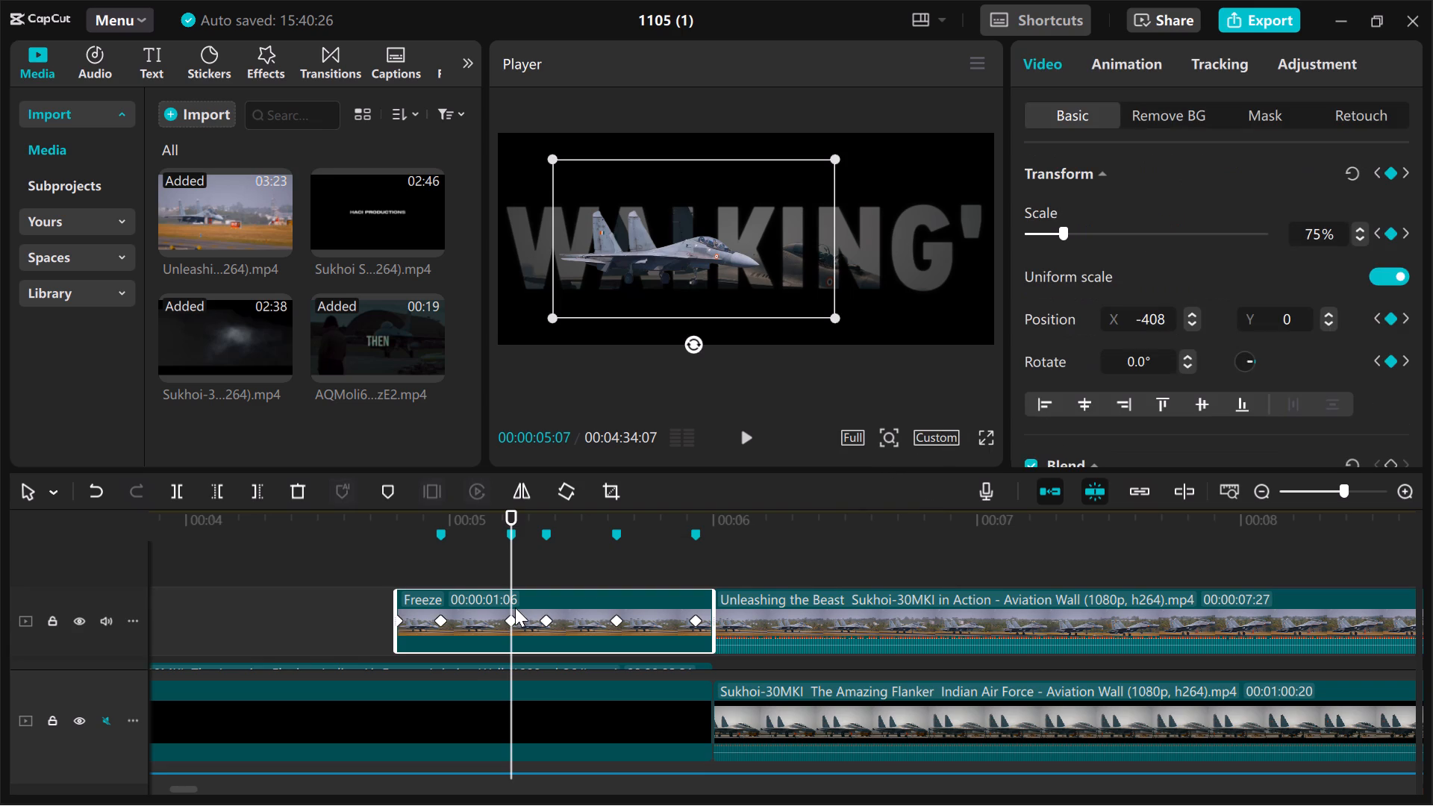
click(1167, 316)
key(BackSpace)
key(BackSpace)
text(89)
click(281, 580)
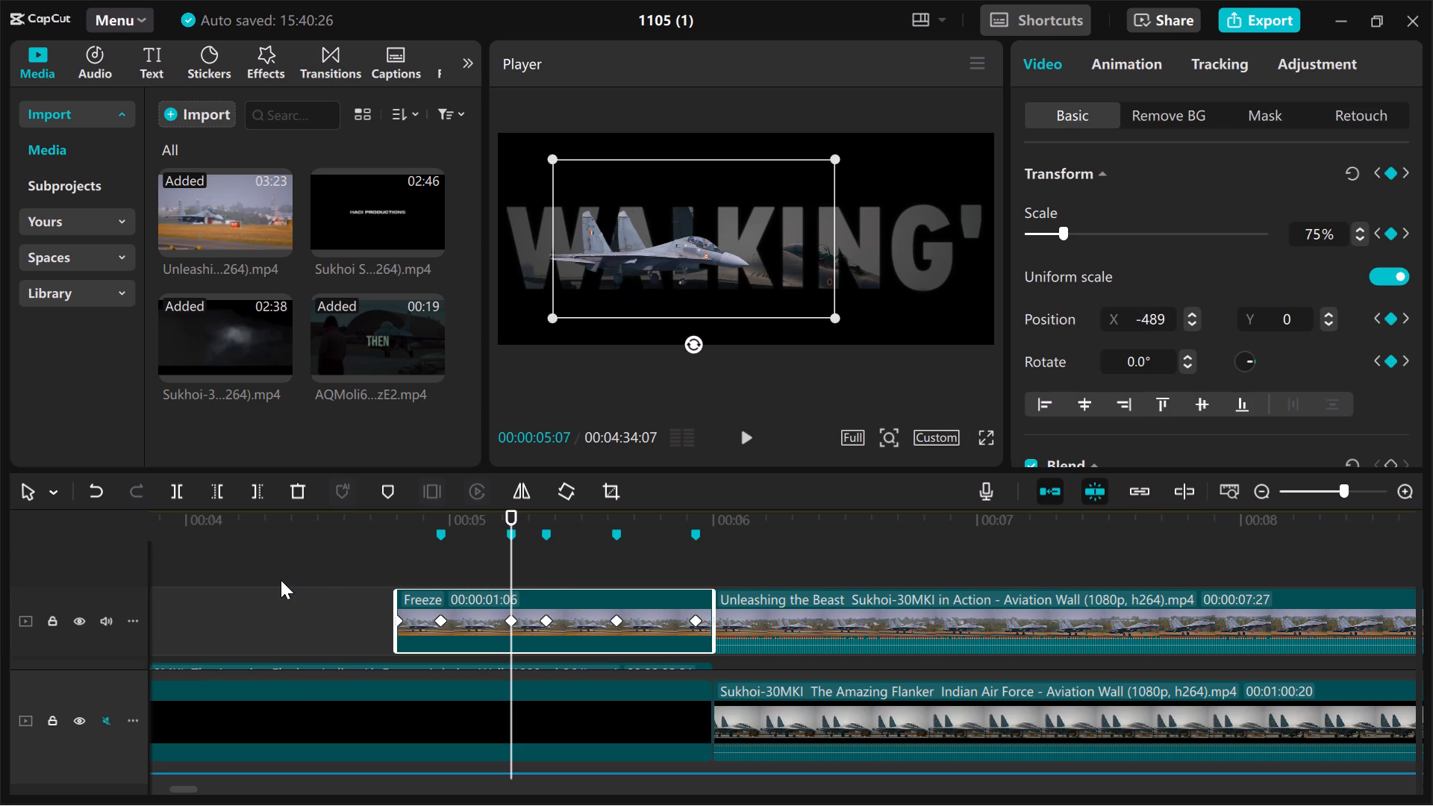
Replay from the LOVE caption through the freeze frame into the jet footage to check the revised animation timing.
key(space)
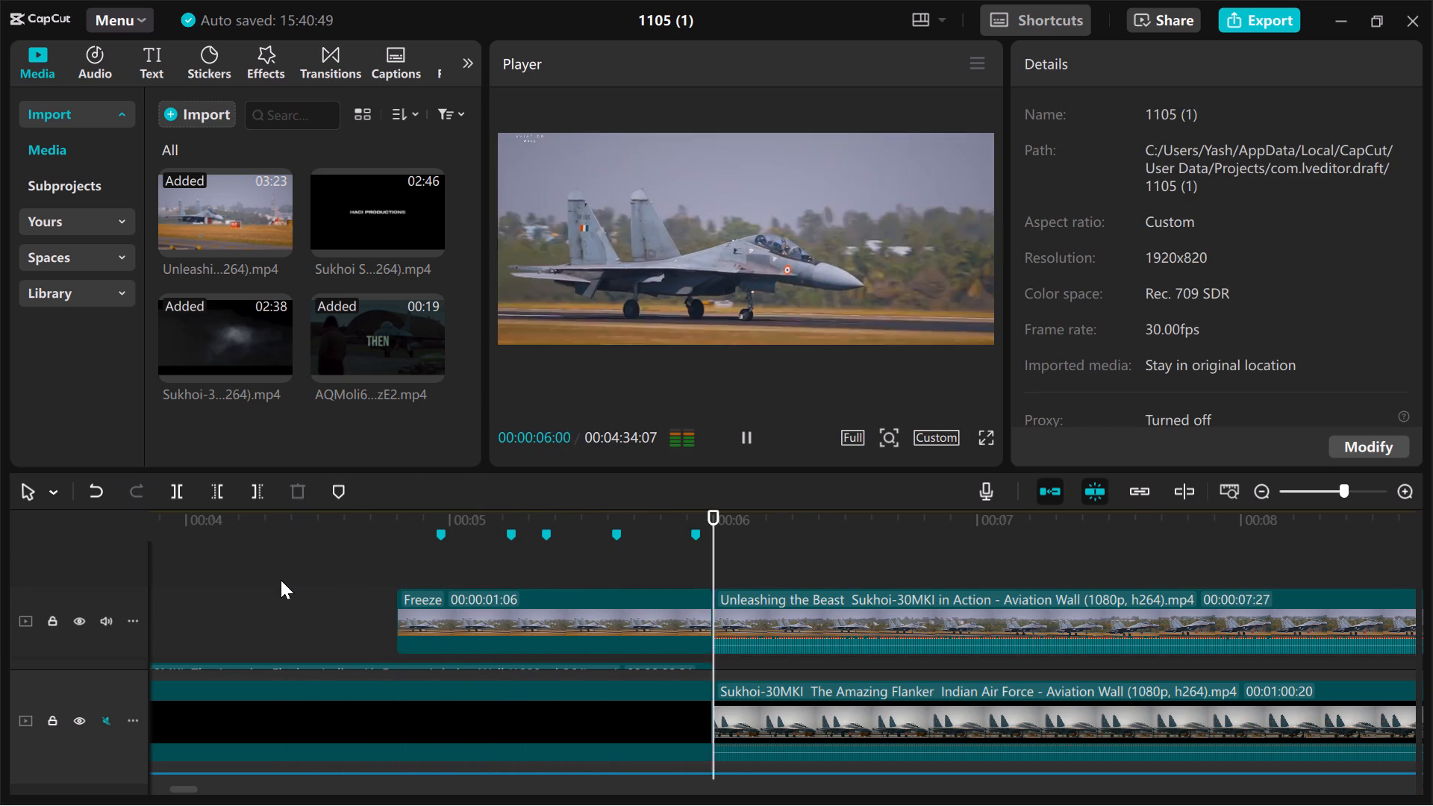
key(space)
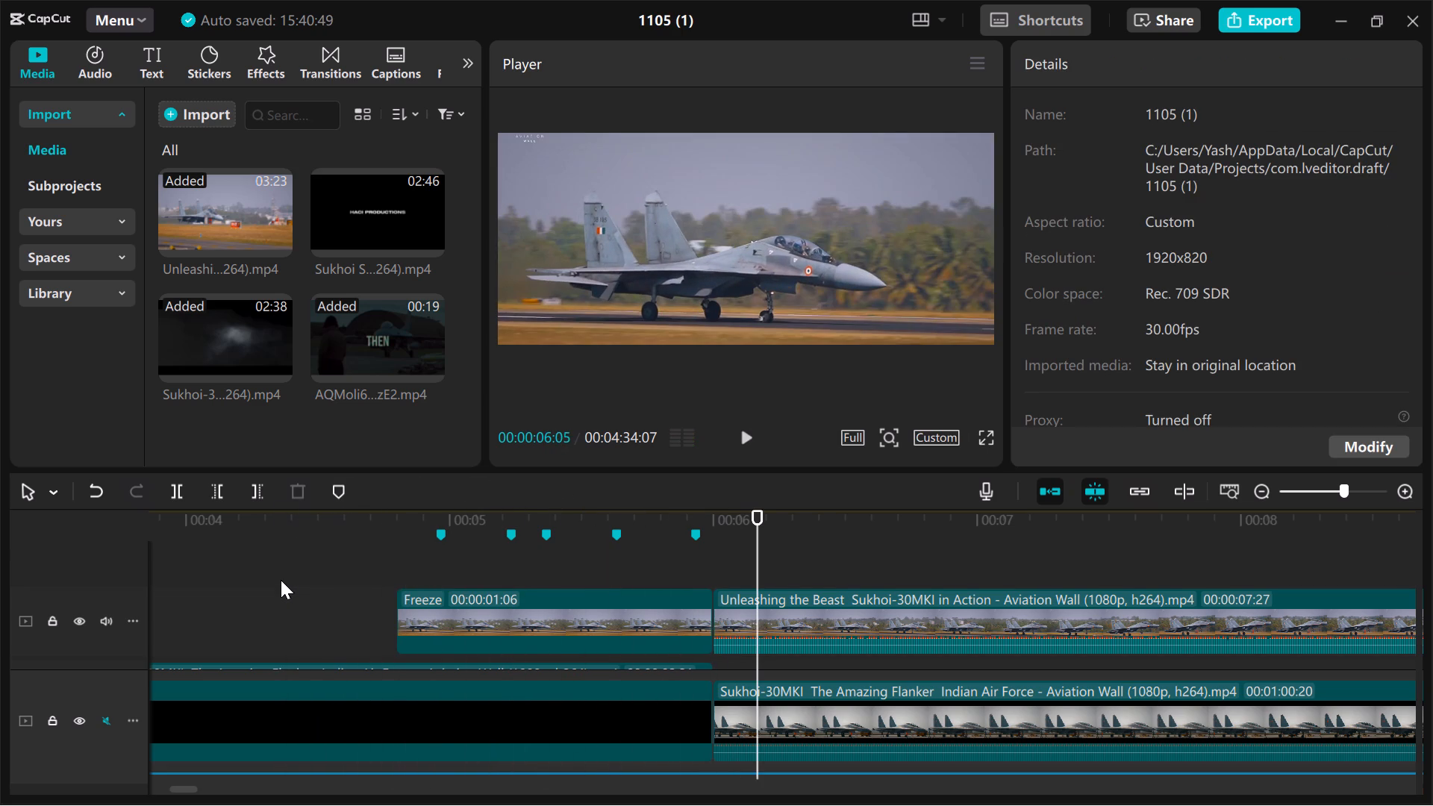
click(281, 580)
key(space)
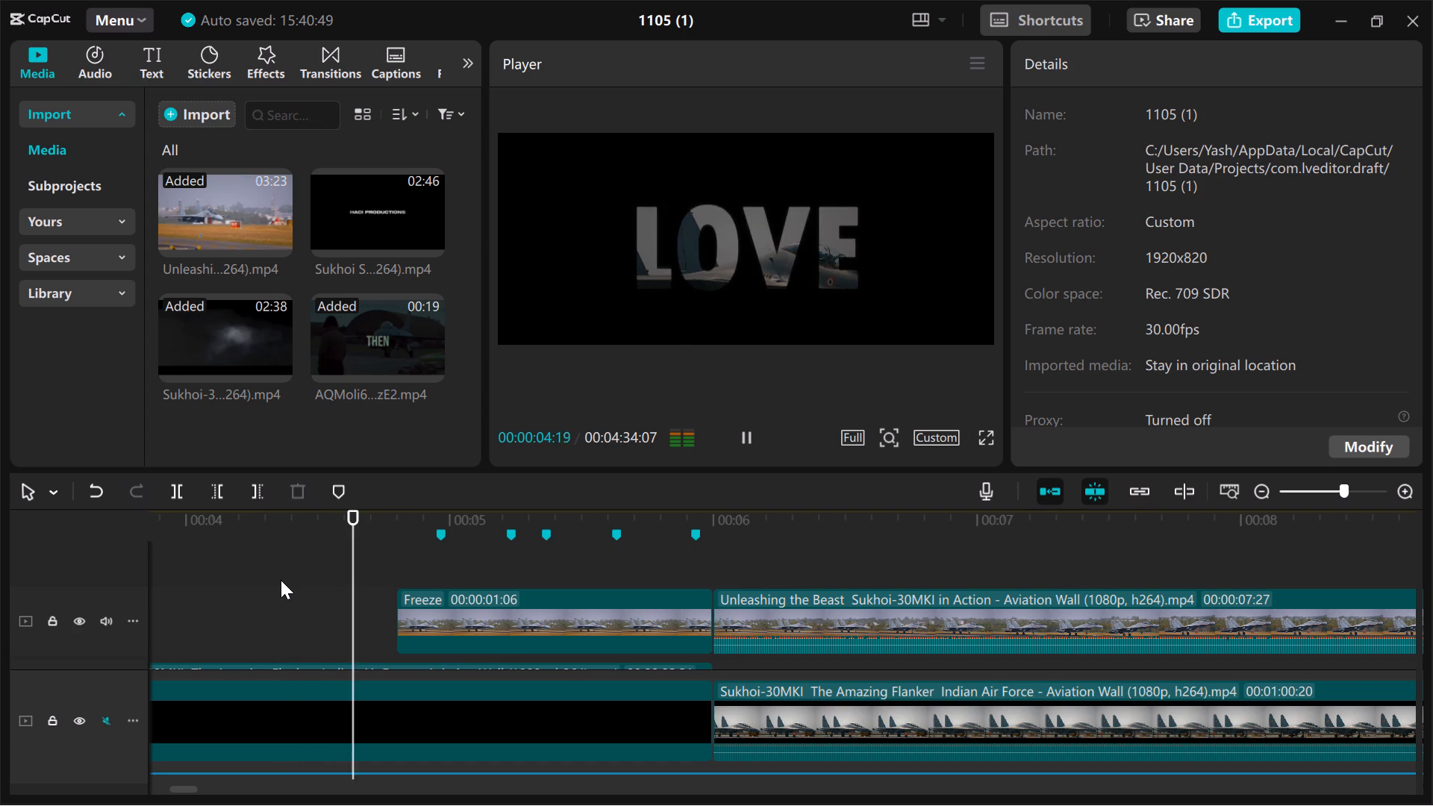
key(space)
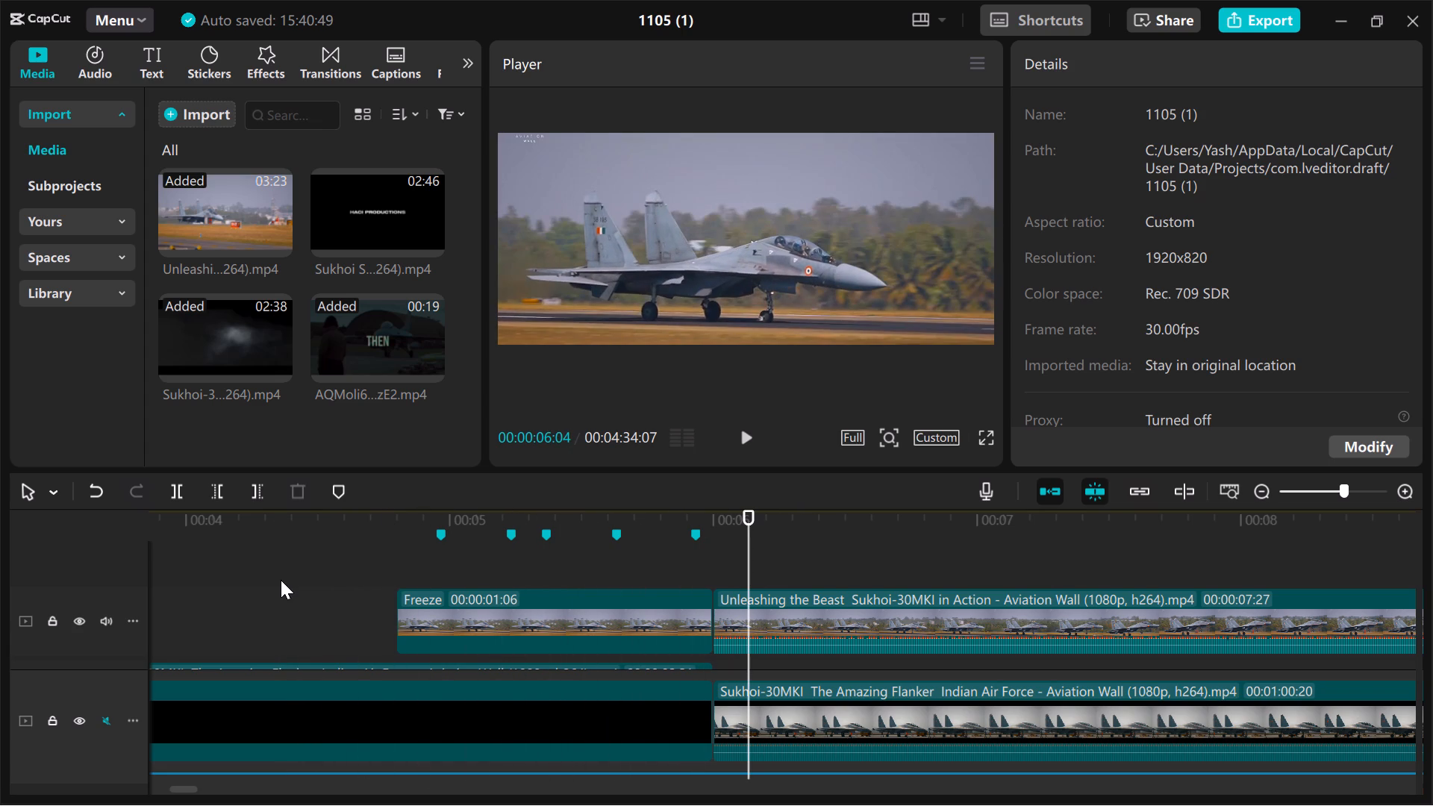
key(space)
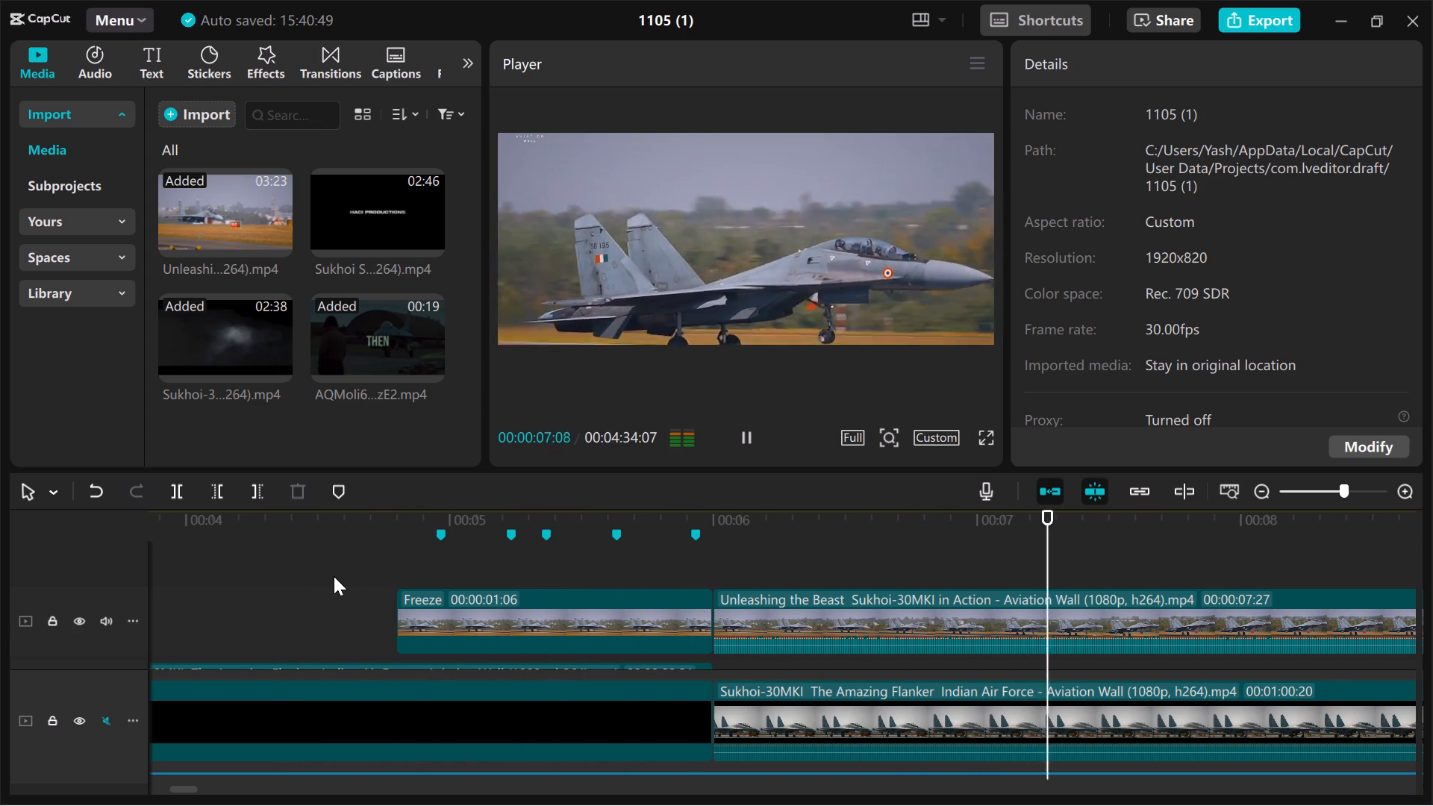
Replay the freeze-frame section repeatedly from the LOVE caption to check the jet's motion against the WALKING' and AROUND captions and markers.
click(334, 576)
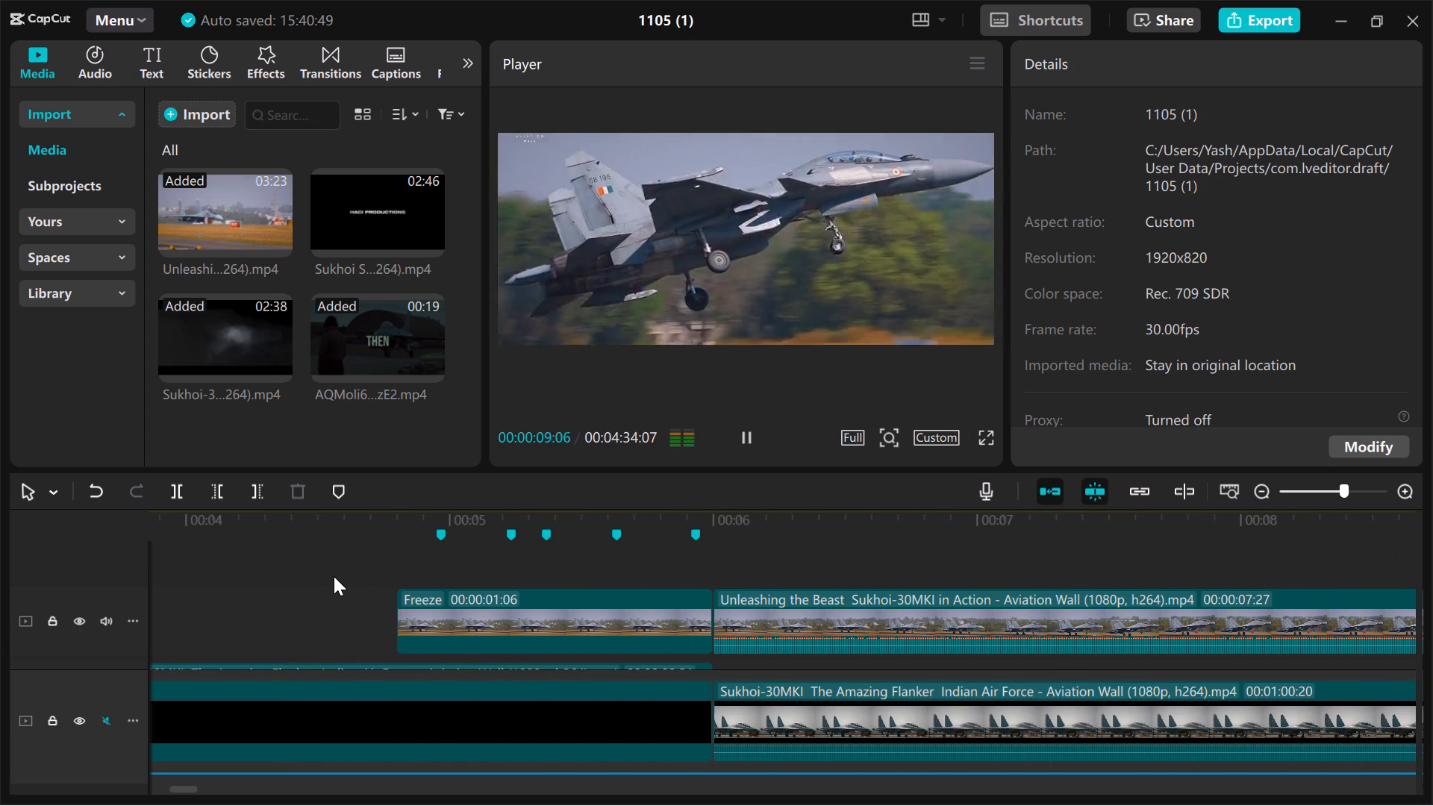
click(334, 576)
key(space)
key(space)
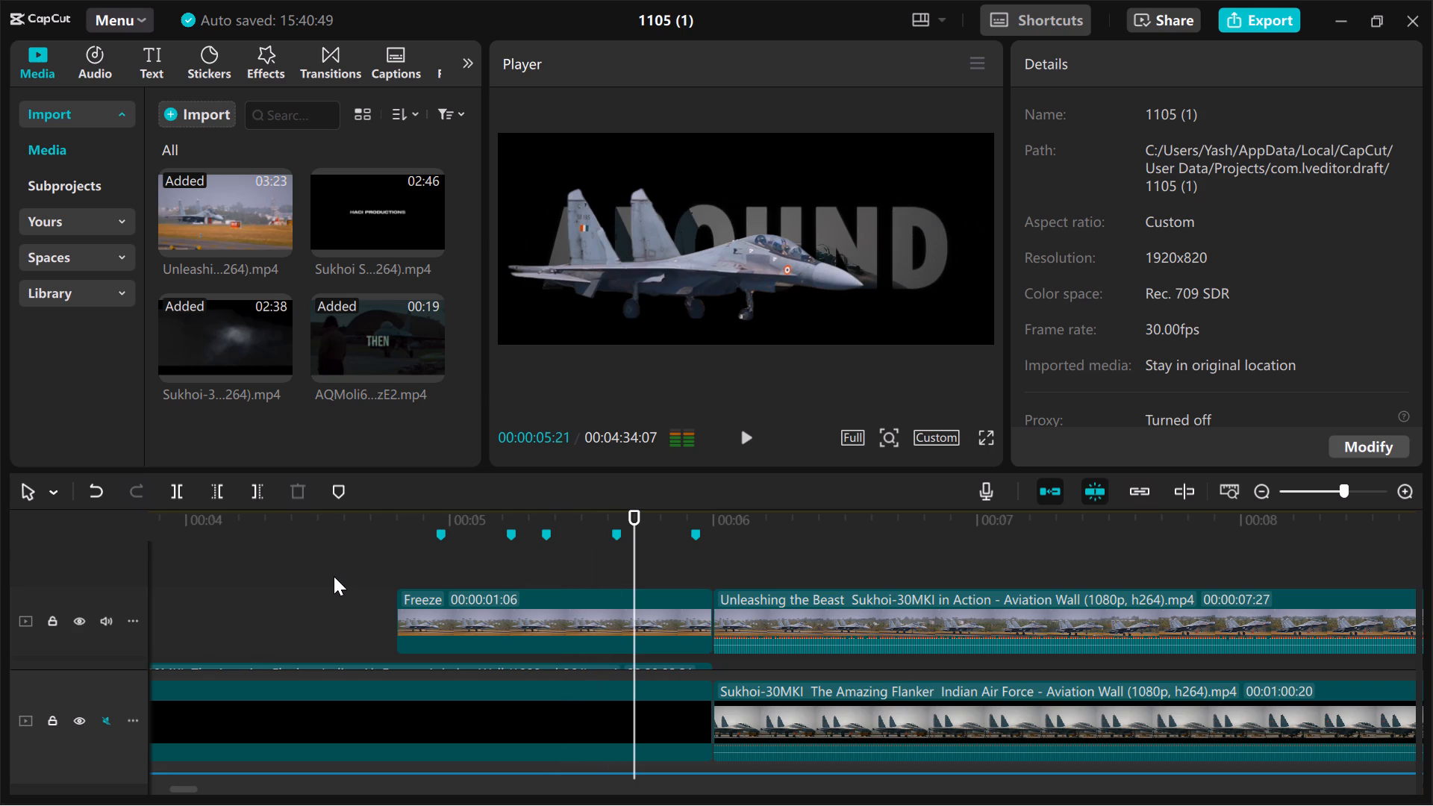
click(334, 576)
key(space)
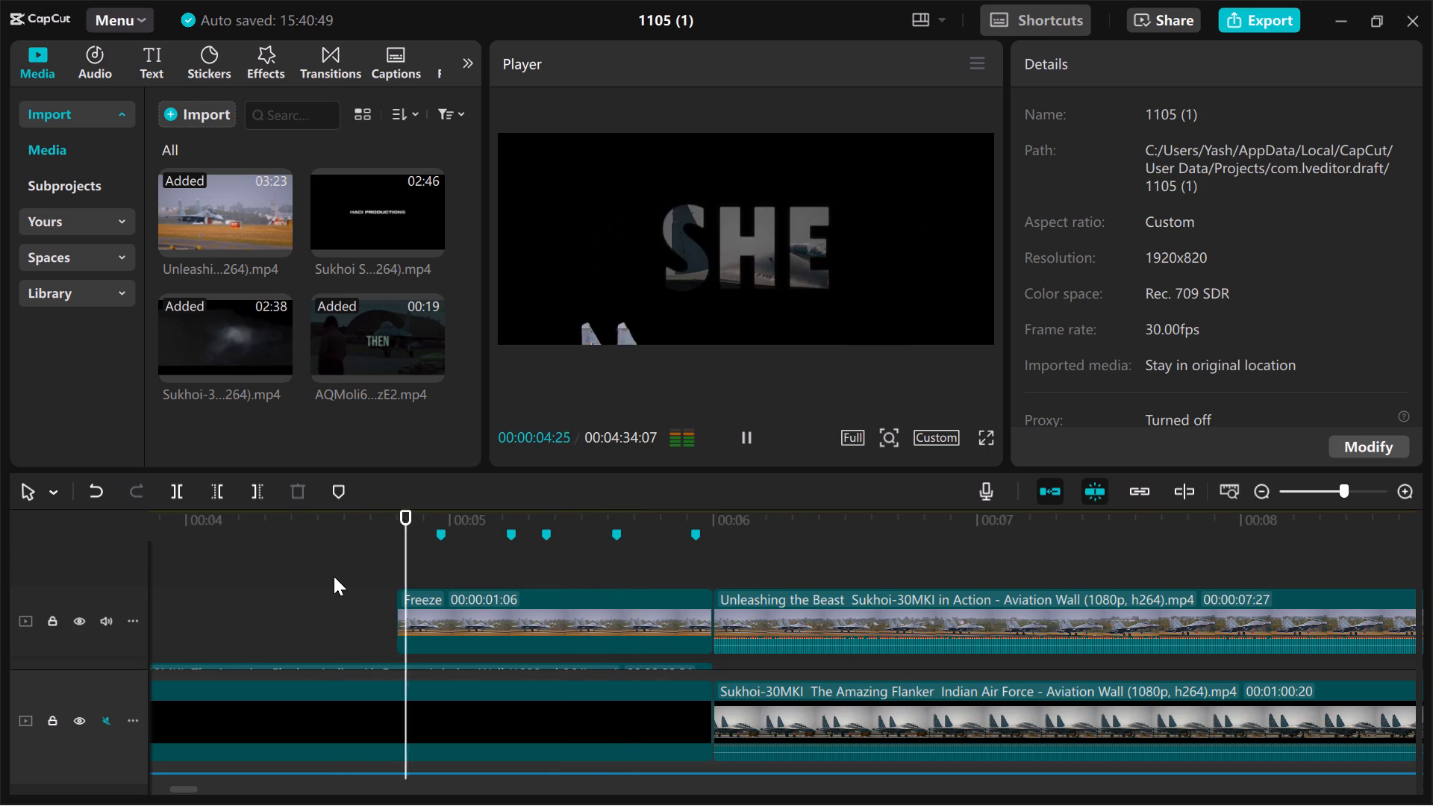
key(space)
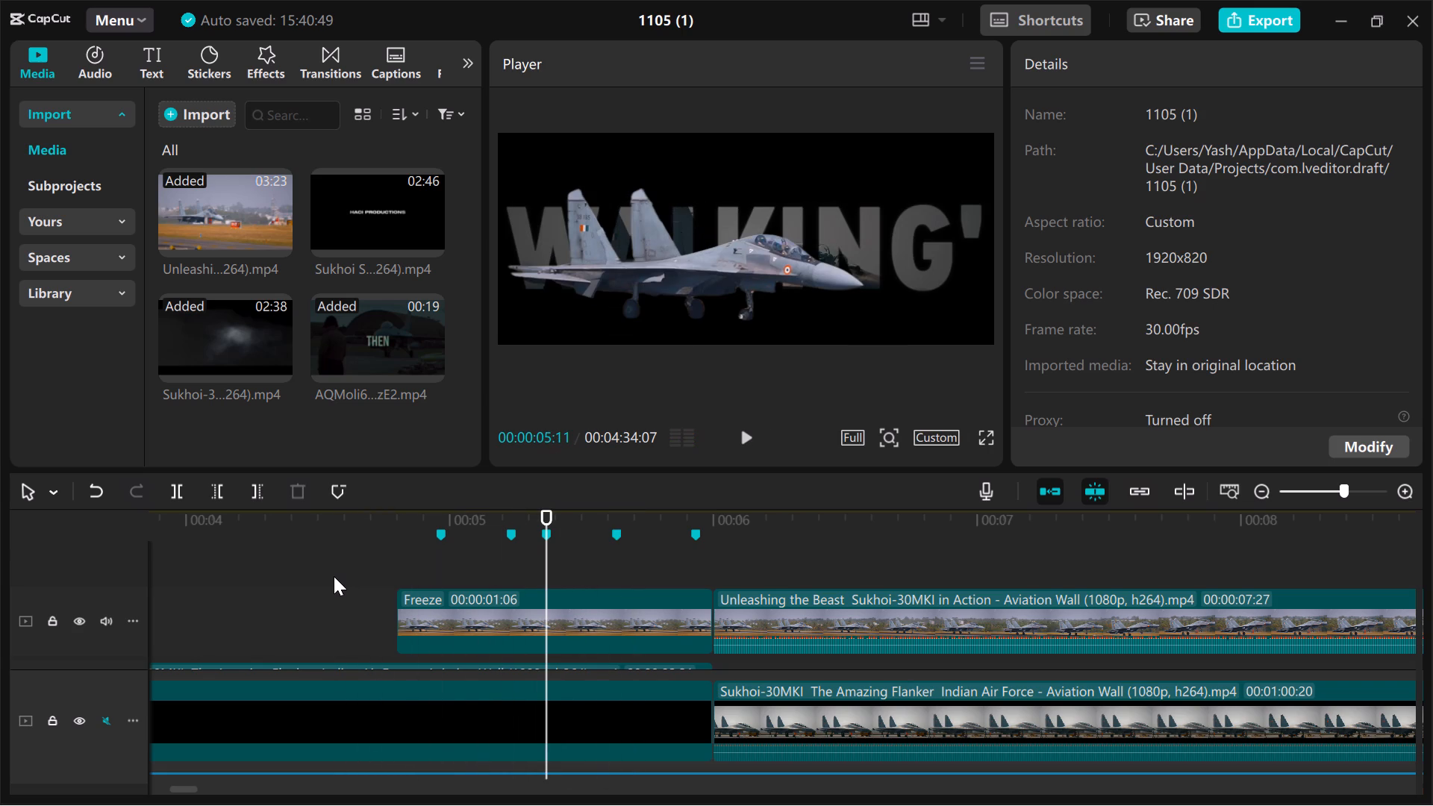
key(space)
key(space)
key(space)
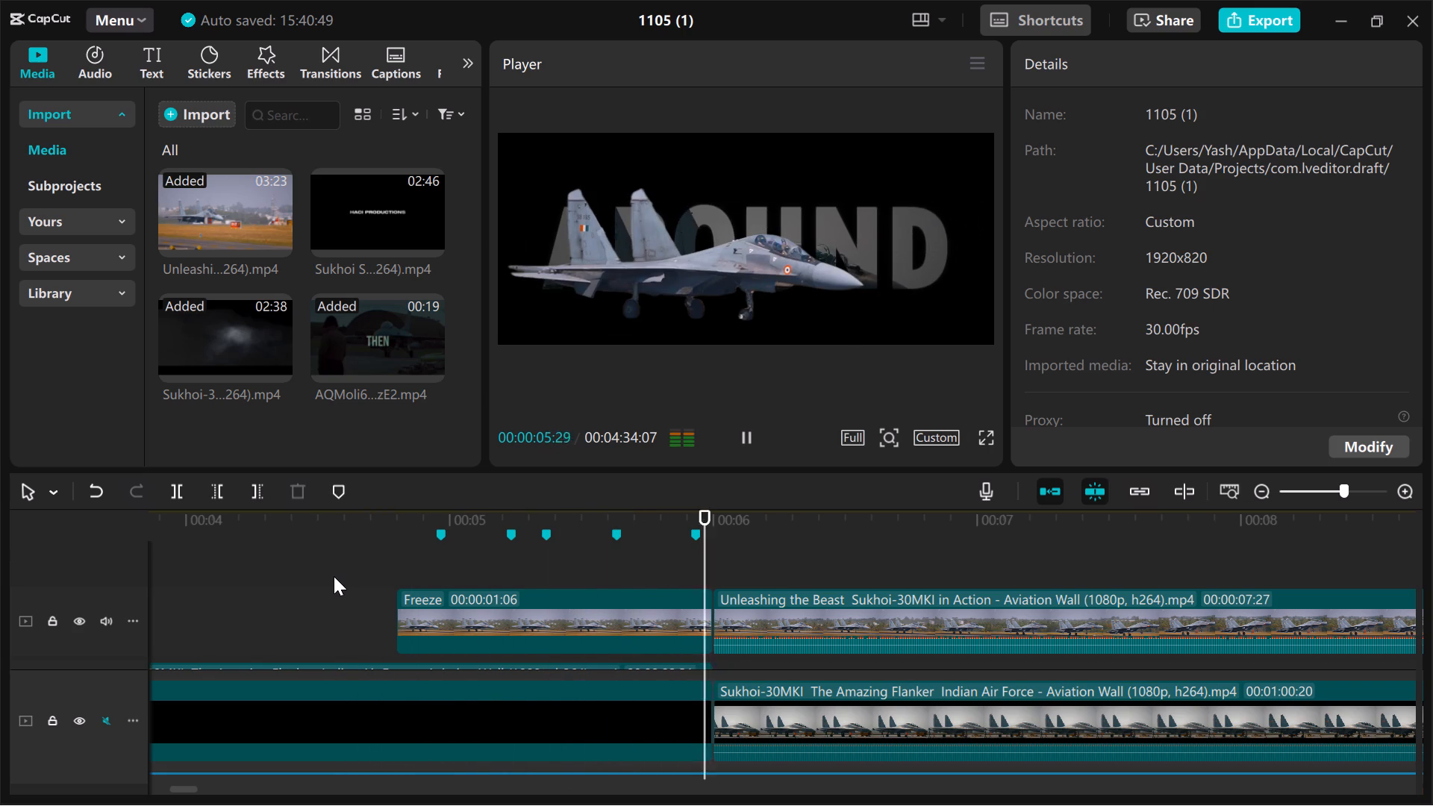
click(334, 576)
key(space)
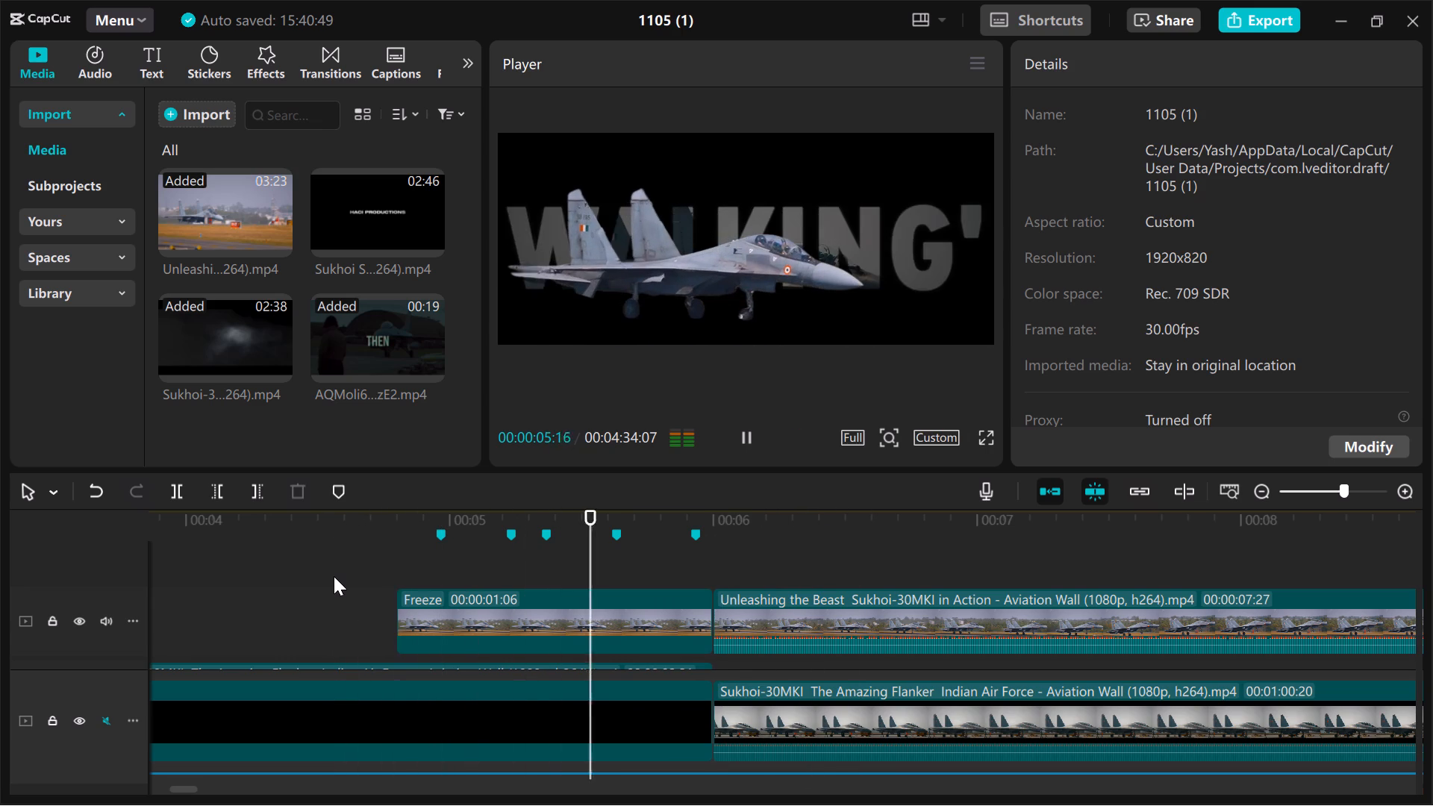
key(space)
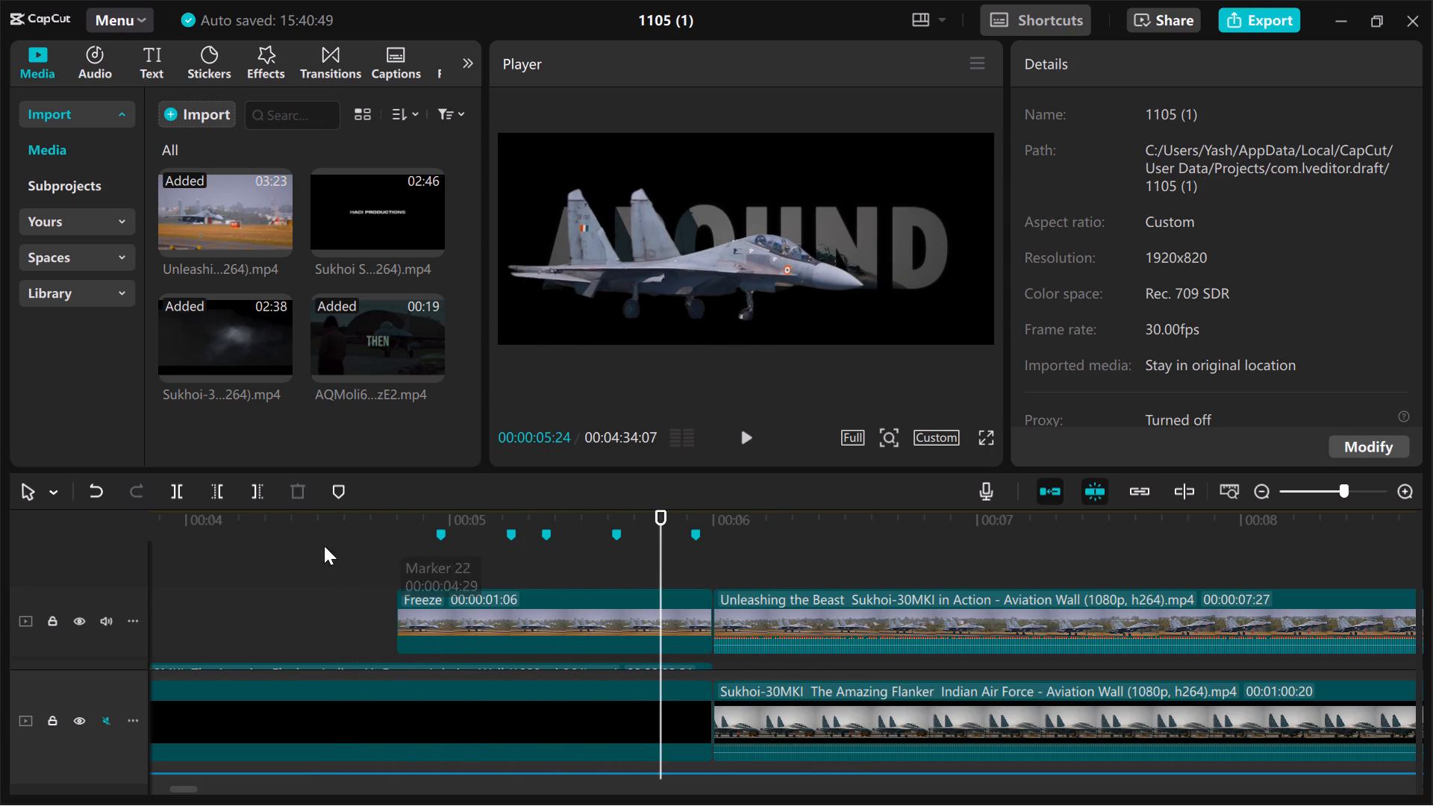
click(308, 546)
key(space)
key(space)
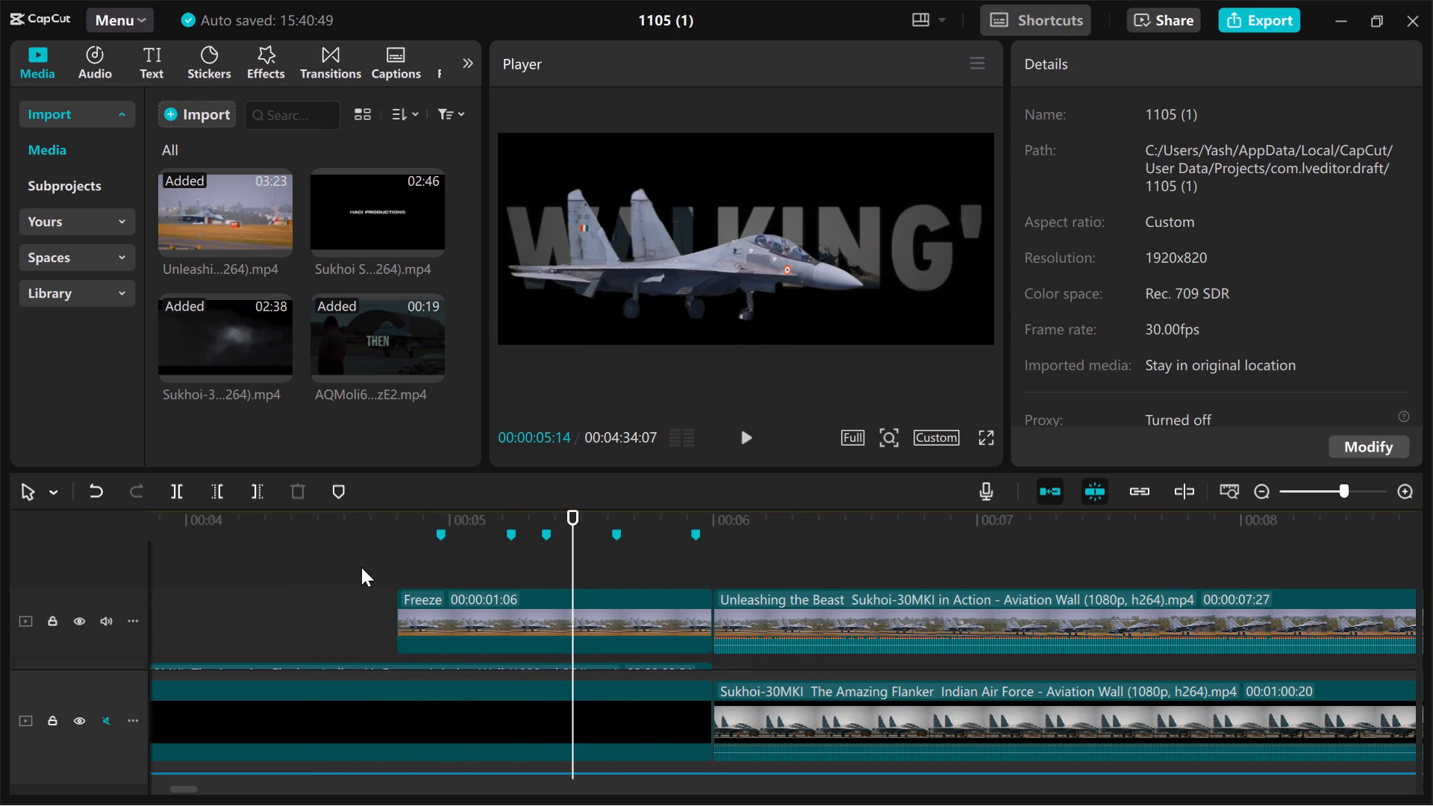
click(616, 551)
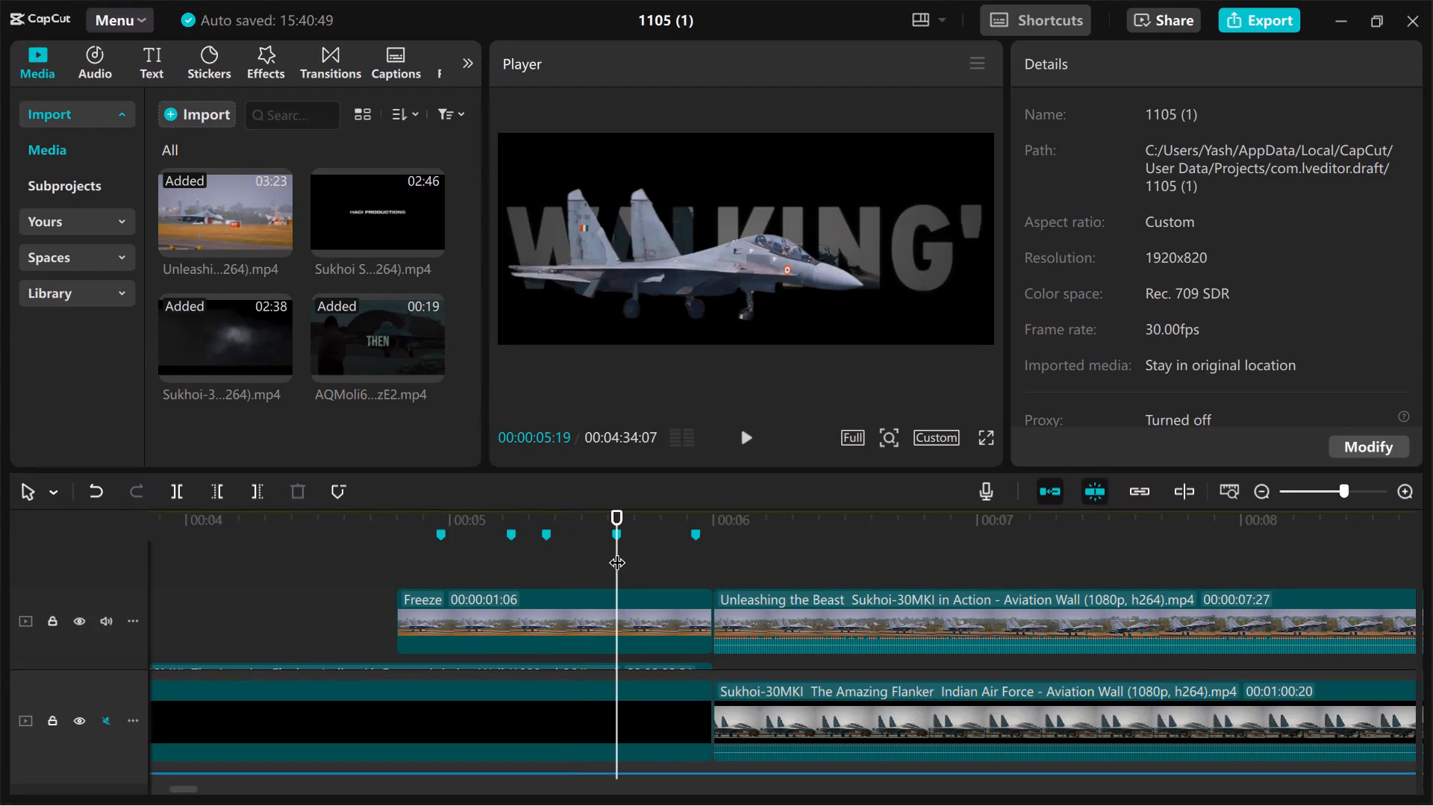
Set the freeze-frame jet's scale to 90% at the 00:00:05:11 marker and replay the section.
click(546, 557)
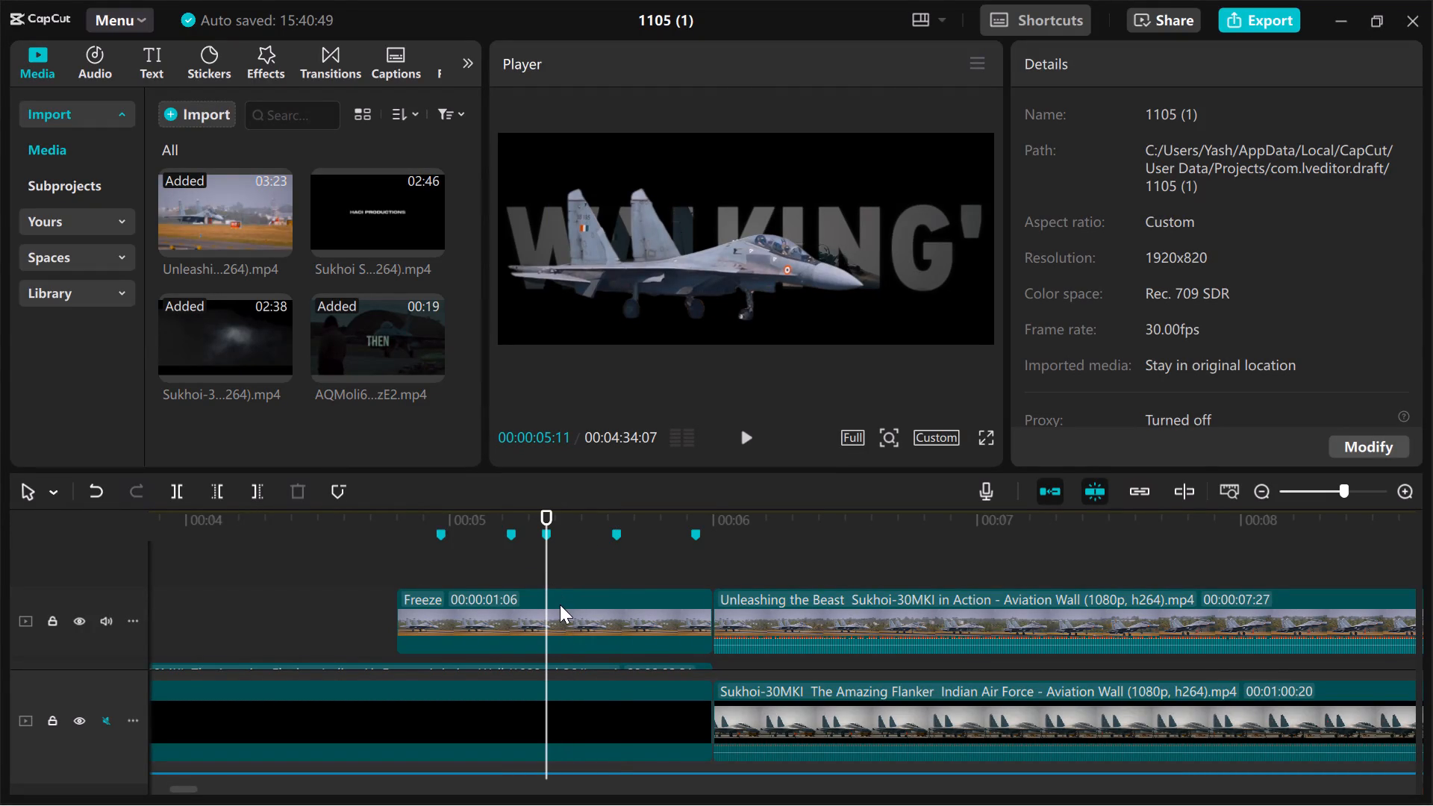
click(560, 604)
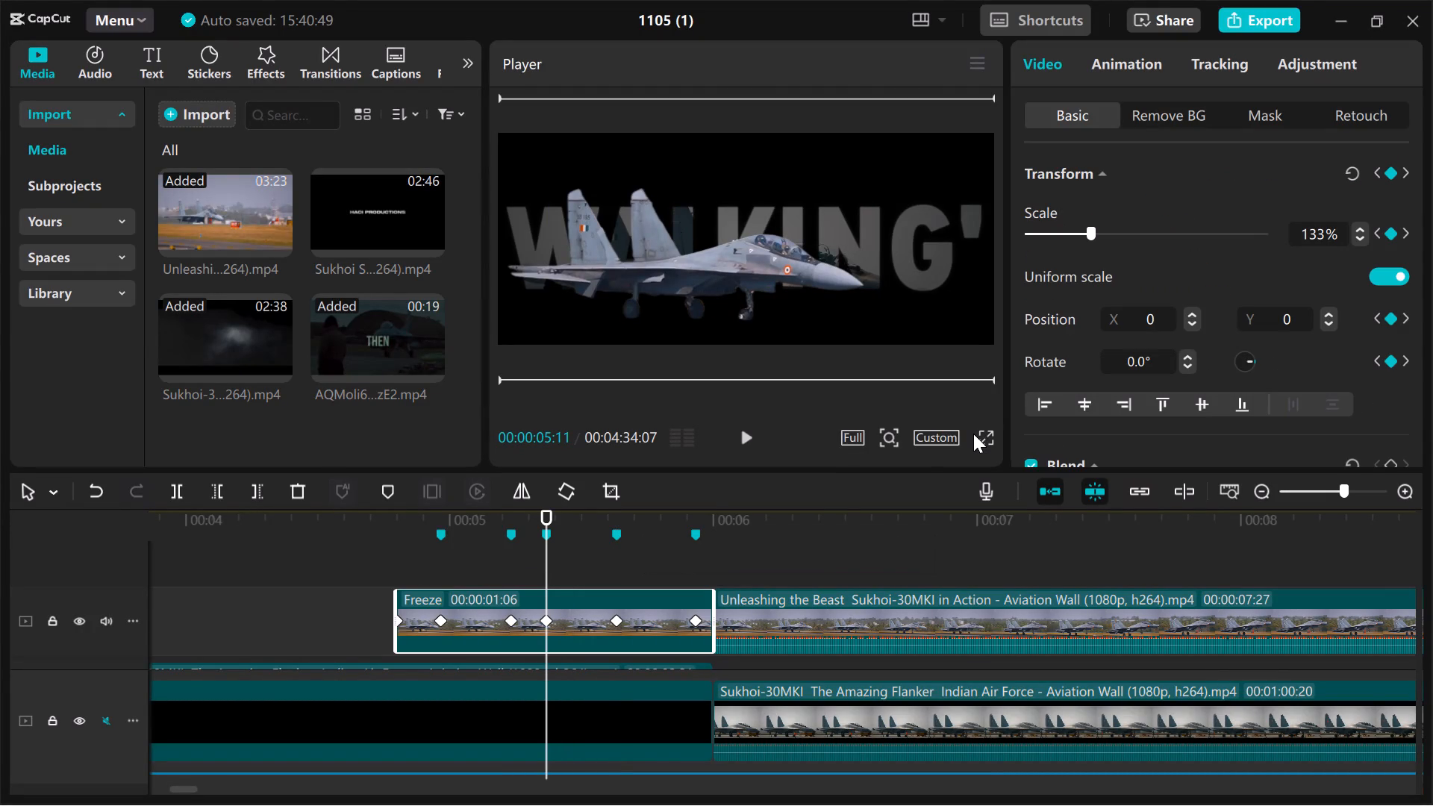
click(1322, 234)
key(BackSpace)
key(BackSpace)
key(BackSpace)
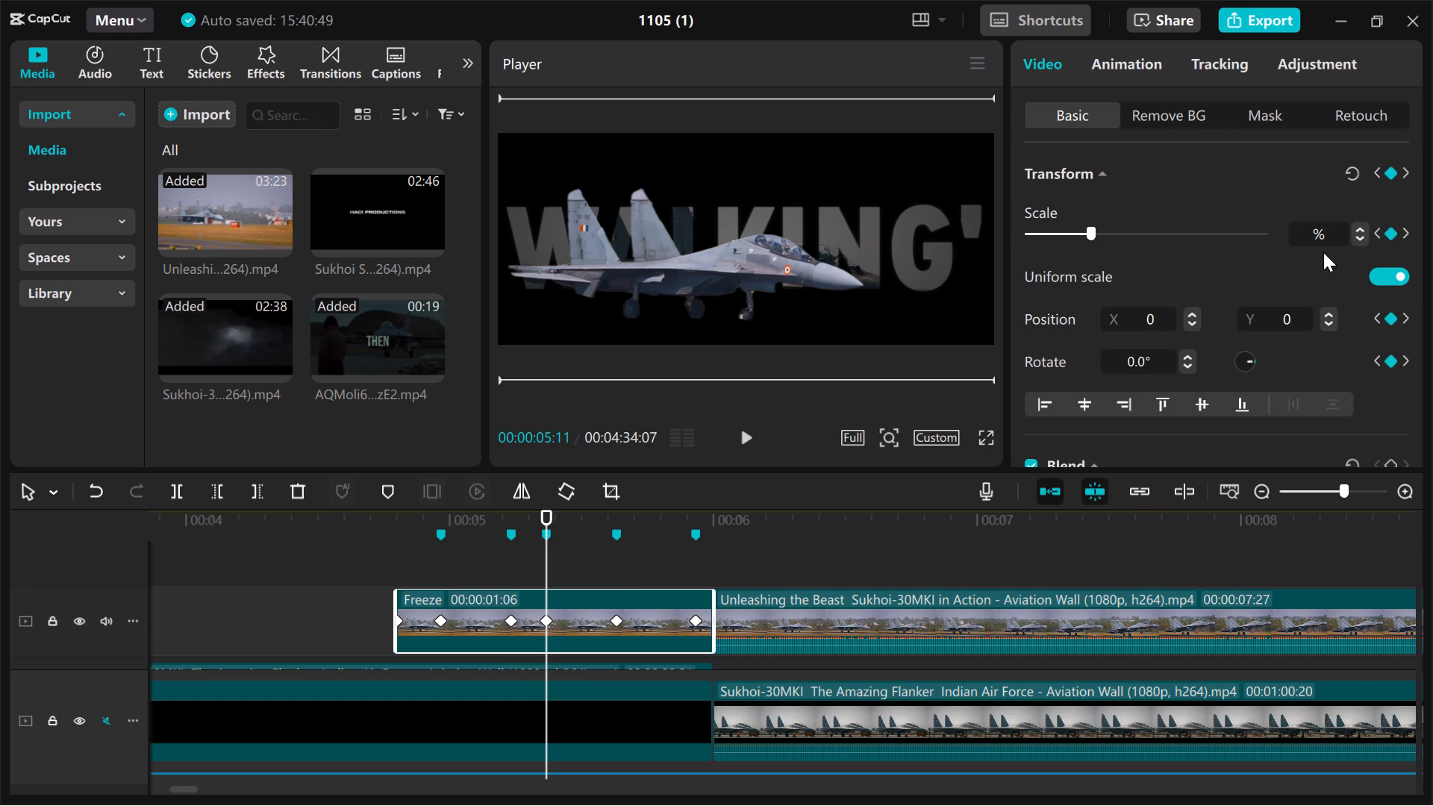
text(90)
click(346, 603)
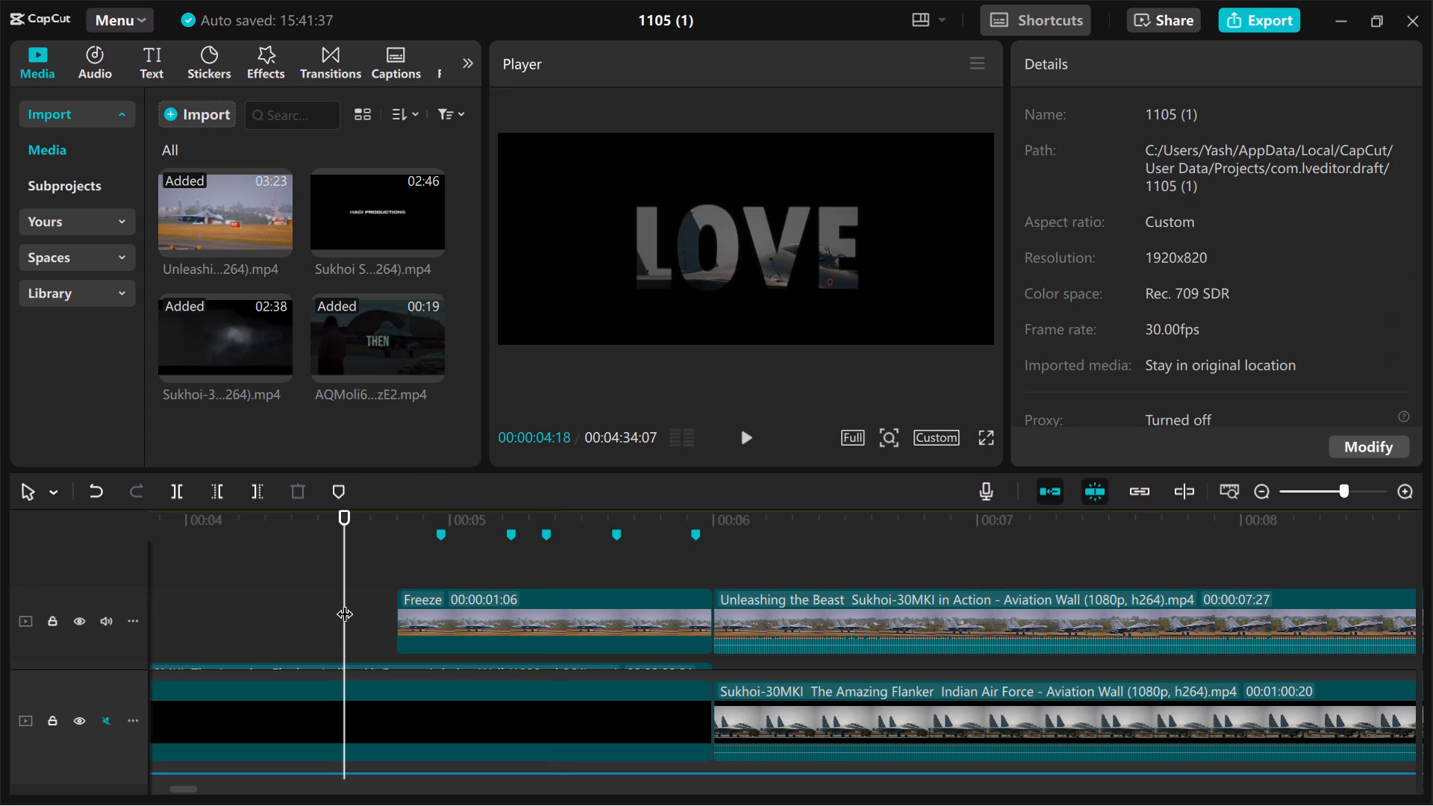
key(space)
key(space)
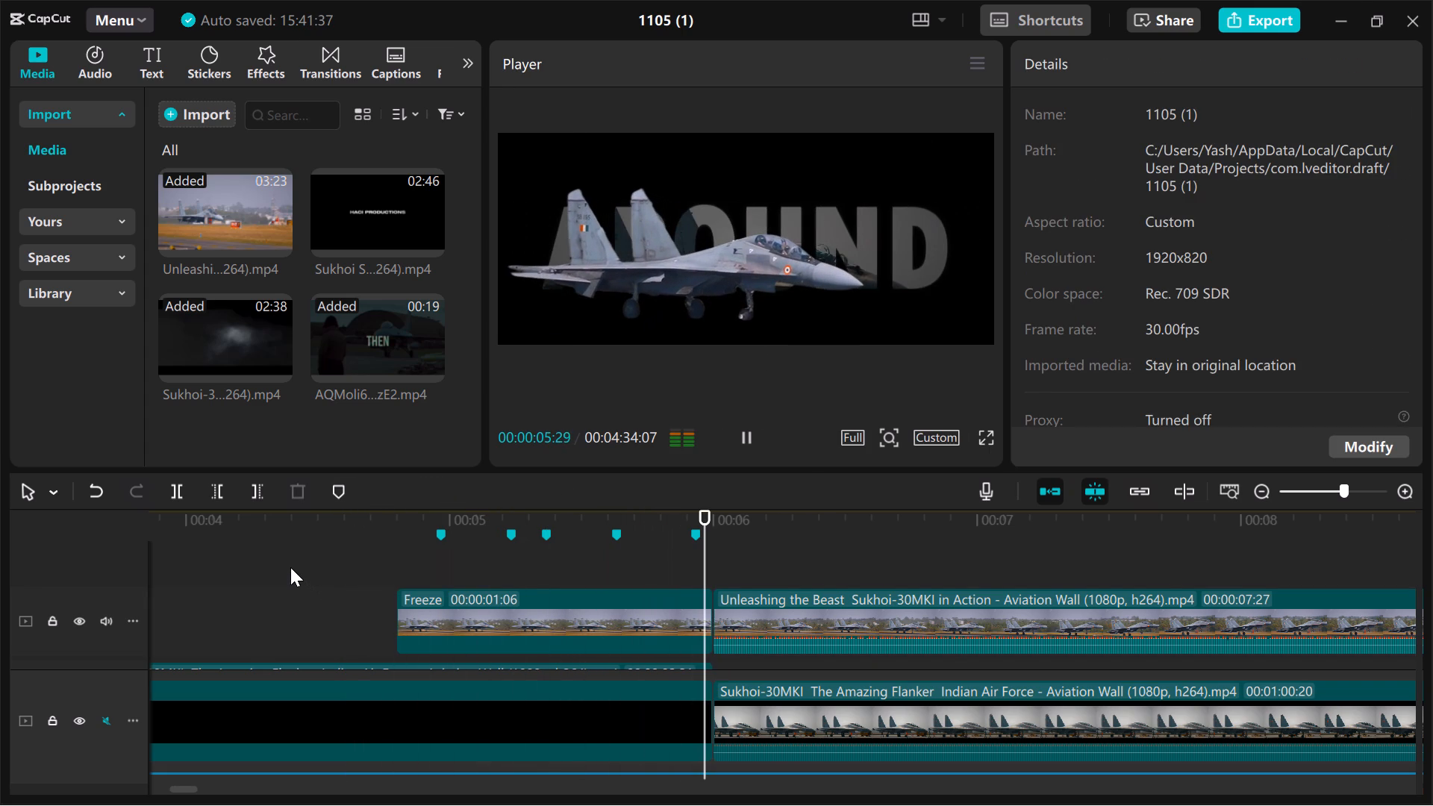
click(359, 548)
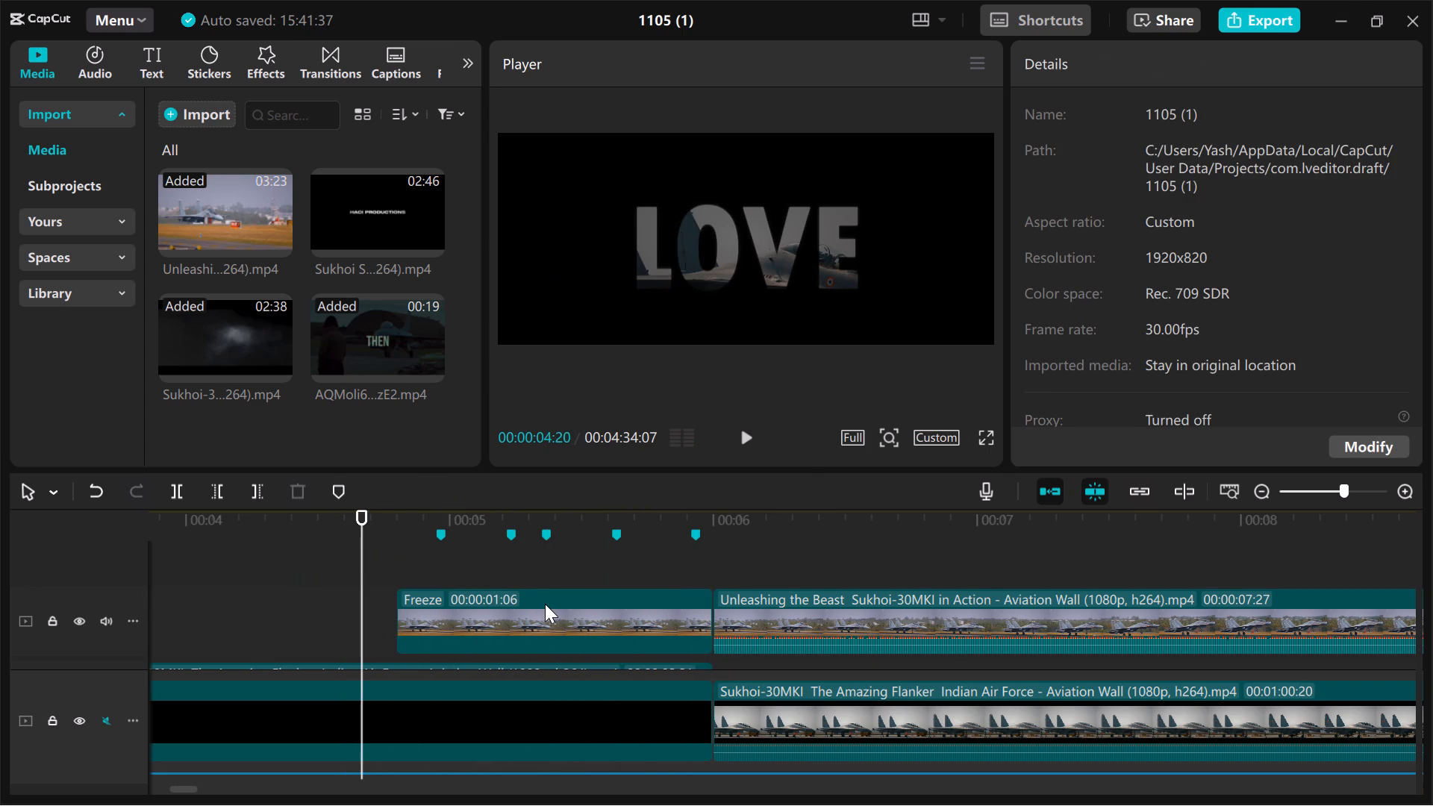
Set the freeze-frame jet's X position to -245 at the 00:00:05:11 marker.
click(545, 604)
click(545, 620)
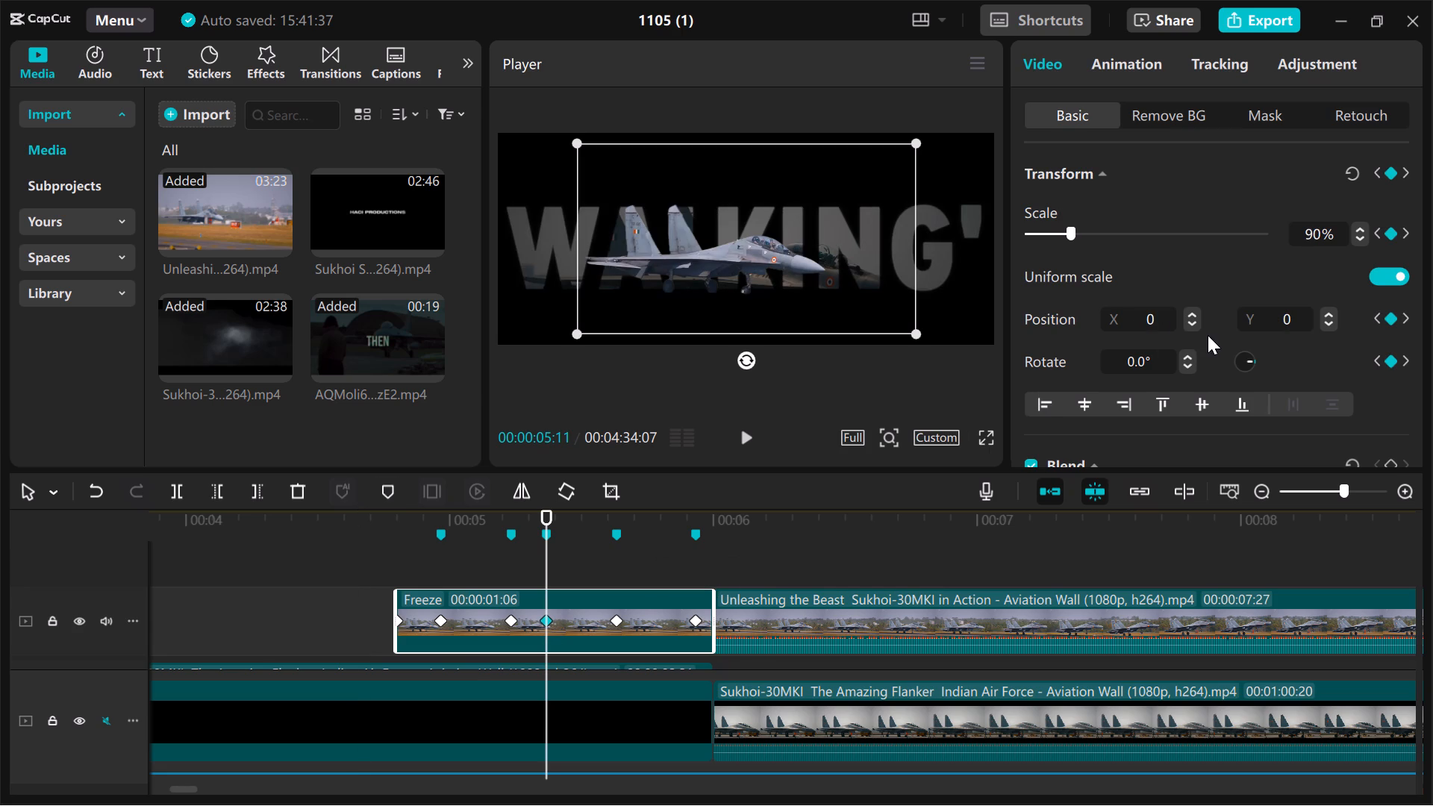
click(1162, 320)
key(minus)
key(BackSpace)
key(minus)
text(245)
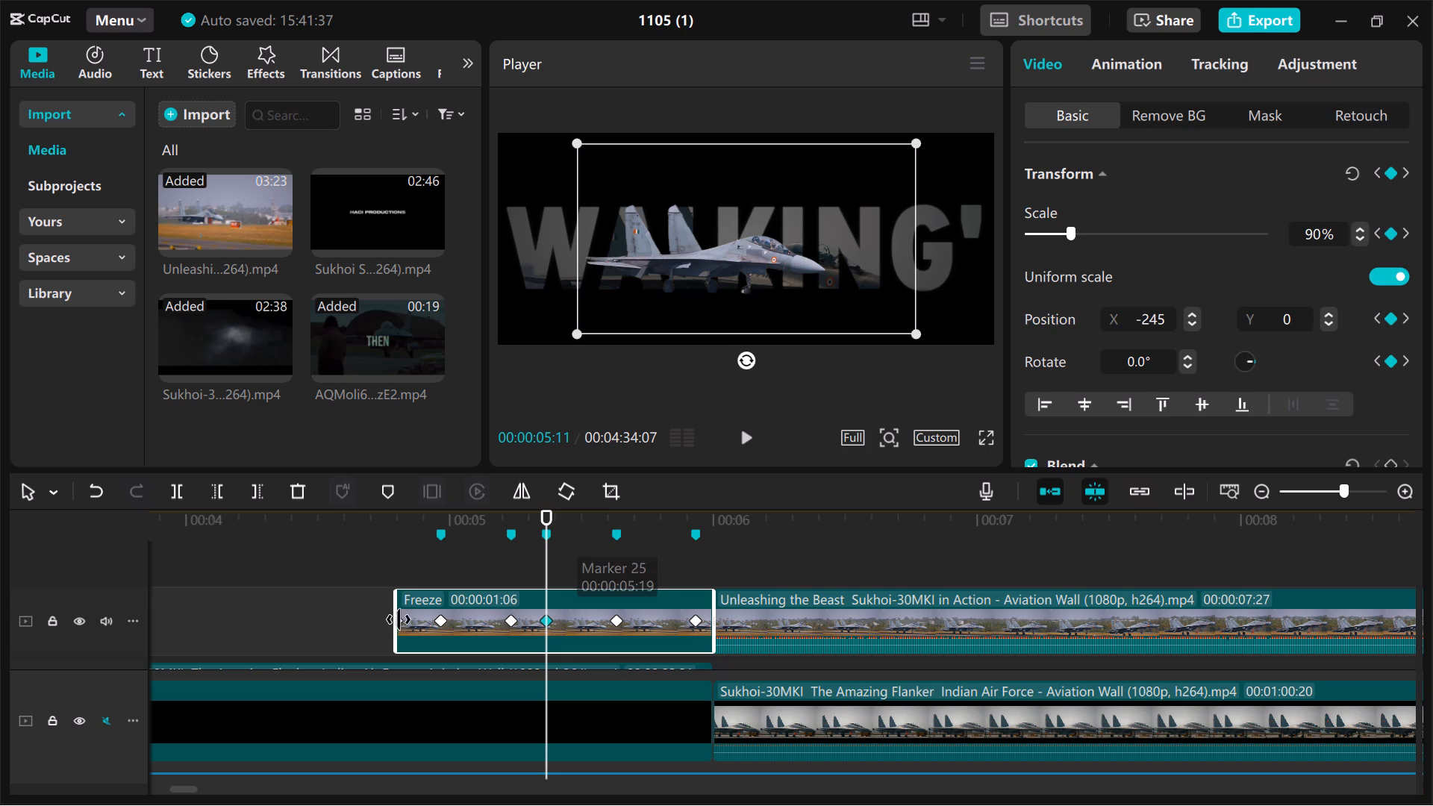
click(318, 585)
Replay from the LOVE caption through the freeze frame to check the jet's revised scale and position on the WALKING' caption.
key(space)
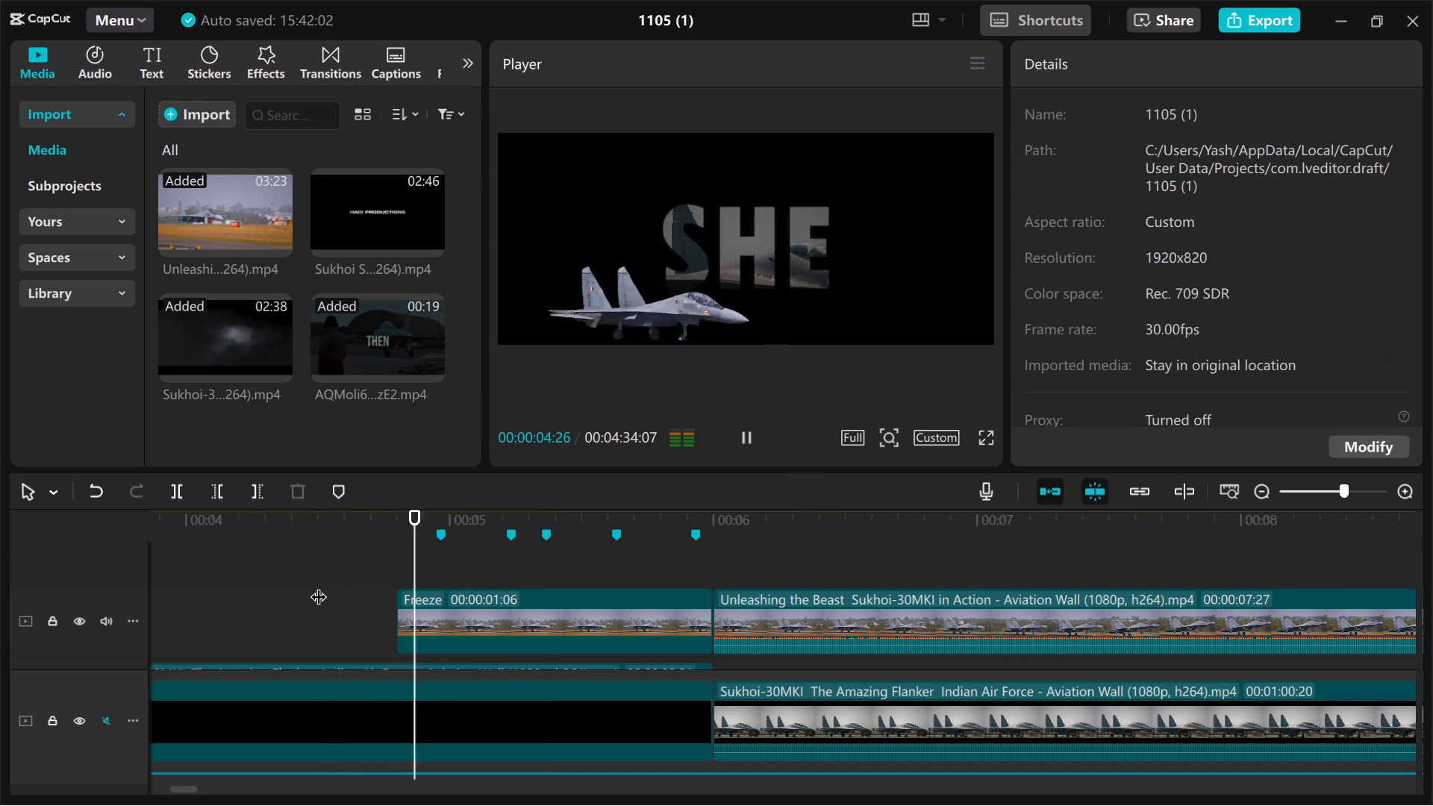
key(space)
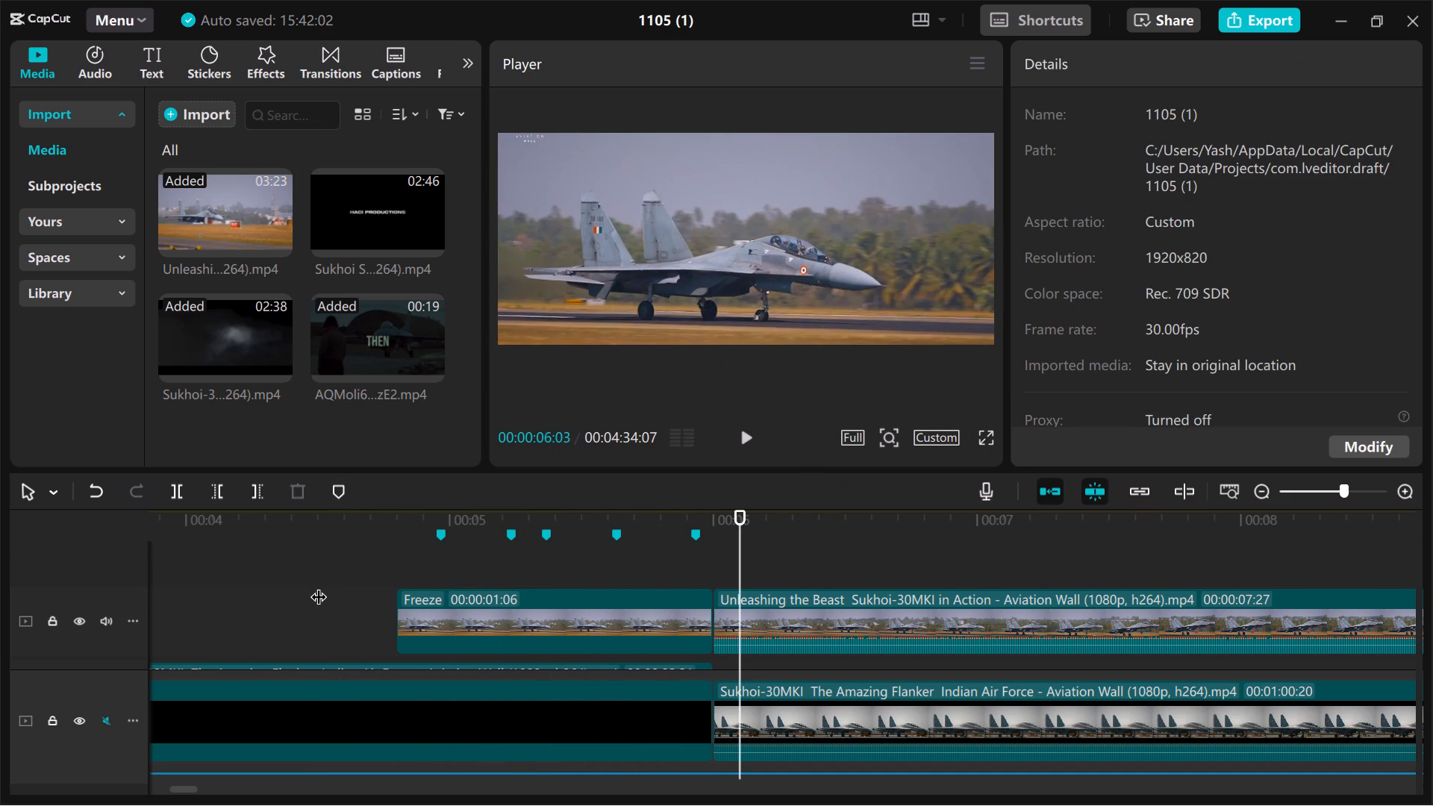
click(318, 585)
key(space)
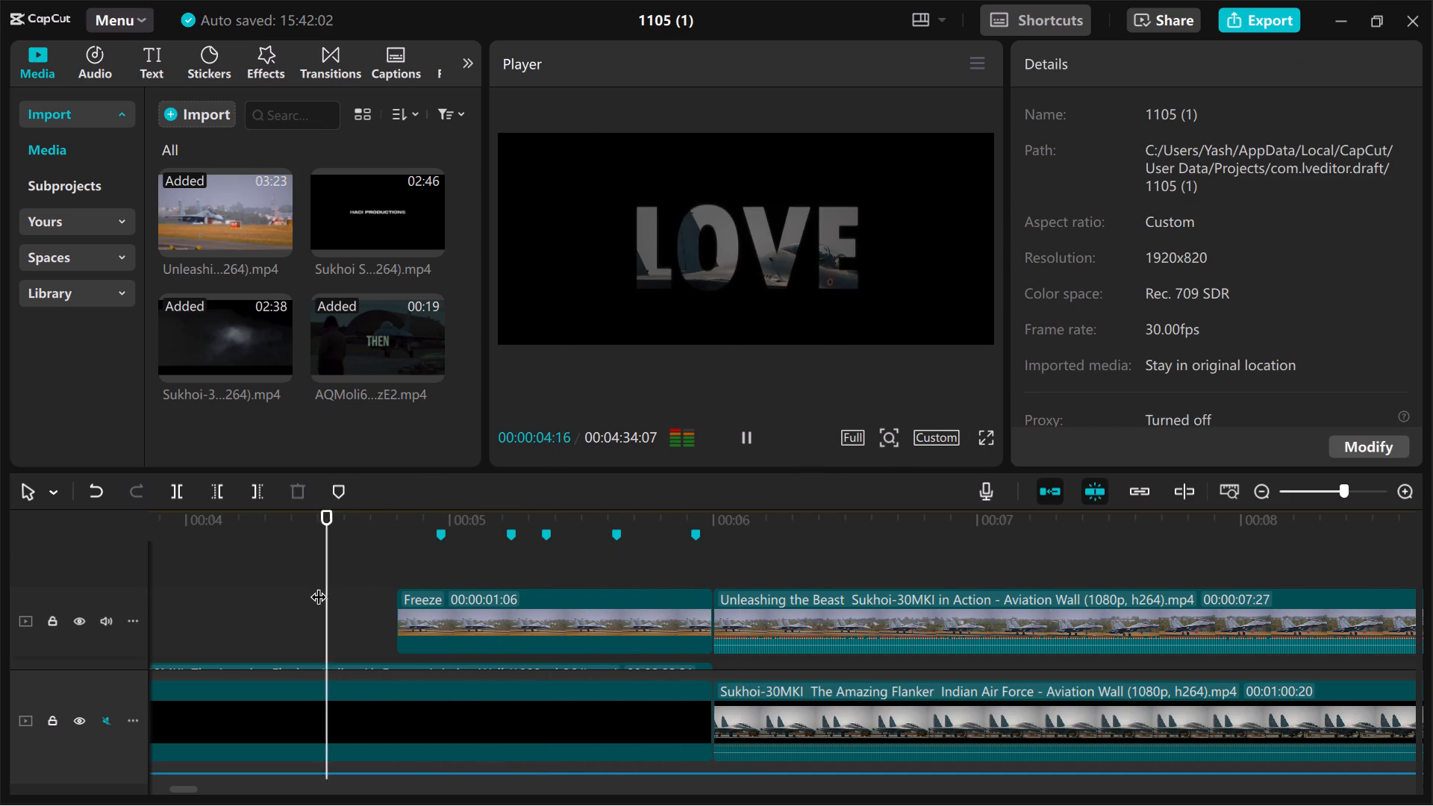
key(space)
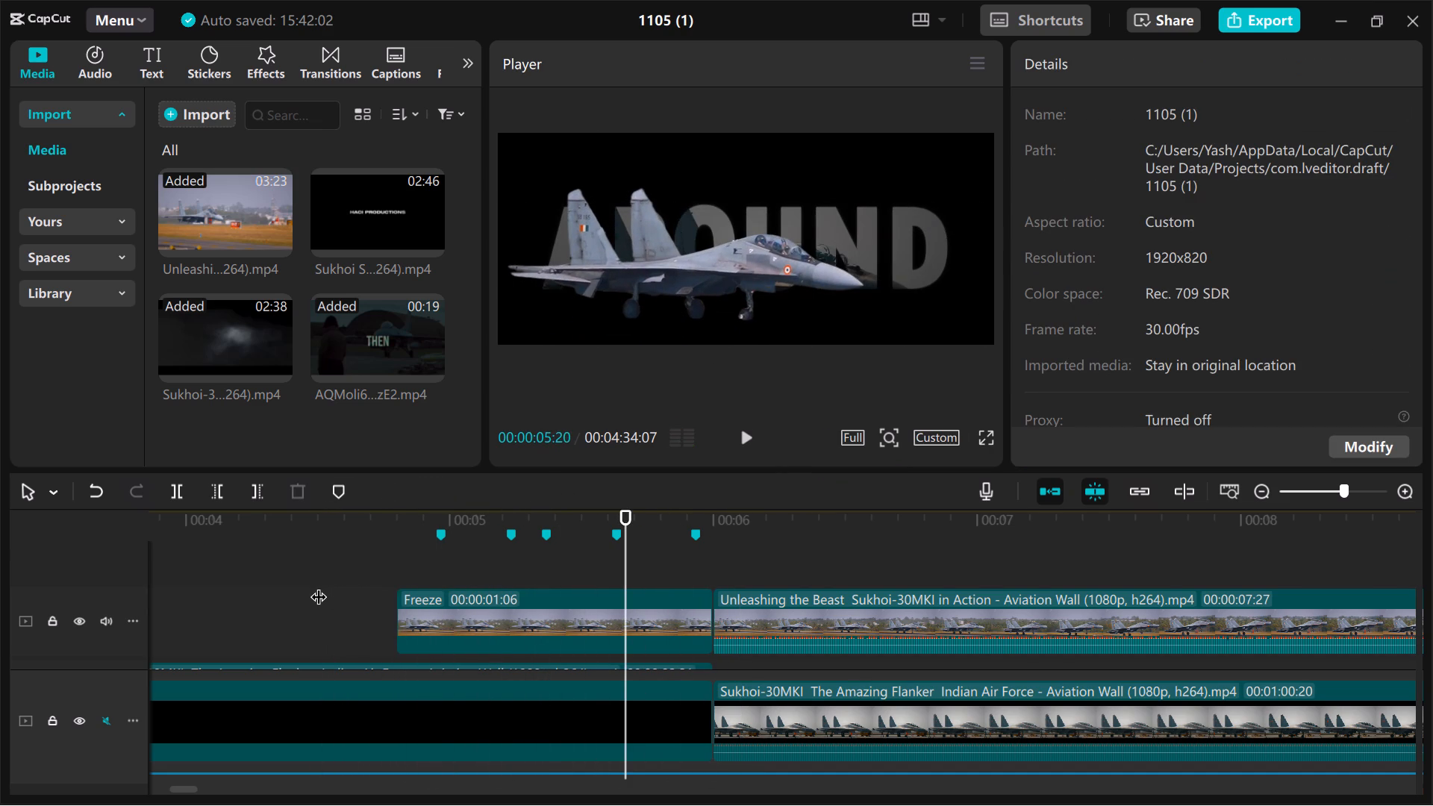
click(537, 573)
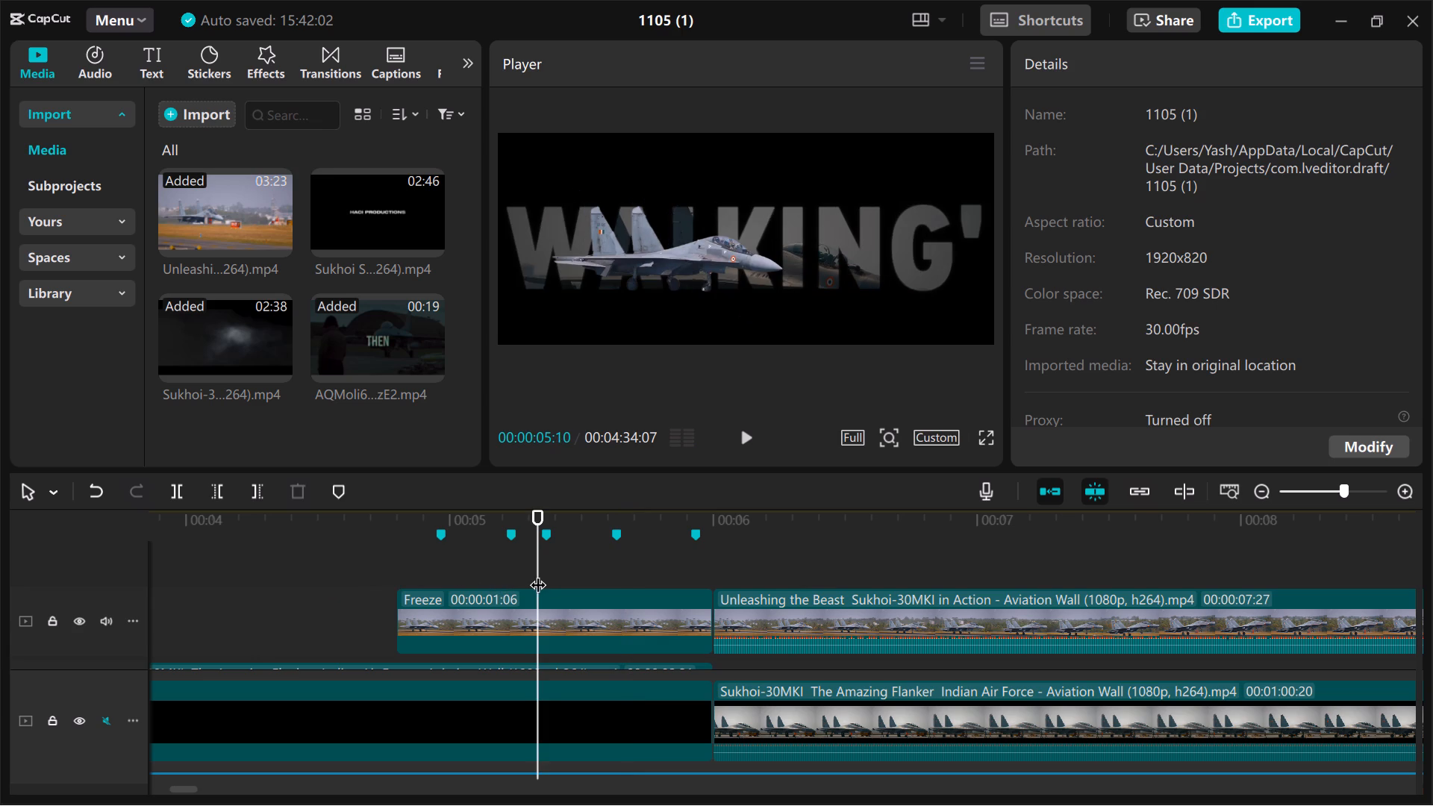
click(540, 546)
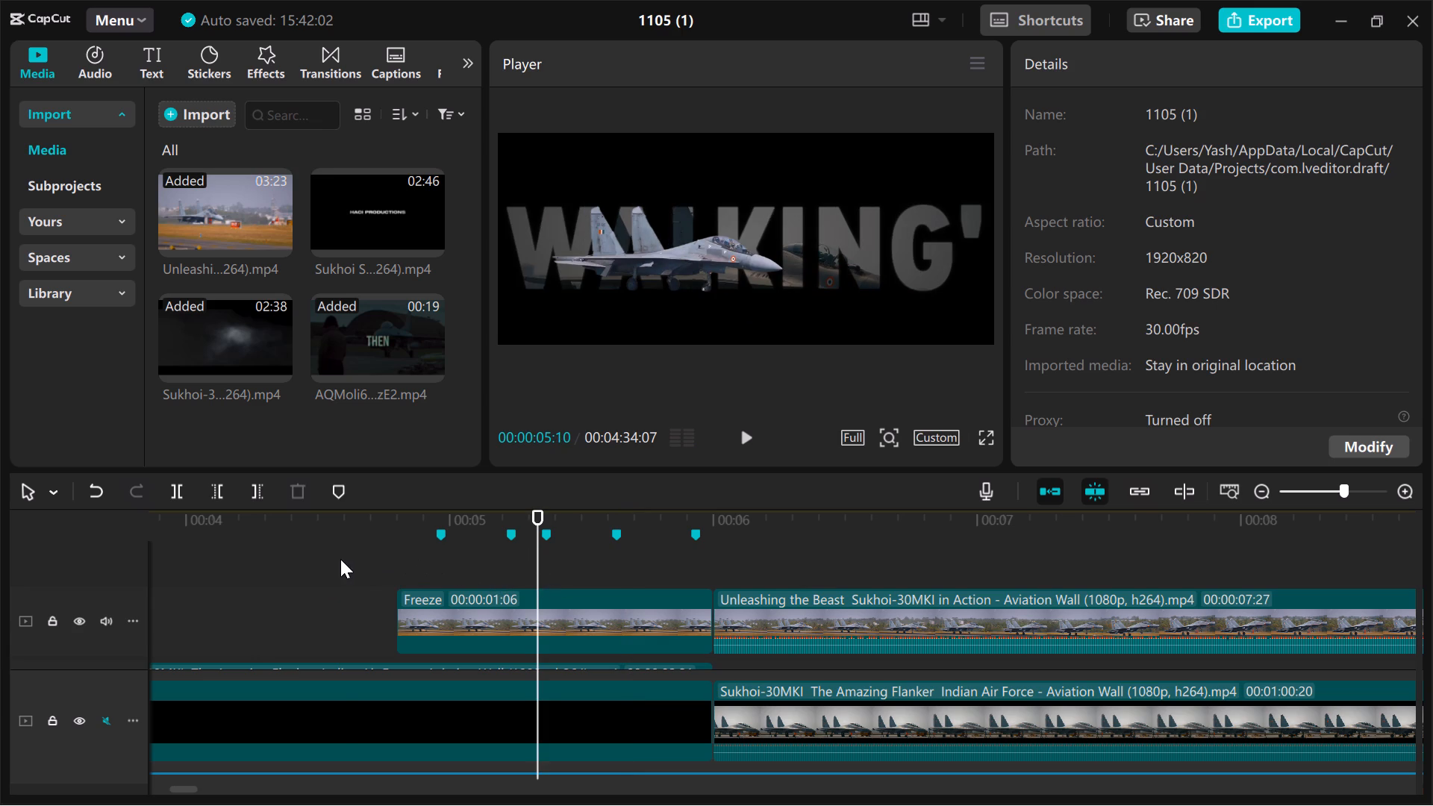
click(340, 559)
key(space)
key(space)
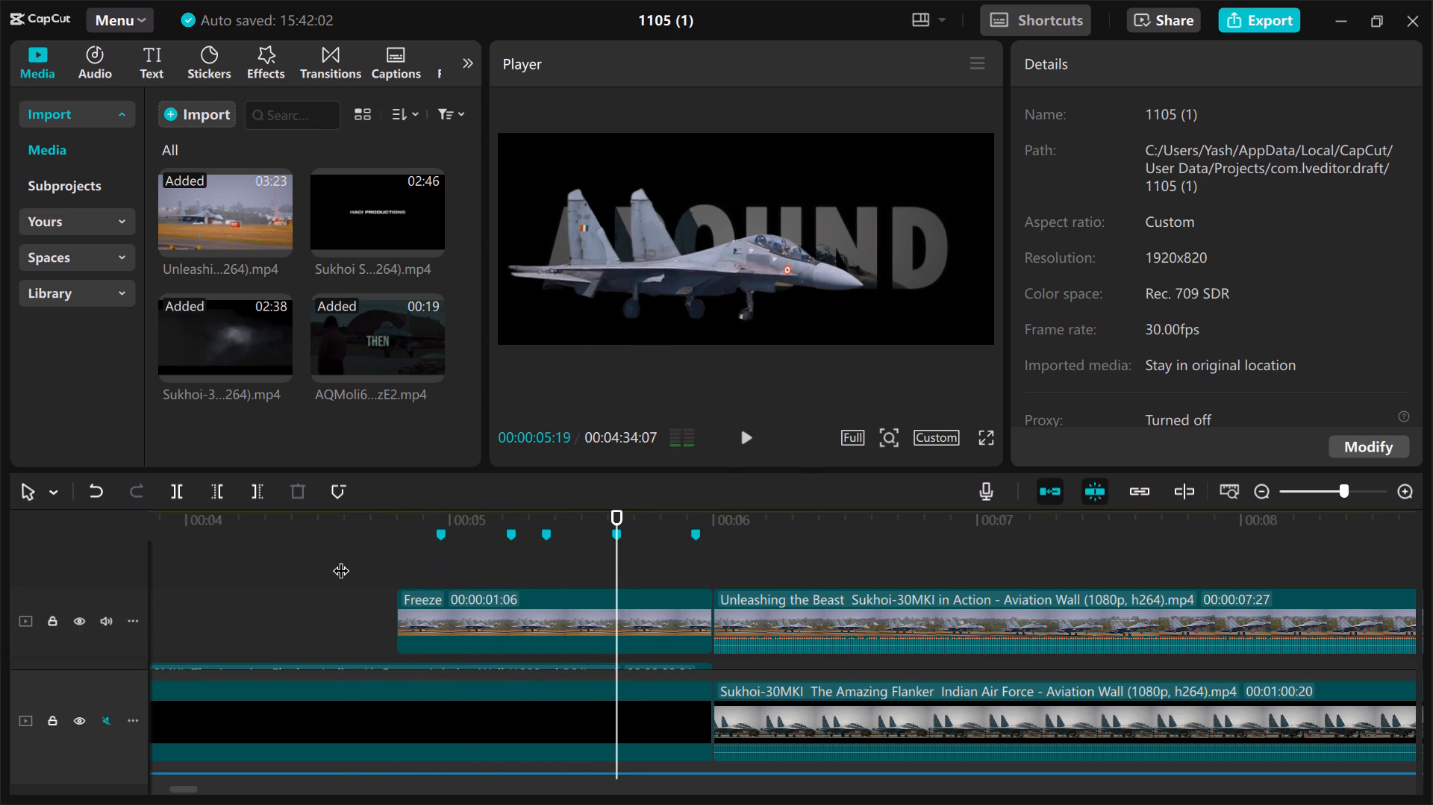
Play from the WALKING' caption into the jet footage, and step back frame by frame to inspect the freeze frame over AROUND.
click(561, 572)
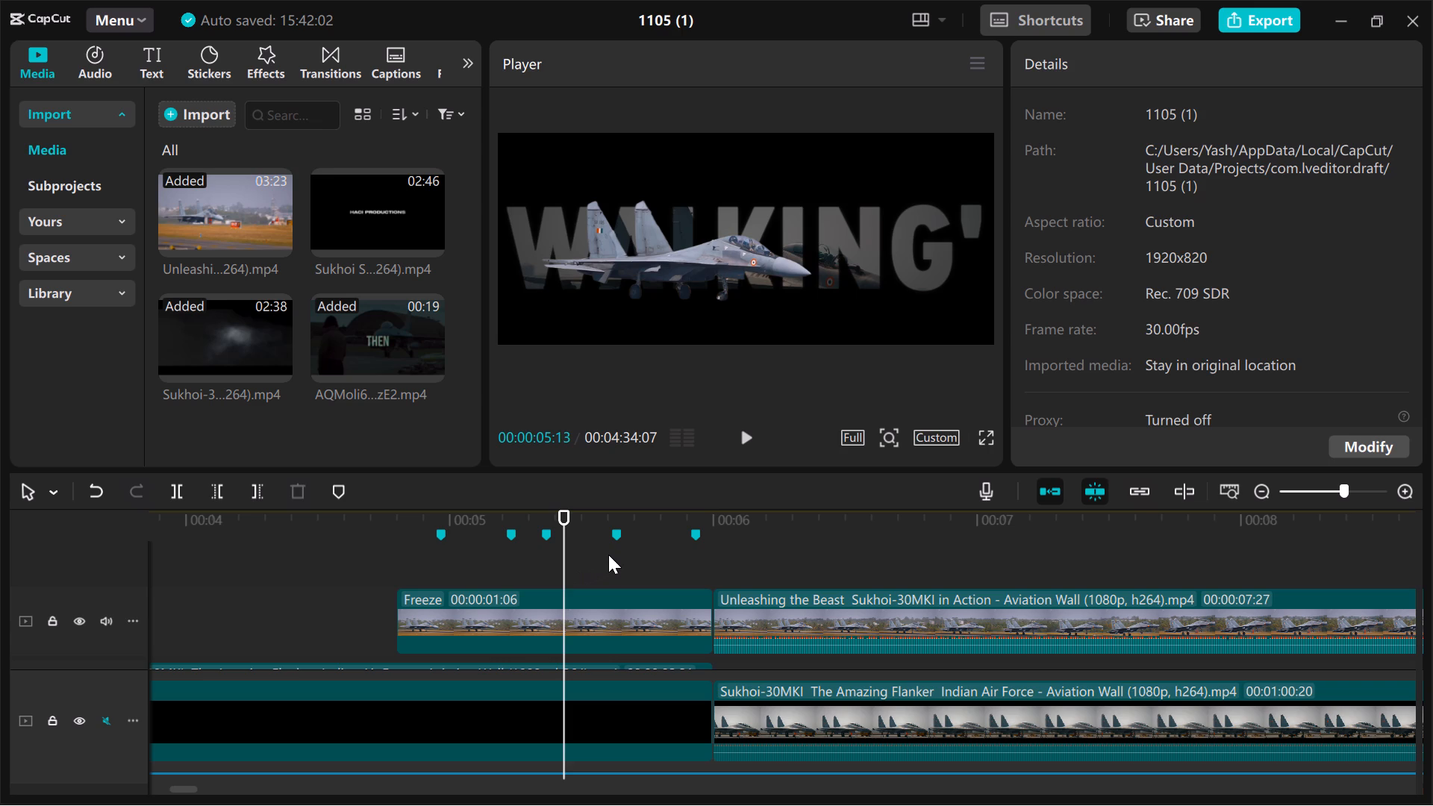
click(617, 537)
key(space)
key(space)
key(space)
key(space)
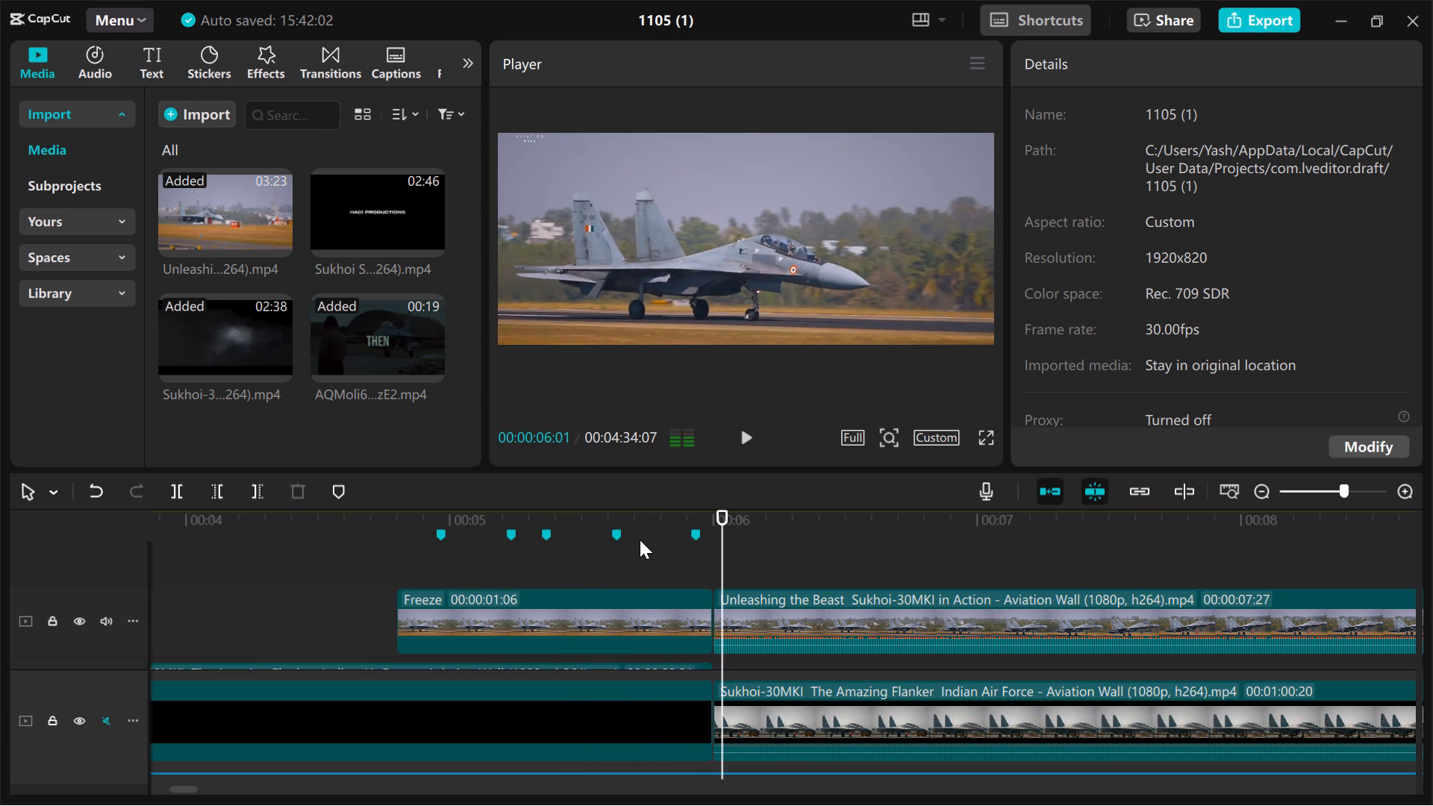
key(Left)
key(Left)
key(Left)
key(Left)
key(Left)
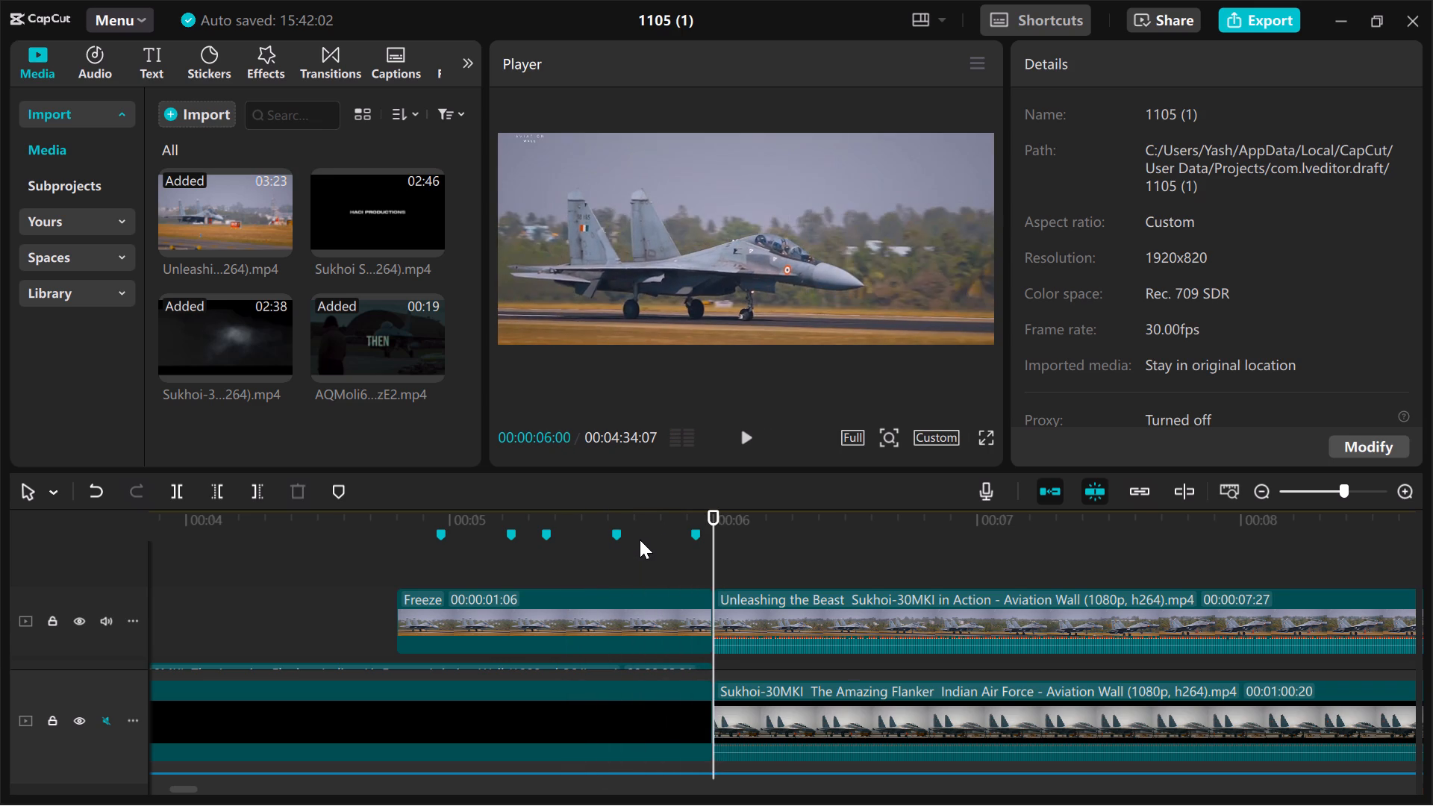
key(Left)
key(Left)
key(Left)
key(Right)
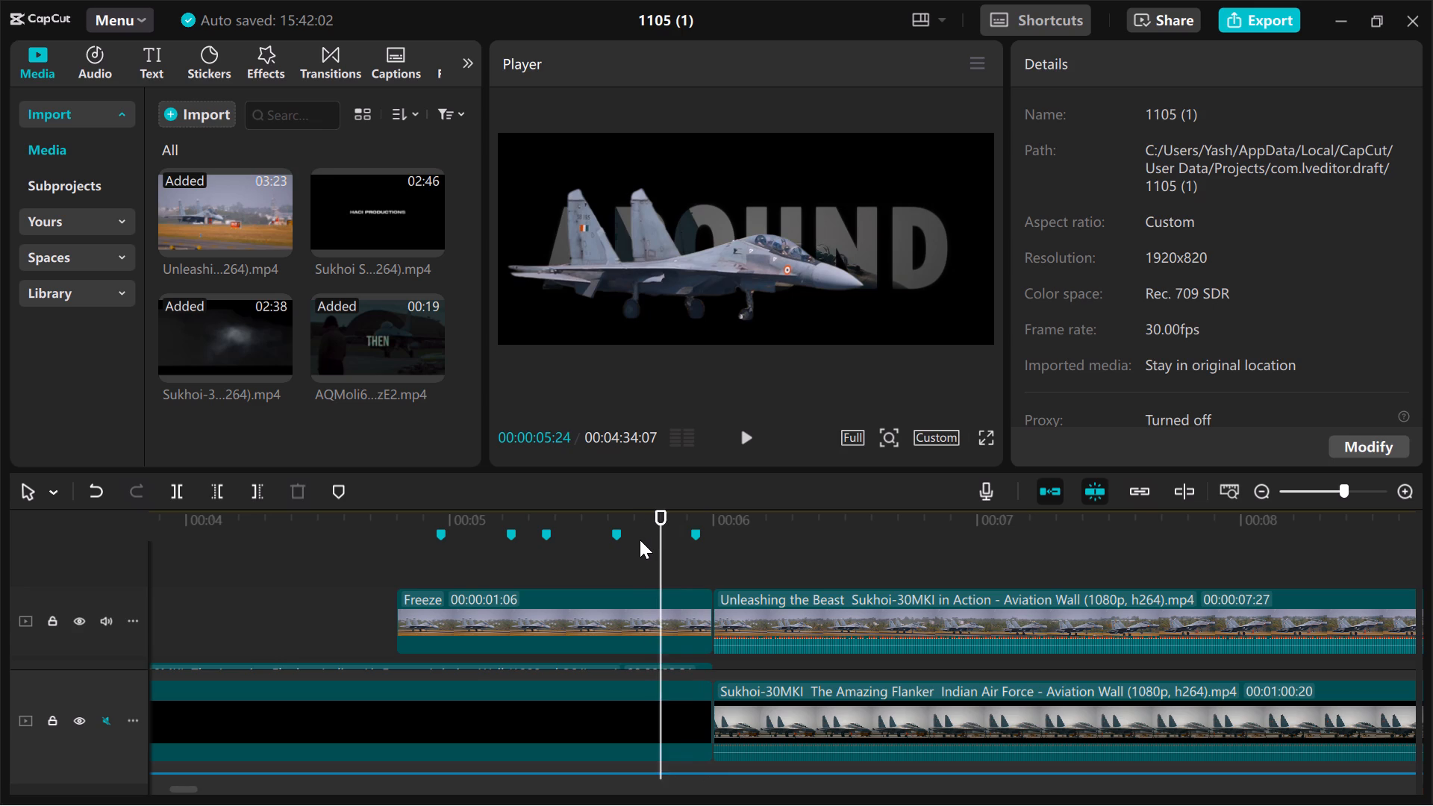
Add a Transform keyframe to the freeze-frame jet clip at 00:00:05:25, over the AROUND caption.
key(Right)
key(Right)
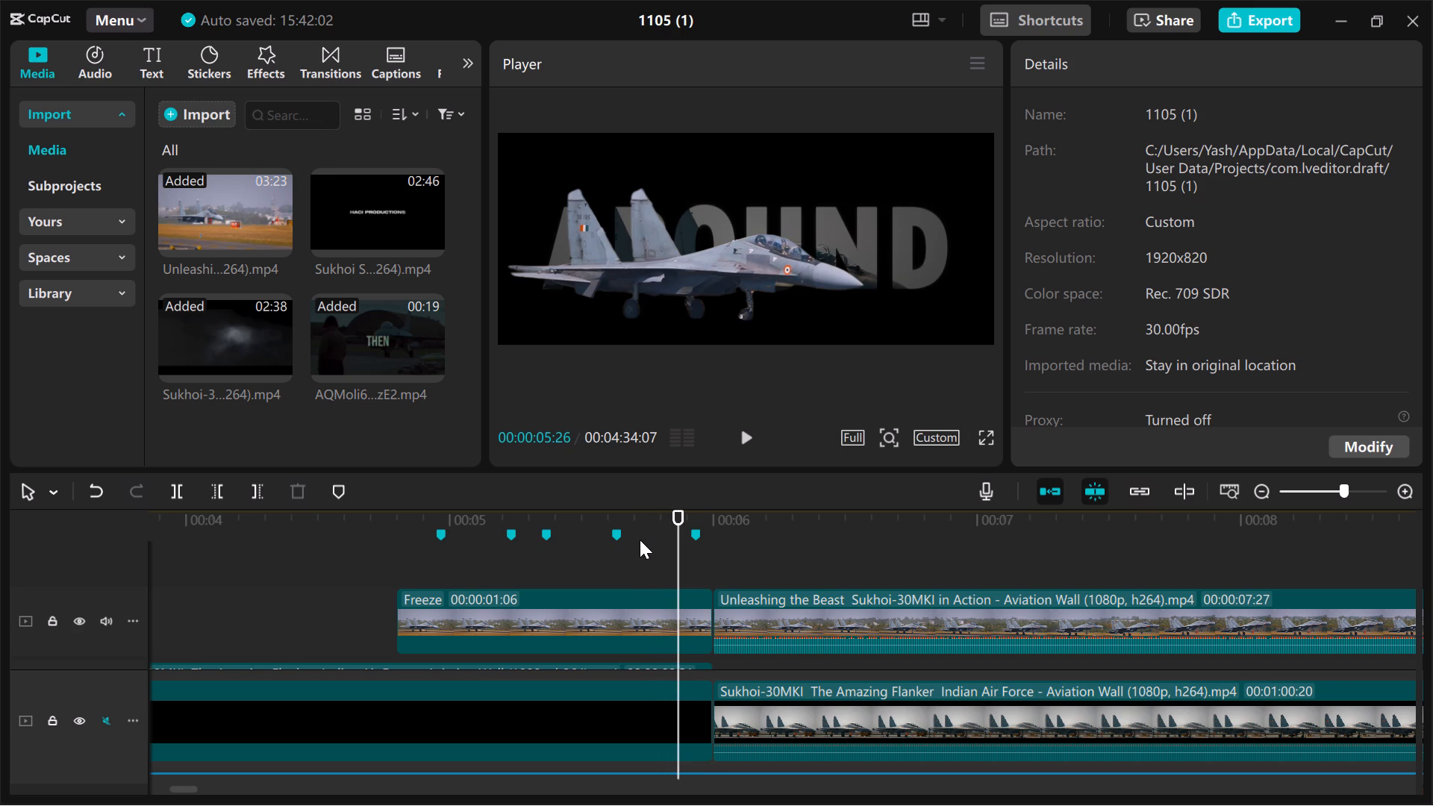
key(Left)
click(636, 626)
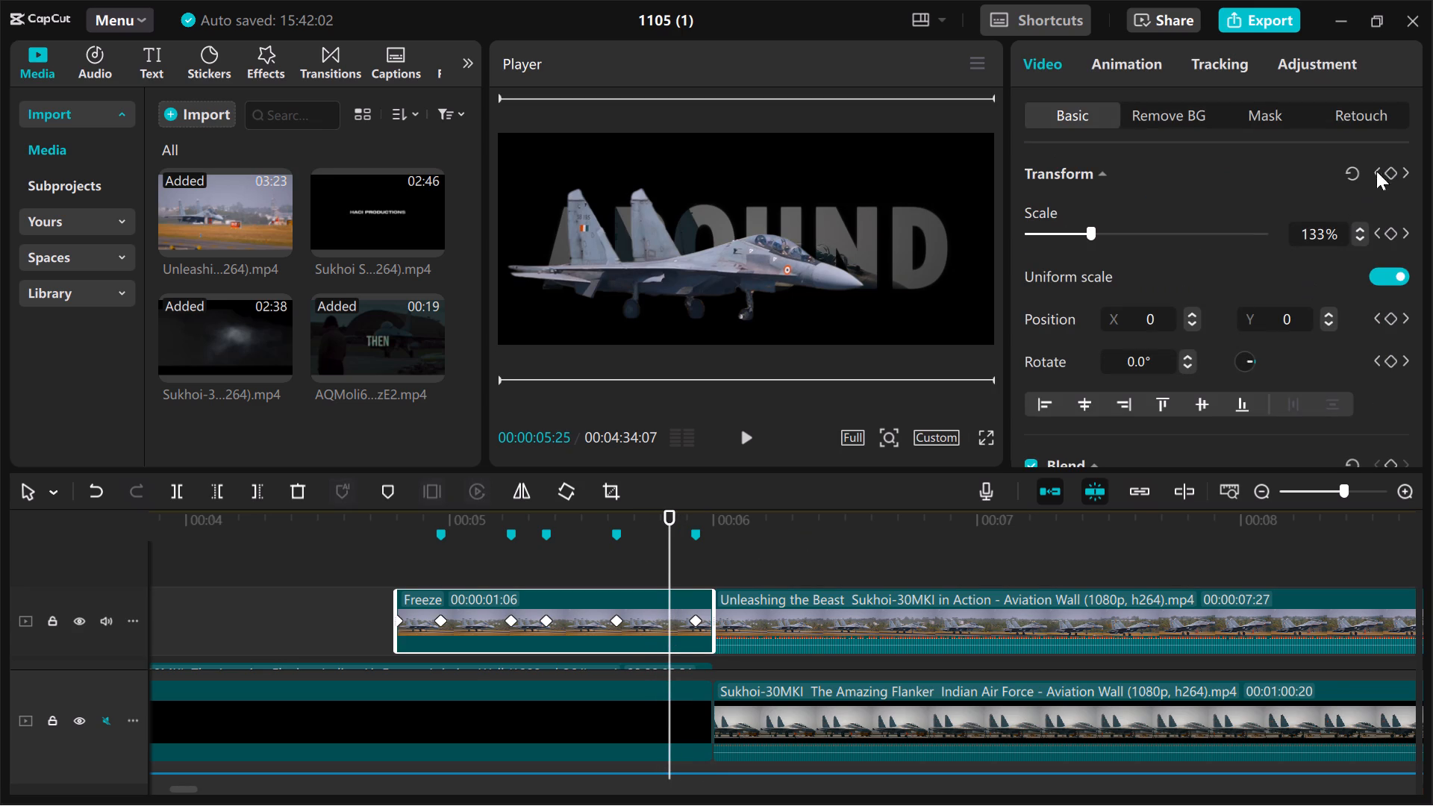
click(1396, 169)
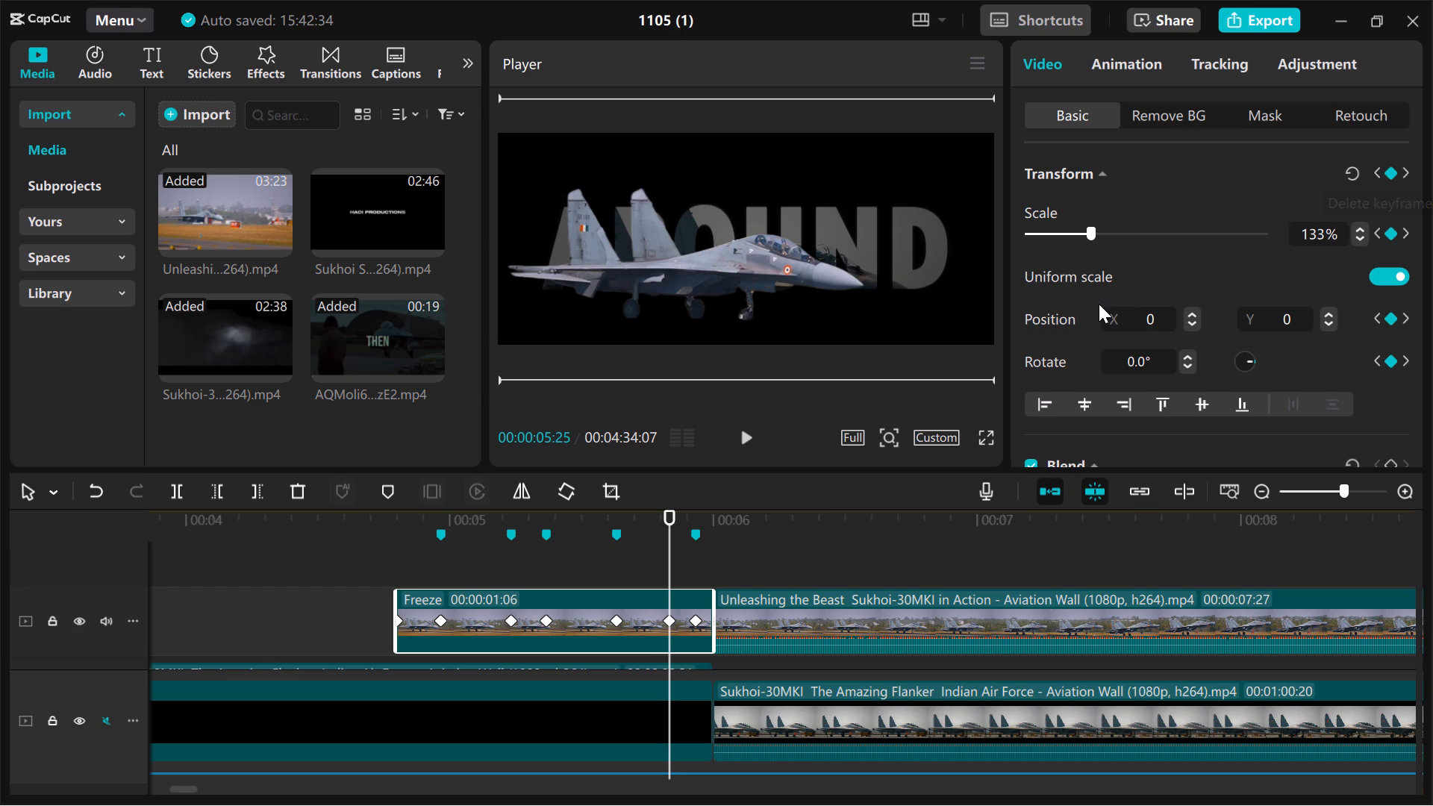
Compare the freeze frame's scale and position keyframes at the 00:00:05:19 and 00:00:05:11 markers, and replay the section.
click(618, 563)
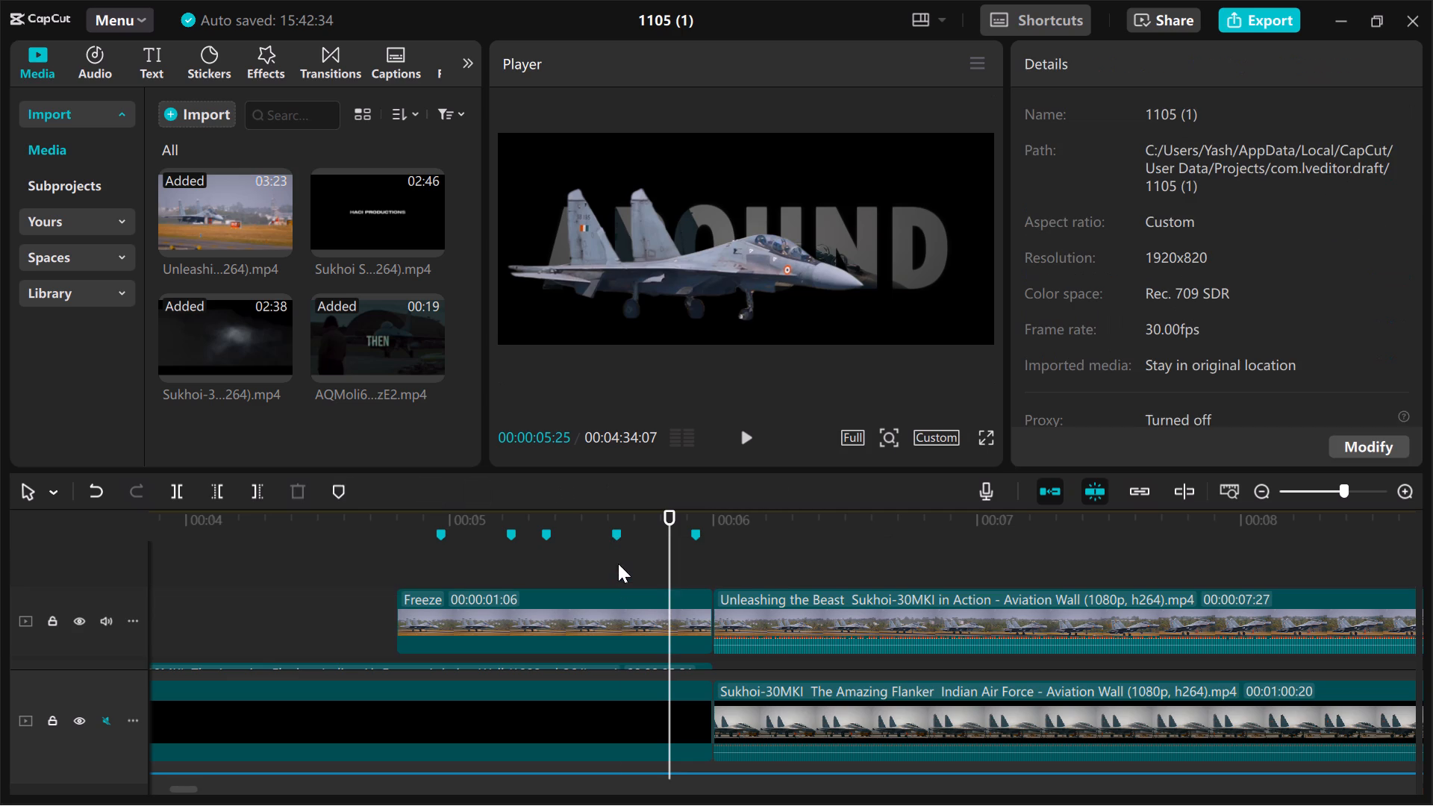
click(588, 600)
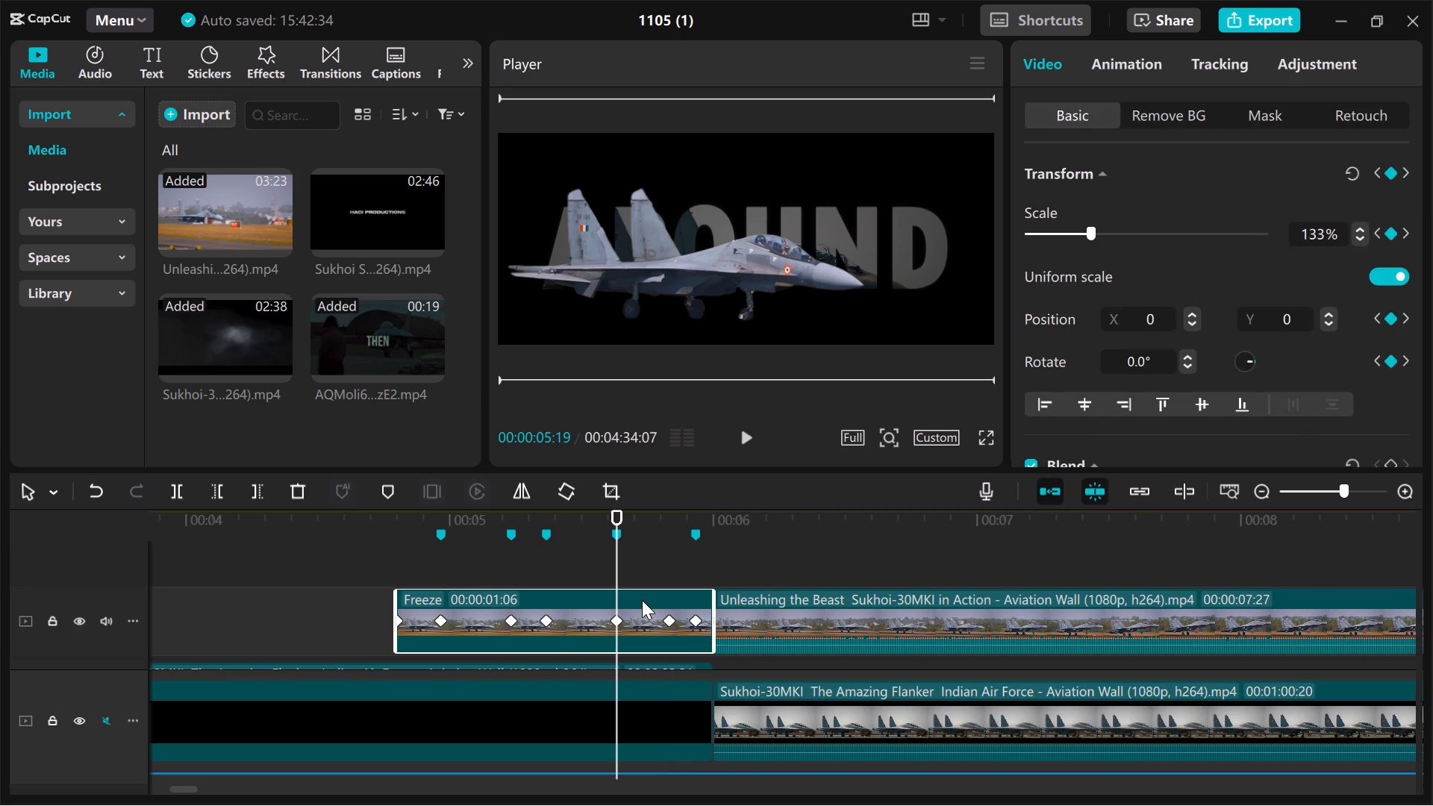
click(543, 570)
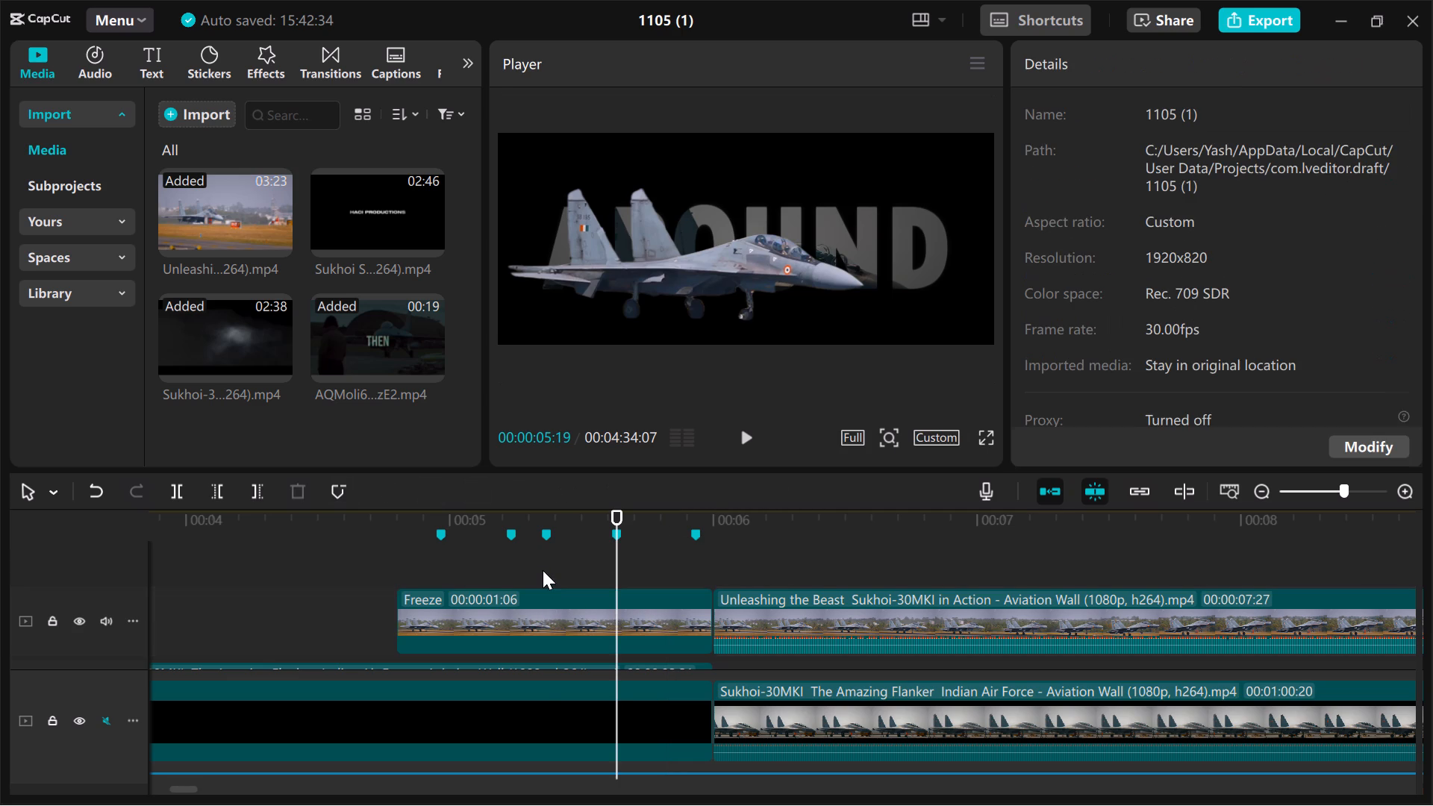
click(543, 625)
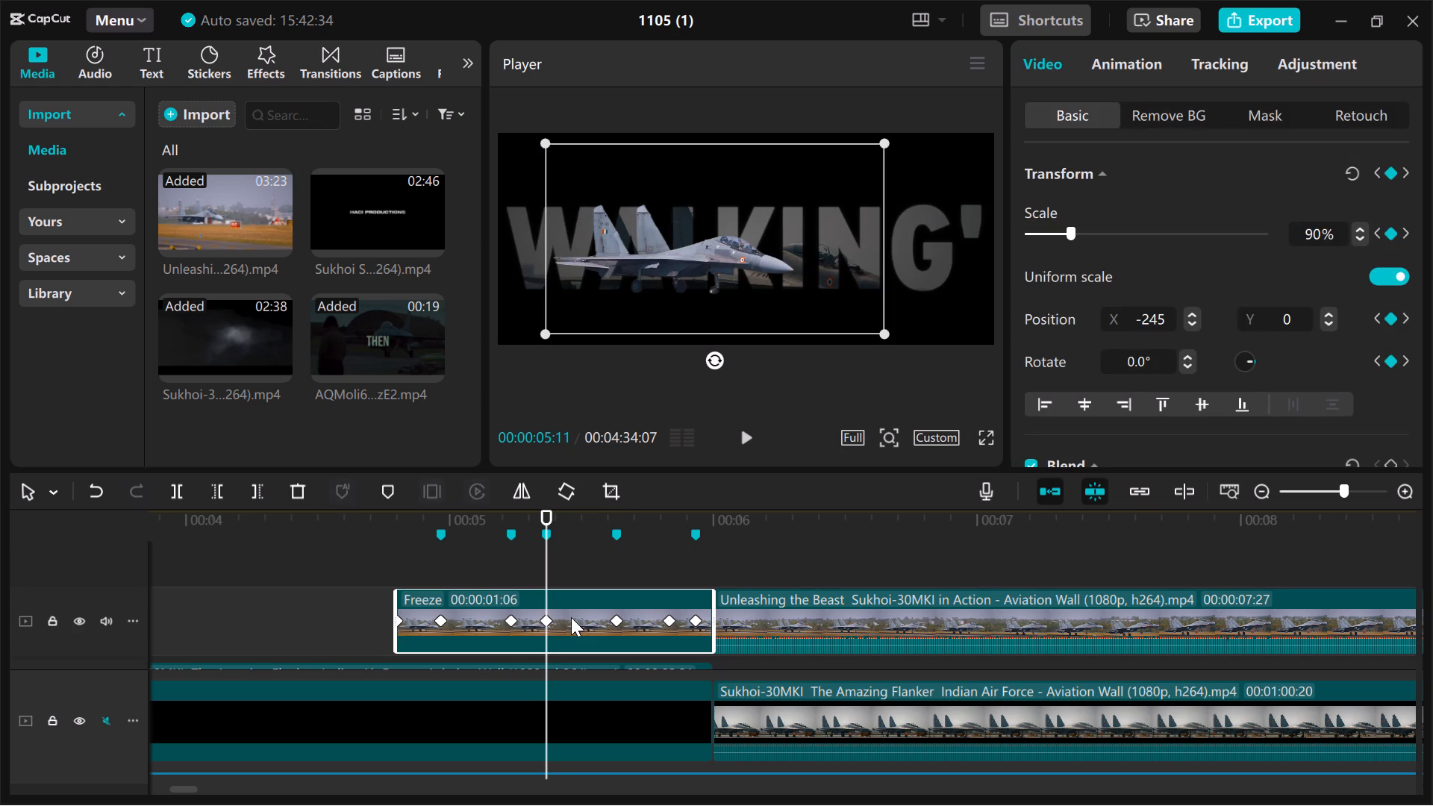
click(343, 562)
key(space)
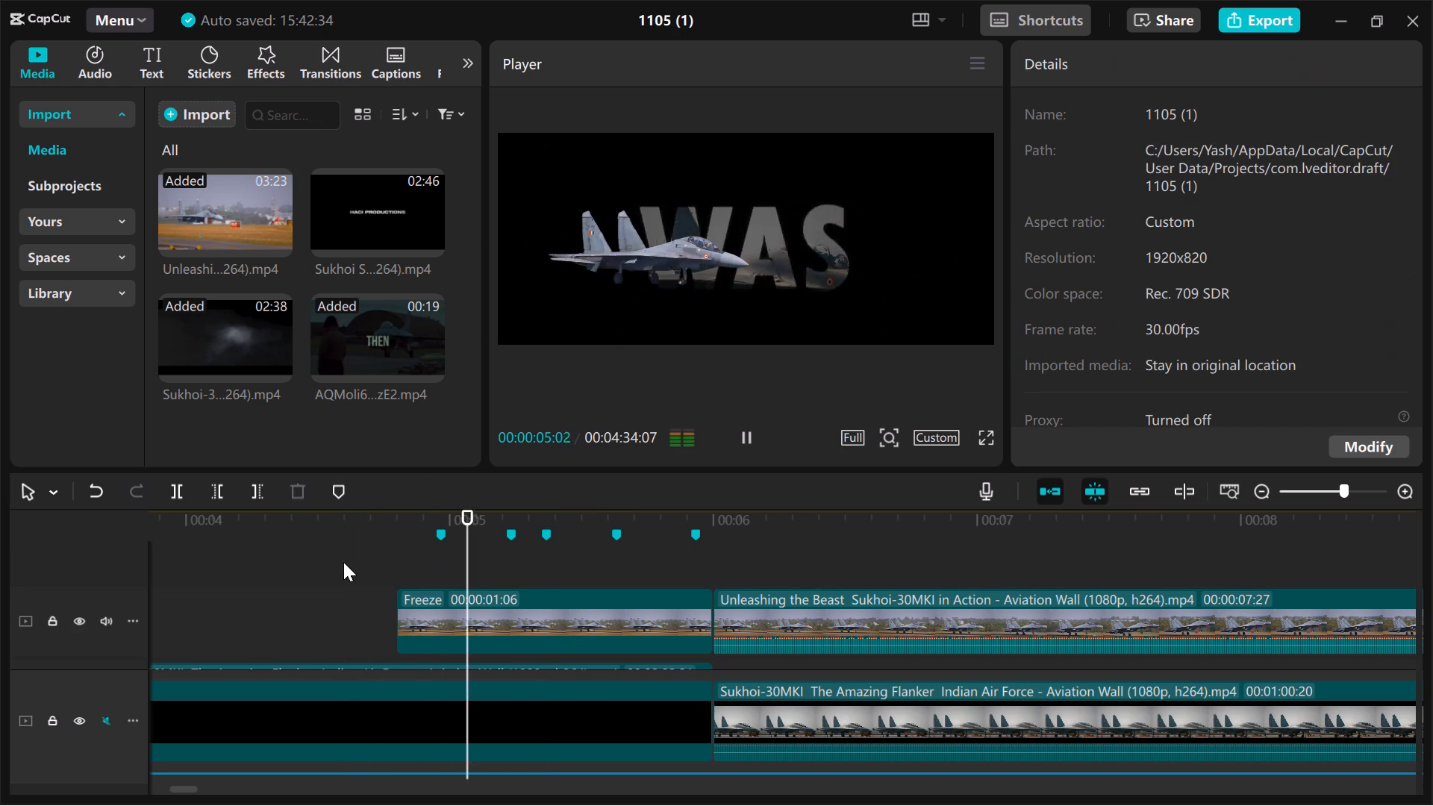
key(space)
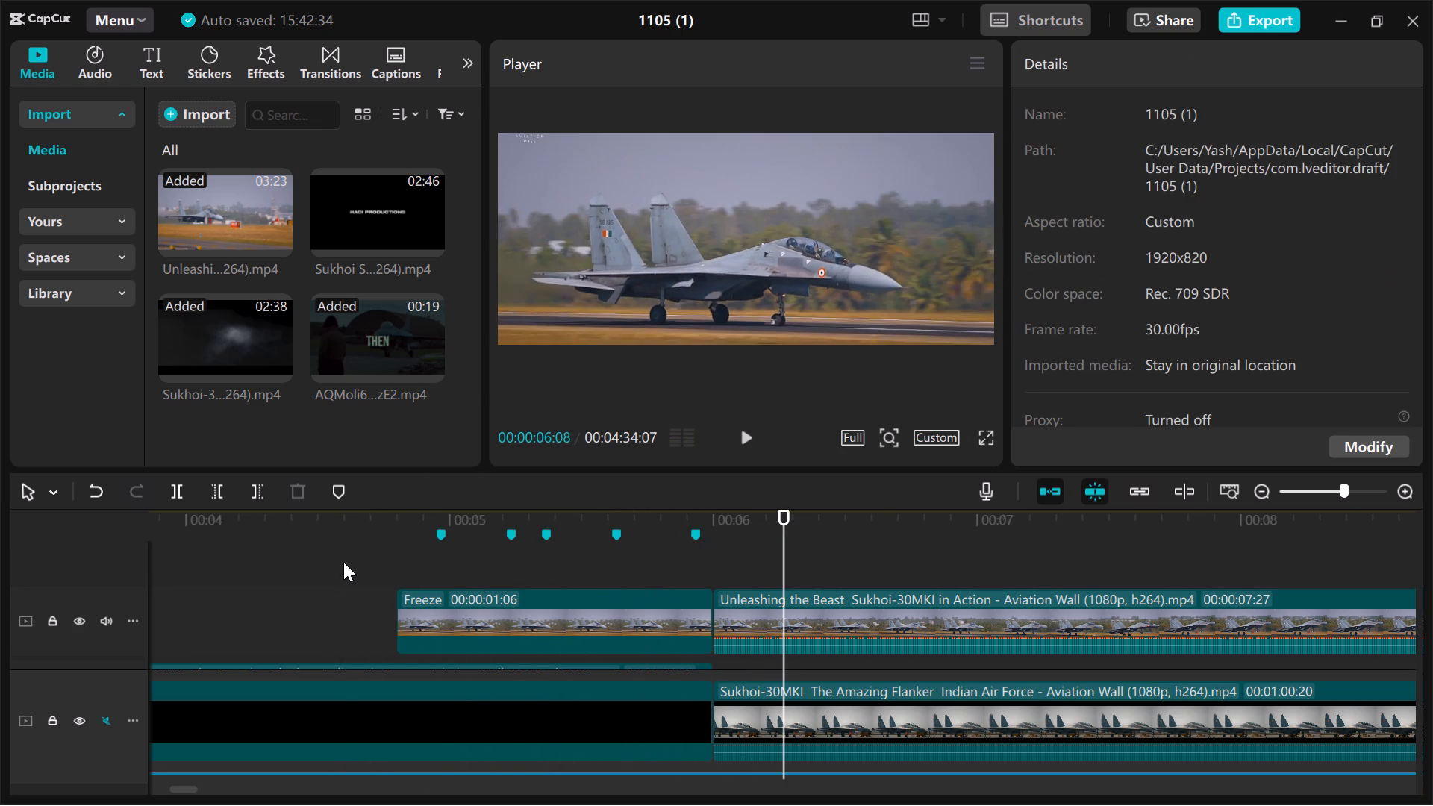
click(500, 619)
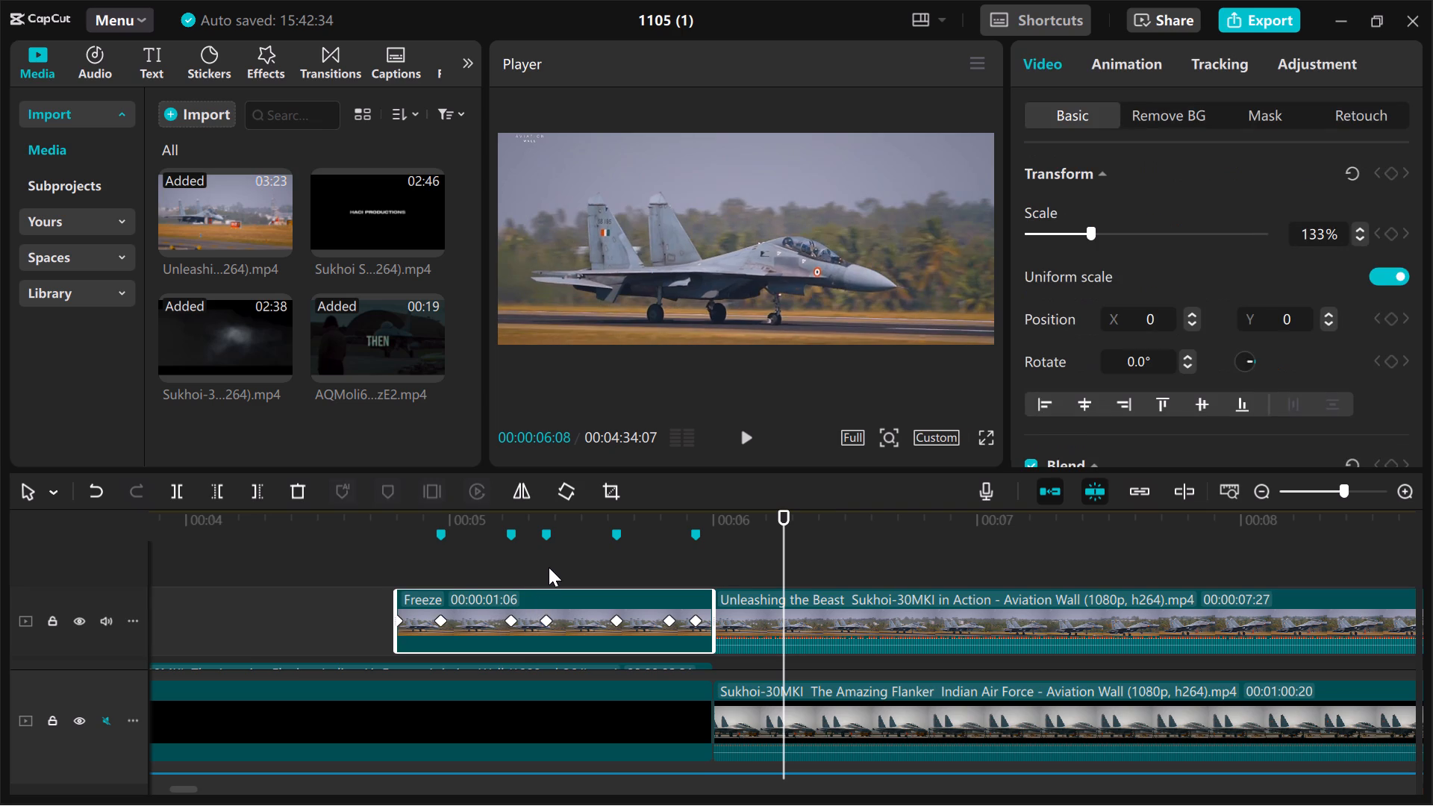
click(549, 567)
click(558, 613)
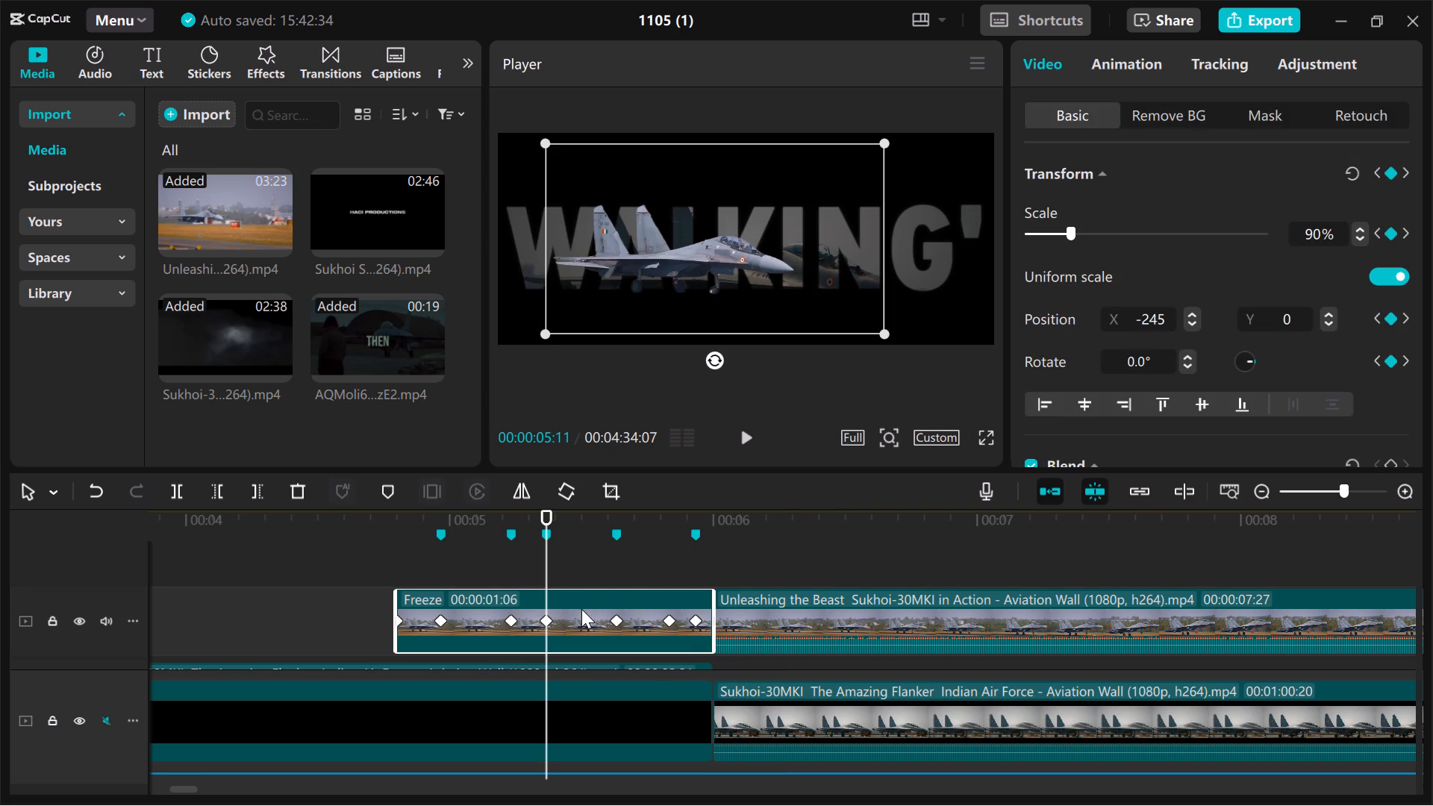
Set the freeze-frame jet's scale to 90% at the 00:00:05:19 marker, over the AROUND caption.
click(615, 572)
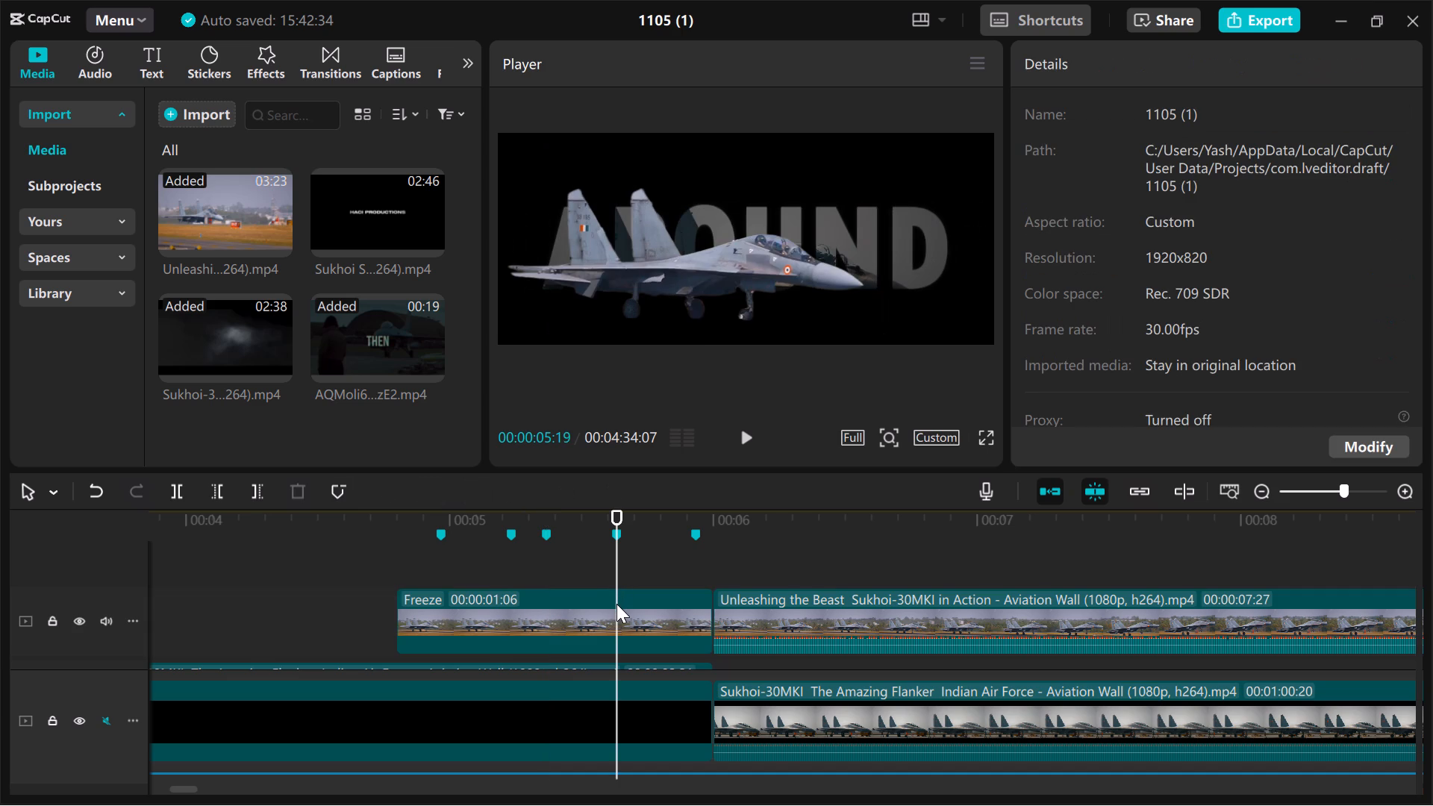
click(616, 604)
click(616, 624)
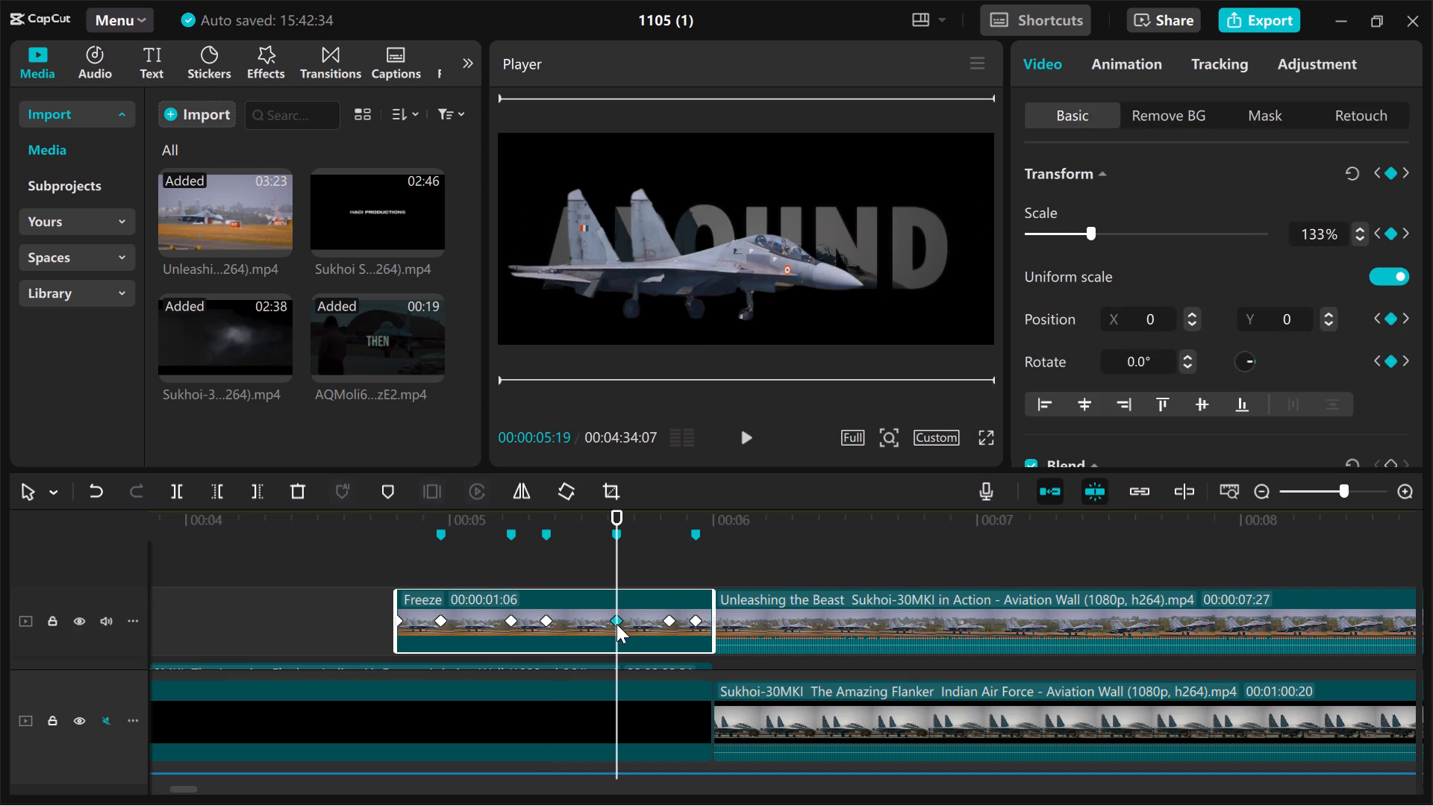
right_click(616, 624)
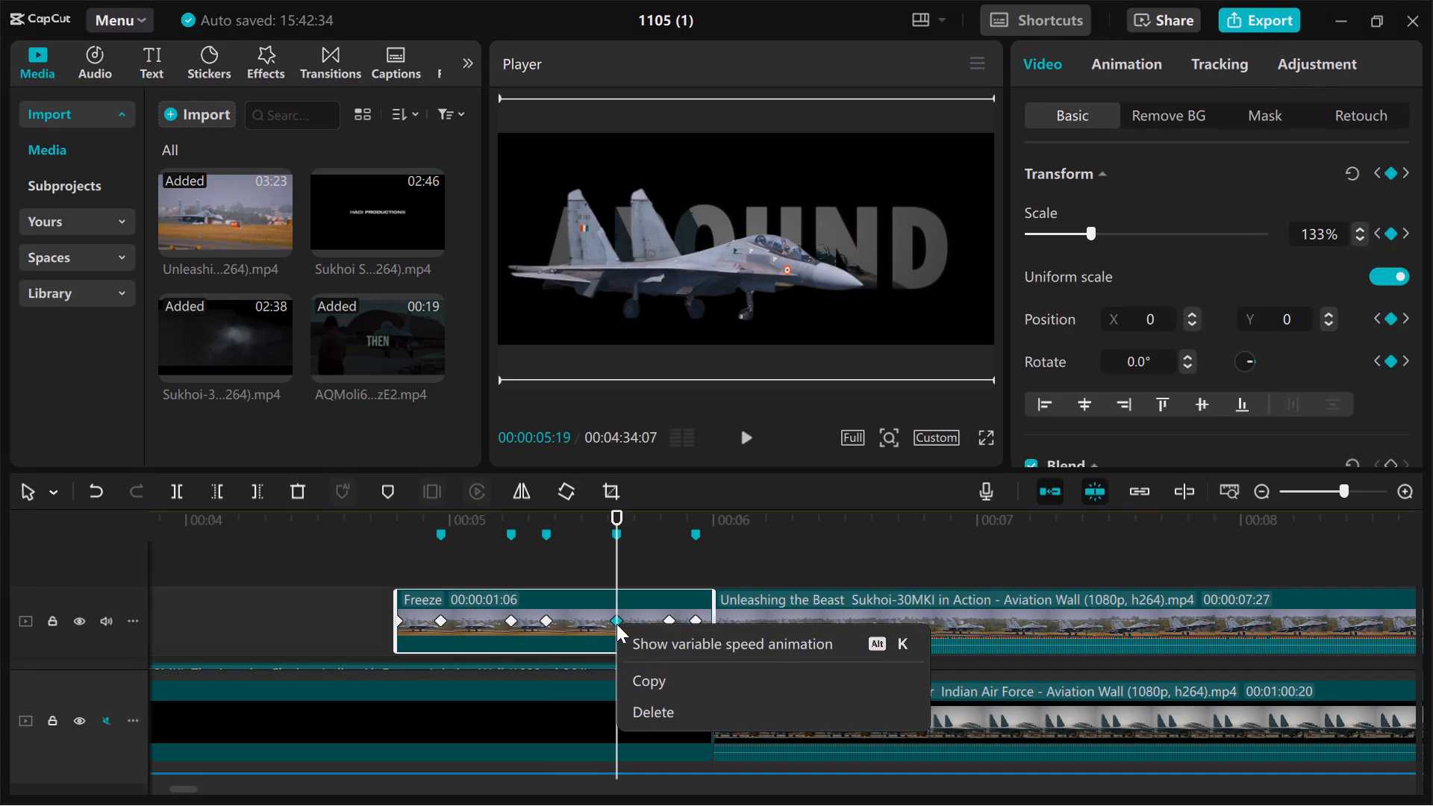
click(598, 600)
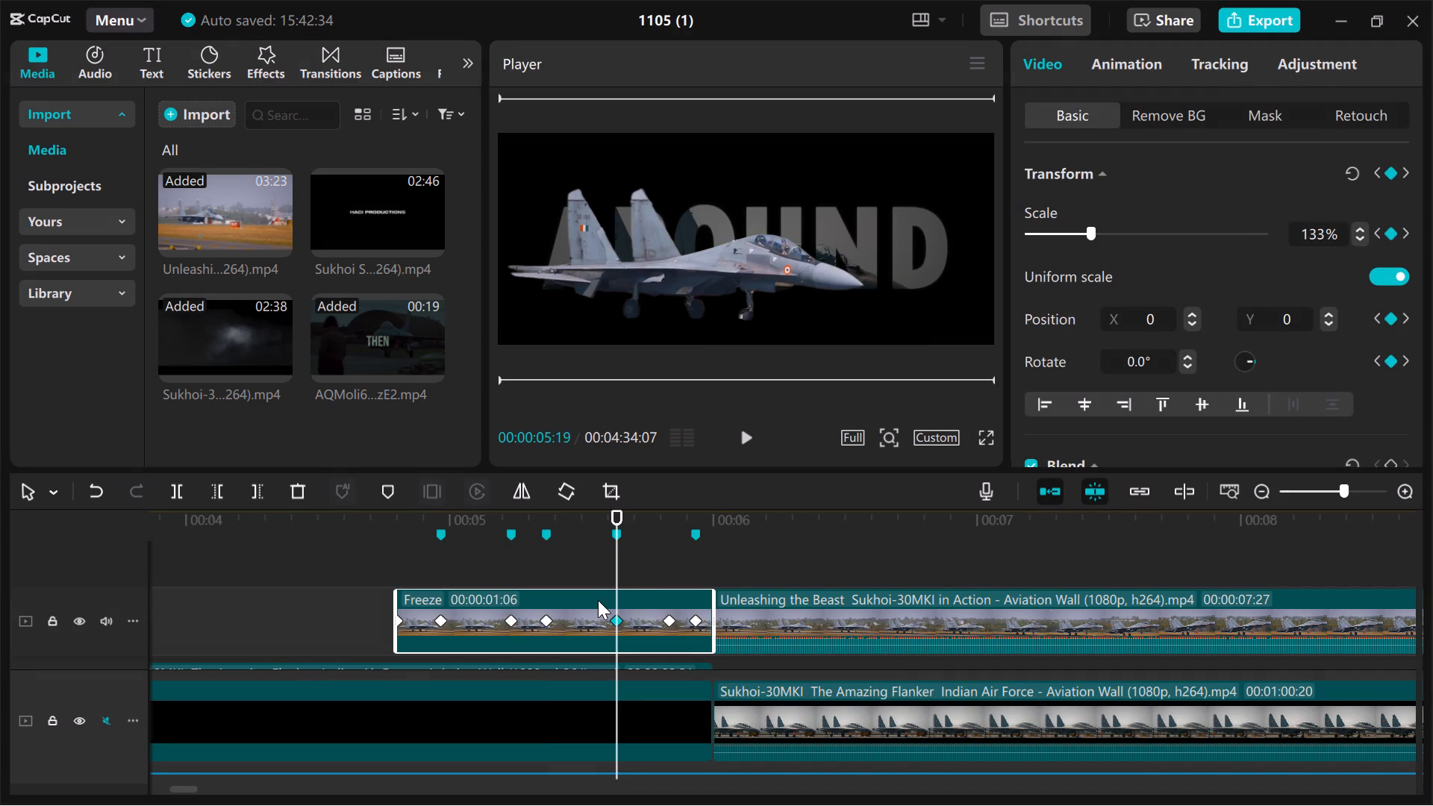
click(1325, 235)
key(BackSpace)
key(BackSpace)
key(BackSpace)
text(90)
Set the freeze-frame jet's X position to -245 at the 00:00:05:19 marker.
click(1157, 310)
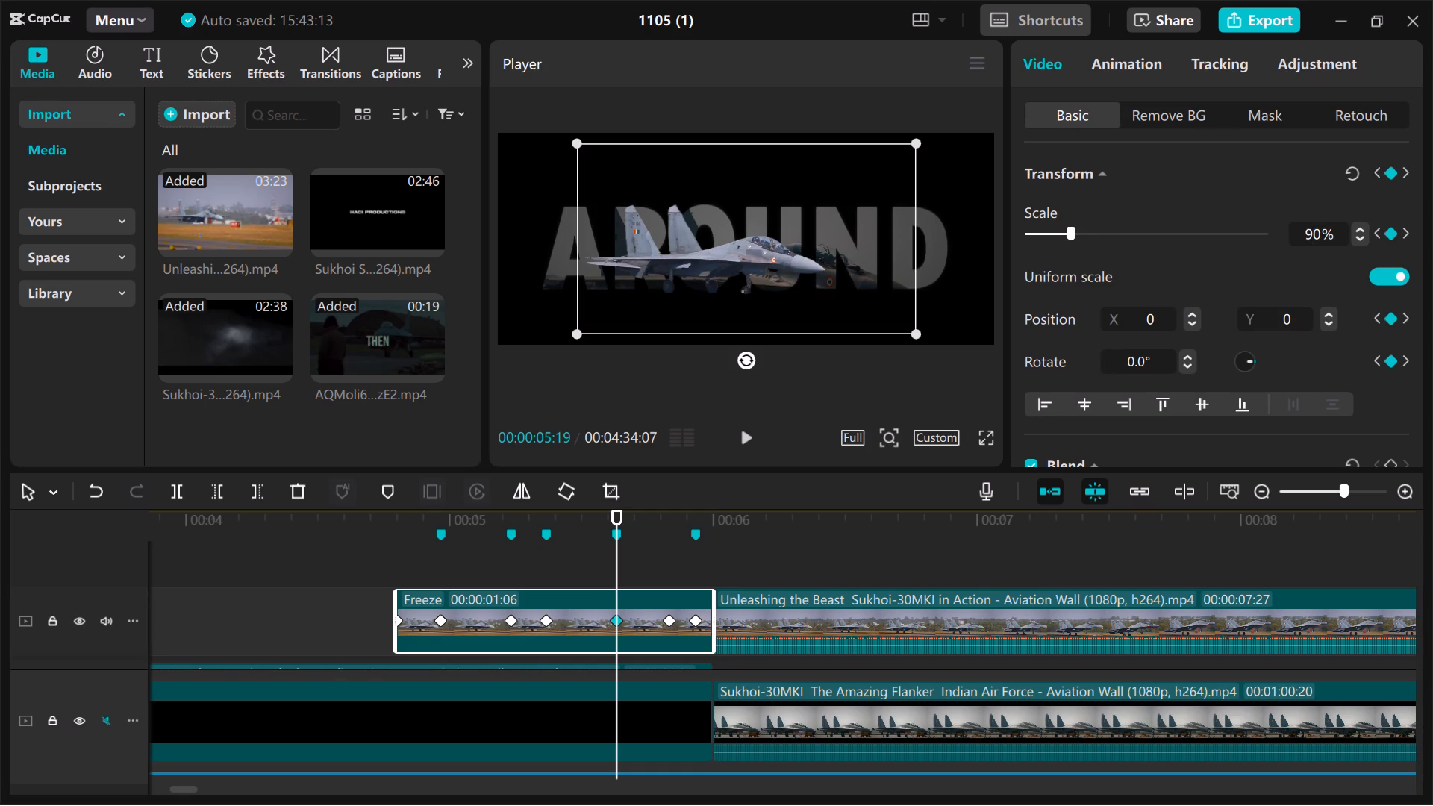
key(BackSpace)
text(-2)
text(45)
Replay from the WITH caption through the freeze frame into the jet footage to check the revised hold over AROUND.
click(282, 571)
key(space)
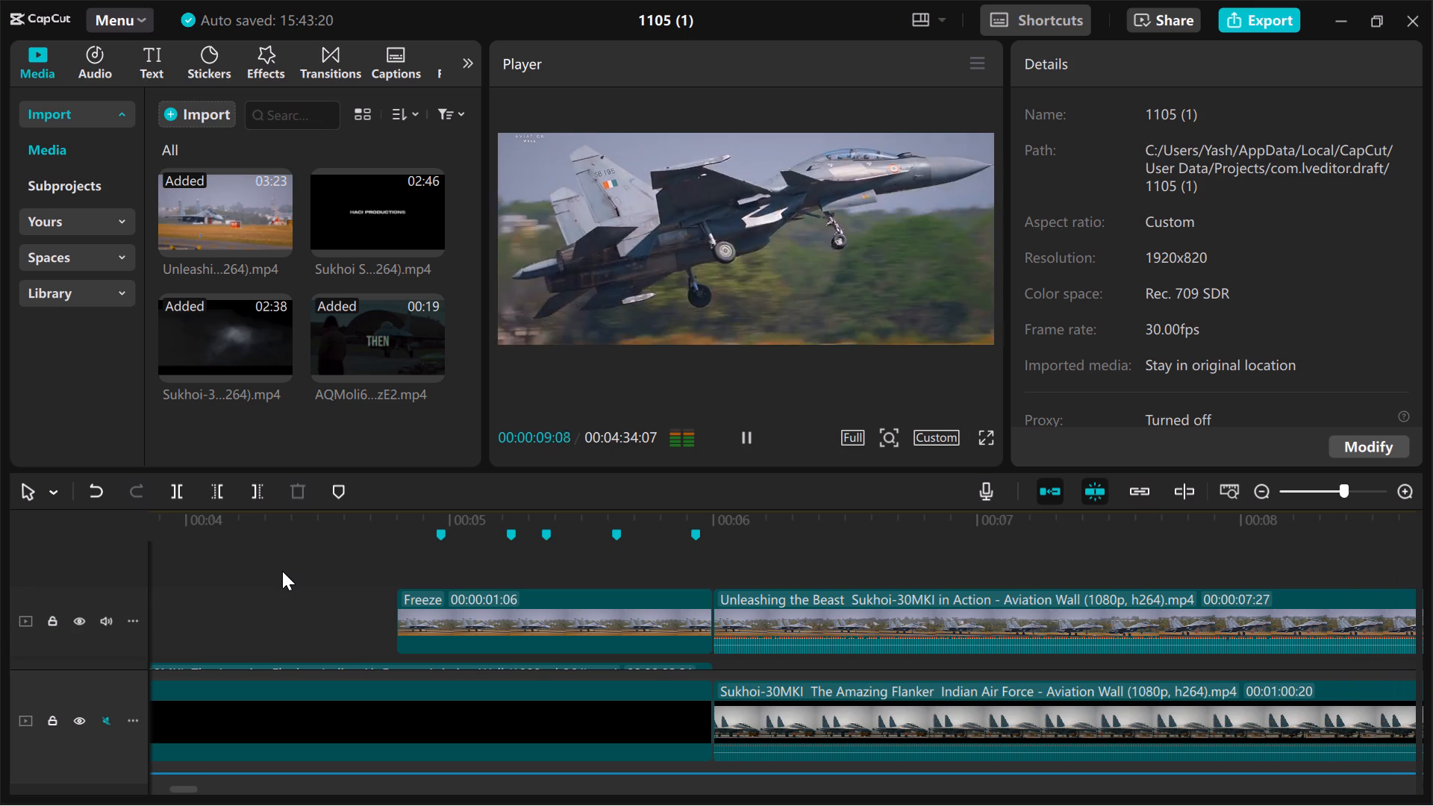
click(282, 571)
key(space)
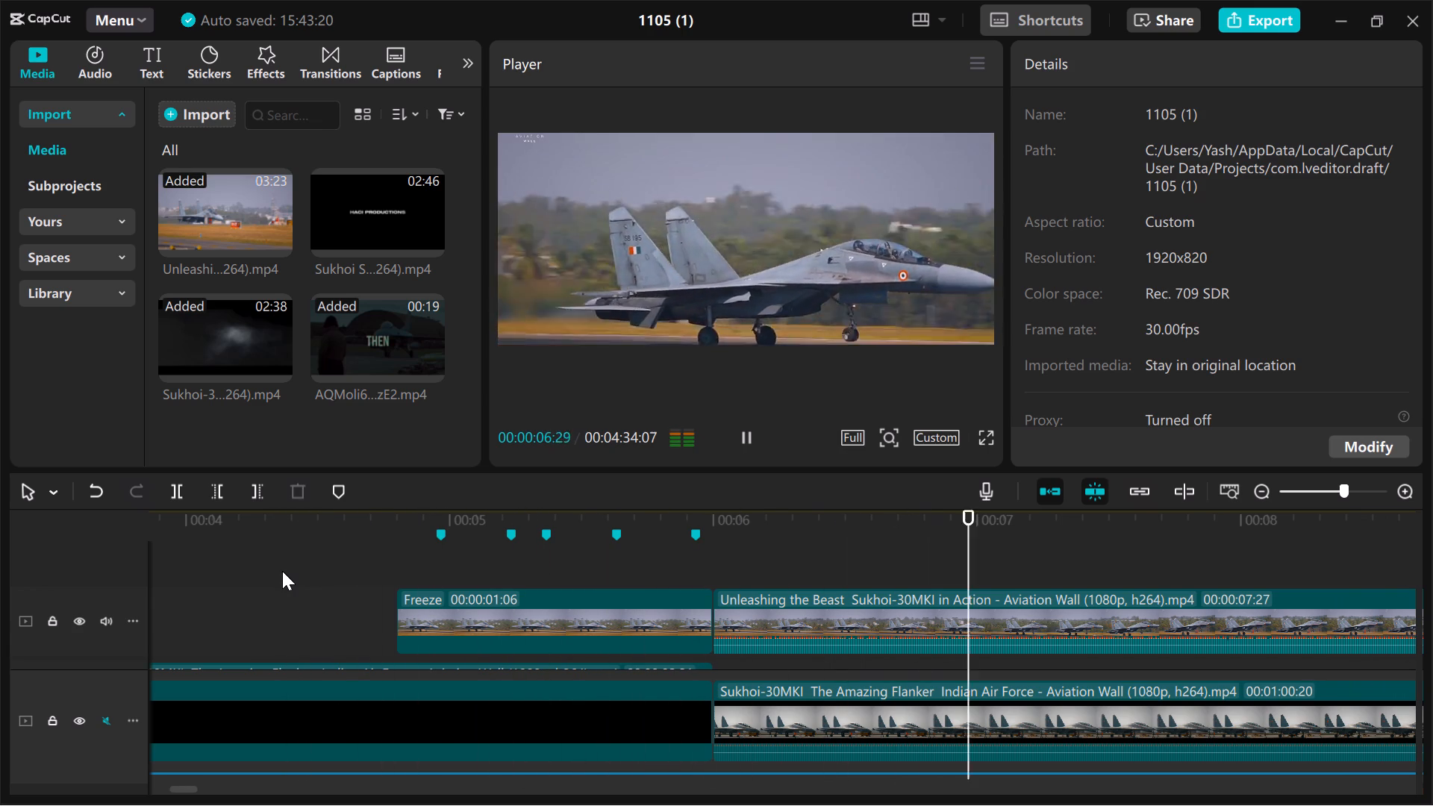
click(282, 571)
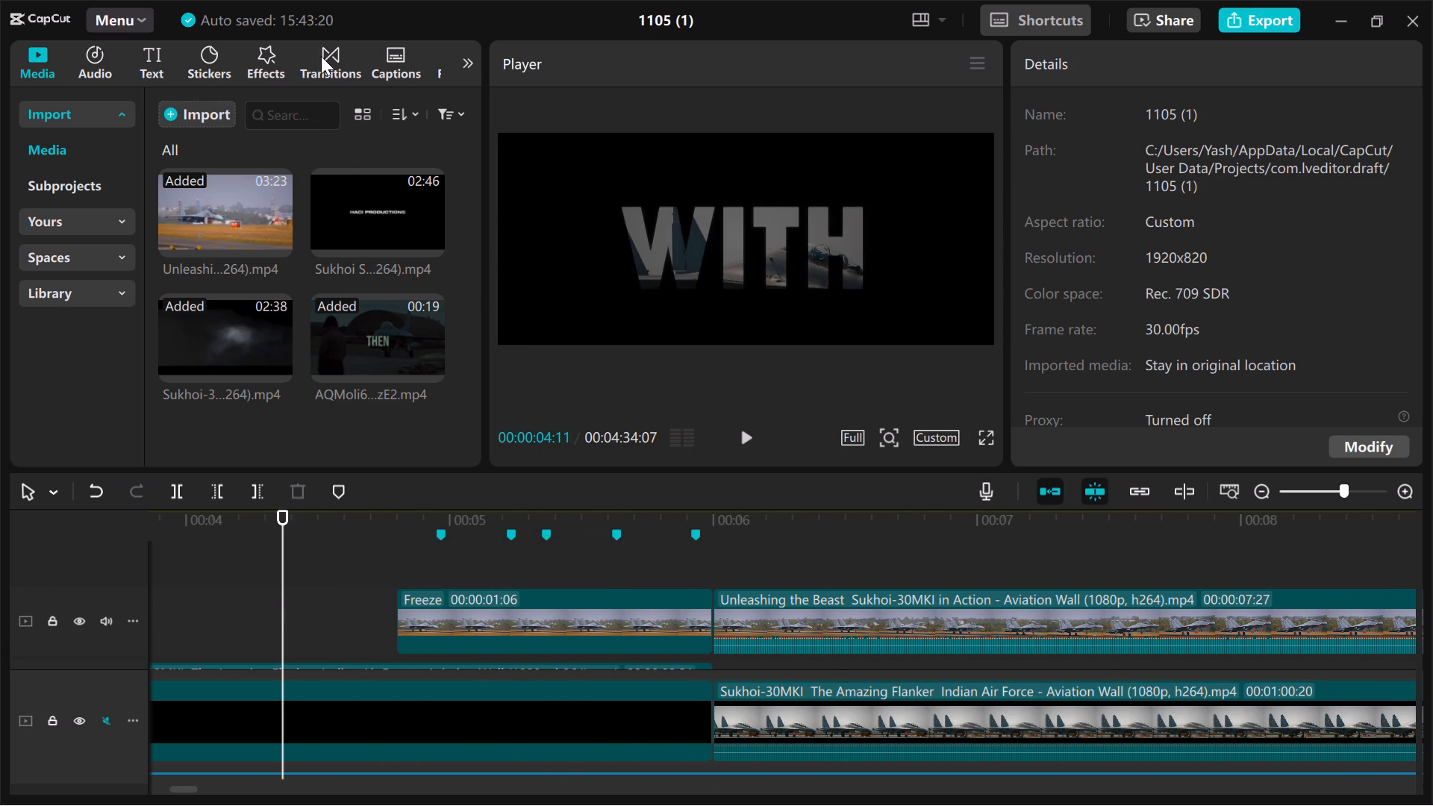
Search the video effects library for SHAKE.
click(268, 58)
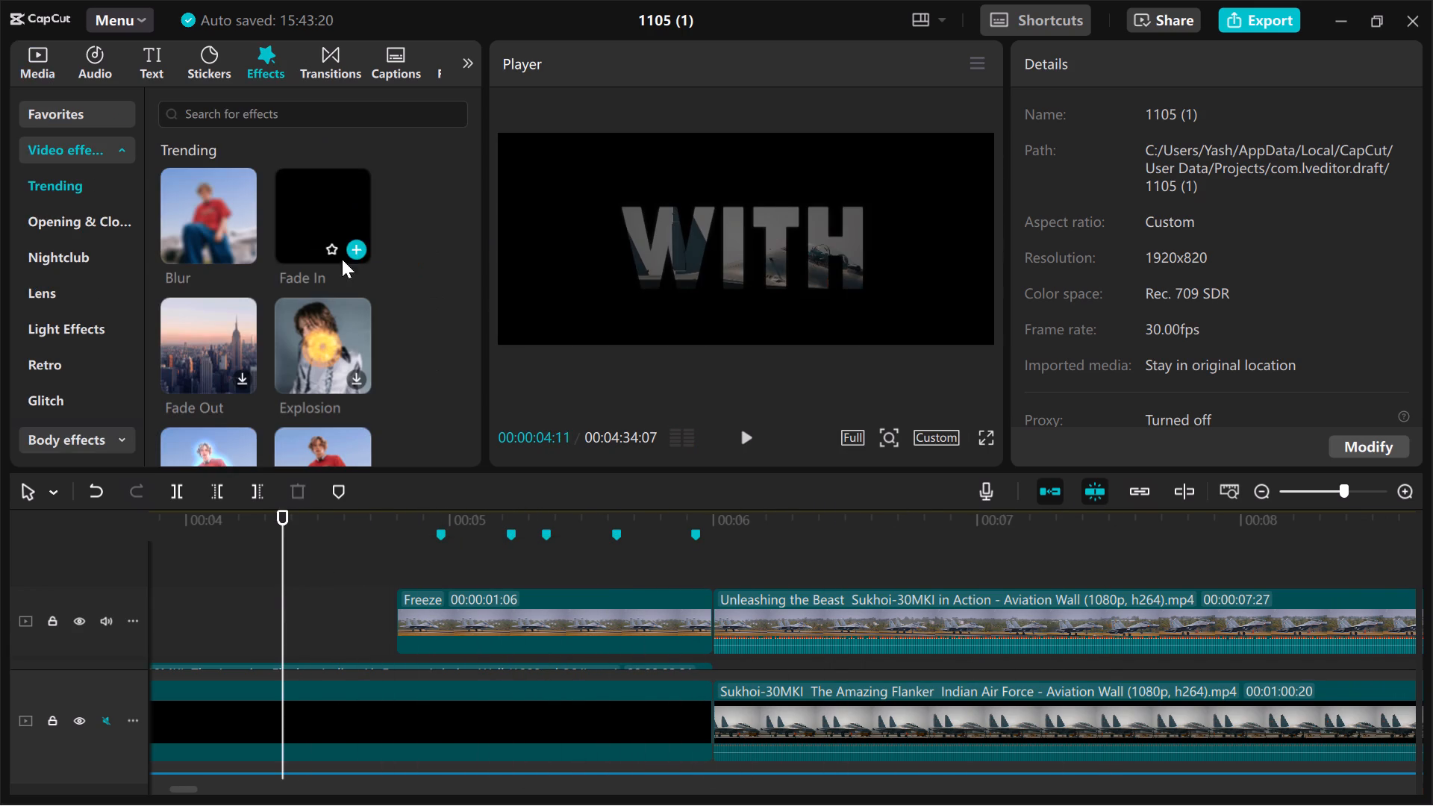
click(294, 119)
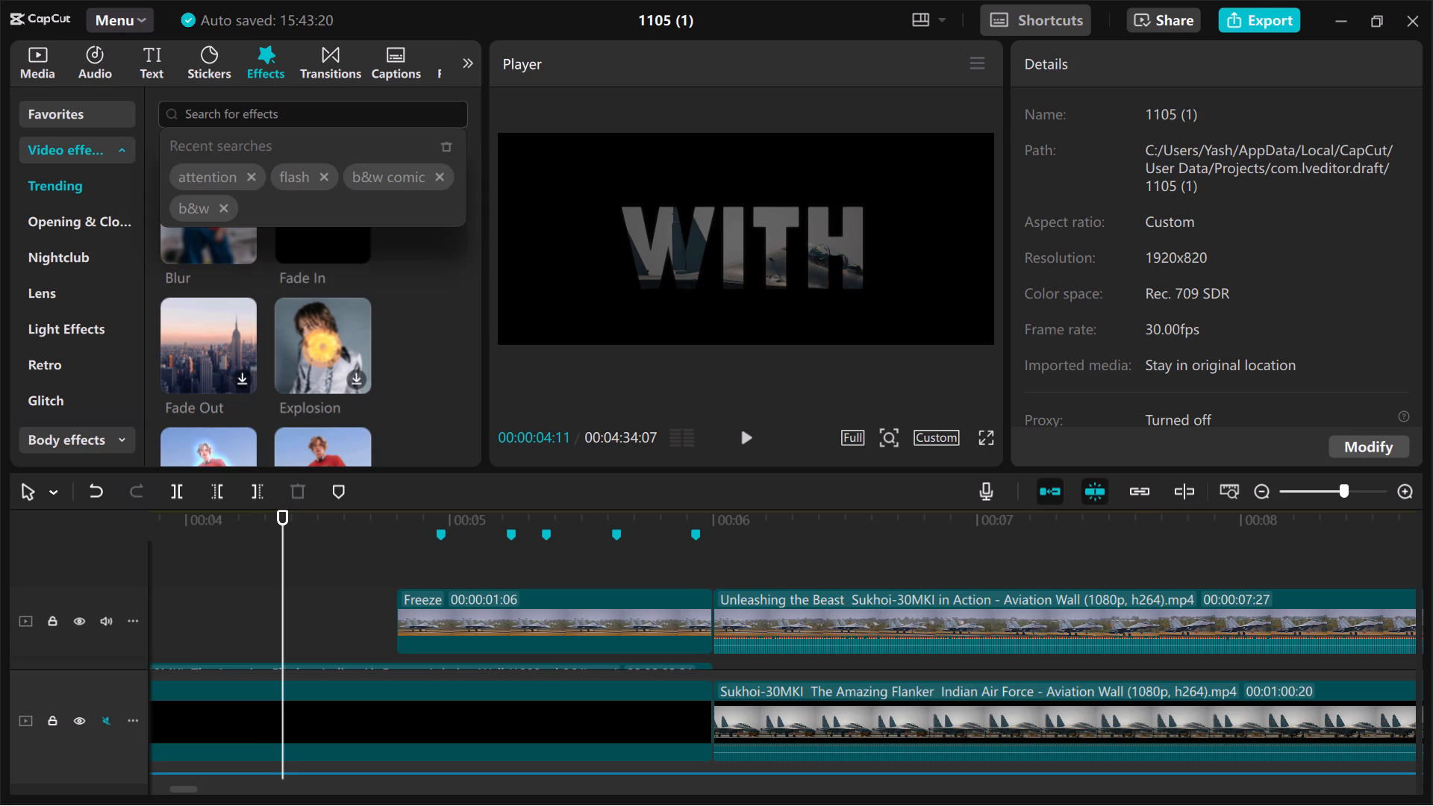
text(SHAKE)
key(Return)
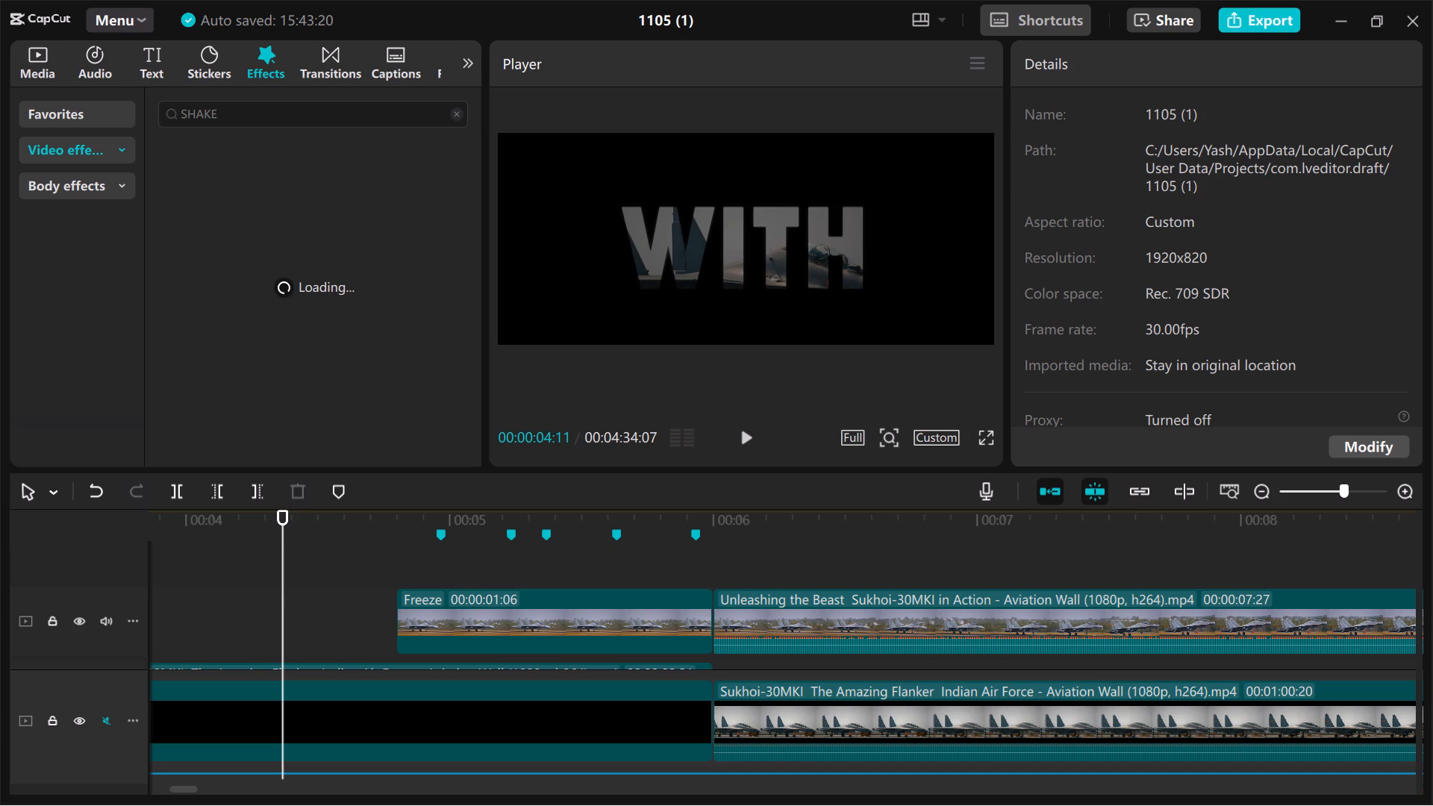
Play the whole edit from 00:00:00:00 through the captions and freeze frame into the jet takeoff footage.
ctrl+scroll(422, 634, down, 3)
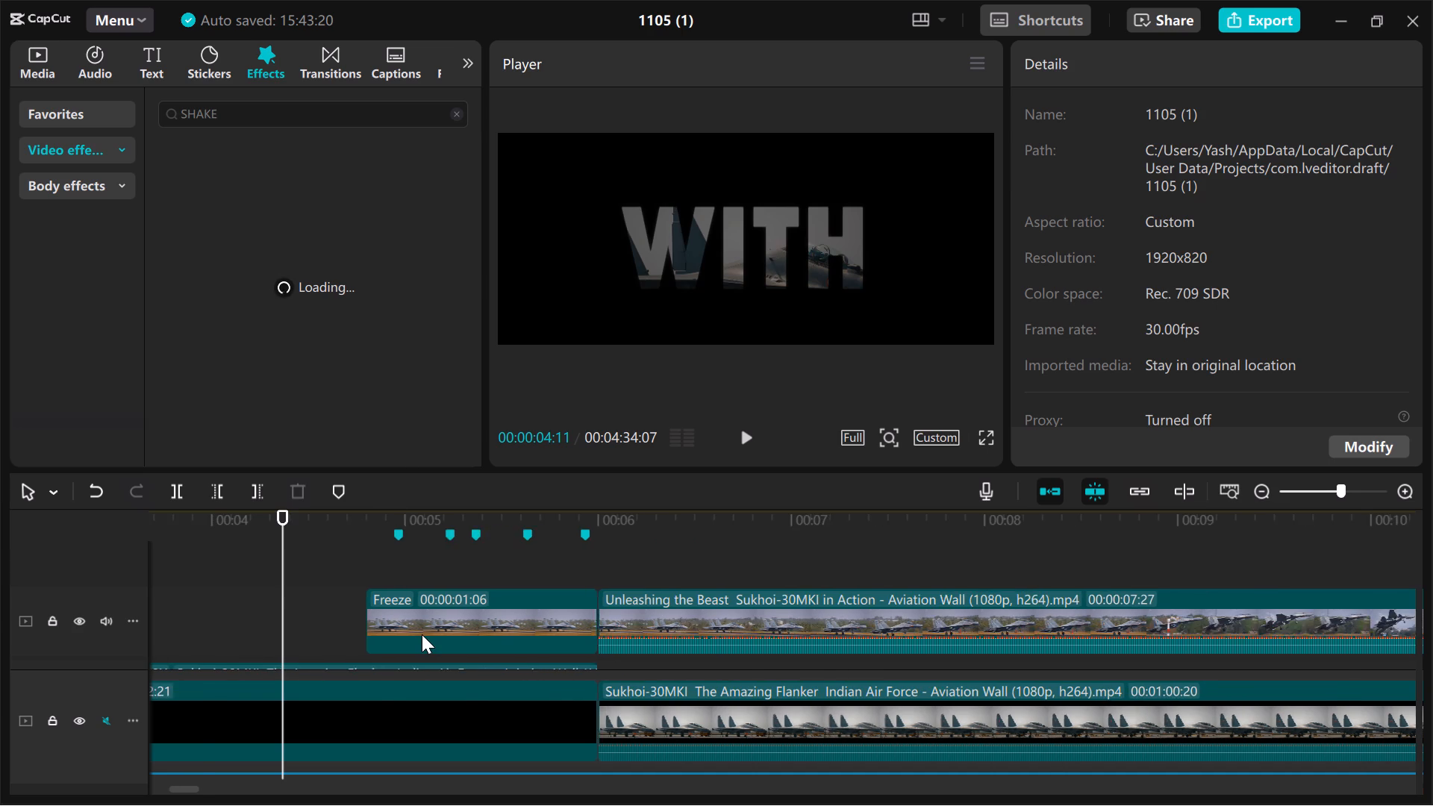
scroll(422, 634, right, 8)
click(183, 584)
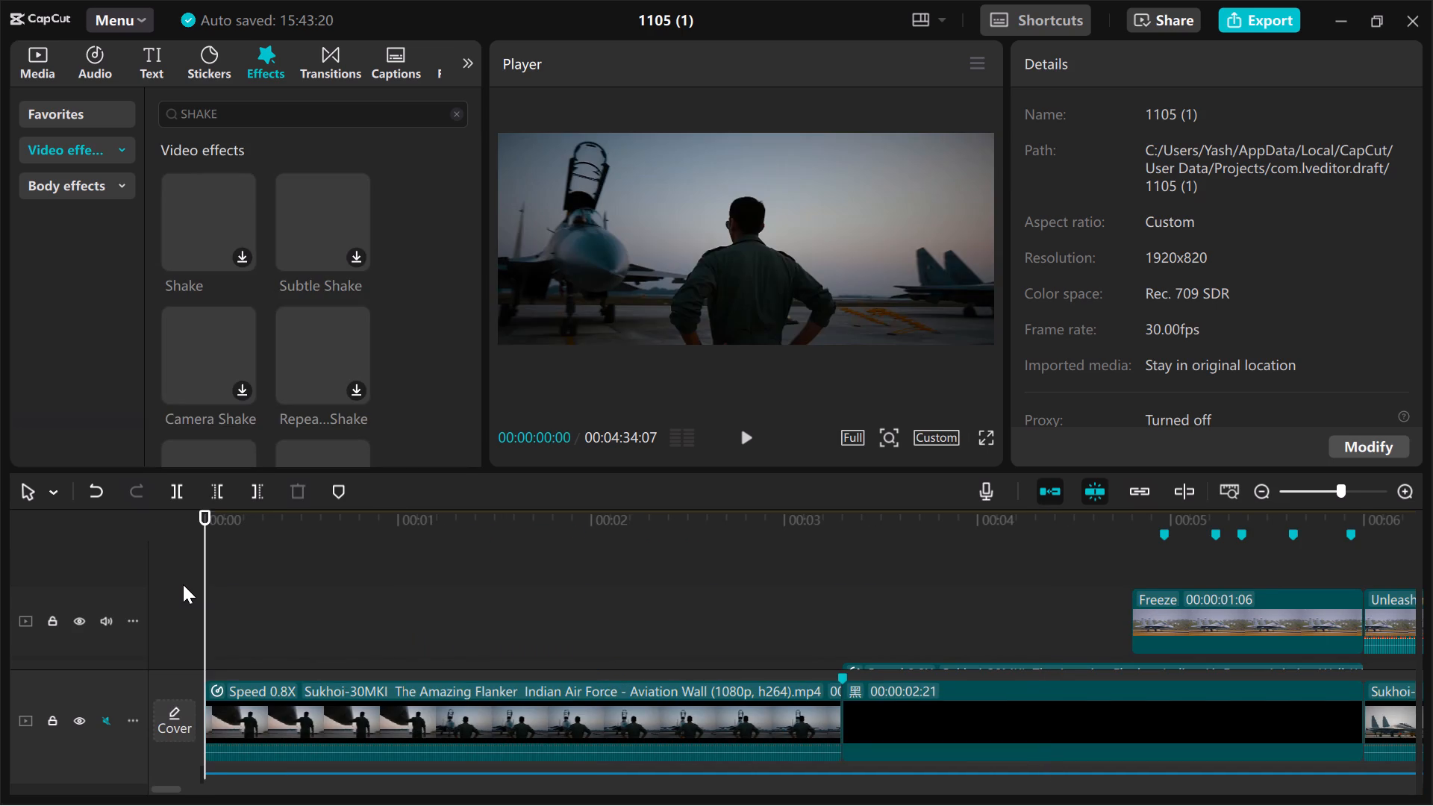
key(space)
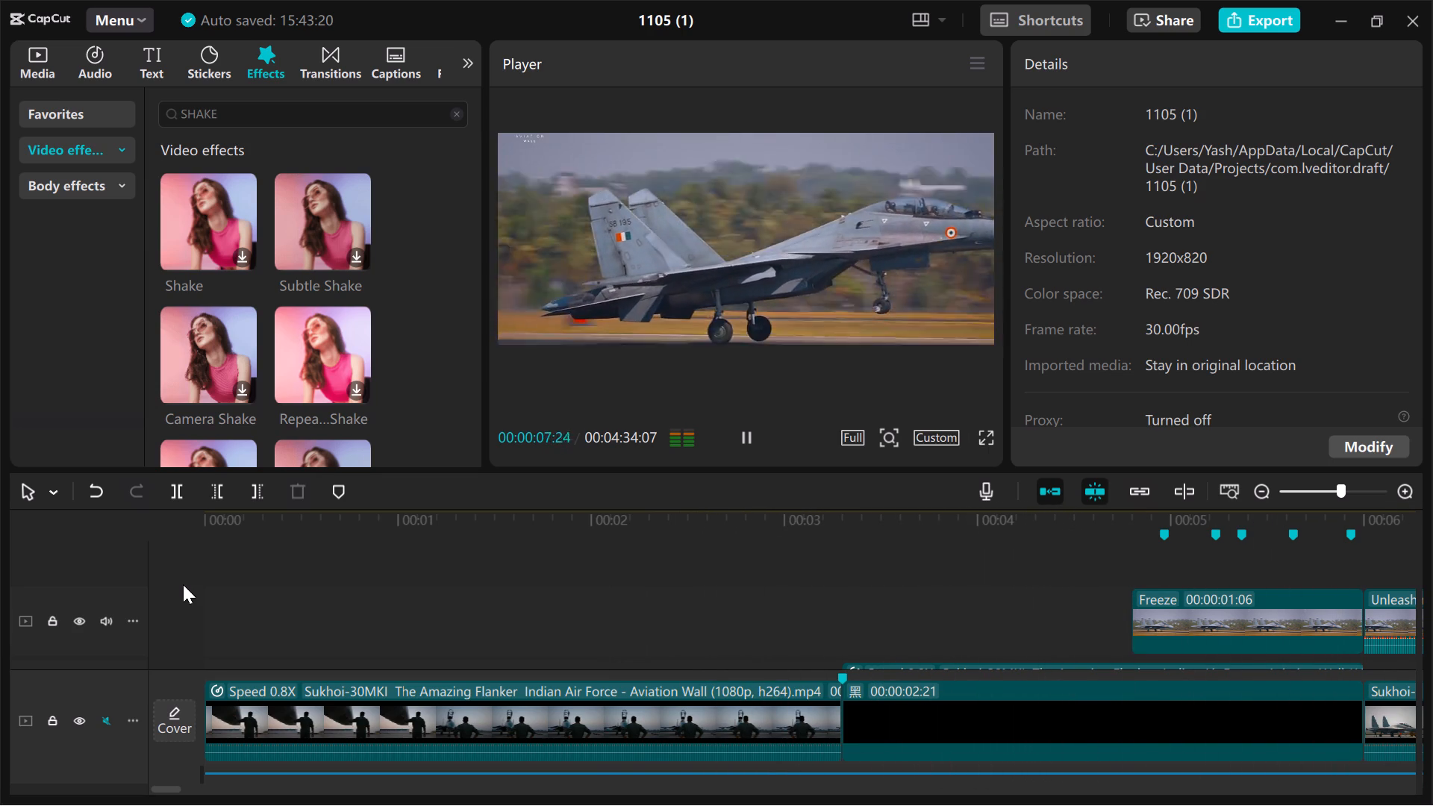
Replay repeatedly from just before the freeze frame into the moving jet footage to judge the jet's motion against the captions.
scroll(359, 587, left, 2)
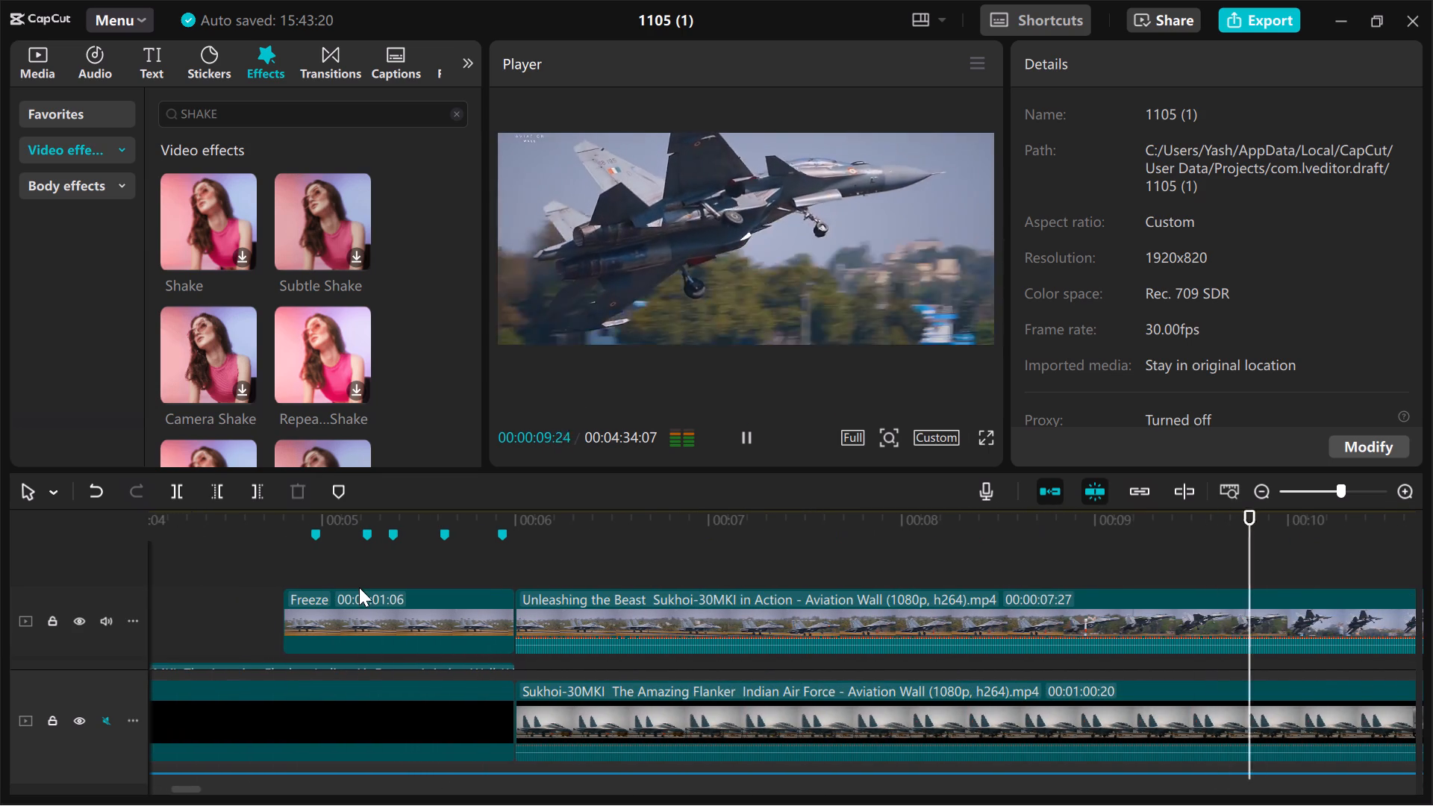
click(254, 555)
key(space)
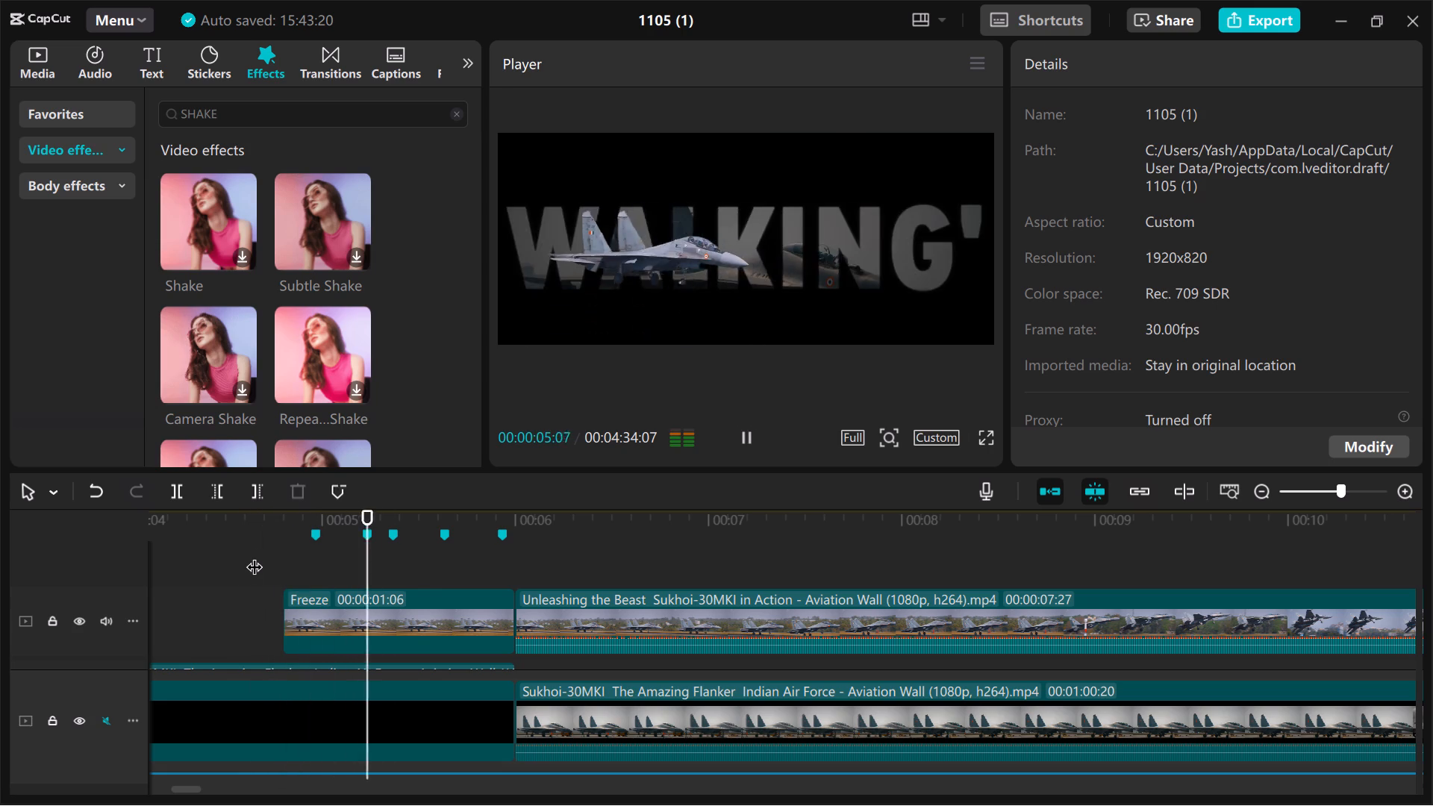
key(space)
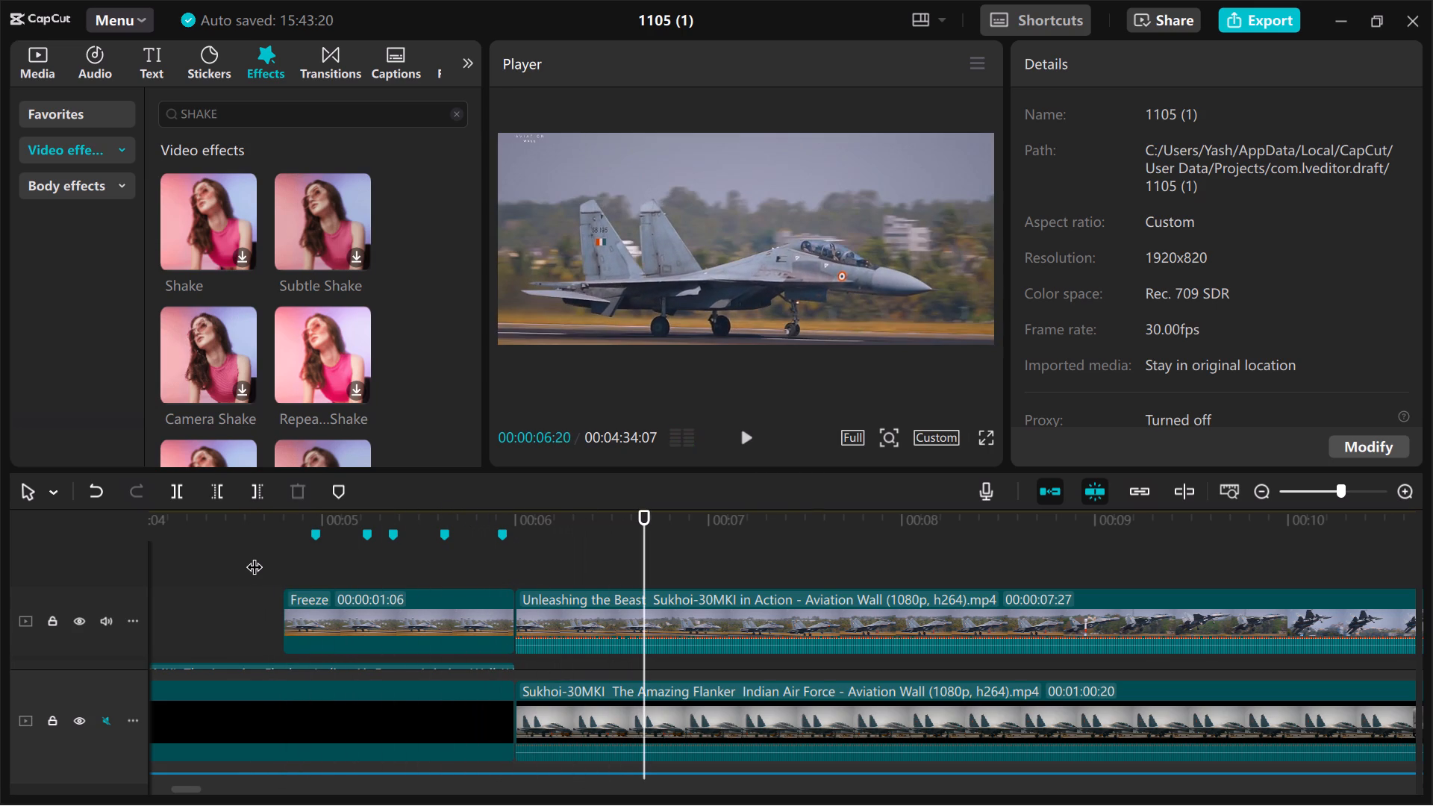
click(254, 555)
key(space)
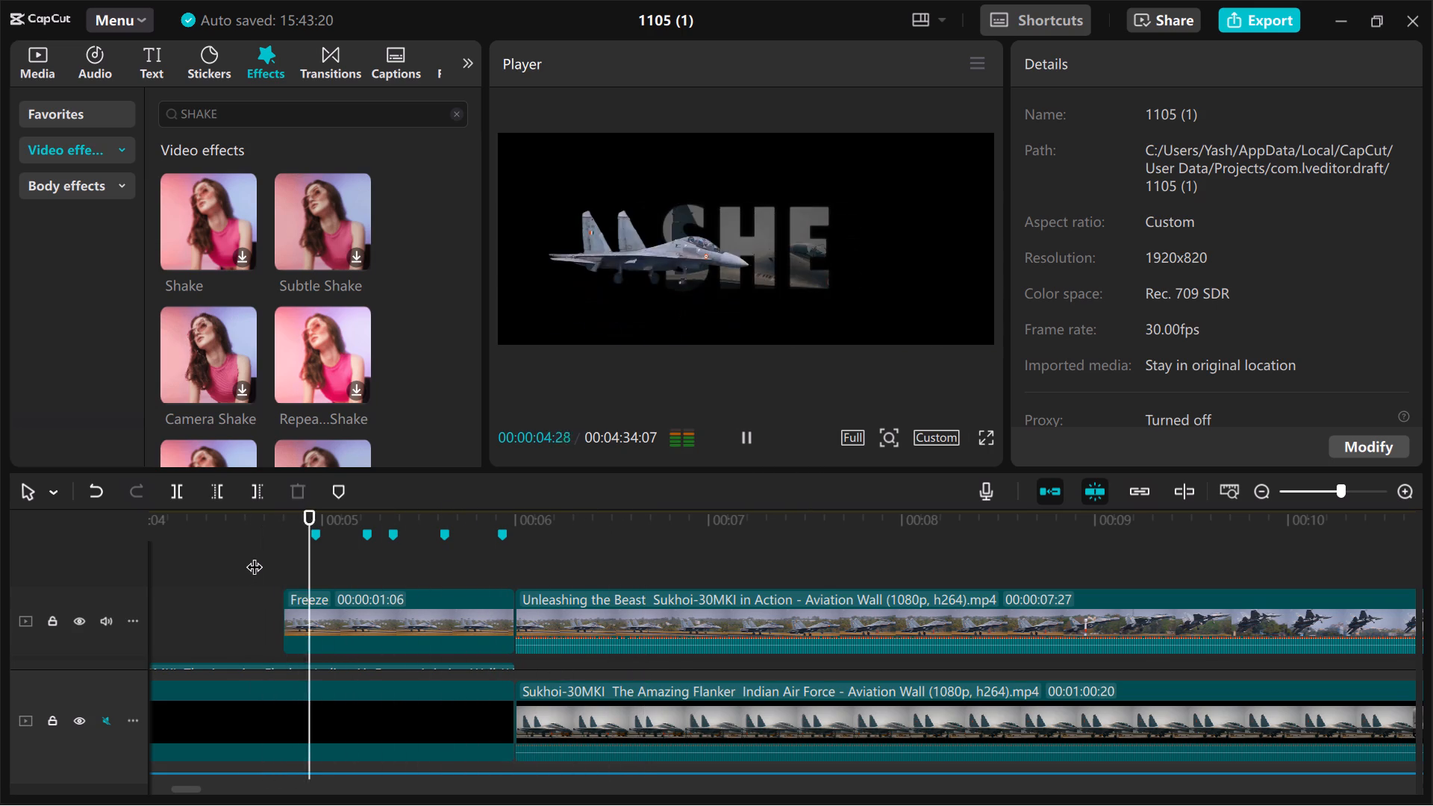
key(space)
click(254, 555)
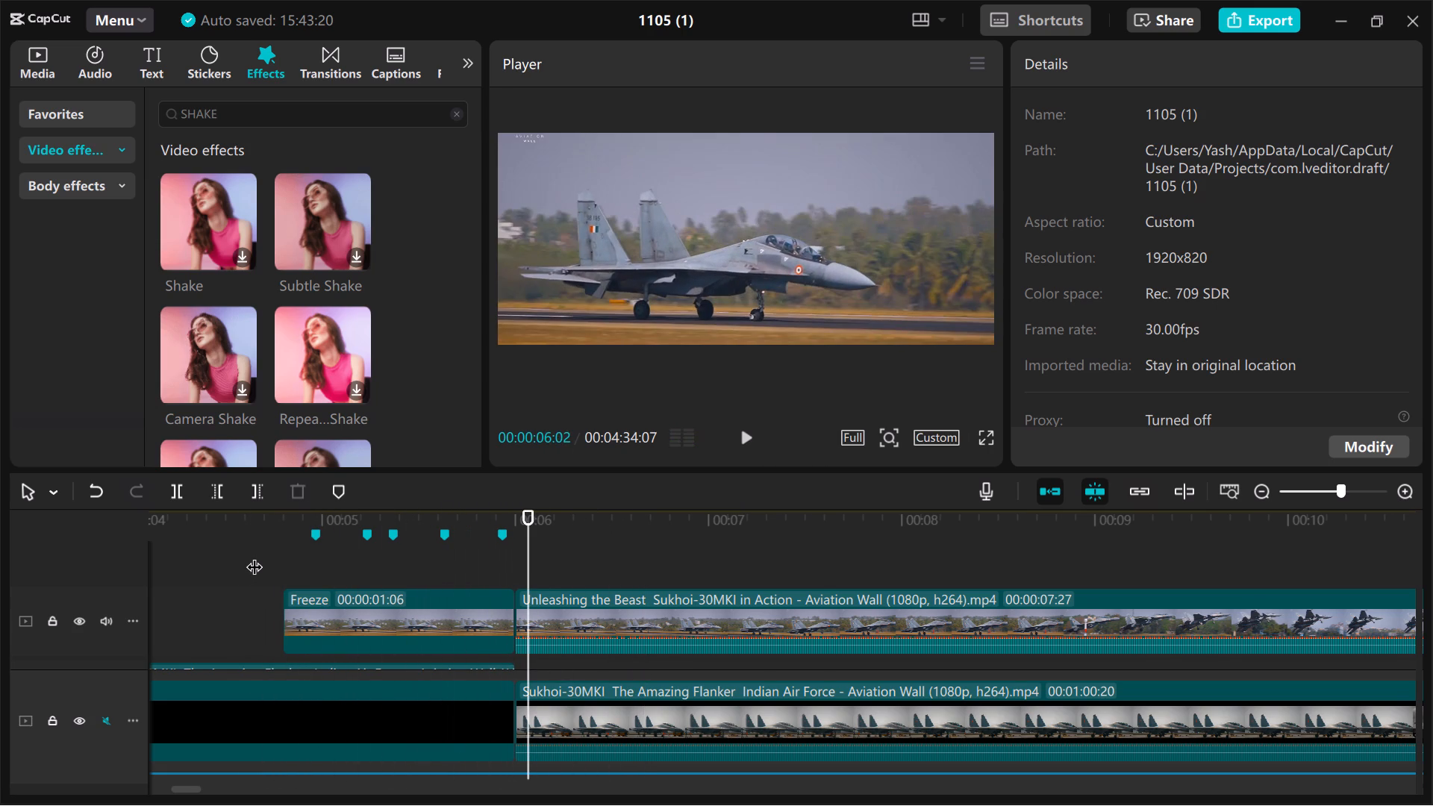
key(space)
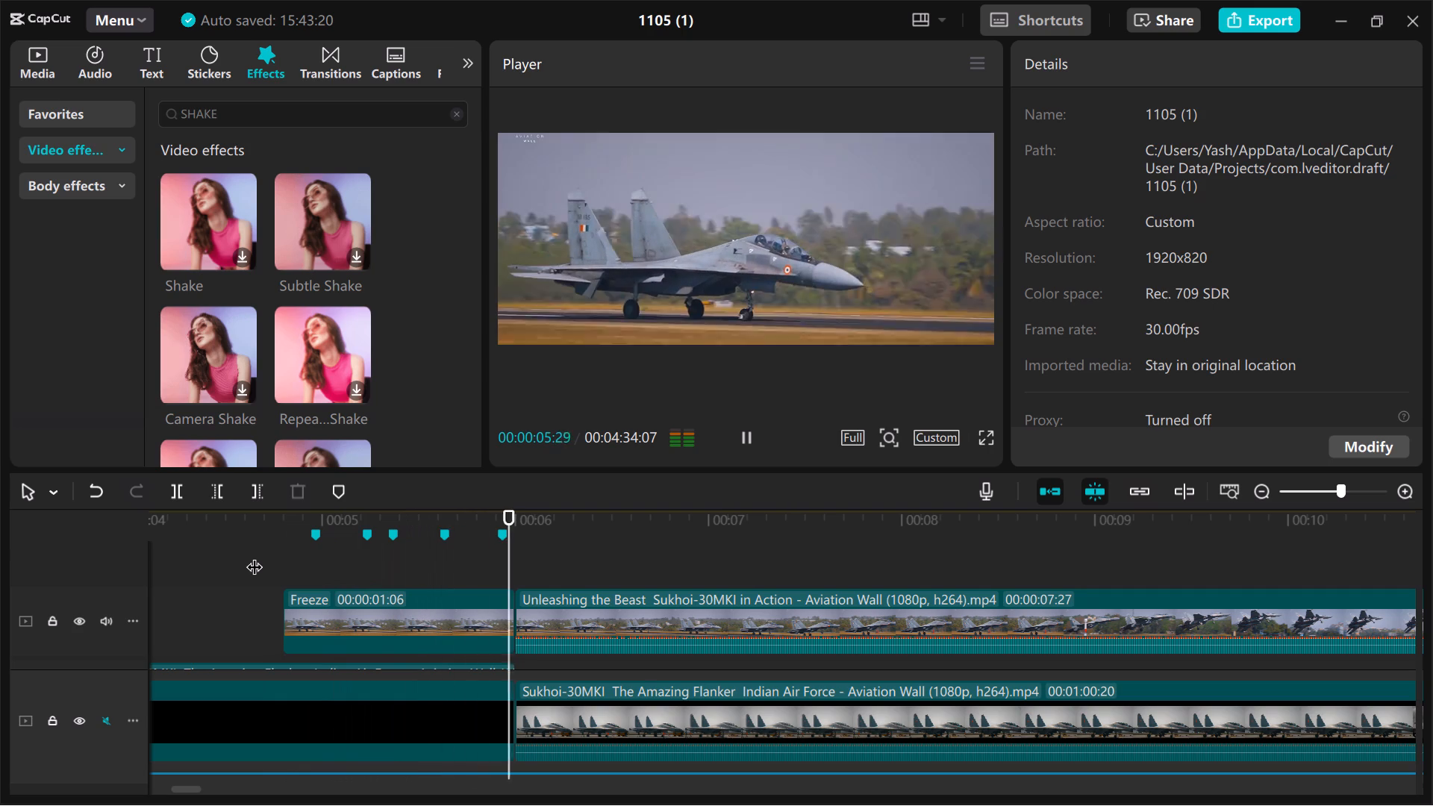
key(space)
click(254, 555)
key(space)
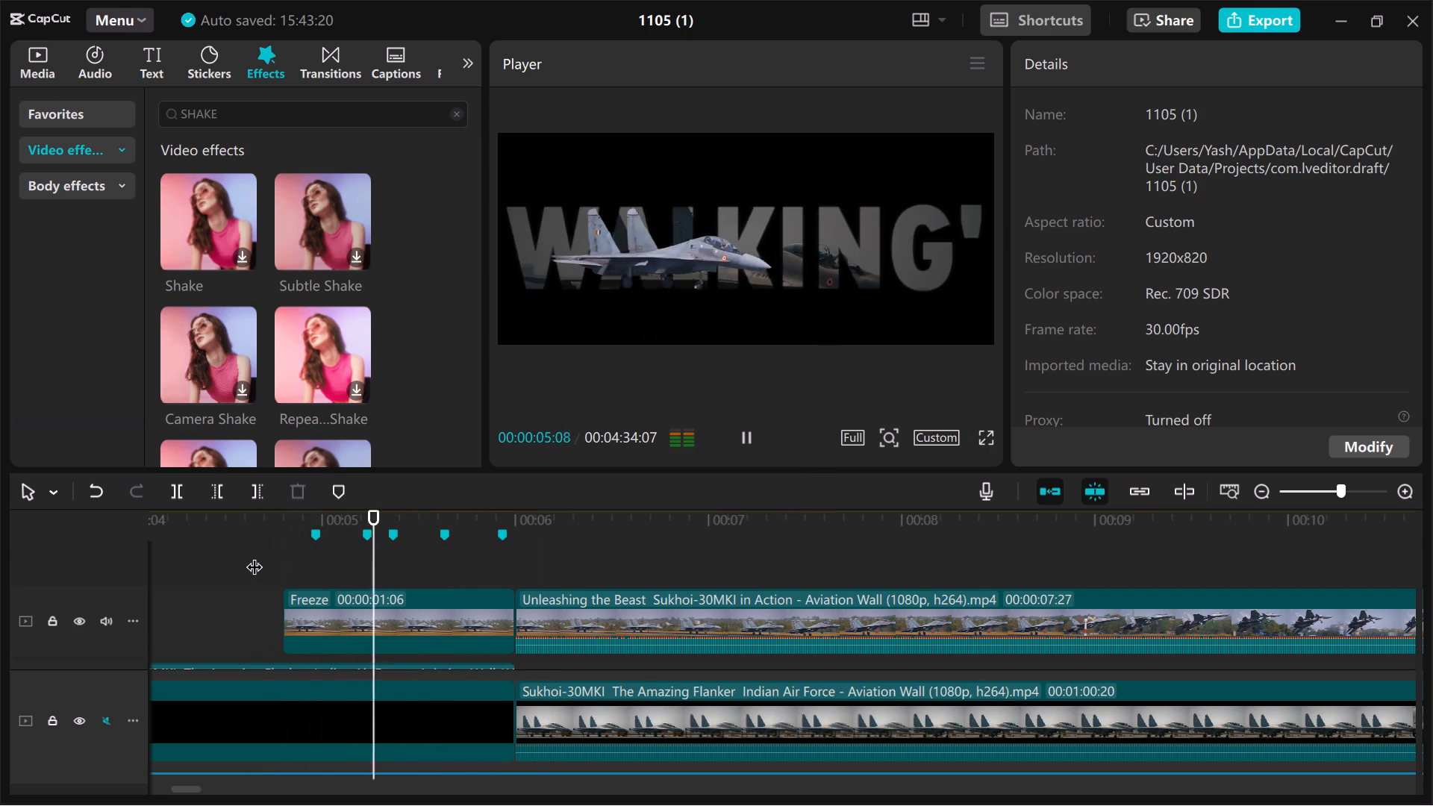
key(space)
click(254, 555)
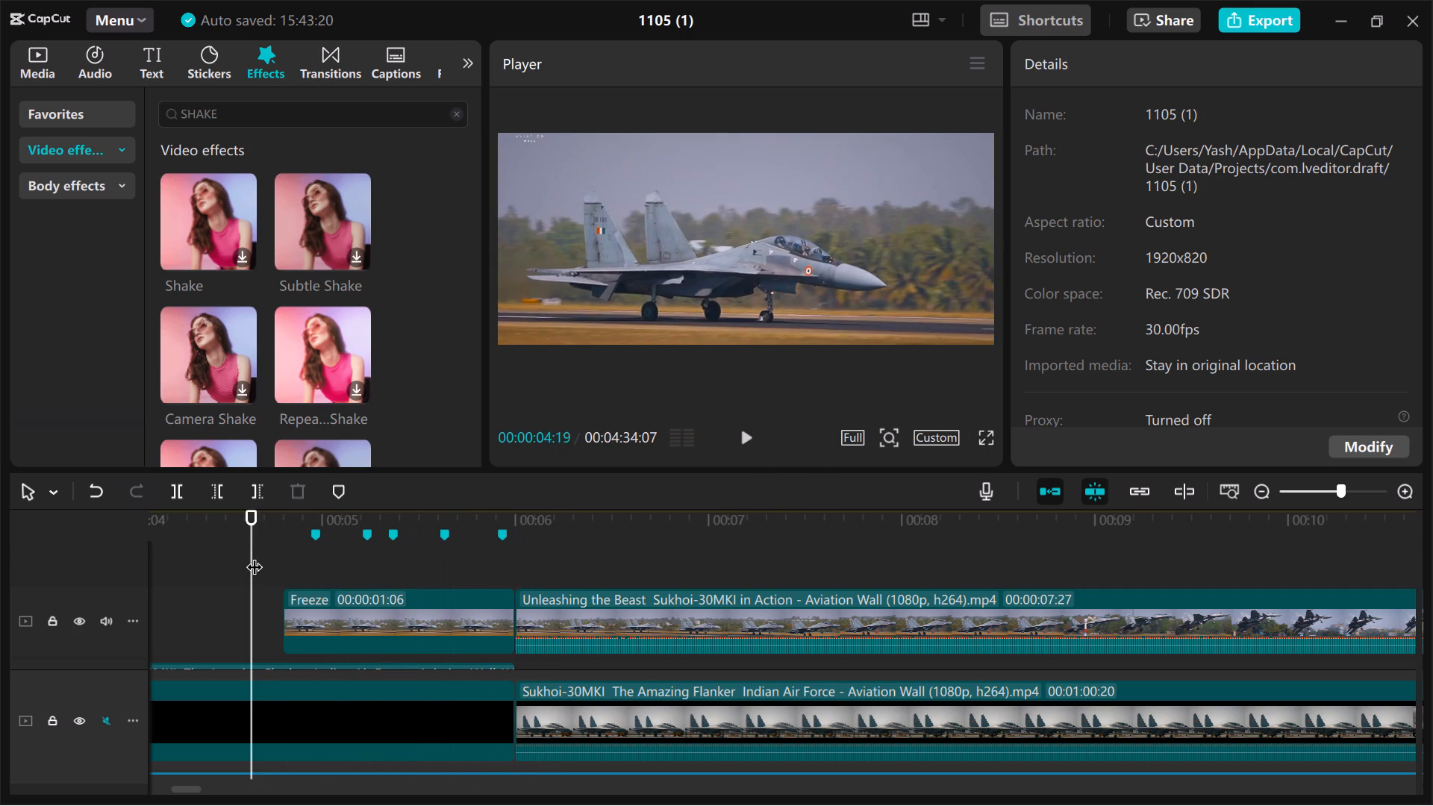
Replay repeatedly from 00:00:04:19 at the LOVE caption through WAS, WALKING' and AROUND to examine the frozen jet's transition into moving footage.
key(space)
key(space)
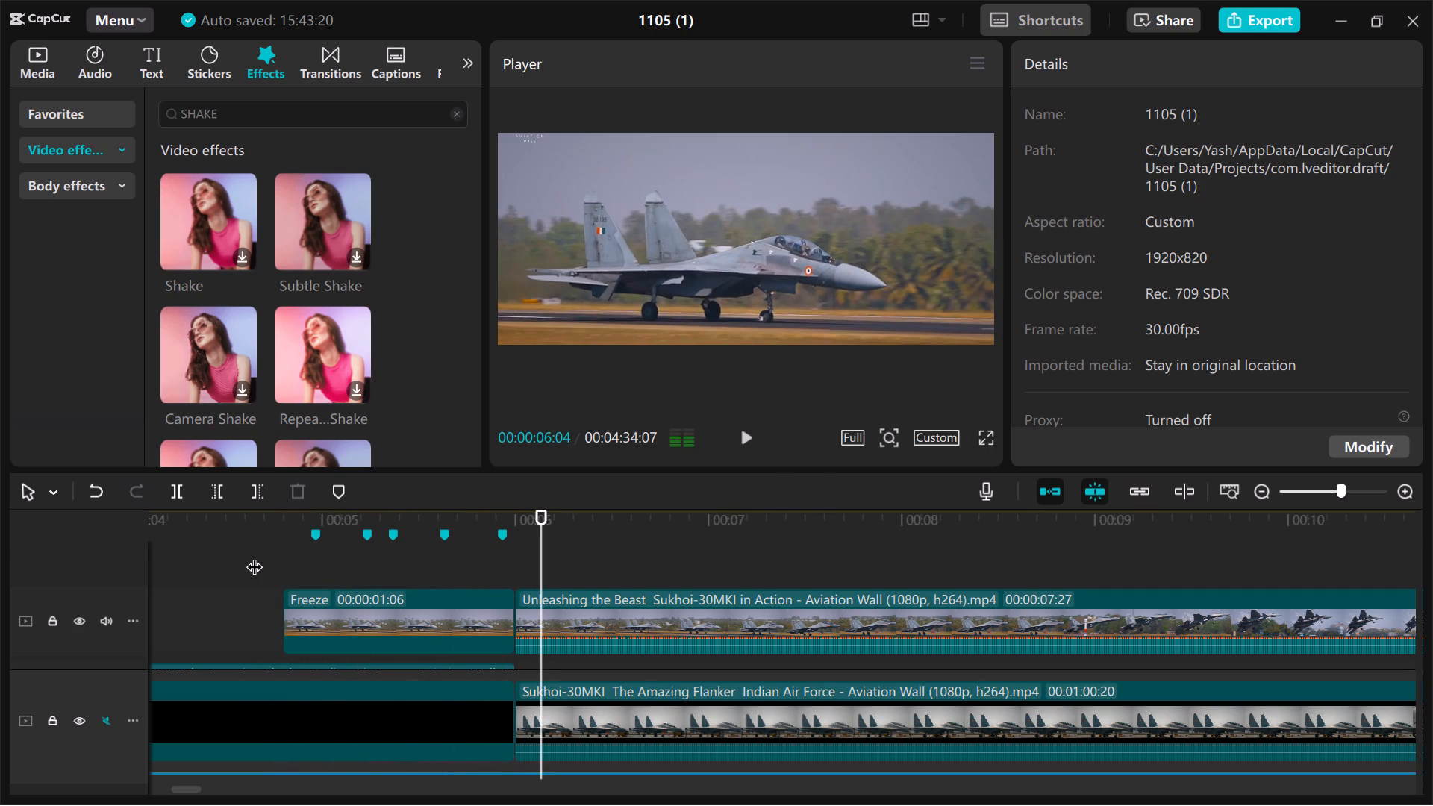
click(254, 555)
key(space)
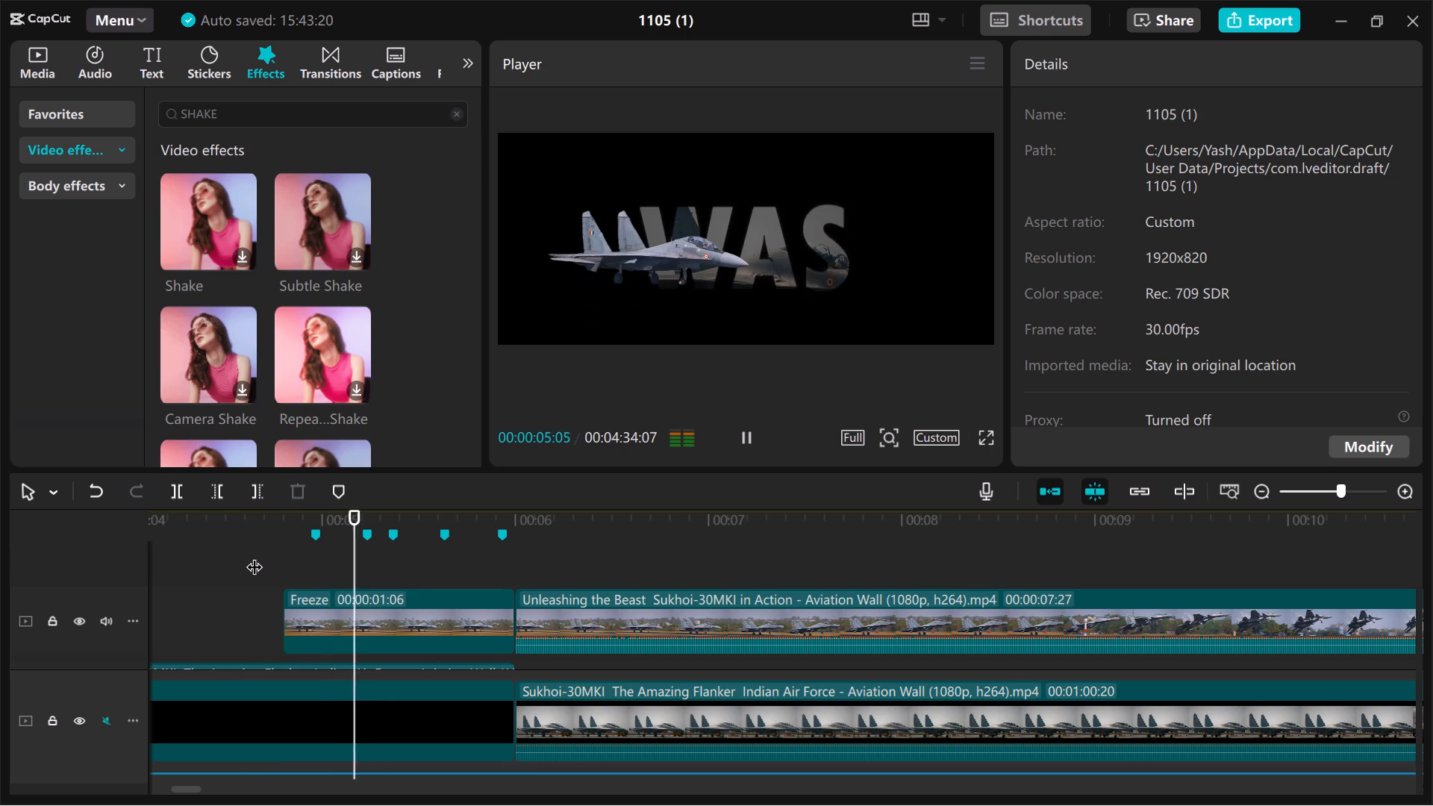
key(space)
click(254, 555)
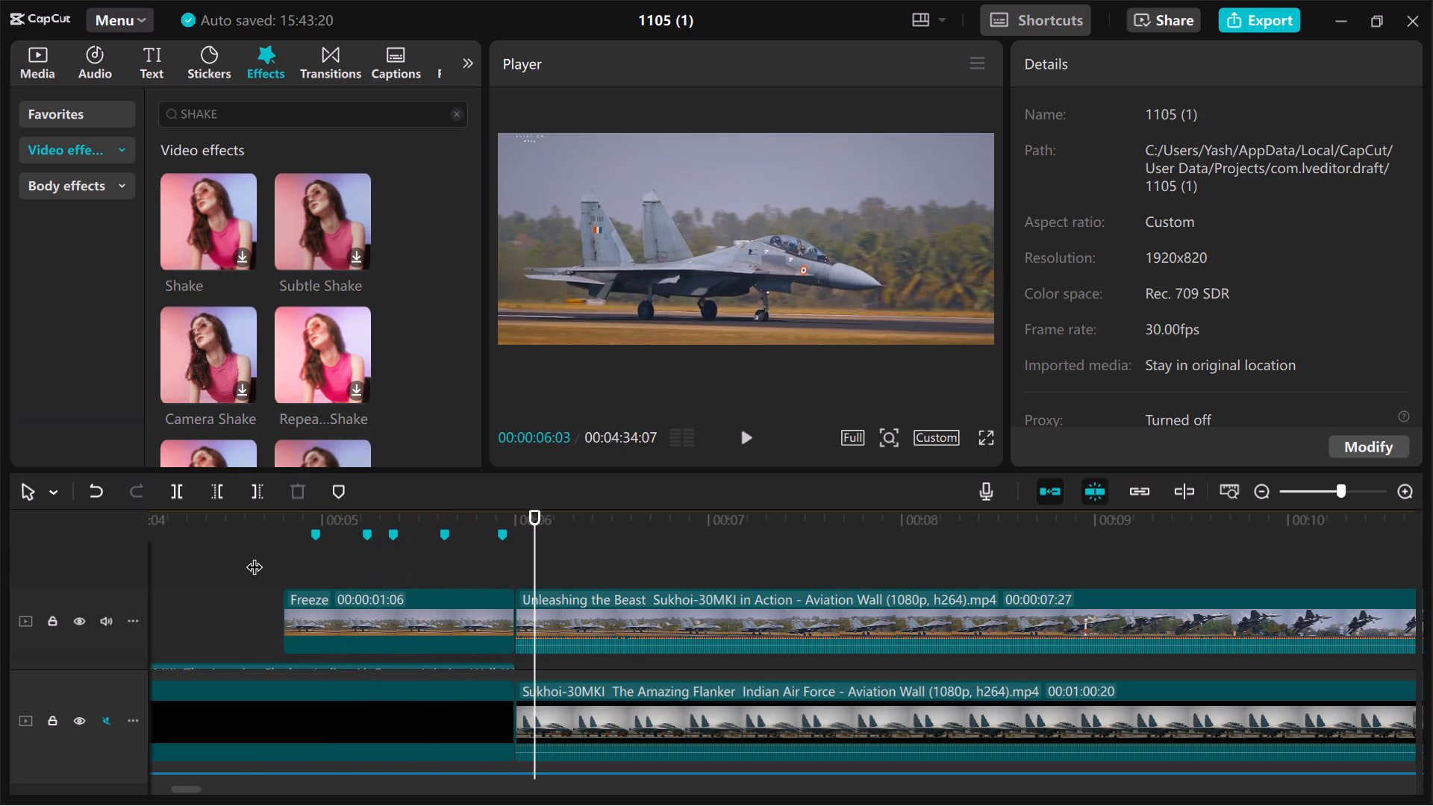
key(space)
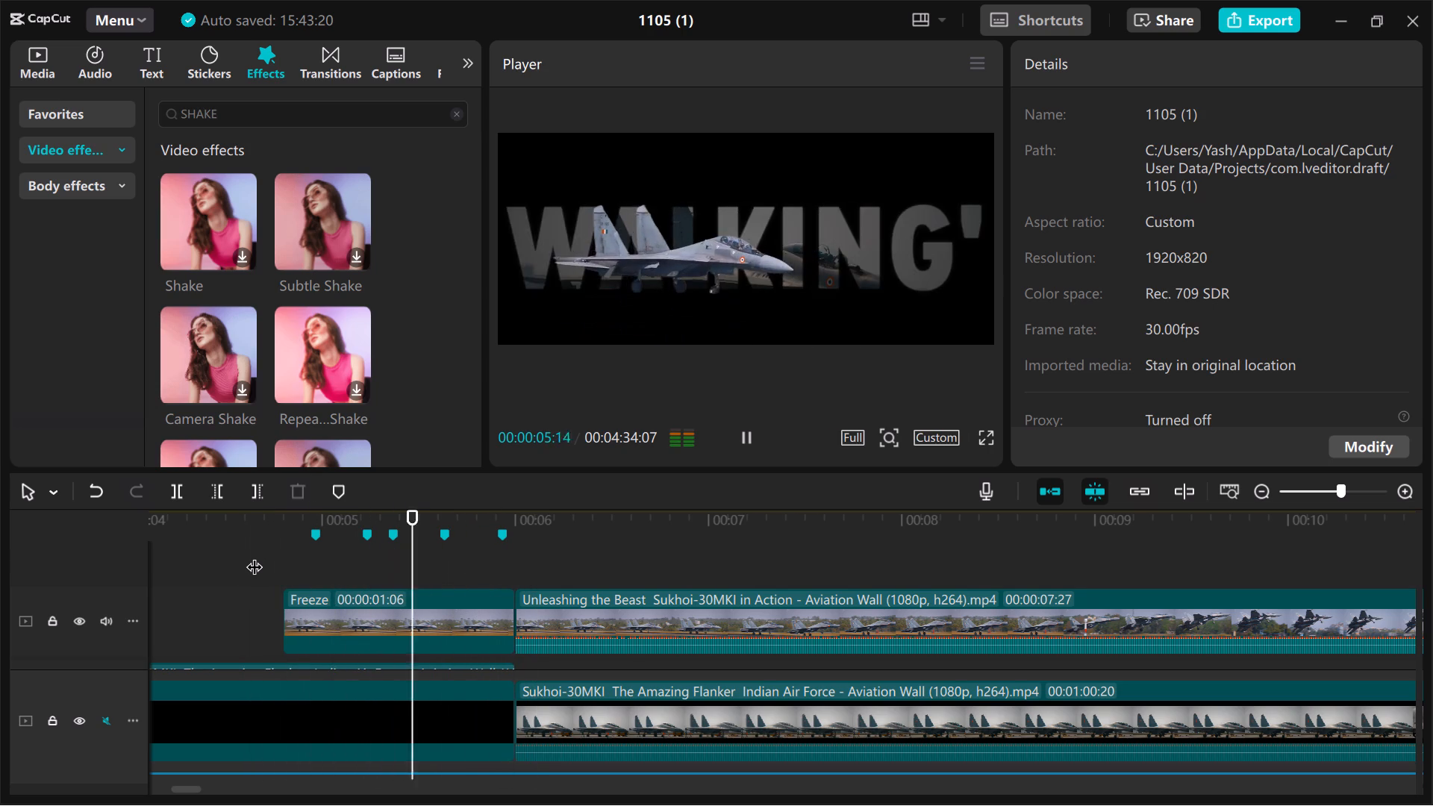
key(space)
click(254, 555)
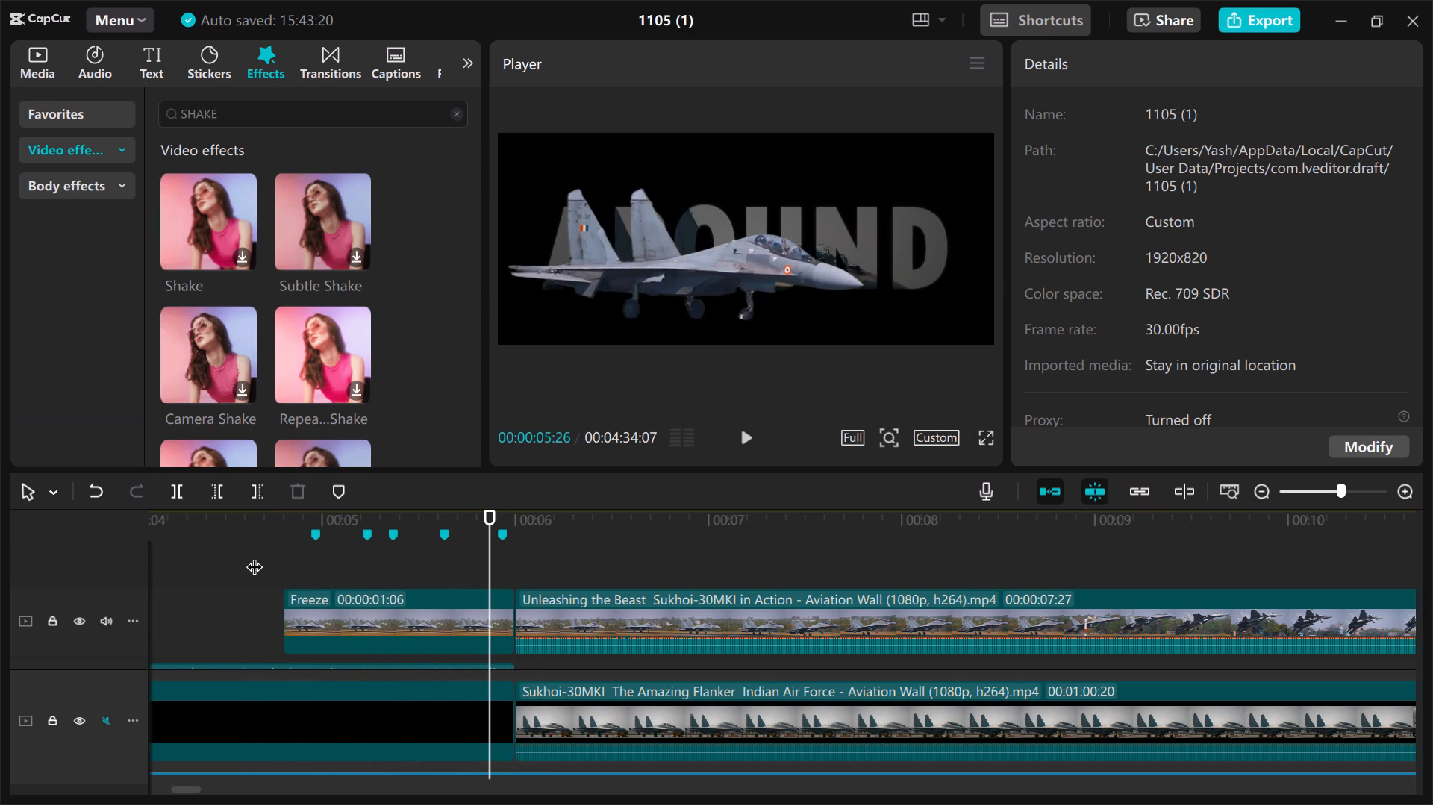
key(space)
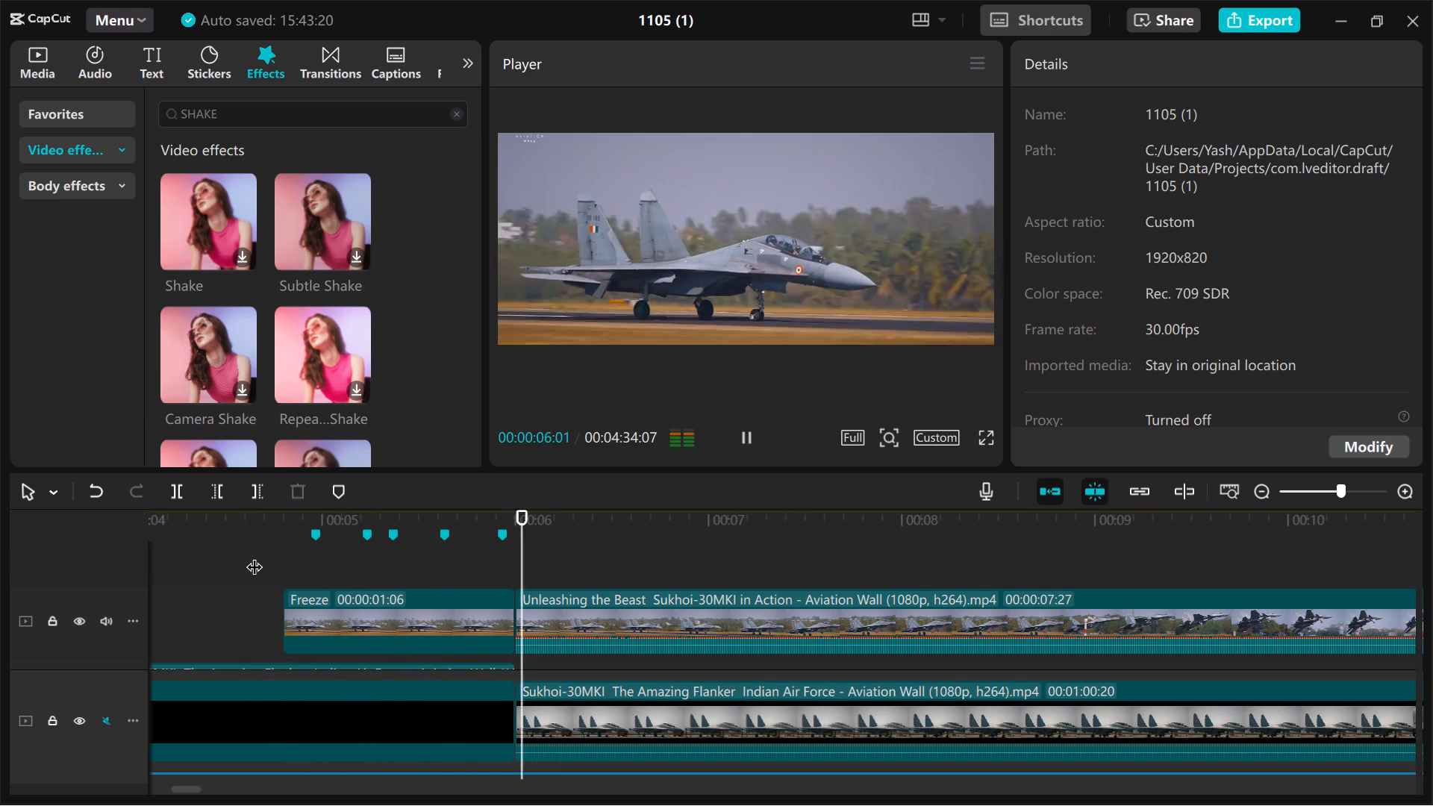
key(space)
click(254, 555)
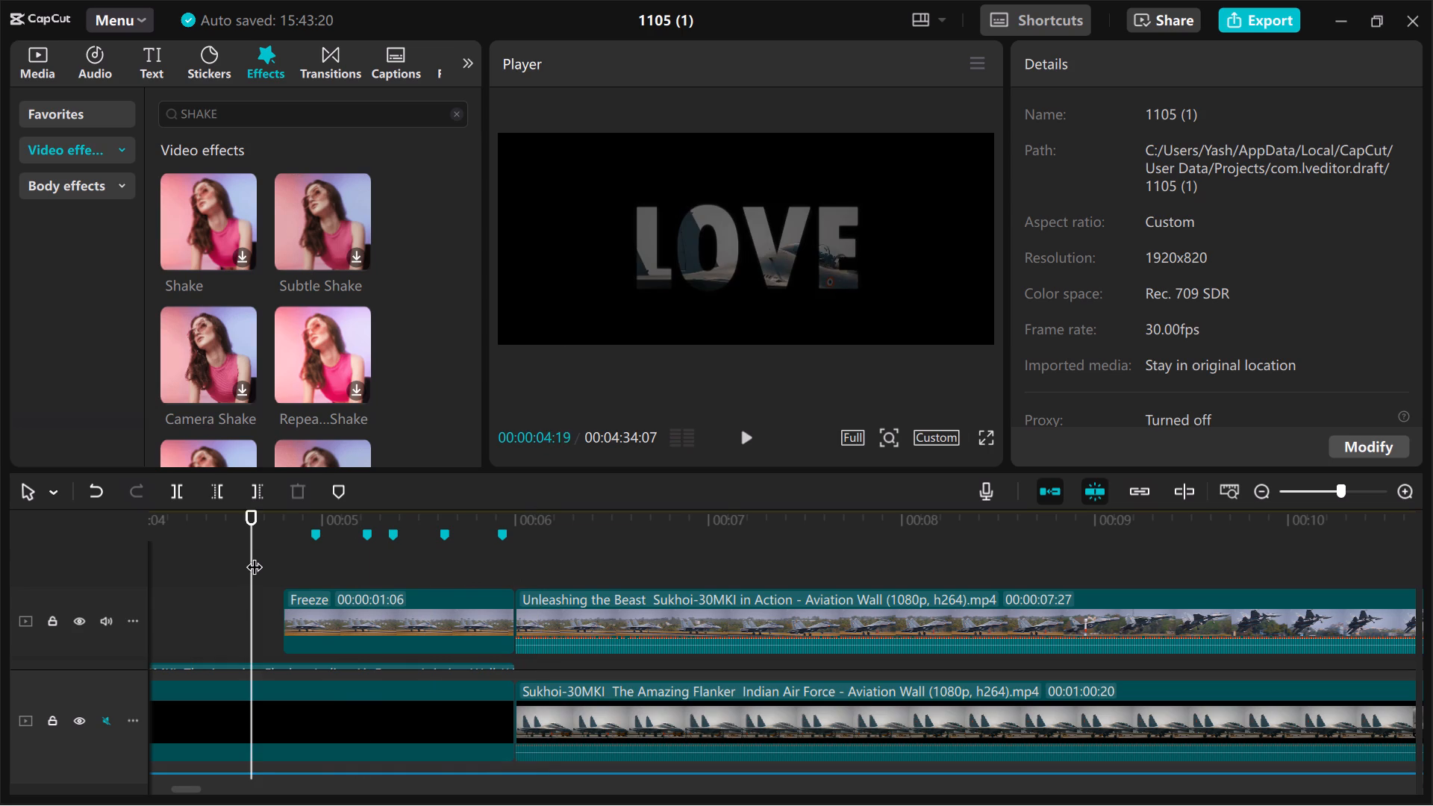
key(space)
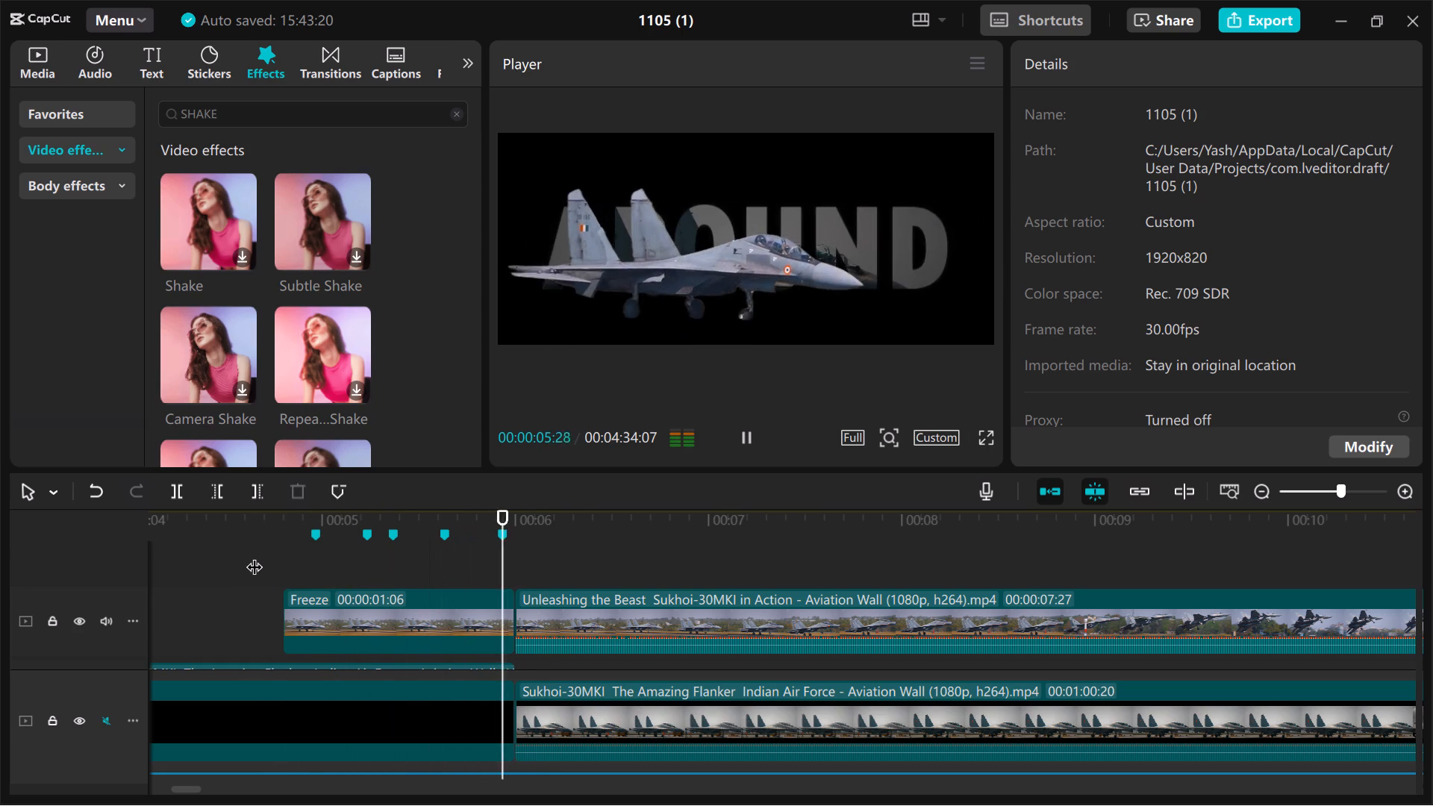
key(space)
click(254, 555)
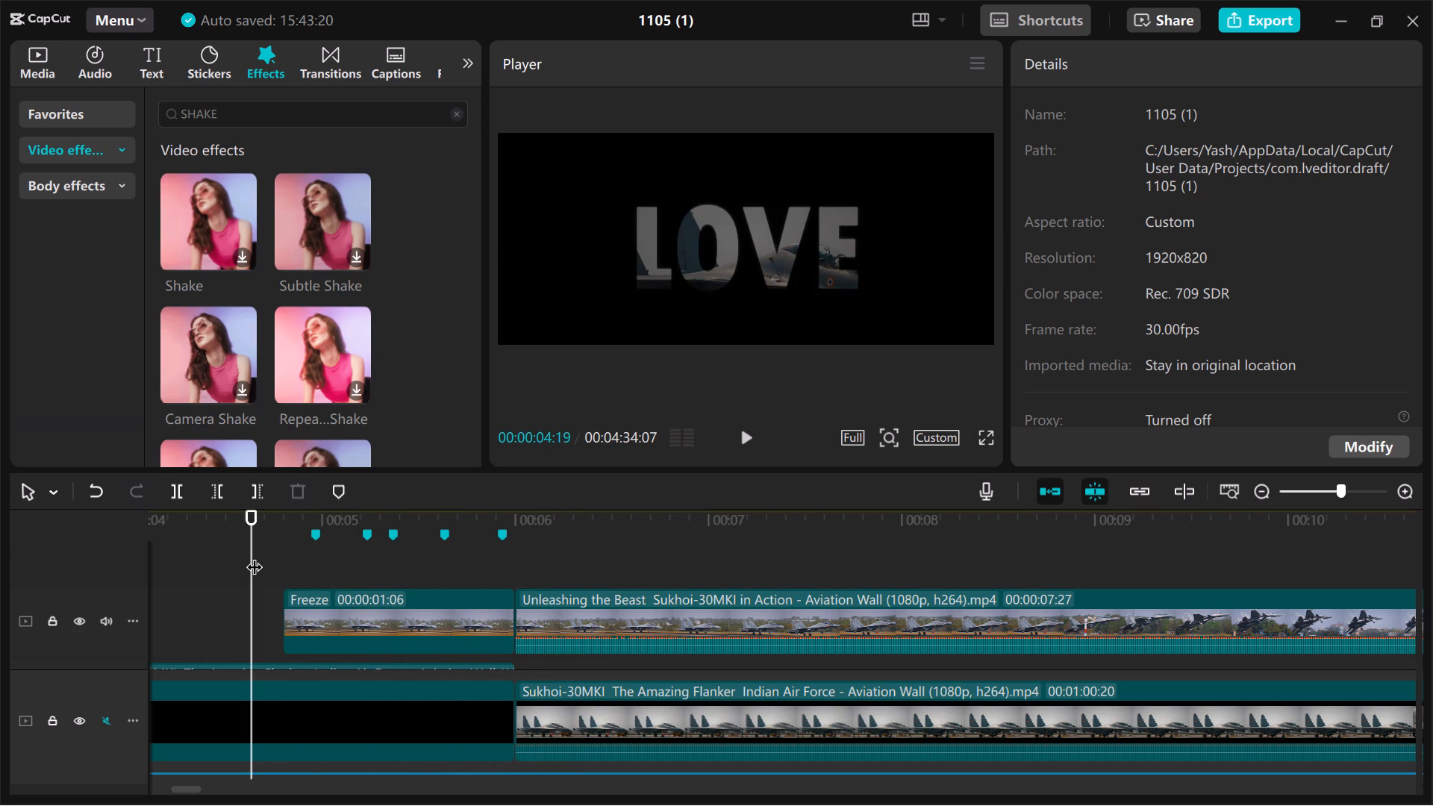
click(254, 555)
key(space)
key(space)
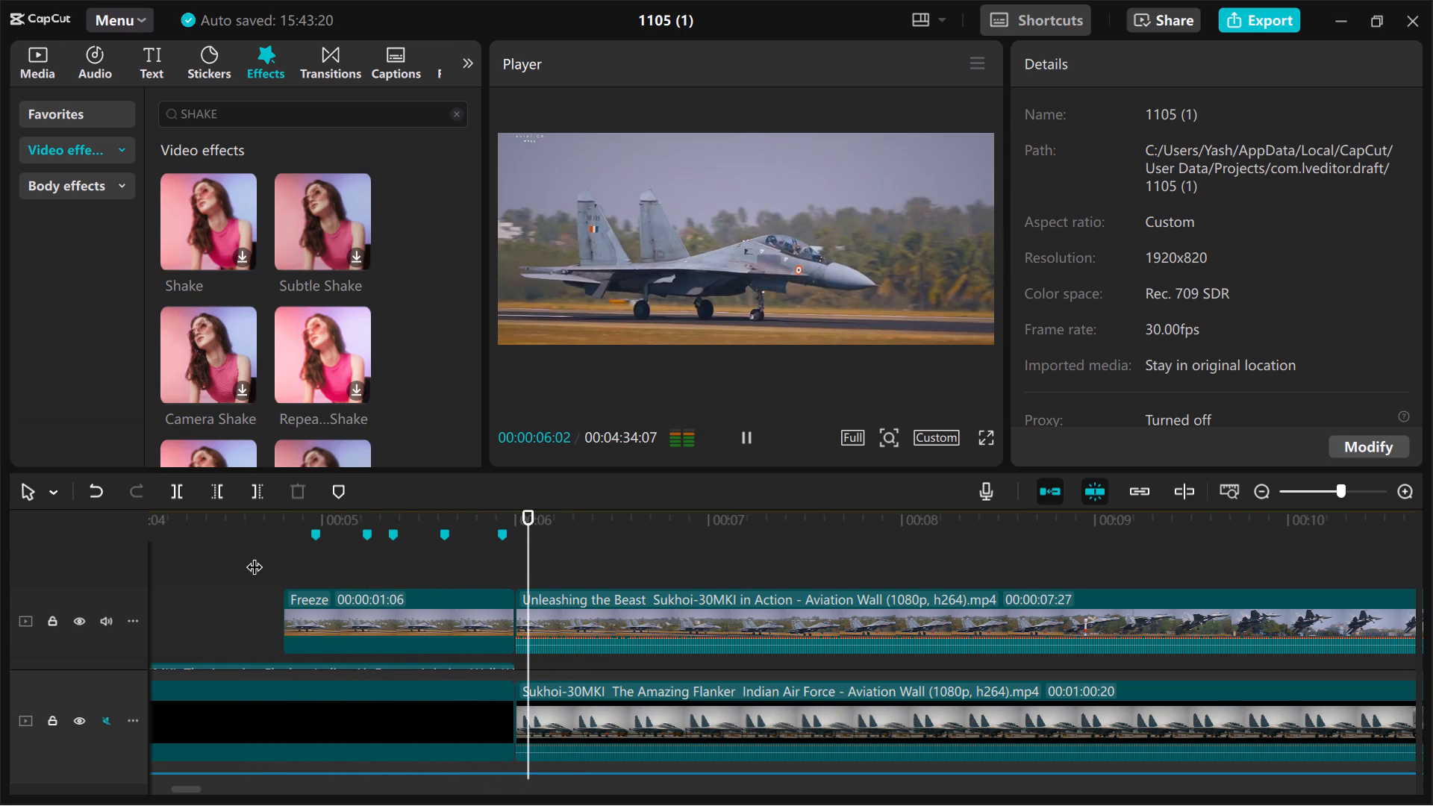
click(254, 555)
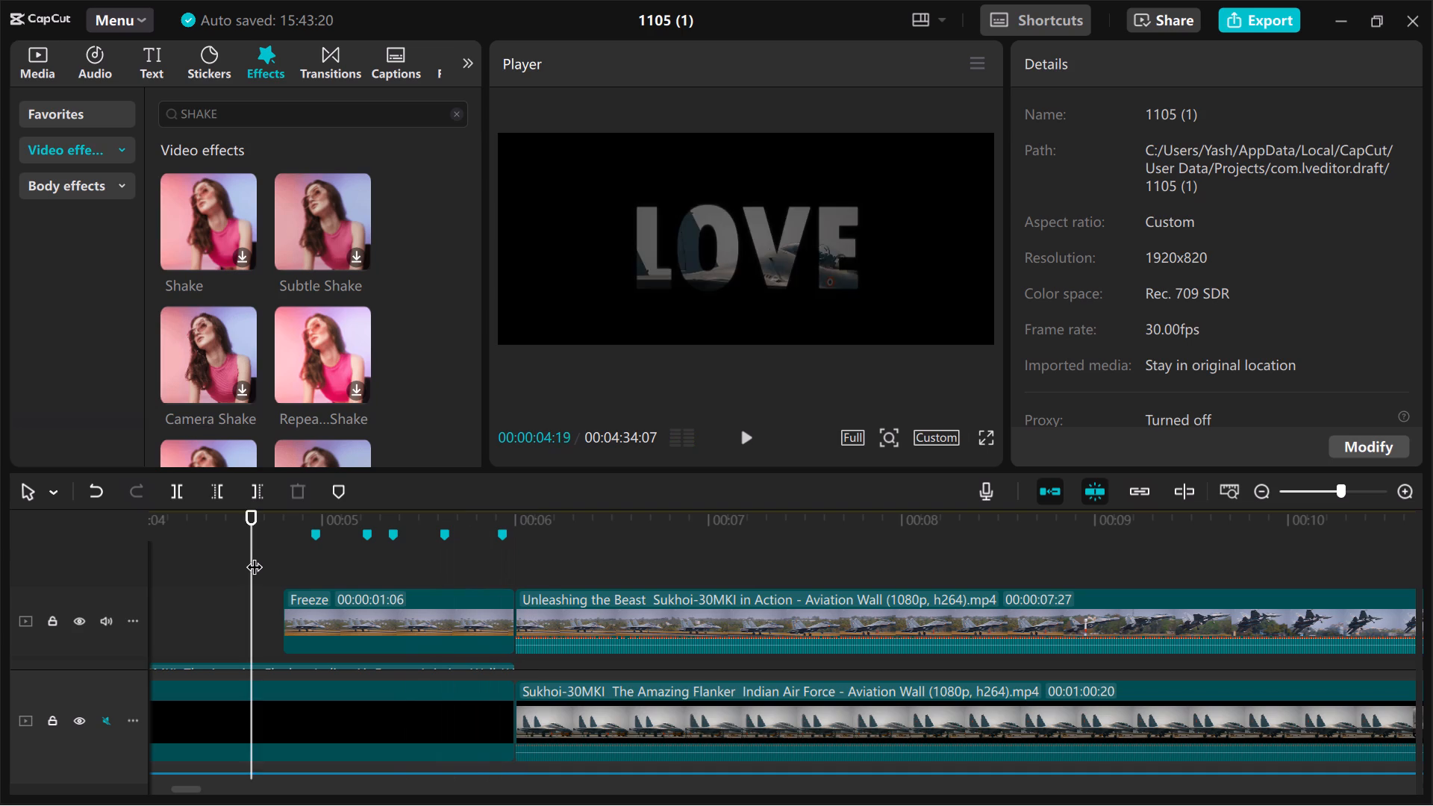
key(space)
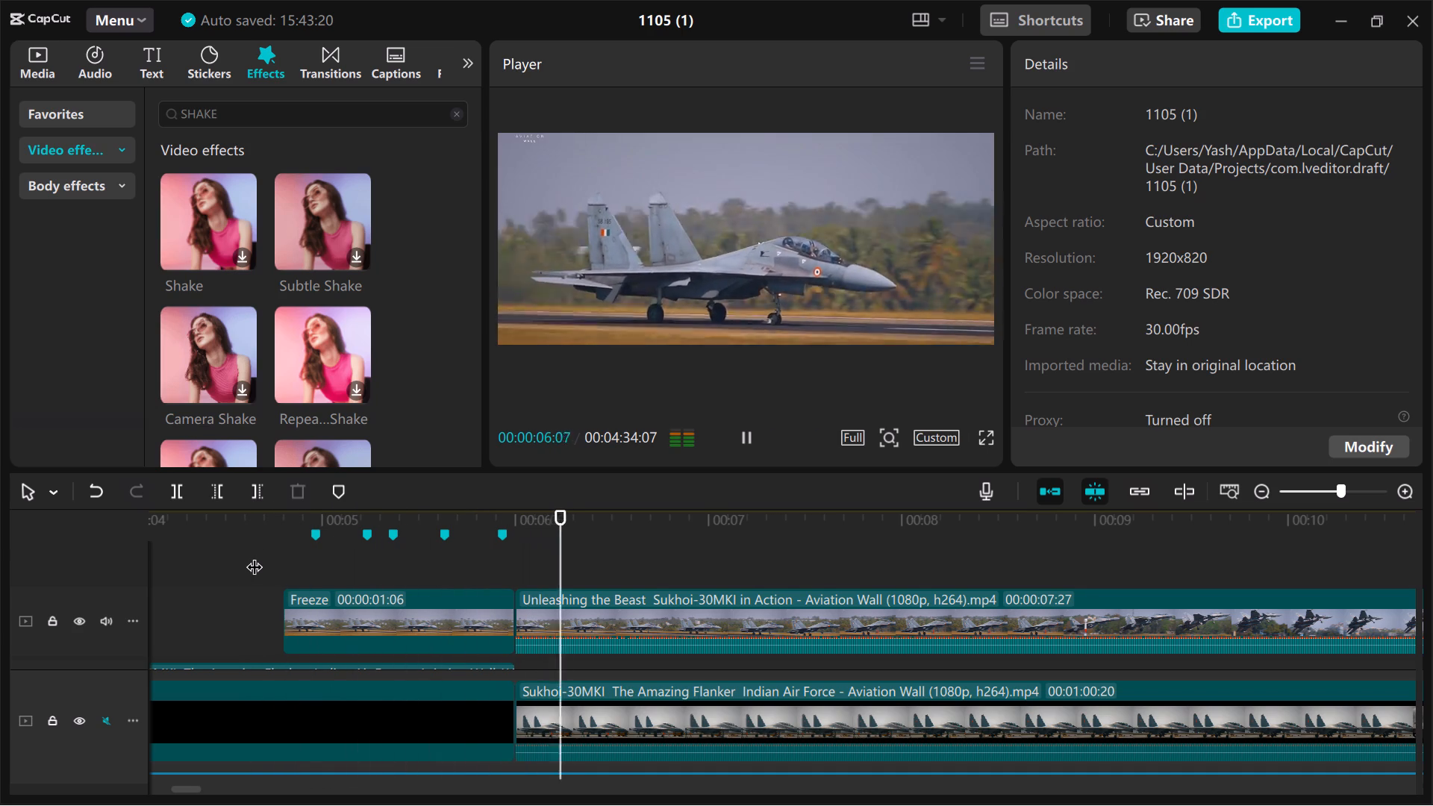
key(space)
click(254, 555)
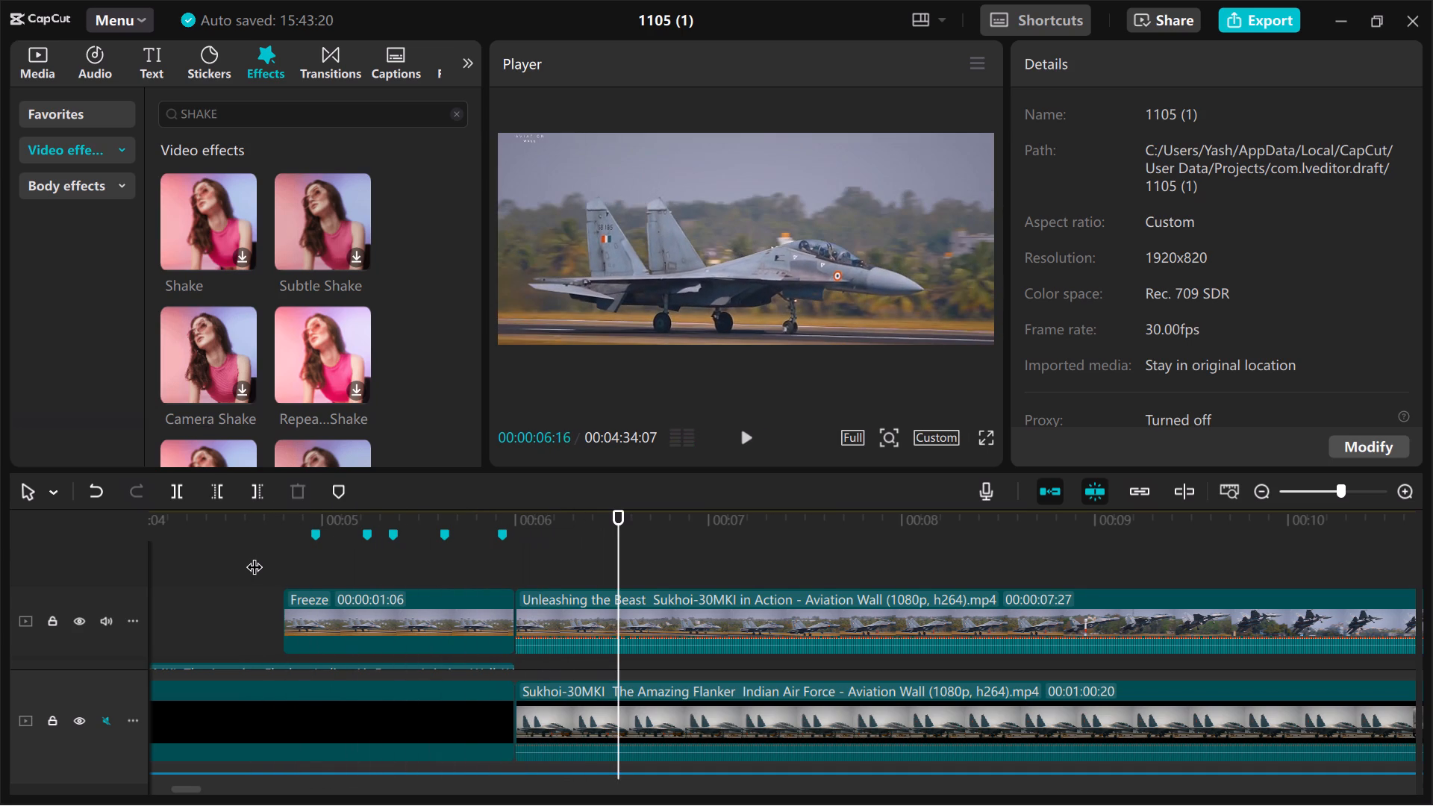
key(space)
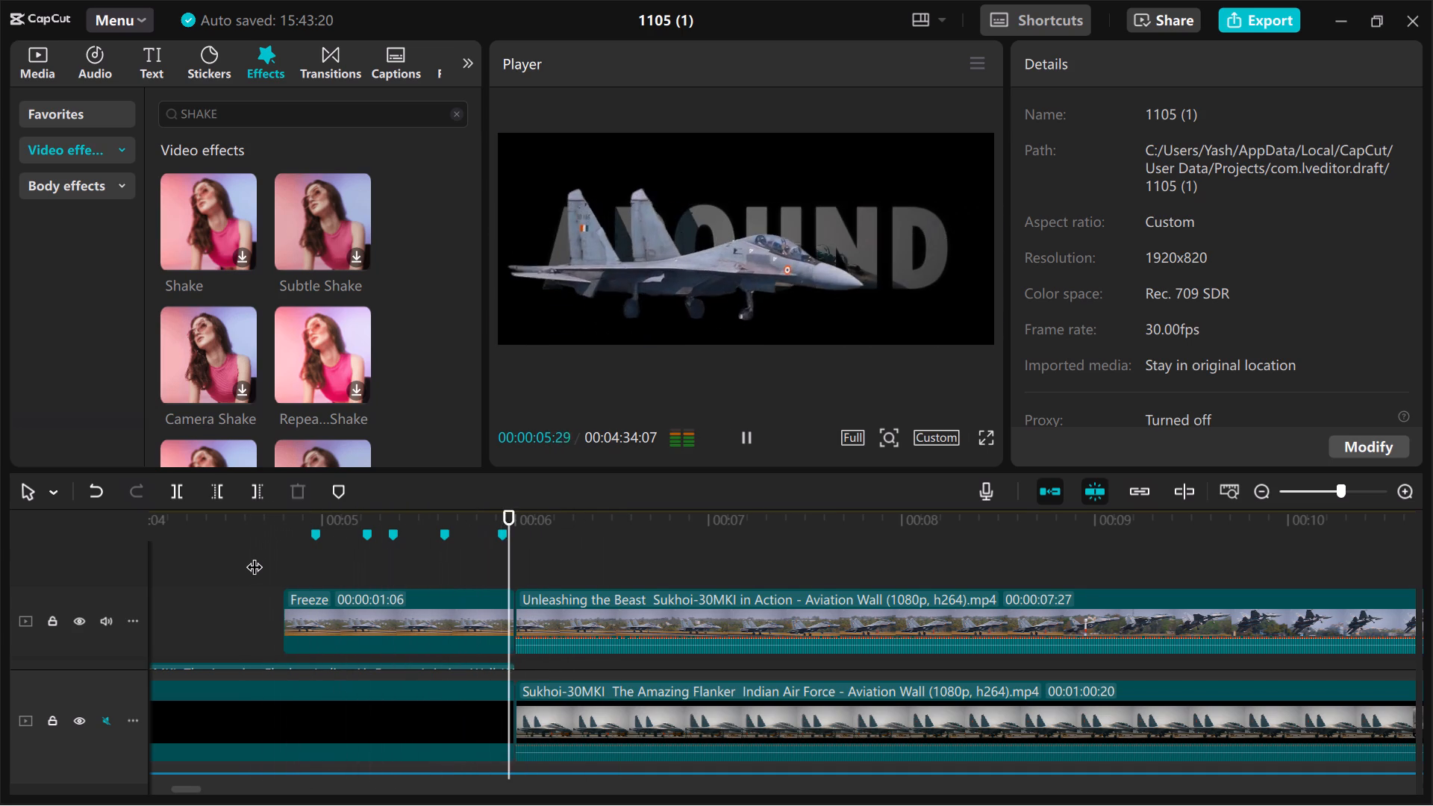
key(space)
click(254, 555)
key(space)
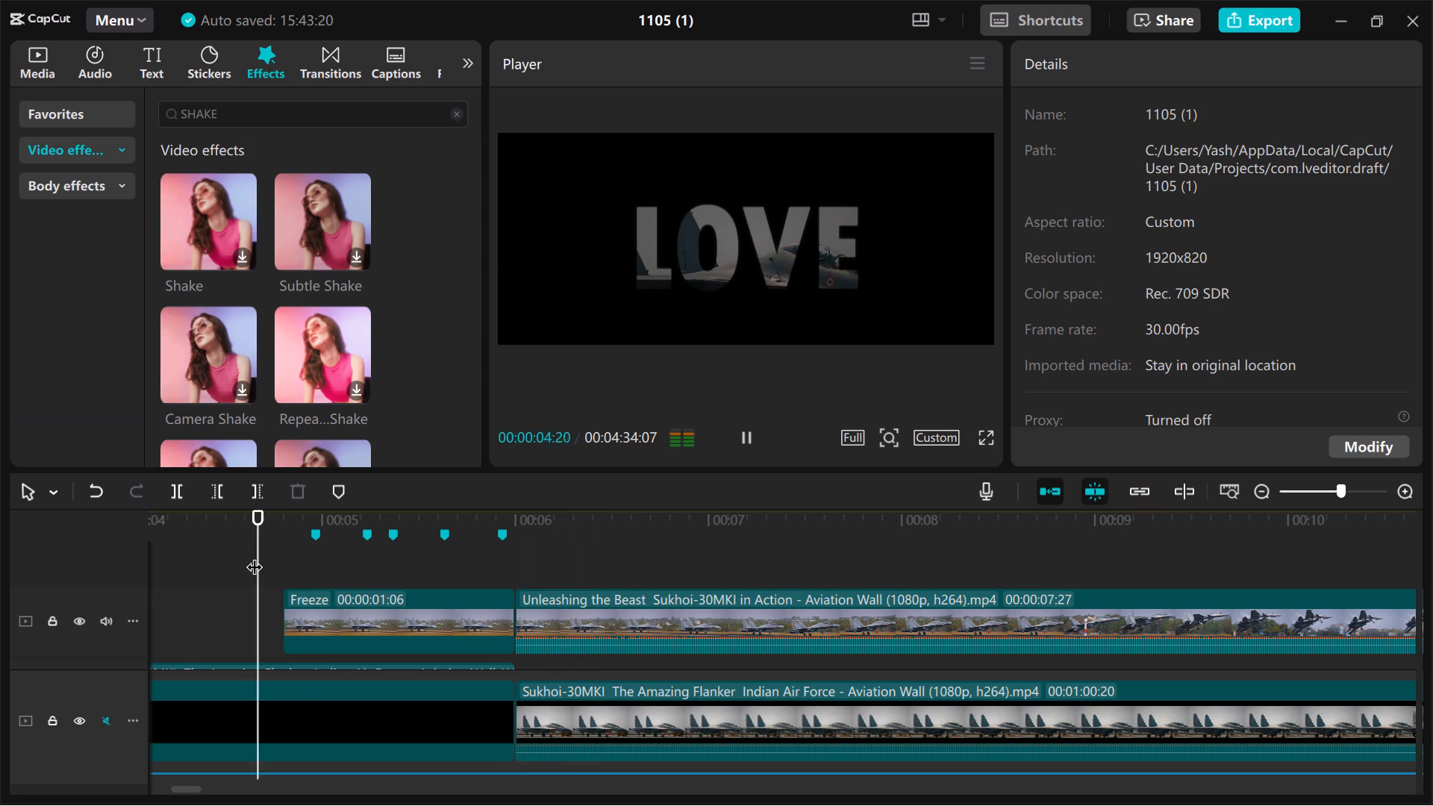
key(space)
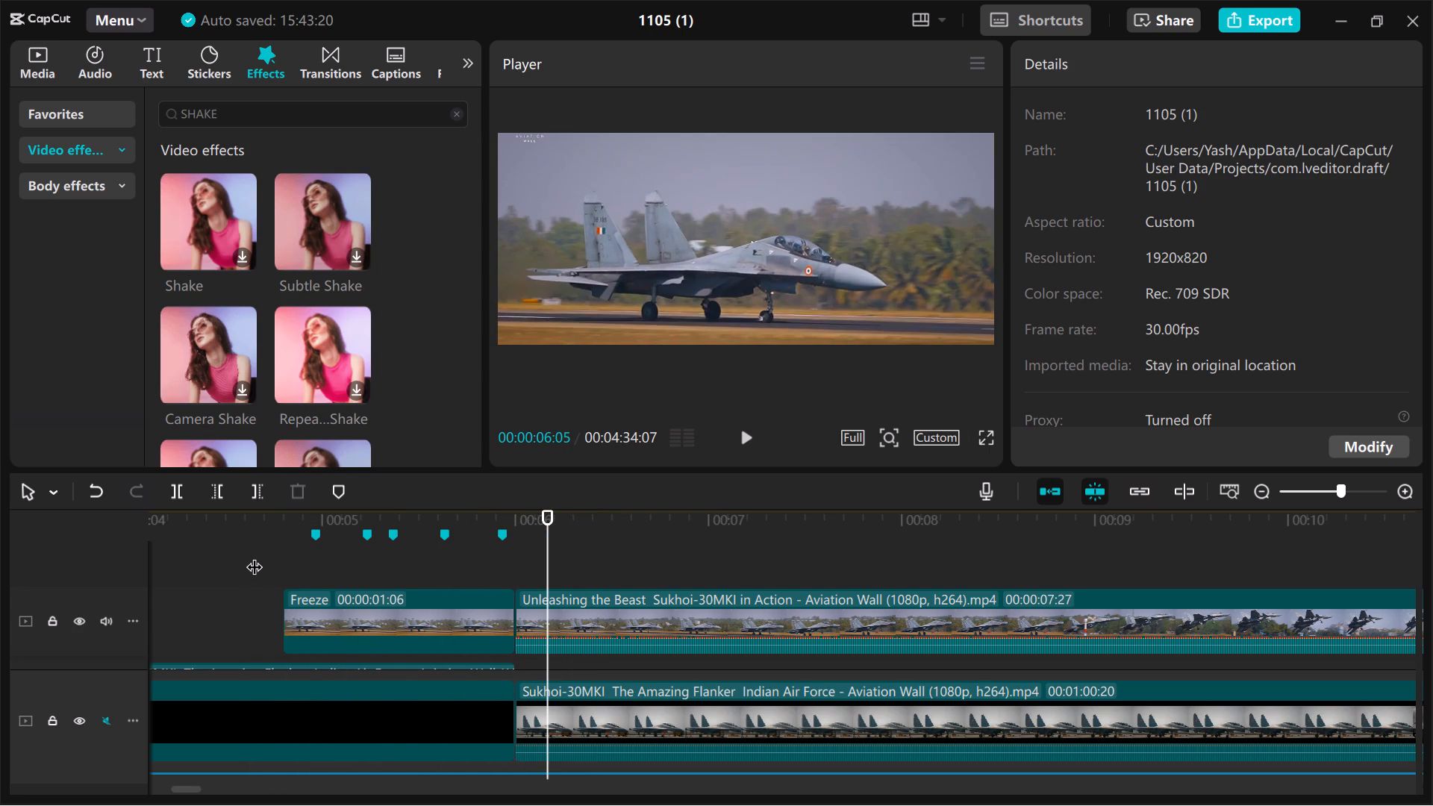
click(254, 555)
key(space)
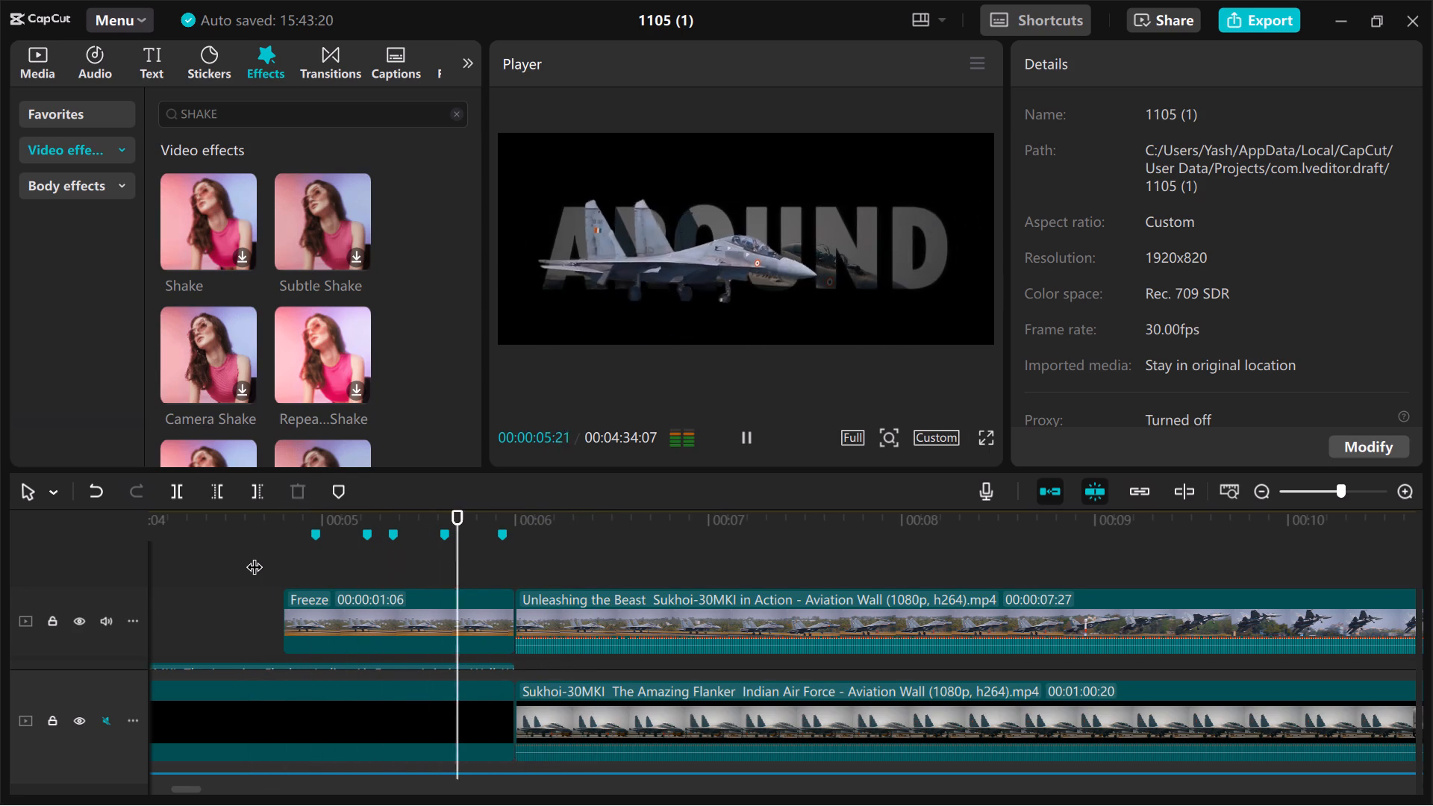
key(space)
click(254, 555)
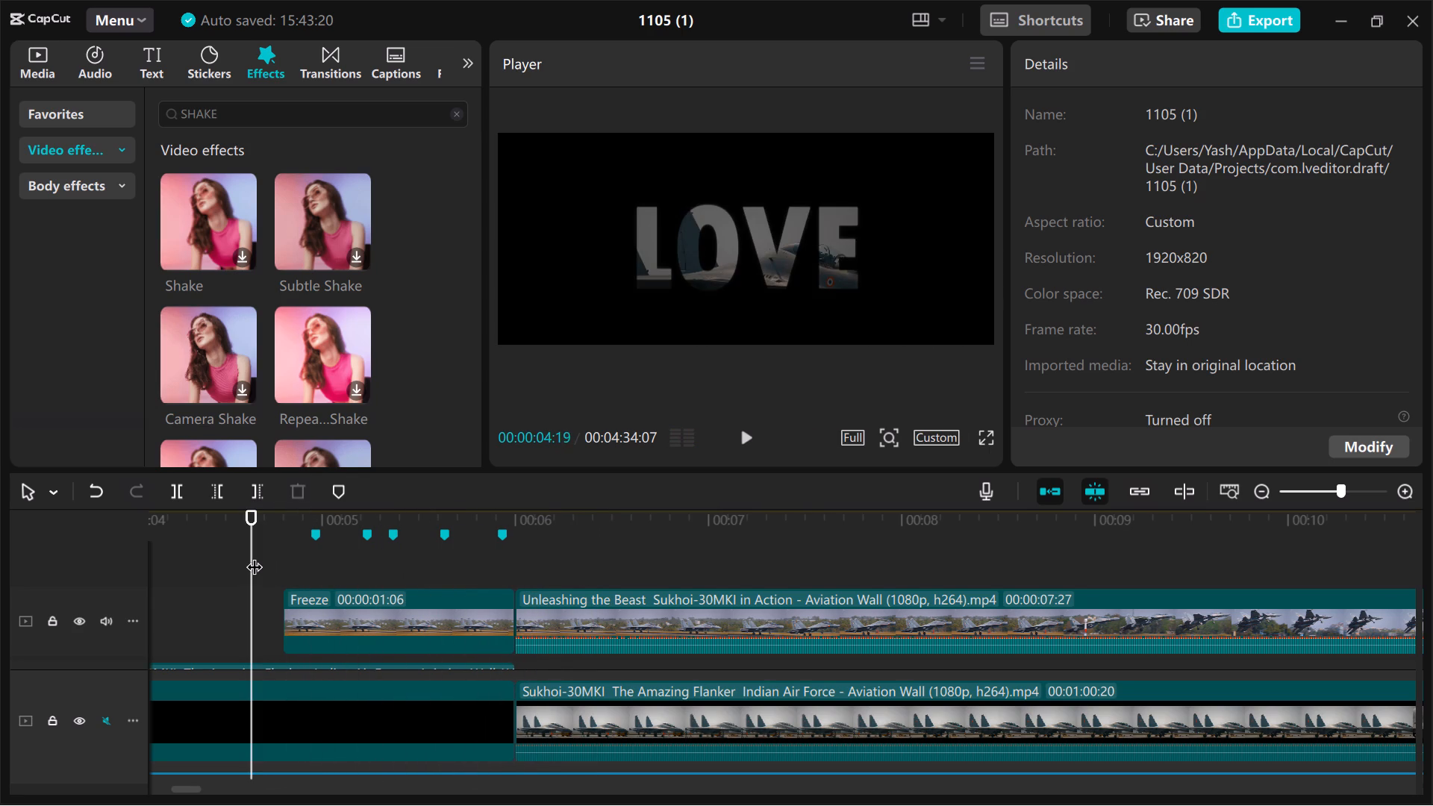
key(space)
key(space)
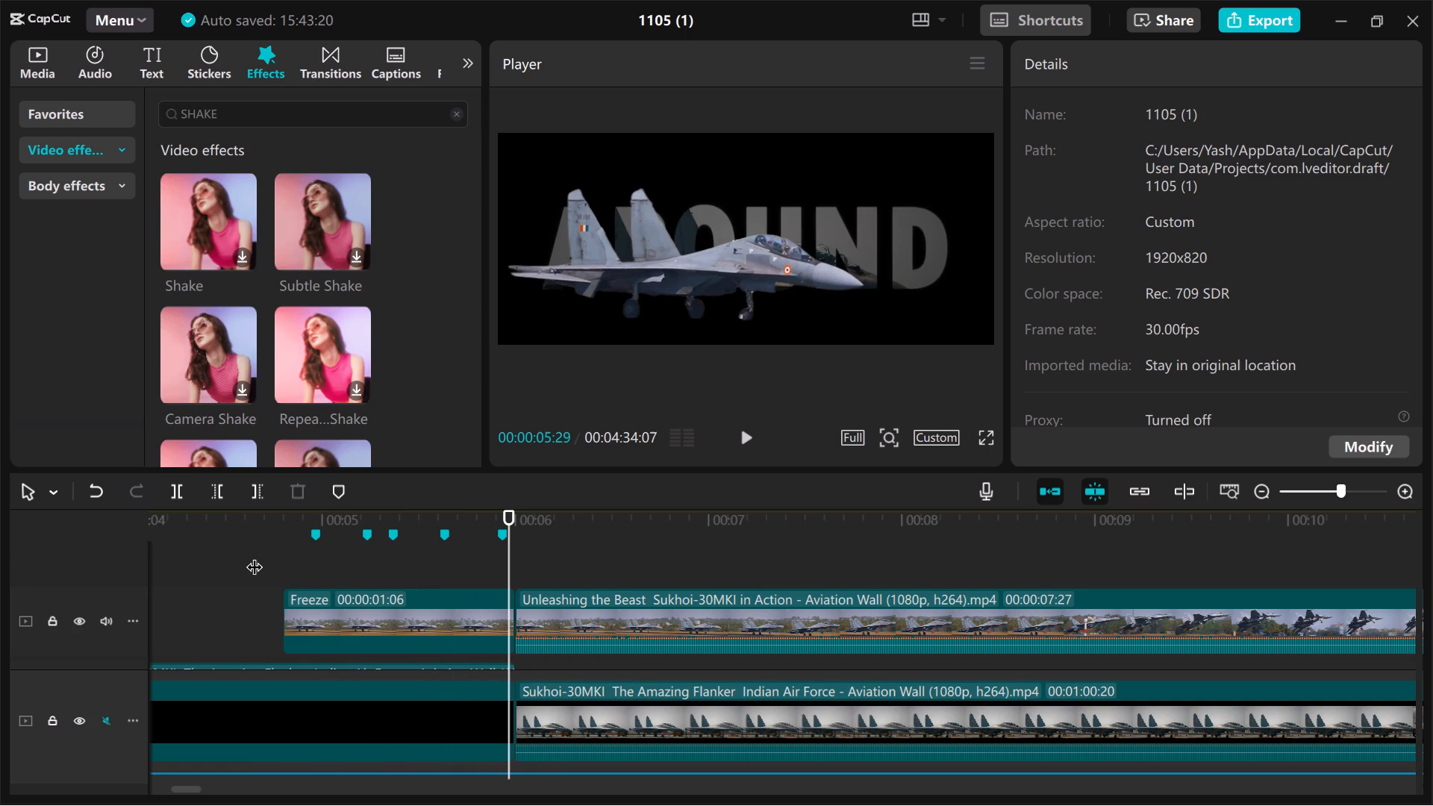
click(254, 555)
key(space)
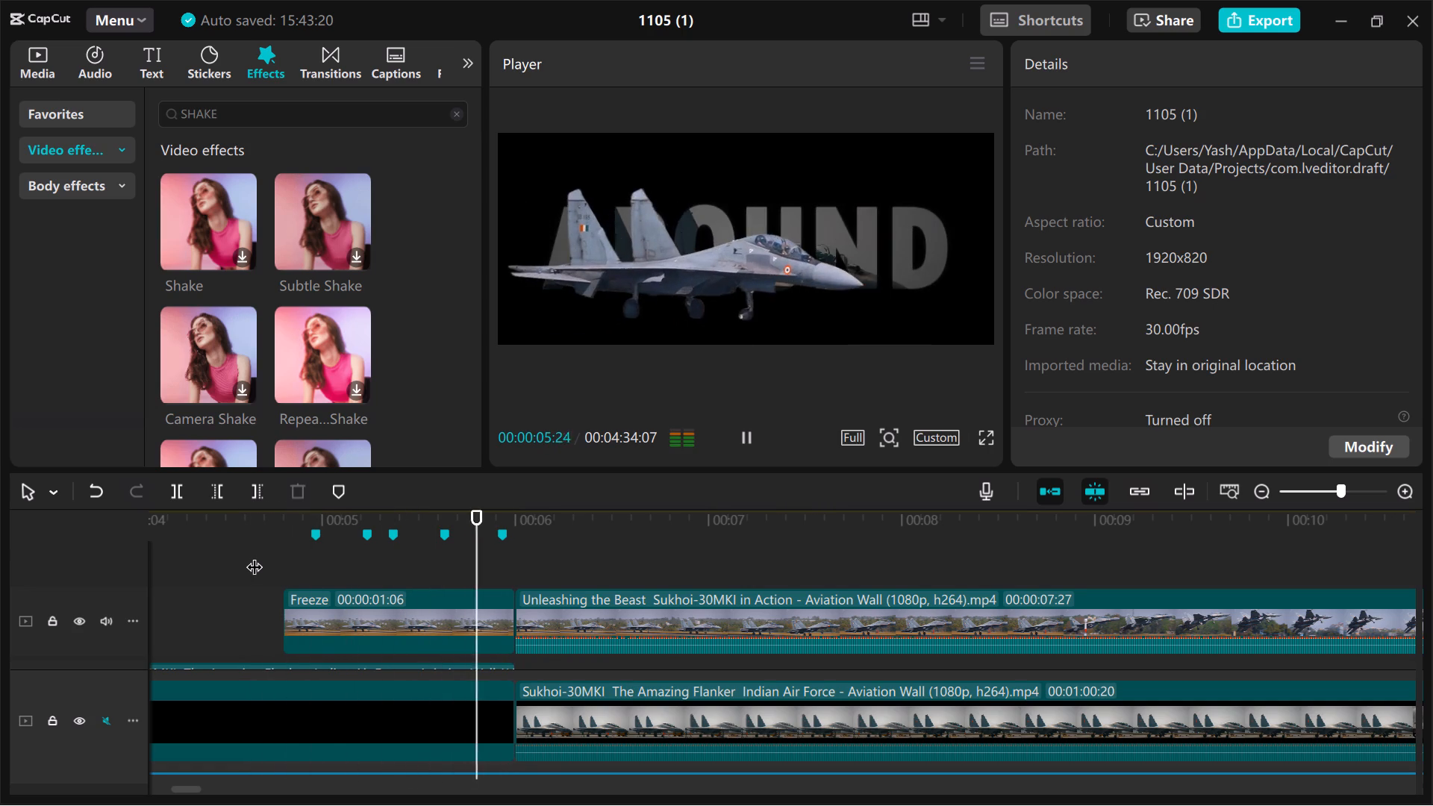
key(space)
click(254, 555)
key(space)
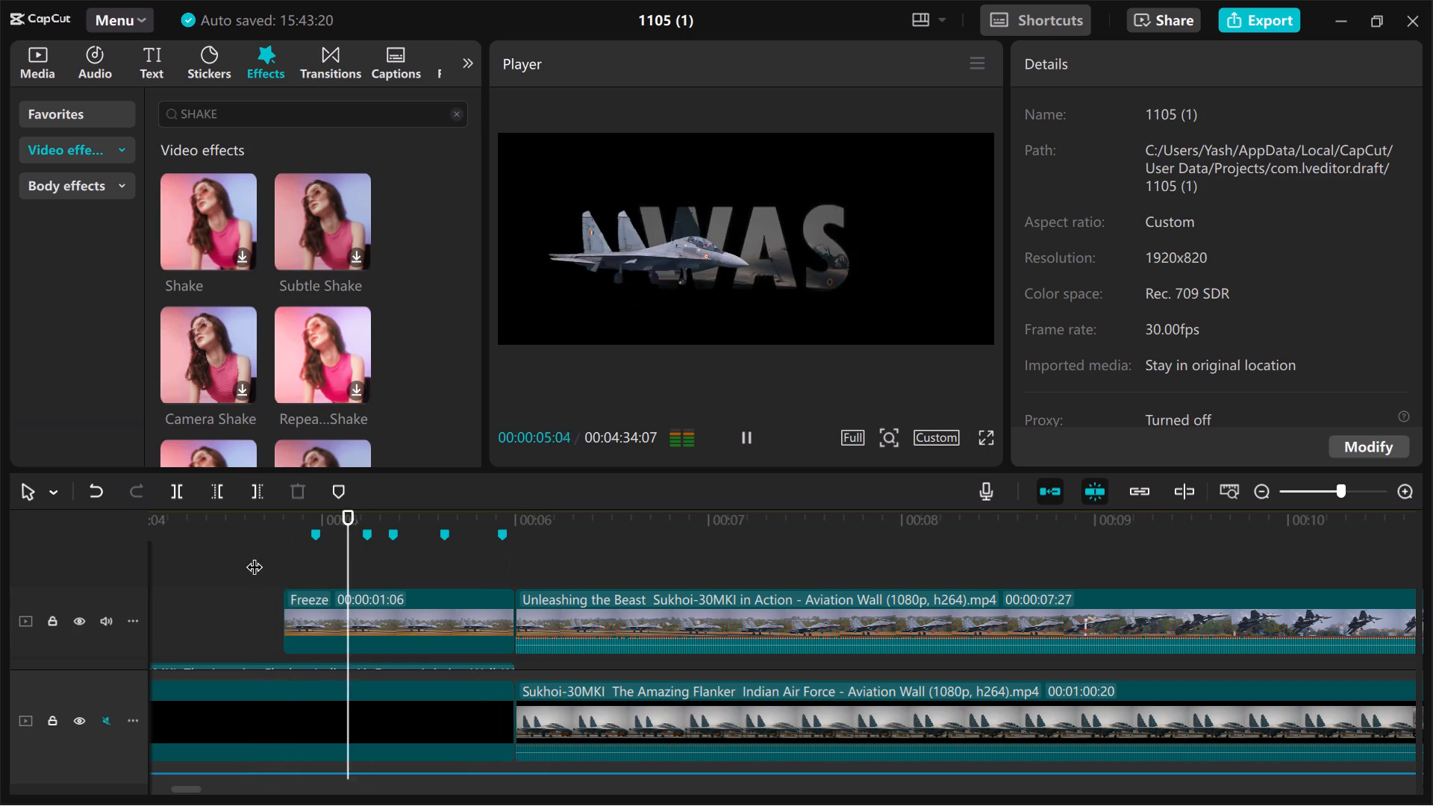
key(space)
click(254, 555)
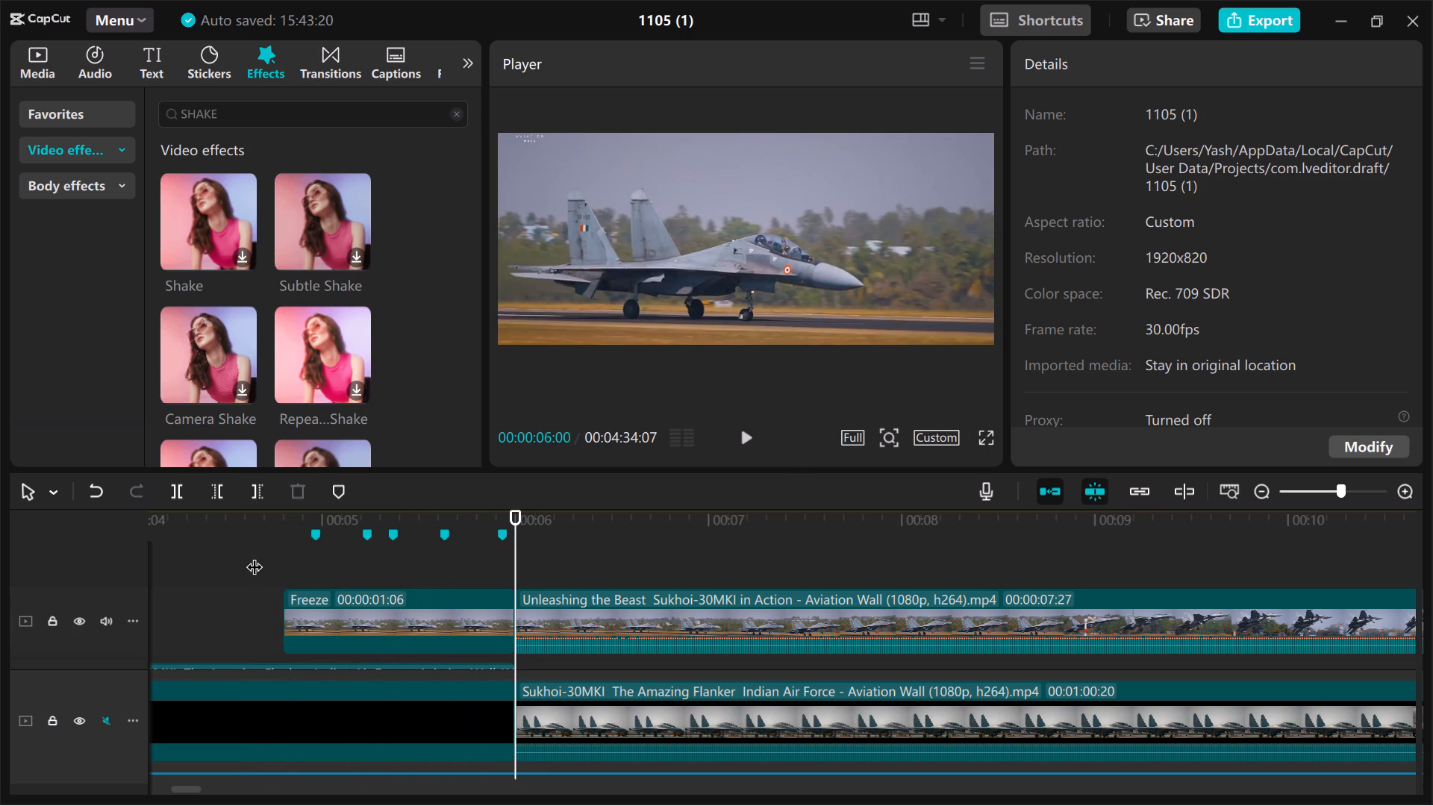
key(space)
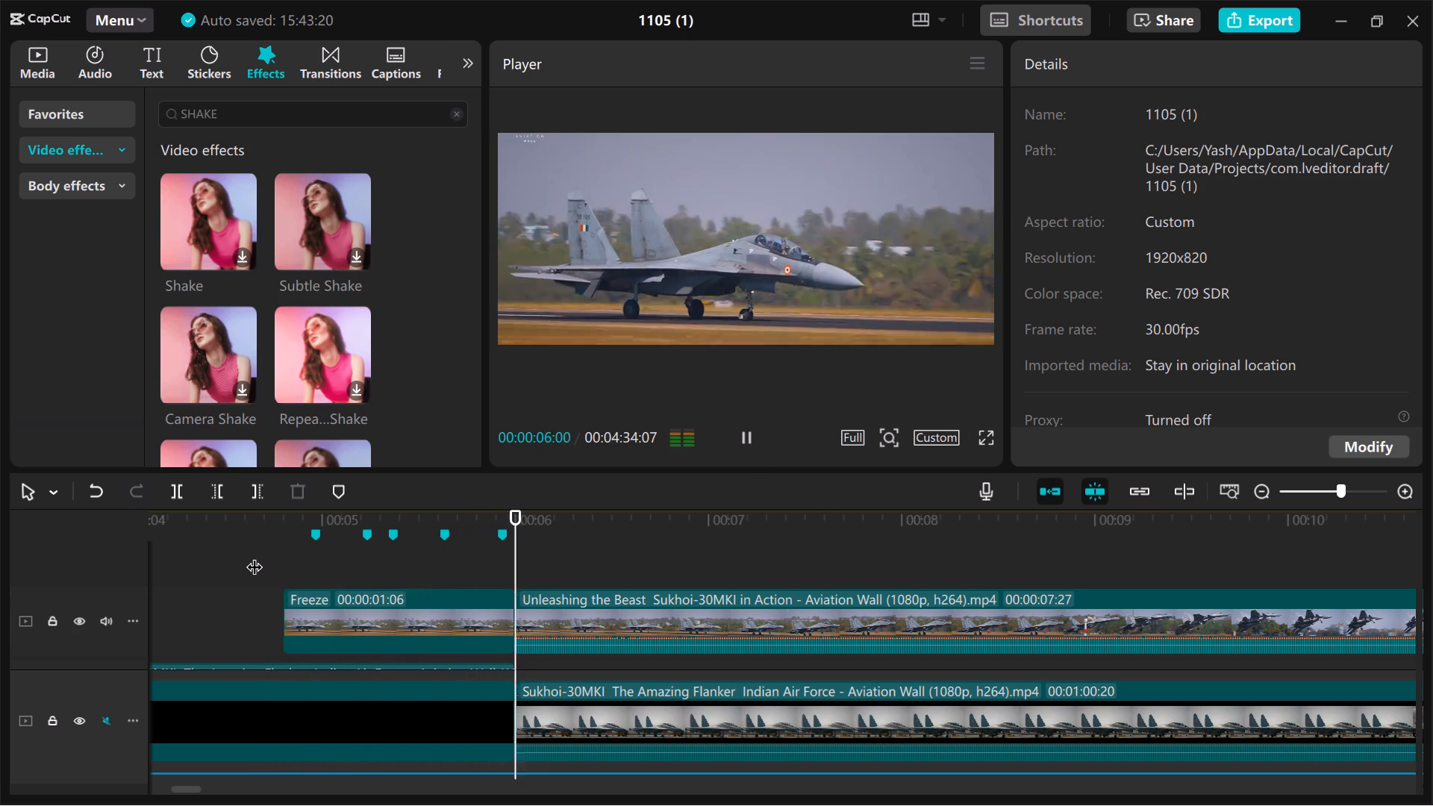
key(space)
click(254, 555)
key(space)
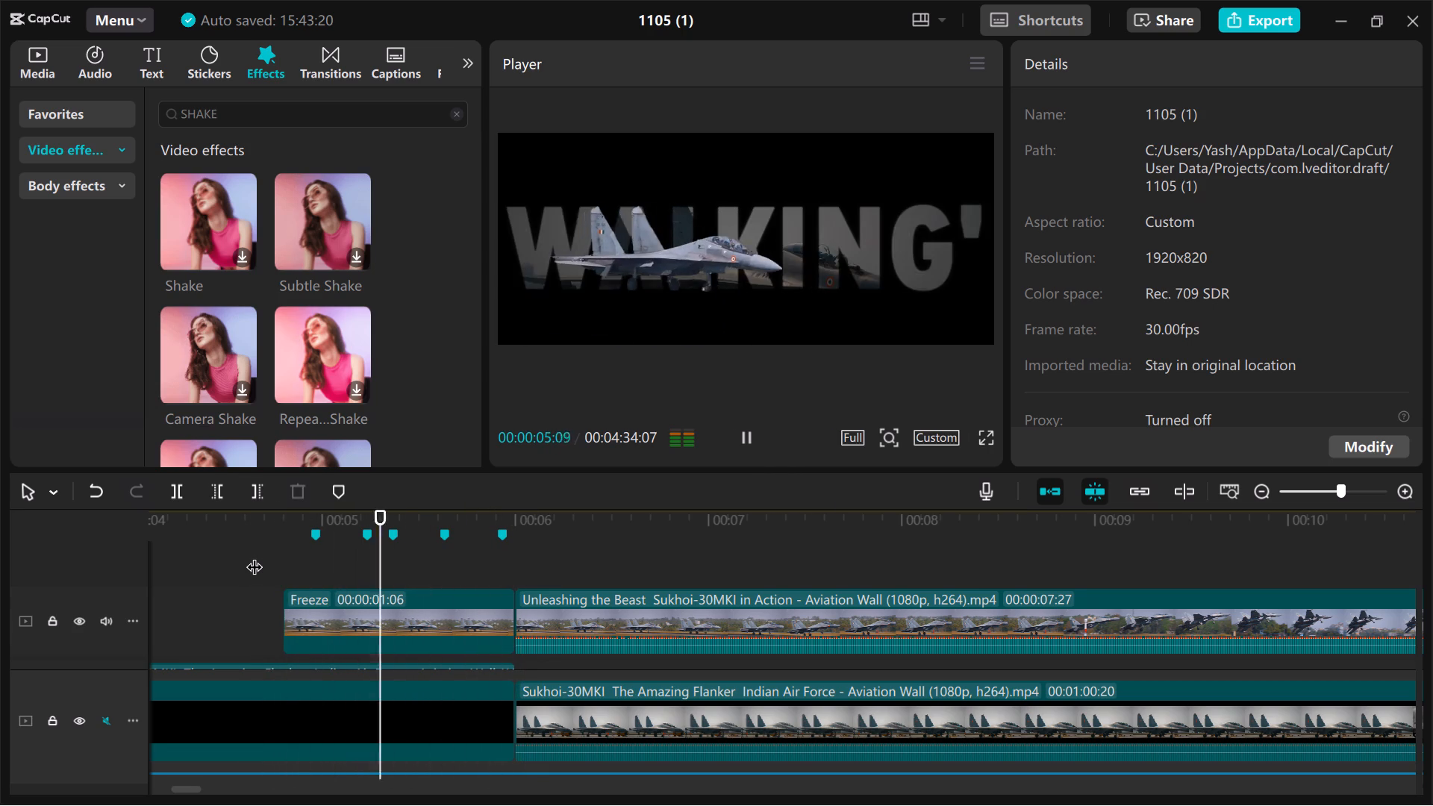
key(space)
click(254, 555)
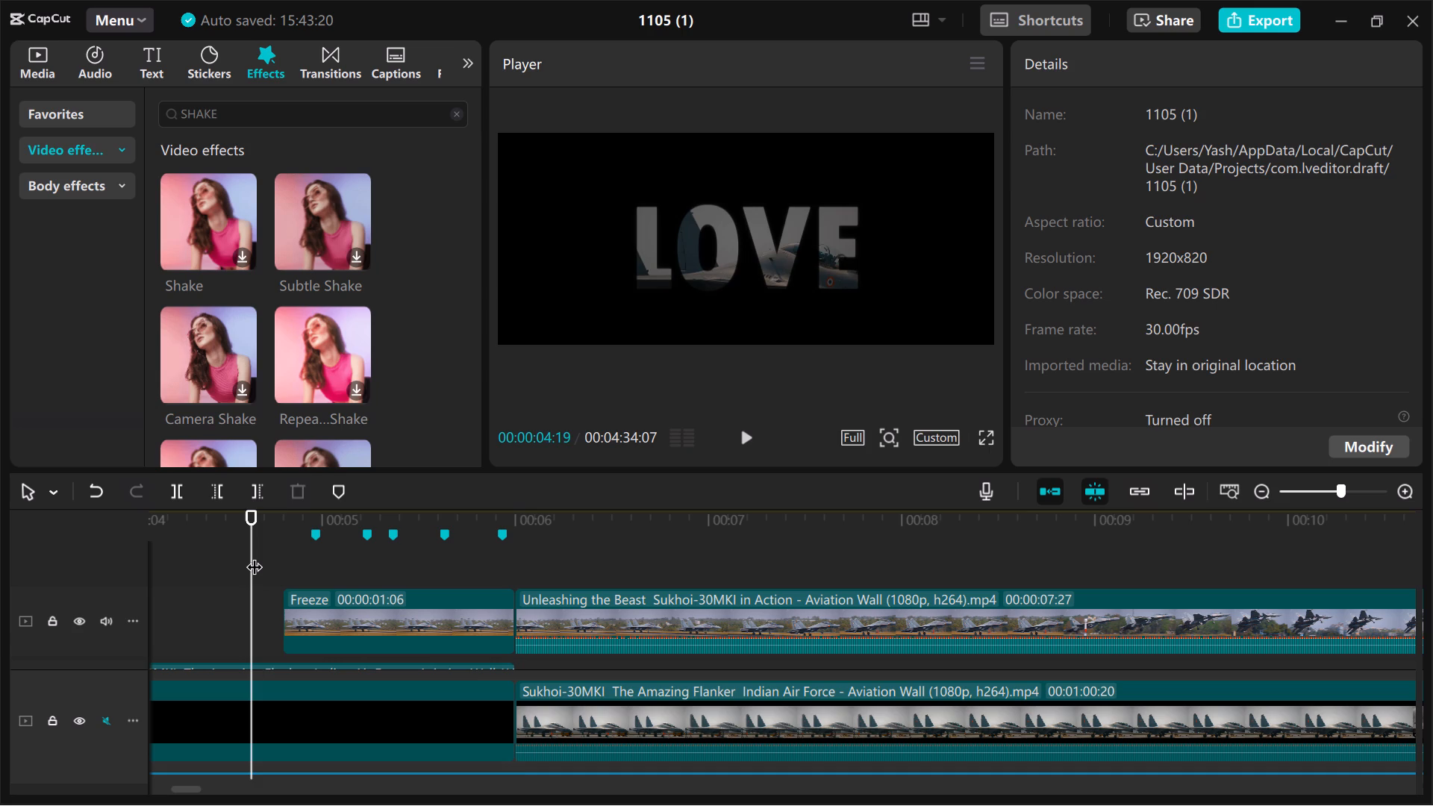
key(space)
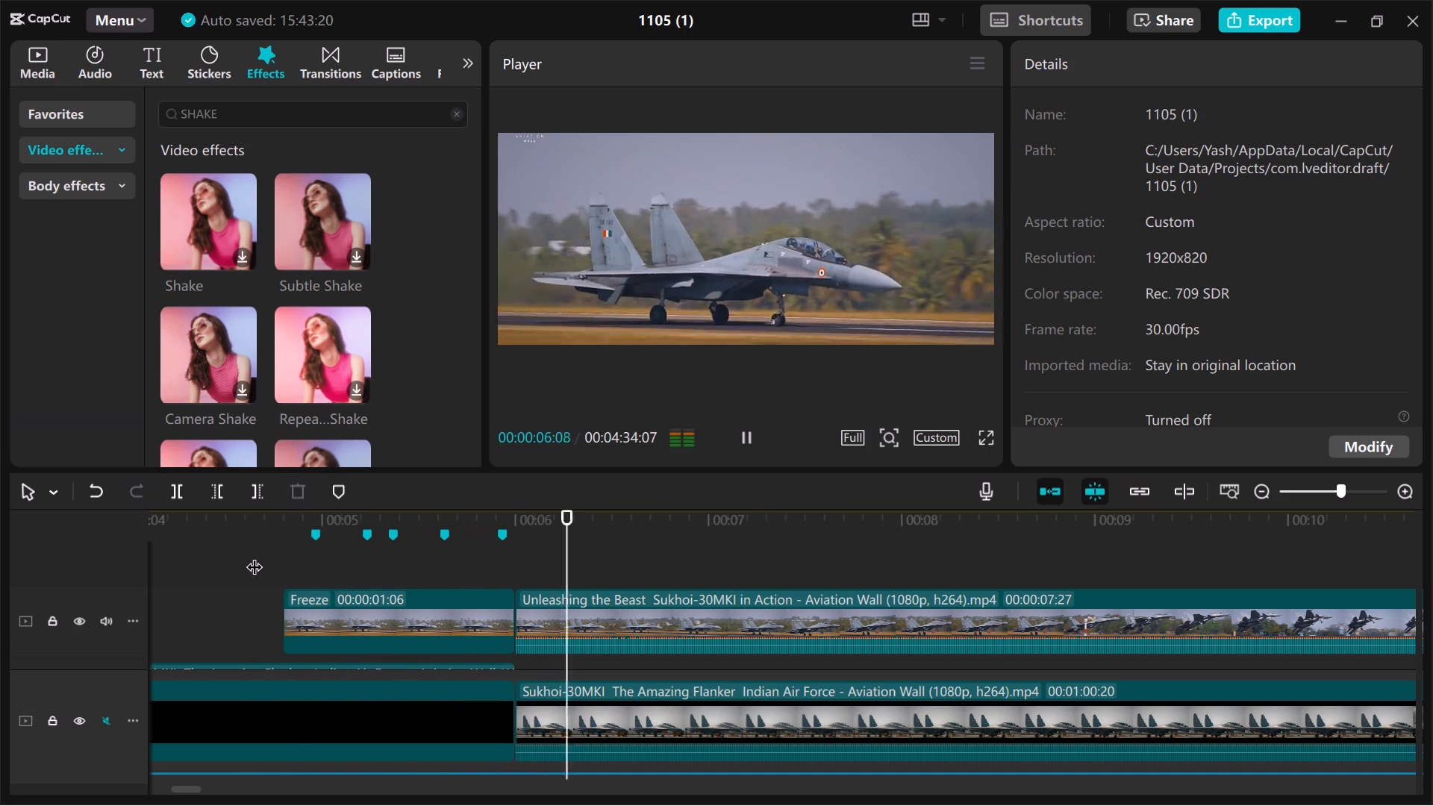
key(space)
key(space)
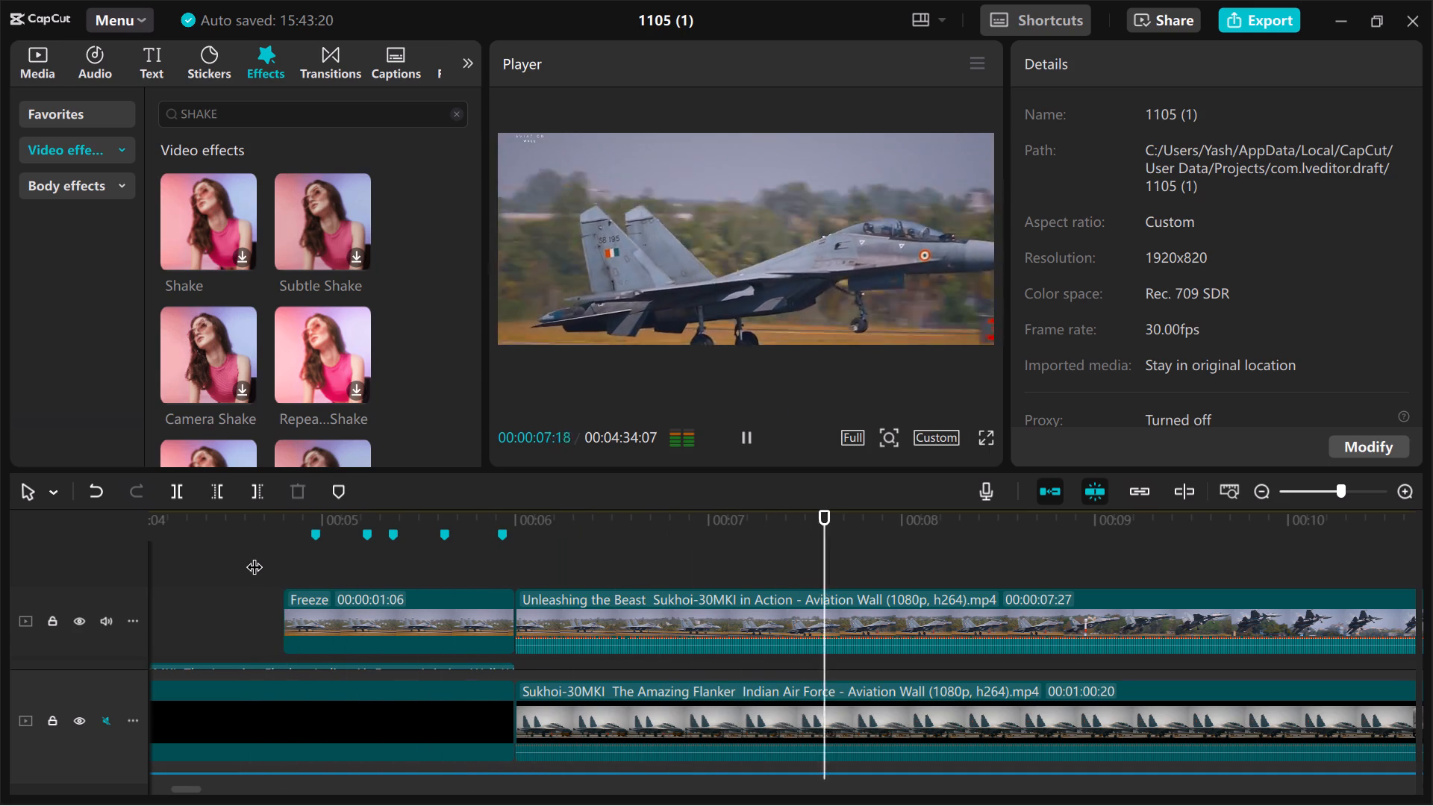
click(254, 555)
key(space)
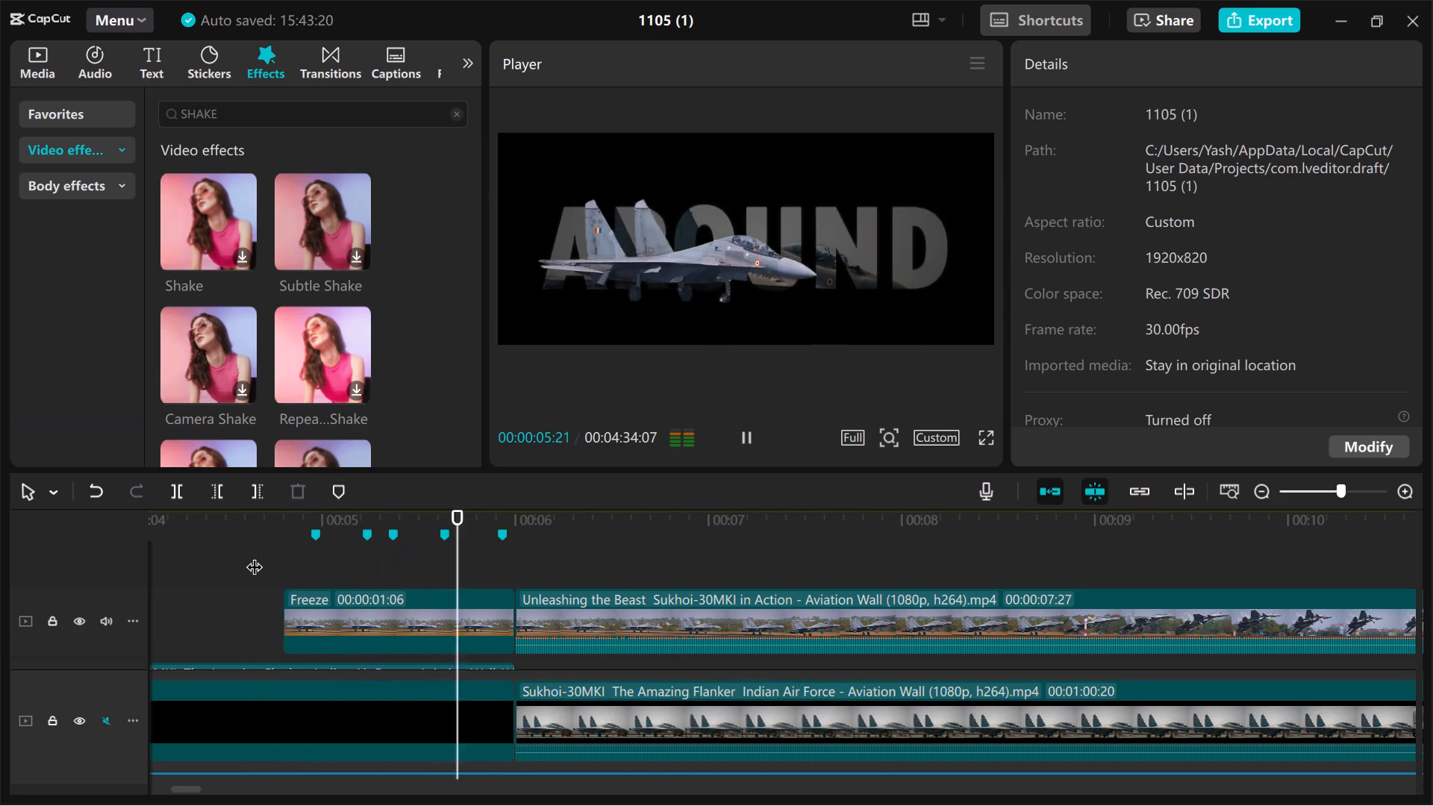
key(space)
click(254, 555)
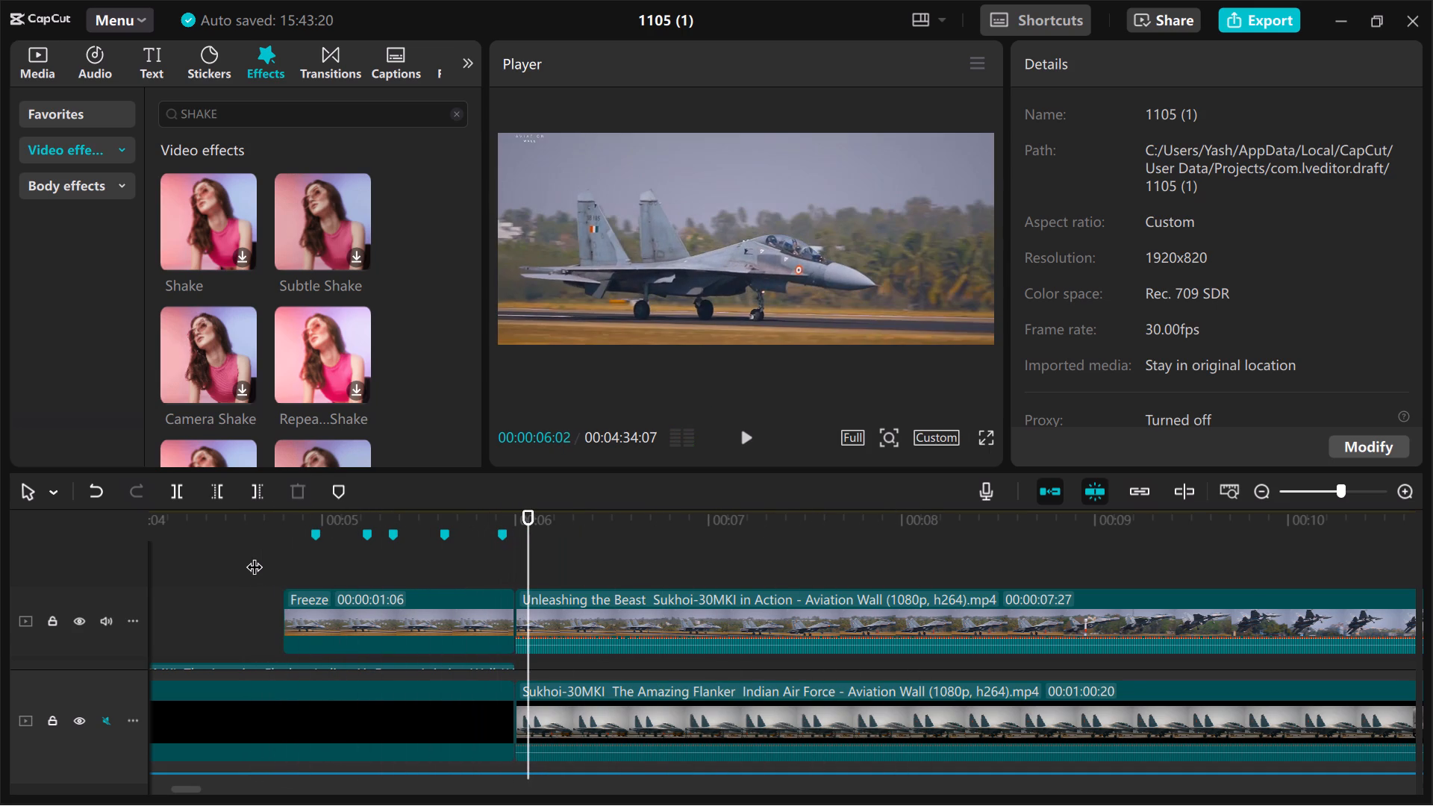
key(space)
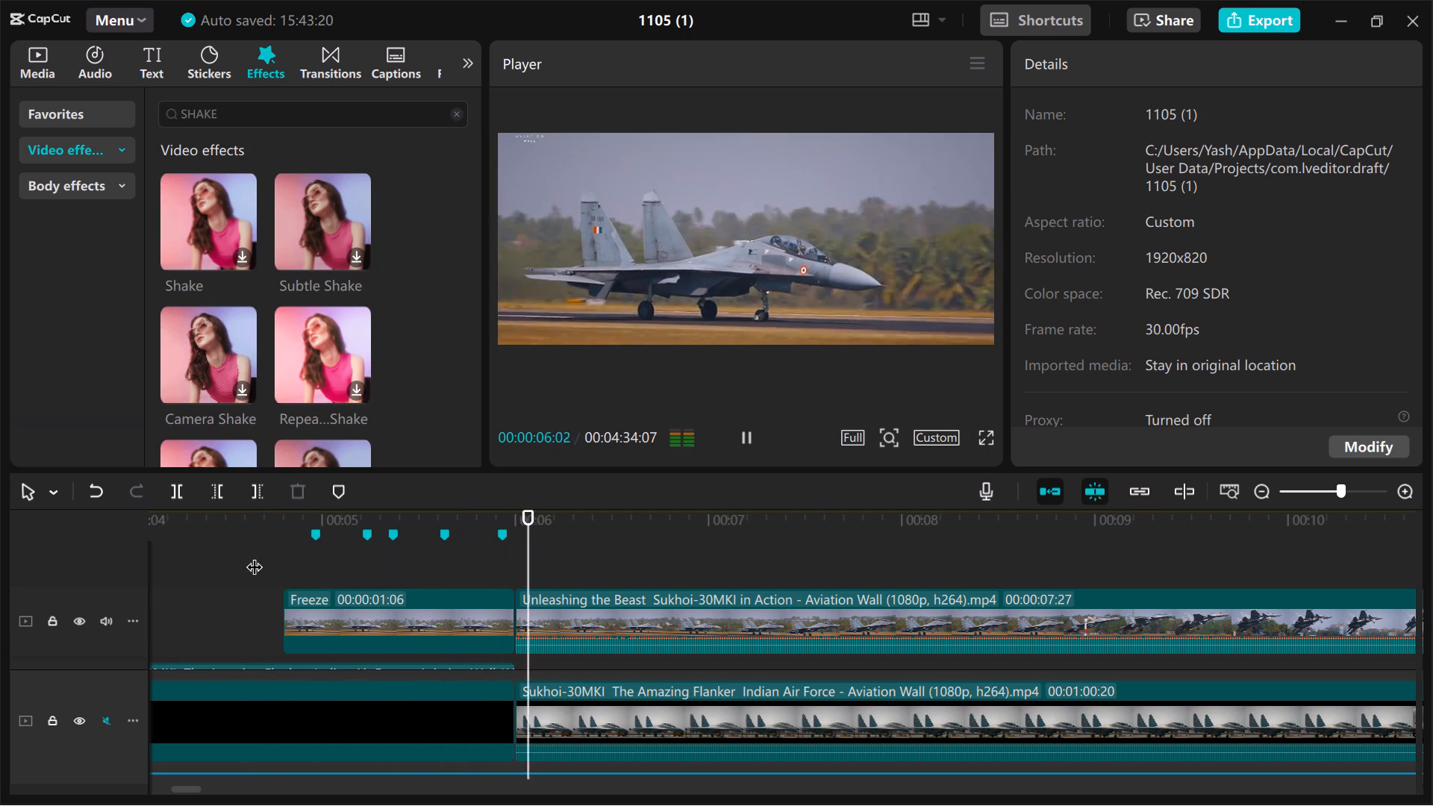
key(space)
click(254, 555)
key(space)
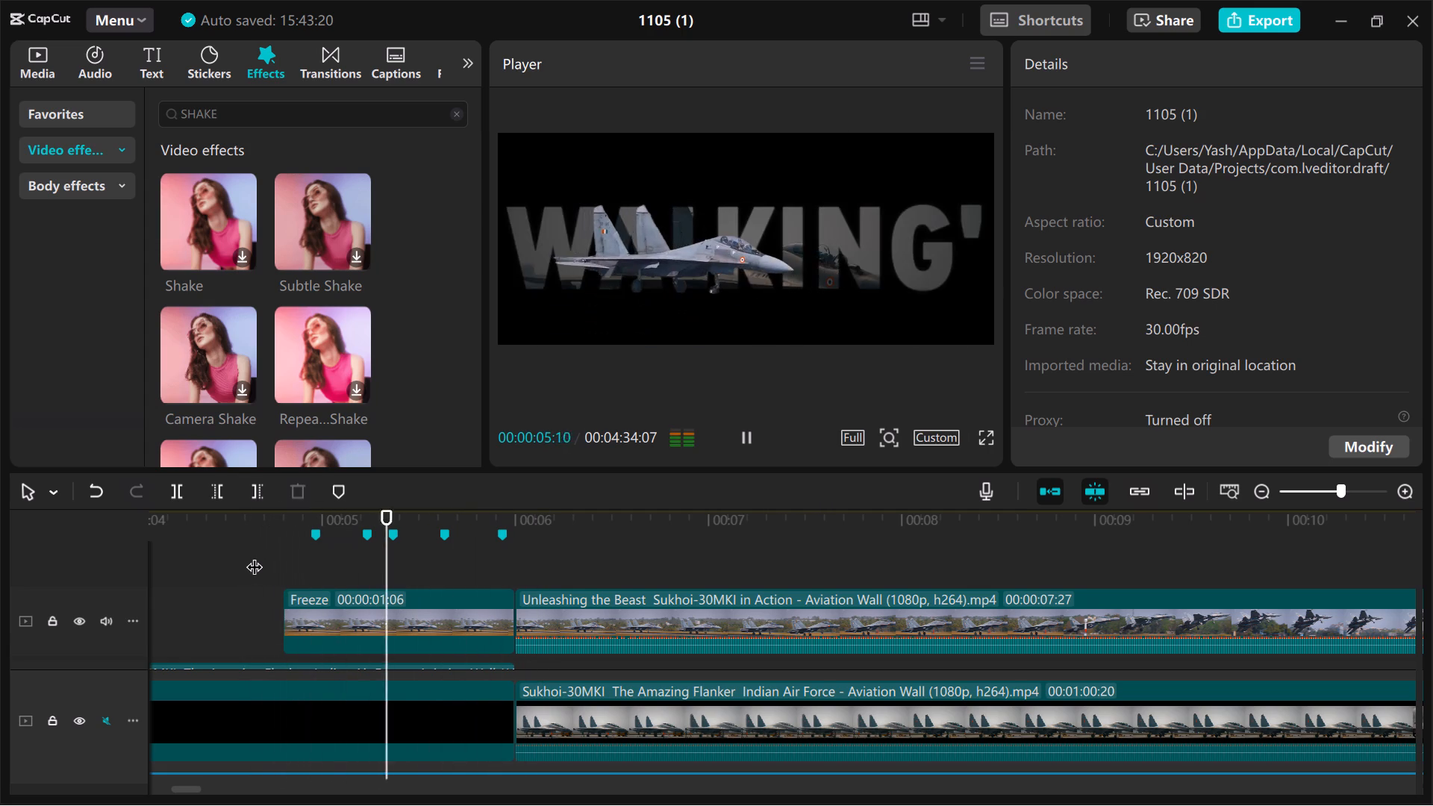
key(space)
click(254, 555)
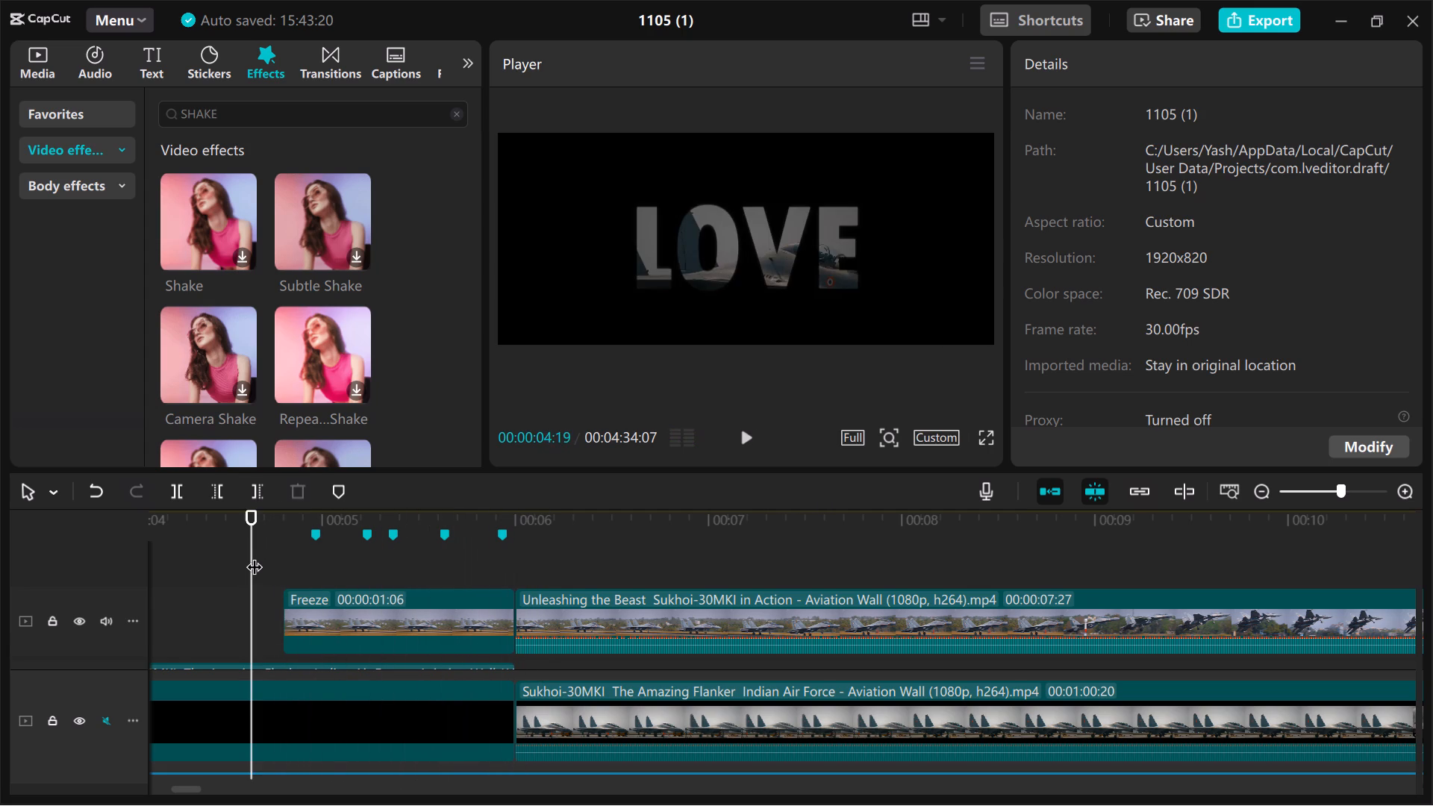
key(space)
key(space)
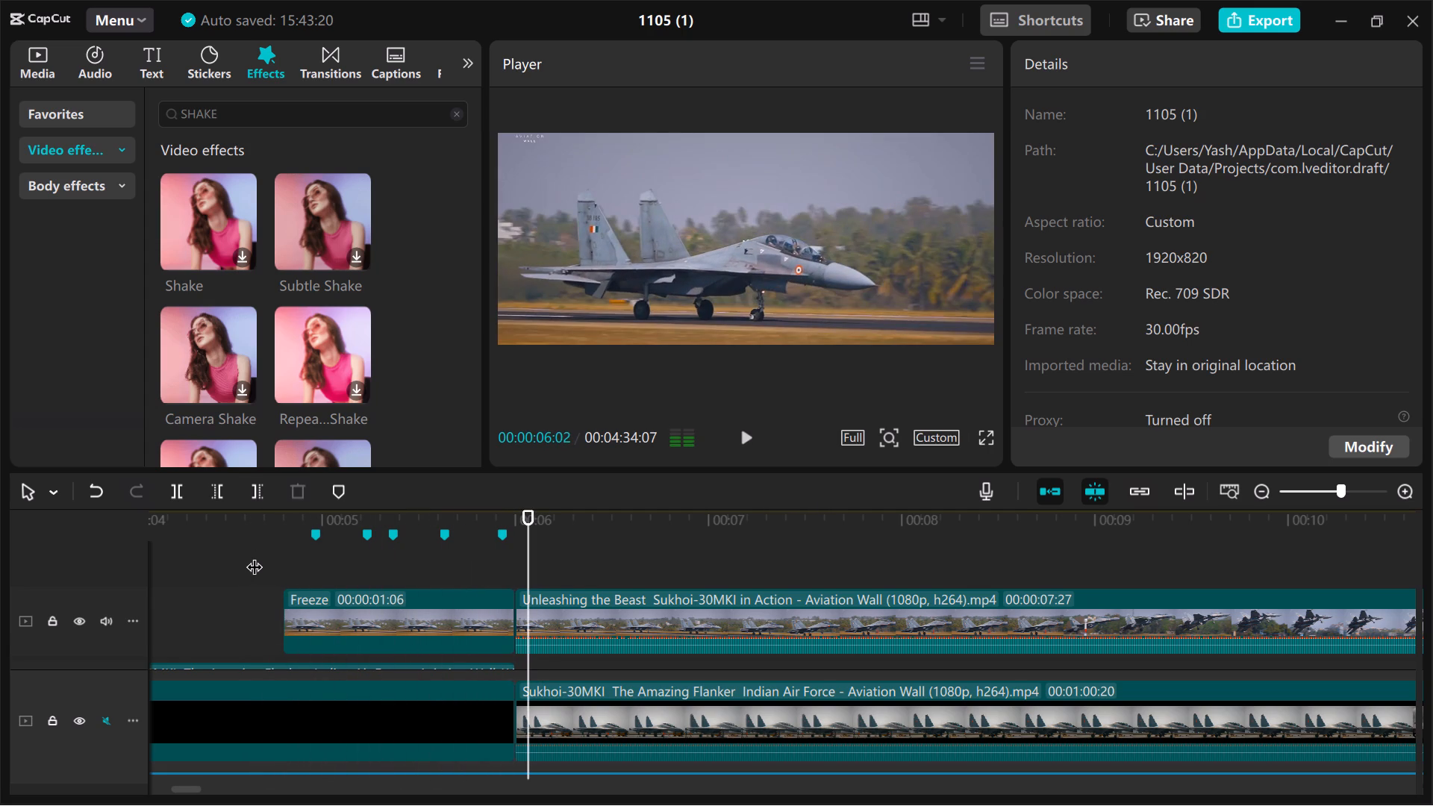
click(254, 555)
key(space)
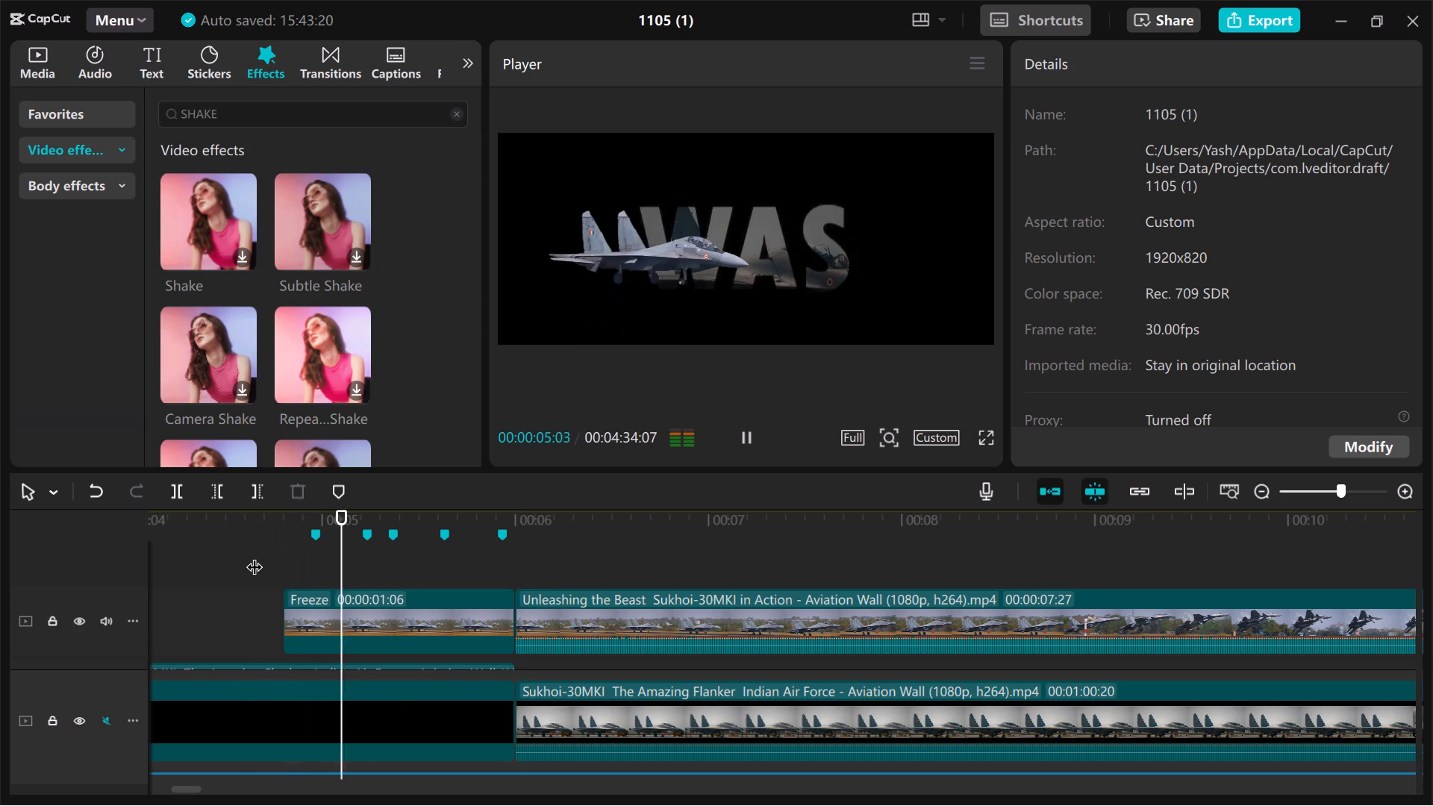
key(space)
click(254, 555)
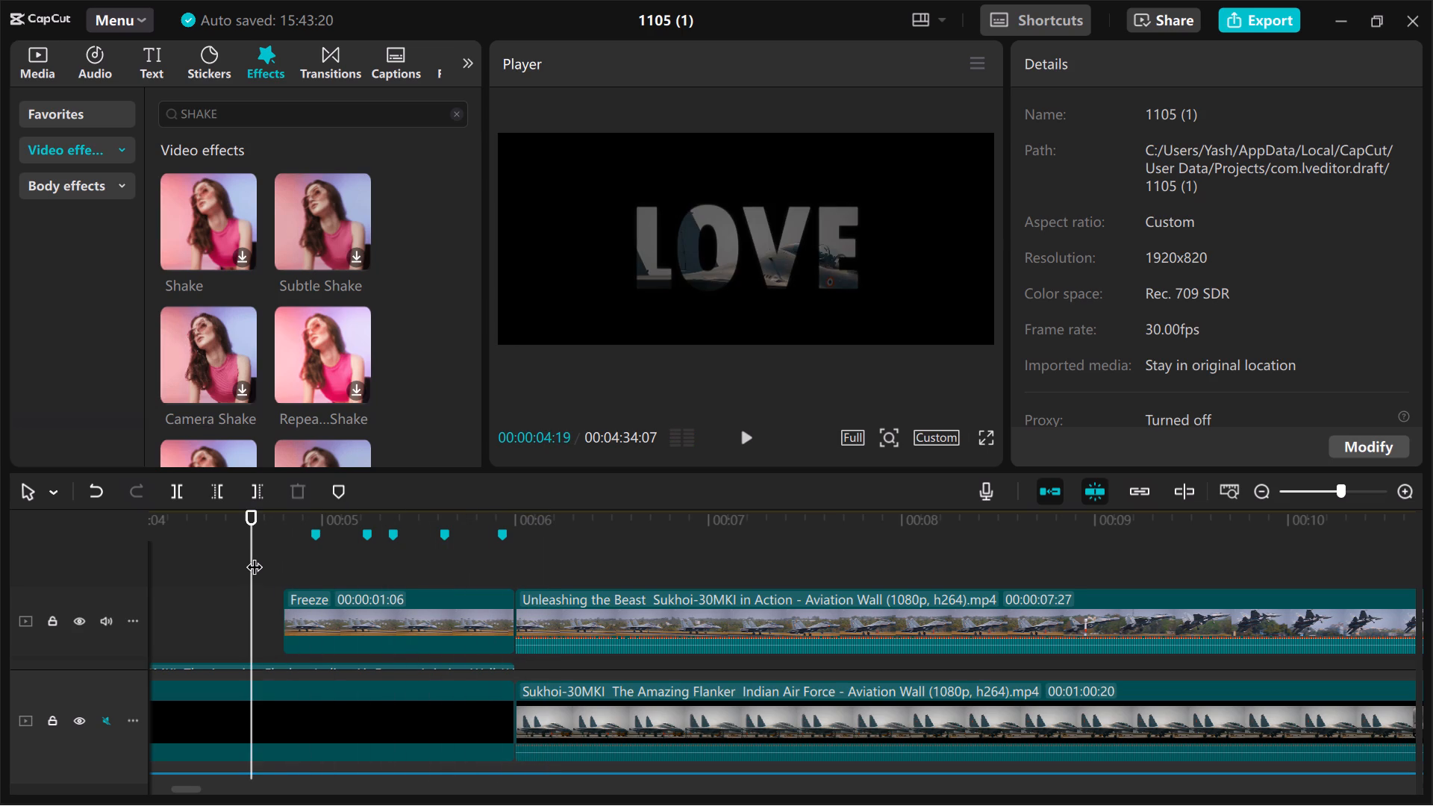
Replay repeatedly from 00:00:04:19 through the freeze frame into the moving footage to examine how the frozen jet enters and moves.
key(space)
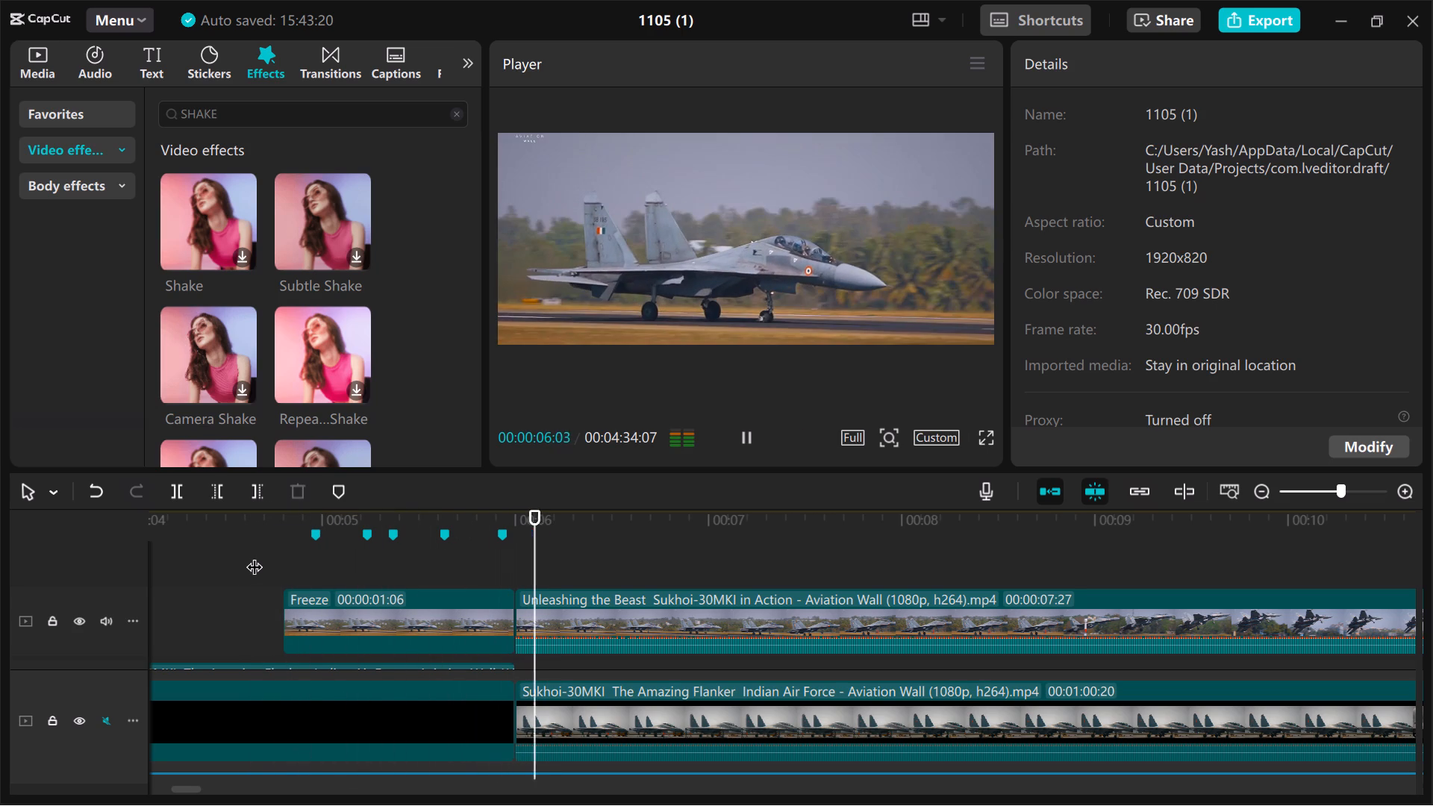
key(space)
click(254, 555)
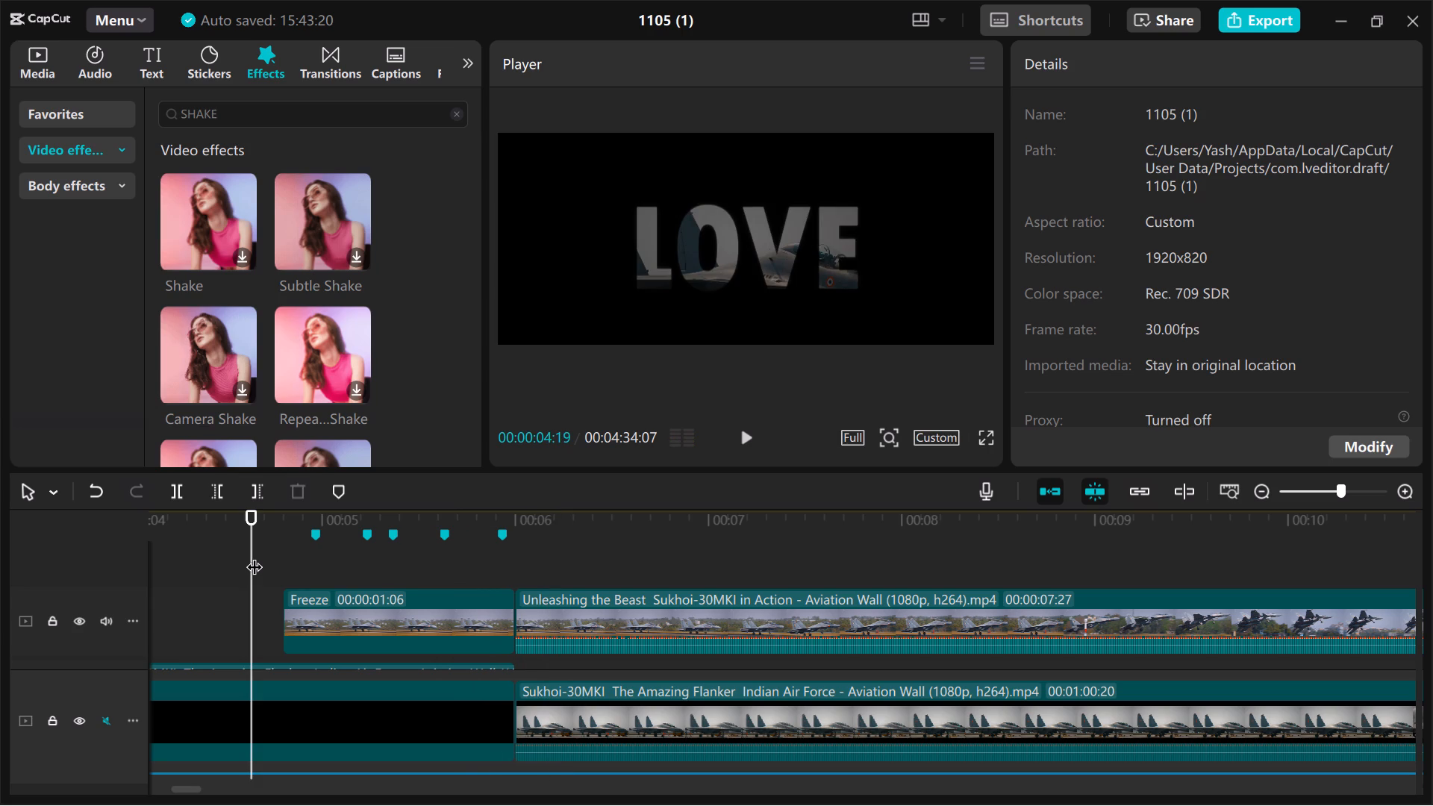
click(254, 555)
key(space)
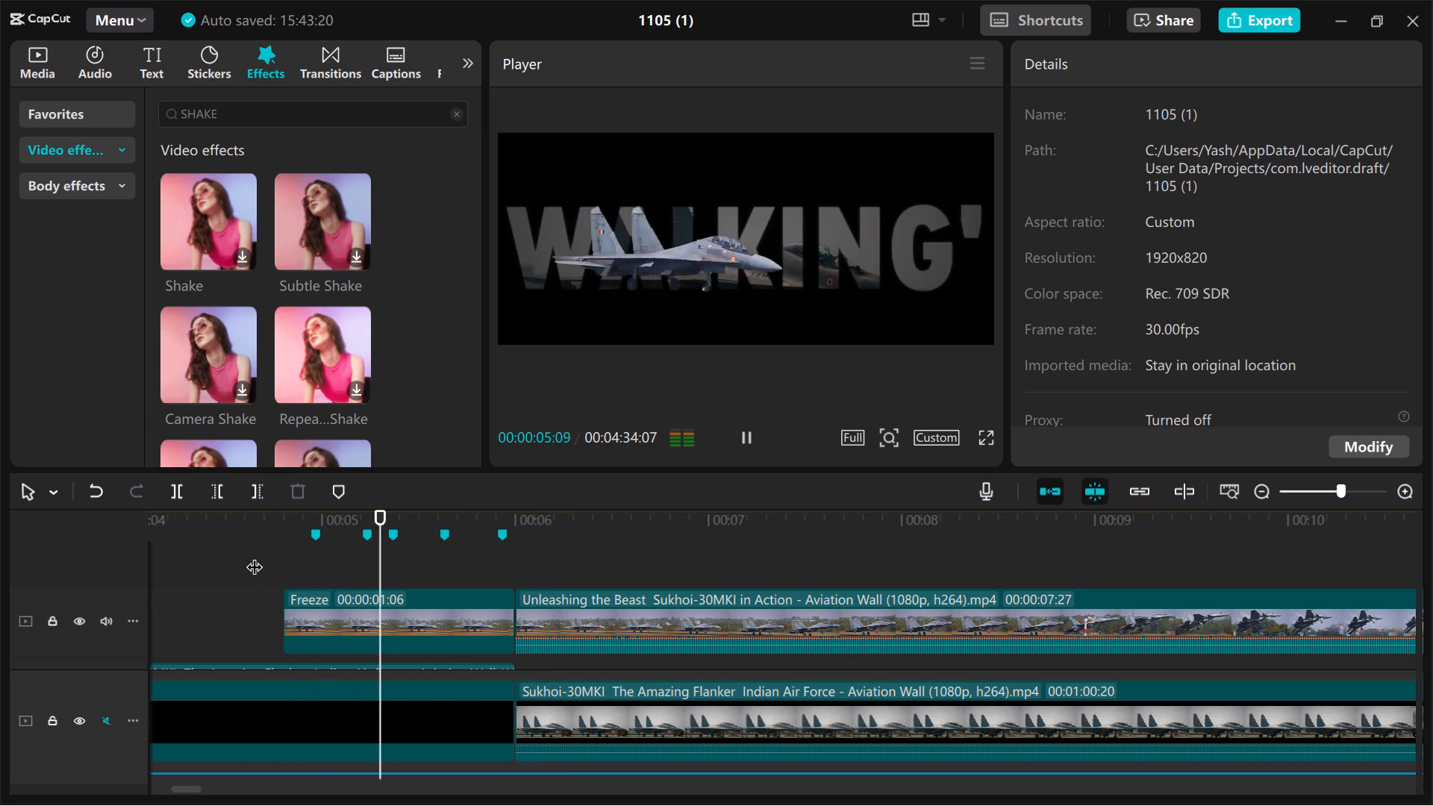
key(space)
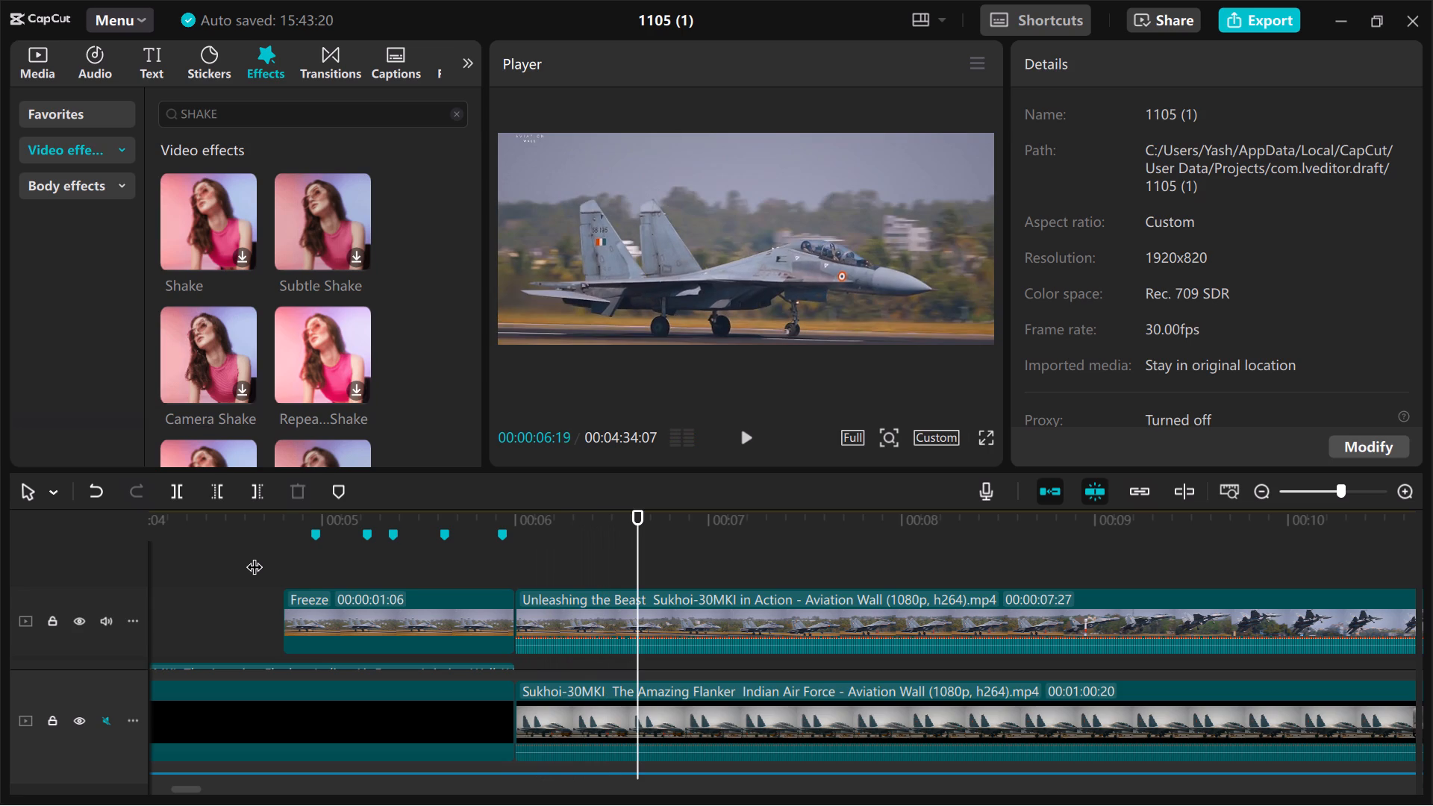
click(254, 555)
key(space)
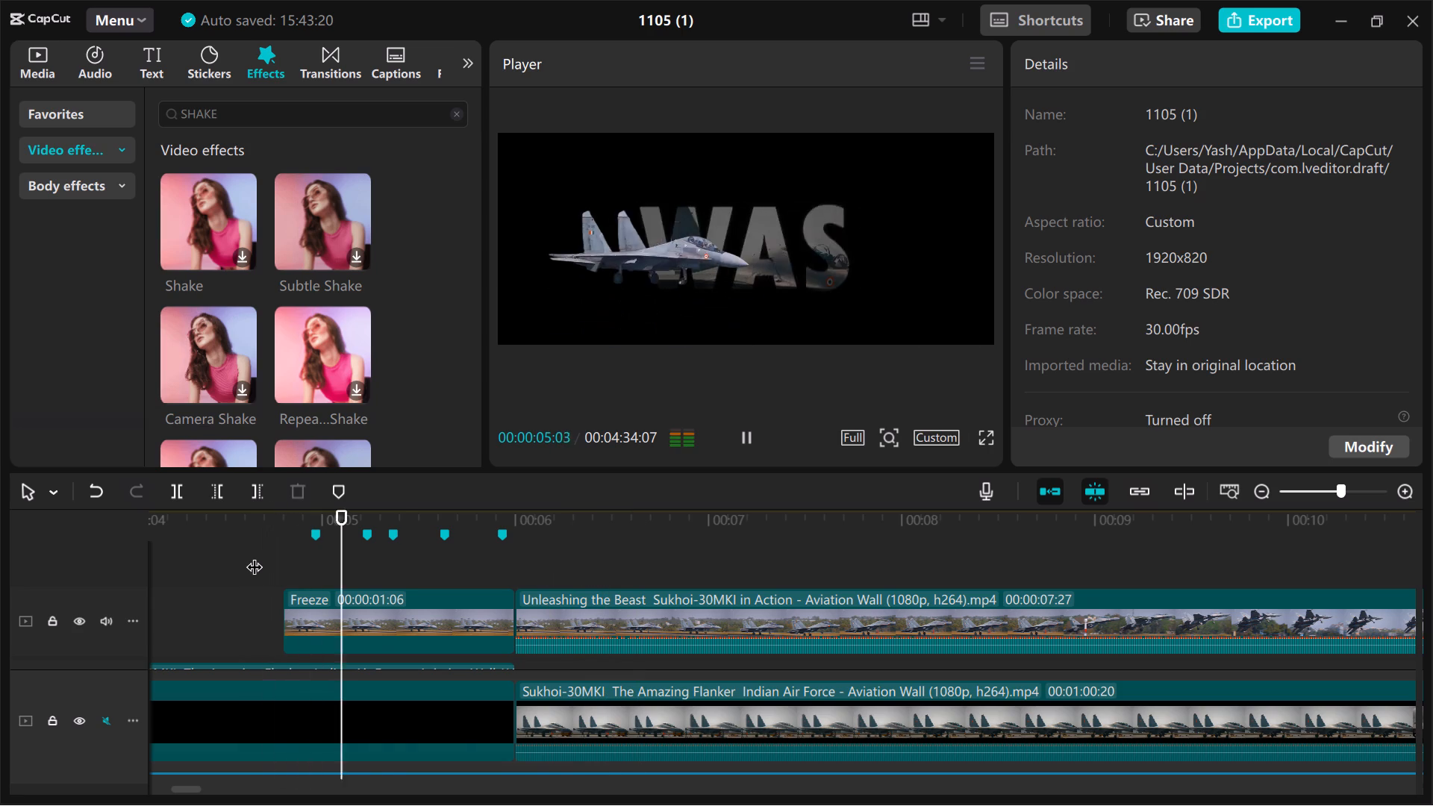
key(space)
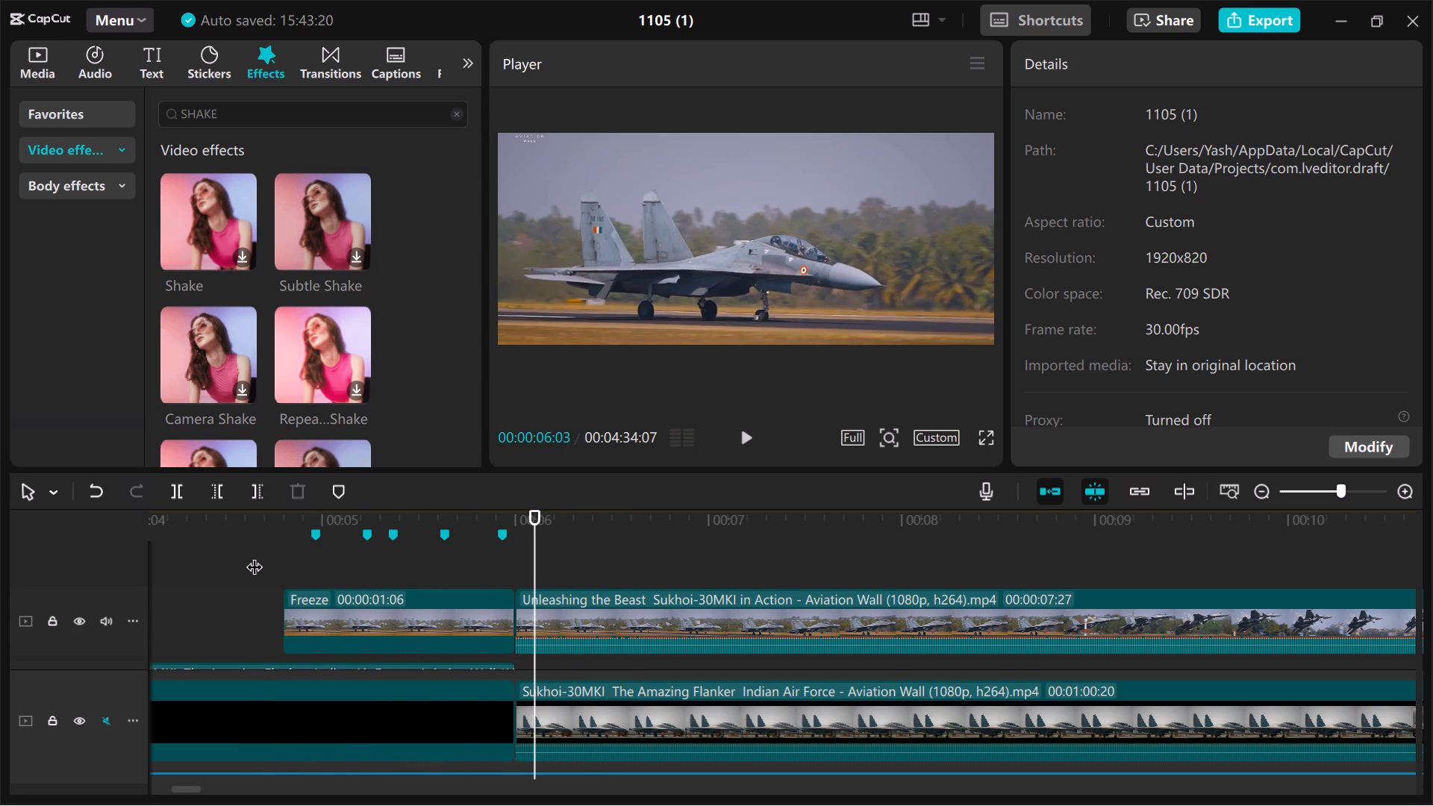
click(254, 555)
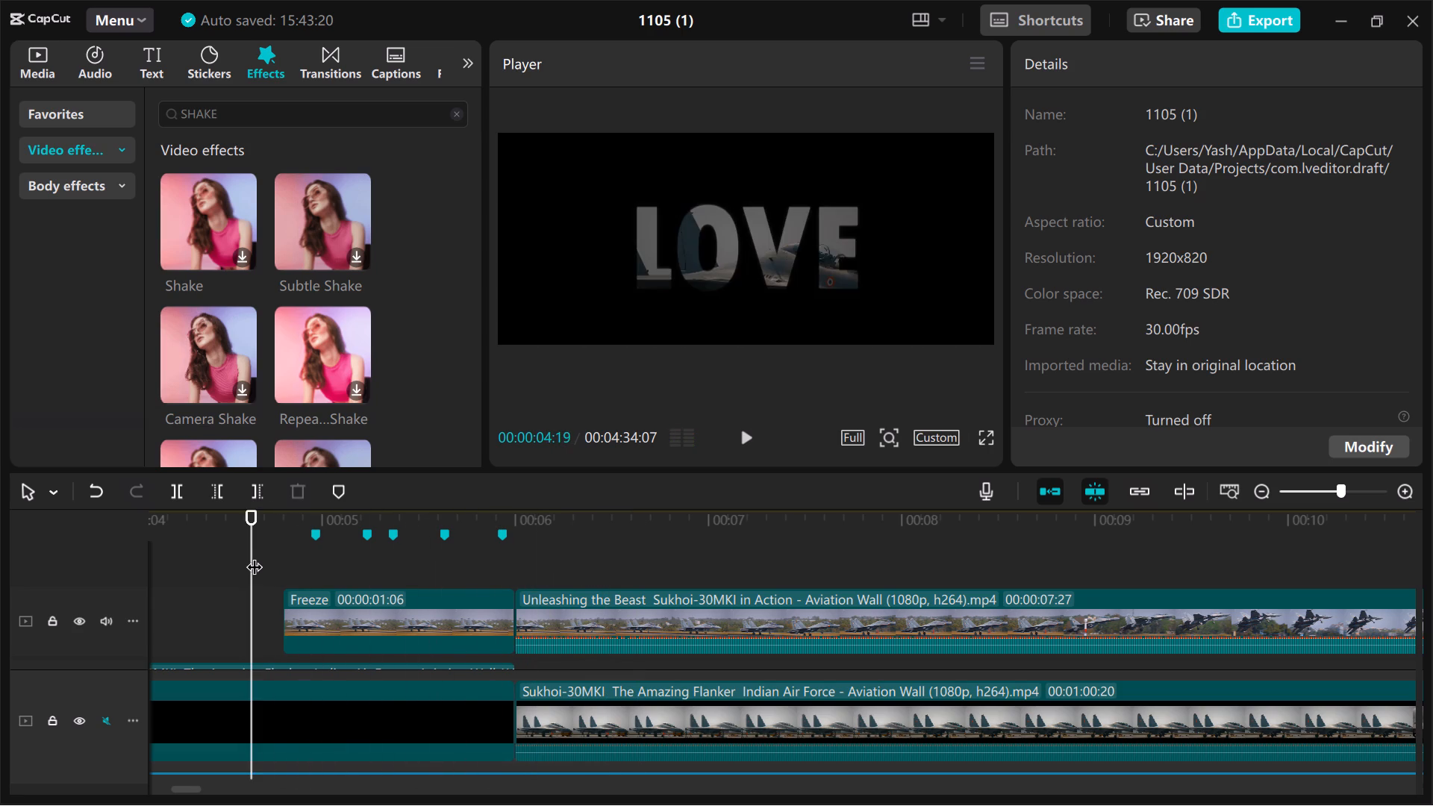
key(space)
key(space)
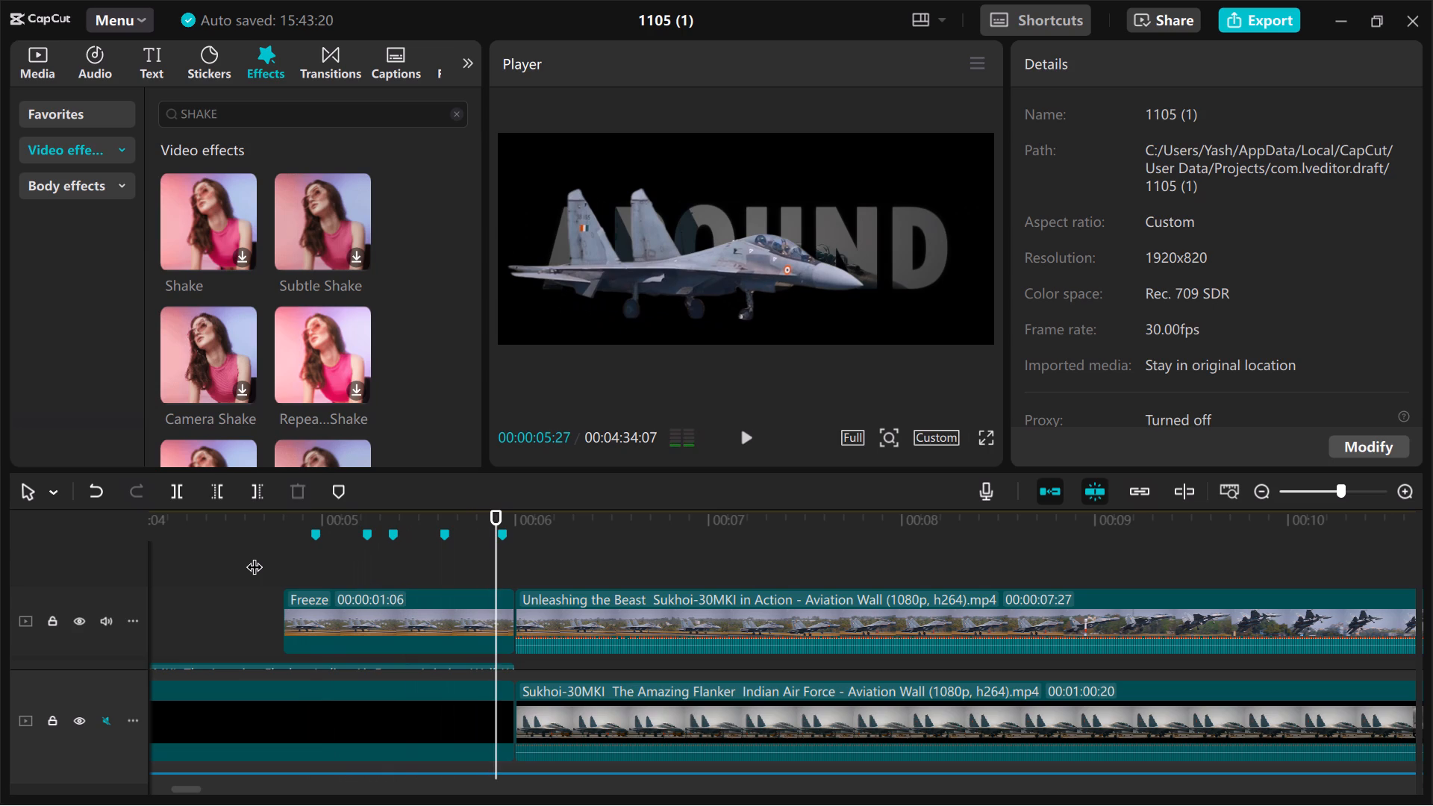
Reposition the frozen jet at its first keyframe, 00:00:04:24, to X 0 and Y about -1439, centred and fully below the frame.
click(299, 562)
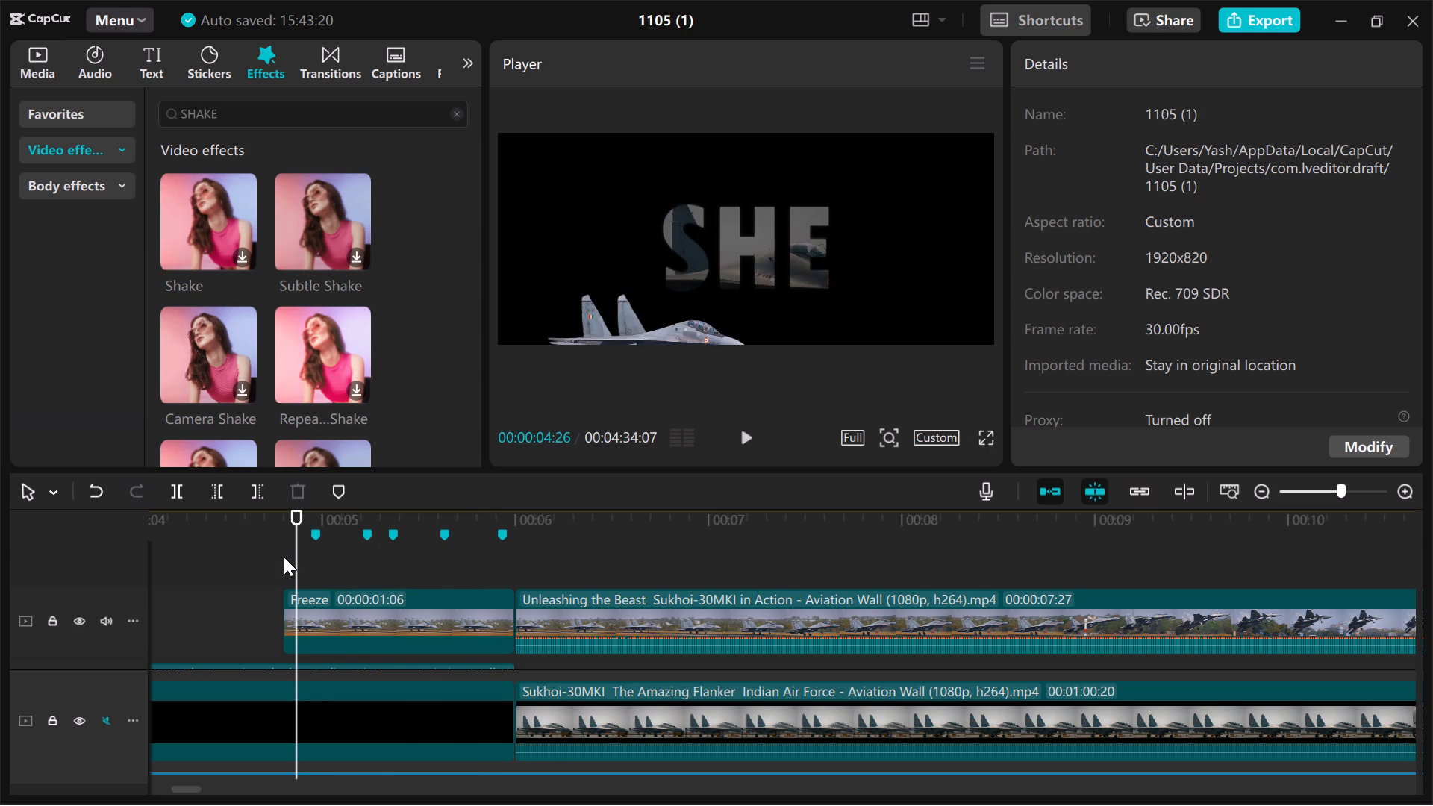
click(284, 557)
click(329, 611)
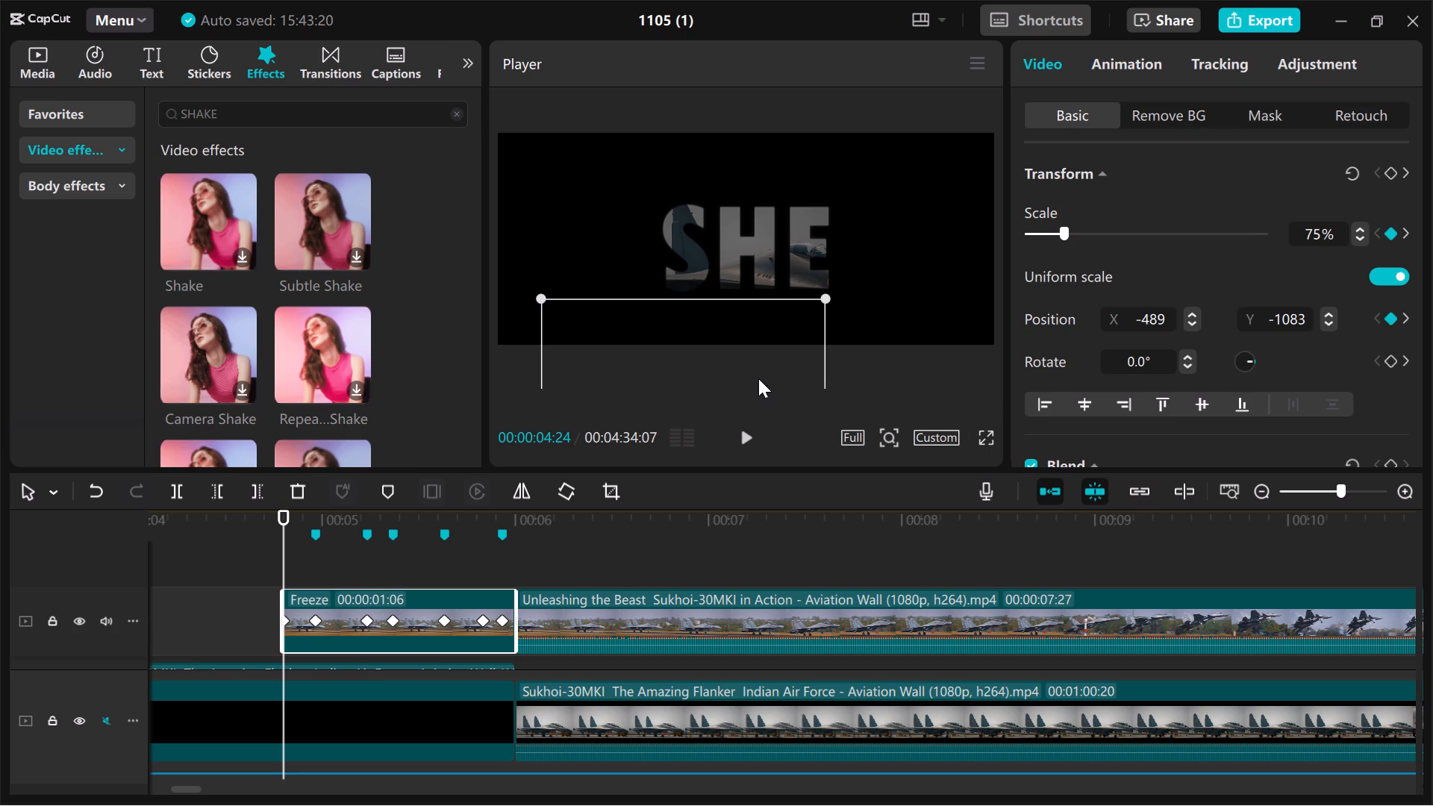
drag(733, 328, 761, 324)
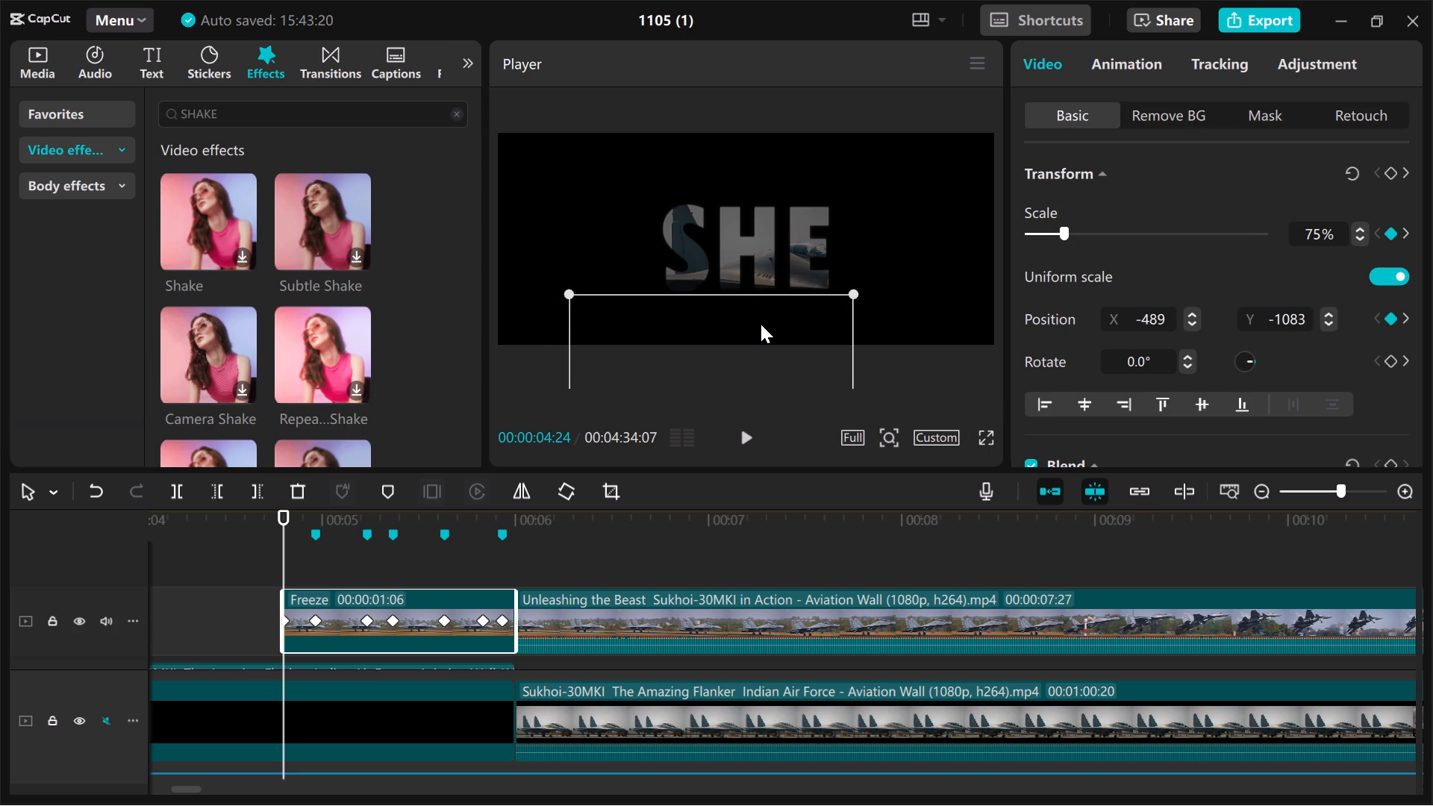
drag(761, 324, 784, 262)
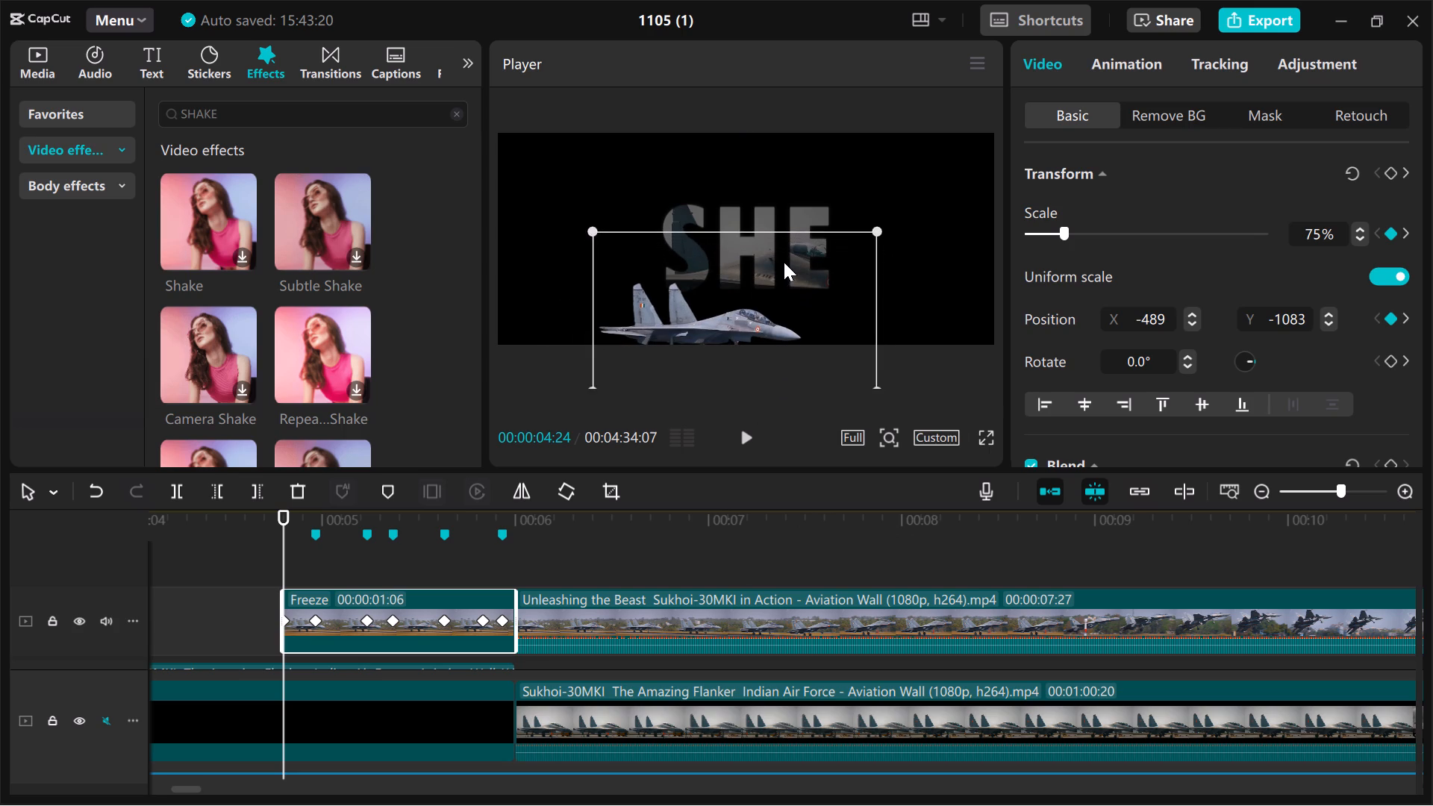
drag(784, 262, 794, 262)
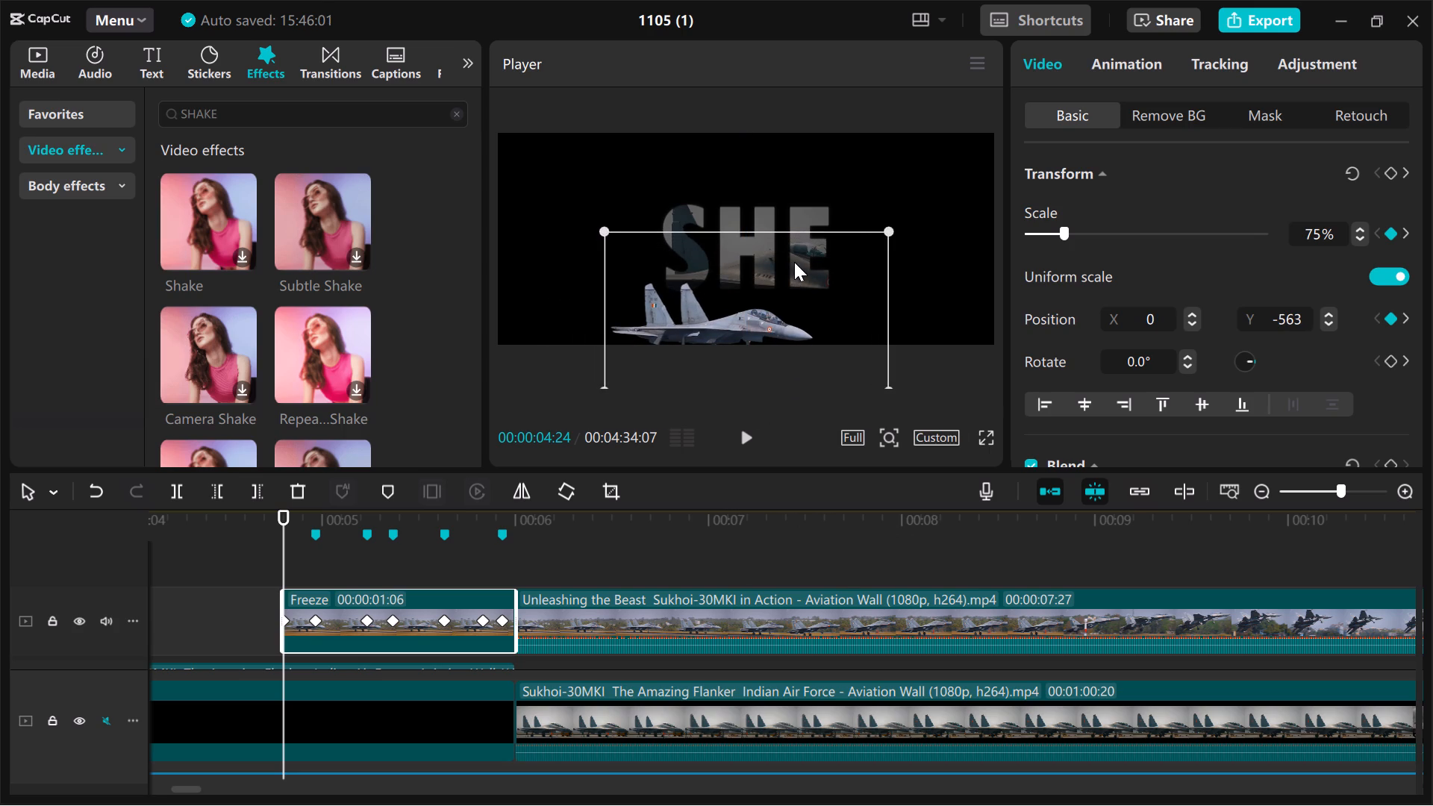
drag(769, 300, 763, 237)
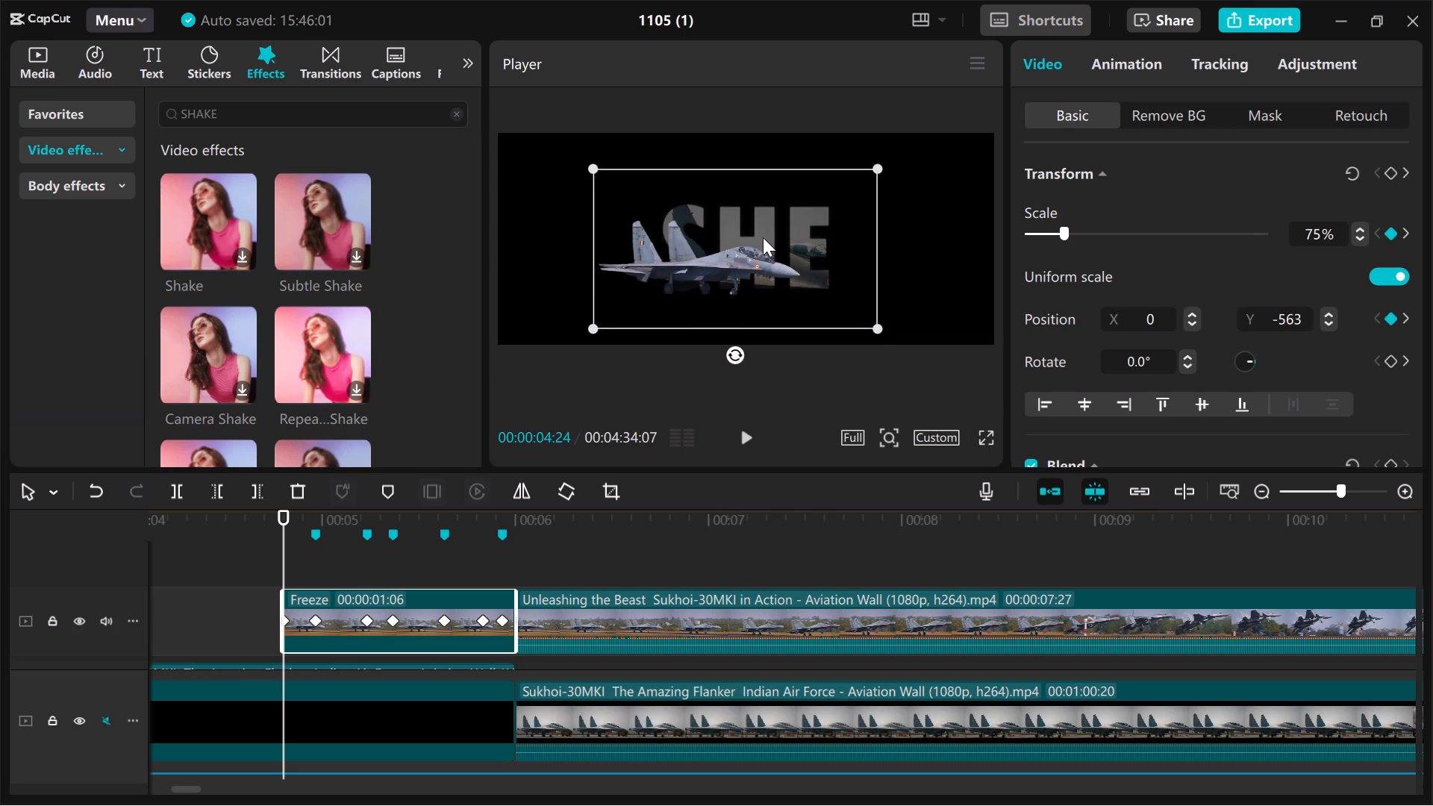
drag(763, 237, 768, 225)
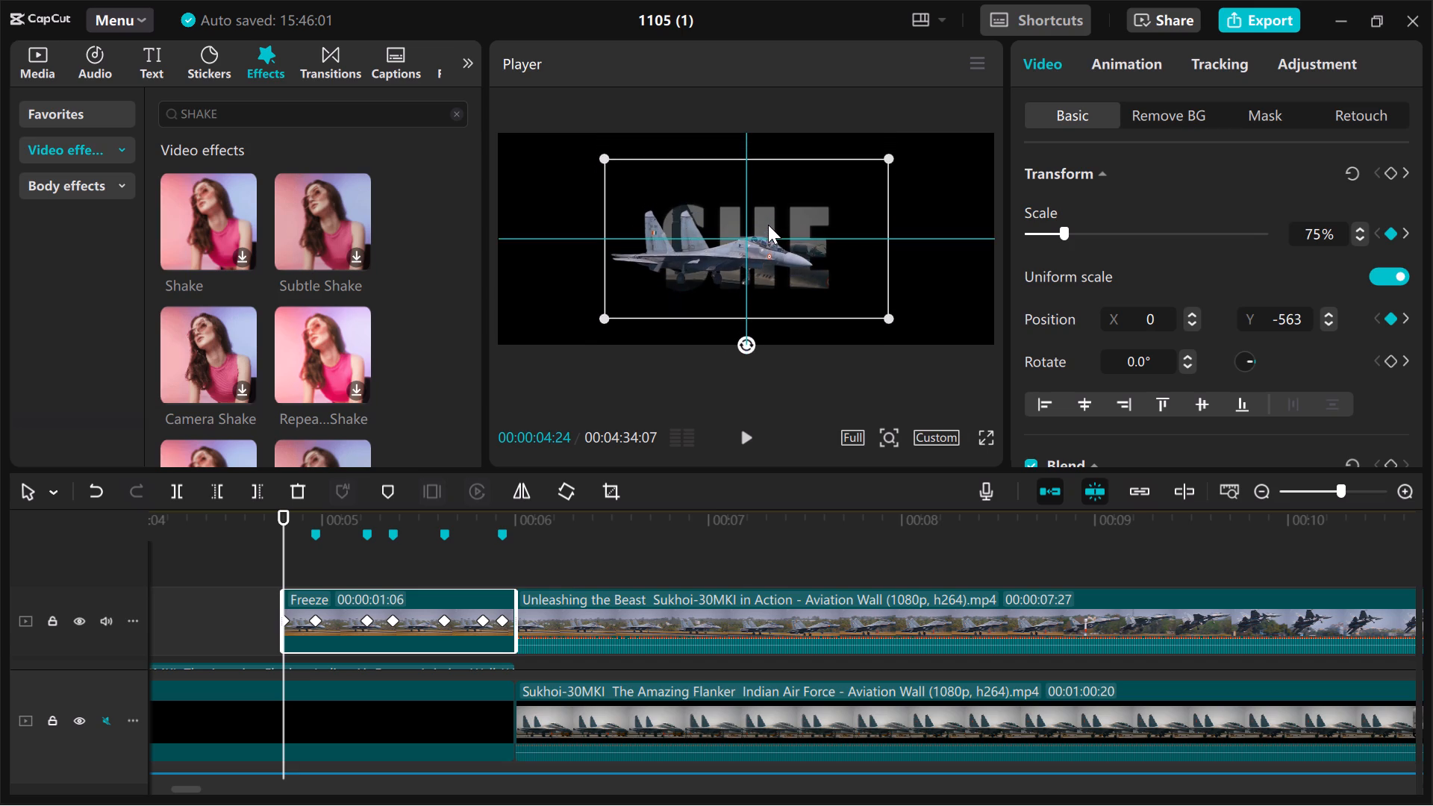
drag(768, 225, 769, 244)
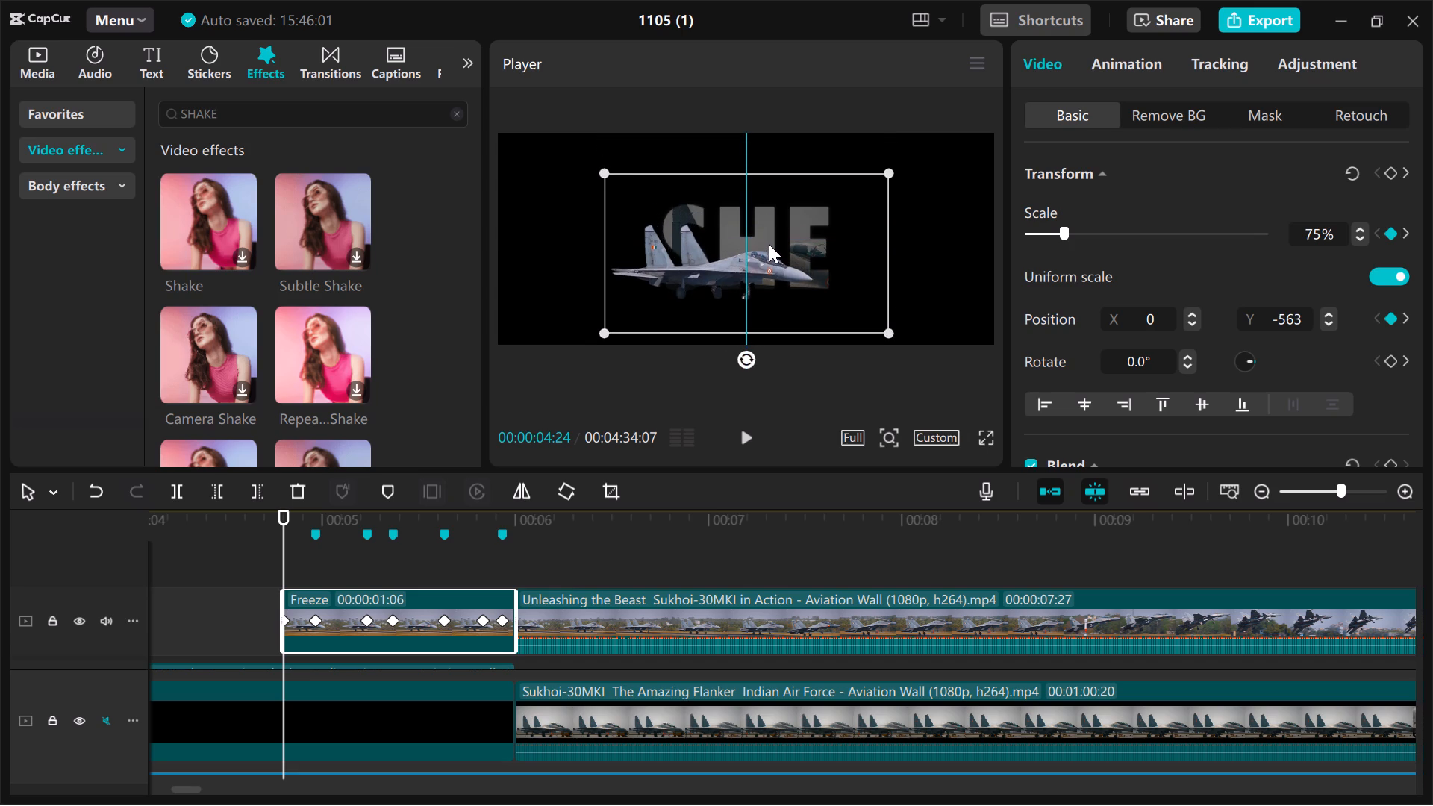
drag(769, 244, 780, 309)
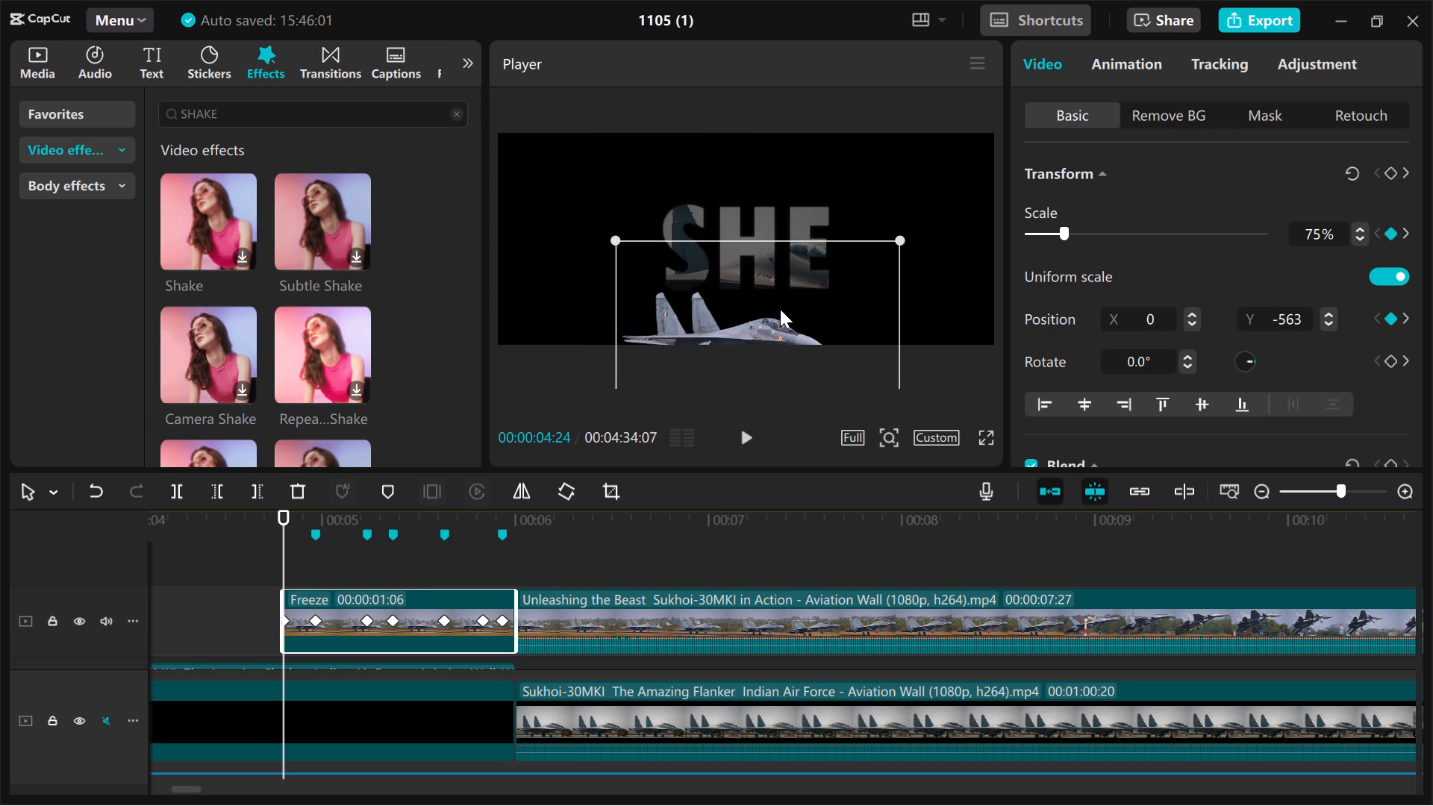
drag(780, 309, 772, 317)
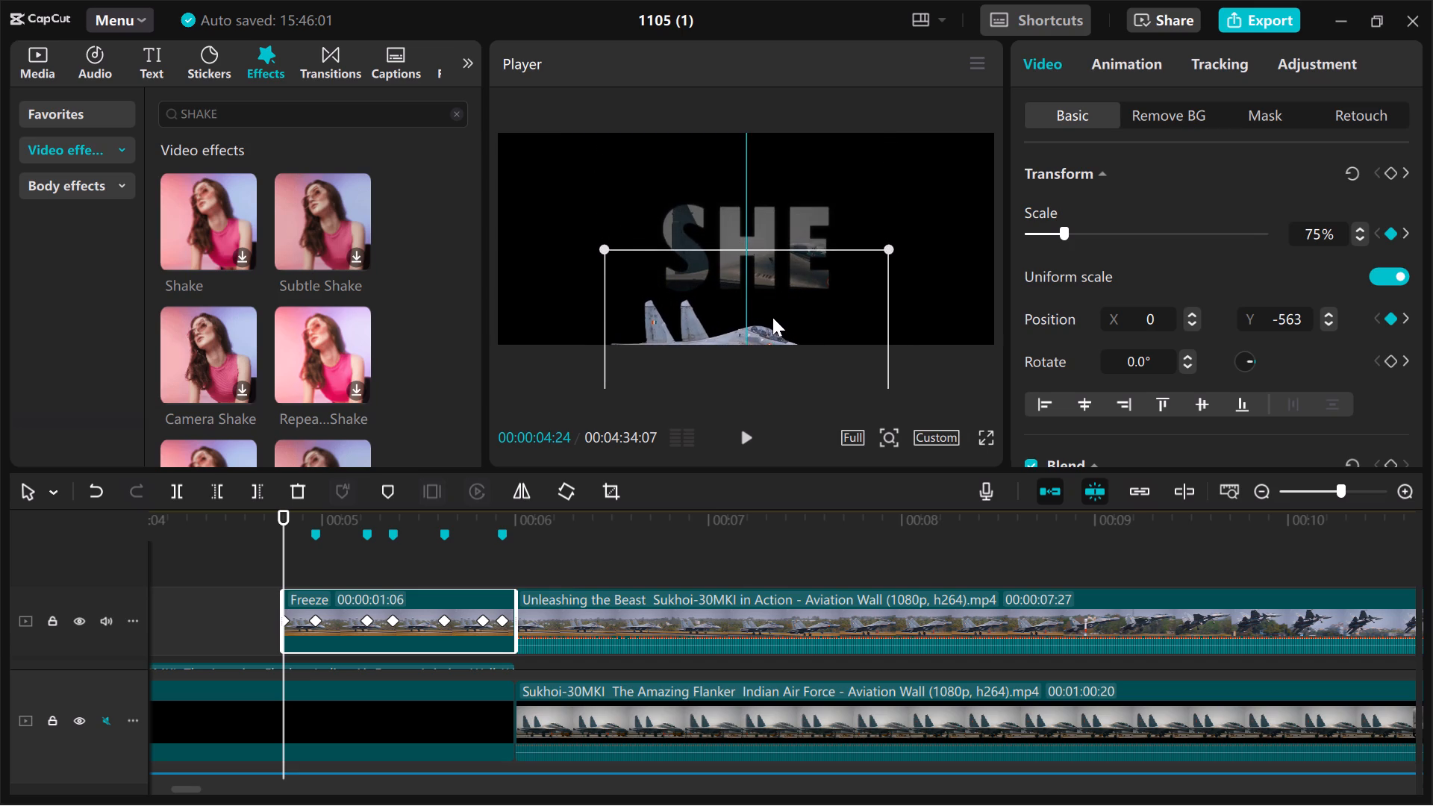
drag(772, 317, 774, 342)
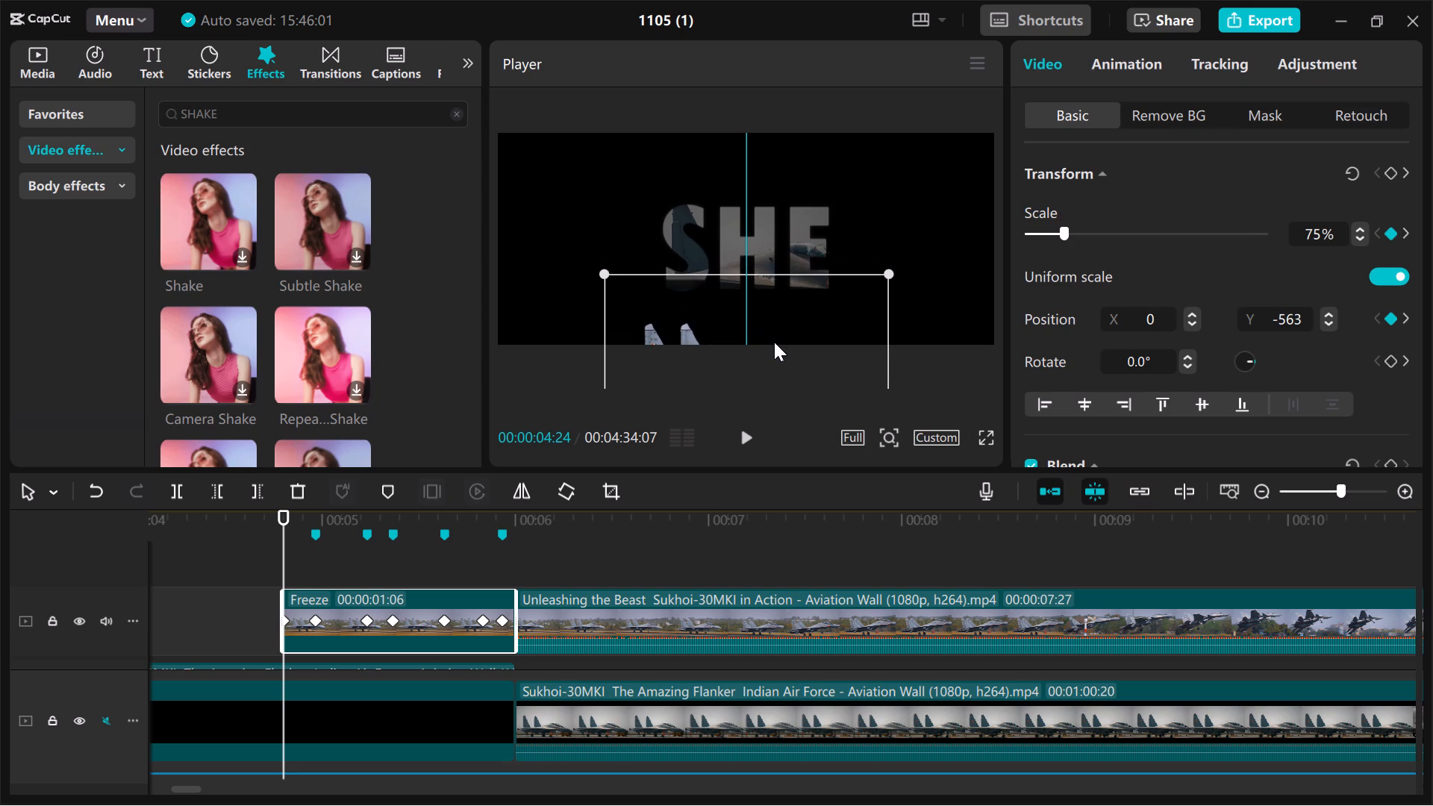
drag(774, 342, 775, 345)
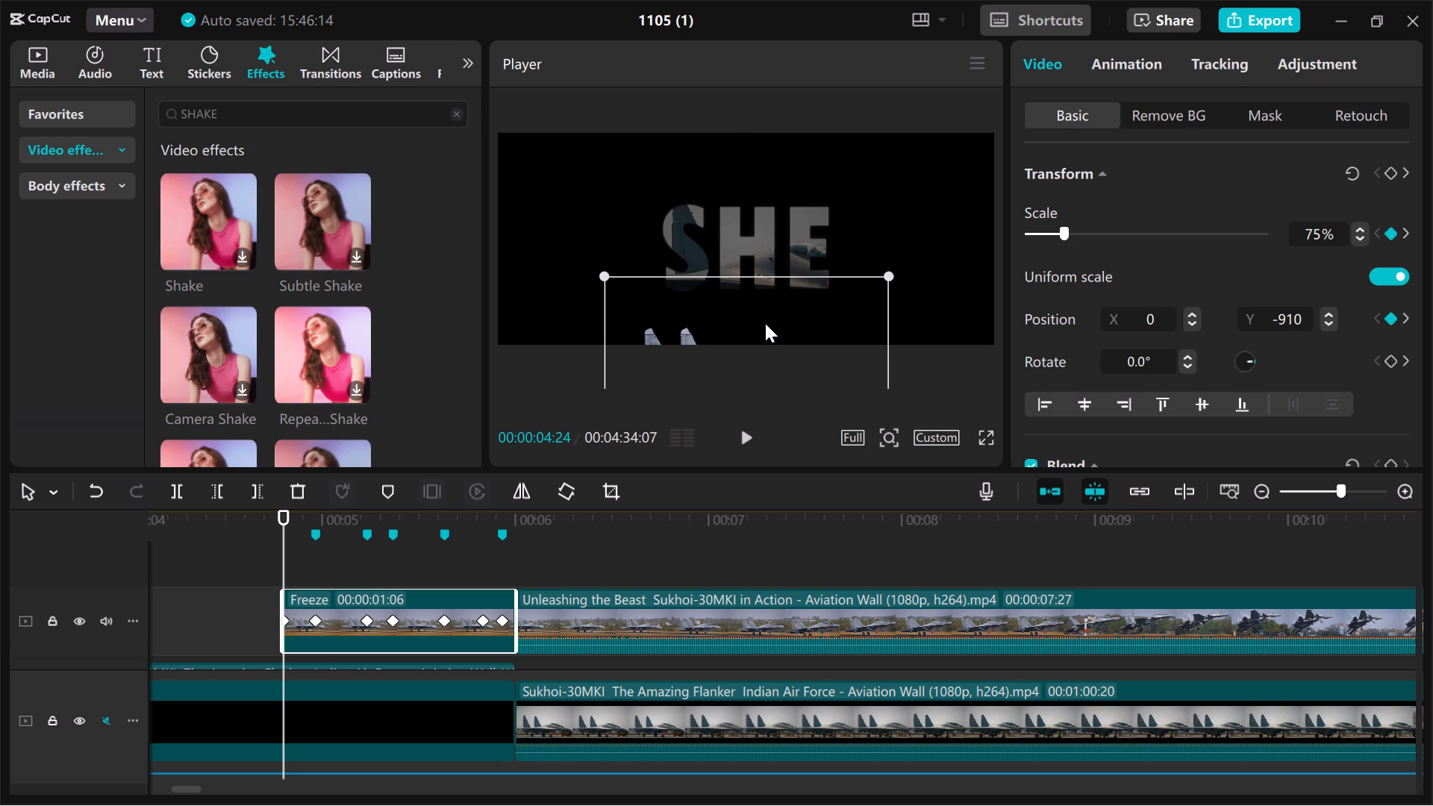
drag(765, 323, 766, 372)
drag(766, 372, 765, 402)
drag(749, 318, 749, 328)
drag(749, 328, 747, 346)
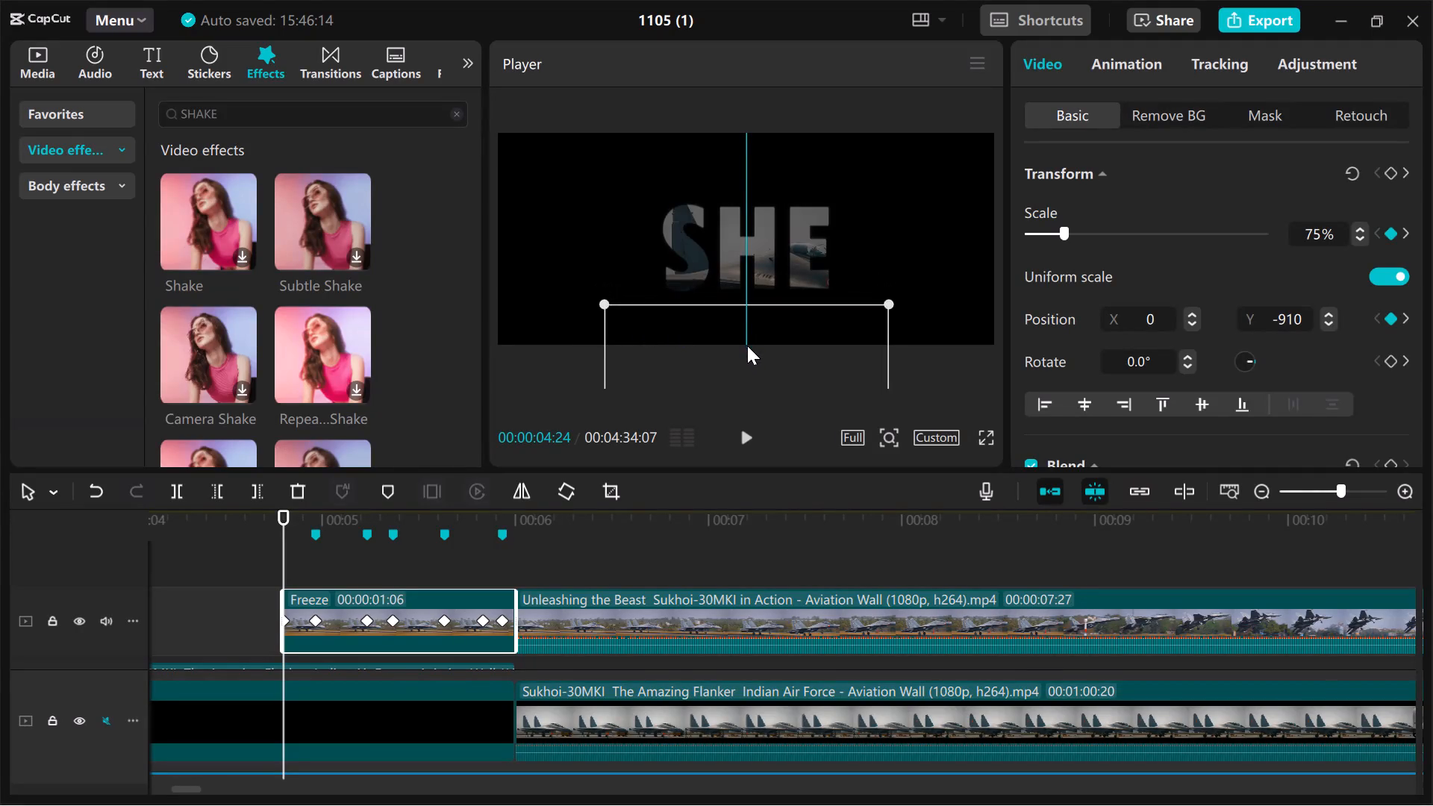
drag(747, 346, 752, 357)
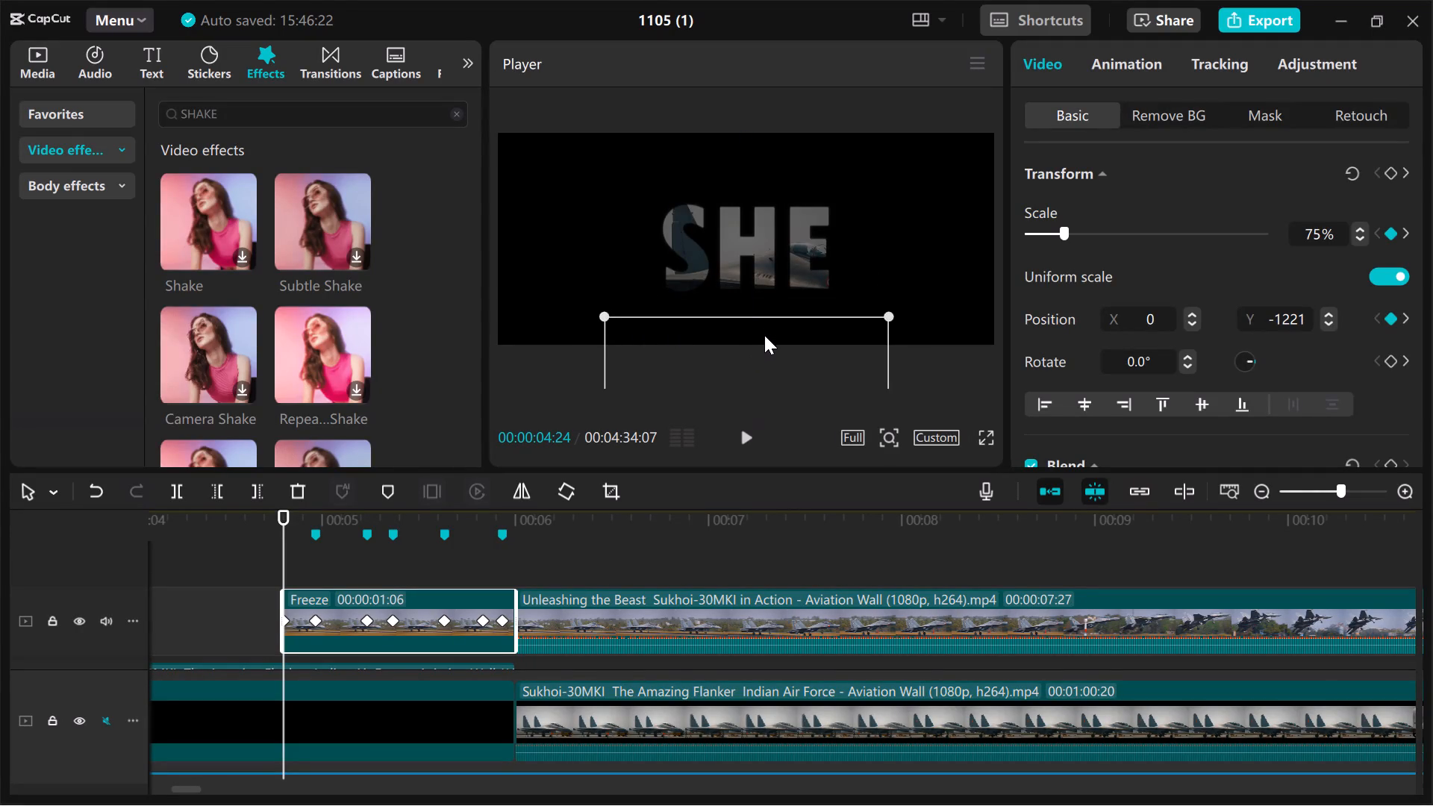
drag(764, 334, 765, 351)
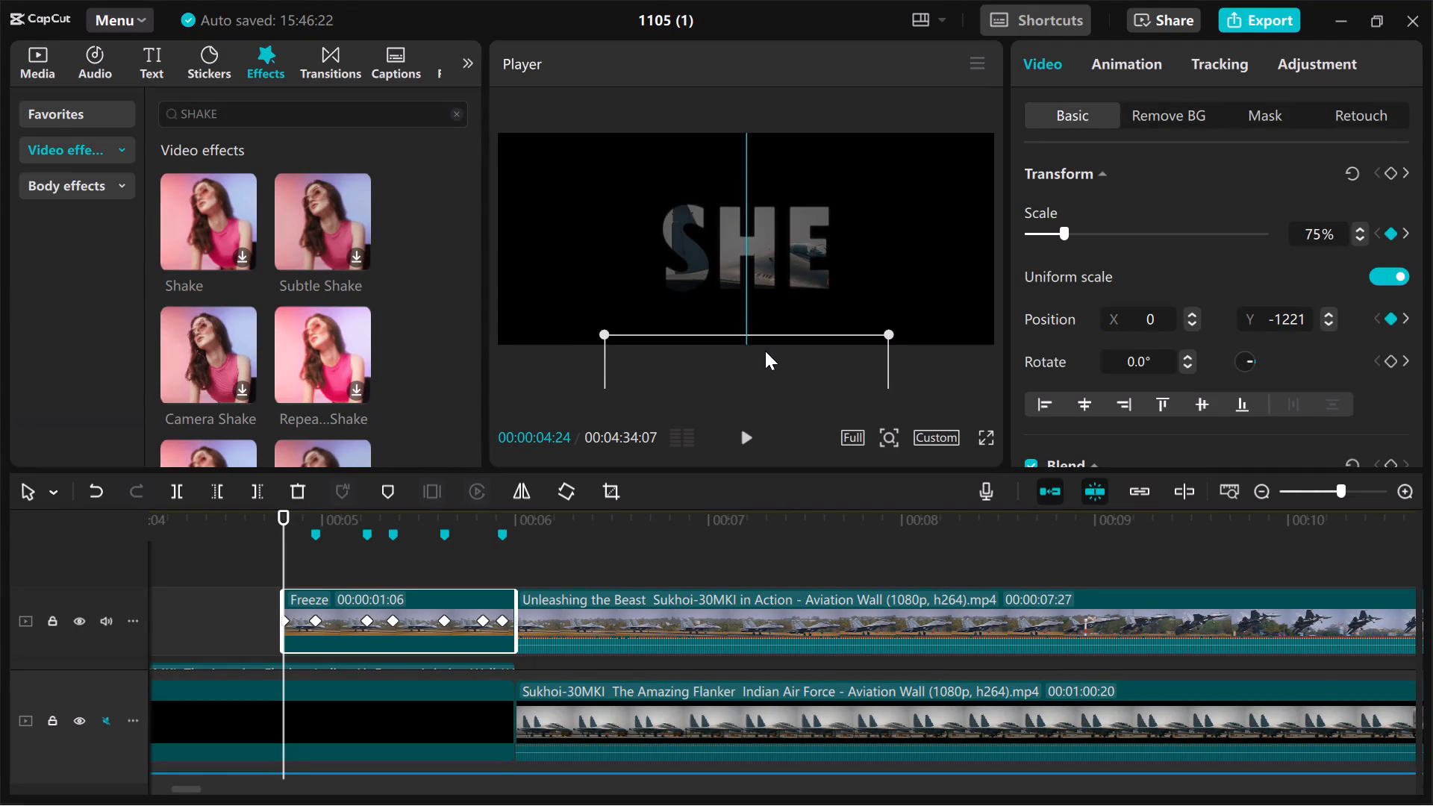
drag(765, 343, 768, 355)
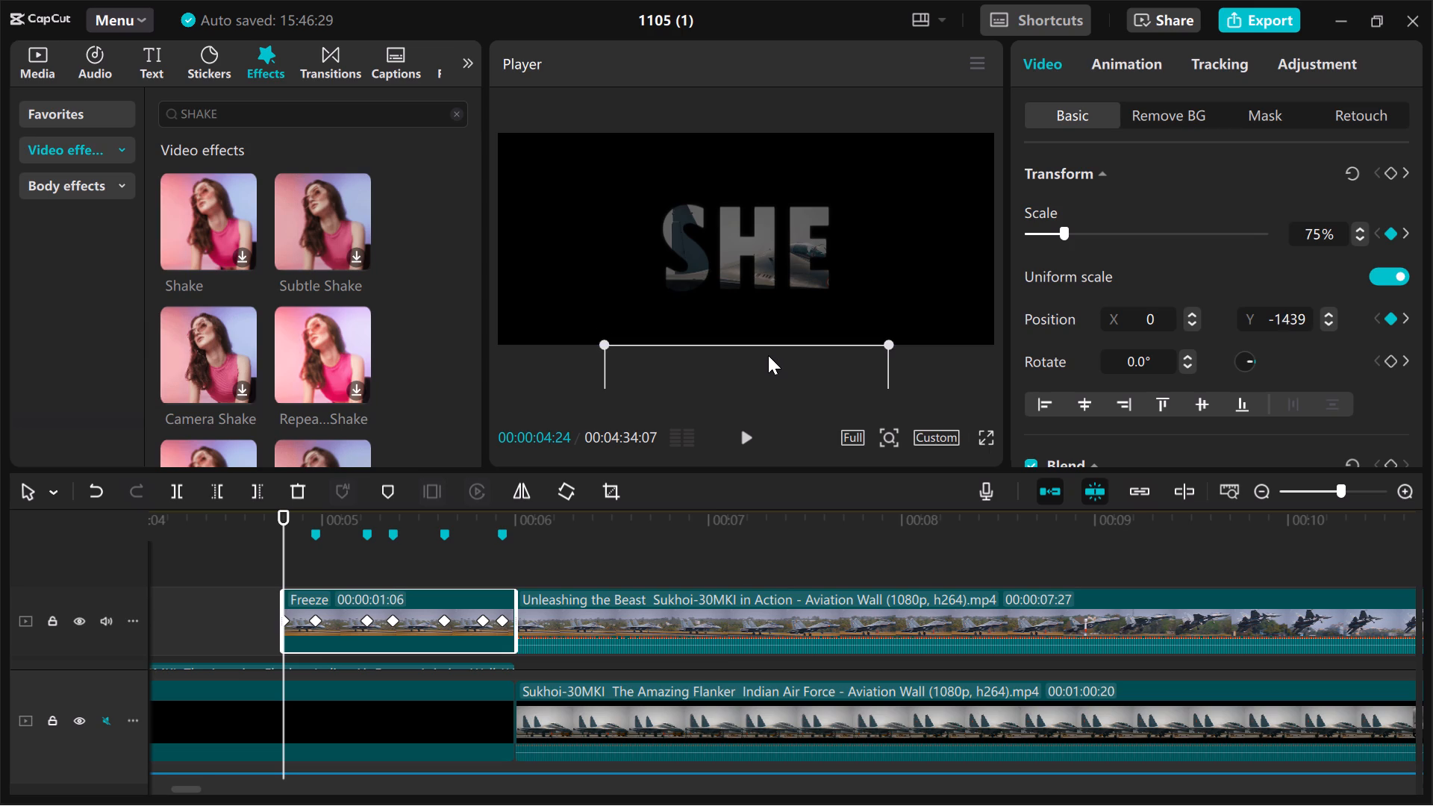
Reposition the frozen jet at the first marked beat, 00:00:04:29, to X 0 and Y about -442, centred below the SHE caption.
click(317, 562)
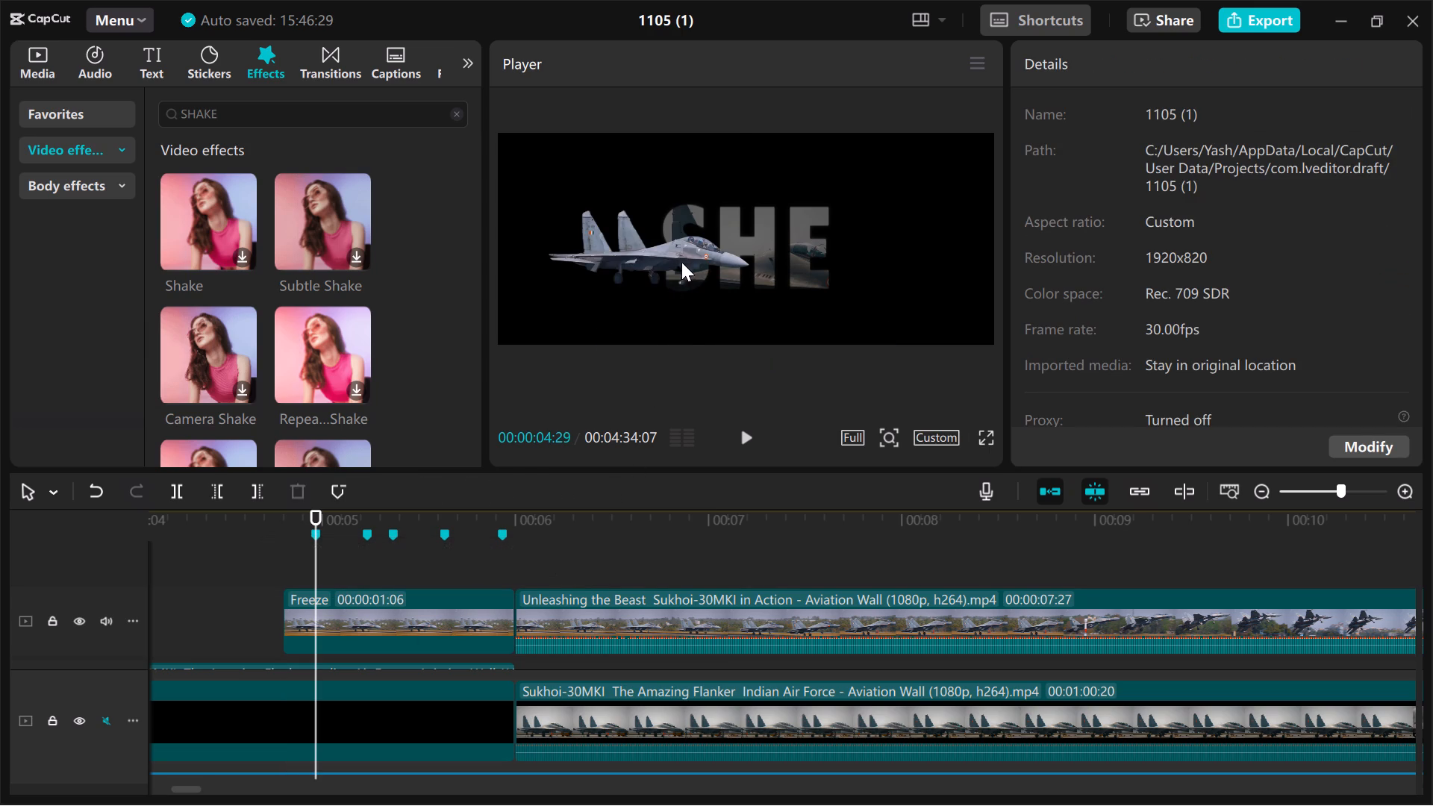
drag(679, 258, 738, 294)
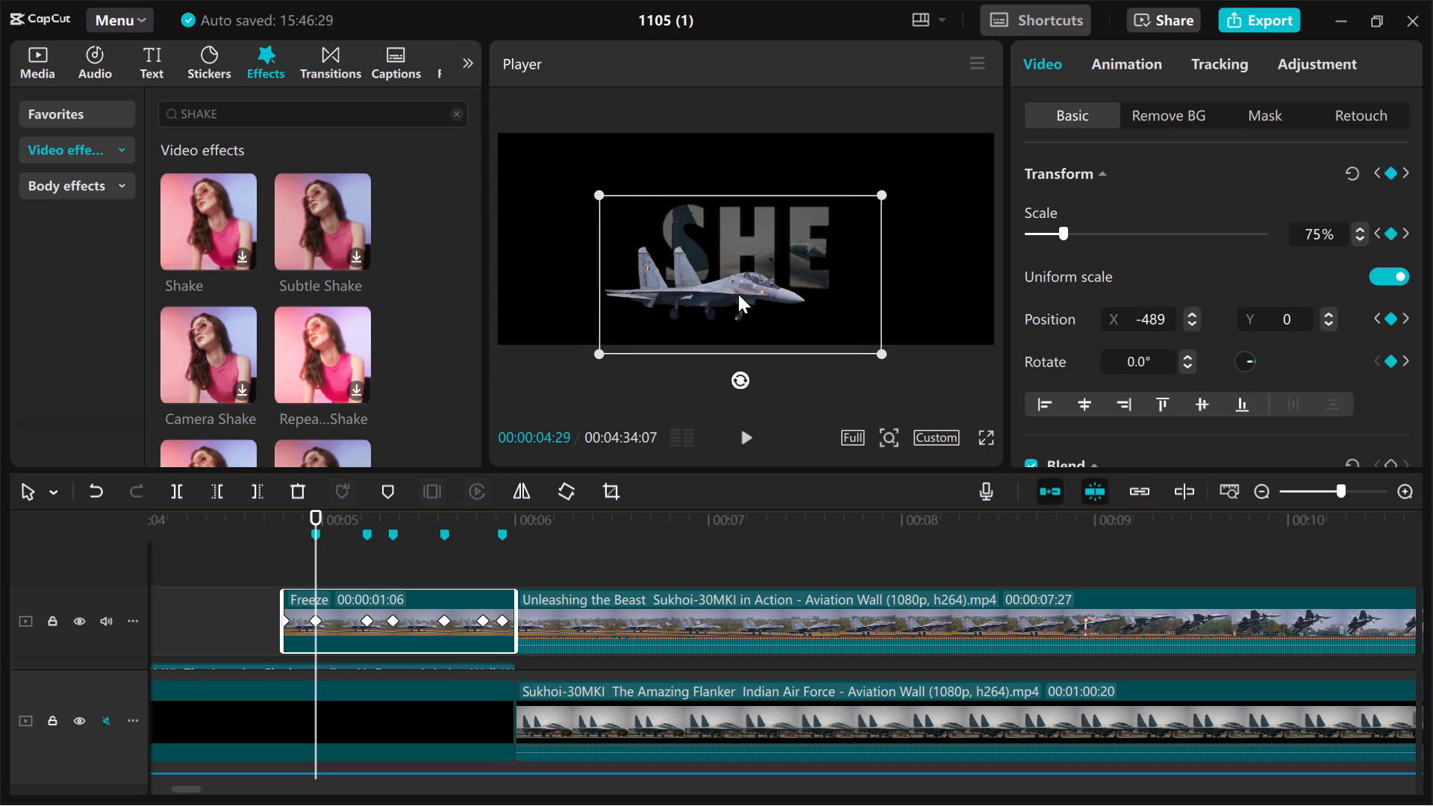
drag(738, 294, 752, 305)
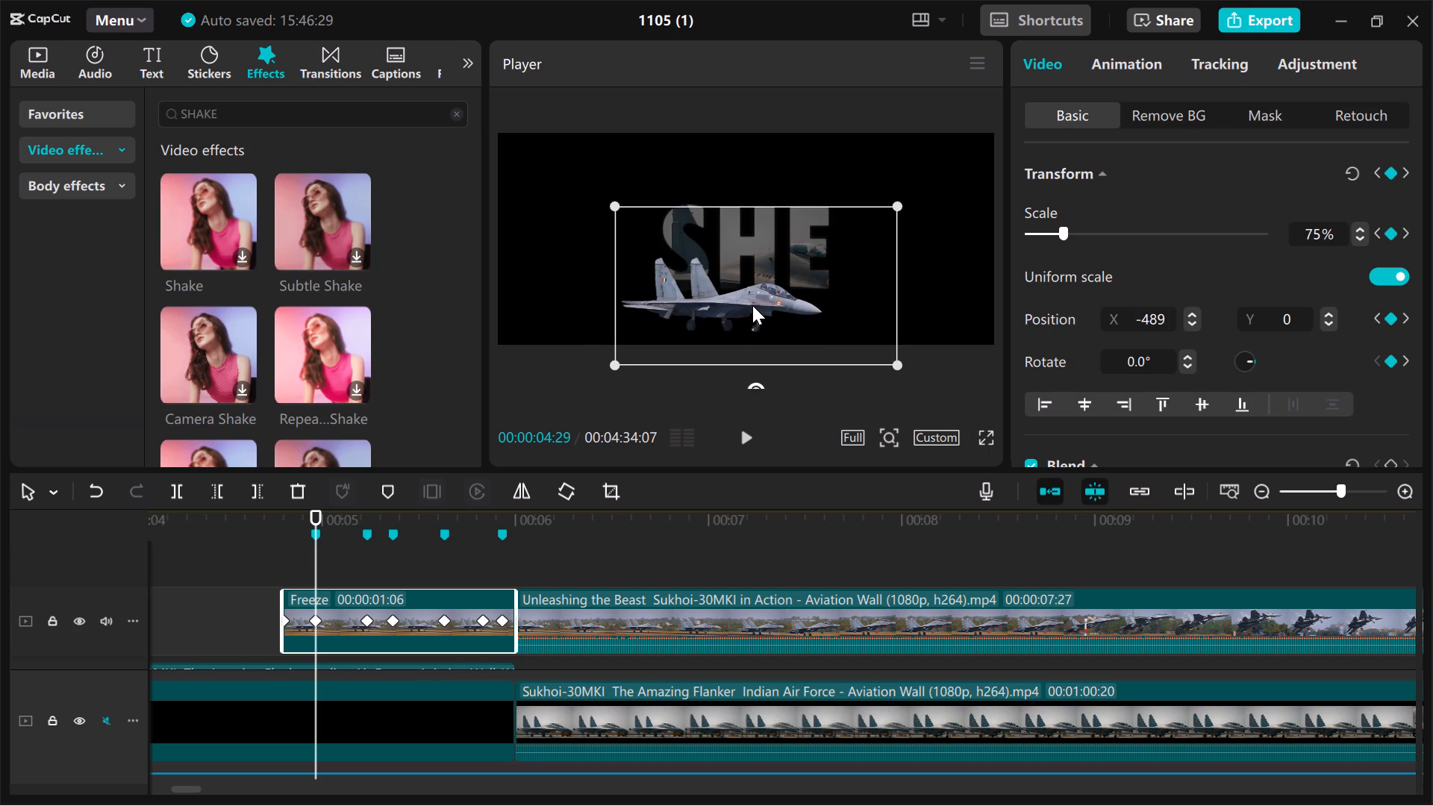
drag(752, 305, 750, 310)
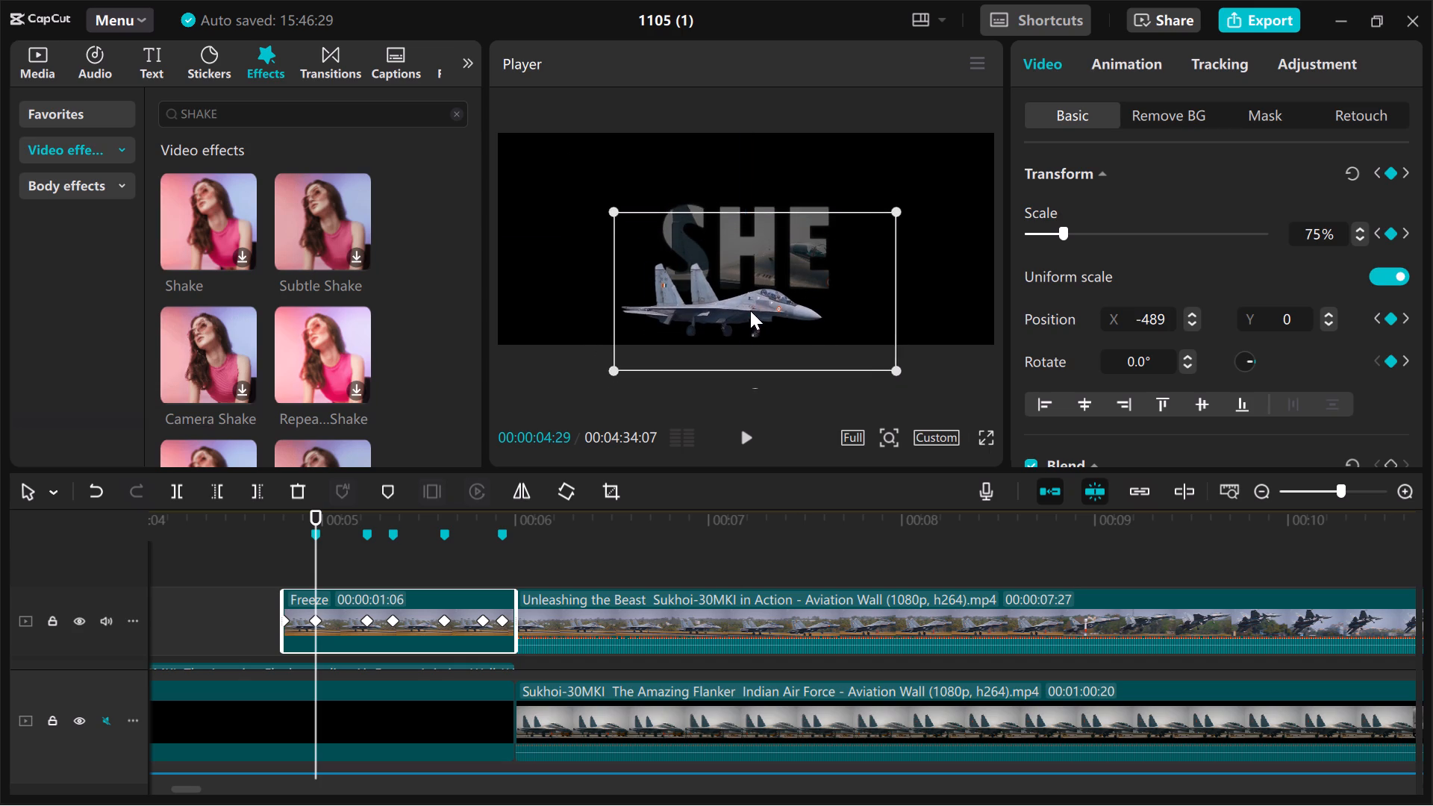
drag(750, 310, 744, 288)
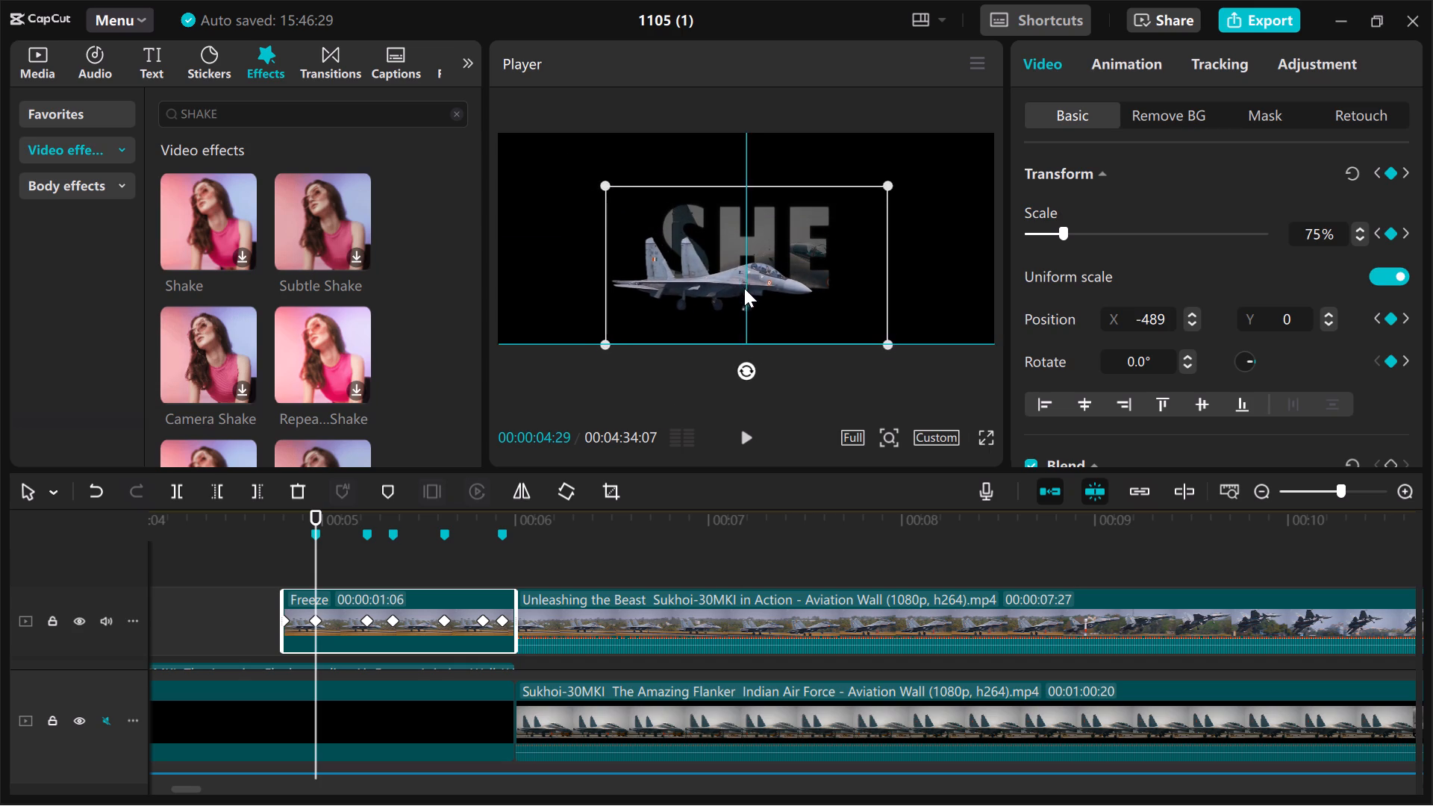
drag(744, 288, 741, 315)
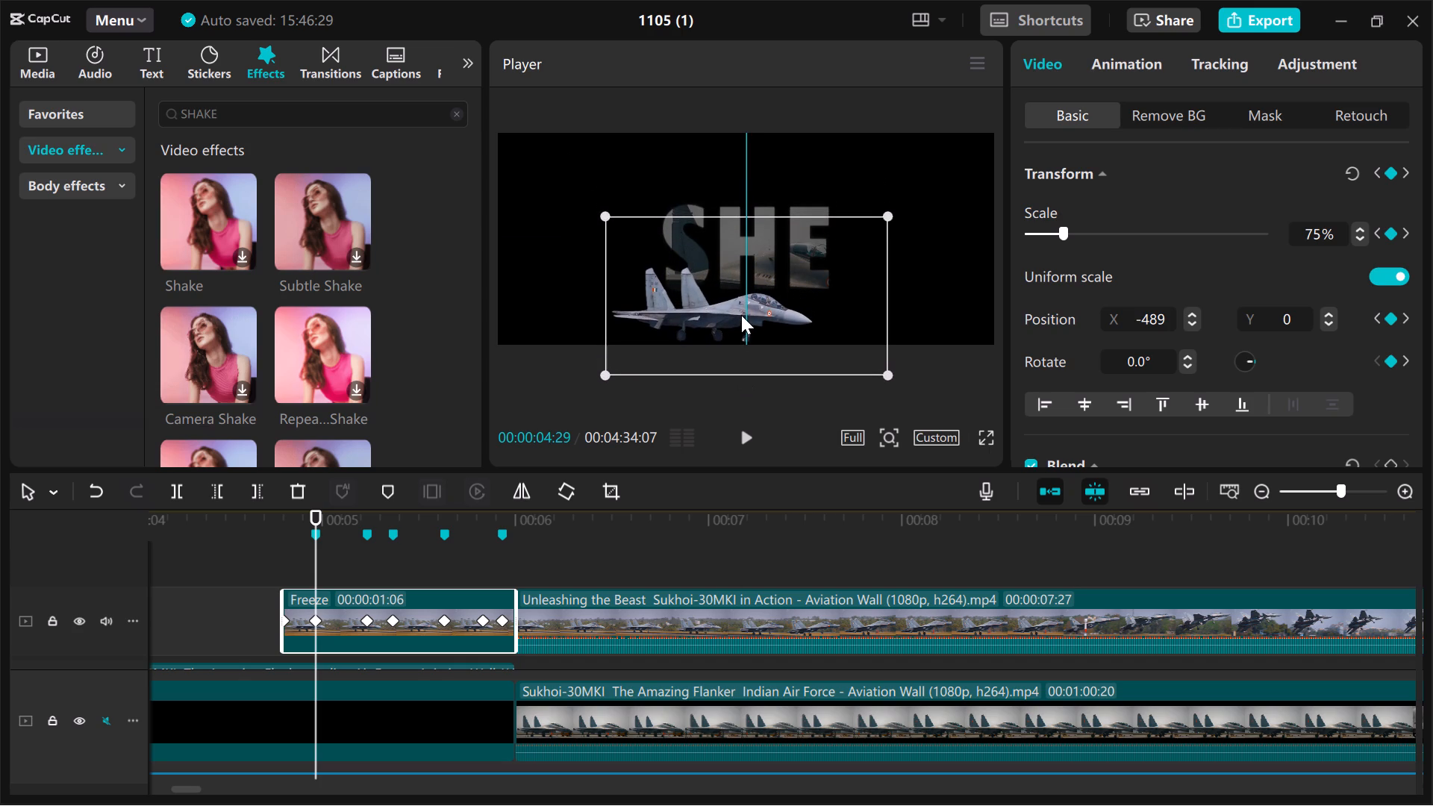
drag(741, 315, 741, 316)
drag(741, 316, 741, 319)
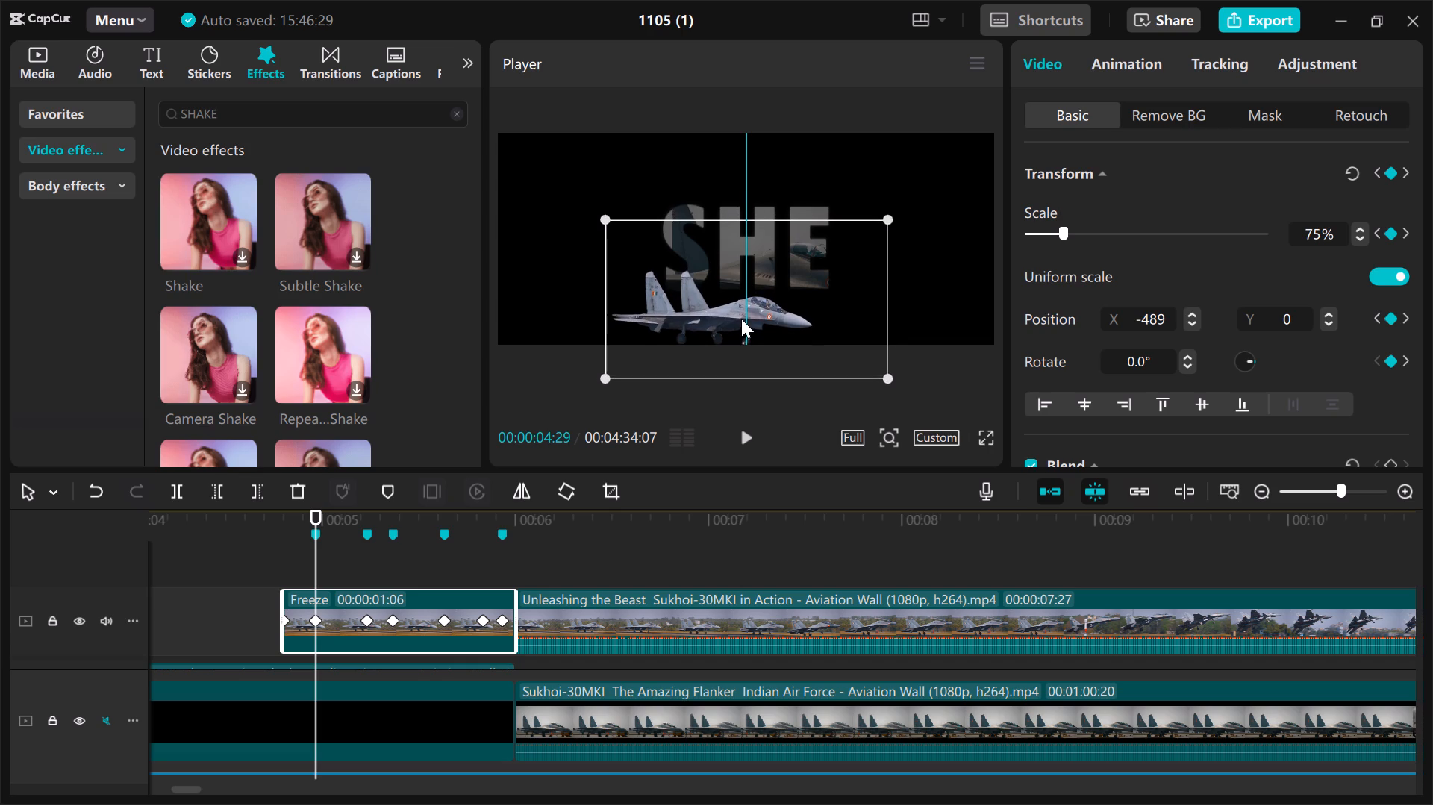
drag(741, 319, 741, 315)
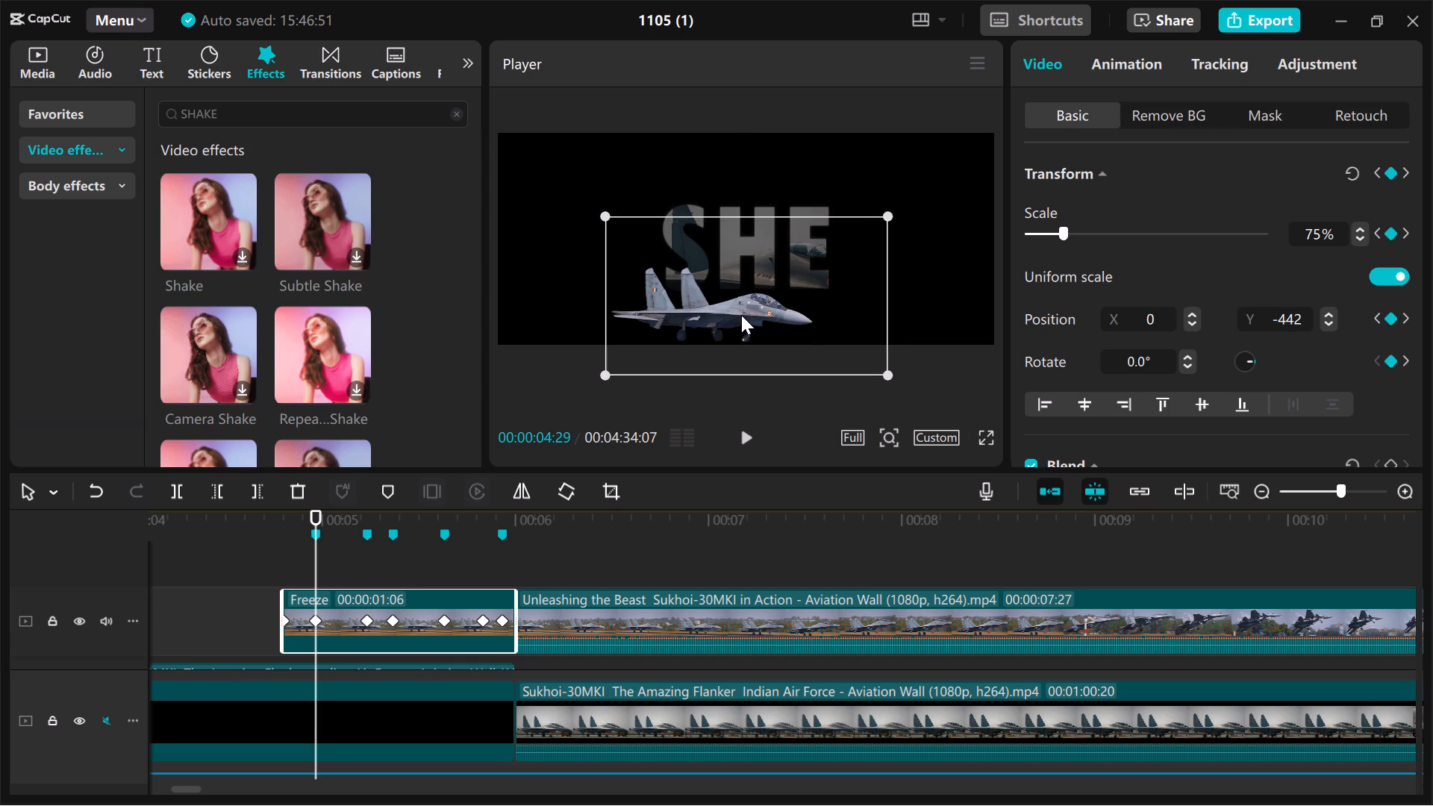
Reposition the frozen jet at the second marked beat, 00:00:05:07, to X 0 and Y about -450, below the WALKING' caption.
click(367, 572)
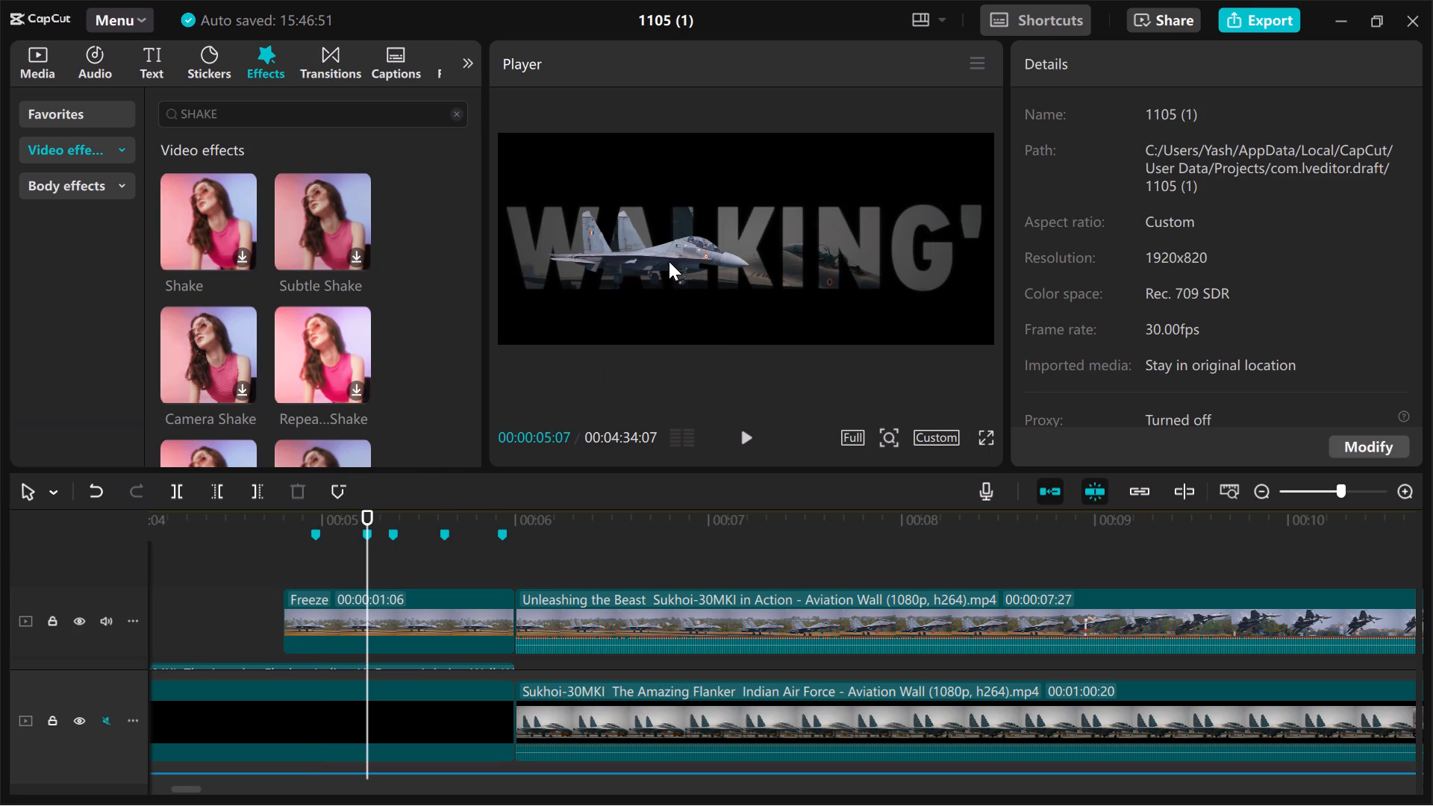
click(669, 261)
drag(669, 261, 737, 254)
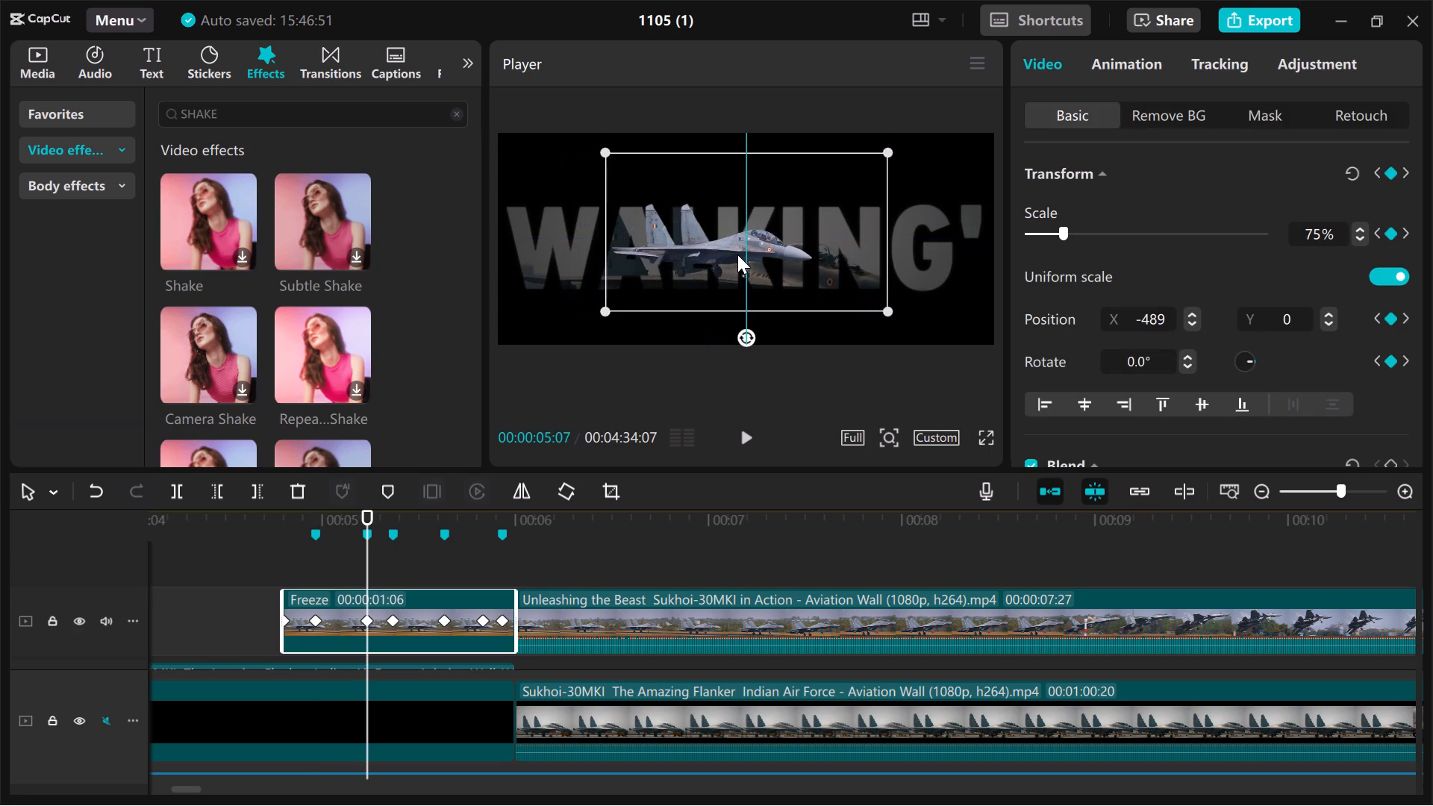
drag(737, 254, 737, 304)
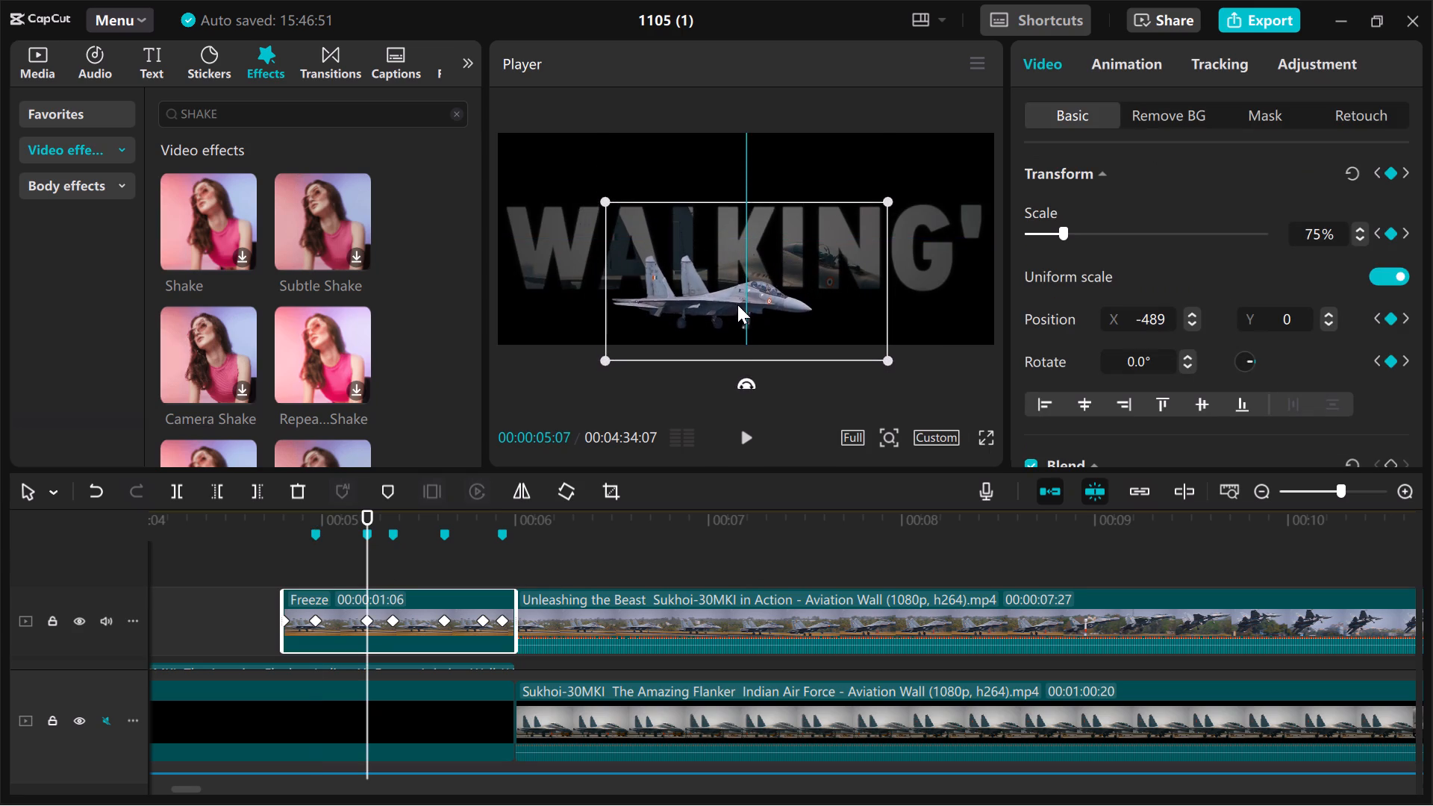
drag(737, 304, 737, 291)
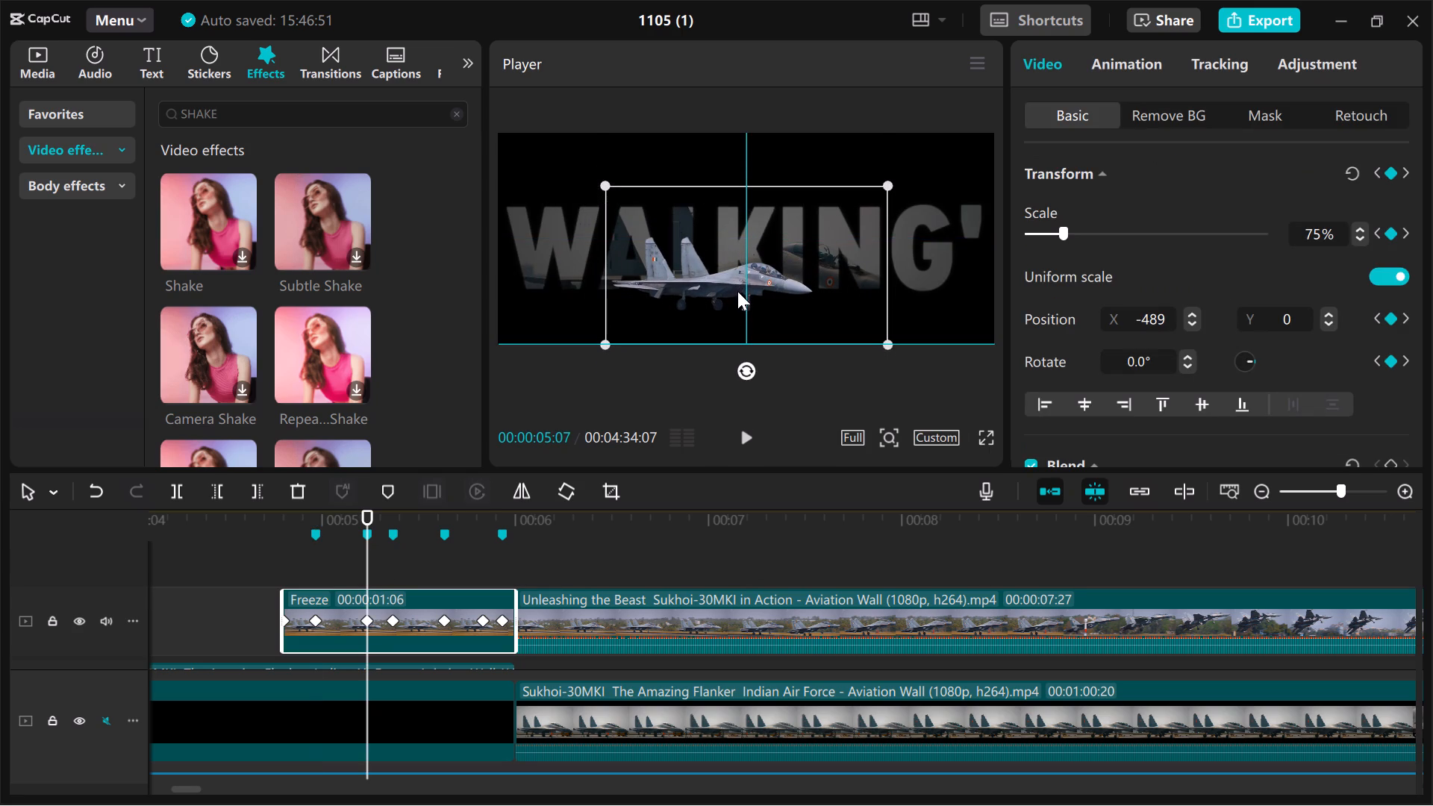
drag(737, 291, 732, 319)
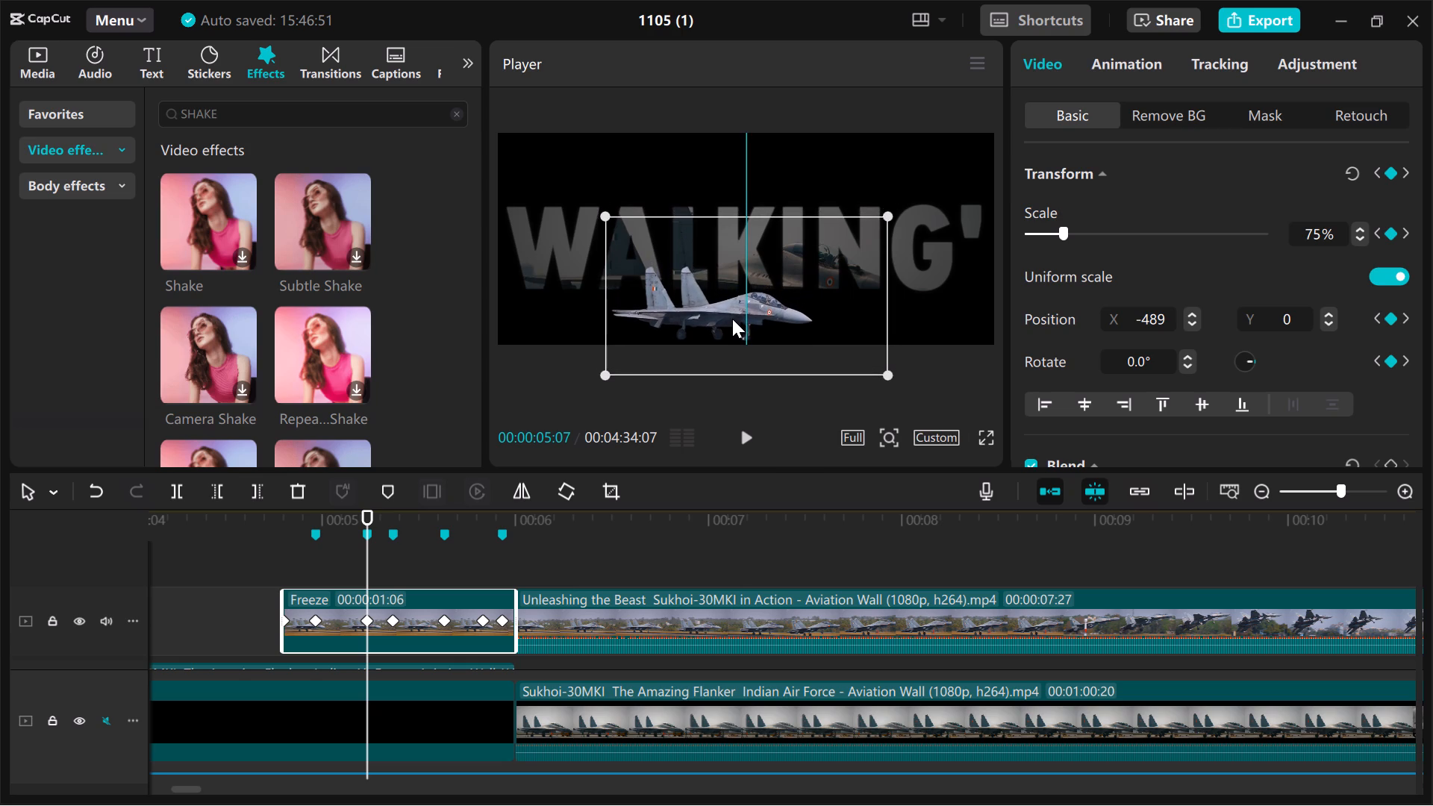
drag(732, 319, 732, 319)
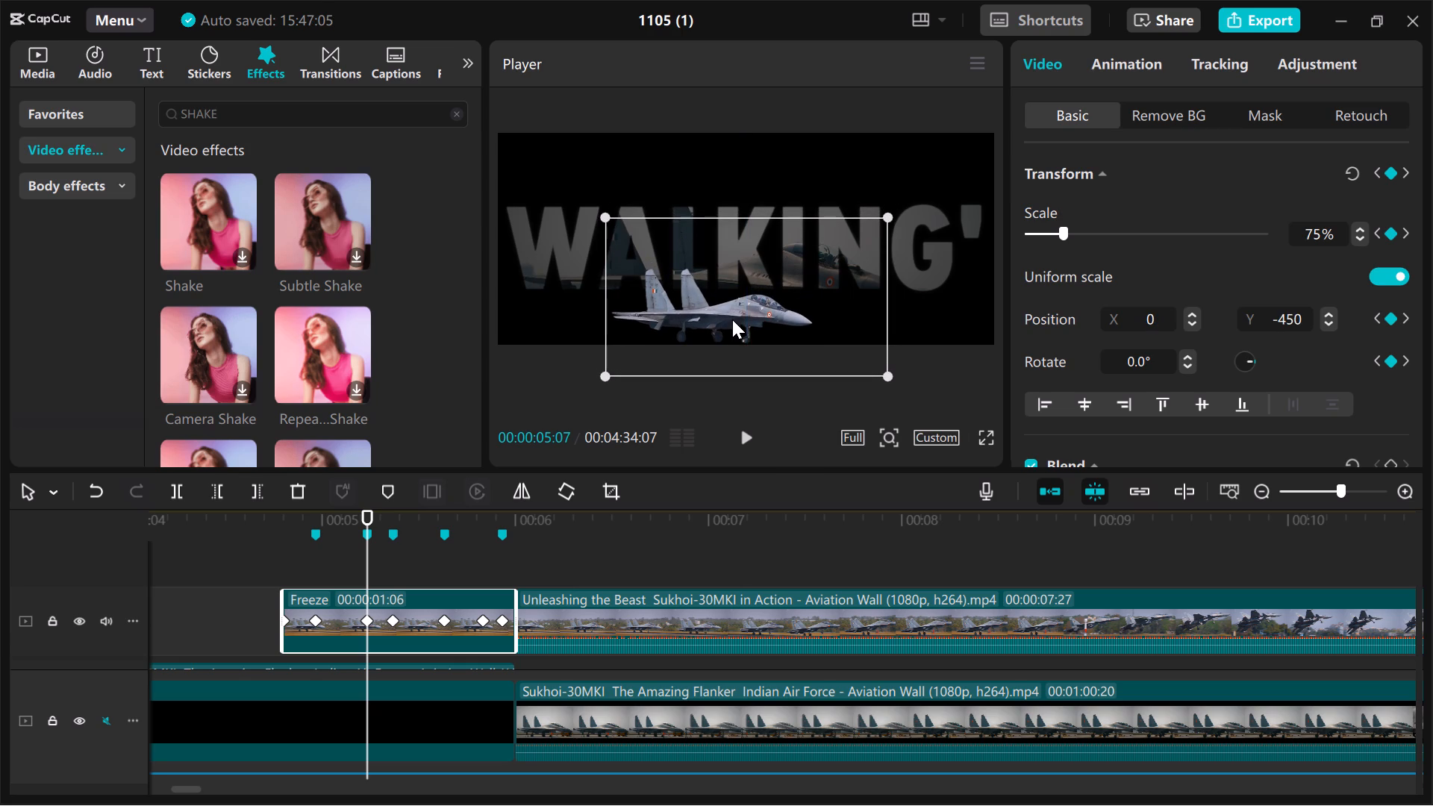
Set the frozen jet's Y position to -450 at the first marked beat, 00:00:04:29, to match the second beat.
click(318, 569)
click(343, 610)
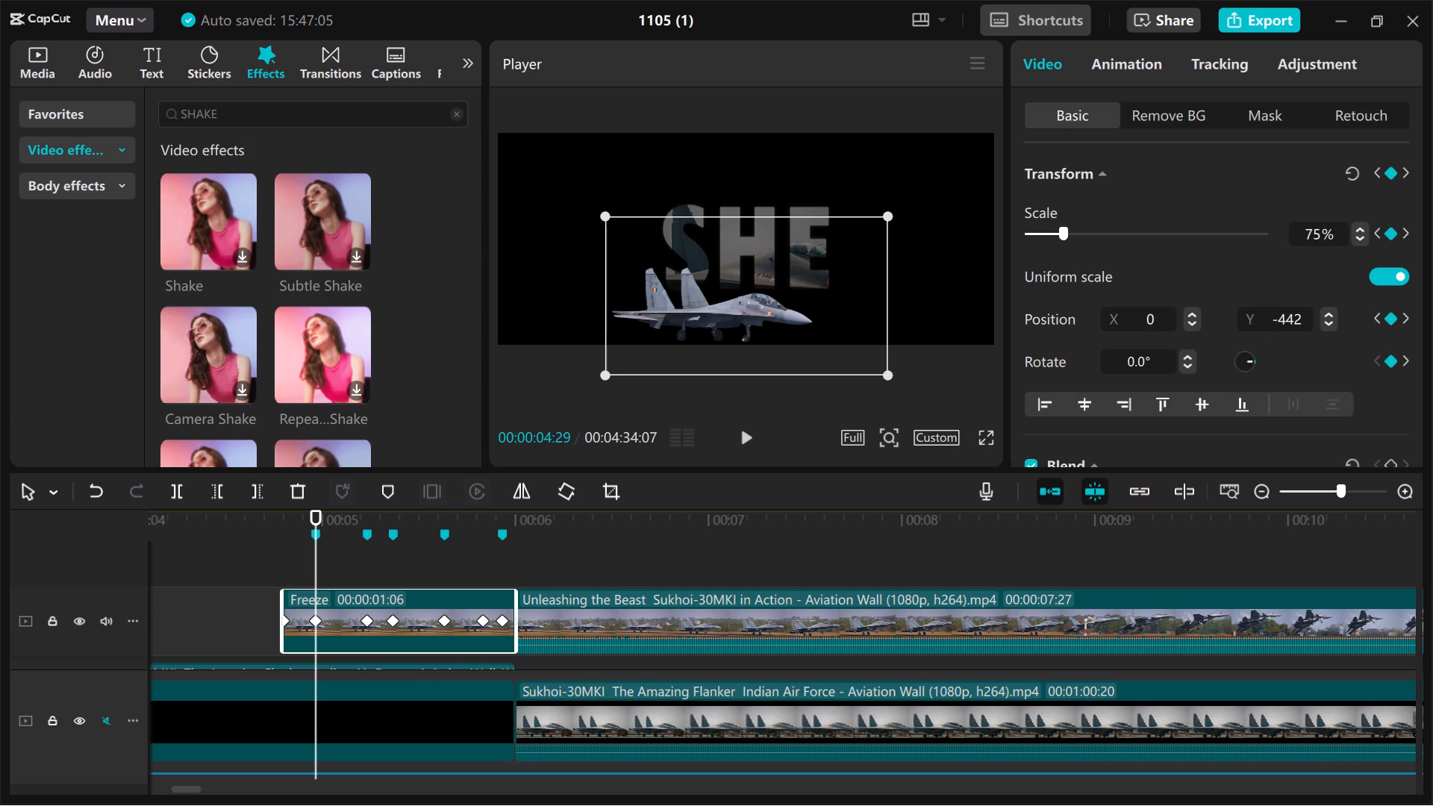
drag(1300, 314, 1289, 314)
text(50)
click(369, 553)
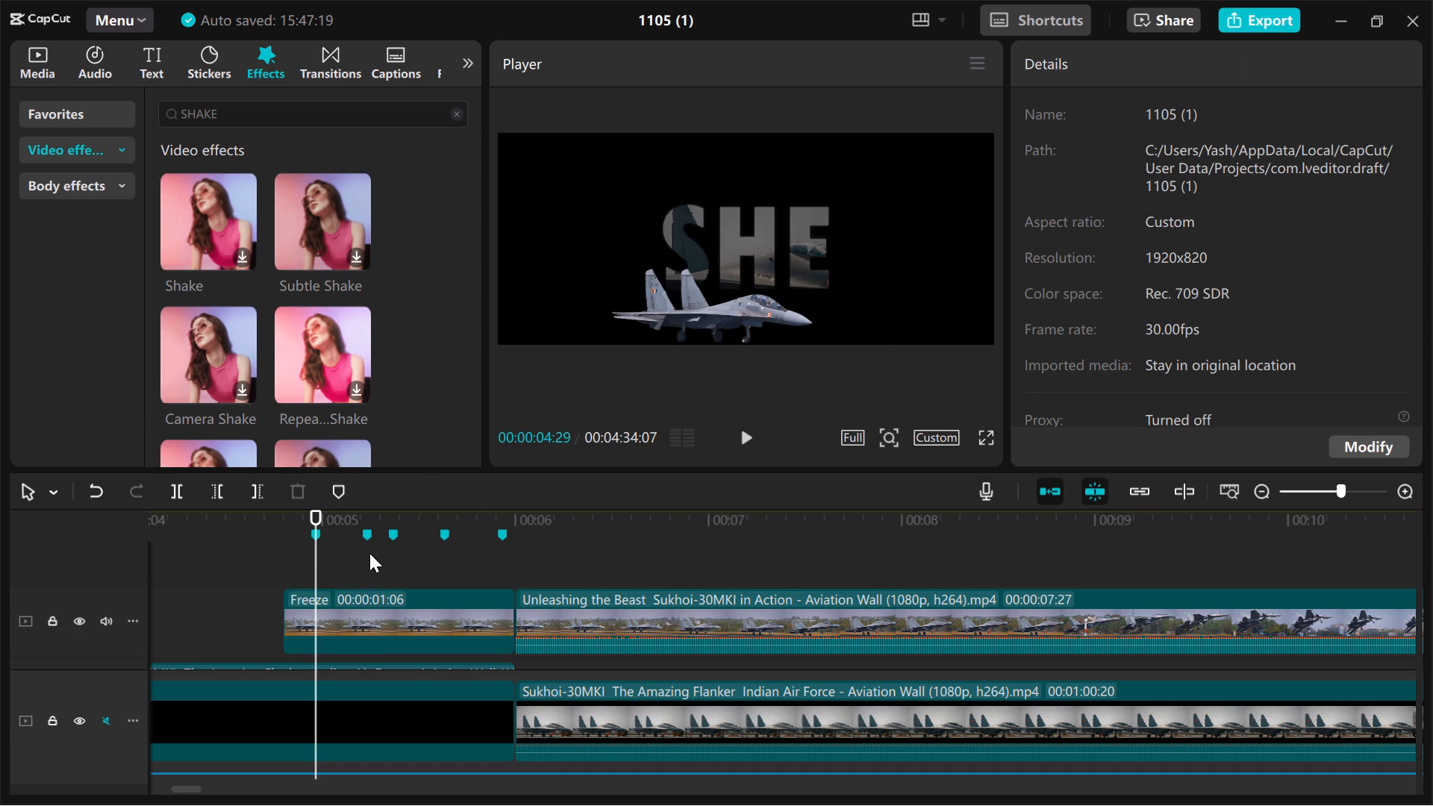
click(378, 629)
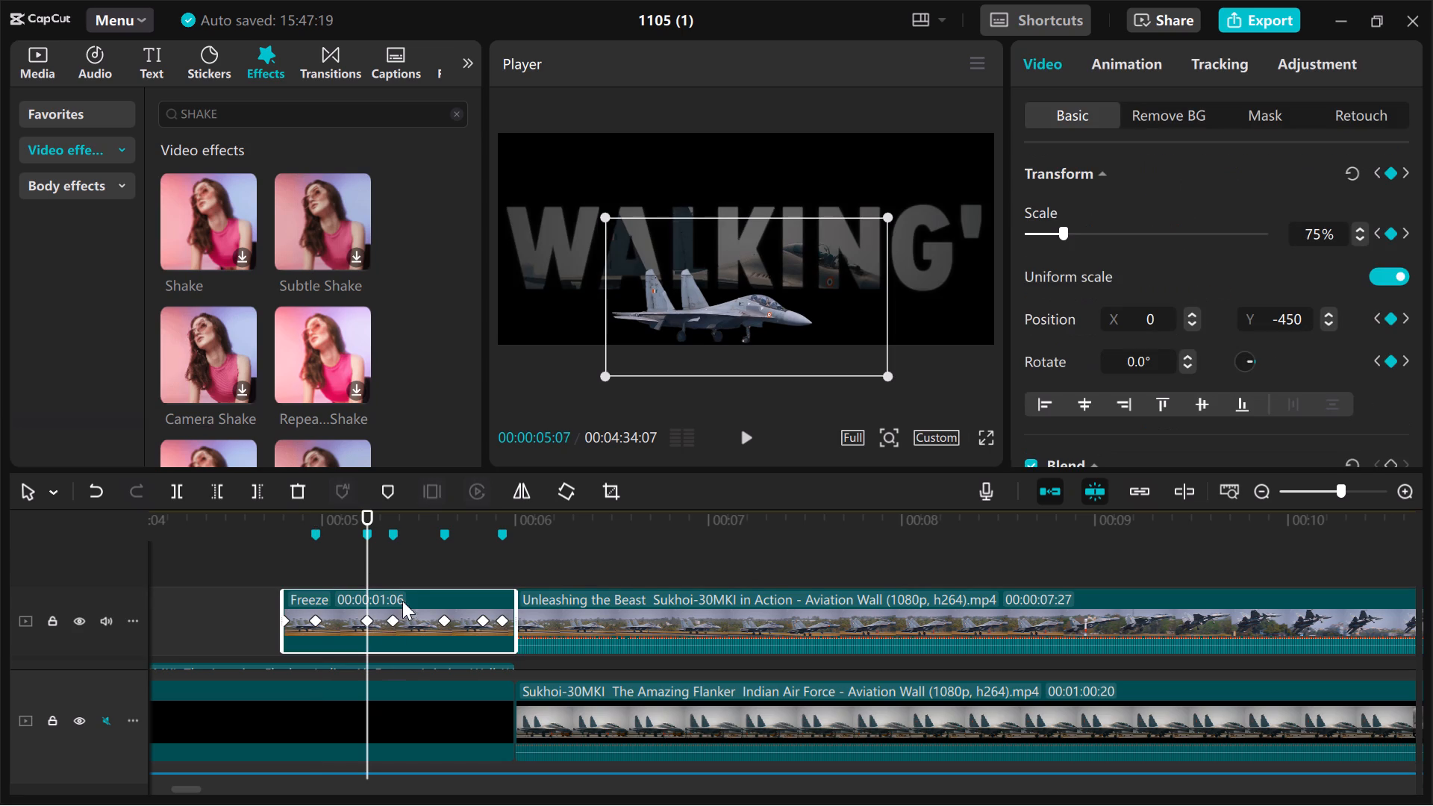
Reposition the frozen jet at the third marked beat, 00:00:05:11, to X 0 and Y 0, centred over the WALKING' caption.
click(394, 569)
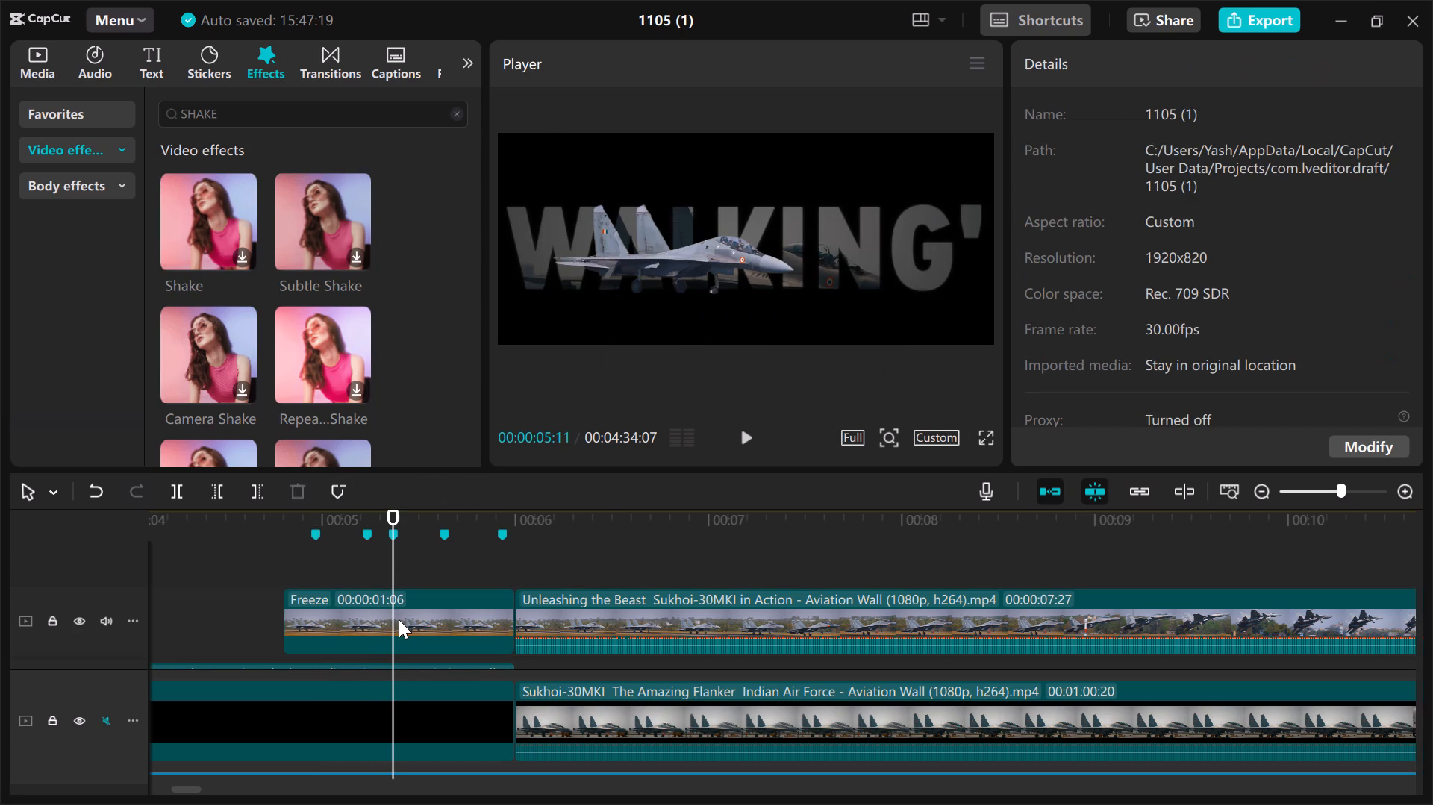
click(399, 619)
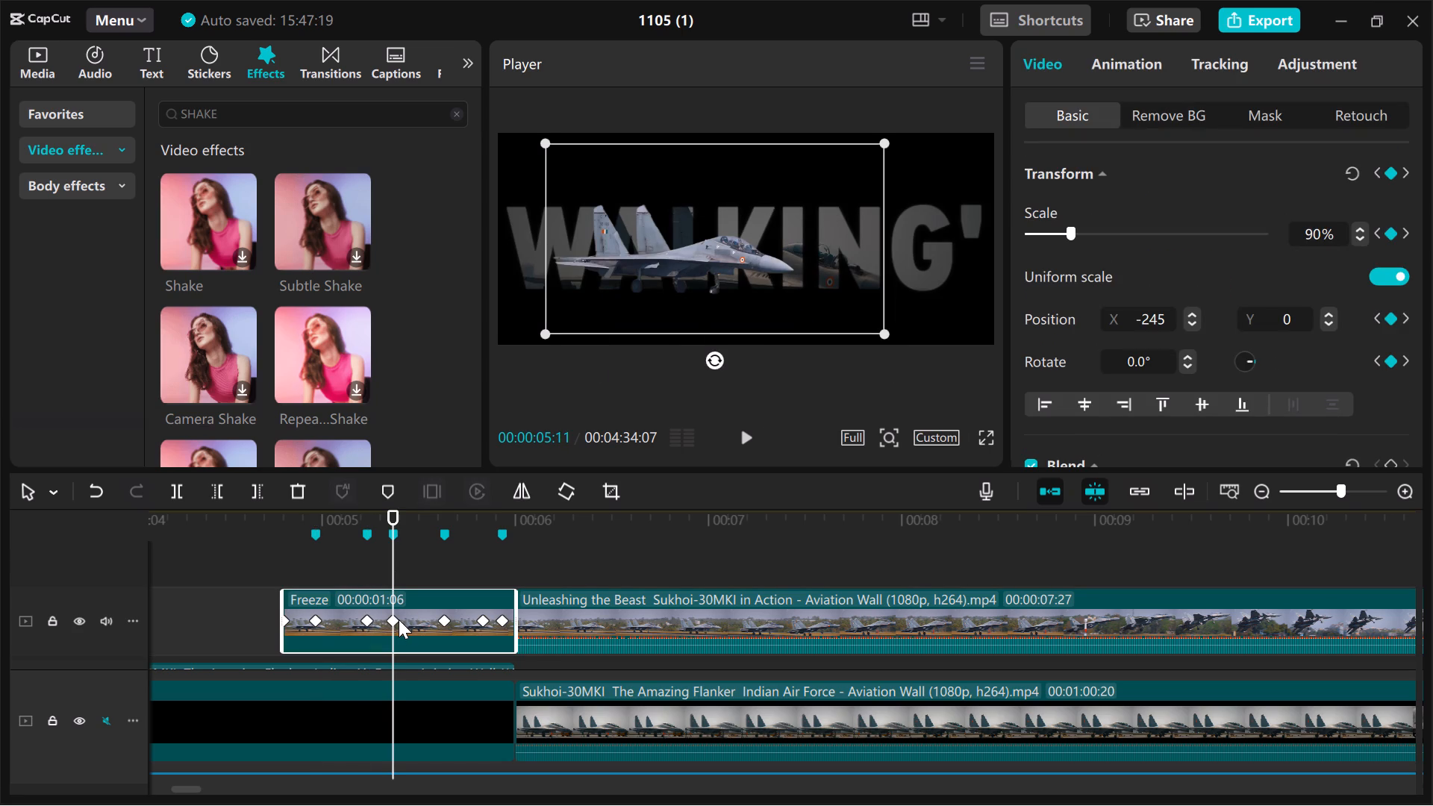
click(393, 620)
drag(683, 271, 720, 262)
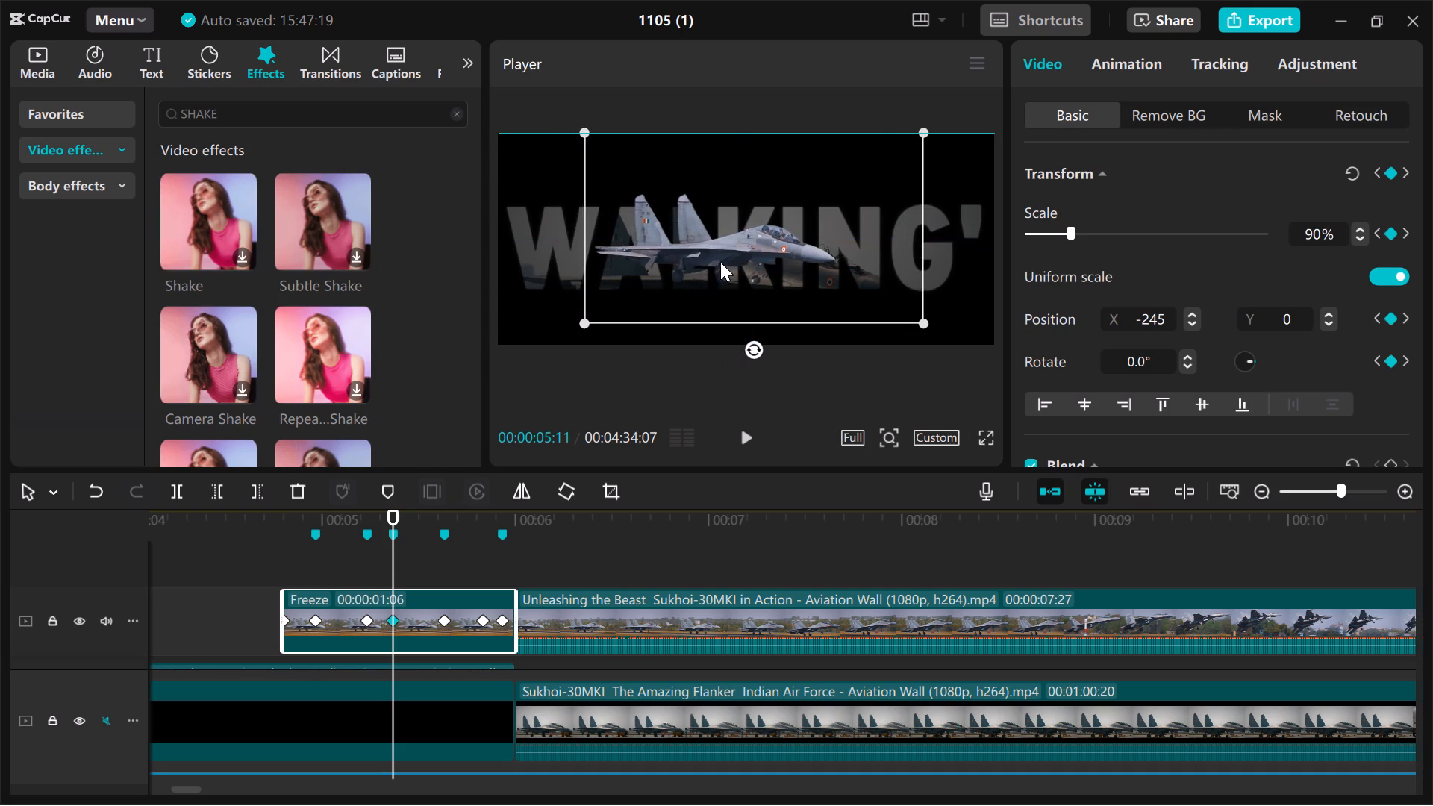
drag(720, 262, 714, 271)
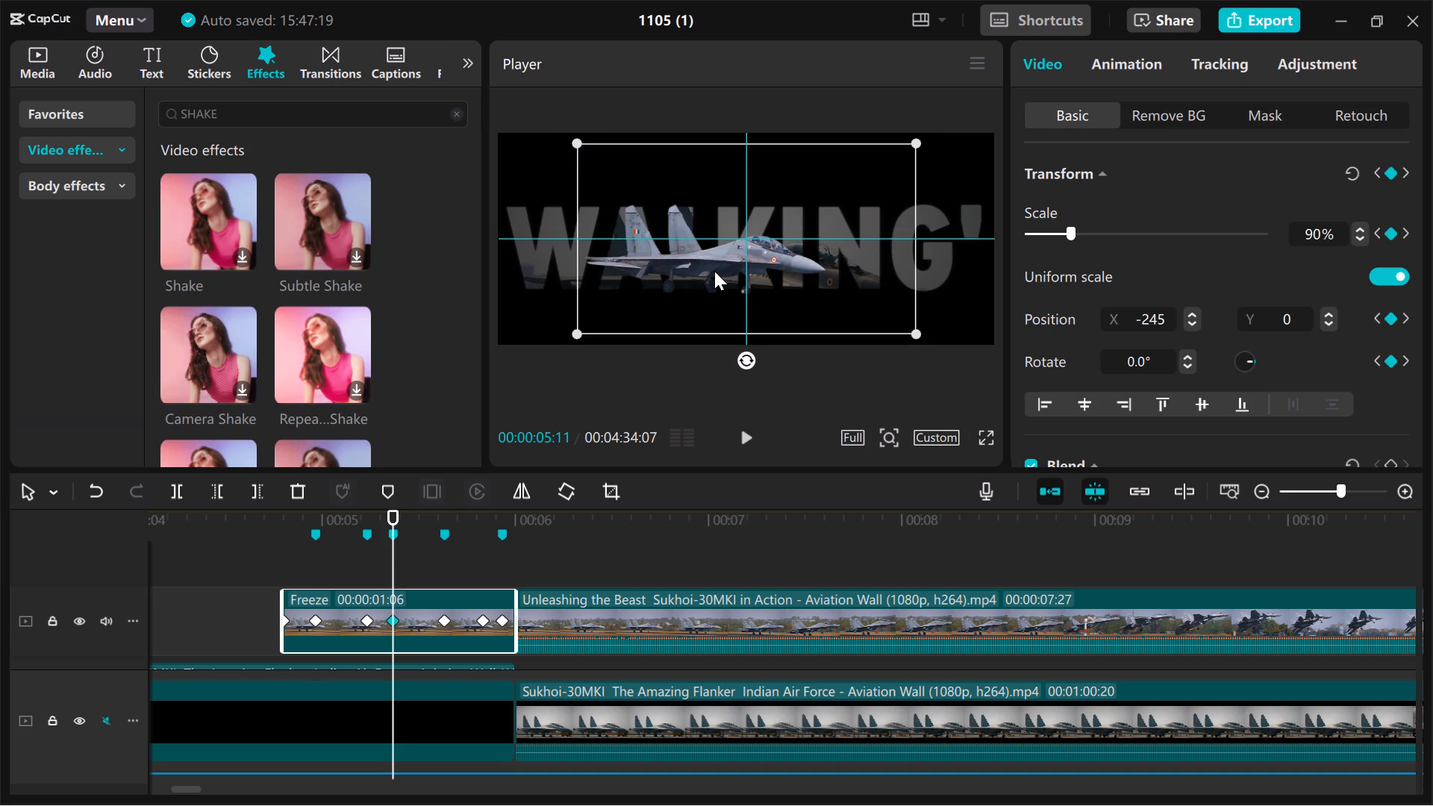
drag(714, 271, 714, 271)
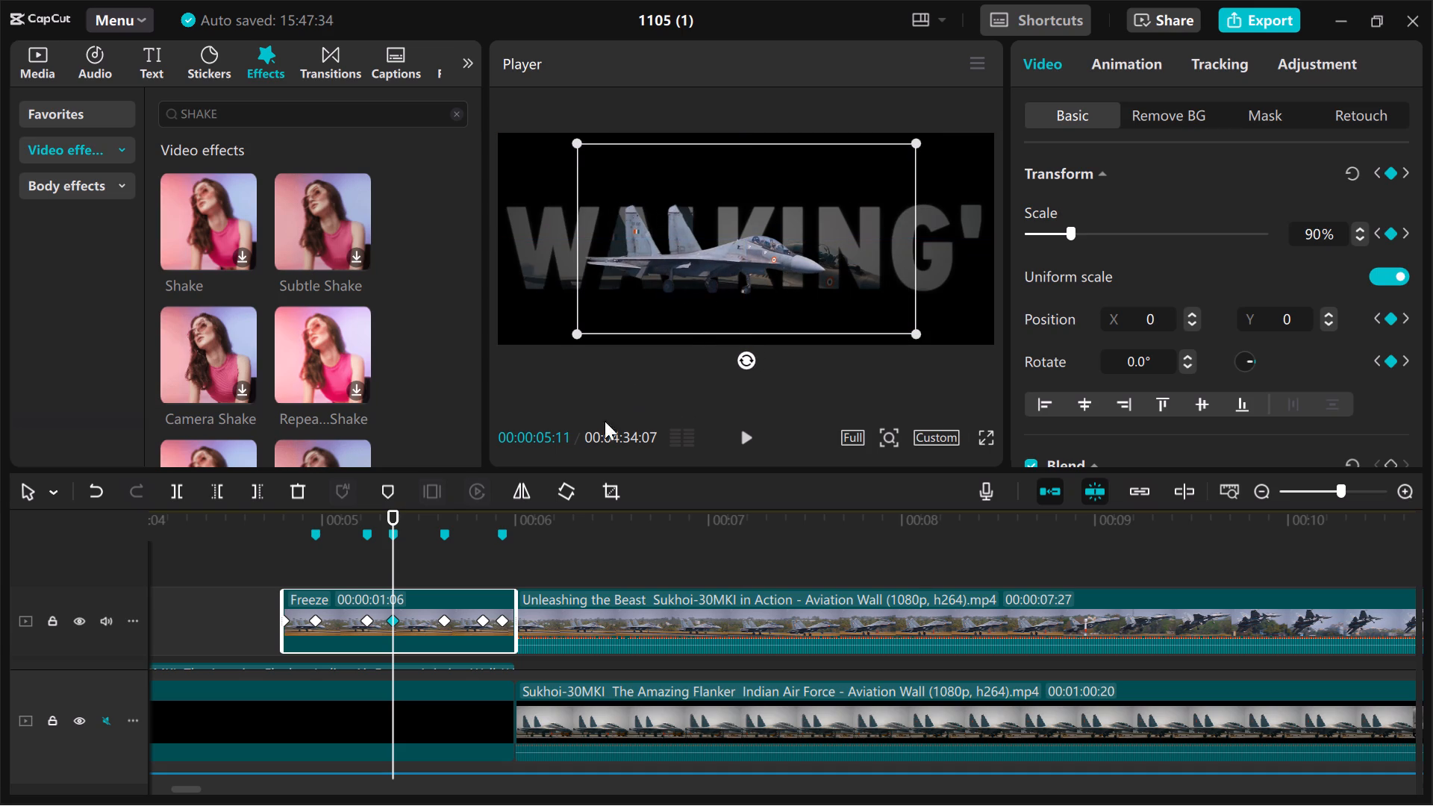
Reposition the frozen jet at the fourth marked beat, 00:00:05:19, to X 0 and Y 0, centred over the AROUND caption.
click(446, 562)
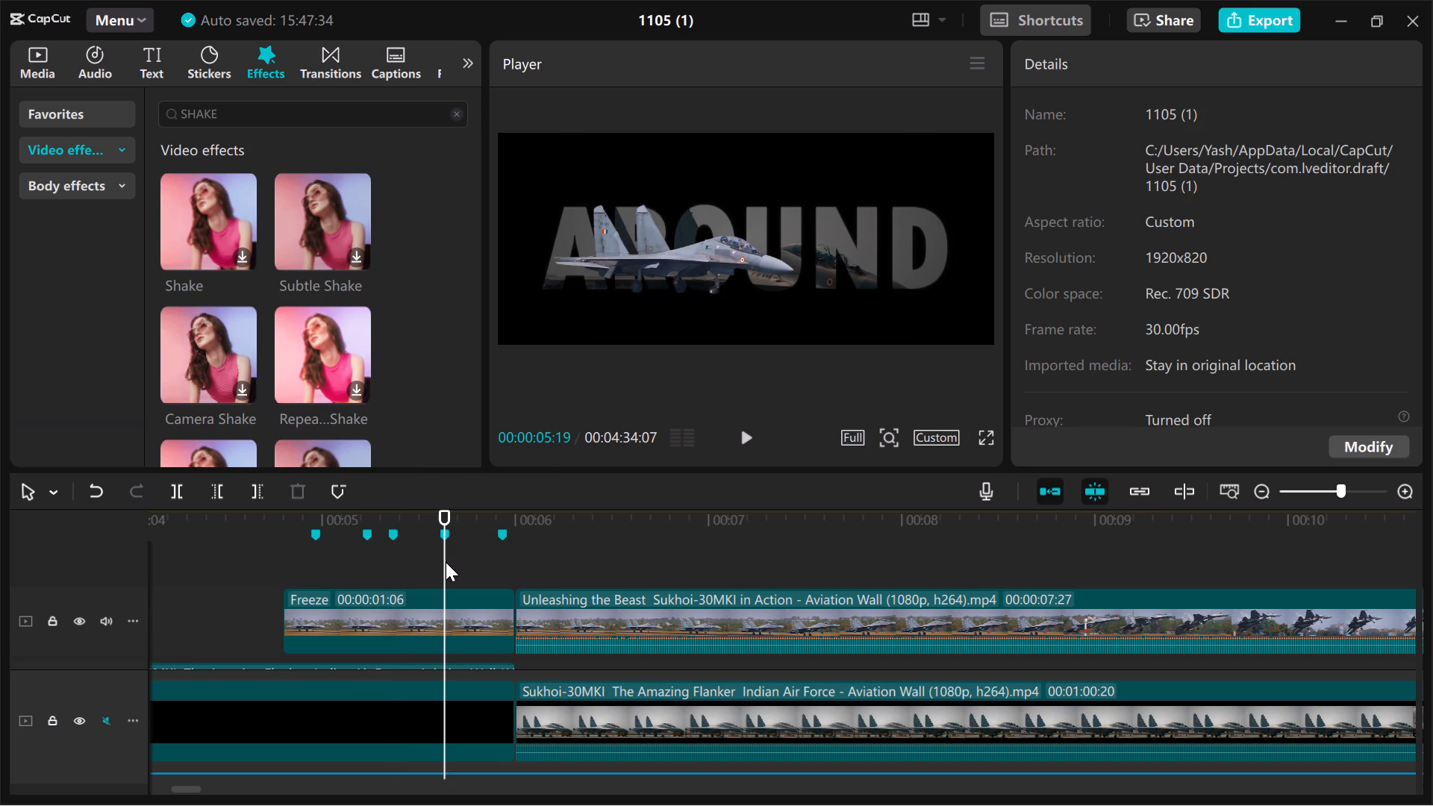
click(702, 257)
drag(702, 257, 719, 254)
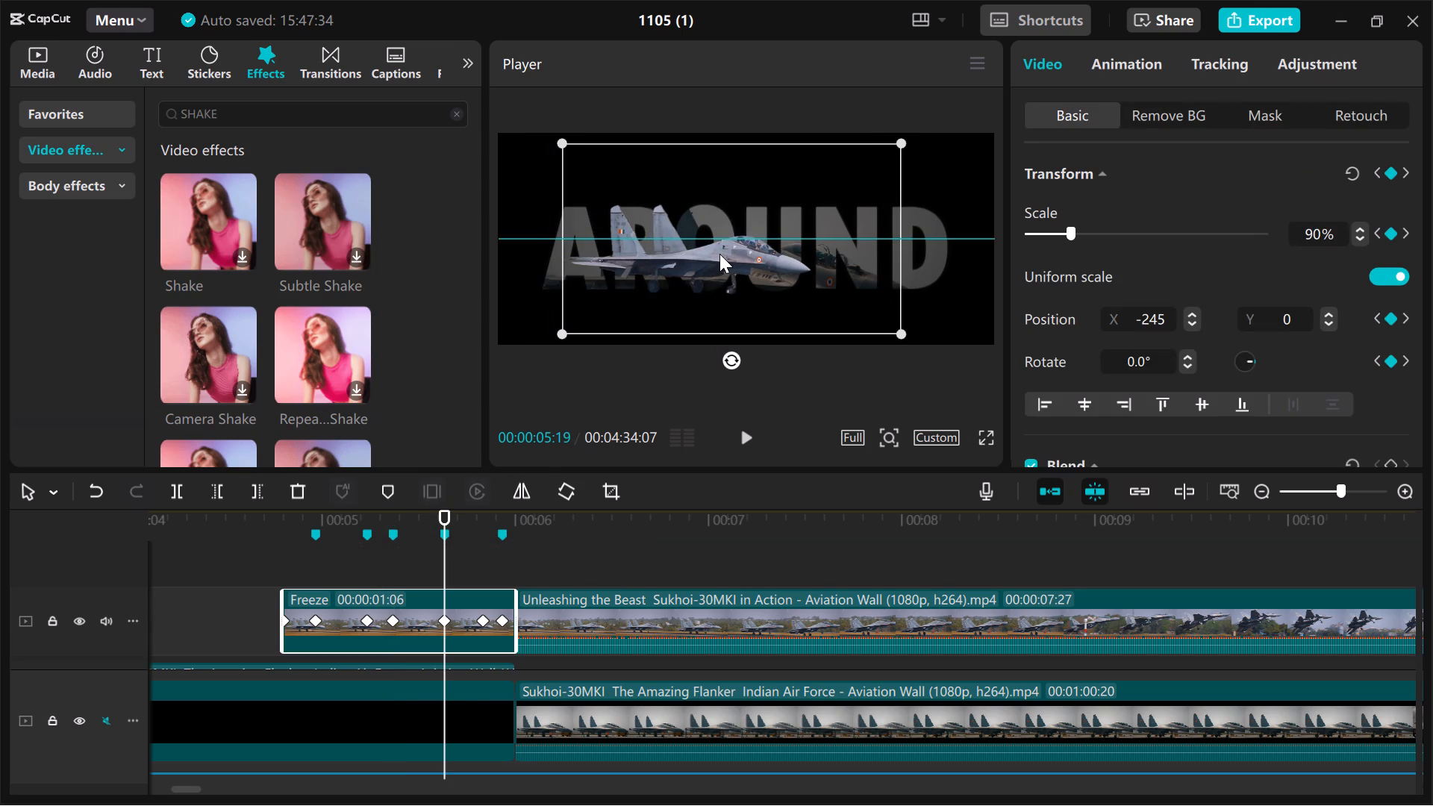
drag(719, 254, 733, 252)
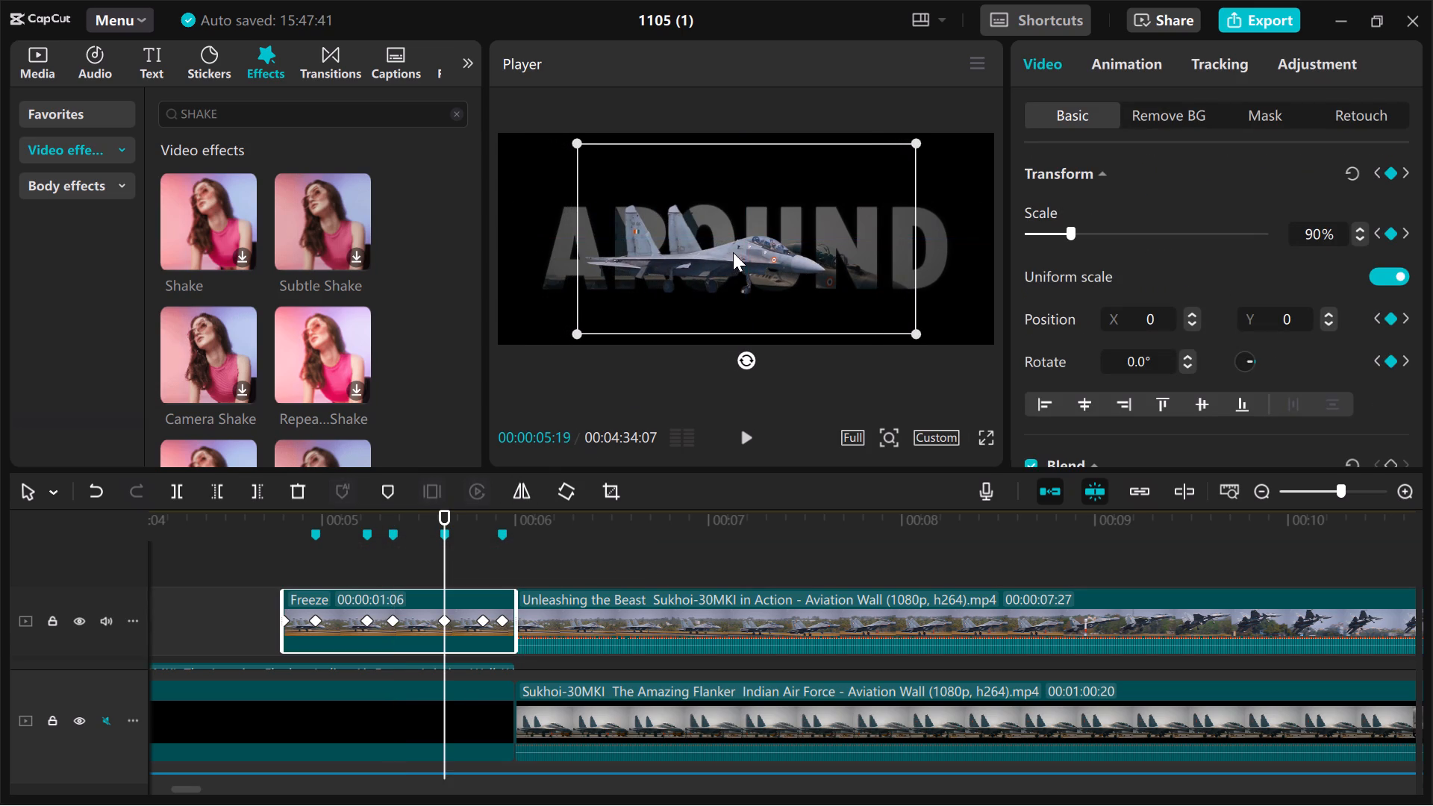
Check the enlarged frozen jet's position at its keyframe at 00:00:05:25, over the AROUND caption.
click(478, 565)
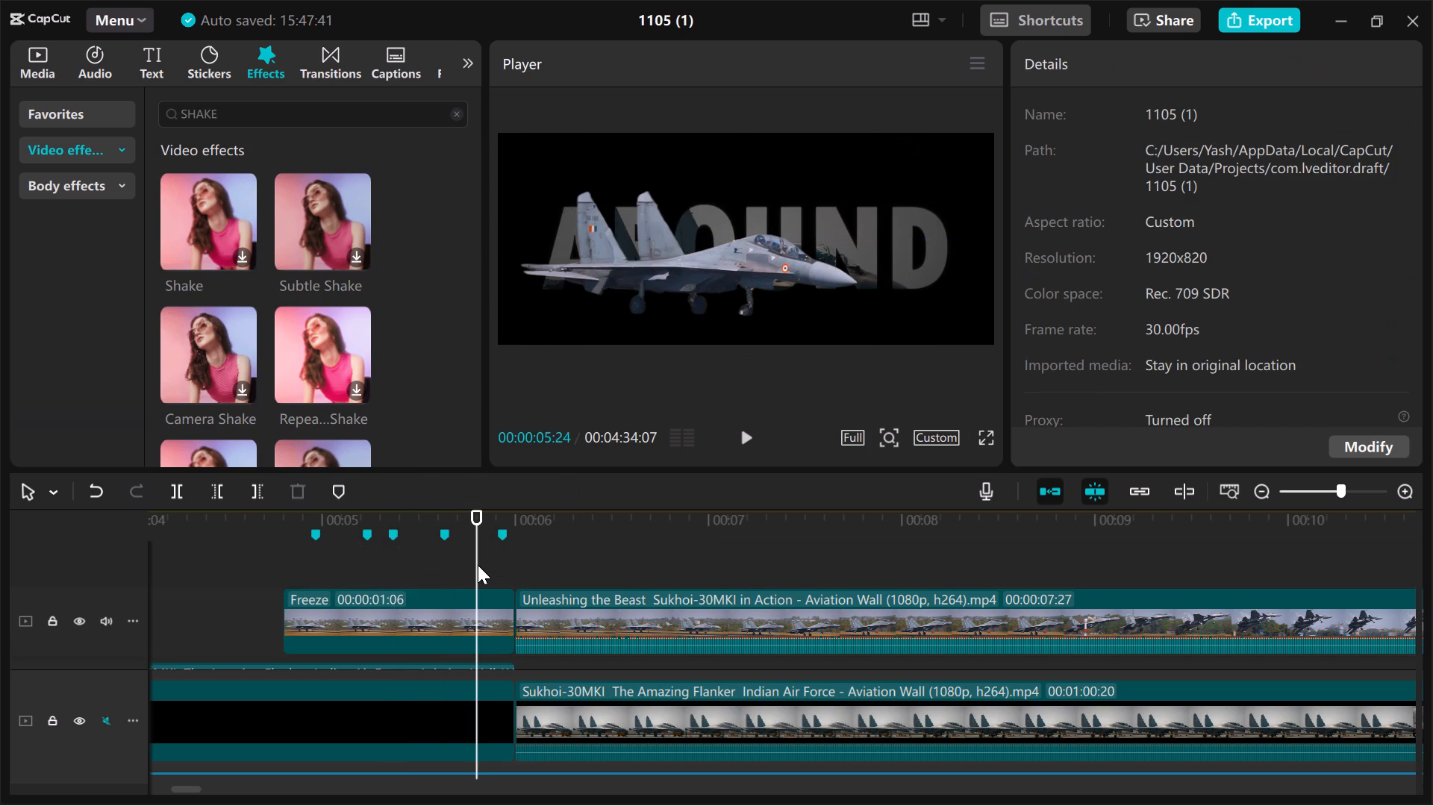
click(478, 565)
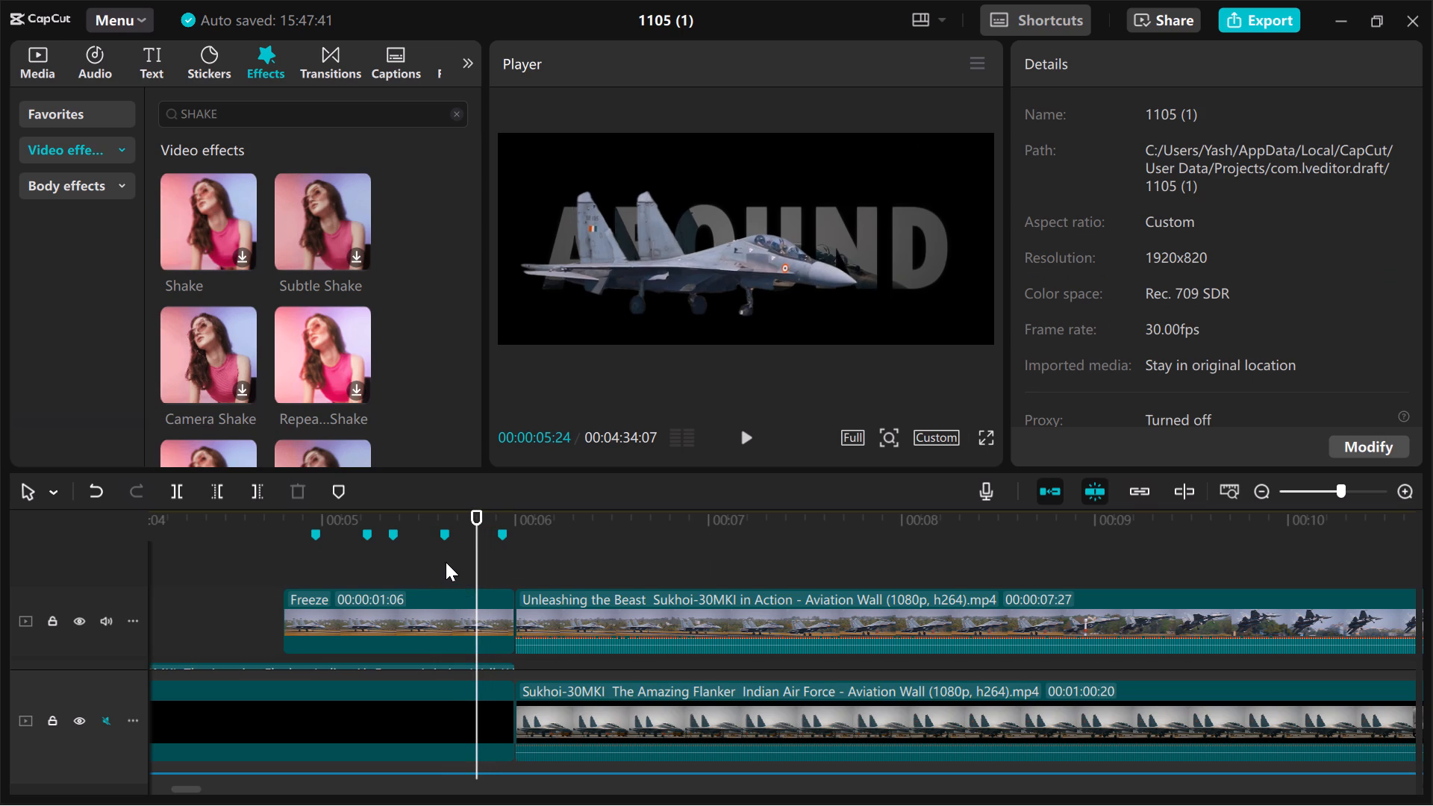
click(446, 562)
click(483, 552)
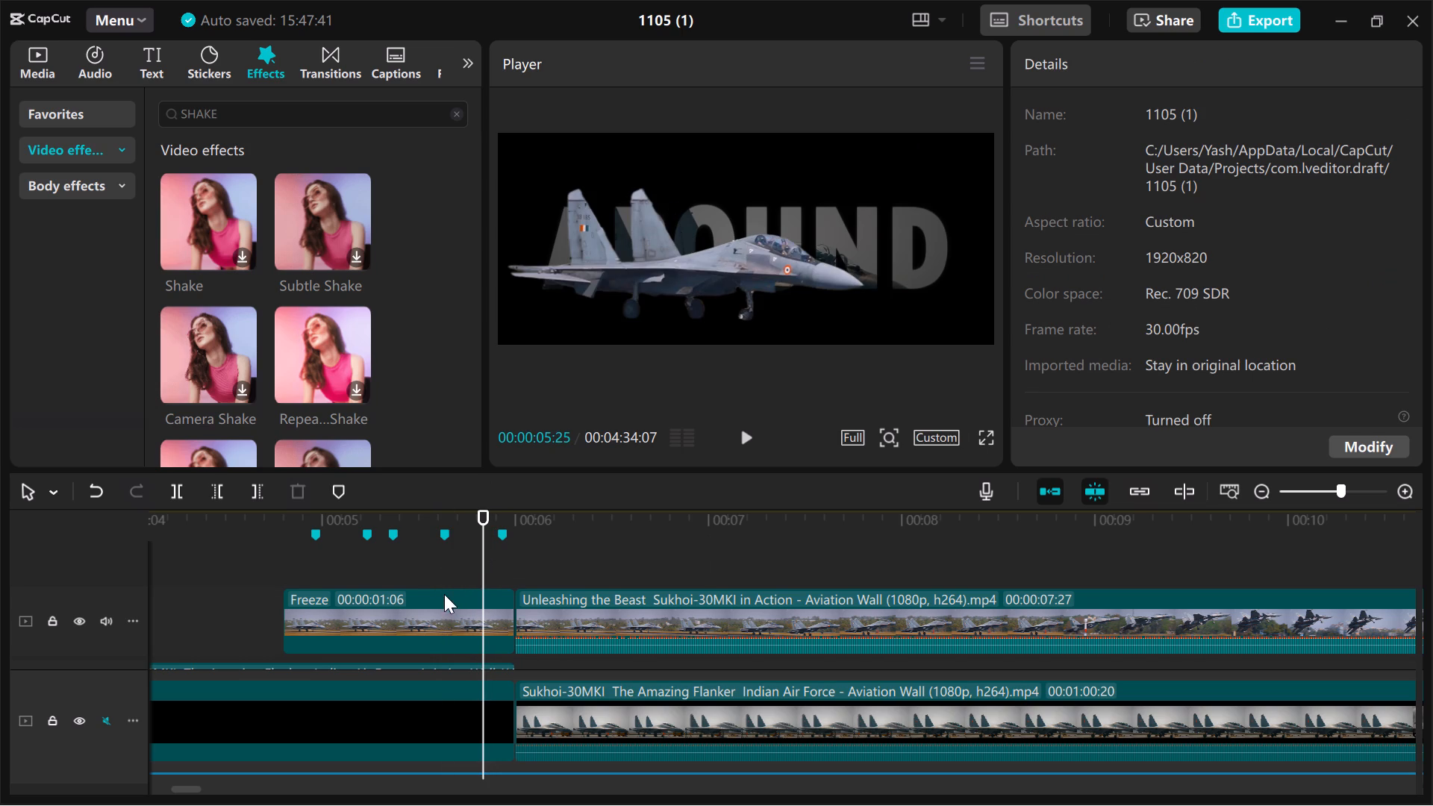
click(446, 602)
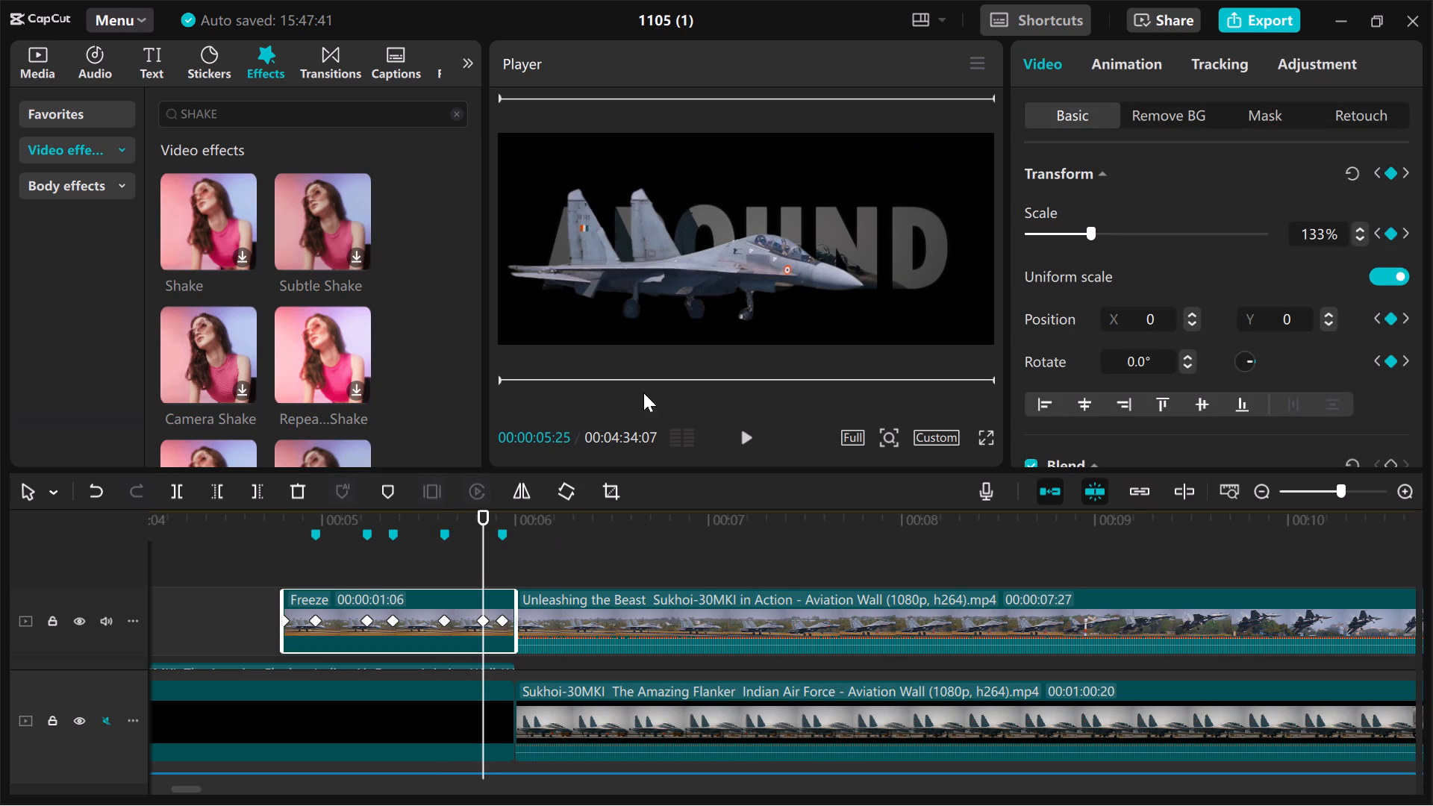
click(678, 287)
click(504, 560)
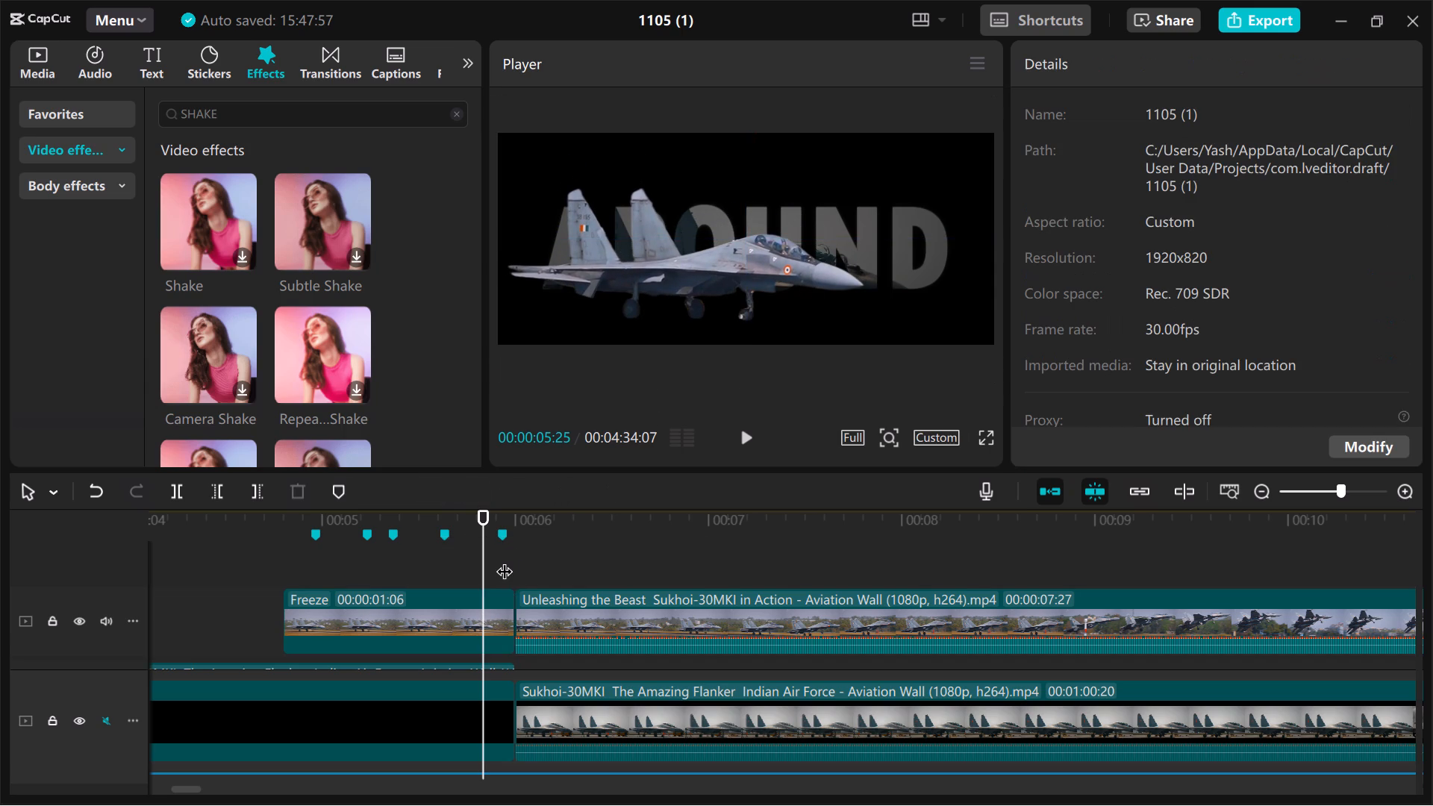
Replay twice from 00:00:04:10 through the freeze frame into the moving footage to examine how the jet rises on the beats.
click(195, 596)
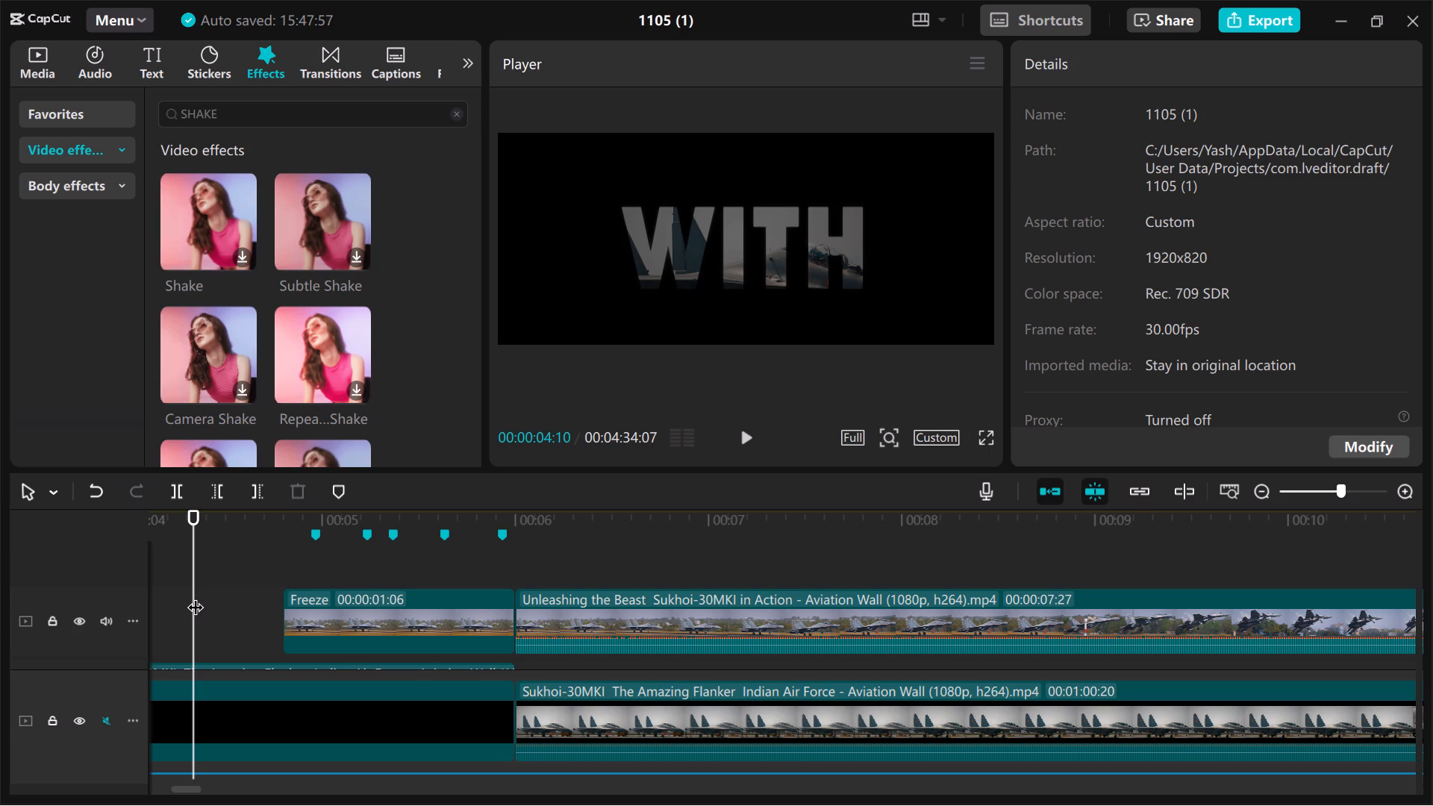
key(space)
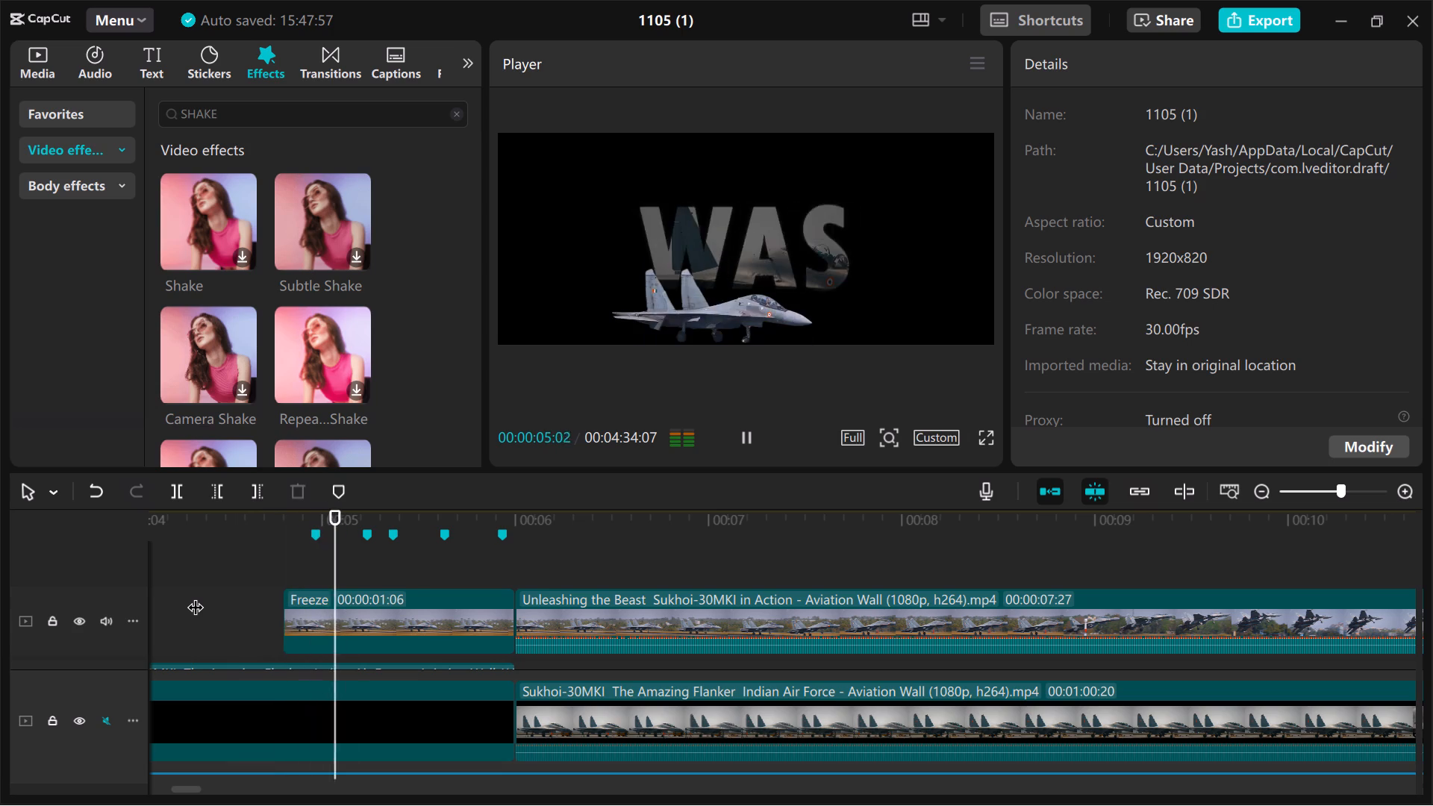
key(space)
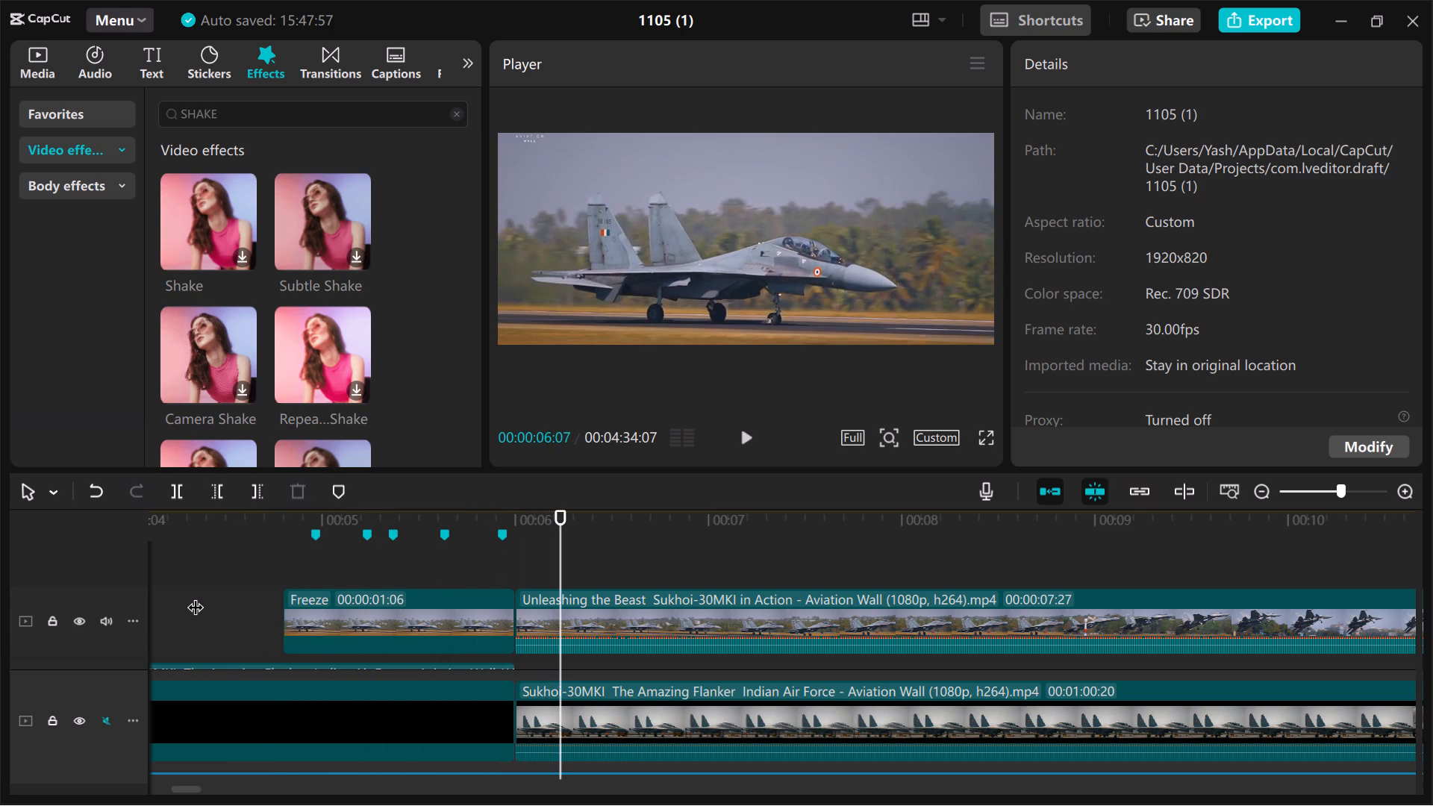
click(195, 596)
key(space)
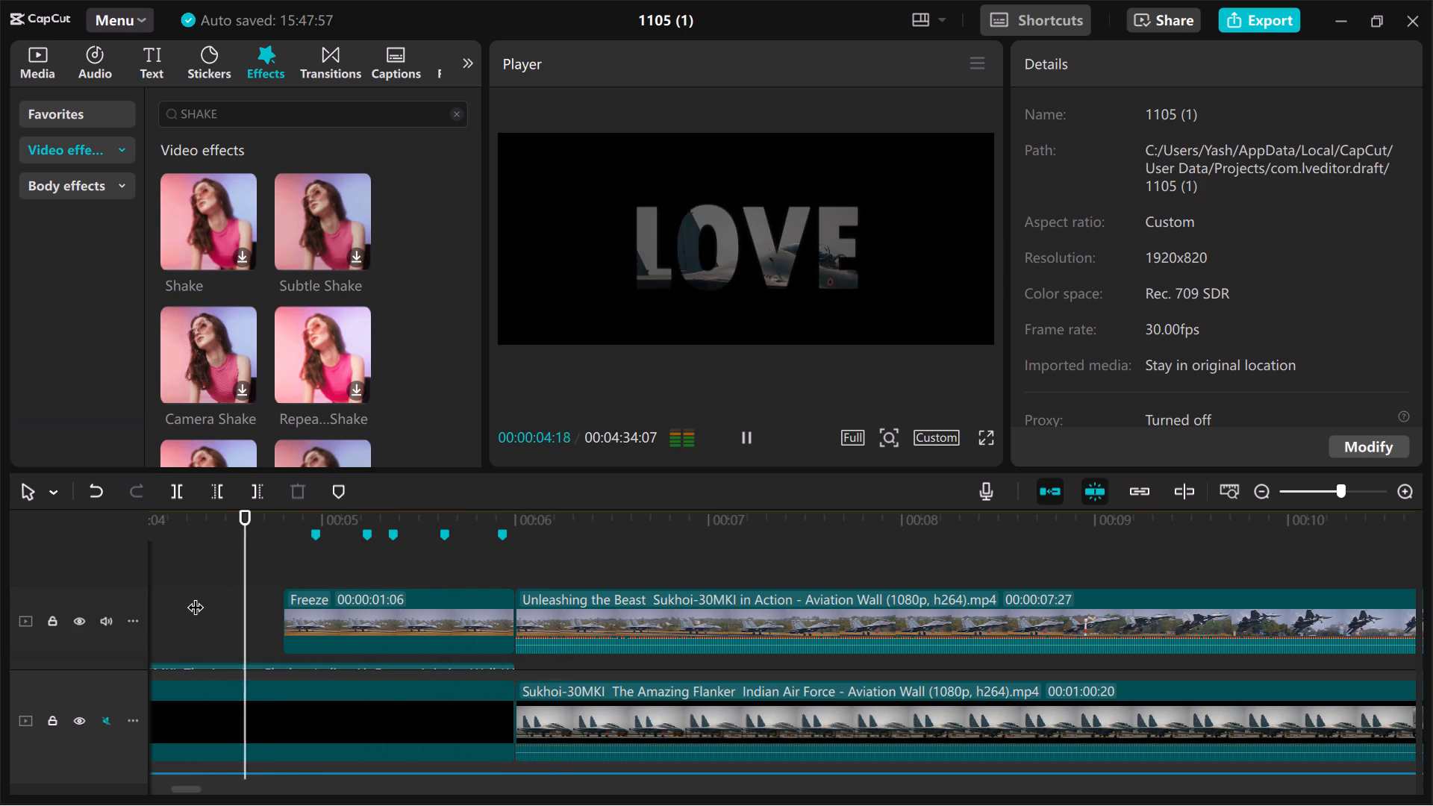
key(space)
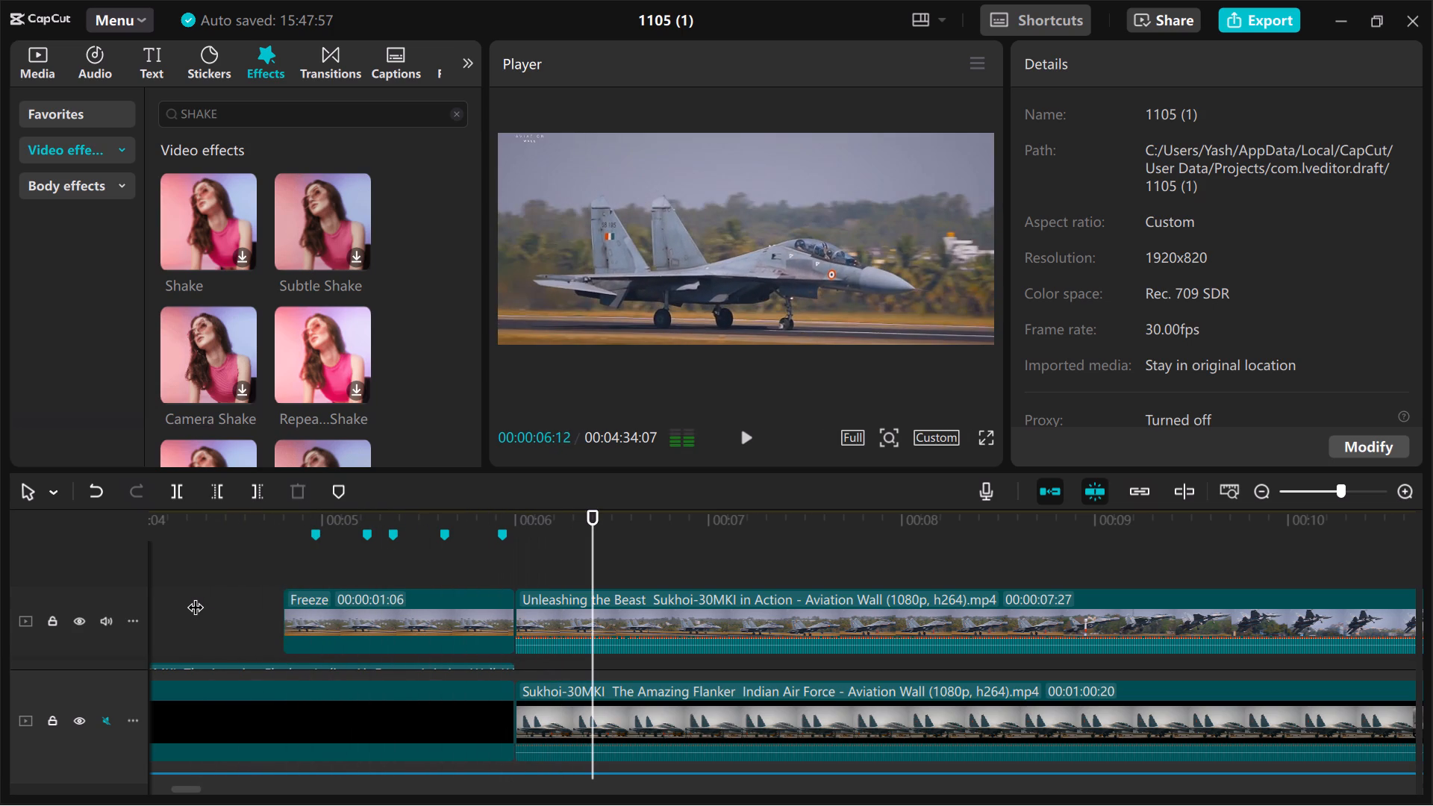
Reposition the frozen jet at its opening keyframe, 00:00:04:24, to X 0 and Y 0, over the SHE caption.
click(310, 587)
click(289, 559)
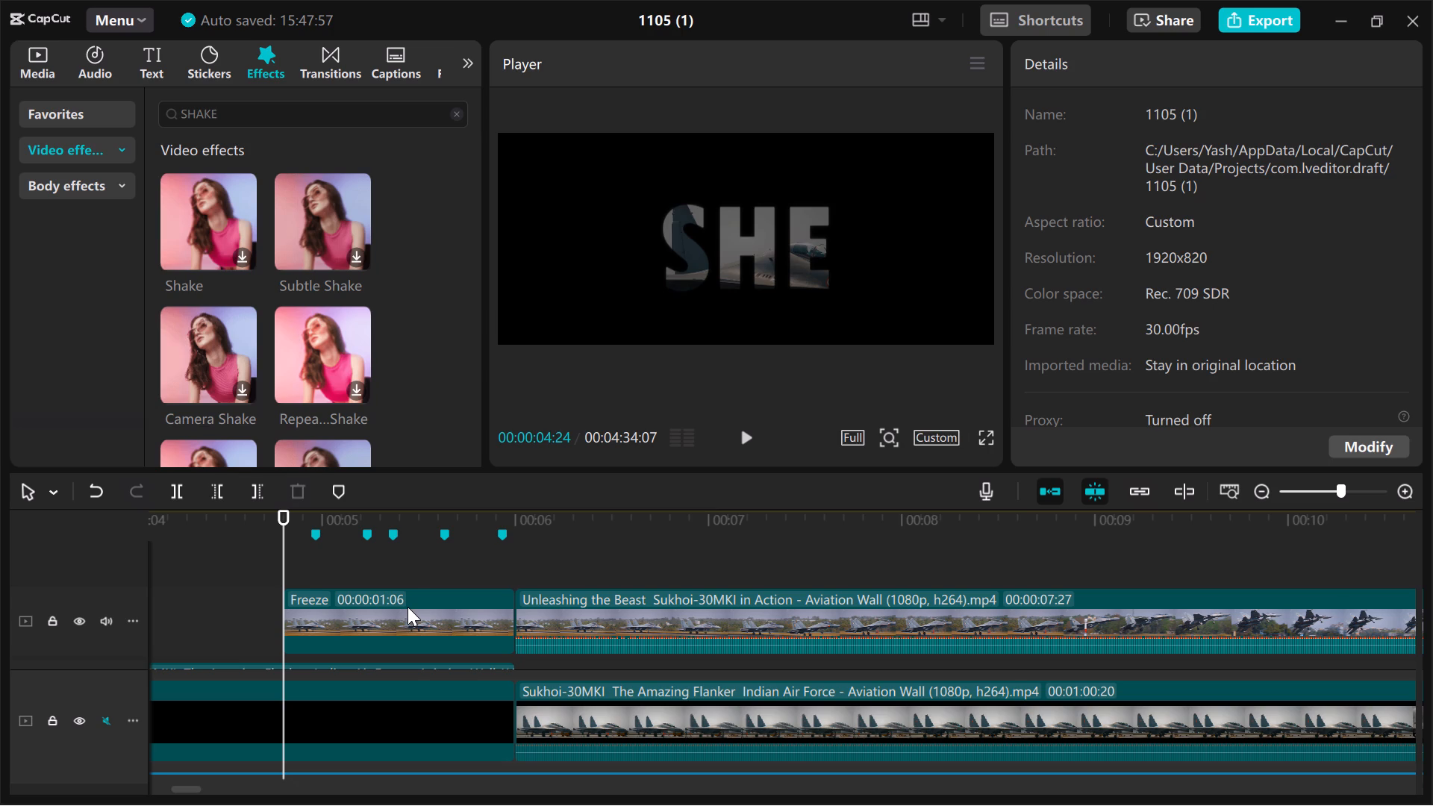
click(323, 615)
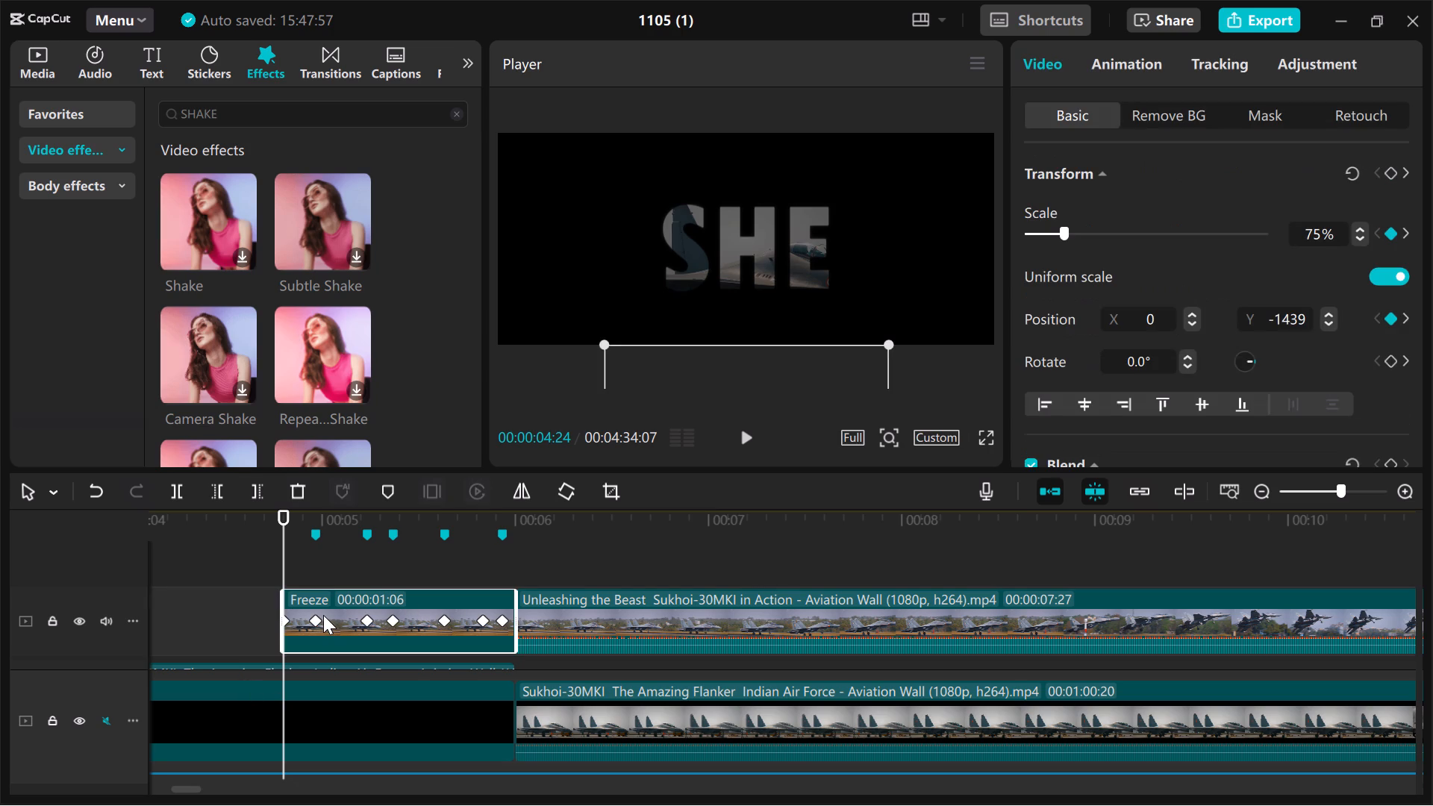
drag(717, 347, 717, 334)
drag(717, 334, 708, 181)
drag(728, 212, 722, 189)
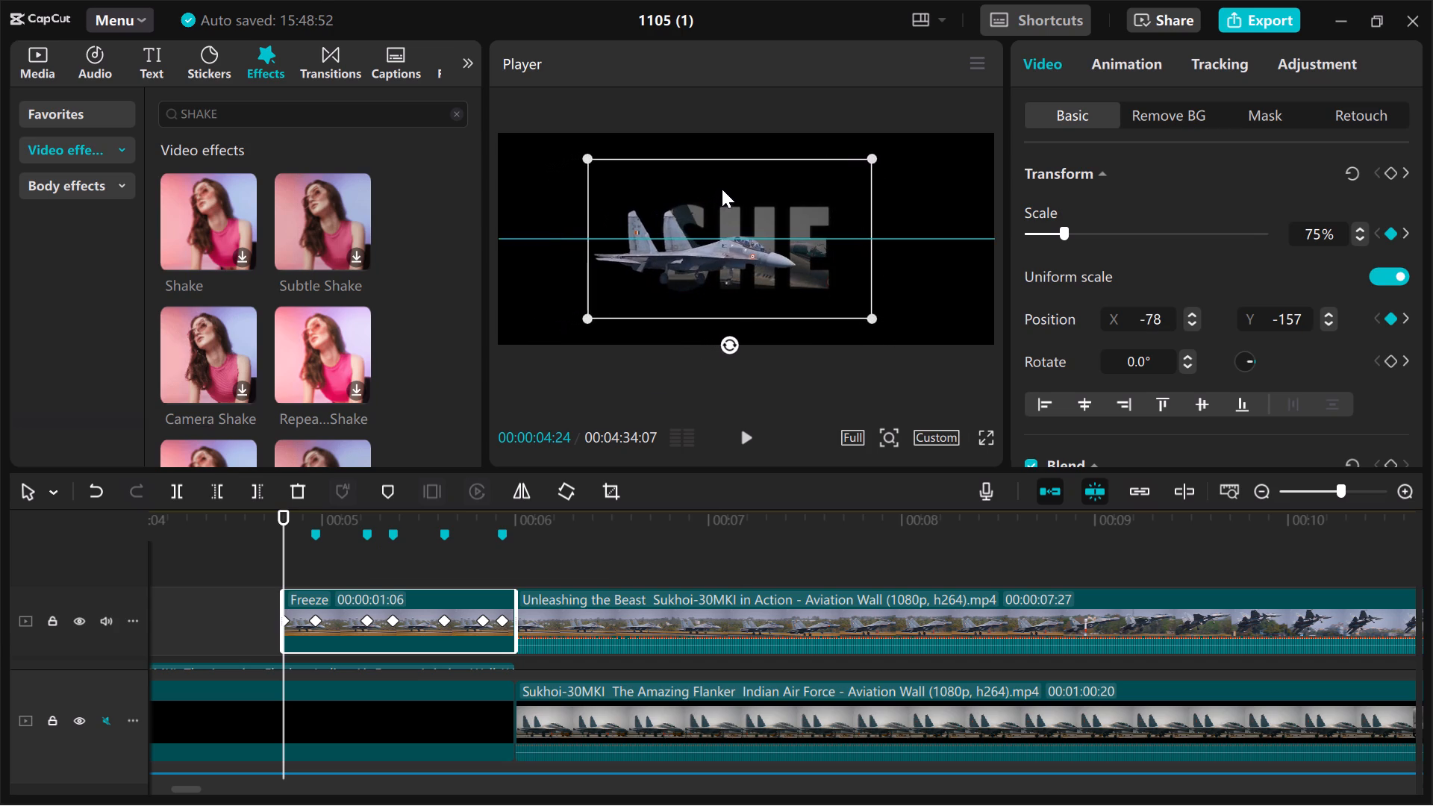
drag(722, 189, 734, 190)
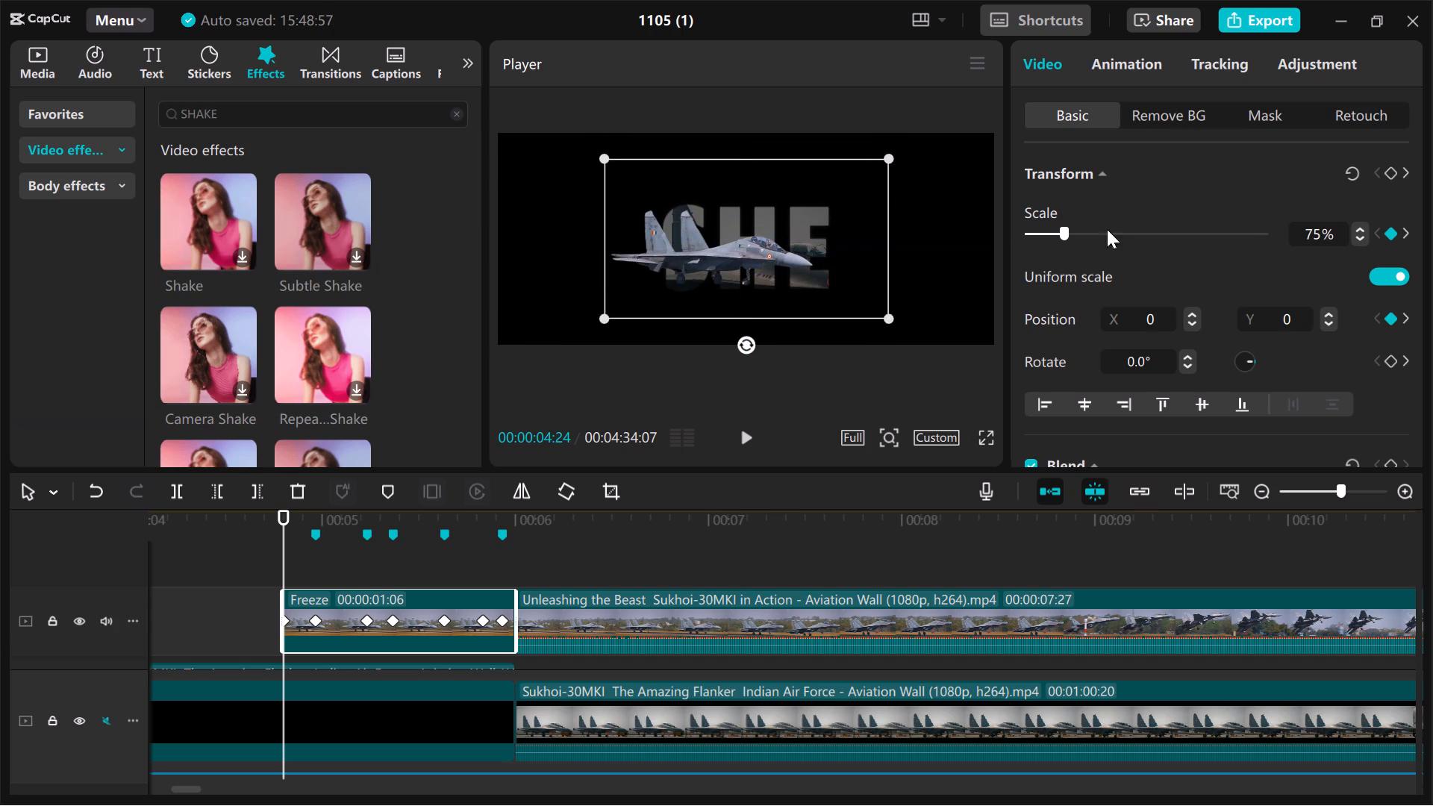
Set the frozen jet's scale to 133% at its opening keyframe, 00:00:04:24.
drag(1323, 235, 1317, 235)
drag(1317, 235, 1306, 234)
key(1)
text(33)
Set the frozen jet's scale to 133% at the first marked beat, 00:00:04:29.
click(316, 560)
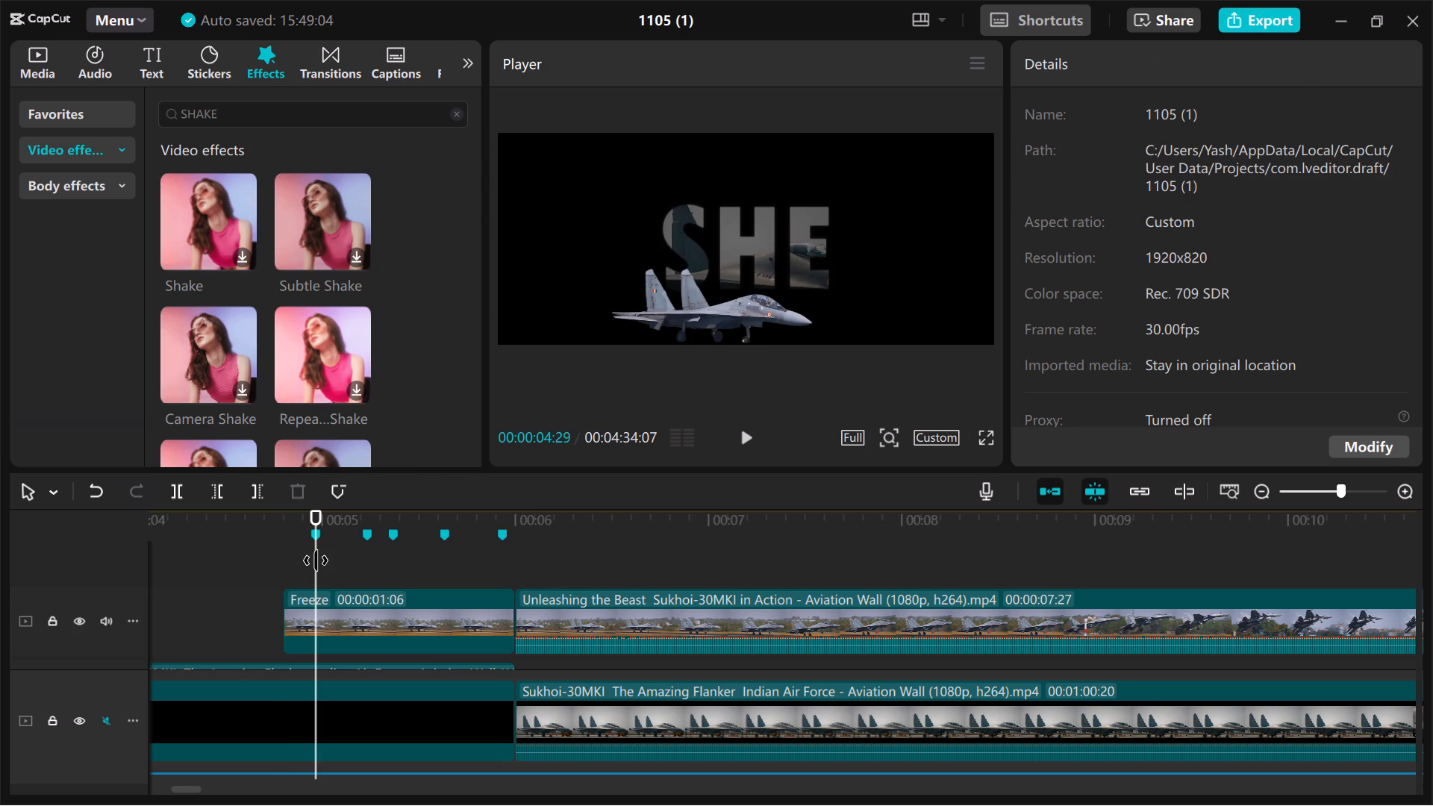
click(334, 622)
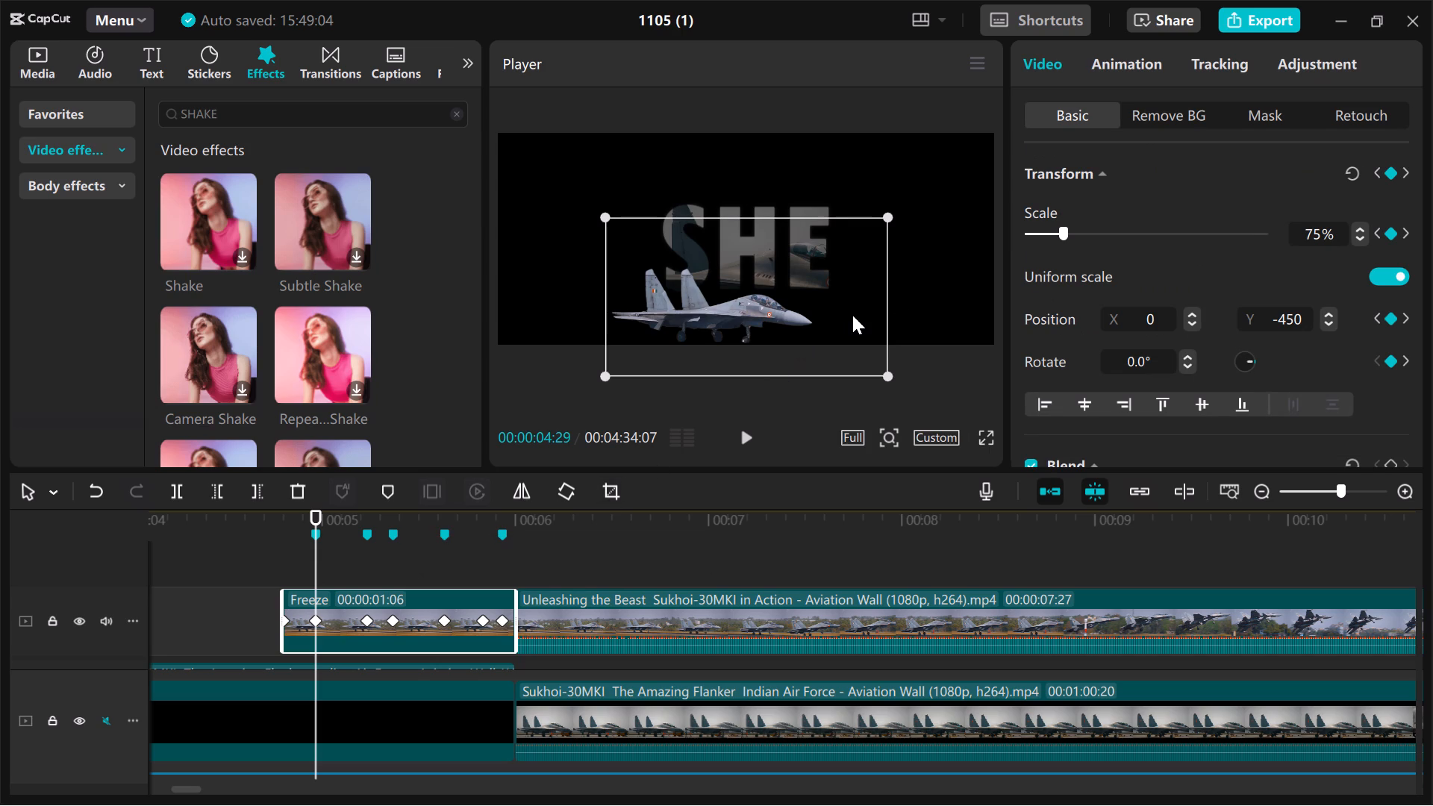
drag(1320, 243, 1308, 243)
drag(1308, 243, 1293, 241)
key(1)
text(33)
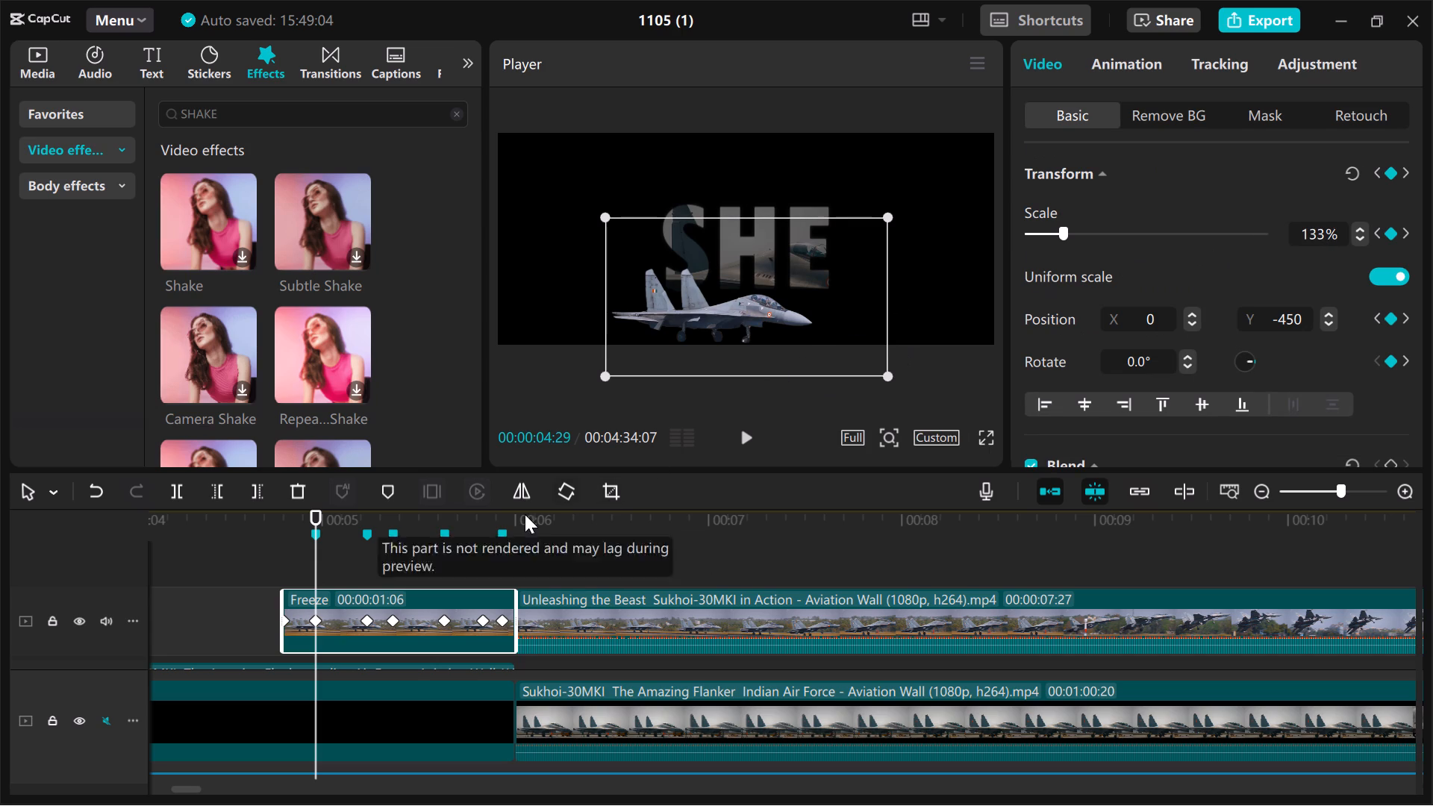
Move the enlarged frozen jet straight down out of frame at its opening keyframe, 00:00:04:24, to X 0 and about Y -1512.
click(293, 559)
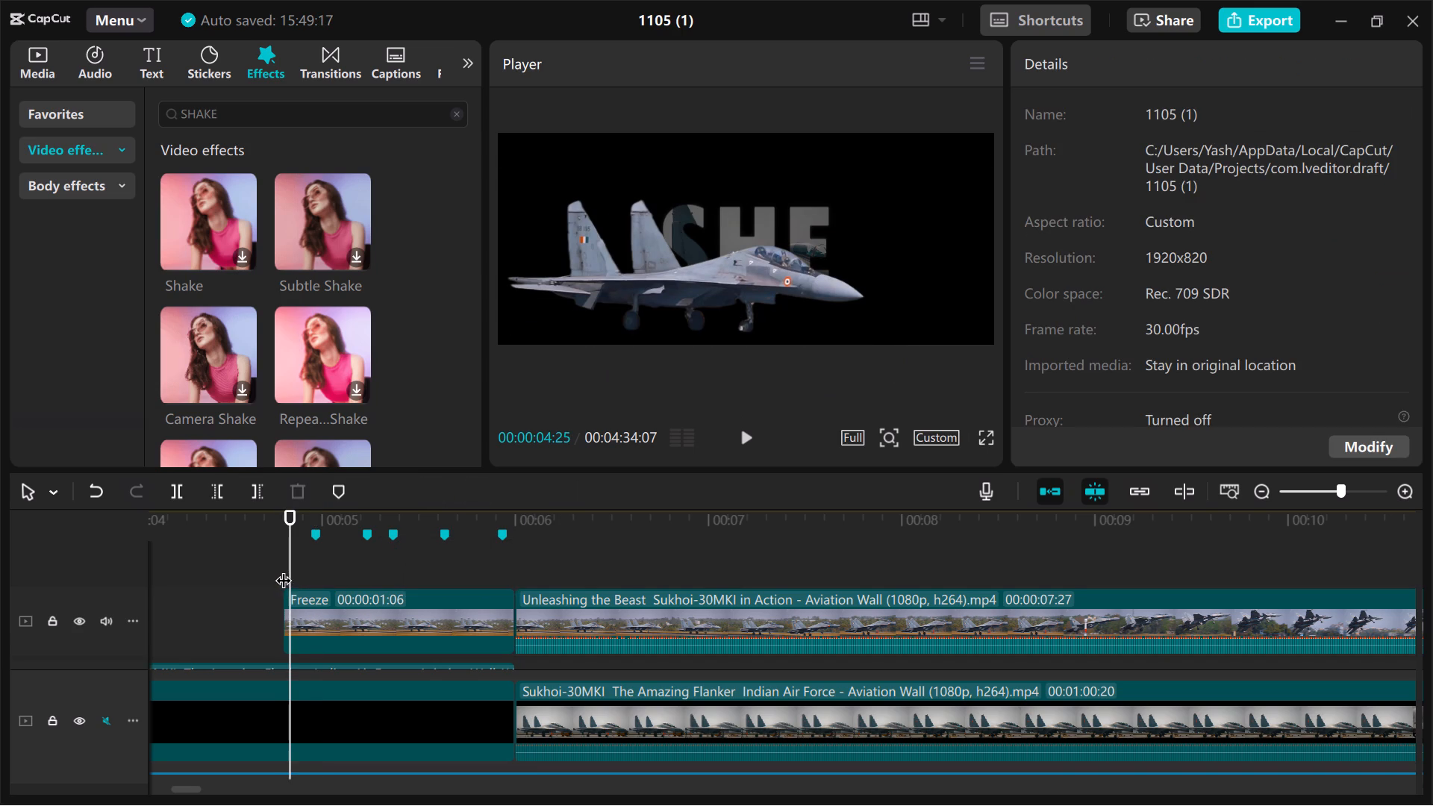
click(283, 569)
click(308, 597)
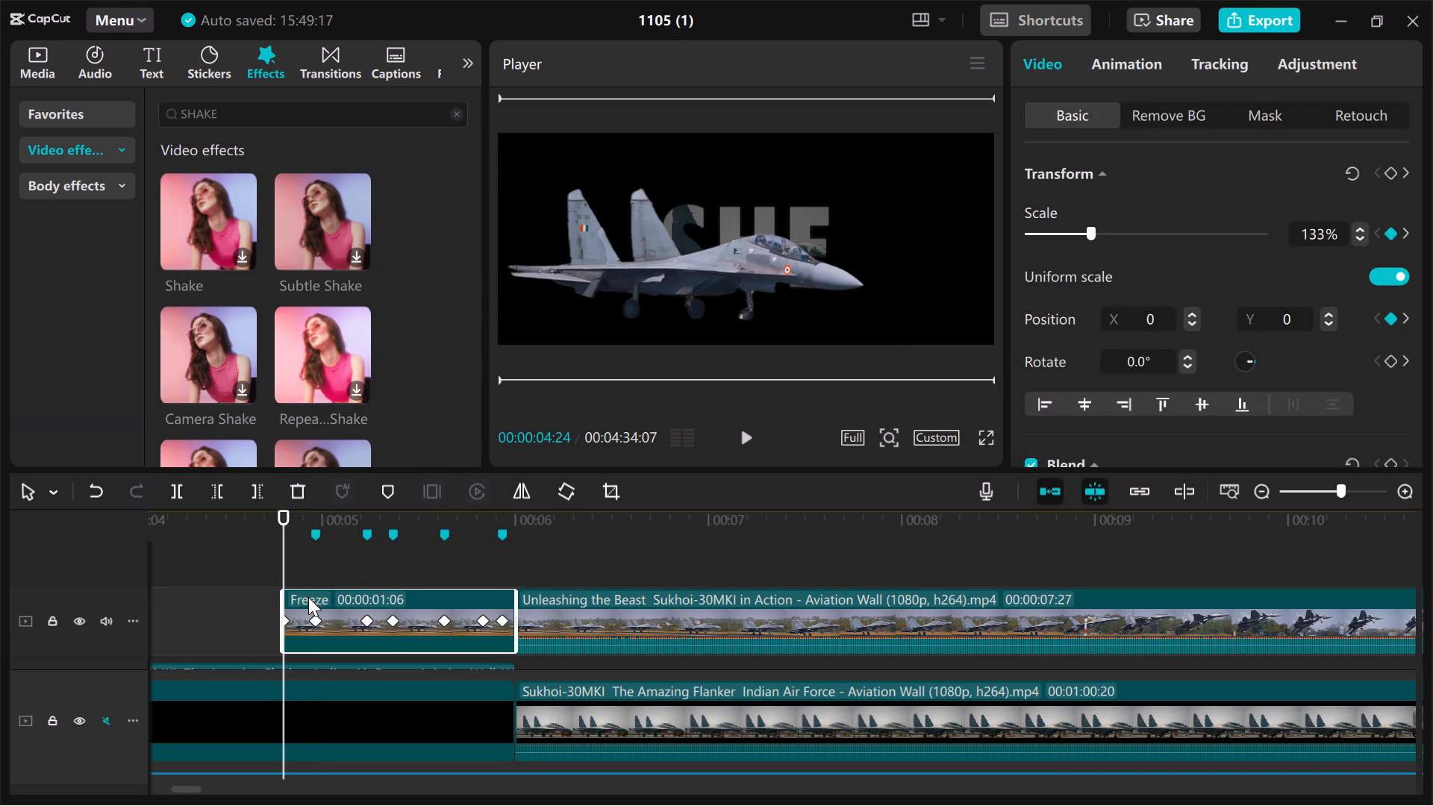
drag(671, 278, 674, 316)
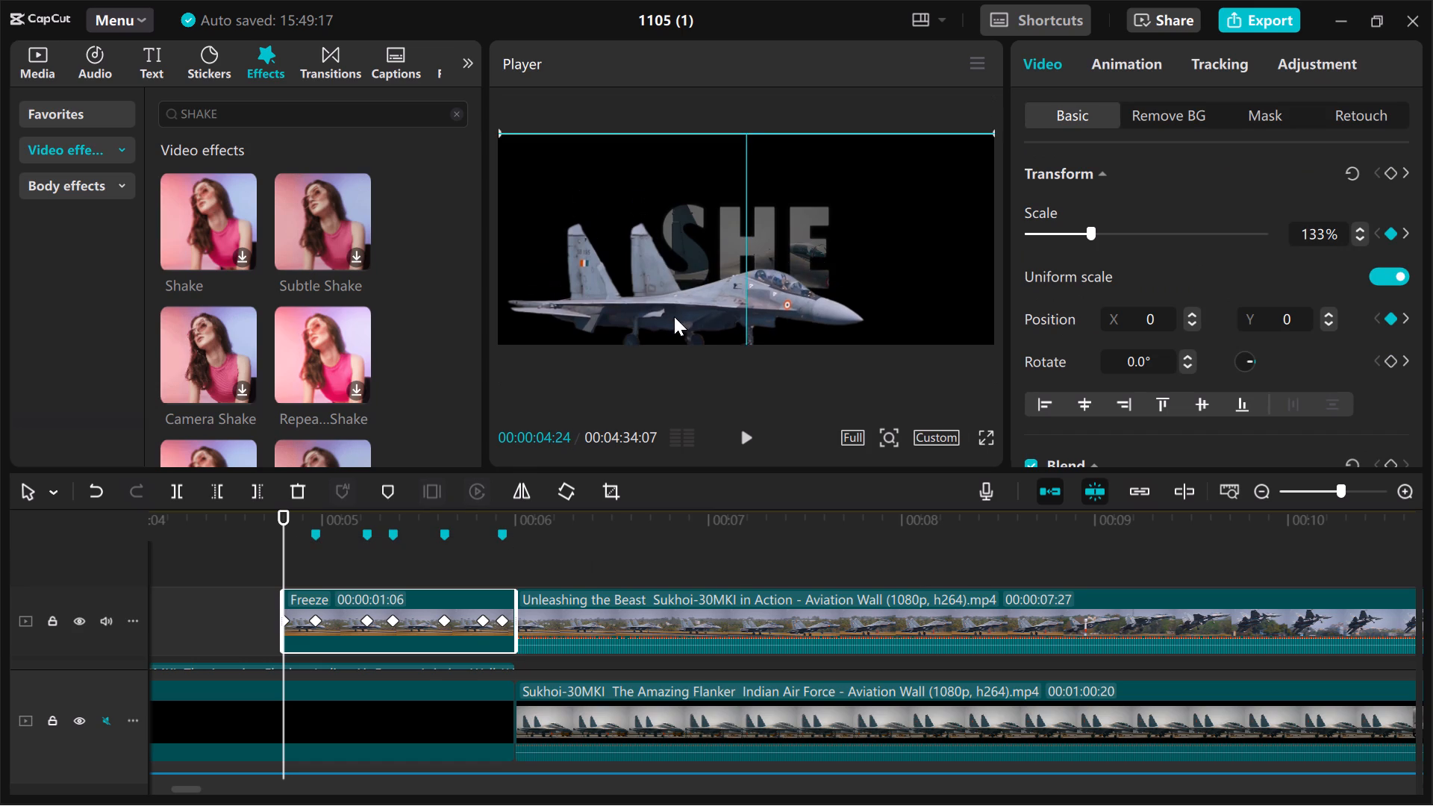
drag(674, 316, 669, 372)
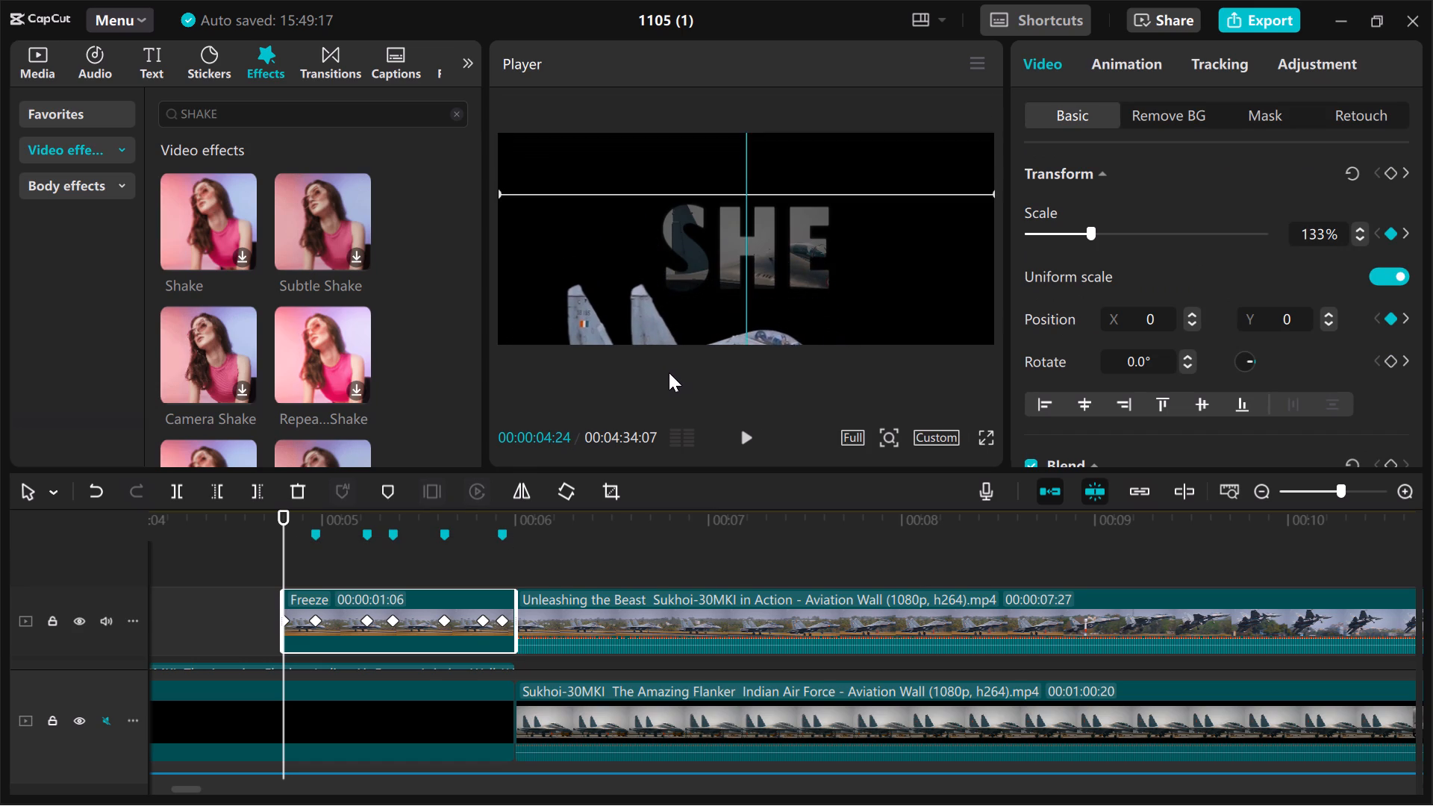
drag(669, 372, 670, 419)
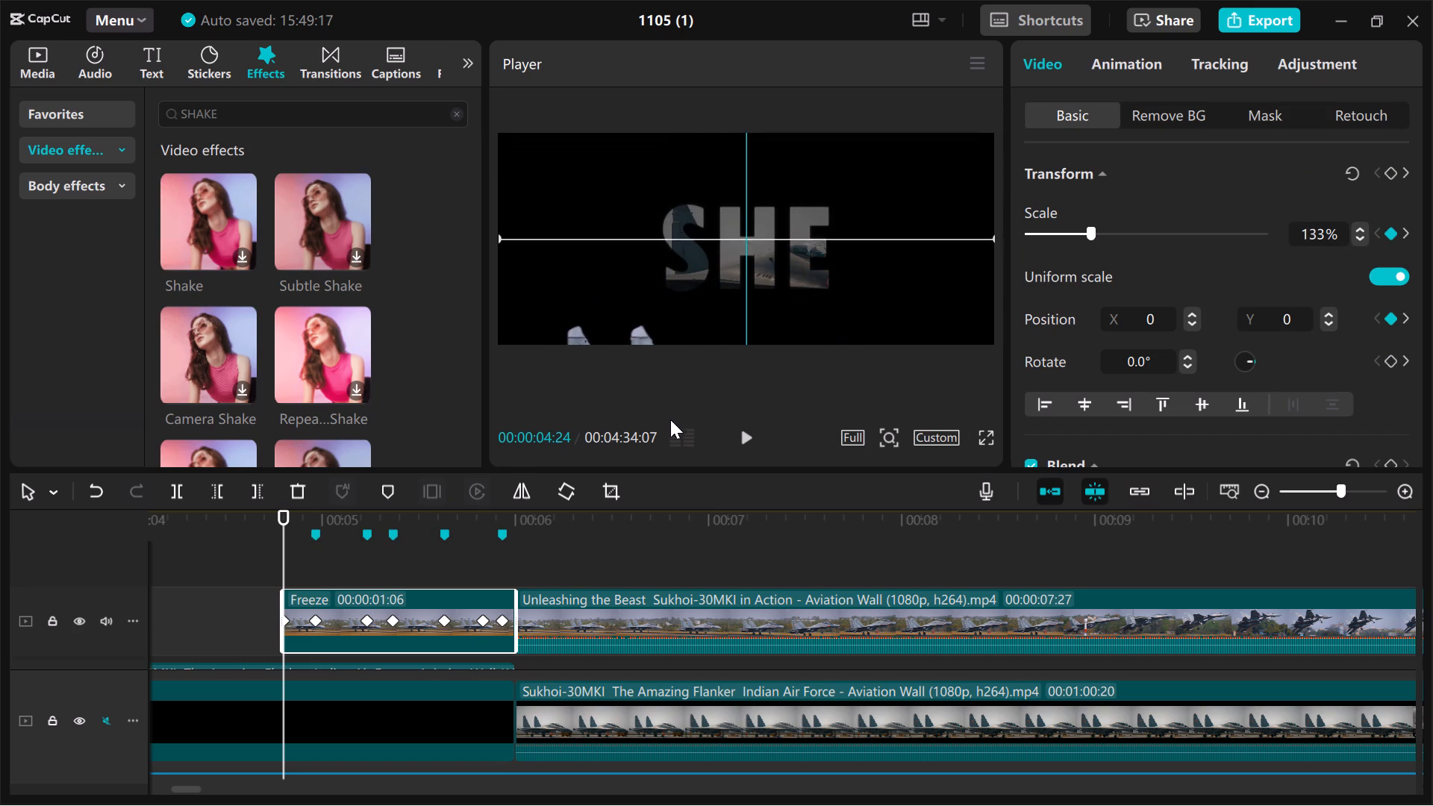
drag(670, 419, 674, 472)
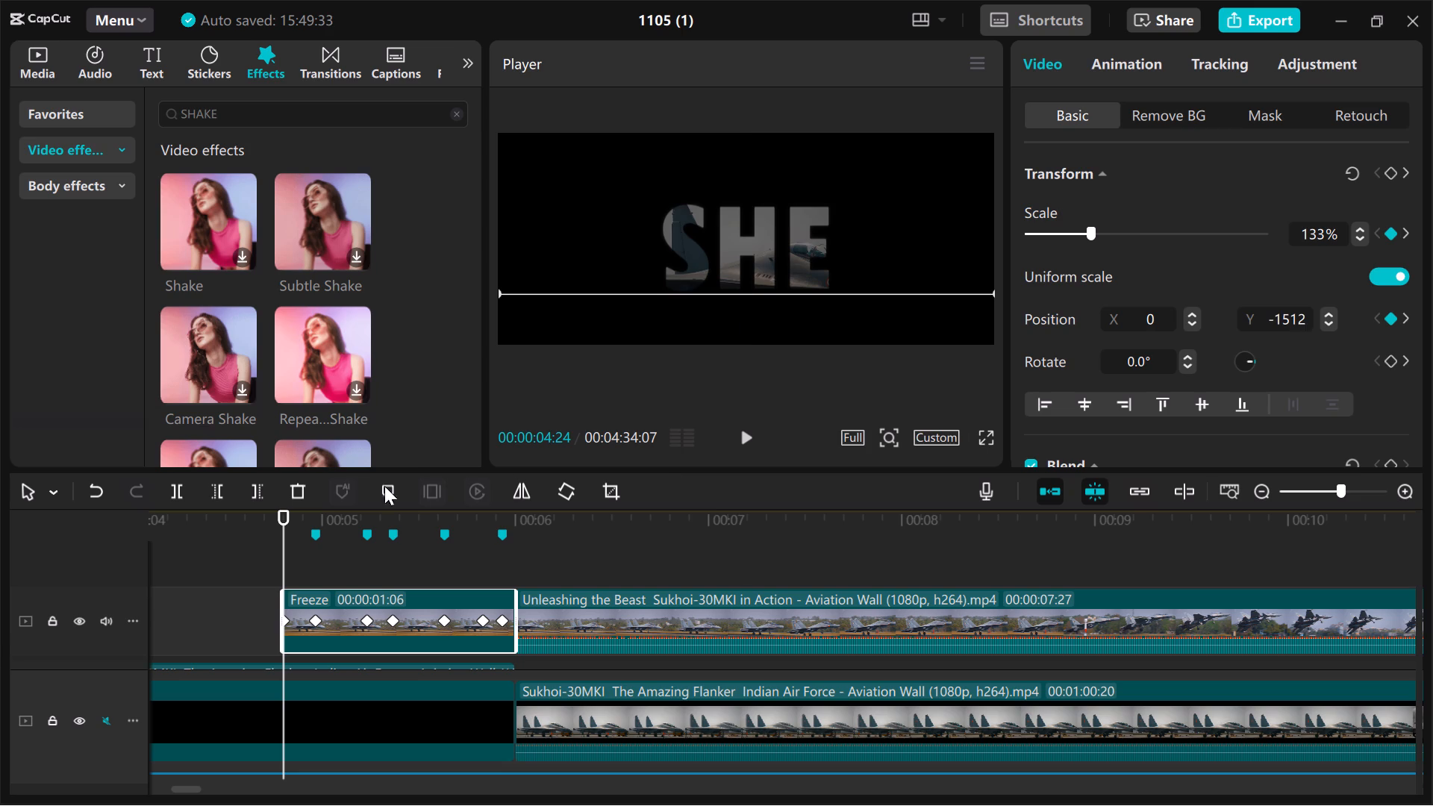
Lower the enlarged frozen jet at the first marked beat, 00:00:04:29, to X 0 and about Y -671, below the SHE caption.
click(319, 576)
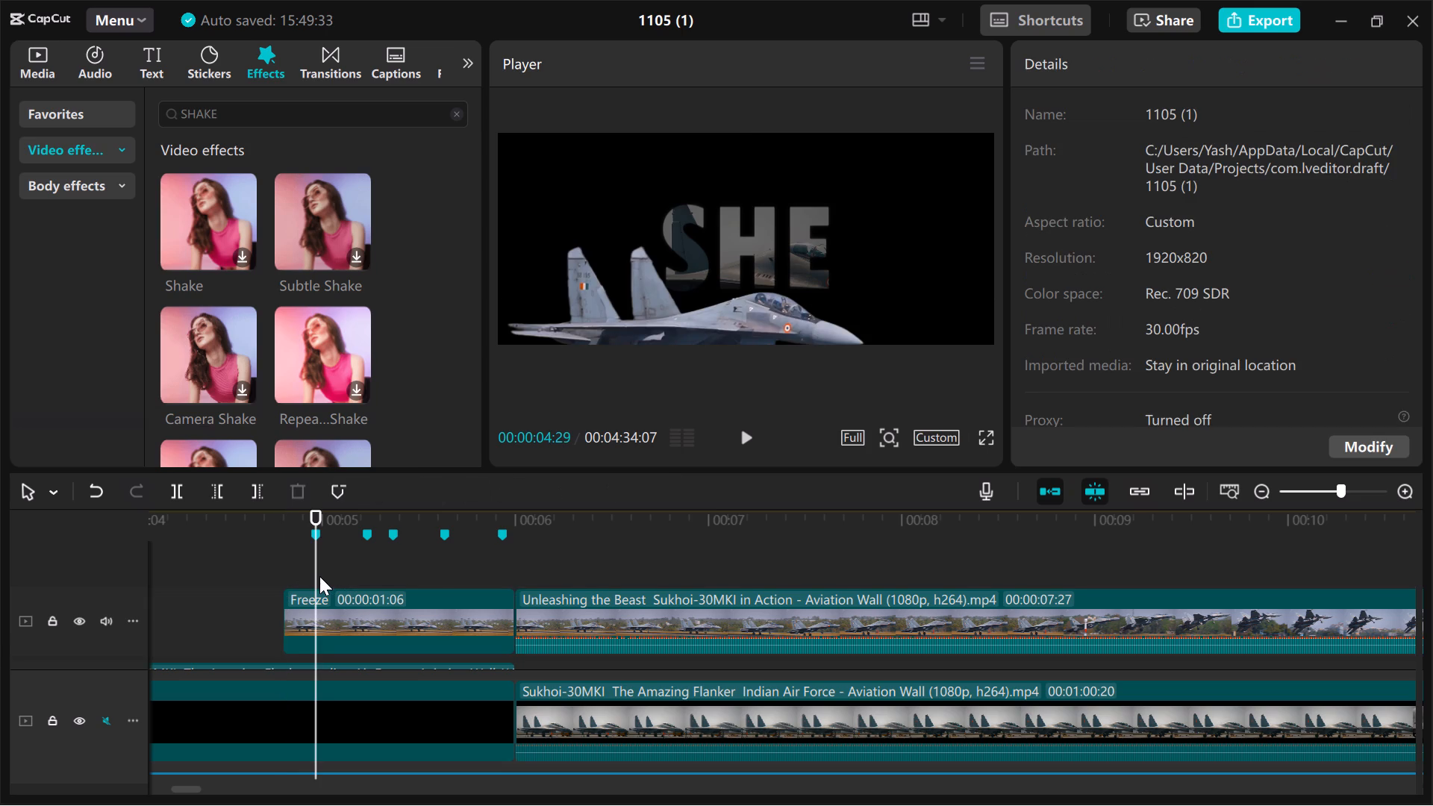
click(722, 322)
drag(722, 322, 724, 350)
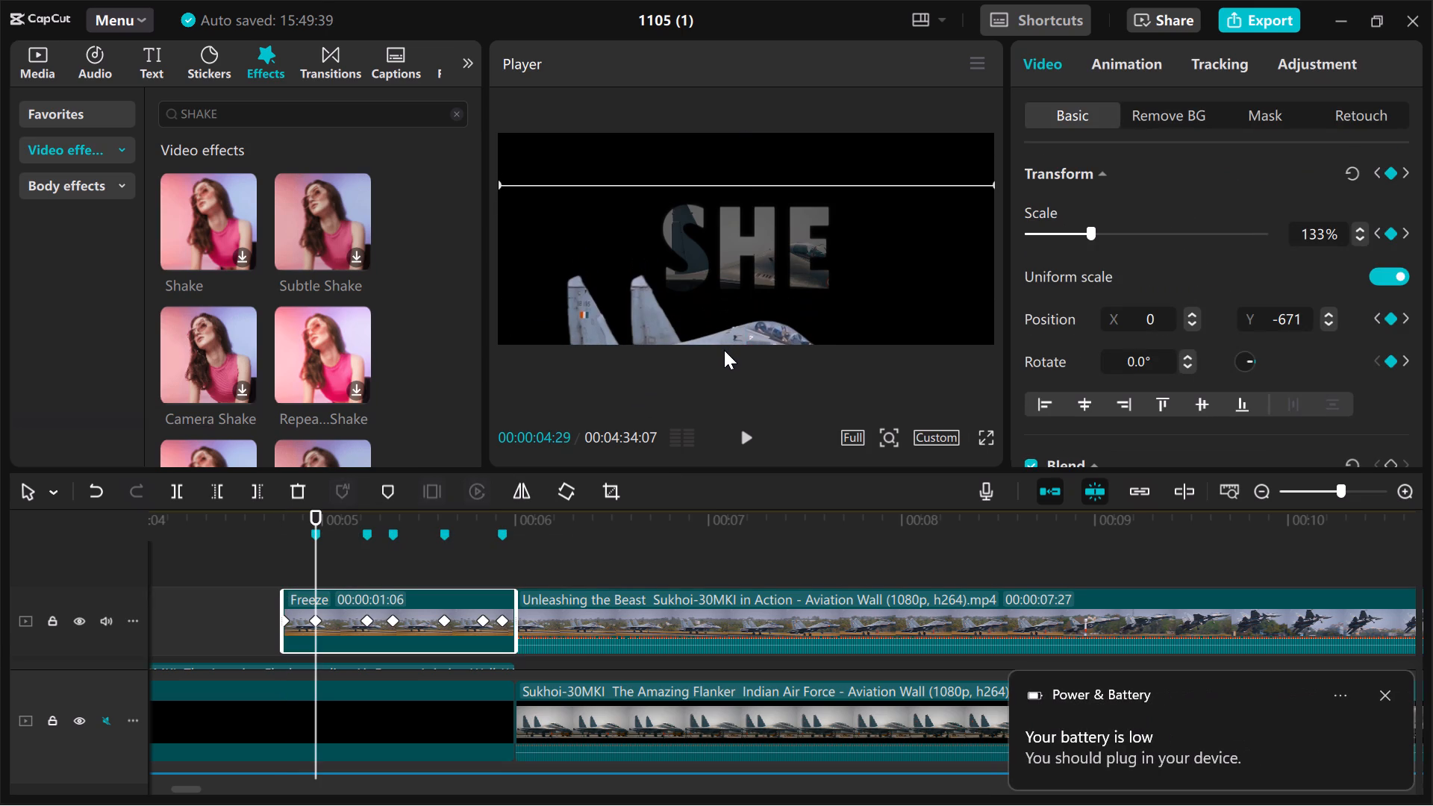
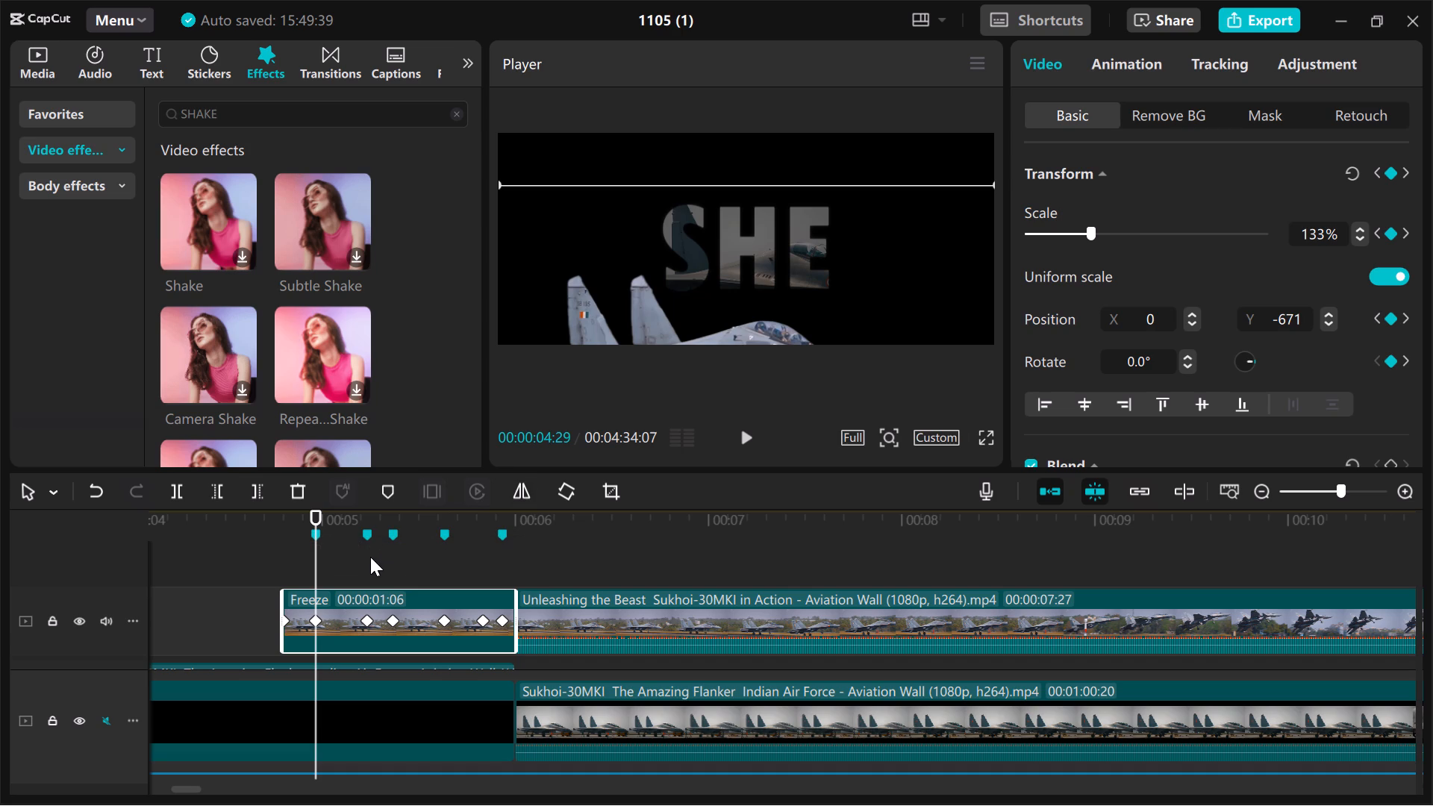
Adjust the freeze clip's Y position to -670 at the first marker.
click(1327, 322)
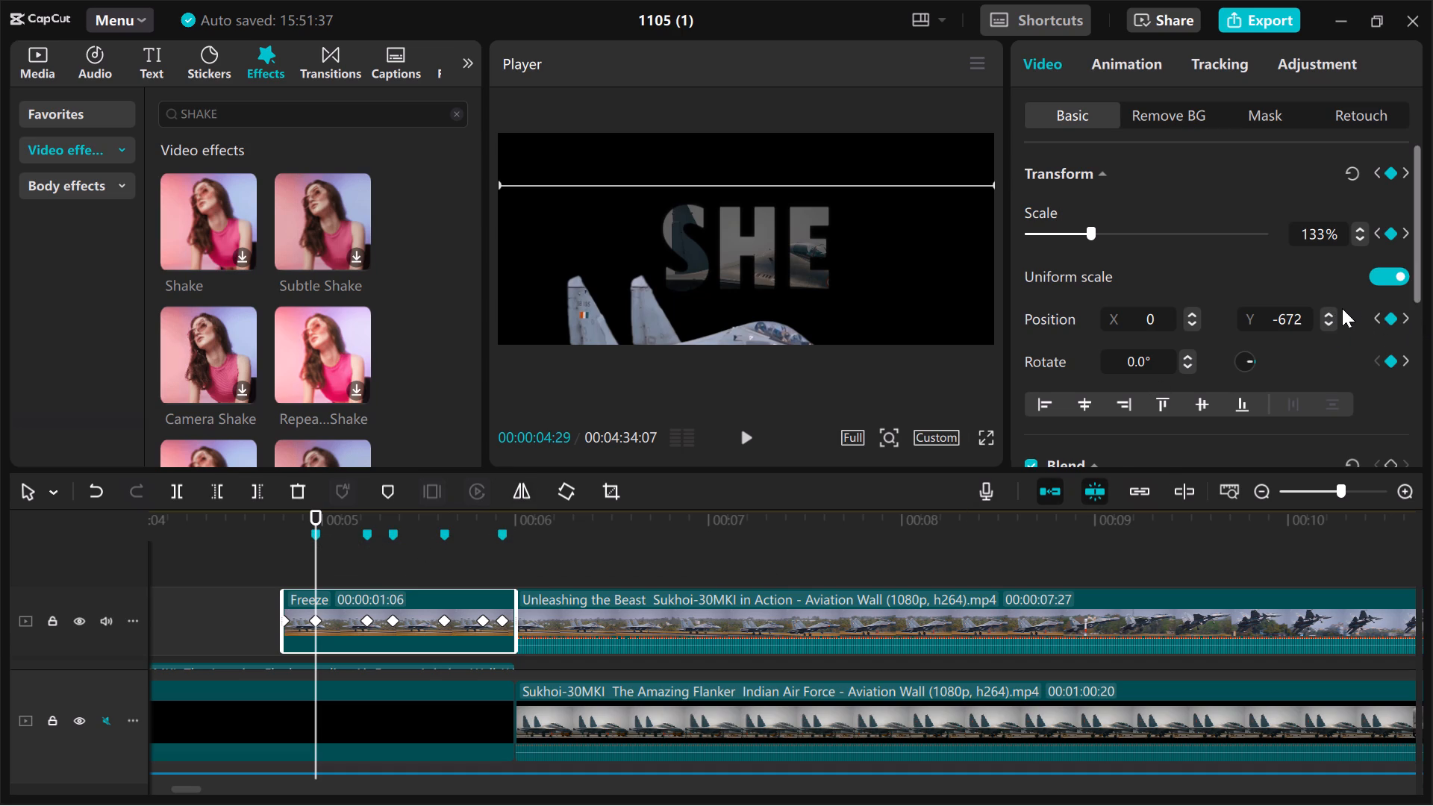
click(1331, 316)
click(1331, 316)
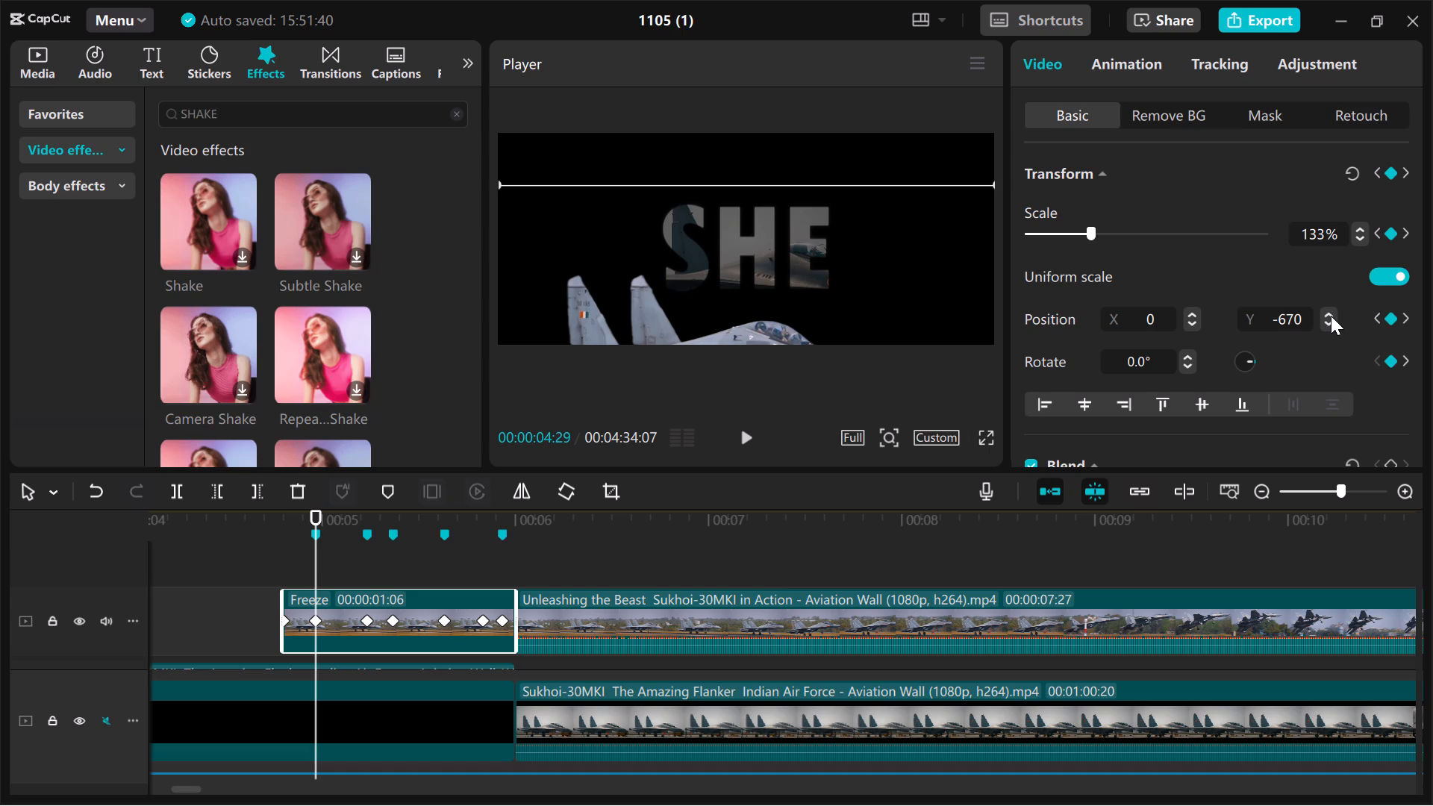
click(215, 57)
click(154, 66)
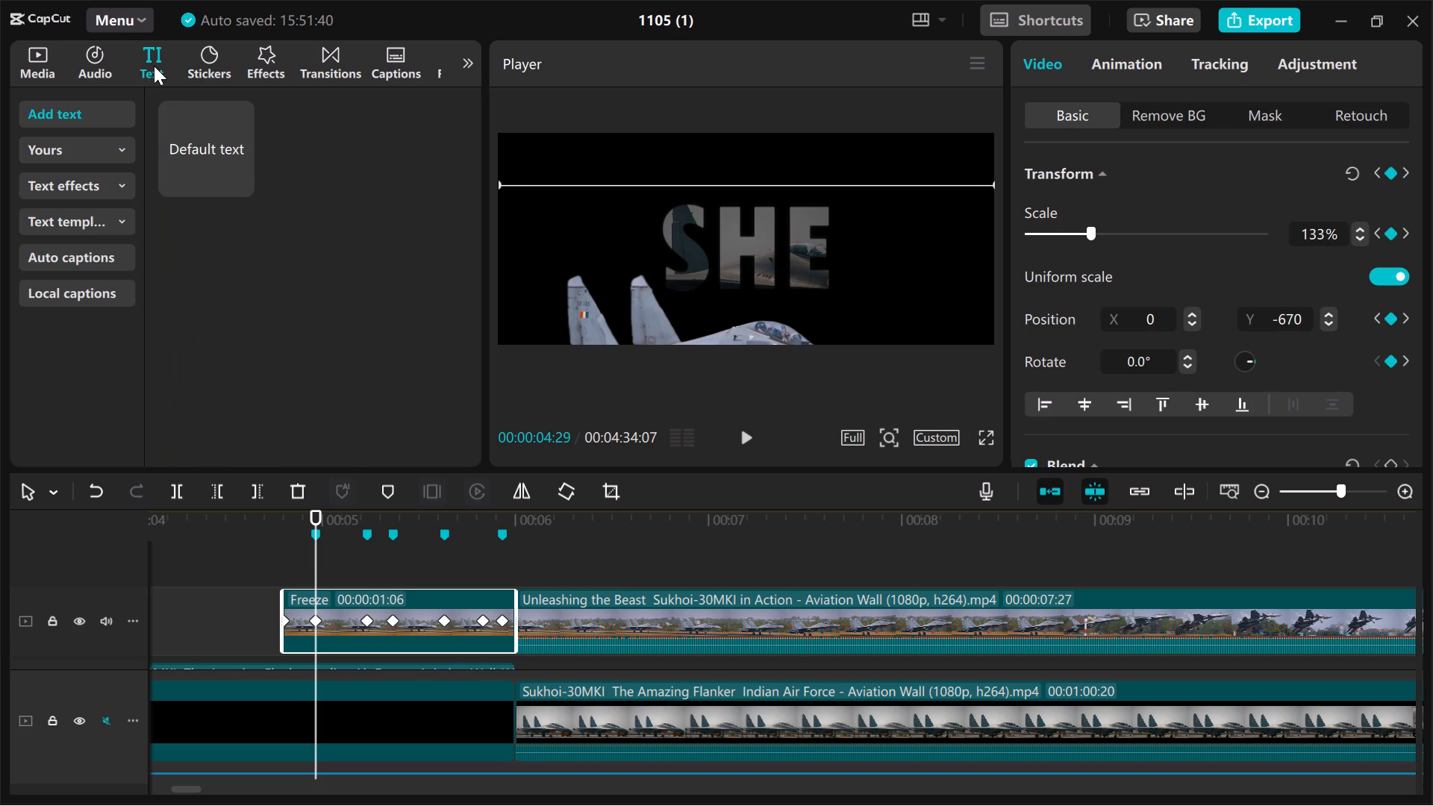
At the second timeline marker, set the freeze clip's keyframe to 133% scale and Y position -670.
click(366, 545)
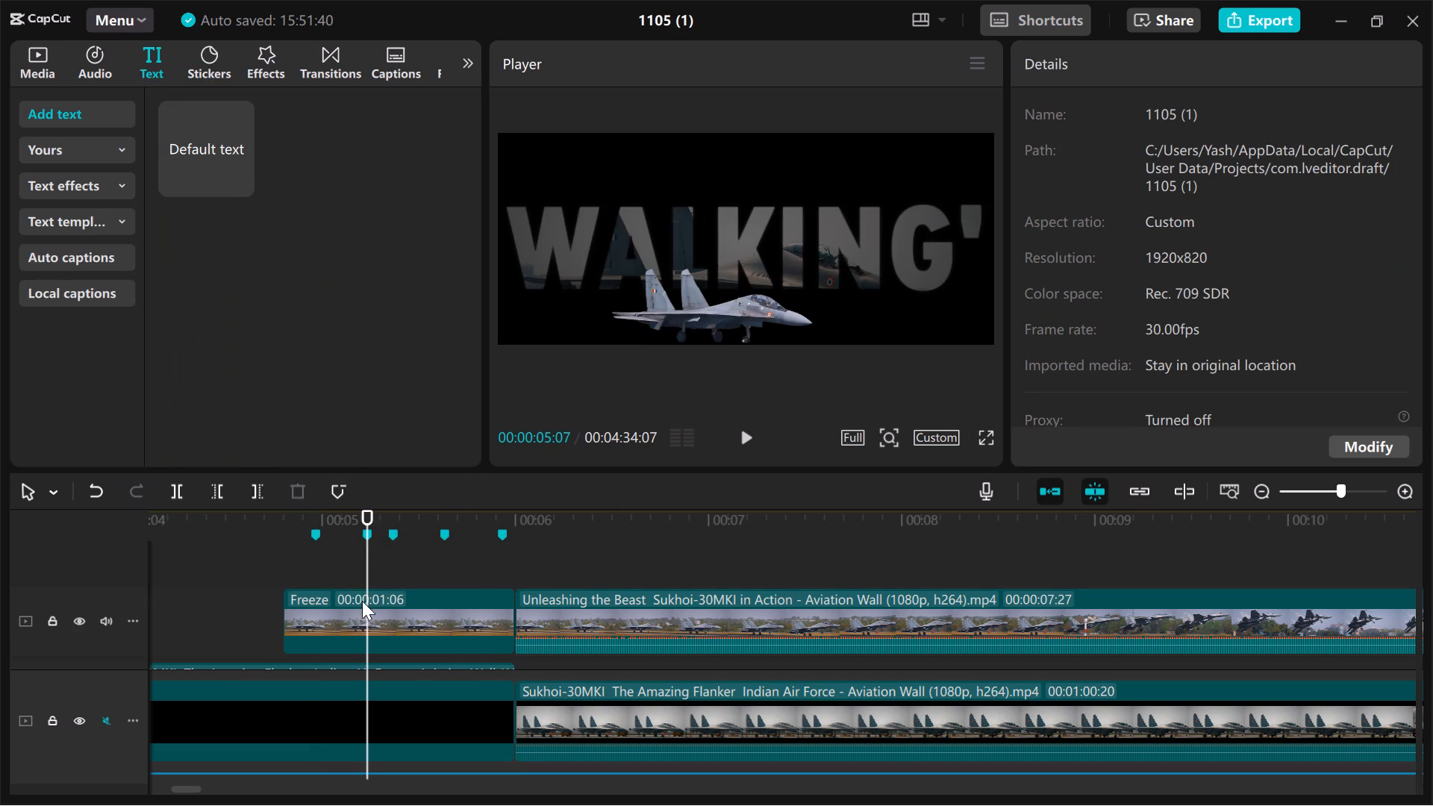
click(699, 322)
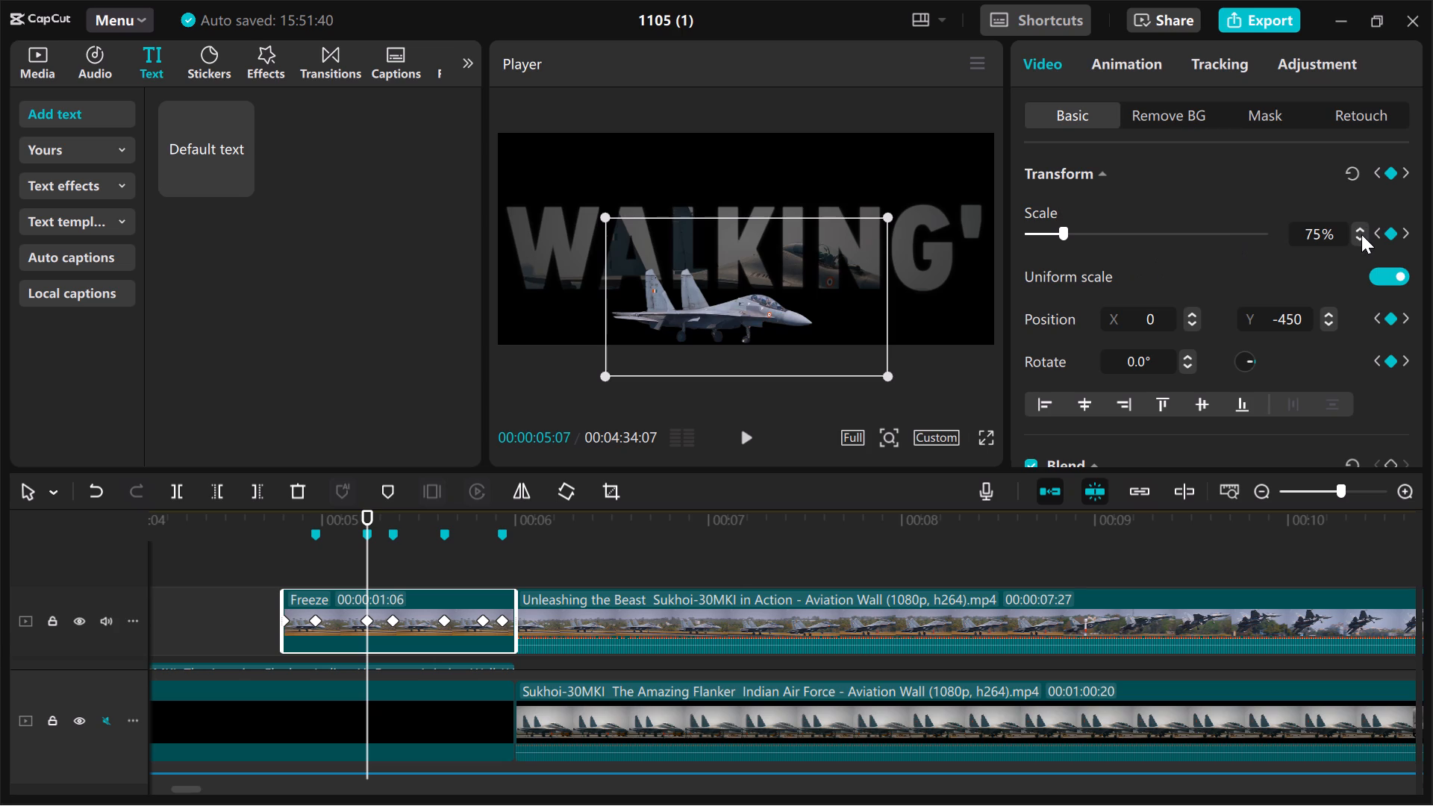
drag(1318, 233, 1305, 234)
text(133)
click(1290, 322)
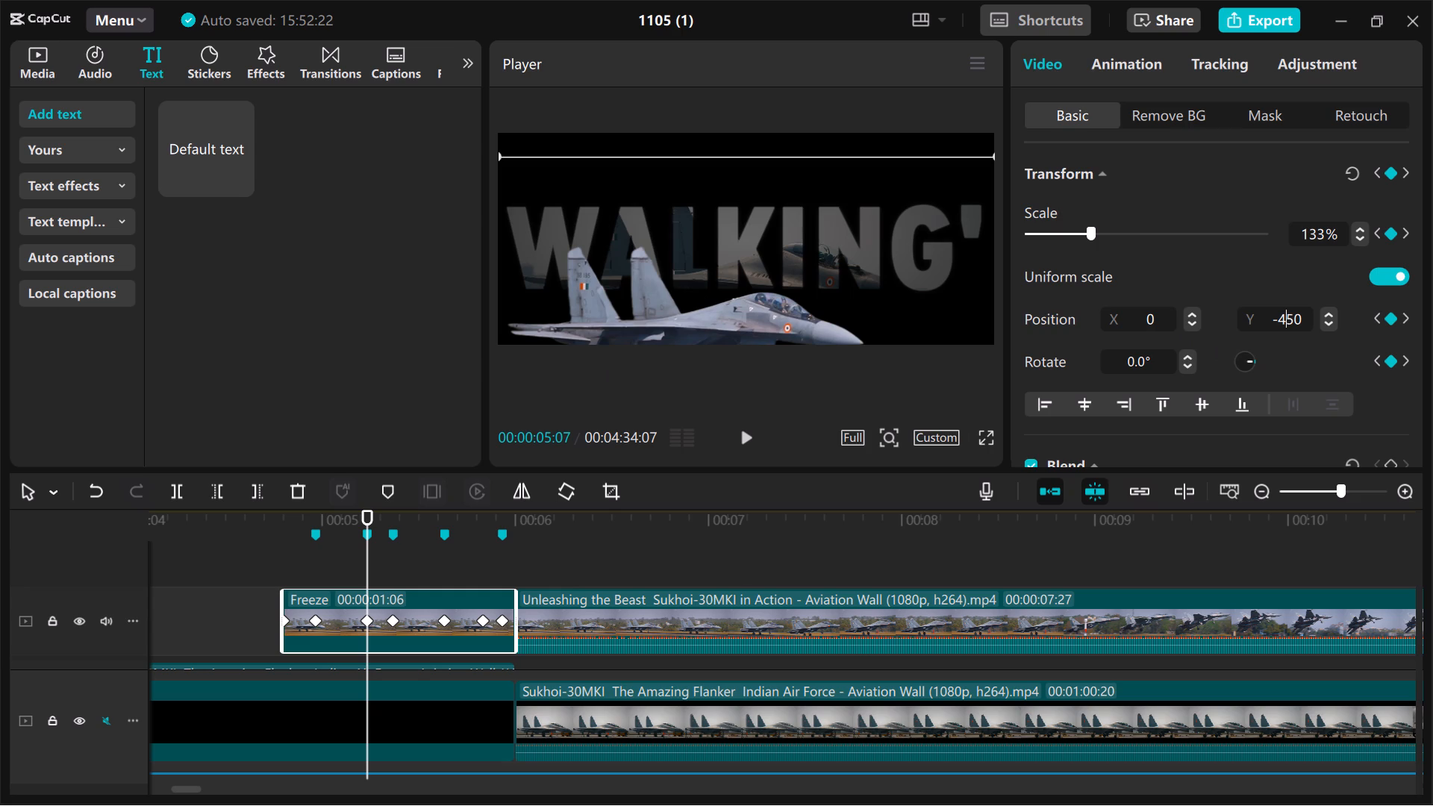
key(Right)
key(BackSpace)
key(BackSpace)
text(67)
Scrub between the first three markers and play the freeze clip to check the jet's keyframed motion.
click(391, 564)
click(323, 557)
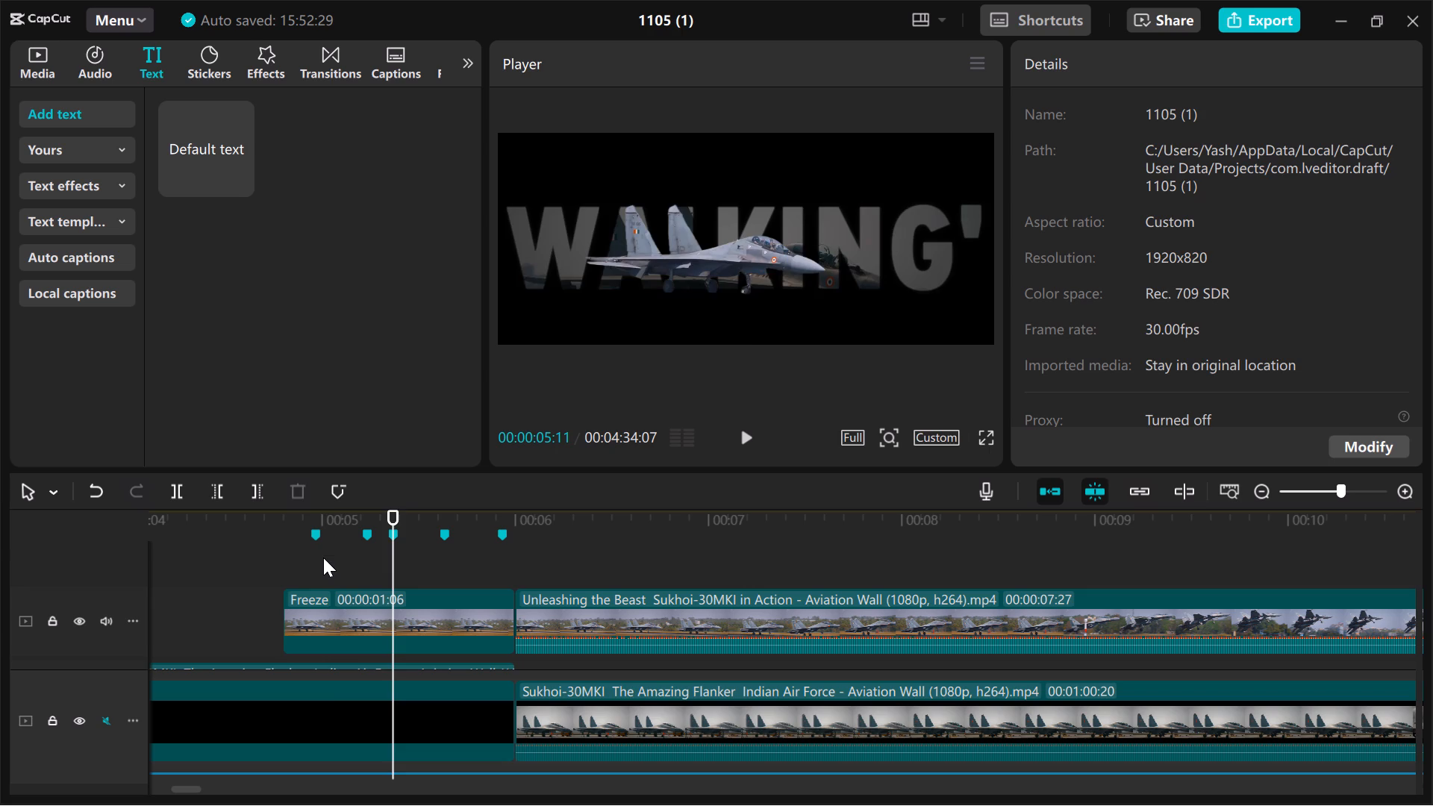
click(356, 555)
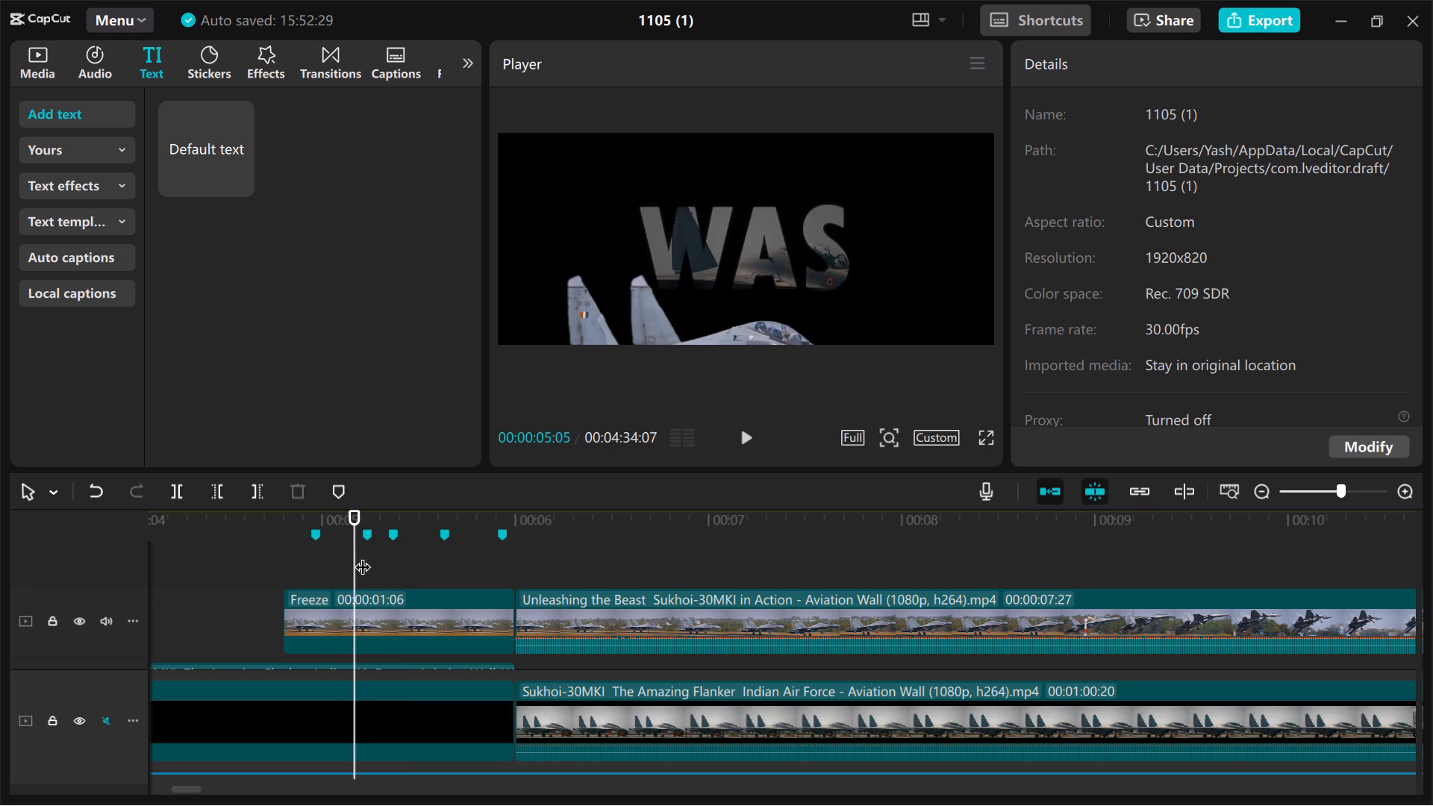
click(370, 557)
click(388, 557)
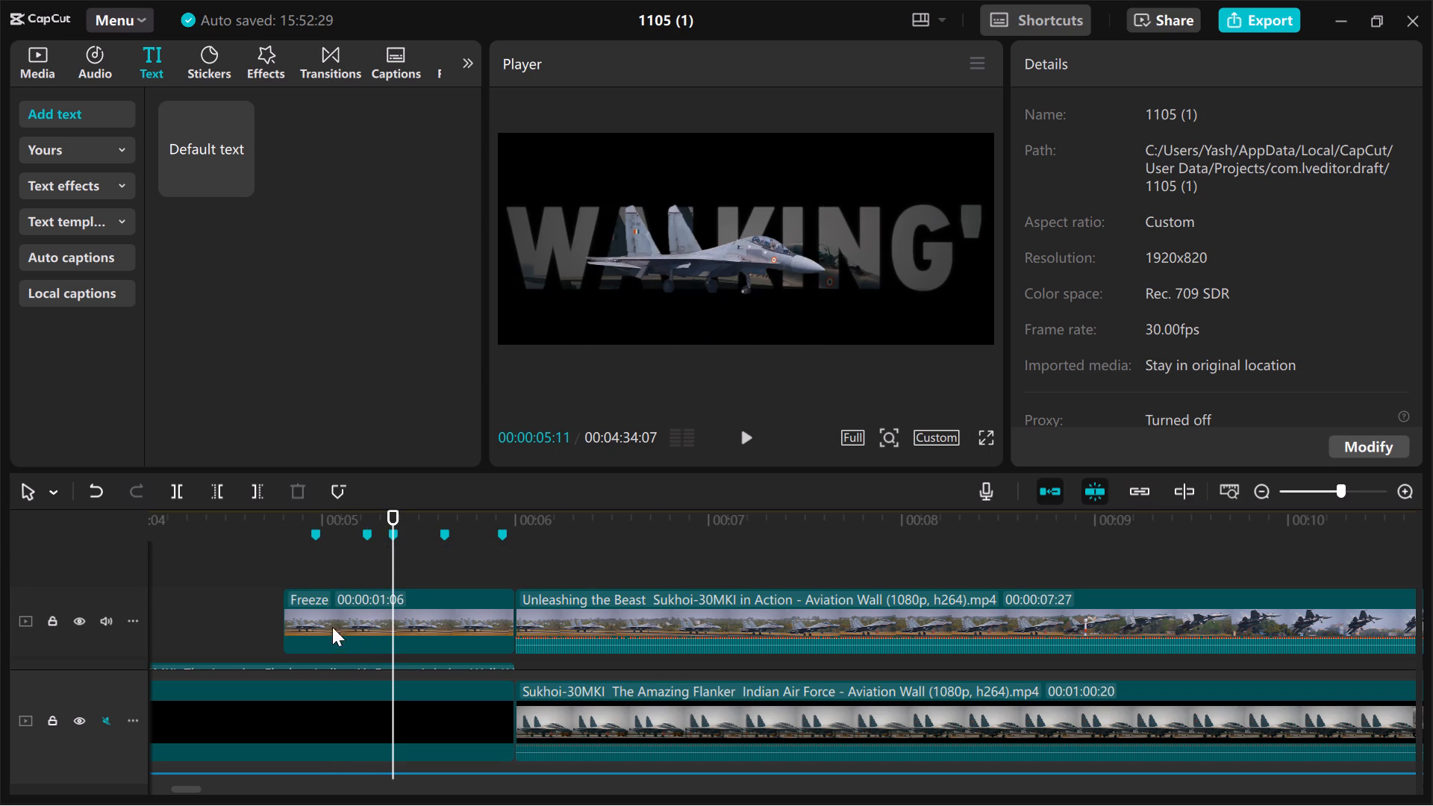
click(240, 557)
key(space)
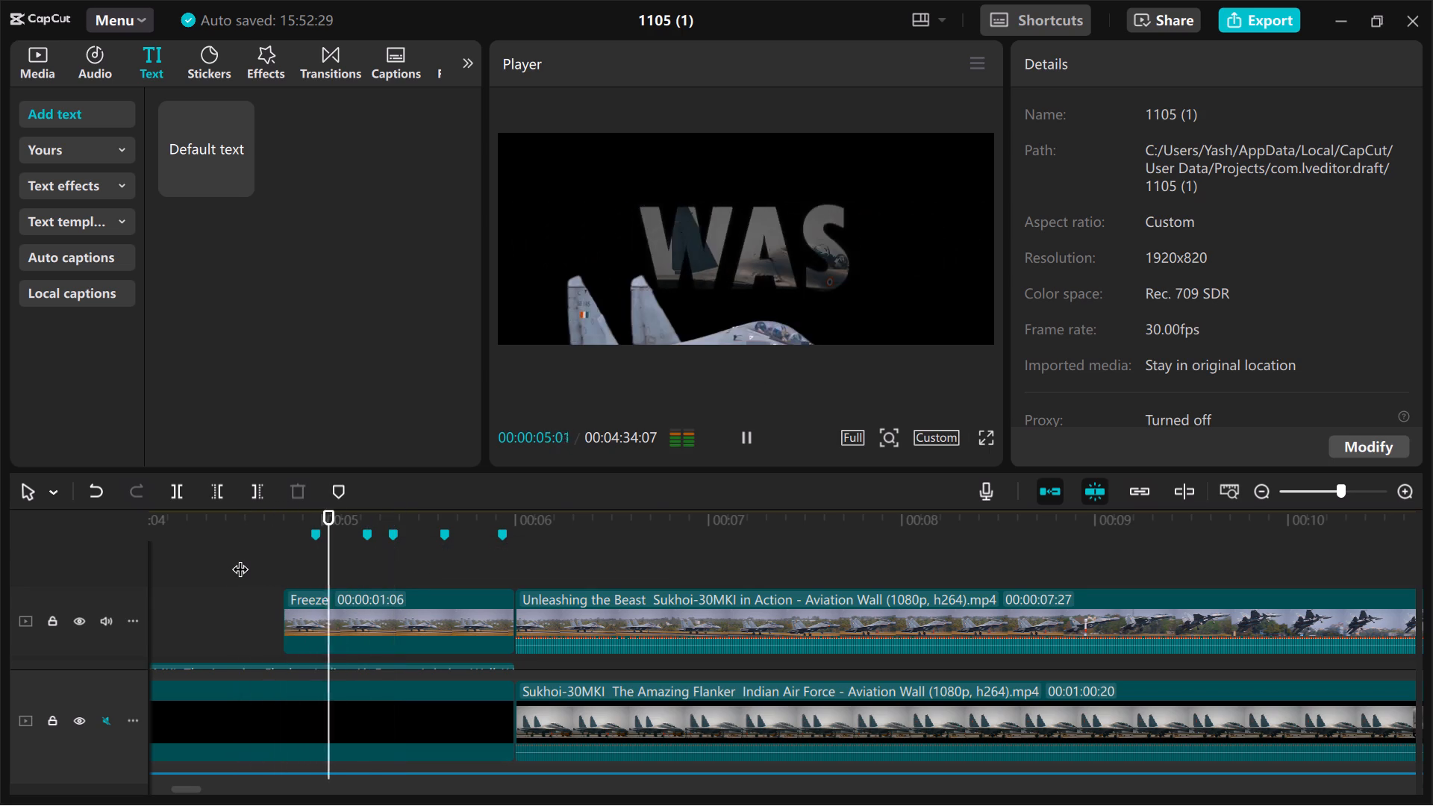
key(space)
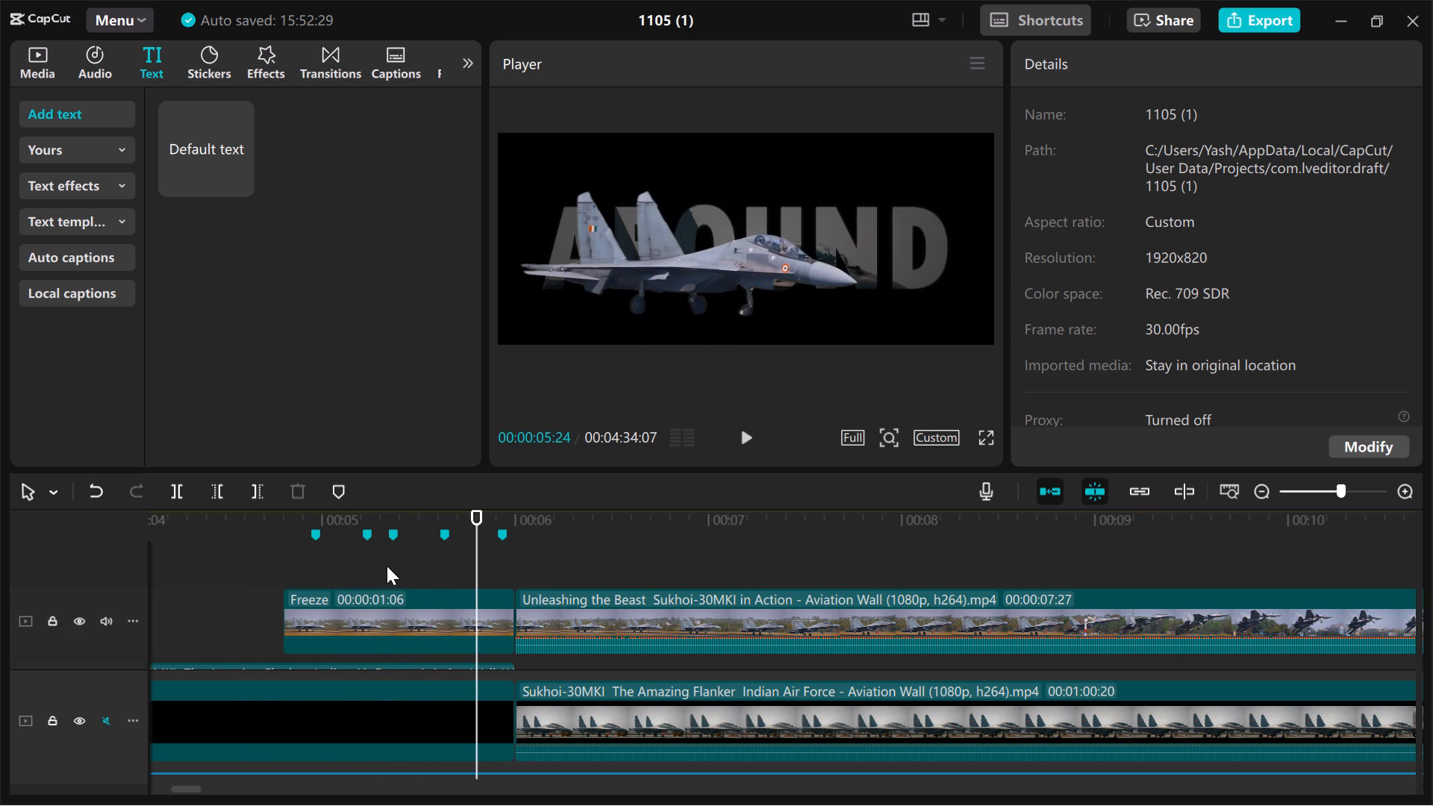
At the third timeline marker, set the freeze clip's keyframe to 133% scale and Y position -335.
click(387, 566)
click(734, 259)
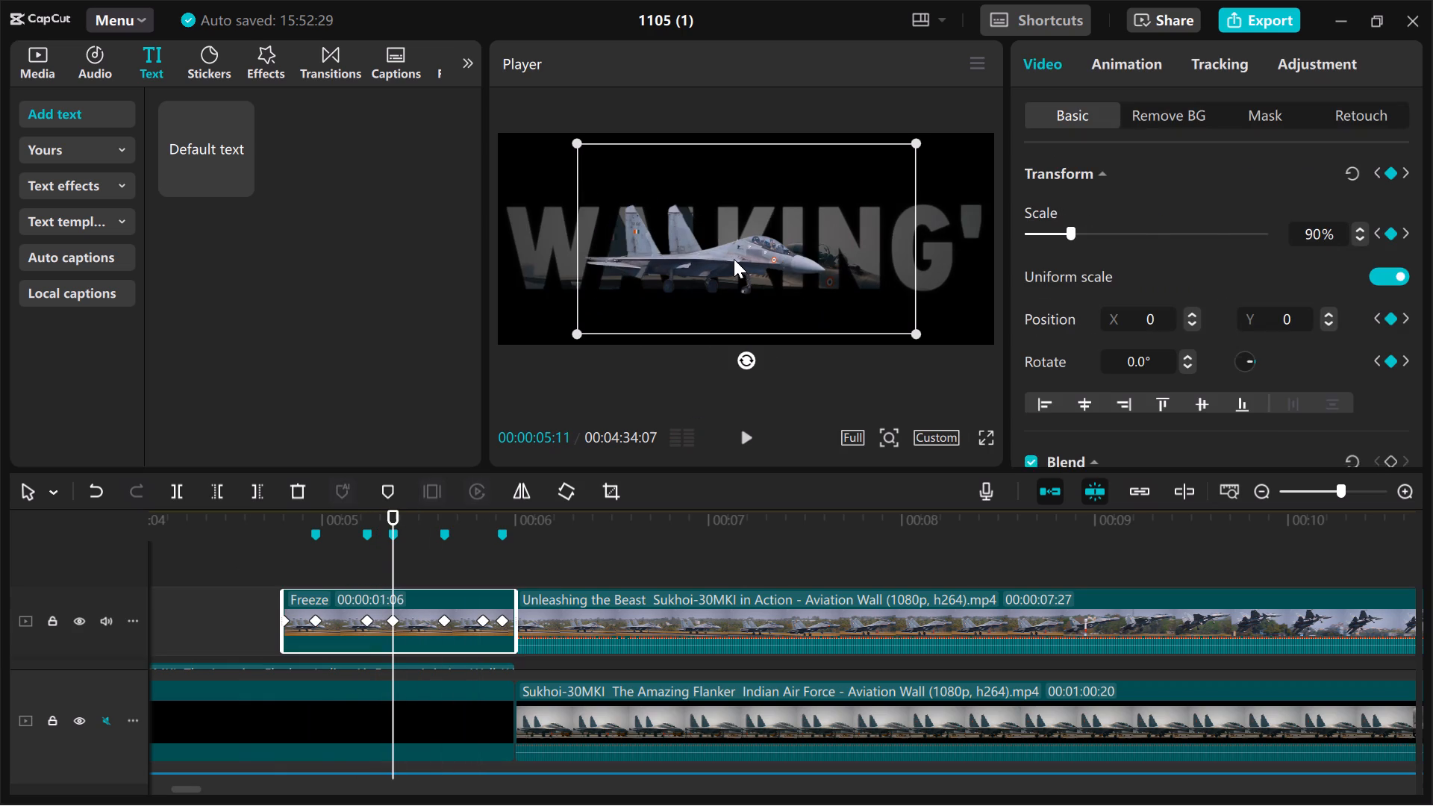
drag(1320, 230, 1299, 228)
key(1)
text(33)
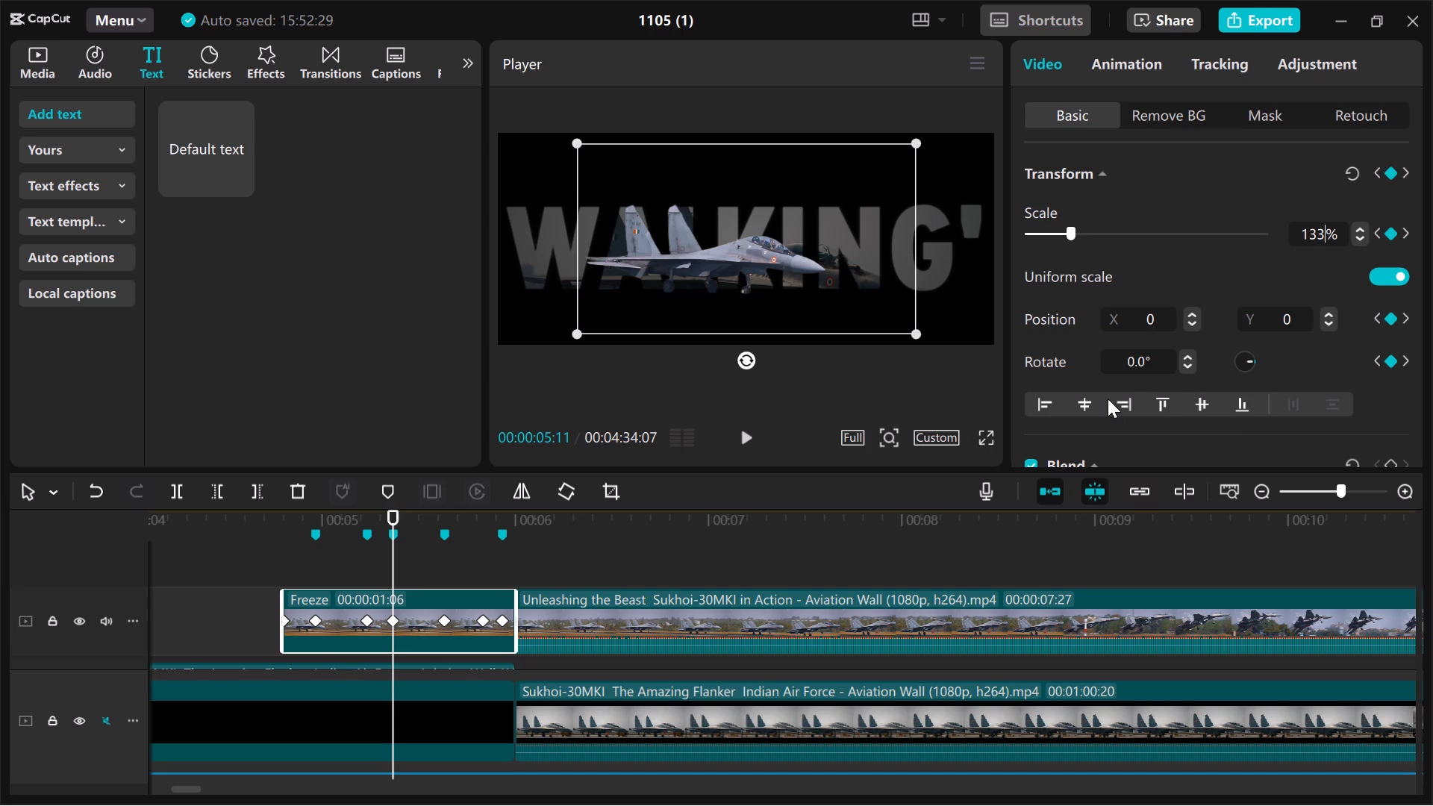
click(1293, 321)
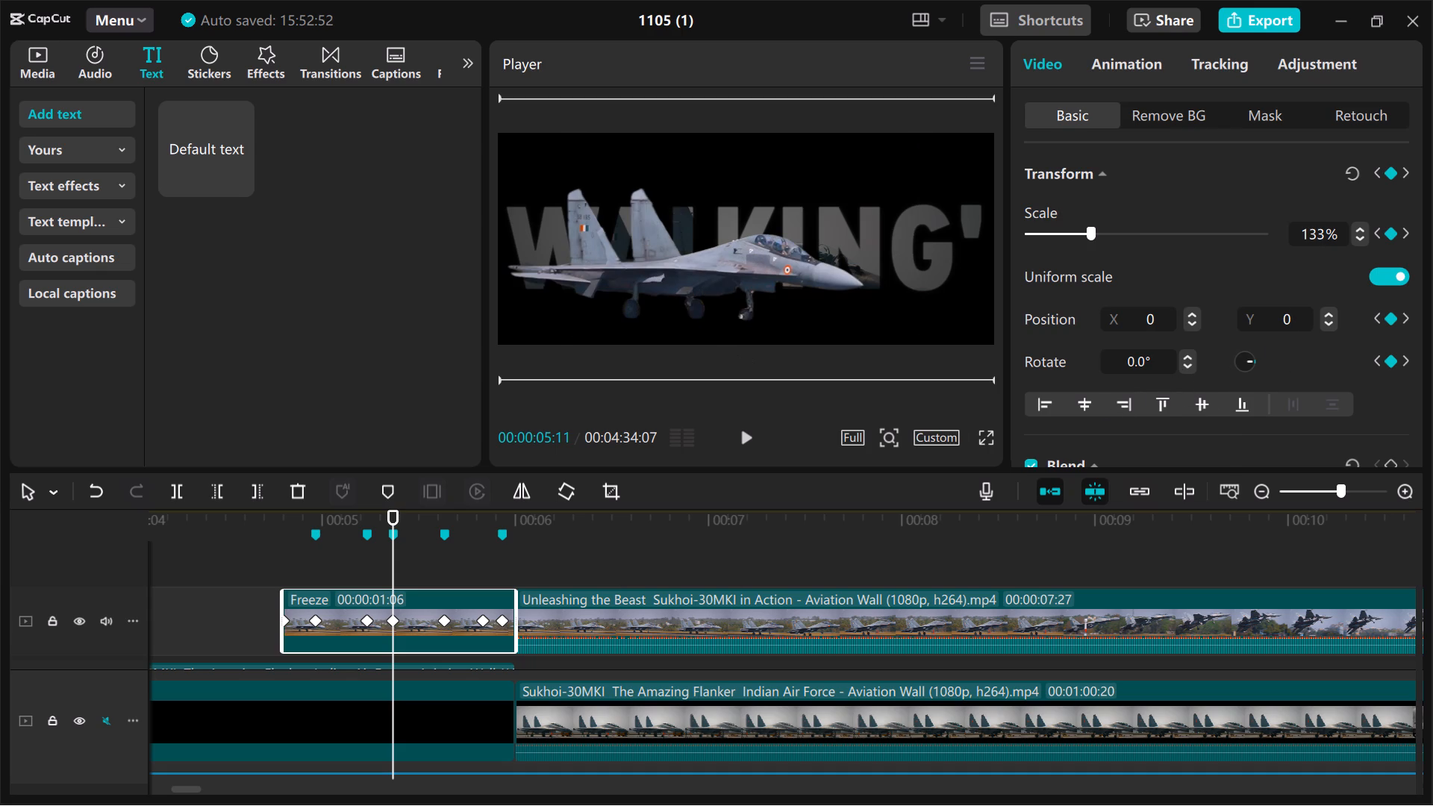
drag(1293, 321, 1279, 320)
key(minus)
text(335)
At the fourth timeline marker, set the freeze clip's keyframe to 133% scale and Y position -335.
click(443, 558)
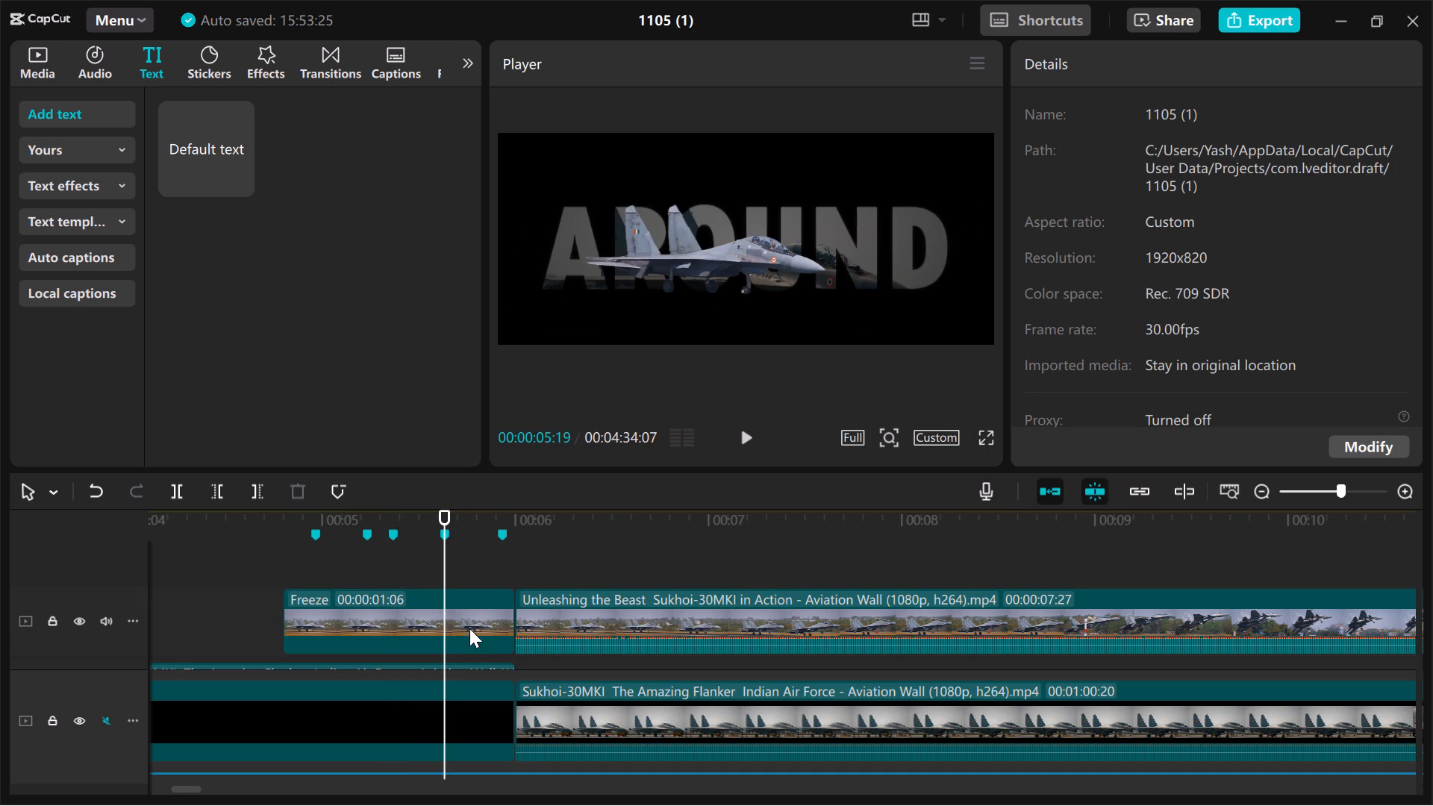
click(465, 620)
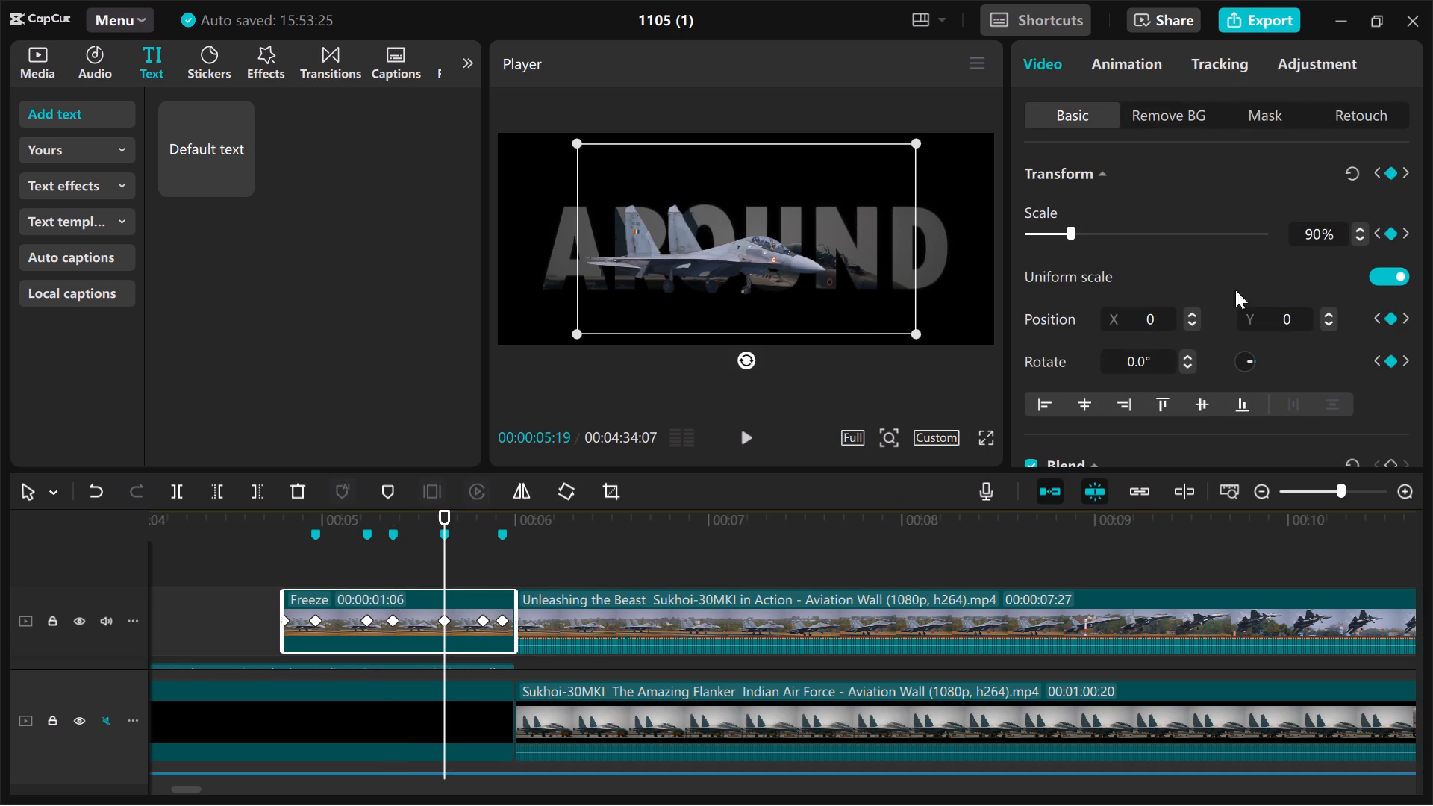
click(1320, 235)
key(BackSpace)
key(BackSpace)
text(133)
drag(1293, 319, 1285, 316)
text(-335)
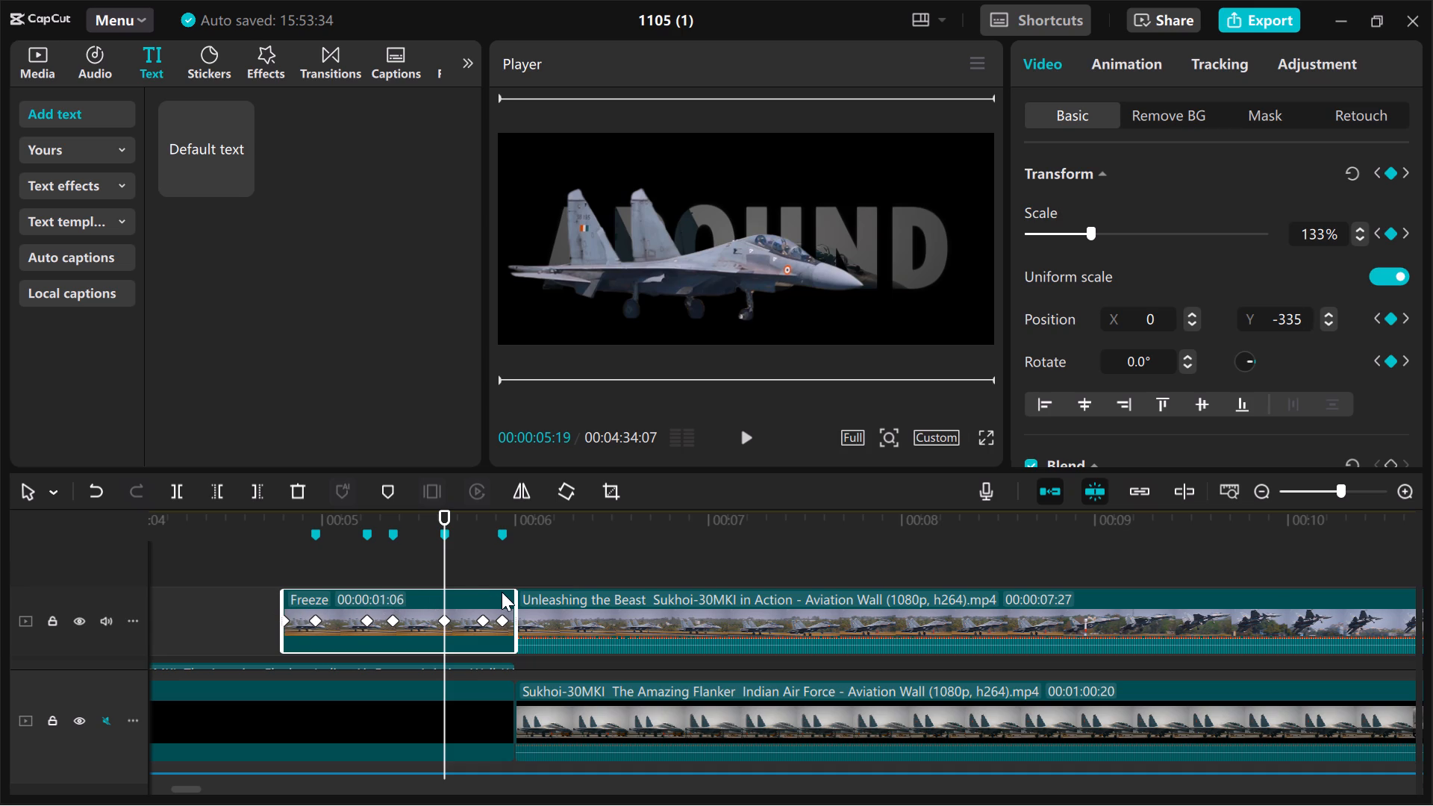
Replay the section from before the freeze clip several times to review the jet's rise against the text and the following cut.
click(188, 541)
key(space)
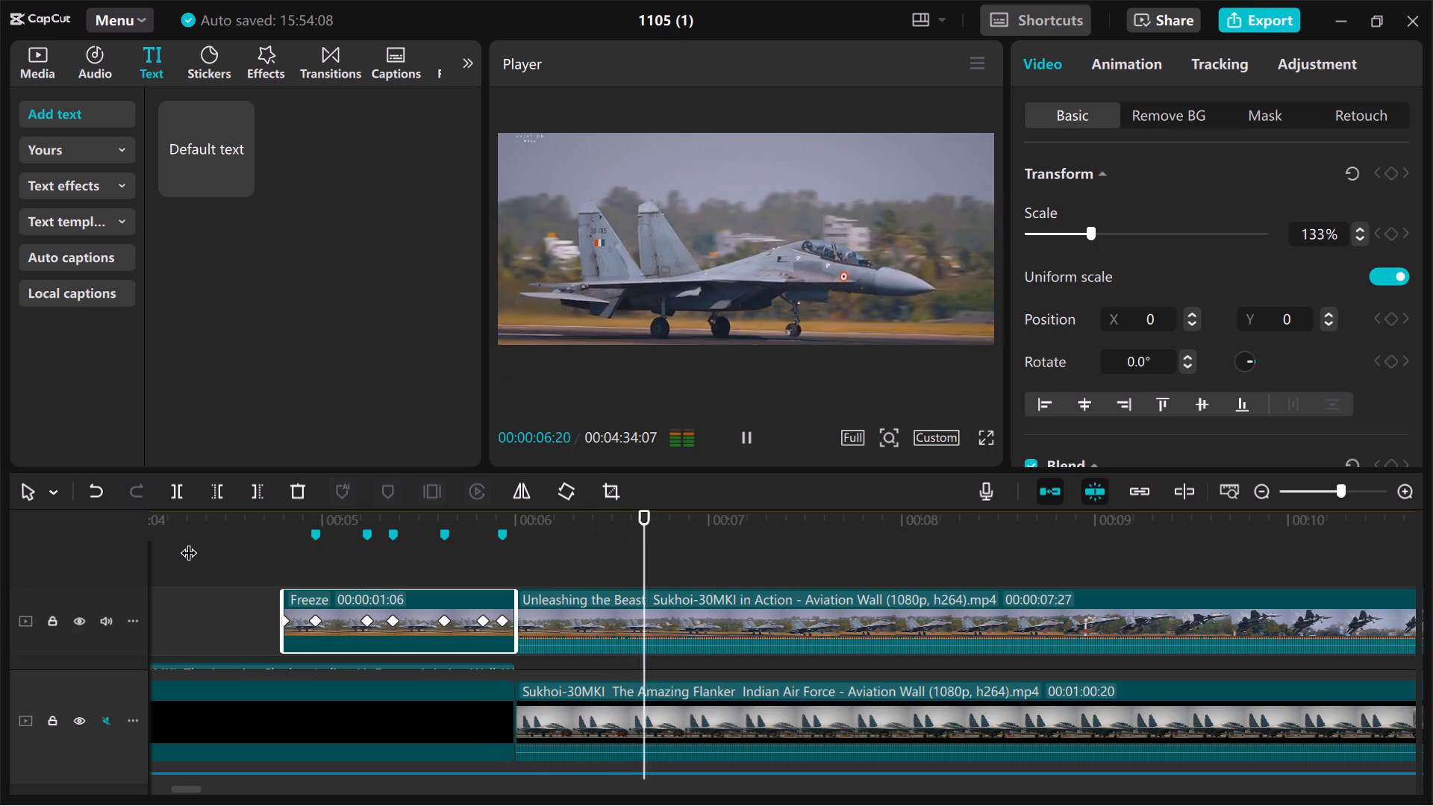
key(space)
key(space)
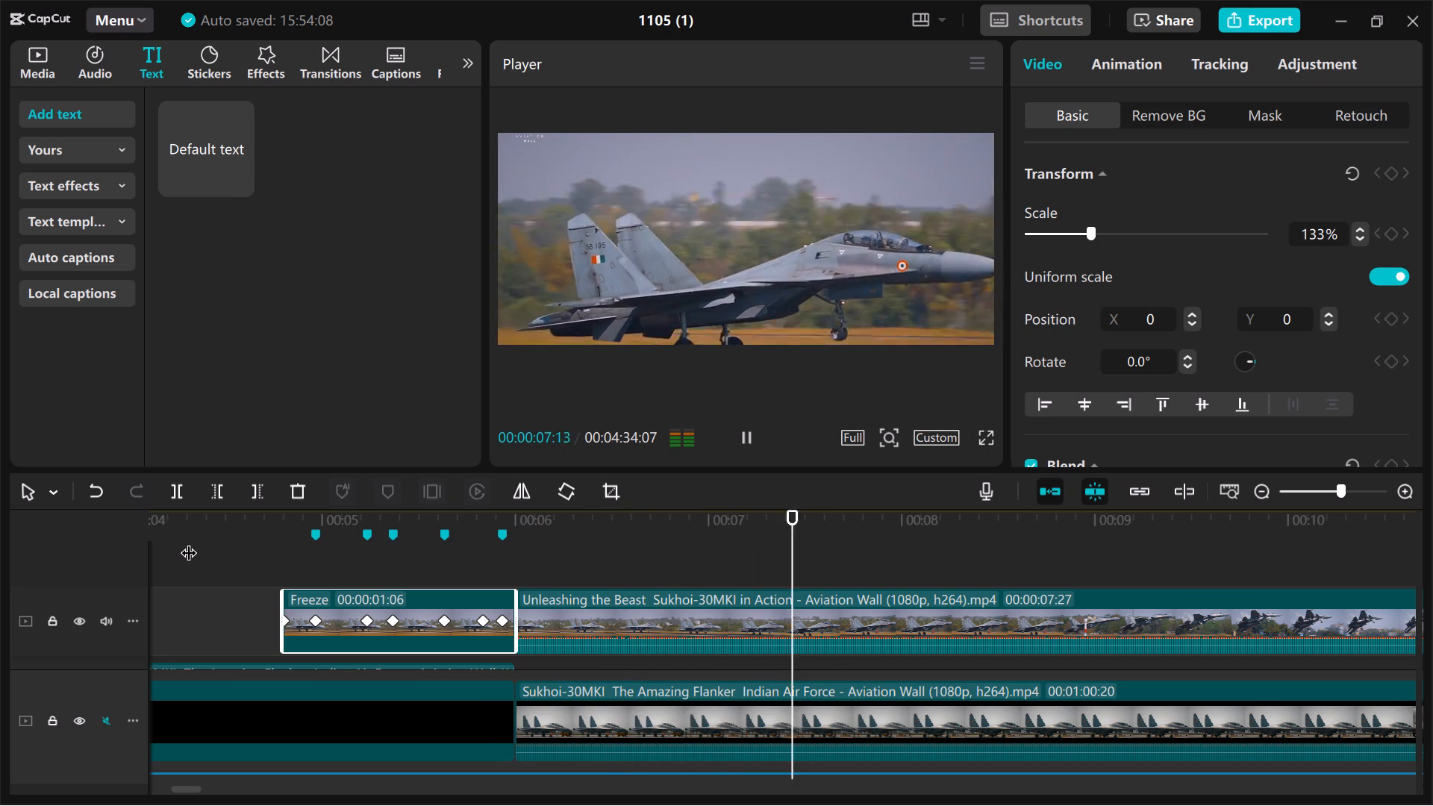
click(188, 541)
key(space)
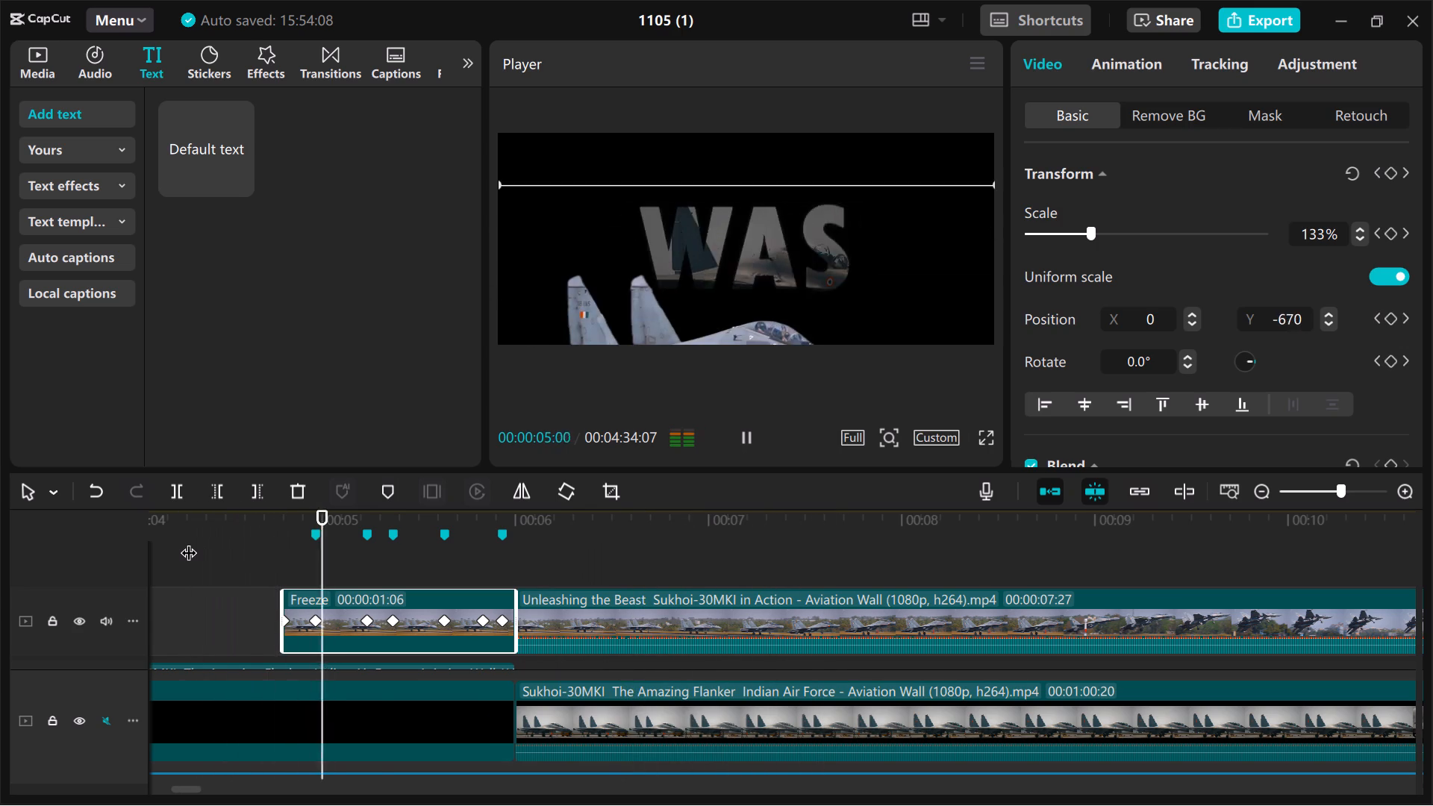
key(space)
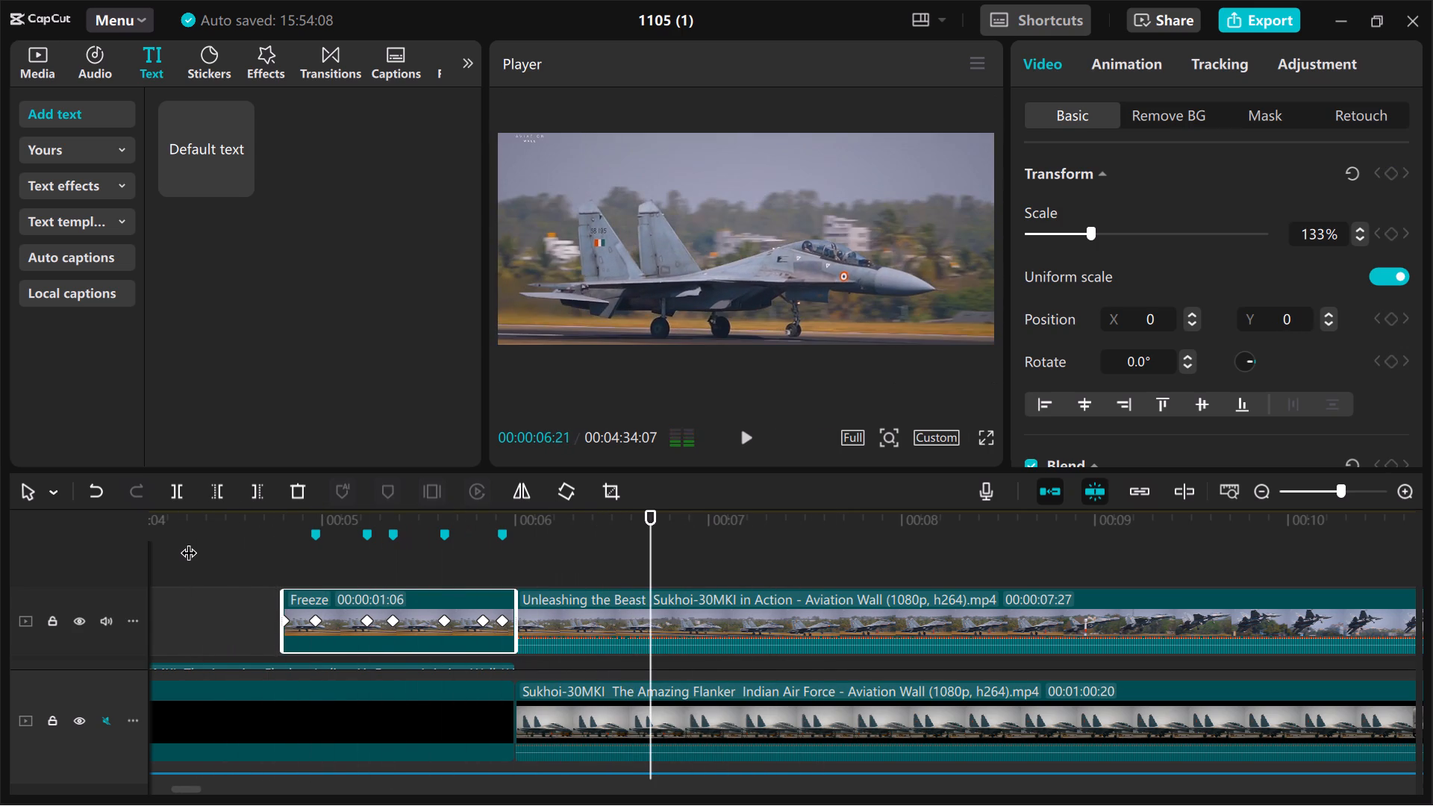
click(188, 541)
key(space)
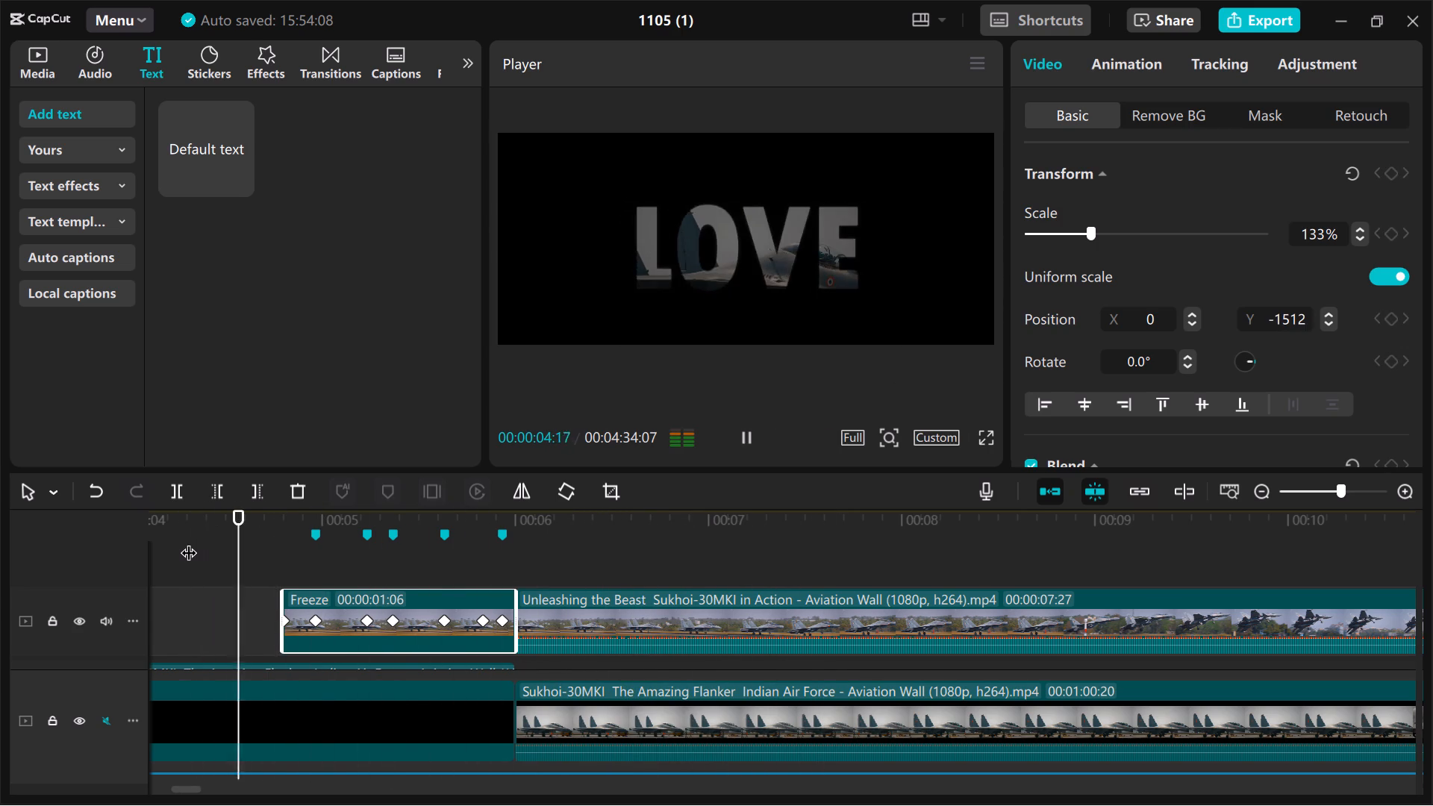
key(space)
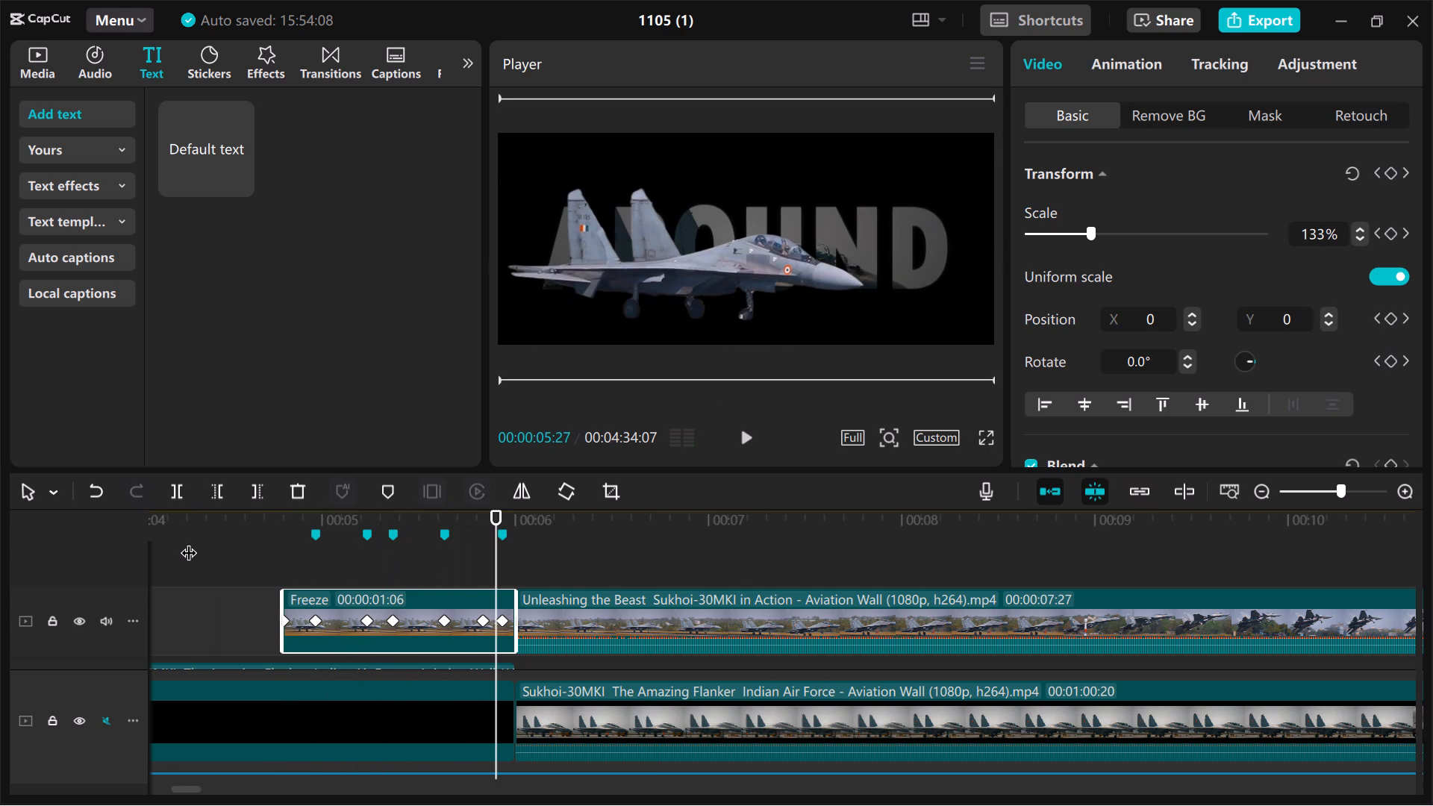
click(192, 554)
key(space)
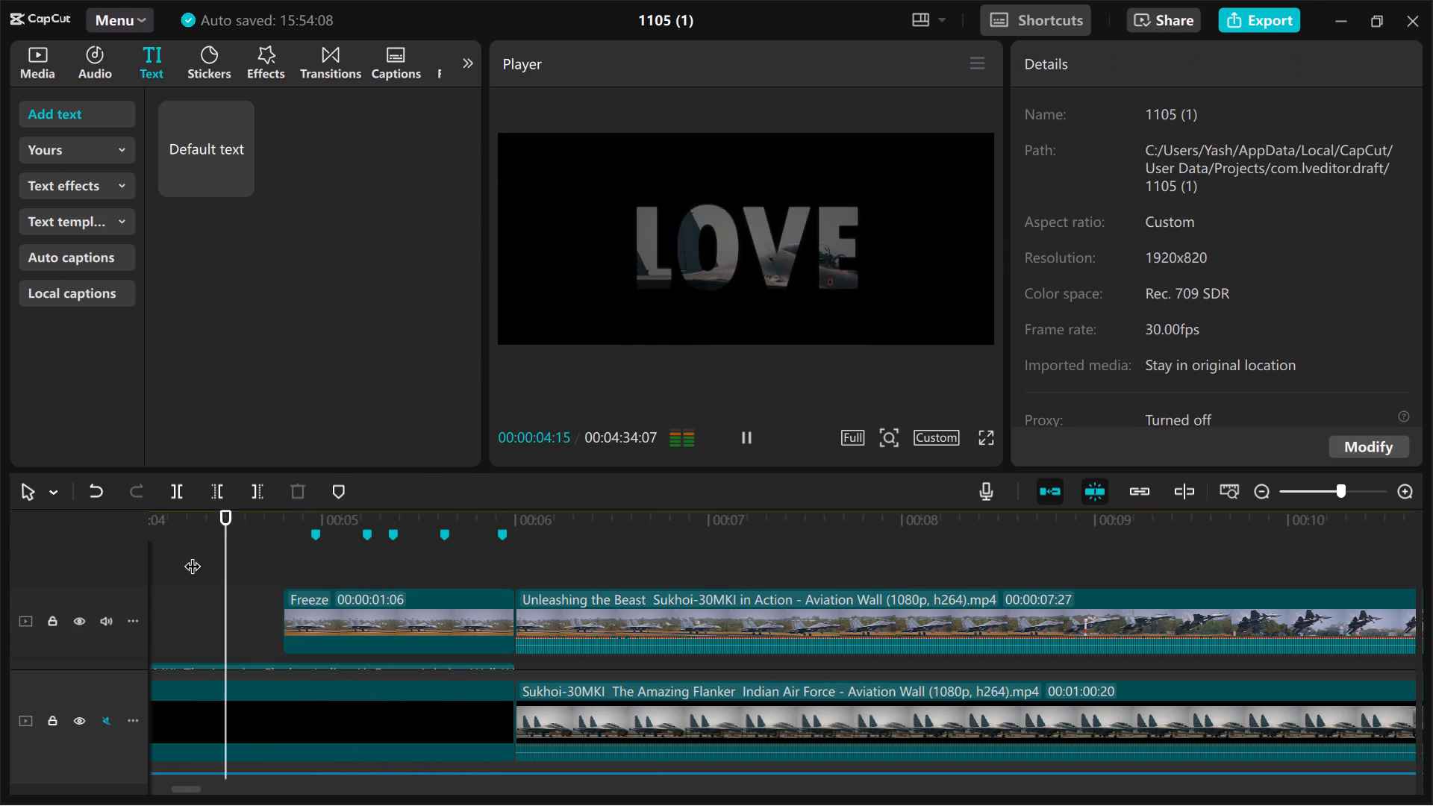
key(space)
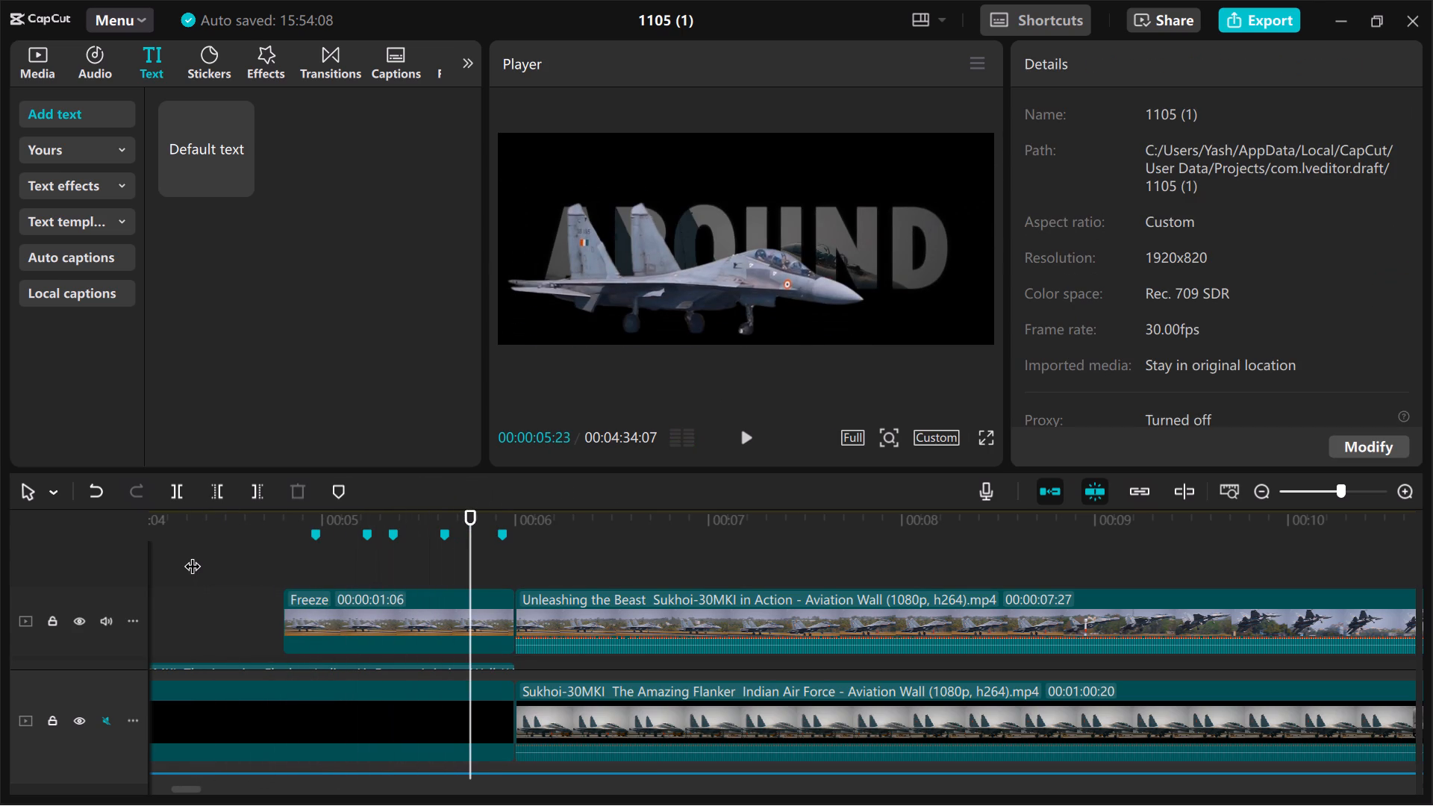
click(155, 566)
key(space)
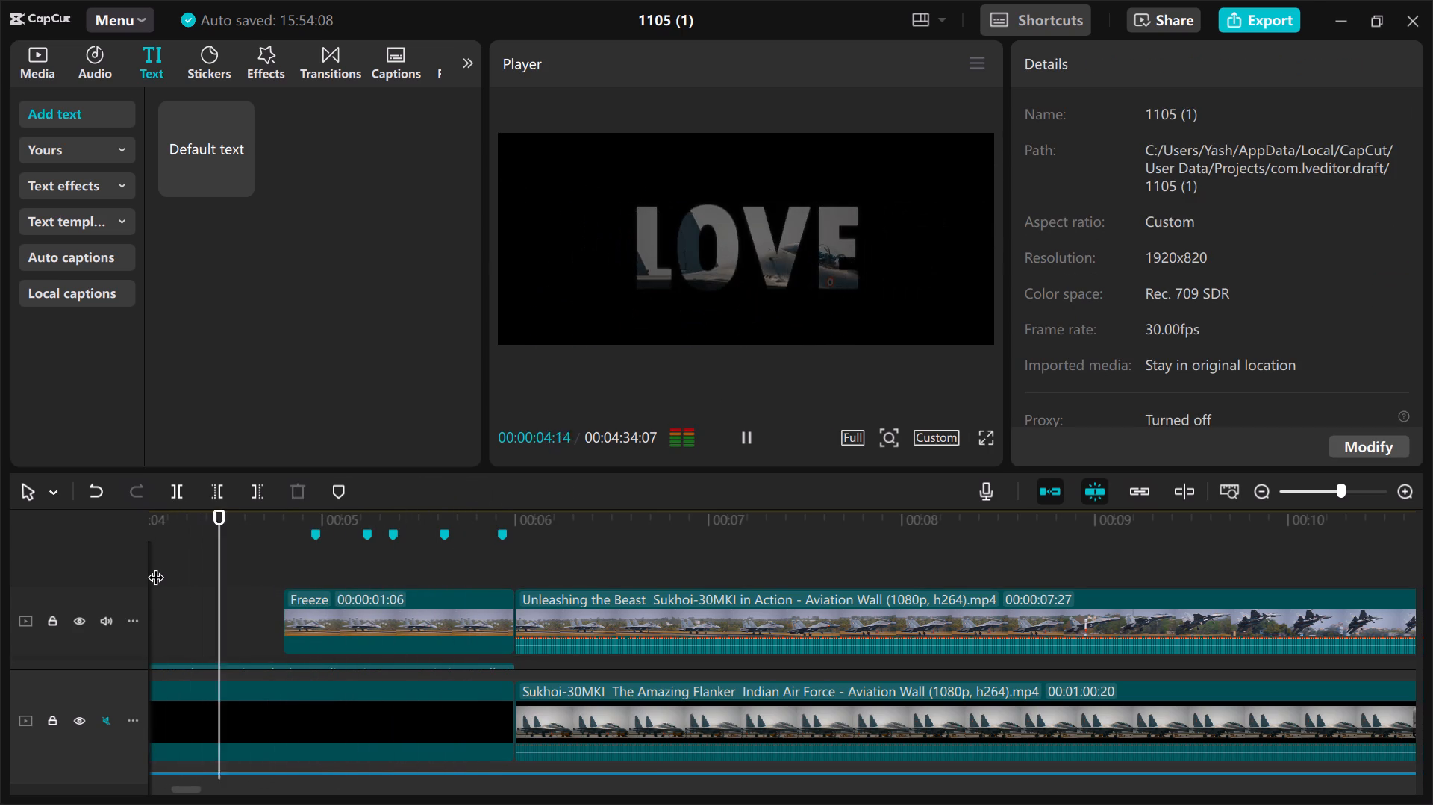
key(space)
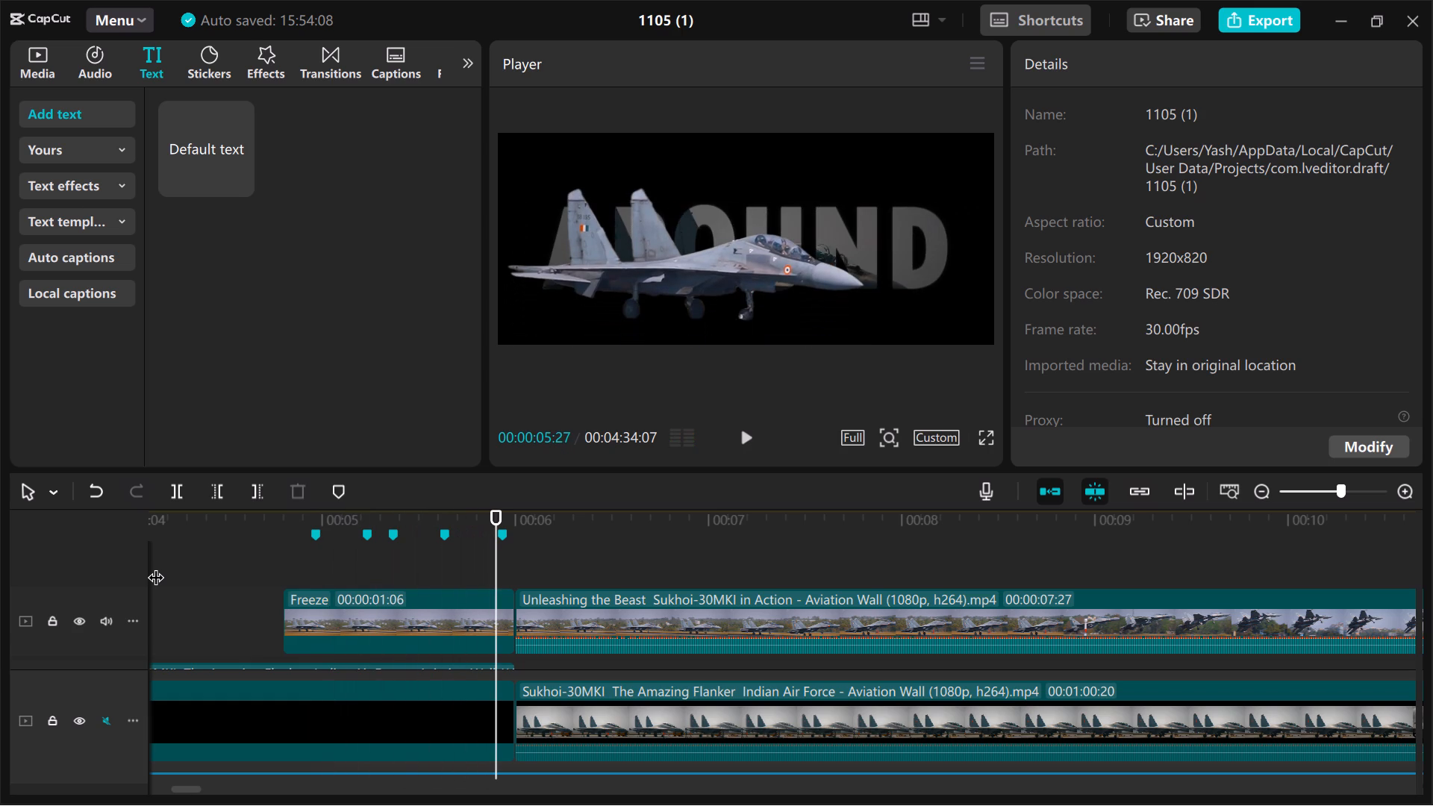
Play across the cut from the end of the freeze clip into the following takeoff footage.
key(space)
key(space)
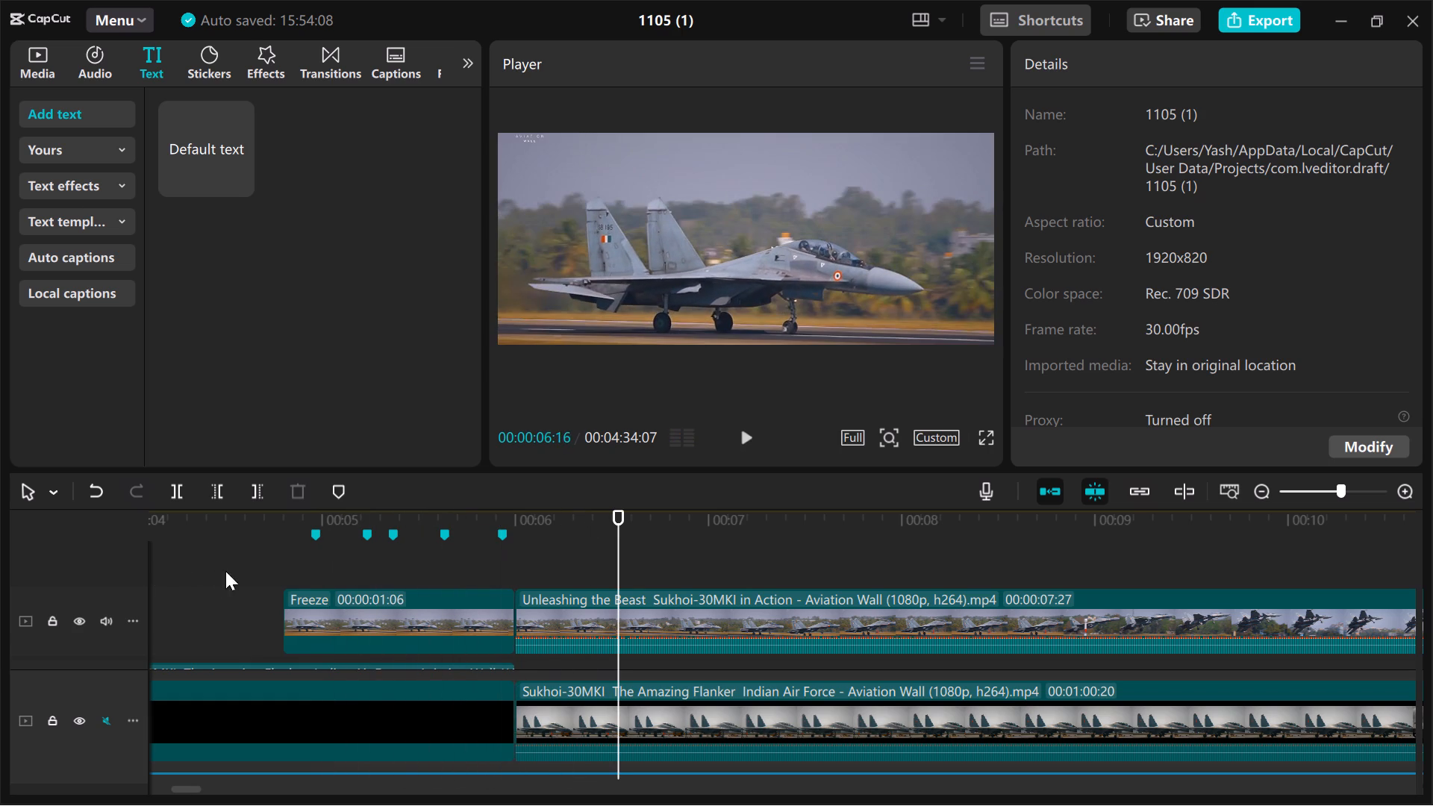
At the start of the freeze clip, set its position keyframe to Y -1500.
click(278, 569)
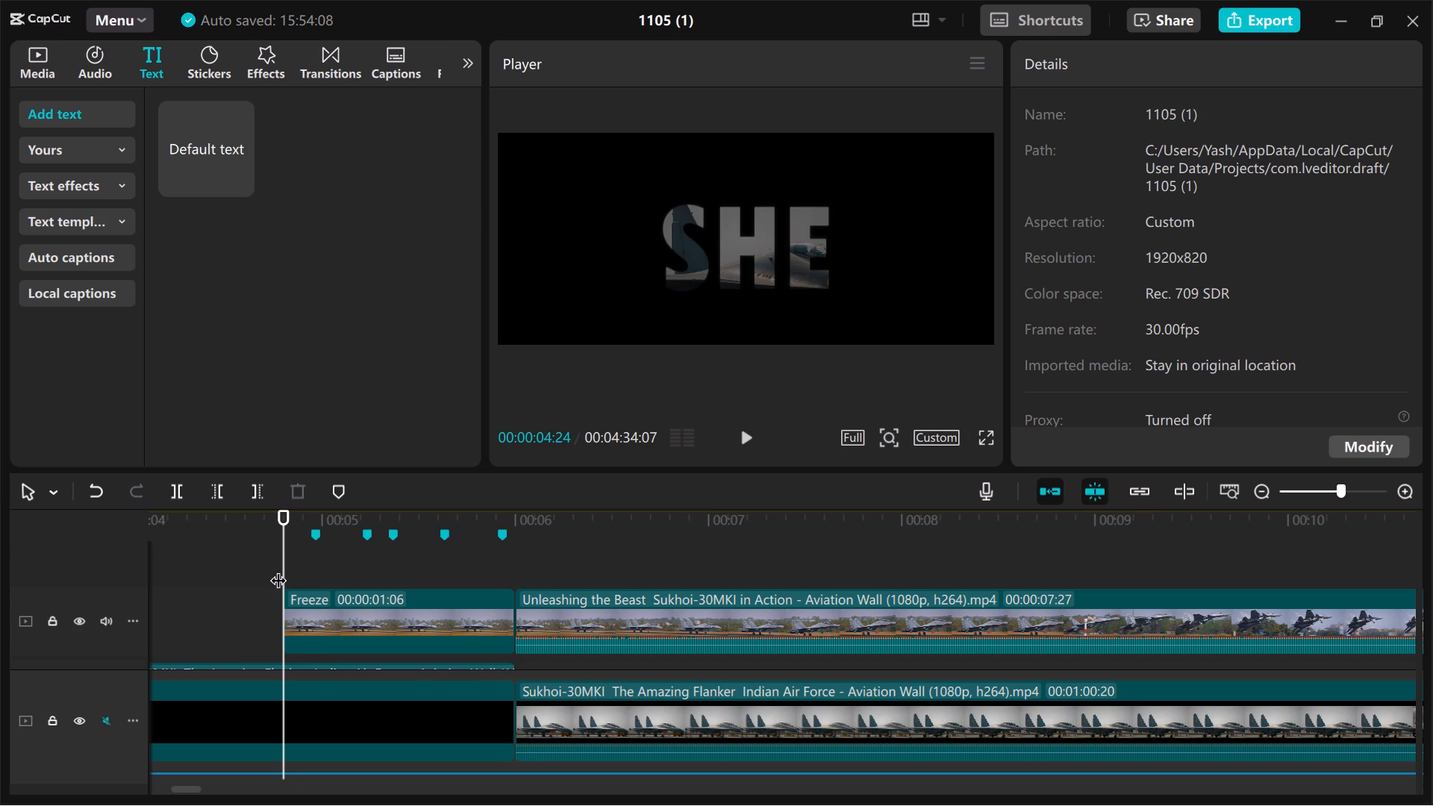
click(313, 605)
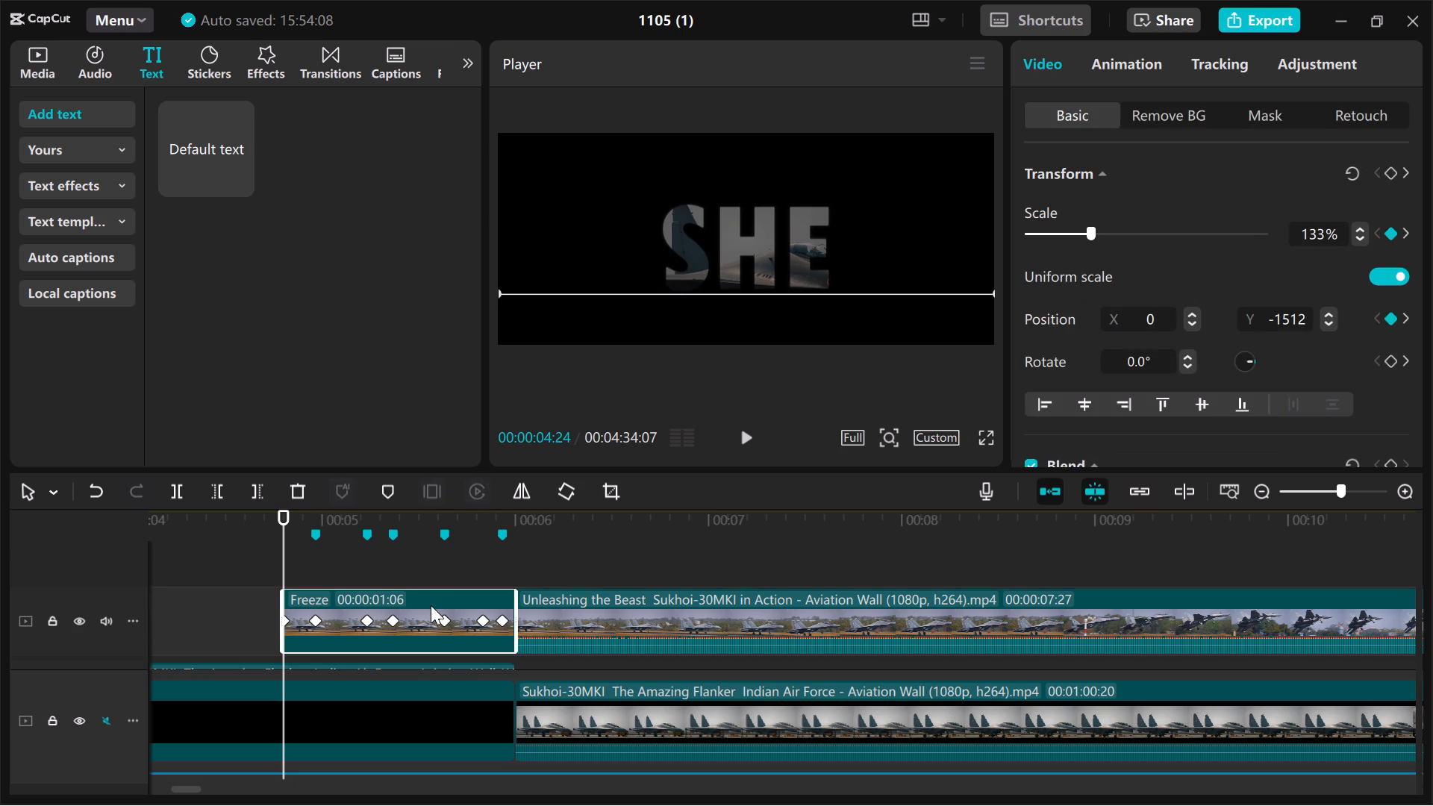
click(1304, 313)
key(BackSpace)
key(BackSpace)
text(10)
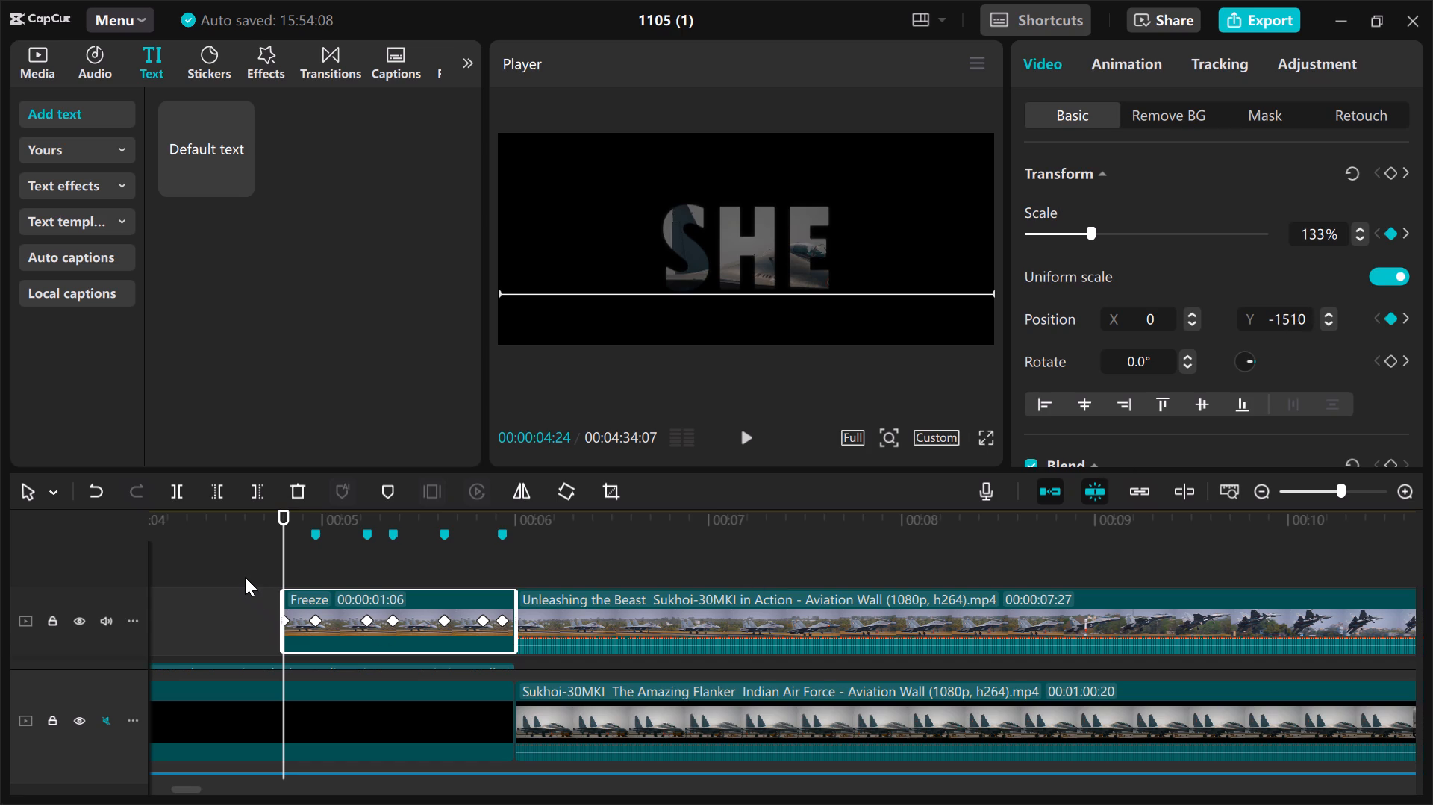
key(BackSpace)
key(BackSpace)
text(00)
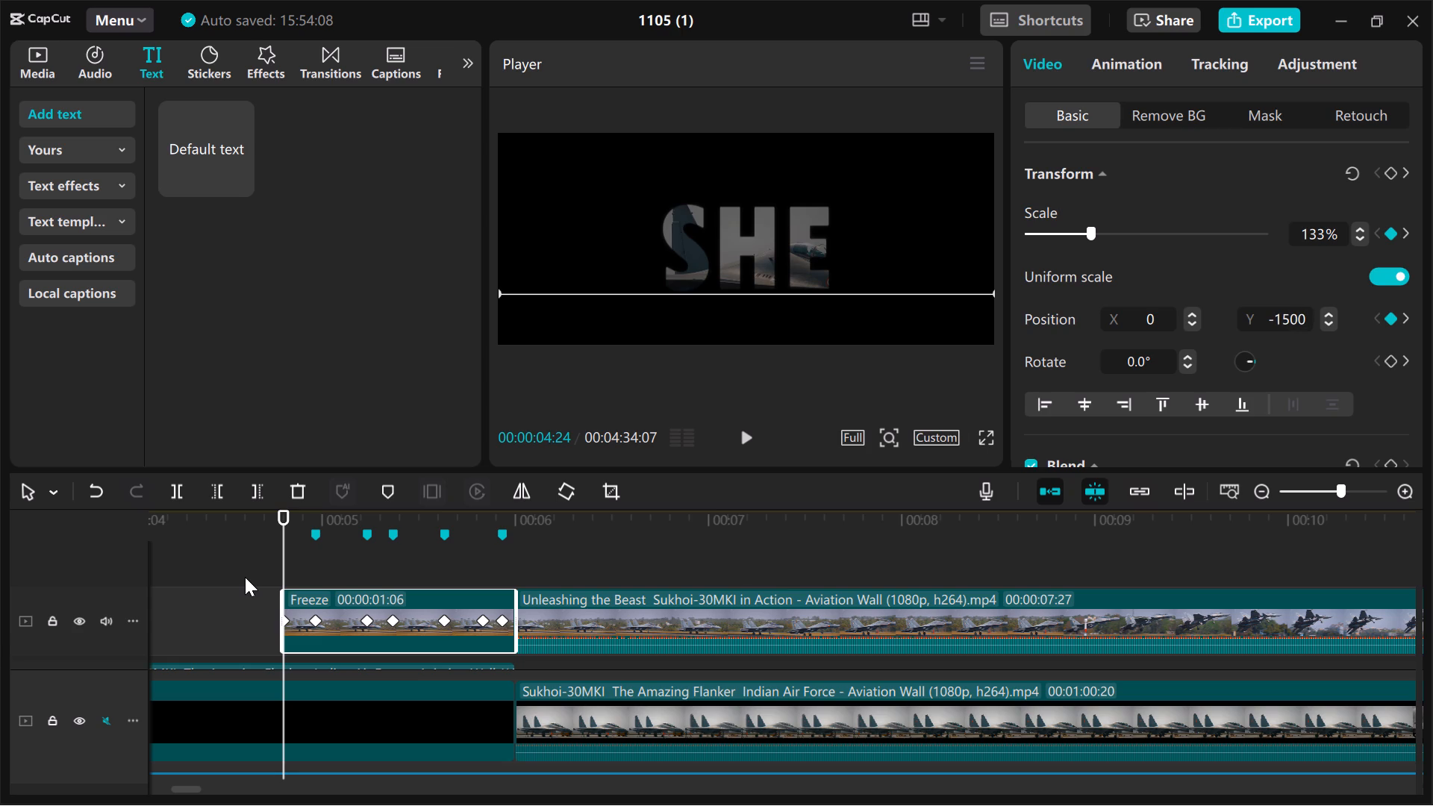
double_click(245, 577)
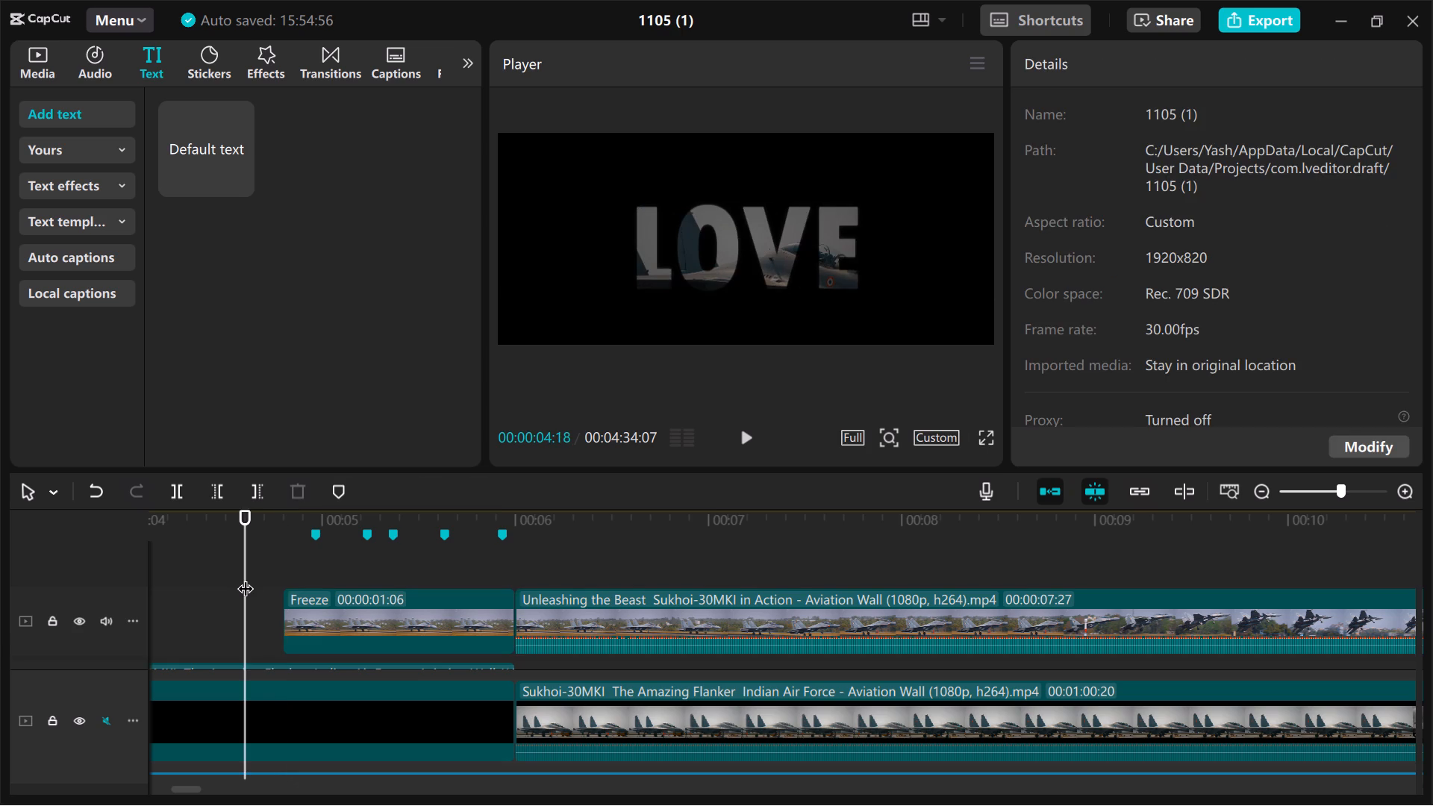
Replay the section from just before the freeze clip several times to review the jet's rise and the footage after it.
key(space)
key(space)
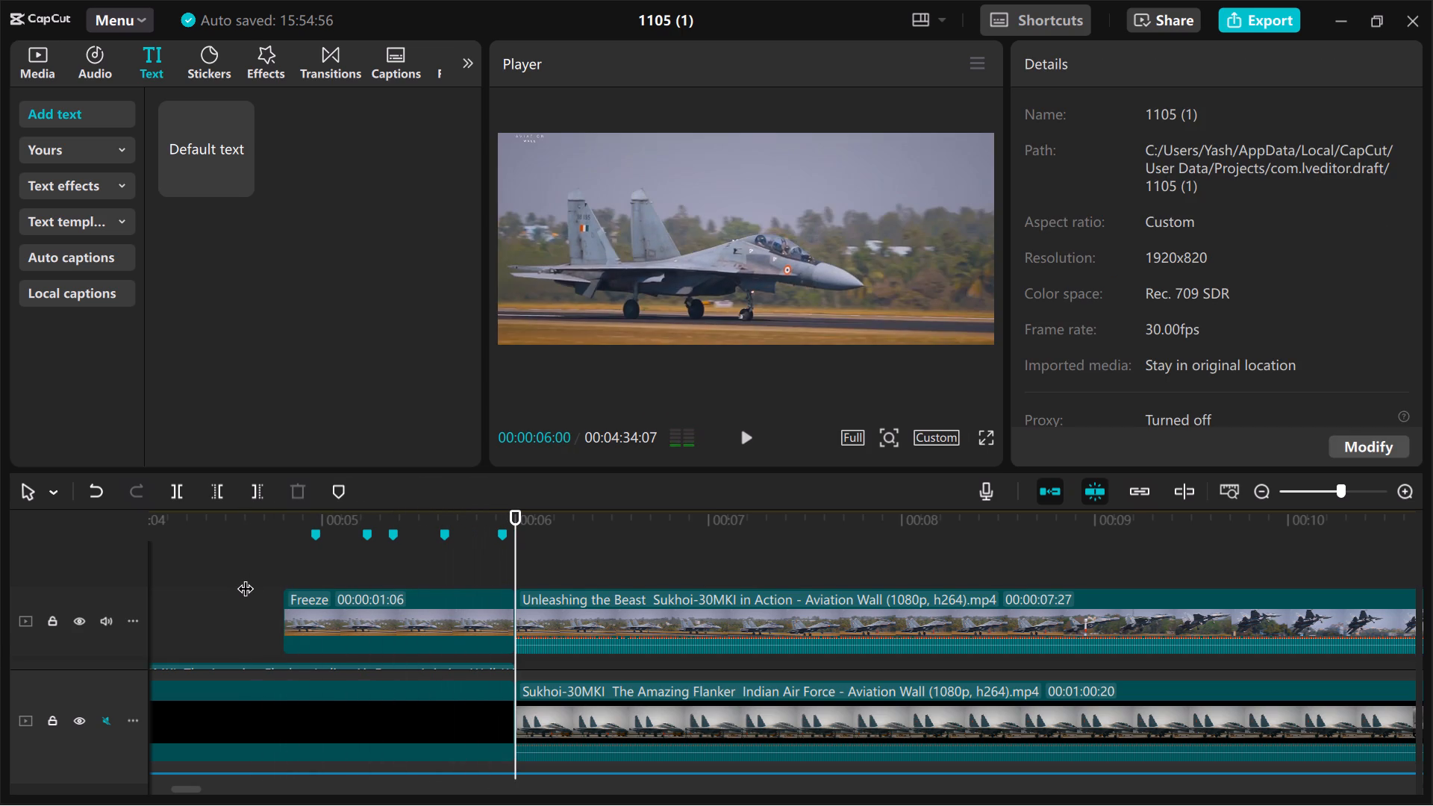
click(245, 577)
key(space)
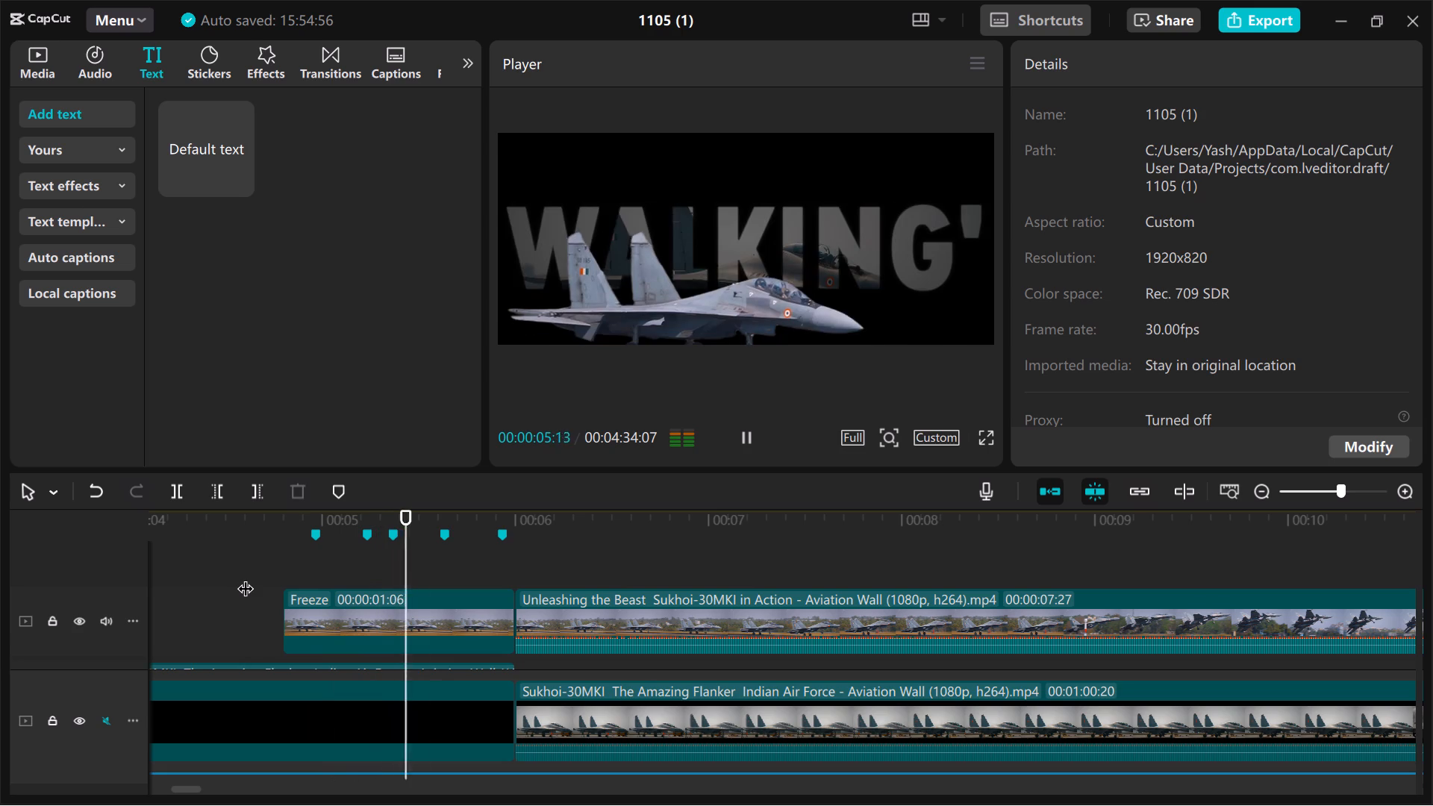
key(space)
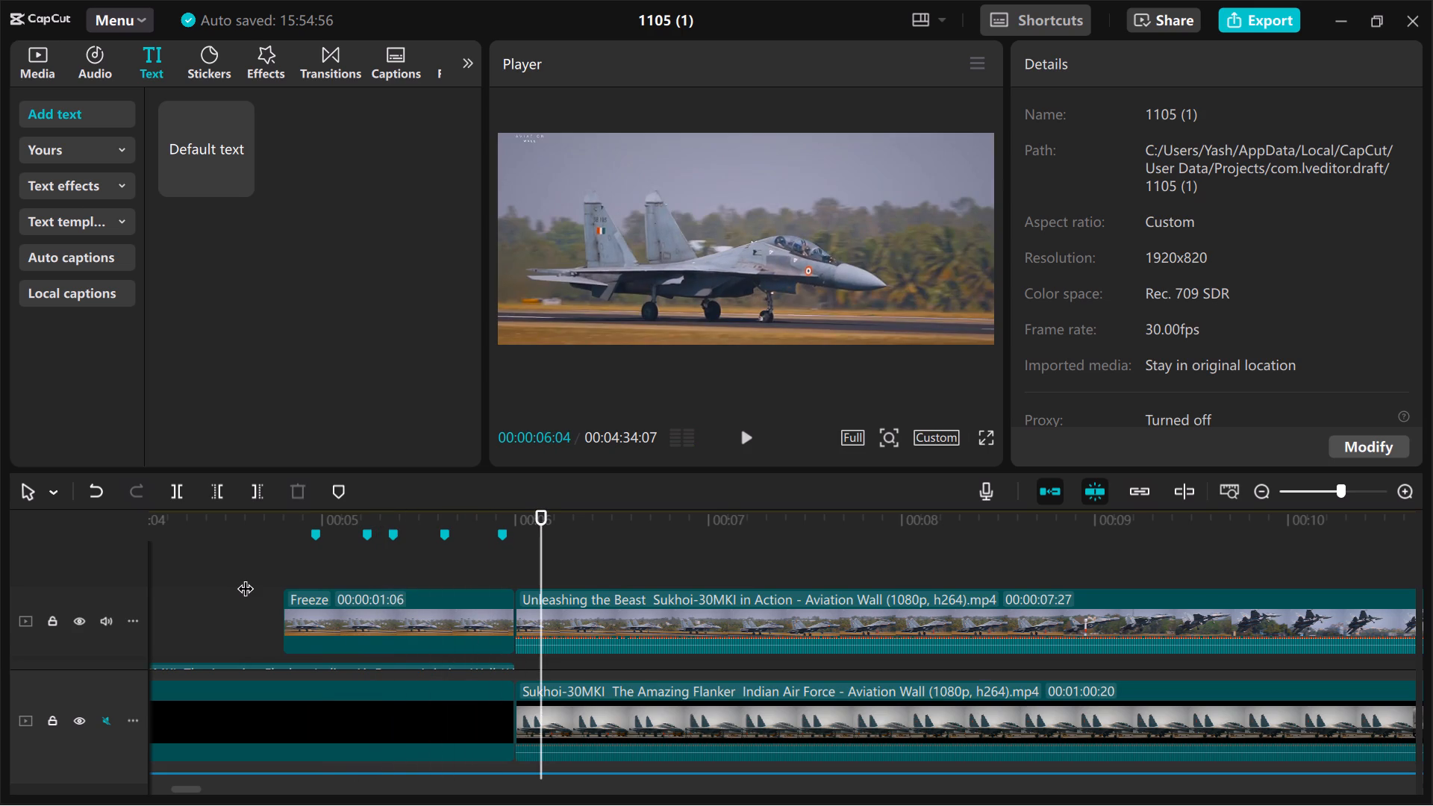
click(245, 577)
key(space)
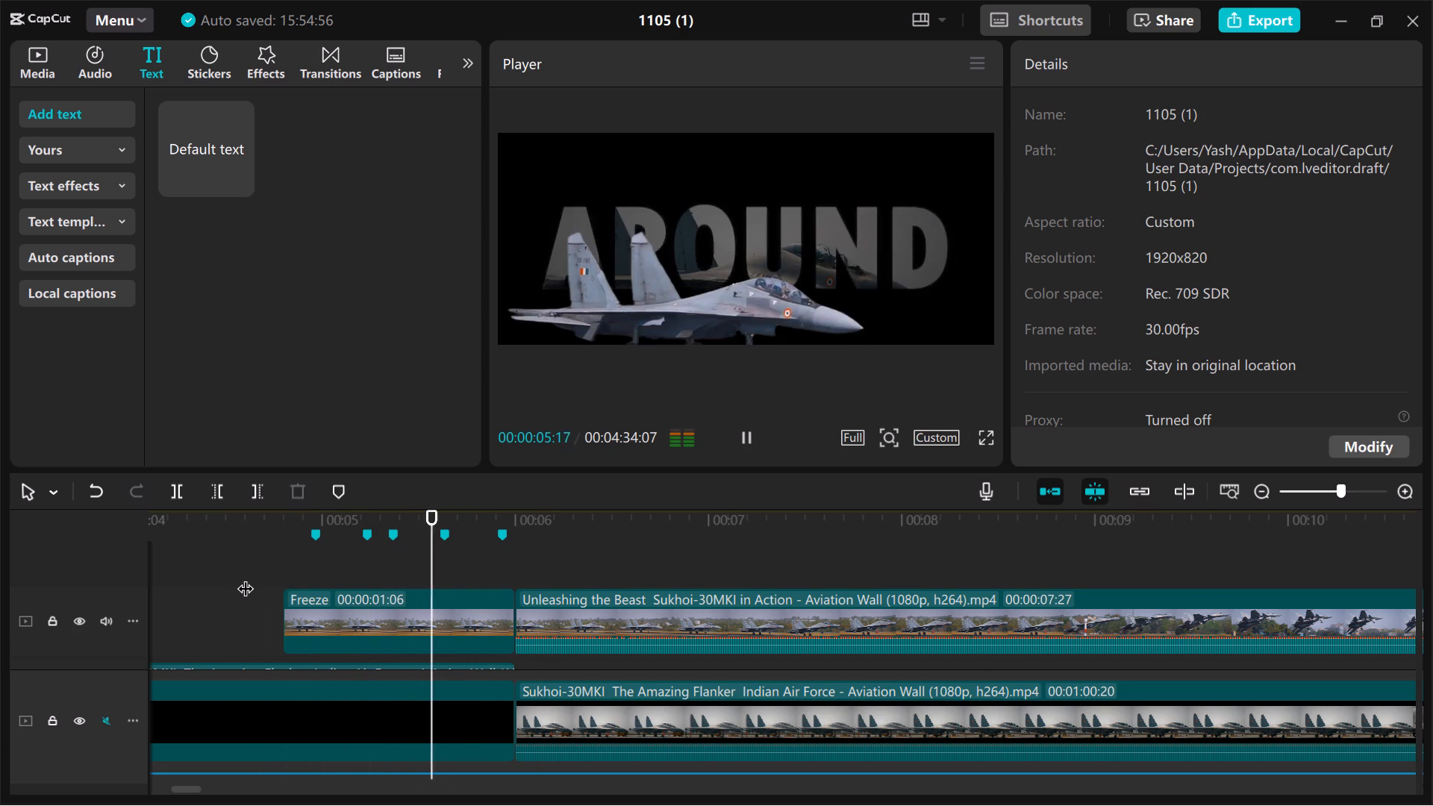
key(space)
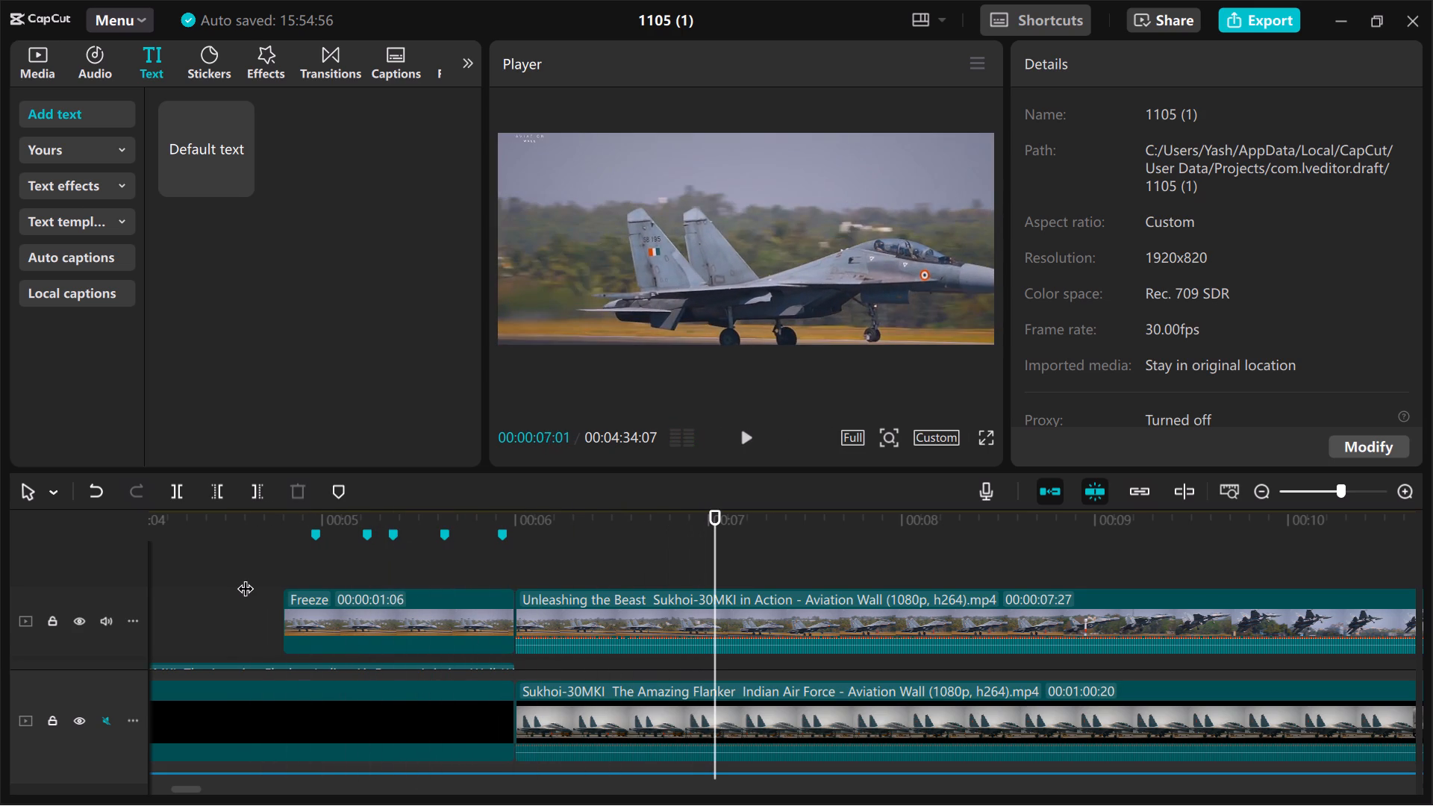
click(245, 577)
key(space)
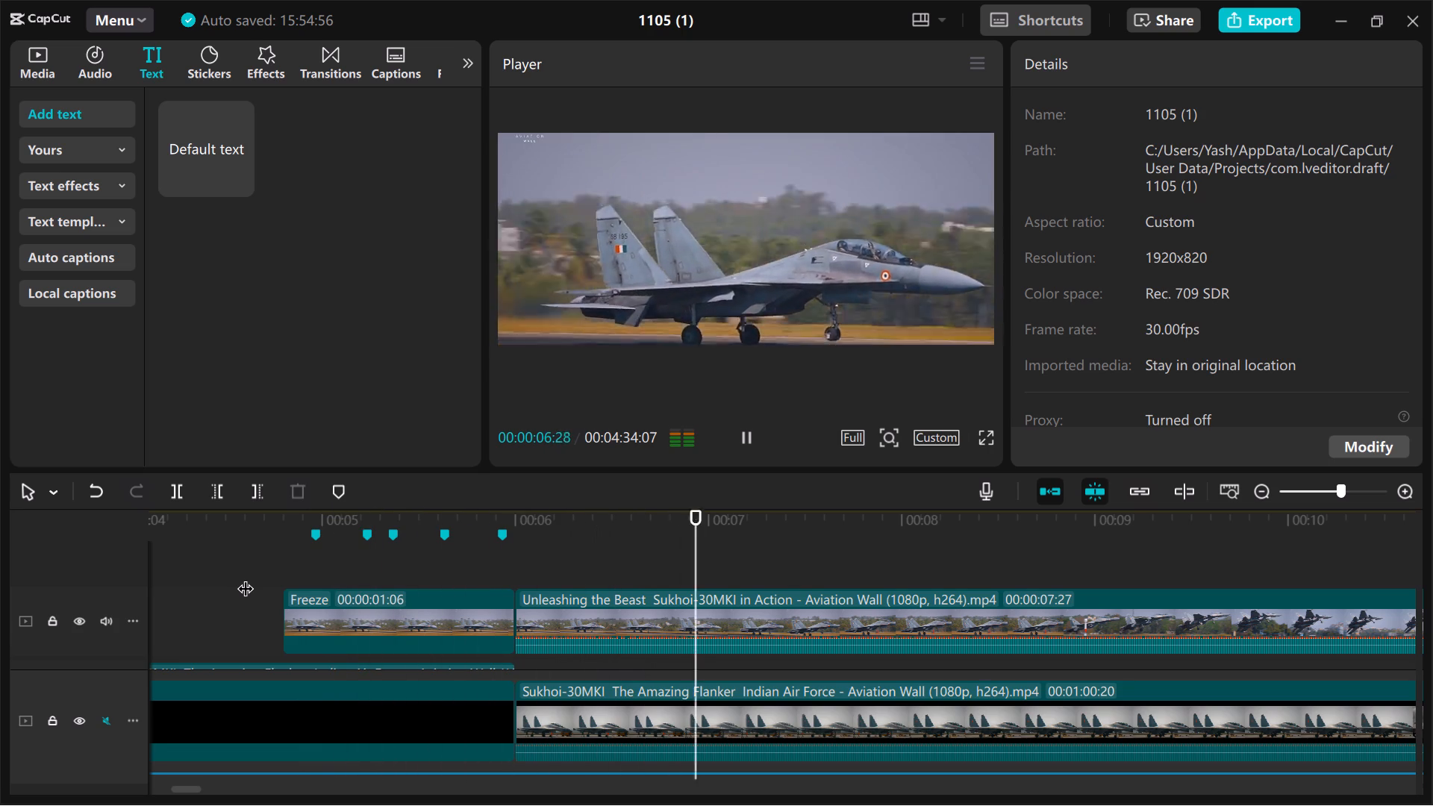
click(245, 577)
key(space)
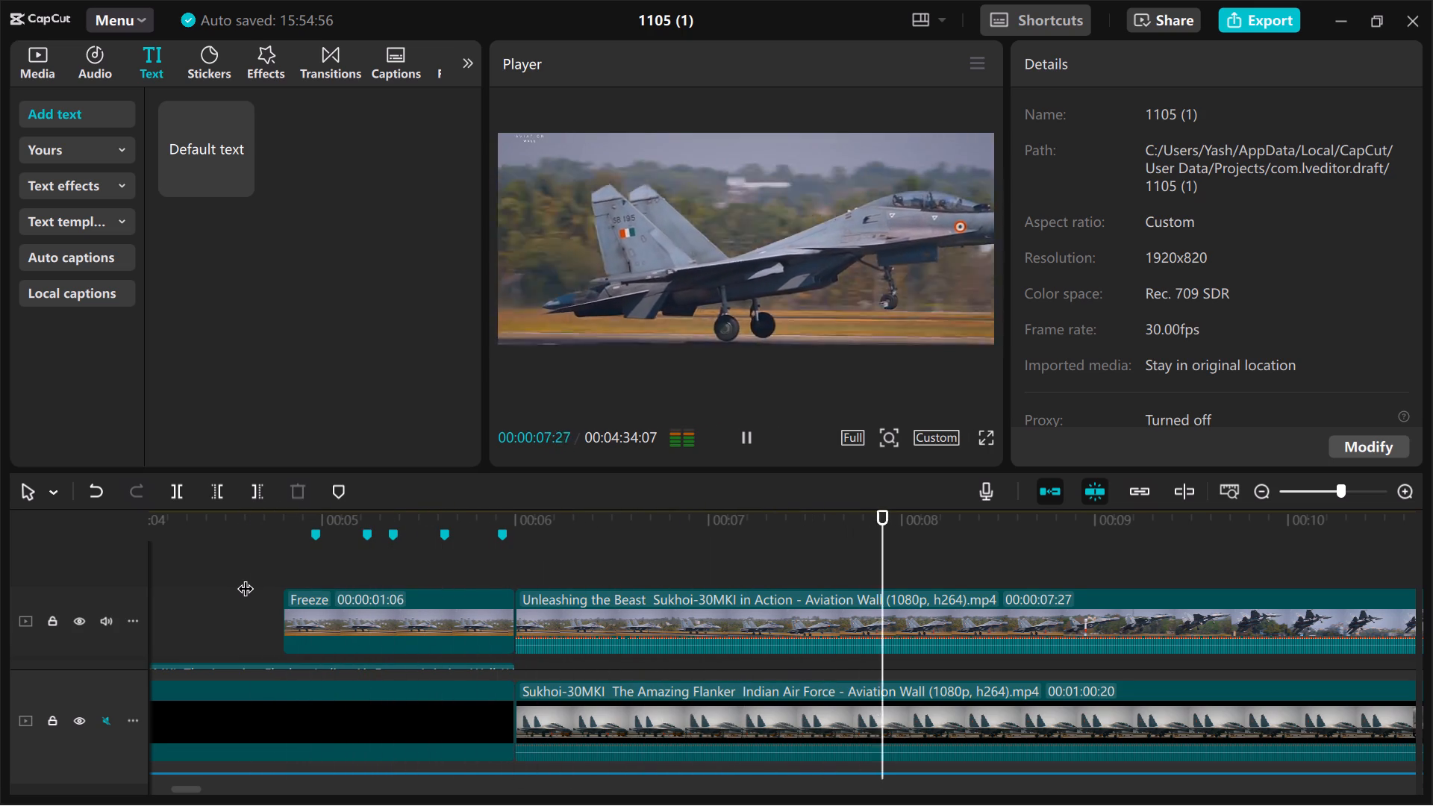
key(space)
key(space)
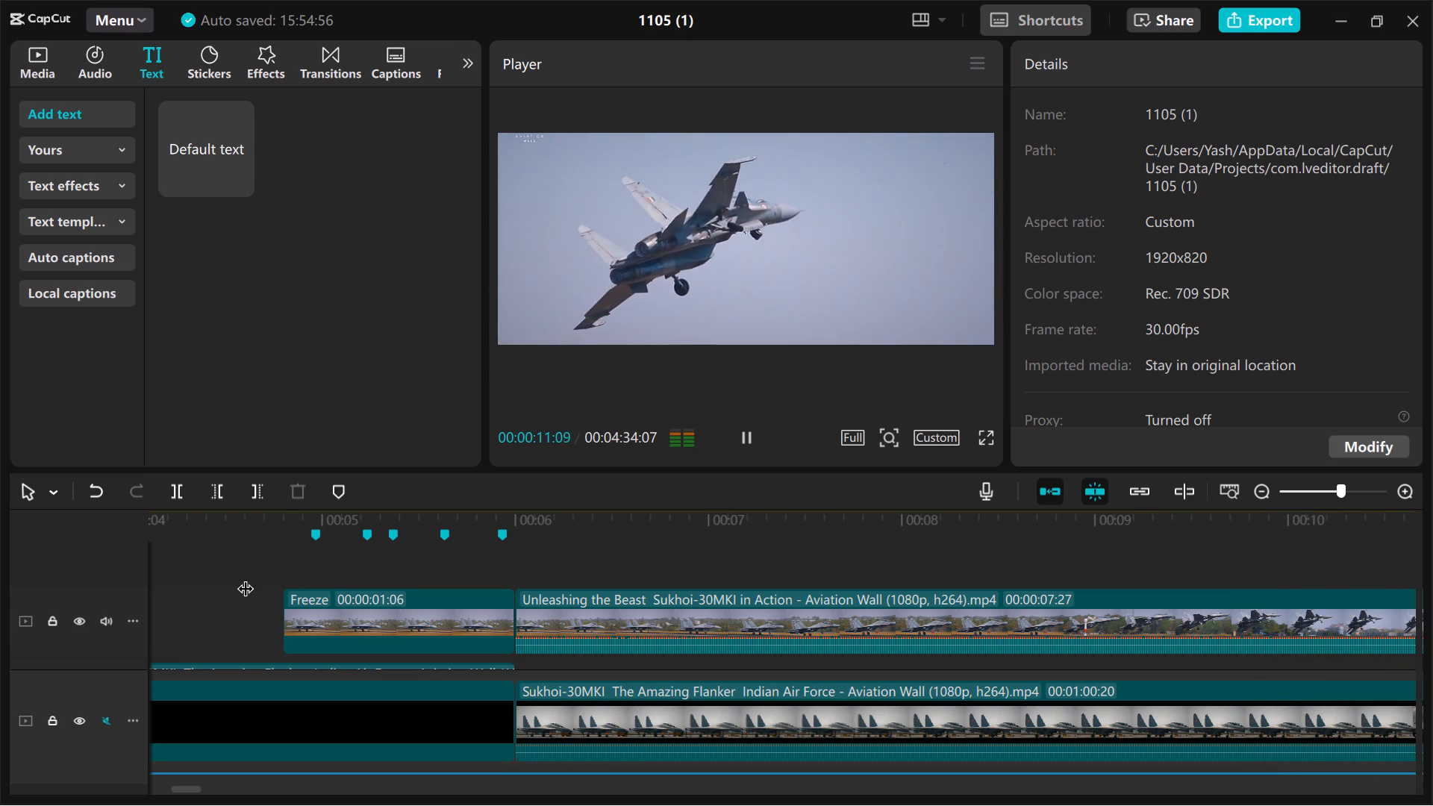
Mute the track holding the freeze clip and the Unleashing the Beast footage.
scroll(458, 681, down, 1)
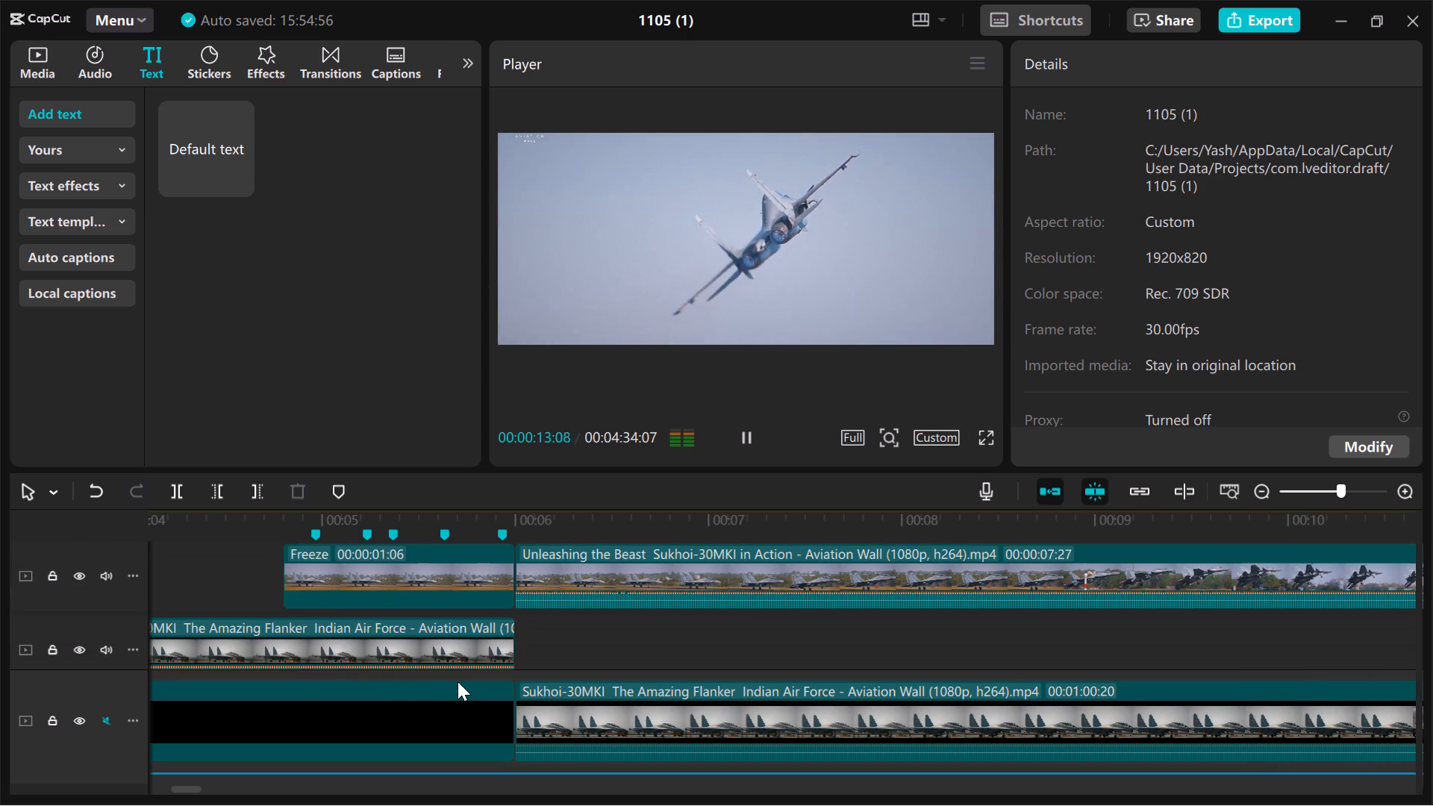
scroll(458, 681, down, 4)
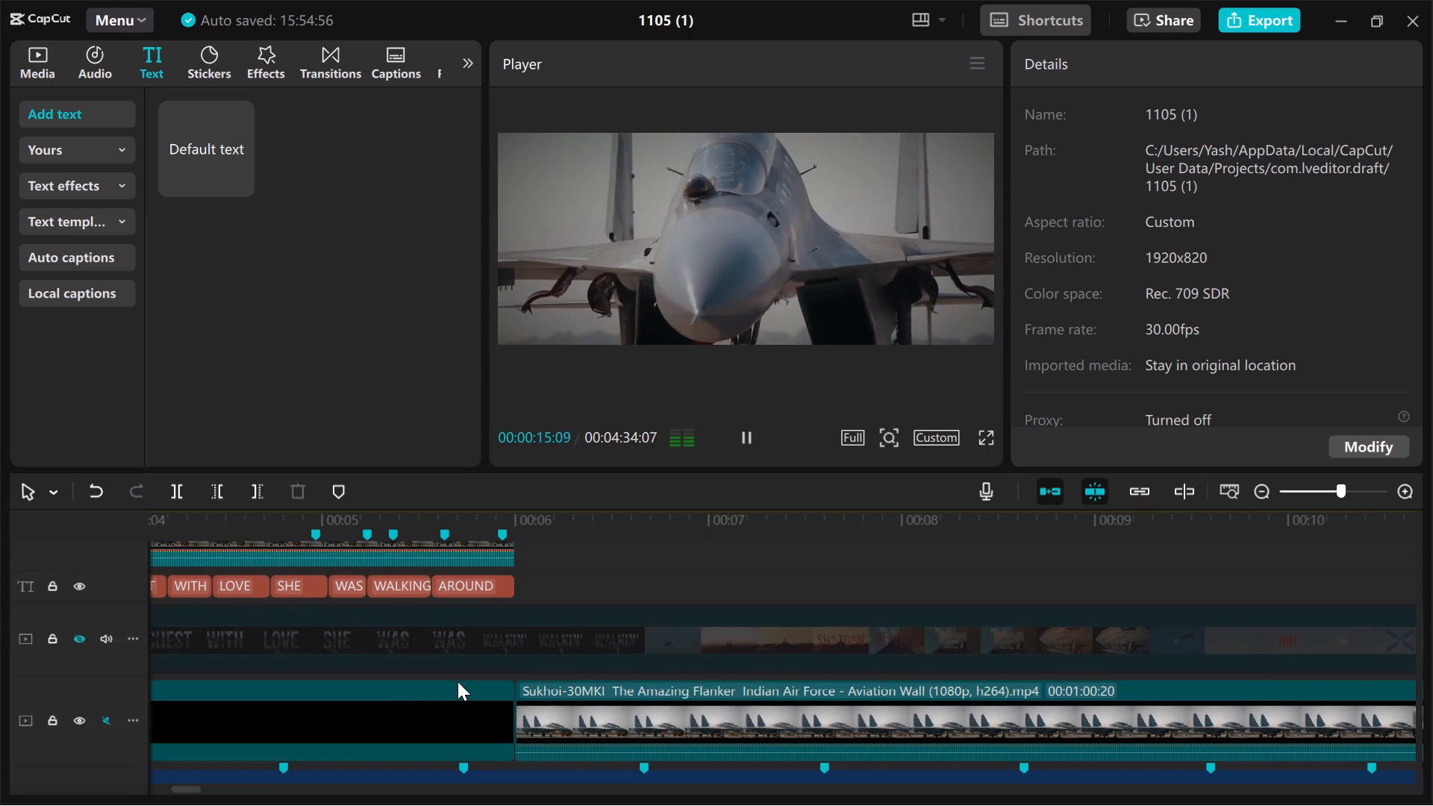
scroll(458, 681, down, 1)
scroll(432, 658, up, 1)
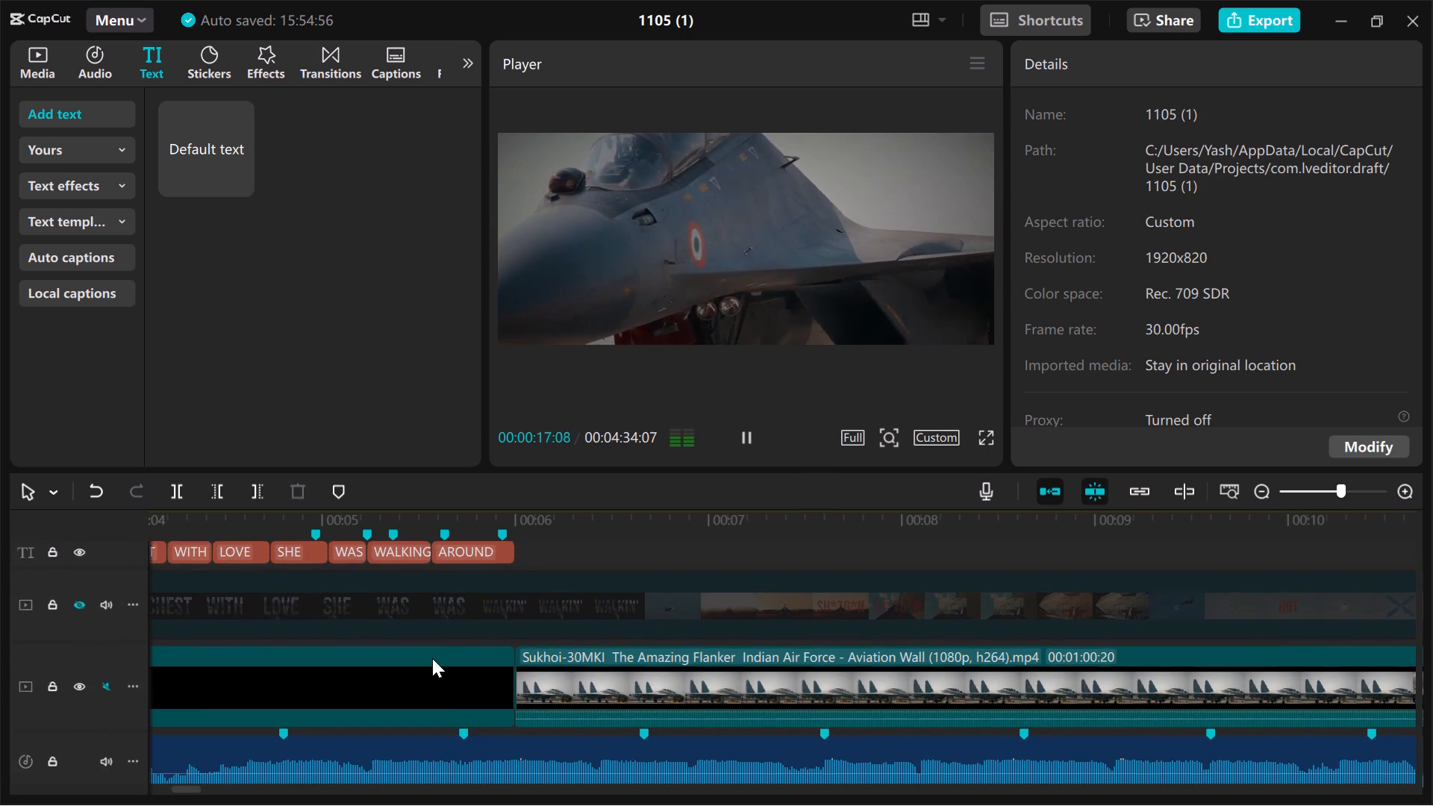
scroll(432, 658, up, 2)
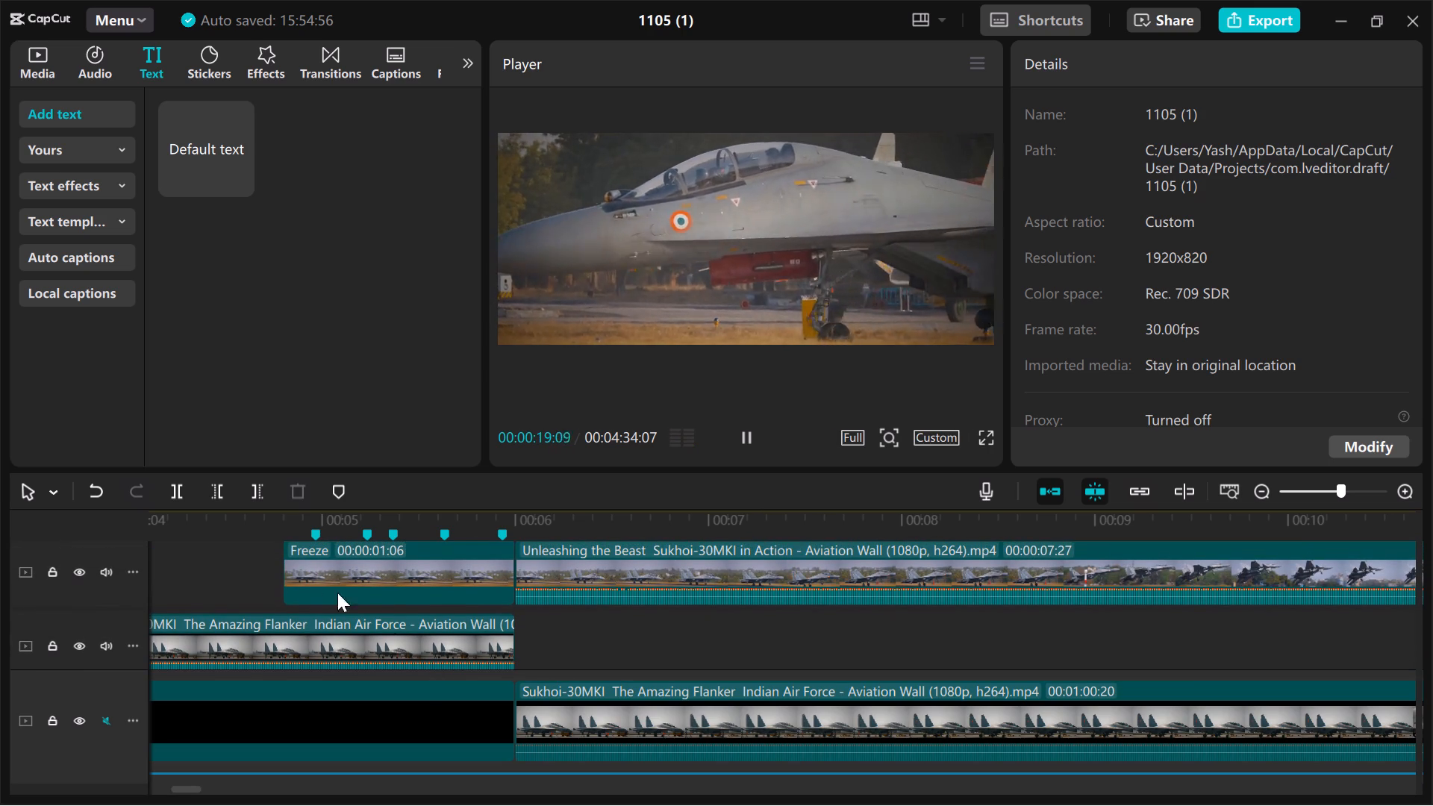
click(101, 571)
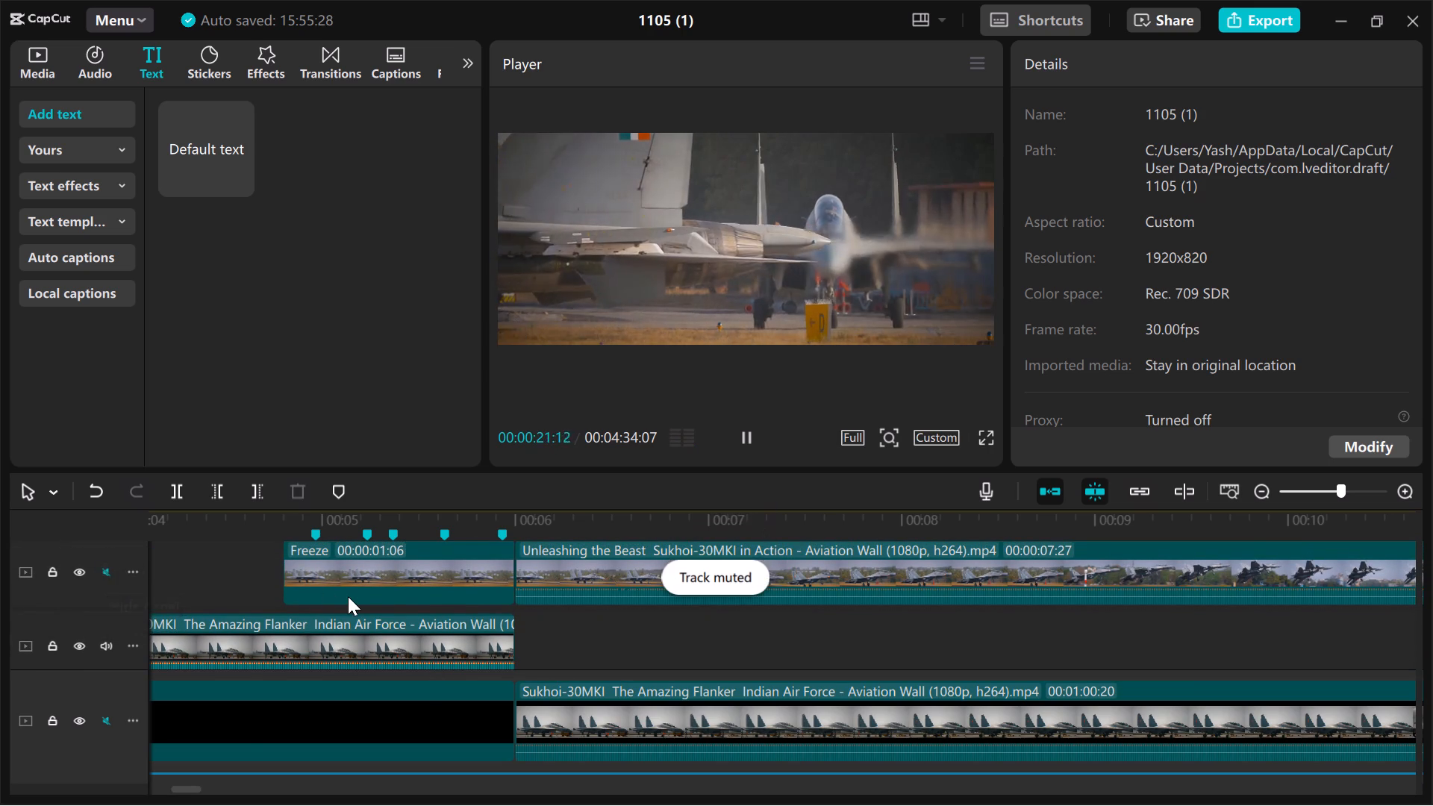
Play the edit from the very beginning to review the lyric sequence, the jet animation and the shots after it.
scroll(348, 596, down, 2)
click(174, 579)
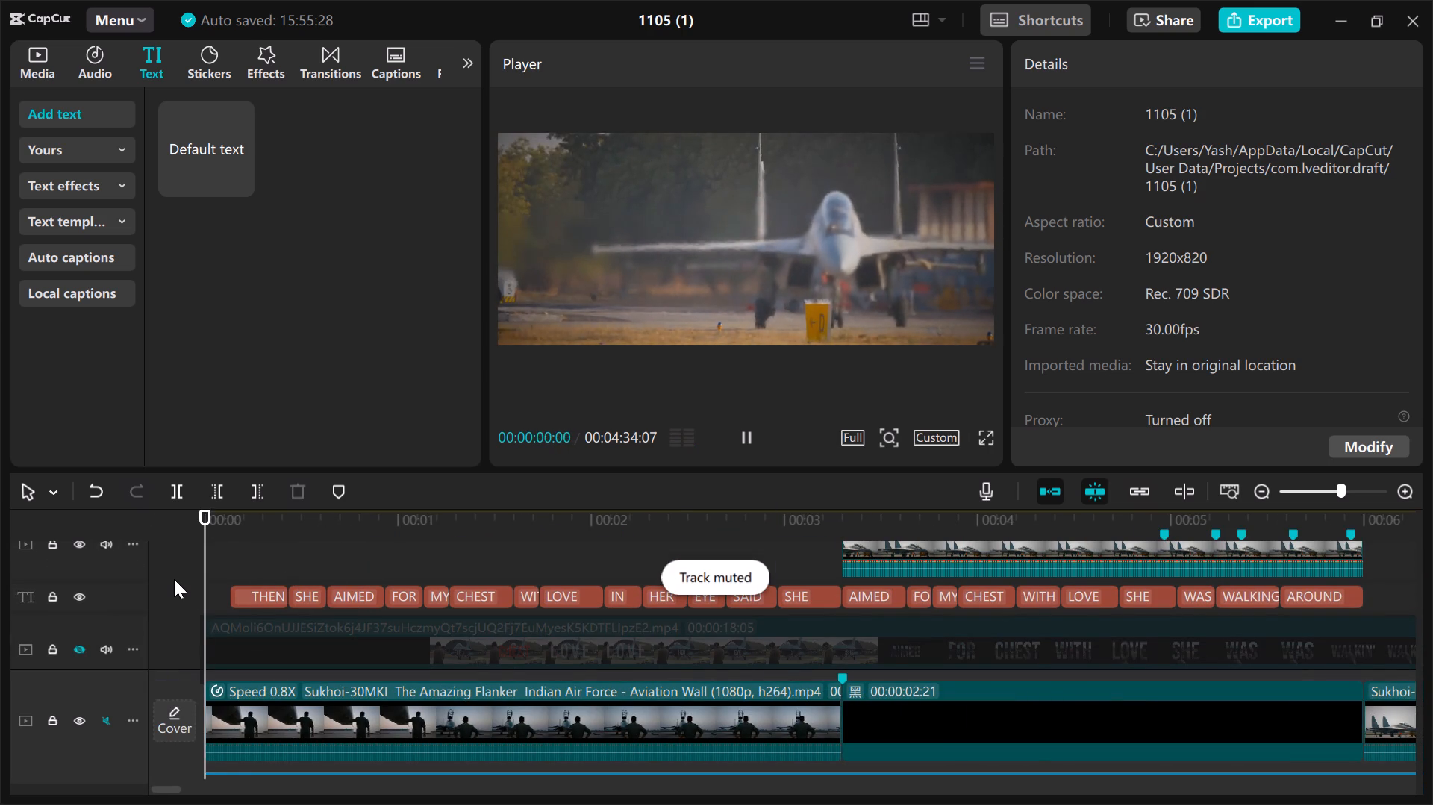
key(space)
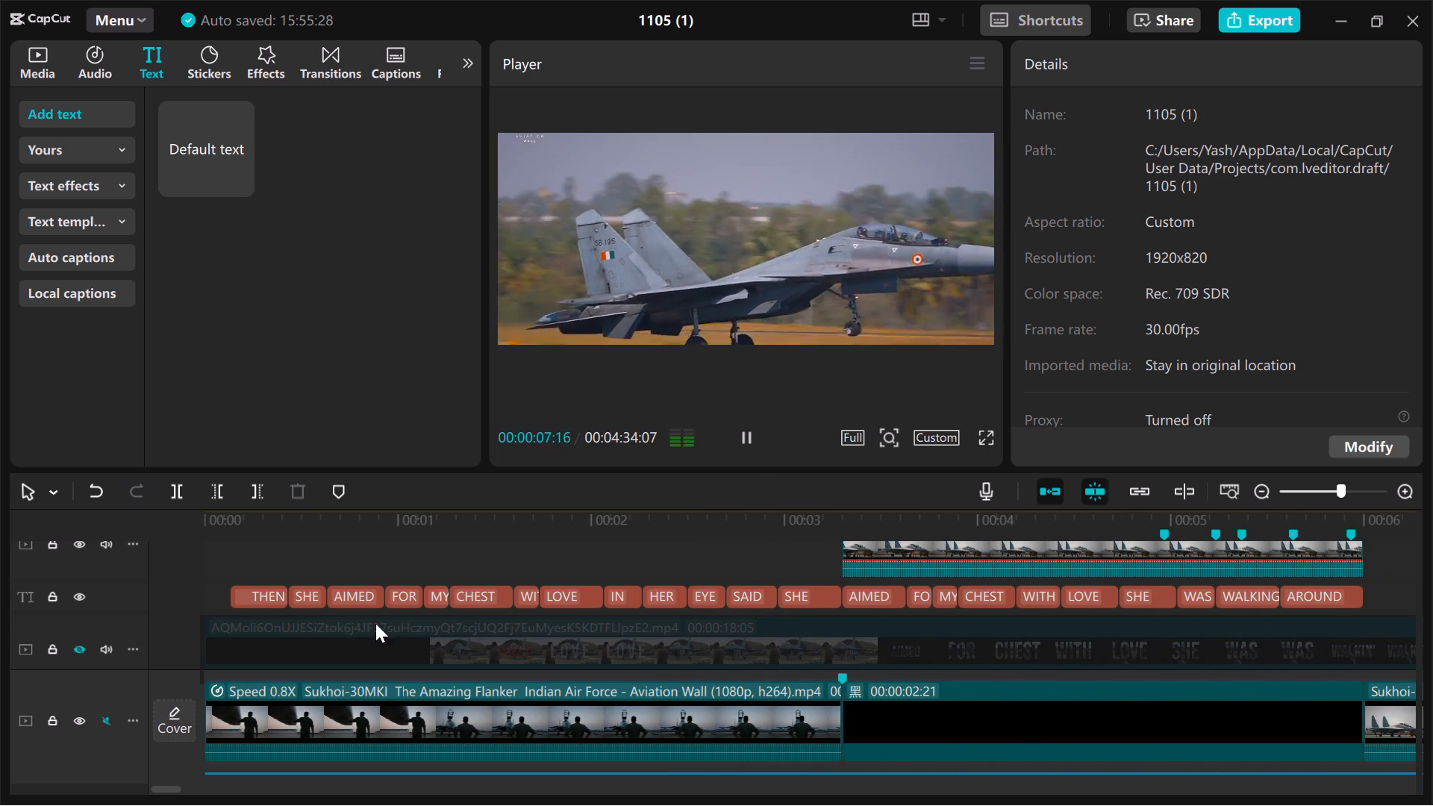
scroll(549, 634, left, 2)
scroll(549, 634, right, 1)
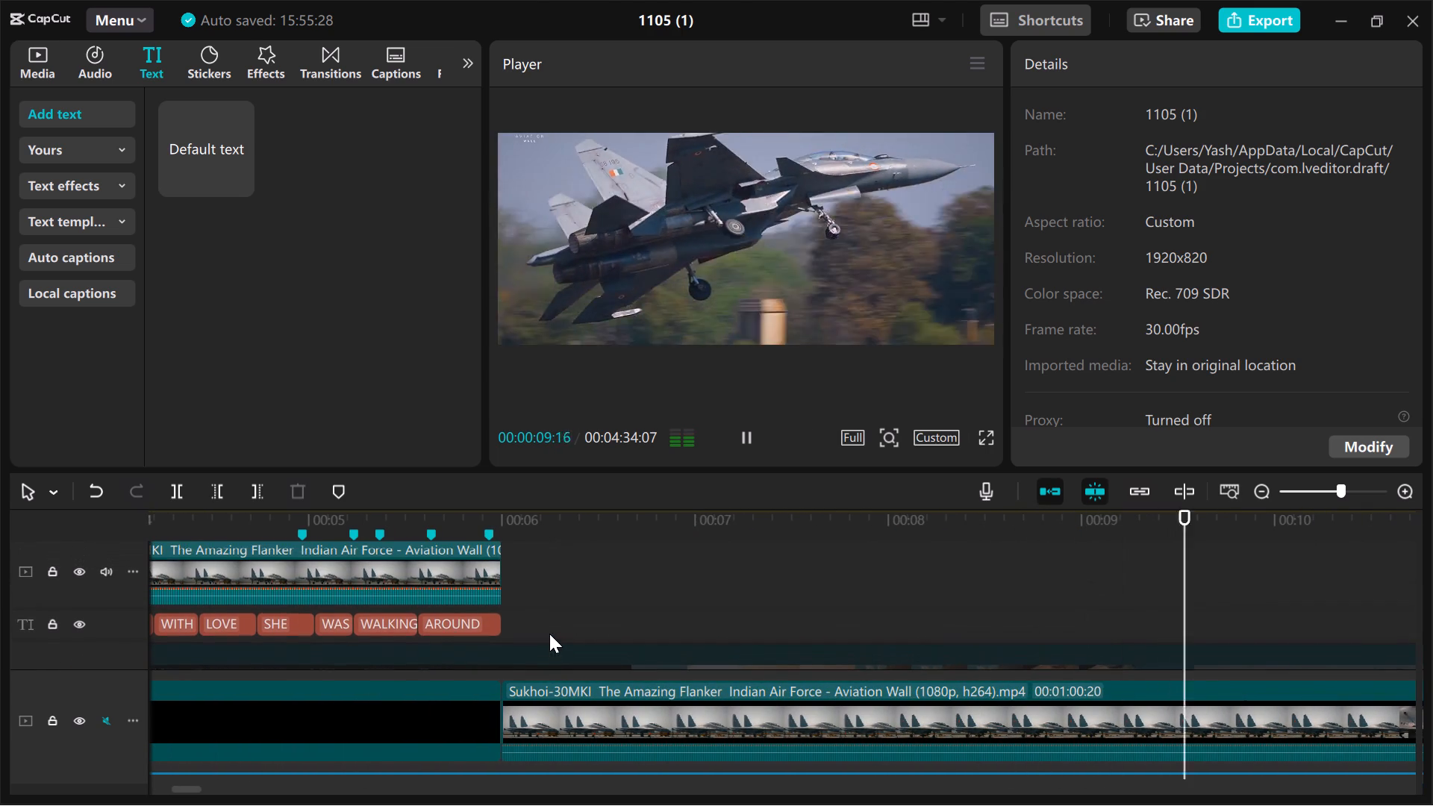
scroll(549, 634, right, 1)
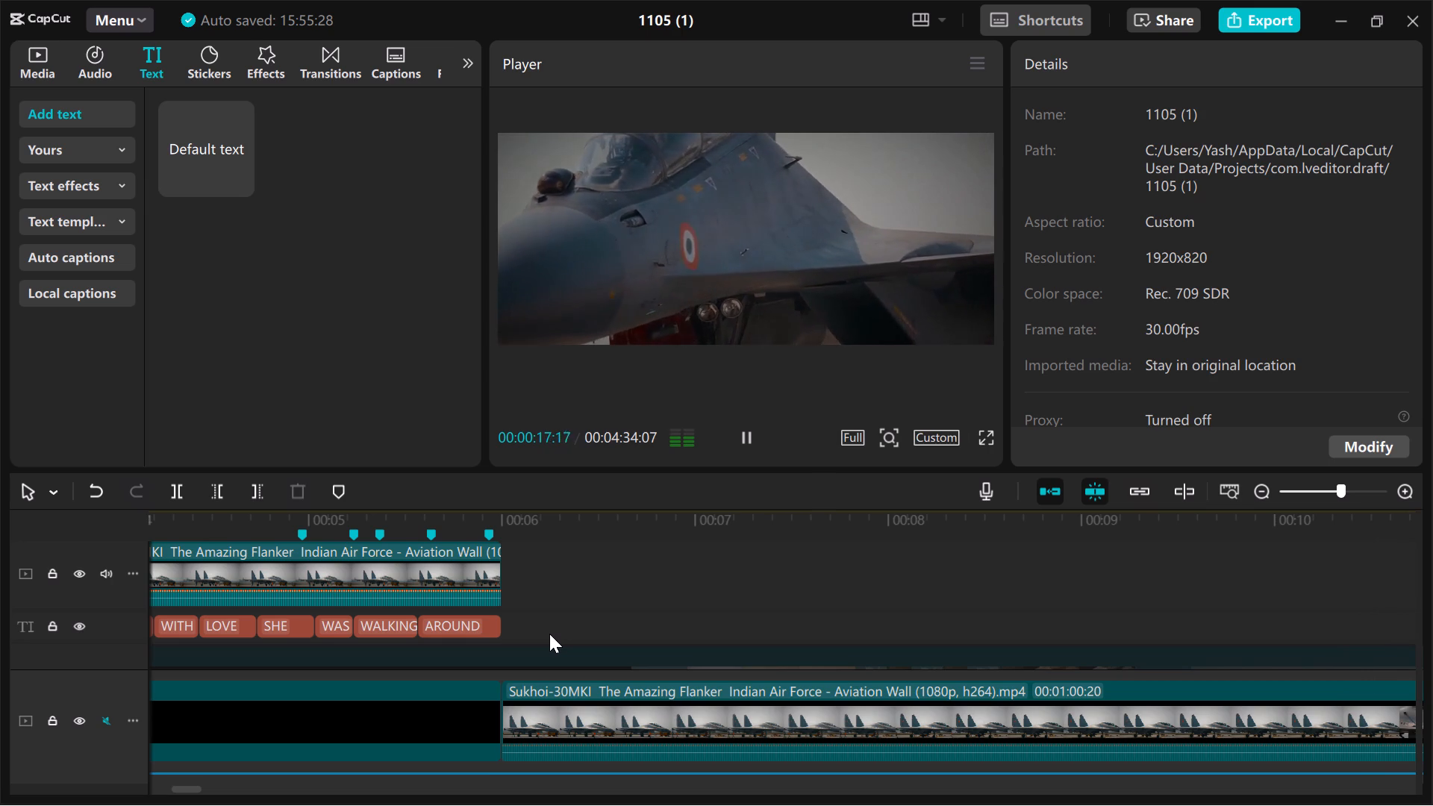
scroll(621, 625, right, 2)
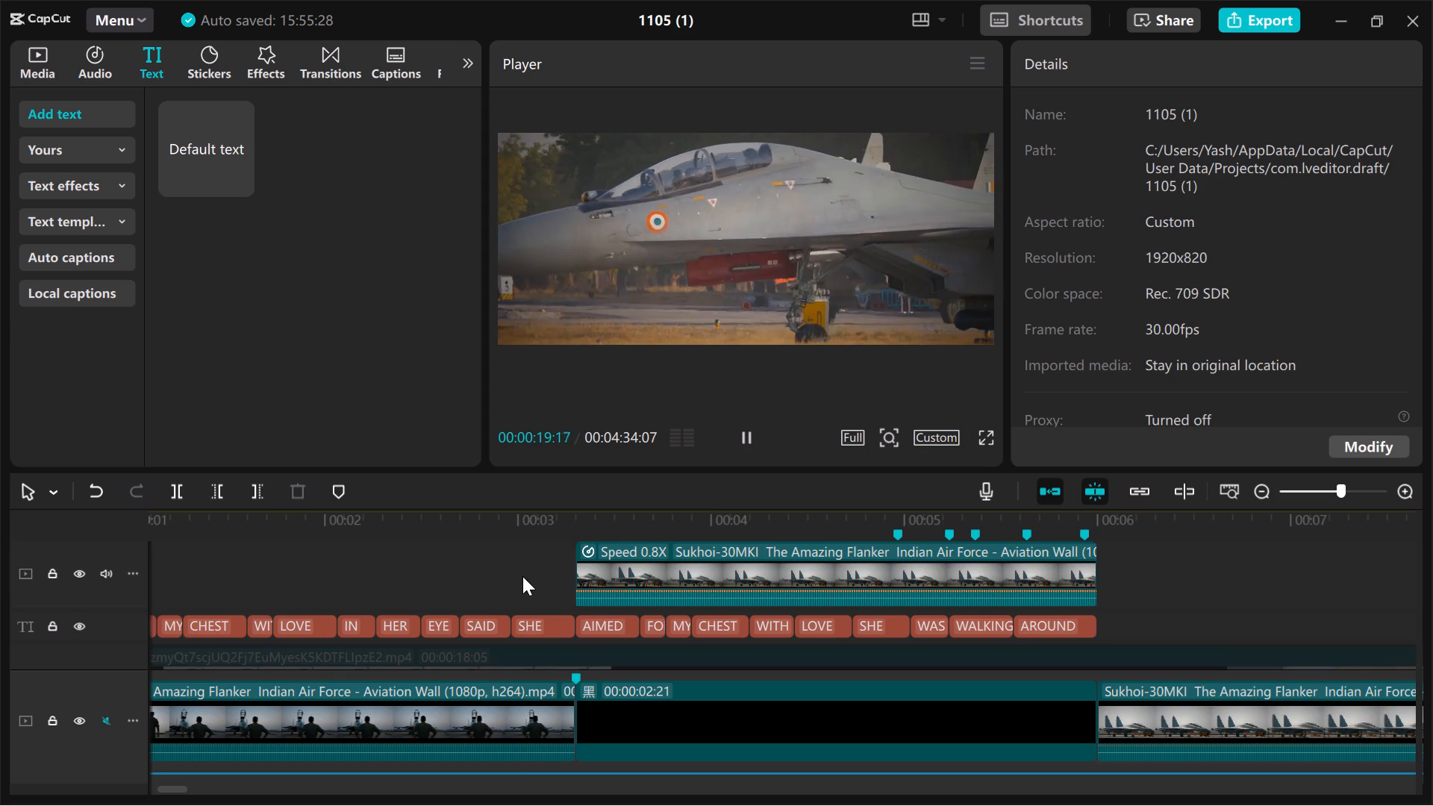
Unhide the 18-second reference video track below the lyric text and play the timeline from 00:00:03:01.
click(522, 576)
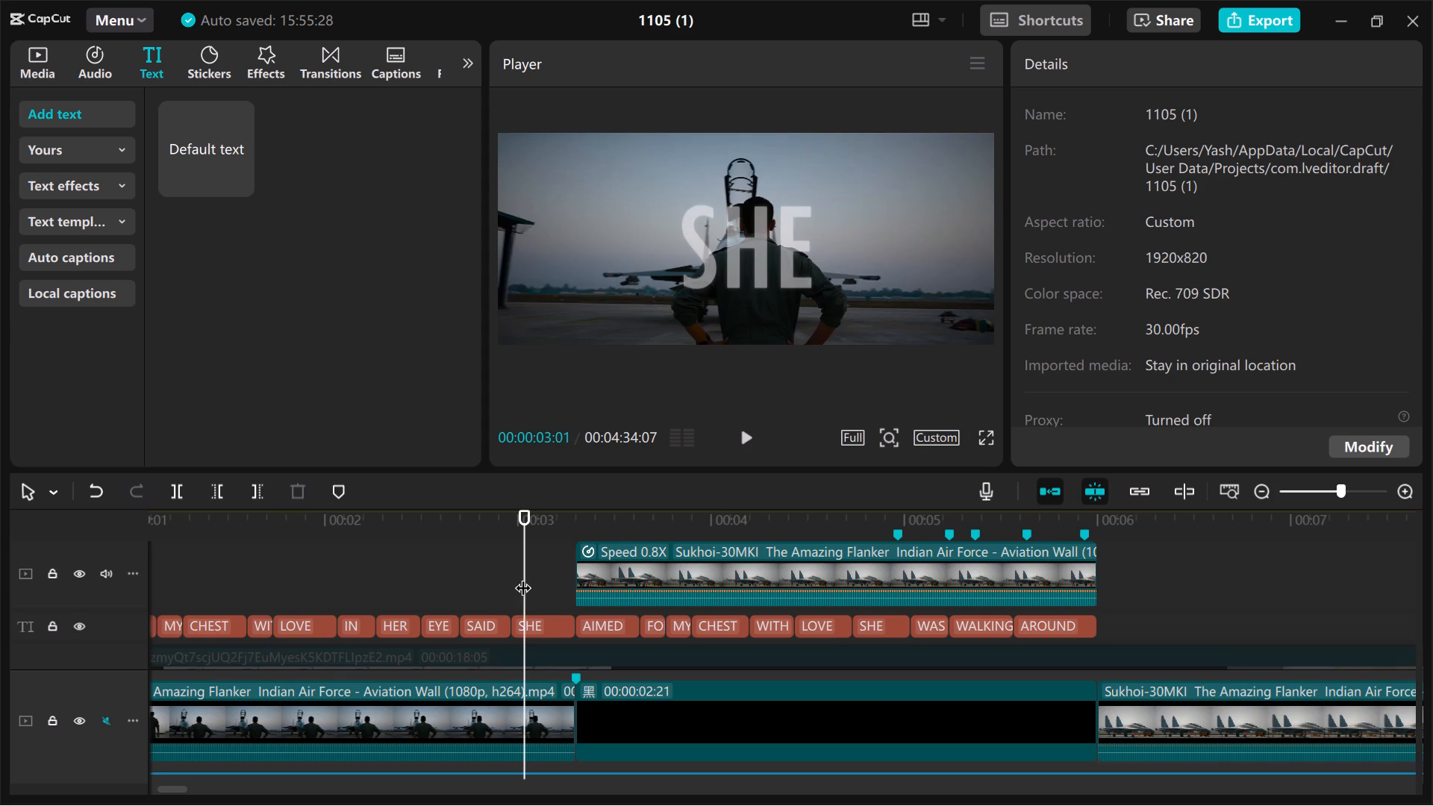
scroll(156, 583, down, 1)
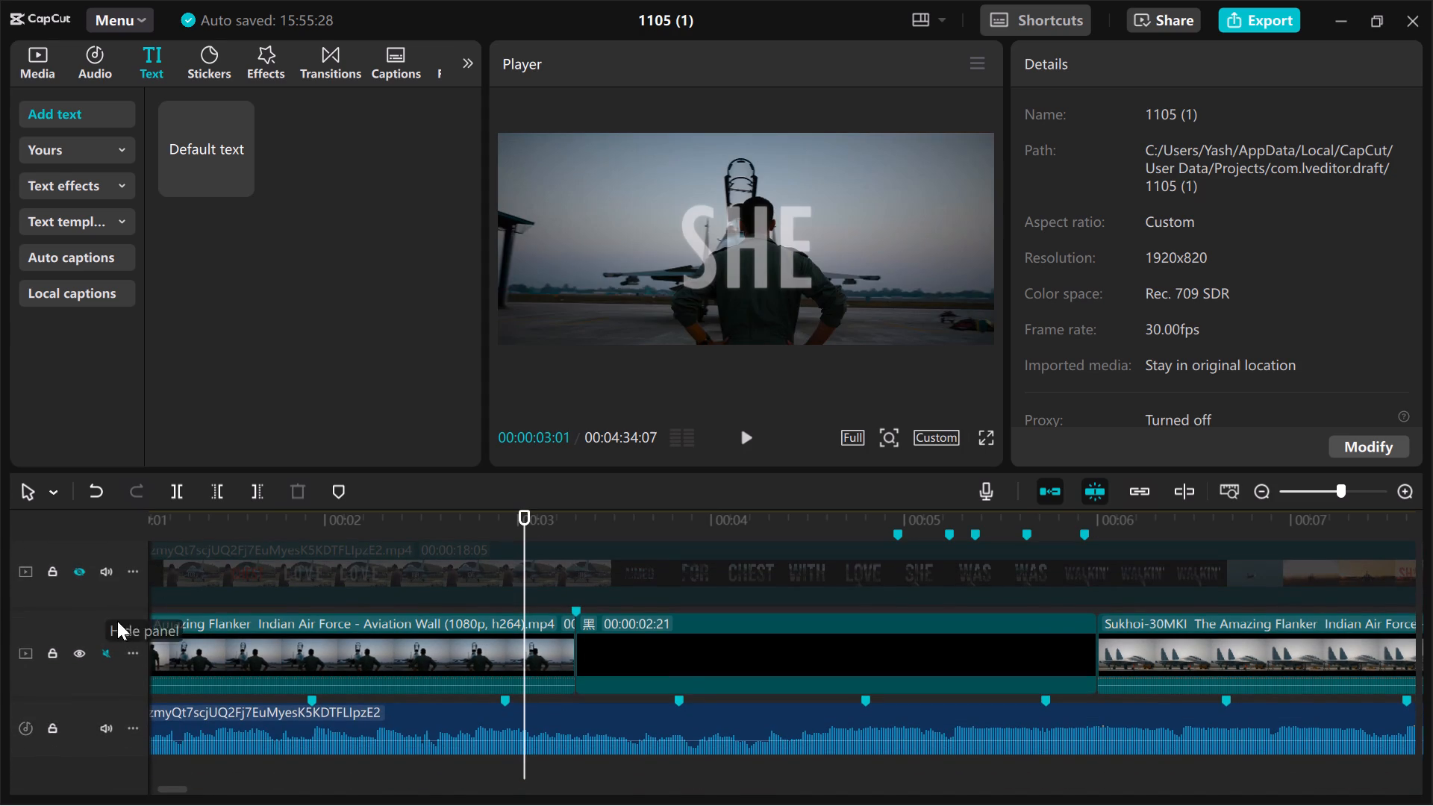
click(83, 578)
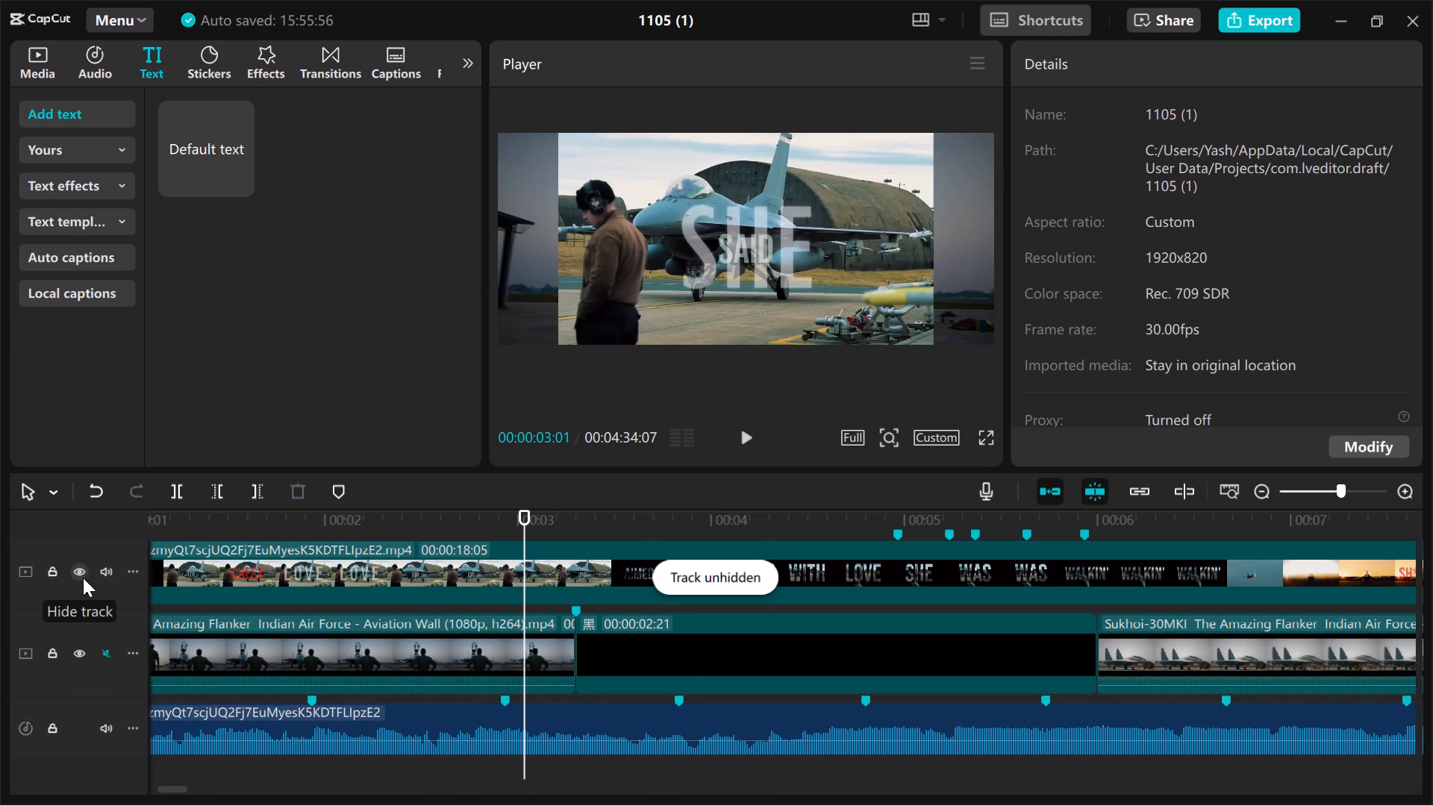
key(space)
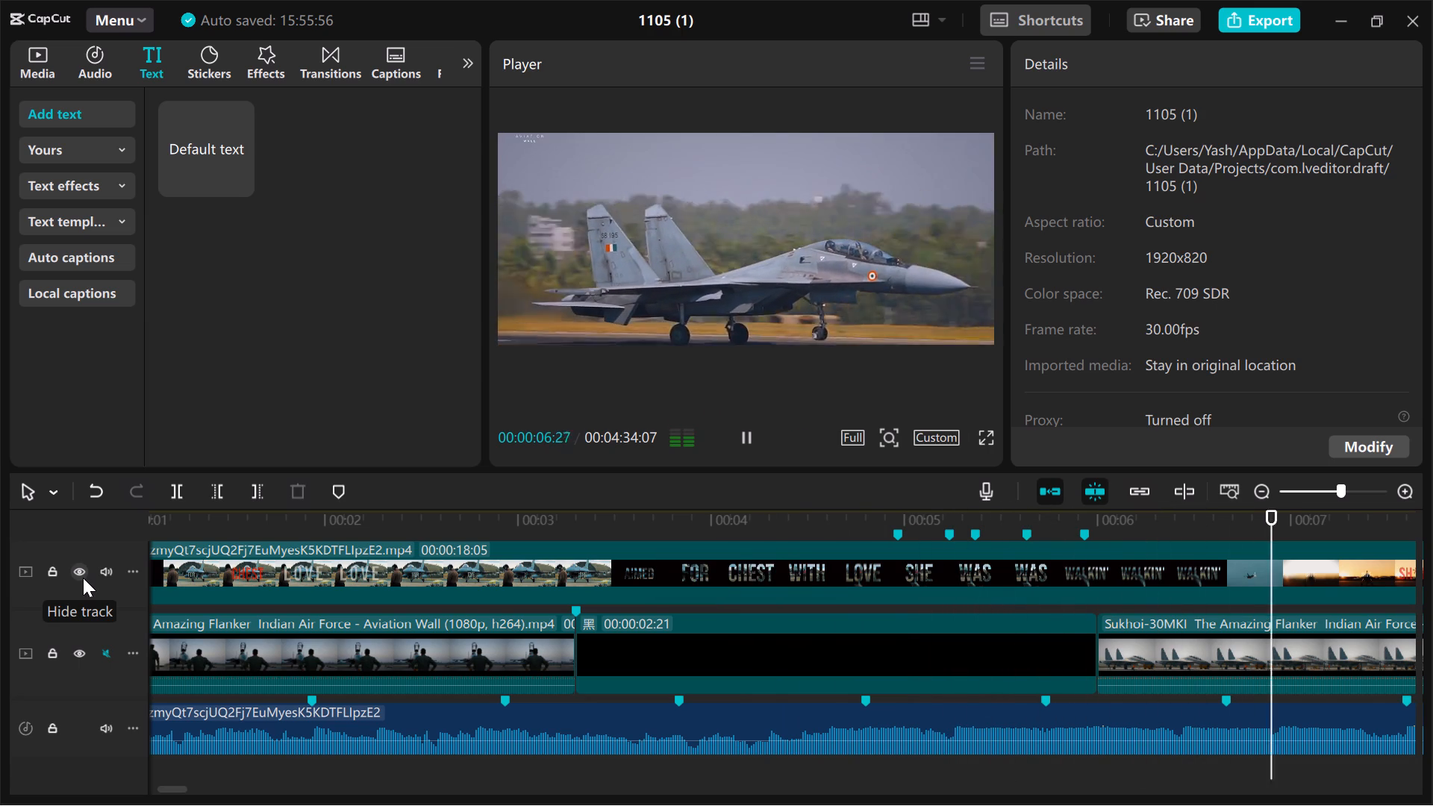
key(space)
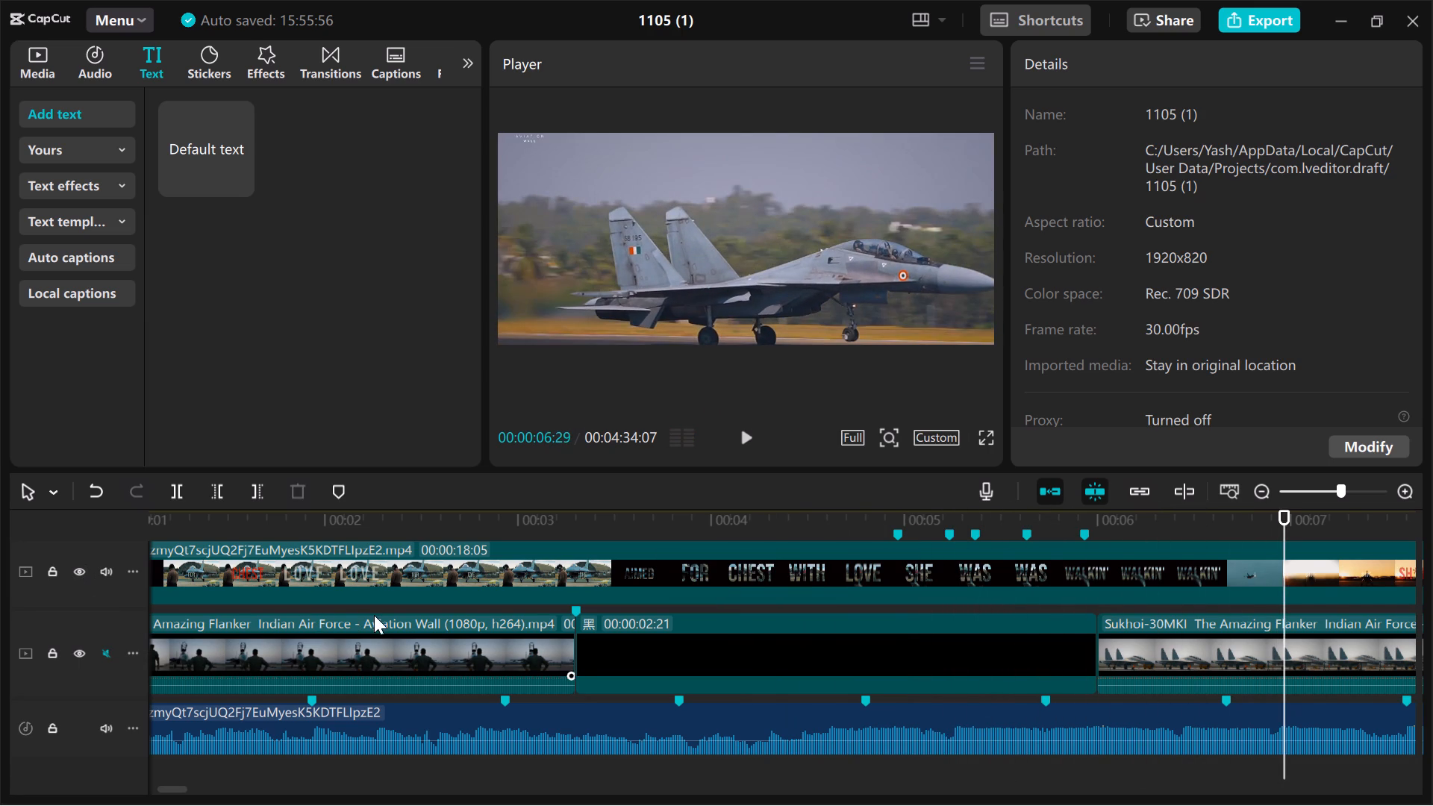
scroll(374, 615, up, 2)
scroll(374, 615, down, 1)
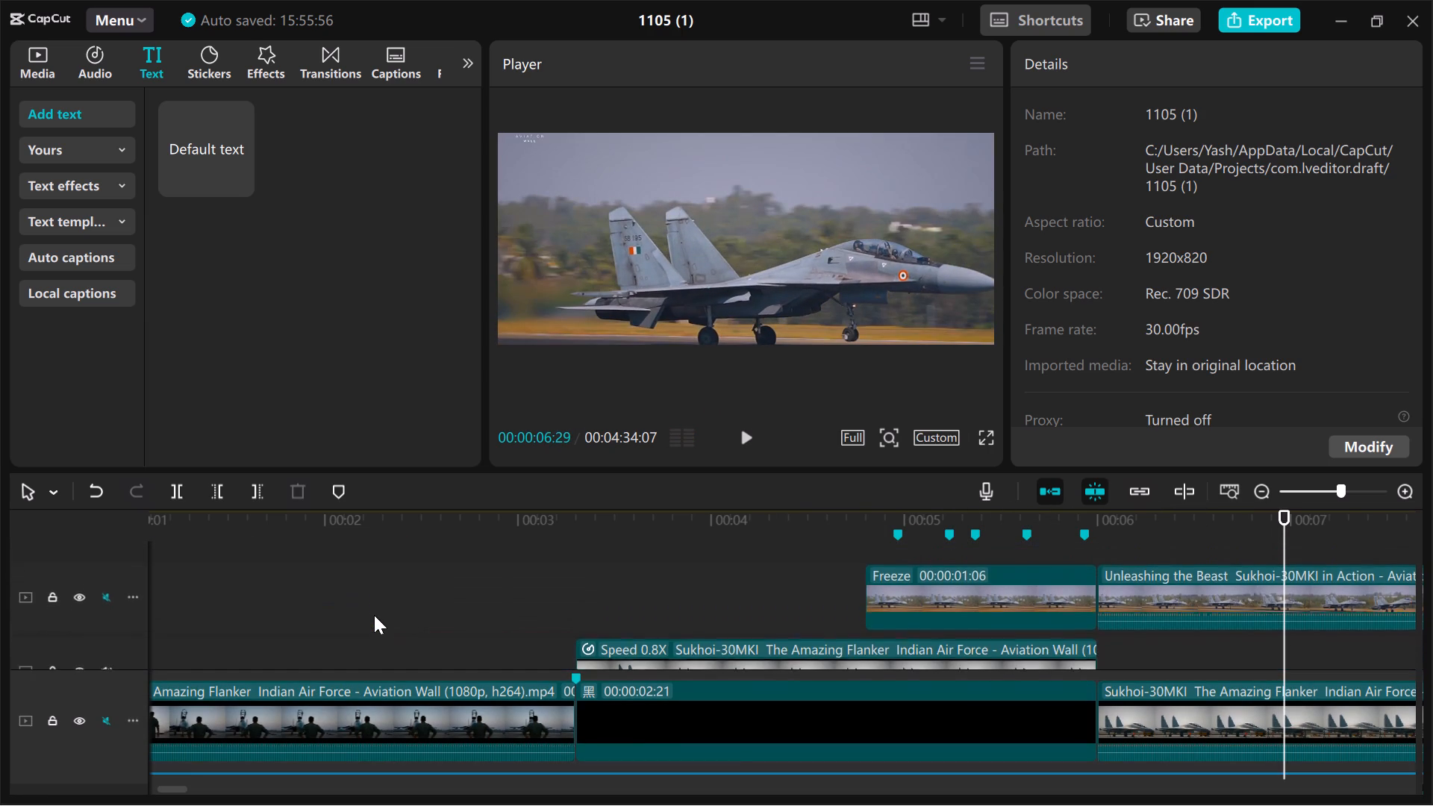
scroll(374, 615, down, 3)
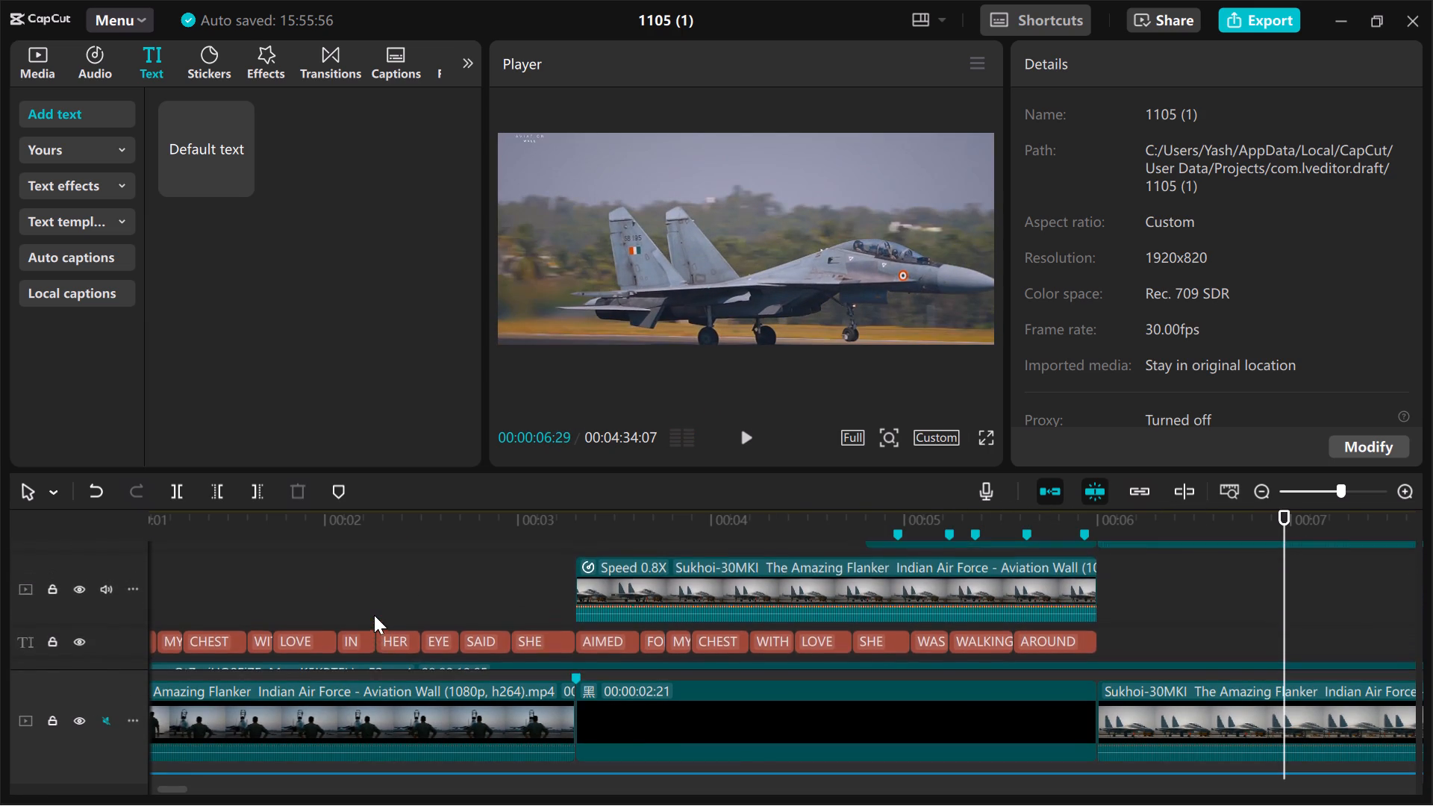
Move the Unleashing the Beast clip onto the main track directly after the 2:21 black clip, at 00:00:06:00.
scroll(913, 634, left, 1)
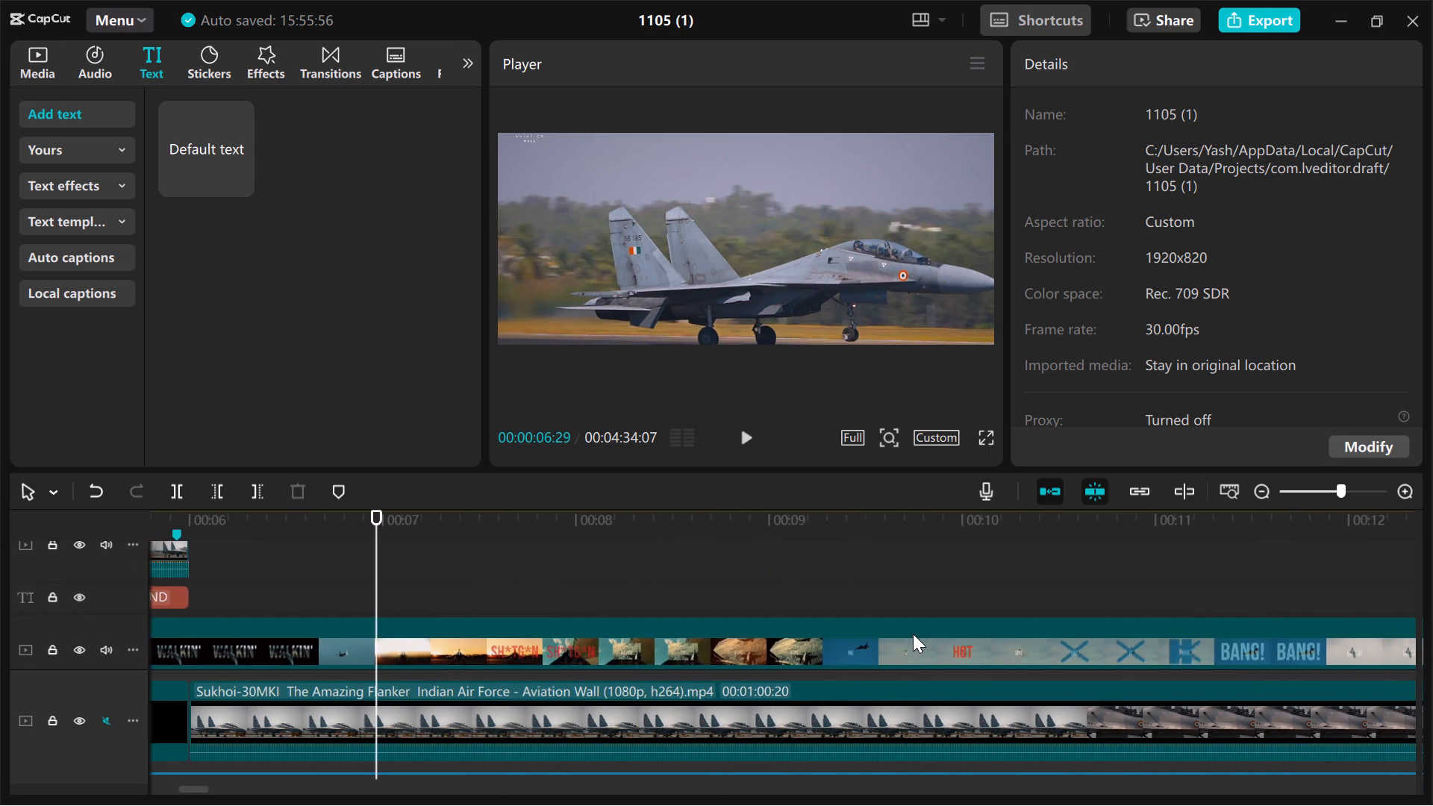
scroll(913, 634, left, 1)
scroll(913, 634, up, 2)
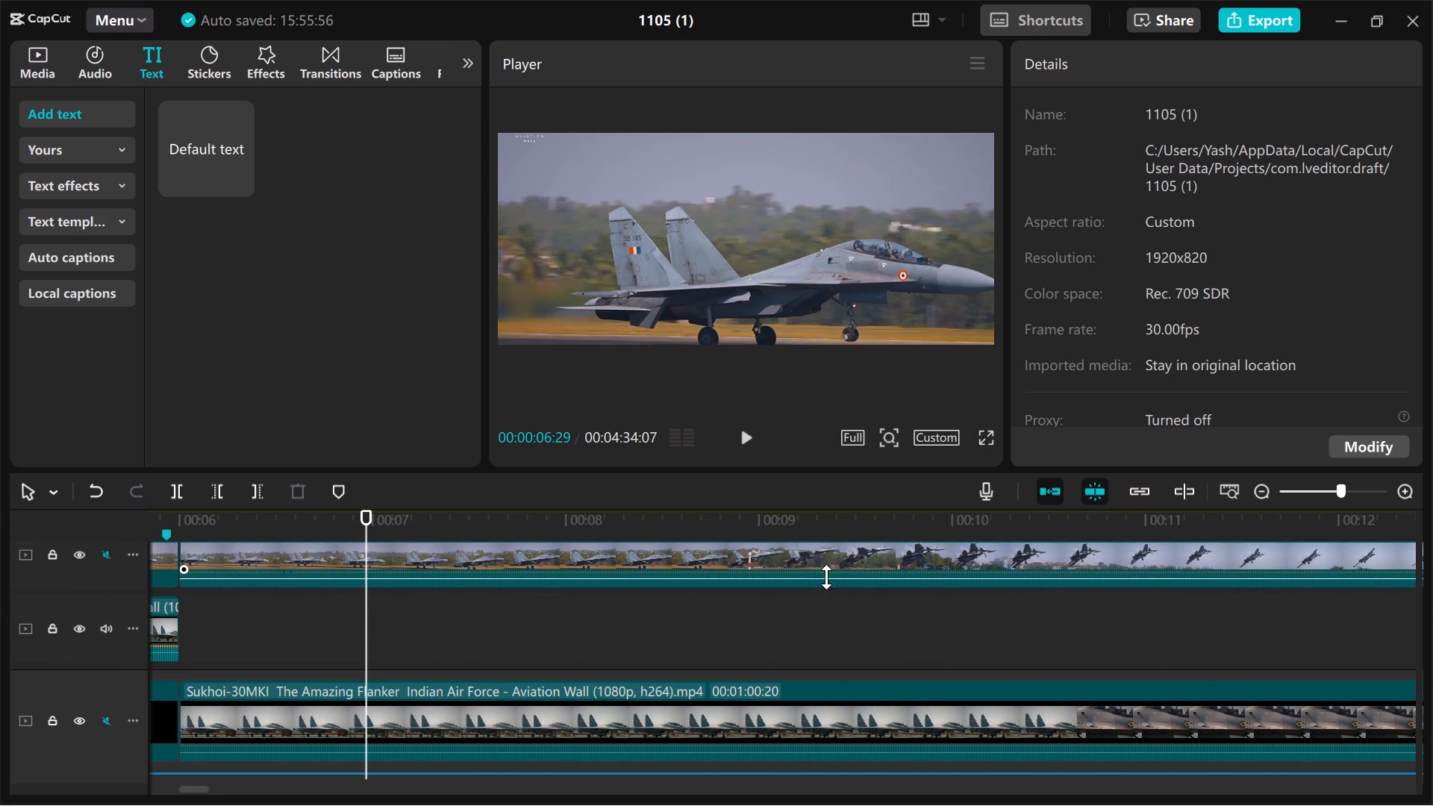
drag(790, 561, 710, 663)
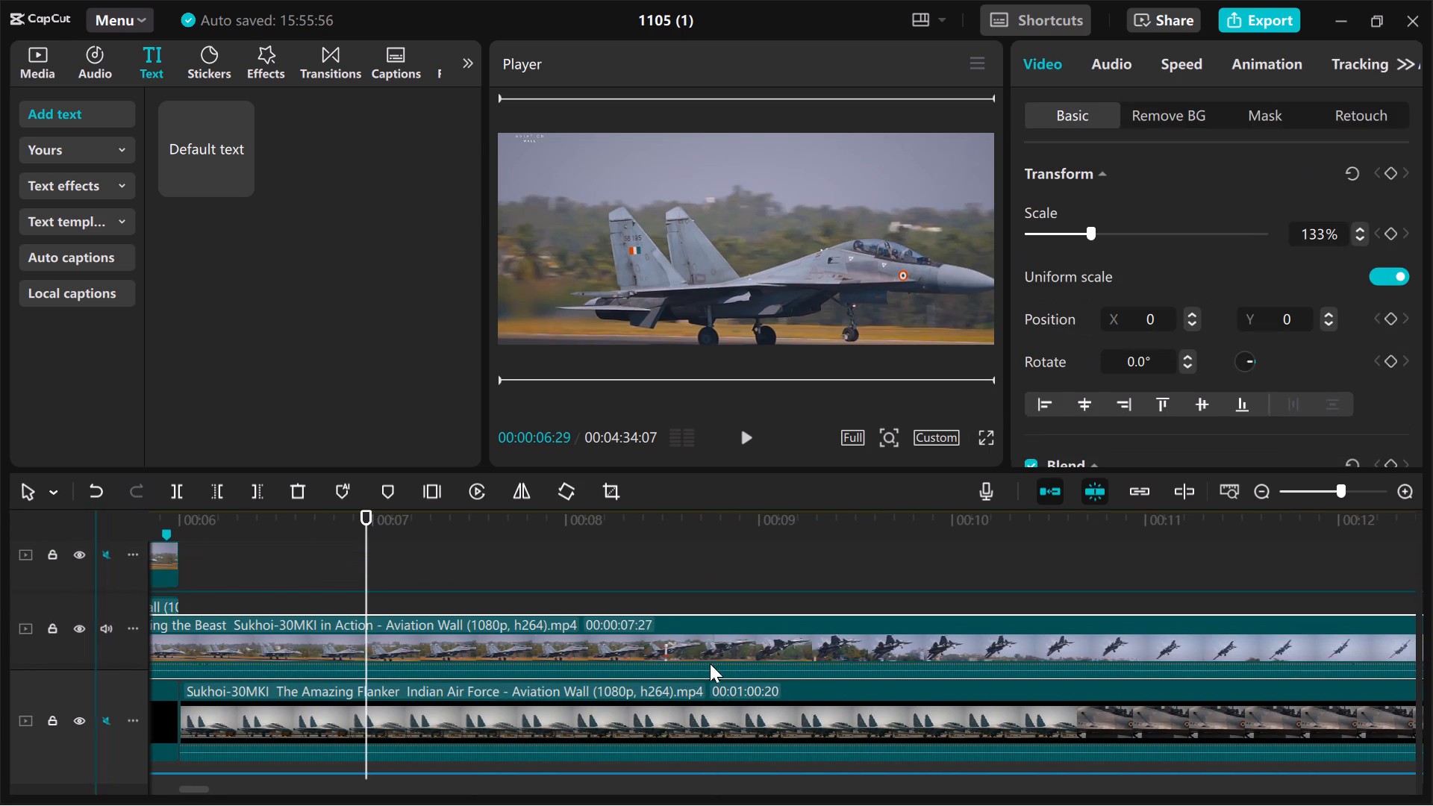
drag(710, 663, 731, 720)
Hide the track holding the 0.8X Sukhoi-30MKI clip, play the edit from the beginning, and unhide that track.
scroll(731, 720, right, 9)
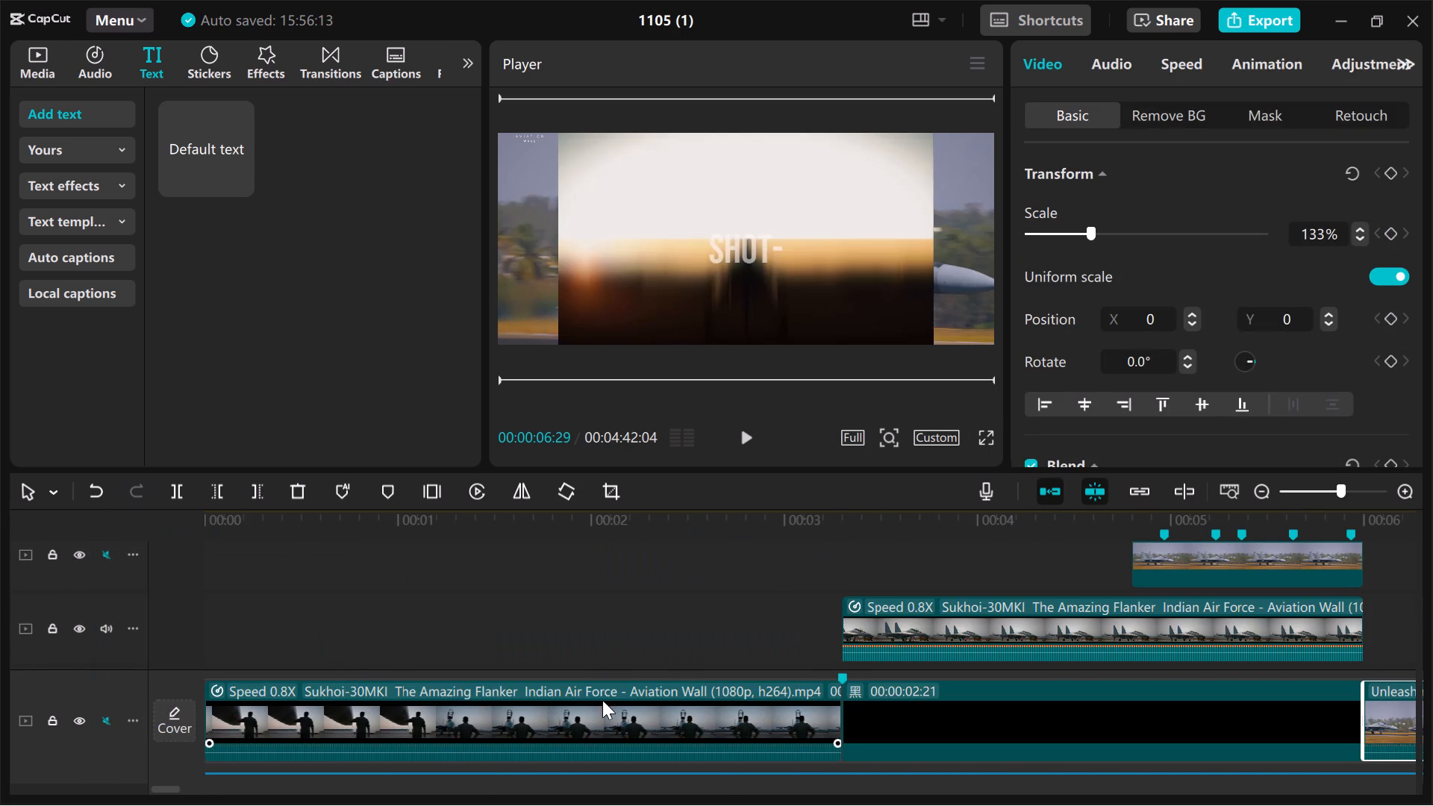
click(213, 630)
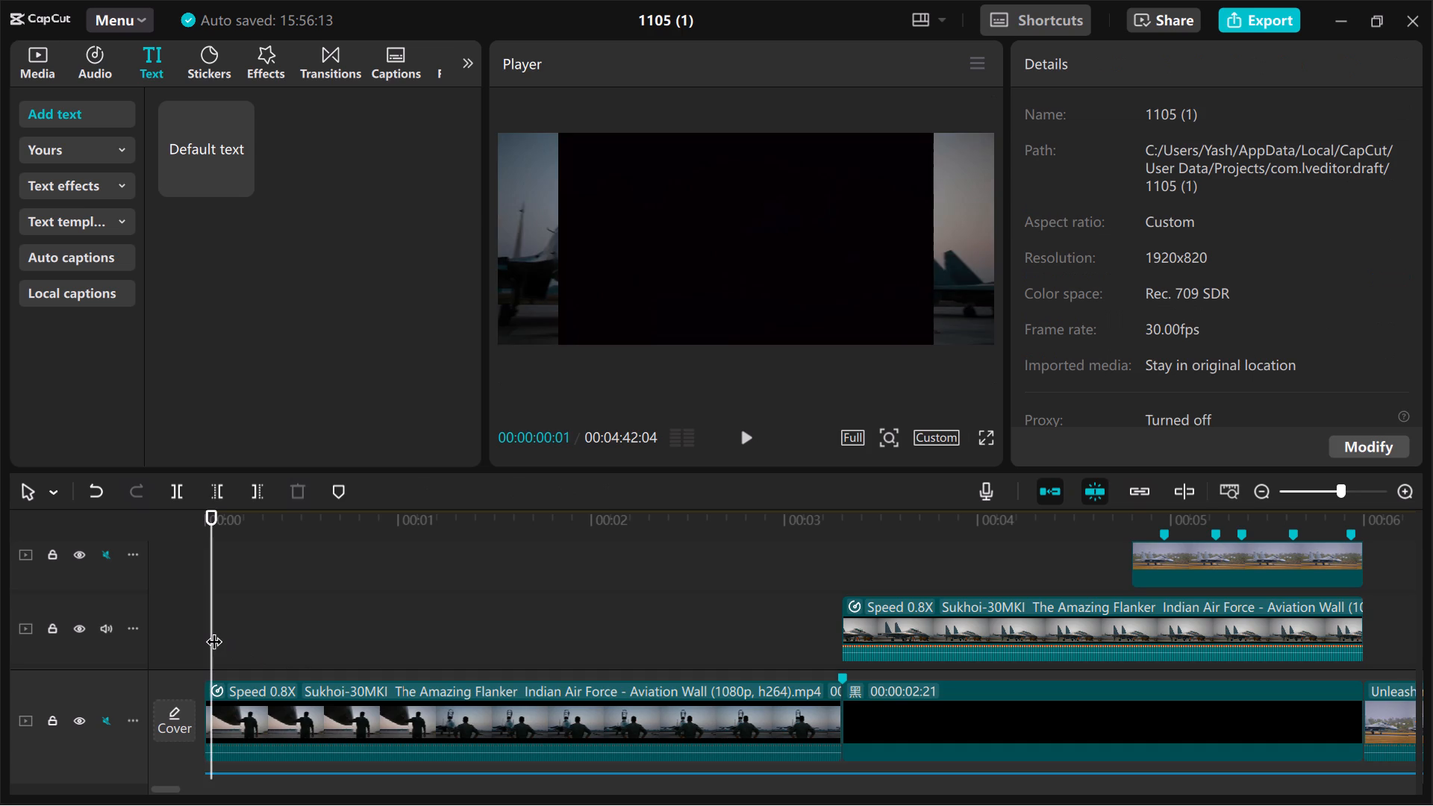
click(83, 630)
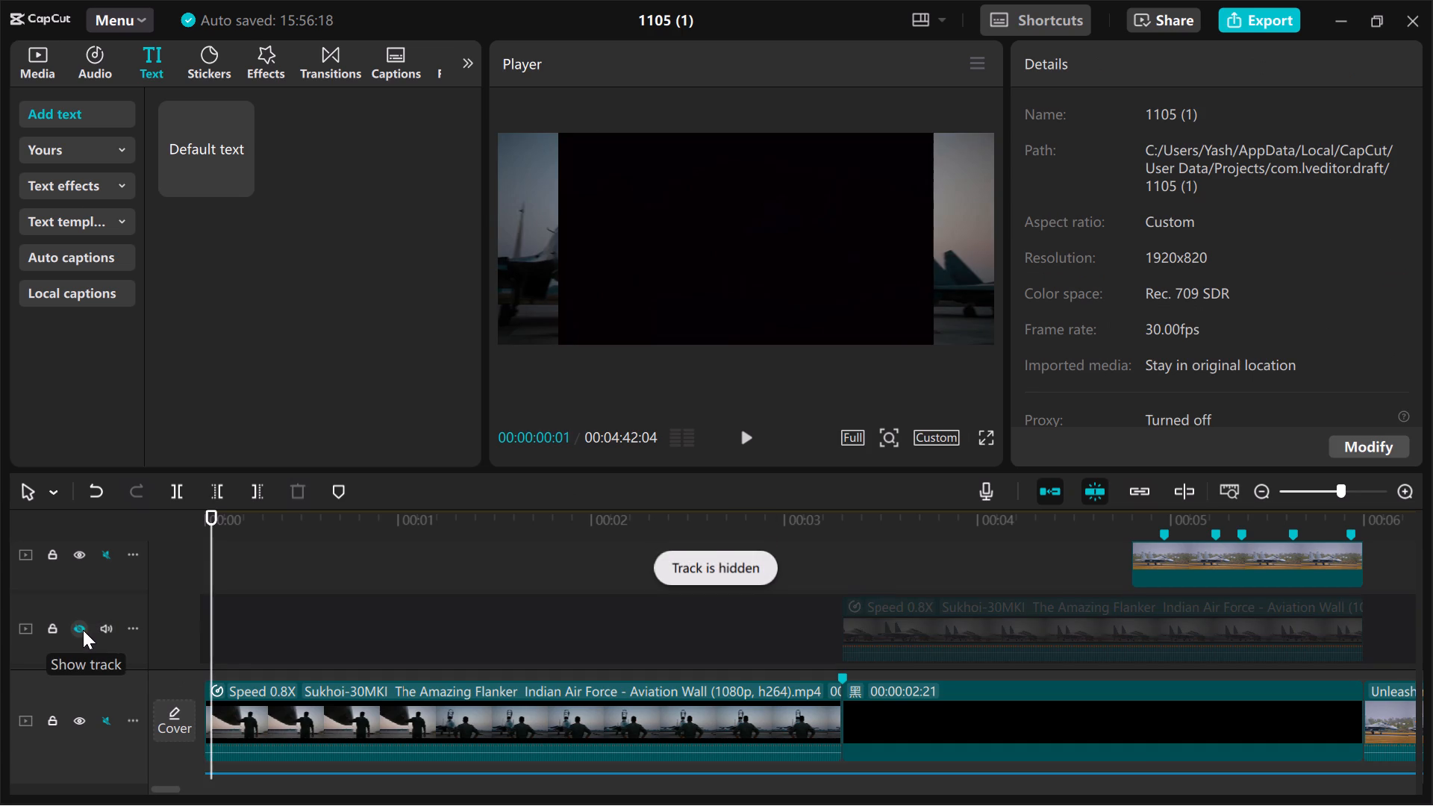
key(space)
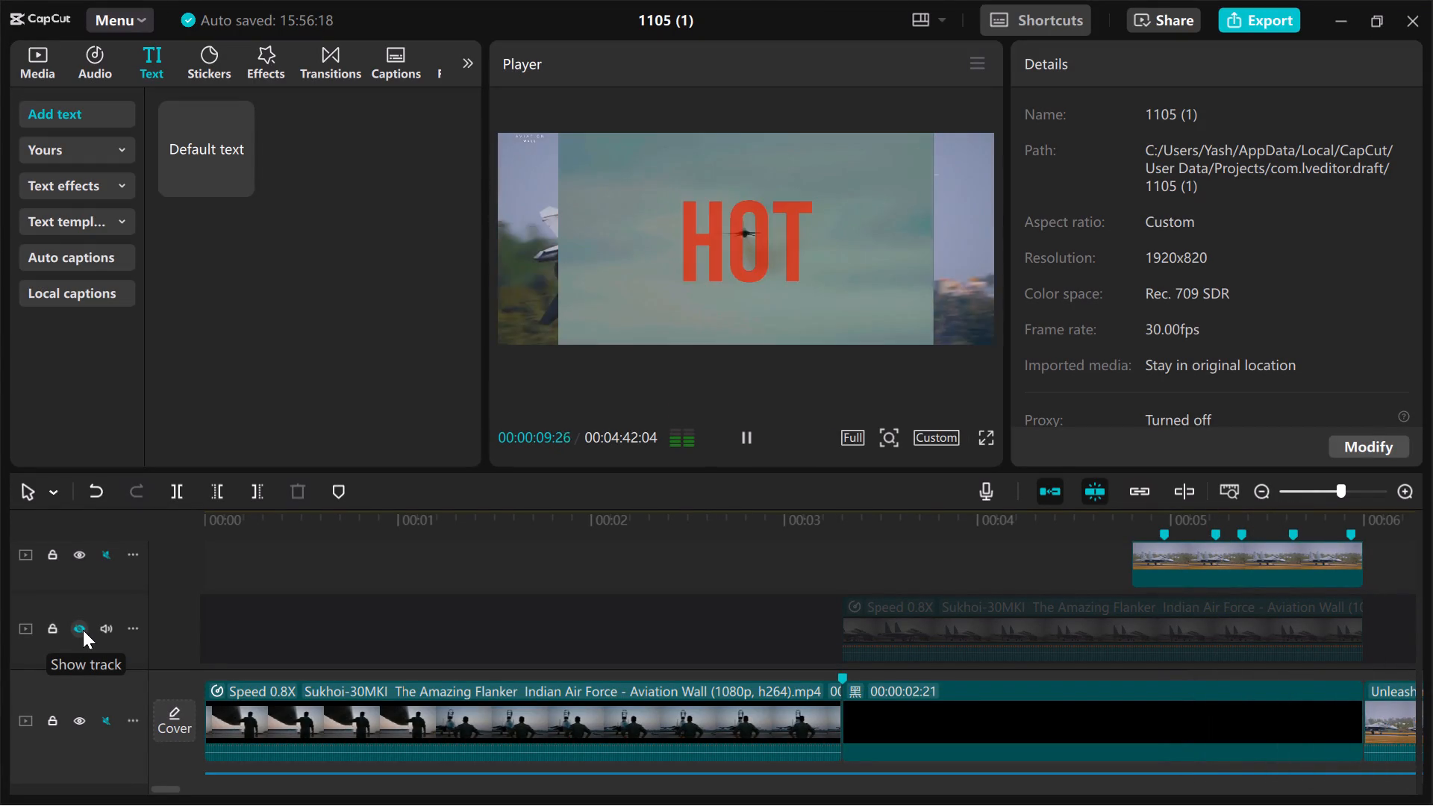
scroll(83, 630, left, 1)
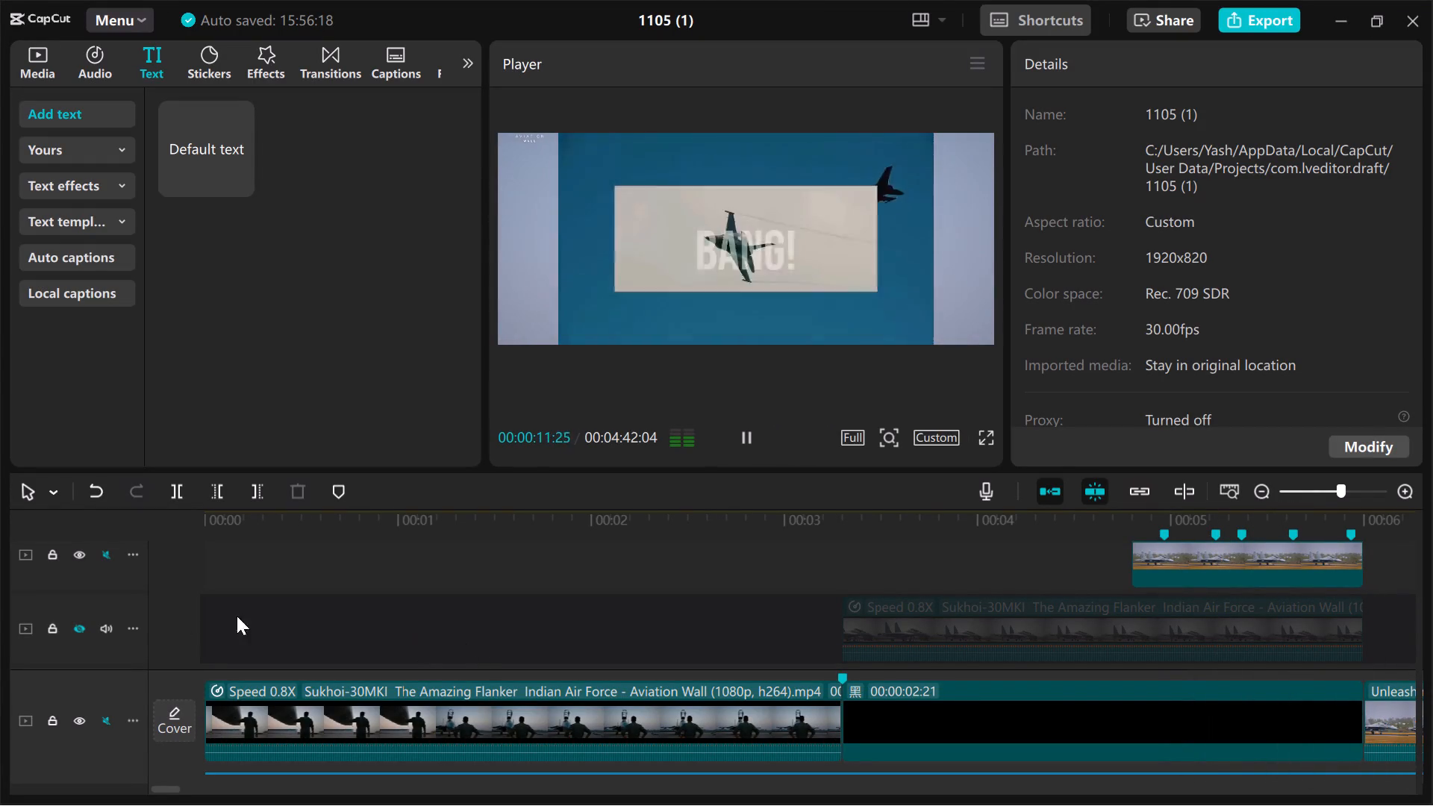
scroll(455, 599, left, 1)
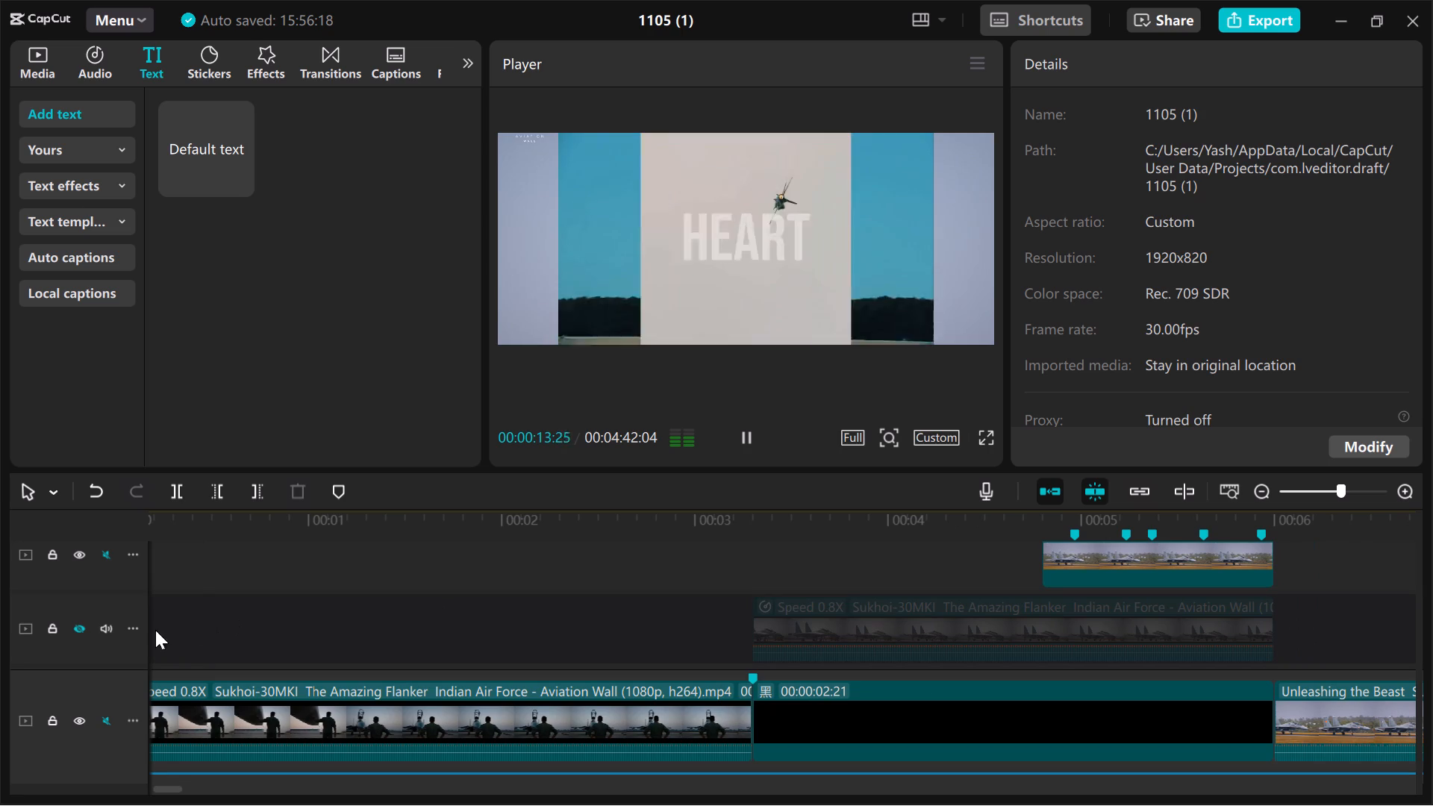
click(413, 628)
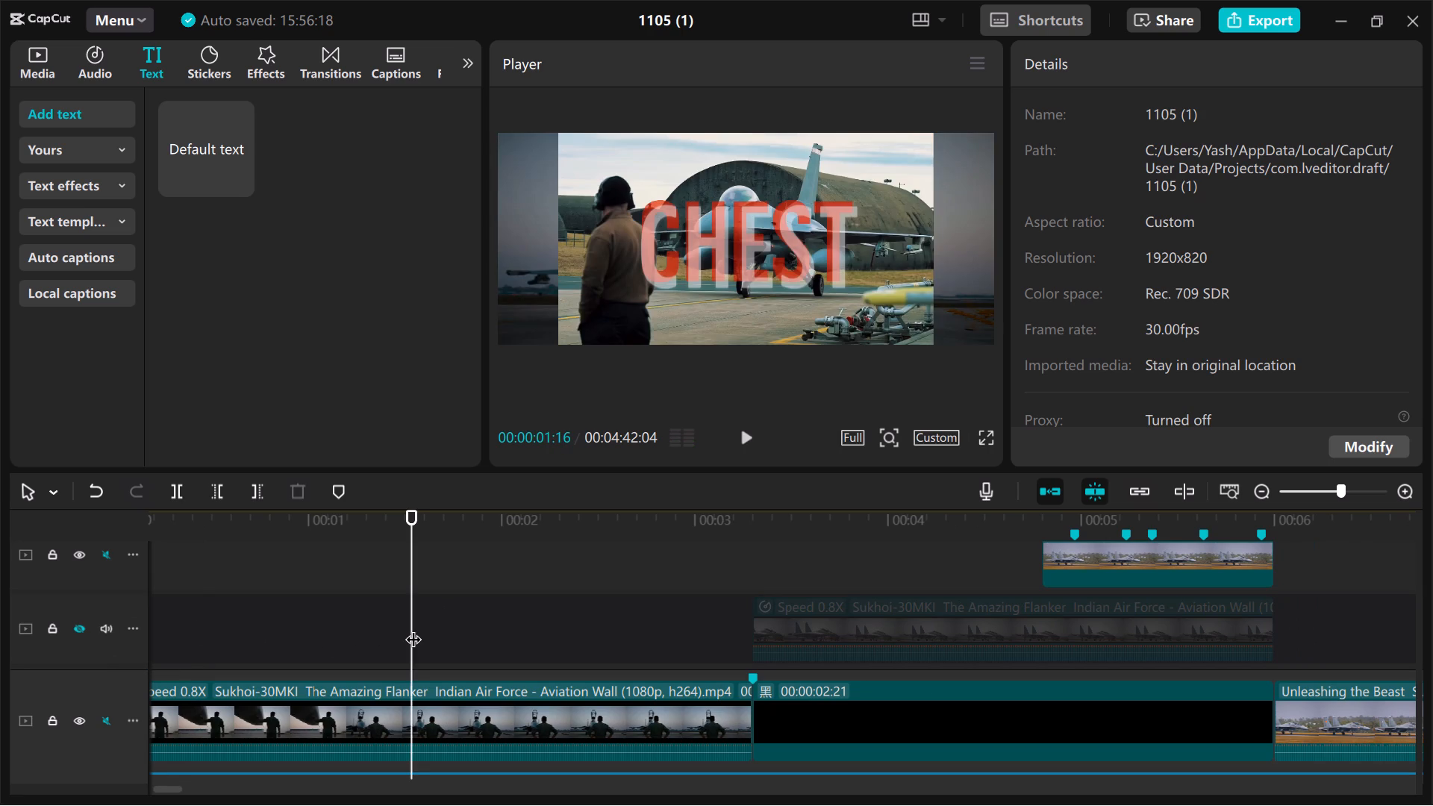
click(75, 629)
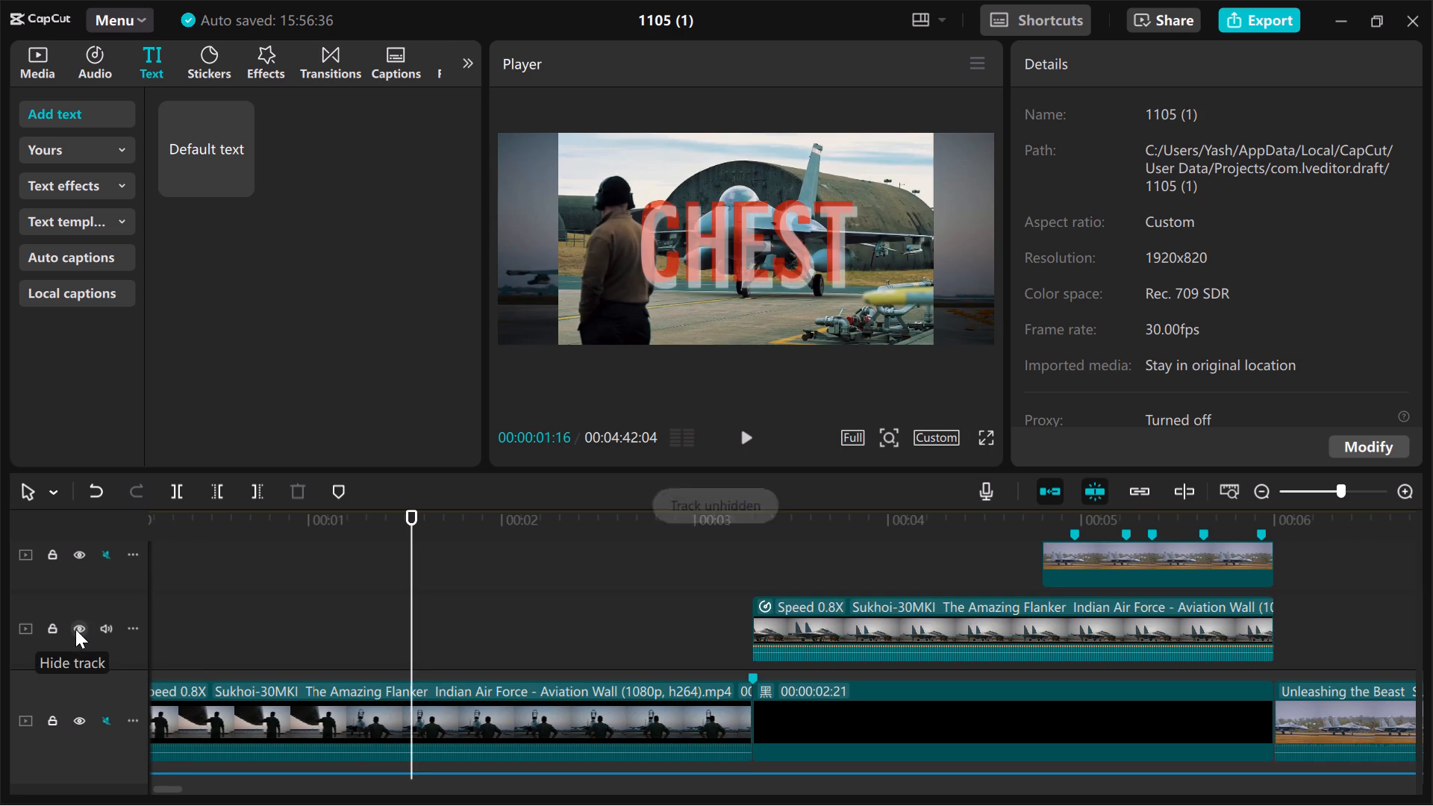
Hide the 18-second reference video track and play the edit from 00:00:01:16 to review the footage after the lyrics.
scroll(348, 625, down, 1)
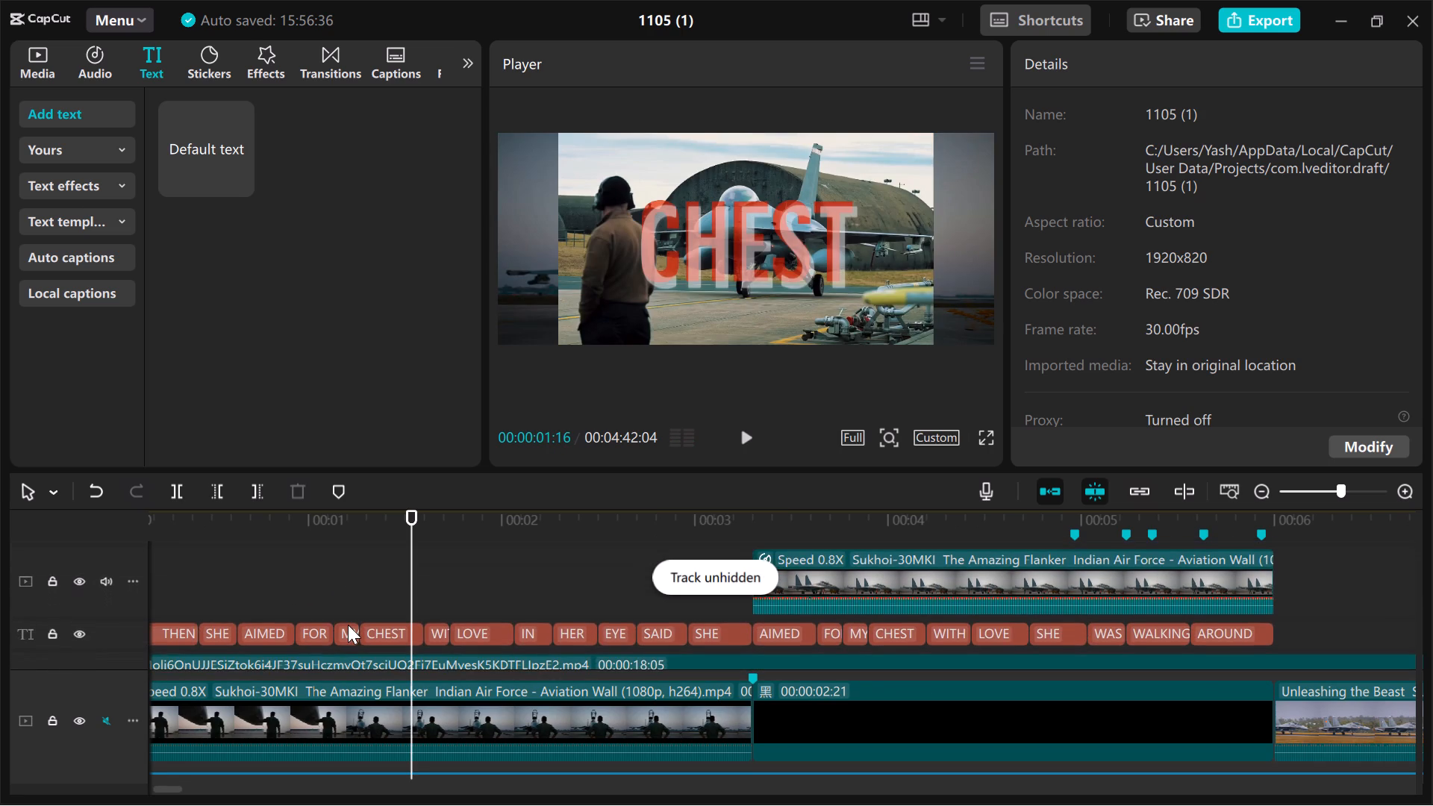
scroll(348, 625, down, 1)
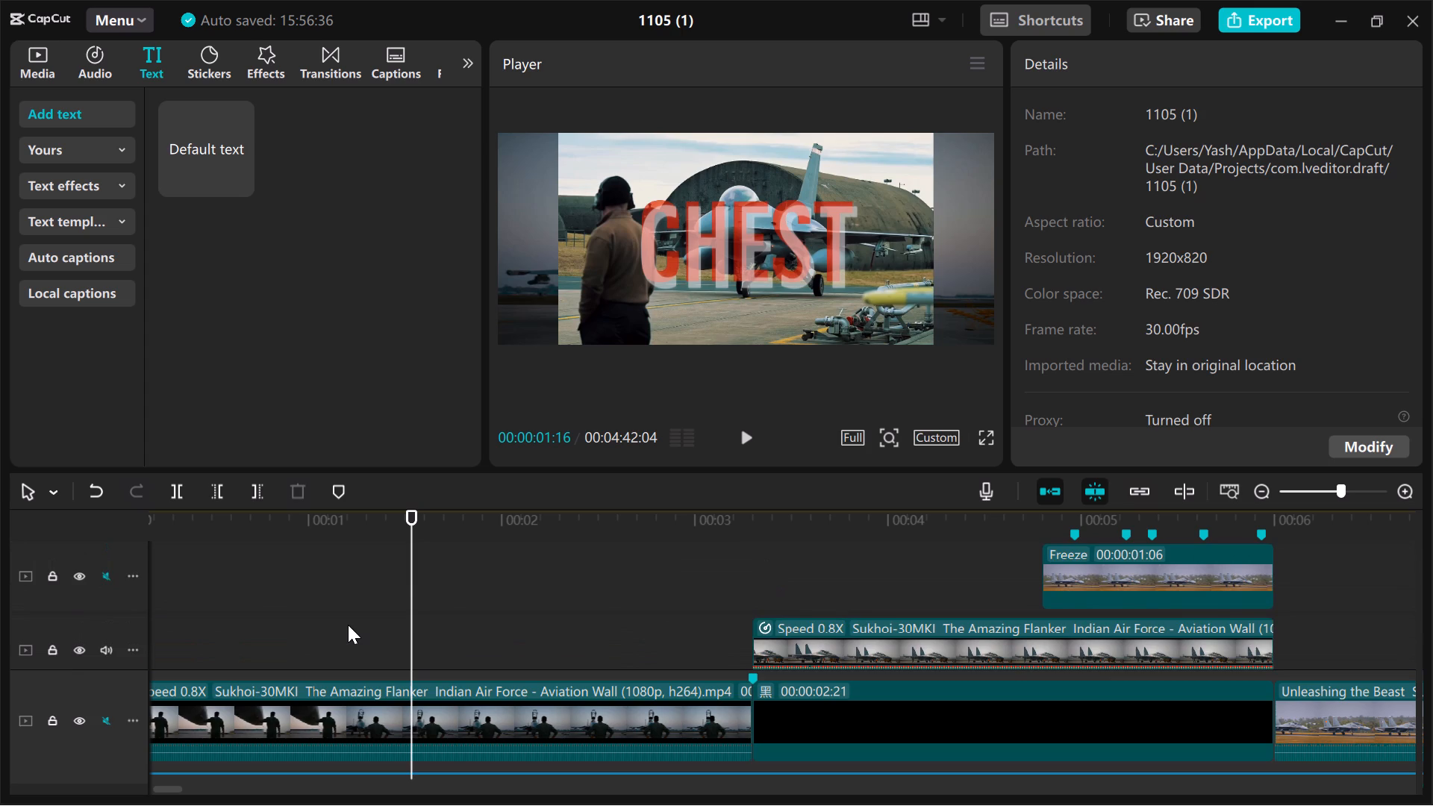
scroll(348, 625, down, 1)
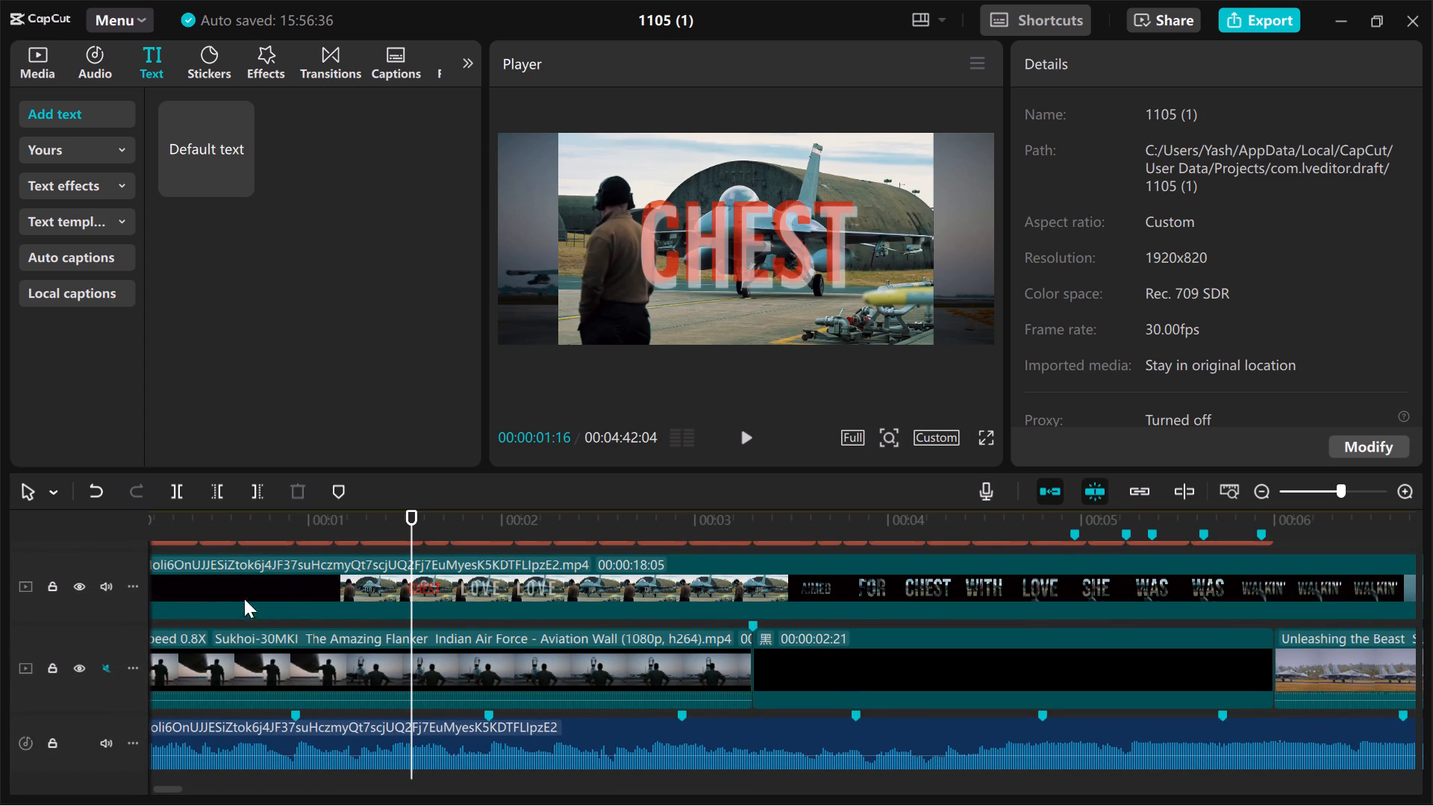
click(77, 584)
scroll(231, 613, right, 1)
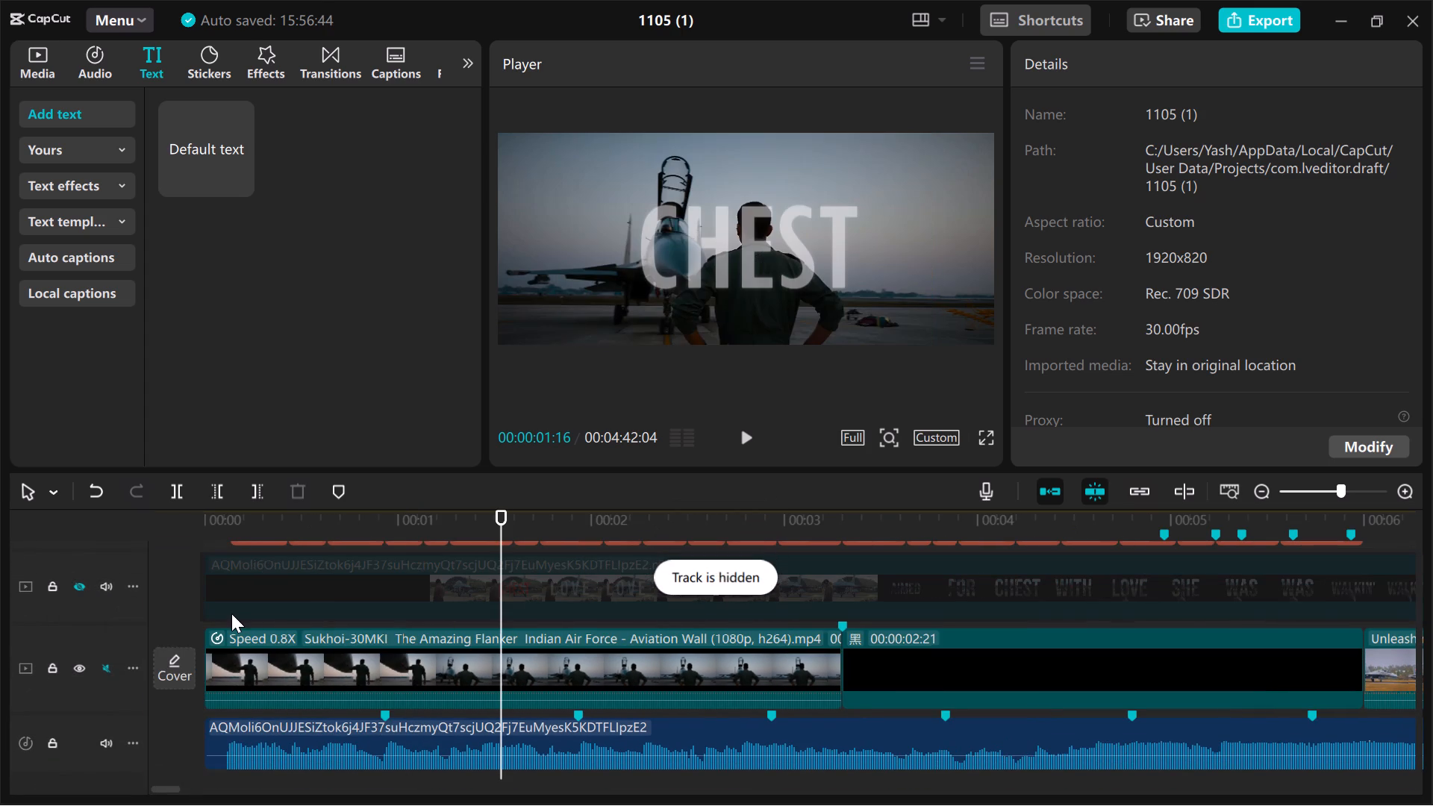
scroll(231, 613, right, 2)
key(space)
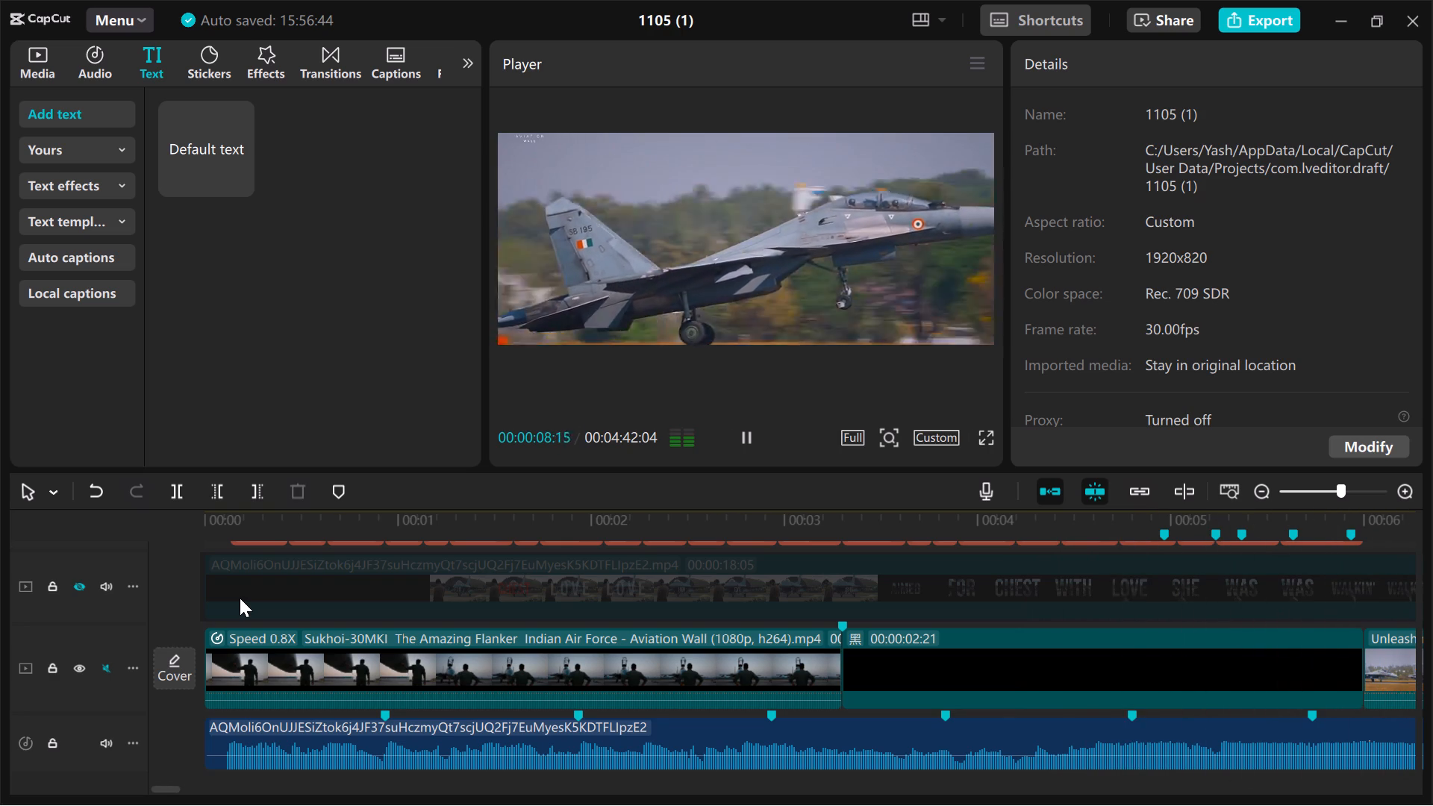
scroll(277, 606, up, 1)
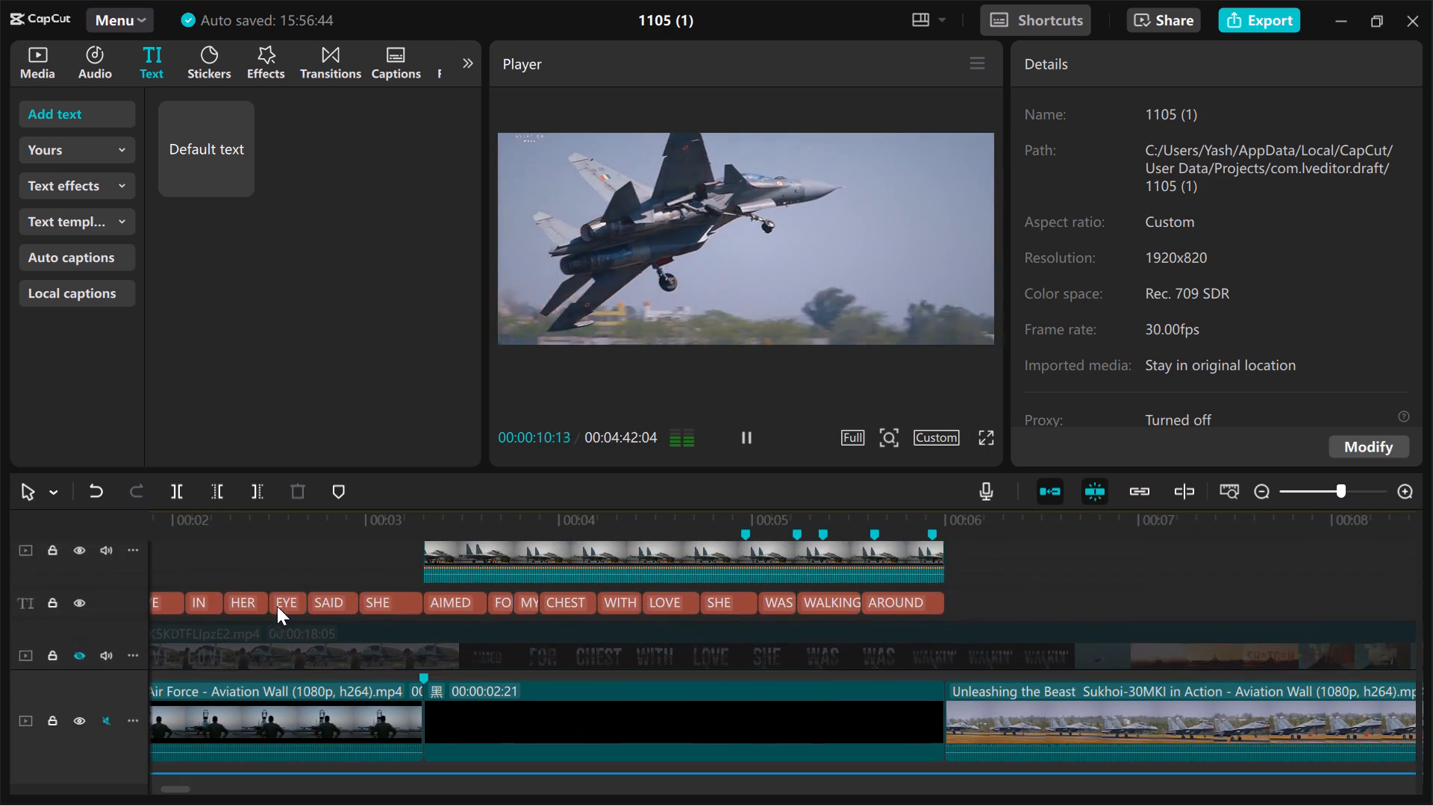
scroll(277, 606, up, 1)
Unhide the reference video track and play from 00:00:03:02 to compare the edit with the reference.
click(375, 569)
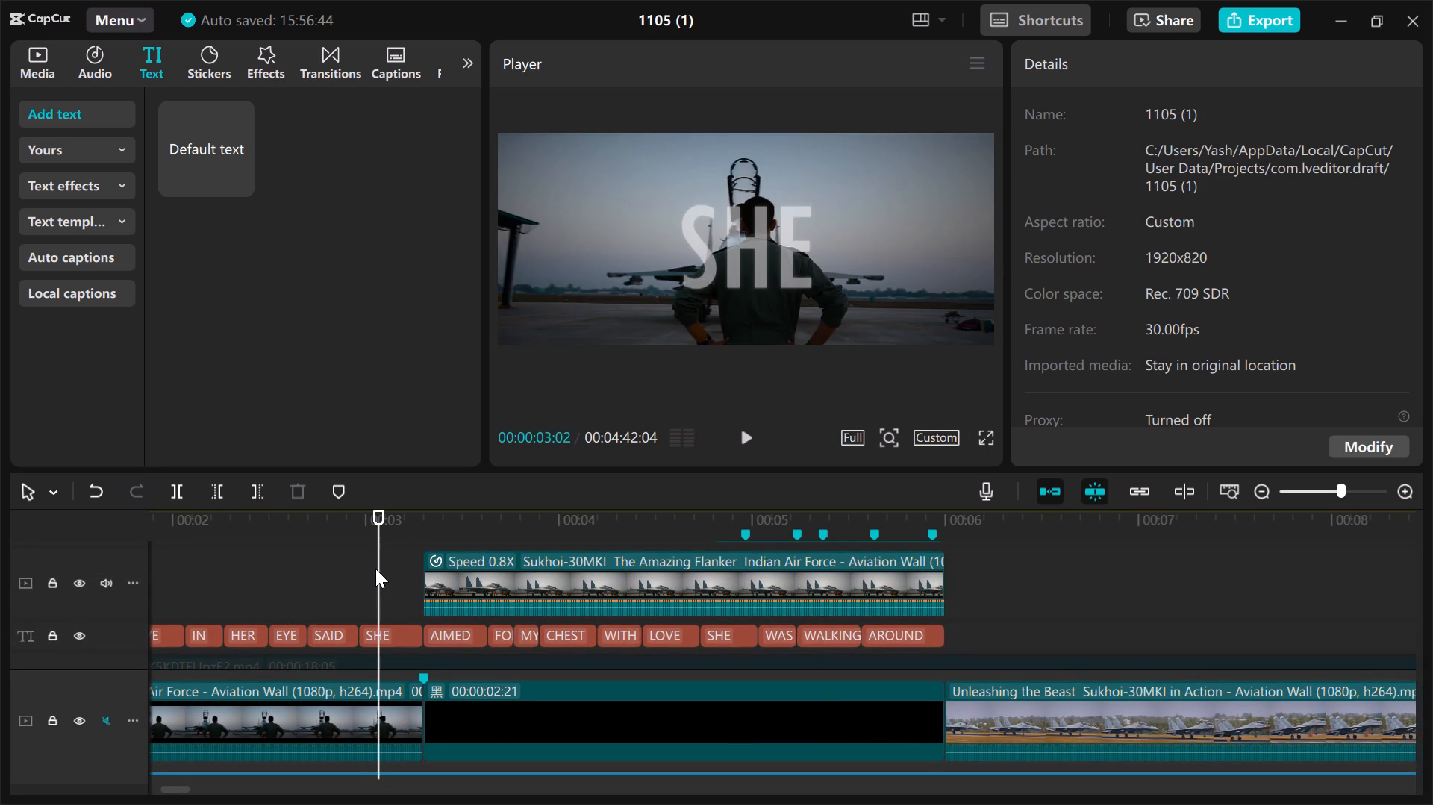
scroll(375, 569, down, 2)
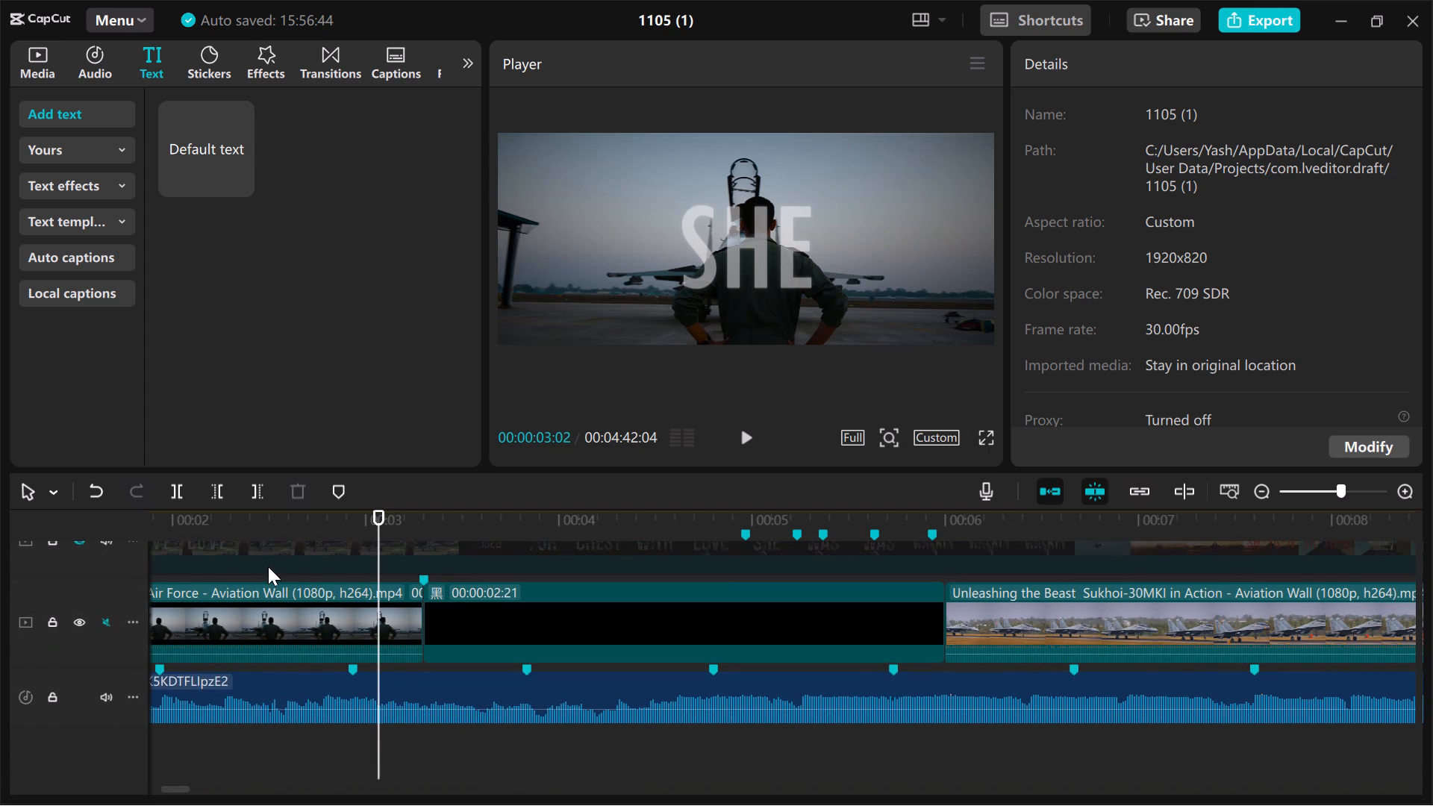
scroll(268, 566, up, 2)
click(78, 631)
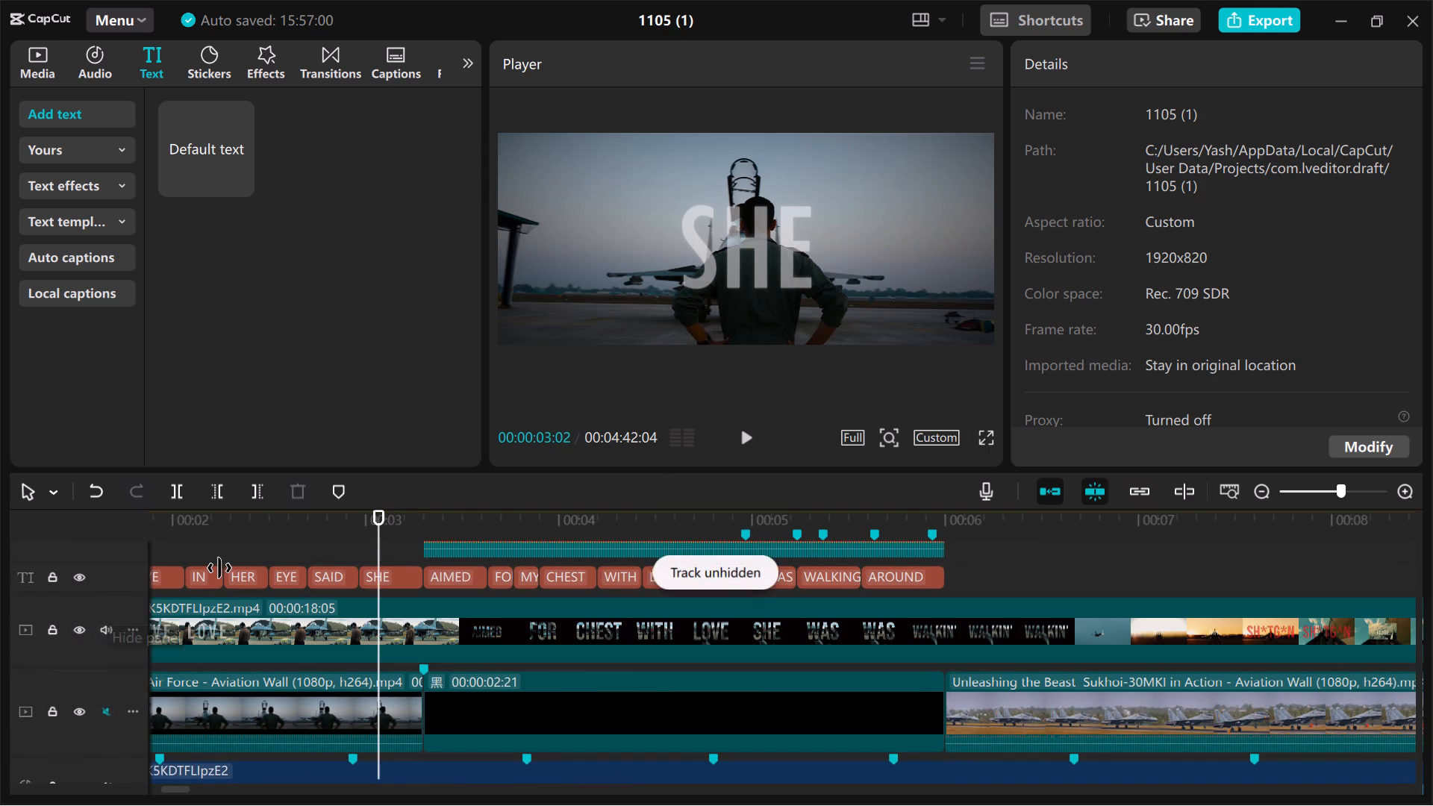
key(space)
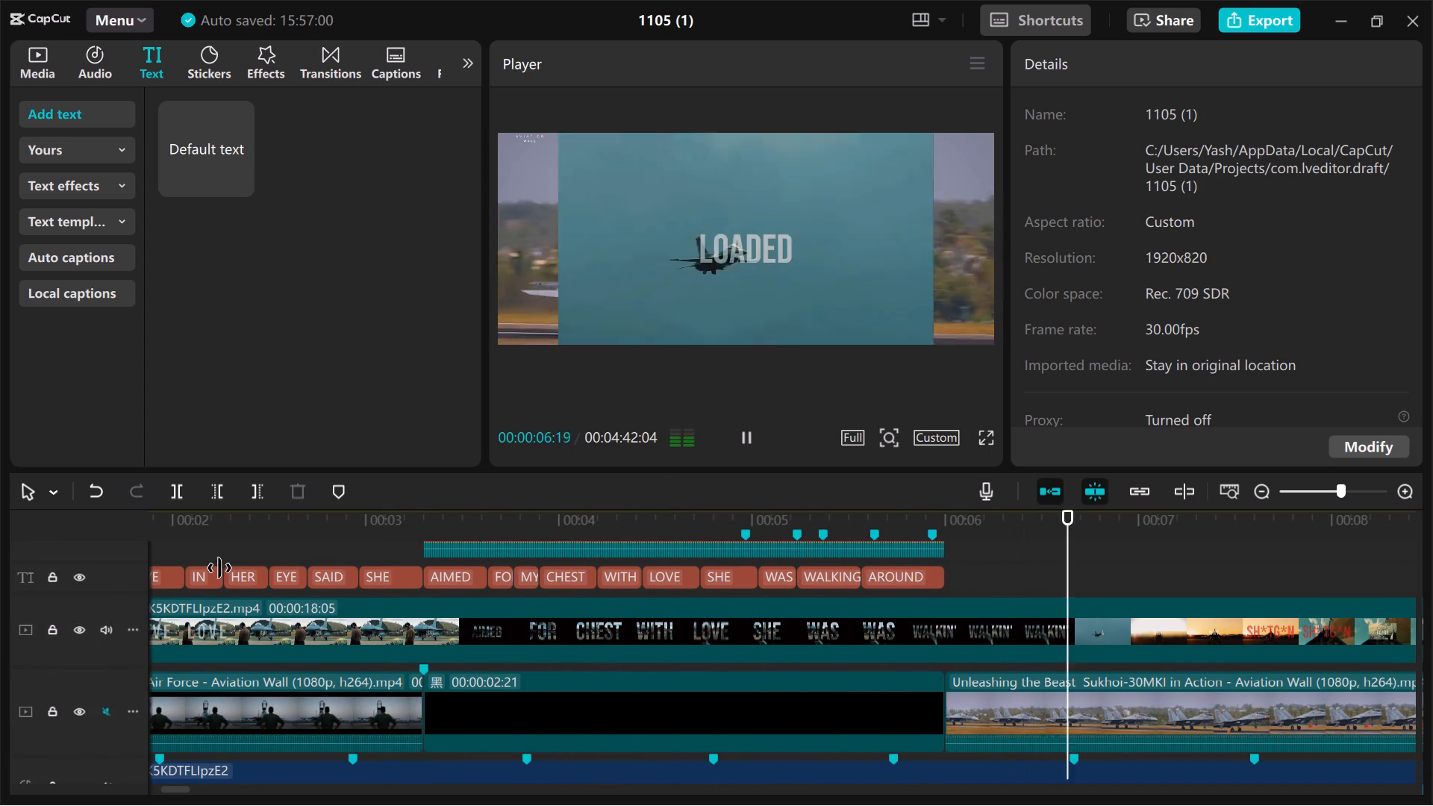
key(space)
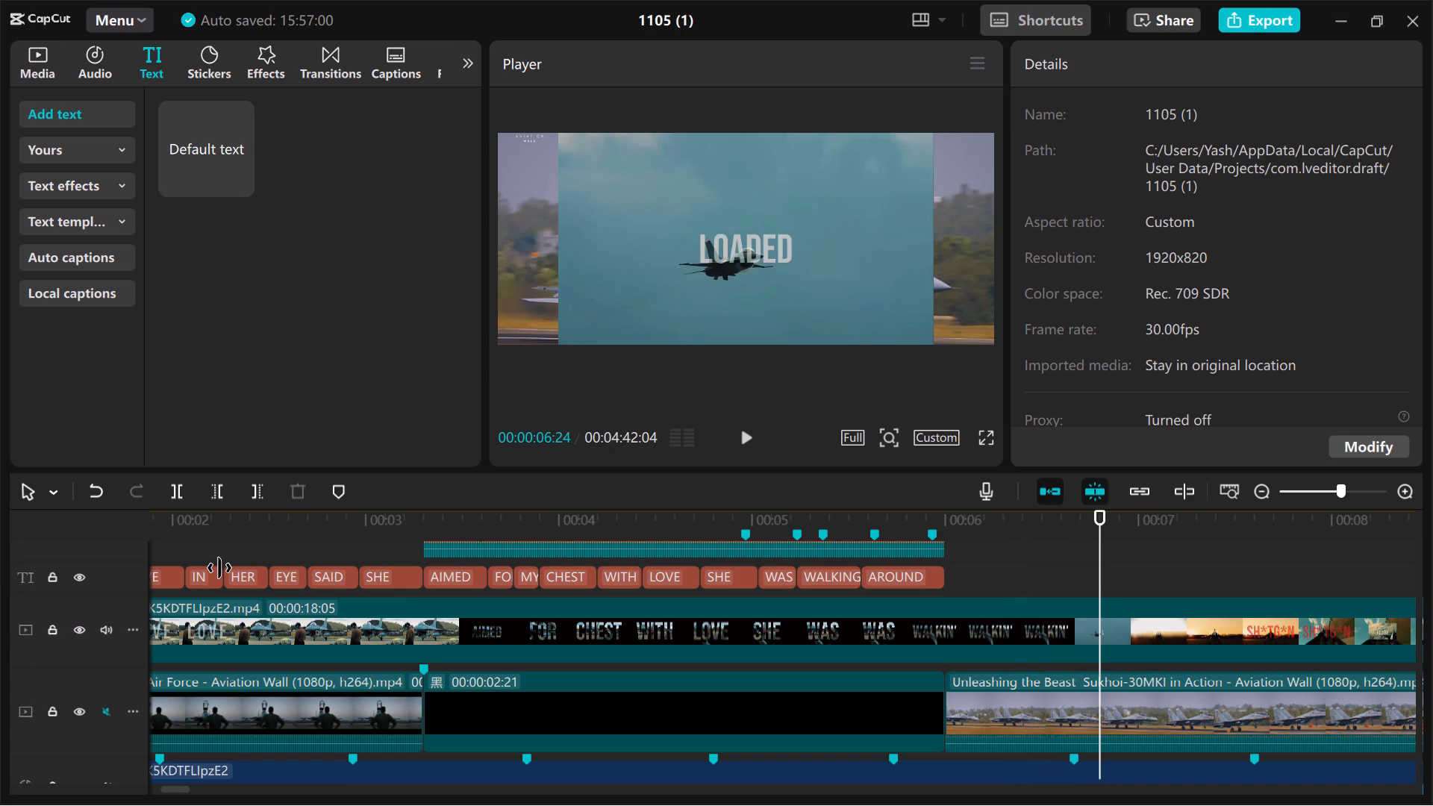
Step frame by frame back and forth across the cut at 00:00:06:00 to examine the reference video's transition out of the lyric section.
key(Left)
key(Left)
key(Left)
key(Left)
key(Left)
key(Left)
key(Left)
key(Left)
key(Left)
key(Left)
key(Left)
key(Left)
key(Left)
key(Left)
key(Left)
key(Left)
key(Left)
key(Left)
key(Left)
key(Left)
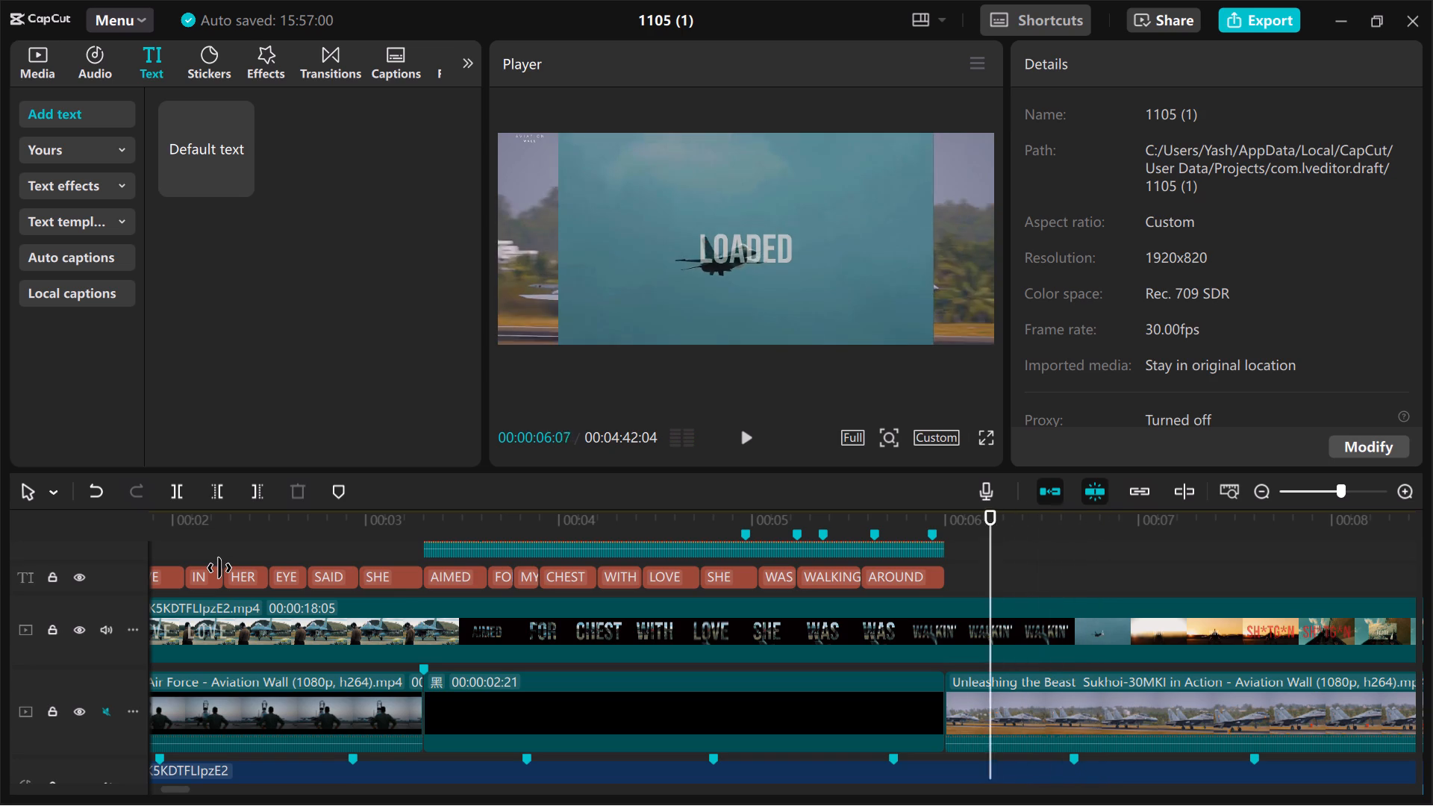
key(Left)
key(Left)
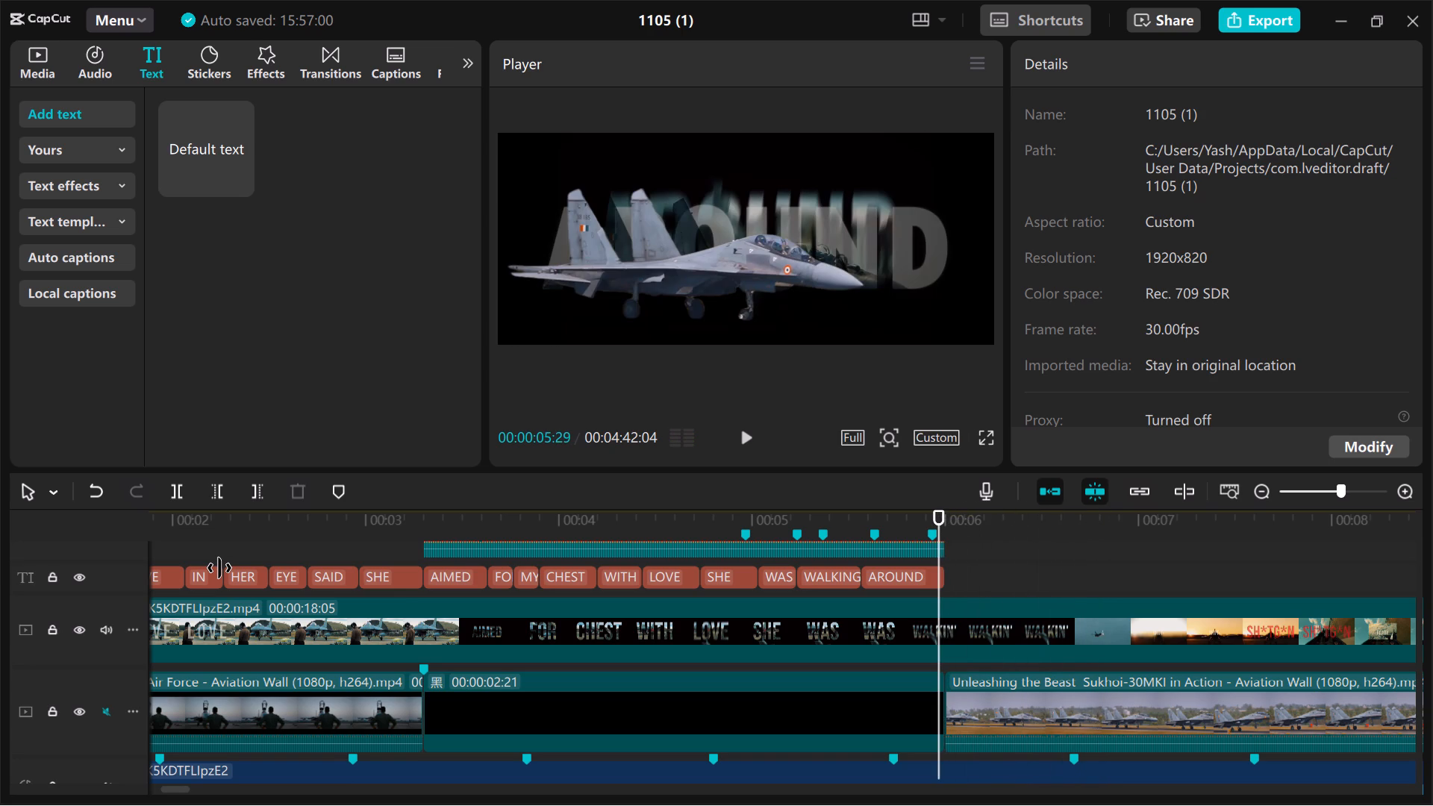
key(Right)
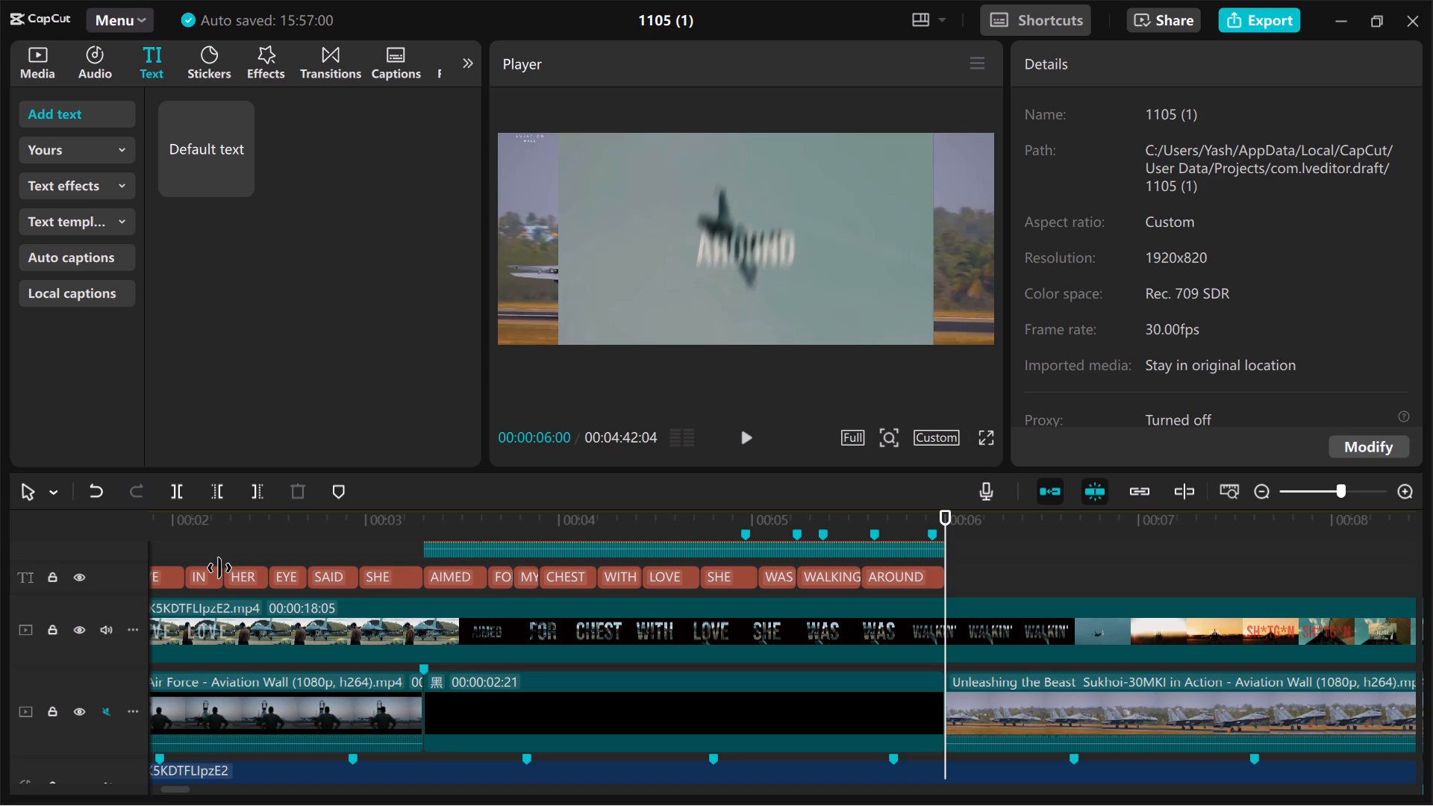
key(Left)
key(Left)
key(Left)
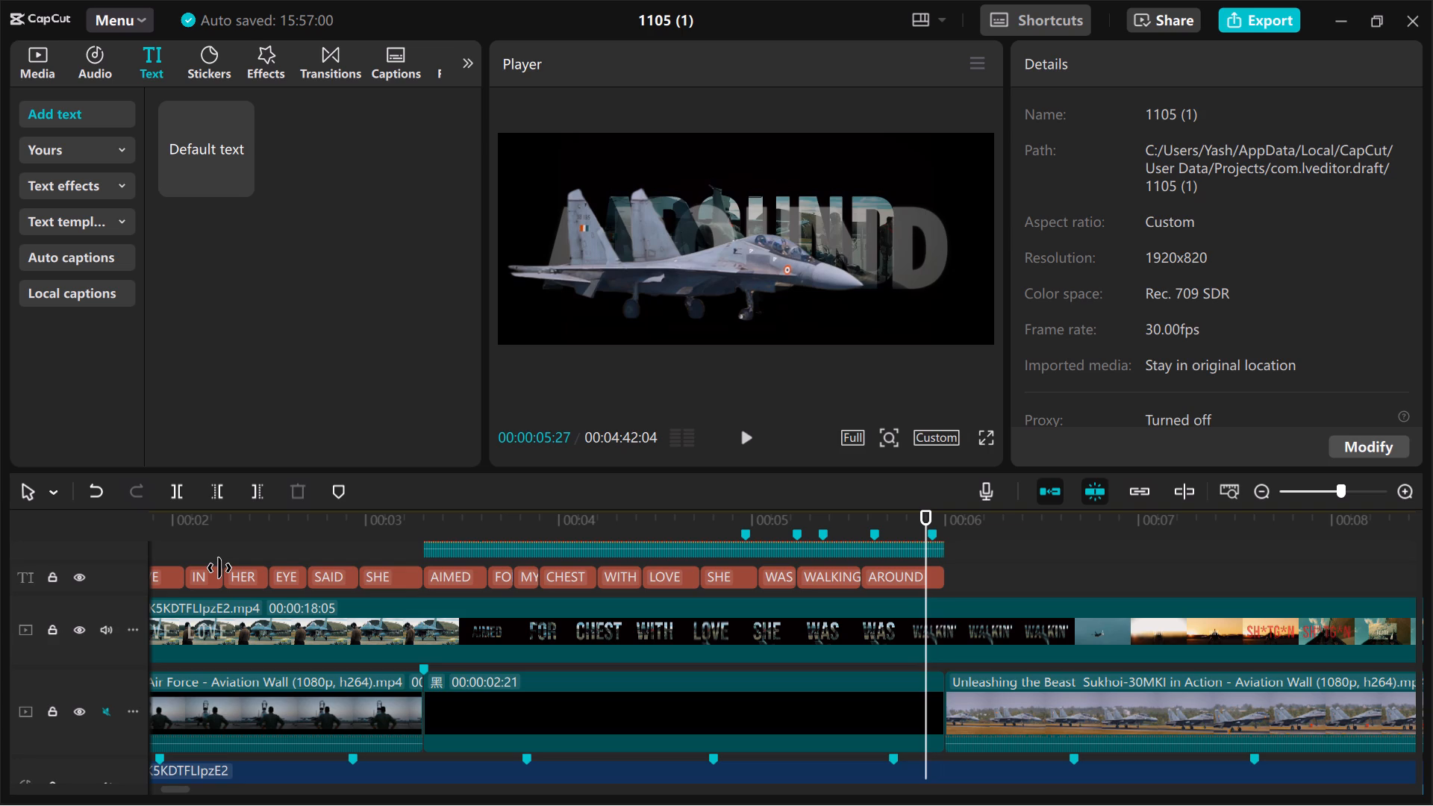
key(Right)
key(Right)
key(Right)
key(Right)
key(Right)
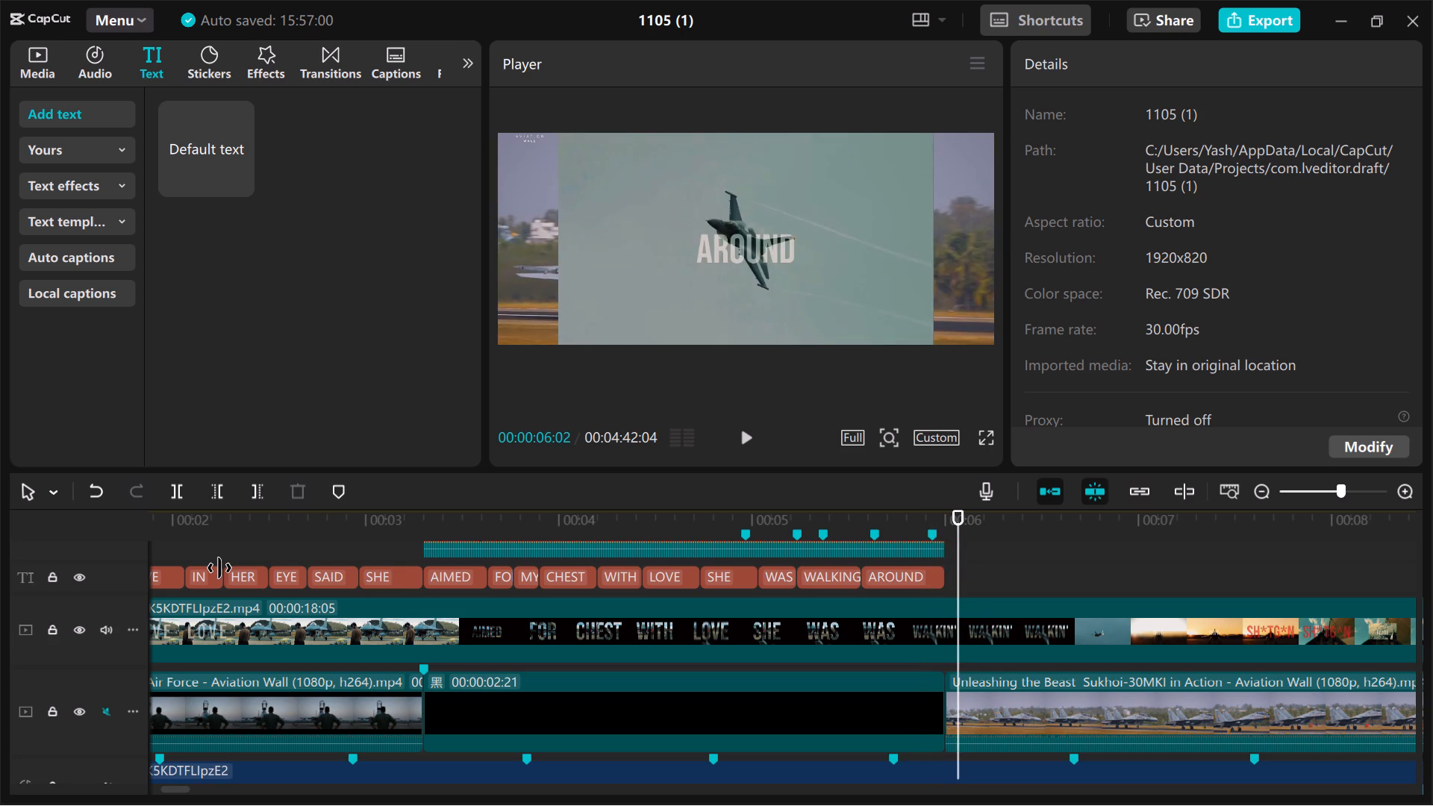
key(Right)
key(Right)
key(Right)
Replay the section around the 00:00:06:00 cut several times to review how the reference's shots and words follow the freeze clip.
key(space)
key(Left)
key(Left)
key(Left)
key(Left)
key(Left)
key(Left)
key(Left)
key(Left)
key(Left)
key(Left)
key(Left)
key(Left)
key(Left)
key(Left)
key(Left)
key(Left)
key(Left)
key(Left)
key(Left)
key(Left)
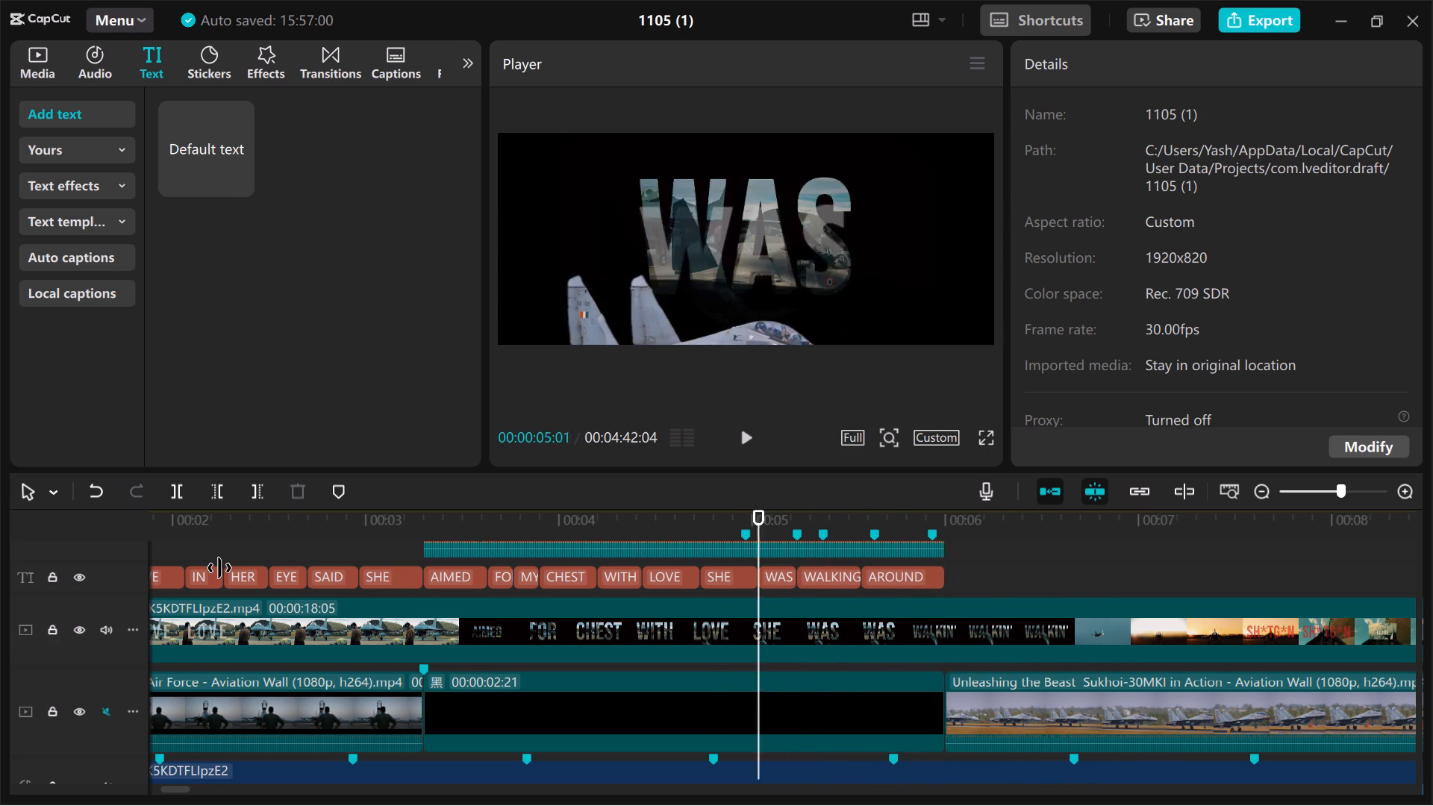
key(space)
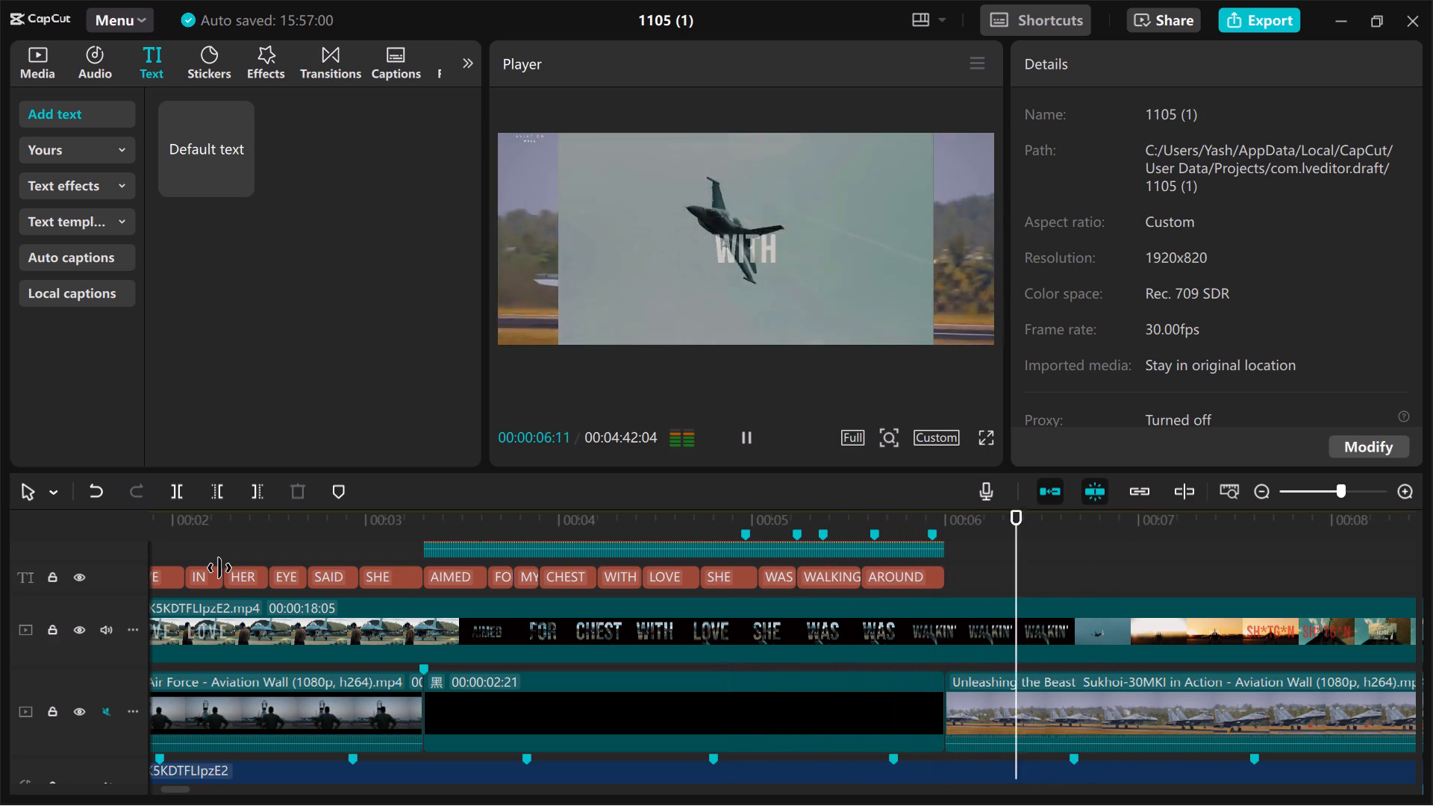
key(space)
key(Left)
key(Left)
key(Left)
key(Left)
key(Left)
key(Left)
key(Left)
key(Left)
key(Left)
key(Left)
key(Left)
key(Left)
key(Left)
key(Left)
key(Left)
key(Left)
key(Left)
key(Left)
key(Left)
key(Left)
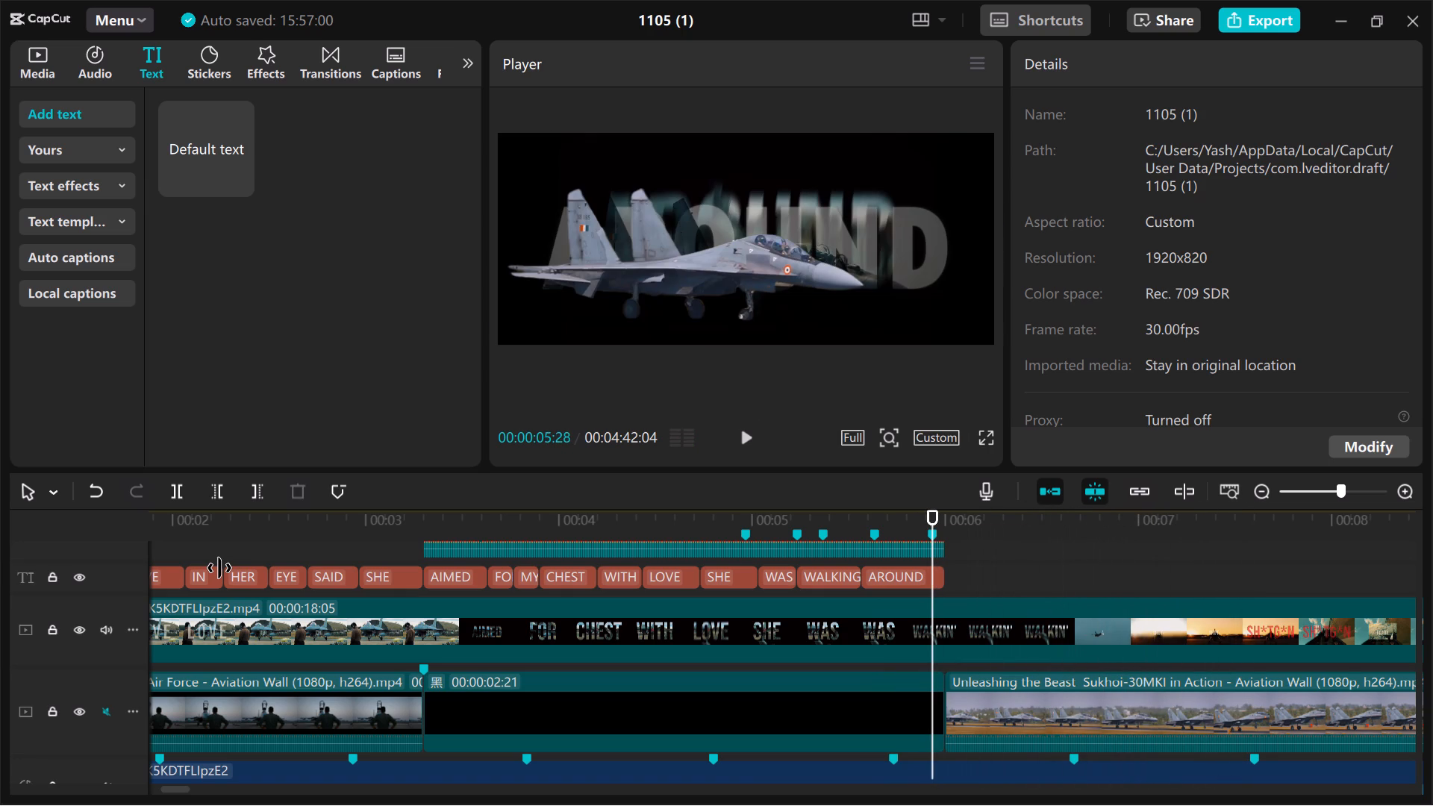
key(space)
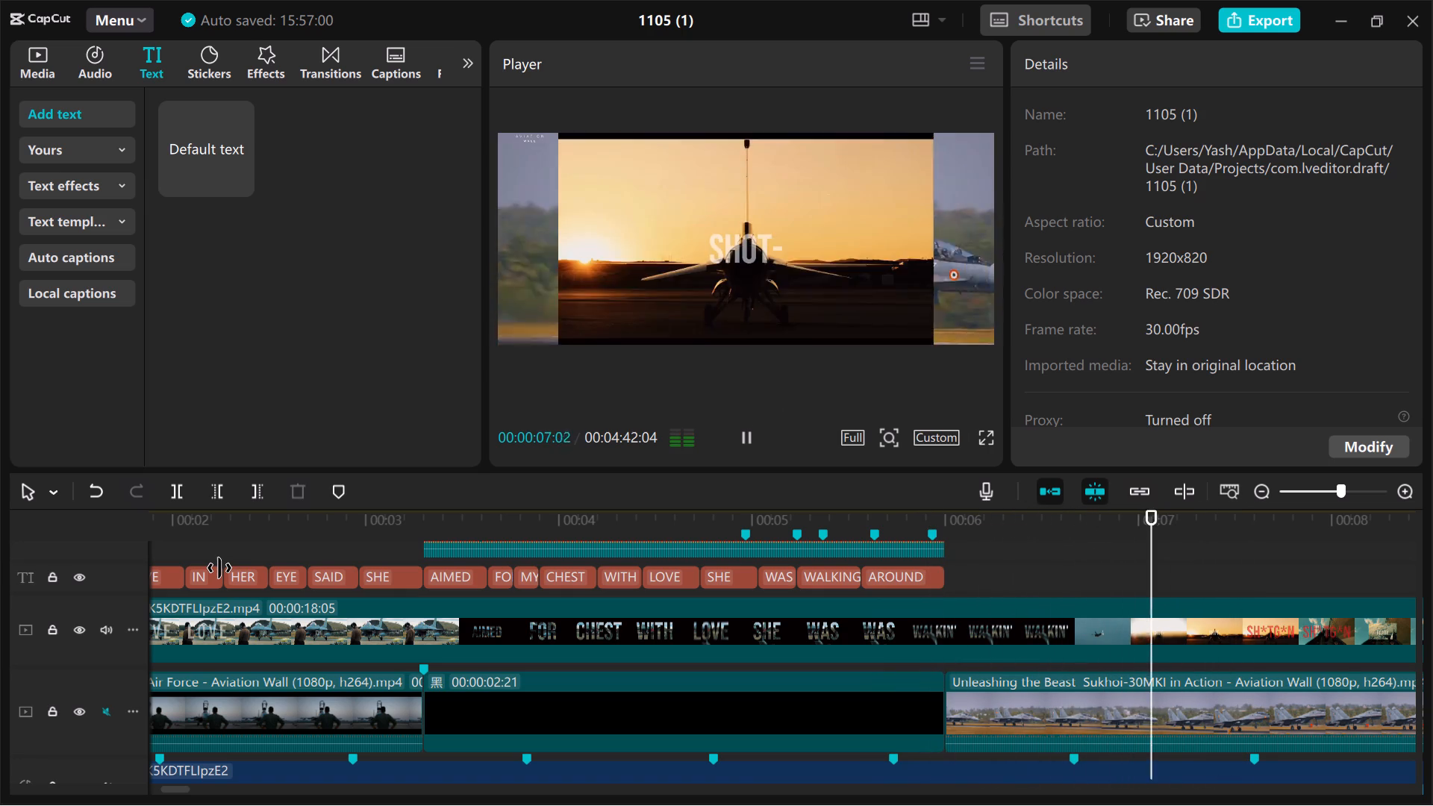
key(space)
key(Left)
key(Left)
key(Left)
key(Left)
key(Left)
key(Left)
key(Left)
key(Left)
key(Left)
key(Left)
key(Left)
key(Left)
key(Left)
key(Left)
key(Left)
key(Left)
key(Left)
key(Left)
key(Left)
key(Left)
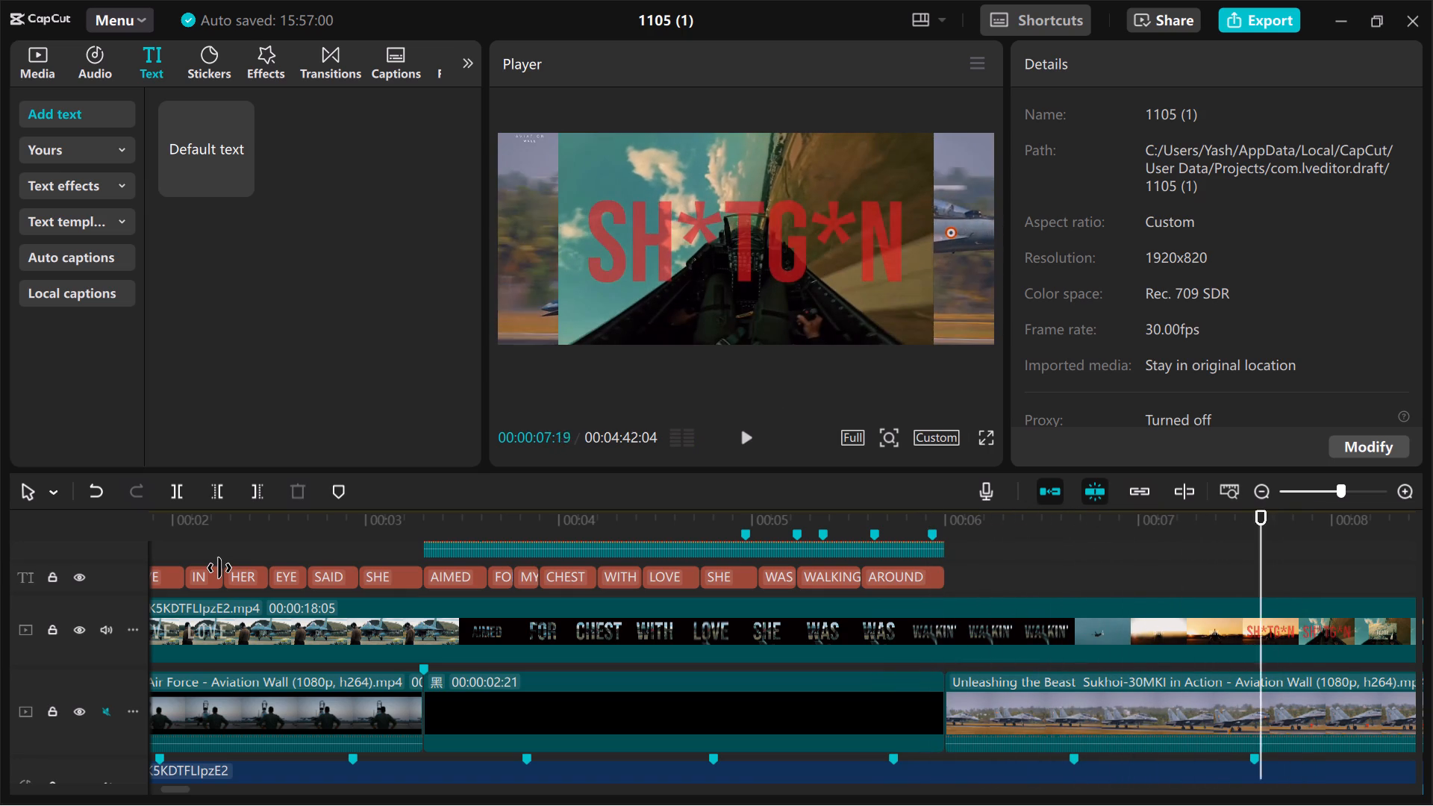
Go frame by frame past the 00:00:06:00 cut and park the playhead at 00:00:06:10, where the reference's word changes from AROUND to WITH.
key(Right)
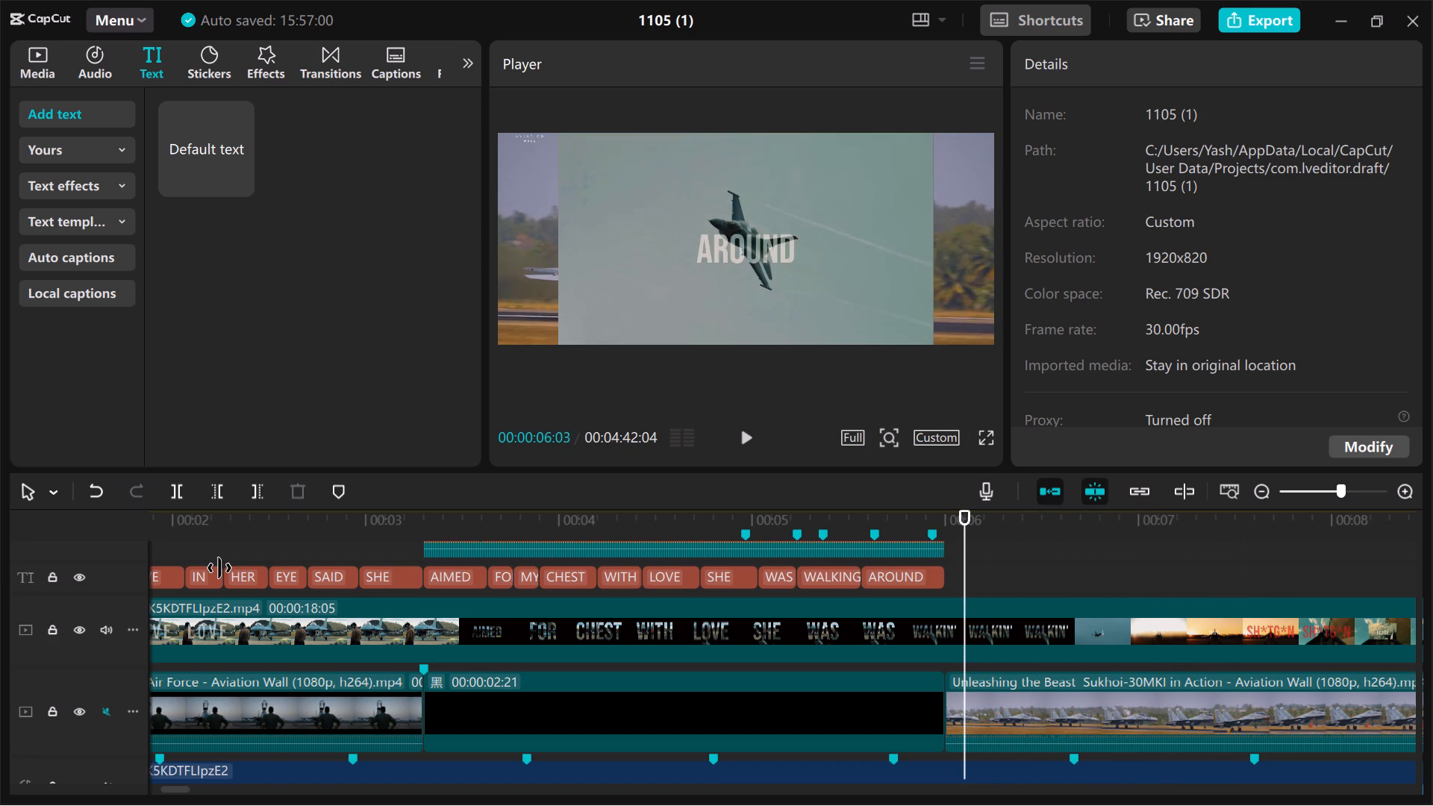
key(Left)
key(Right)
key(Right)
key(Right)
key(Right)
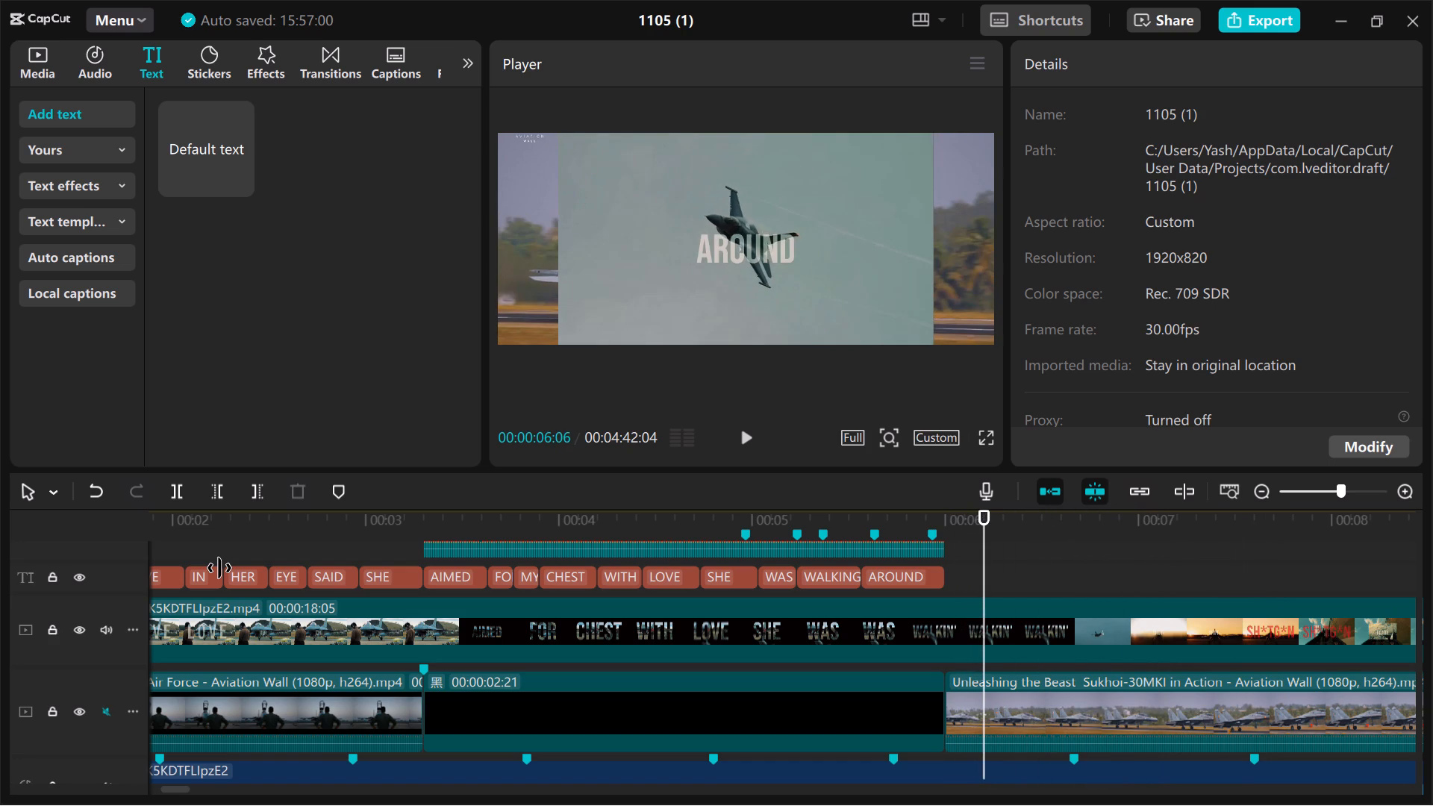
key(Left)
key(Right)
key(Right)
key(Right)
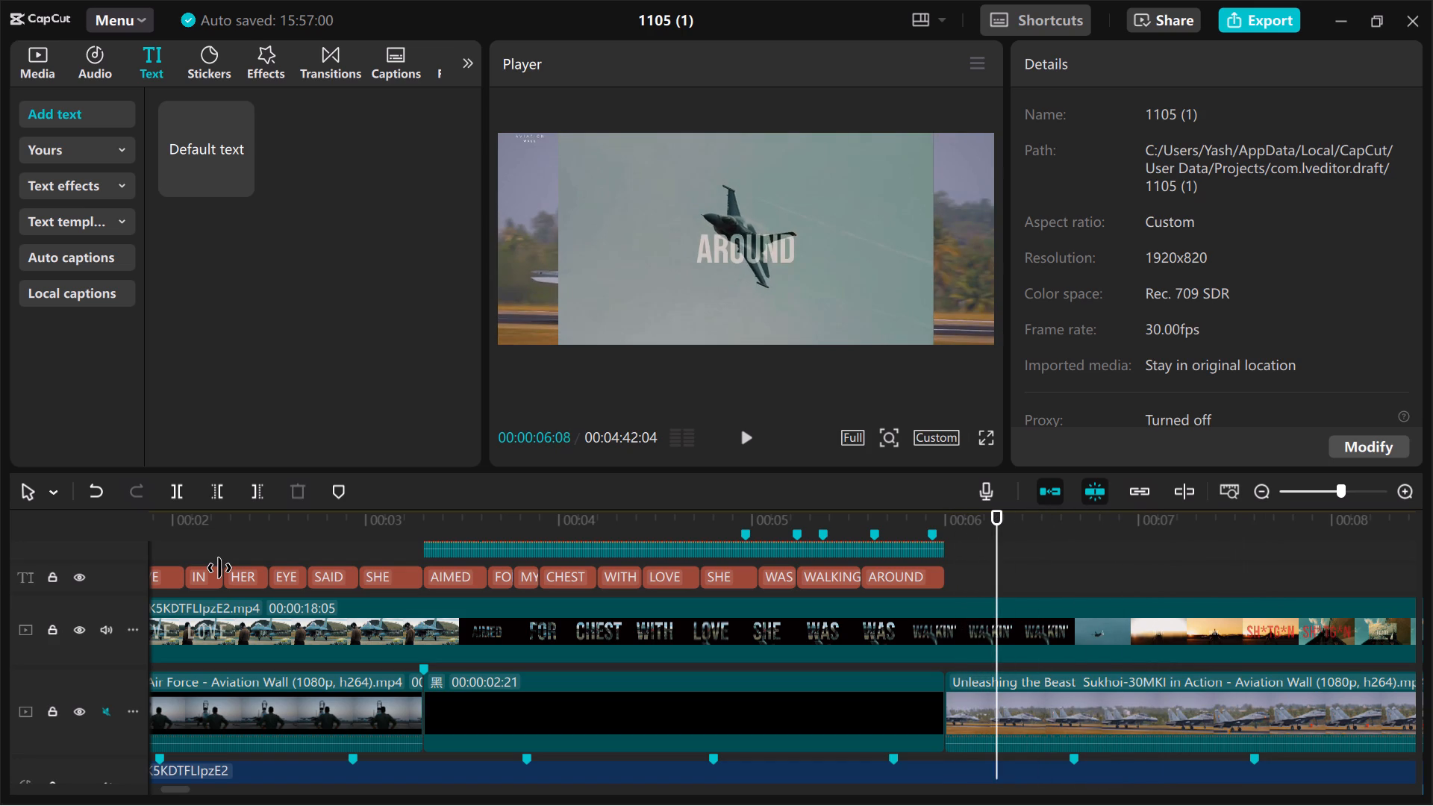
key(Right)
key(Right)
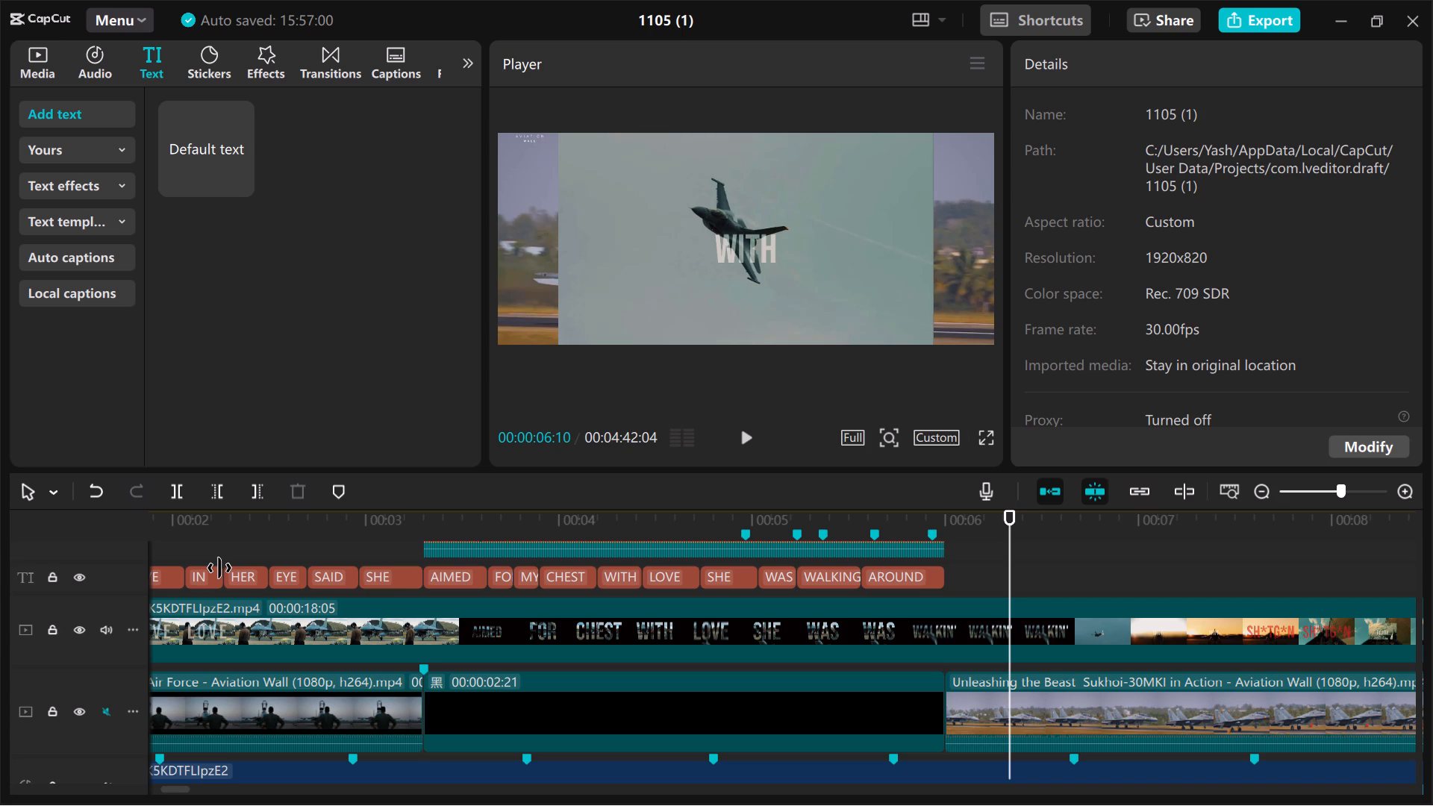
Copy the SAID lyric text clip with its text attributes and paste it on the text track at 00:00:06:10.
click(331, 580)
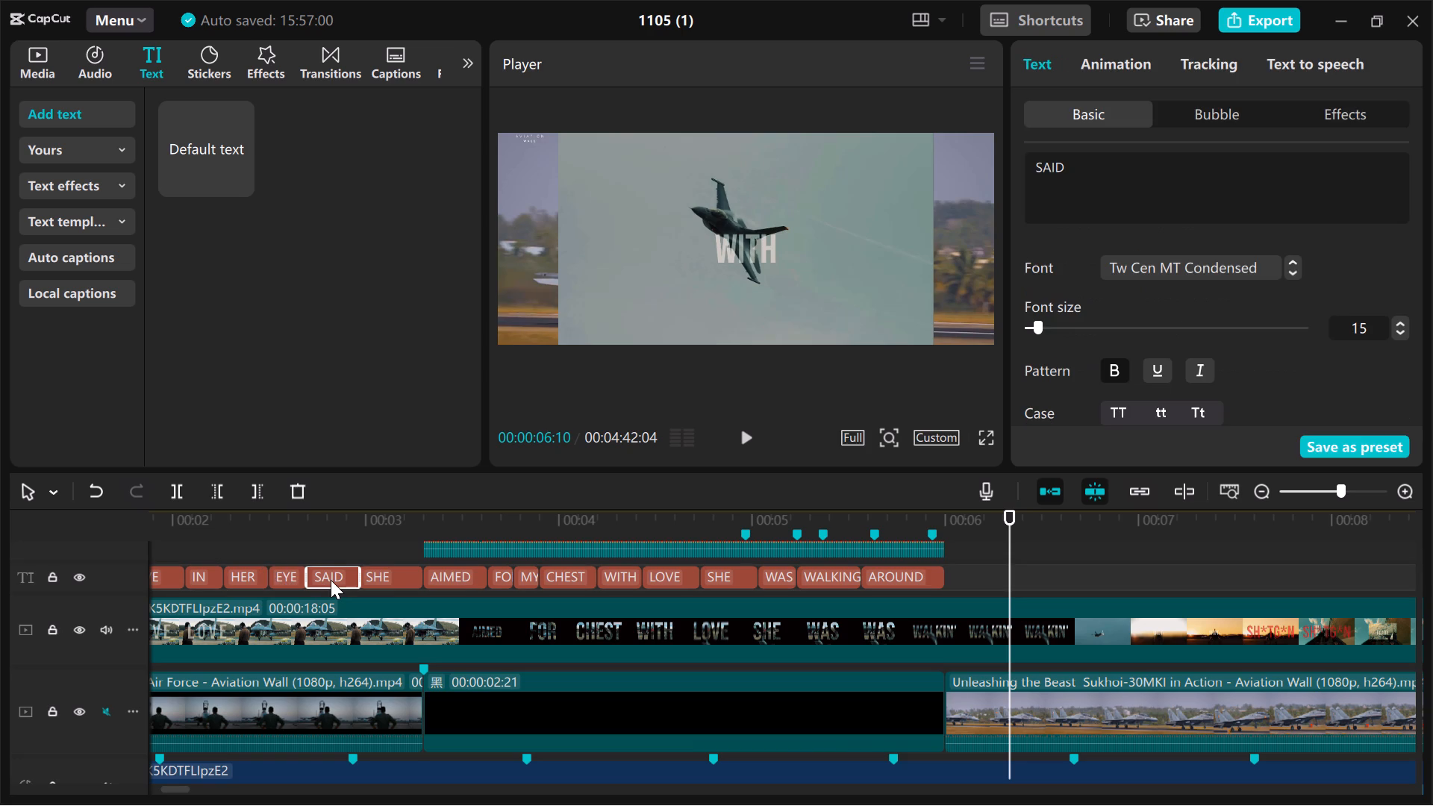
key(ctrl+shift+c)
key(ctrl+shift+v)
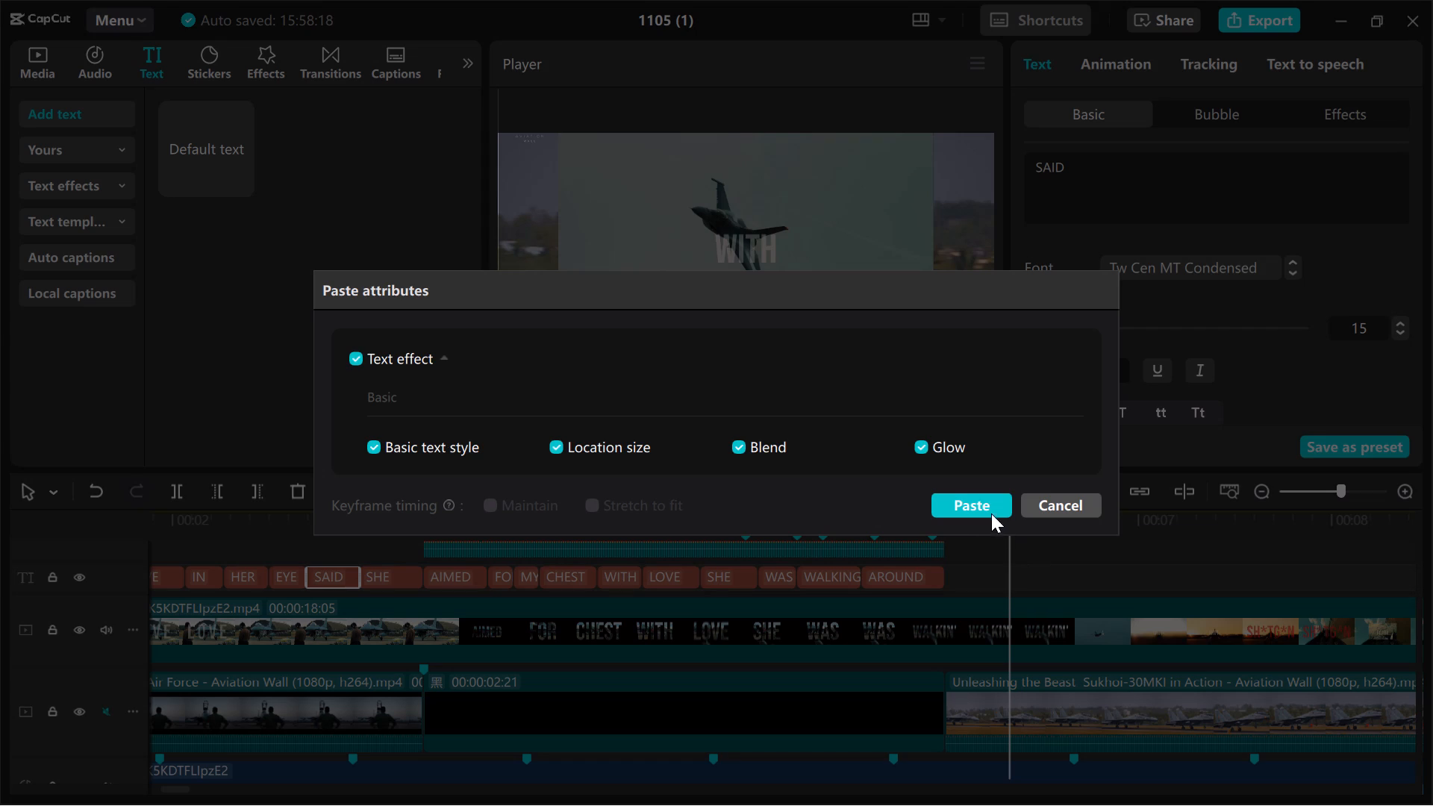
click(984, 508)
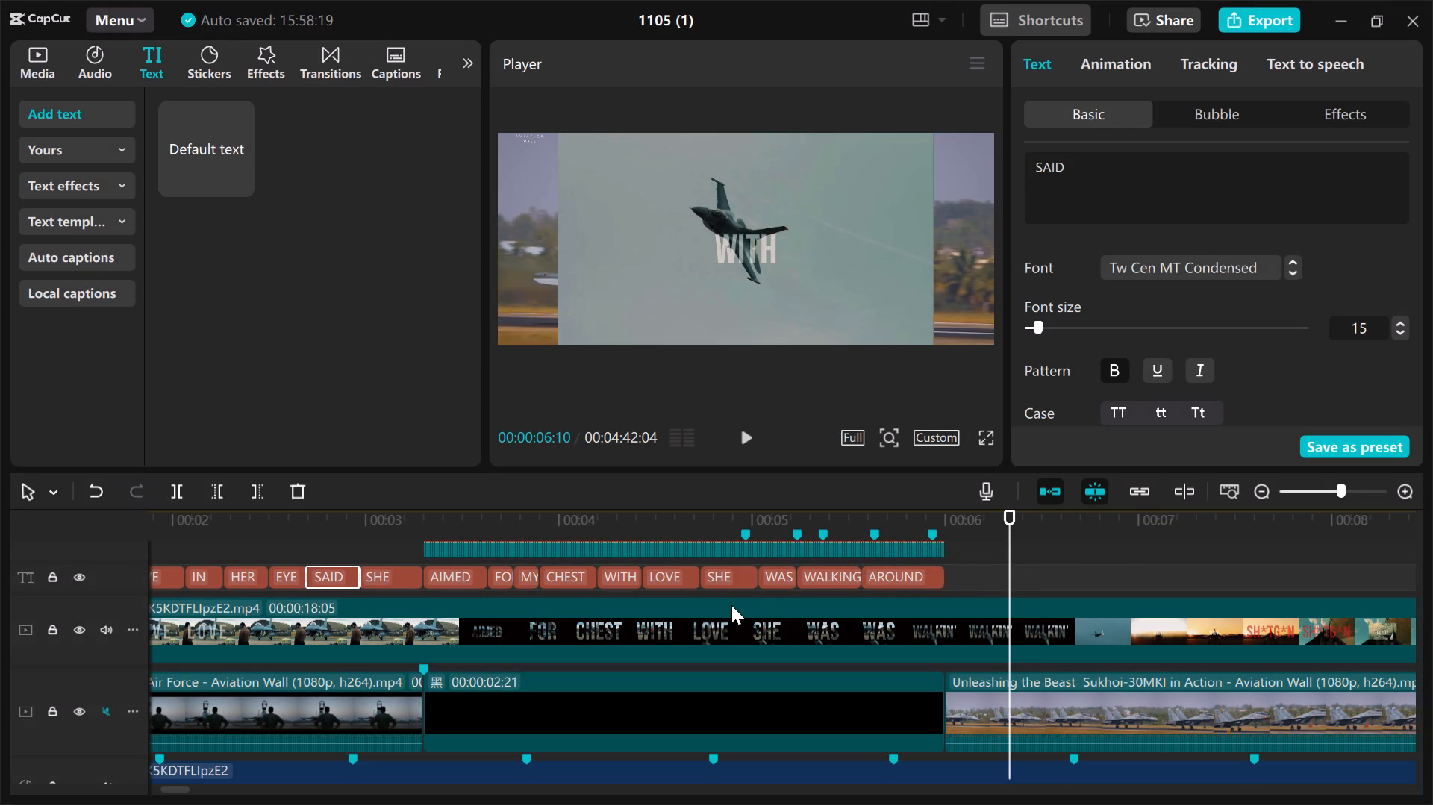
key(ctrl+c)
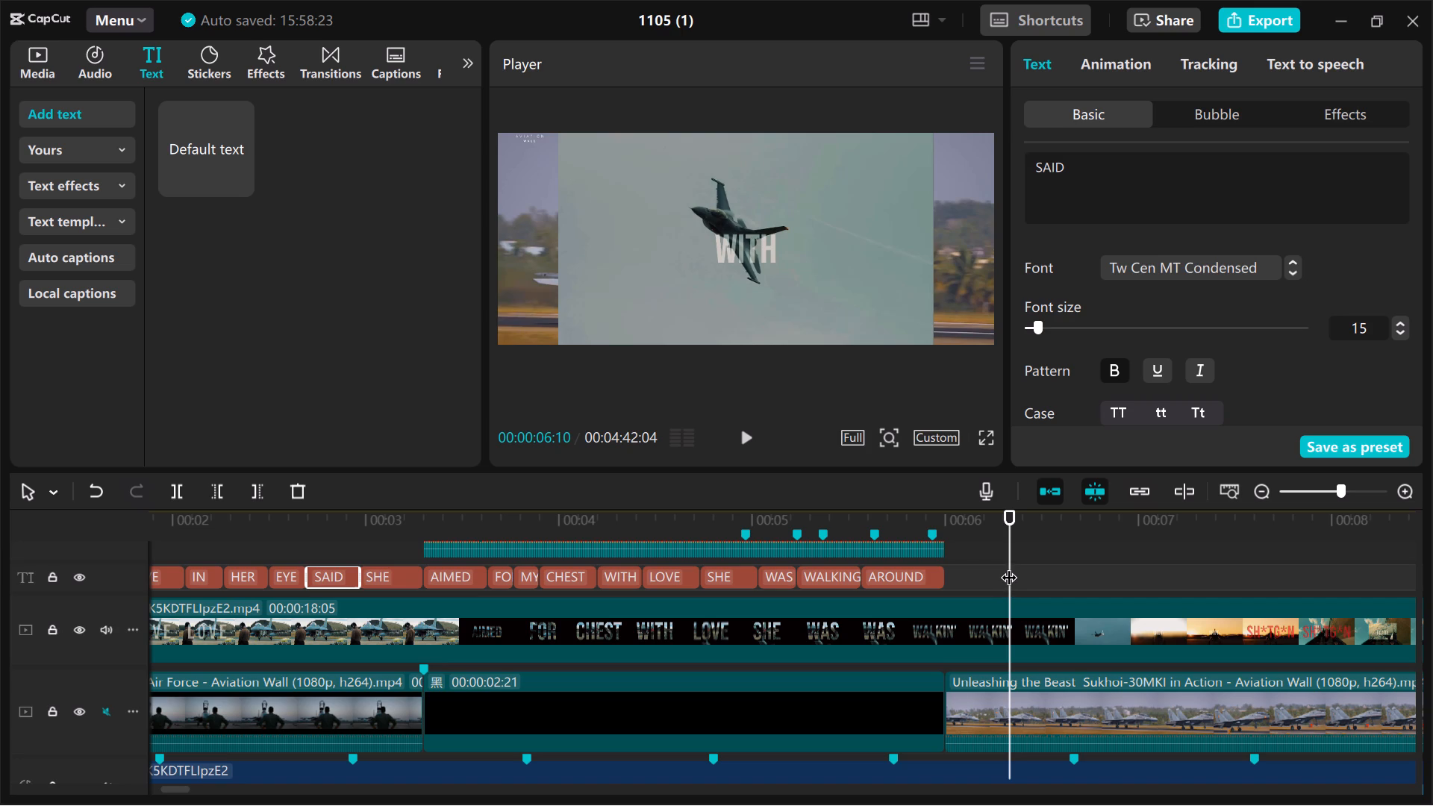
click(1008, 566)
key(ctrl+v)
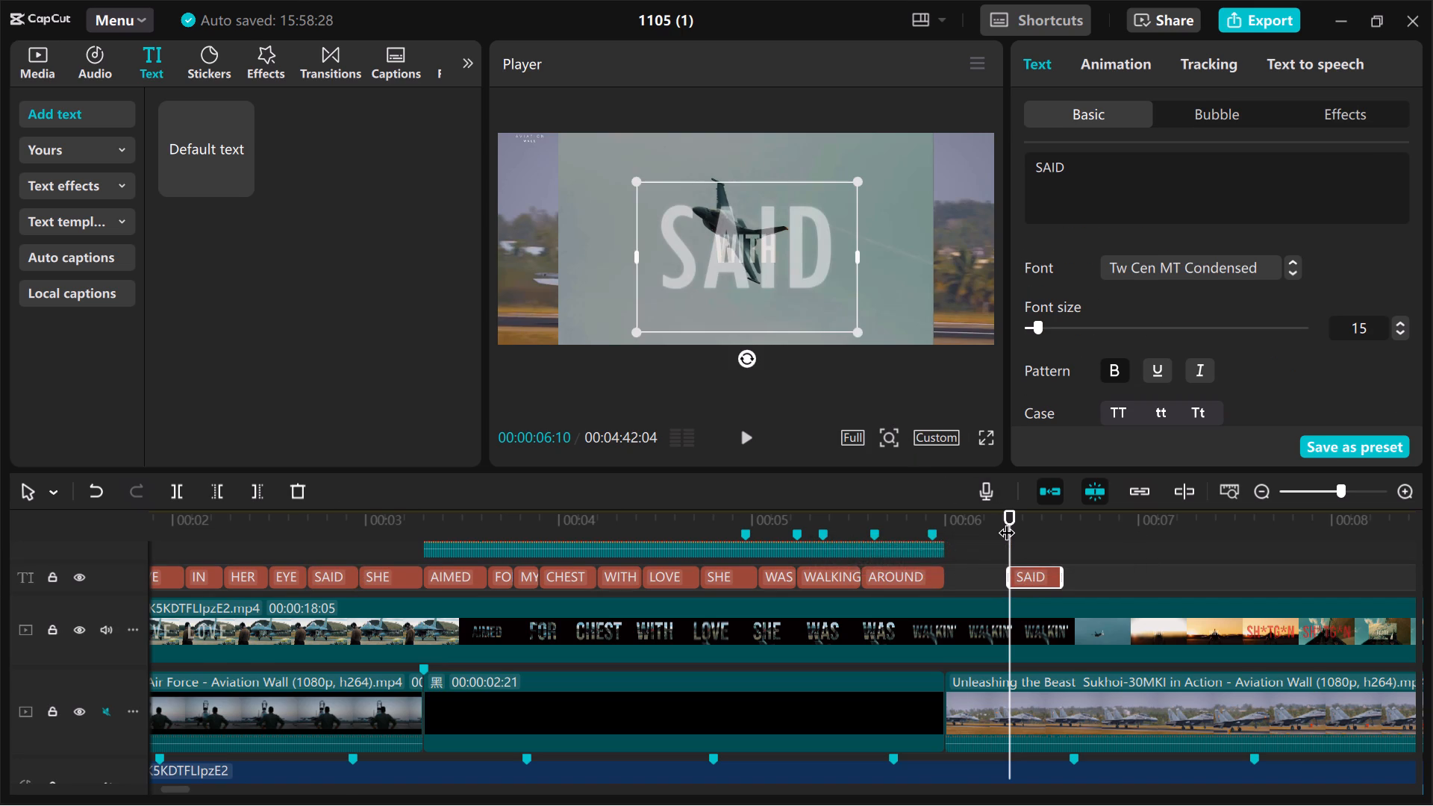
key(ctrl+shift+v)
click(983, 505)
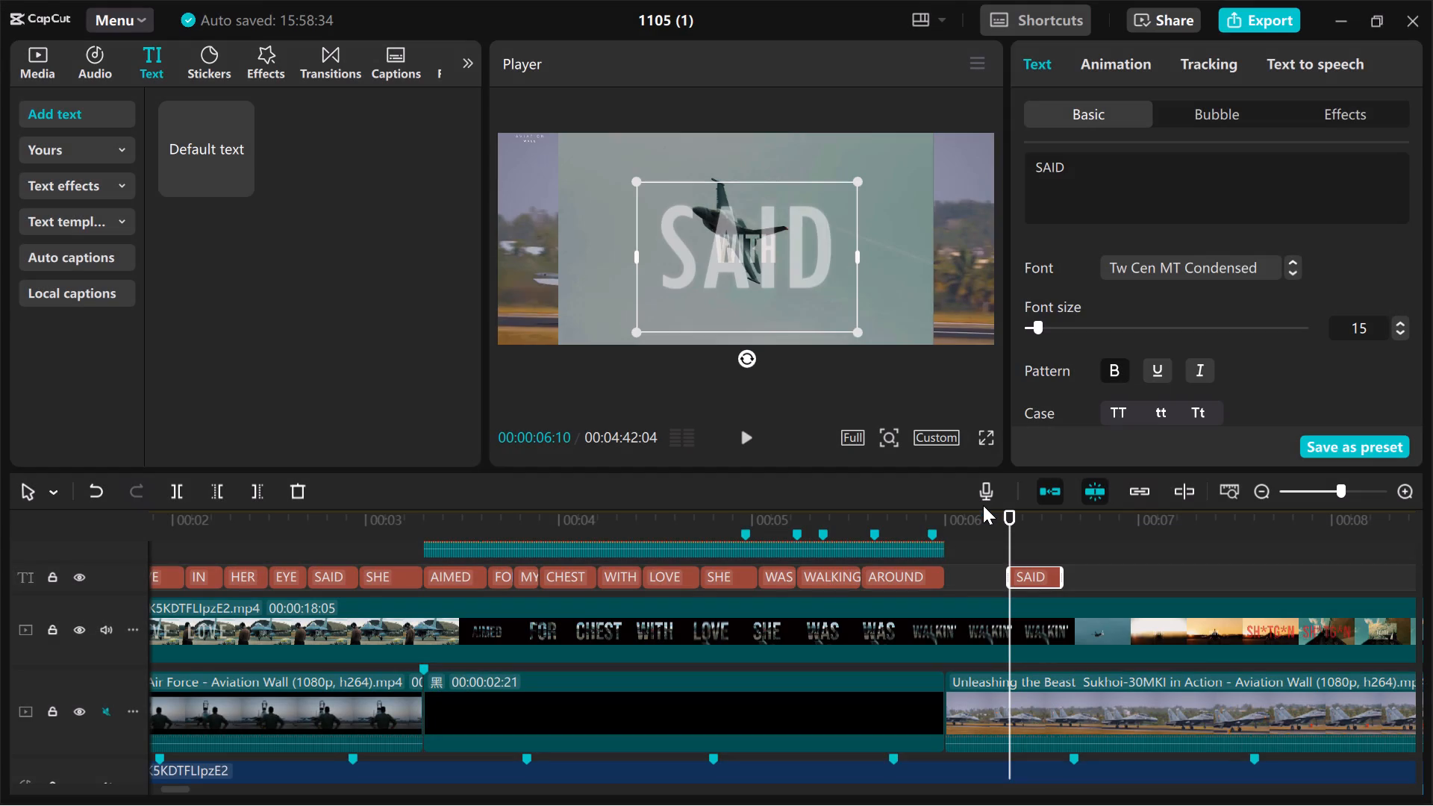
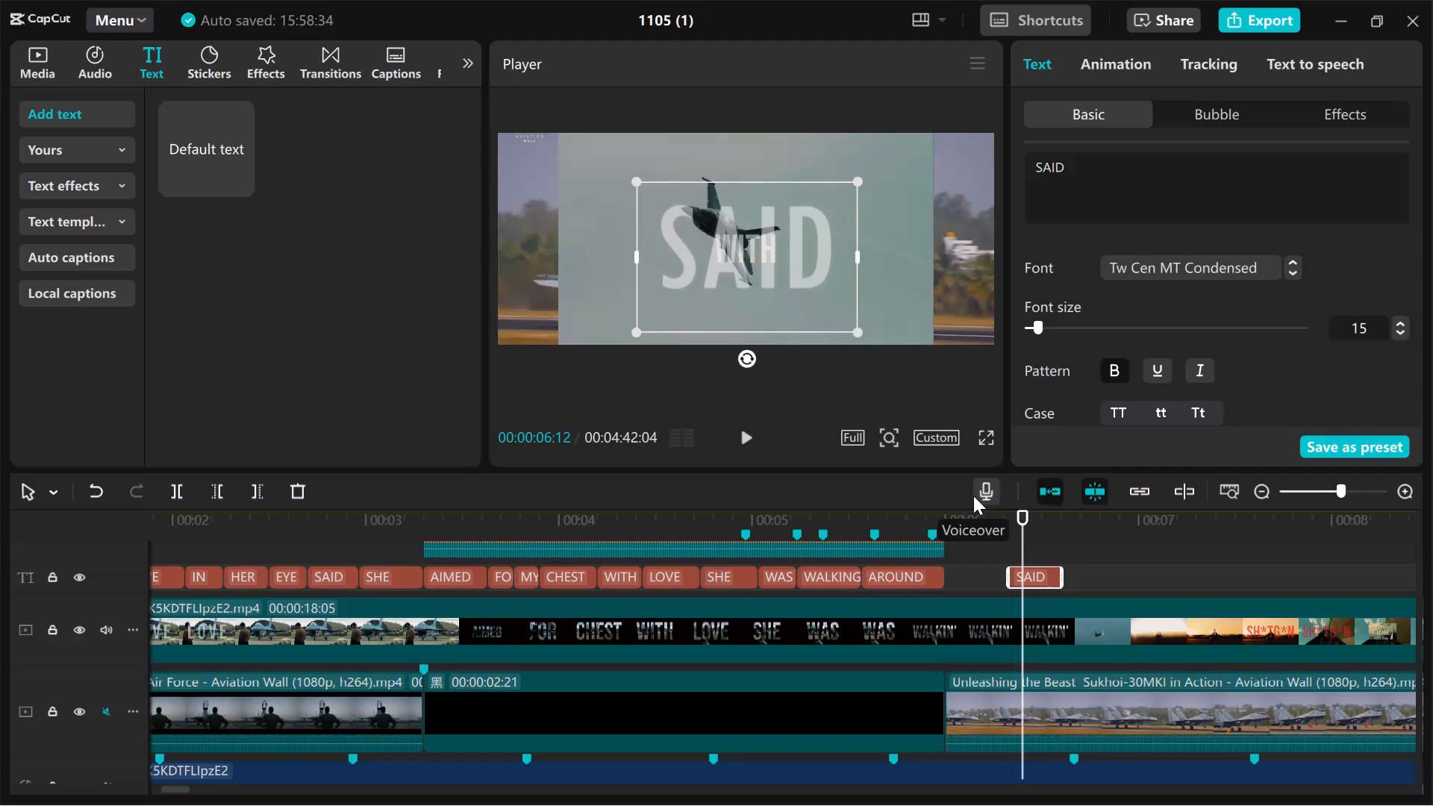
Step frame by frame back and forth around 00:00:06:15 to examine where the reference's word WITH gives way to the next word.
key(Right)
key(Right)
key(Right)
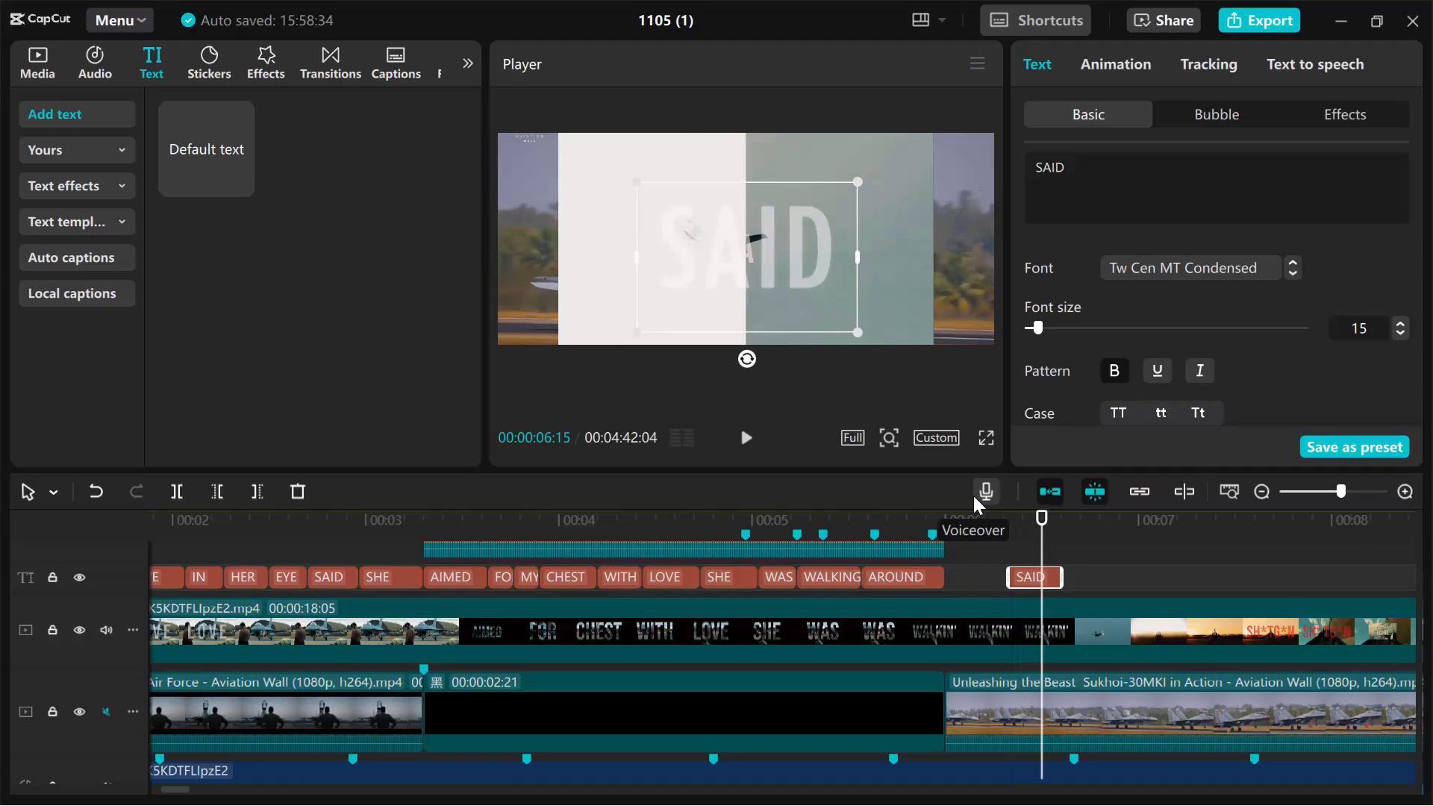
key(Left)
key(Left)
key(Right)
key(Right)
key(Left)
key(Right)
key(Right)
key(Left)
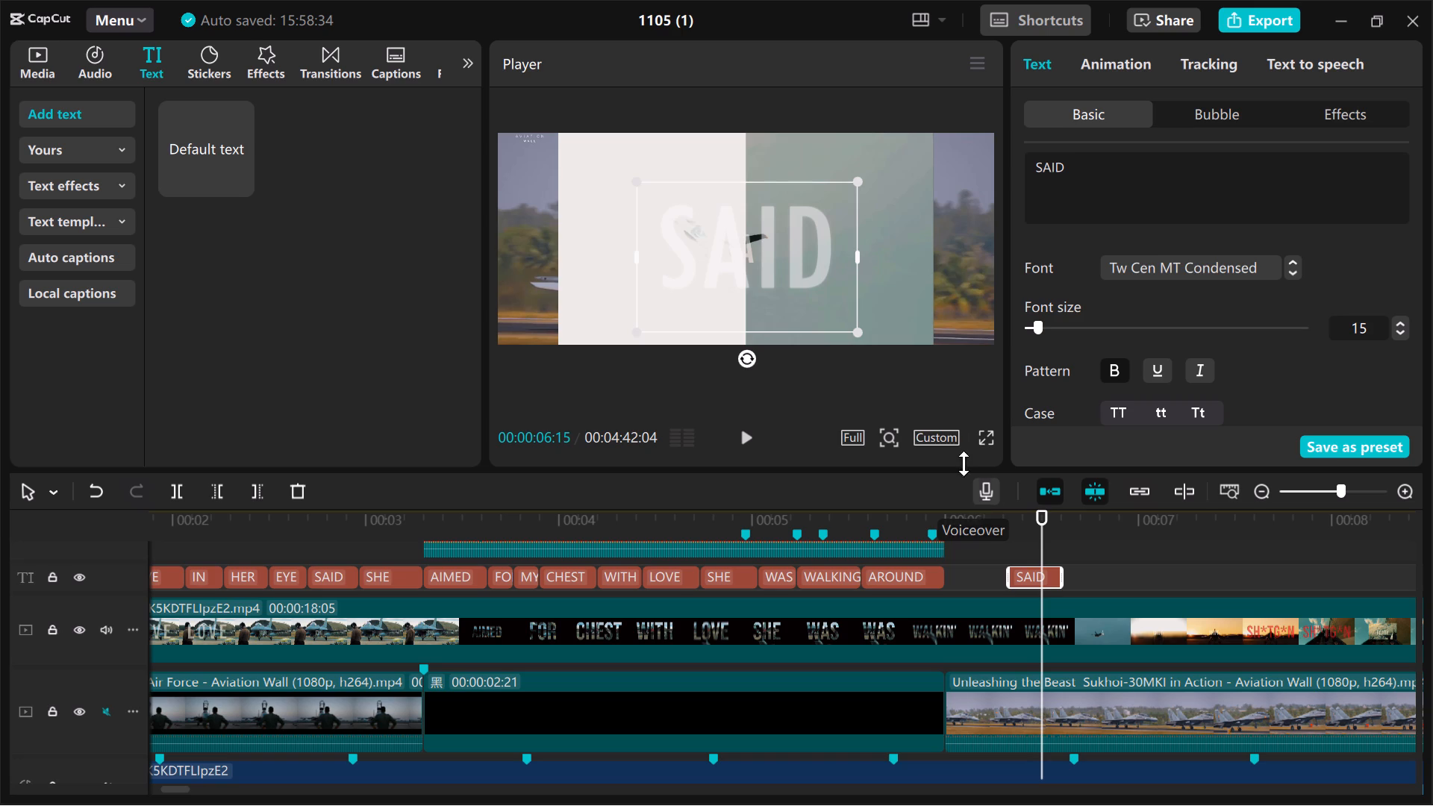
Extend the end of the pasted SAID text clip to about 00:00:15:09 so it covers the following lyric words.
drag(1061, 577, 1123, 581)
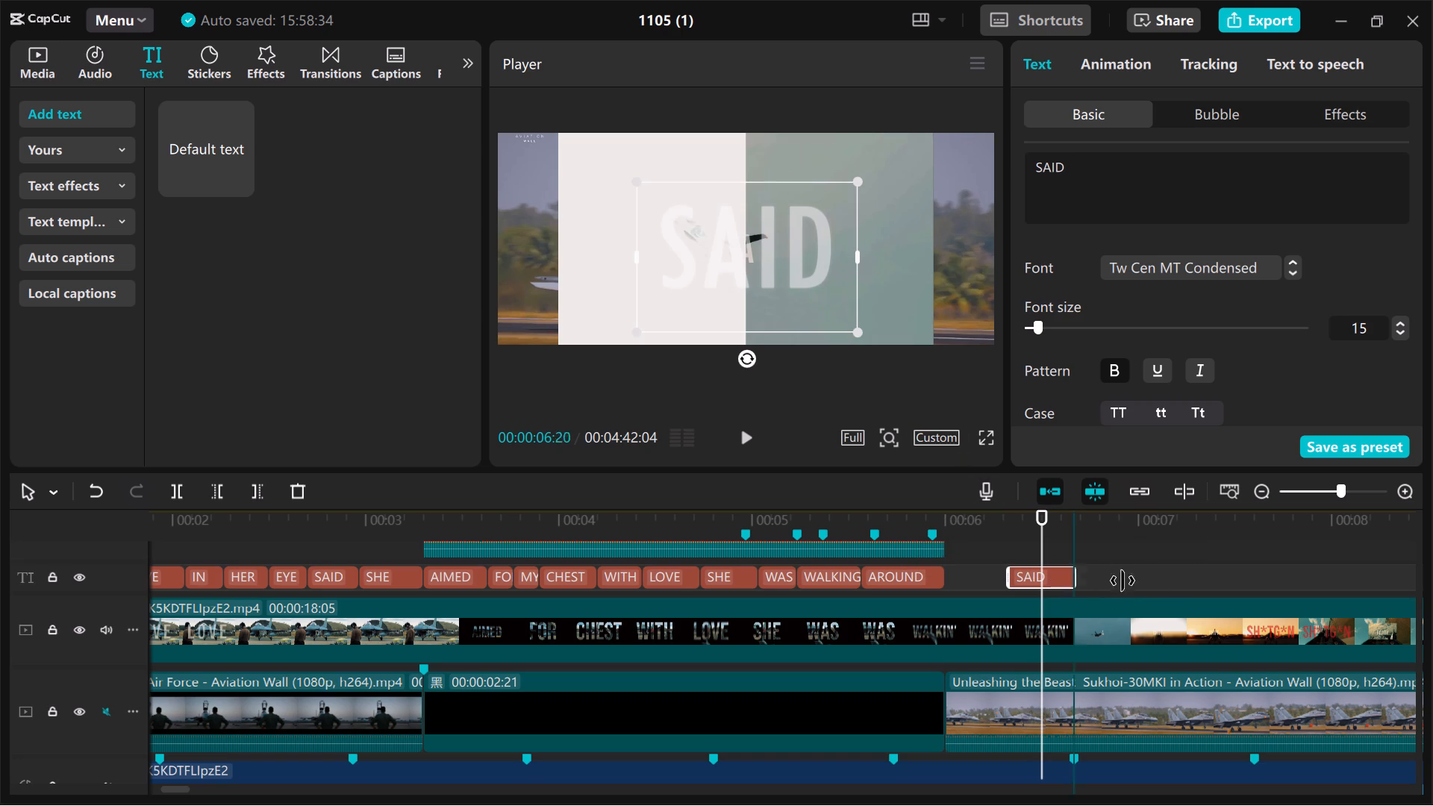
drag(1123, 581, 1396, 596)
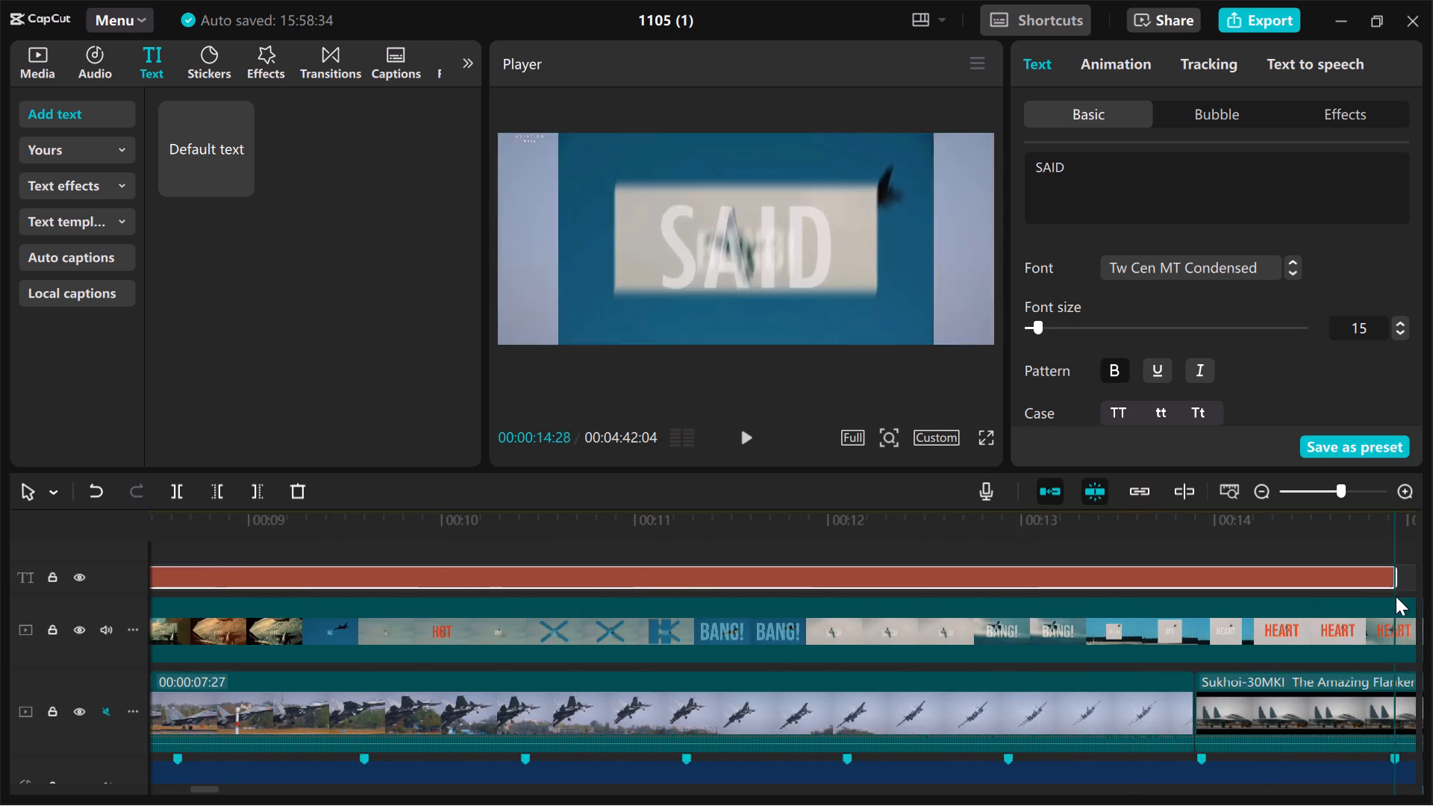
scroll(825, 634, right, 3)
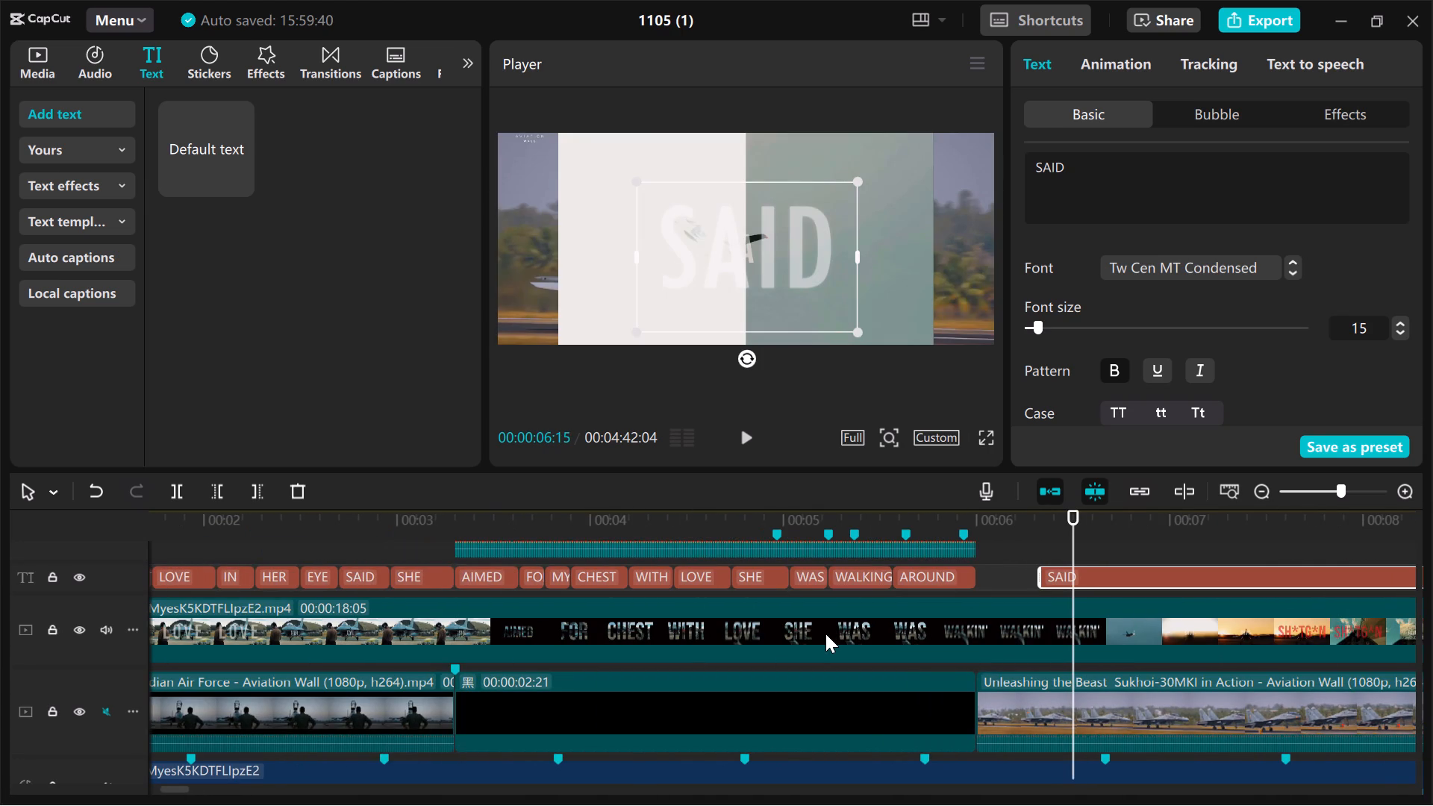
scroll(968, 573, left, 2)
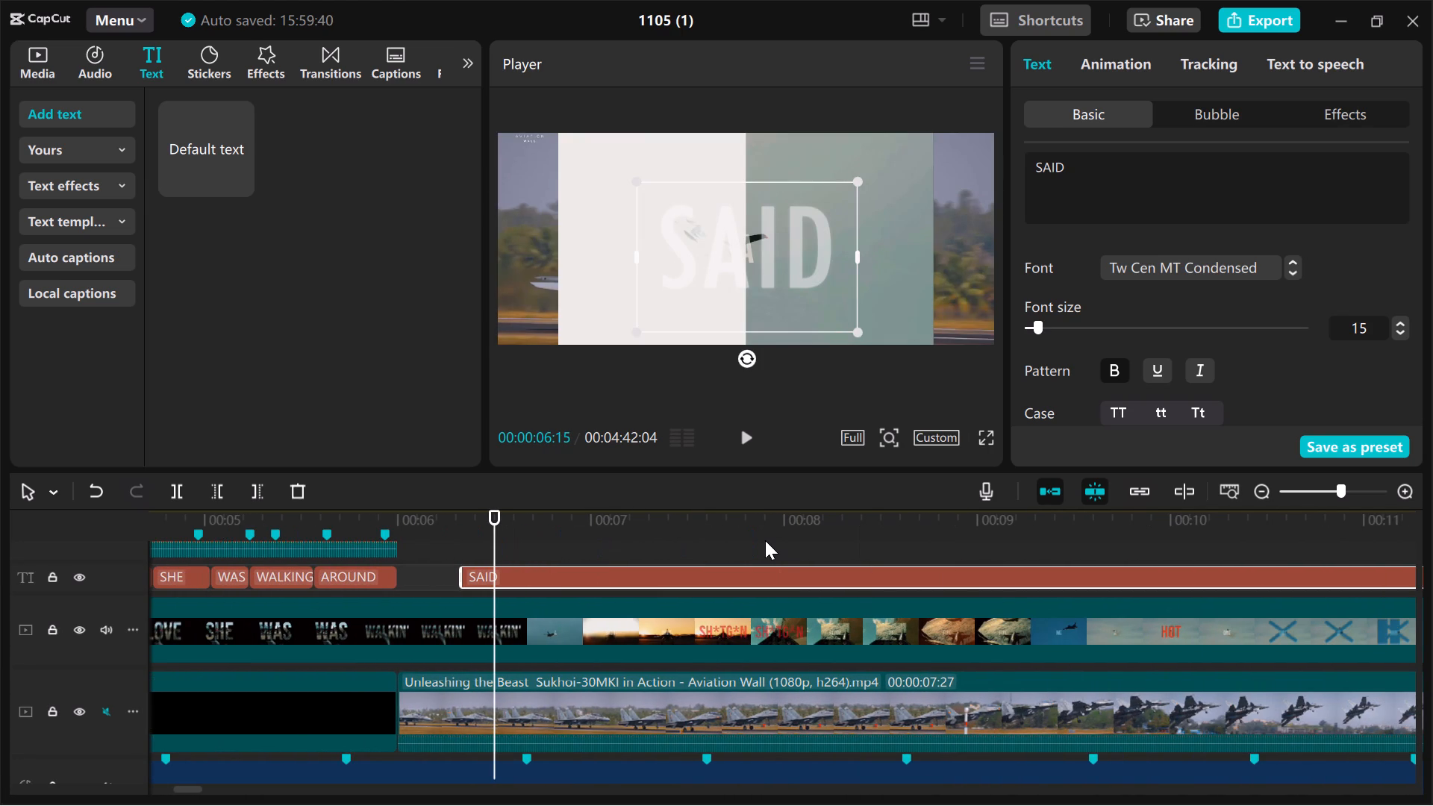
Split the extended SAID text clip at 00:00:06:15 and again at 00:00:06:18, matching the reference's word changes to A and LOADED.
key(Left)
key(Right)
key(ctrl+b)
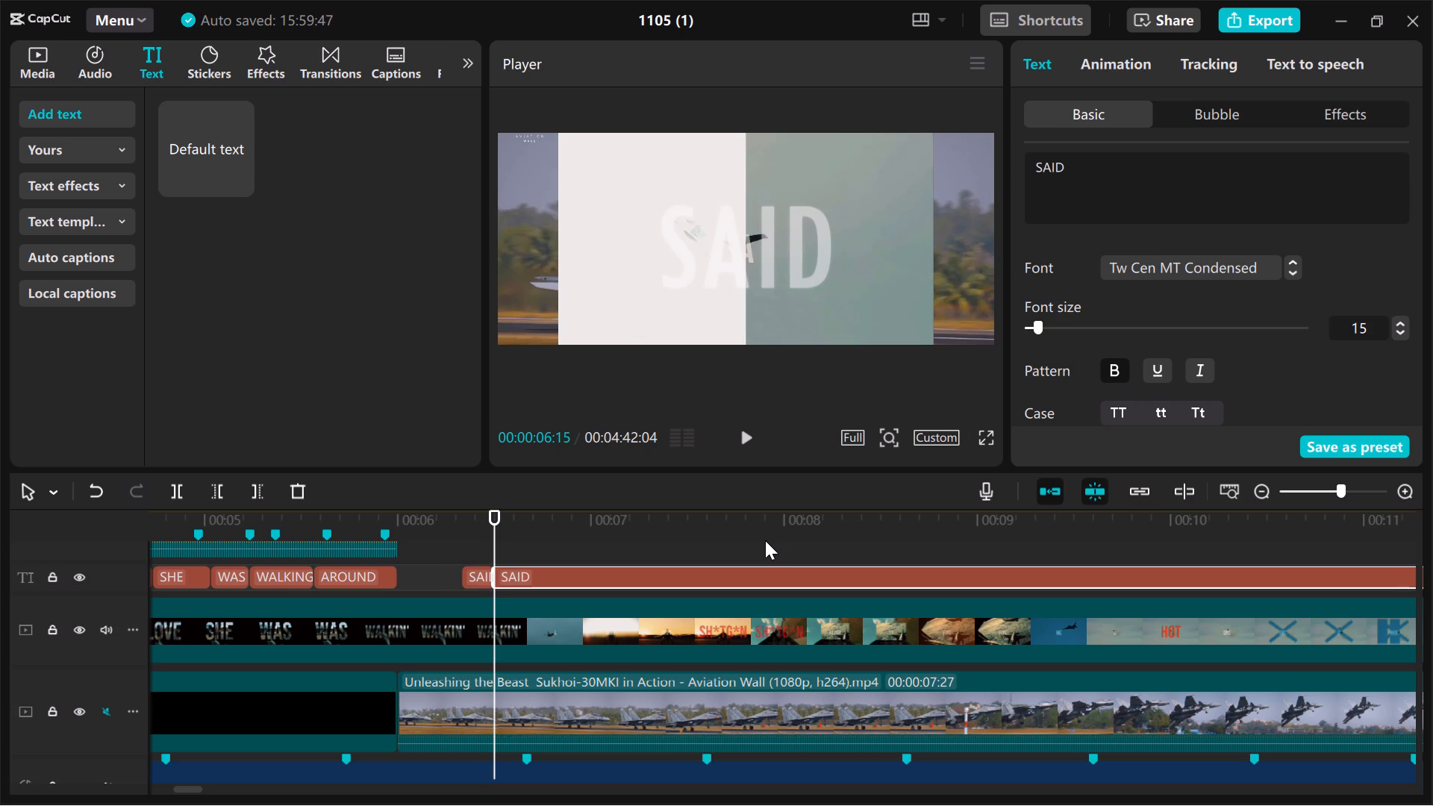
key(Right)
key(Right)
key(Right)
key(Left)
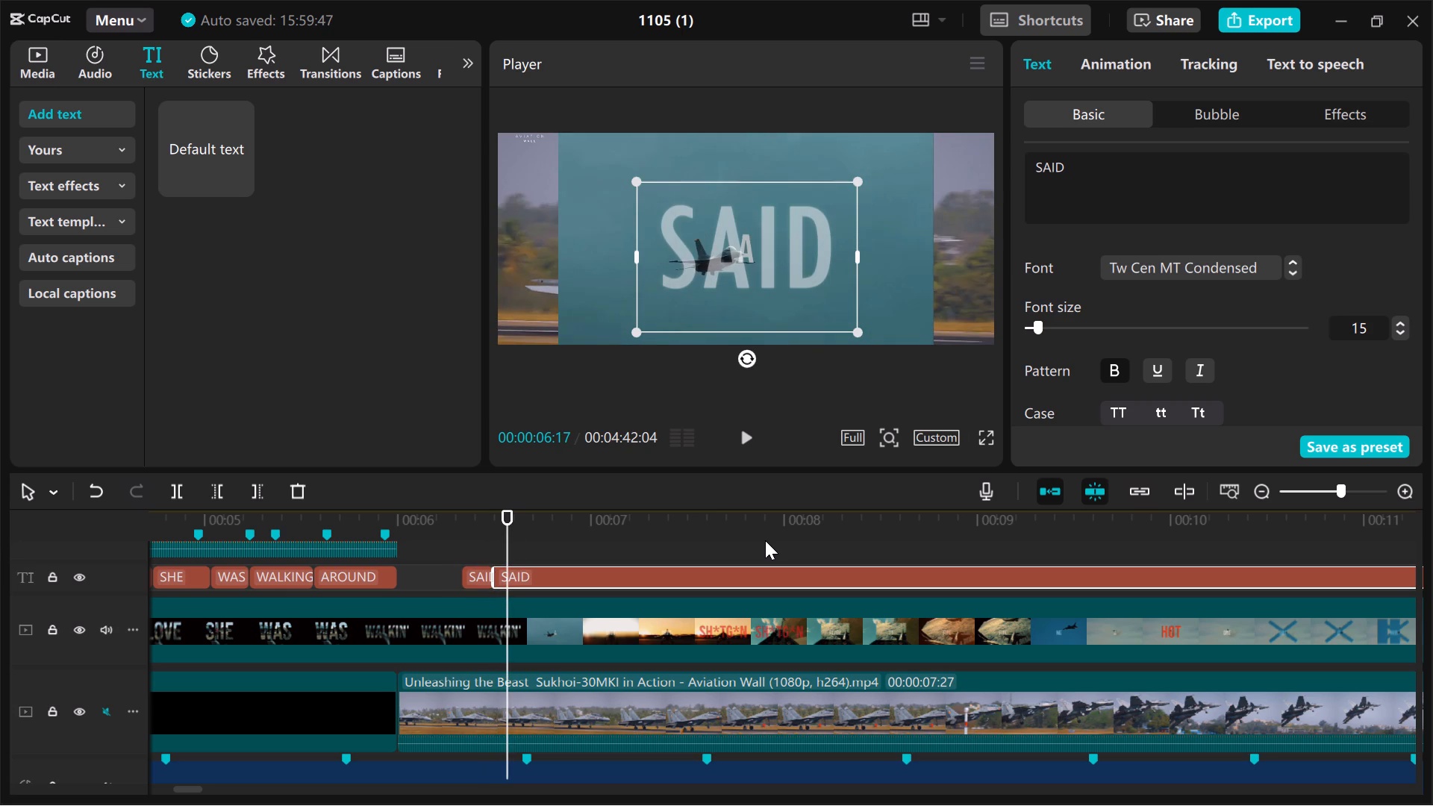
key(Right)
key(ctrl+b)
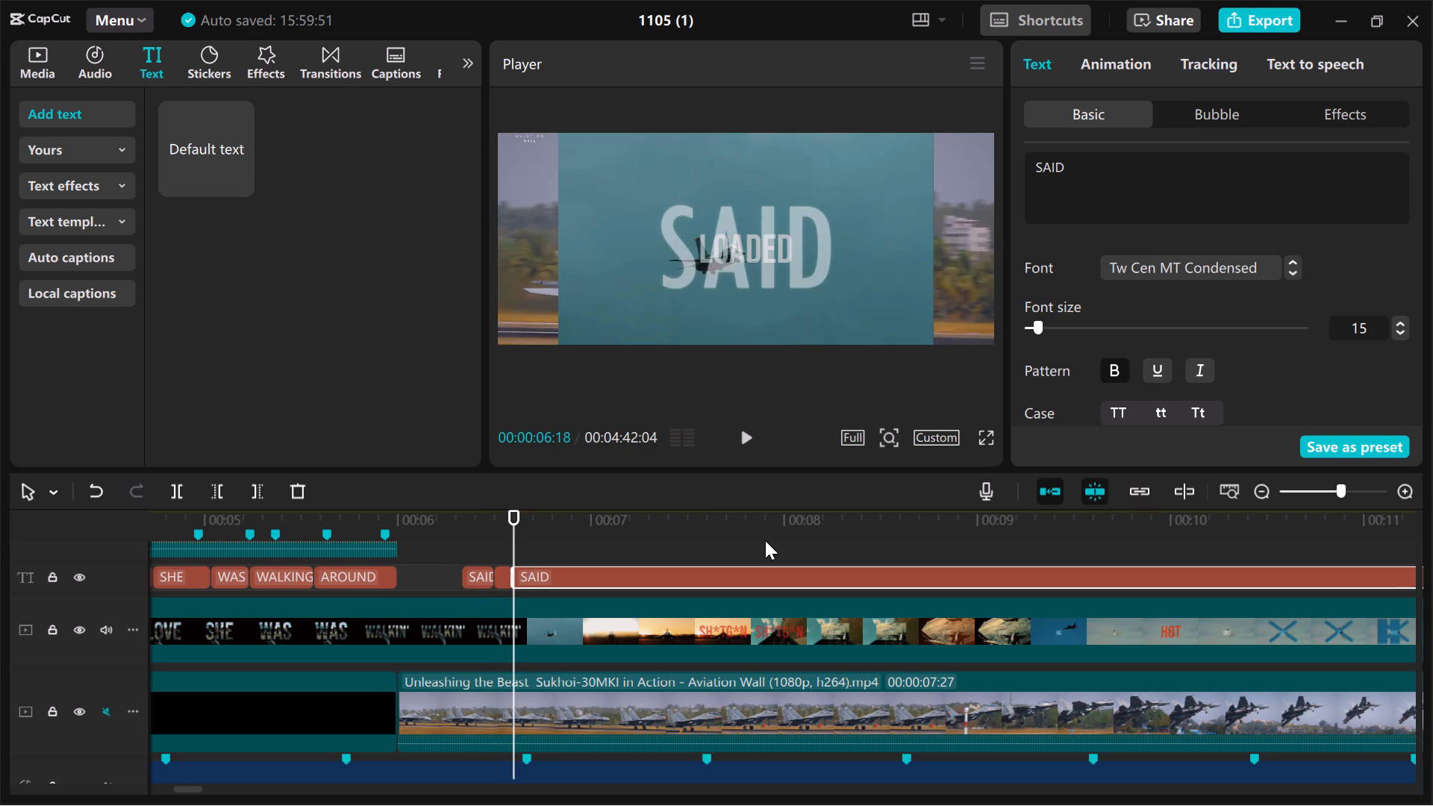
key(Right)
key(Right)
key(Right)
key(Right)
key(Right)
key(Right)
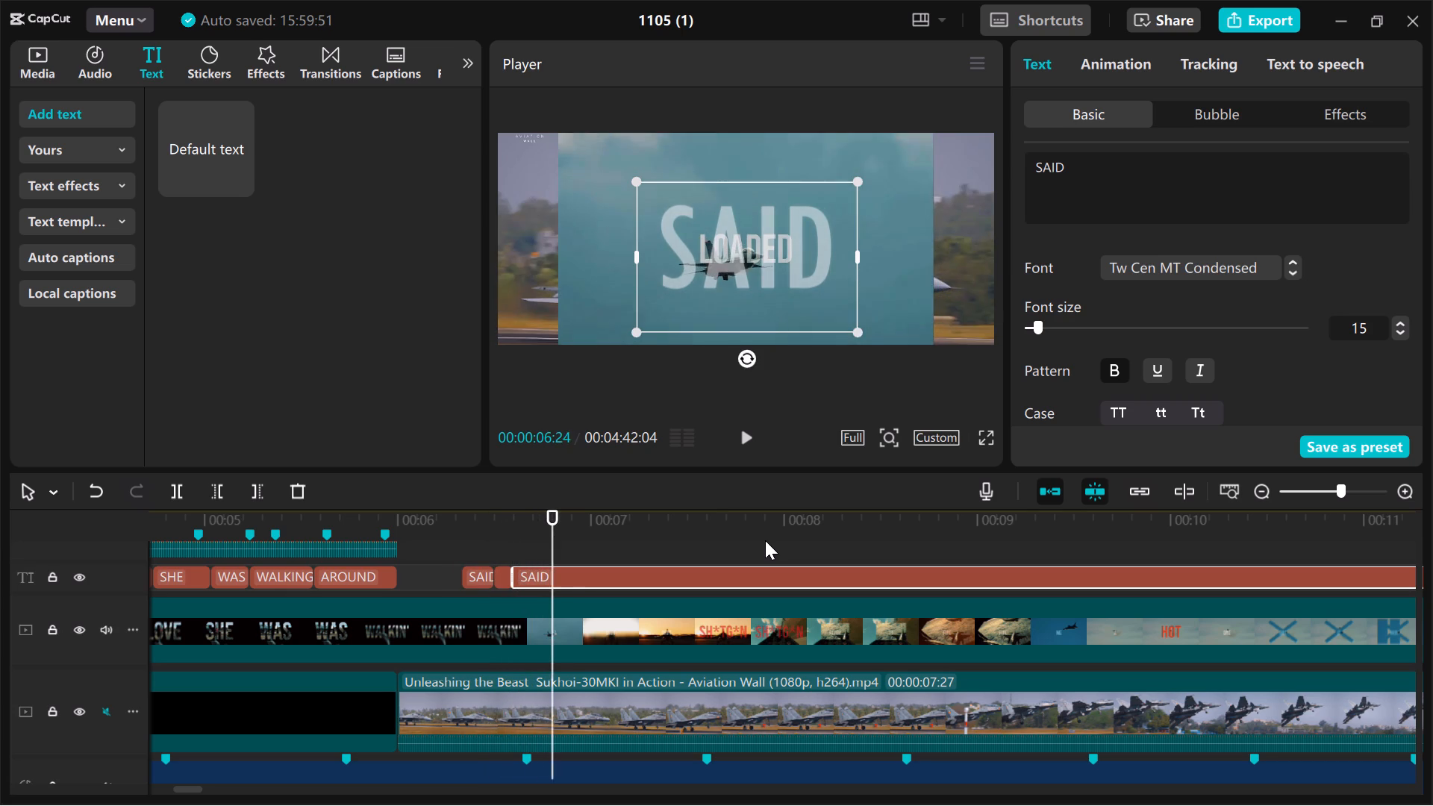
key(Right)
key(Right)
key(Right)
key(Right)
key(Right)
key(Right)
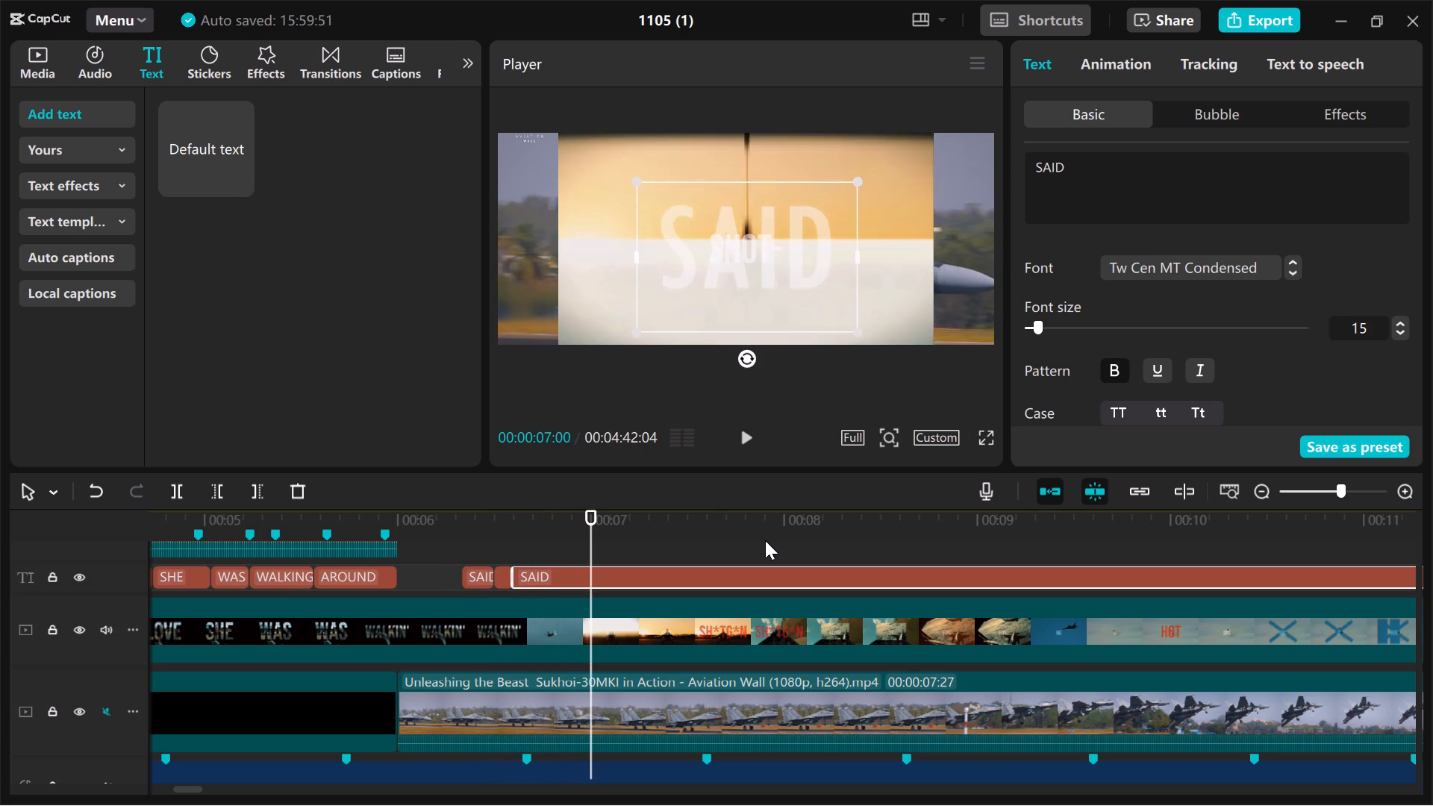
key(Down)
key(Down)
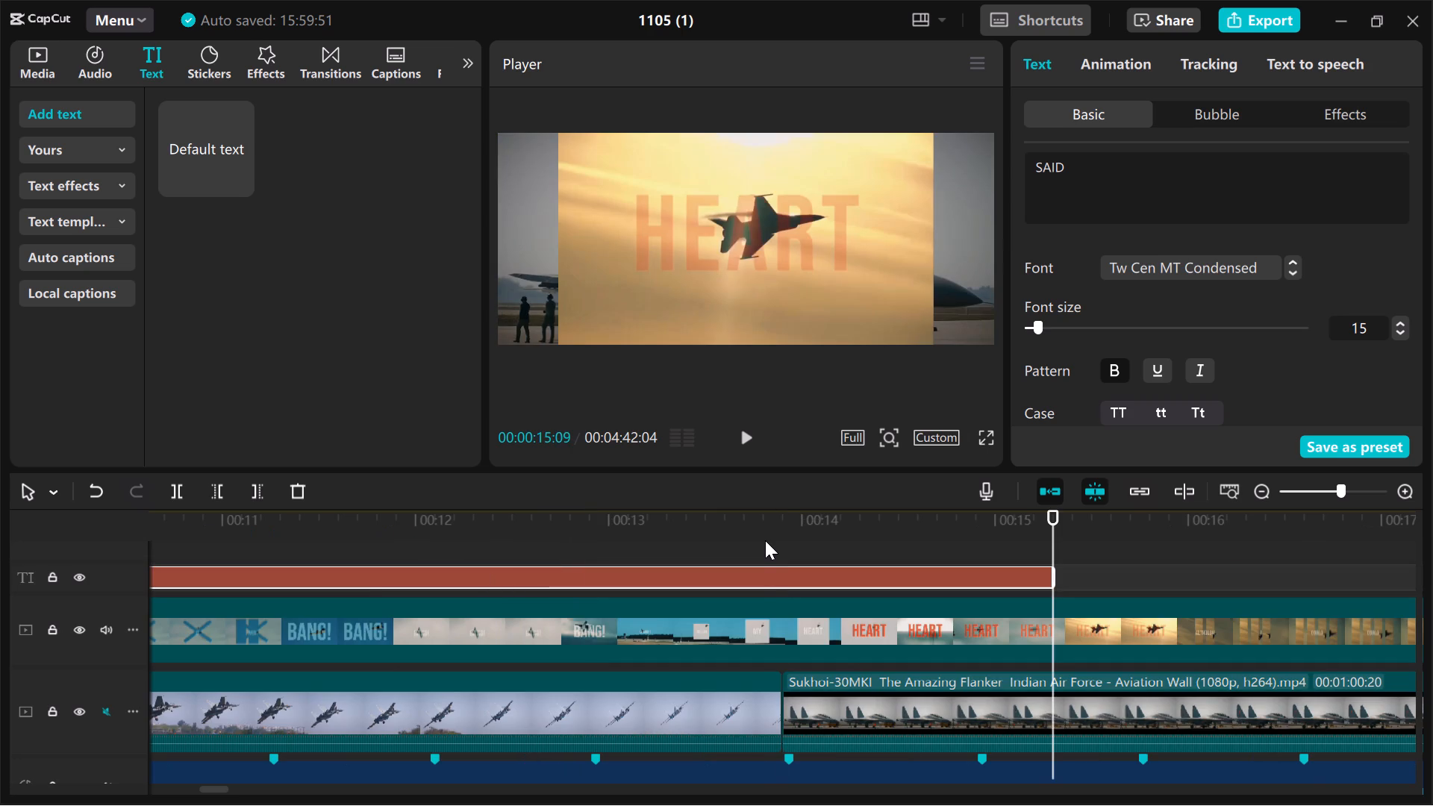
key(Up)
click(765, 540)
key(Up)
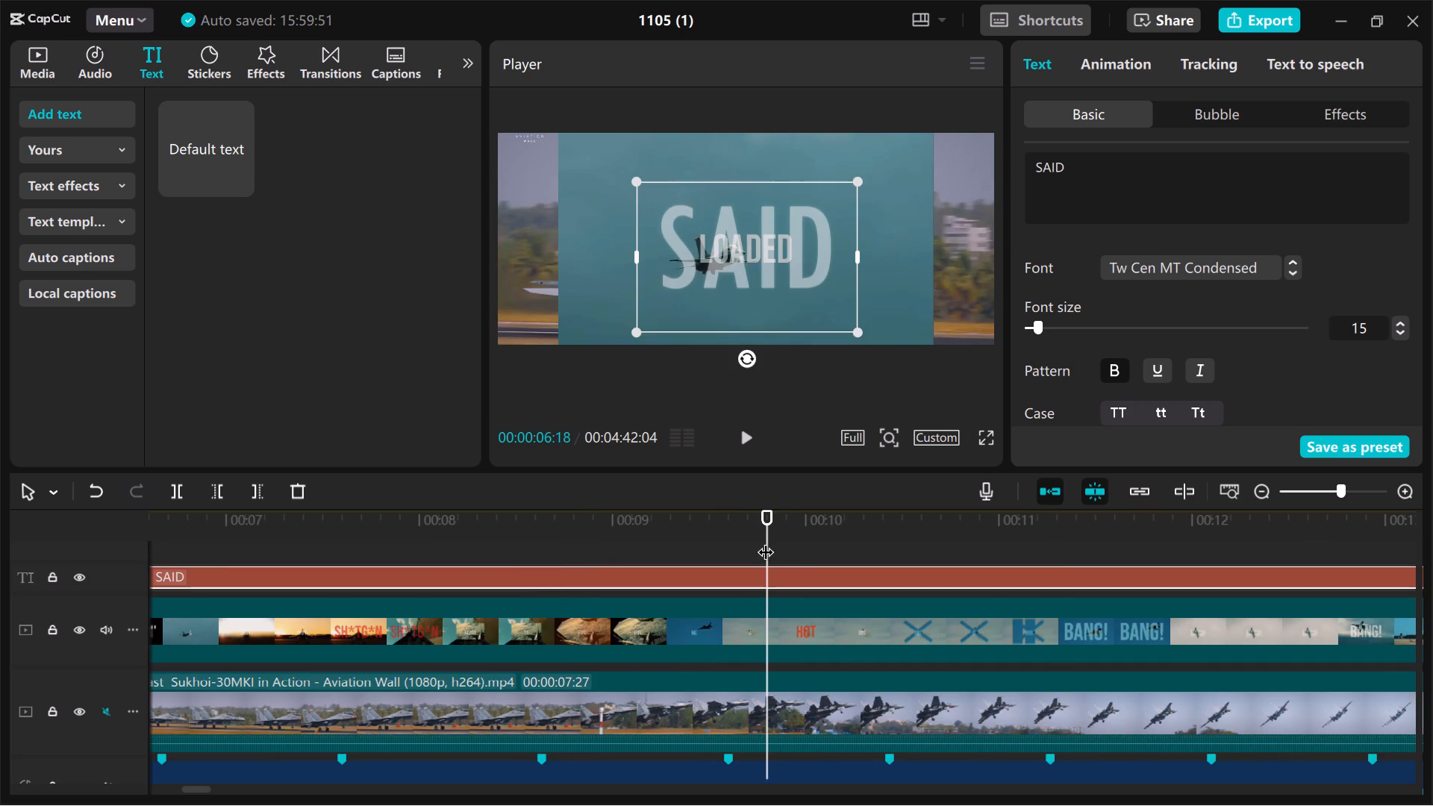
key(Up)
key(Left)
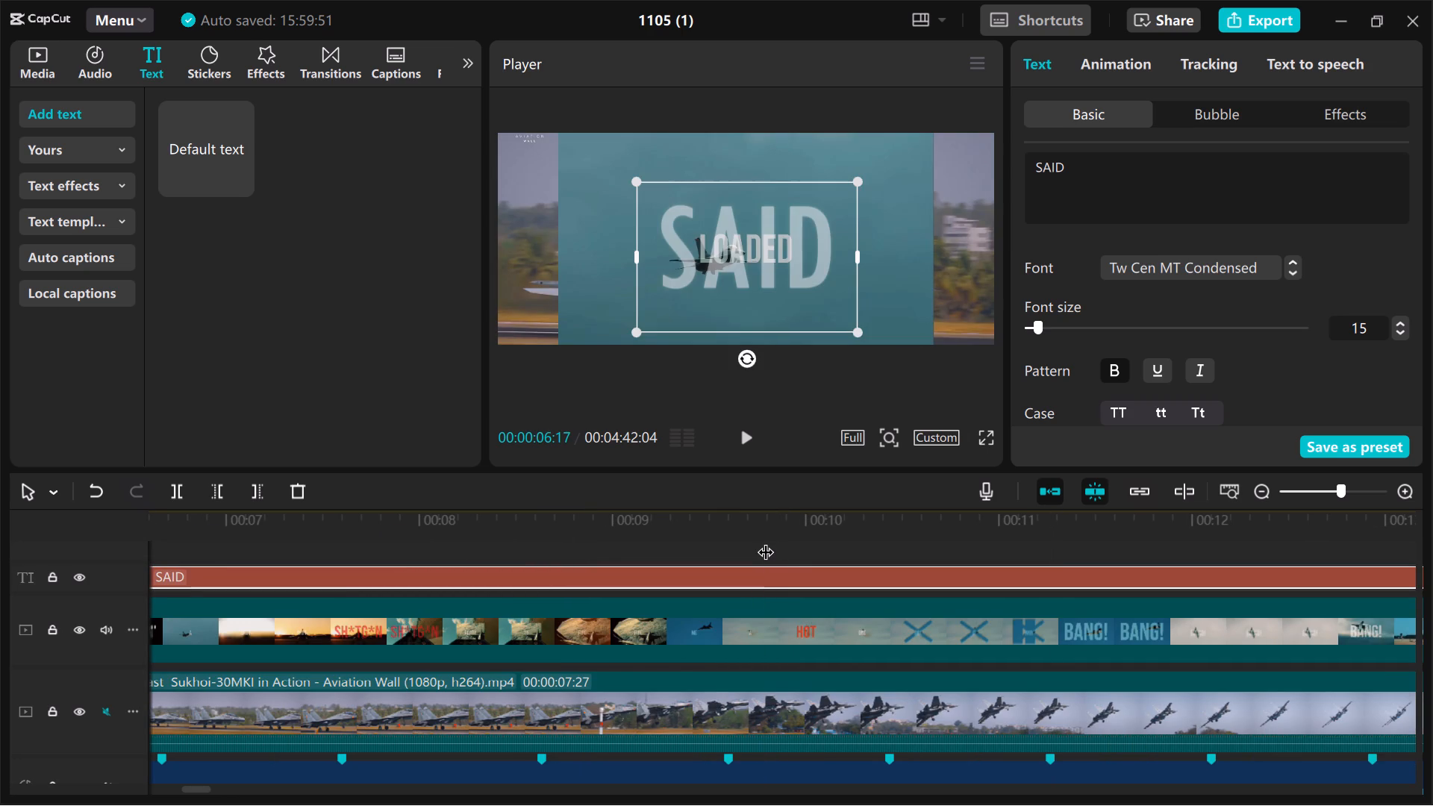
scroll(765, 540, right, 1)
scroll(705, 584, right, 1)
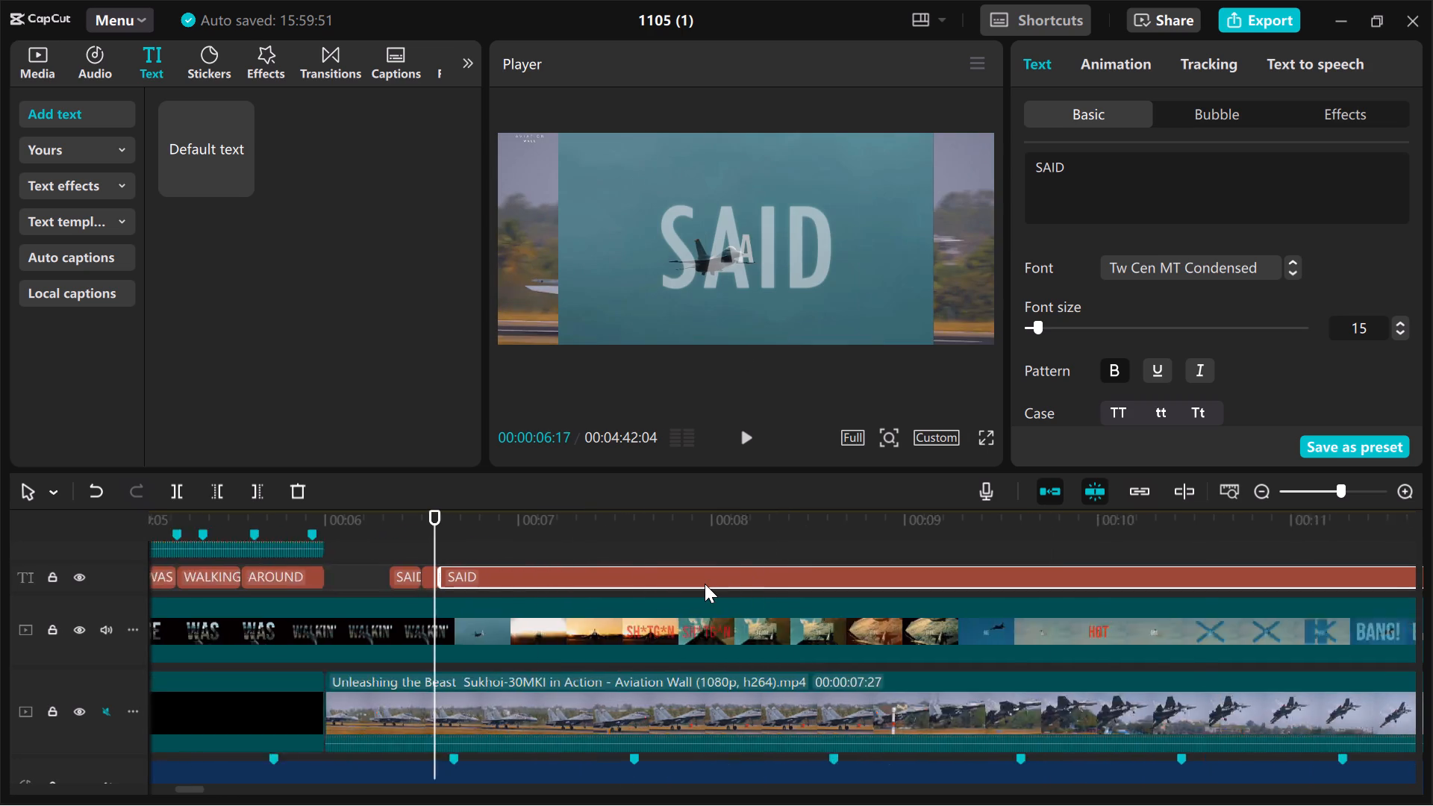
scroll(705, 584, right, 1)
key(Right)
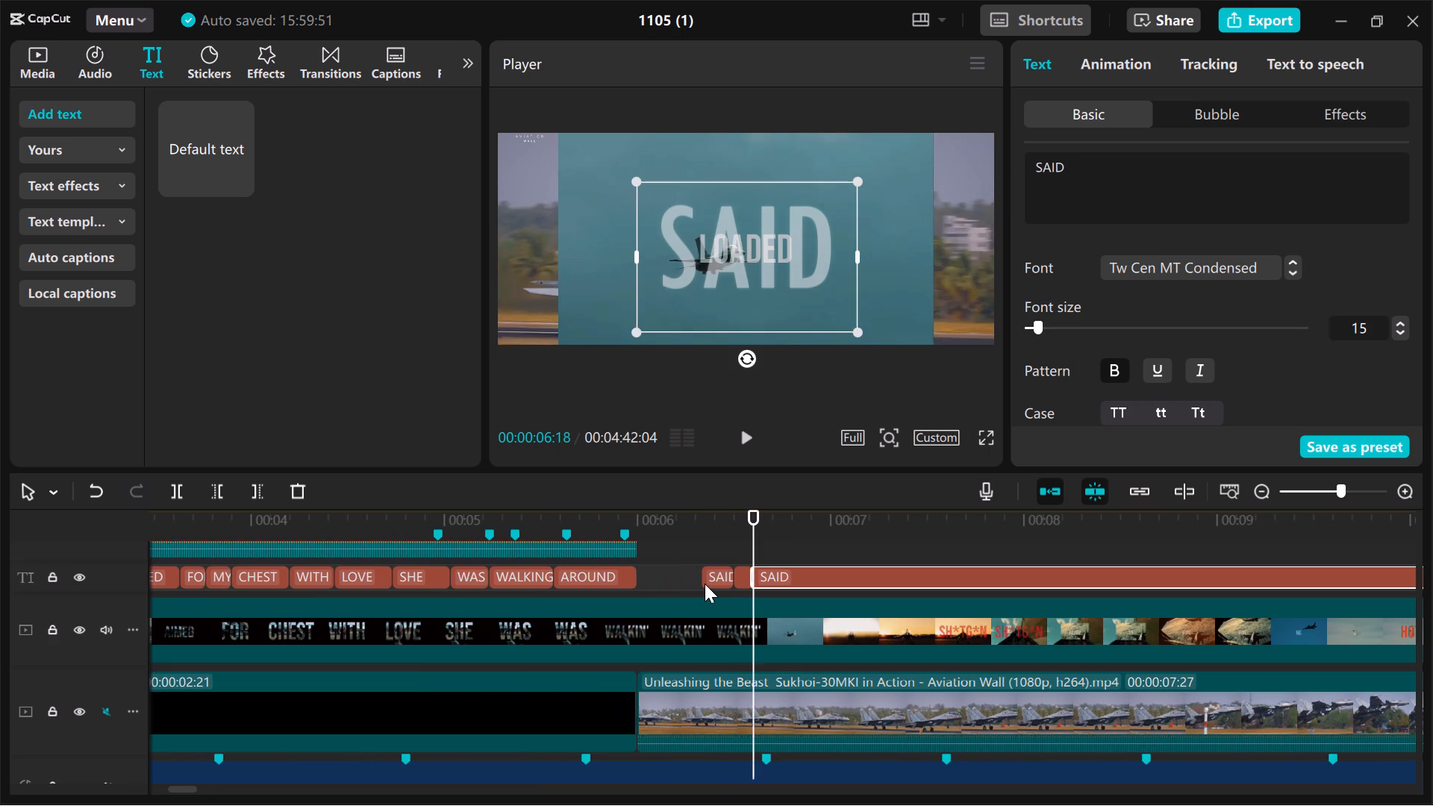
Split the long SAID text clip at 00:00:06:29, where the reference's word changes from LOADED to SHOT-.
key(Right)
key(Right)
key(Right)
key(Right)
key(Right)
key(Right)
key(Right)
key(Right)
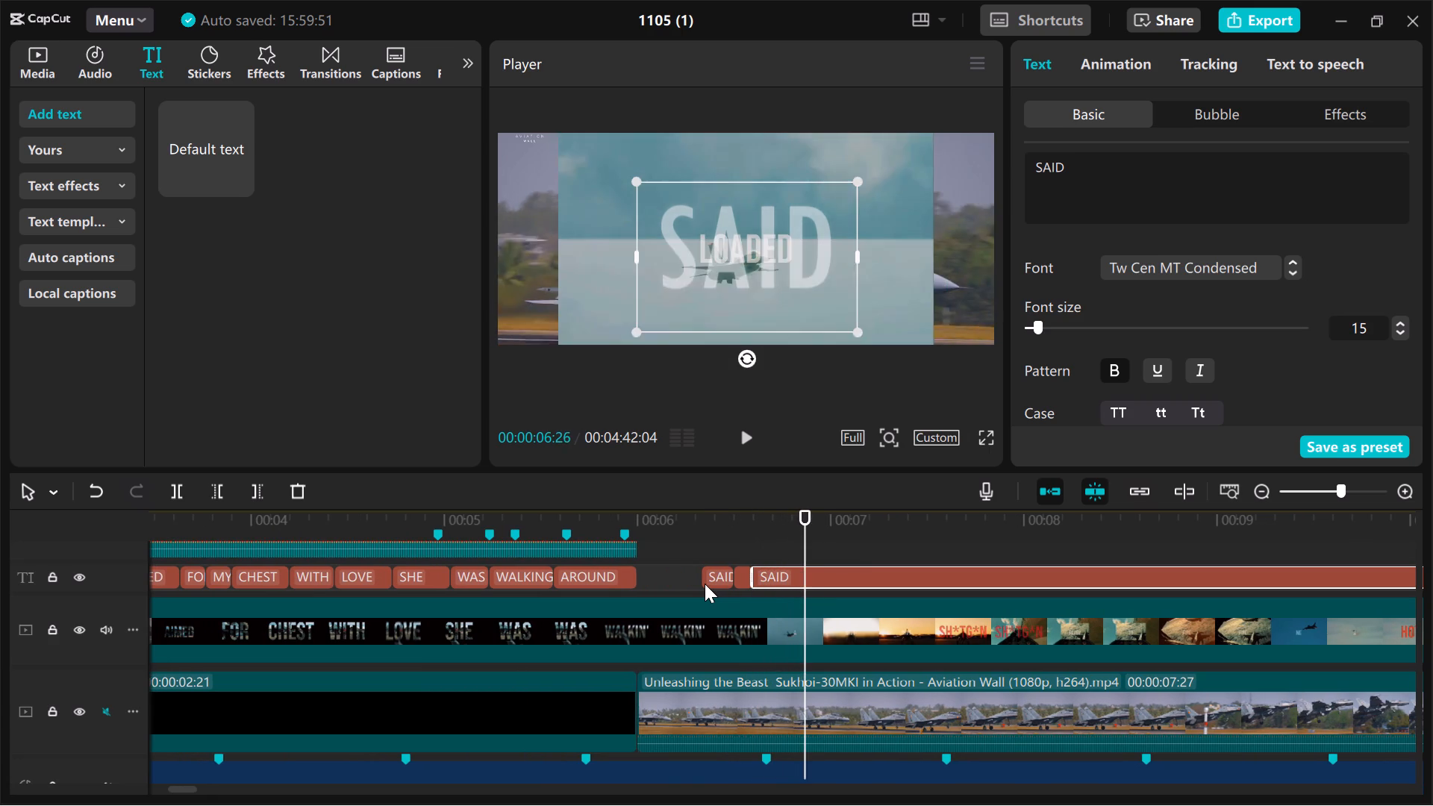
key(Right)
key(Right)
key(Right)
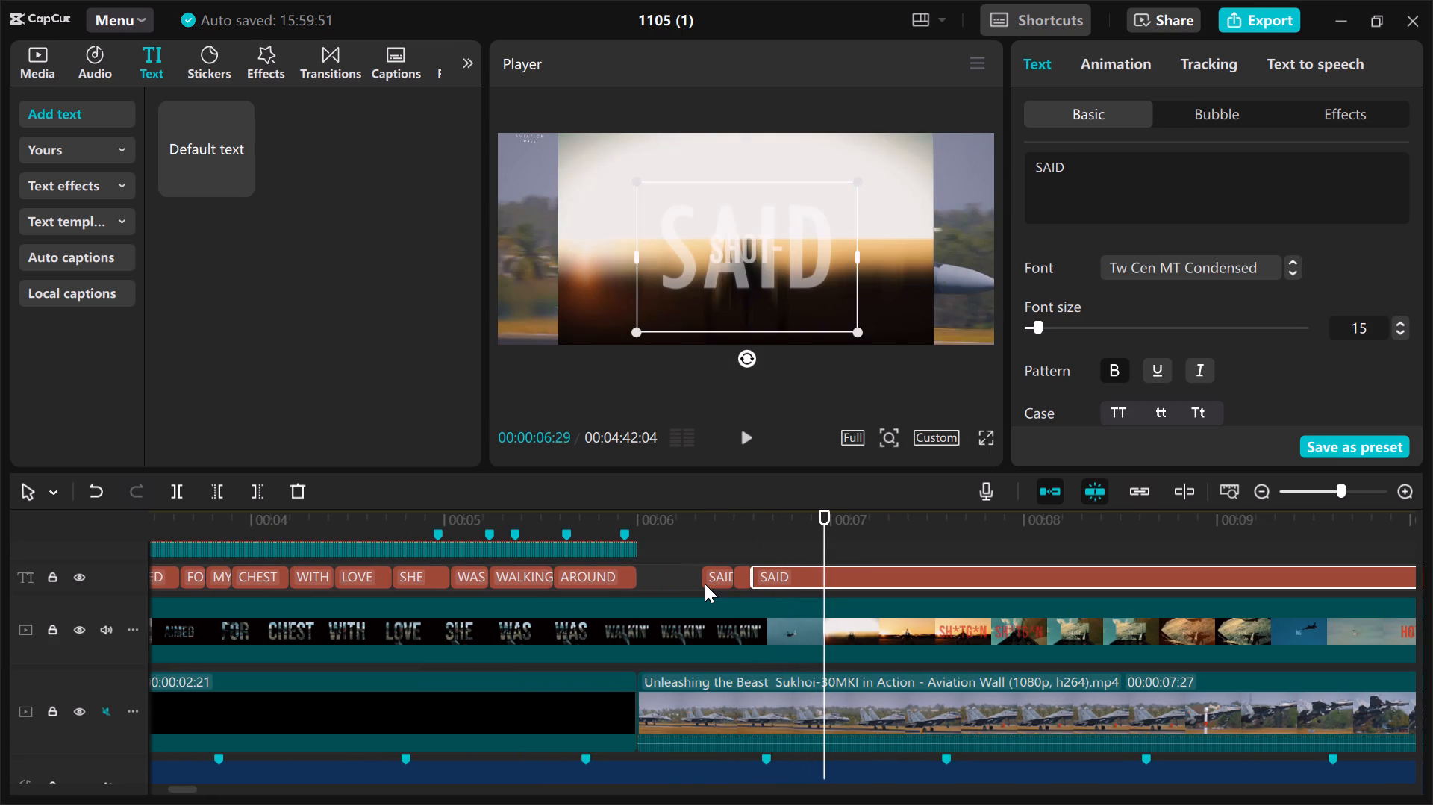
key(Left)
key(Right)
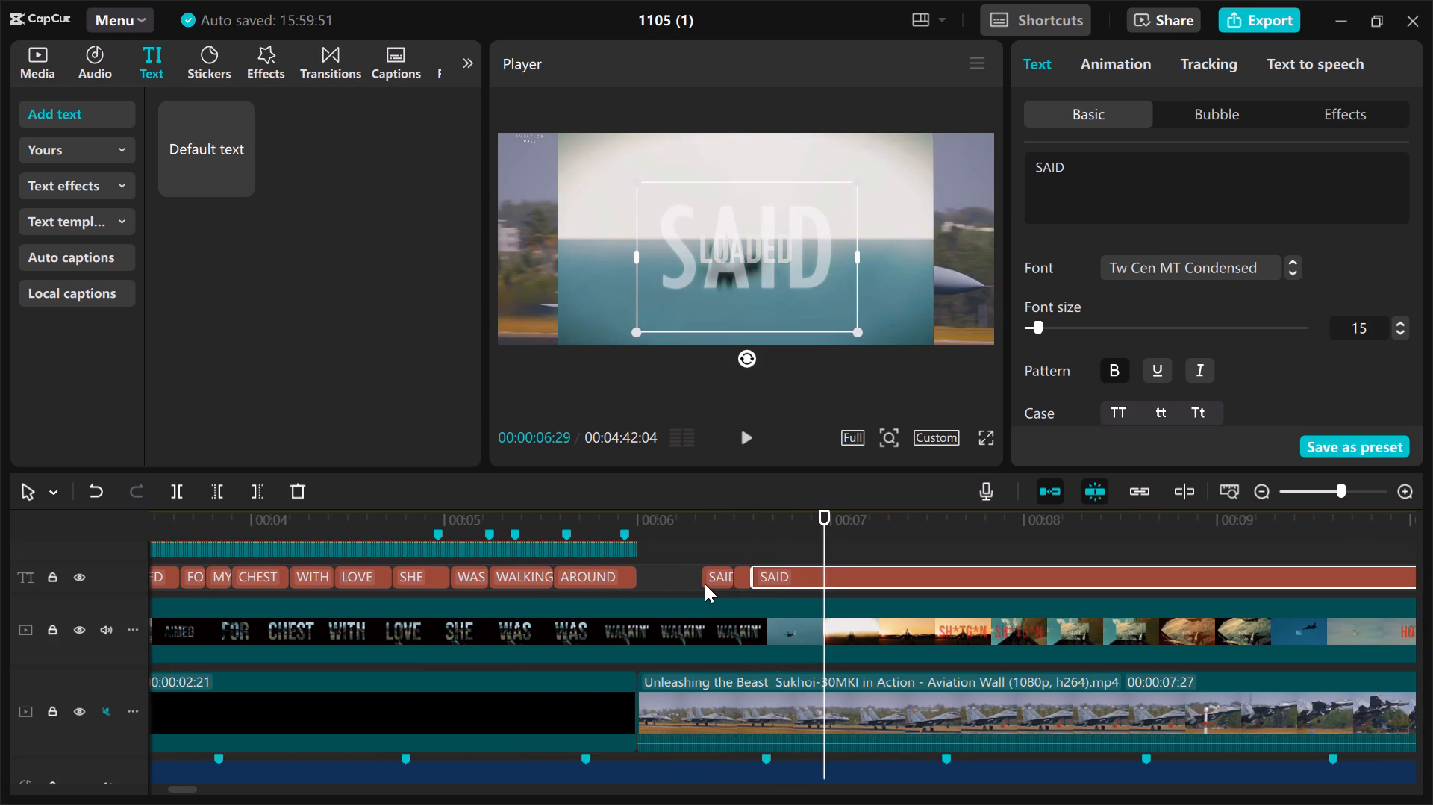
key(ctrl+b)
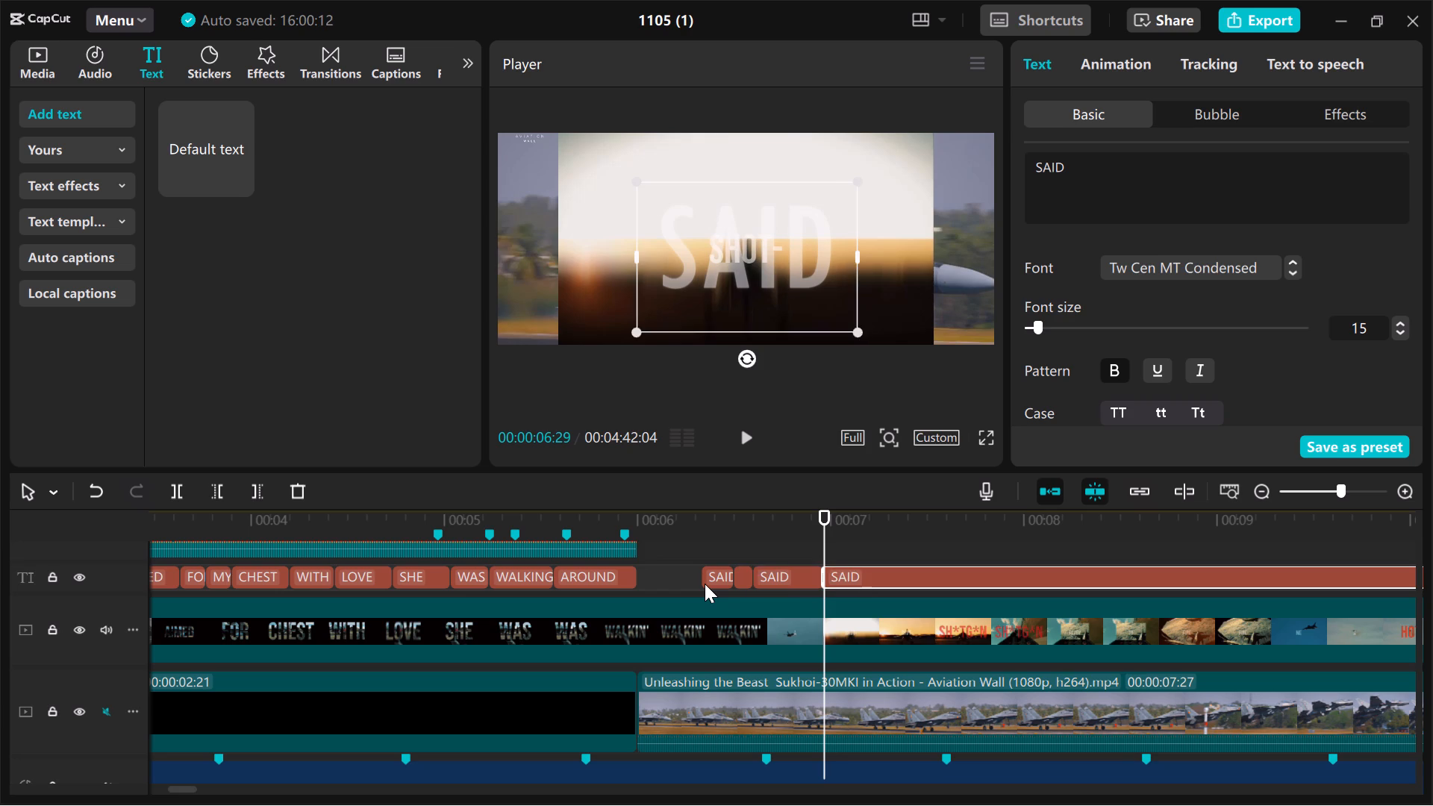
Split the remaining SAID text clip at 00:00:07:10, where the reference's word changes from SHOT- to SH*TG*N.
key(Right)
key(Right)
key(Right)
key(Right)
key(Right)
key(Right)
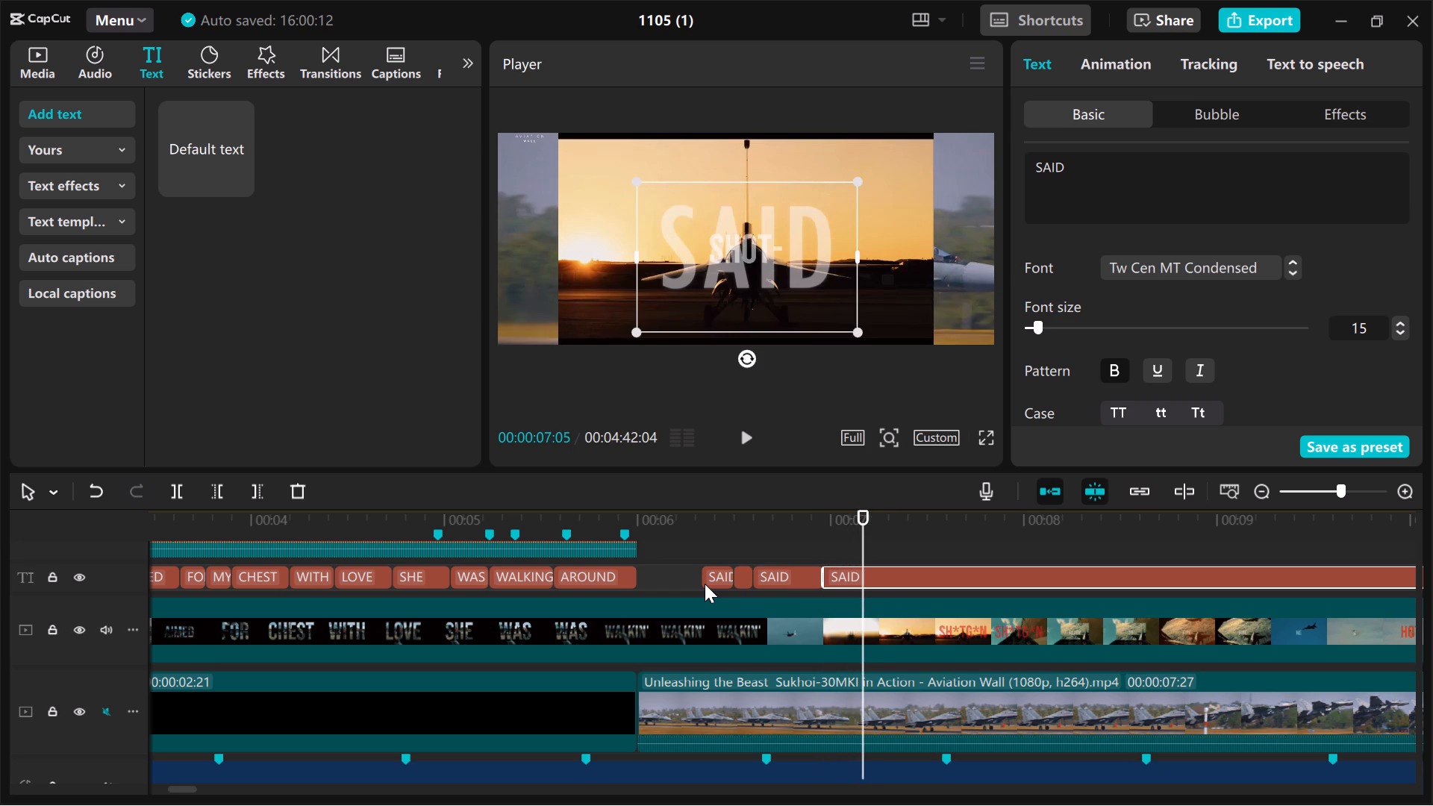
key(Right)
key(Right)
key(Right)
key(Right)
key(Right)
key(Right)
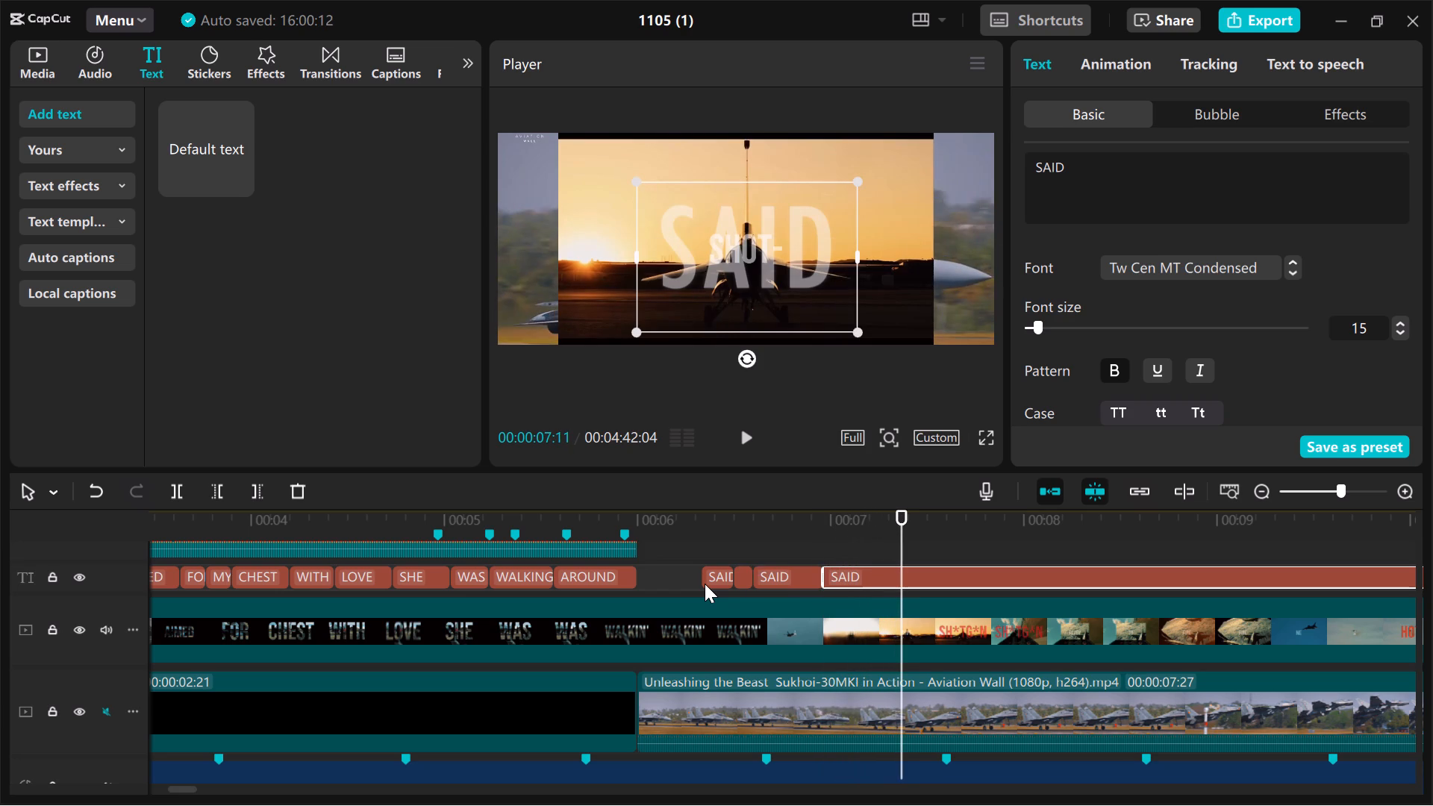
key(Left)
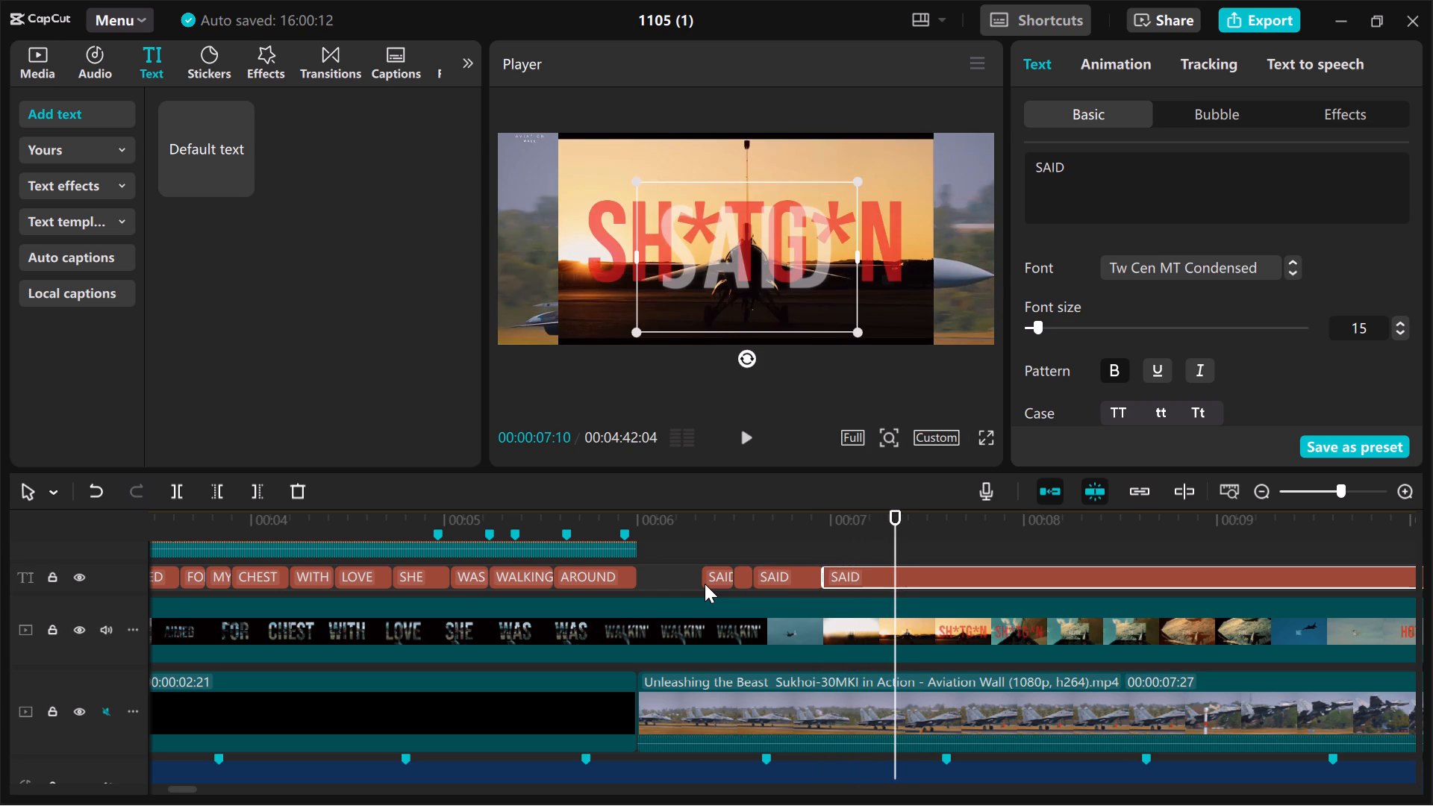
key(ctrl+b)
Split the remaining SAID text clip at 00:00:07:27, where the reference's word changes from SH*TG*N to READY.
key(Right)
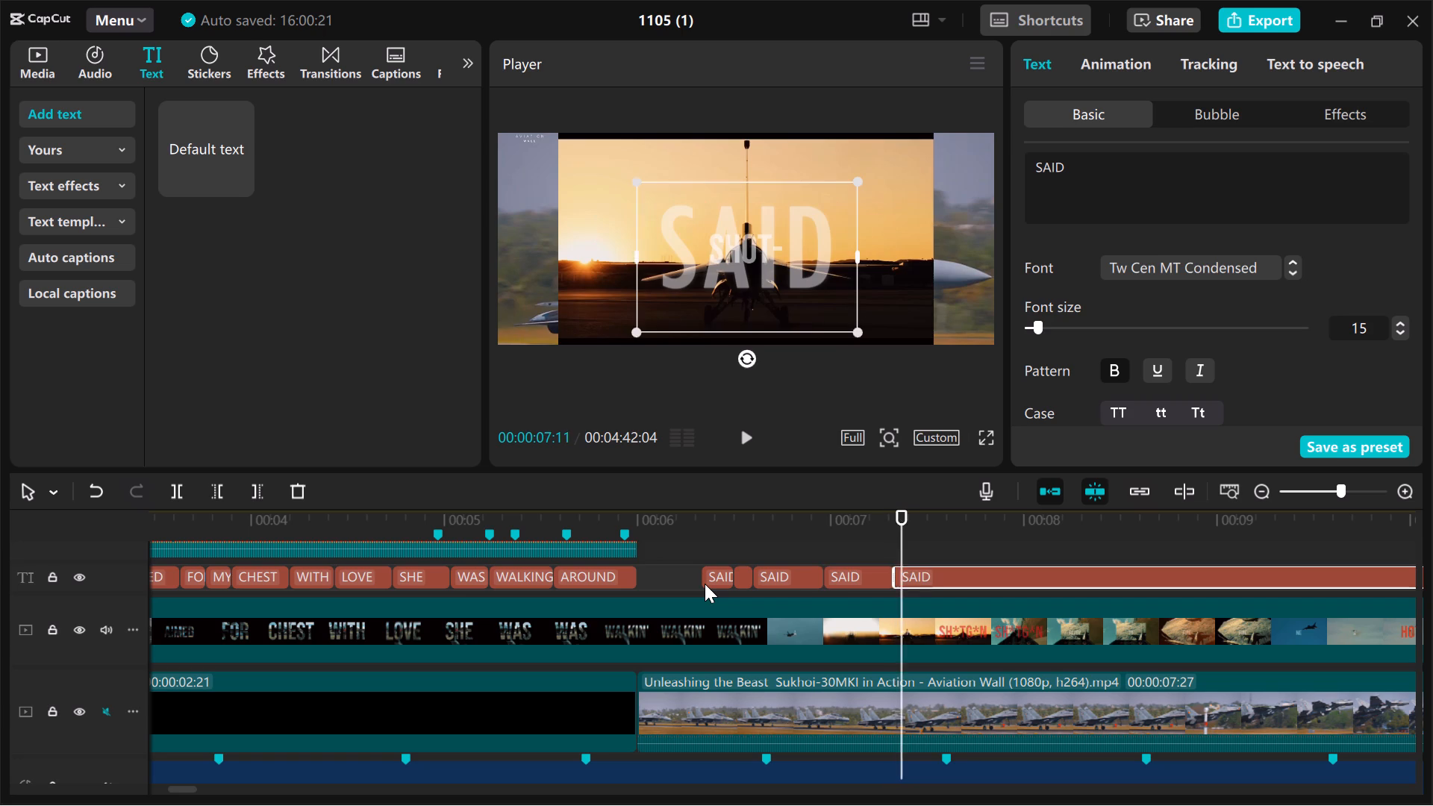
key(Right)
key(Right)
key(Right)
key(Right)
key(Right)
key(Right)
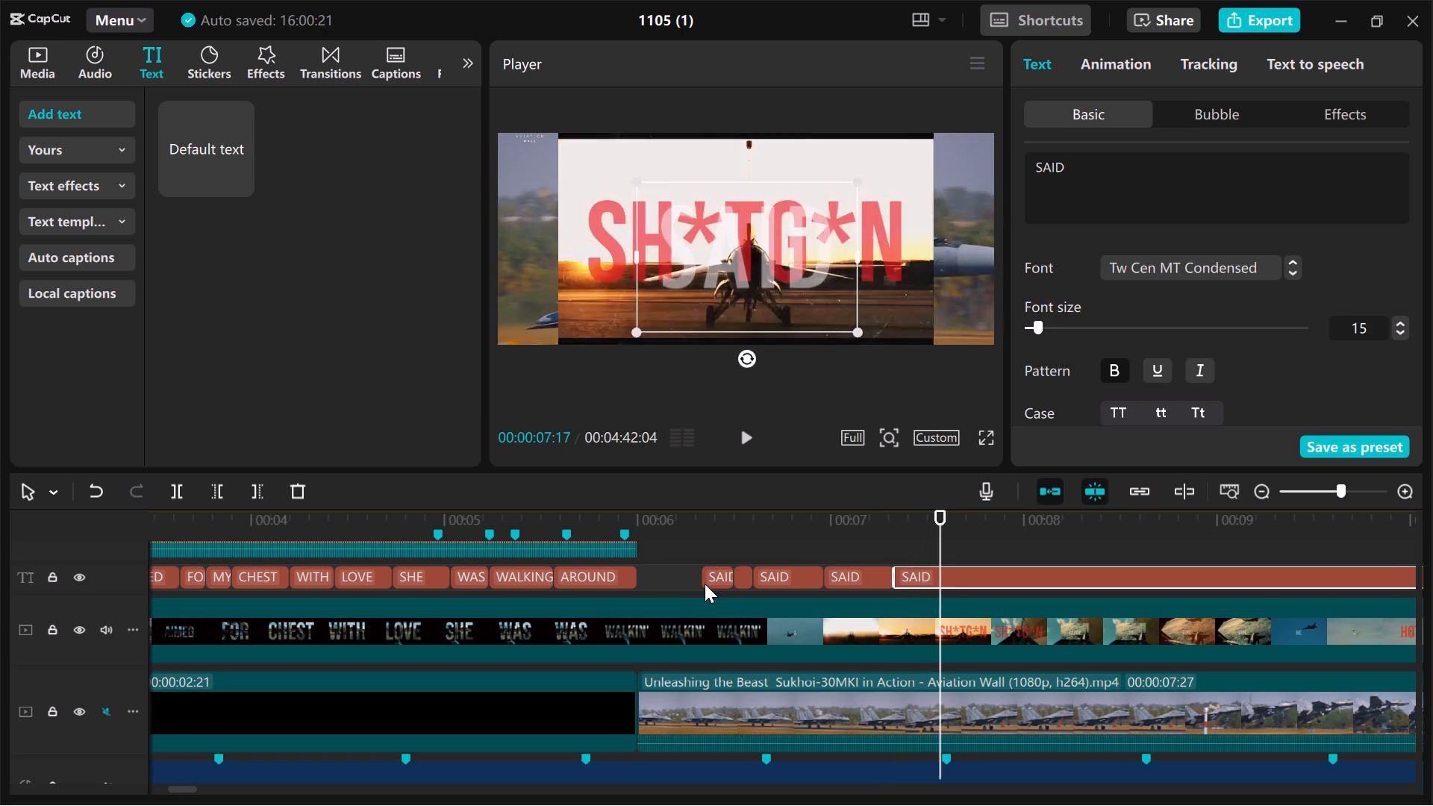
key(Right)
key(Right)
key(Right)
key(Right)
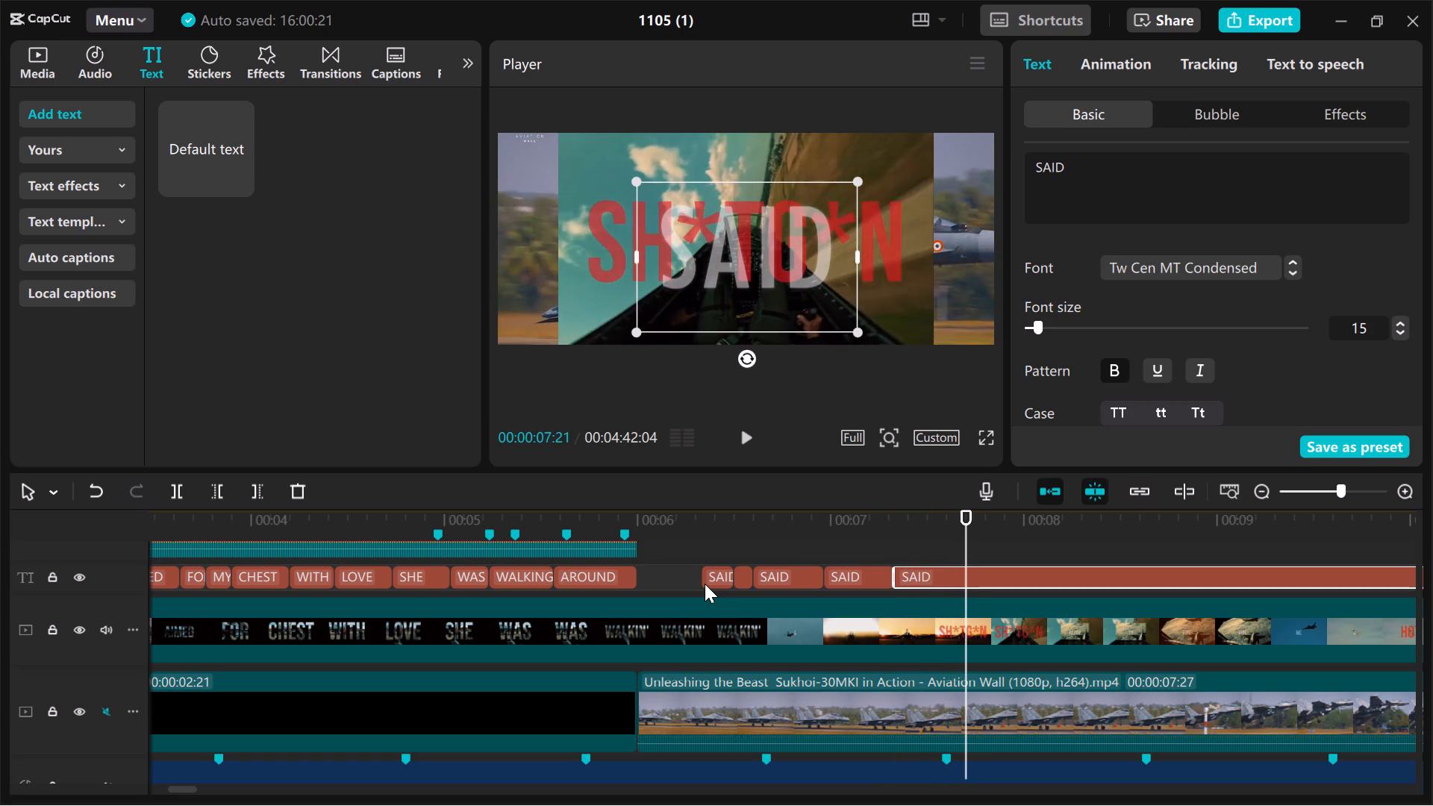
key(Right)
key(Right)
key(Right)
key(Right)
key(Right)
key(Right)
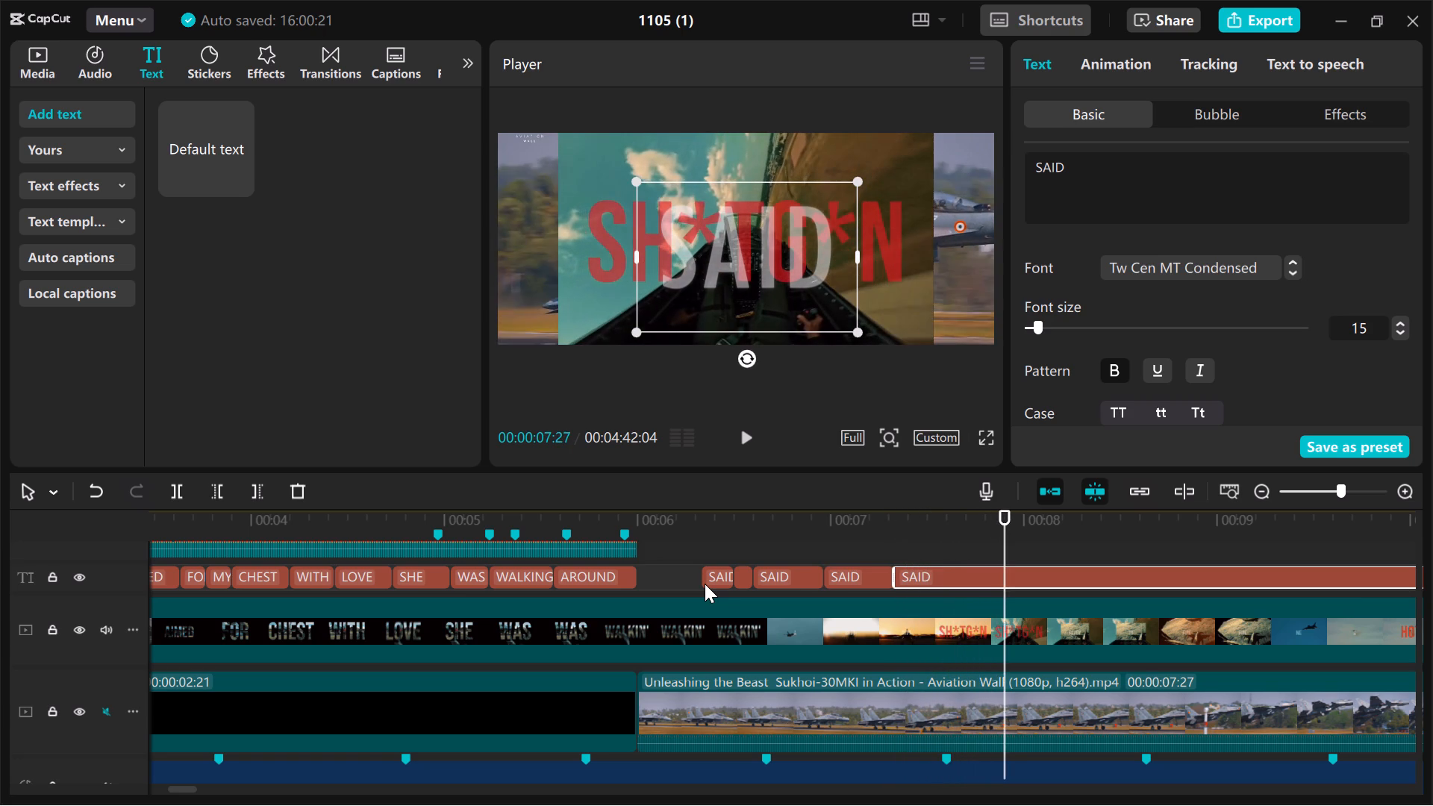
key(Right)
key(Left)
key(ctrl+b)
Split the remaining SAID text clip at 00:00:08:06, around where the reference's word changes from READY to TO.
key(Right)
key(Right)
key(Right)
key(Right)
key(Right)
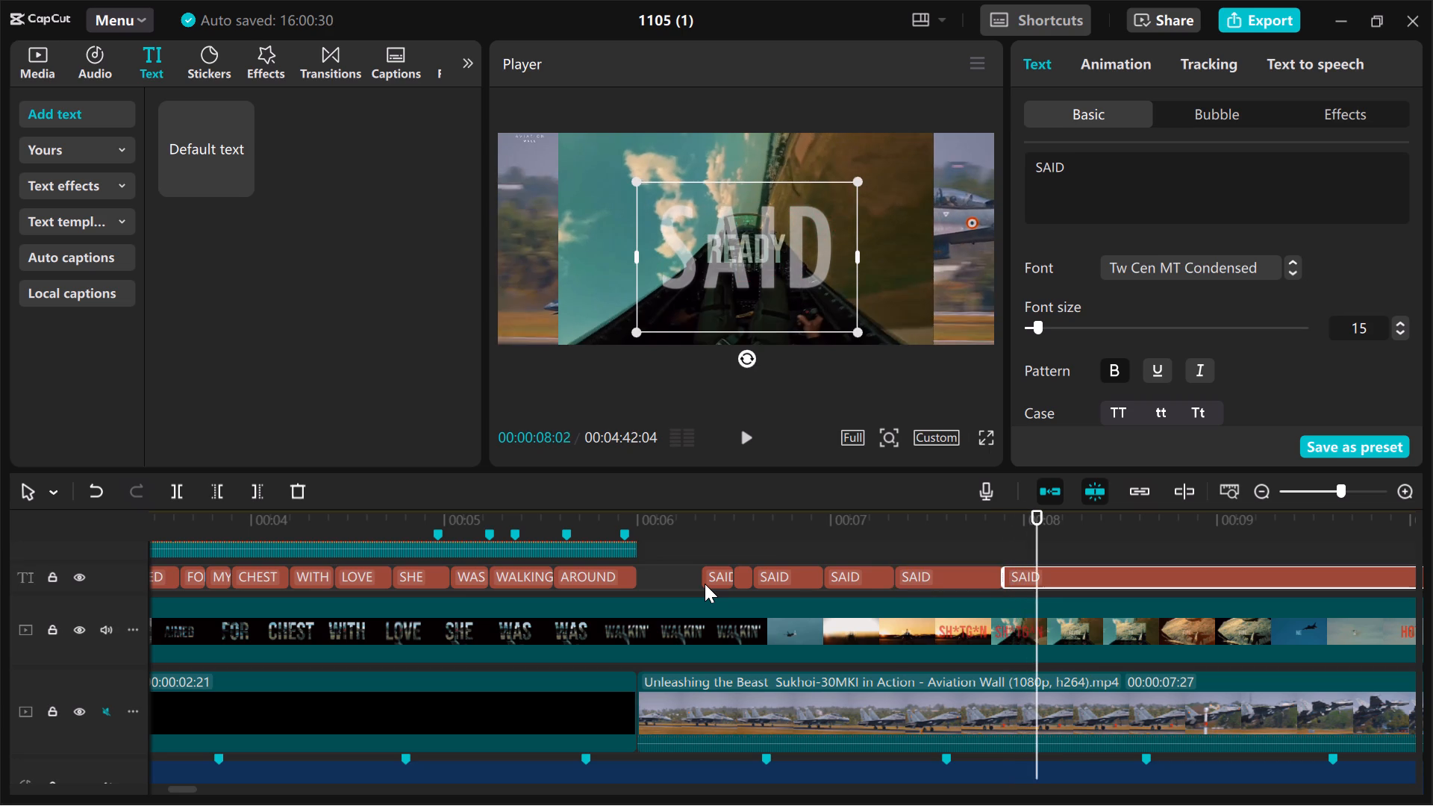
key(Right)
key(Right)
key(Right)
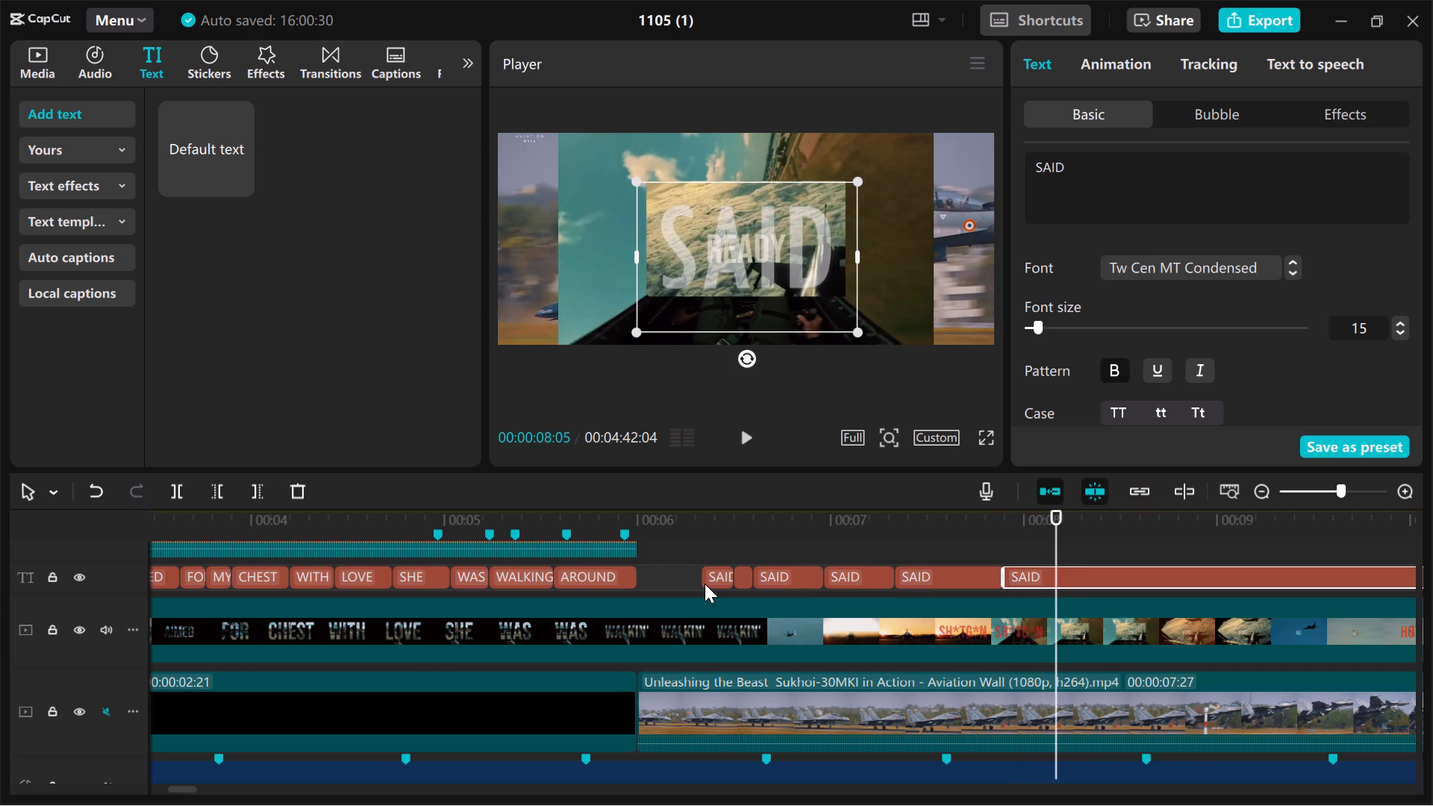
key(Right)
key(Right)
key(Right)
key(Right)
key(Right)
key(Right)
key(Right)
key(Left)
key(Left)
key(Left)
key(Left)
key(Left)
key(Left)
key(Left)
key(Left)
key(Left)
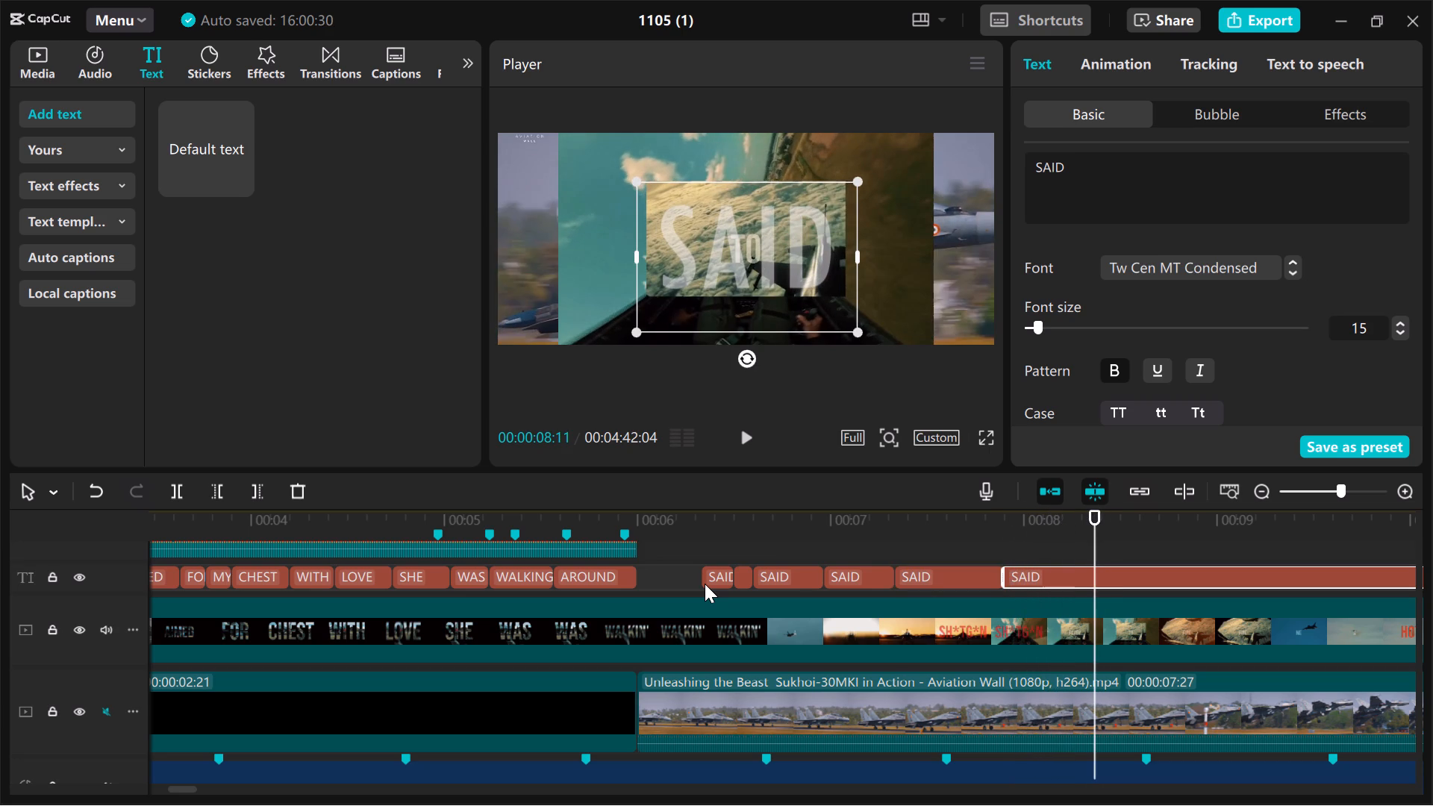
key(Left)
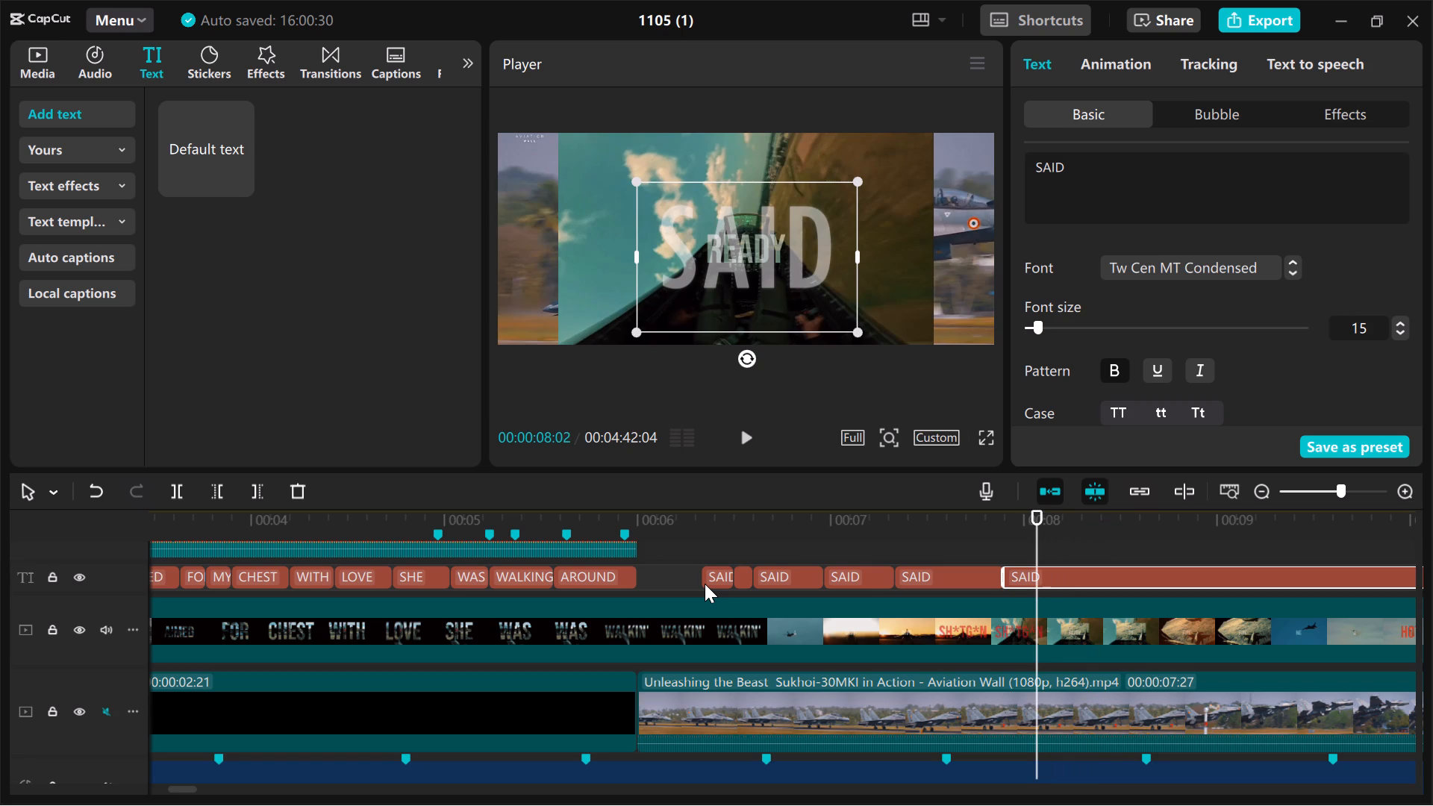
key(Left)
key(Right)
key(Right)
key(Right)
key(Right)
key(Right)
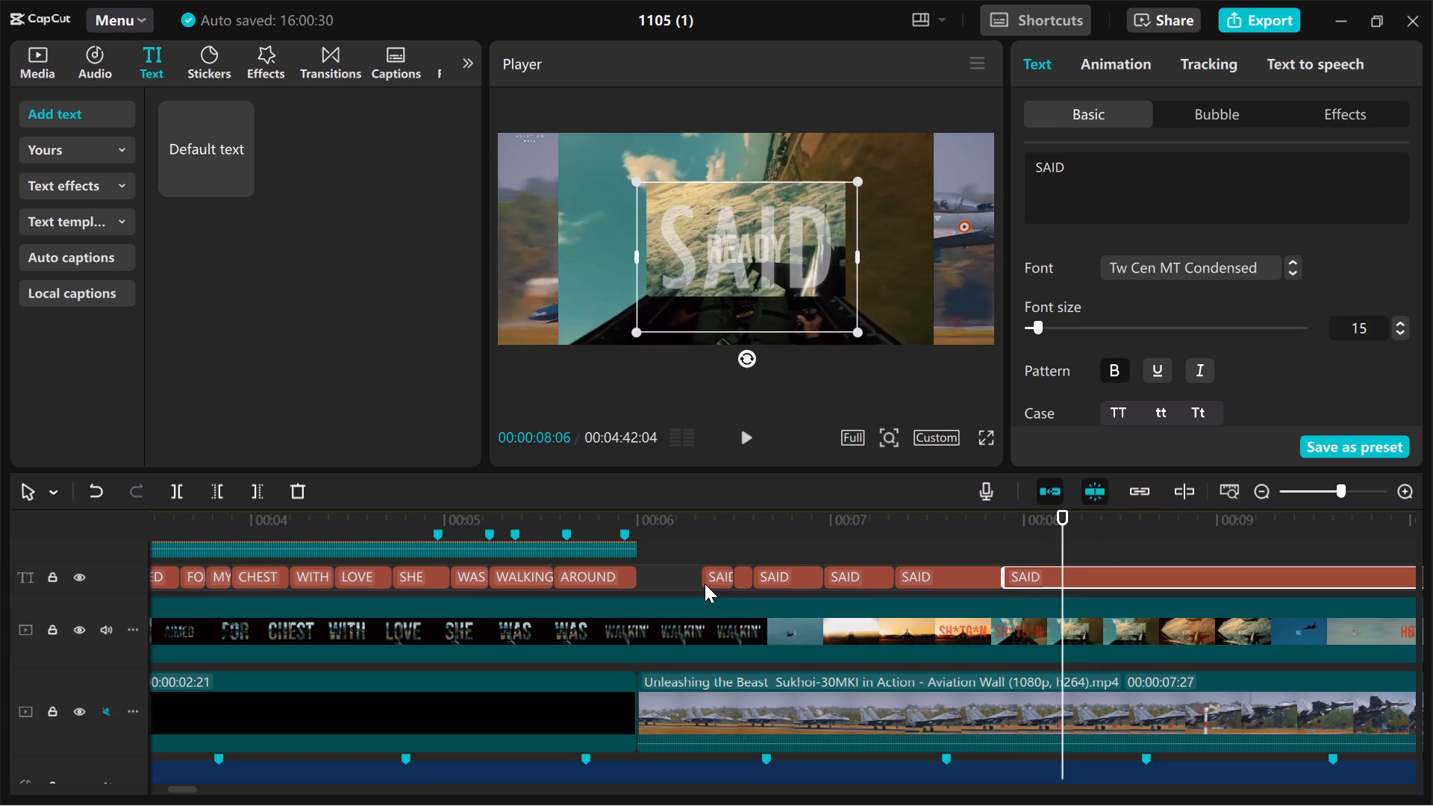
key(Right)
key(Right)
key(Left)
key(Left)
key(ctrl+b)
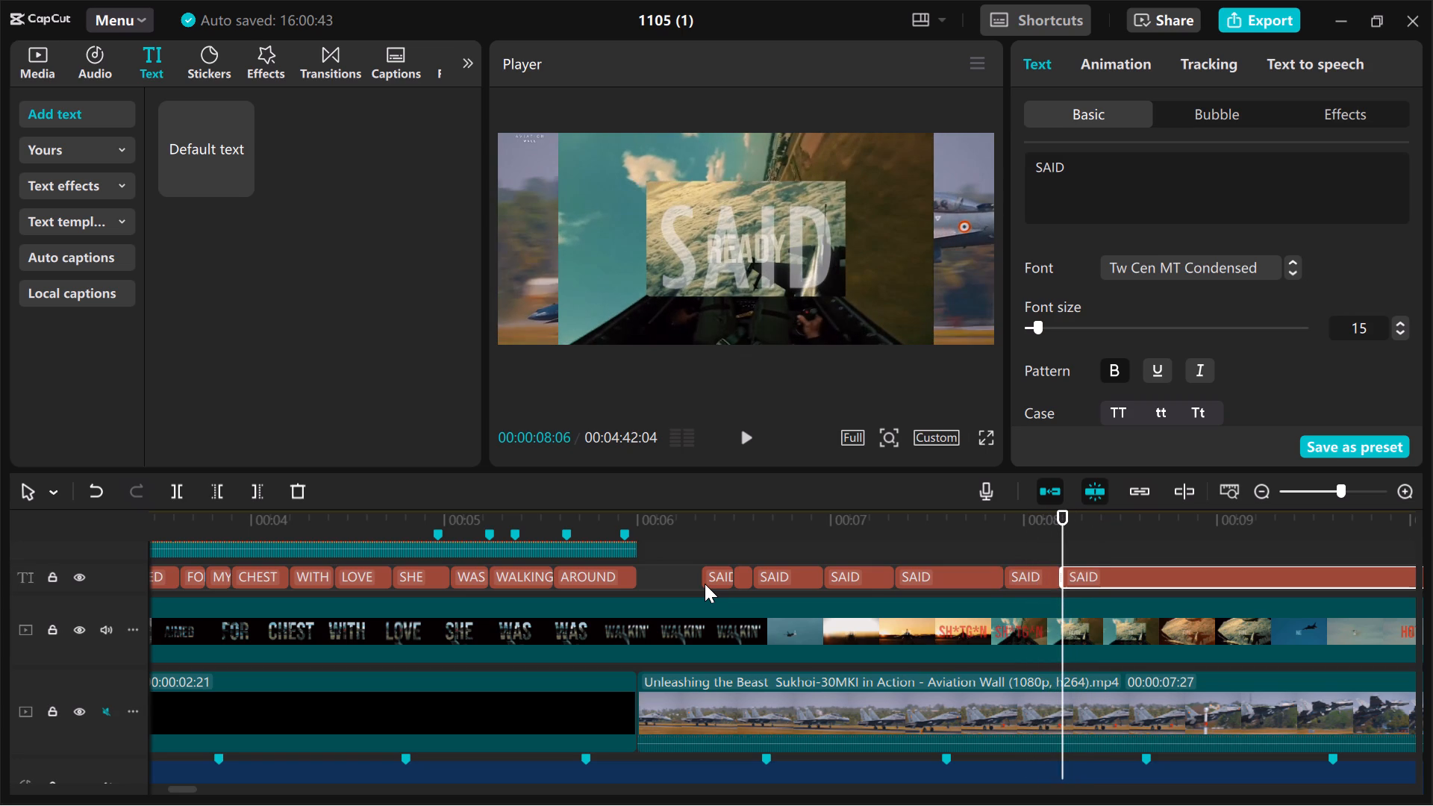
Split the remaining SAID text clip at 00:00:08:14, where the reference's word TO ends.
key(Right)
key(Right)
key(Right)
key(Right)
key(Right)
key(Right)
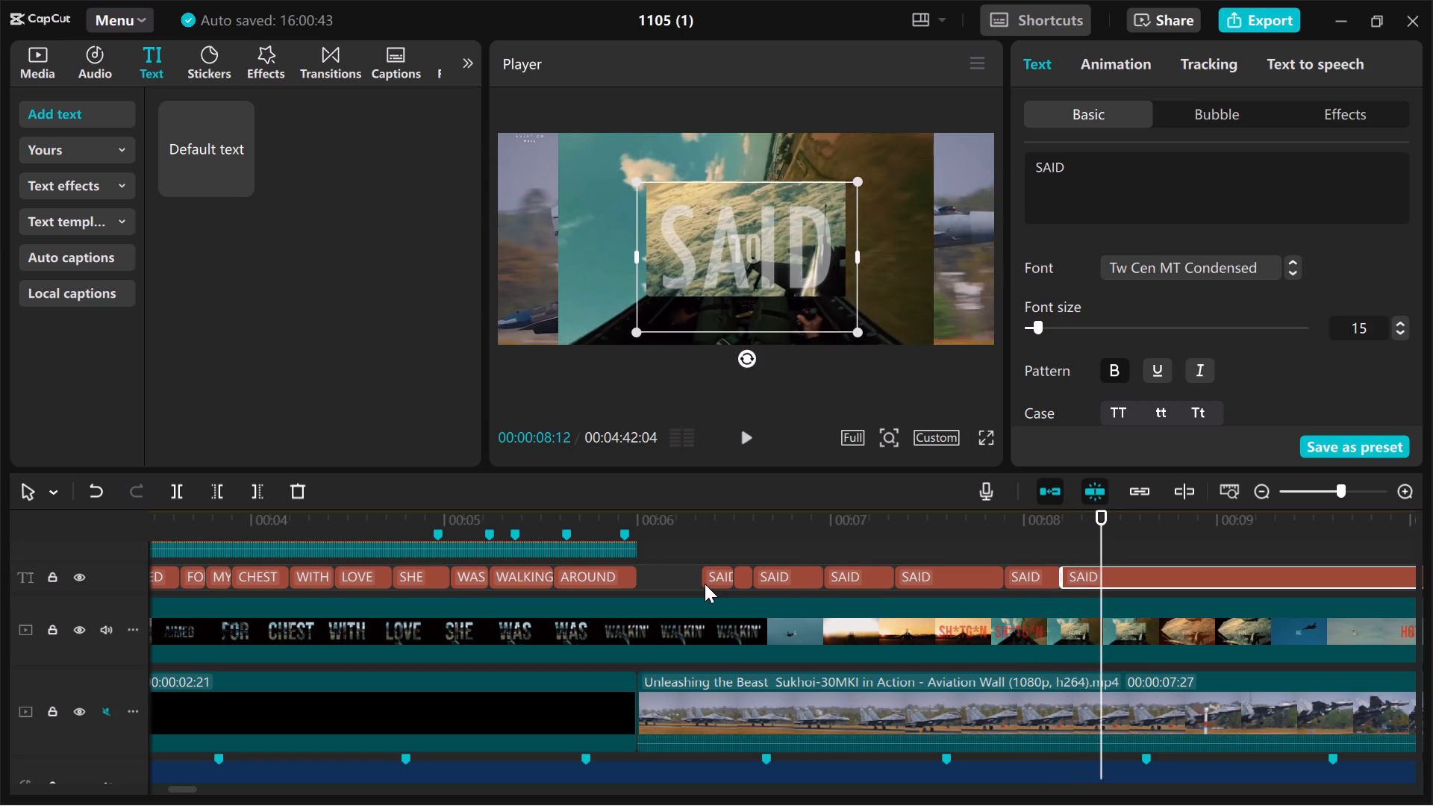
key(Right)
key(Right)
key(Right)
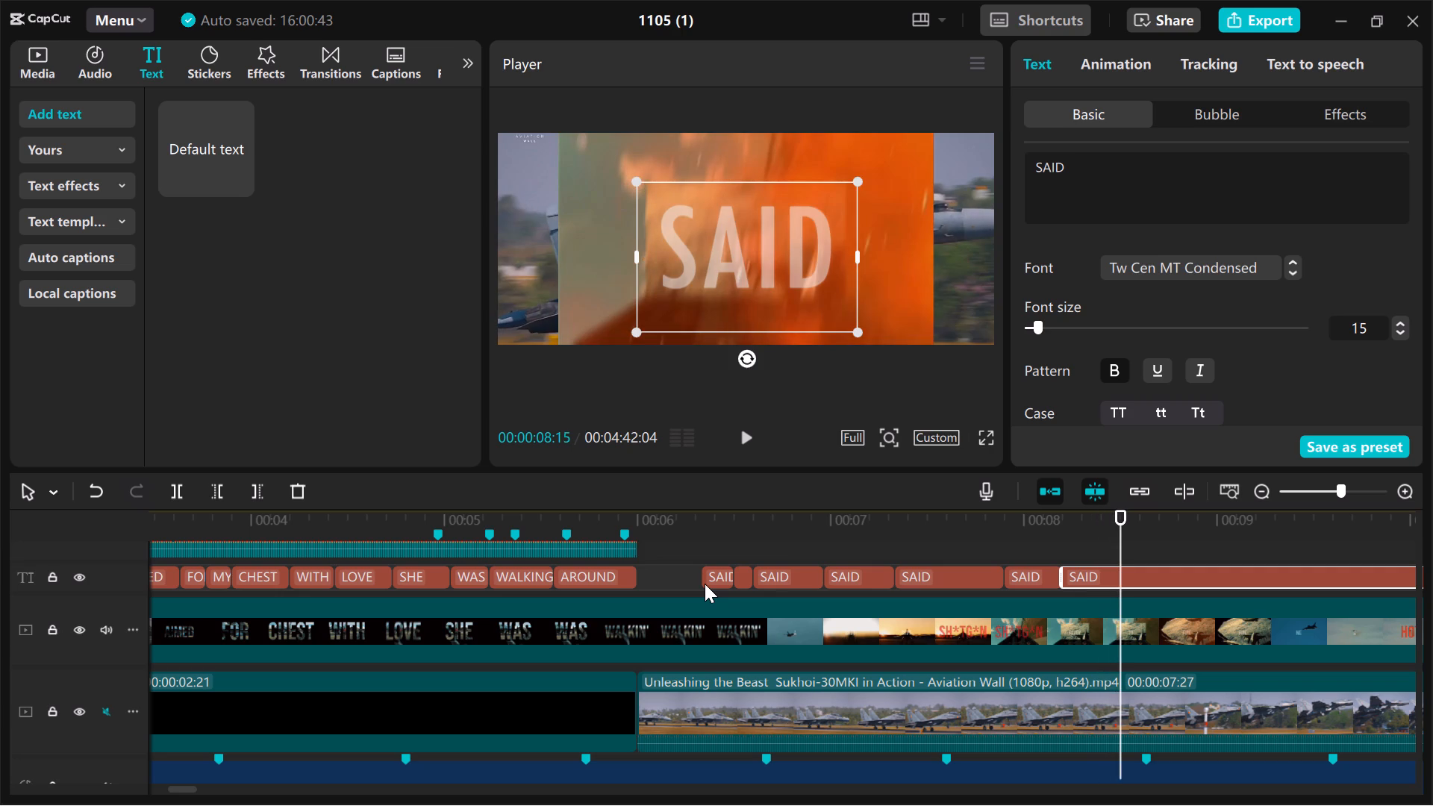
key(Left)
key(Left)
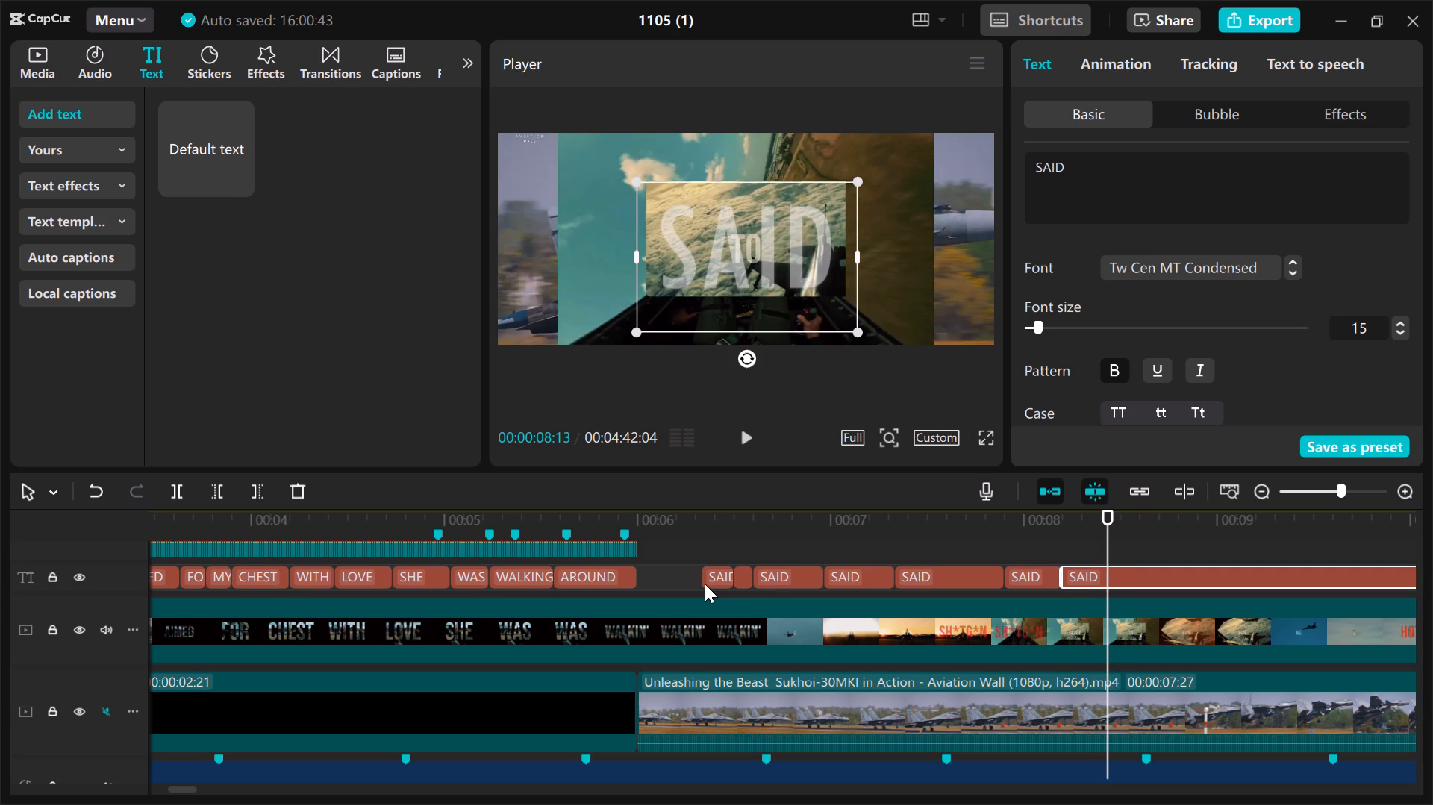
key(Right)
key(ctrl+b)
Split the remaining SAID text clip at 00:00:09:04, where the reference's word changes from FIRE to ME.
key(Right)
key(Right)
key(Right)
key(Right)
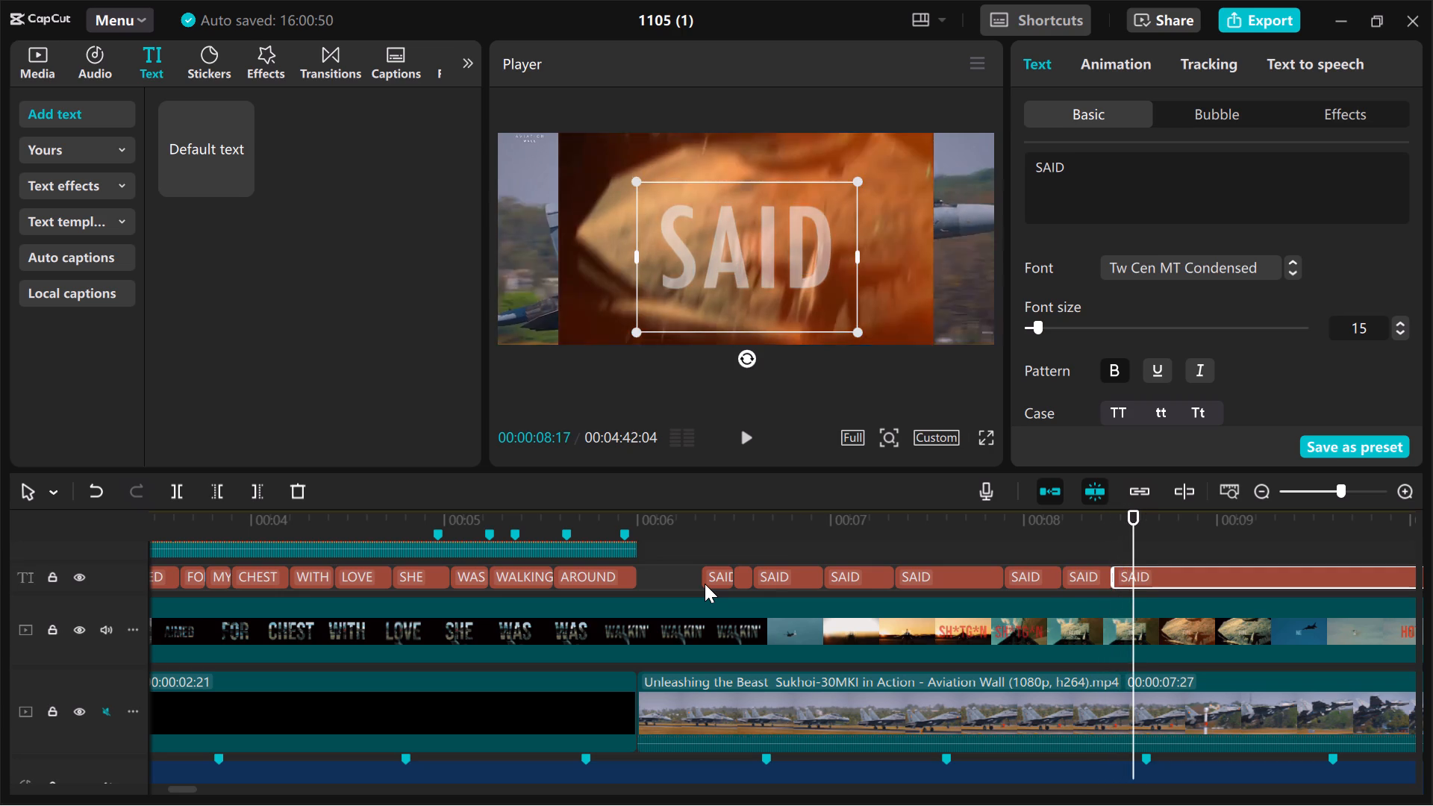
key(Right)
key(Right)
key(Right)
key(Right)
key(Right)
key(Right)
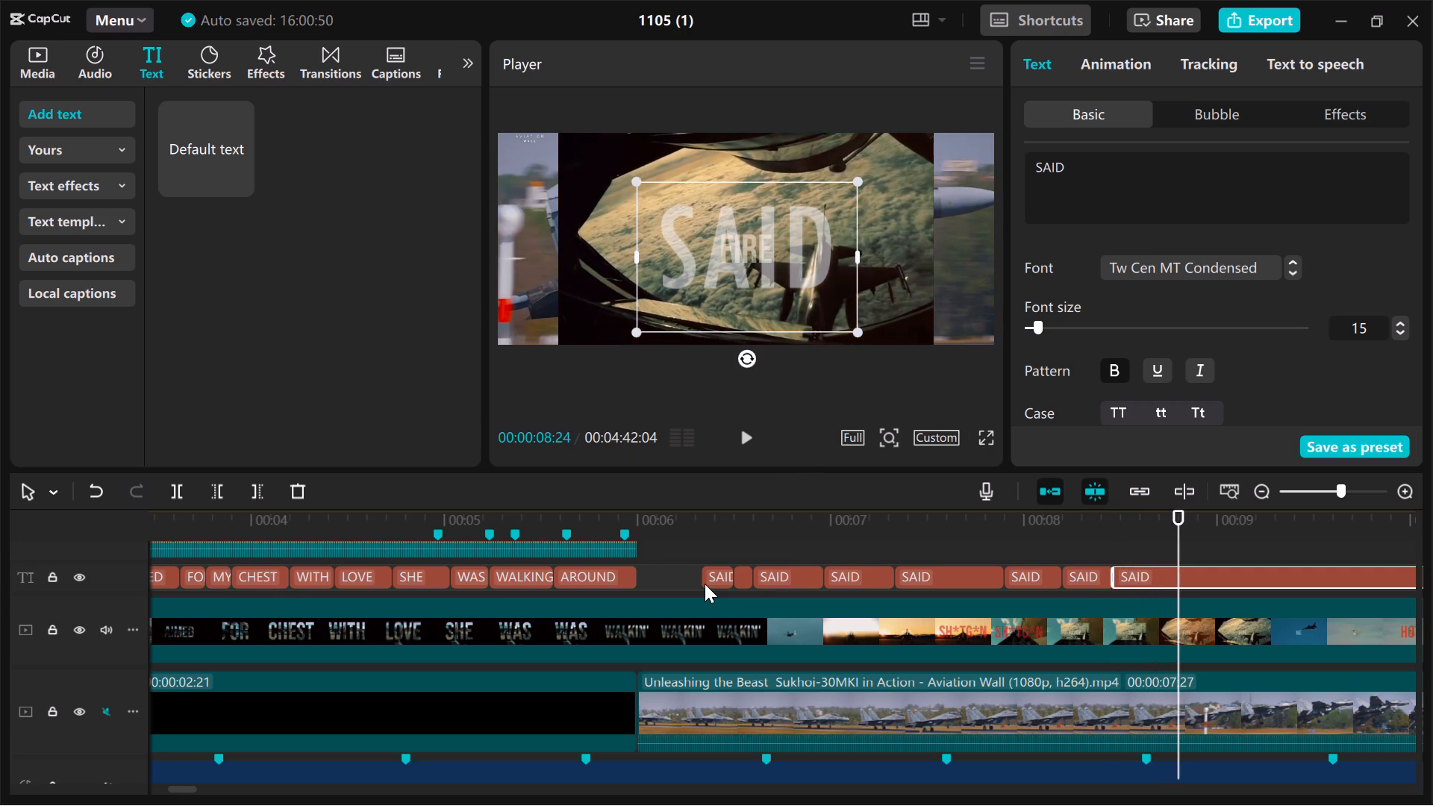
key(Left)
key(Left)
key(Left)
key(Left)
key(Left)
key(Left)
key(Left)
key(Left)
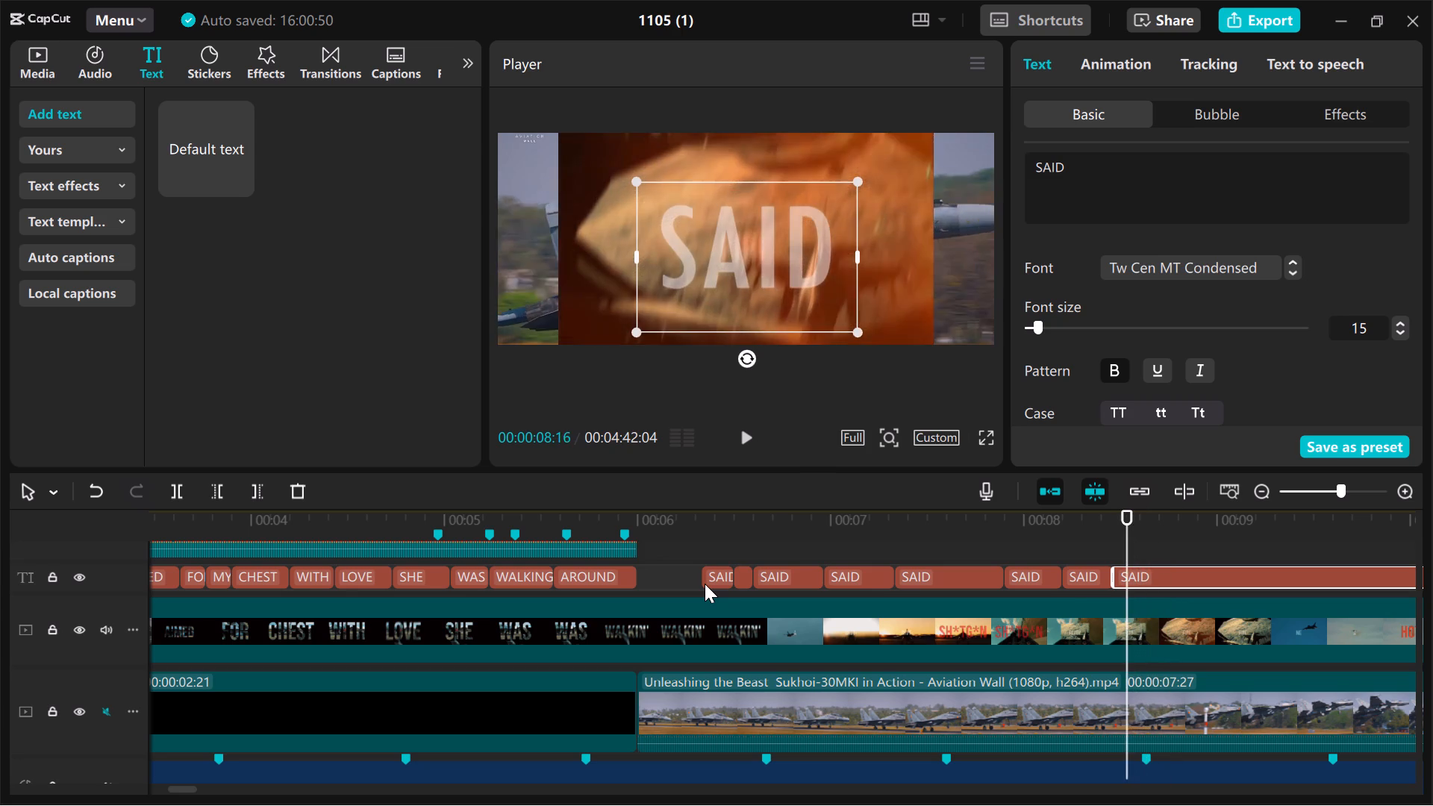
key(Left)
key(Right)
key(Right)
key(Right)
key(Right)
key(Right)
key(Right)
key(Right)
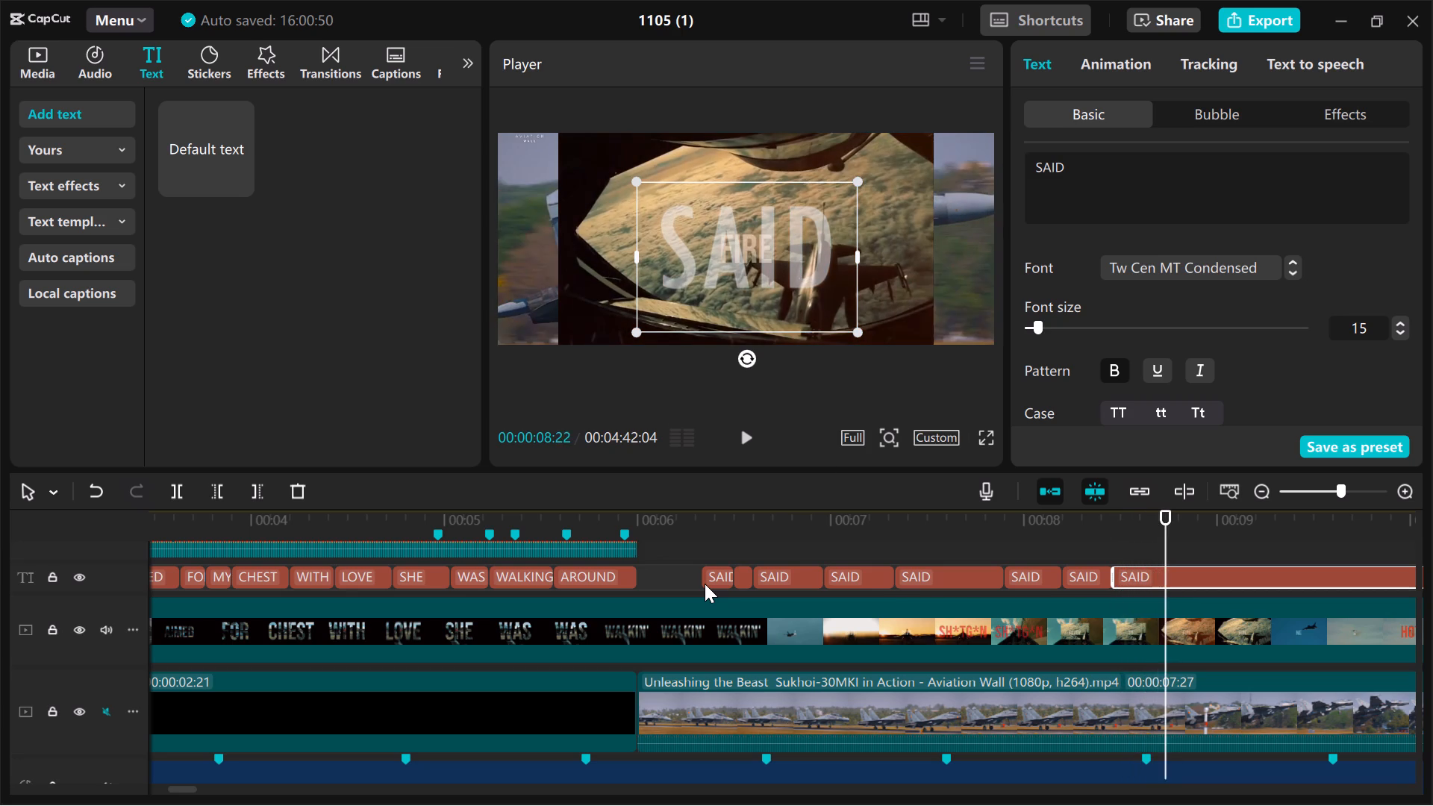
key(Right)
key(Right)
key(Right)
key(Right)
key(Right)
key(Right)
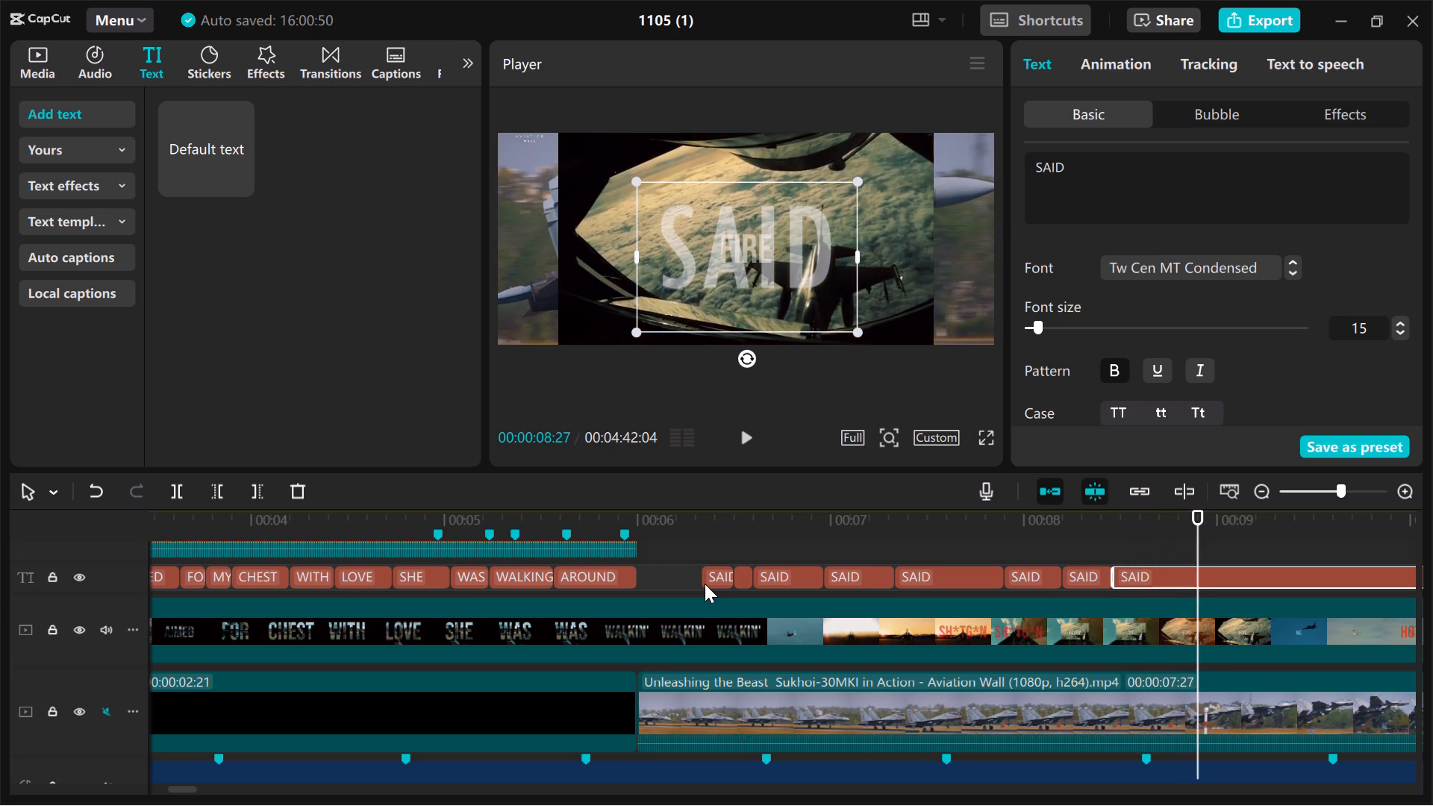
key(Right)
key(Right)
key(Right)
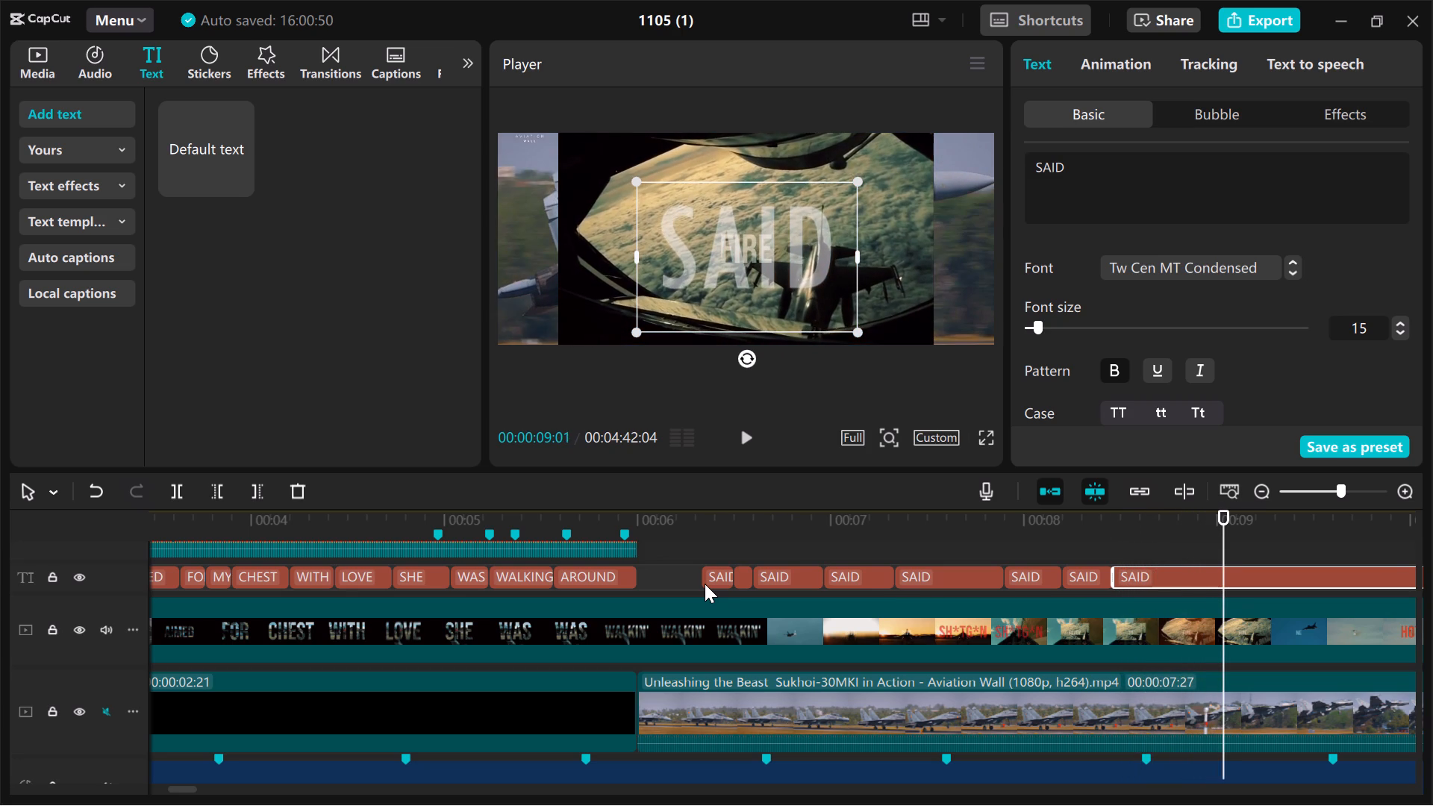
key(Right)
key(Right)
key(Right)
key(Right)
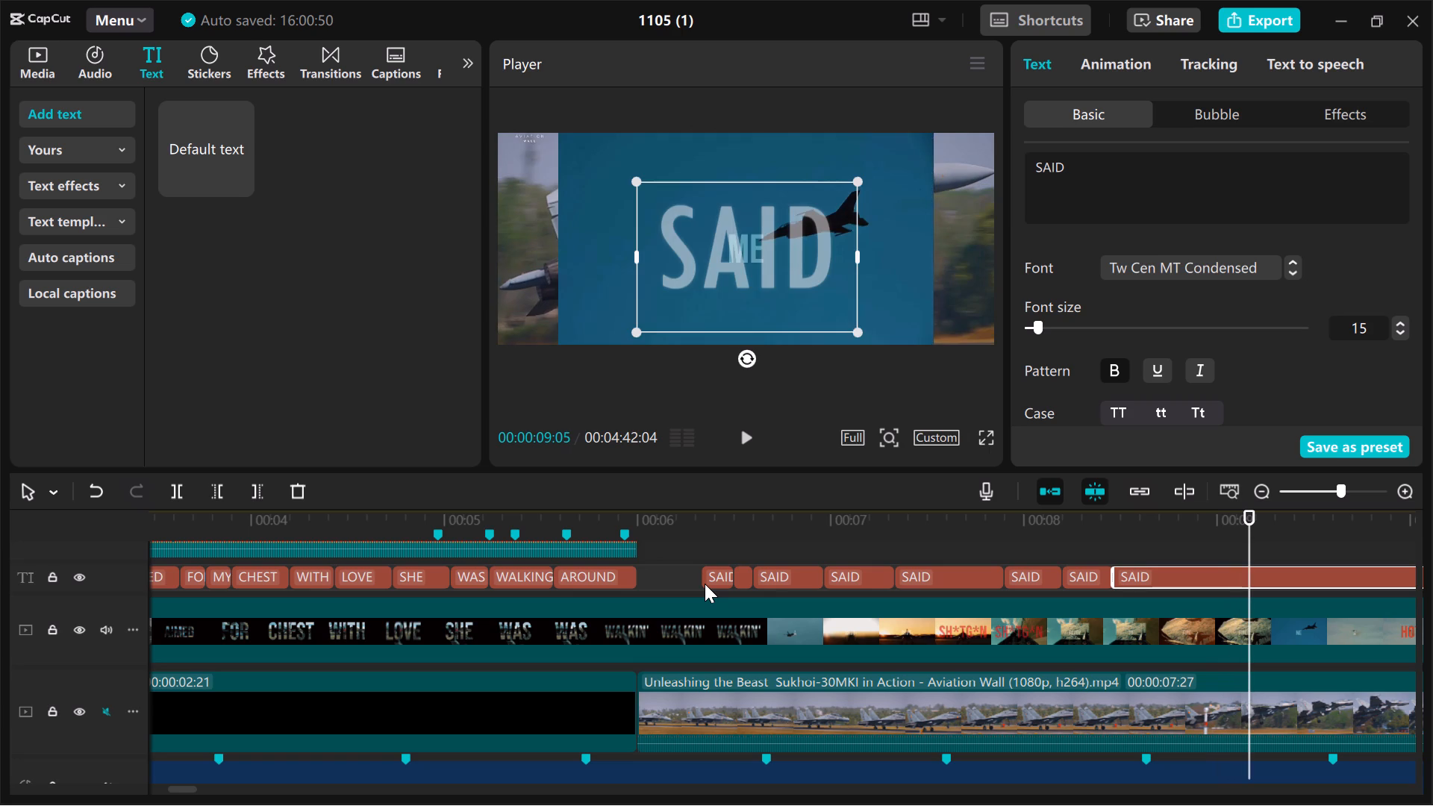
key(Left)
key(Left)
key(Right)
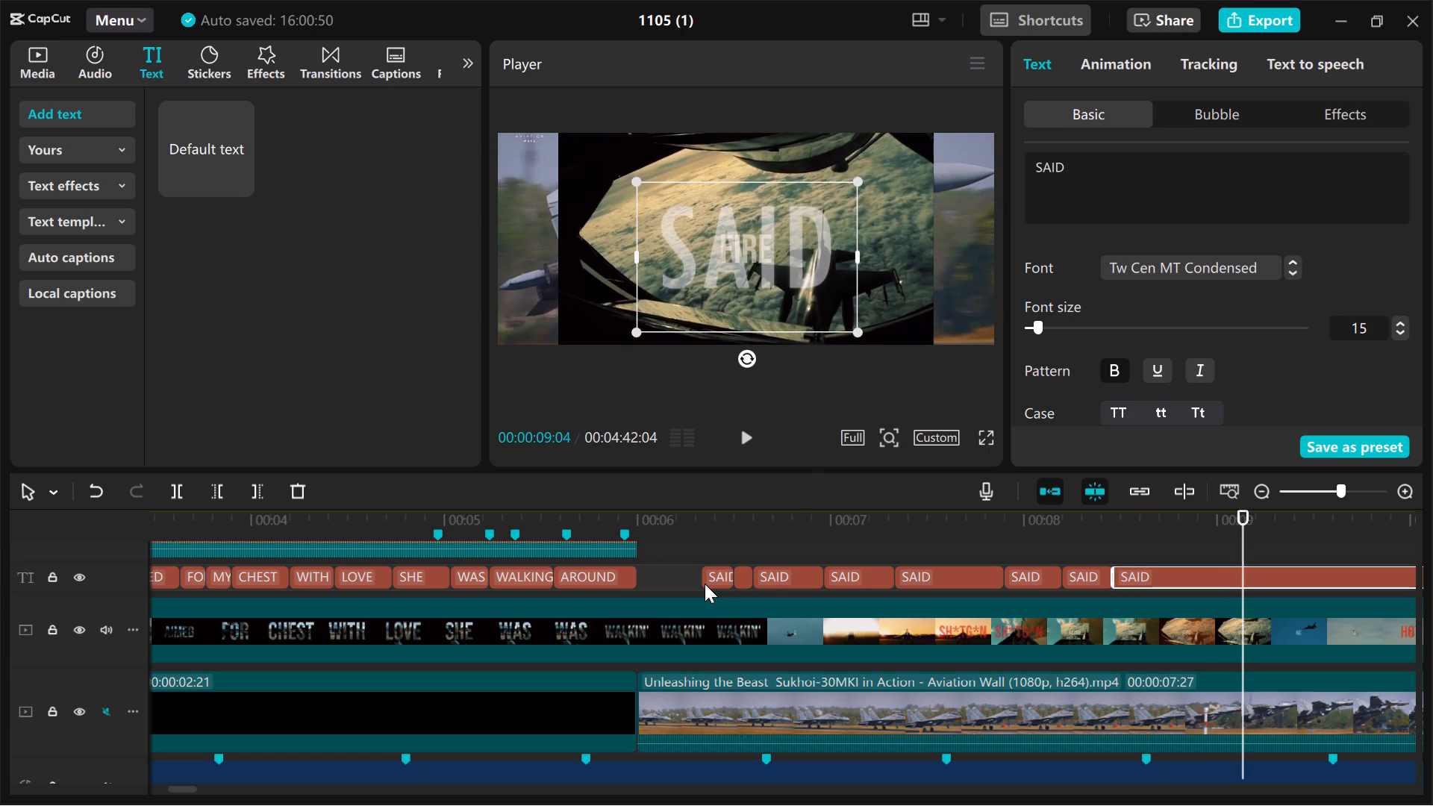
key(Right)
key(Left)
key(ctrl+b)
Split the Sukhoi footage clip at 00:00:09:13, just before the reference's word changes from ME to A.
key(Right)
key(Right)
key(Right)
key(Right)
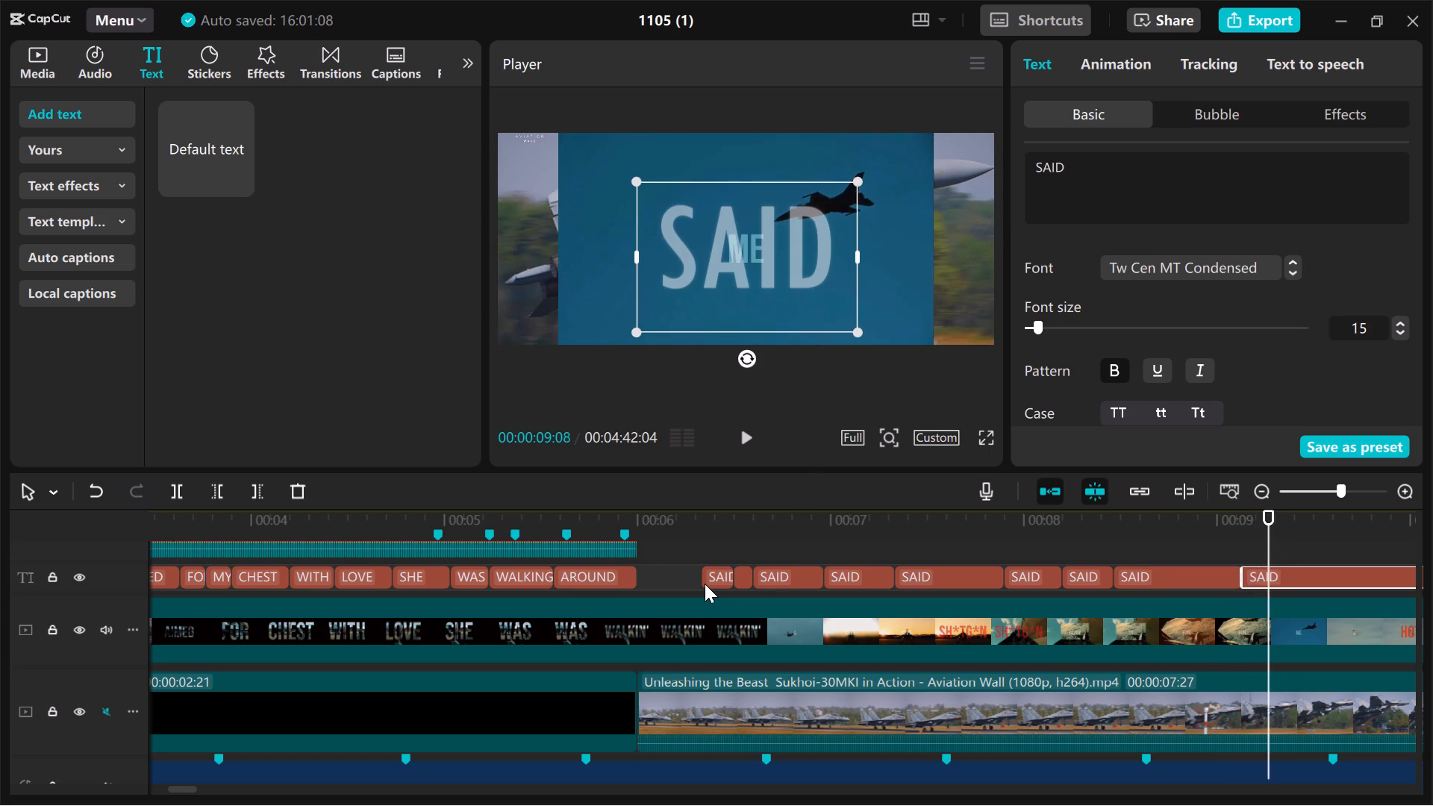
key(Right)
key(Right)
key(Right)
key(Right)
key(Right)
key(Right)
key(Right)
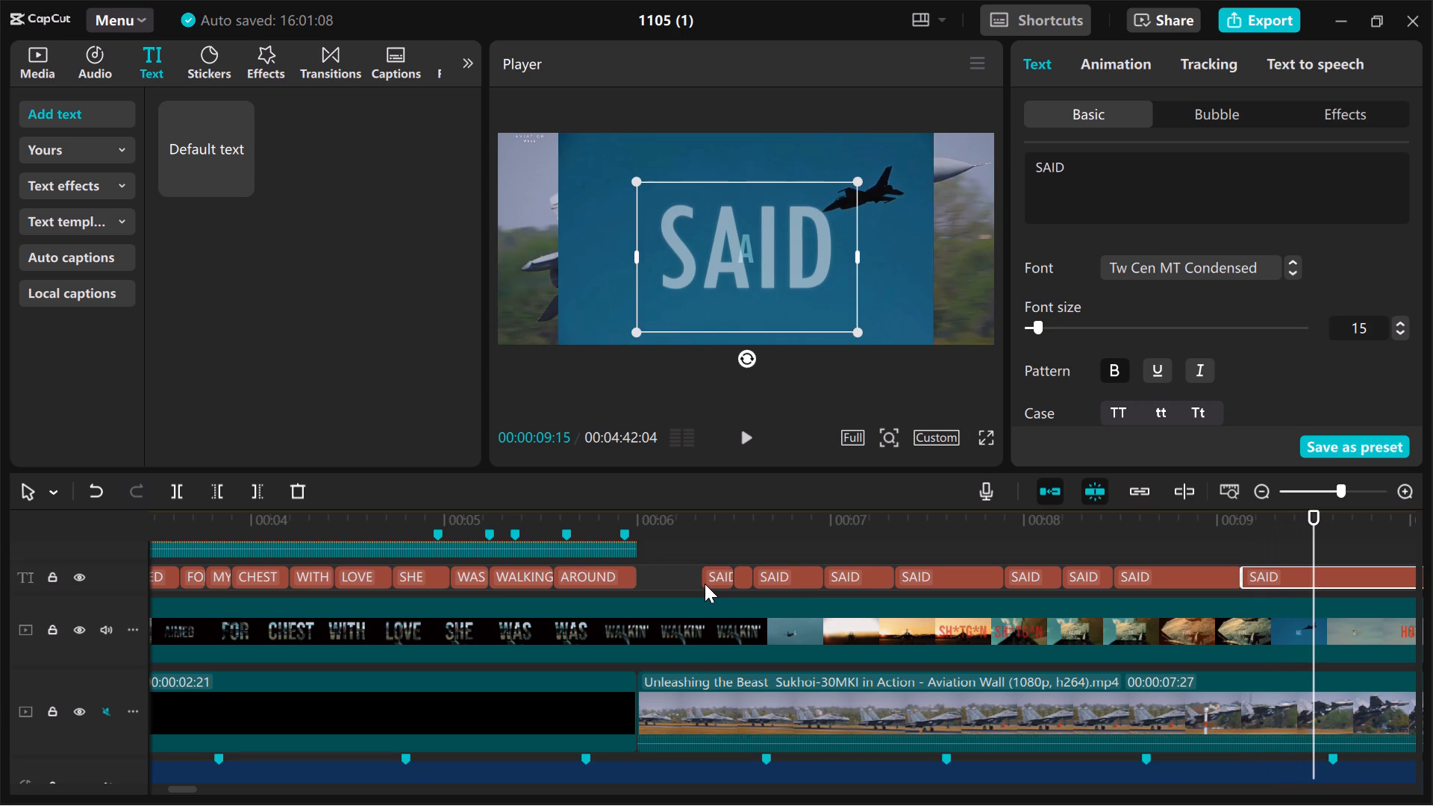
key(Left)
key(Left)
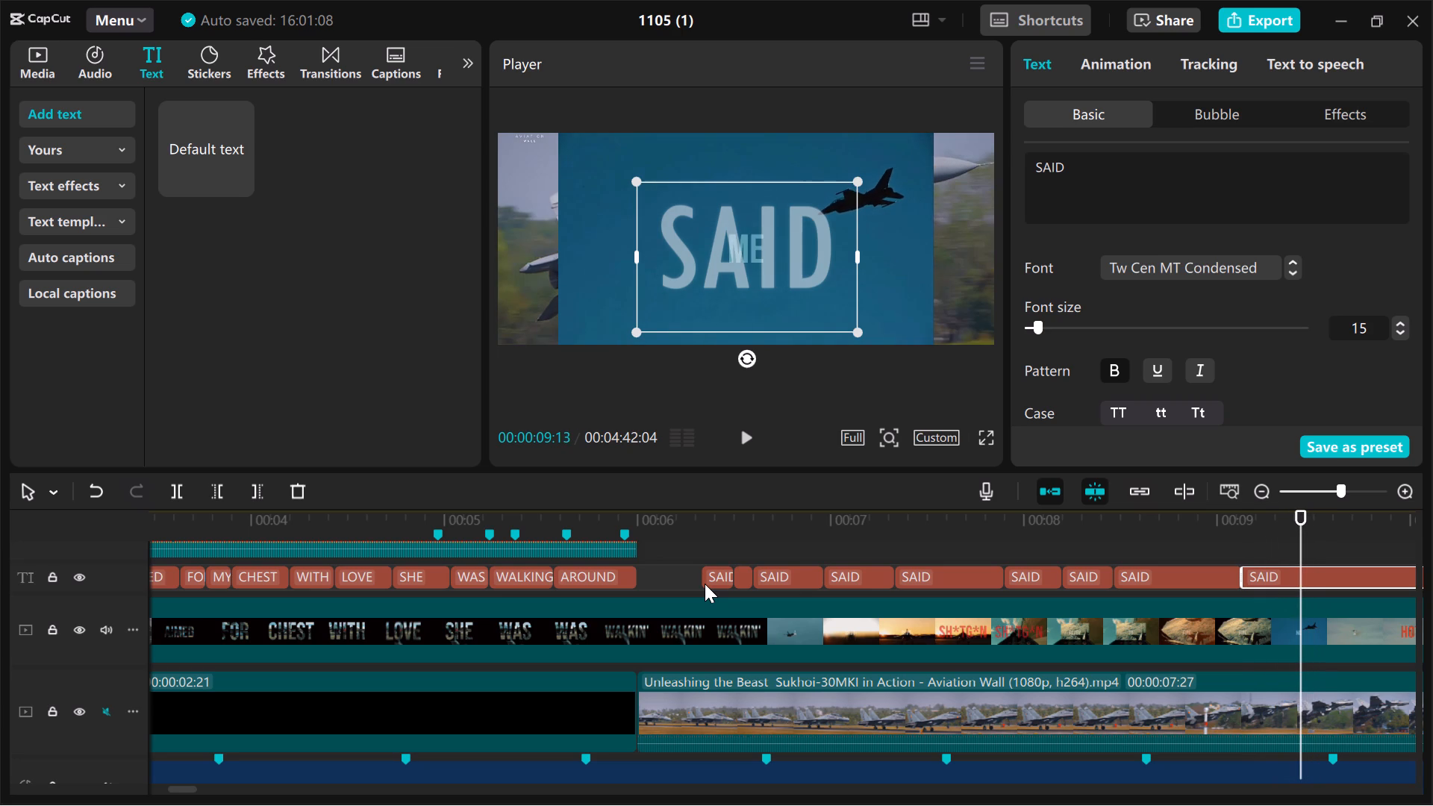
key(ctrl+v)
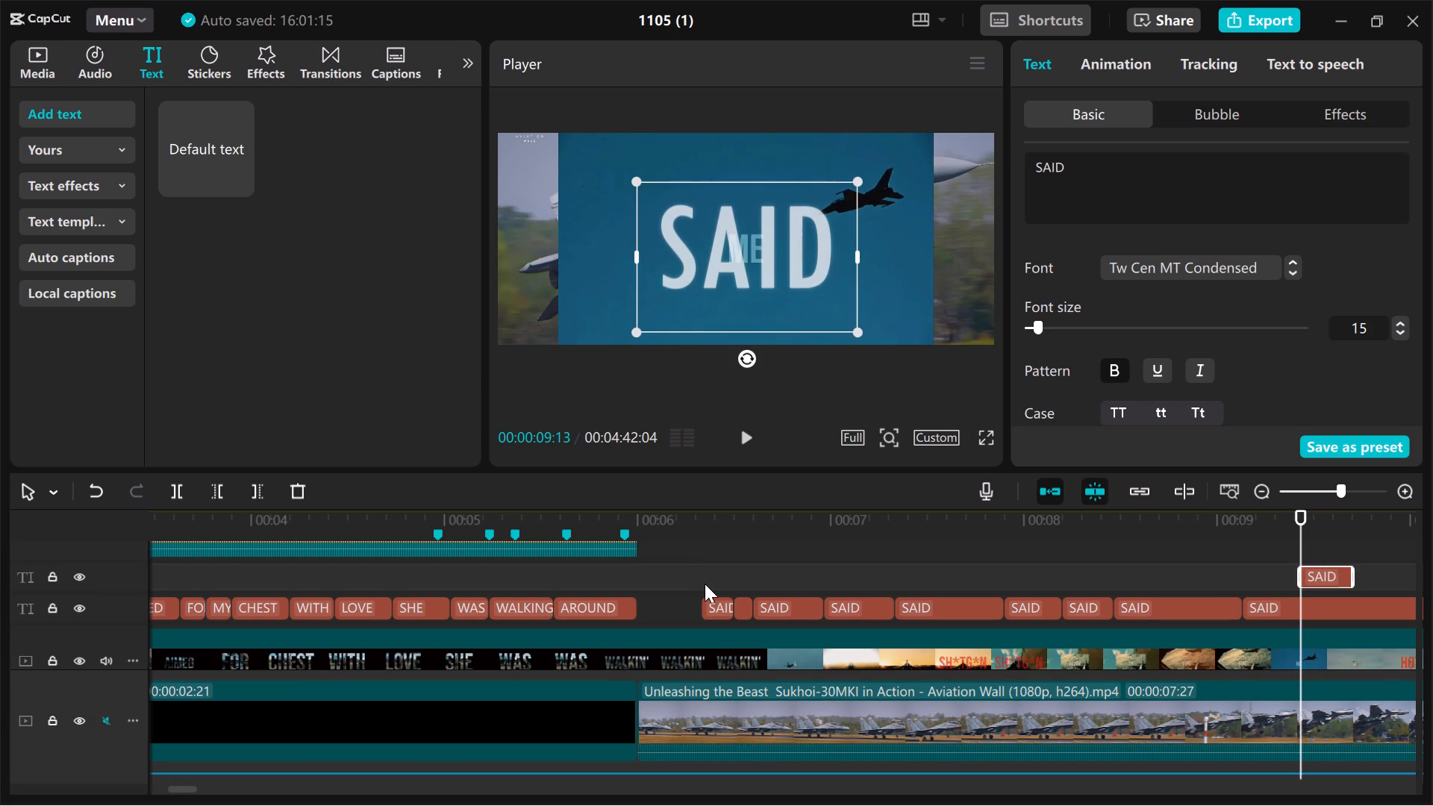
key(ctrl+z)
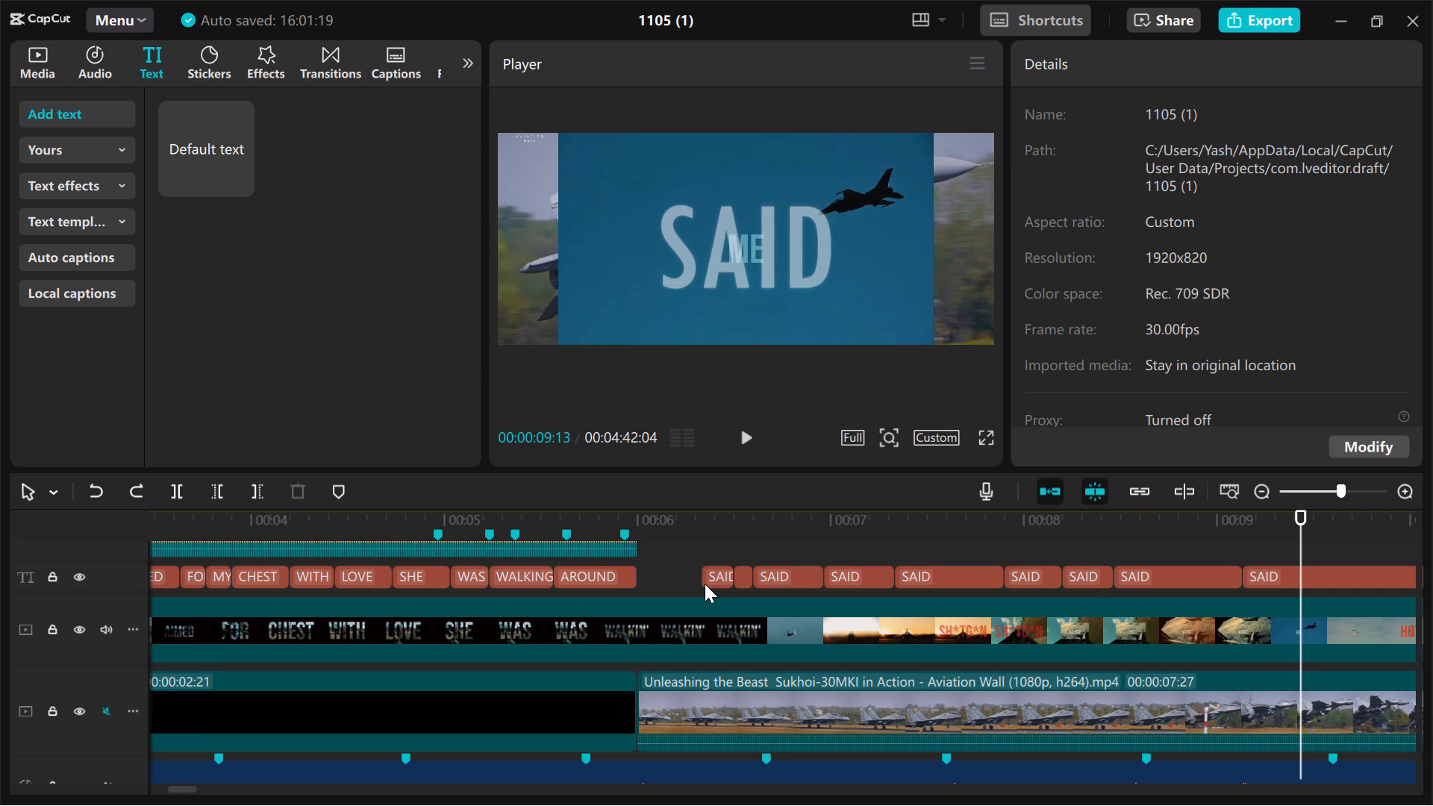
key(ctrl+b)
Split the remaining Sukhoi footage at 00:00:09:14, the frame where the reference's word becomes A.
key(Right)
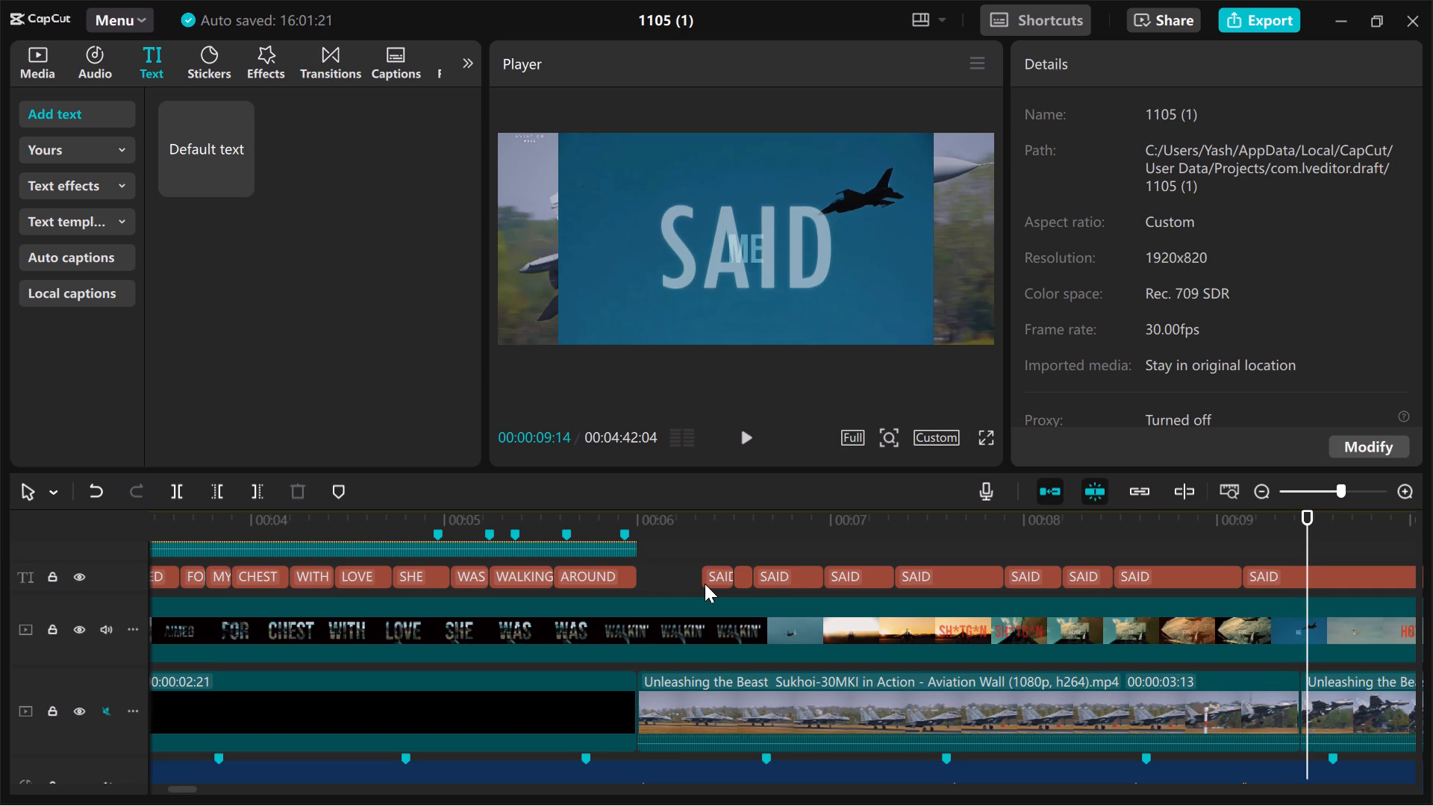
key(Right)
key(Right)
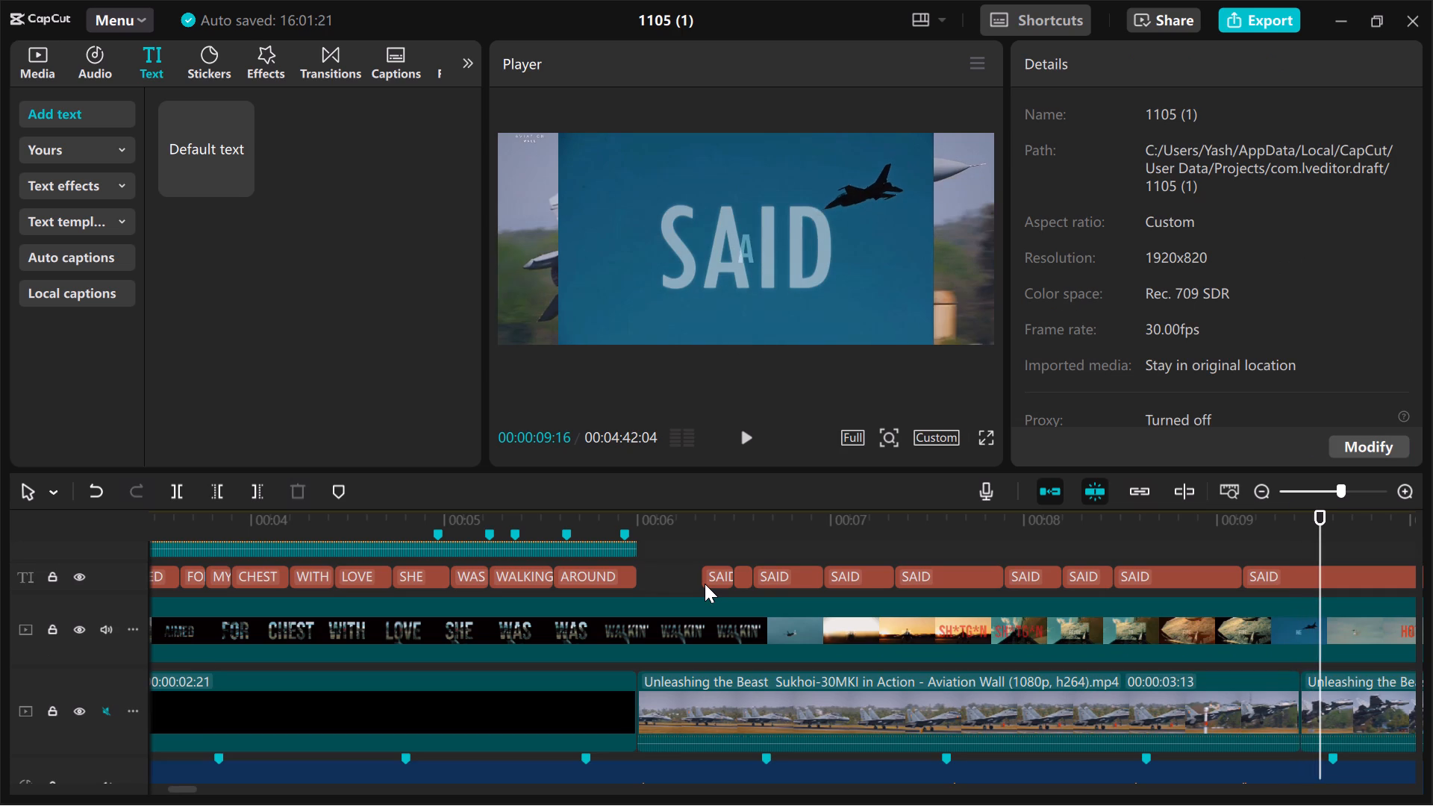
key(Right)
key(Right)
key(Left)
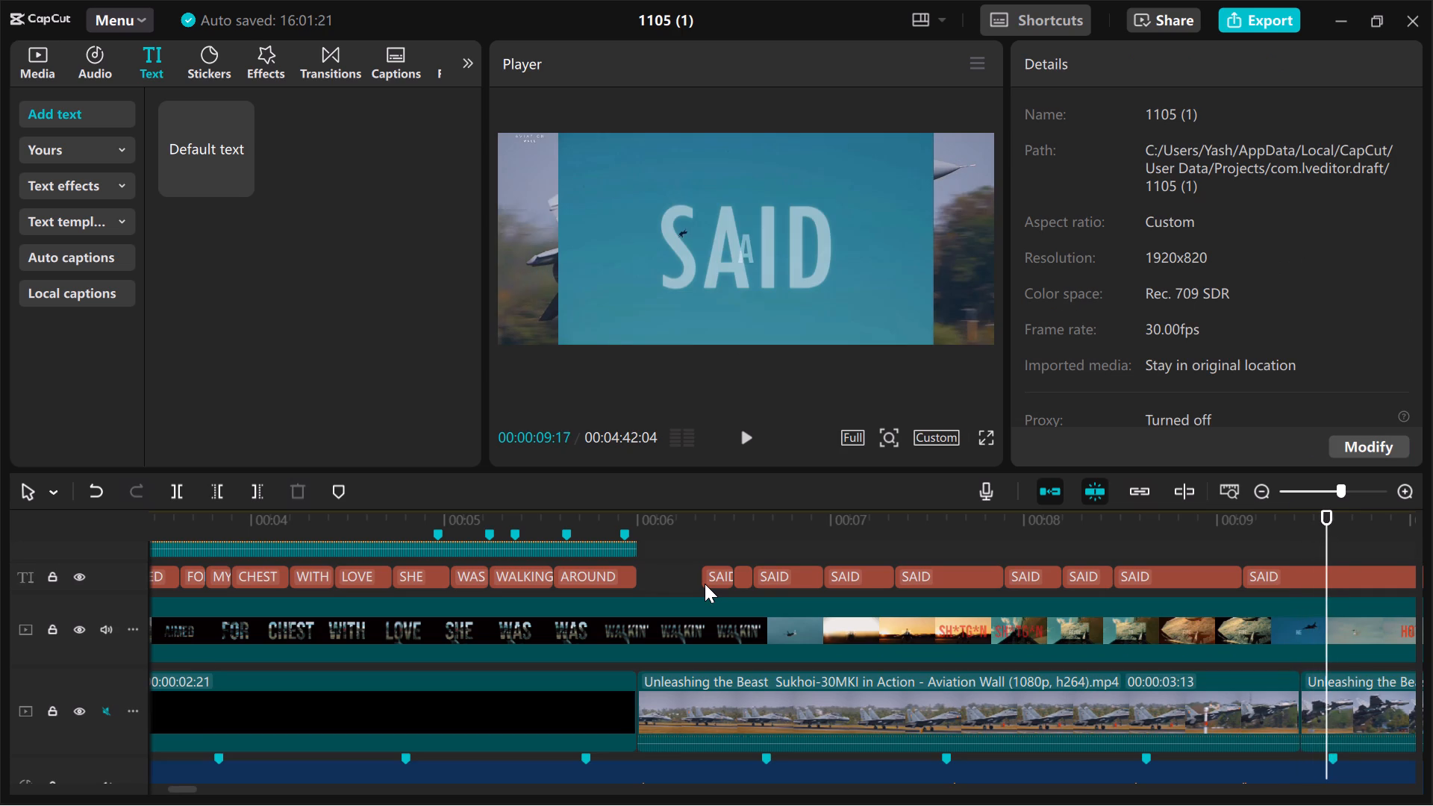
key(Left)
key(Left)
key(Left)
key(Left)
key(Left)
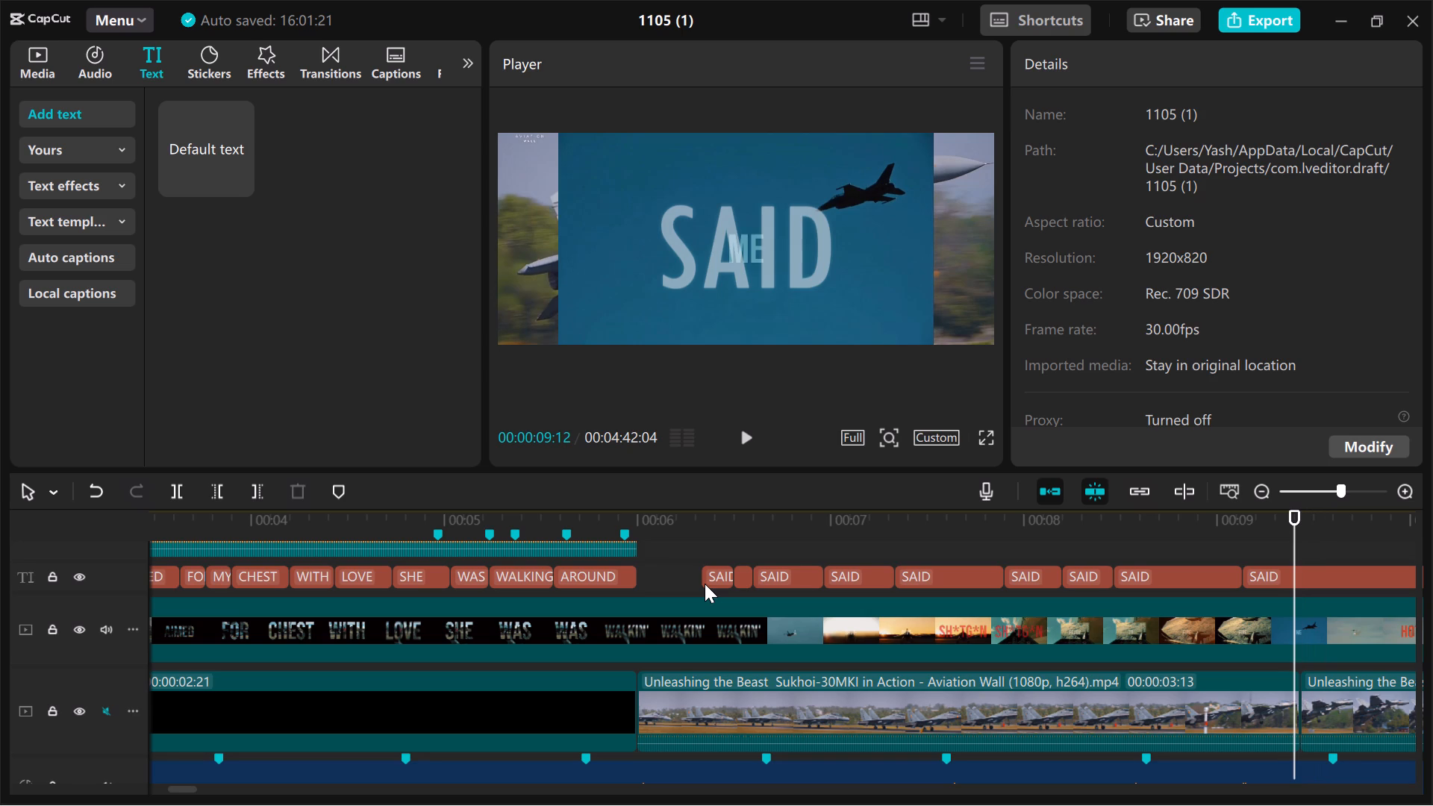
key(Left)
key(Left)
key(Left)
key(Left)
key(Left)
key(Left)
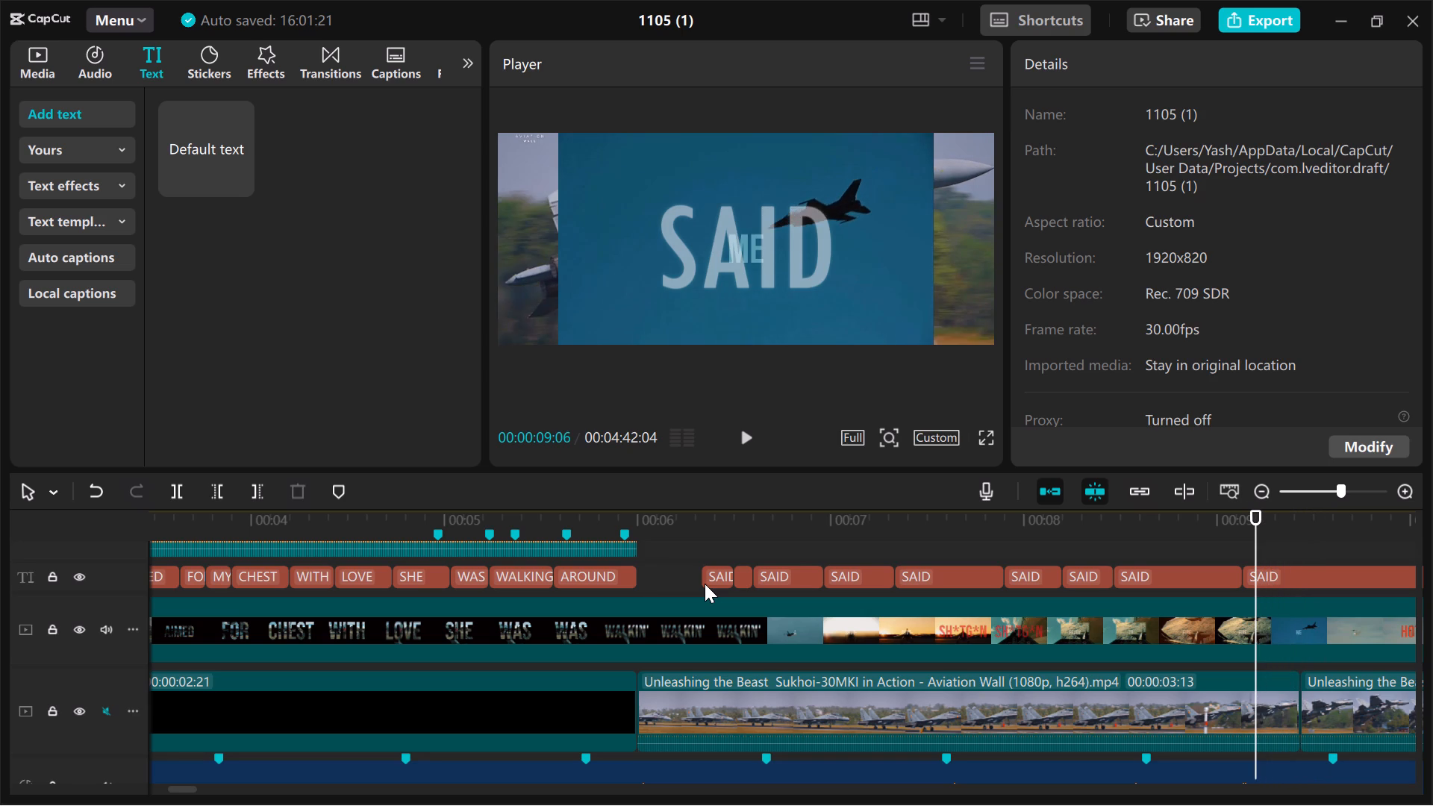
key(Right)
key(Right)
key(Right)
key(Right)
key(Right)
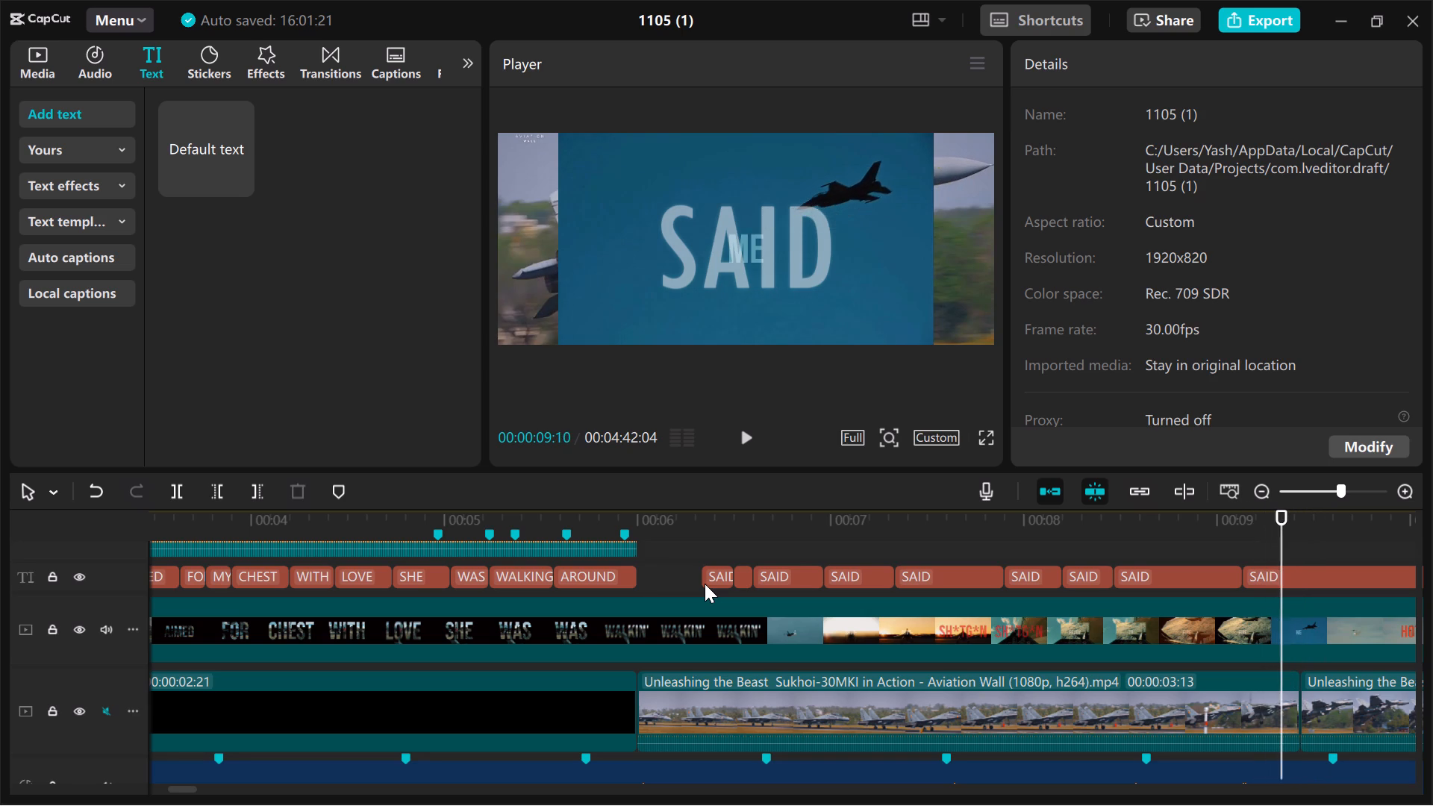
key(Right)
key(Right)
key(Right)
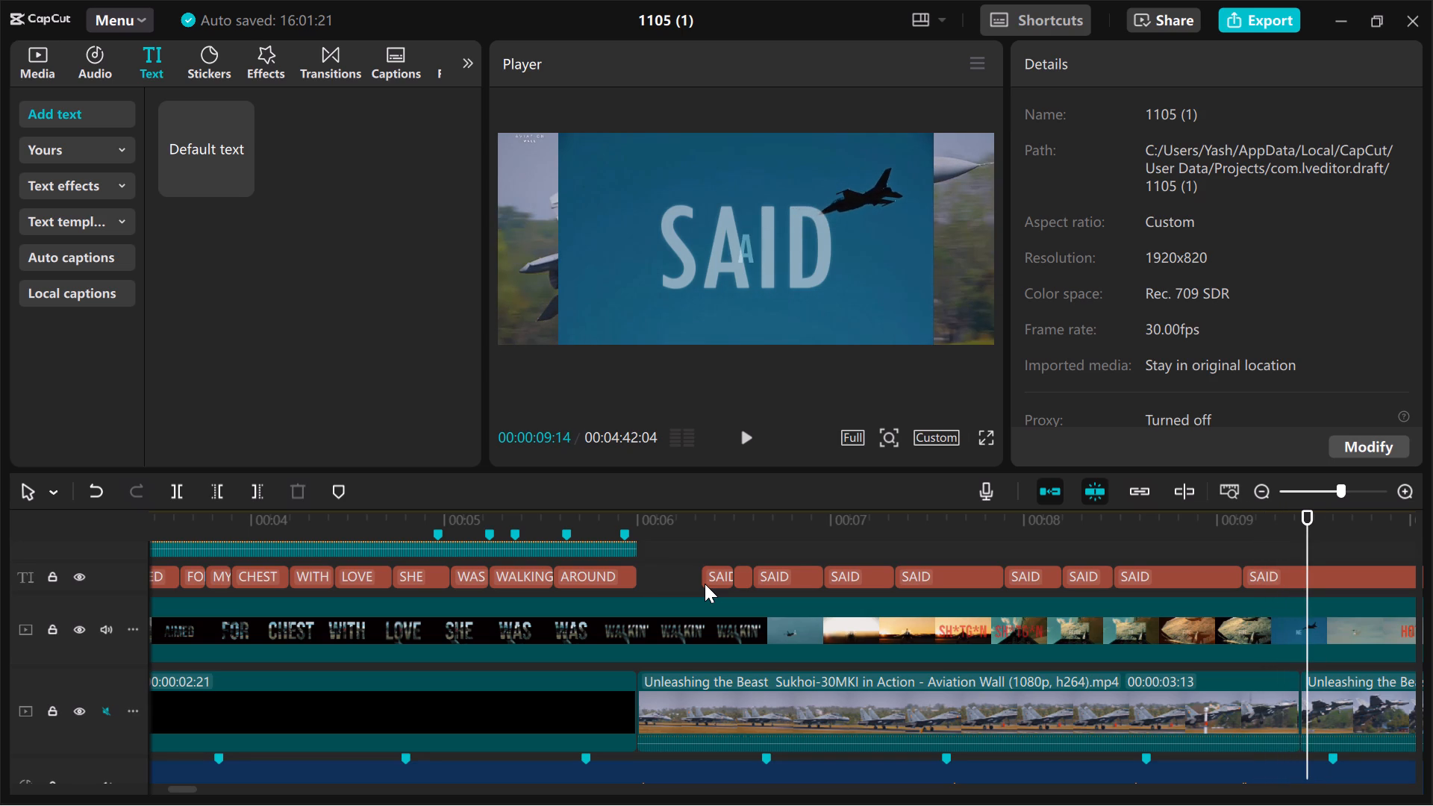
key(ctrl+b)
Split the remaining Sukhoi footage at 00:00:09:22, just before the reference's word changes from A to HOT.
key(Right)
key(Right)
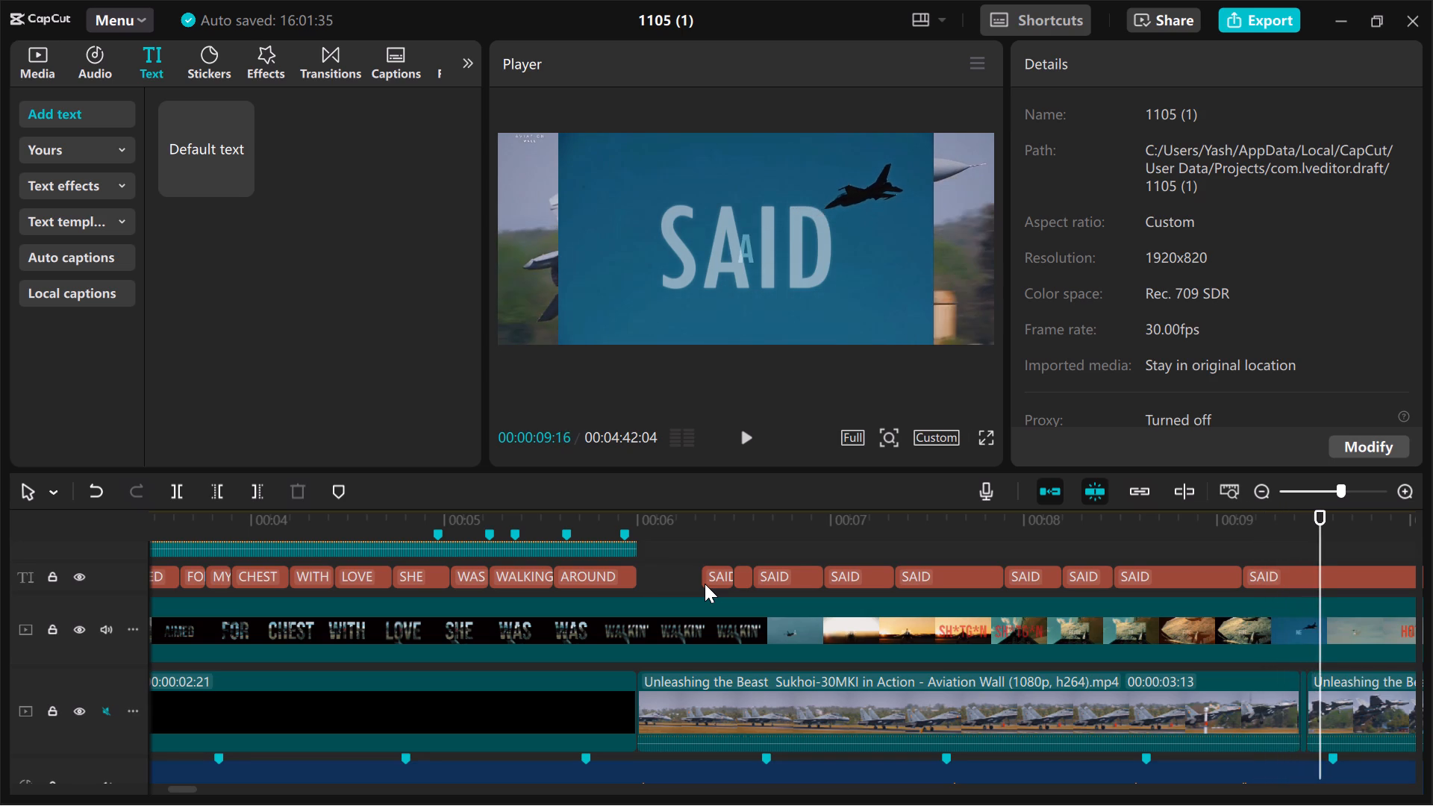
key(Right)
key(Right)
key(Right)
key(Right)
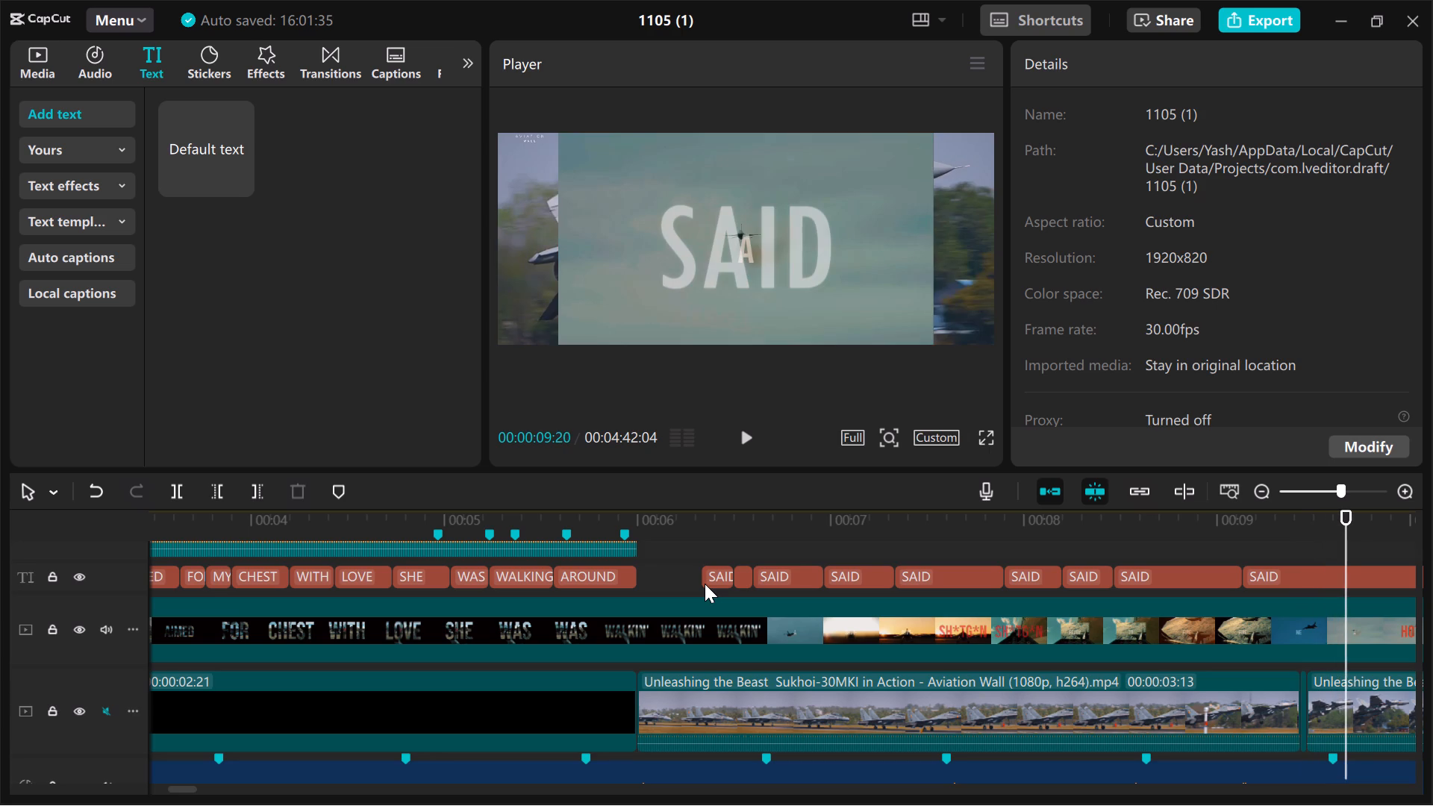
key(Right)
key(Right)
key(Right)
key(Right)
key(Left)
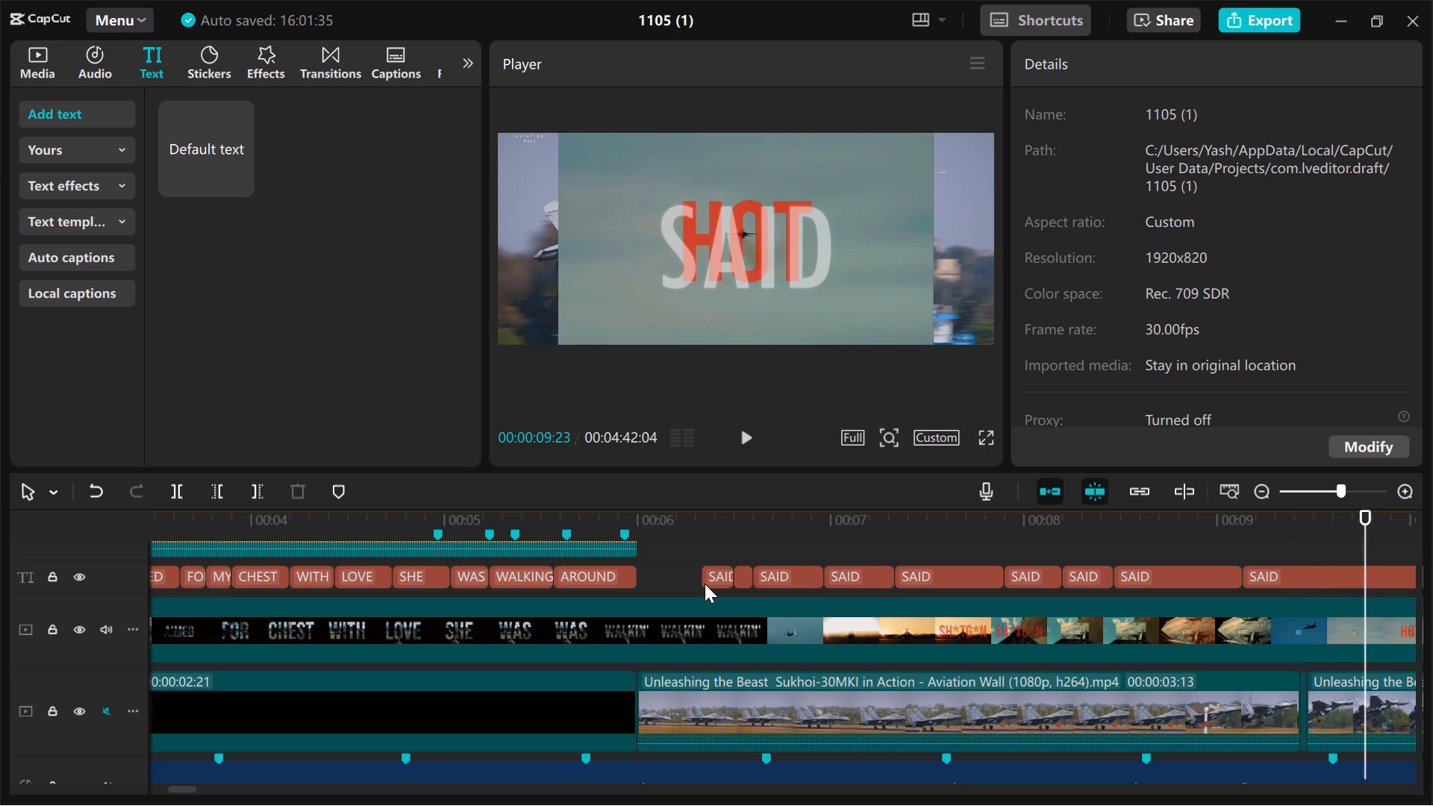
key(Left)
key(ctrl+b)
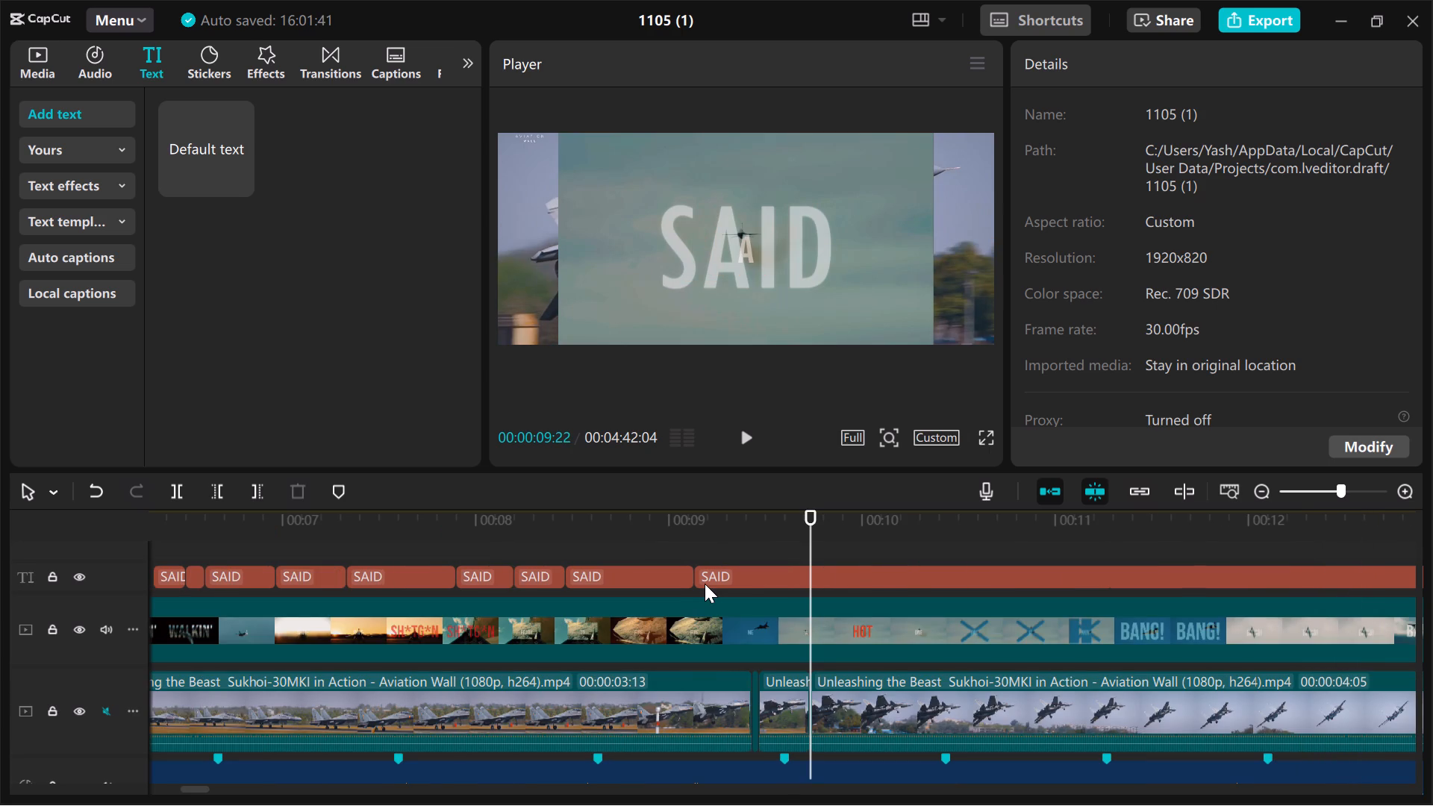
Undo the three recent Sukhoi footage splits and the SAID text split at 00:00:09:04.
key(Right)
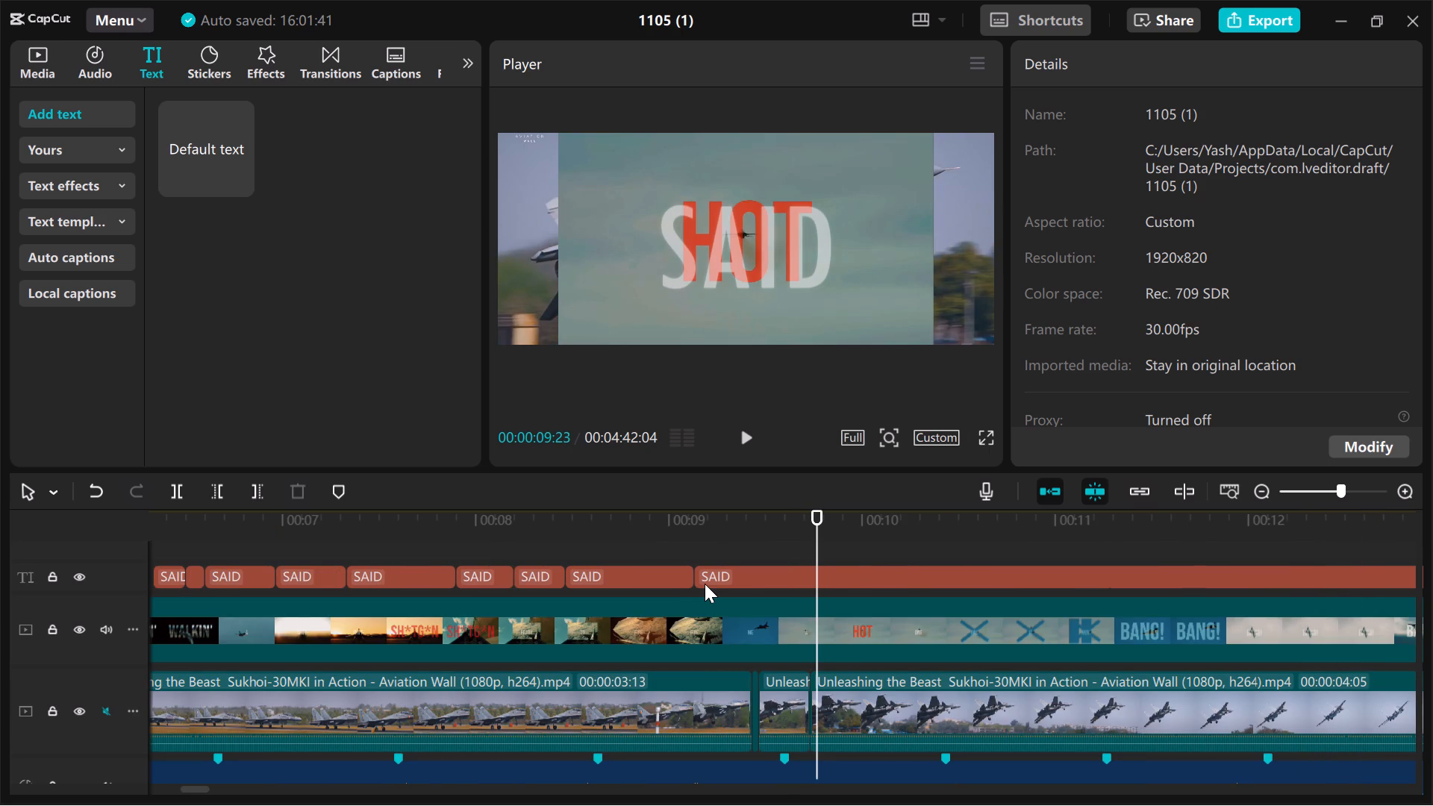
key(Left)
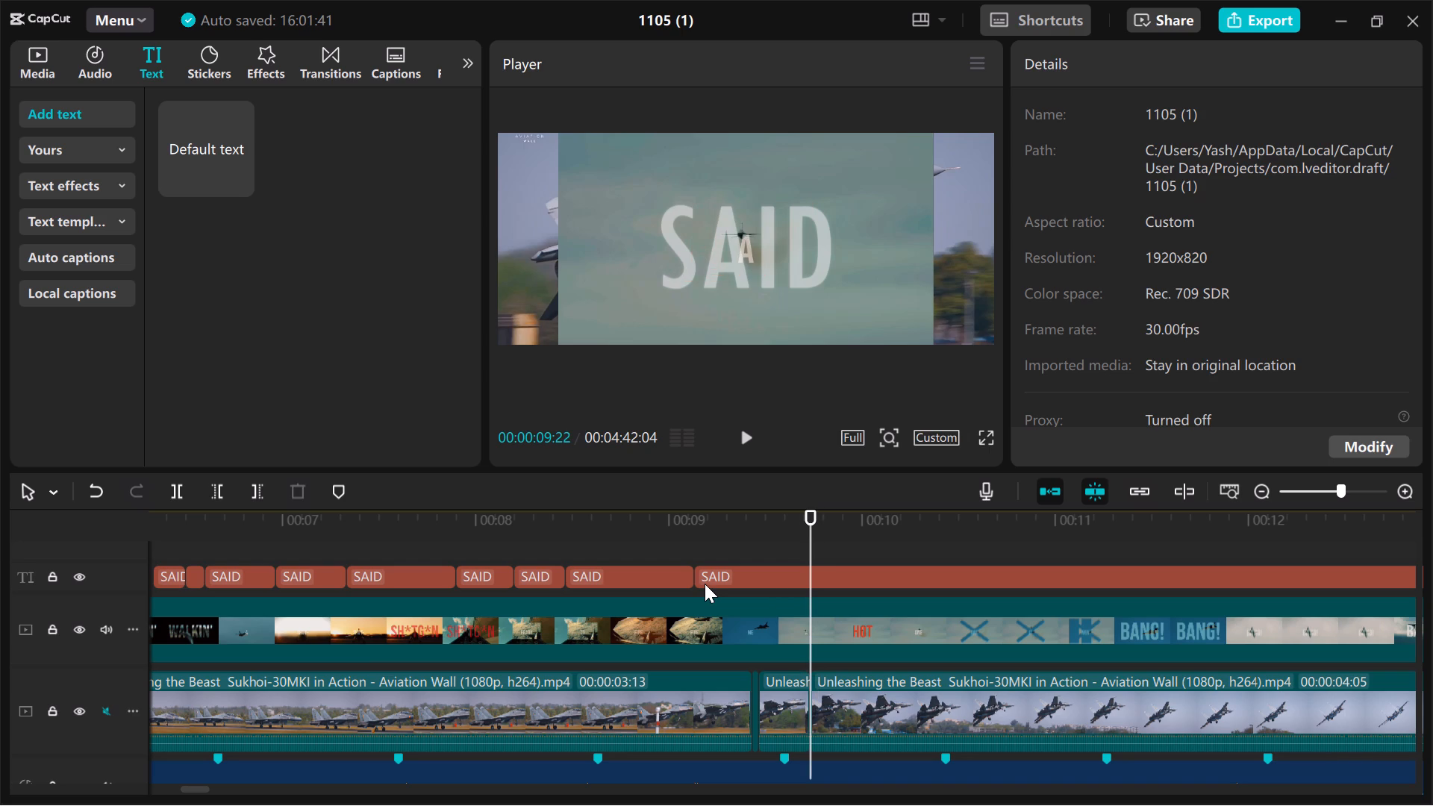
key(ctrl+z)
key(ctrl+z)
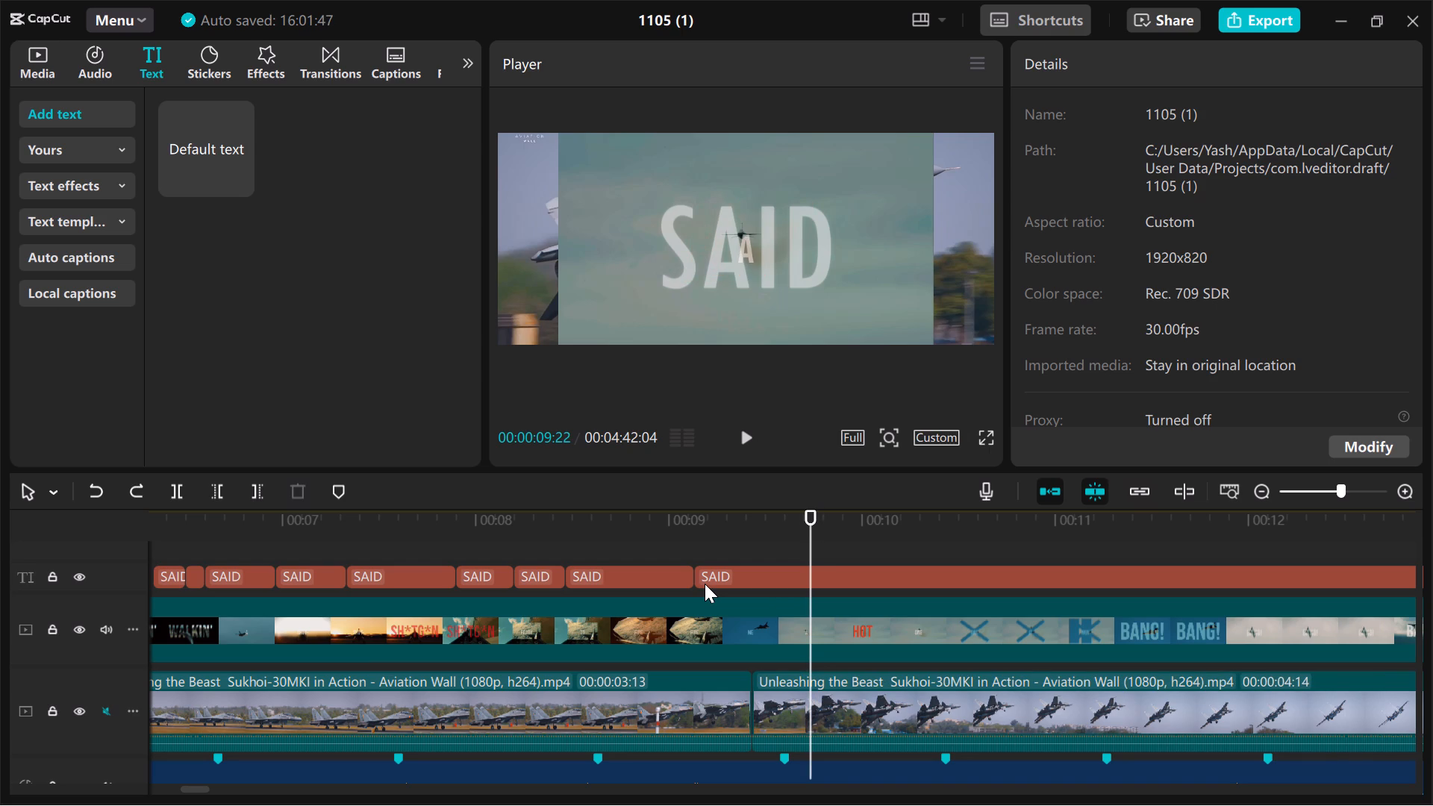
key(ctrl+z)
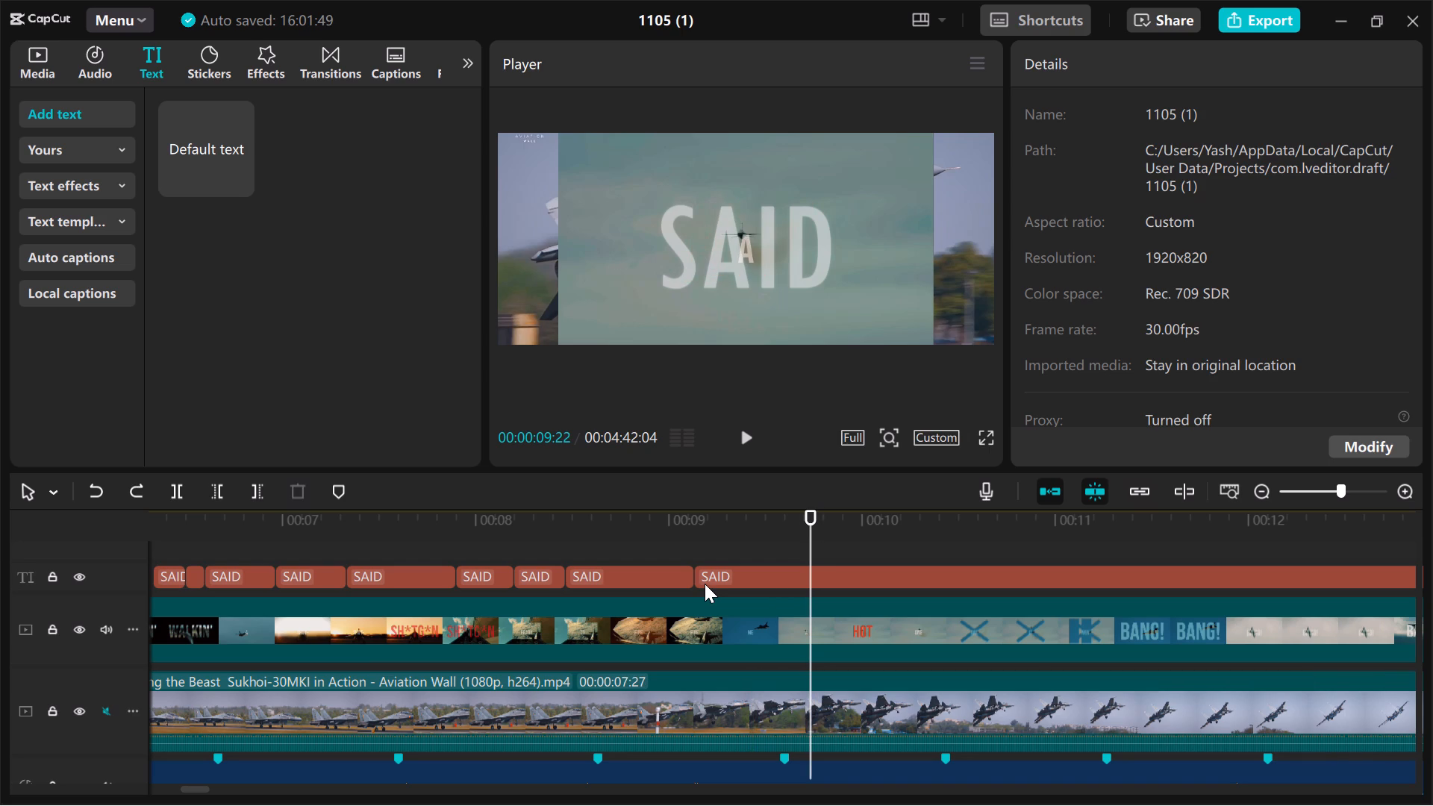
key(ctrl+z)
Split the last SAID text clip at 00:00:09:04, just before the reference's word changes from FIRE to ME.
click(557, 540)
key(Right)
key(Right)
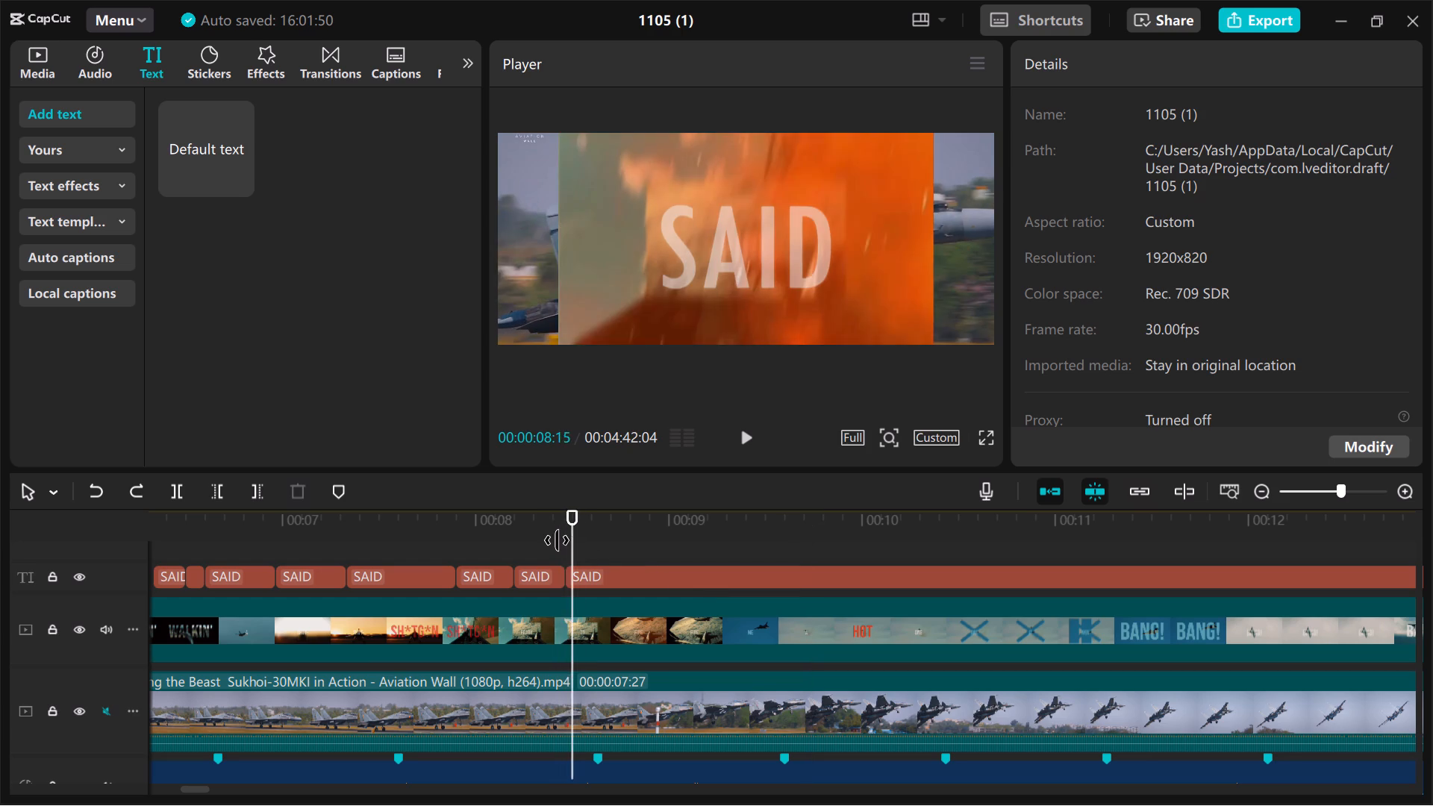
key(Right)
key(Right)
key(Right)
key(Right)
key(Right)
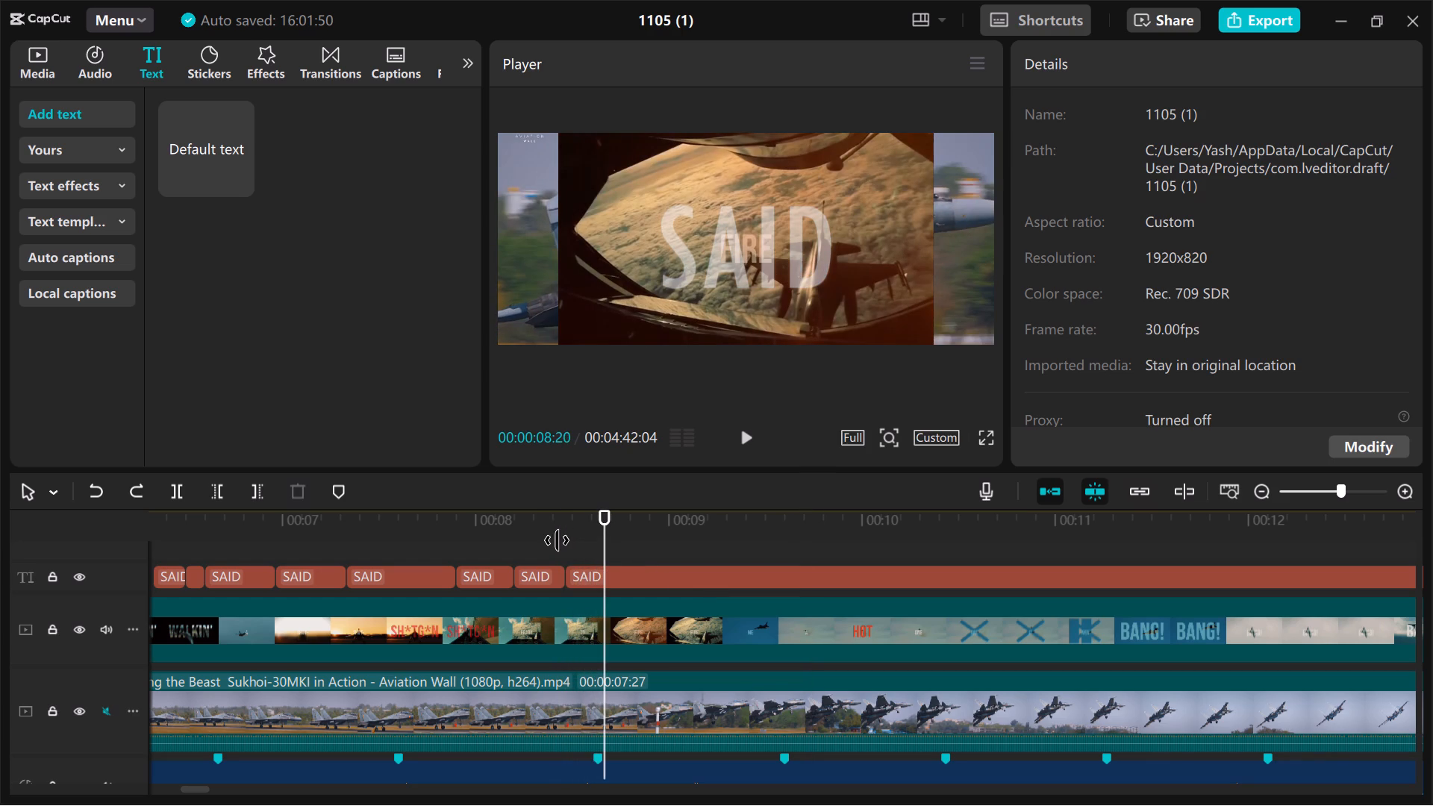
key(Right)
key(Right)
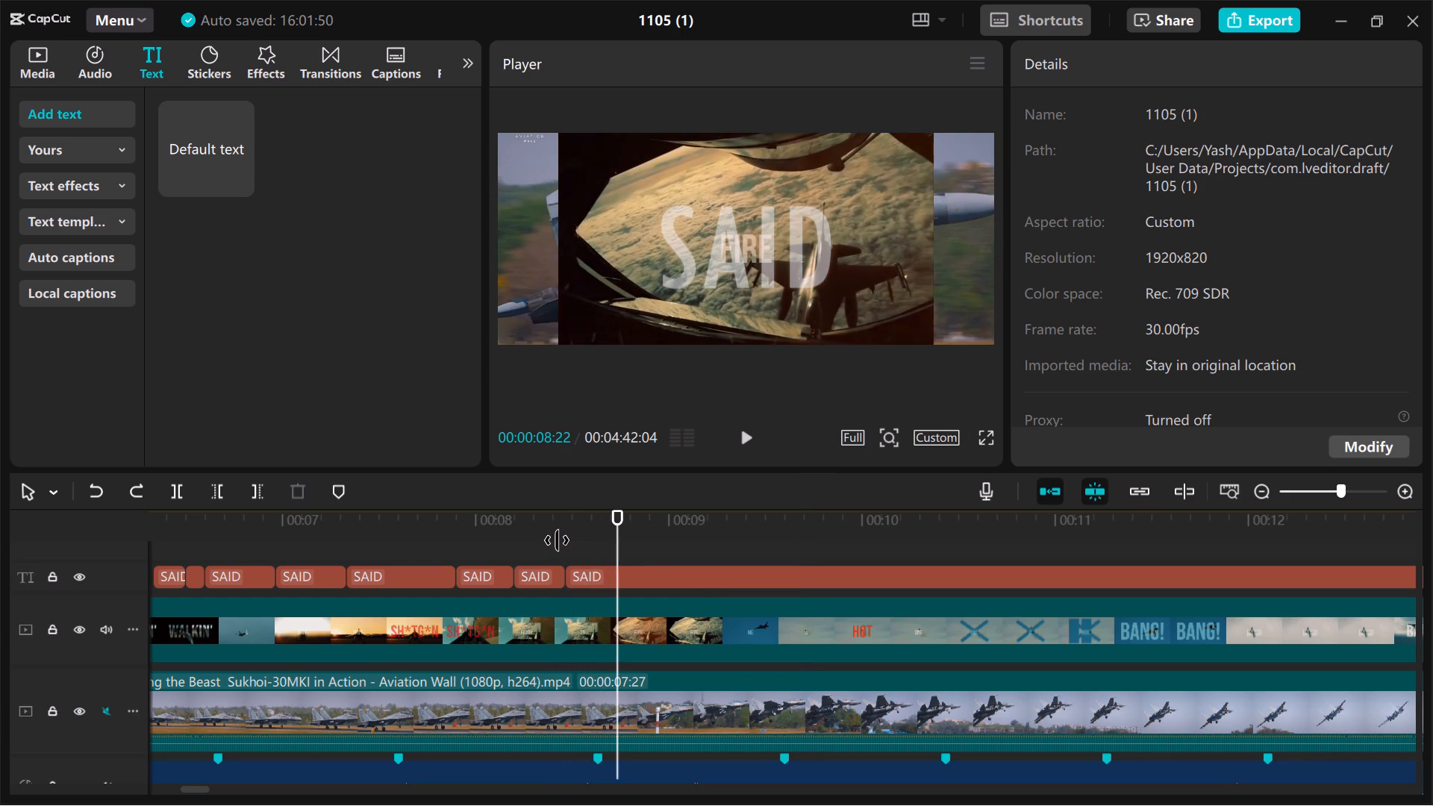
click(598, 573)
key(Right)
key(Right)
key(Right)
key(Right)
key(Right)
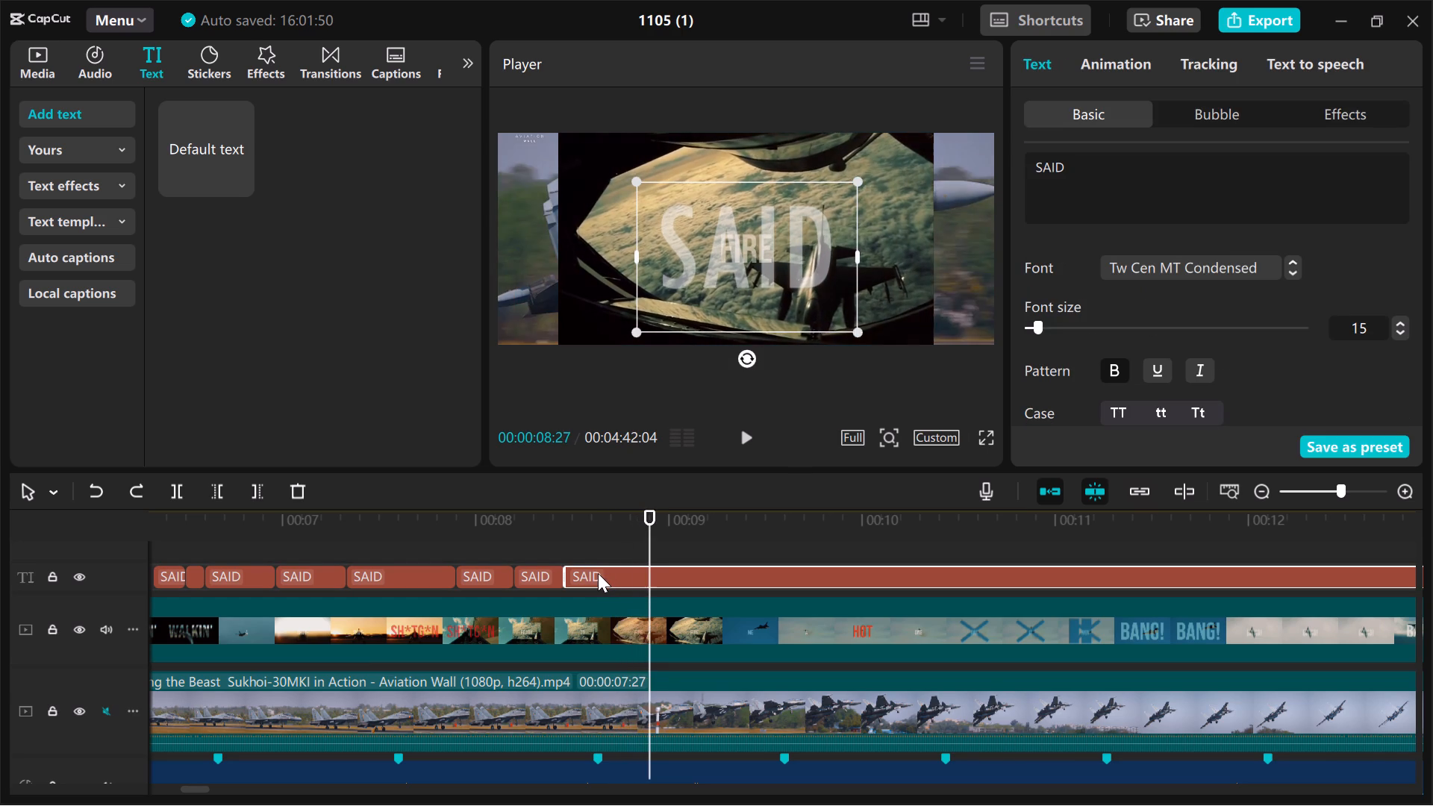
key(Right)
key(Right)
key(Right)
key(Right)
key(Right)
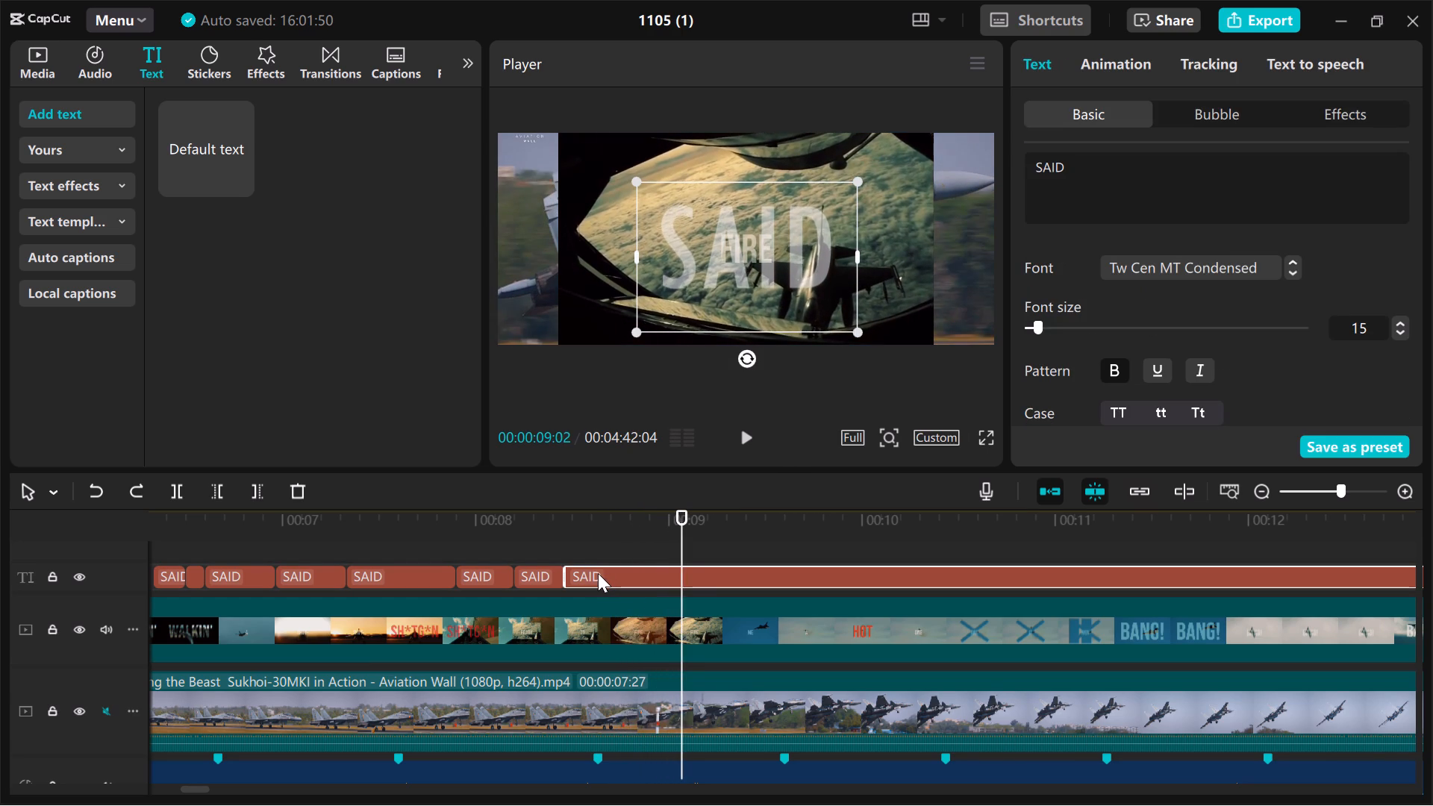
key(Right)
key(Right)
key(Right)
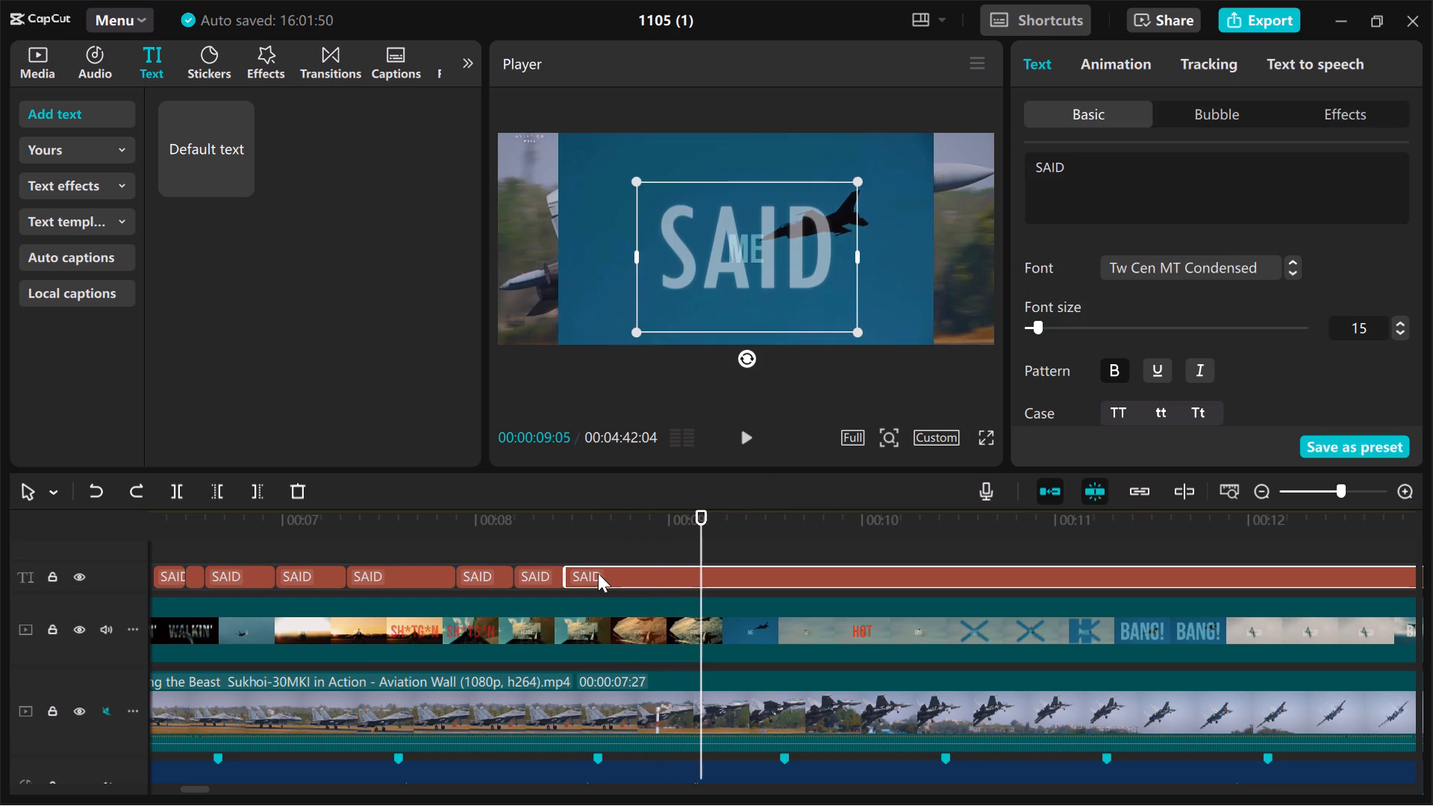
key(Left)
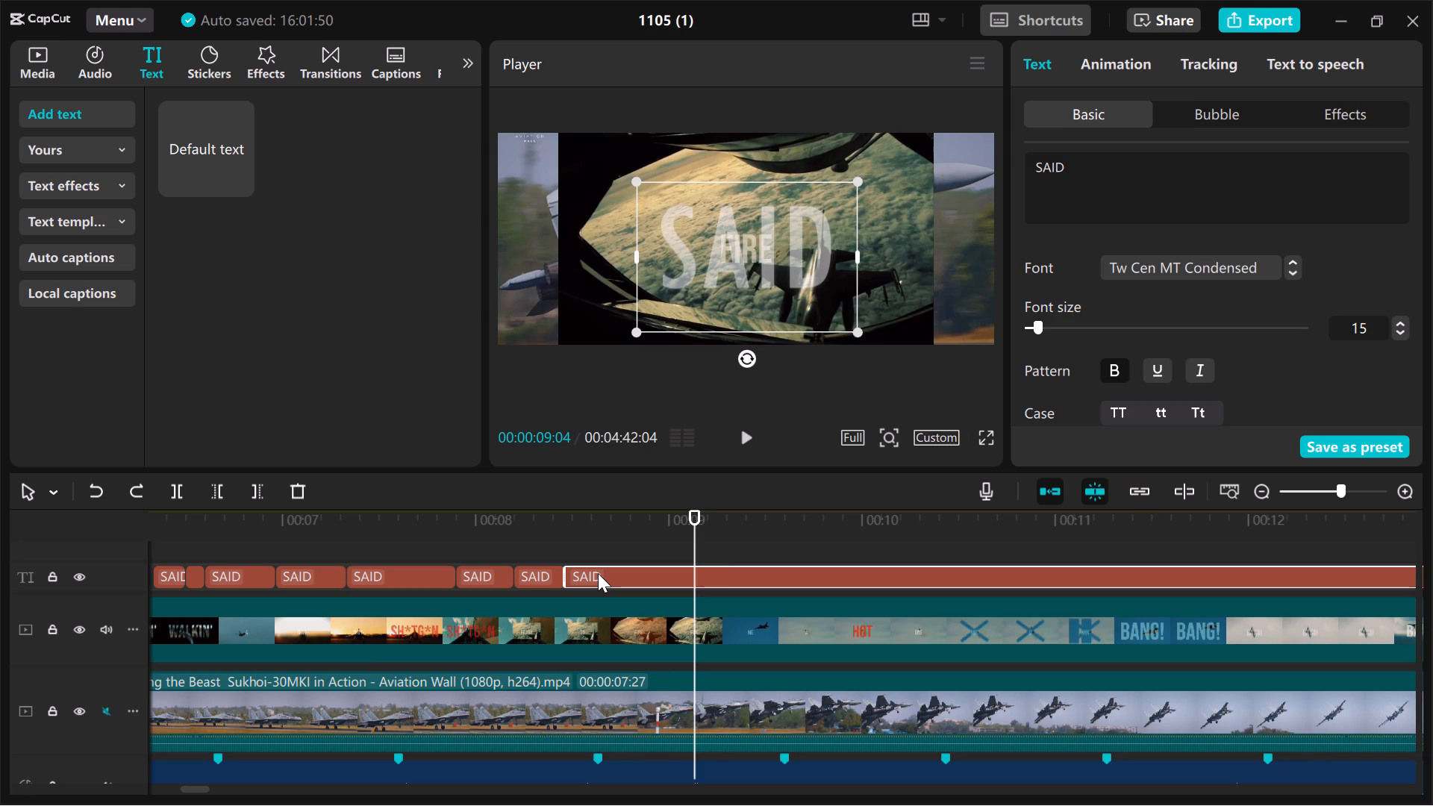
key(ctrl+b)
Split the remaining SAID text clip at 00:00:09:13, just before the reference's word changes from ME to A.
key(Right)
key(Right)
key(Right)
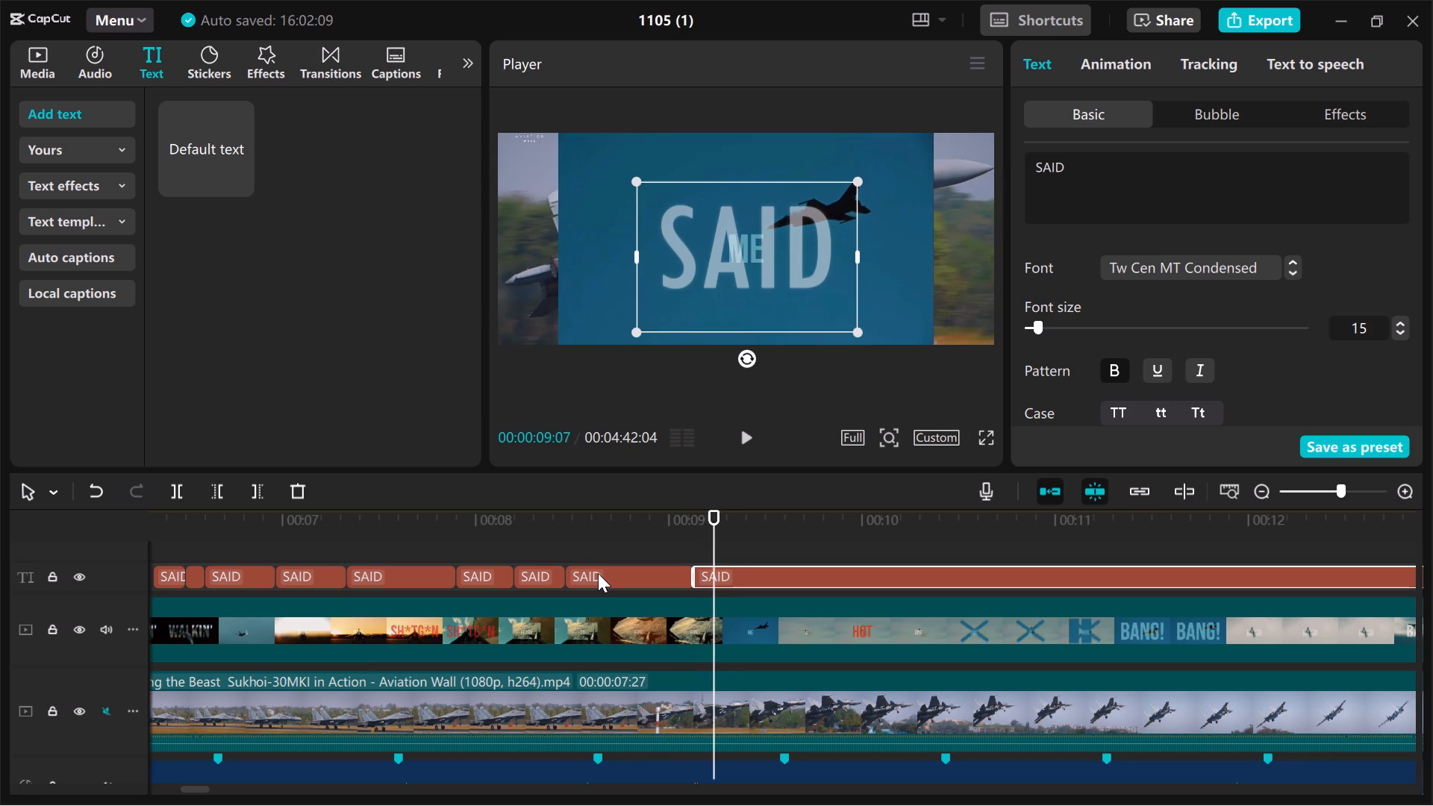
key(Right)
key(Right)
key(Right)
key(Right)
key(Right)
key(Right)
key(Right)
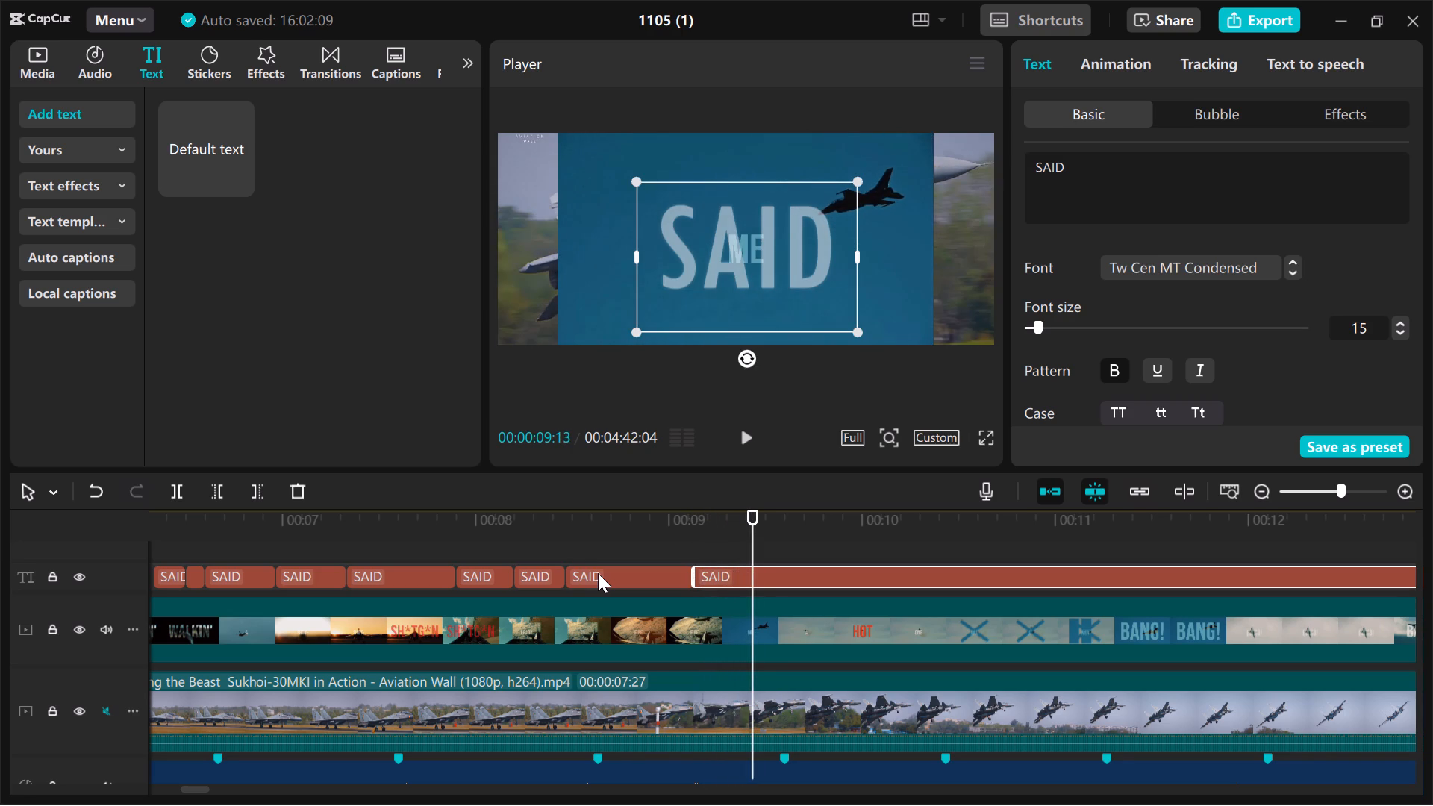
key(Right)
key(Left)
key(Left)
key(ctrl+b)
Examine the frames around the newest text cut to check where the reference's word changes from ME to A.
key(Right)
key(Right)
key(Right)
key(Right)
key(Right)
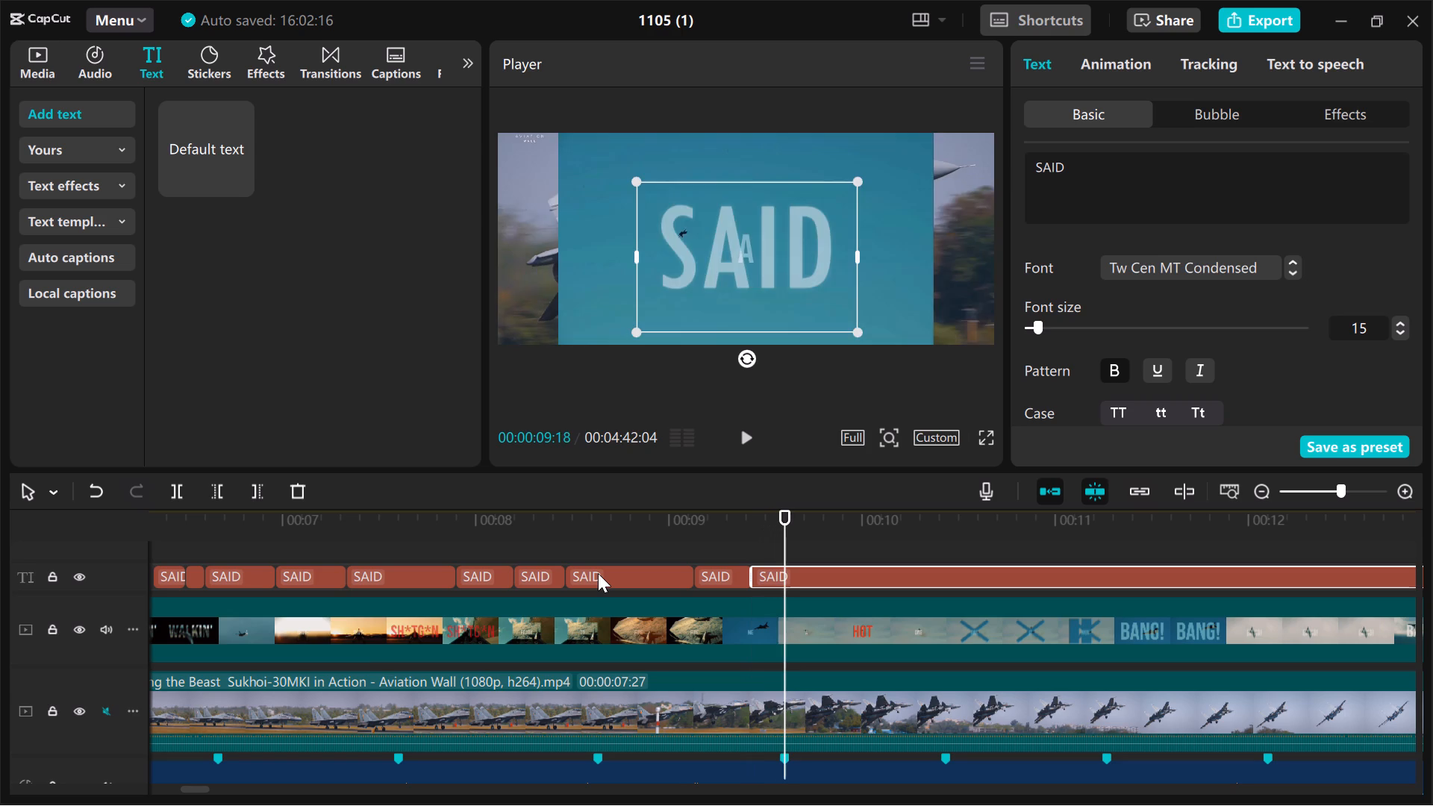
key(Right)
key(Right)
key(Right)
key(Right)
key(Right)
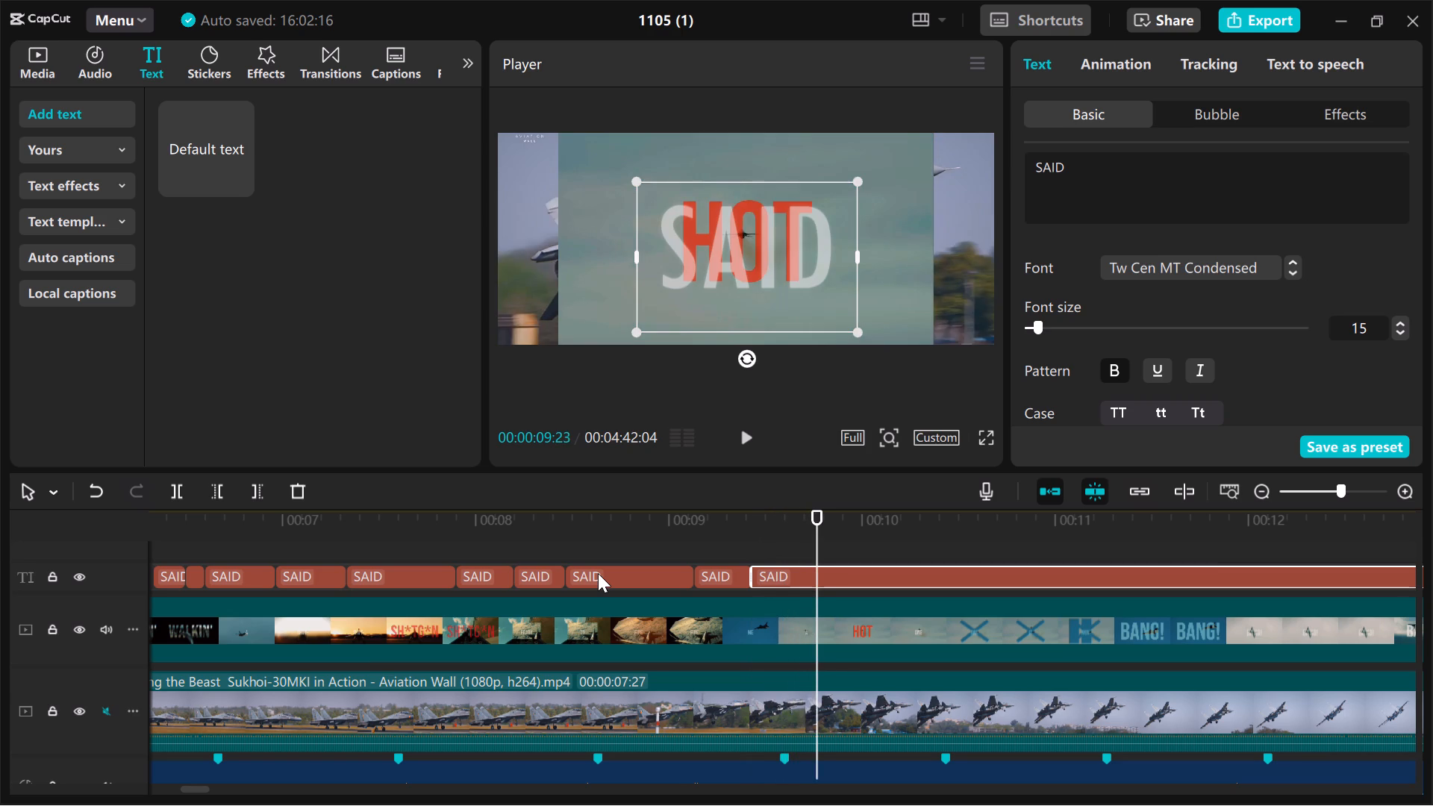
key(Right)
key(Down)
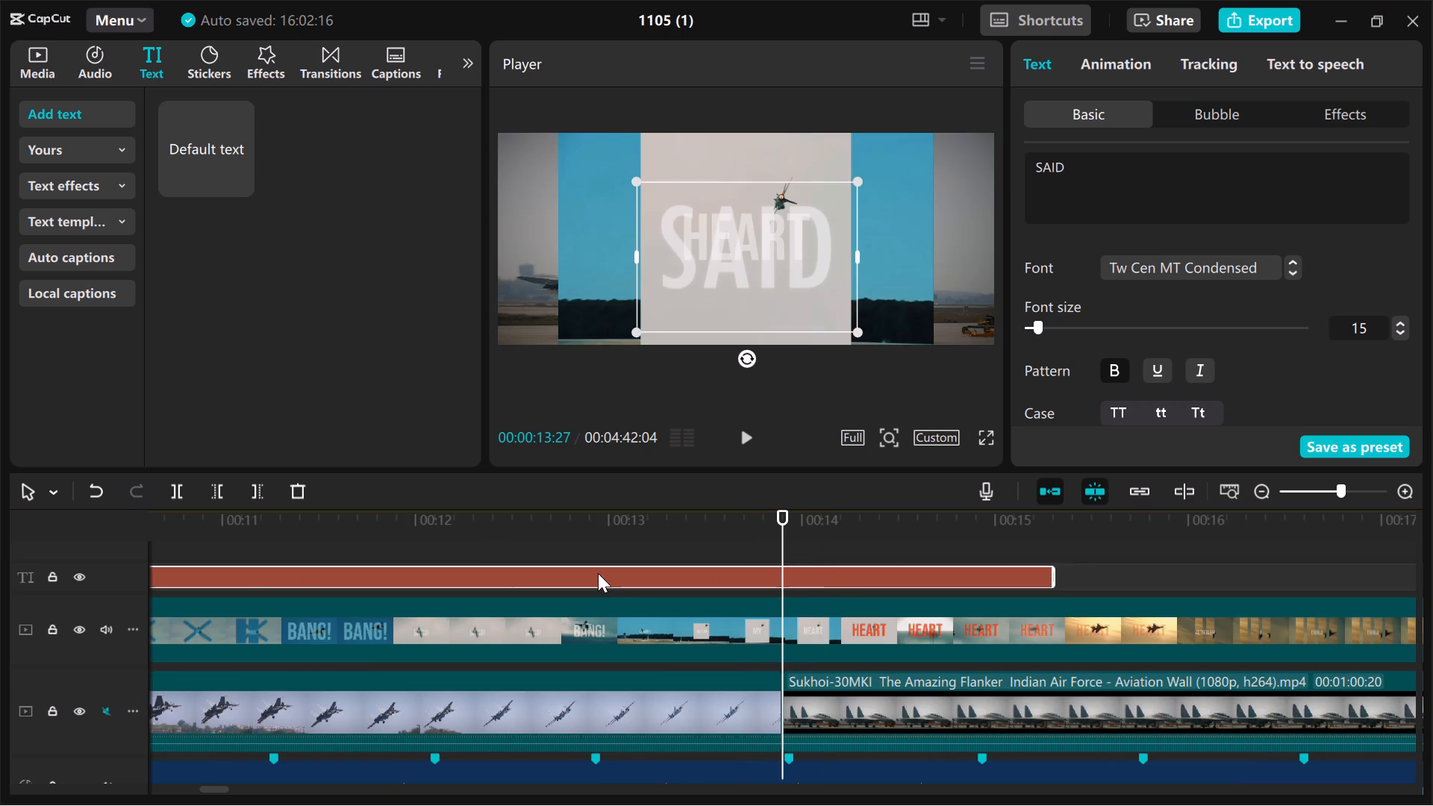
key(Up)
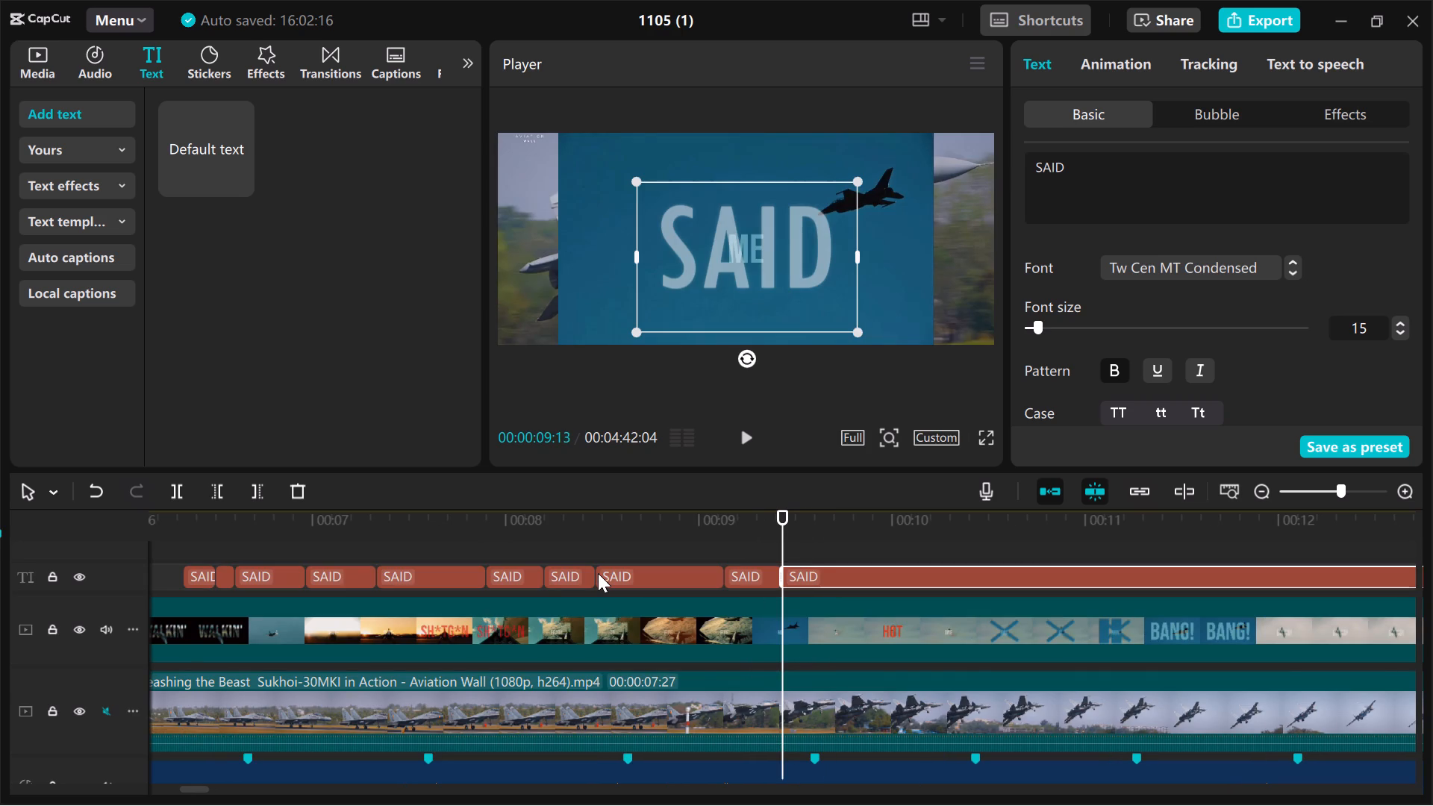
key(Right)
key(Right)
key(Left)
key(Left)
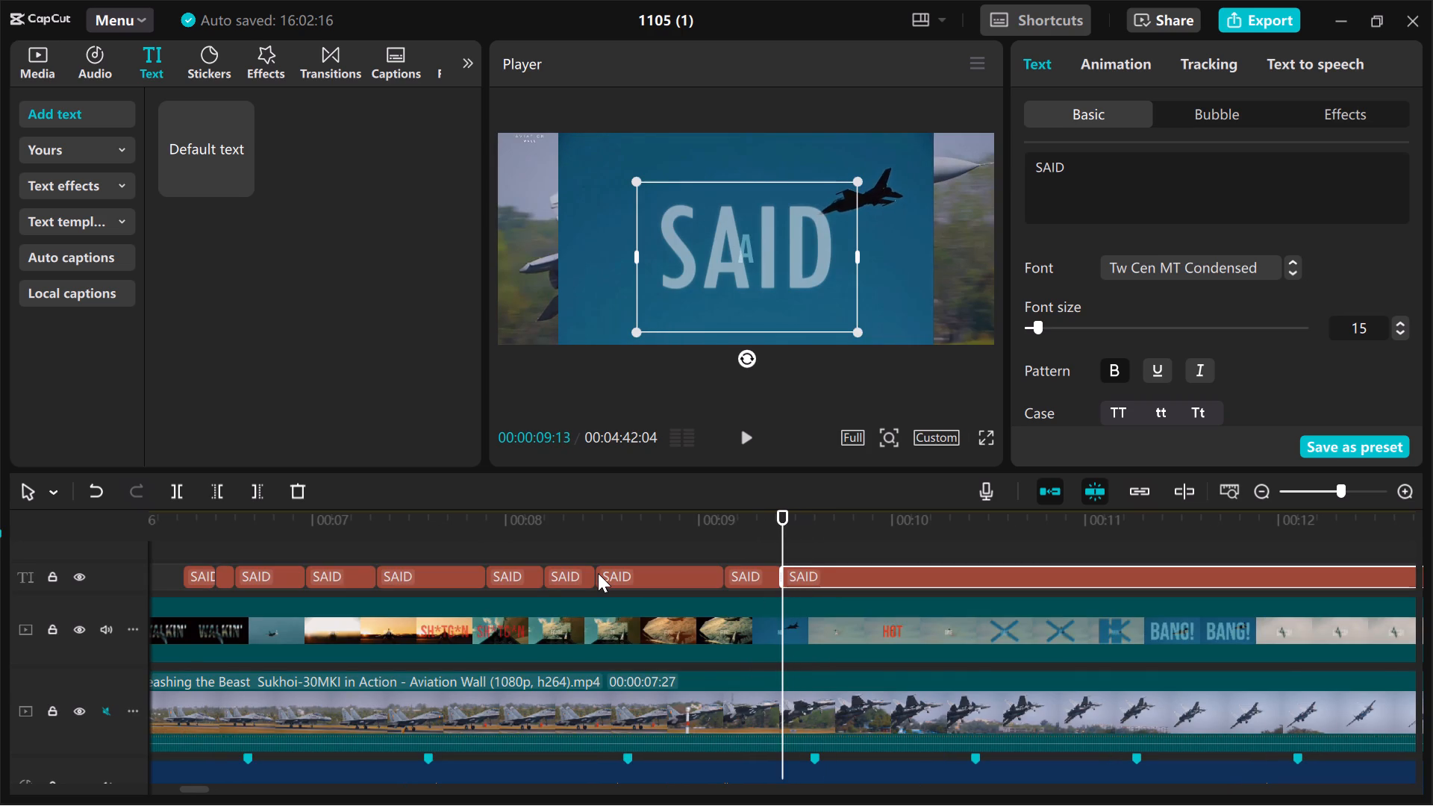
key(Right)
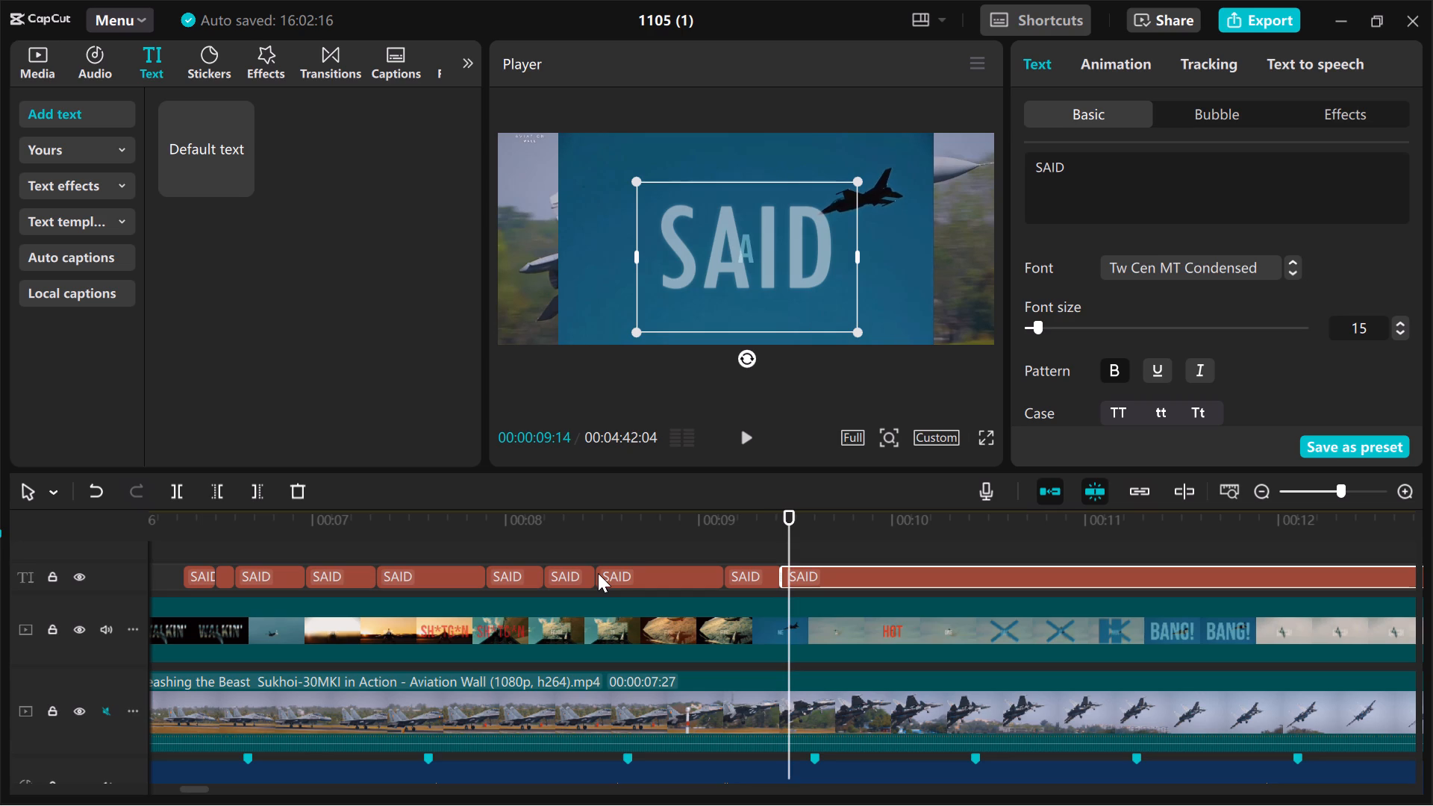
key(Left)
key(Left)
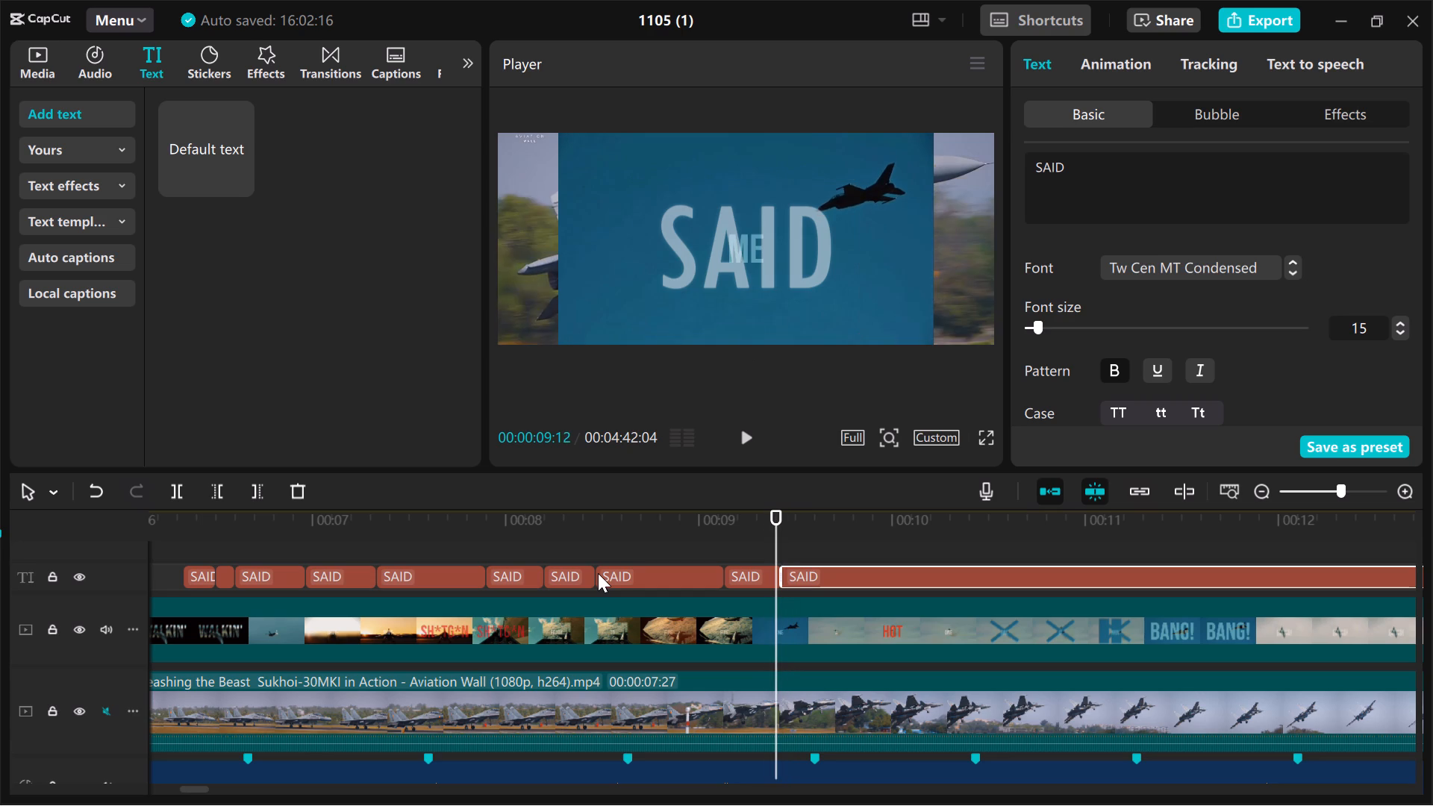
key(Left)
key(Right)
key(Right)
key(Right)
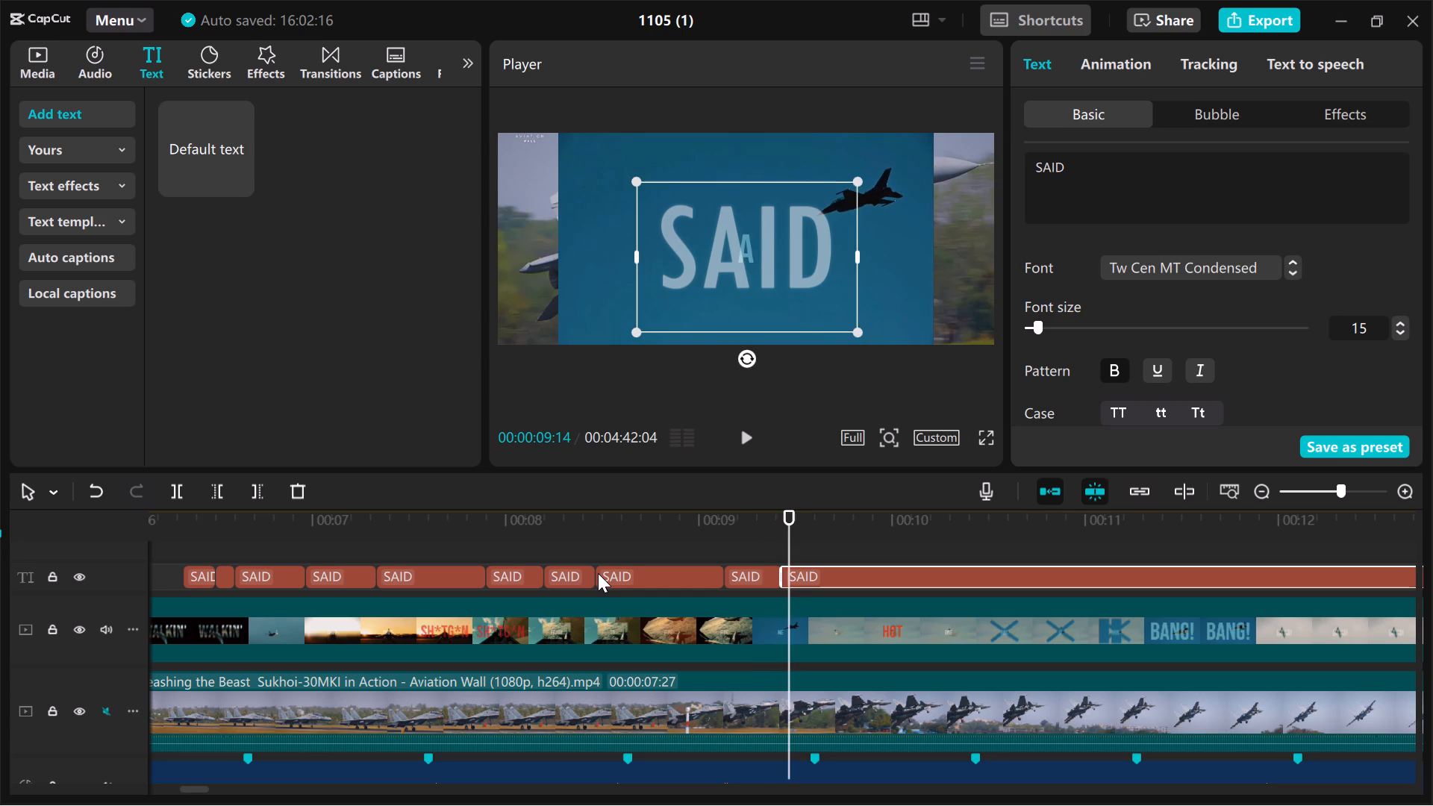
key(Right)
key(Left)
key(Left)
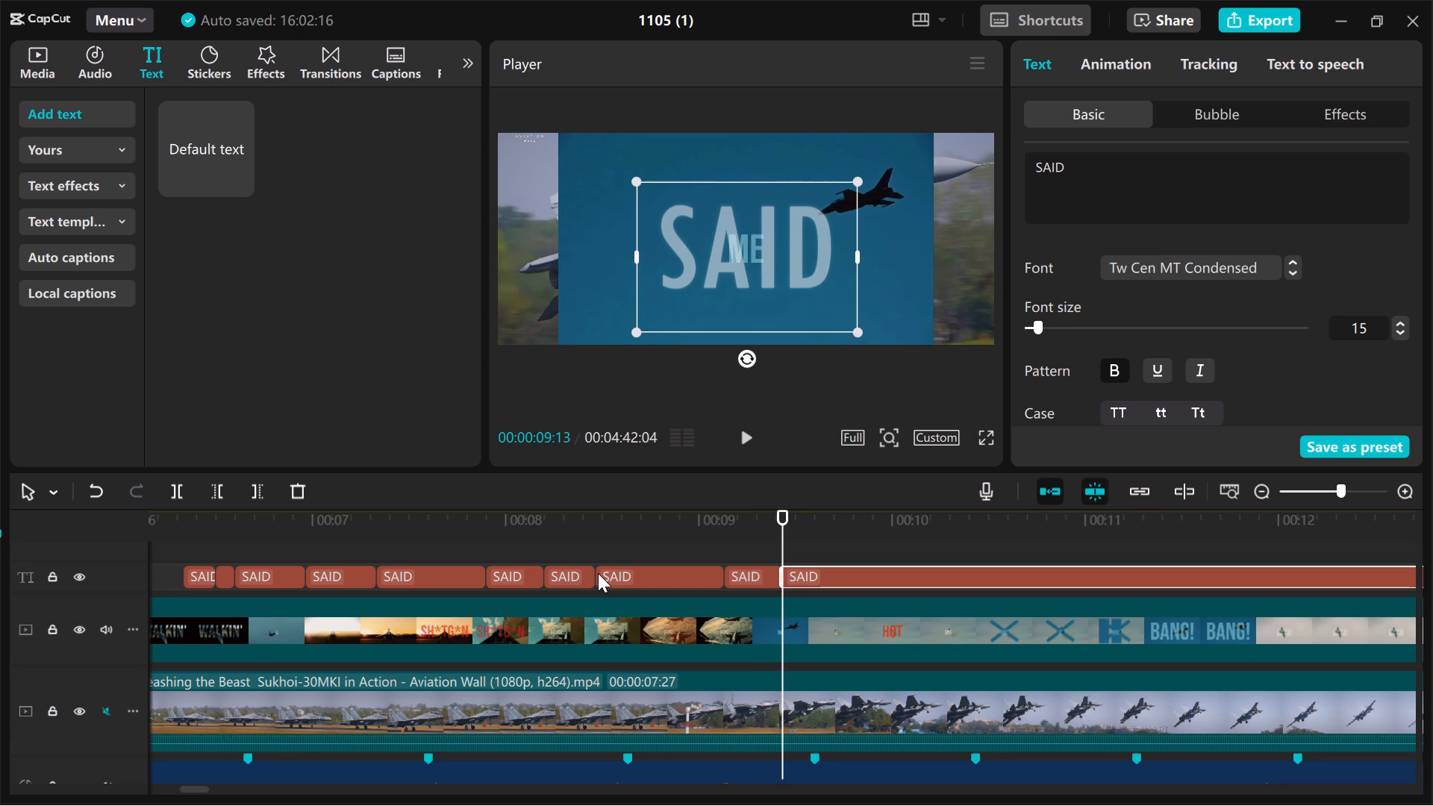
key(Left)
key(Left)
key(Right)
key(Right)
key(Right)
key(Left)
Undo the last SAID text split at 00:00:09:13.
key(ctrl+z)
Split the remaining SAID text clip at 00:00:09:14, the frame where the reference's word becomes A.
key(Right)
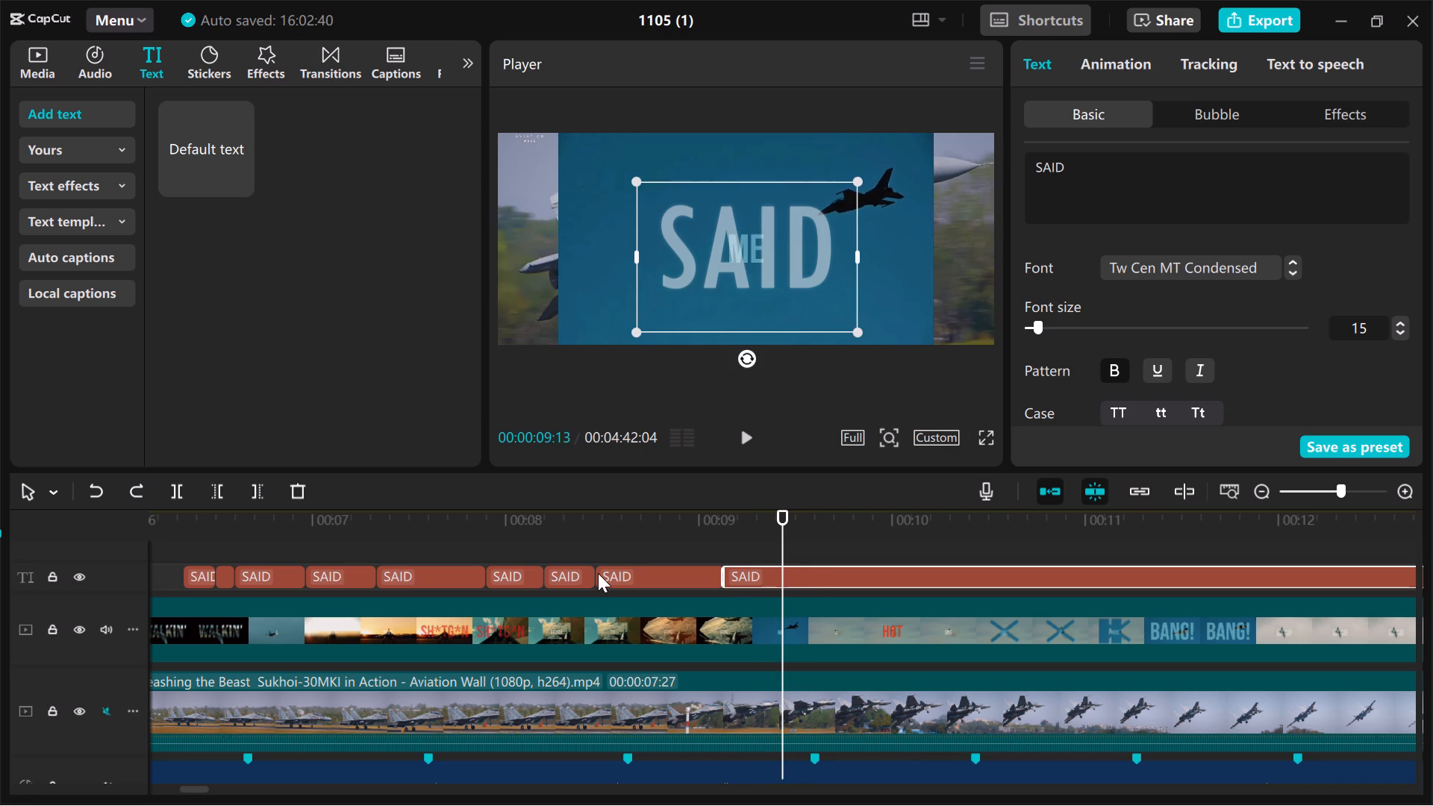
key(ctrl+b)
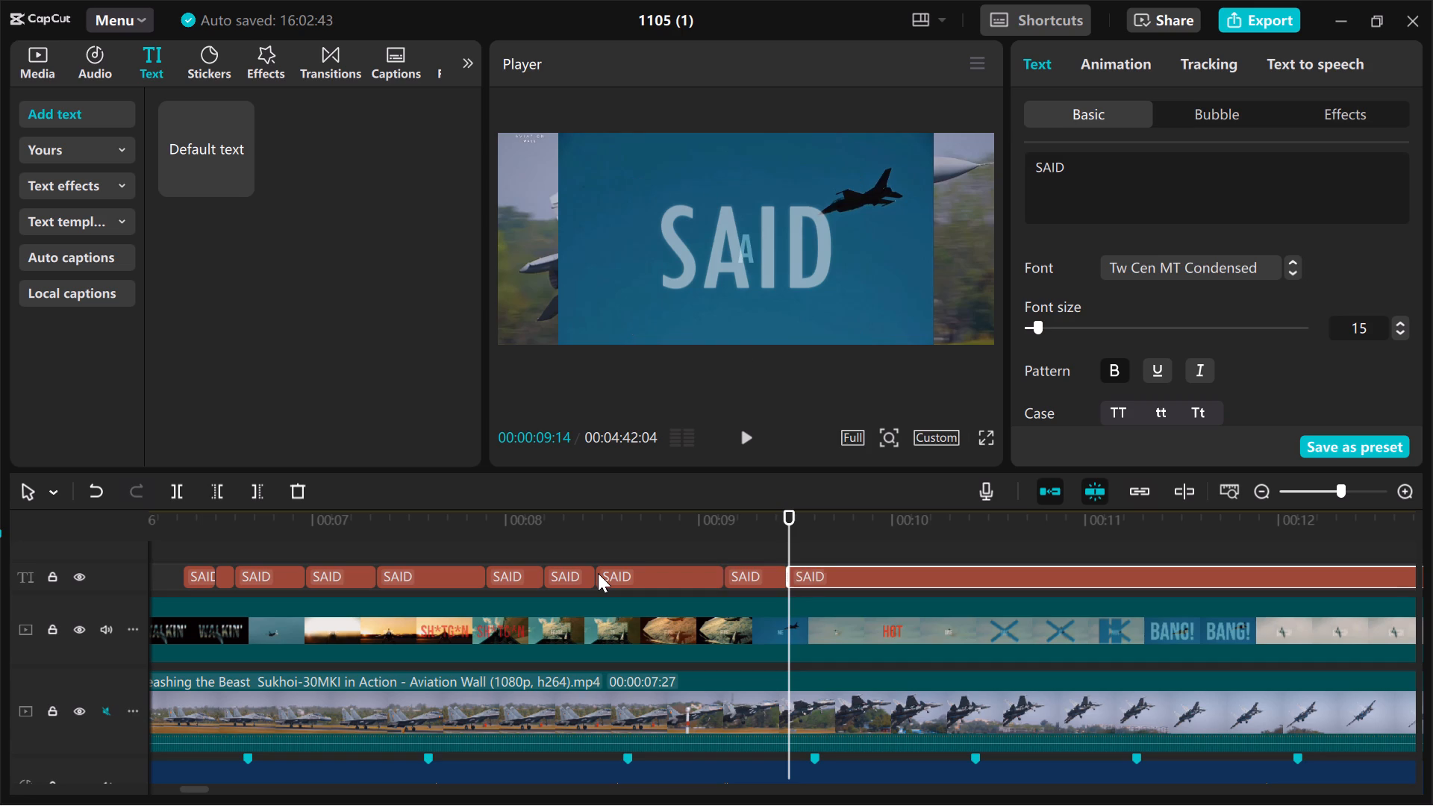
Split the remaining SAID text clip at 00:00:09:23, the frame where the reference's word changes from A to HOT.
key(Right)
key(Right)
key(Right)
key(Right)
key(Right)
key(Right)
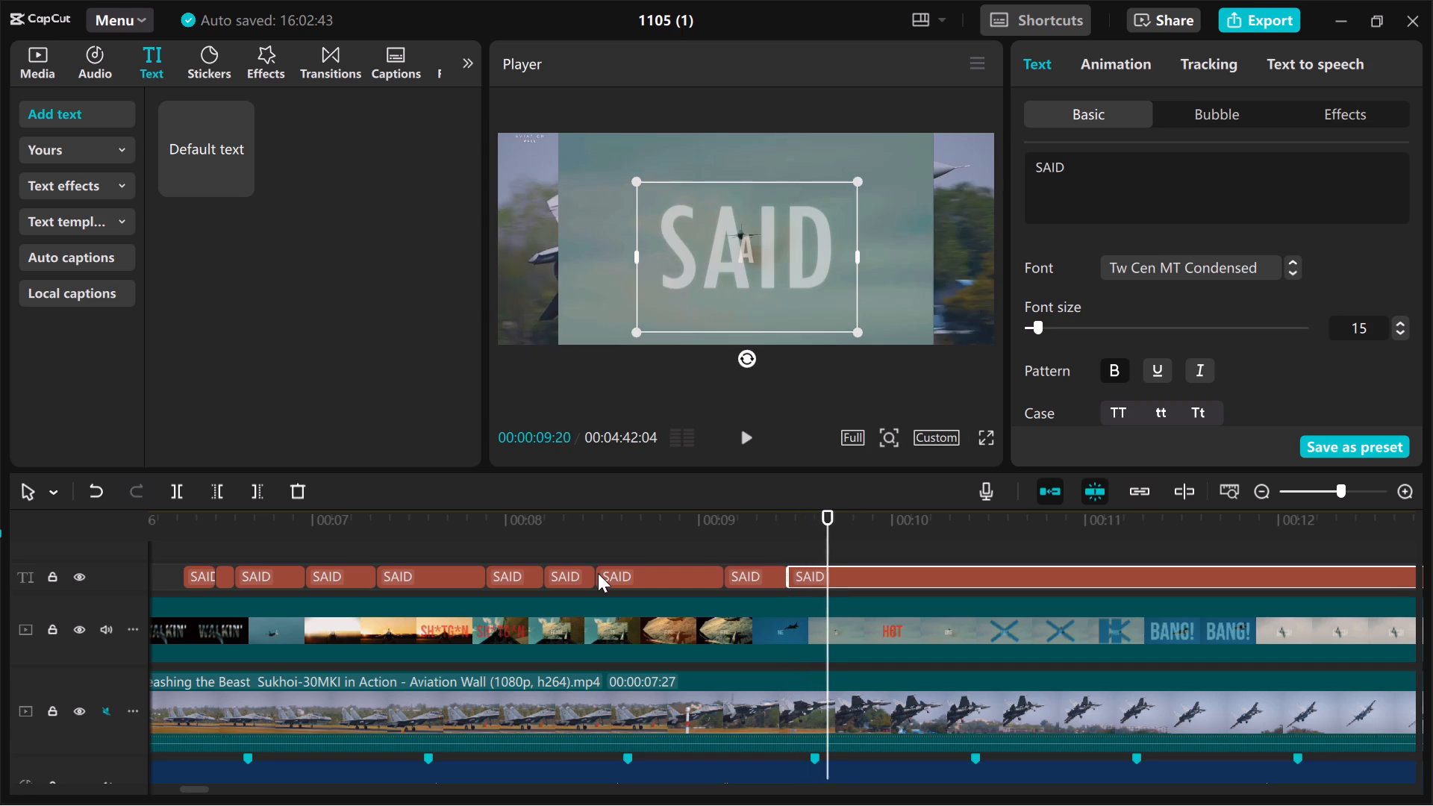
key(Right)
key(Right)
key(Right)
key(Right)
key(Right)
key(Left)
key(Left)
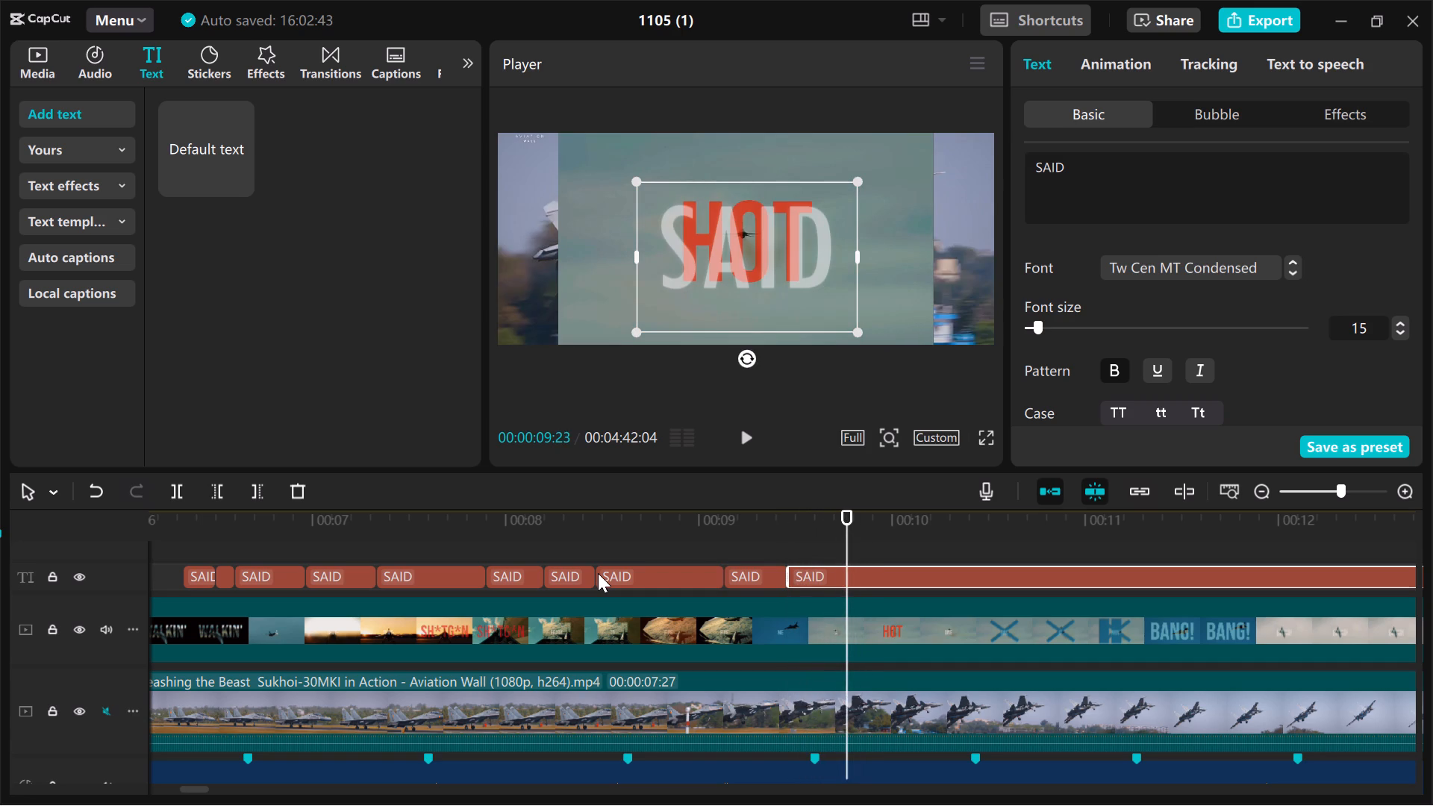
key(Left)
key(Right)
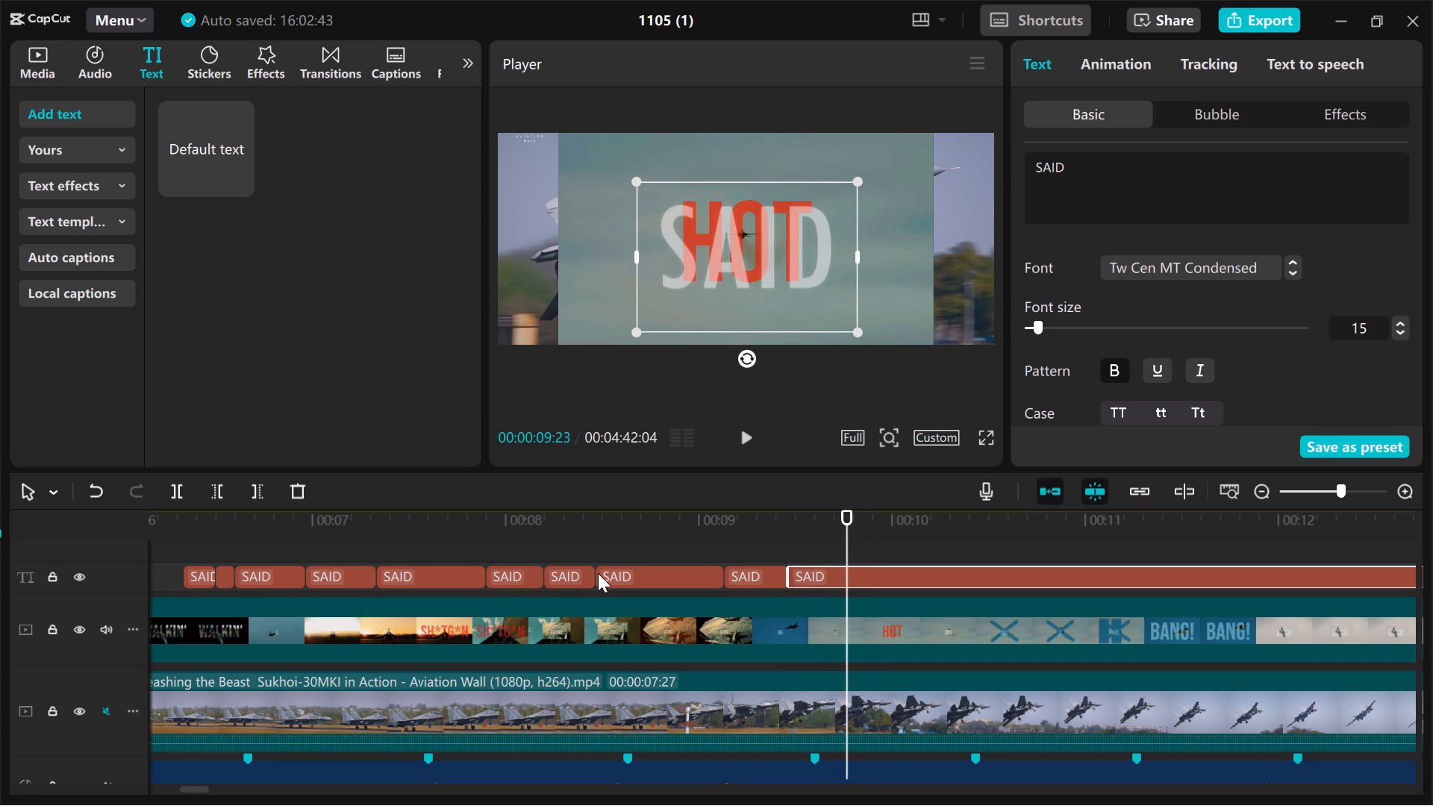
key(ctrl+b)
Split the remaining SAID text clip at 00:00:10:04, the frame where the reference's word changes from HOT to ONE.
key(Right)
key(Right)
key(Right)
key(Right)
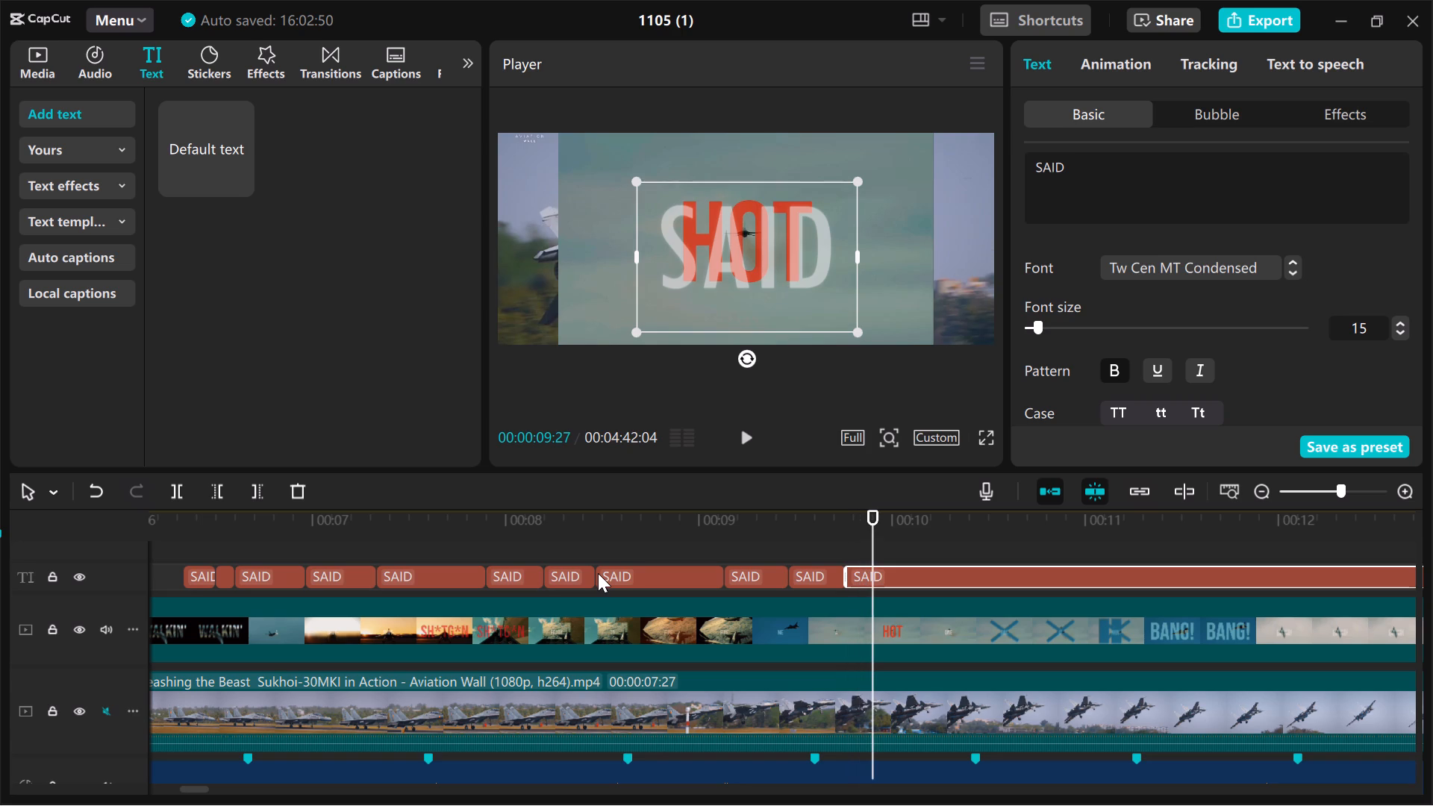
key(Right)
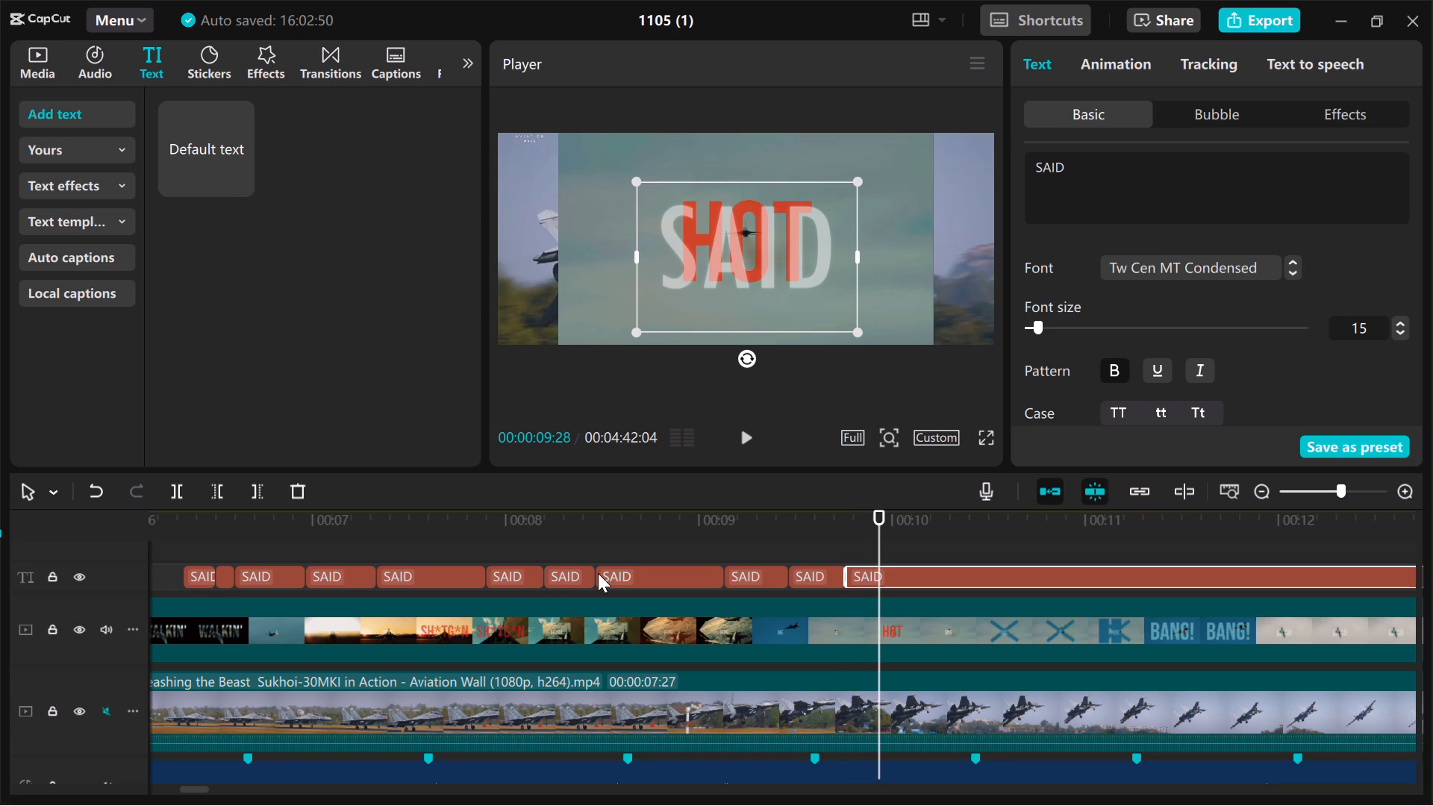
key(Right)
key(Right)
key(Right)
key(Right)
key(Right)
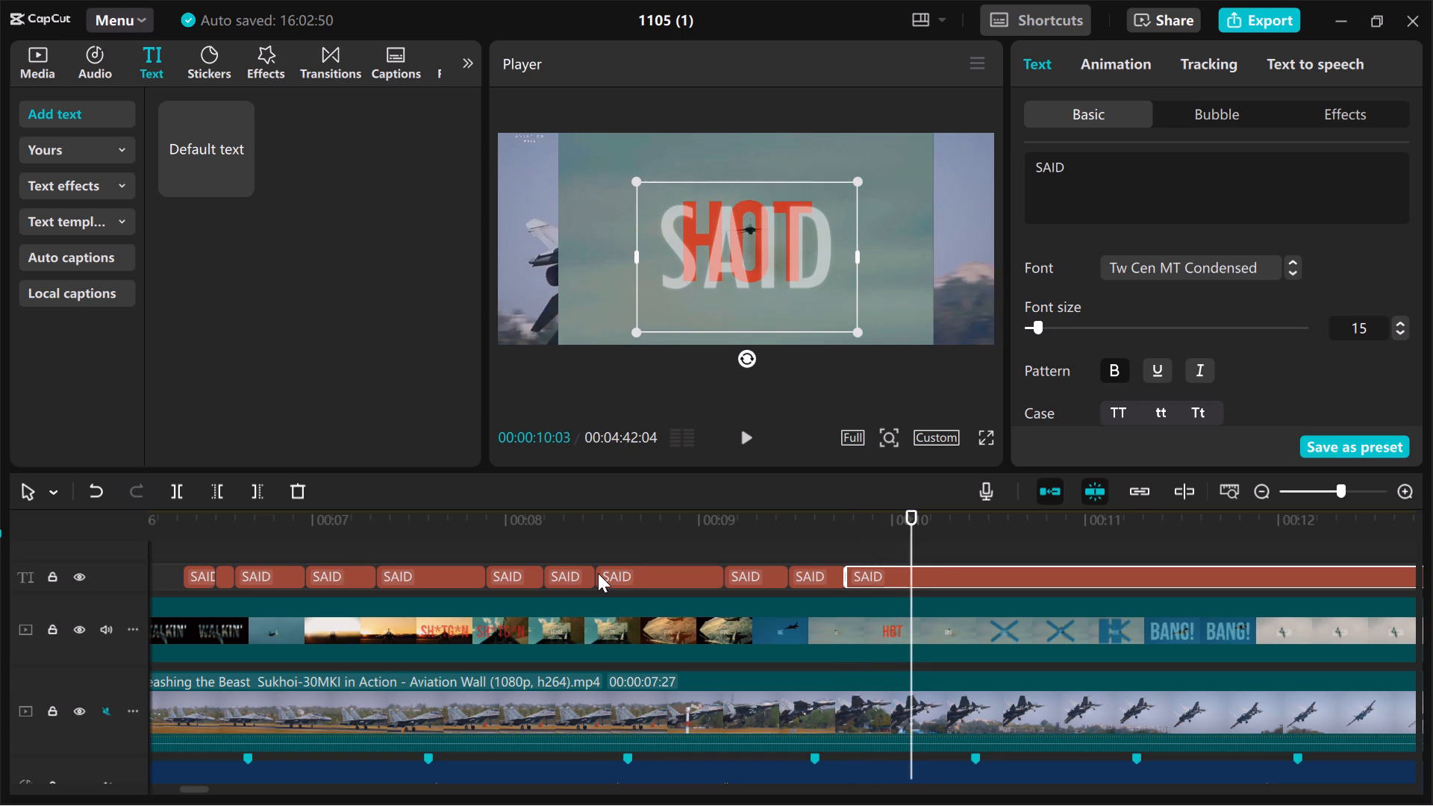
key(Right)
key(Left)
key(Right)
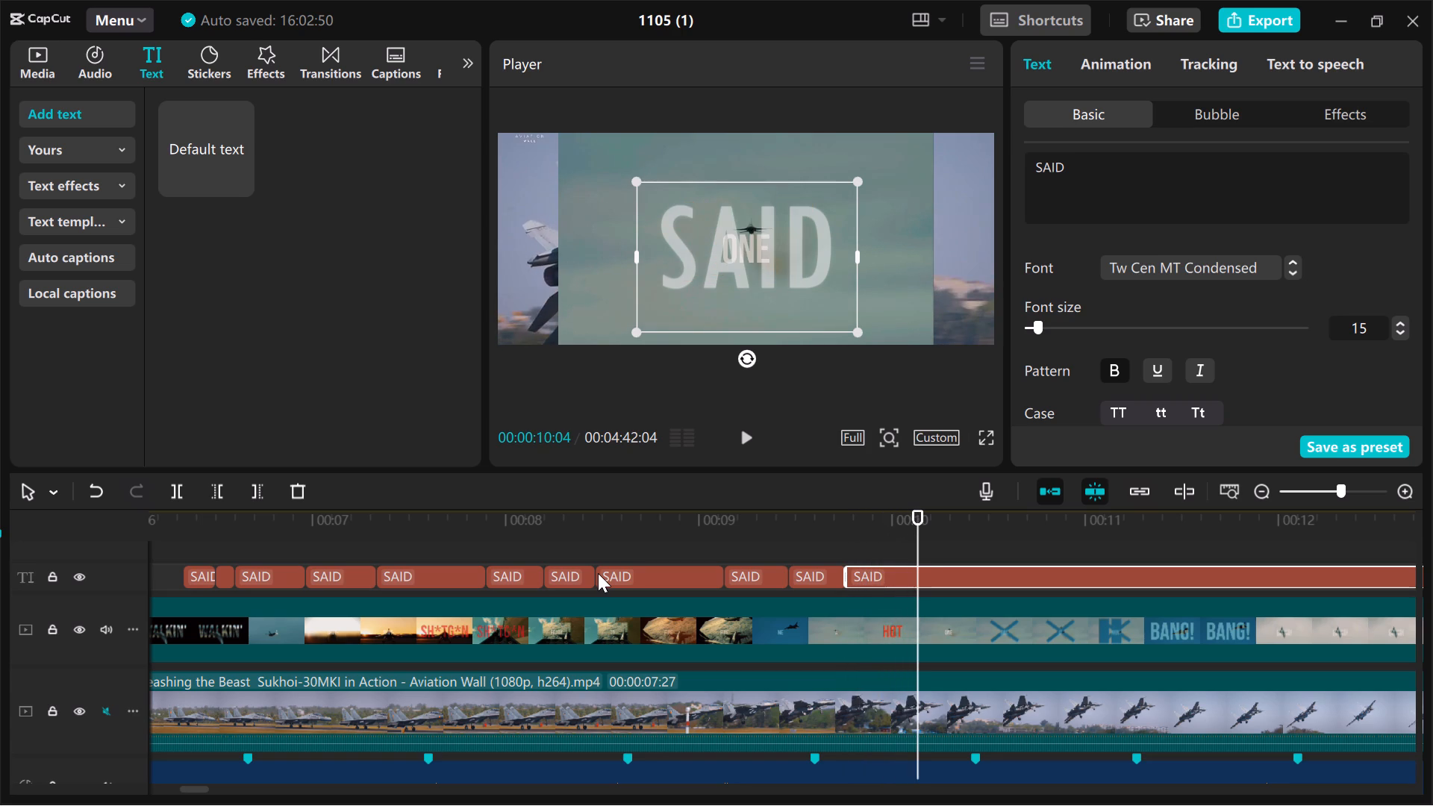
key(ctrl+b)
Split the remaining SAID text clip at 00:00:10:17, where the reference's word changes from ONE to IT.
key(Right)
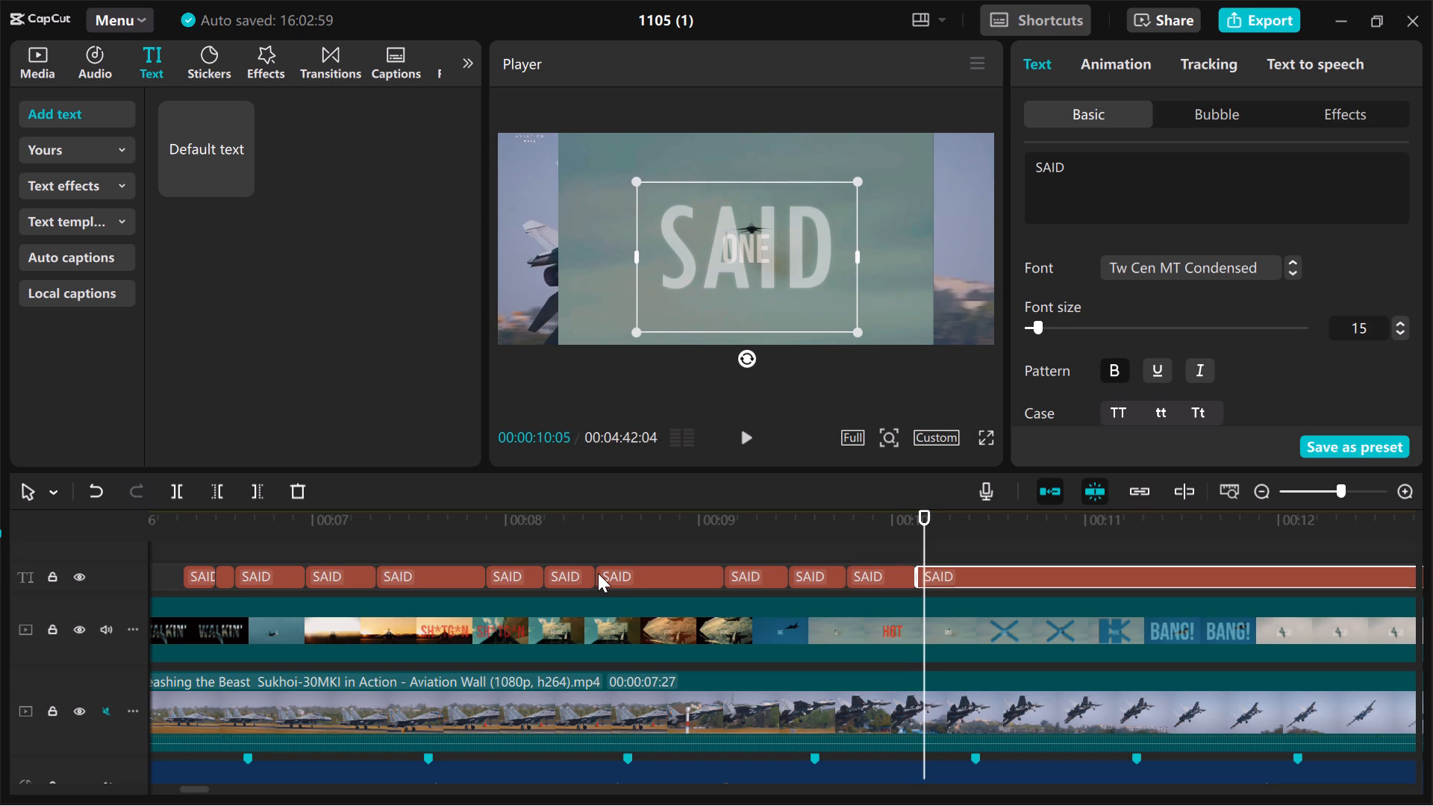
key(Right)
key(Right)
key(Right)
key(Right)
key(Right)
key(Right)
key(Right)
key(Right)
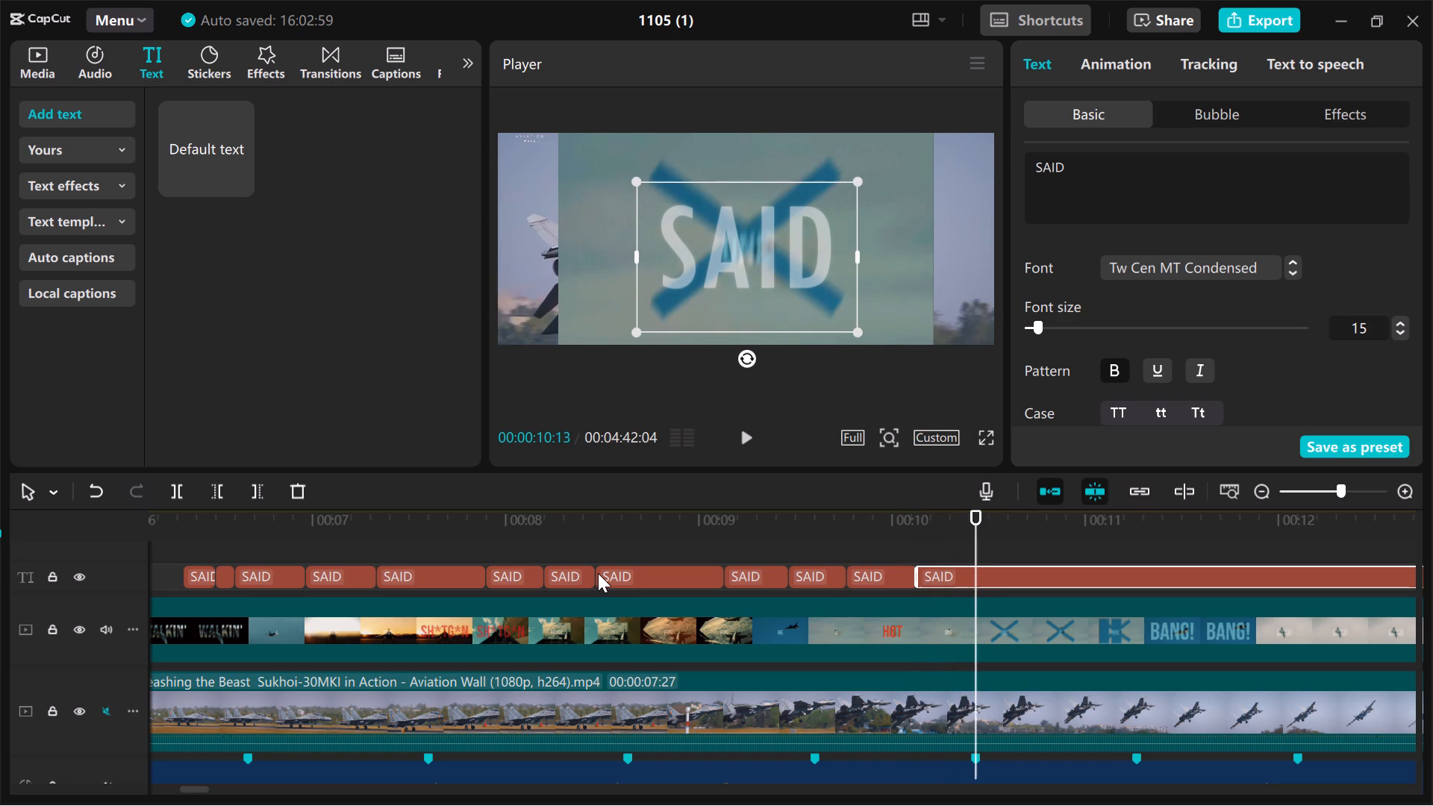
key(Right)
key(Right)
key(Right)
key(Right)
key(Right)
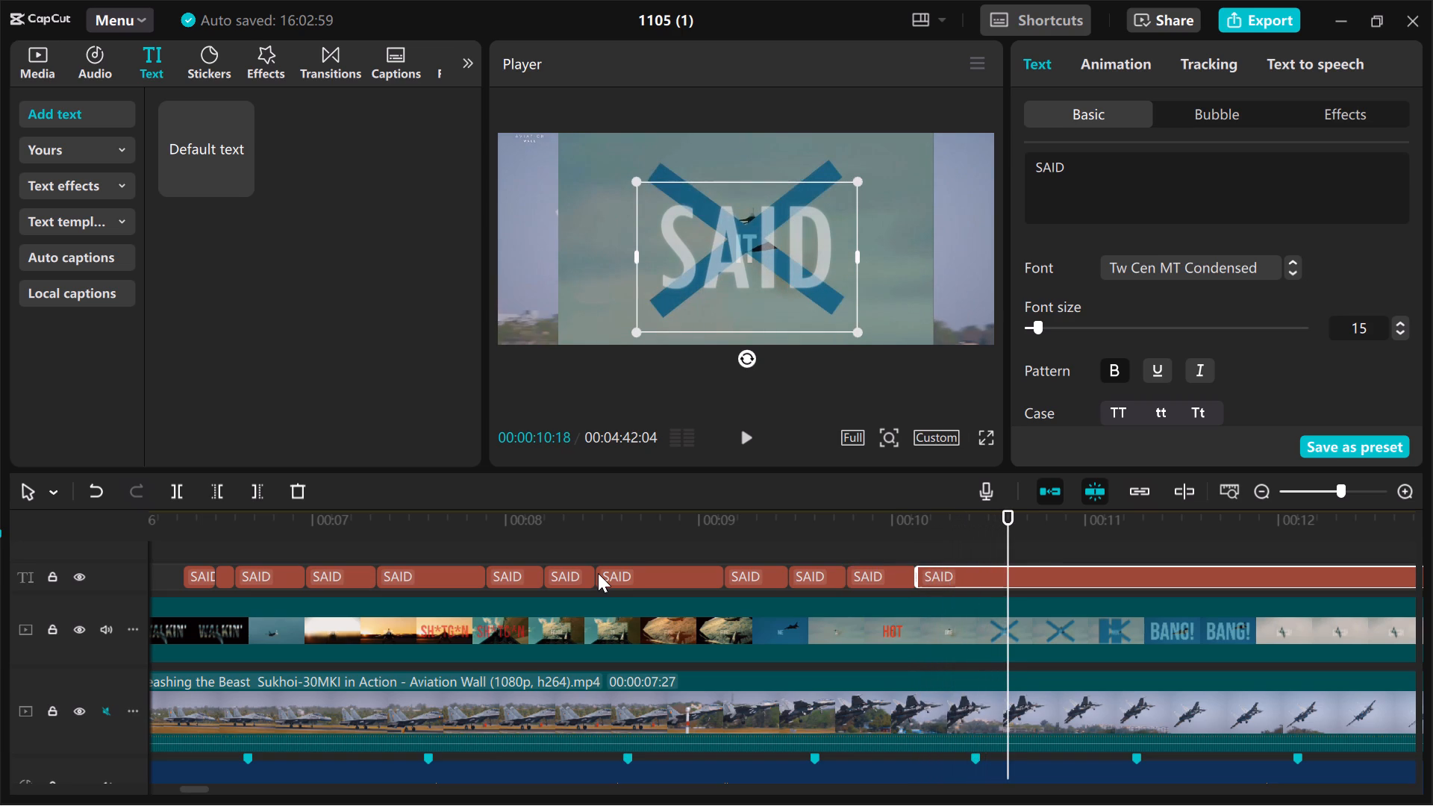
key(Left)
key(Left)
key(Right)
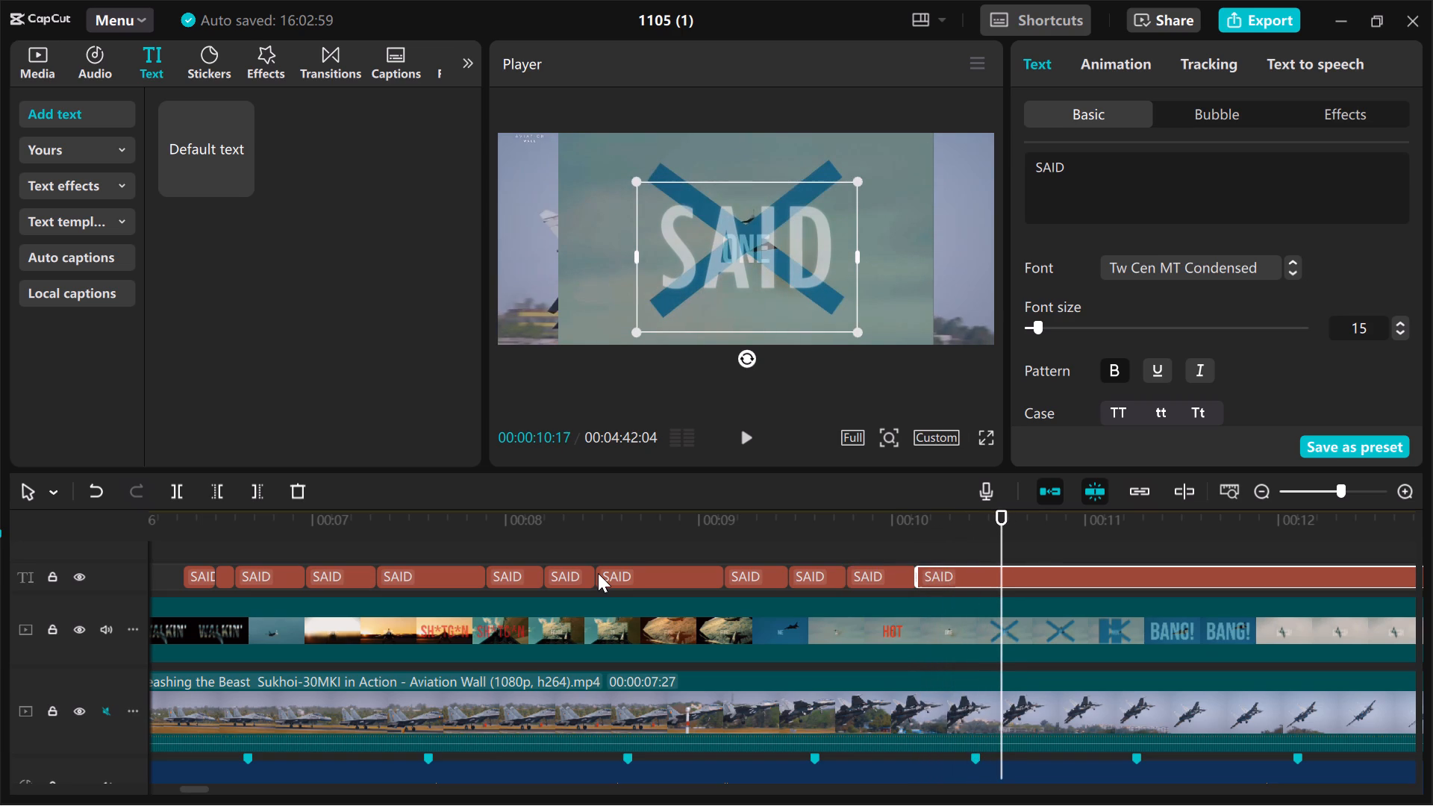
key(ctrl+b)
Split the remaining SAID text clip at 00:00:10:22, the frame where the reference's word changes to WENT.
key(Right)
key(Right)
key(Right)
key(Right)
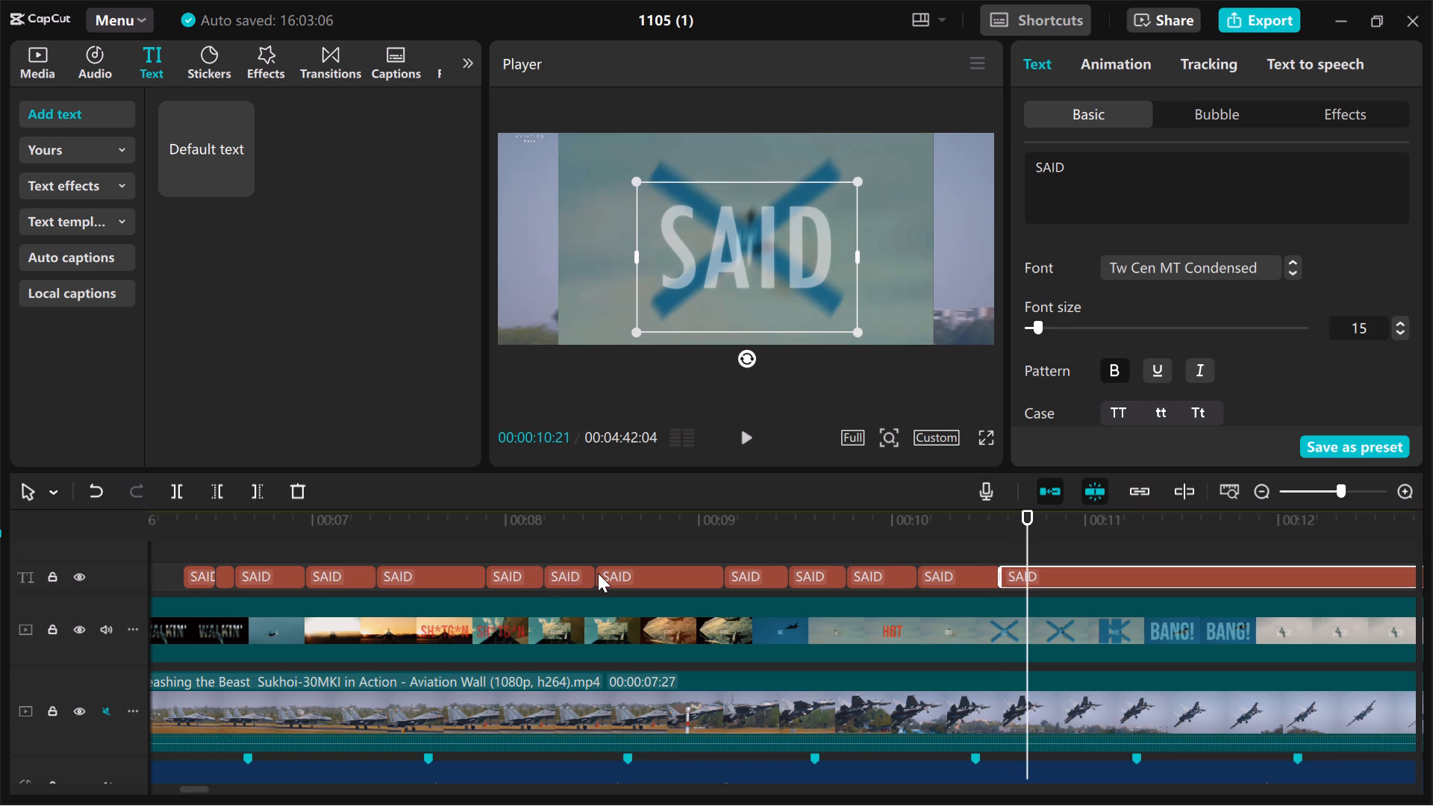
key(Right)
key(Right)
key(Right)
key(Right)
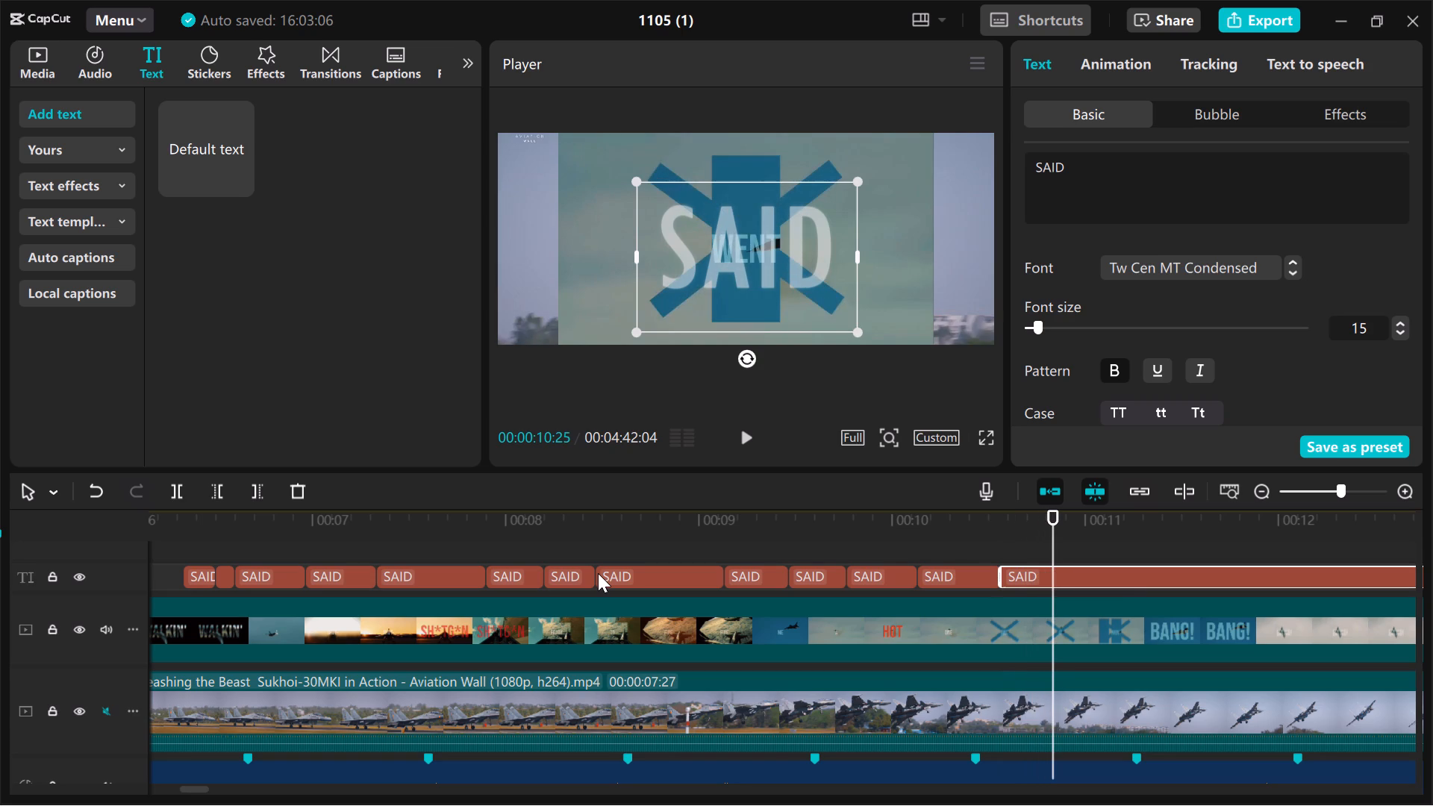
key(Right)
key(Left)
key(Left)
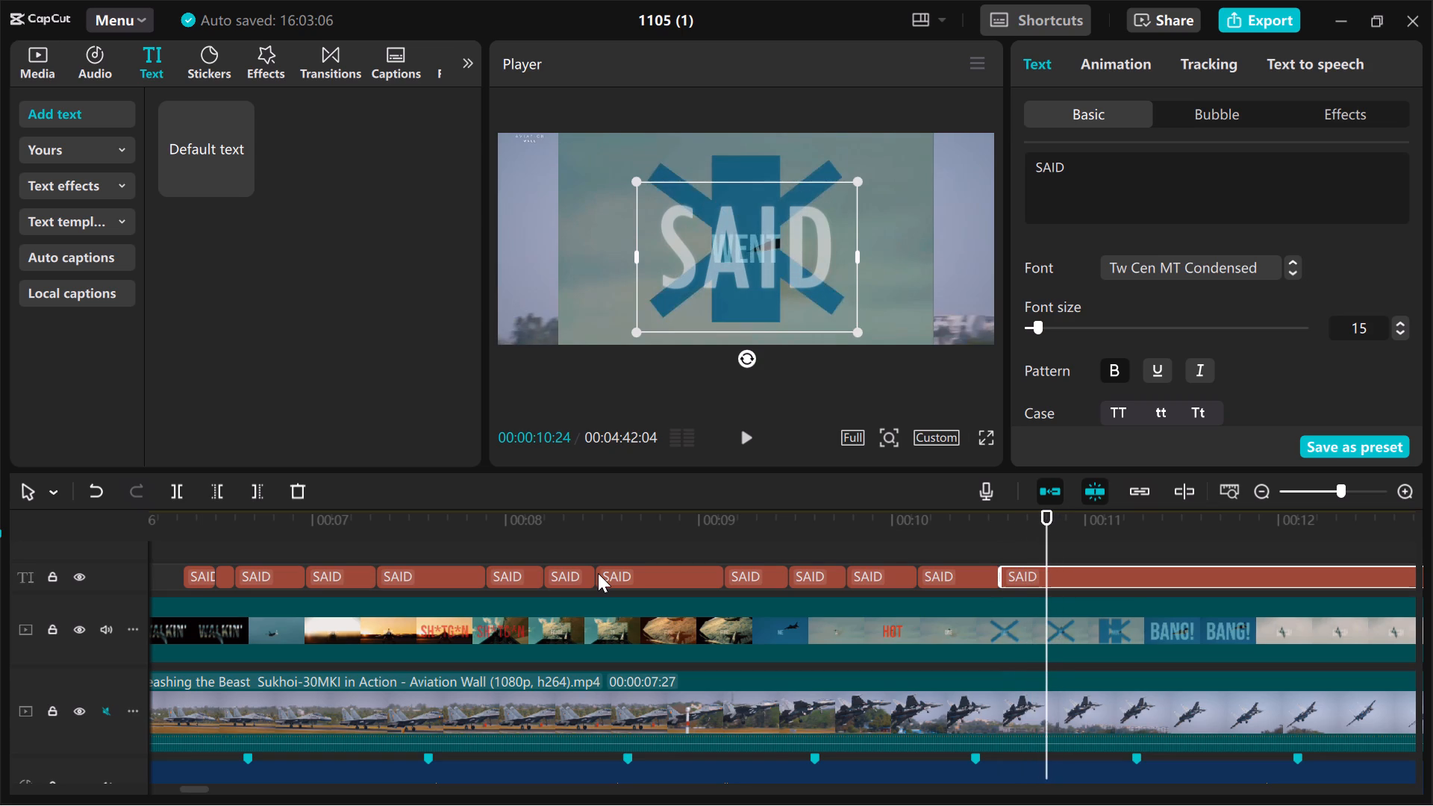
key(Left)
key(Left)
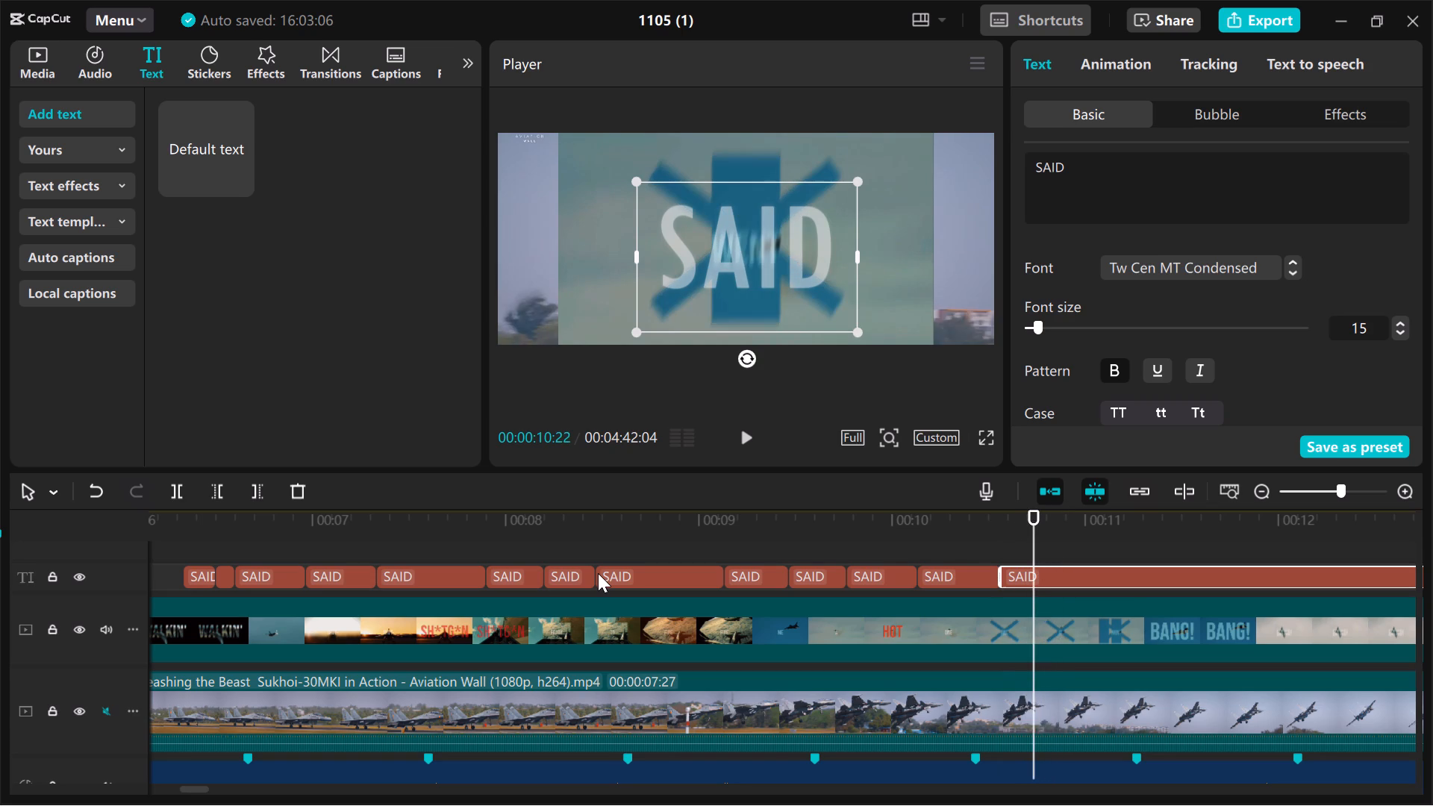
key(Left)
key(Right)
key(ctrl+b)
Split the remaining SAID text clip at 00:00:11:03, the frame where the reference's large BANG! first appears.
key(Right)
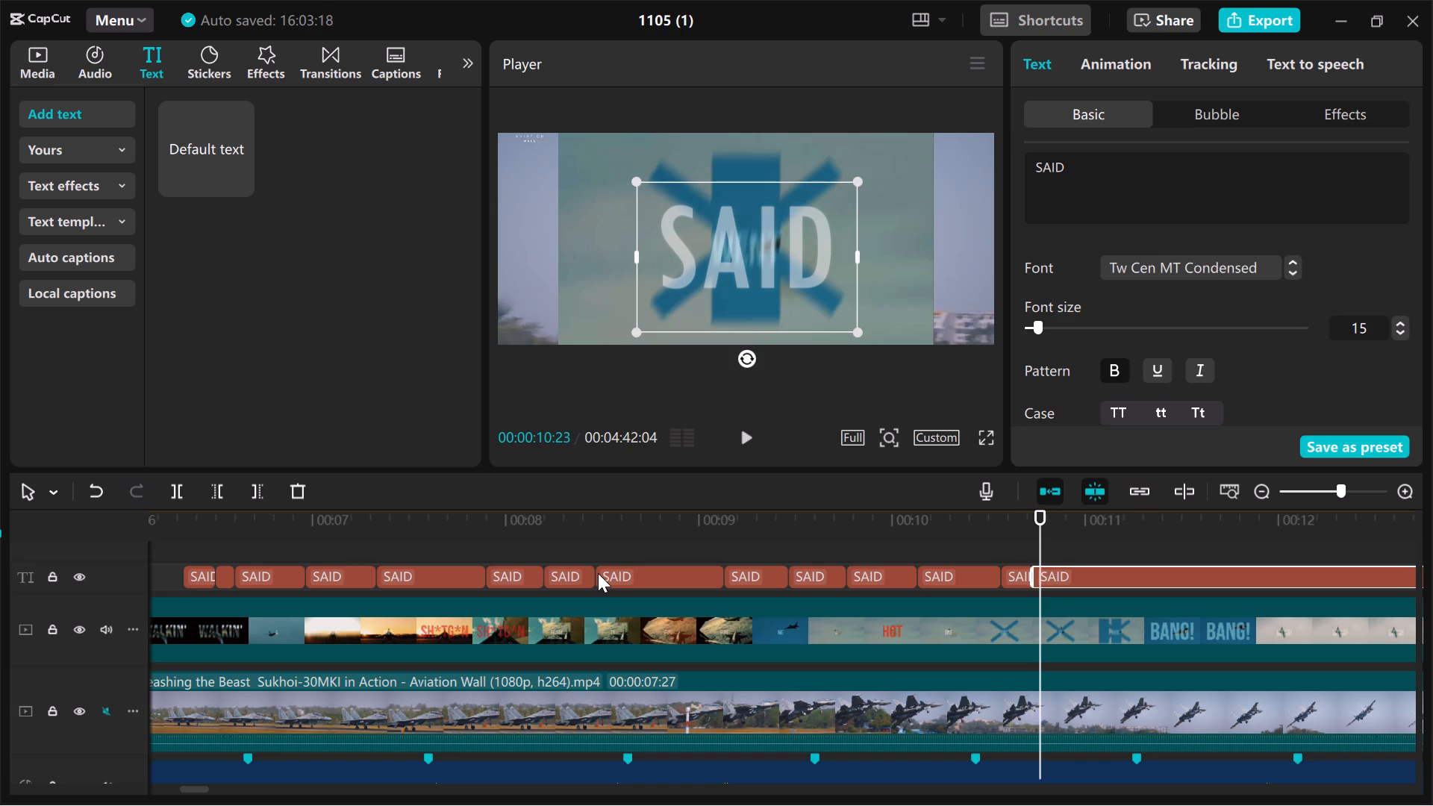
key(Right)
key(Right)
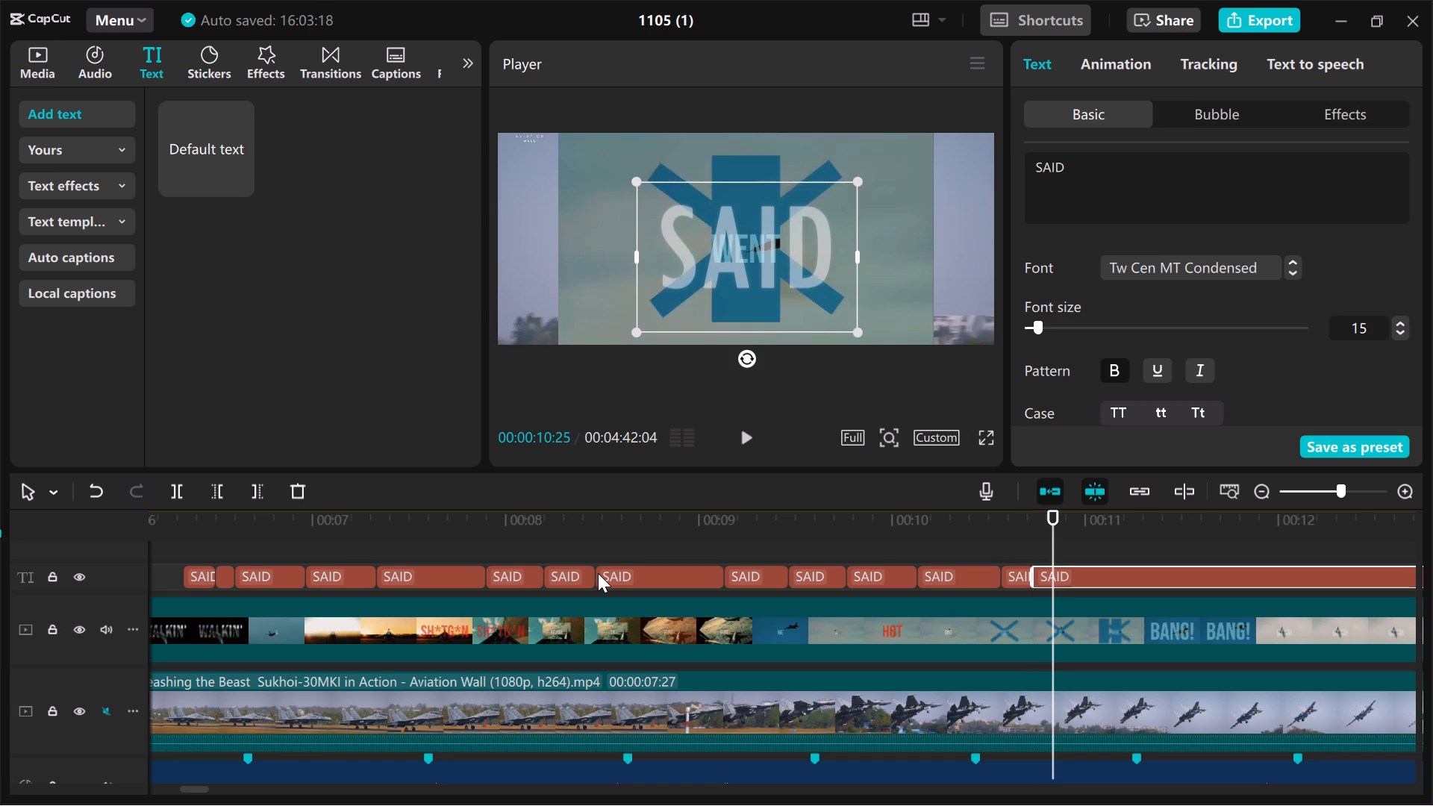
key(Right)
key(Right)
key(Right)
key(Right)
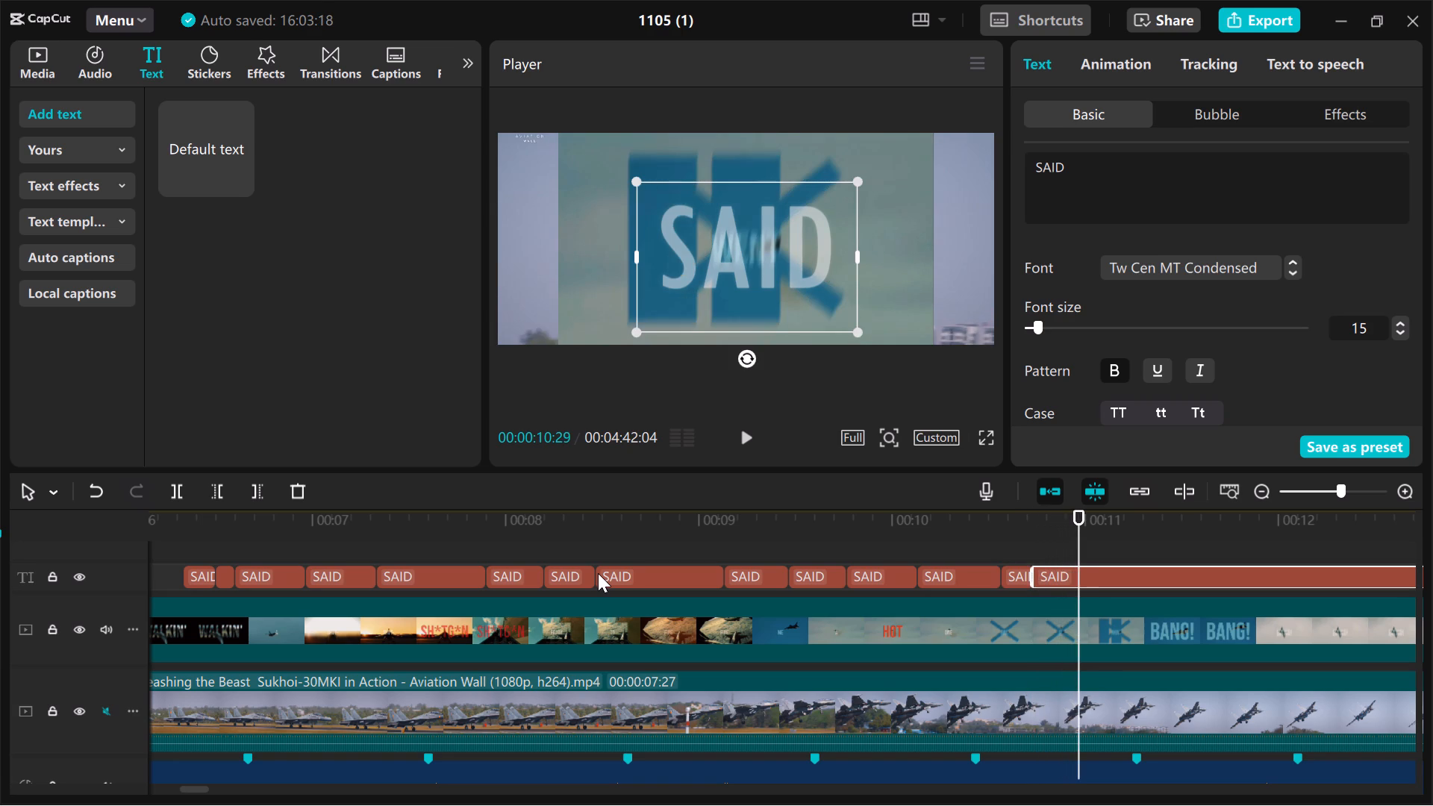
key(Right)
key(Right)
key(Right)
key(Right)
key(Right)
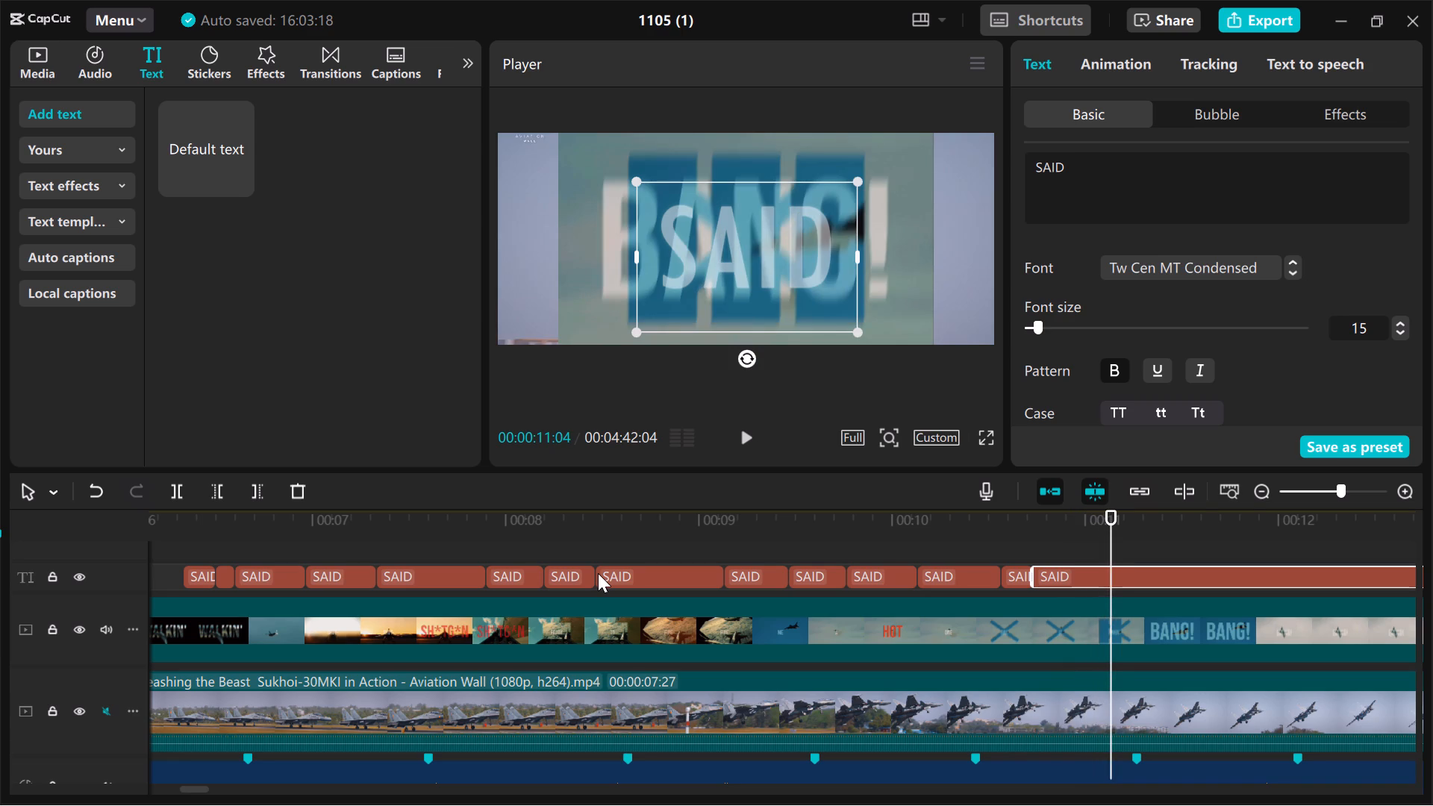
key(Right)
key(Right)
key(Right)
key(Left)
key(Left)
key(Left)
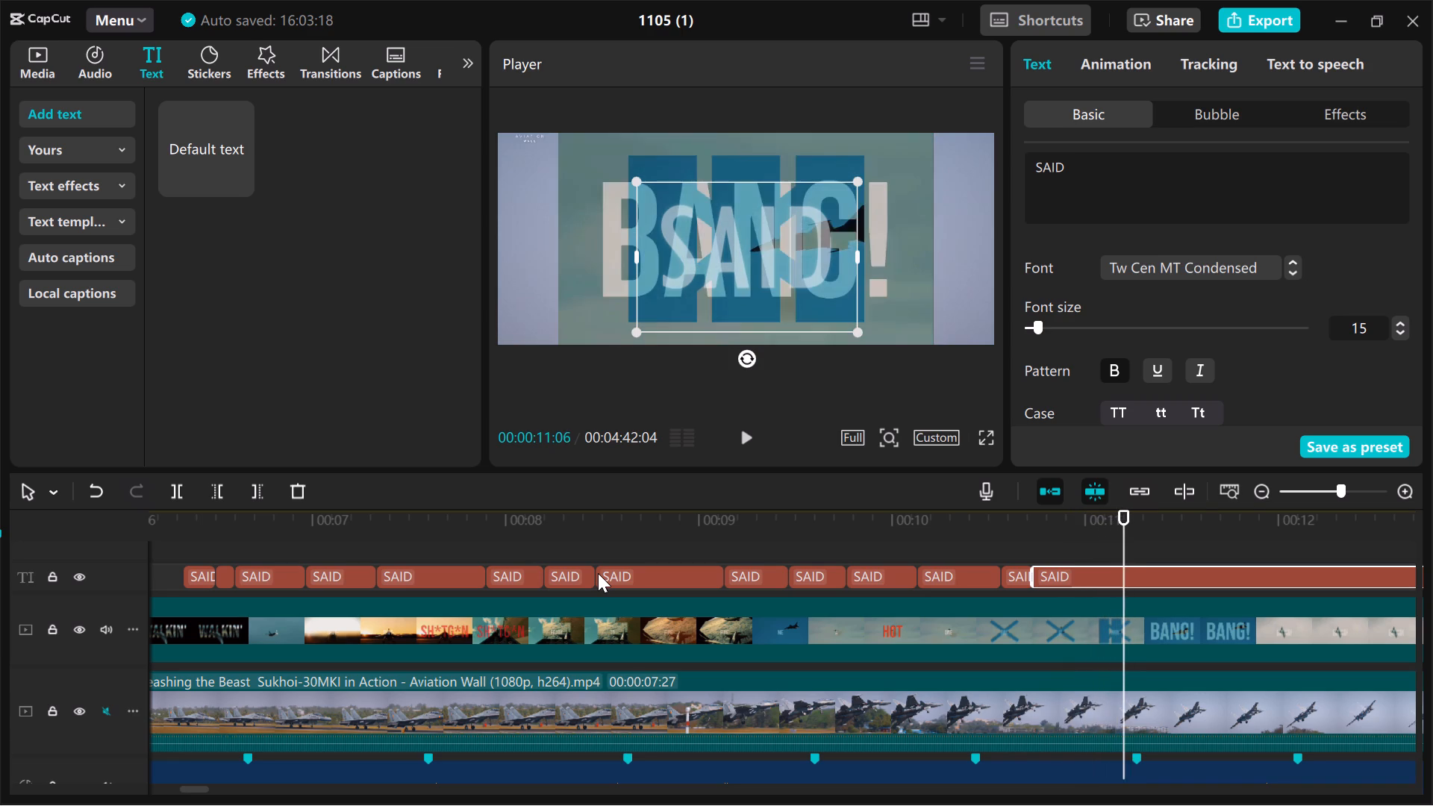
key(Left)
key(Left)
key(Left)
key(Right)
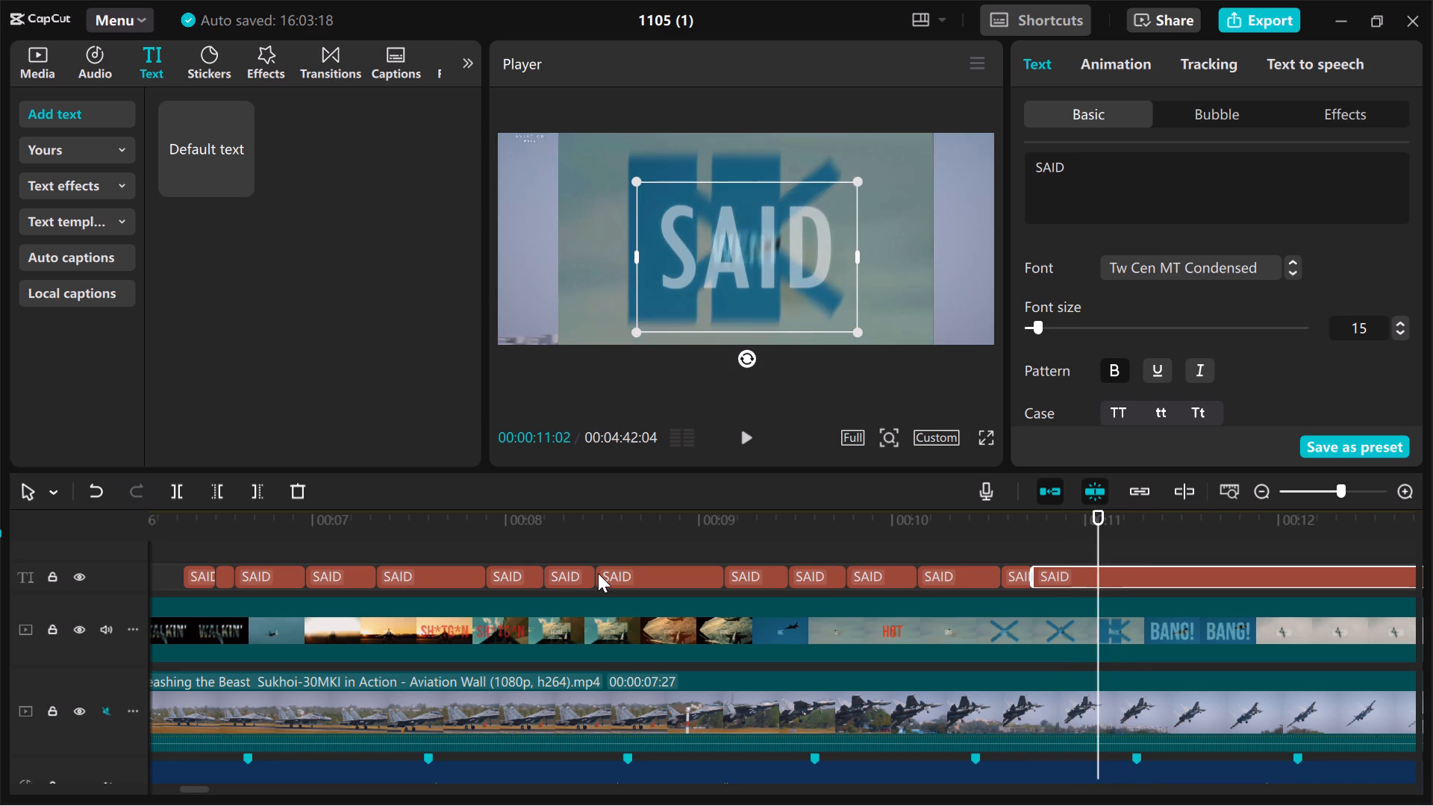
key(Right)
key(Right)
key(Right)
key(Right)
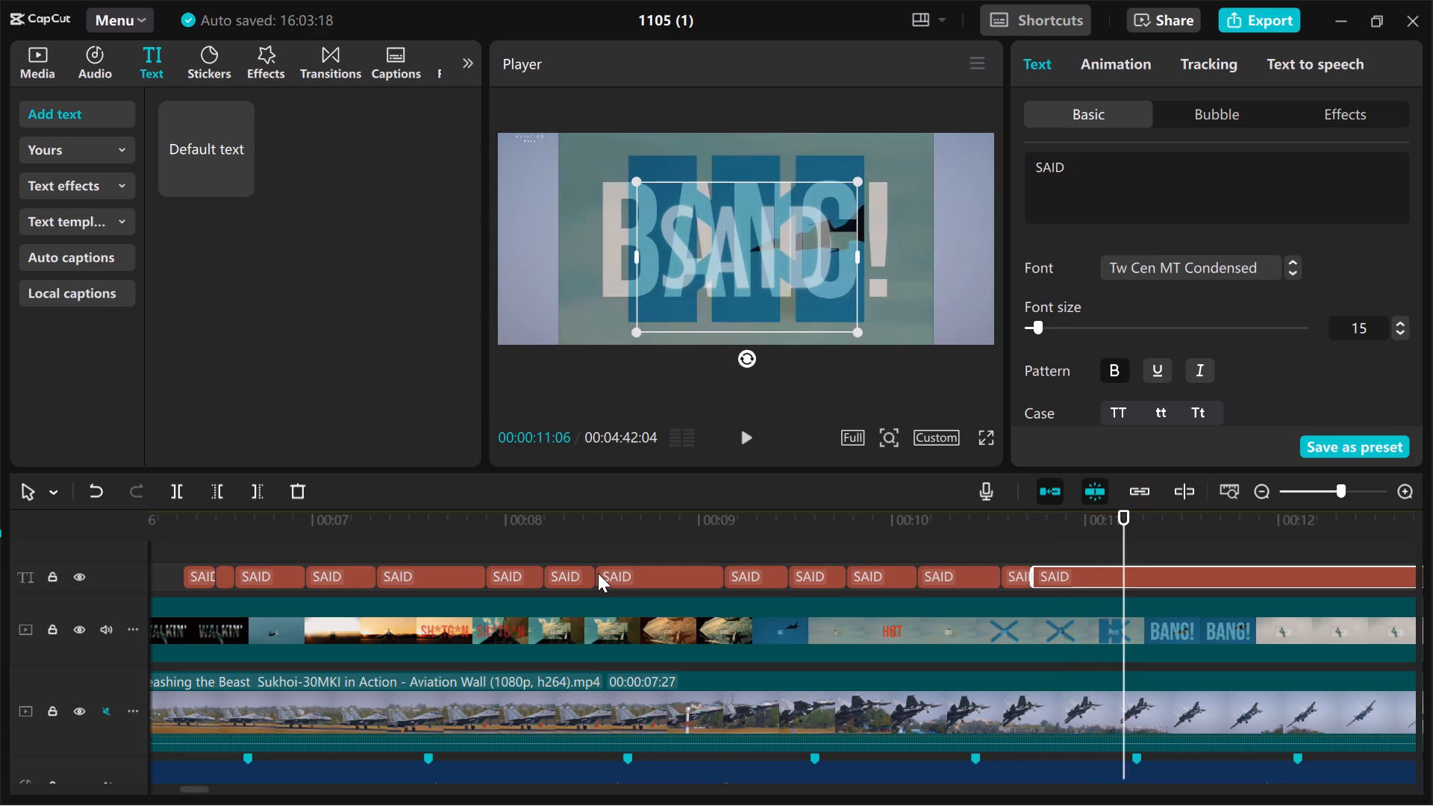
key(Right)
key(Left)
key(Left)
key(Left)
key(Left)
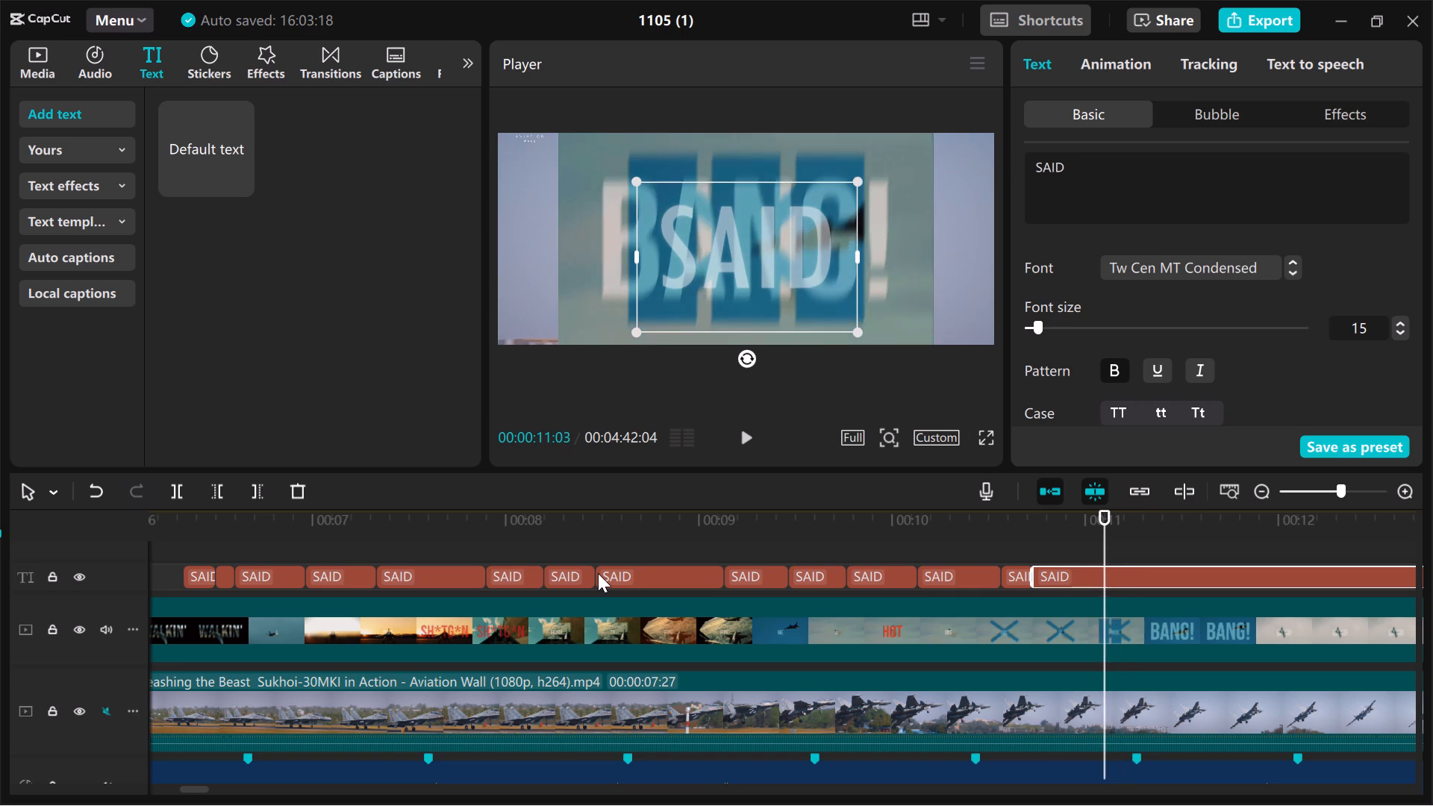
key(Left)
key(Left)
key(Right)
key(Right)
key(ctrl+b)
Examine the reference's BANG! passage frame by frame and in playback from 00:00:11:03 onward for its word and picture changes.
key(Right)
key(Right)
key(Right)
key(Right)
key(Right)
key(Right)
key(Right)
key(Right)
key(Right)
key(Right)
key(Right)
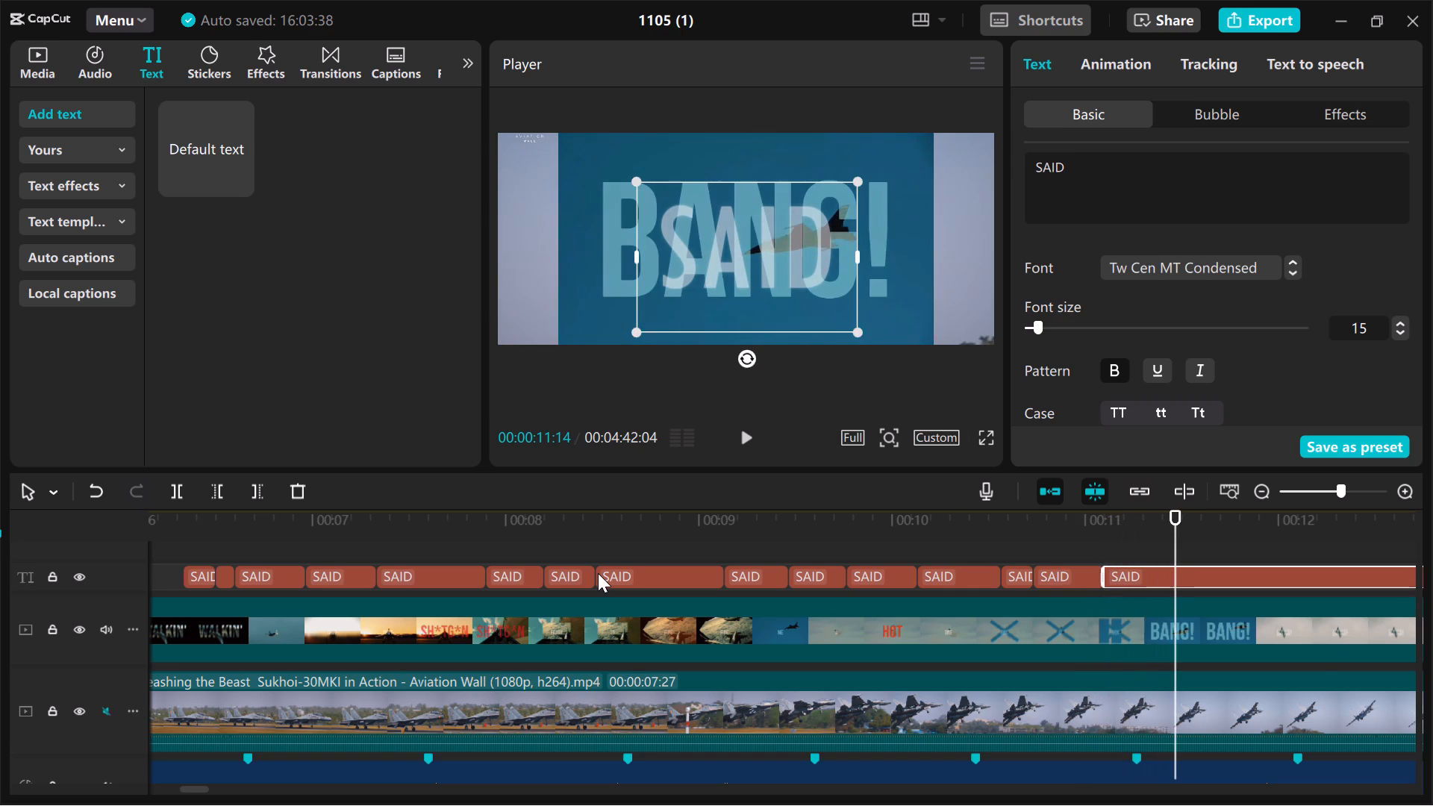
key(Right)
key(Right)
key(Right)
key(Right)
key(Right)
key(Right)
key(Right)
key(Right)
key(Right)
key(Right)
key(Right)
key(Right)
key(Right)
key(Right)
key(Right)
key(Right)
key(Right)
key(Right)
key(Right)
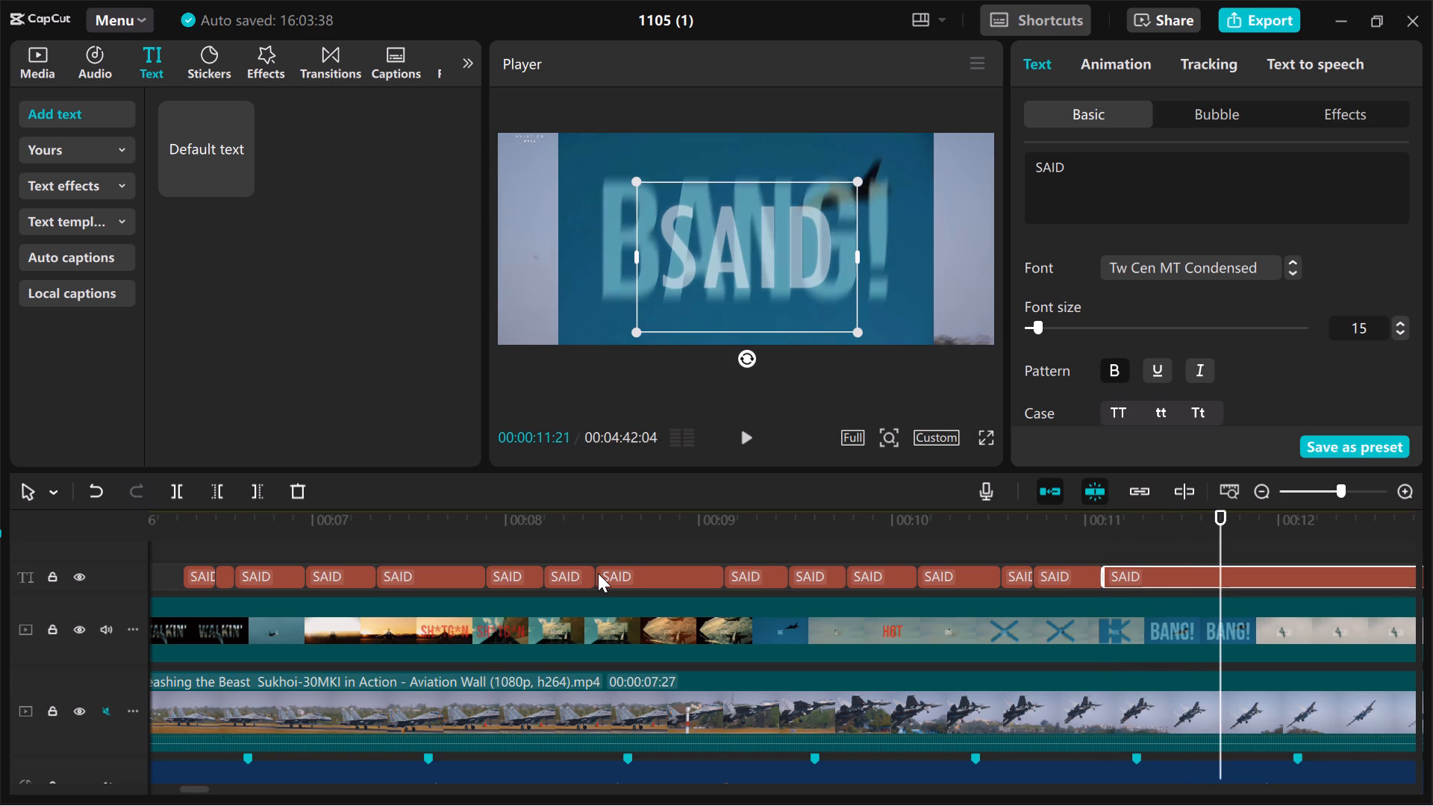
key(Left)
key(Left)
key(Left)
key(Left)
key(Left)
key(Left)
key(Left)
key(Left)
key(Left)
key(Left)
key(Left)
key(Left)
key(Left)
key(Left)
key(Left)
key(Left)
key(Left)
key(Left)
key(Left)
key(Left)
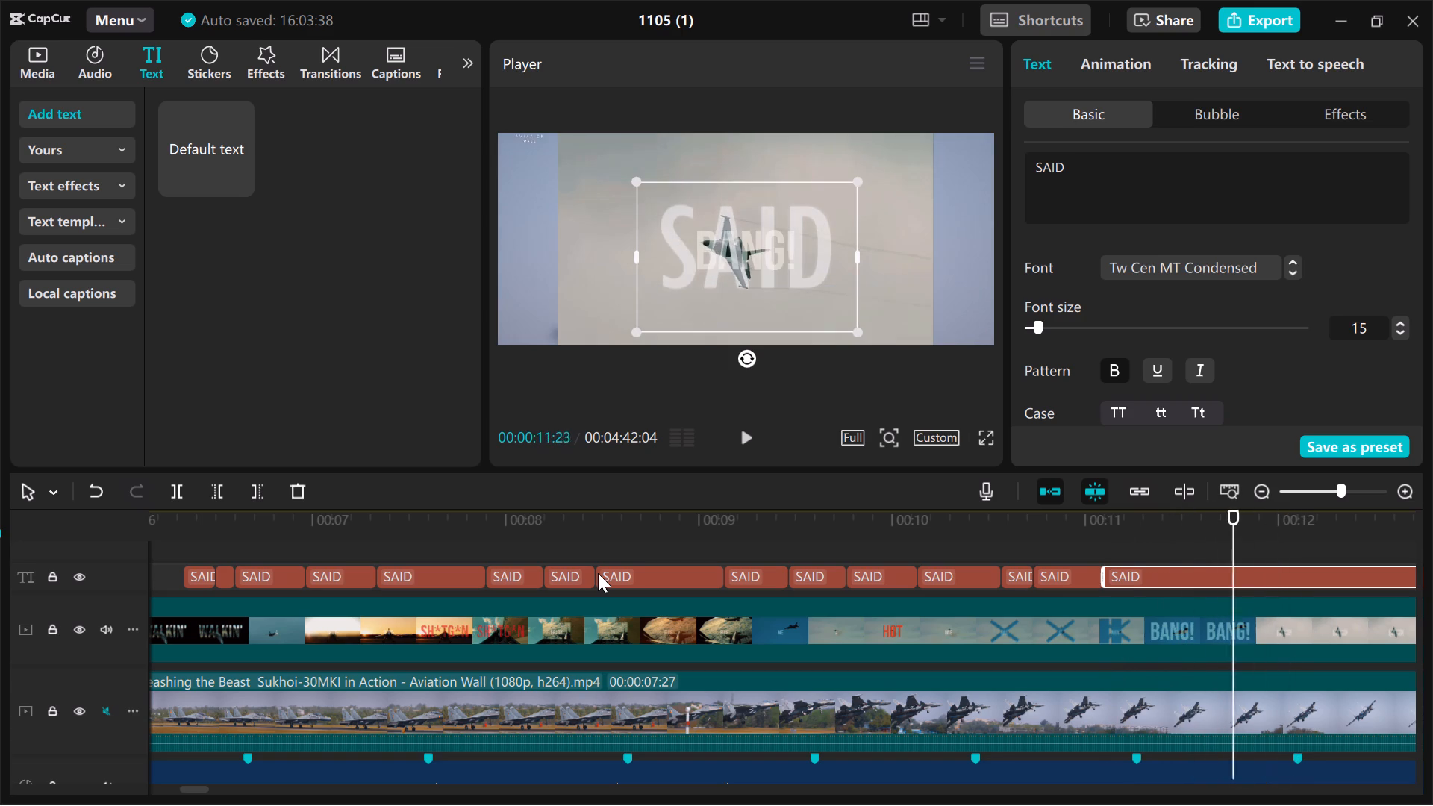
key(space)
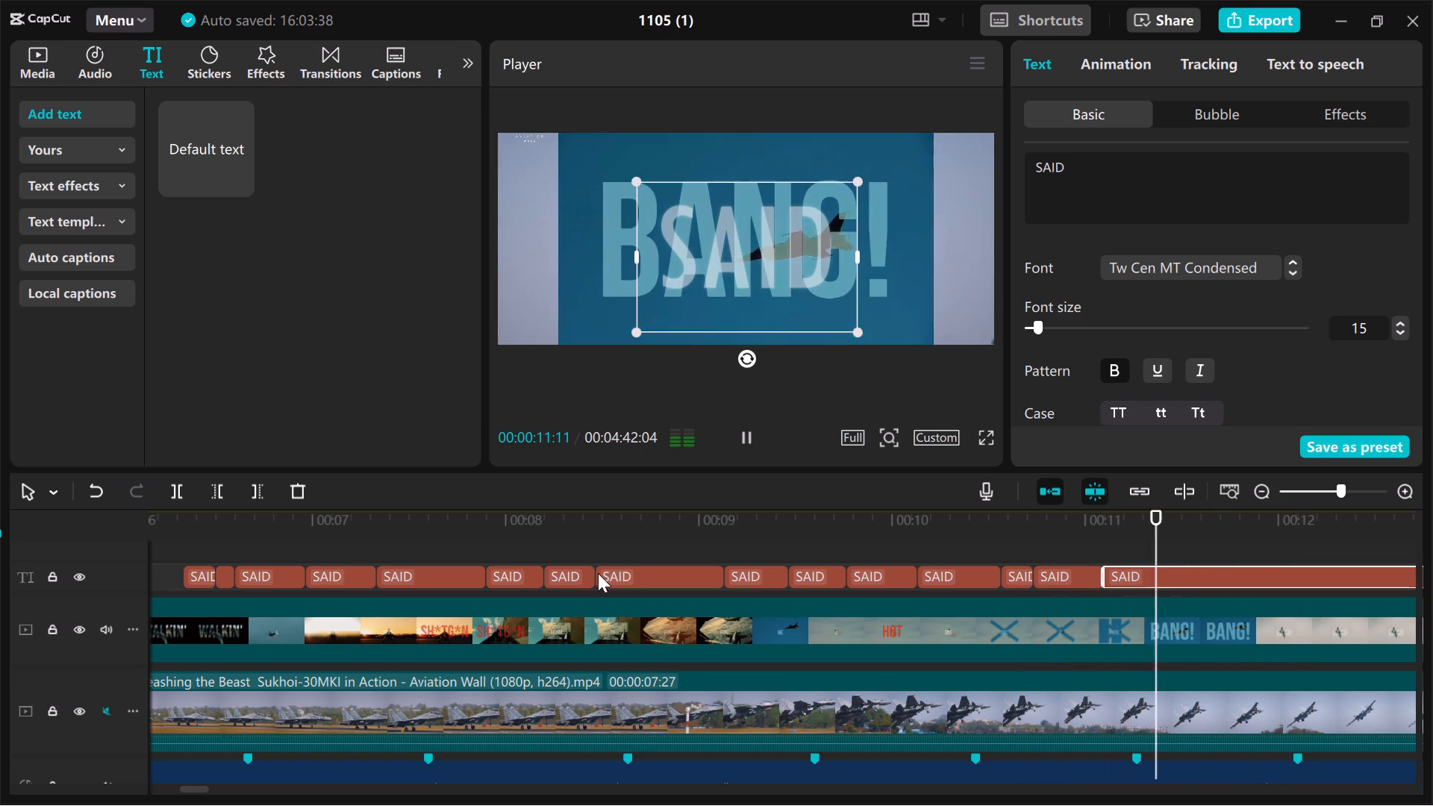
key(space)
key(space)
key(space)
key(space)
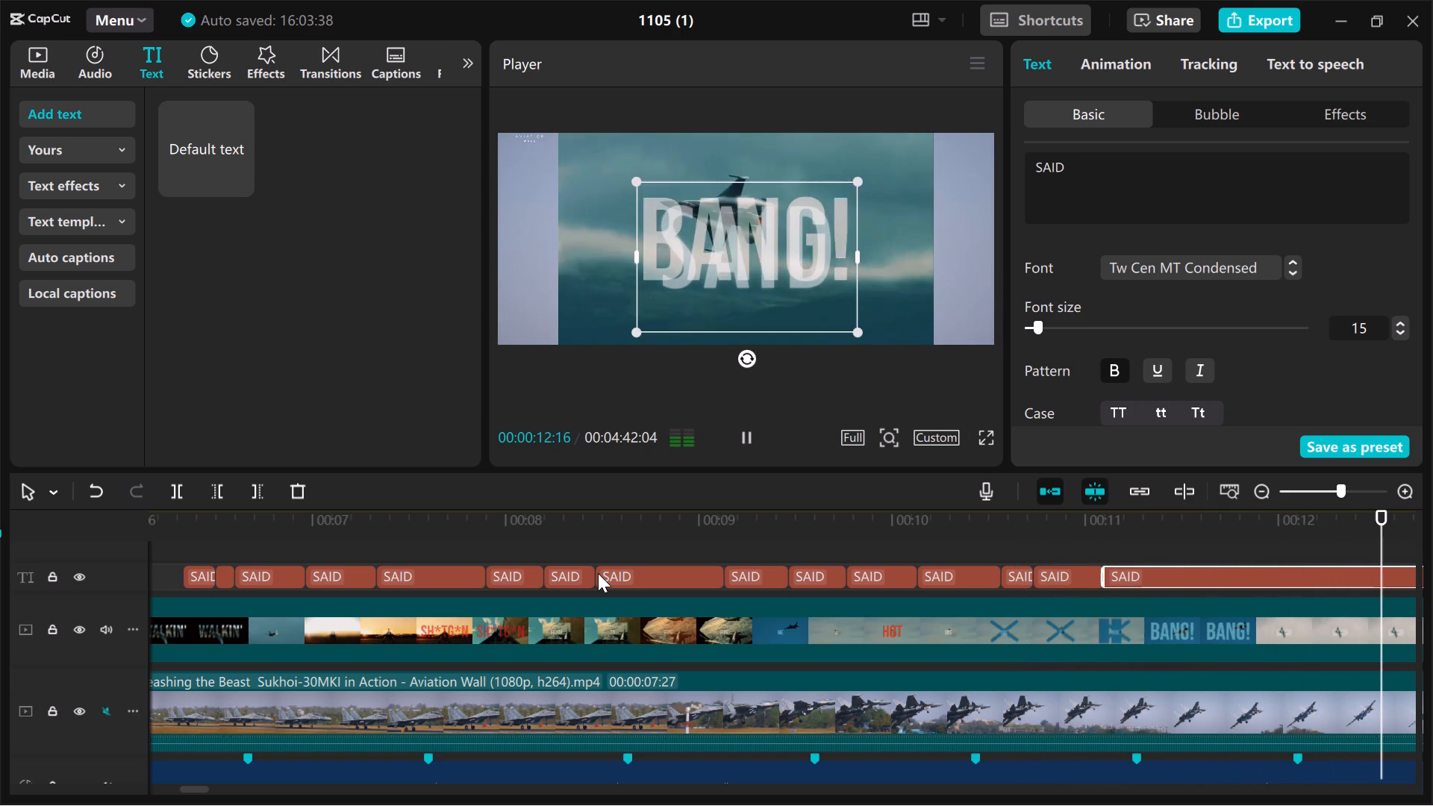
key(Left)
key(Left)
key(Left)
key(Left)
key(Left)
key(Left)
key(Left)
key(Left)
key(Left)
key(Left)
key(Left)
key(Left)
key(Left)
key(Left)
key(Left)
key(Left)
key(Left)
key(Left)
key(Left)
key(Left)
key(Left)
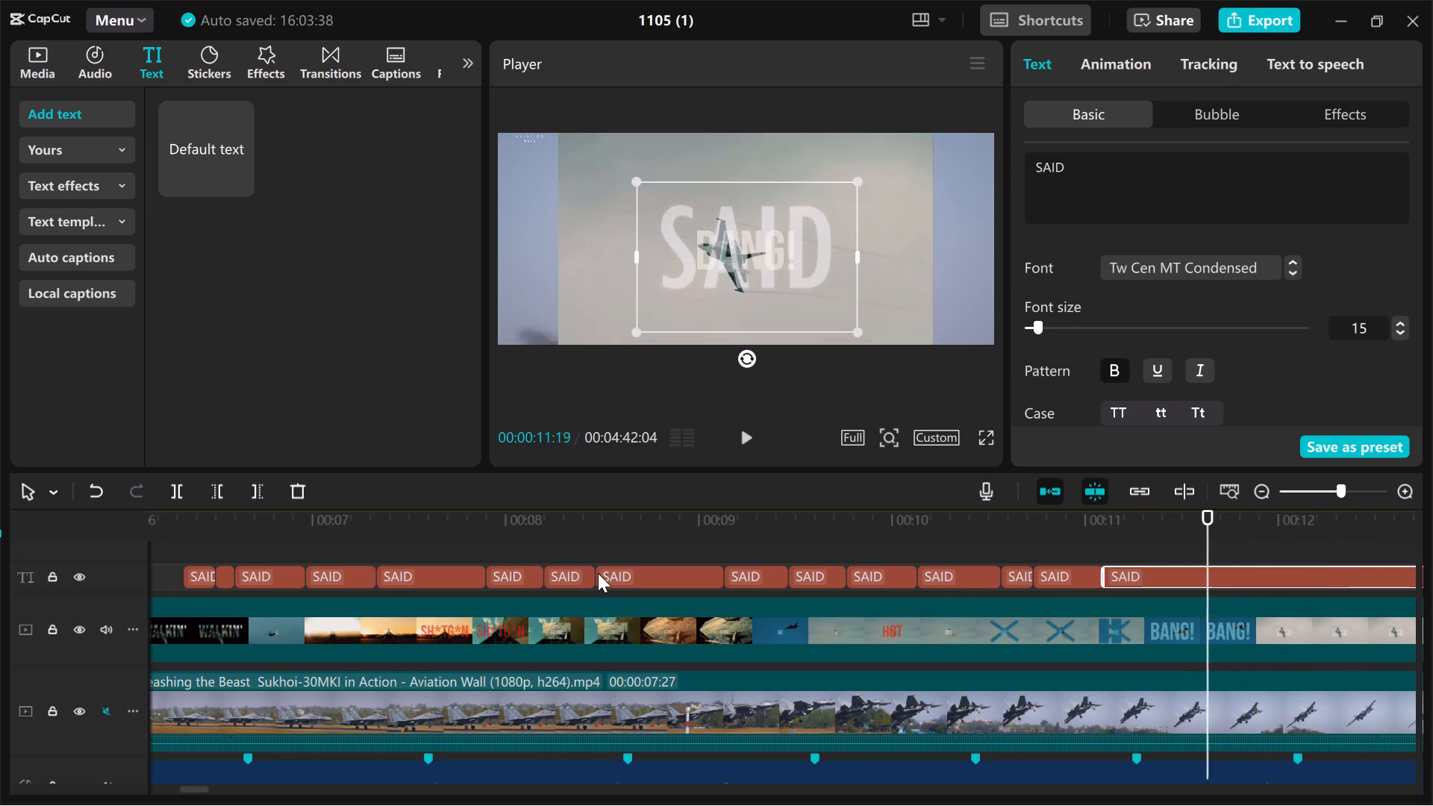
key(space)
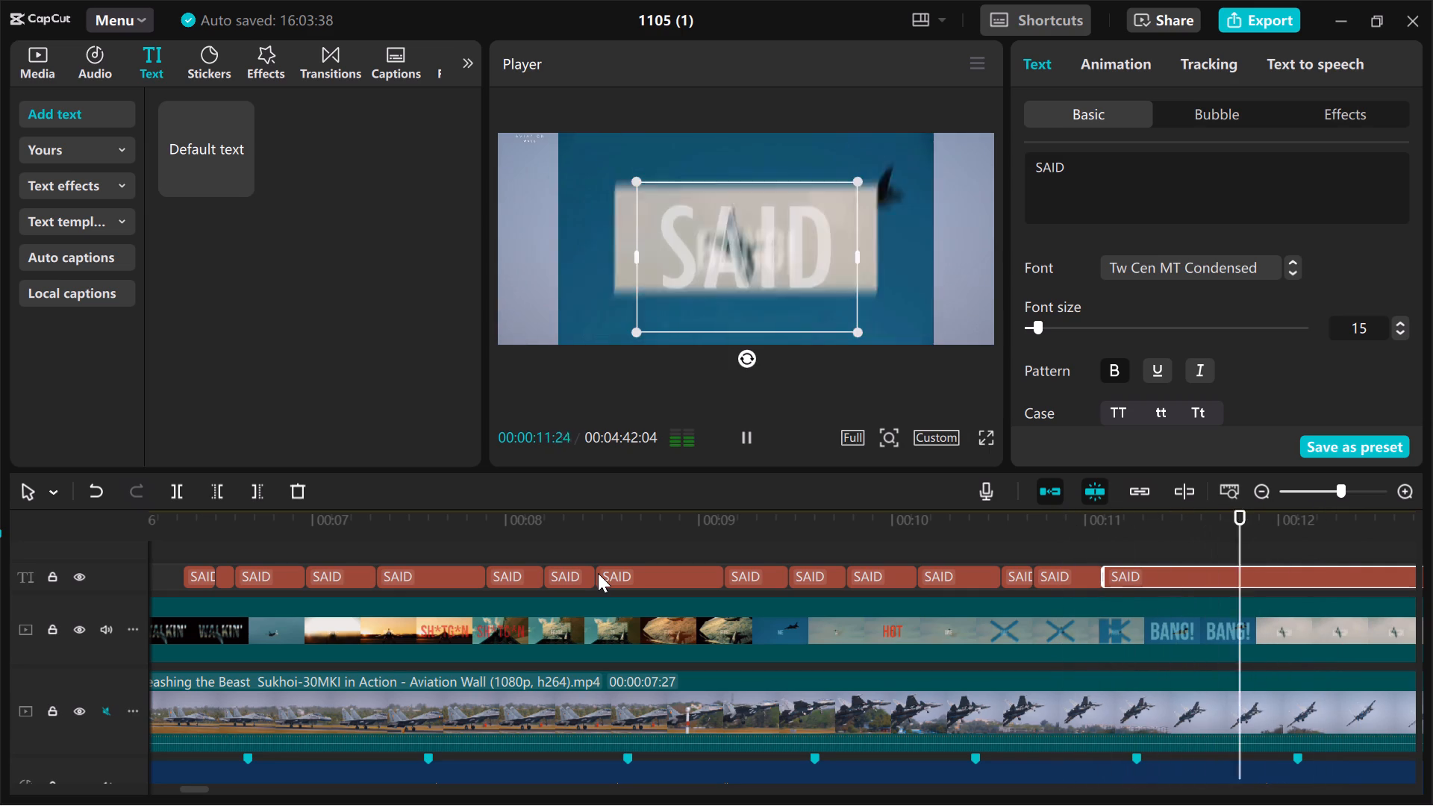
key(space)
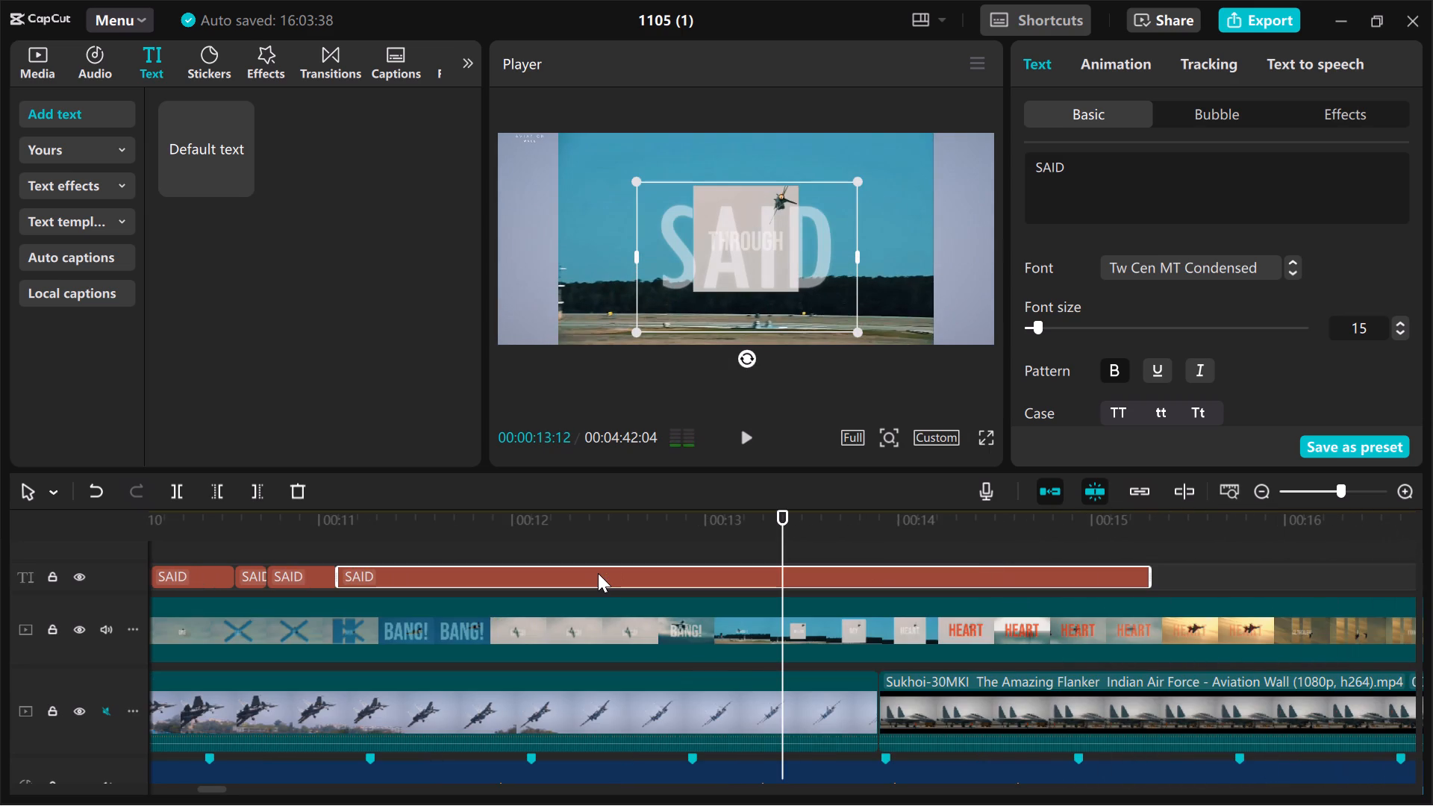
Play the timeline from the BANG! section past the end of the reference clip to review the remaining lyric words.
scroll(423, 607, right, 1)
ctrl+scroll(423, 607, down, 4)
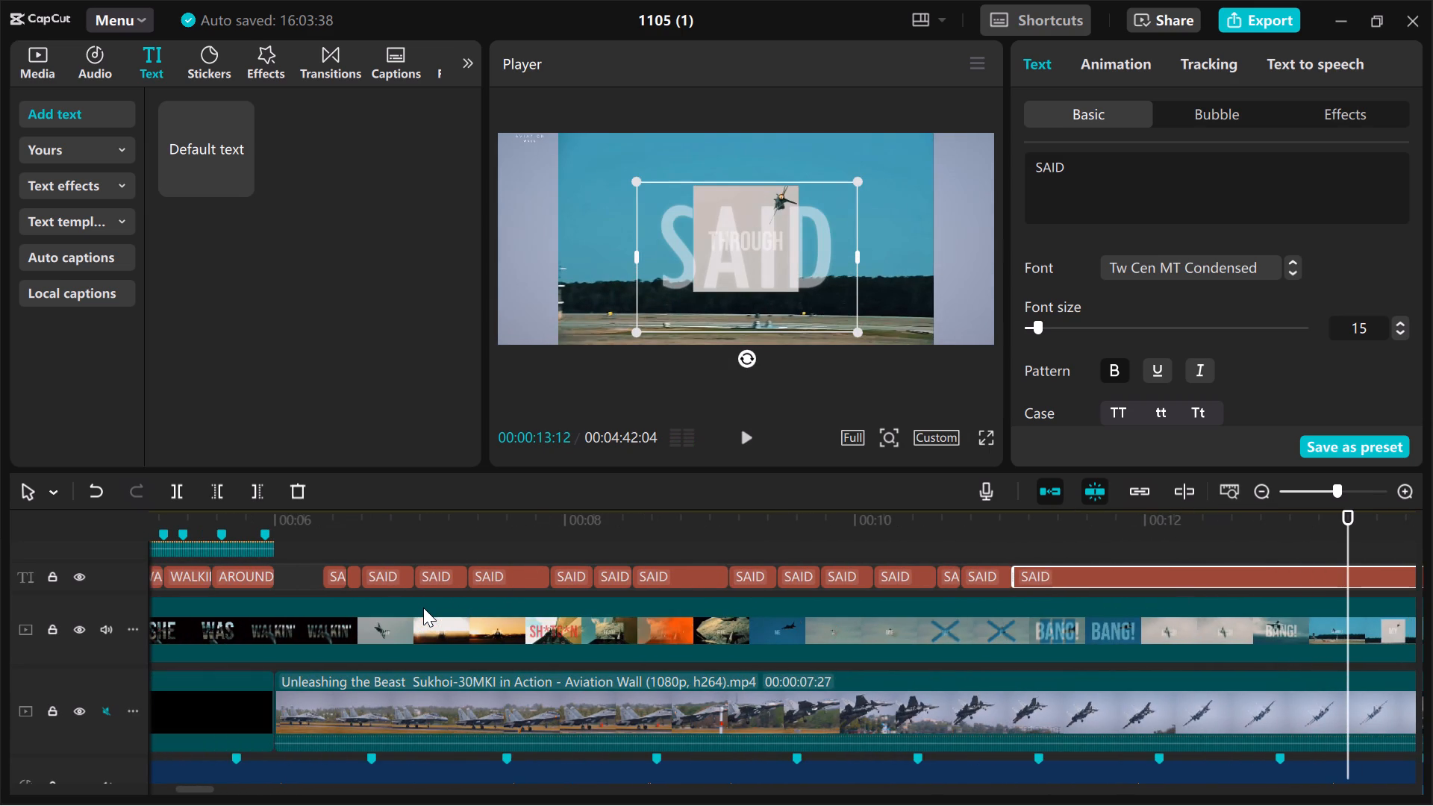
click(995, 542)
key(space)
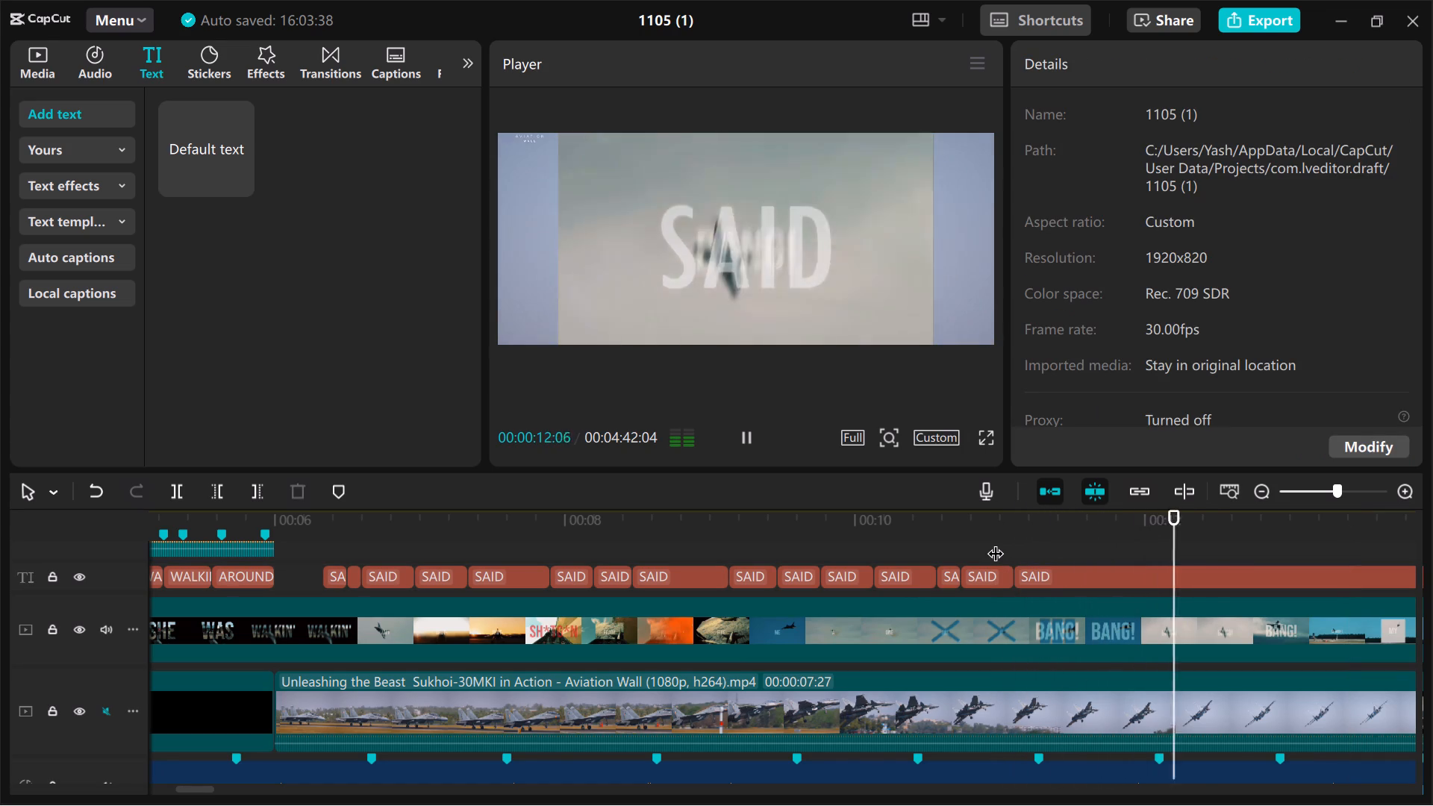
scroll(995, 542, left, 1)
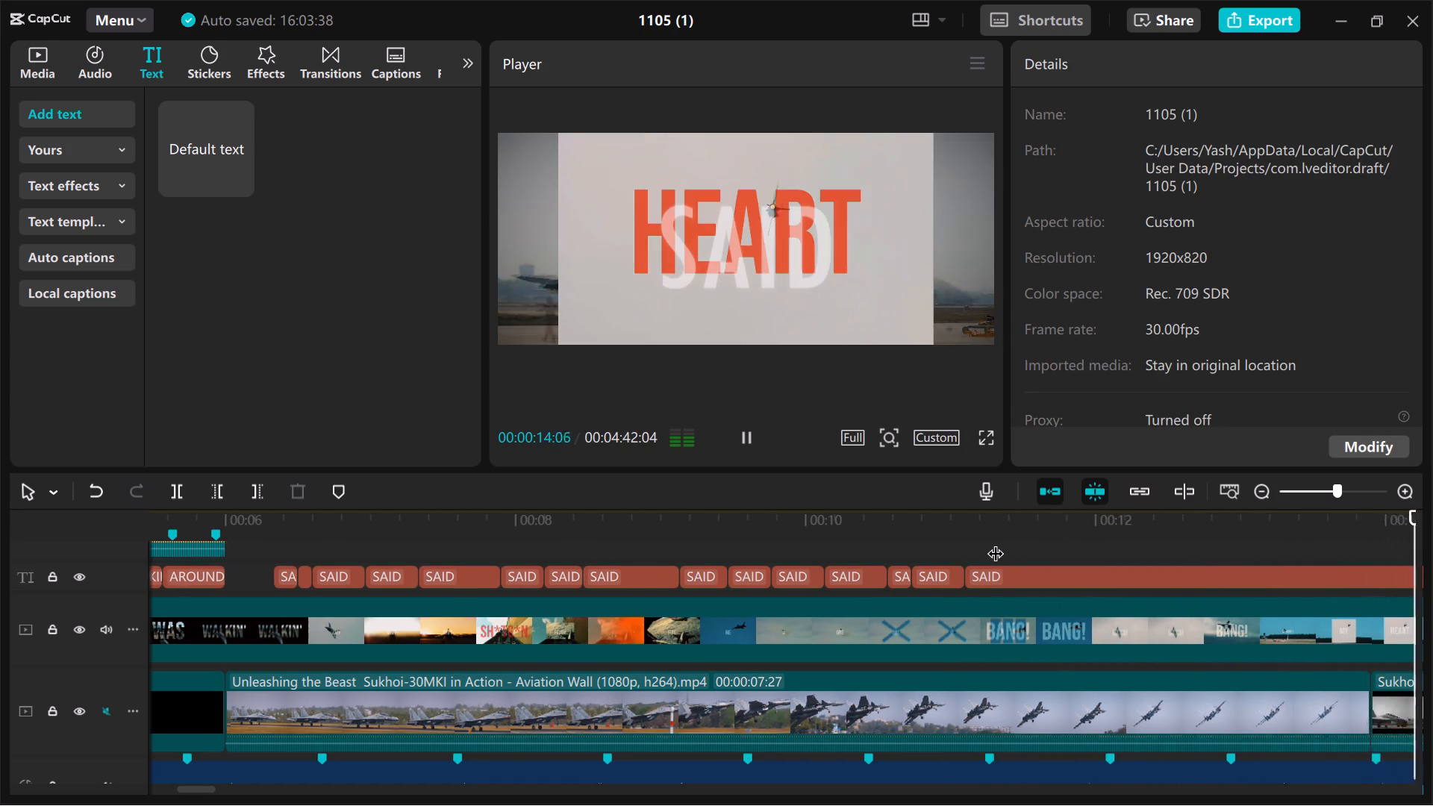
scroll(995, 542, left, 2)
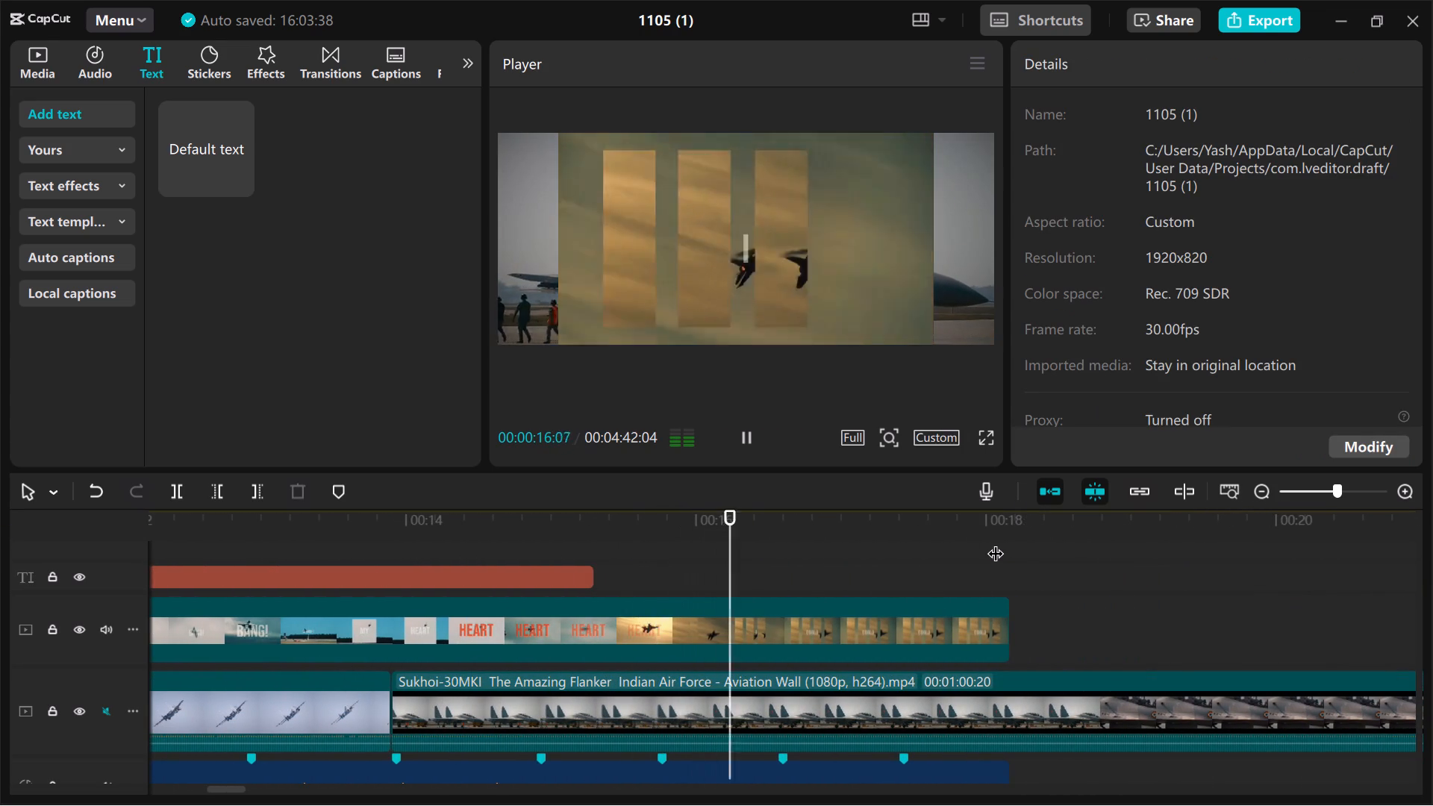
scroll(995, 542, left, 1)
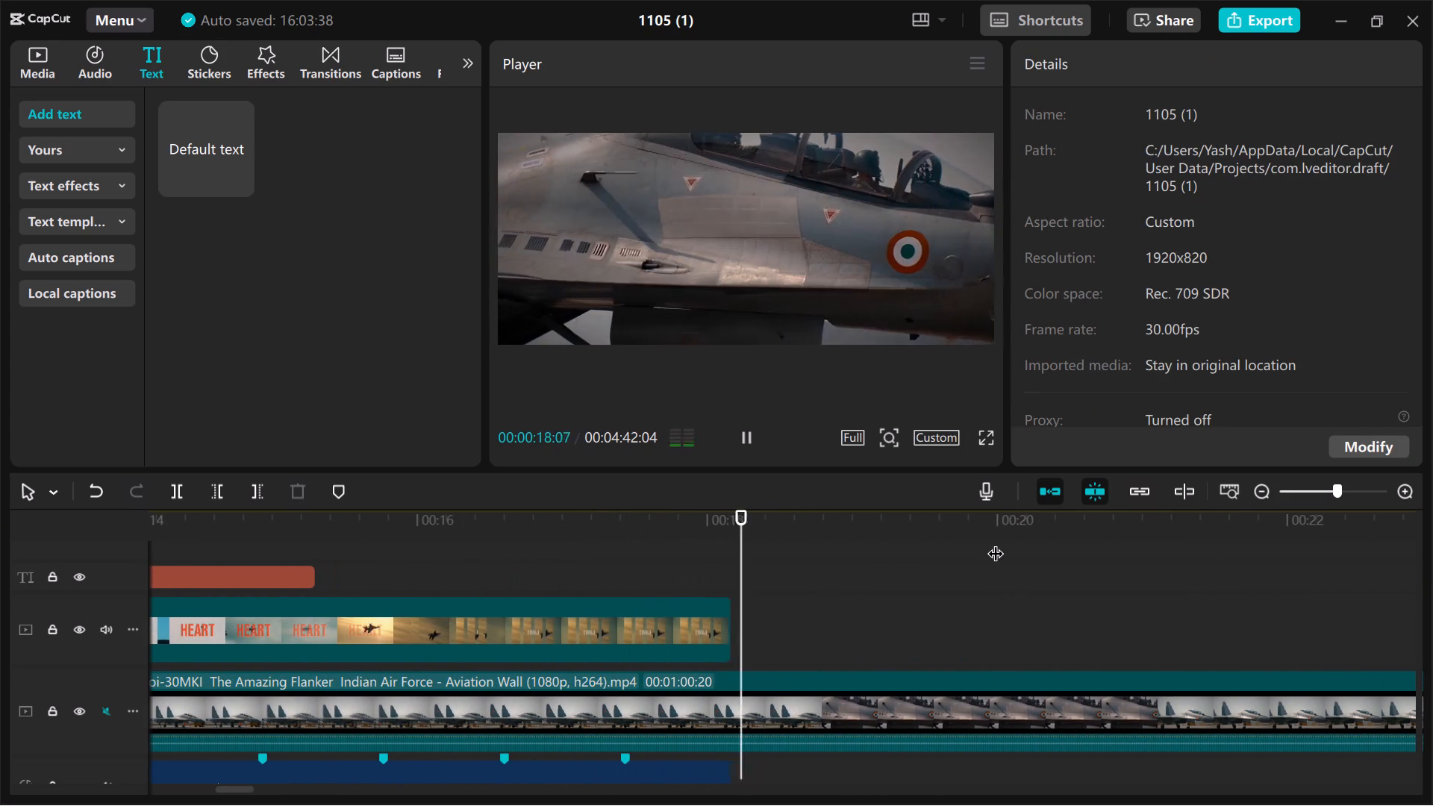
key(space)
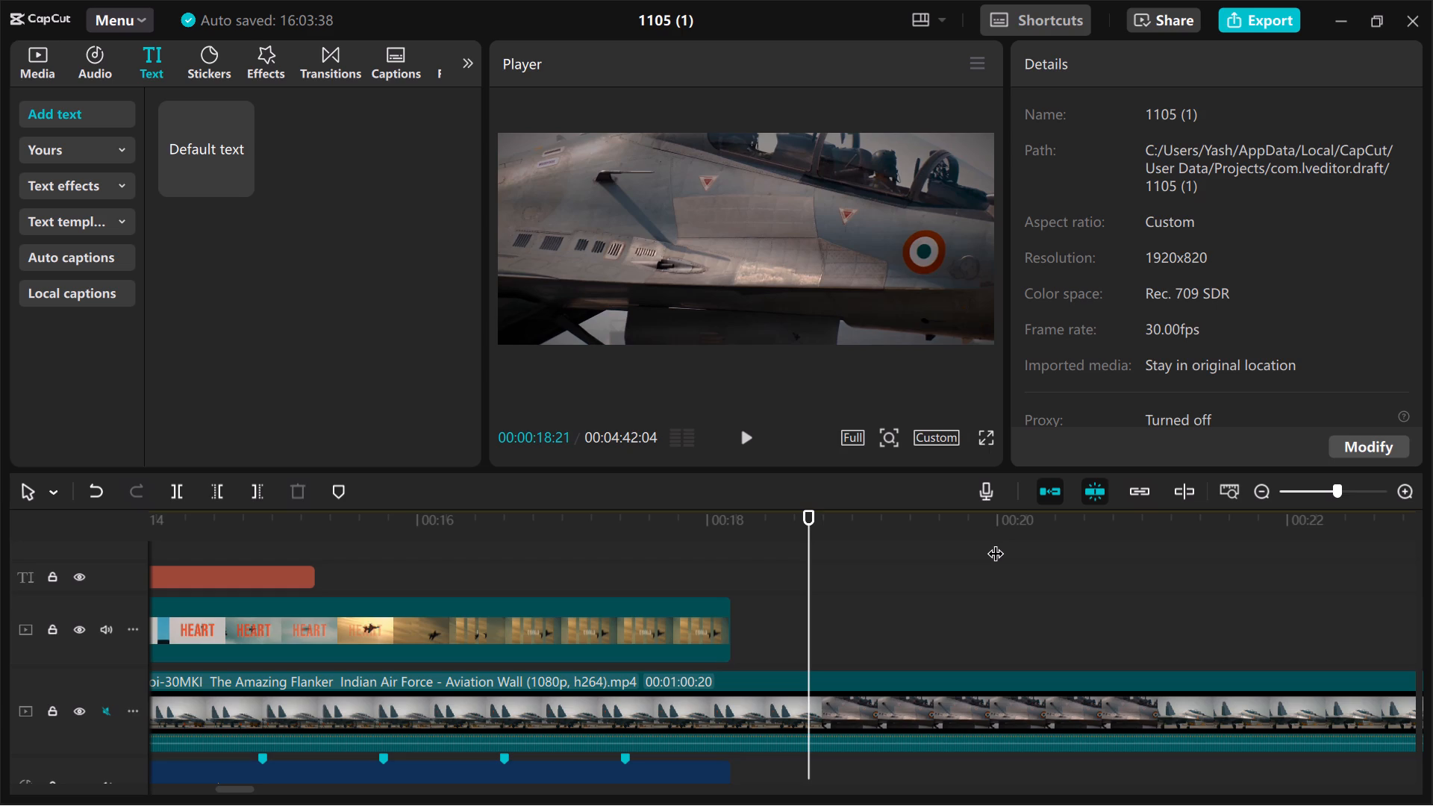
Replay the timeline from the start to check the split text clips against the reference's lyric words.
scroll(995, 542, right, 5)
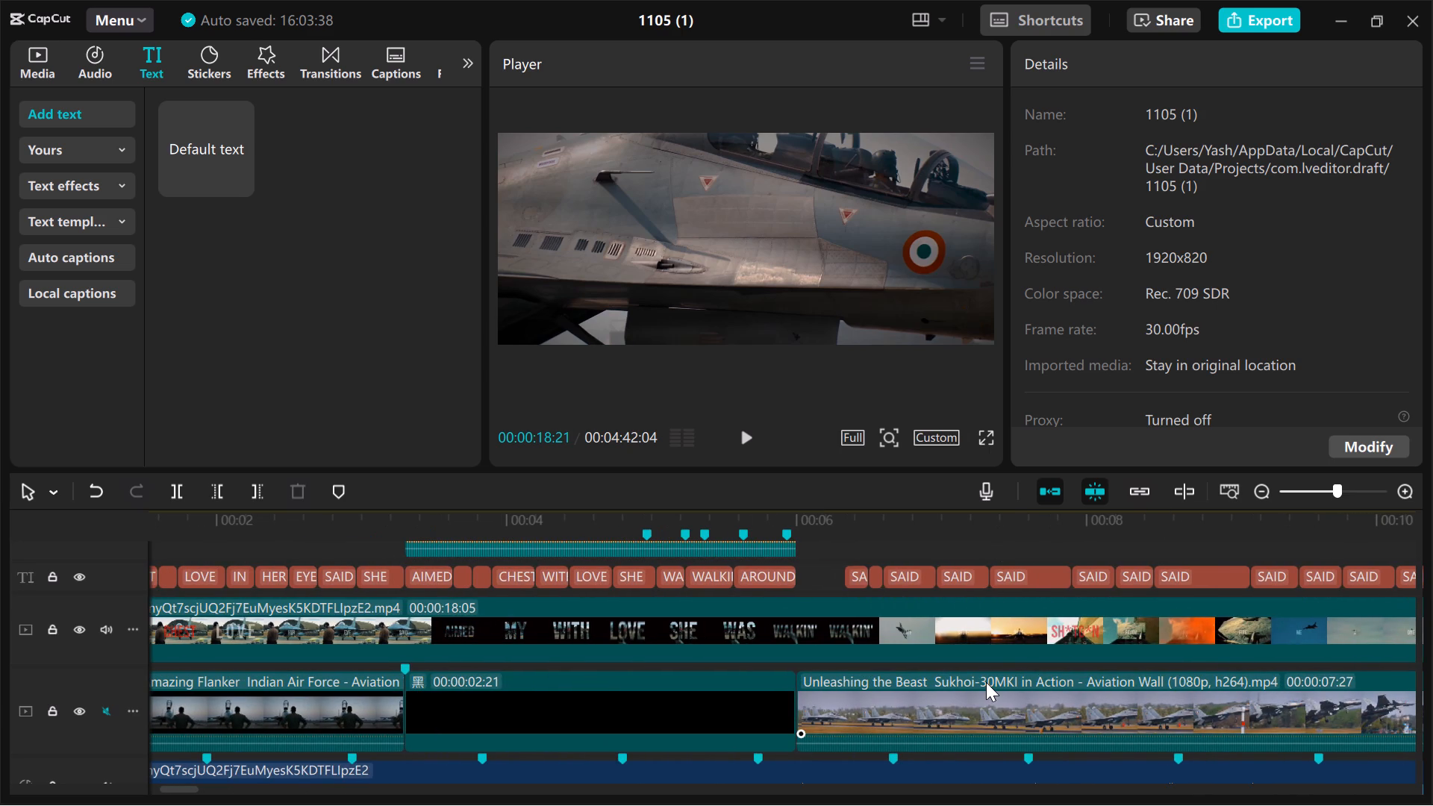
scroll(986, 682, up, 1)
scroll(986, 682, right, 3)
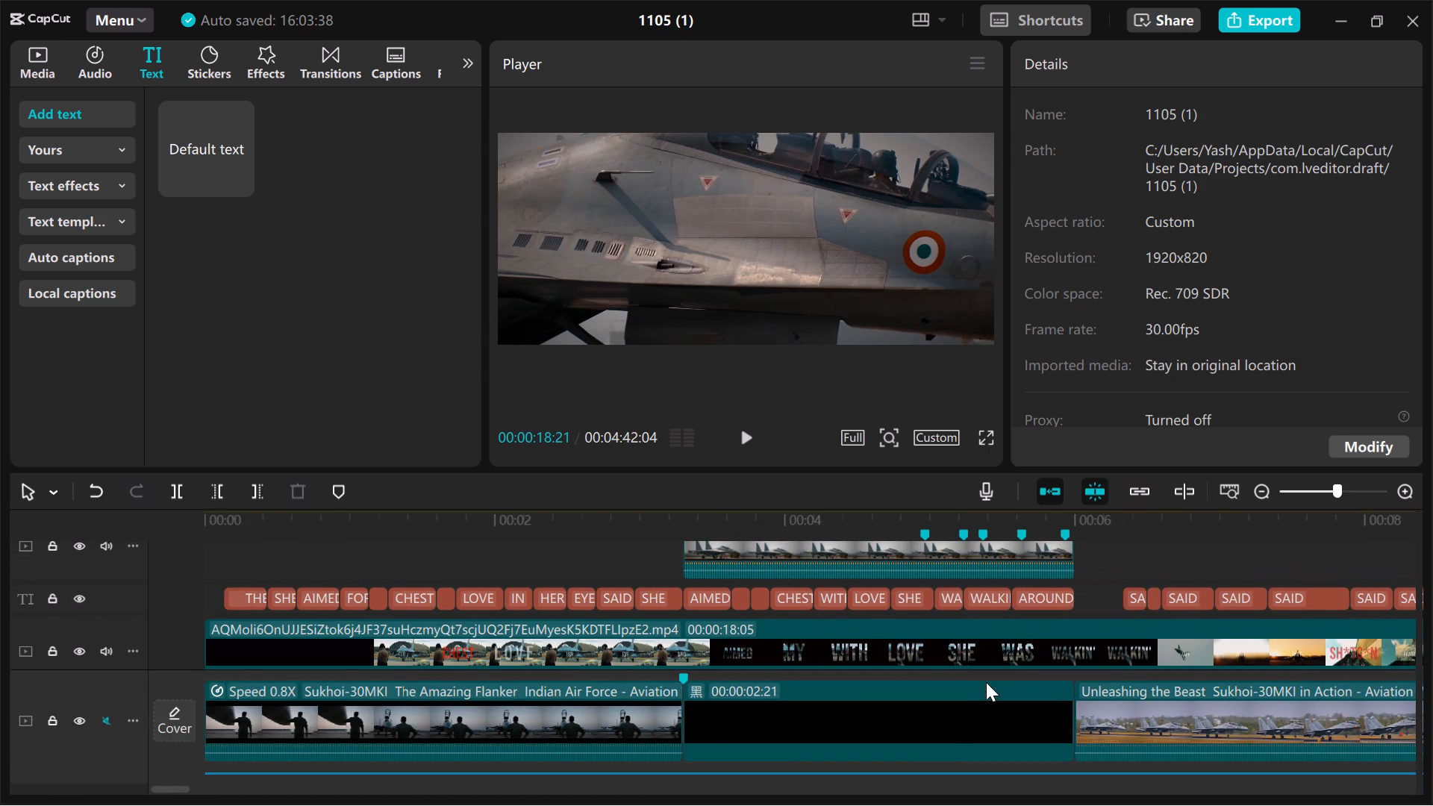
scroll(986, 682, right, 2)
click(181, 575)
key(space)
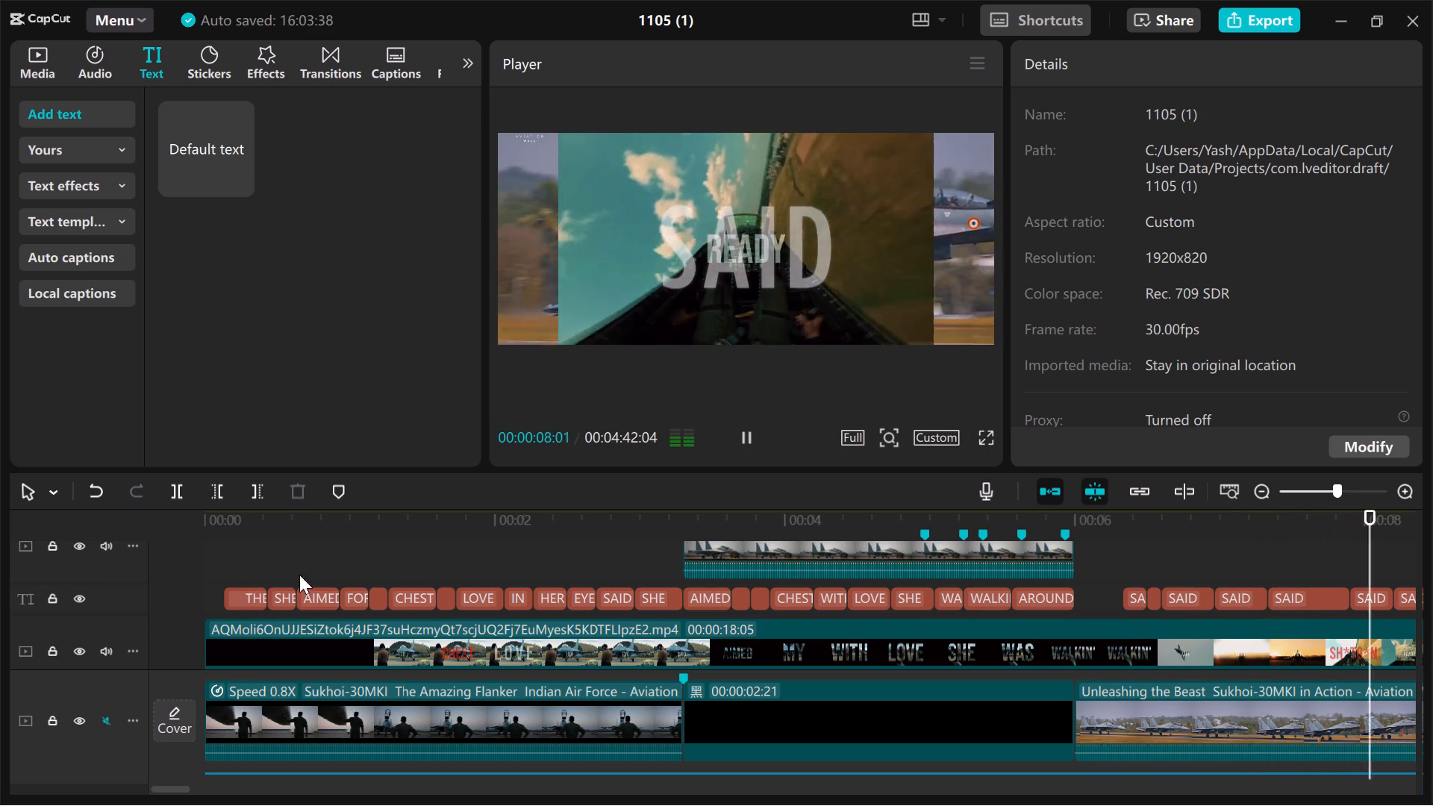
scroll(562, 699, left, 1)
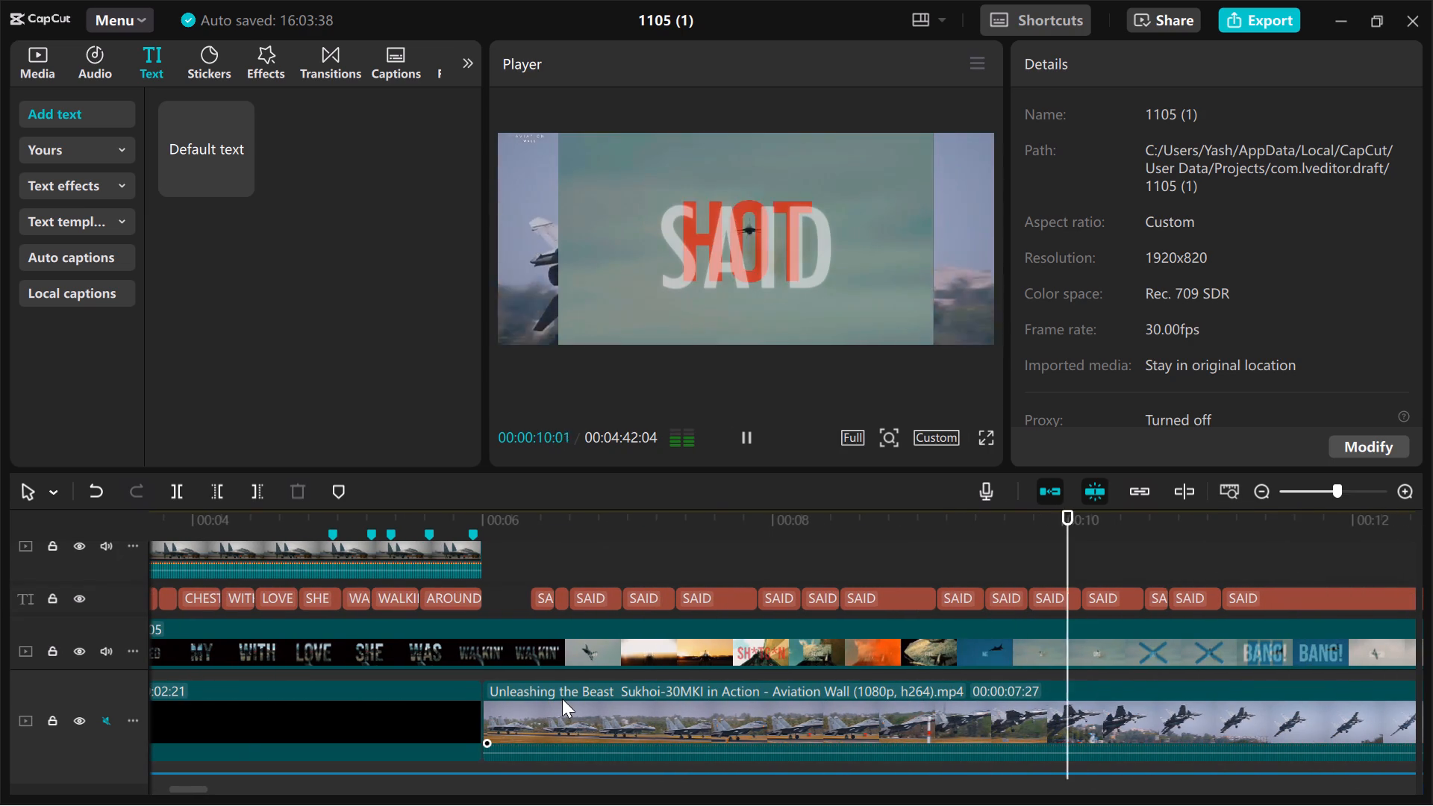
scroll(562, 699, right, 1)
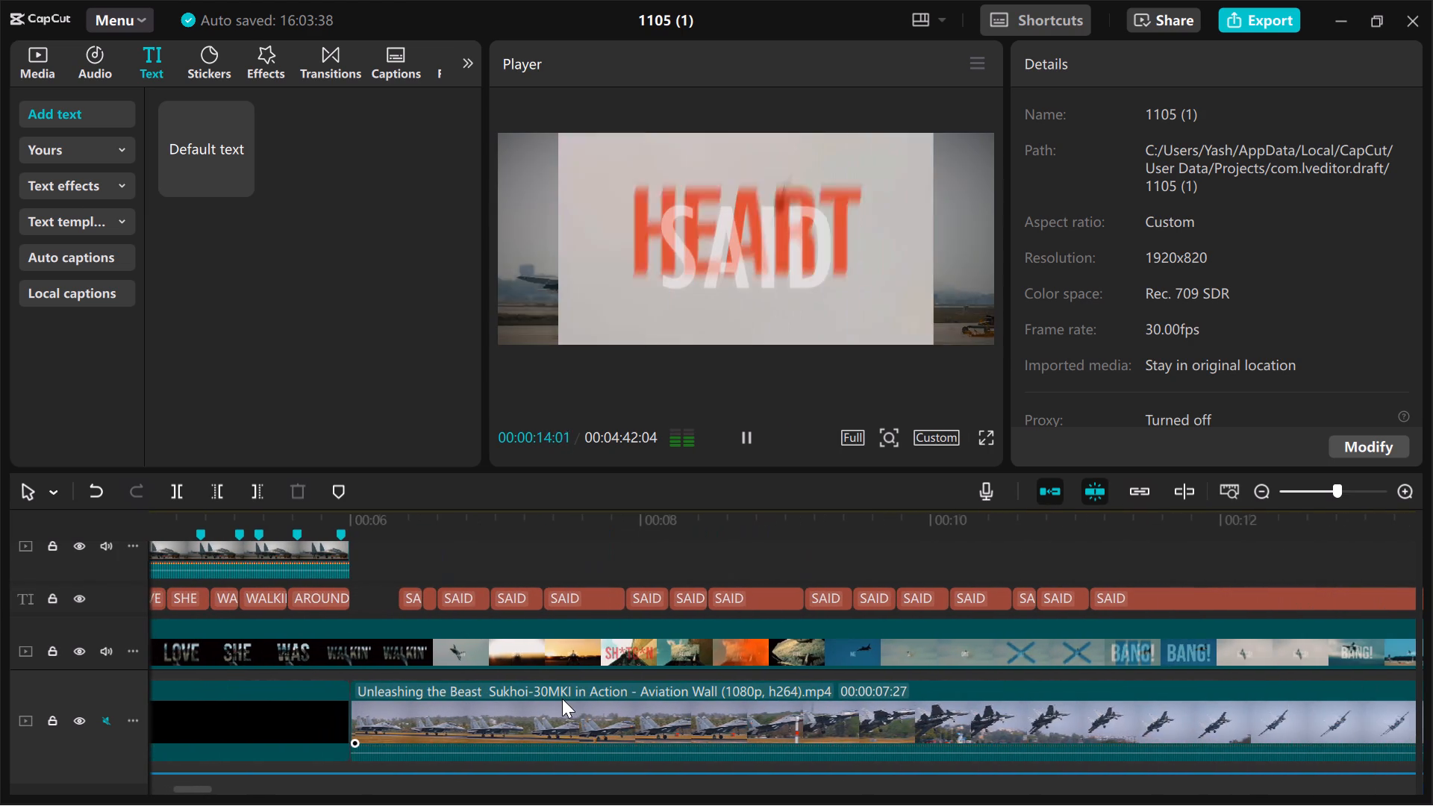
Change the first SAID placeholder after AROUND, at 00:00:06:10, to WITH, matching the reference's word.
click(566, 569)
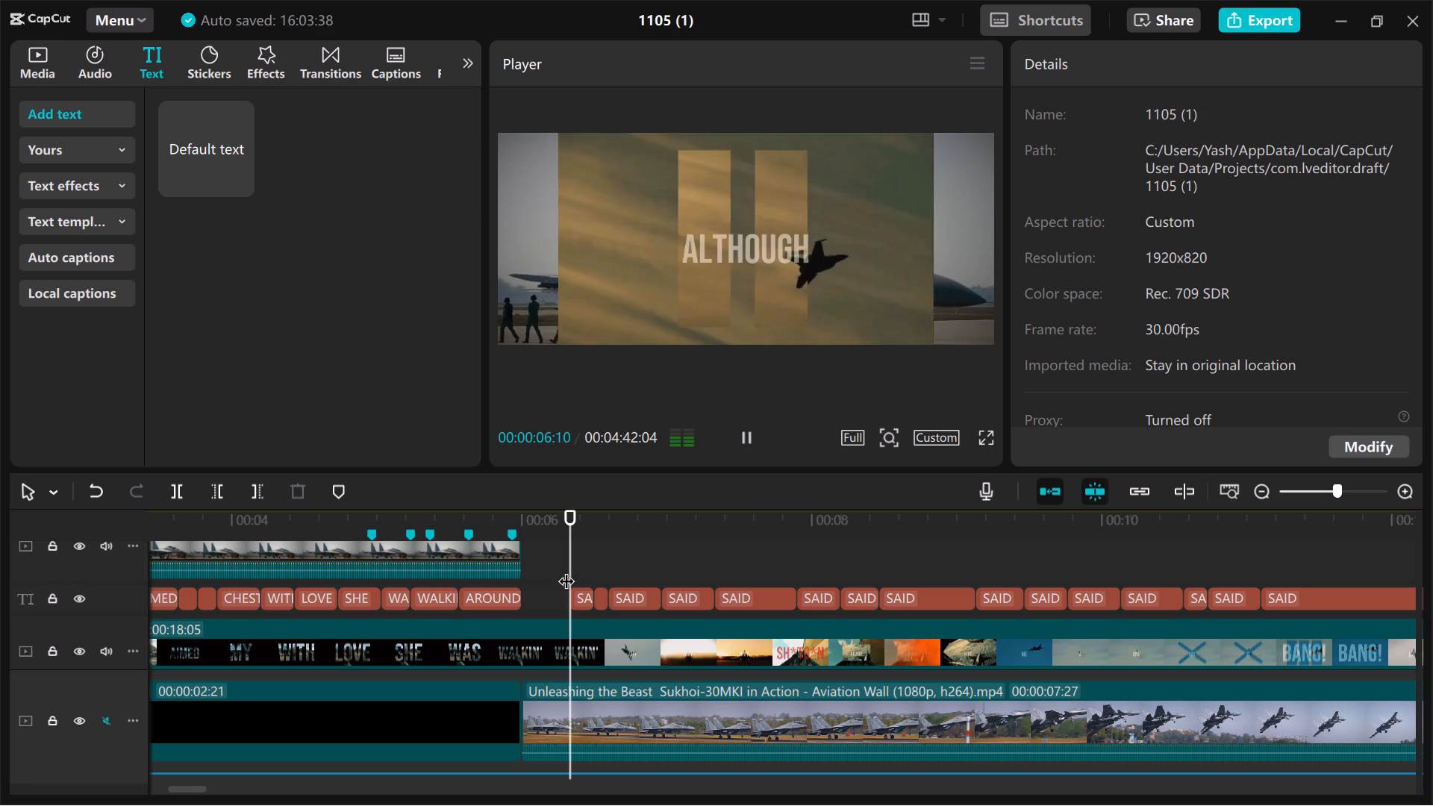
click(582, 592)
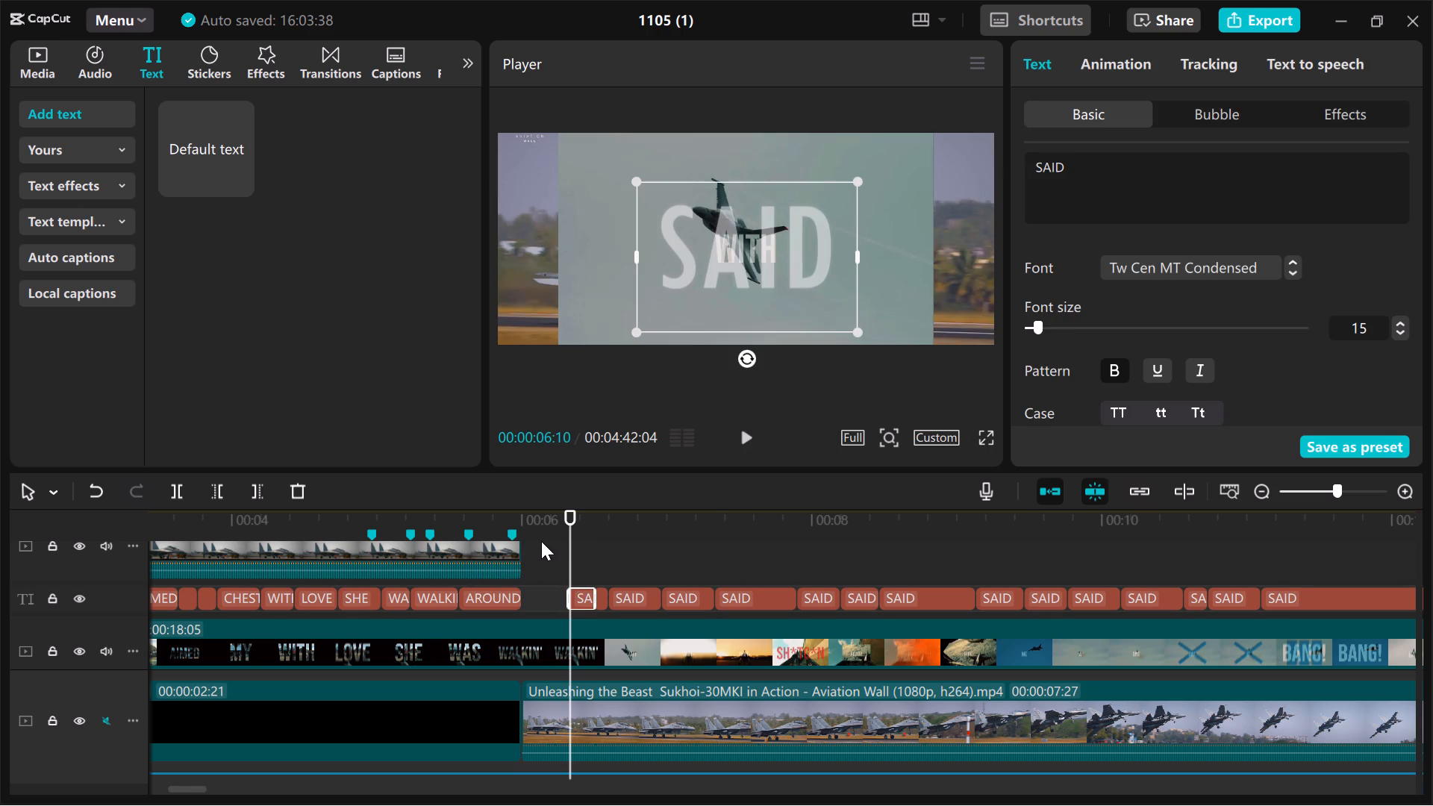
drag(1109, 164, 999, 183)
drag(999, 183, 998, 181)
drag(1120, 168, 1017, 157)
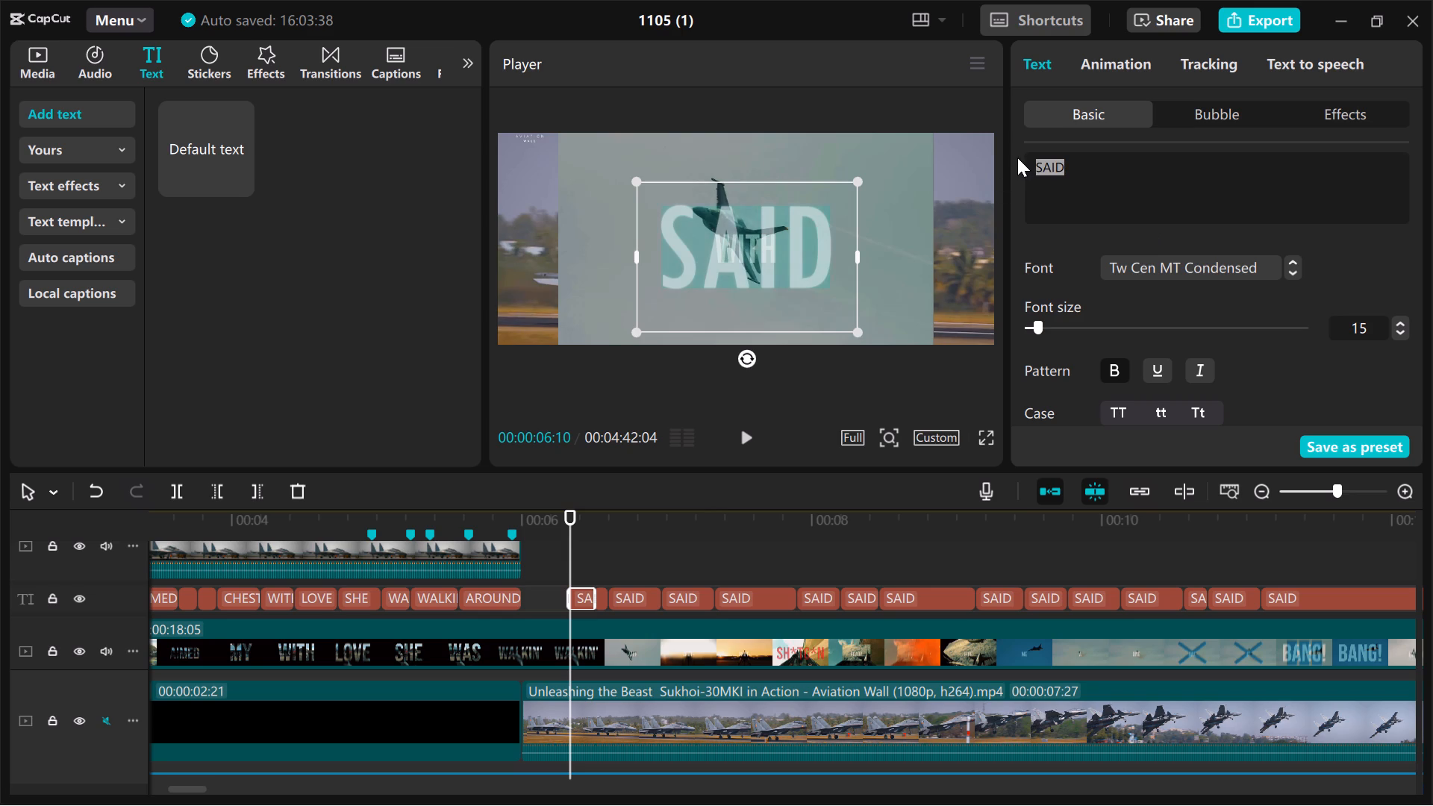
text(WITH)
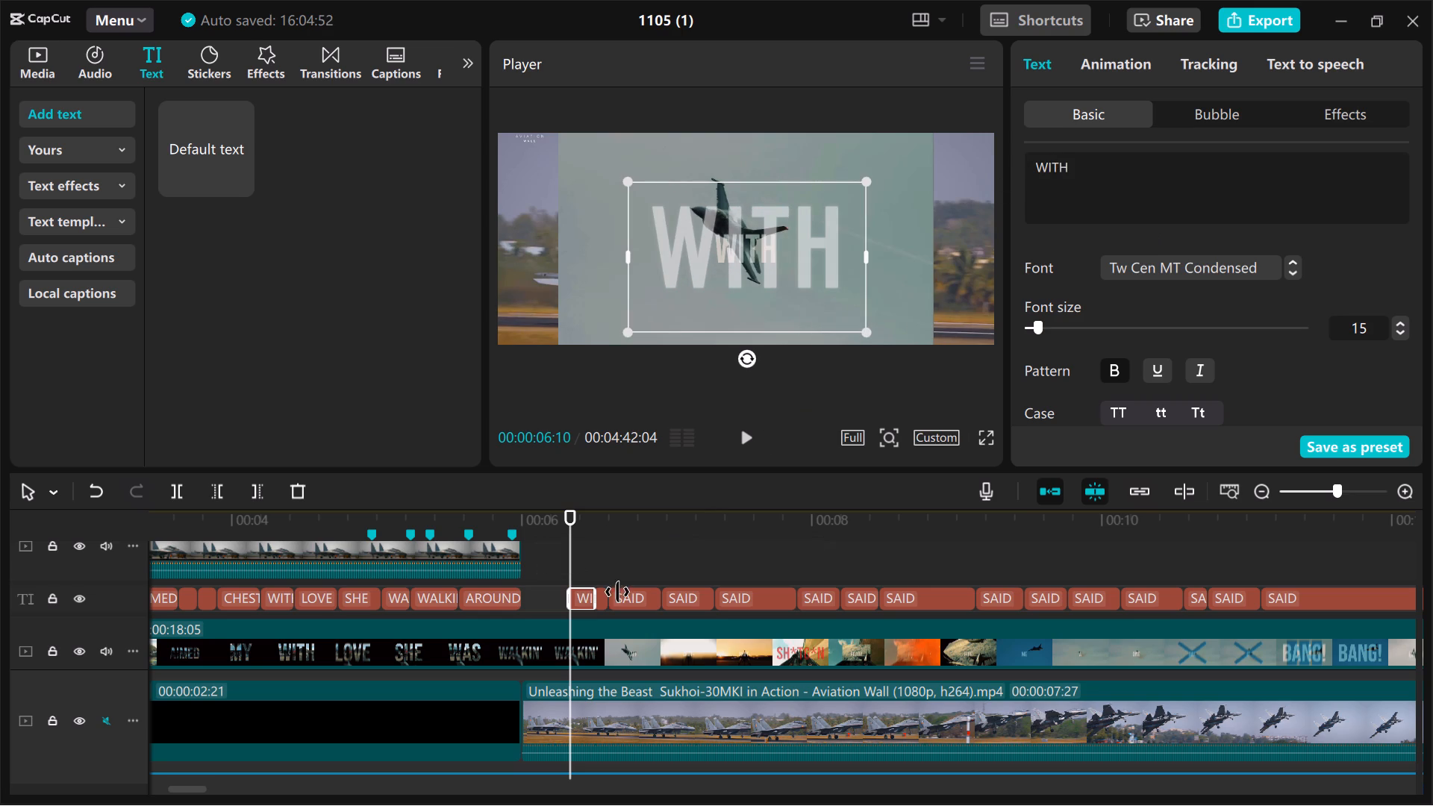
Change the short SAID placeholder clip at 00:00:06:16, right after WITH, to A.
click(595, 564)
key(Right)
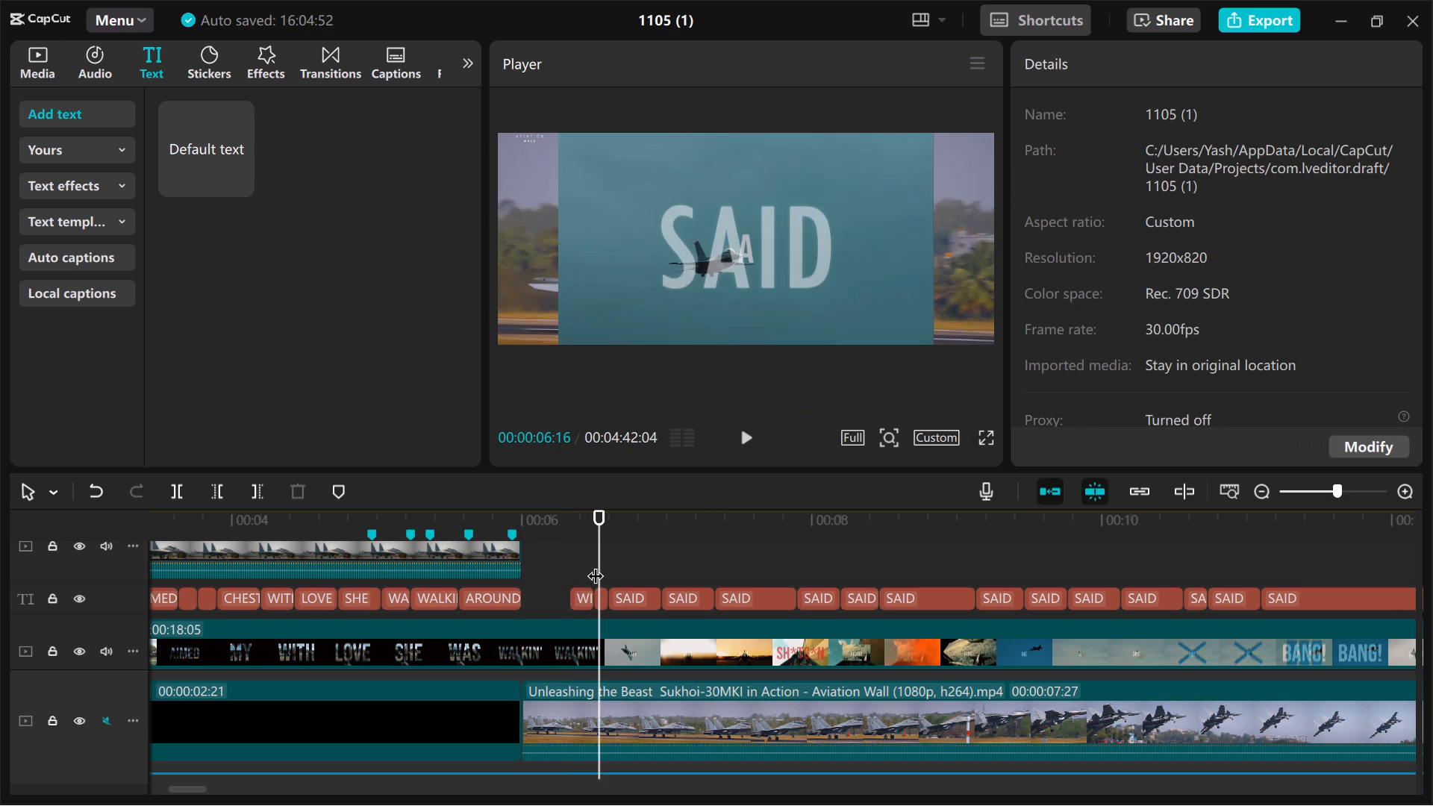
click(604, 601)
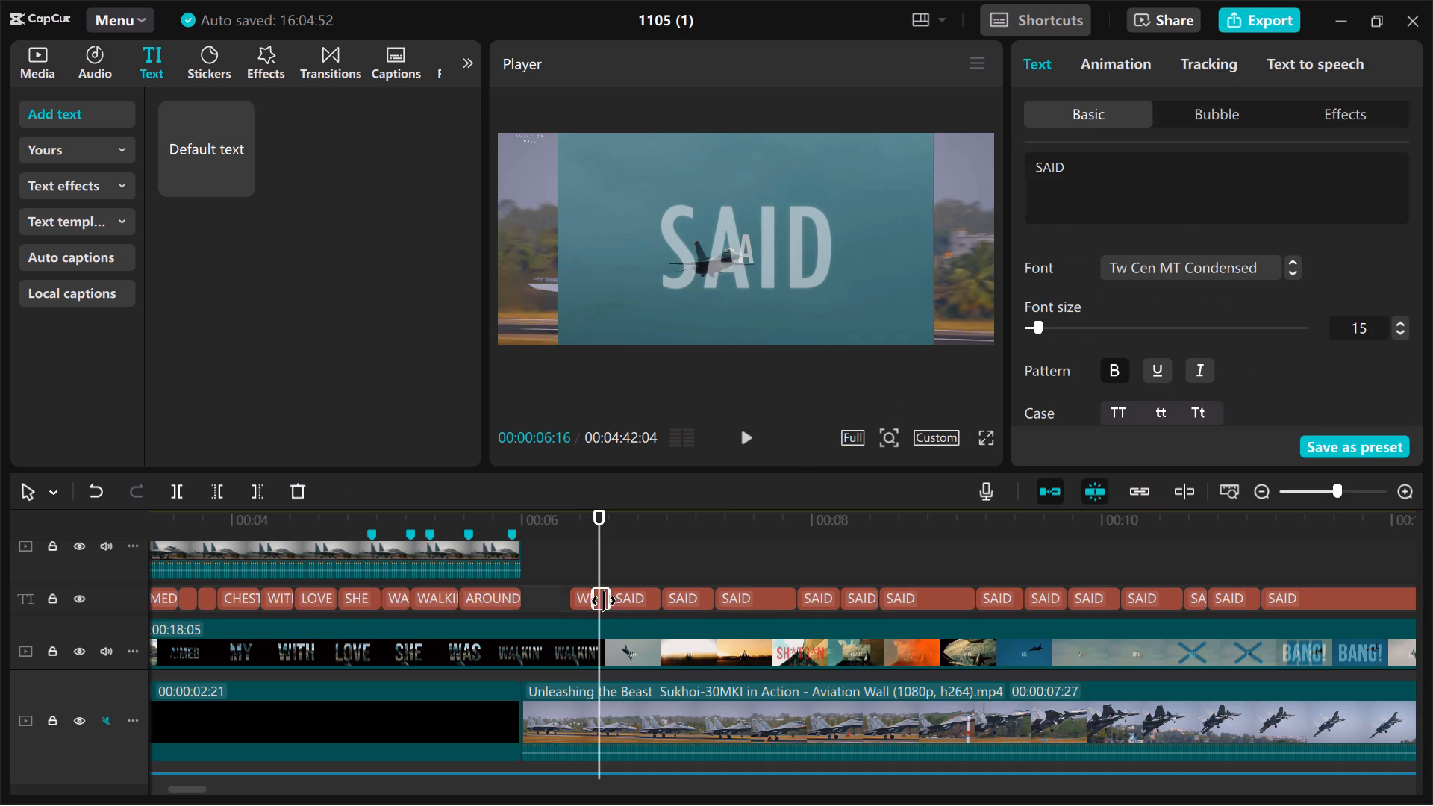
double_click(1089, 172)
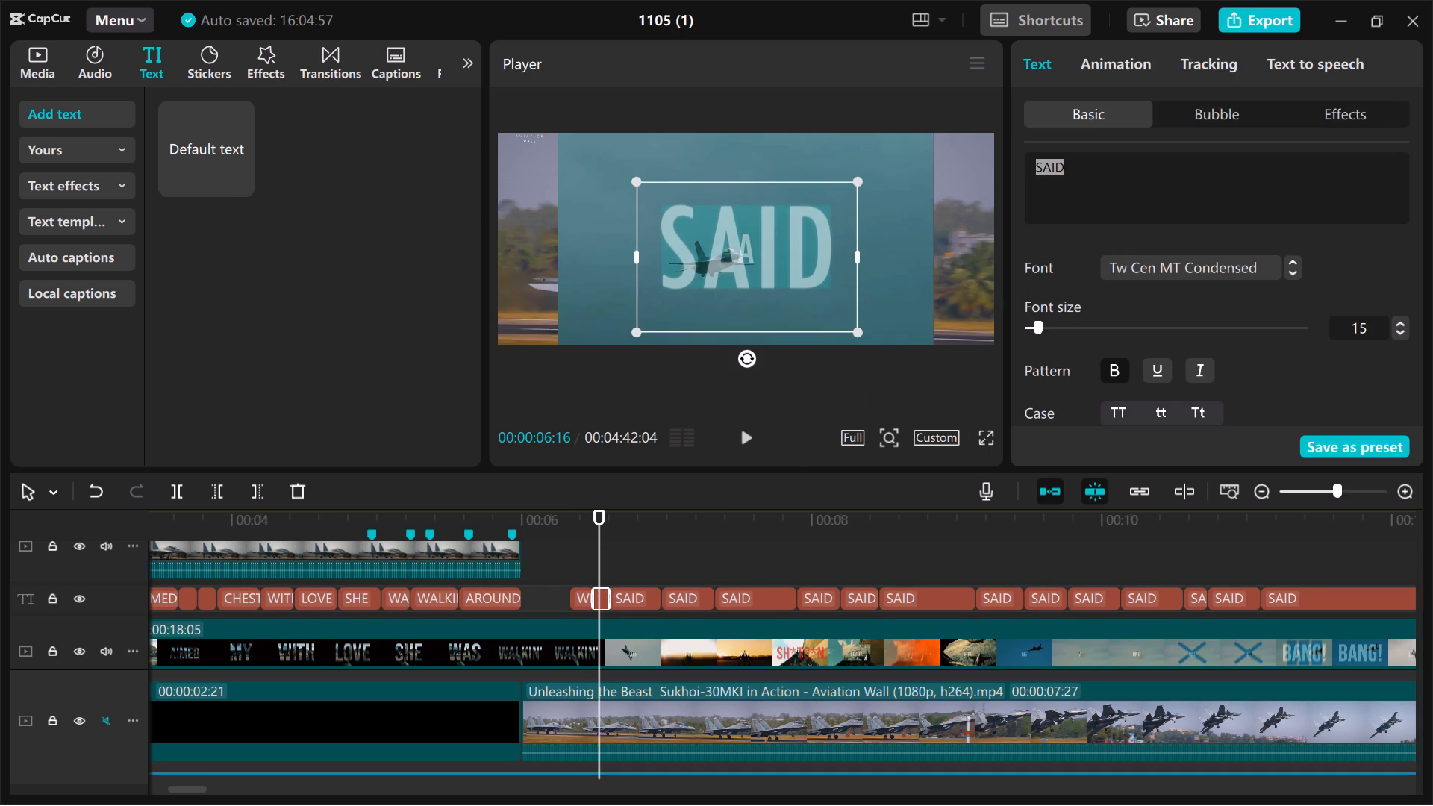
key(a)
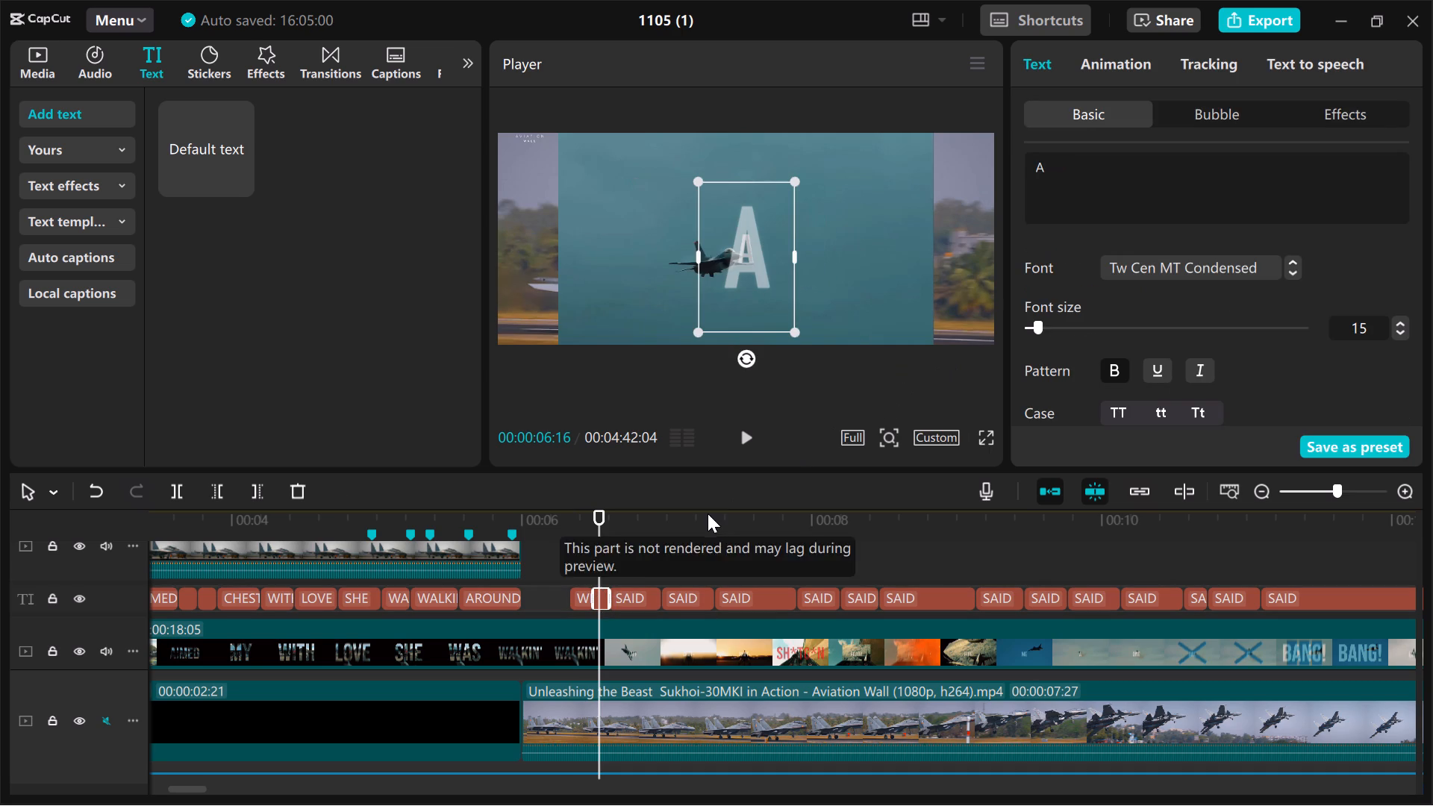
Replace the SAID placeholder text in the clip at 00:00:06:23 with LOADED.
click(635, 566)
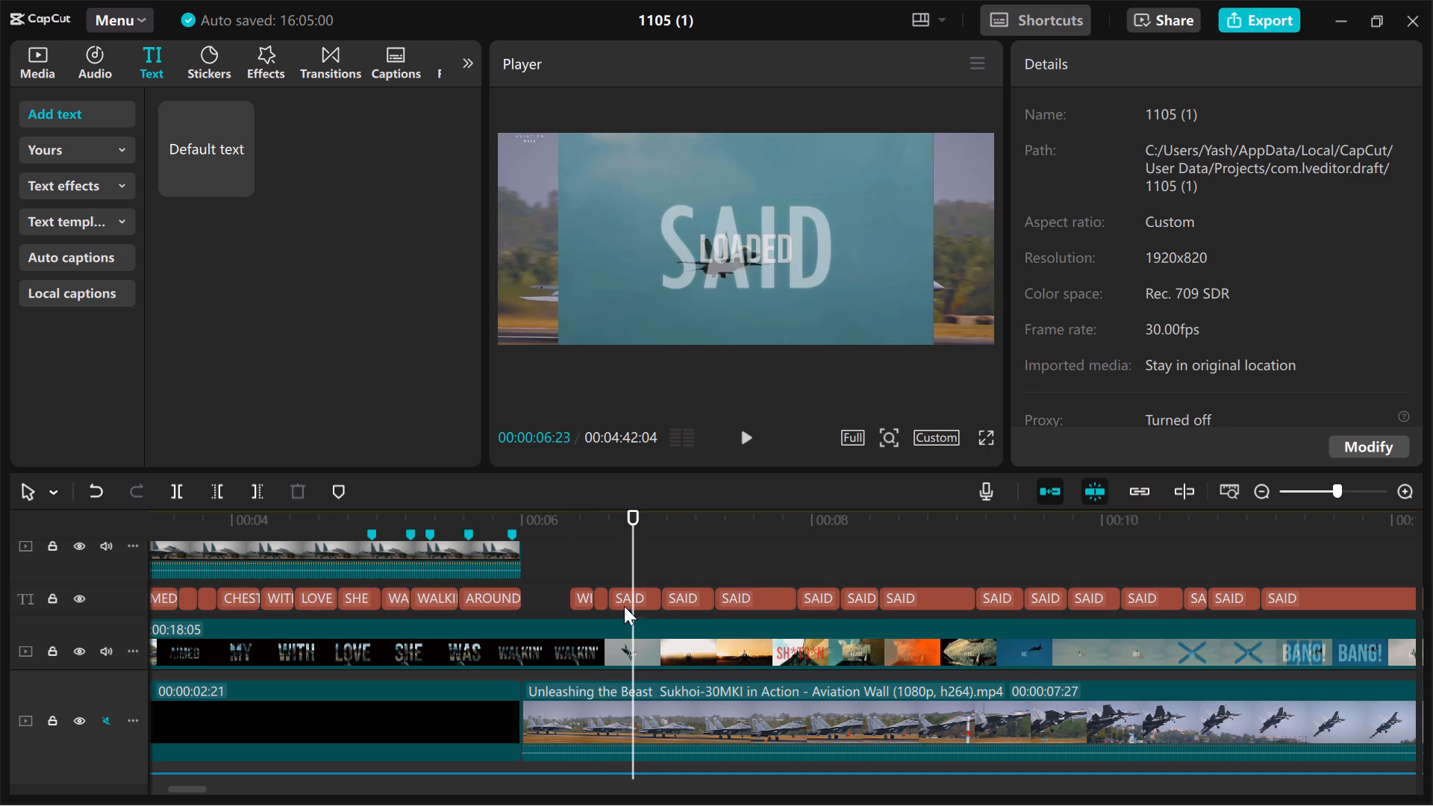
click(628, 599)
double_click(1136, 190)
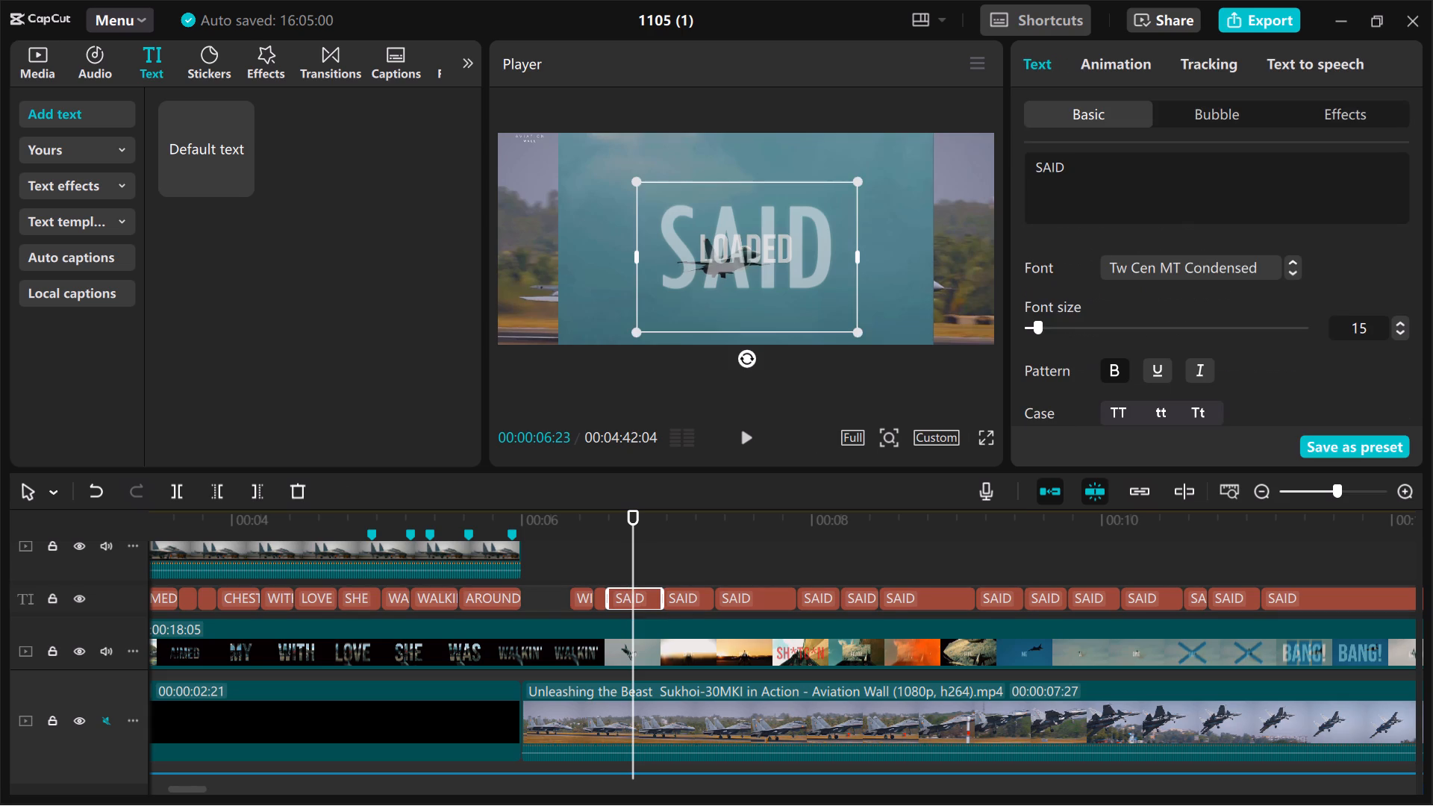
text(LOADED)
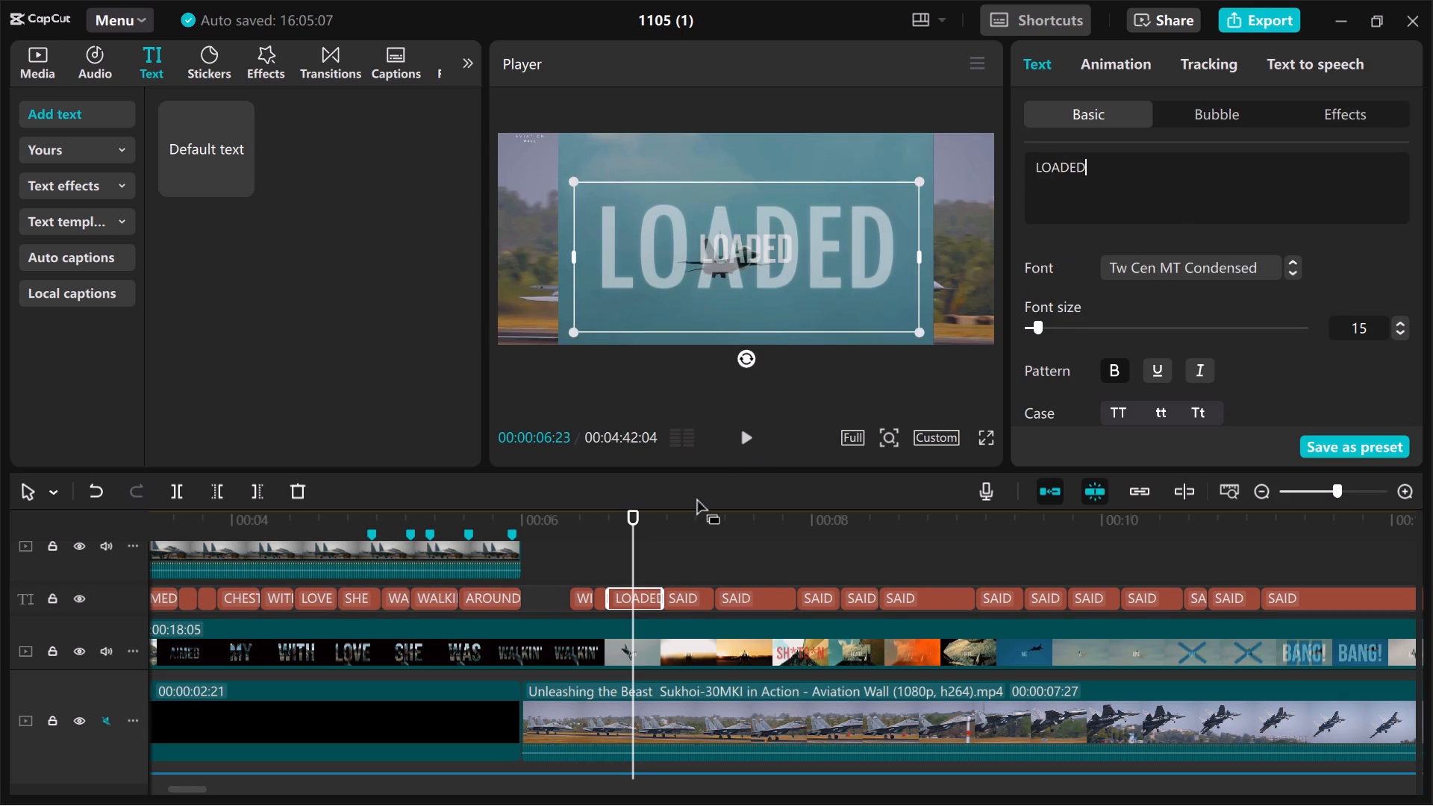
Replace the SAID placeholder text in the clip at 00:00:07:02, following LOADED, with SHOT-.
click(678, 572)
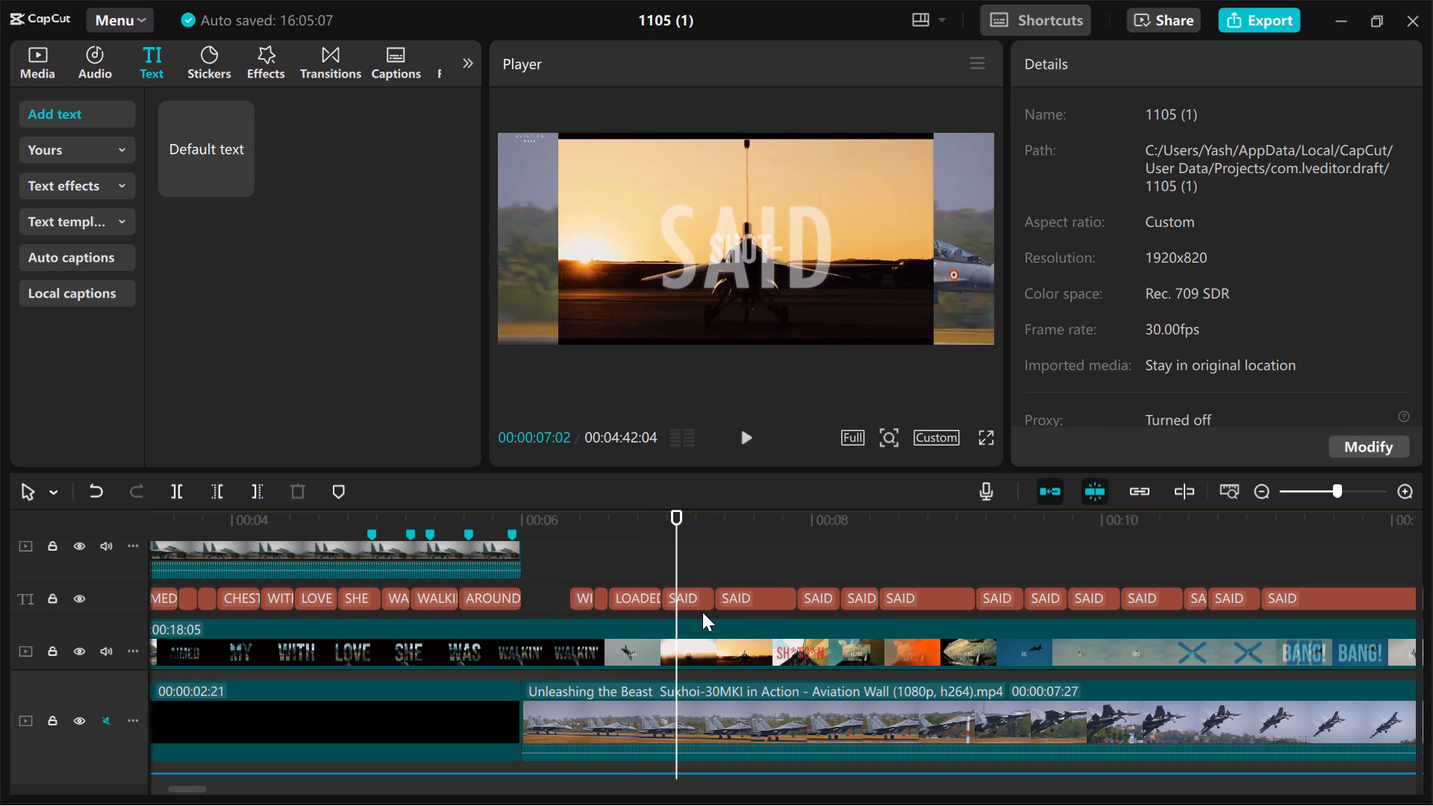
click(691, 602)
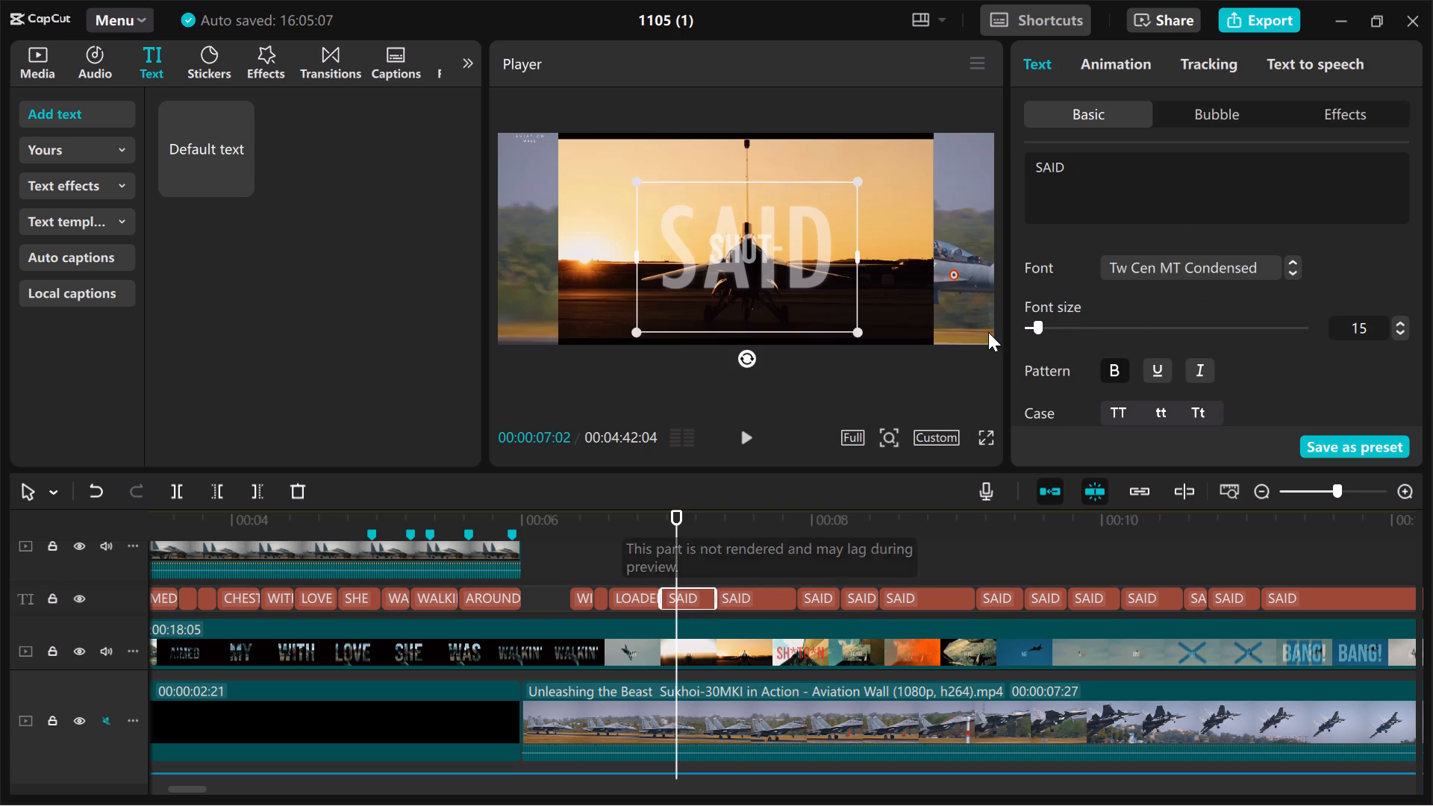
drag(1091, 190, 1042, 179)
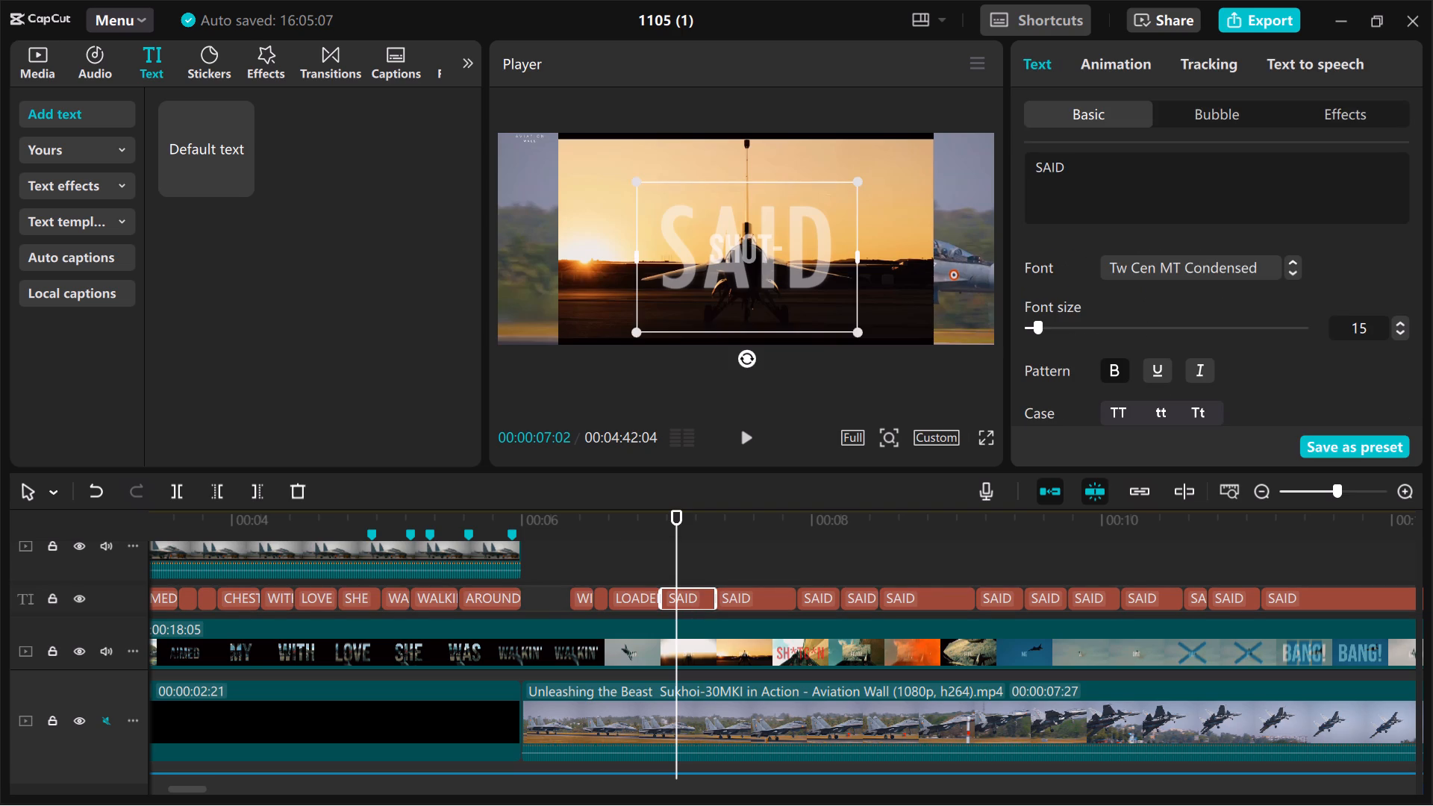
drag(1042, 179, 1024, 168)
text(SHOT-)
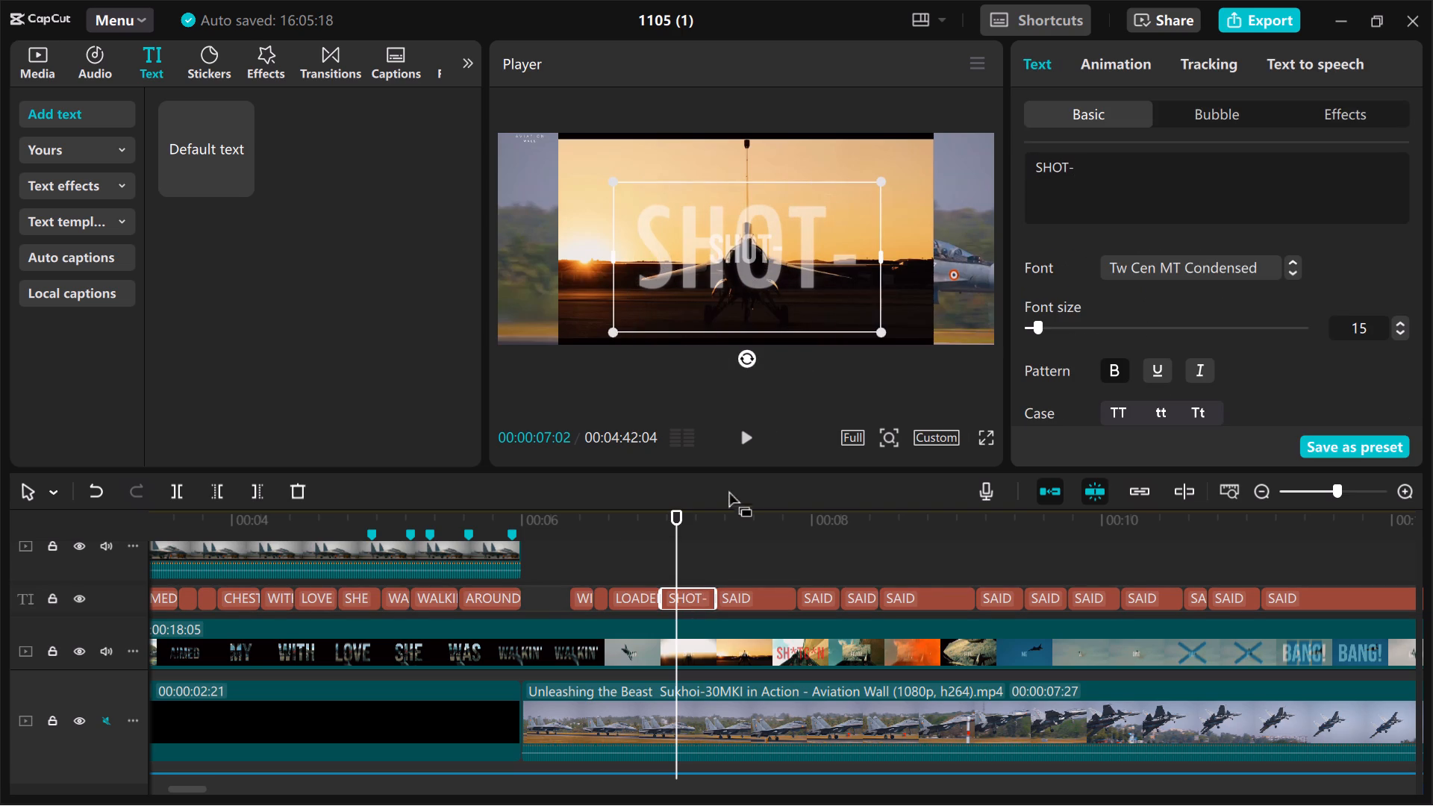
Replace the SAID placeholder text in the clip at 00:00:07:16, right after SHOT-, with SH*TG*N.
click(745, 570)
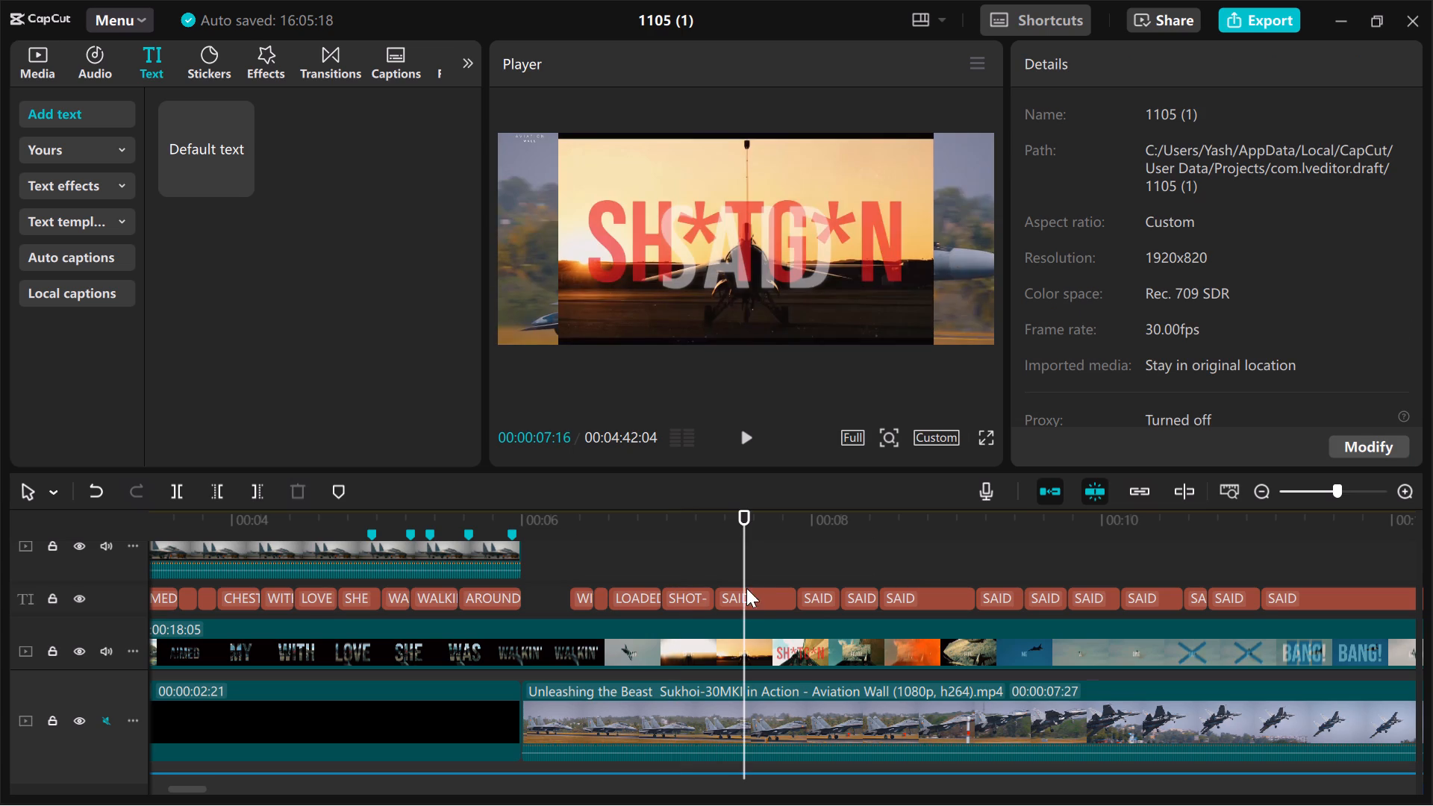
click(752, 602)
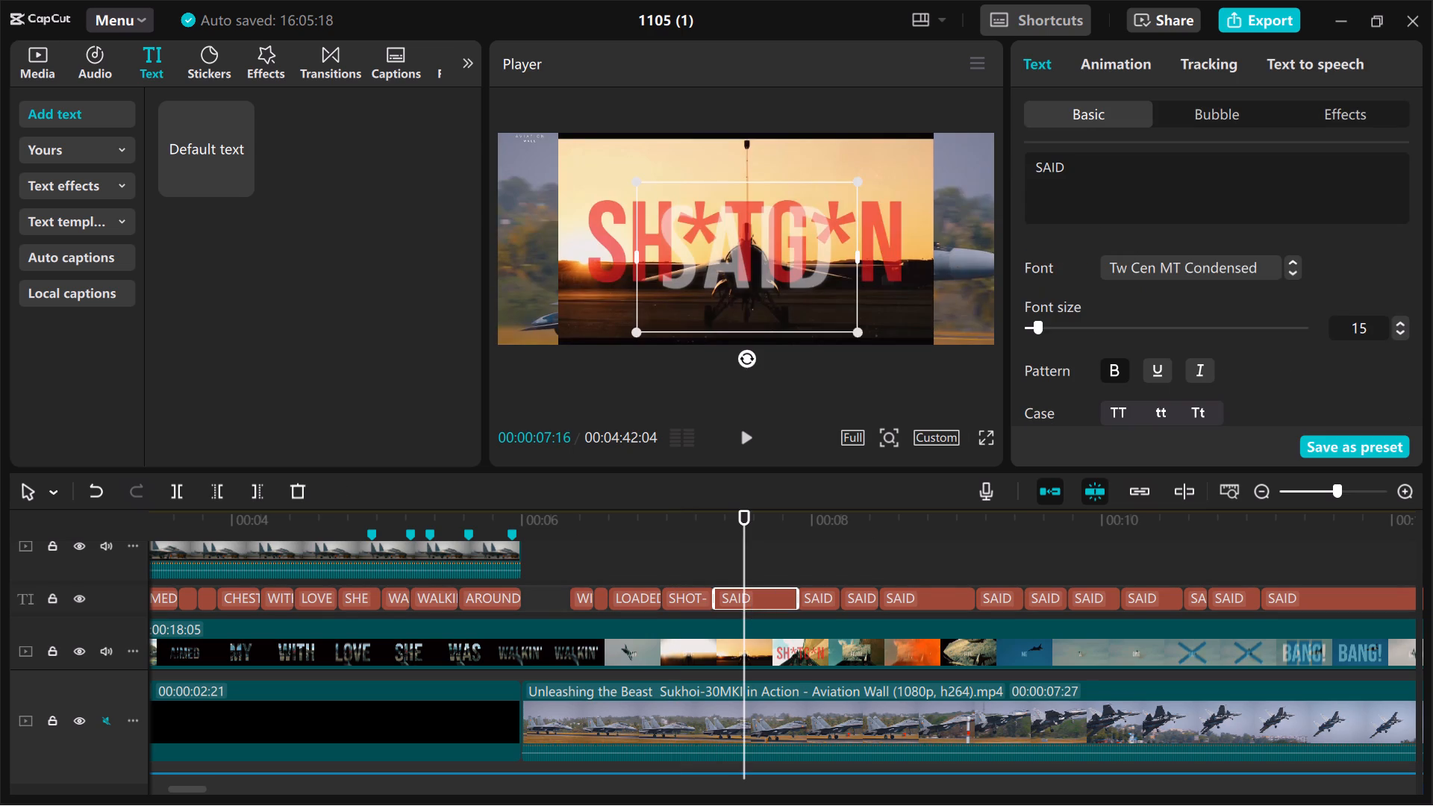
drag(1090, 174, 1033, 170)
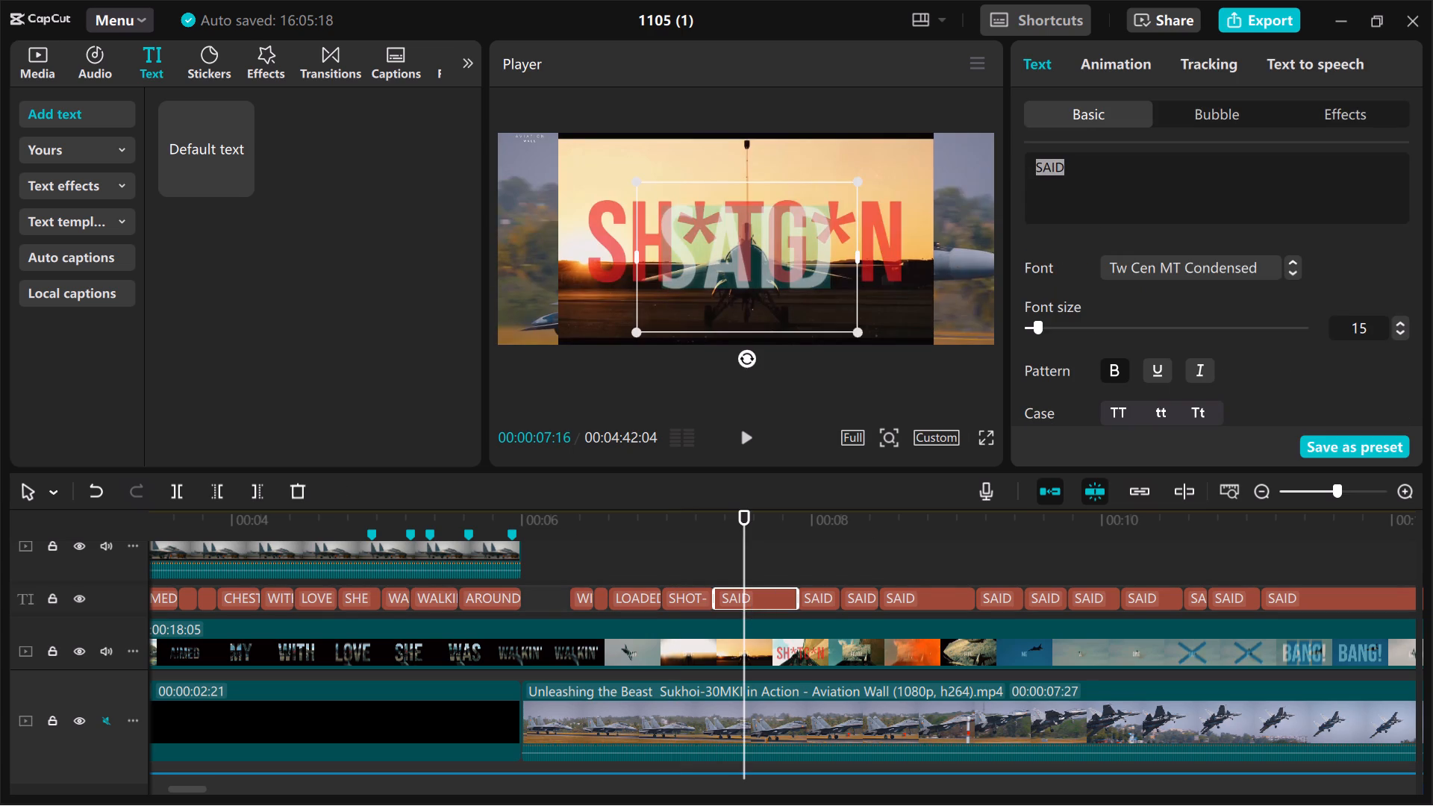
text(SH)
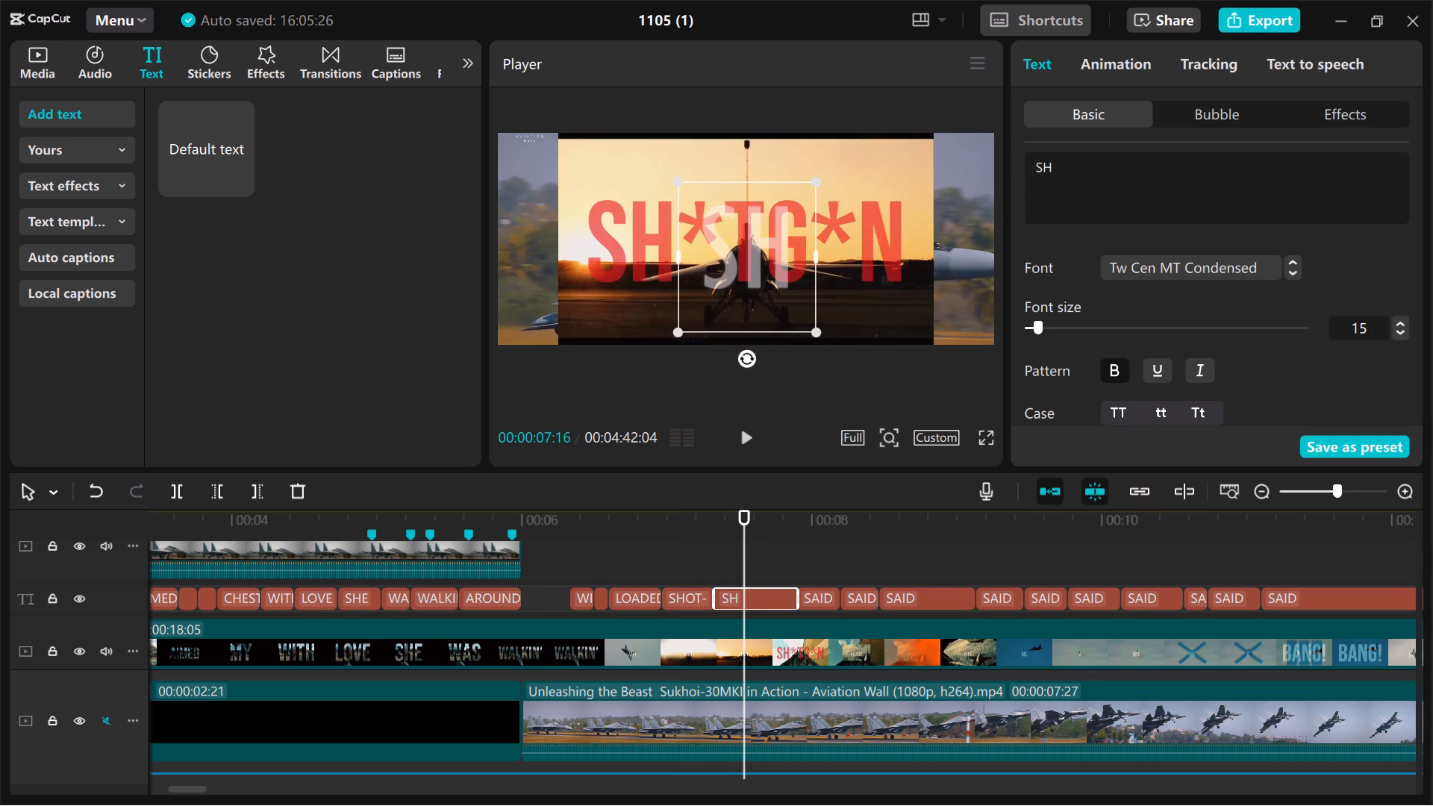
key(shift+asterisk)
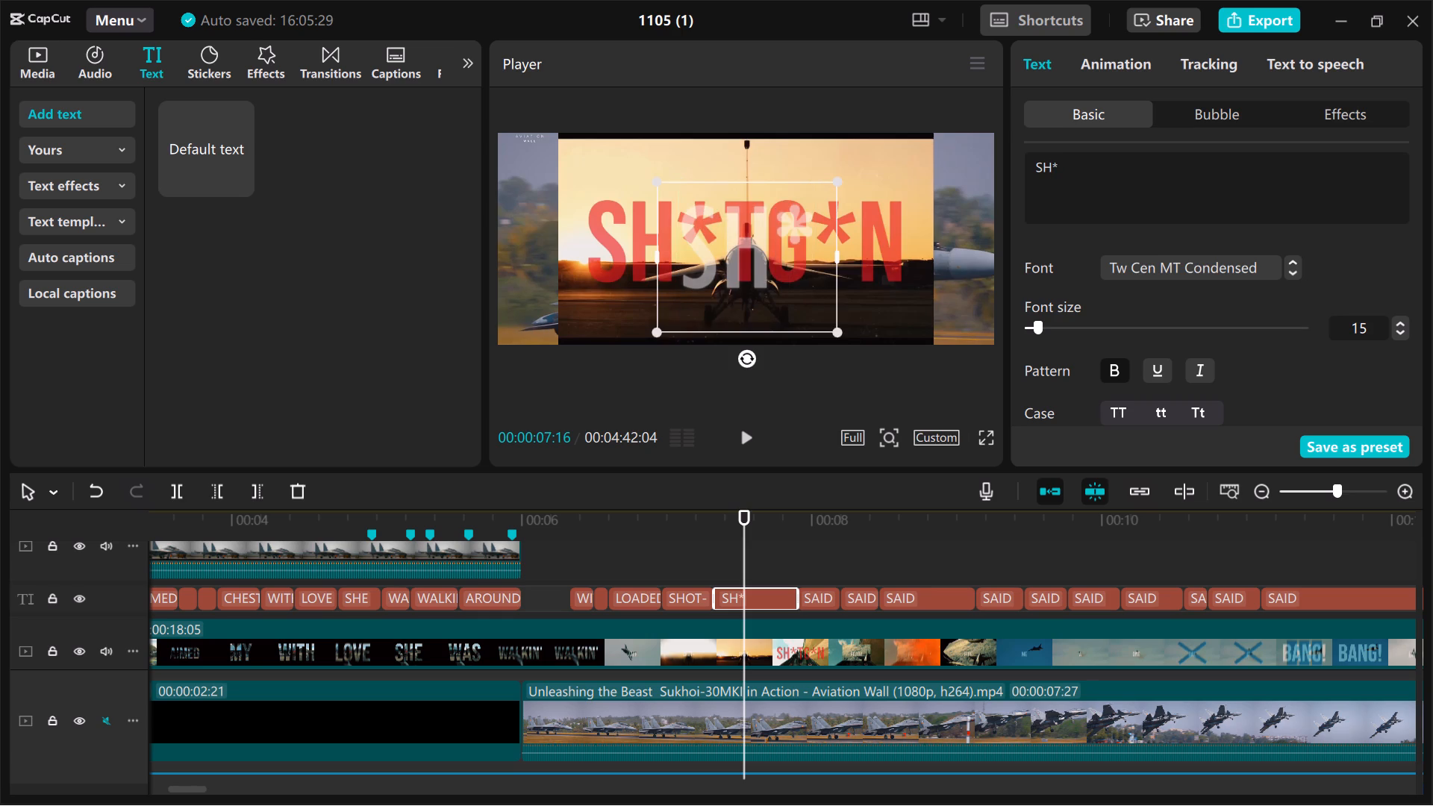
text(TH)
key(BackSpace)
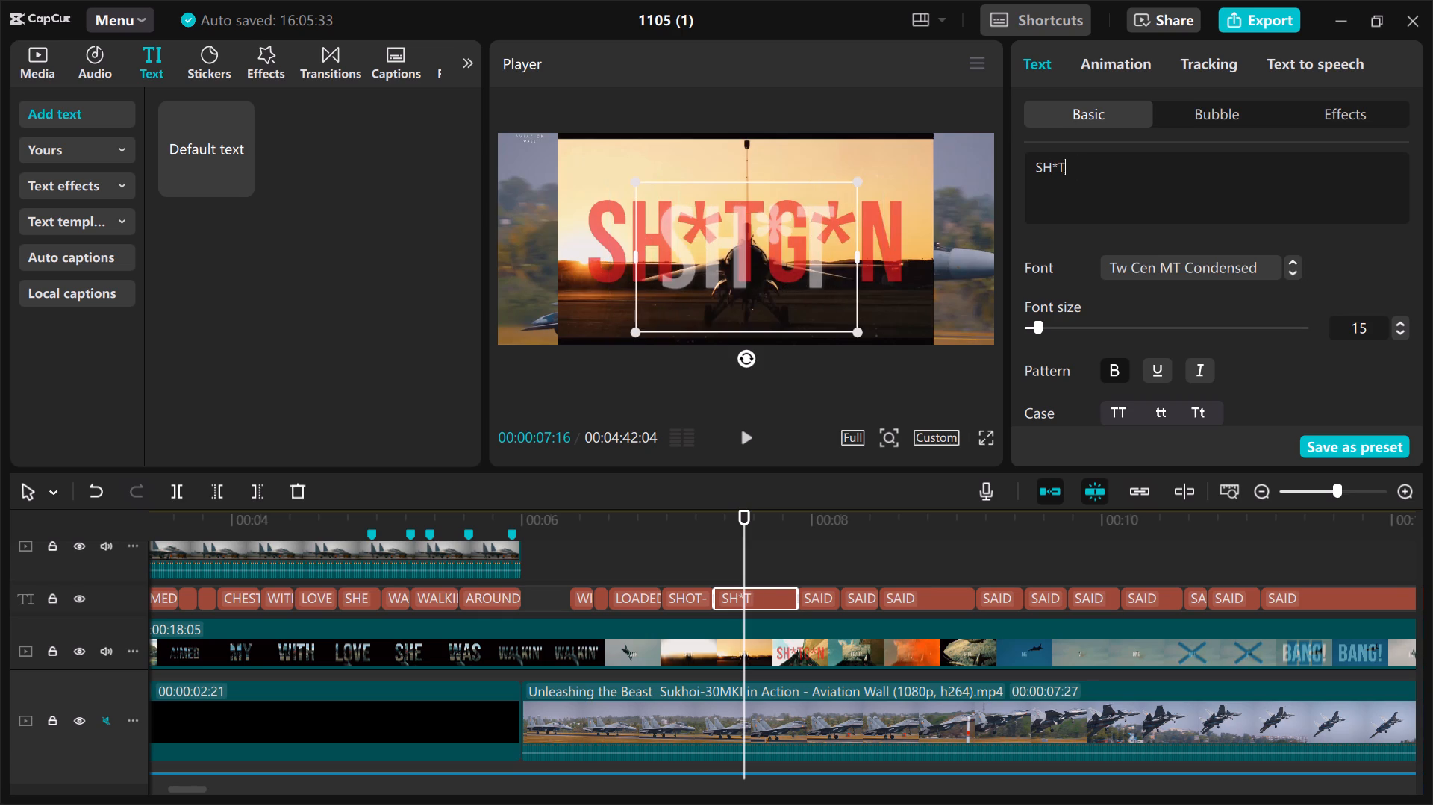
key(g)
key(shift+asterisk)
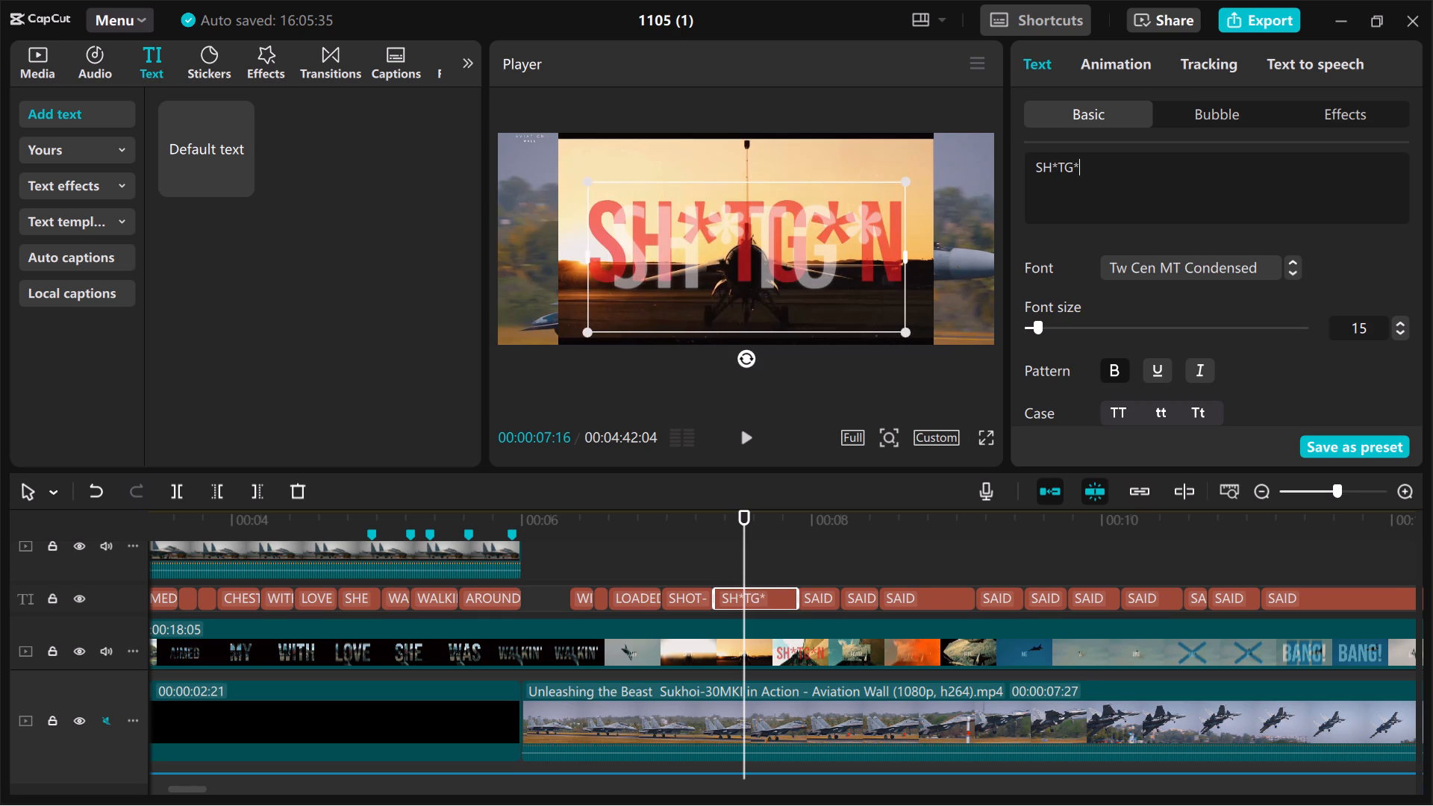
key(n)
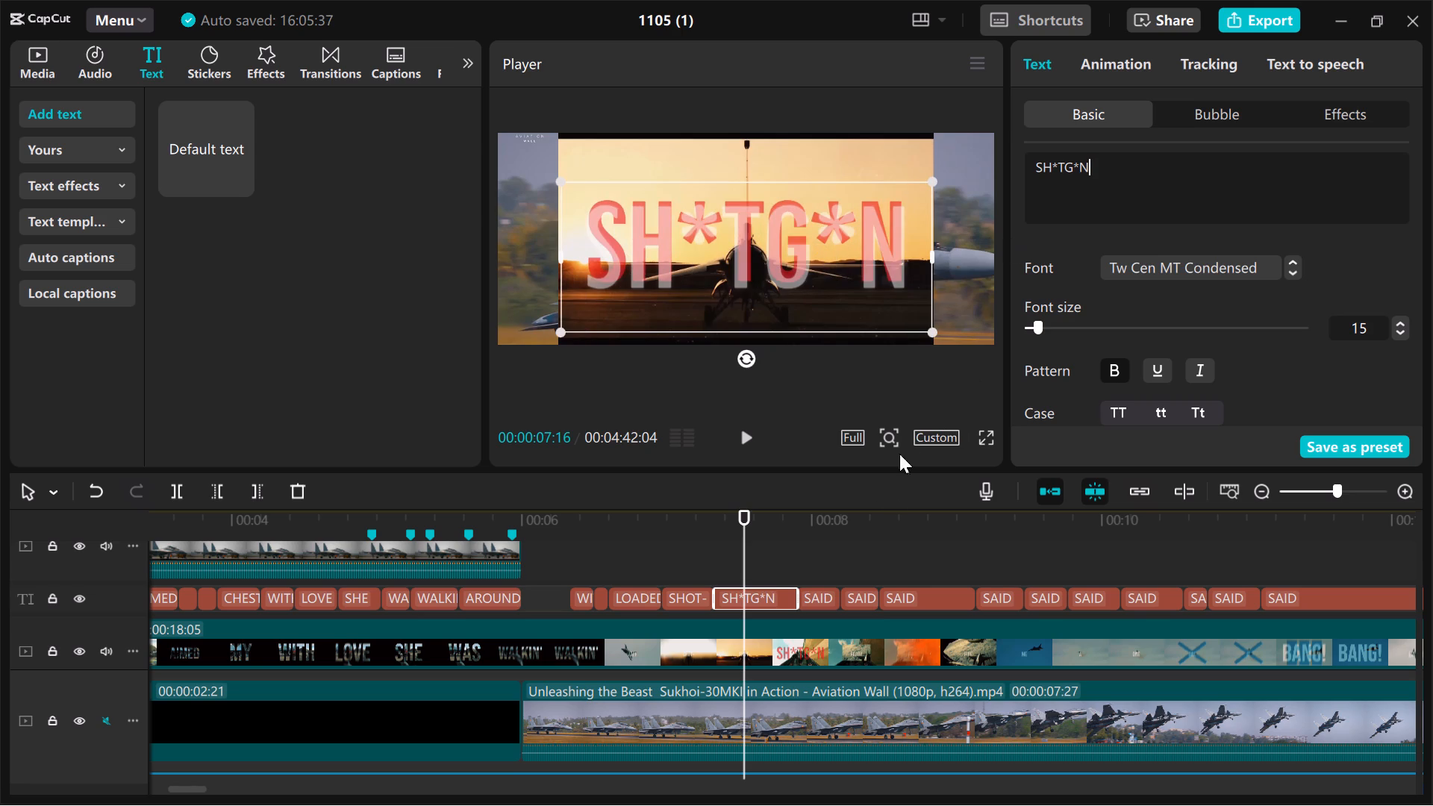
Change the SAID placeholder clip at 00:00:08:03, following SH*TG*N, to READY.
click(804, 570)
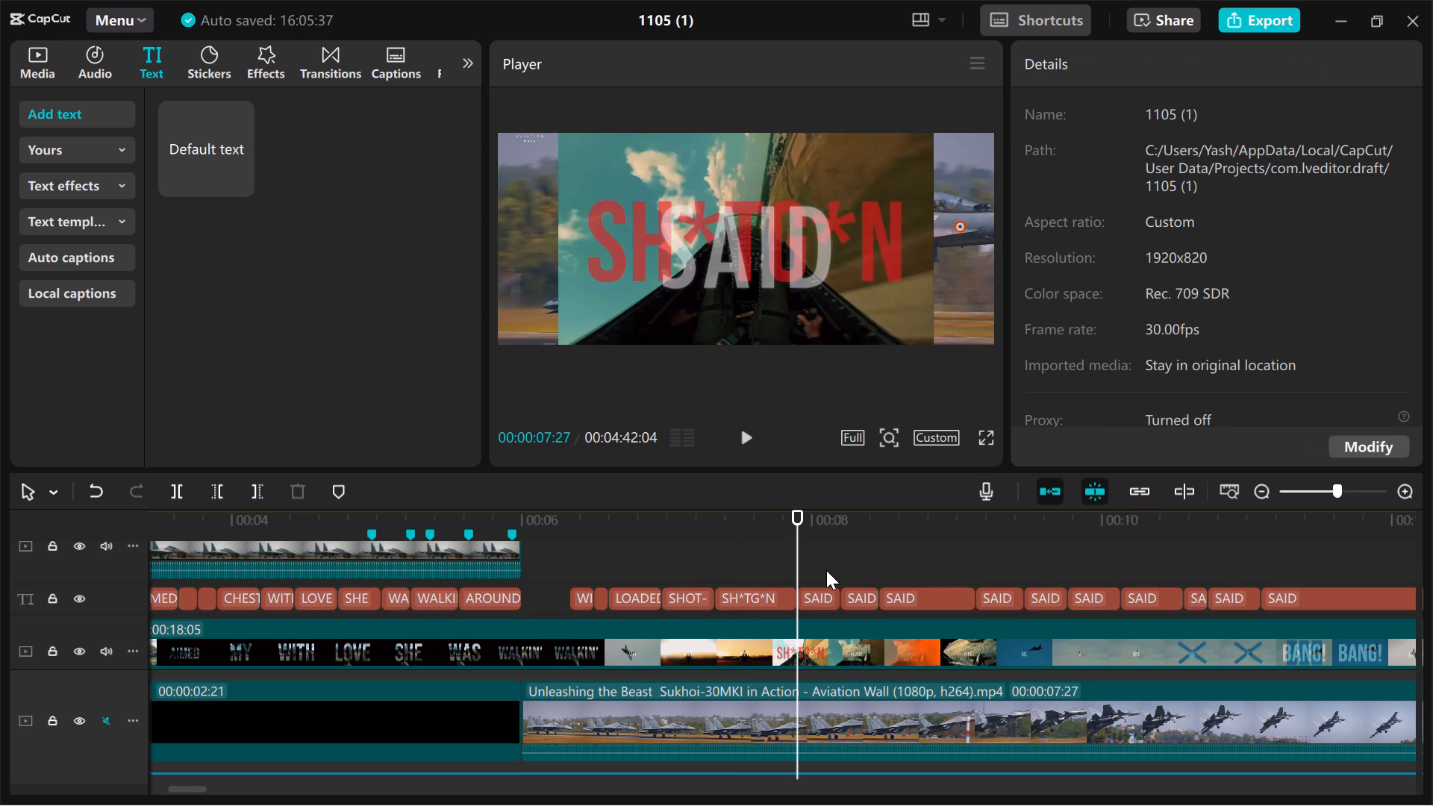
click(826, 570)
click(819, 599)
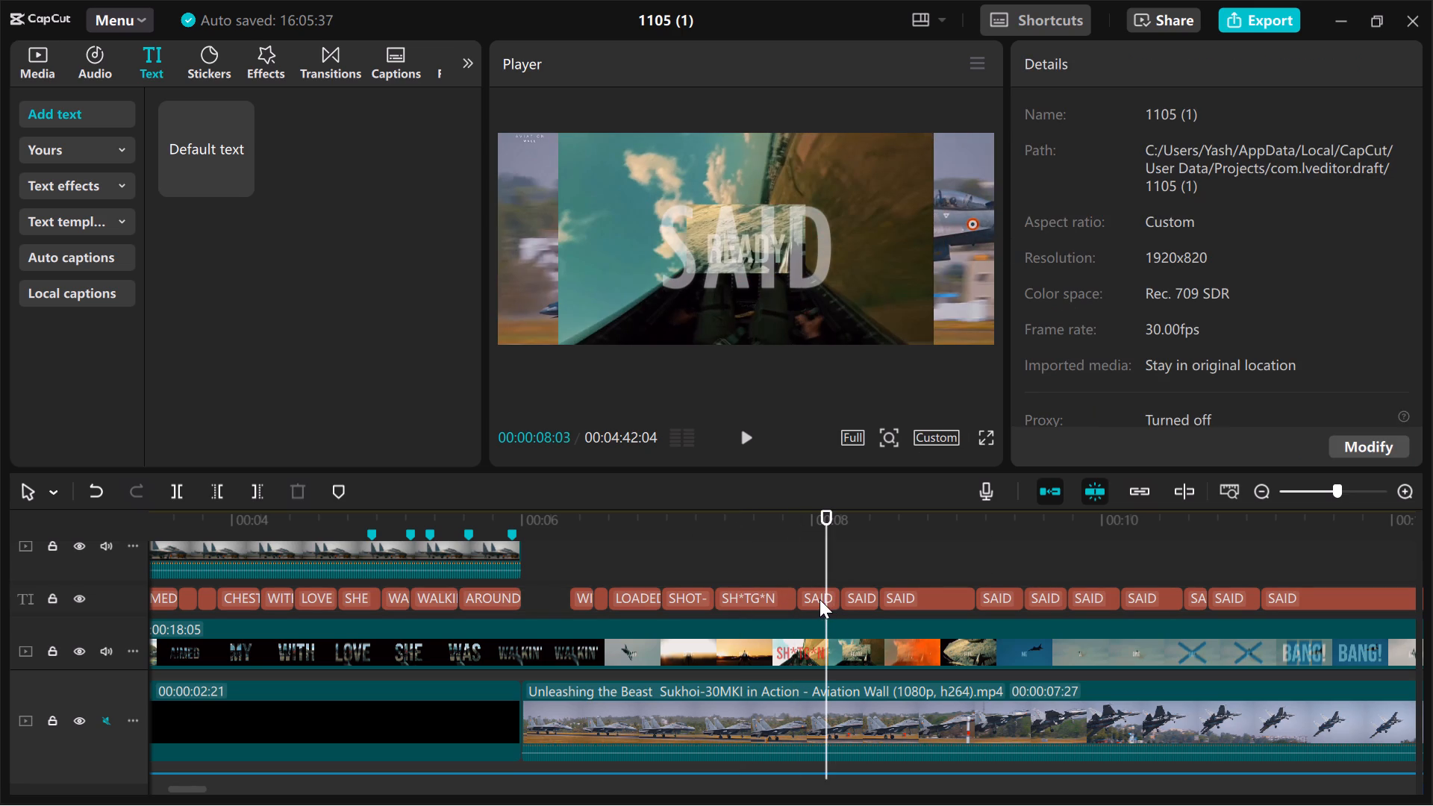
double_click(1082, 182)
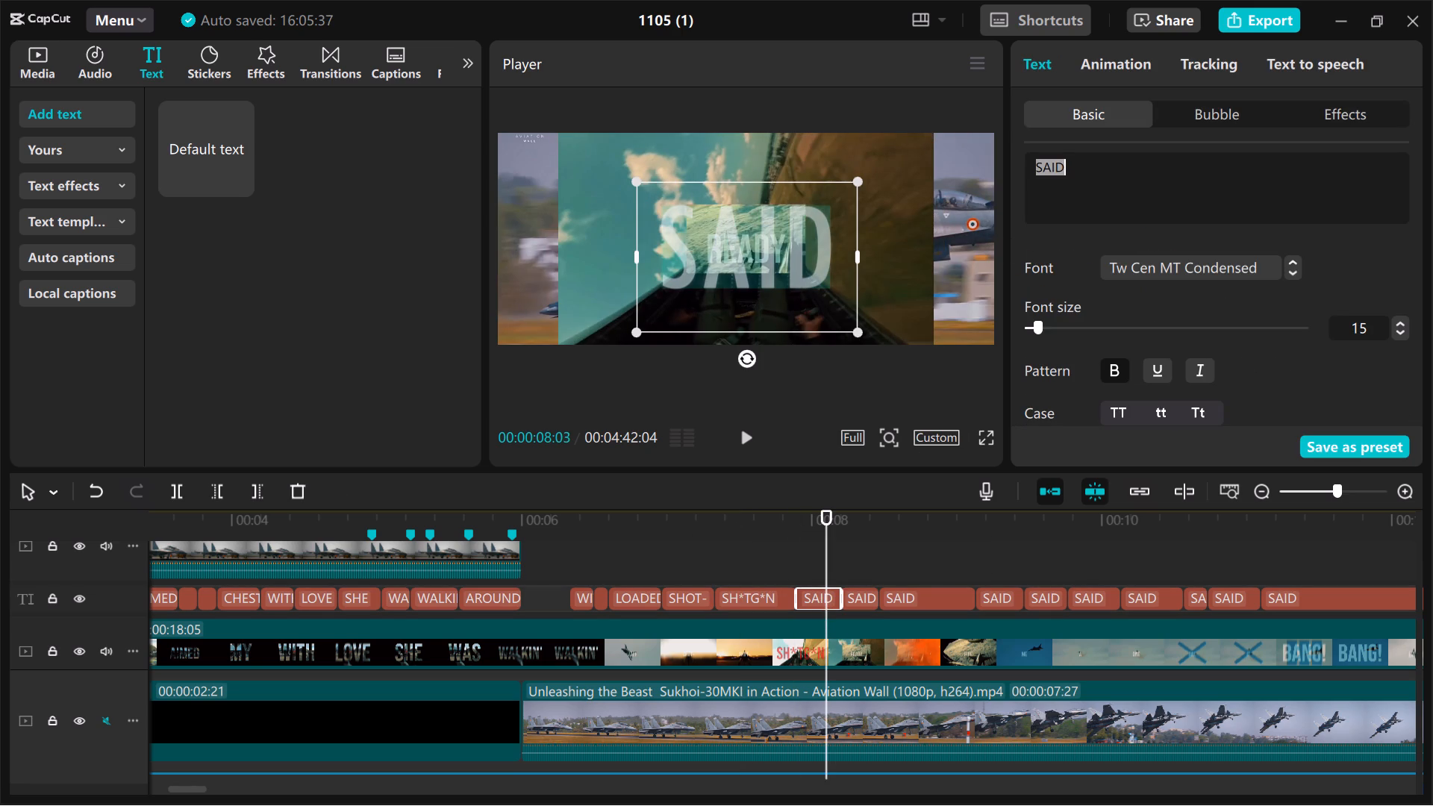
text(REA)
text(DY)
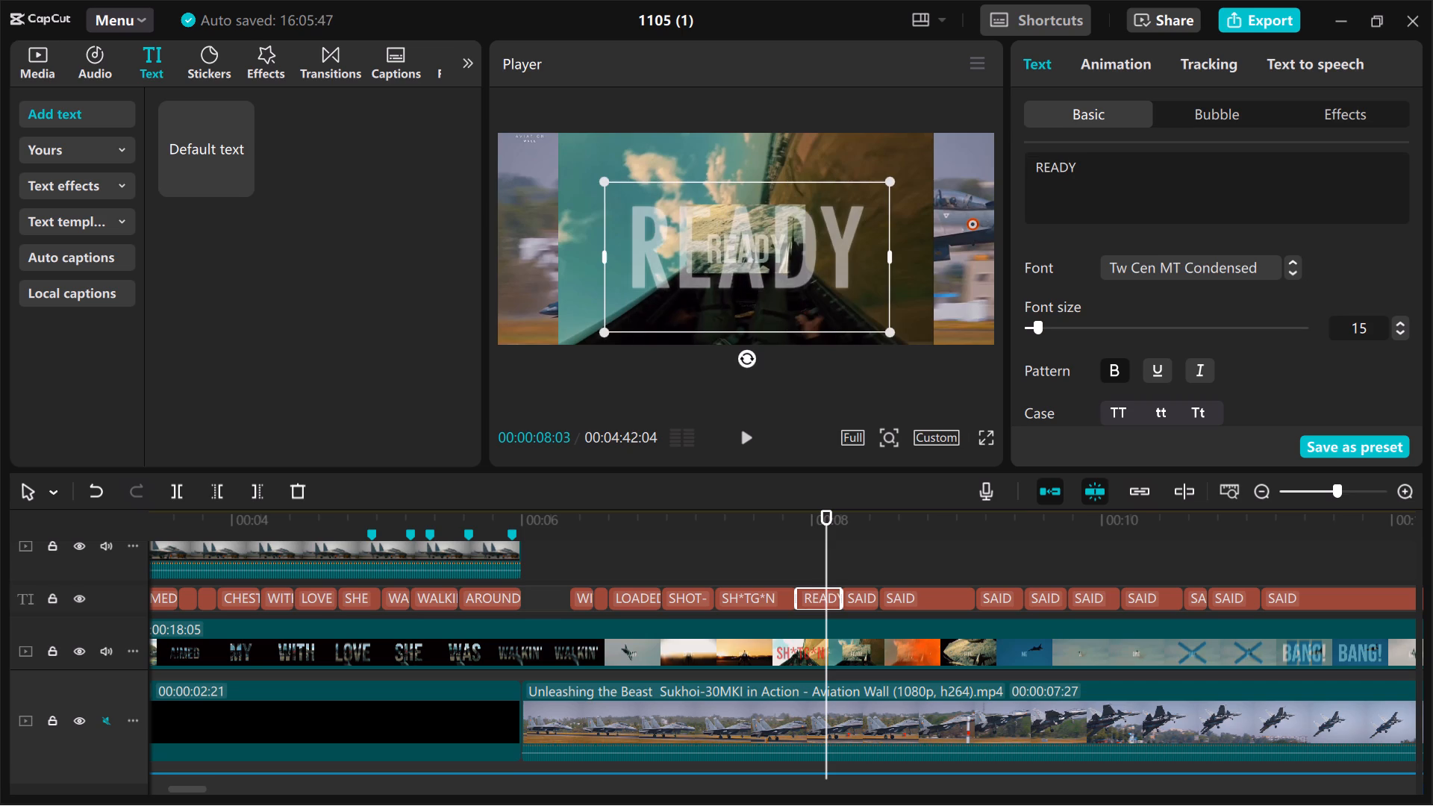
Replace the SAID placeholder text in the clip at 00:00:08:10, right after READY, with TO.
click(860, 601)
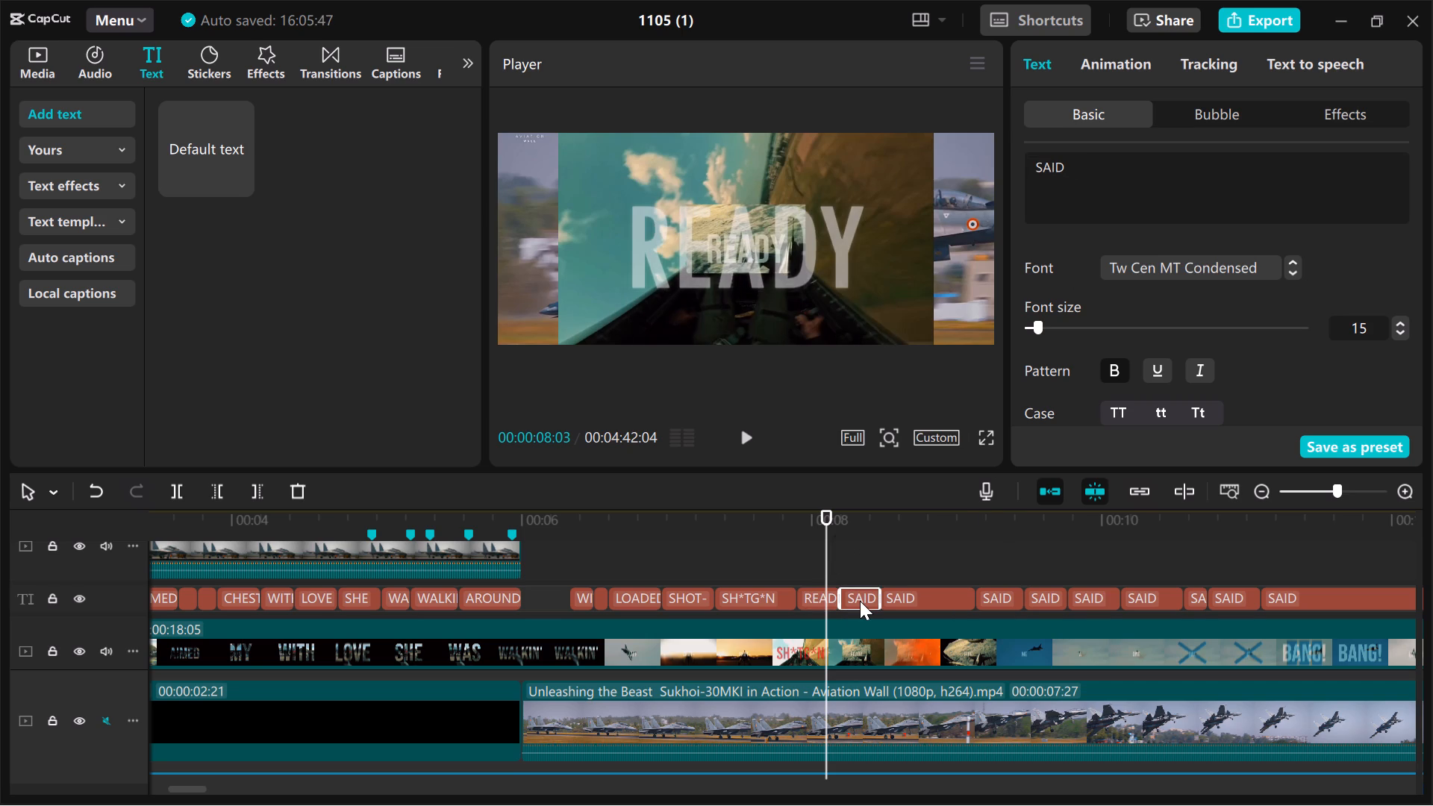
click(862, 559)
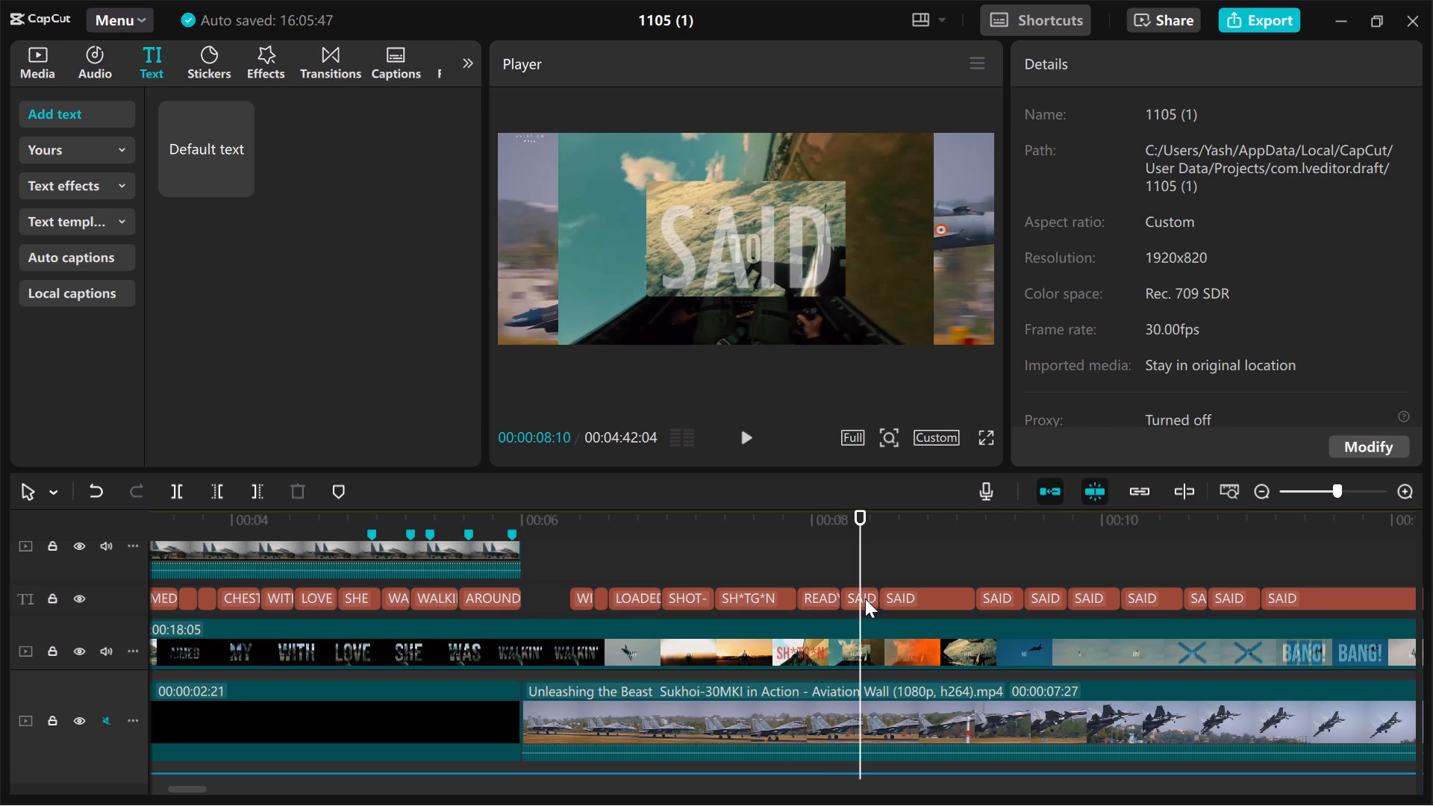
click(865, 599)
double_click(1078, 180)
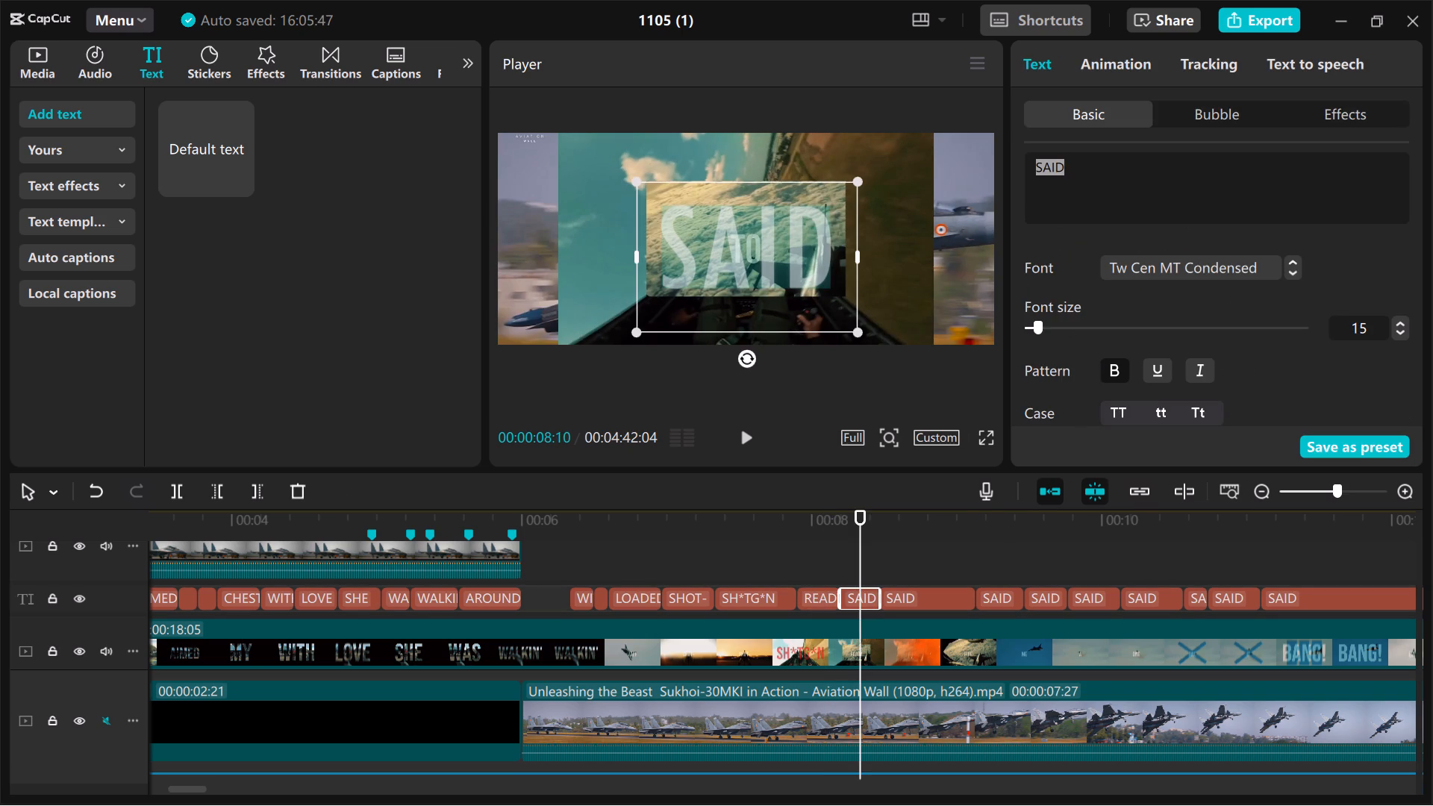
text(TO)
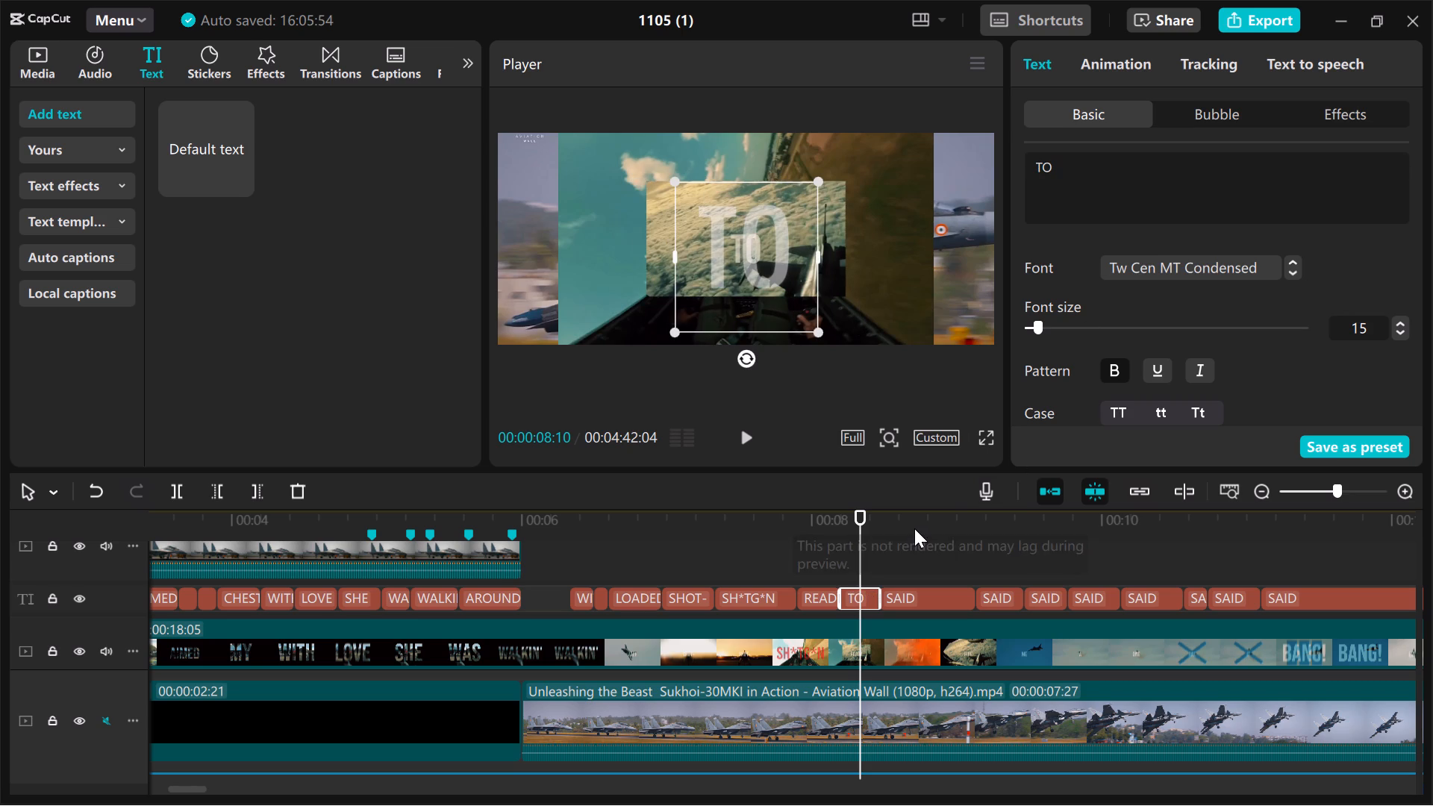
Change the long SAID placeholder clip at 00:00:08:23, following TO, to FIRE.
click(922, 557)
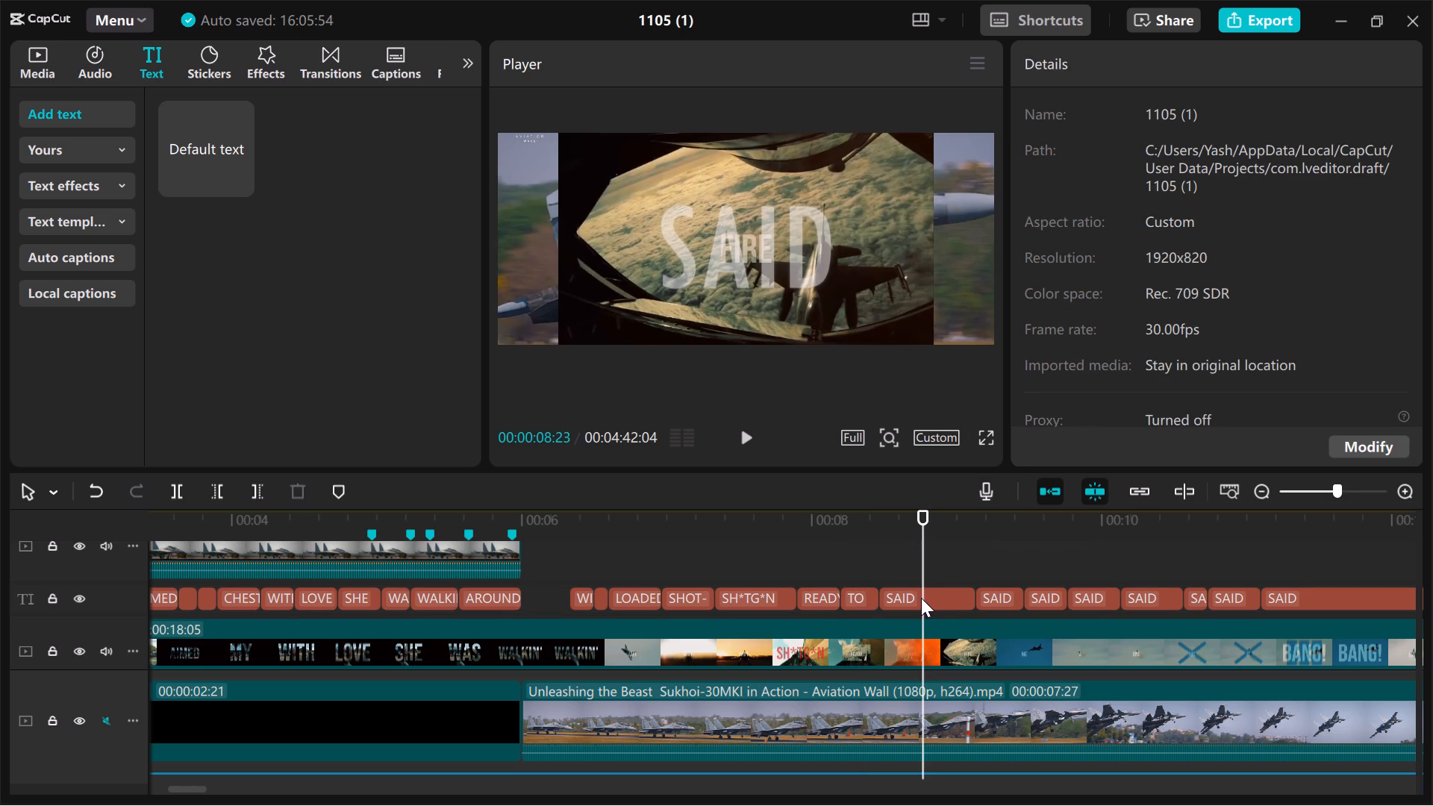
click(921, 598)
double_click(1081, 162)
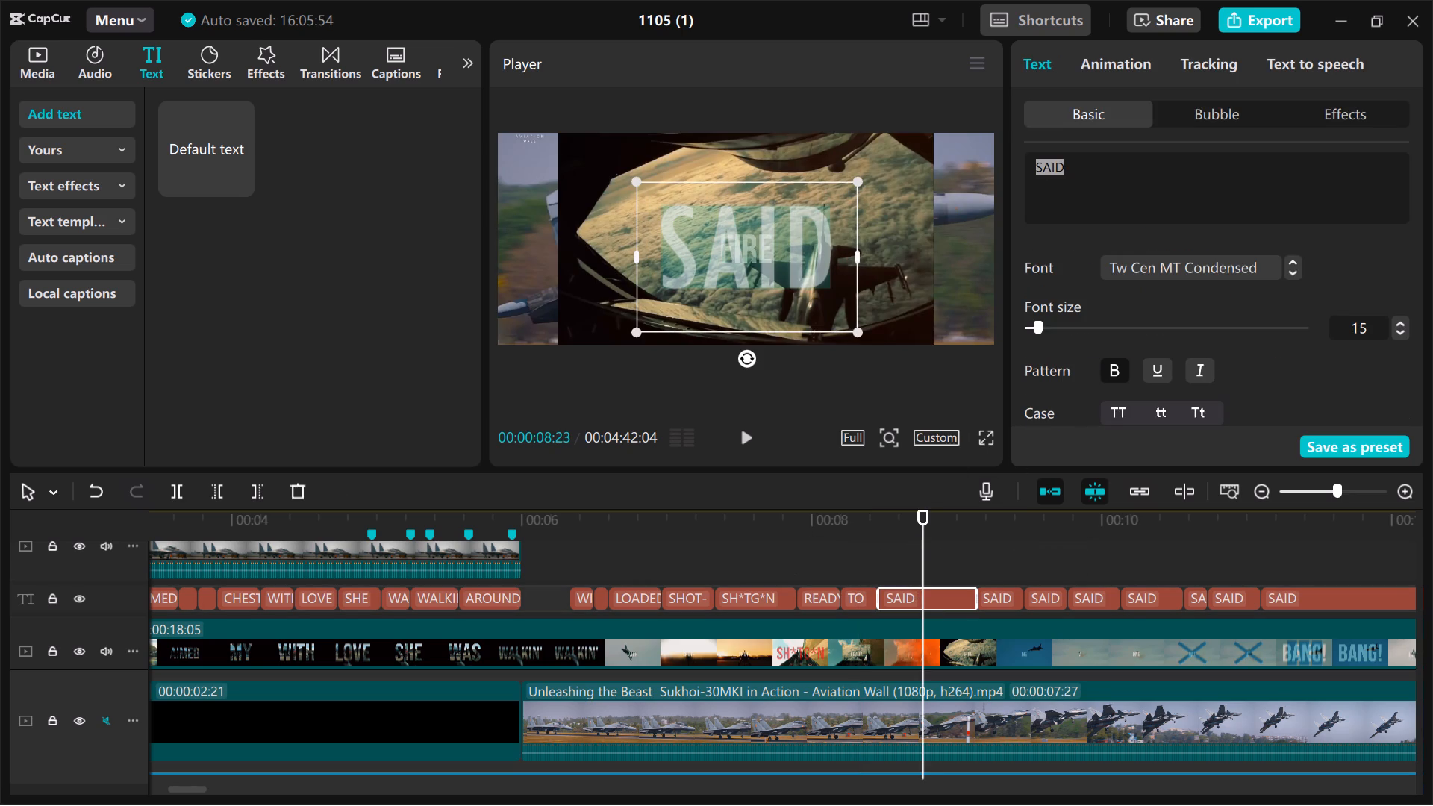
text(FIRE)
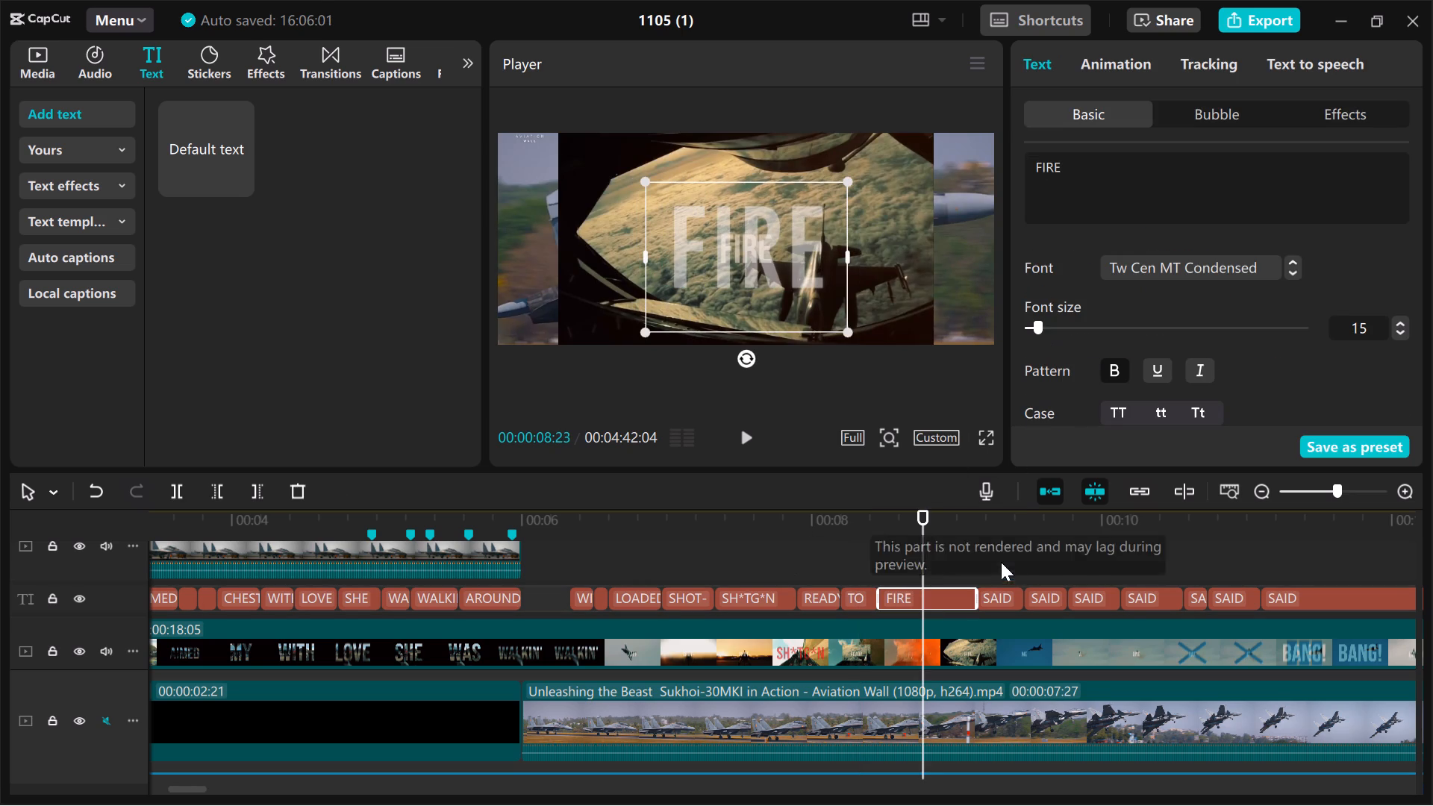
Replace the SAID placeholder text in the clip at 00:00:09:09, right after FIRE, with ME.
click(999, 573)
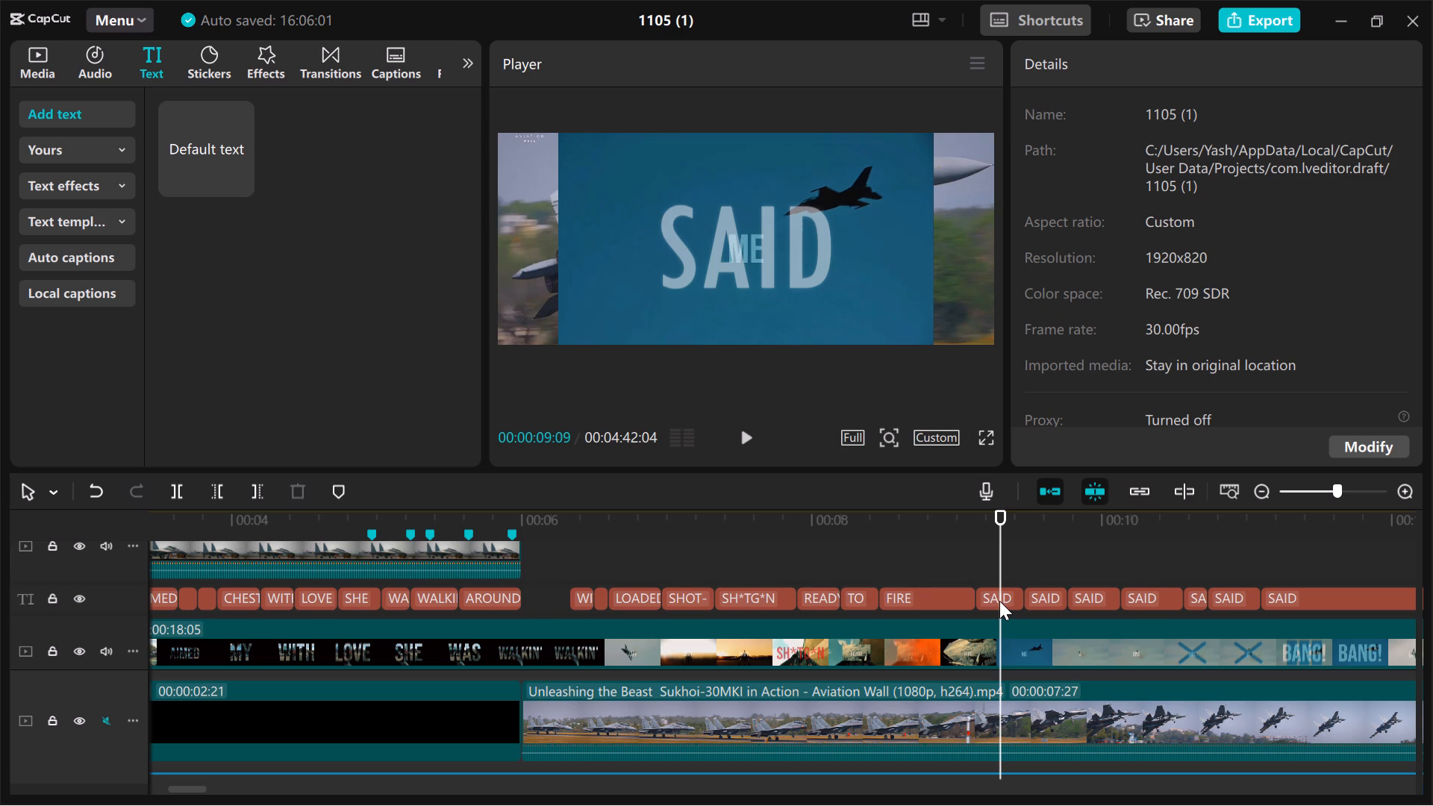
click(999, 601)
double_click(1061, 169)
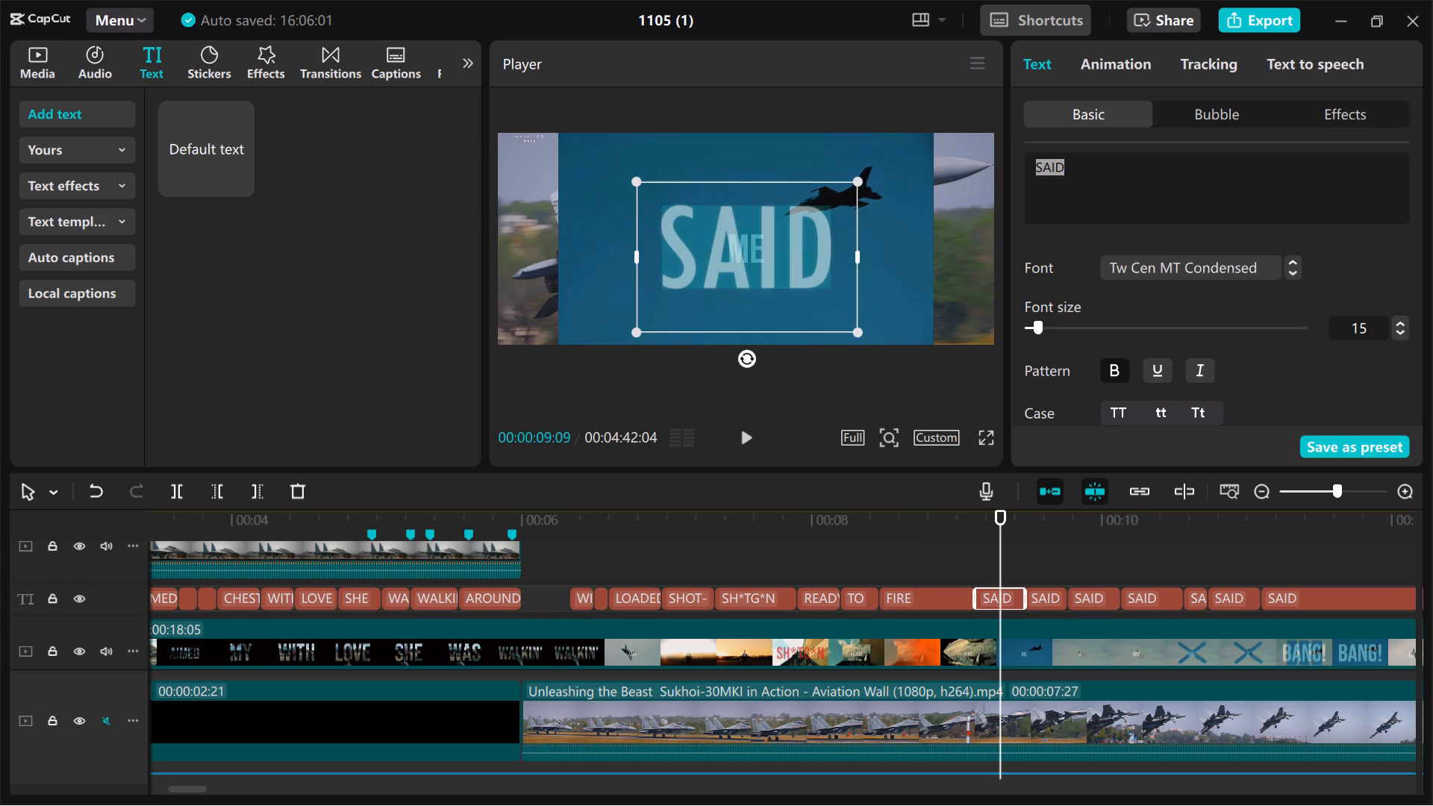
text(ME)
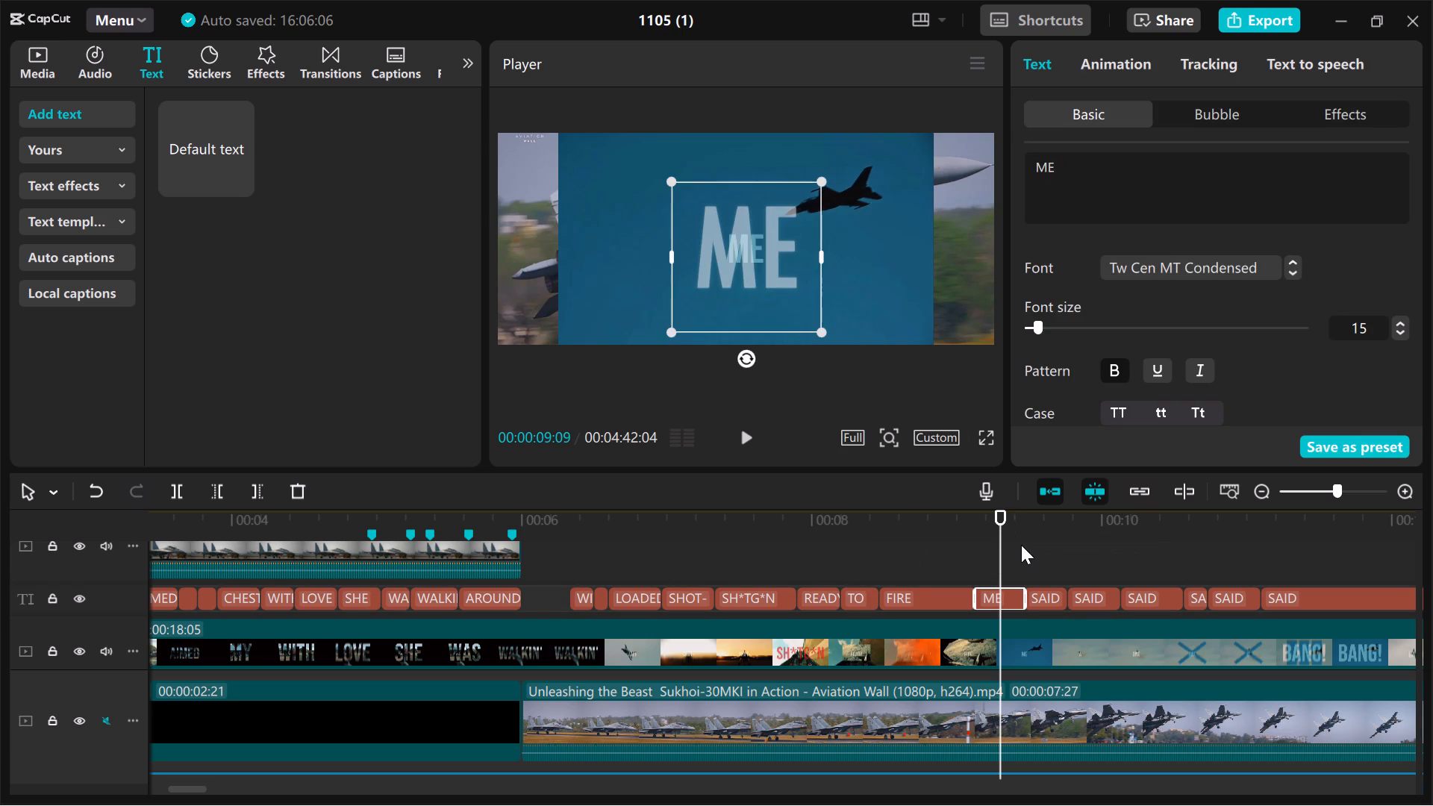
Change the SAID placeholder clip at 00:00:09:16, following ME, to A.
click(1036, 549)
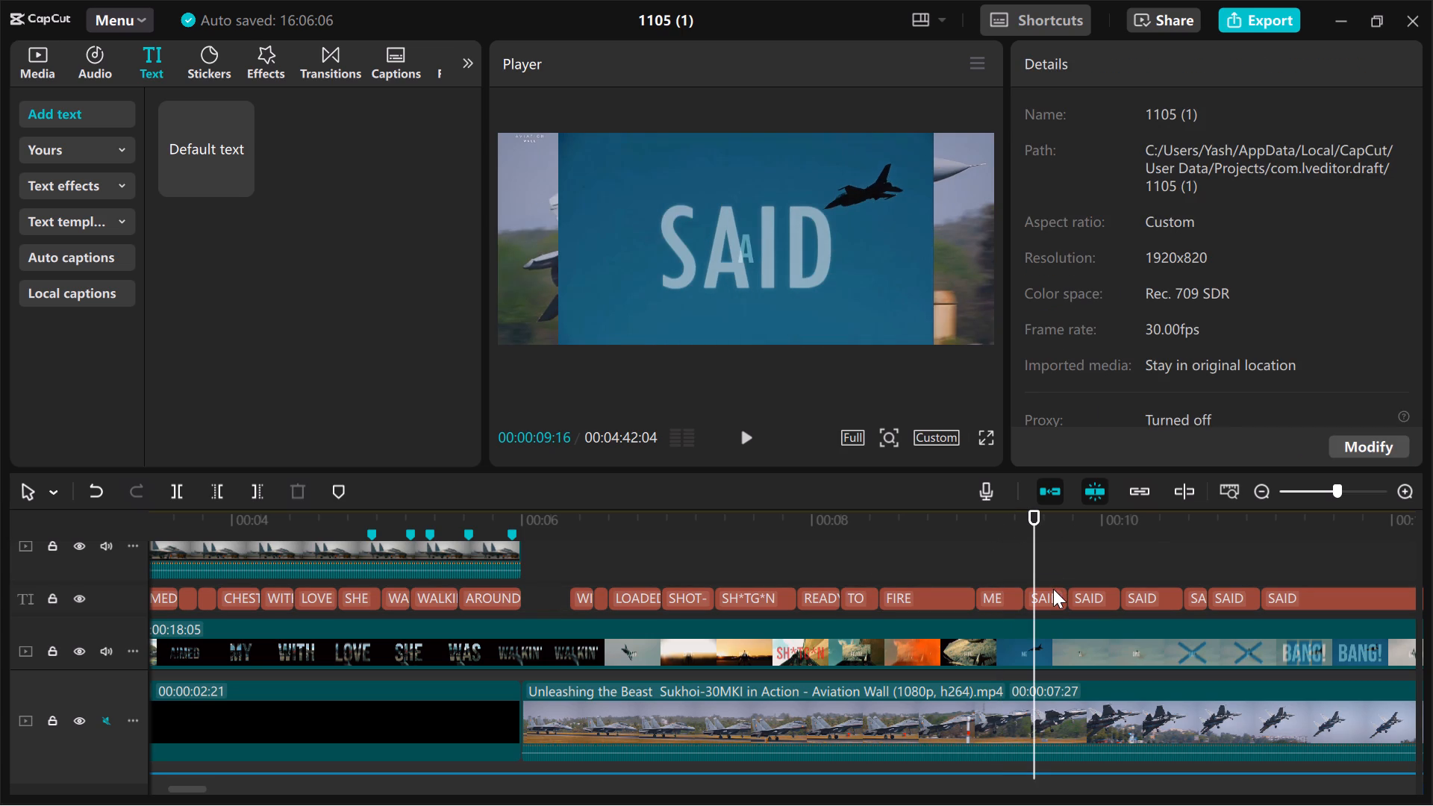
click(1052, 589)
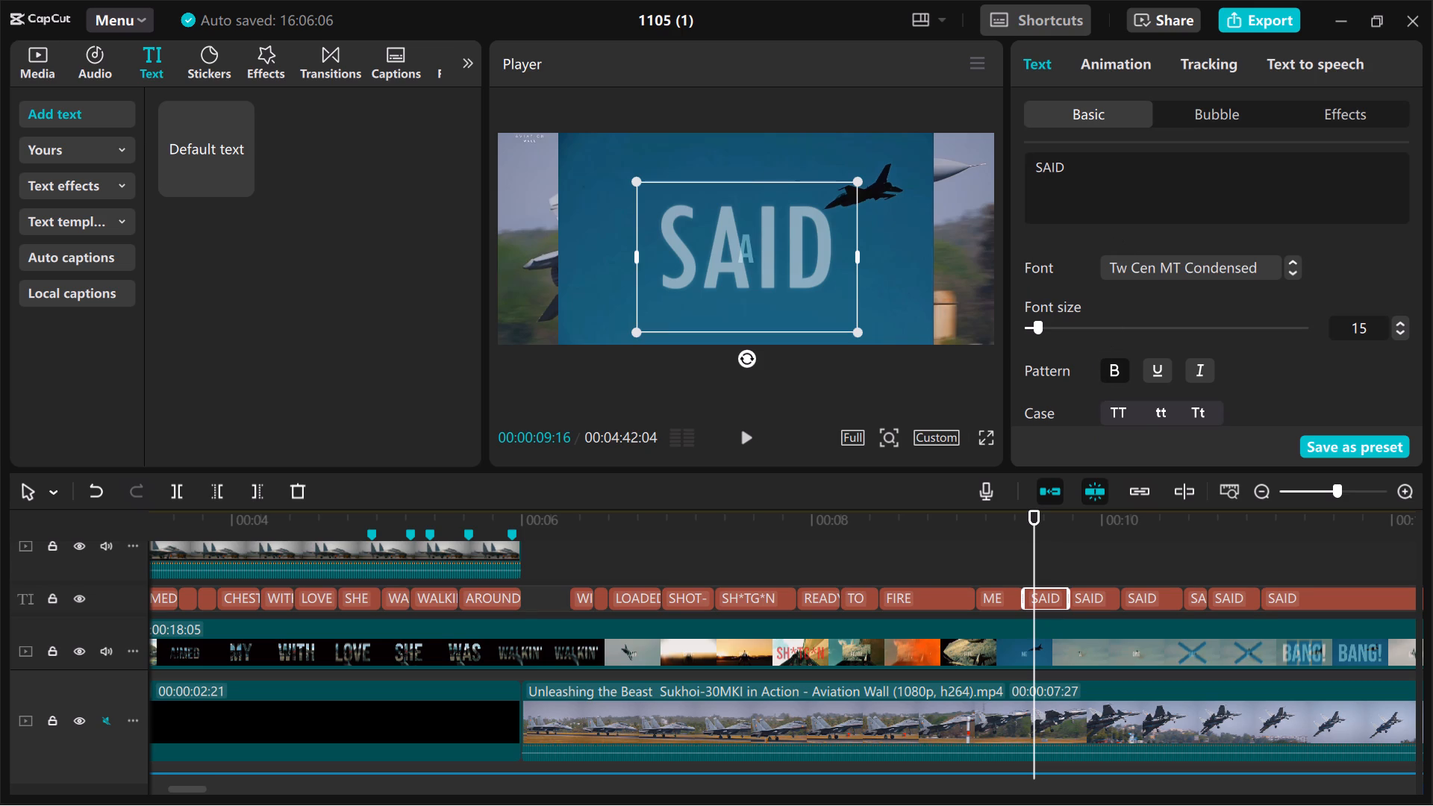
double_click(1131, 196)
key(a)
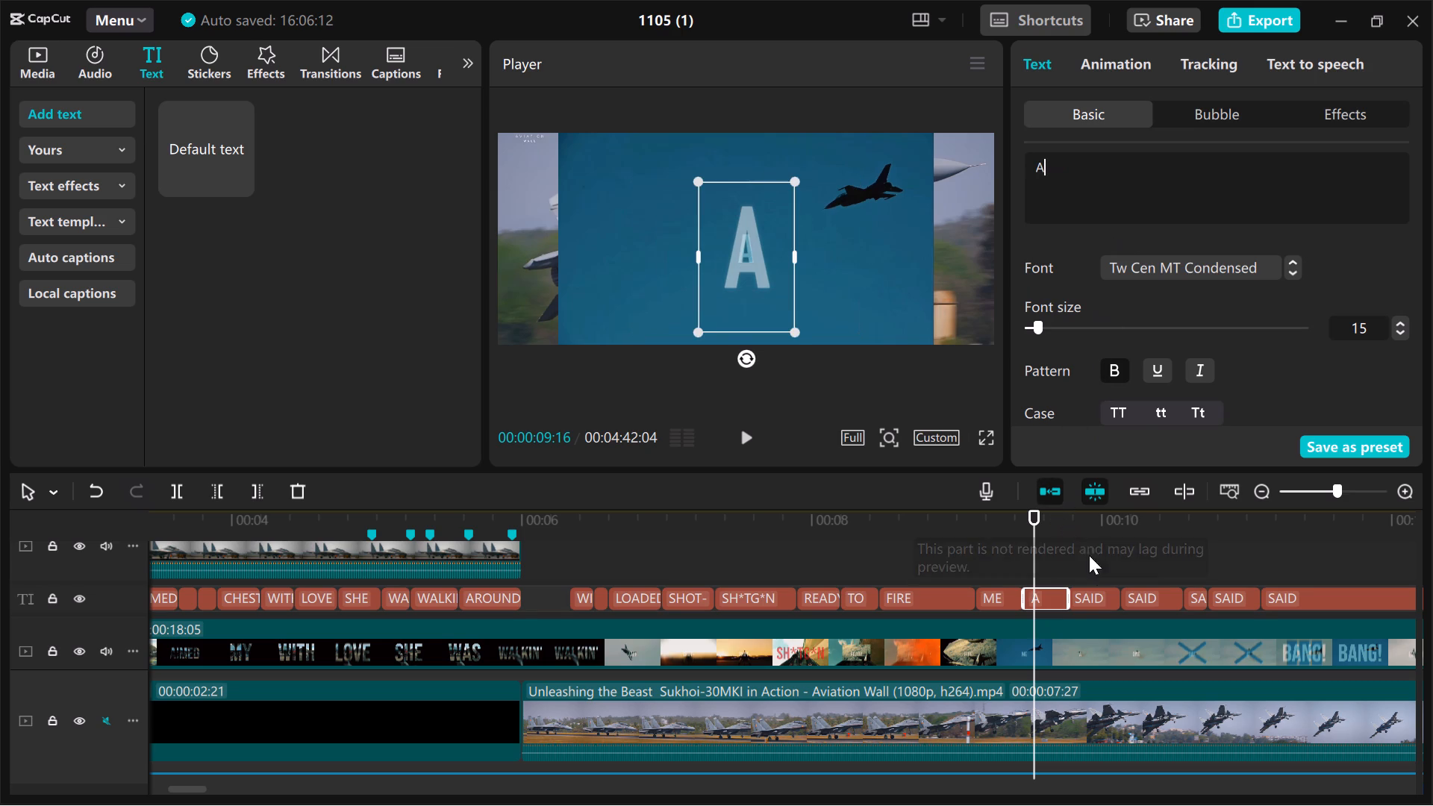
Replace the SAID placeholder text in the clip at 00:00:09:28 with HOT, matching the reference's word.
click(1101, 596)
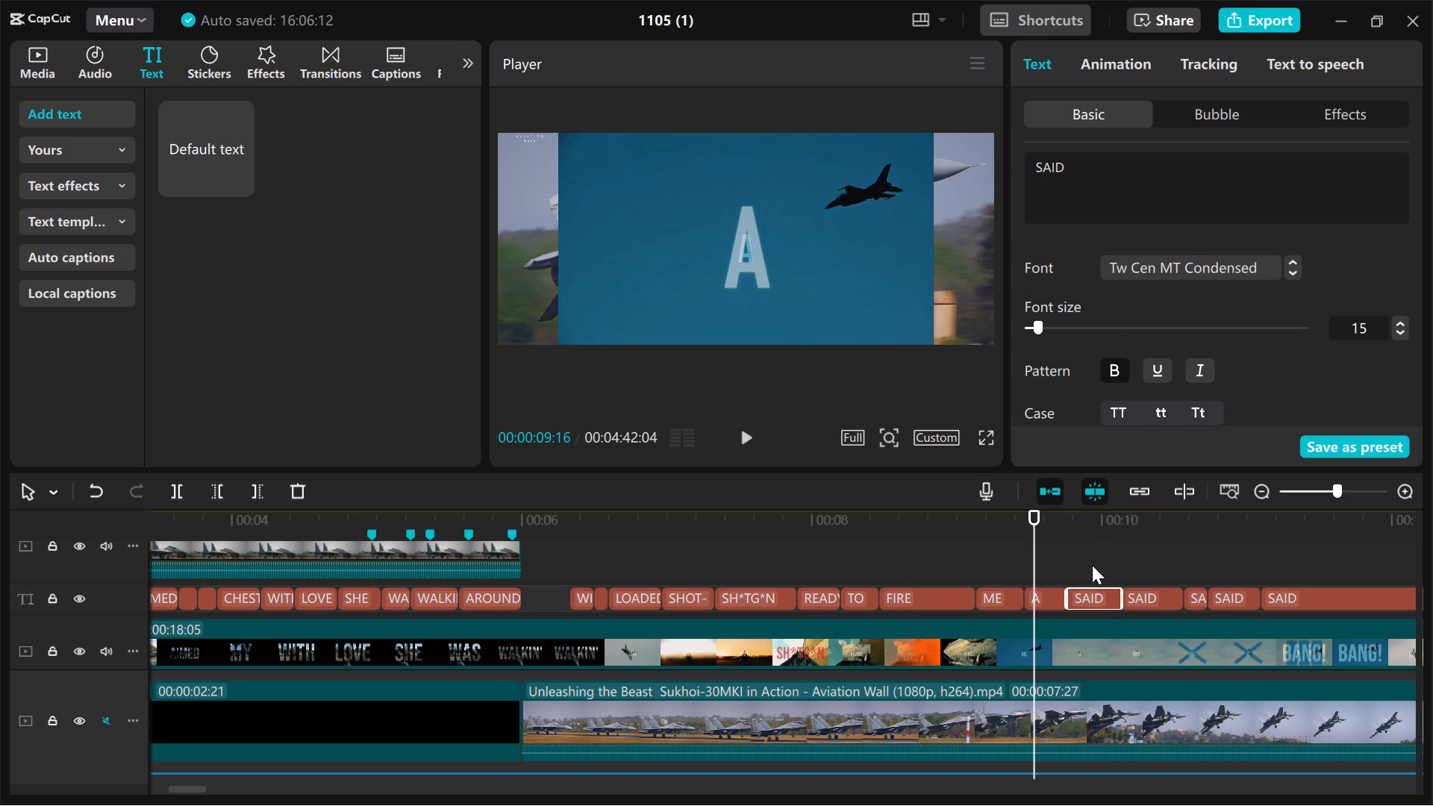
click(1092, 565)
click(1088, 599)
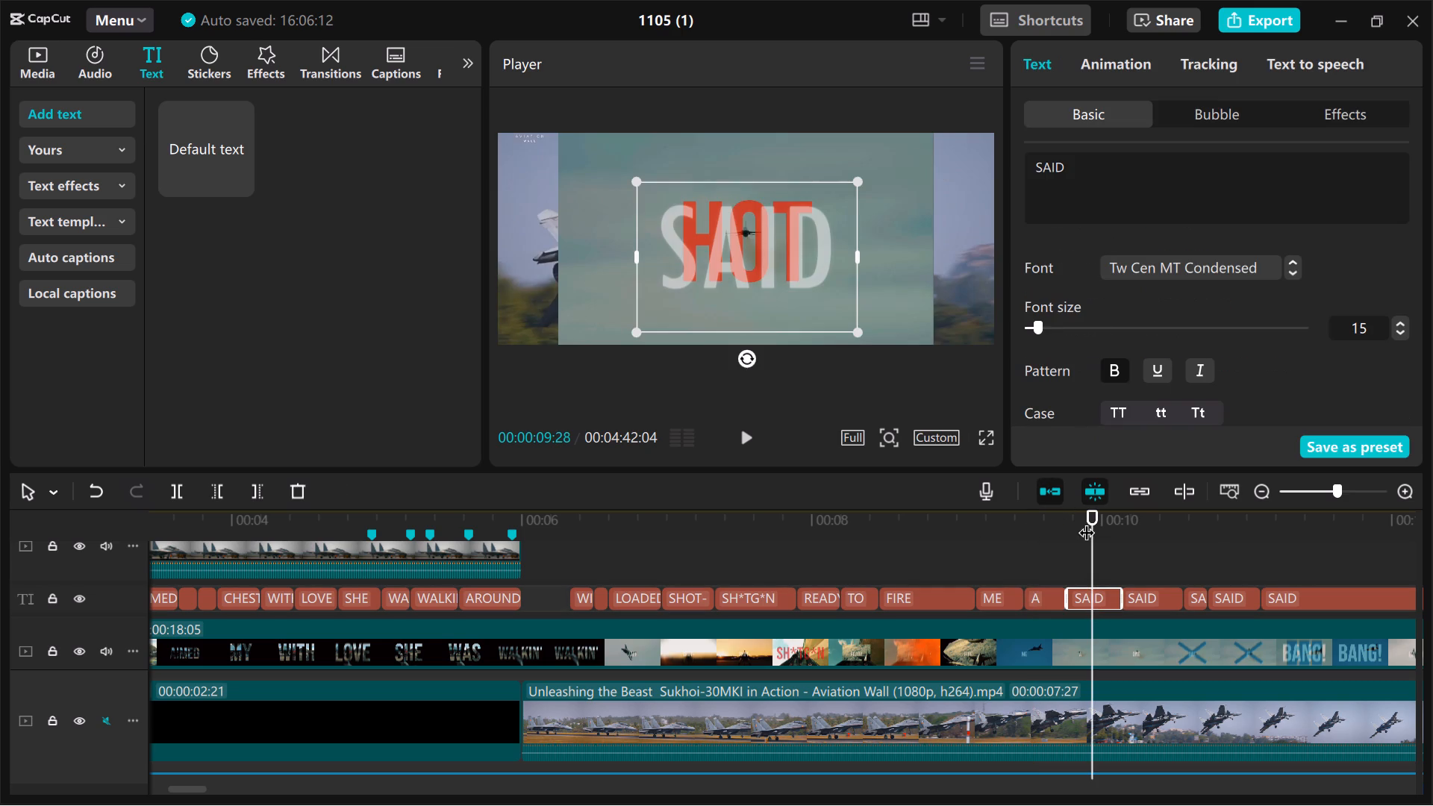
double_click(1078, 194)
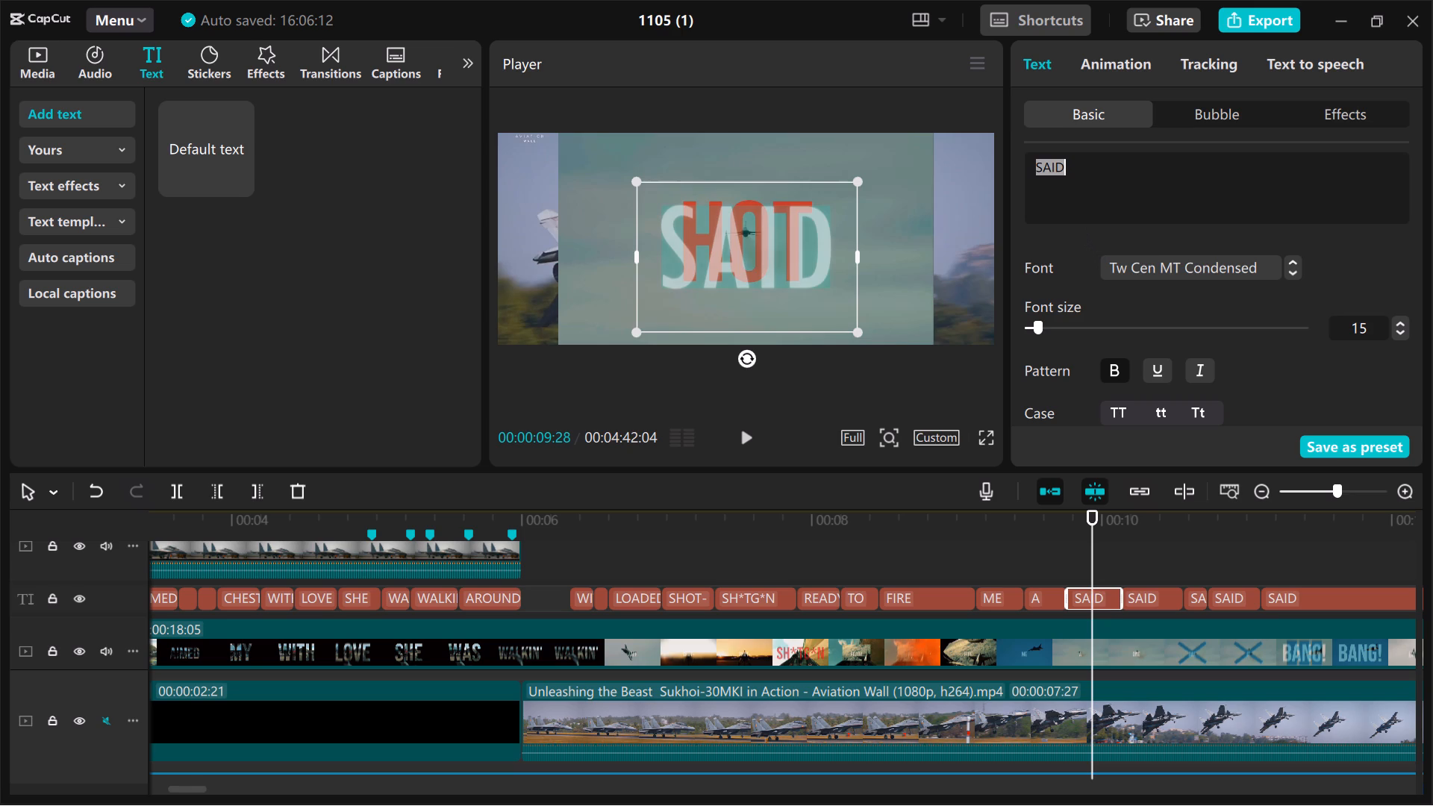
text(HOT)
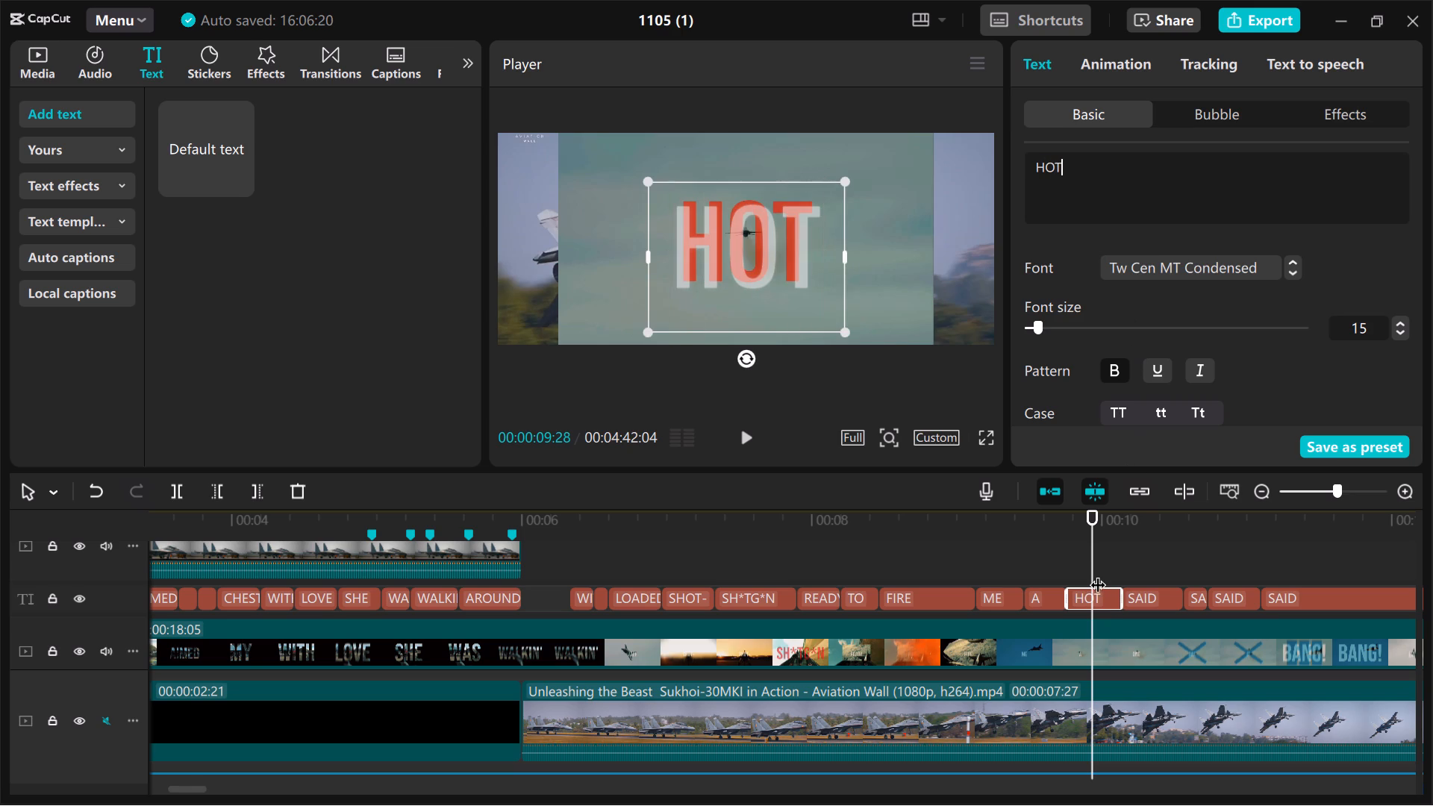
Change the SAID placeholder clip at 00:00:10:10, right after HOT, to ONE.
click(1148, 563)
click(1148, 602)
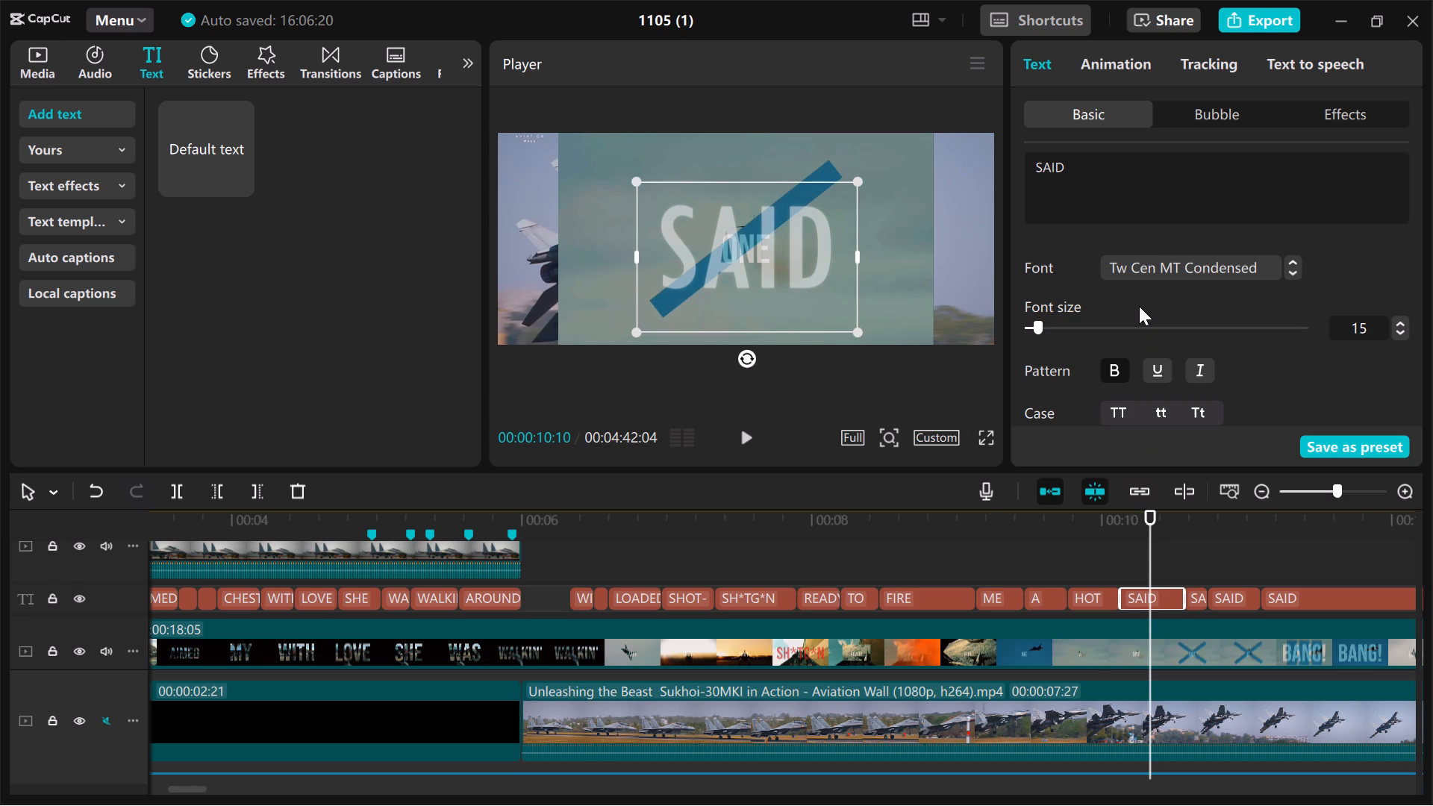
double_click(1074, 158)
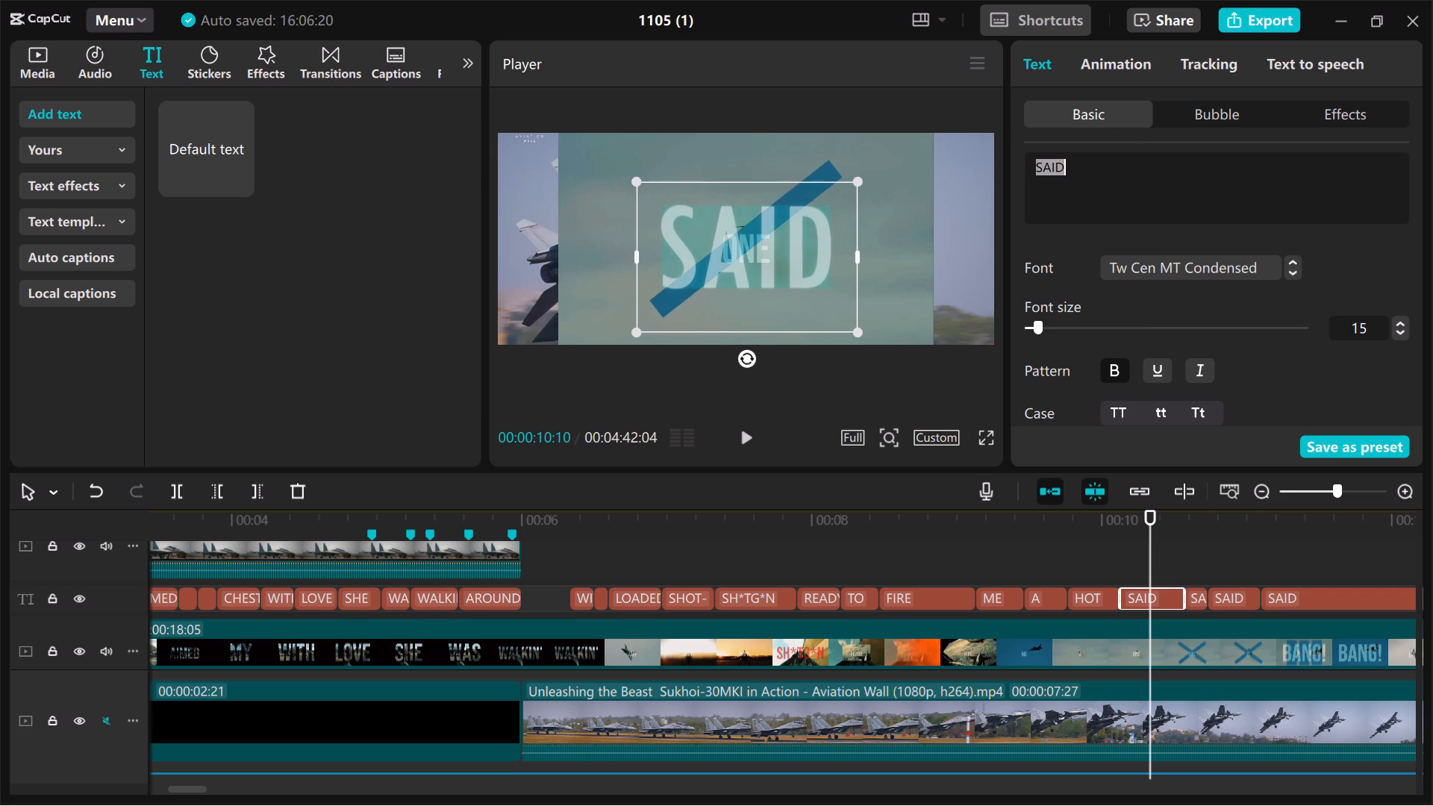
text(ONE)
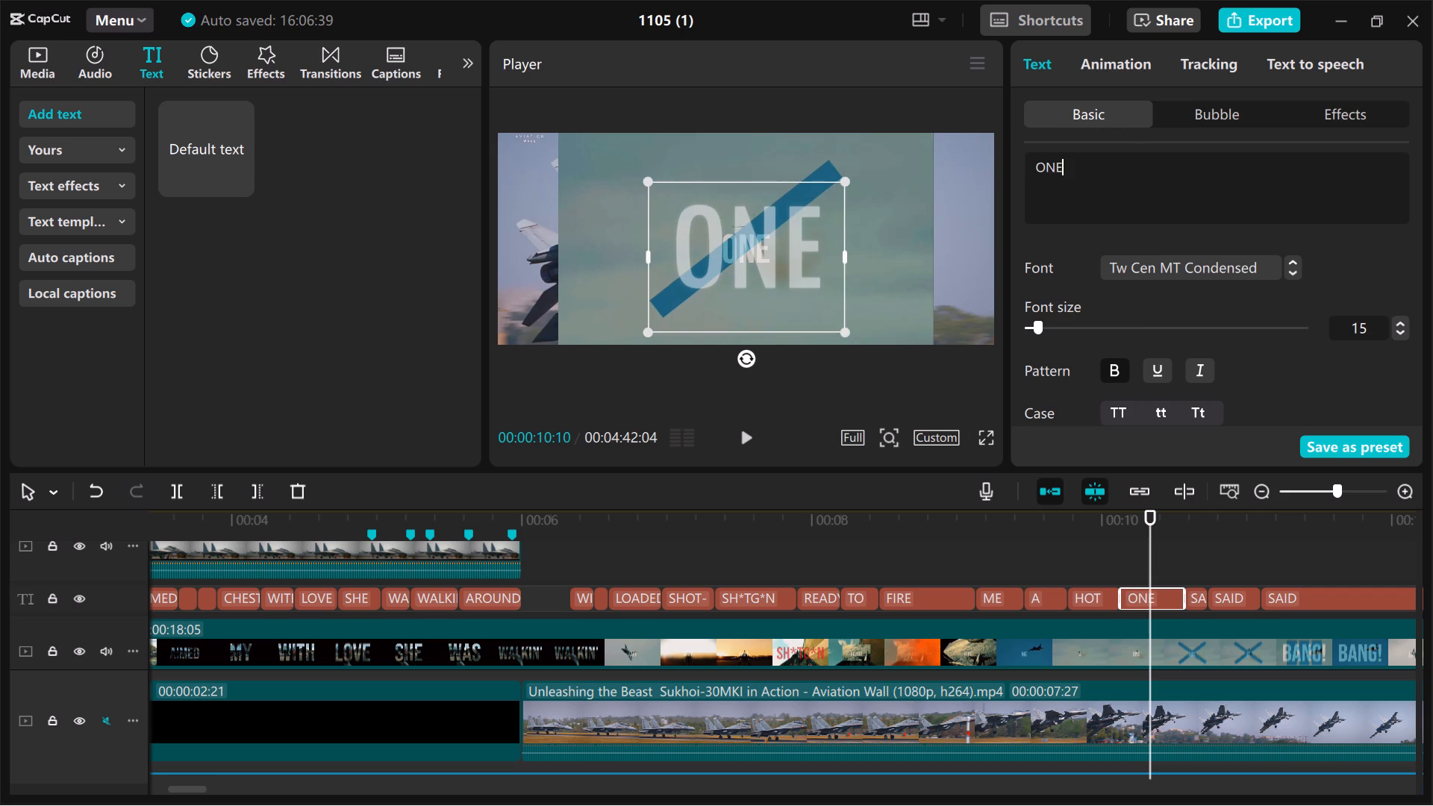
Replace the SAID placeholder text in the short clip at 00:00:10:19, following ONE, with IT.
click(1196, 560)
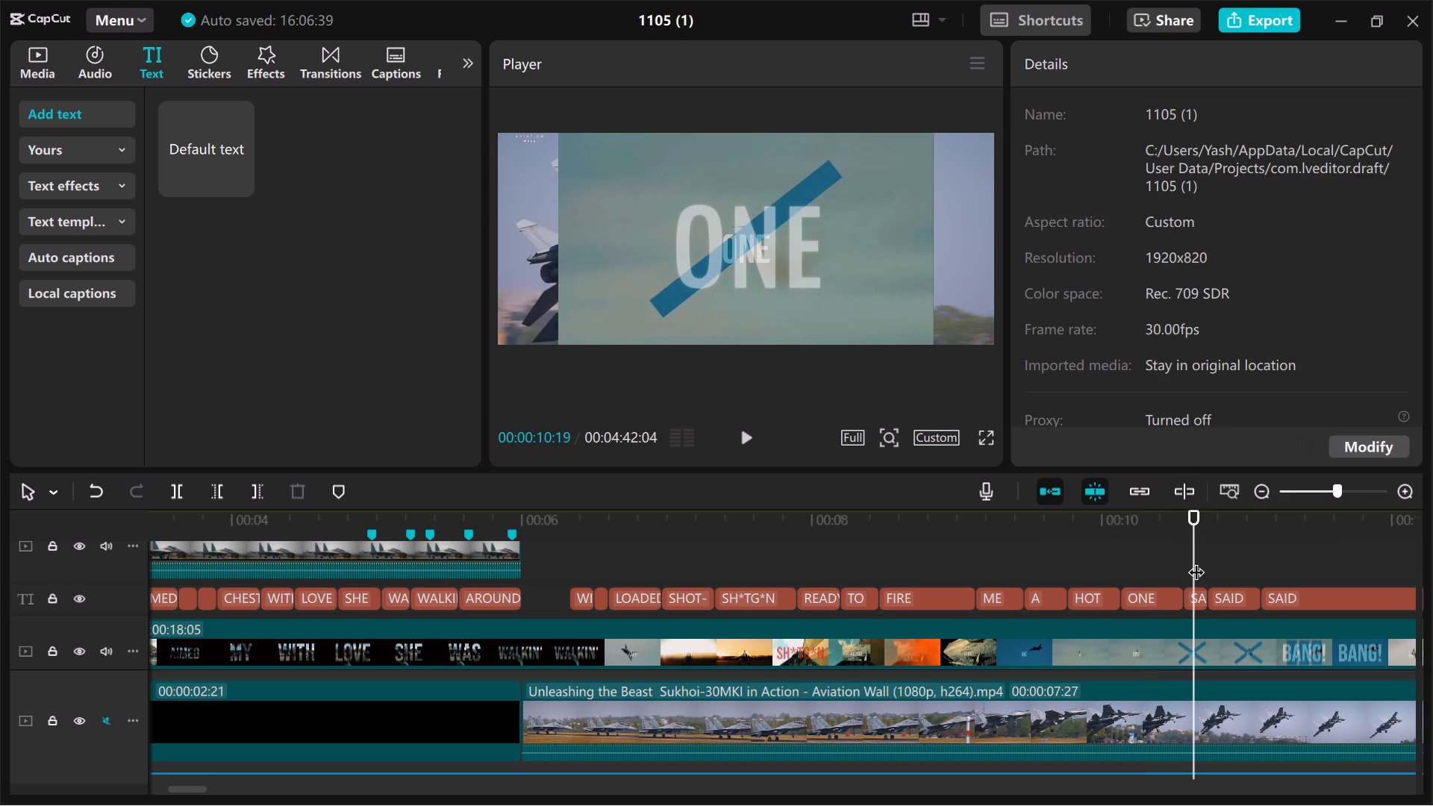
click(1196, 602)
double_click(1121, 150)
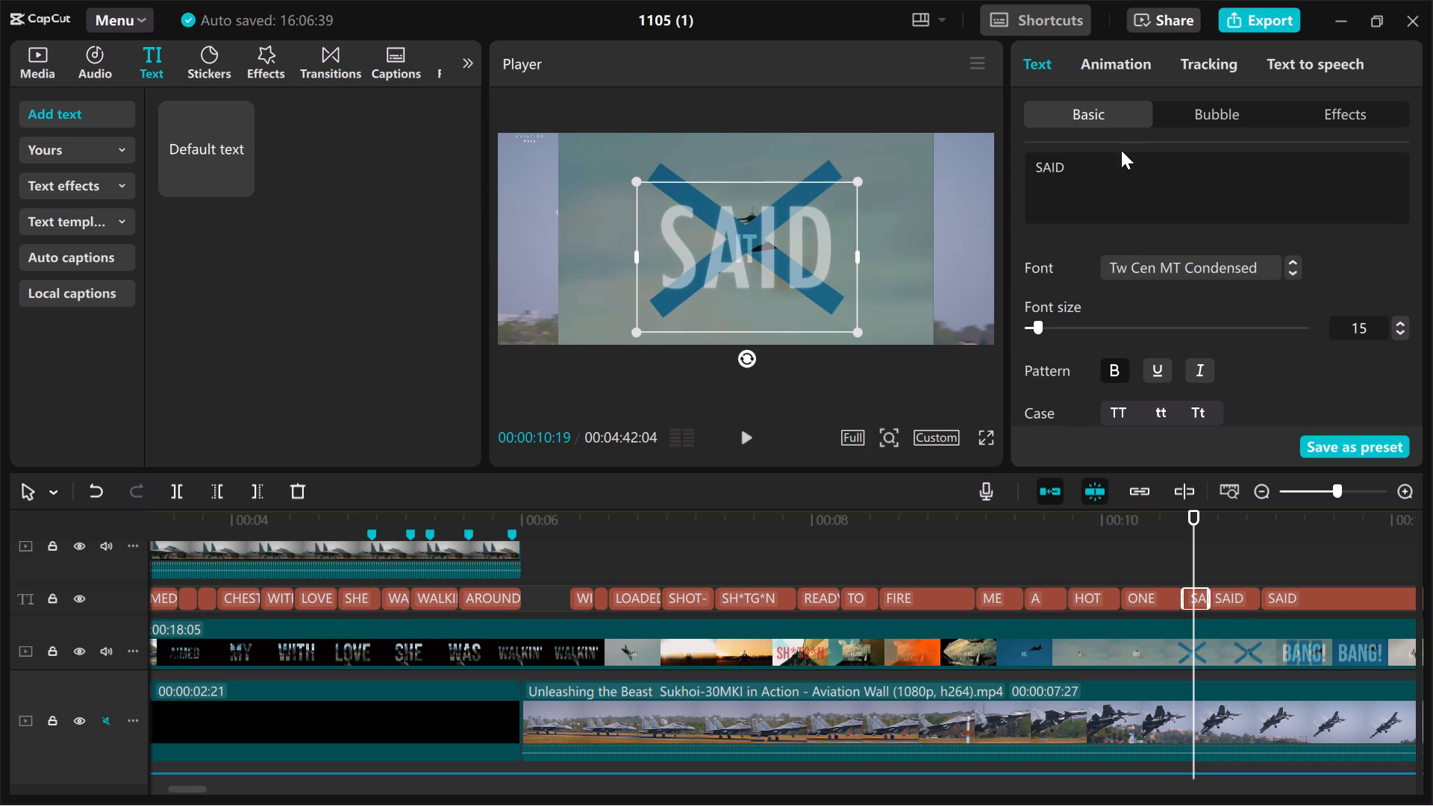
double_click(1117, 163)
text(IT)
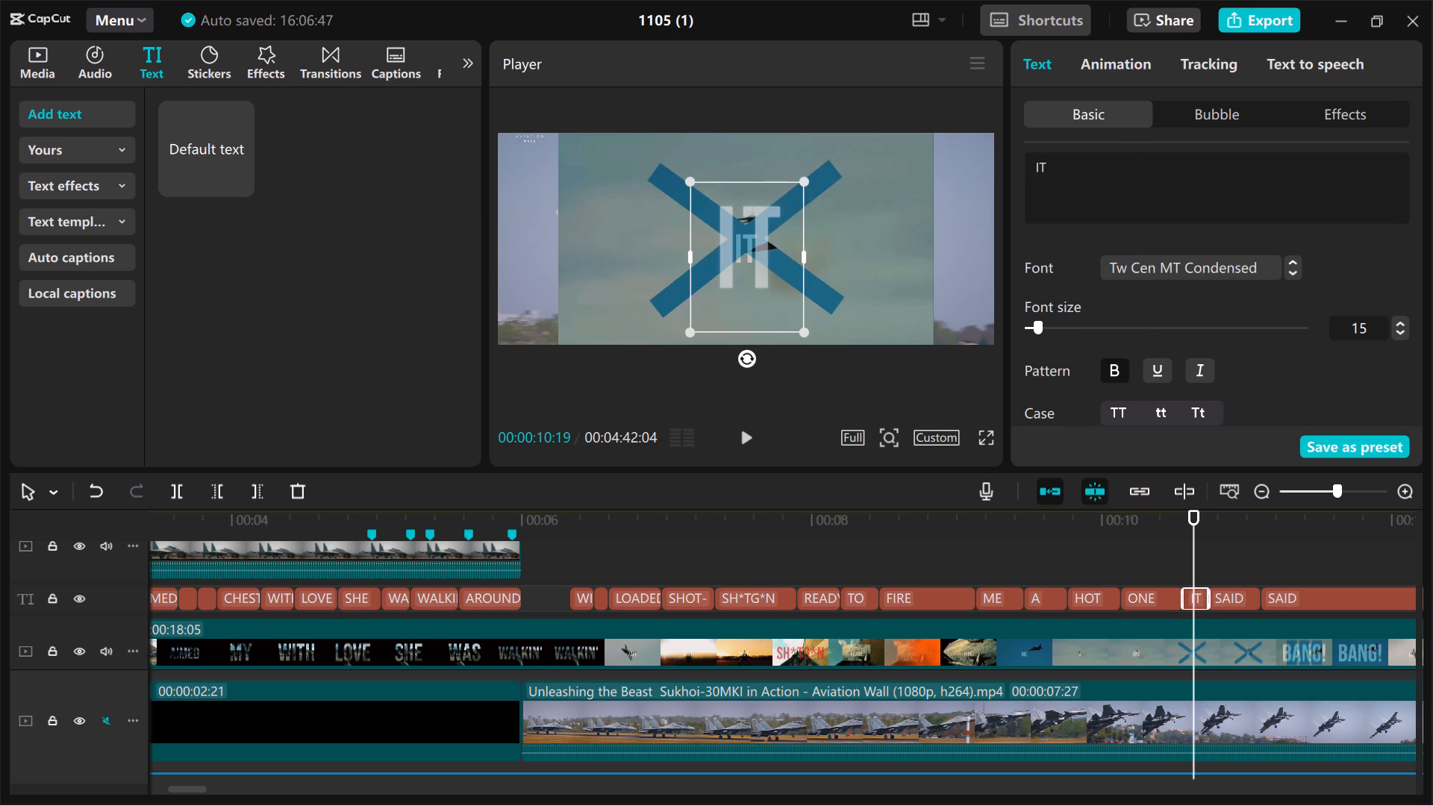
Replace the SAID placeholder text in the clip at 00:00:10:27, right after IT, with WENT.
click(1232, 579)
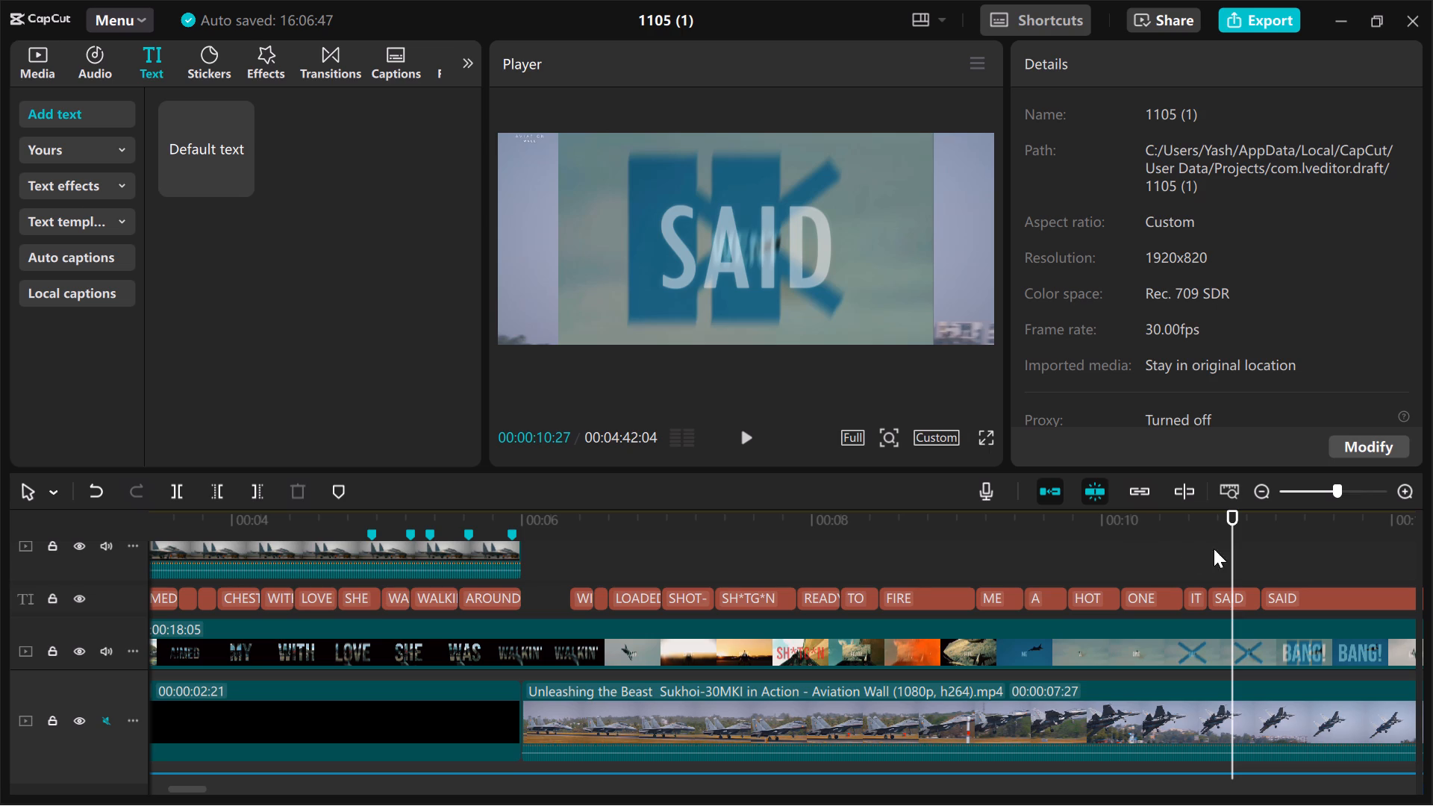
click(1247, 604)
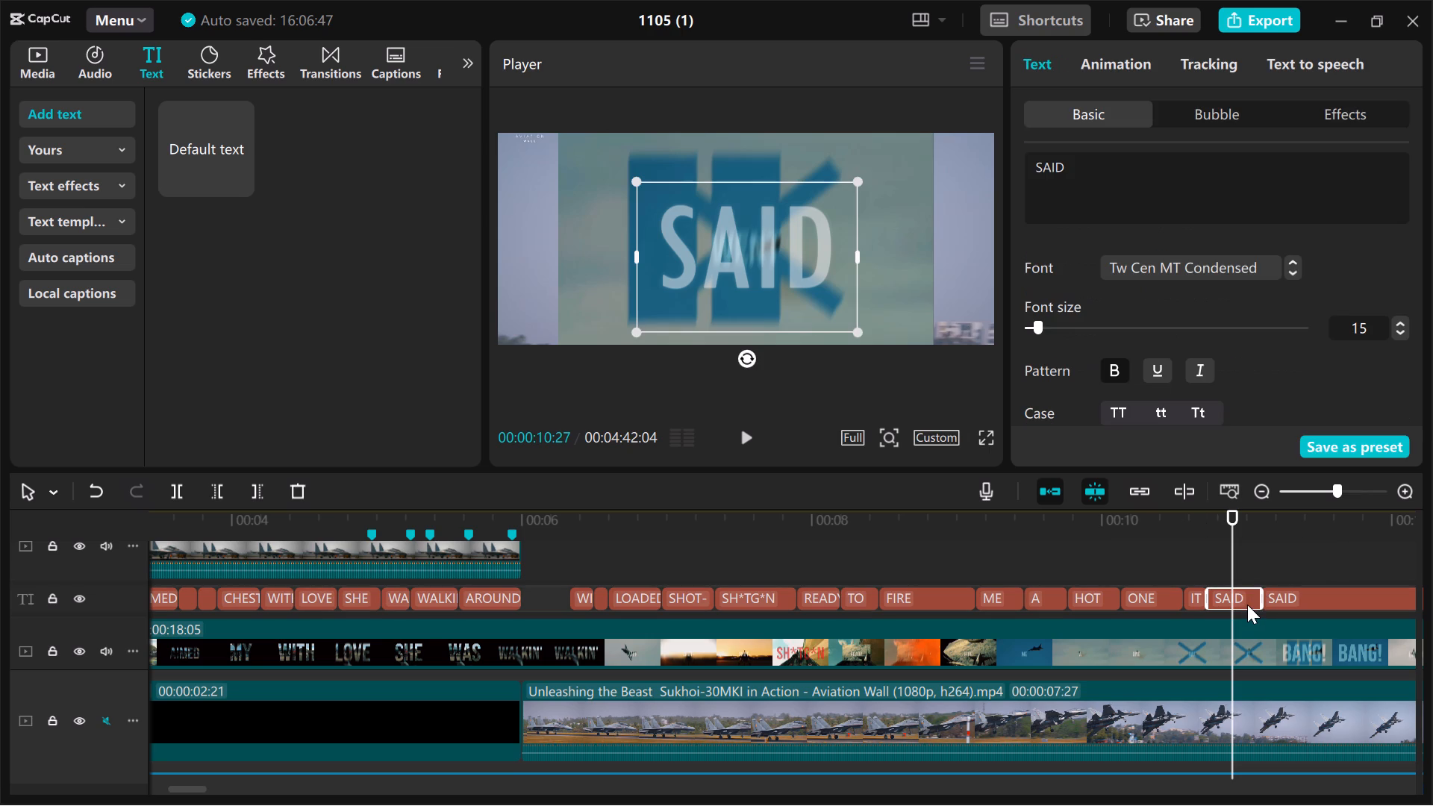
double_click(1089, 191)
text(WENT)
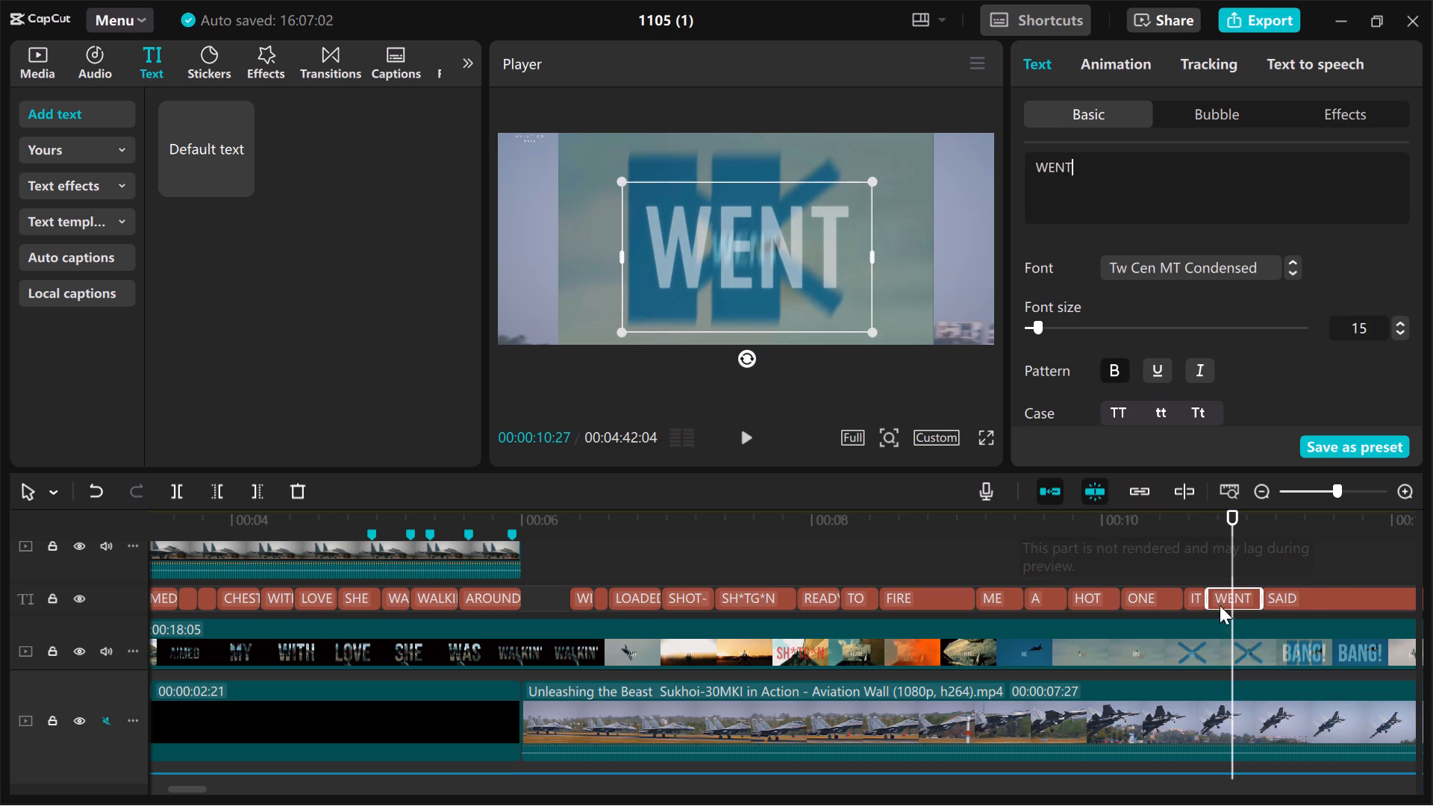
Change the last SAID placeholder clip, following WENT at 00:00:11:12, to BANG! to match the reference's word.
click(1306, 570)
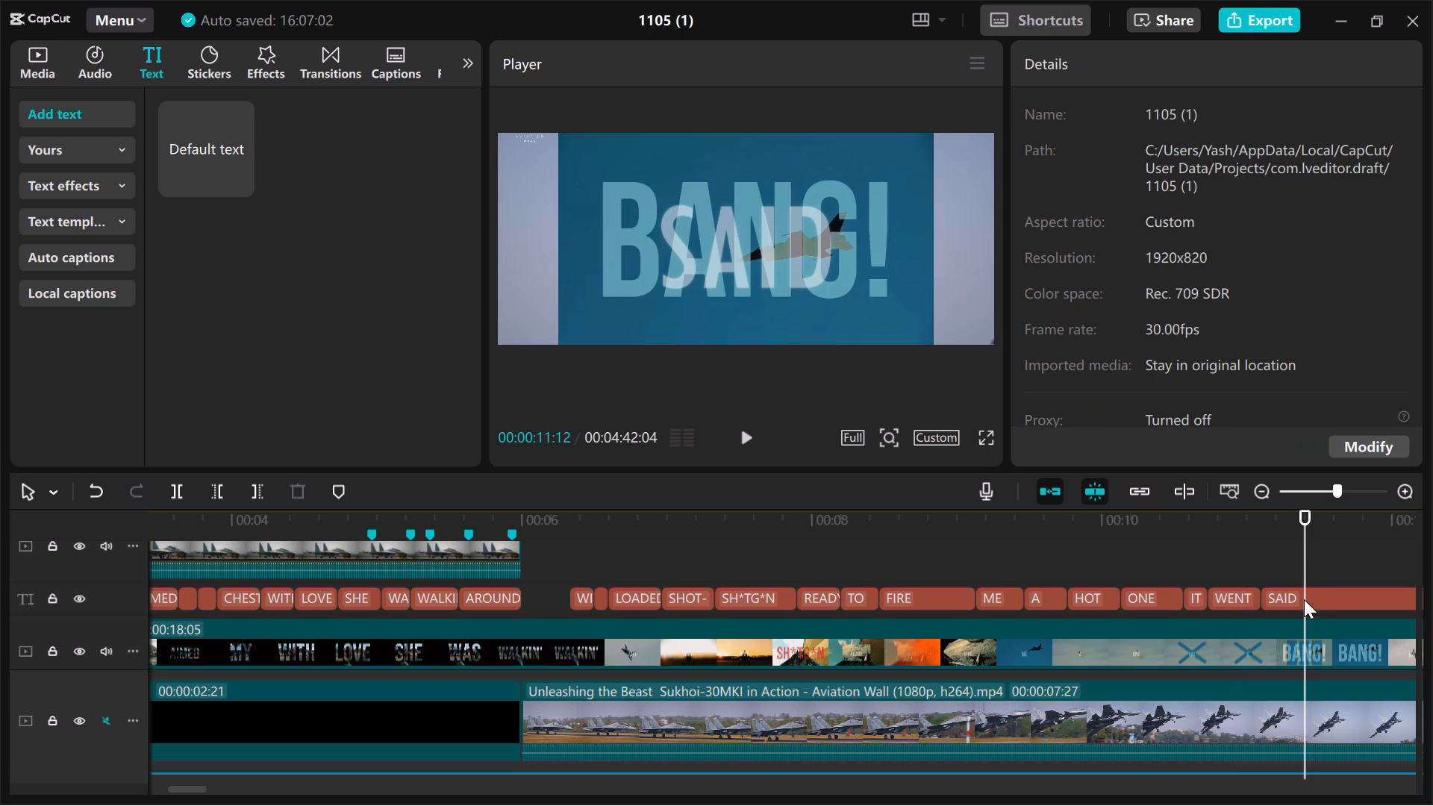
click(1302, 597)
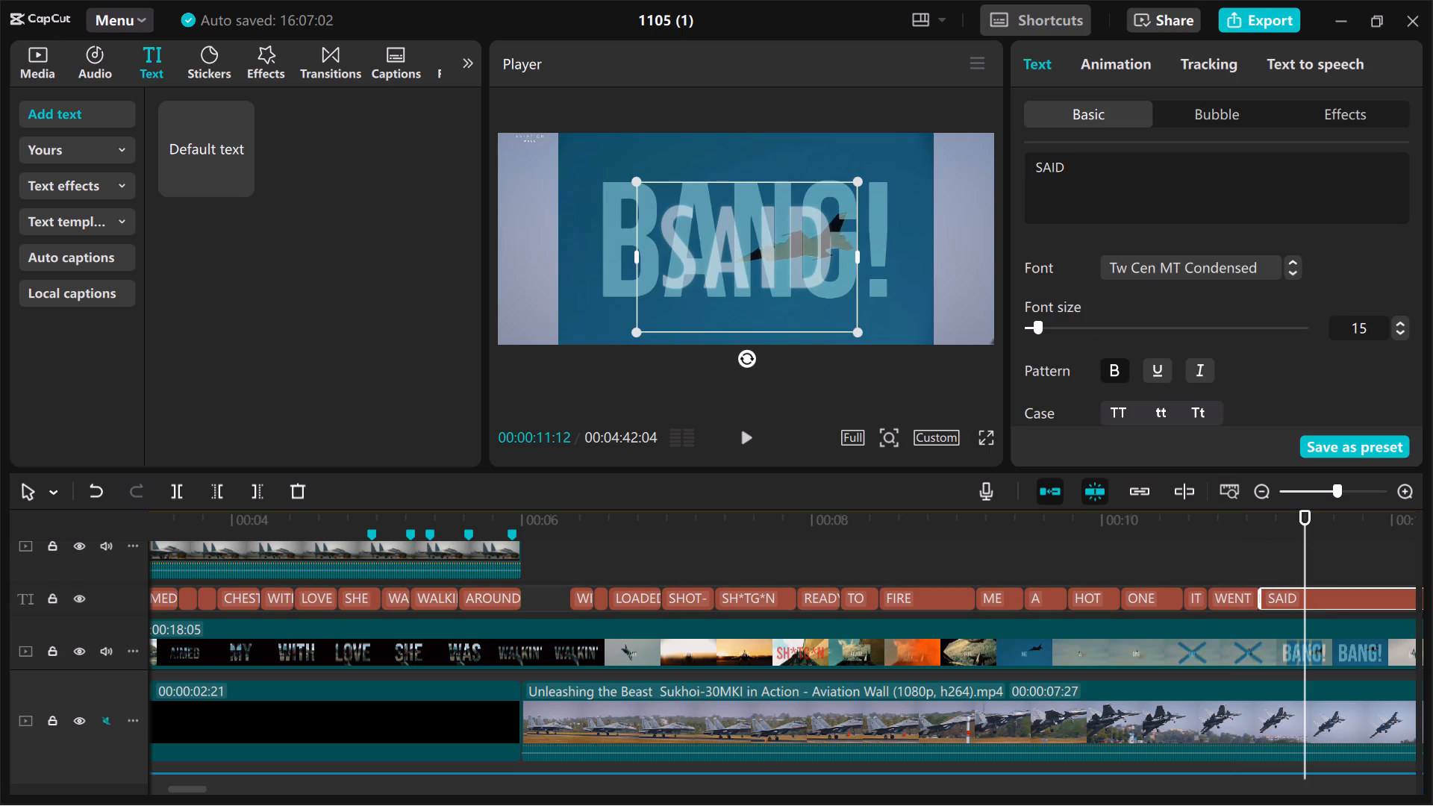
double_click(1076, 193)
text(BAN)
key(g)
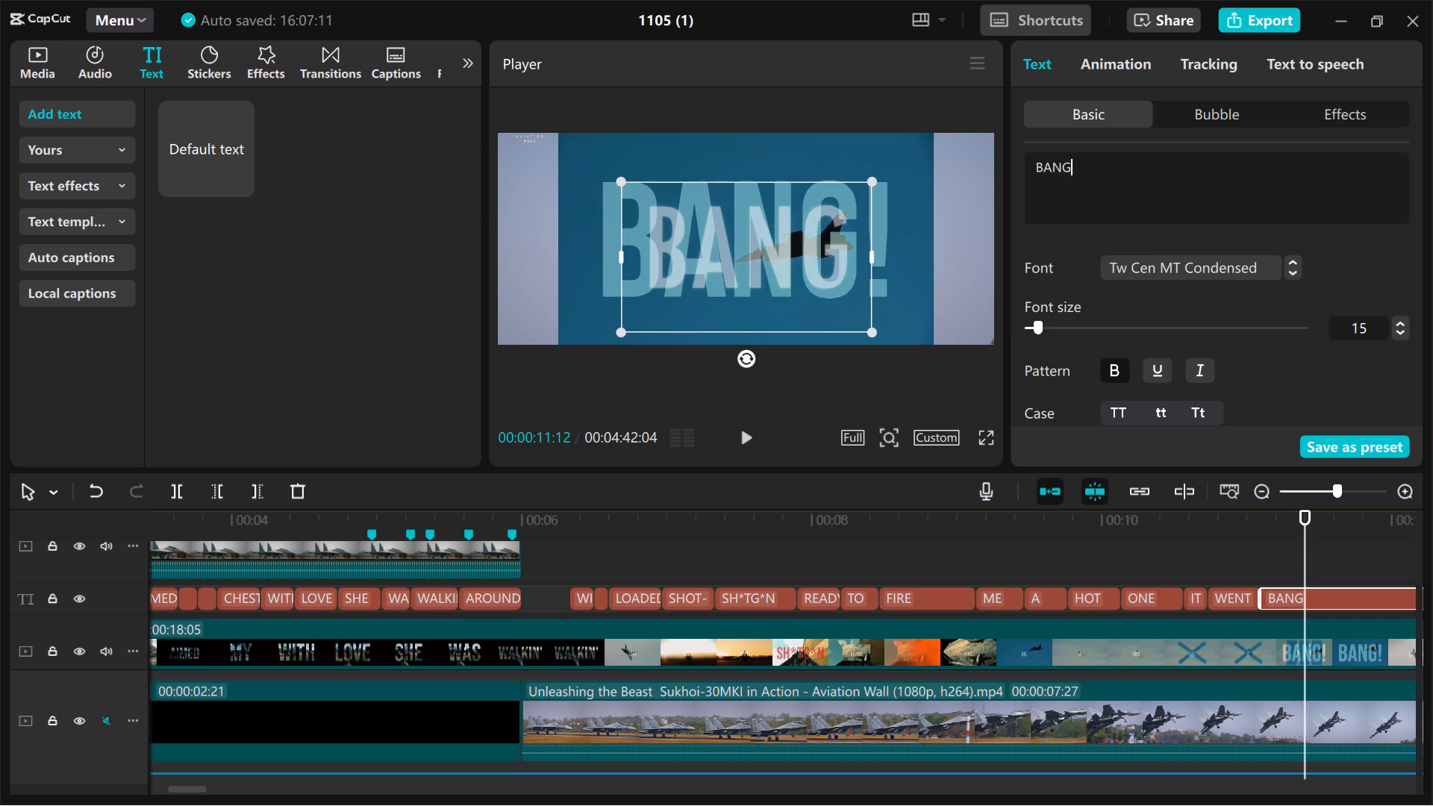
key(shift+exclam)
Return to the start of the timeline and hide the reference video track below the lyric text track.
scroll(459, 604, right, 7)
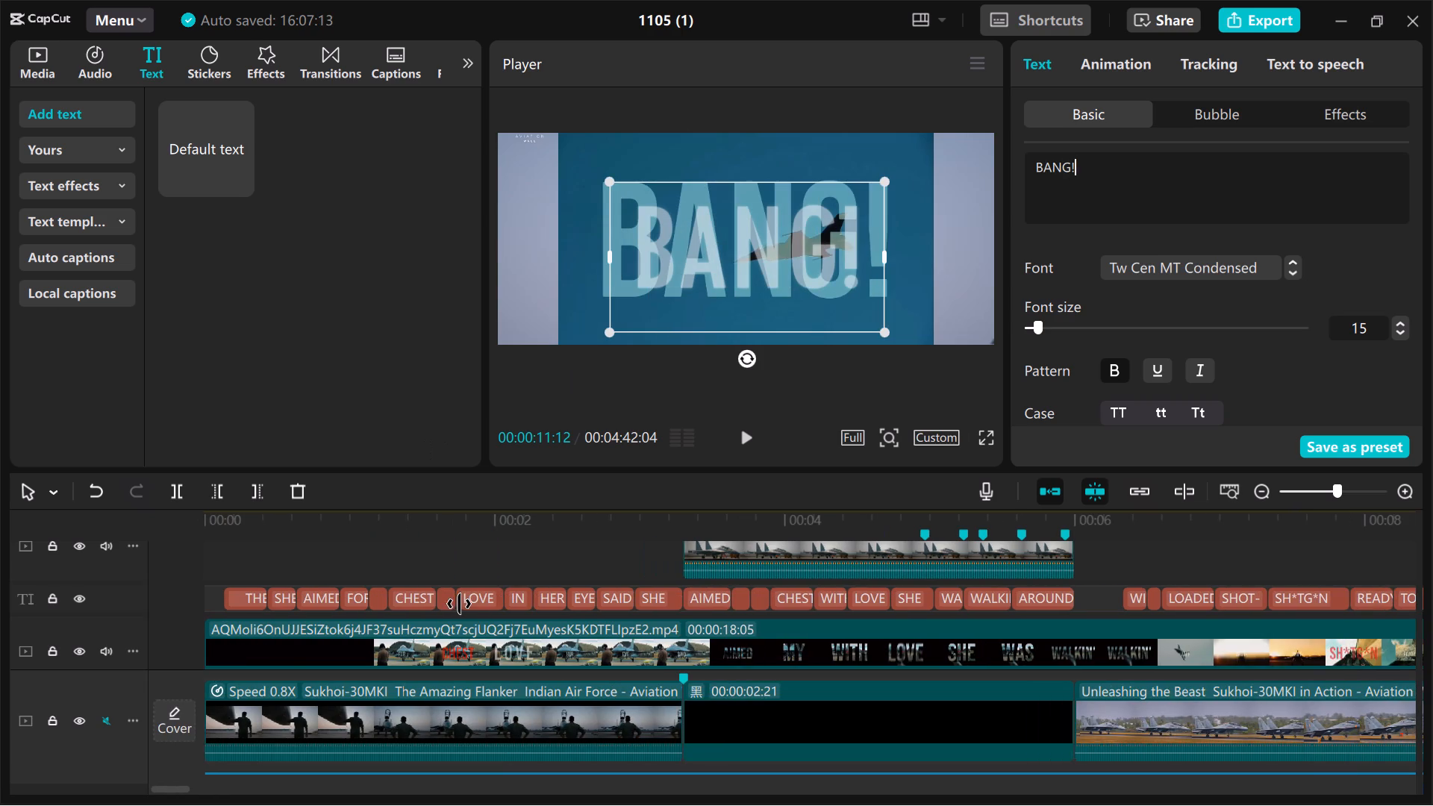
click(187, 596)
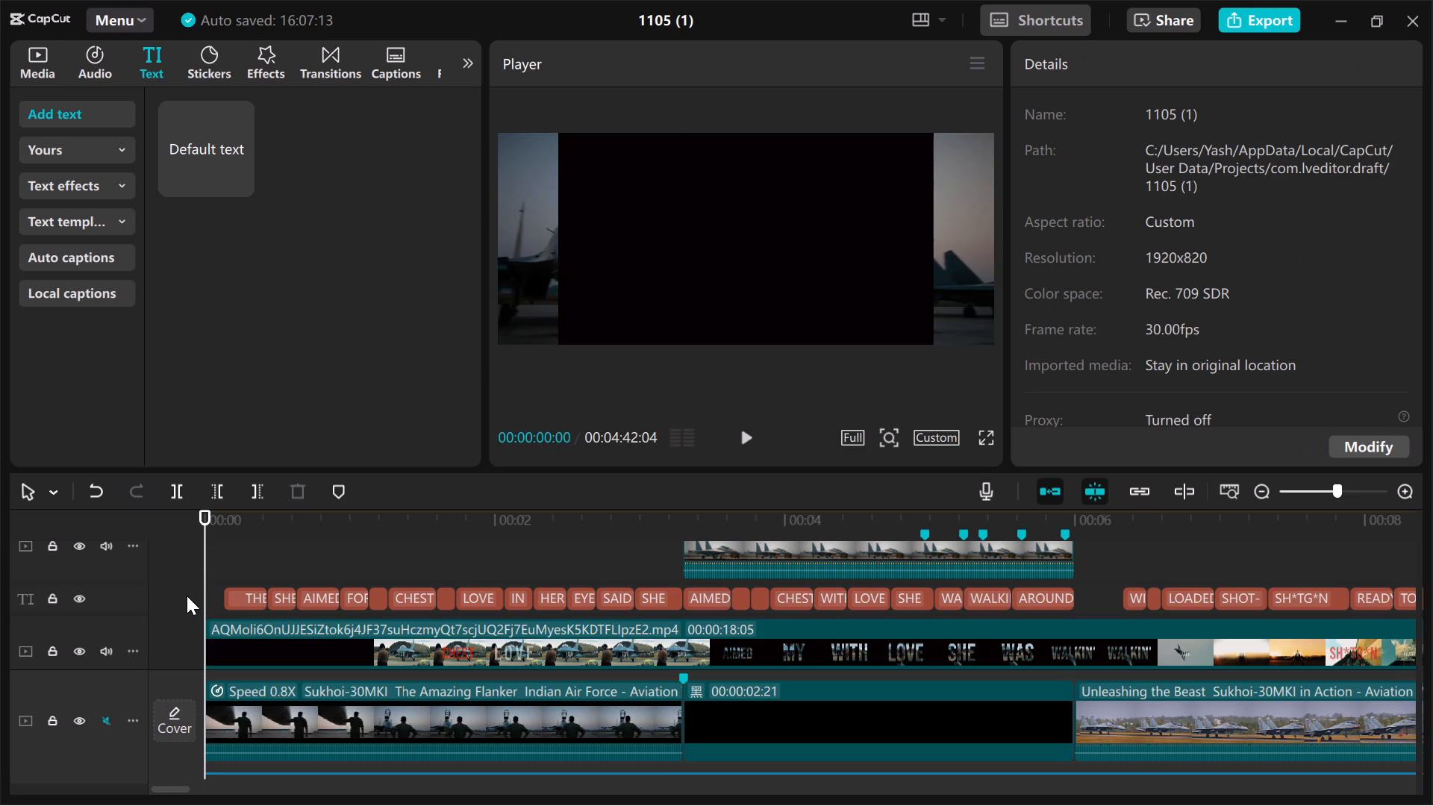
click(78, 654)
Play back the edit from the start without the reference overlay, rechecking the lyric timing from CHEST through FIRE over the Sukhoi footage.
key(space)
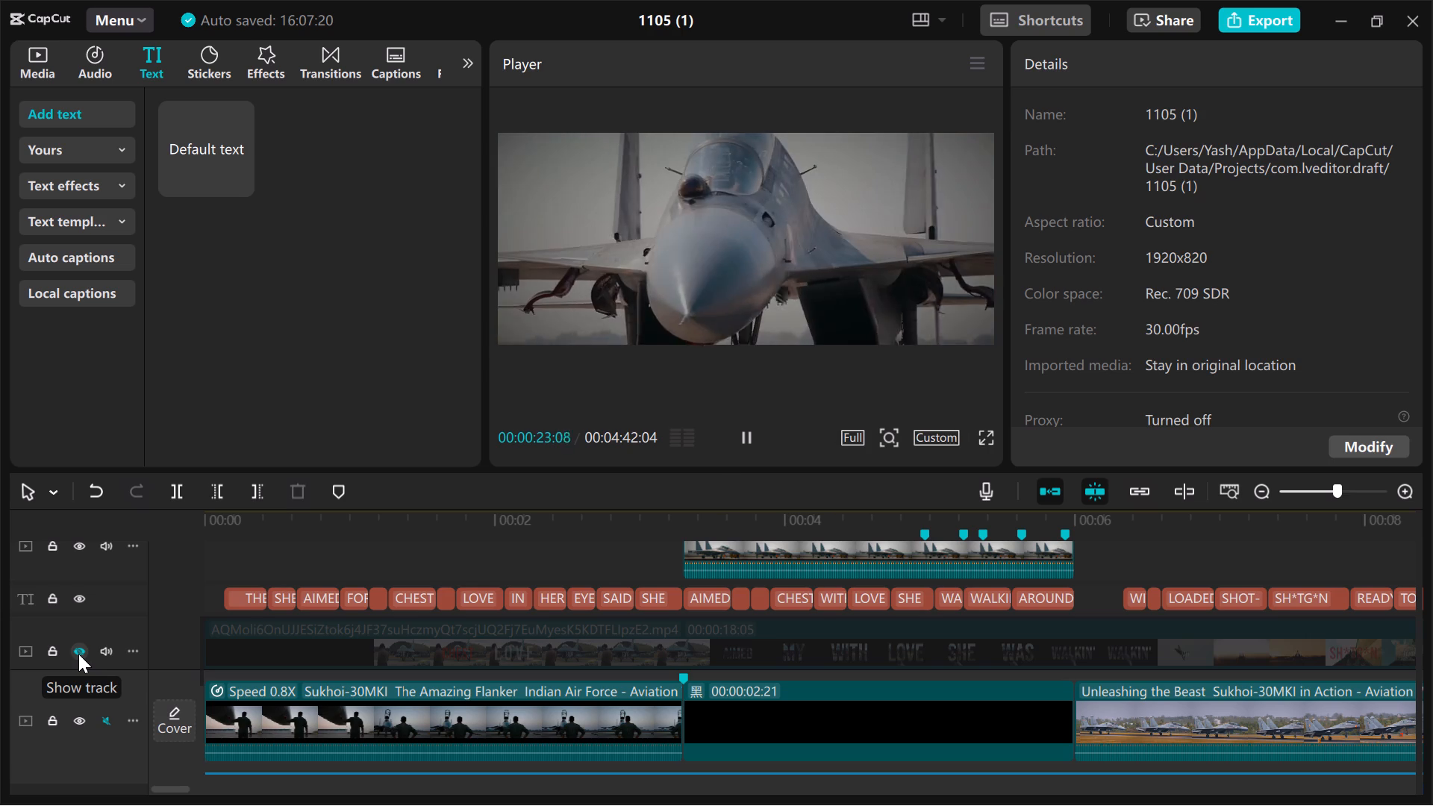
click(172, 577)
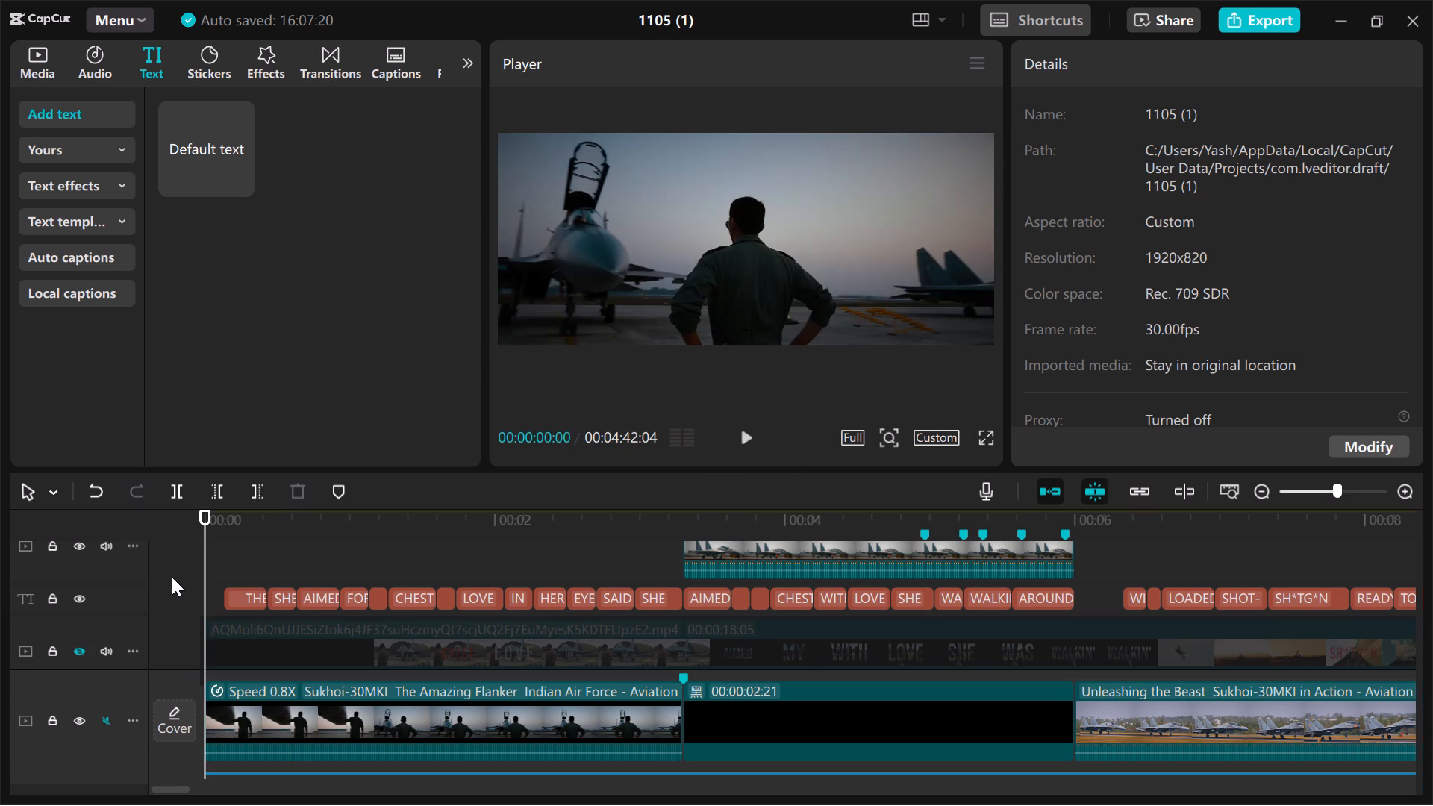
key(space)
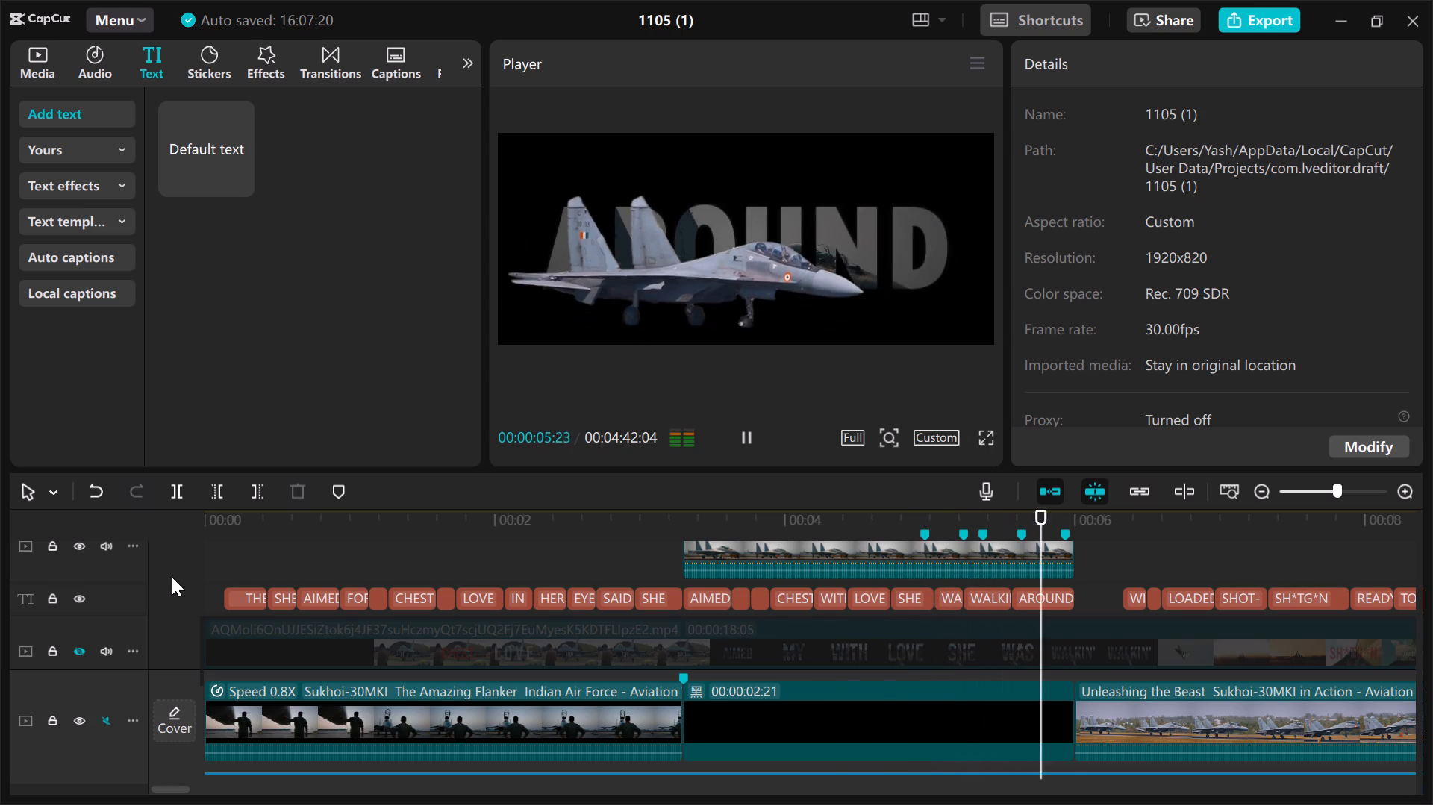
key(space)
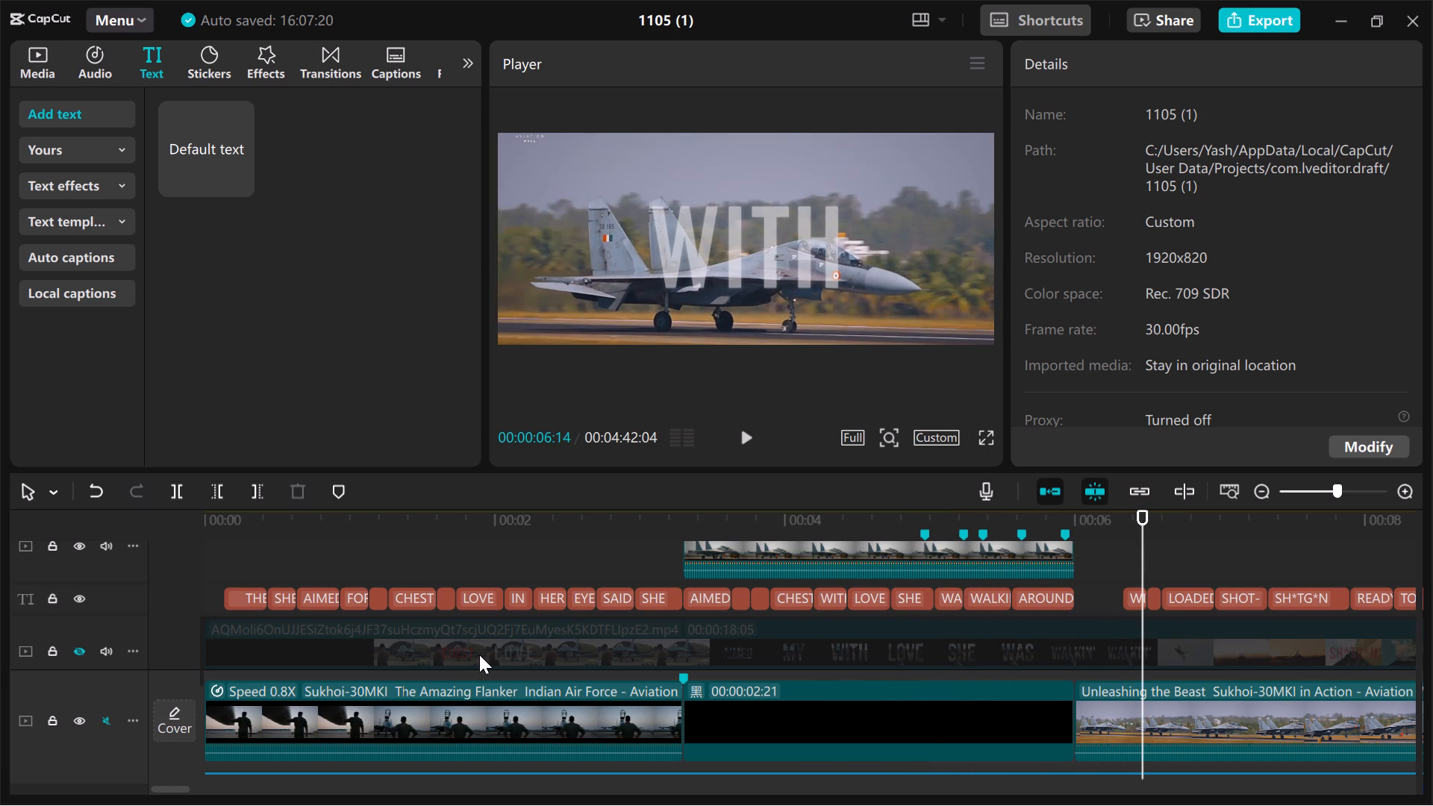
scroll(479, 655, left, 1)
key(space)
key(space)
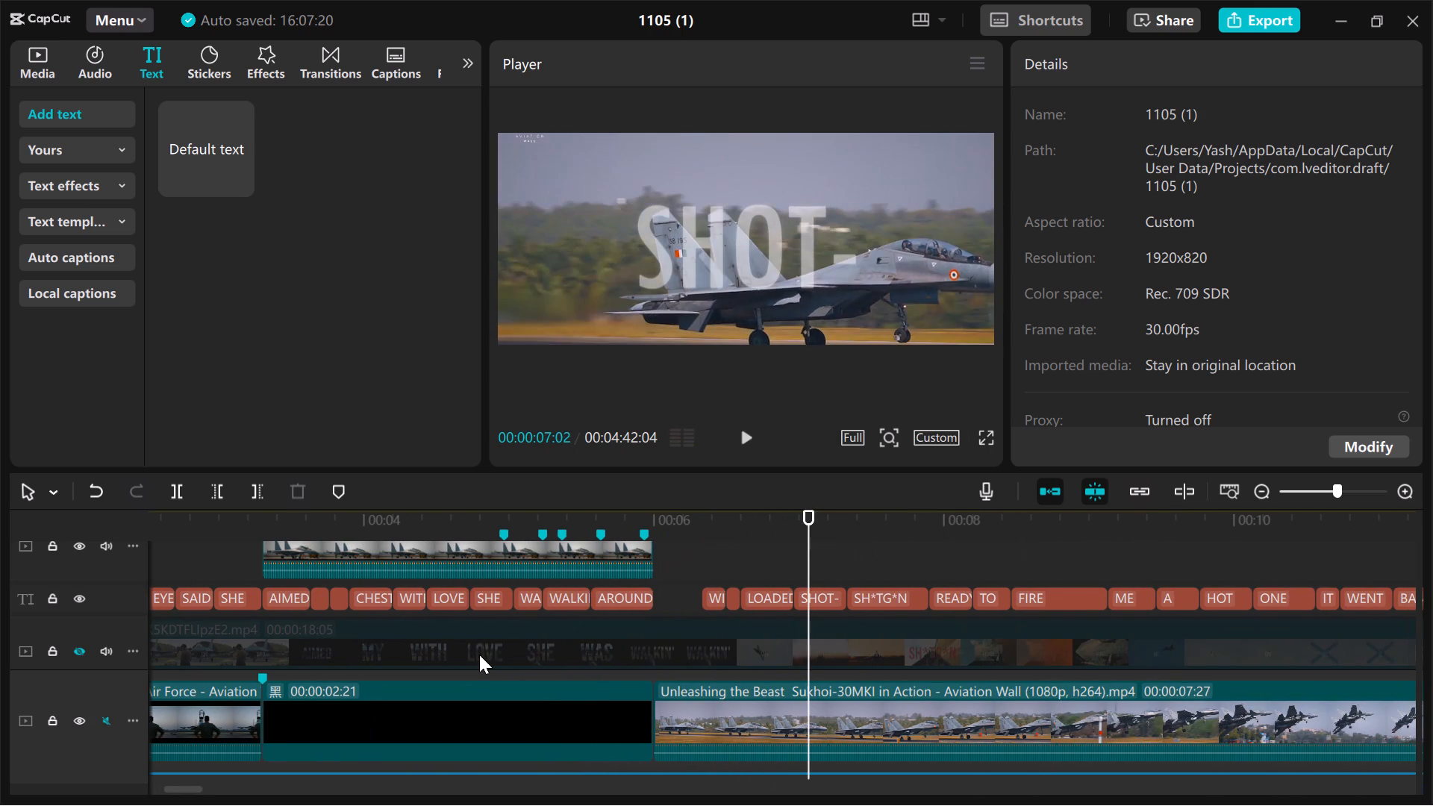
key(space)
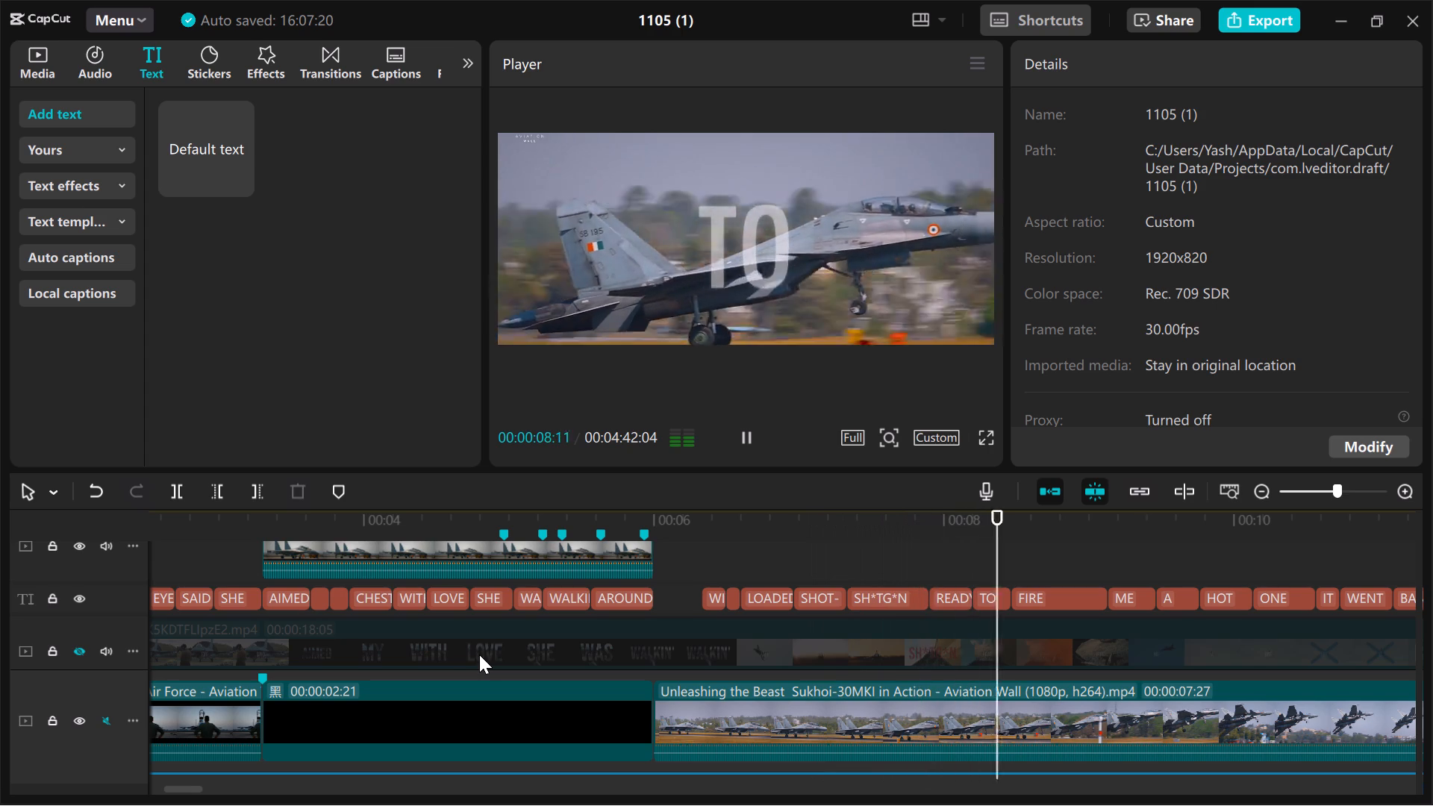
key(space)
click(240, 559)
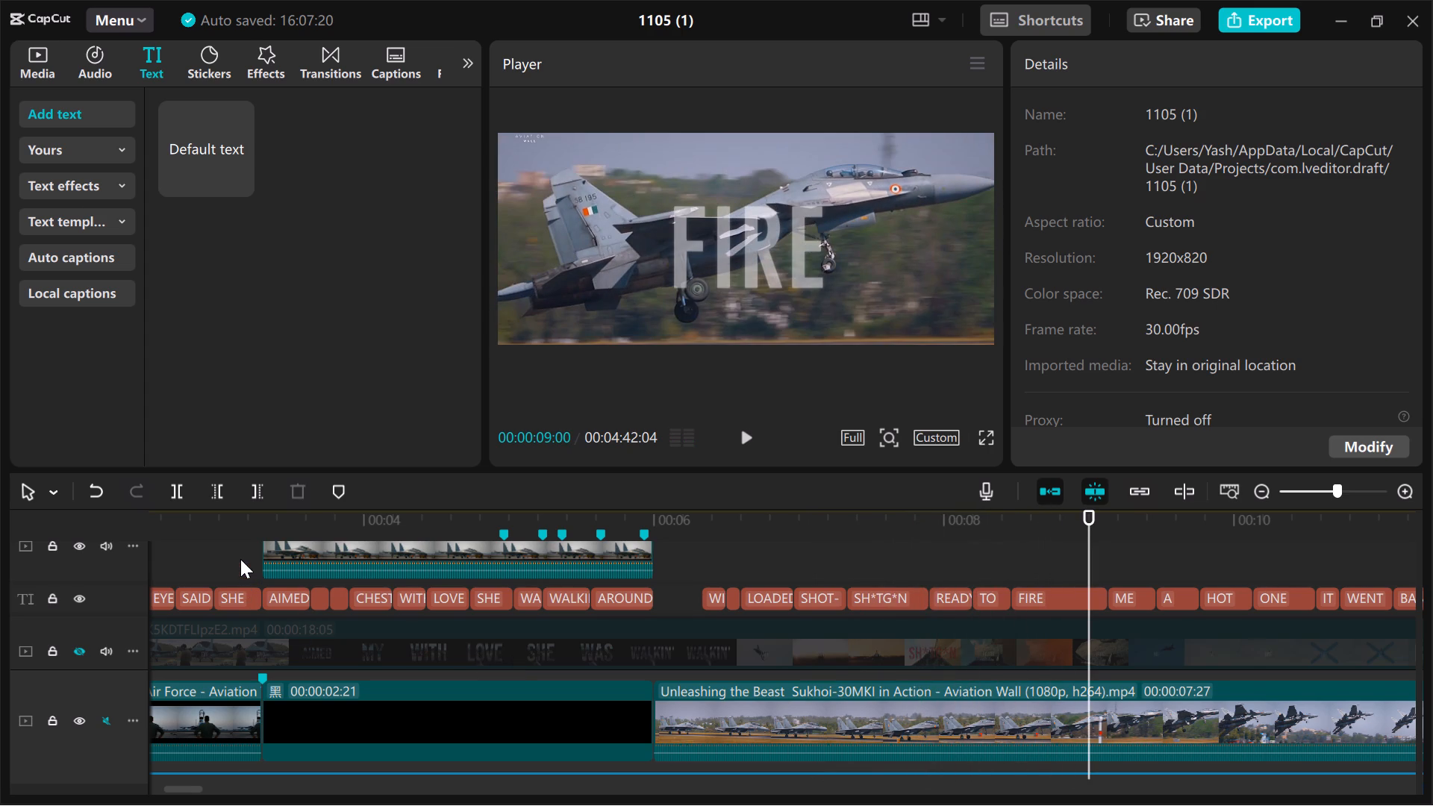
key(space)
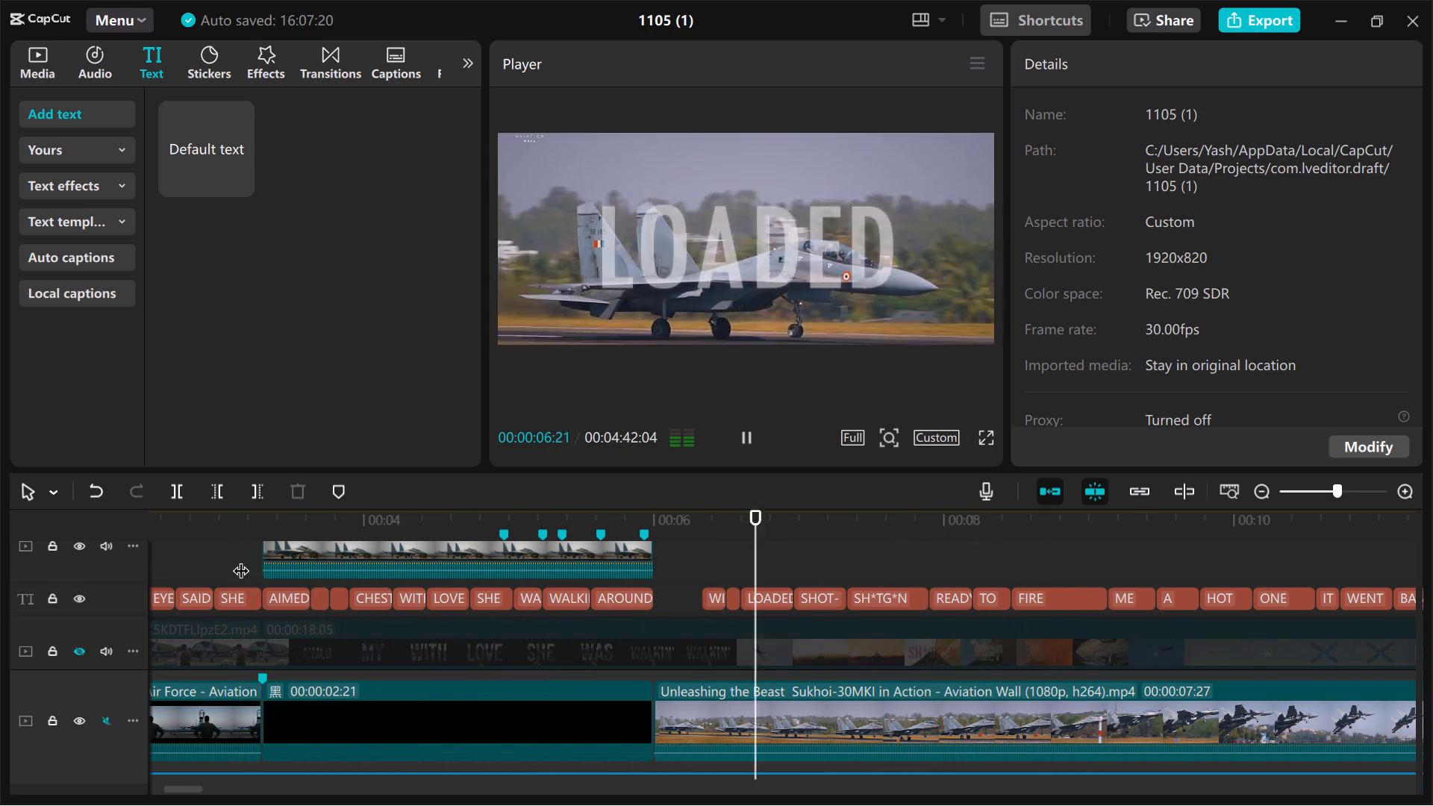
key(space)
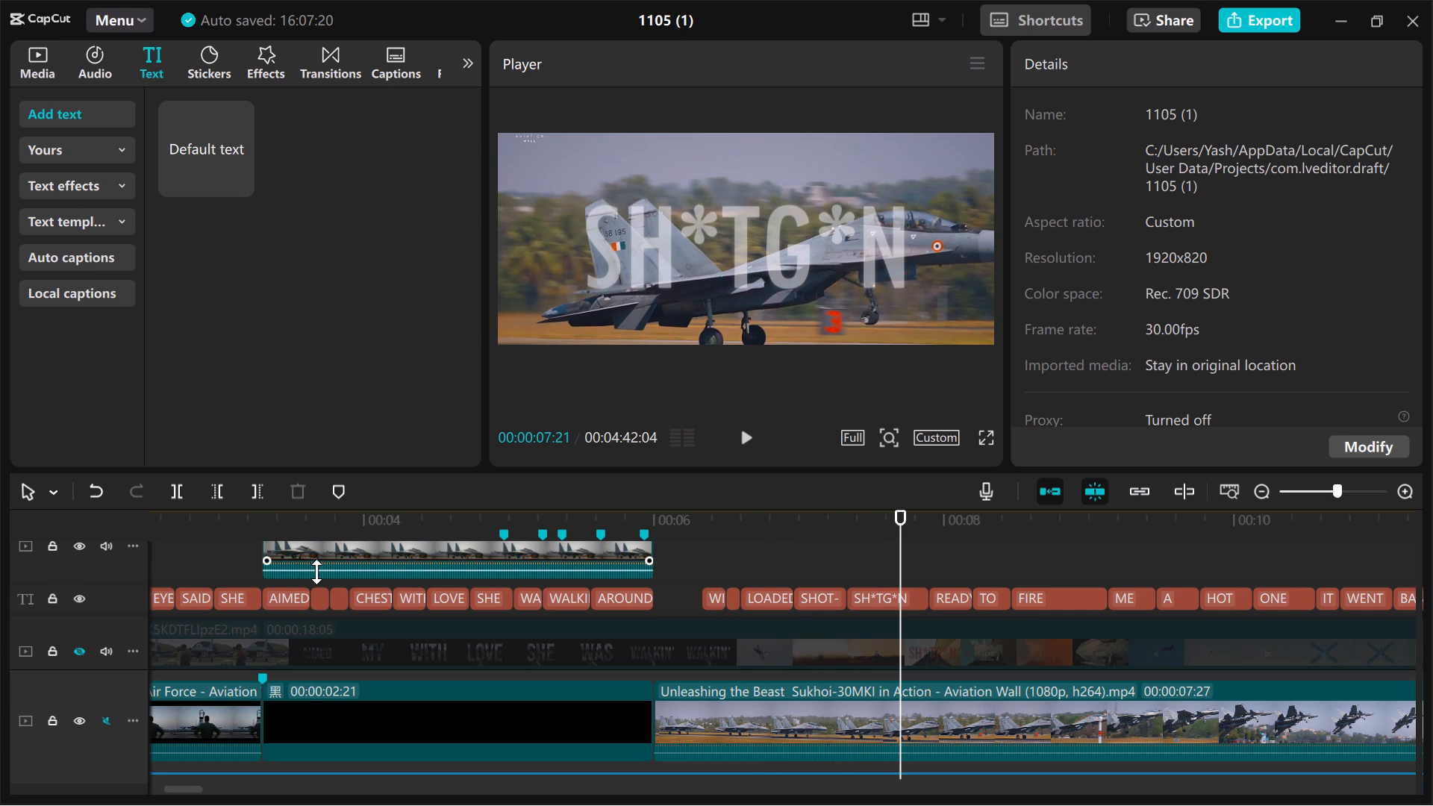
click(223, 556)
key(space)
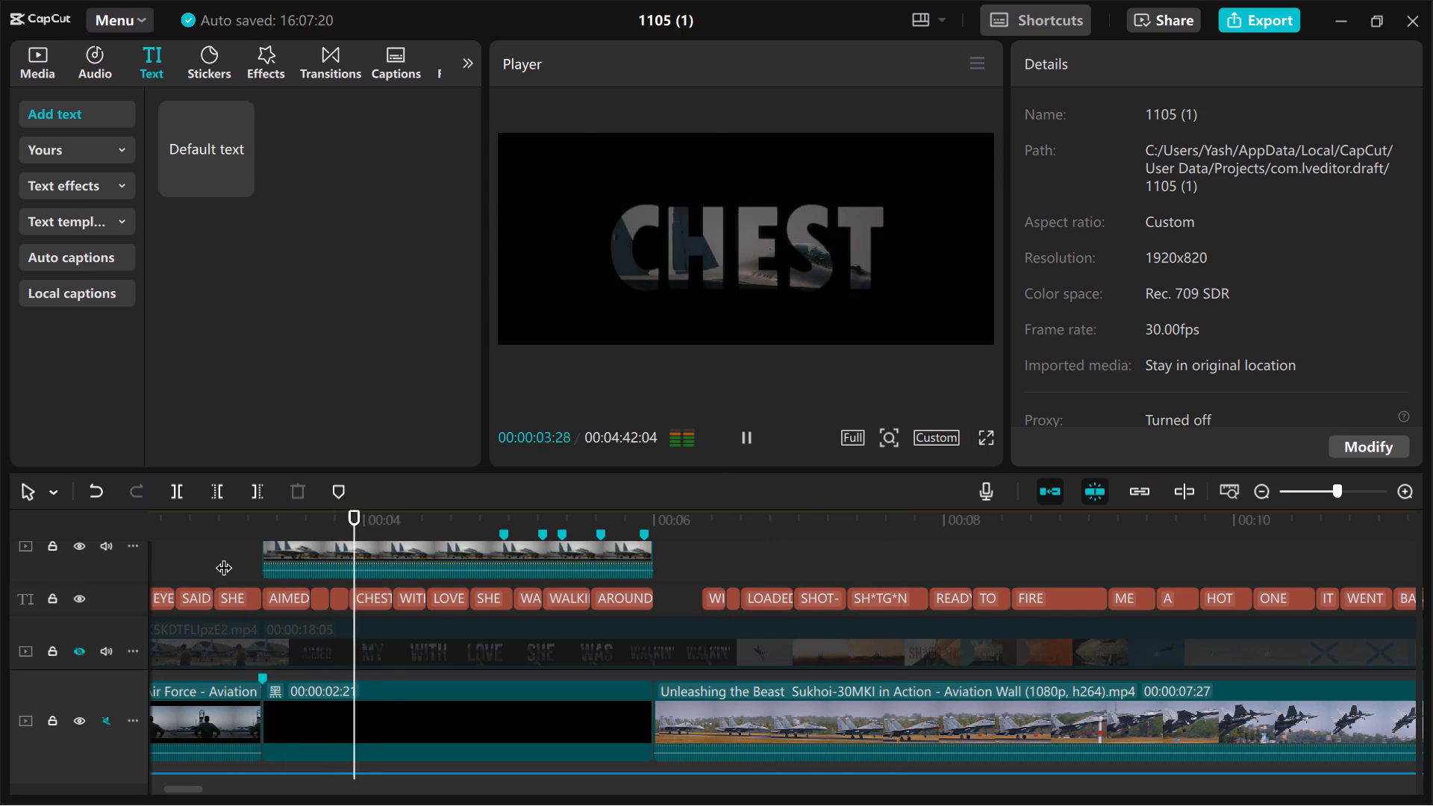
key(space)
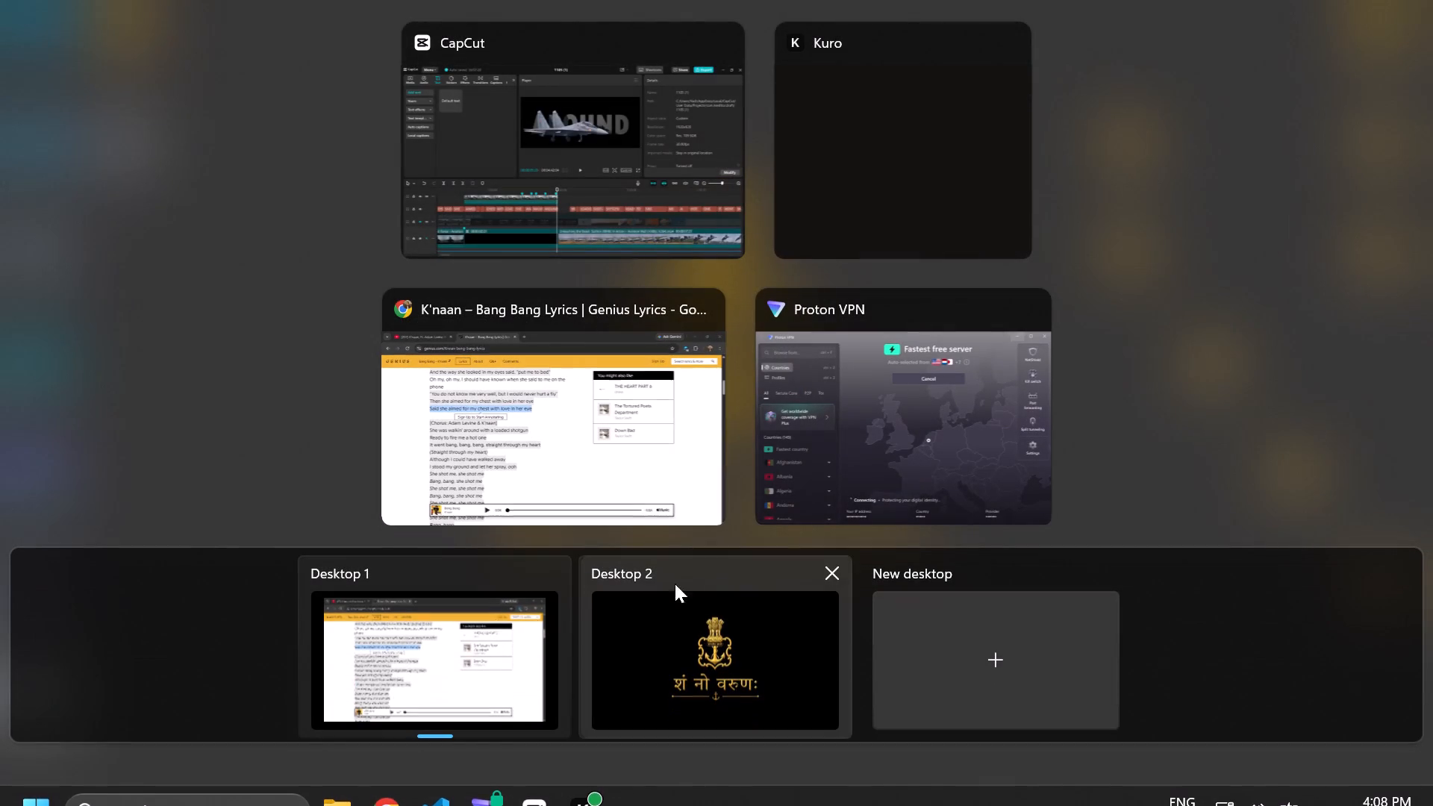
click(608, 194)
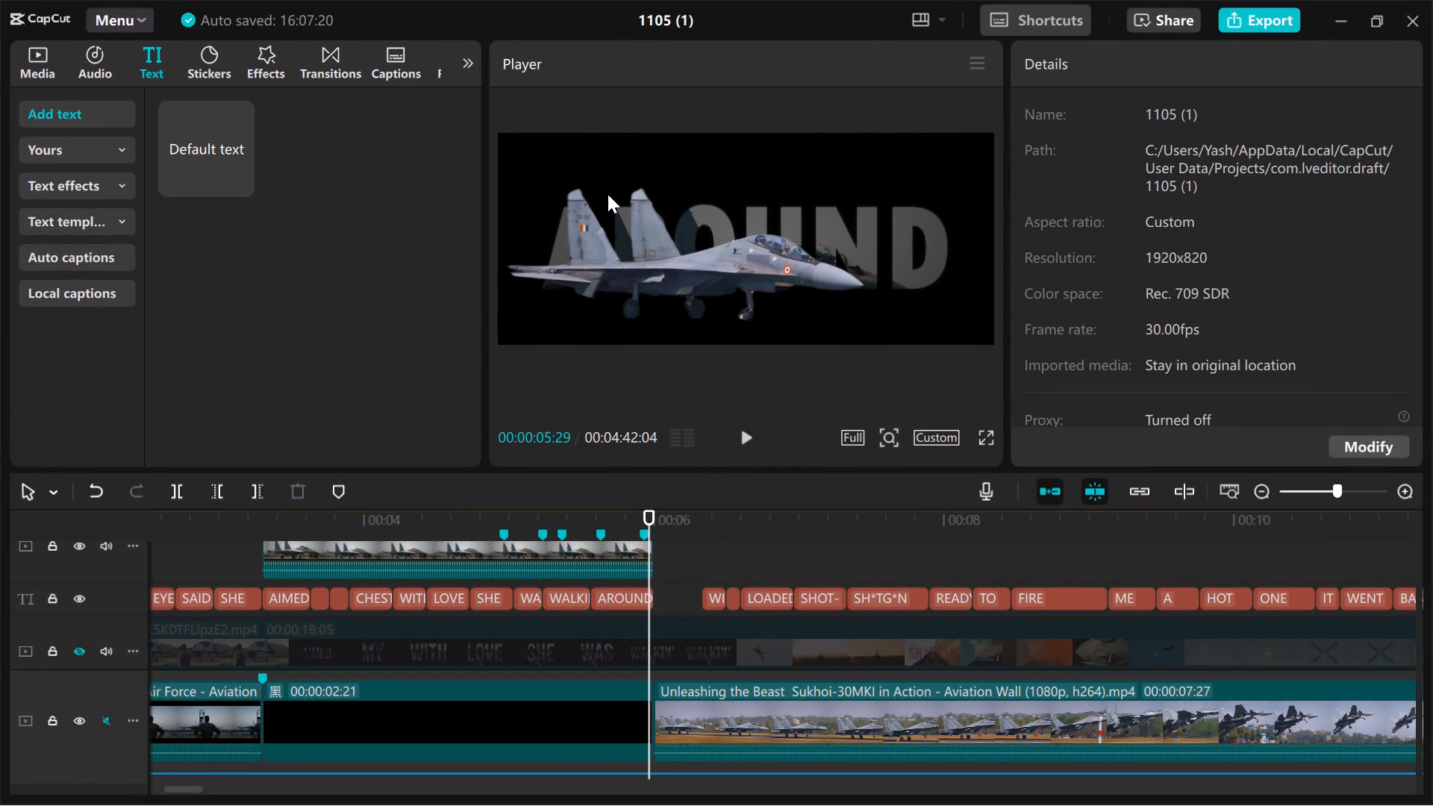
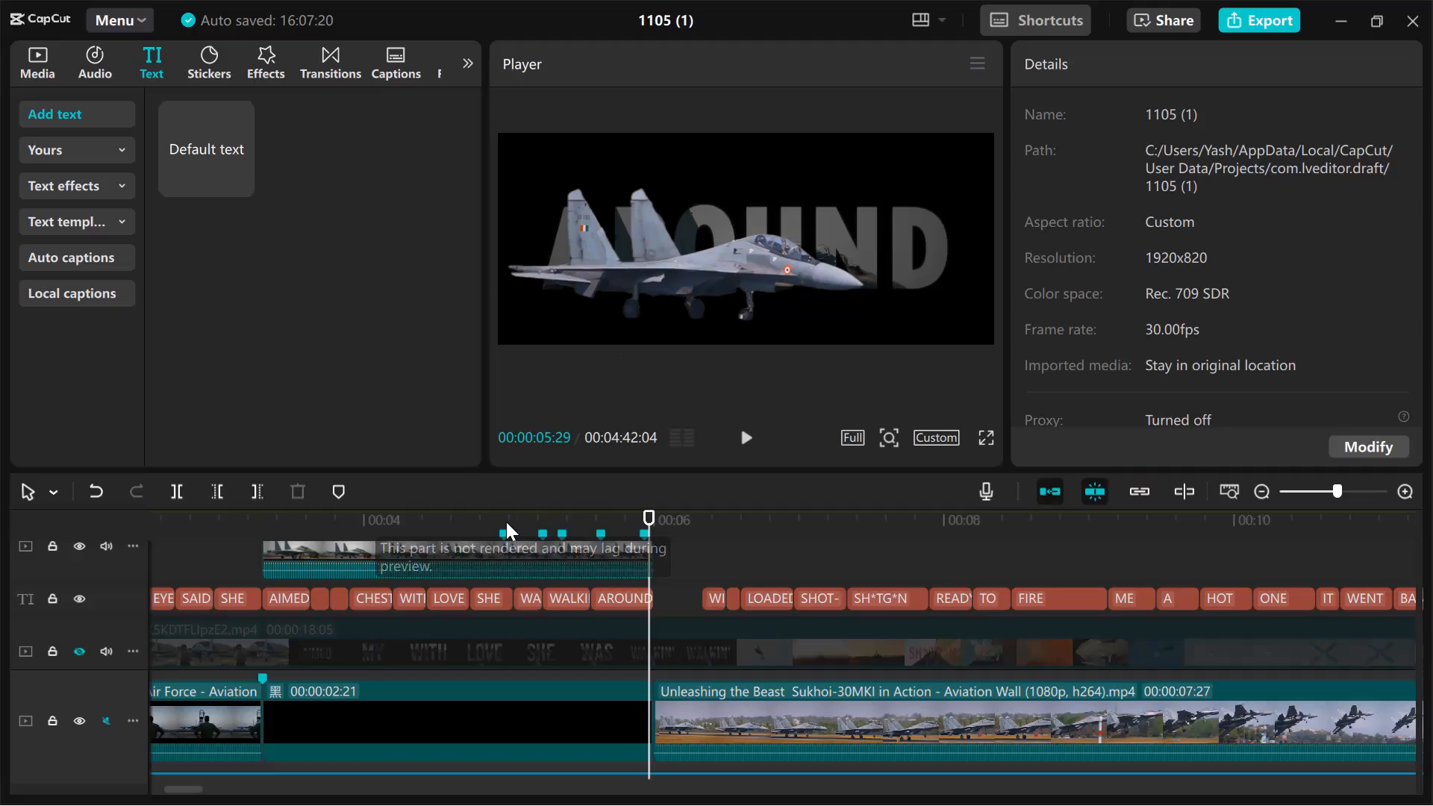
Play back the edit from the start through the word FIRE without the reference overlay.
scroll(506, 522, right, 6)
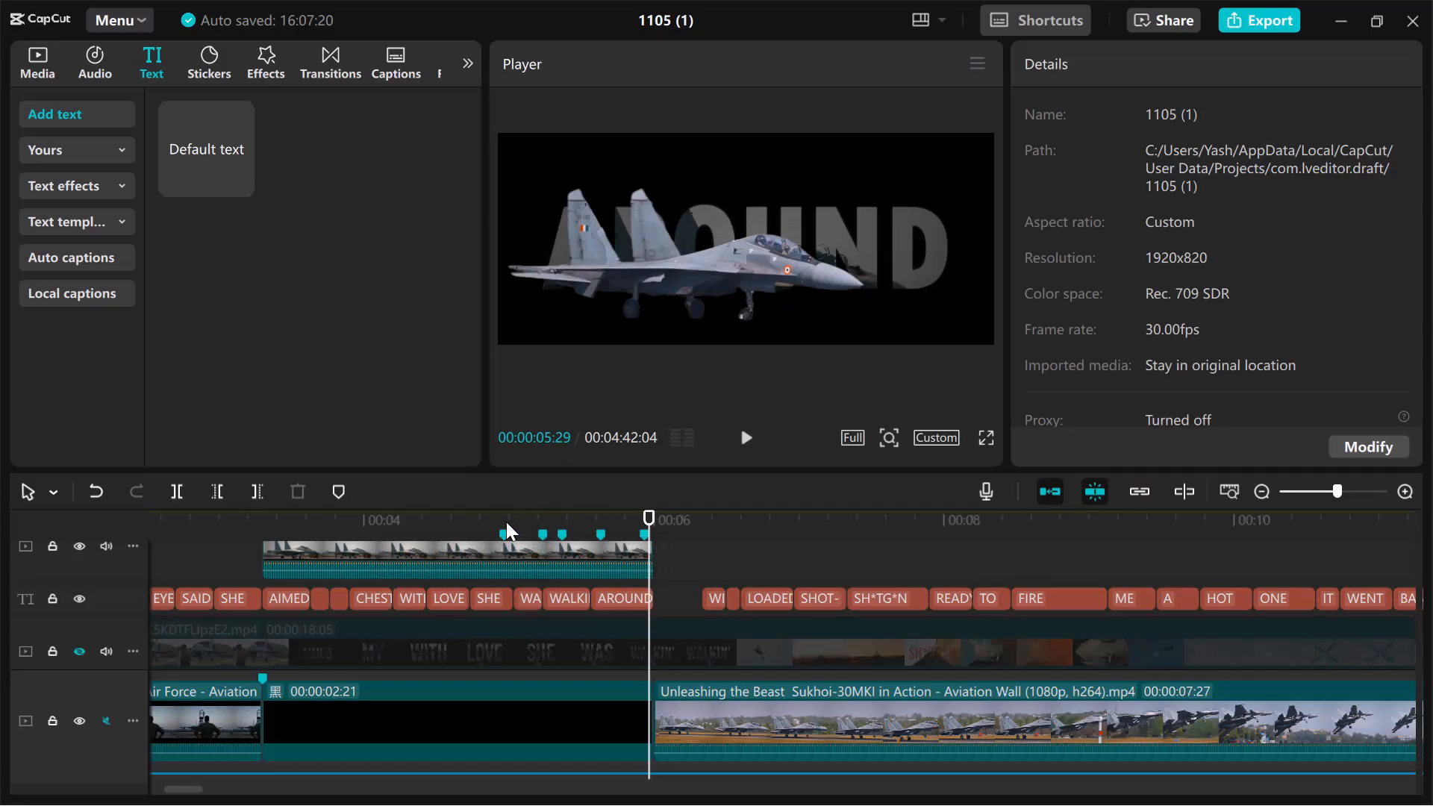
scroll(431, 573, right, 5)
click(143, 596)
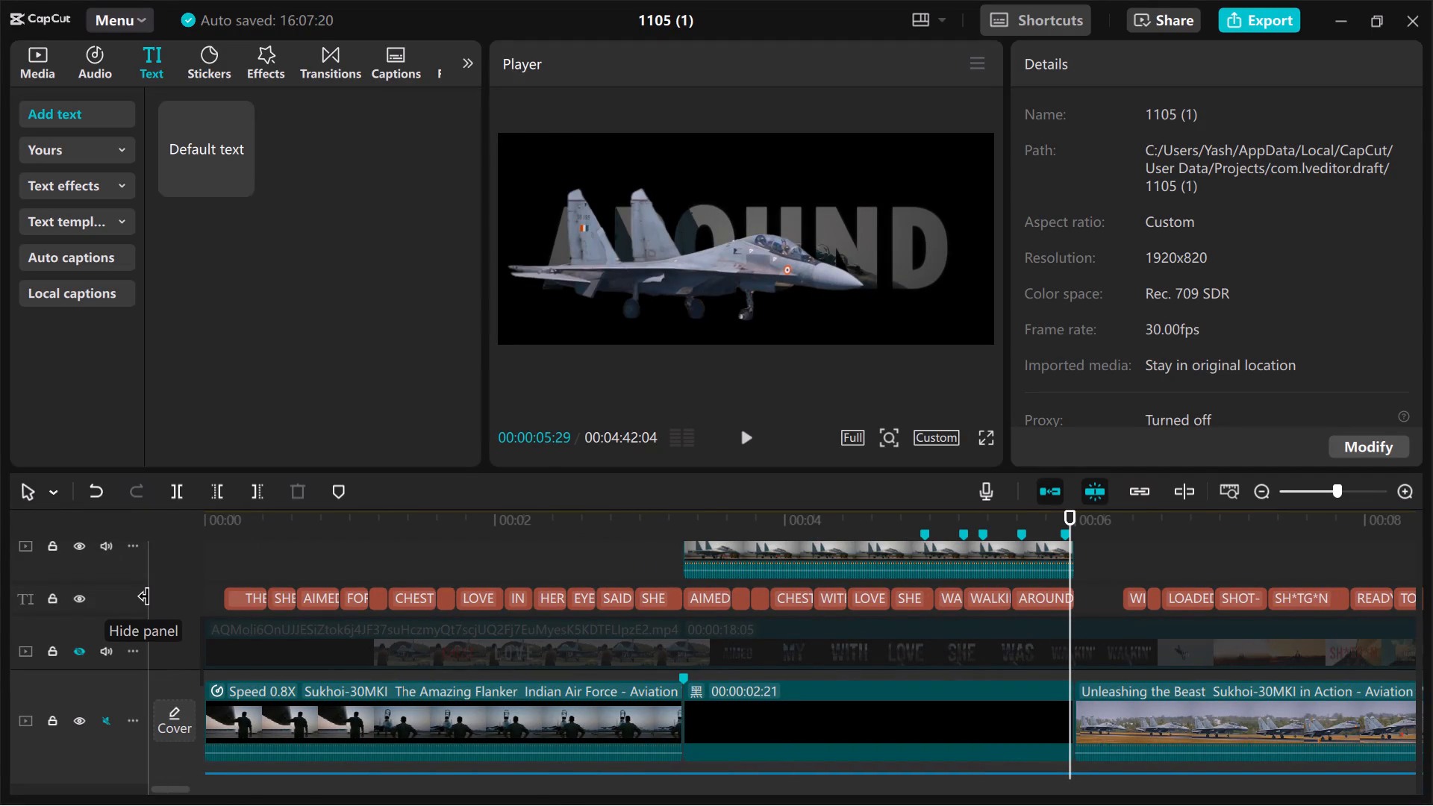
click(181, 599)
key(space)
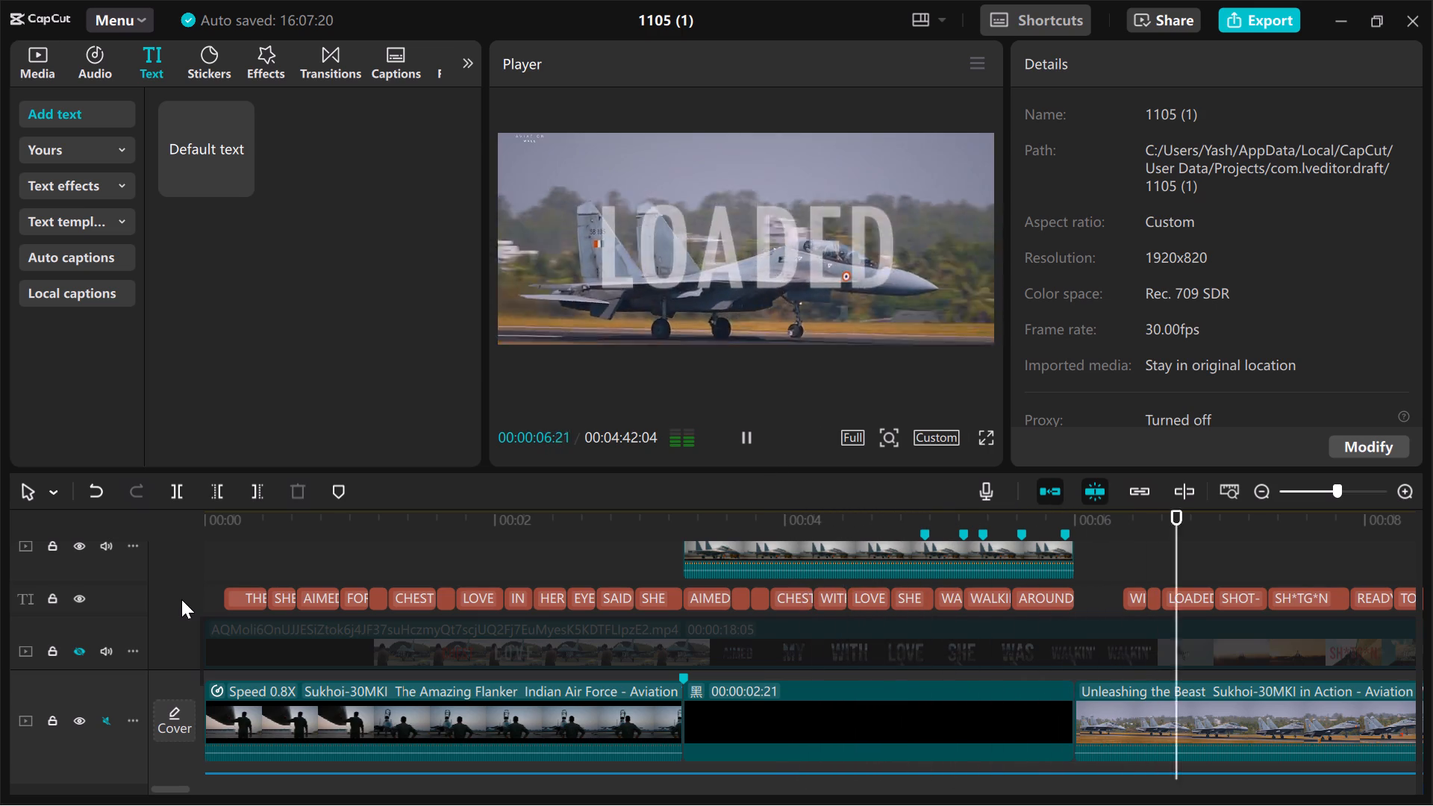
scroll(307, 610, left, 1)
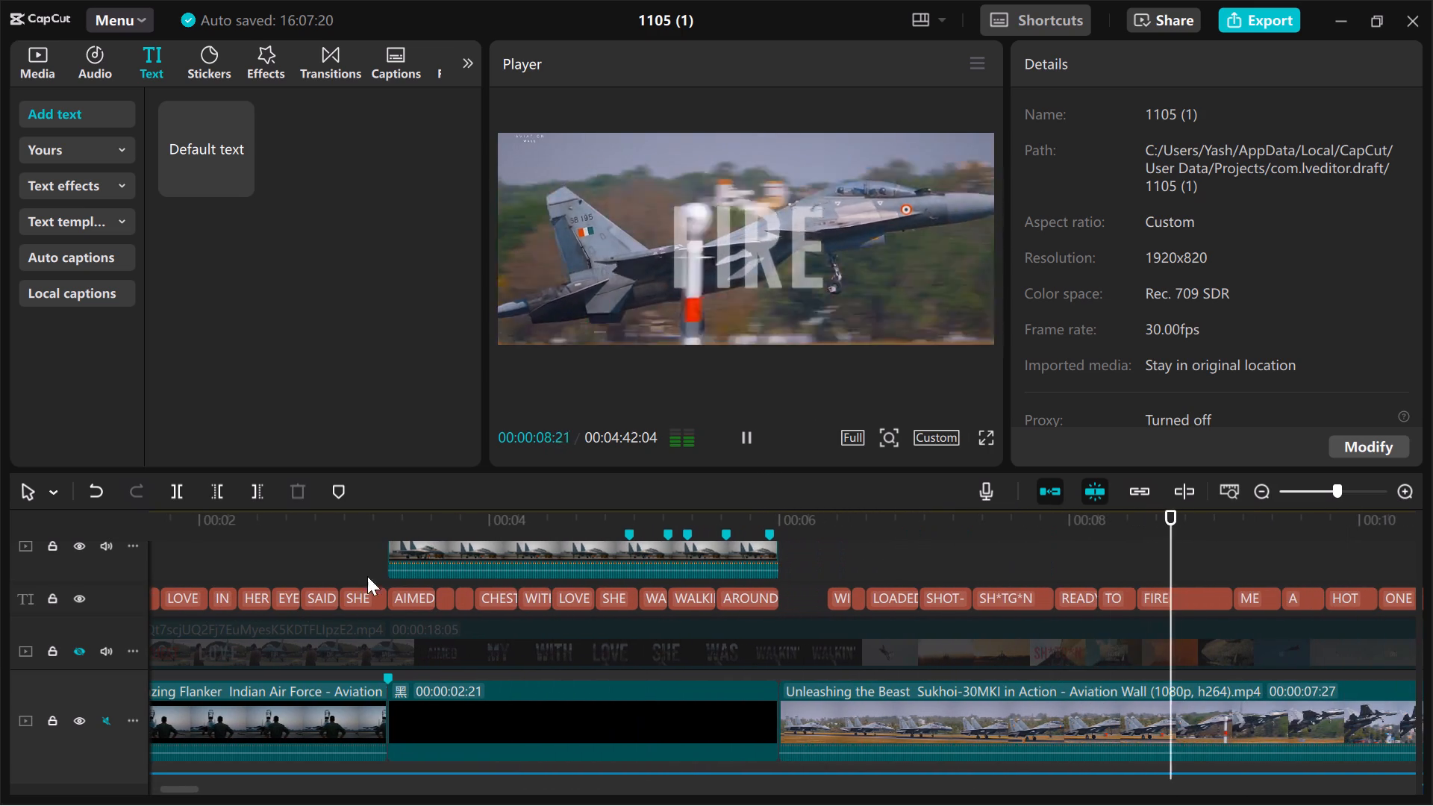
Replay the section from AROUND through SH*TG*N in short bursts, comparing the word timing with the audio beat markers.
click(379, 546)
scroll(557, 649, down, 1)
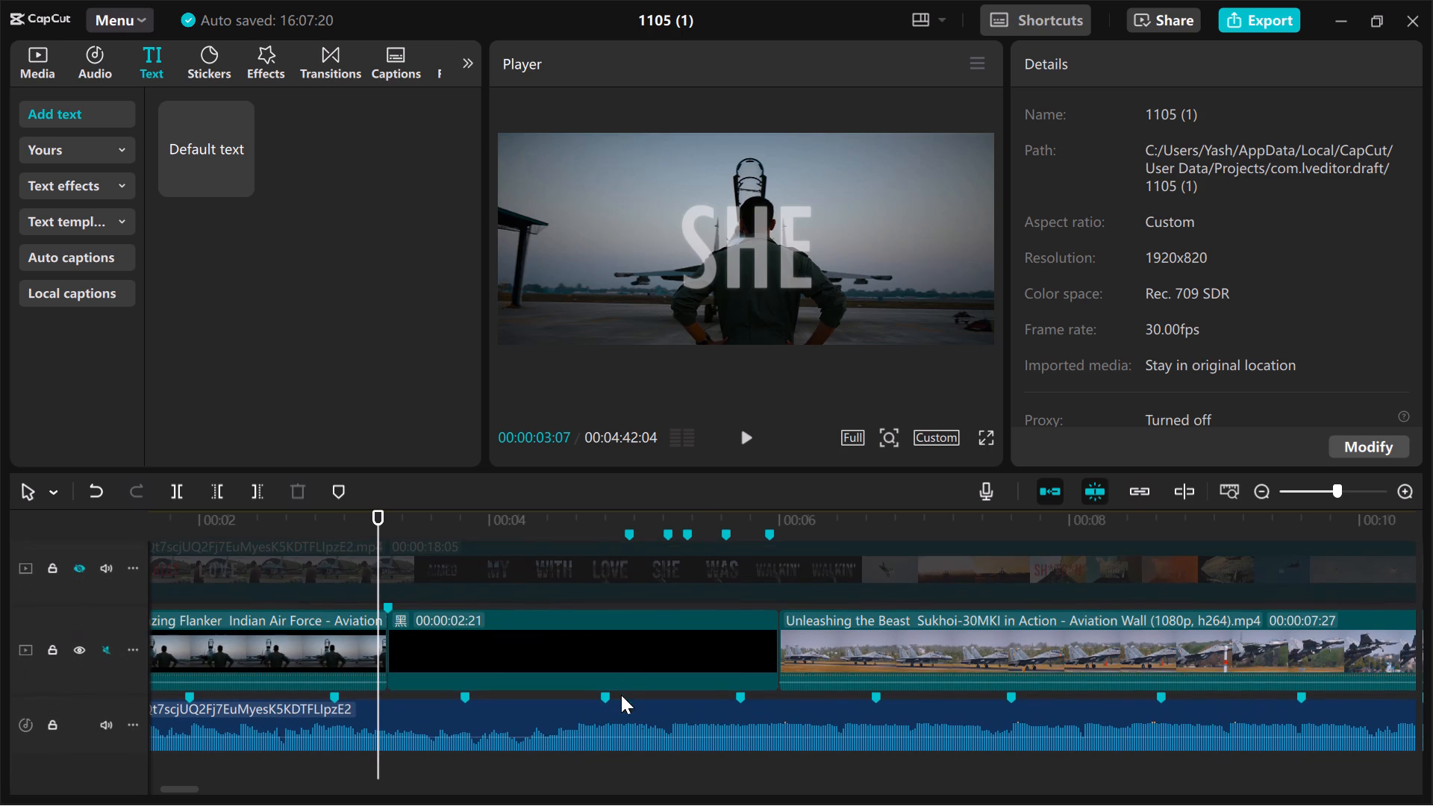
click(855, 763)
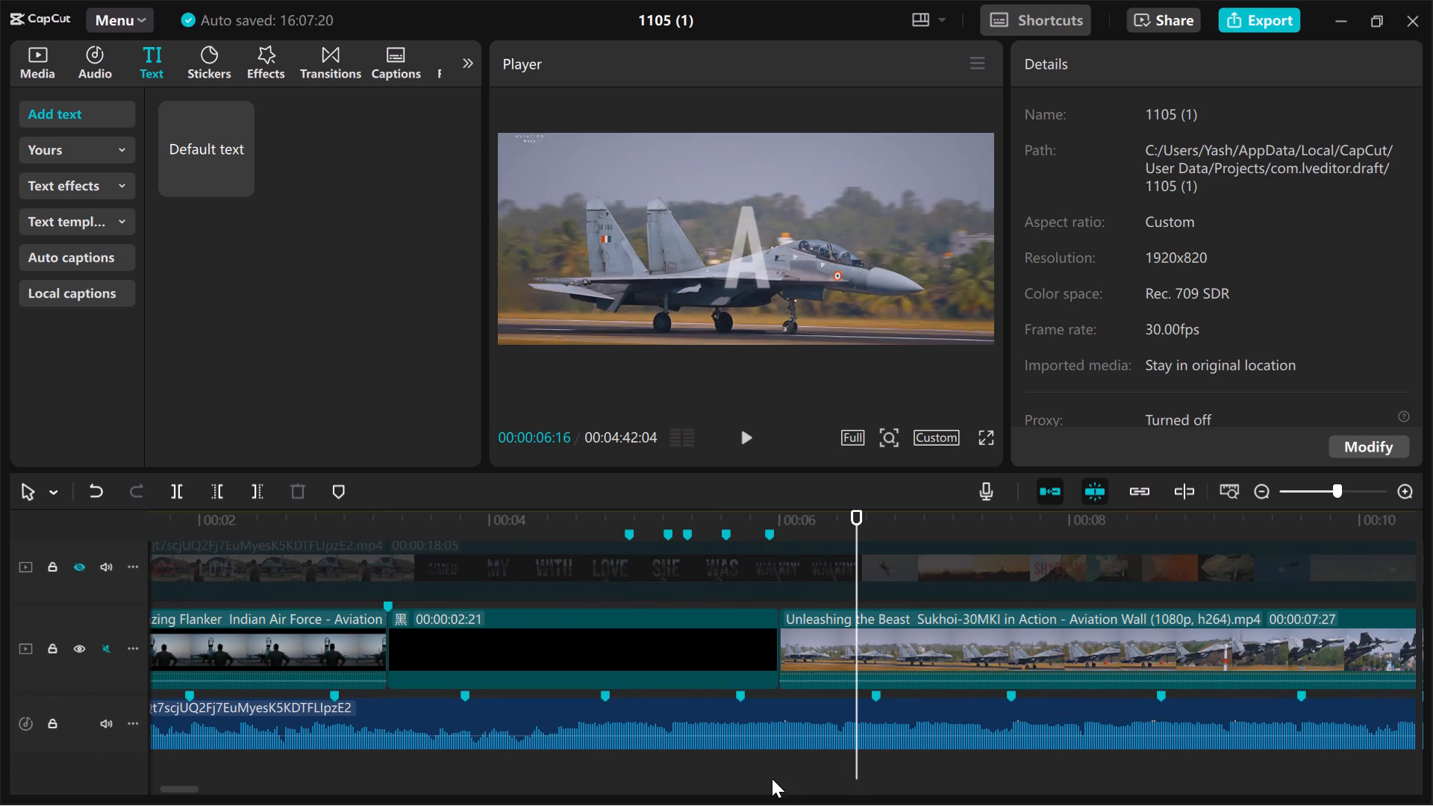
click(772, 778)
key(space)
key(space)
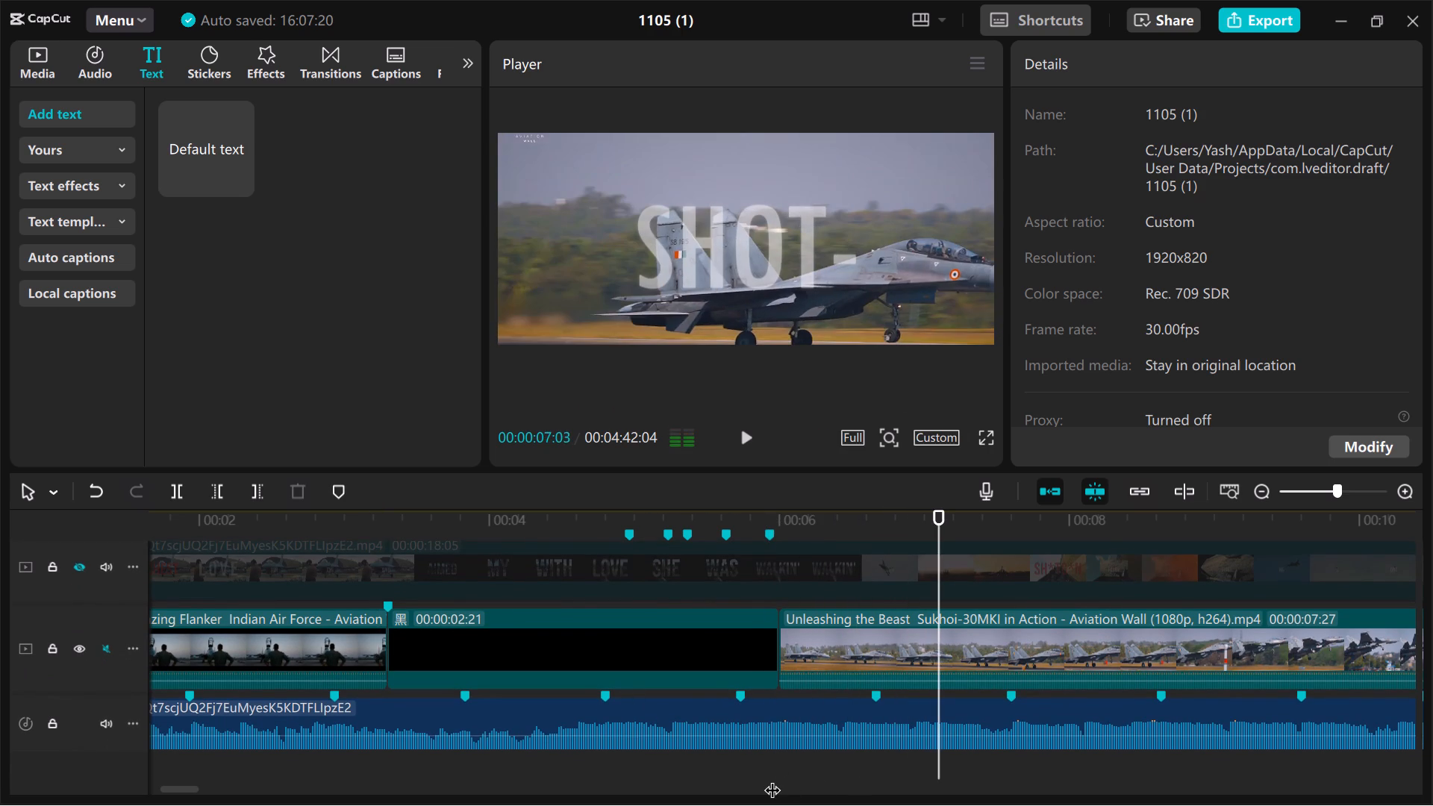
key(space)
key(space)
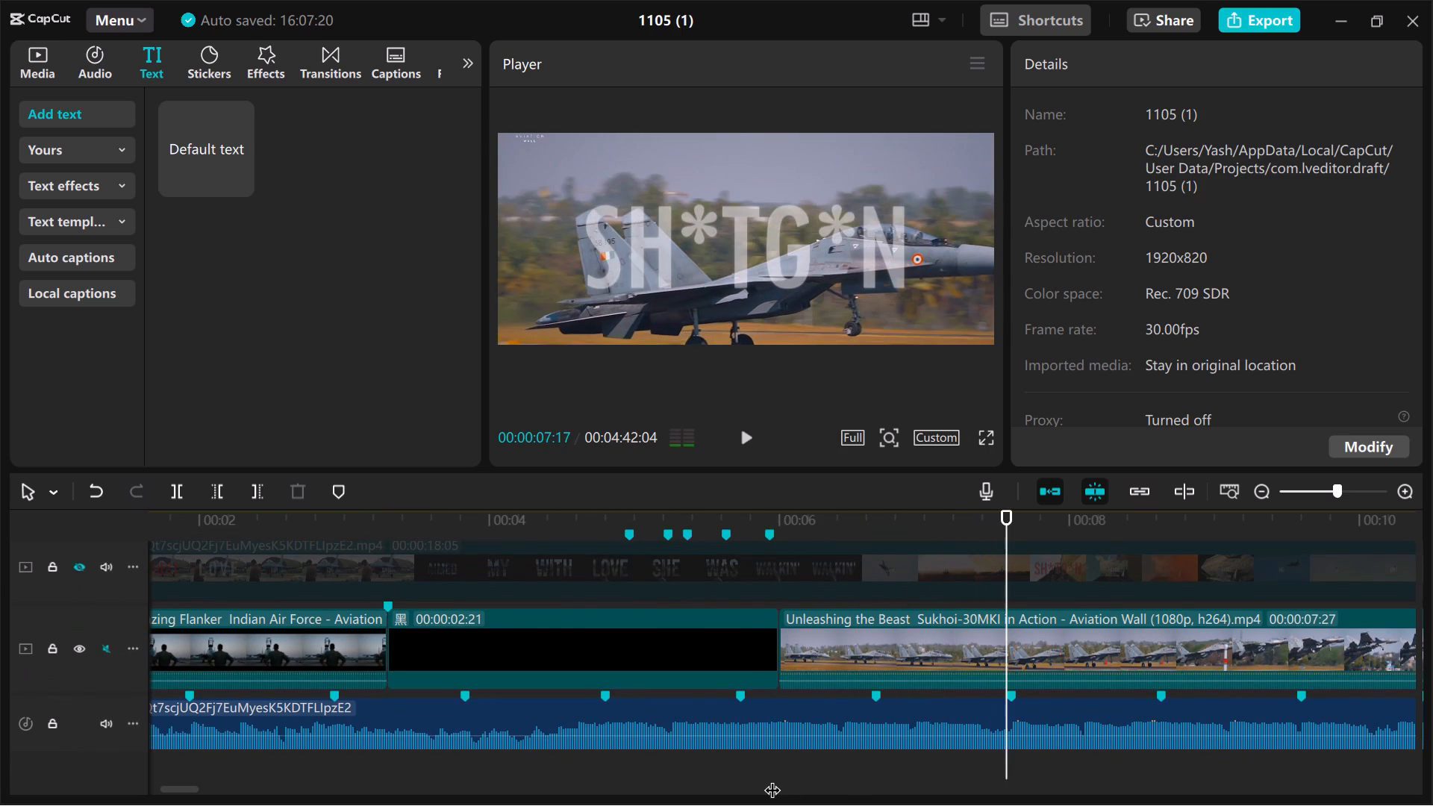
click(702, 773)
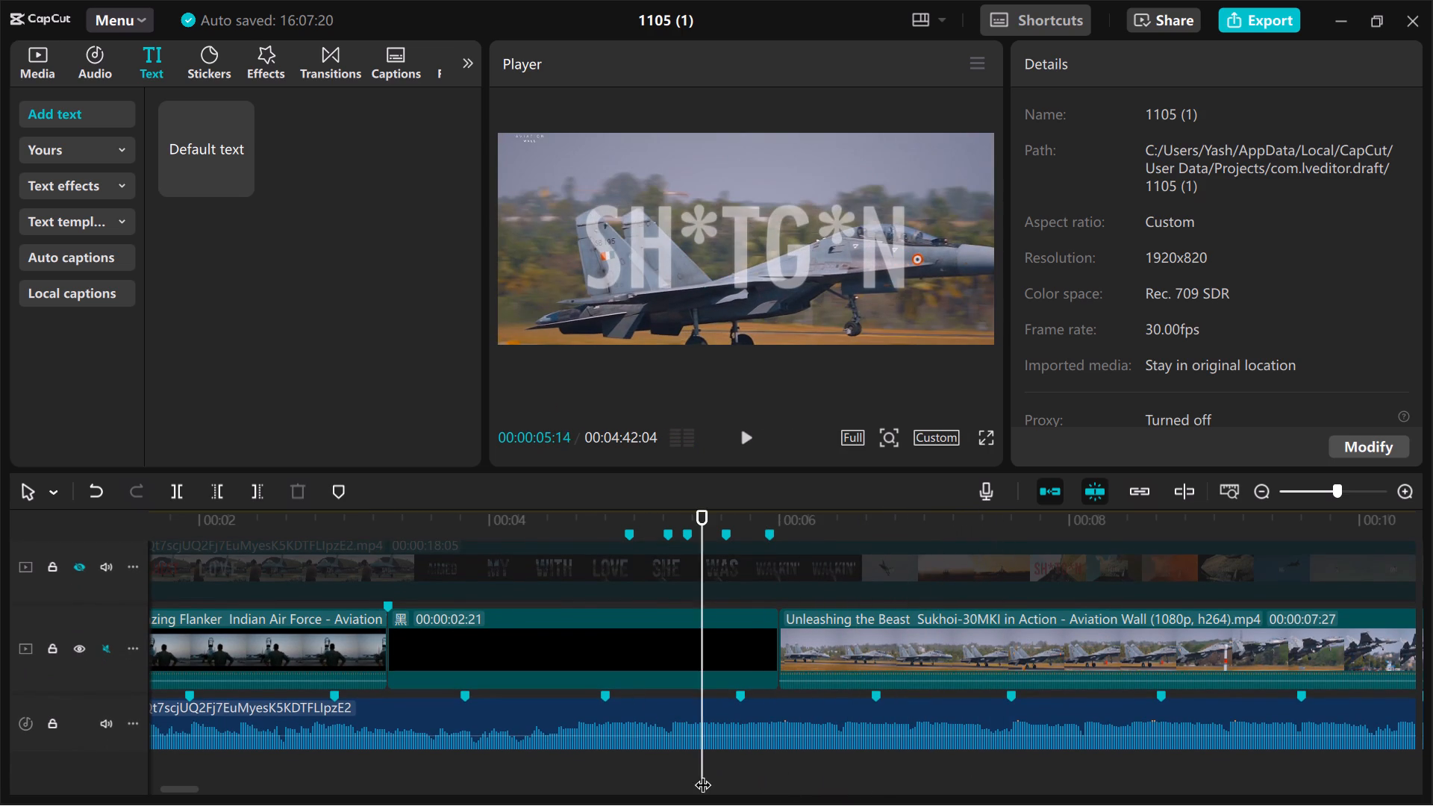
key(space)
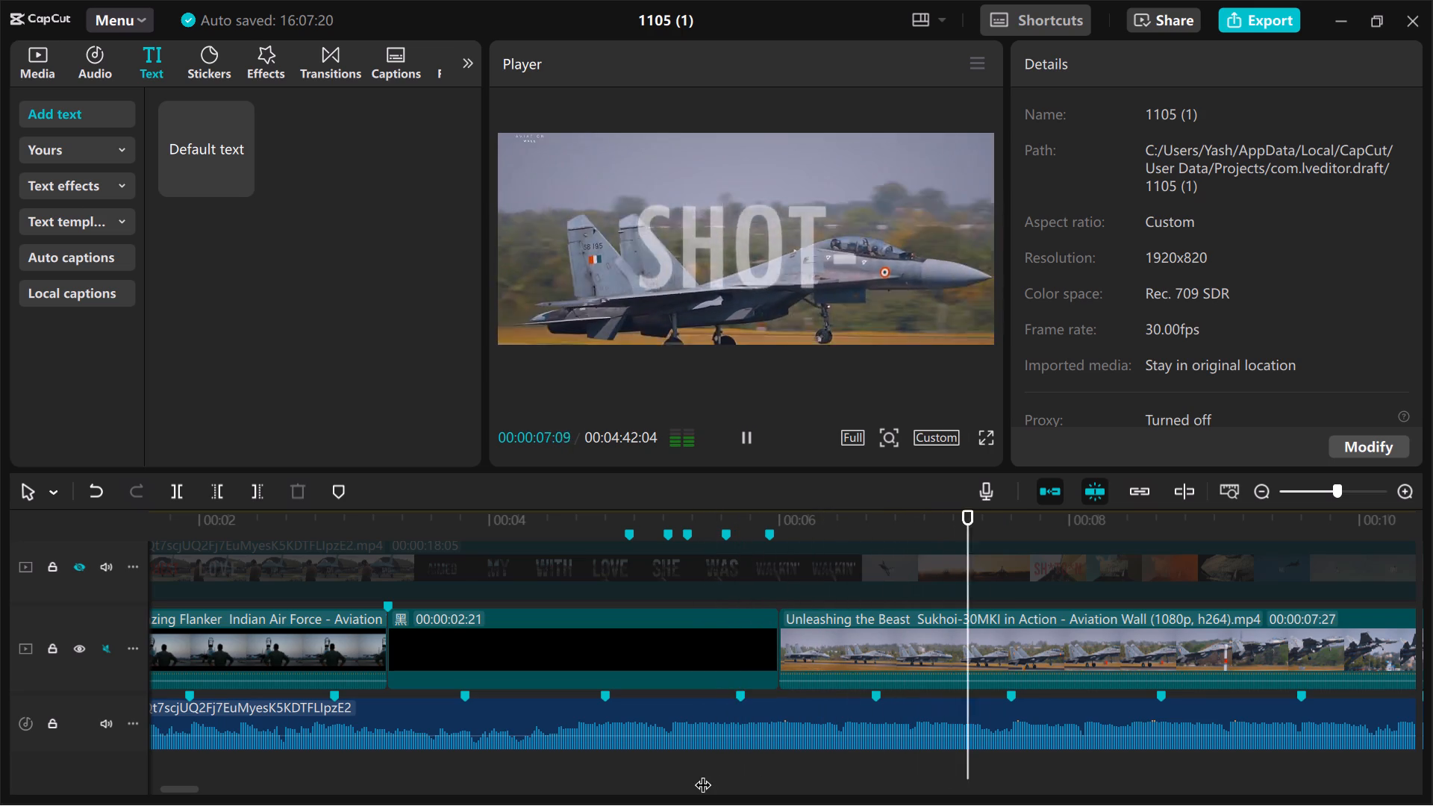
key(space)
click(736, 776)
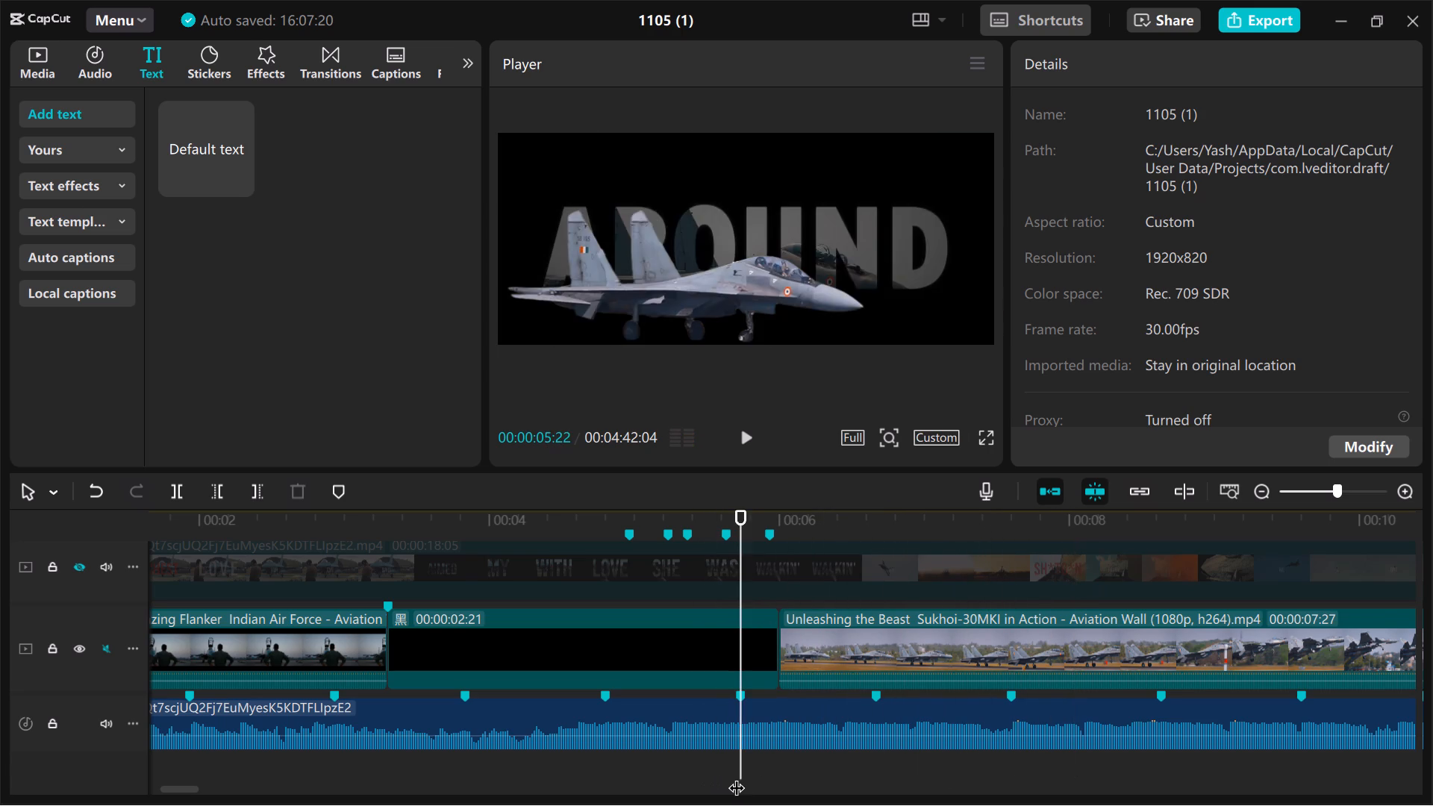
key(space)
key(space)
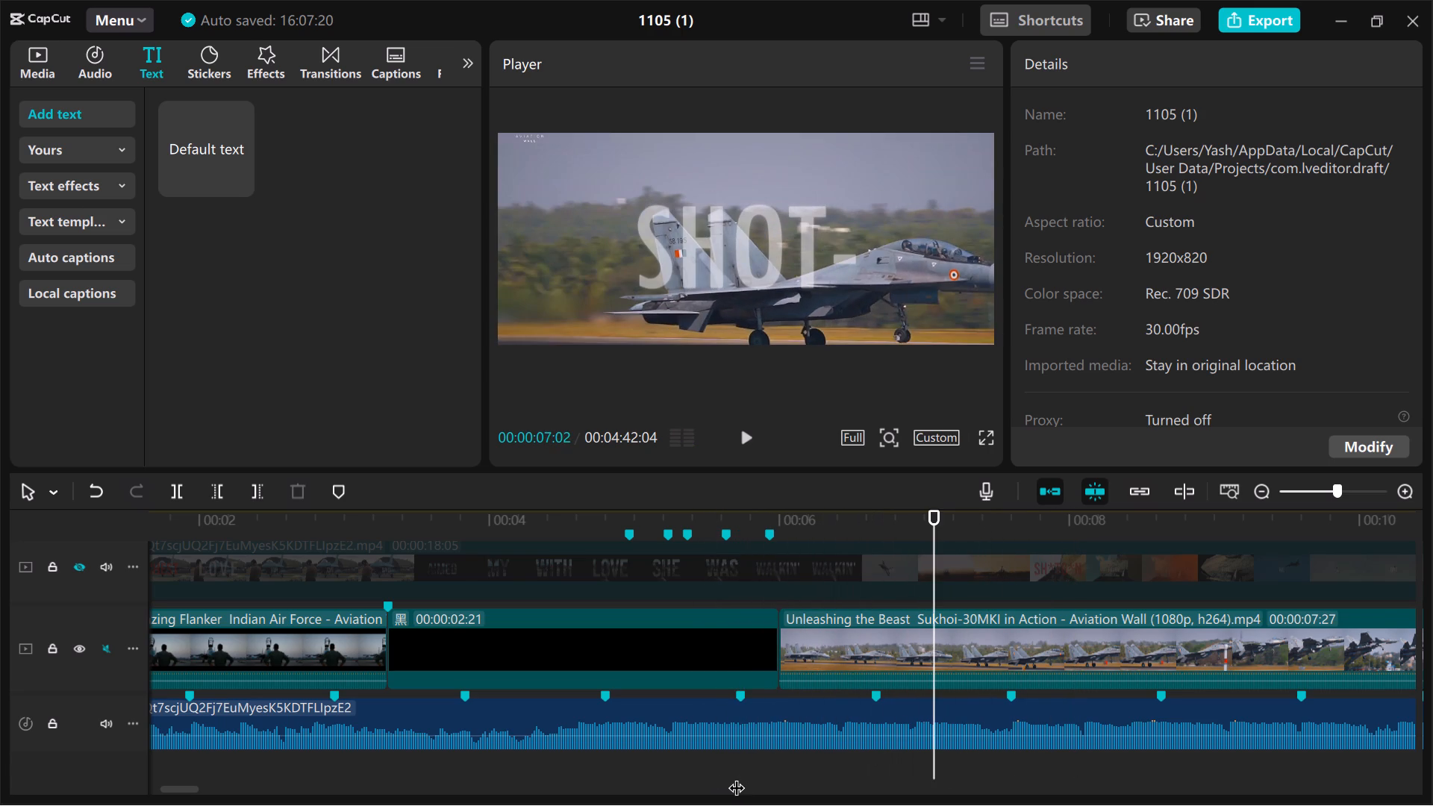
click(873, 776)
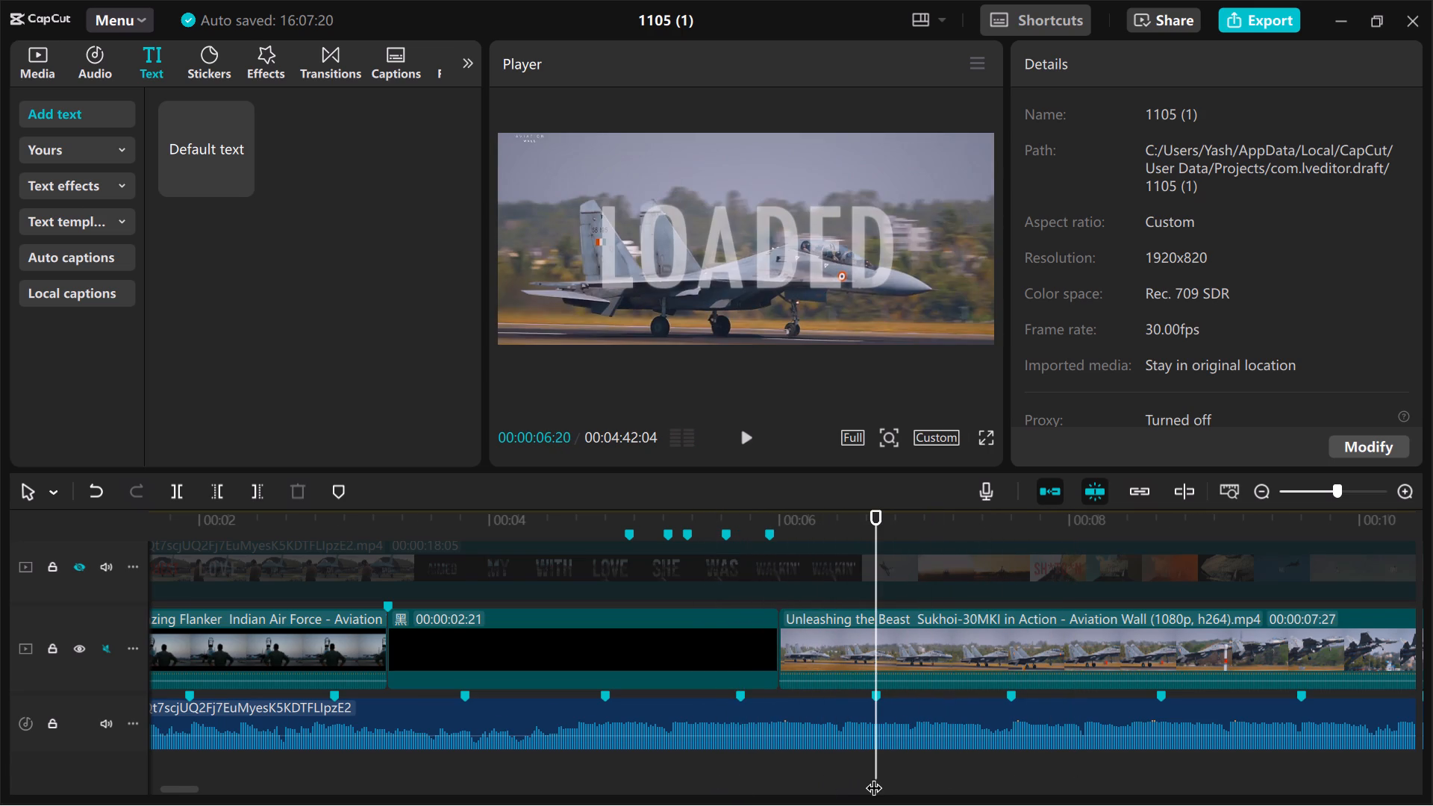
Look through the Sukhoi footage further along the main track, up to about 00:32, and return to the start.
scroll(873, 776, left, 1)
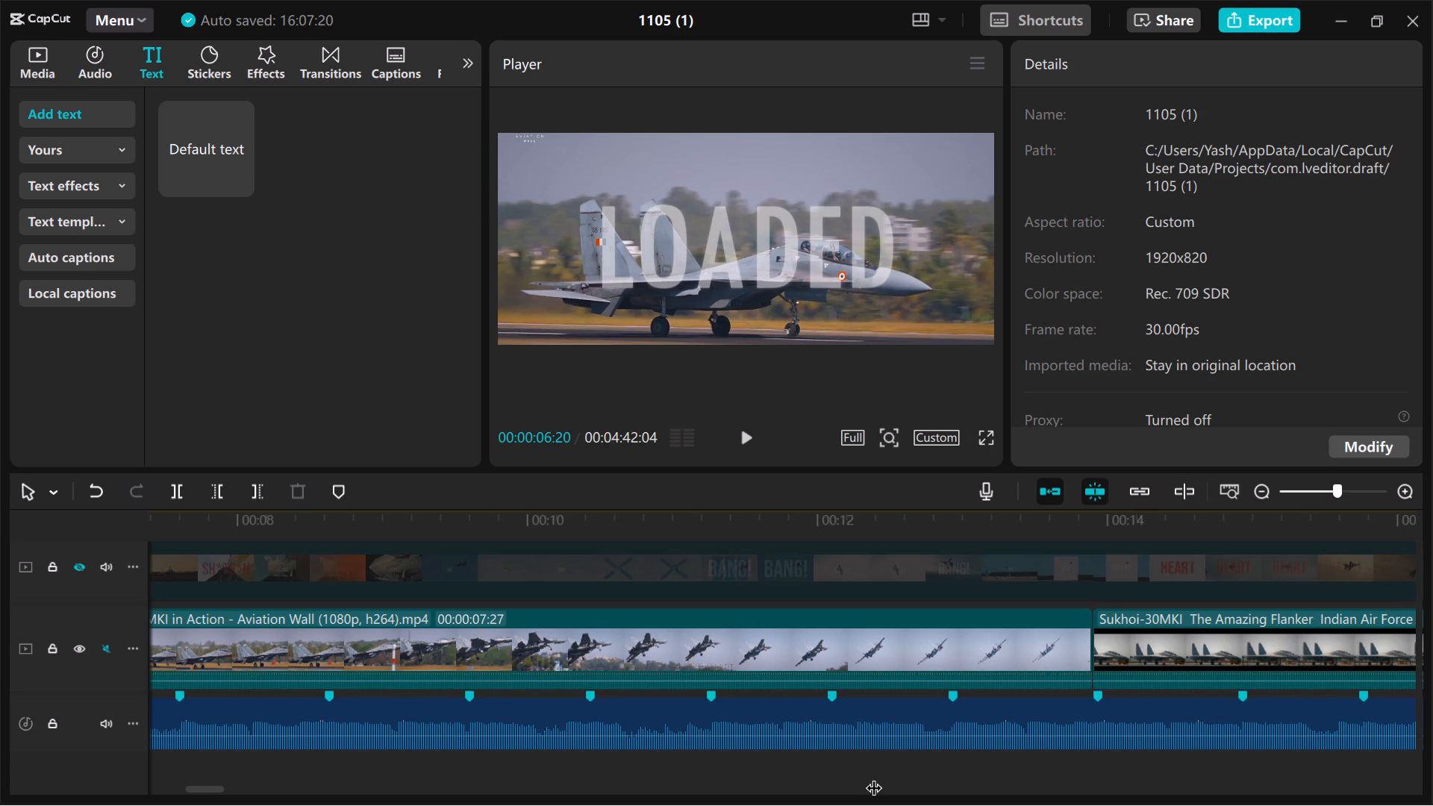
scroll(873, 776, left, 1)
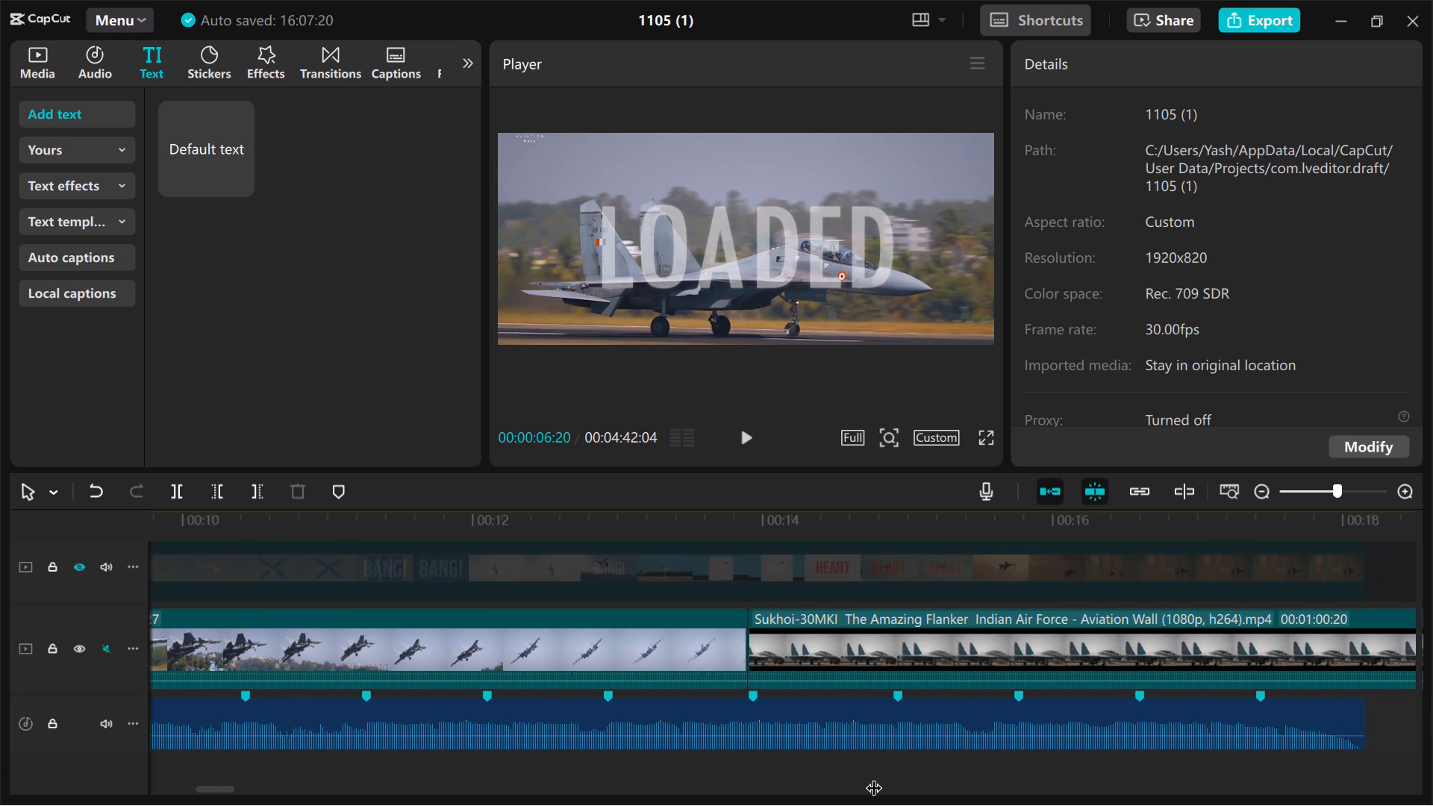
scroll(873, 776, left, 1)
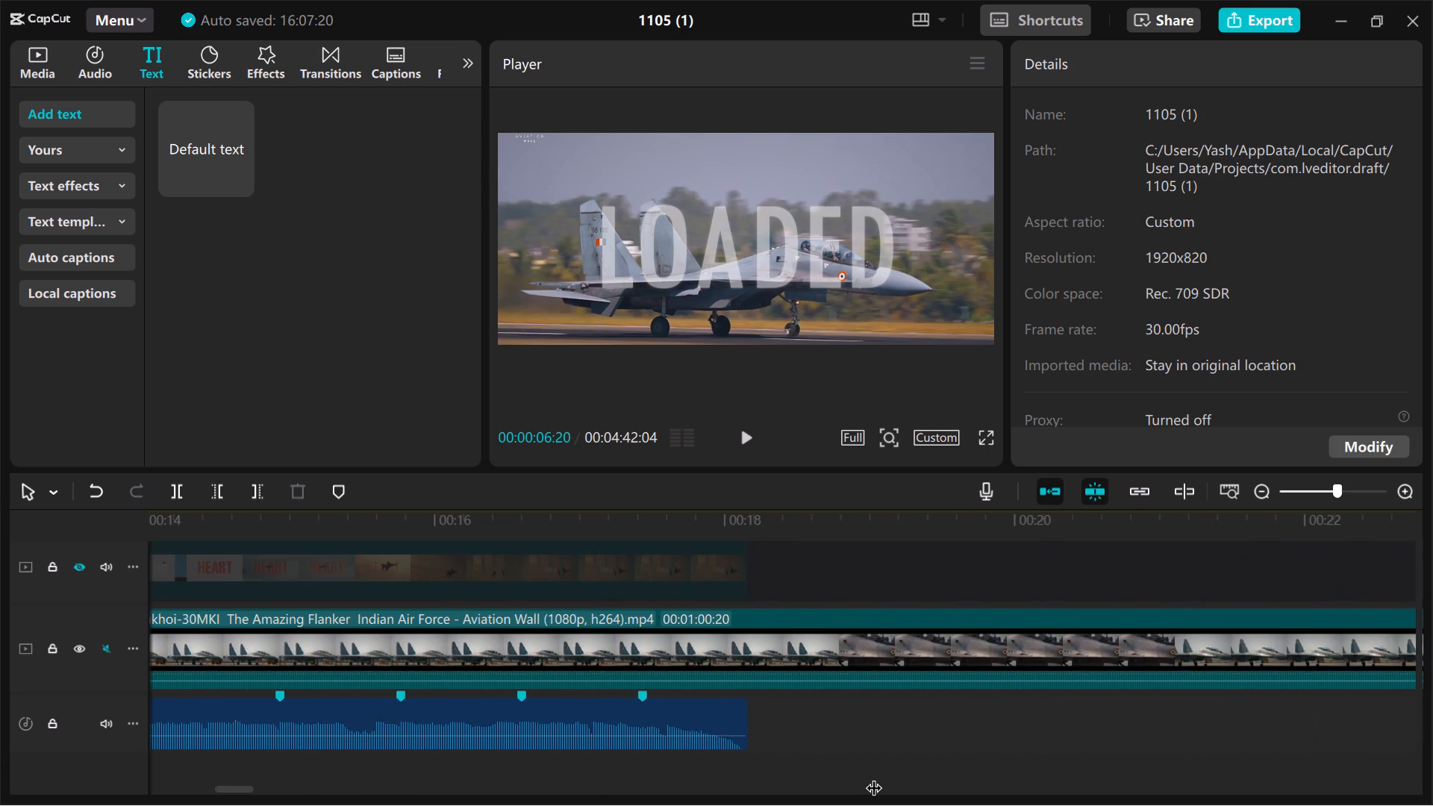
scroll(873, 776, left, 2)
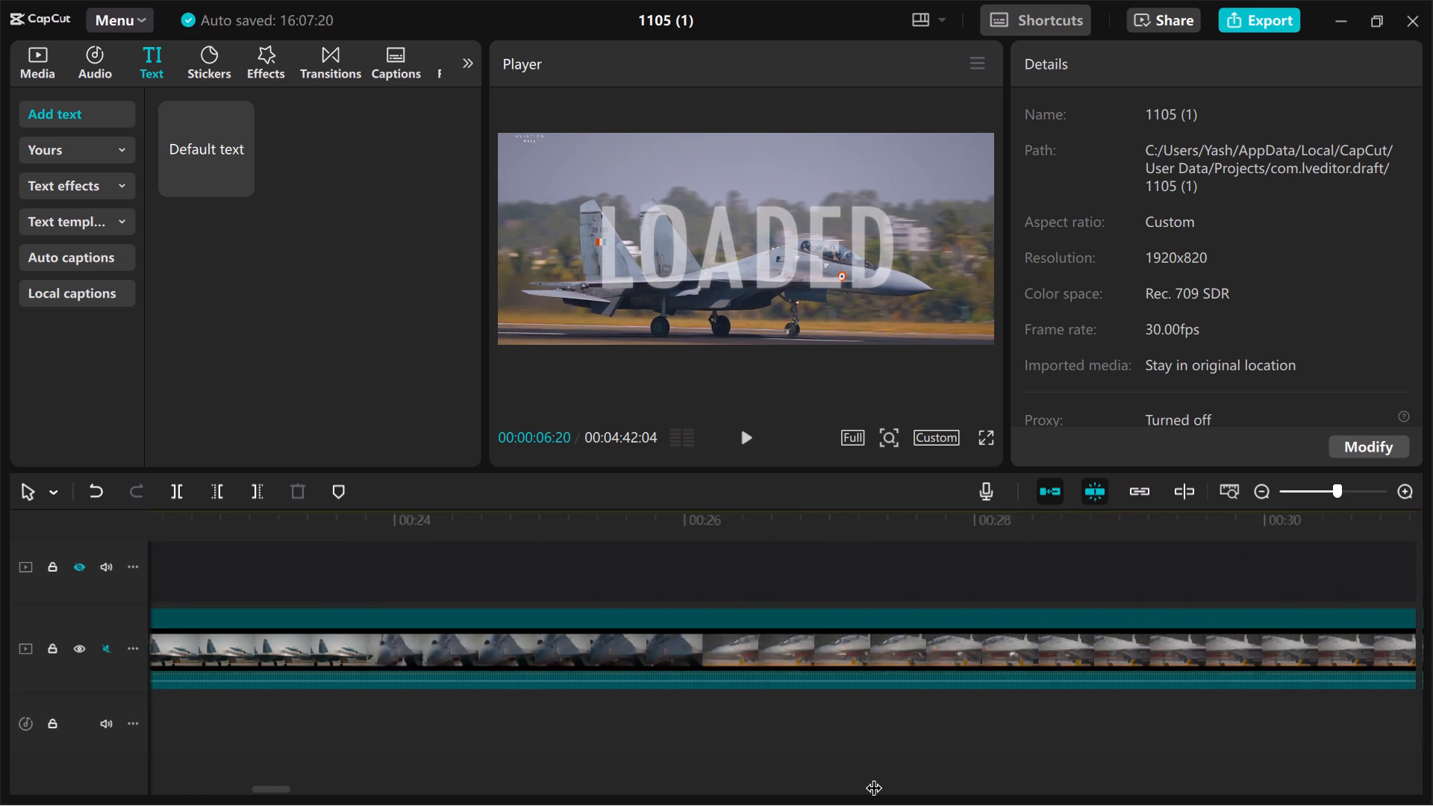
scroll(873, 776, left, 1)
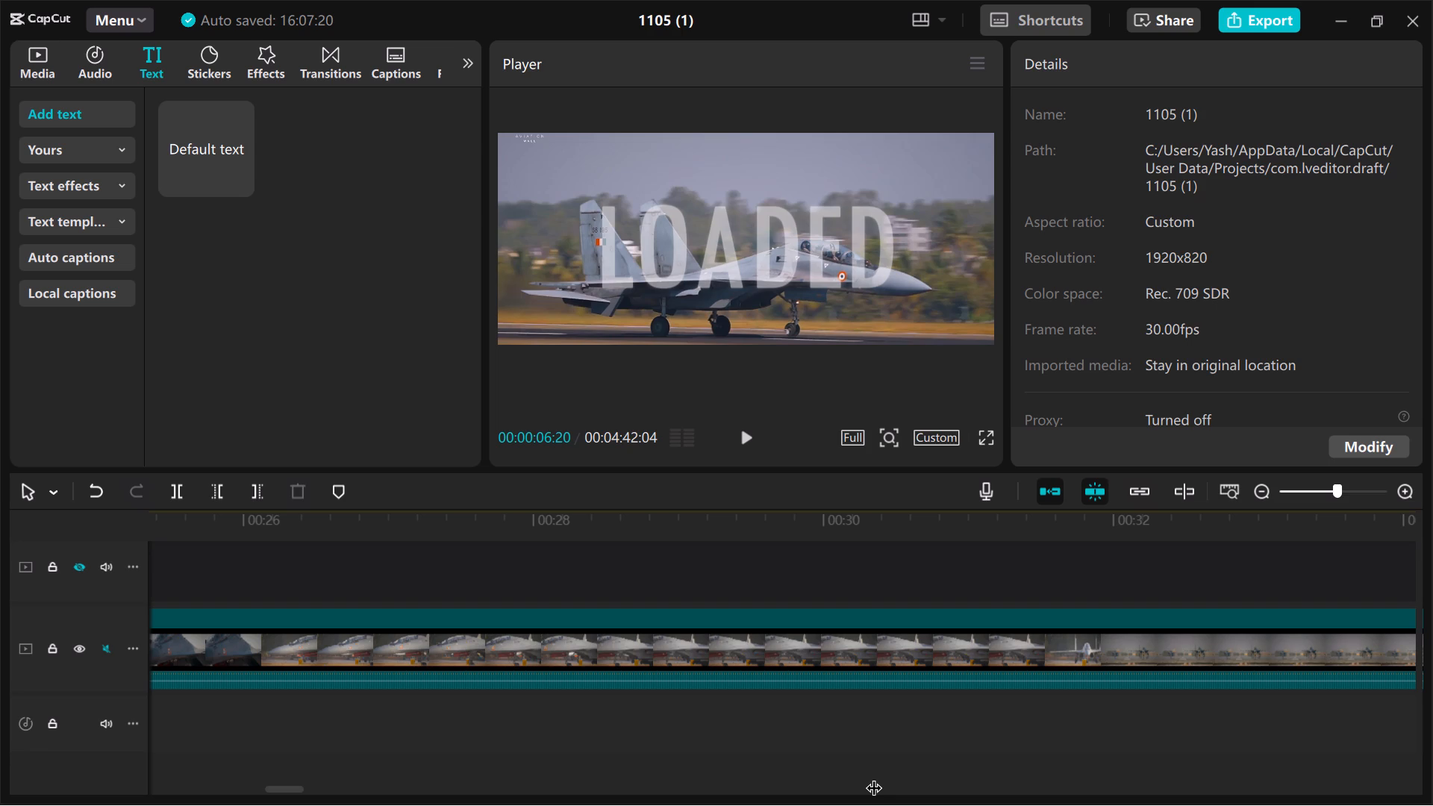
scroll(873, 776, right, 4)
Replay the section from LOADED to READY in short bursts to find where the footage should change at READY.
key(space)
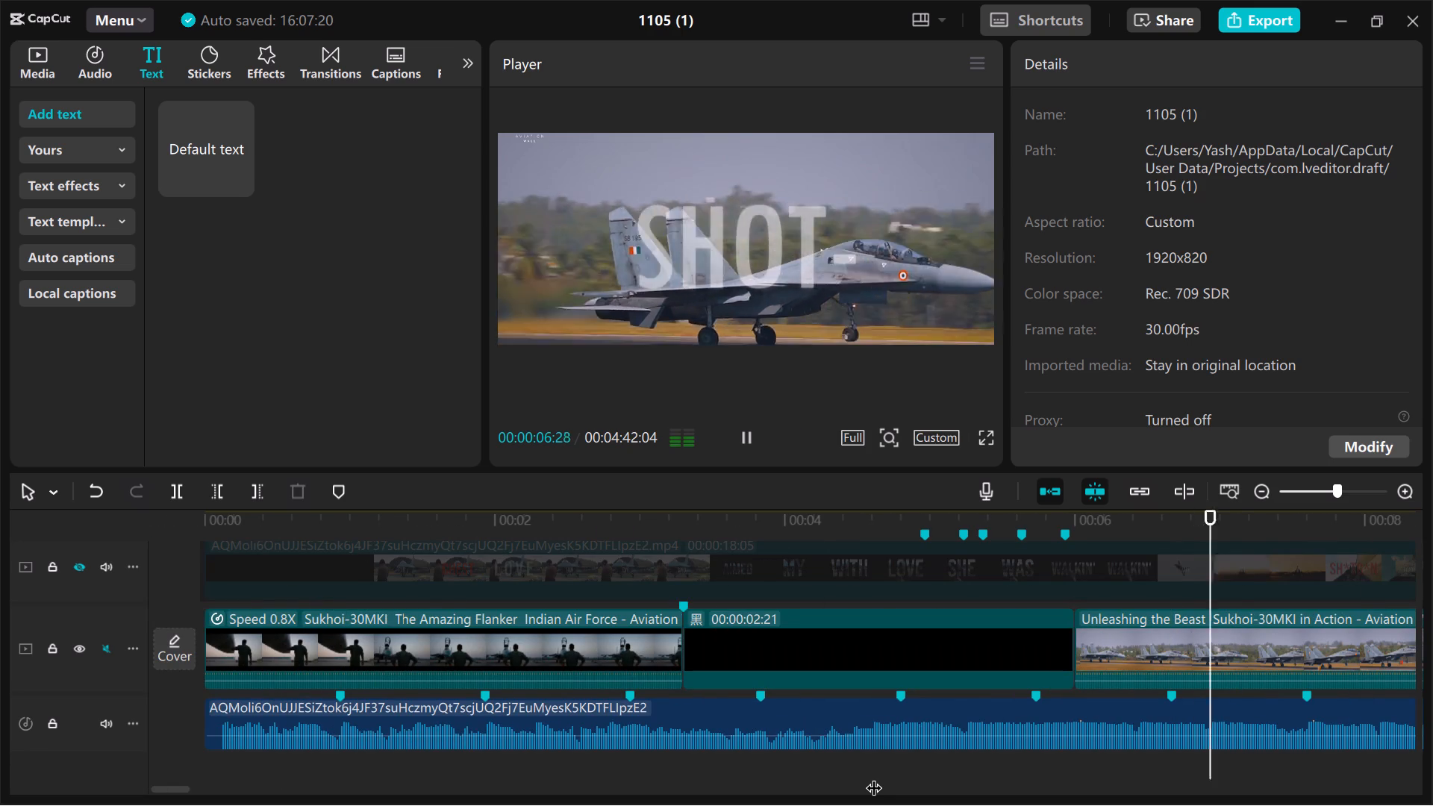
key(space)
key(space)
key(space)
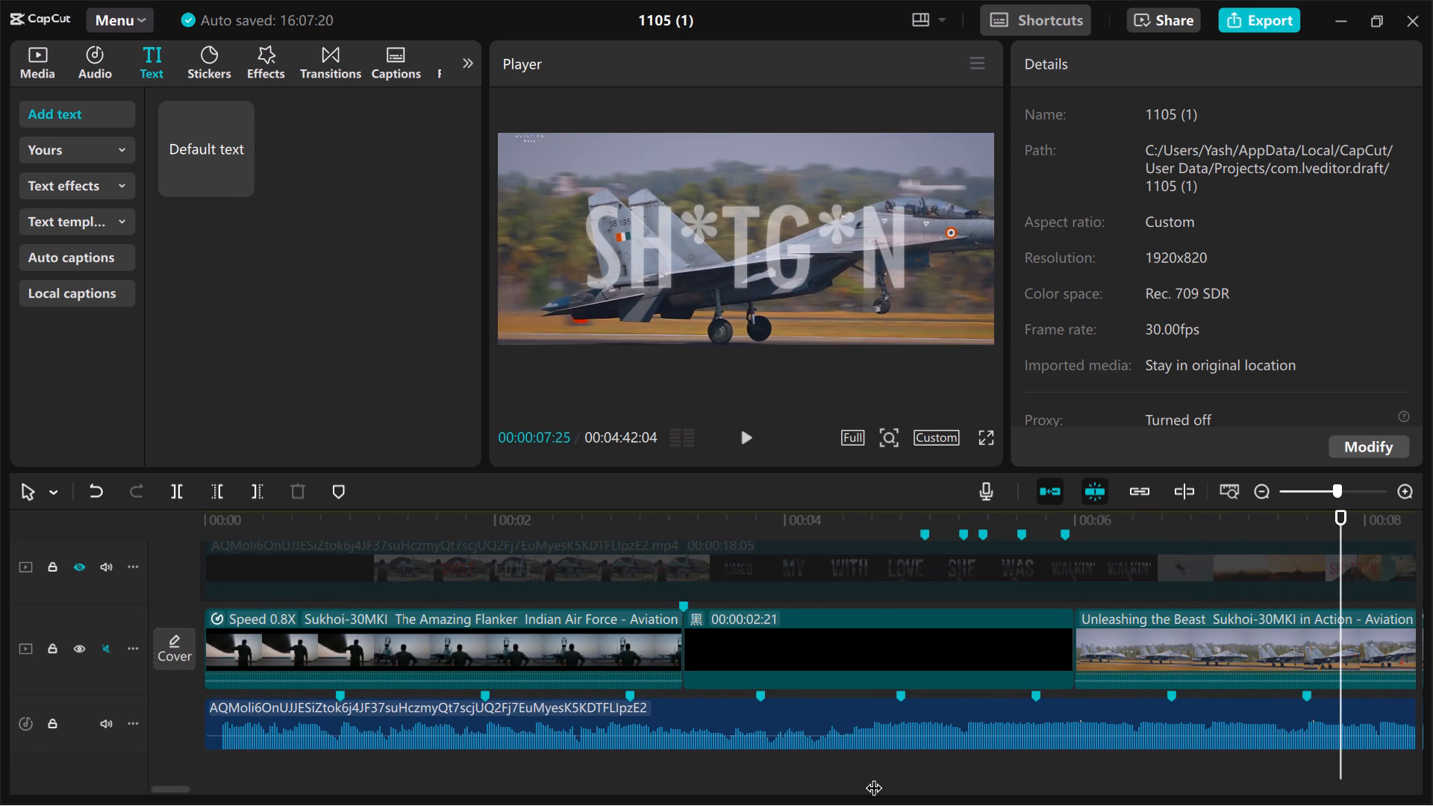
key(space)
key(space)
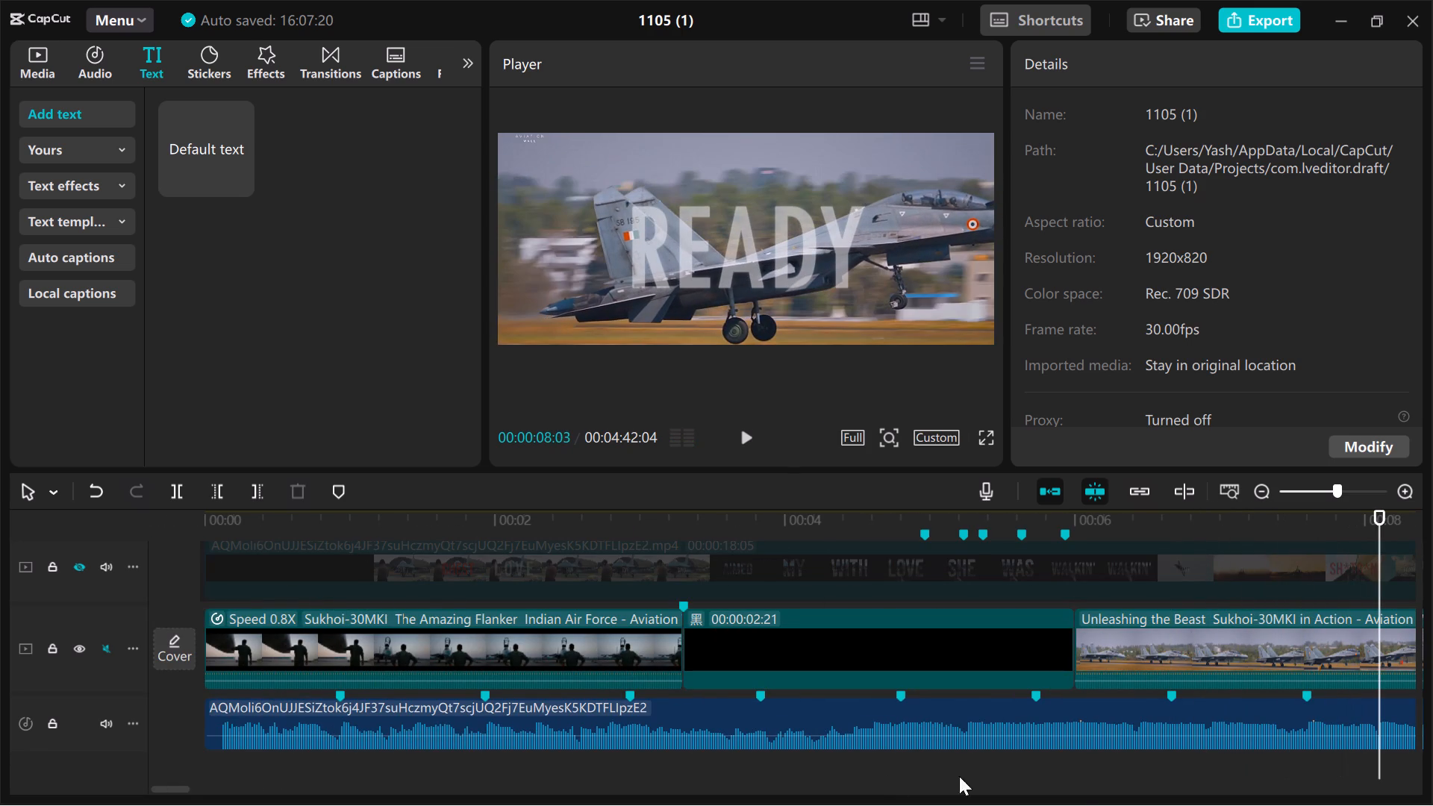
scroll(1076, 785, left, 1)
click(1139, 766)
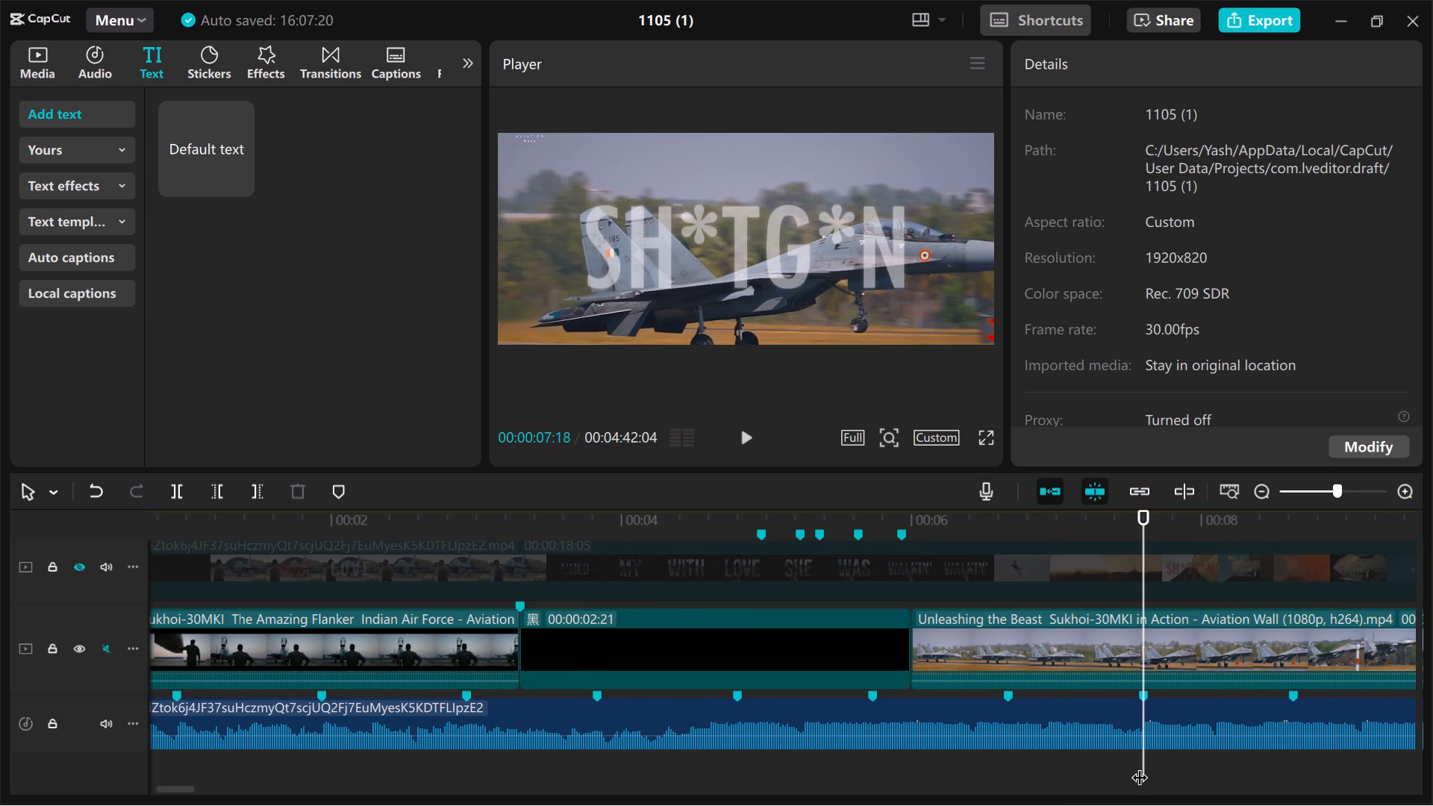
key(space)
key(space)
Examine the remaining Sukhoi footage along the main track, up to about 00:48, for a usable jet shot.
scroll(1139, 766, up, 1)
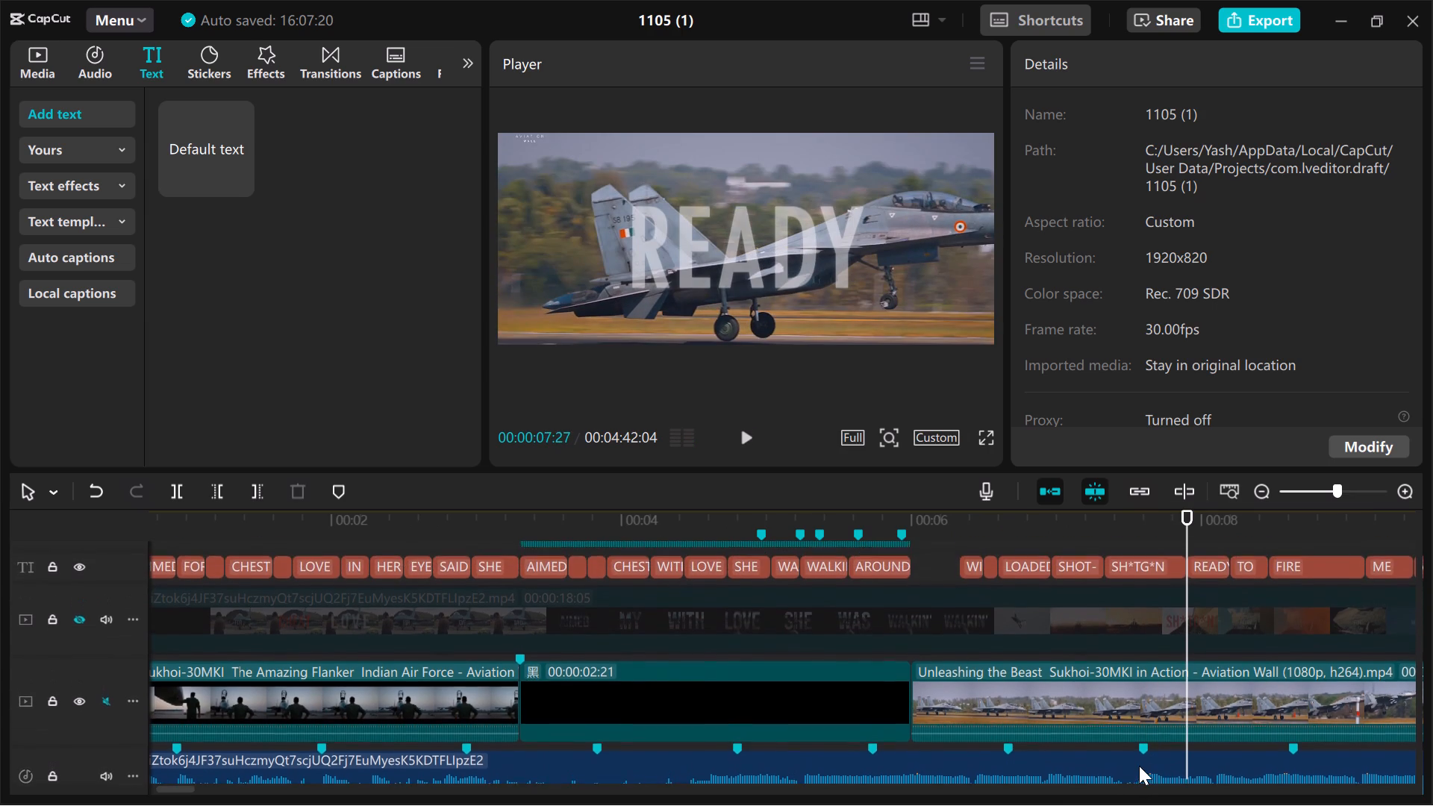
scroll(1139, 766, up, 1)
scroll(1139, 766, down, 1)
scroll(1139, 766, left, 1)
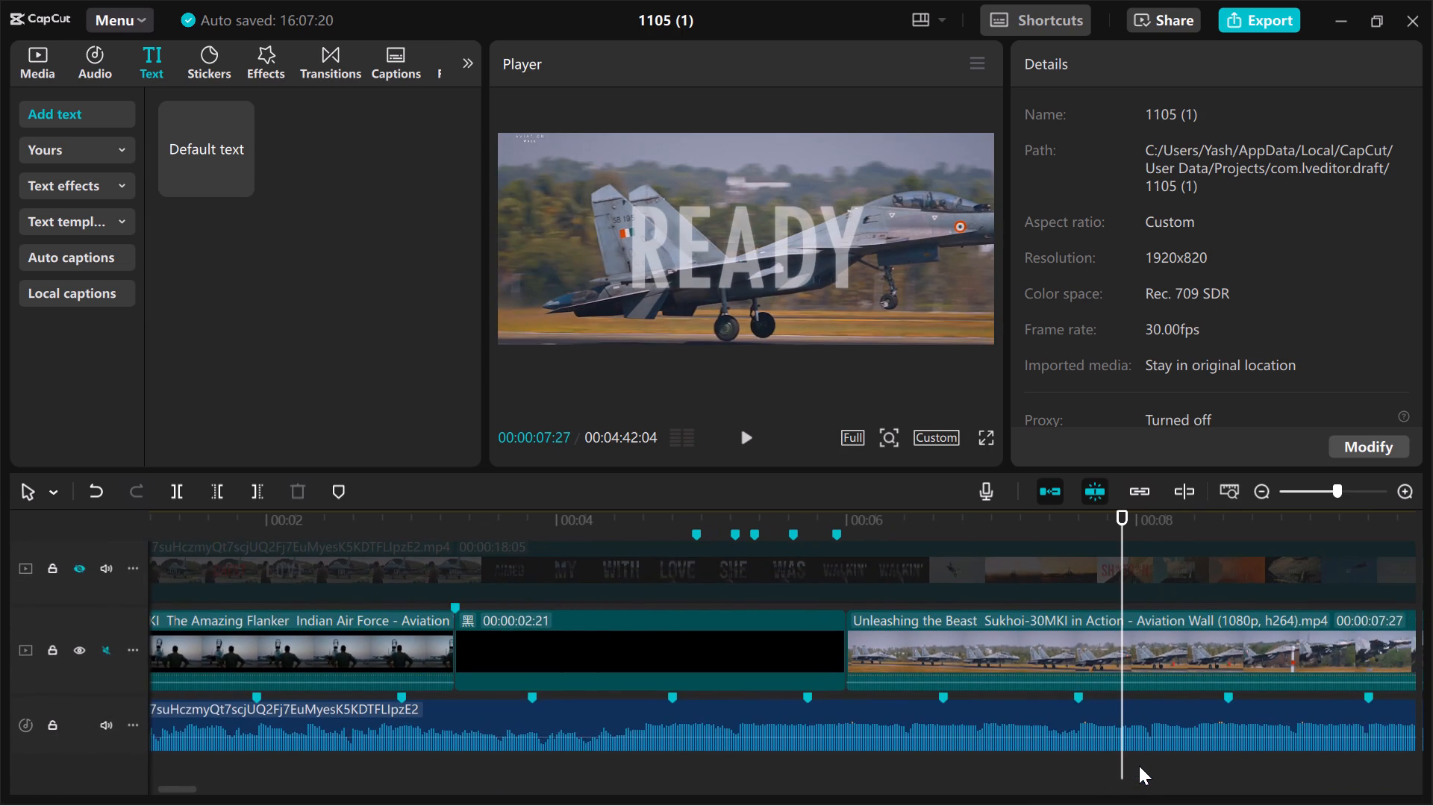
scroll(1139, 766, left, 3)
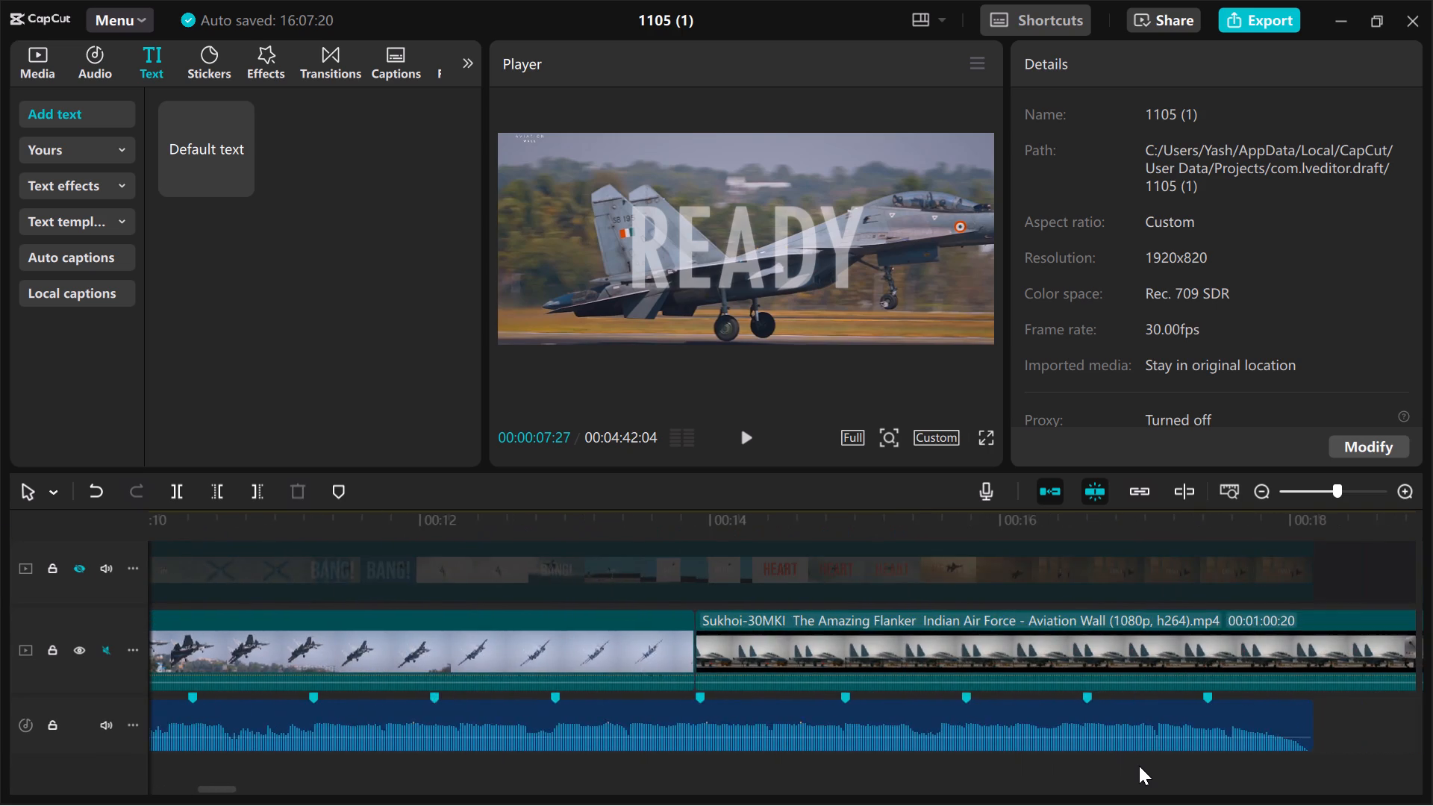
scroll(1139, 766, left, 5)
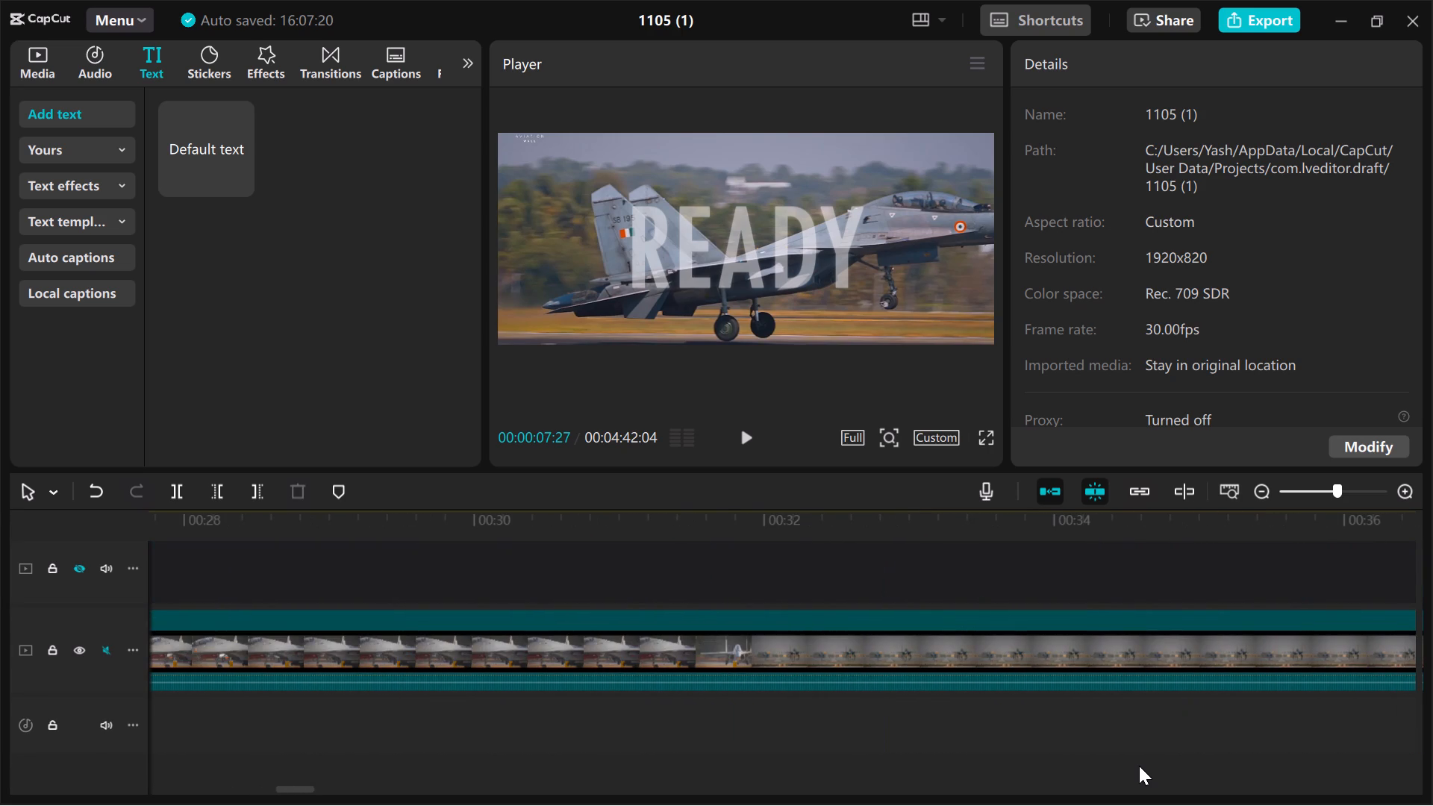
scroll(1139, 766, left, 4)
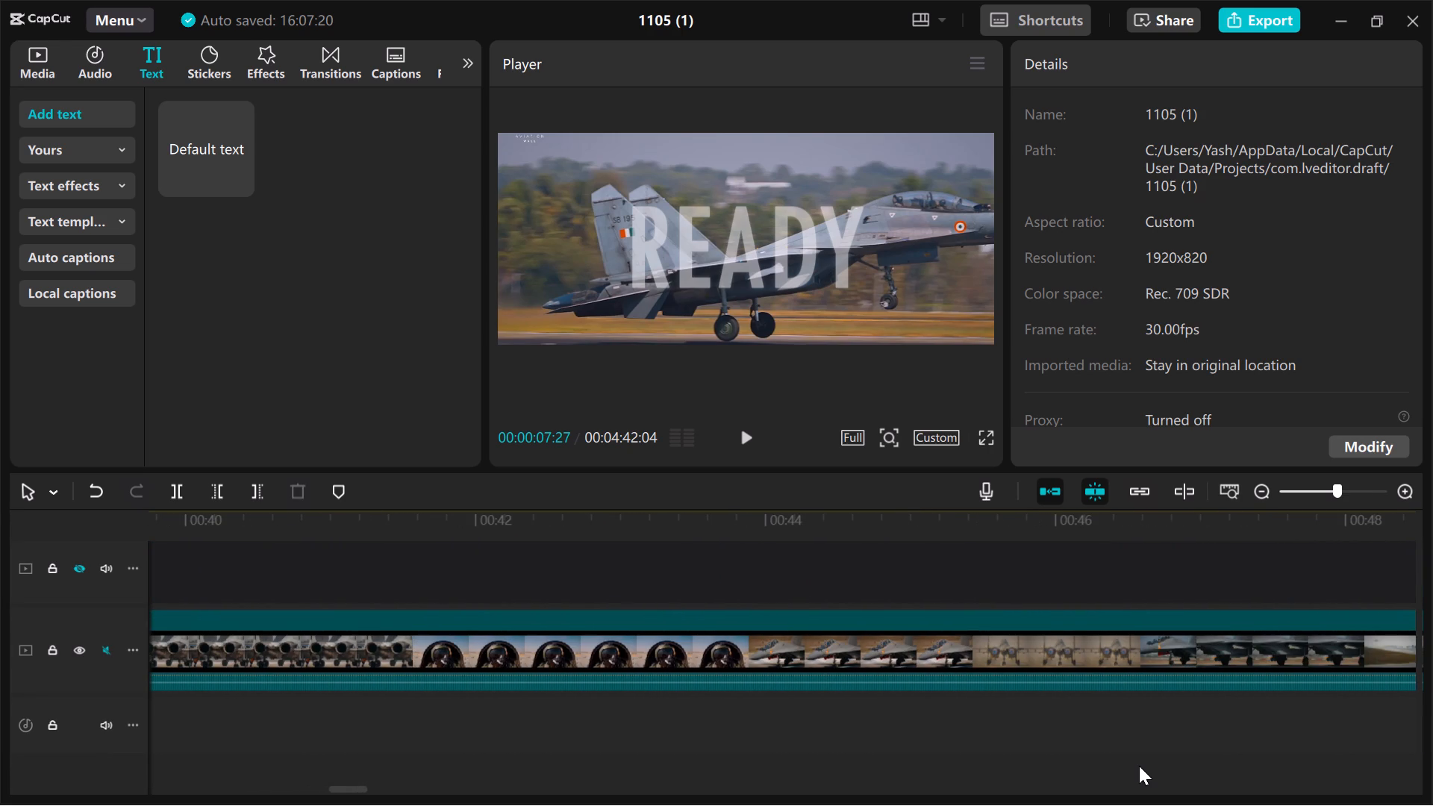
scroll(1139, 766, right, 5)
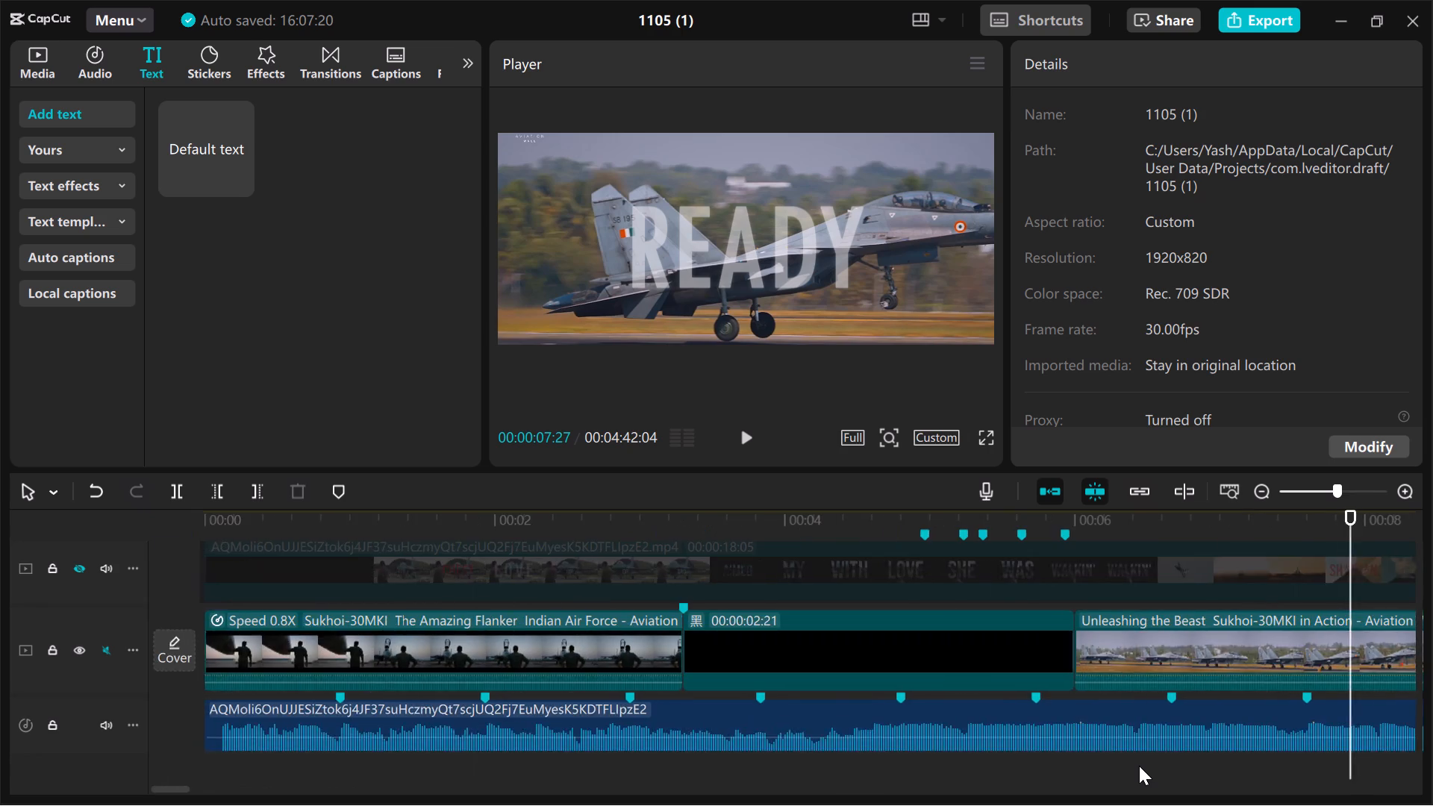
Add a timeline marker at 00:00:07:27, where the word READY begins.
scroll(1139, 766, left, 1)
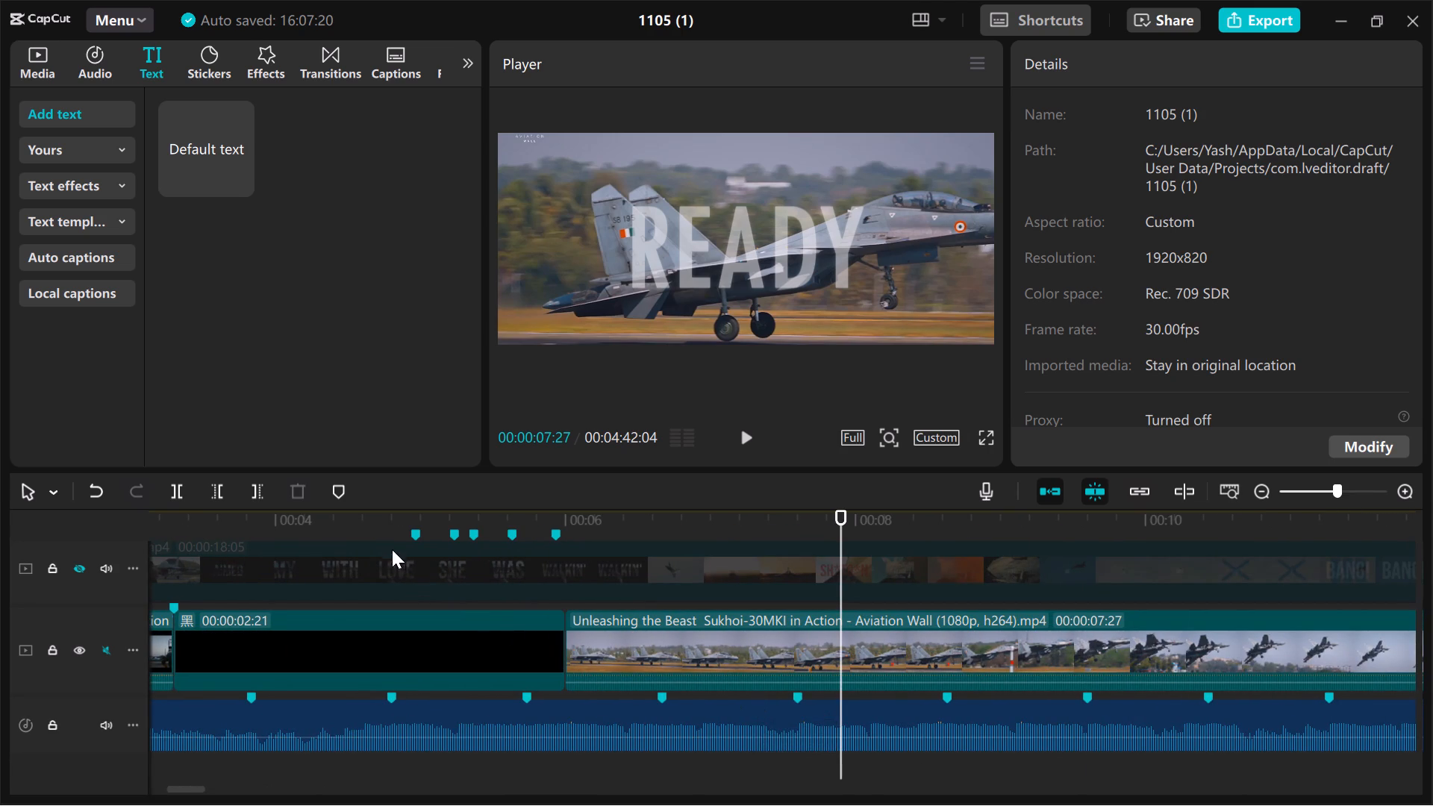
click(336, 495)
Preview the Amazing Flanker footage on the main track between about 00:20 and 00:24 for a parked-jet shot.
scroll(819, 675, left, 1)
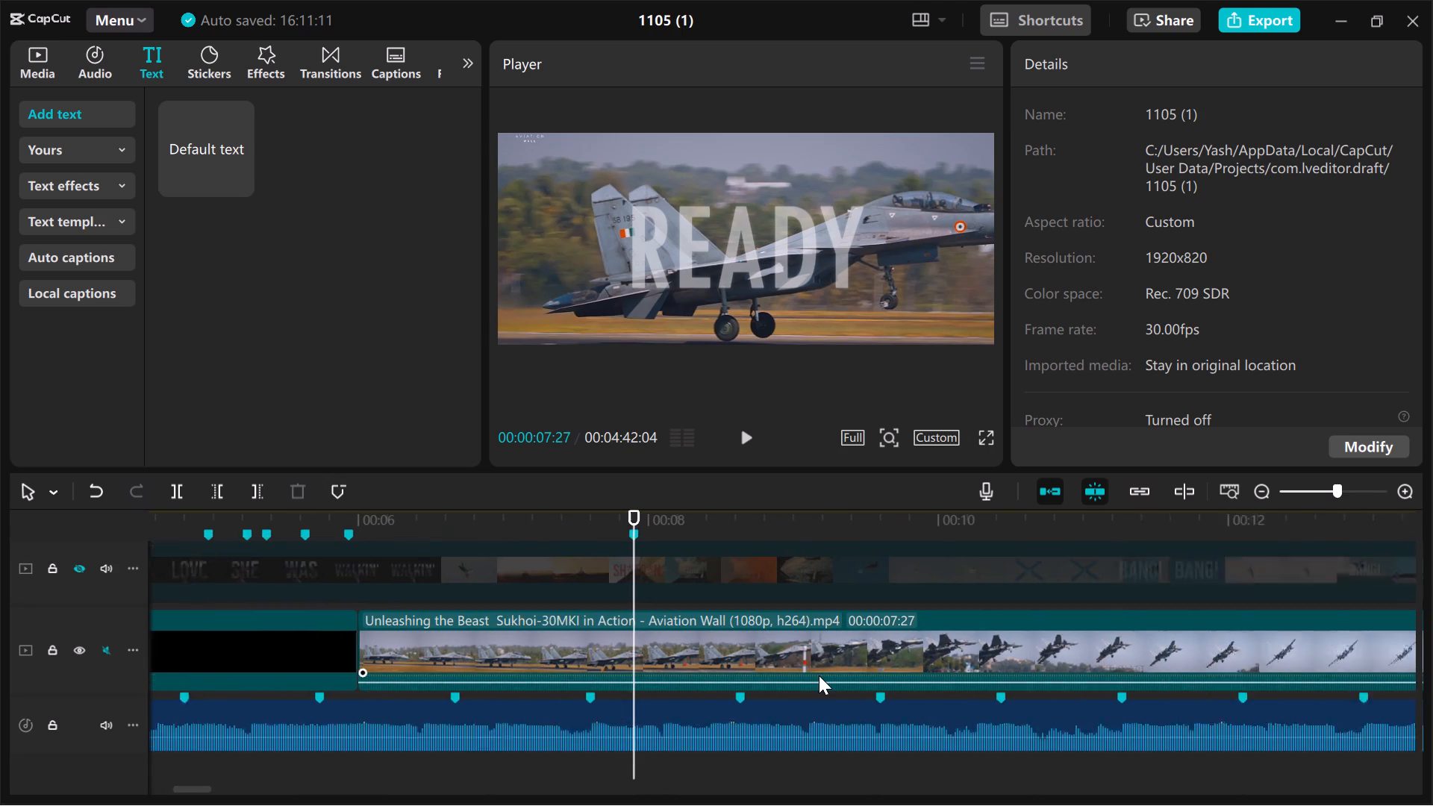
scroll(819, 675, left, 1)
click(819, 675)
key(space)
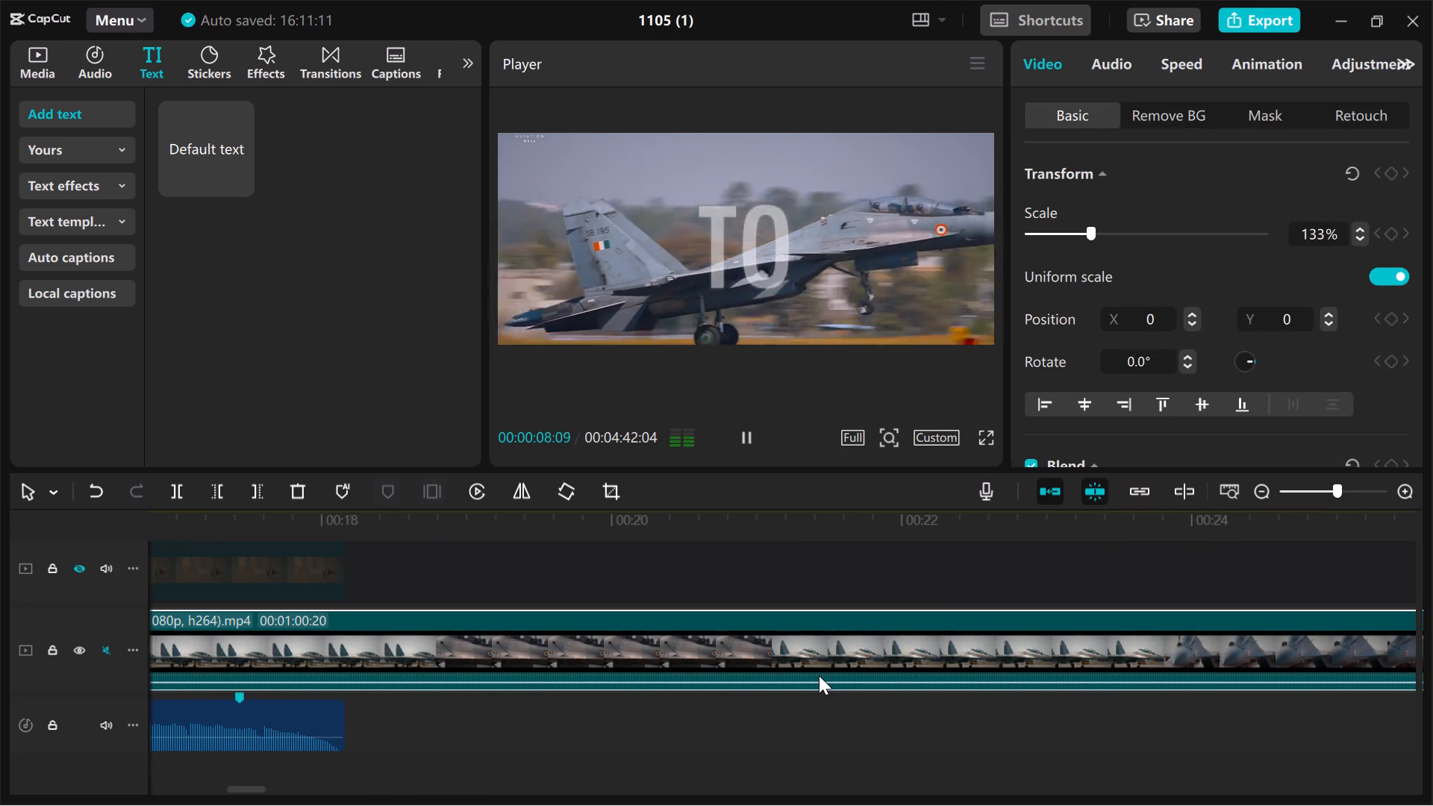
click(791, 721)
key(space)
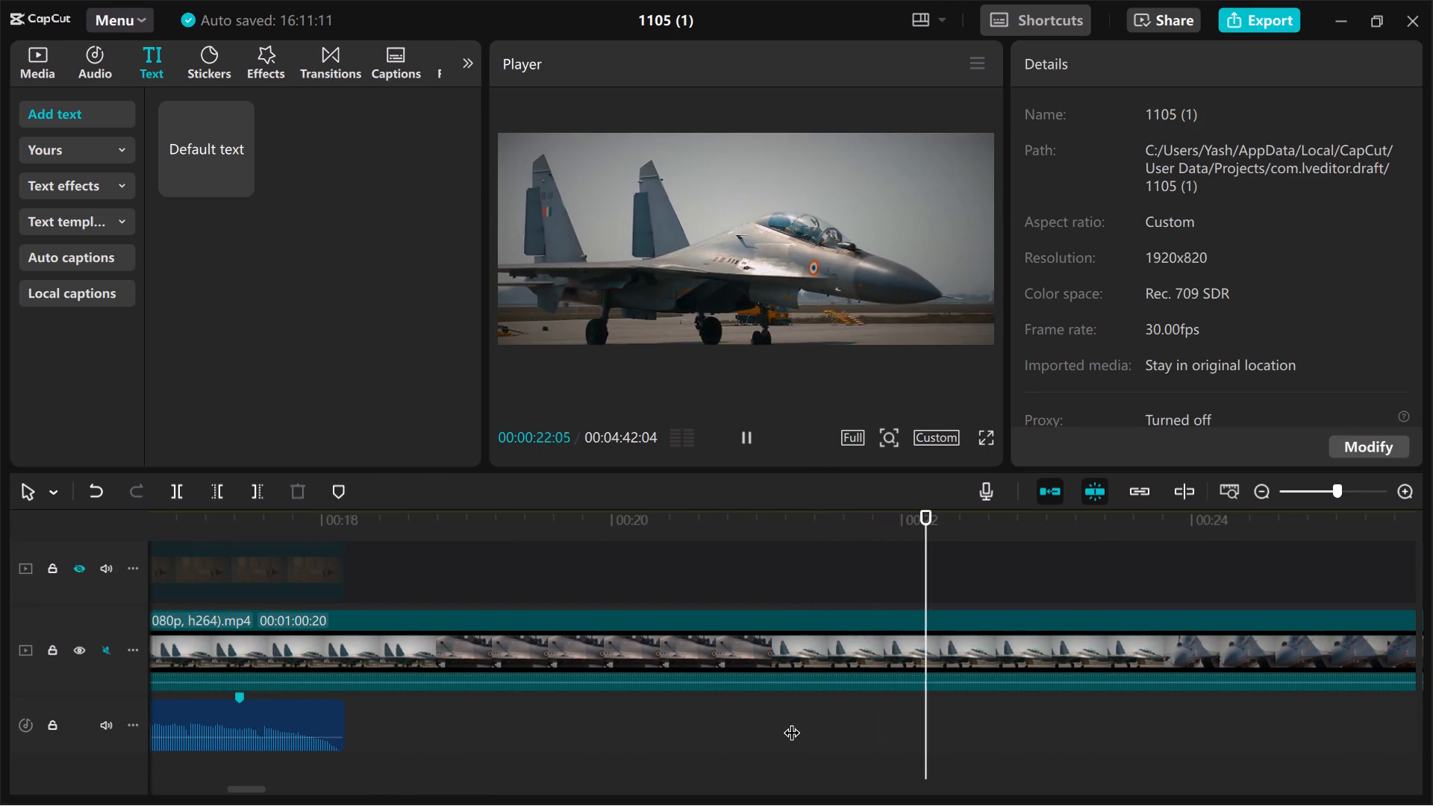
scroll(791, 721, left, 1)
scroll(791, 721, right, 1)
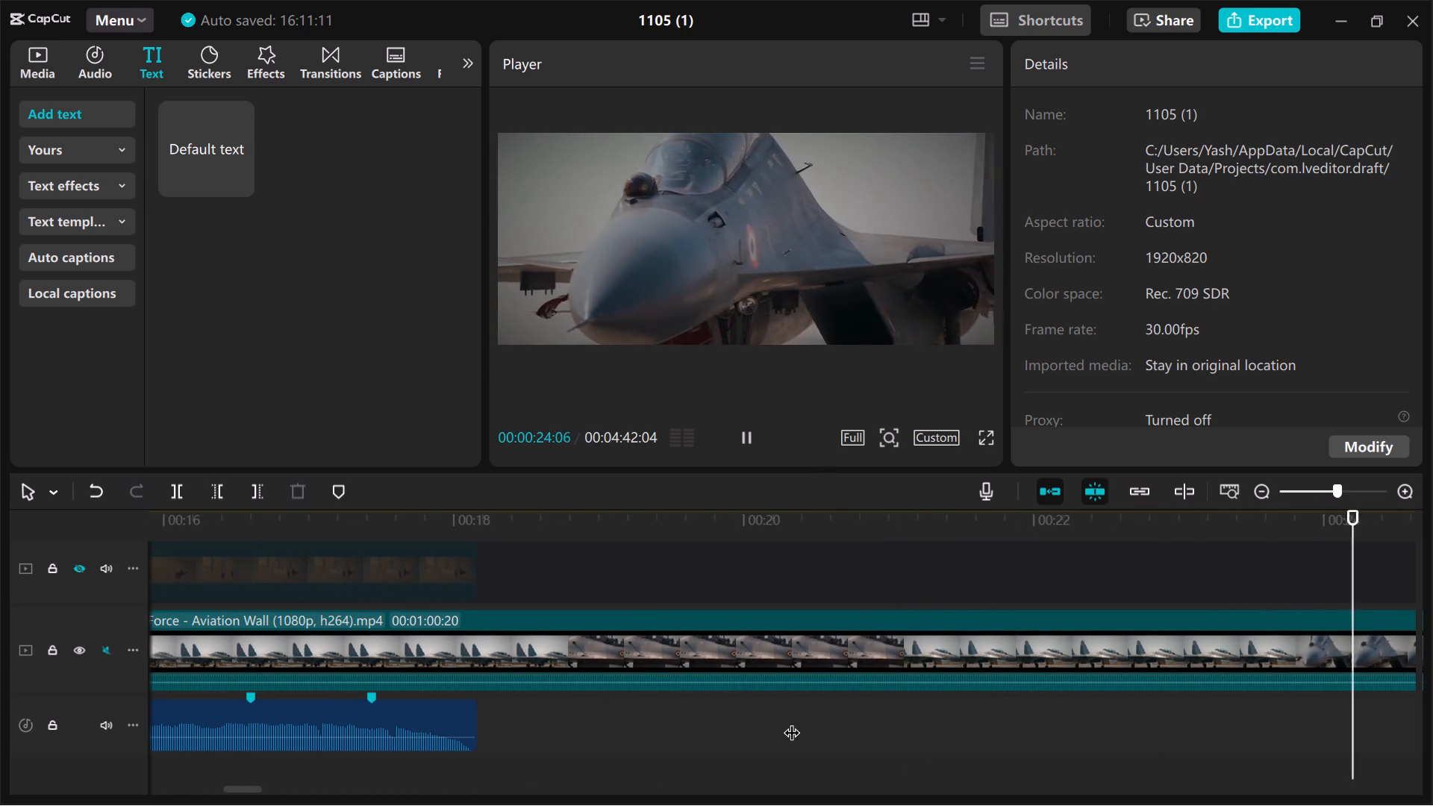
click(885, 713)
key(space)
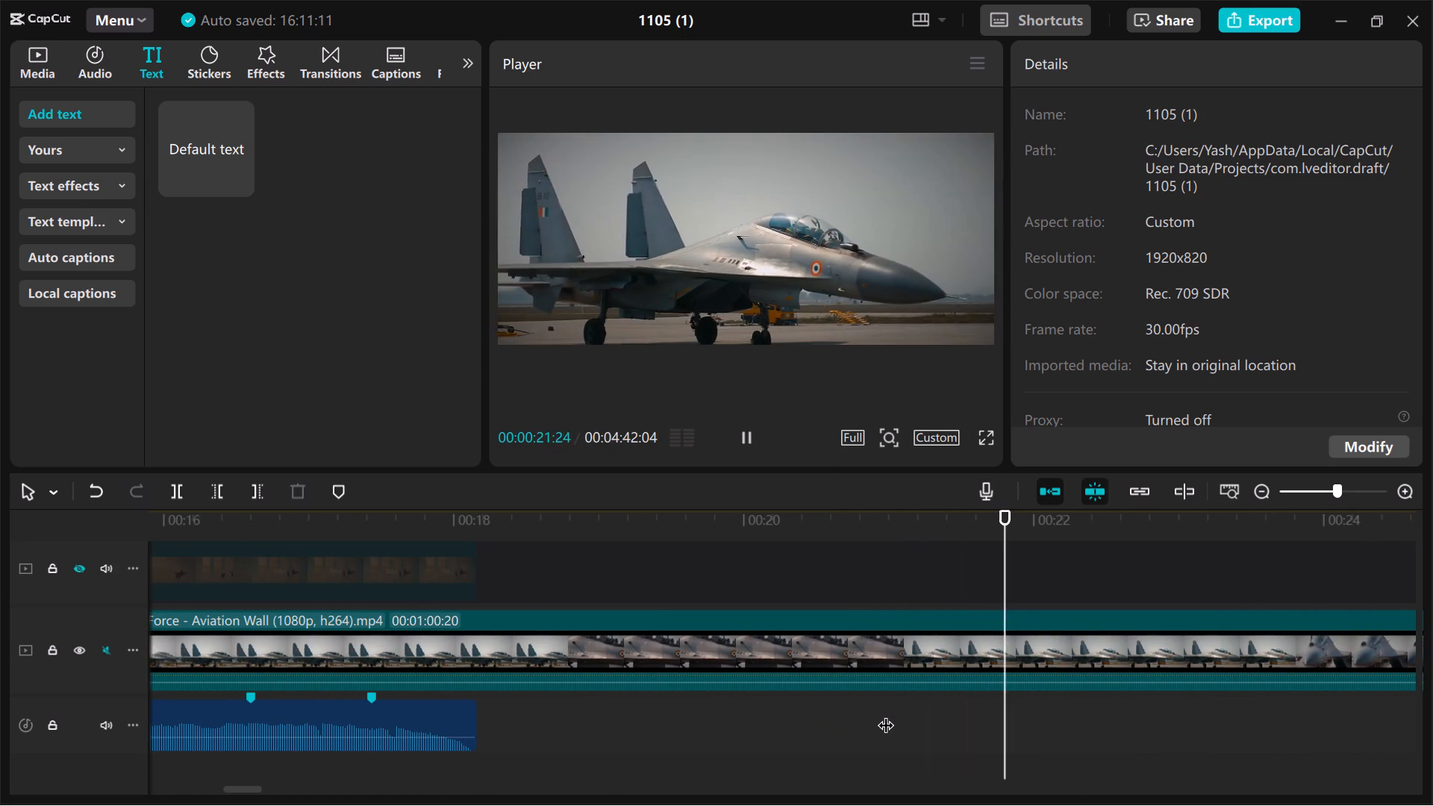
click(855, 720)
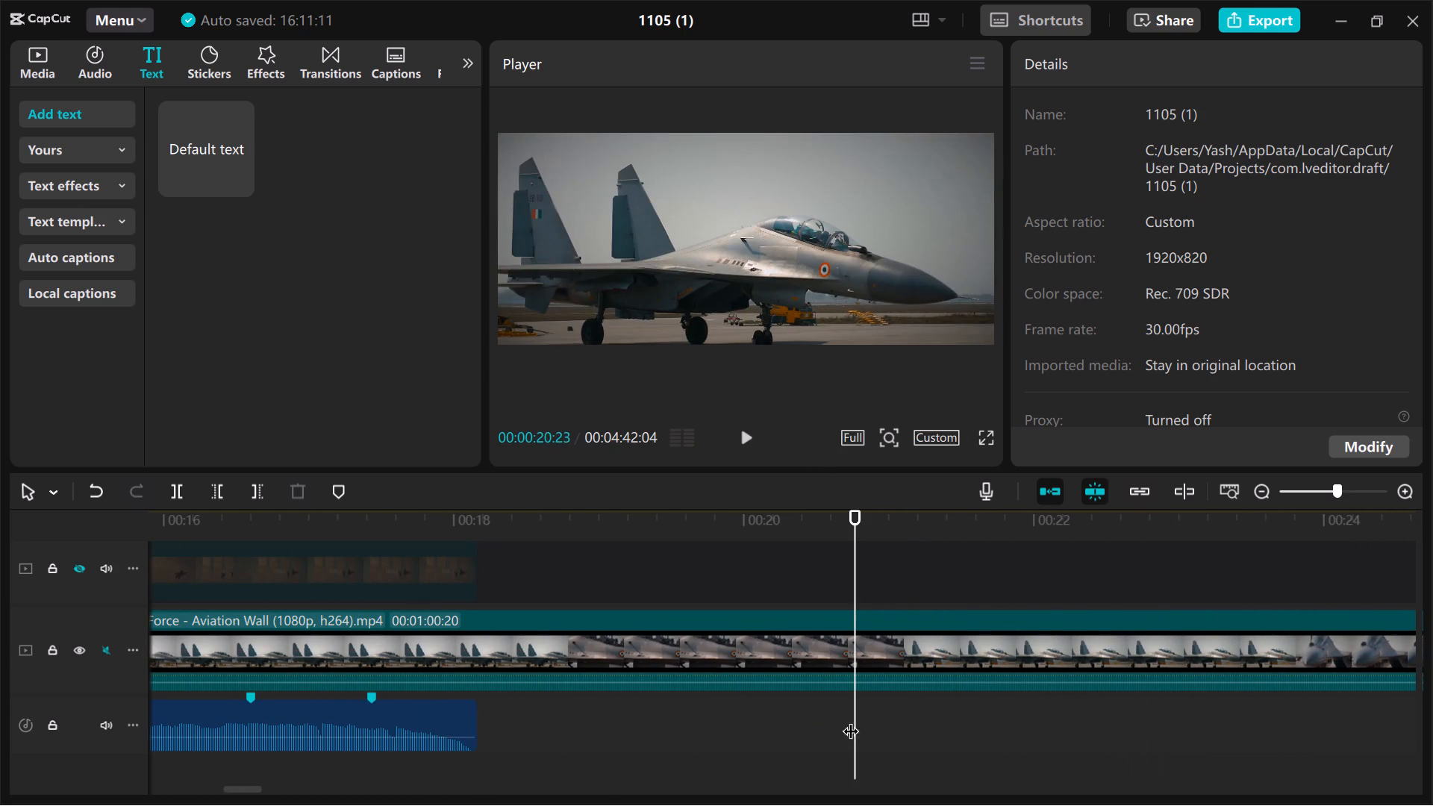
Split the Amazing Flanker clip at 00:00:20:20, where the side-view shot of the parked Sukhoi begins.
click(797, 708)
key(space)
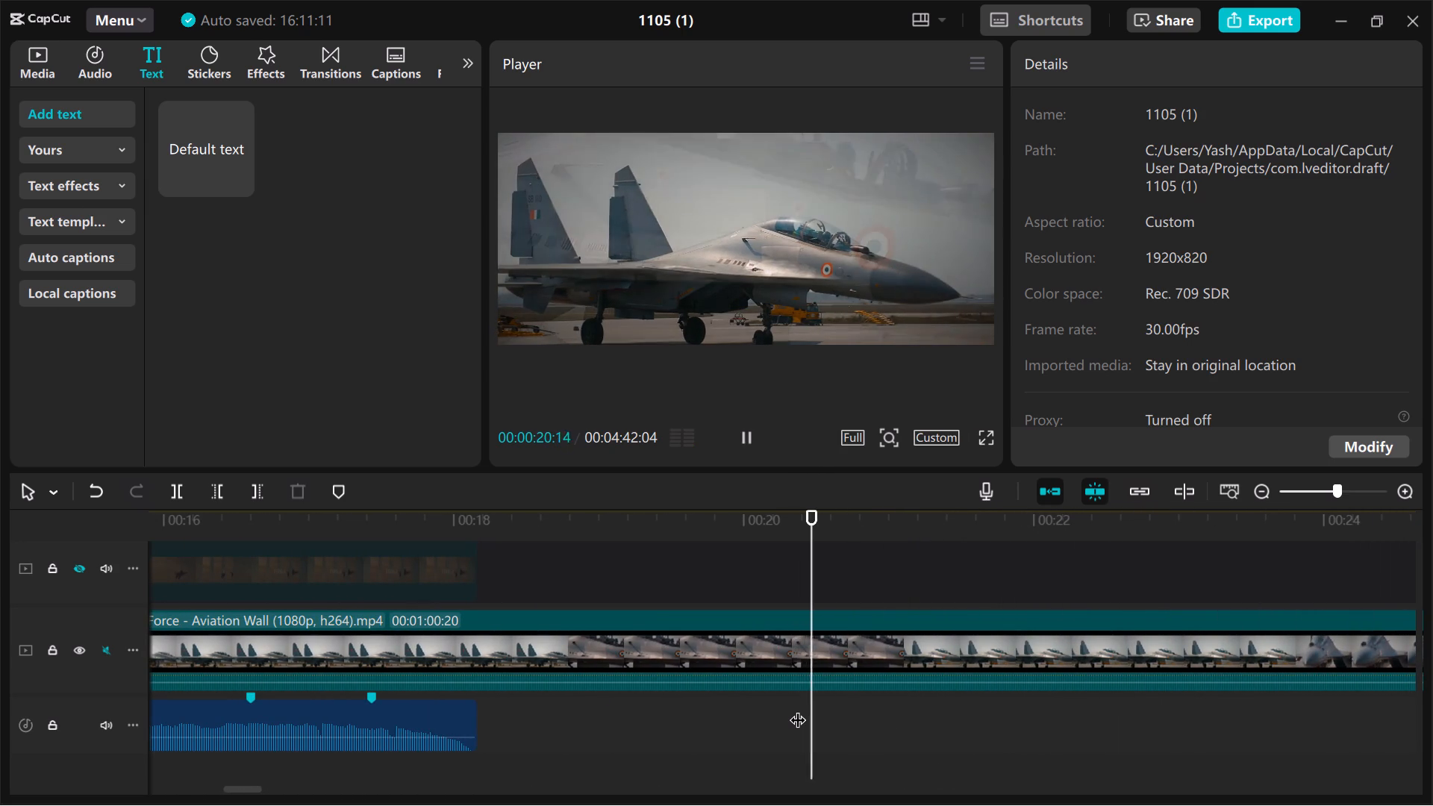
key(space)
key(space)
key(space)
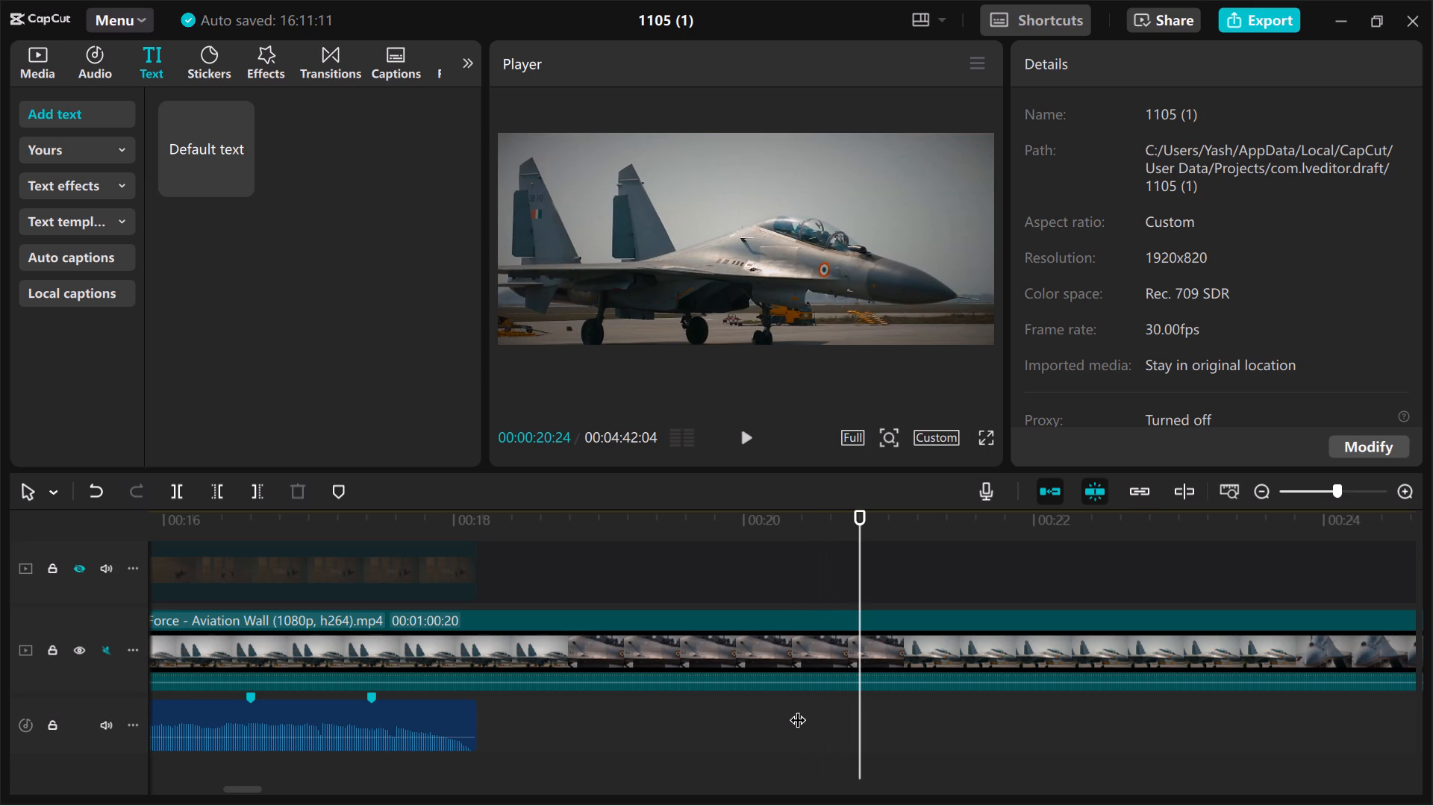
key(Left)
key(Left)
key(Left)
key(Left)
key(Left)
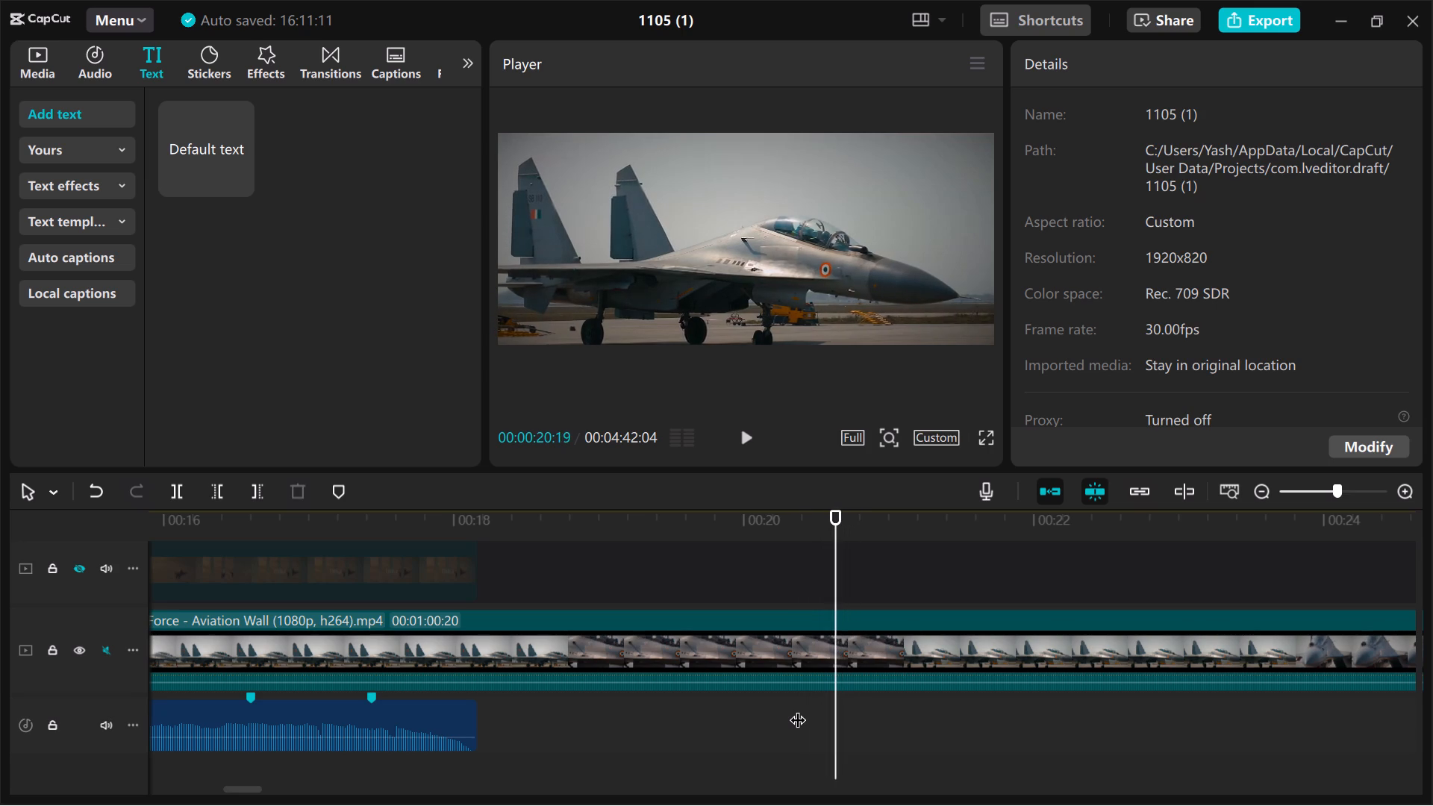
key(Left)
key(Left)
key(Left)
key(Right)
key(Right)
key(Right)
key(Right)
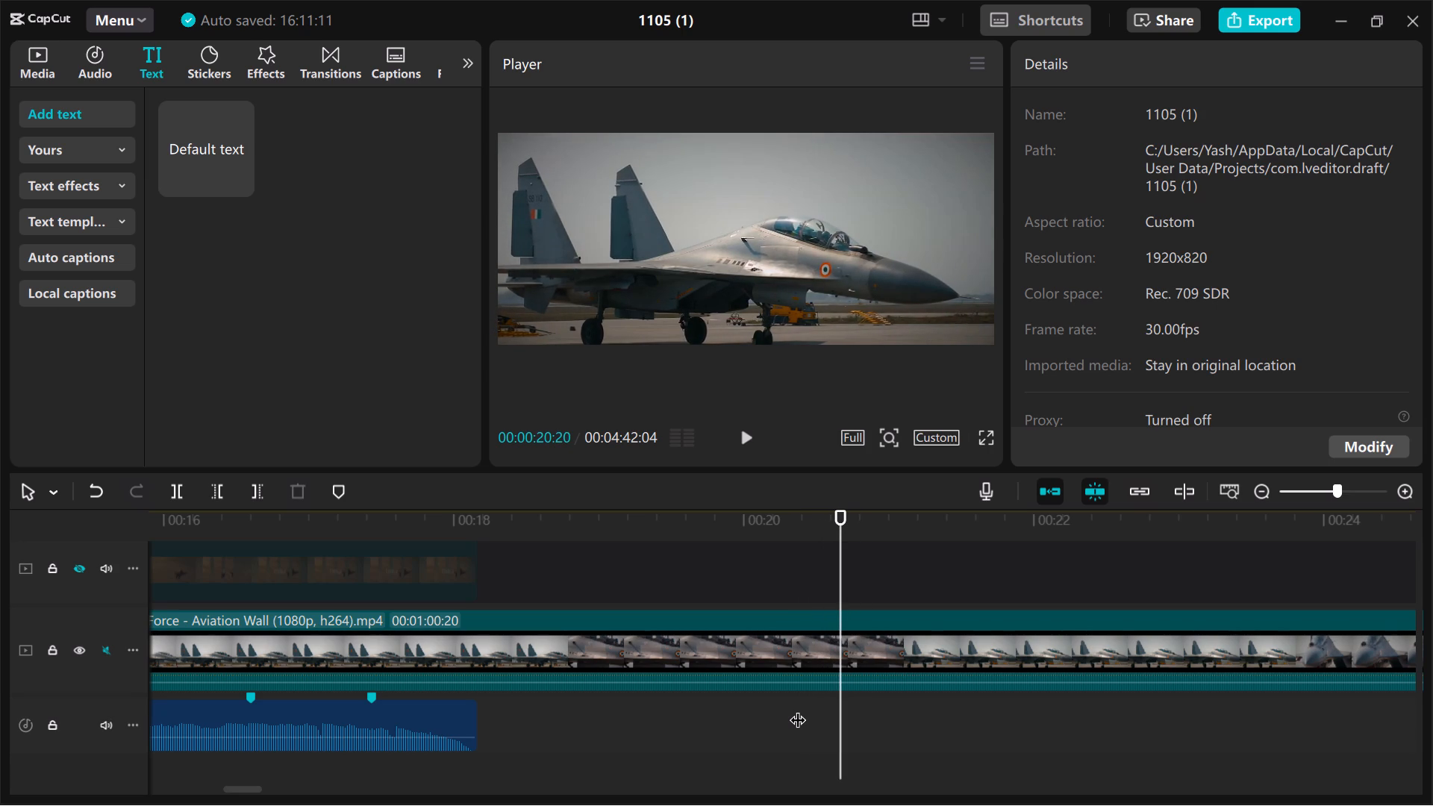
key(ctrl+b)
Split the clip again at 00:00:23:01, at the end of the side-view parked Sukhoi shot.
key(space)
key(space)
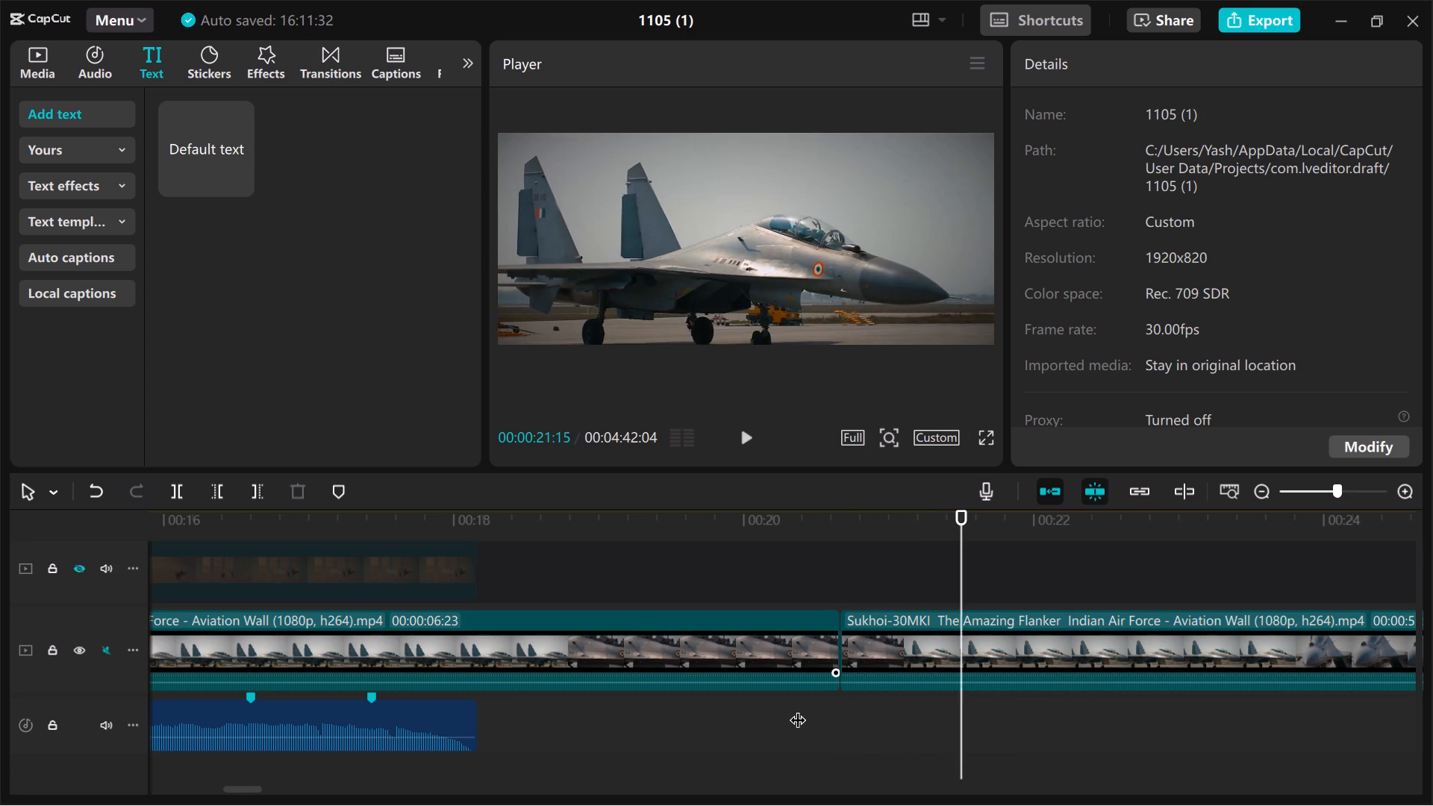
key(space)
key(space)
key(space)
key(space)
key(space)
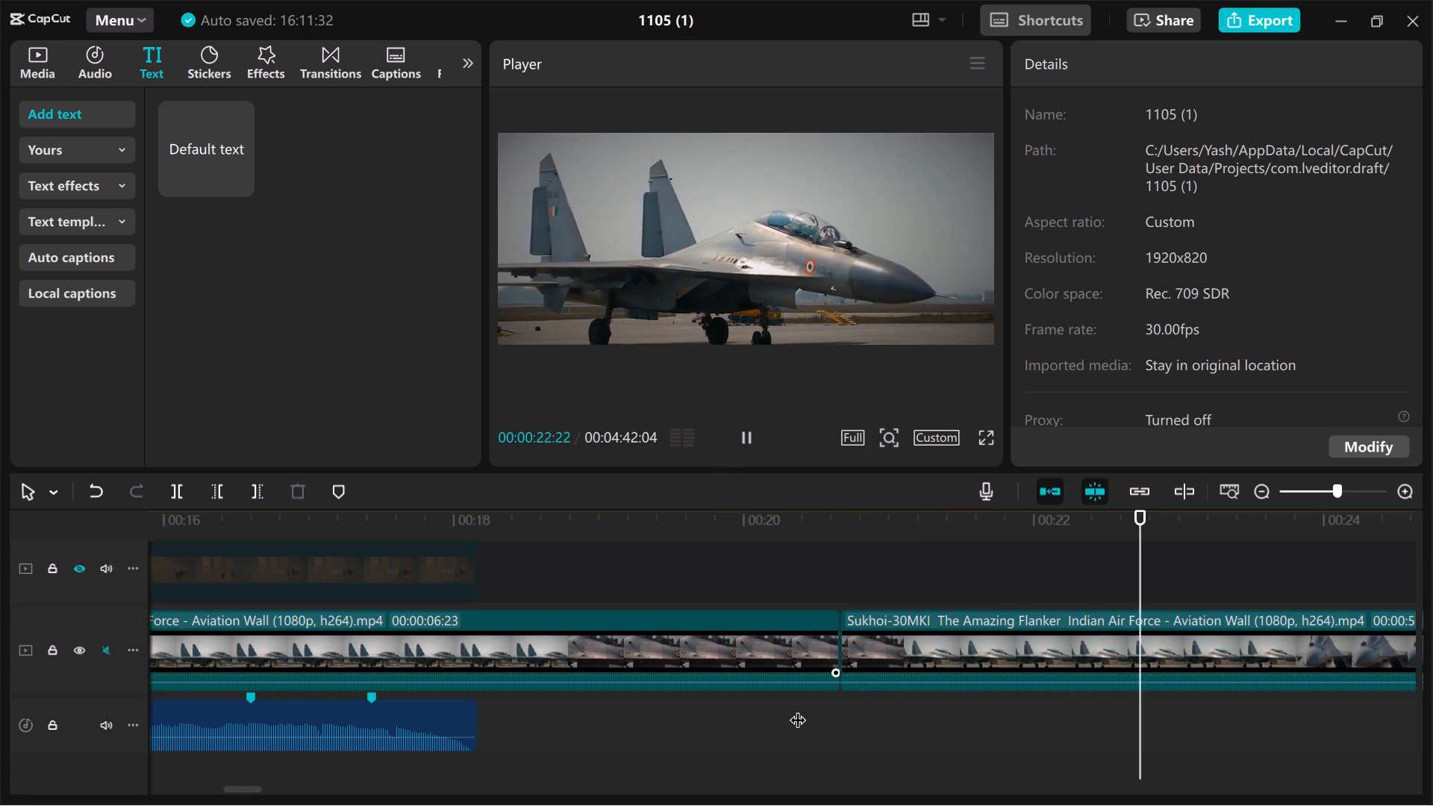
key(space)
key(Left)
key(Left)
key(Left)
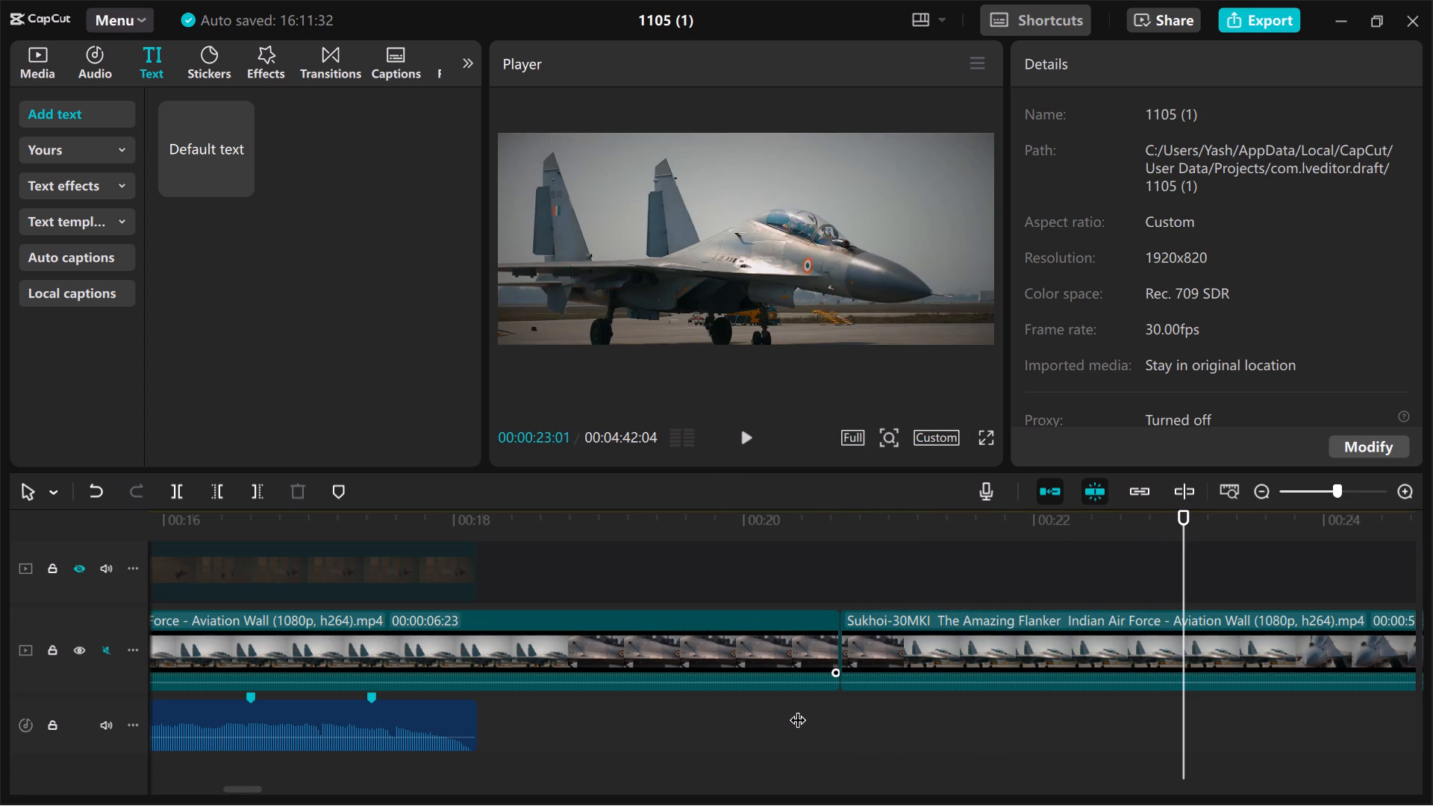
key(Right)
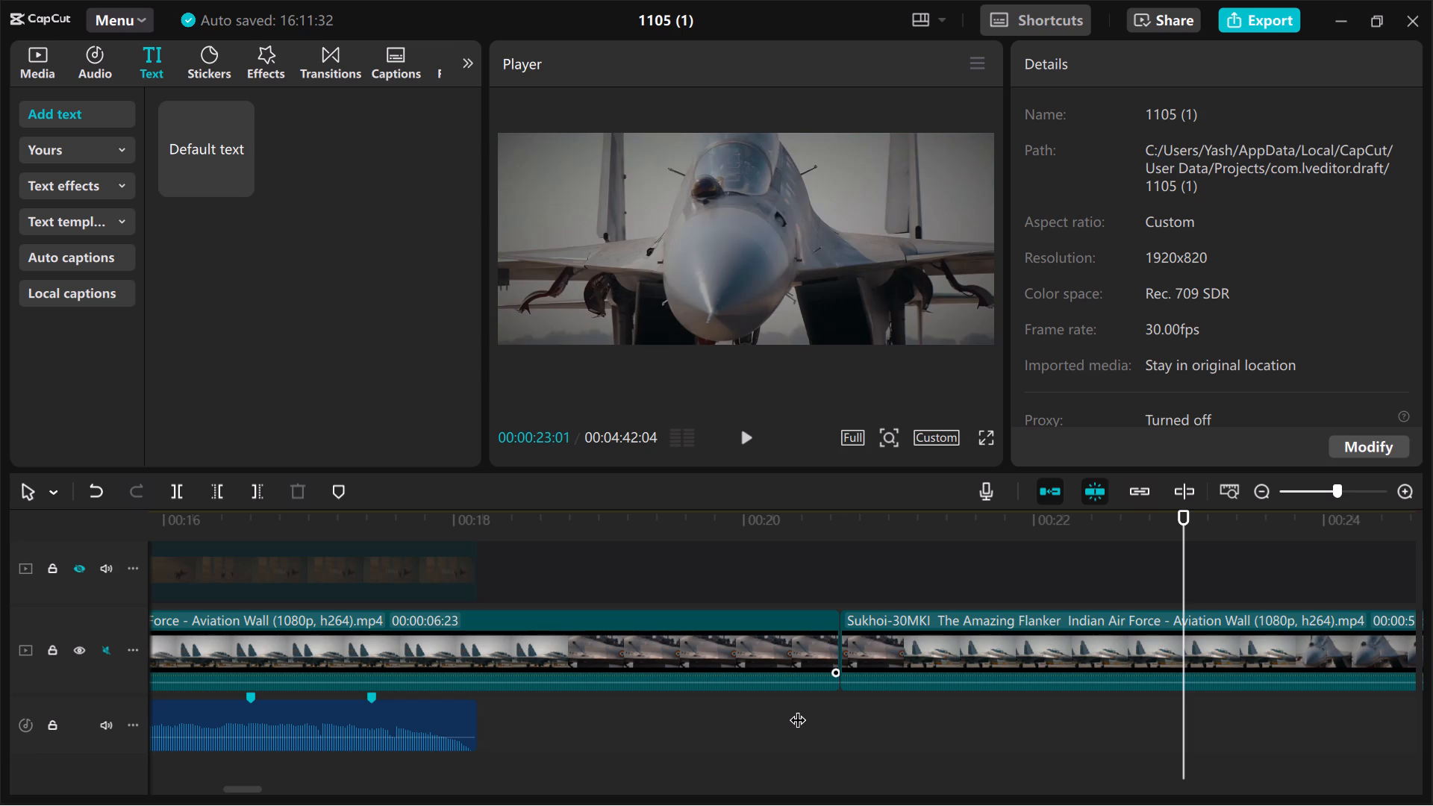
key(Left)
key(ctrl+b)
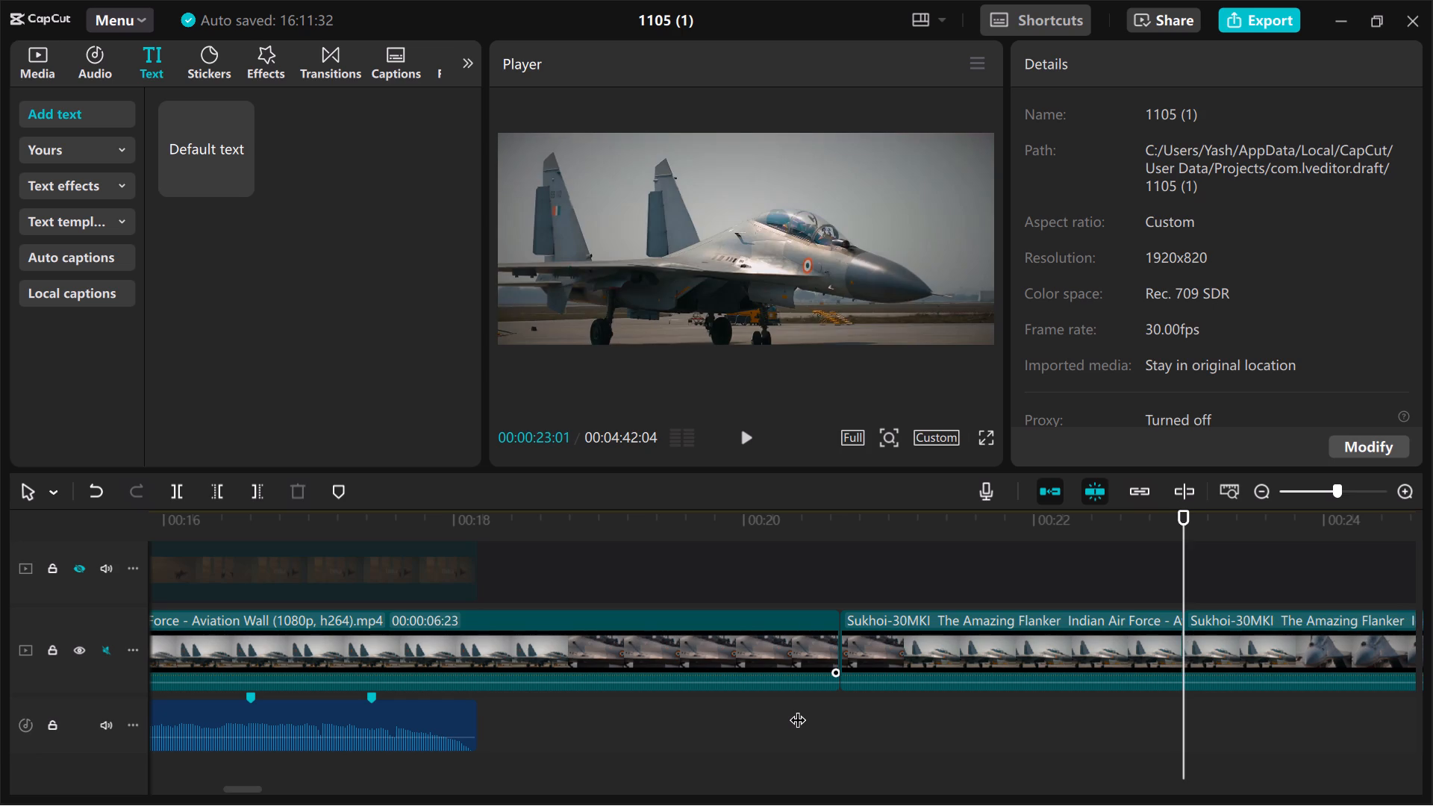
Move the cut-out parked Sukhoi shot to directly after the Unleashing the Beast take-off clip on the main track.
drag(939, 645, 426, 672)
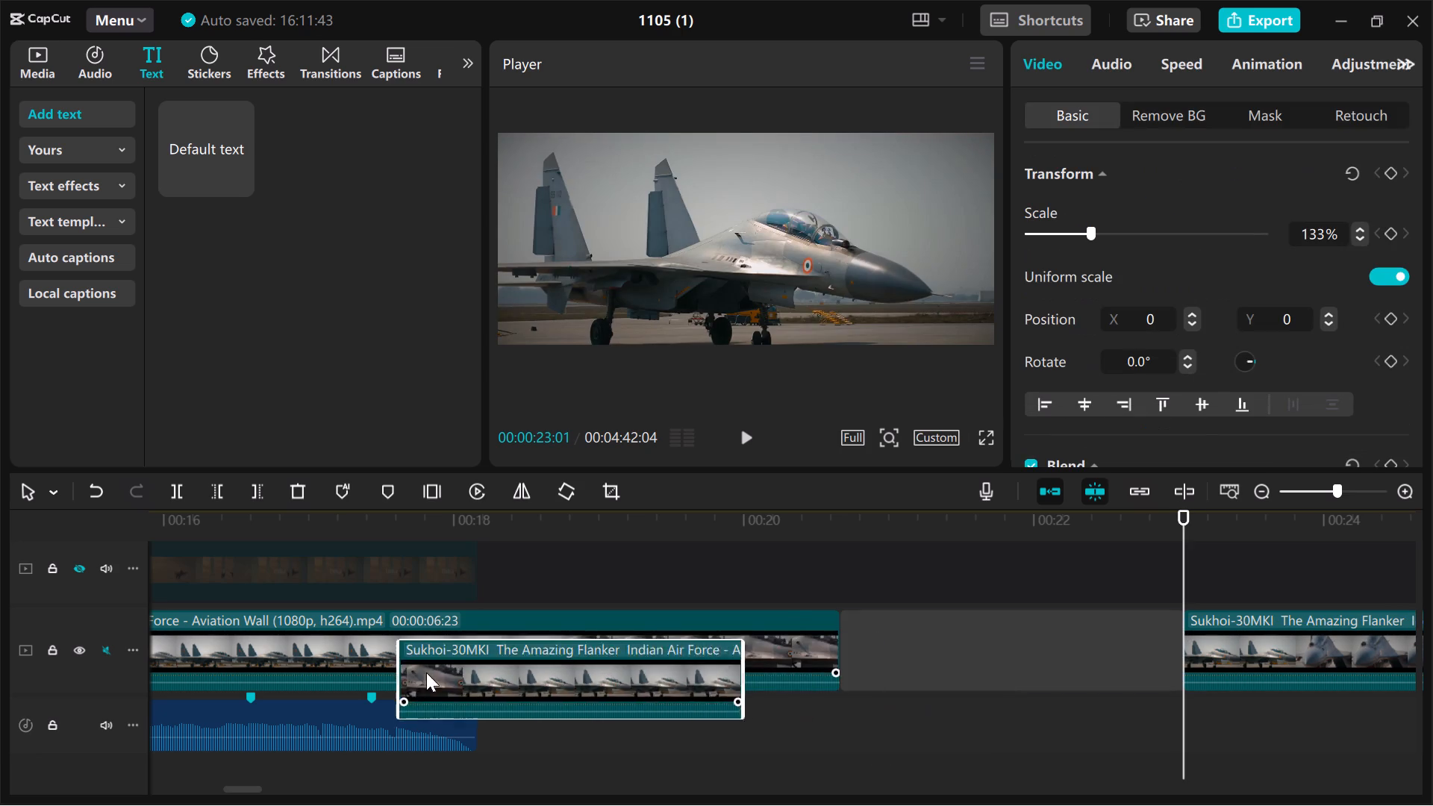
drag(426, 672, 458, 698)
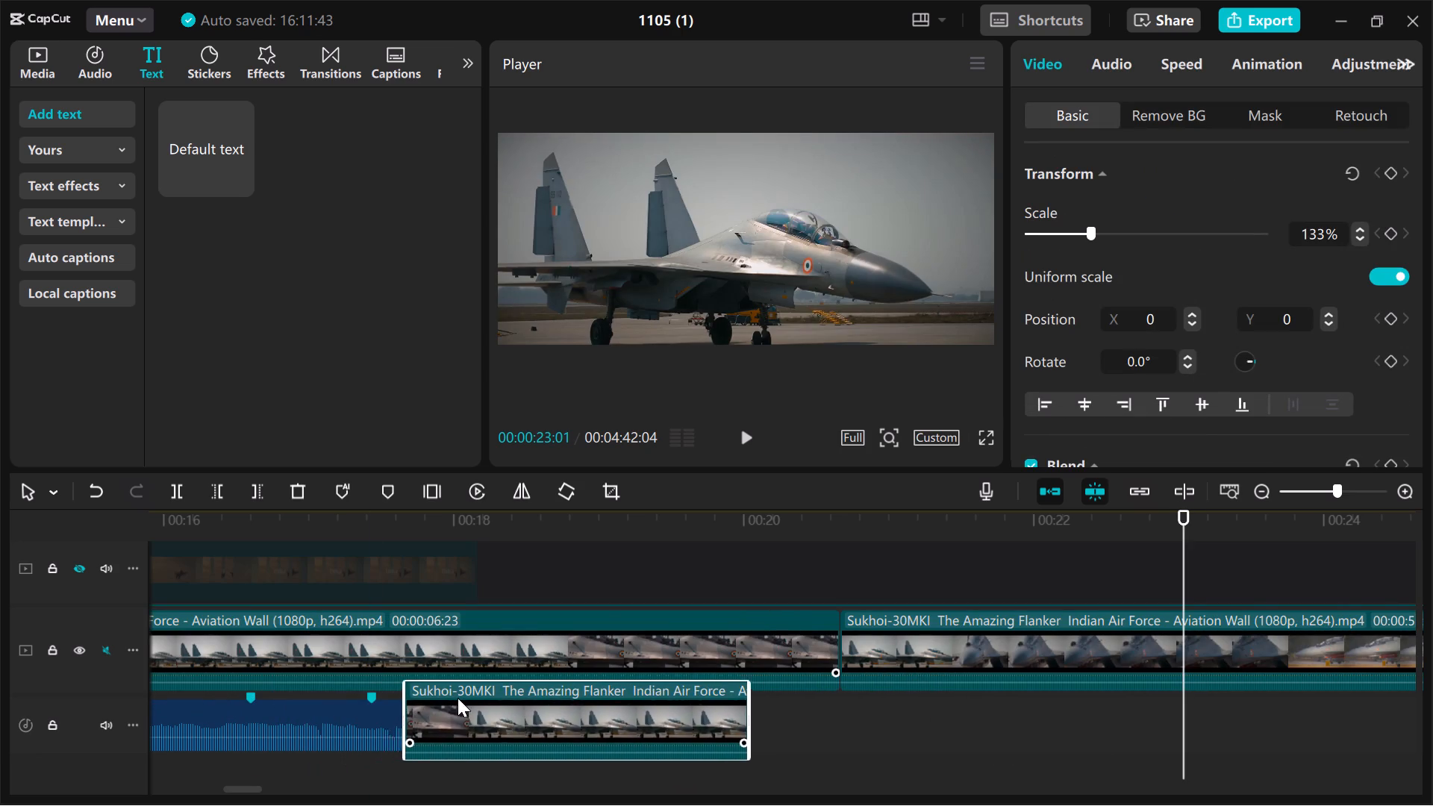
drag(458, 698, 303, 657)
Look over the main-track footage from about 01:34 back to the start of the timeline.
scroll(303, 657, right, 2)
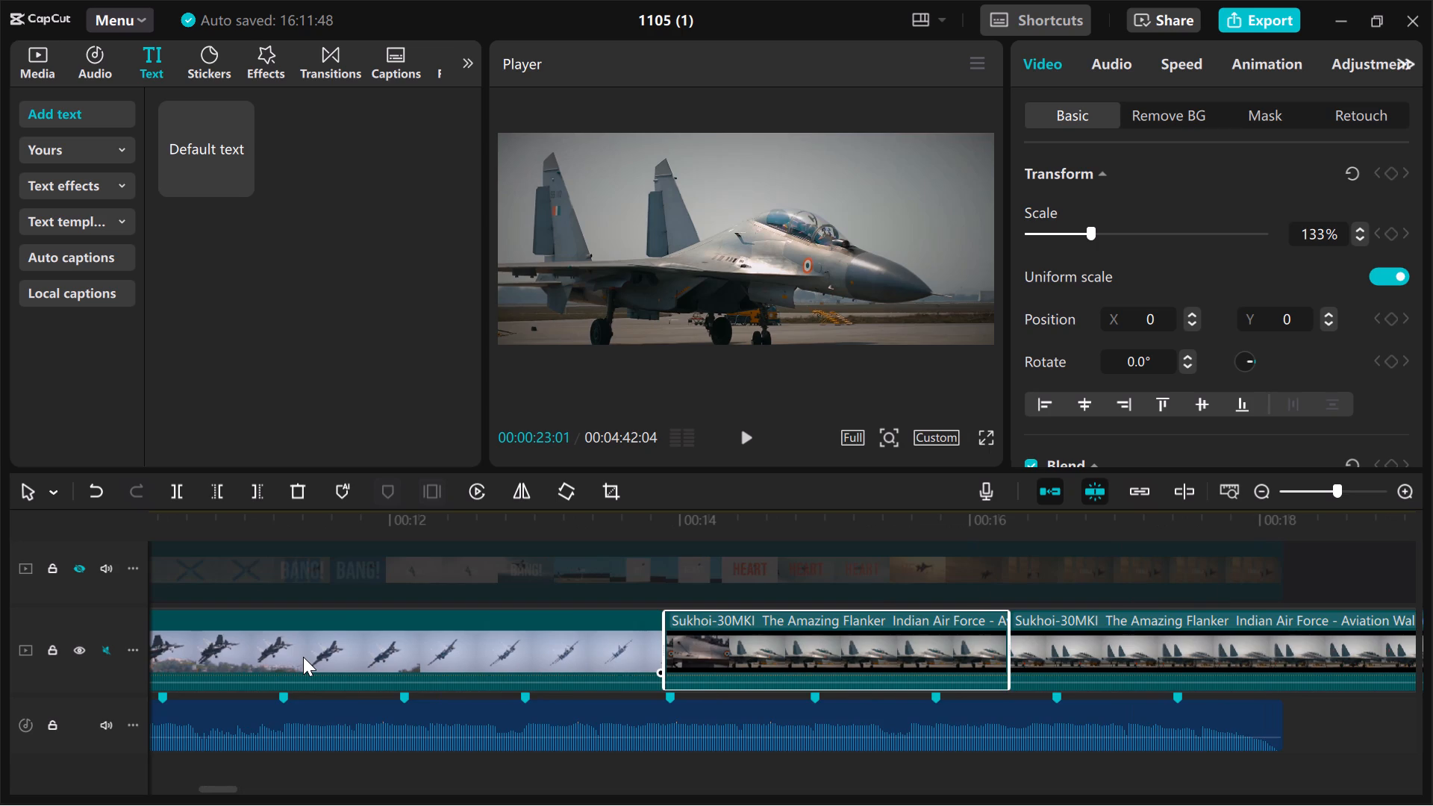
scroll(303, 657, right, 1)
scroll(333, 727, right, 1)
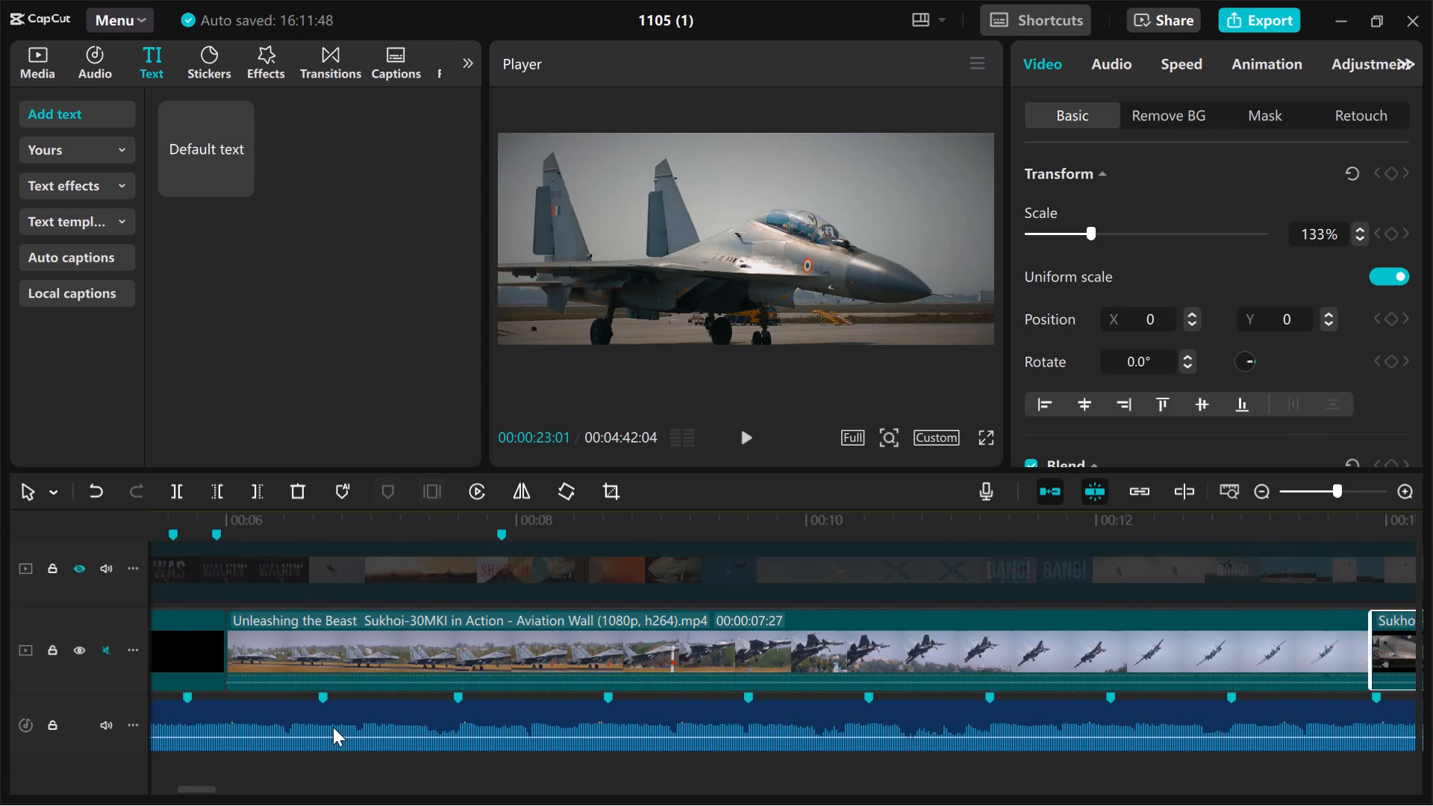
scroll(333, 727, right, 1)
click(551, 787)
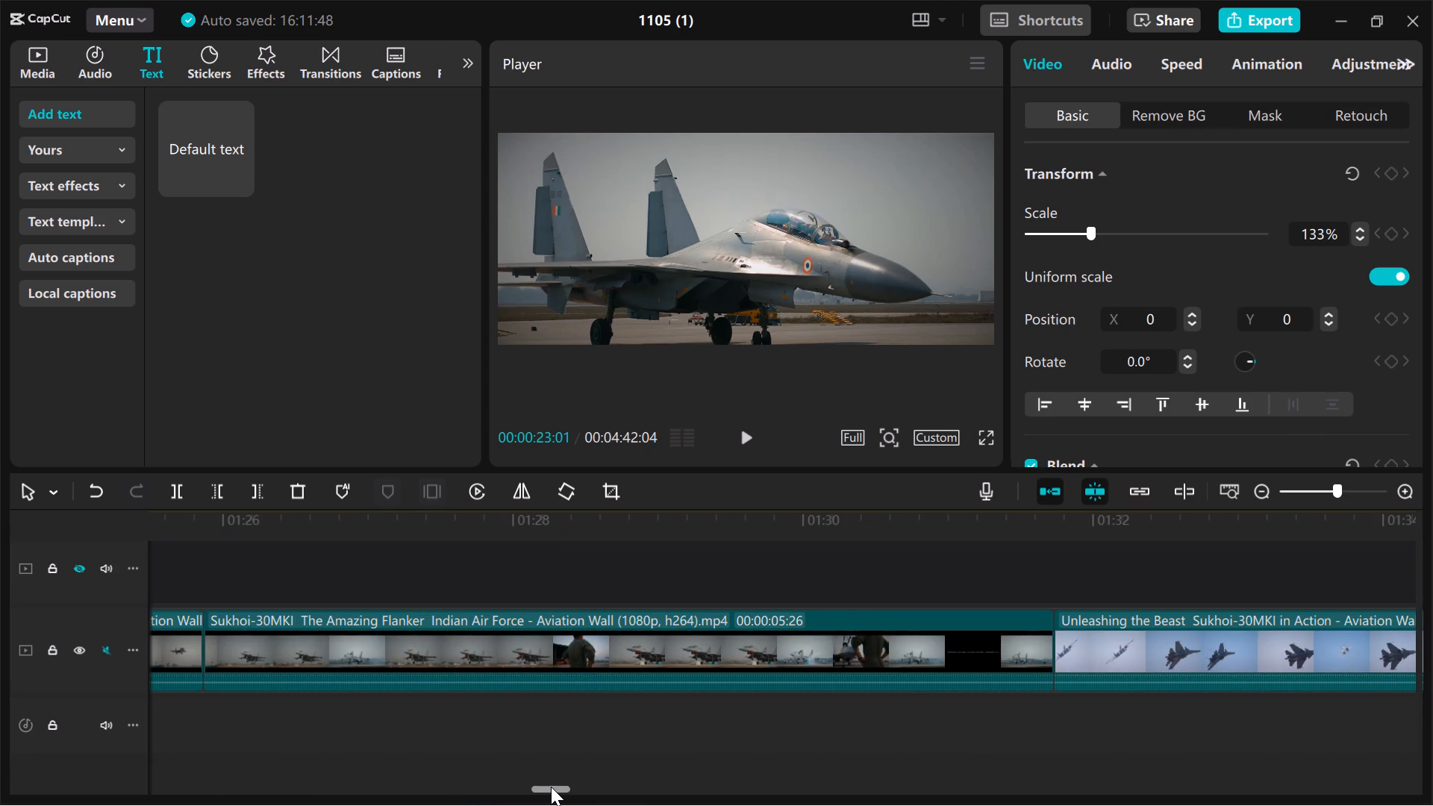
scroll(551, 787, right, 5)
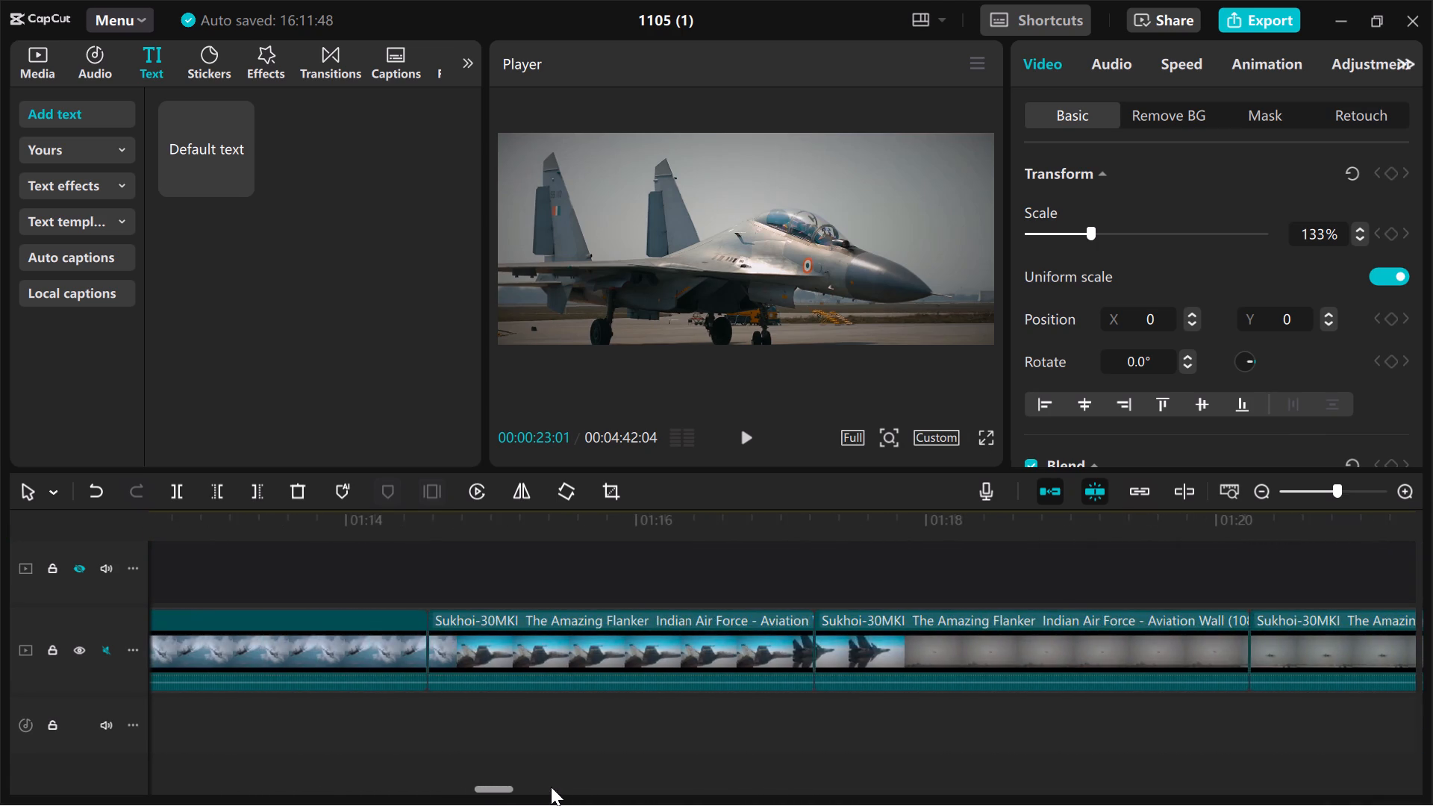
scroll(551, 787, right, 4)
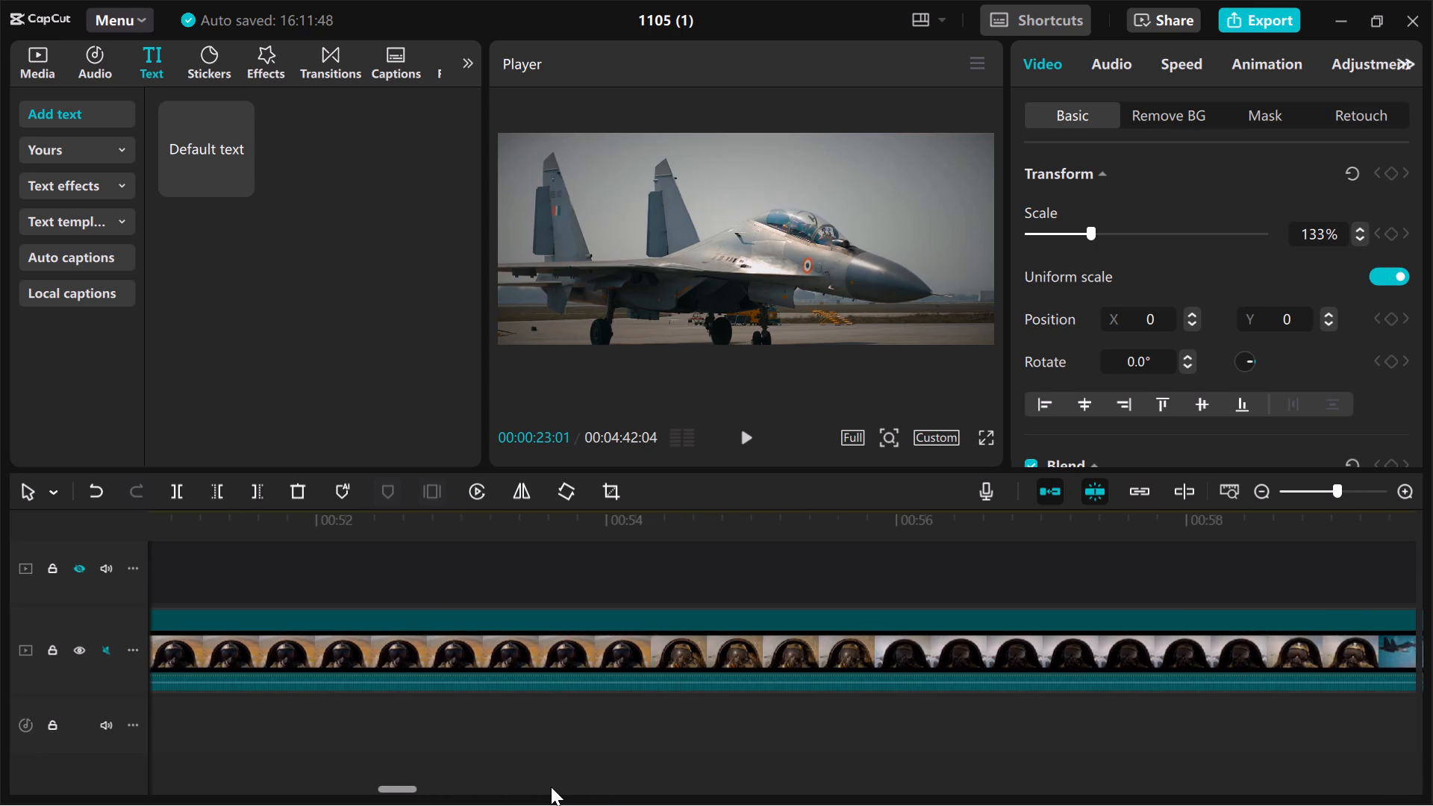
scroll(551, 787, right, 1)
scroll(551, 787, up, 1)
scroll(551, 787, right, 3)
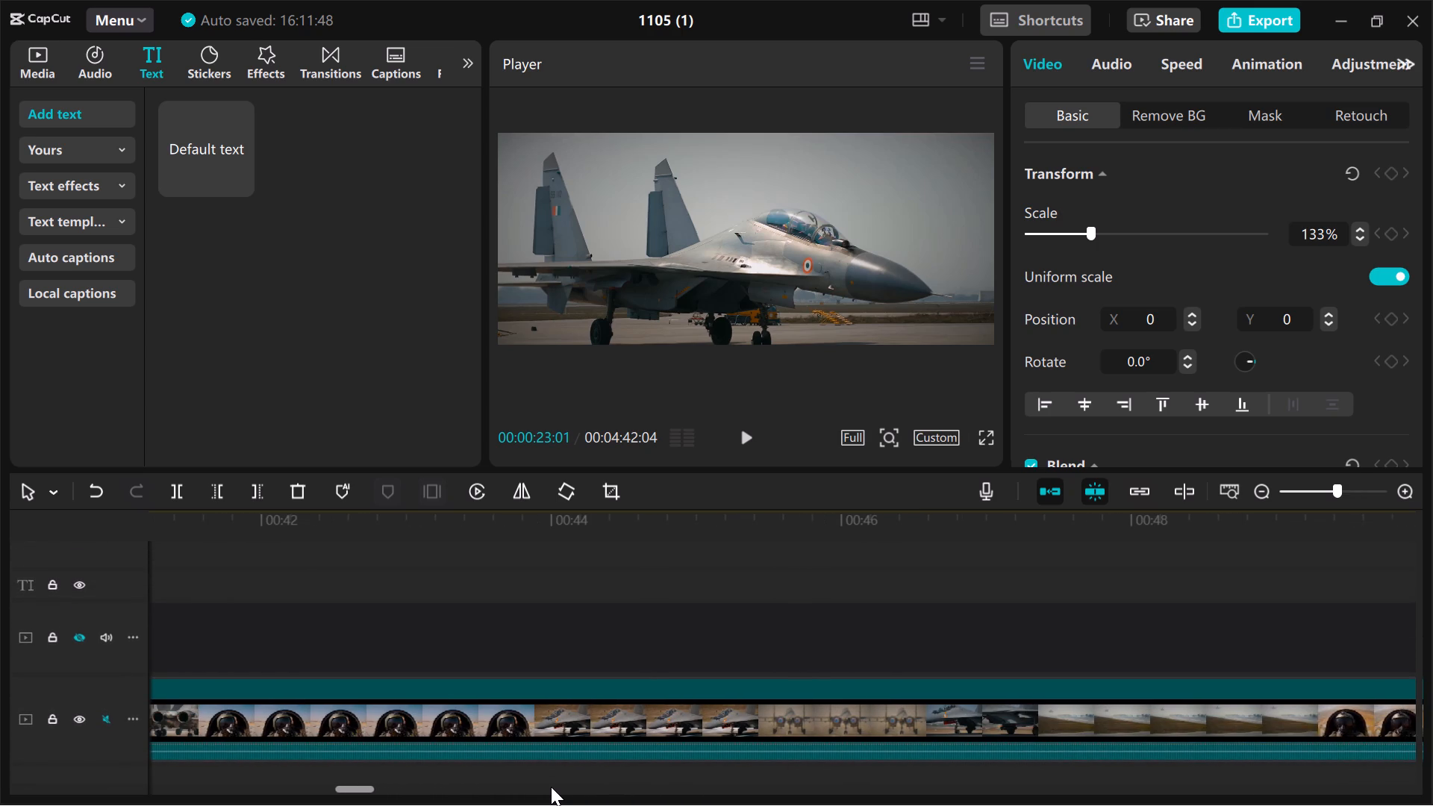
scroll(551, 787, right, 1)
scroll(556, 700, right, 3)
scroll(556, 700, down, 1)
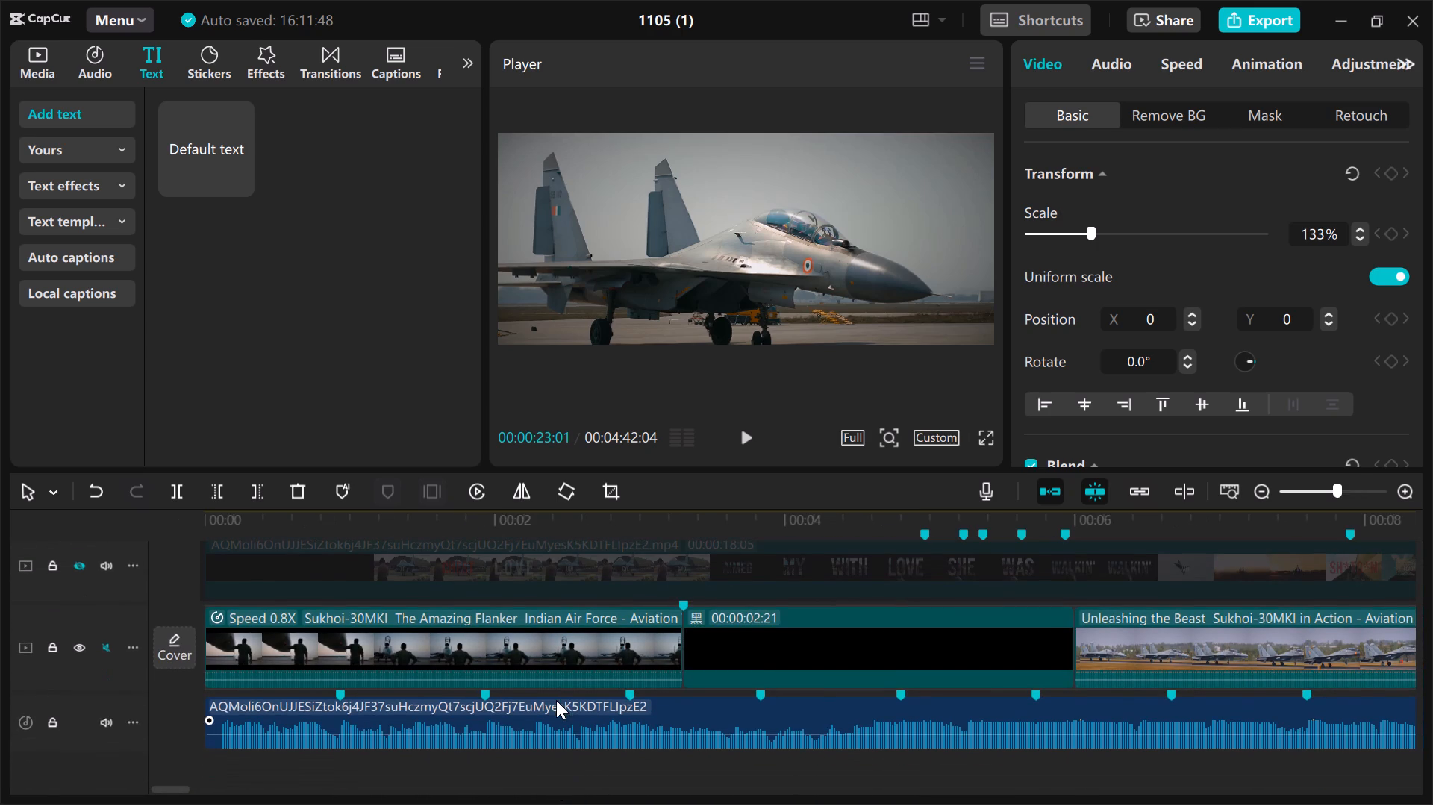
Play the edit from the start to about 00:00:10, examining how the main-track shots follow the lyrics up to the READY section.
click(169, 696)
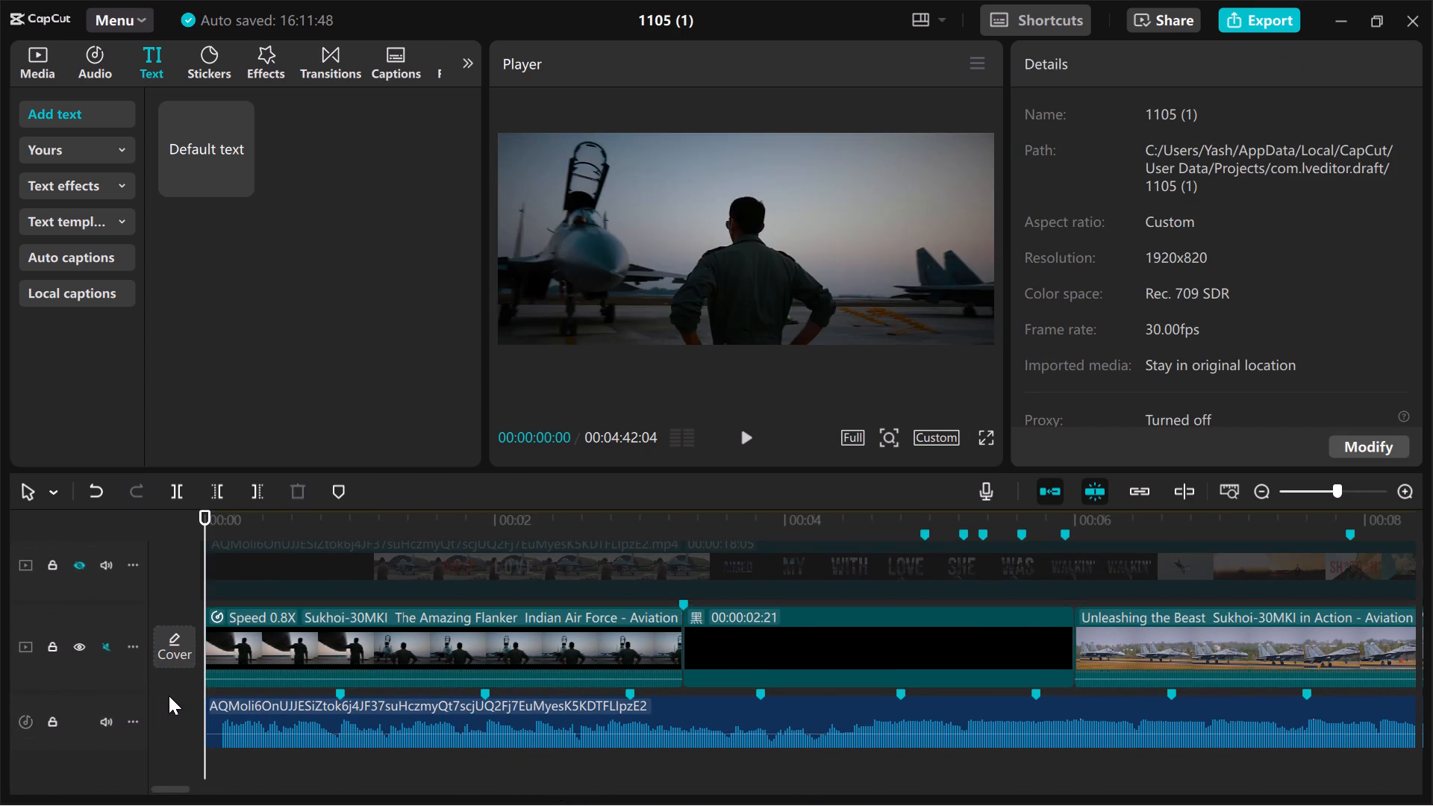
key(space)
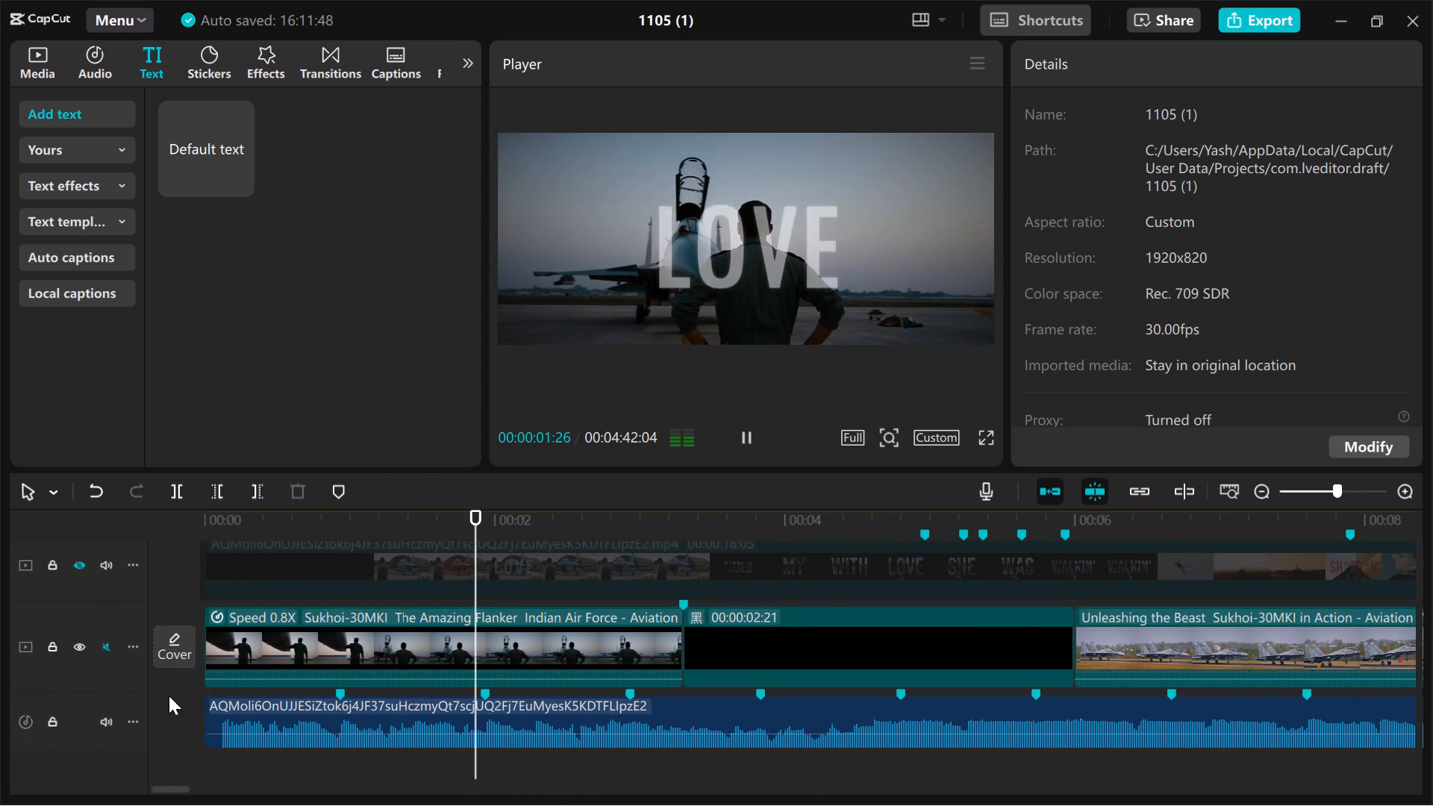
right_click(181, 692)
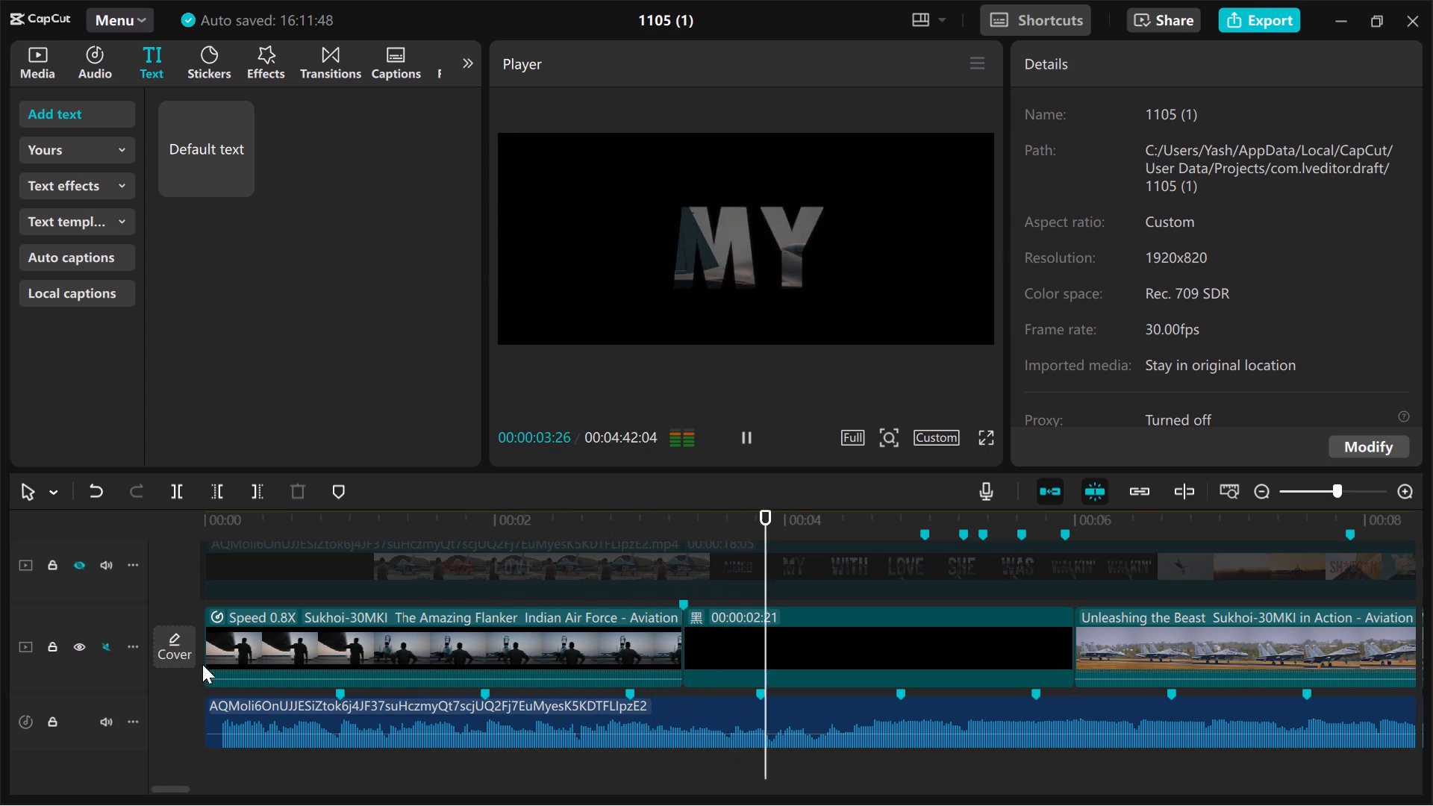
click(186, 698)
scroll(186, 698, up, 1)
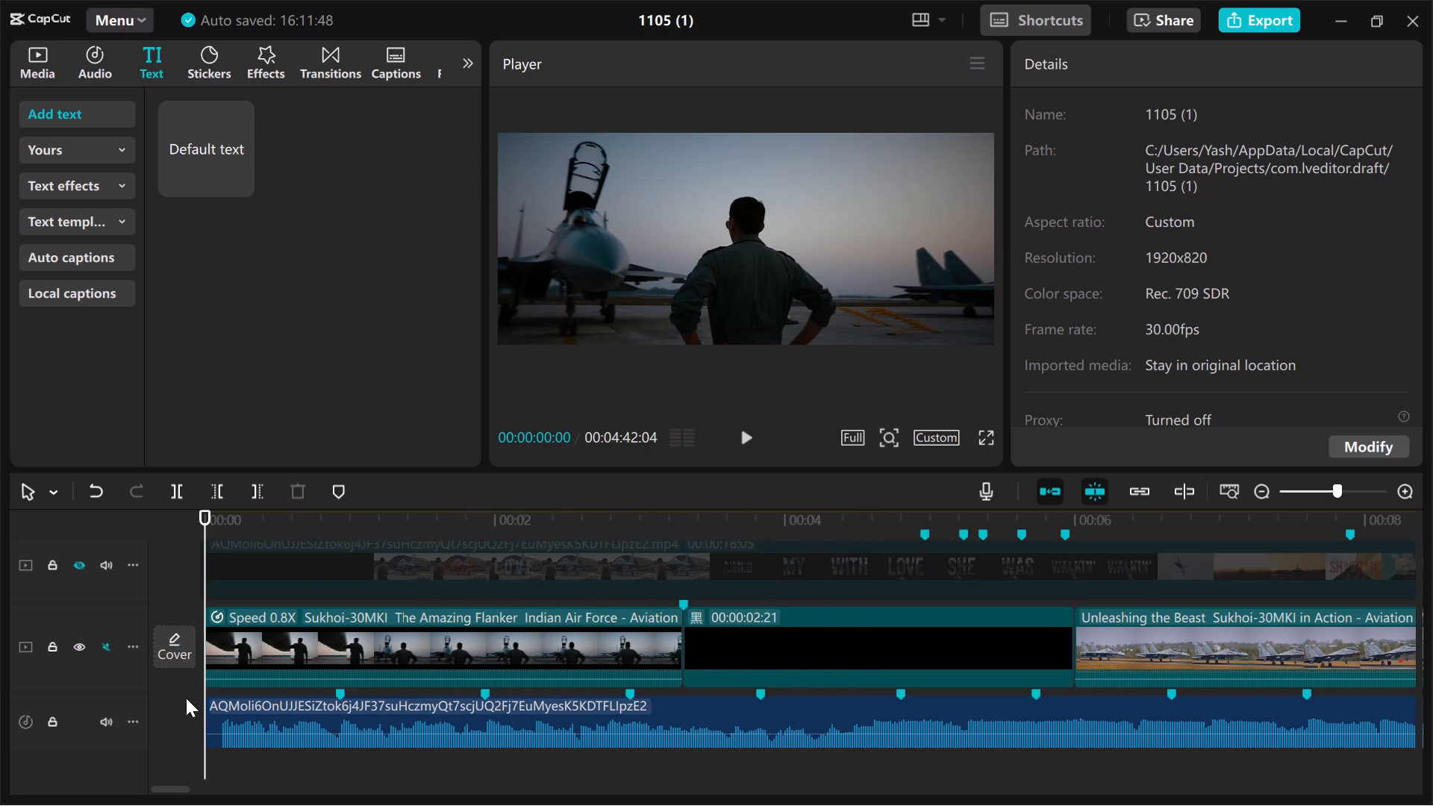
scroll(186, 698, up, 1)
scroll(187, 569, up, 2)
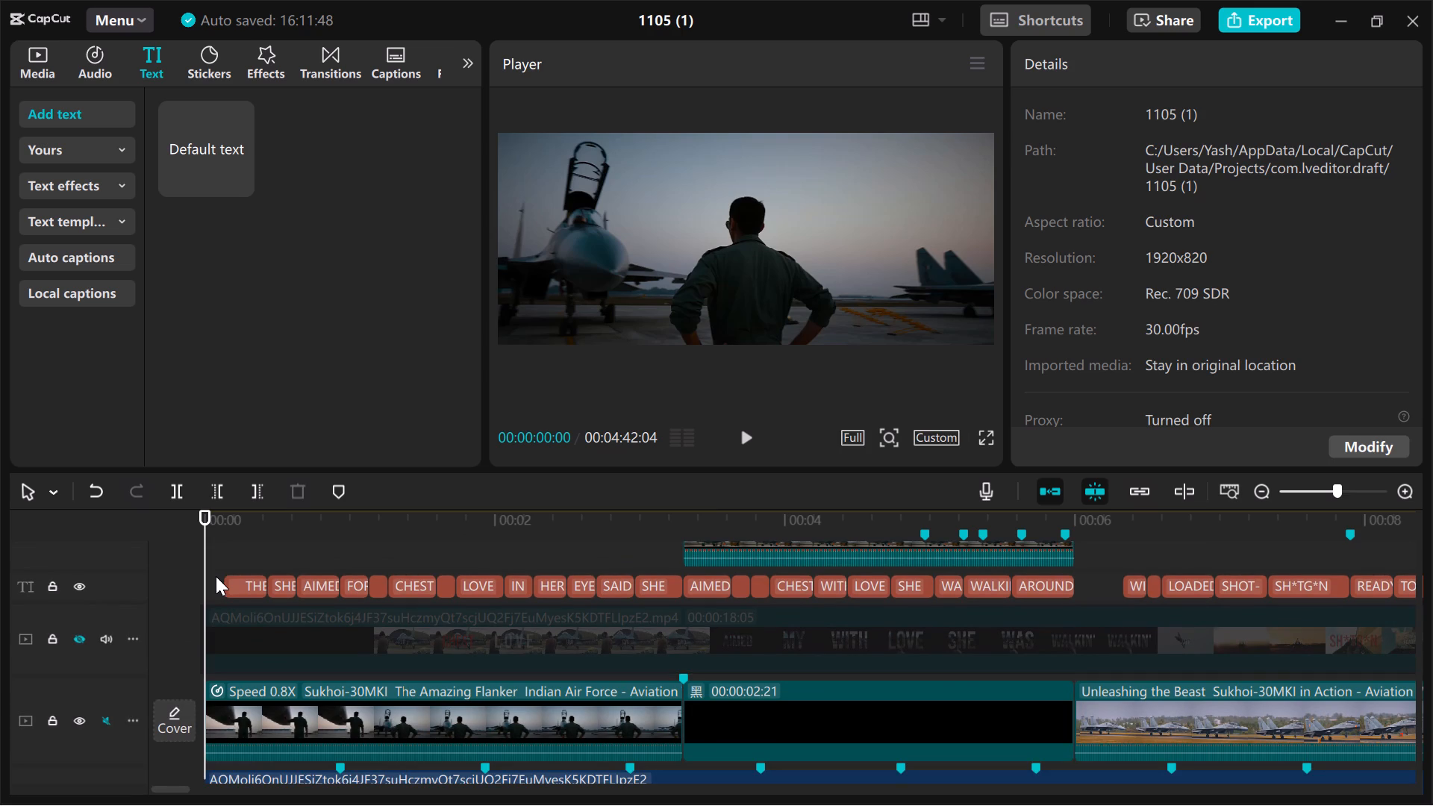
click(408, 711)
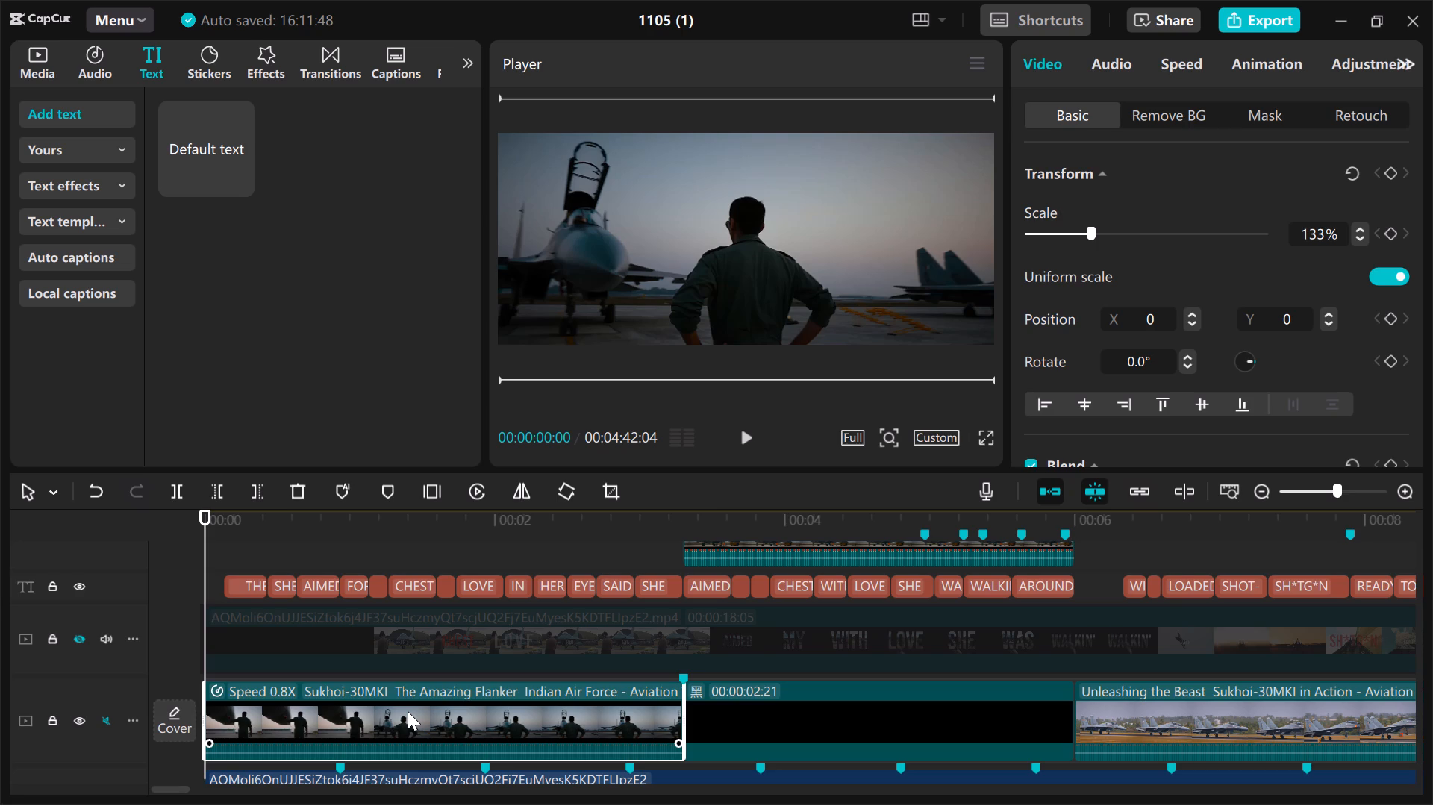
click(174, 632)
key(space)
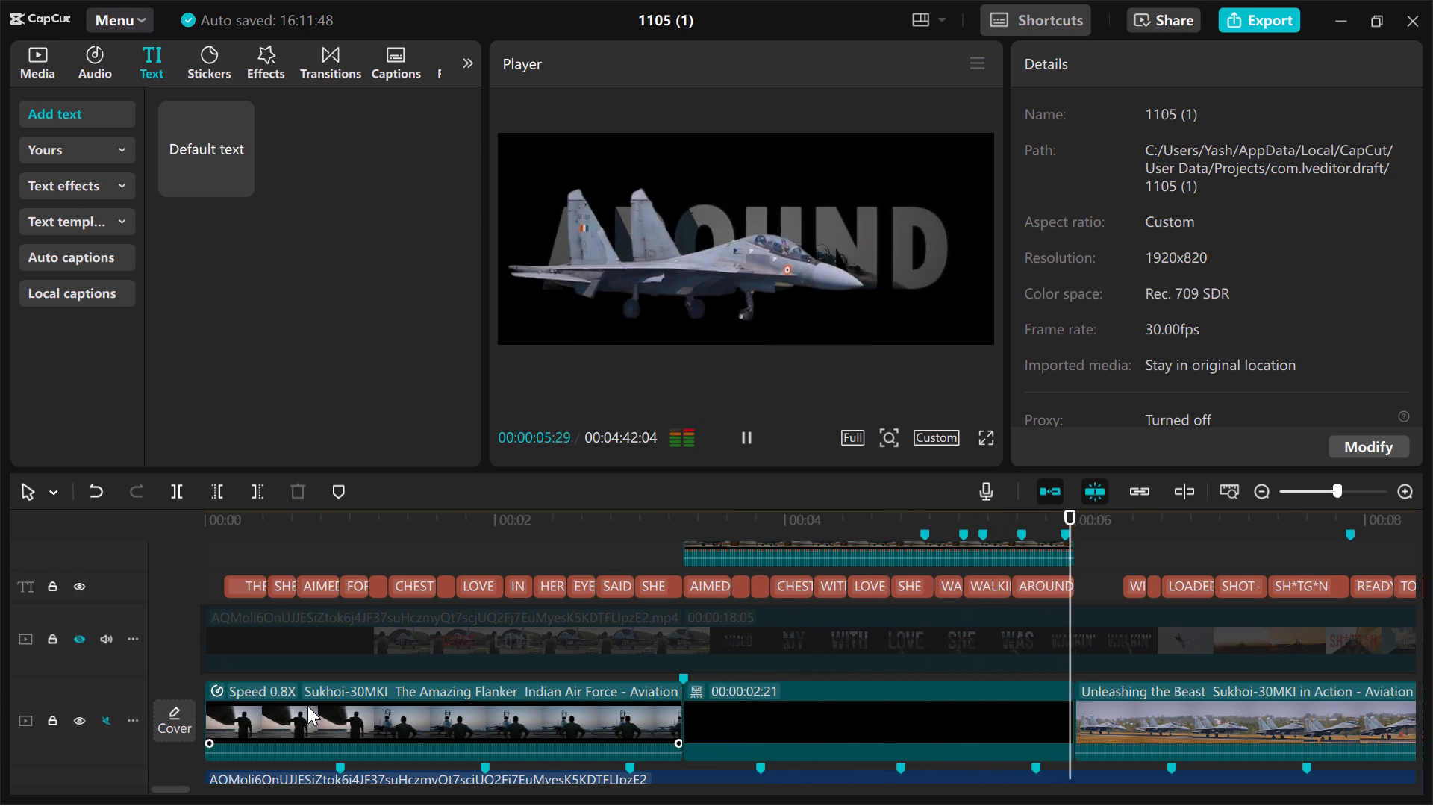
scroll(307, 706, left, 3)
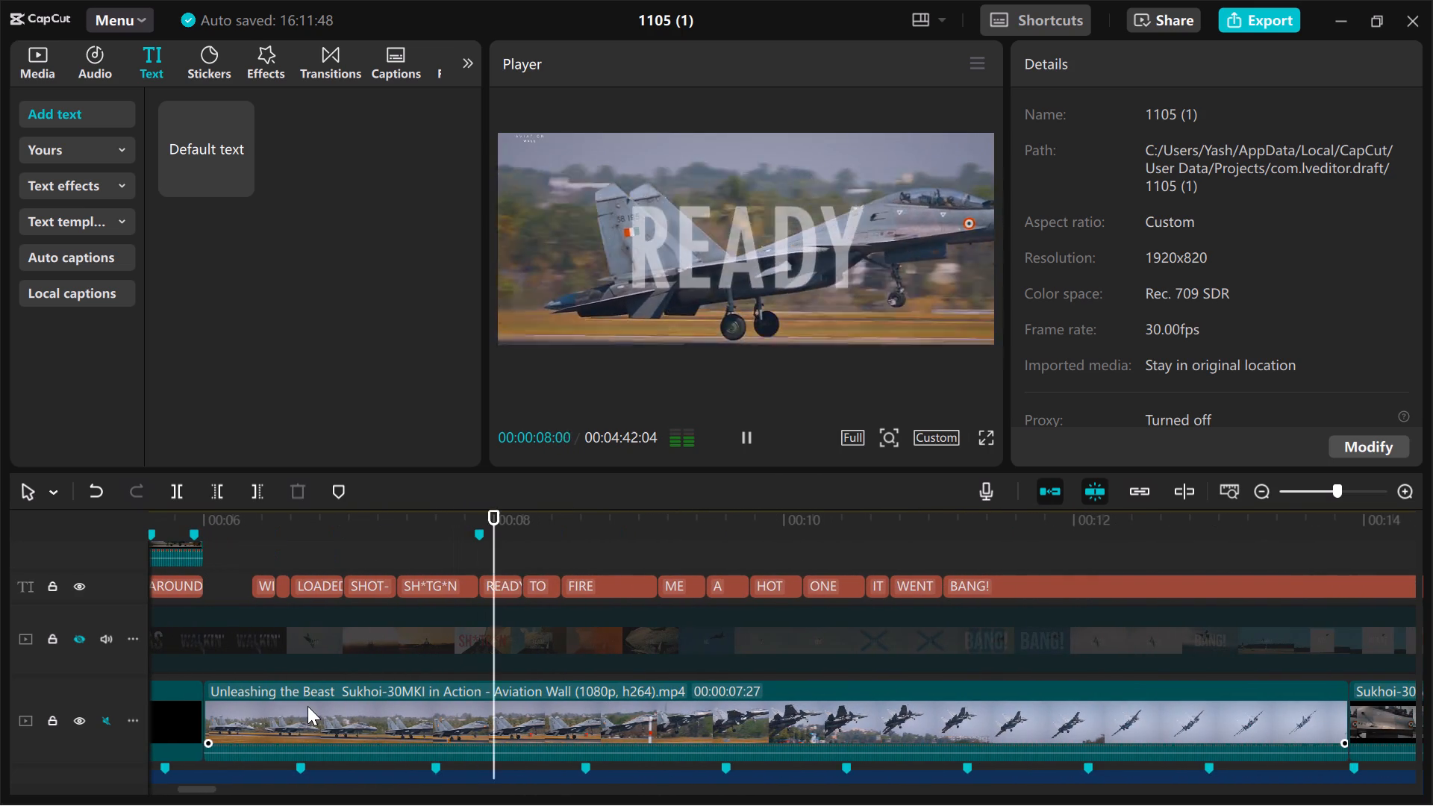
scroll(407, 696, down, 1)
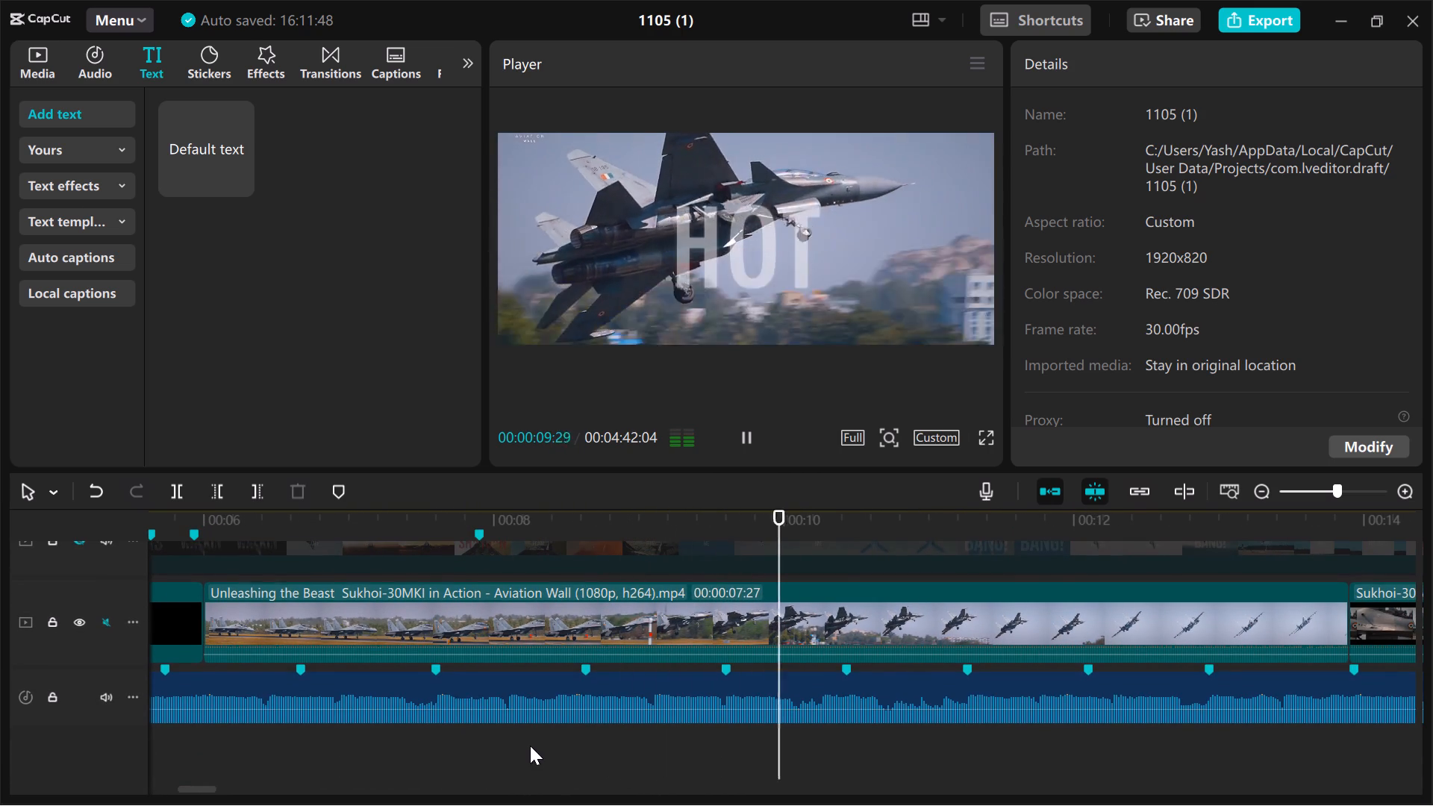
Split the Unleashing the Beast take-off clip at the 00:00:07:27 marker, where the READY lyric begins.
click(530, 746)
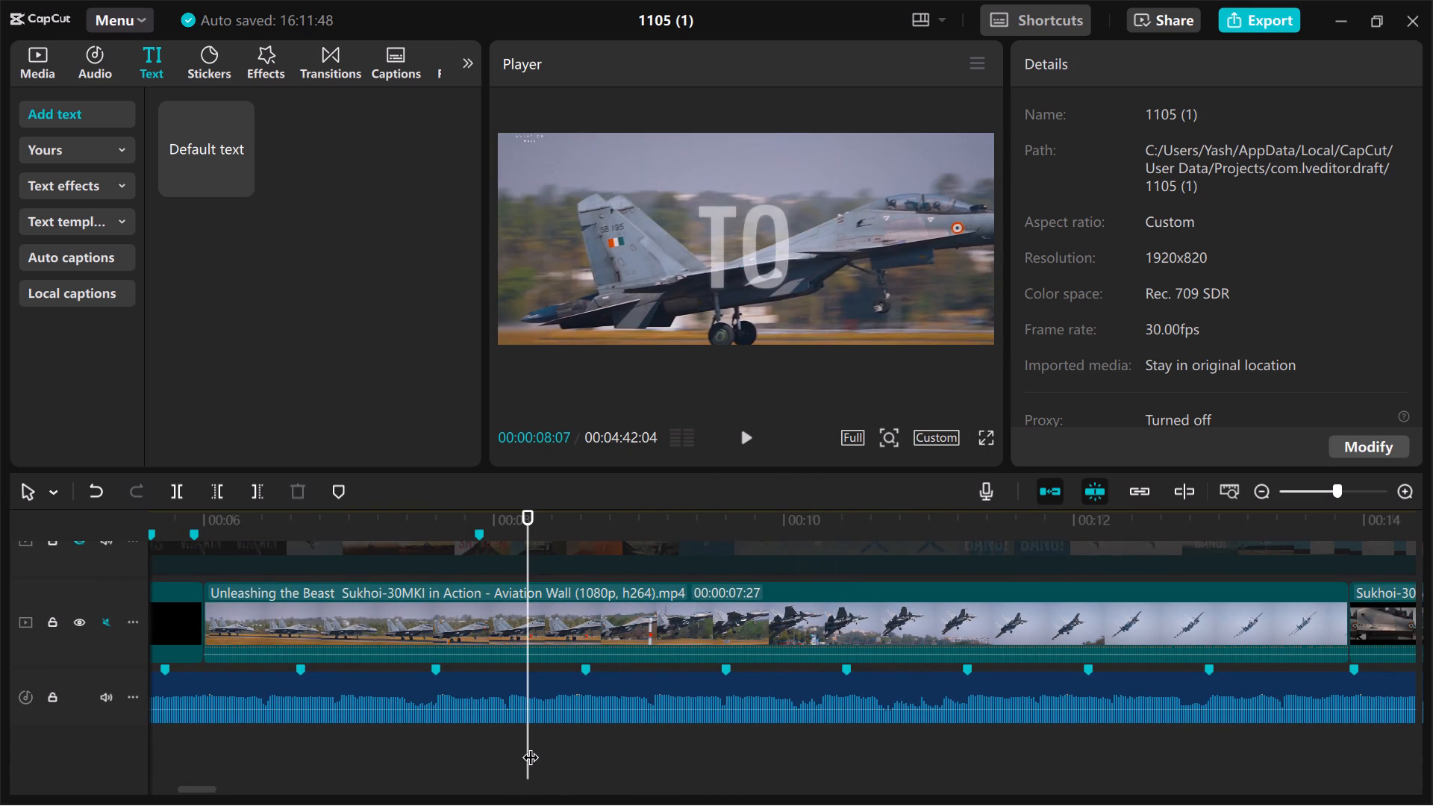
key(Left)
key(Left)
key(Left)
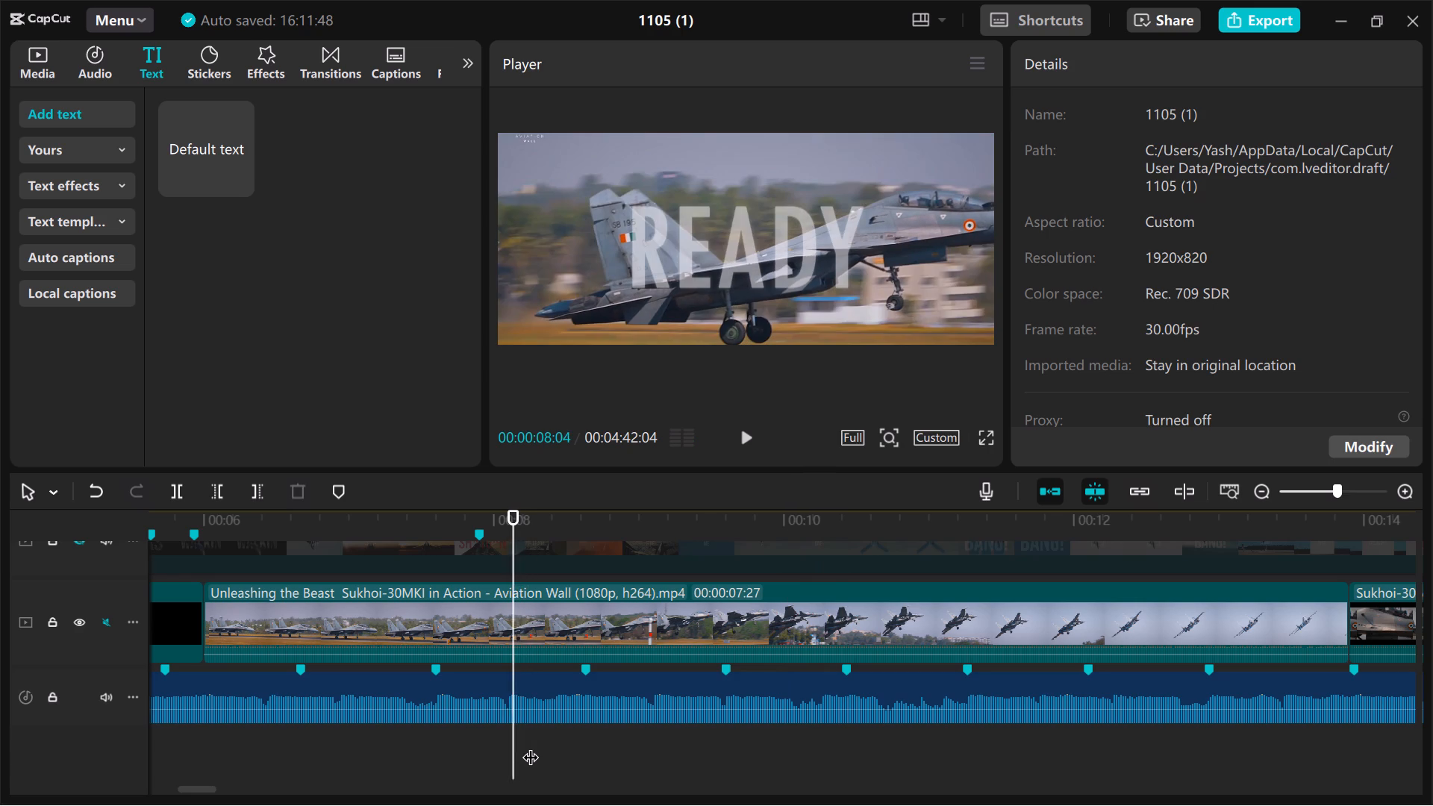
key(Left)
key(Left)
key(Left)
key(Left)
key(Left)
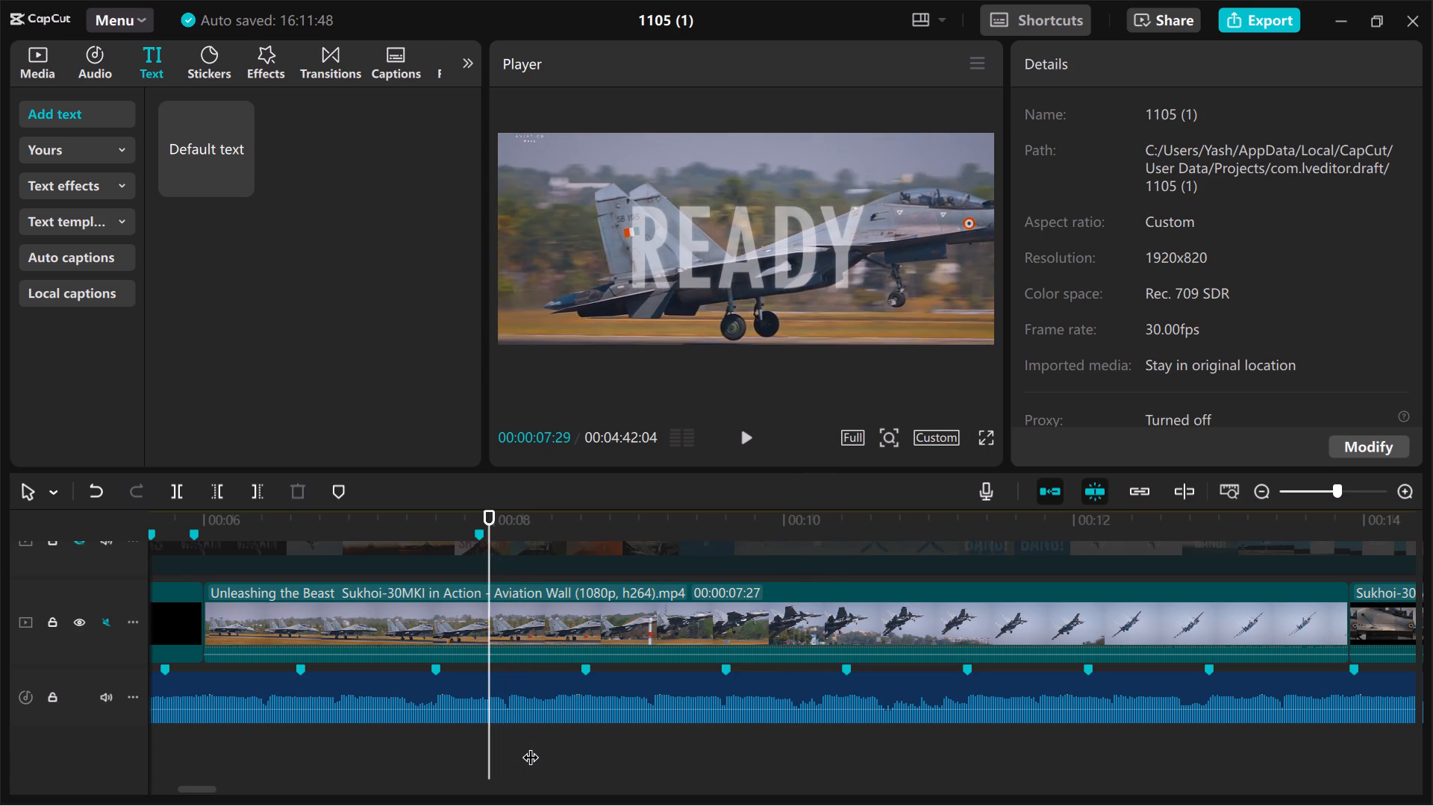
key(Left)
key(Left)
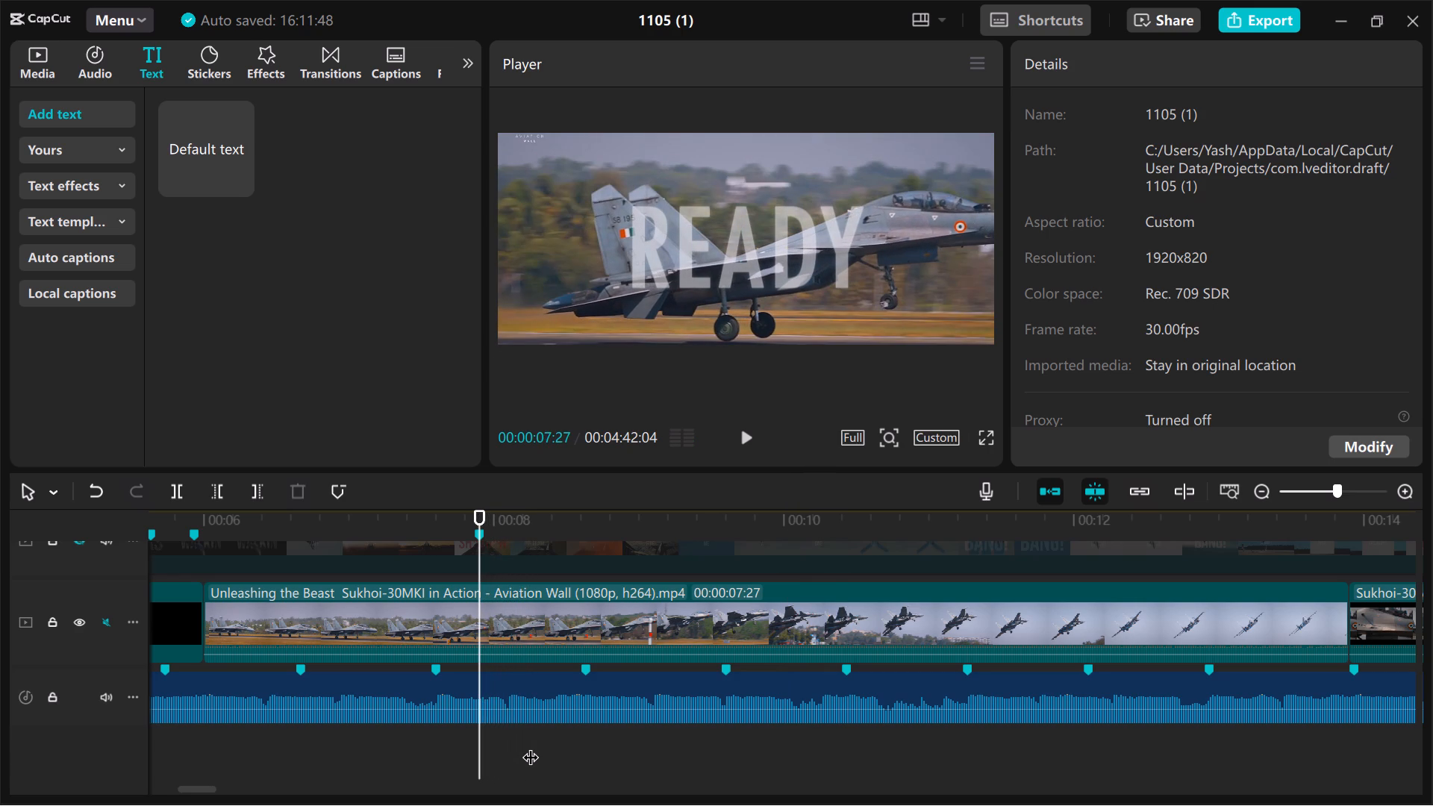
scroll(530, 746, left, 1)
click(289, 622)
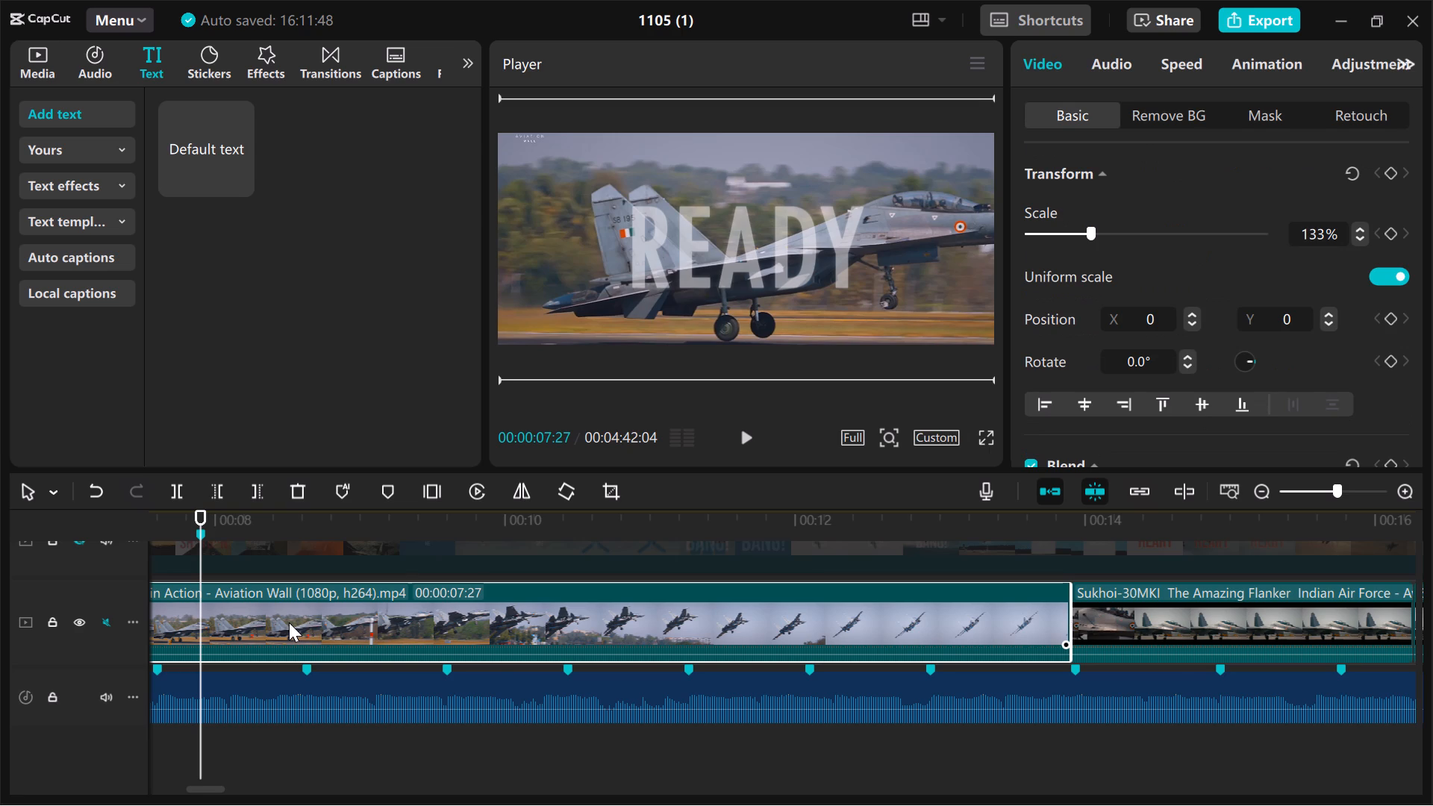
key(ctrl+b)
Move the parked Sukhoi shot between the two Unleashing the Beast pieces on the main track, starting at 00:00:07:27.
scroll(1059, 677, left, 1)
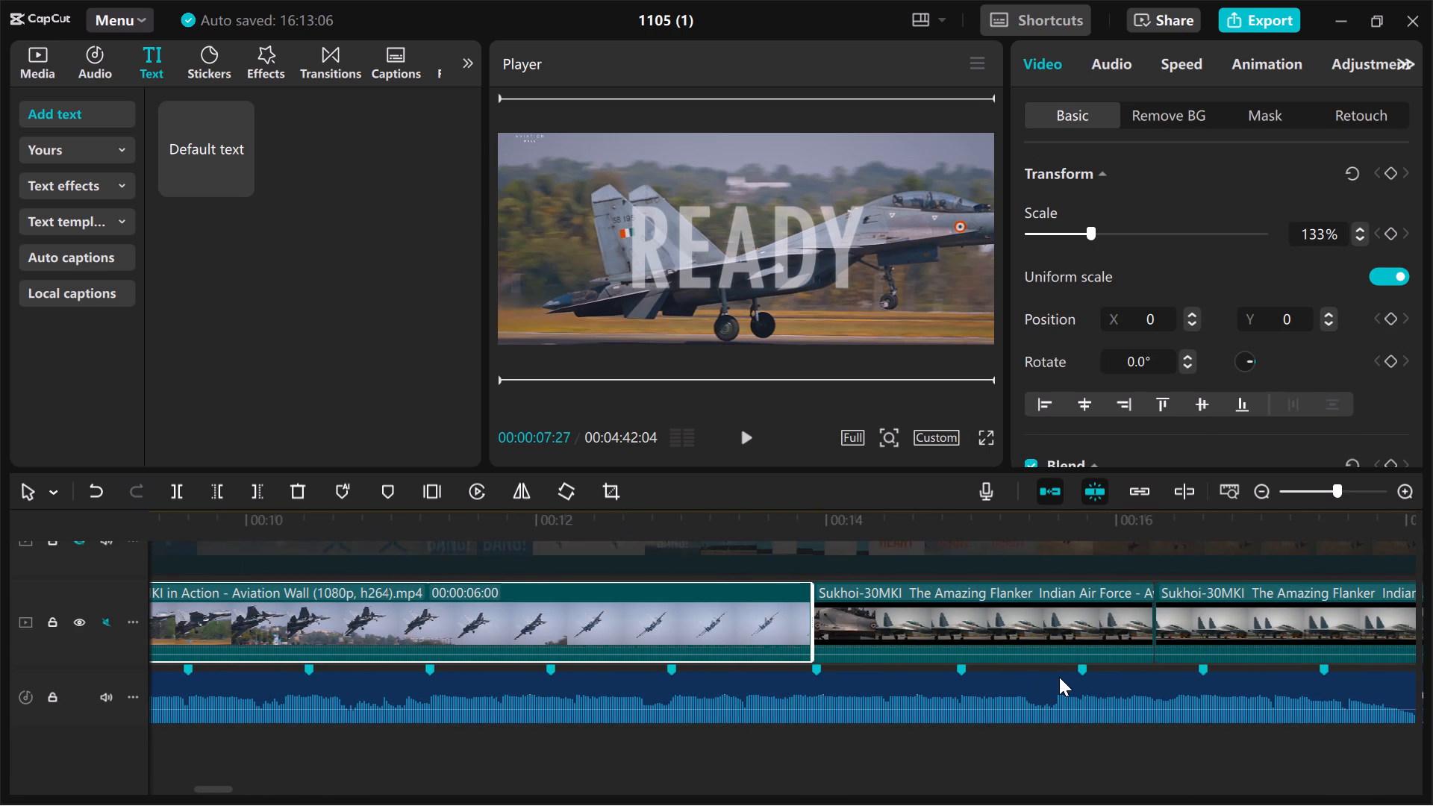
click(1083, 622)
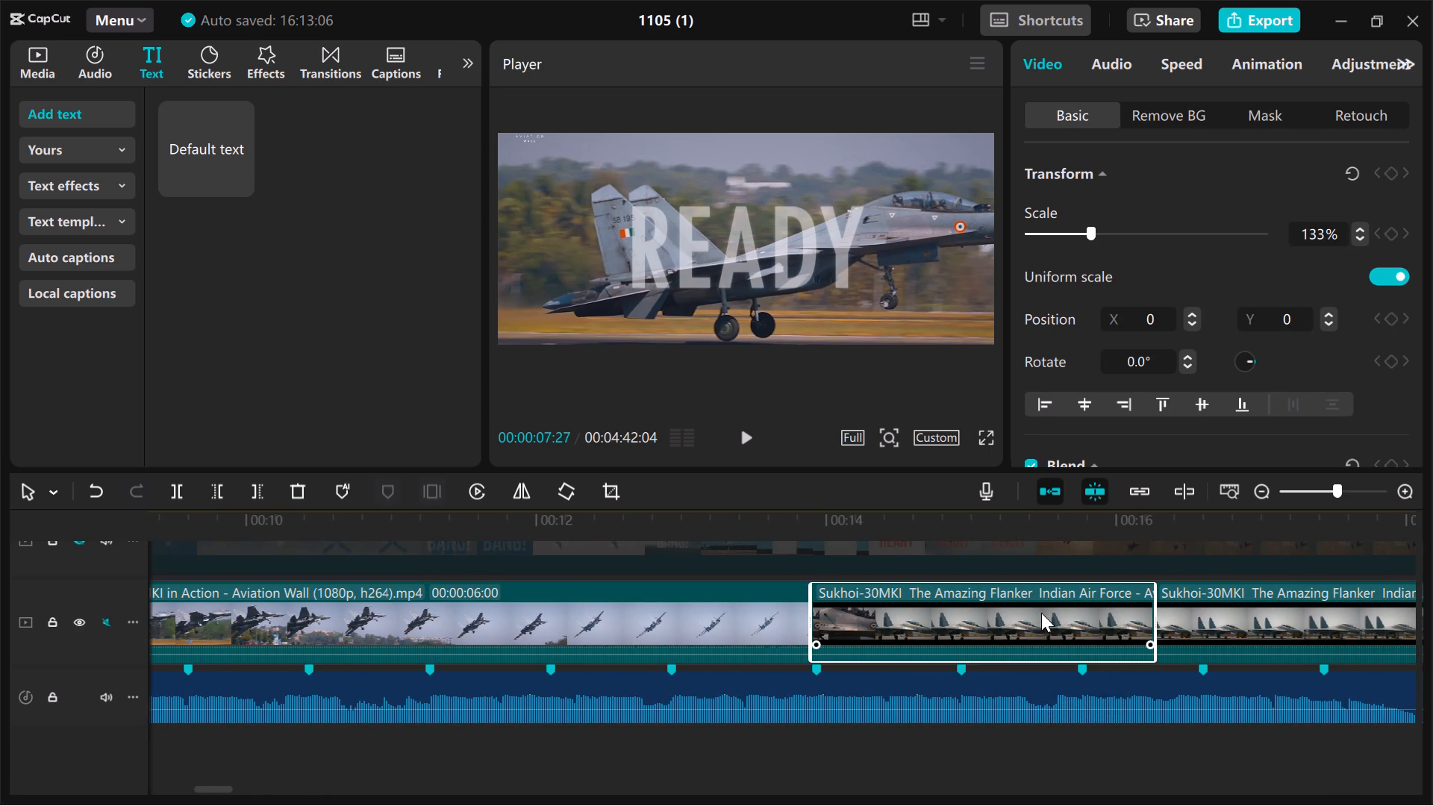
drag(1041, 613, 540, 663)
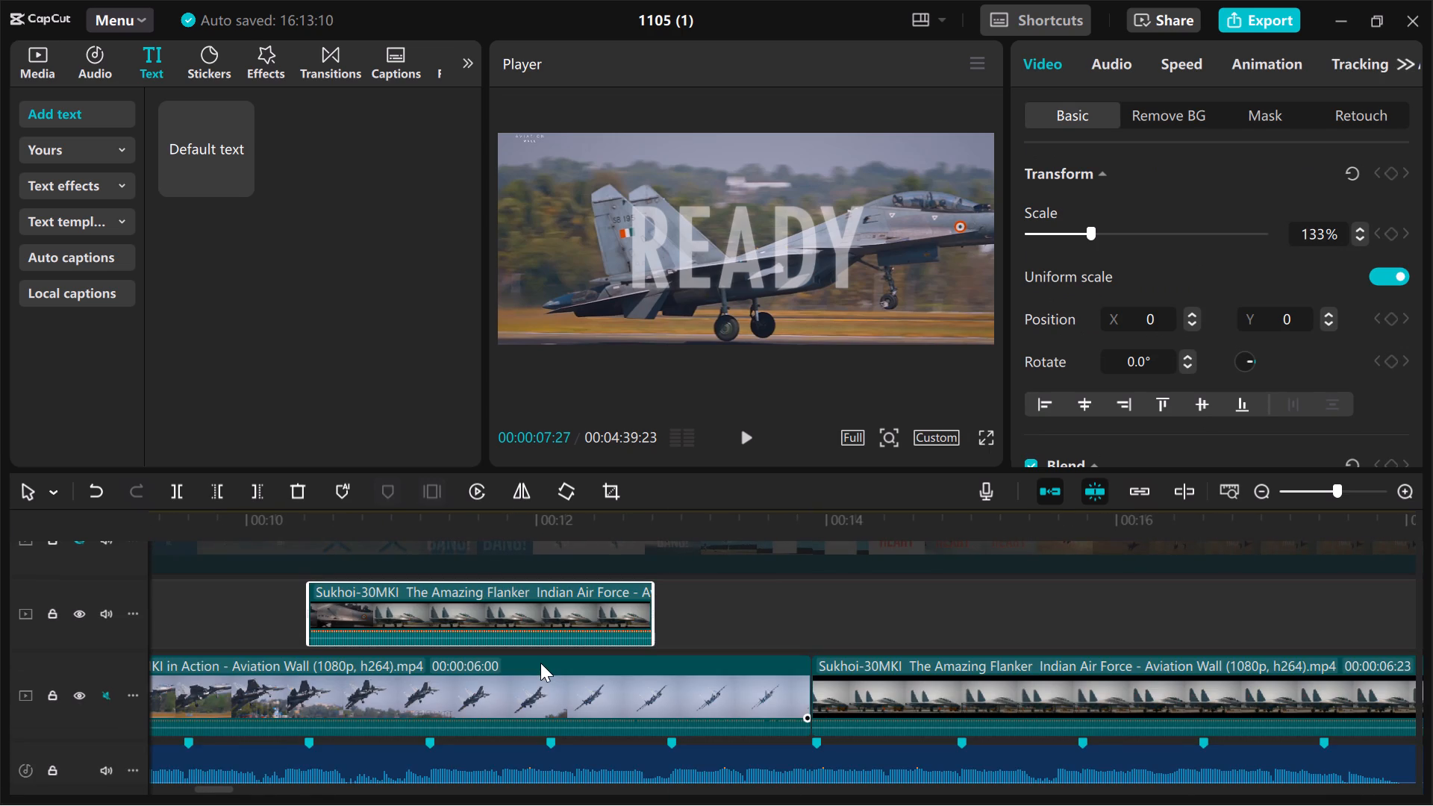
click(524, 629)
drag(511, 613, 376, 697)
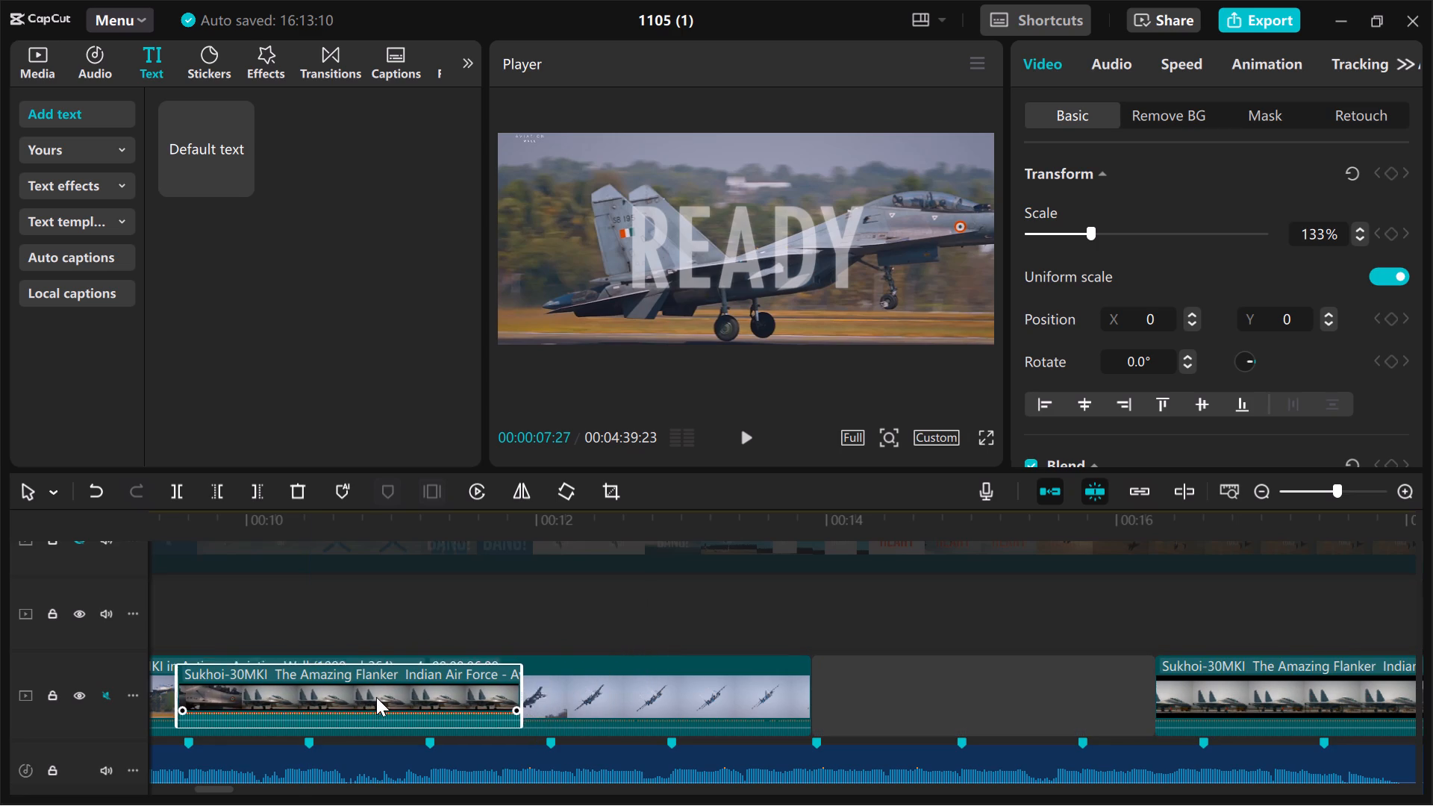
drag(376, 697, 355, 694)
Play back the inserted parked Sukhoi shot and the cut after it, examining their timing against the lyrics and beat markers.
scroll(355, 694, right, 2)
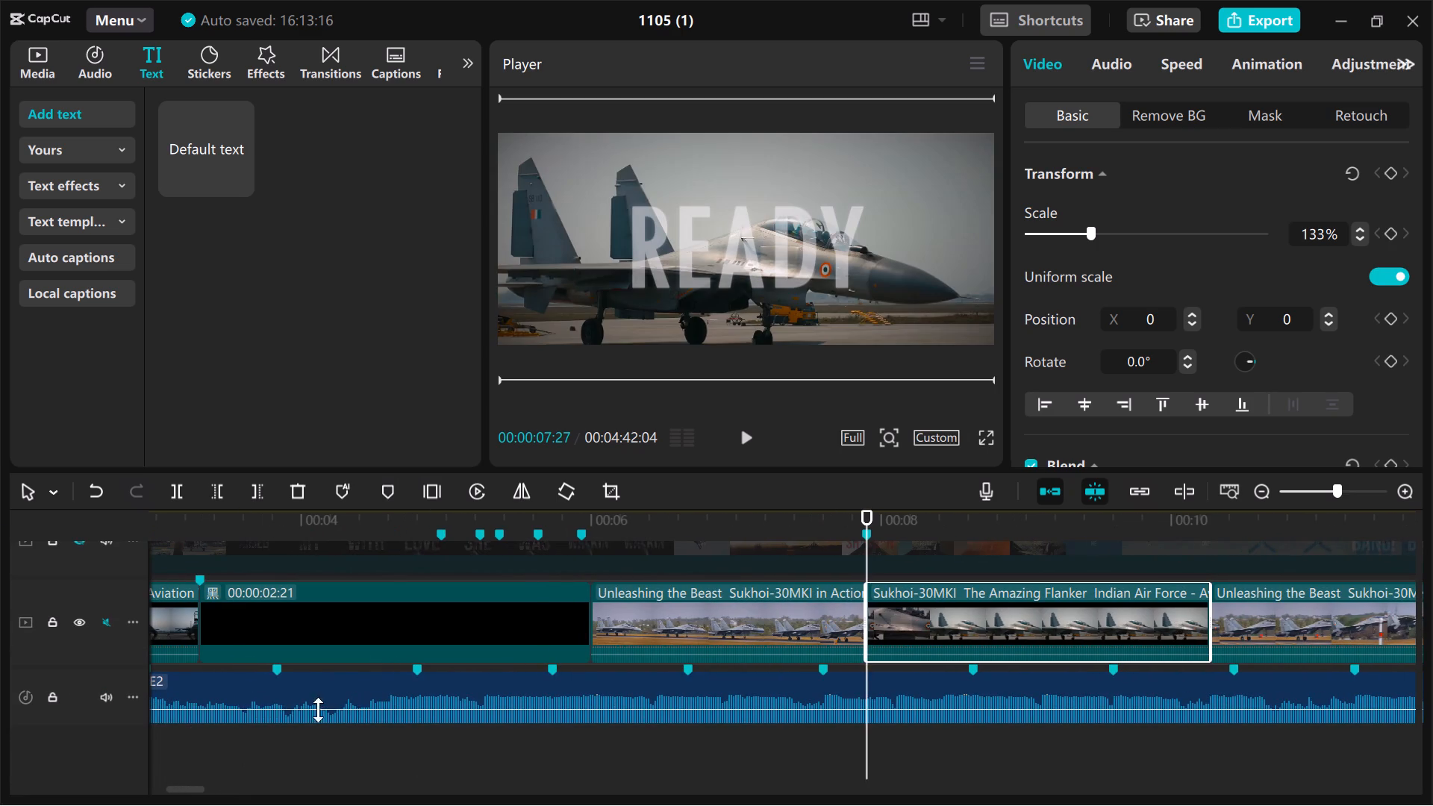
click(483, 757)
key(space)
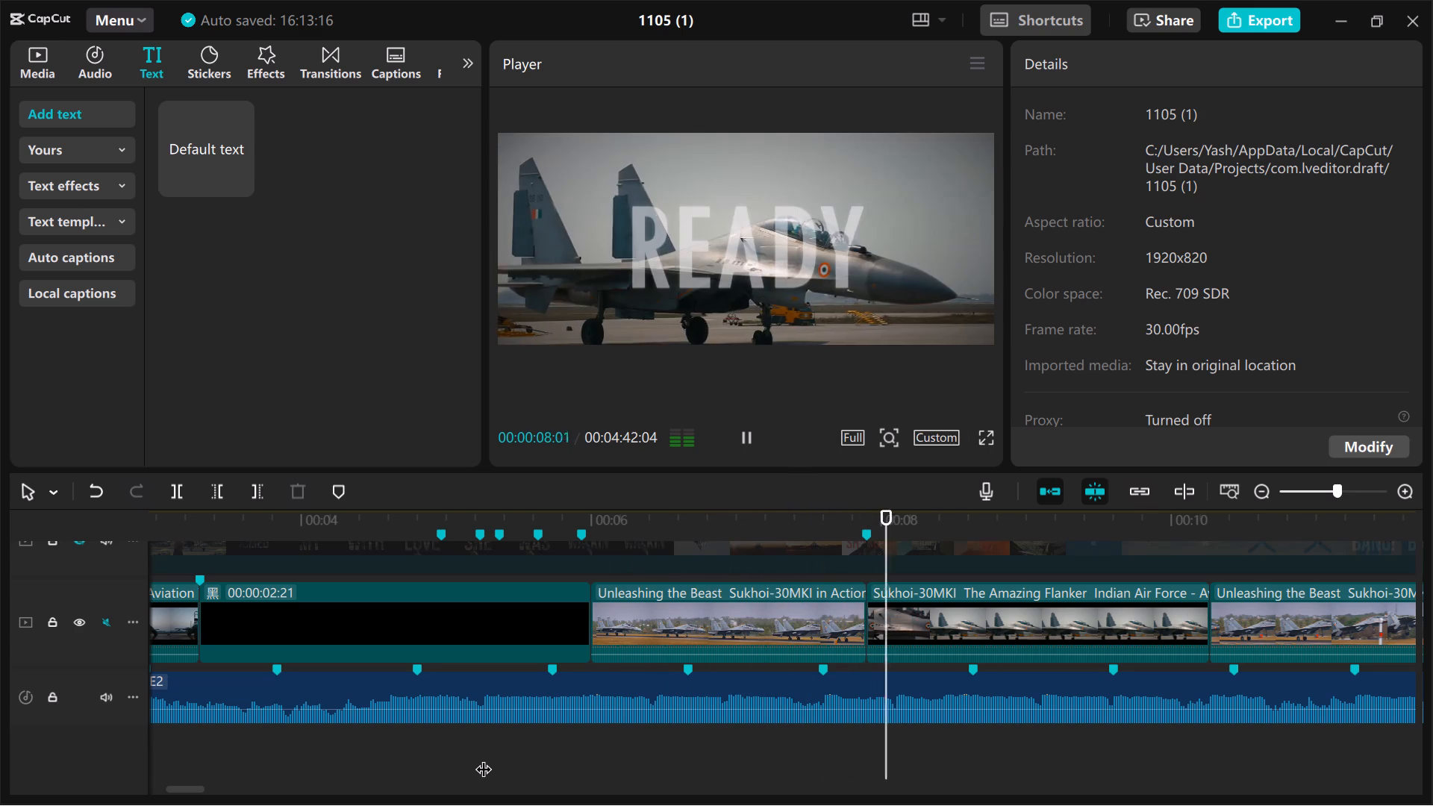
scroll(697, 788, left, 1)
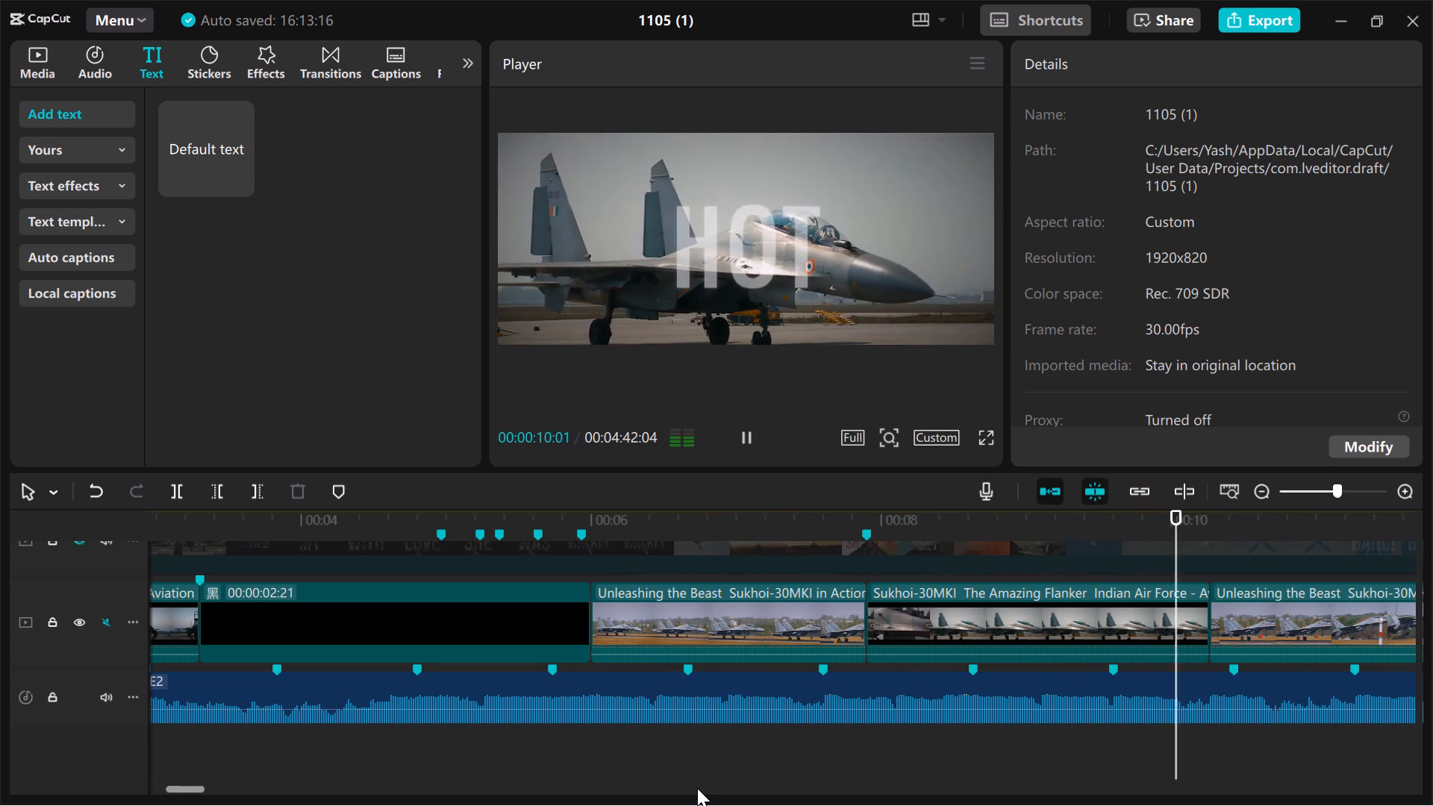
scroll(697, 788, left, 1)
scroll(681, 722, left, 1)
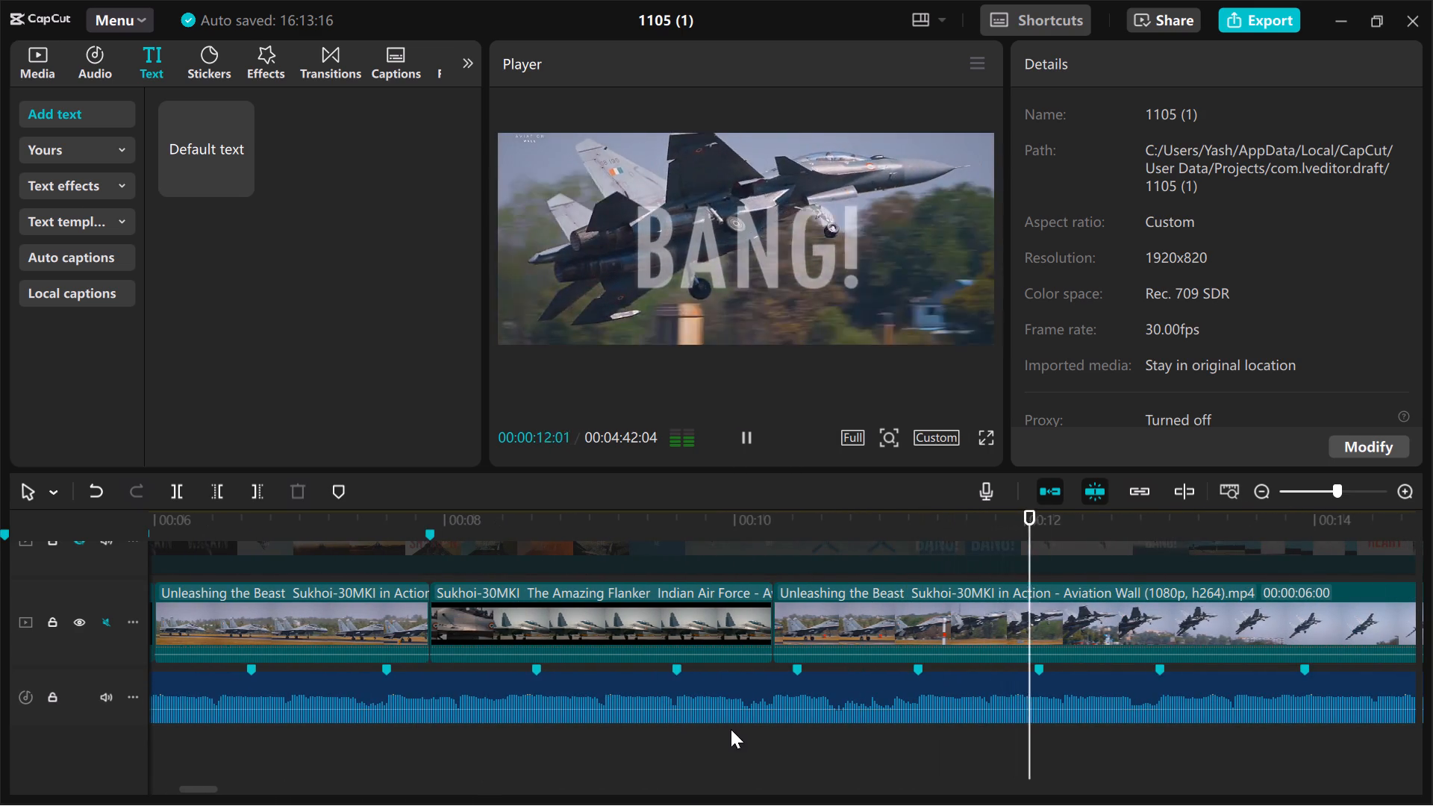
click(731, 729)
click(678, 760)
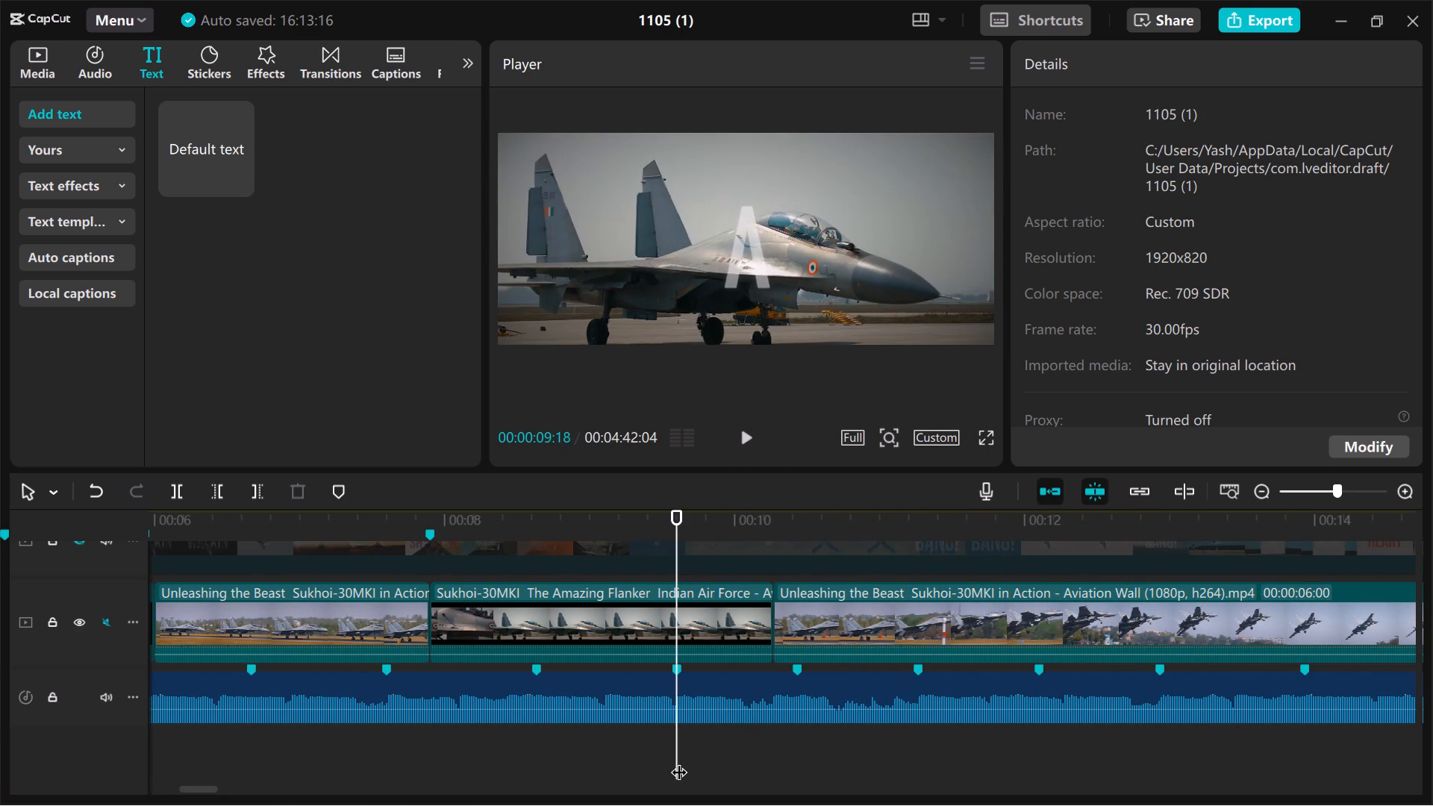
key(space)
key(space)
key(space)
key(space)
key(space)
key(space)
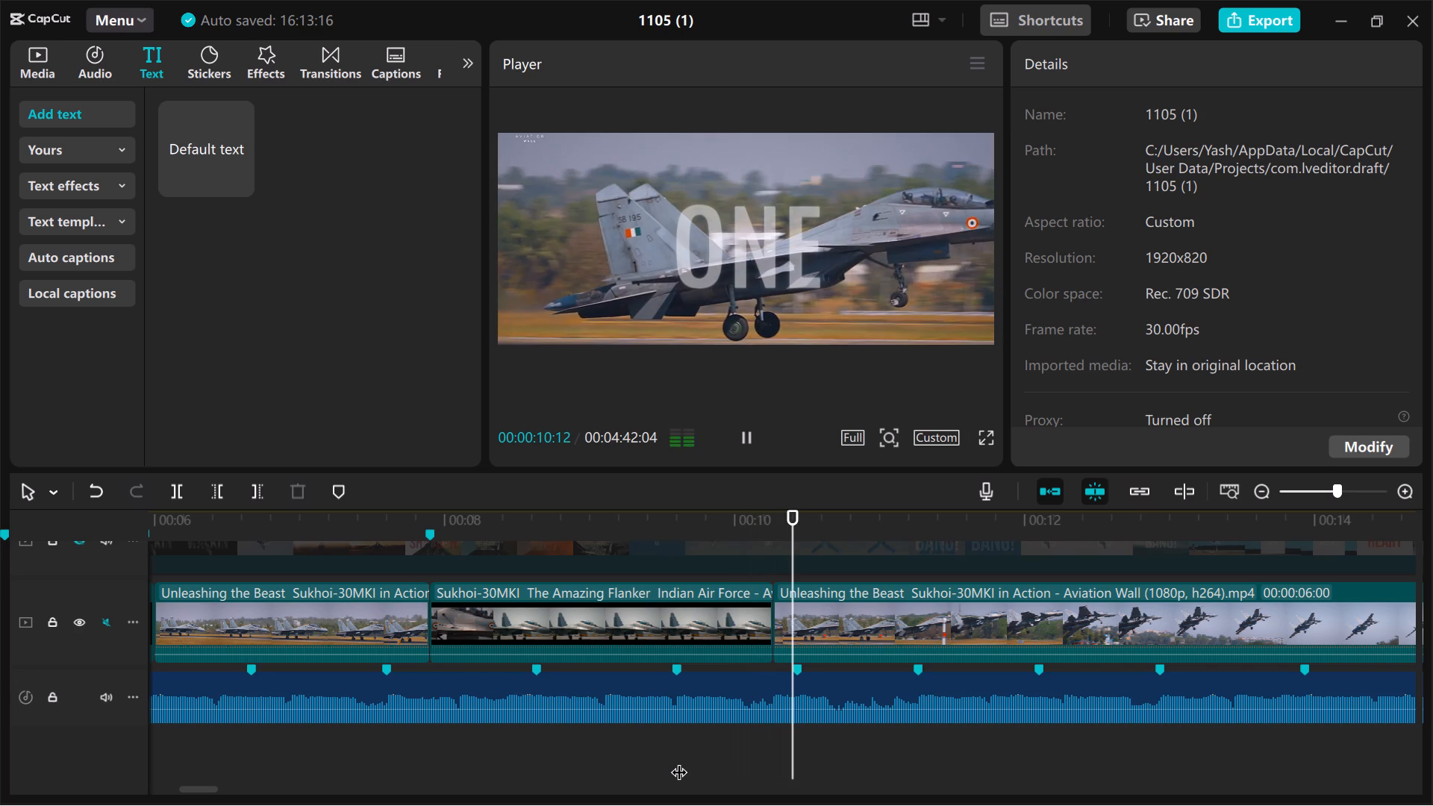
key(space)
key(space)
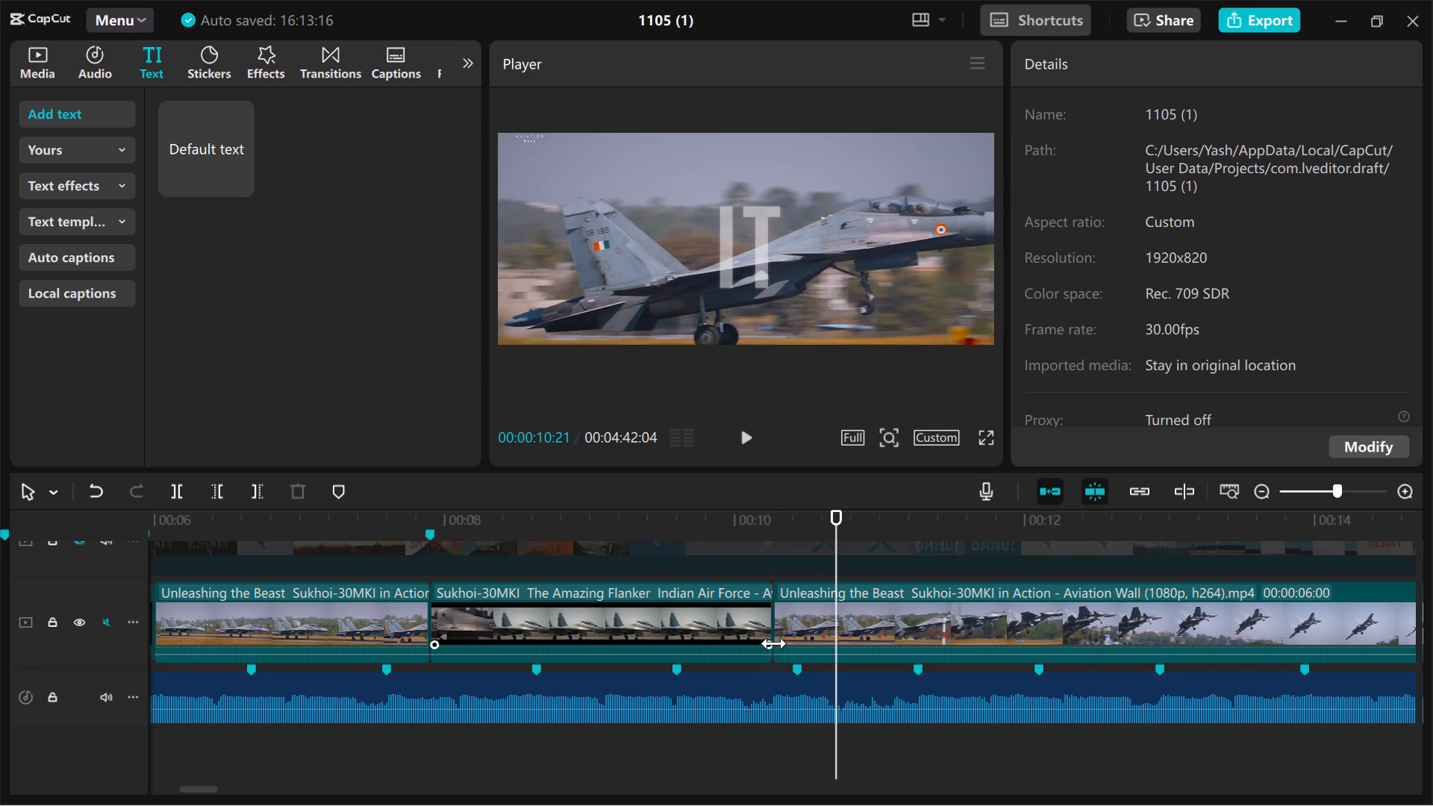
click(778, 755)
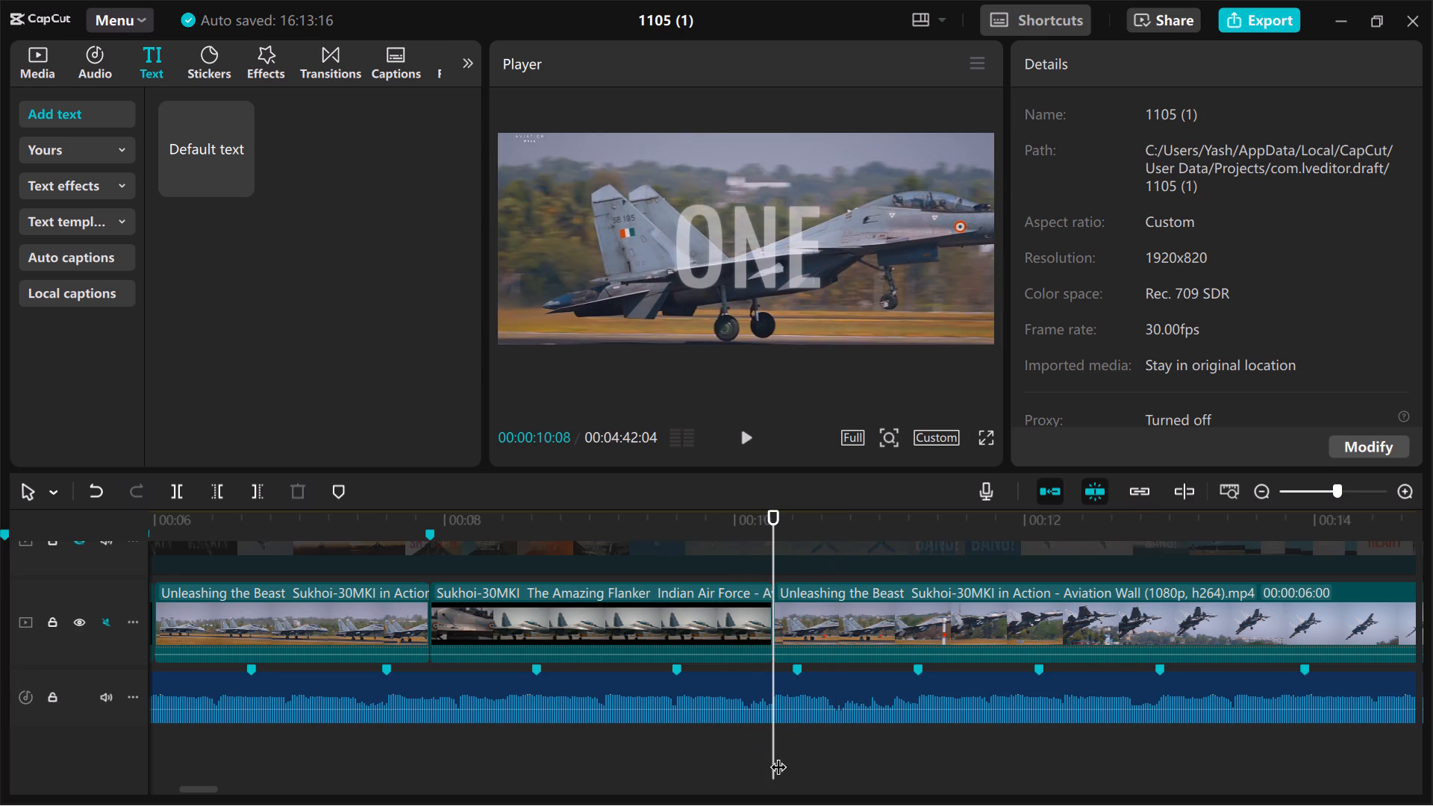
key(space)
key(space)
key(space)
key(space)
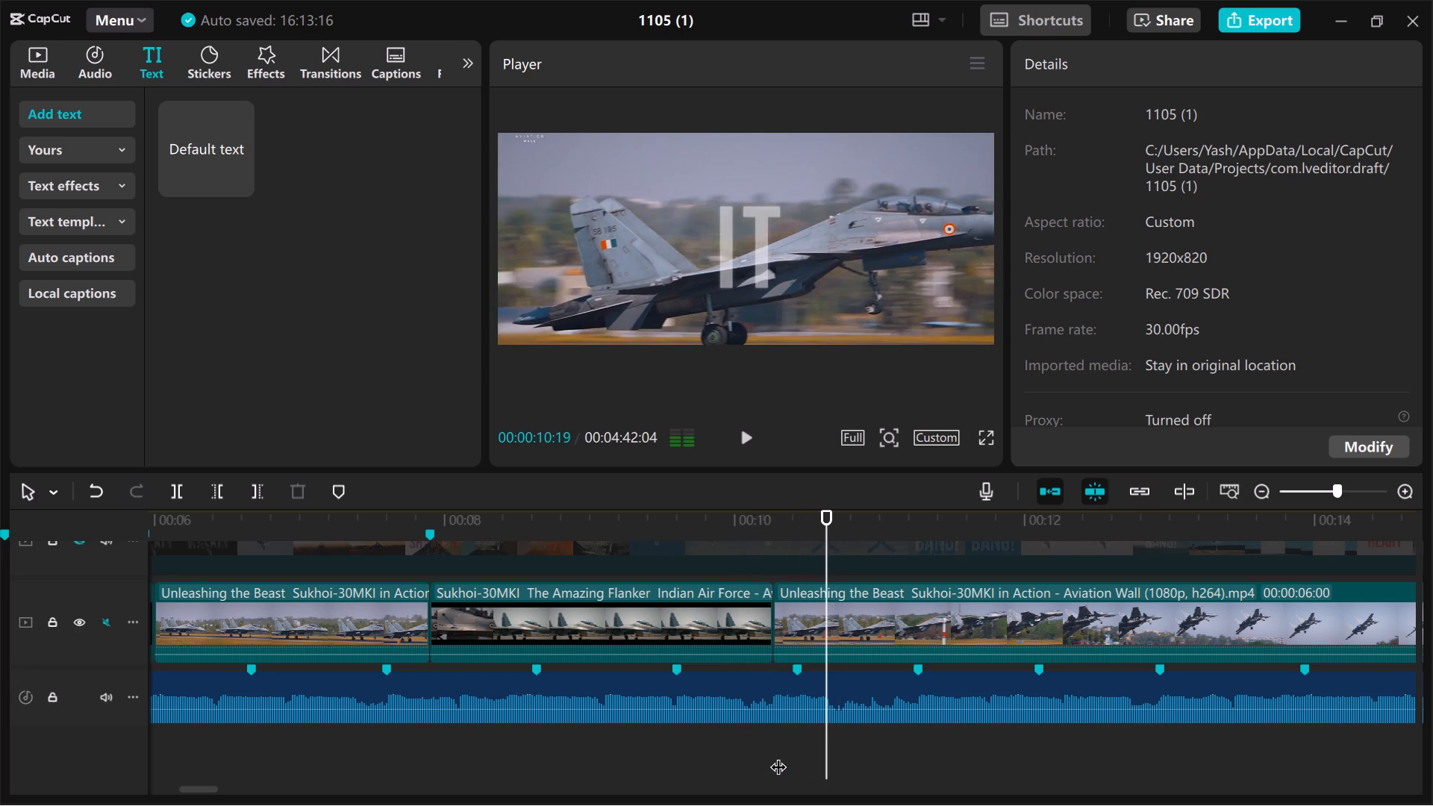
click(731, 759)
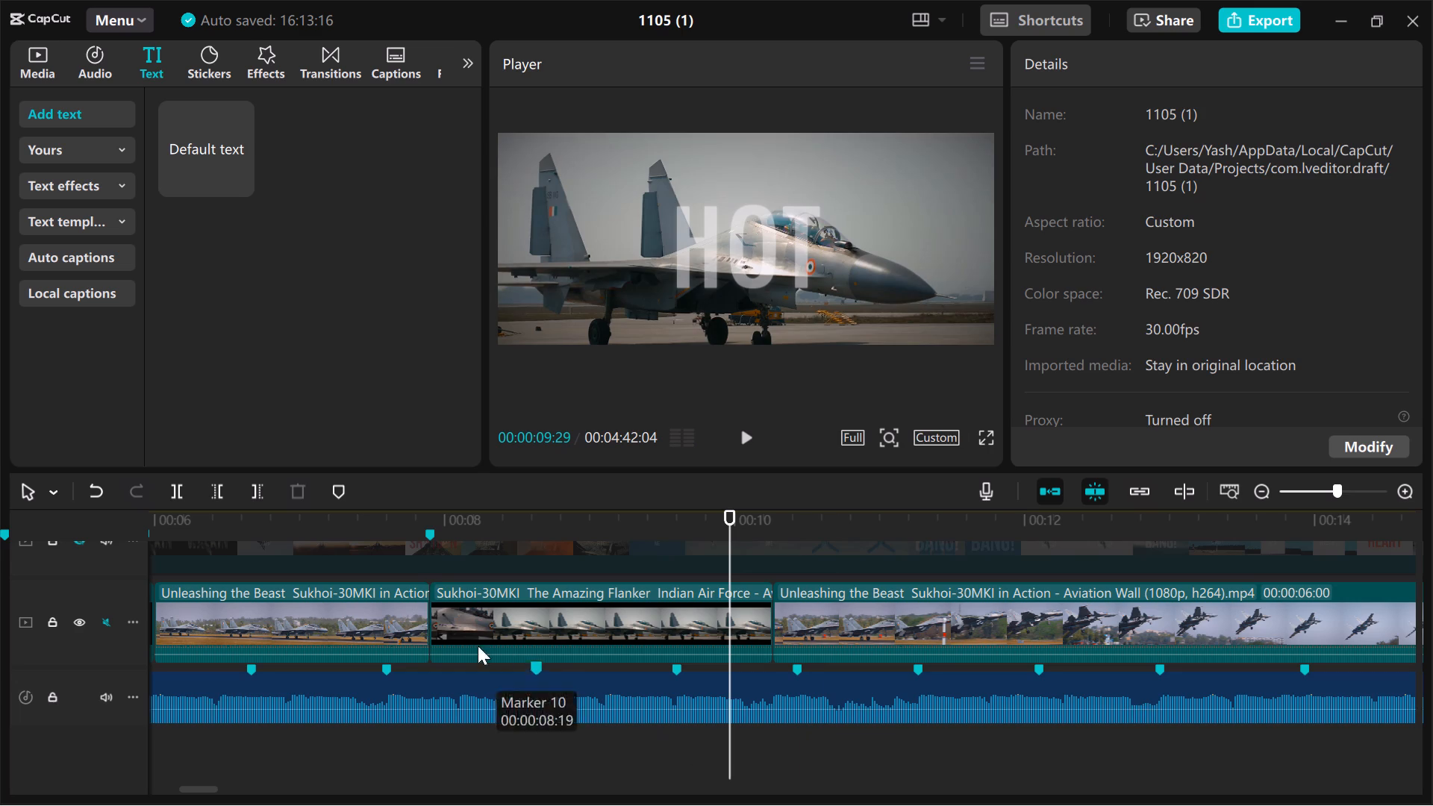
Extend the end of the first Unleashing the Beast piece by three frames to about 00:00:08:00, and play back the following cut.
click(424, 619)
drag(428, 621, 431, 621)
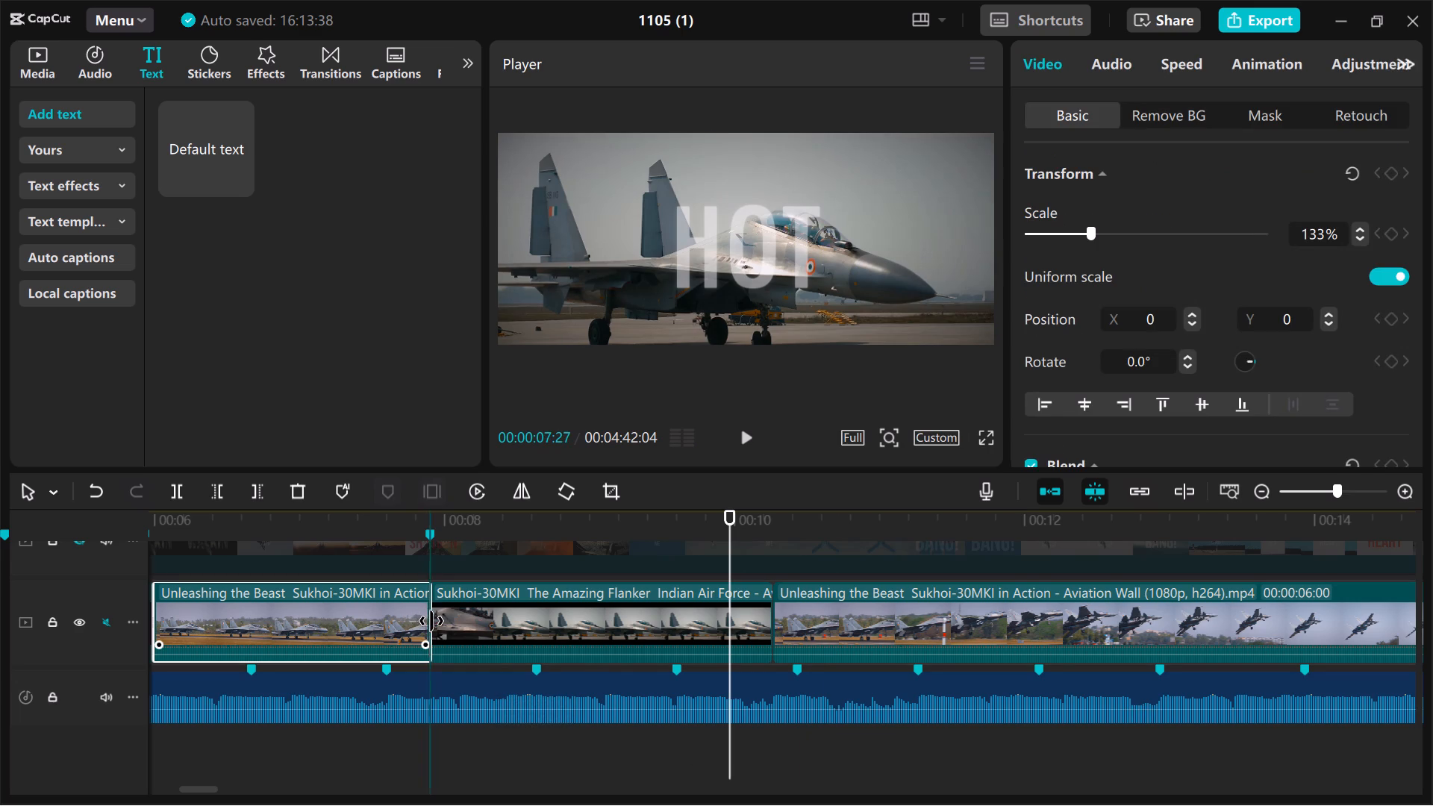
drag(431, 621, 441, 621)
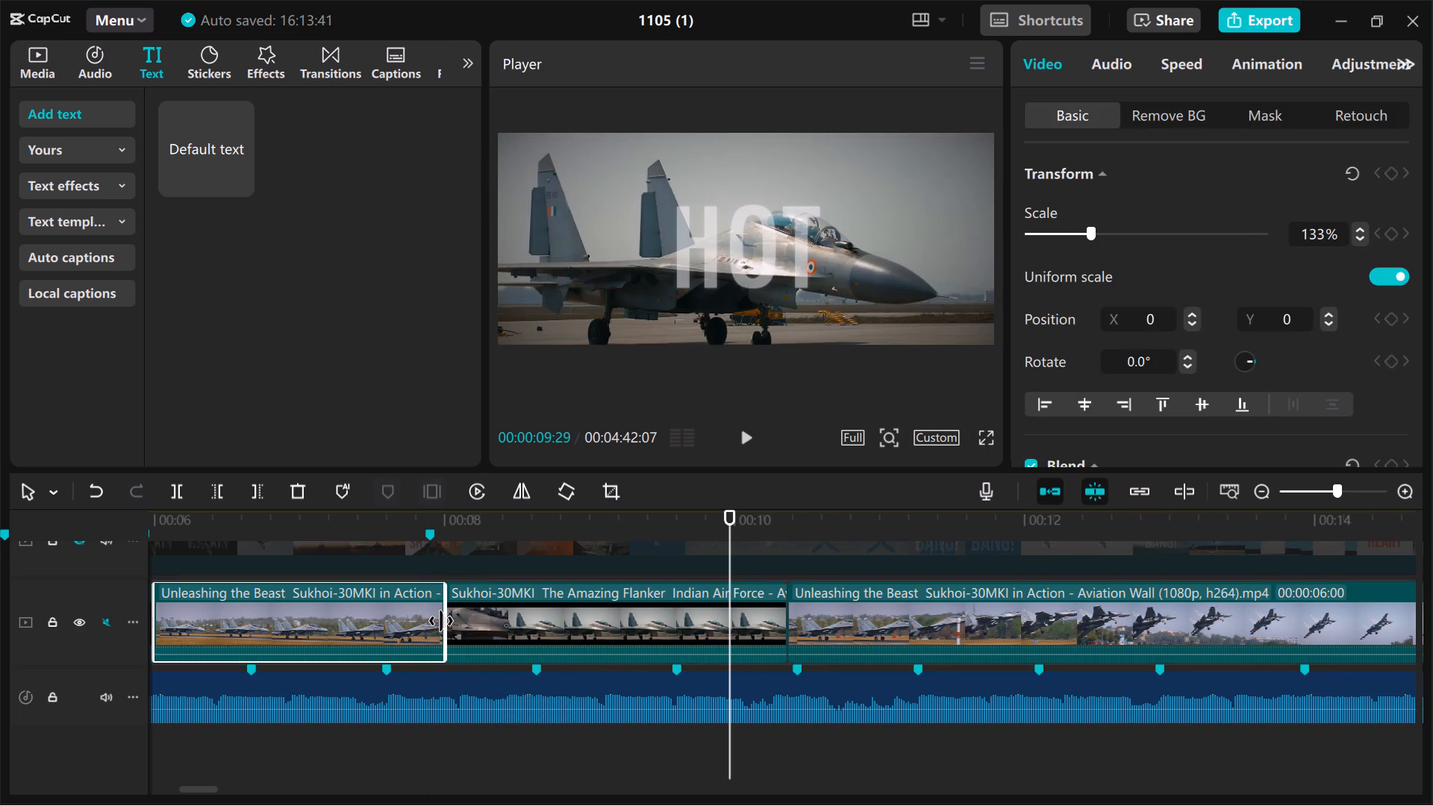
click(325, 754)
key(space)
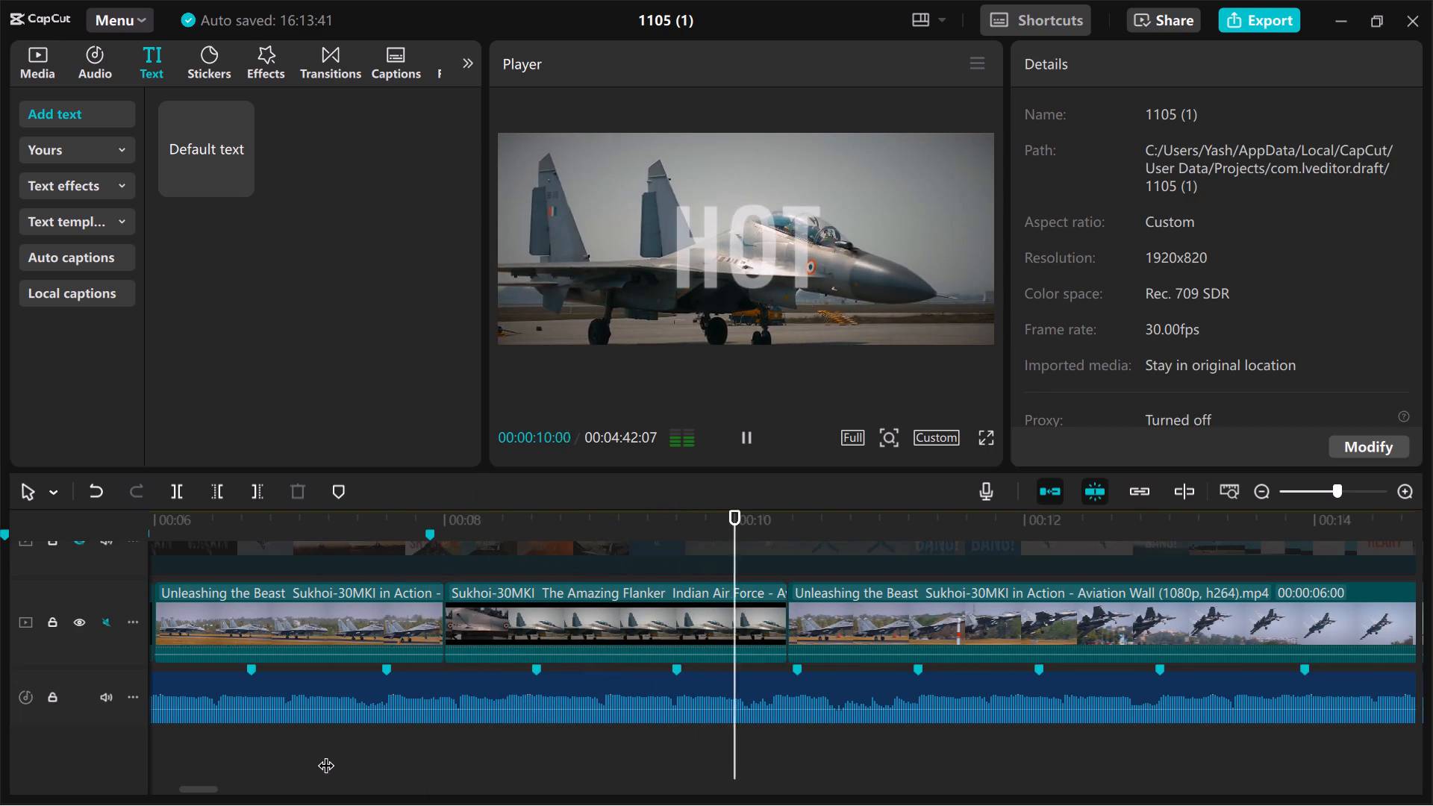
key(space)
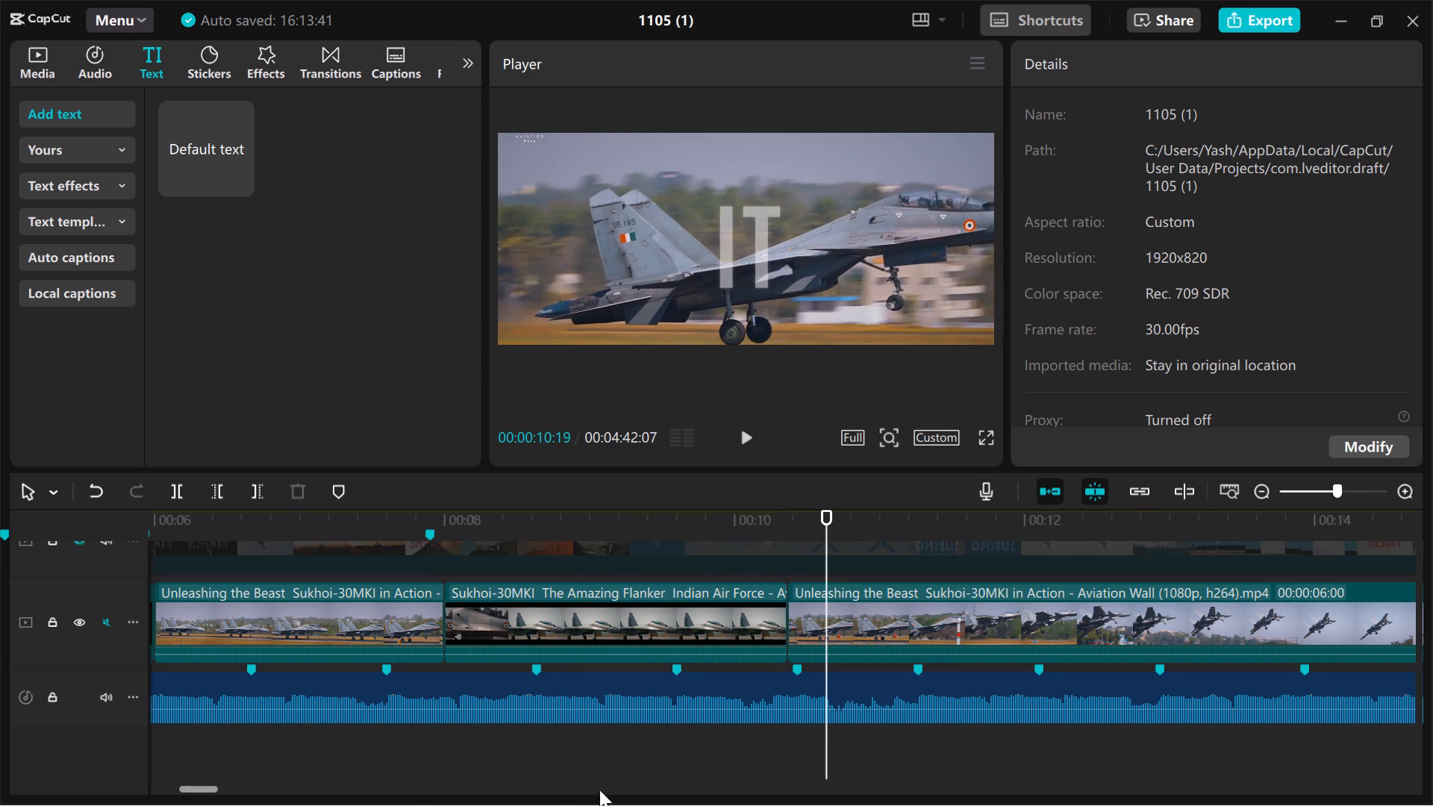
click(506, 769)
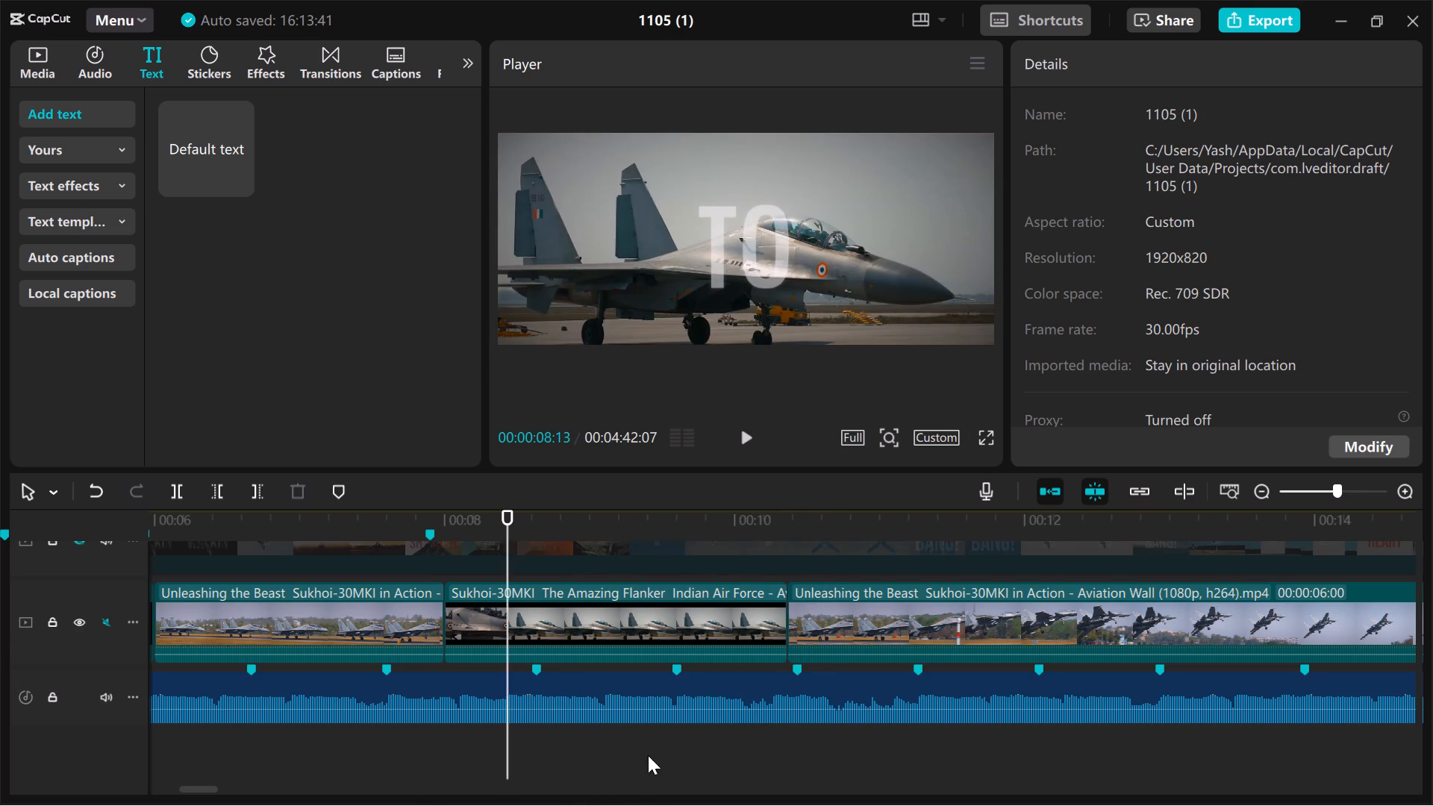
Examine the cut from the parked Sukhoi shot to the take-off clip against the ONE lyric and the nearby beat marker.
click(648, 755)
scroll(648, 755, left, 1)
click(596, 752)
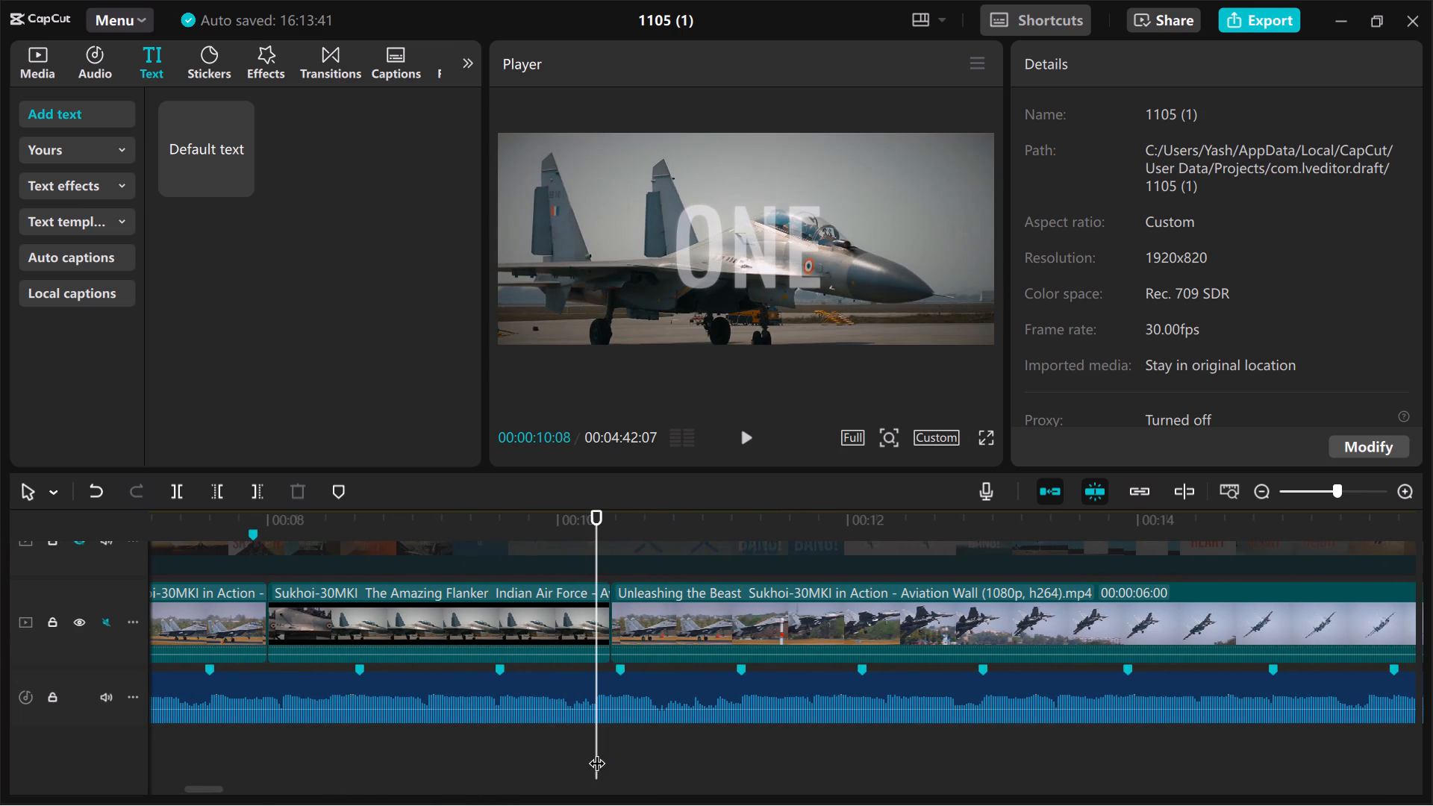
click(619, 752)
click(602, 750)
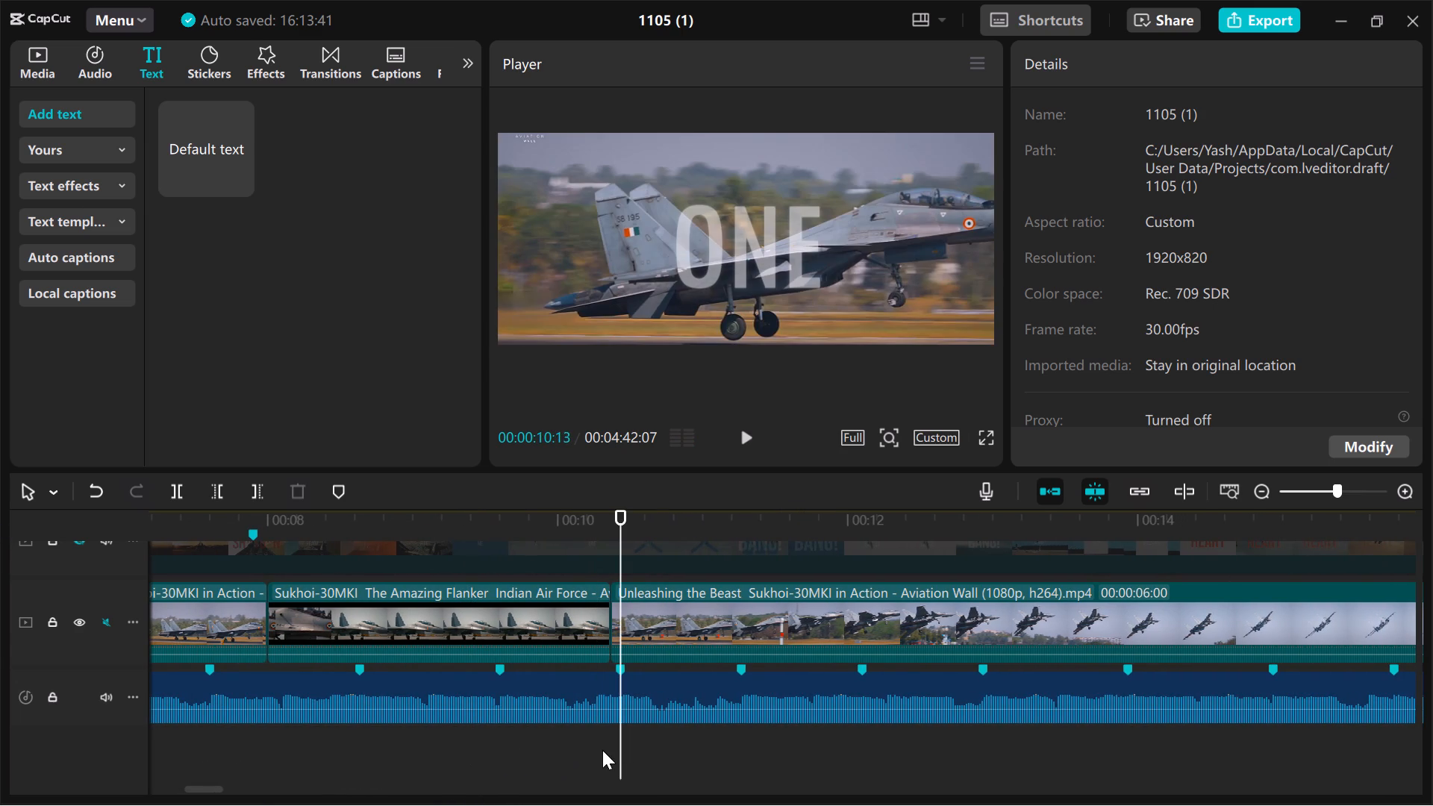
Review the long Amazing Flanker clip's ground shots from about 00:00:34 to 00:00:50 for a shot to use next.
scroll(772, 759, left, 1)
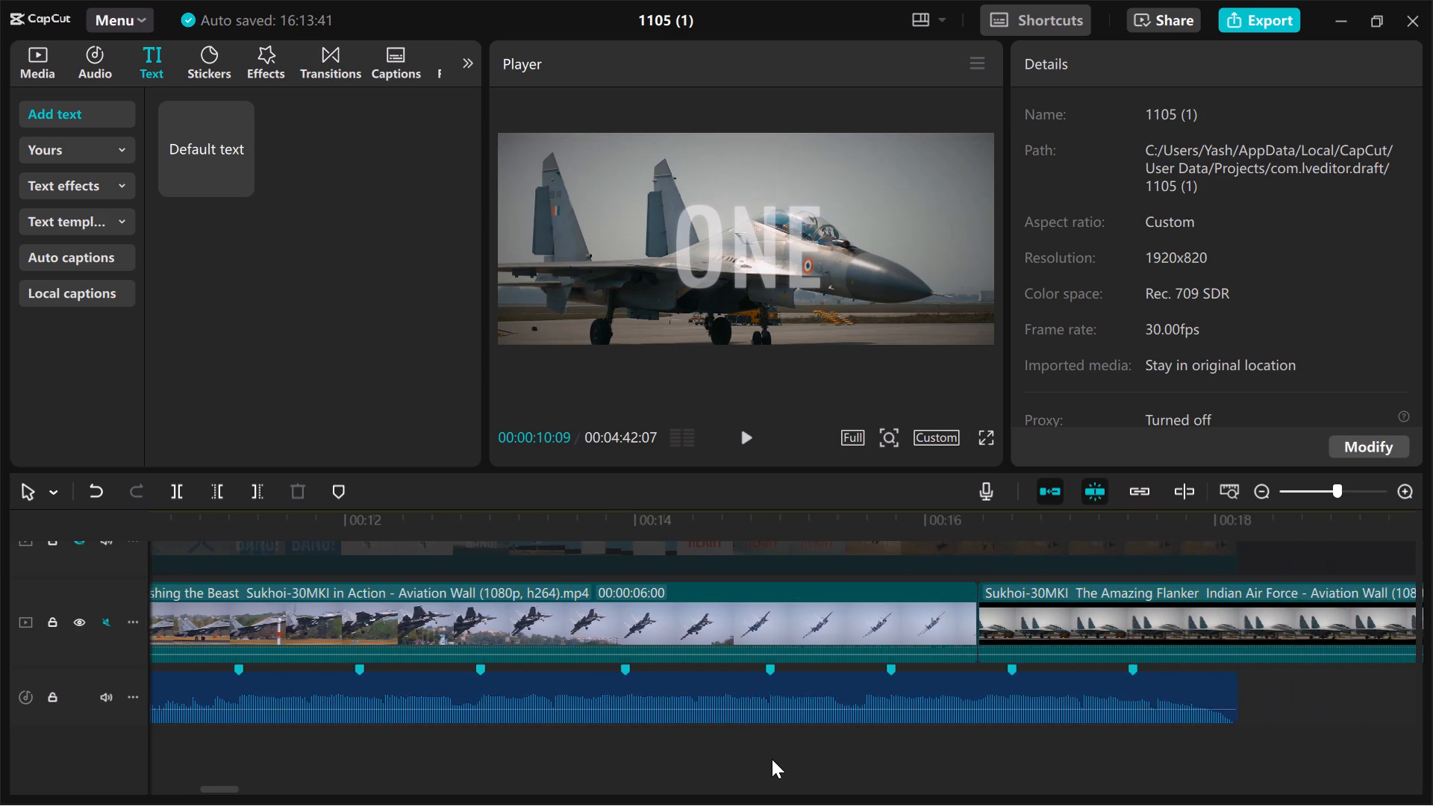
scroll(772, 759, left, 3)
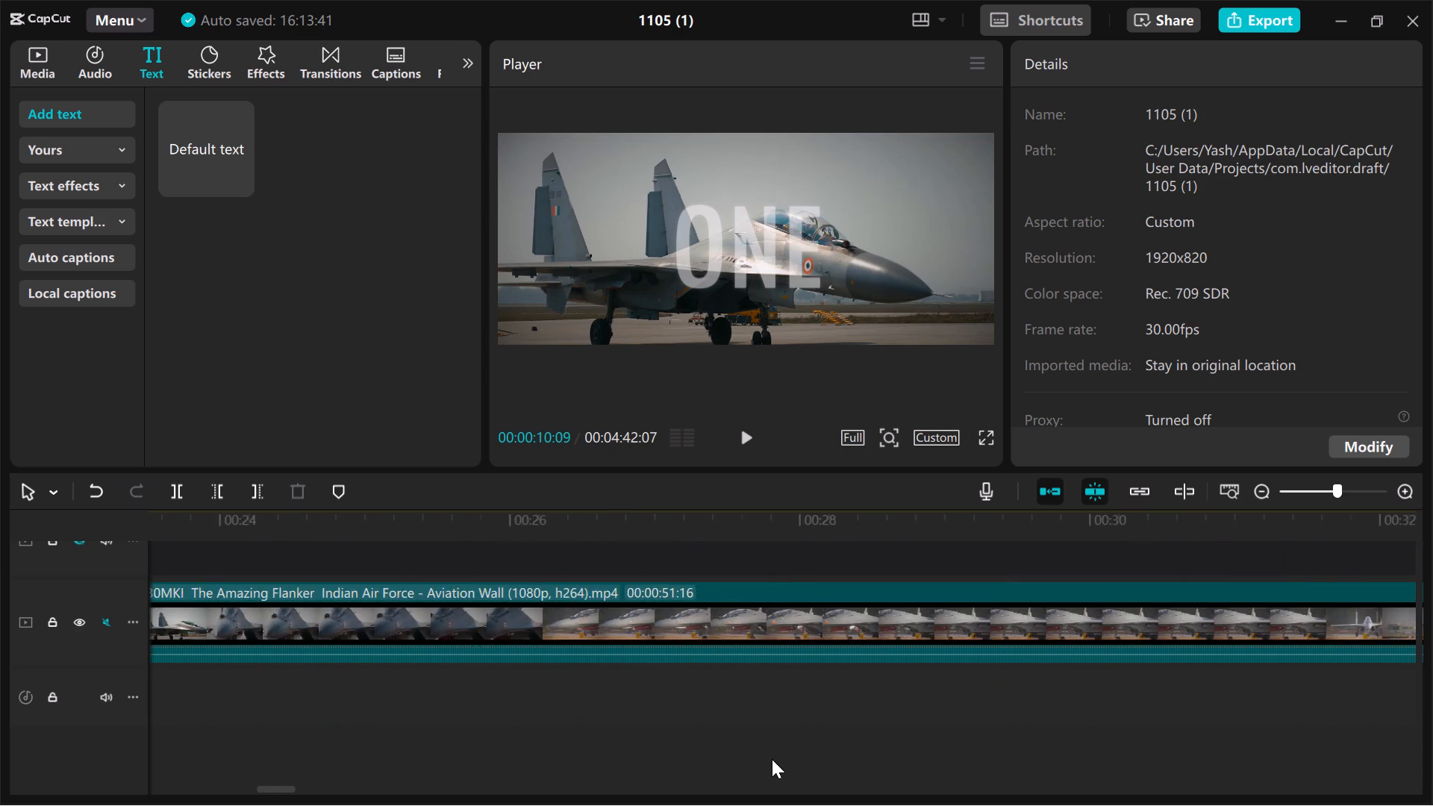
scroll(772, 759, left, 2)
click(772, 759)
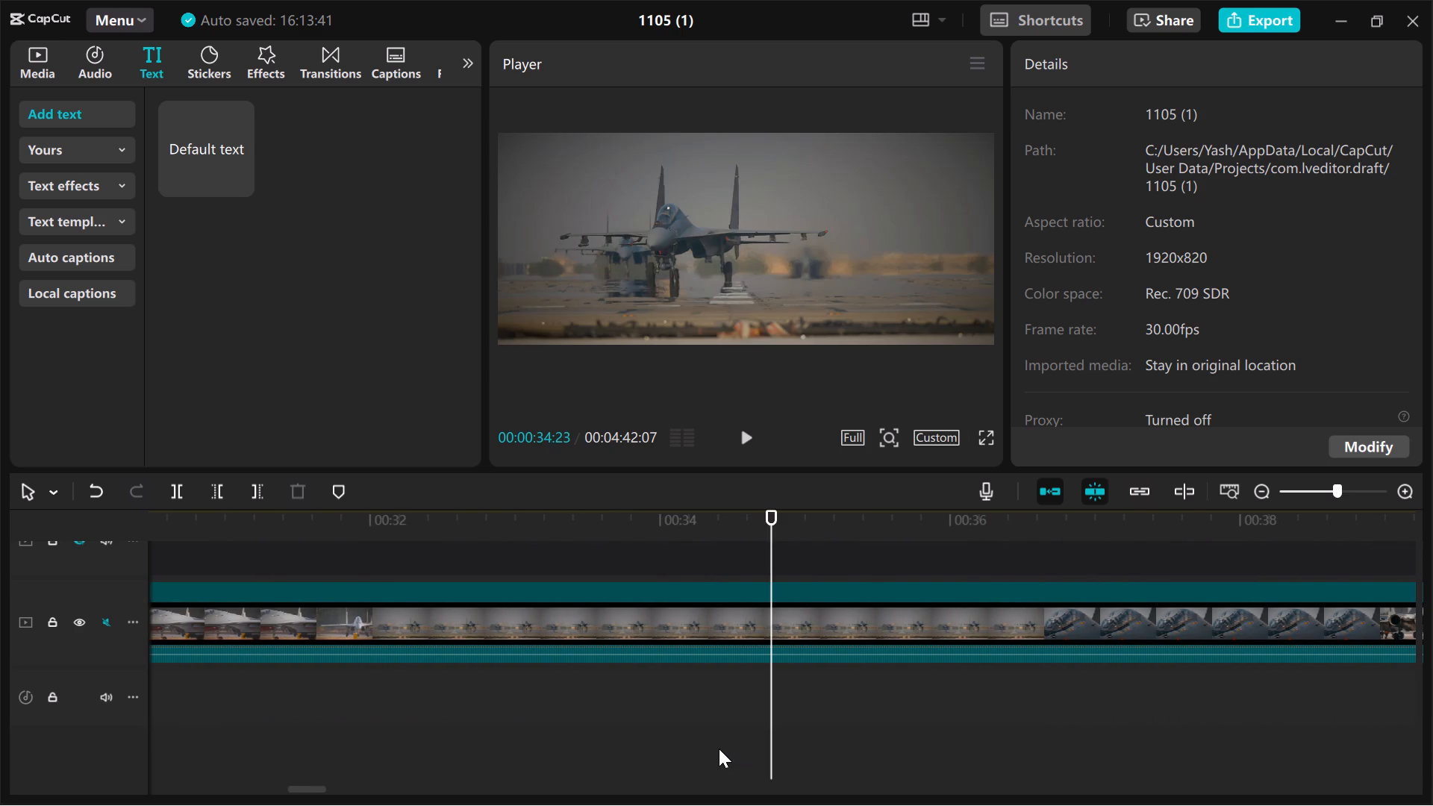
scroll(719, 749, left, 1)
click(719, 749)
key(space)
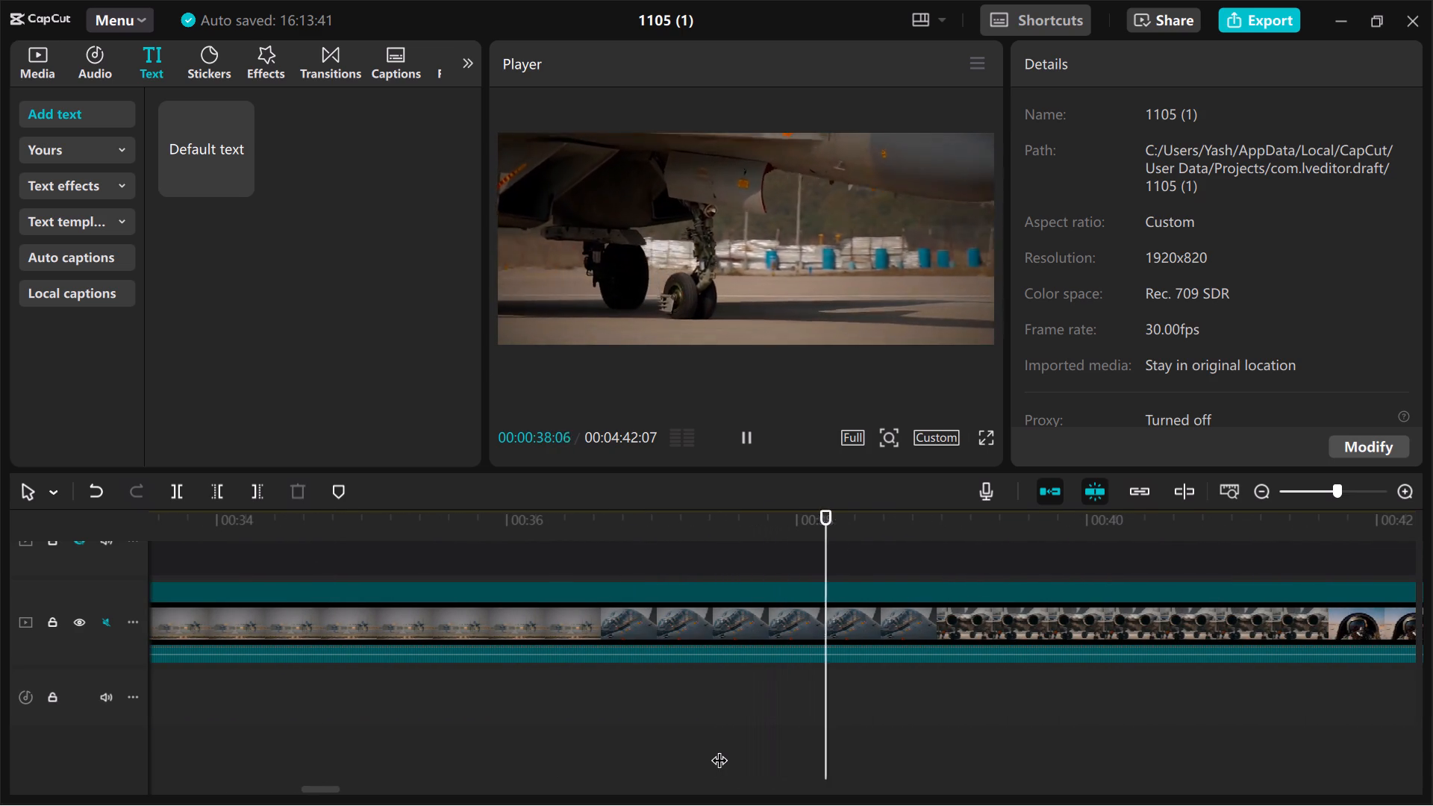
scroll(719, 749, left, 2)
click(719, 749)
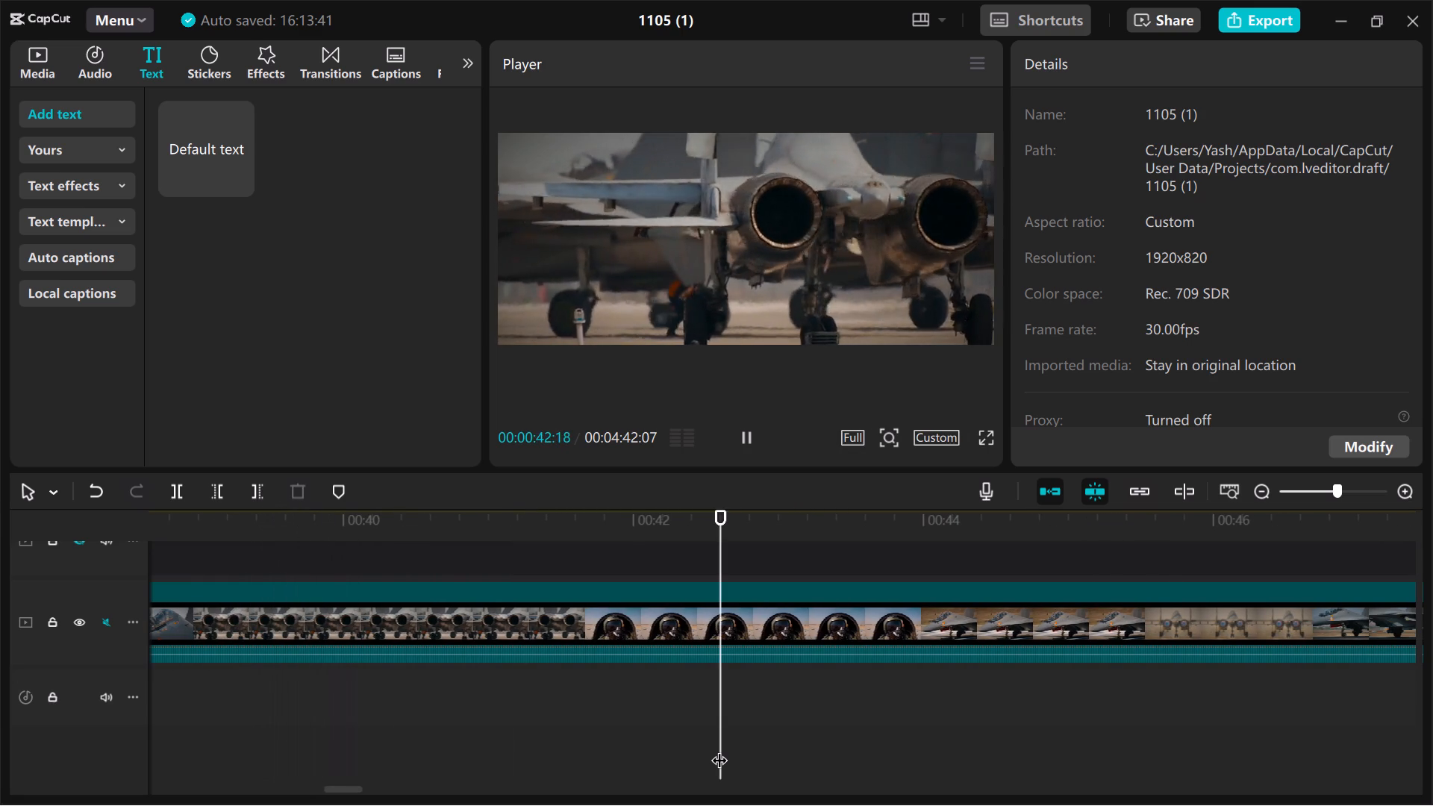
click(934, 731)
key(space)
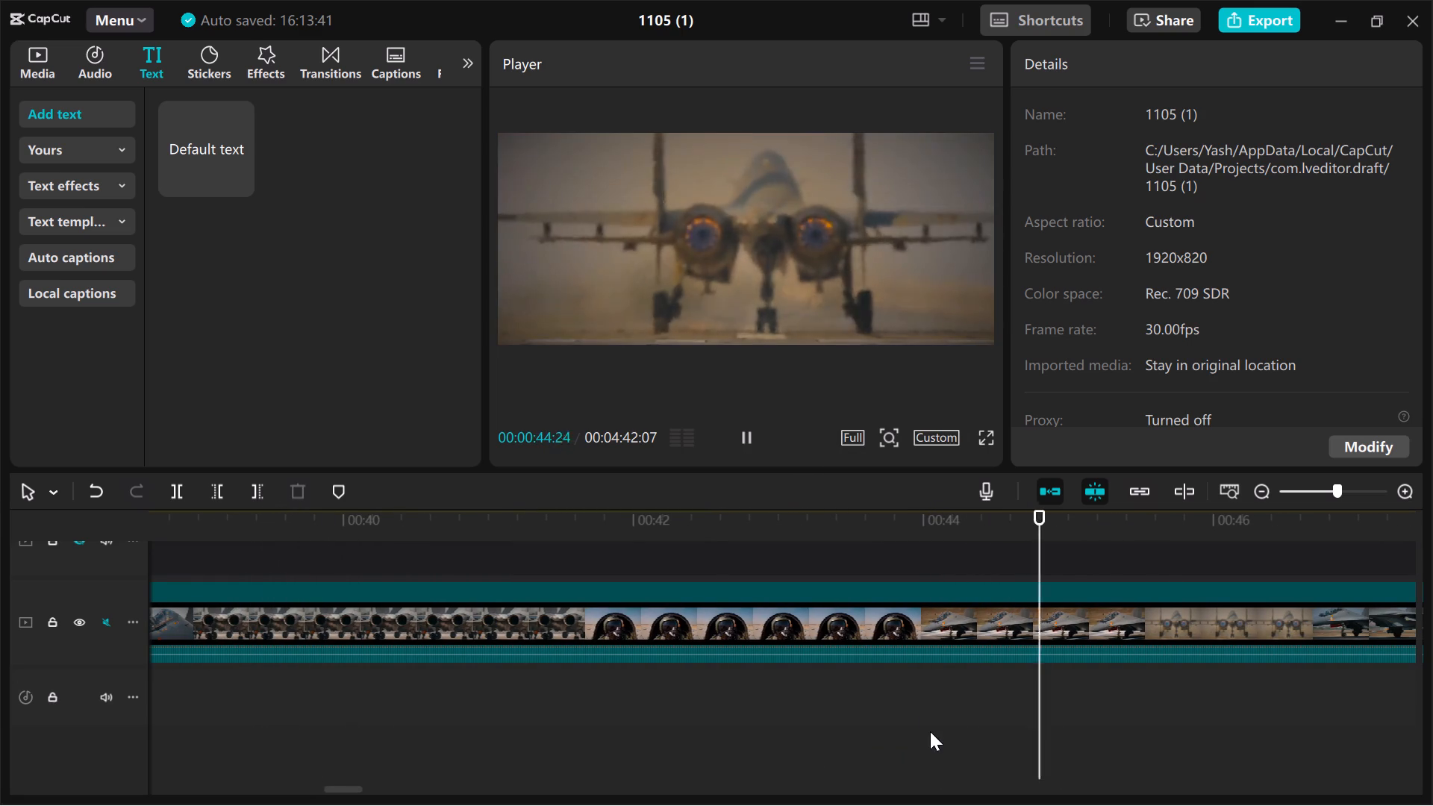
scroll(899, 696, left, 1)
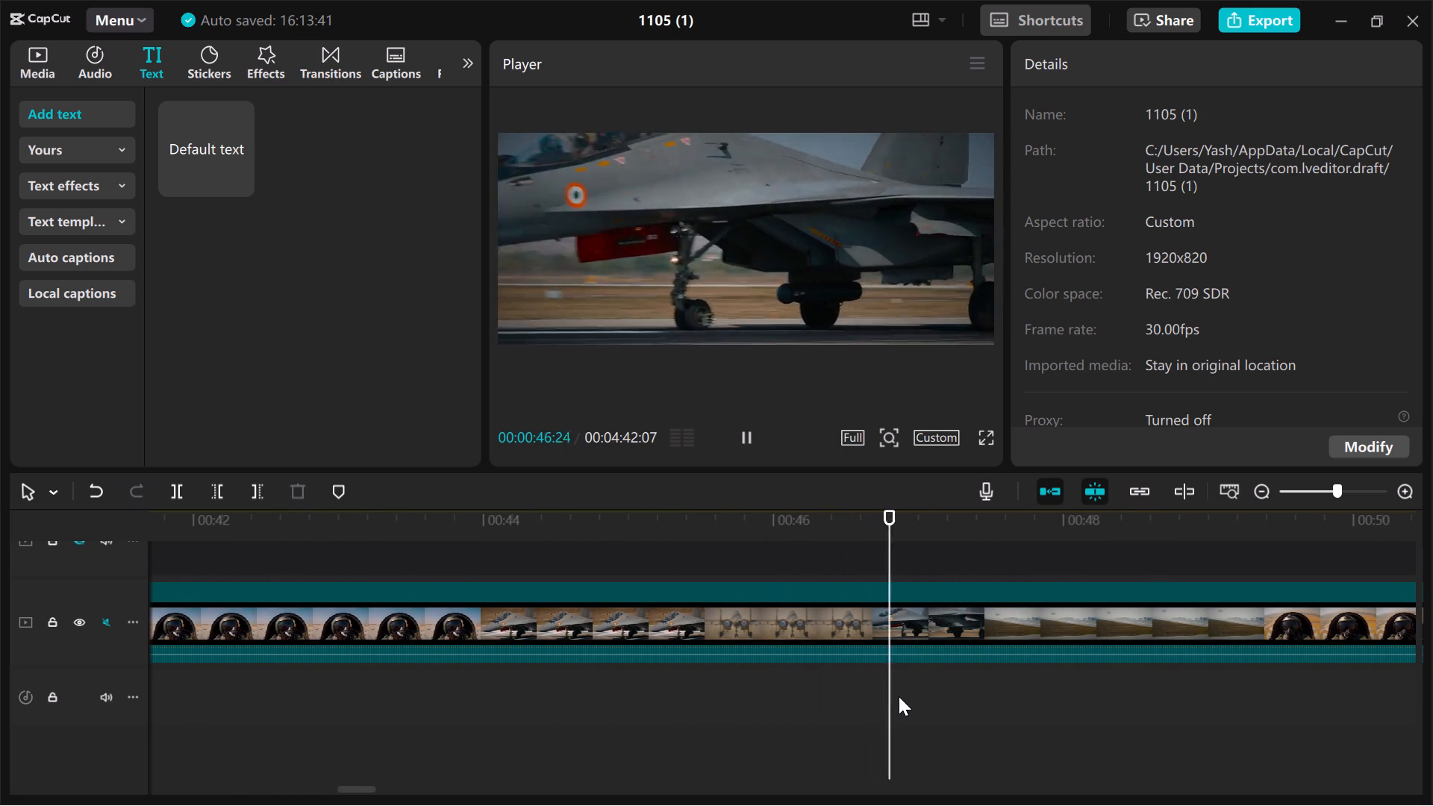
scroll(899, 696, left, 1)
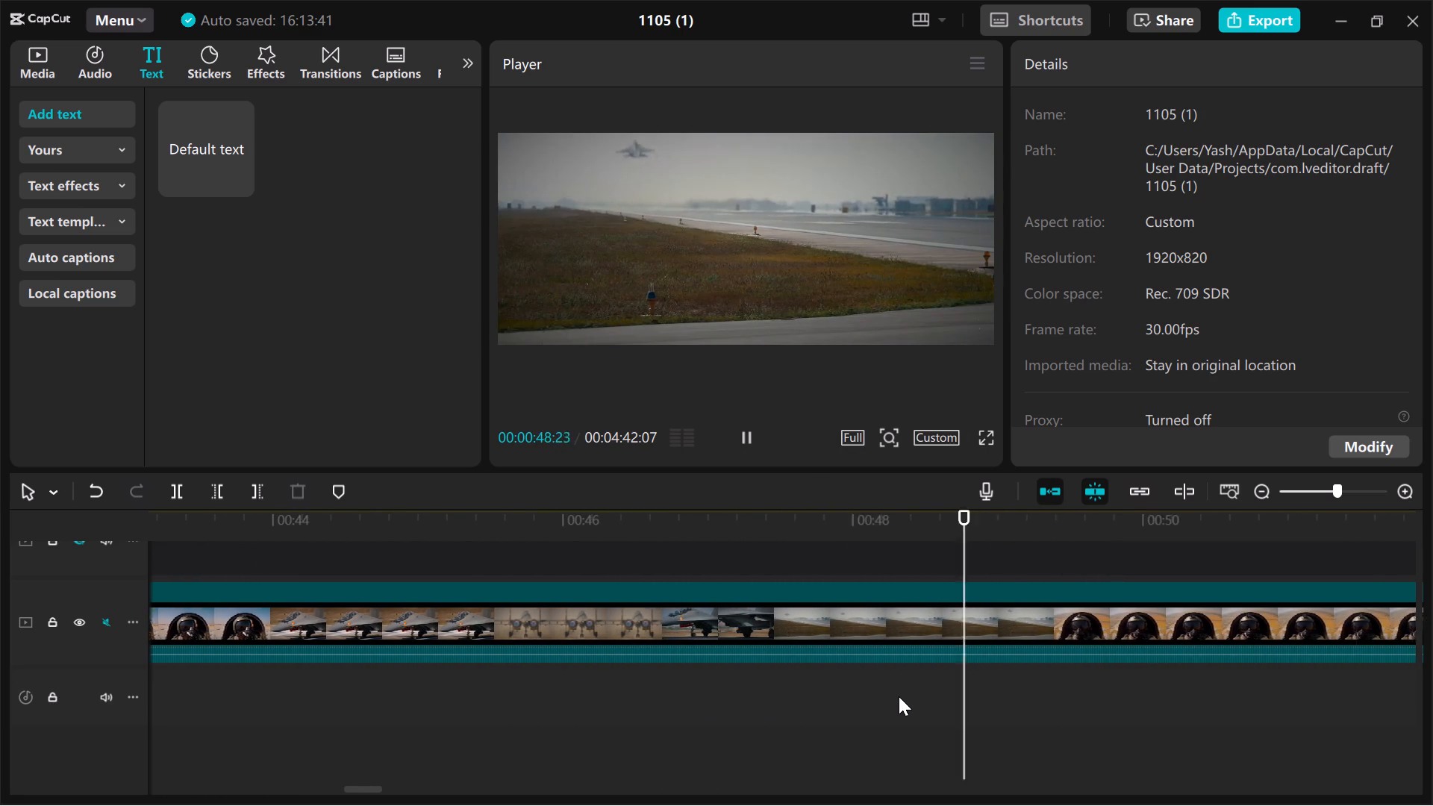
scroll(899, 696, left, 4)
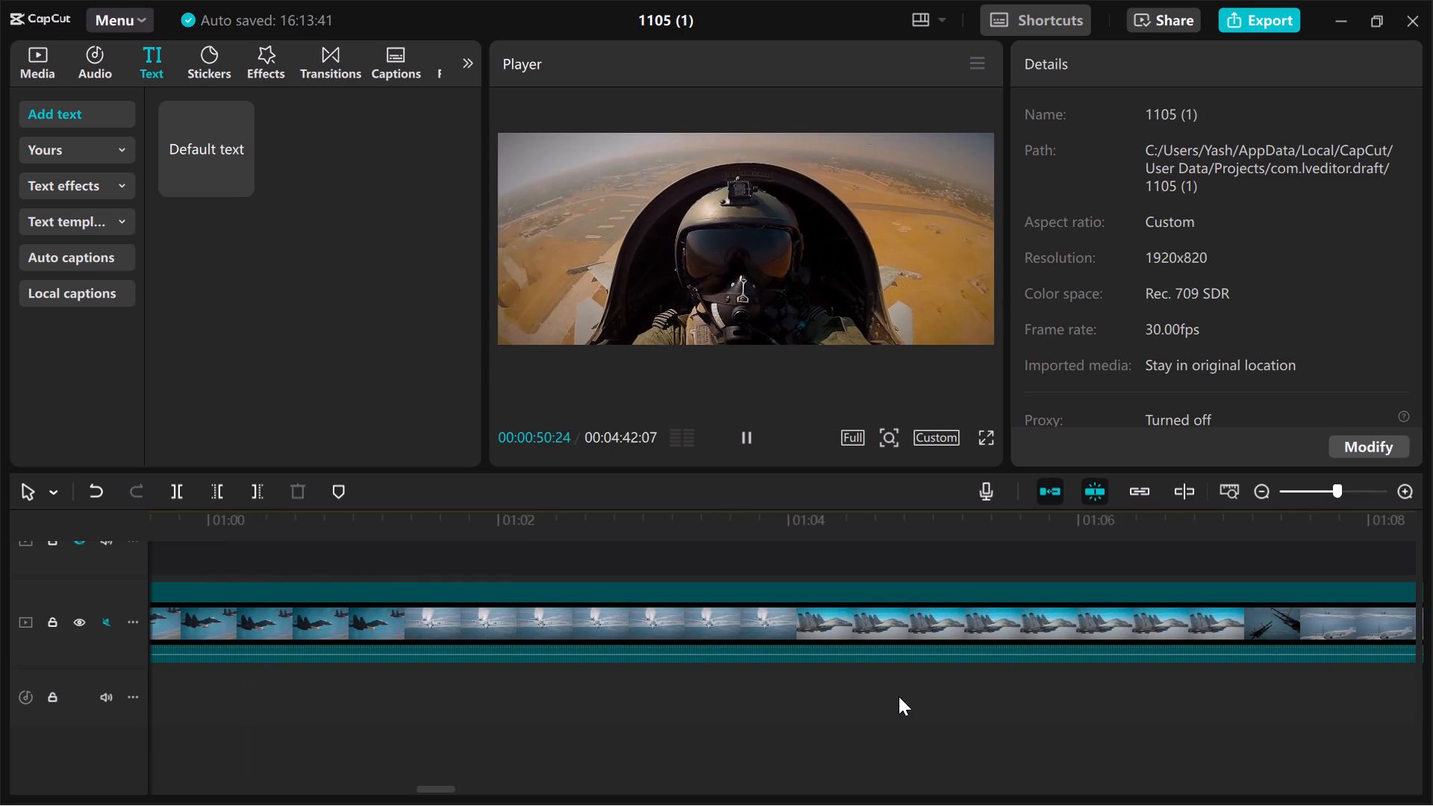
Play the Amazing Flanker footage's aerial shots from about 00:01:02, looking for usable flying shots.
click(574, 720)
click(442, 713)
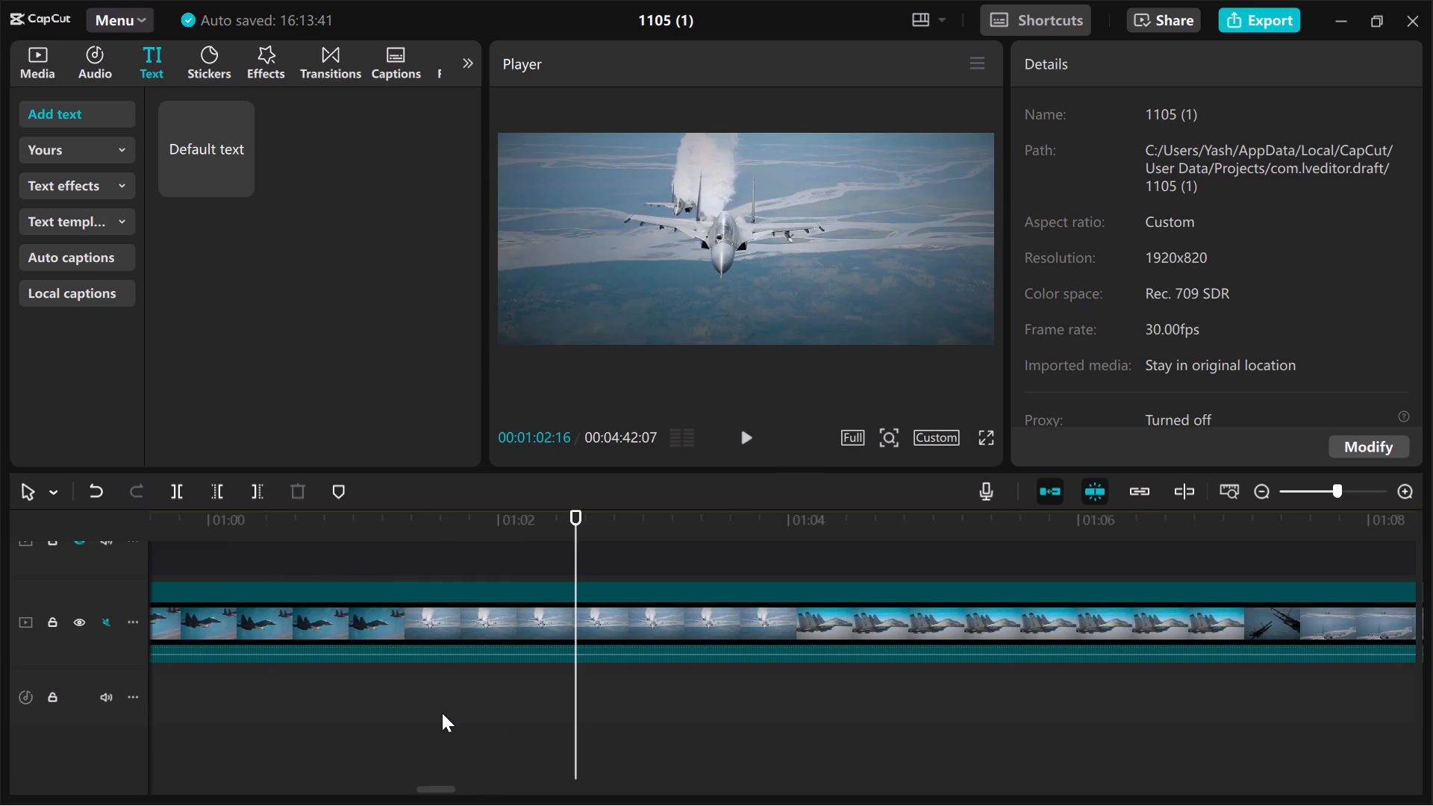
key(space)
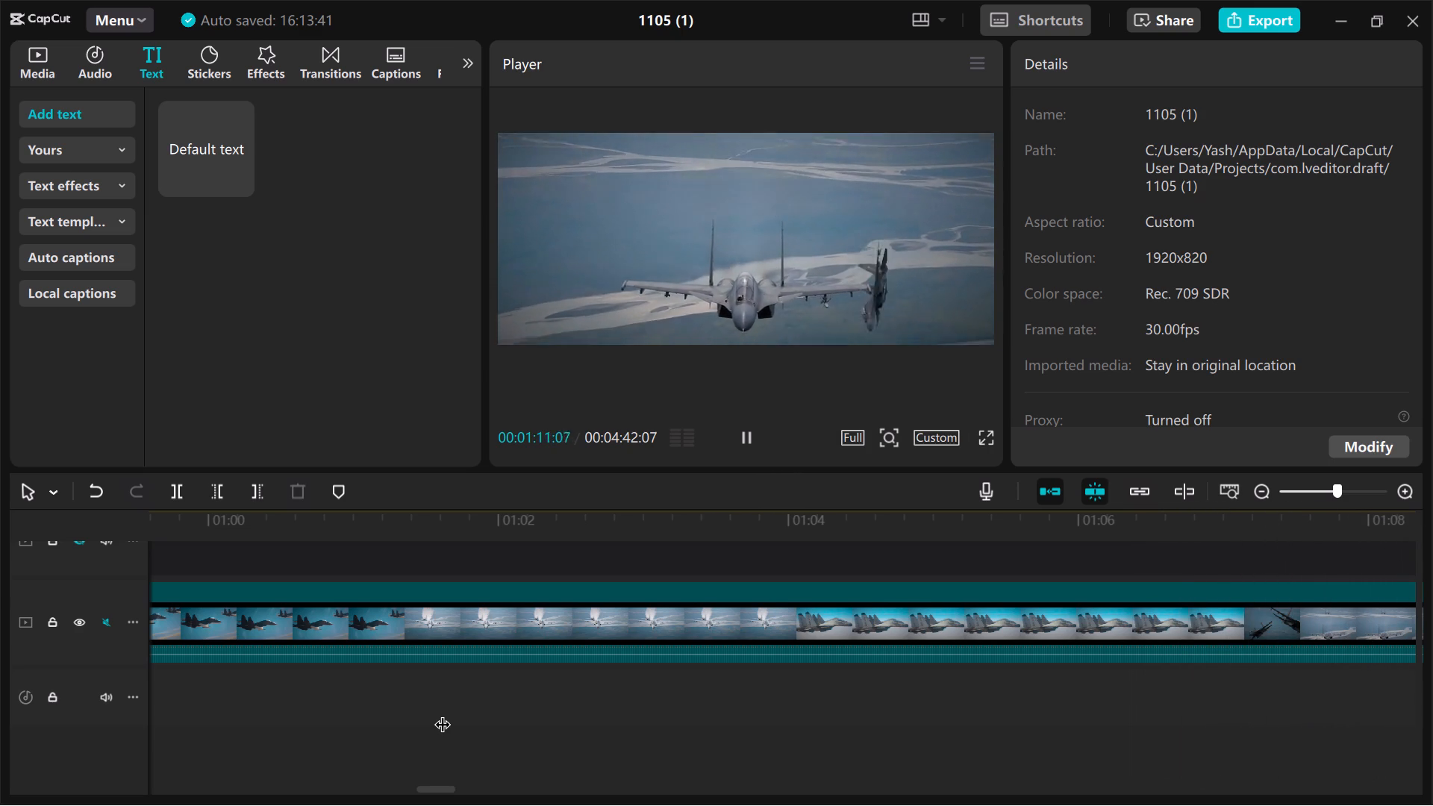
click(387, 613)
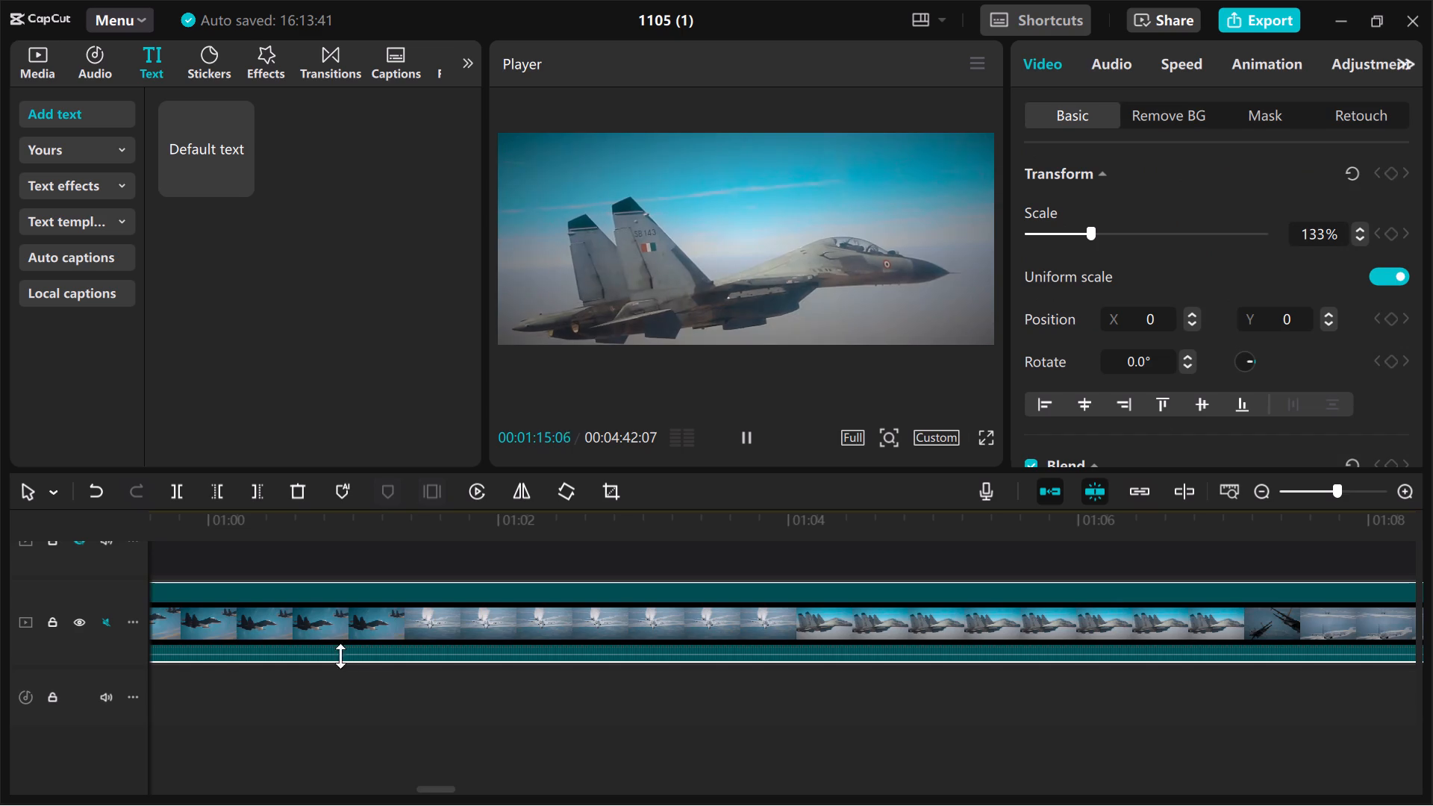
scroll(338, 675, right, 1)
scroll(338, 675, left, 2)
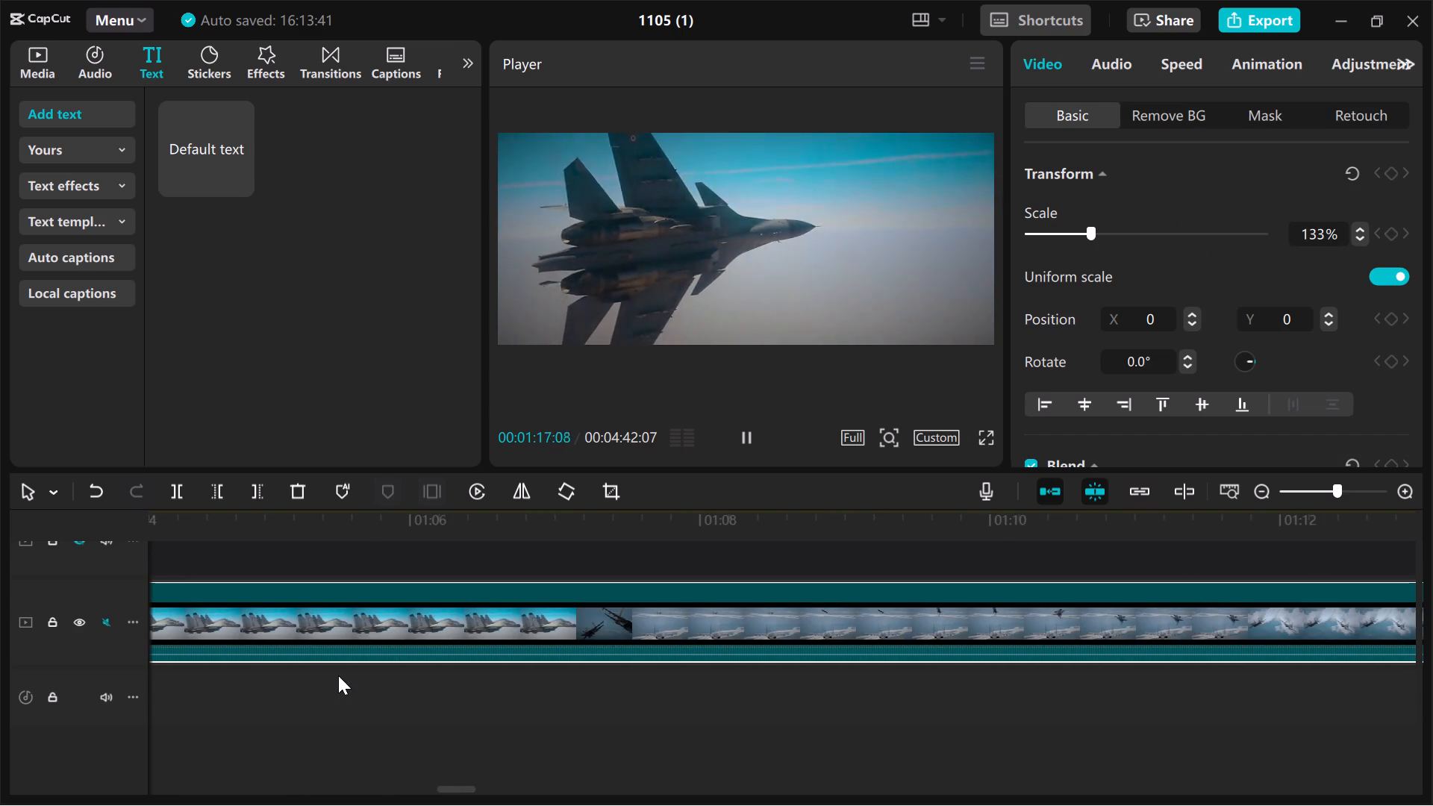
scroll(338, 675, left, 1)
Examine the shorter Amazing Flanker pieces between about 00:01:14 and 00:01:31, including the low-flying and take-off shots.
click(813, 689)
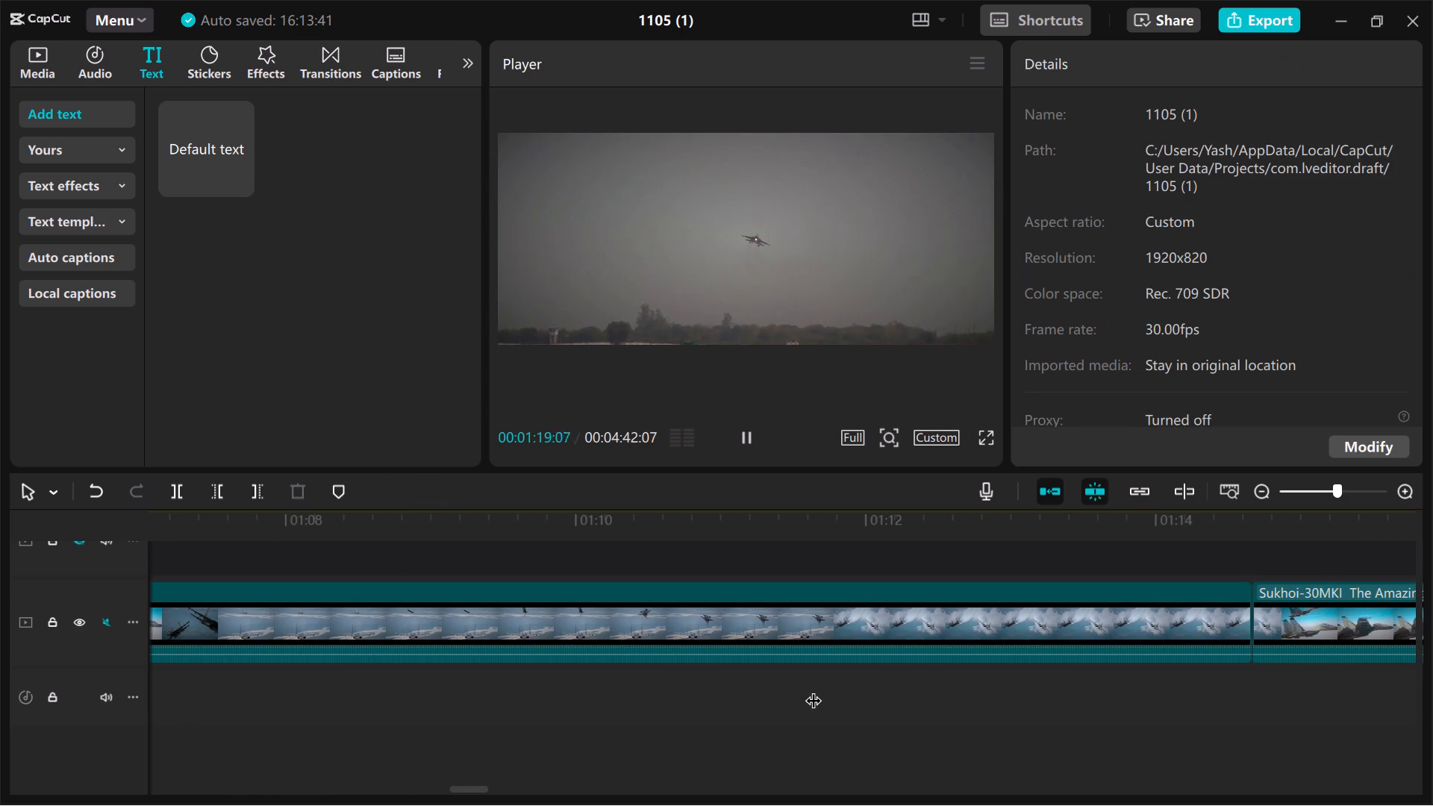
scroll(813, 689, left, 1)
click(813, 689)
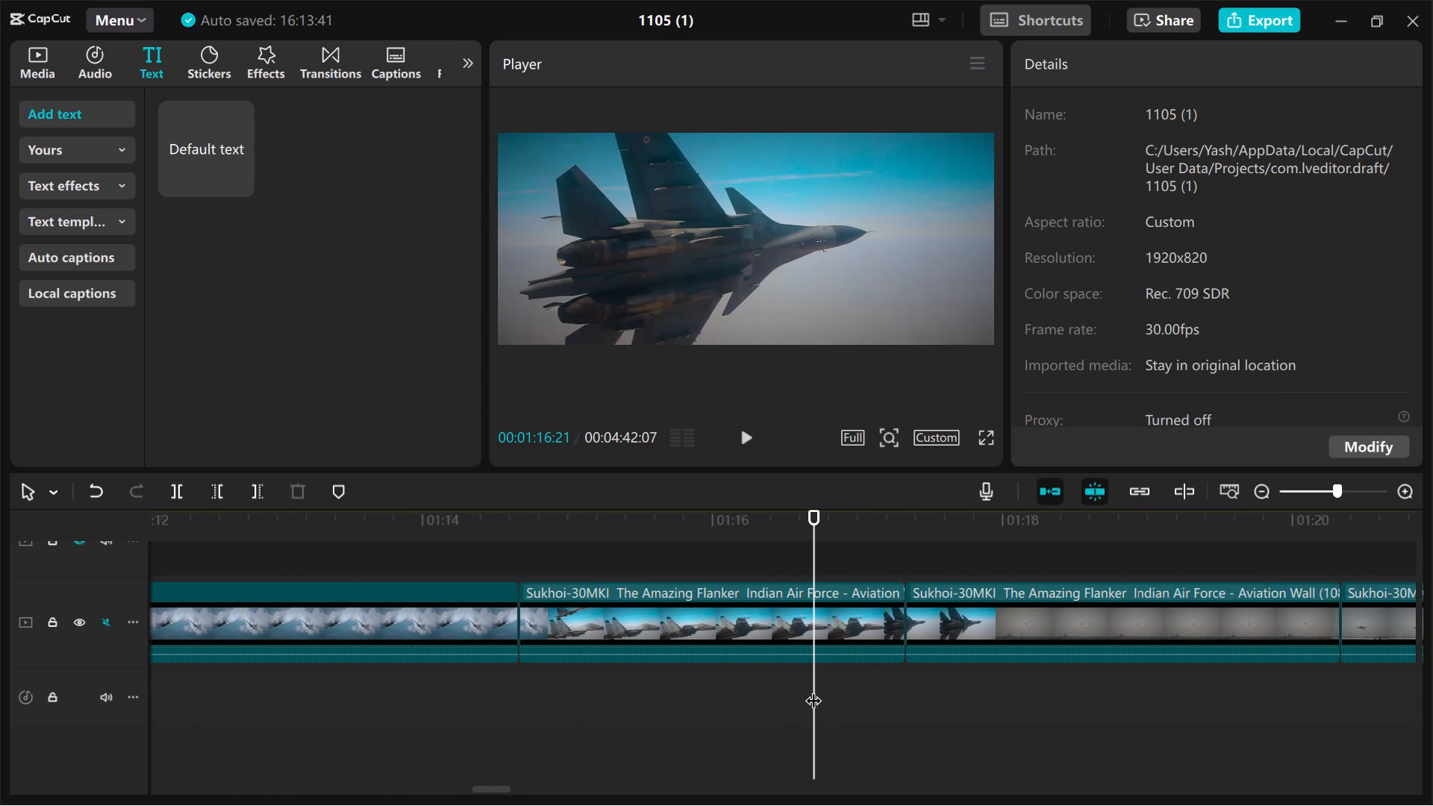
scroll(813, 689, left, 1)
click(813, 689)
scroll(813, 689, left, 1)
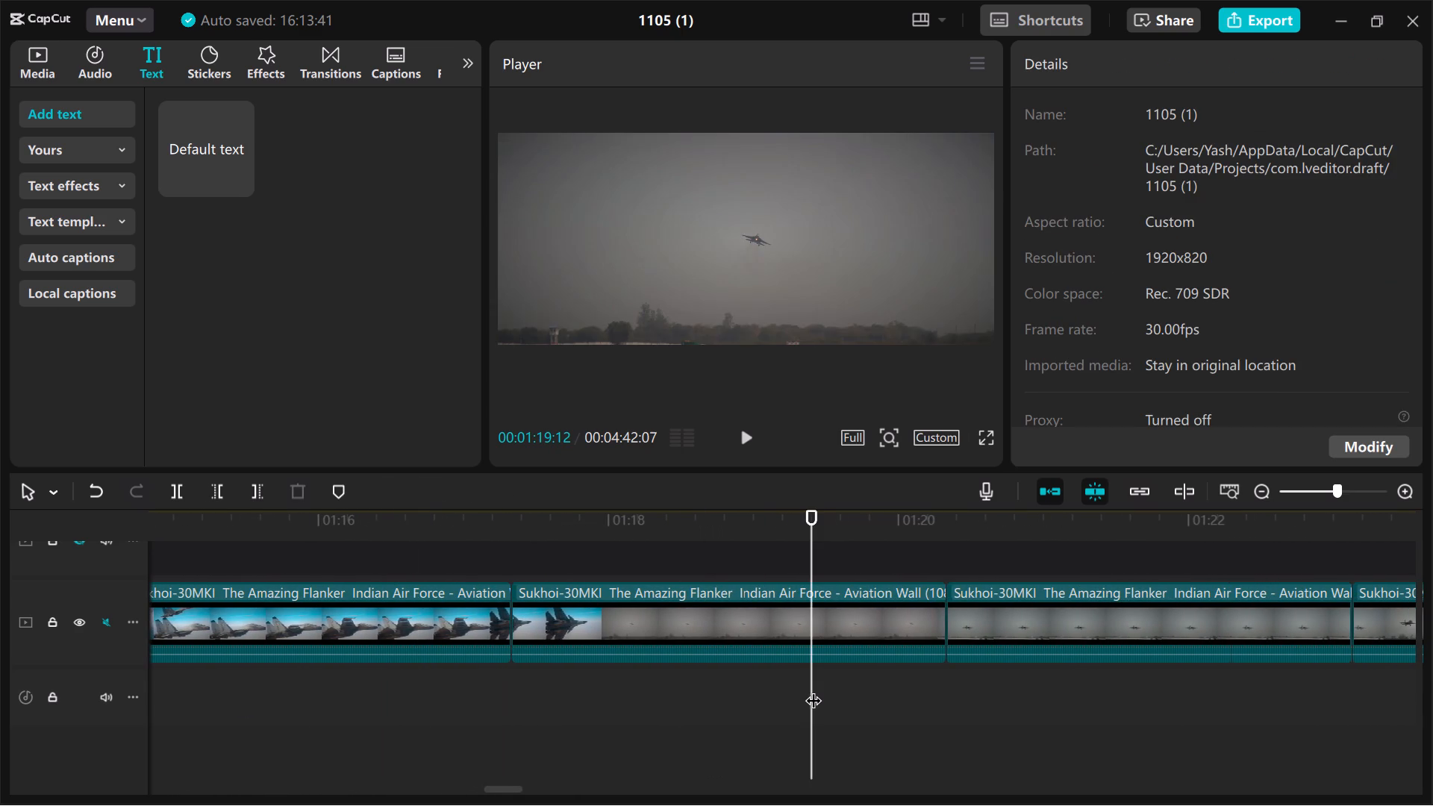
scroll(813, 689, left, 1)
click(813, 689)
scroll(813, 689, left, 1)
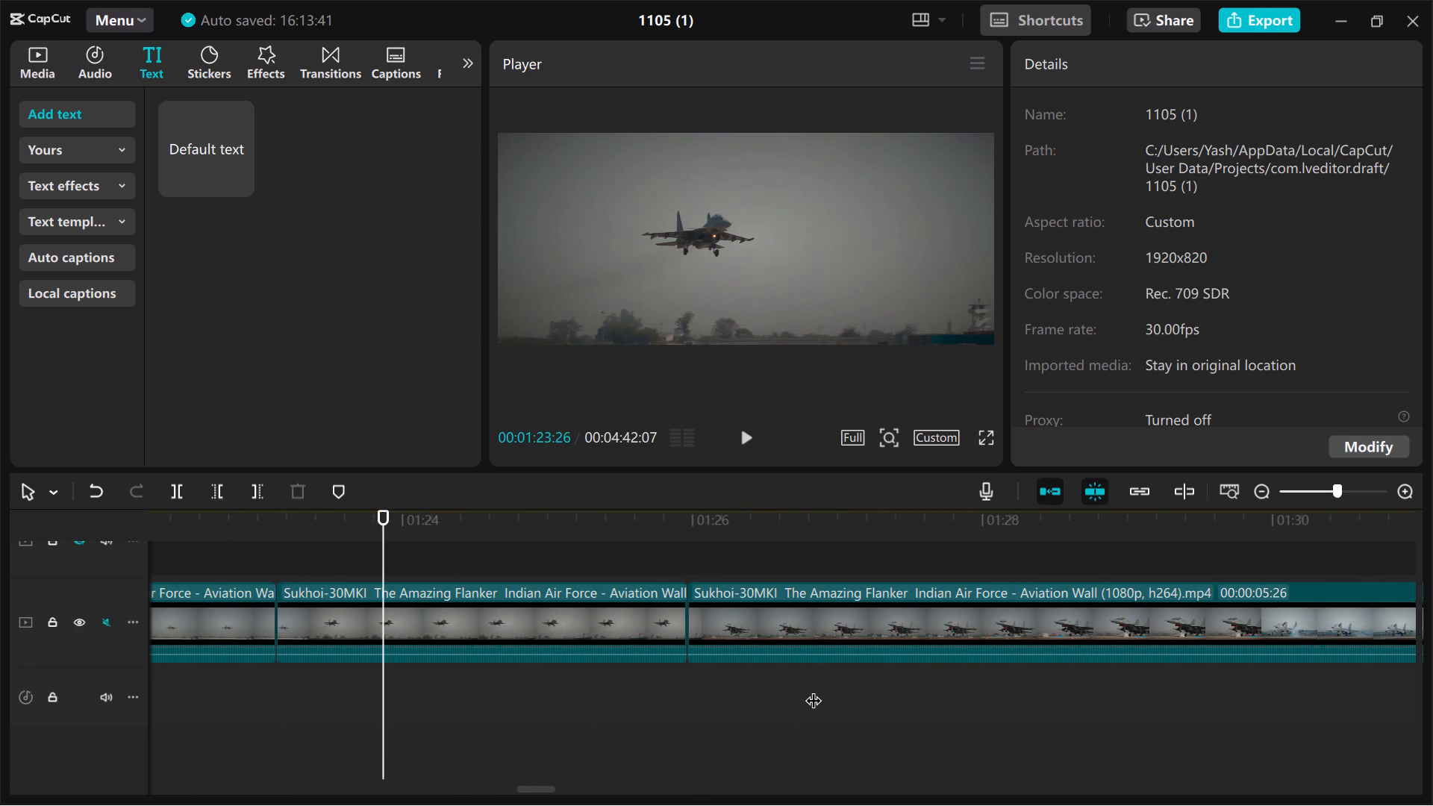
click(813, 689)
scroll(813, 689, left, 1)
click(941, 680)
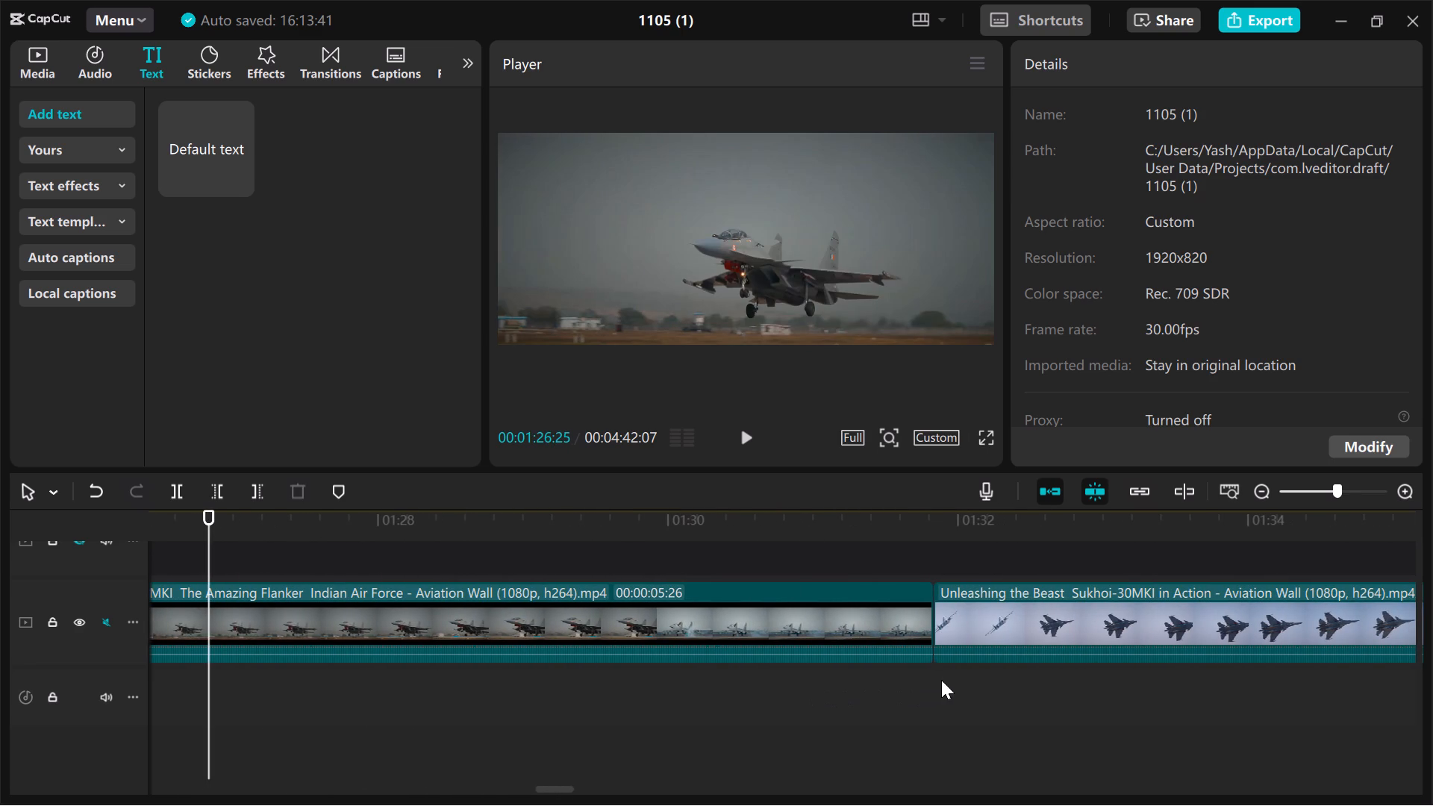
Look through the leftover Unleashing the Beast flying footage from about 00:01:32 to 00:02:08, playing the banking shots for a usable section.
scroll(941, 680, left, 2)
click(941, 680)
scroll(941, 680, left, 2)
click(941, 680)
scroll(941, 680, left, 1)
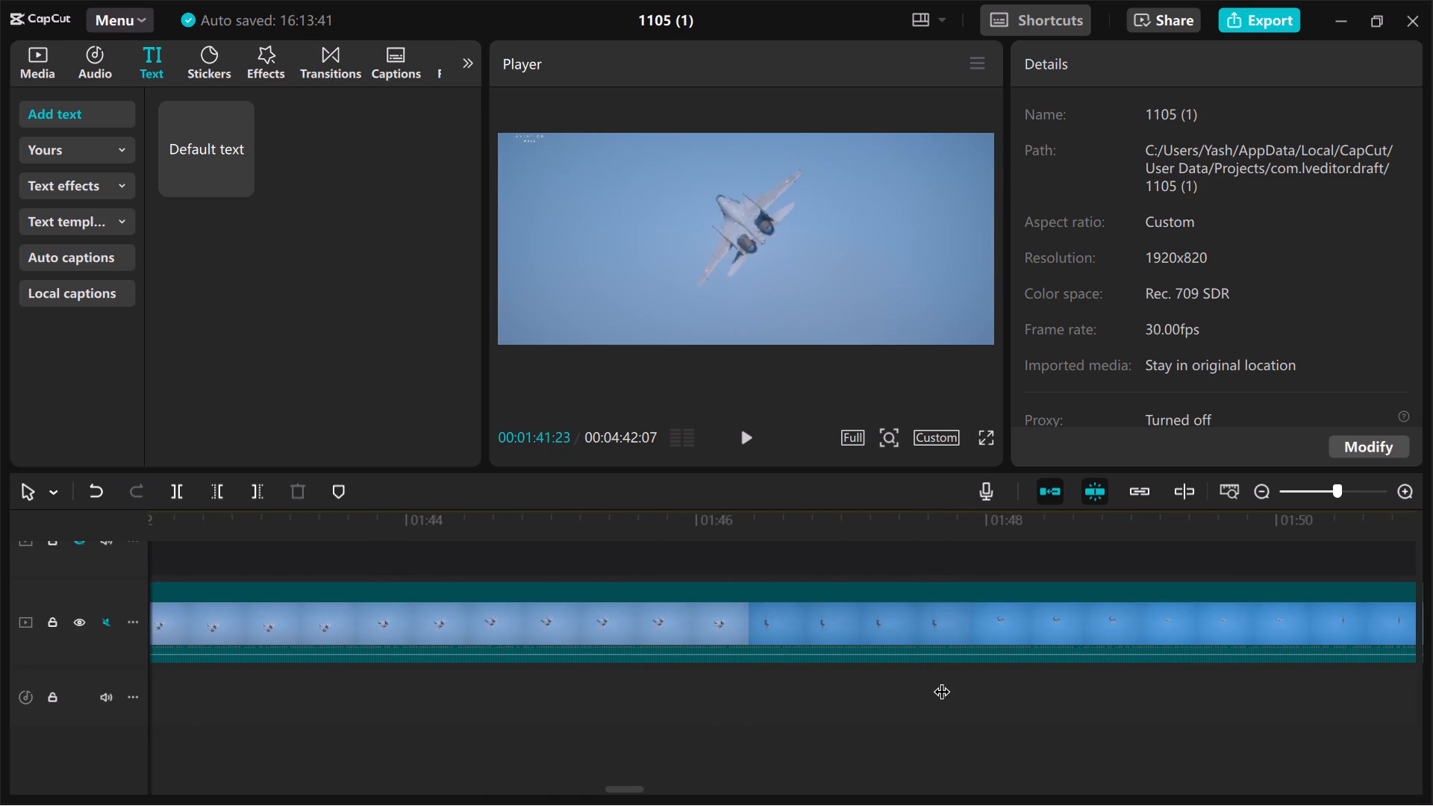
click(941, 680)
scroll(941, 680, left, 1)
click(941, 680)
scroll(941, 680, left, 1)
click(941, 680)
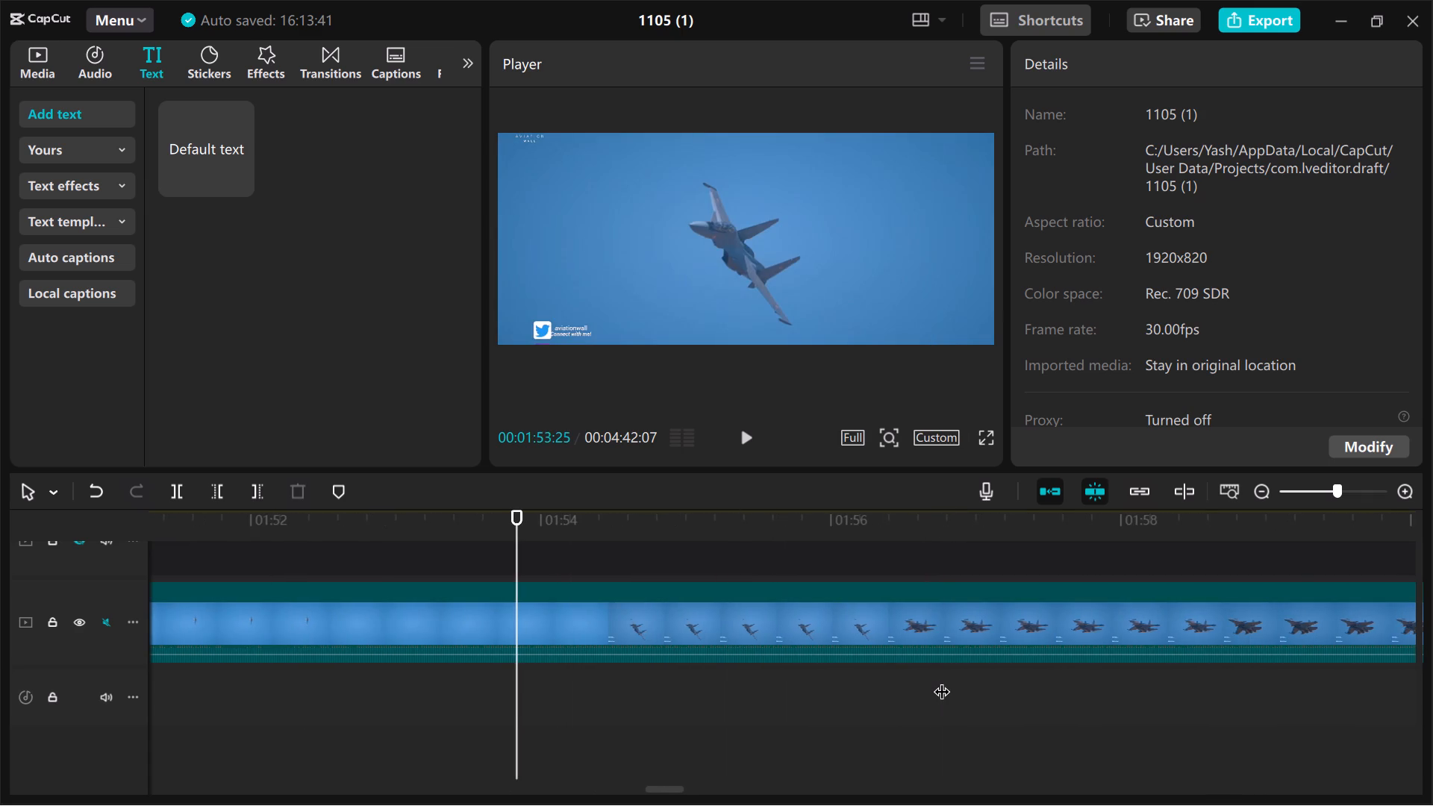
scroll(941, 680, left, 1)
key(space)
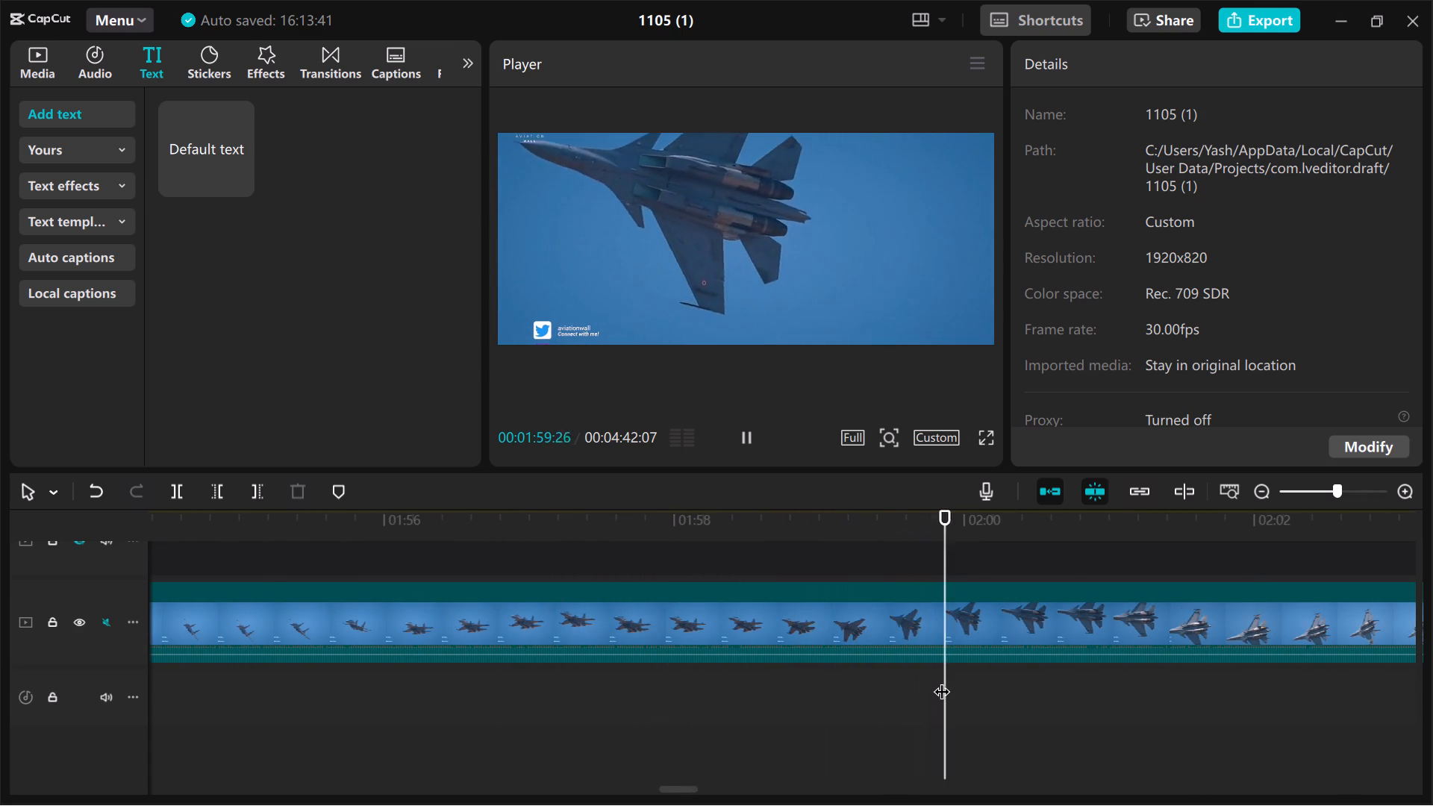
scroll(941, 680, left, 2)
click(941, 680)
key(space)
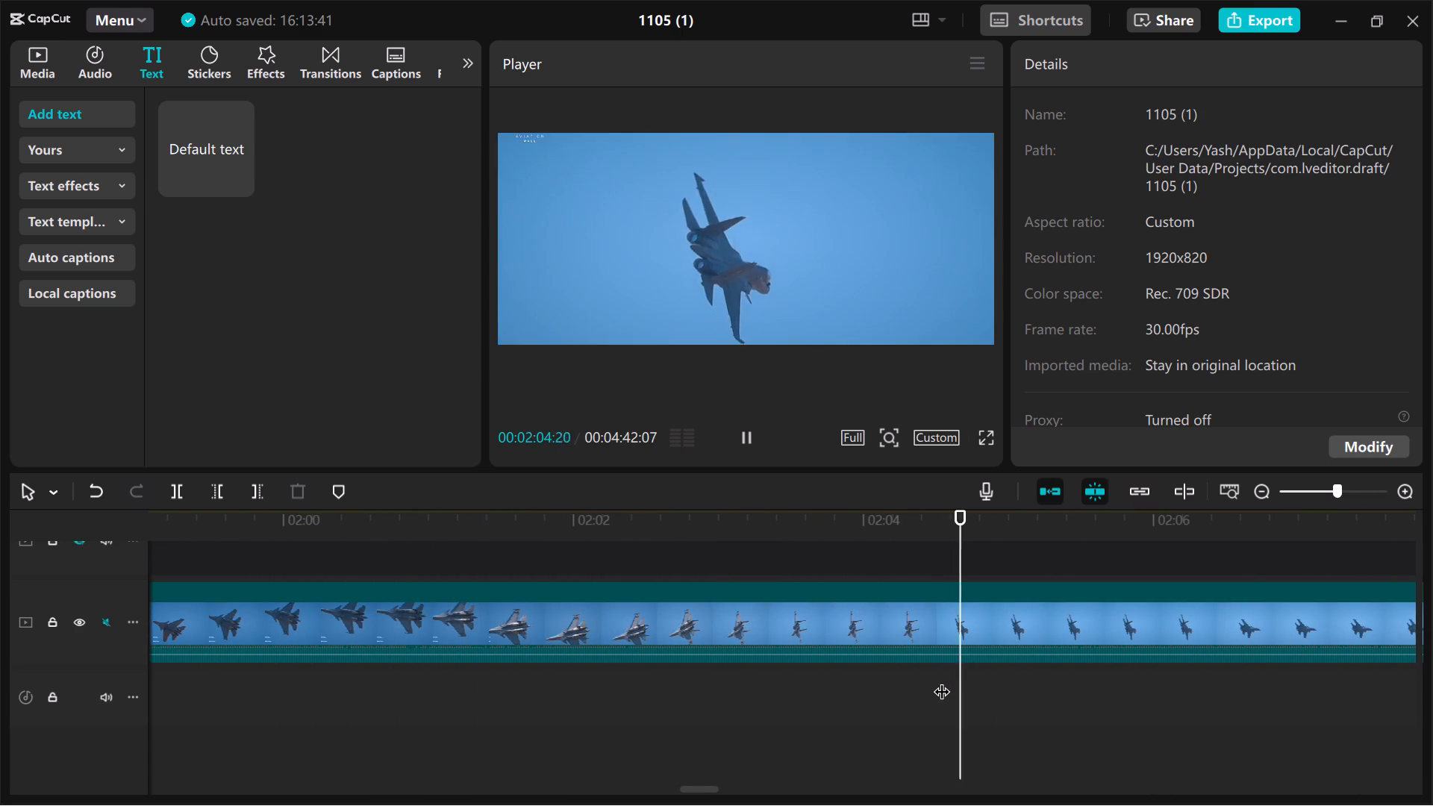
scroll(941, 680, left, 1)
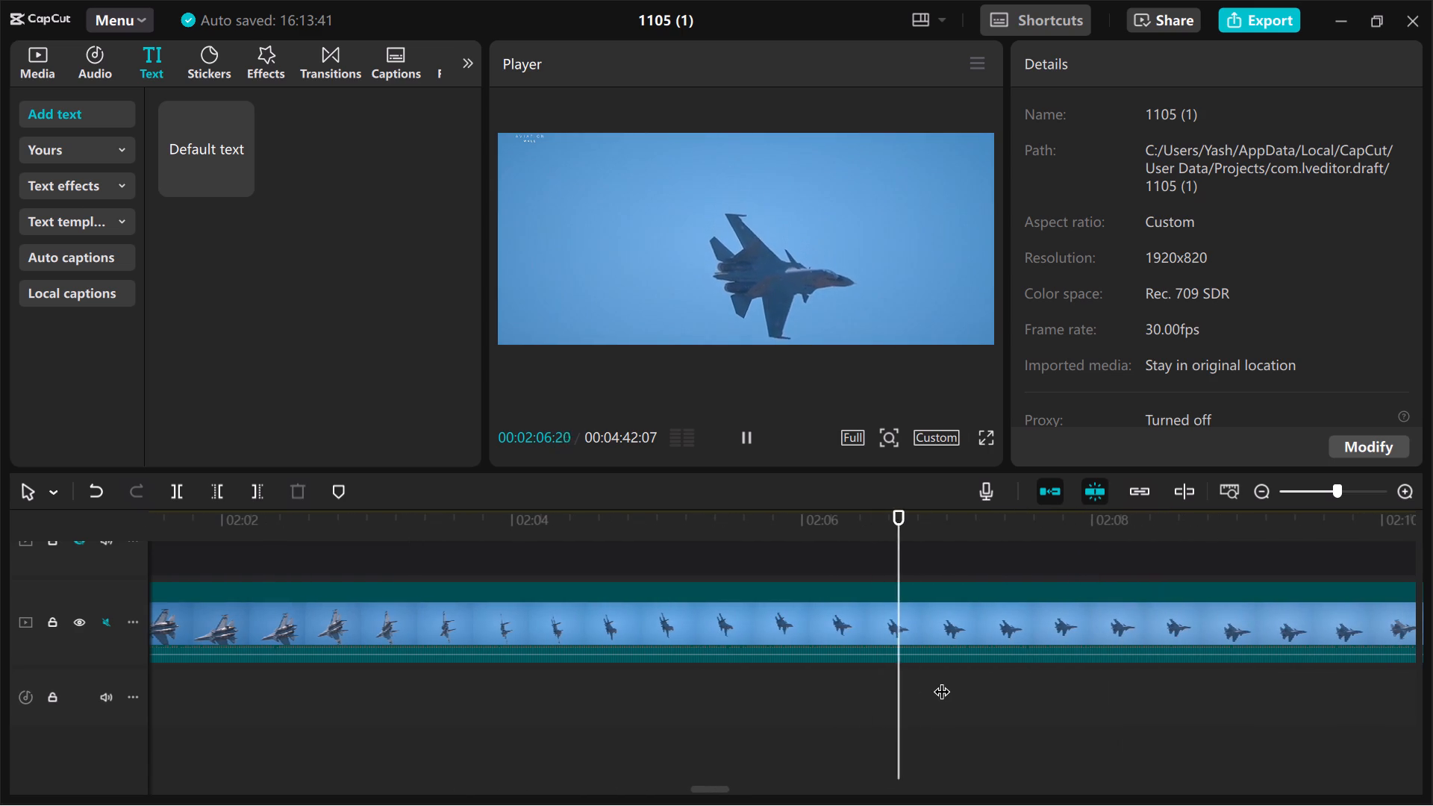
click(813, 687)
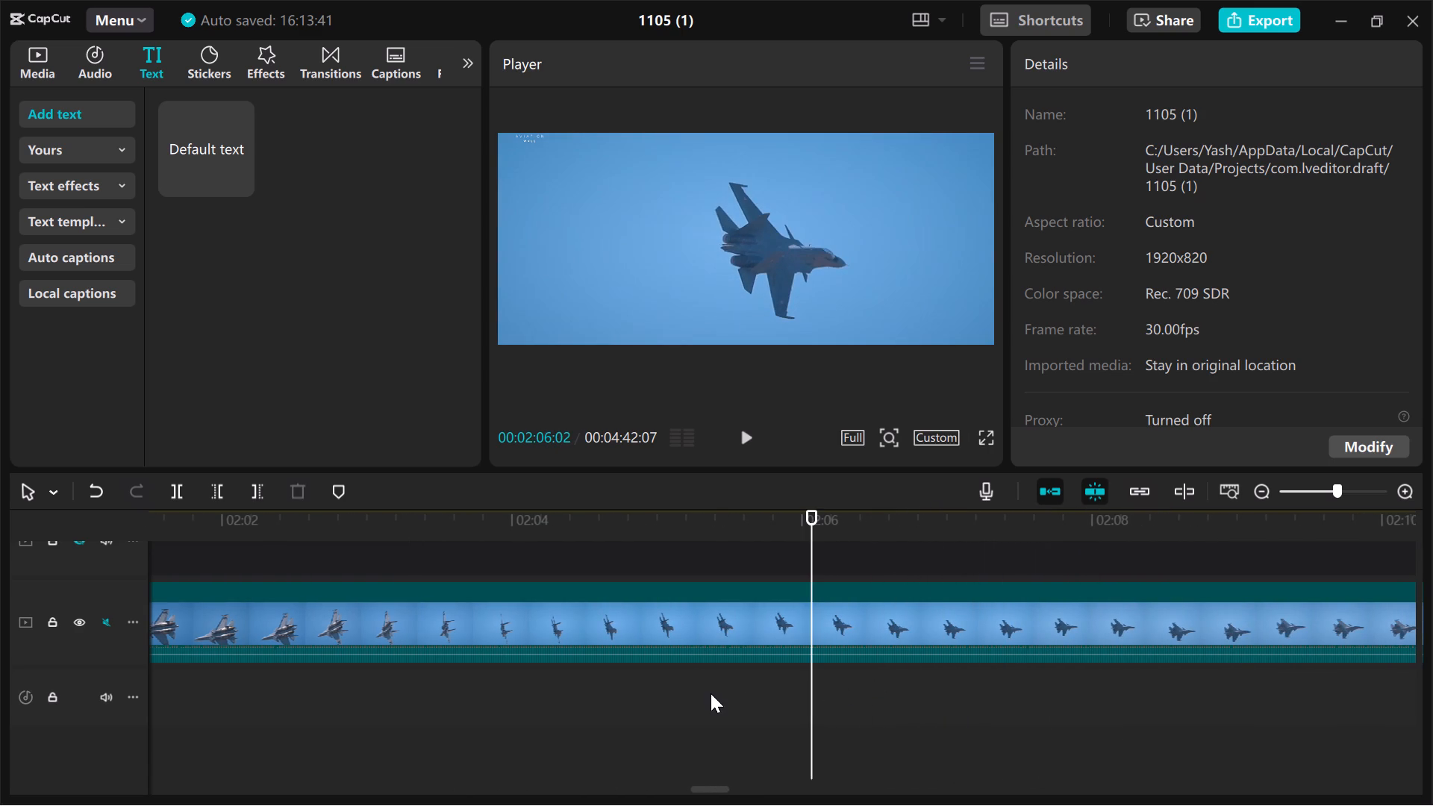
click(711, 693)
scroll(711, 693, left, 1)
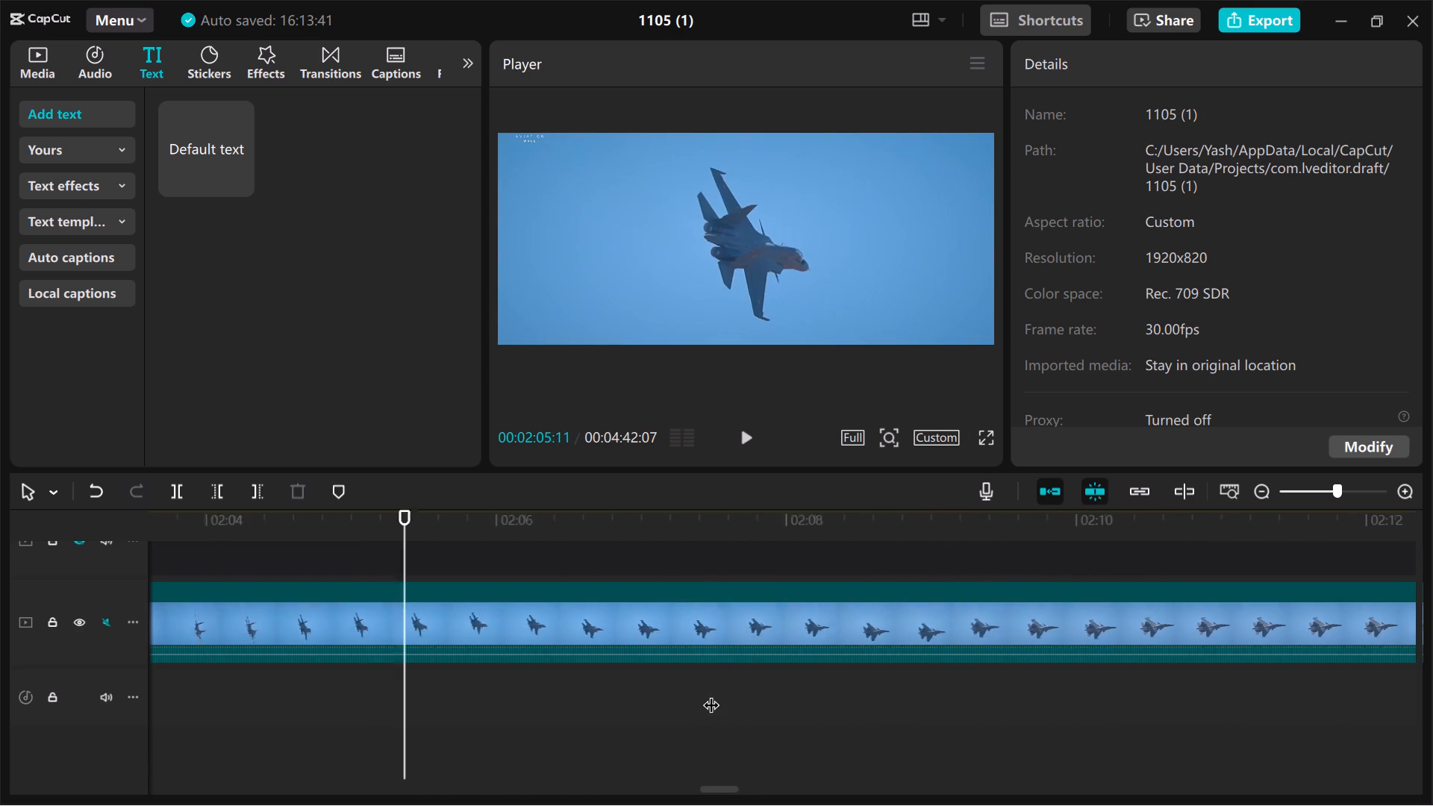
scroll(711, 693, left, 1)
key(space)
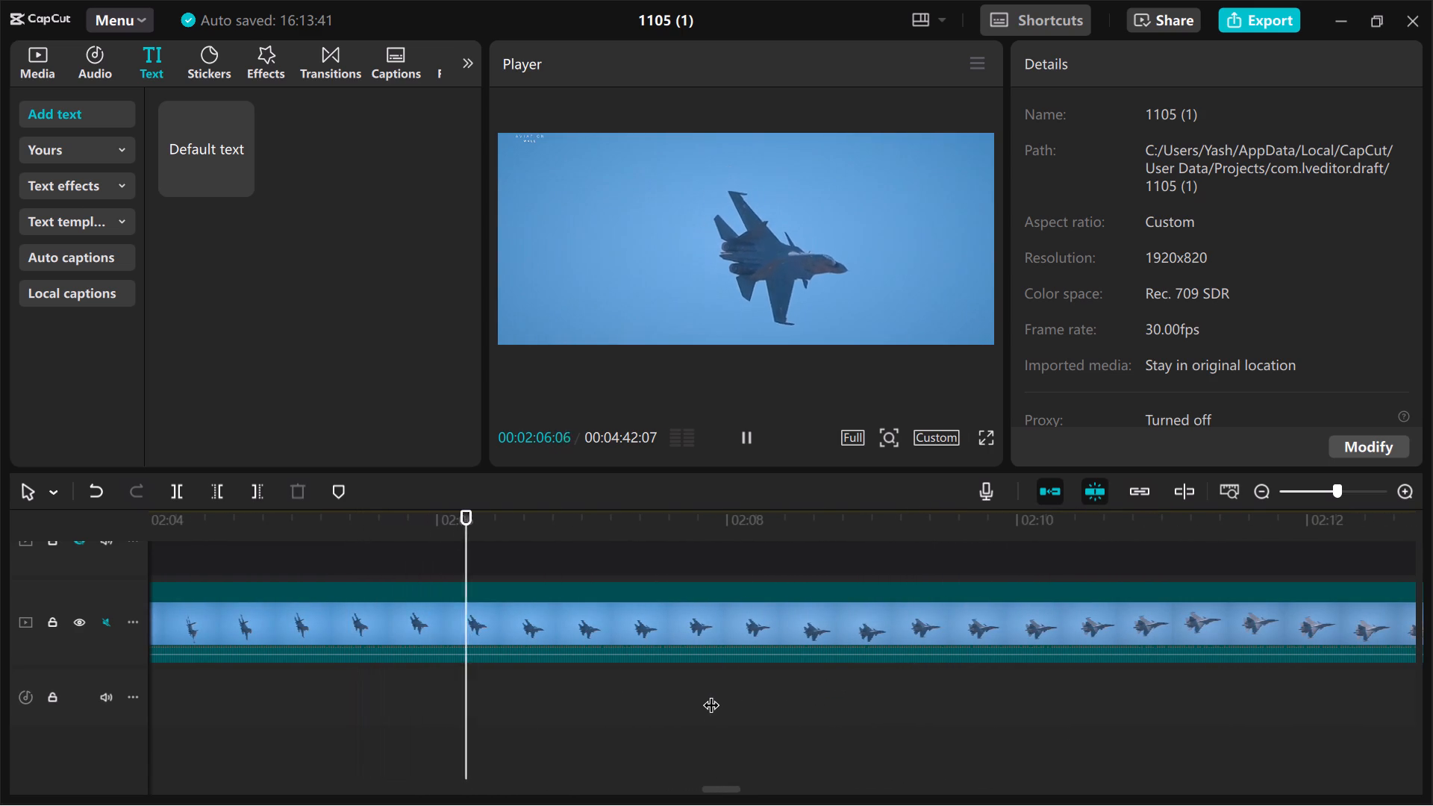
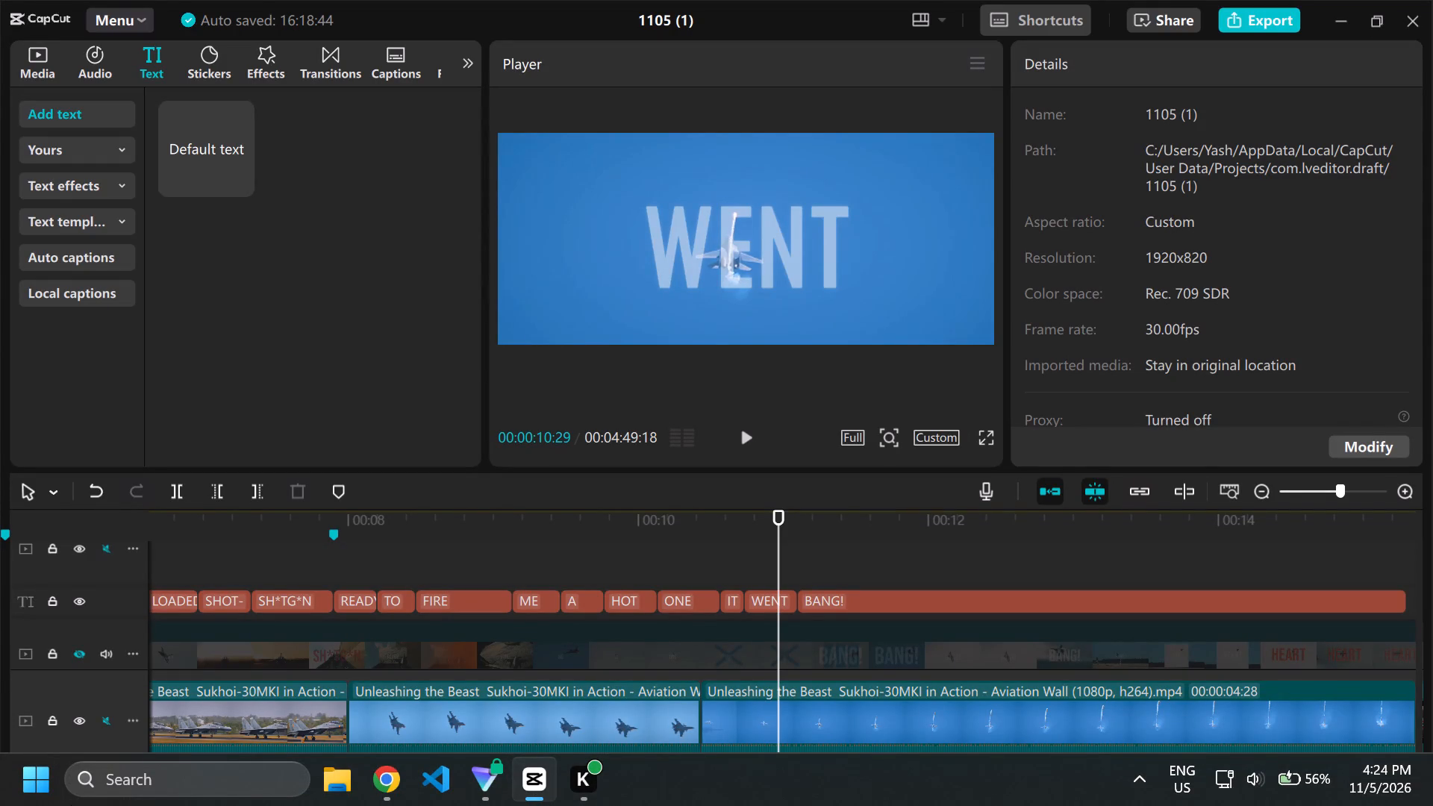
Play the climbing-jet shot under the "BANG!" lyric between about 00:00:10 and 00:00:13 to check its timing against the music.
key(space)
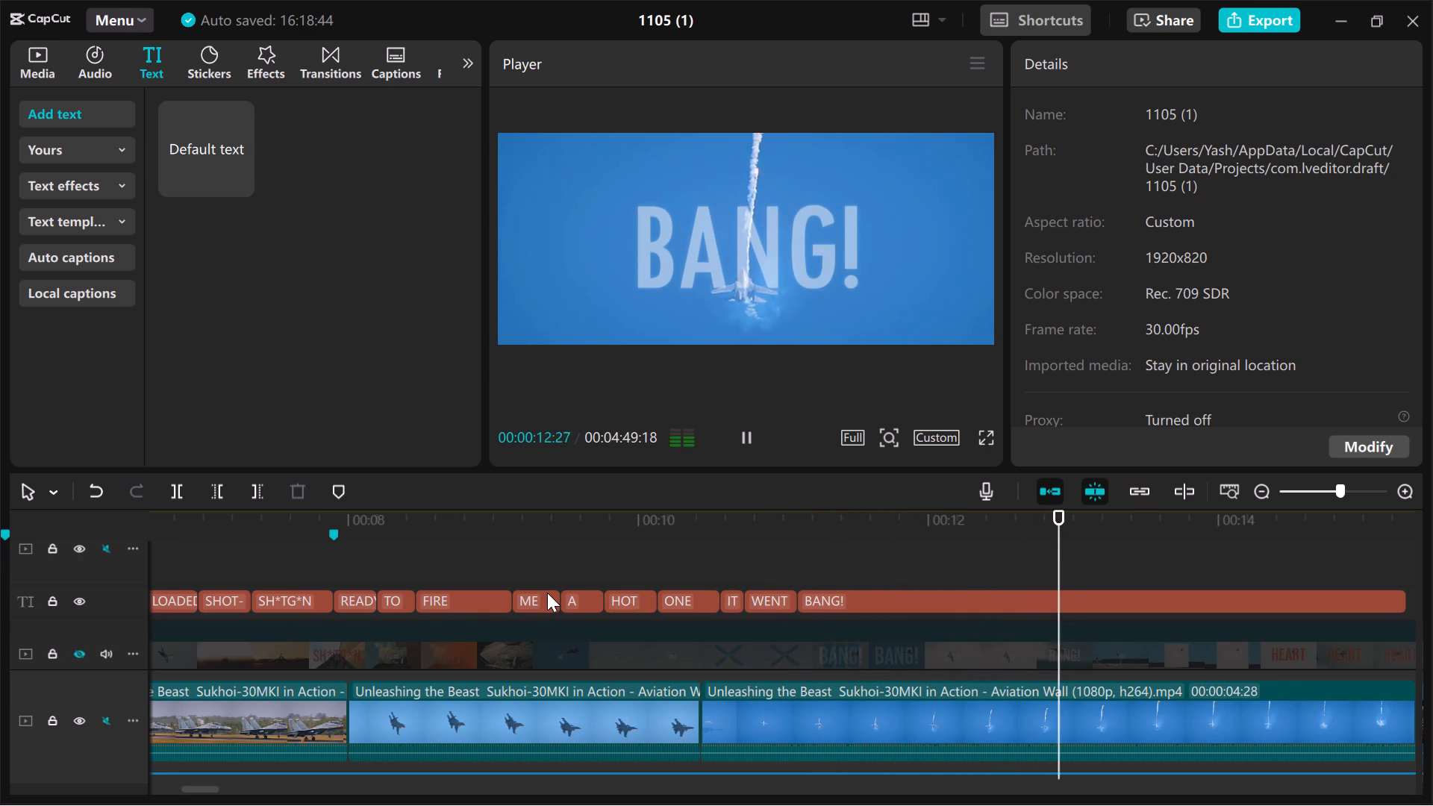
key(space)
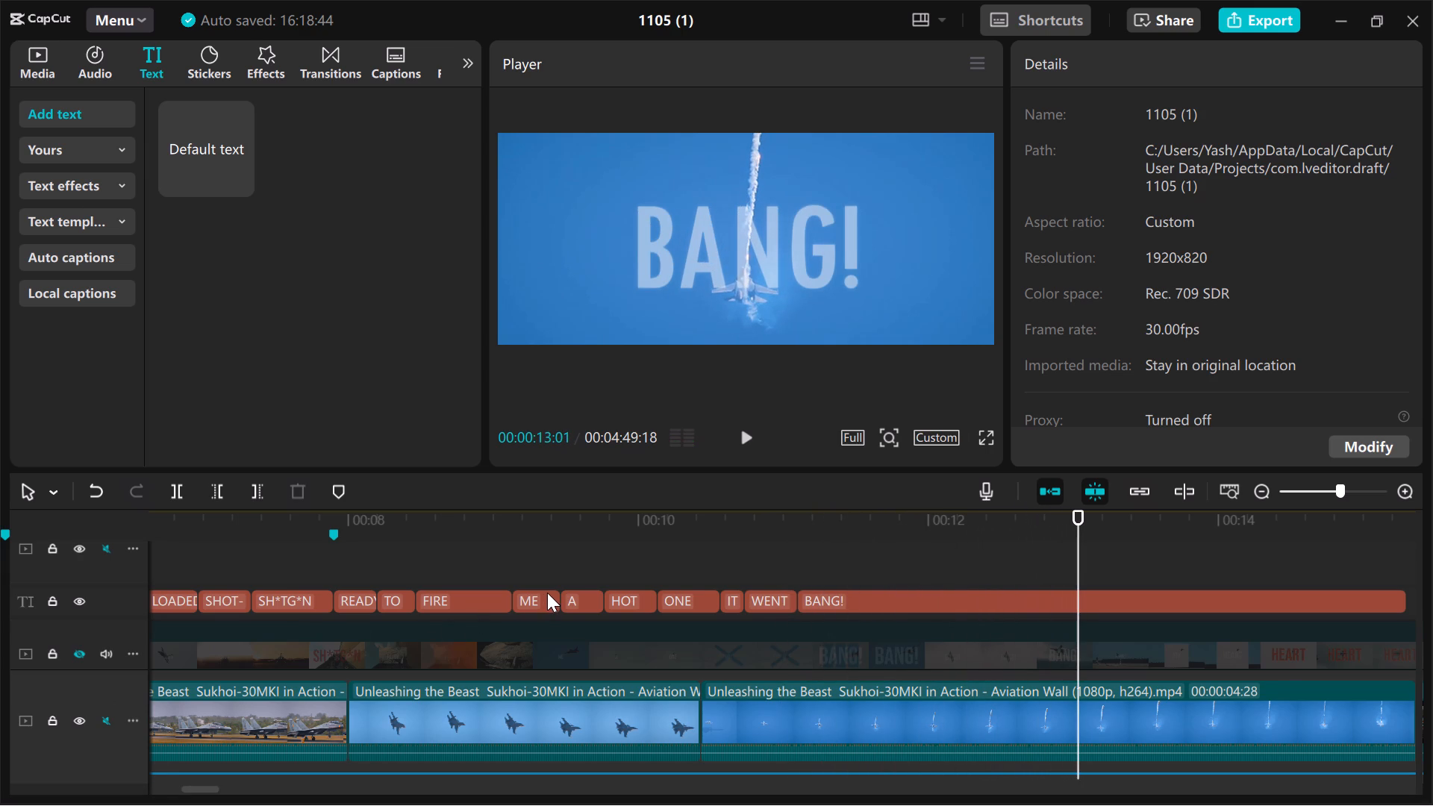
click(529, 563)
key(space)
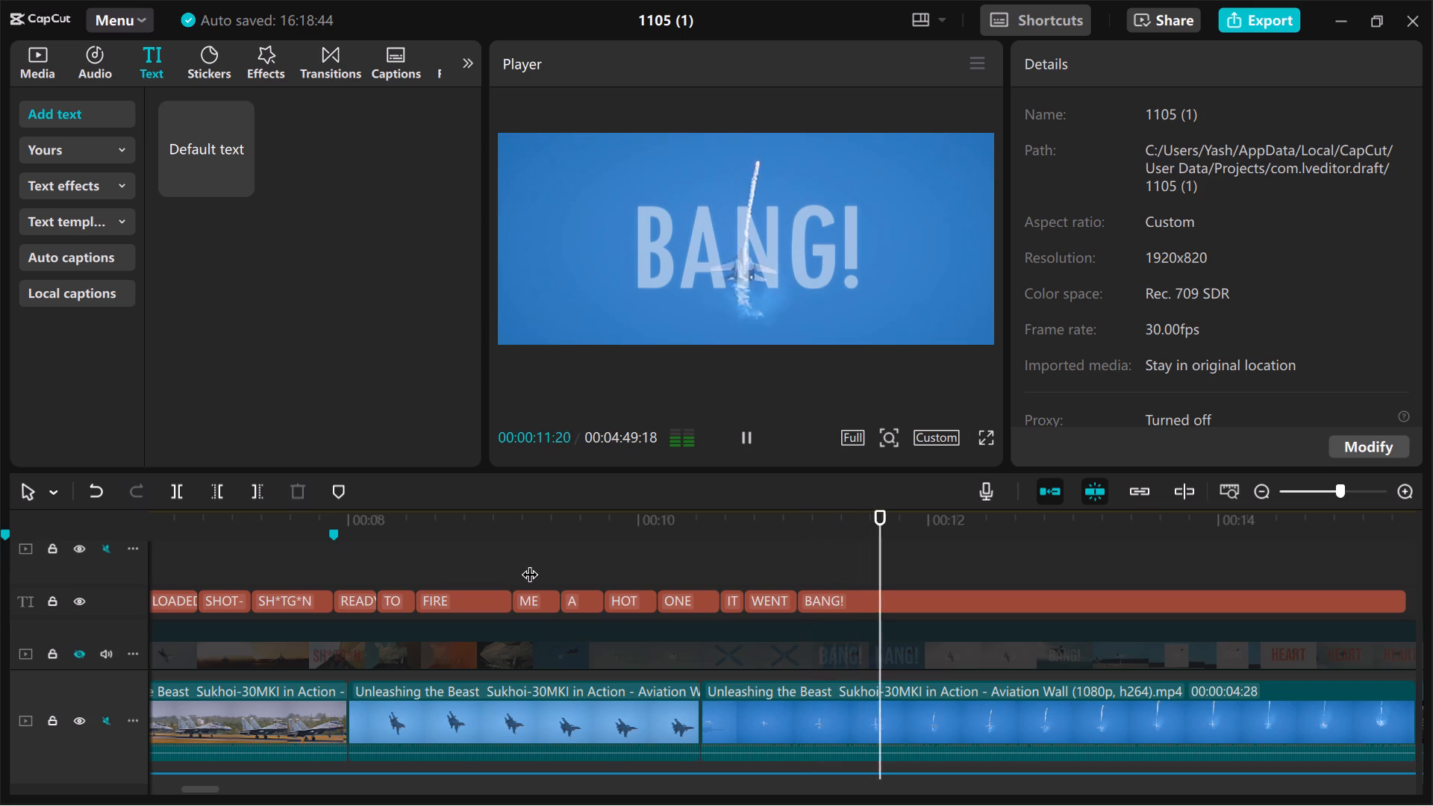
key(space)
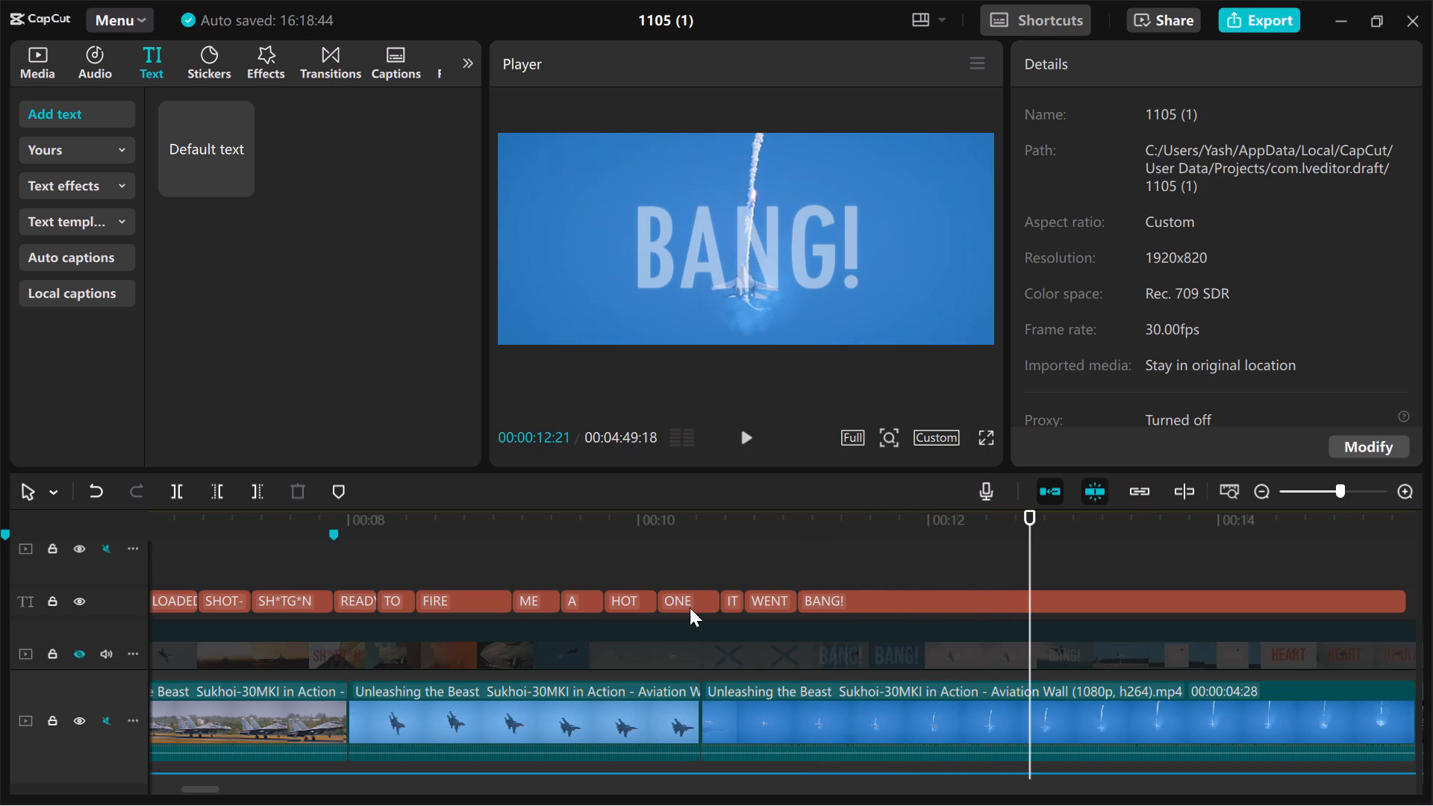
scroll(761, 459, down, 1)
scroll(782, 563, down, 1)
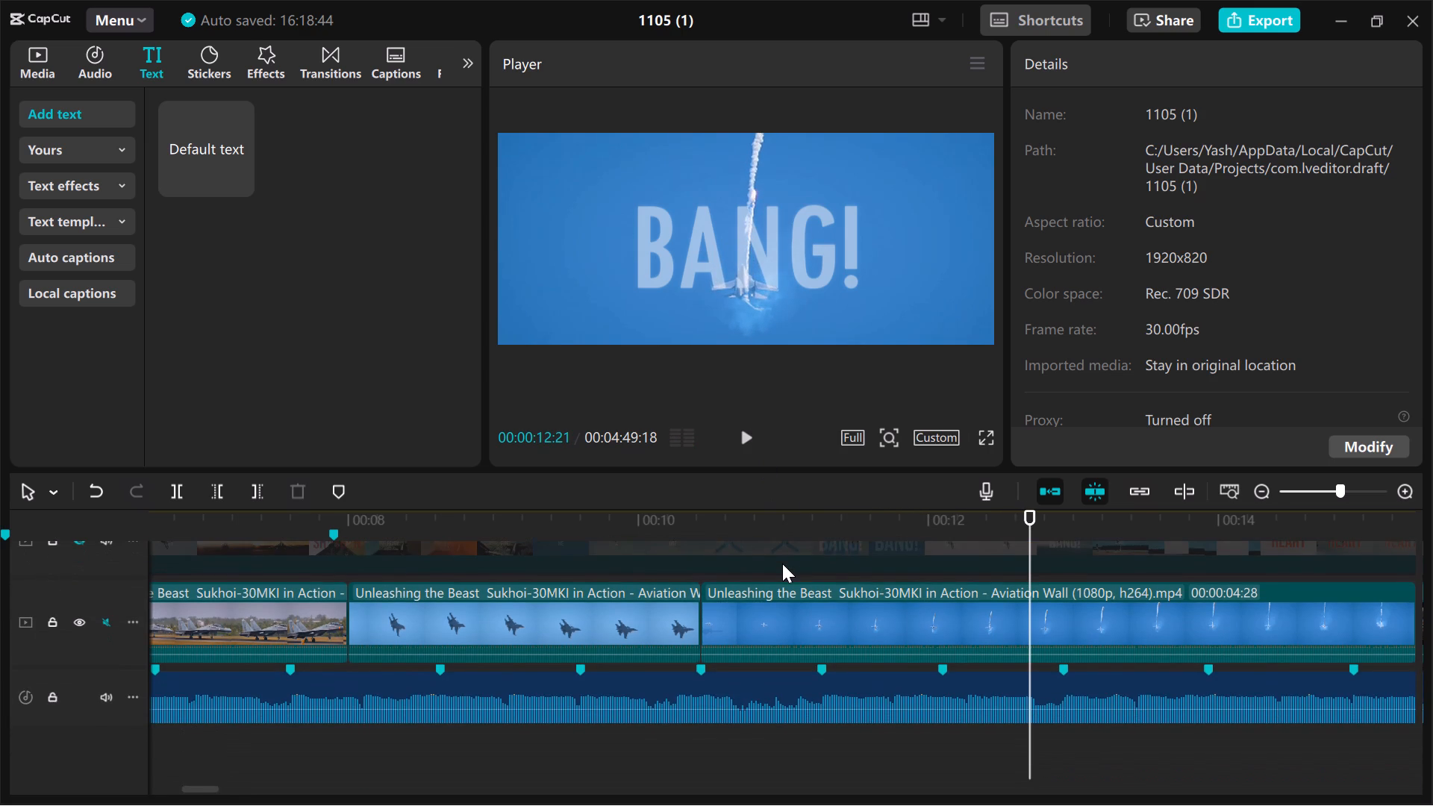
scroll(782, 563, down, 1)
scroll(782, 563, up, 2)
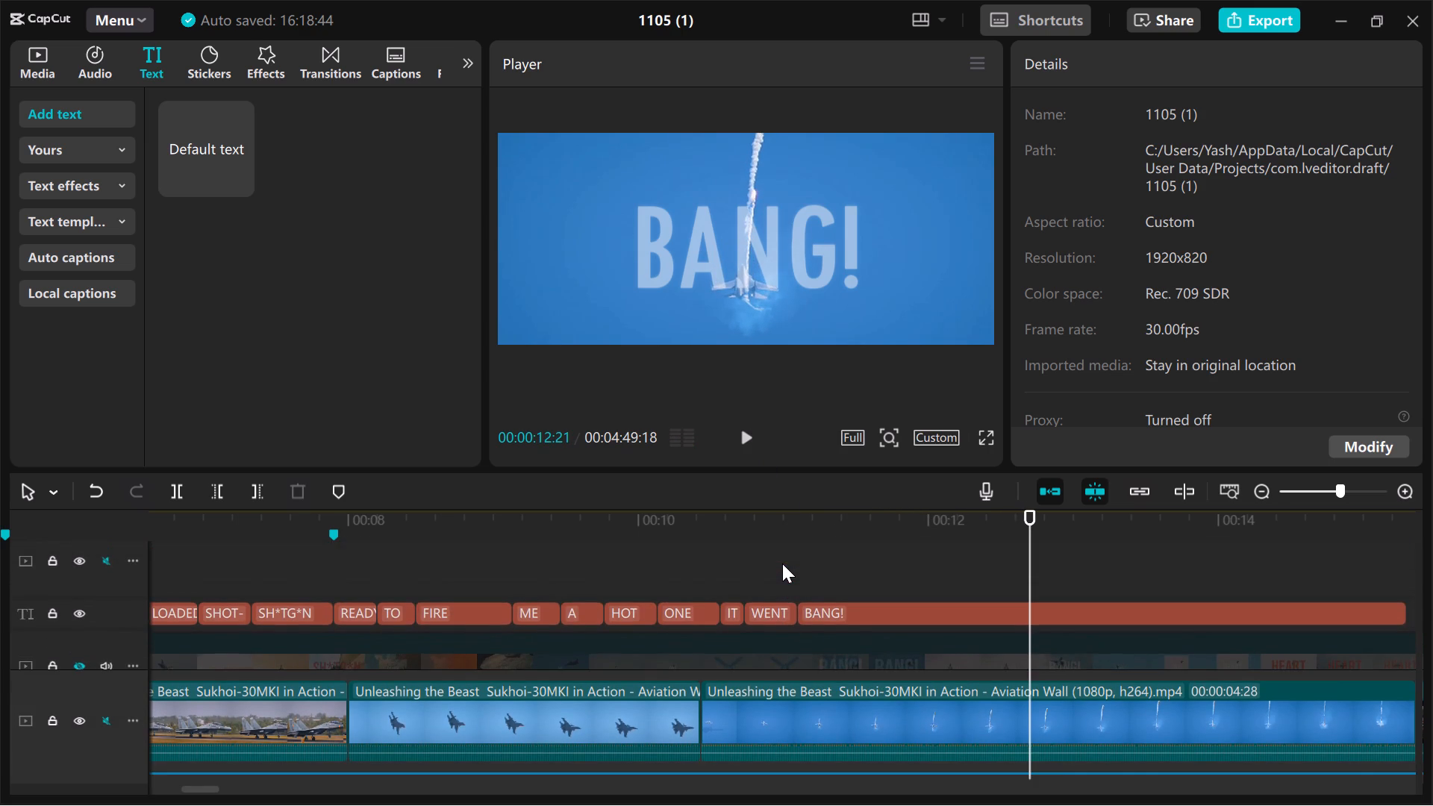
click(782, 563)
key(space)
key(space)
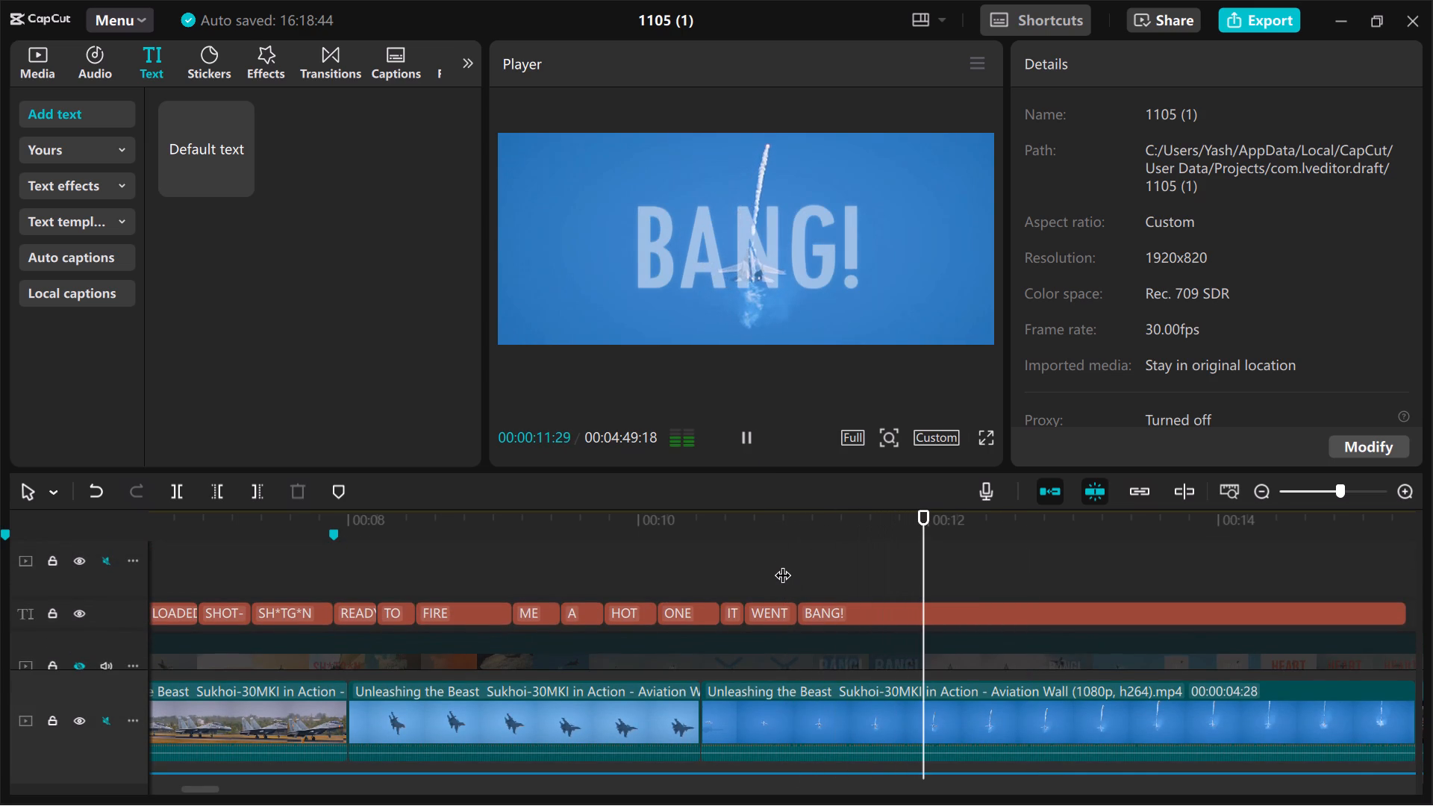
Step back frame by frame from about 00:00:11:28 and replay up to 00:00:12:00 to examine the "BANG!" beat timing.
key(Left)
key(Left)
key(Left)
key(Left)
key(Left)
key(Left)
key(Left)
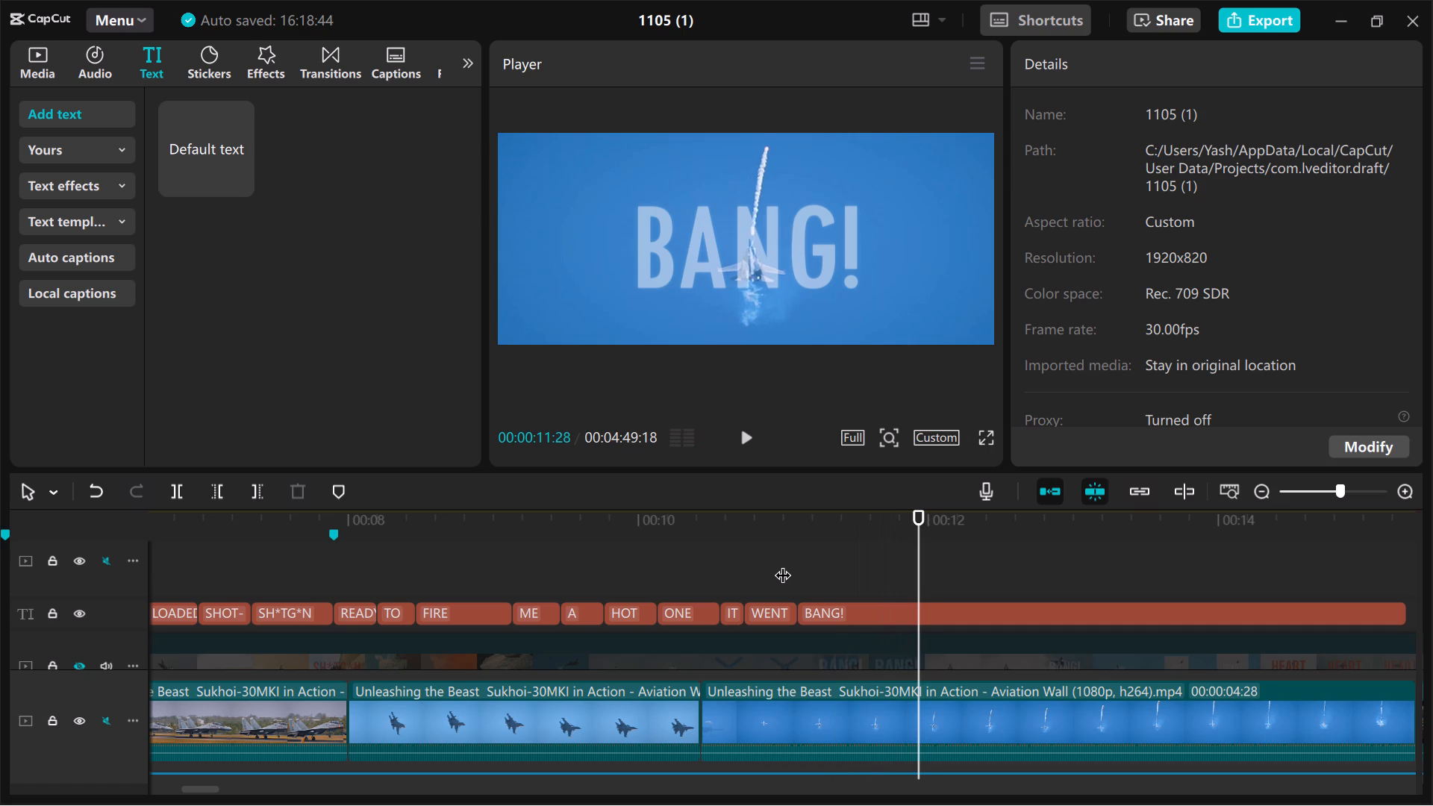
key(Left)
key(Left)
key(Left)
key(Left)
key(Left)
key(Left)
key(Left)
key(Left)
key(Left)
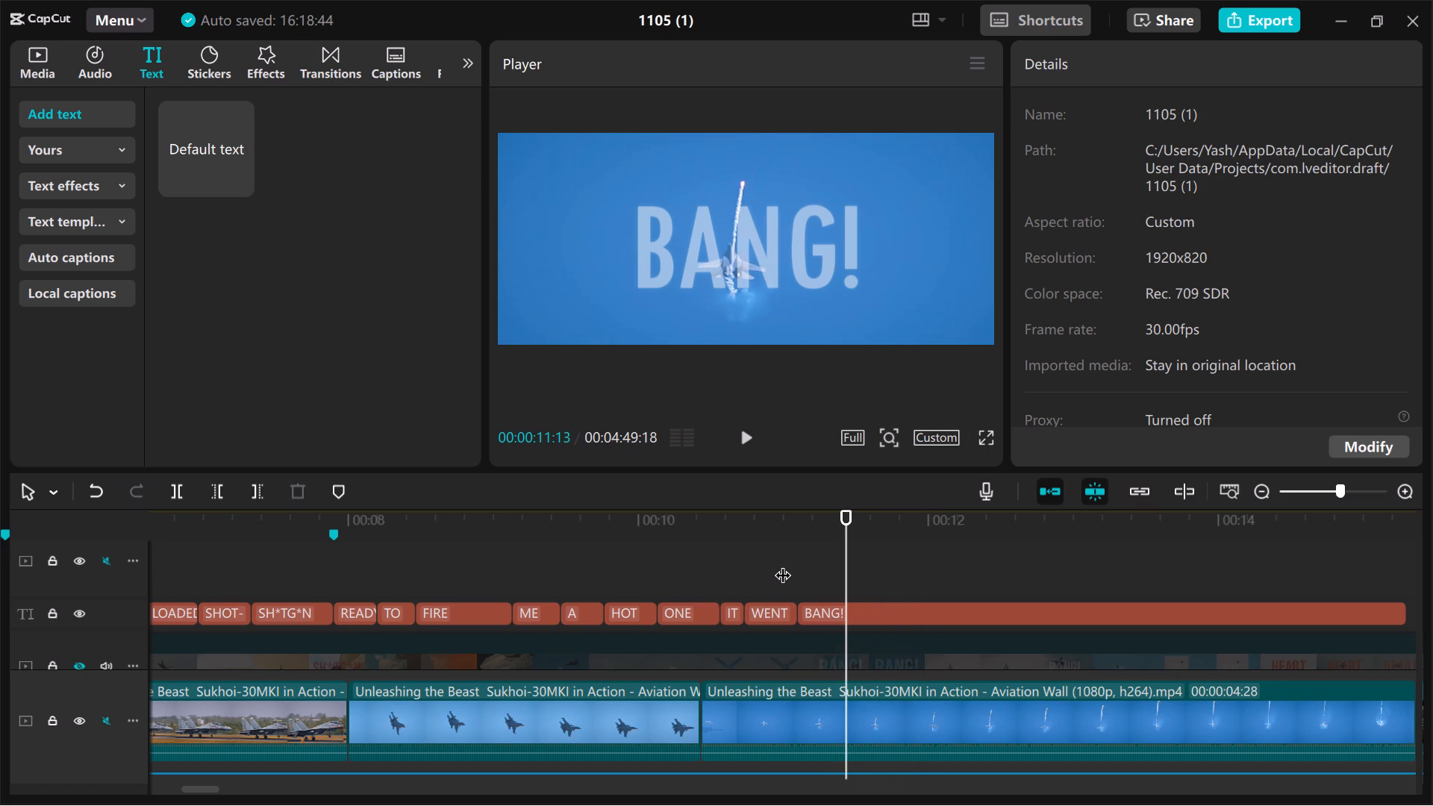
key(Left)
key(space)
key(space)
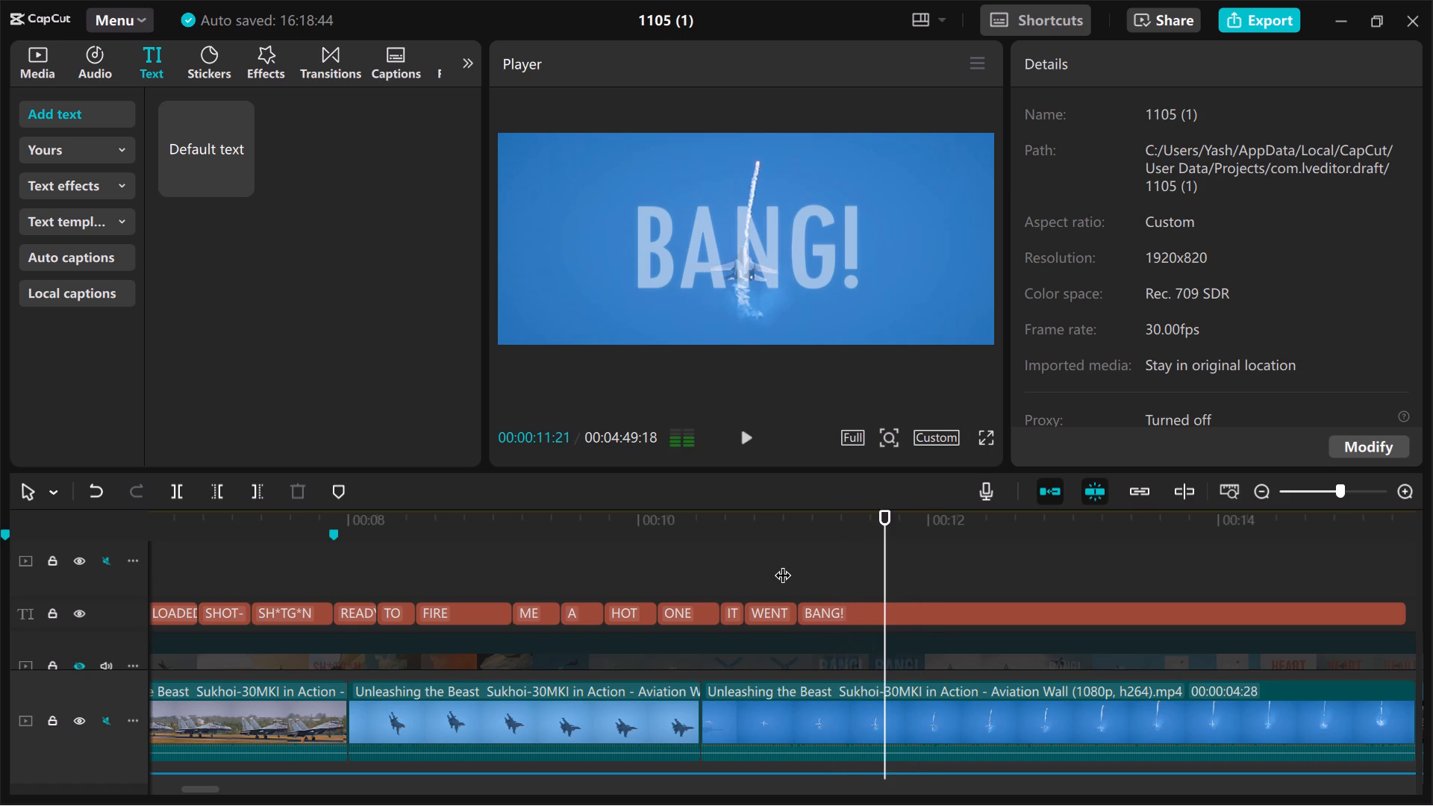
key(space)
key(space)
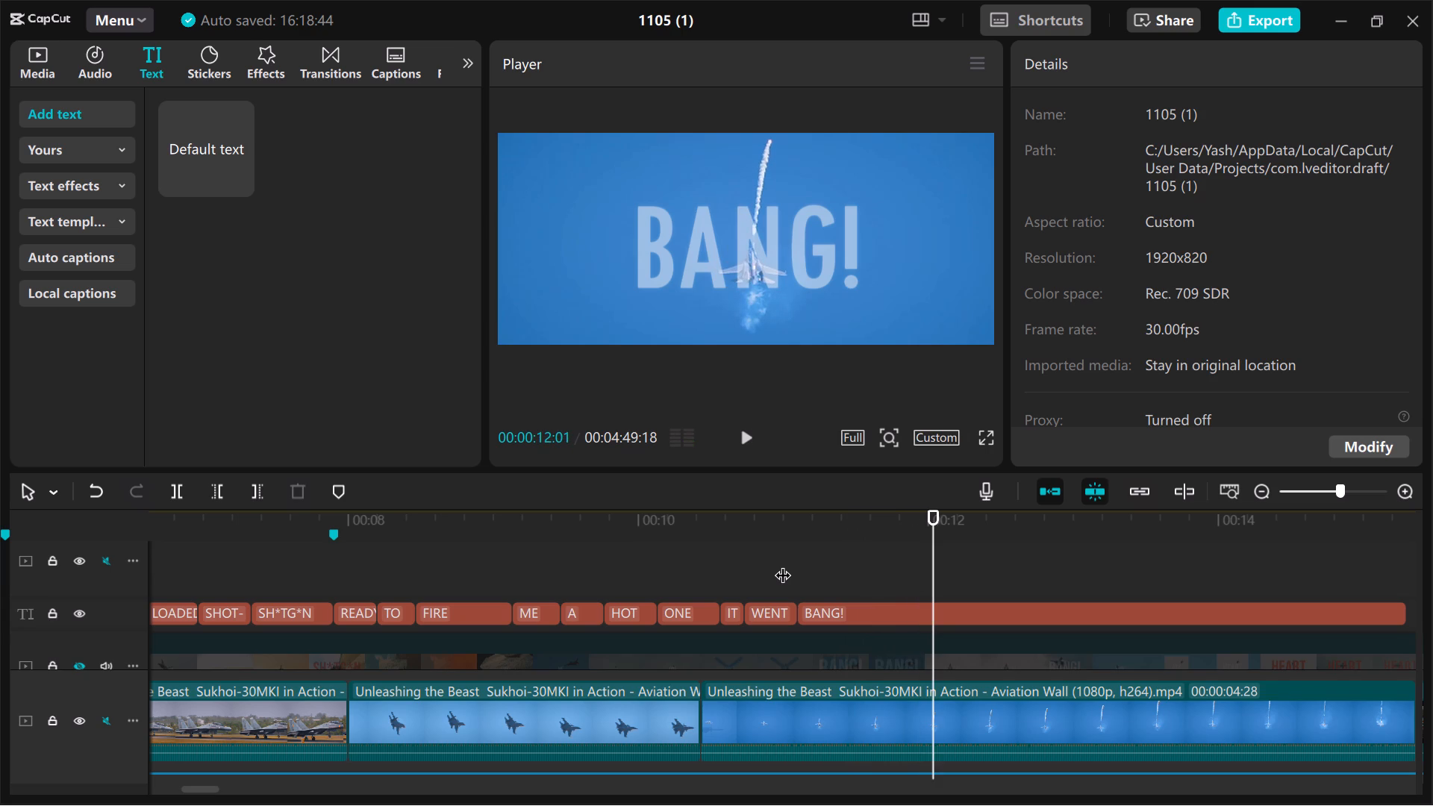
key(Left)
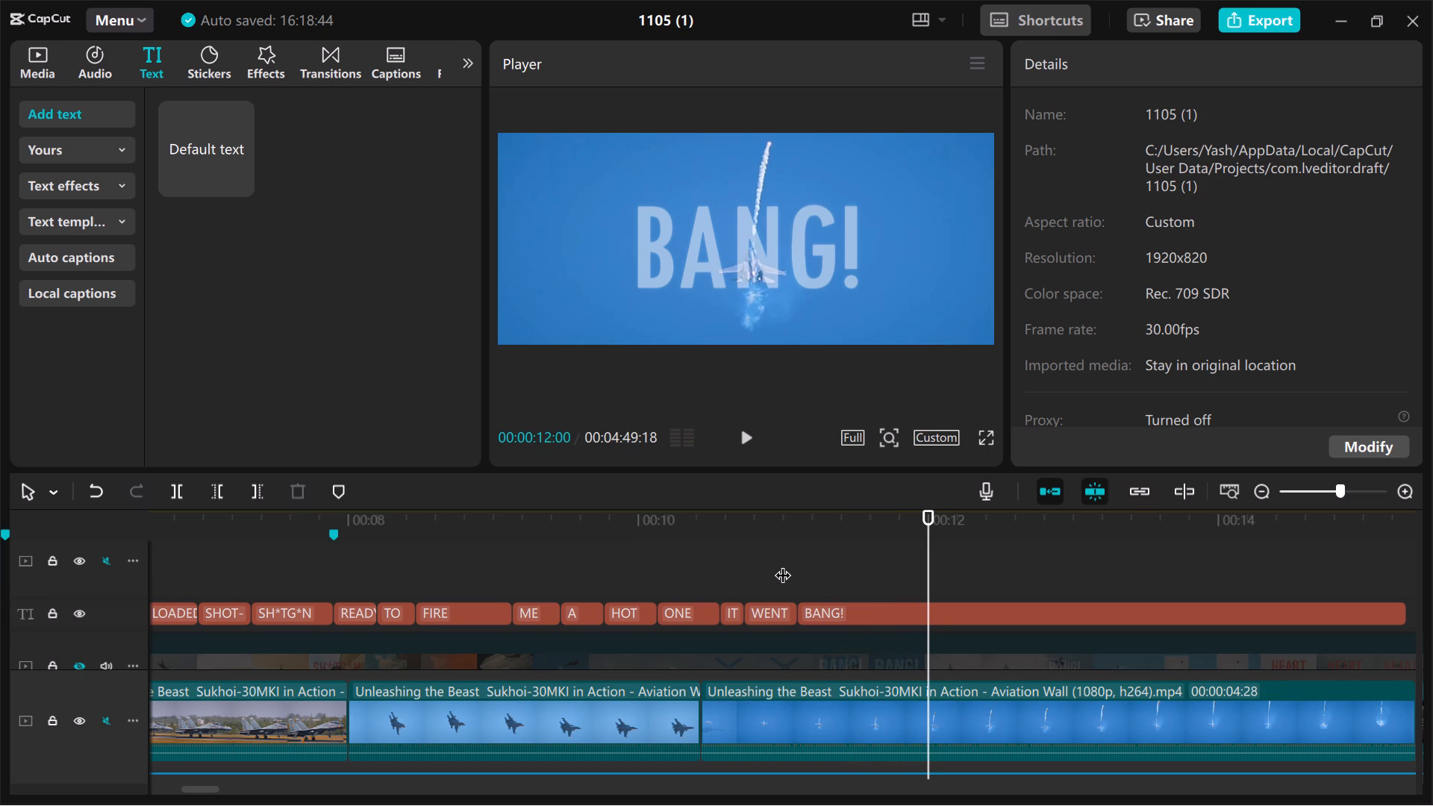
Unhide the reference video track above the Sukhoi footage.
scroll(772, 644, right, 1)
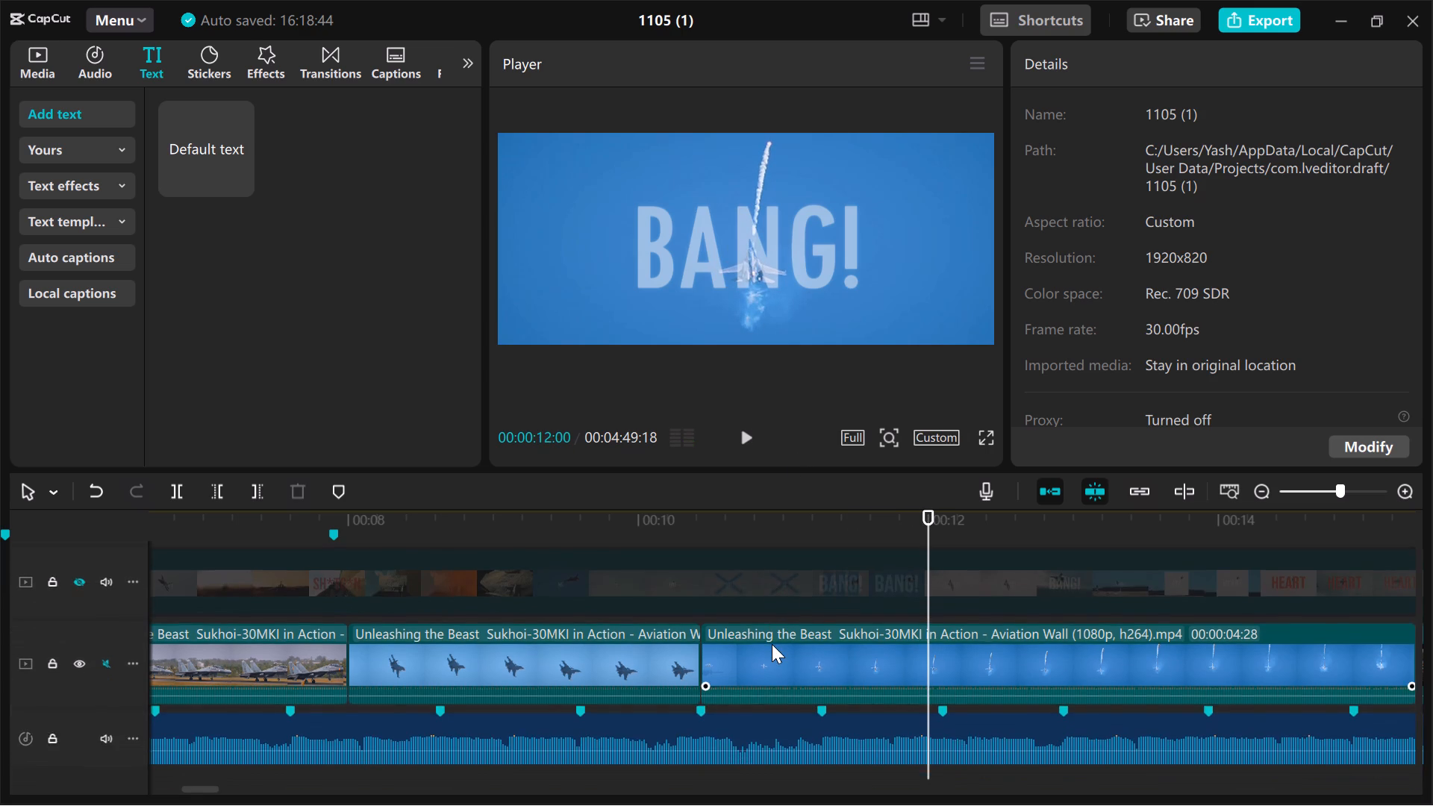
scroll(772, 644, right, 2)
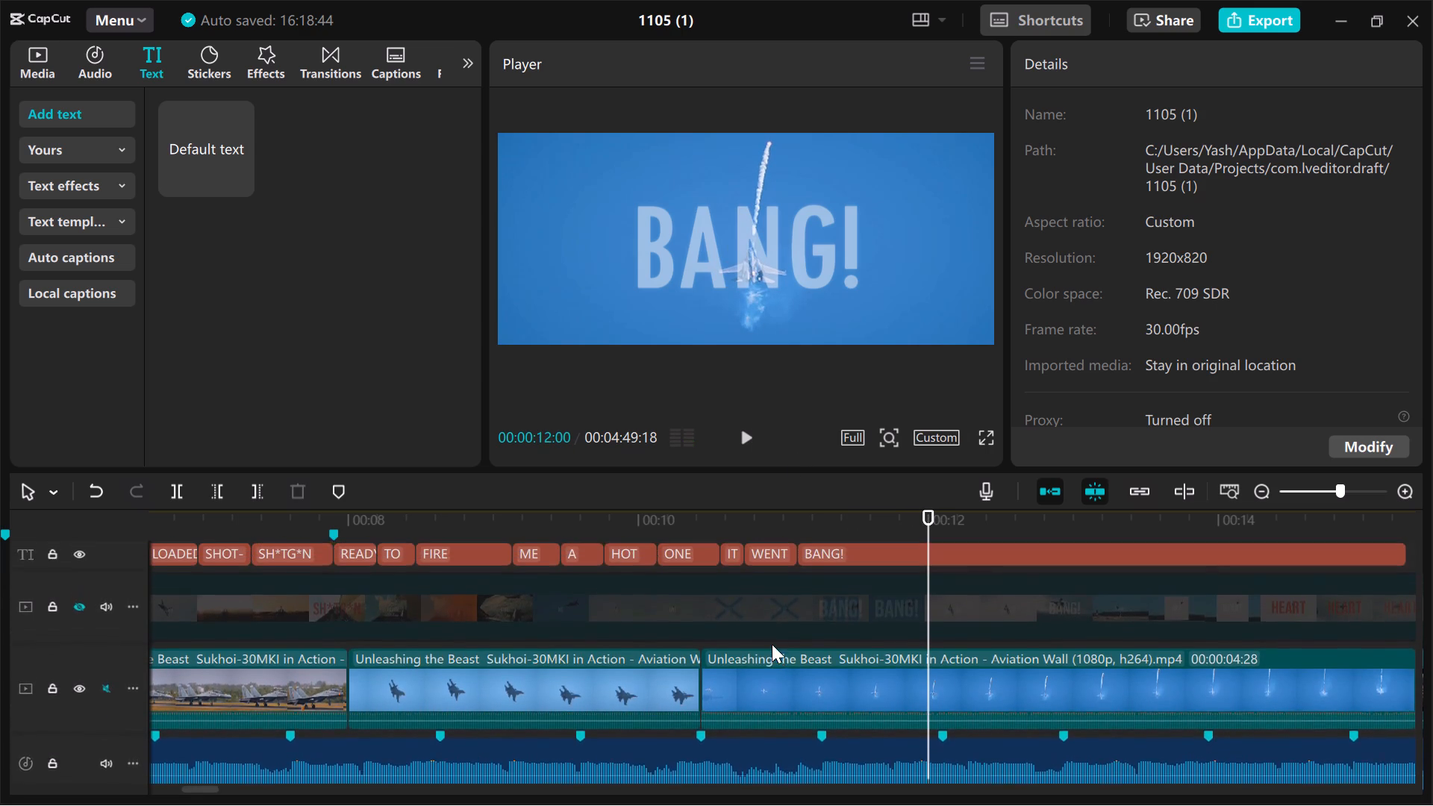
scroll(772, 644, right, 2)
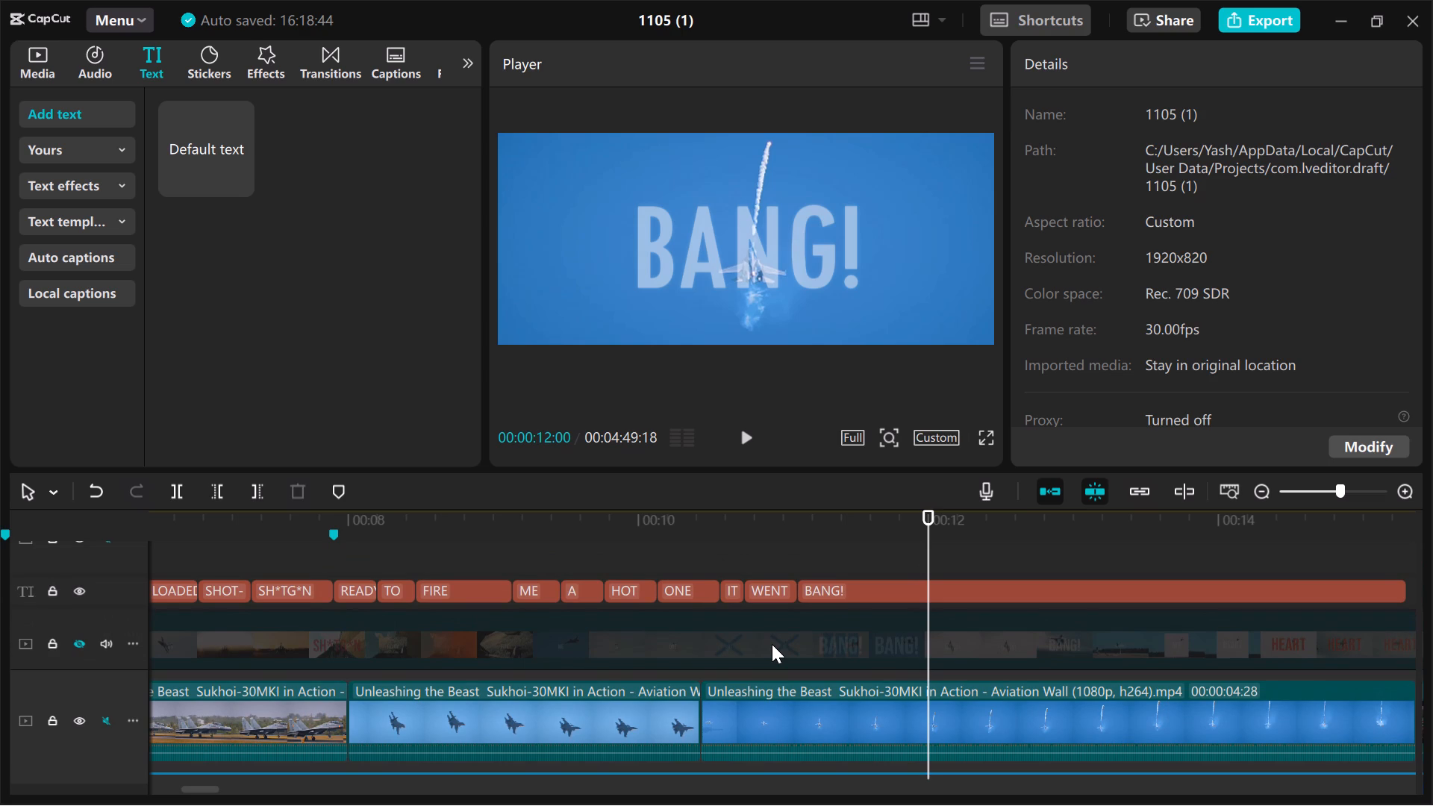
click(78, 646)
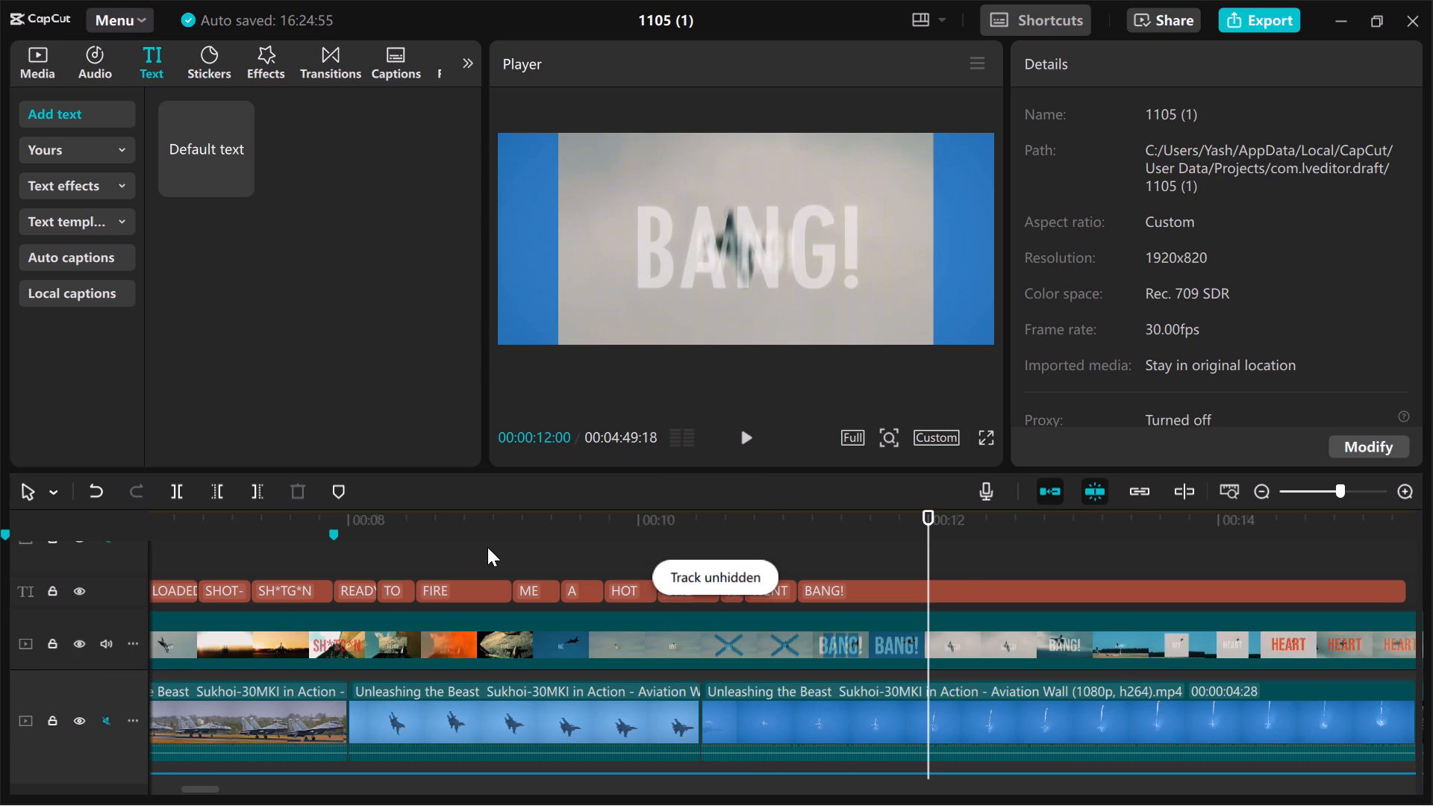
Play the reference video in short bursts from about 00:00:10 to 00:00:15, examining its cuts during the "BANG!" lyrics.
click(680, 540)
key(space)
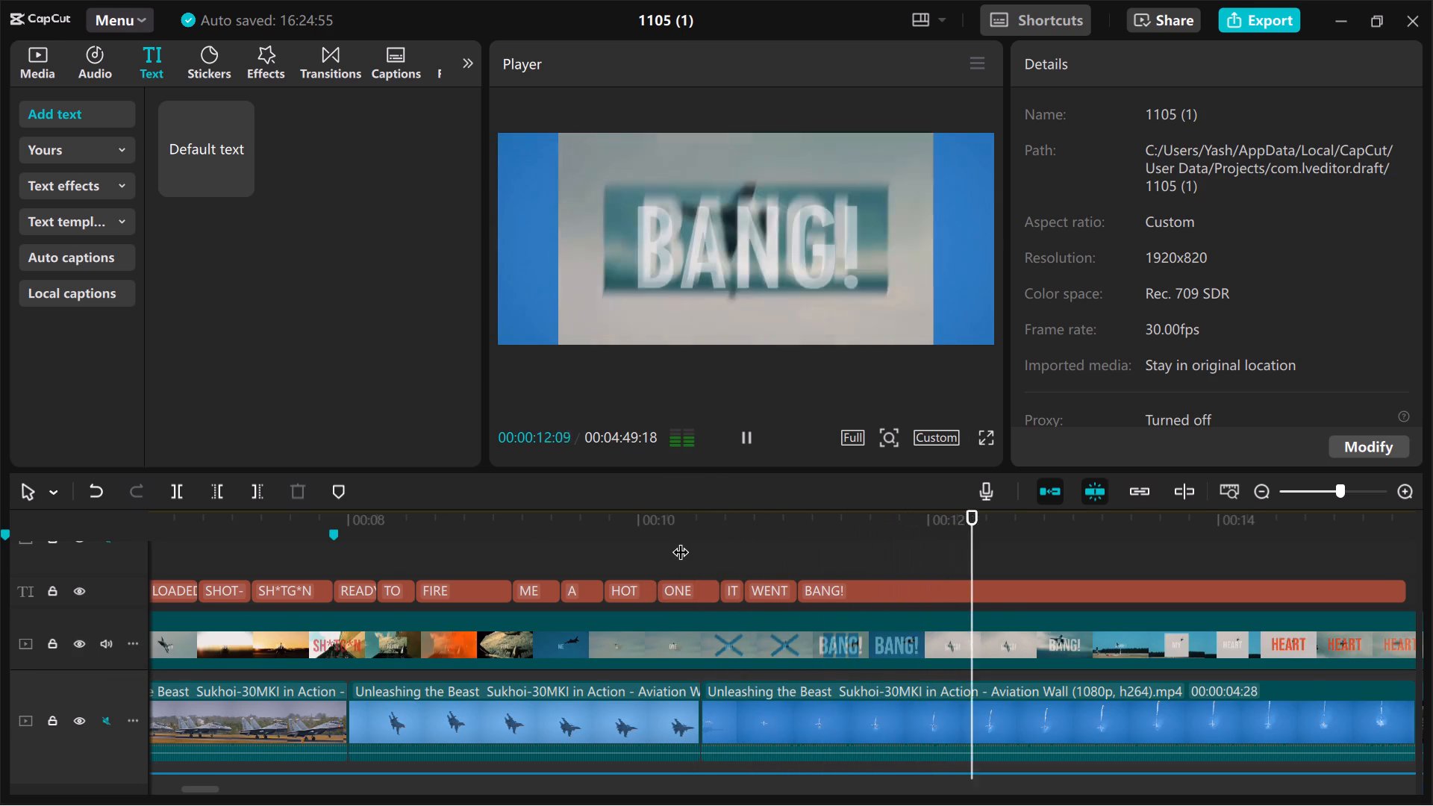
key(space)
key(space)
key(space)
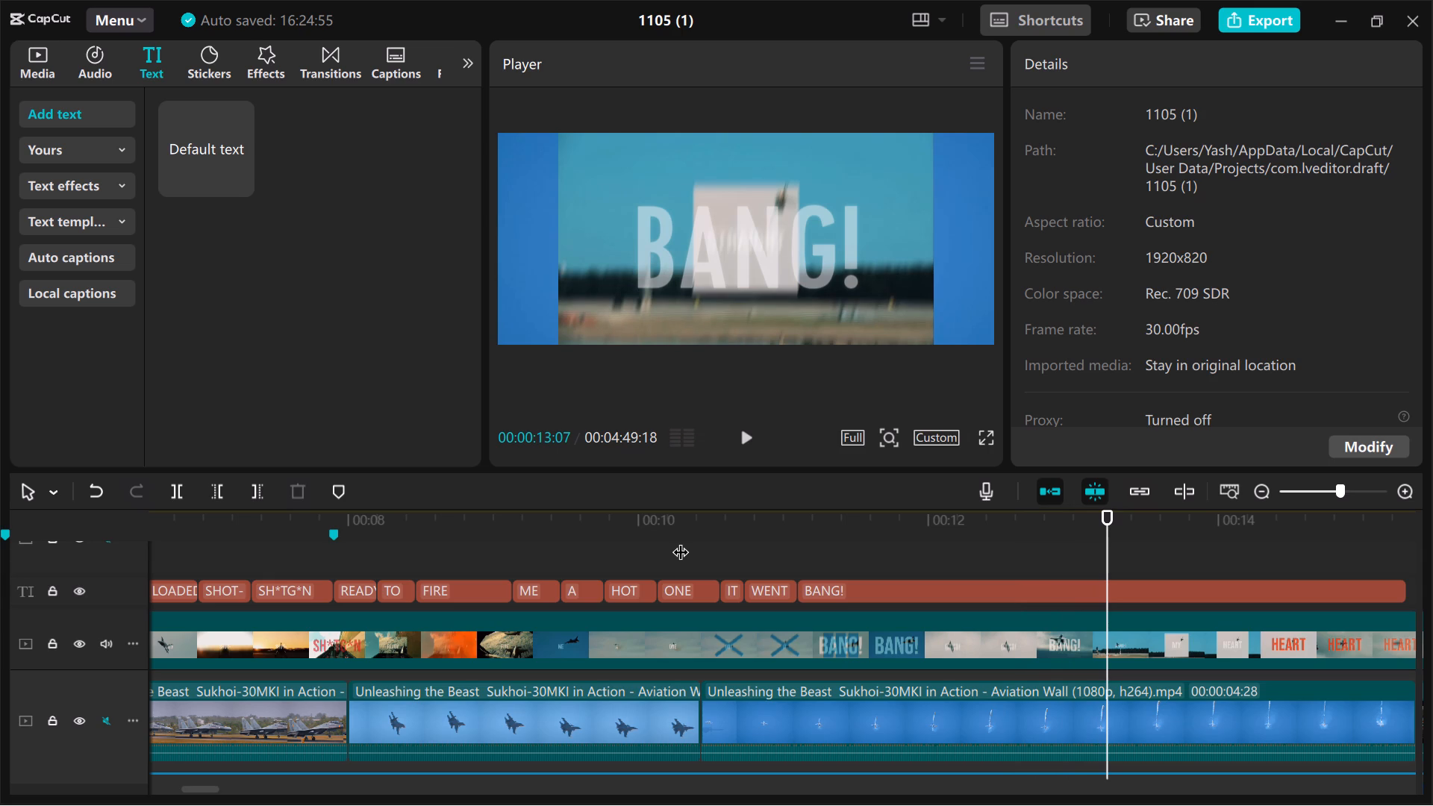
click(689, 543)
key(space)
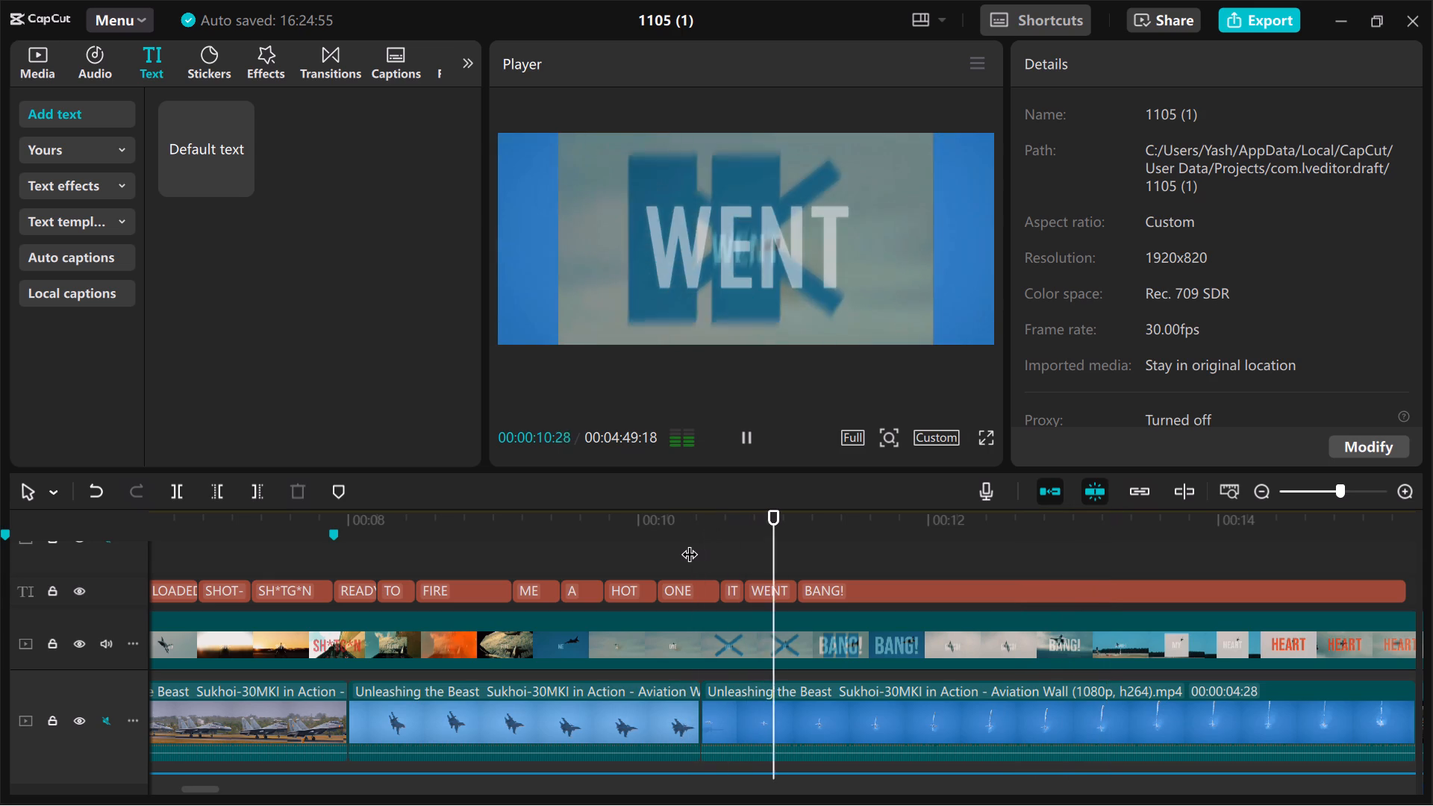
key(space)
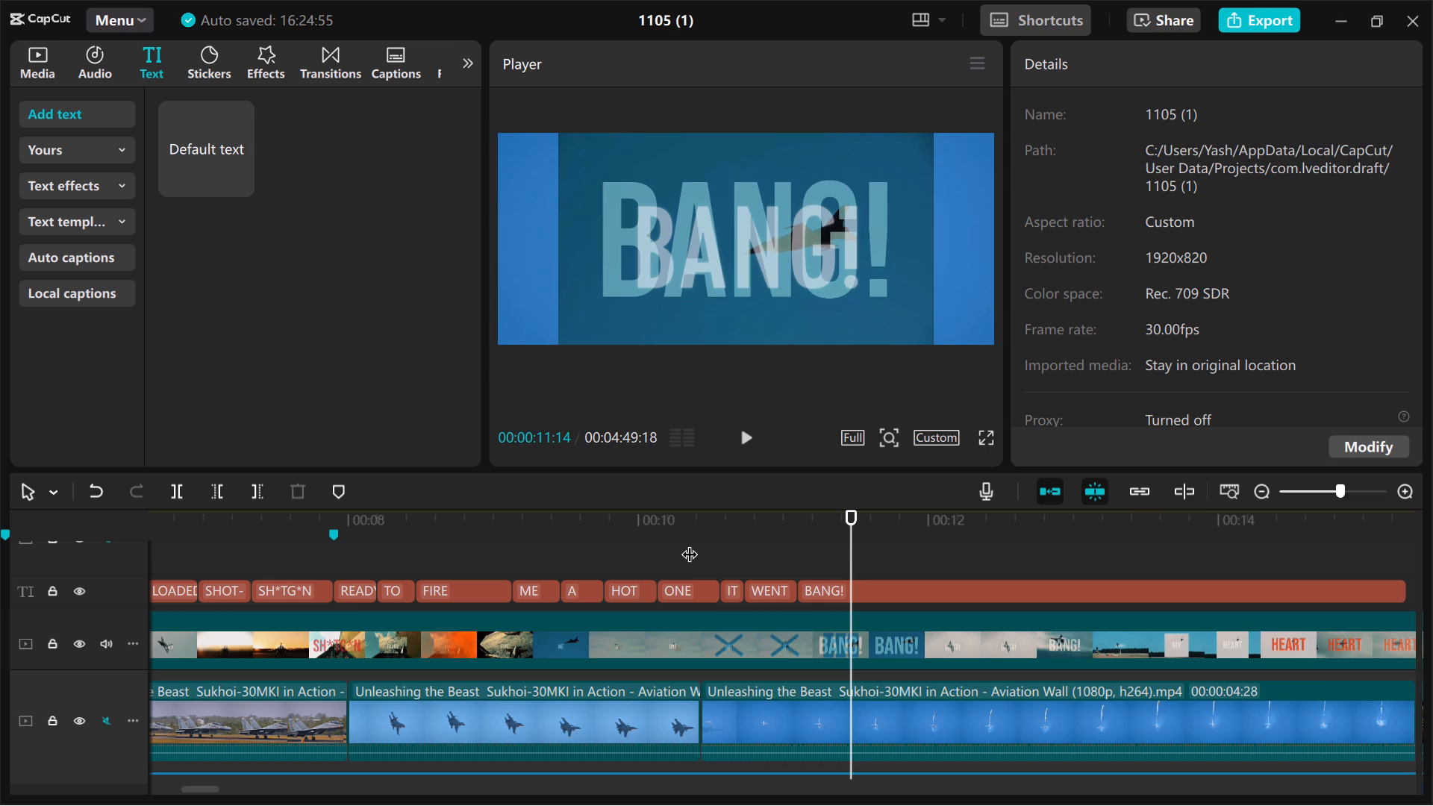
key(space)
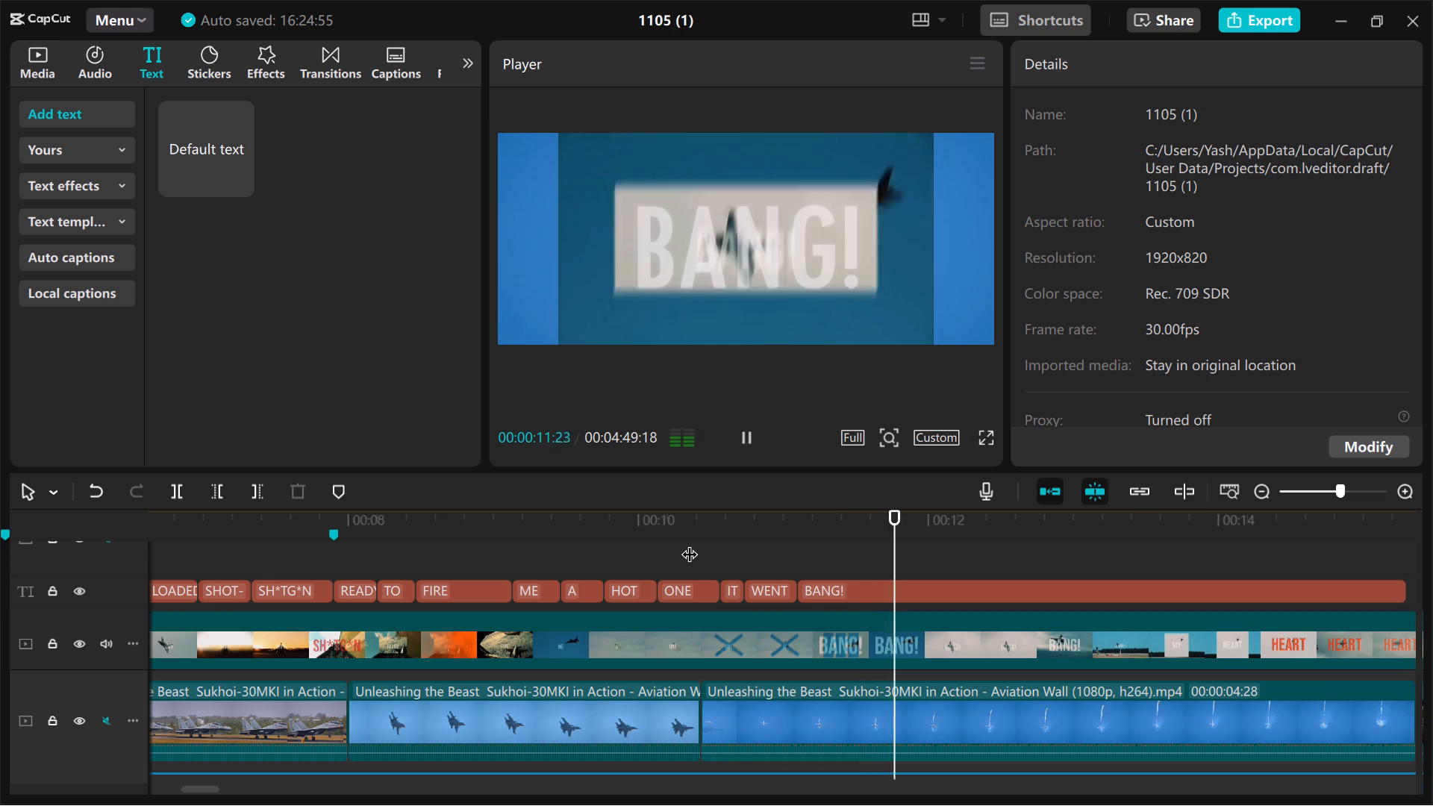
key(space)
key(space)
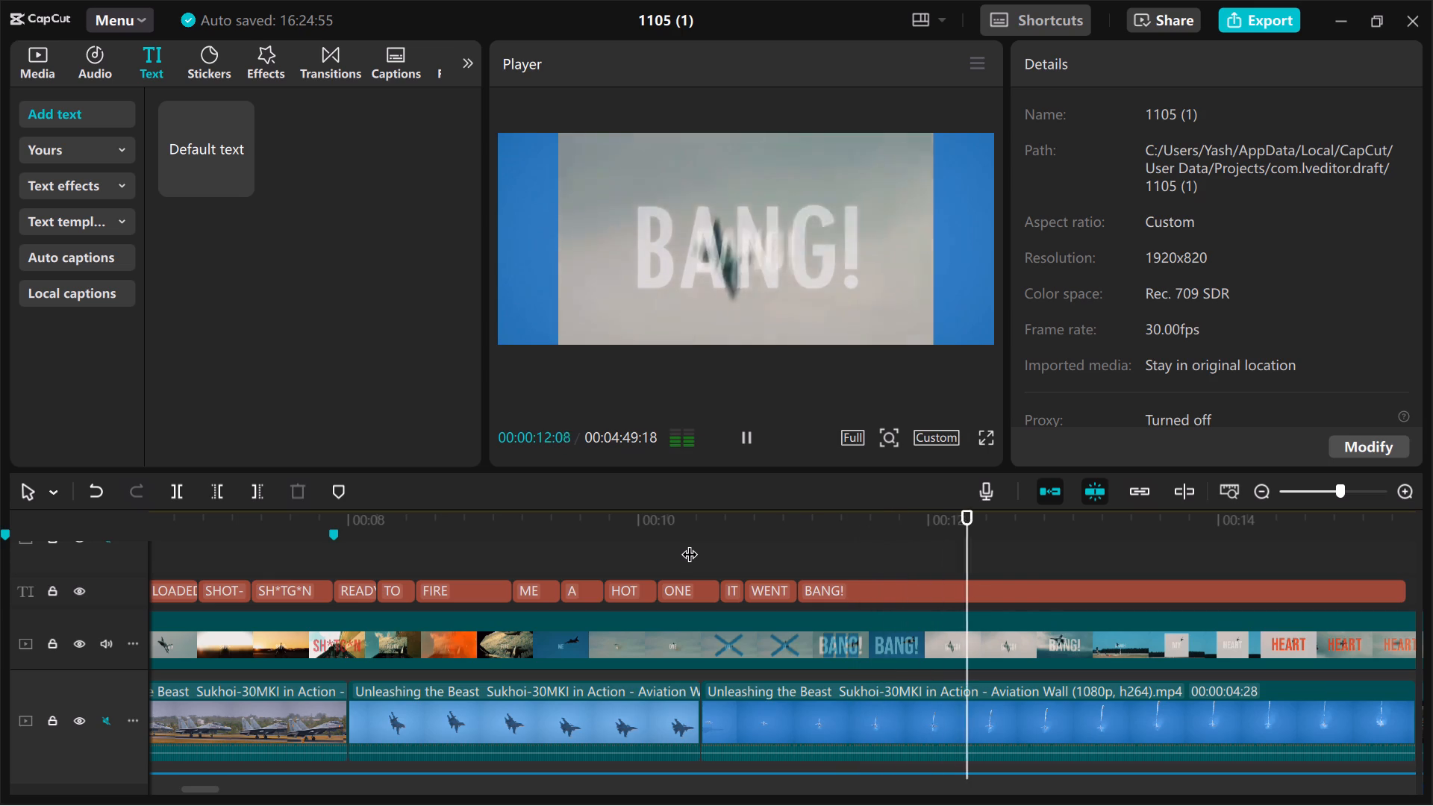
key(space)
key(space)
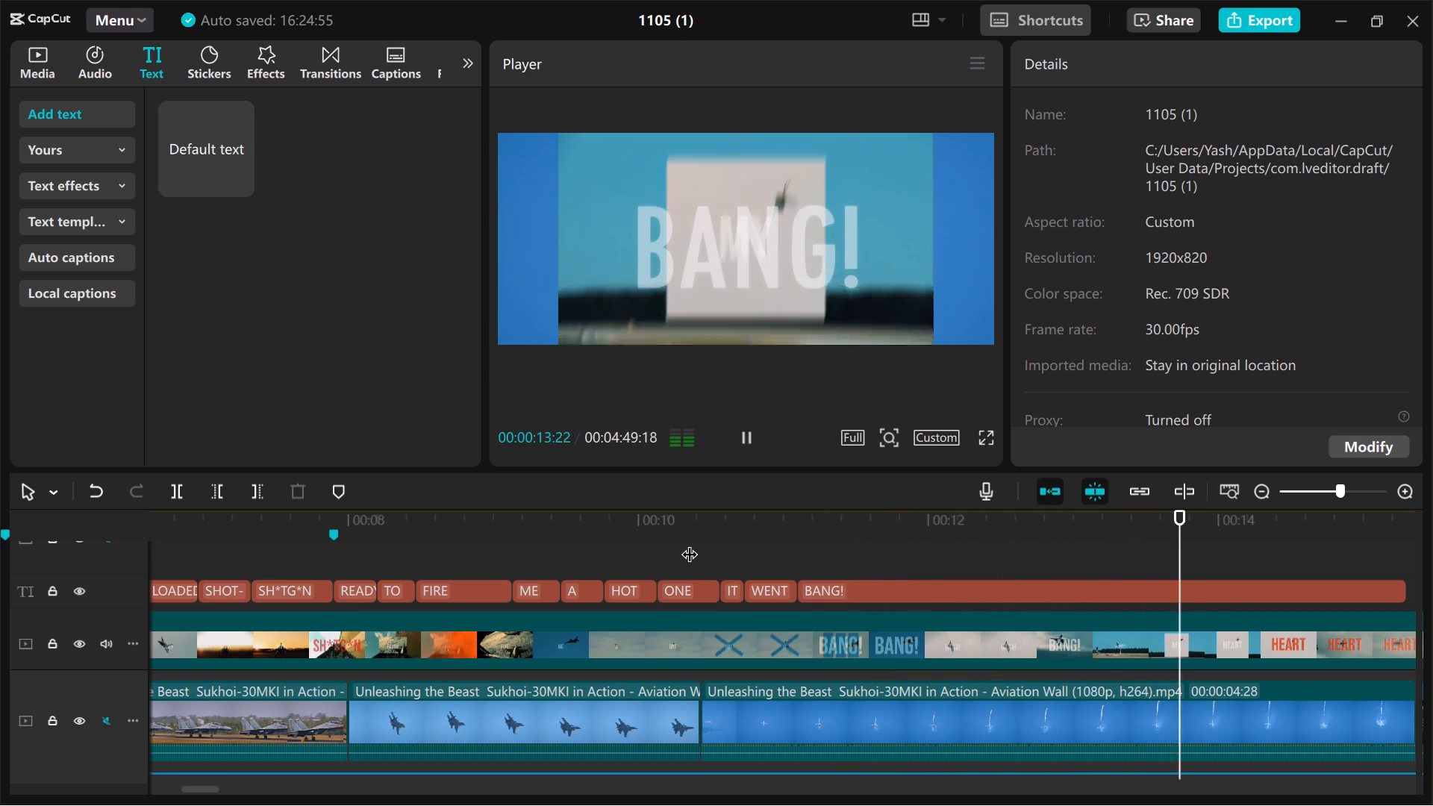
key(space)
key(space)
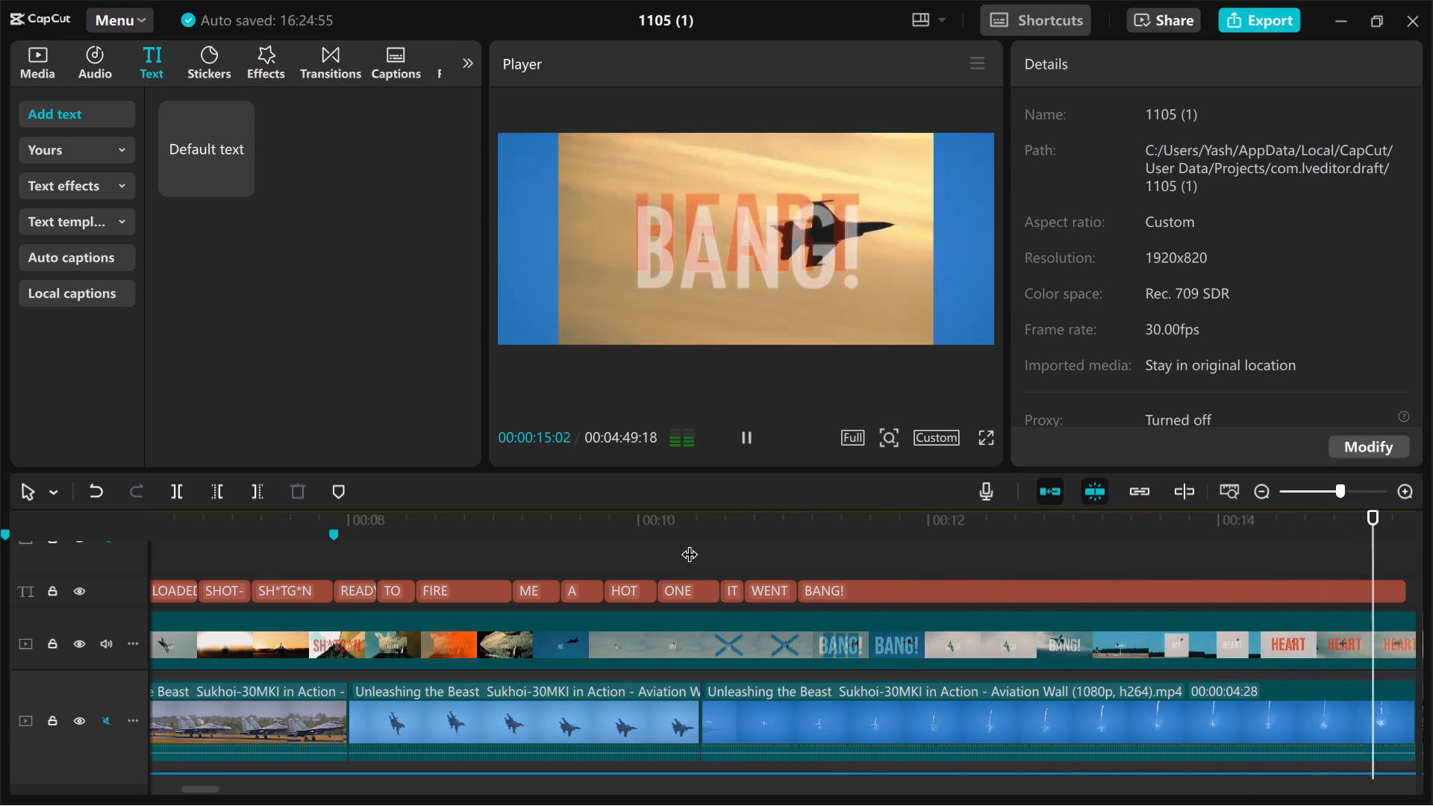
Step back frame by frame through the reference's "HEART" shots from 00:00:15:11 to 00:00:14:04, examining where each shot changes.
key(space)
key(Left)
key(Left)
key(Left)
key(Left)
key(Left)
key(Left)
key(Left)
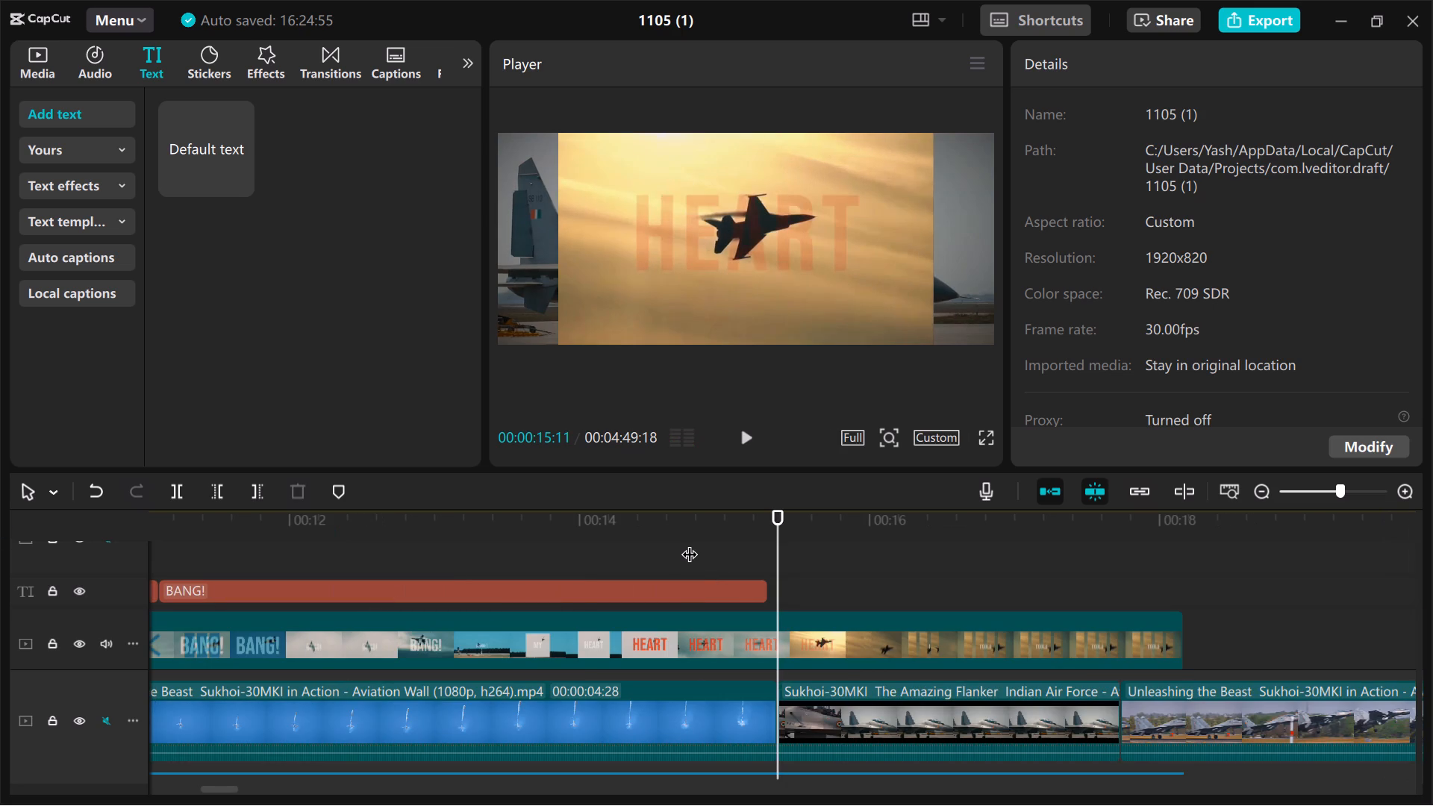
key(Left)
key(Left)
key(Left)
key(Left)
key(Left)
key(Left)
key(Left)
key(Left)
key(Left)
key(Left)
key(Left)
key(Left)
key(Left)
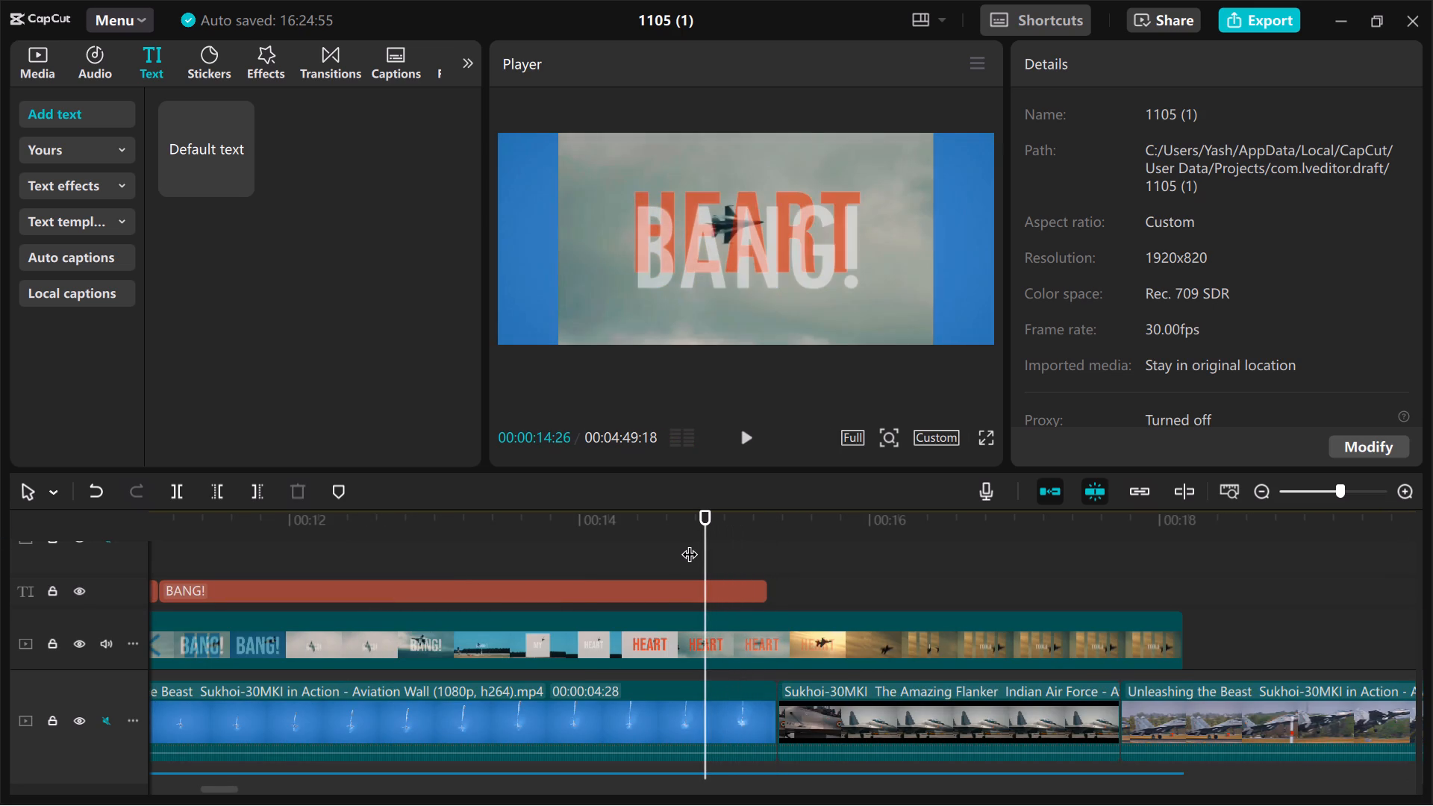
key(Left)
key(Left)
key(Left)
key(Left)
key(Left)
key(Left)
key(Left)
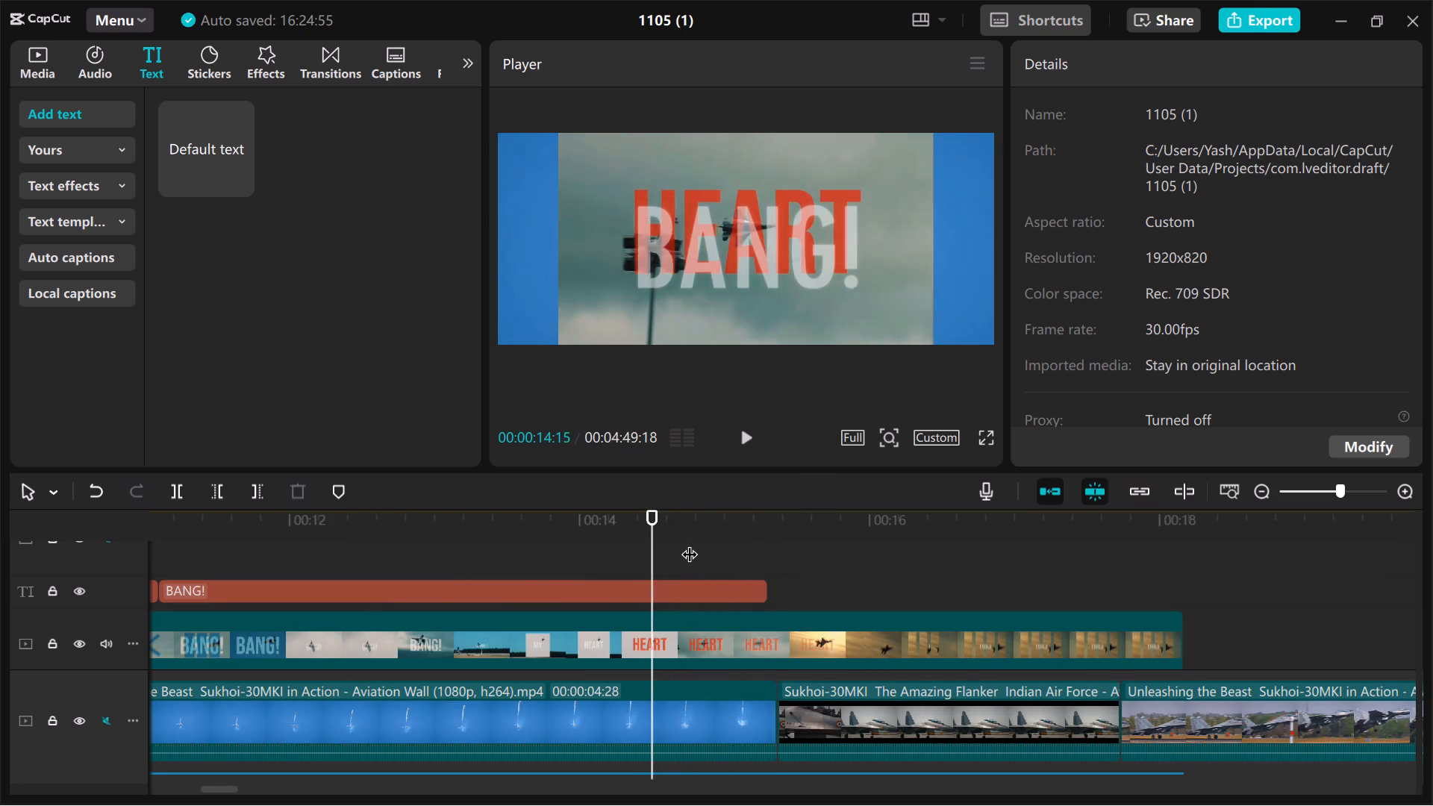
key(Left)
key(Left)
key(Left)
key(Left)
key(Left)
key(Left)
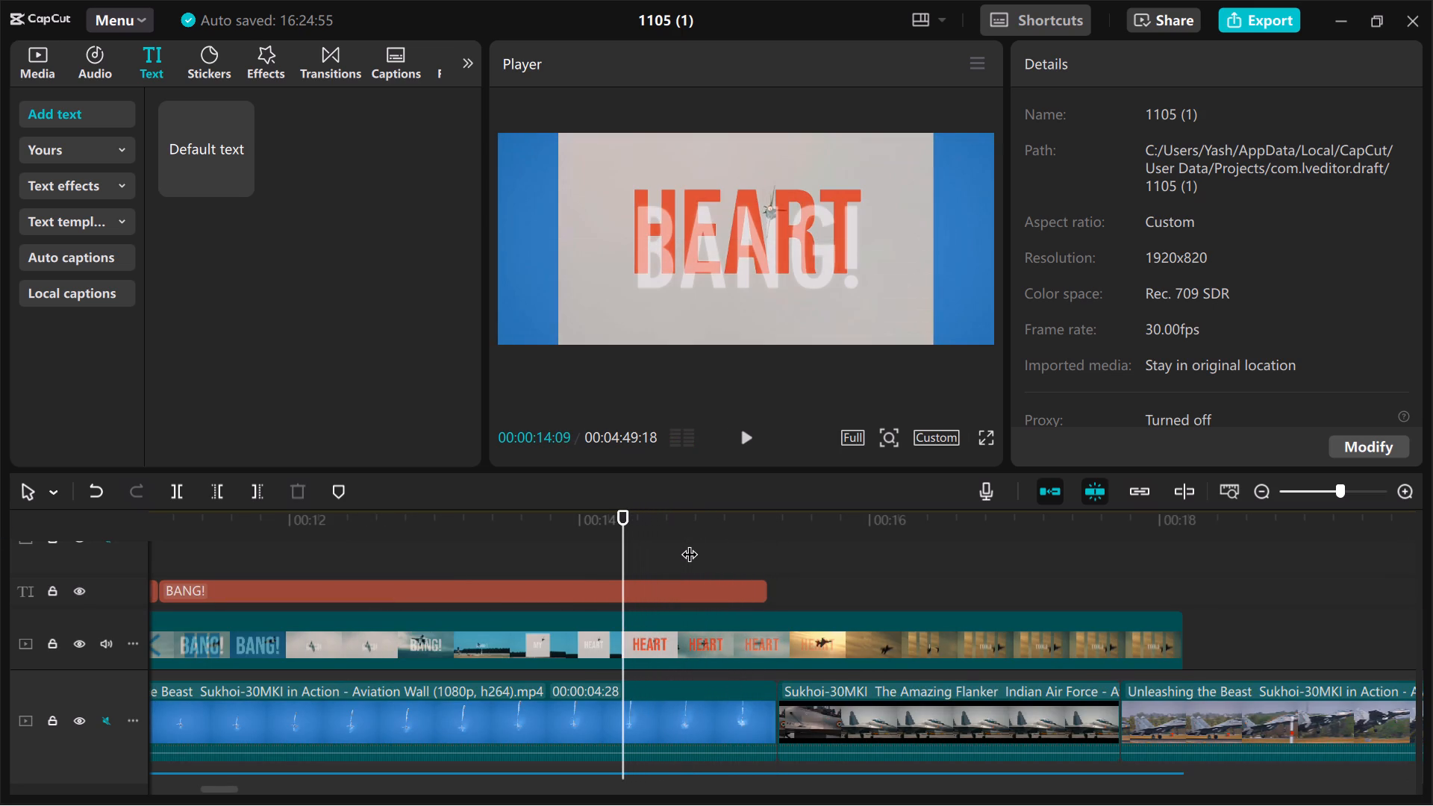
key(Left)
key(Left)
key(Left)
key(Left)
key(Left)
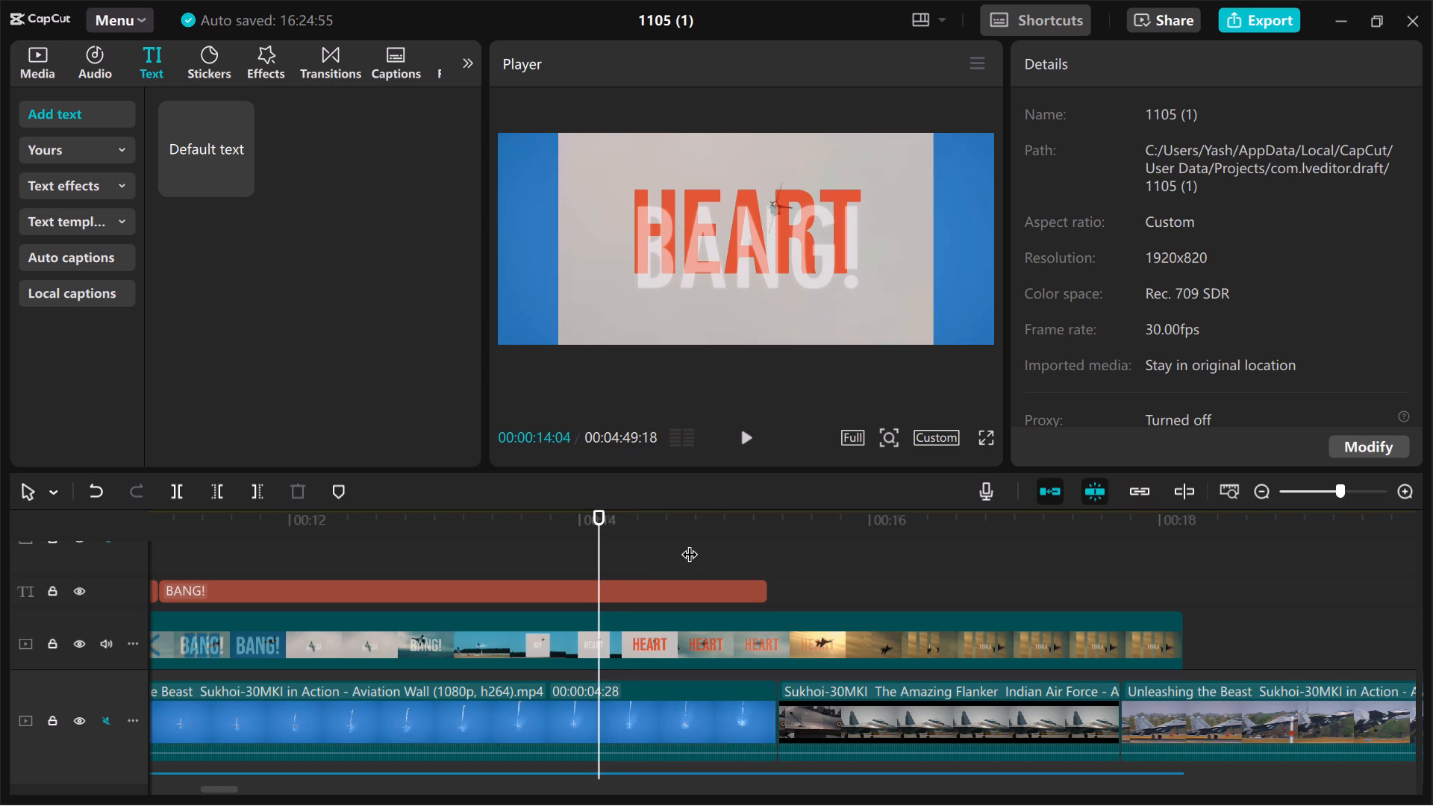
Step frame by frame through the reference from 00:00:14:04 back to about 00:00:13:24, examining where the small "HEART" lyric starts.
key(Left)
key(Left)
key(Left)
key(Left)
key(Left)
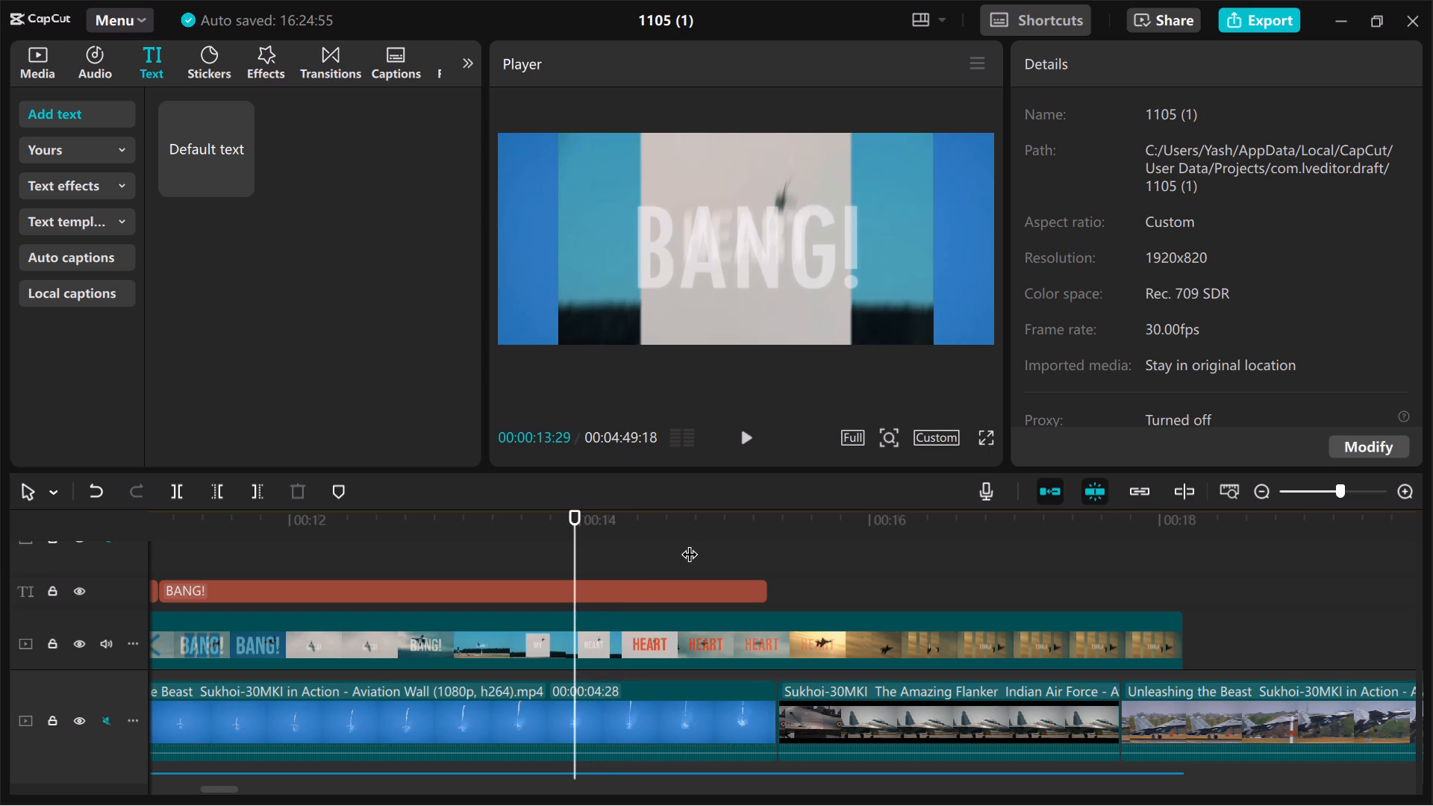
key(Left)
key(Right)
key(Left)
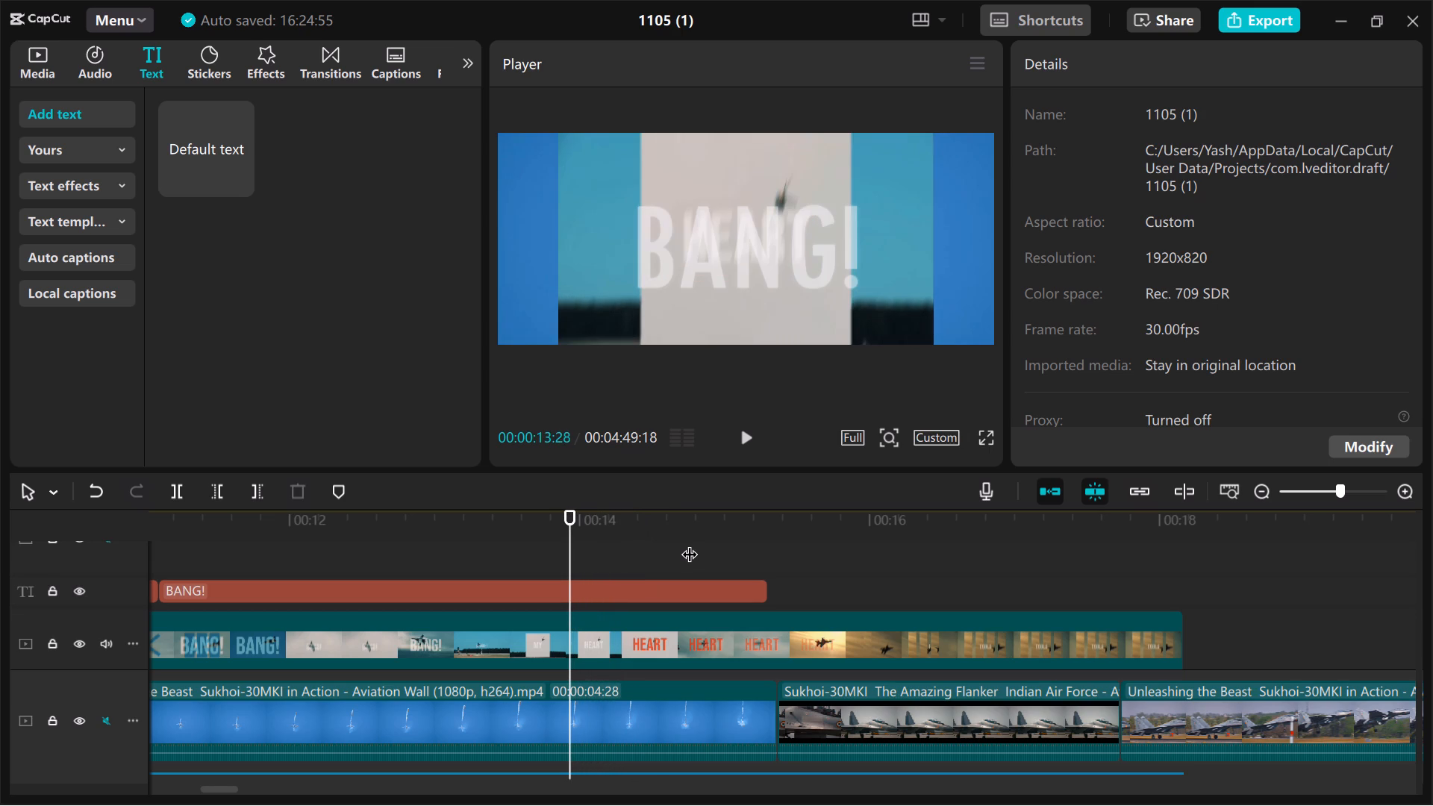
key(Right)
key(Left)
key(Left)
key(Left)
key(Left)
key(Left)
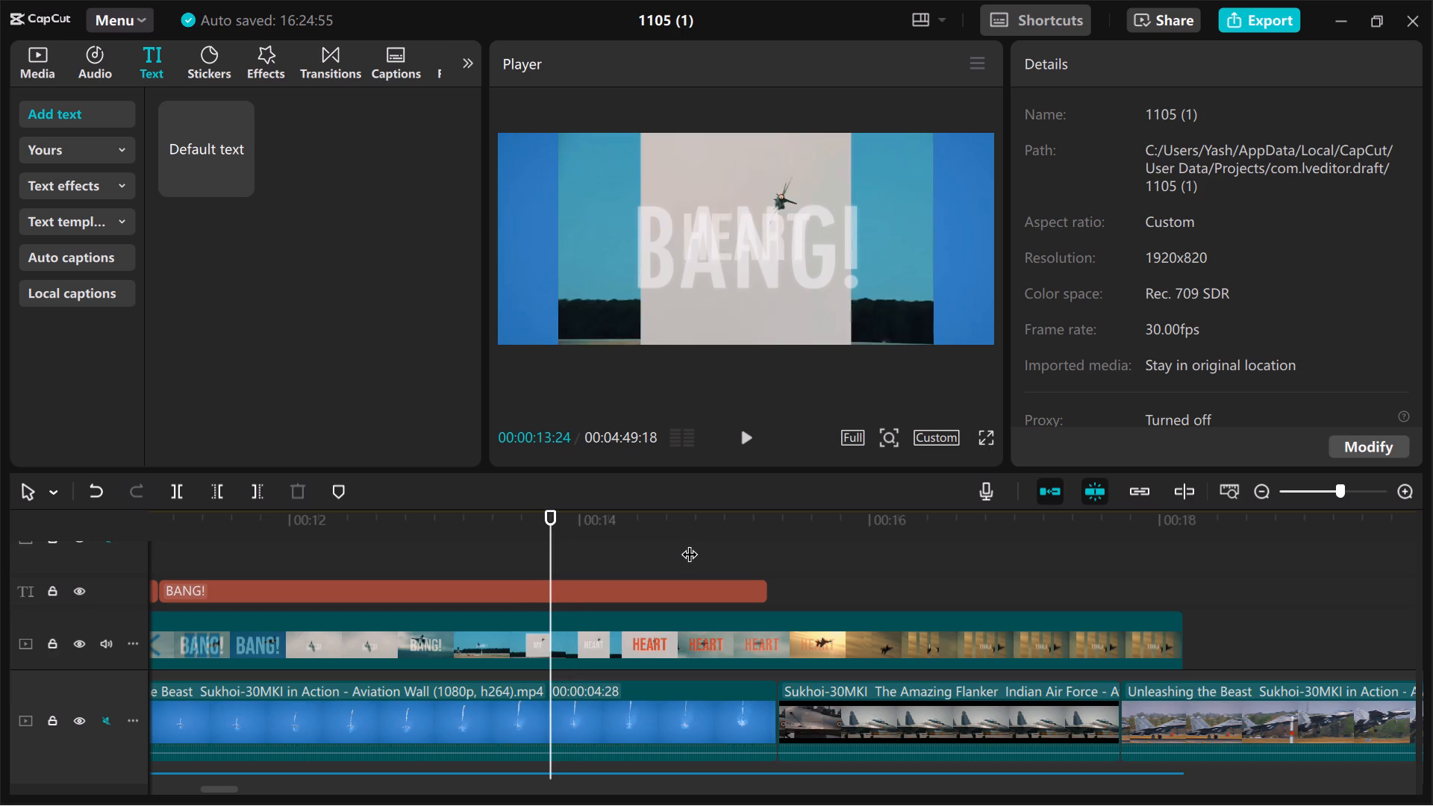
key(Left)
key(Right)
key(Right)
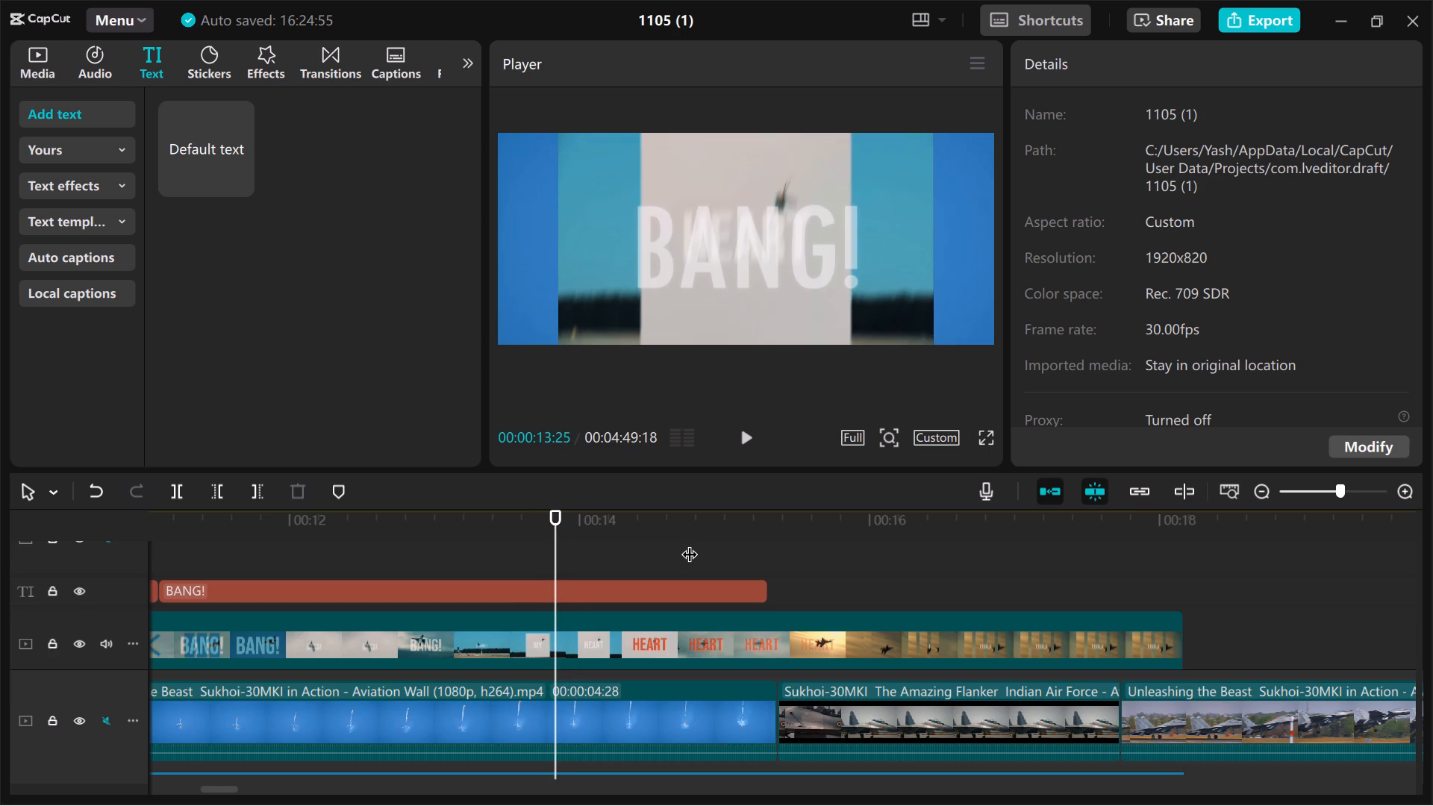
Step back frame by frame from 00:00:13:25 to 00:00:13:07, examining where the reference's lyric words before "HEART" change.
key(Left)
key(Left)
key(Left)
key(Left)
key(Left)
key(Left)
key(Left)
key(Left)
key(Left)
key(Left)
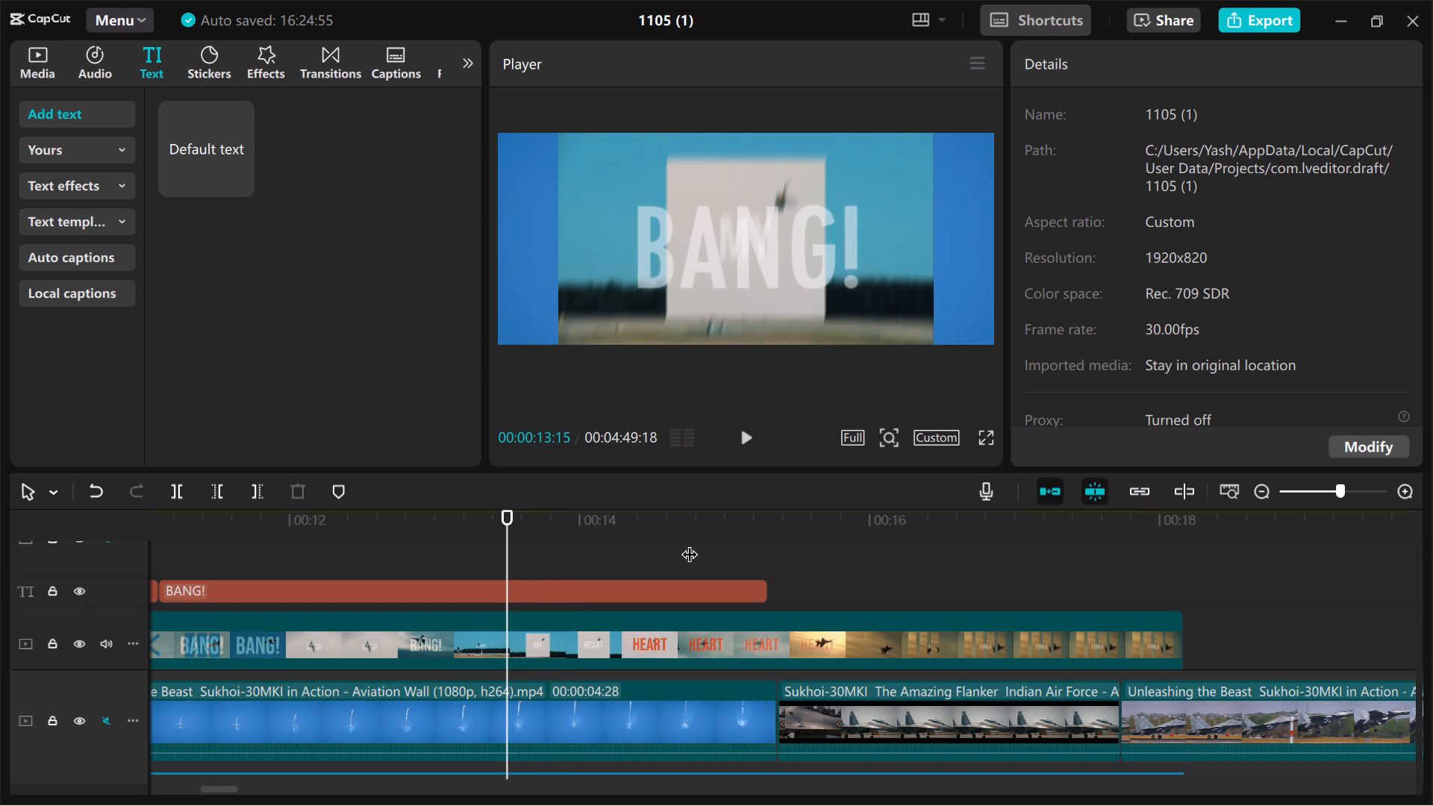
key(Left)
key(Left)
key(Left)
key(Left)
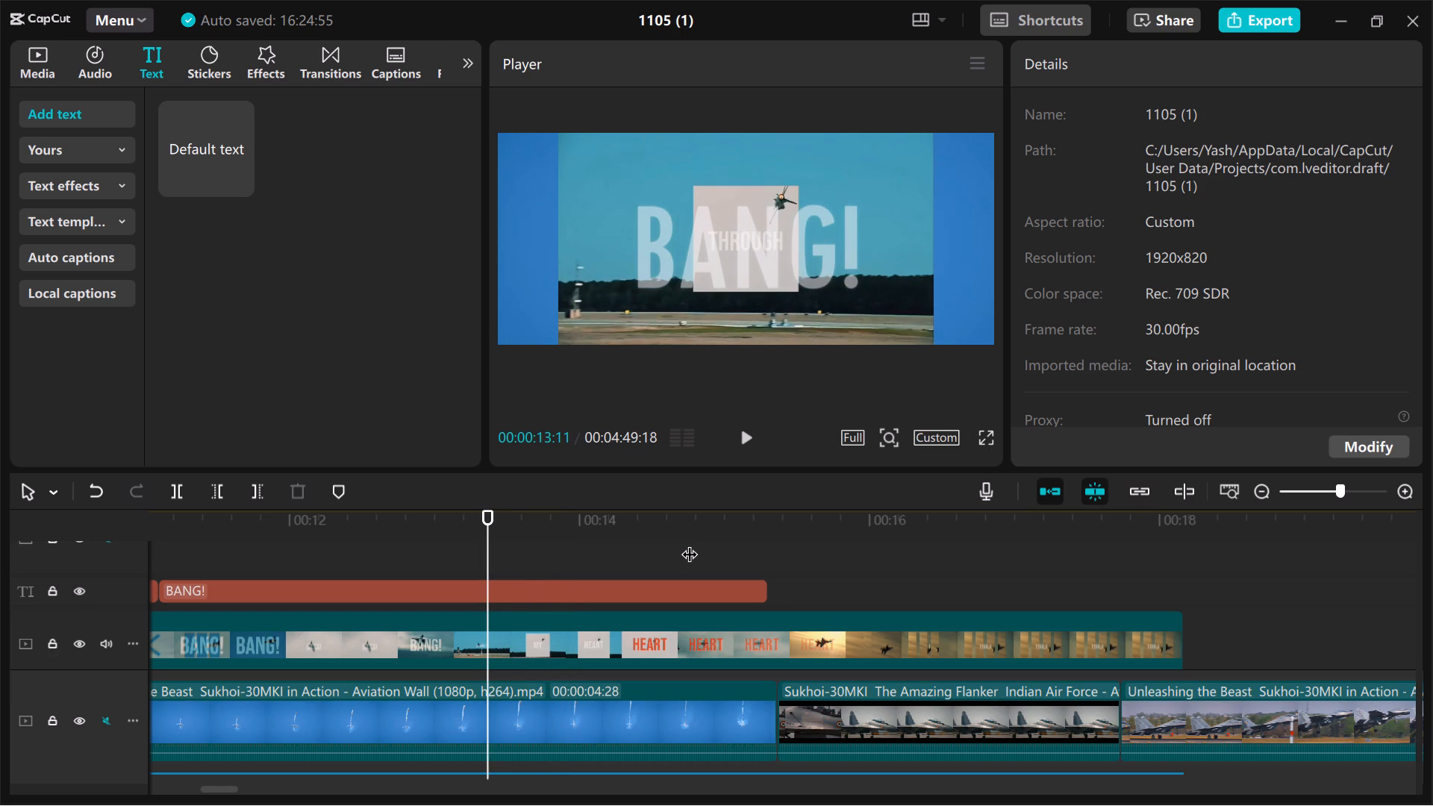
key(Left)
key(Left)
key(Left)
key(Left)
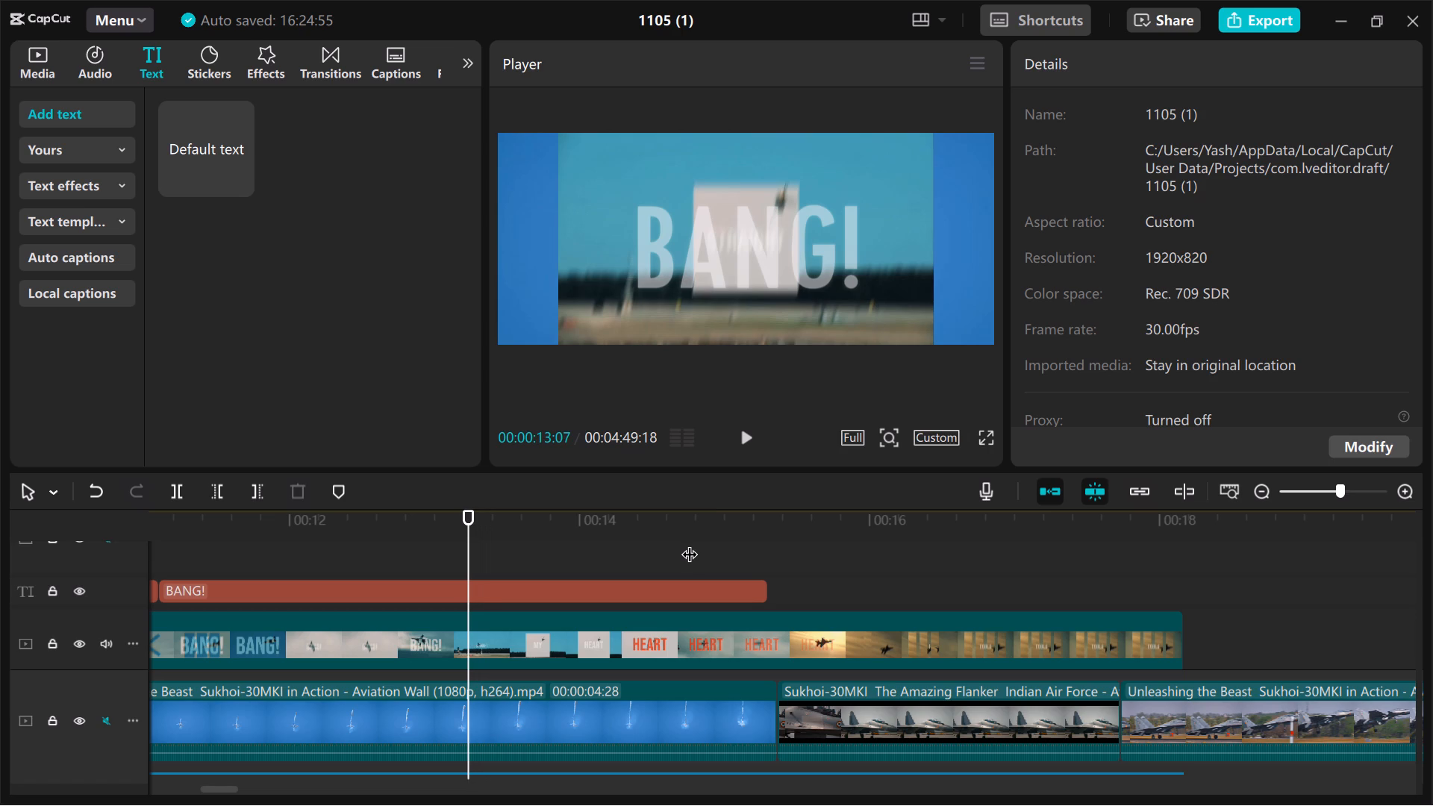
Step back frame by frame from about 00:00:13:08 to 00:00:12:26, examining where the reference's "STRAIGHT" shot starts.
key(Right)
key(Left)
key(Left)
key(Left)
key(Left)
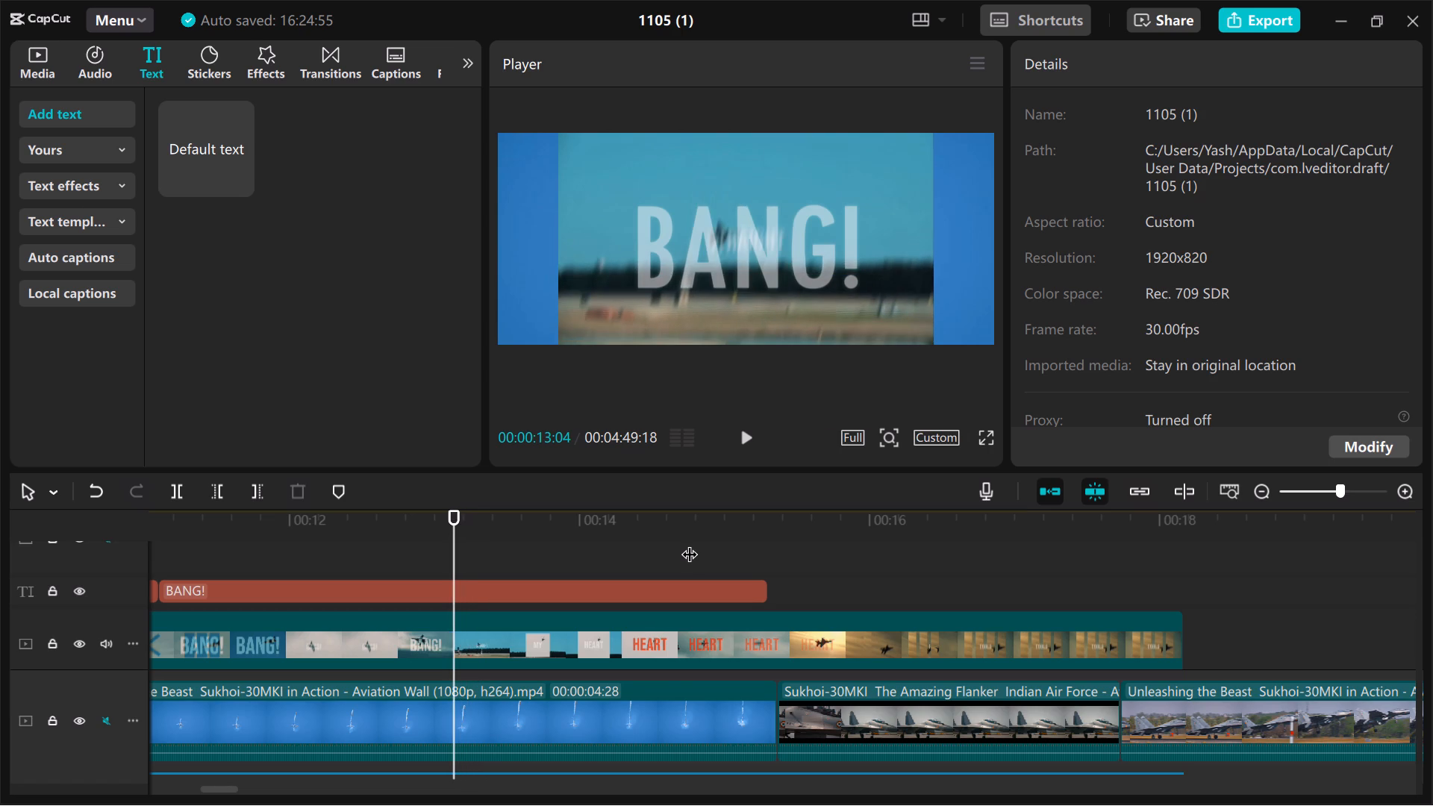
key(Left)
key(Left)
key(Left)
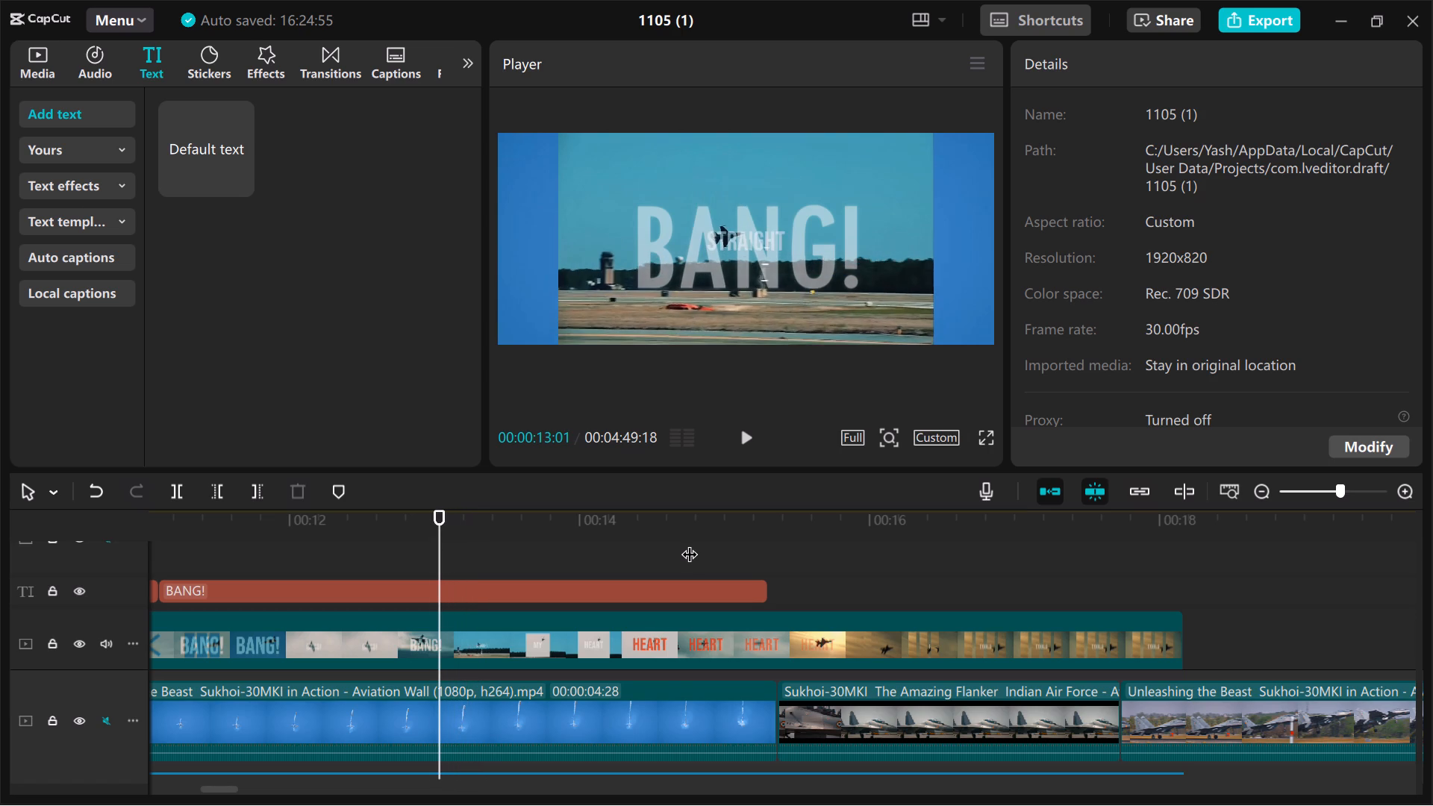
key(Left)
key(Left)
key(Left)
key(Left)
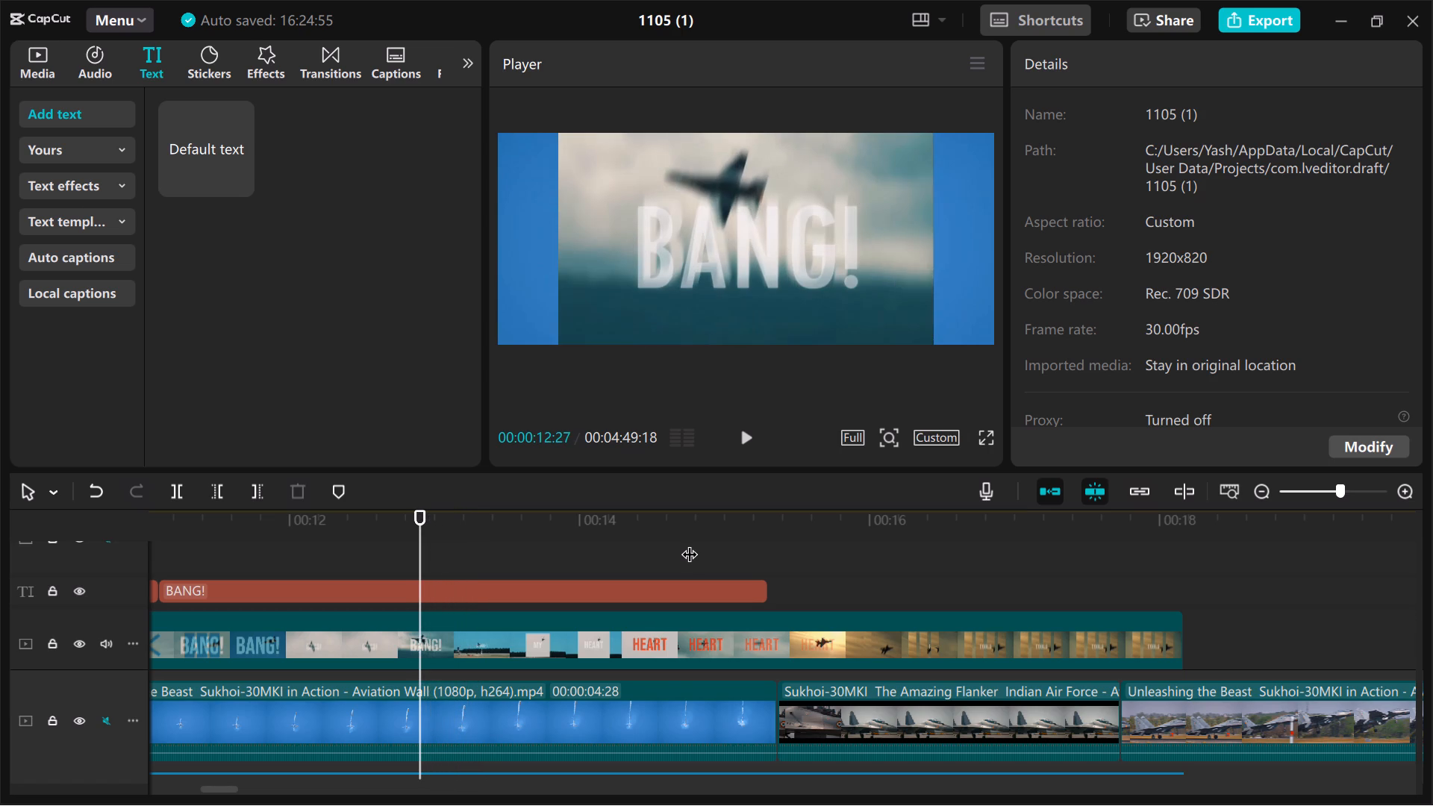
key(Left)
Split the long "BANG!" text clip at 00:00:13:00, where the reference's "STRAIGHT" shot begins.
key(Right)
key(Right)
key(Right)
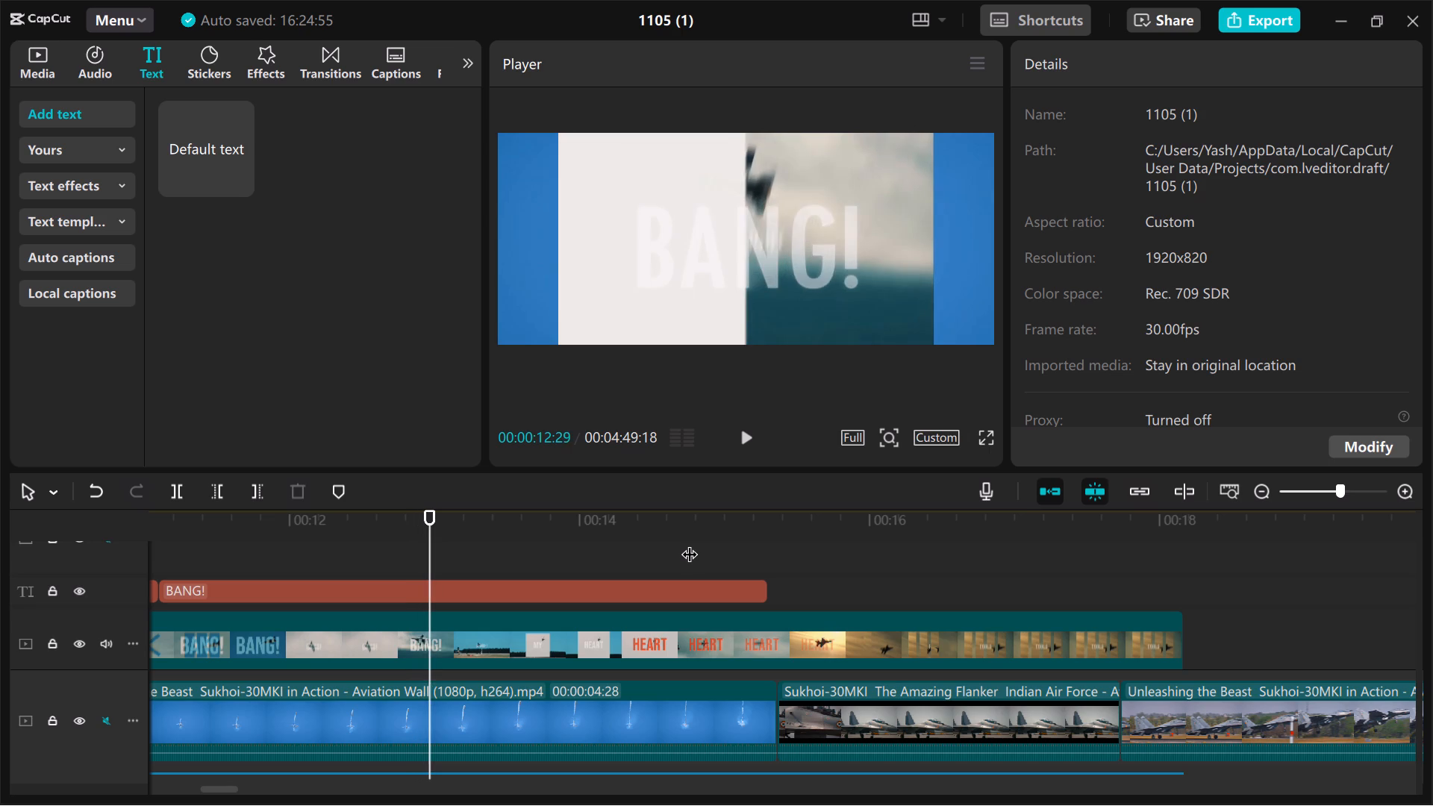
key(Right)
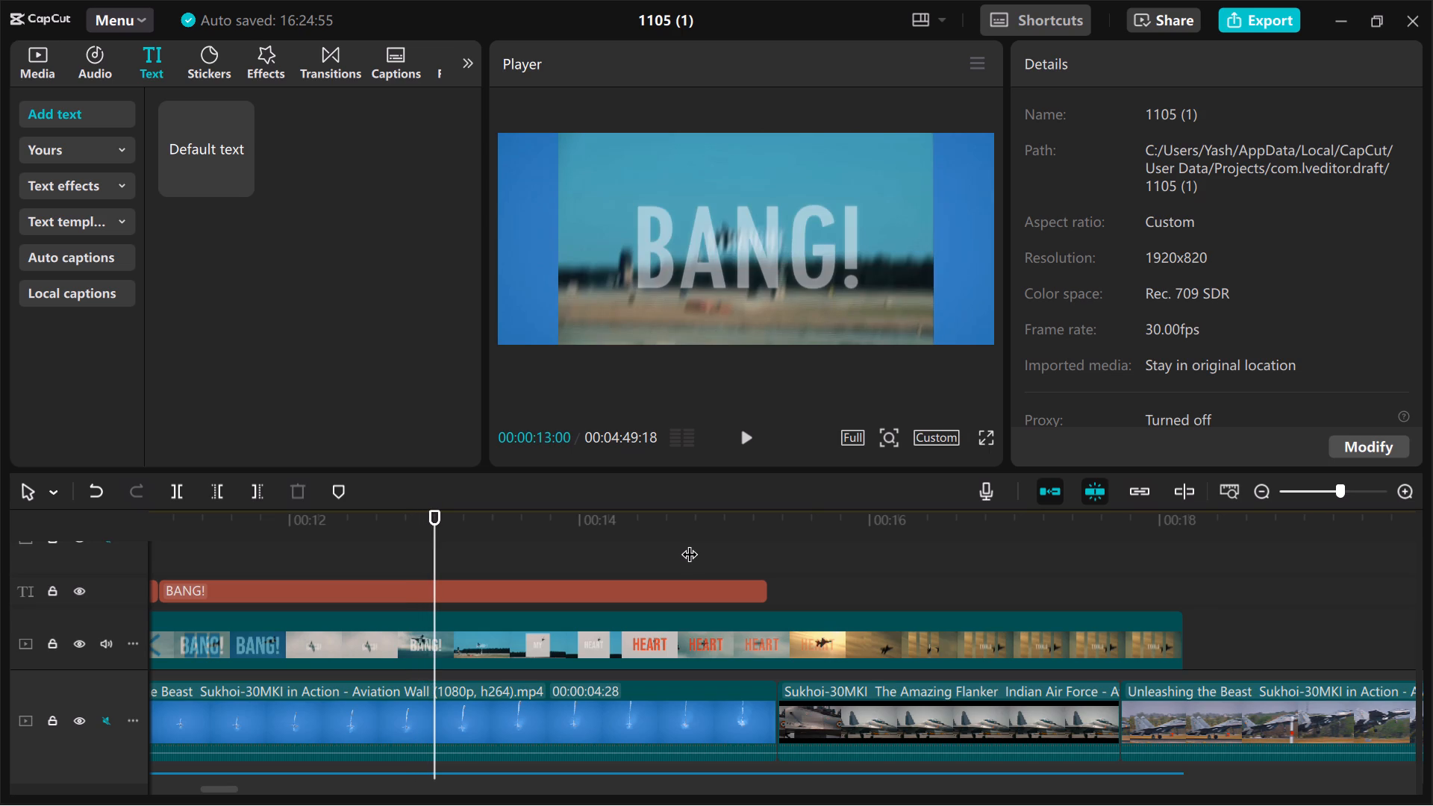
click(676, 587)
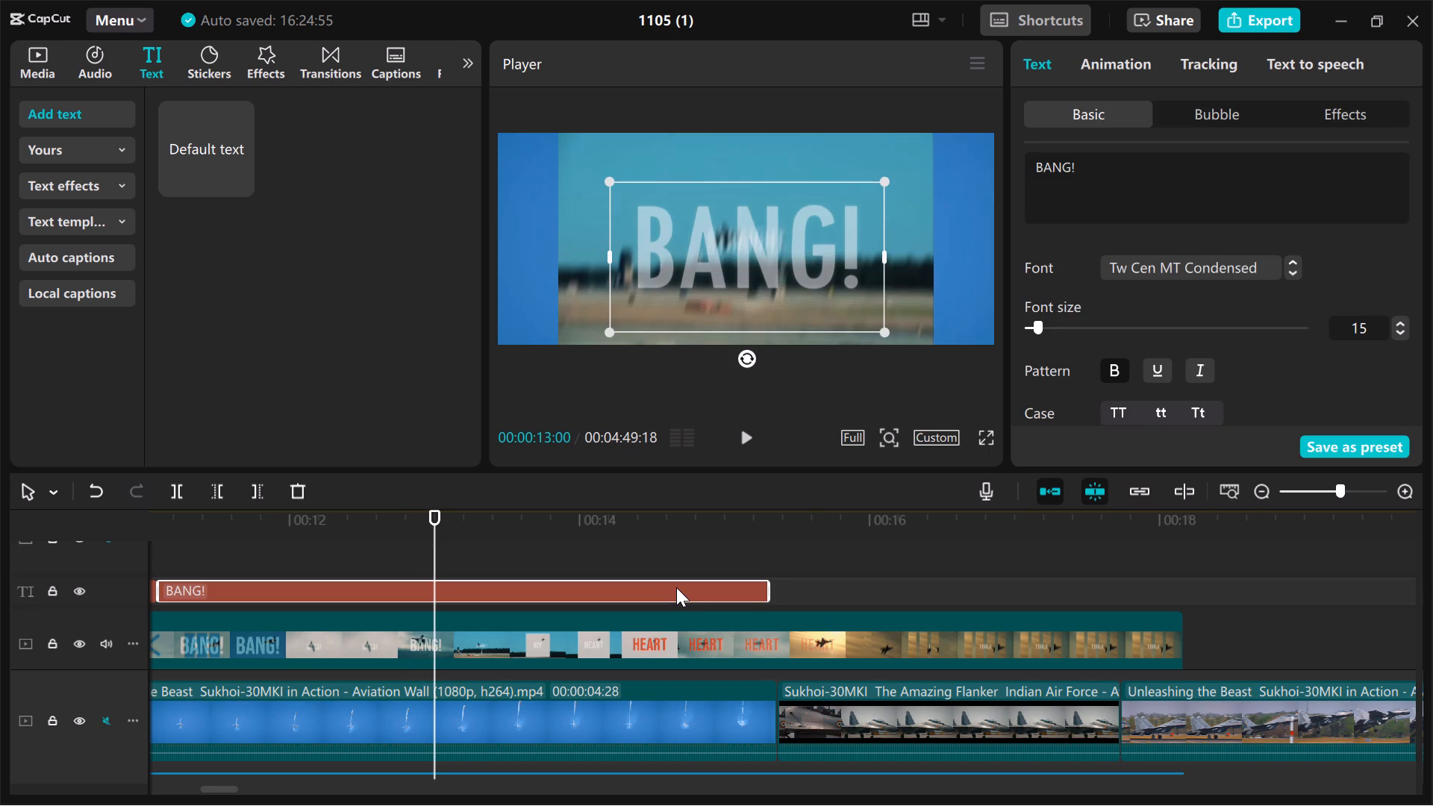
key(ctrl+b)
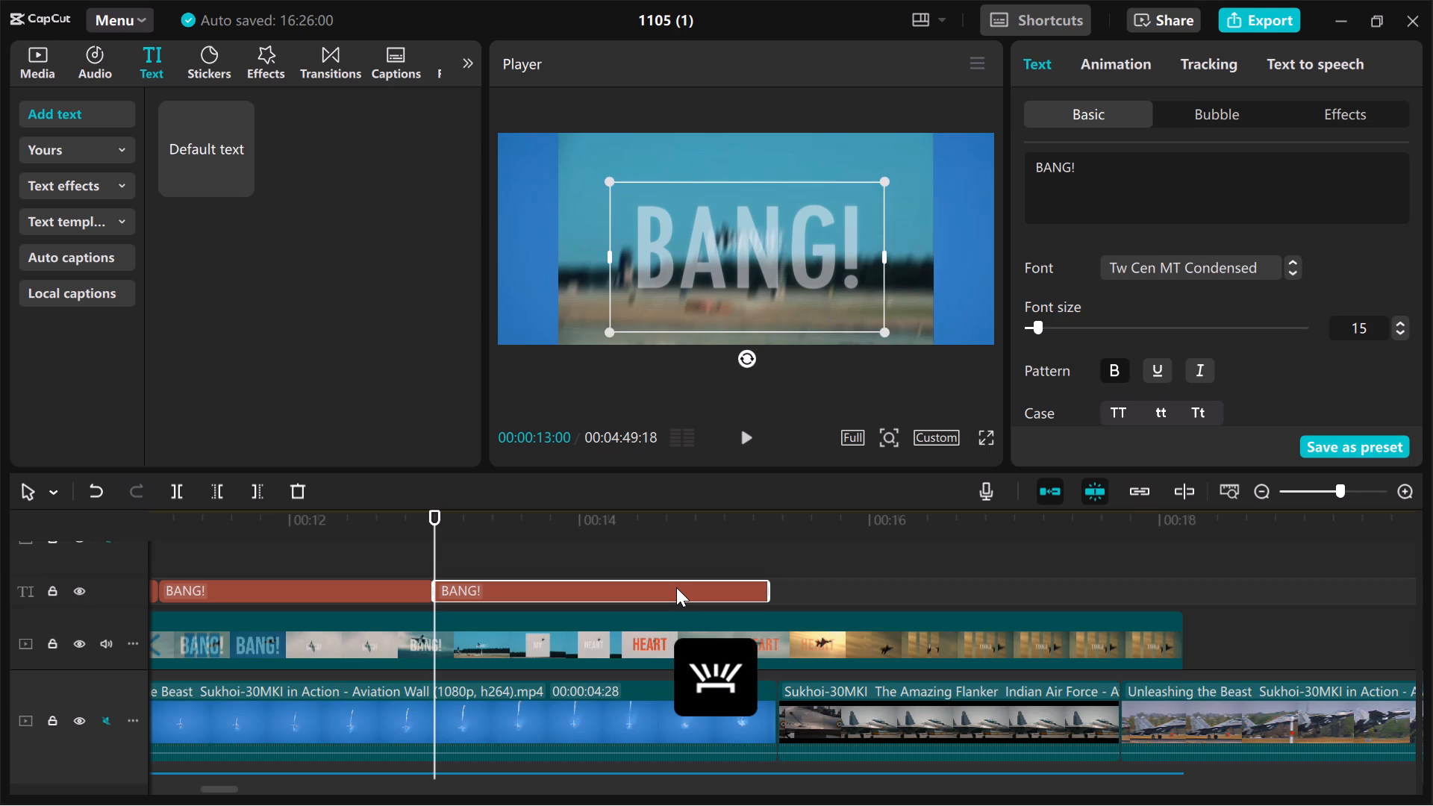
Find the frame where the reference changes from "STRAIGHT" to "THROUGH" and split the "BANG!" text there, at 00:00:13:07.
key(Right)
key(Right)
key(Right)
key(Right)
key(Right)
key(Right)
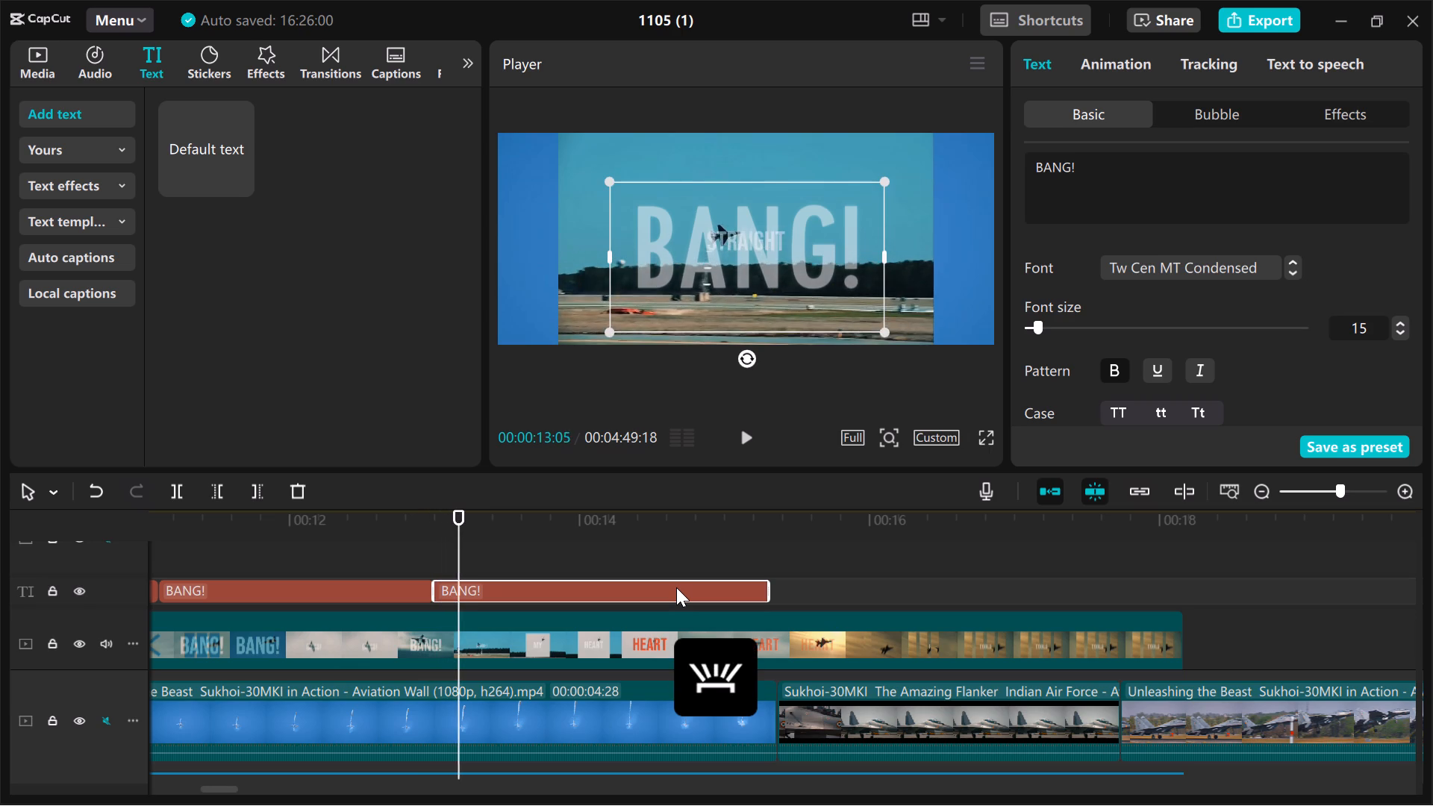
key(Right)
key(Right)
key(Left)
key(Right)
key(Right)
key(Right)
key(Right)
key(Right)
key(Right)
key(Right)
key(Right)
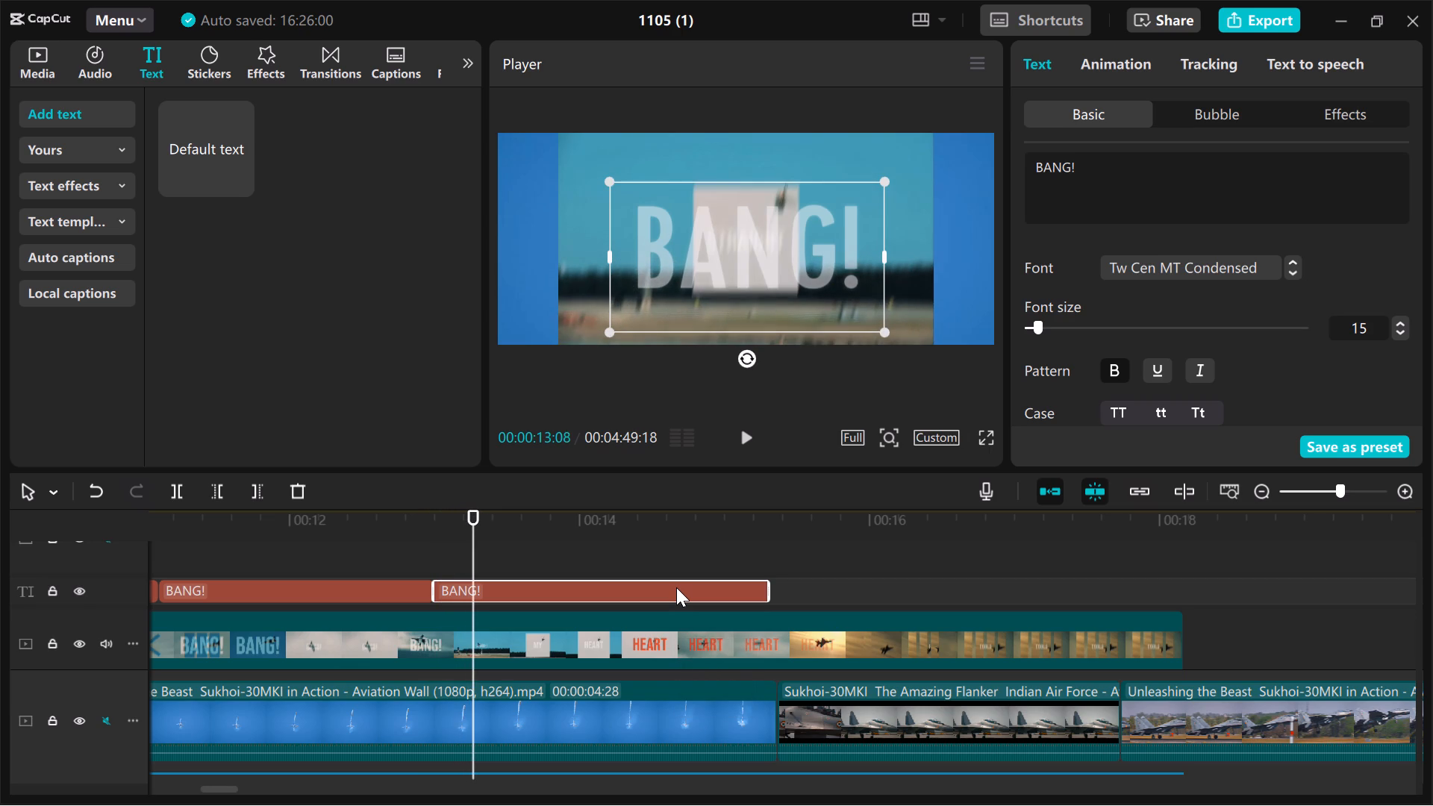
key(Left)
key(Left)
key(Left)
key(Left)
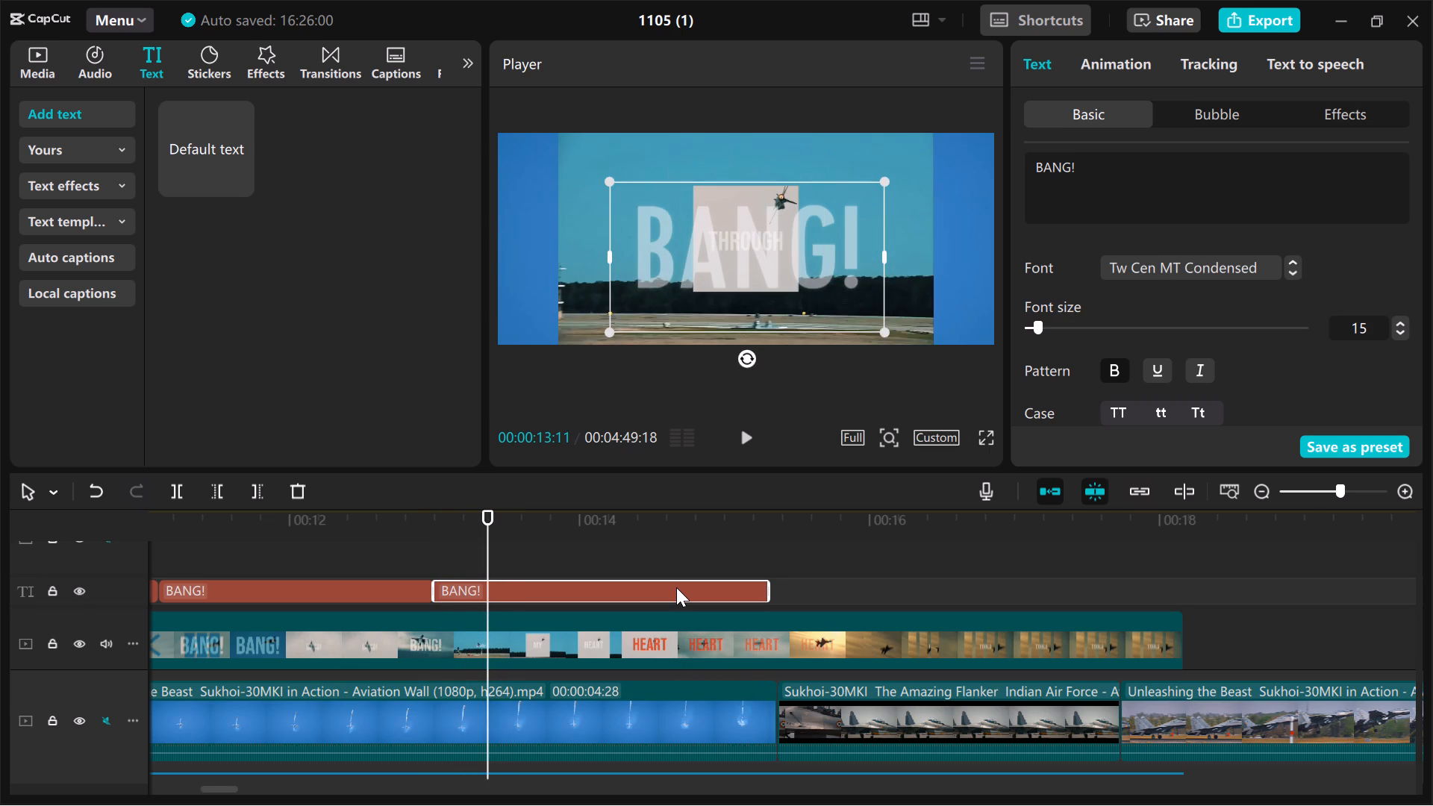
key(Left)
key(Left)
key(Left)
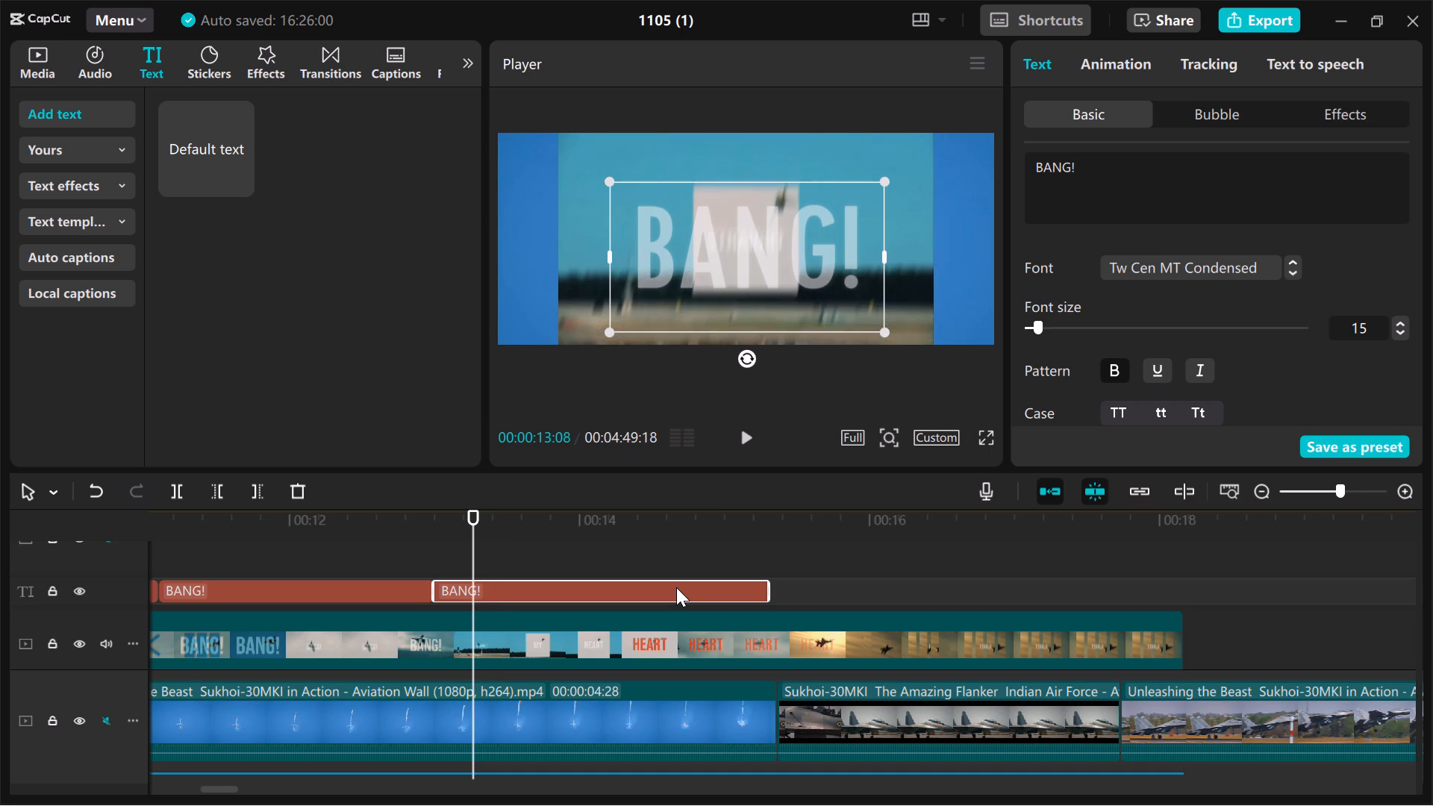
key(Left)
key(Left)
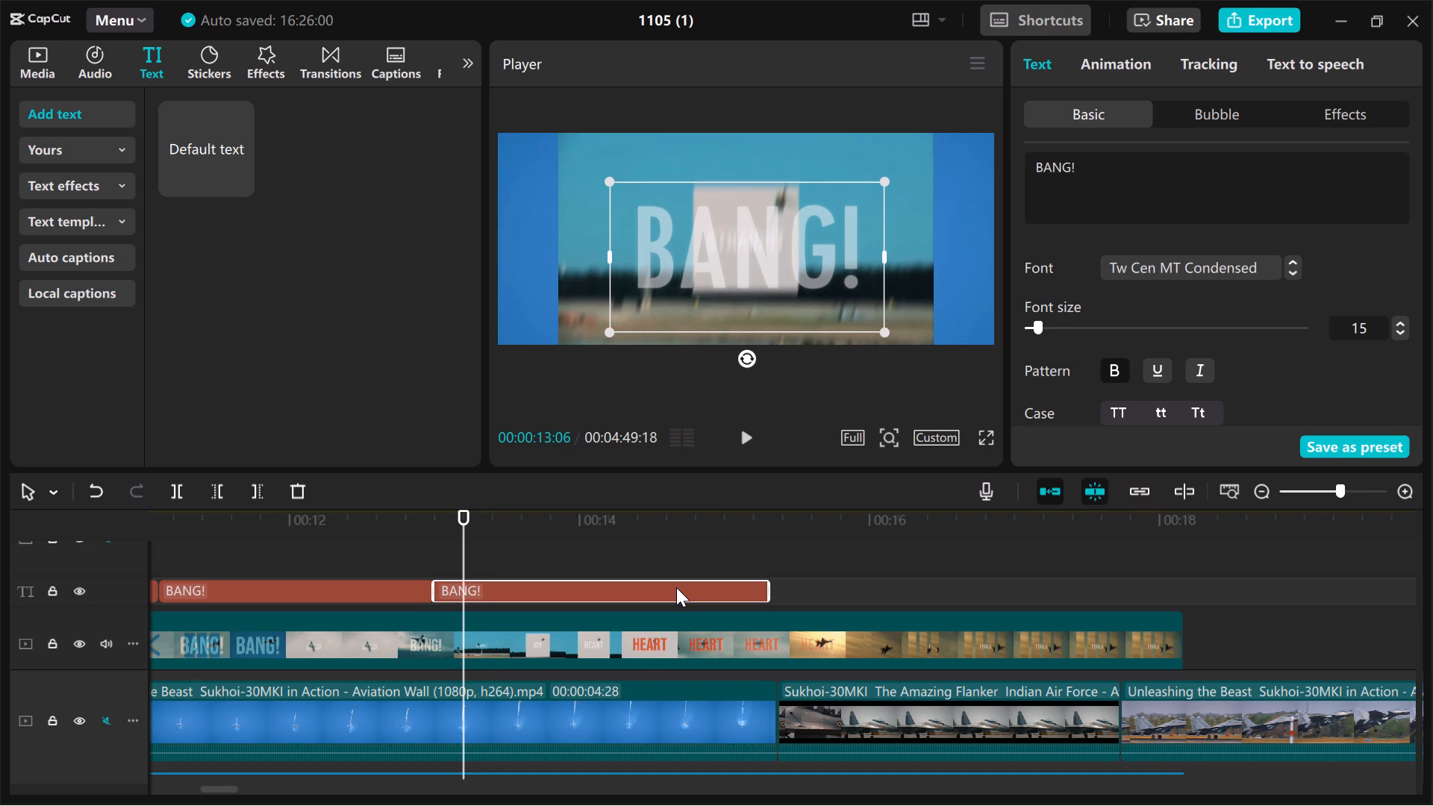
key(Left)
key(Left)
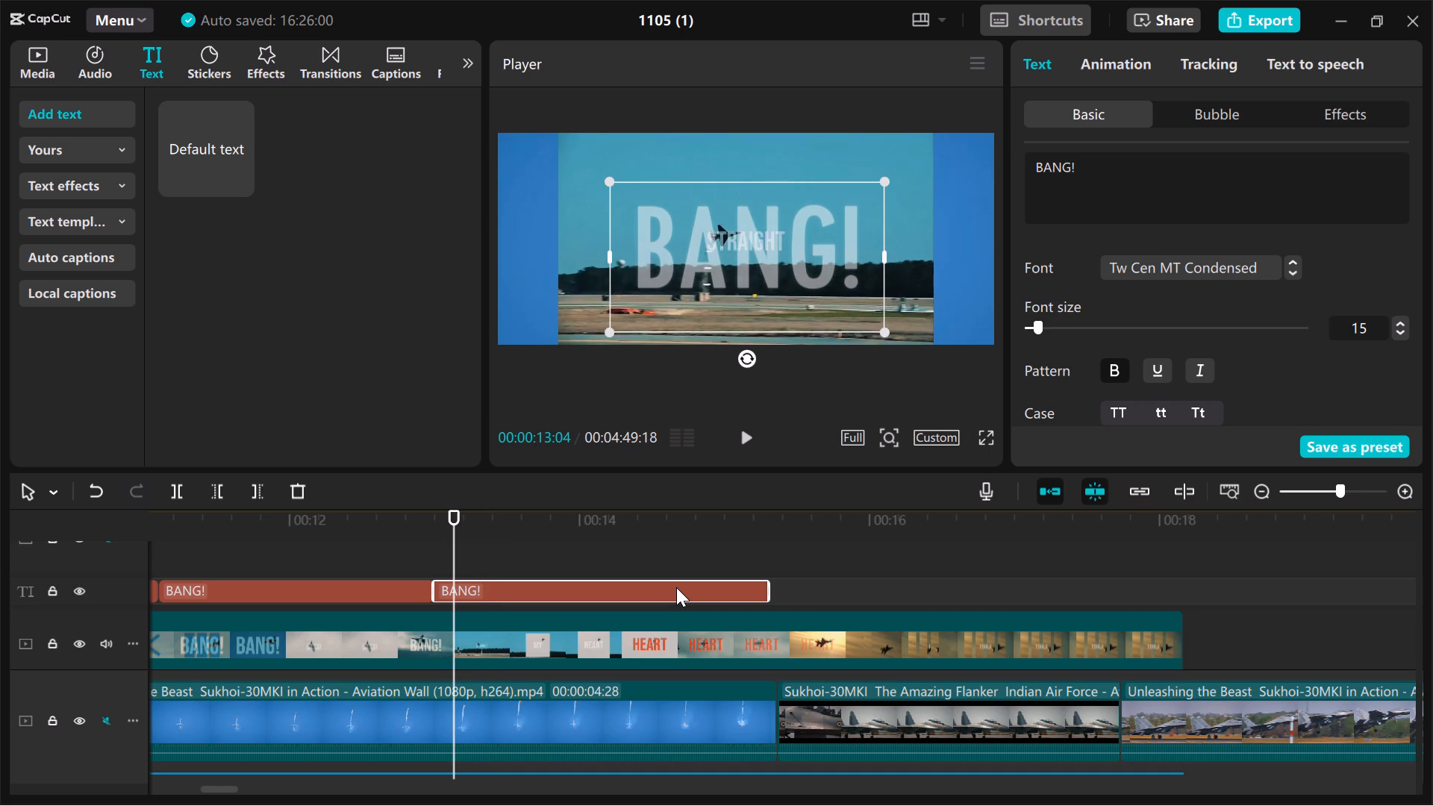
key(Right)
key(Right)
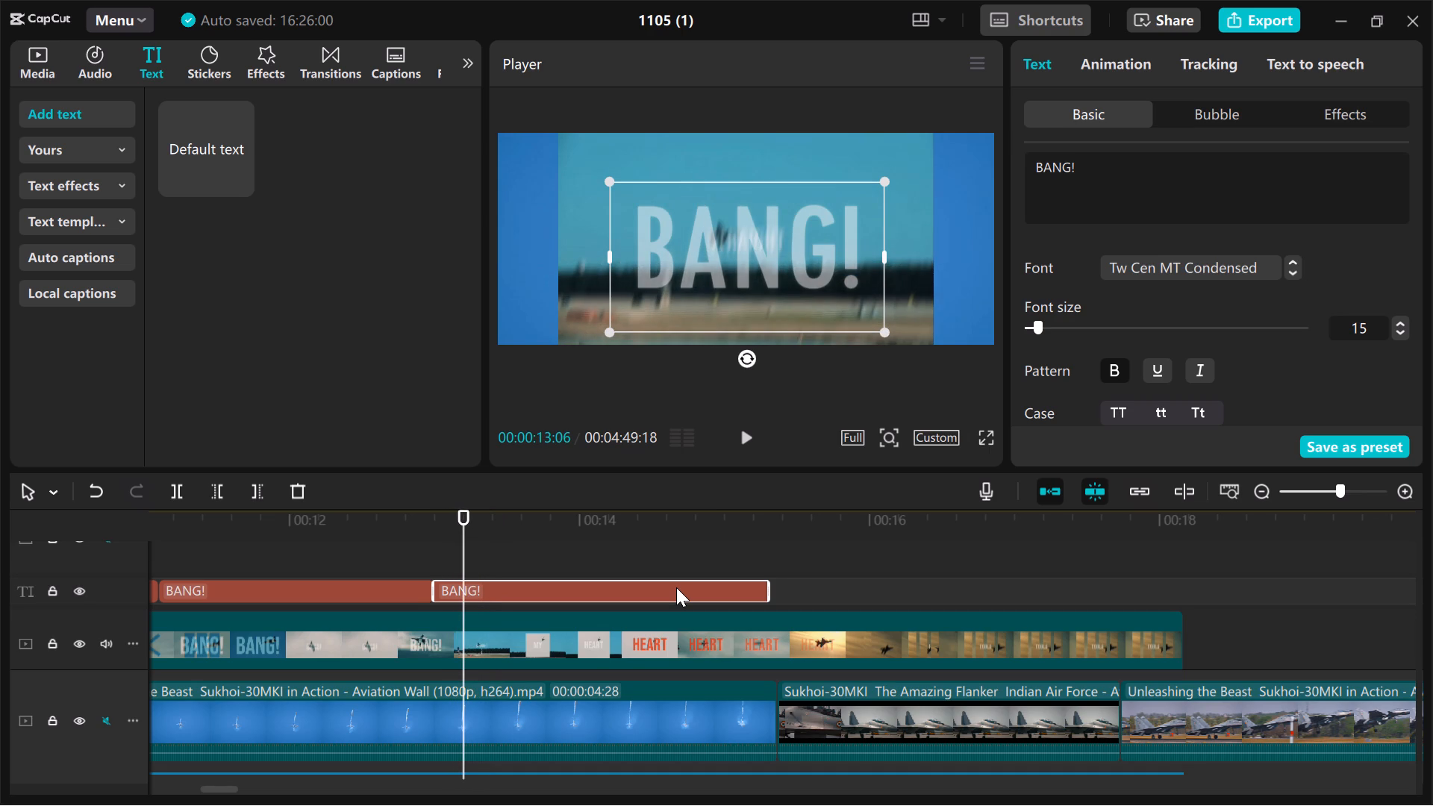
key(Right)
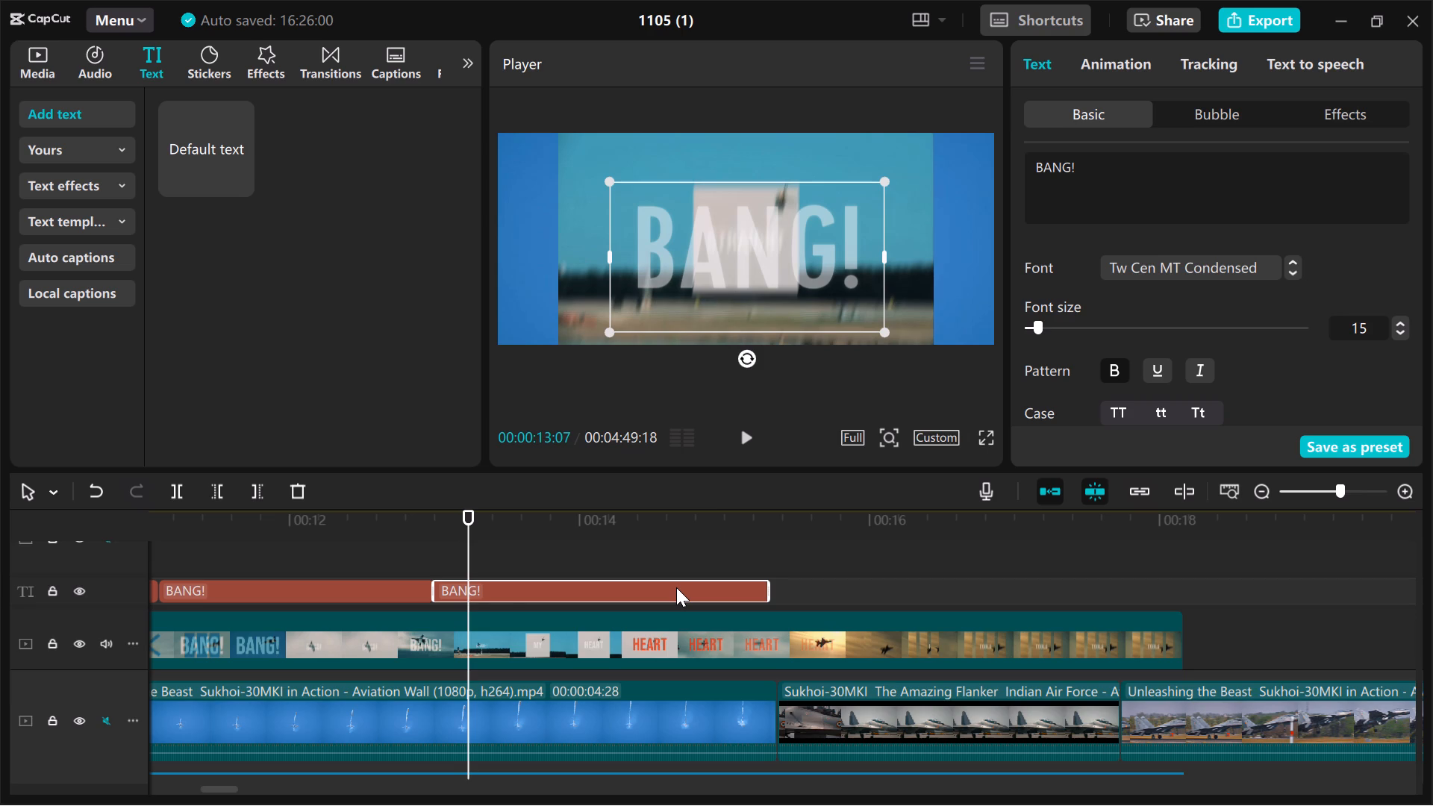
key(ctrl+b)
Split the remaining "BANG!" text at 00:00:13:15, where the reference's white box grows with the word after "THROUGH".
key(Right)
key(Right)
key(Right)
key(Right)
key(Right)
key(Right)
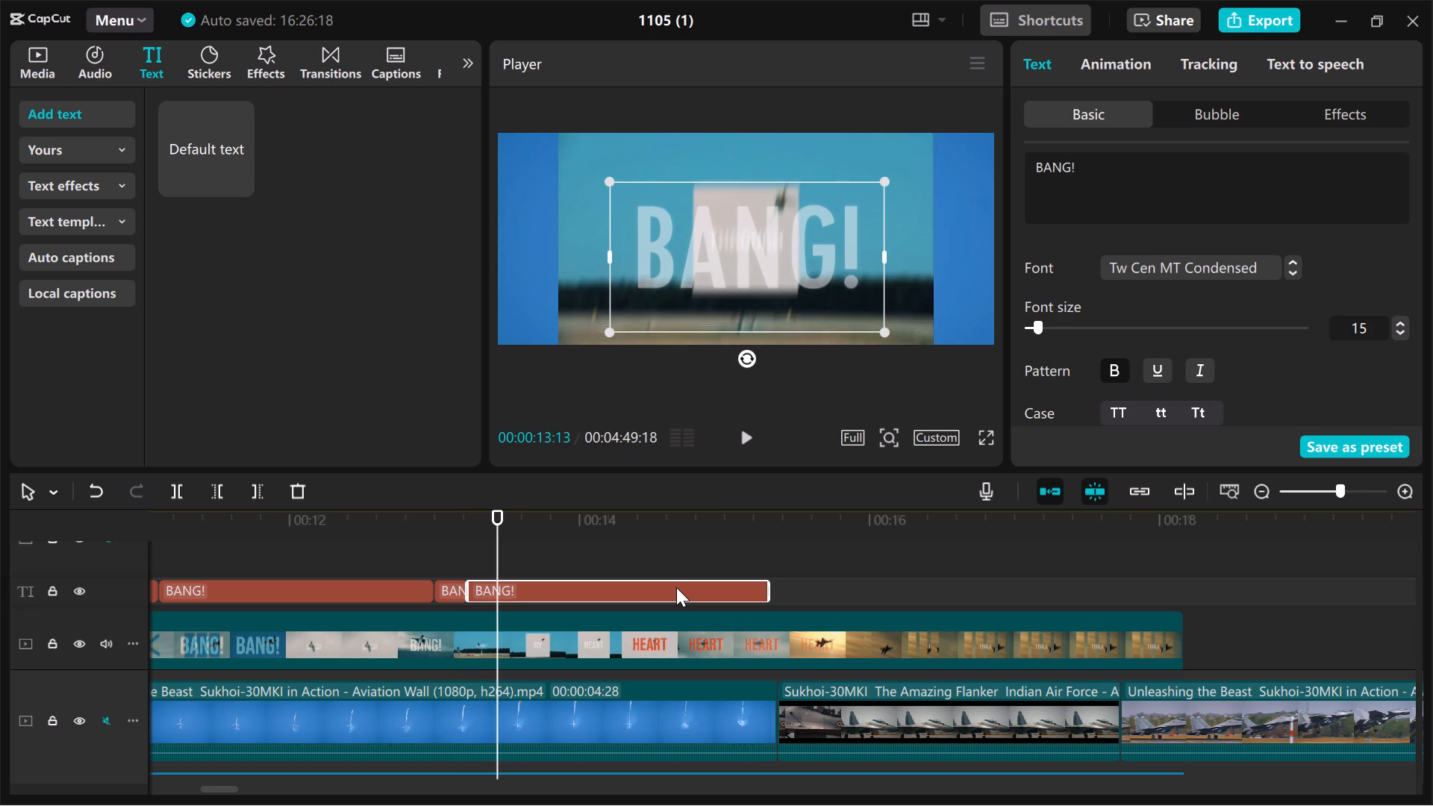
key(Right)
key(Right)
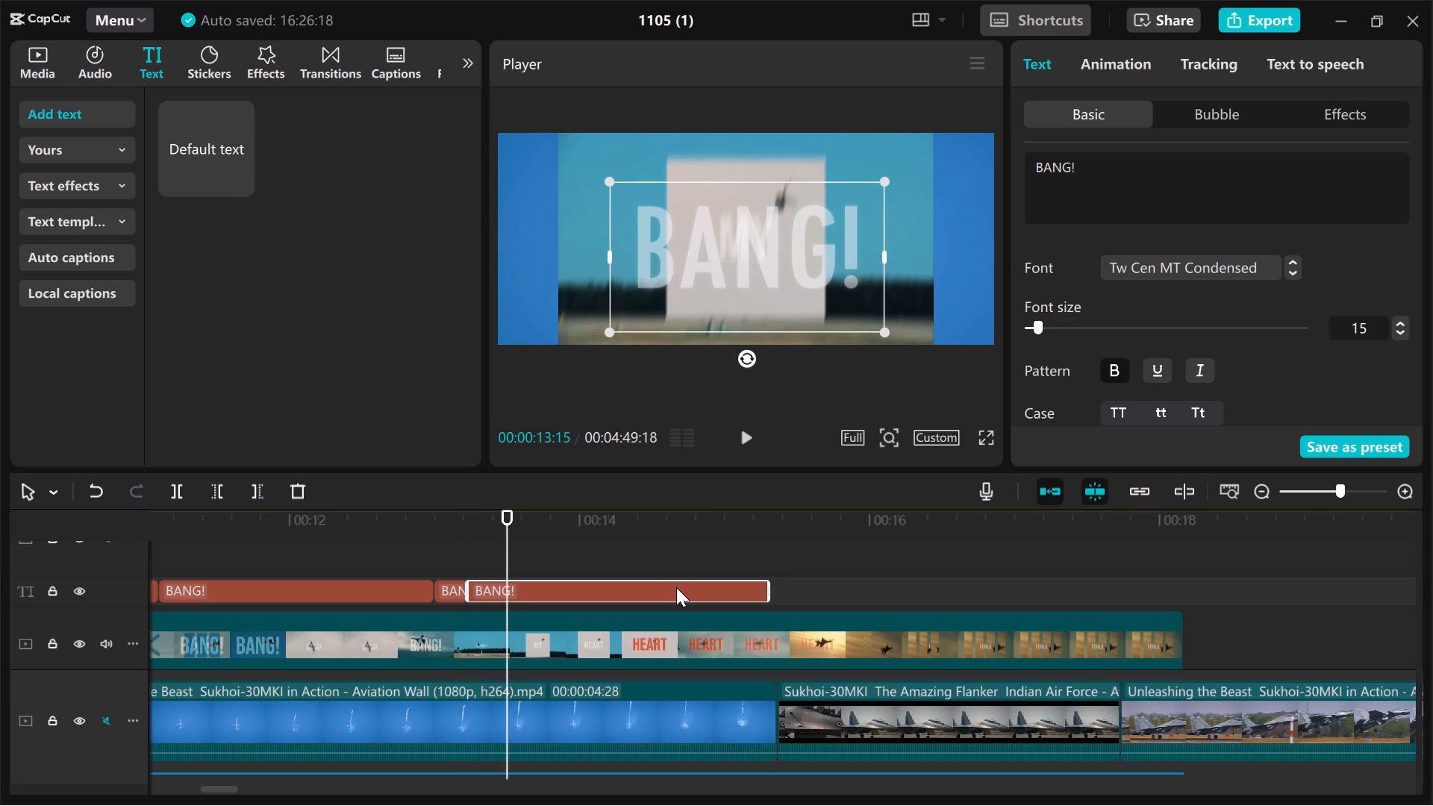
key(ctrl+b)
Split the remaining "BANG!" text again at 00:00:13:27, during the reference's small "HEART" lyric.
key(Right)
key(Right)
key(Right)
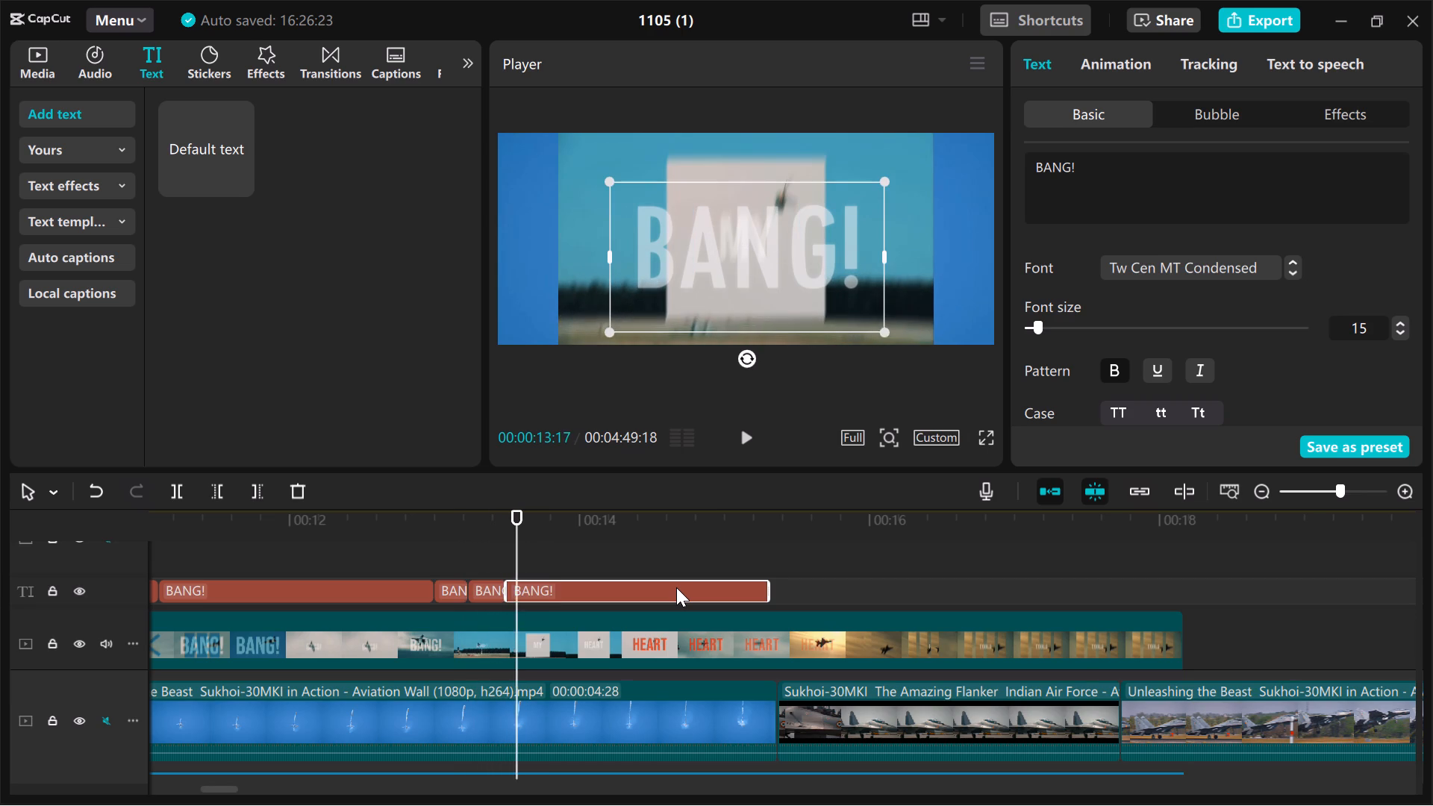
key(Right)
key(Right)
key(Right)
key(Right)
key(Right)
key(Right)
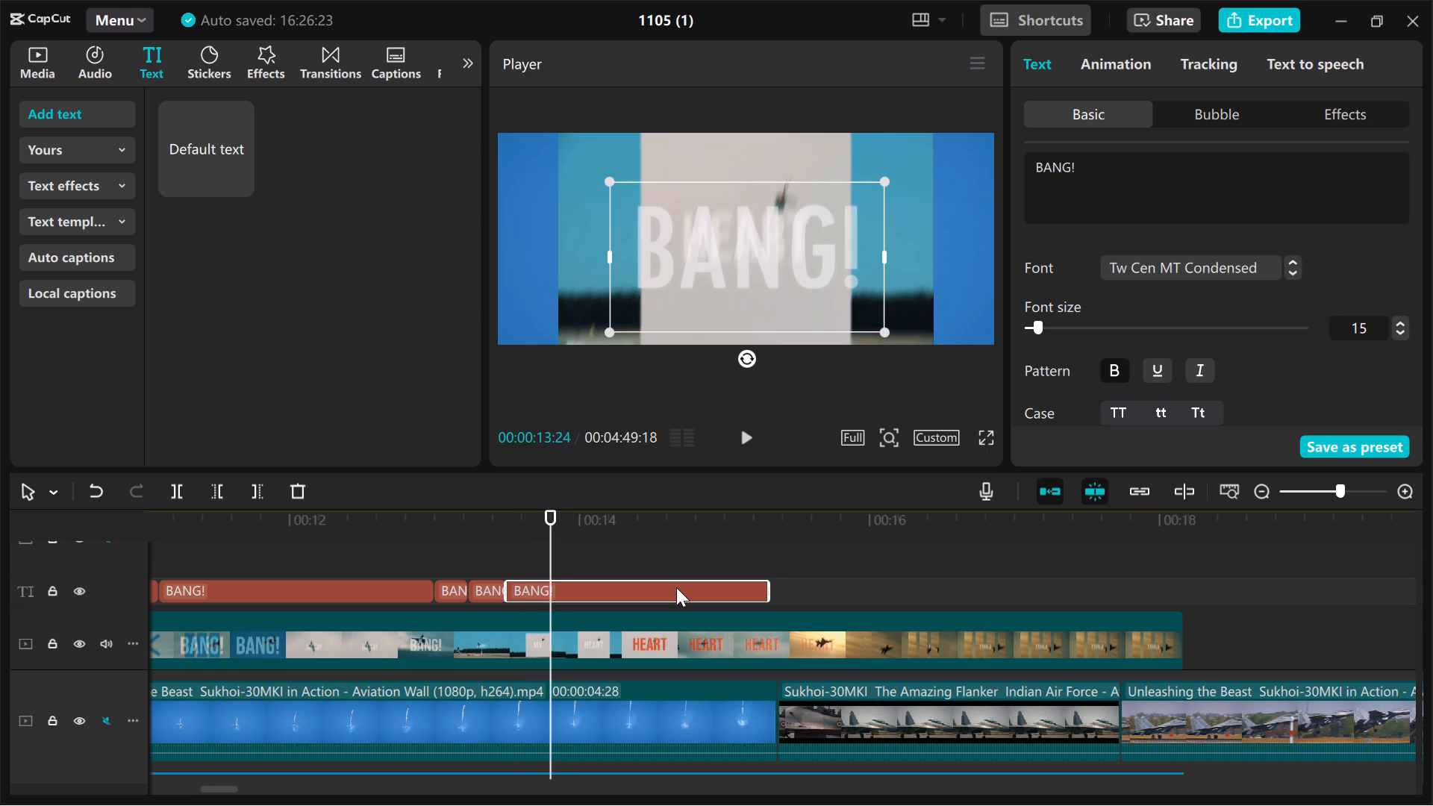
key(Right)
key(Right)
key(Right)
key(Right)
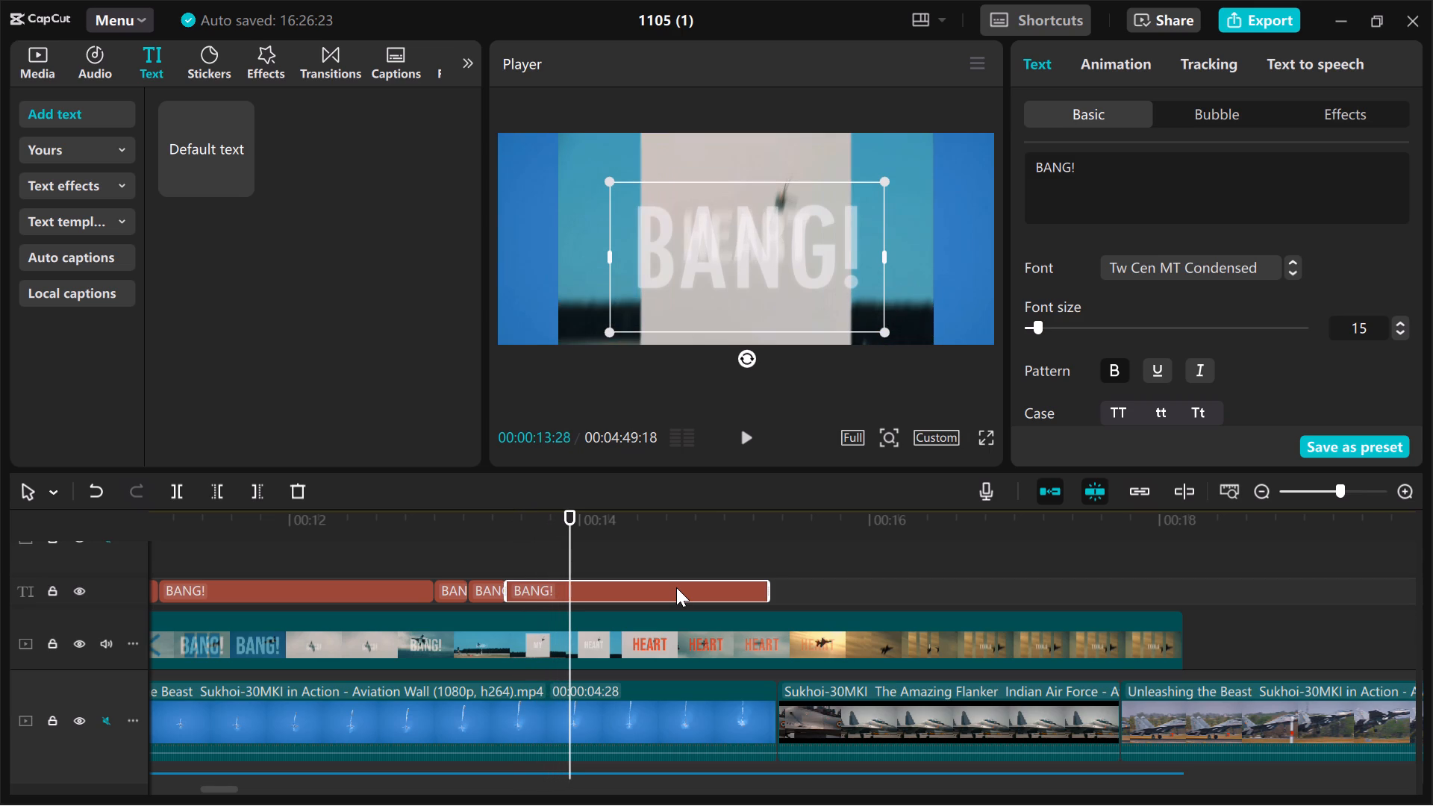
key(Left)
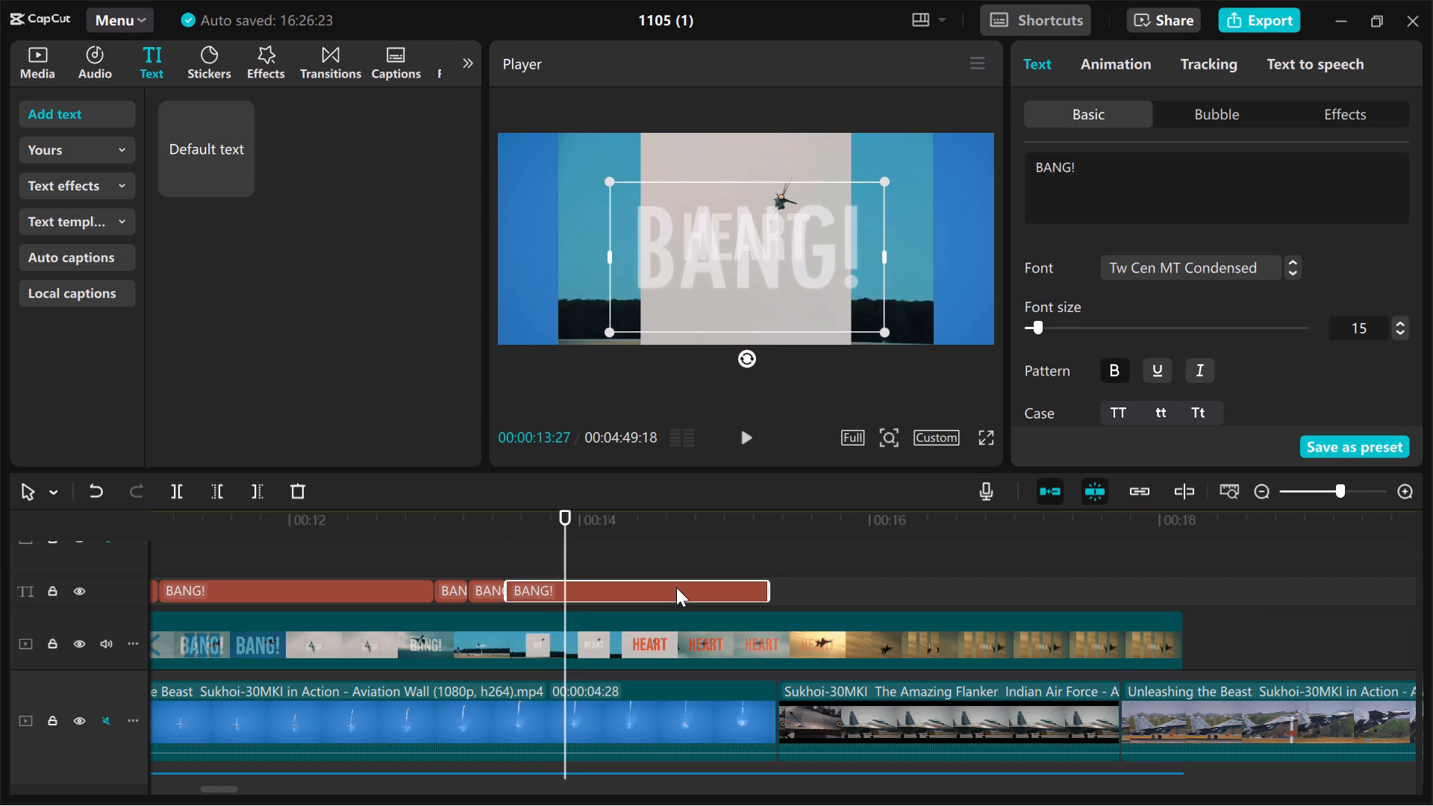
key(ctrl+b)
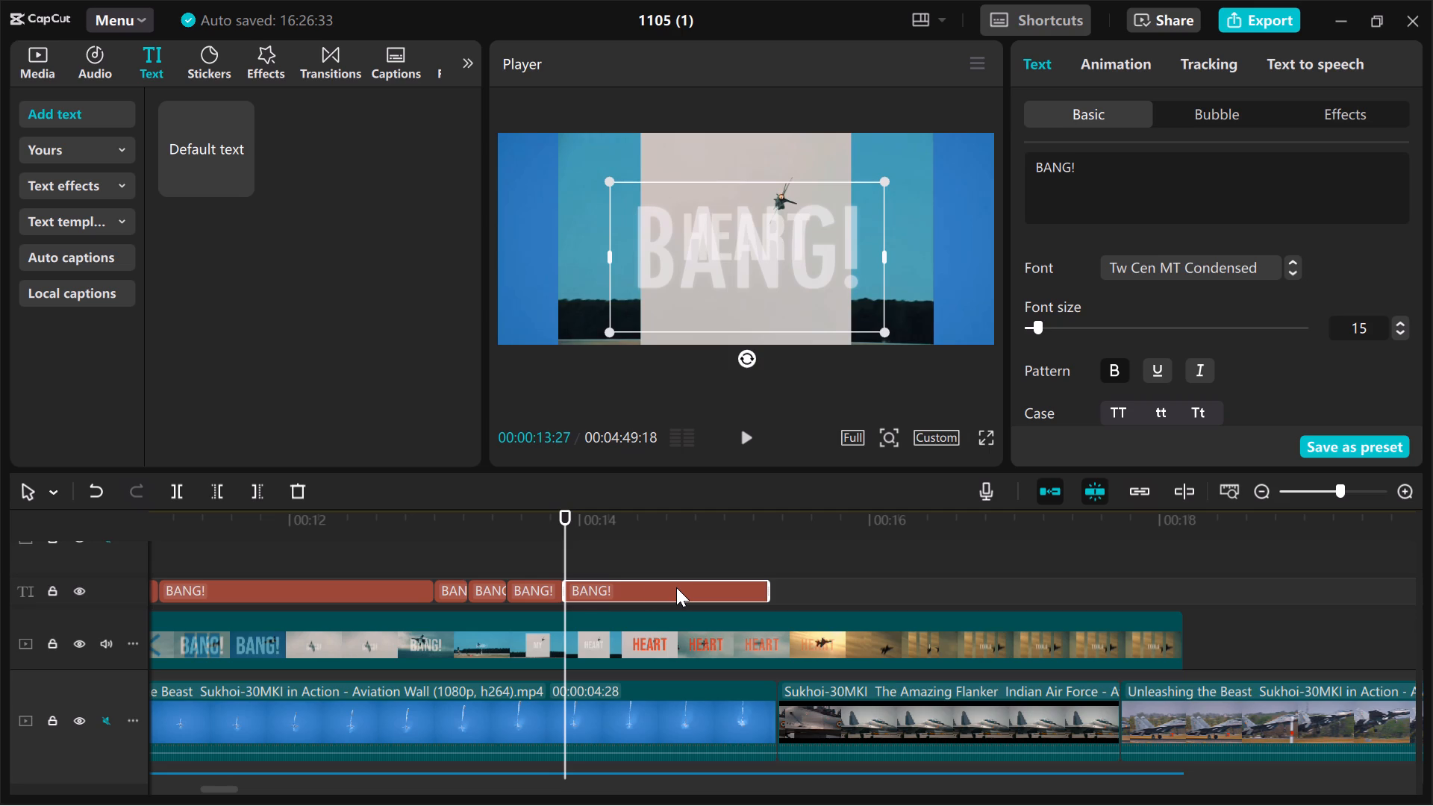
Play the section from before 00:00:13:00 and replay it in short bursts to 00:00:15:10, checking the text splits against the lyrics.
click(390, 555)
key(space)
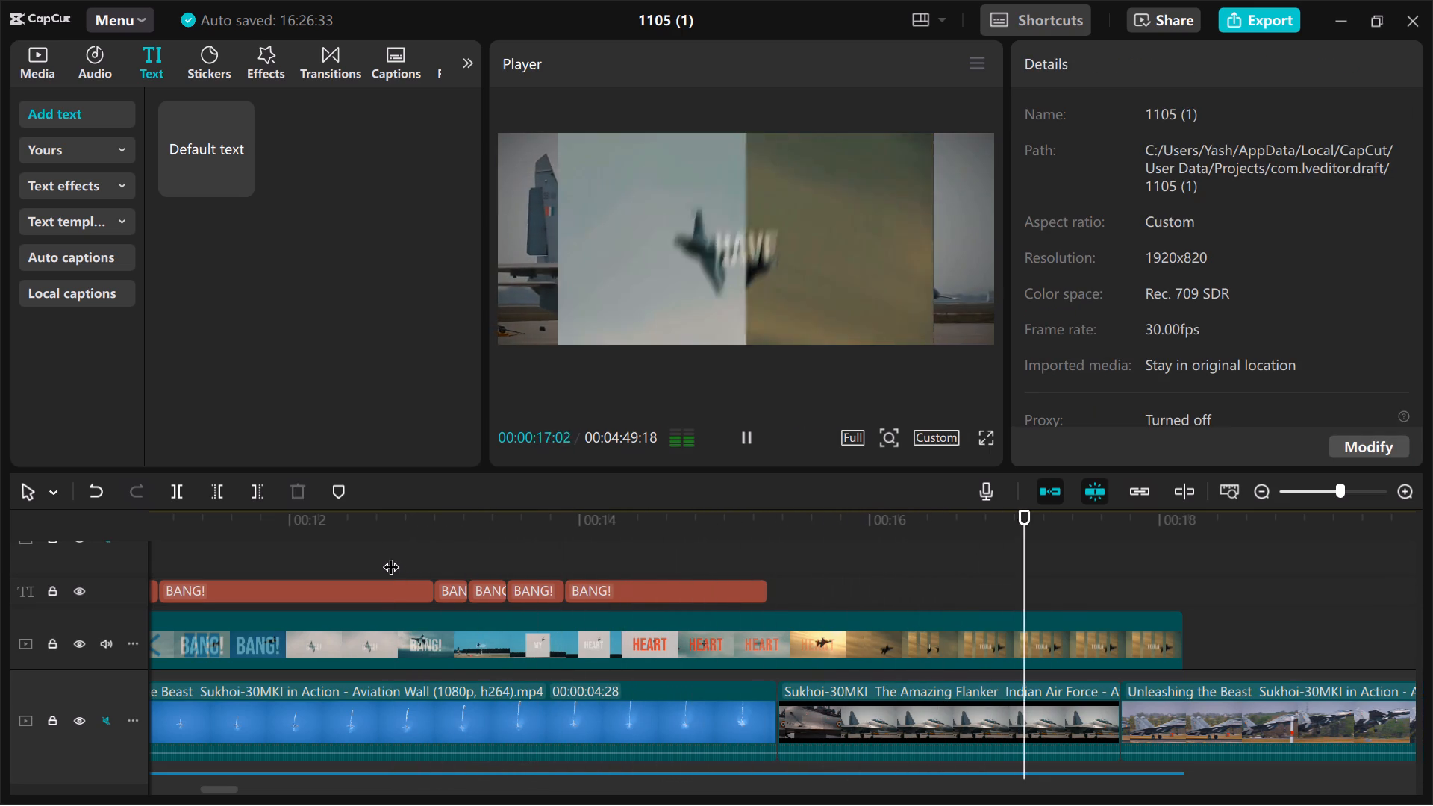
click(524, 552)
key(space)
key(space)
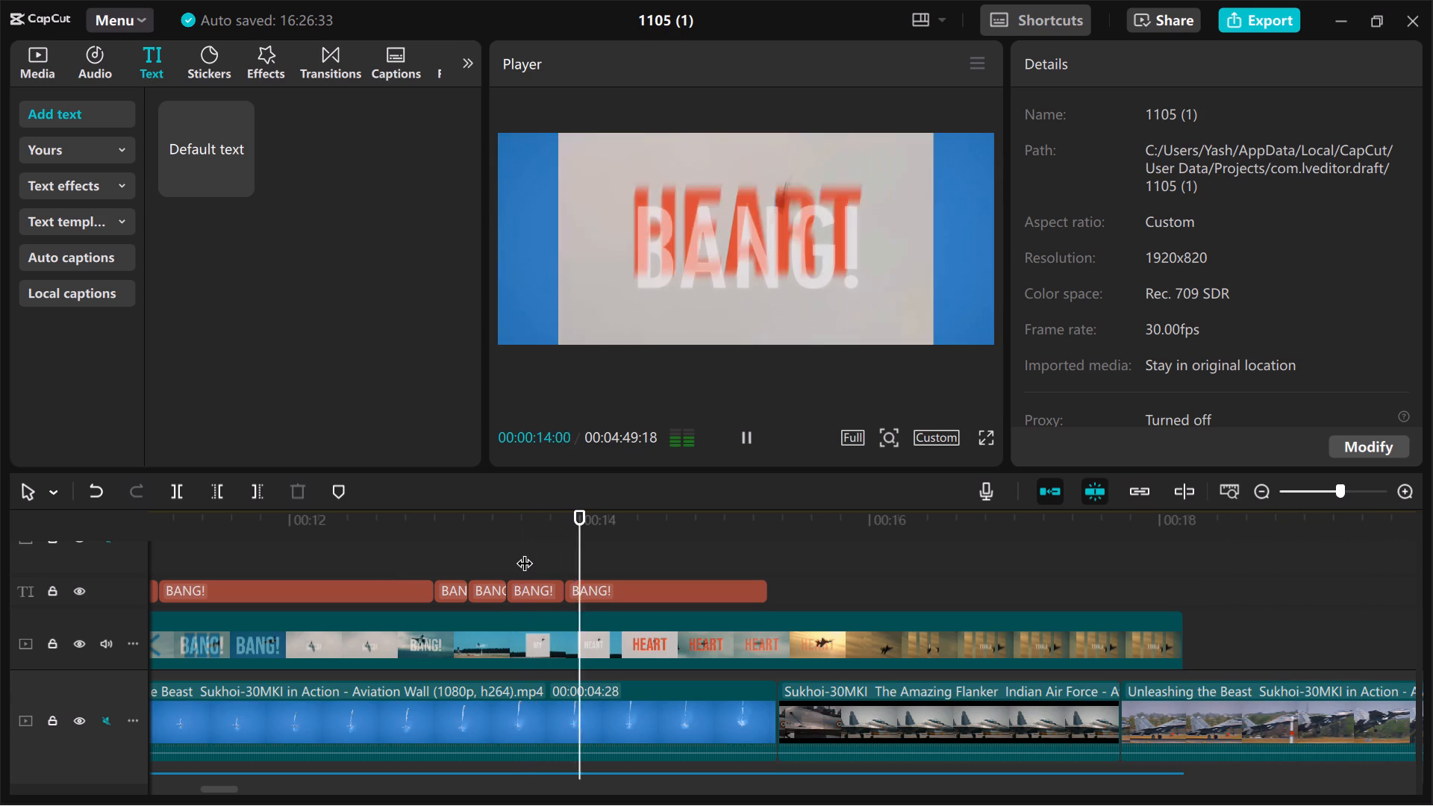
key(space)
key(space)
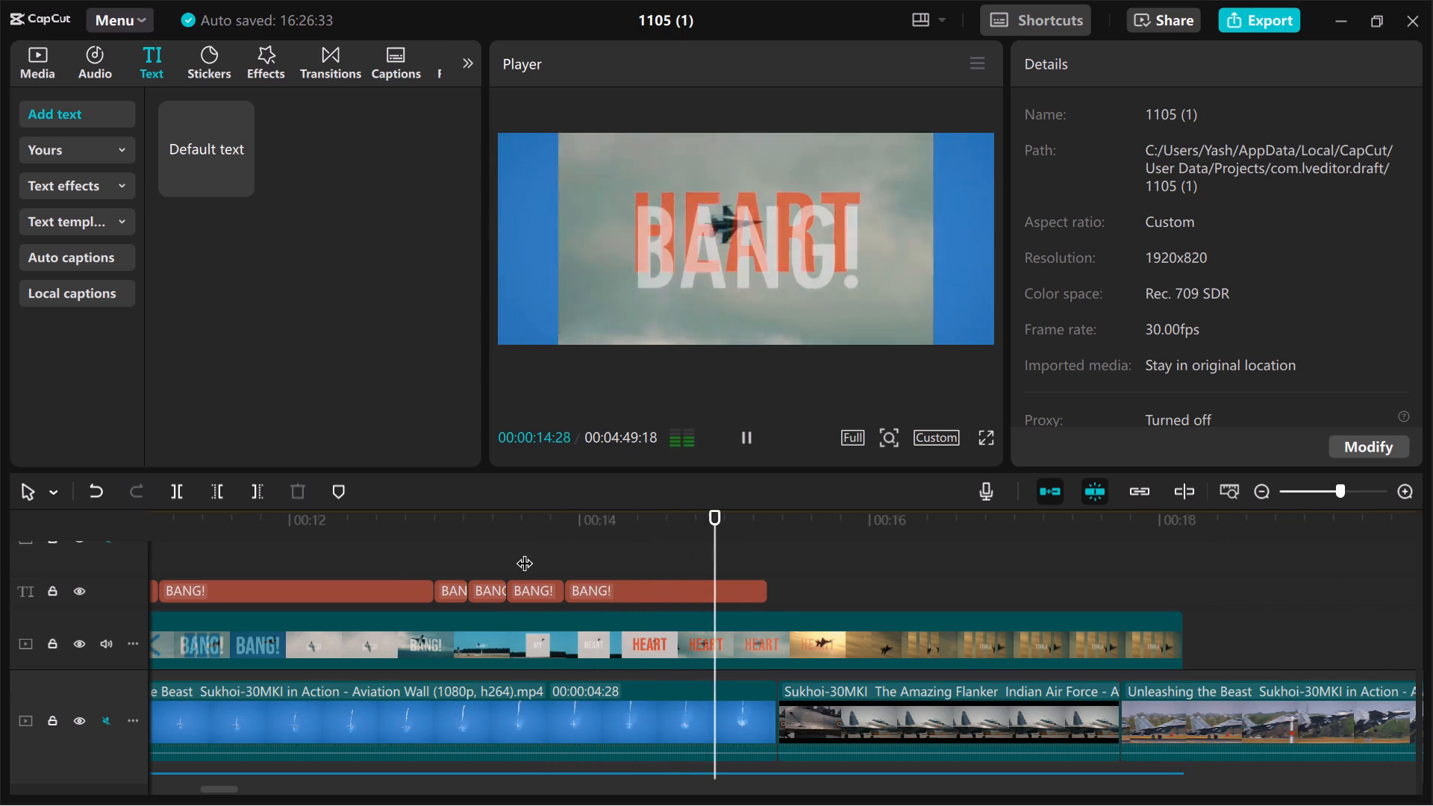
key(space)
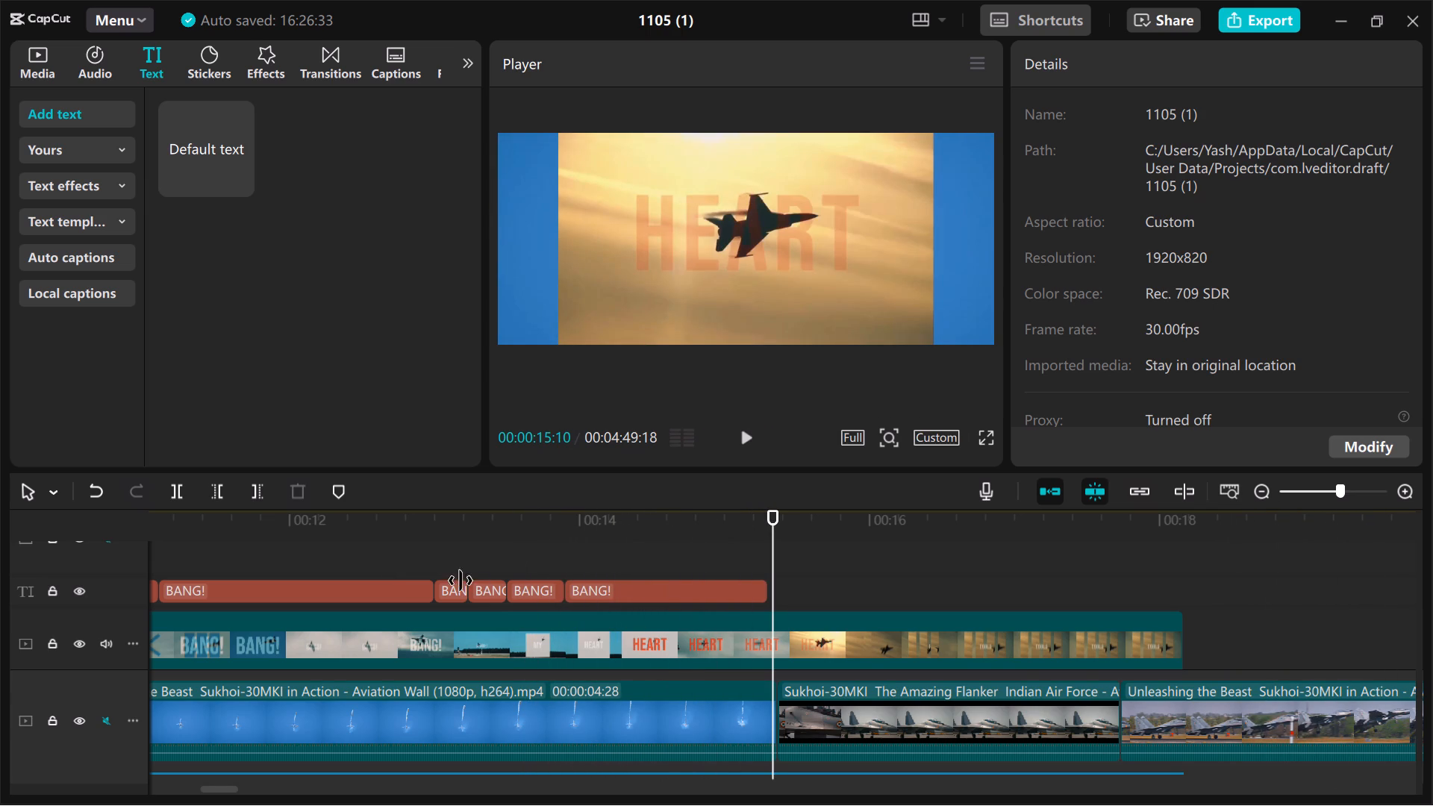
Replace the first short "BANG!" text segment after 00:00:12 with "STRAIGHT".
click(441, 589)
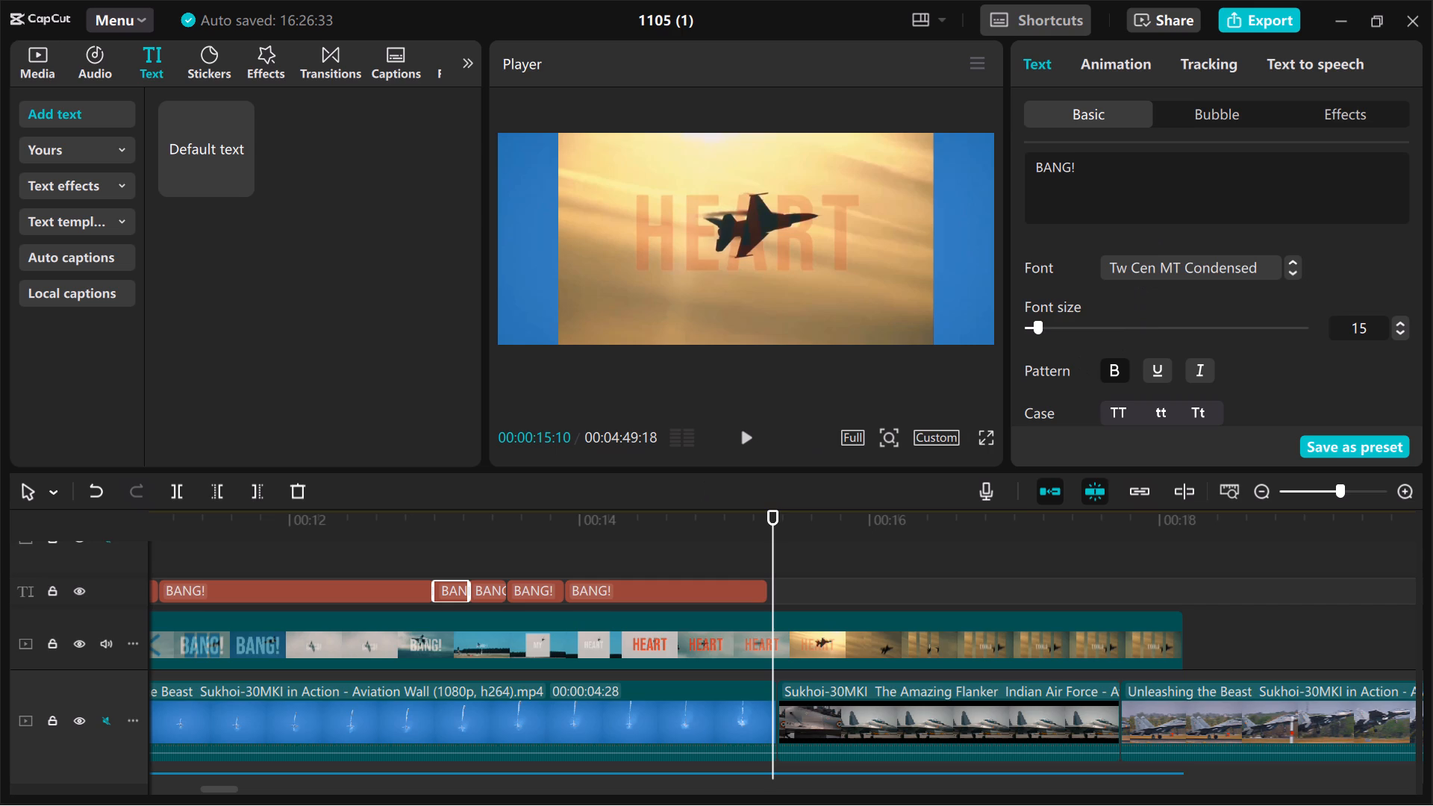
double_click(1102, 174)
double_click(1102, 174)
double_click(1102, 174)
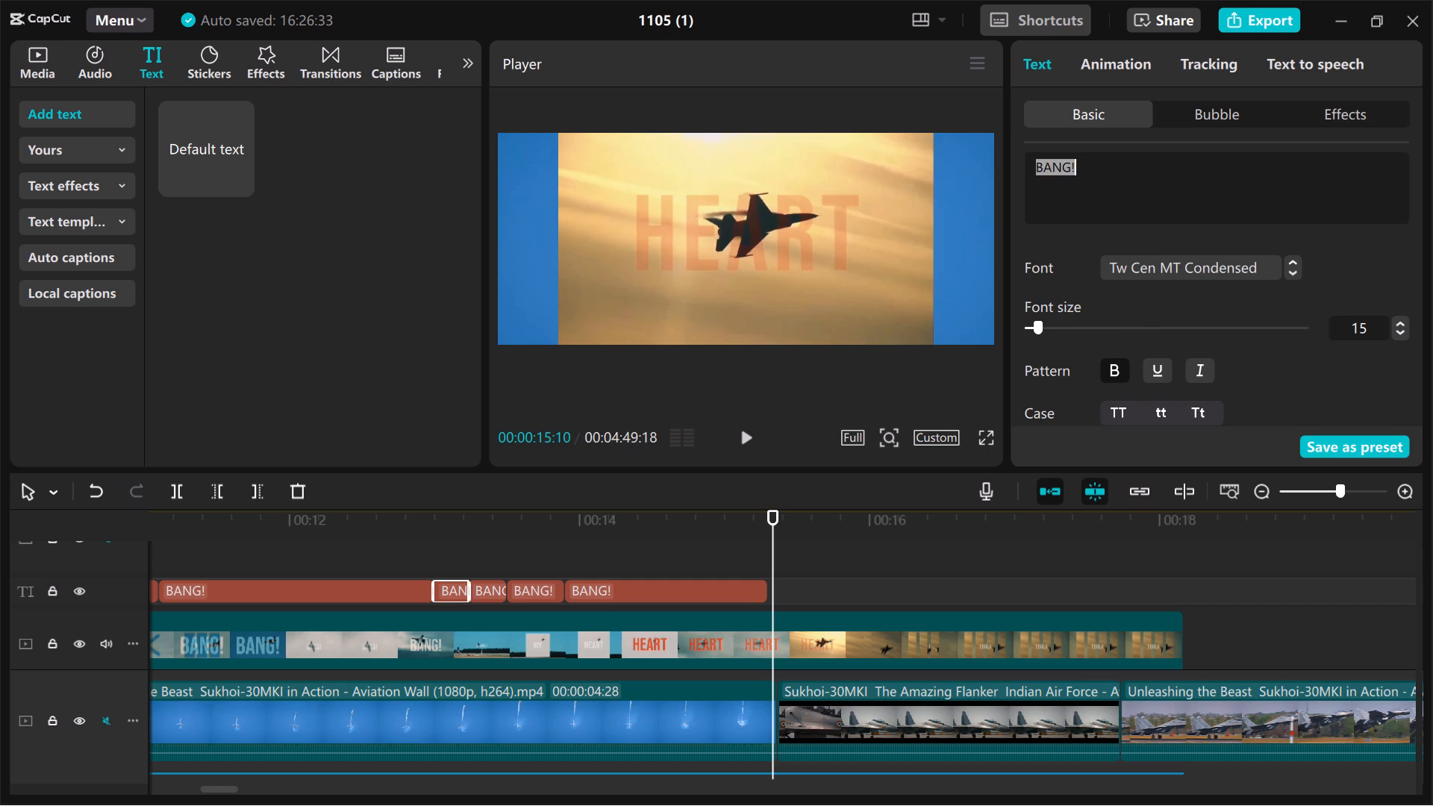
click(1102, 174)
text(SA)
key(BackSpace)
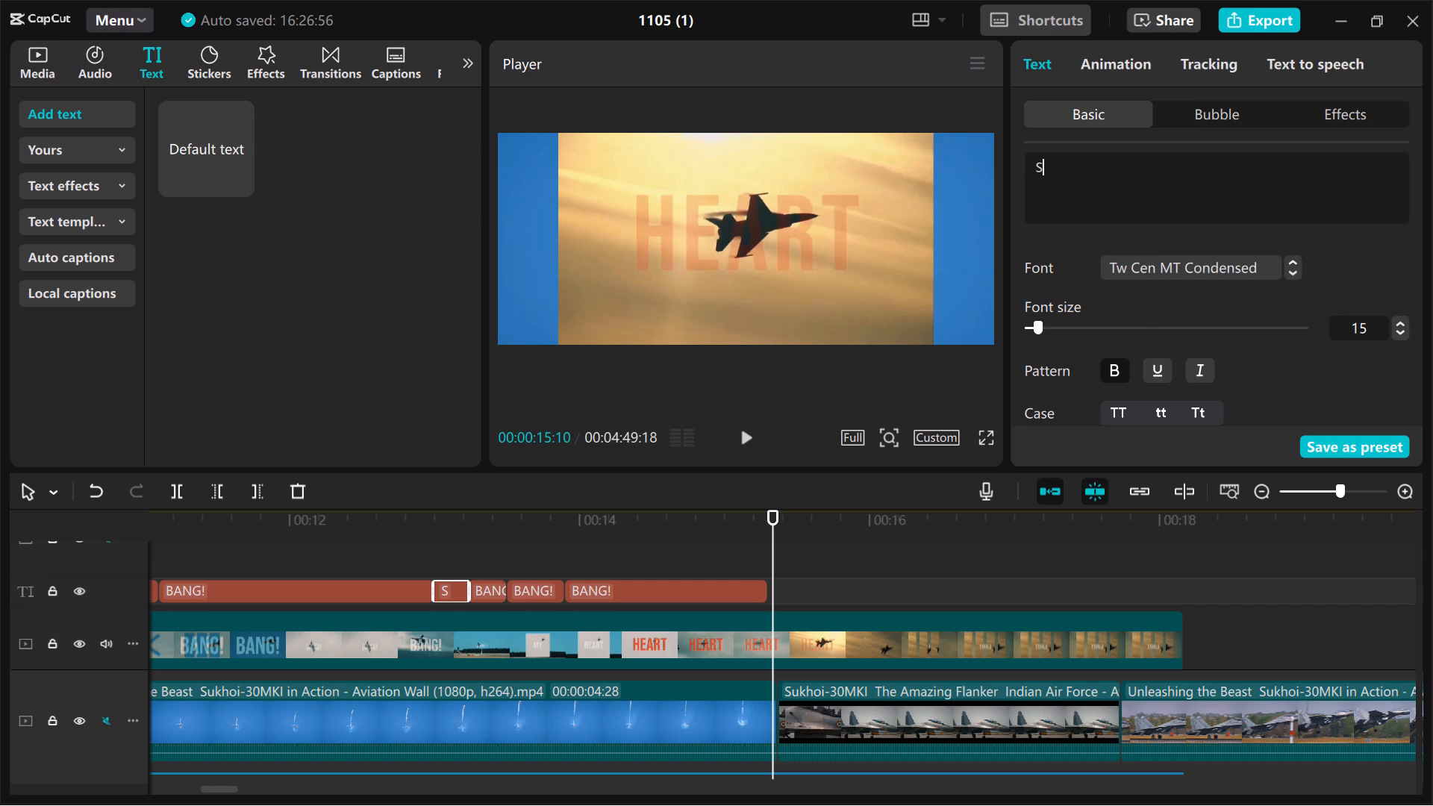
text(TRAIGHT)
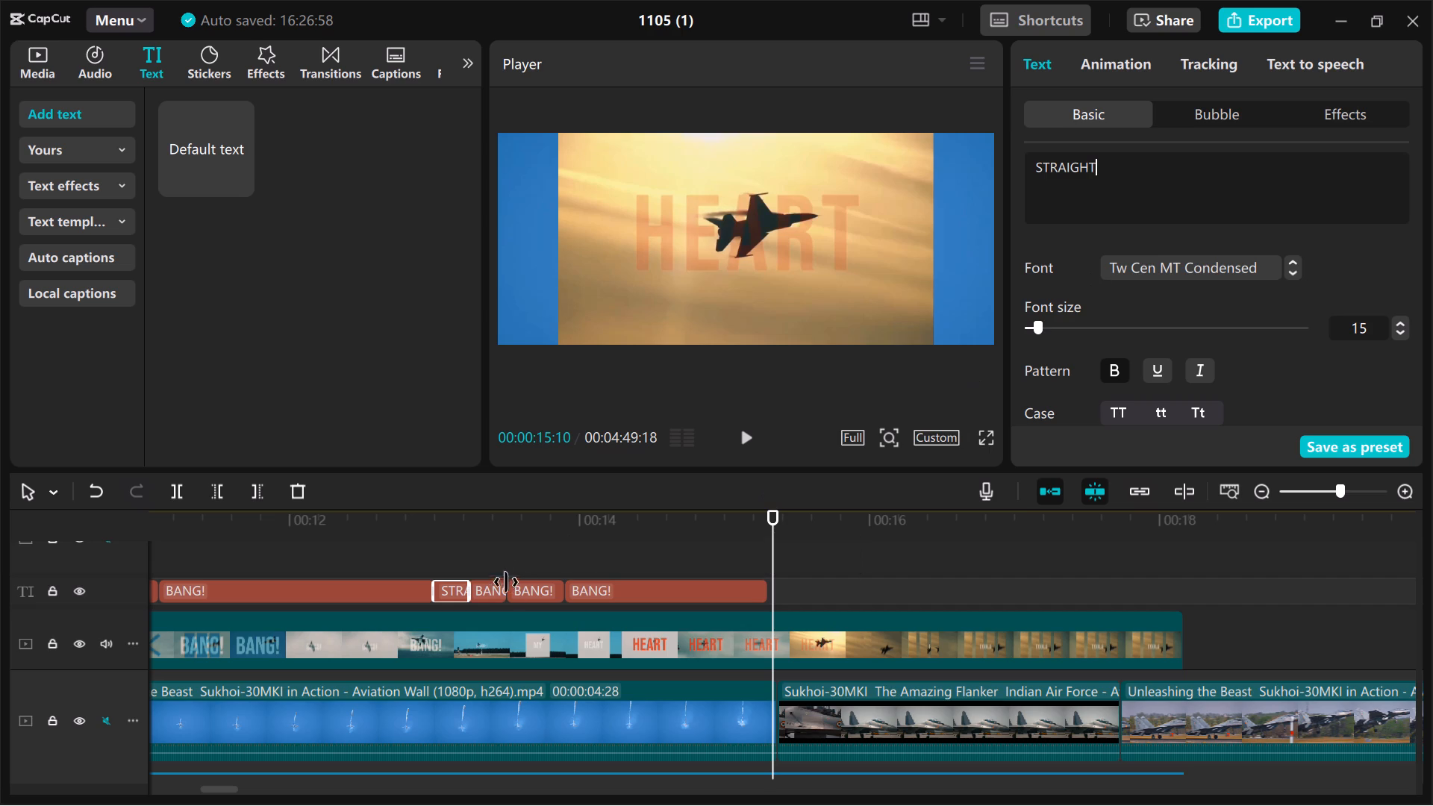
Change the text segment right after "STRAIGHT" to "THROUGH".
click(483, 593)
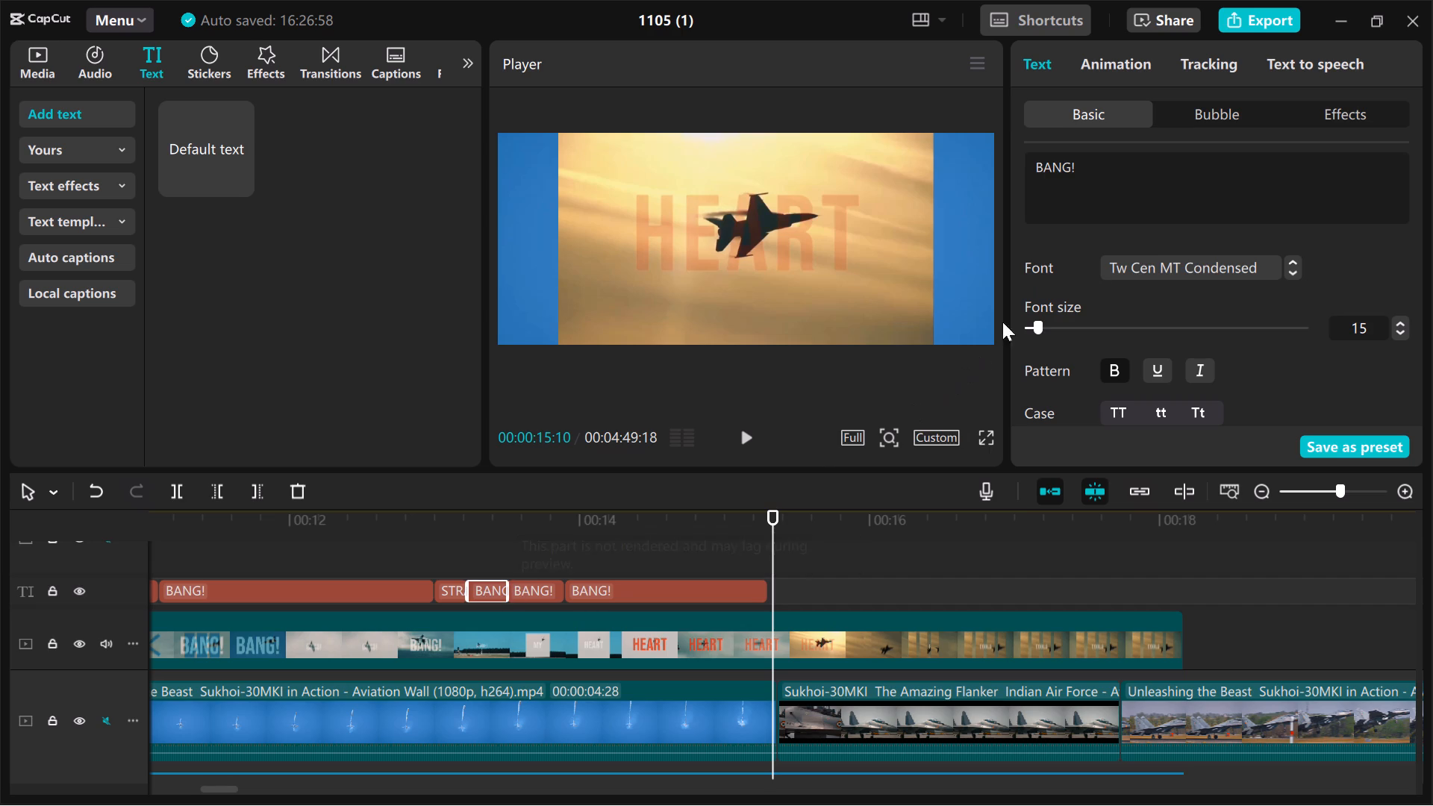
click(1115, 184)
click(1115, 184)
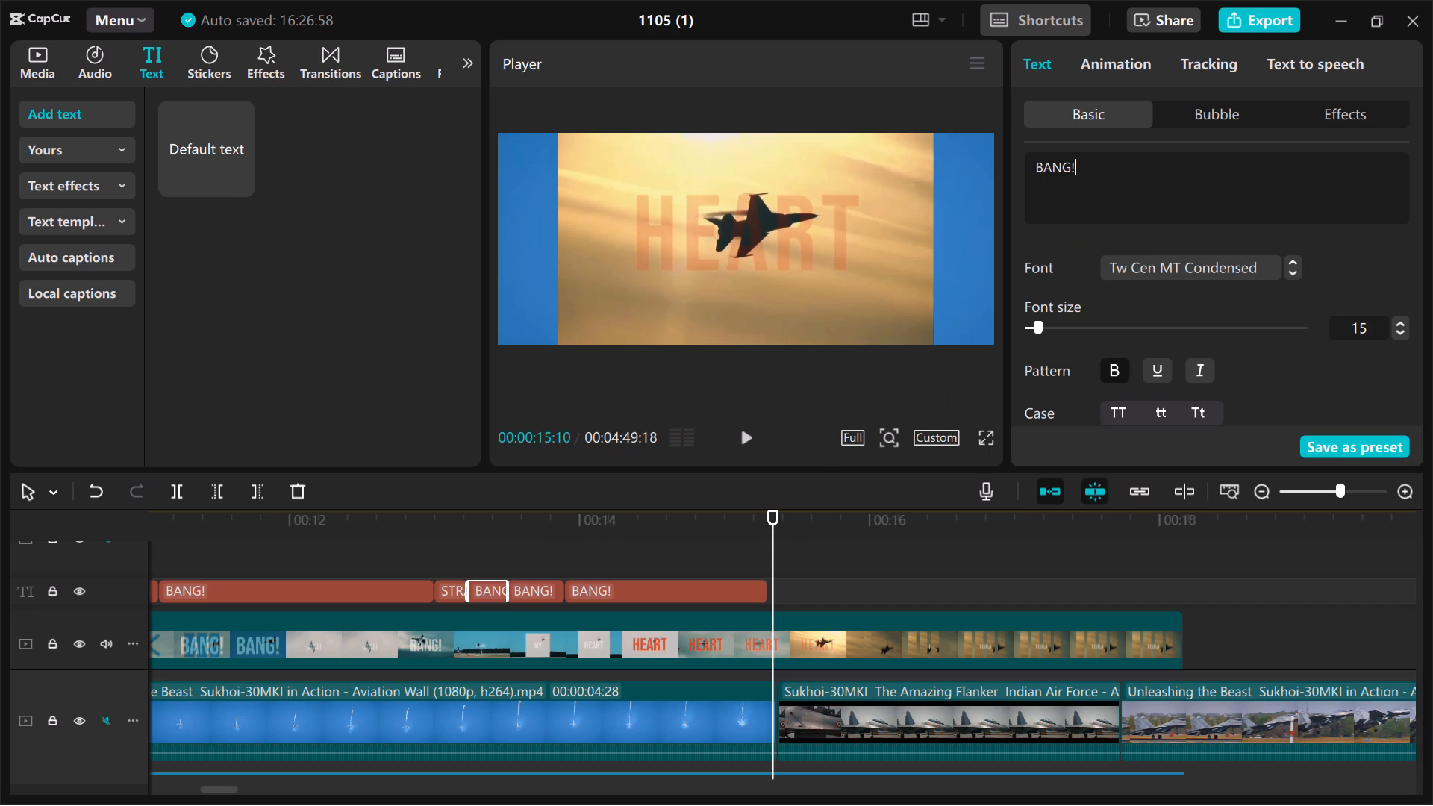
double_click(1115, 184)
double_click(1115, 184)
click(1115, 184)
text(TH)
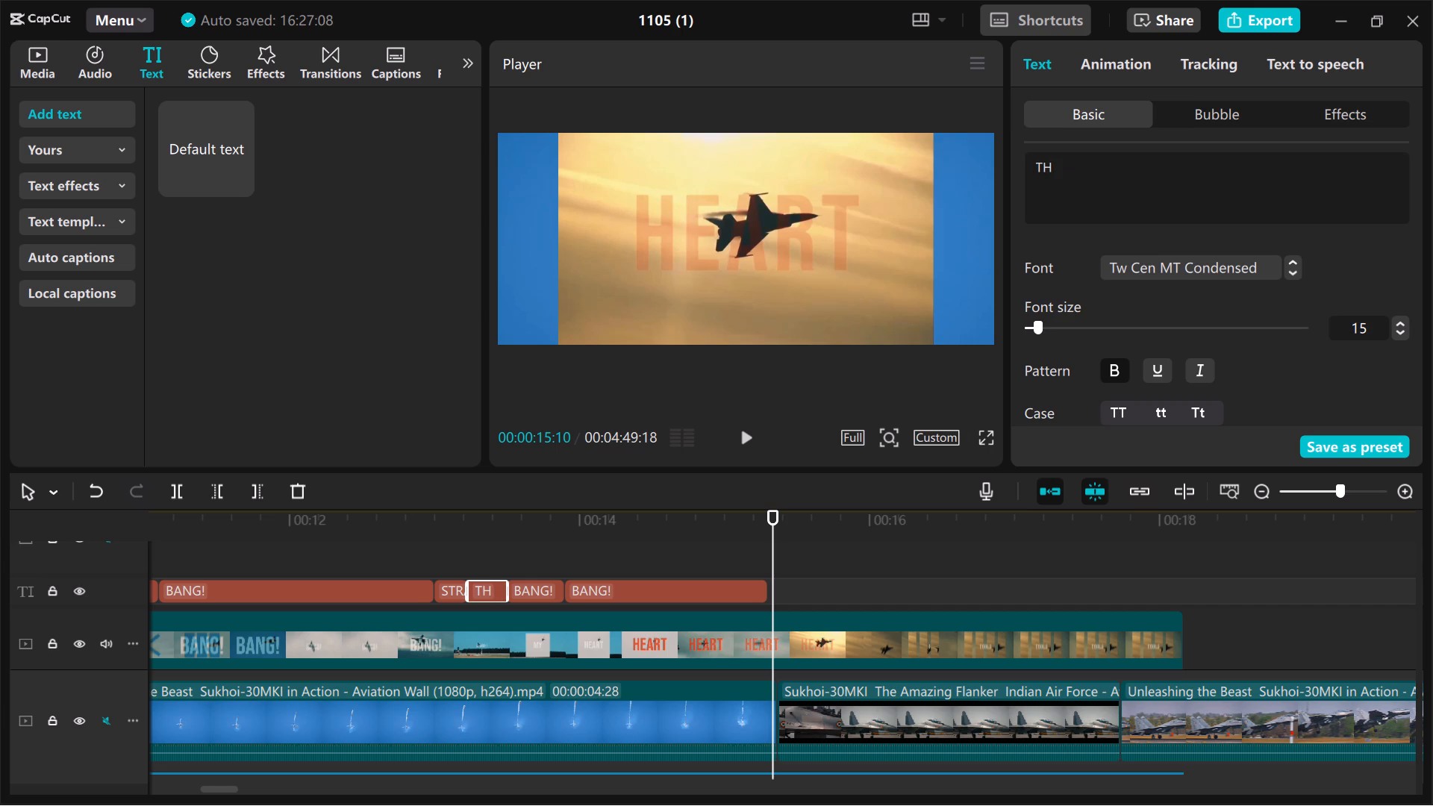
text(ROUGH)
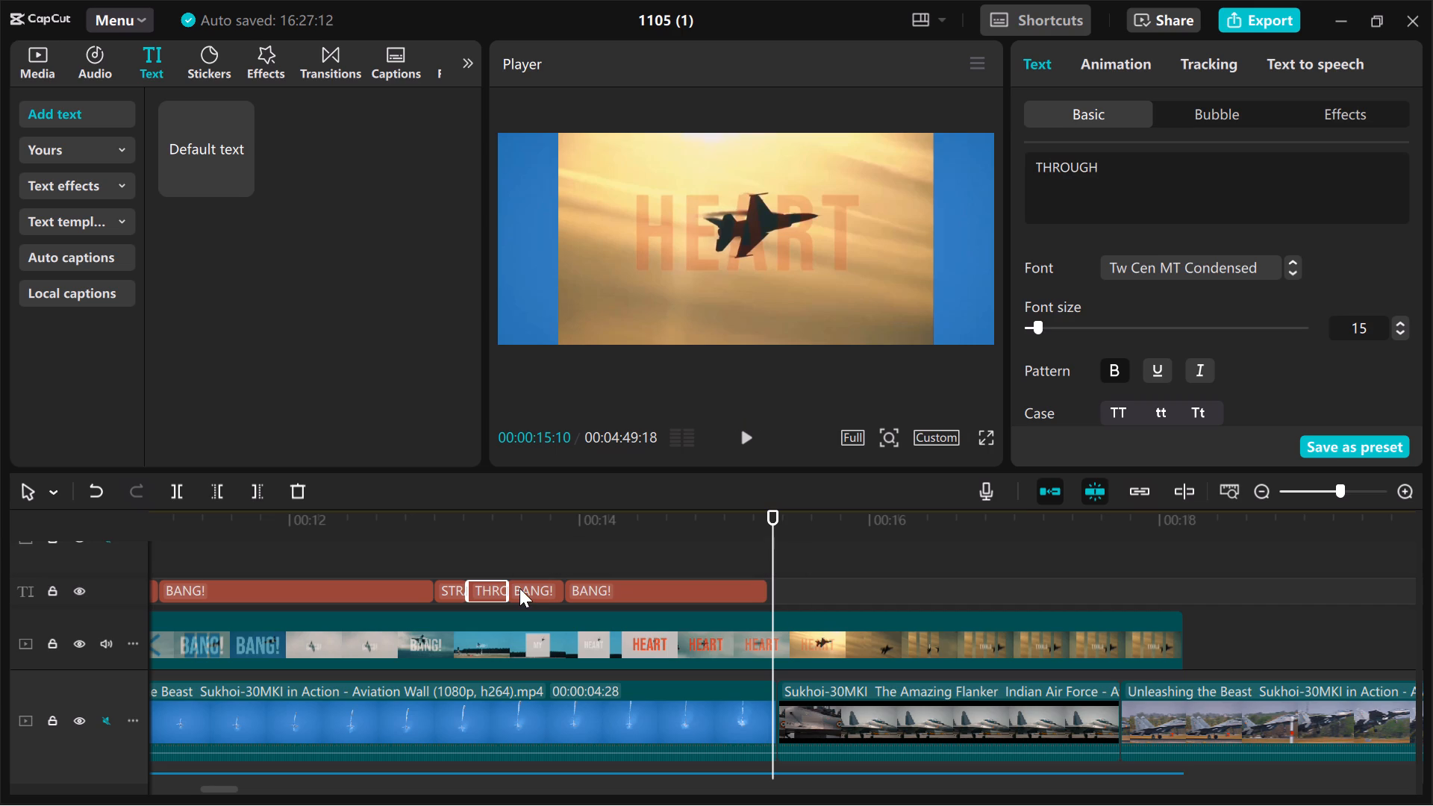
Change the "BANG!" text segment following "THROUGH" to "MY".
click(519, 588)
double_click(1103, 172)
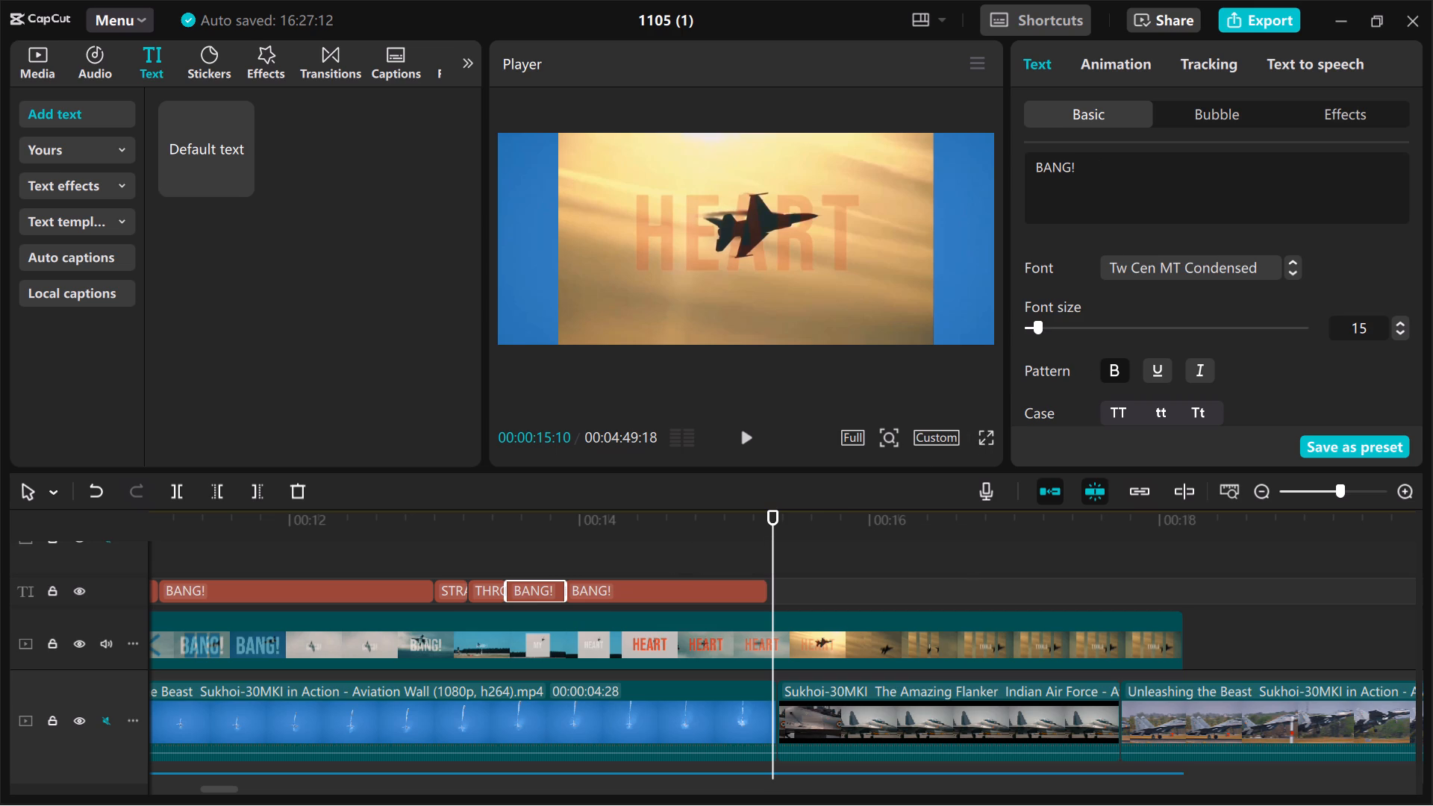
click(1103, 172)
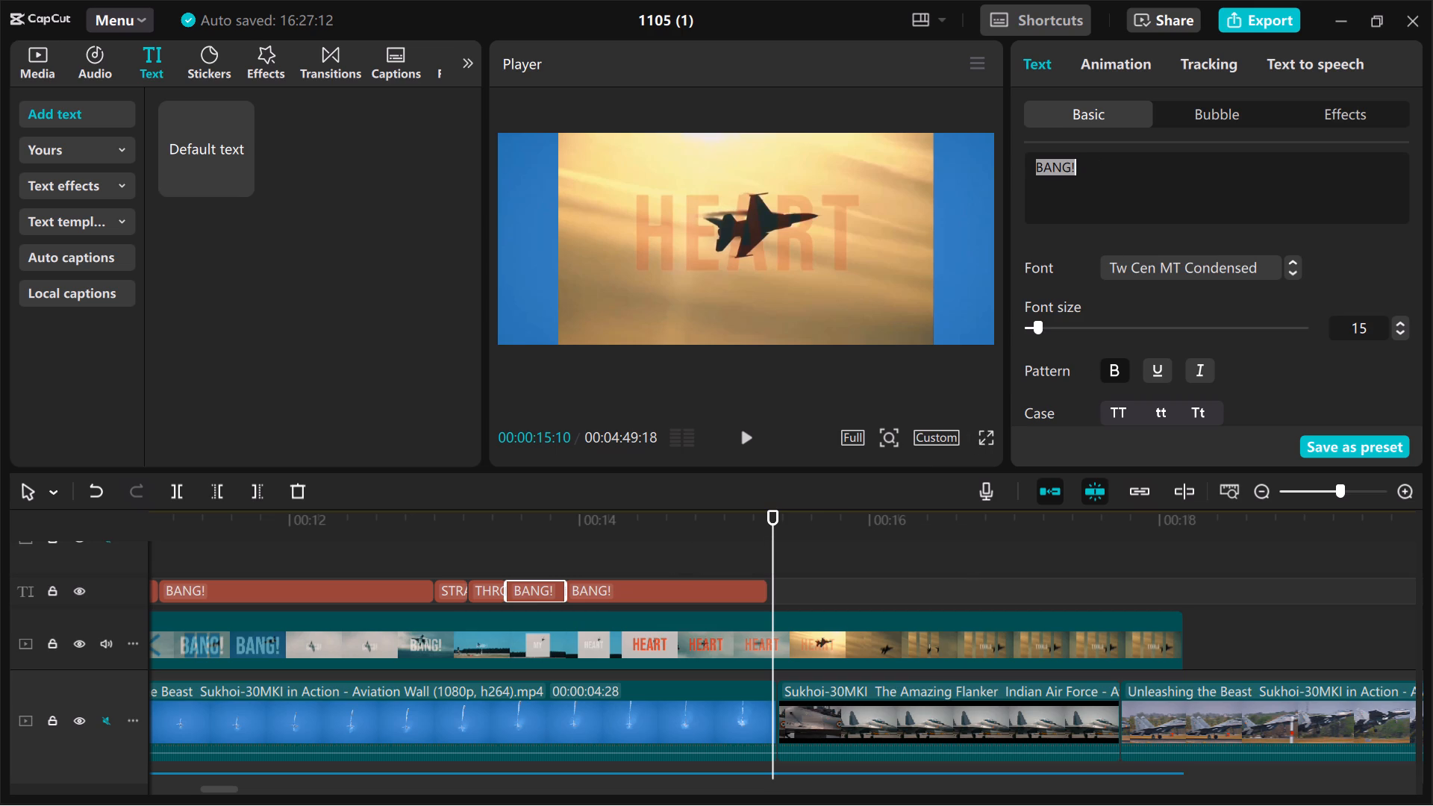
text(MY)
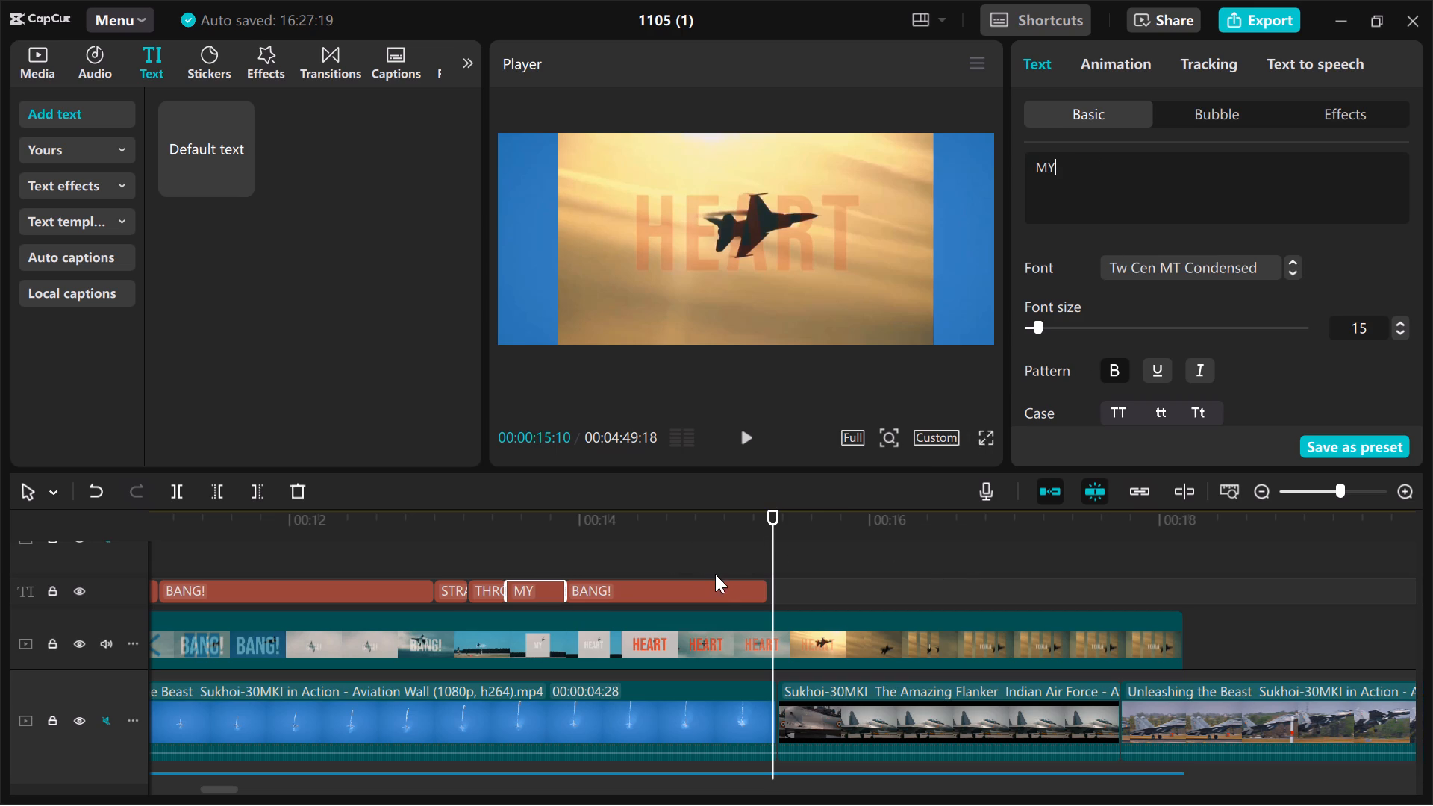
Change the last "BANG!" text segment, following "MY", to "HEART".
click(711, 586)
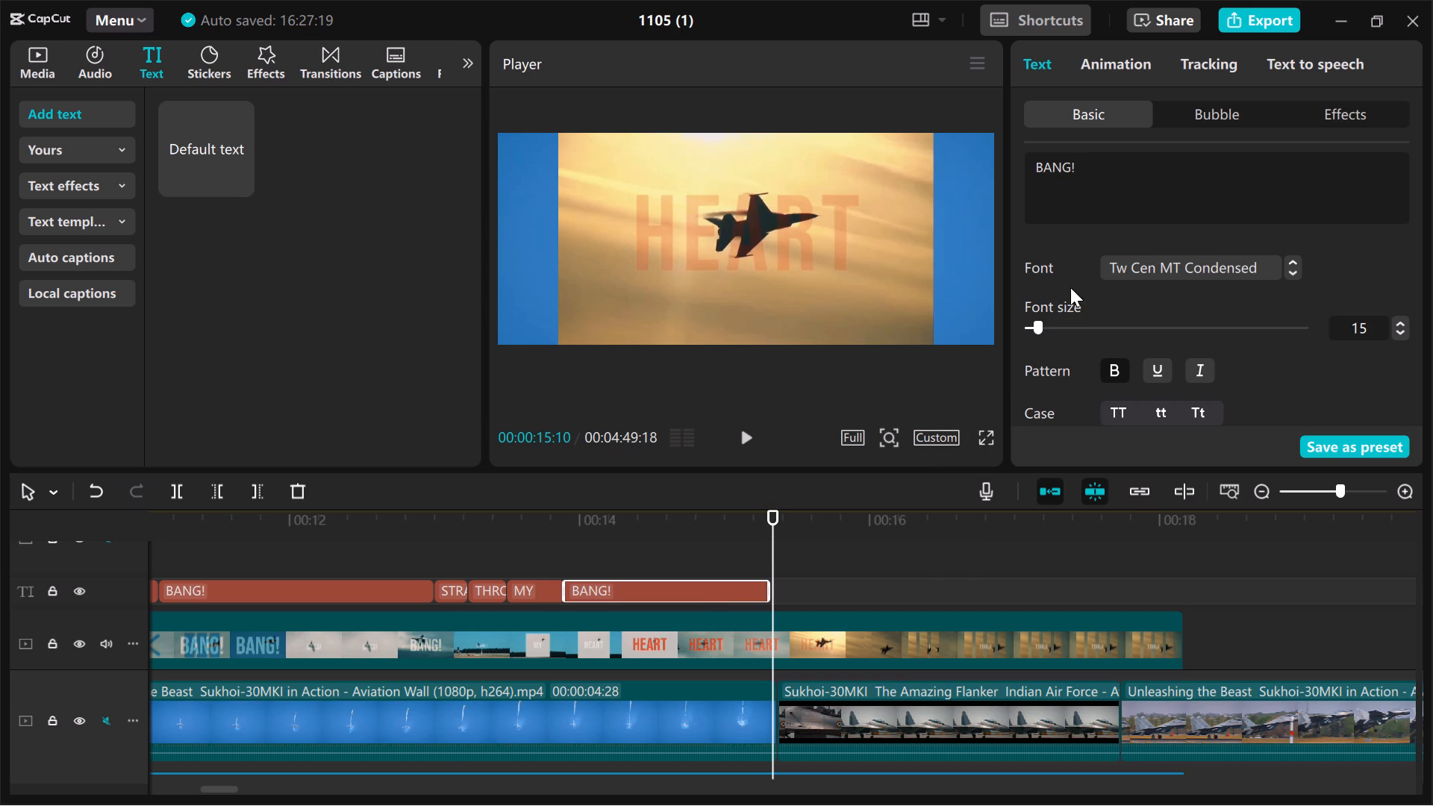
double_click(1124, 177)
click(1124, 177)
key(h)
text(EART)
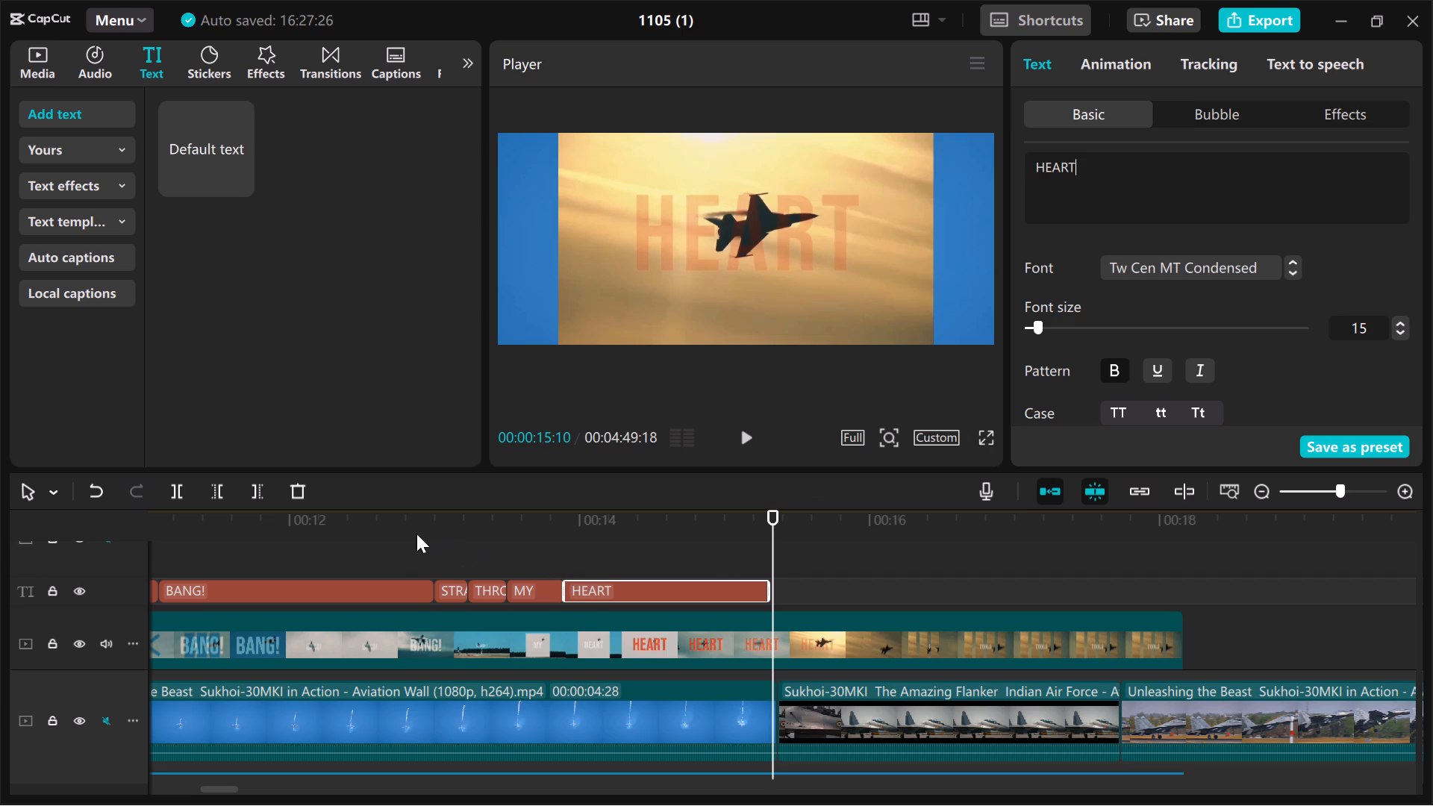
Play from just before the "STRAIGHT" text, and step frame by frame around 00:00:14:00 to compare the "MY" to "HEART" change with the reference.
click(411, 534)
key(space)
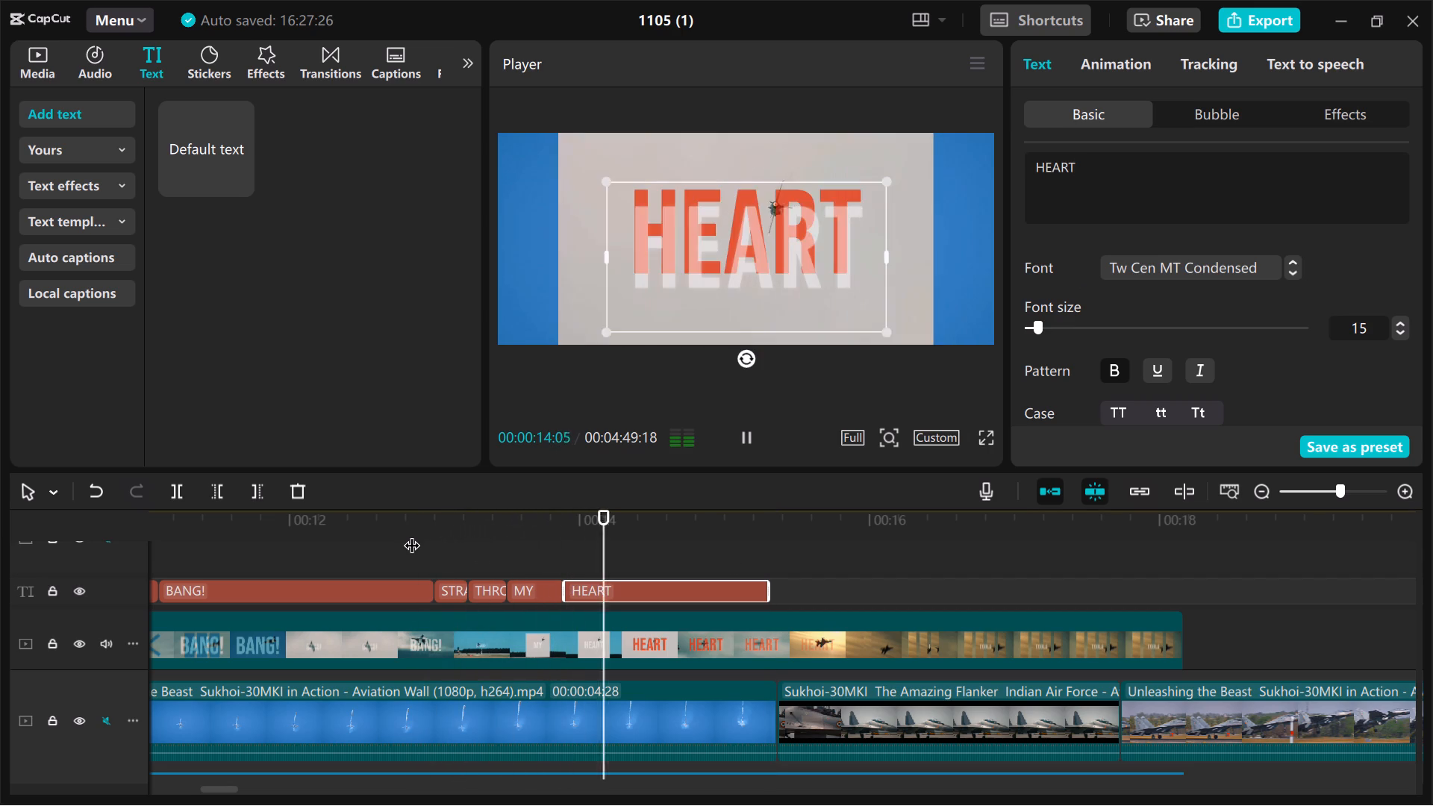
key(space)
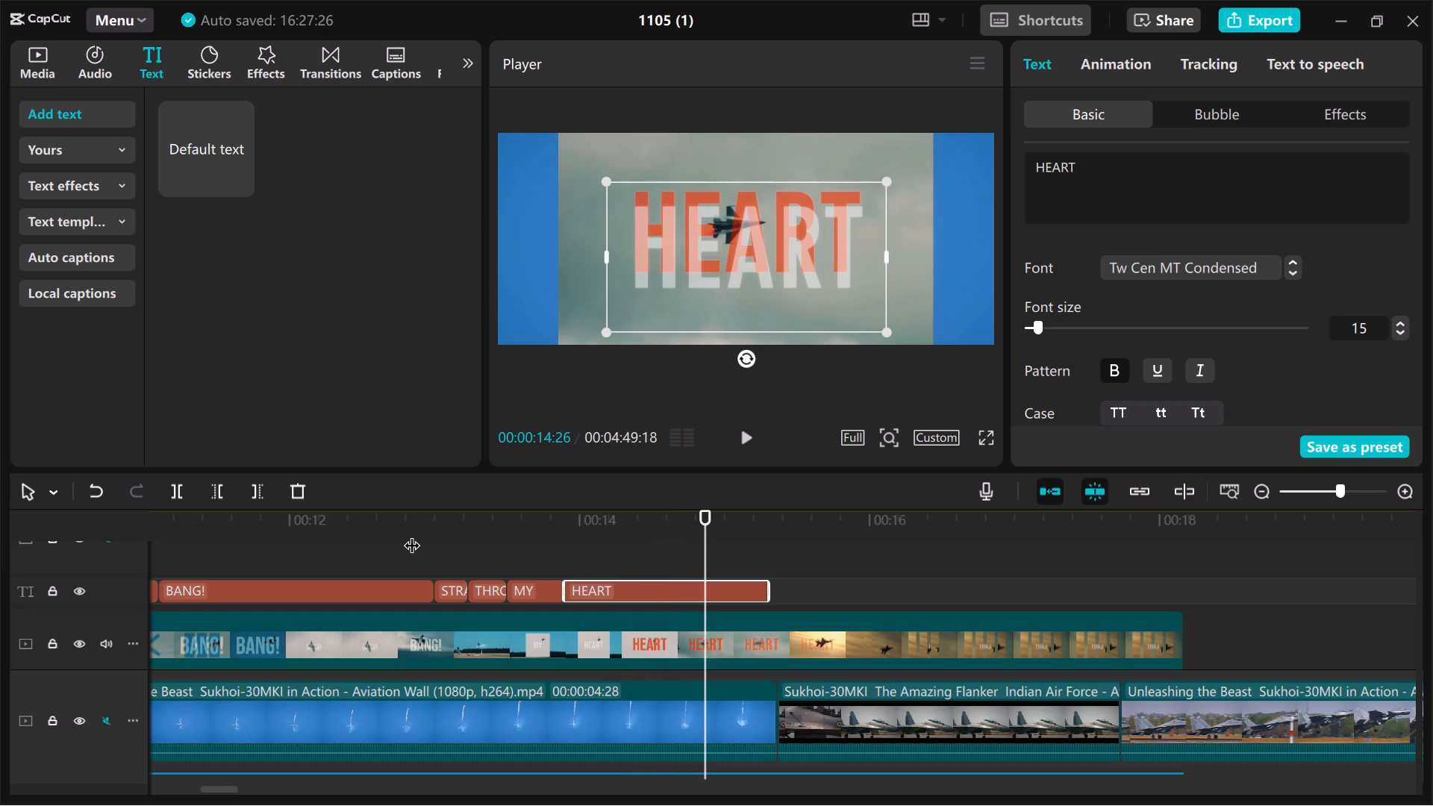
key(Left)
key(Left)
key(Left)
key(Left)
key(Left)
key(Left)
key(Left)
key(Left)
key(Left)
key(Left)
key(Left)
key(Left)
key(Left)
key(Left)
key(Left)
key(Left)
key(Left)
key(Left)
key(Left)
key(Left)
key(Left)
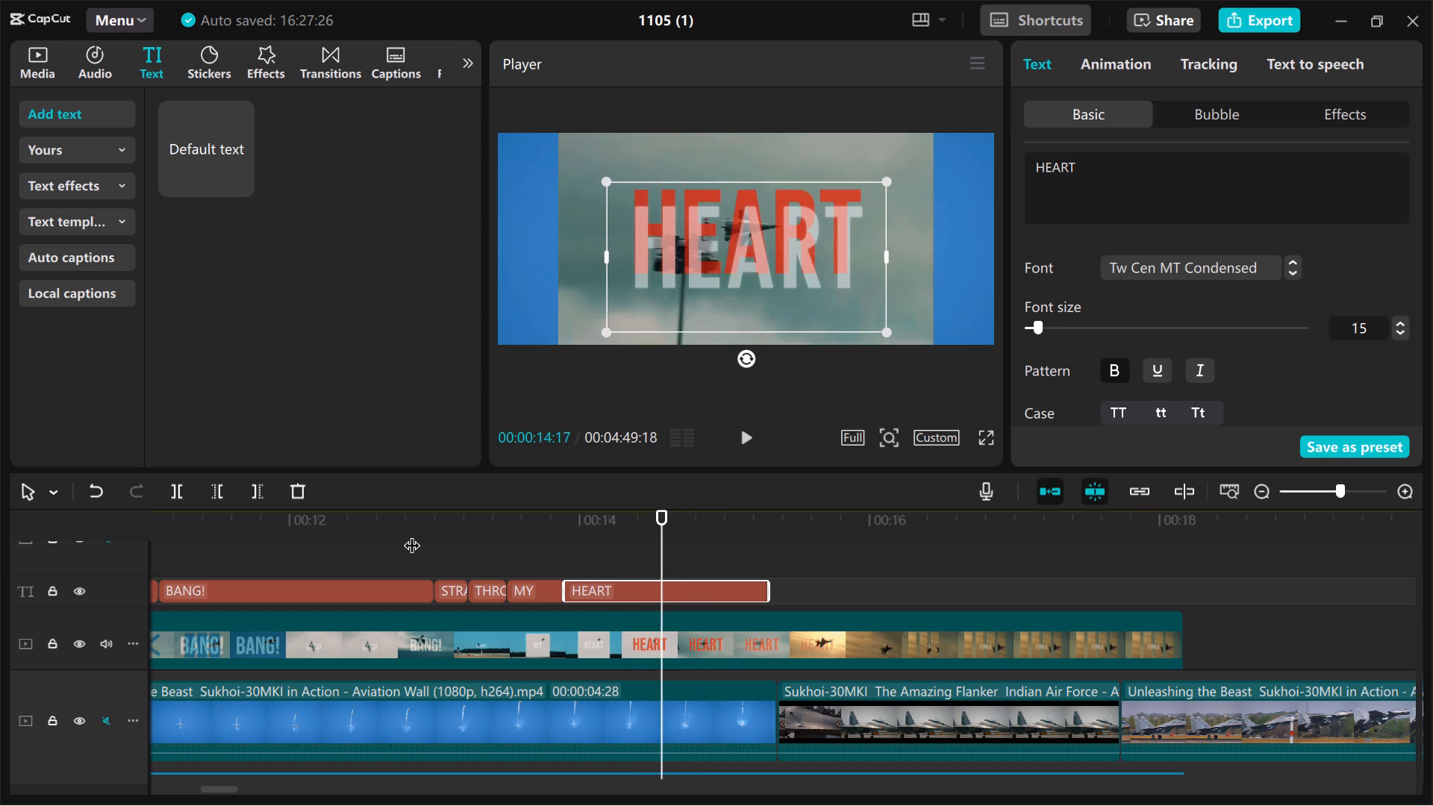
key(Left)
key(Left)
key(Left)
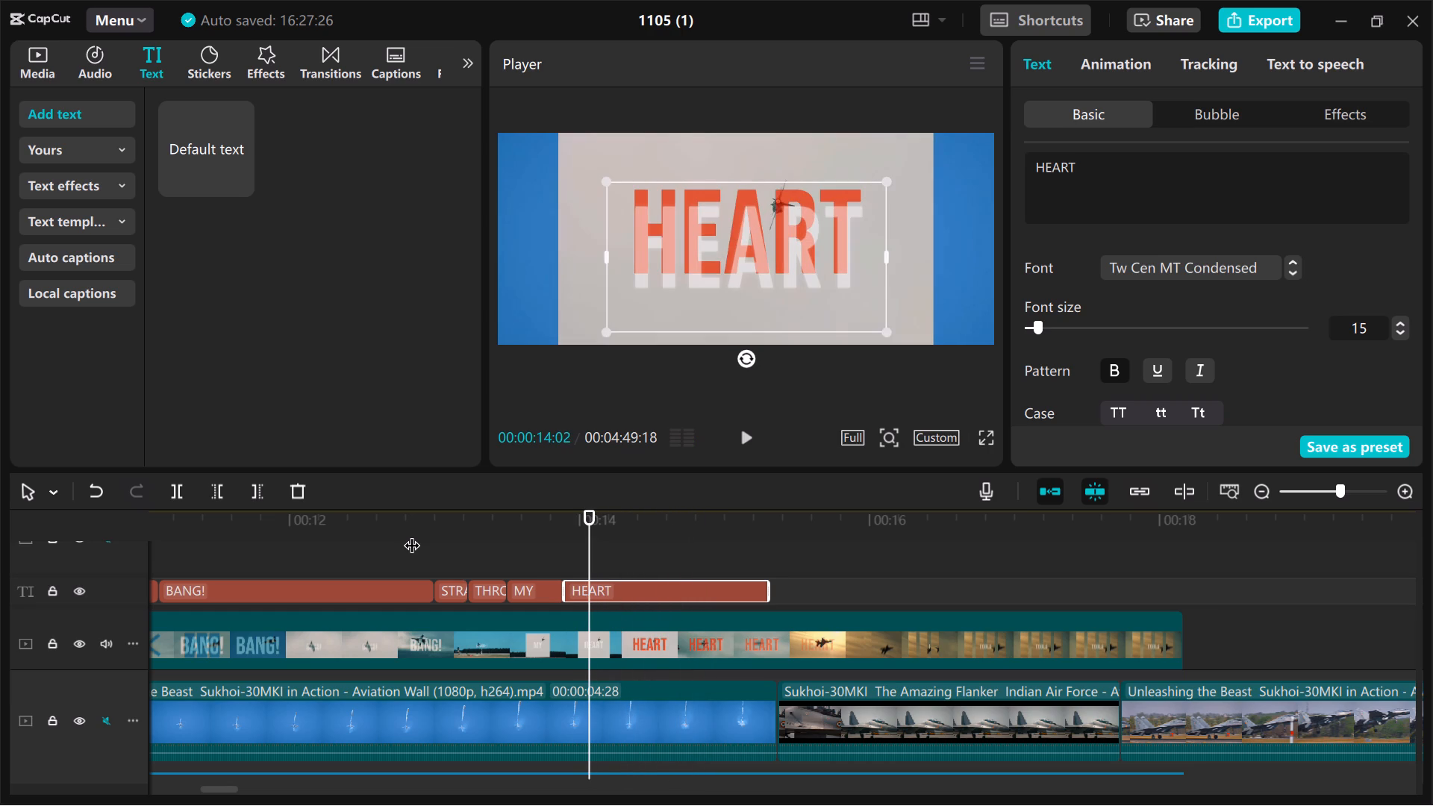
key(Left)
key(Left)
key(Left)
key(Left)
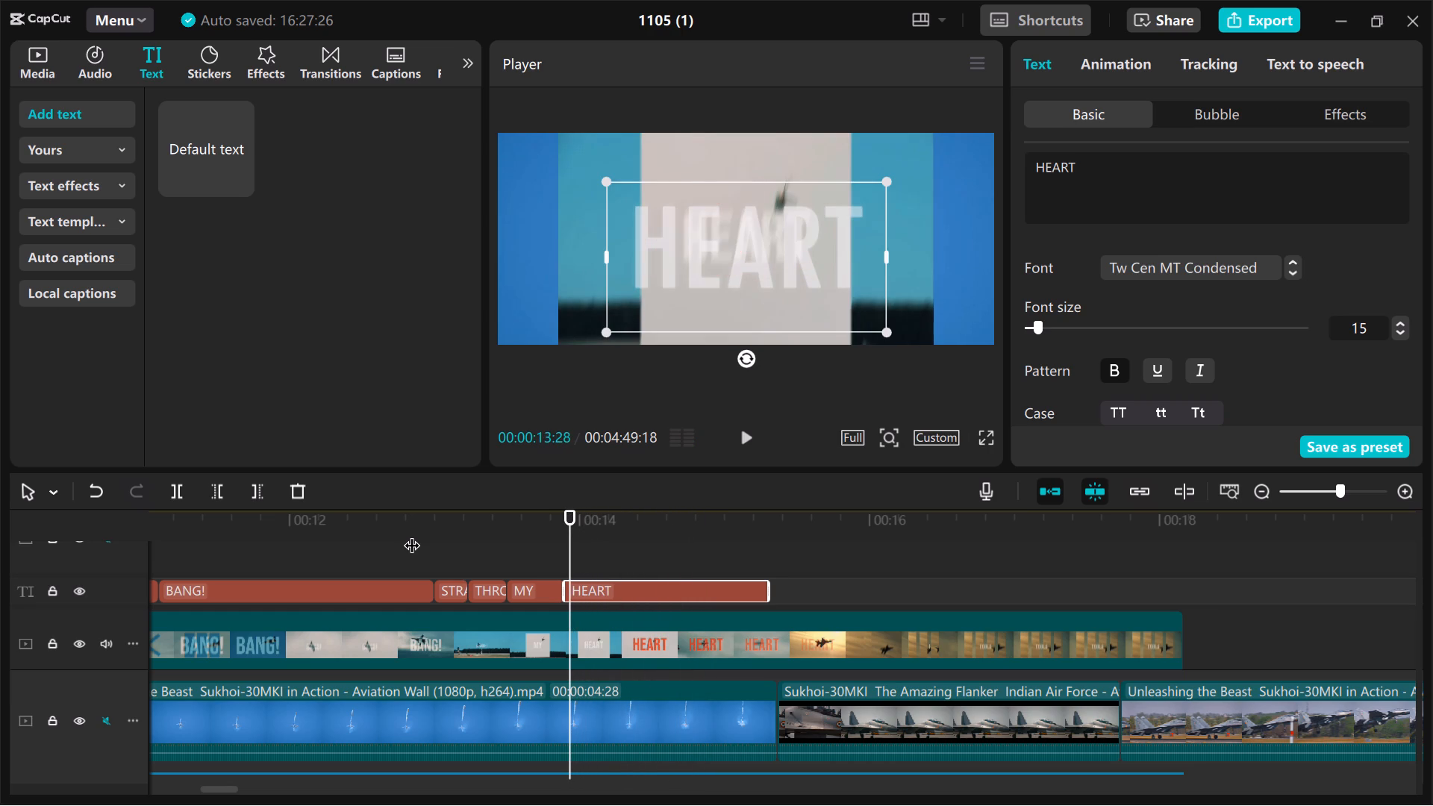
key(Left)
key(Left)
key(Right)
key(Right)
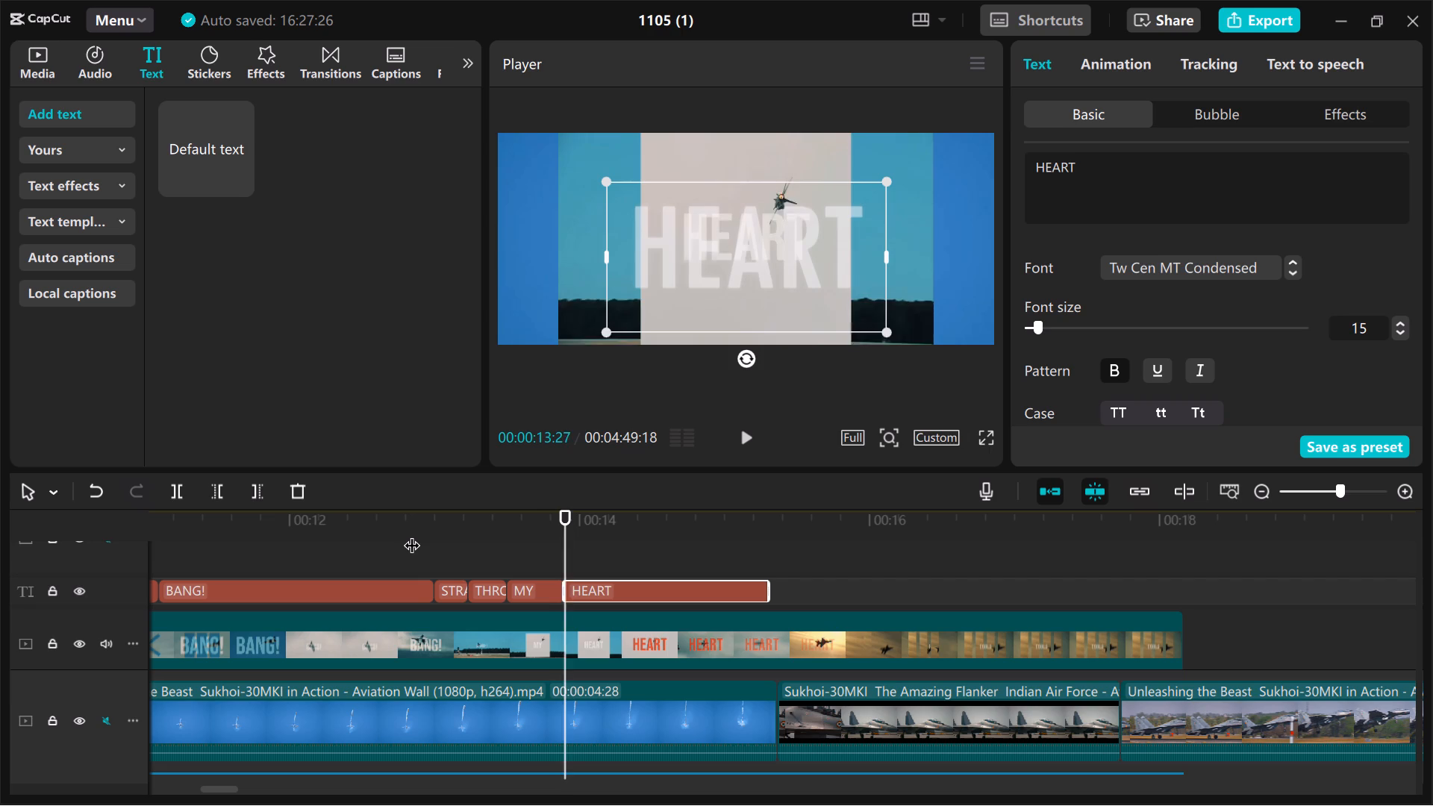
key(Right)
key(Right)
key(Right)
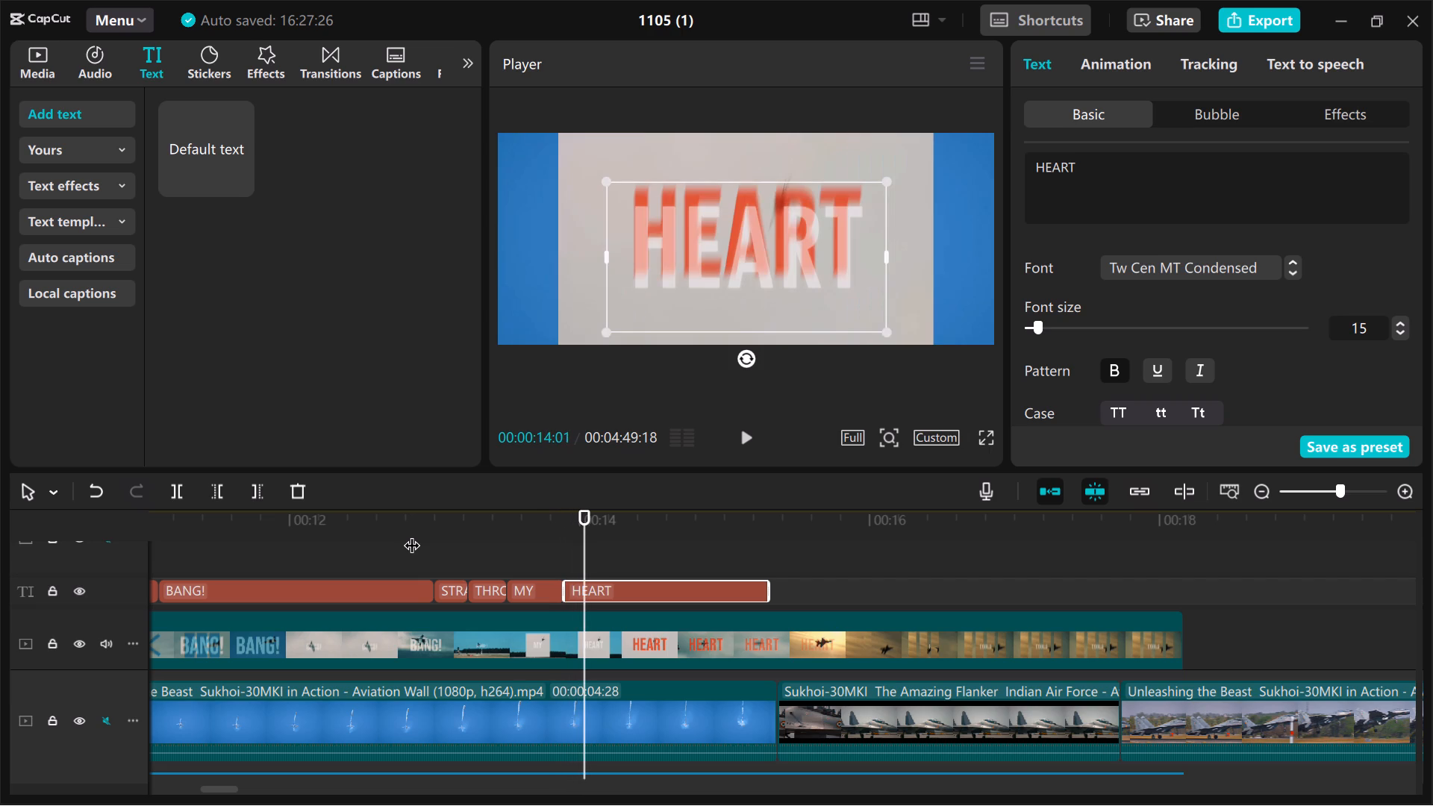
key(Right)
key(Left)
key(Left)
key(Left)
key(Left)
key(Left)
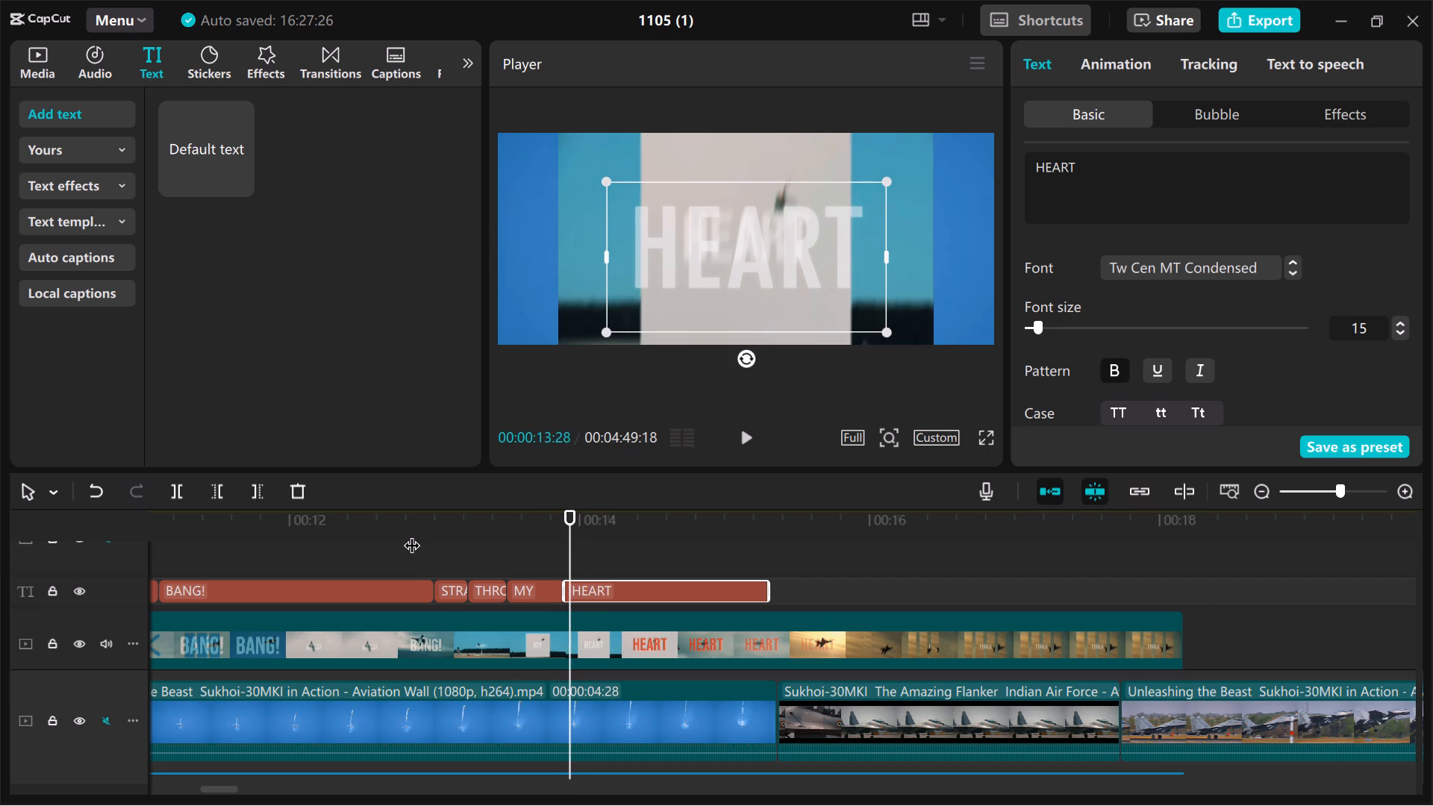
key(Left)
key(Left)
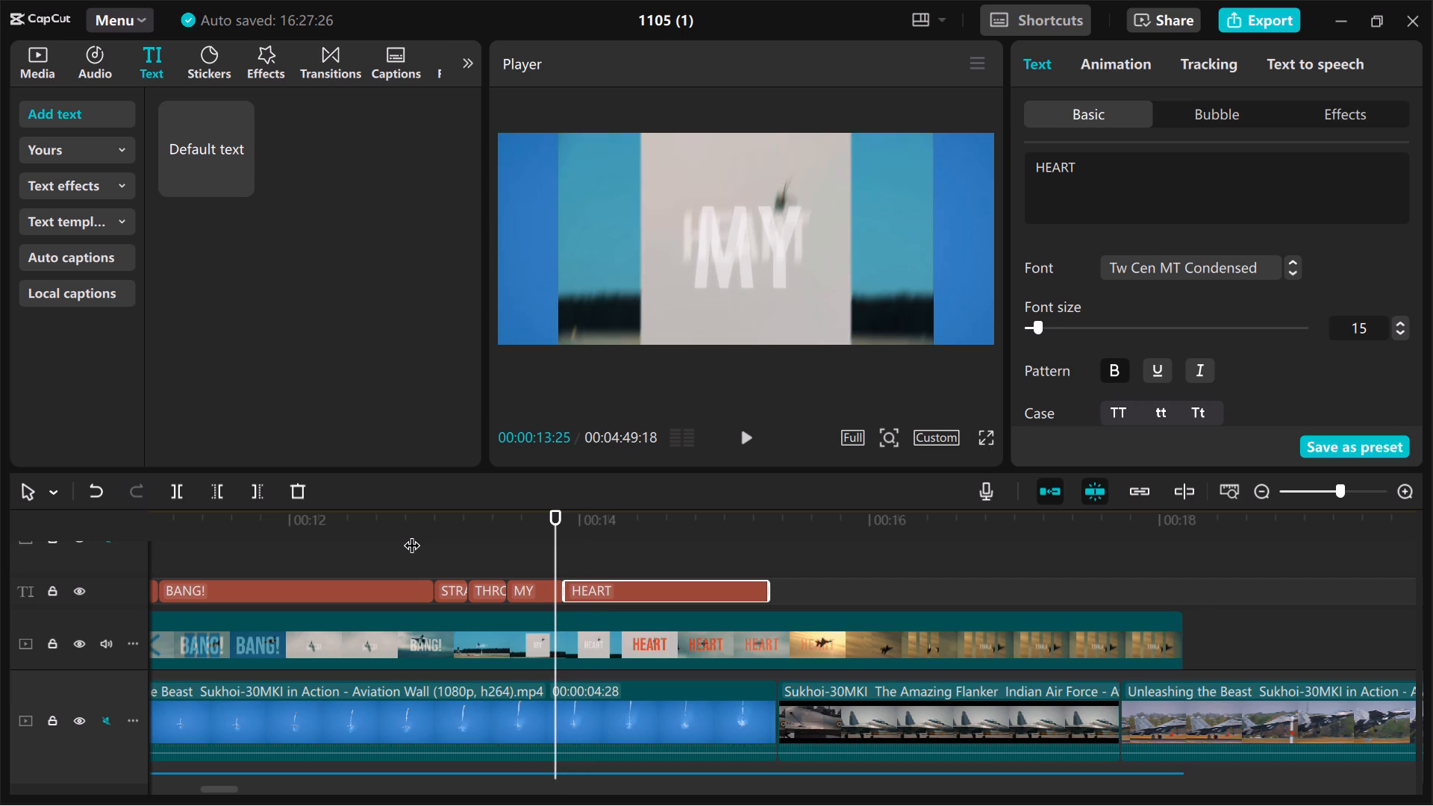
key(Left)
key(Left)
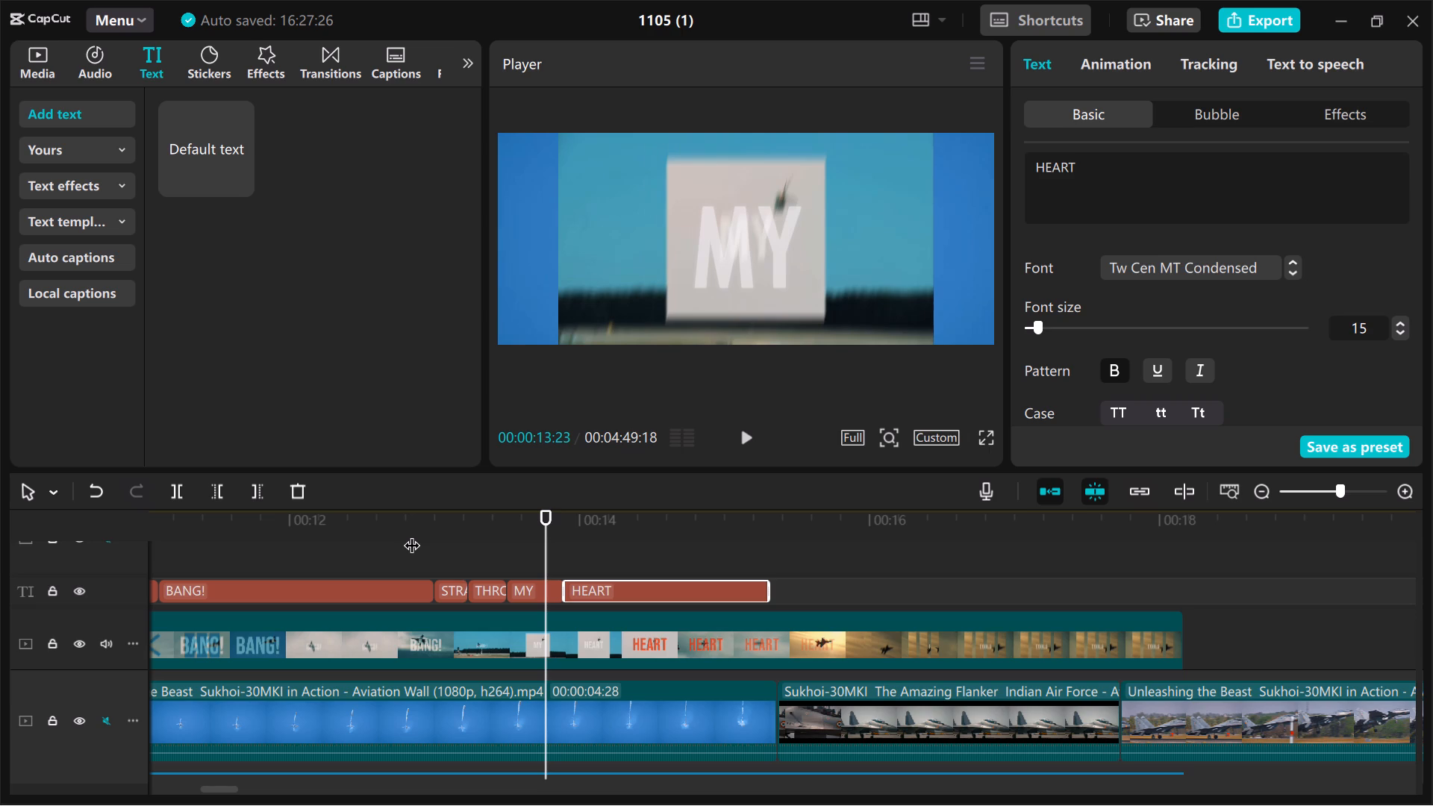
Replay the "MY" to "HEART" change and step back to 00:00:13:20, examining when the reference's lyric switches words.
key(space)
key(space)
key(Left)
key(Left)
key(Left)
key(Left)
key(Left)
key(Left)
key(Left)
key(Left)
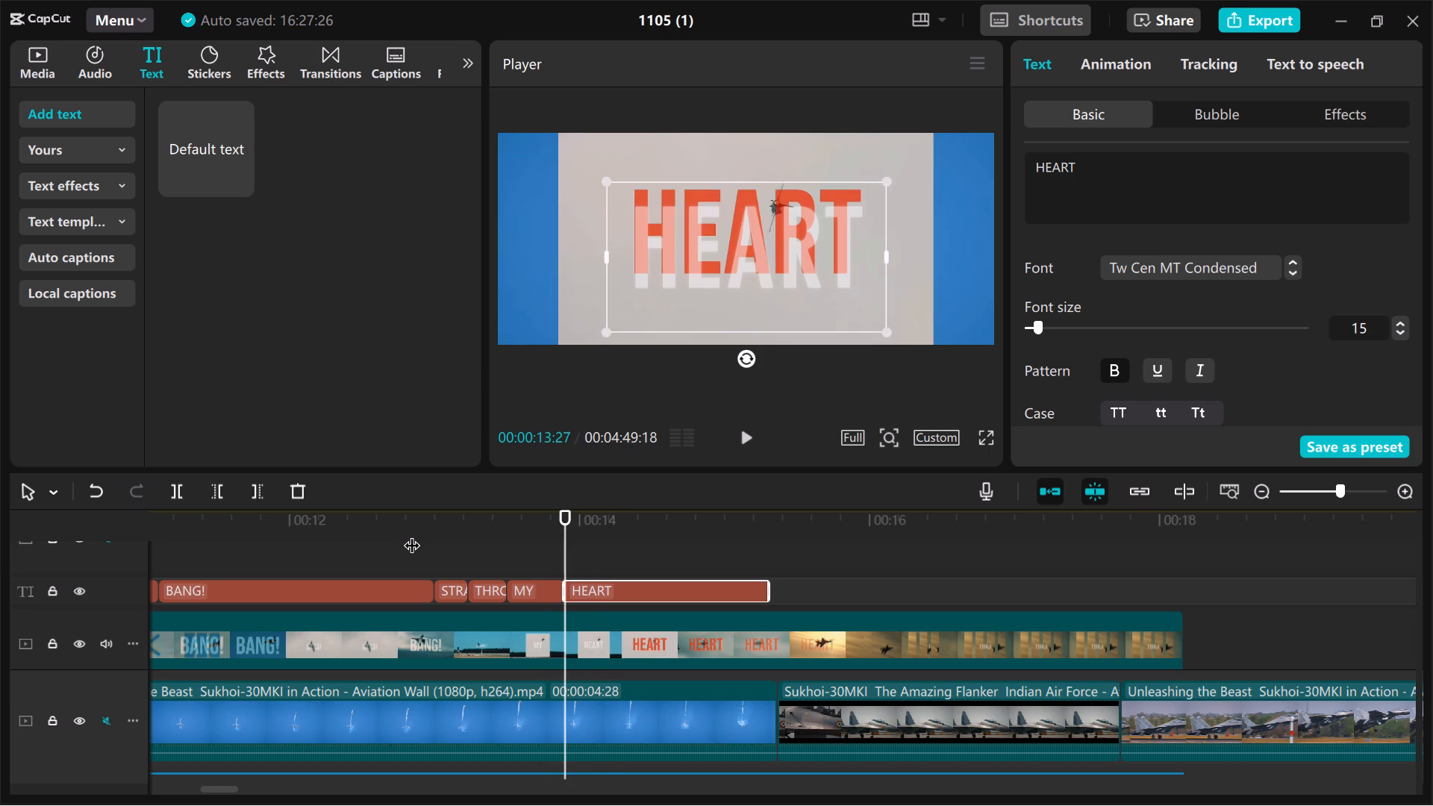
key(Left)
key(Left)
key(Left)
key(Left)
key(Left)
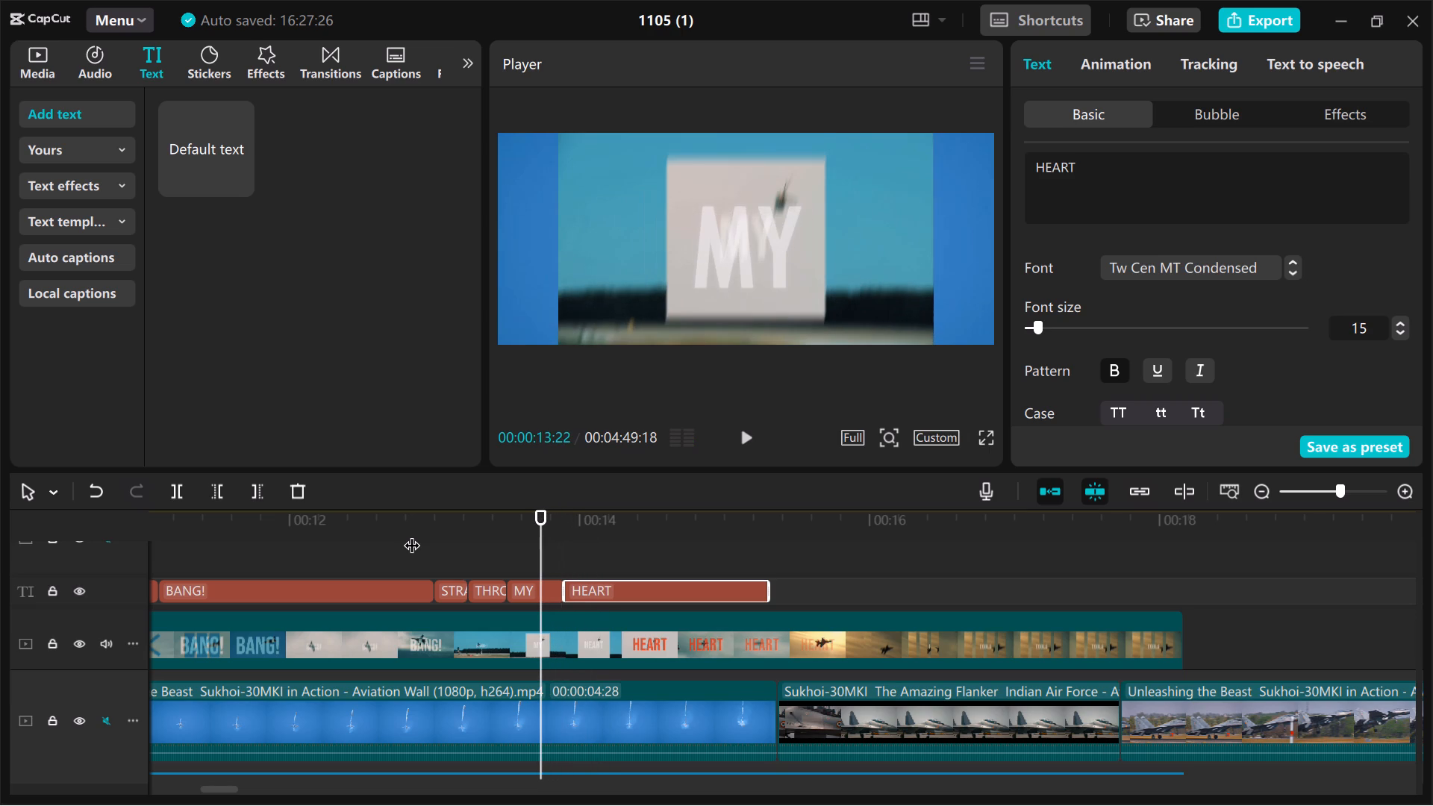
key(Left)
key(Left)
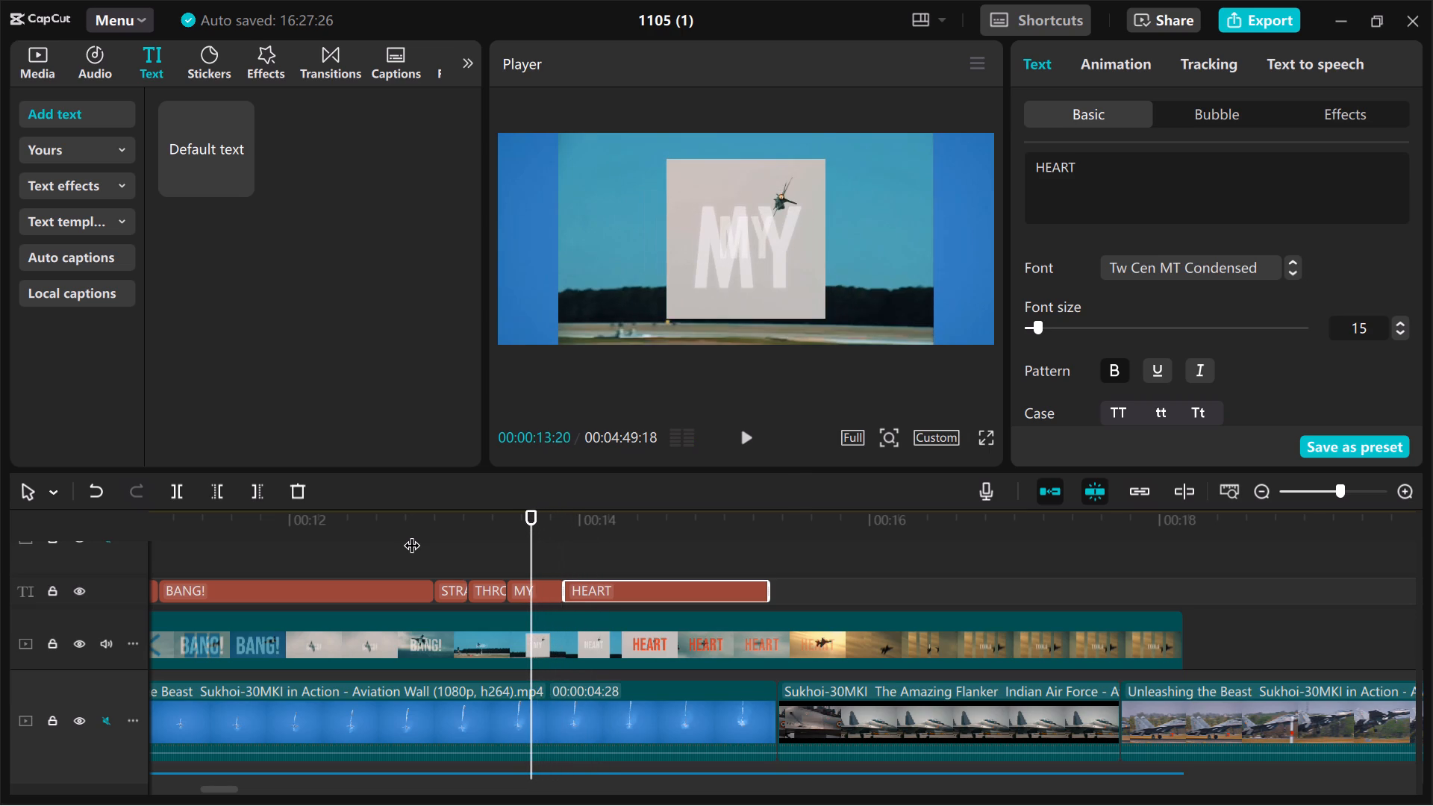
Shorten the "MY" text so it ends at 00:00:13:24, where the reference's small "HEART" appears.
key(Right)
key(Right)
key(Right)
key(Right)
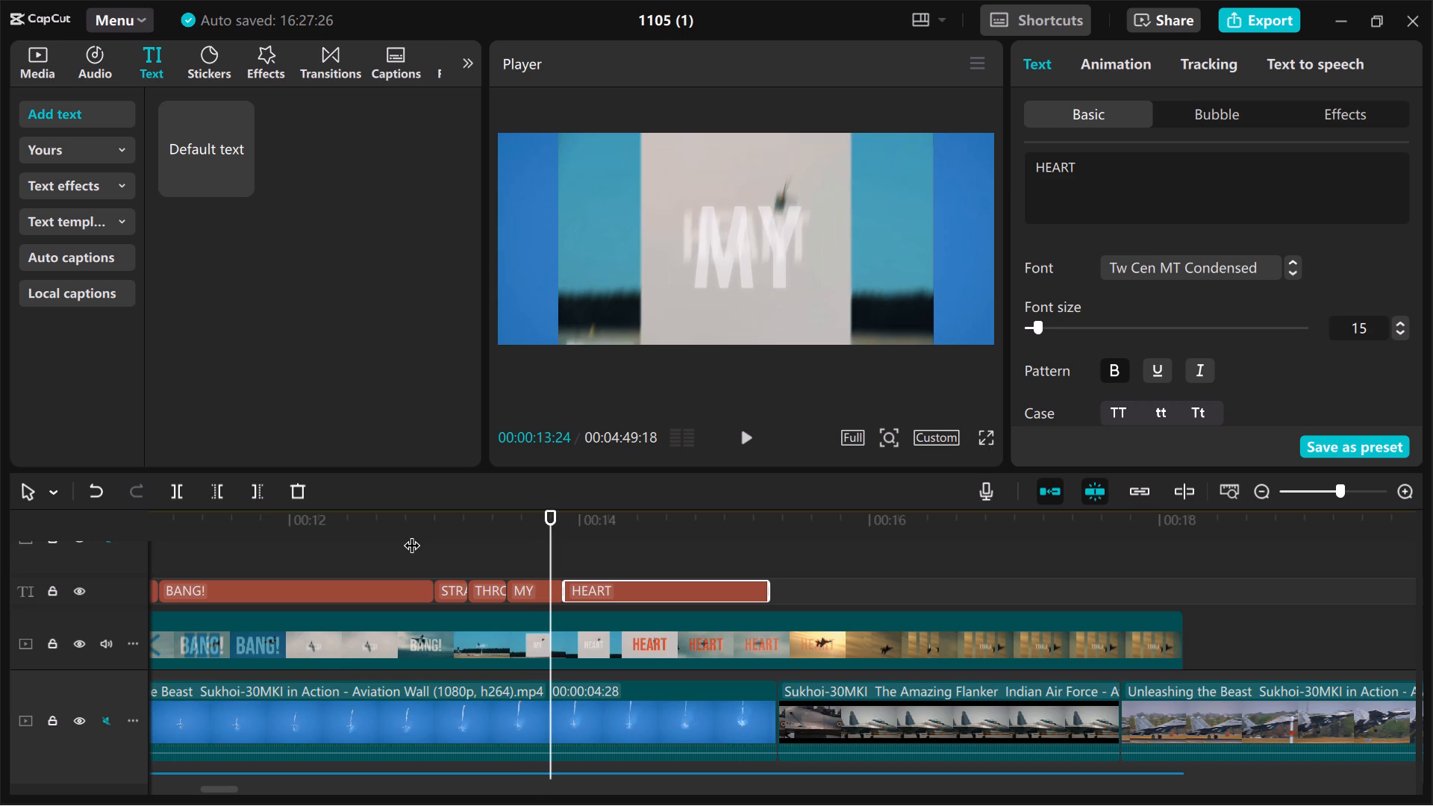
click(616, 593)
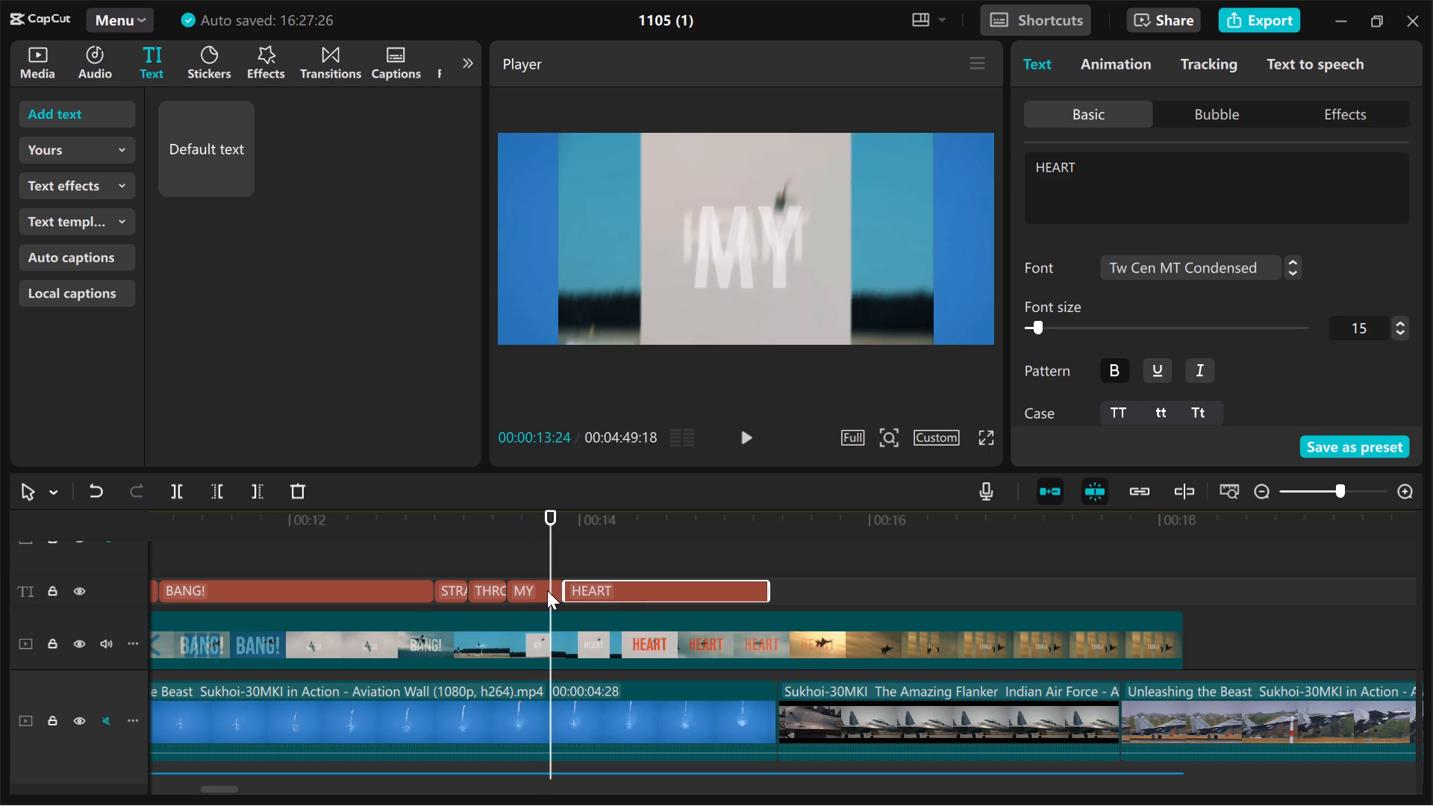
click(544, 588)
drag(569, 590, 555, 593)
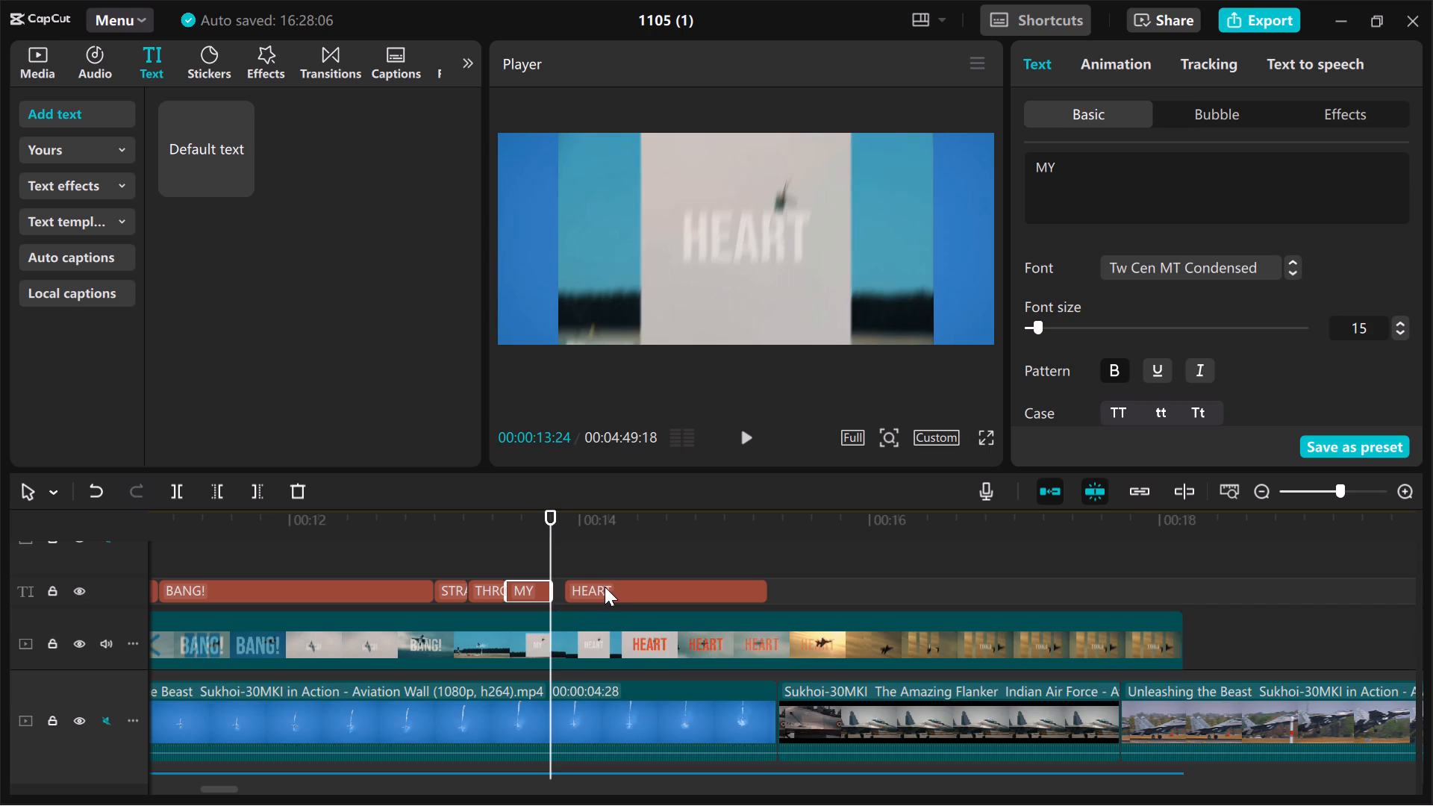
Extend the start of the "HEART" text back to 00:00:13:24 to meet the end of "MY", and briefly play the change.
click(607, 587)
drag(561, 589, 552, 589)
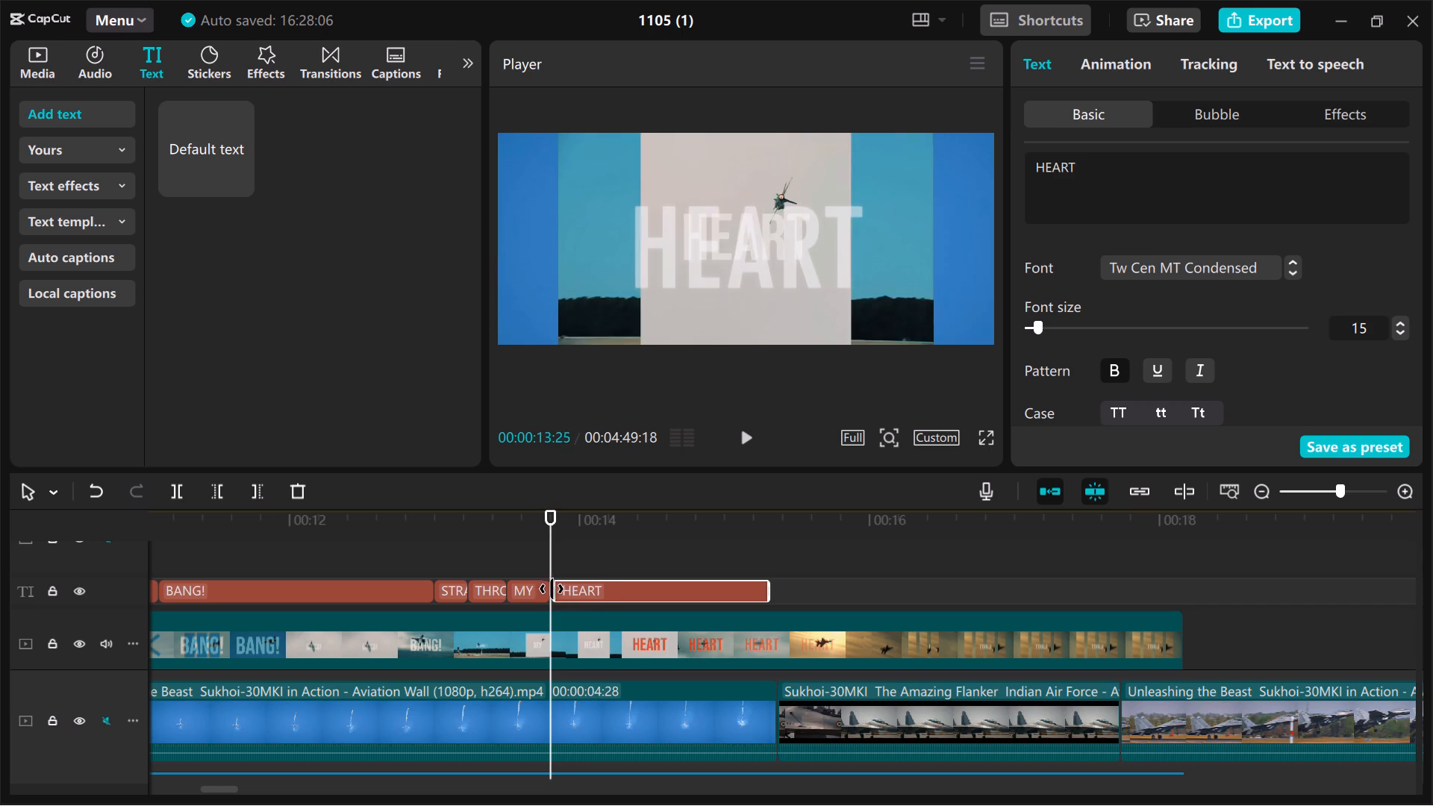
drag(552, 589, 549, 587)
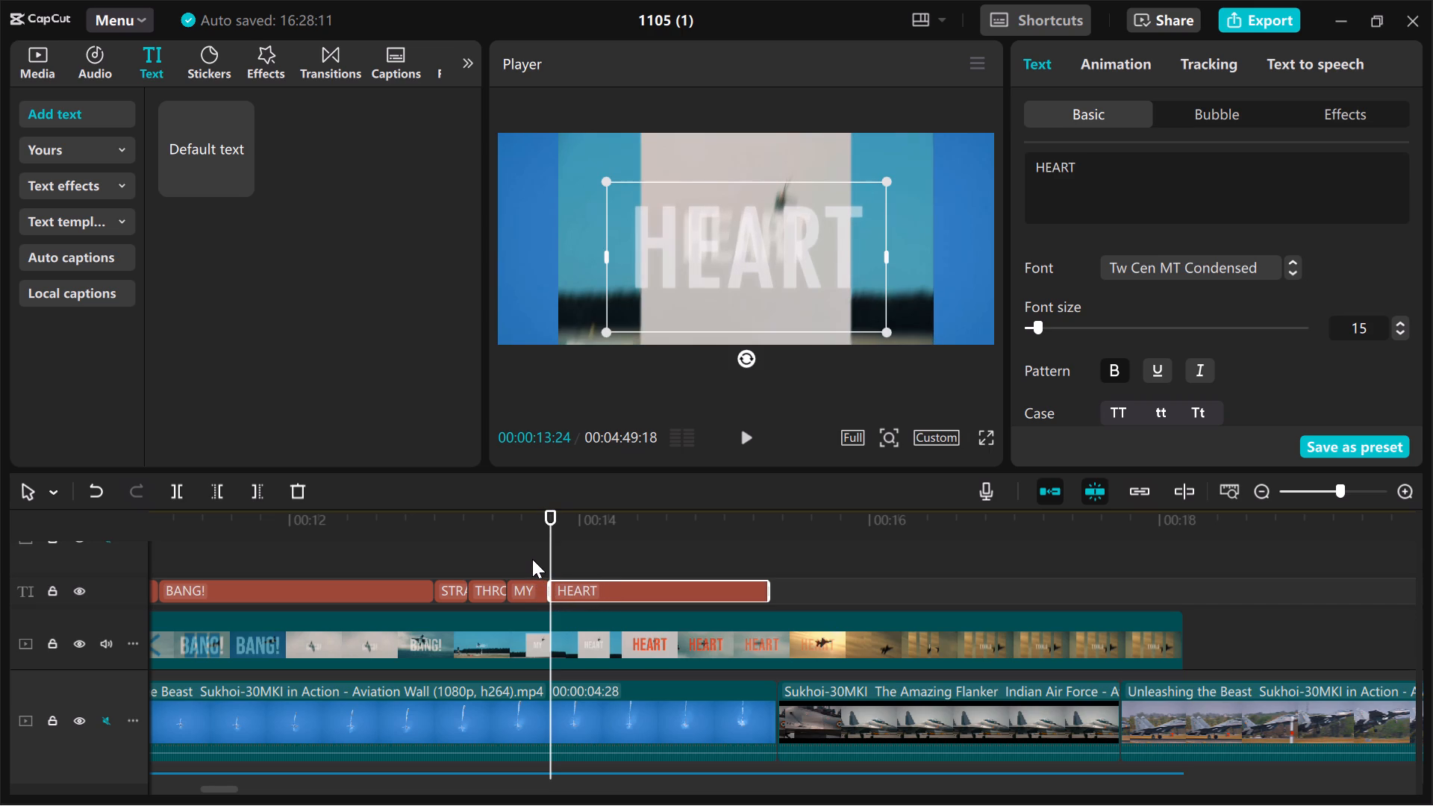
key(space)
key(space)
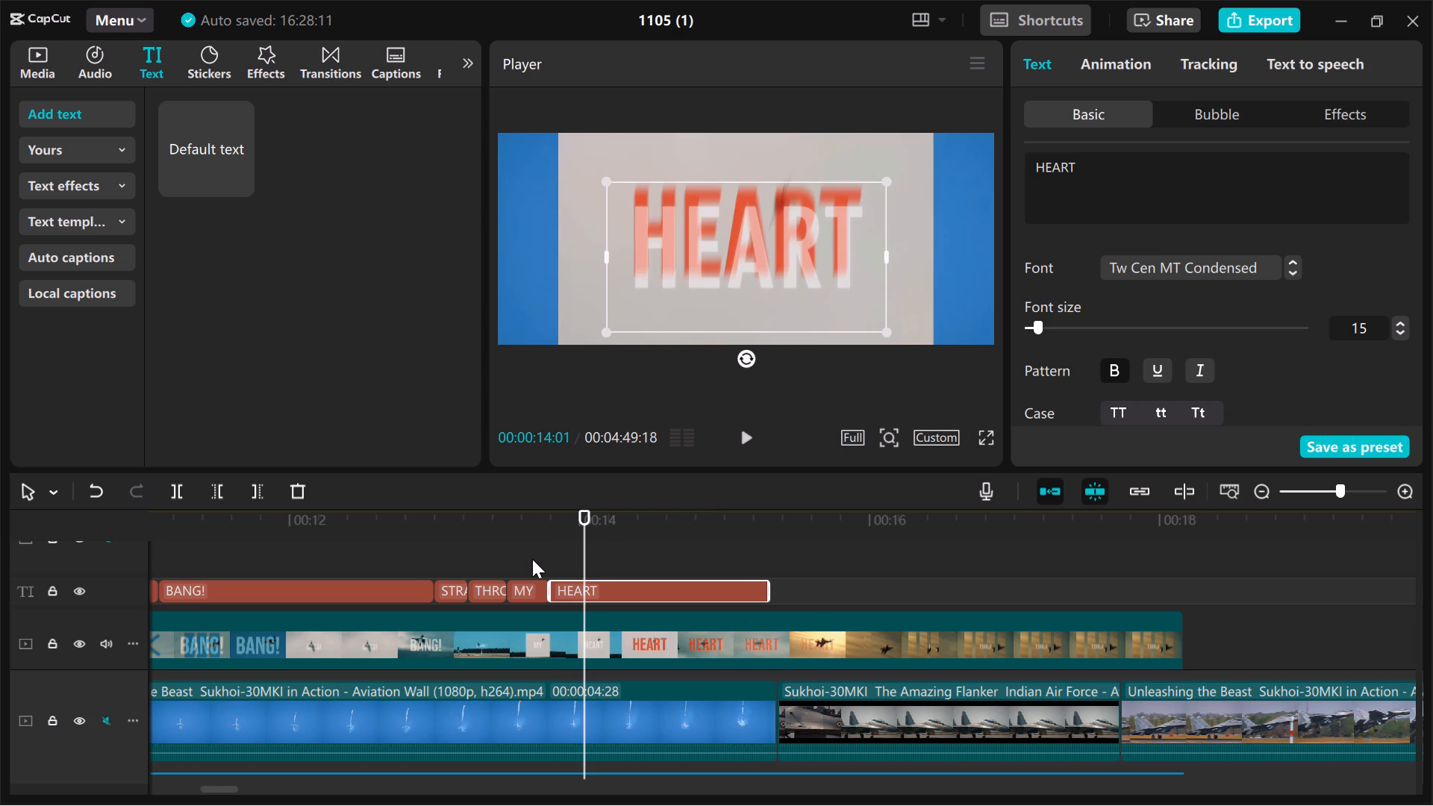
Split the "HEART" text at 00:00:14:01, where the reference's large "HEART" is showing.
click(585, 590)
key(ctrl+b)
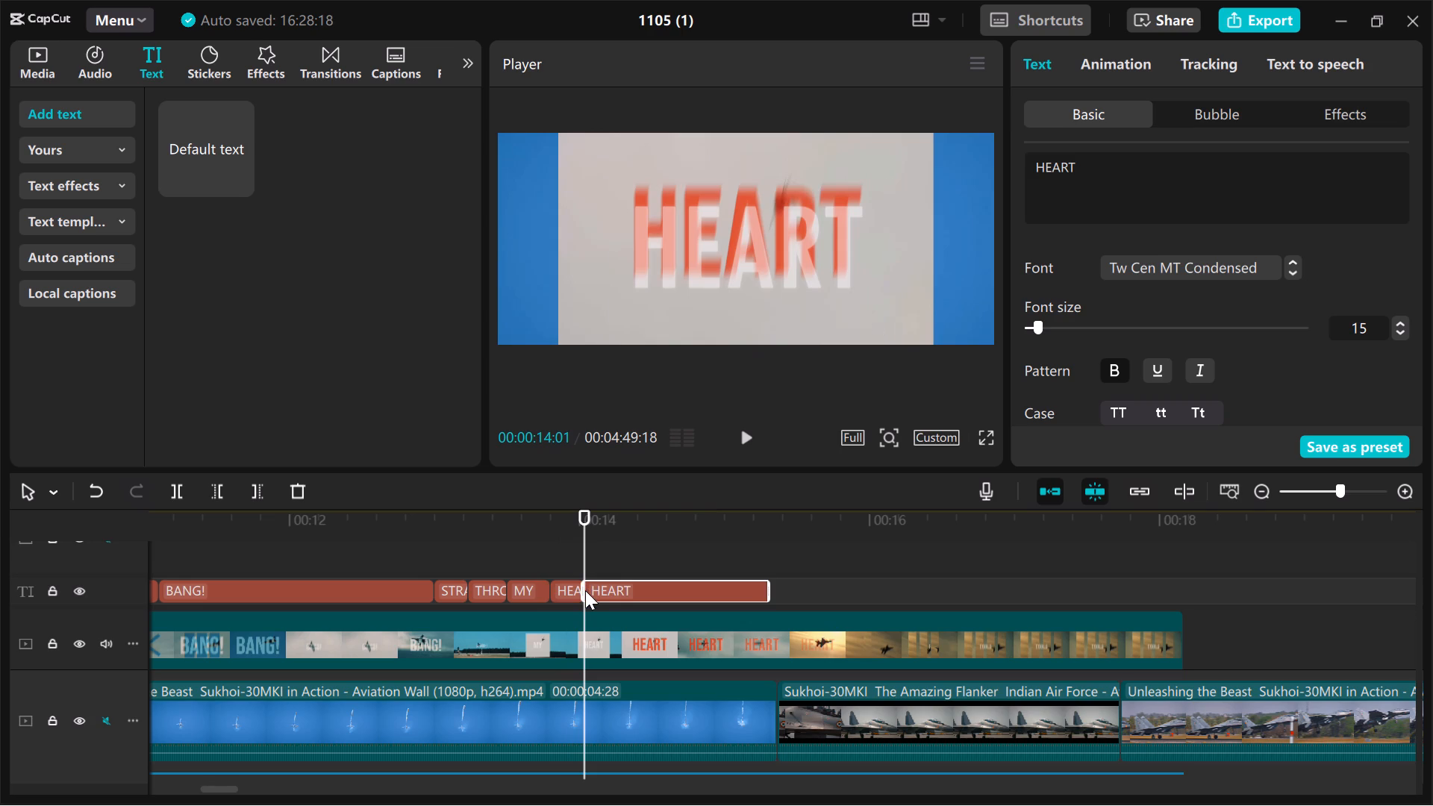
Hide the reference video track and play the edit from the start through the "HEART" lyric to review it.
scroll(431, 566, right, 7)
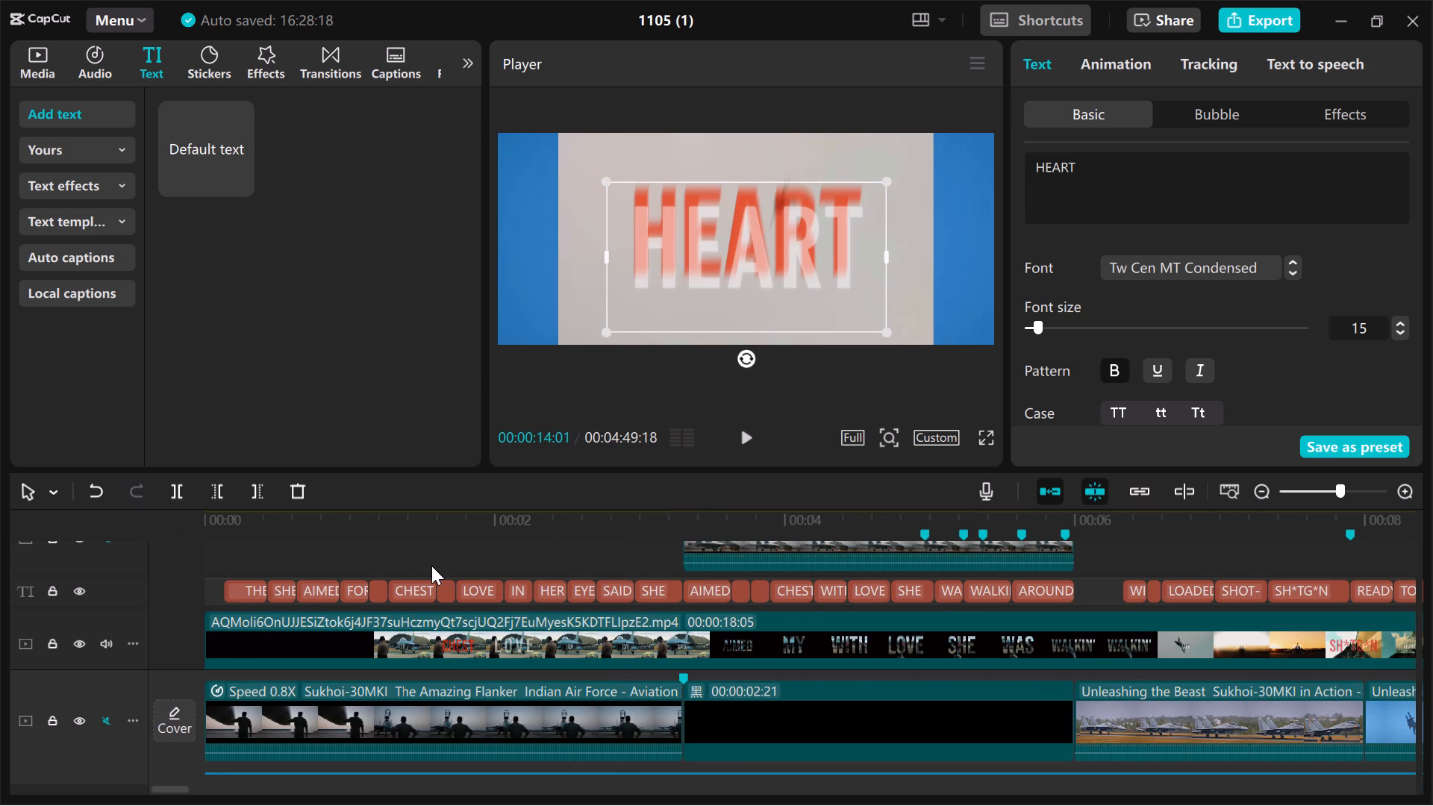
click(193, 579)
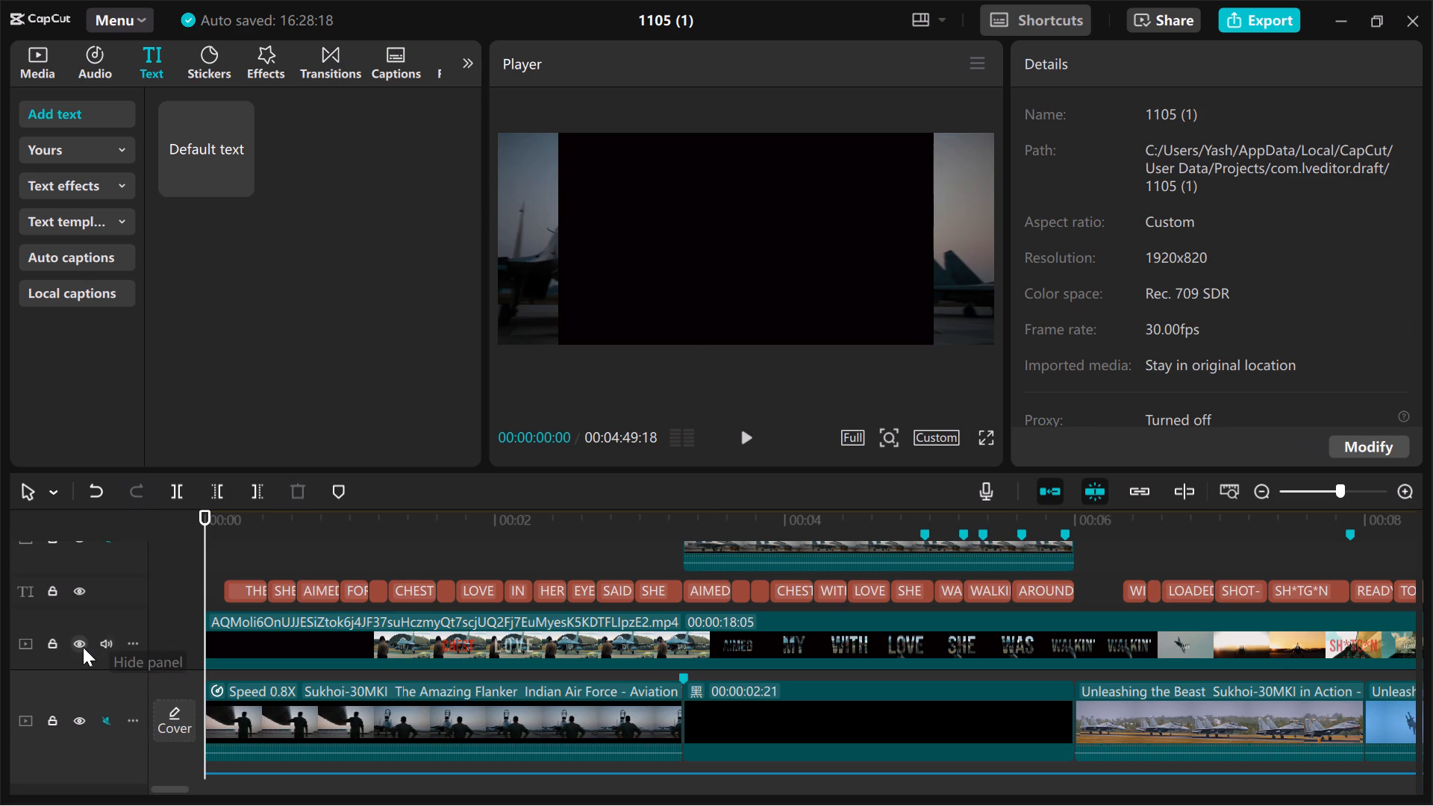
click(83, 649)
key(space)
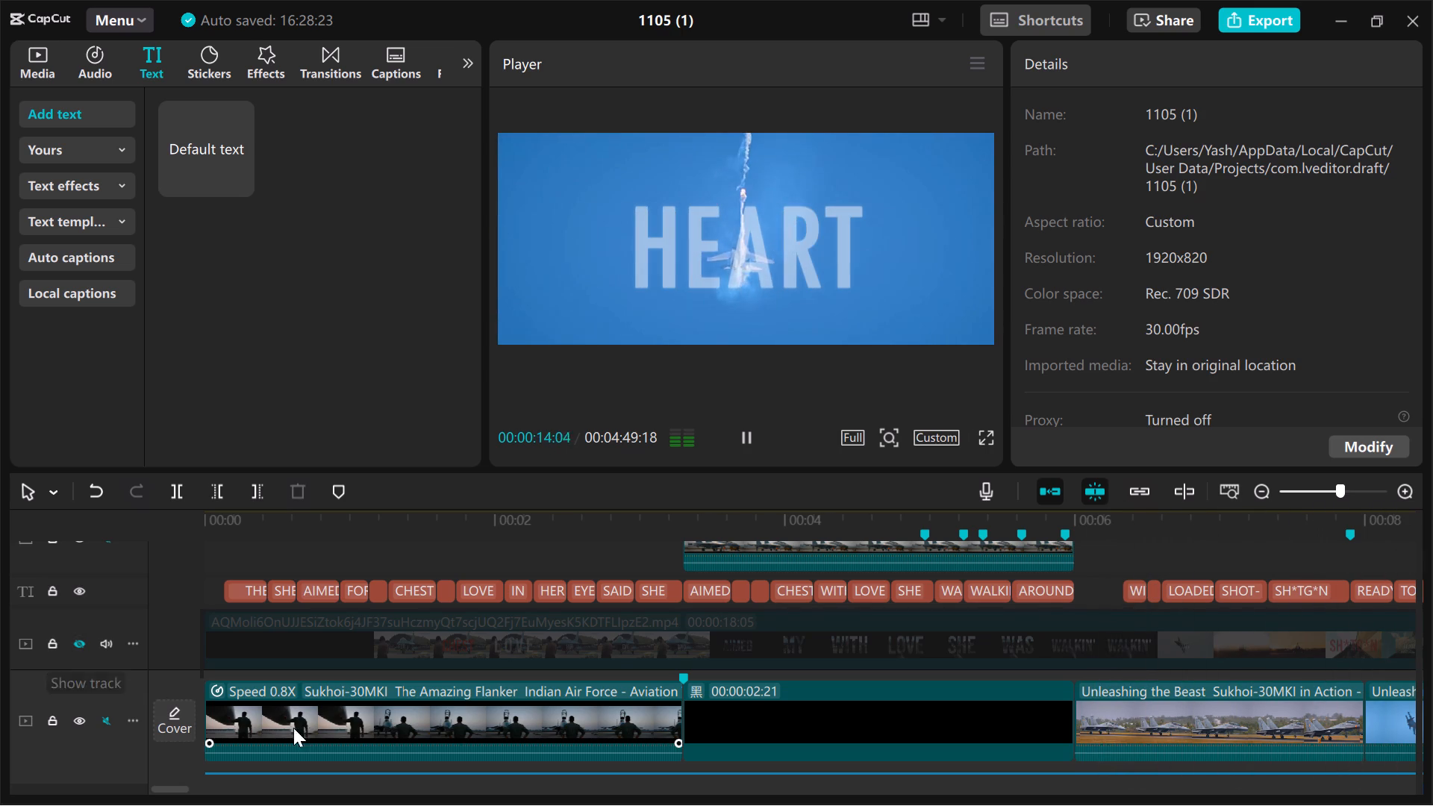
scroll(550, 720, left, 3)
scroll(550, 720, right, 1)
scroll(550, 720, up, 1)
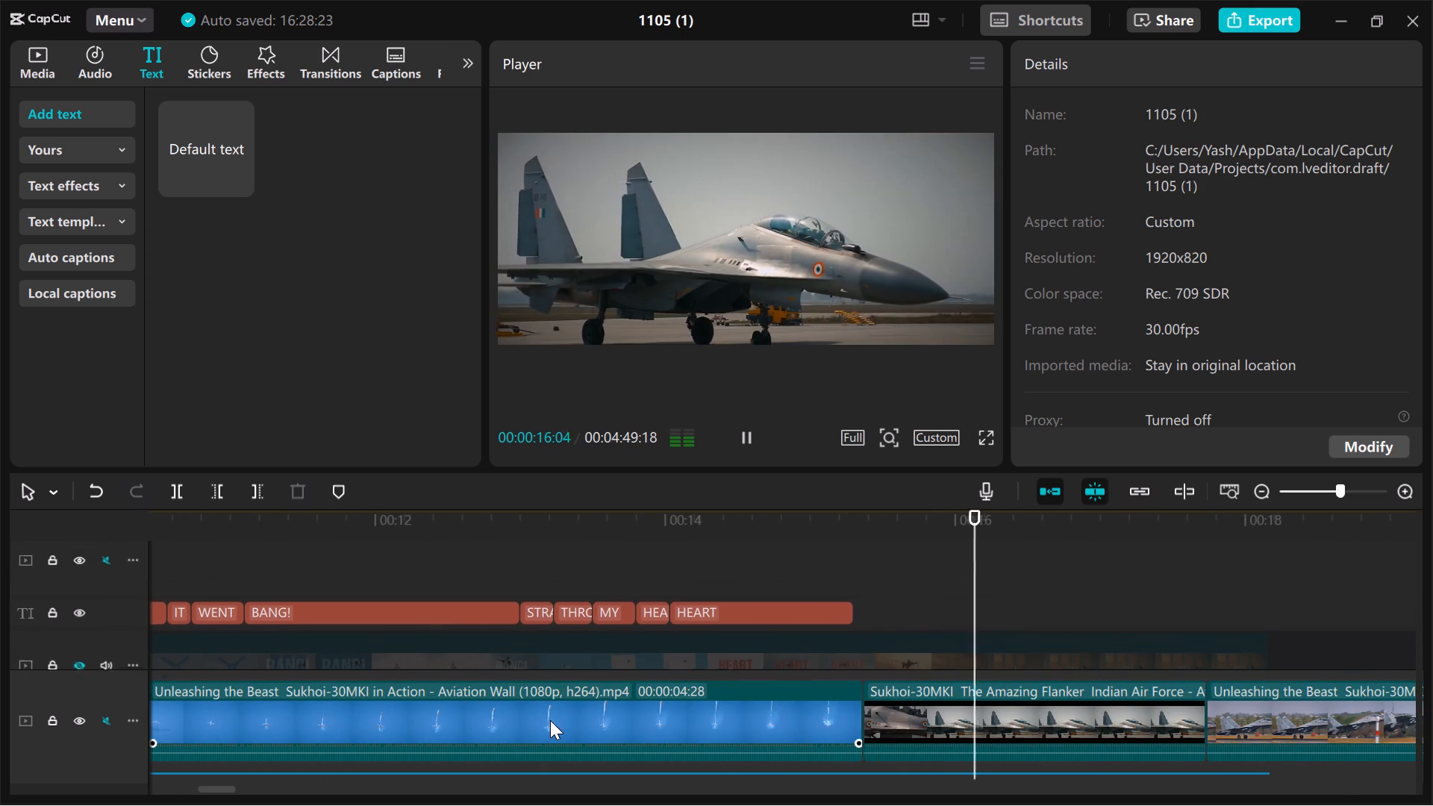
scroll(550, 720, up, 1)
Play from the start of the "BANG!" text and split that text at 00:00:12:00.
click(249, 559)
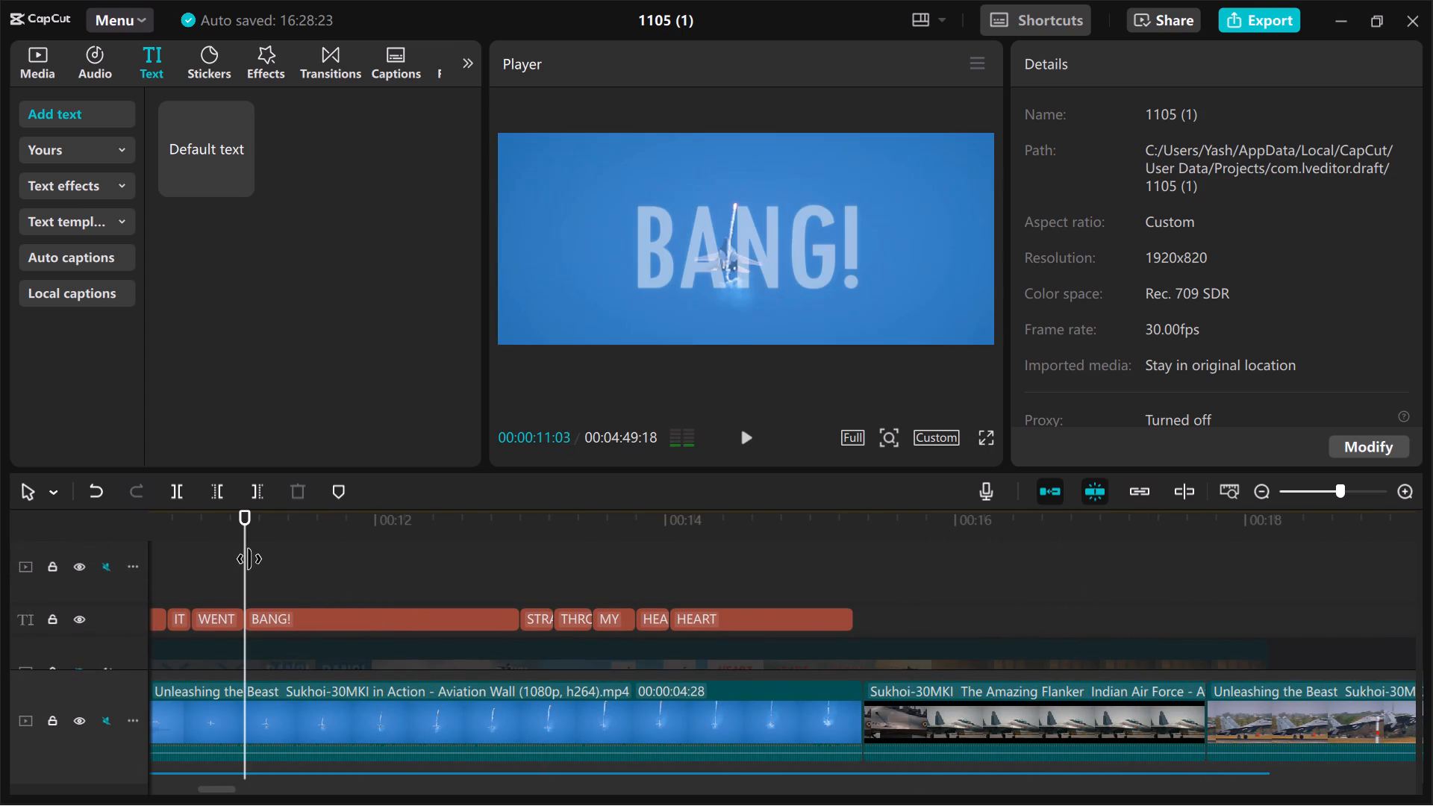
key(space)
key(space)
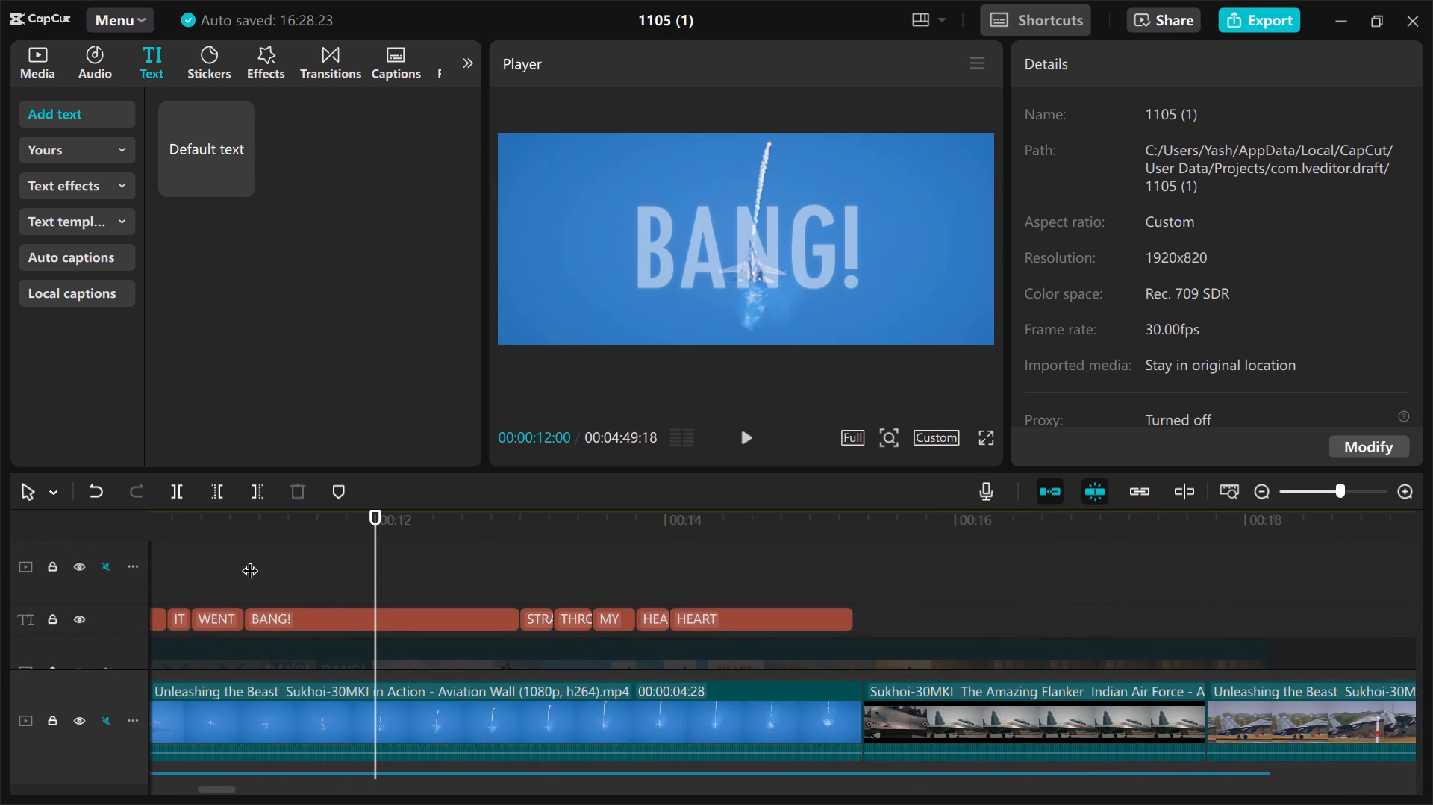
key(ctrl+b)
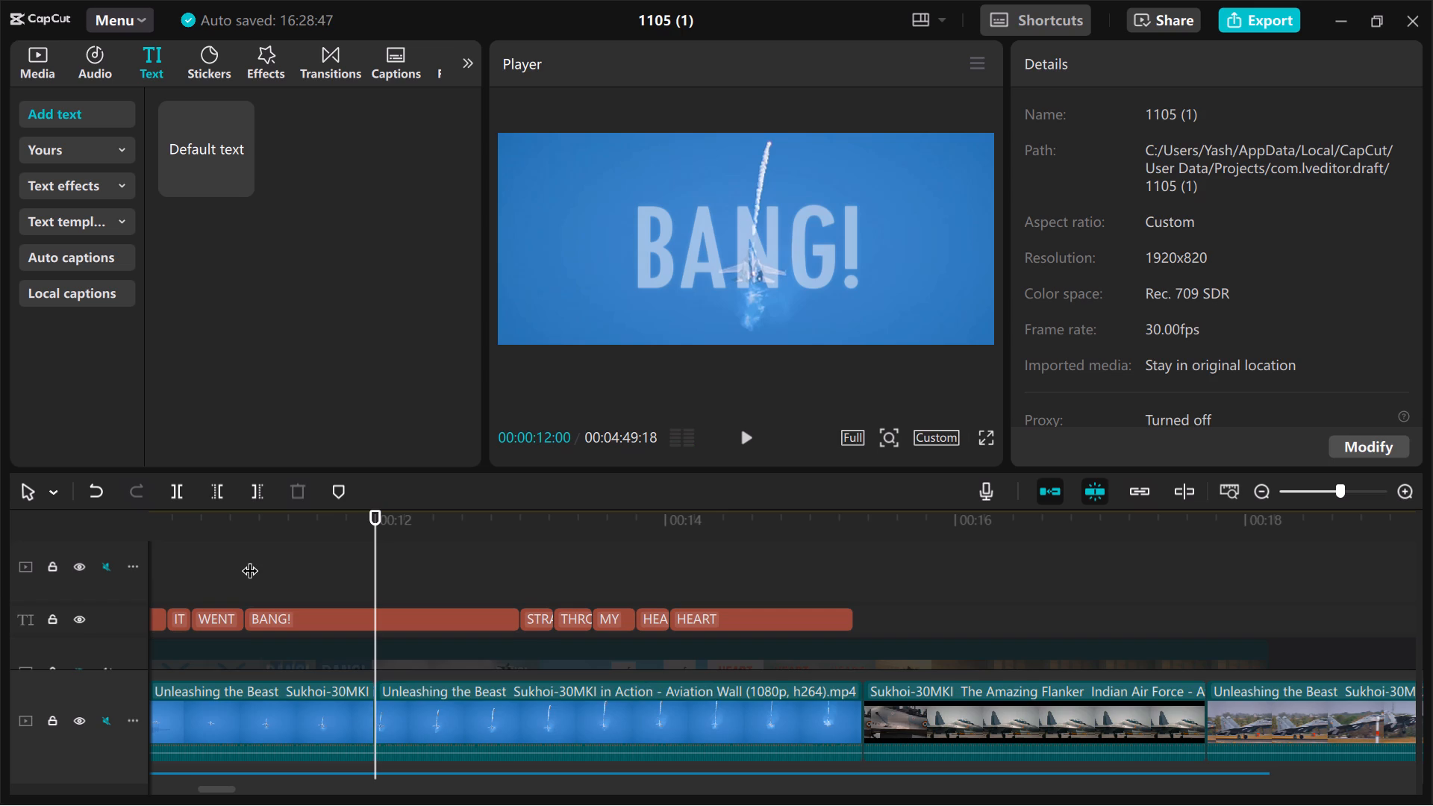
key(ctrl+z)
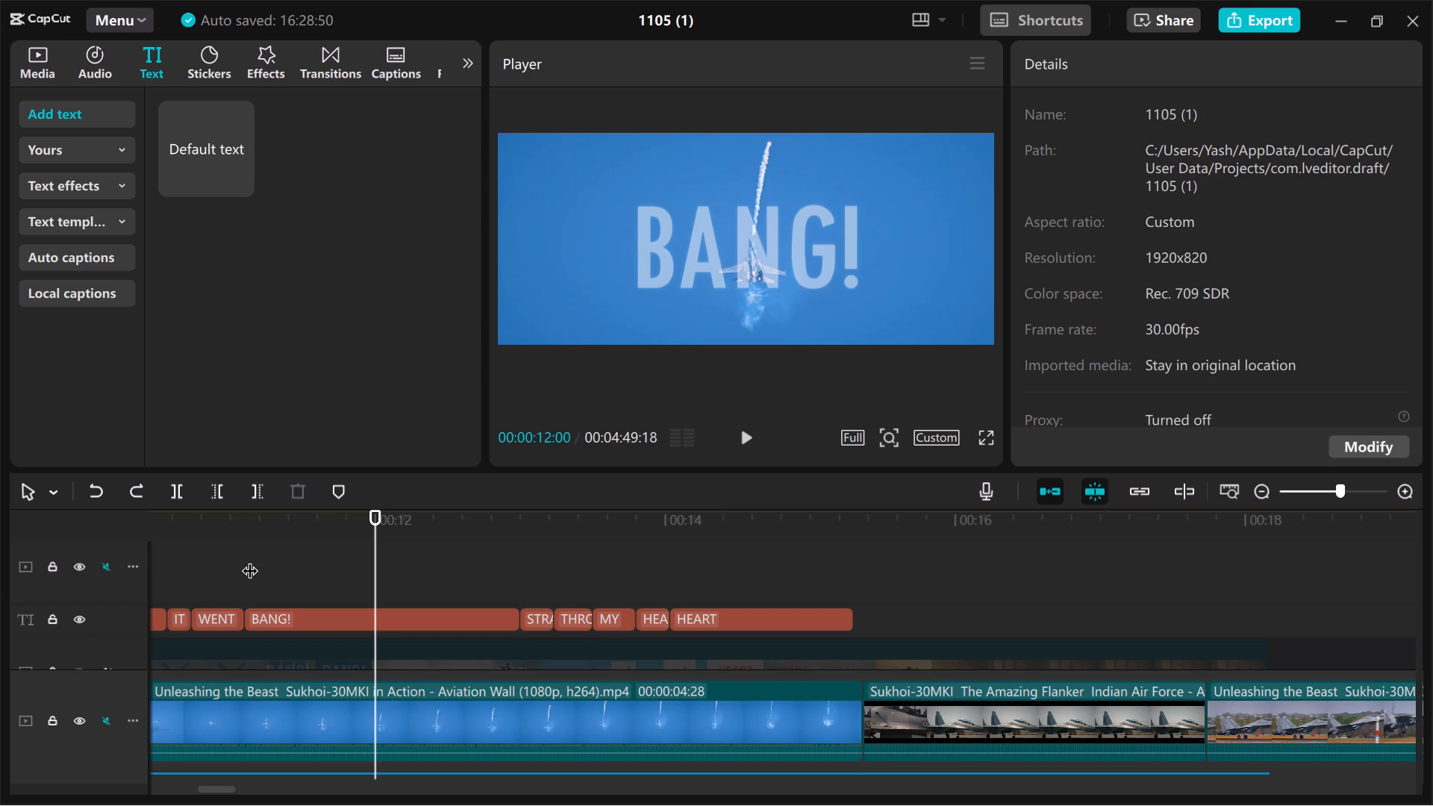
click(293, 612)
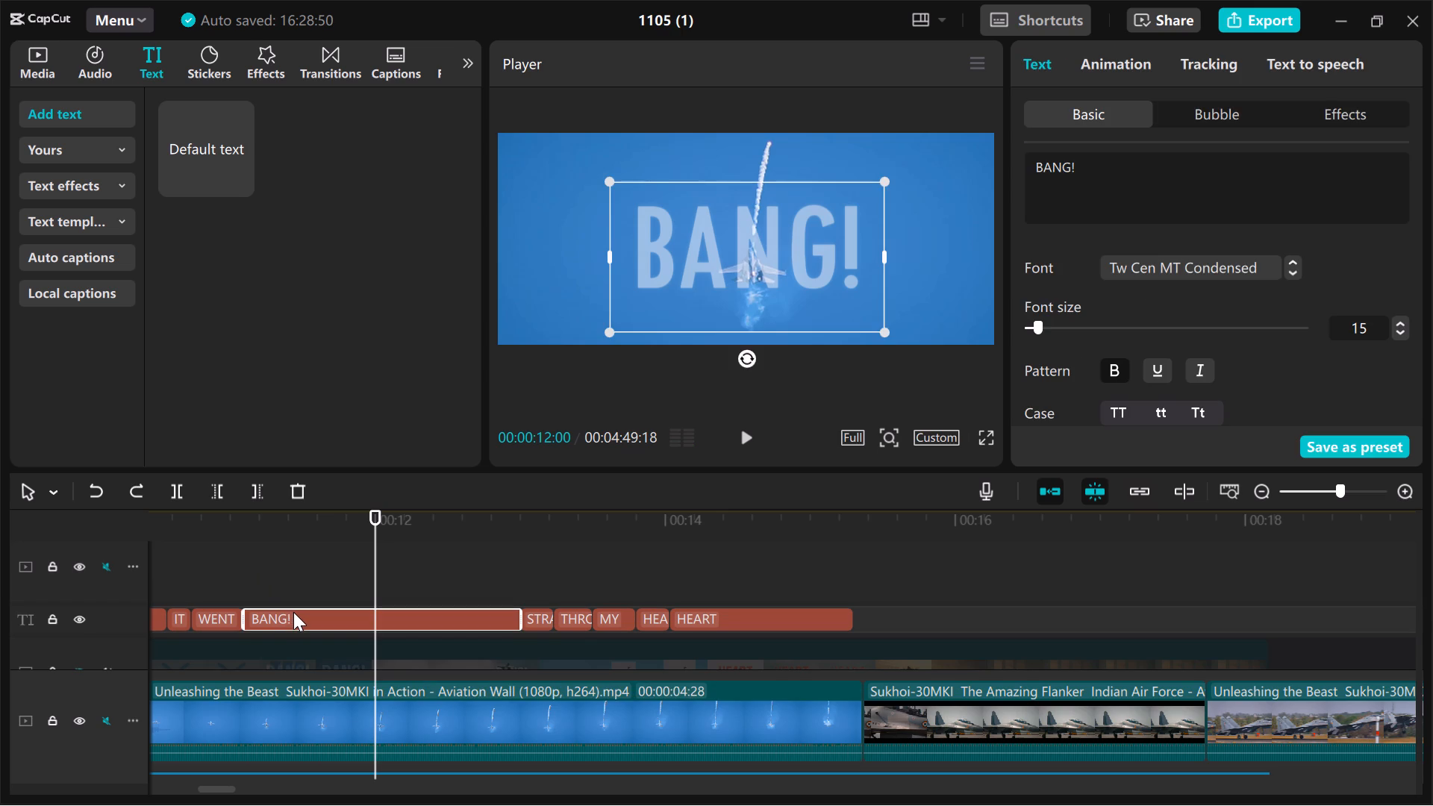
key(ctrl+b)
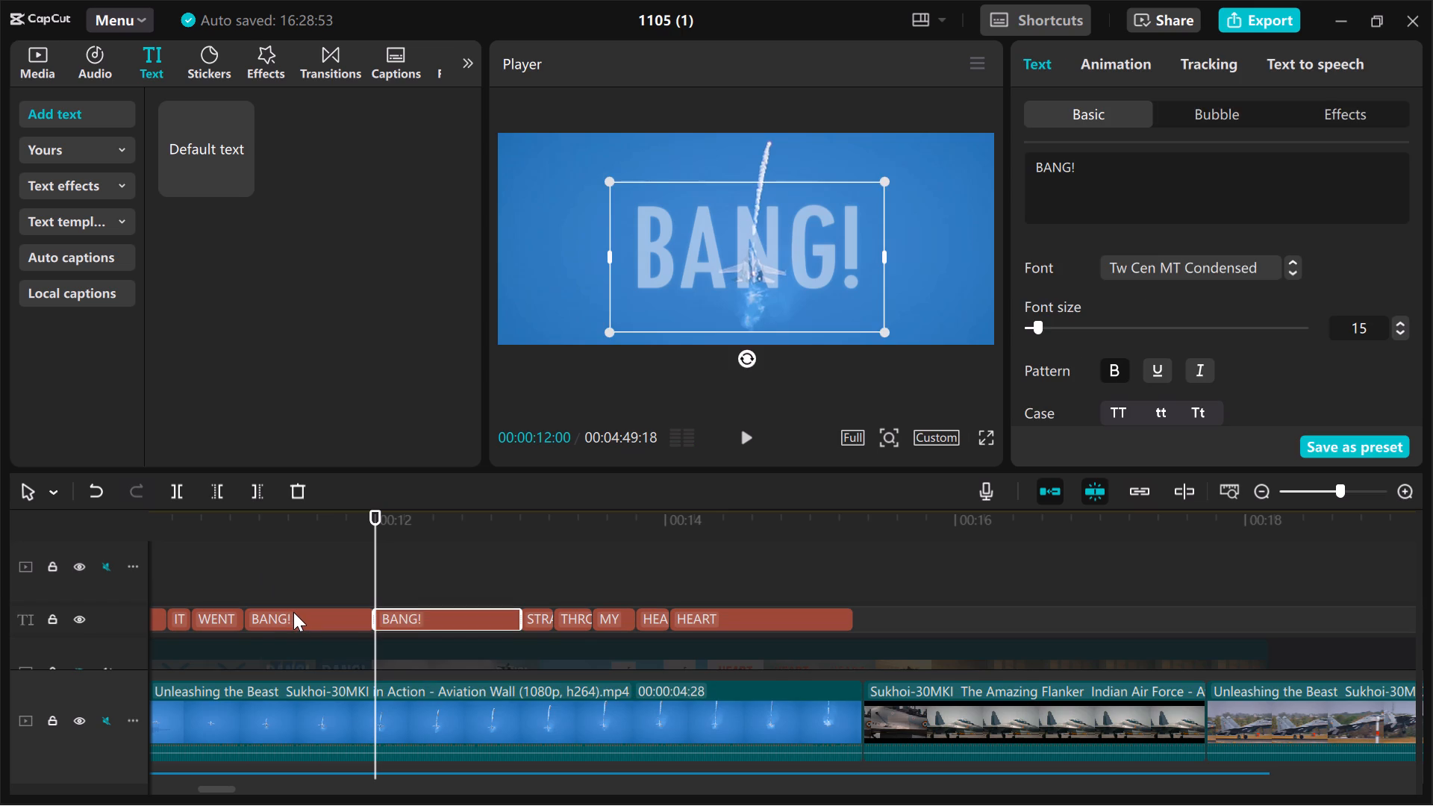
Replay from the "IT" text and split the second "BANG!" text at 00:00:12:16.
key(space)
key(space)
click(165, 541)
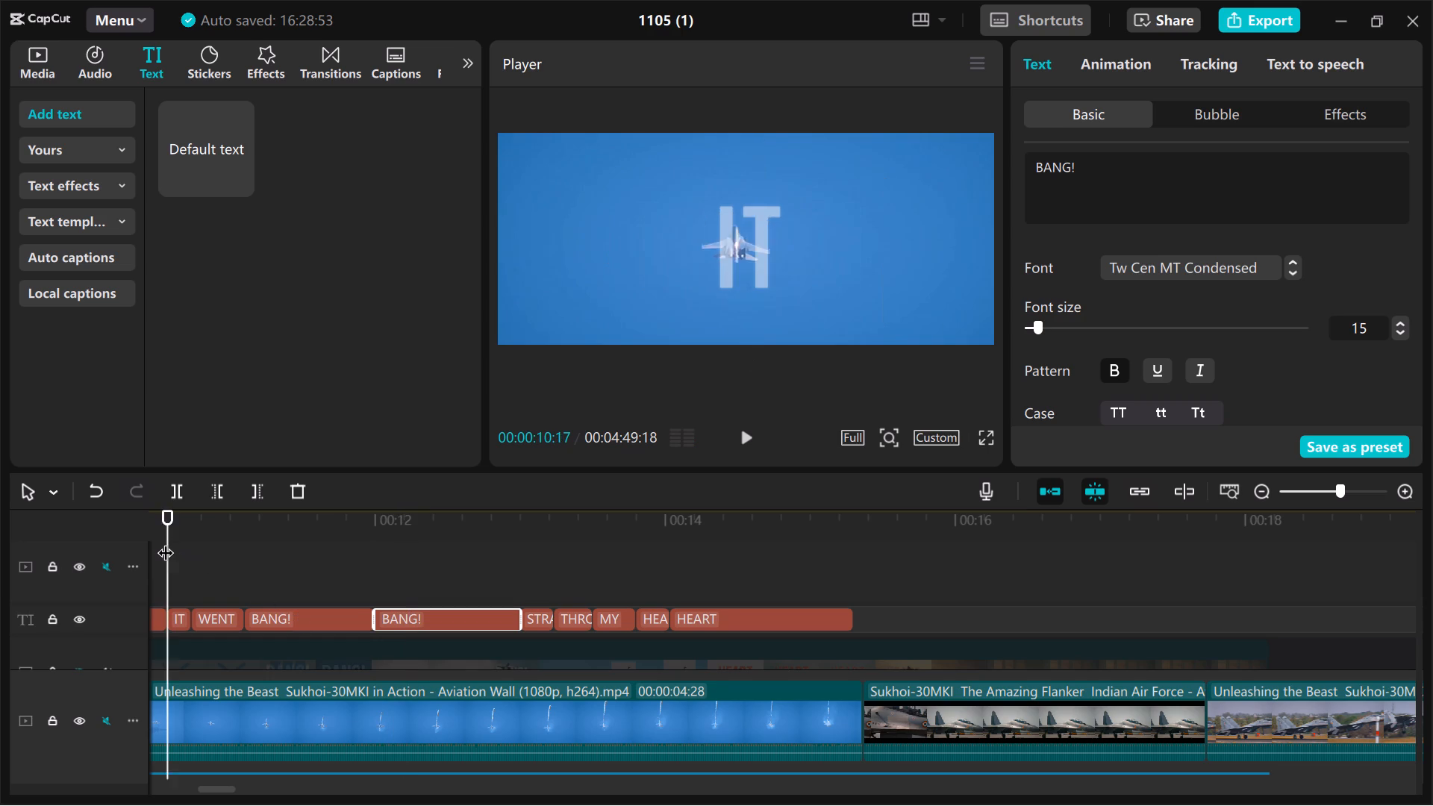
key(space)
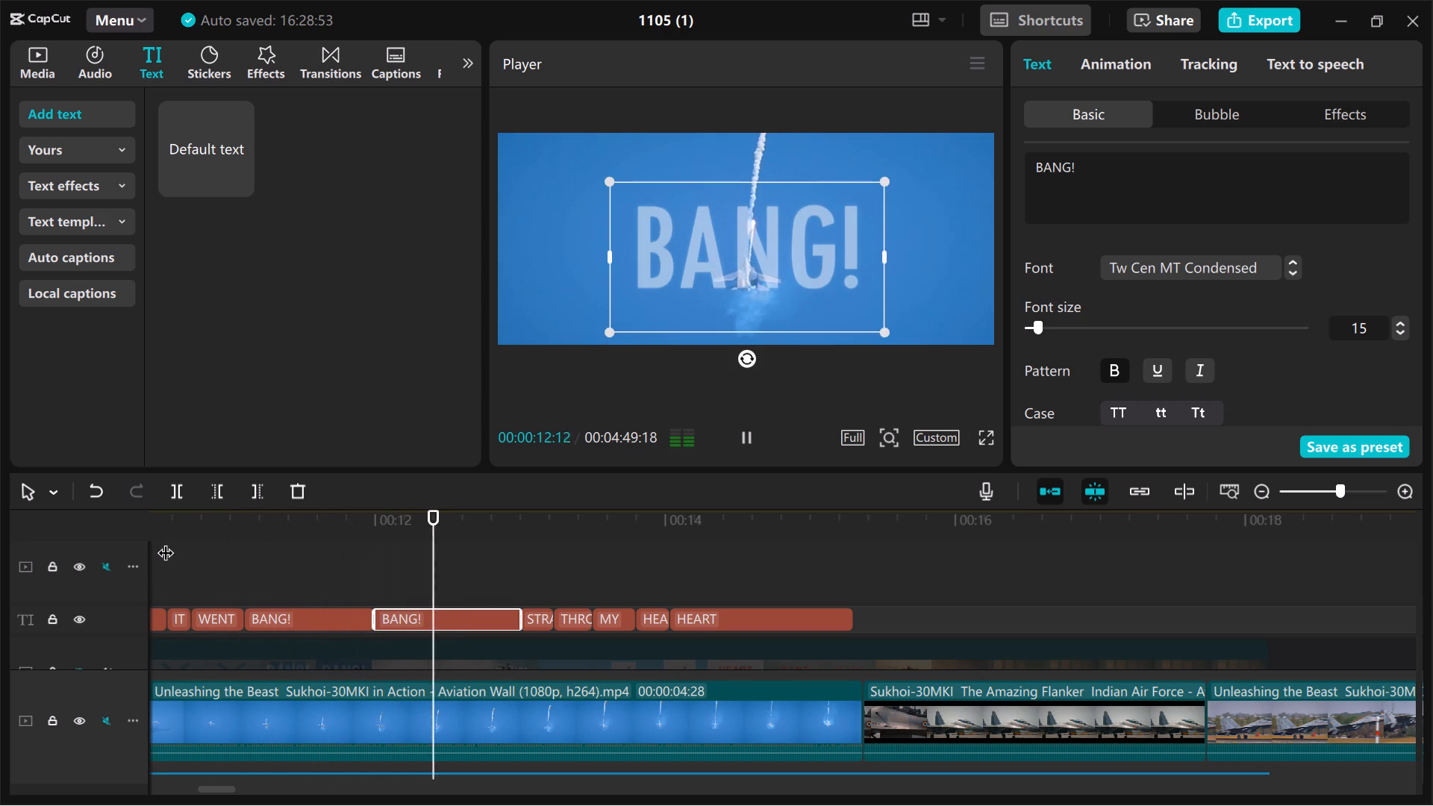
key(space)
key(Left)
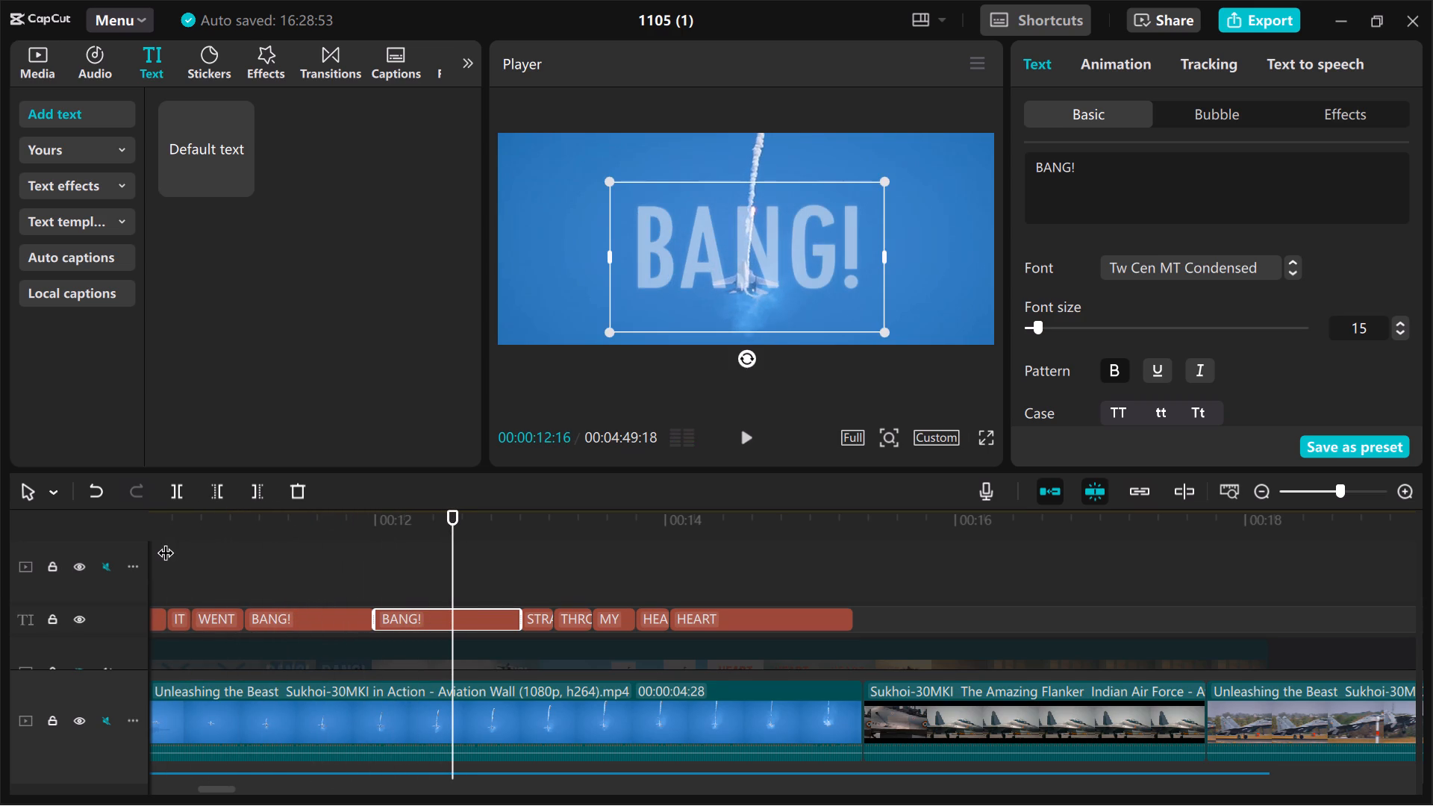
key(ctrl+b)
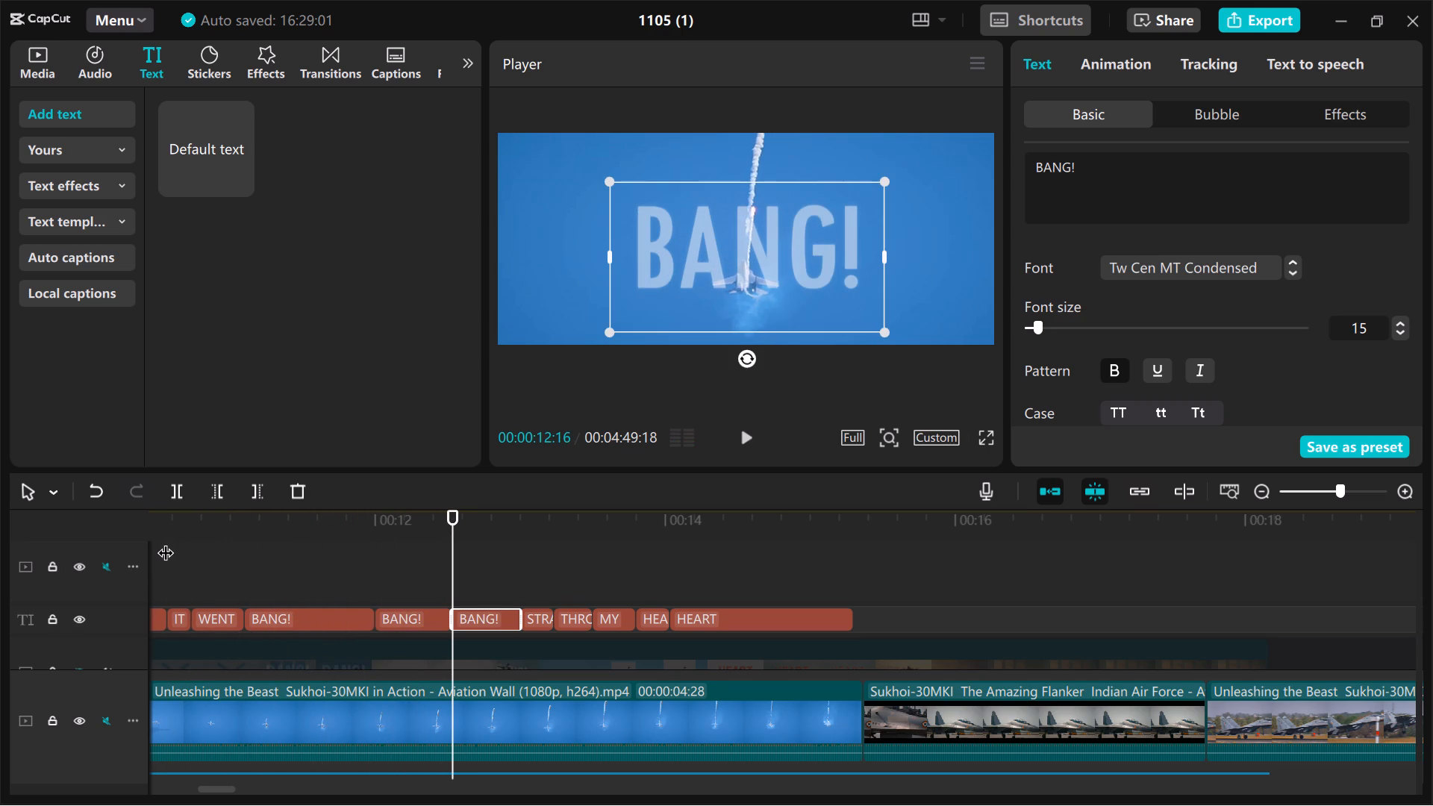
Play the edit on from the last "BANG!" split, unhide the reference video track, and play the reference's closing section.
key(space)
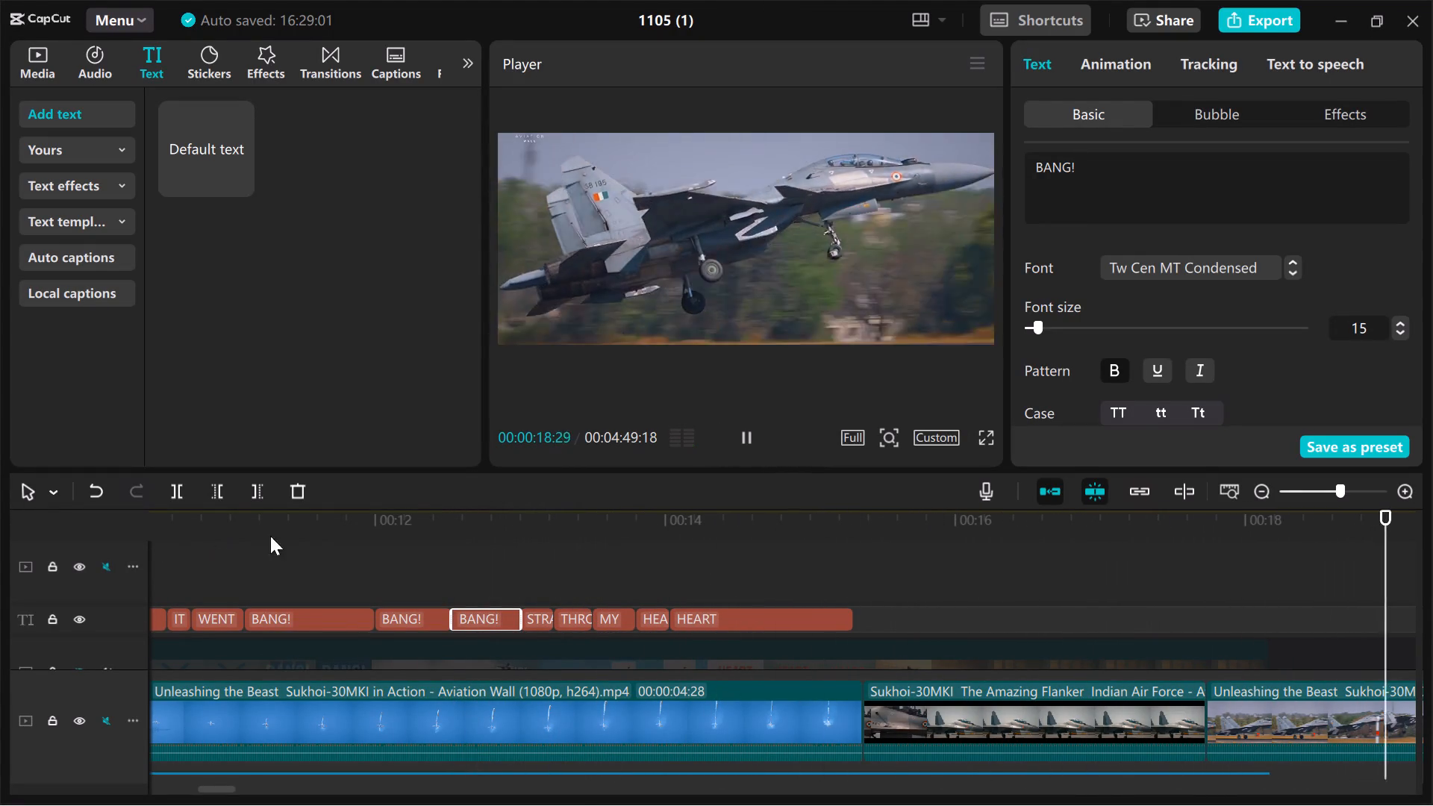
click(608, 552)
scroll(608, 552, down, 1)
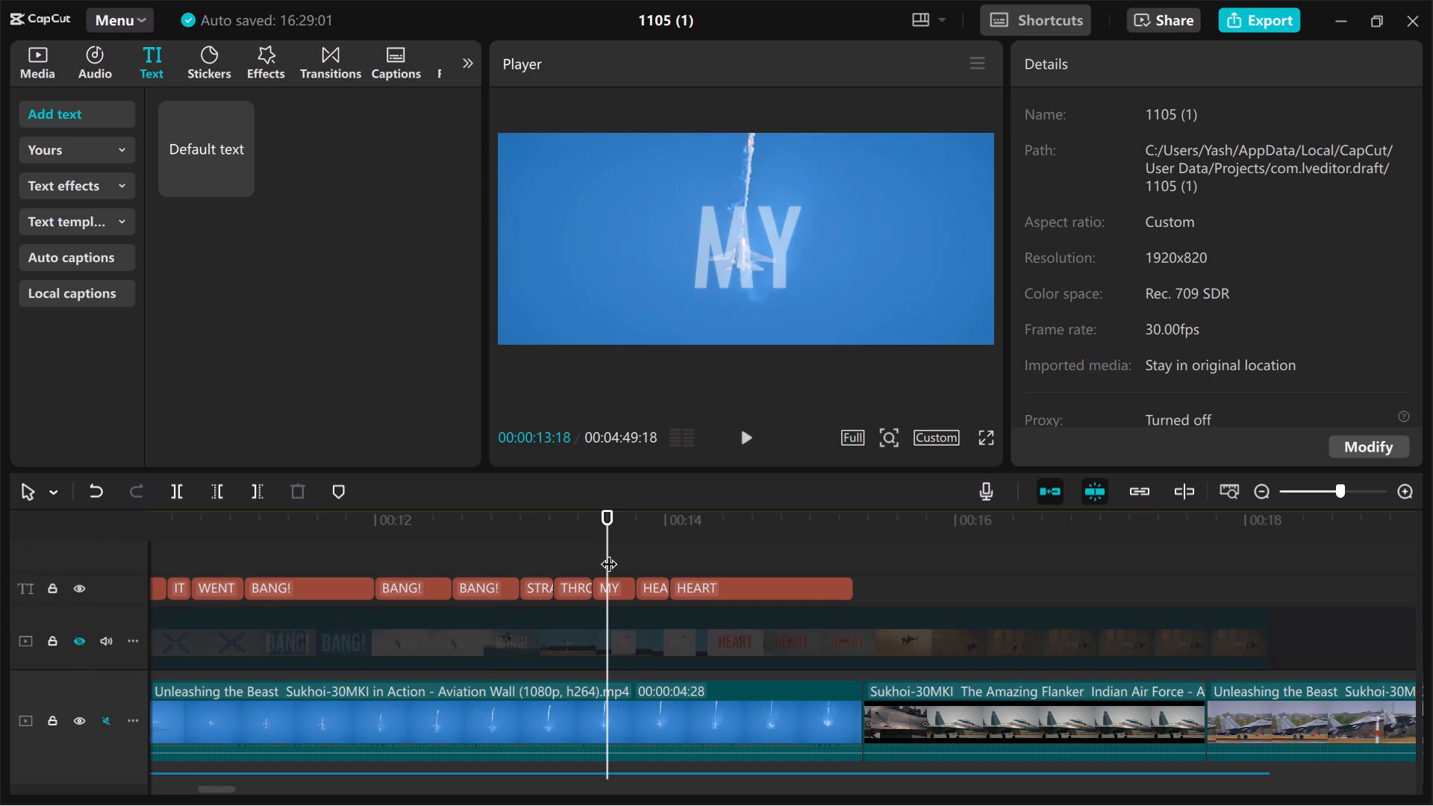
click(73, 646)
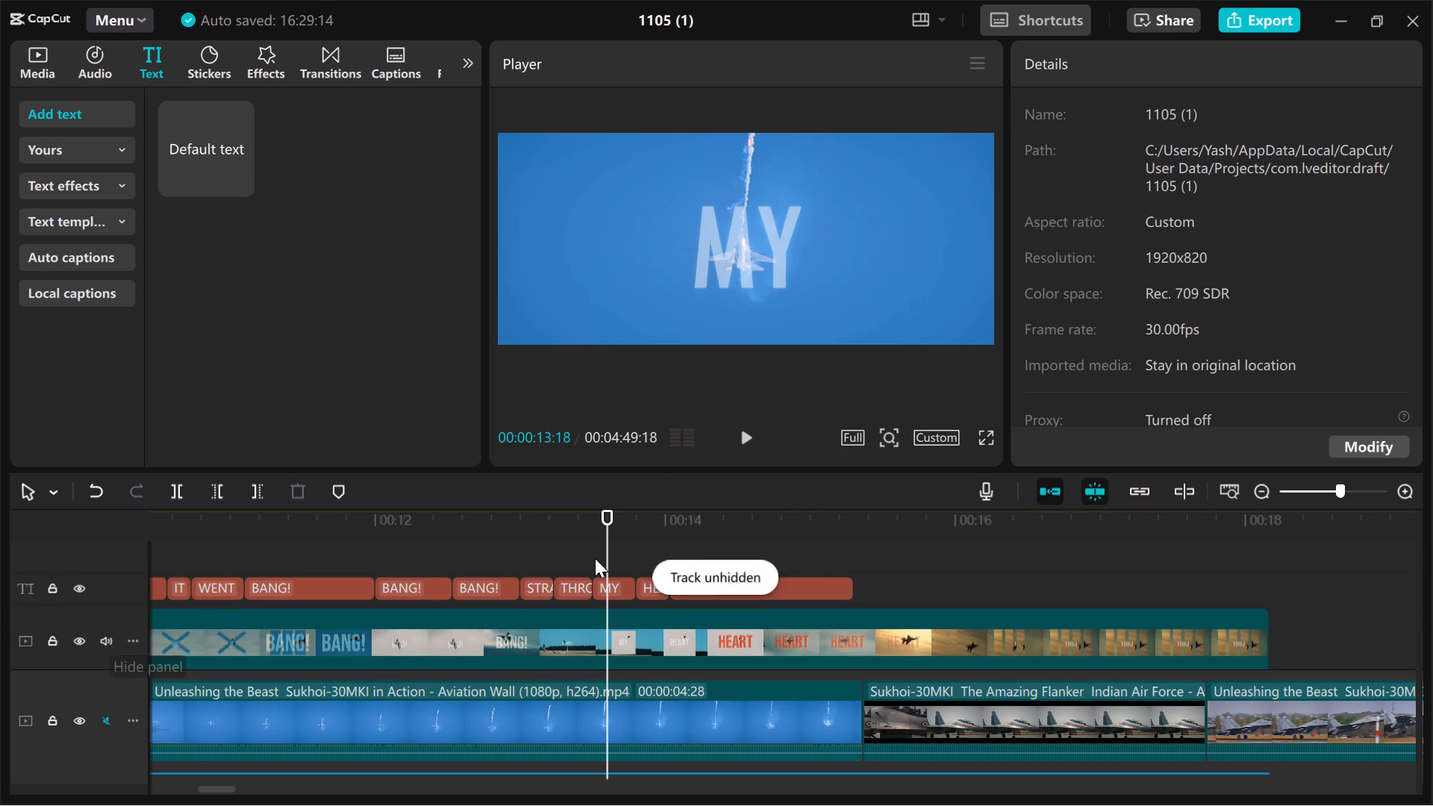
click(826, 567)
key(space)
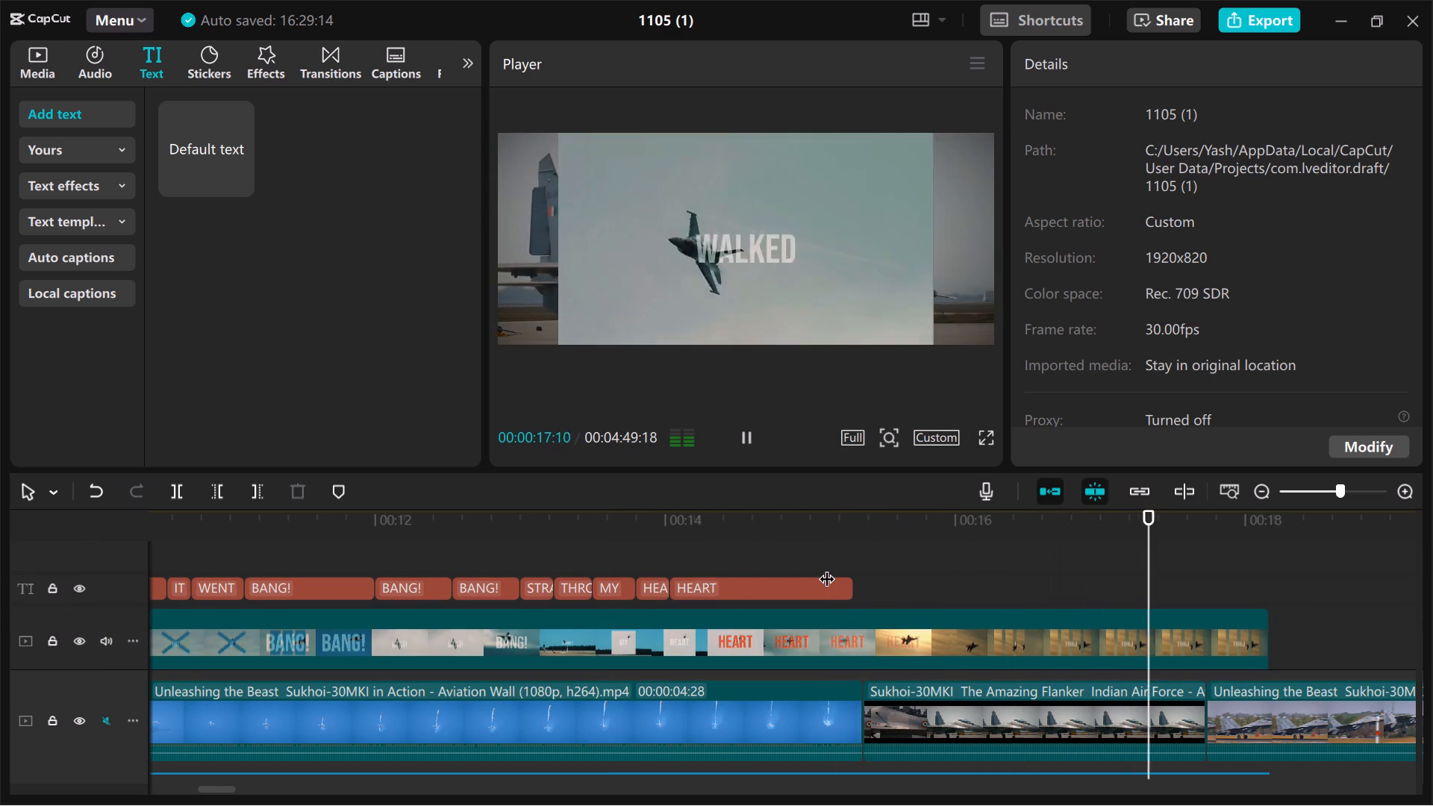
key(space)
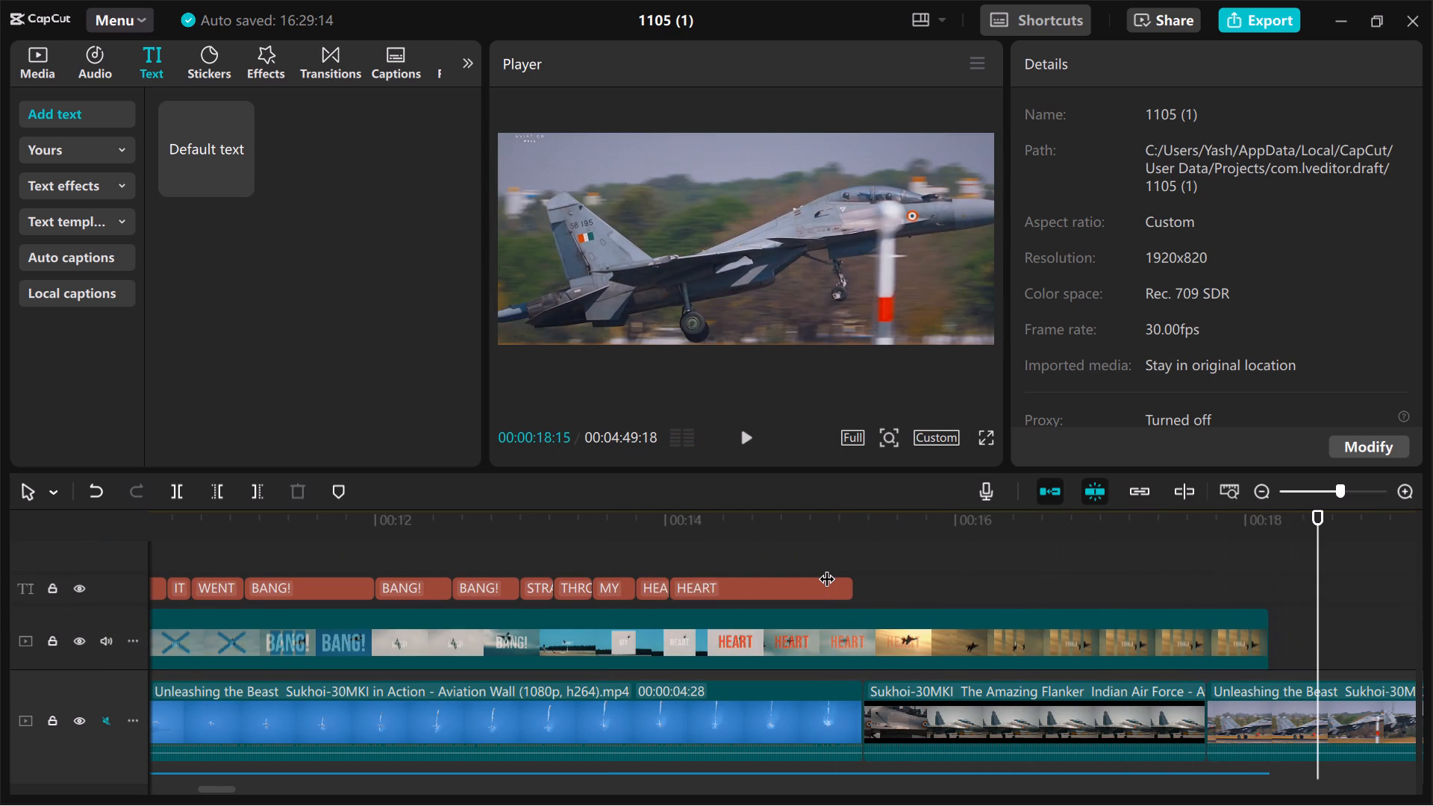
Replay from 00:00:13:07 and step back frame by frame to 00:00:15:12, examining where the reference's "HEART" ends and the next lyric begins.
click(560, 557)
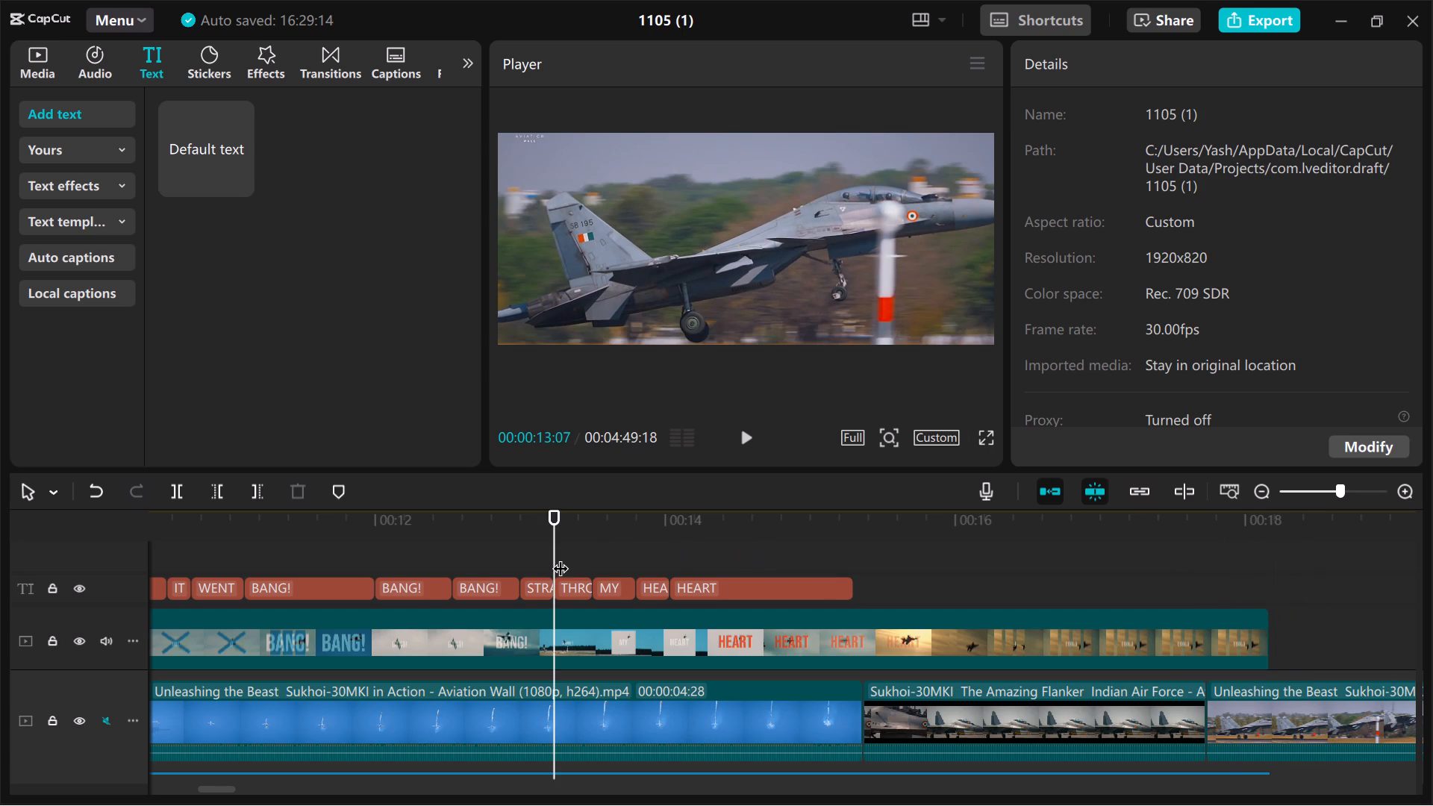
key(space)
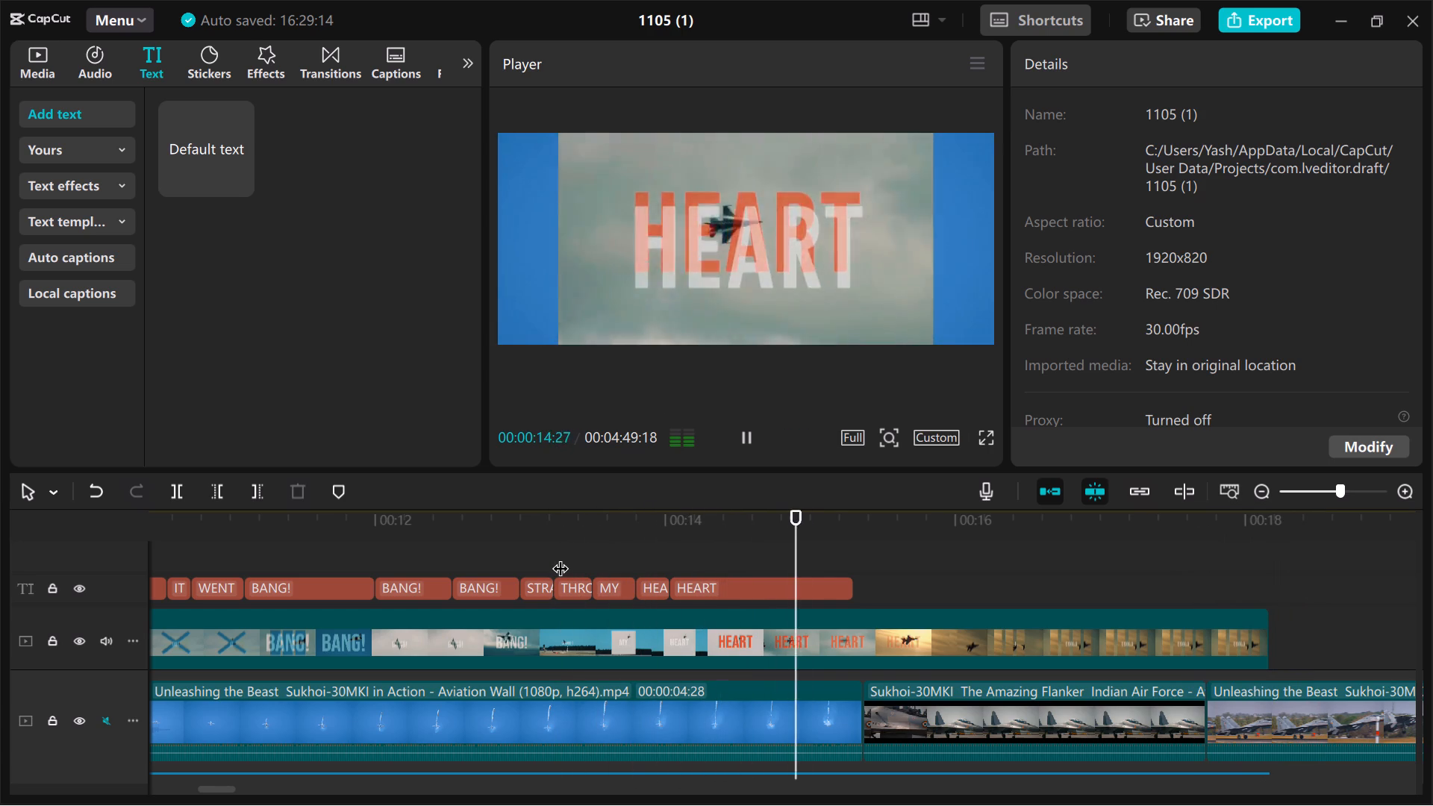
key(space)
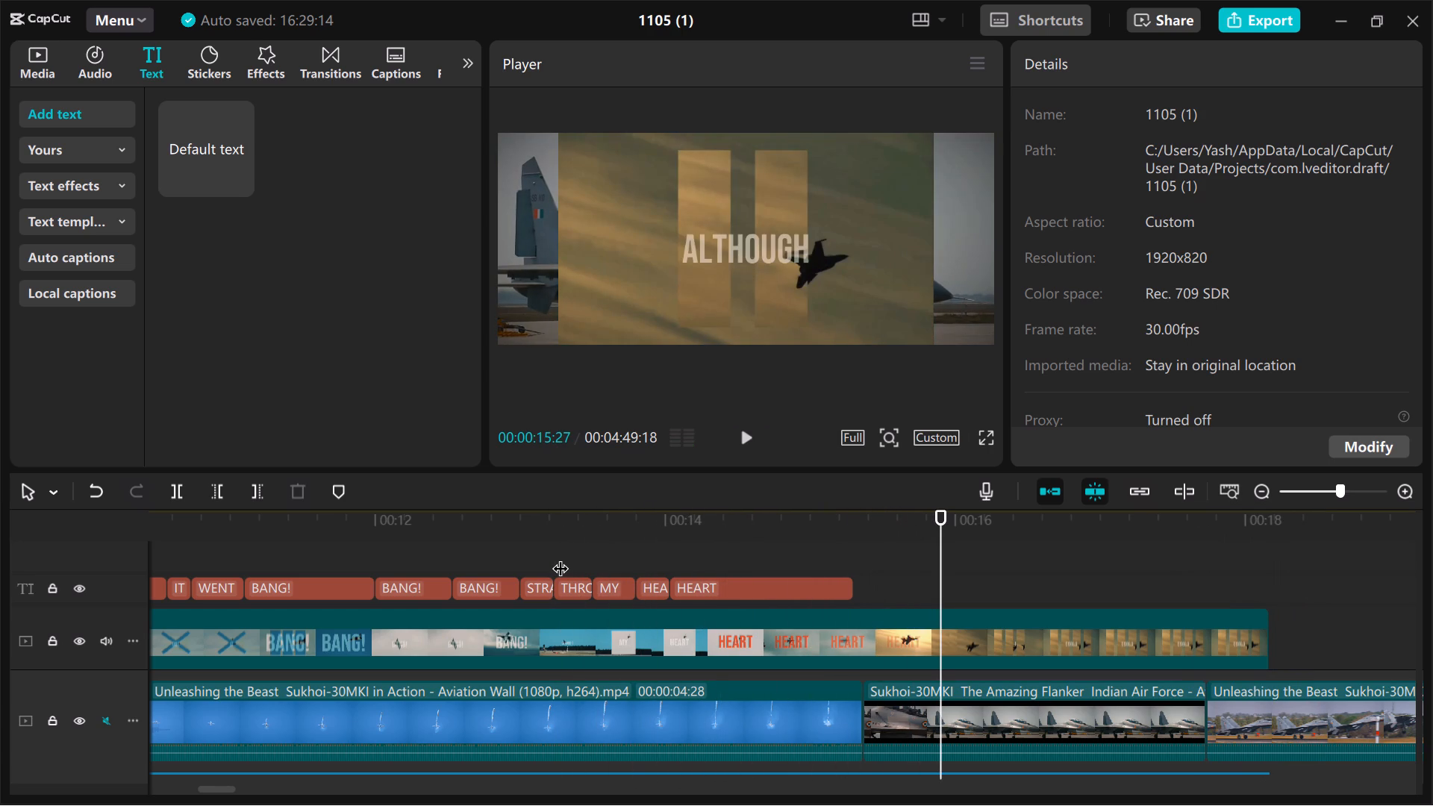
key(Left)
key(Left)
key(Left)
key(Left)
key(Left)
key(Left)
key(Left)
key(Left)
key(Left)
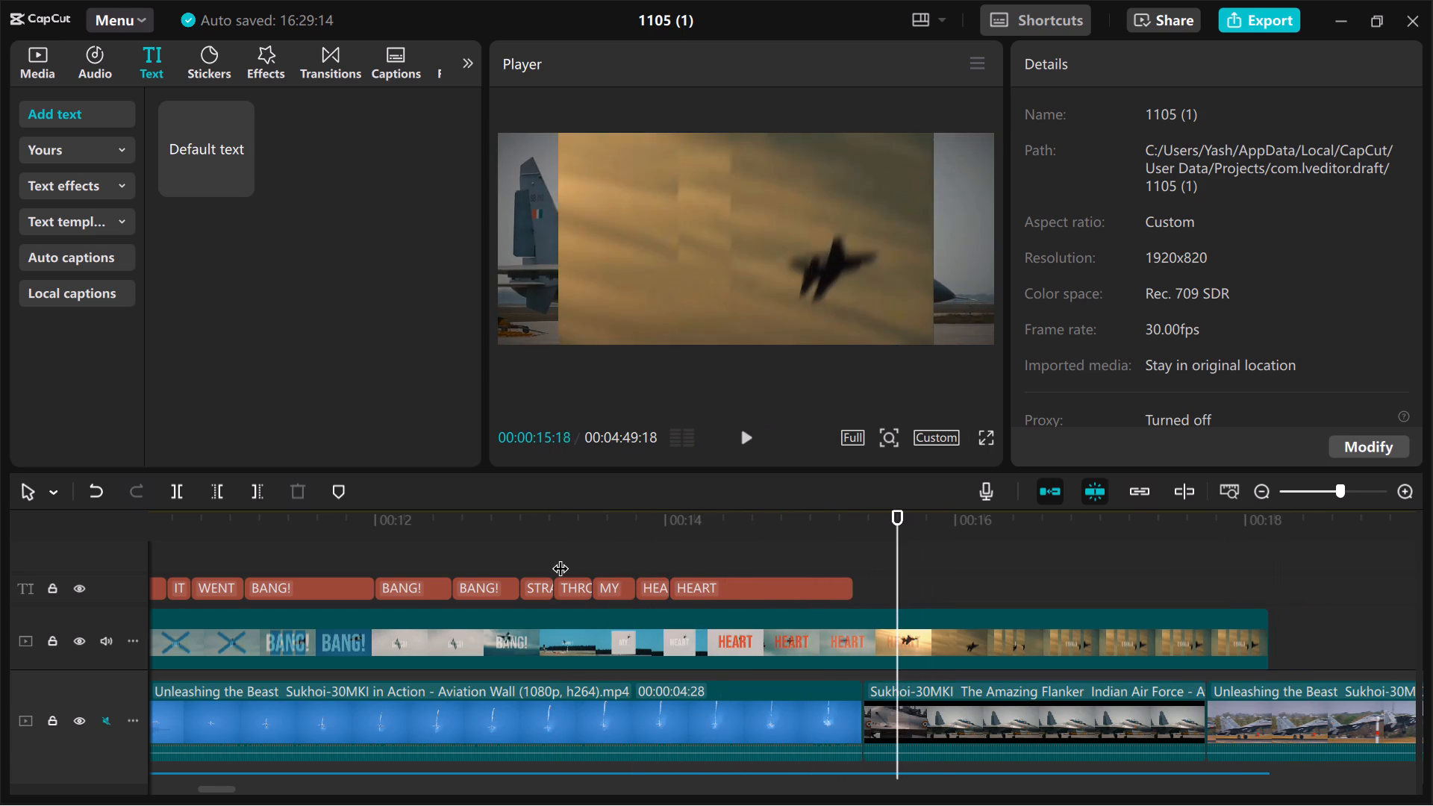
key(Left)
key(Left)
key(Left)
key(Left)
key(Left)
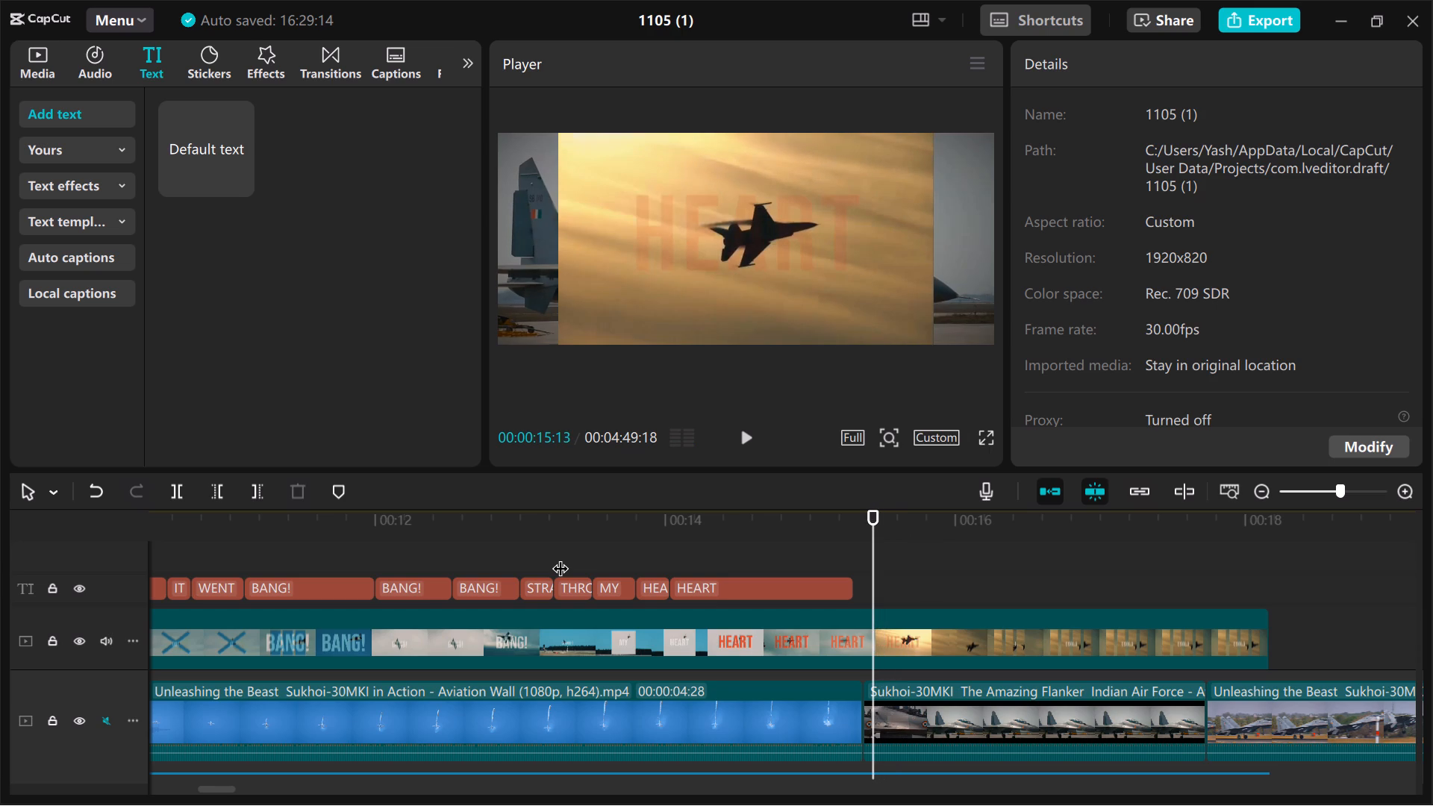
key(Left)
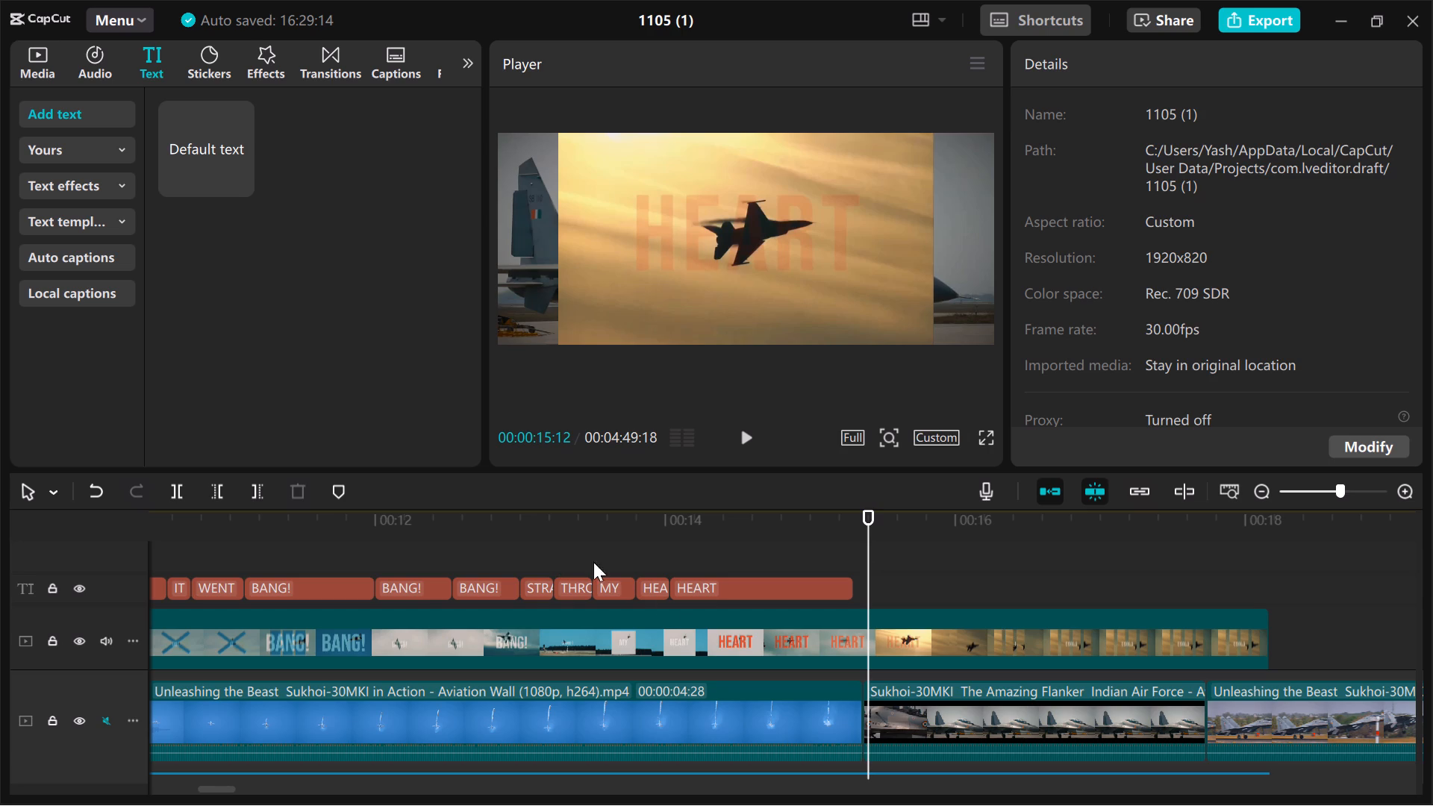
Play on from 00:00:15:12 past the end of the reference video to review the closing footage.
scroll(767, 666, left, 1)
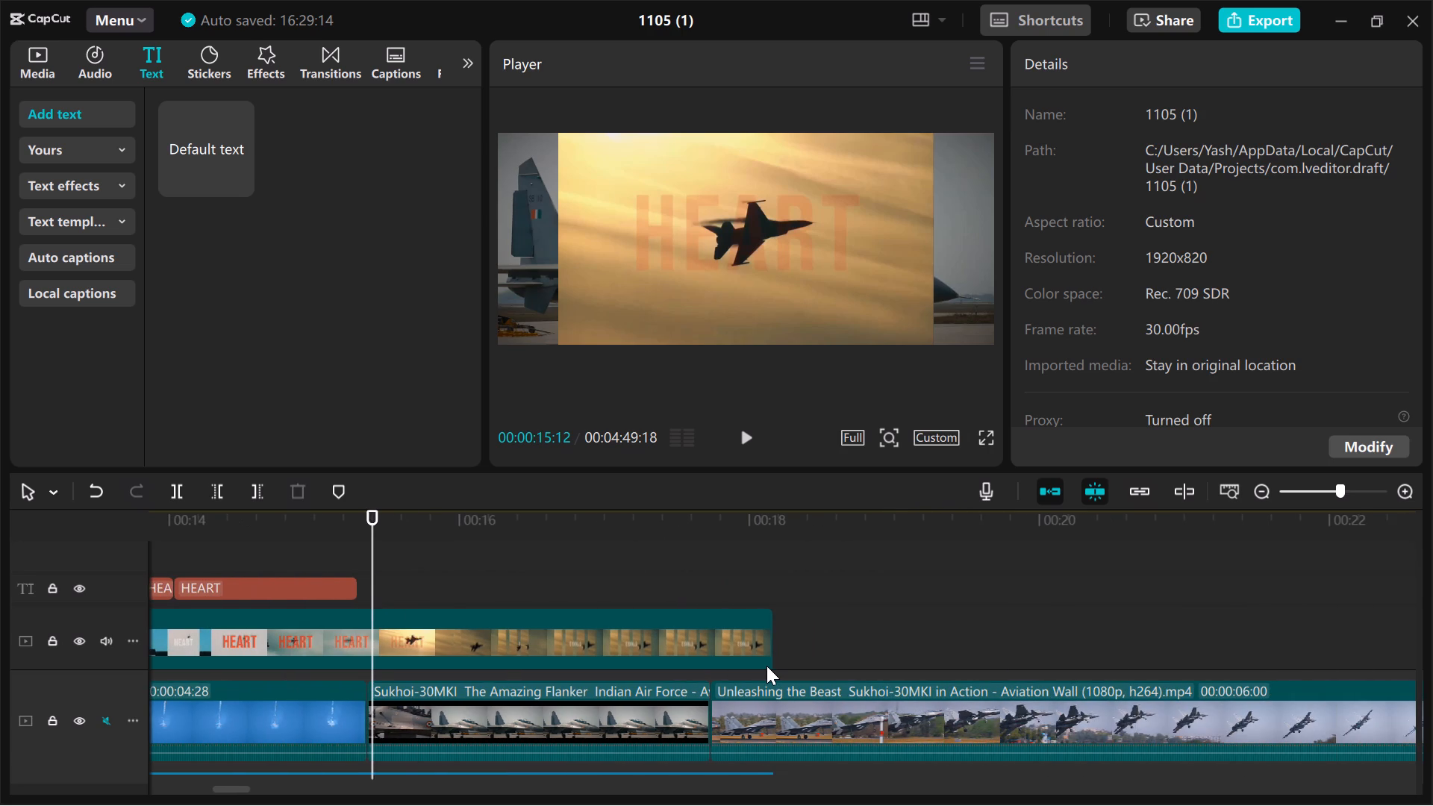
scroll(767, 666, left, 1)
key(space)
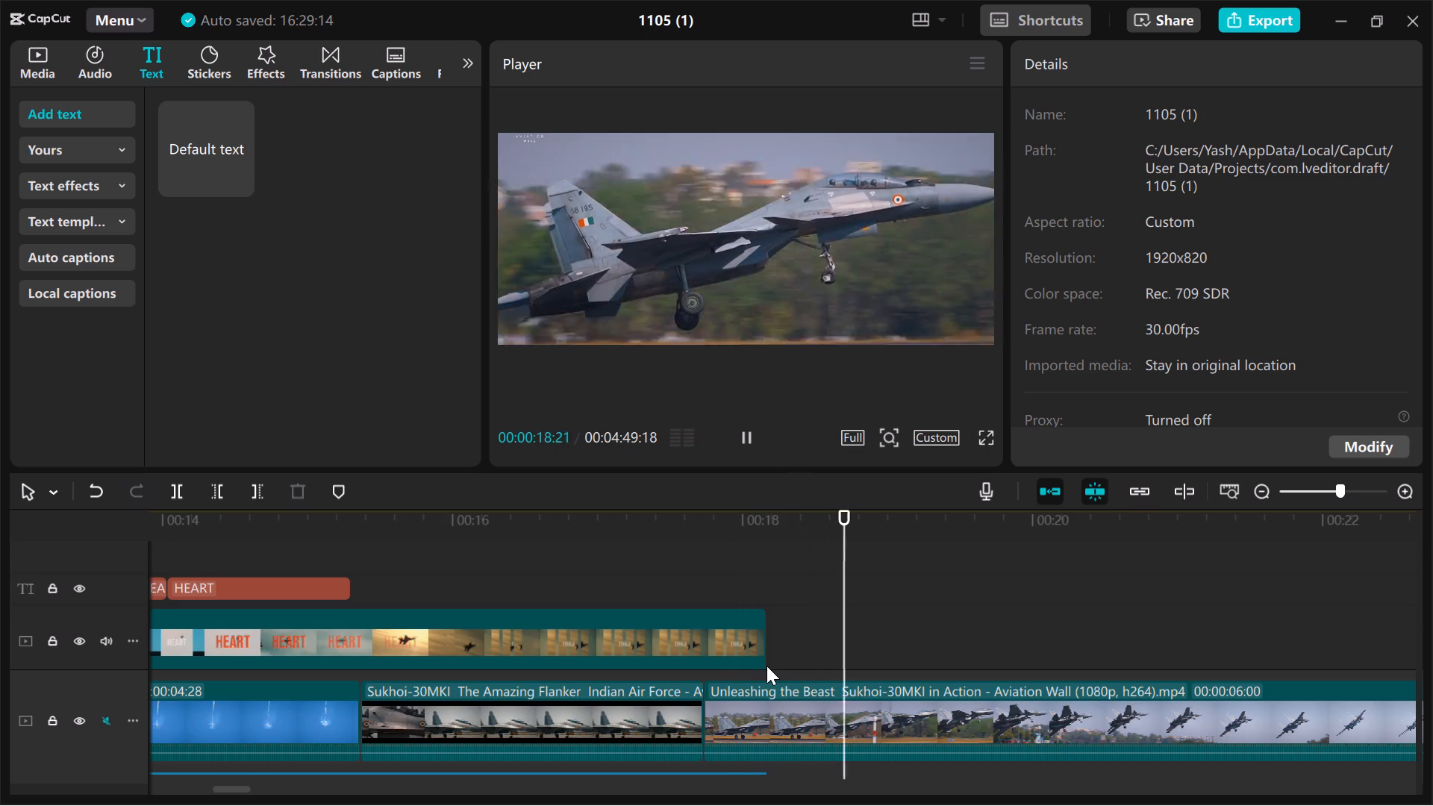
Hide the reference video track and play the edit from the start to review its lyric texts and footage.
scroll(767, 666, right, 3)
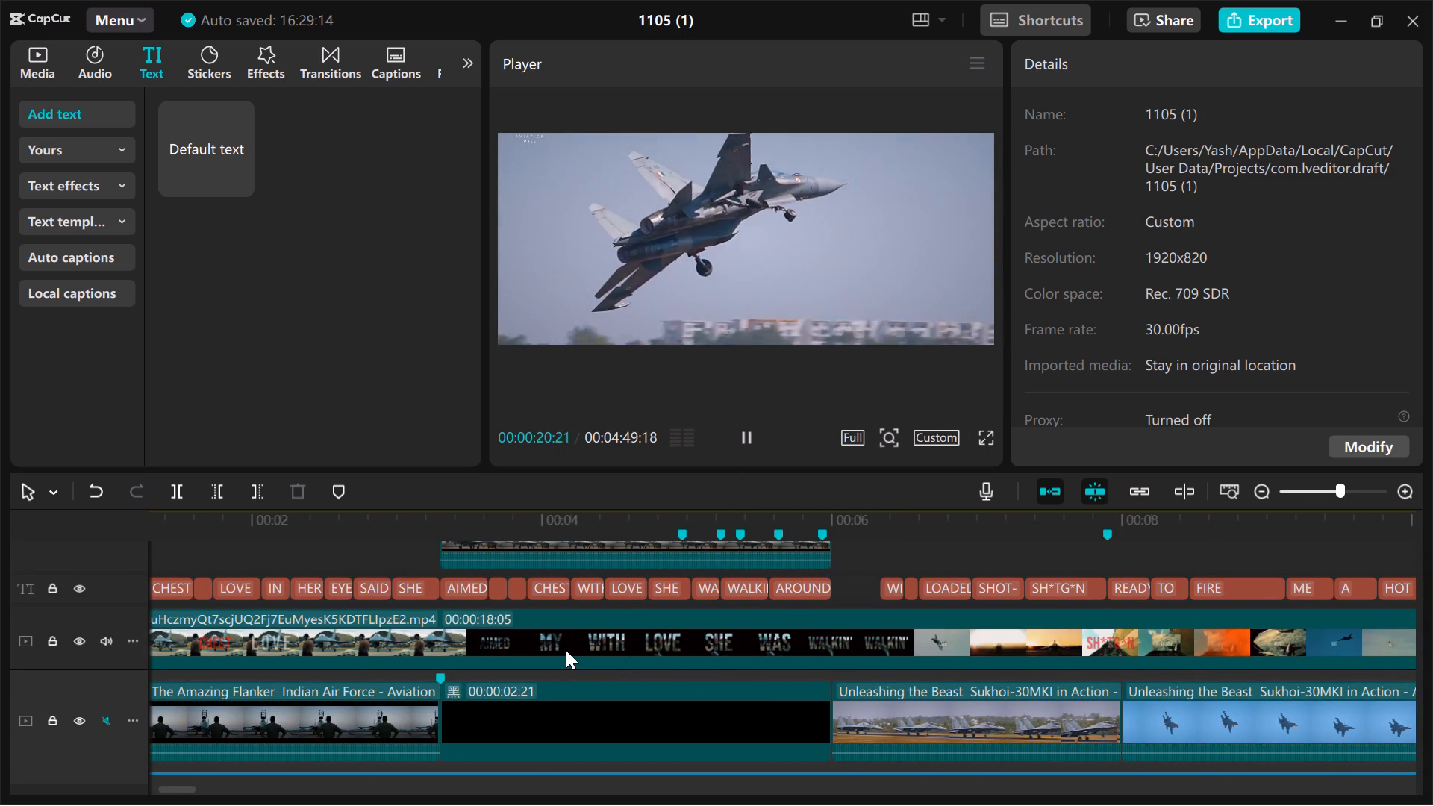
scroll(185, 593, right, 4)
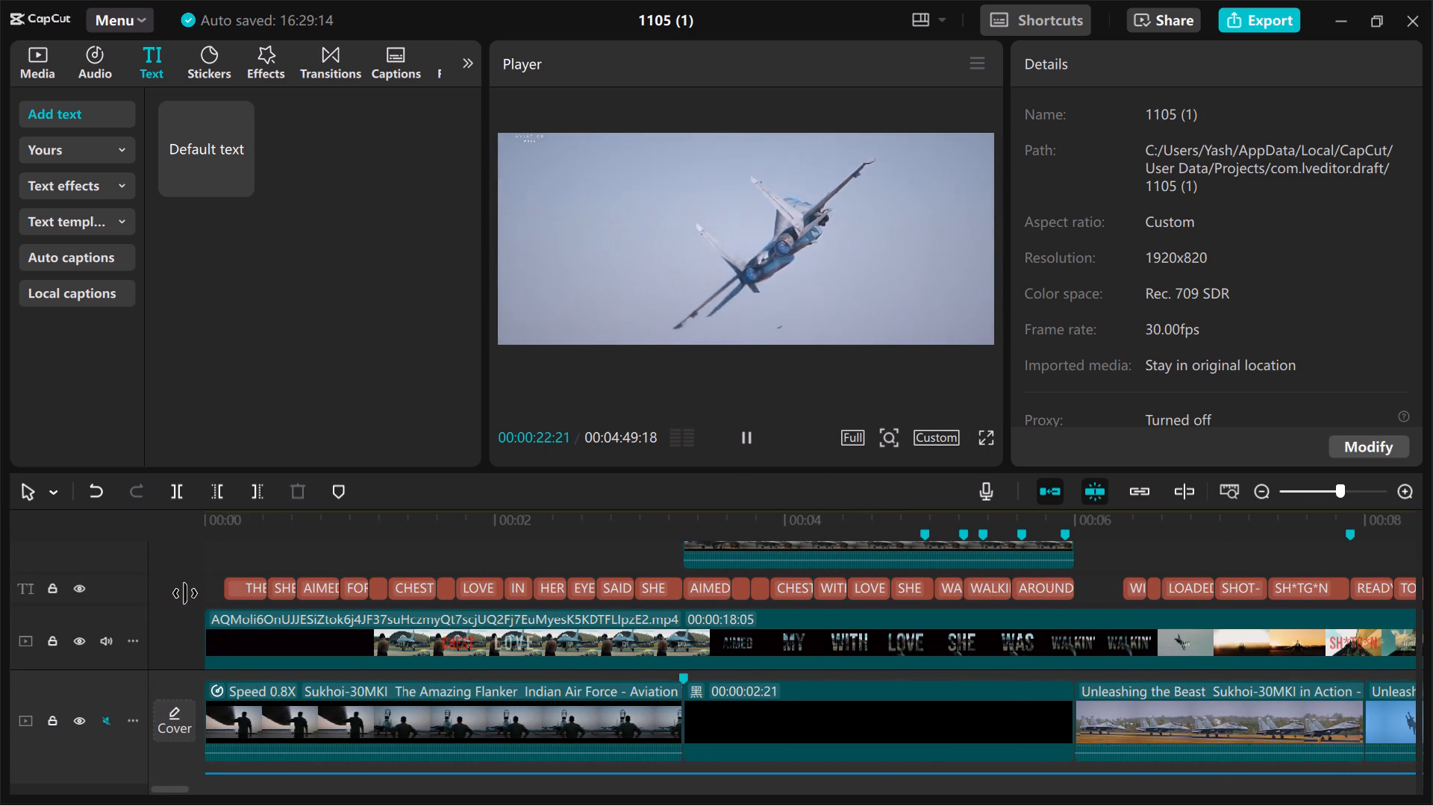
click(185, 593)
key(space)
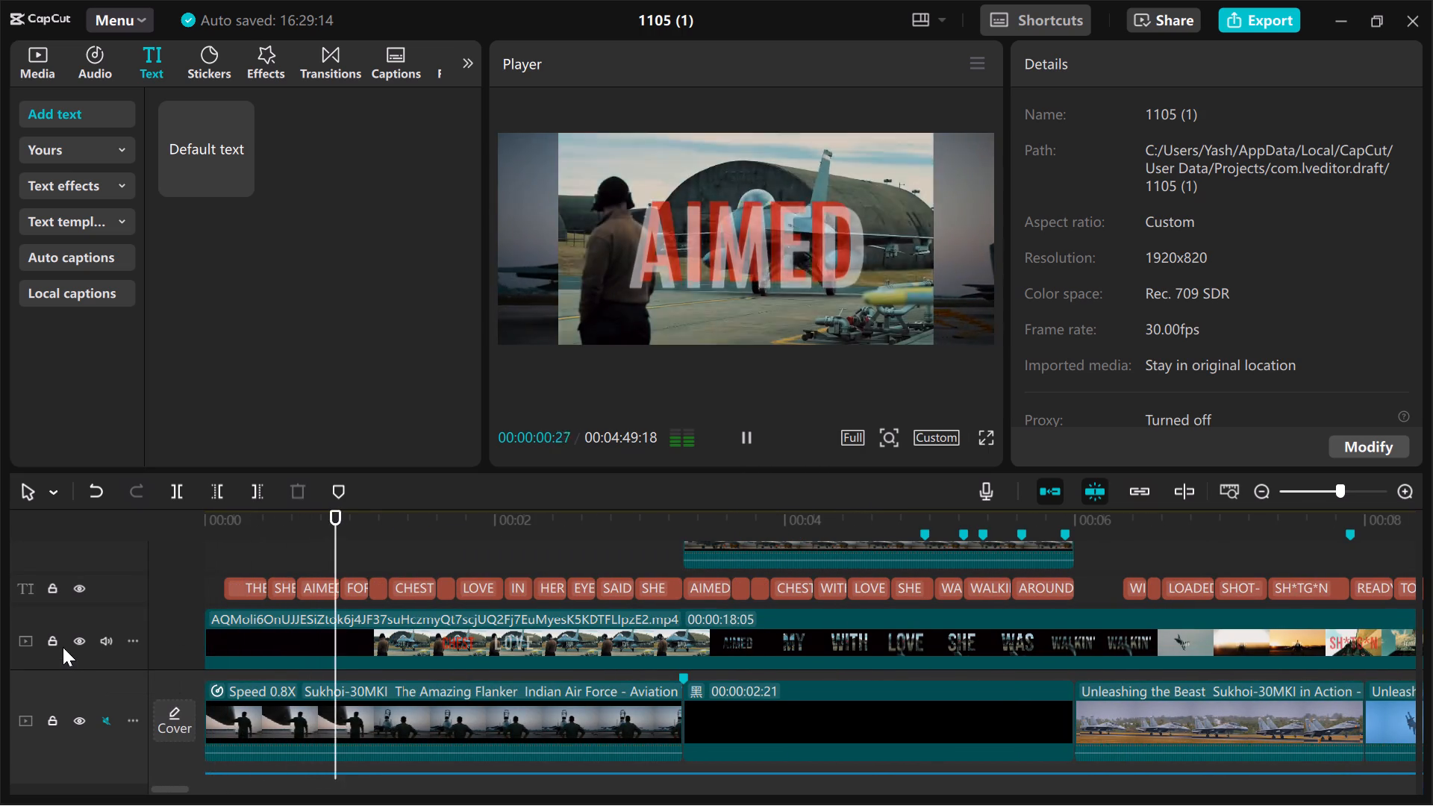
click(75, 643)
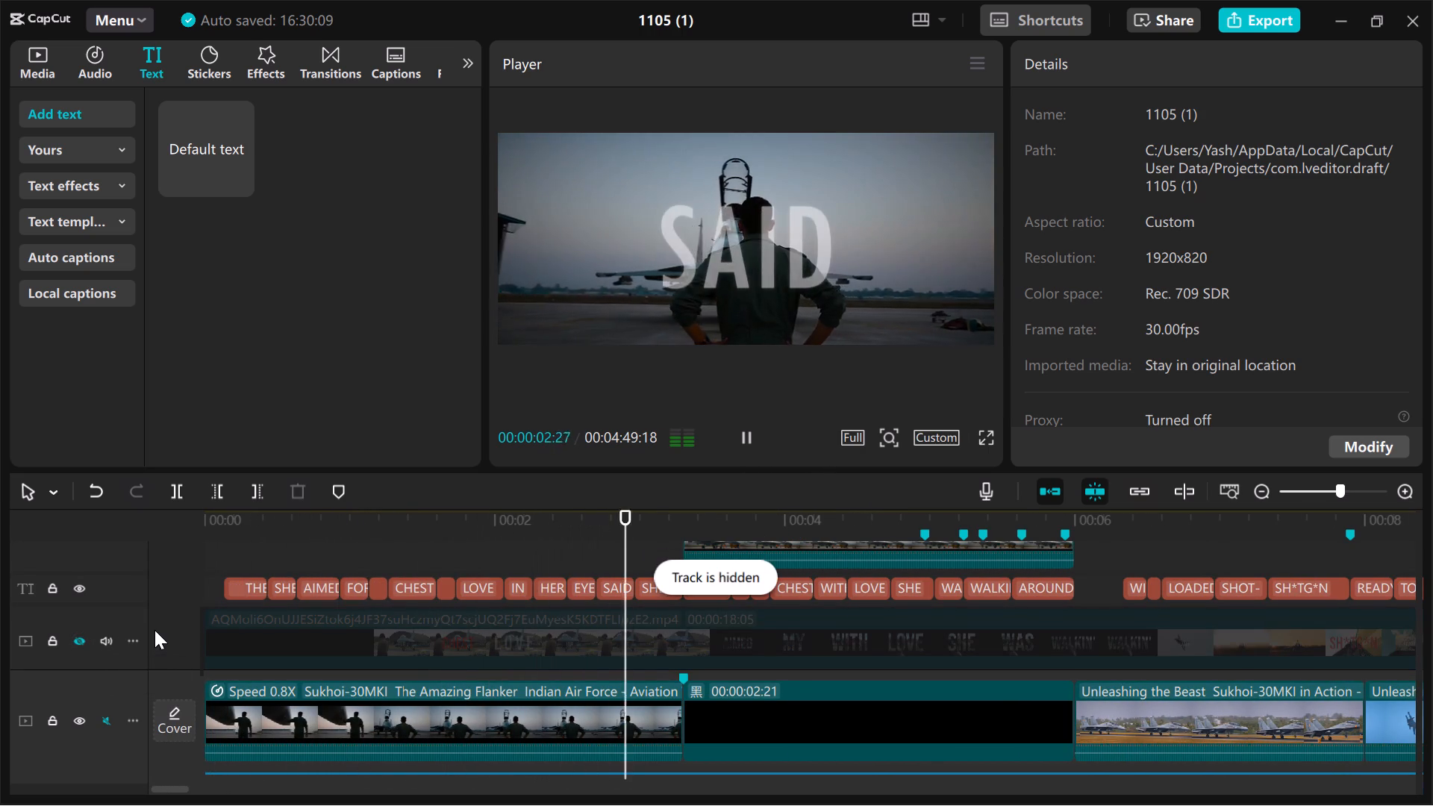
scroll(619, 512, left, 2)
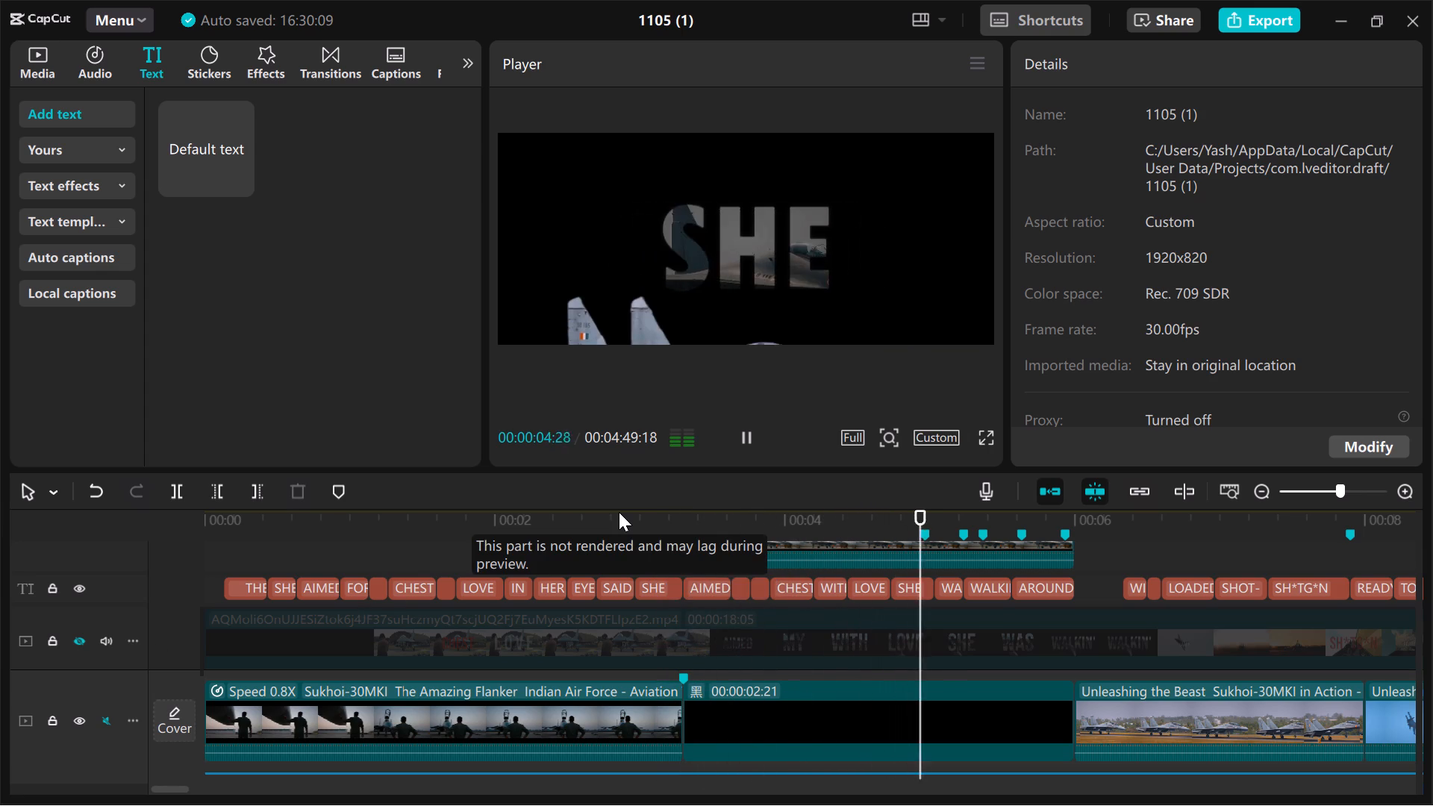
scroll(619, 512, left, 1)
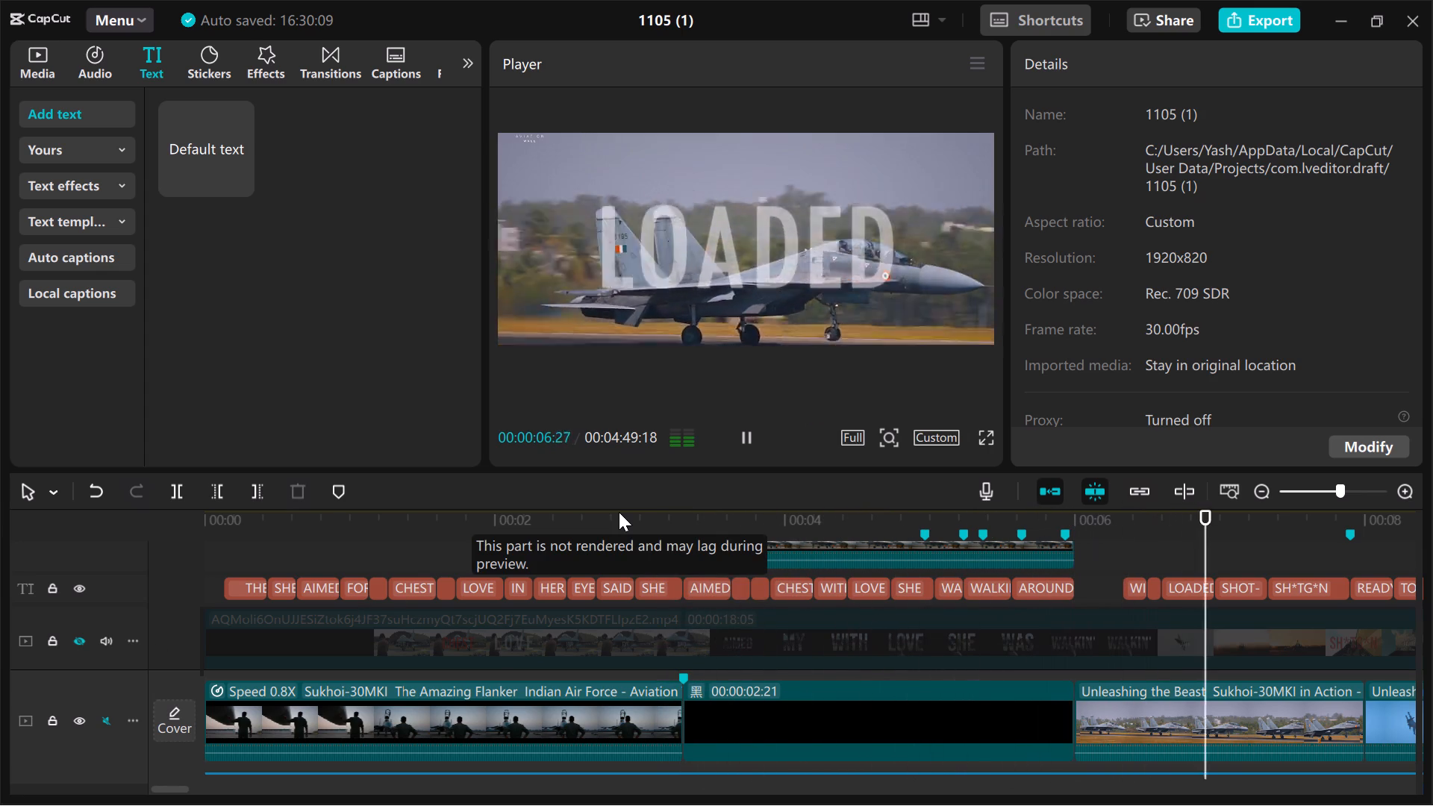
scroll(619, 512, right, 1)
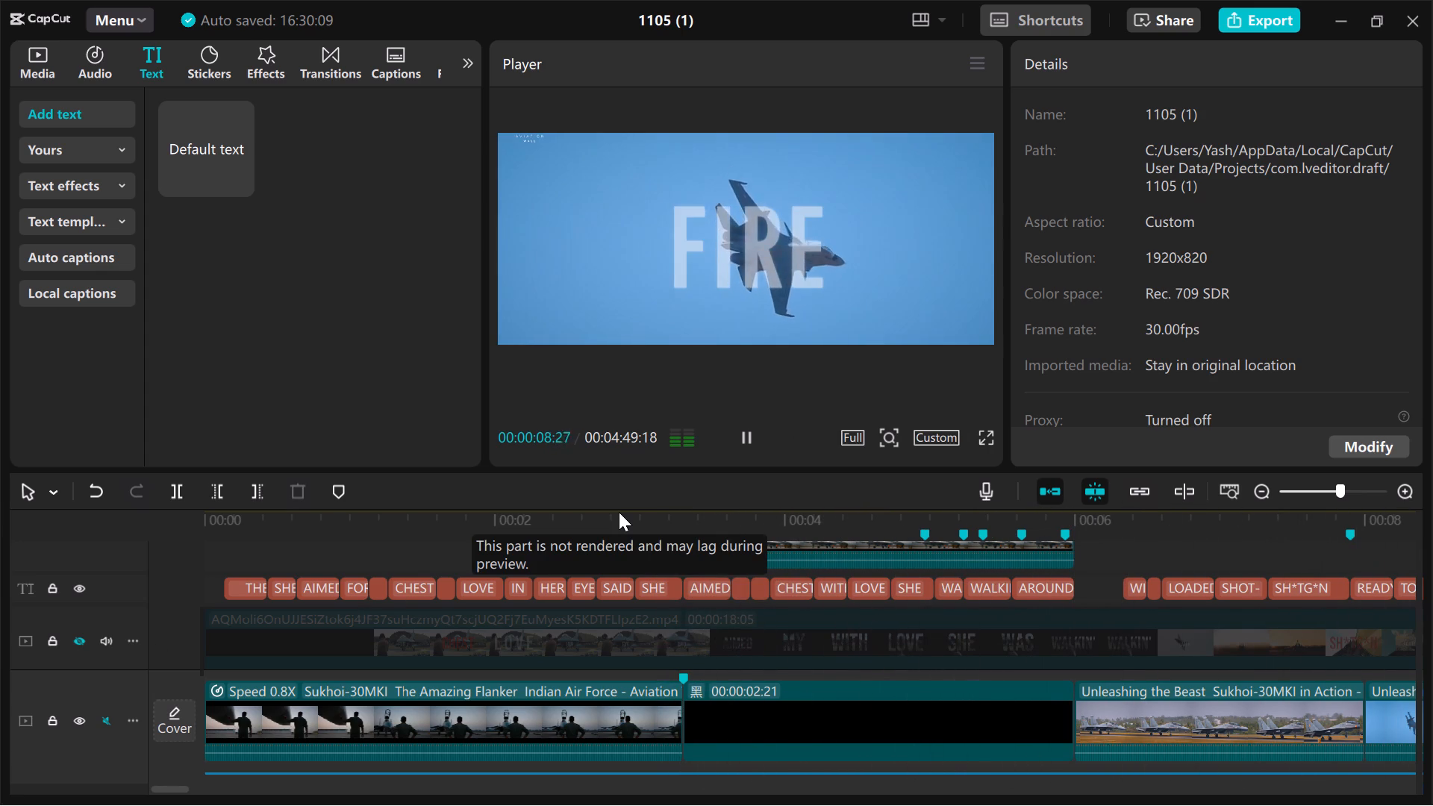
click(160, 575)
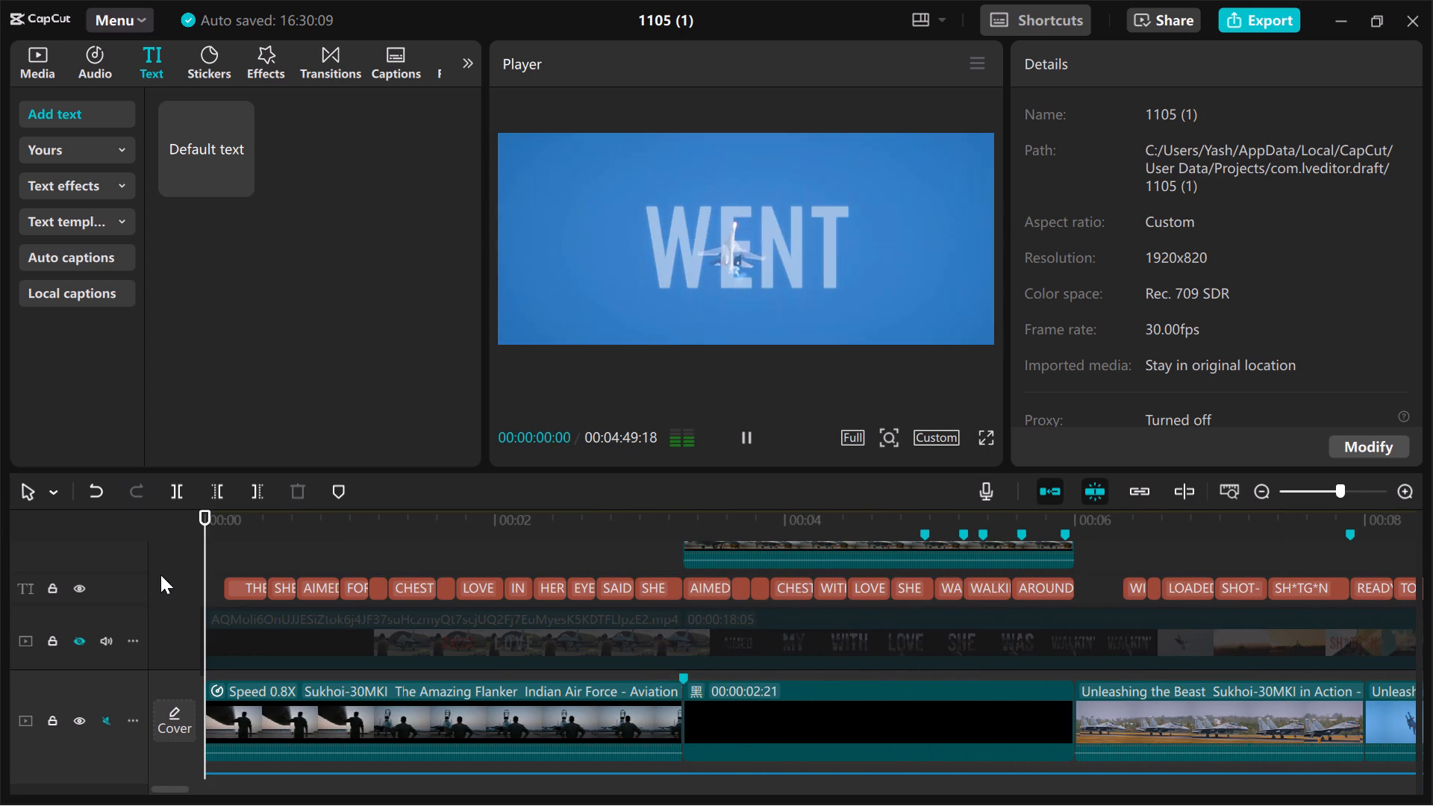
key(space)
click(160, 575)
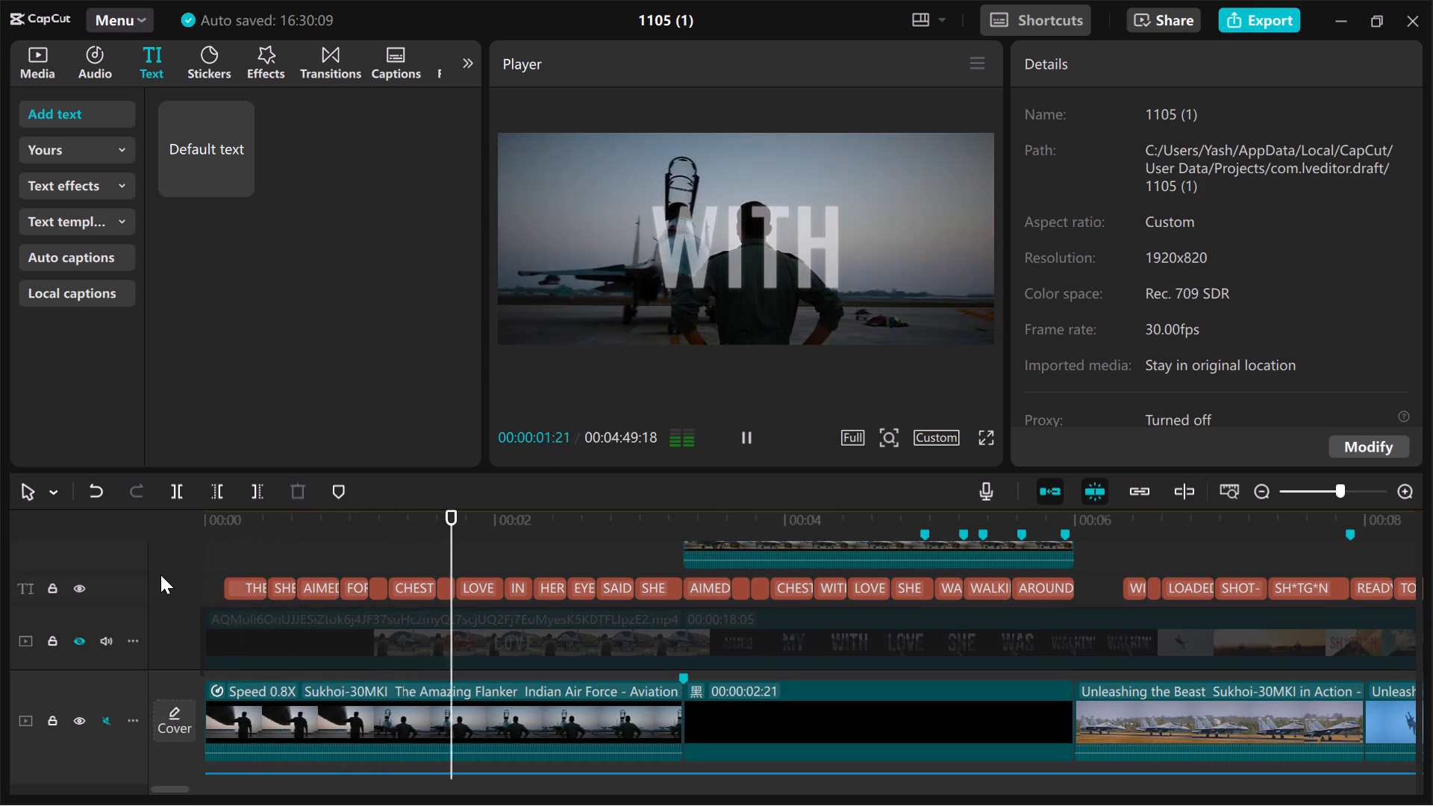
Unhide the reference video track and play it together with the edit from the start to the "SHOT-" lyric.
click(75, 636)
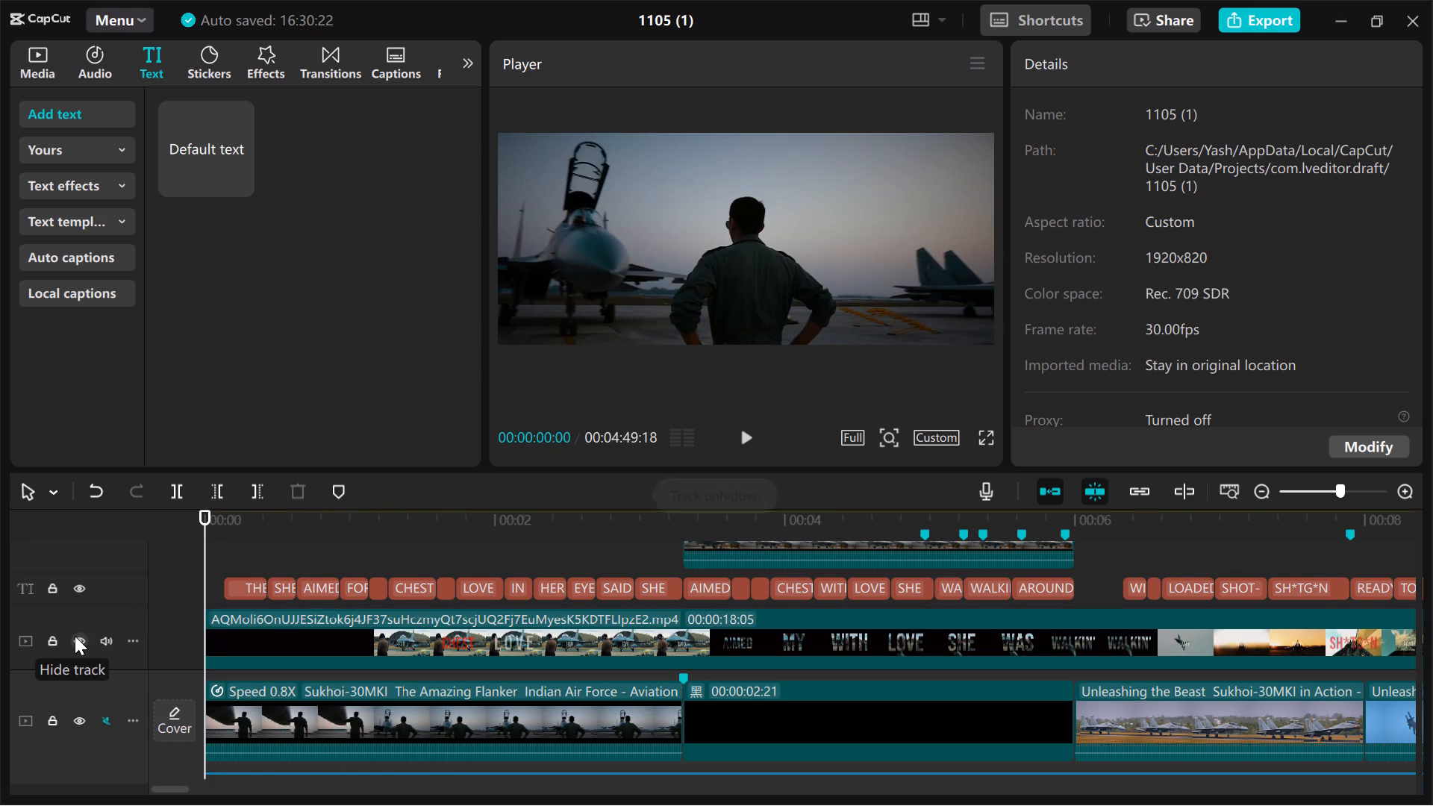
key(space)
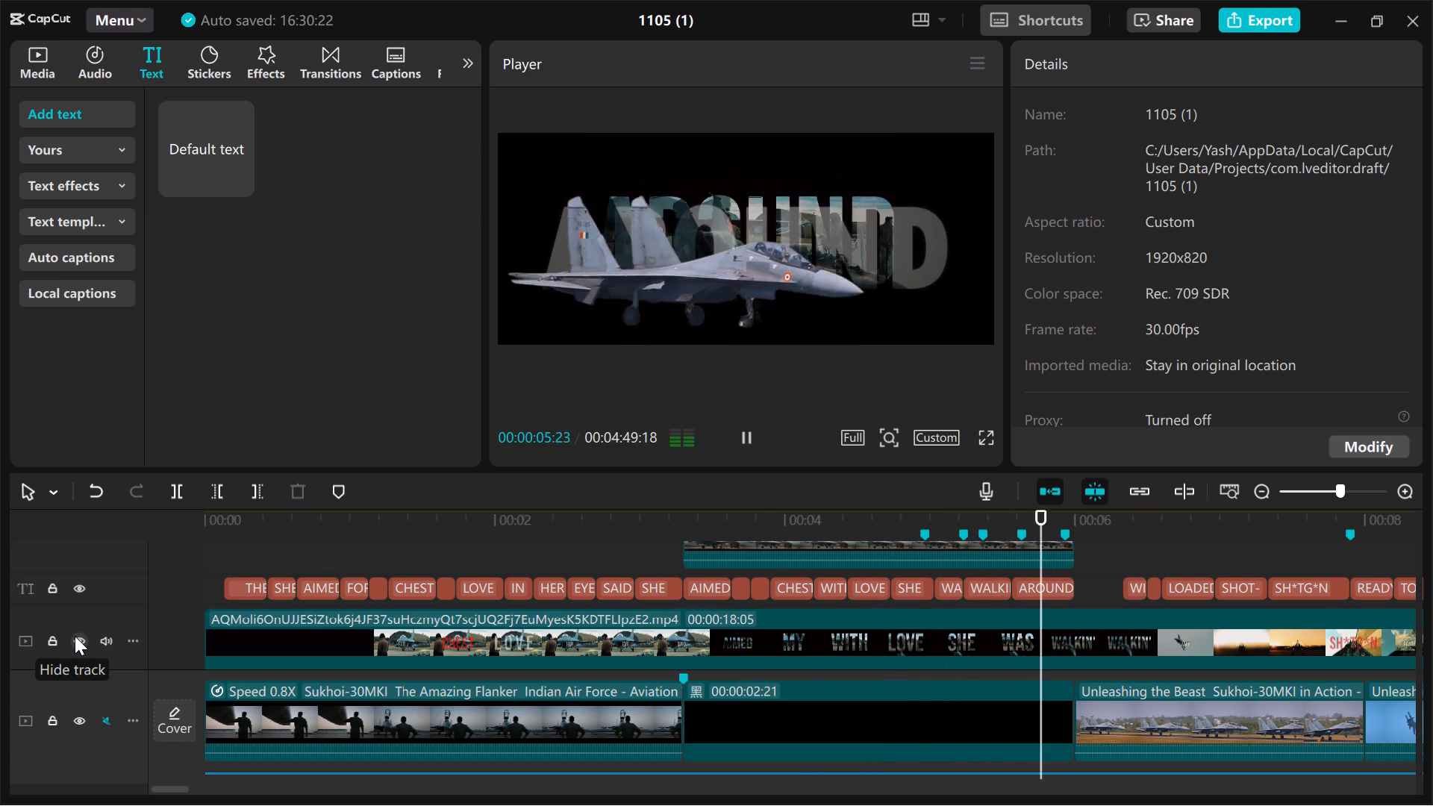
key(space)
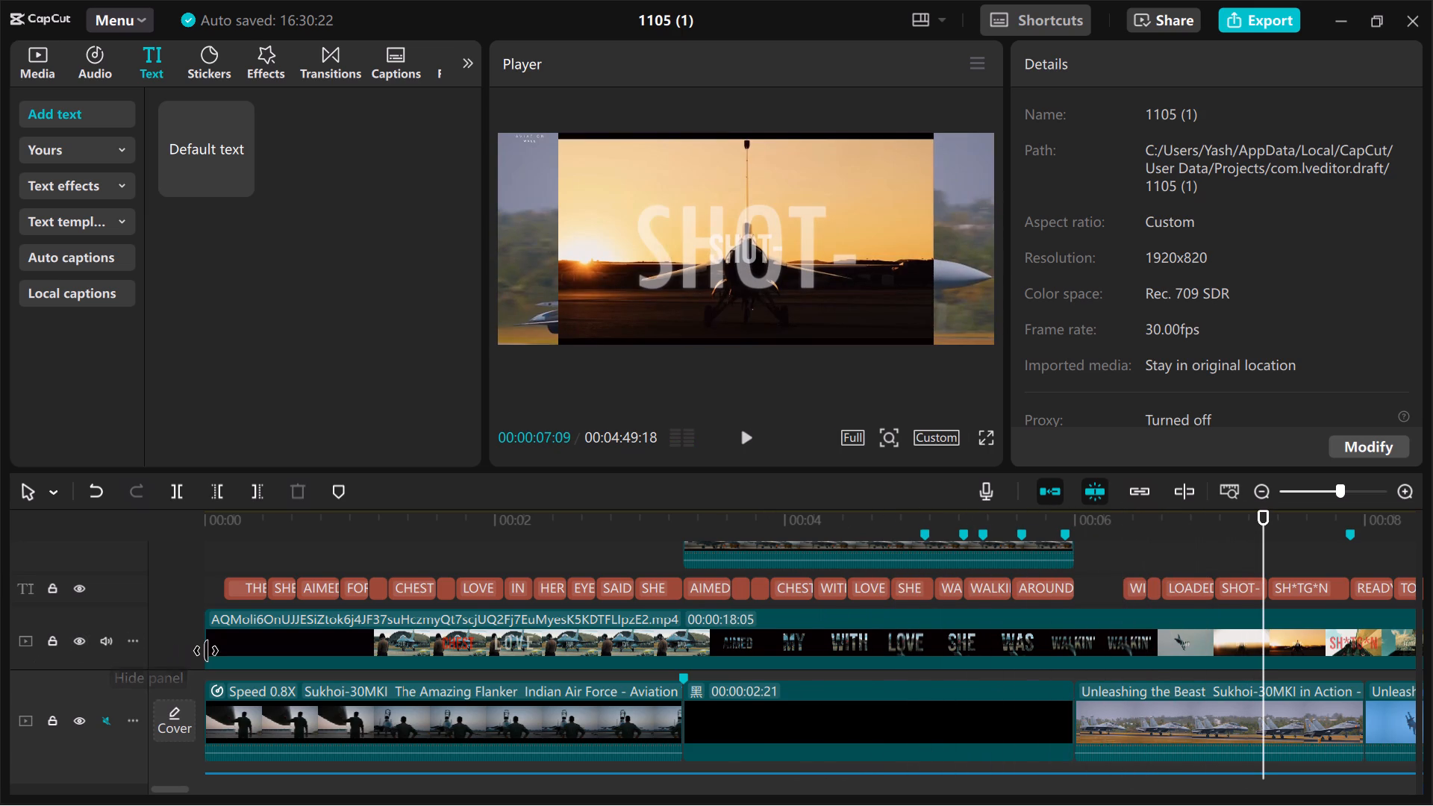
Replay the section from "AROUND" to "SHOT-" to locate the reference's beat, and add a timeline marker at 00:00:07:00.
scroll(206, 651, down, 1)
scroll(908, 761, down, 1)
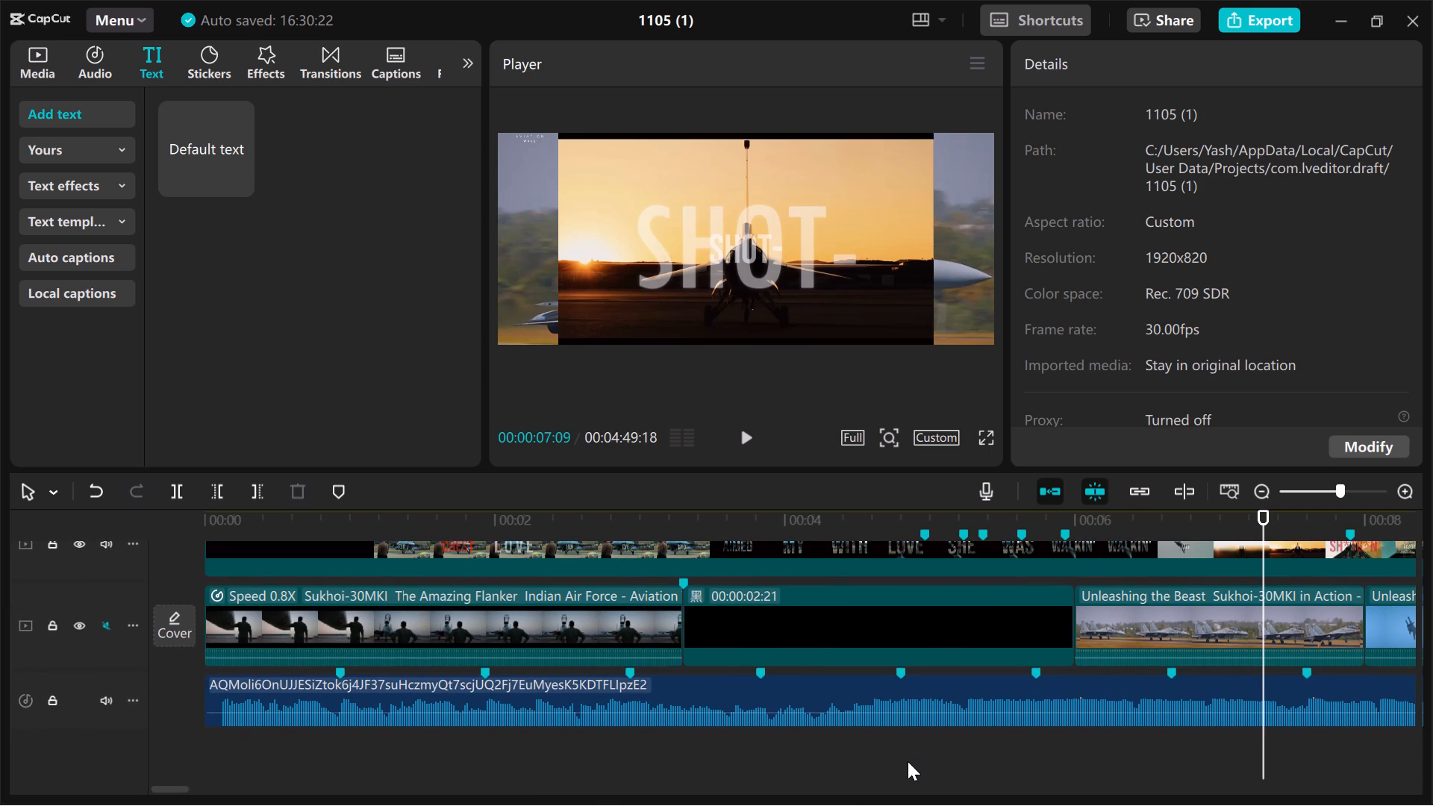
click(955, 758)
key(space)
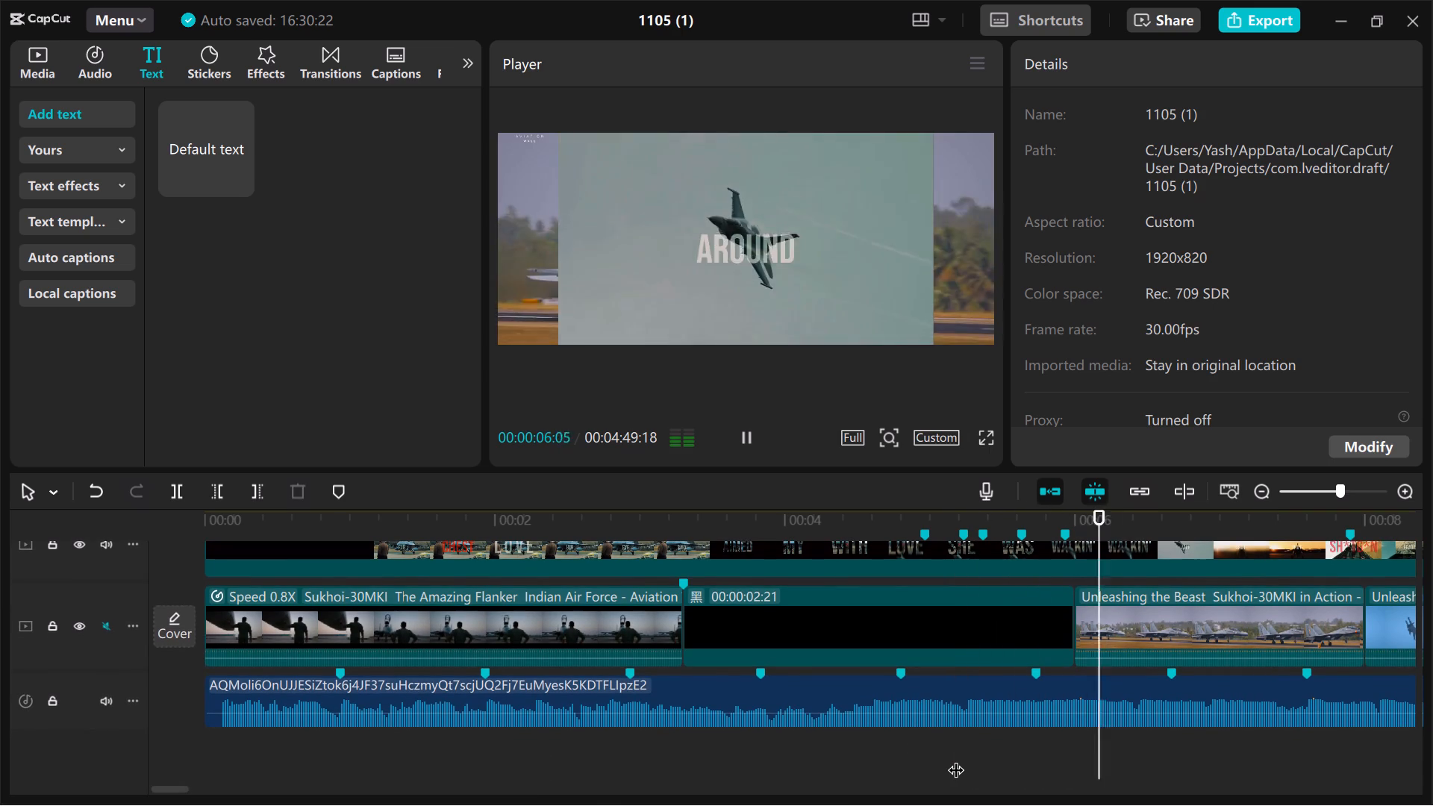
key(space)
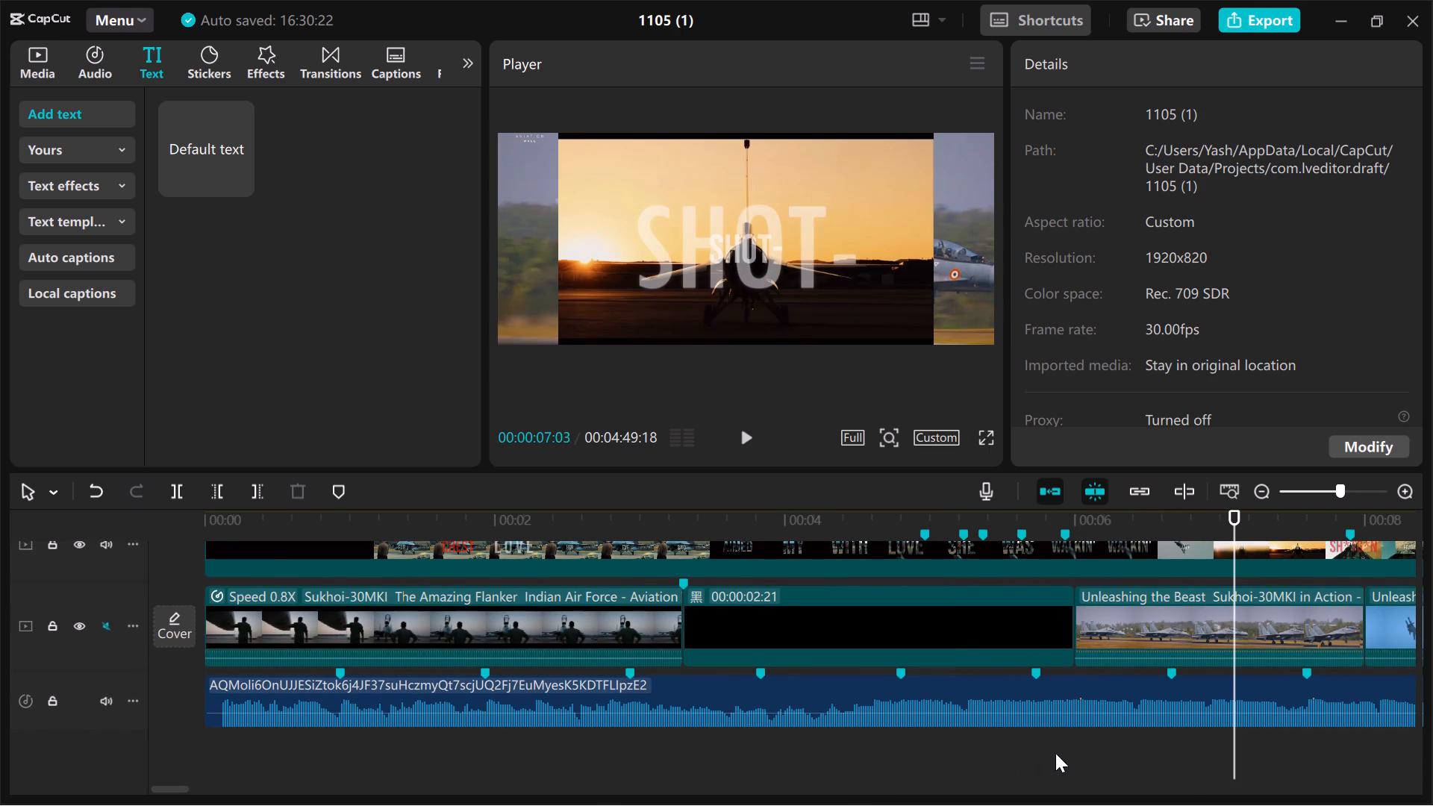
click(1055, 753)
key(space)
key(space)
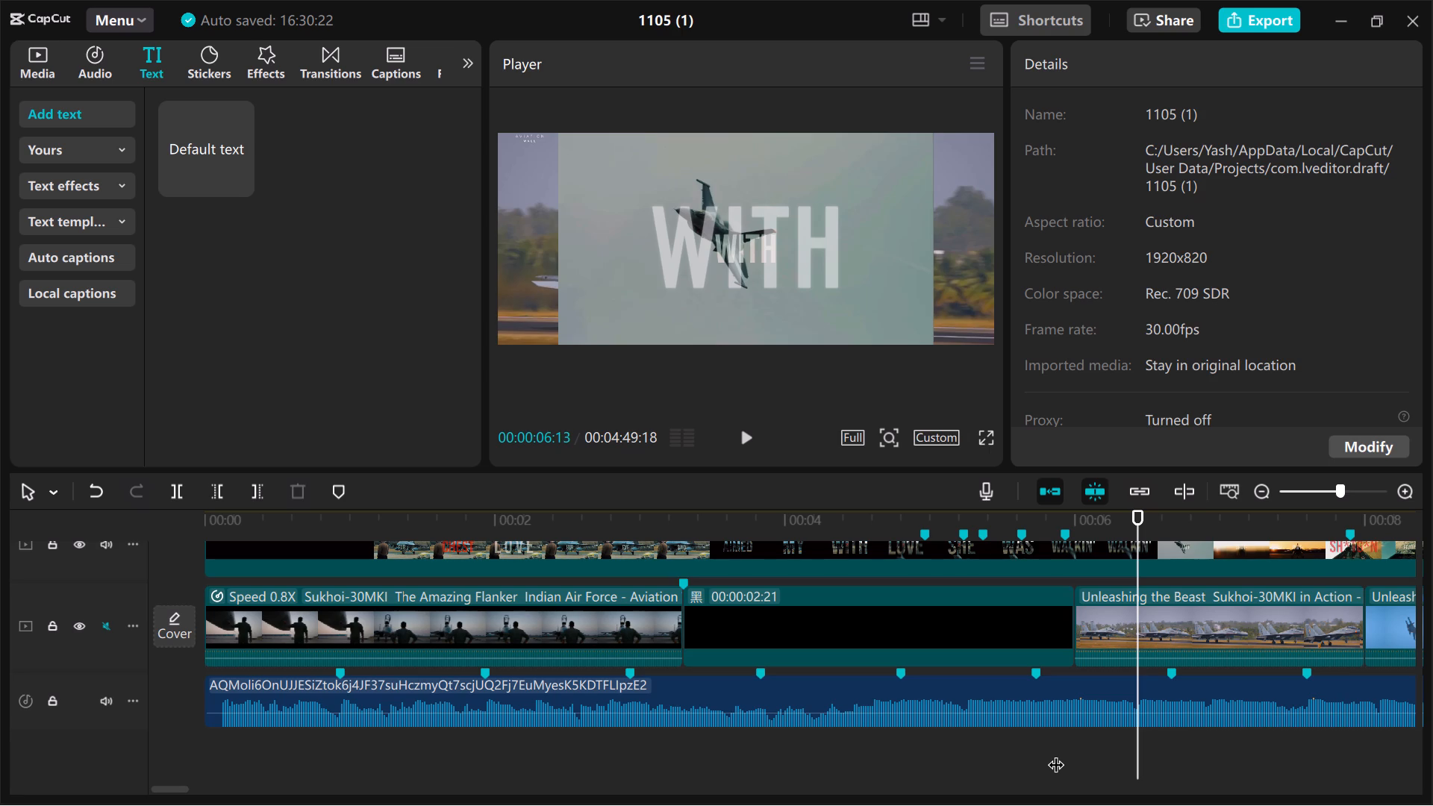
key(space)
key(space)
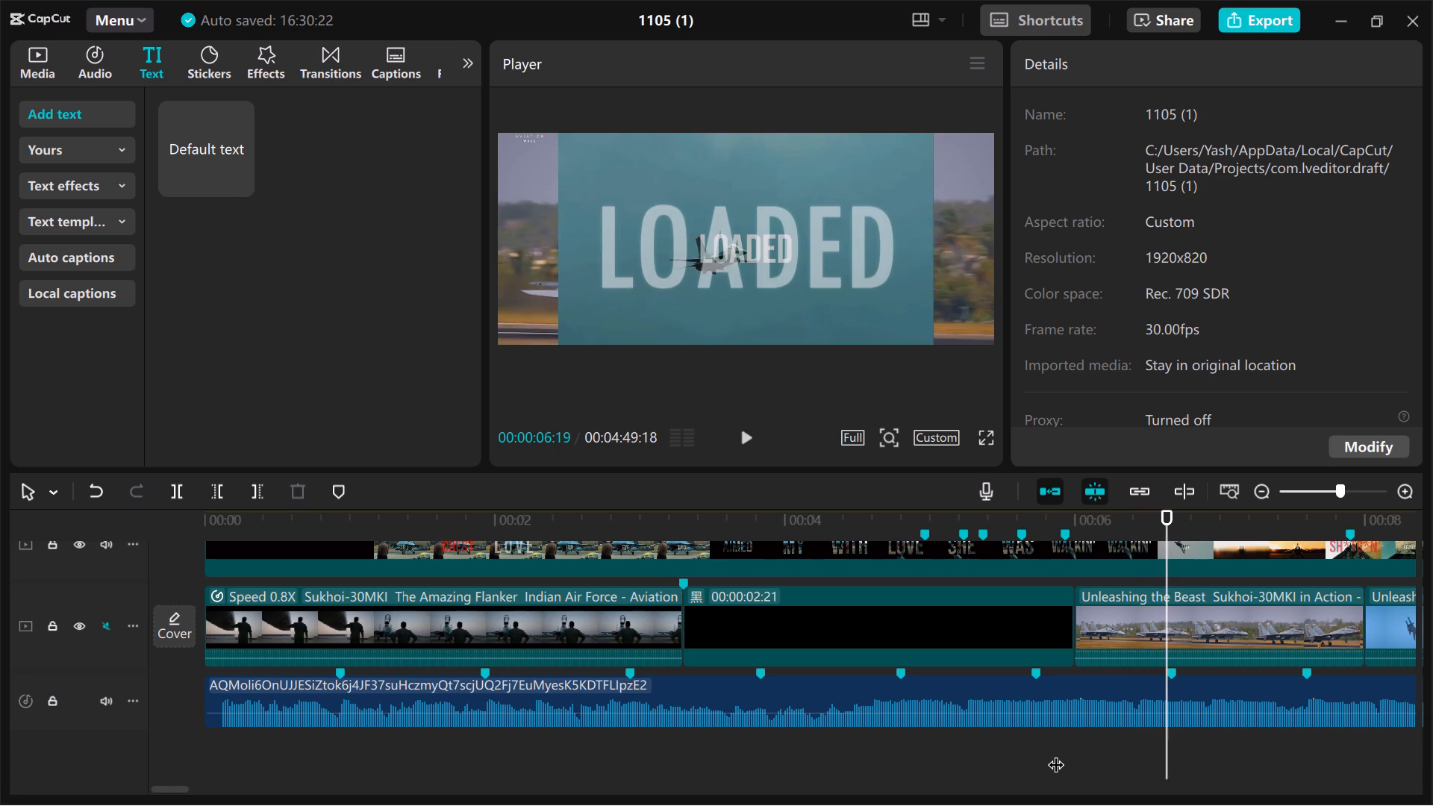
key(Right)
key(space)
key(space)
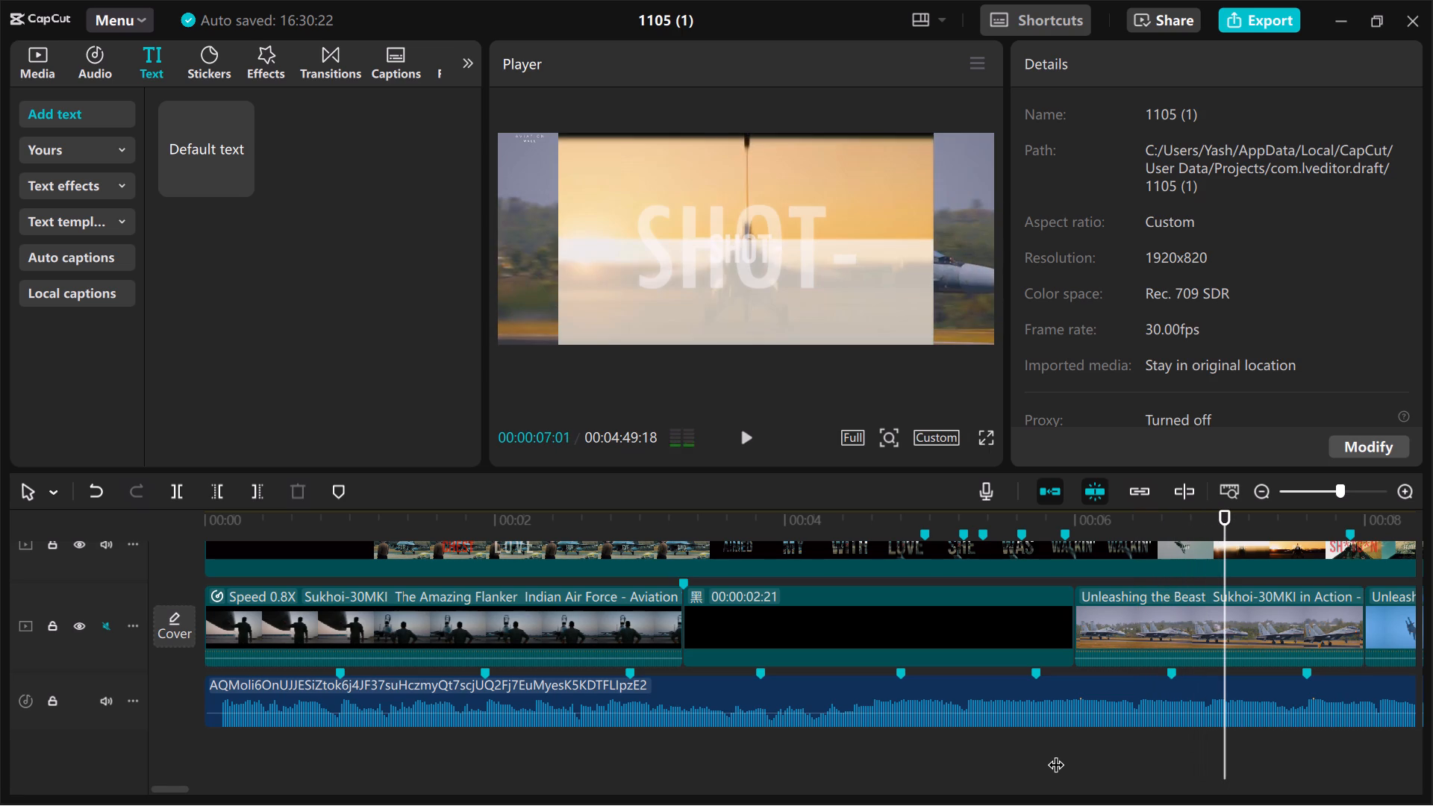
key(Left)
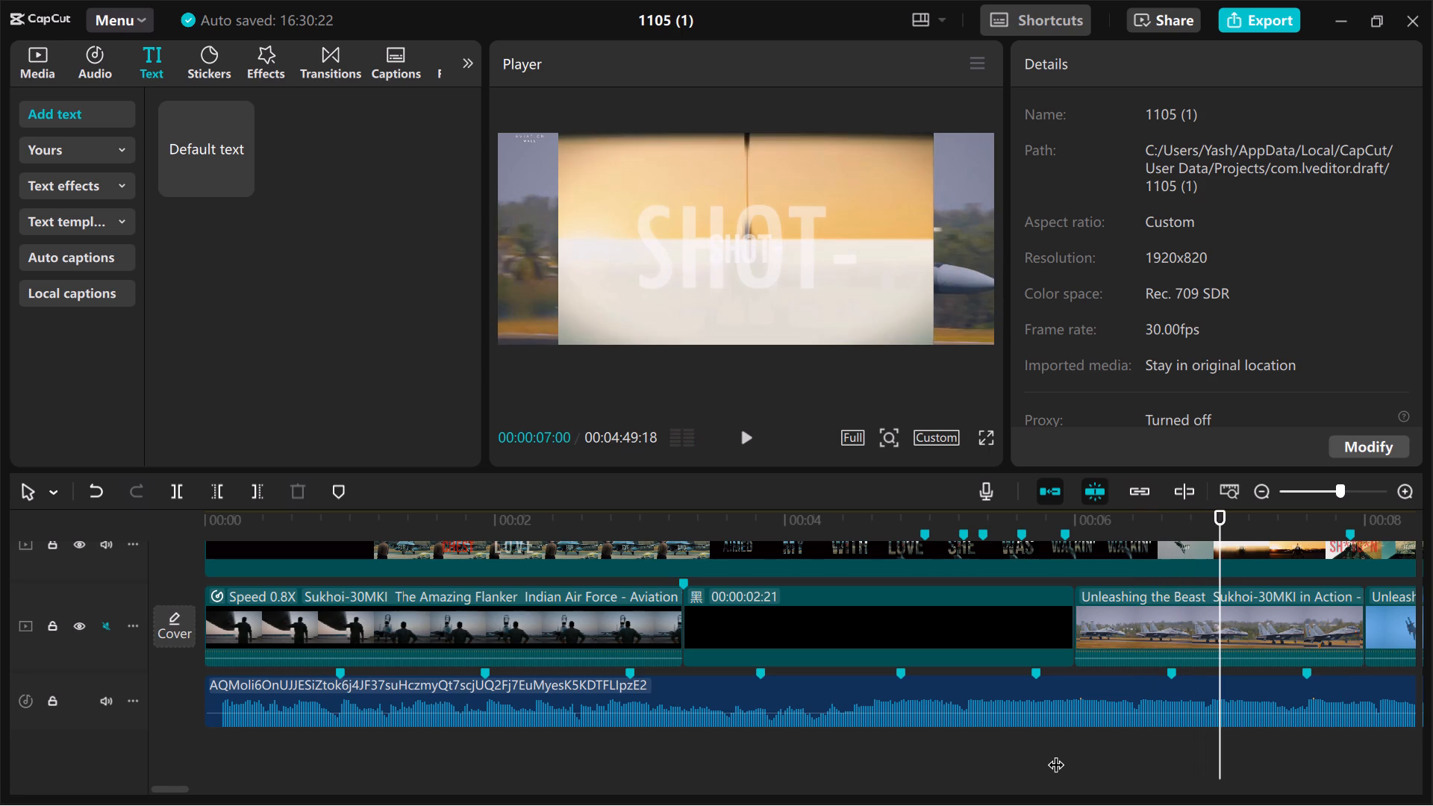
click(339, 492)
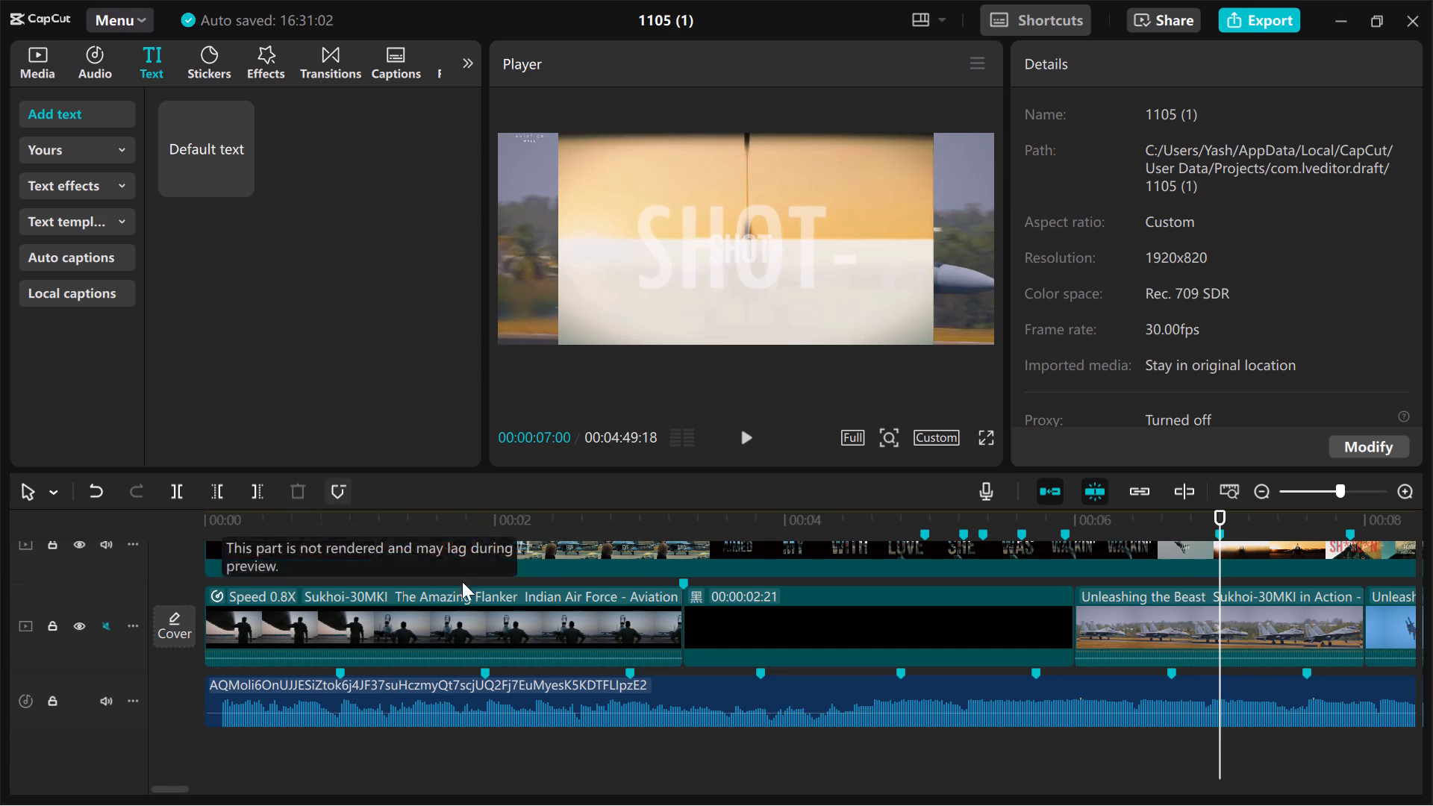
Play on from the 00:00:07:00 marker and step back frame by frame to 00:00:08:13, examining the reference's transition timing around "FIRE".
scroll(849, 774, left, 1)
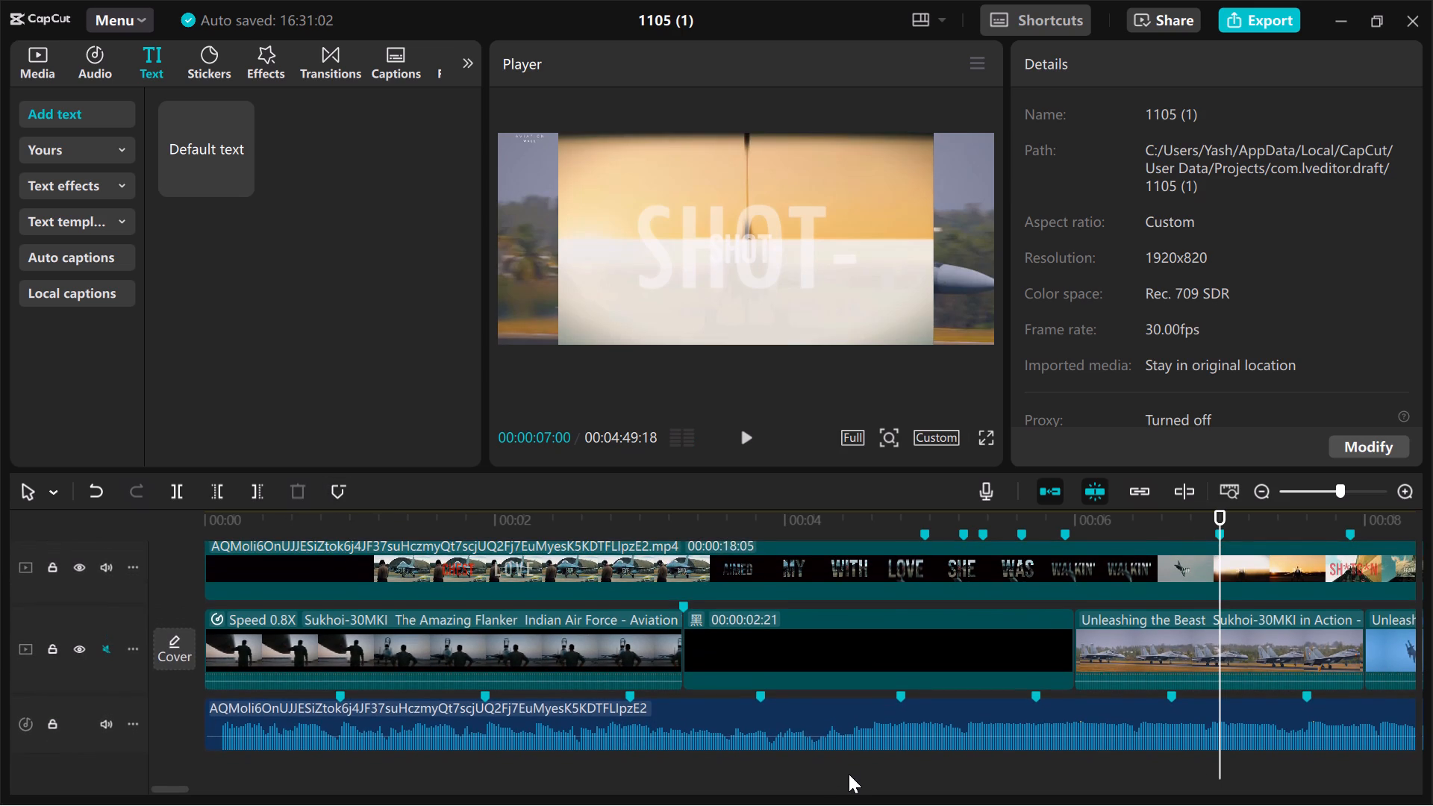
key(space)
key(space)
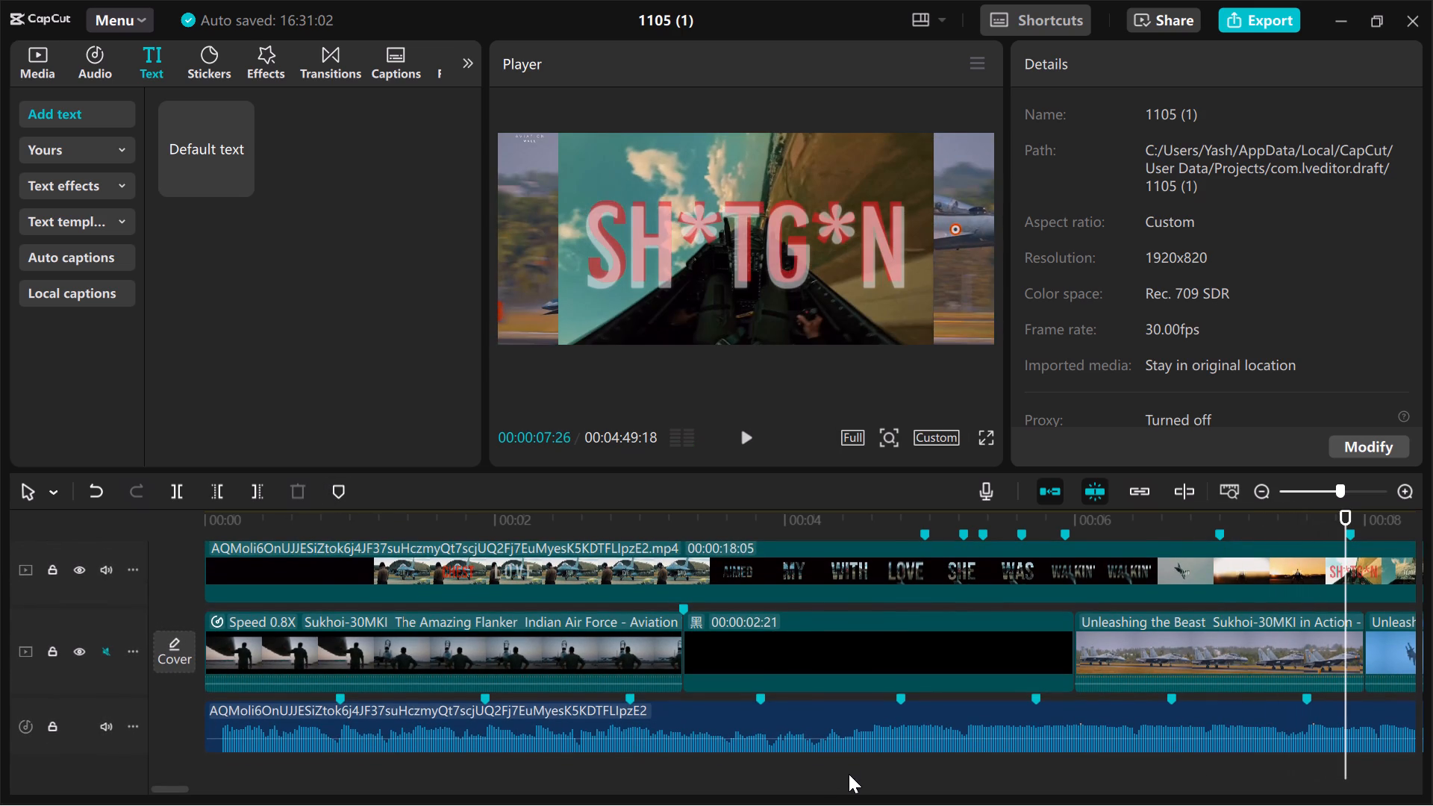
key(Left)
key(space)
key(space)
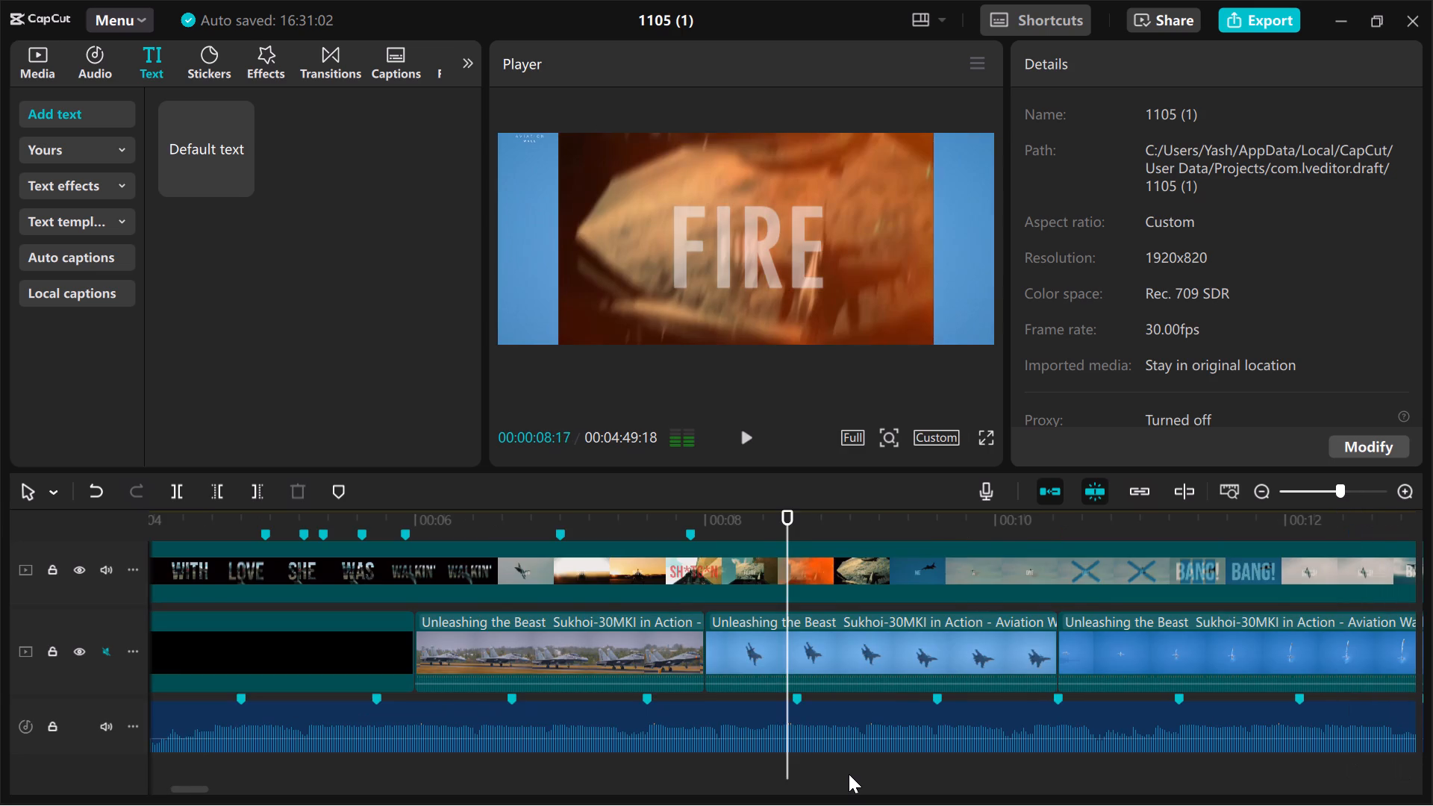
key(space)
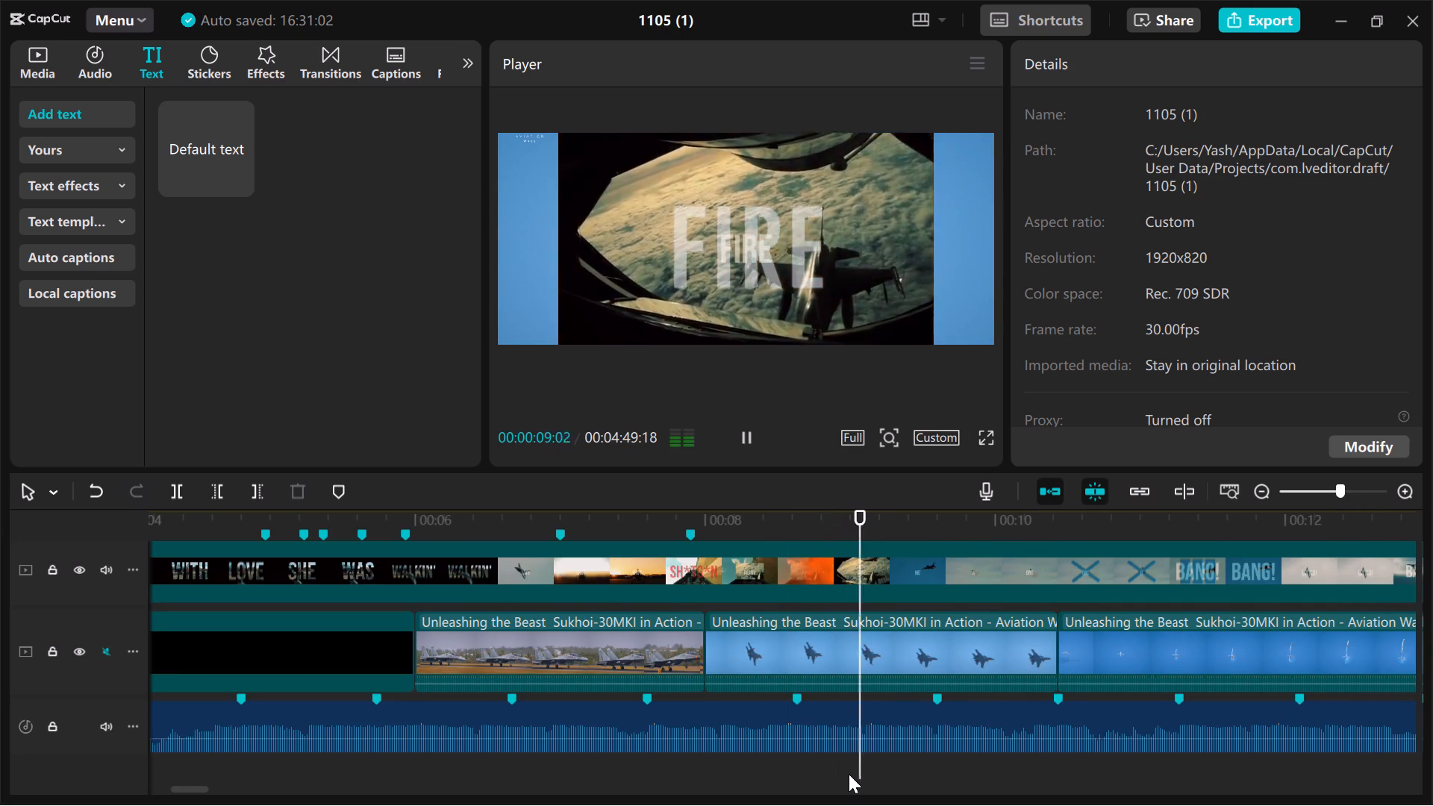
key(space)
key(space)
key(Left)
key(Left)
key(Left)
key(Left)
key(Left)
key(Left)
key(Left)
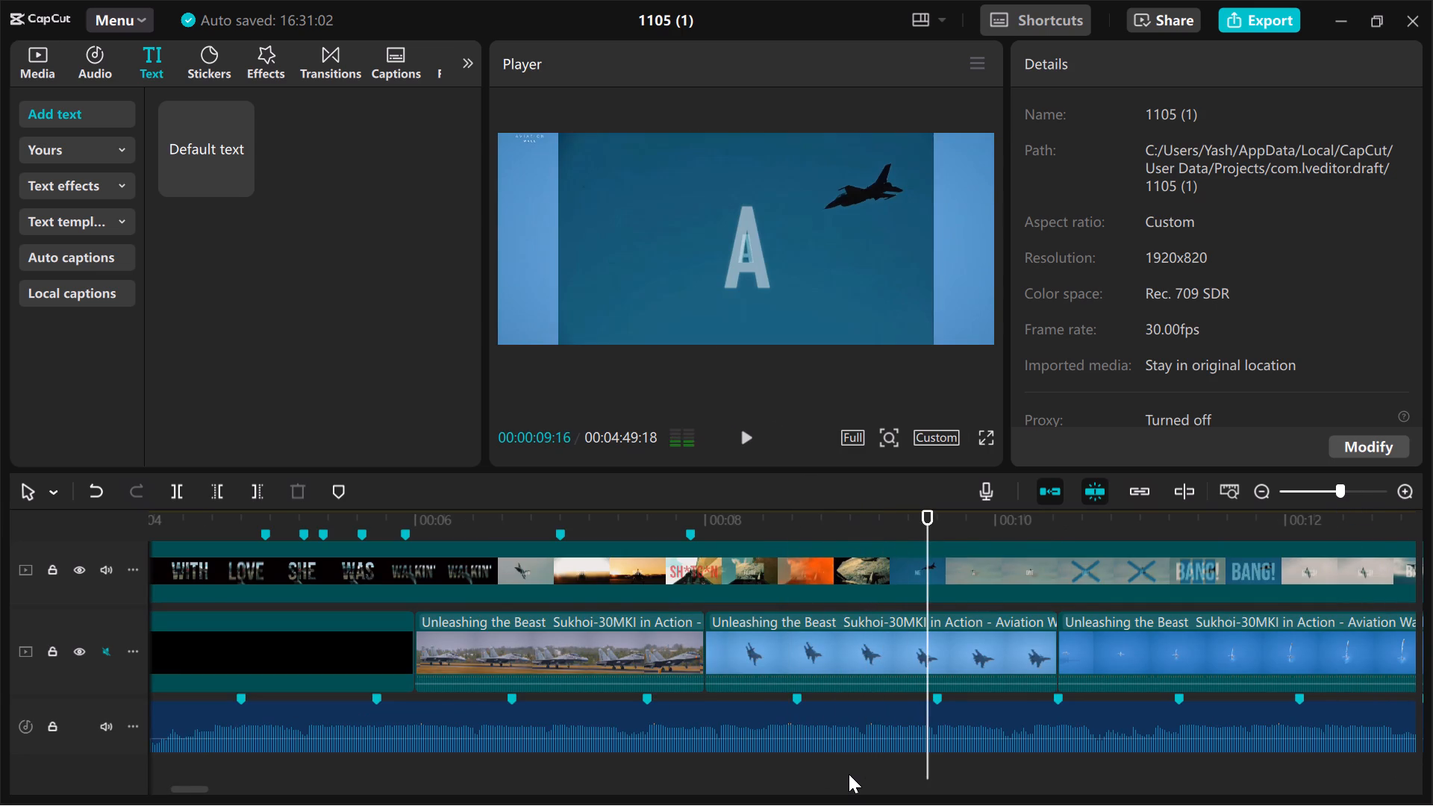
key(Left)
key(Left)
key(Left)
key(Left)
key(Left)
key(Left)
key(Left)
key(Left)
key(Left)
key(Left)
key(Left)
key(Left)
key(Left)
key(Left)
key(Left)
key(Left)
key(Left)
key(Left)
key(Left)
key(Left)
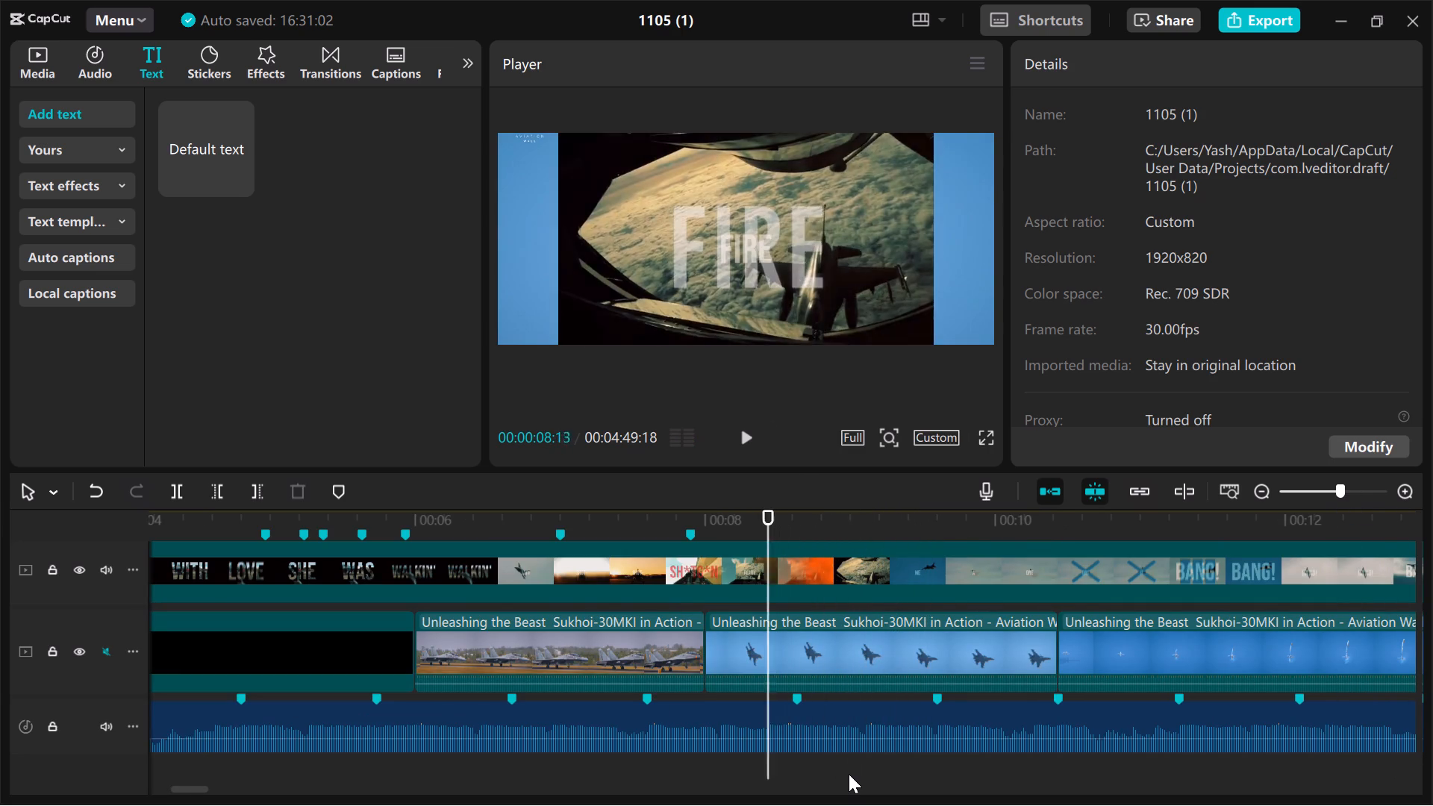
Play the edit with the reference from "FIRE" through the "BANG!" lyrics, replaying that stretch to examine the reference's transitions.
key(space)
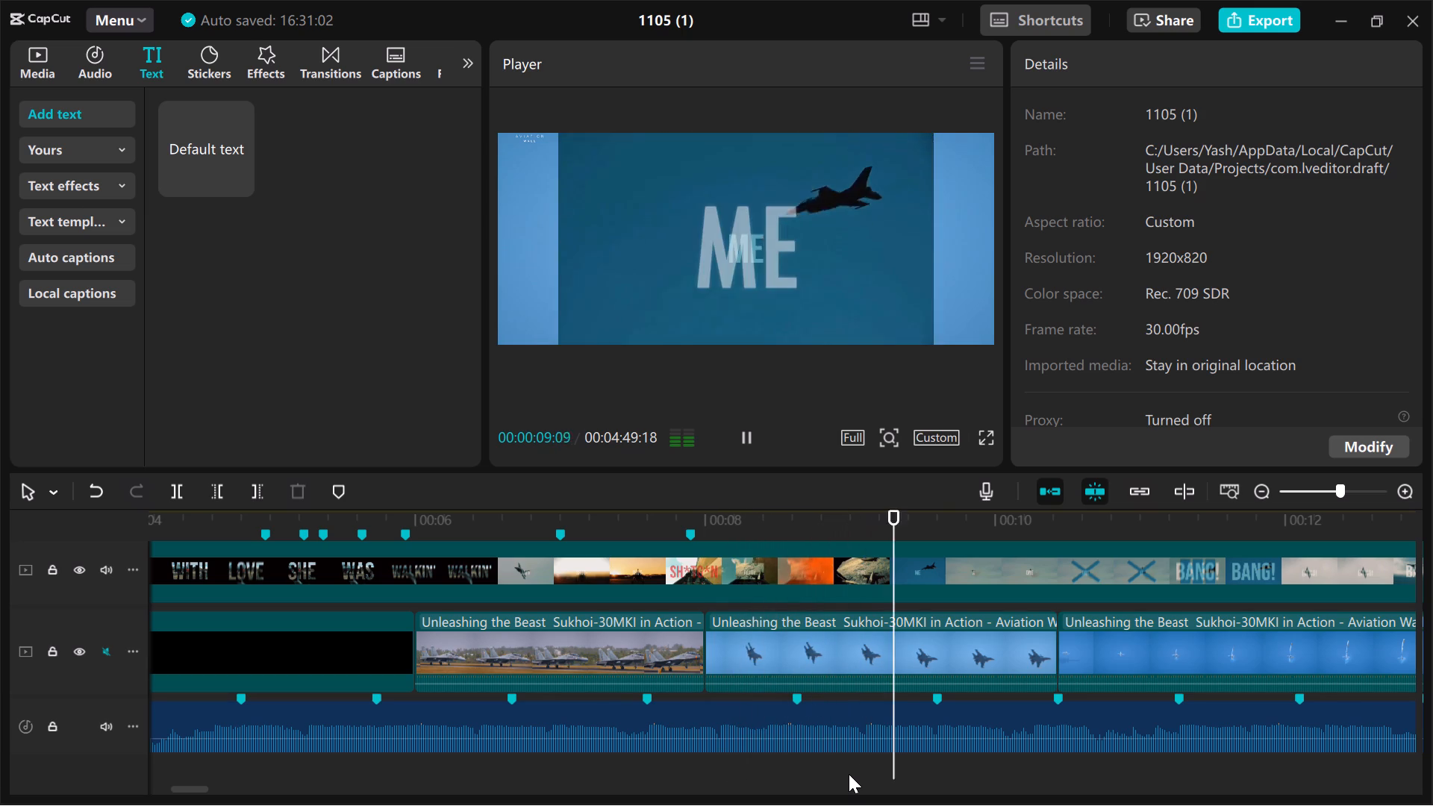
key(space)
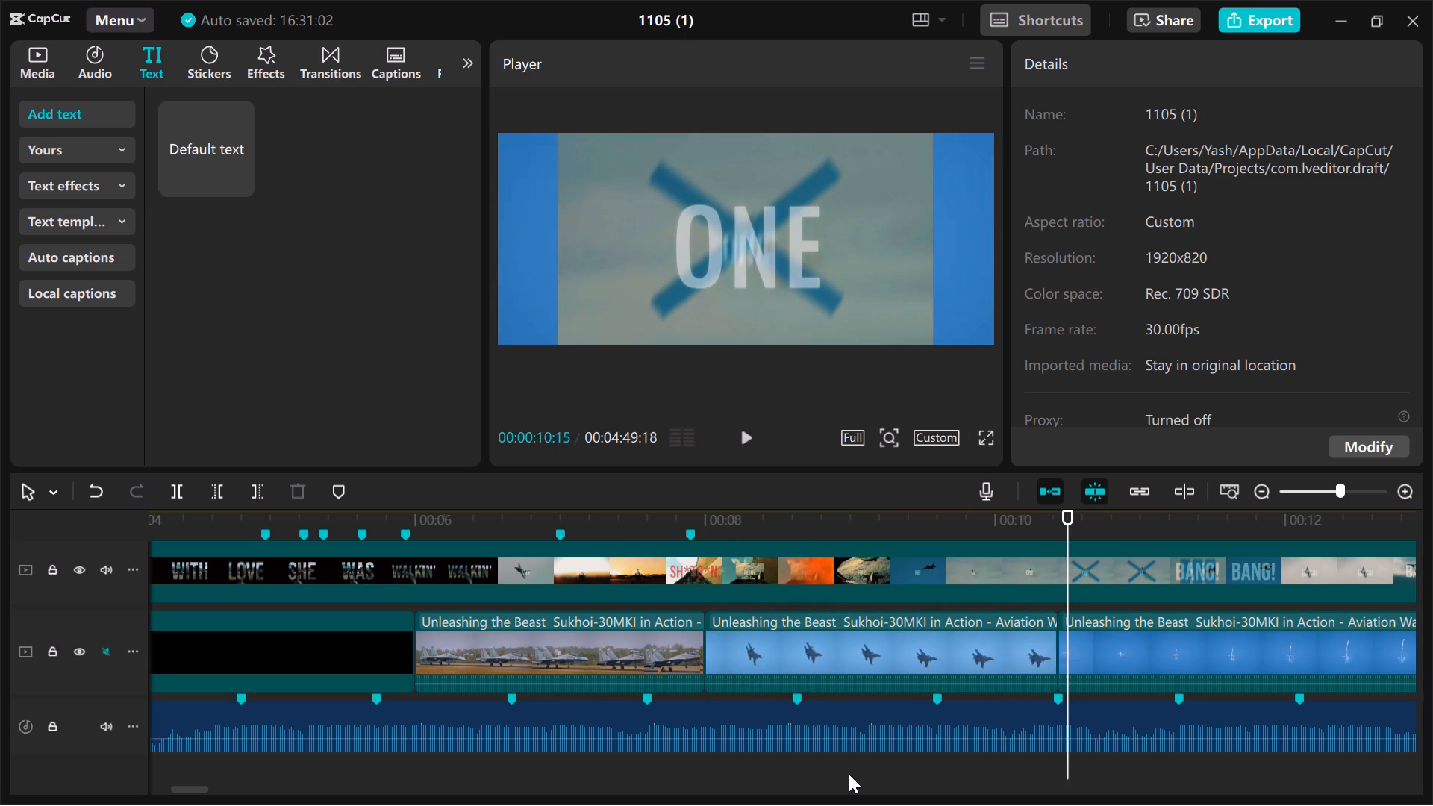
key(space)
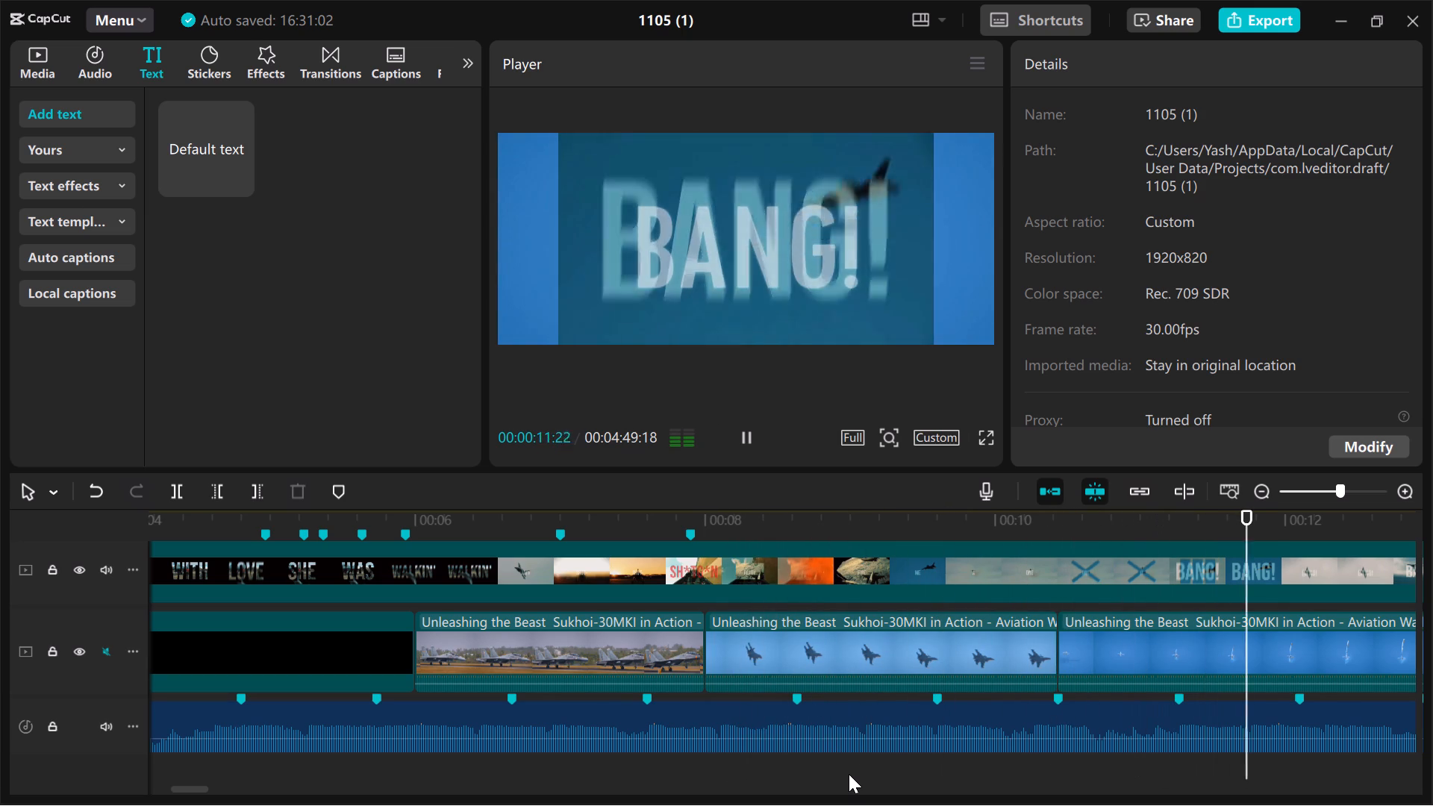
key(space)
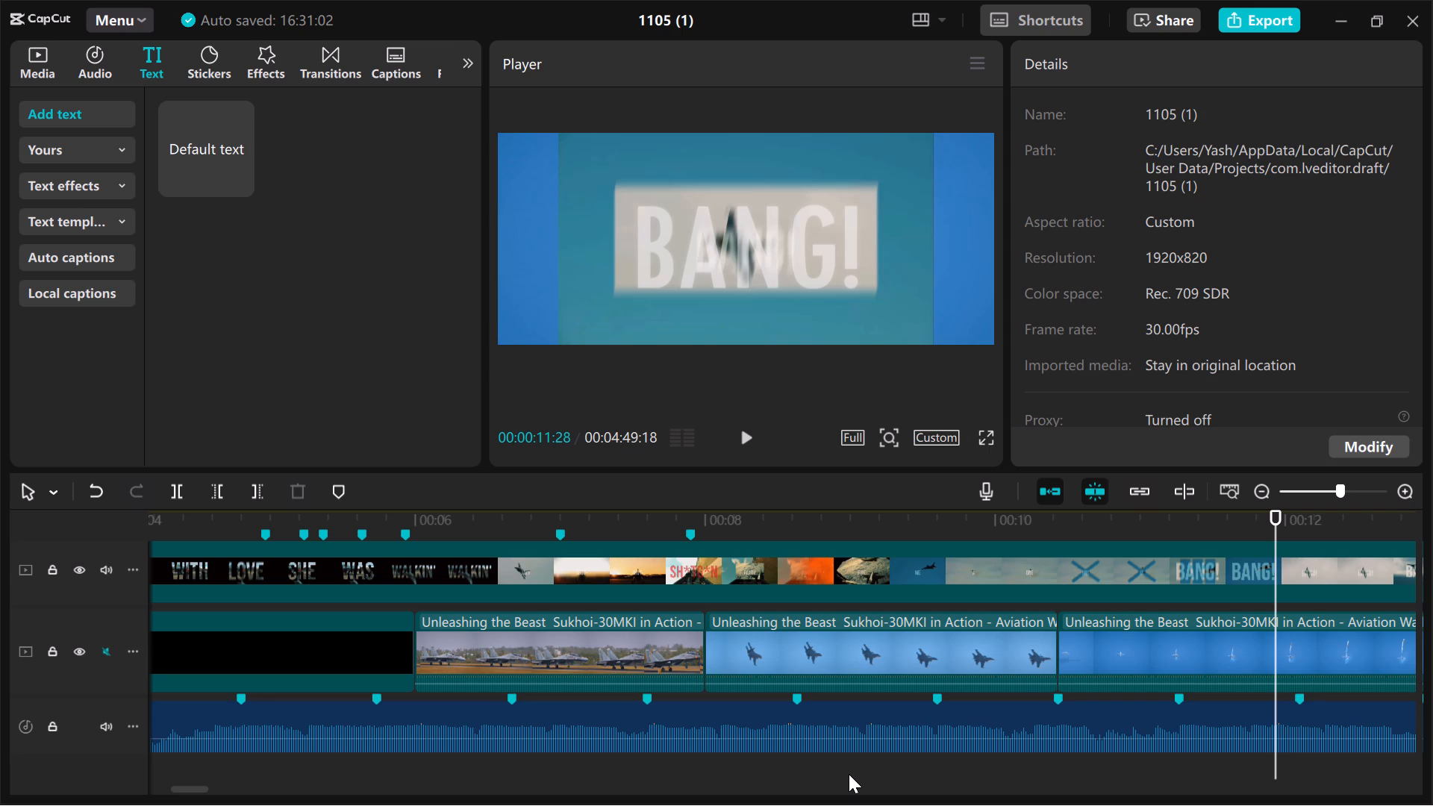
click(740, 775)
key(space)
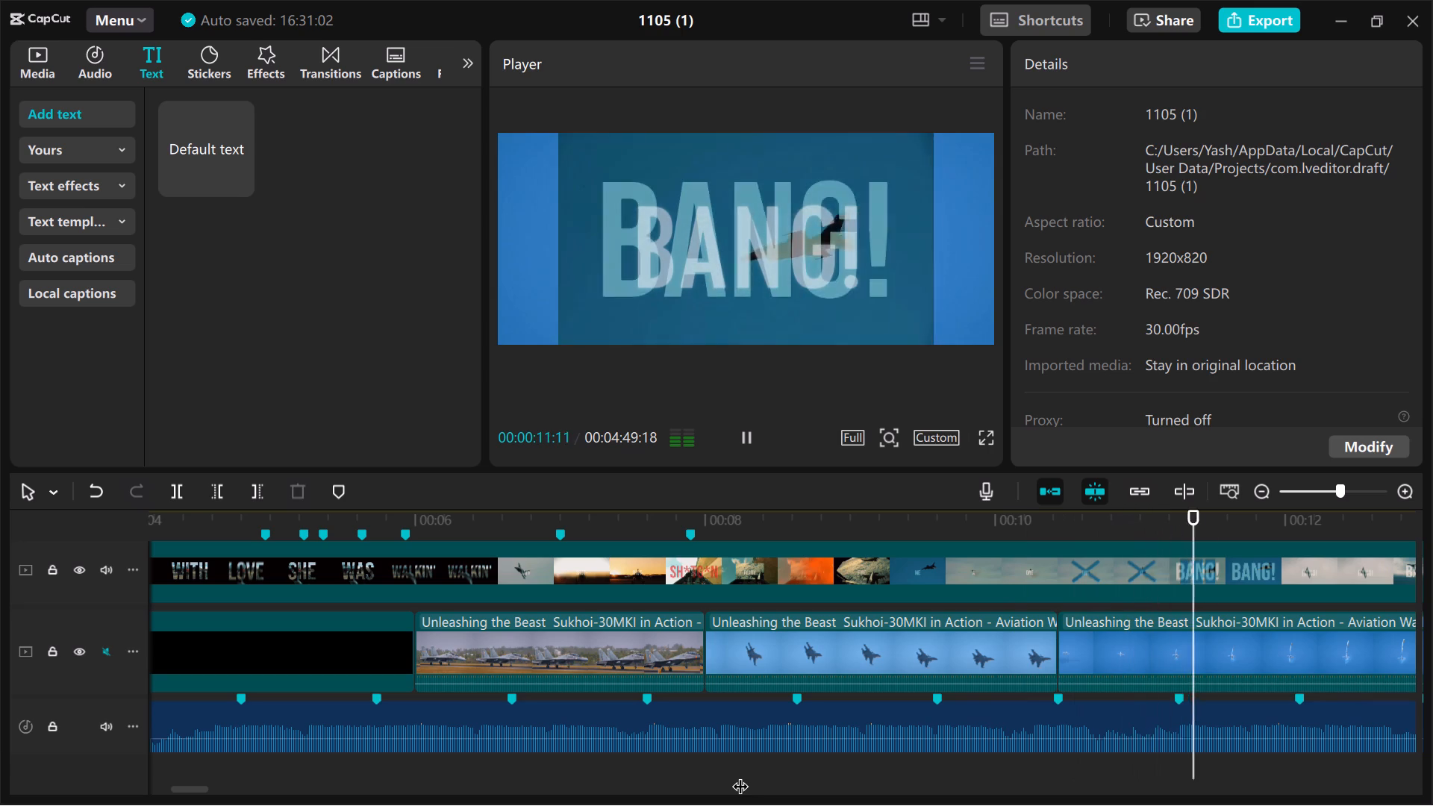
key(space)
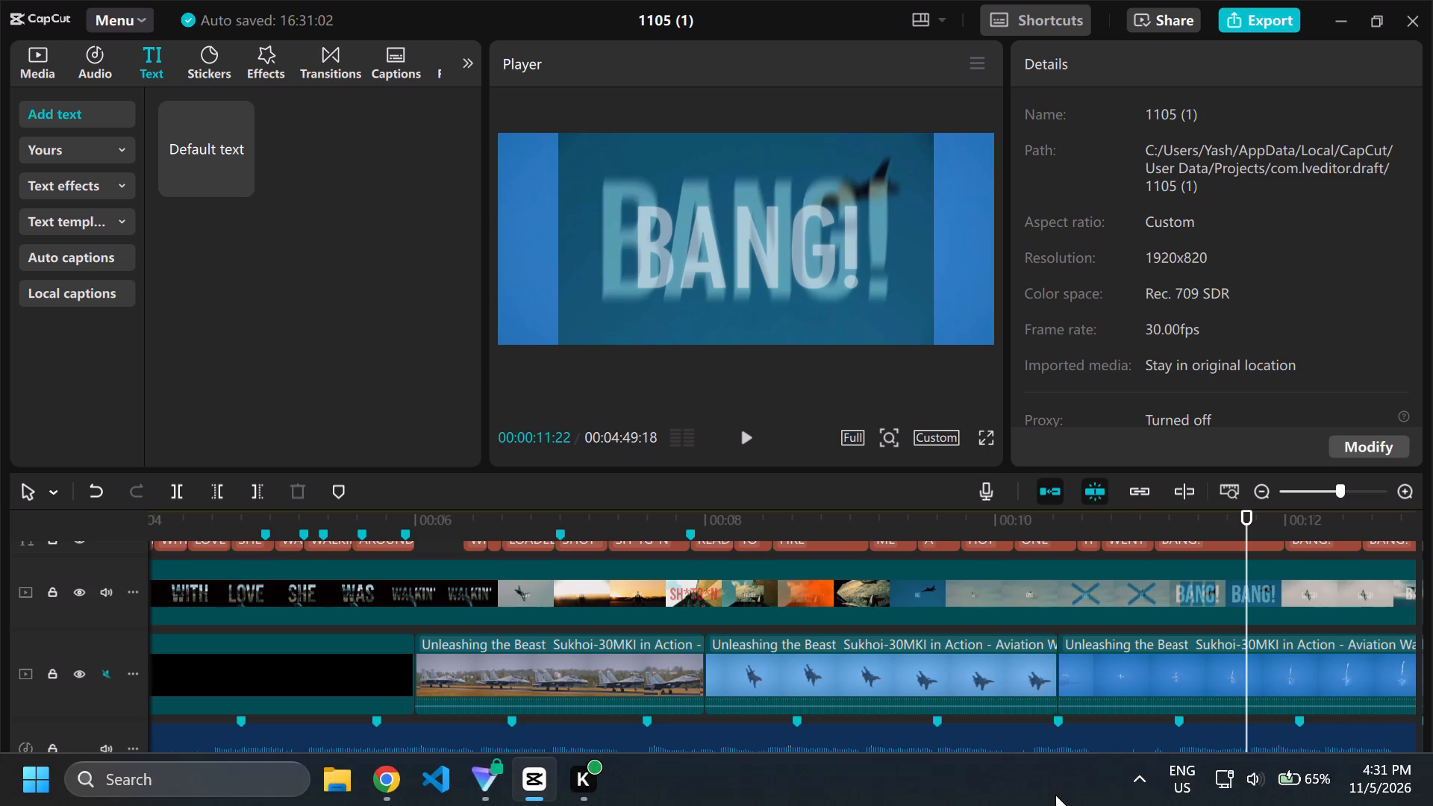
click(769, 749)
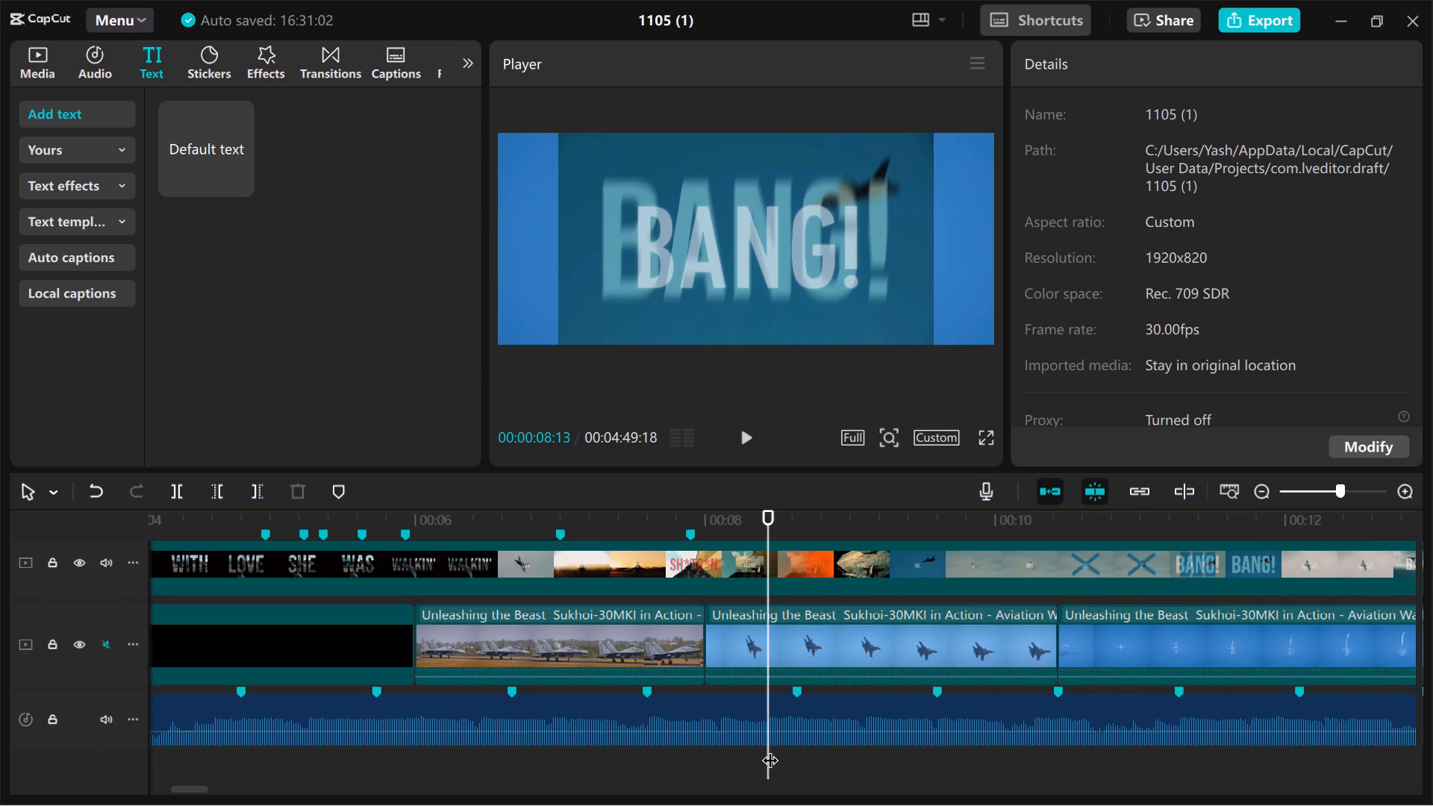
key(space)
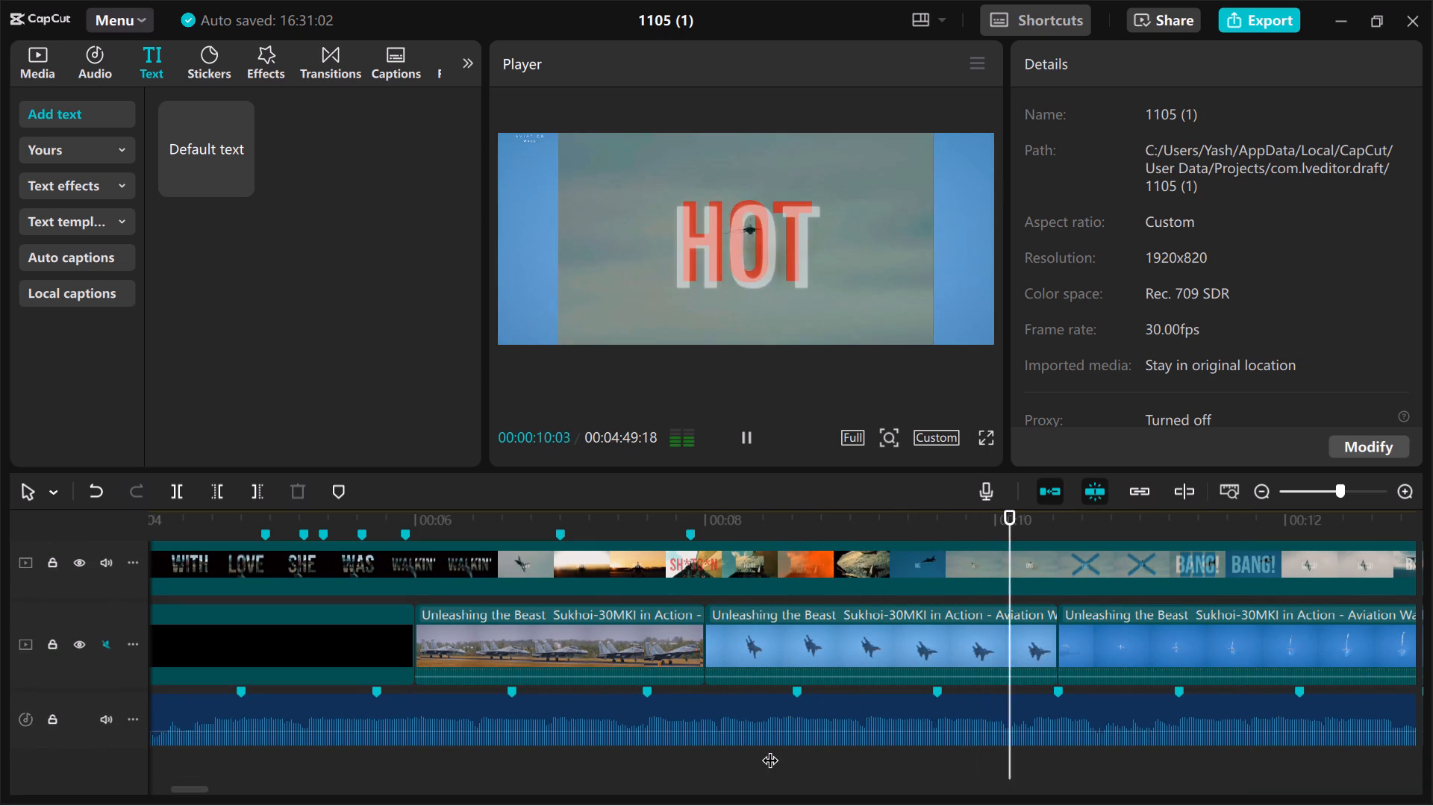
key(space)
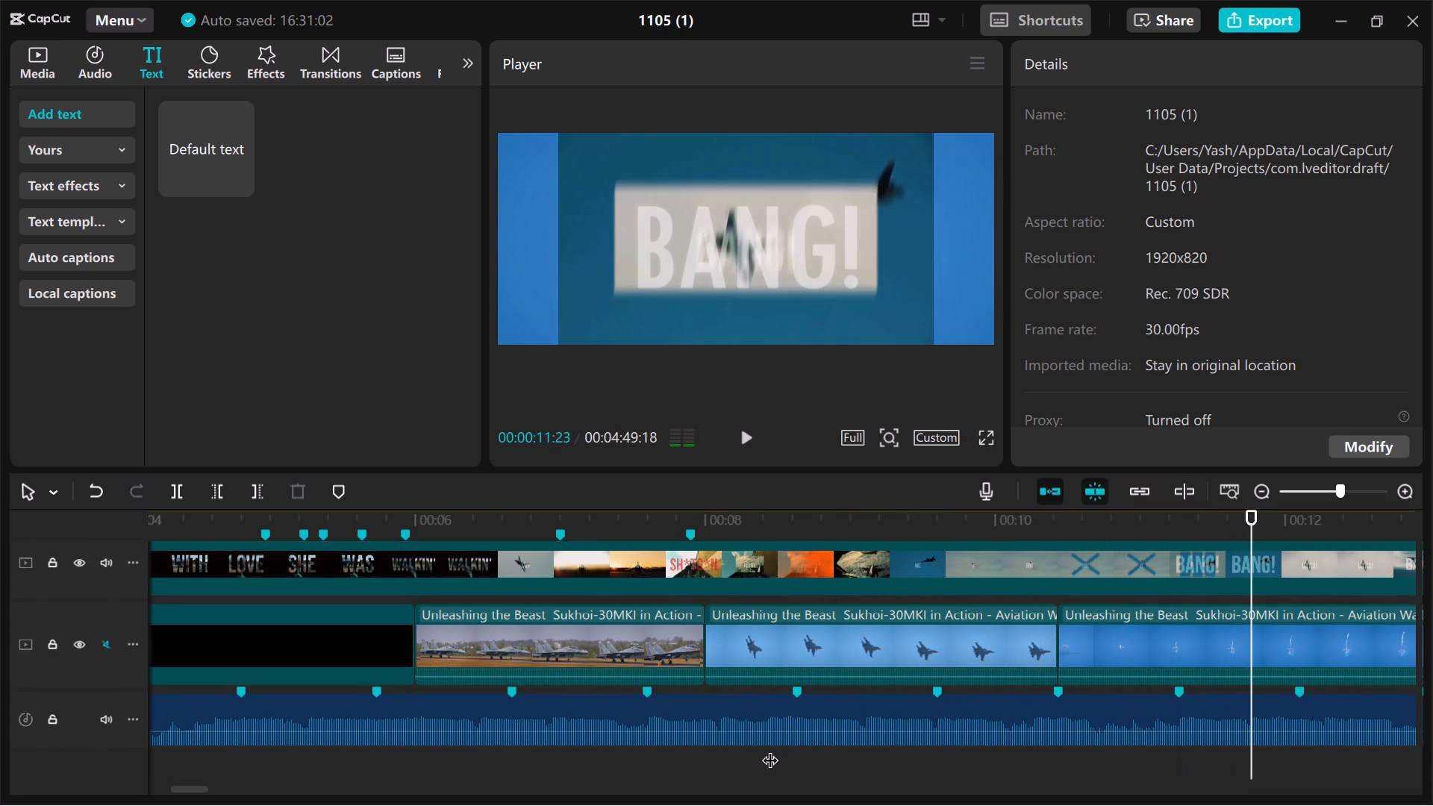
Replay the section from "AROUND" to "FIRE" repeatedly, comparing the footage cut at 00:00:08:00 with the reference's beats and transitions.
click(703, 777)
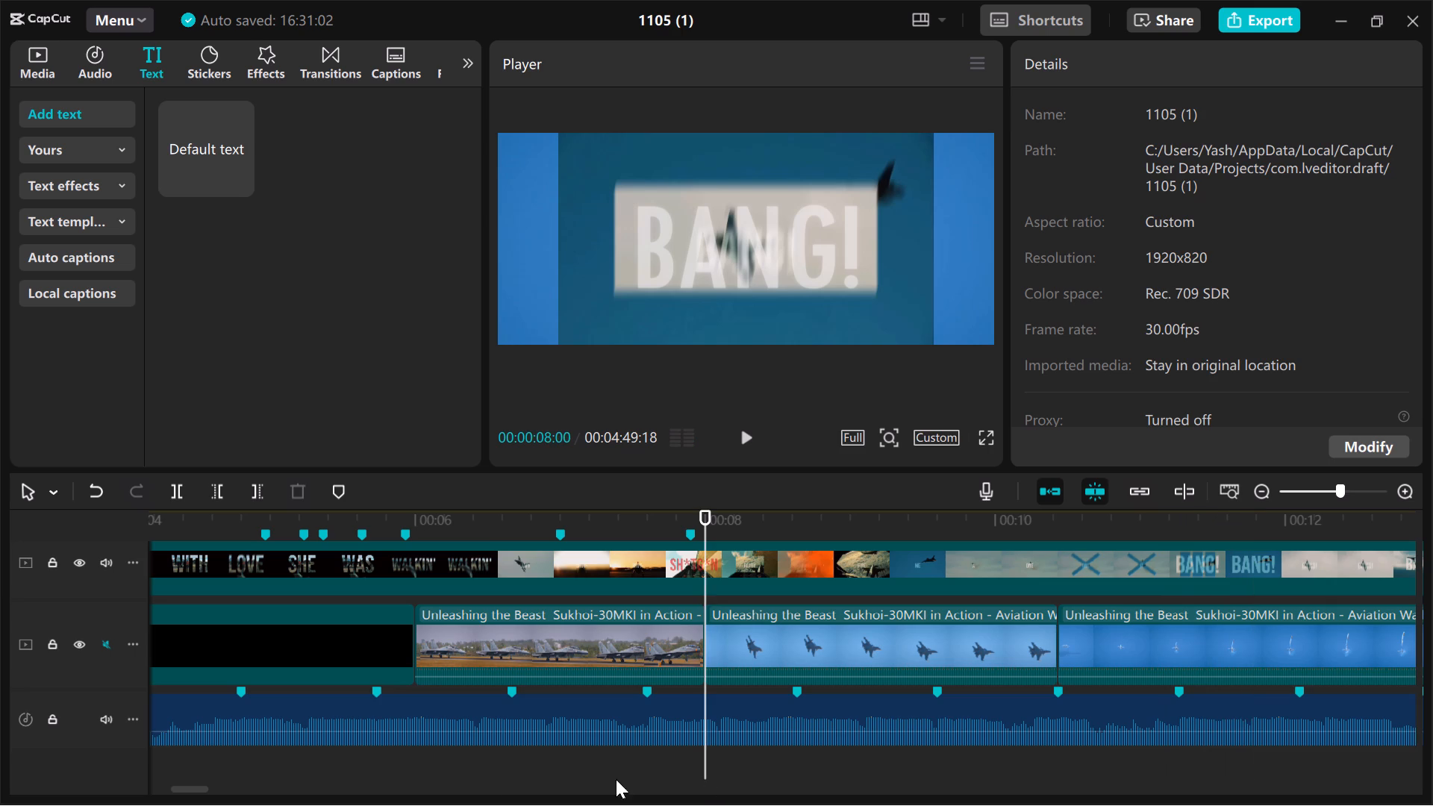
click(412, 766)
key(space)
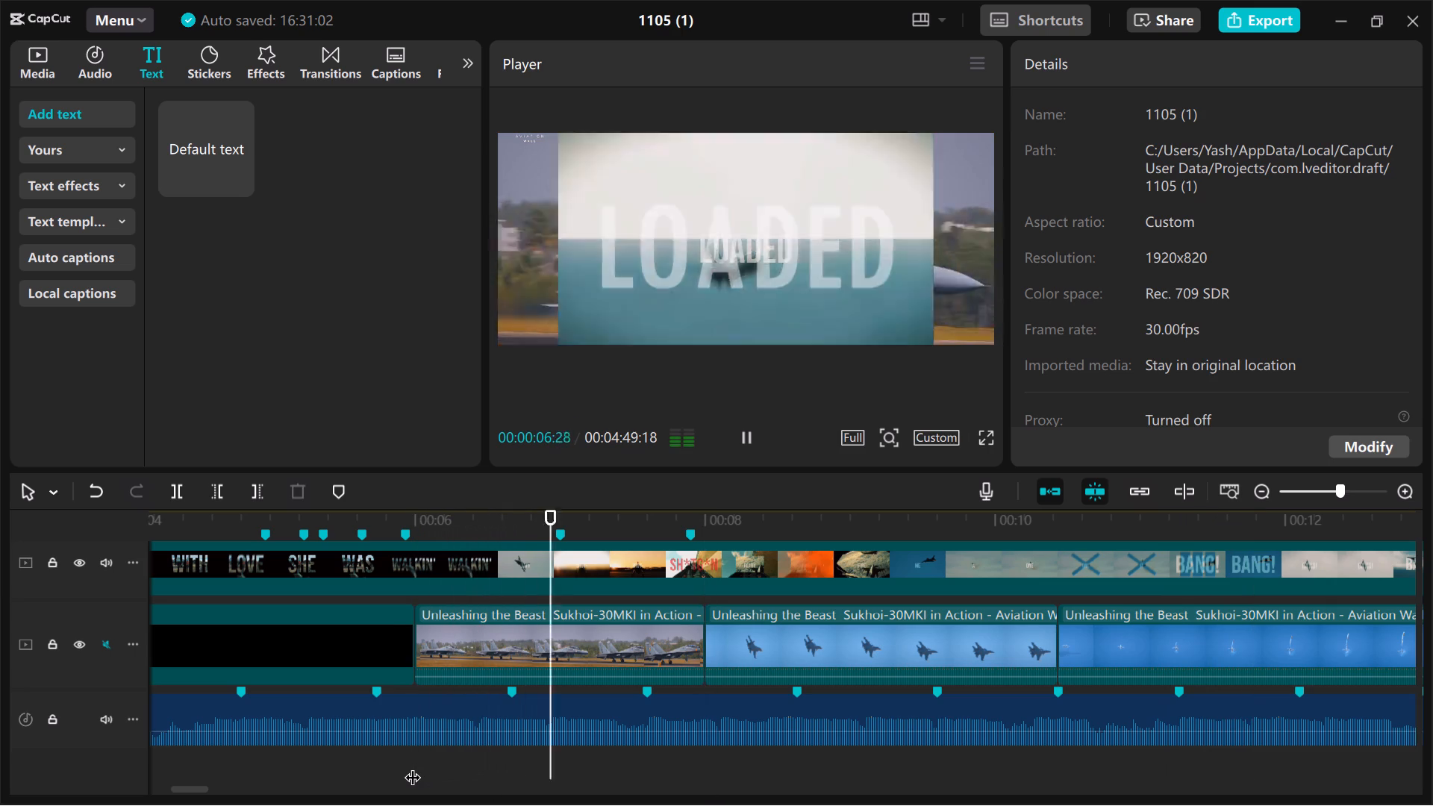
key(space)
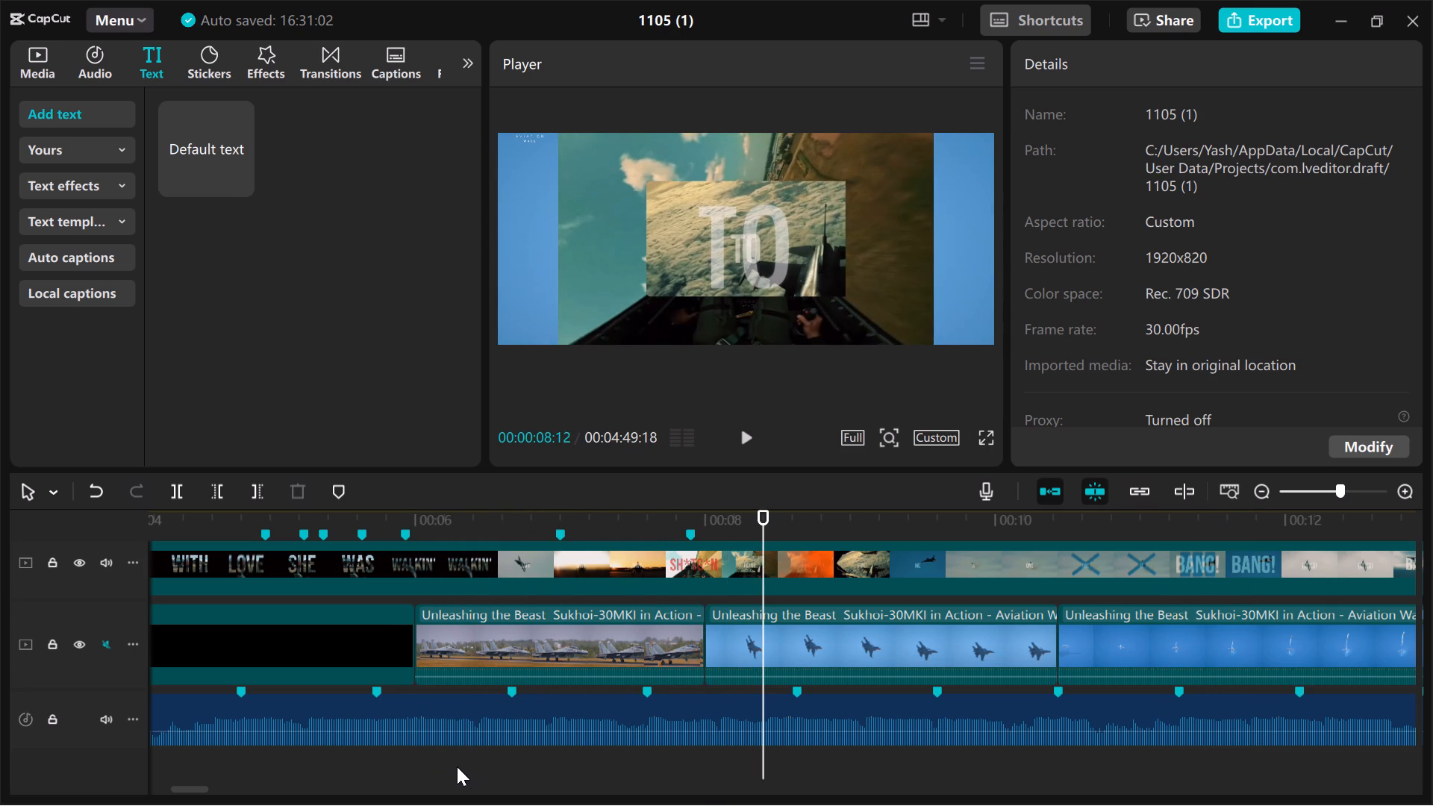
click(457, 766)
key(space)
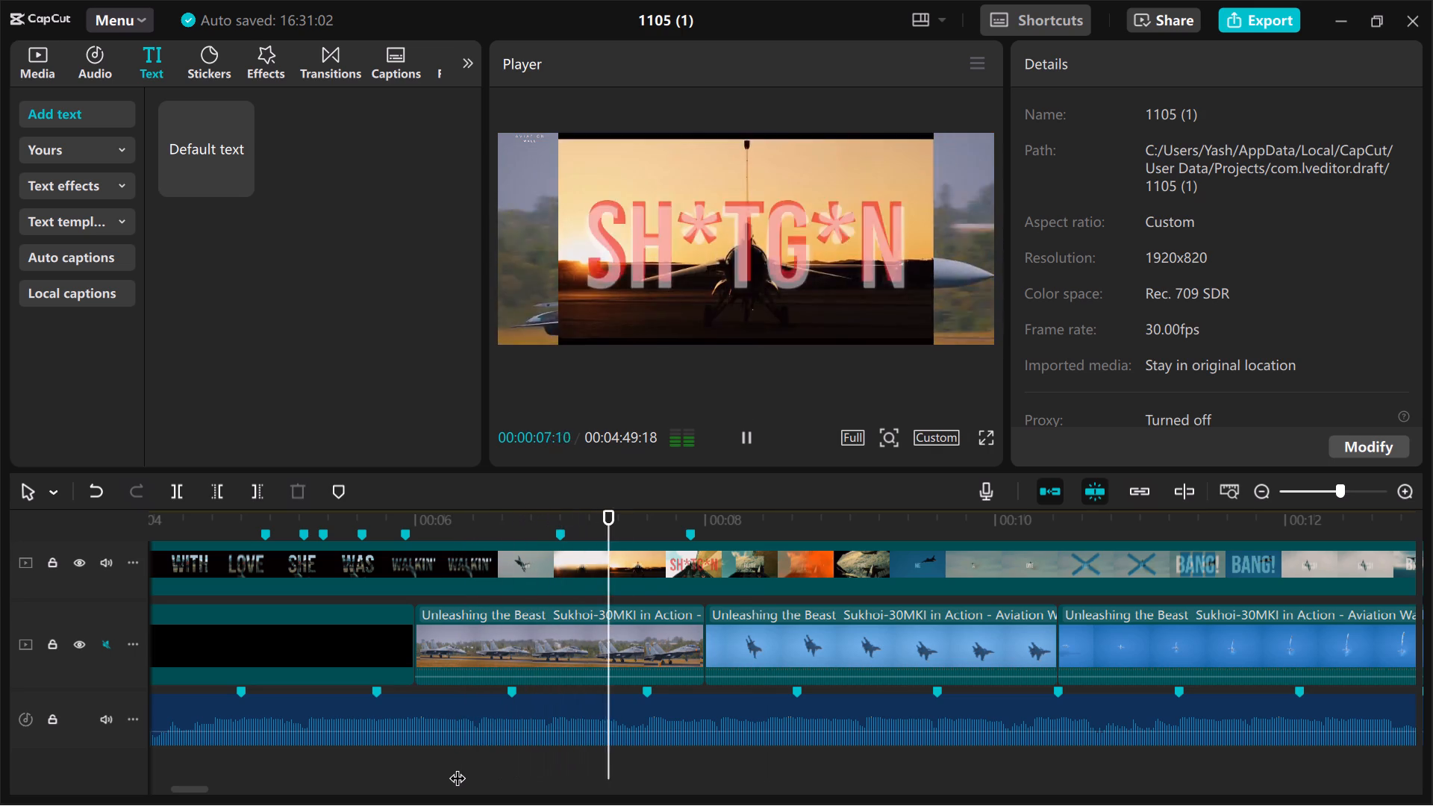
key(space)
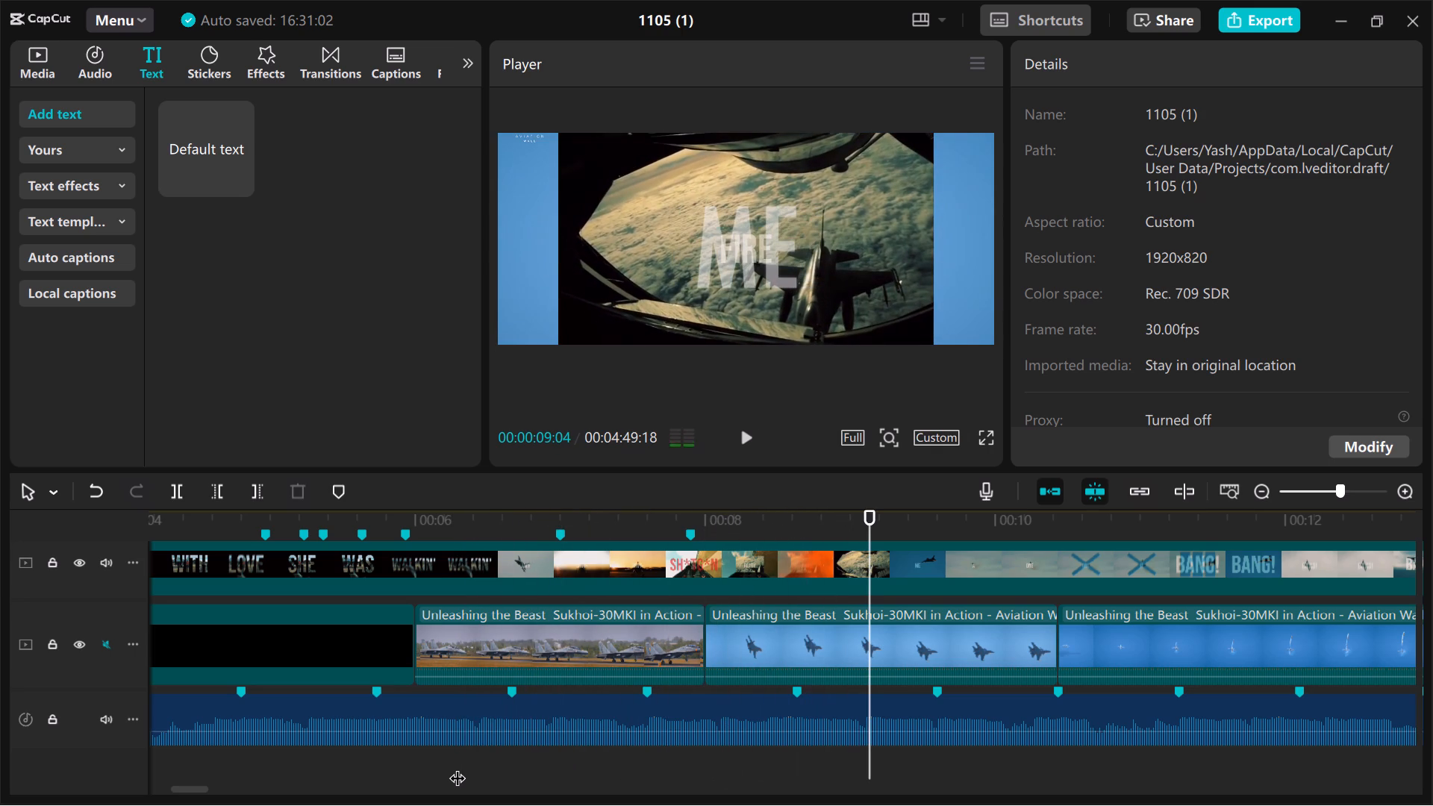
click(397, 765)
key(space)
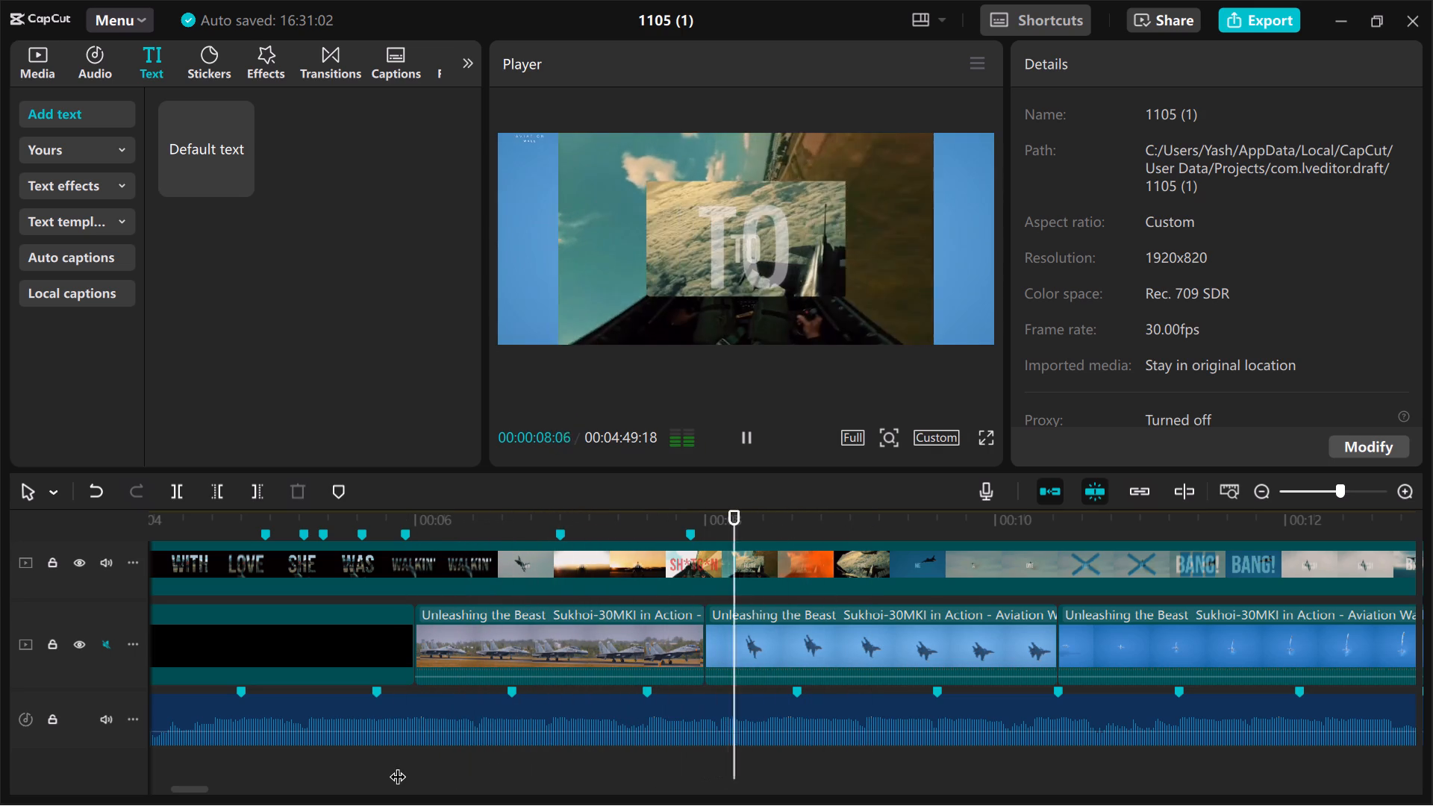
click(397, 765)
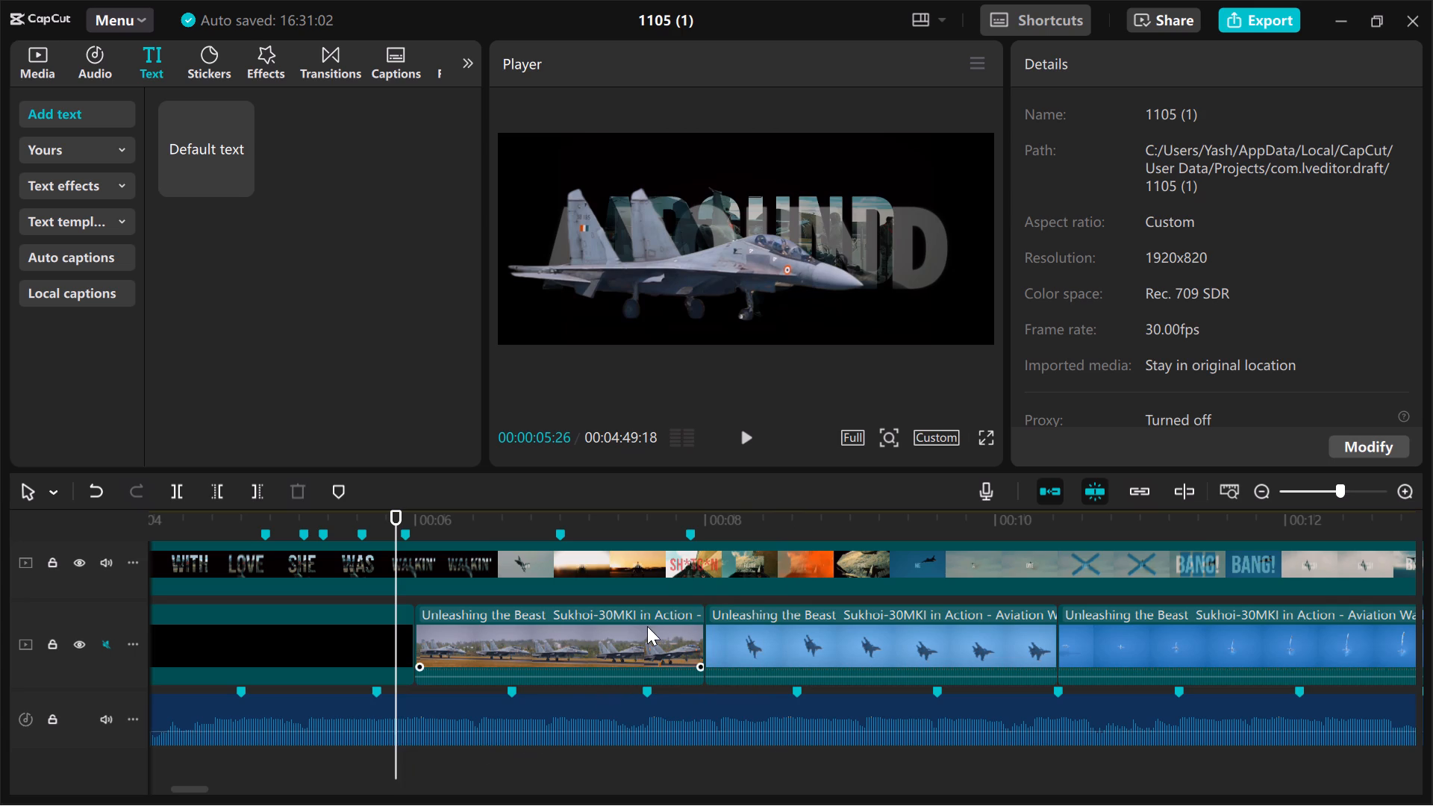
key(space)
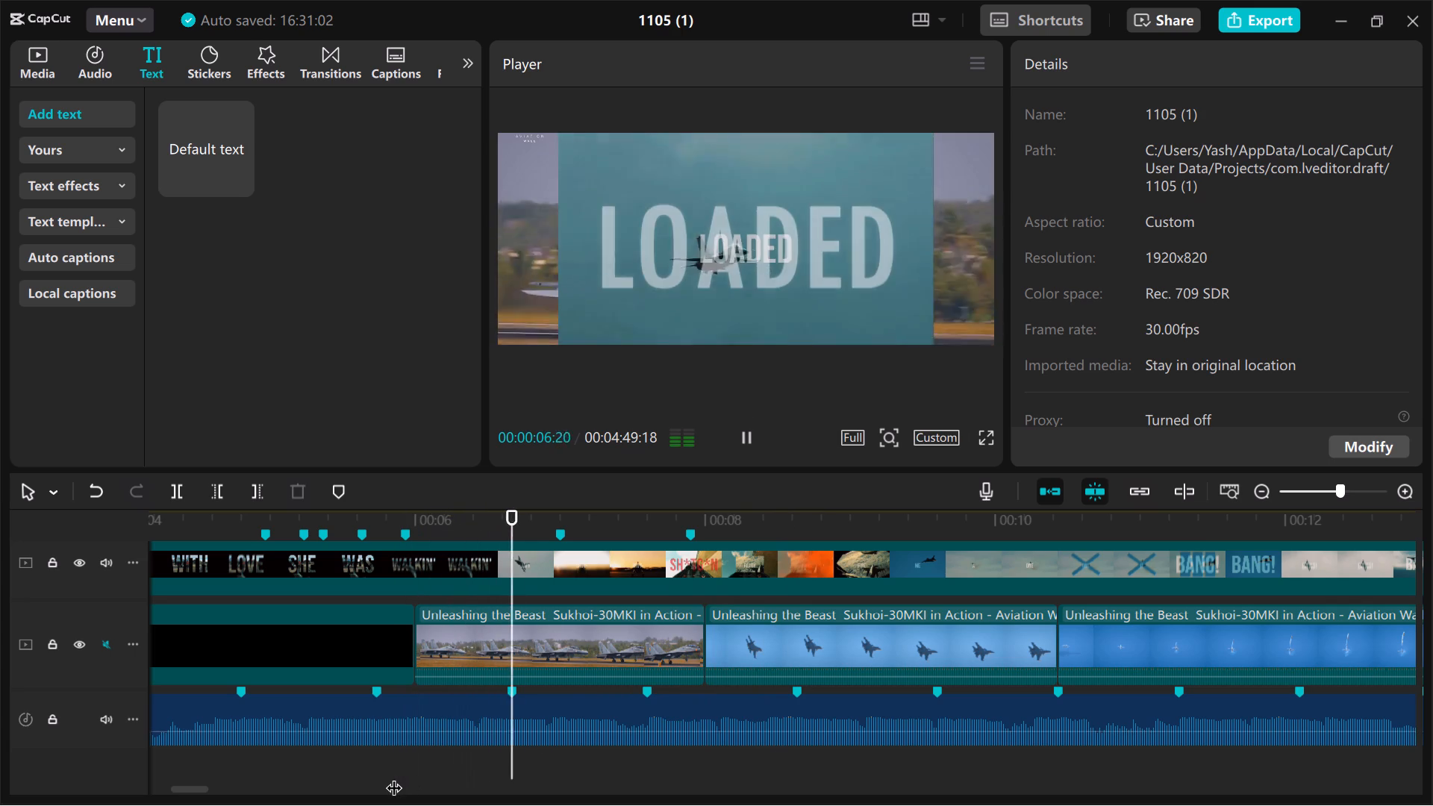
key(space)
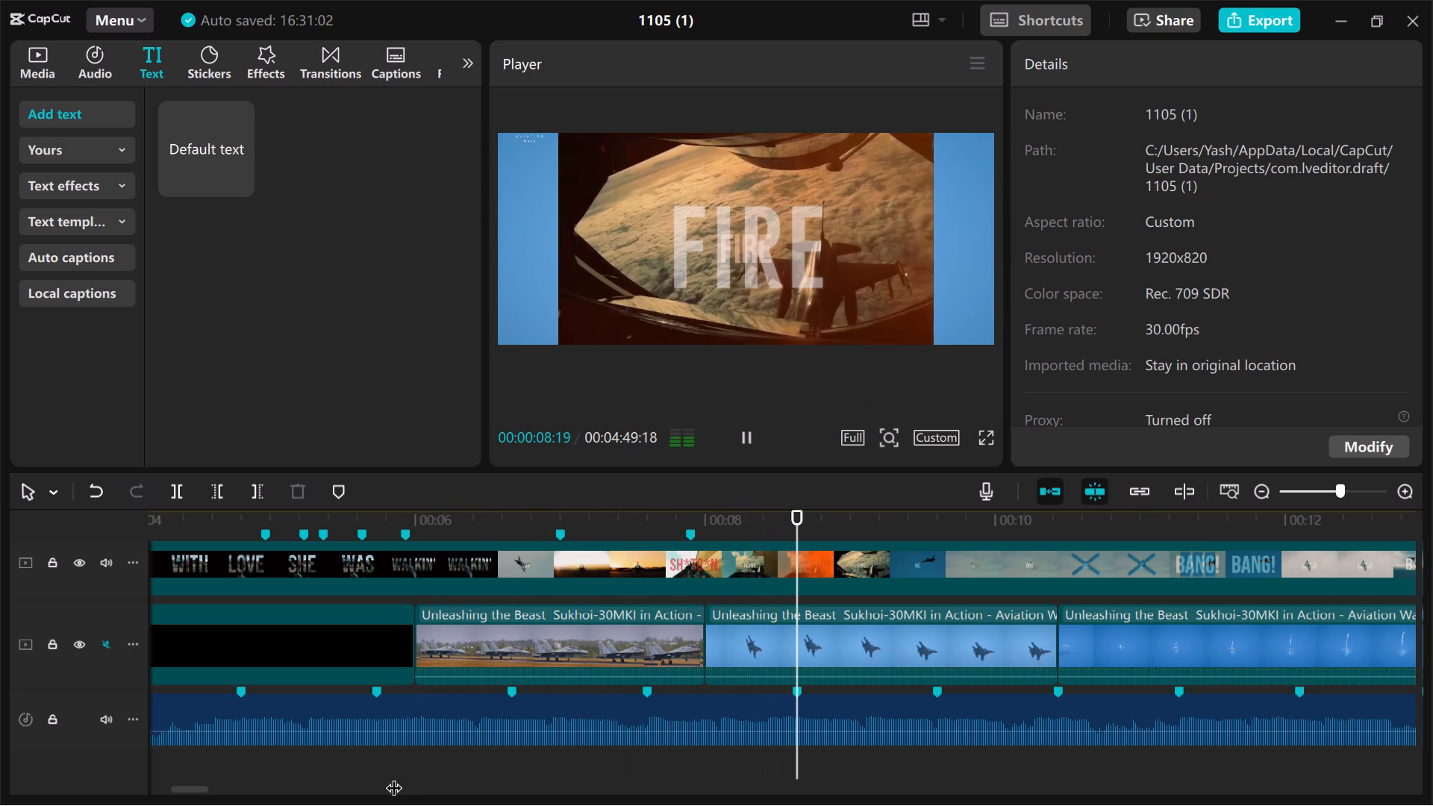
click(439, 775)
key(space)
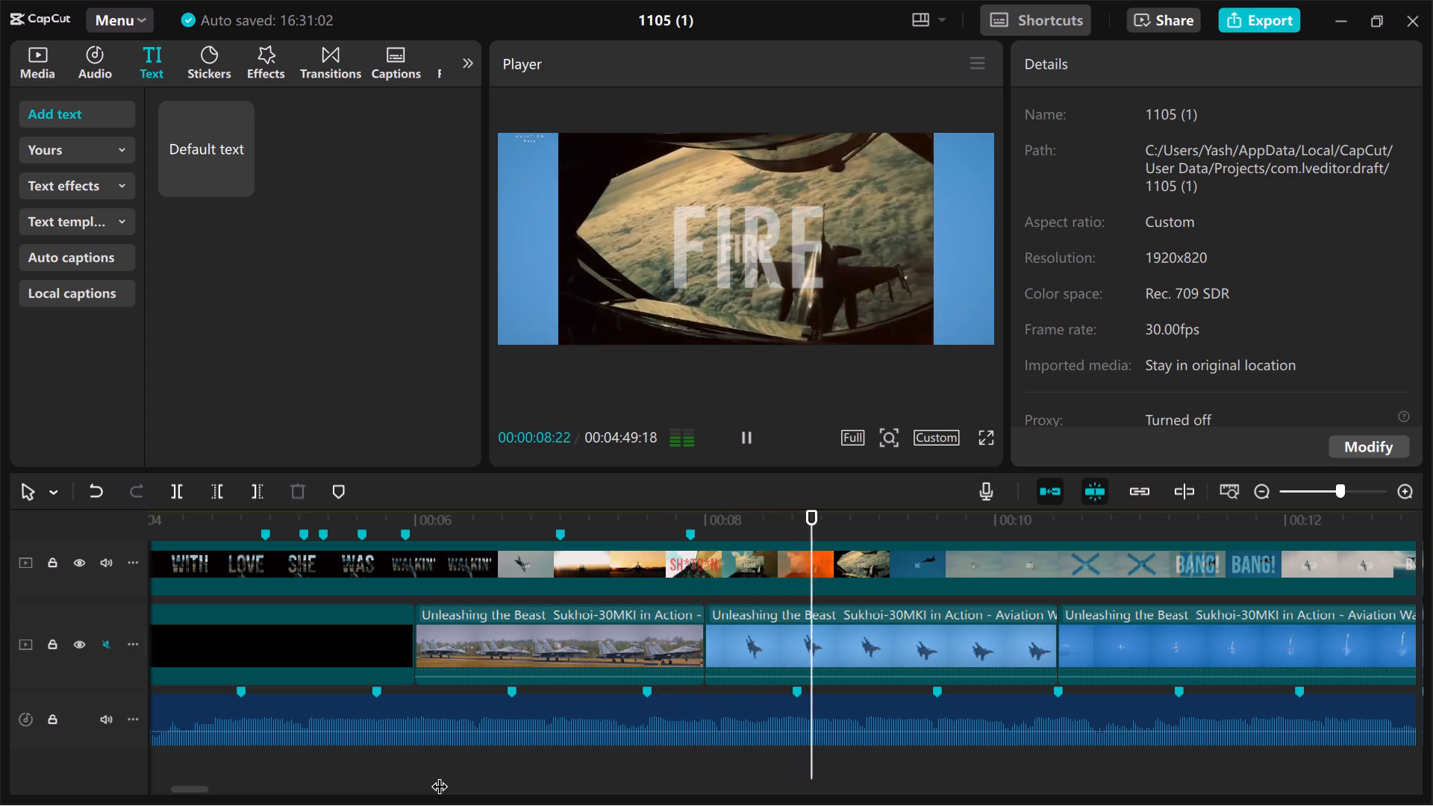
click(439, 775)
key(space)
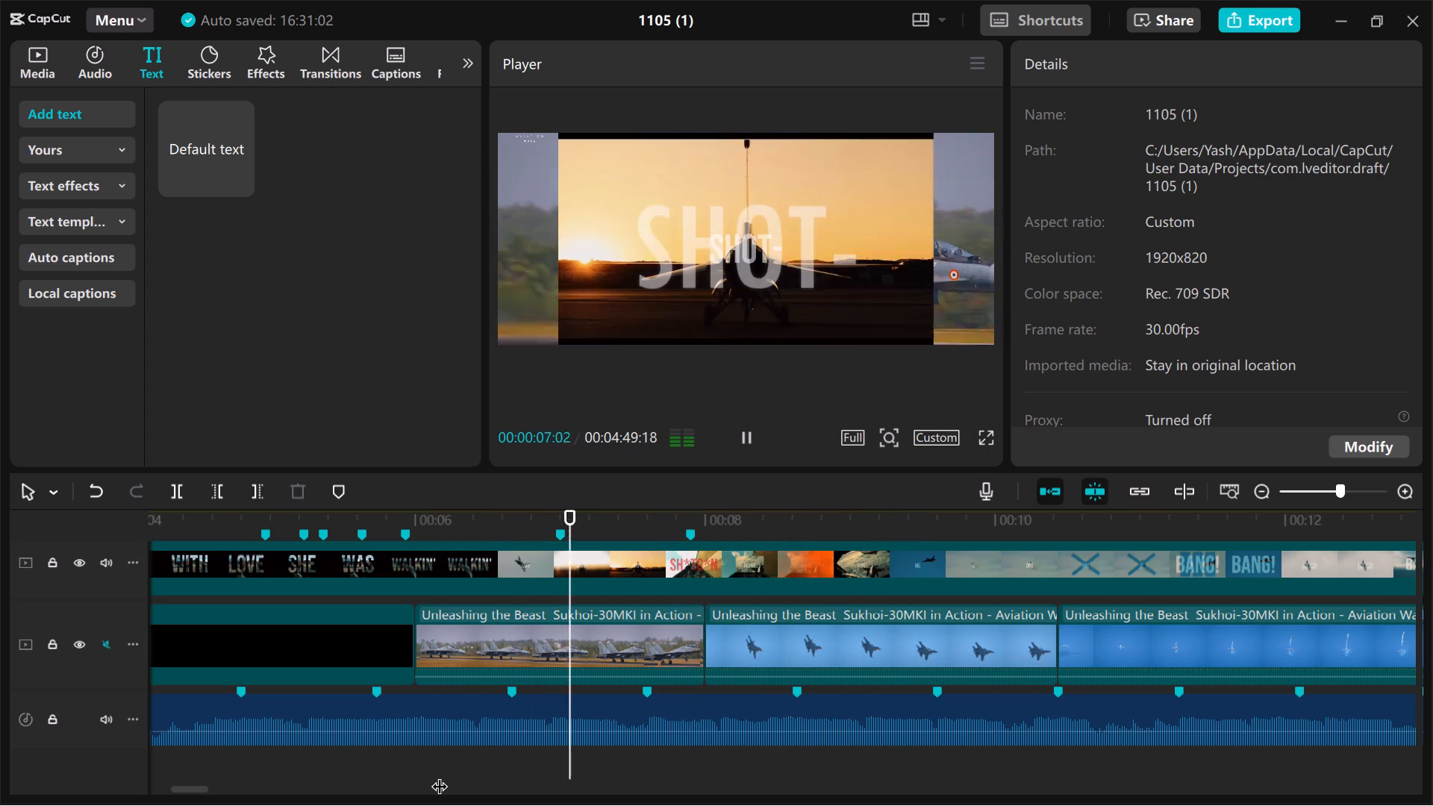
key(space)
key(space)
key(space)
key(space)
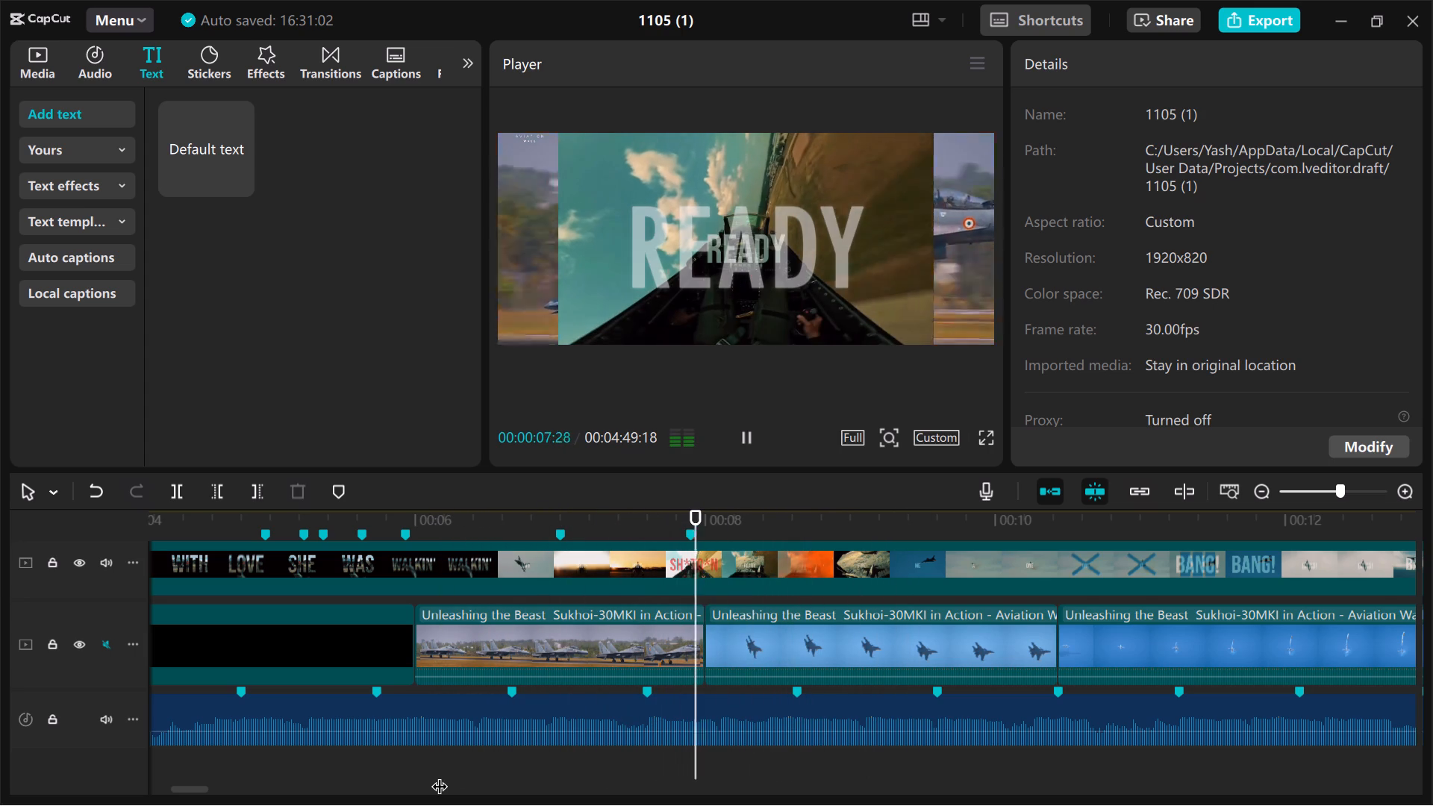
key(space)
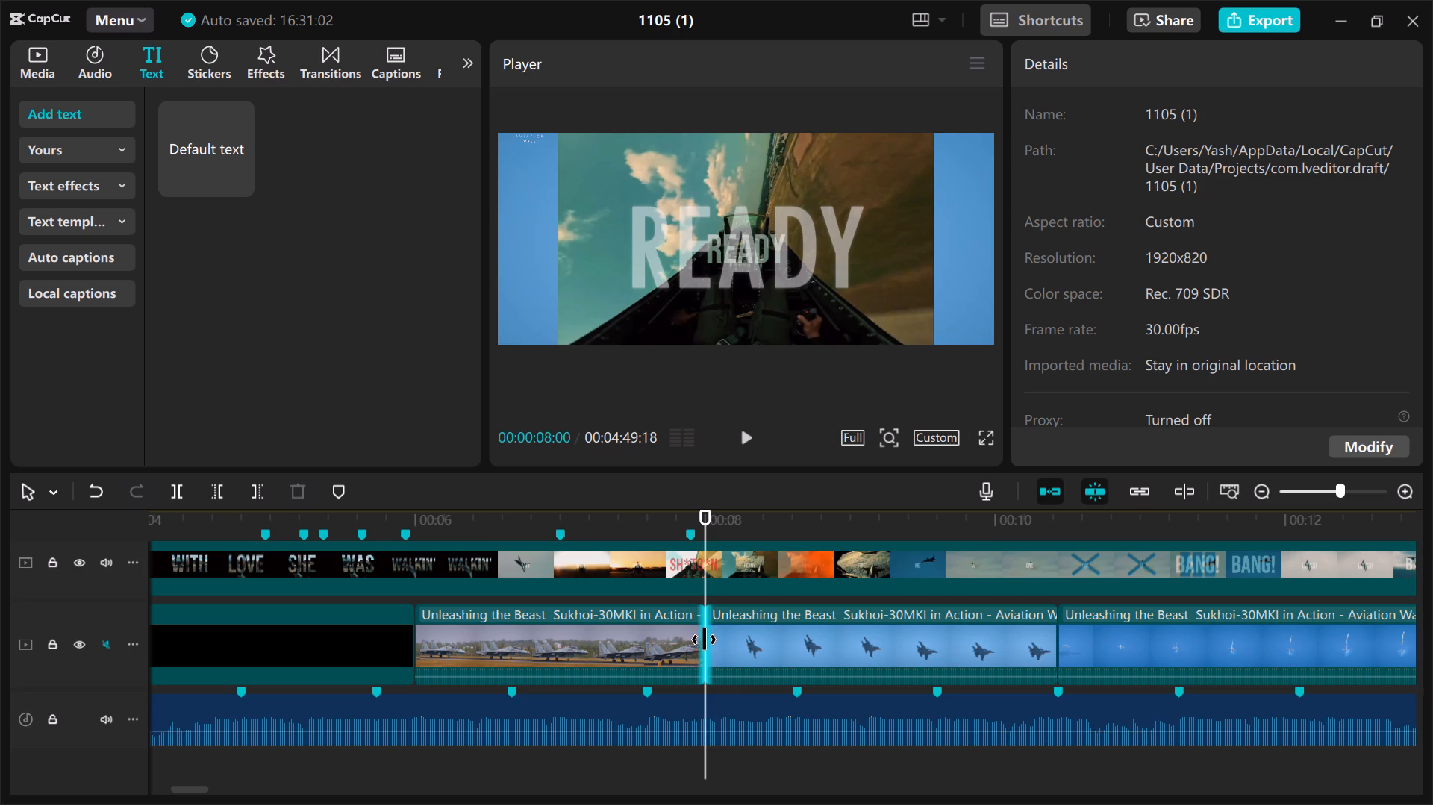
Move the cut between the parked Sukhoi clip and the flying Sukhoi clip to about 00:00:08:08, at the "TO" lyric.
drag(704, 640, 723, 639)
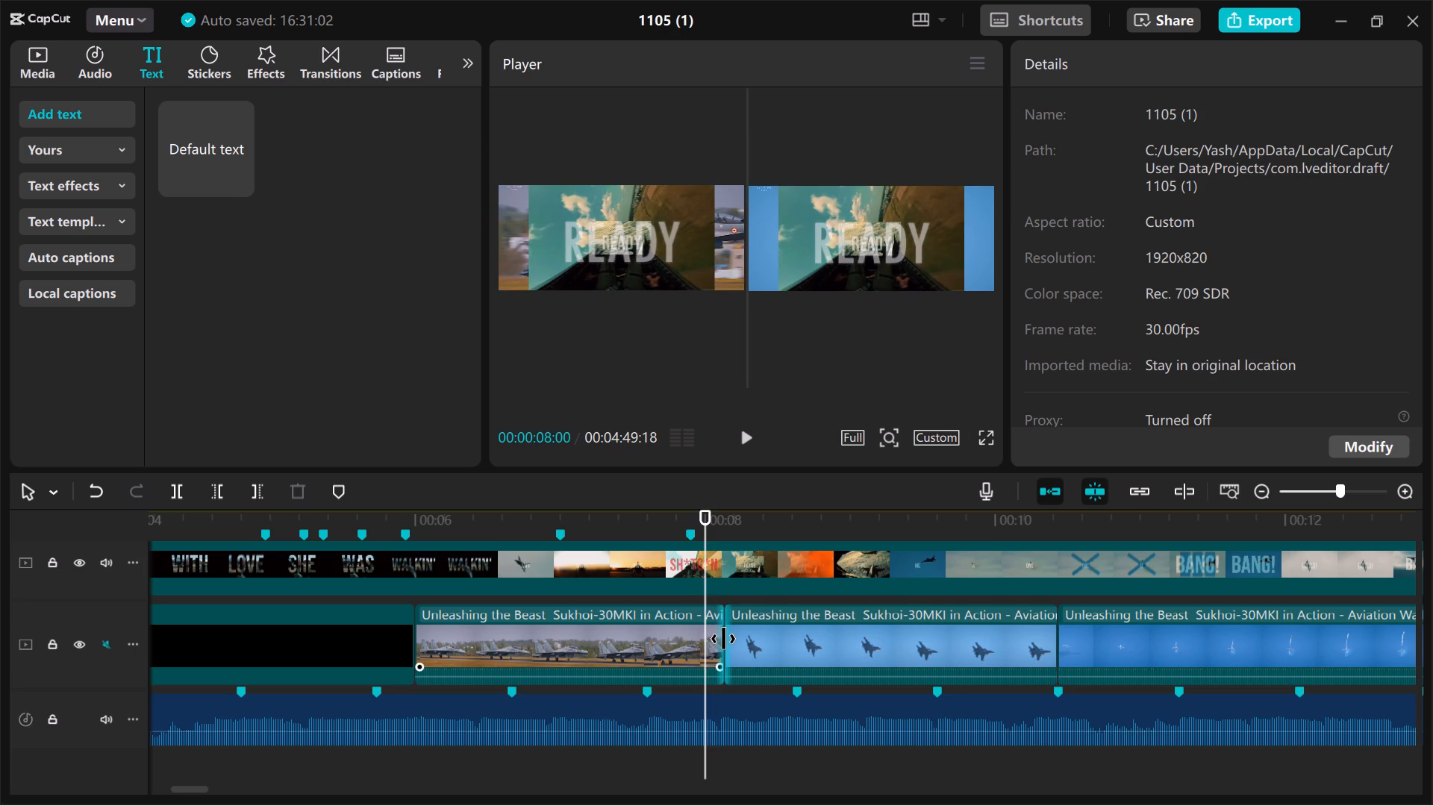
drag(723, 639, 747, 636)
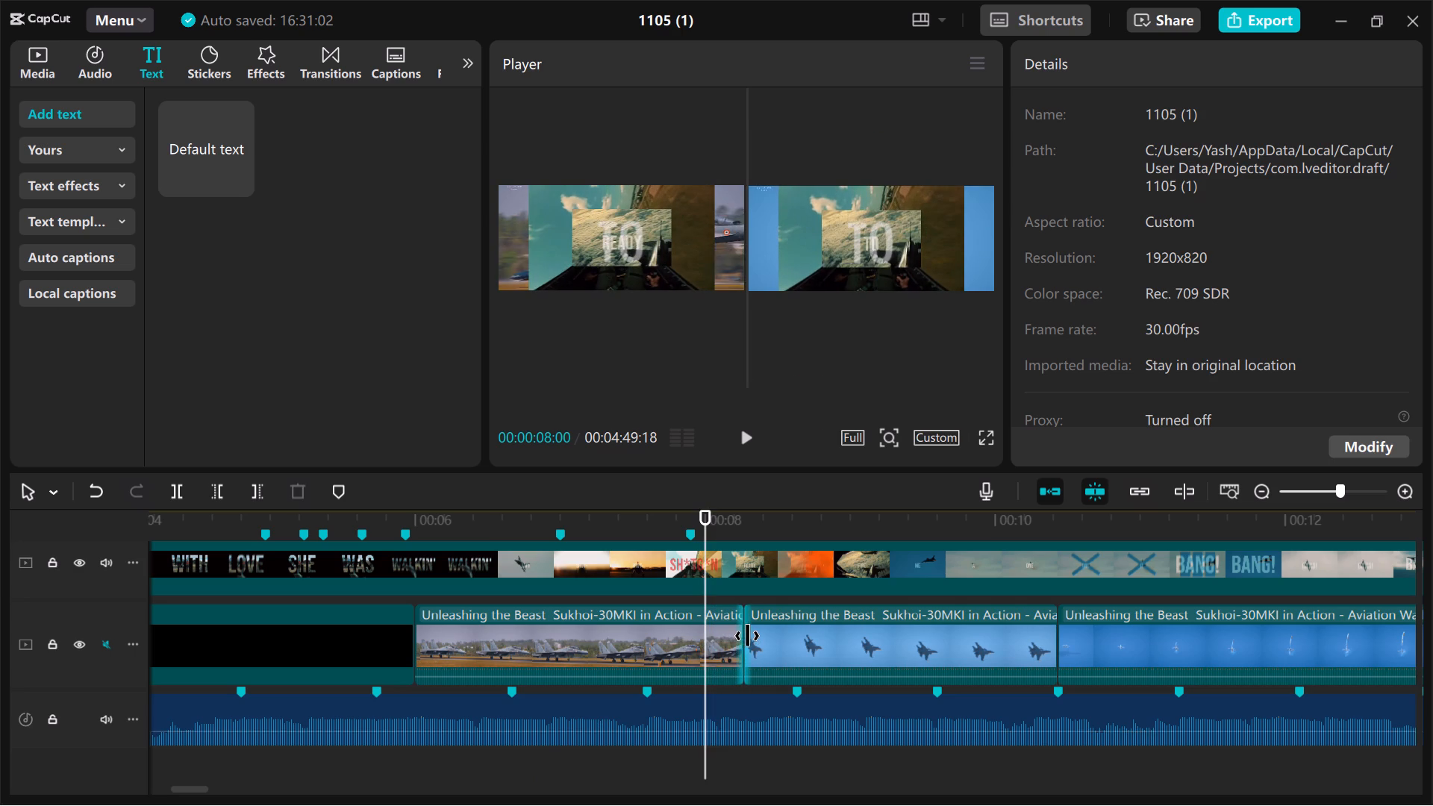
drag(747, 636, 748, 636)
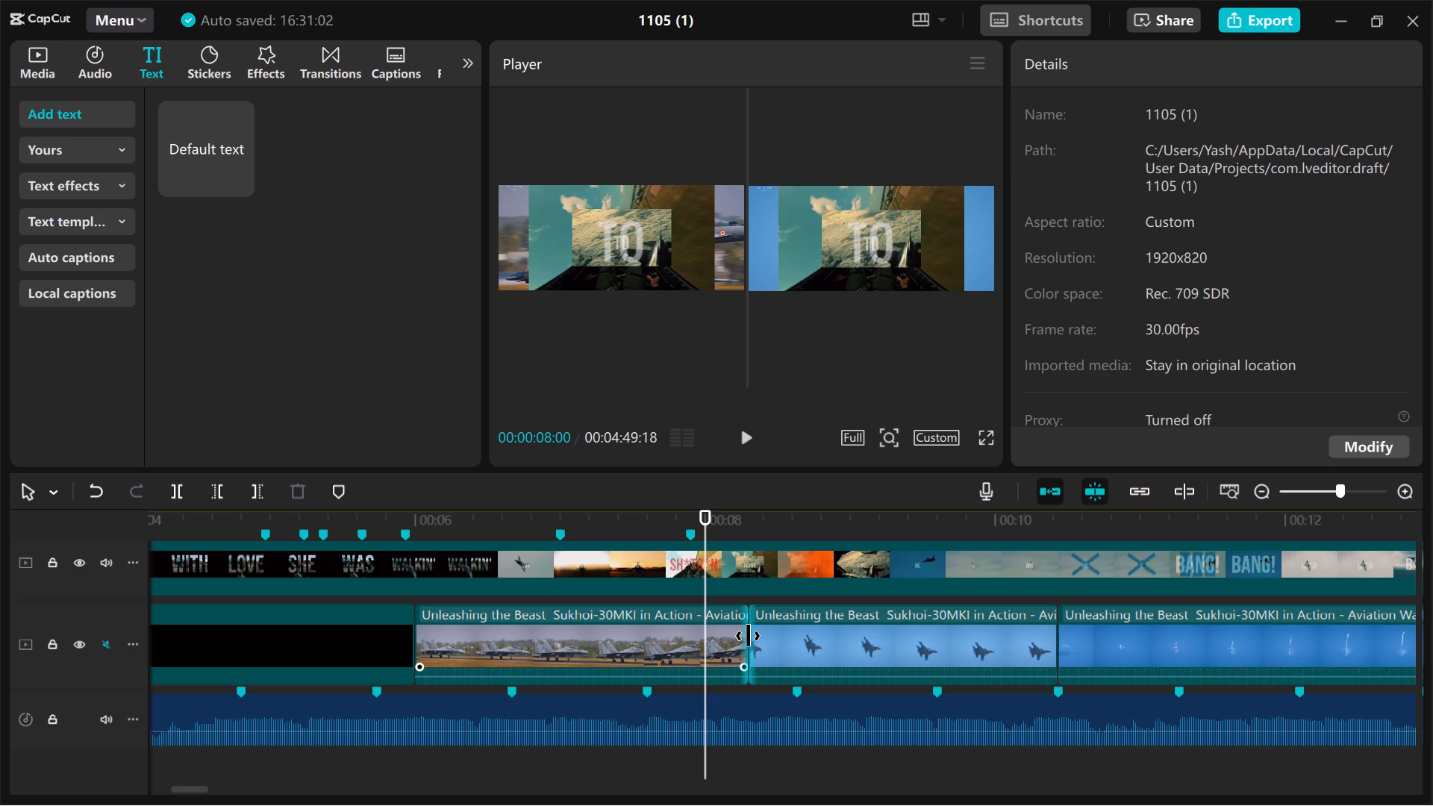
drag(748, 636, 745, 637)
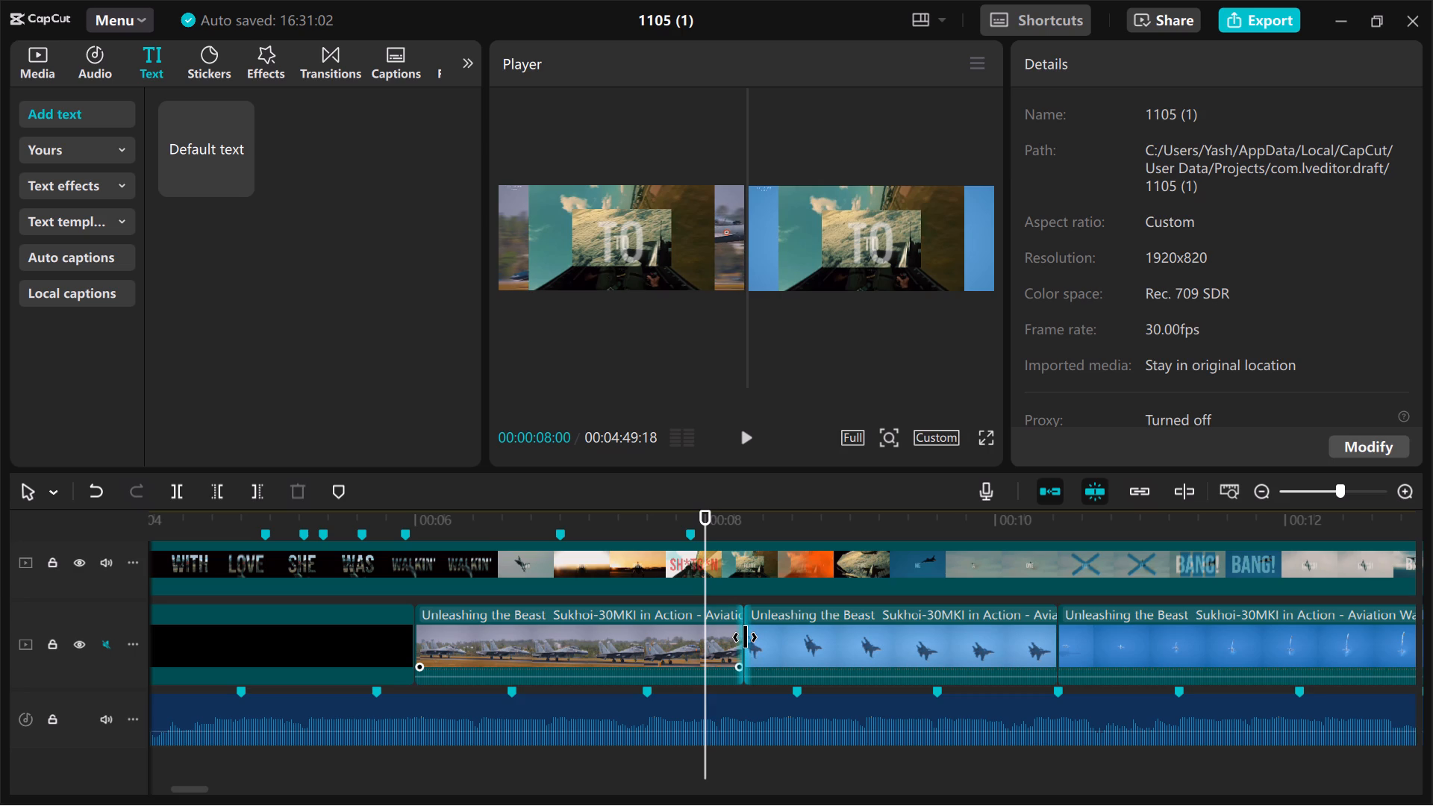
drag(745, 637, 745, 638)
drag(745, 638, 743, 638)
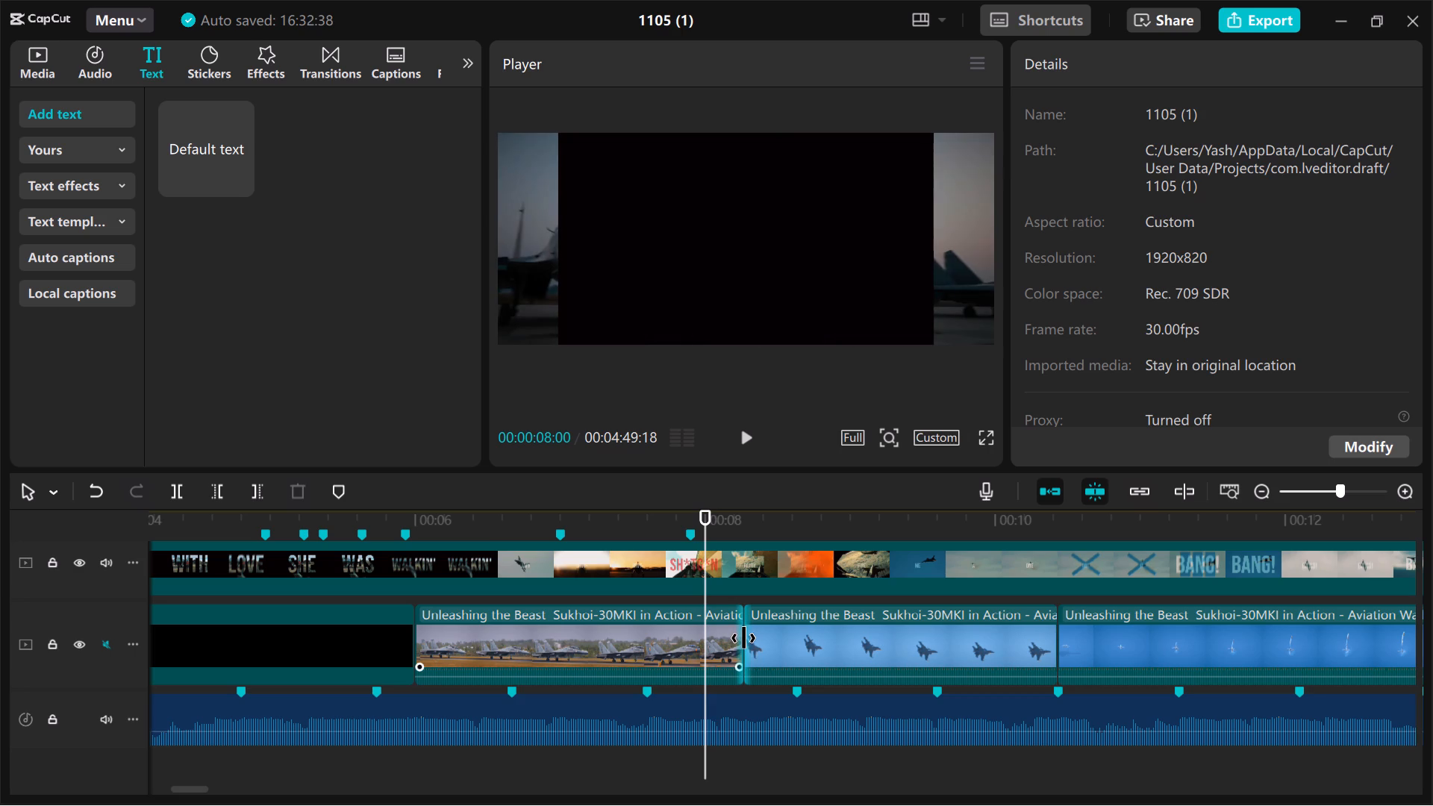
Replay the section from about 00:00:06:00 through the "BANG!" lyrics, checking the moved footage cut at "TO" against the reference's beats.
click(419, 771)
key(space)
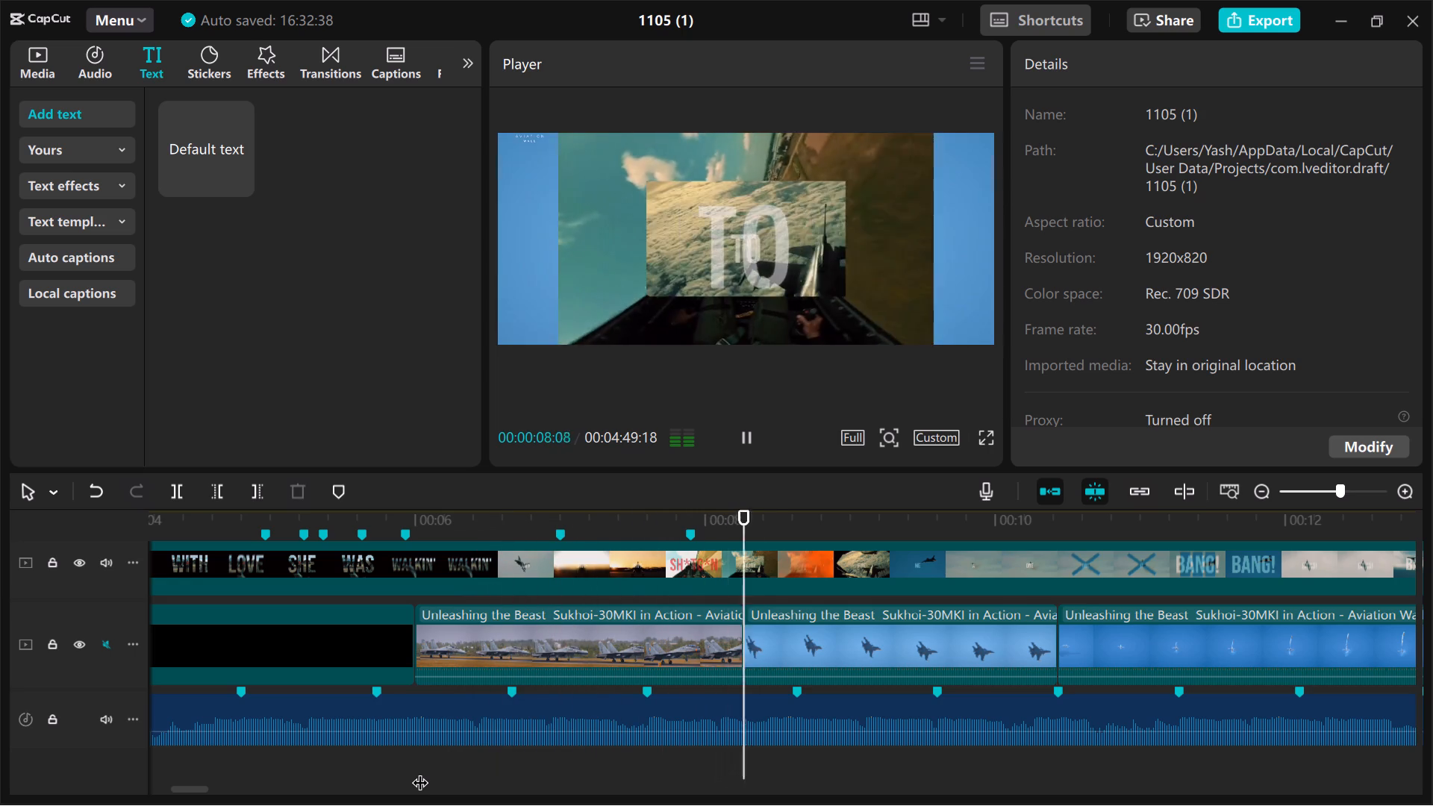
key(space)
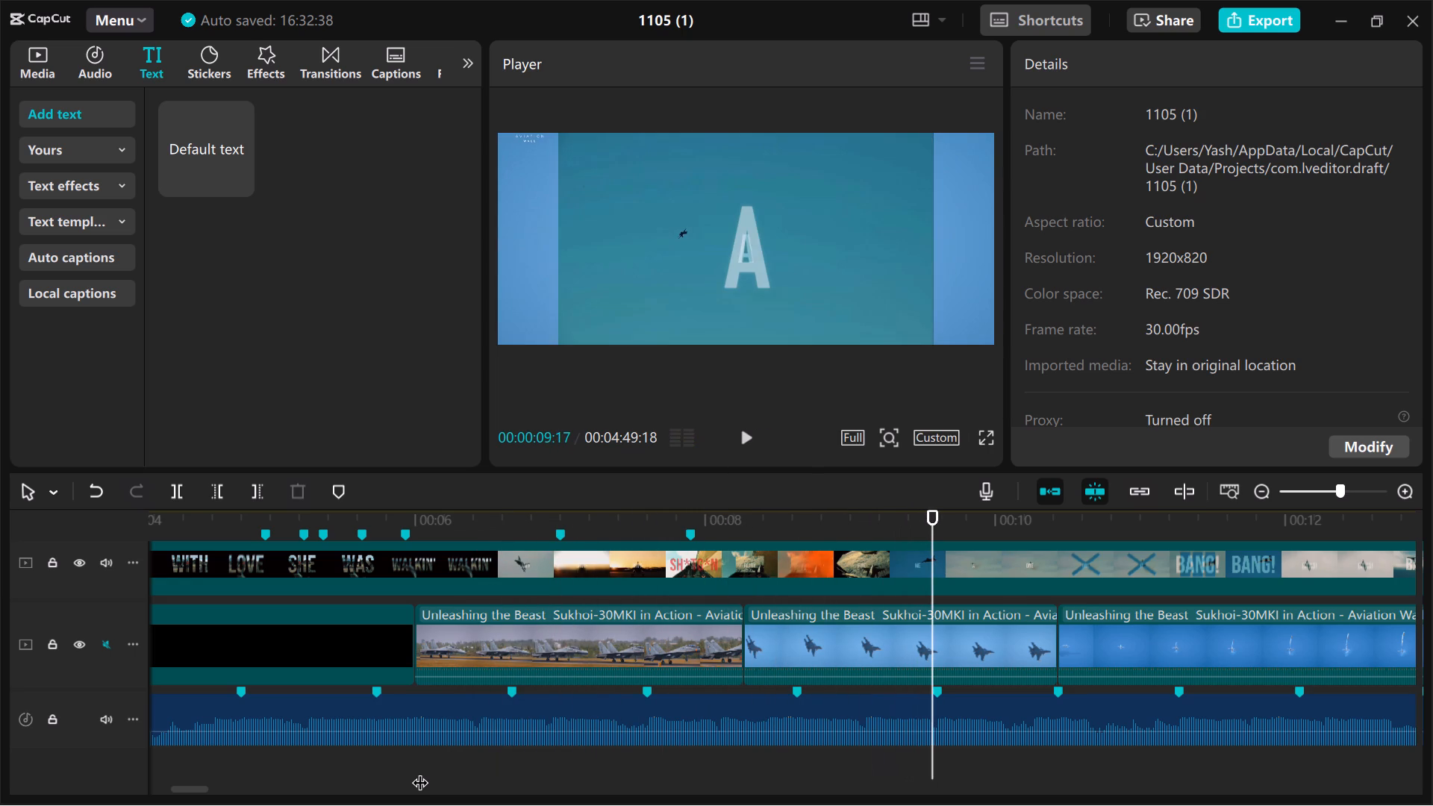
key(space)
click(485, 762)
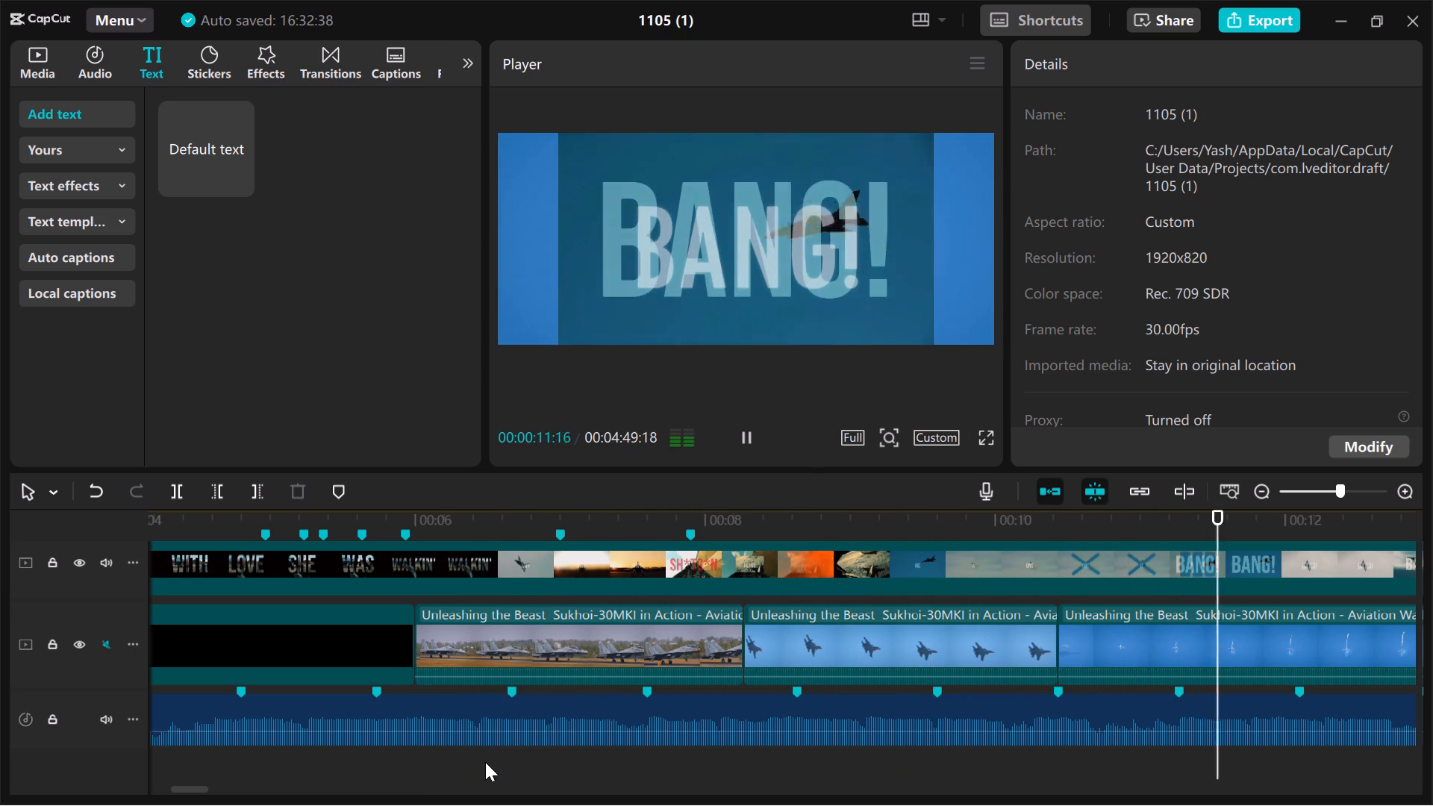
key(space)
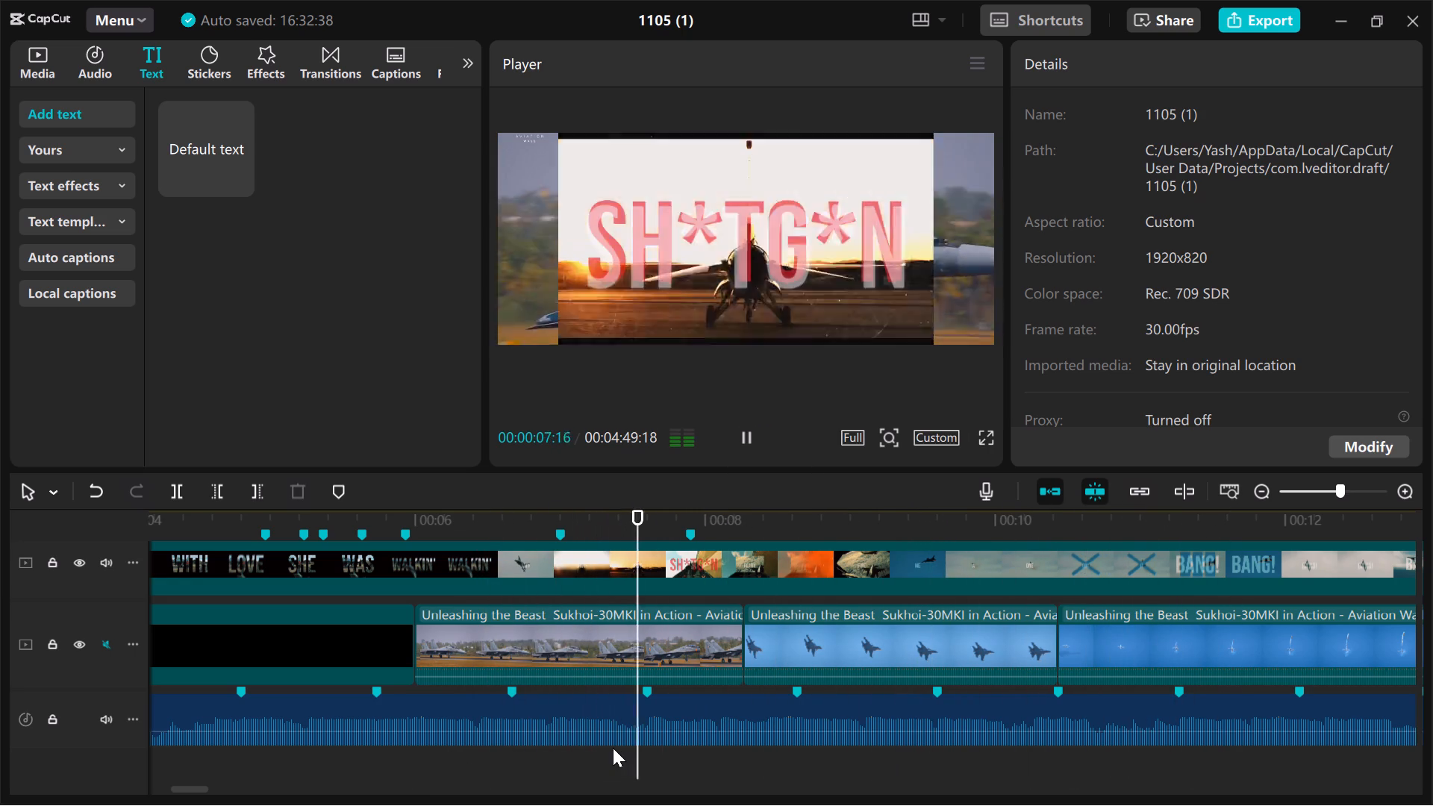
key(space)
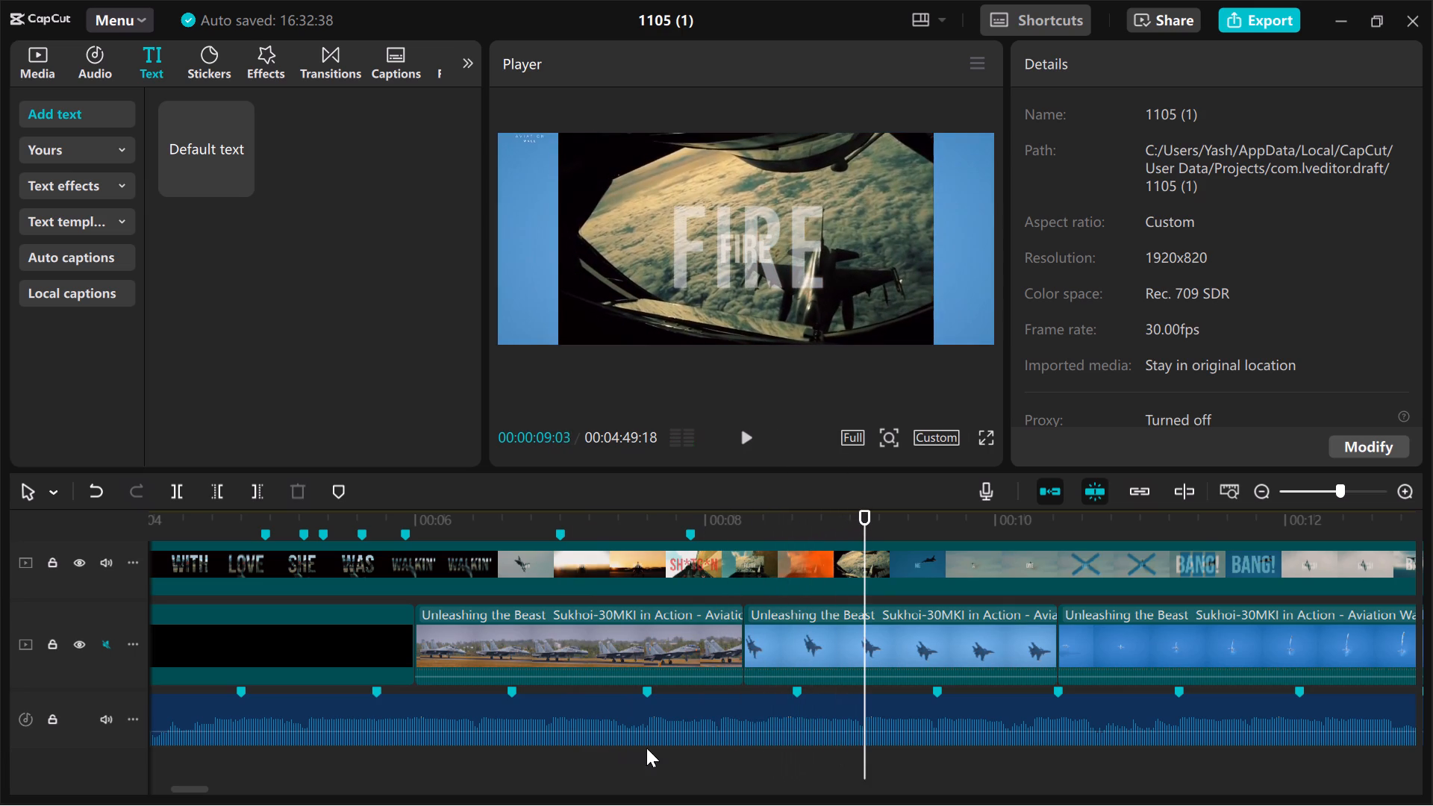
Step frame by frame from 00:00:07:21 to the marker at 00:00:07:27, examining where the reference changes from "SH*TG*N" to "READY".
click(661, 749)
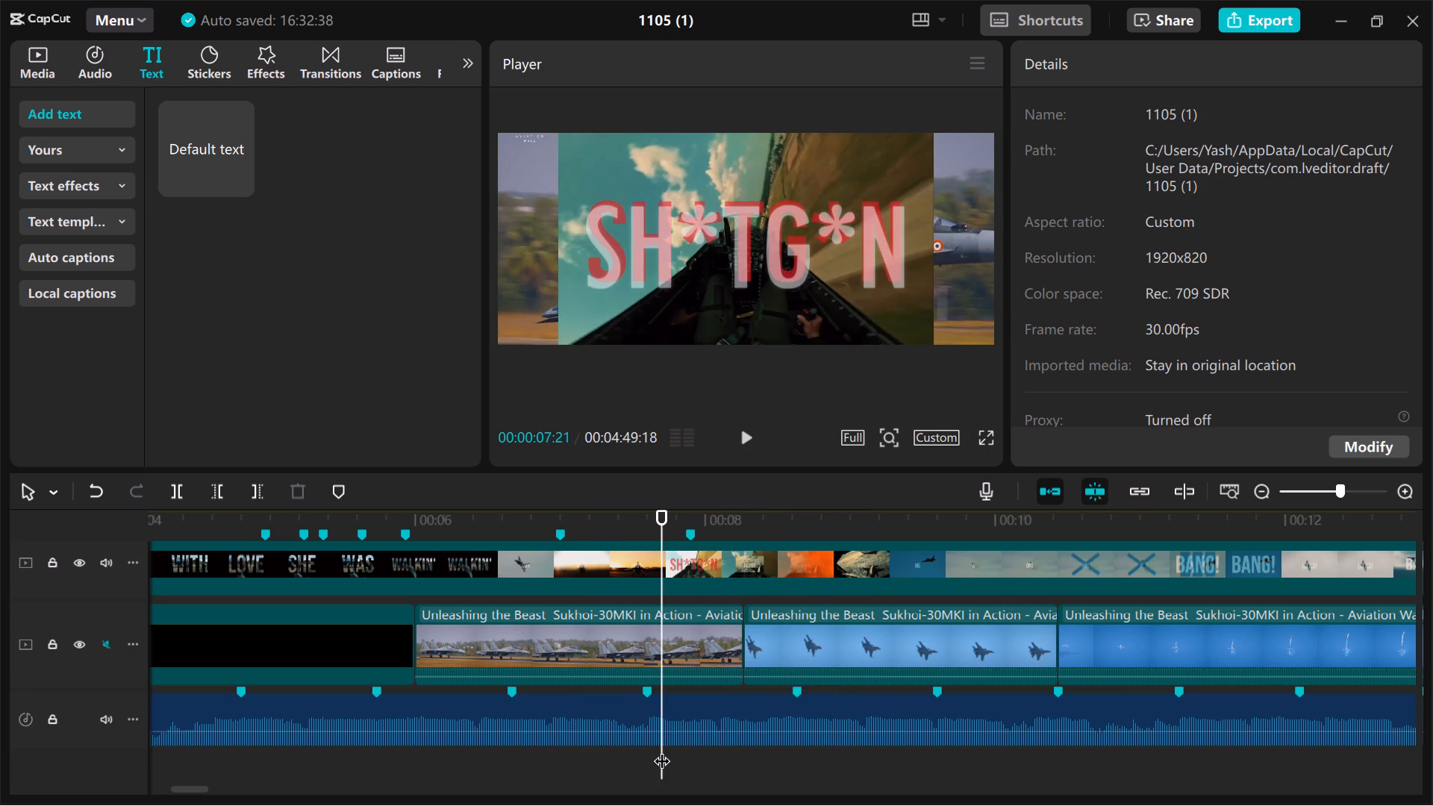
key(Right)
key(Right)
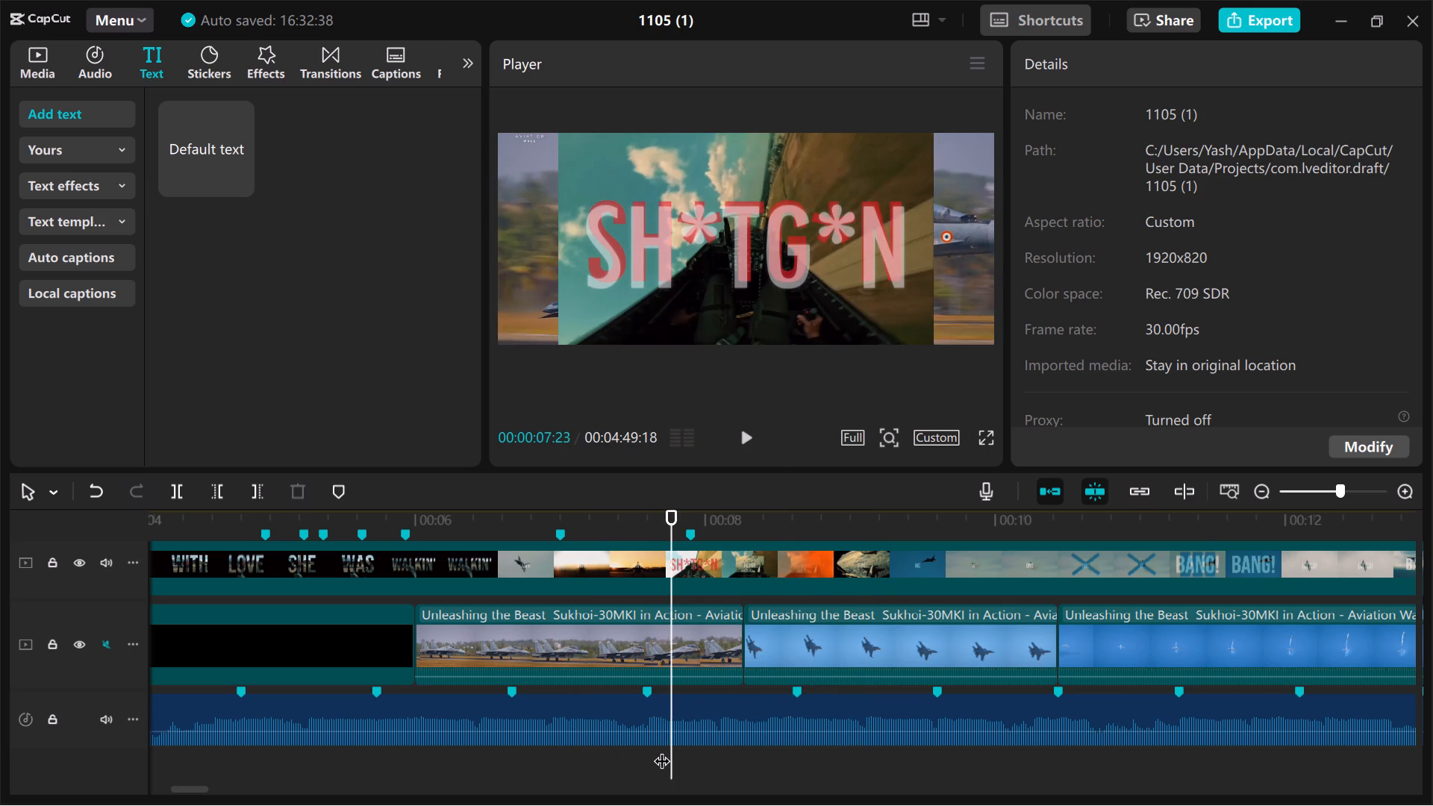
key(Right)
key(Right)
key(Right)
key(Right)
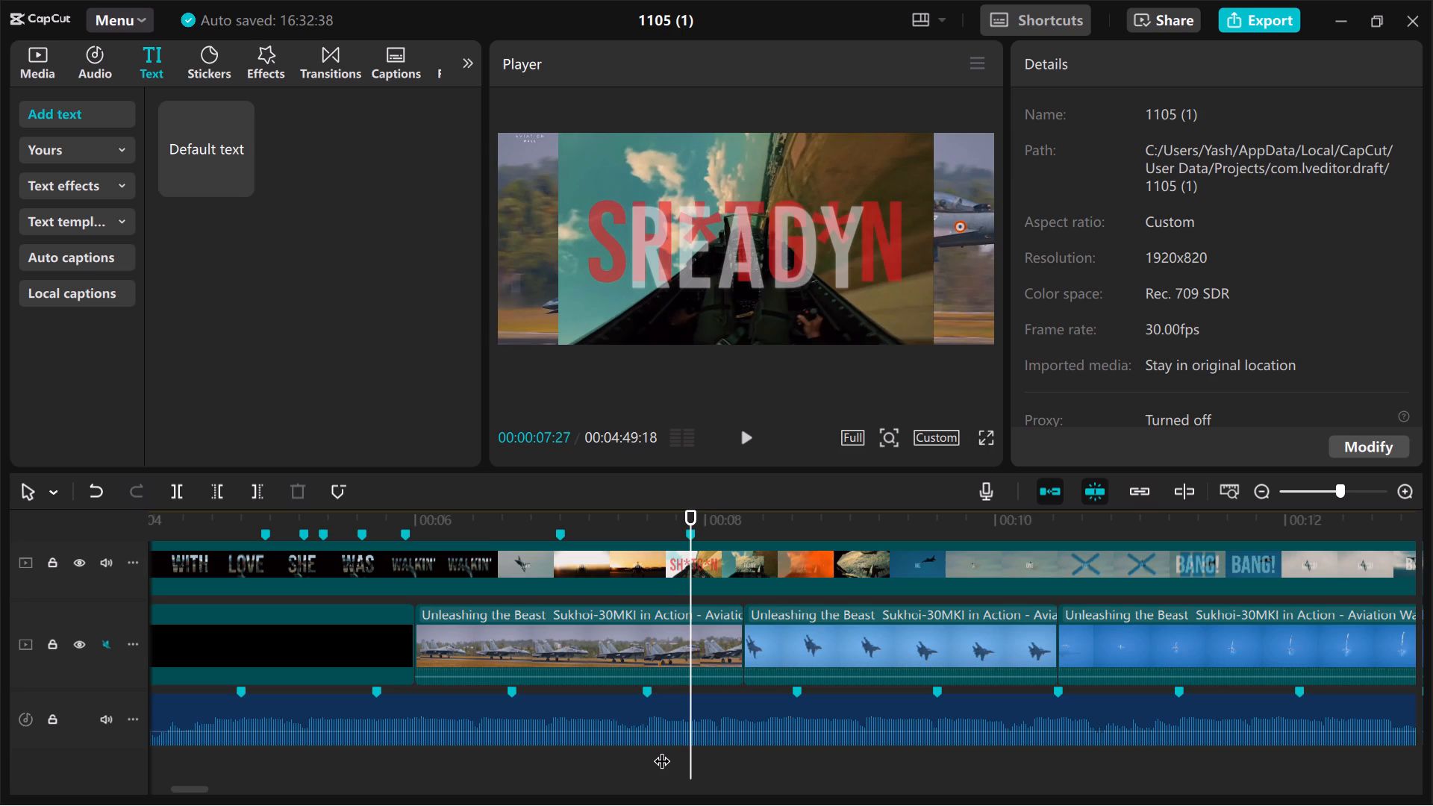
key(Left)
key(Right)
key(Right)
key(Left)
With the reference video track hidden, insert a freeze frame at the start of the flying Sukhoi clip at 00:00:08:08.
ctrl+scroll(752, 722, up, 8)
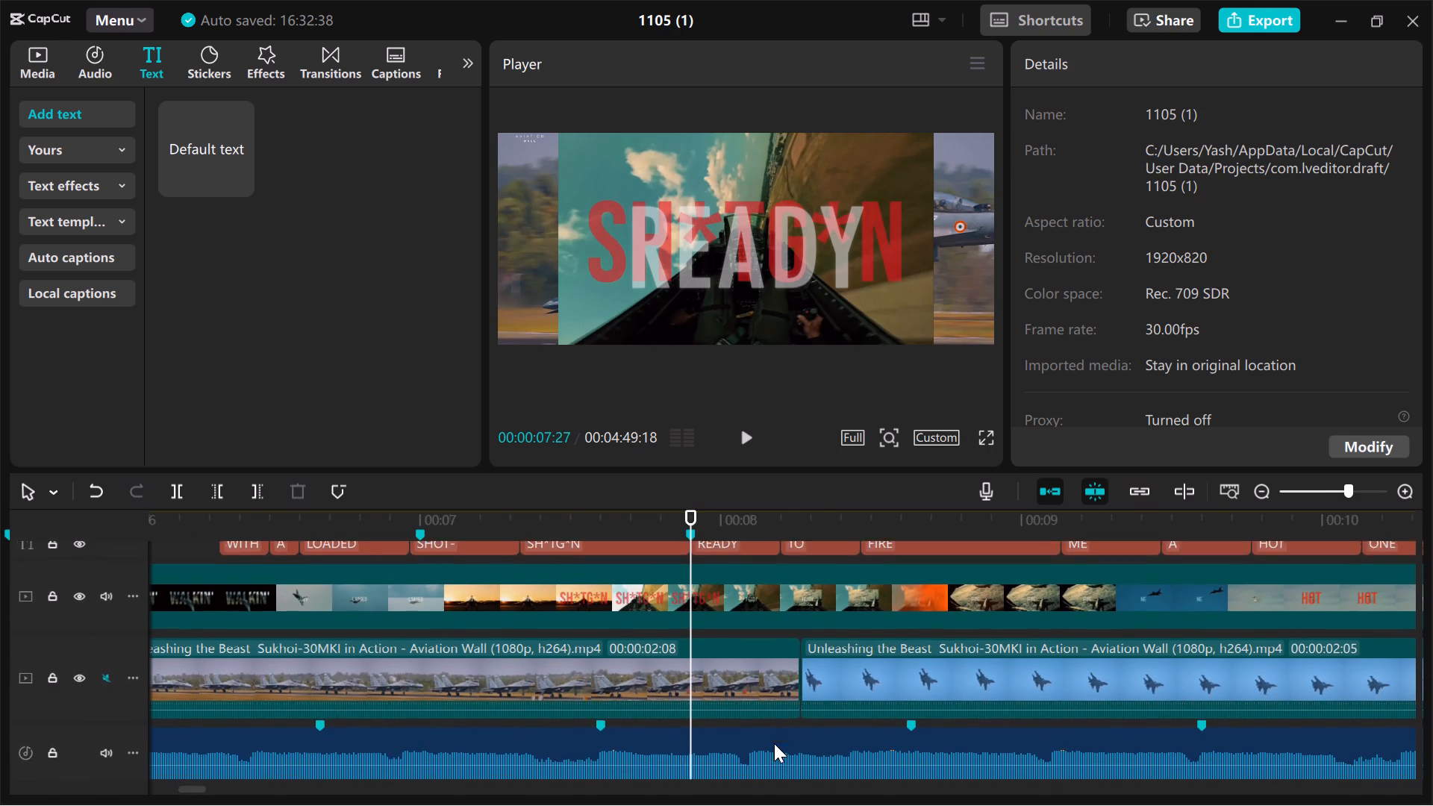
click(811, 756)
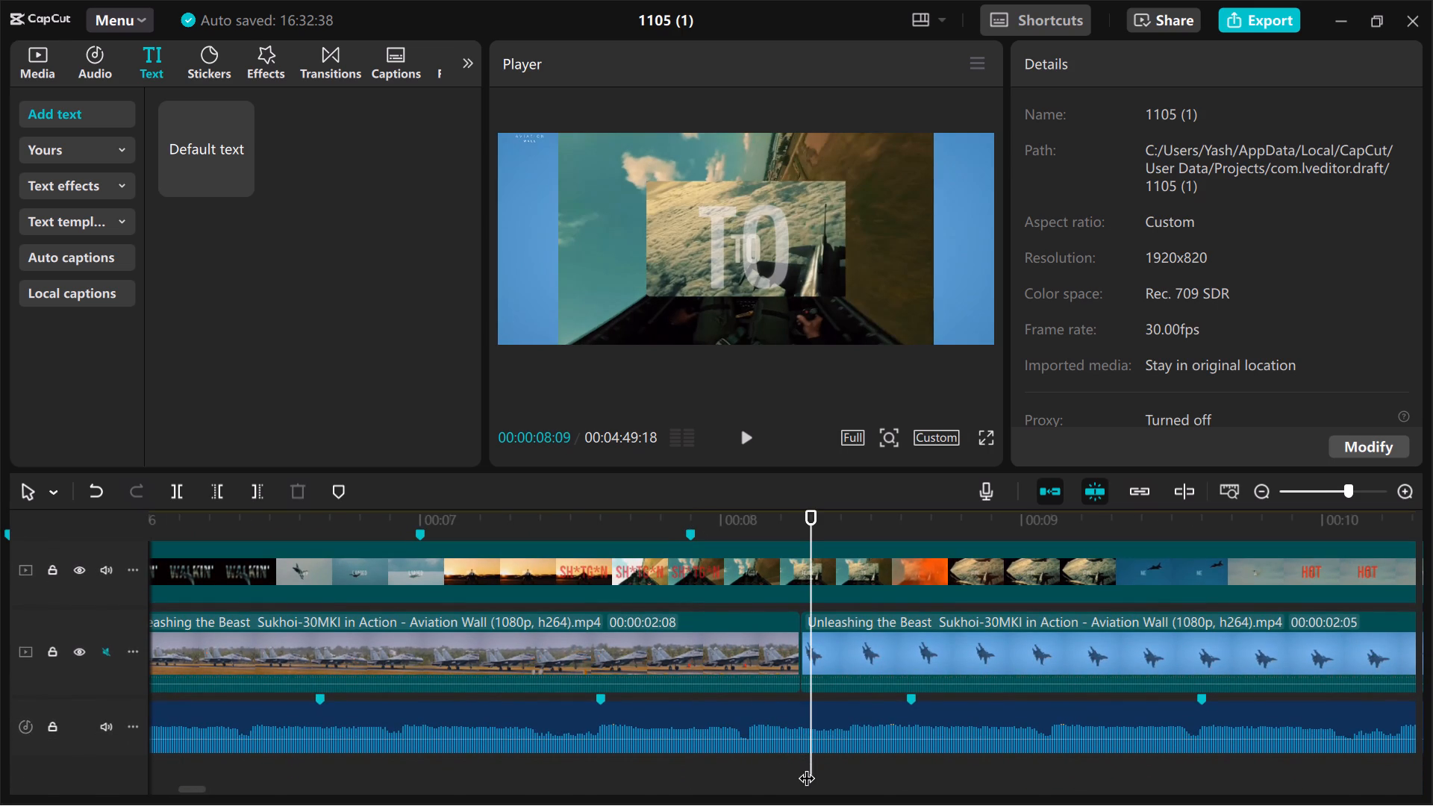
click(805, 766)
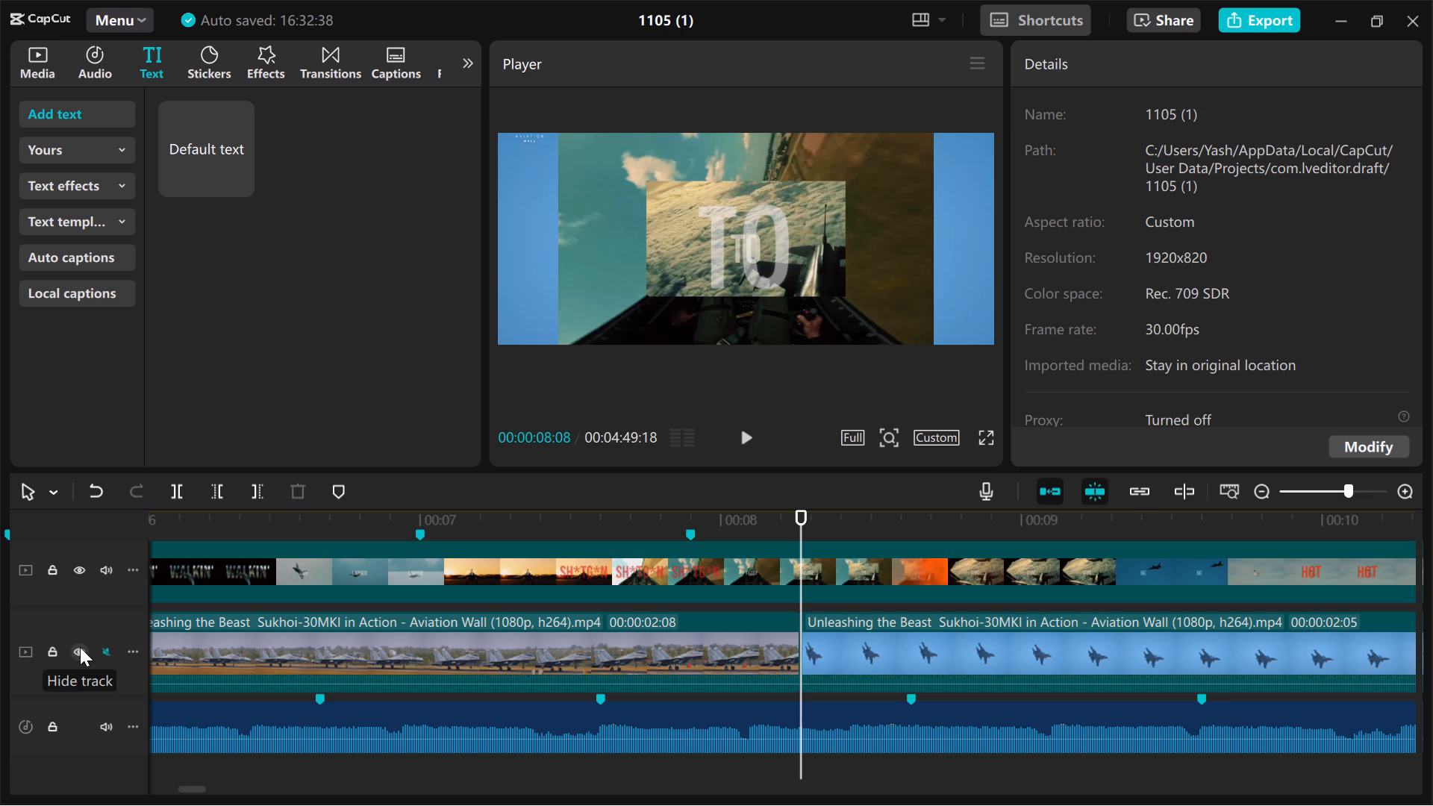
click(78, 573)
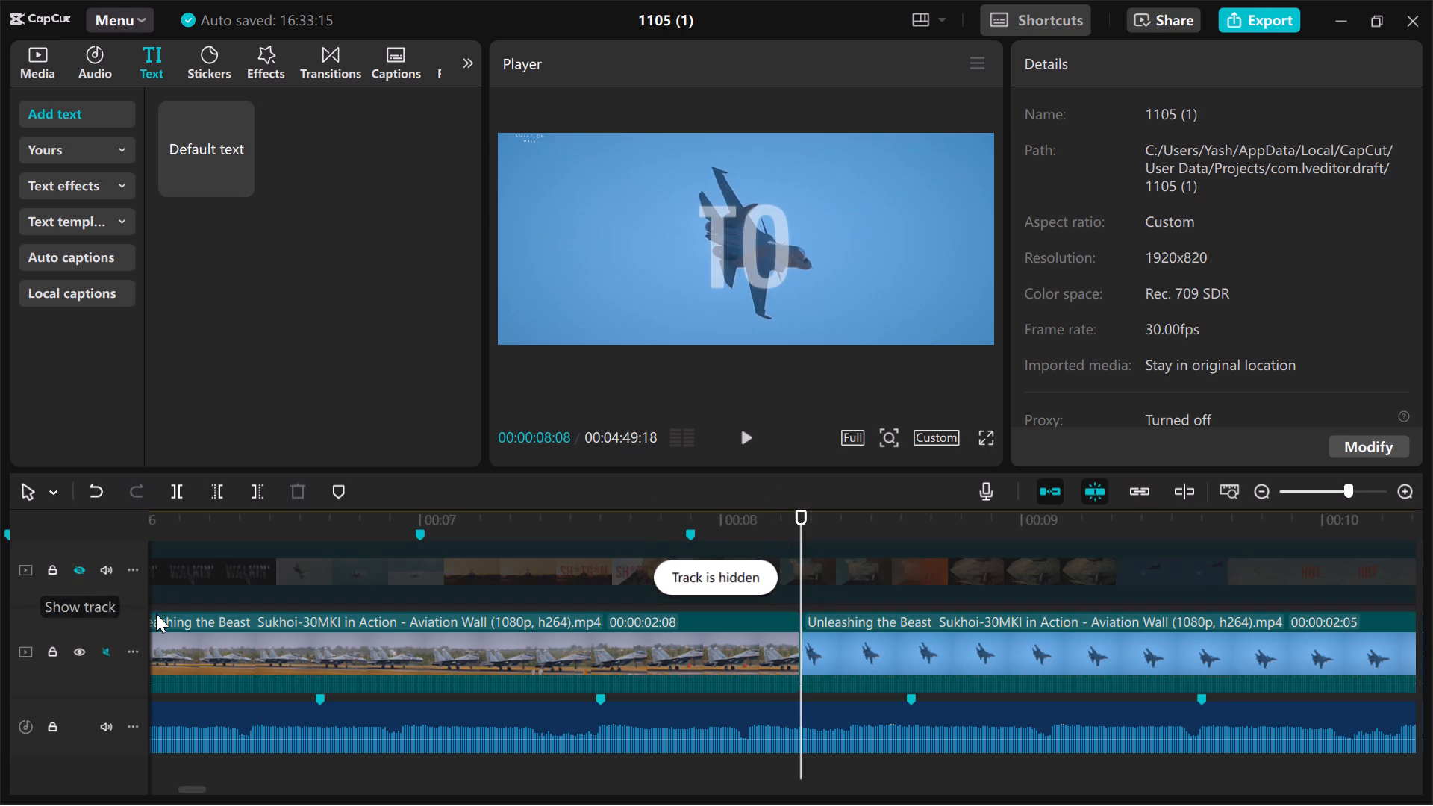
key(Left)
key(Right)
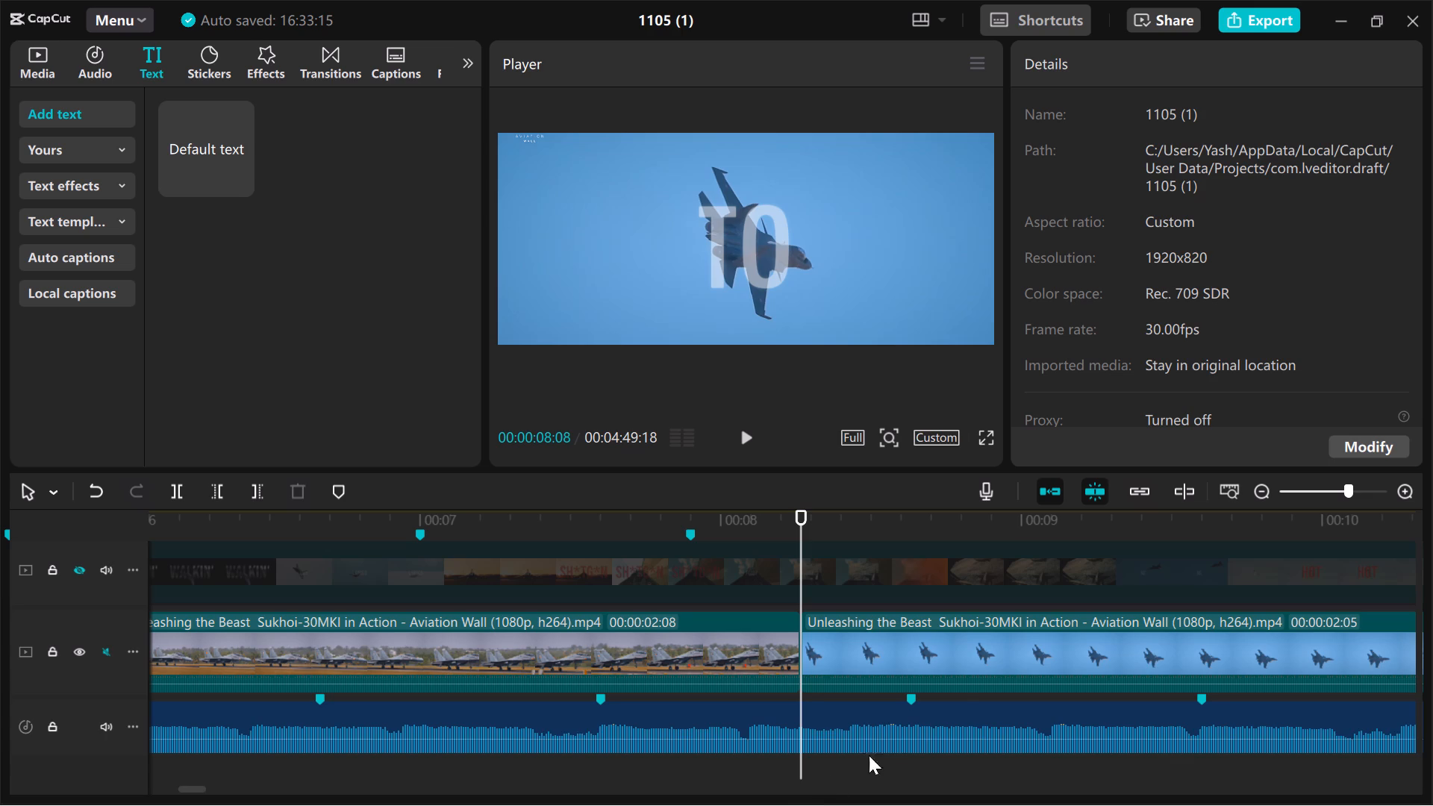
right_click(814, 633)
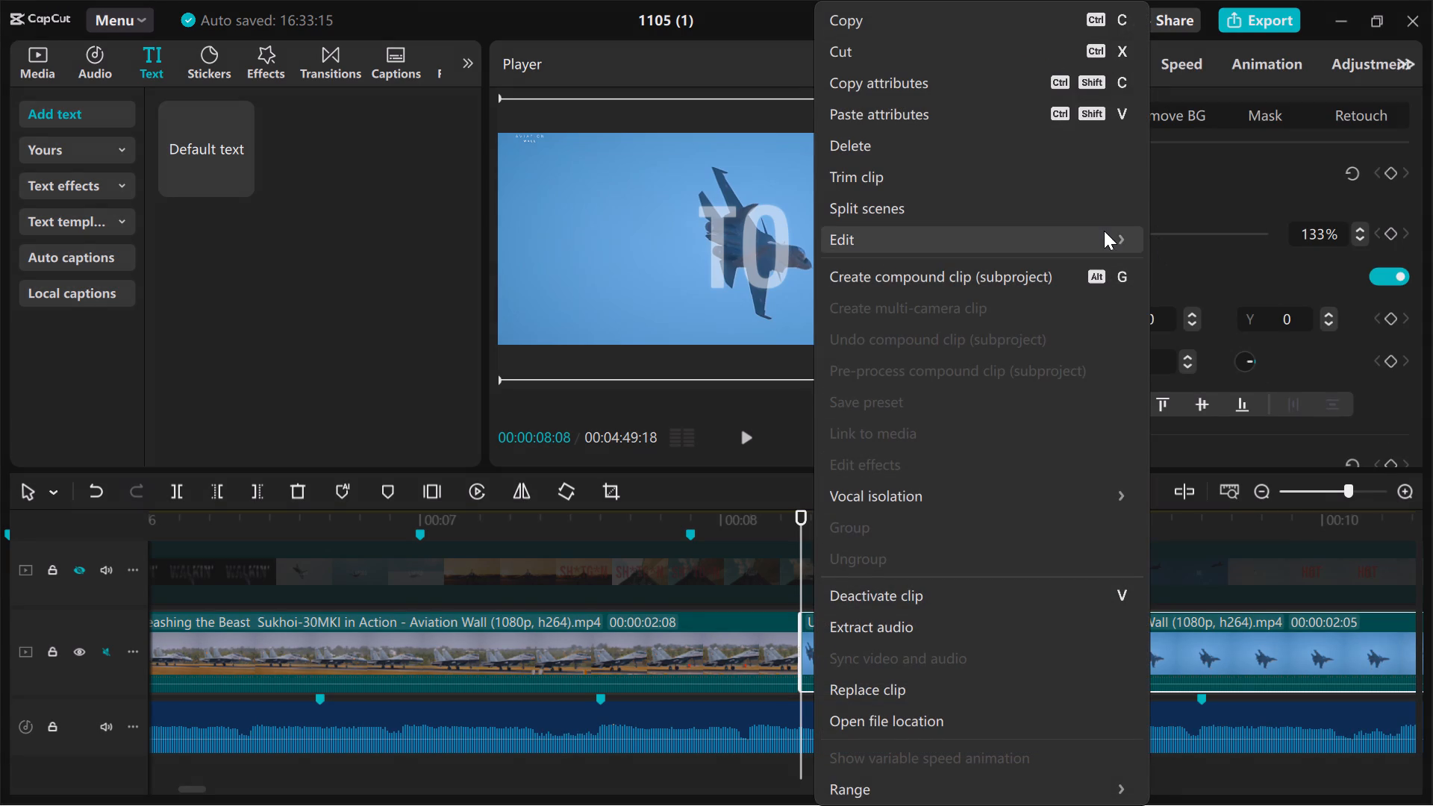
click(1166, 236)
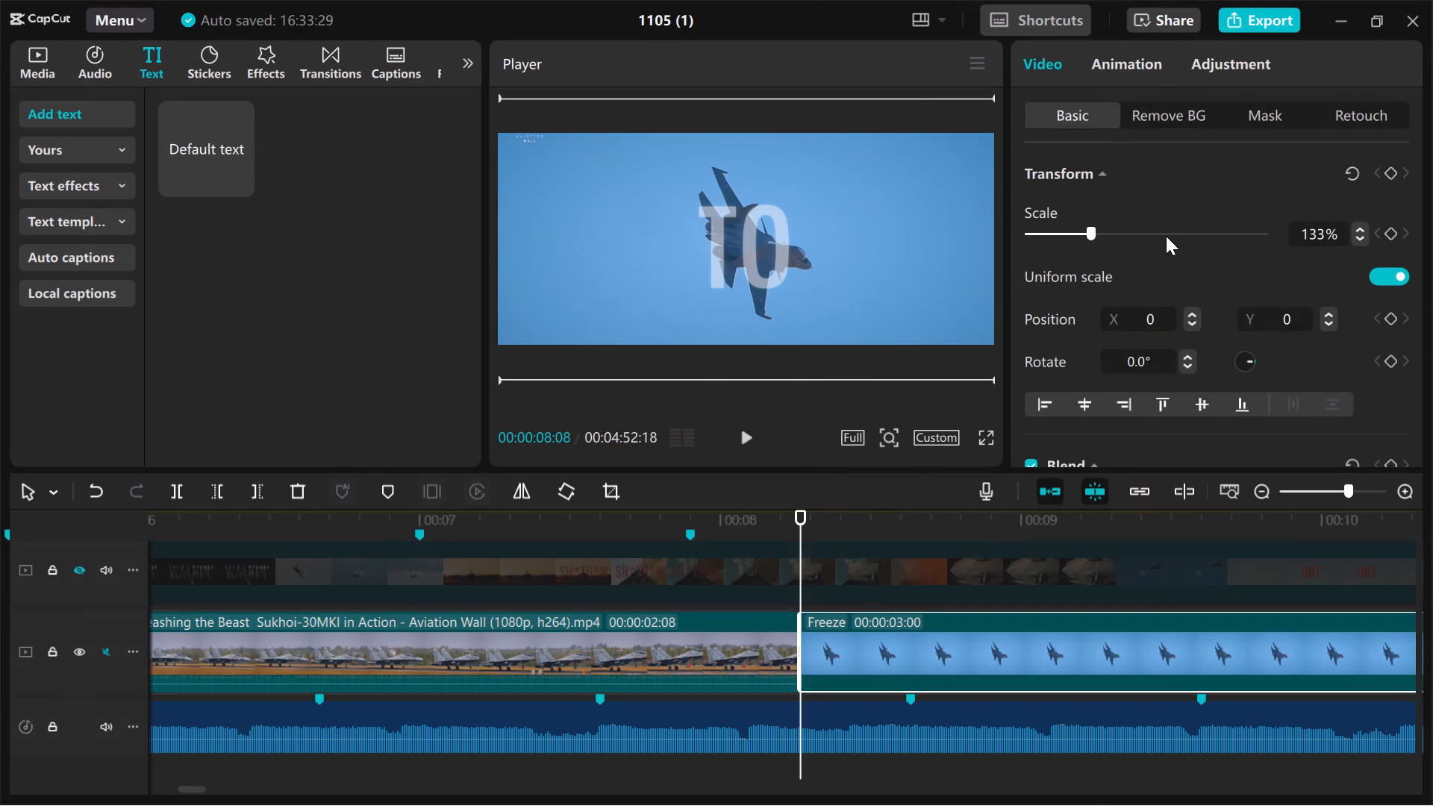
Shorten the freeze frame so it ends on the beat marker at about 00:00:08:19, during the "FIRE" lyric.
scroll(893, 666, left, 1)
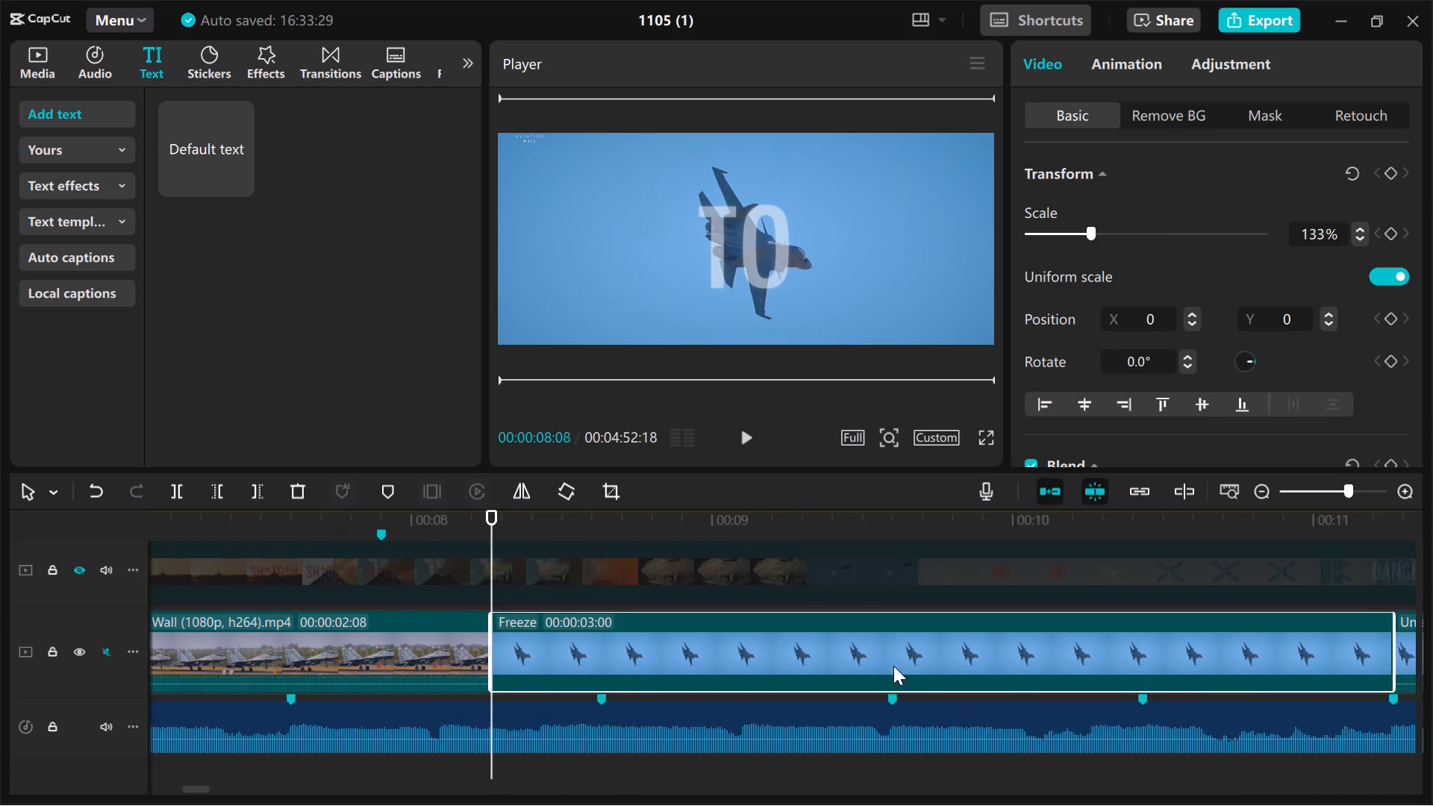
scroll(893, 666, left, 1)
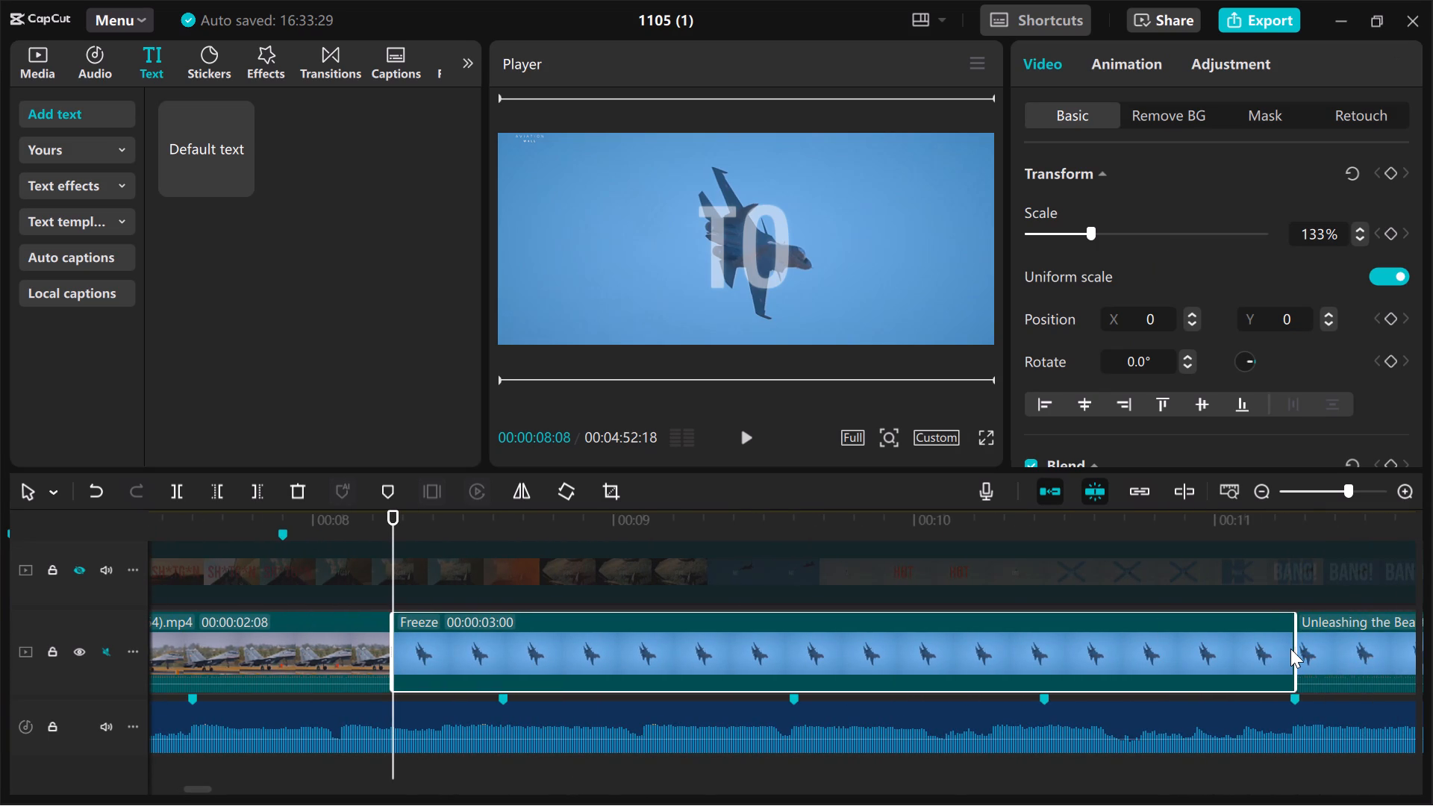
drag(1296, 649, 1076, 669)
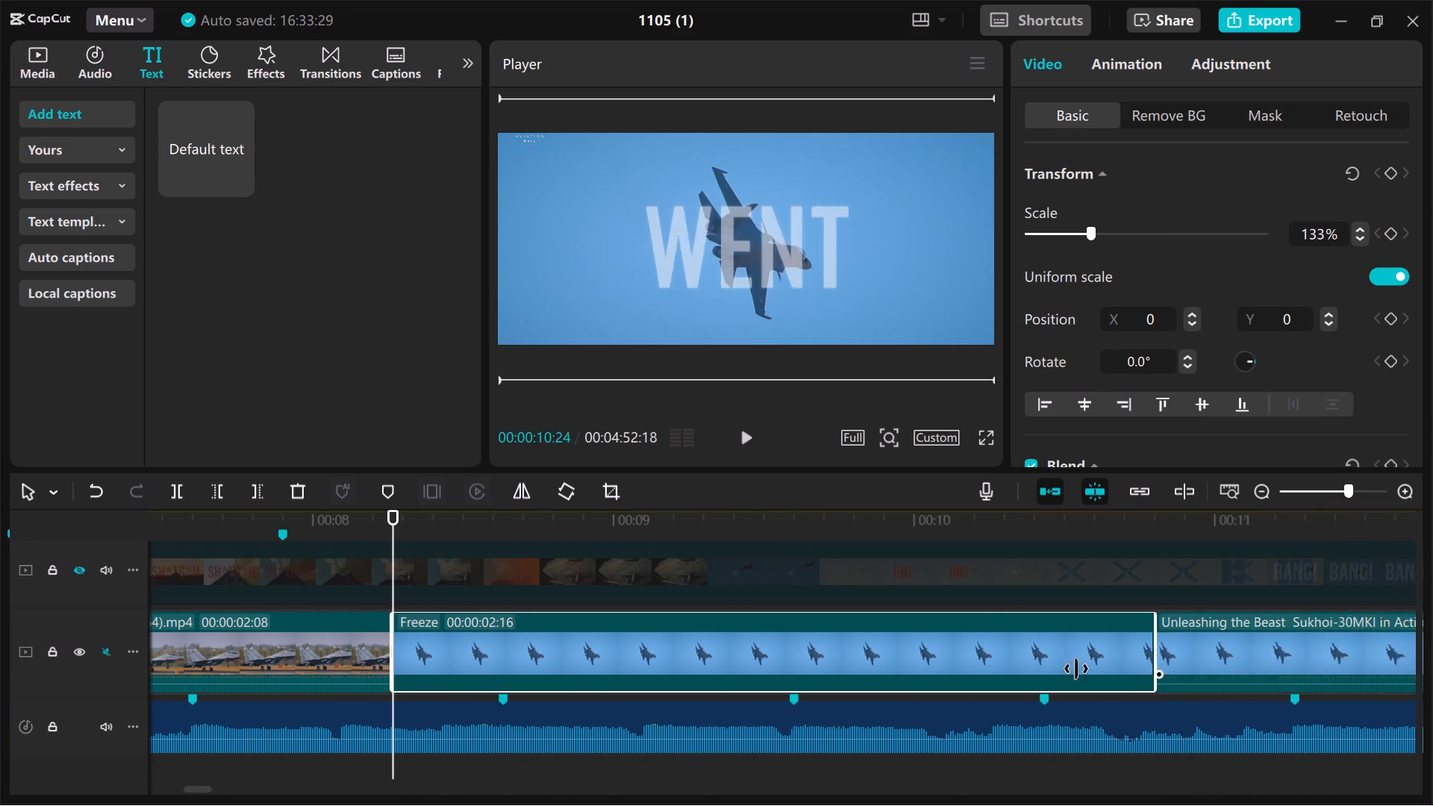
drag(1076, 669, 796, 658)
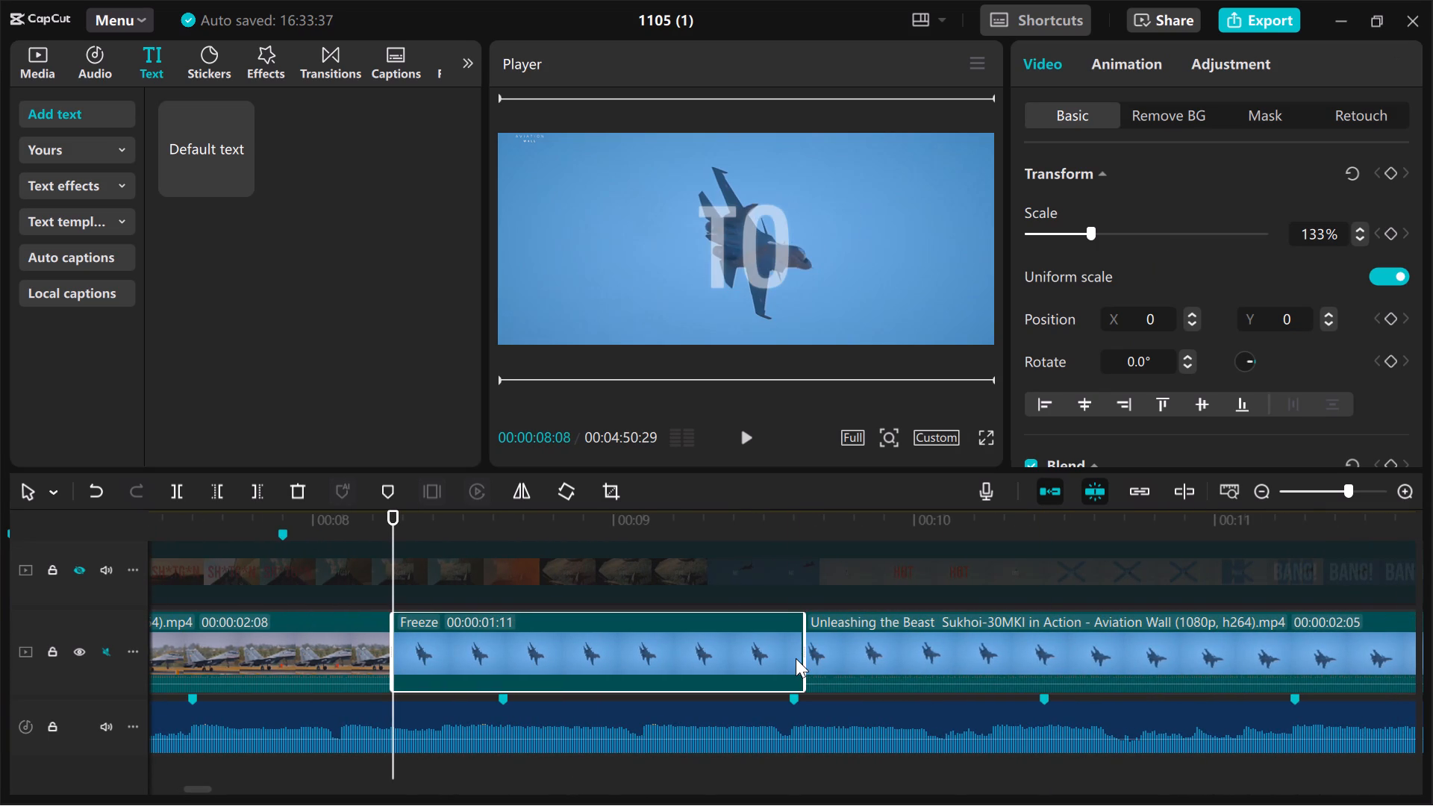
drag(808, 656, 656, 657)
drag(656, 657, 636, 657)
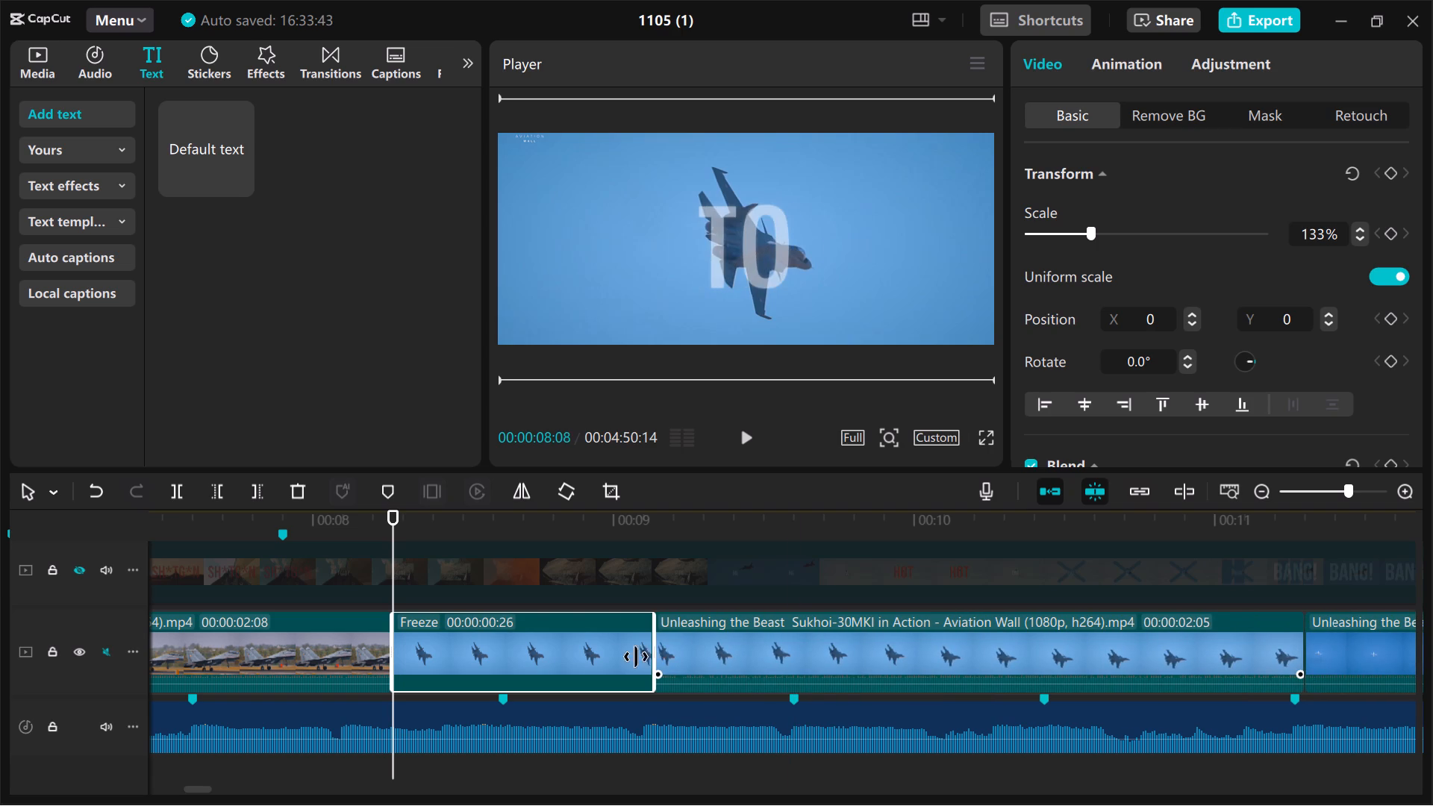
drag(636, 657, 506, 664)
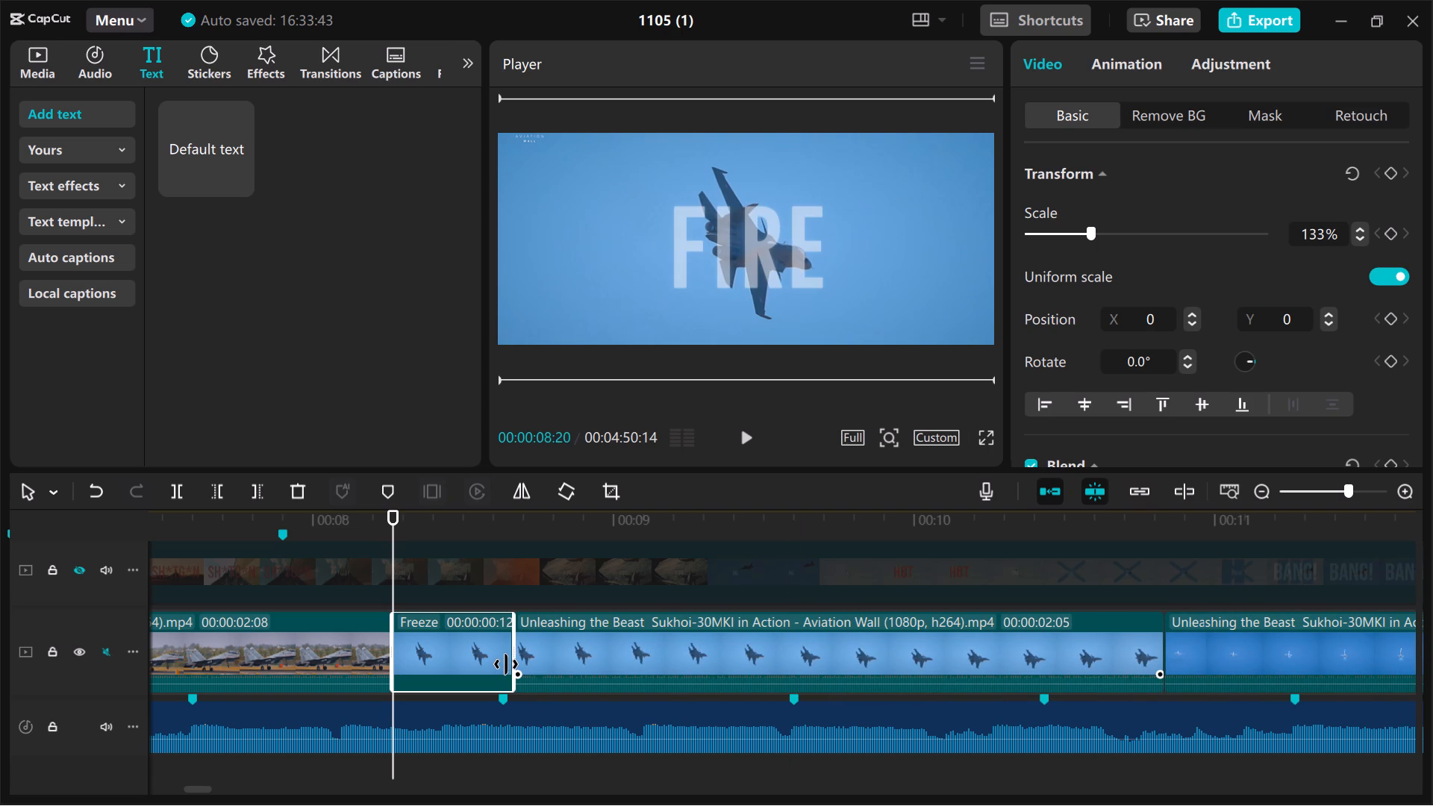
drag(506, 664, 502, 662)
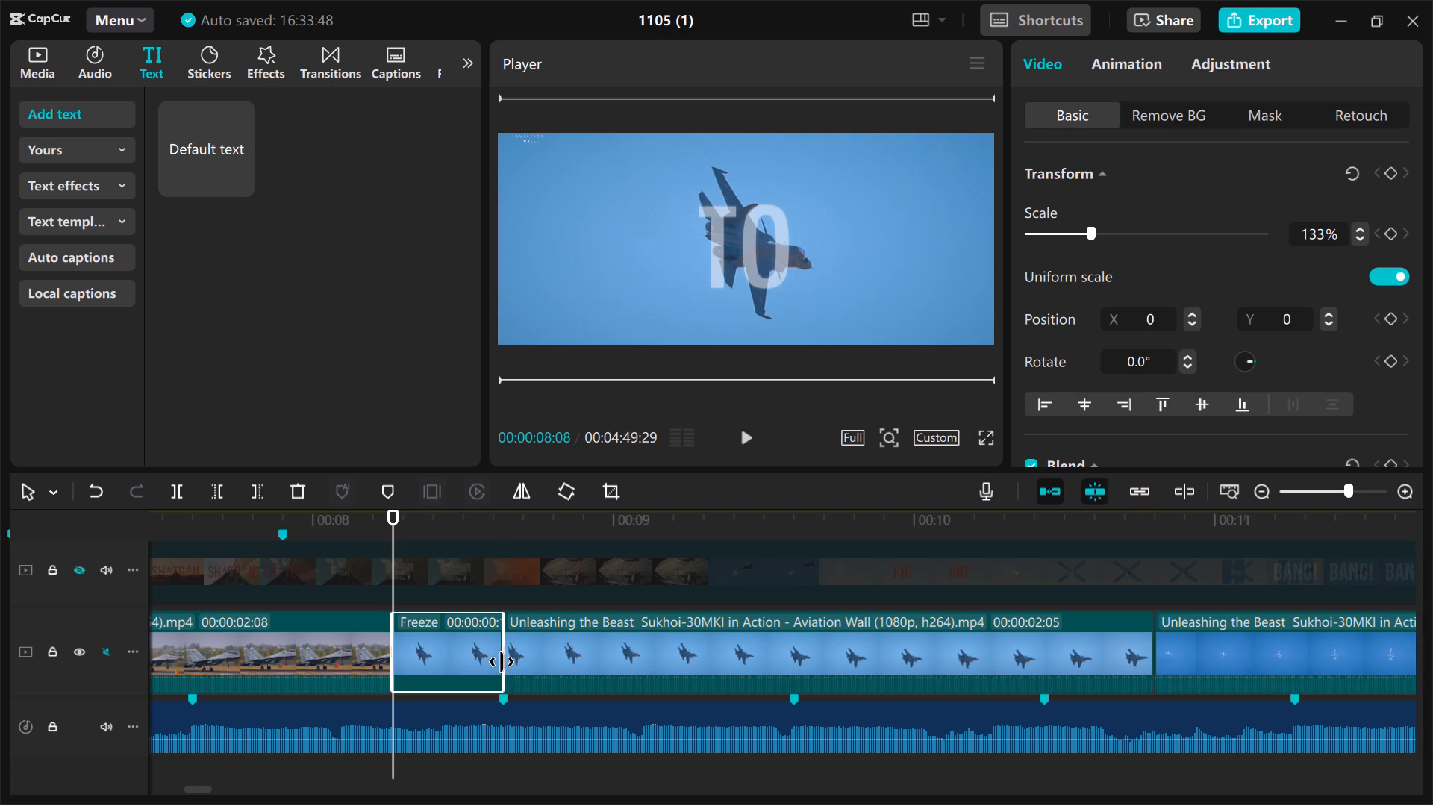
Play from about 00:00:08:00 over the freeze frame and step back to its end at 00:00:08:19, checking the freeze's timing.
click(319, 776)
key(space)
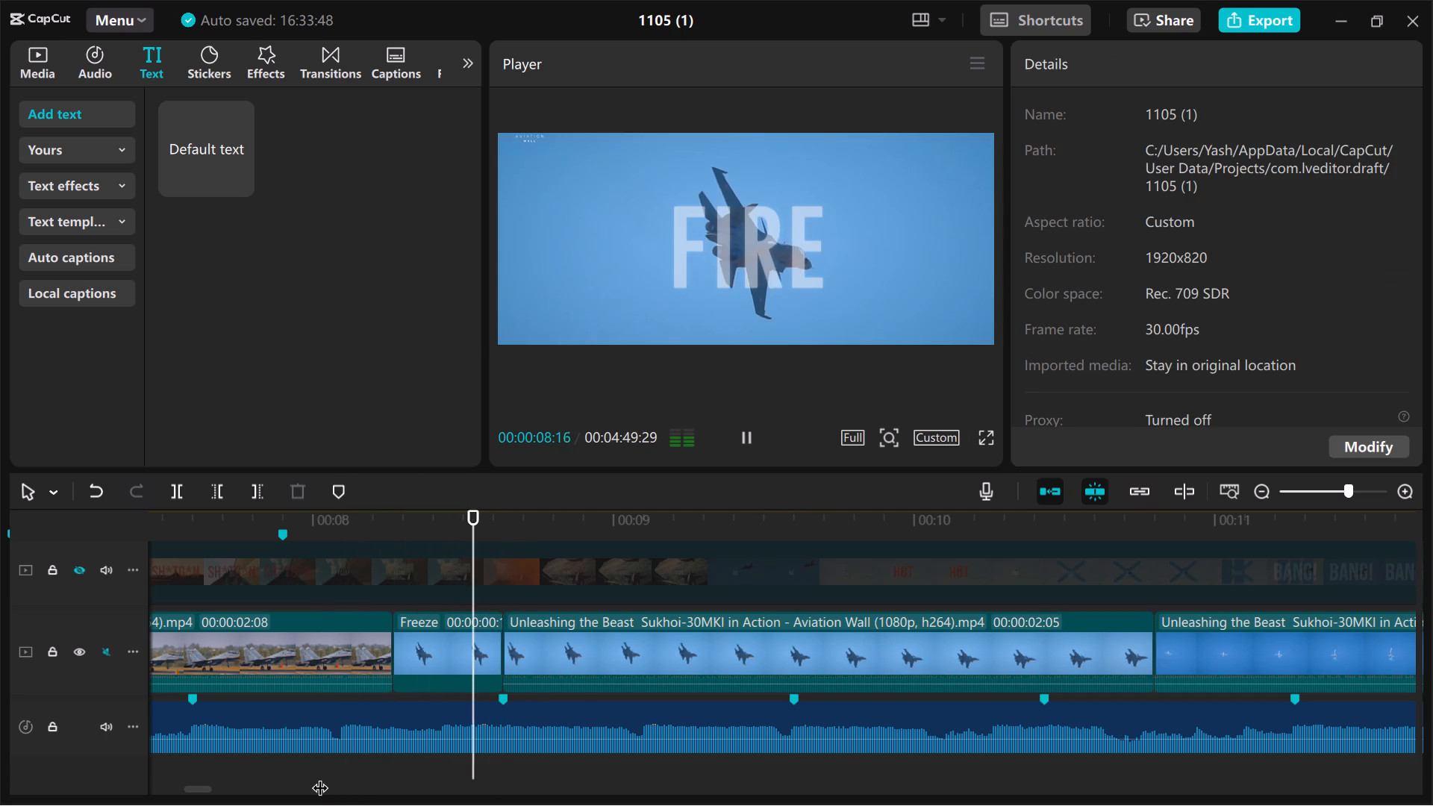
key(space)
key(Left)
key(Left)
key(Left)
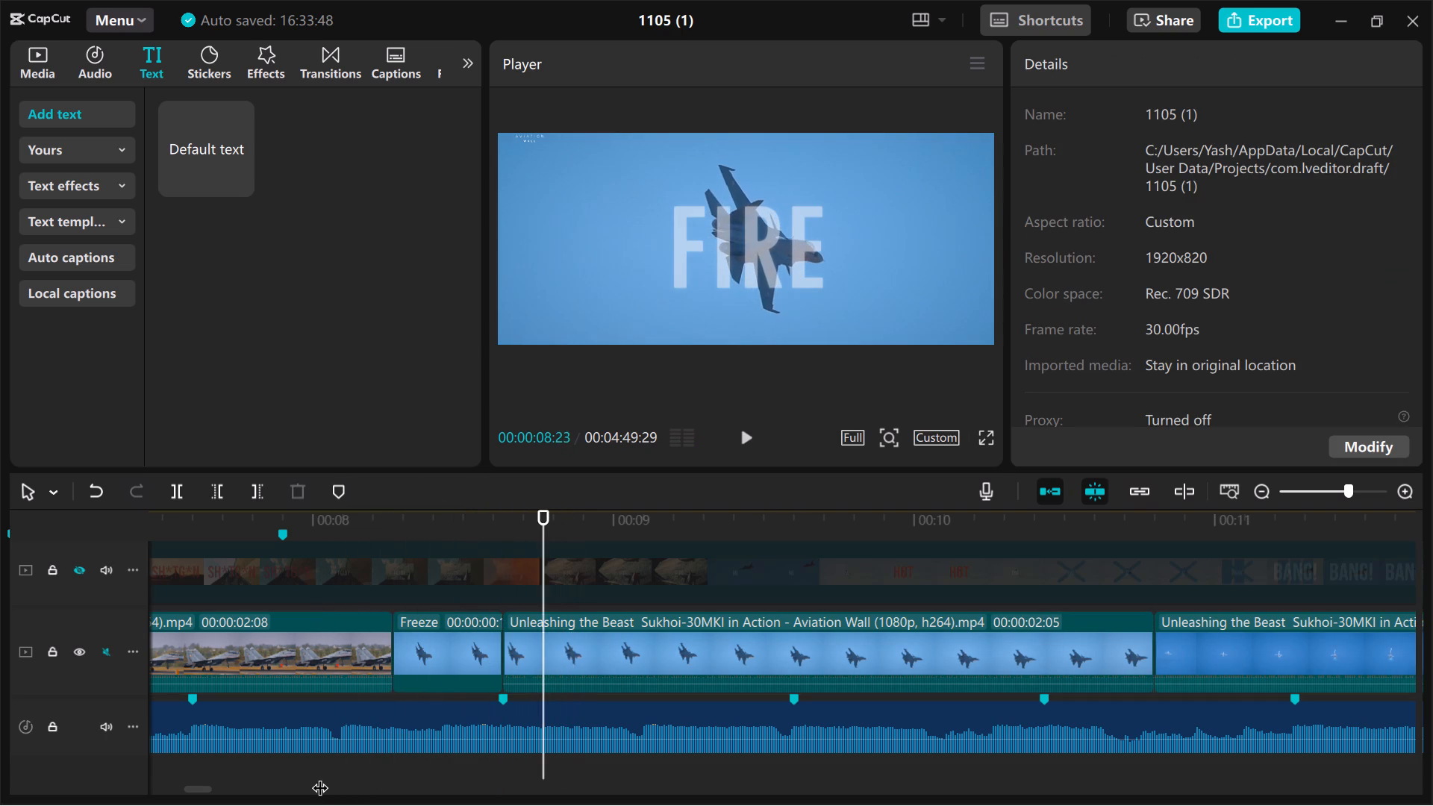
key(Left)
key(Left)
key(Left)
key(Left)
Unhide the reference video track above the Sukhoi footage.
click(319, 776)
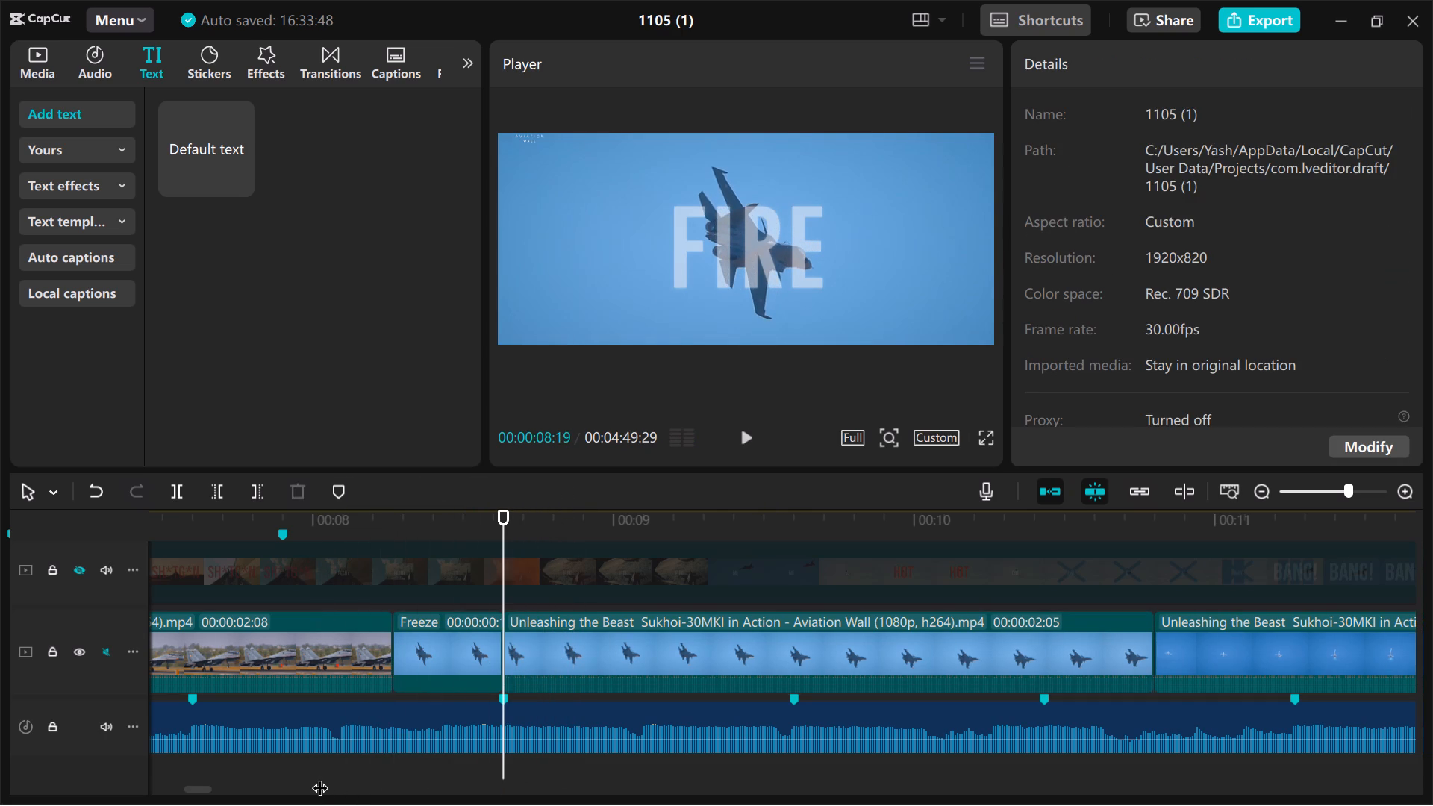
scroll(319, 776, right, 1)
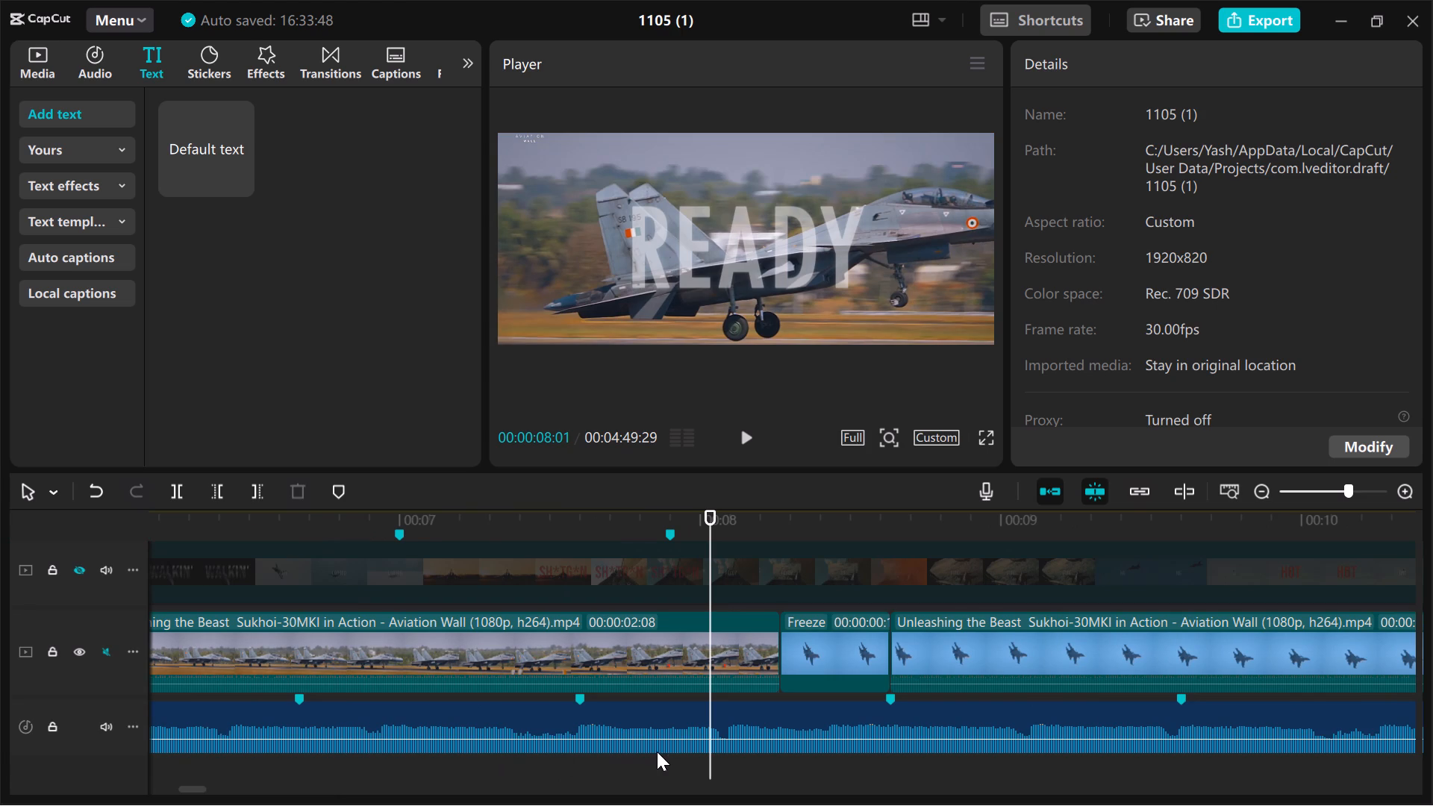
scroll(659, 752, up, 1)
click(659, 752)
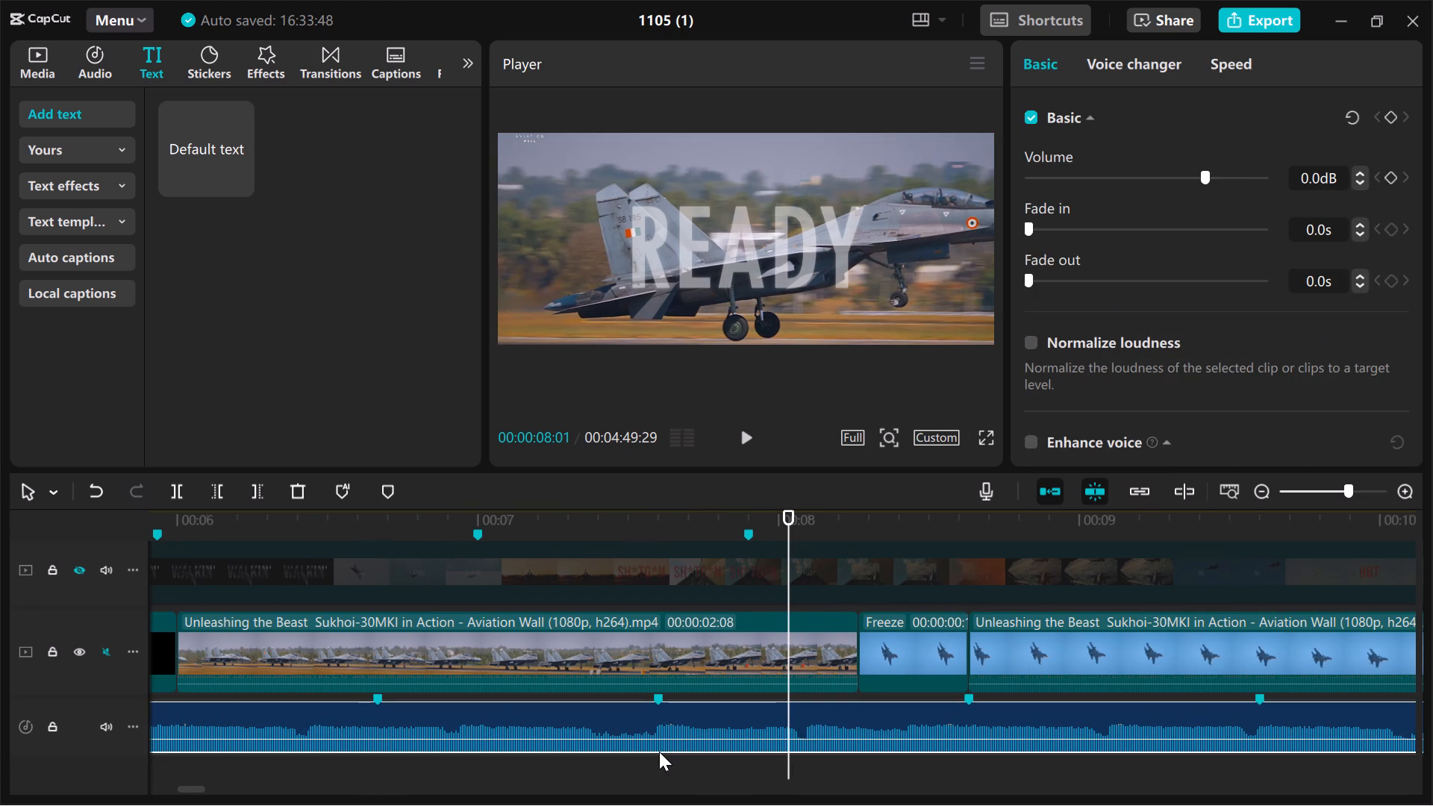
click(69, 563)
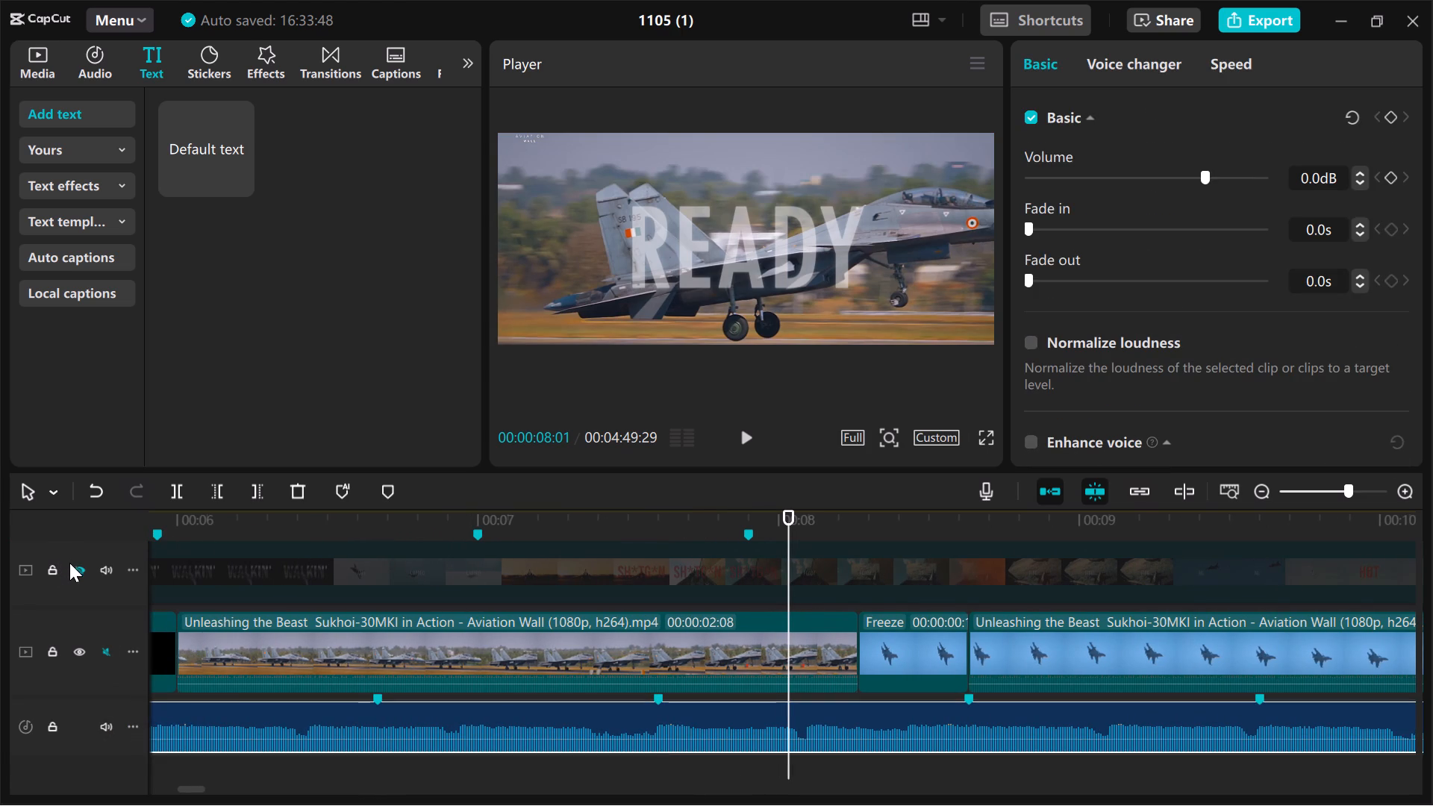
click(75, 566)
Play the edit with the reference video overlaid, from about 00:00:01:22 to the "LOADED" lyric at 00:00:06:25.
click(645, 788)
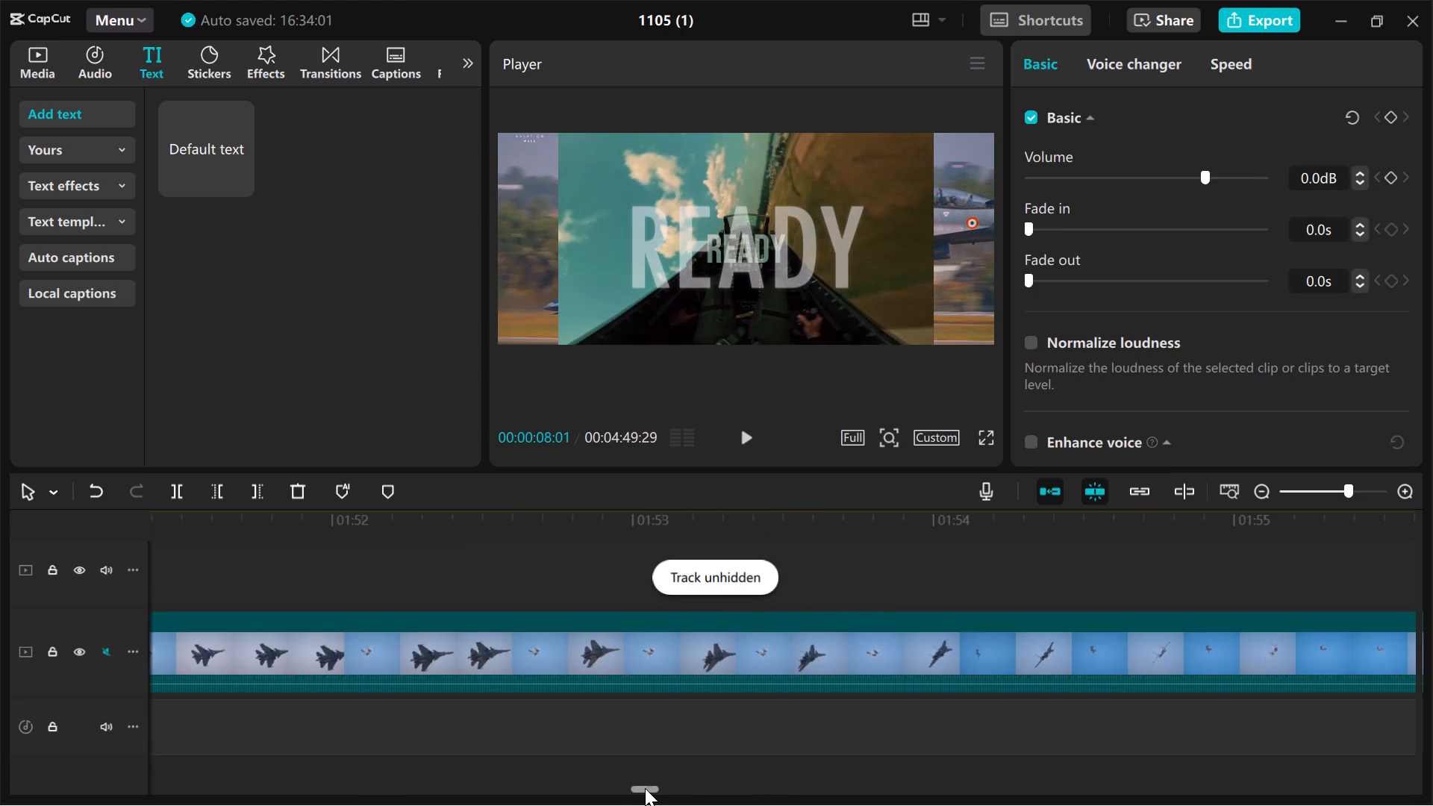
key(space)
scroll(645, 788, right, 6)
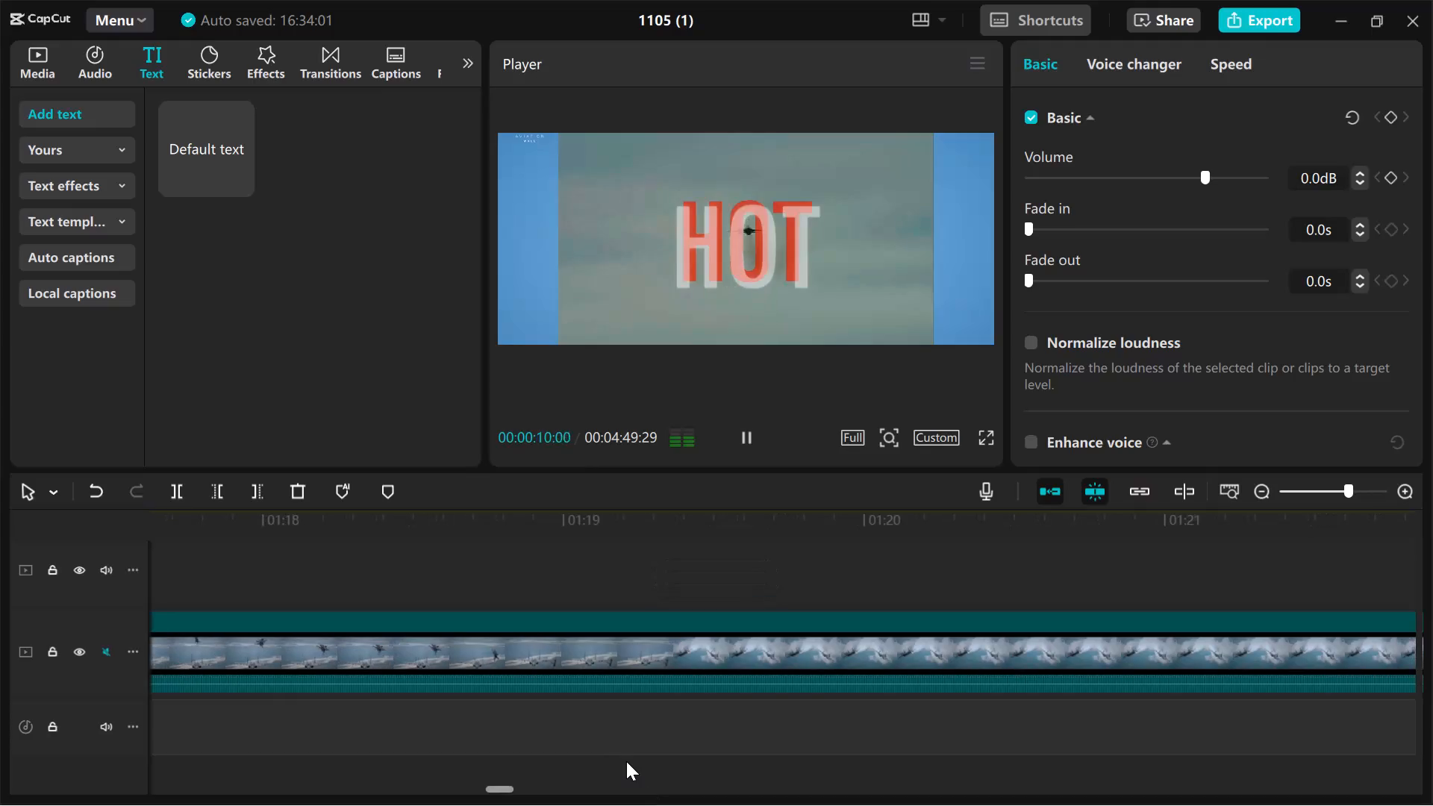
scroll(619, 755, right, 9)
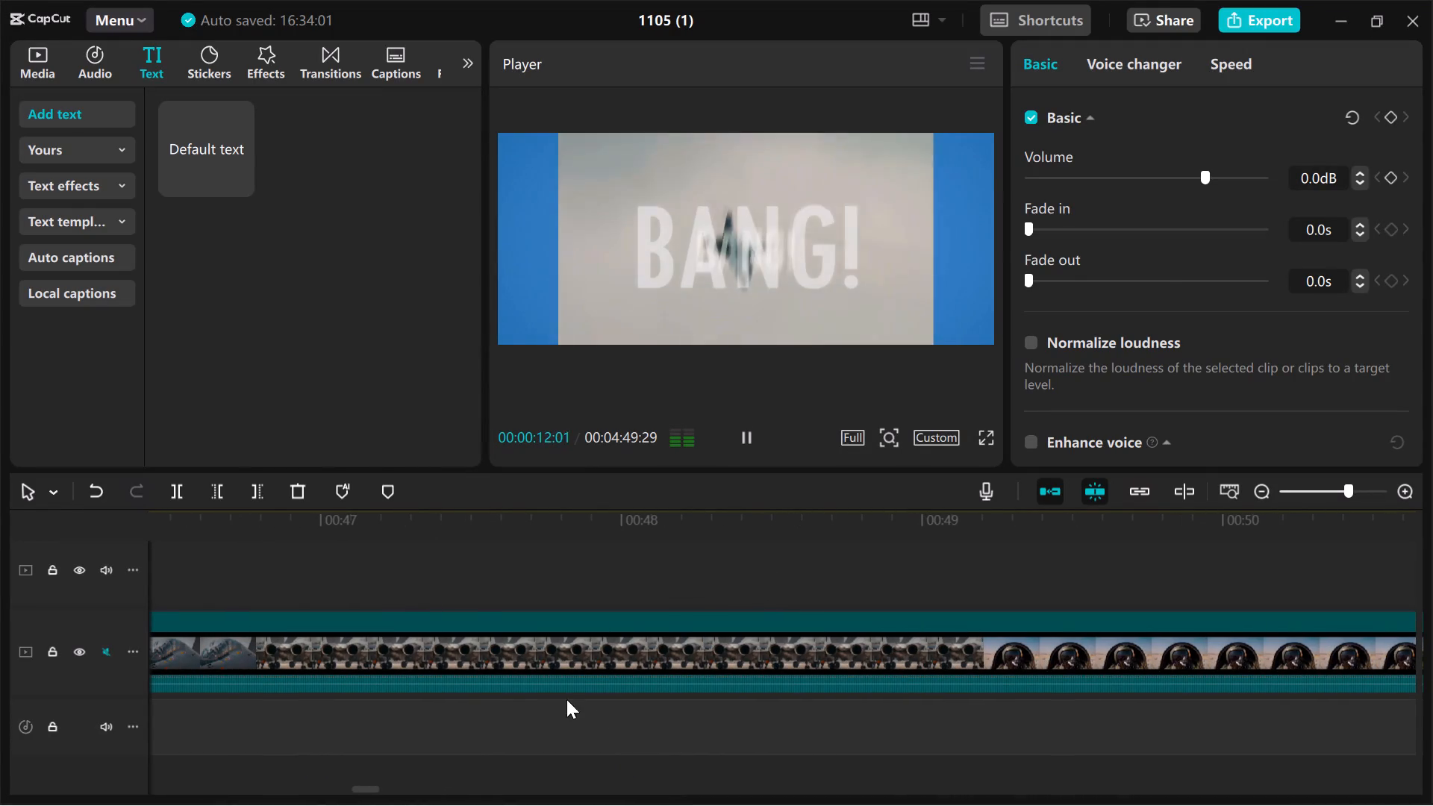
click(533, 701)
scroll(533, 701, right, 16)
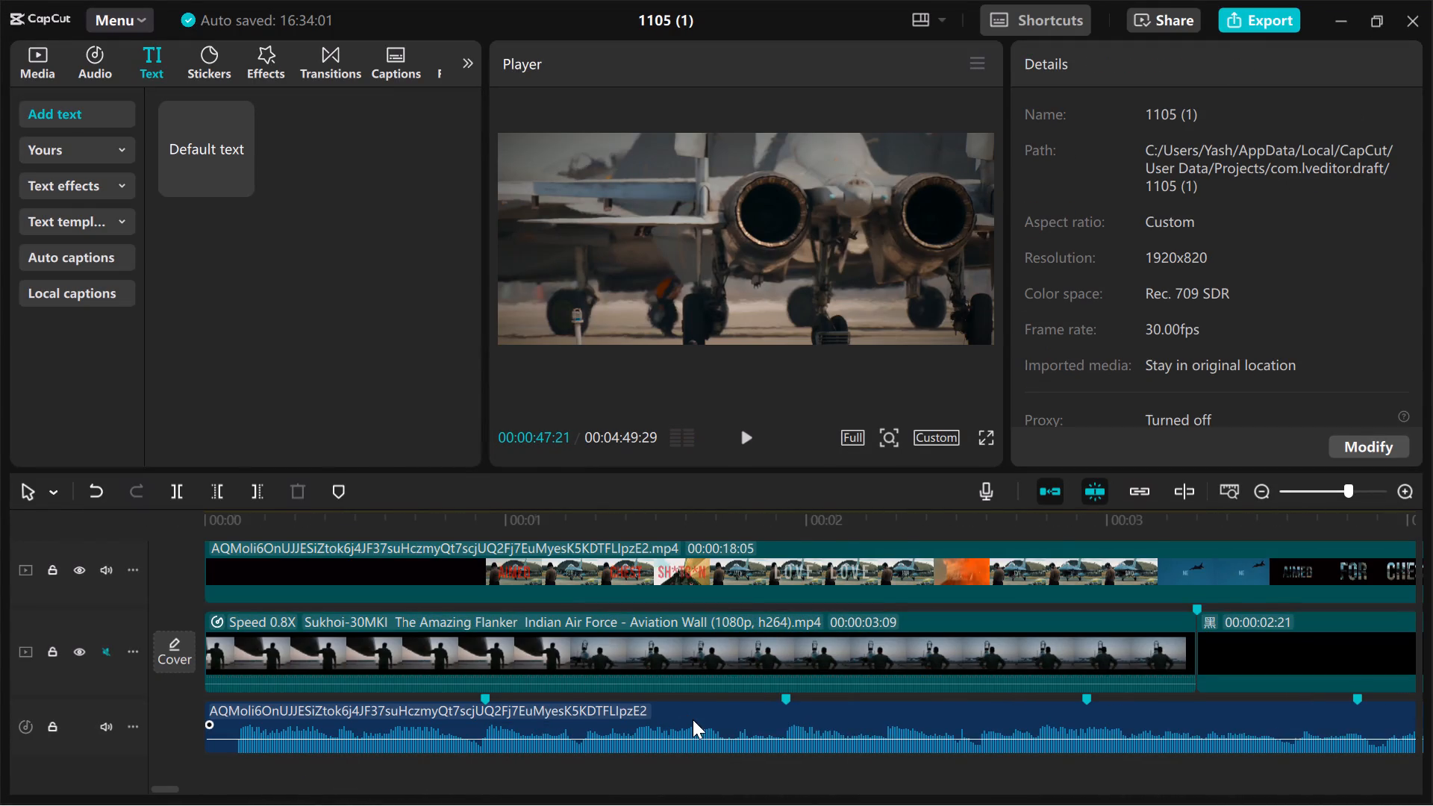
scroll(693, 719, down, 1)
click(722, 743)
key(space)
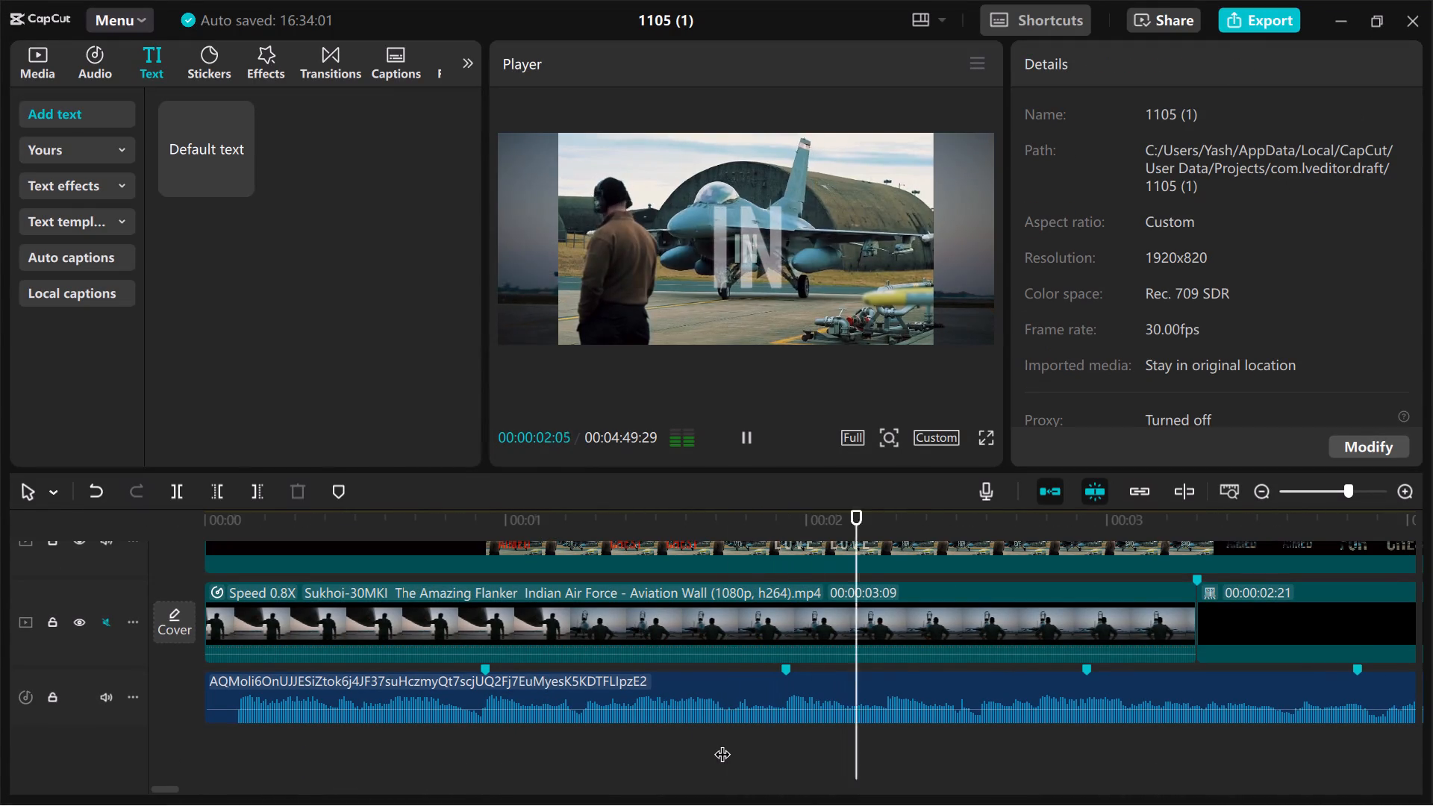
scroll(722, 743, left, 1)
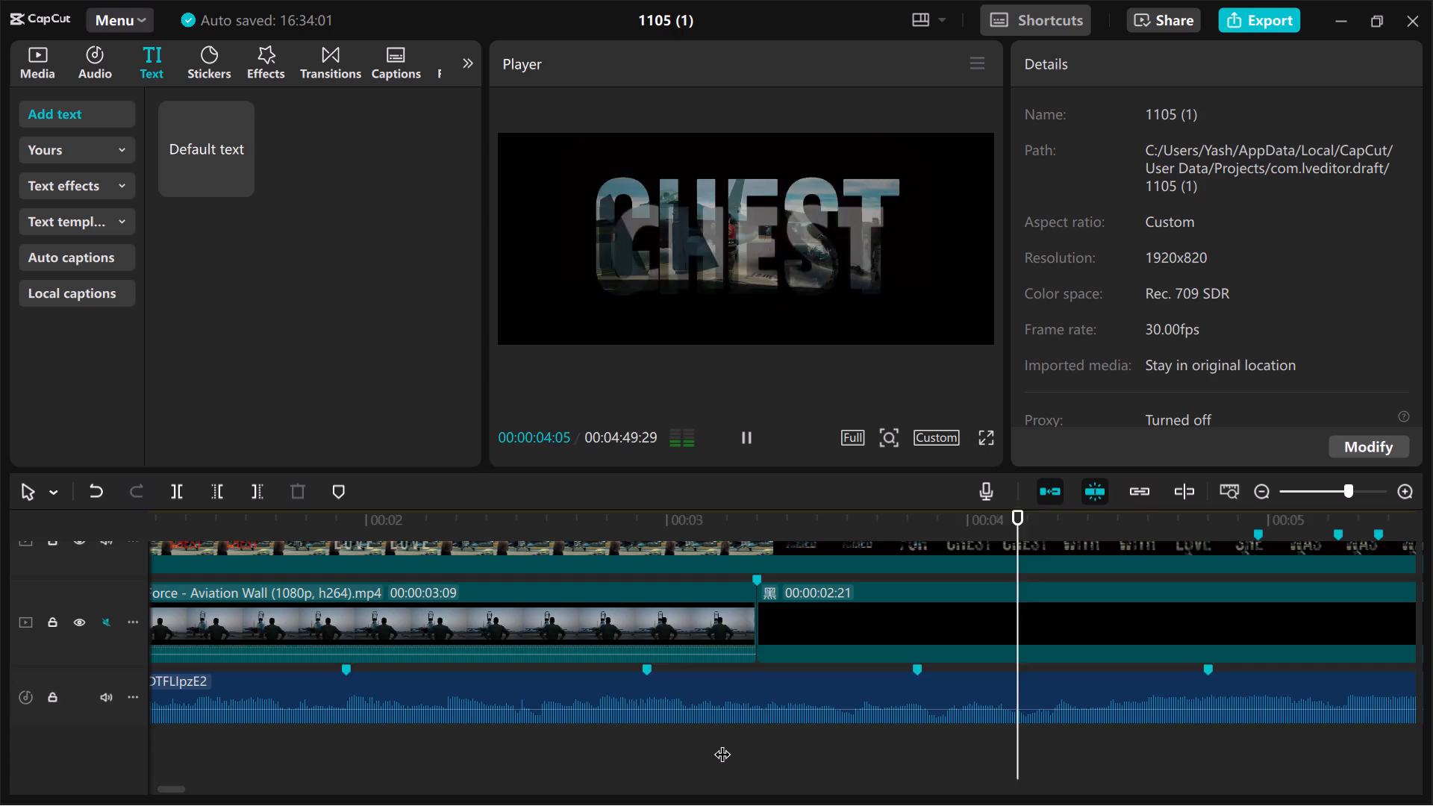
scroll(722, 743, left, 1)
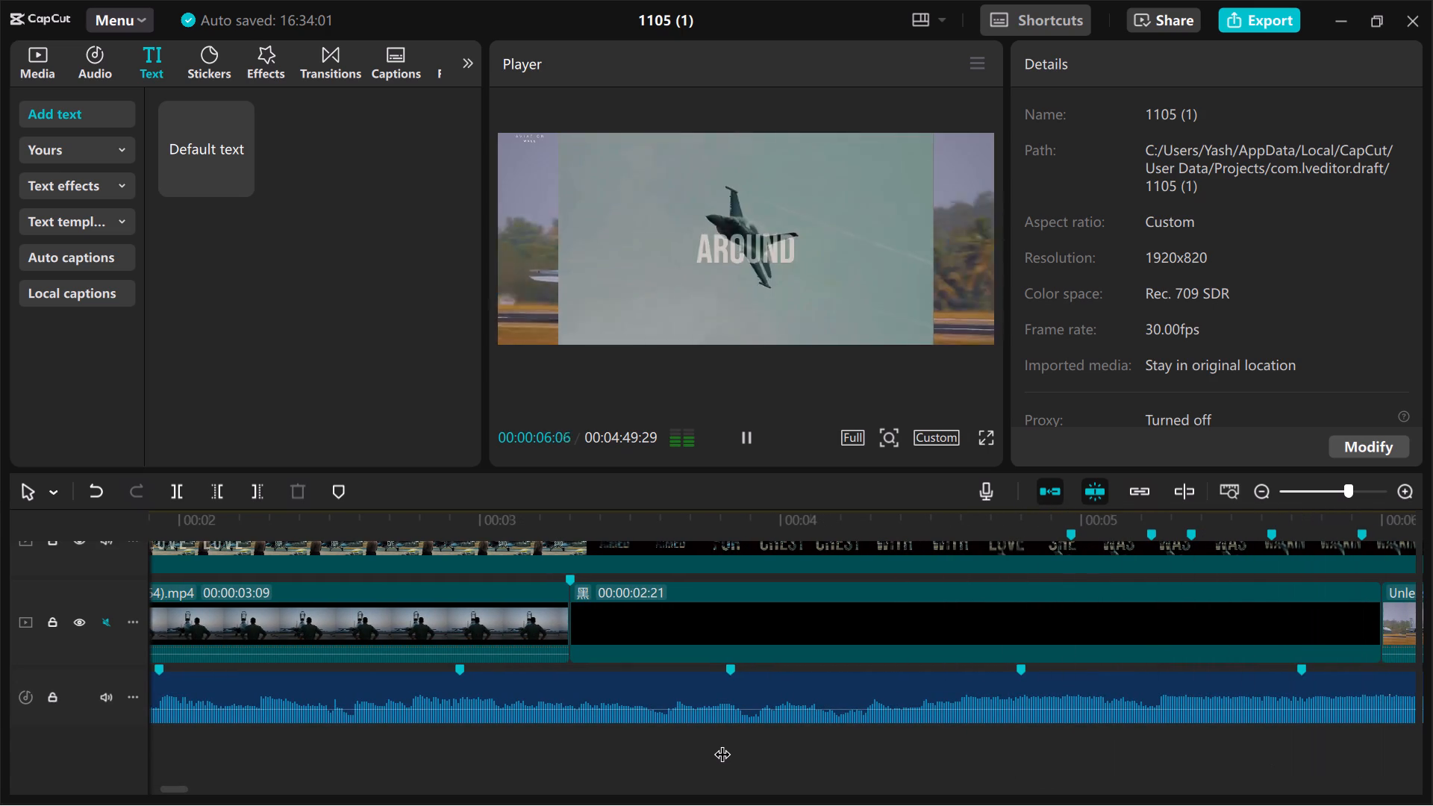
key(space)
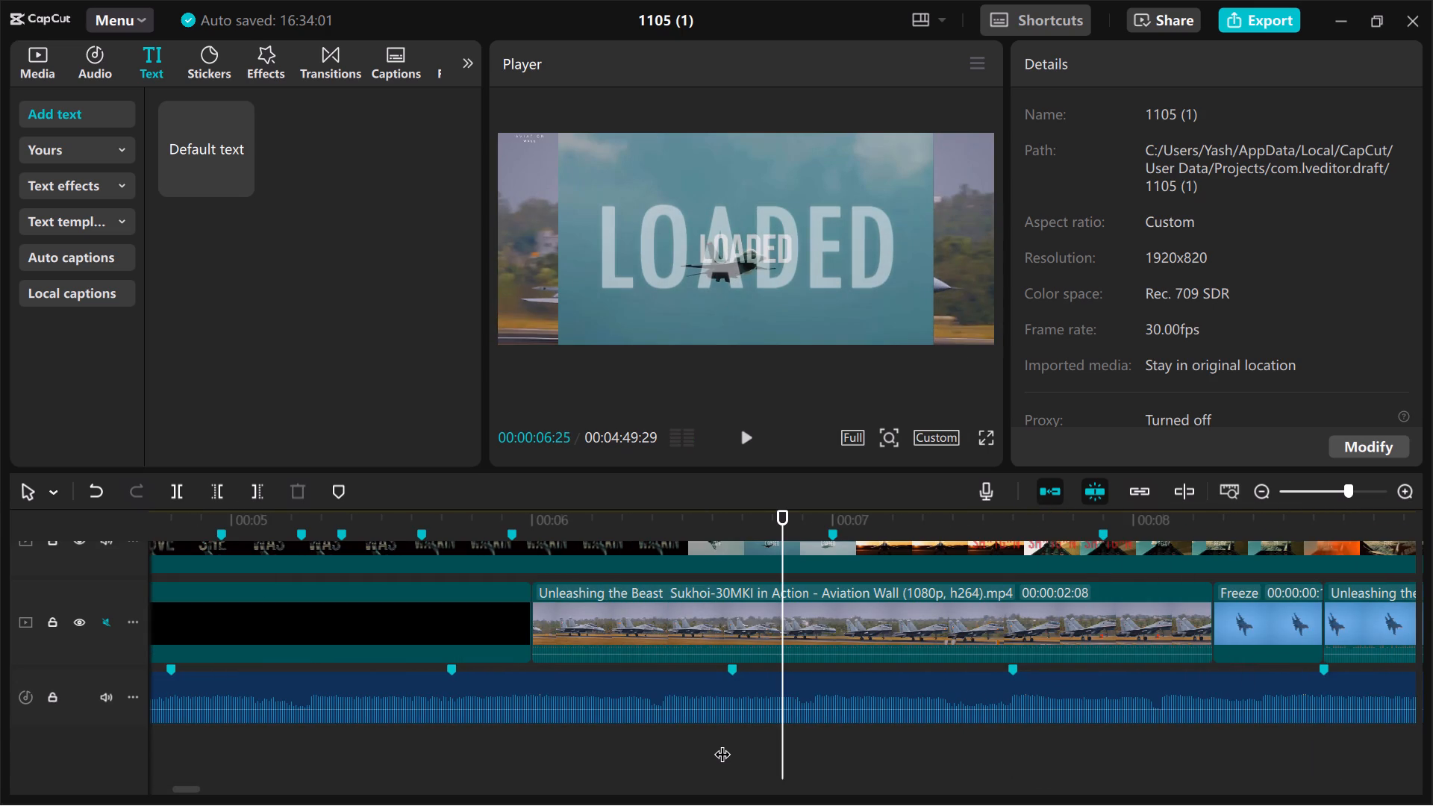
Play in short bursts from 00:00:06:25 to 00:00:08:18, comparing the reference transitions with the Sukhoi cuts up to the "FIRE" lyric.
key(space)
key(space)
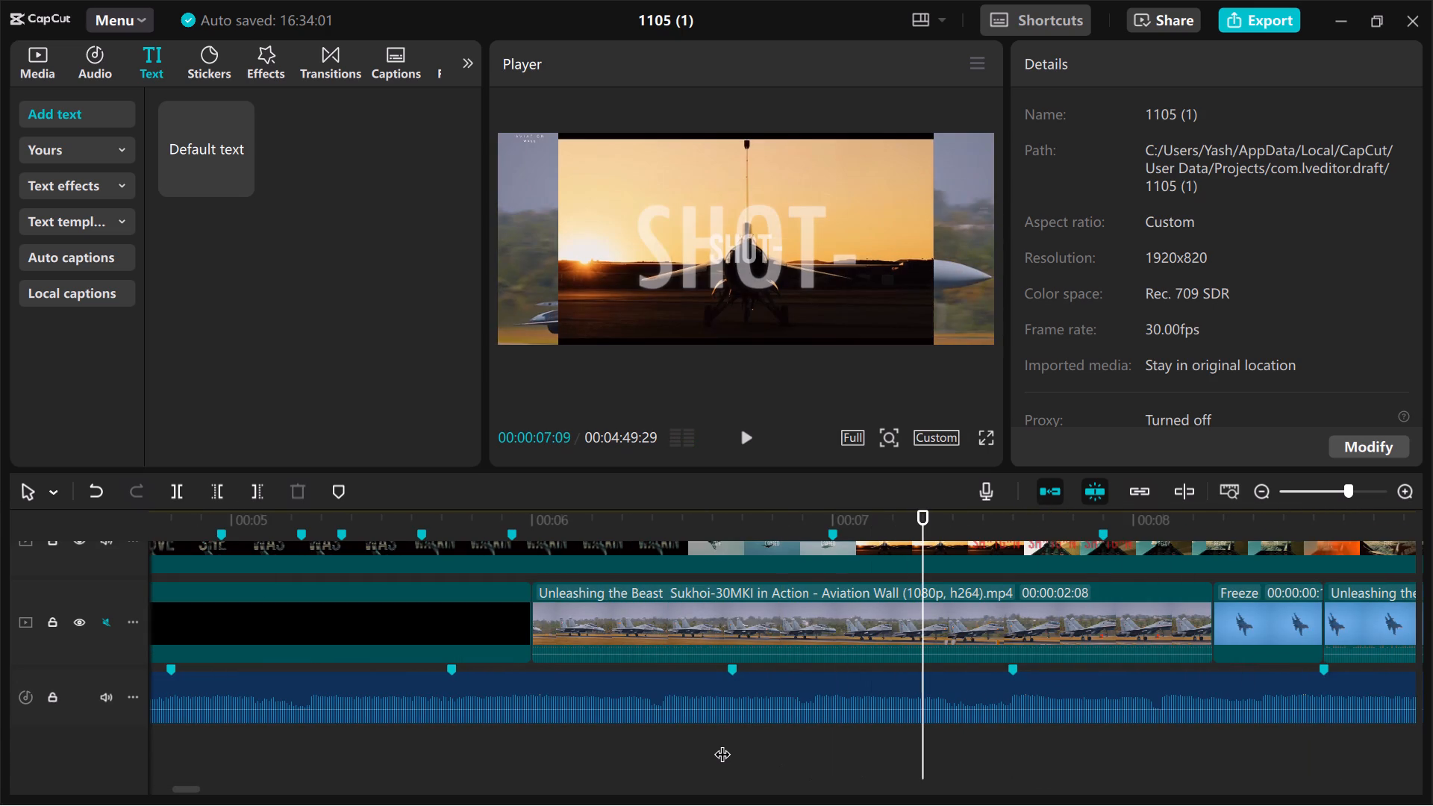
key(space)
key(space)
key(space)
key(space)
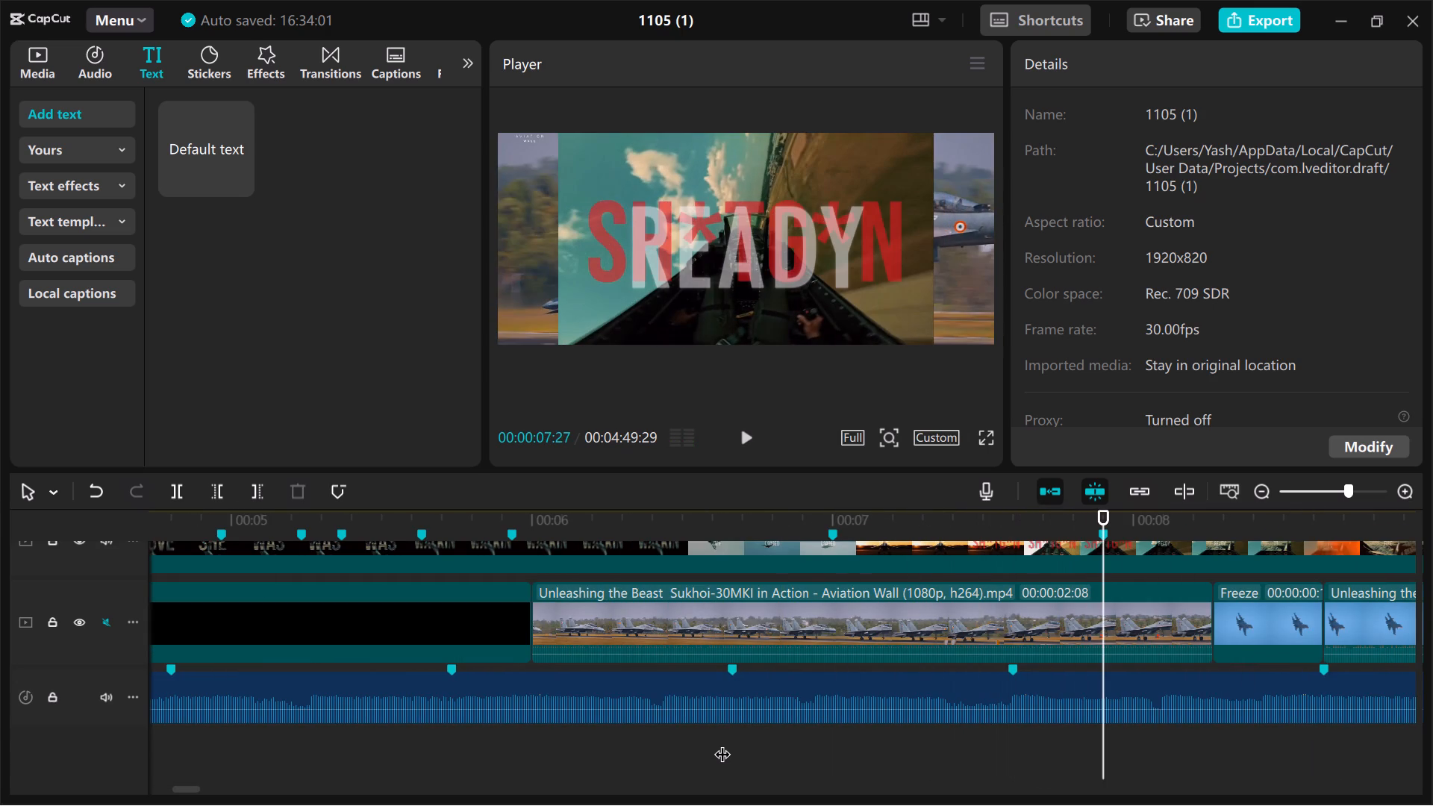
key(space)
key(space)
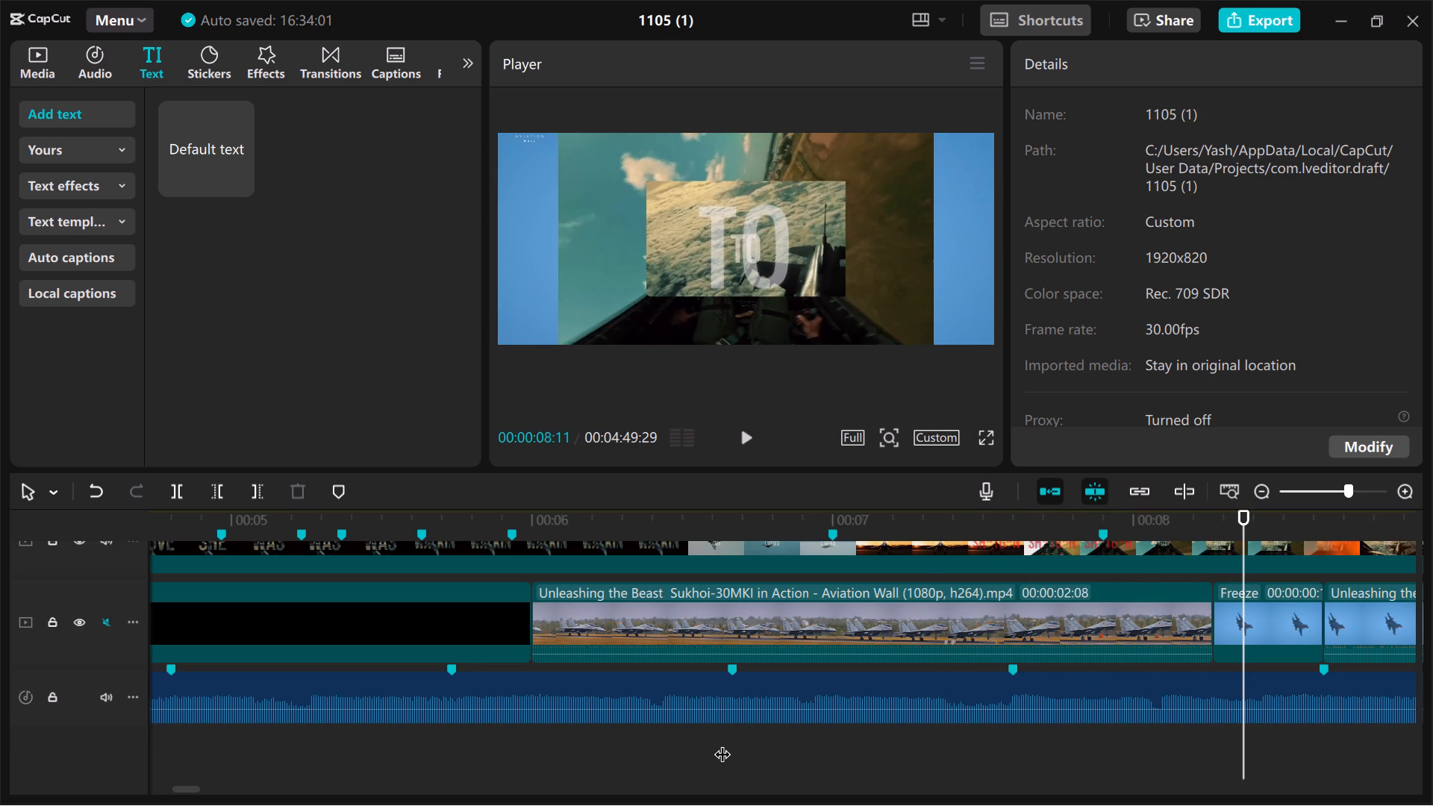
key(space)
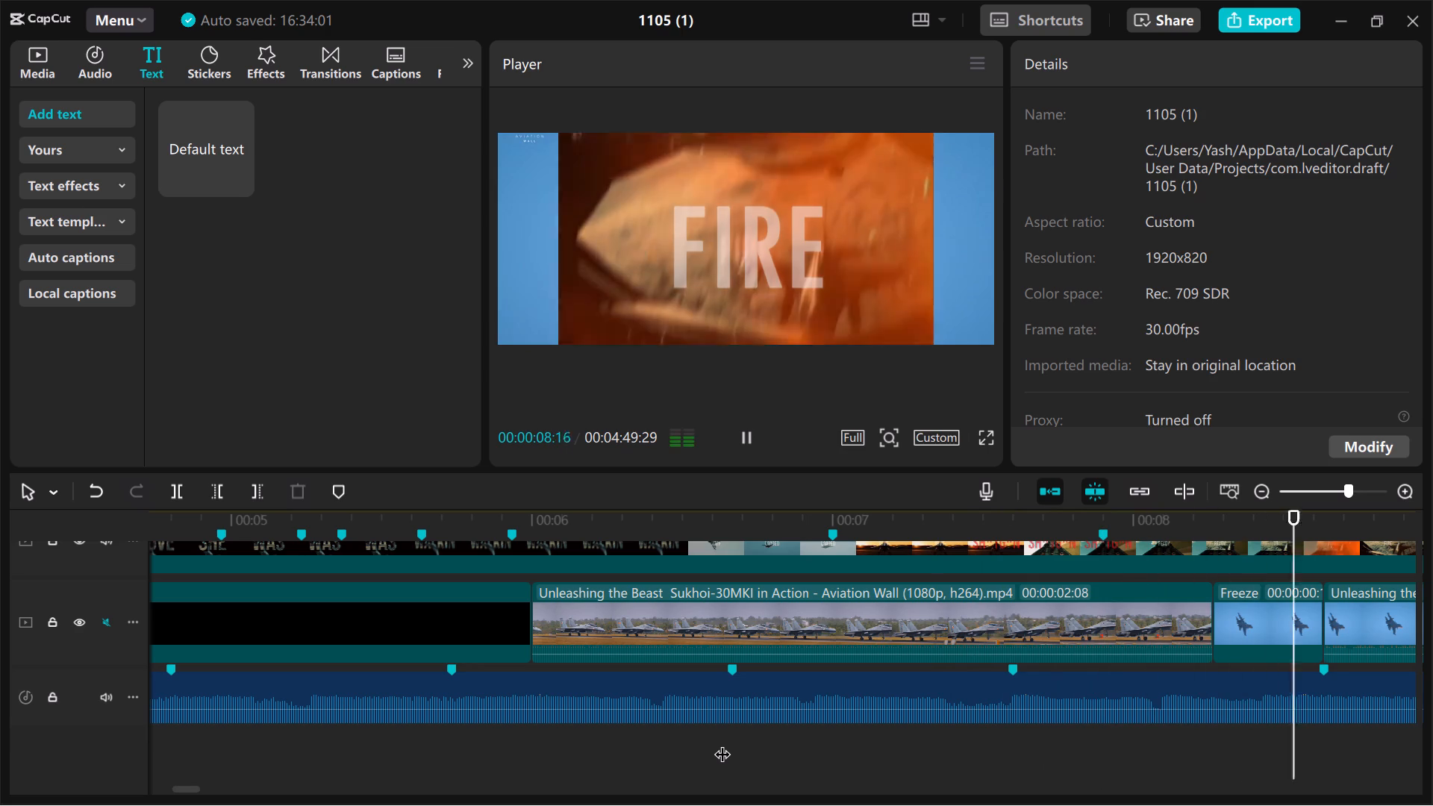
key(space)
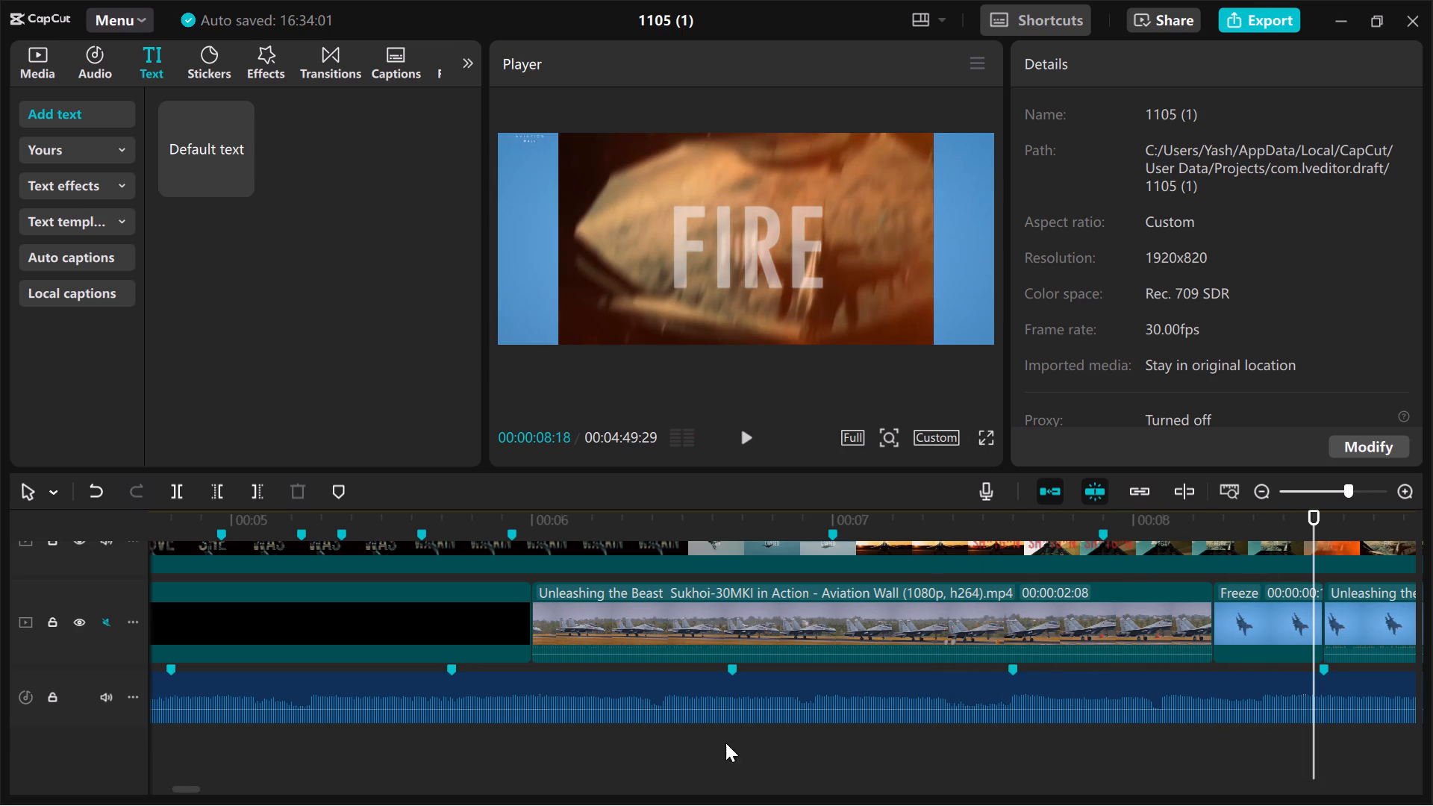
Replay the section from about 00:00:07:22 to 00:00:08:17 in short bursts, comparing the "READY TO FIRE" transitions with the freeze frame.
scroll(787, 743, left, 1)
click(787, 743)
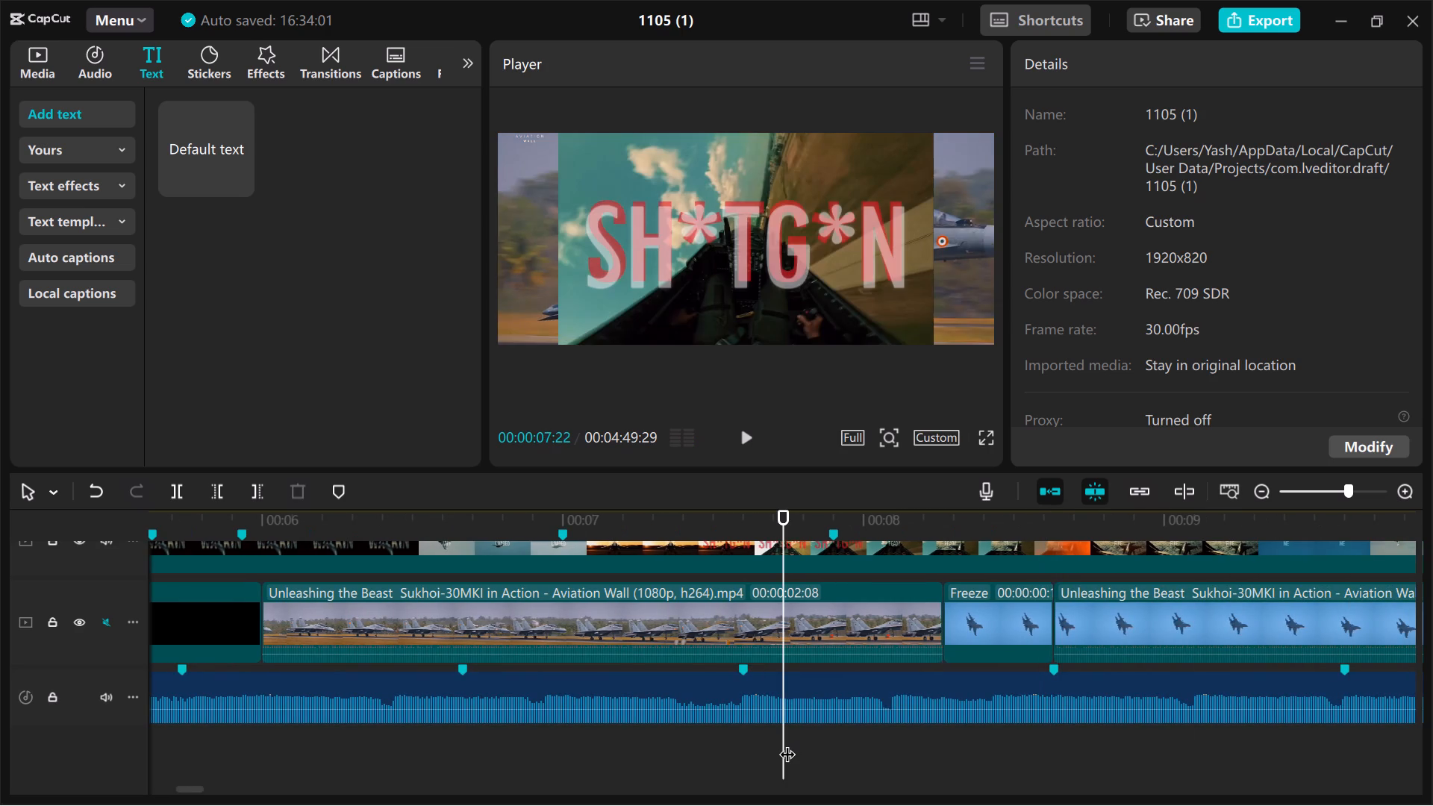
key(space)
key(space)
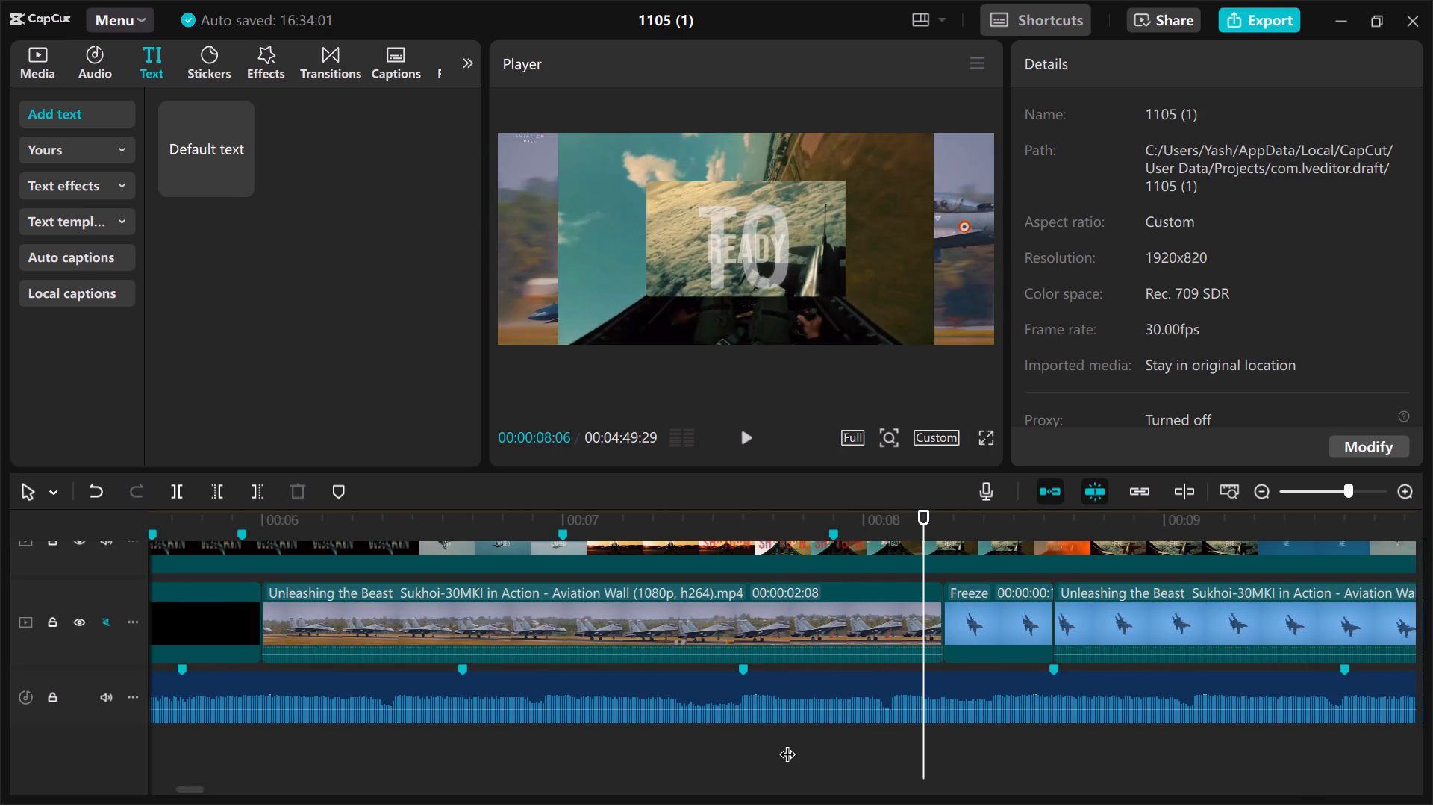
key(space)
key(space)
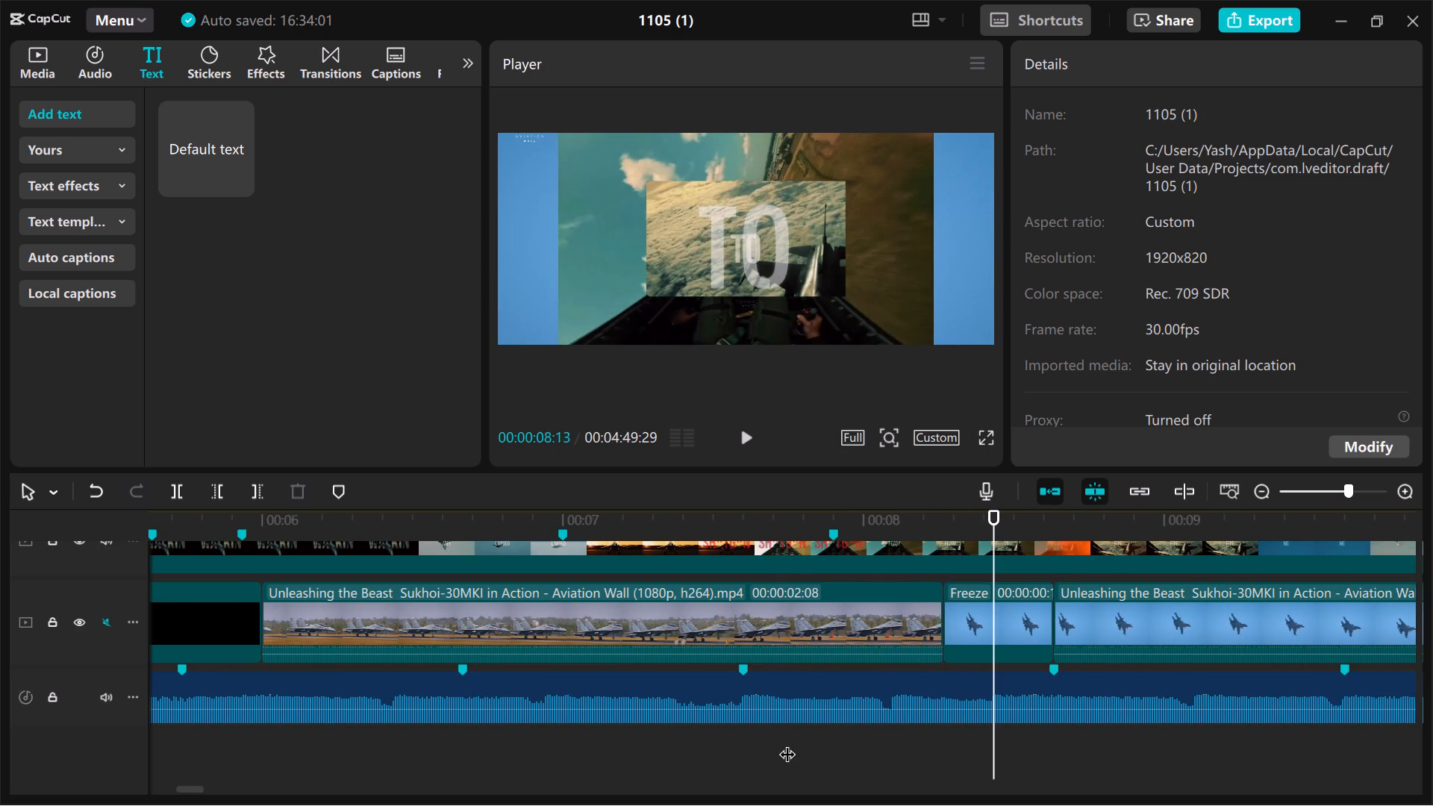
click(884, 739)
key(space)
key(space)
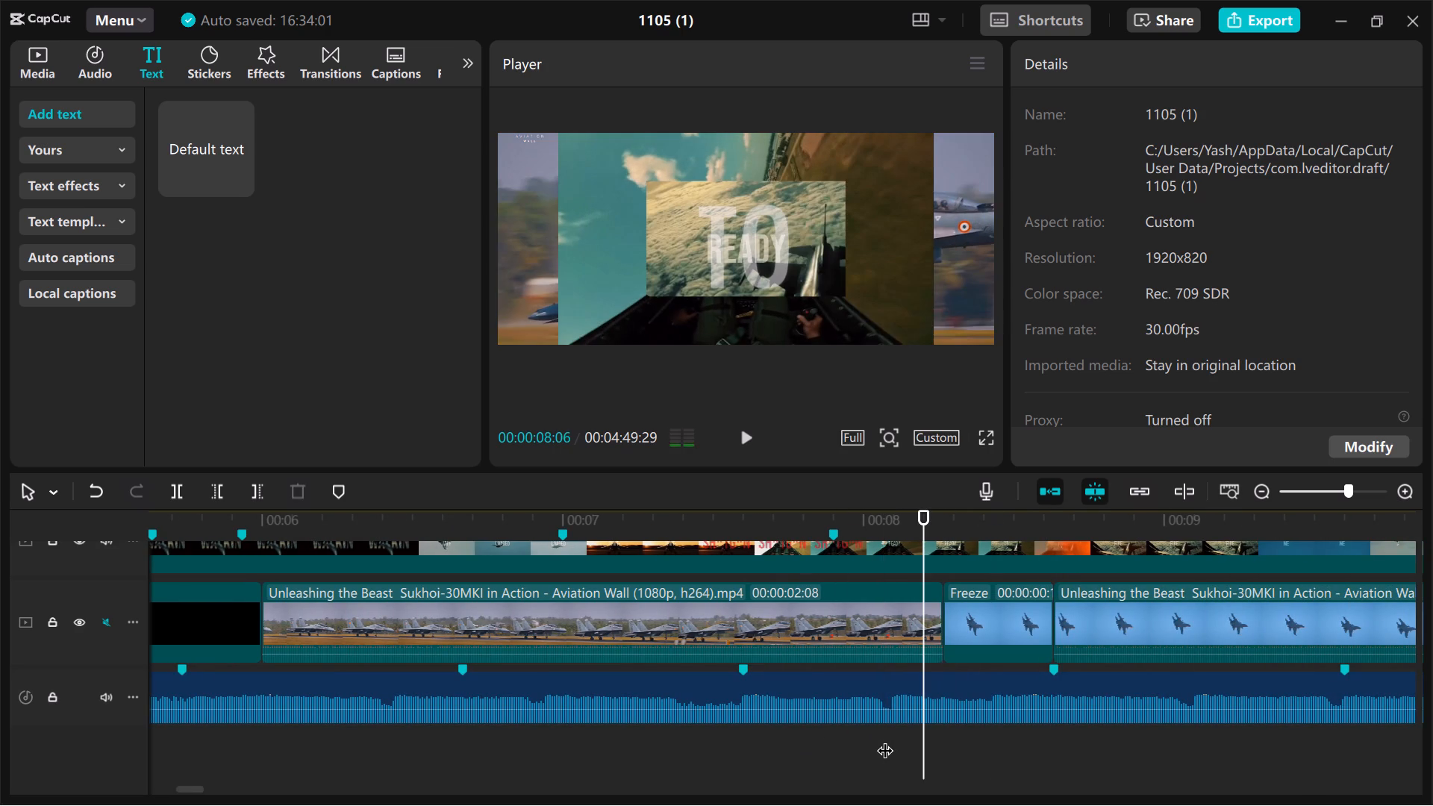
key(space)
key(space)
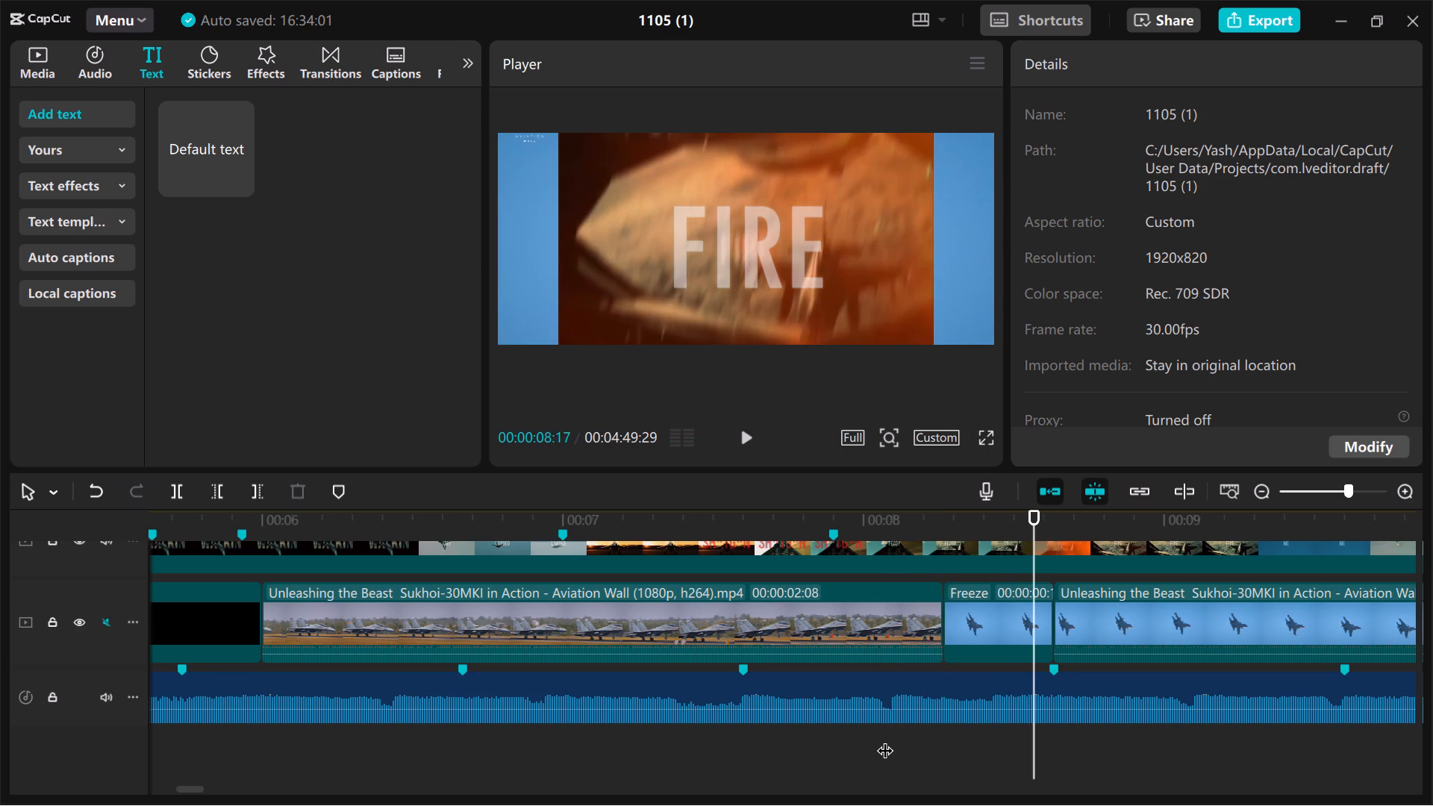
click(840, 726)
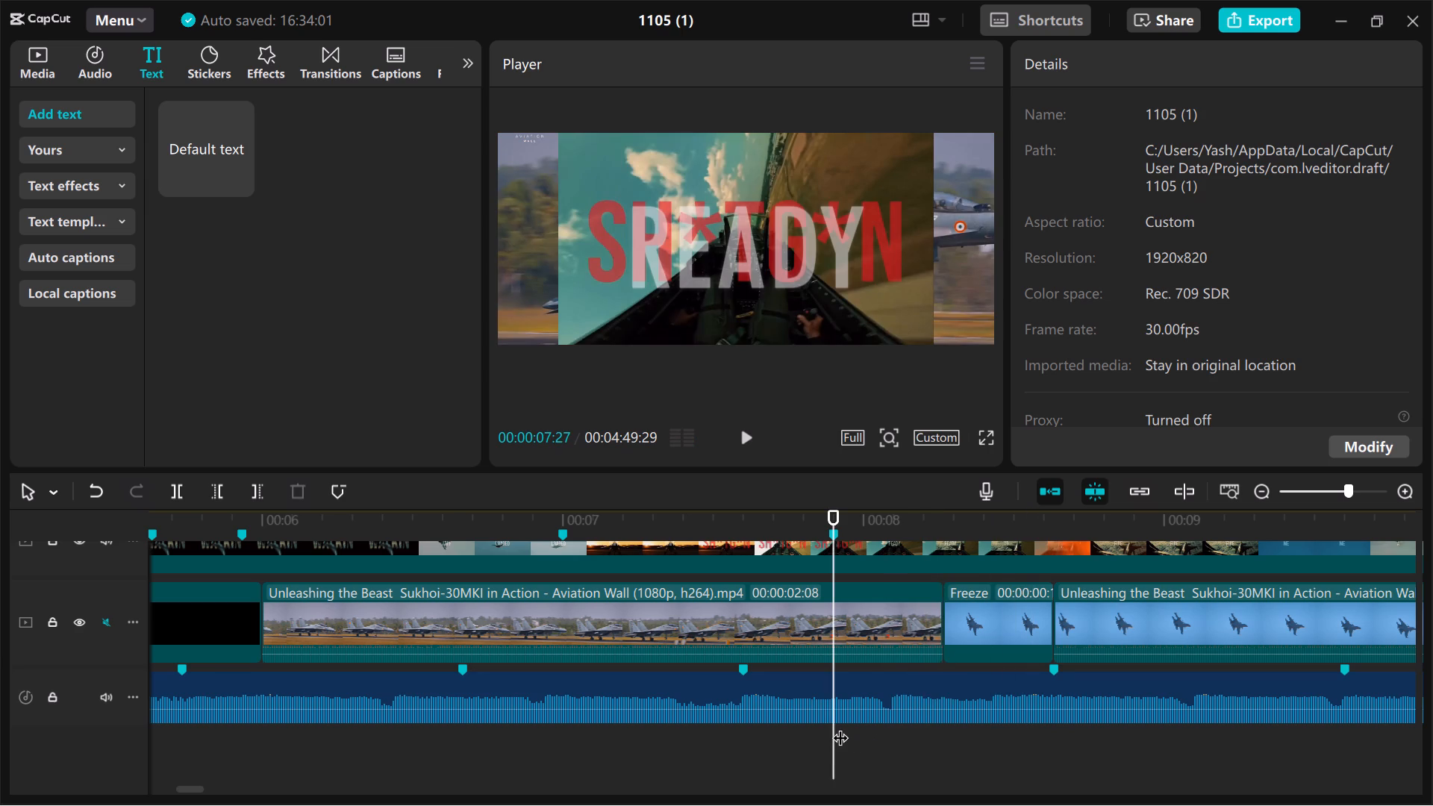
click(823, 726)
key(space)
key(space)
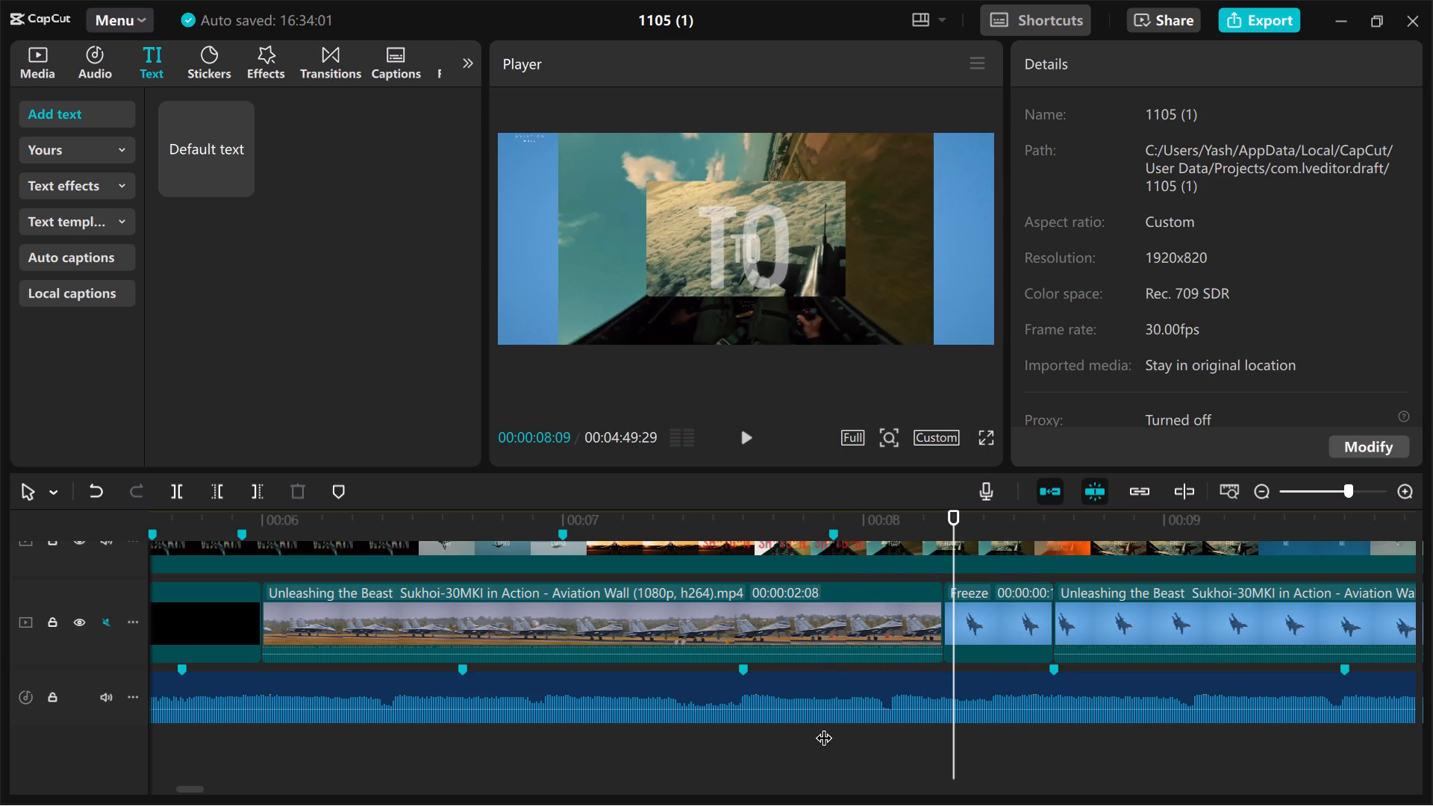
Step frame by frame between 00:00:07:24 and about 00:00:08:06 to examine how the reference's inset picture appears over the "READY" lyric.
click(805, 726)
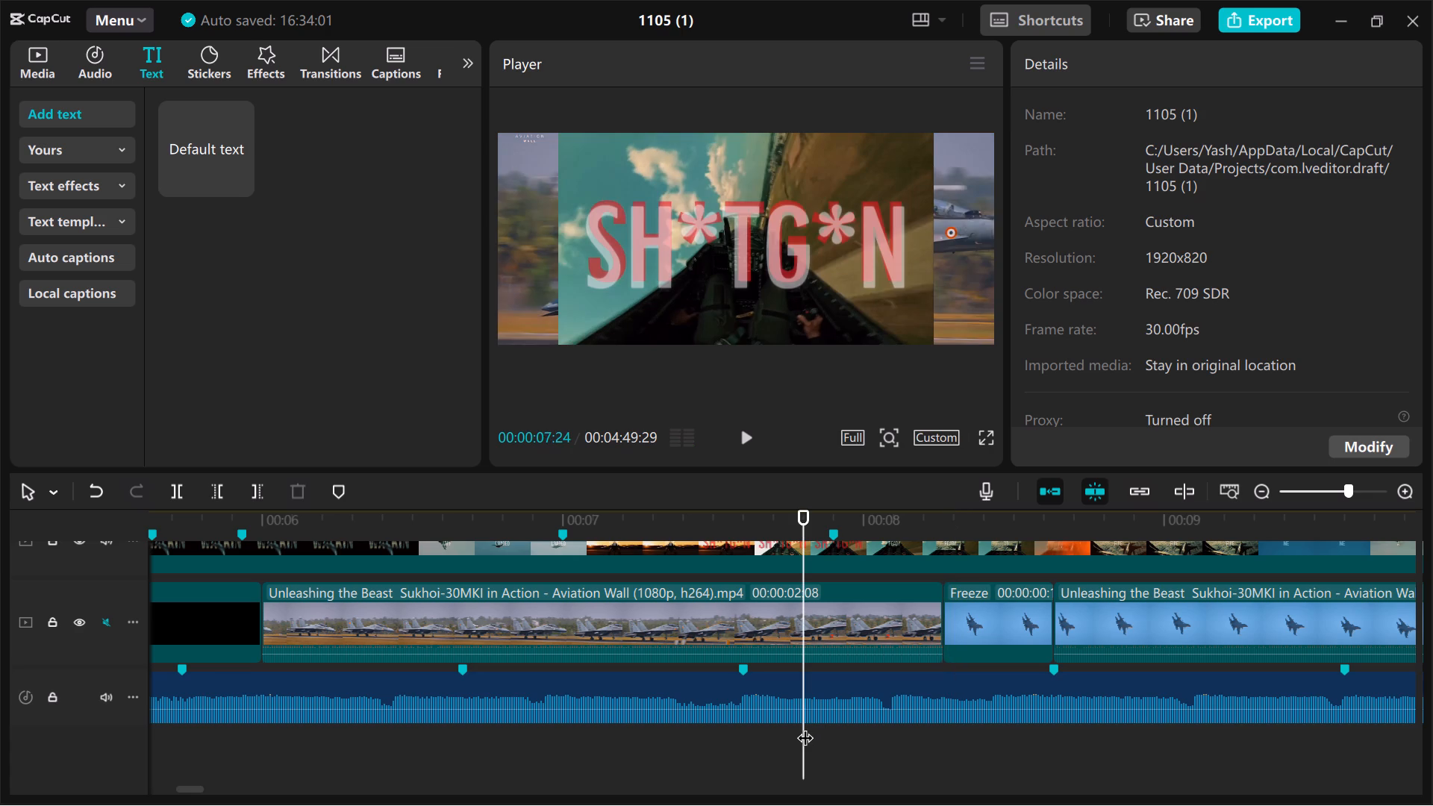
key(Right)
key(Right)
key(Right)
key(Right)
key(Right)
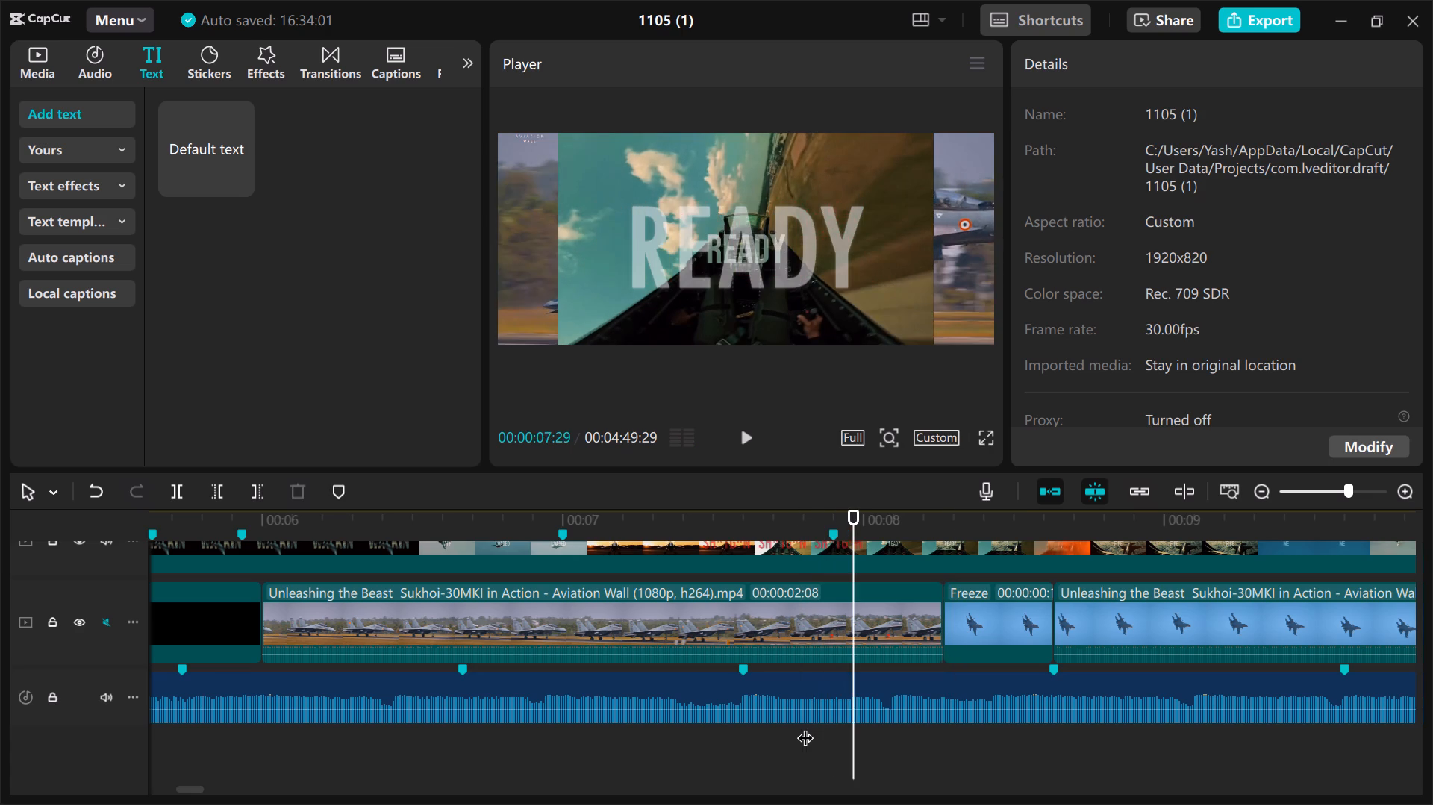
key(Right)
key(Right)
key(Right)
key(Right)
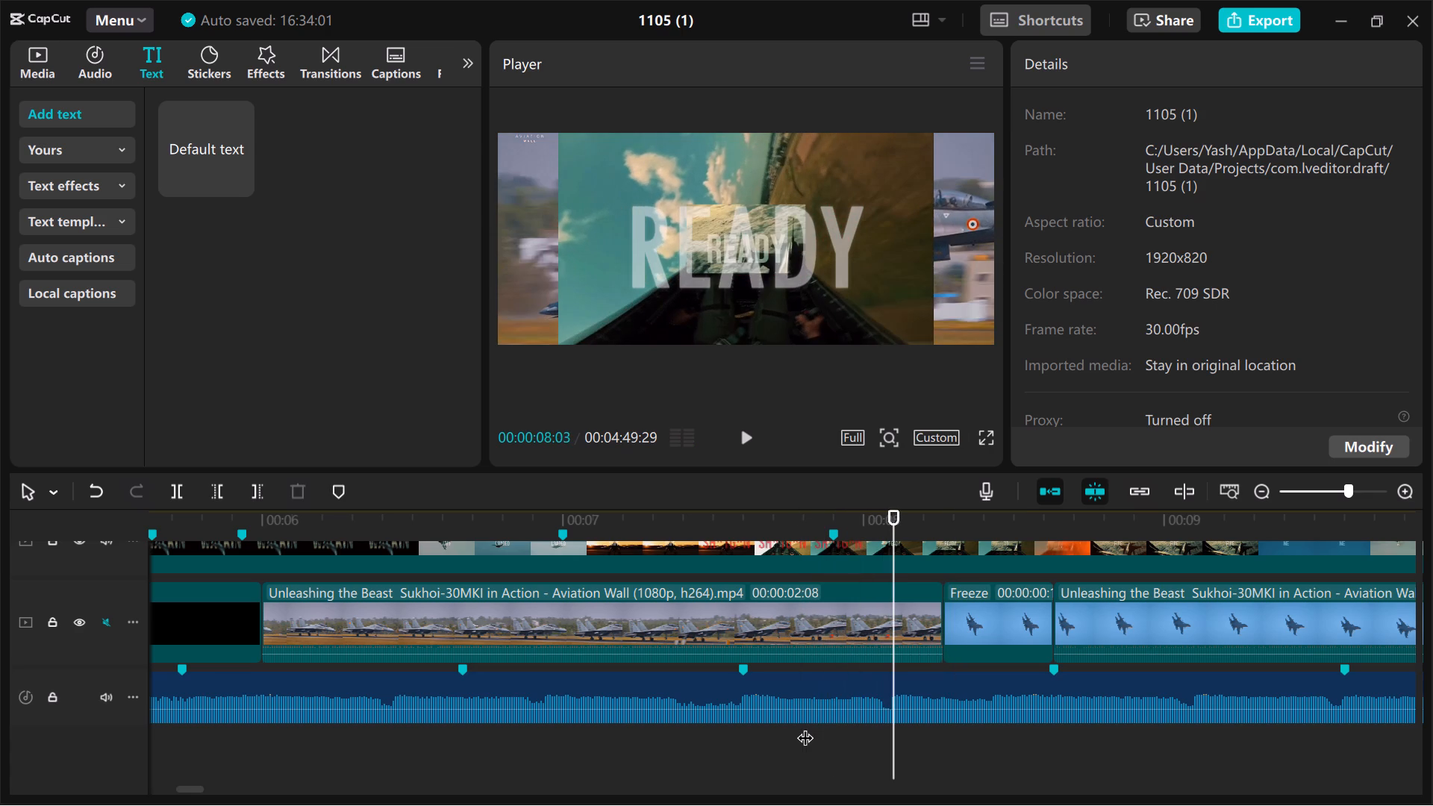
key(Left)
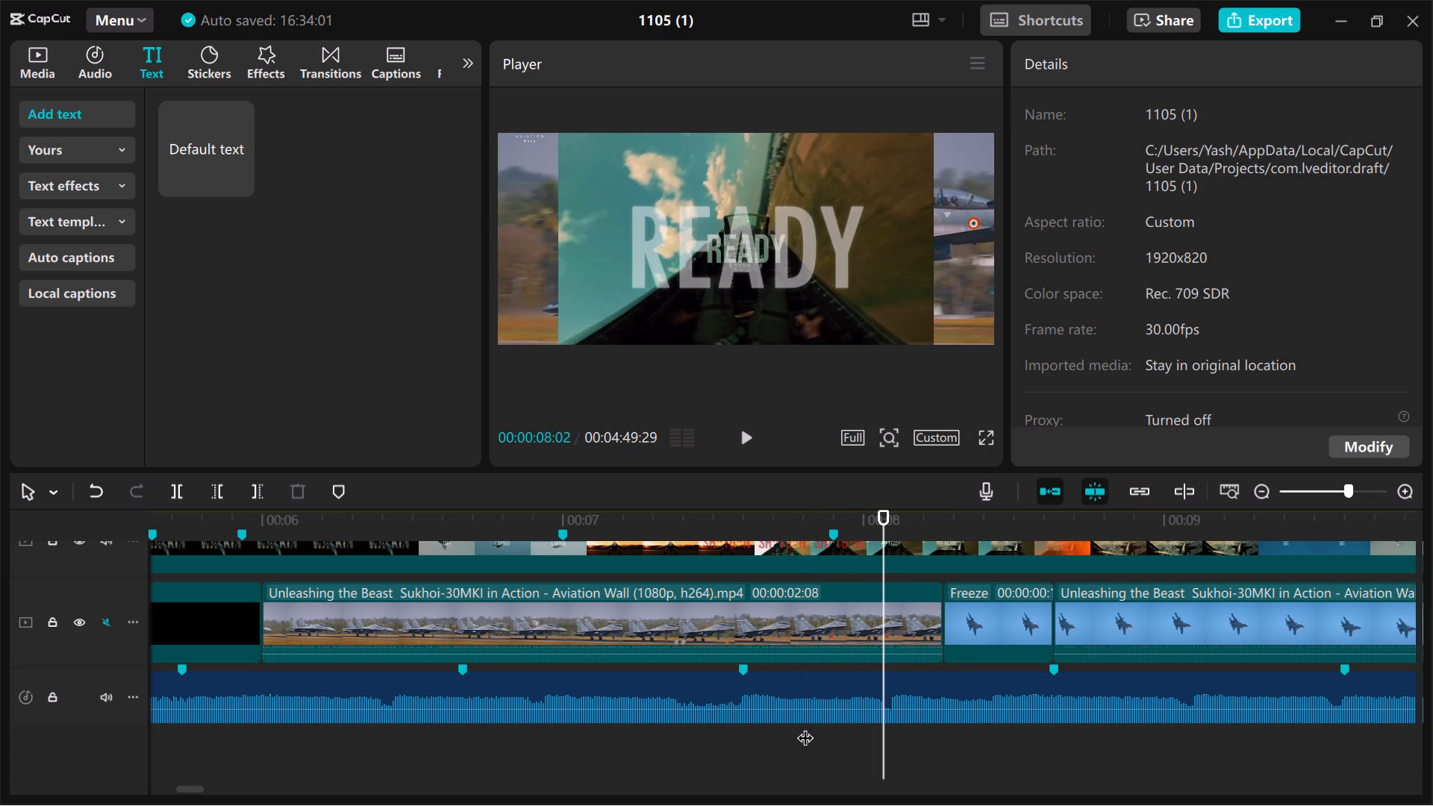
key(Right)
key(Left)
key(Right)
key(Right)
key(Right)
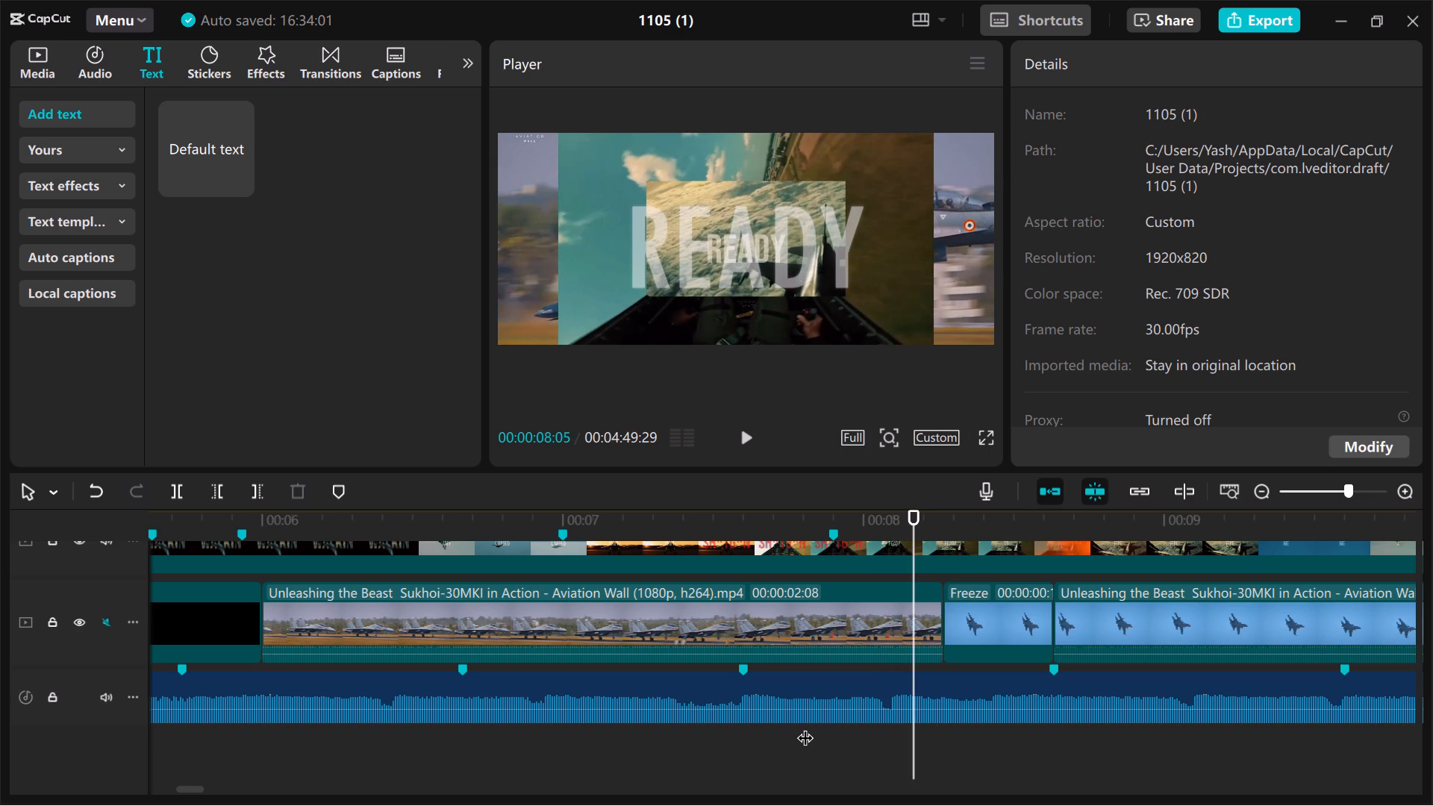
key(Right)
key(Right)
key(Left)
key(Left)
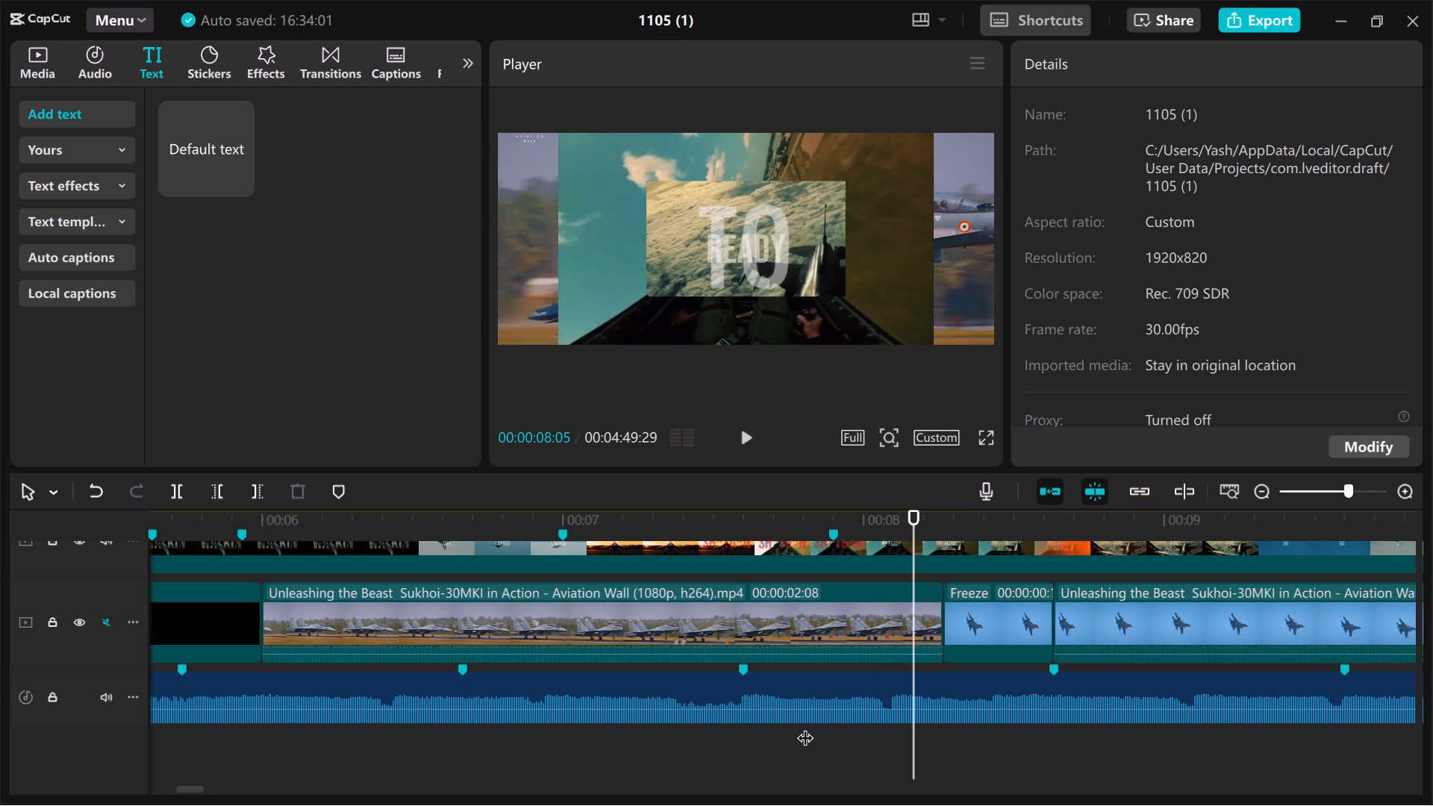
key(Left)
key(Left)
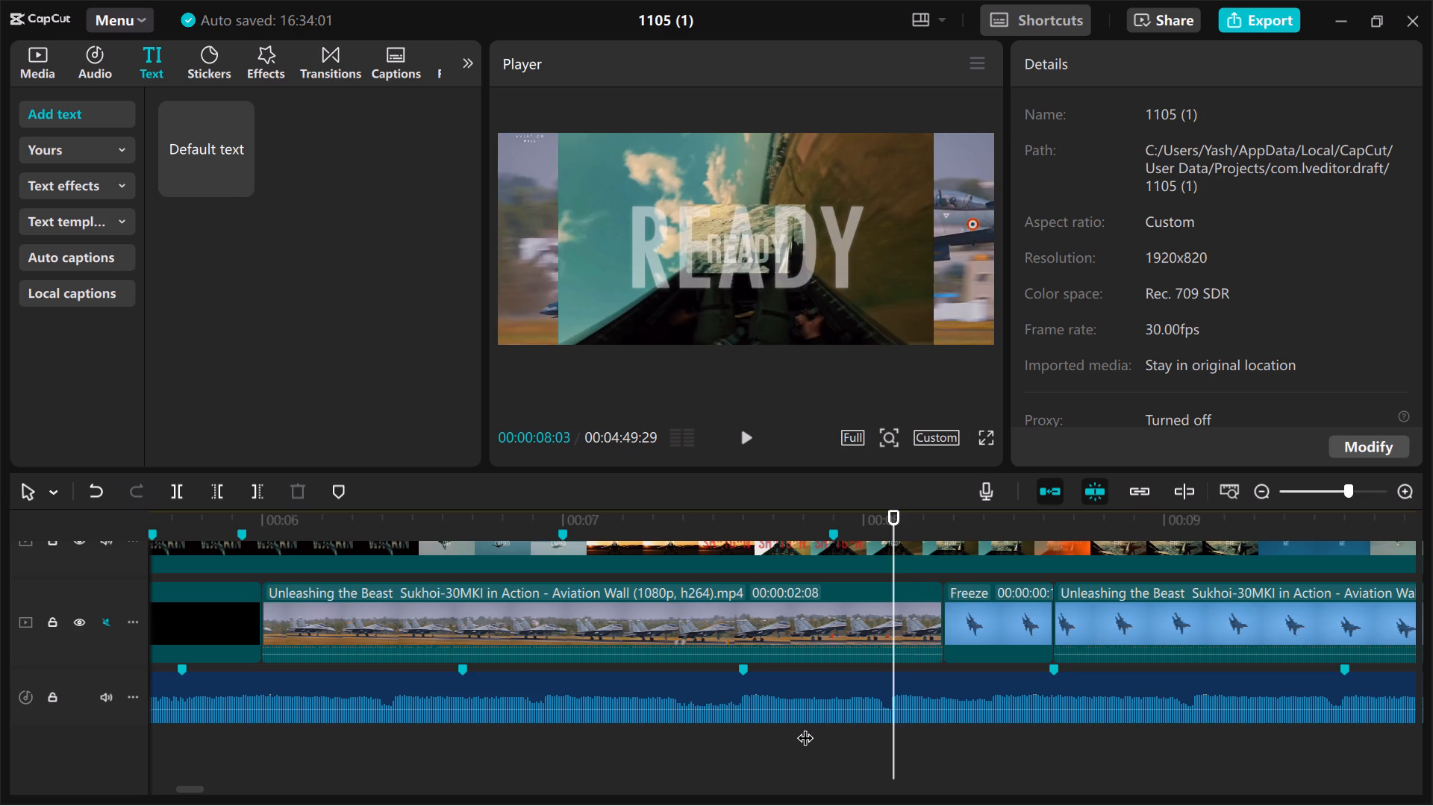
key(Right)
key(Right)
key(Right)
key(Left)
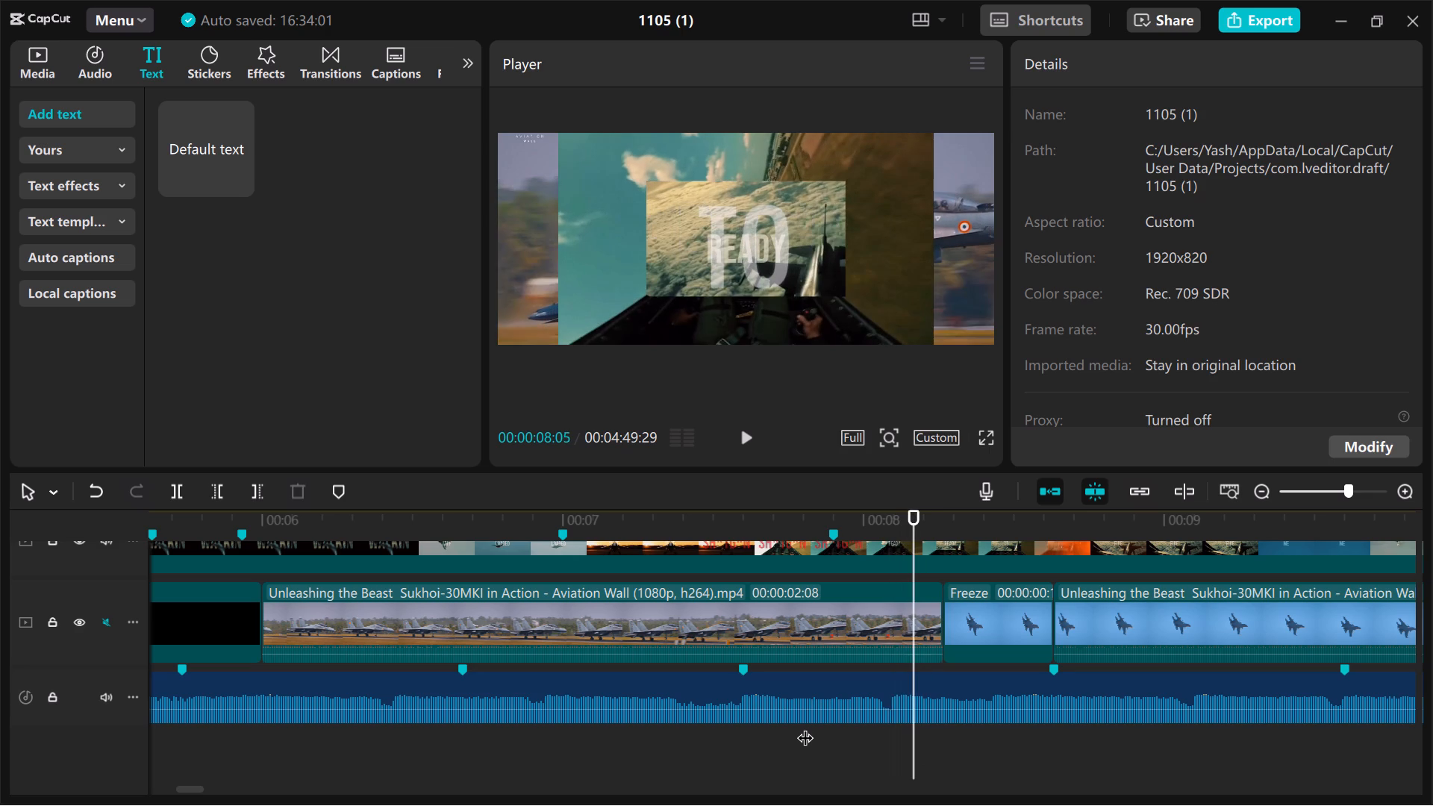
key(Left)
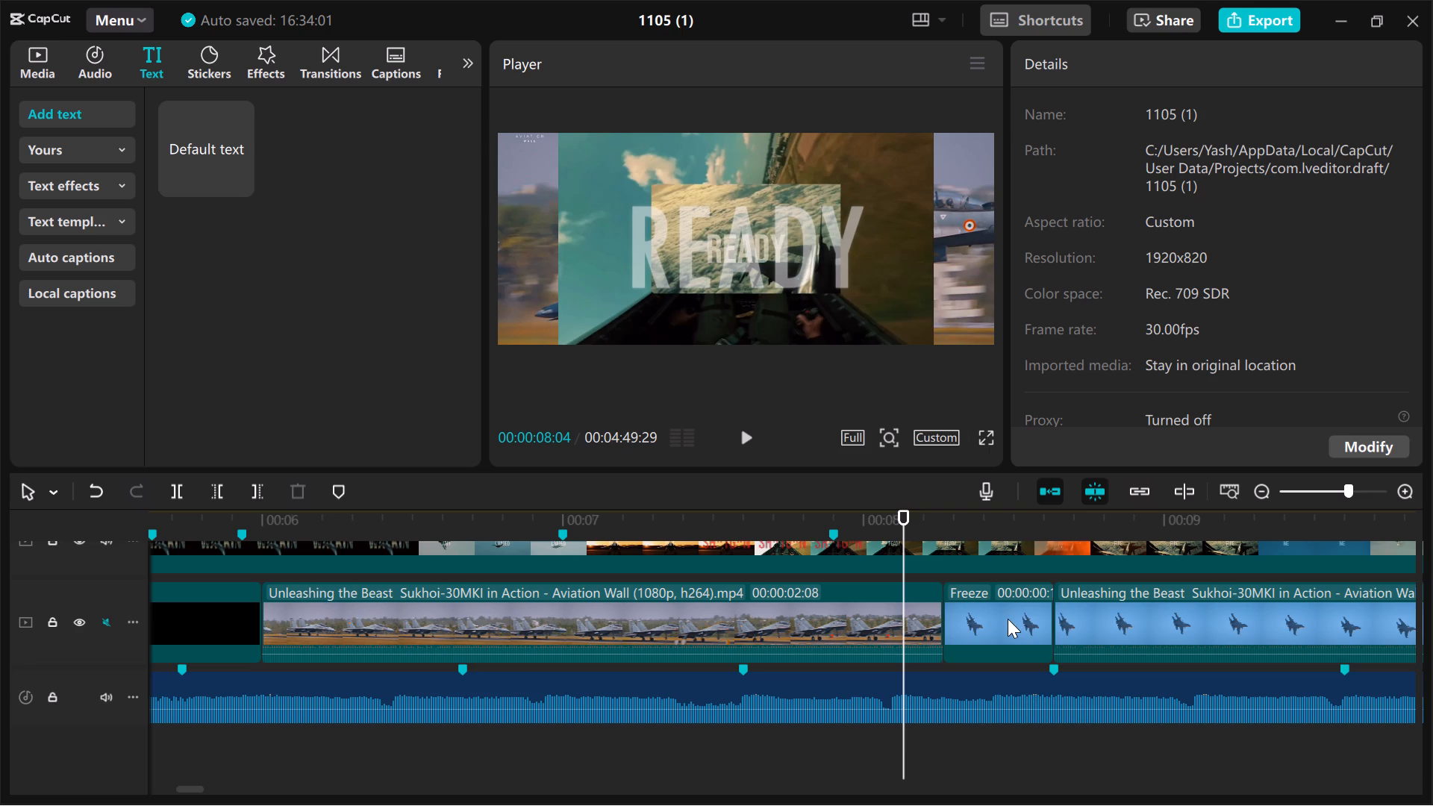
Move the freeze frame onto its own track above the Sukhoi footage, starting at the marker at about 00:00:07:27.
drag(1008, 619, 961, 567)
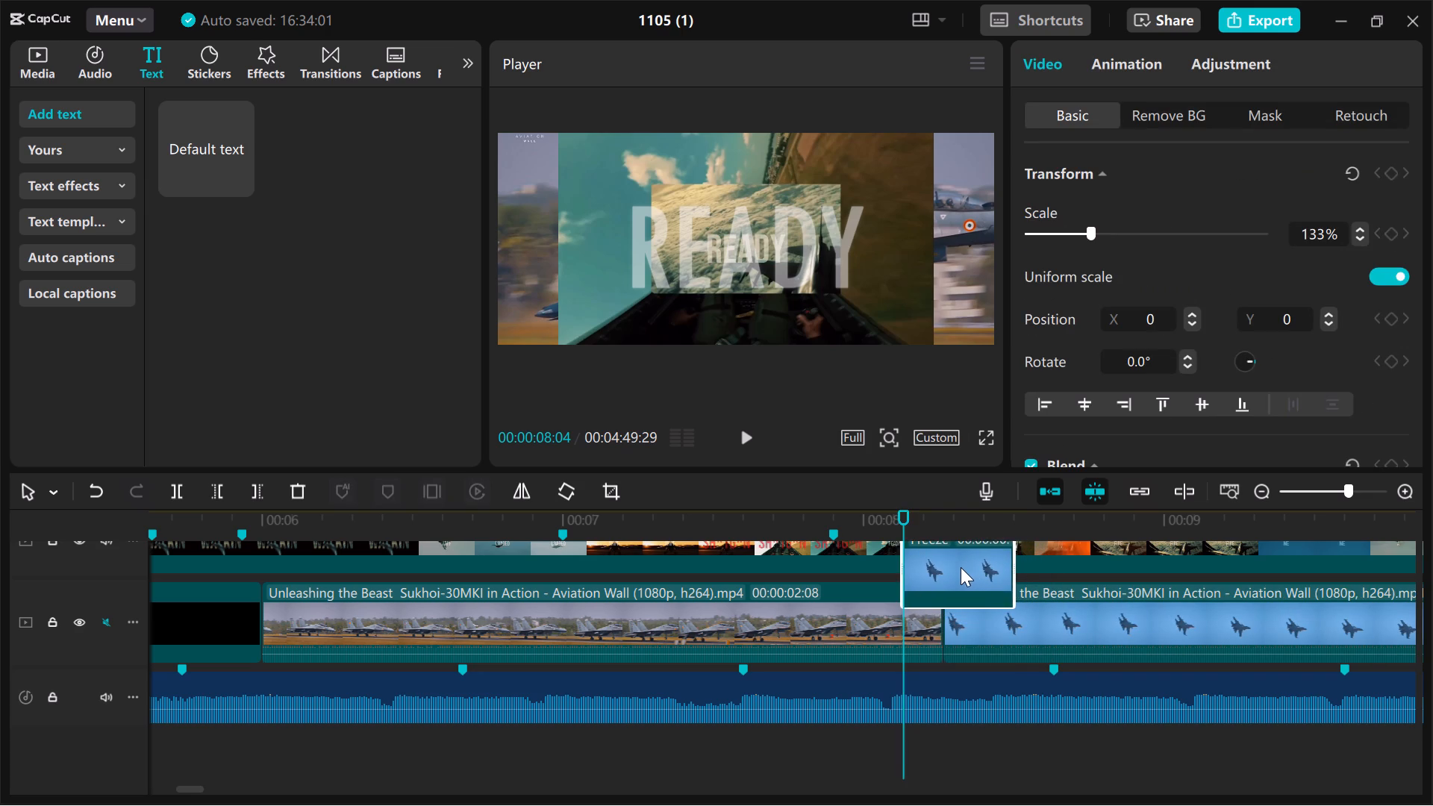
drag(961, 567, 943, 668)
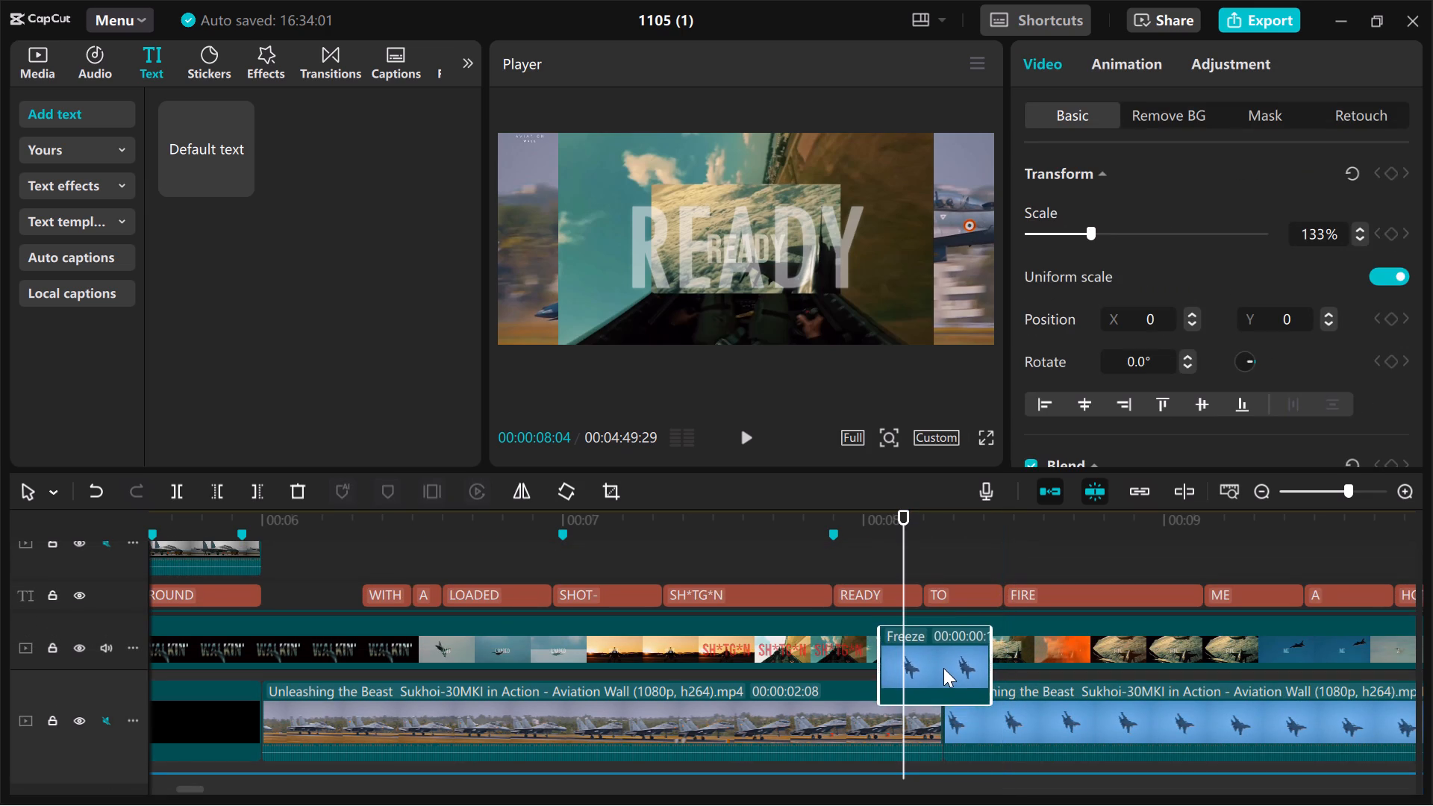
drag(943, 668, 942, 676)
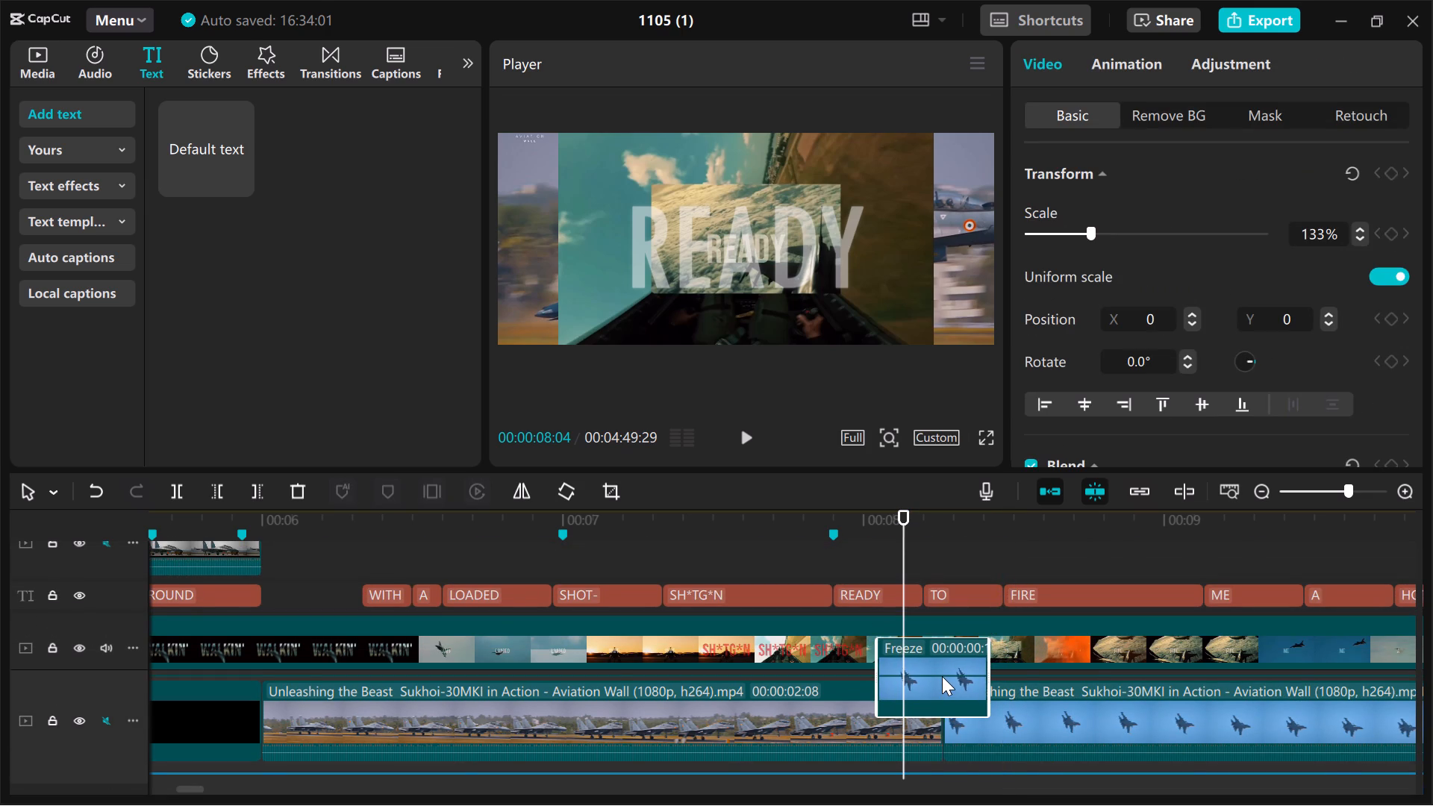
drag(934, 614, 908, 622)
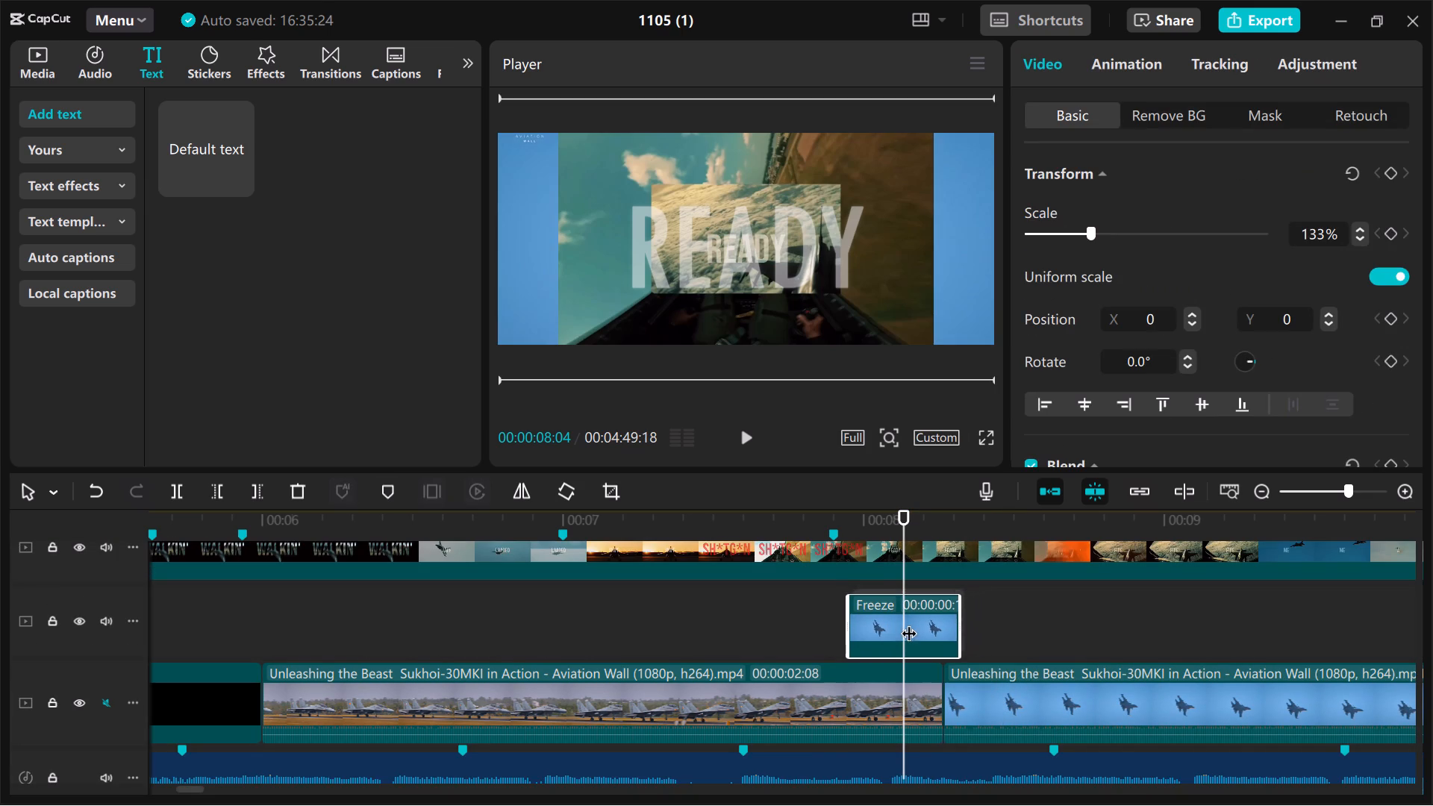
drag(908, 622, 896, 621)
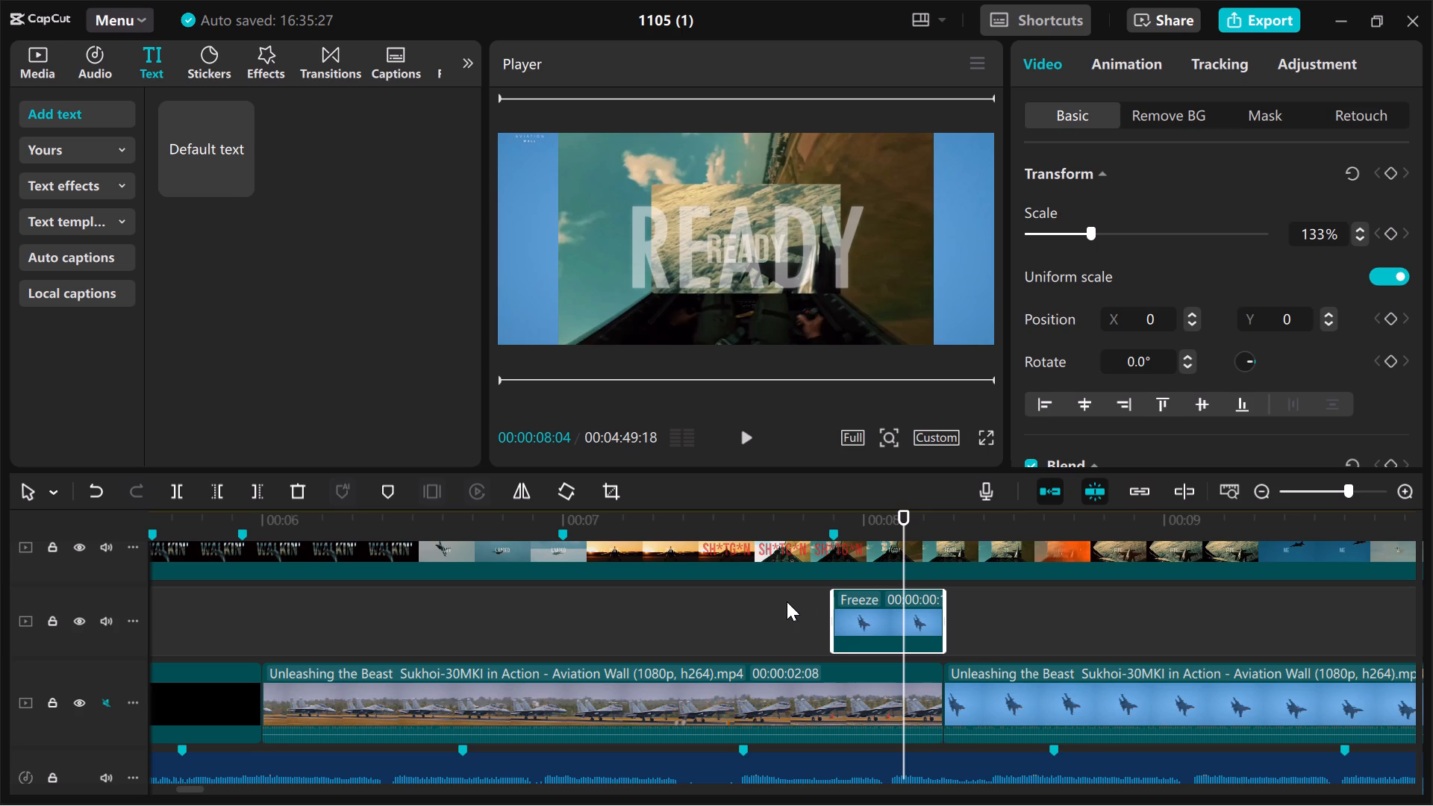
Step frame by frame and play between 00:00:07:26 and about 00:00:08:15 to examine how the reference's inset picture appears and grows over "READY".
click(787, 602)
key(space)
key(space)
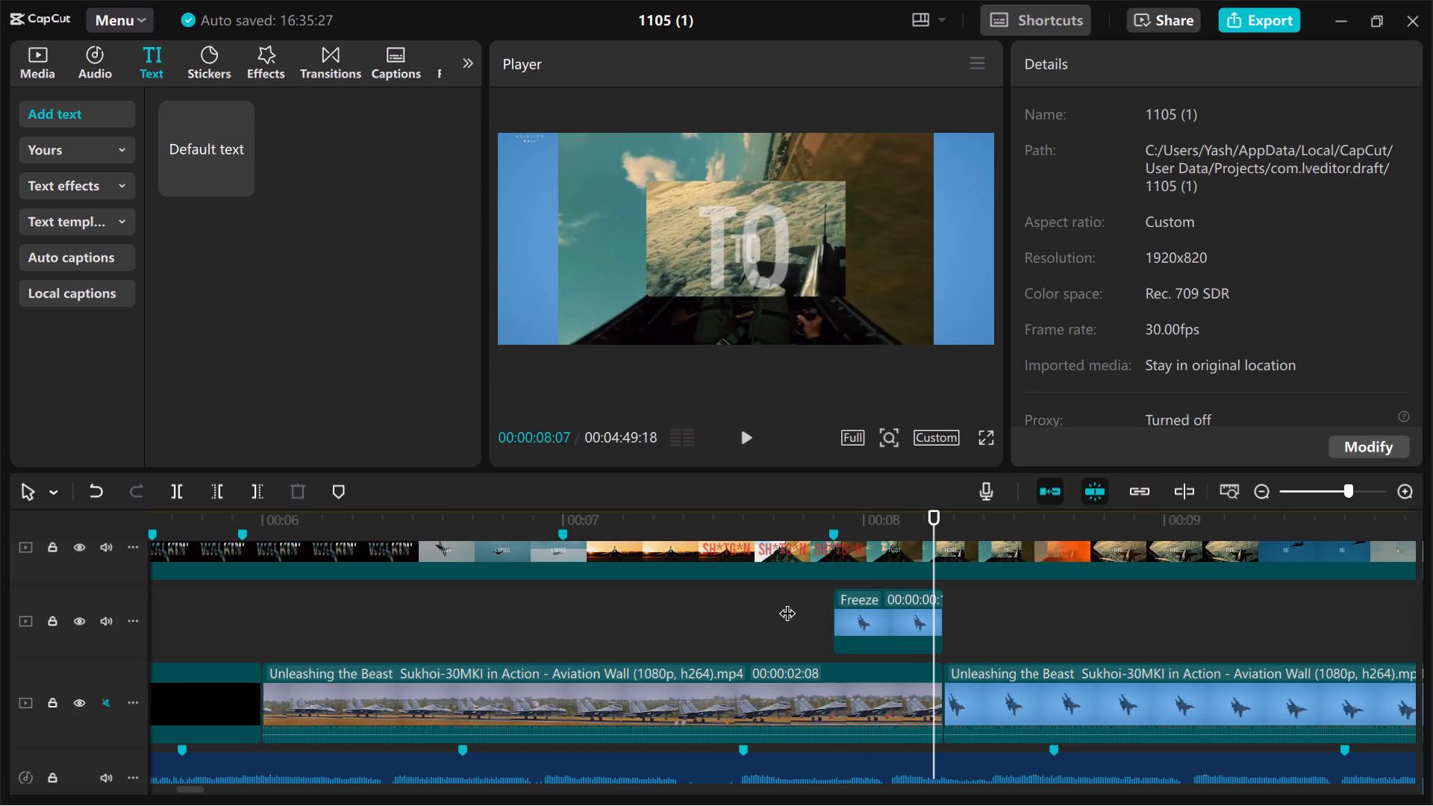
click(823, 628)
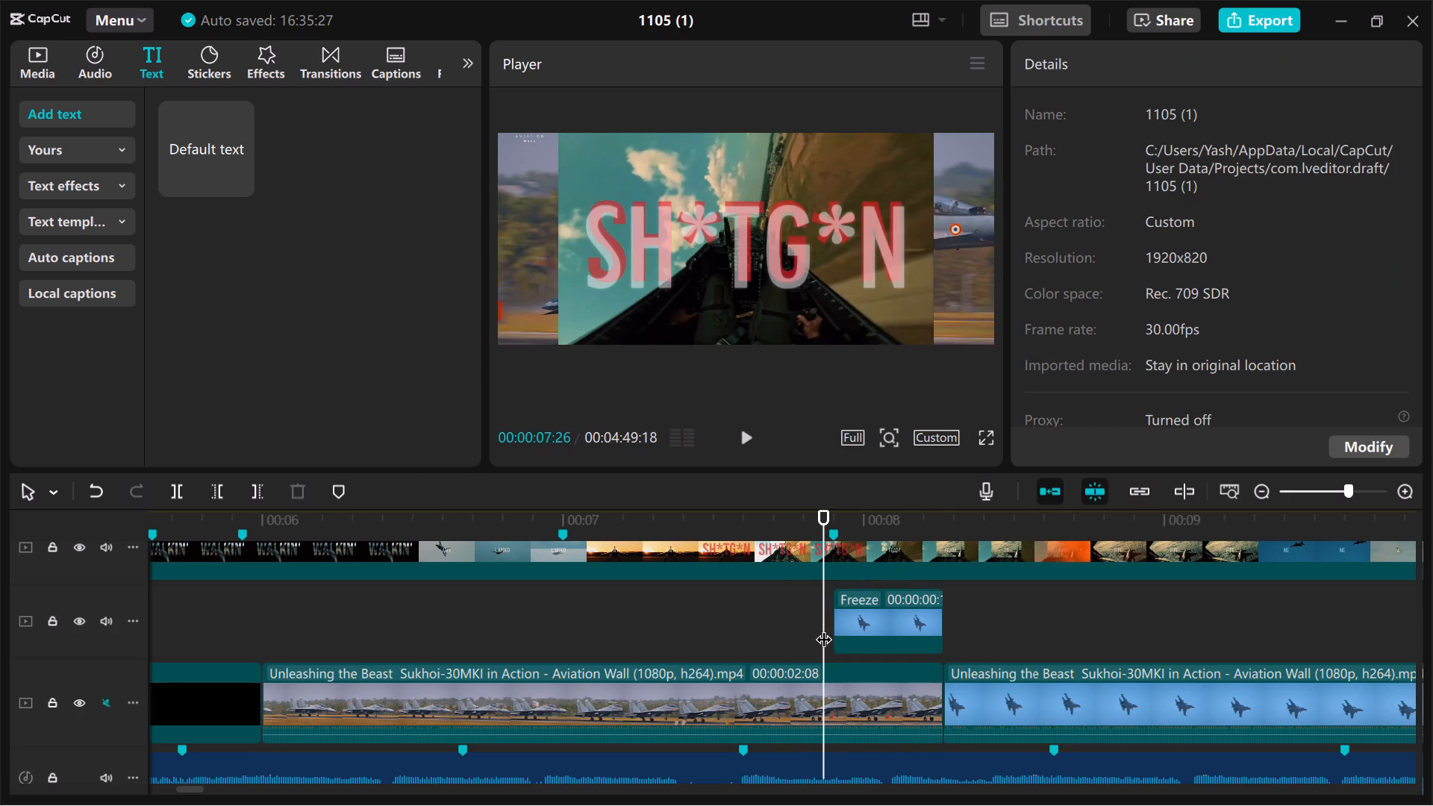
key(Right)
key(Right)
key(Right)
key(Right)
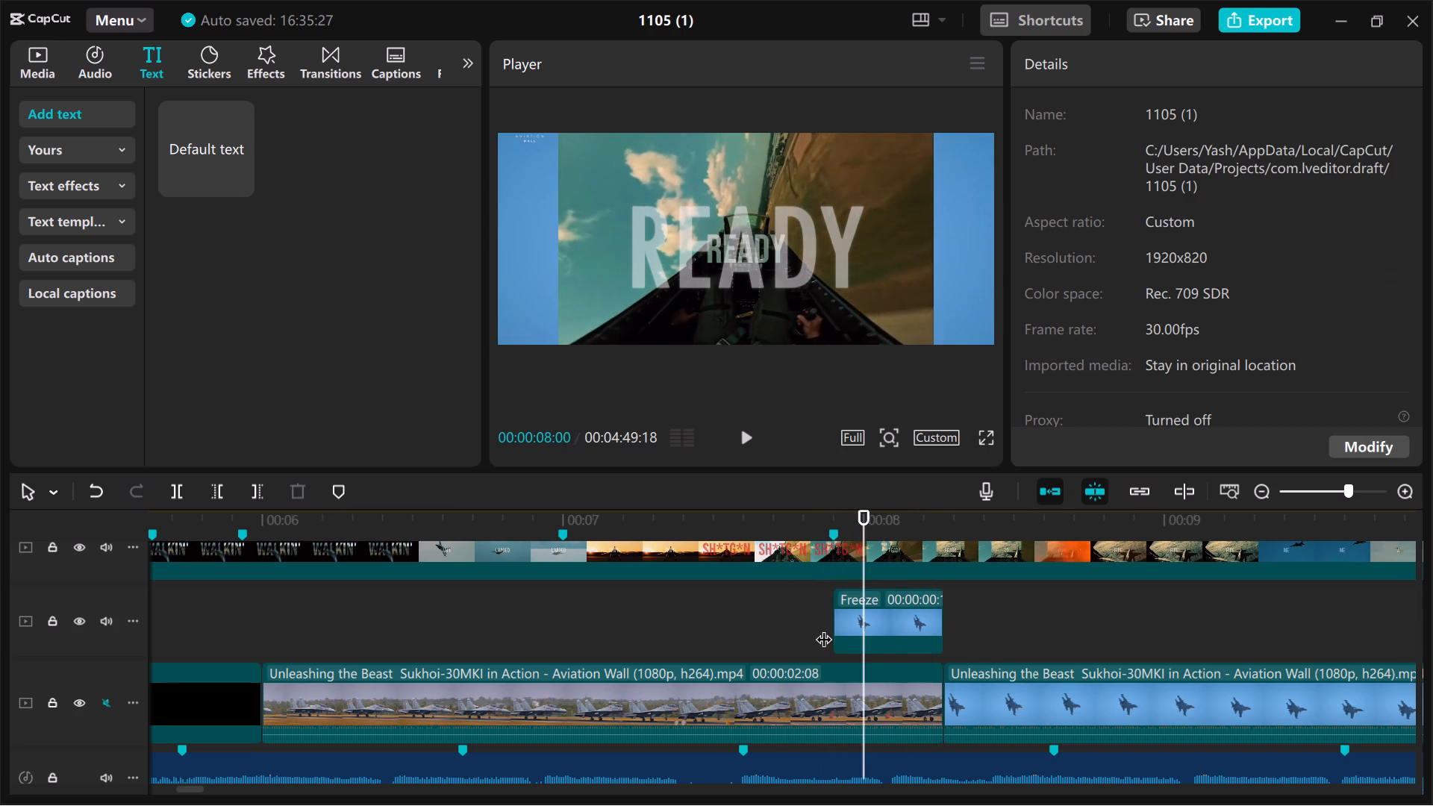
key(Right)
key(Right)
key(Right)
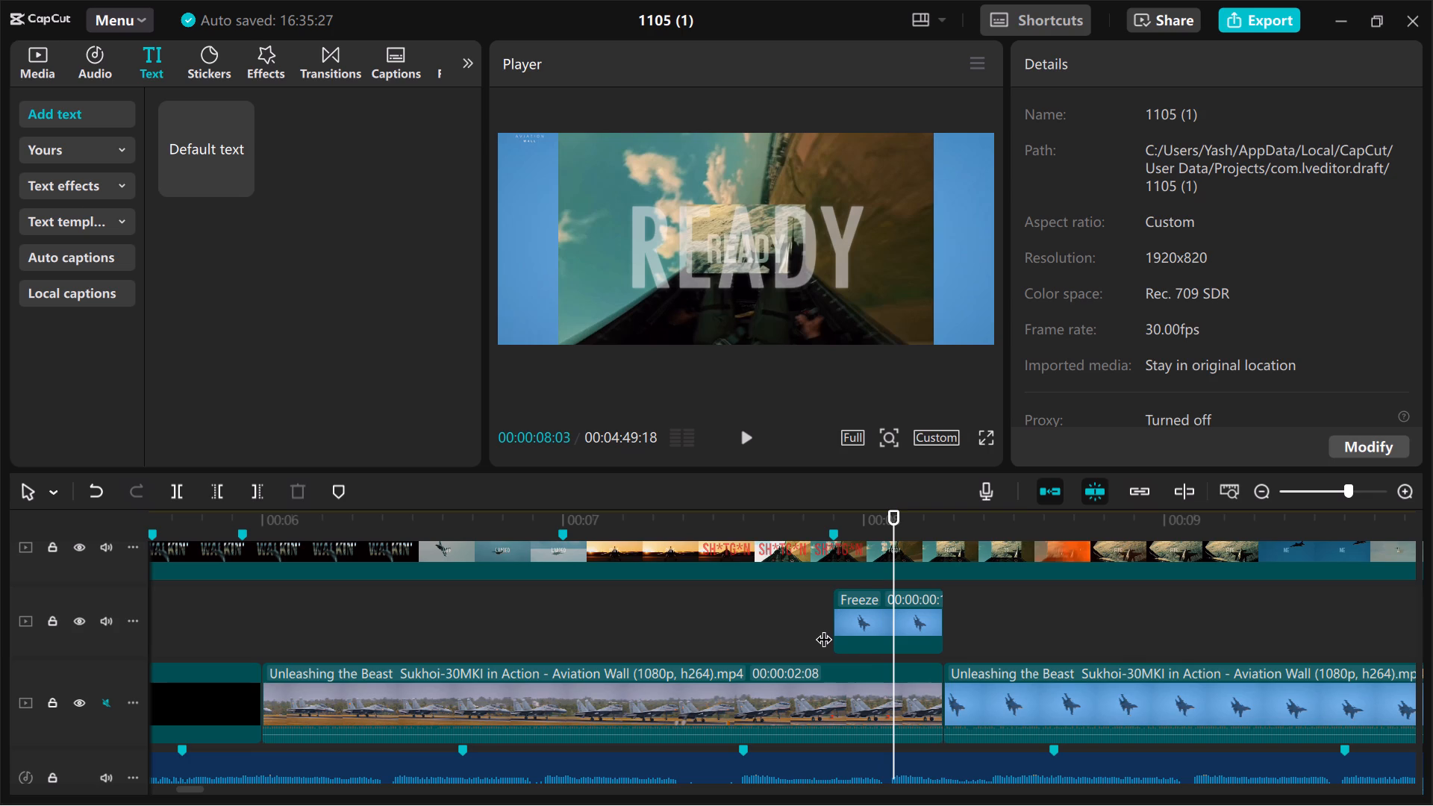
key(Left)
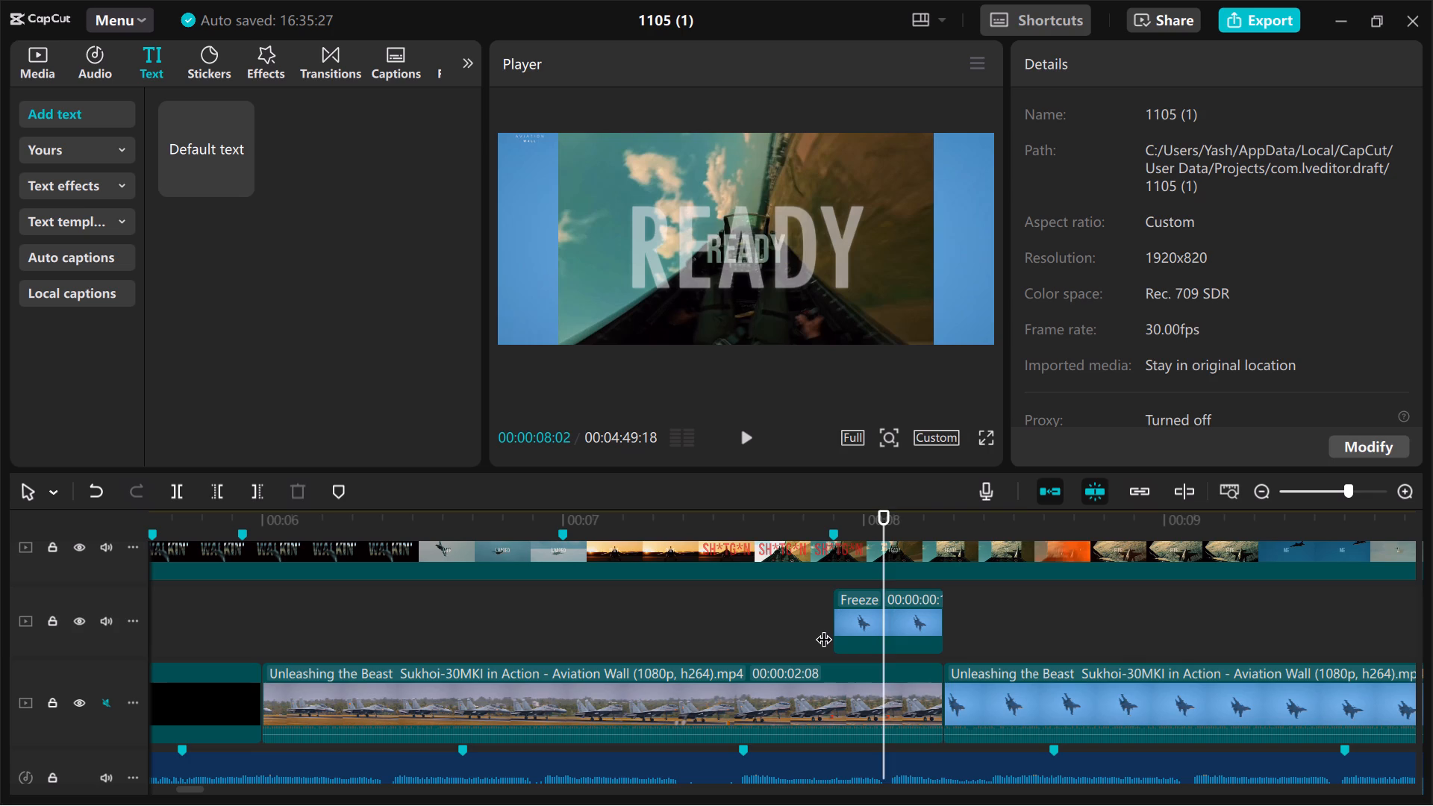
key(Right)
key(Right)
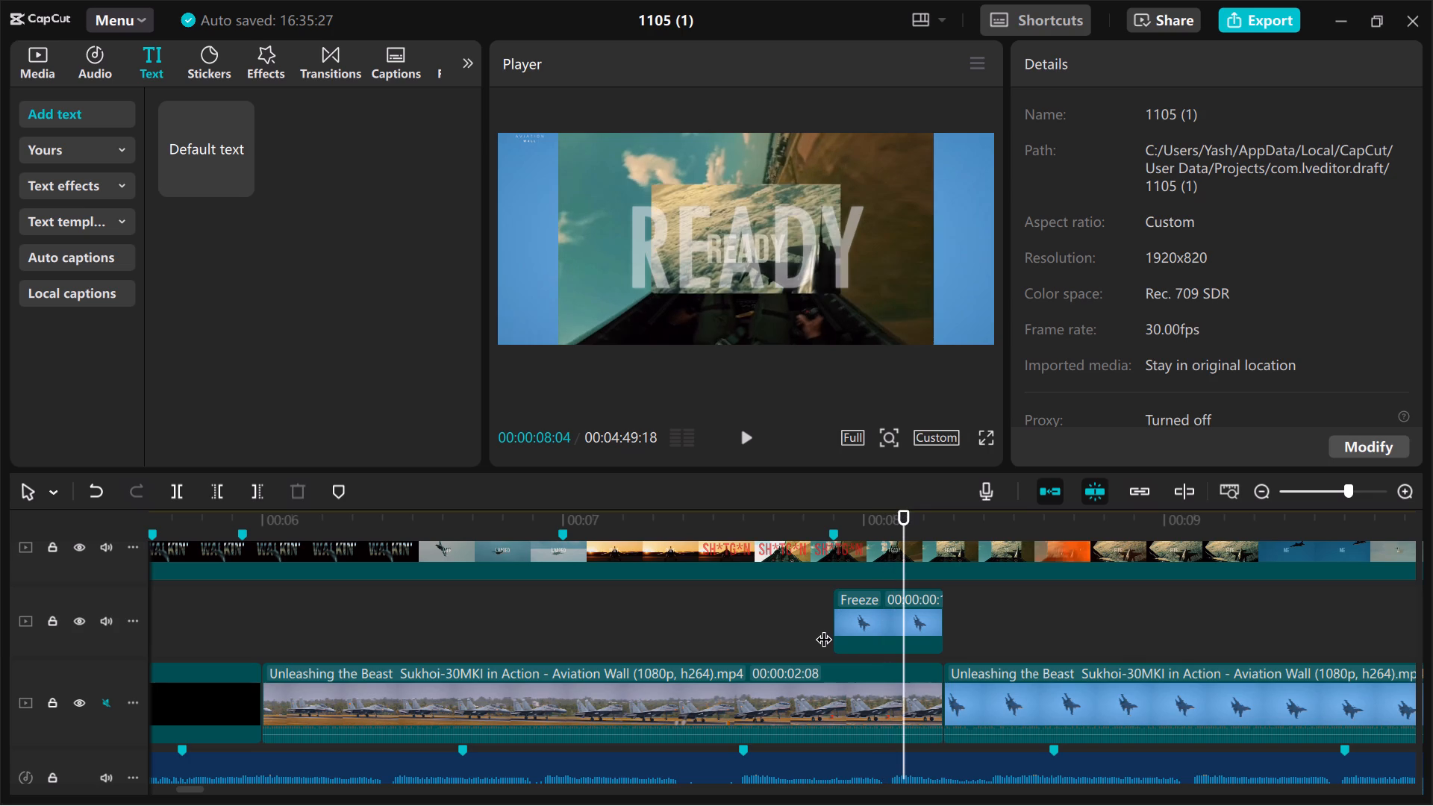
key(Right)
key(Left)
key(Left)
key(Left)
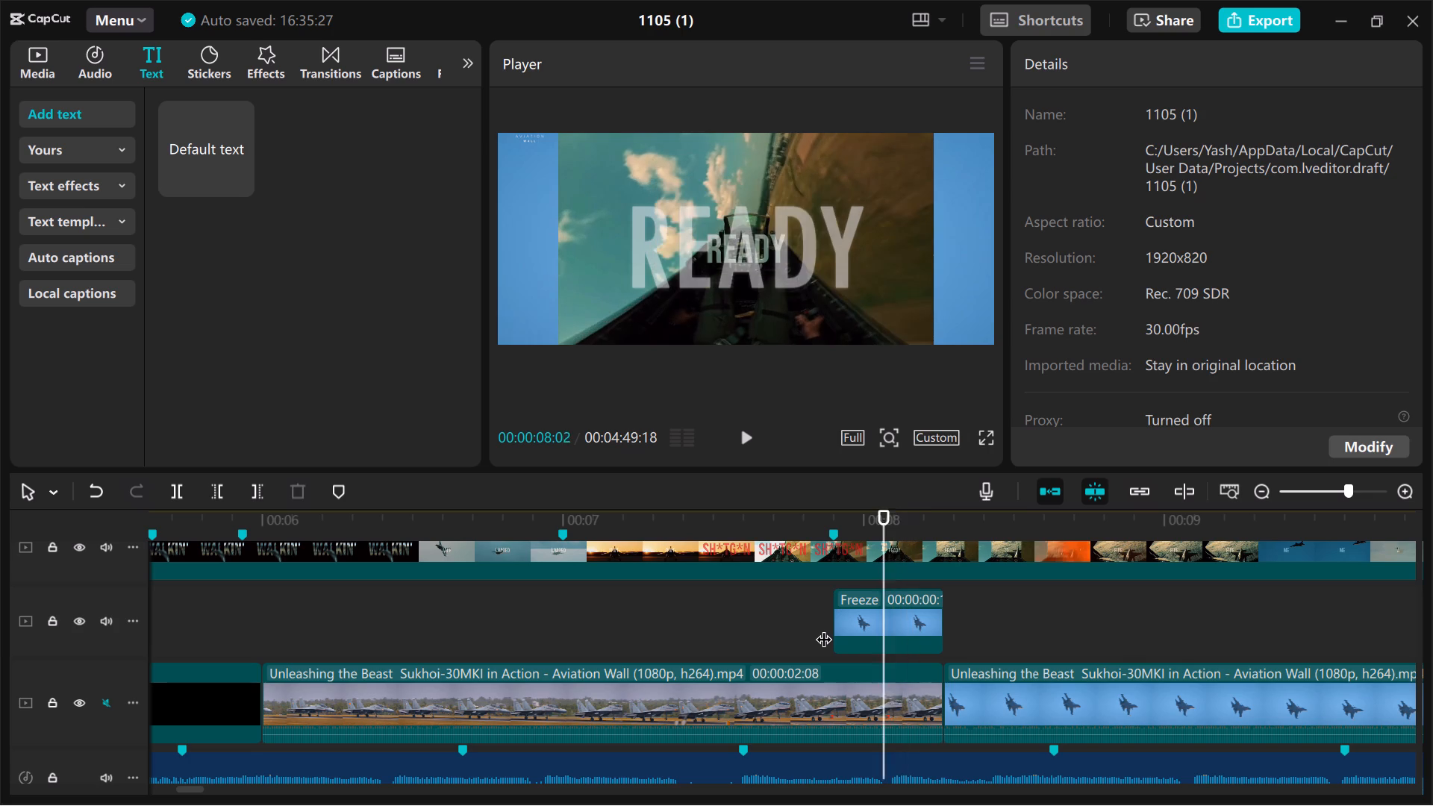
key(Left)
key(space)
key(space)
Step back to 00:00:07:26 and examine the frames around the 00:00:07:27 marker, where the lyric changes from "SH*TG*N" to "READY".
key(Left)
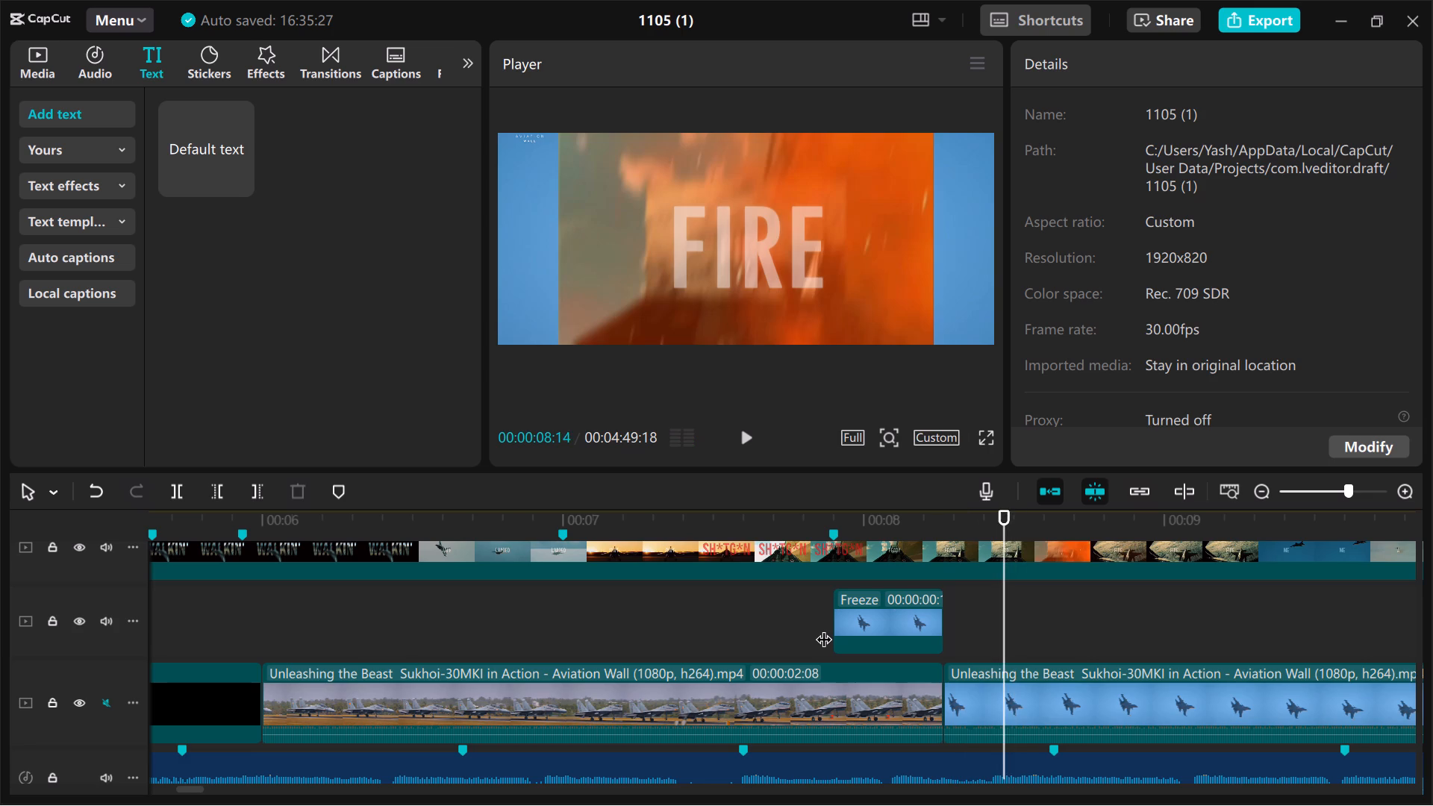
key(Left)
key(Left)
key(Left)
key(Left)
key(Left)
key(Left)
key(Left)
key(Left)
key(Left)
key(Left)
key(Left)
key(Left)
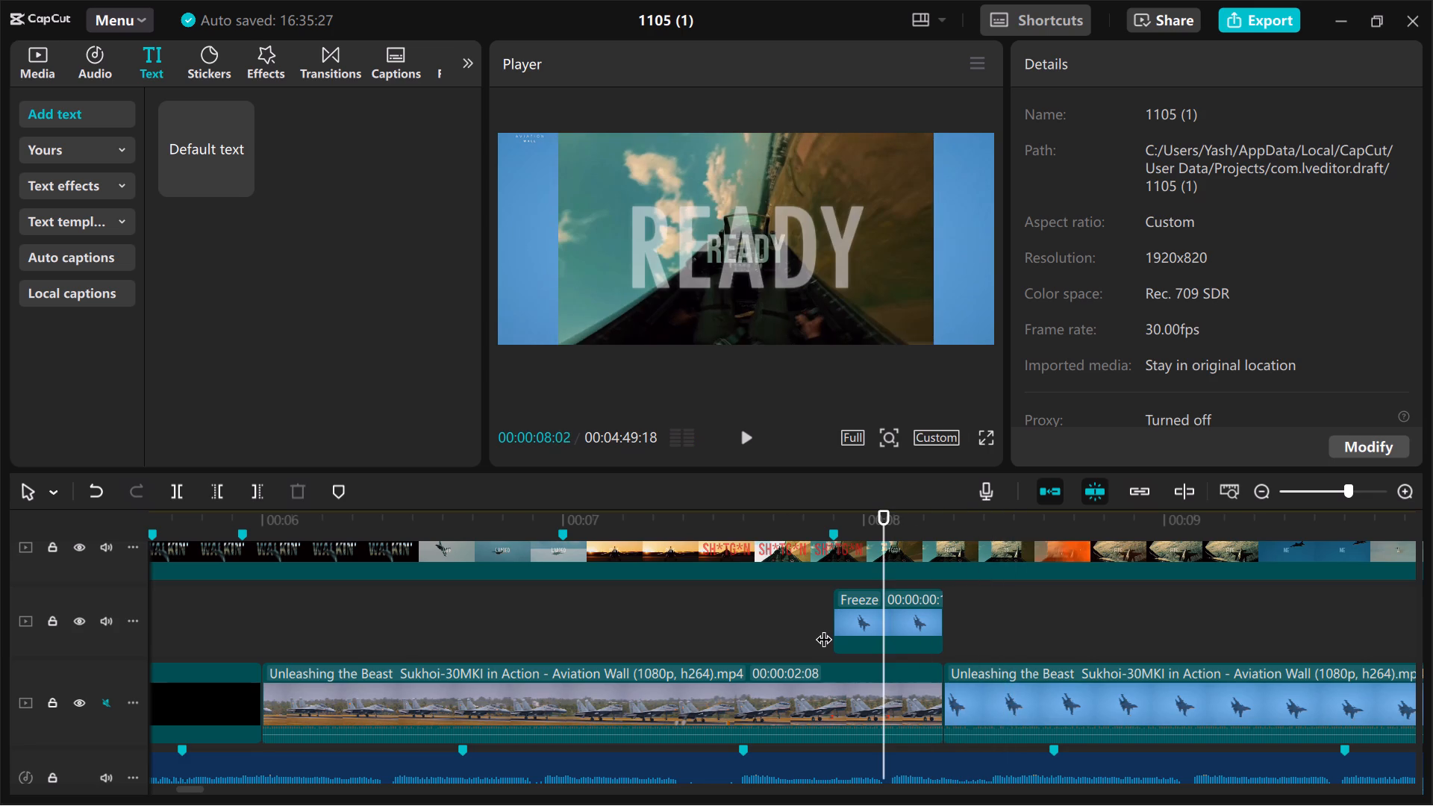
key(Left)
key(Left)
key(Left)
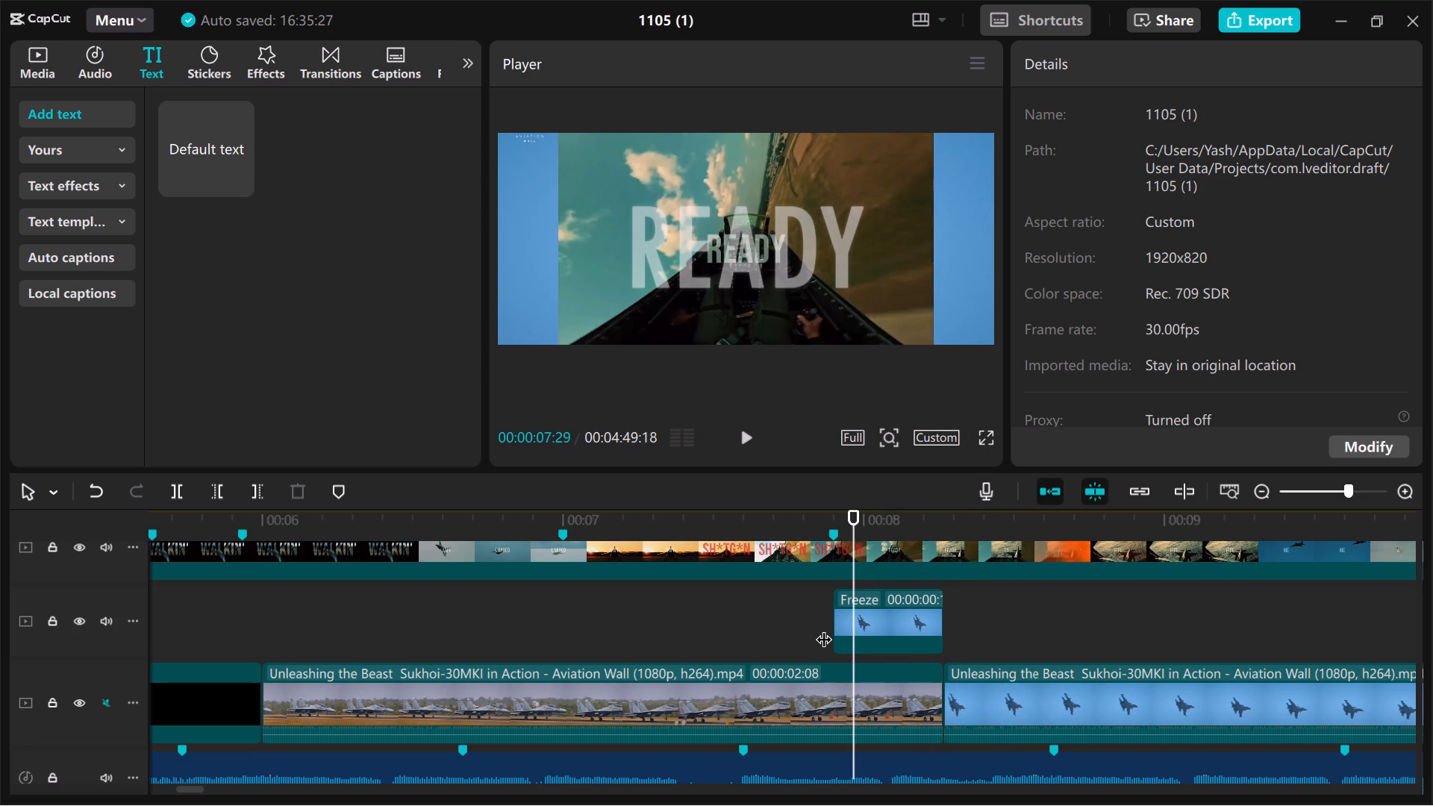
key(Left)
key(Left)
key(Left)
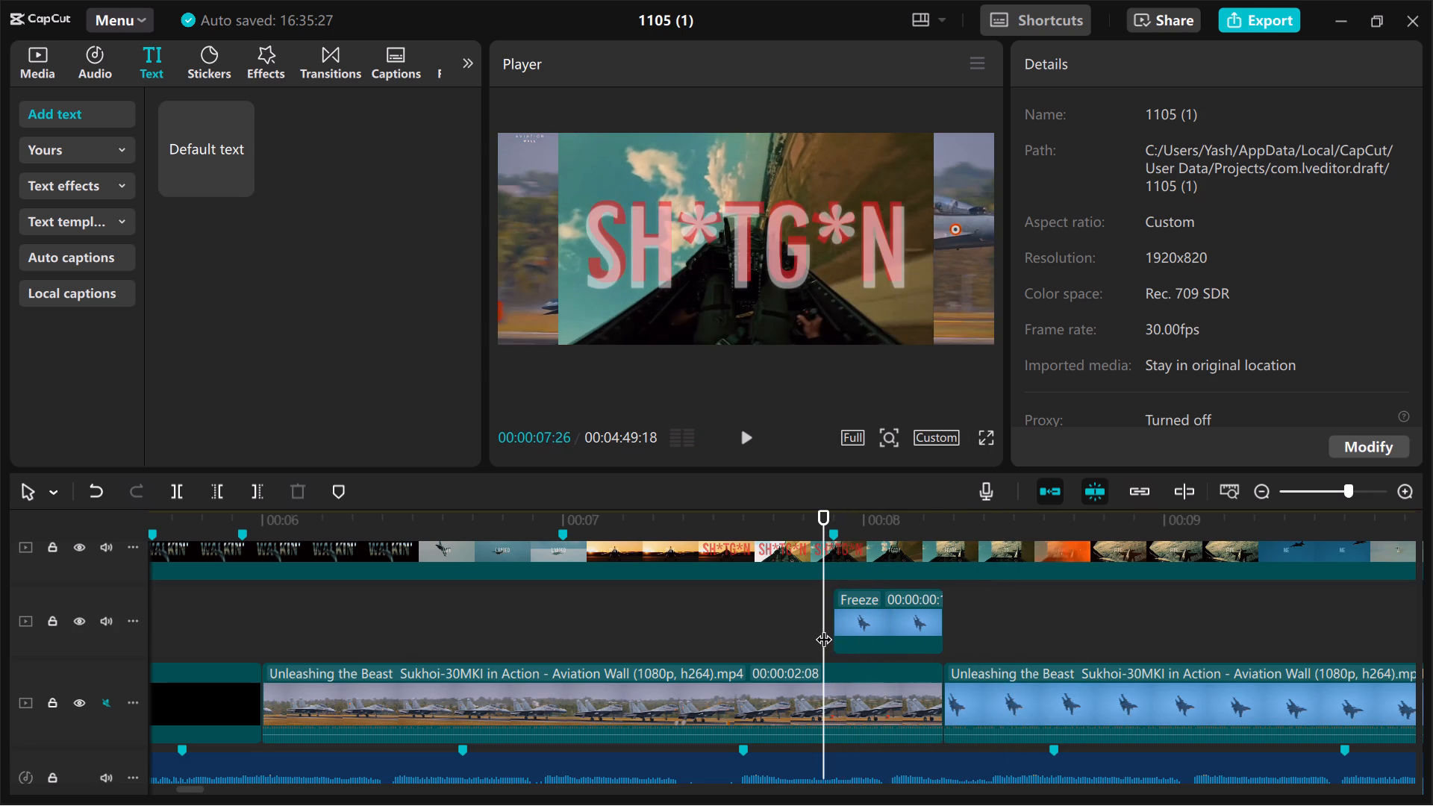
key(Right)
key(Right)
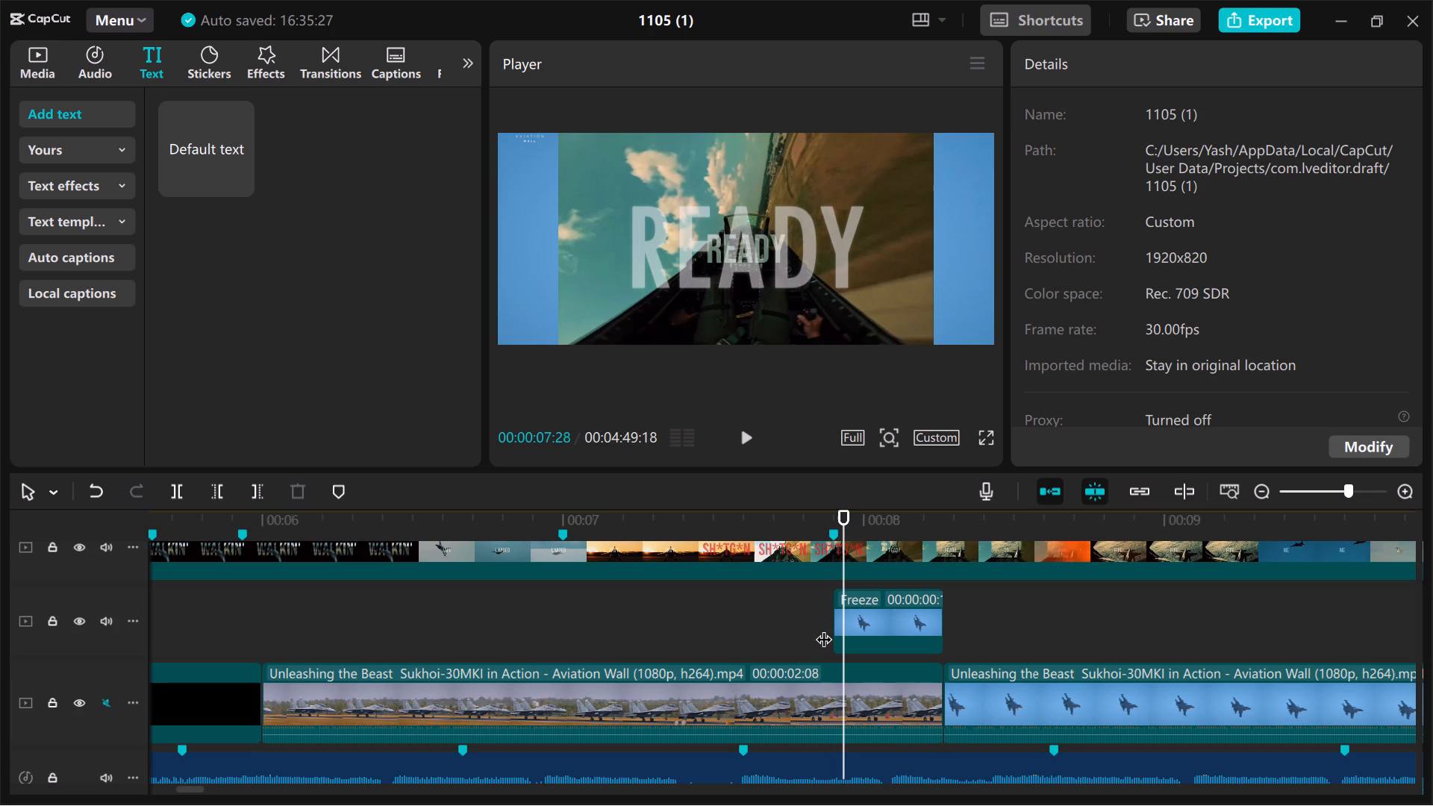
key(Left)
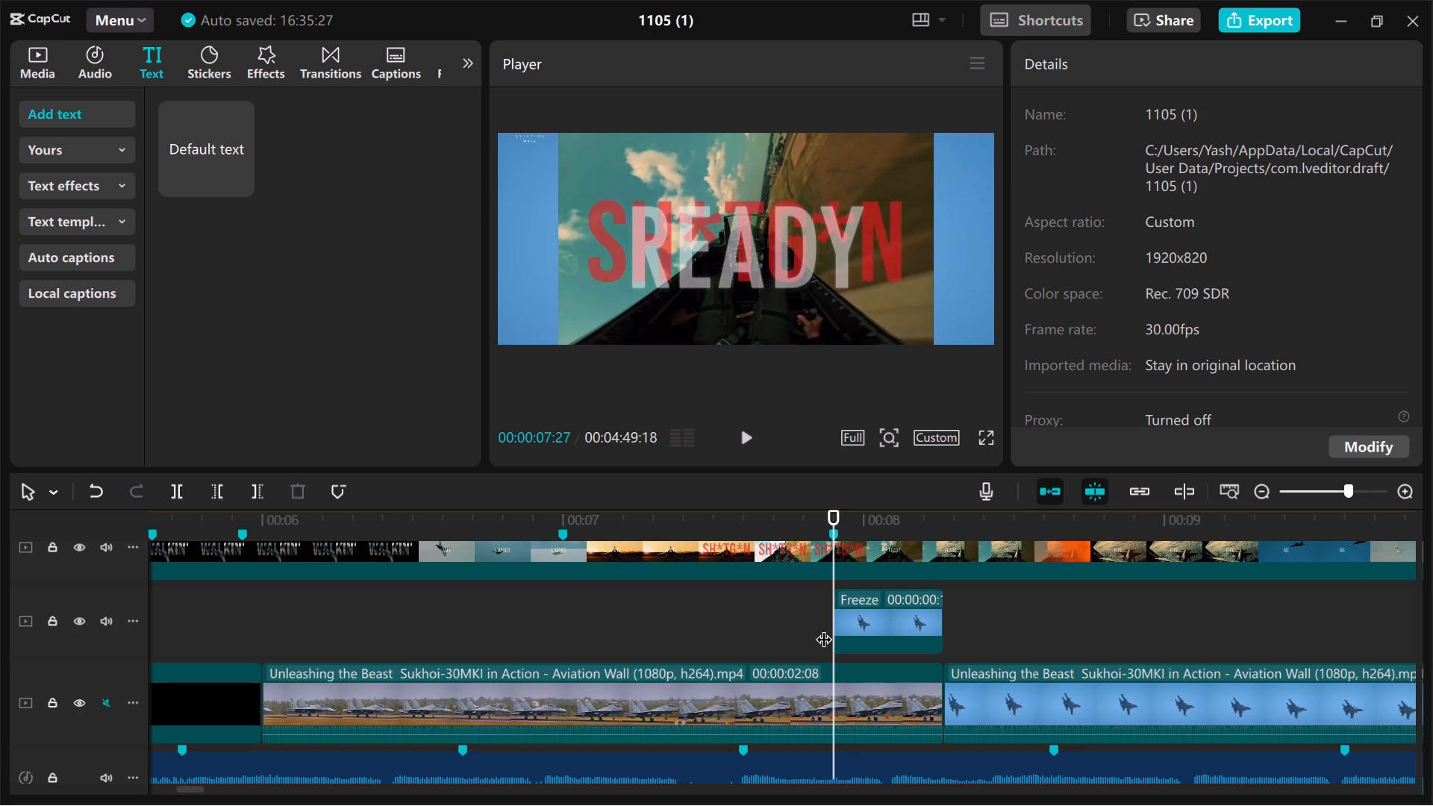
key(Right)
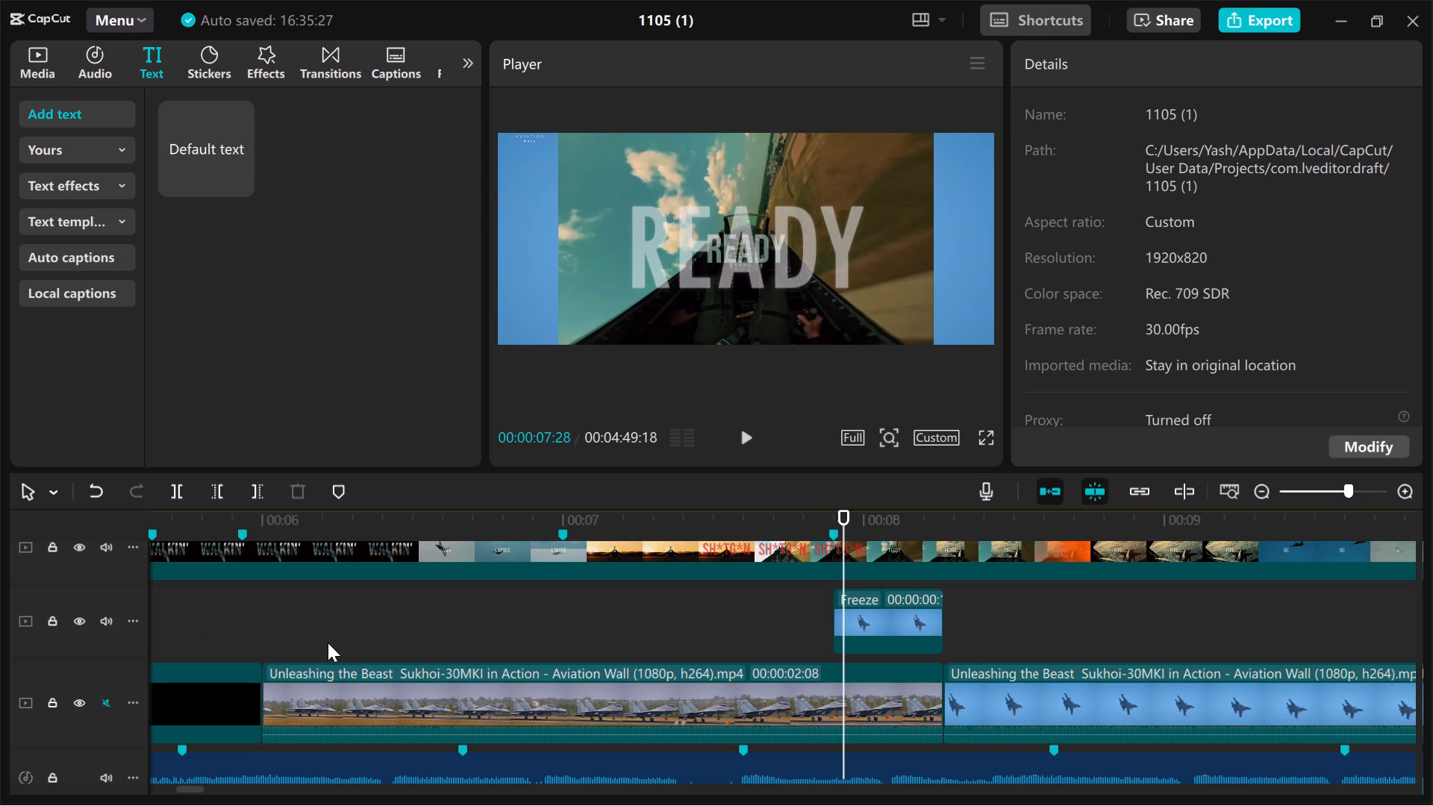
key(Left)
key(Left)
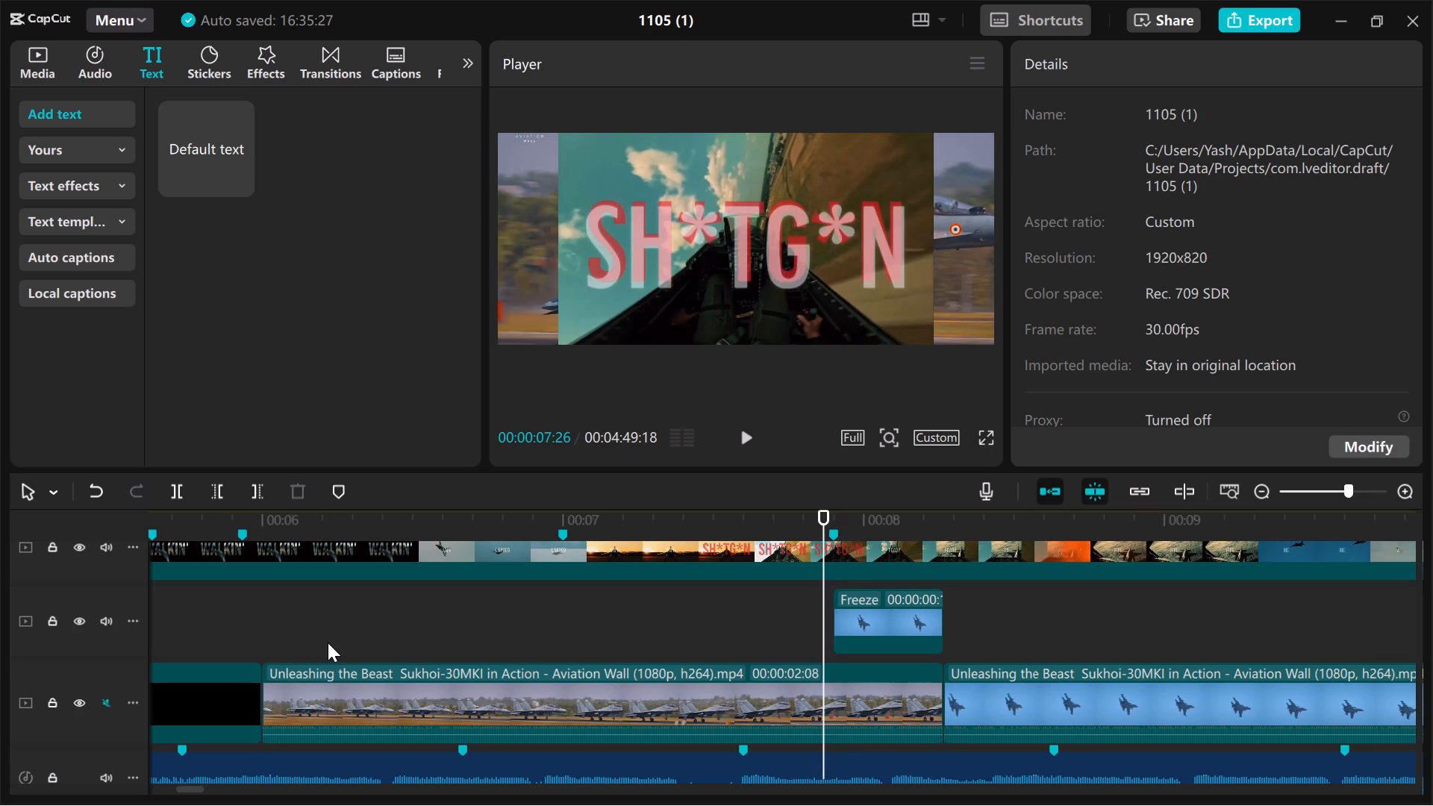
key(Right)
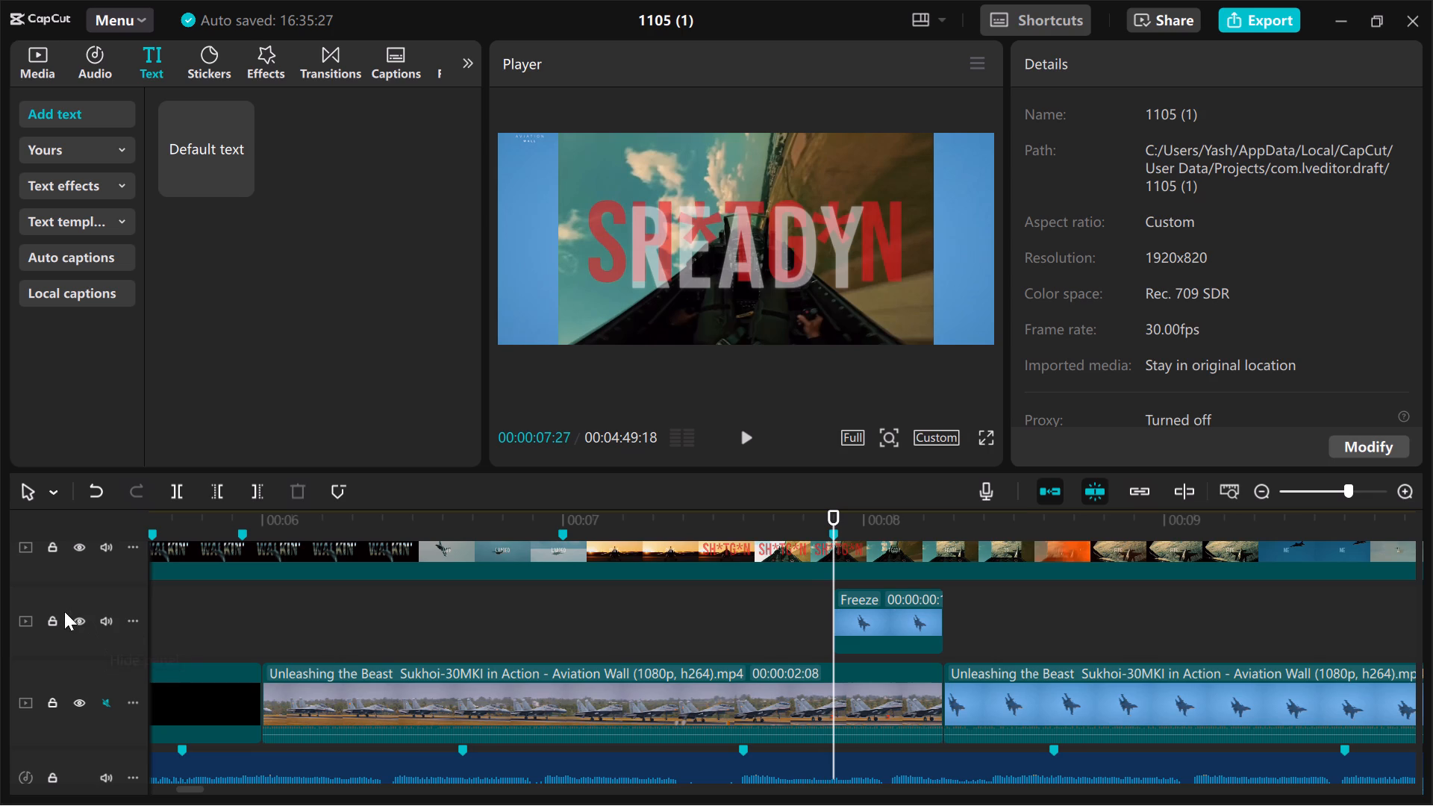
Hide the reference video track above the freeze frame.
click(75, 554)
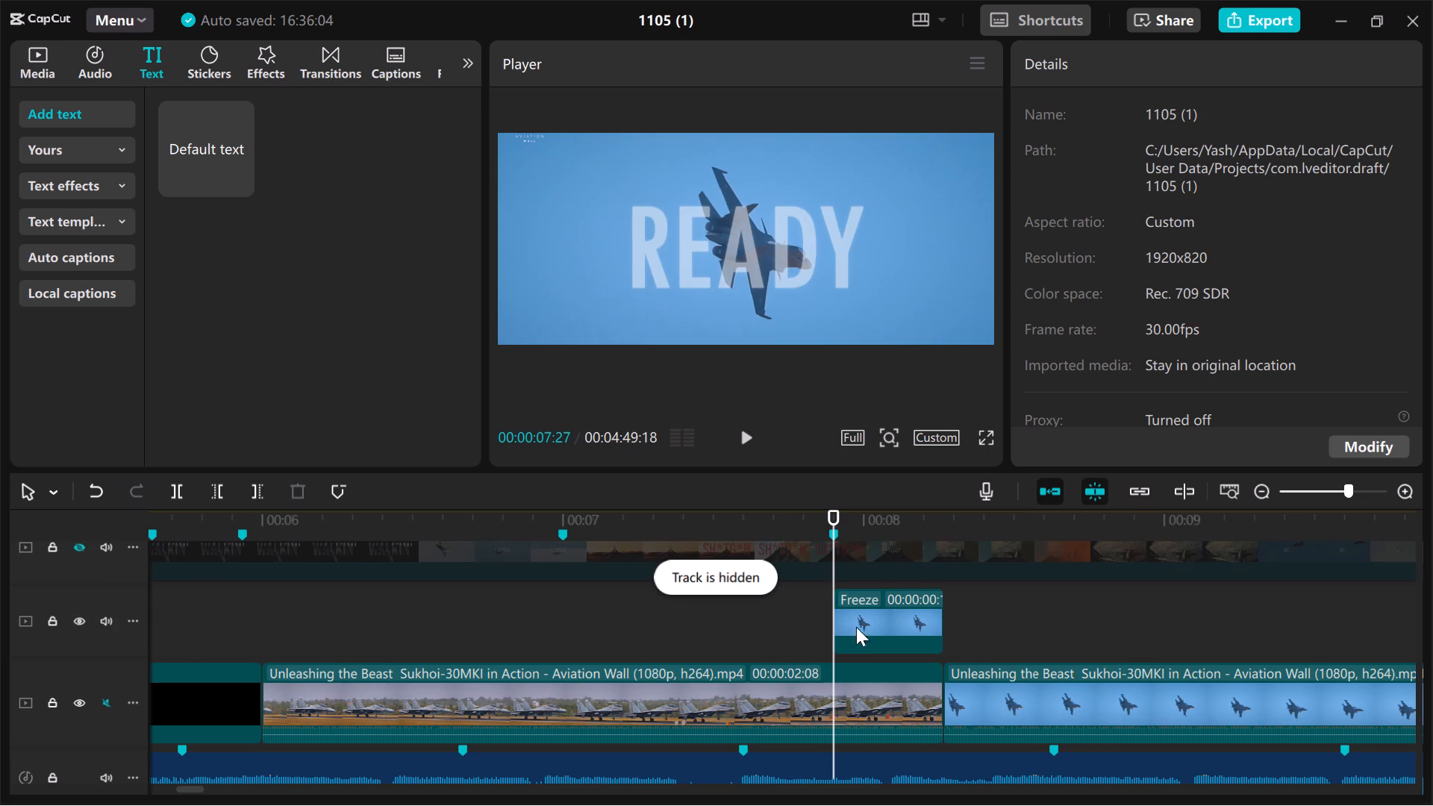
Open the background removal options for the freeze frame over the "READY" lyric.
click(886, 613)
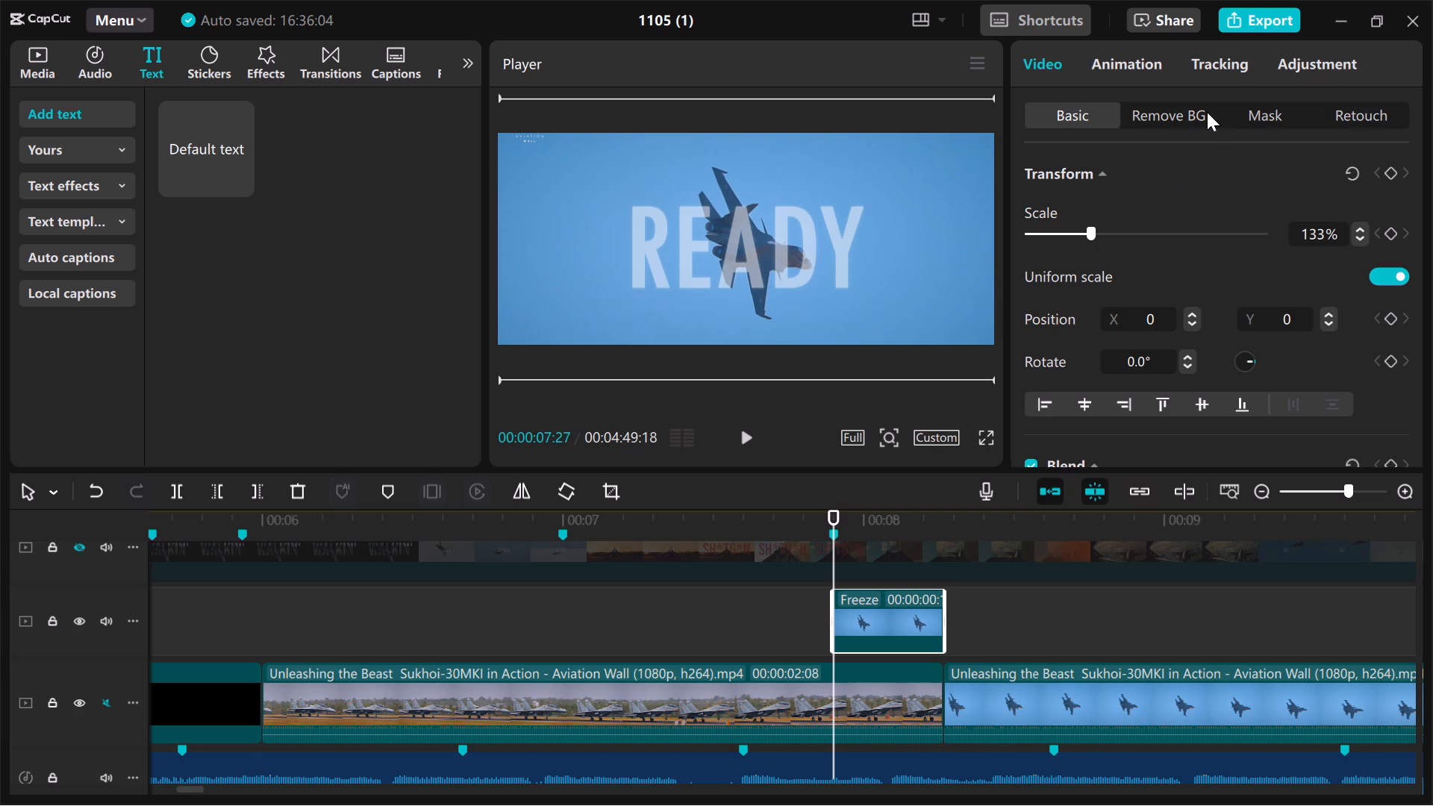
click(1181, 116)
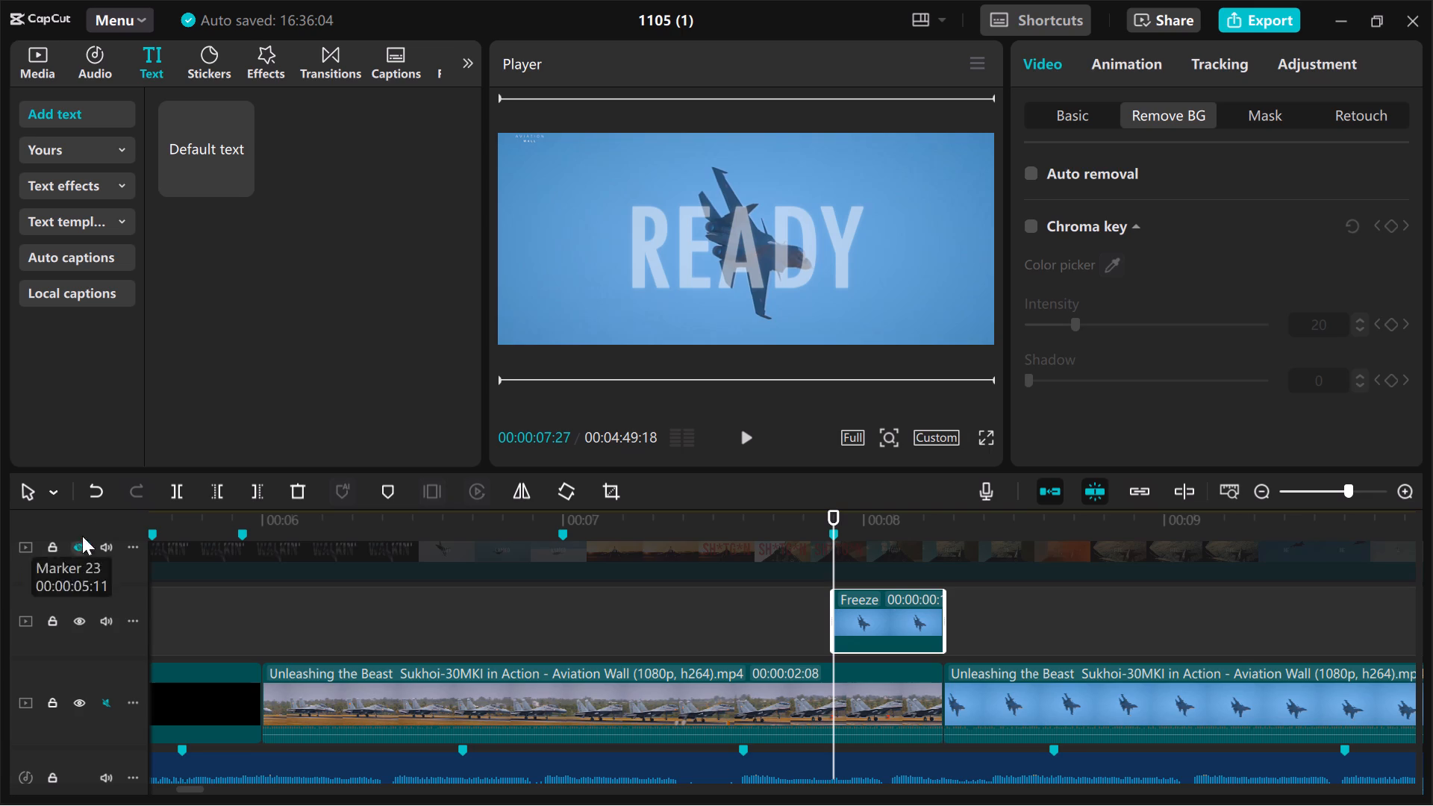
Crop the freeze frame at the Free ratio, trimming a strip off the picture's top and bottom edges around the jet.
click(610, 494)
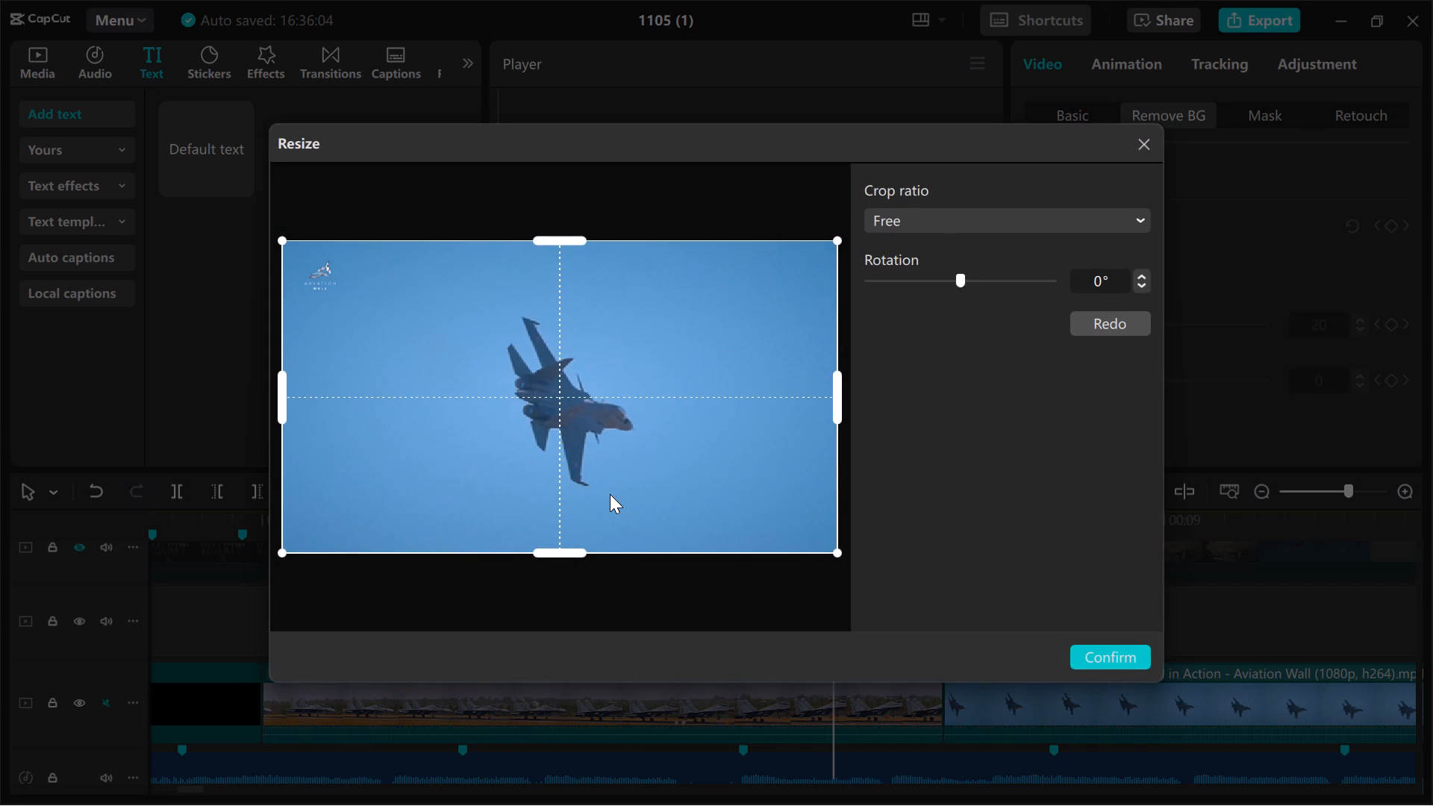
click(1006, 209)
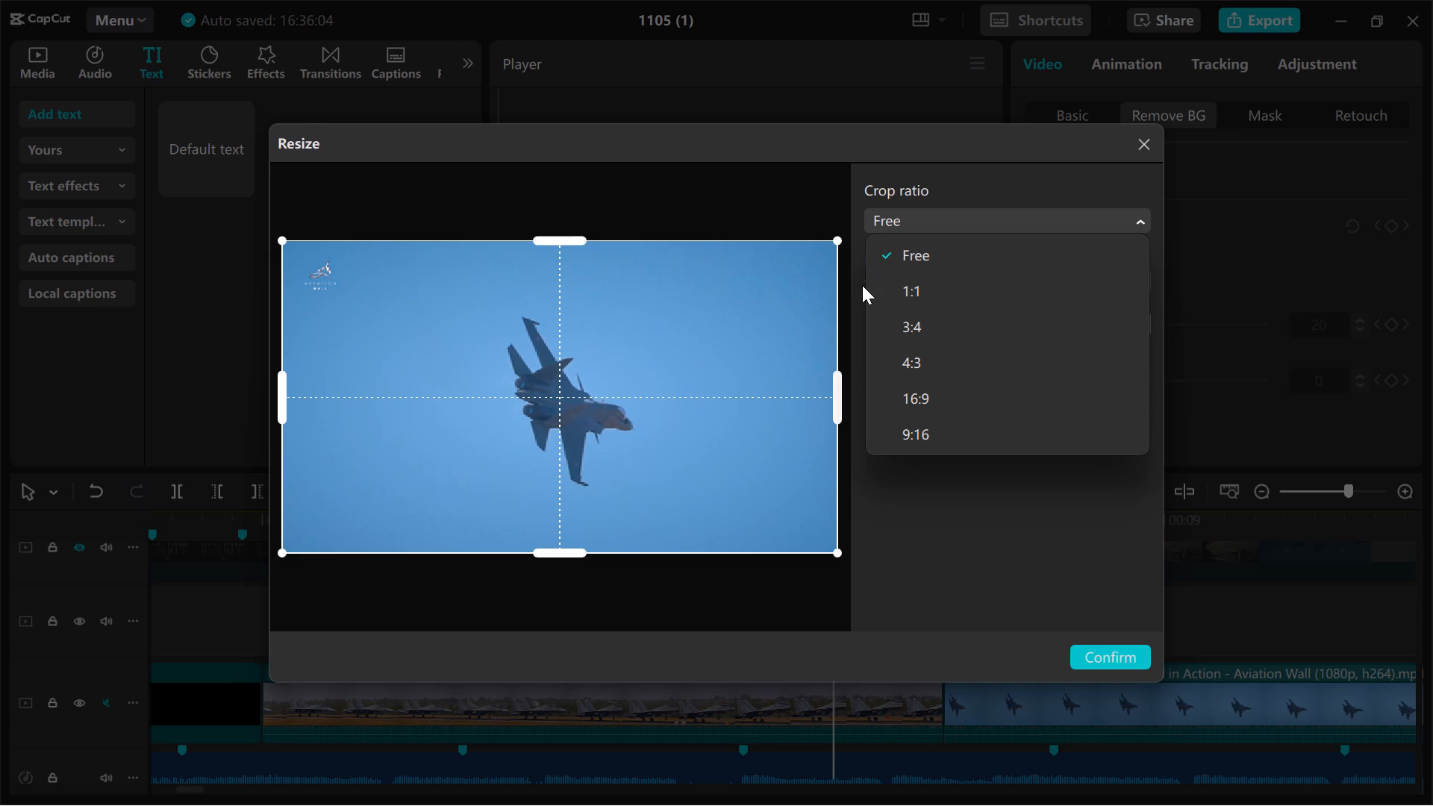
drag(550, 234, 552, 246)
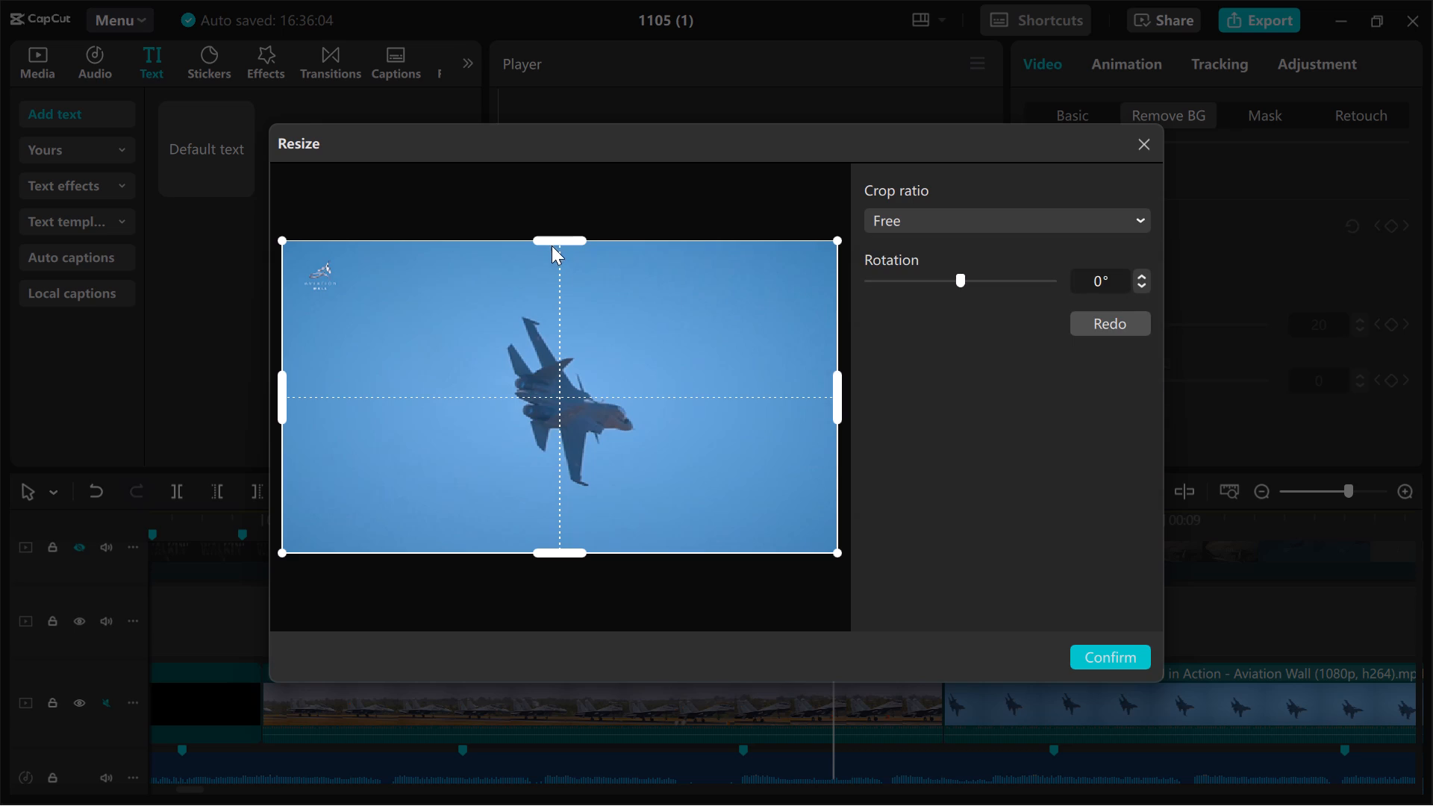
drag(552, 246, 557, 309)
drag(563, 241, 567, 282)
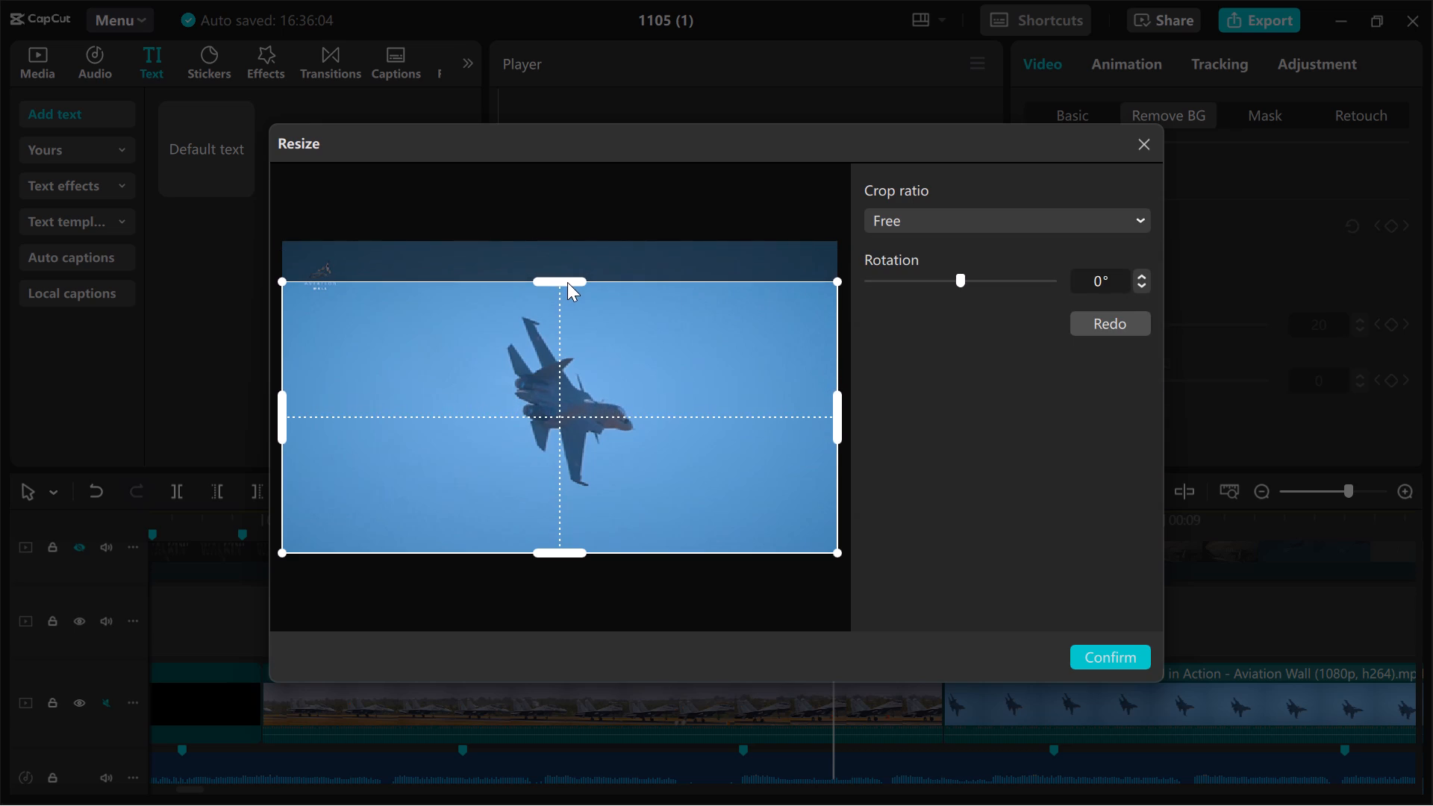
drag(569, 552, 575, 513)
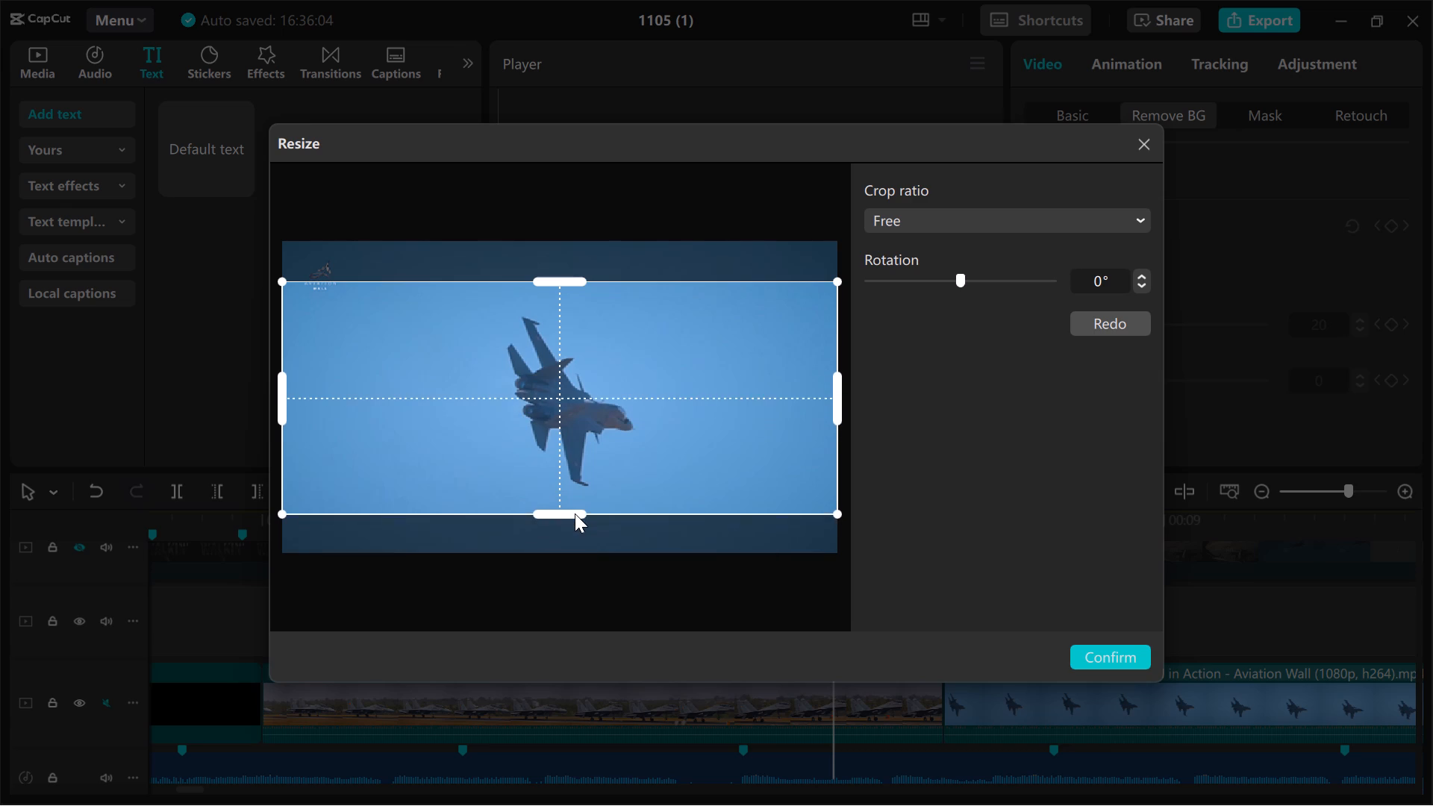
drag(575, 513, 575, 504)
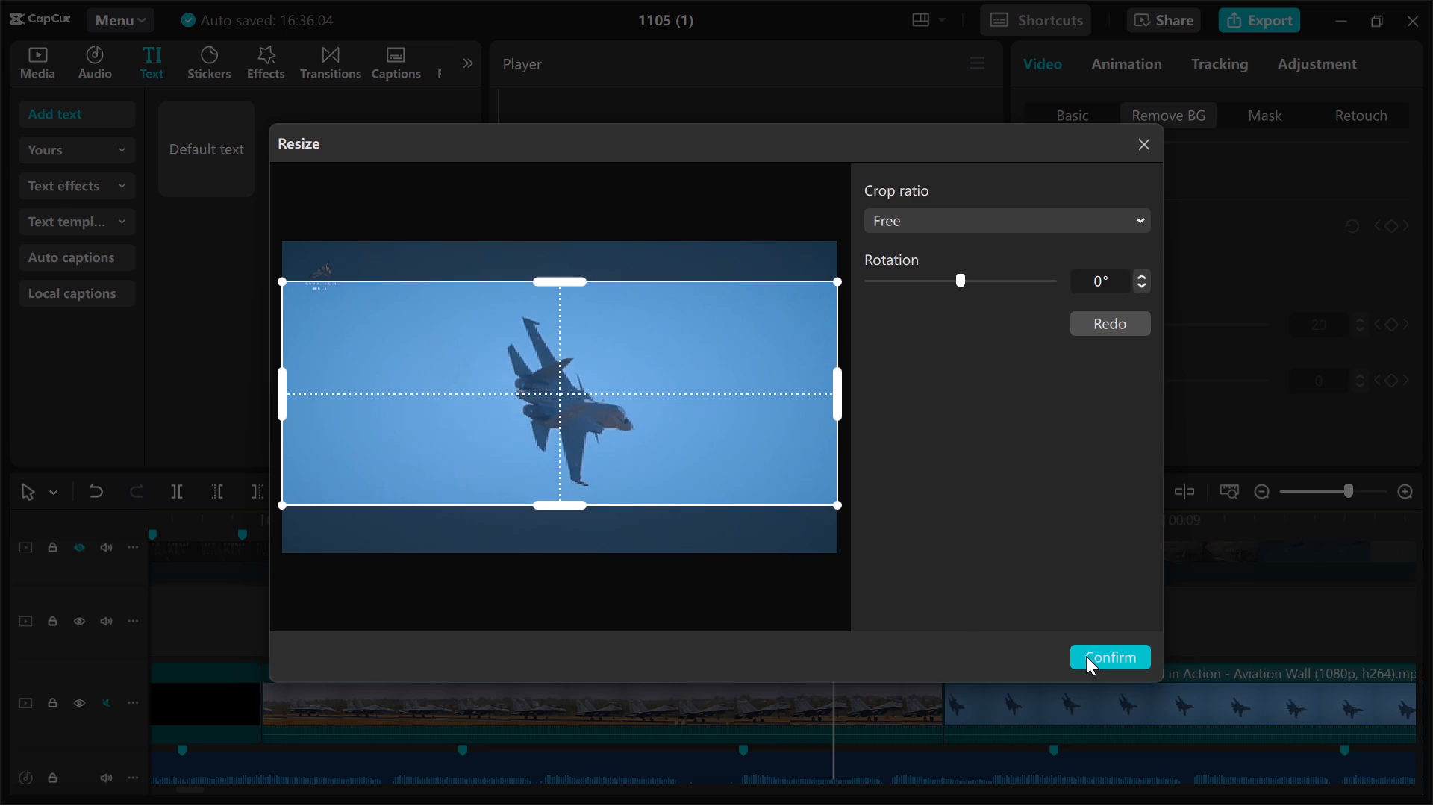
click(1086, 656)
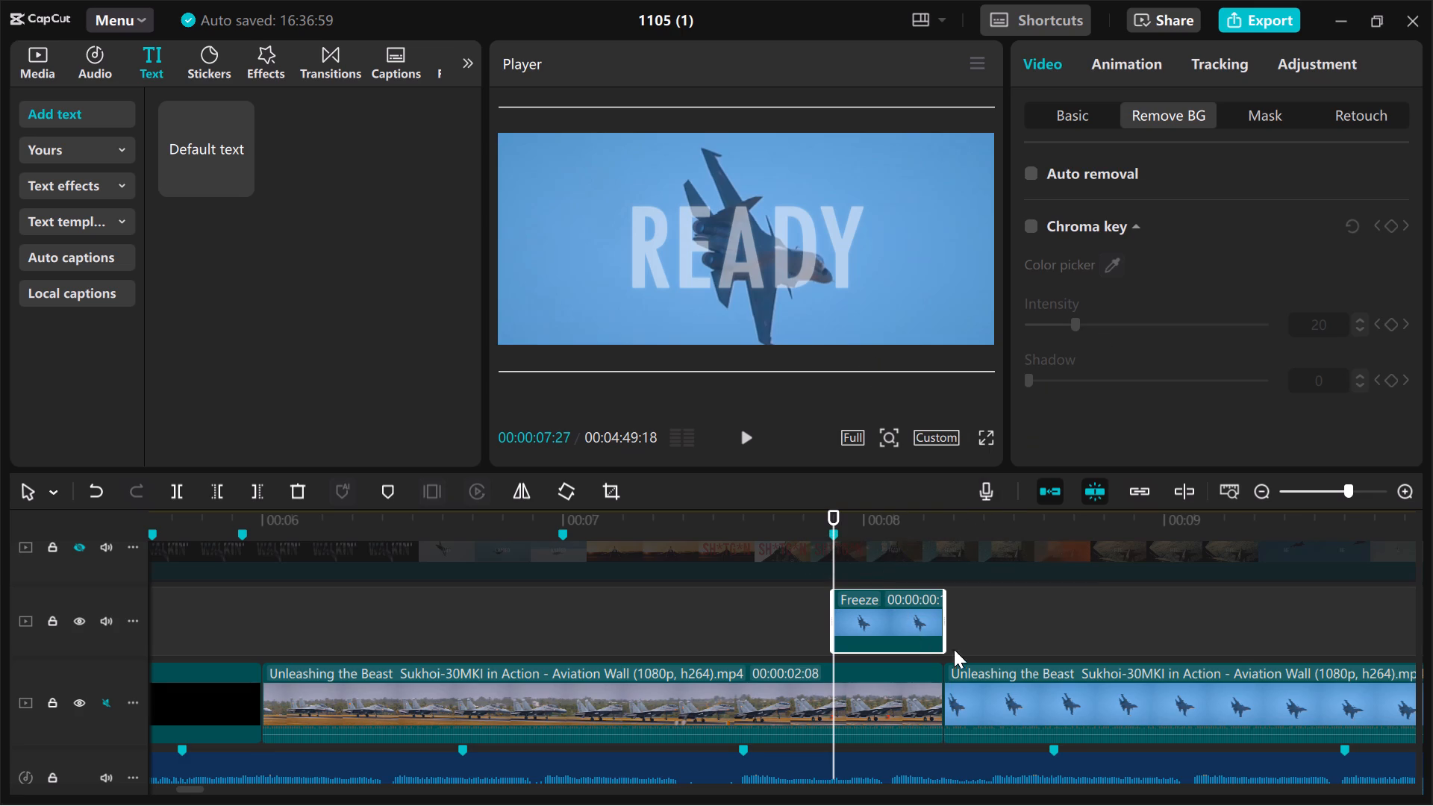
Step through 00:00:07:25 to about 00:00:08:10 to compare the cropped freeze frame with the Sukhoi clips before and after it.
click(978, 639)
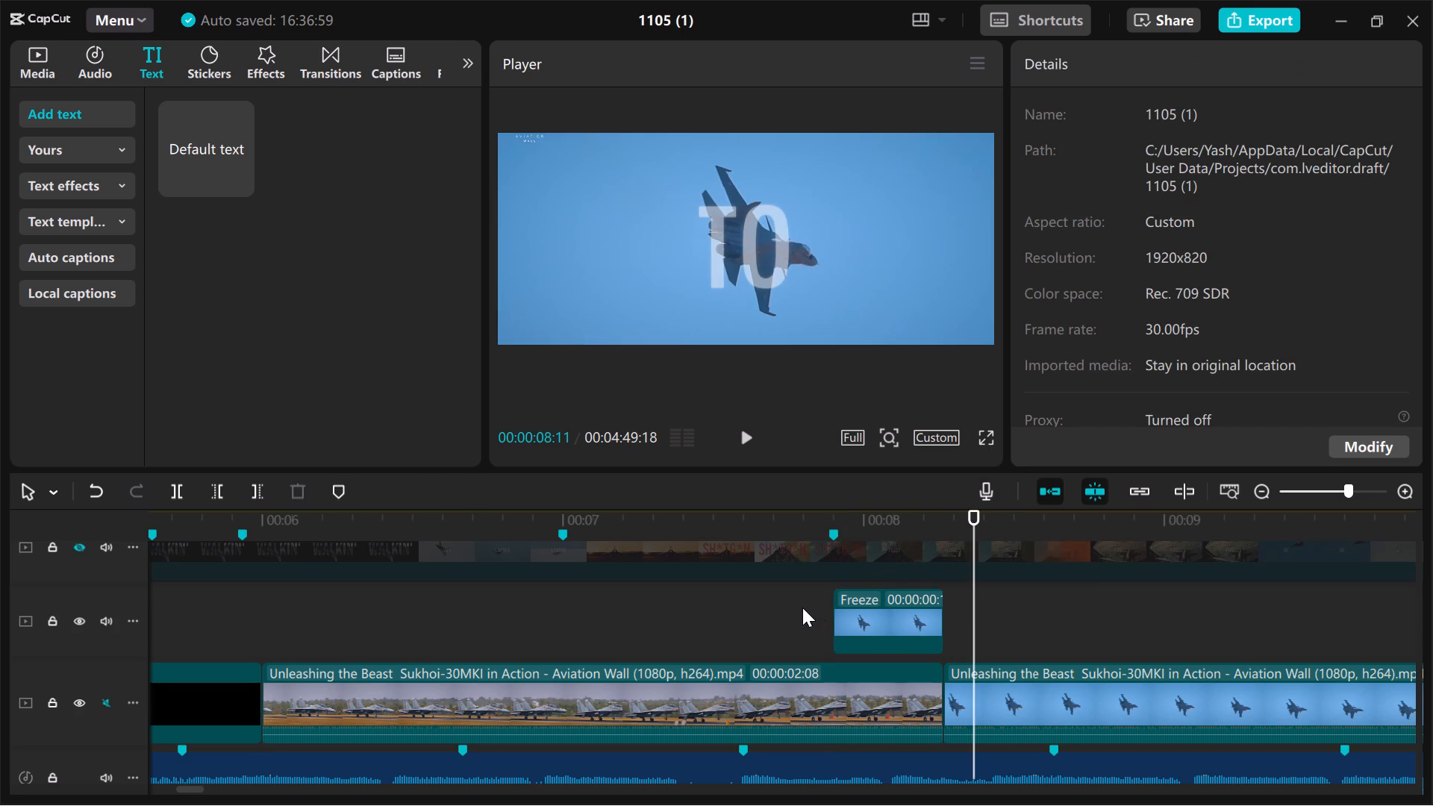
click(1036, 691)
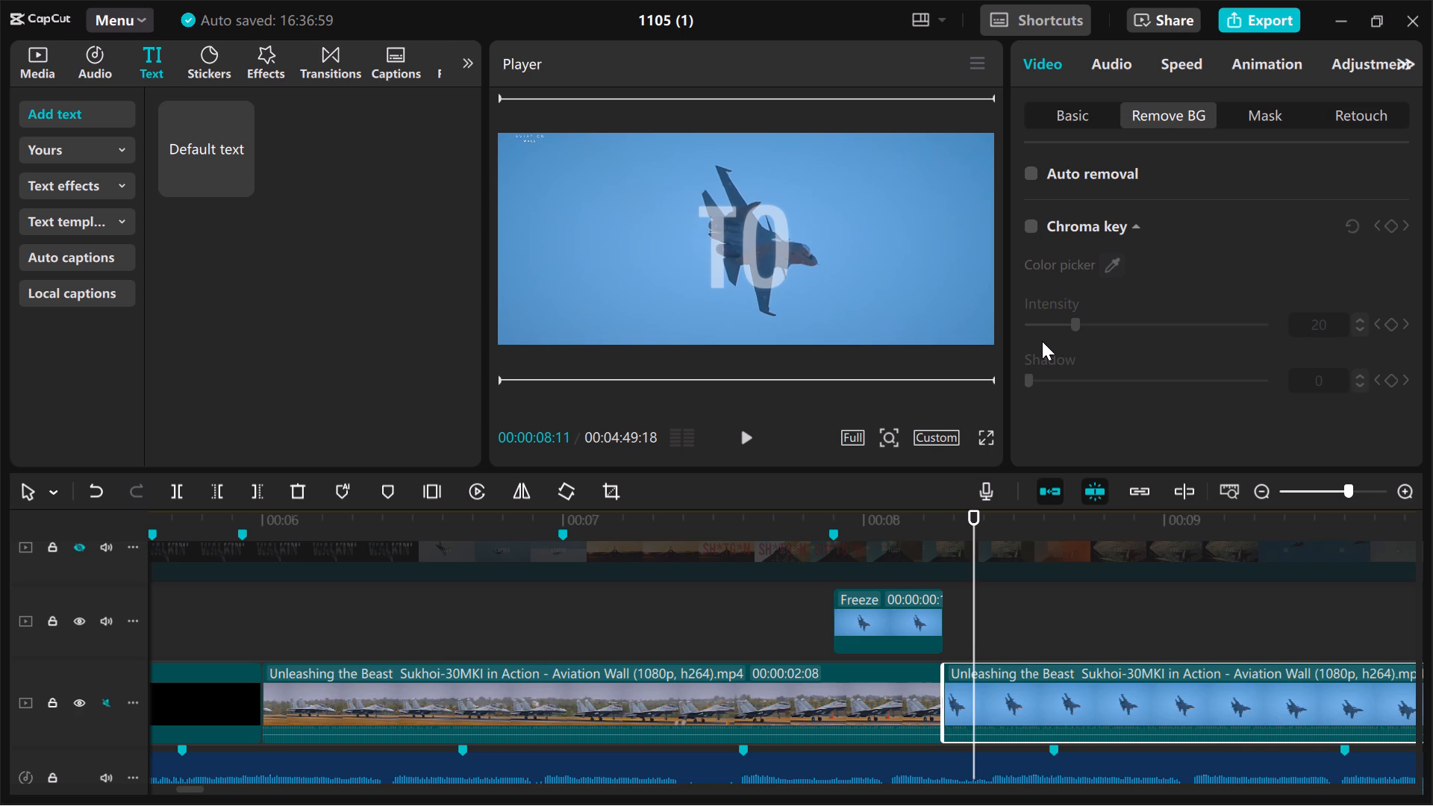
click(866, 626)
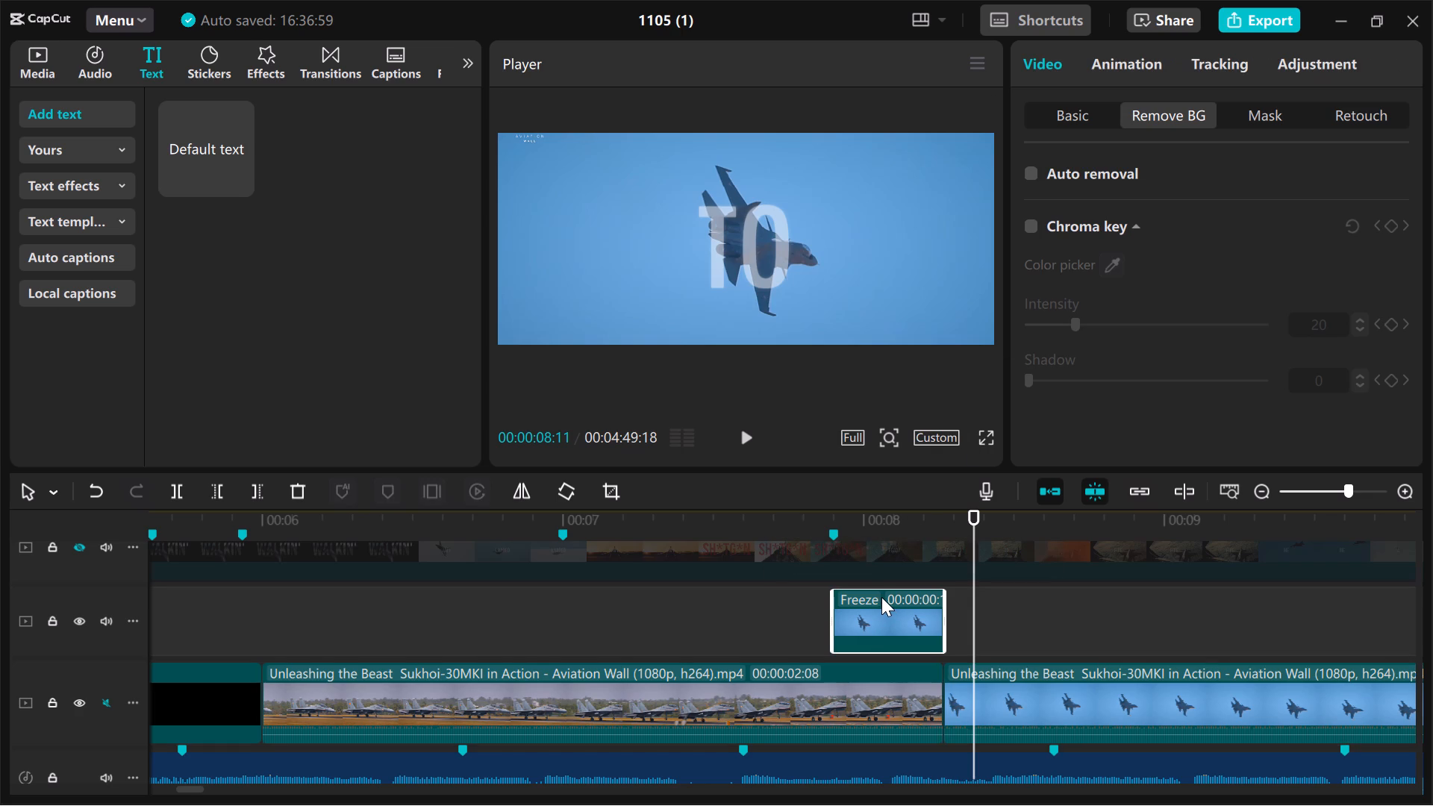
click(813, 600)
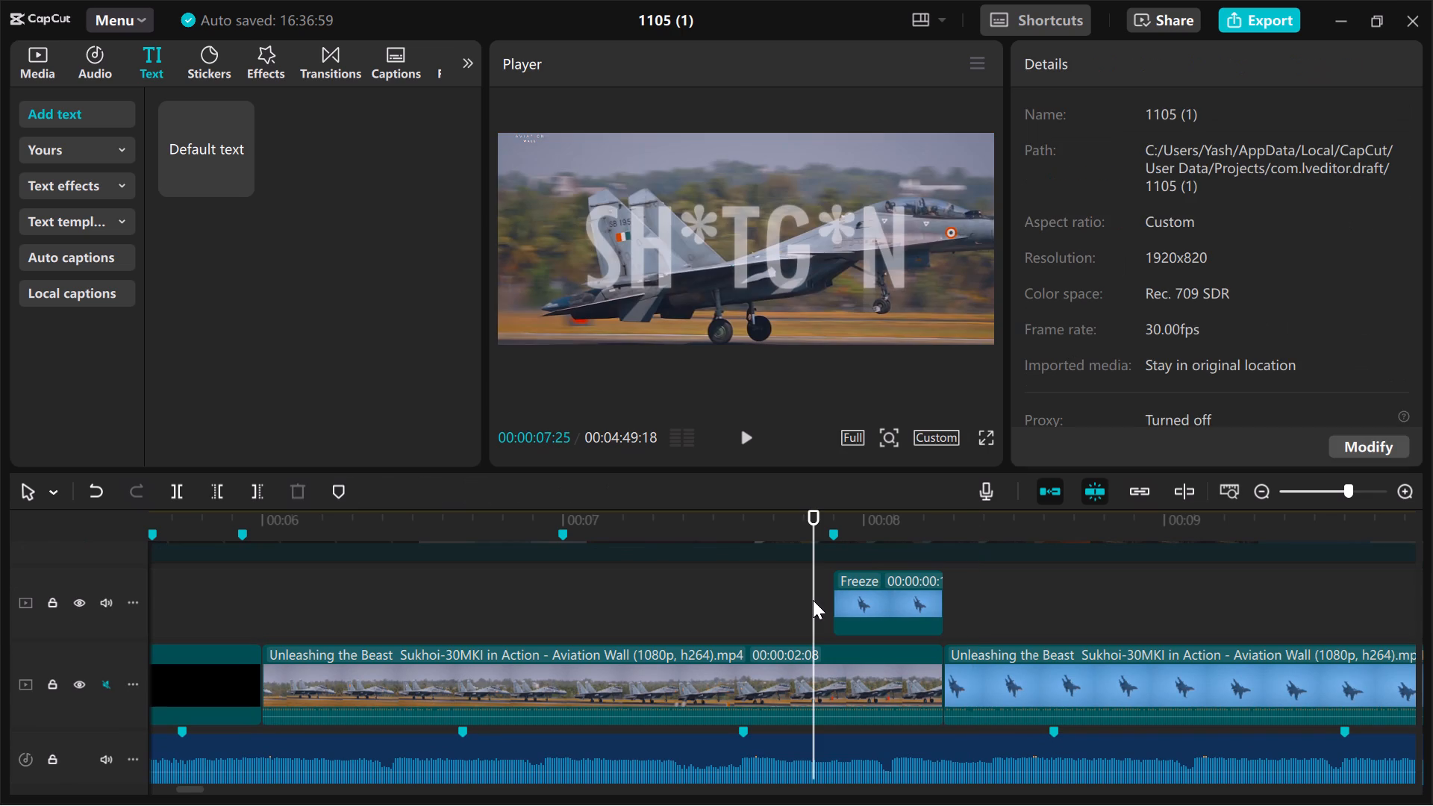
key(Right)
key(Right)
key(Right)
key(Right)
key(Right)
key(Right)
key(Right)
key(Right)
key(Right)
key(Right)
key(Right)
key(Right)
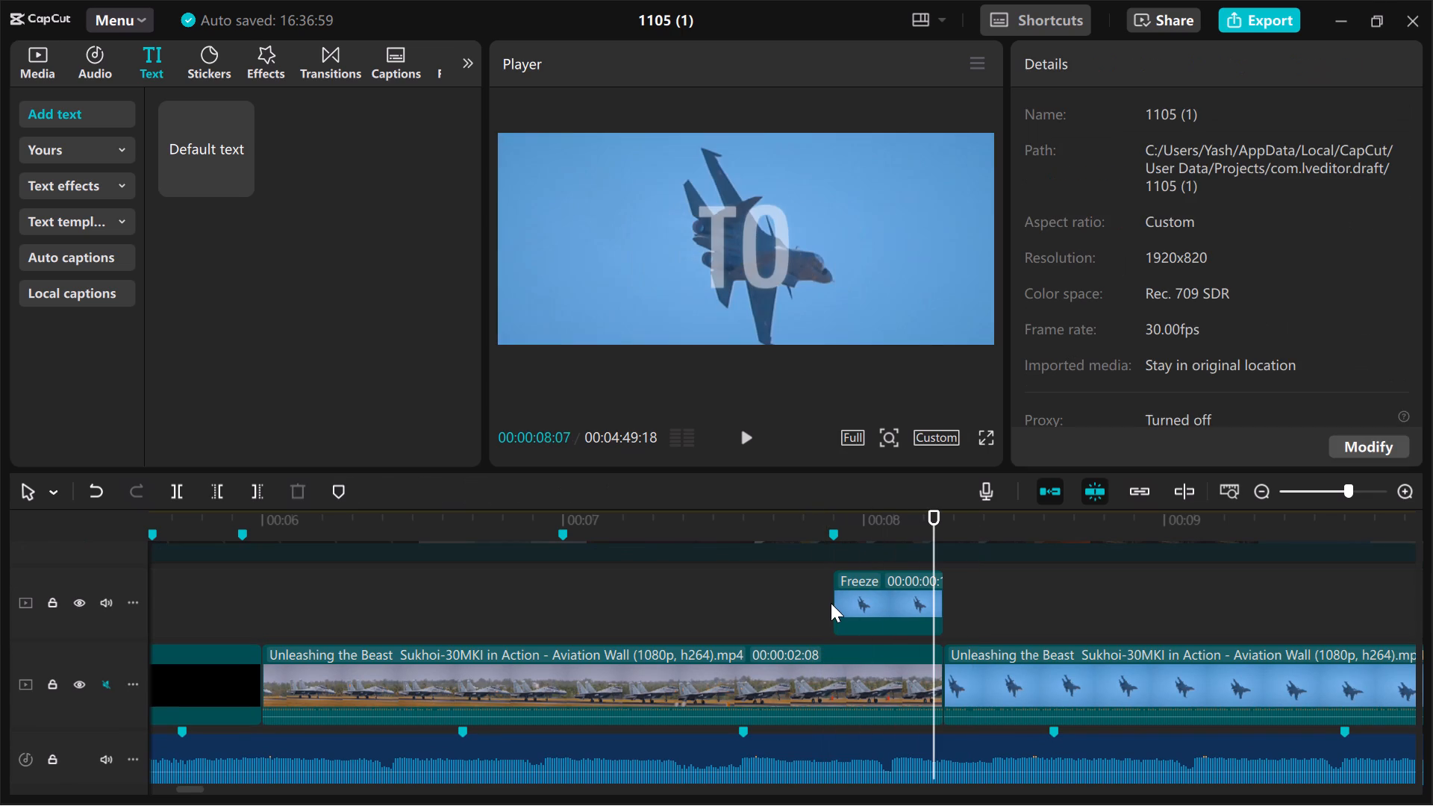
key(Right)
key(Right)
key(Right)
key(Left)
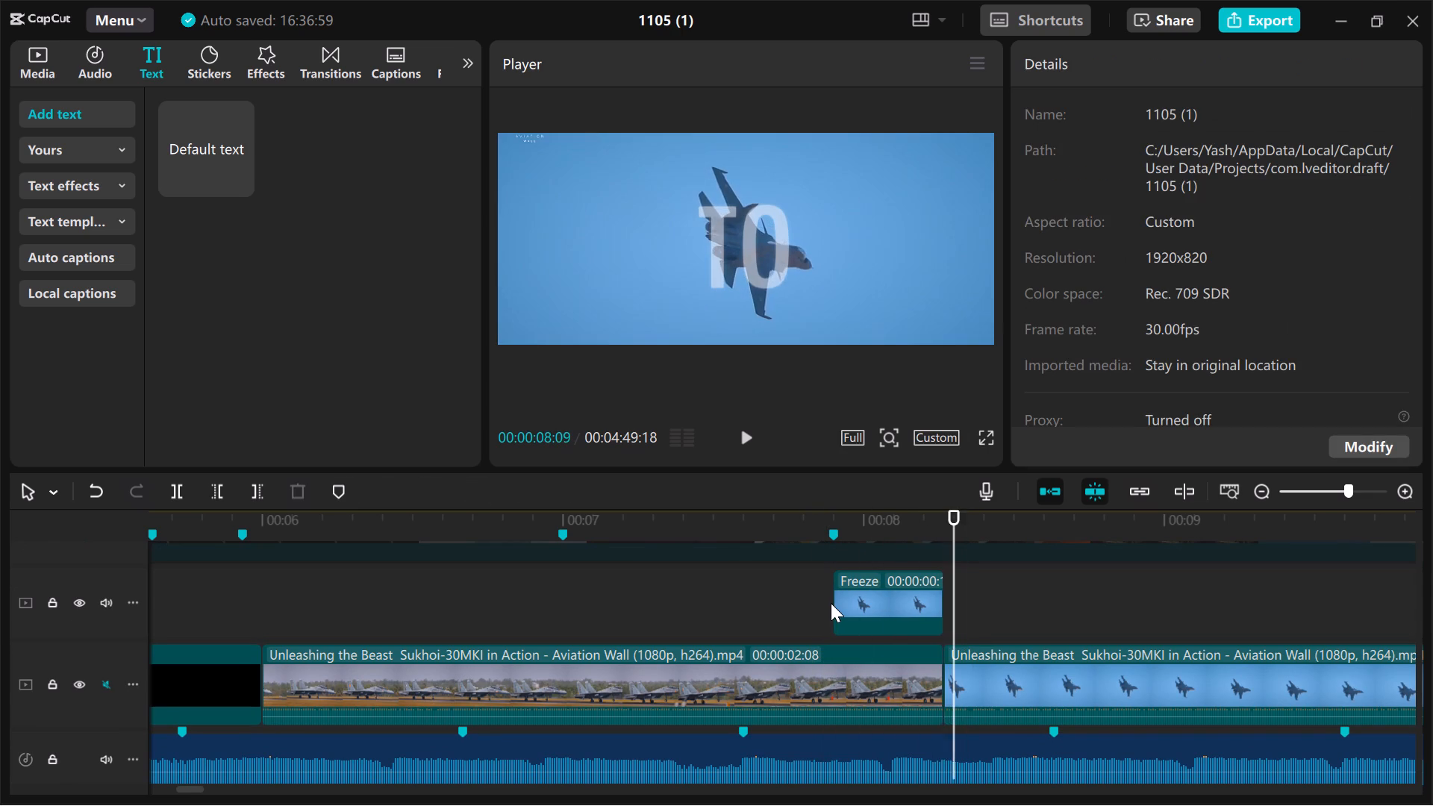
key(Left)
key(Left)
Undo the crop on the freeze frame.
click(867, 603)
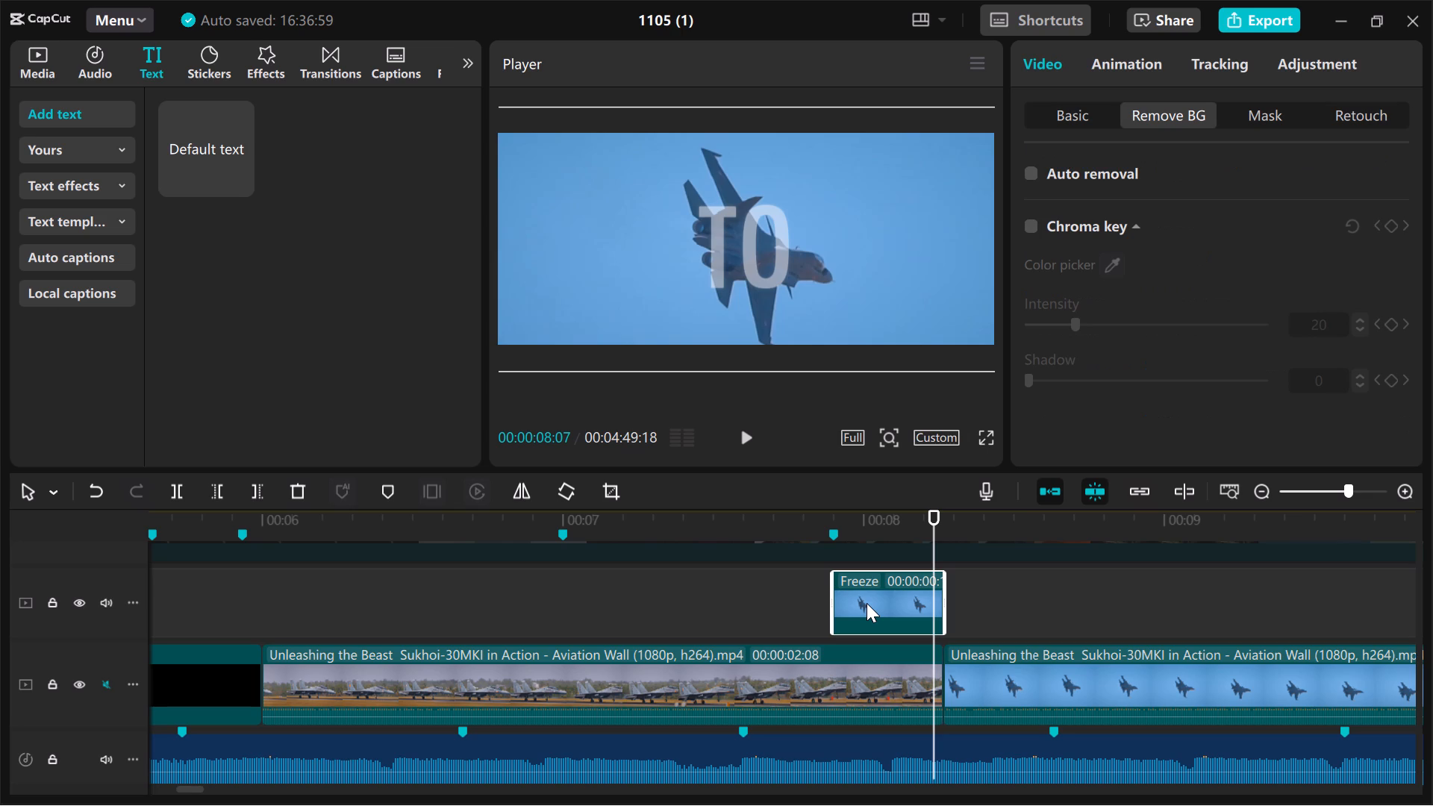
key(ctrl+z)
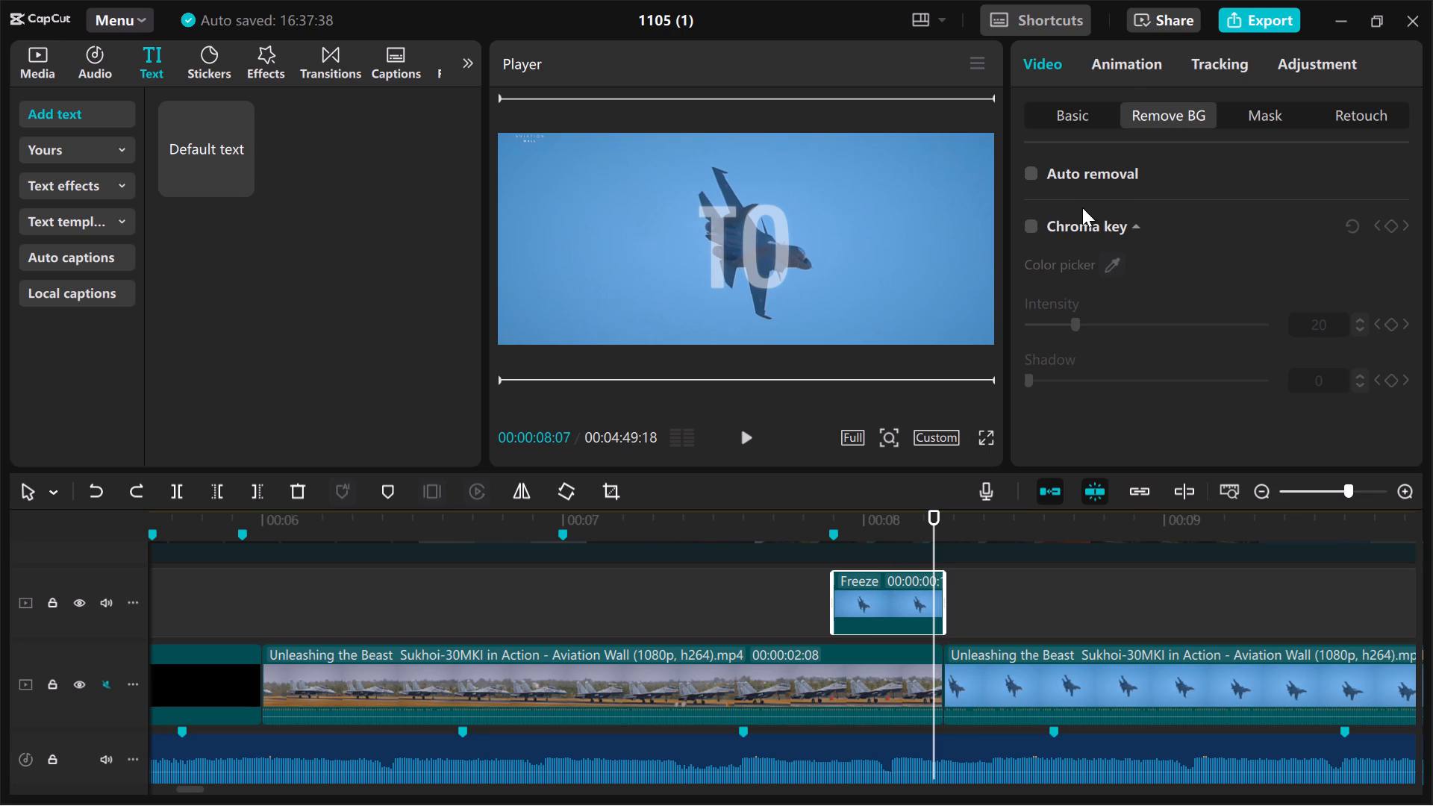
Apply Auto removal to the freeze frame to cut the jet out of its blue sky background.
click(1032, 176)
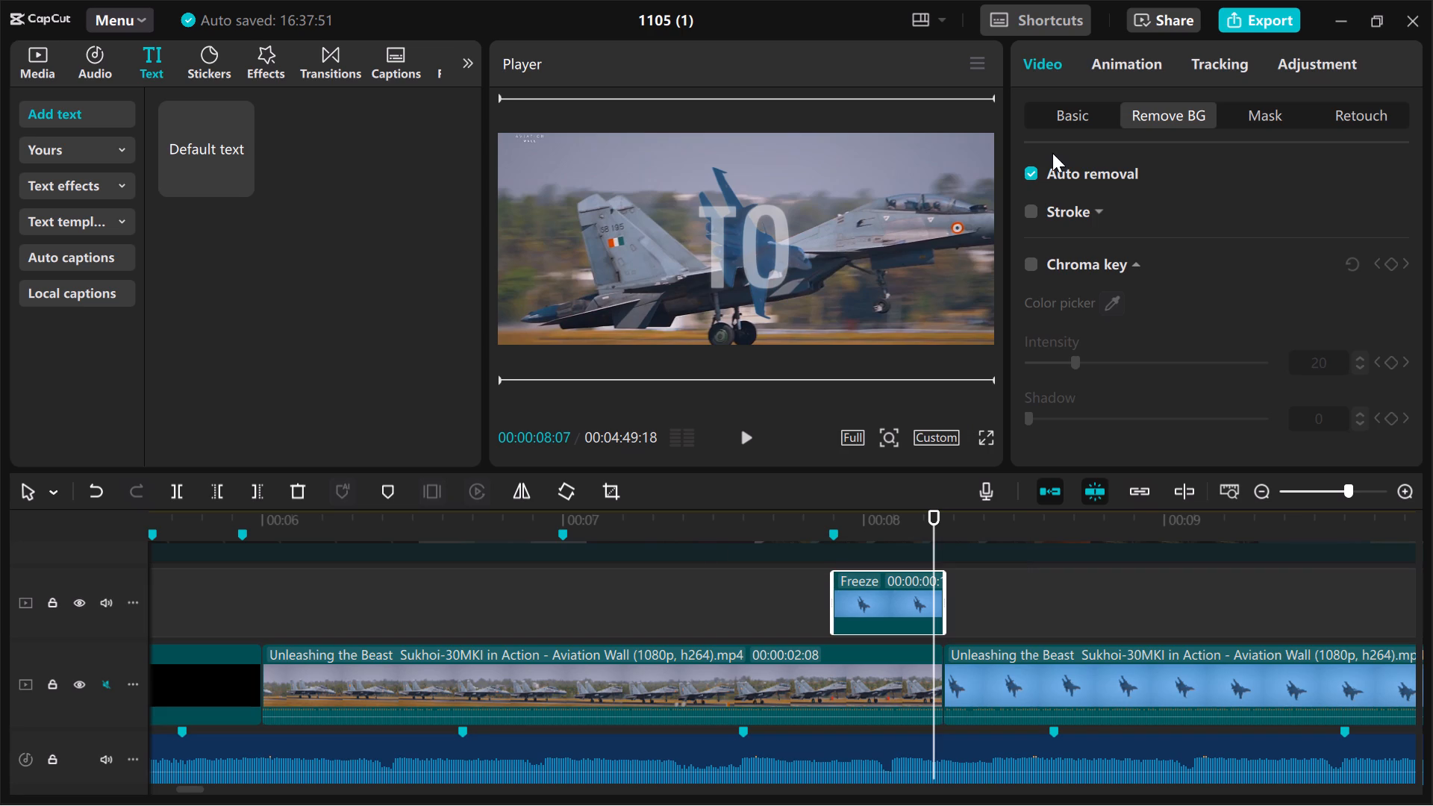
Turn off Auto removal on the freeze frame to bring back its blue sky background.
click(1028, 169)
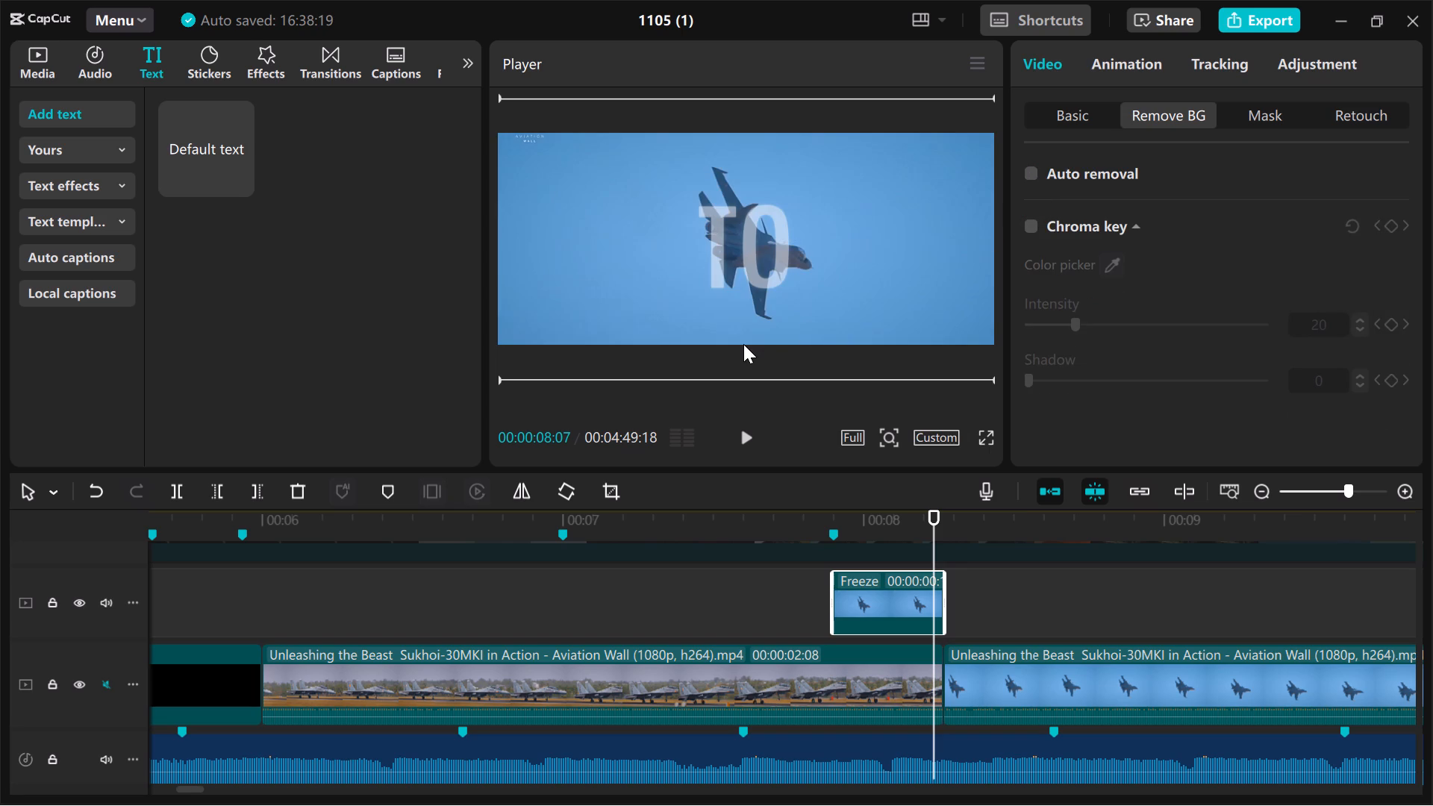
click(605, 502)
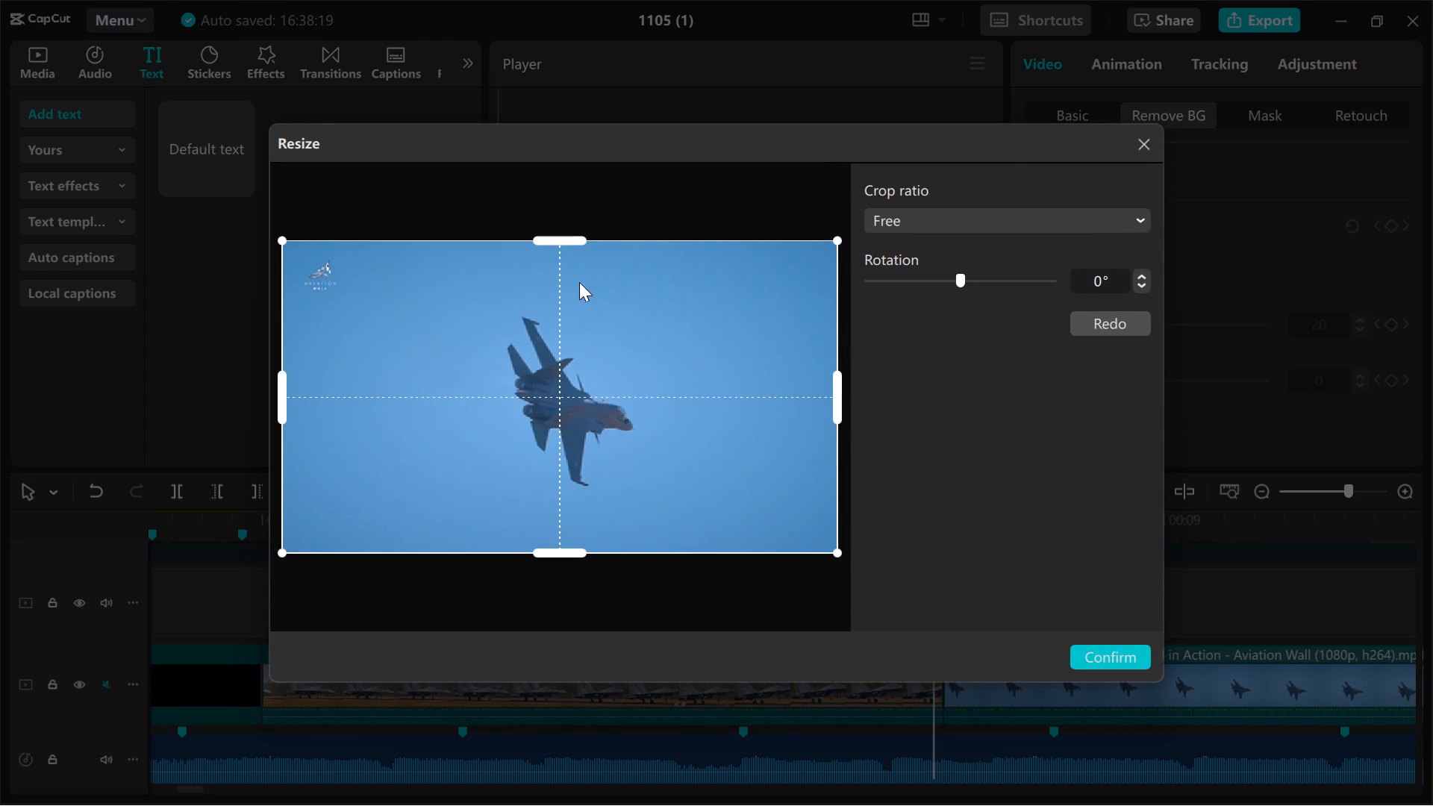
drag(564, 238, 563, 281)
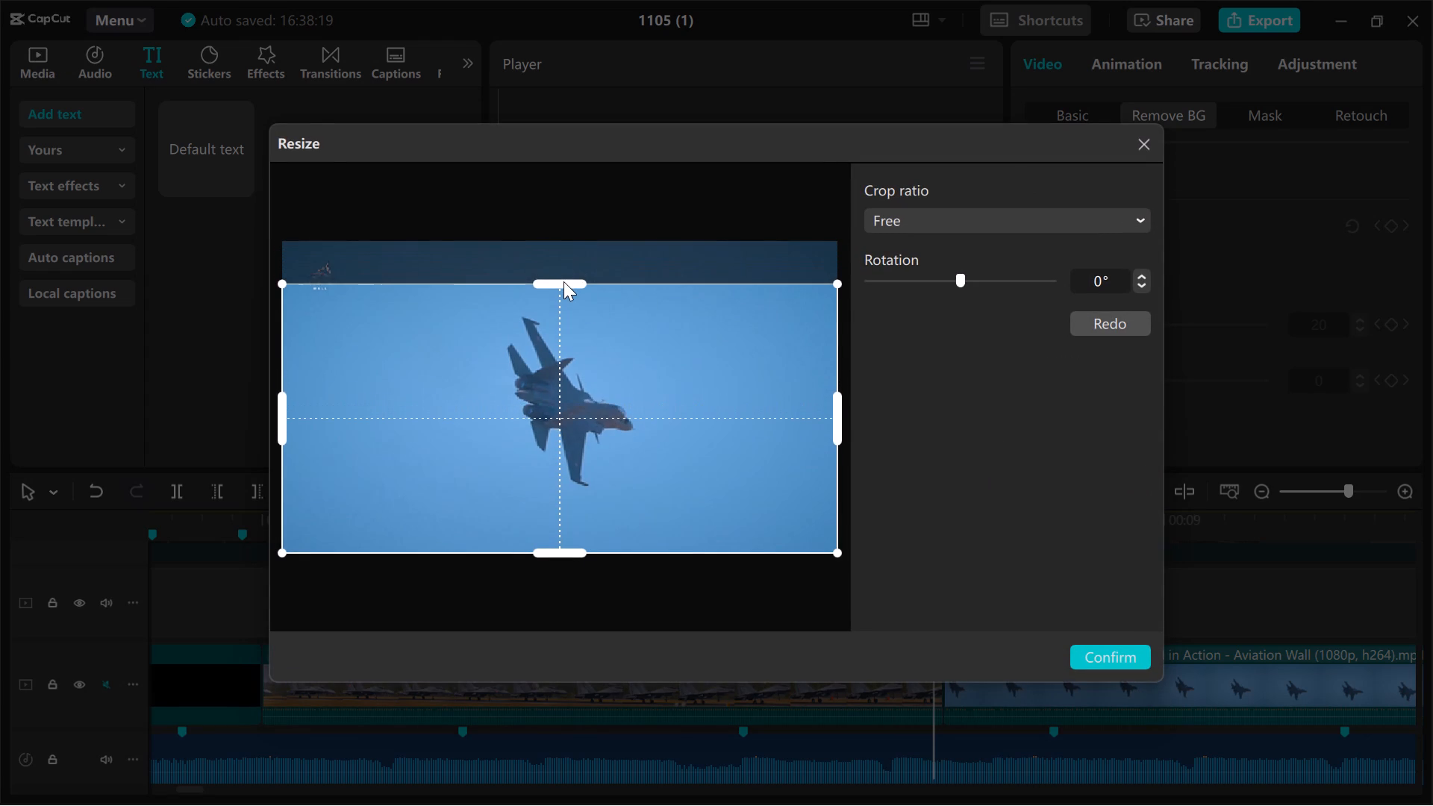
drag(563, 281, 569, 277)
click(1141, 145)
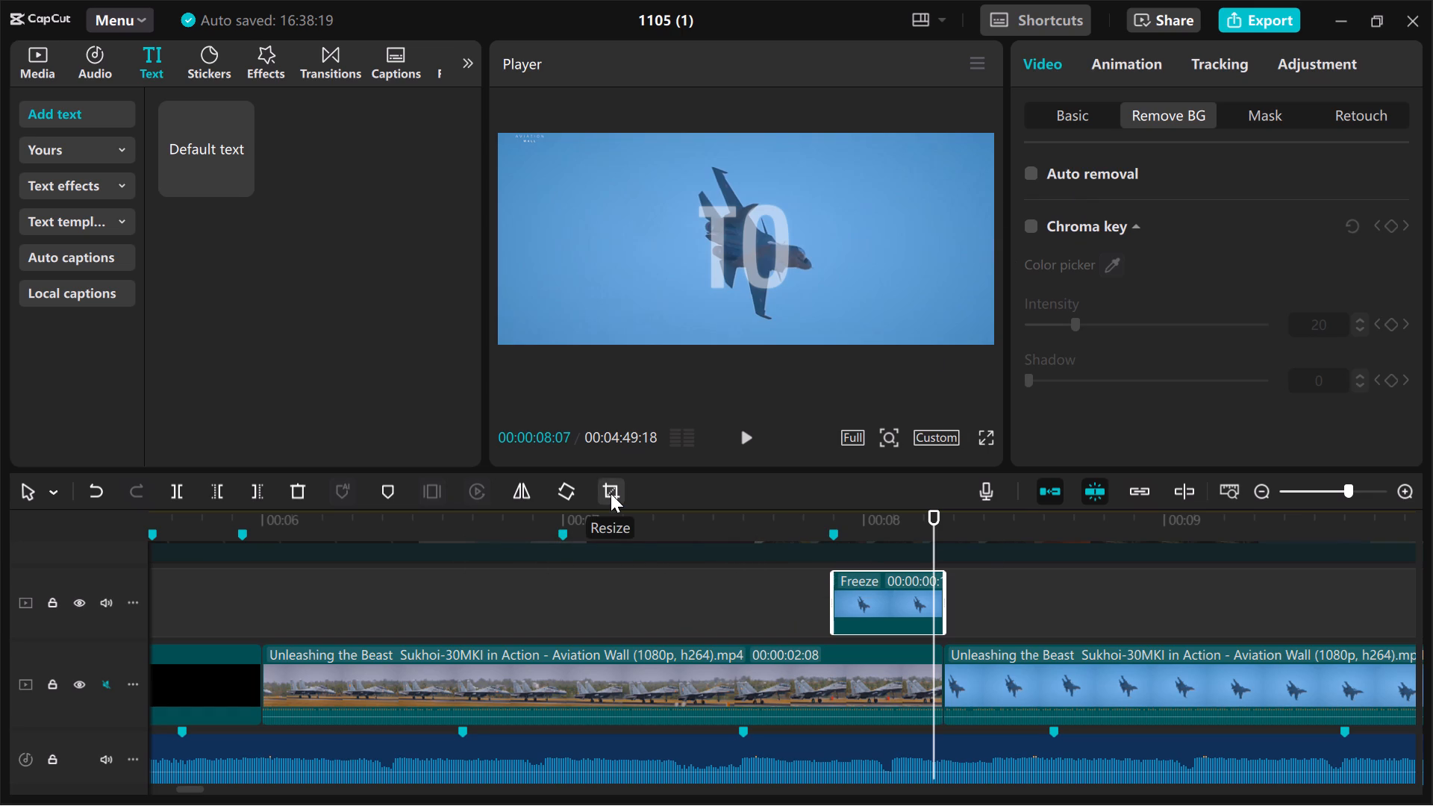
Crop the freeze frame at the Free ratio, trimming a strip off the picture's top and bottom edges around the jet.
click(611, 493)
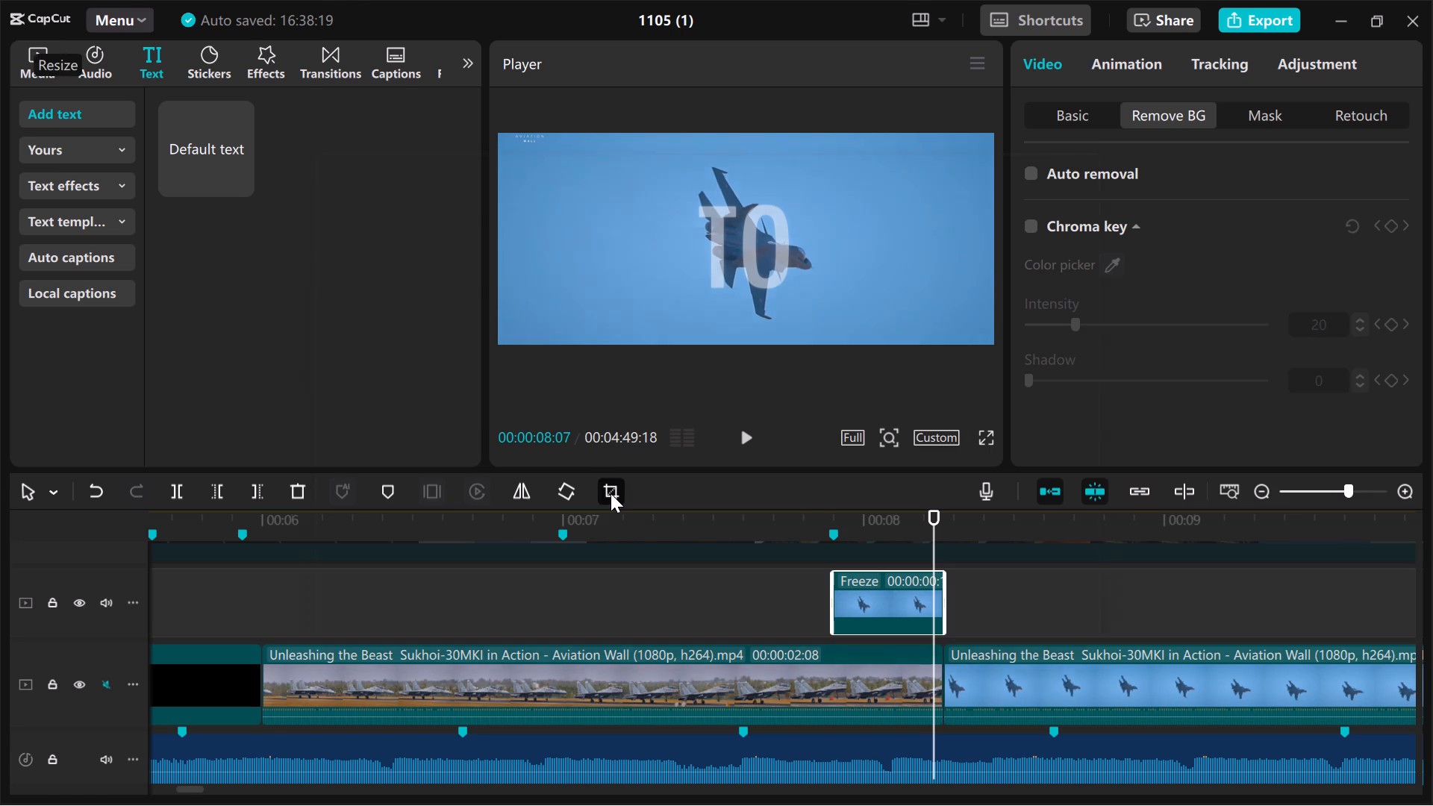
drag(558, 241, 569, 279)
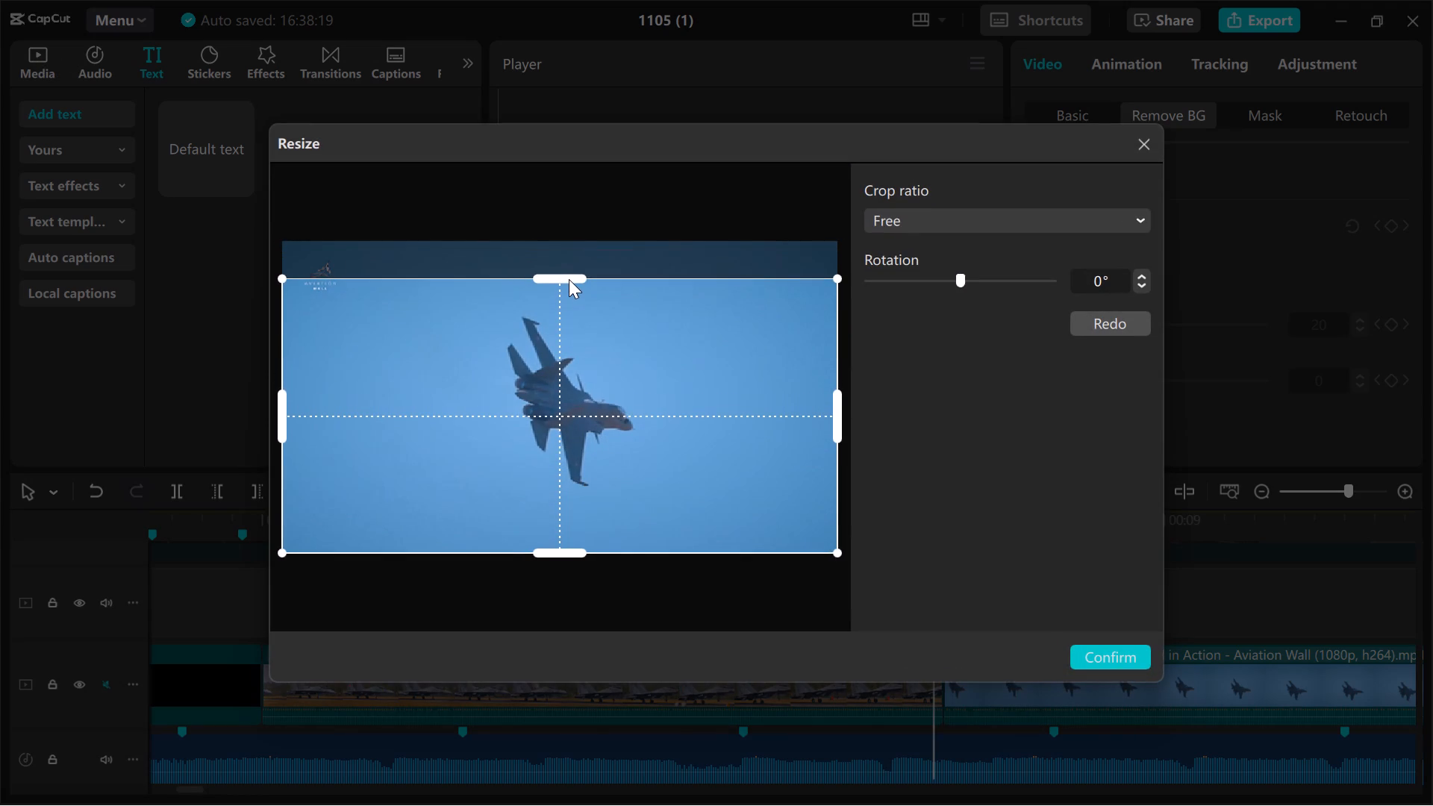
drag(569, 279, 570, 280)
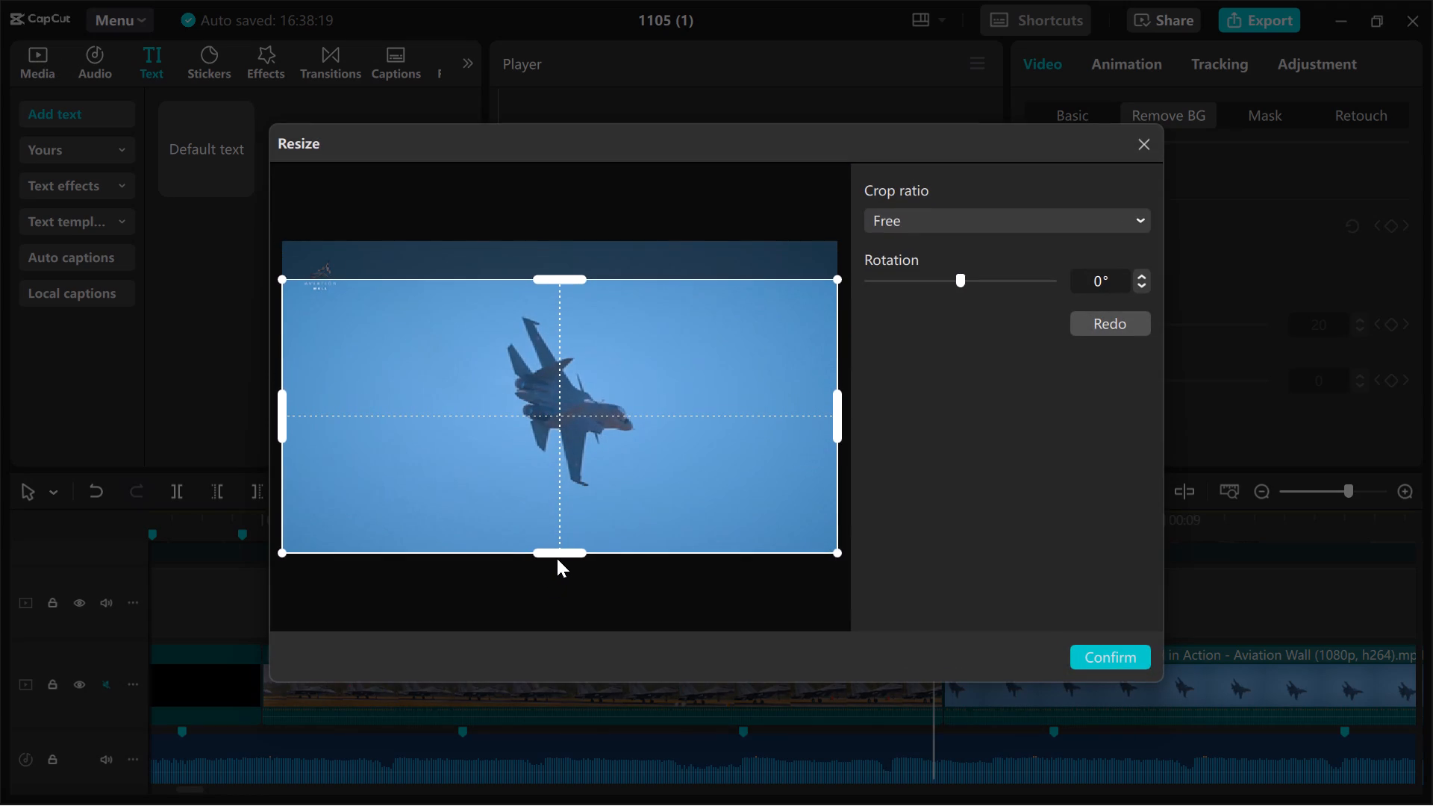
drag(557, 558, 560, 535)
drag(563, 550, 563, 515)
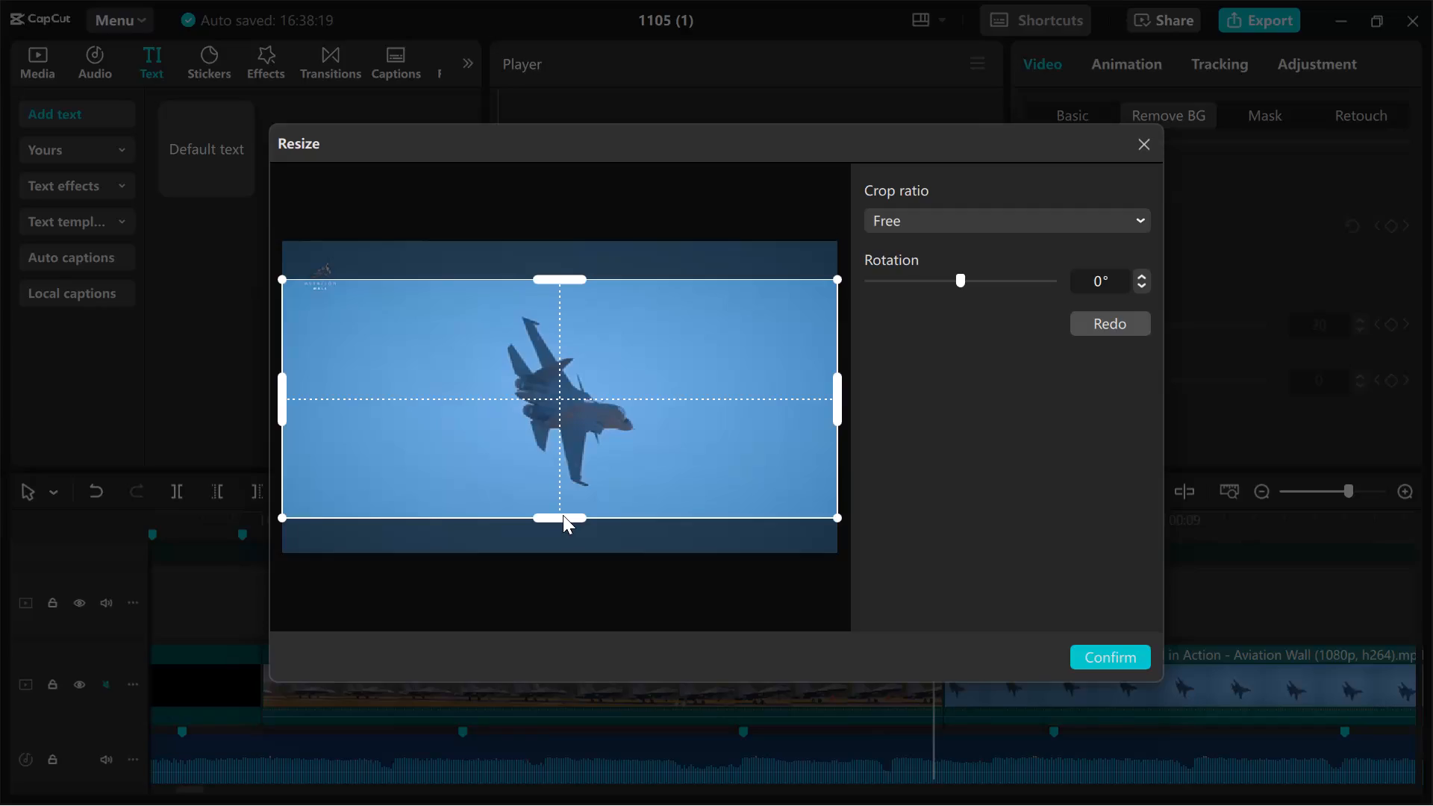
drag(563, 515, 563, 519)
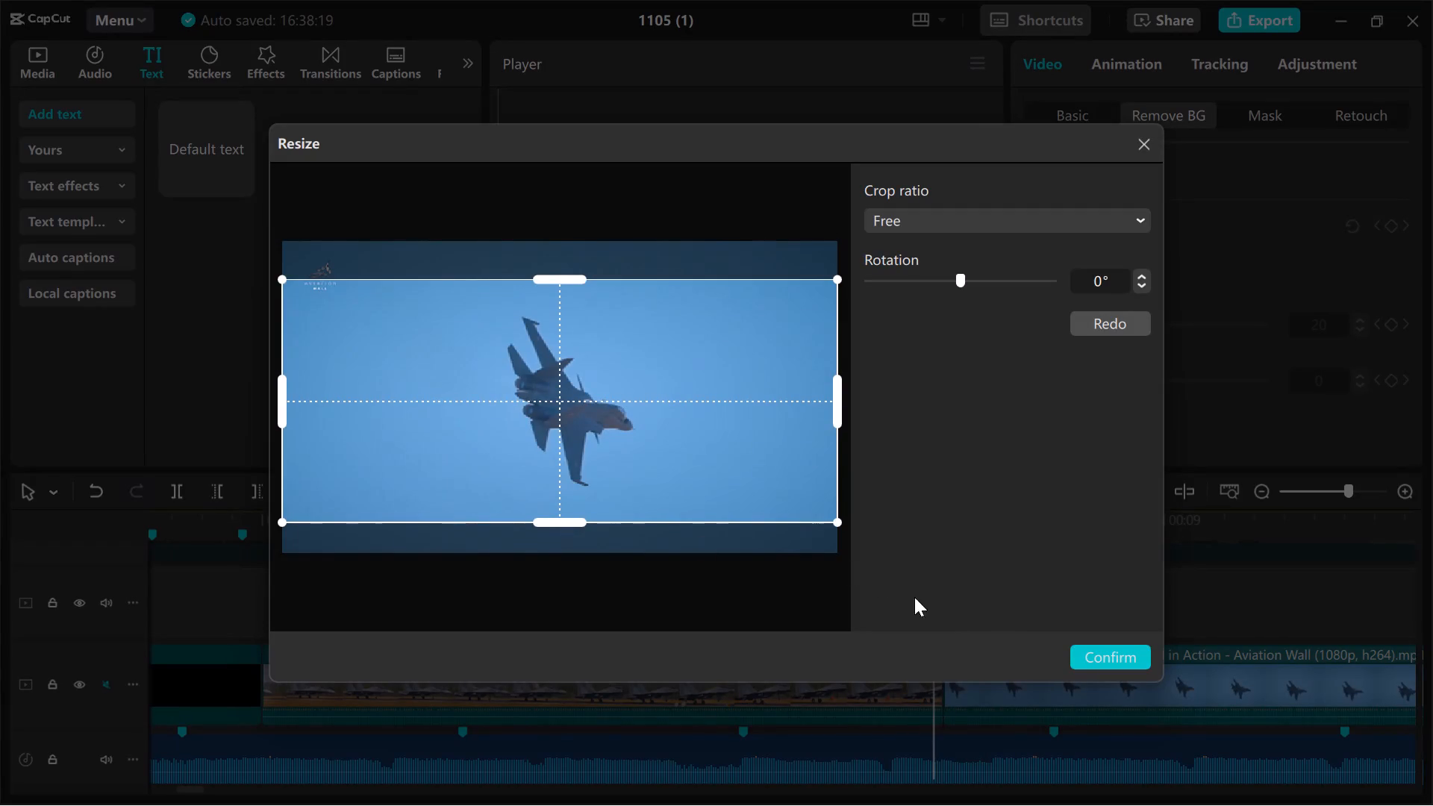
click(1074, 657)
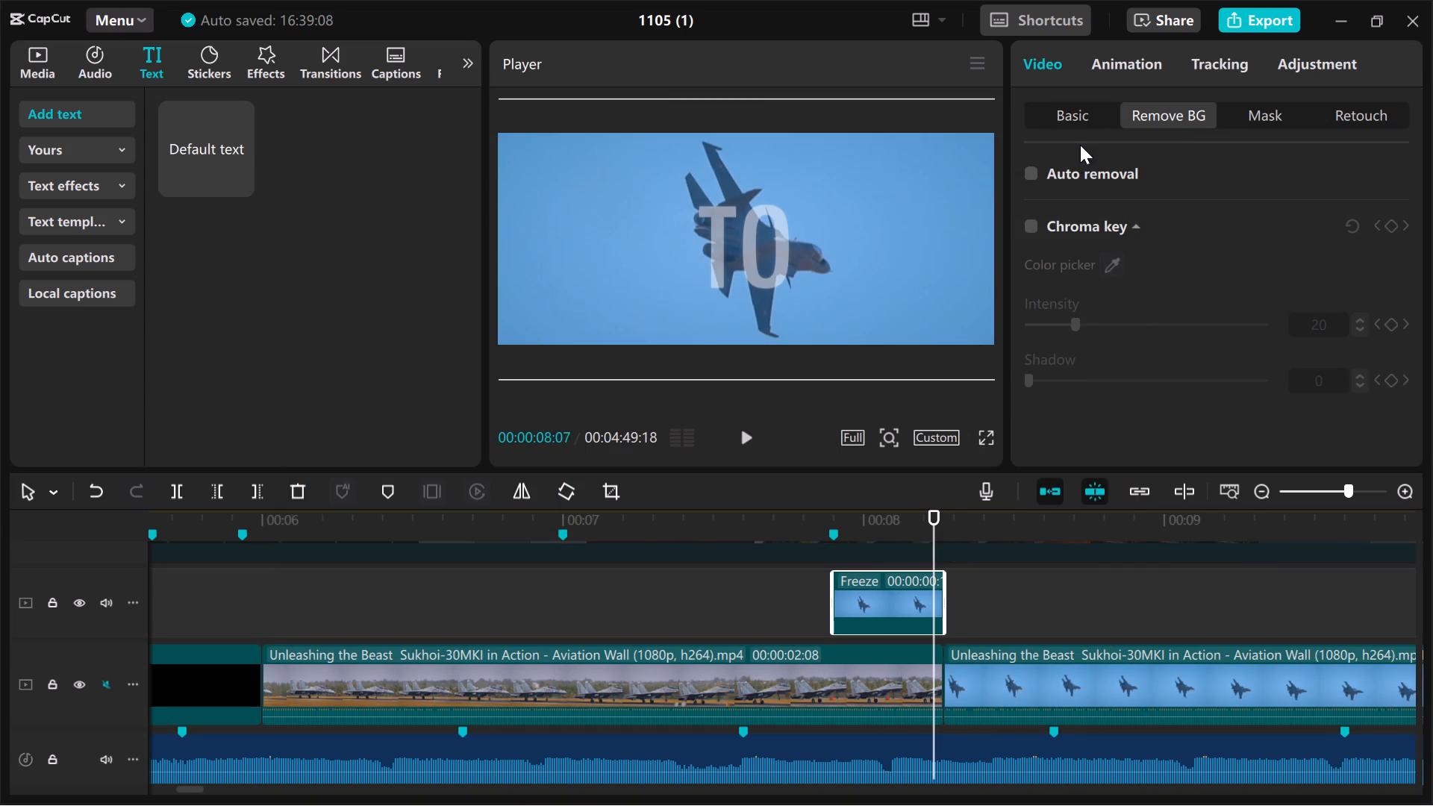
Scale the cropped freeze frame down to 102%.
click(1075, 119)
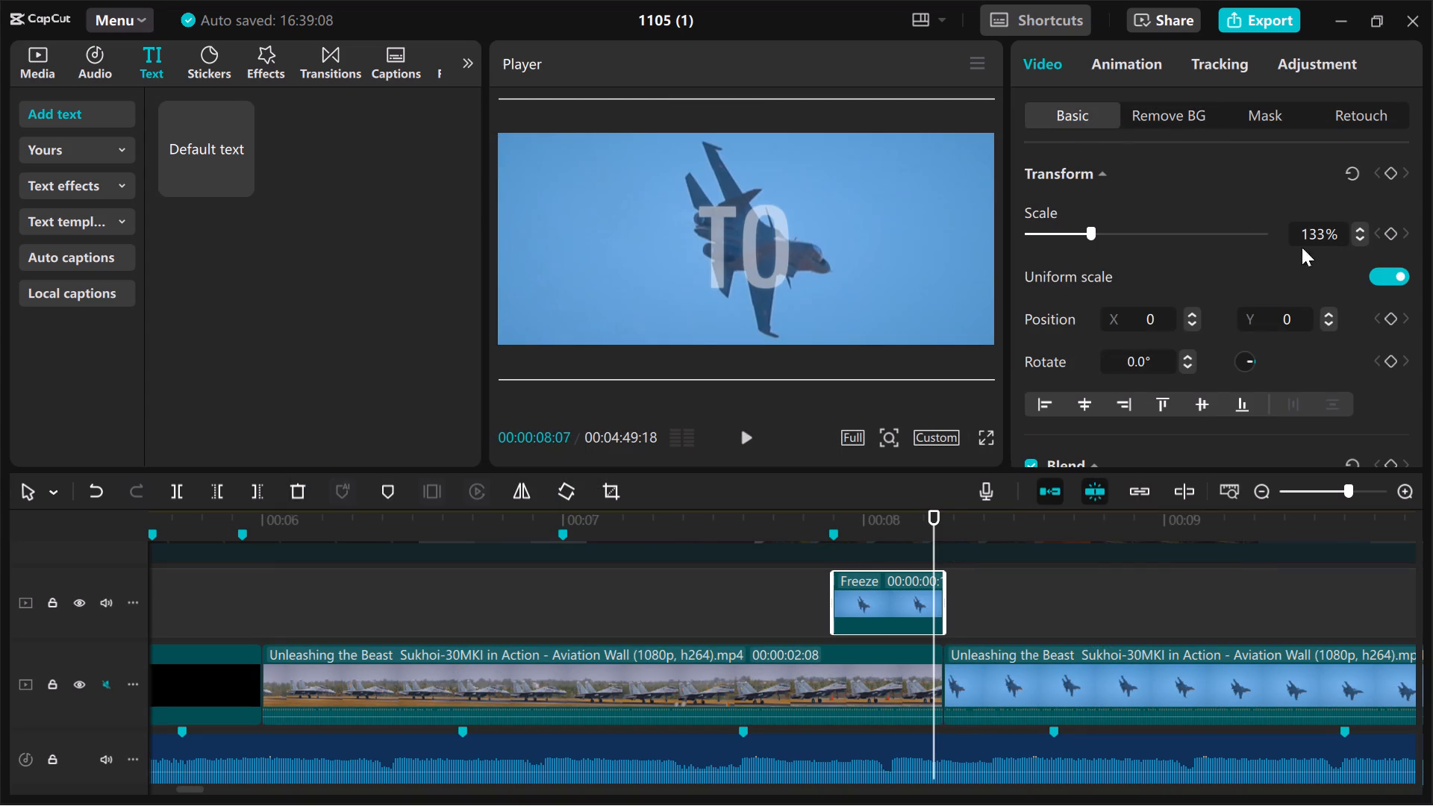
triple_click(1357, 237)
triple_click(1357, 237)
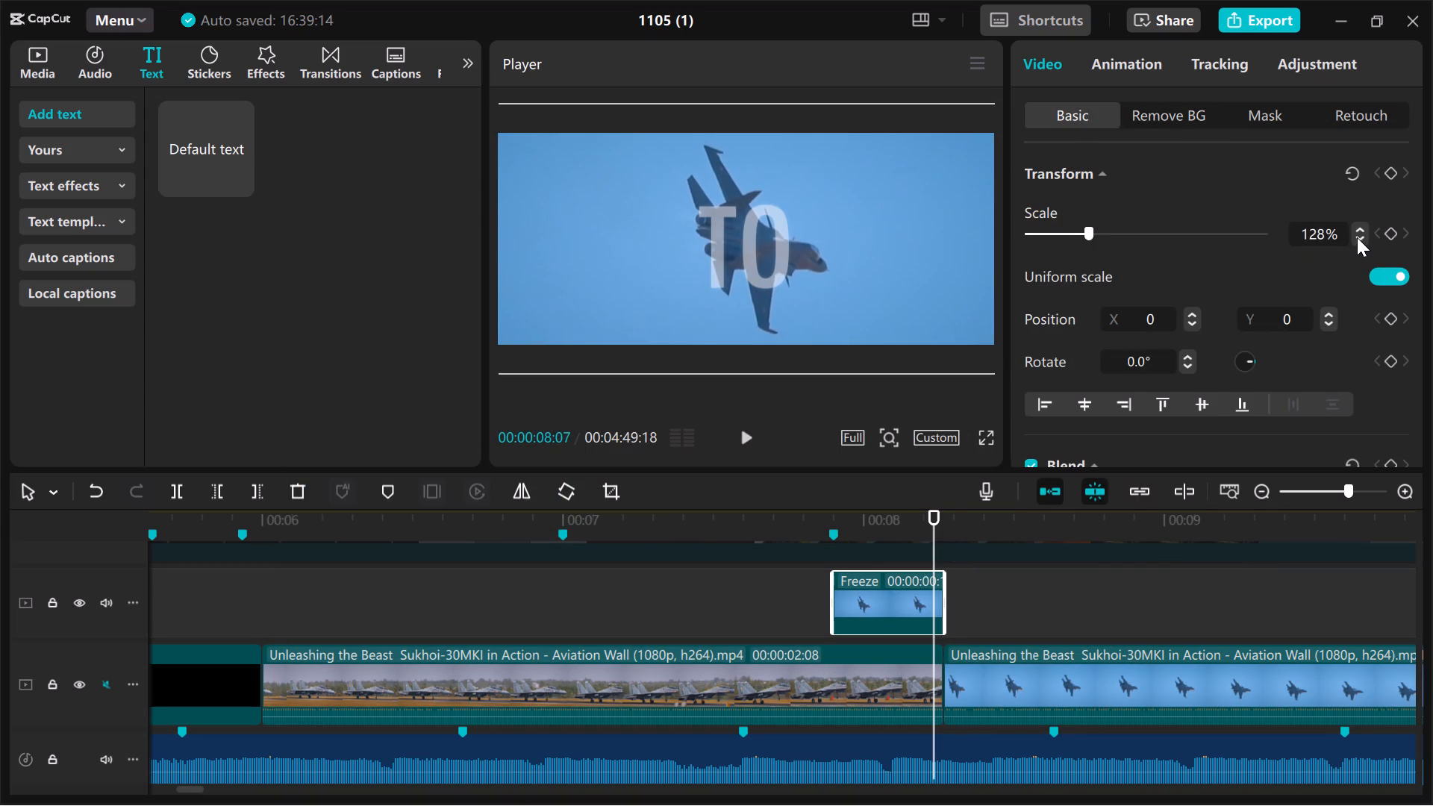
triple_click(1357, 237)
triple_click(1357, 237)
triple_click(1357, 237)
triple_click(1357, 237)
triple_click(1357, 237)
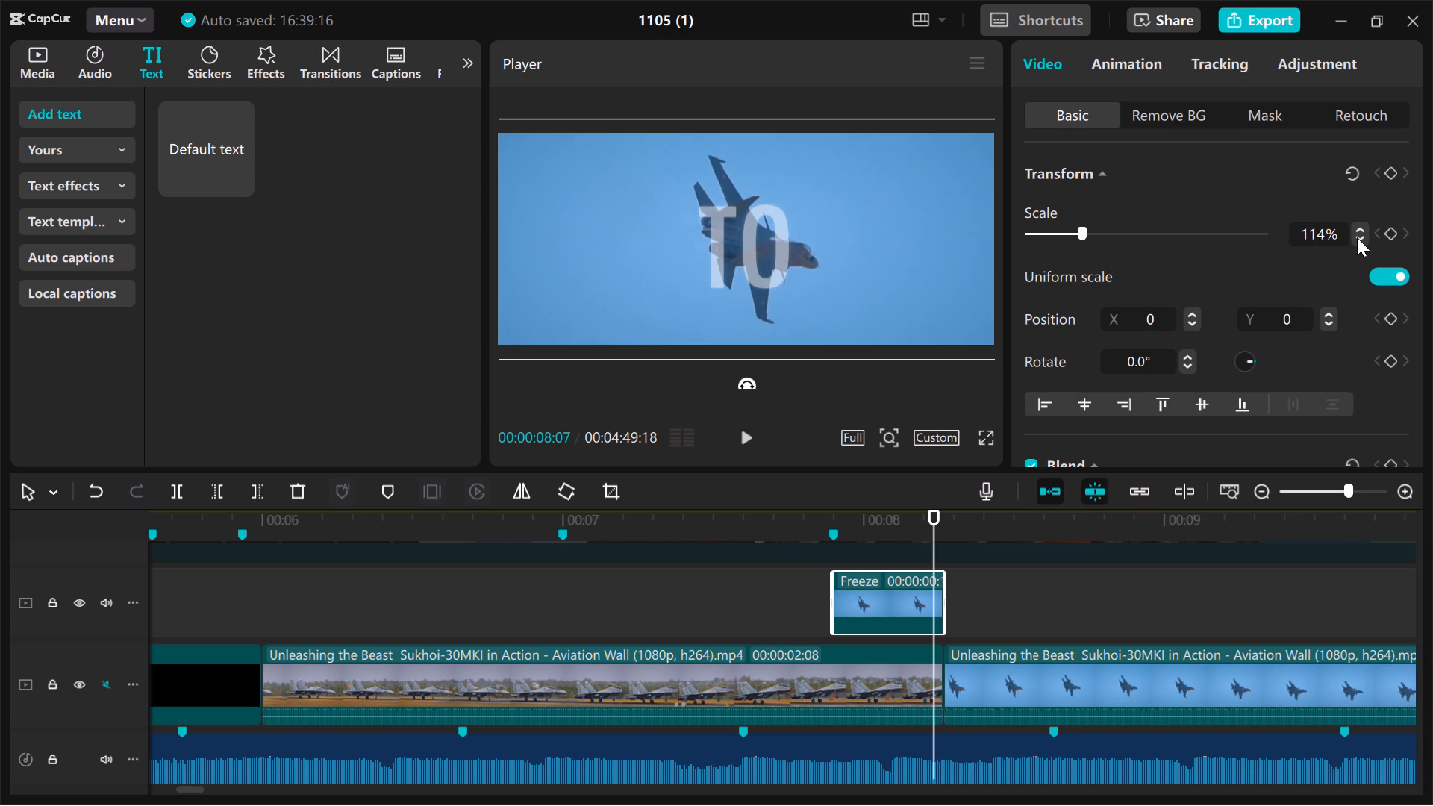
triple_click(1357, 237)
triple_click(1357, 237)
triple_click(1357, 237)
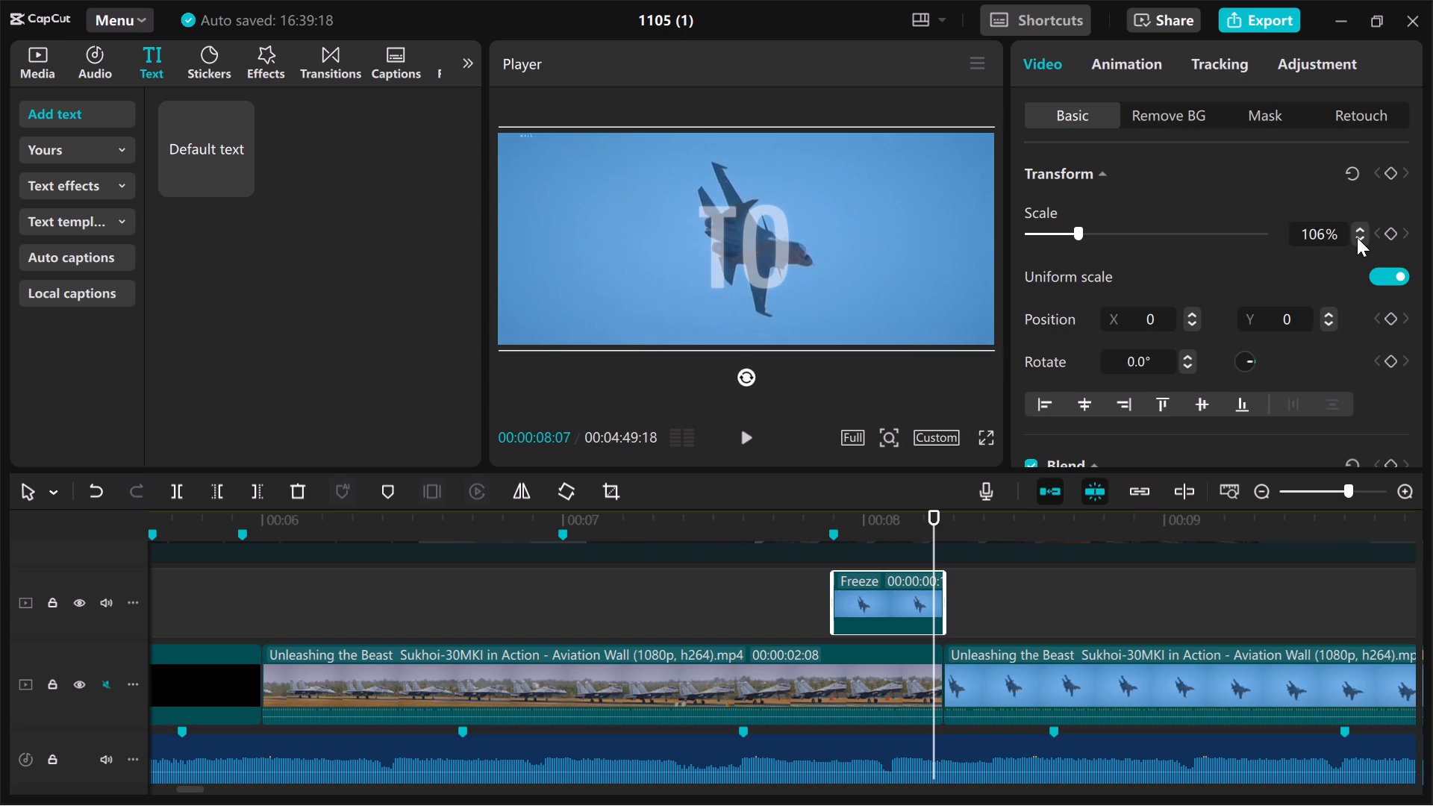
triple_click(1357, 237)
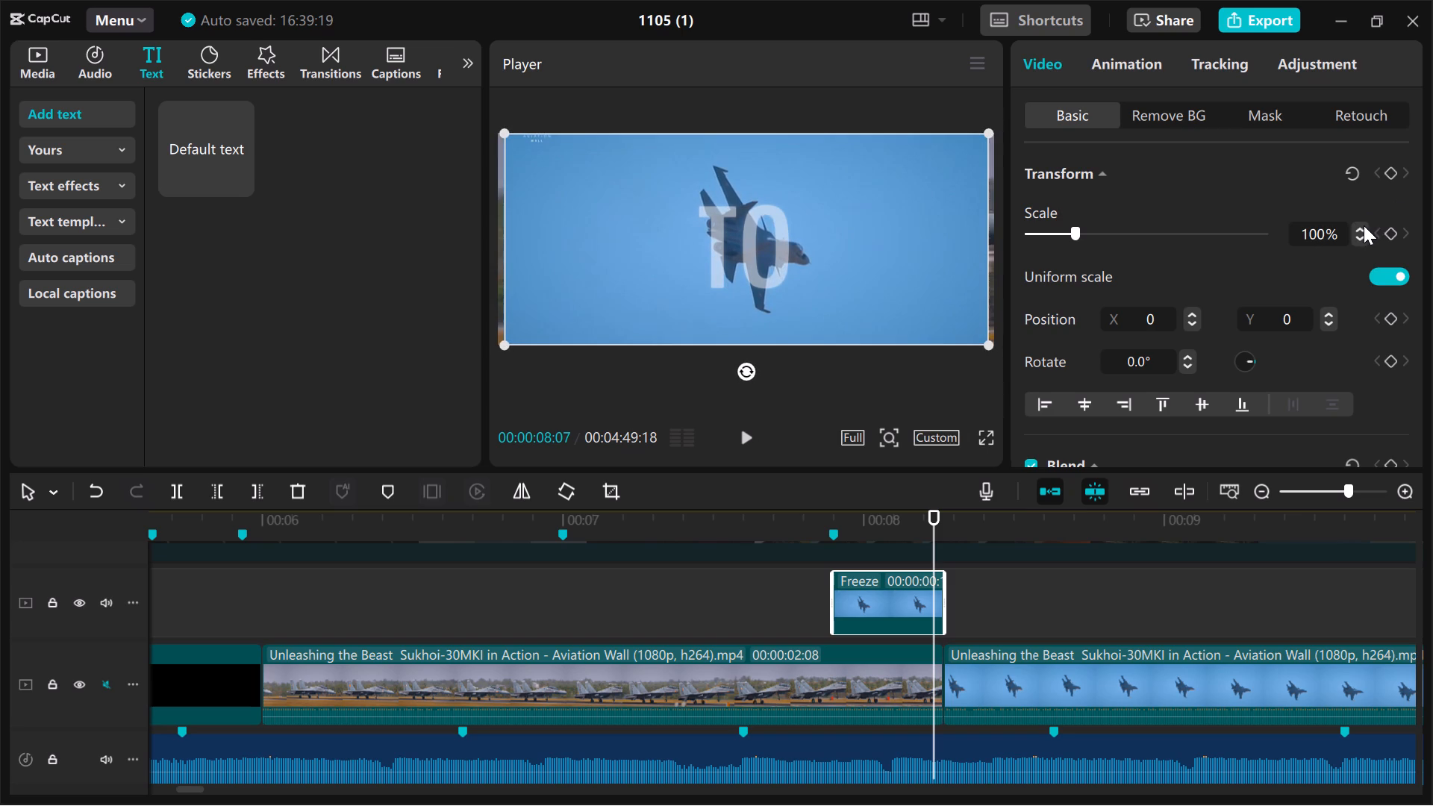
click(1363, 227)
click(1363, 227)
click(1363, 227)
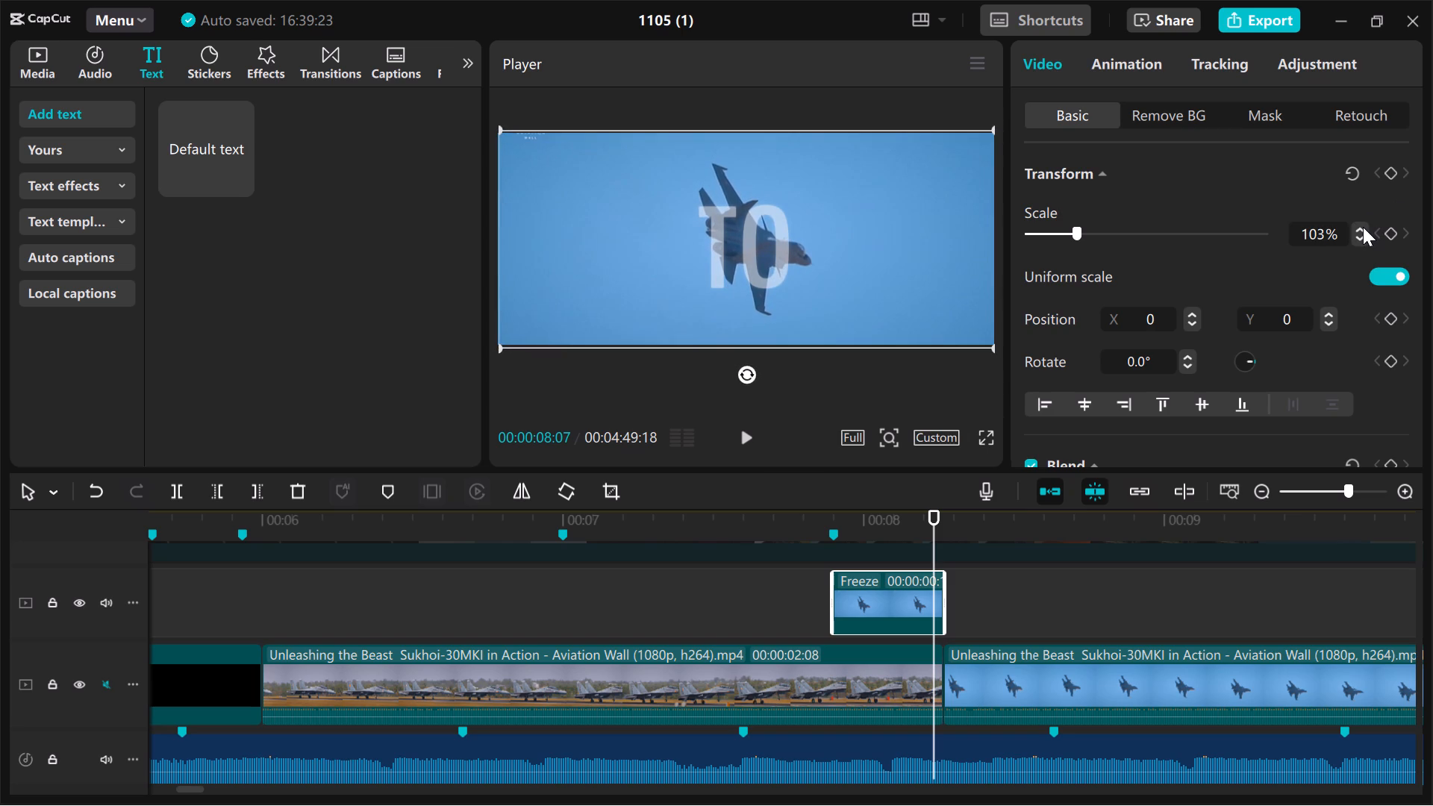
click(1363, 227)
click(1363, 227)
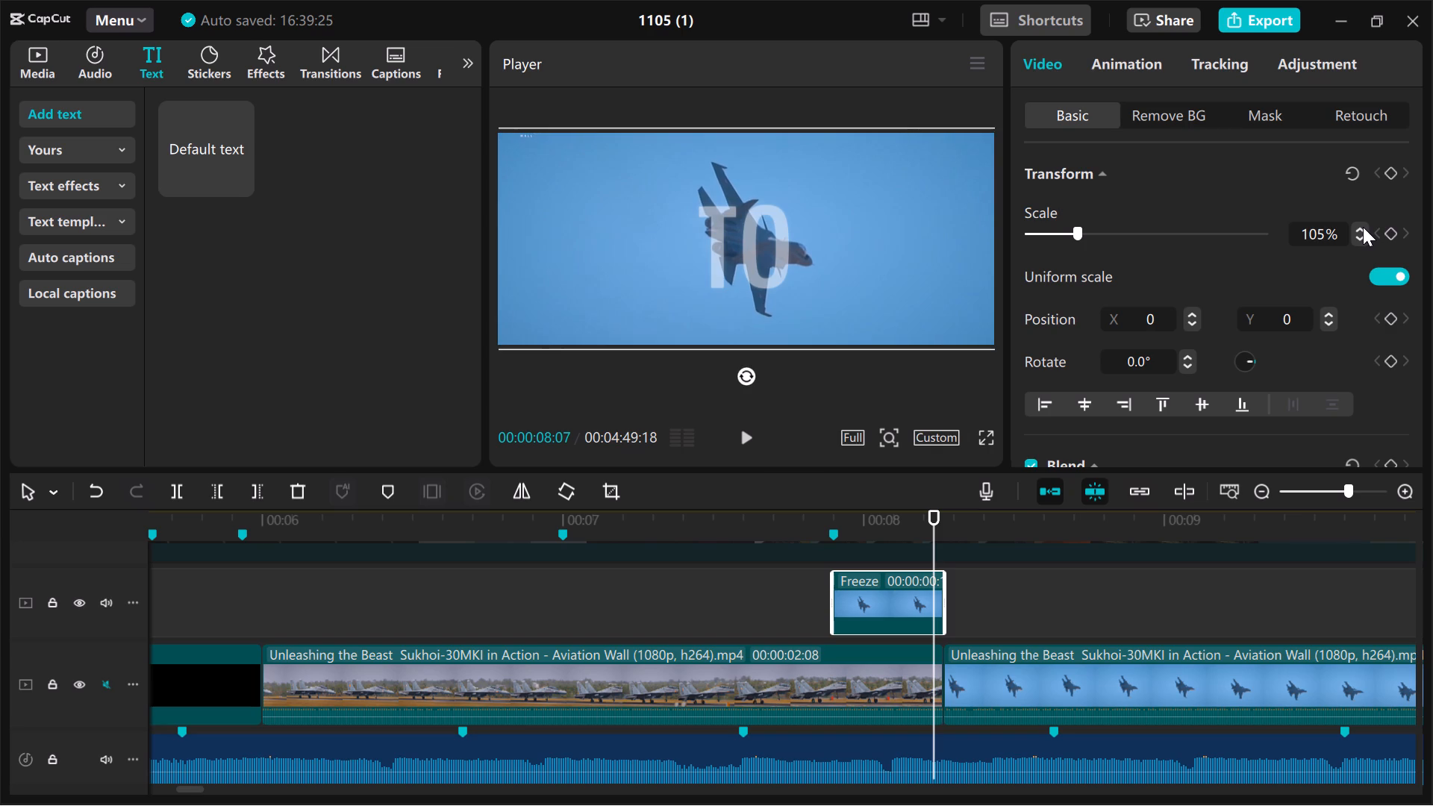
click(1358, 241)
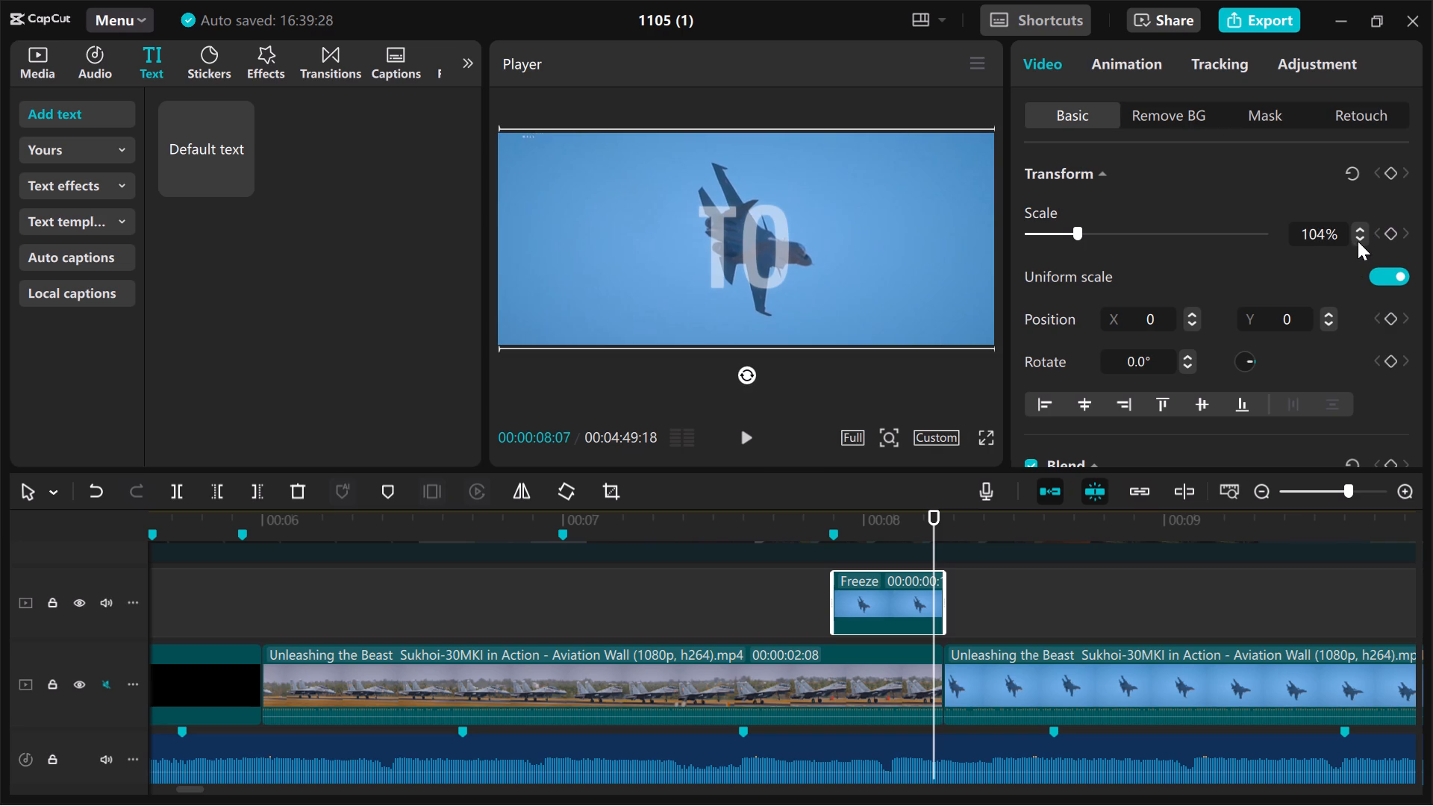
click(1358, 241)
click(1358, 241)
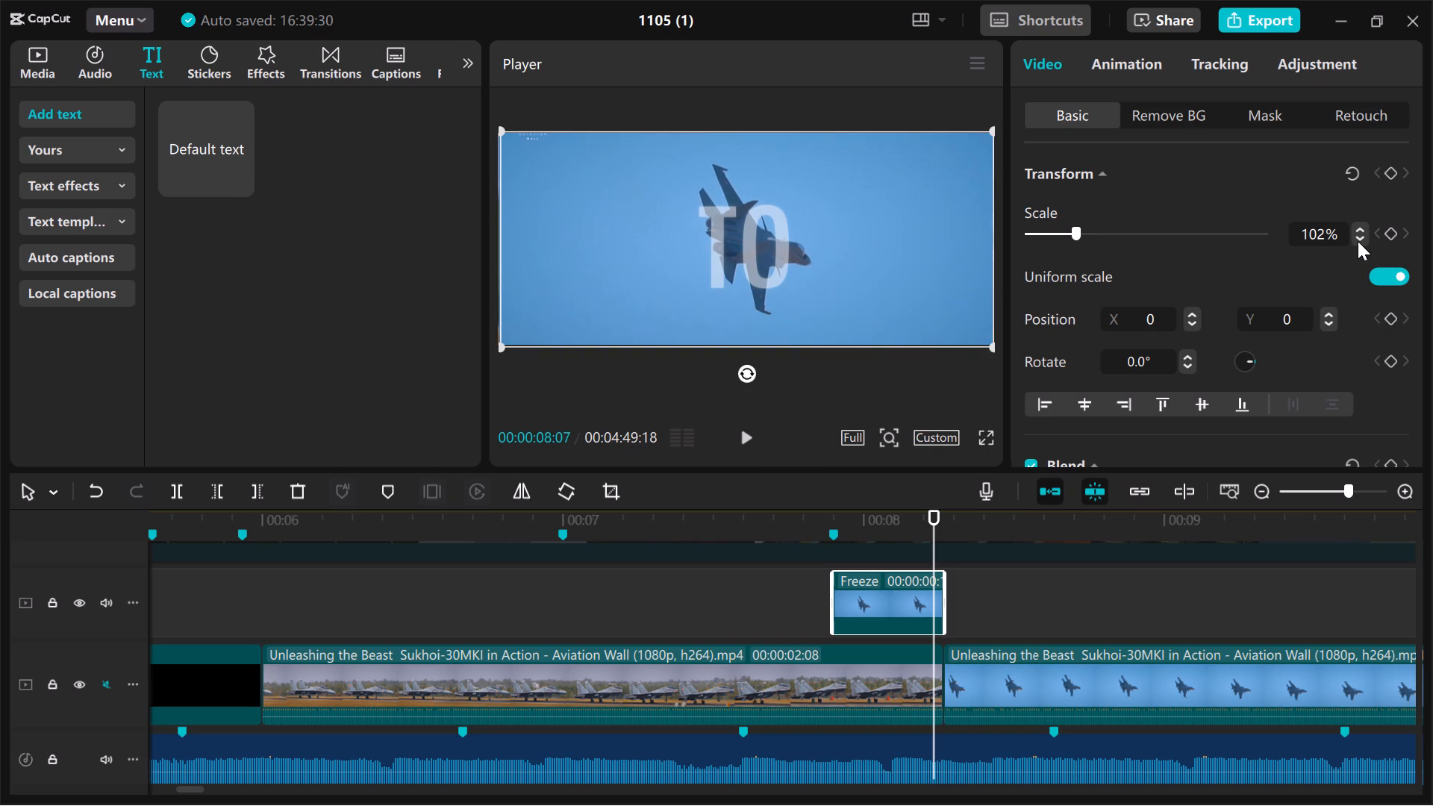
Play the section from about 00:00:07:21 several times to check how the freeze frame sits between the Sukhoi clips.
click(774, 590)
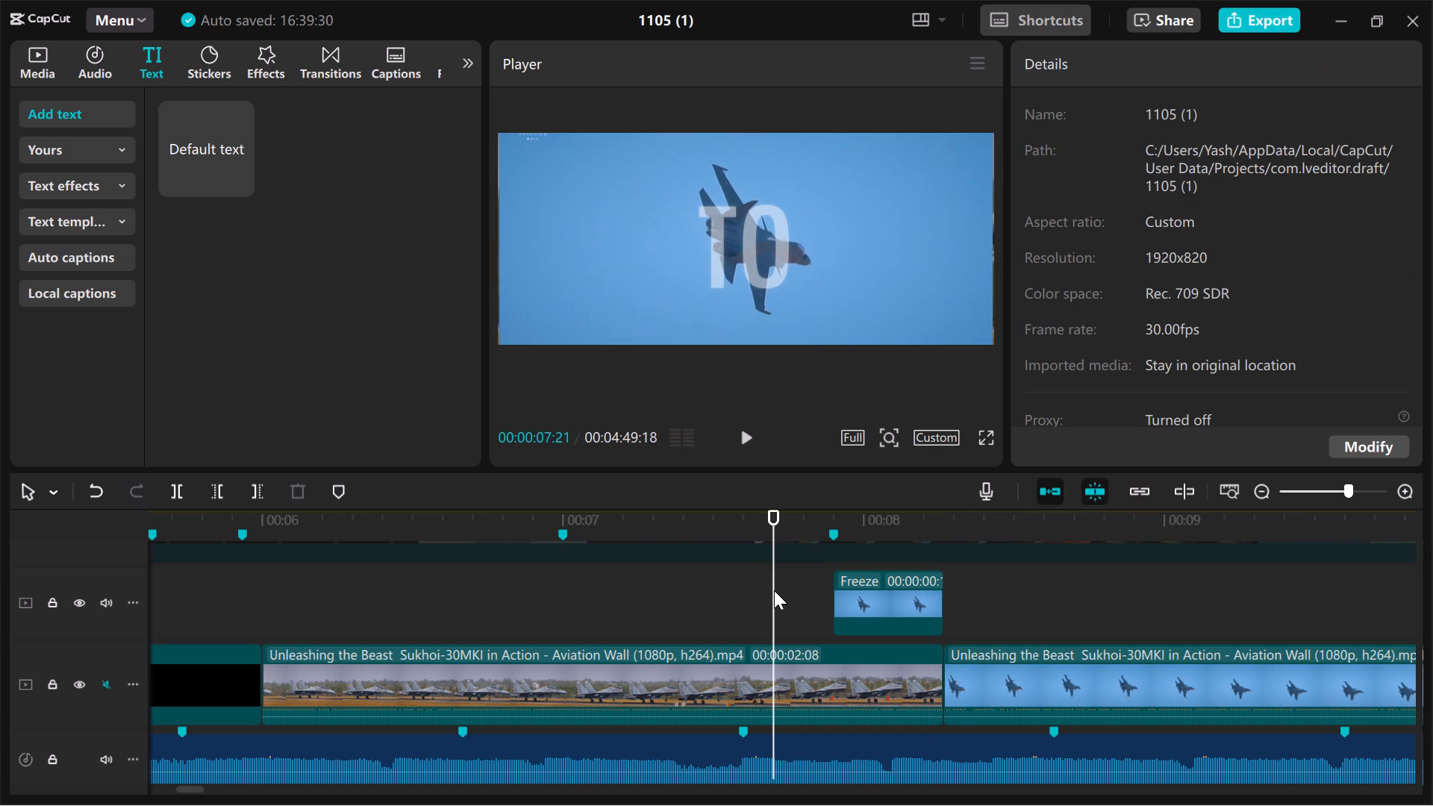
key(space)
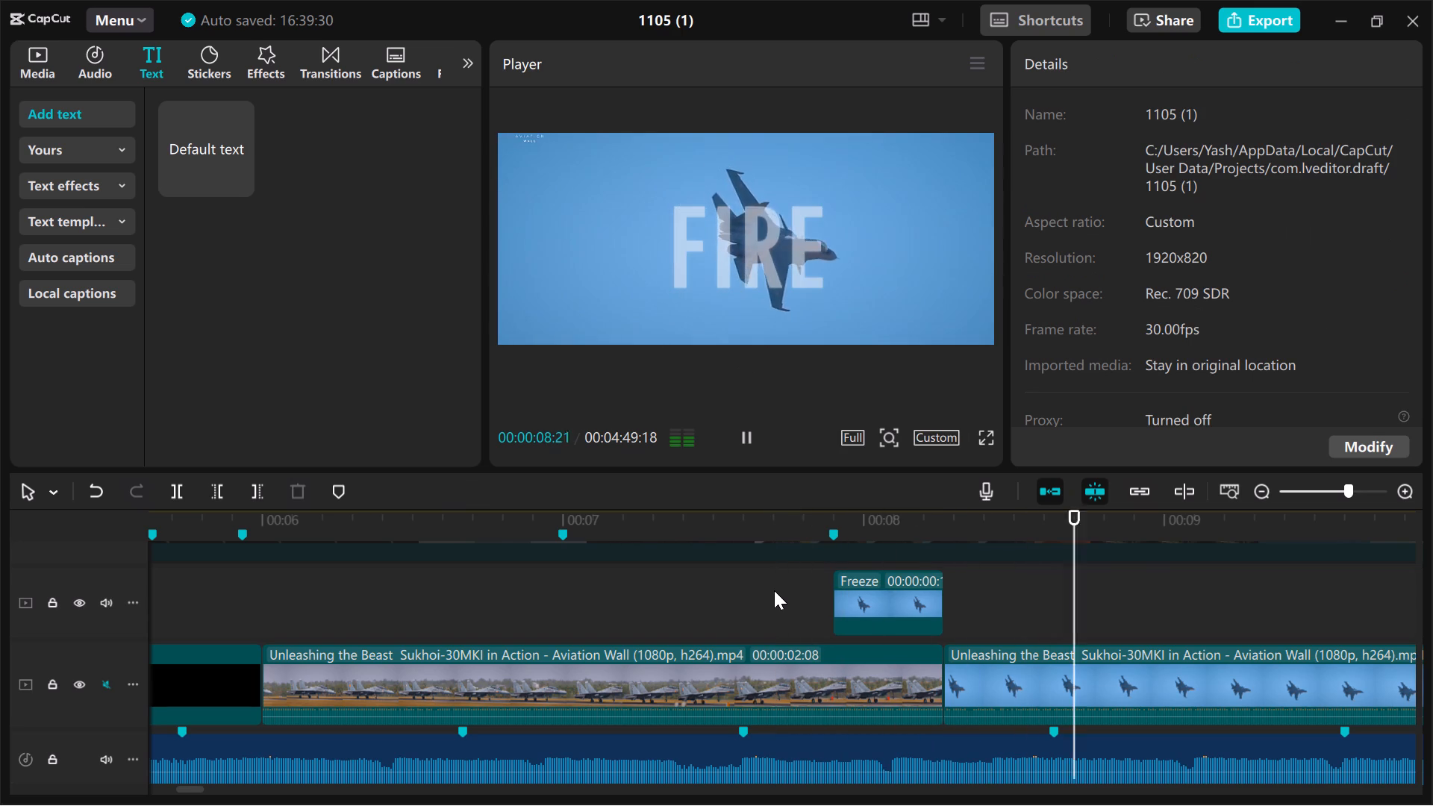
key(space)
key(space)
click(774, 590)
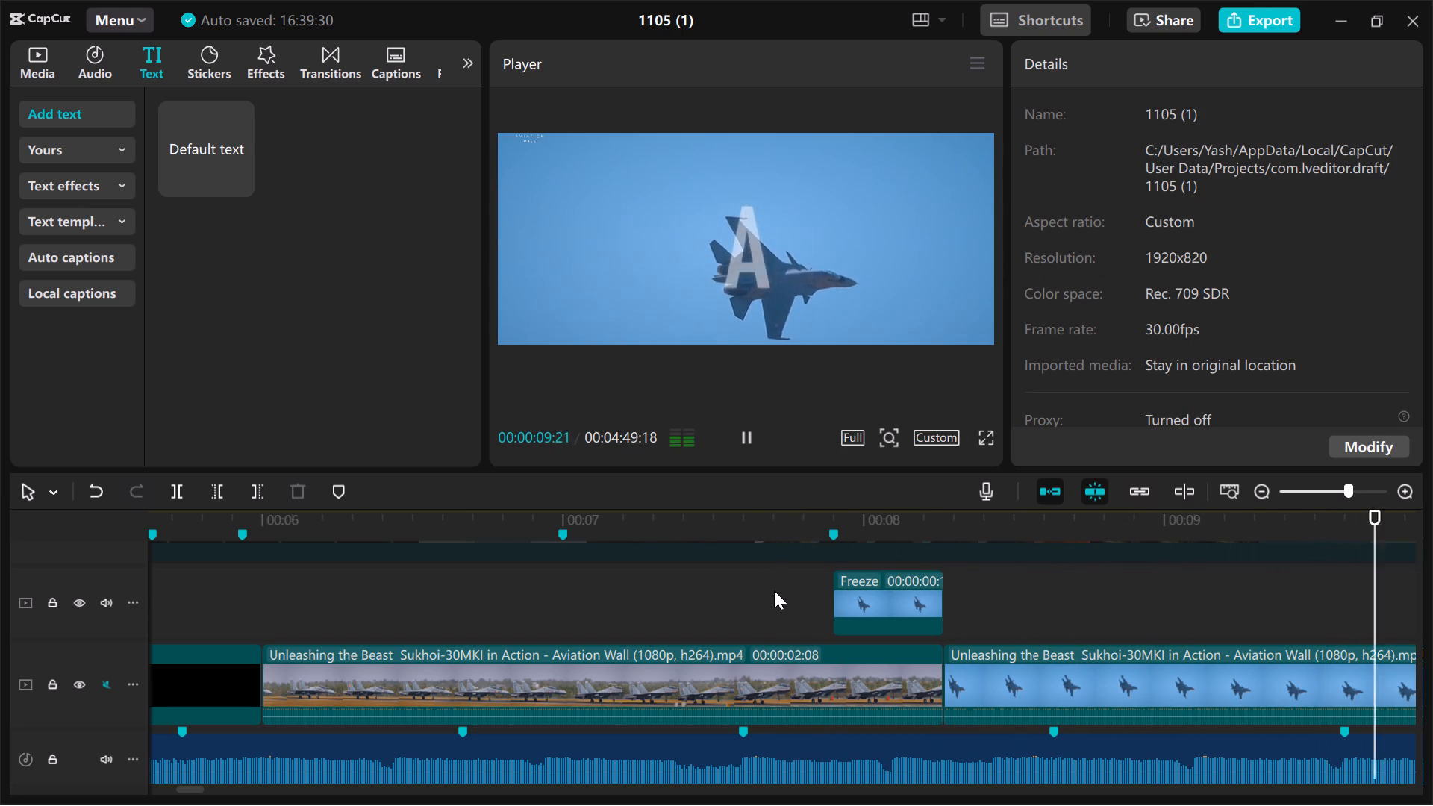
click(774, 590)
key(space)
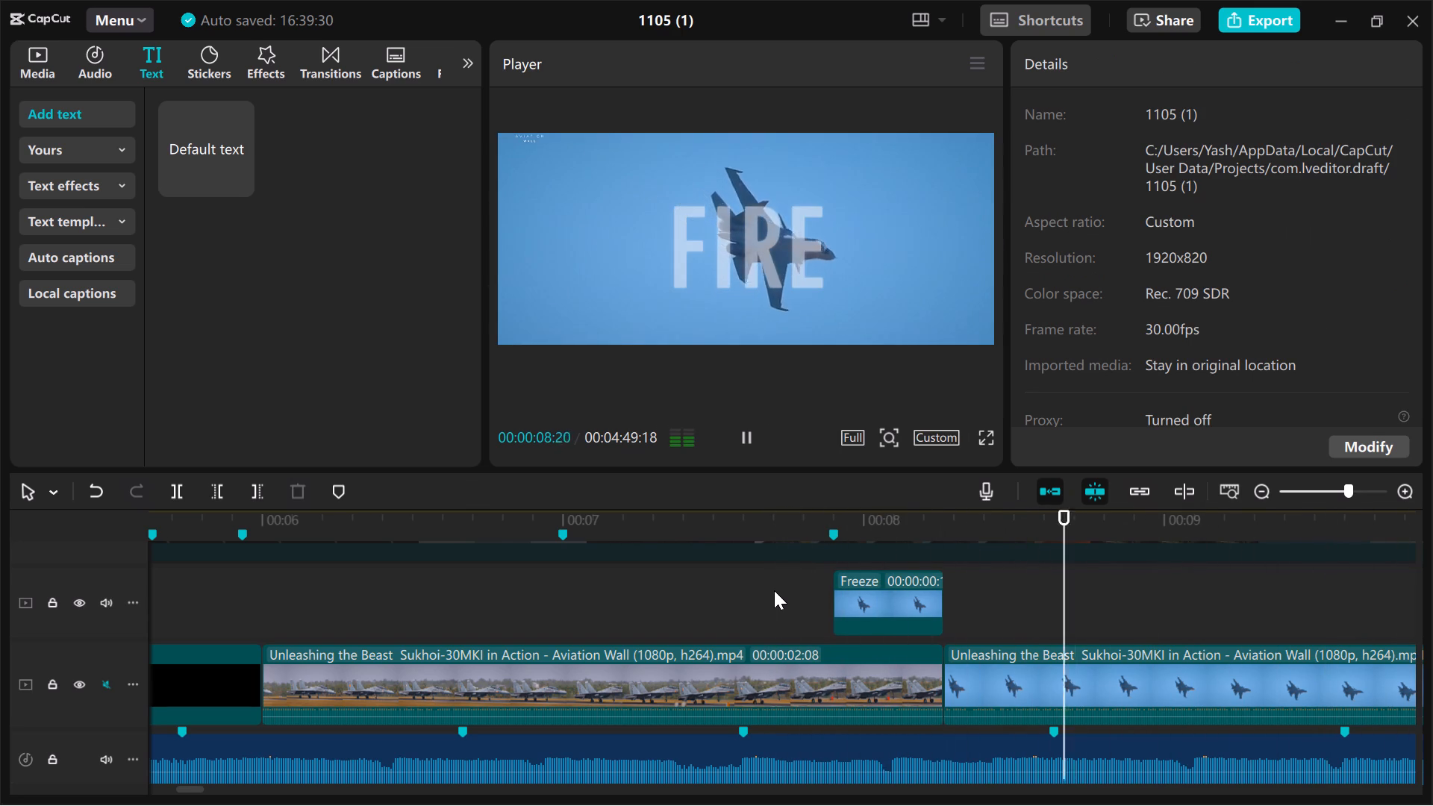
key(space)
click(783, 591)
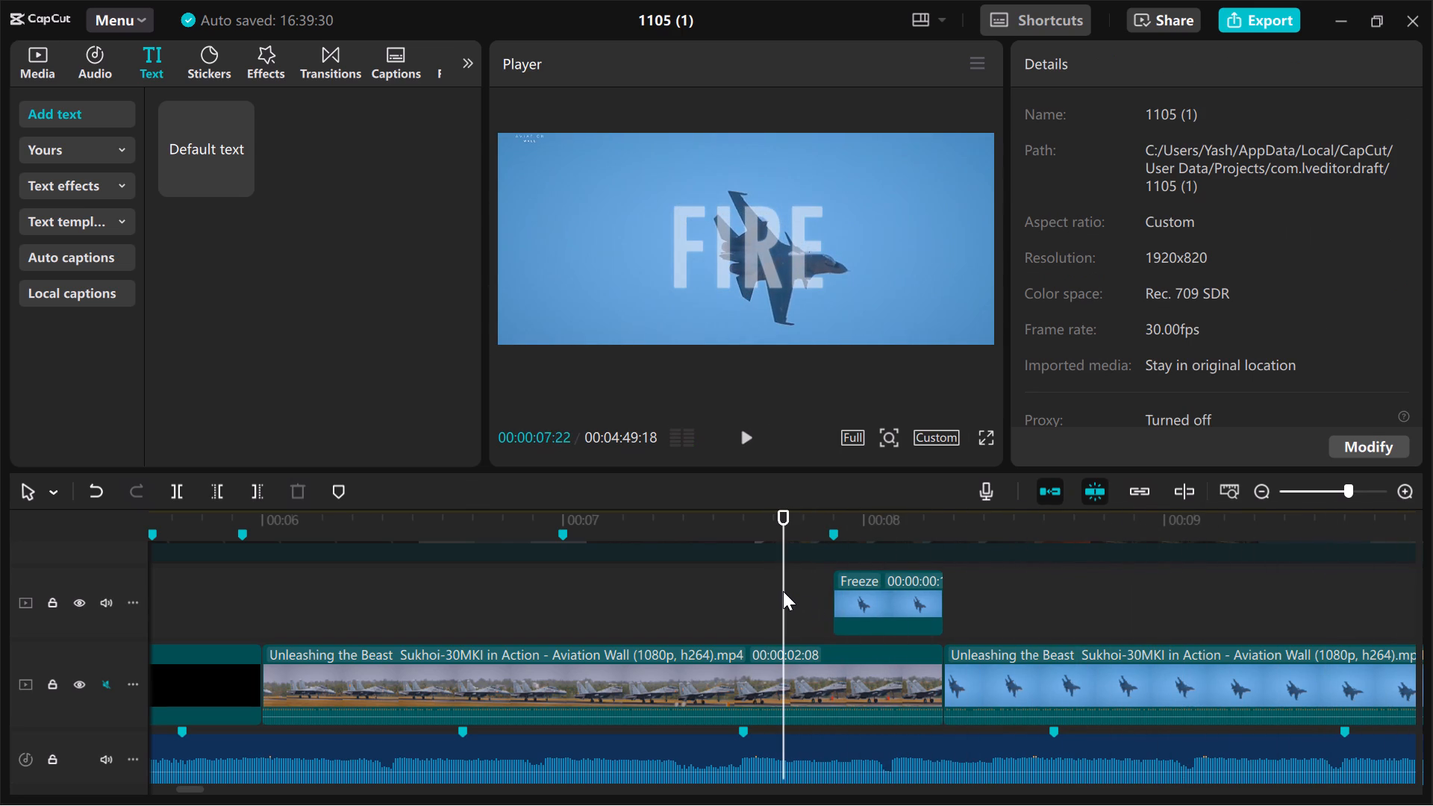
key(space)
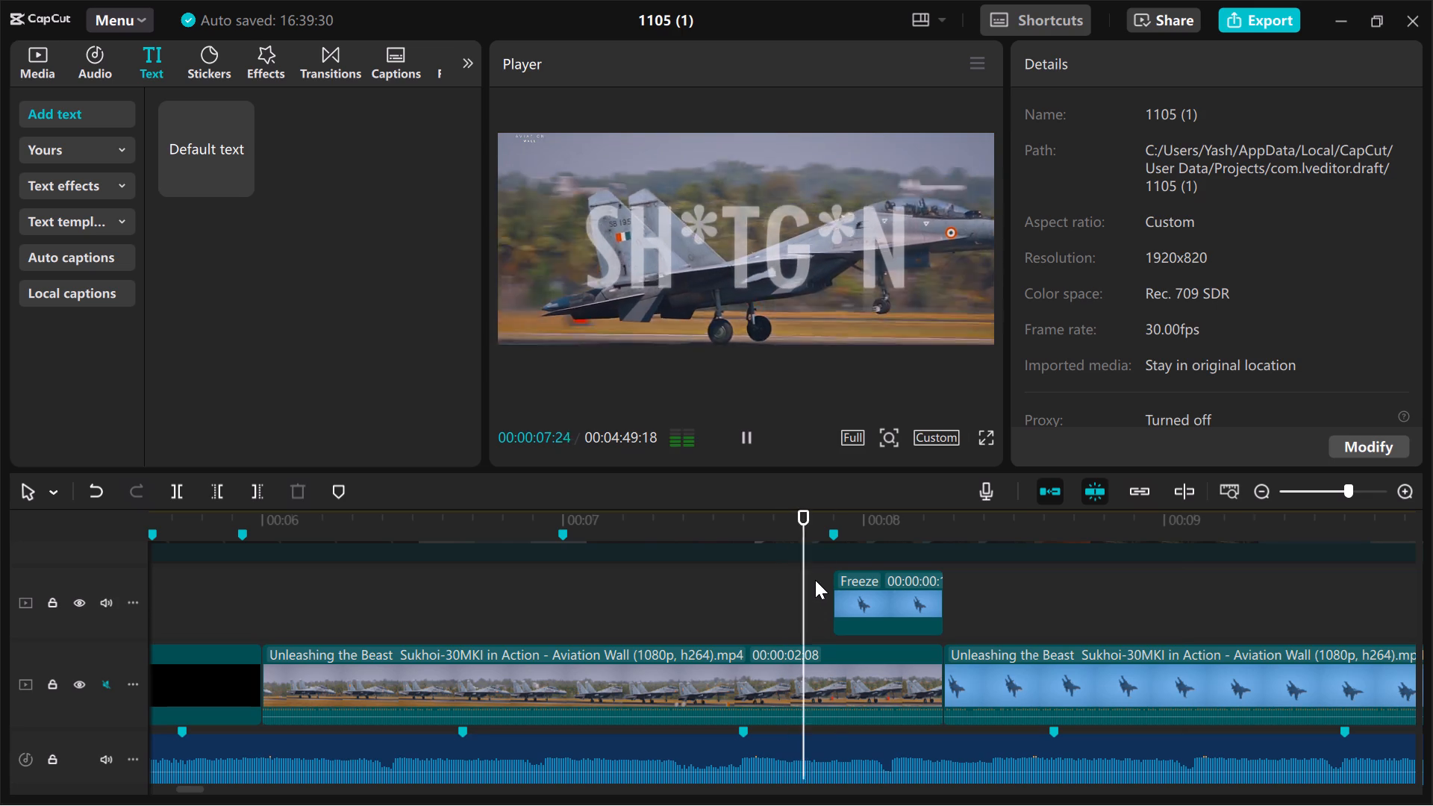
key(space)
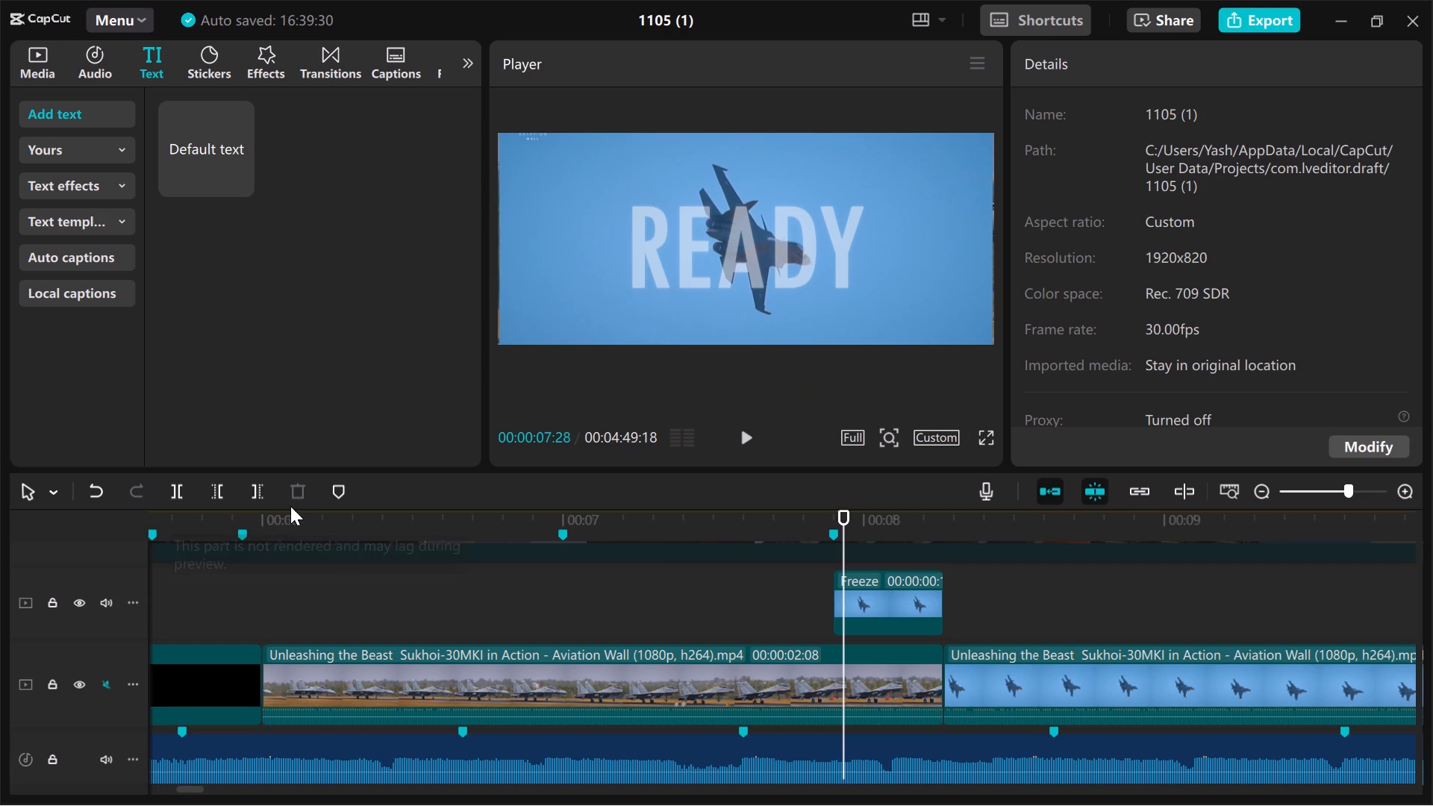
Crop the freeze frame's left and right sides at the Free ratio, leaving a narrower blue picture centred on the jet.
click(925, 603)
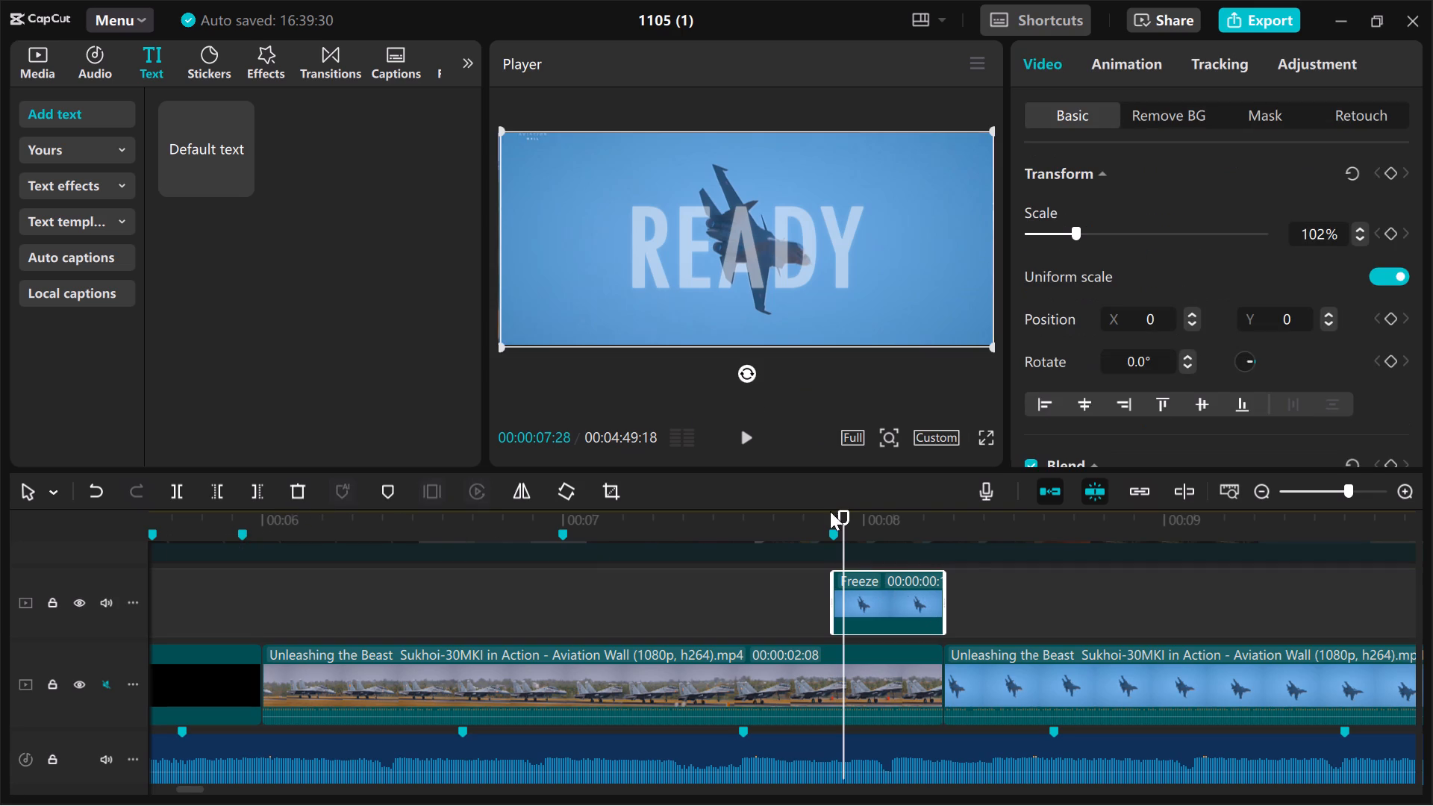
click(616, 492)
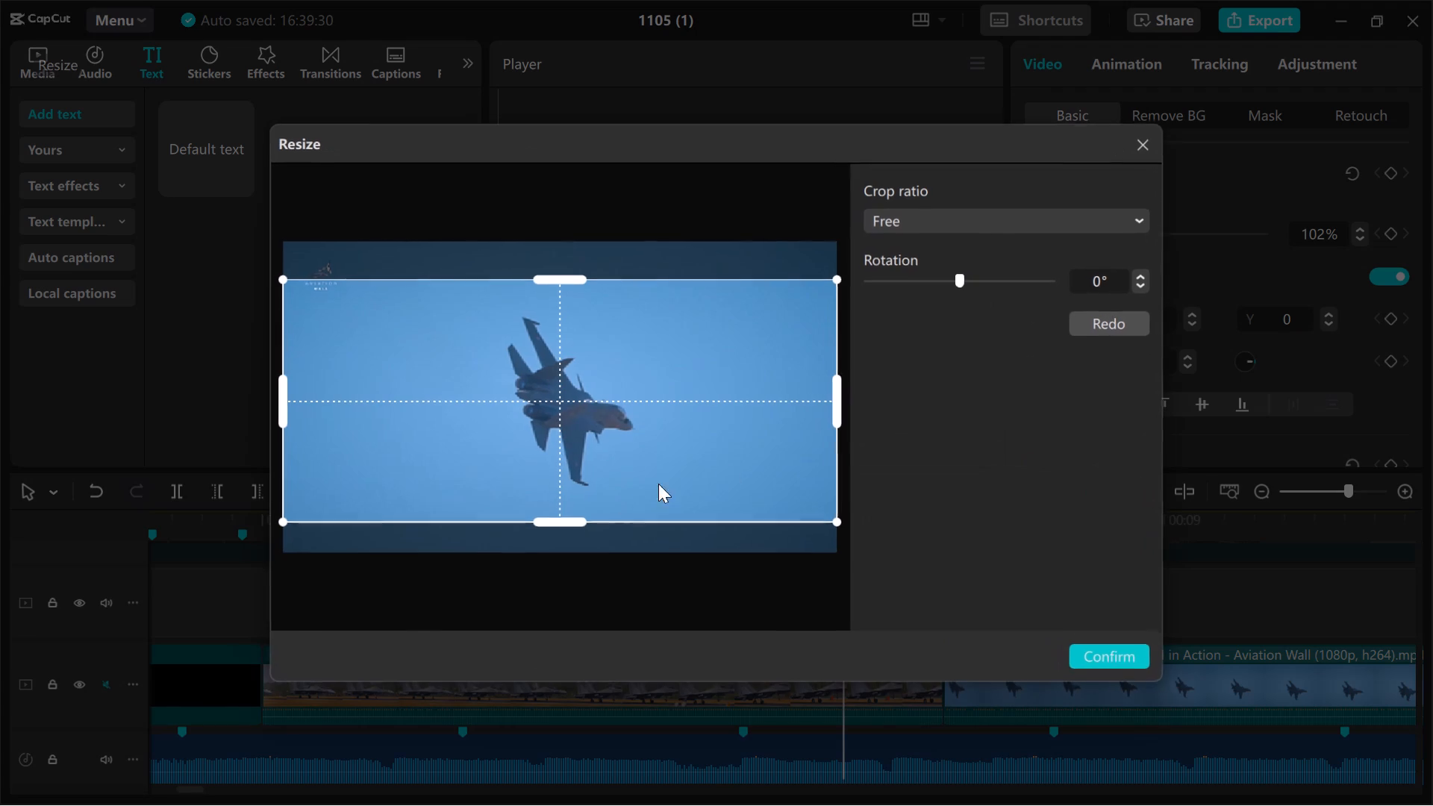
drag(842, 407, 768, 408)
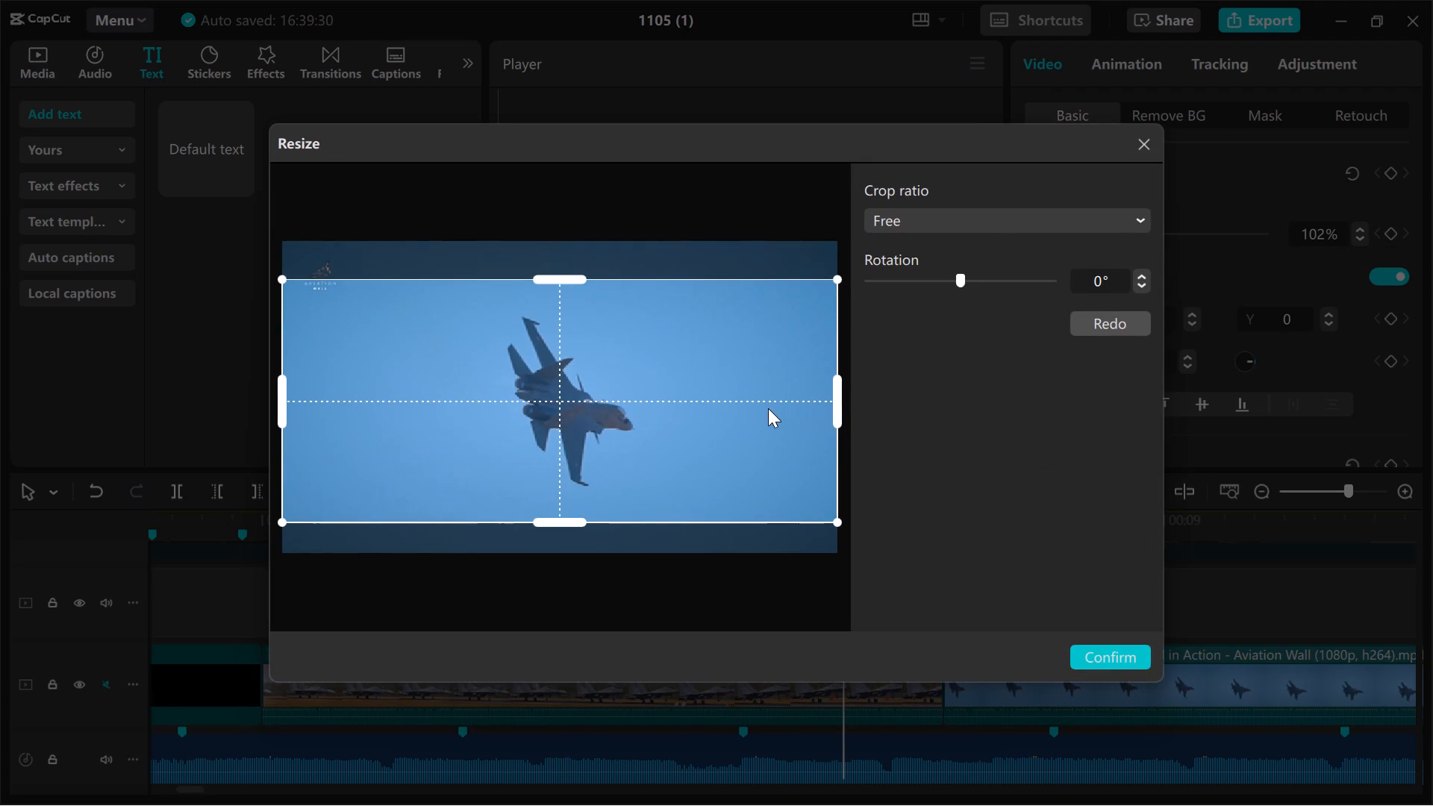
drag(768, 408, 762, 408)
drag(840, 396, 746, 400)
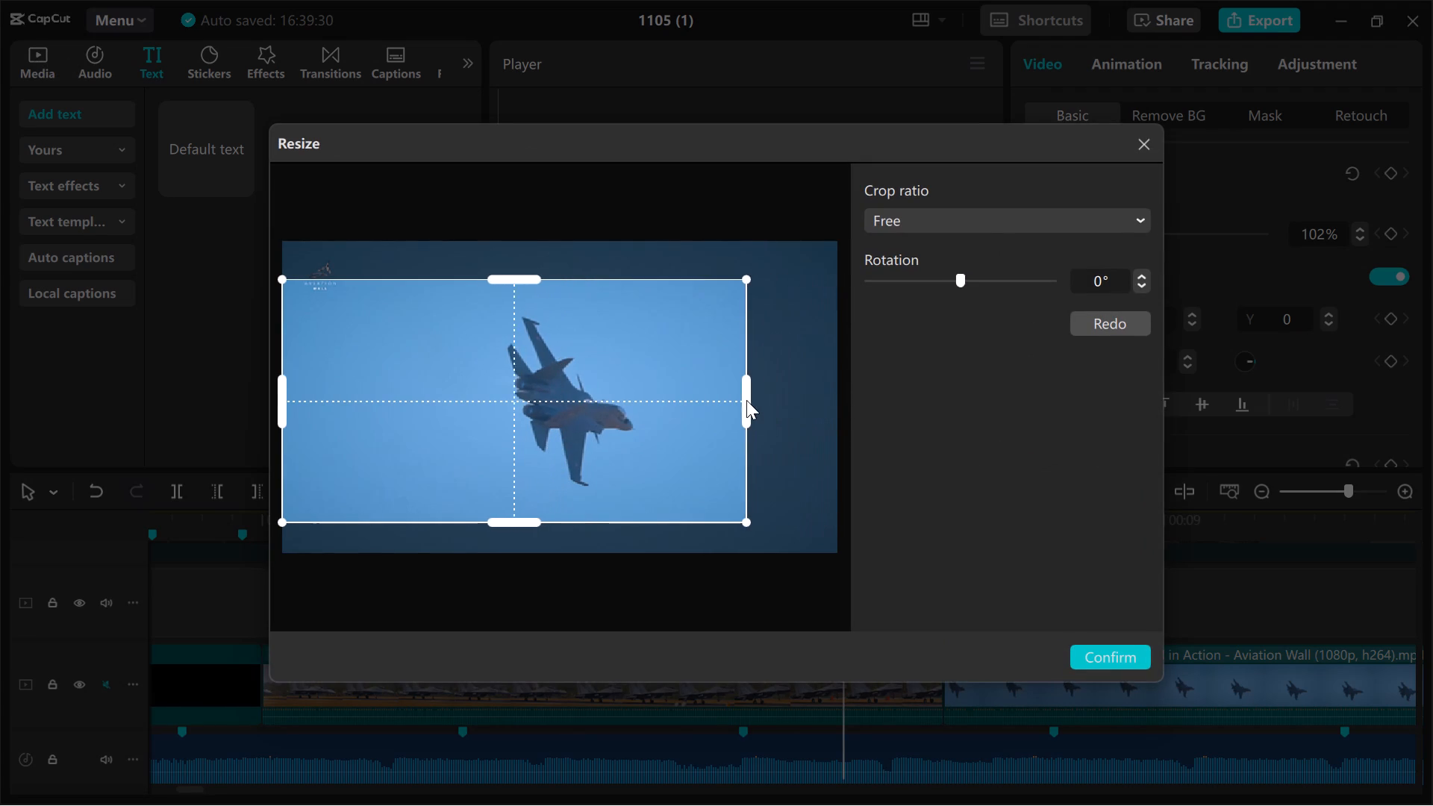
drag(746, 400, 738, 400)
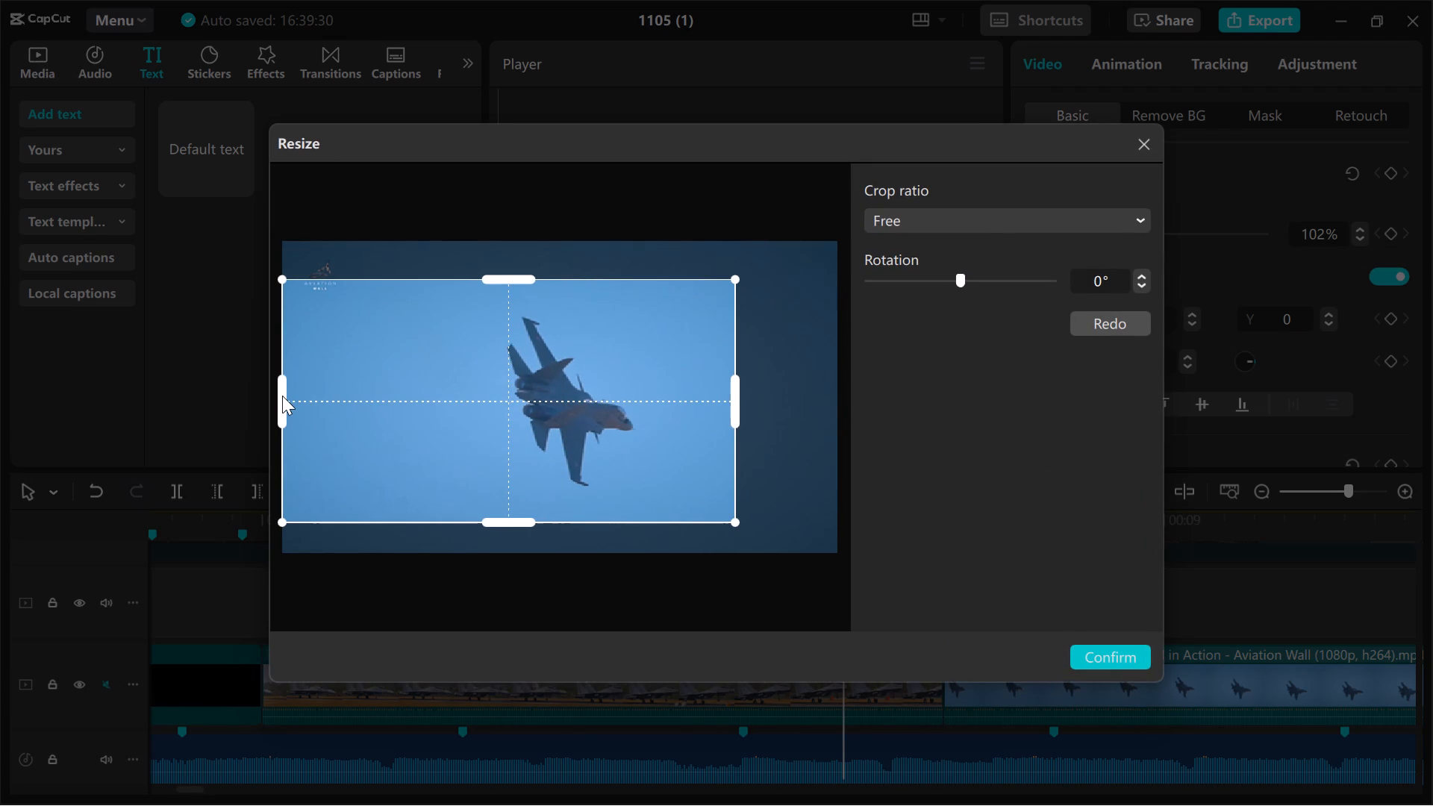
drag(282, 396, 384, 412)
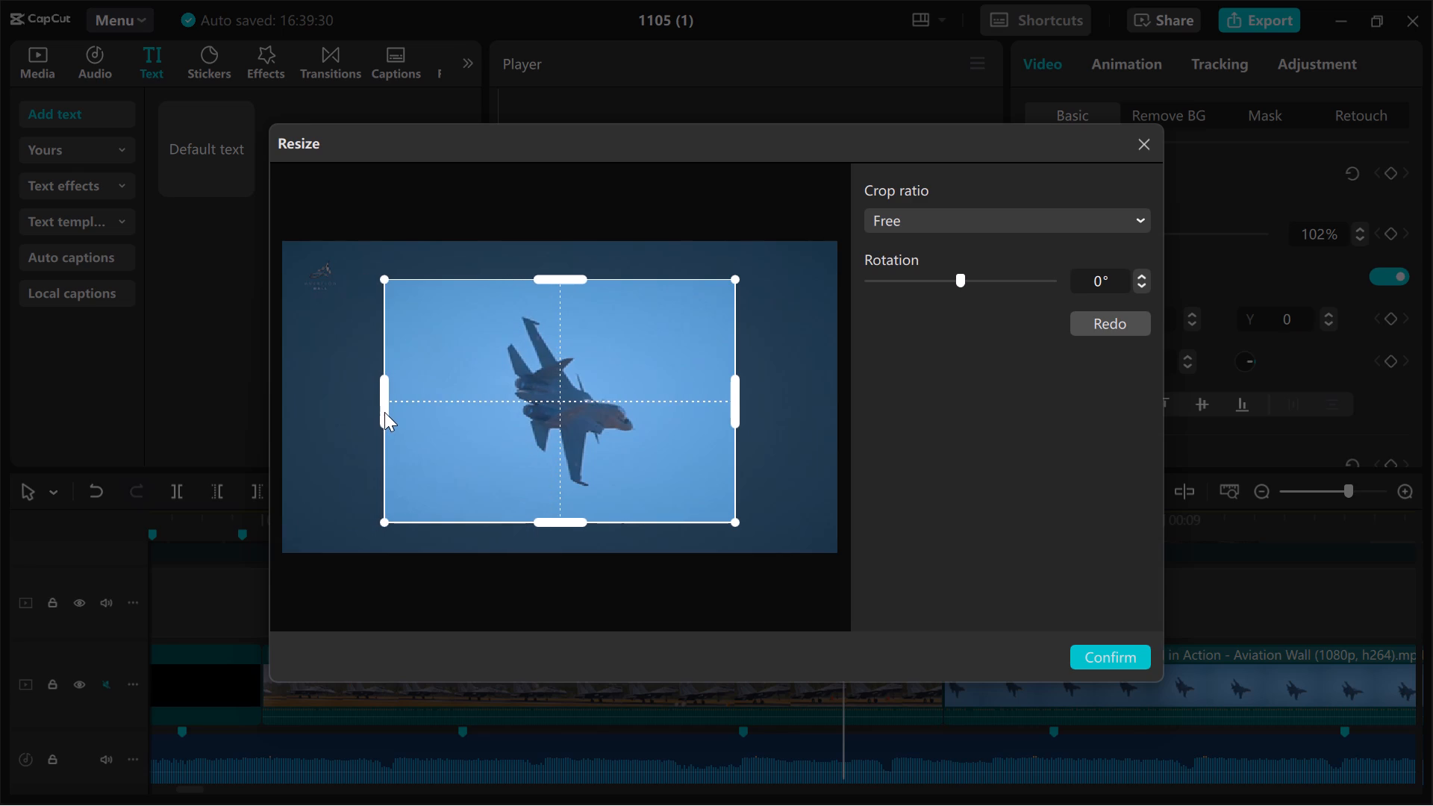
drag(384, 412, 387, 407)
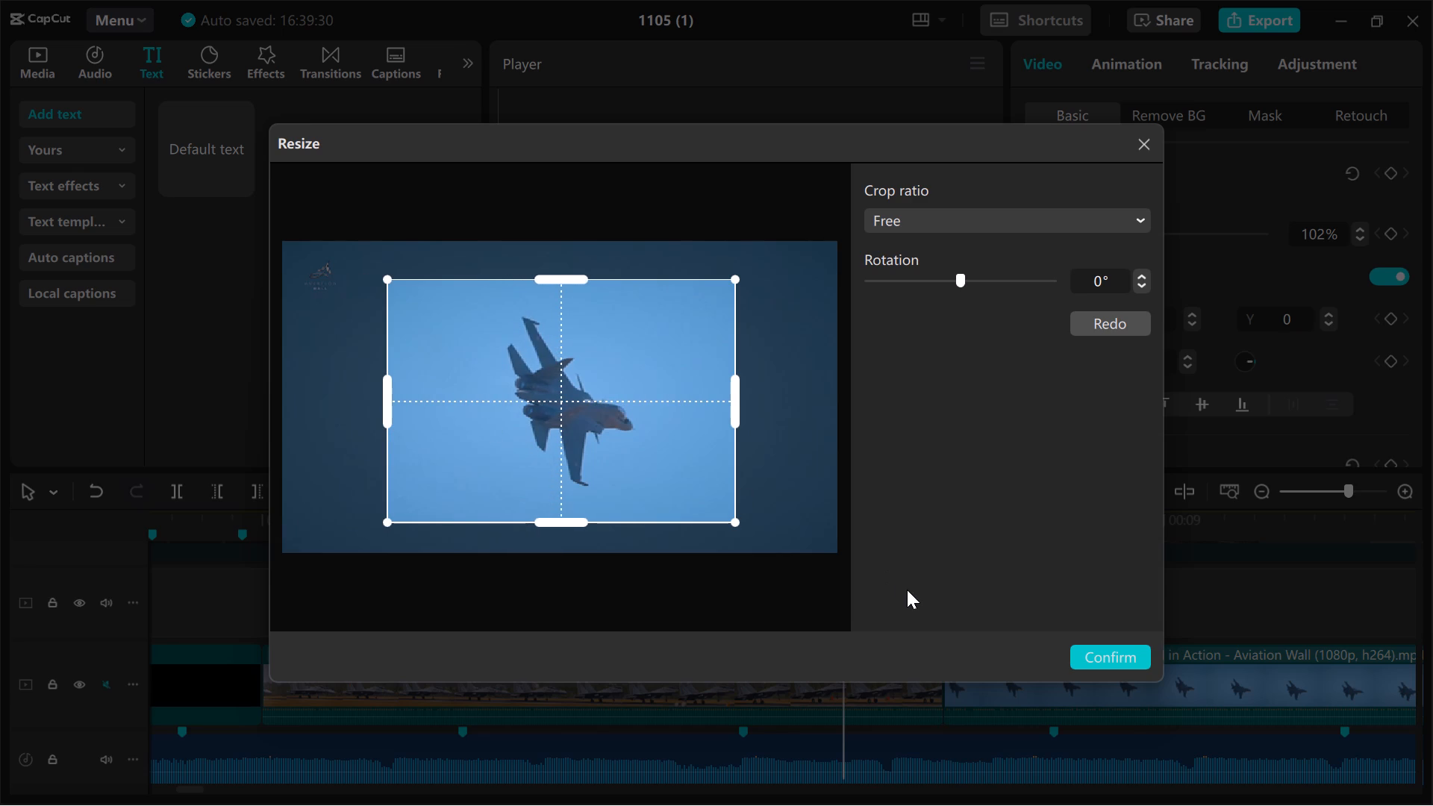
click(1075, 657)
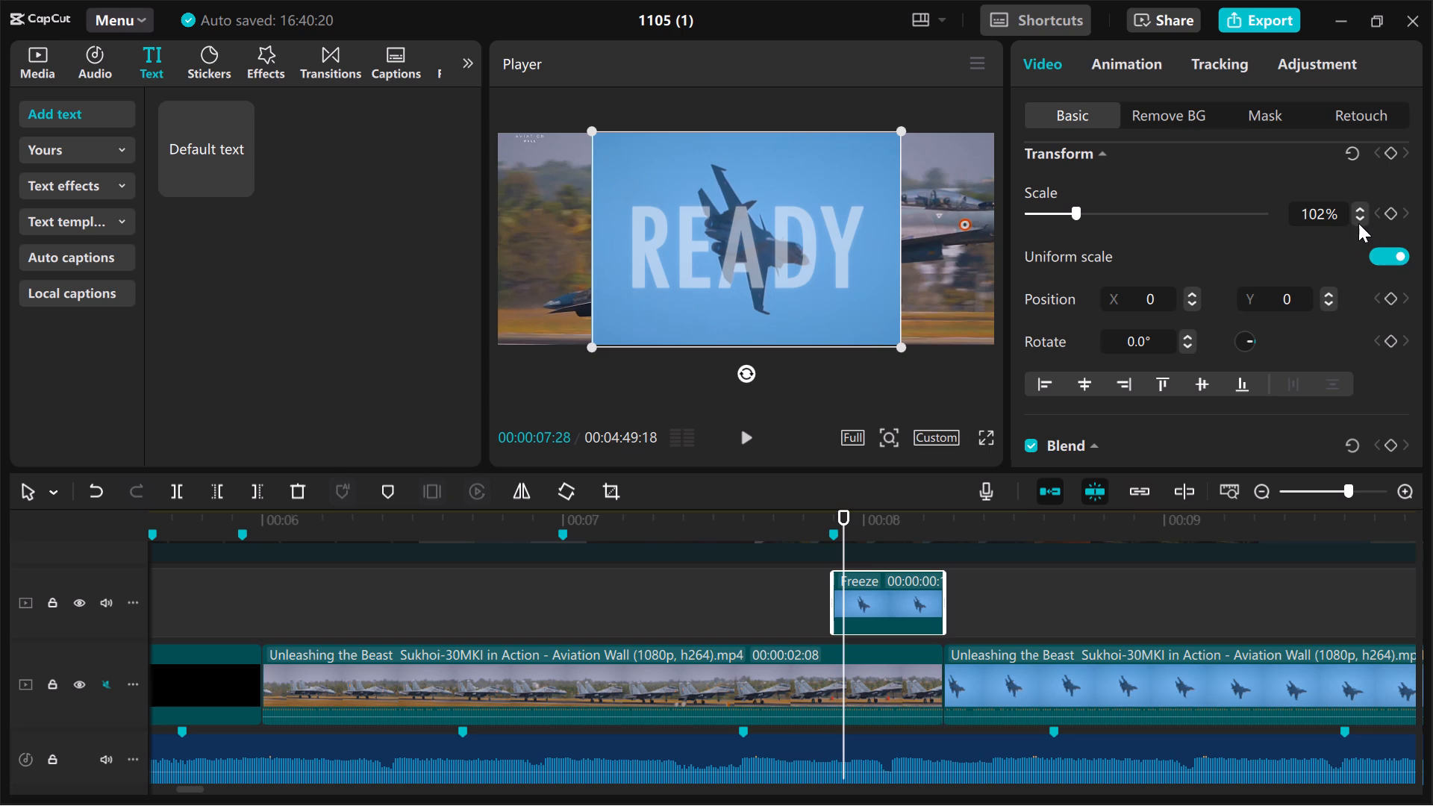
Scale the cropped freeze frame down to 65%.
triple_click(1358, 216)
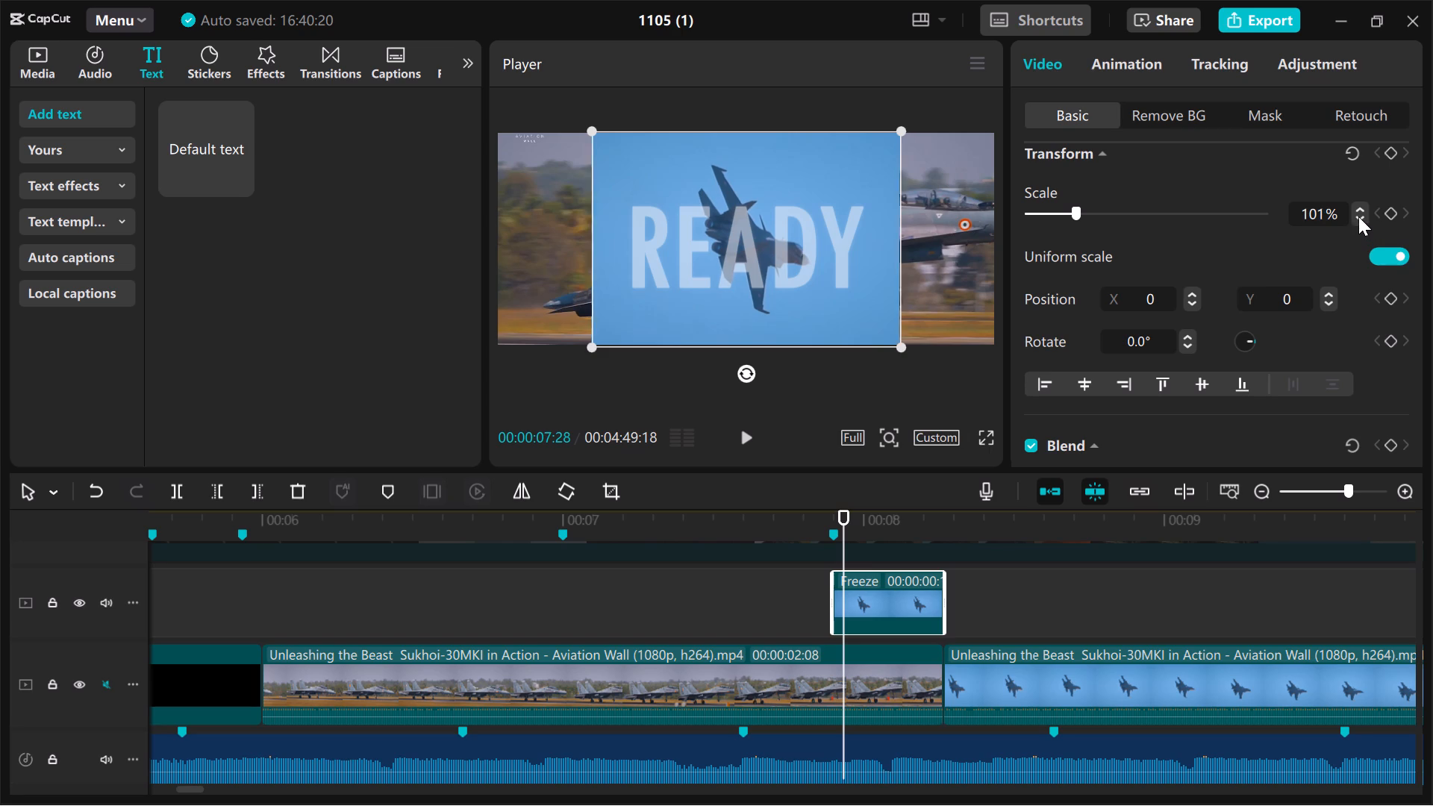
triple_click(1358, 216)
triple_click(1358, 216)
triple_click(1358, 216)
triple_click(1358, 216)
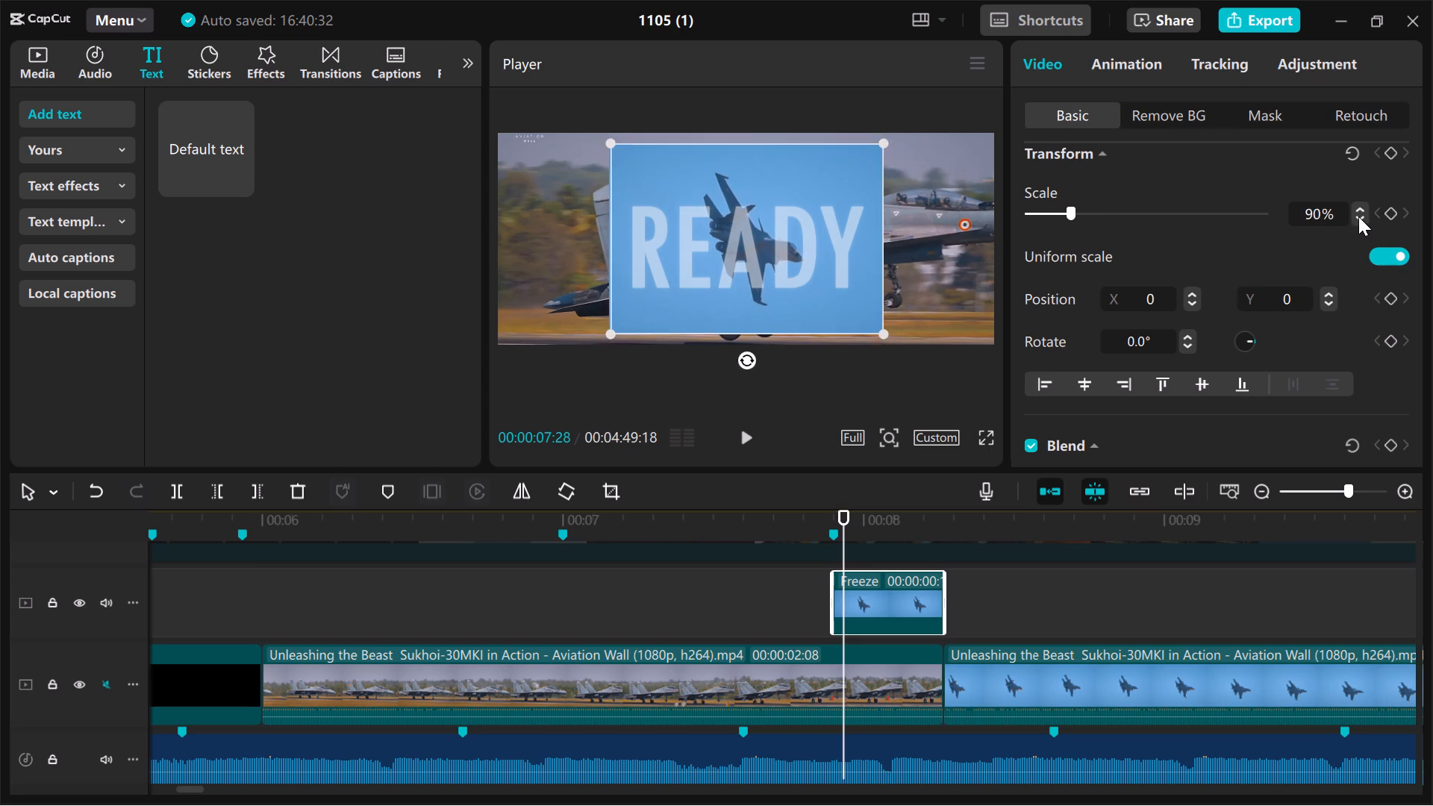
triple_click(1358, 216)
triple_click(1358, 216)
triple_click(1358, 216)
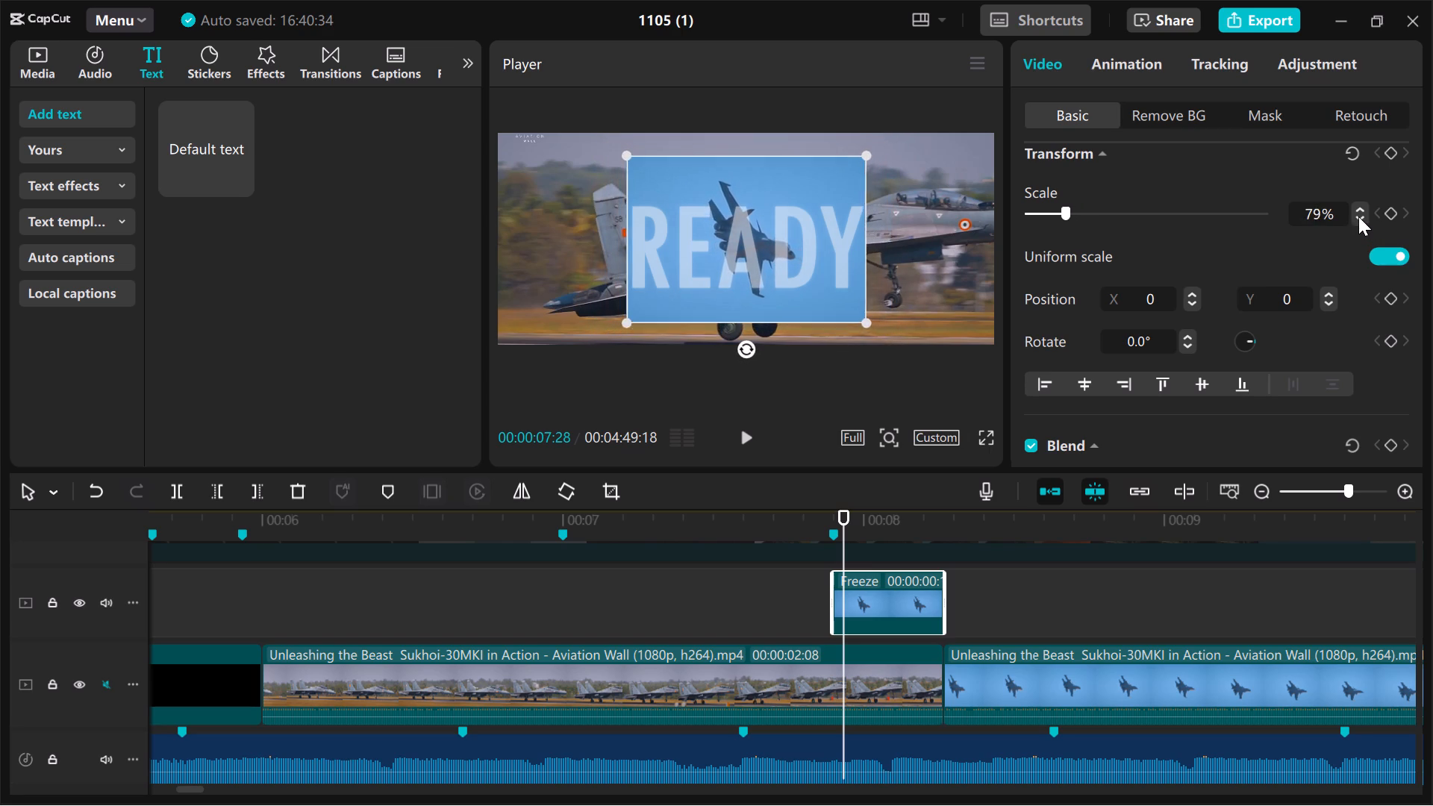
triple_click(1358, 216)
double_click(1358, 216)
triple_click(1358, 216)
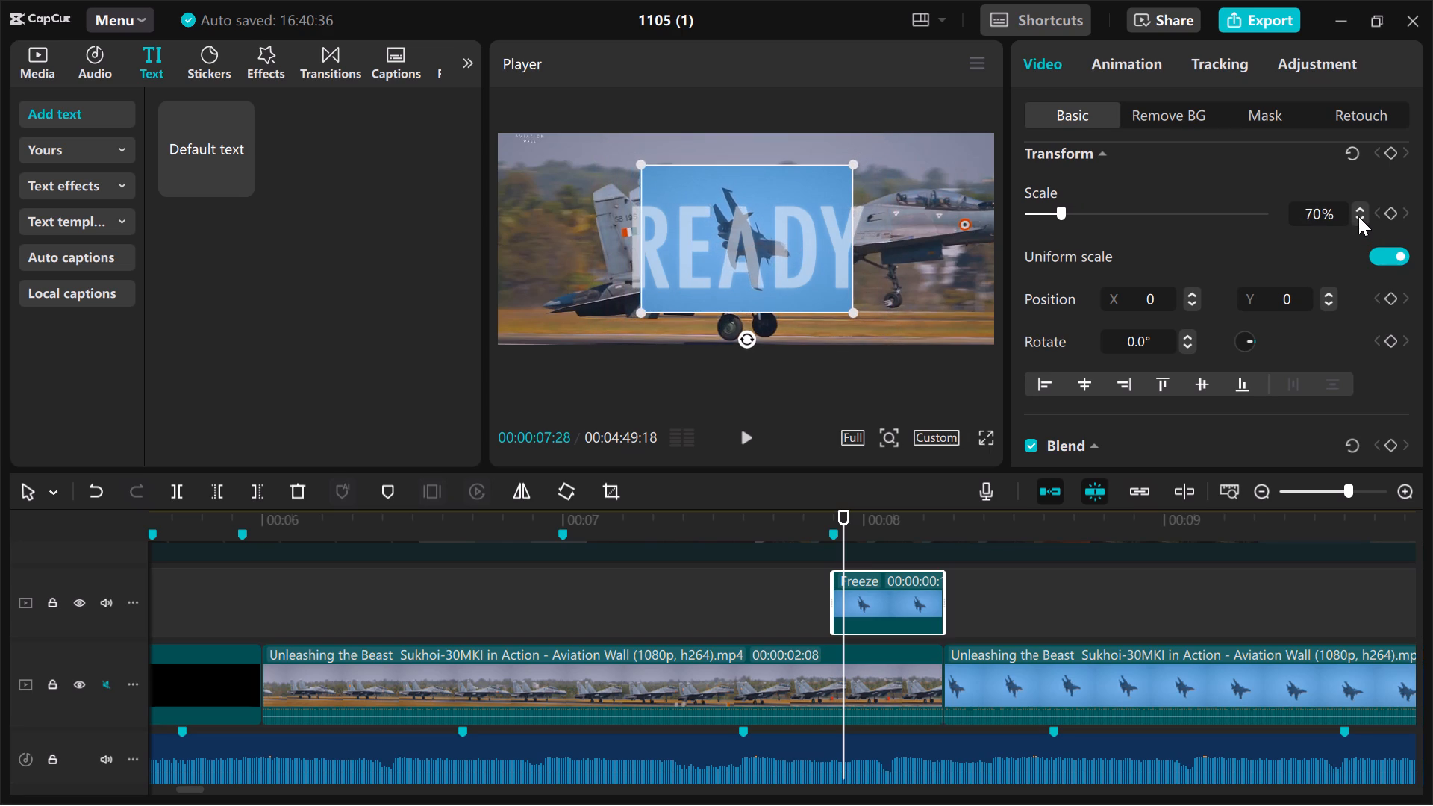
triple_click(1358, 216)
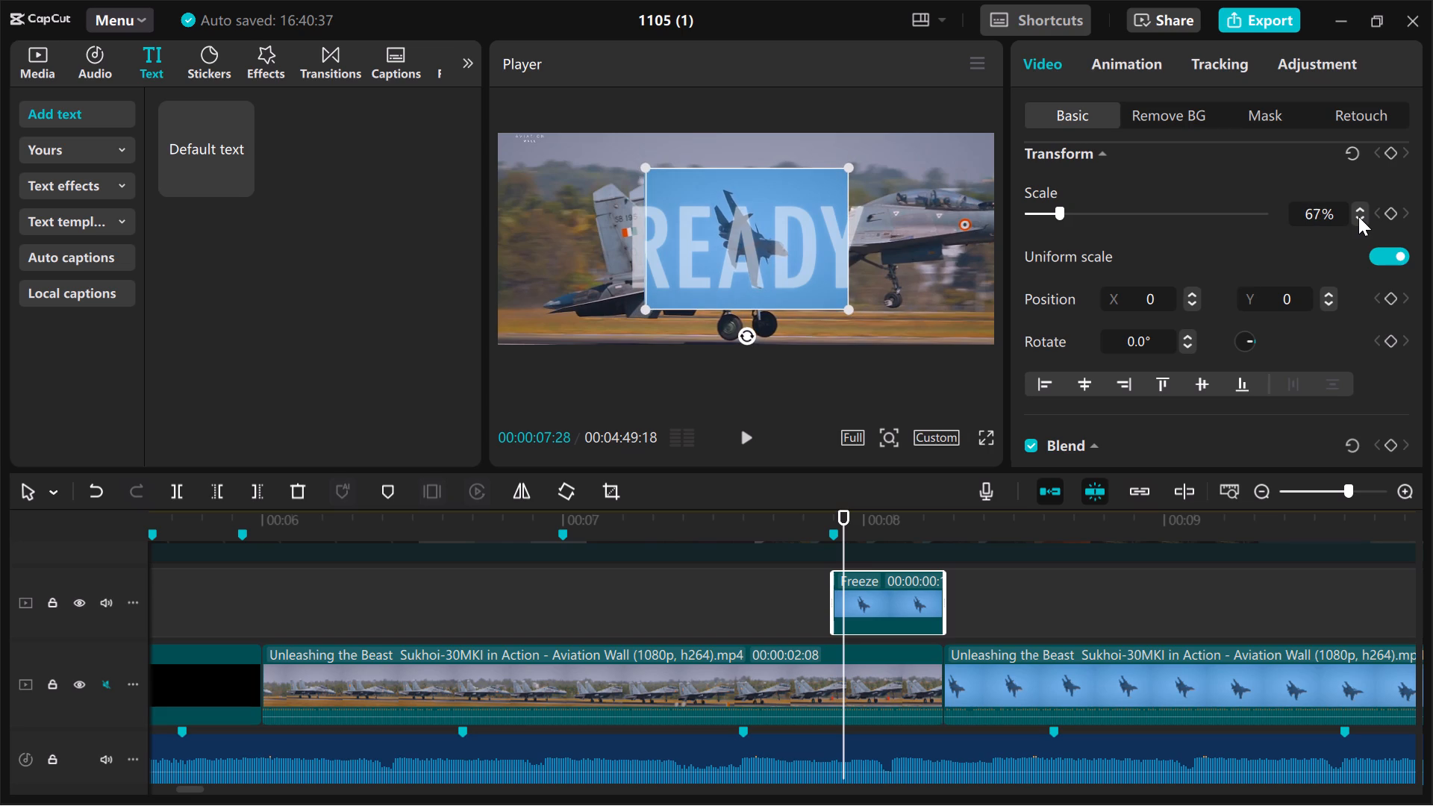
triple_click(1360, 208)
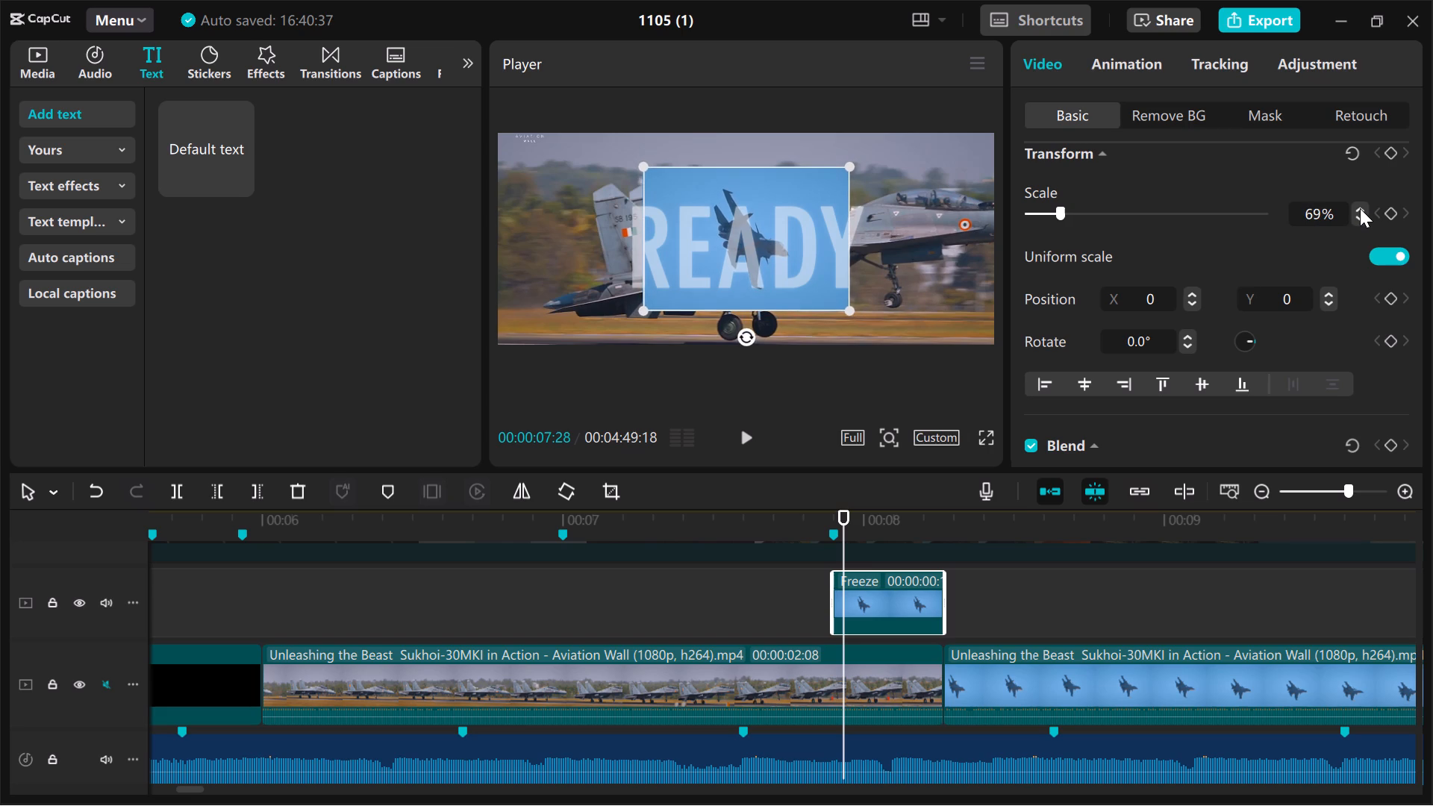
click(1360, 208)
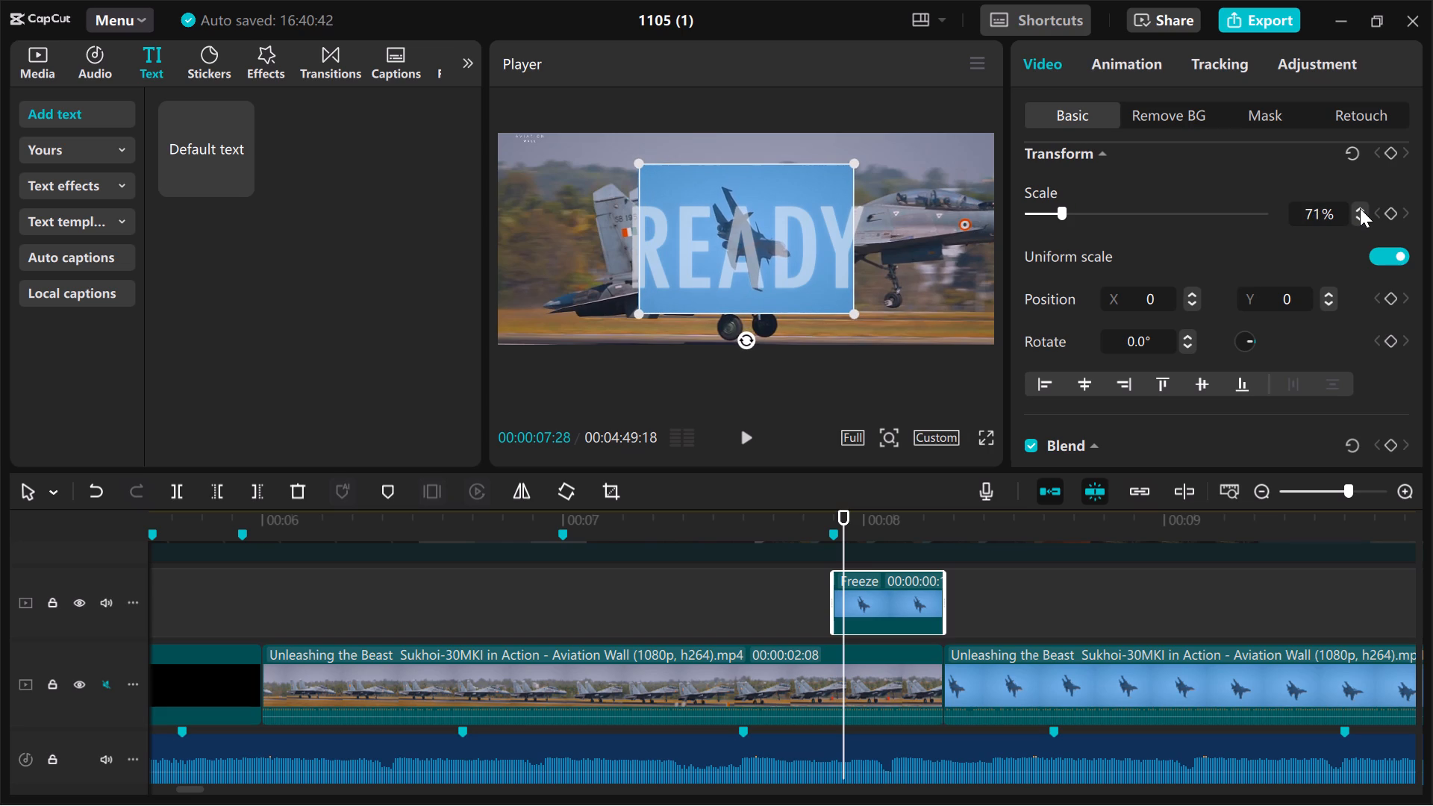
triple_click(1360, 219)
click(1360, 219)
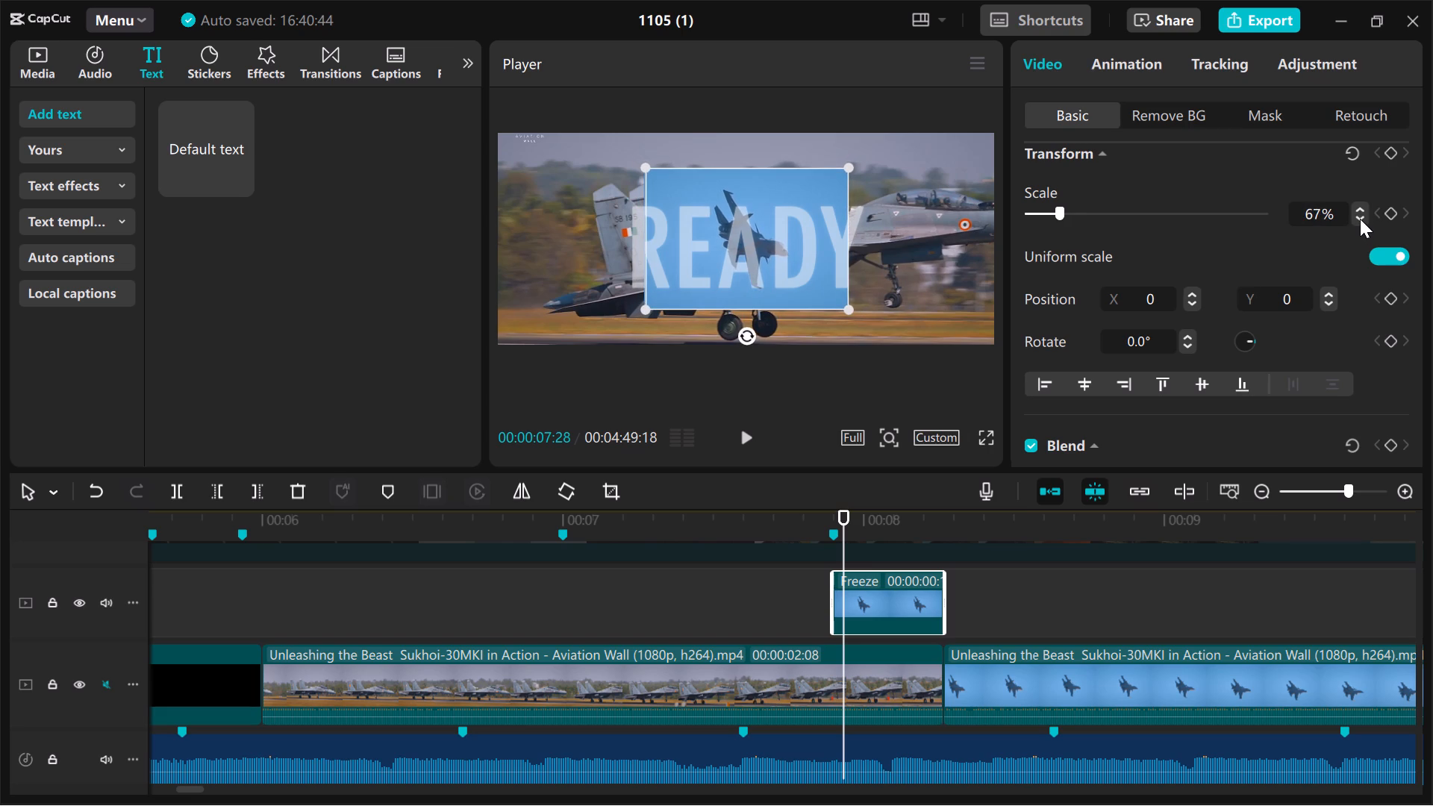
click(1360, 219)
click(1360, 219)
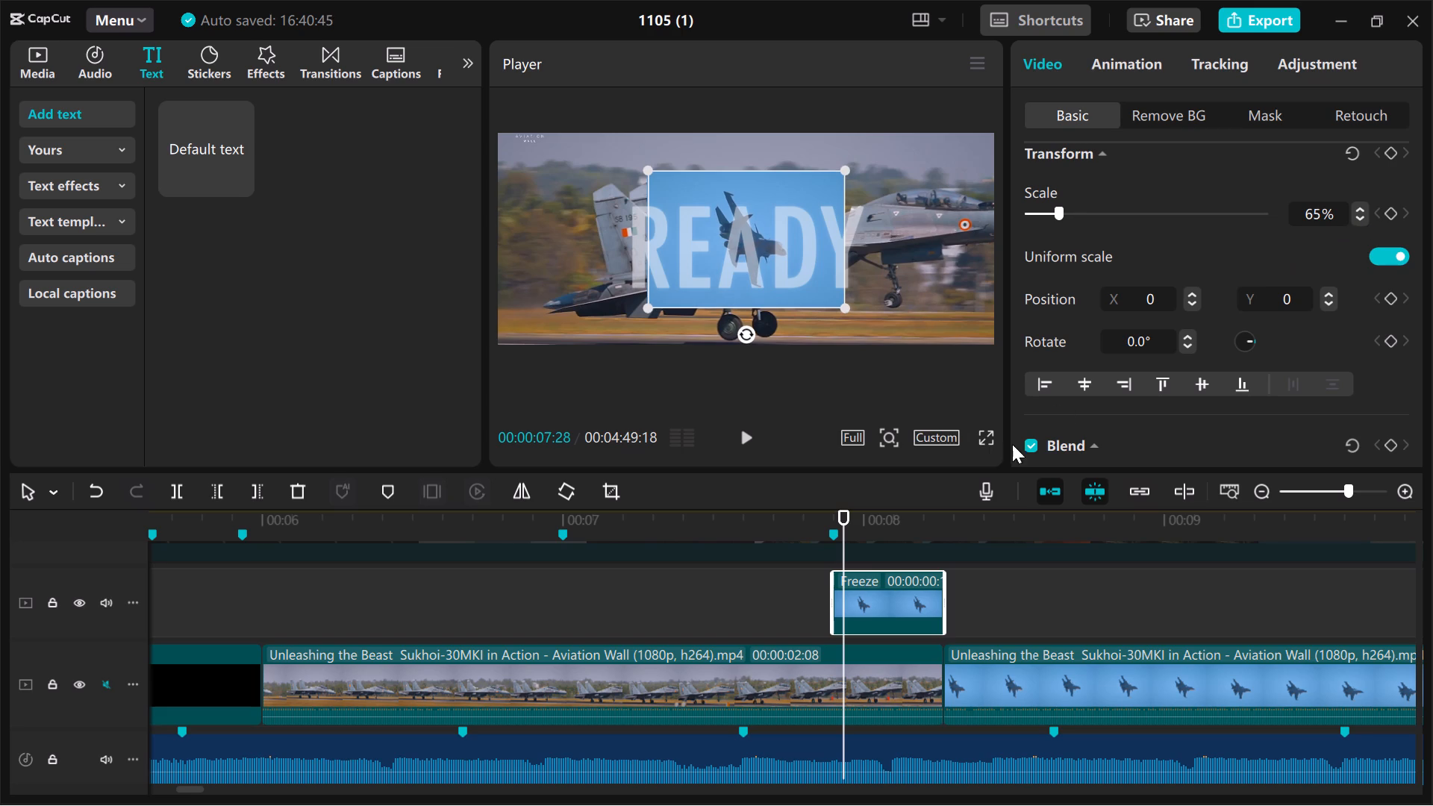
View the scaled-down freeze frame at its first frame, 00:00:07:27, between the Sukhoi clips.
click(832, 562)
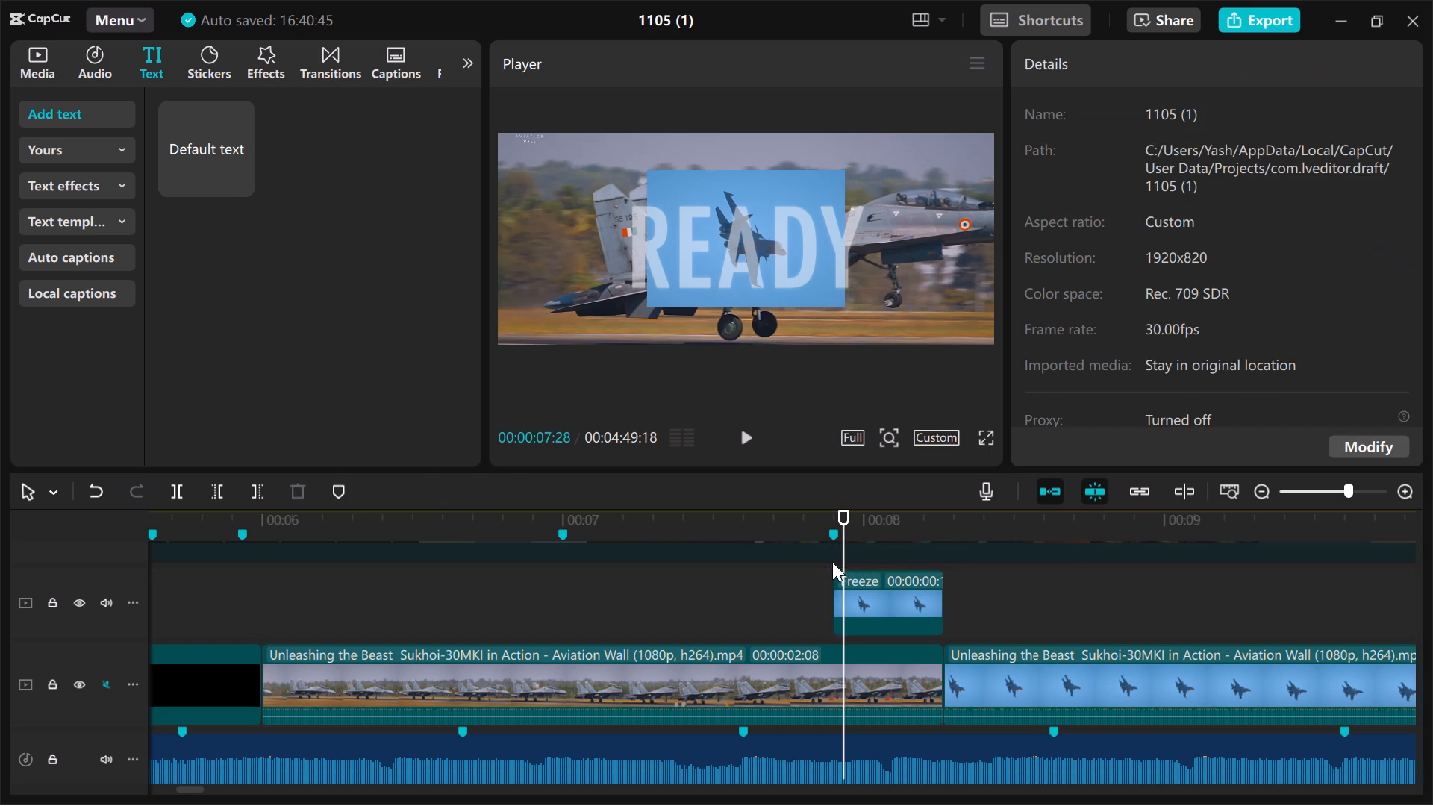
click(802, 295)
click(882, 596)
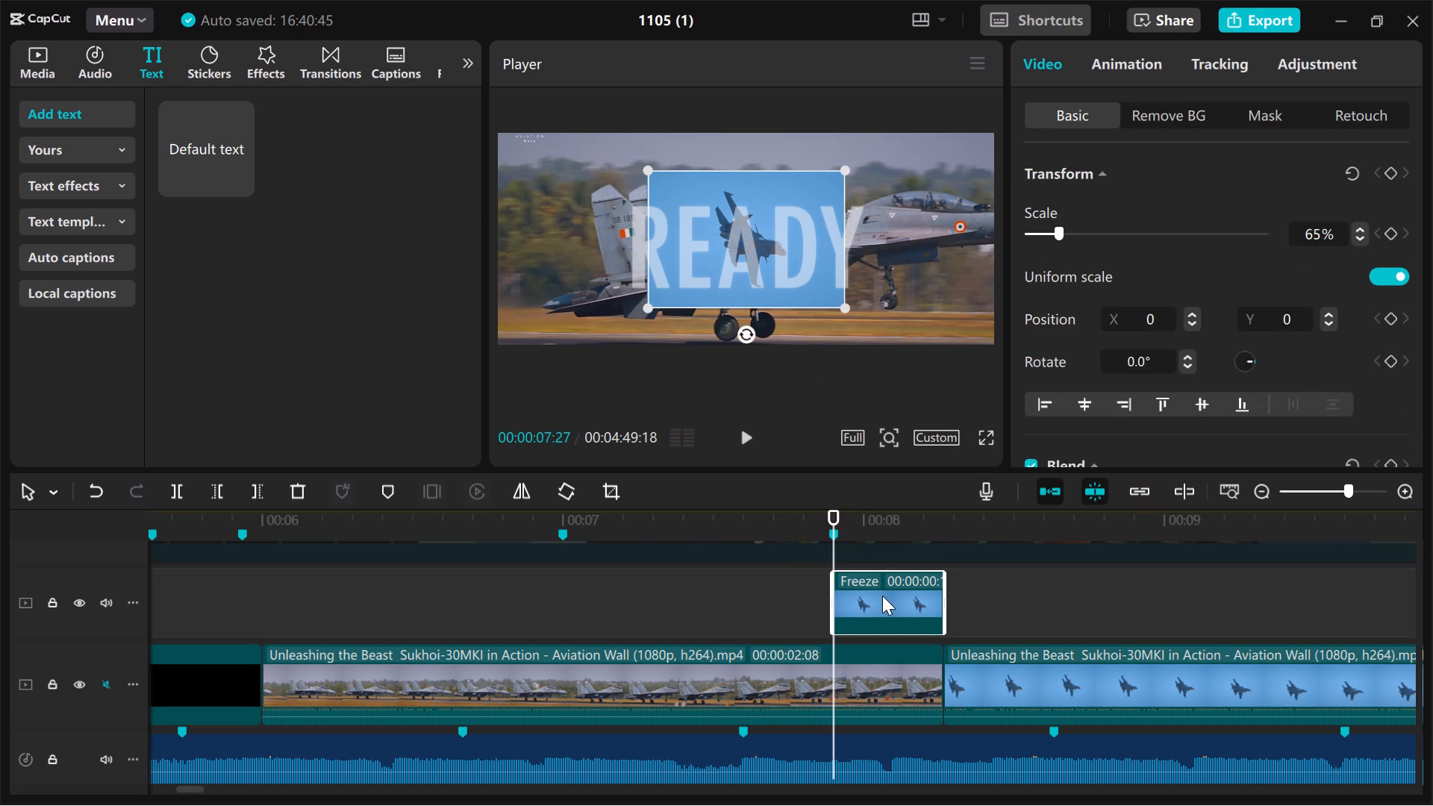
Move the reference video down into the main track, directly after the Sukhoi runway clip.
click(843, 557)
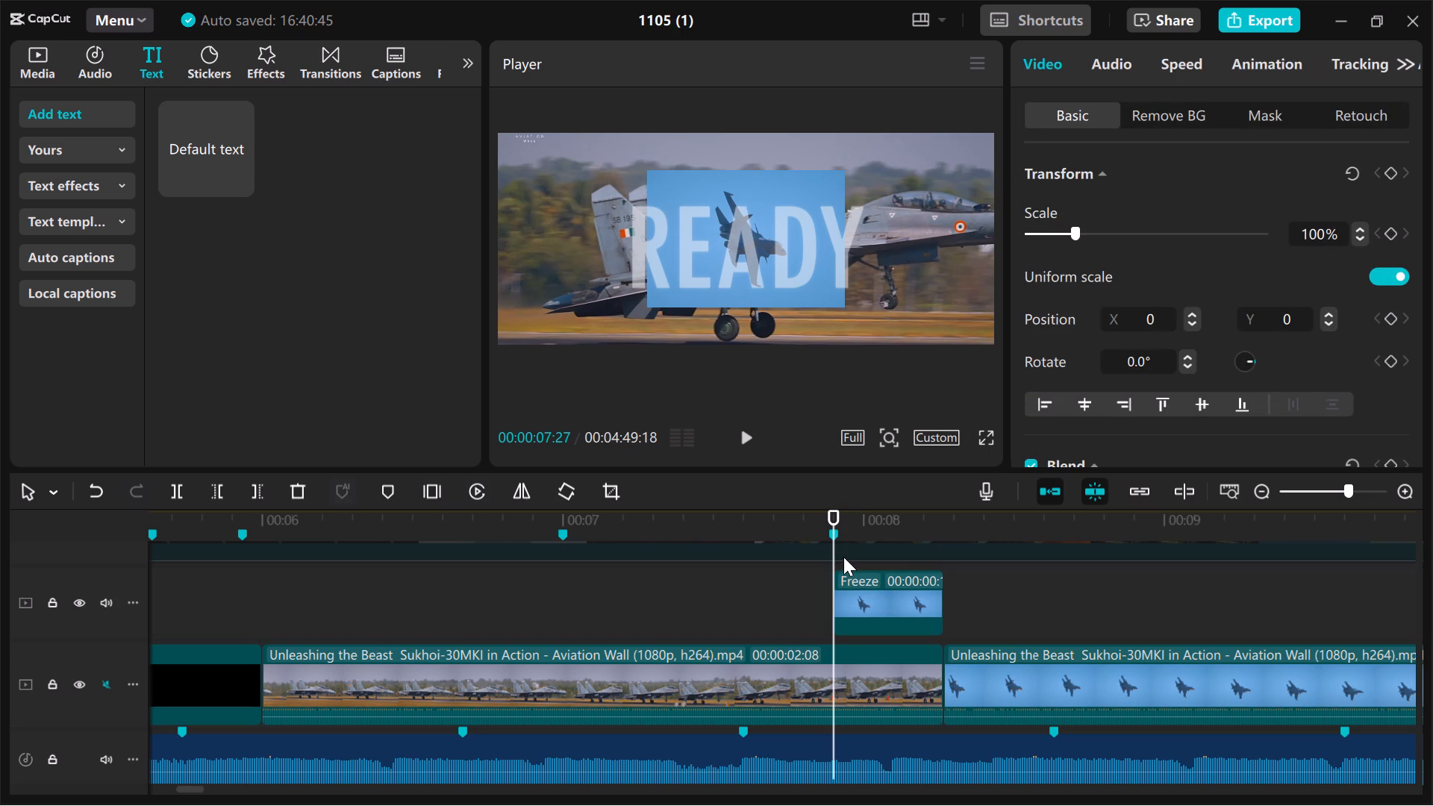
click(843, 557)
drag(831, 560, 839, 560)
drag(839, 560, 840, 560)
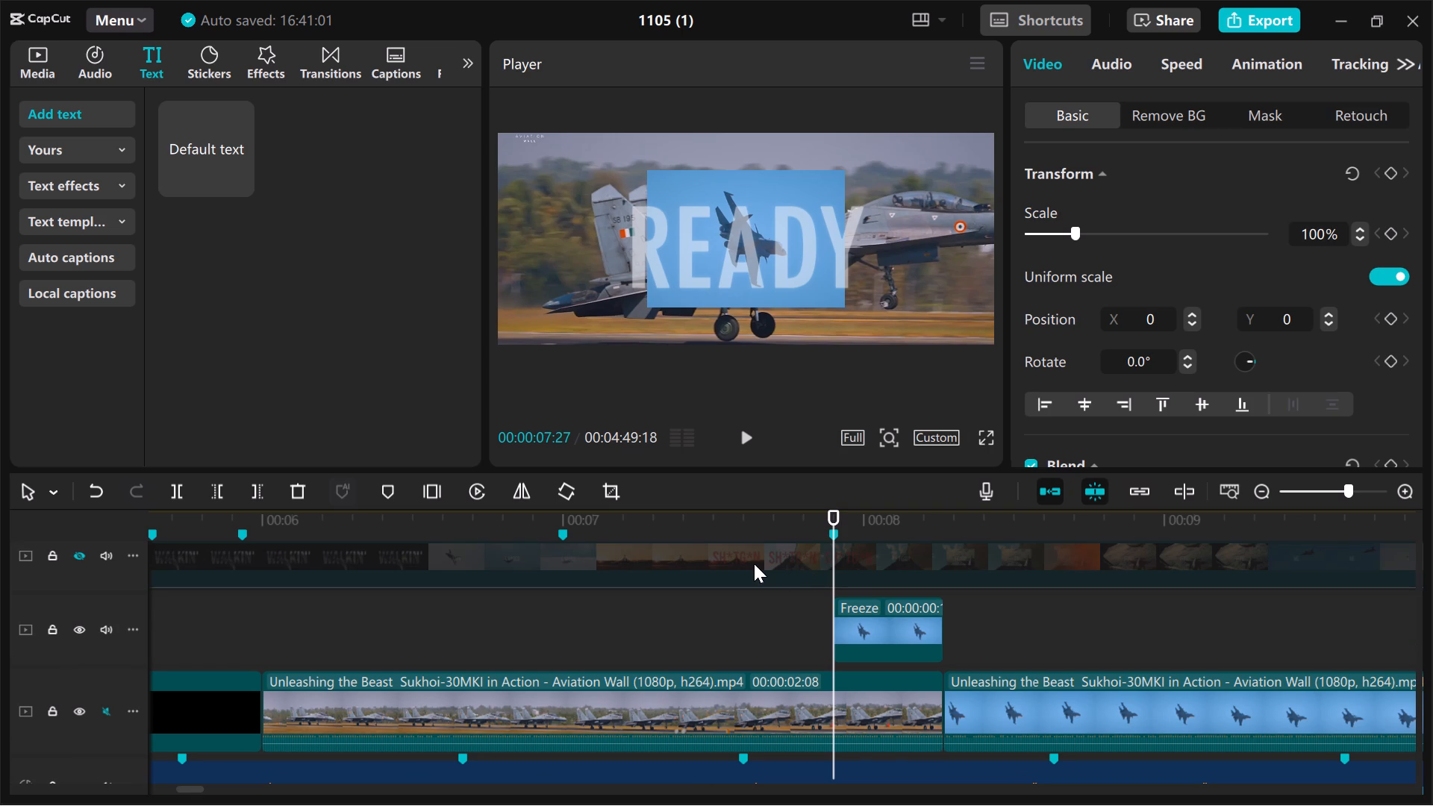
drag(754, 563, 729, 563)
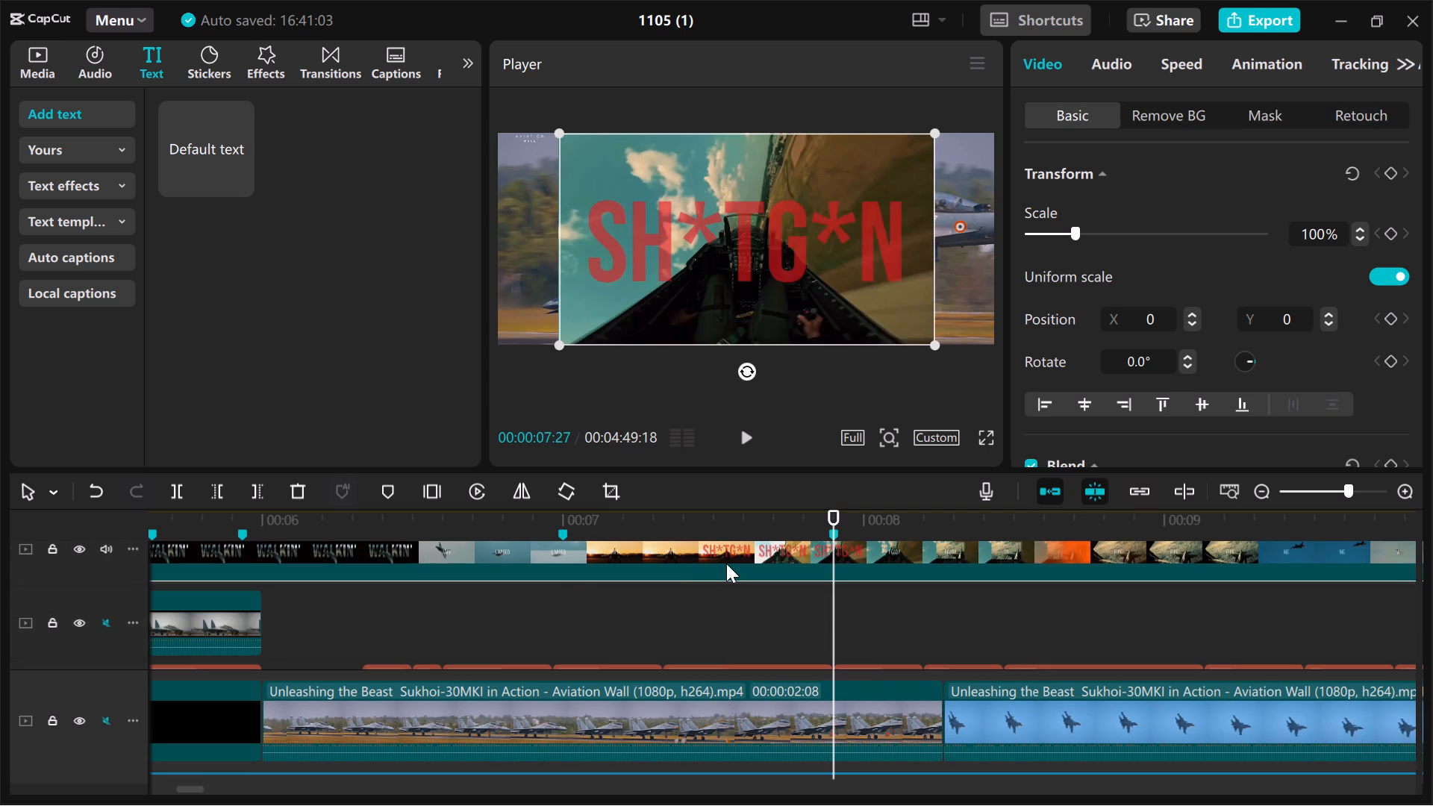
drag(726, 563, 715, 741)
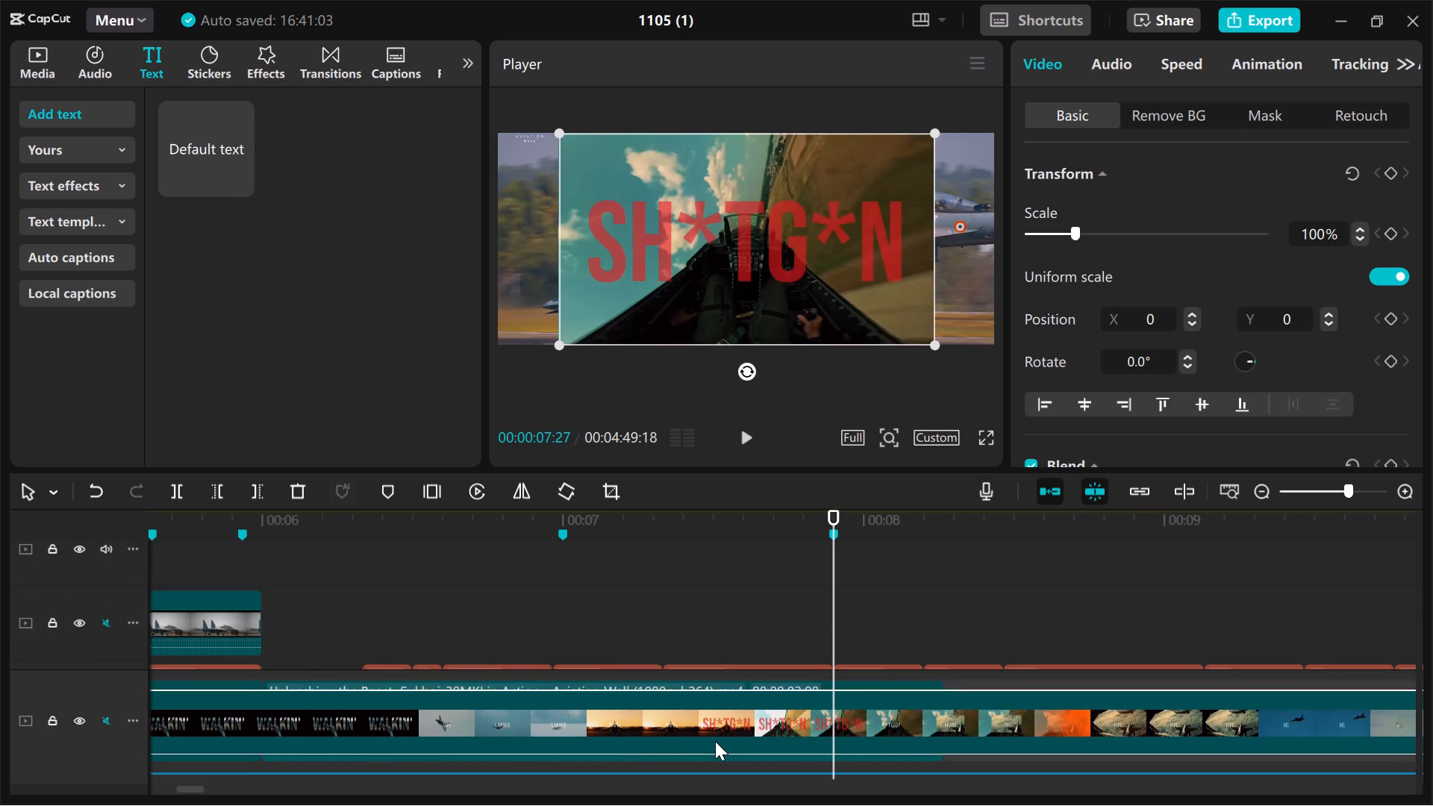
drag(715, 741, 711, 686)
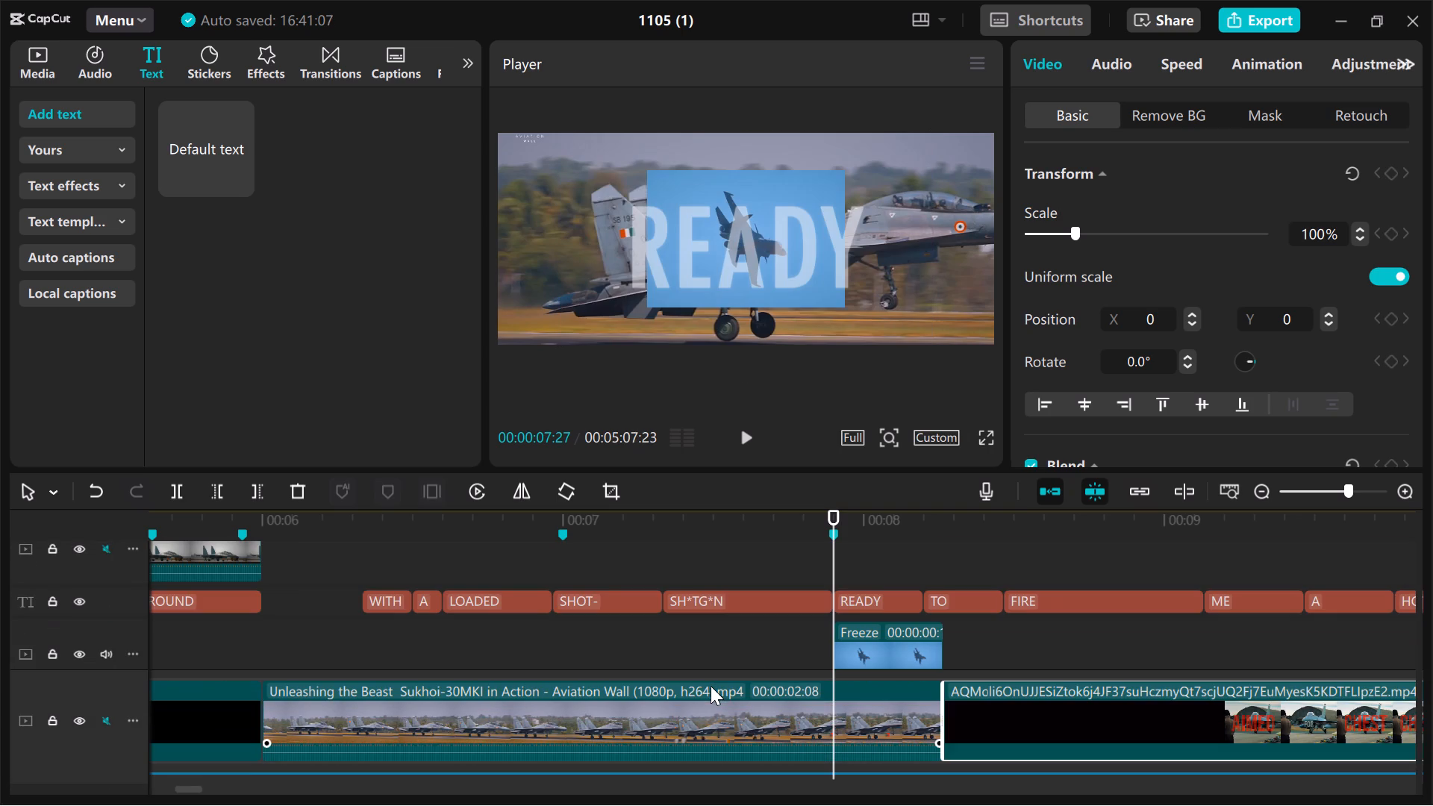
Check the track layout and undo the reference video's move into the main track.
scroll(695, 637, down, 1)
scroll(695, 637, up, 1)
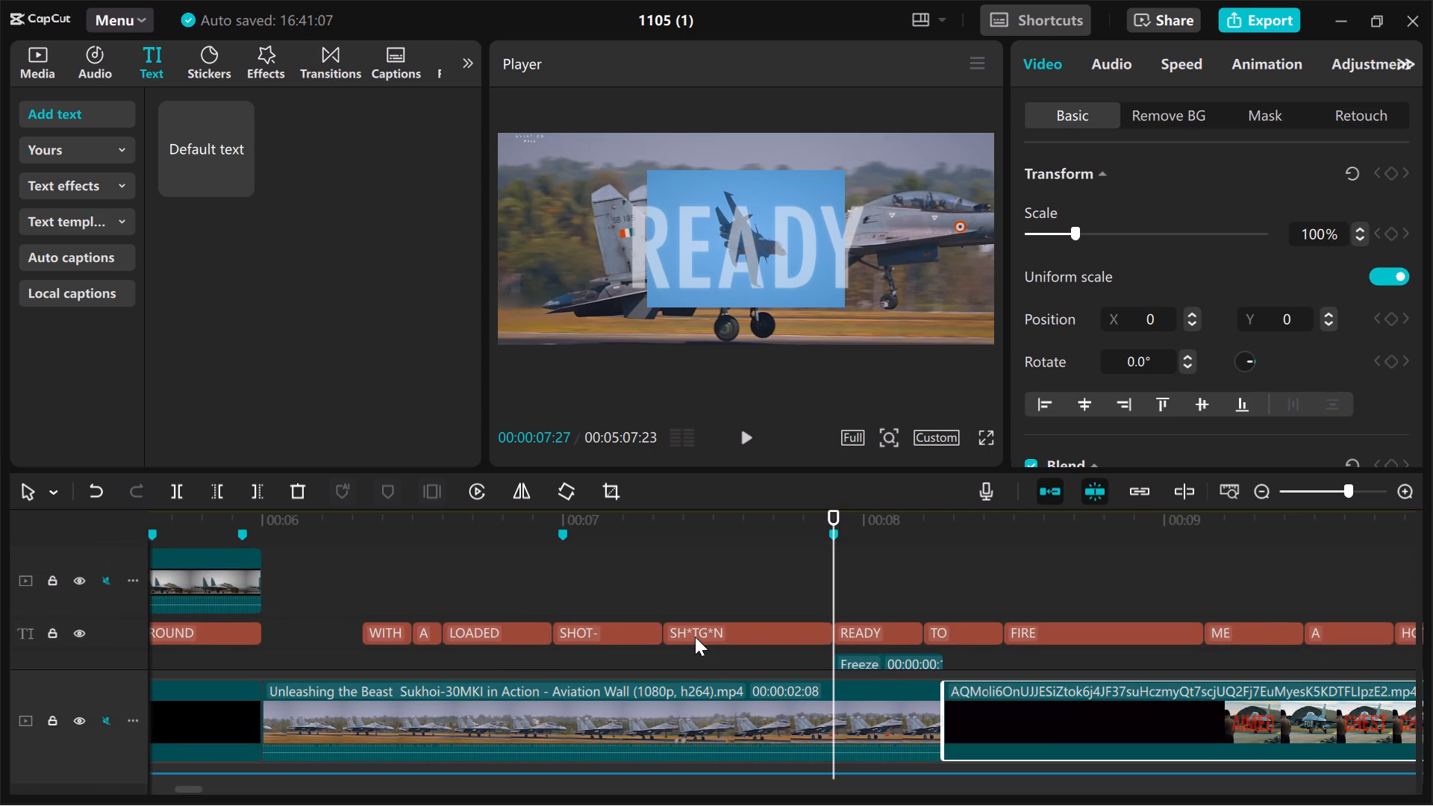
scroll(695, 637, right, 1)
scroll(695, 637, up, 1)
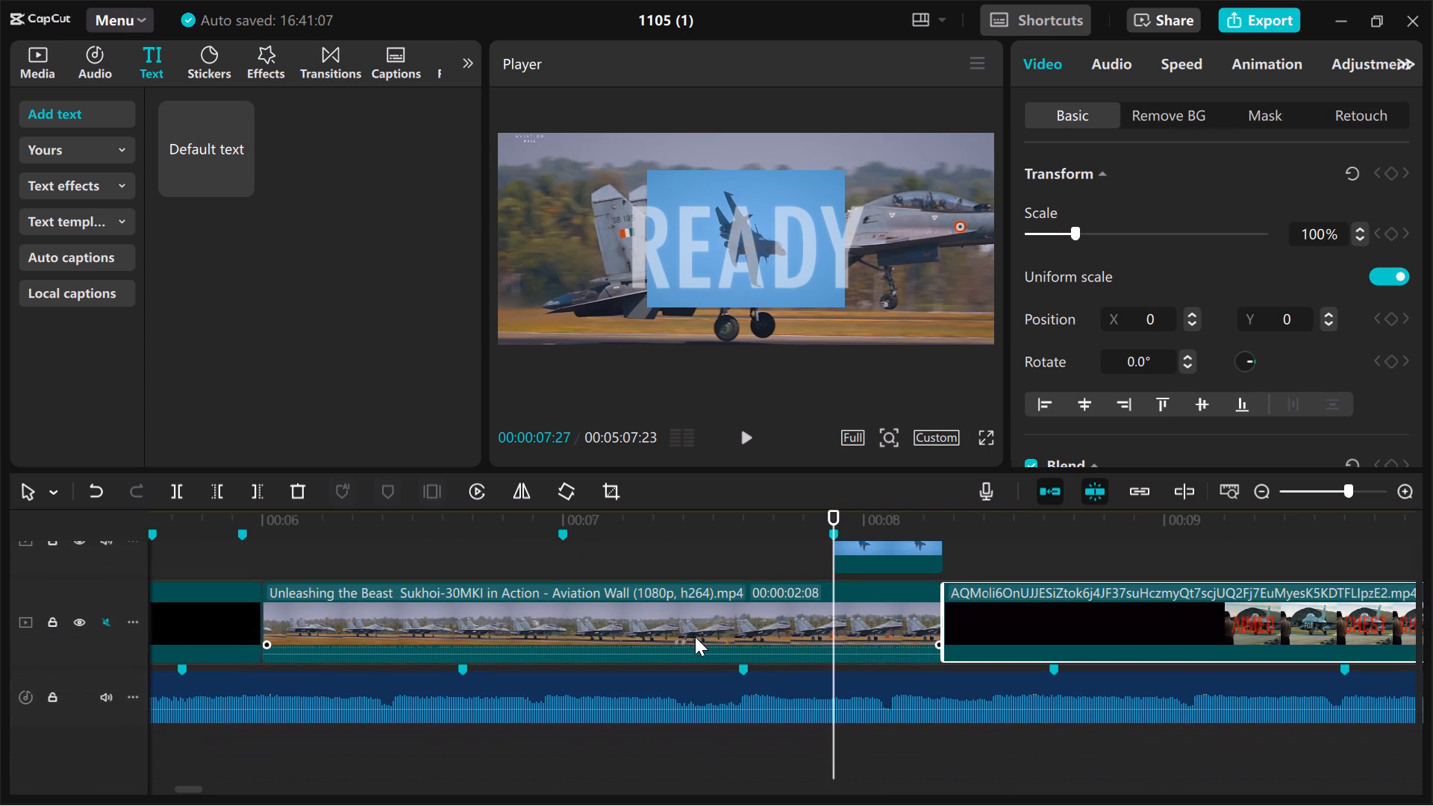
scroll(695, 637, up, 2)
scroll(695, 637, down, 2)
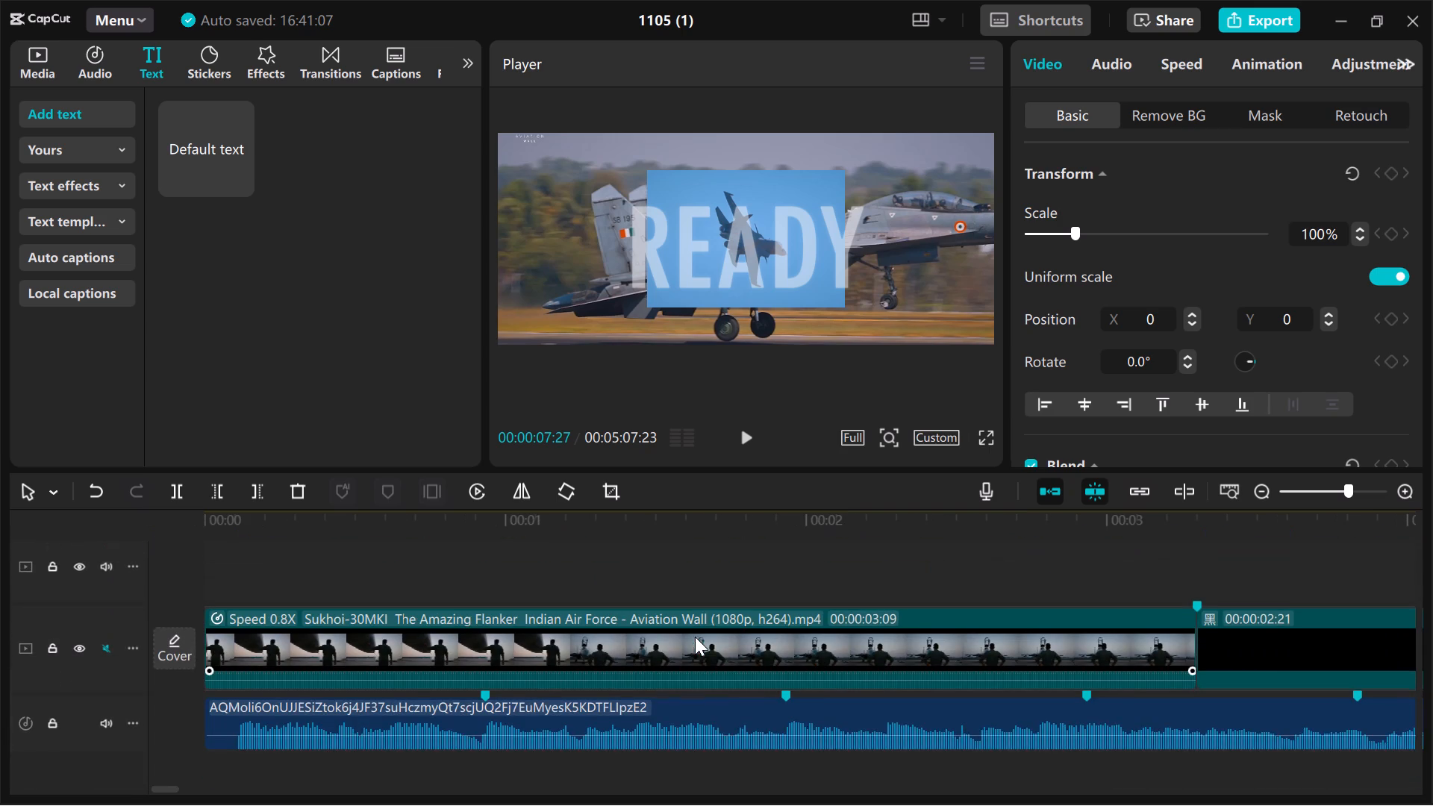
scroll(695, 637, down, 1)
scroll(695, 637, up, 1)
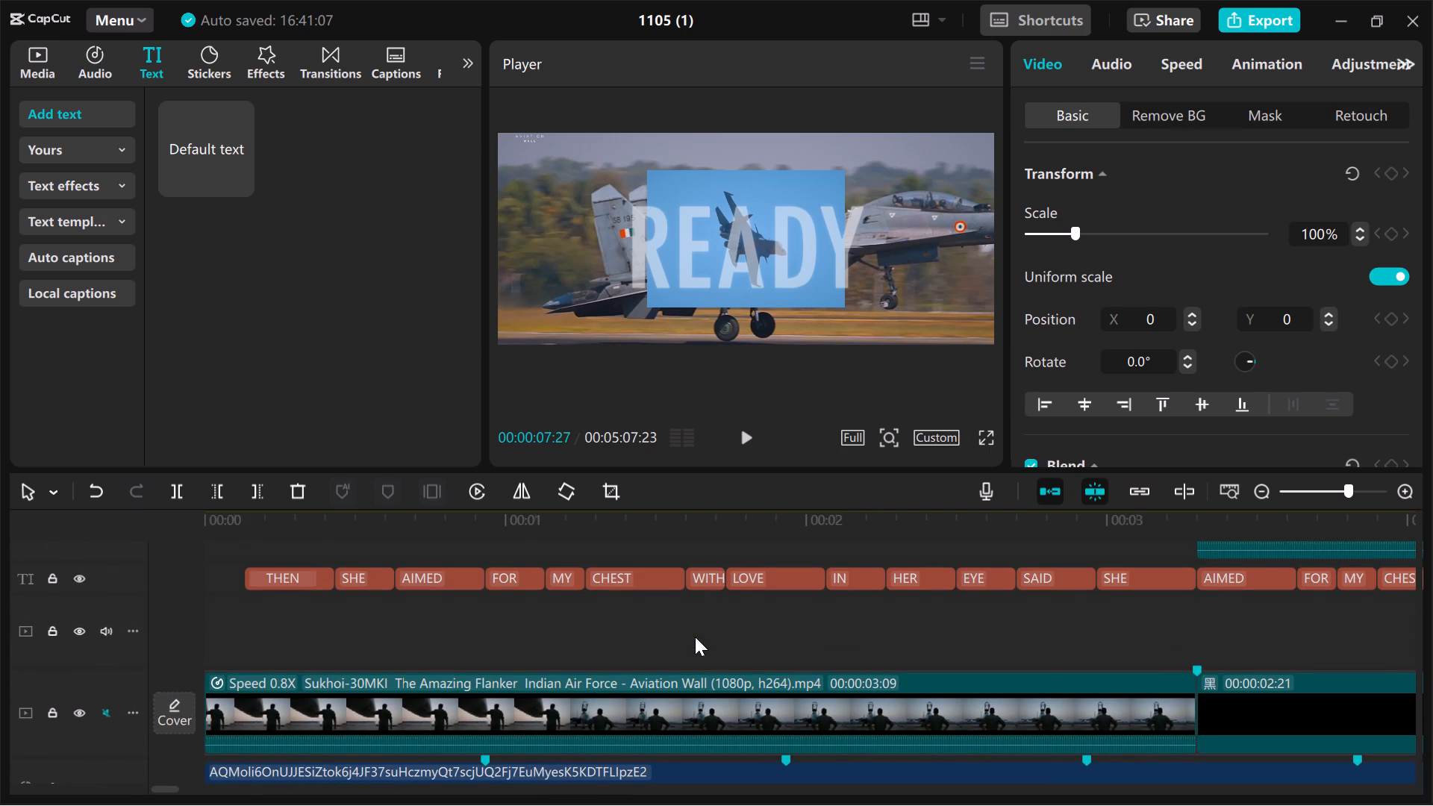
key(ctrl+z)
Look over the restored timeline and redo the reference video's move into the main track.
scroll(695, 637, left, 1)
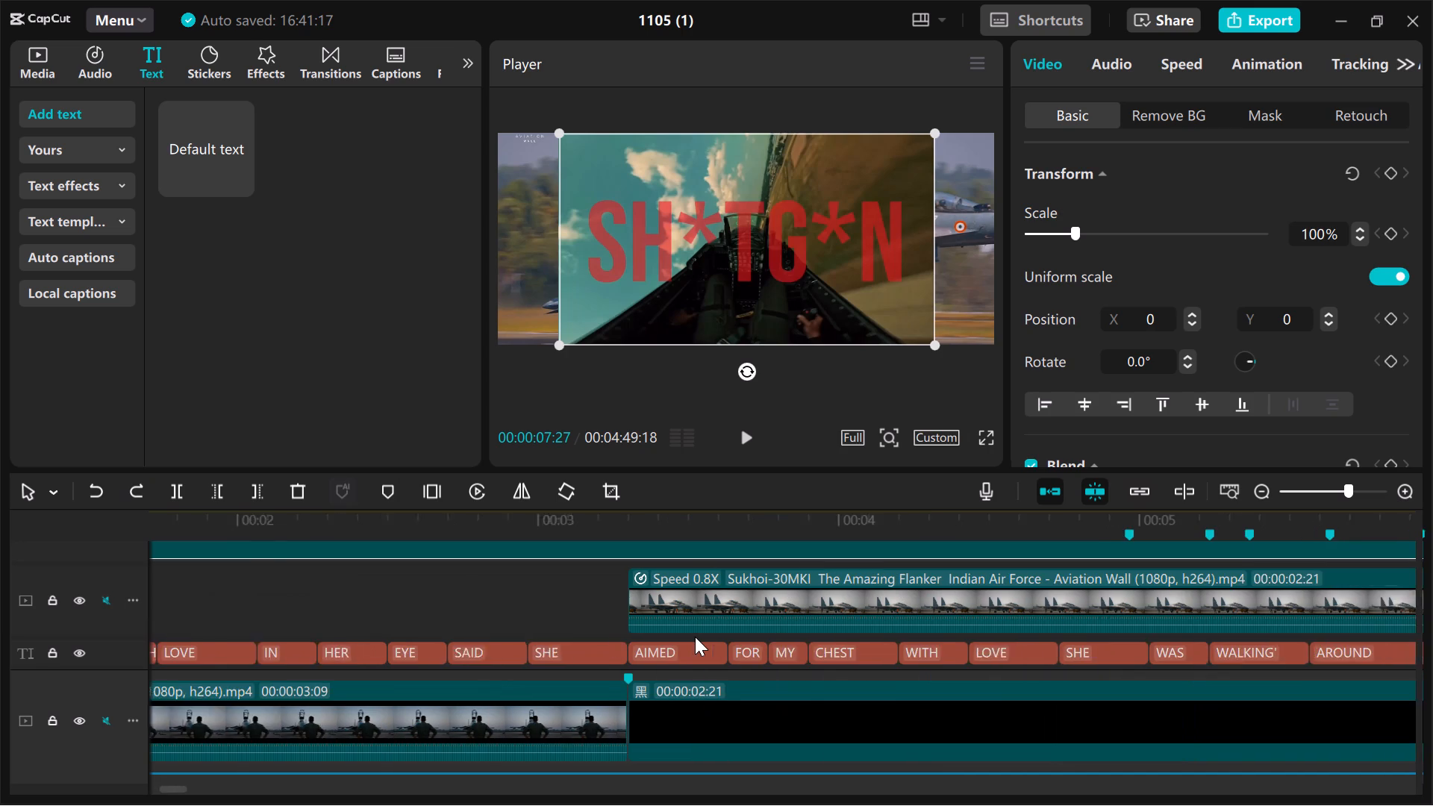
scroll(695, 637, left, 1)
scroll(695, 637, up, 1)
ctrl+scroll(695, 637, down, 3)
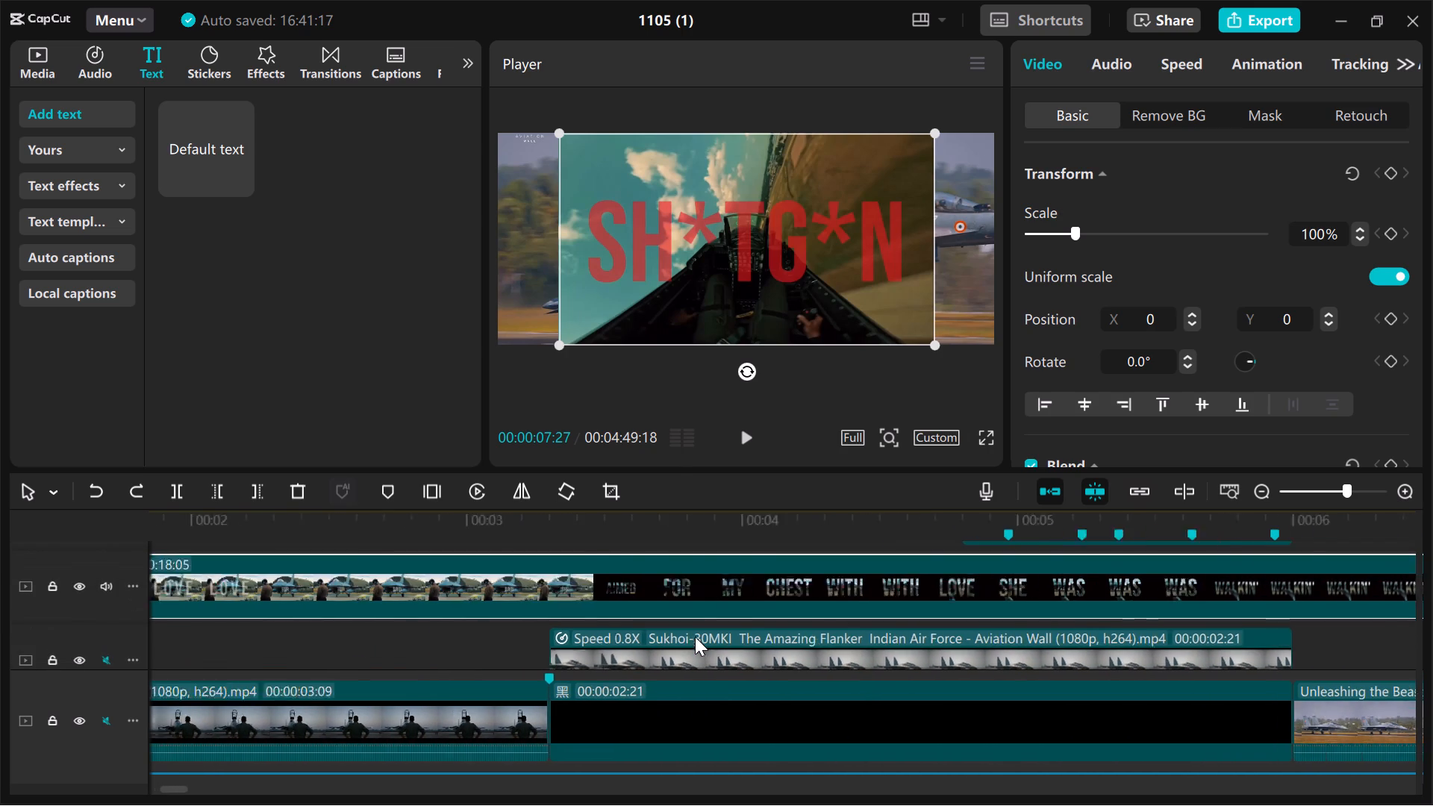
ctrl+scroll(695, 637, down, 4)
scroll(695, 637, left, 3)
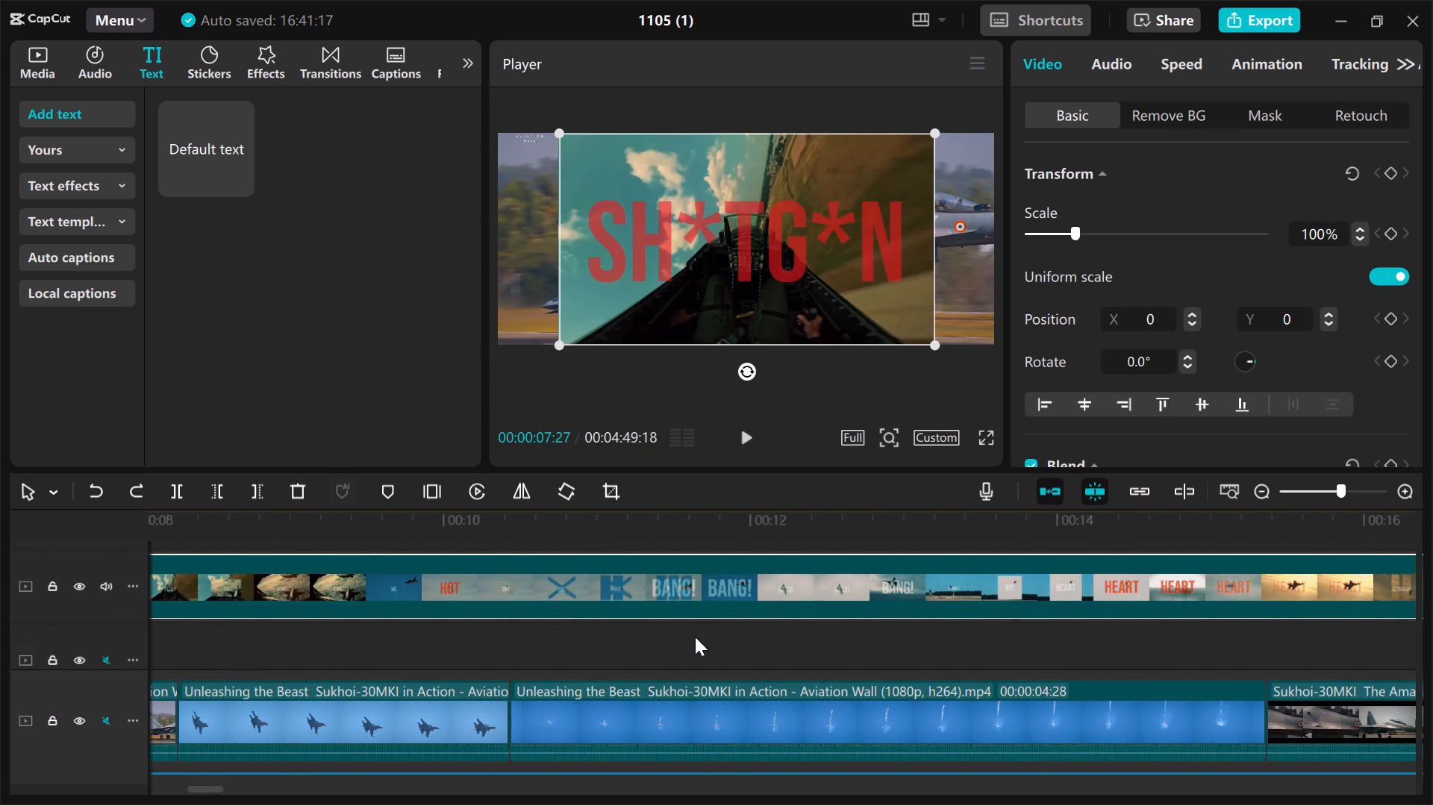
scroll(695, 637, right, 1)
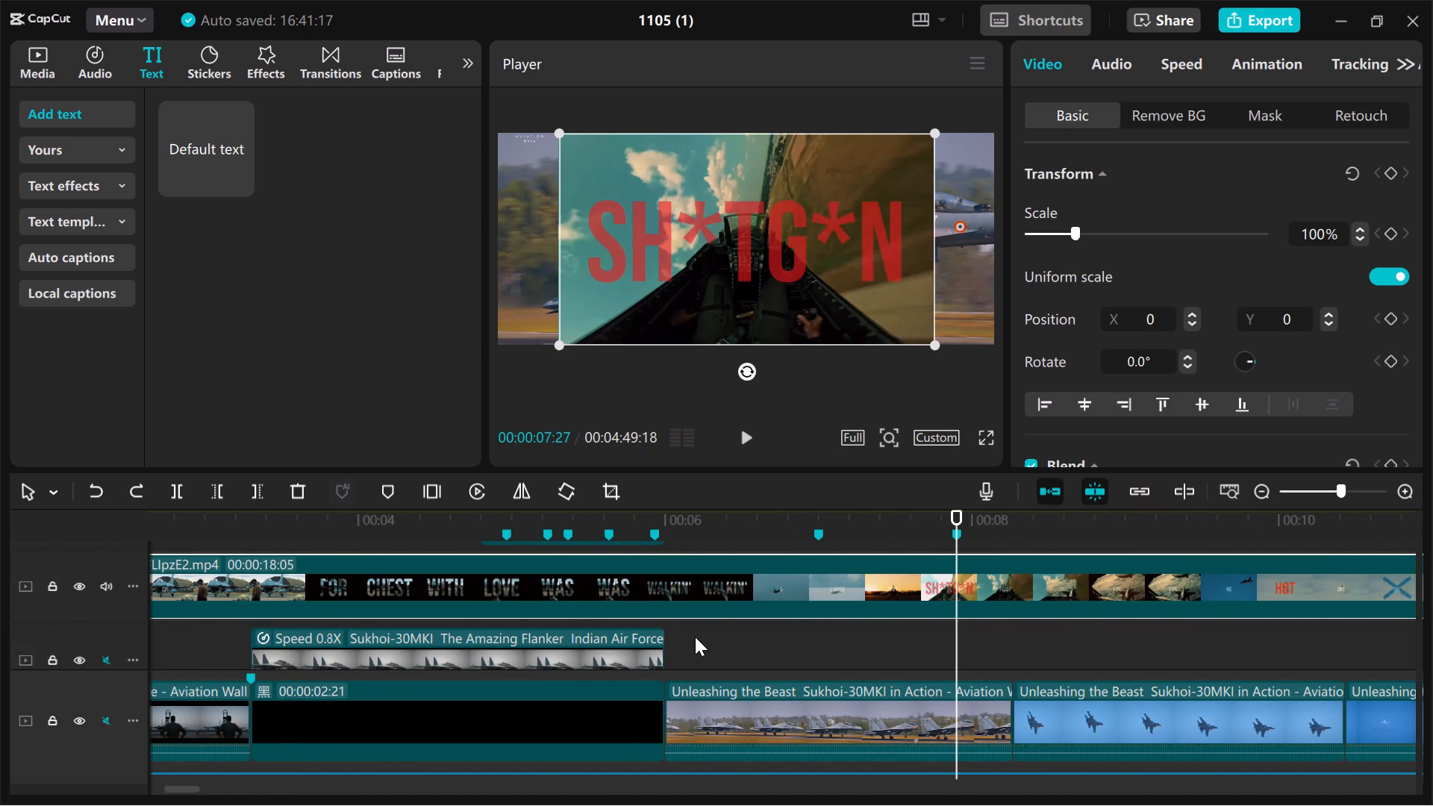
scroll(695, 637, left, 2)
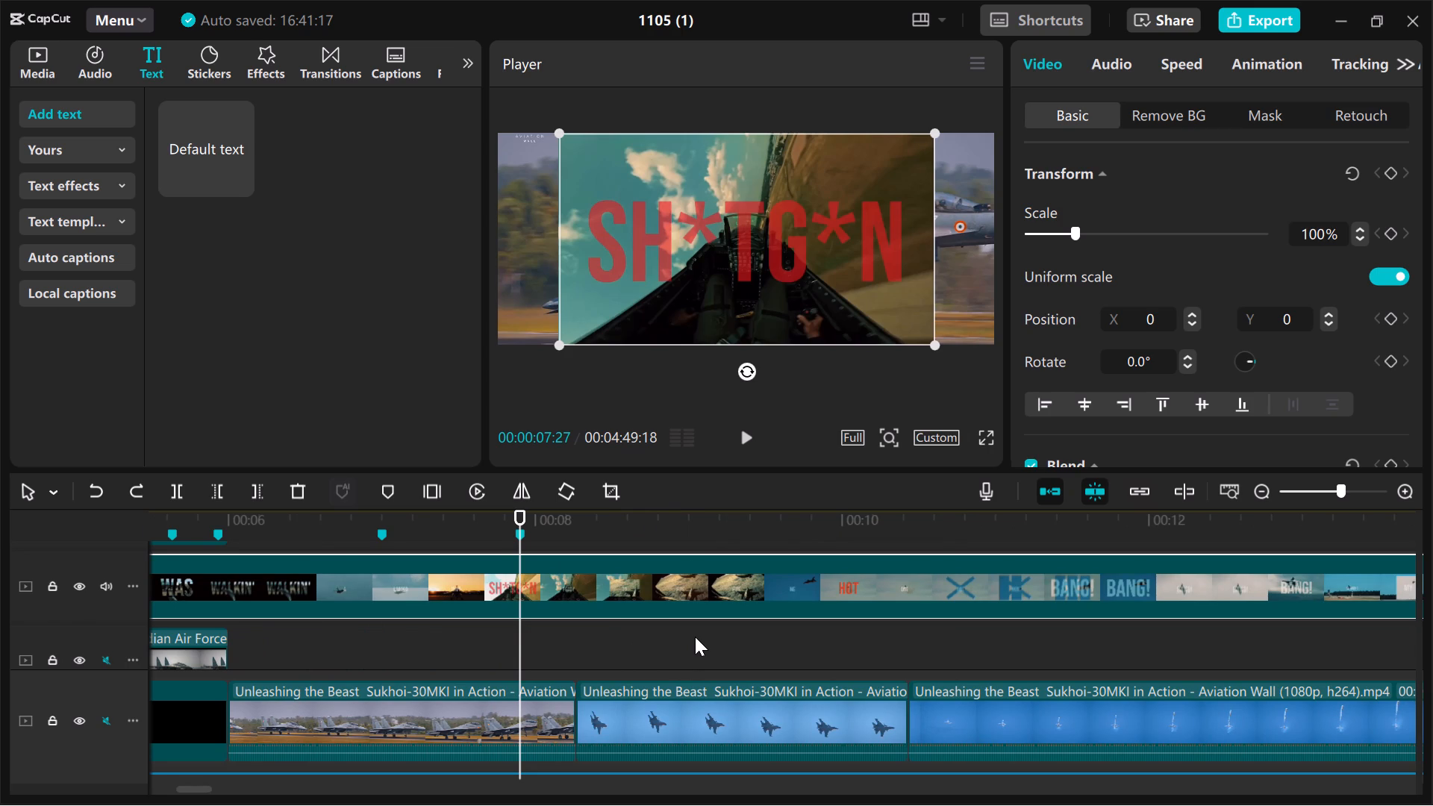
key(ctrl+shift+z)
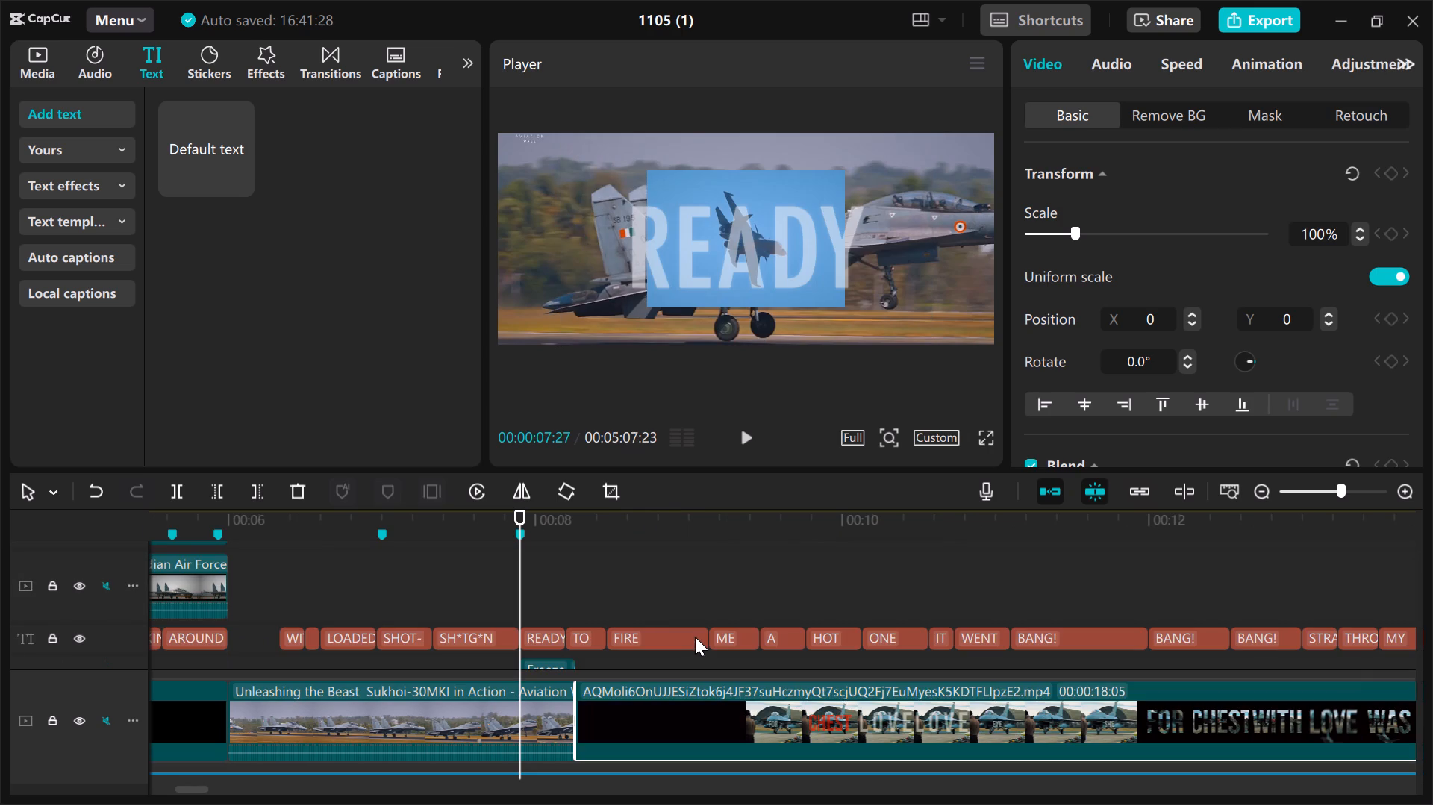
Move the reference video out of the main track onto an overlay track directly below the lyric texts.
scroll(619, 591, down, 1)
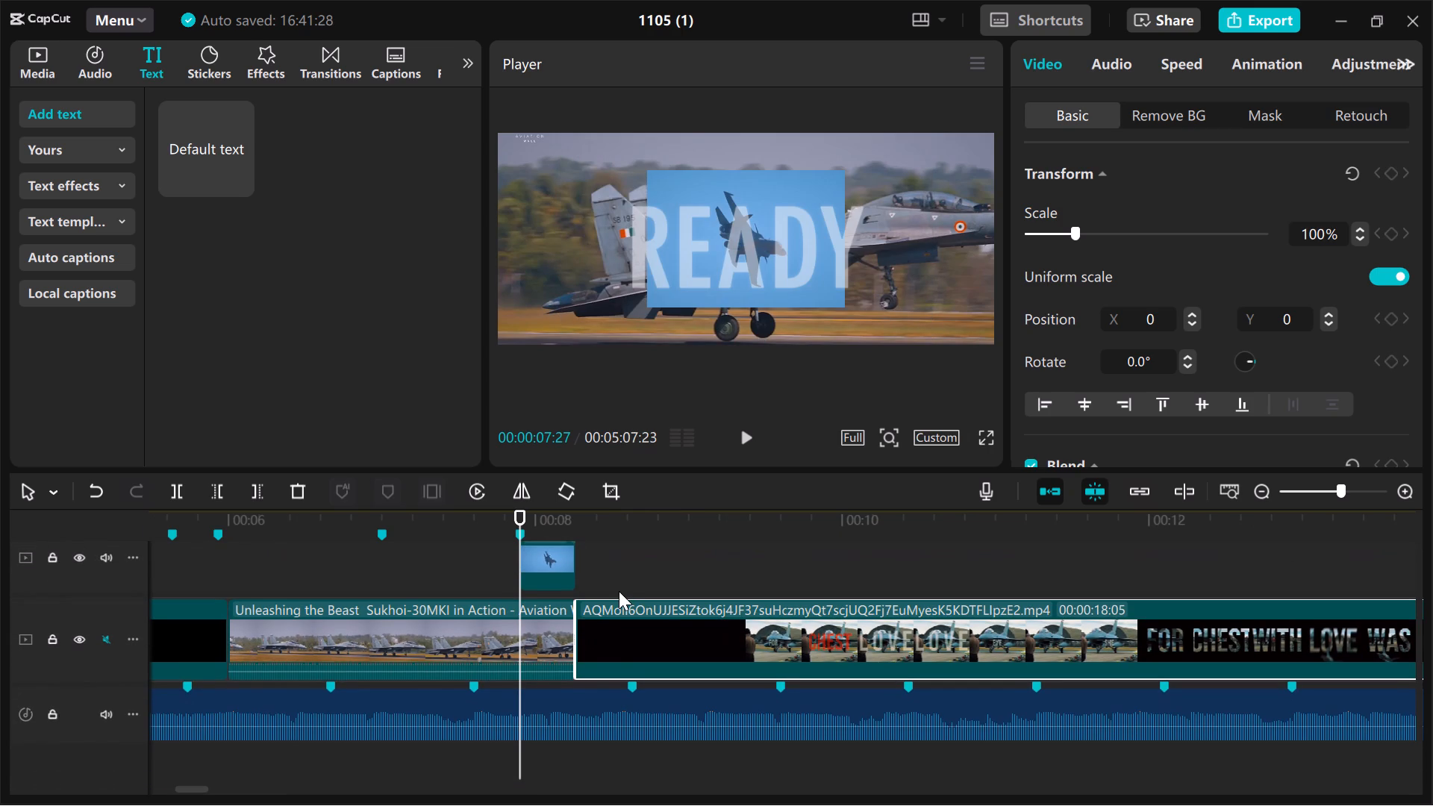
ctrl+scroll(619, 591, down, 8)
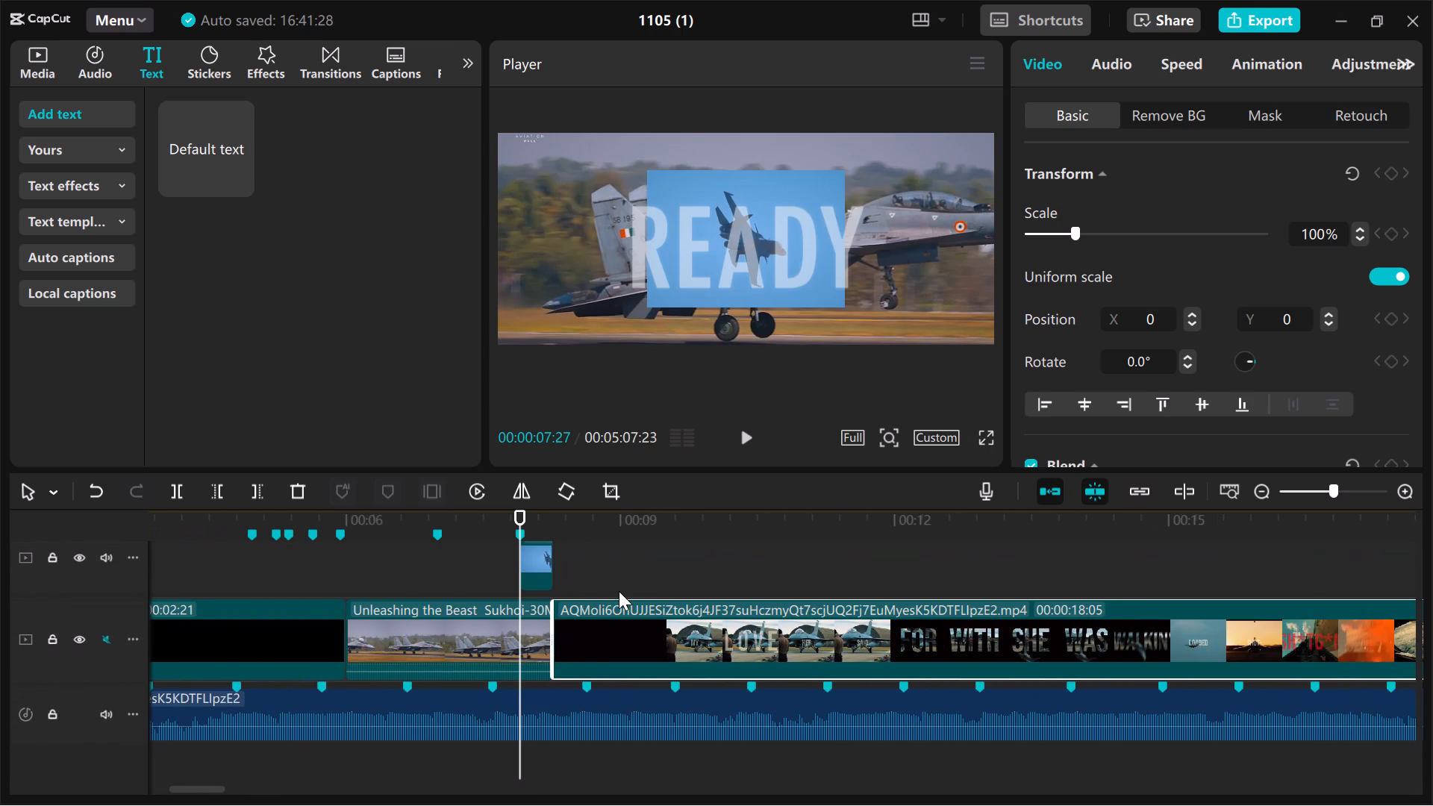
scroll(619, 591, up, 1)
scroll(619, 591, right, 1)
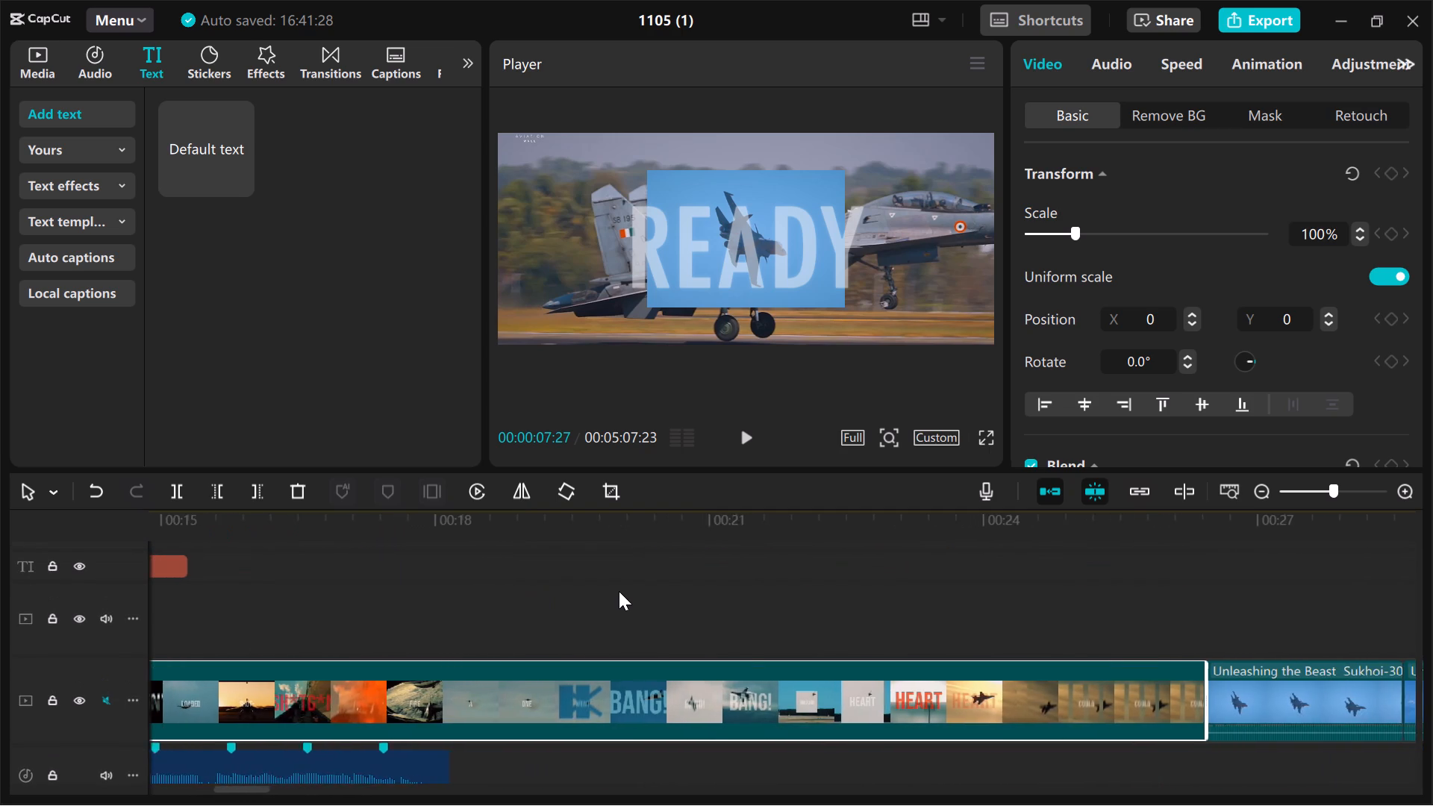
scroll(619, 591, right, 2)
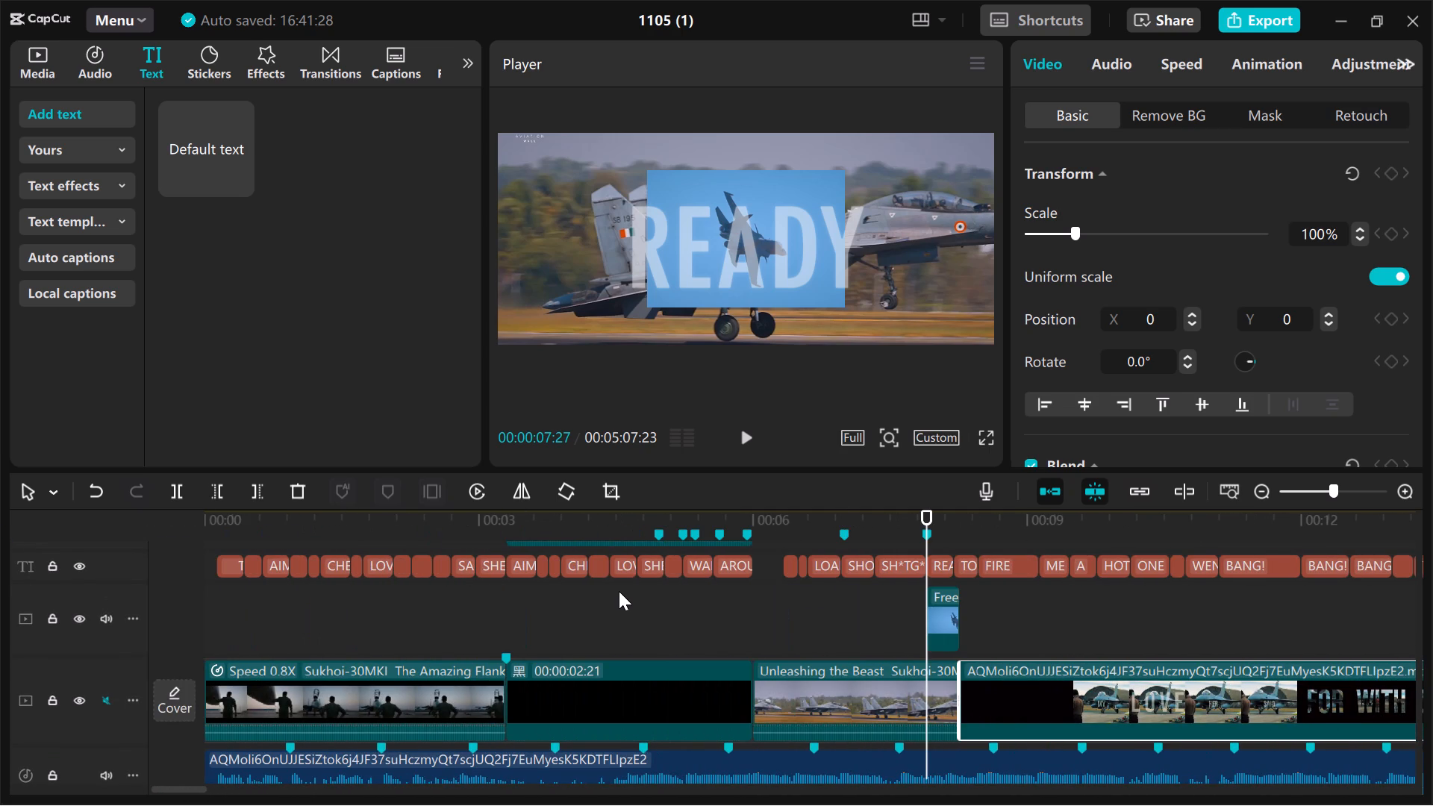
scroll(619, 591, right, 1)
drag(867, 692, 697, 766)
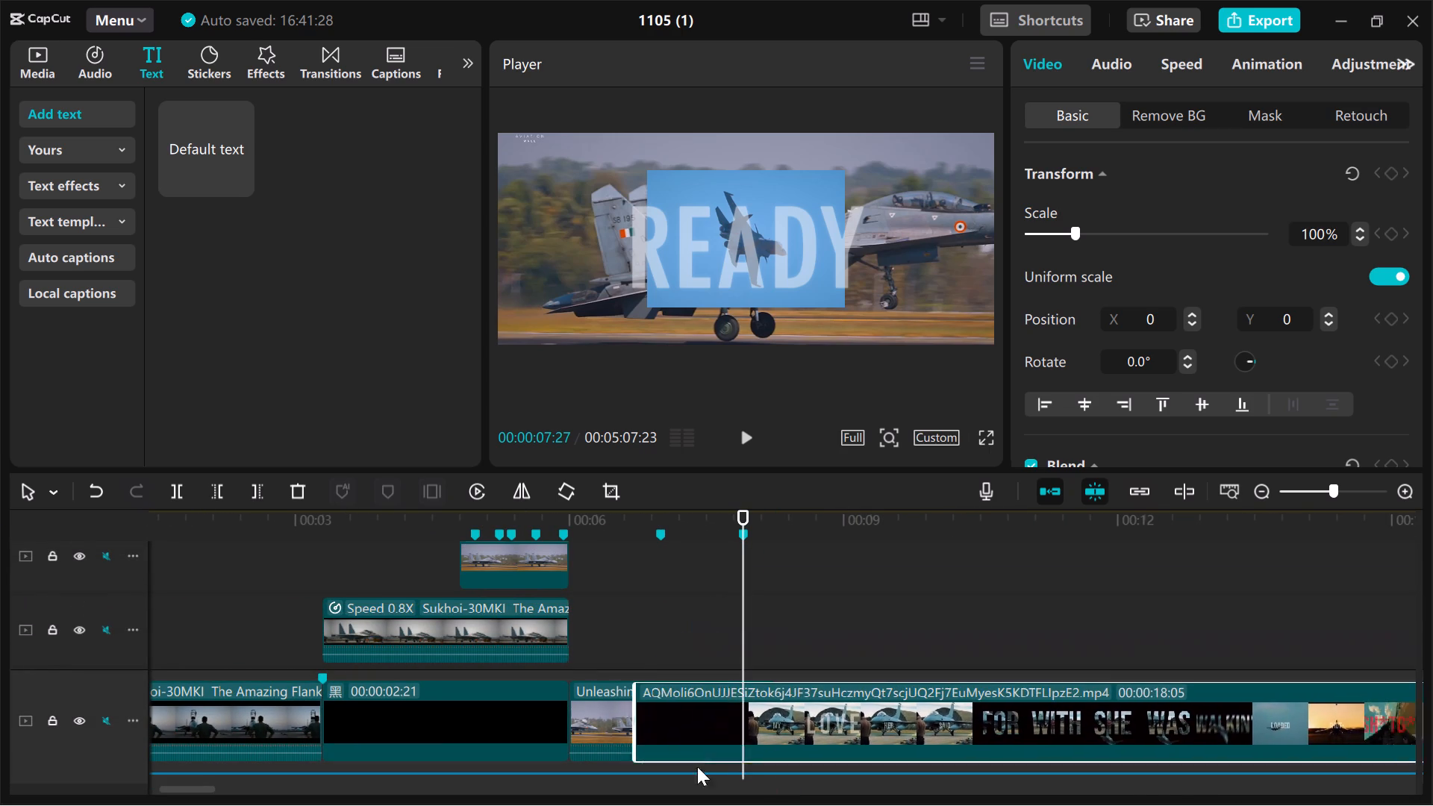
drag(697, 766, 700, 637)
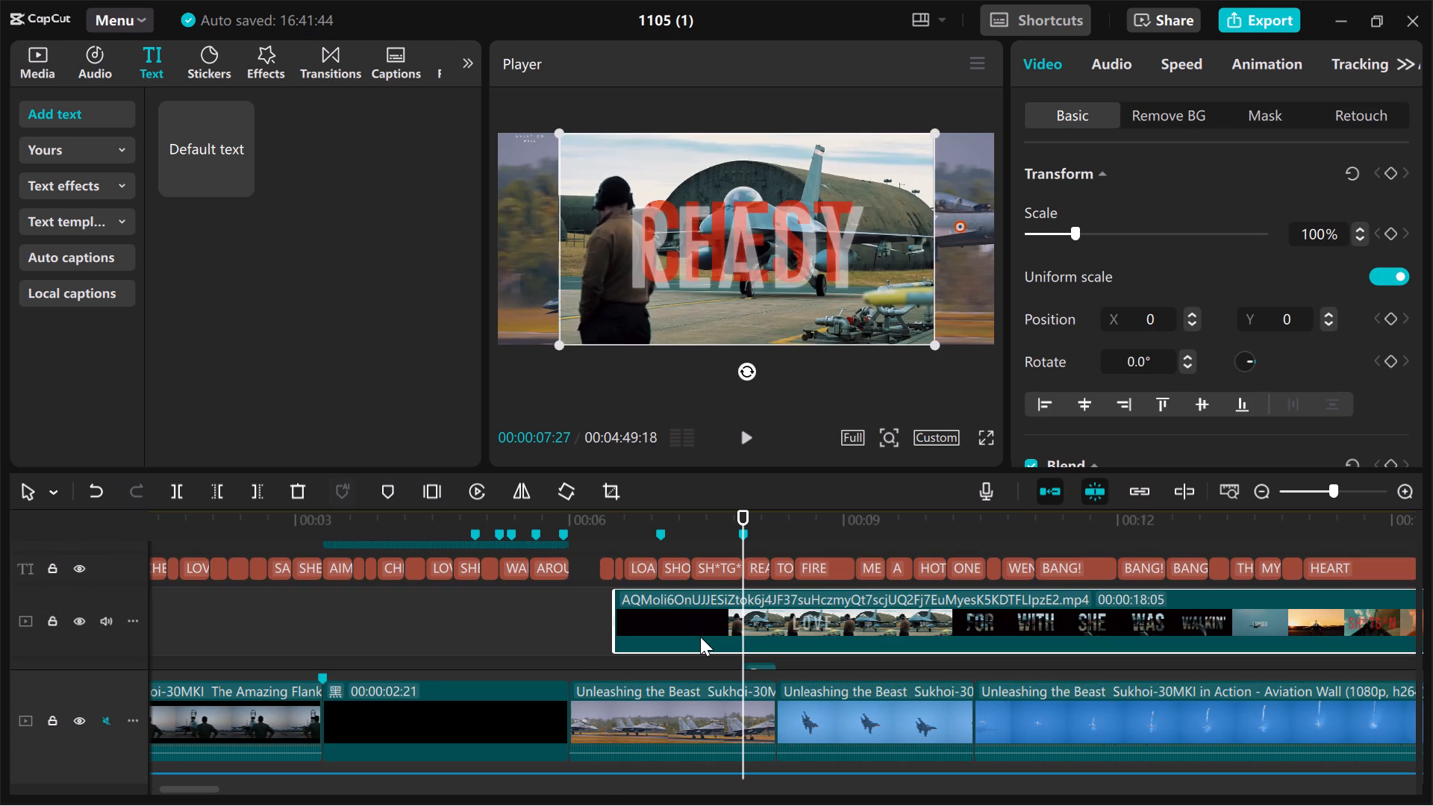
Move the reference video on its overlay track back to start at 00:00, aligned with the start of the main track.
drag(770, 624, 308, 617)
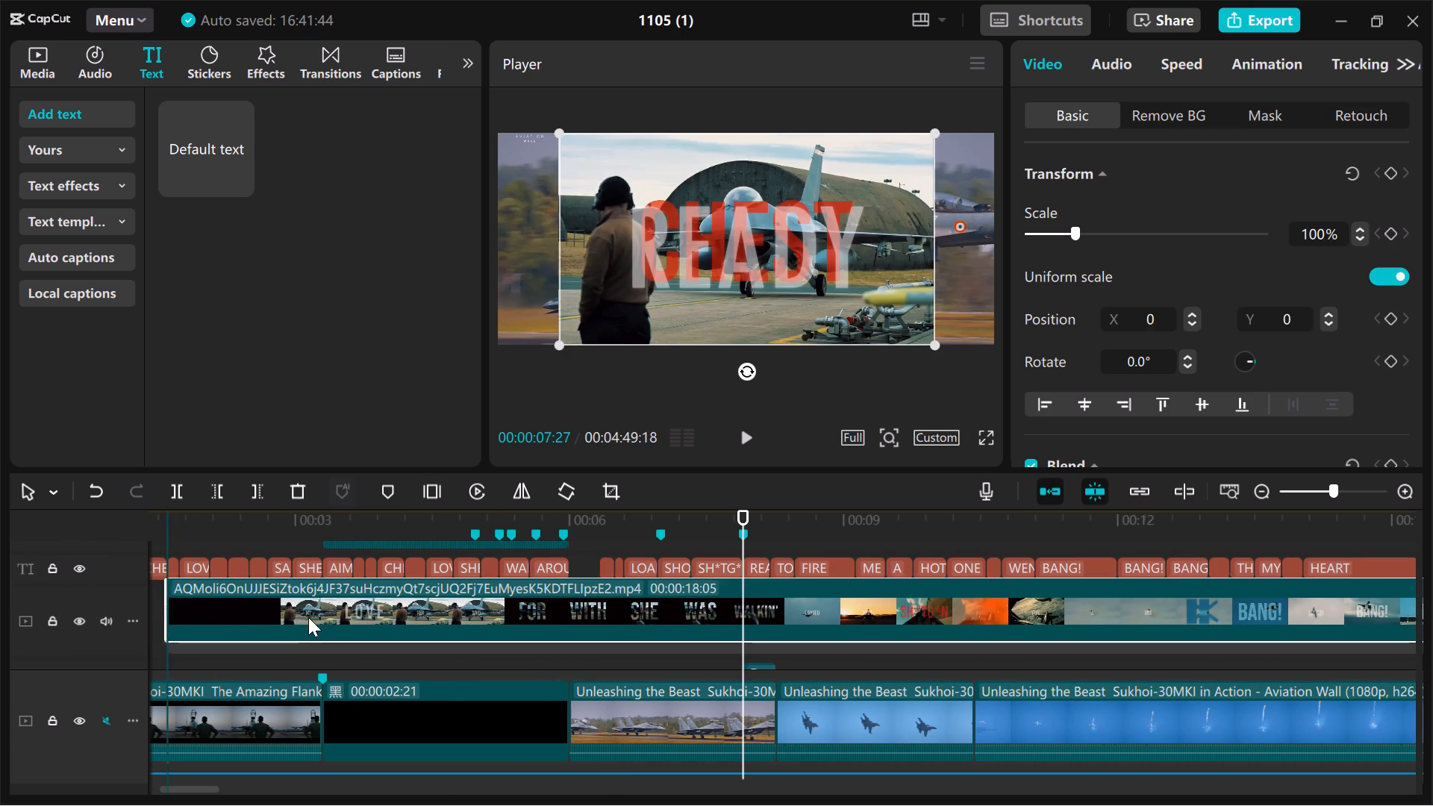
drag(308, 617, 211, 622)
scroll(211, 622, right, 3)
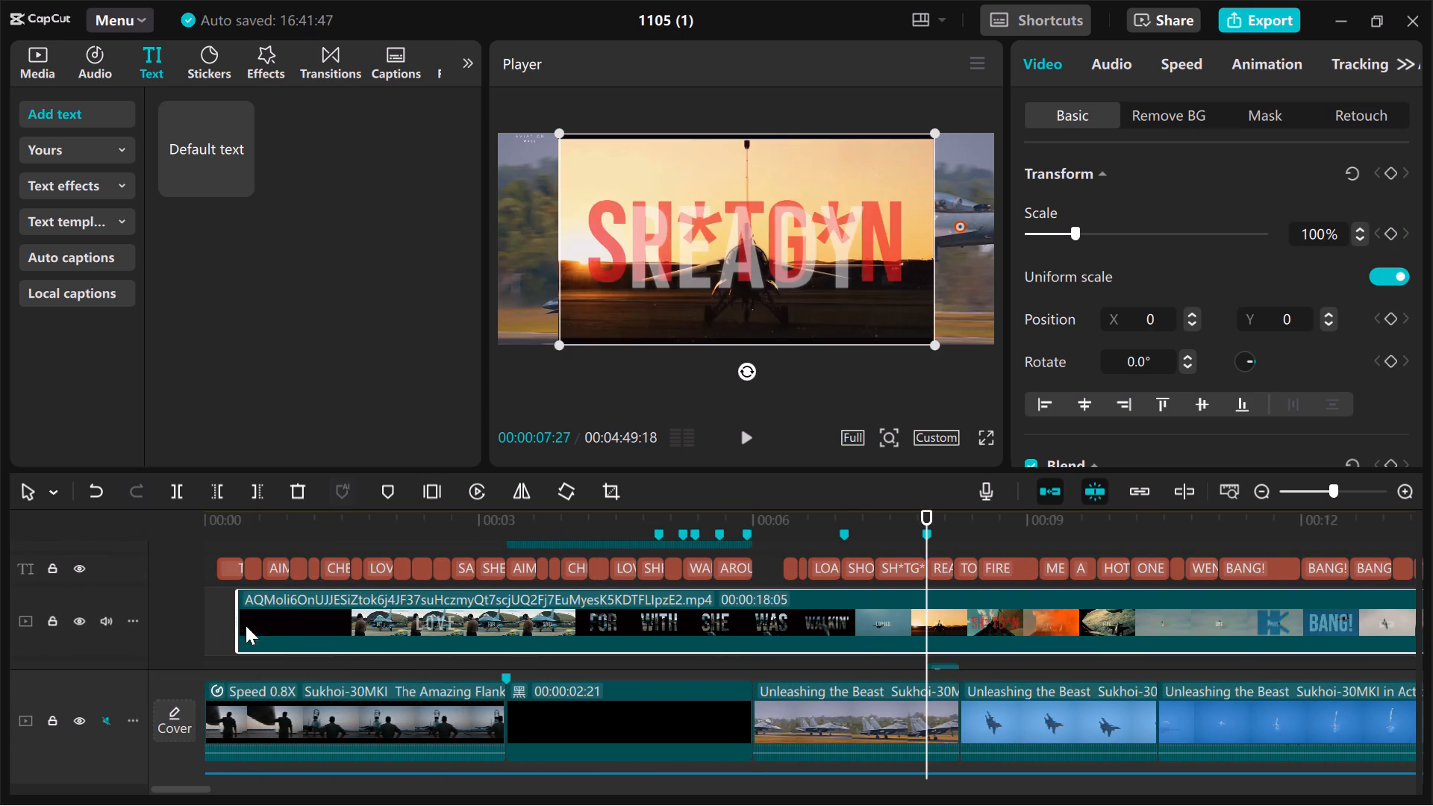
drag(269, 627, 213, 625)
scroll(566, 634, left, 1)
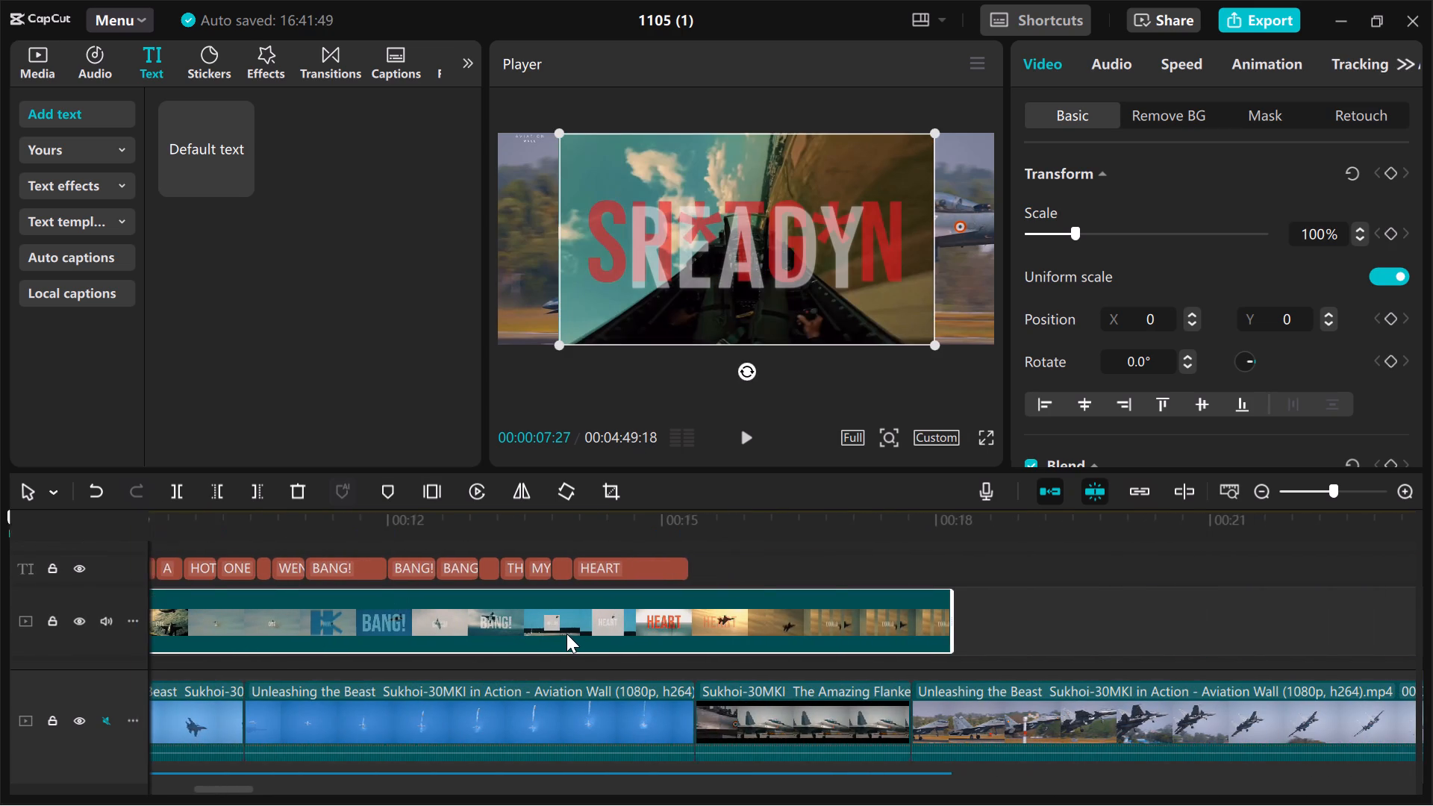
Hide the overlay track holding the reference video, leaving the lyric texts and the freeze frame visible.
scroll(566, 634, left, 1)
scroll(566, 634, down, 2)
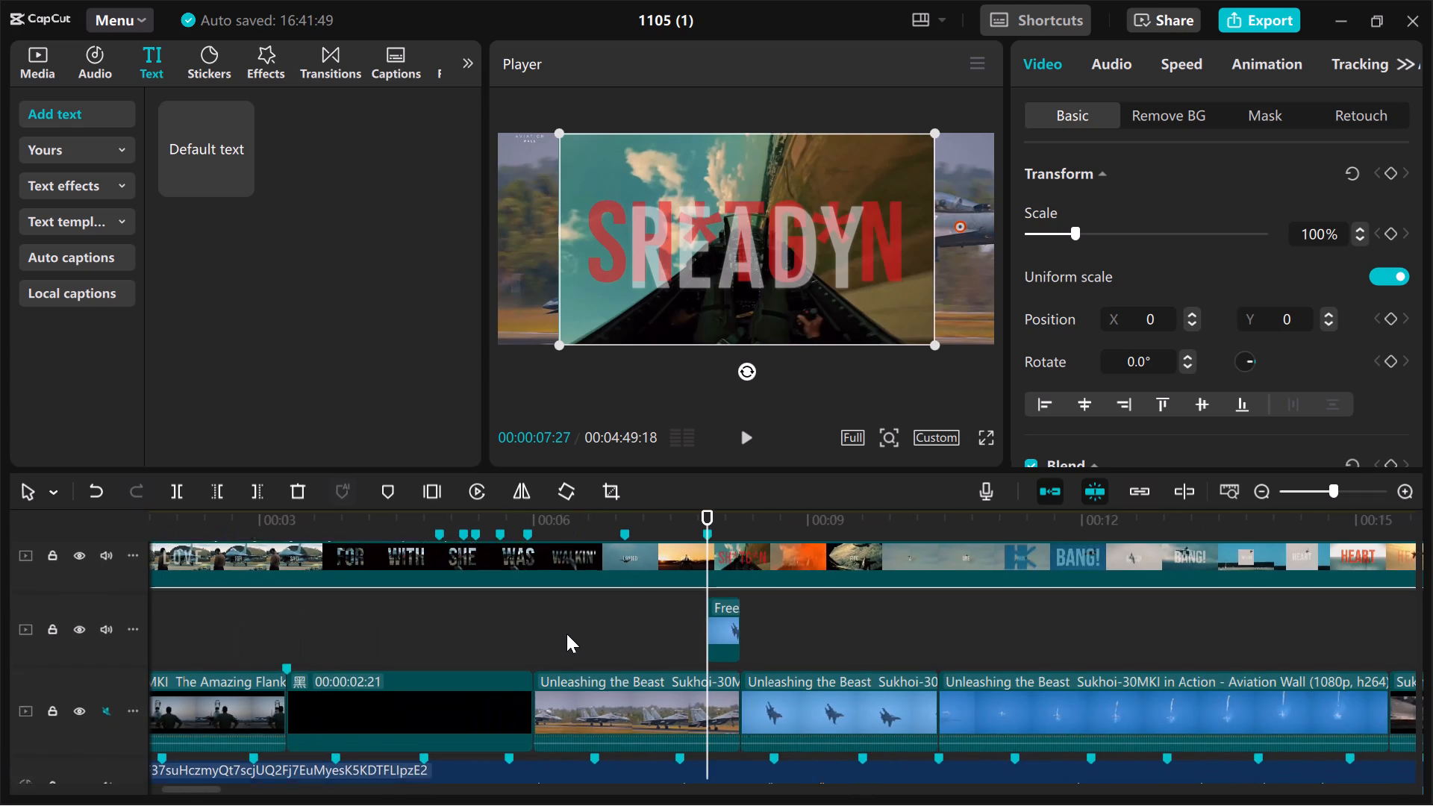
scroll(566, 634, down, 1)
scroll(566, 634, right, 1)
ctrl+scroll(566, 634, up, 10)
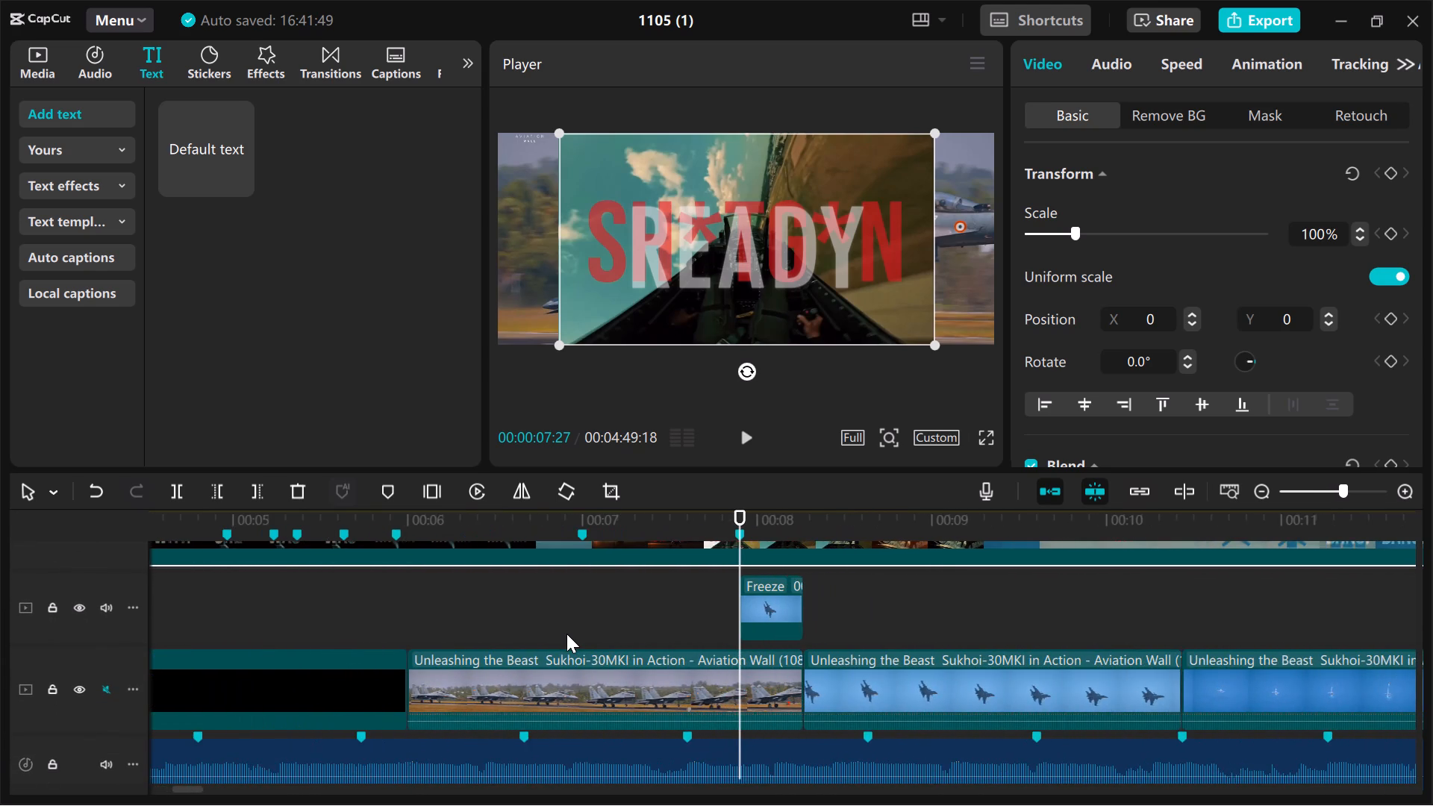
ctrl+scroll(566, 634, up, 9)
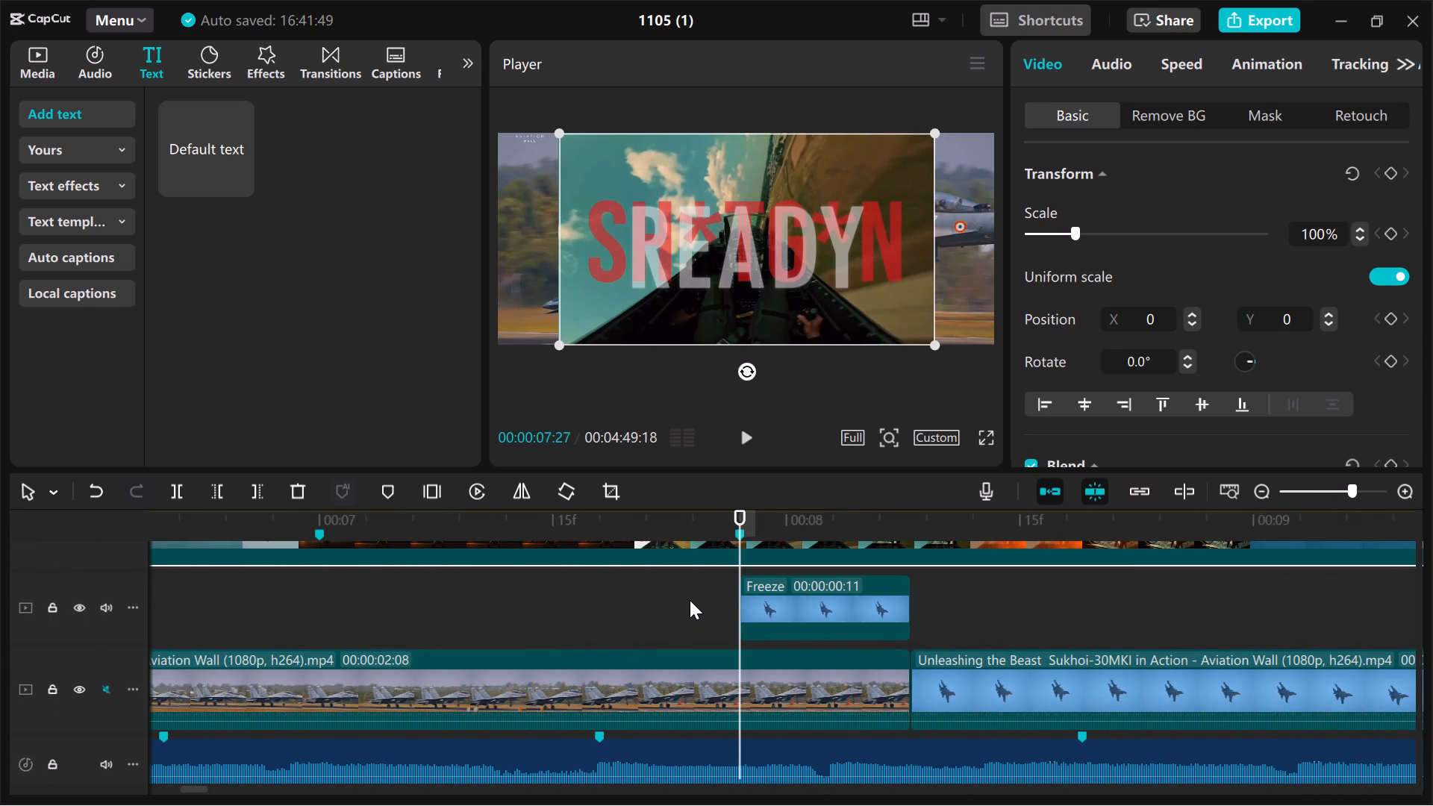
key(Right)
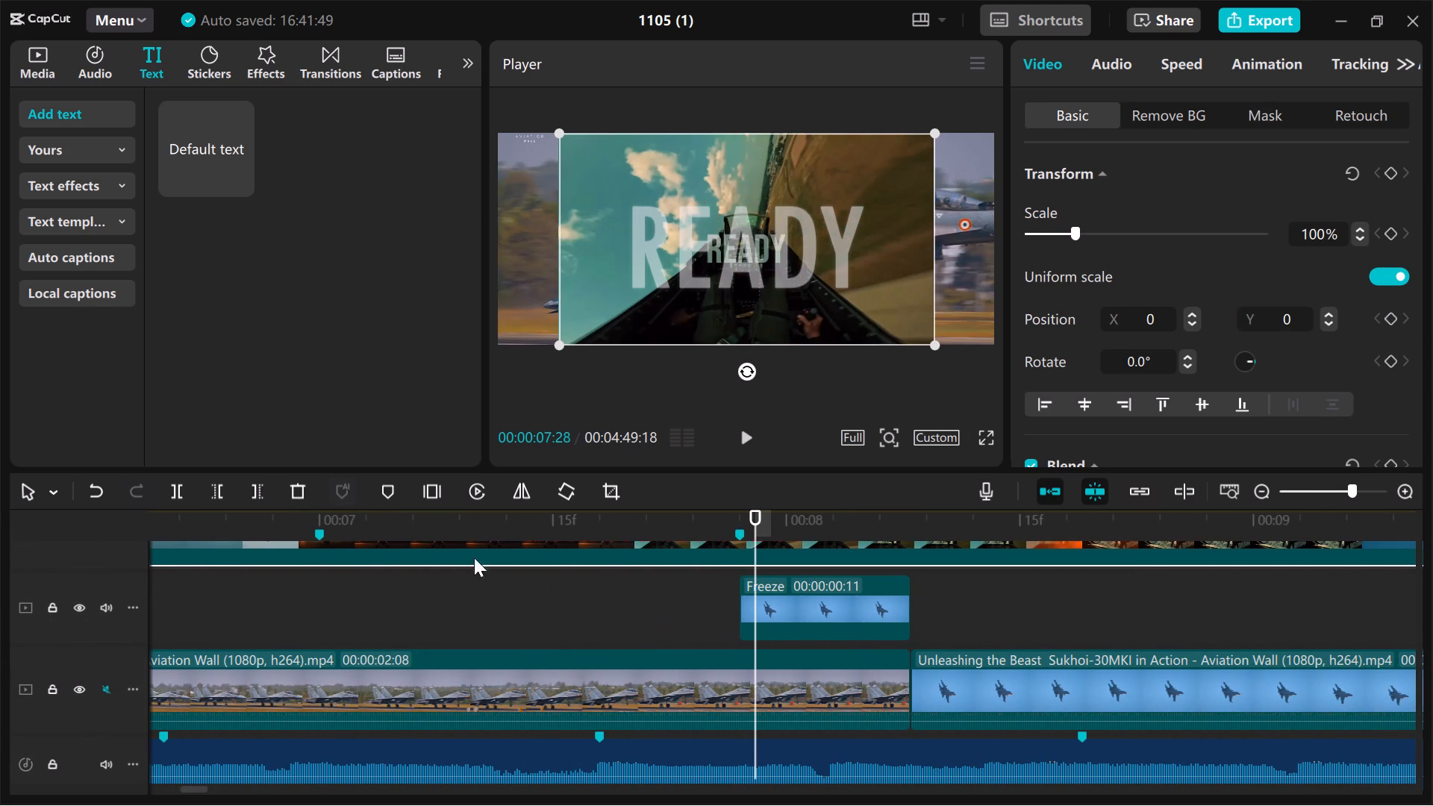
scroll(102, 592, up, 1)
scroll(185, 604, up, 1)
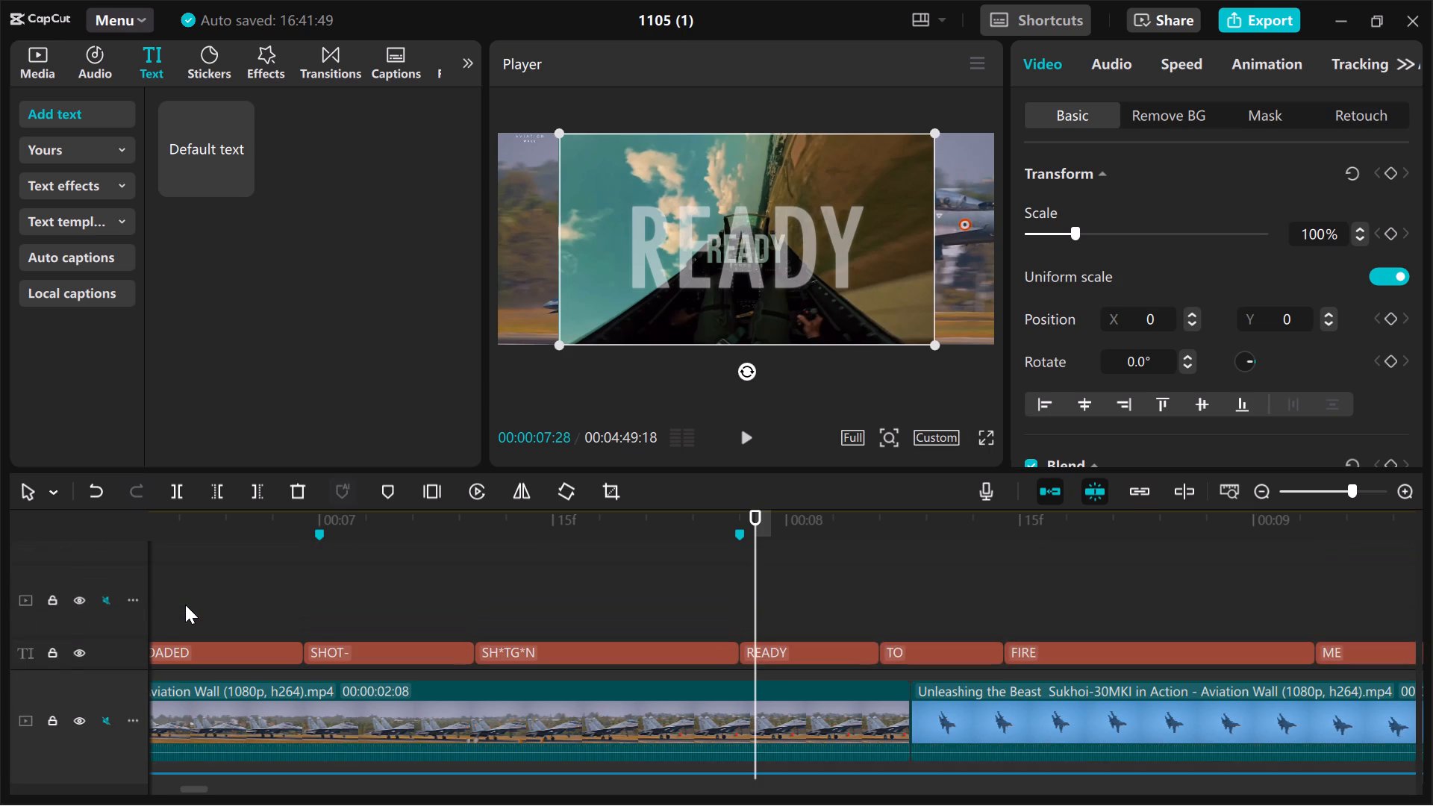
scroll(185, 604, up, 1)
scroll(185, 604, down, 1)
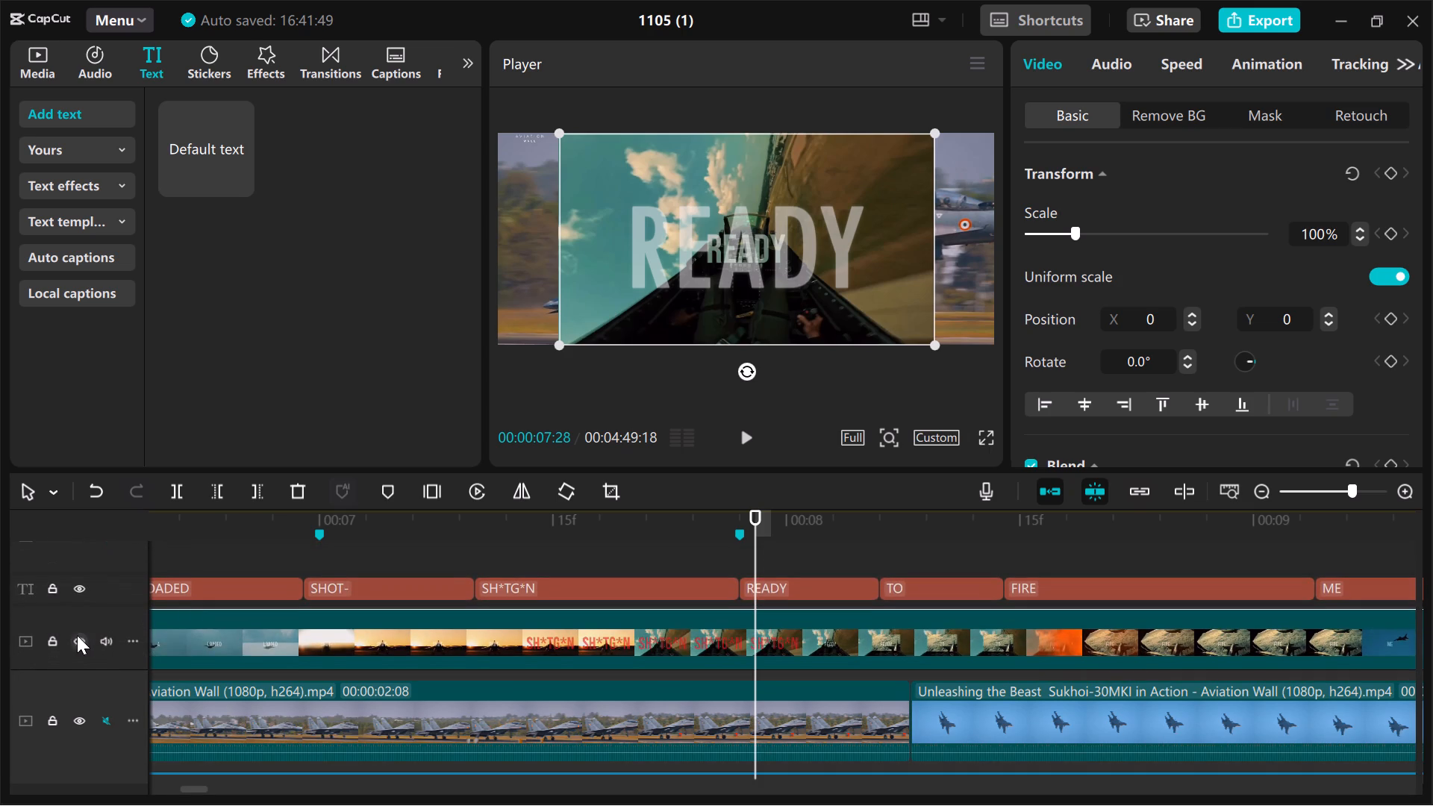
click(75, 635)
Play the jet freeze-frame overlay during the READY lyric and go back through it frame by frame.
scroll(559, 623, down, 1)
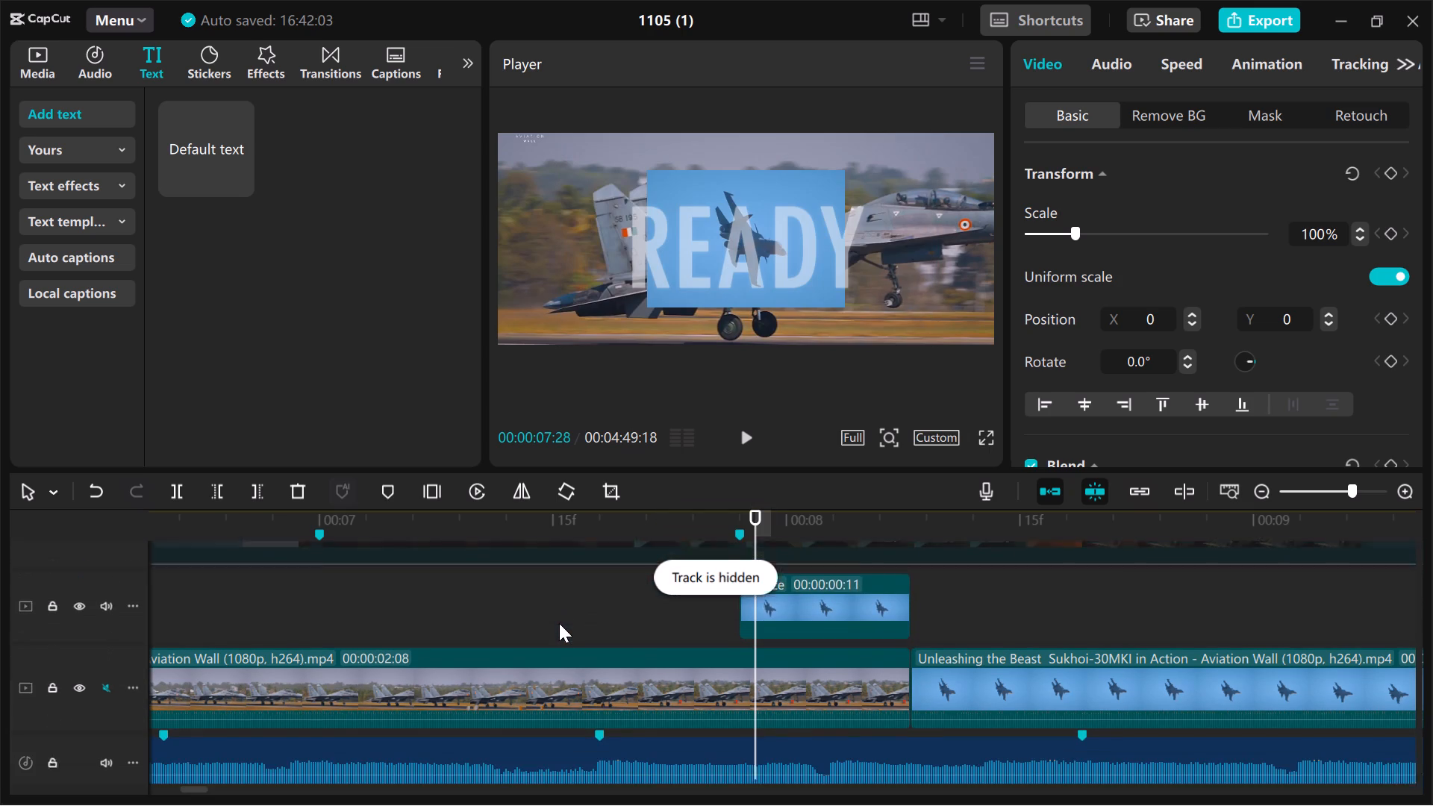
scroll(559, 623, down, 1)
click(537, 582)
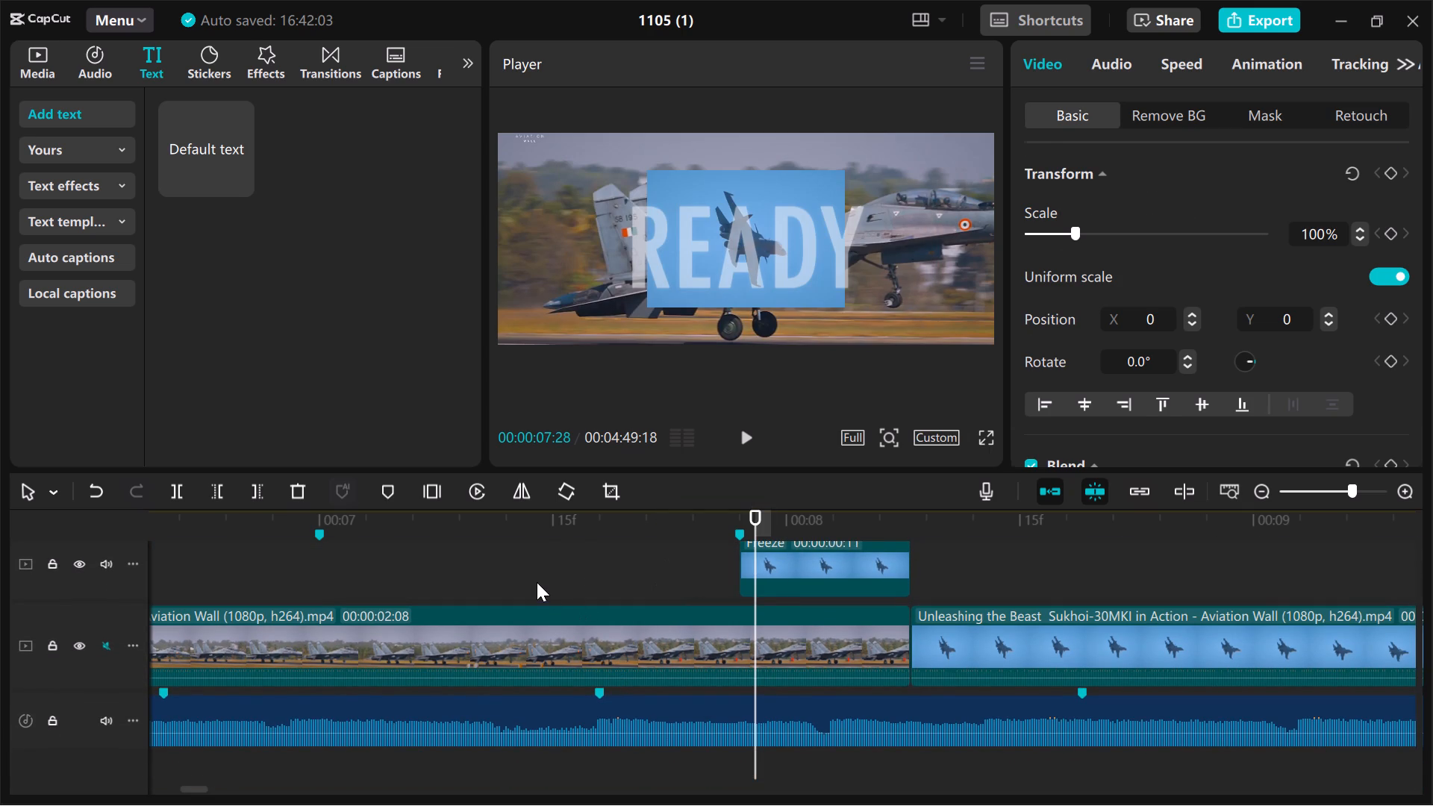
key(space)
key(space)
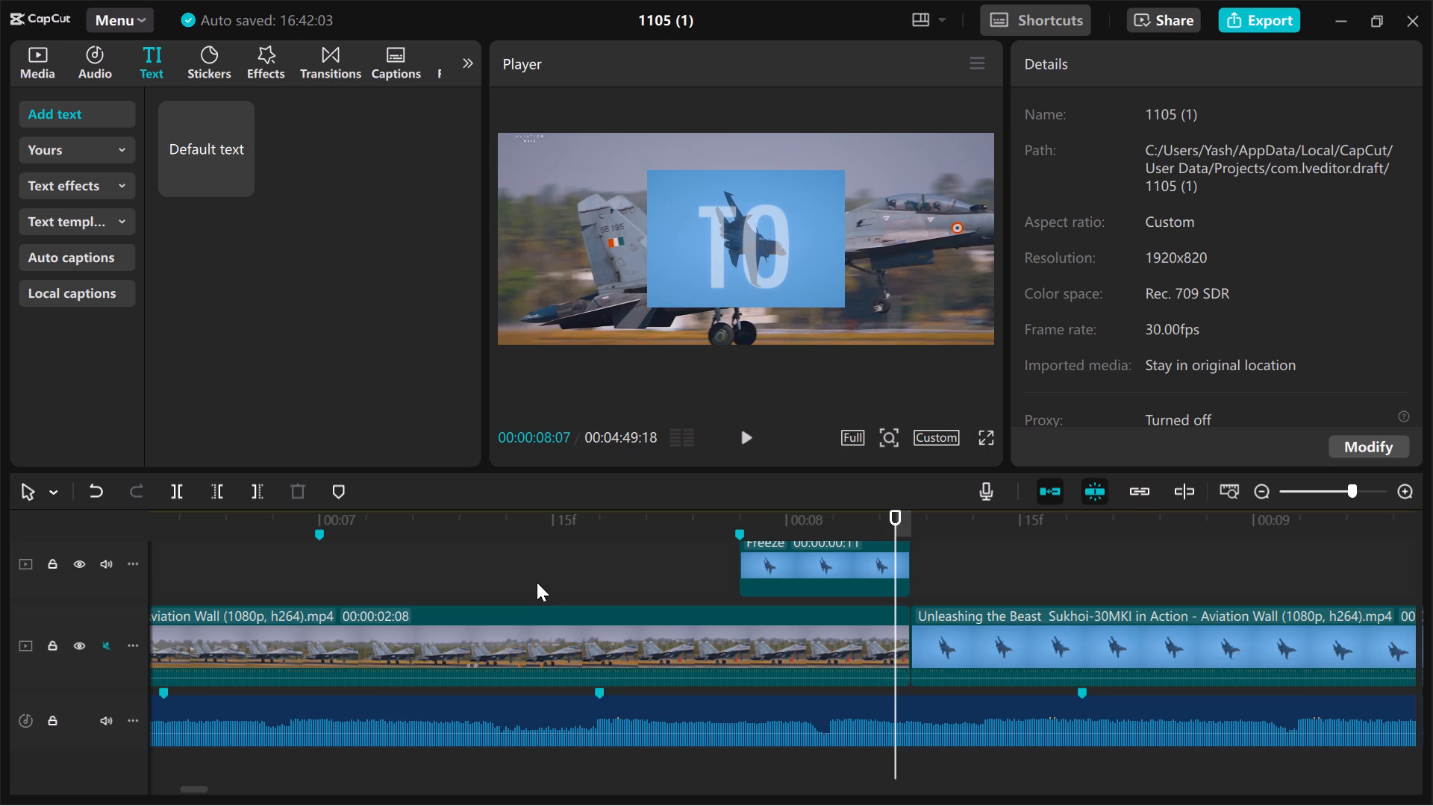
key(Left)
key(Left)
key(Left)
key(Left)
key(Left)
key(Left)
key(Left)
key(Left)
key(Left)
key(Left)
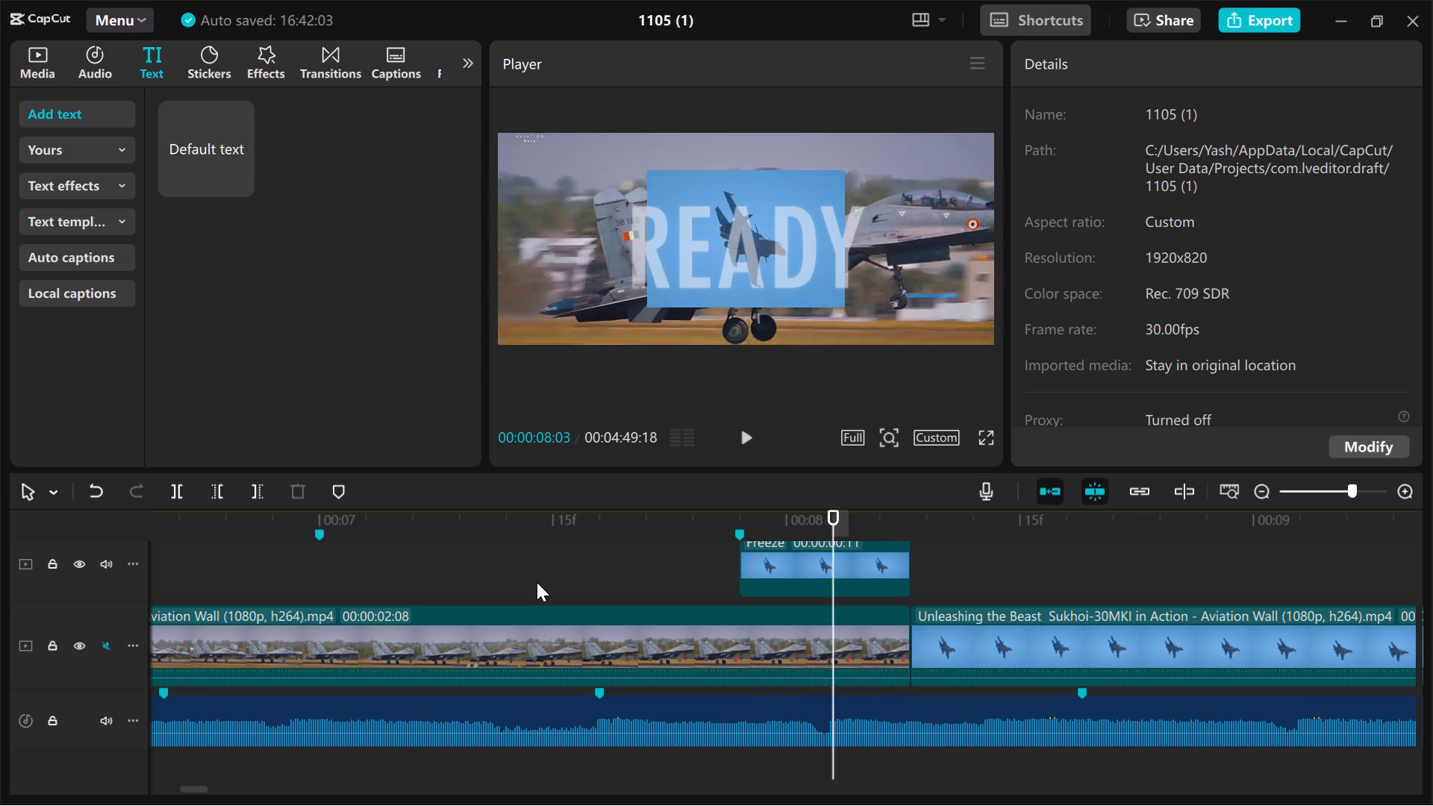
Add a Transform keyframe to the jet freeze frame at 00:00:07:29, keeping its scale at 65%.
key(Right)
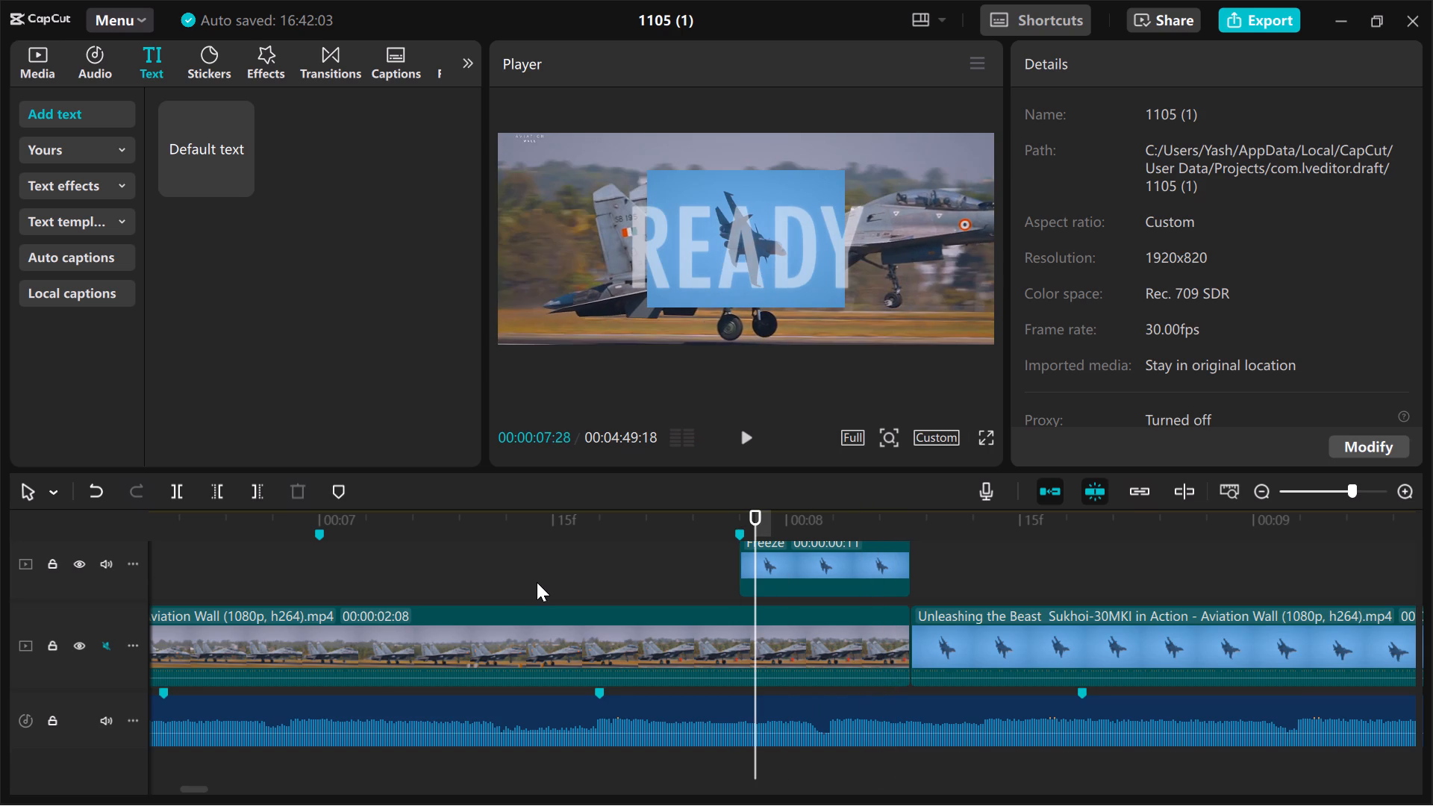
key(Right)
key(Left)
key(Right)
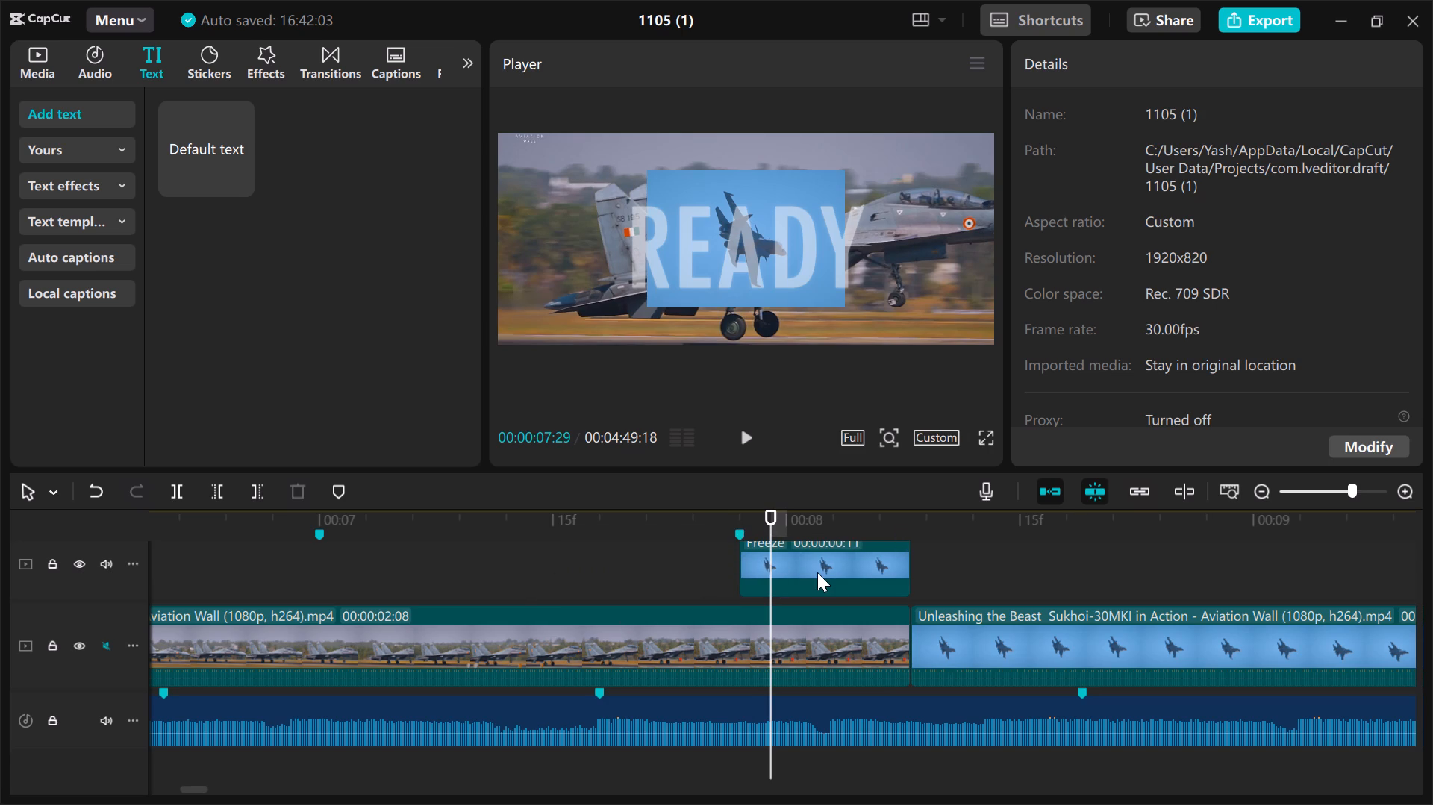
click(817, 572)
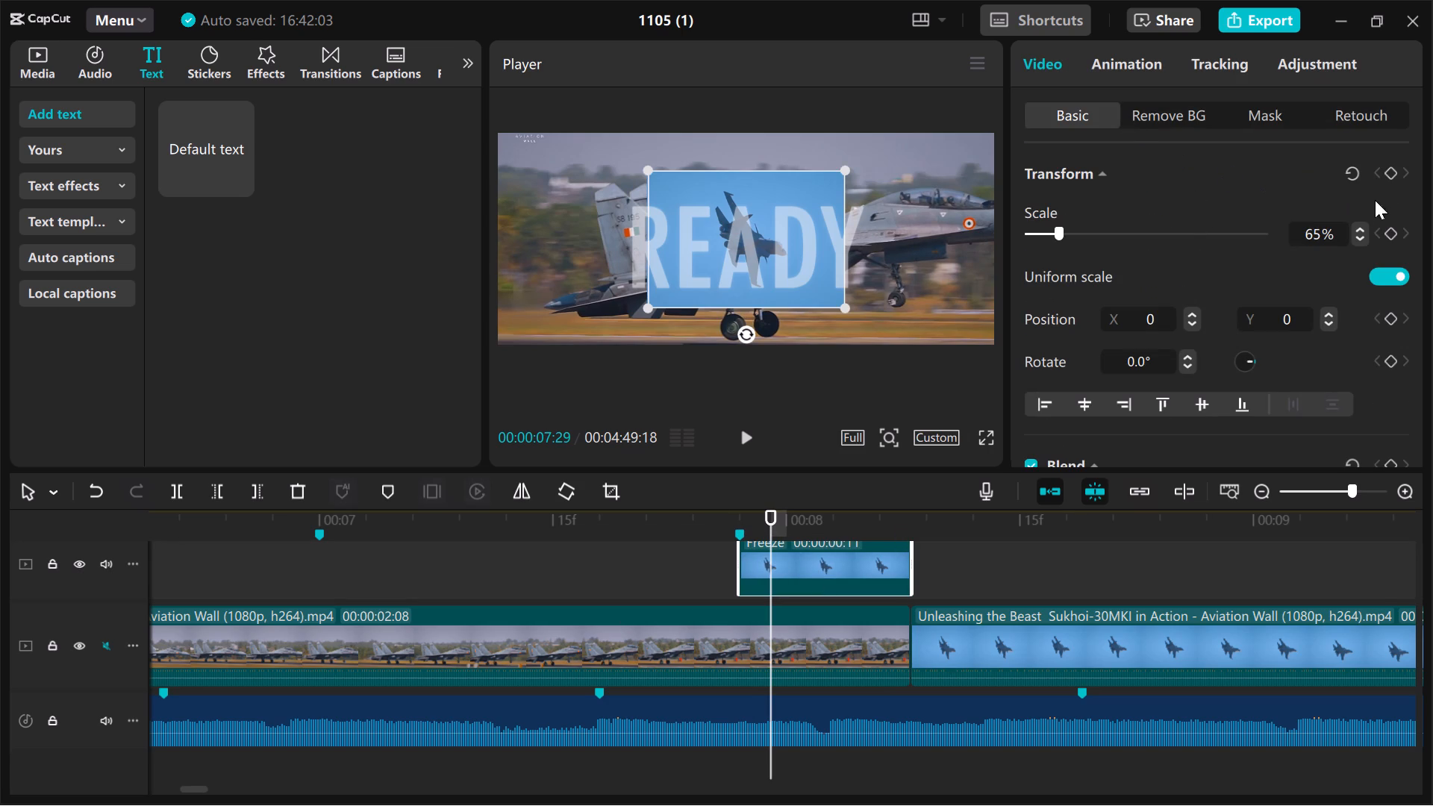
click(1392, 175)
At the jet freeze frame's first frame, 00:00:07:27, shrink it to 5% scale so that it grows into view.
key(Left)
key(Left)
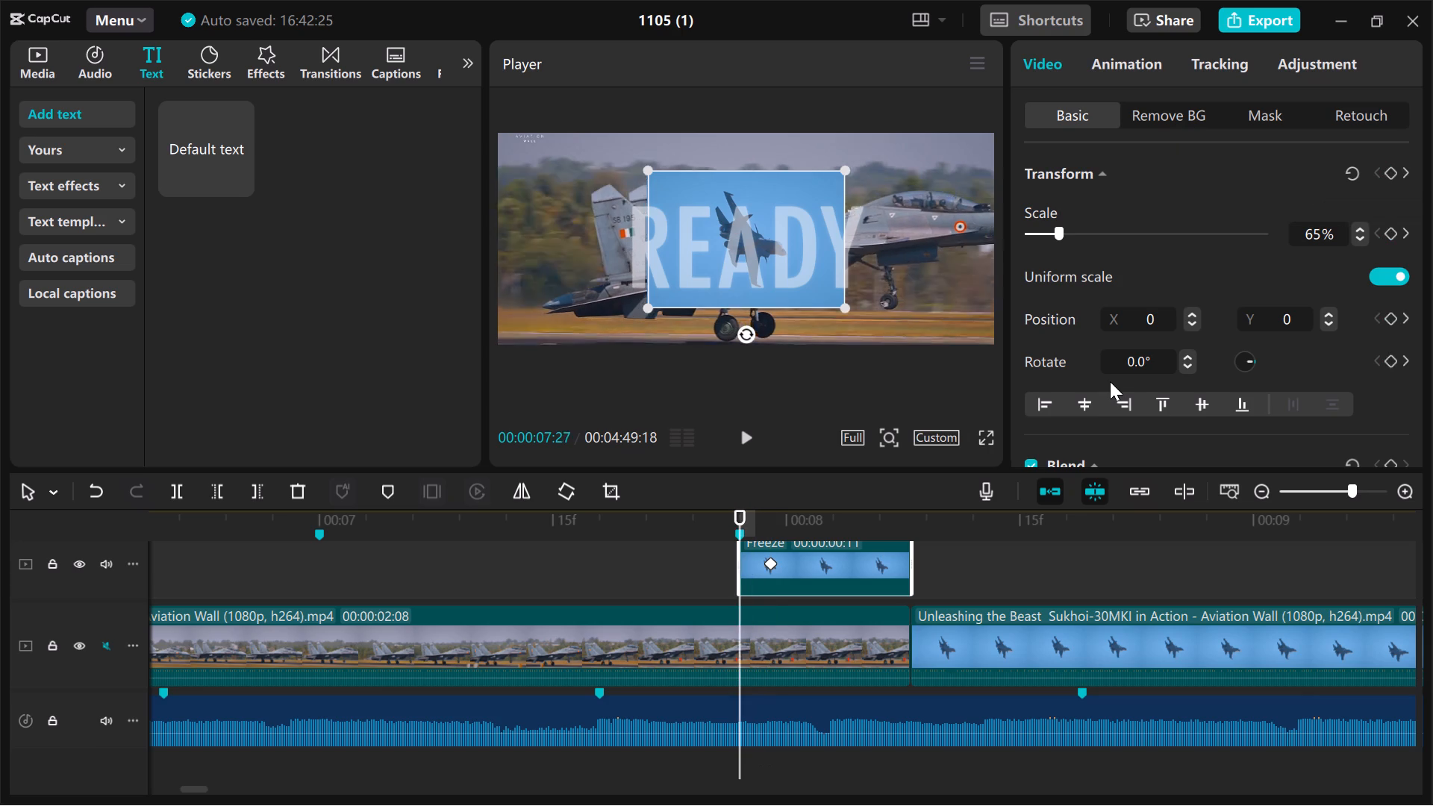
key(Left)
key(Right)
drag(839, 309, 750, 260)
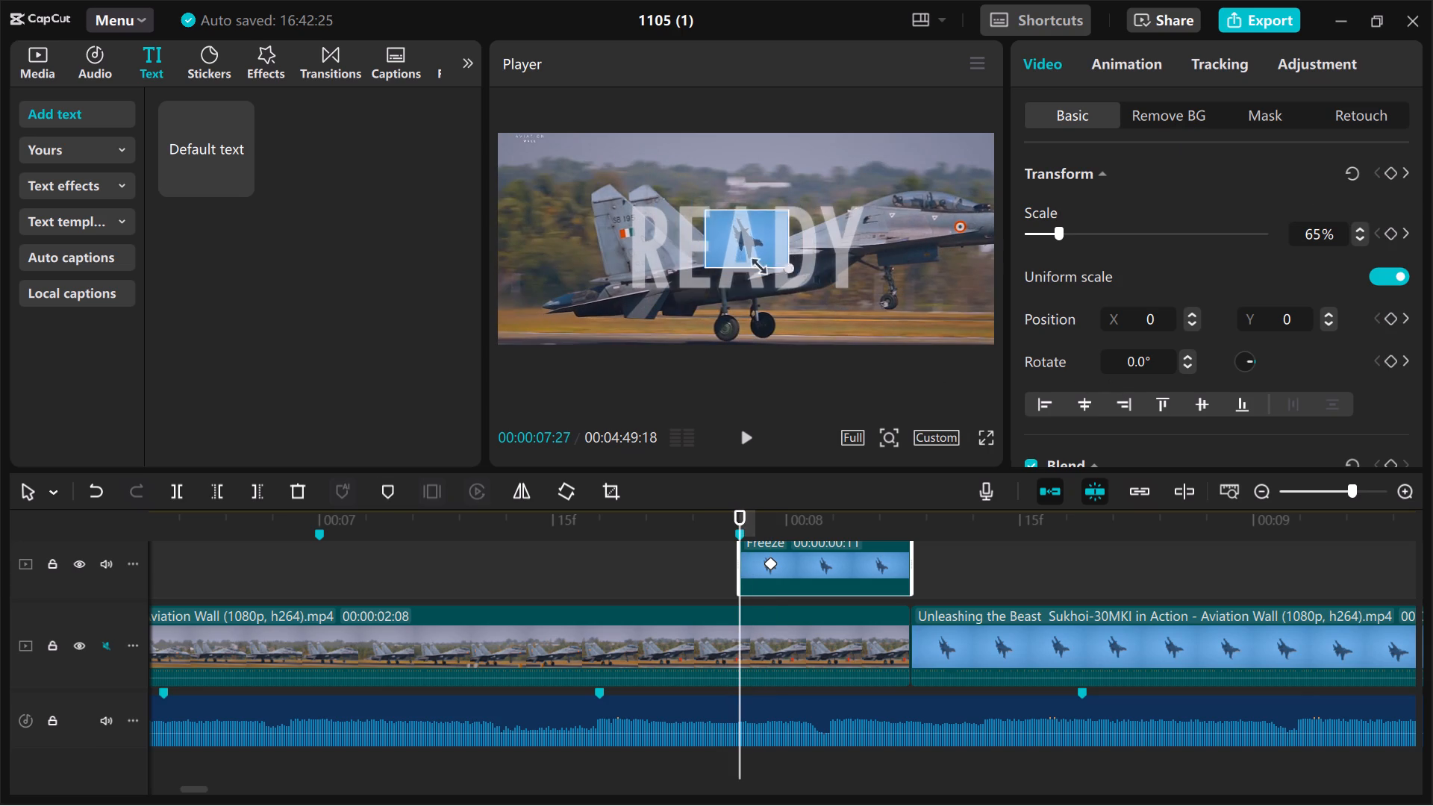
drag(750, 260, 731, 237)
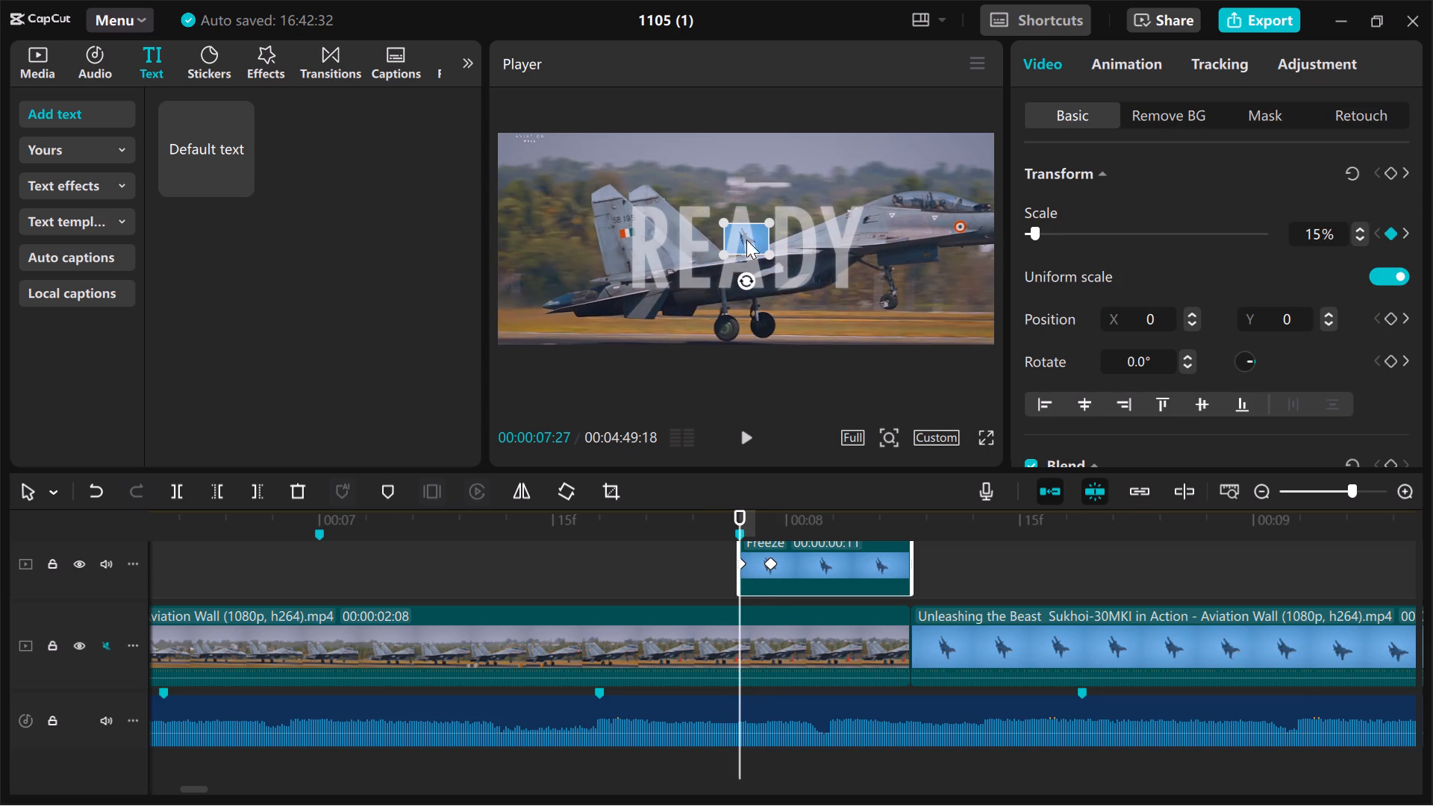
drag(766, 251, 749, 241)
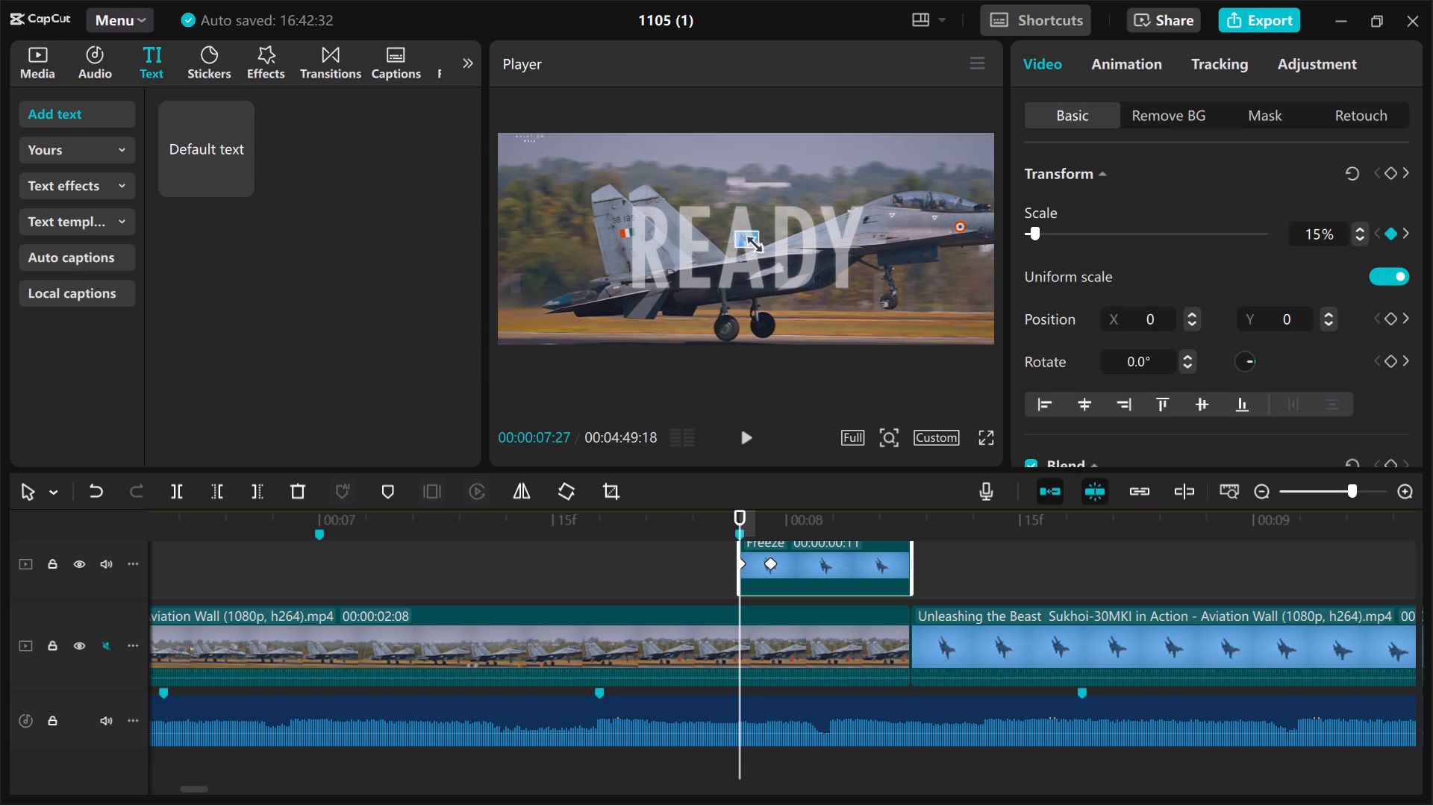
drag(749, 241, 738, 233)
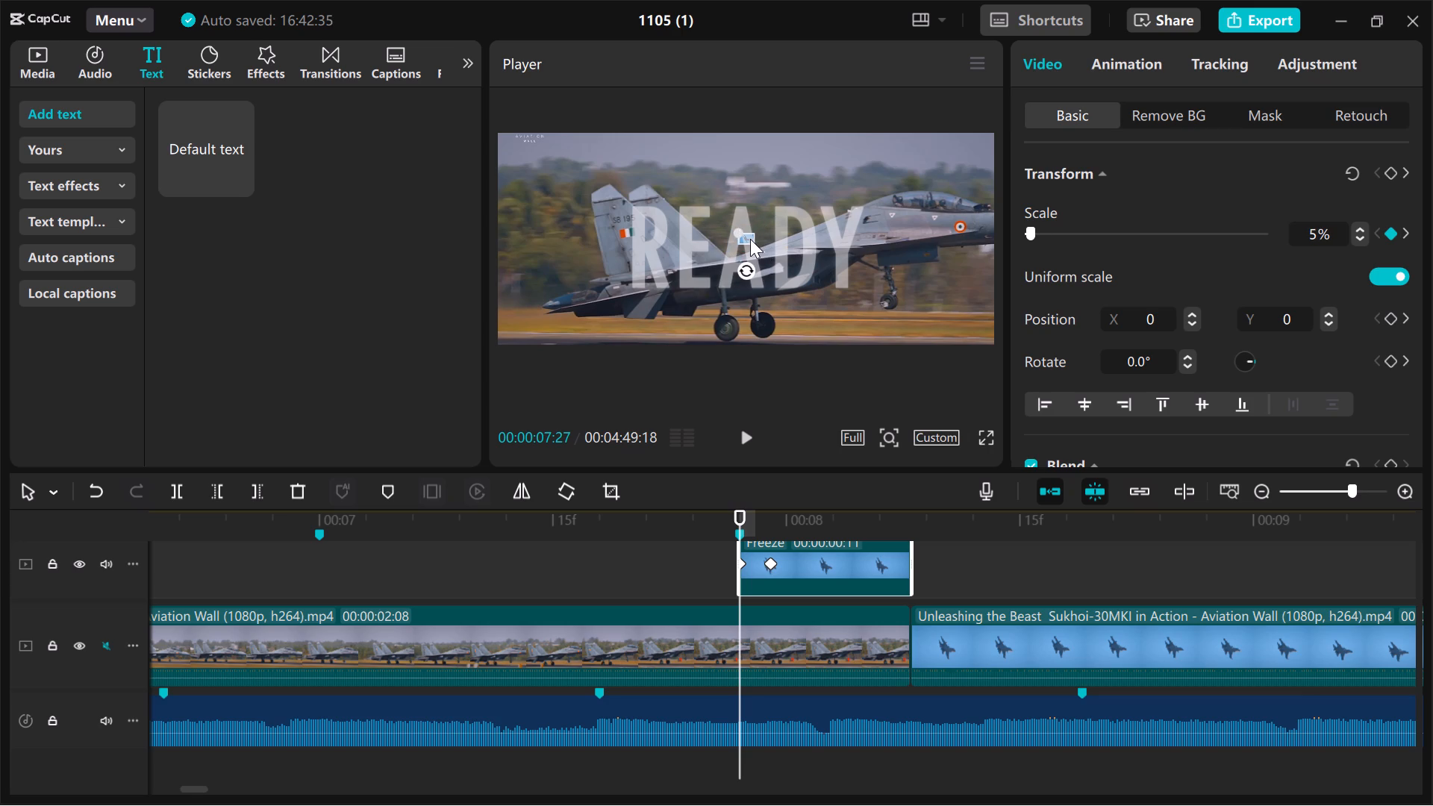
drag(736, 233, 743, 234)
drag(743, 234, 744, 235)
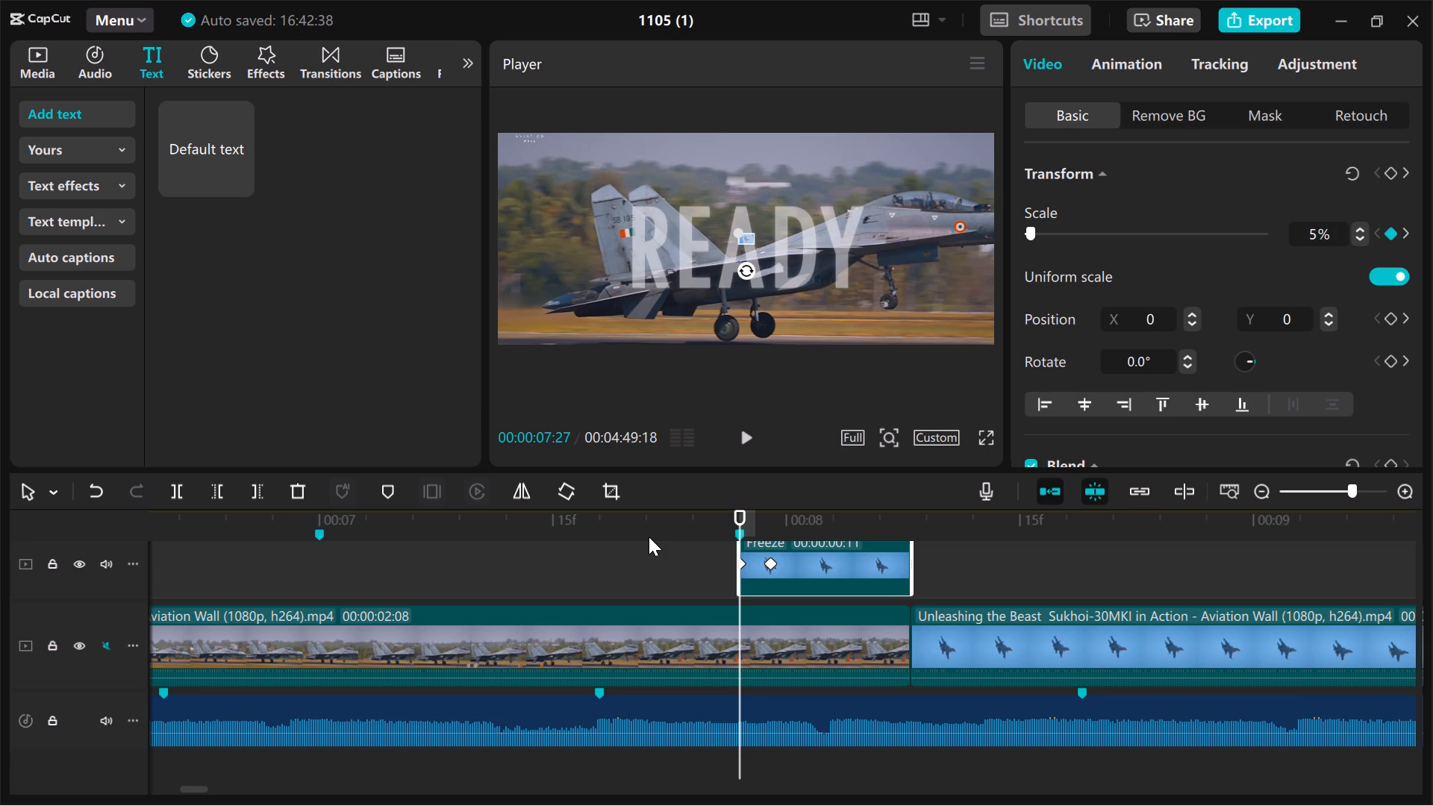
Play the section from the SH*TG*N lyric through FIRE repeatedly to check the freeze frame's scale-up animation.
click(649, 537)
key(space)
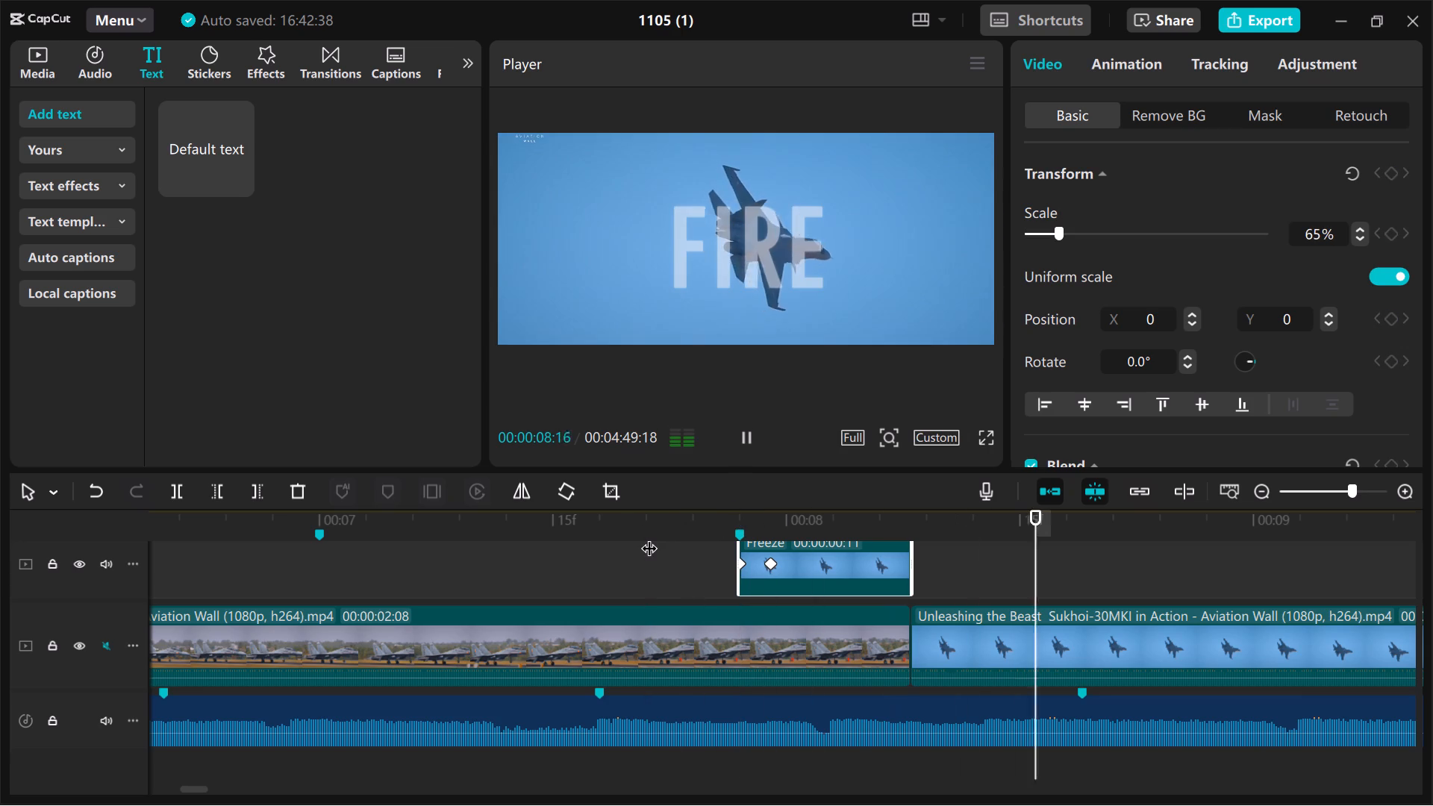
key(space)
click(469, 555)
key(space)
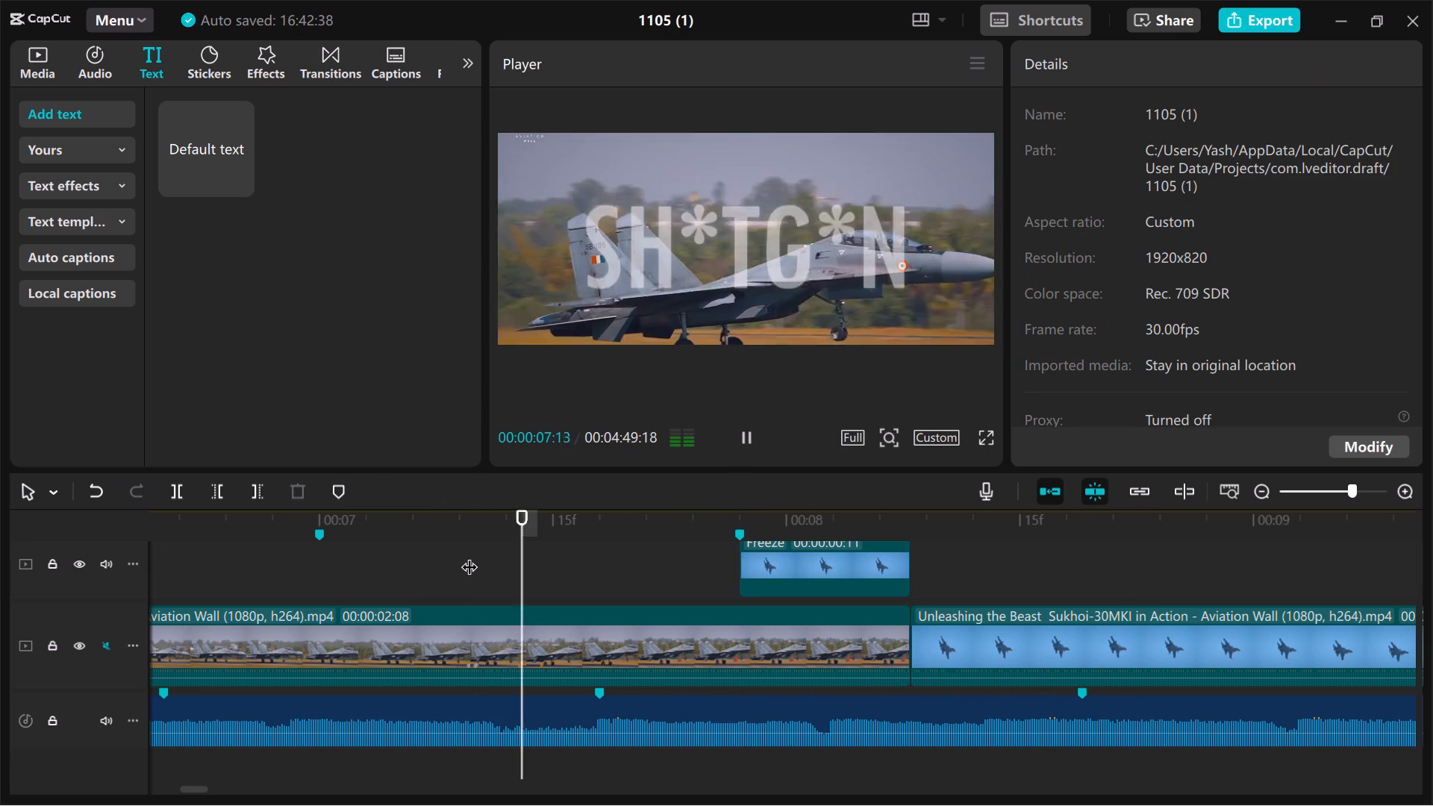
click(469, 555)
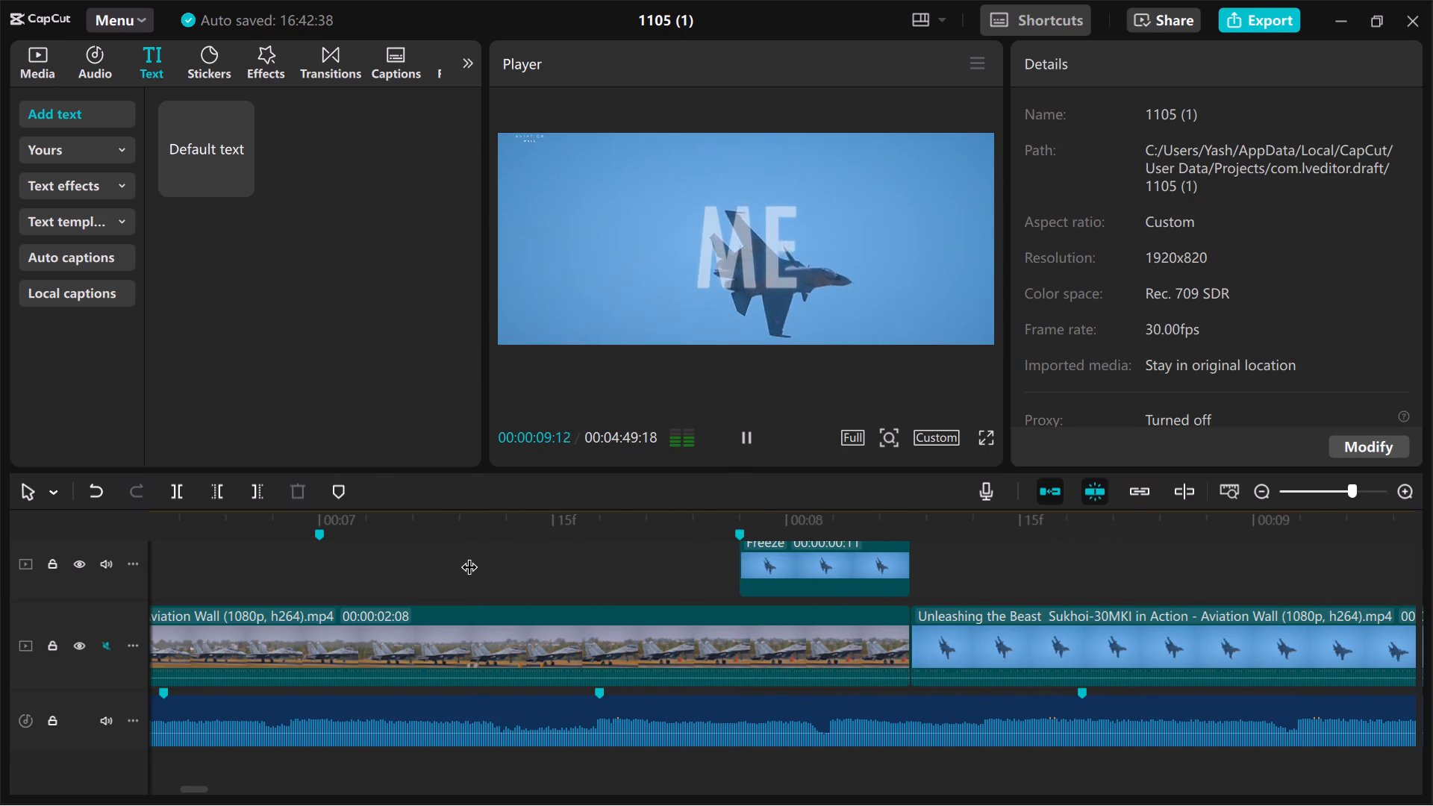
key(space)
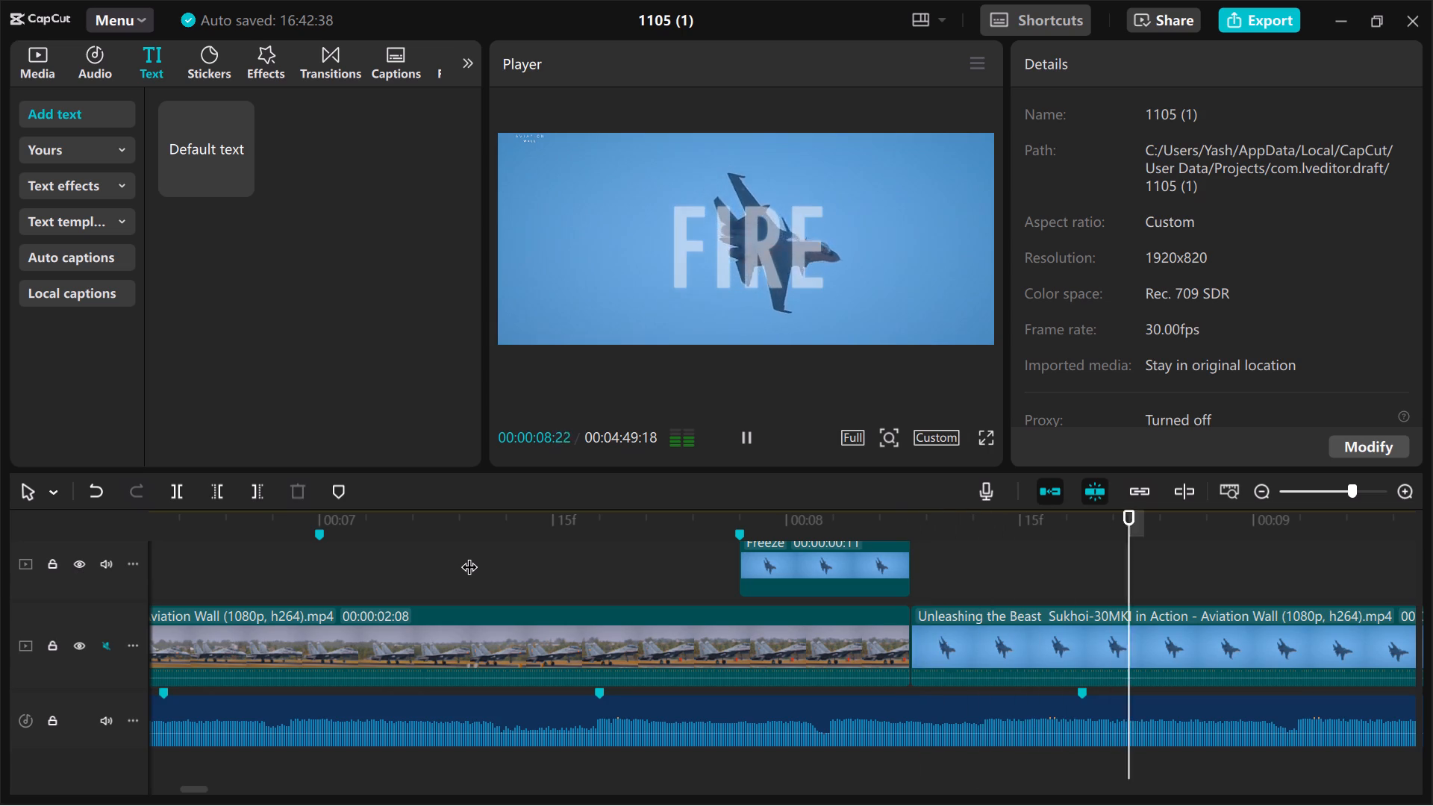
click(469, 555)
key(space)
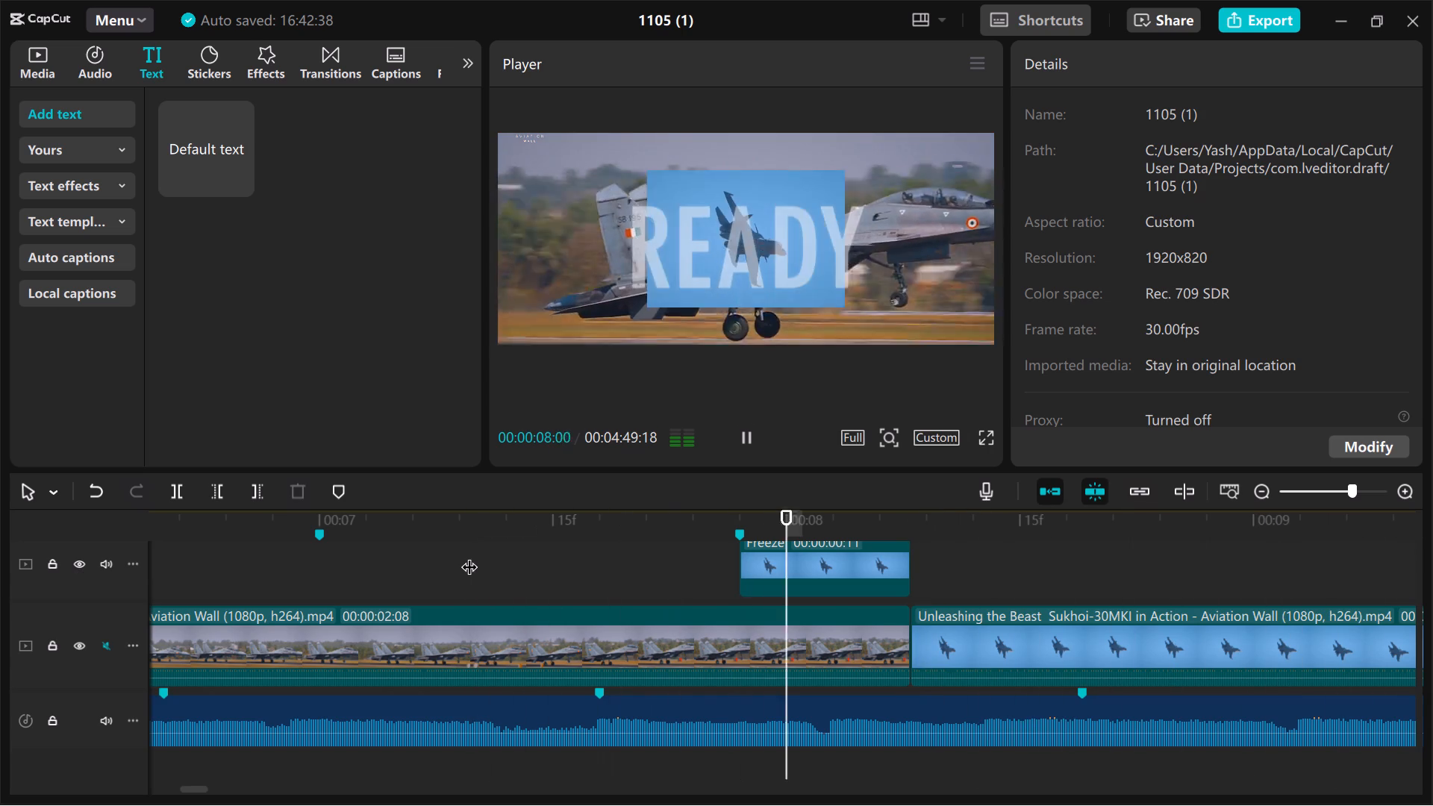
click(469, 555)
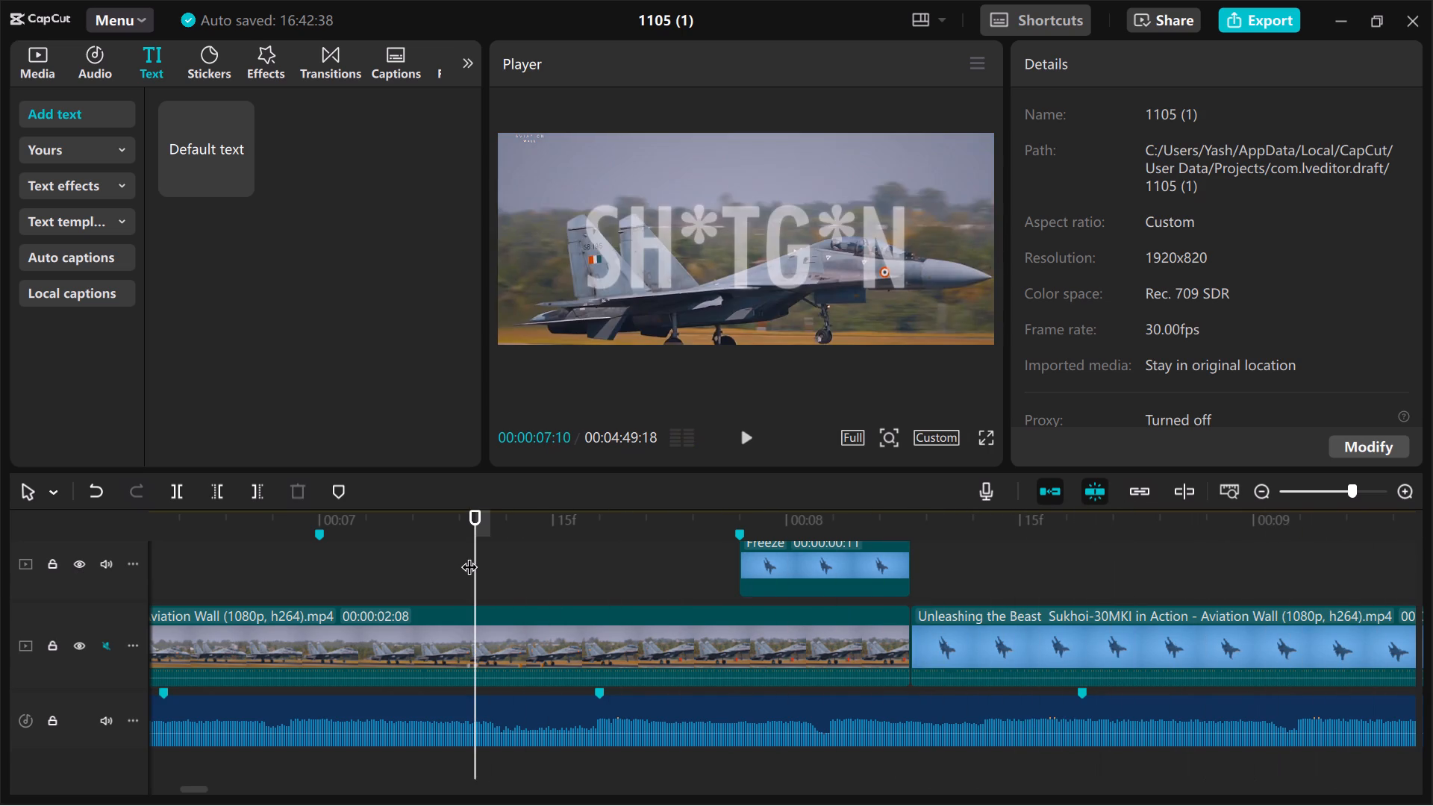
key(space)
key(space)
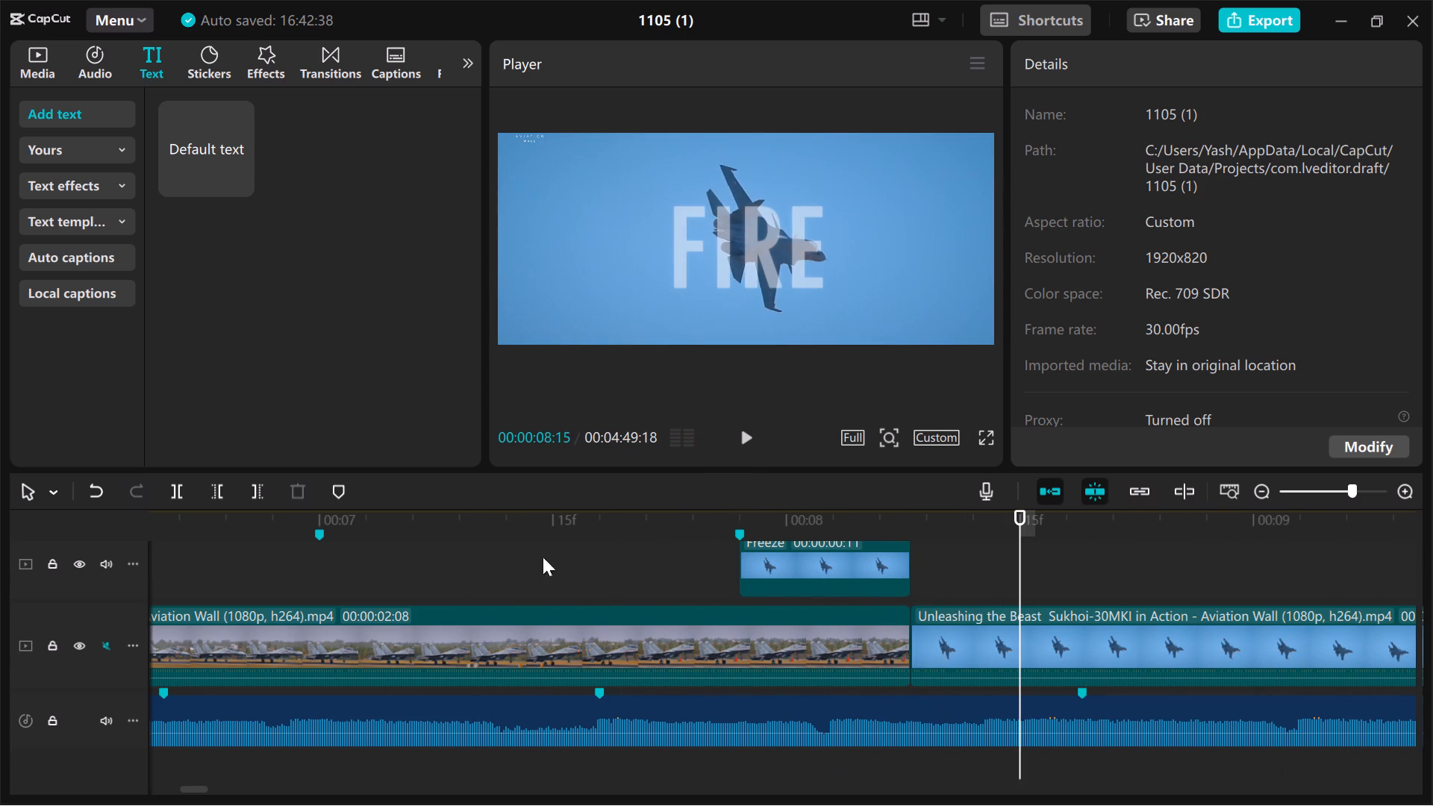
Set the jet freeze frame's scale back to 65% at its first frame, 00:00:07:27.
click(752, 572)
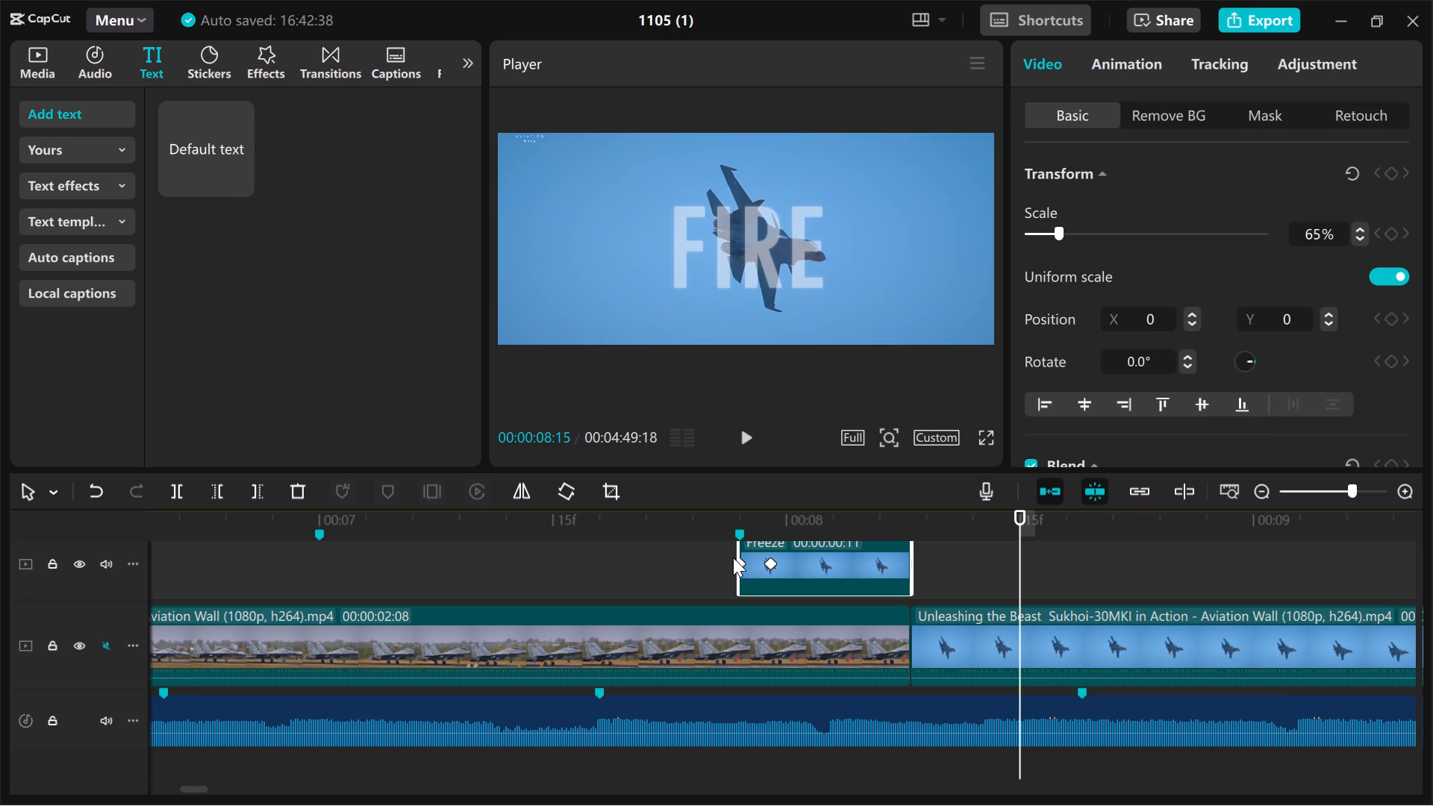
click(739, 565)
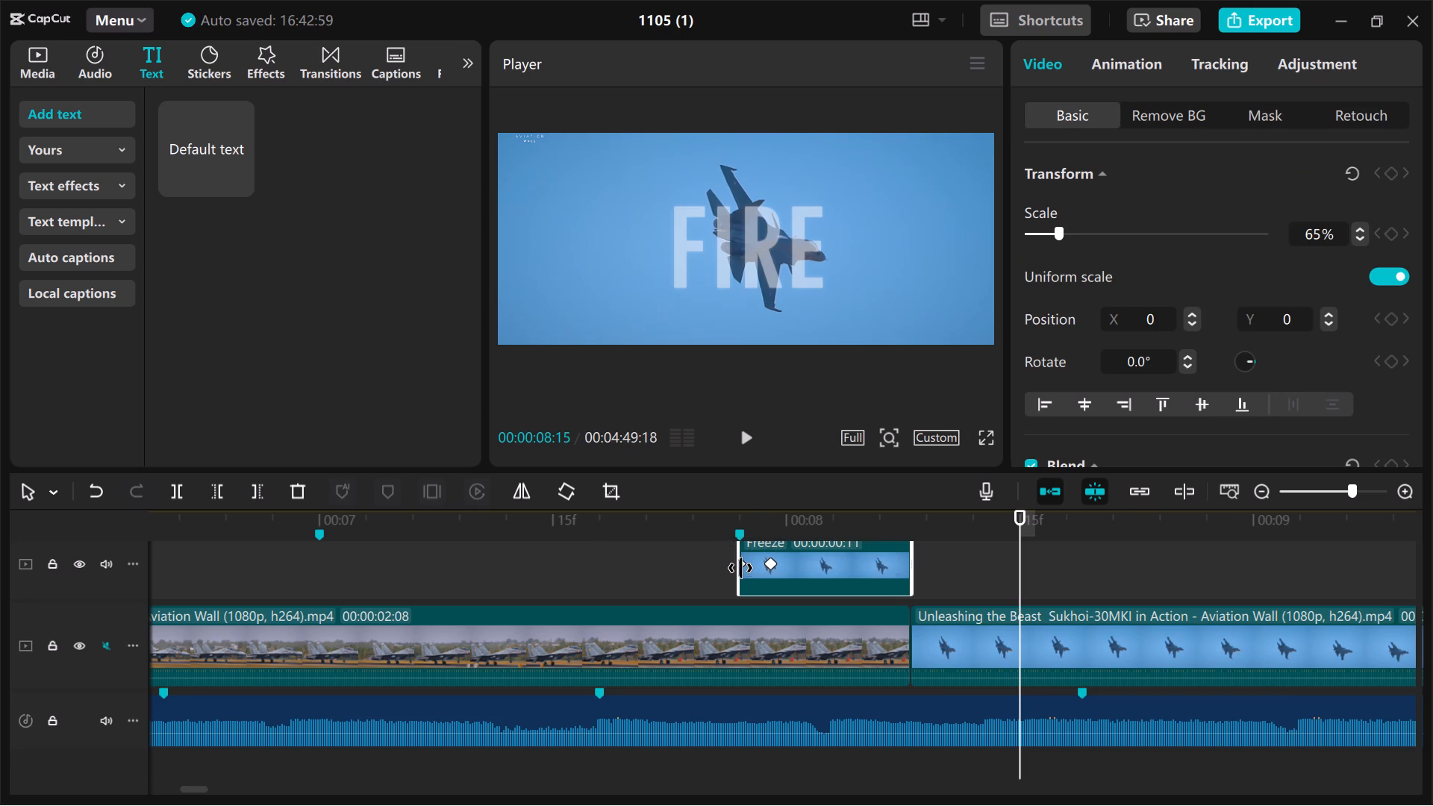
click(742, 566)
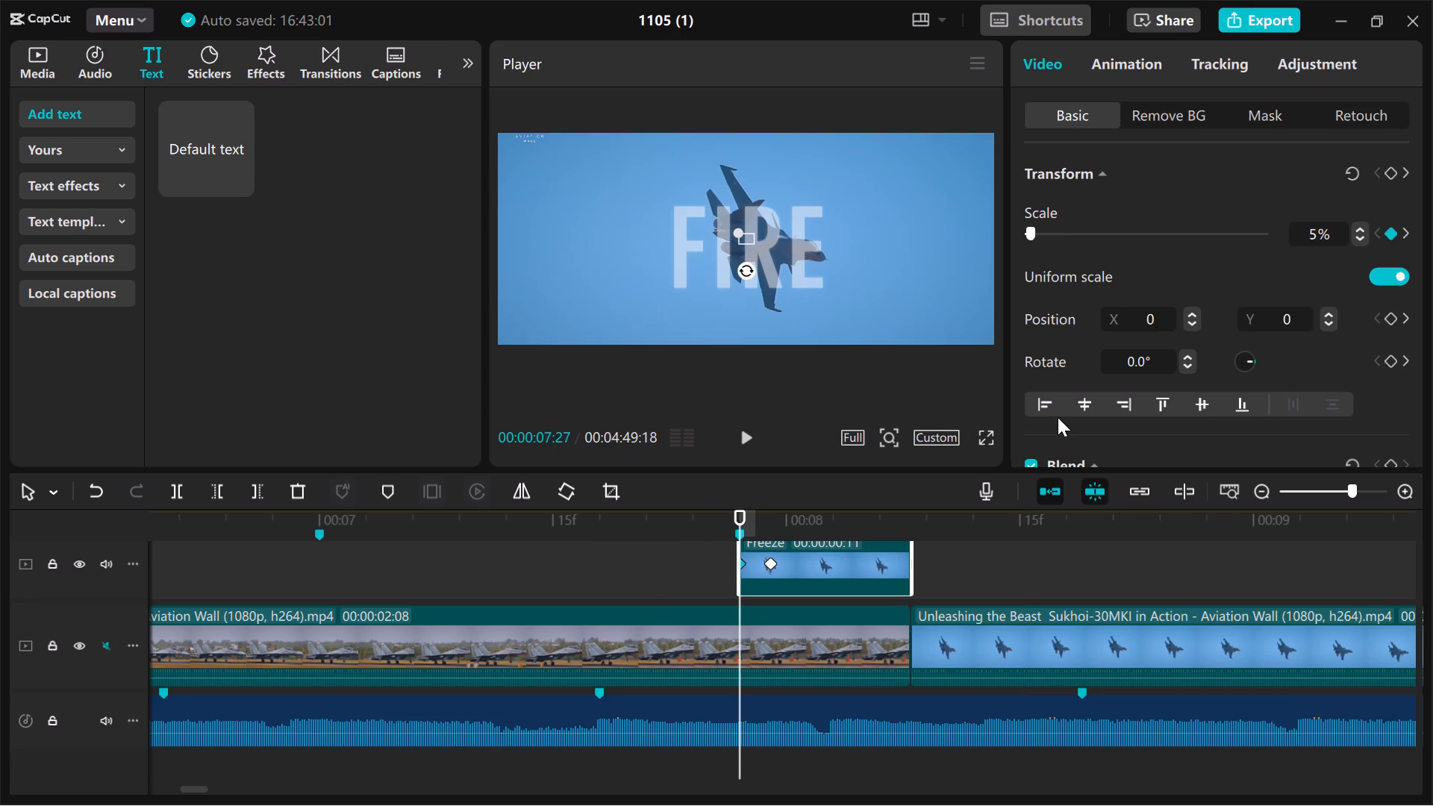
double_click(1319, 243)
text(65)
click(649, 587)
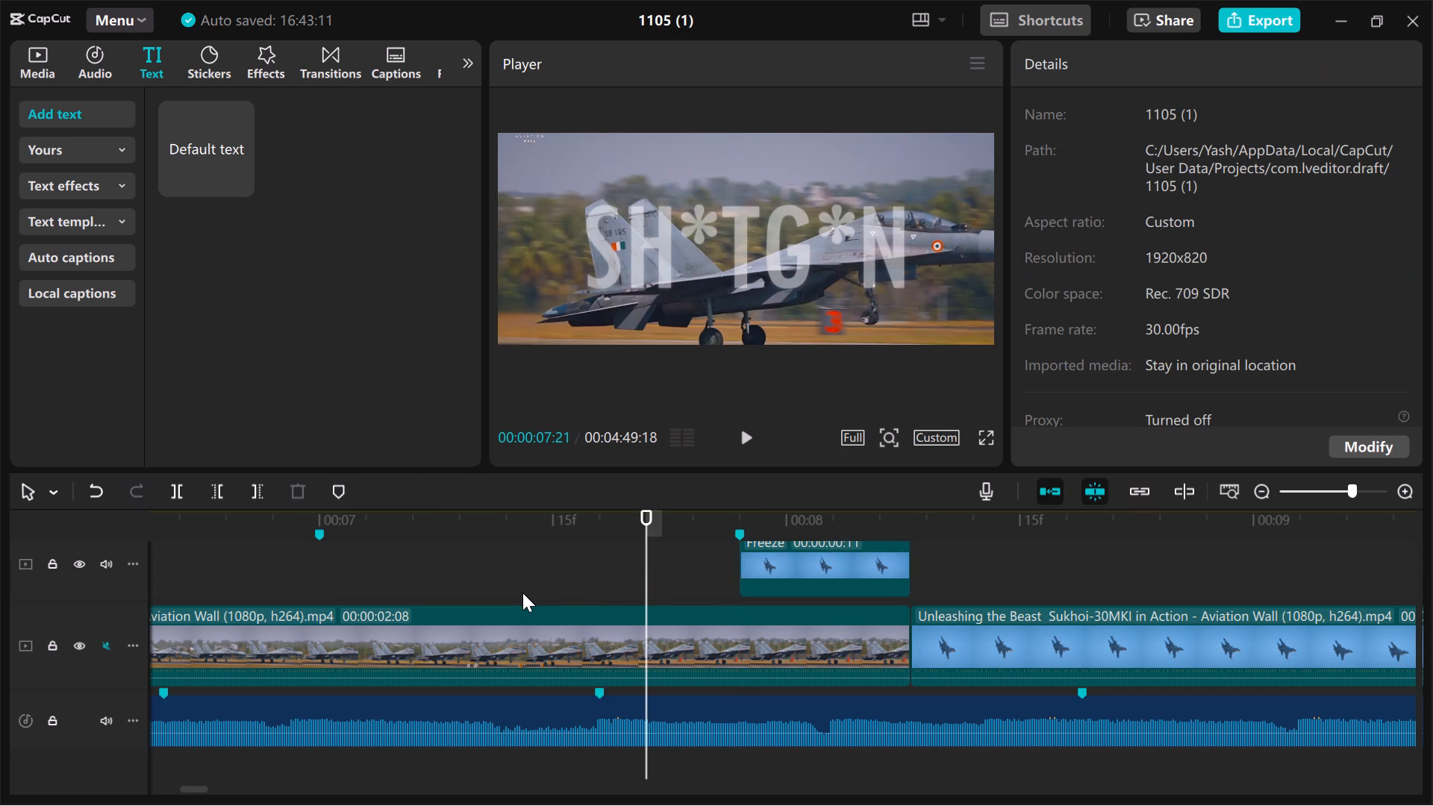
Play the section from the SHOT and SH*TG*N lyrics through the freeze frame repeatedly to check how it appears at full size.
key(space)
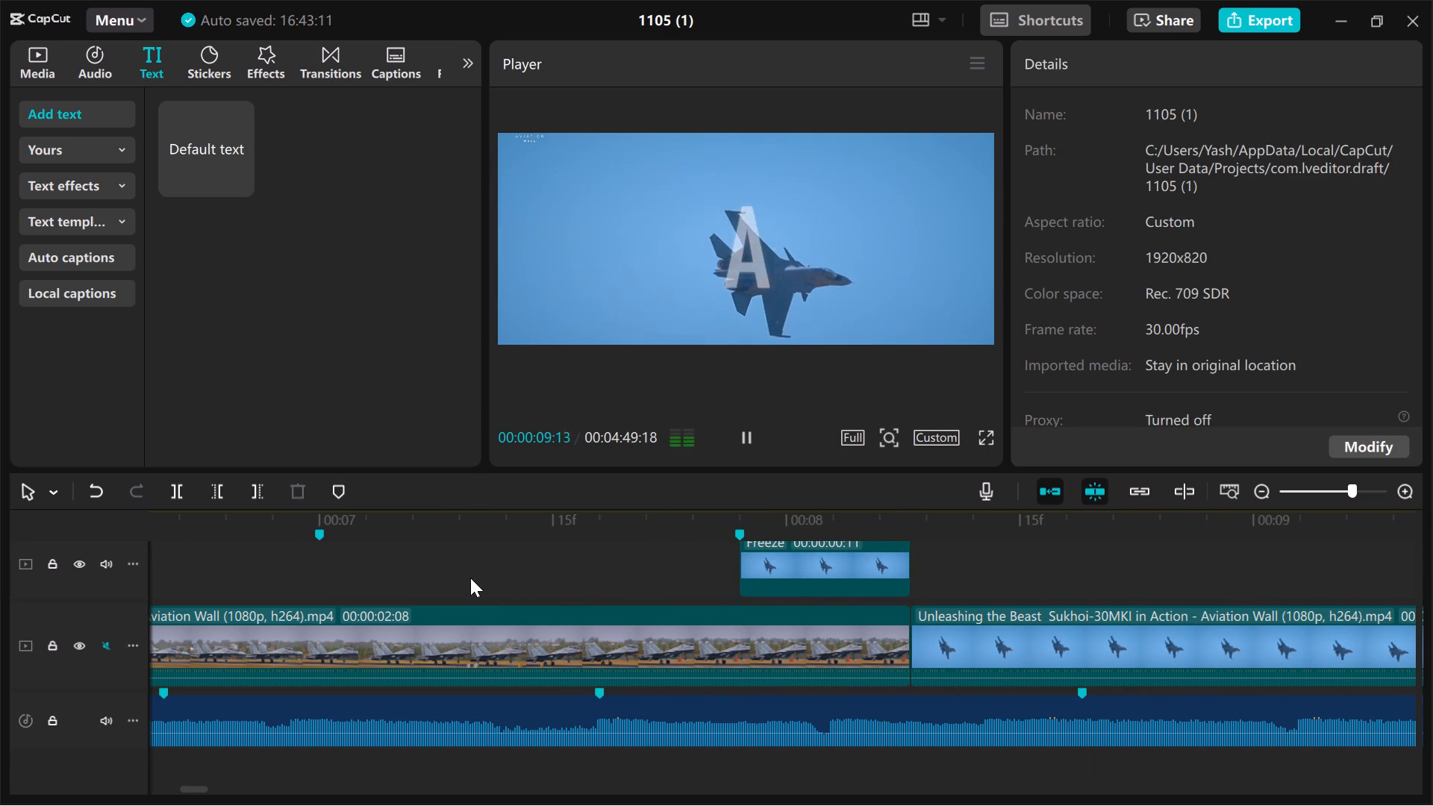
click(461, 575)
key(space)
key(space)
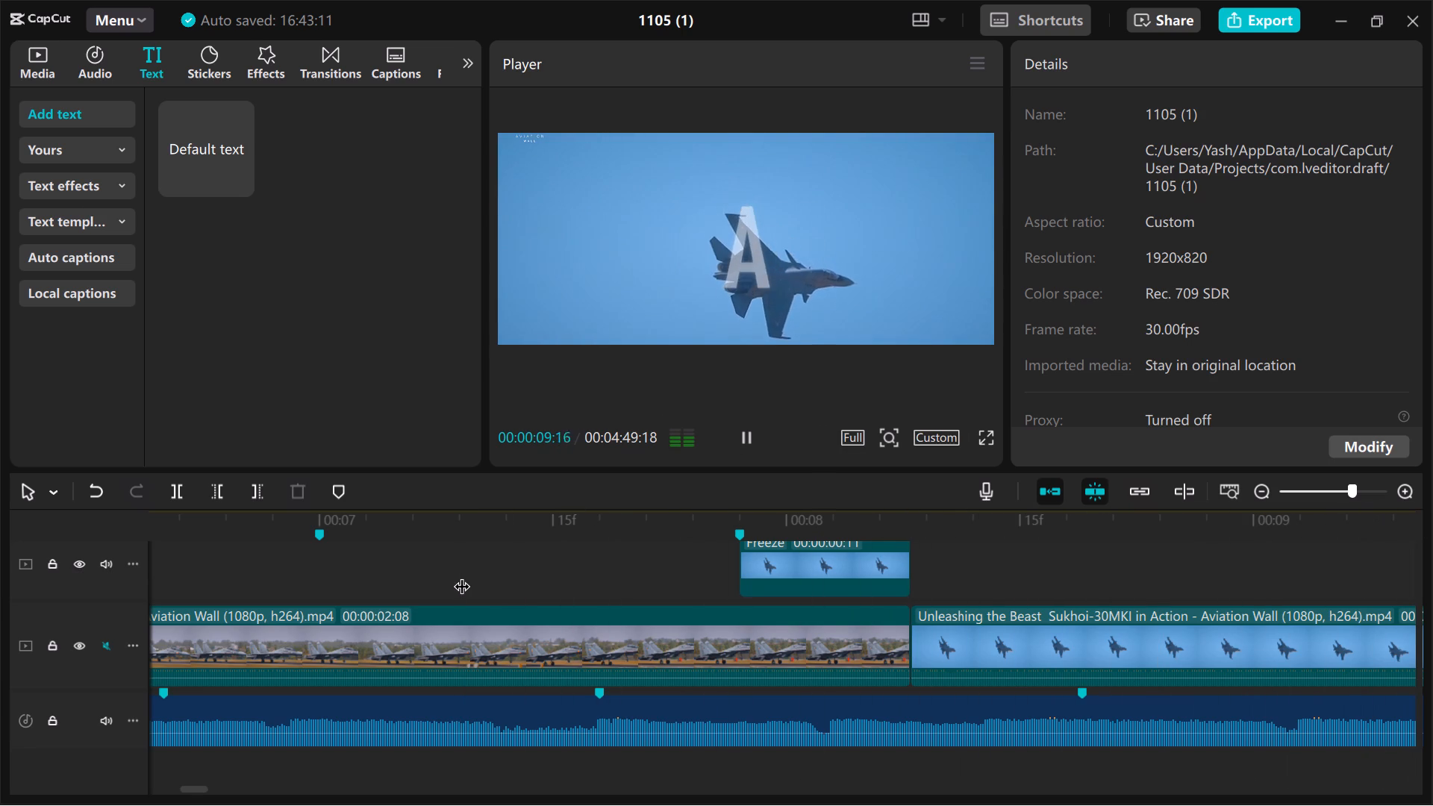
click(461, 575)
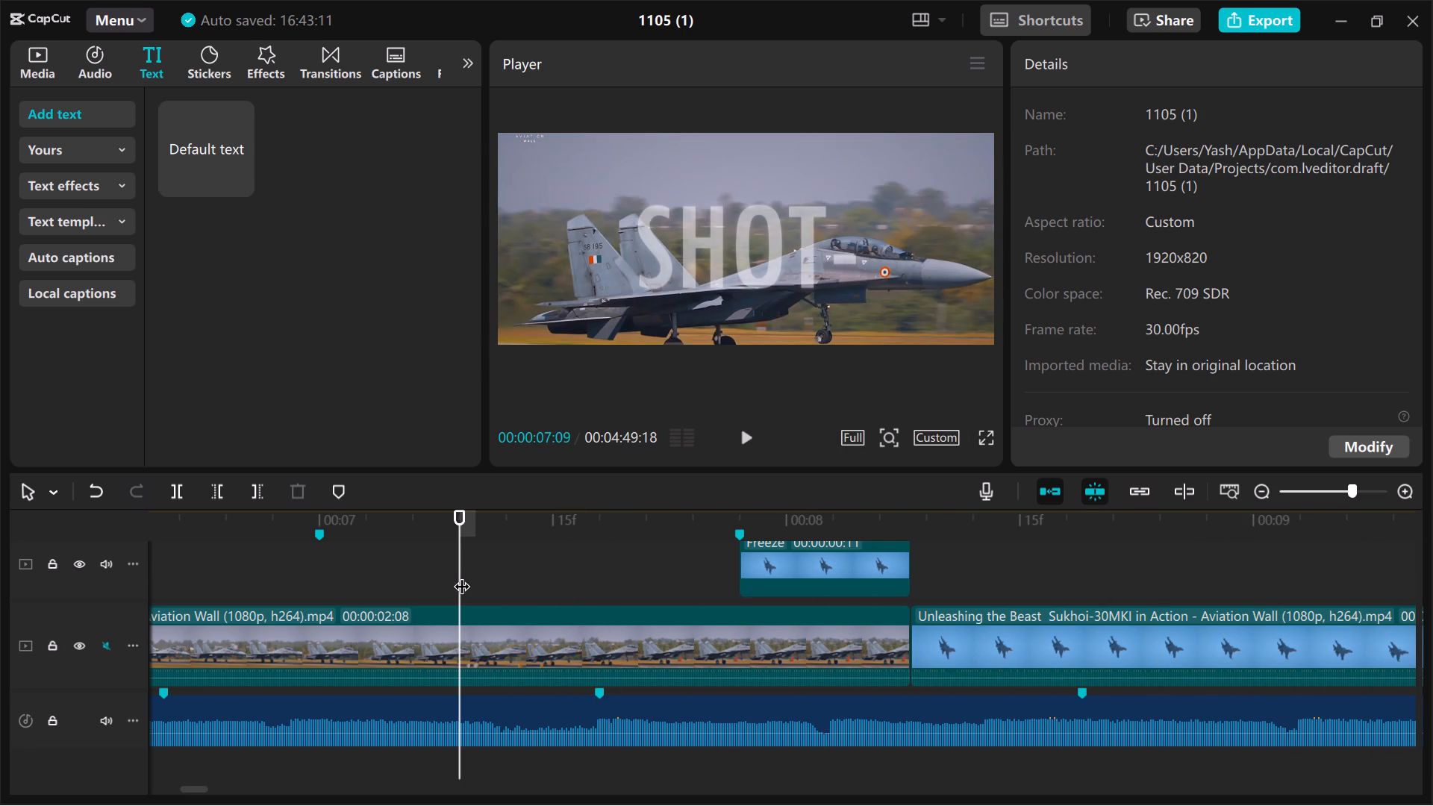
key(space)
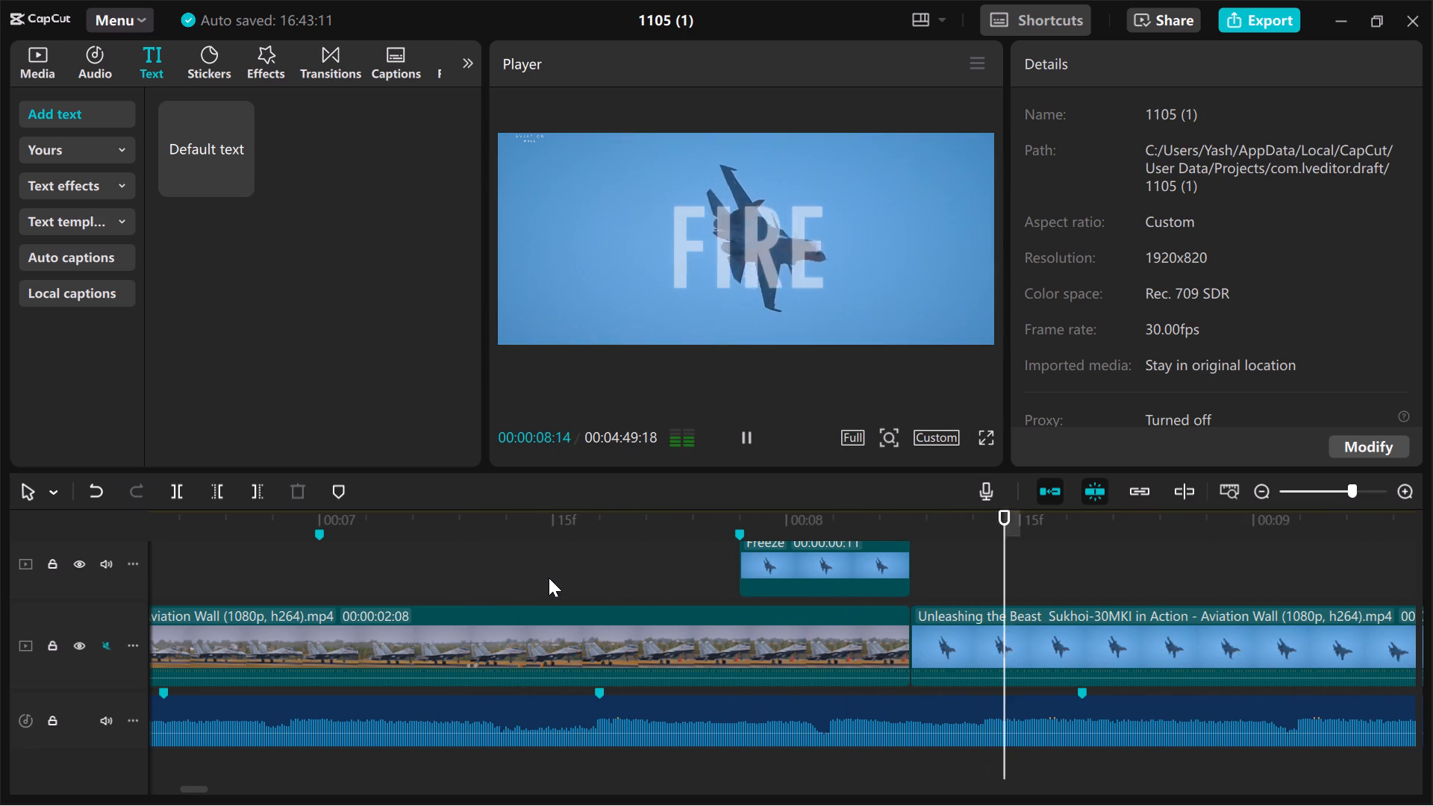
scroll(549, 578, left, 2)
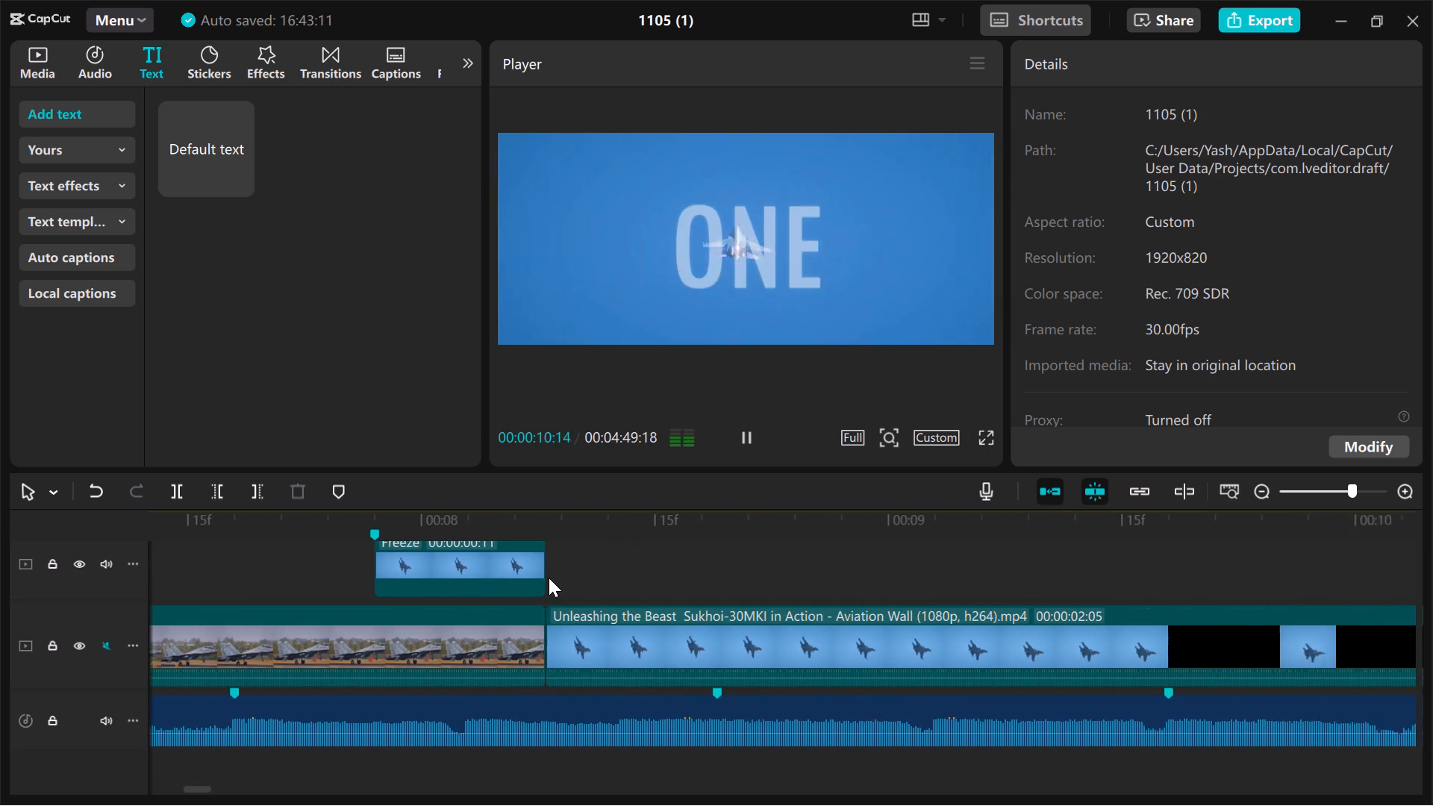
scroll(549, 578, left, 1)
ctrl+scroll(549, 578, down, 4)
scroll(549, 578, left, 1)
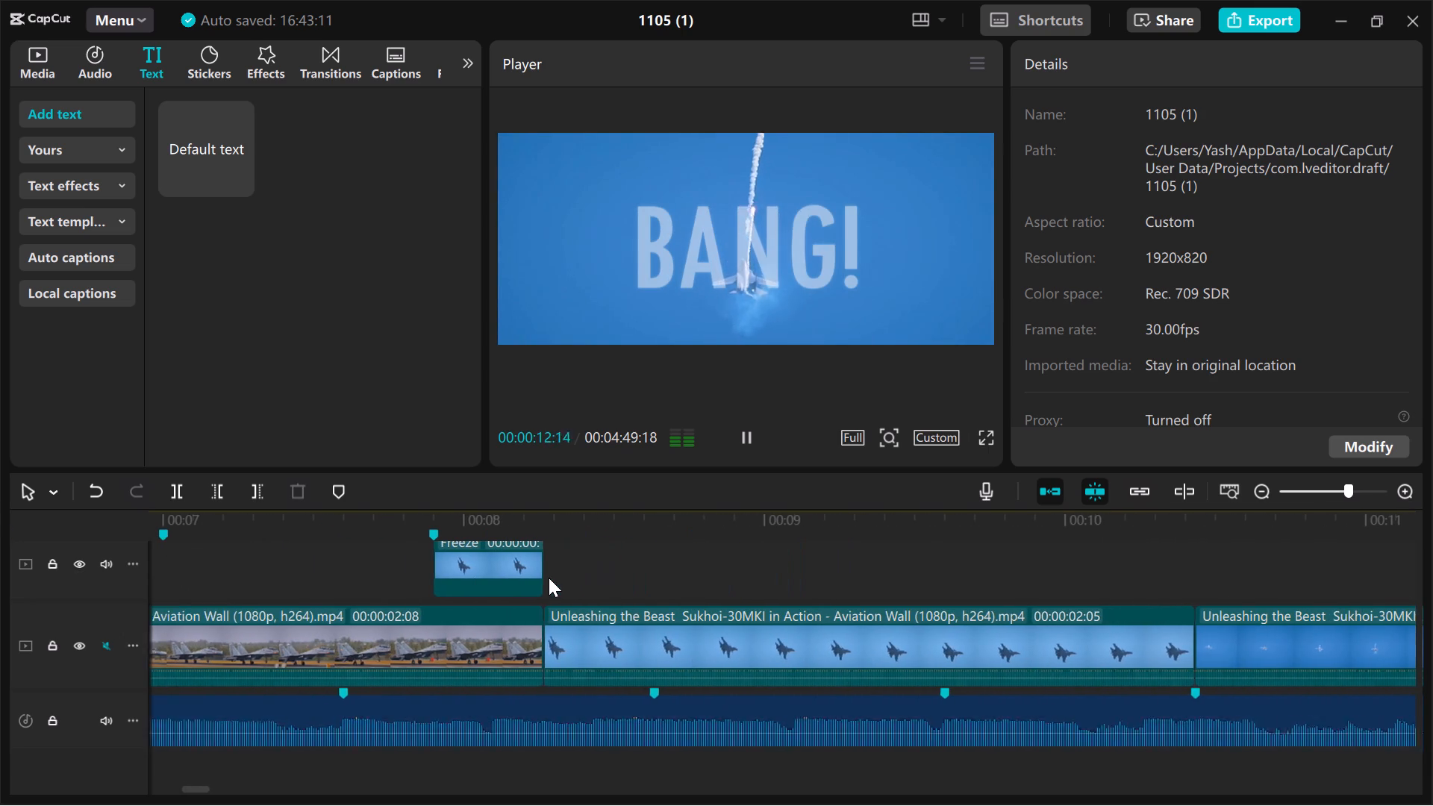
scroll(549, 578, left, 1)
click(319, 580)
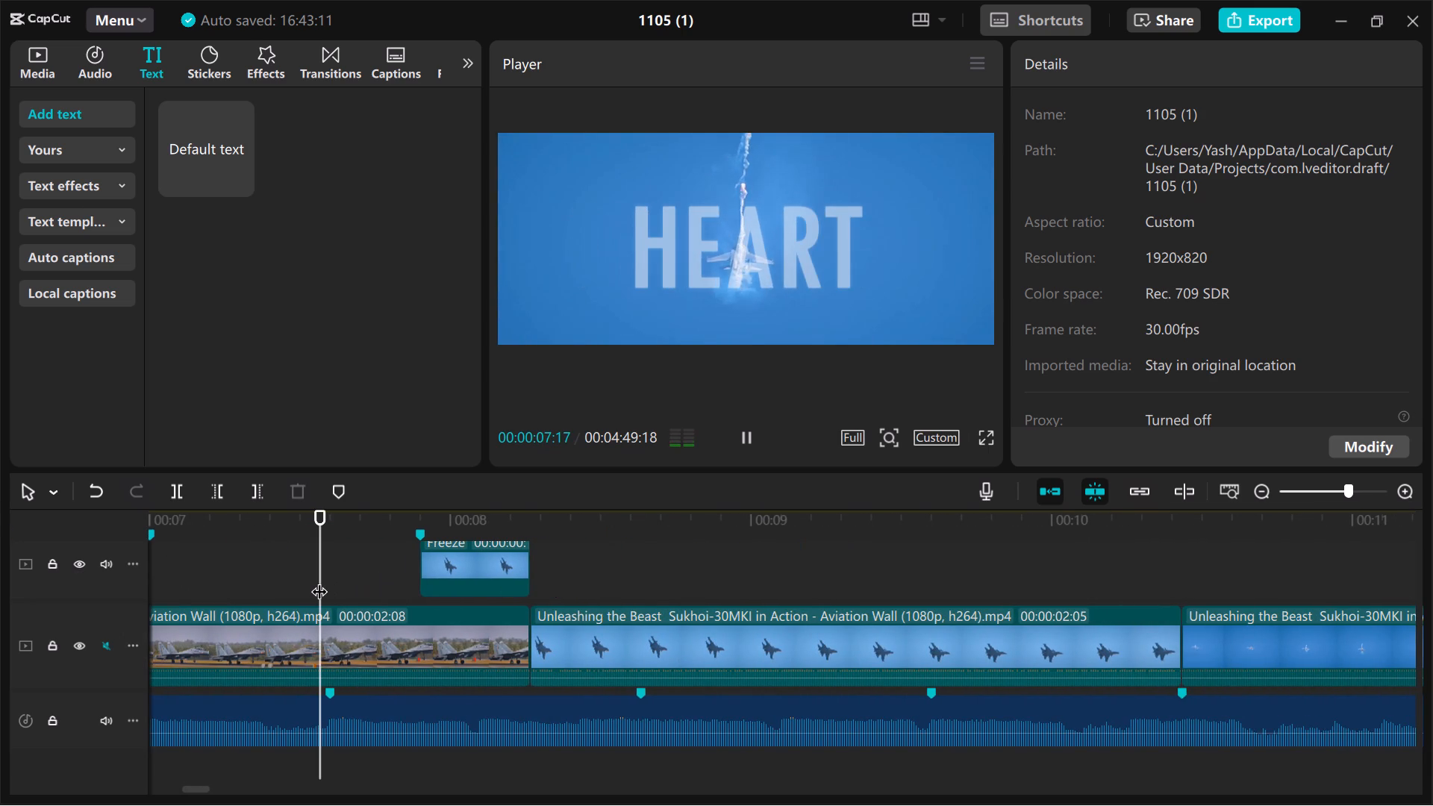
key(space)
key(space)
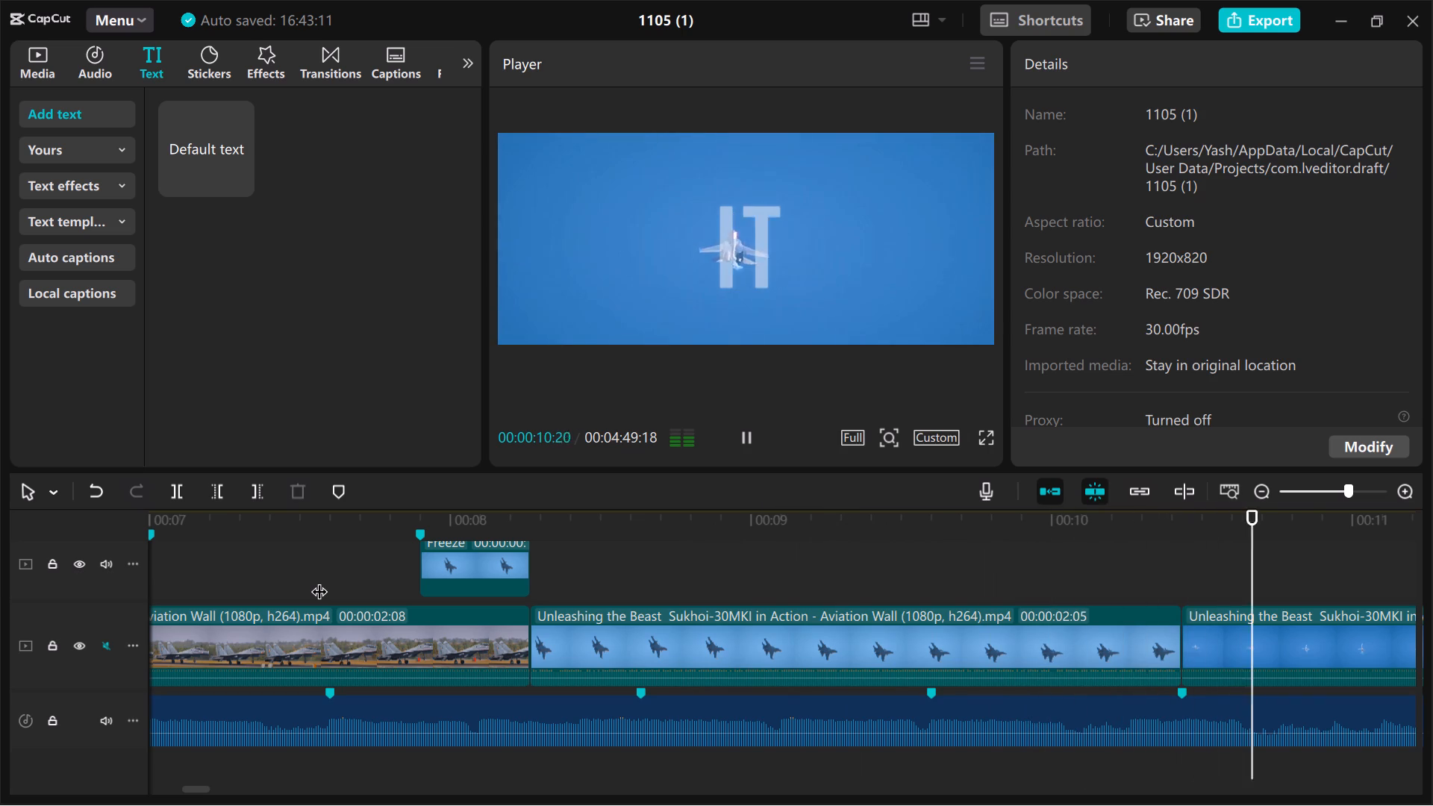
Play the jet footage from the FIRE lyric through A HOT ONE repeatedly to check it against the beats.
ctrl+scroll(324, 566, down, 7)
scroll(324, 566, left, 1)
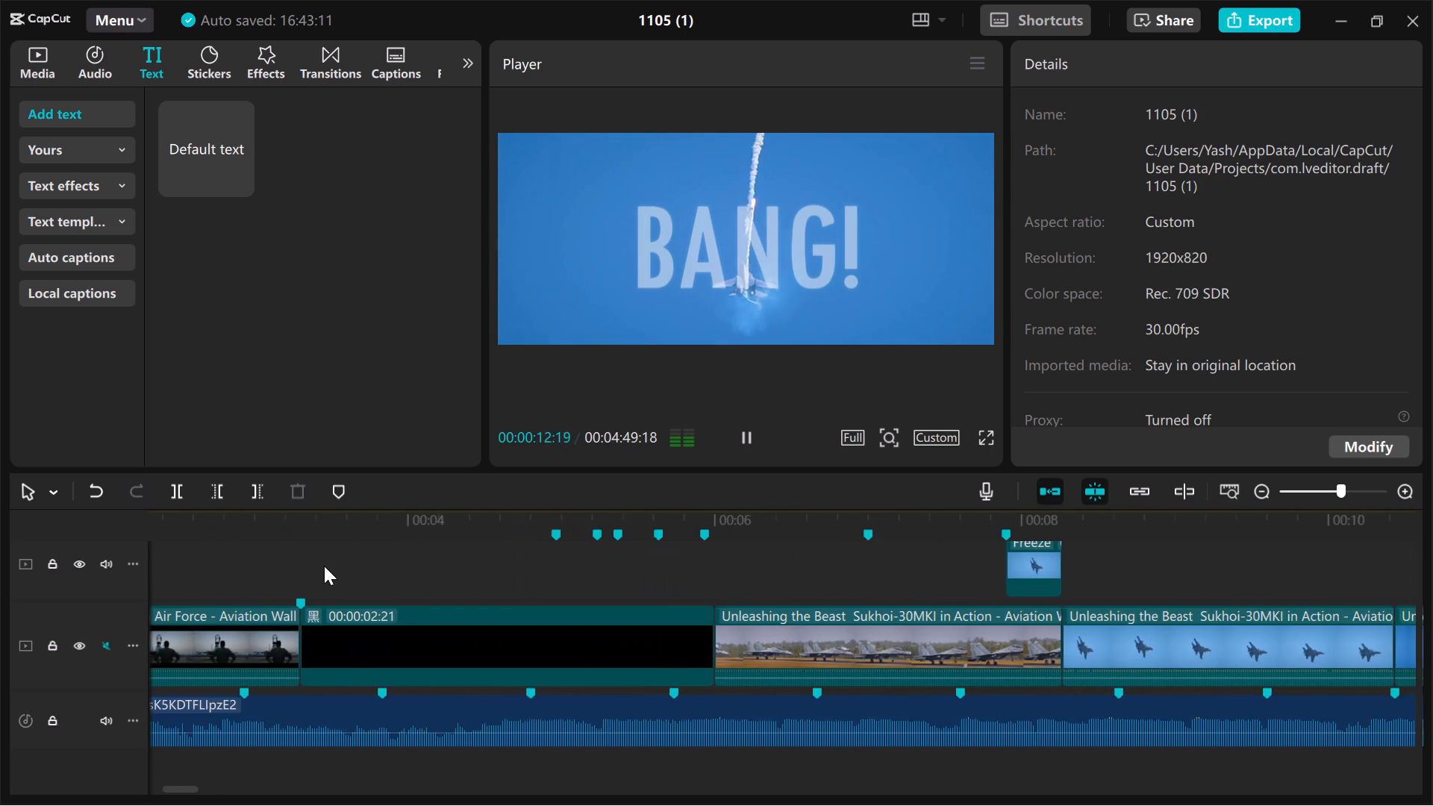
scroll(324, 566, left, 2)
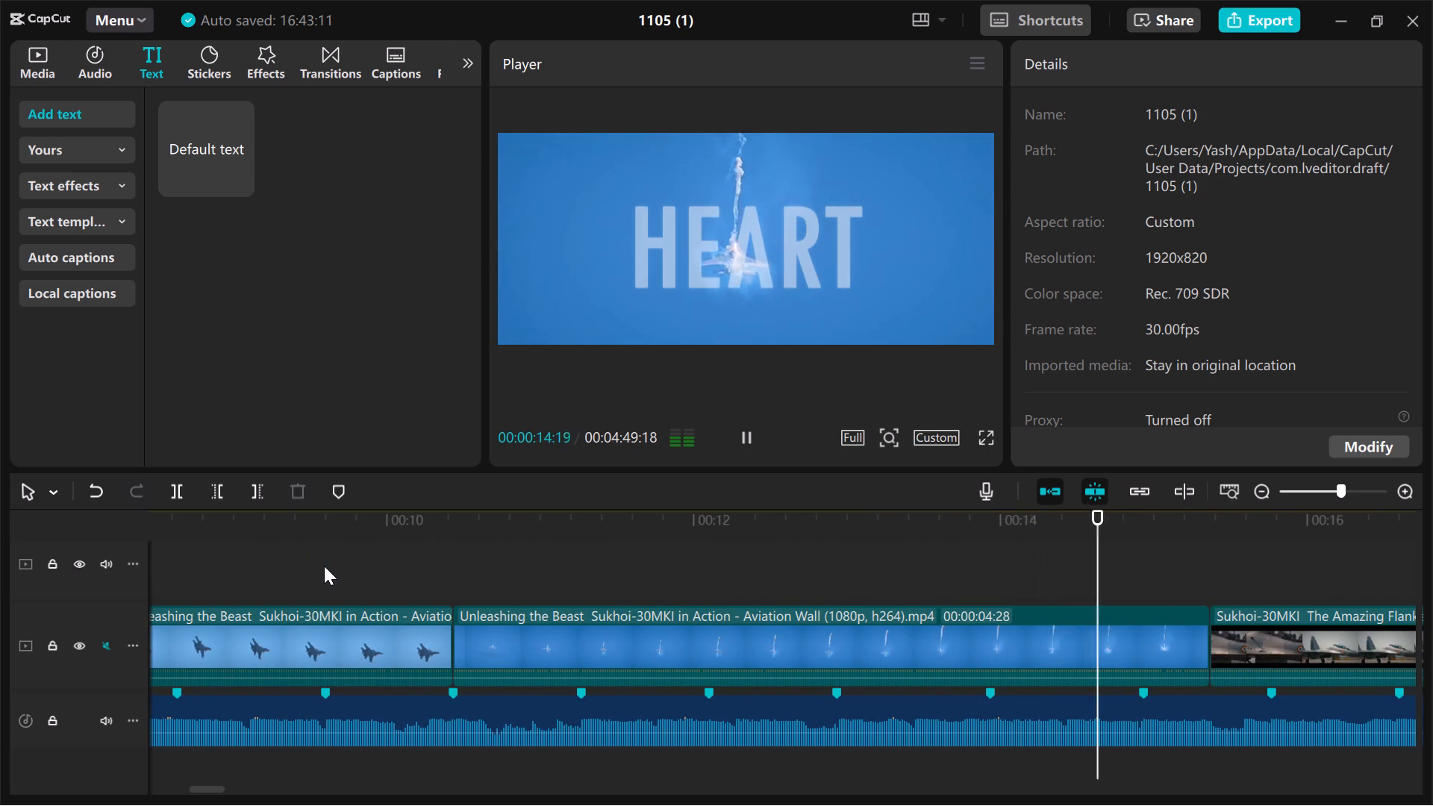
scroll(324, 566, left, 1)
scroll(324, 566, right, 1)
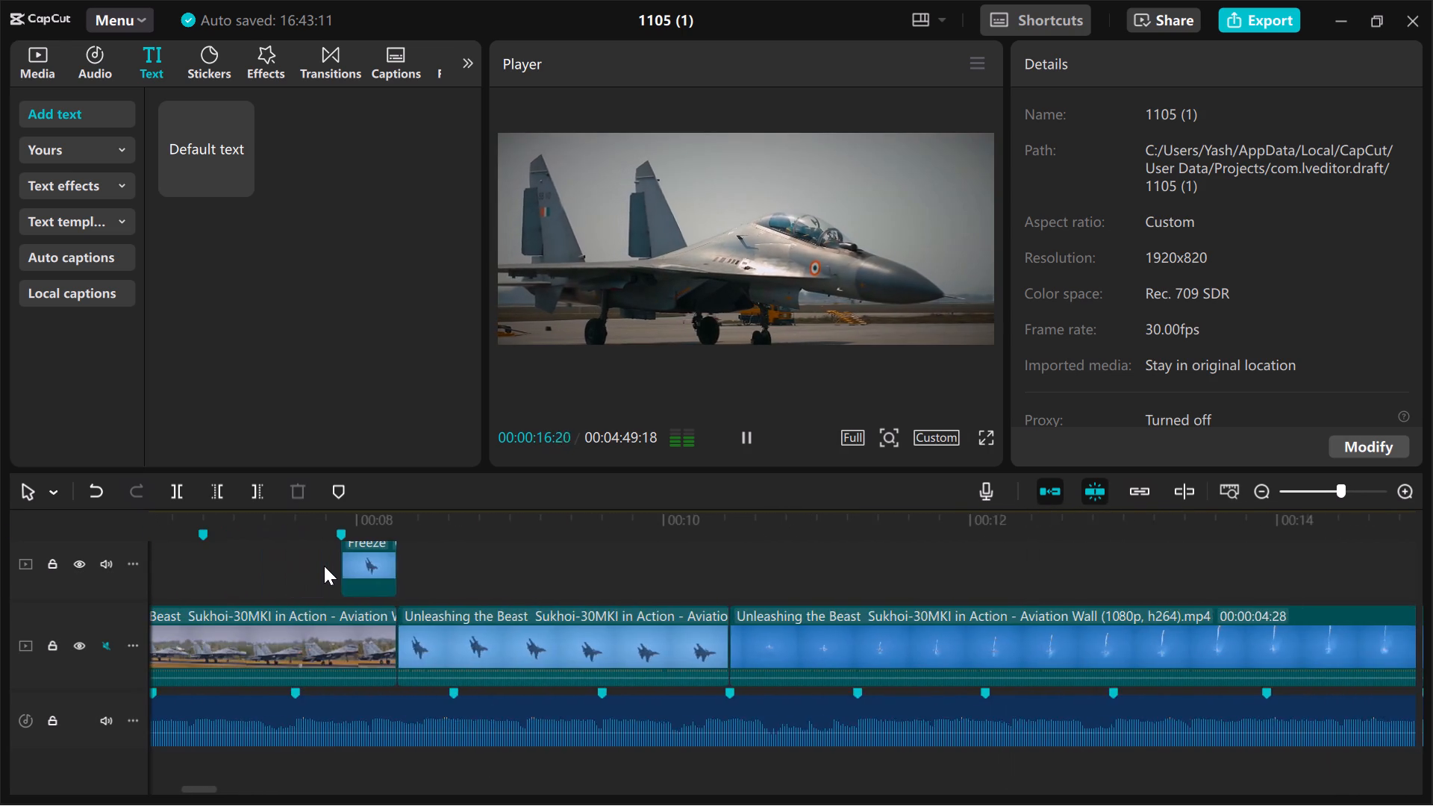
scroll(324, 566, right, 1)
click(554, 566)
key(space)
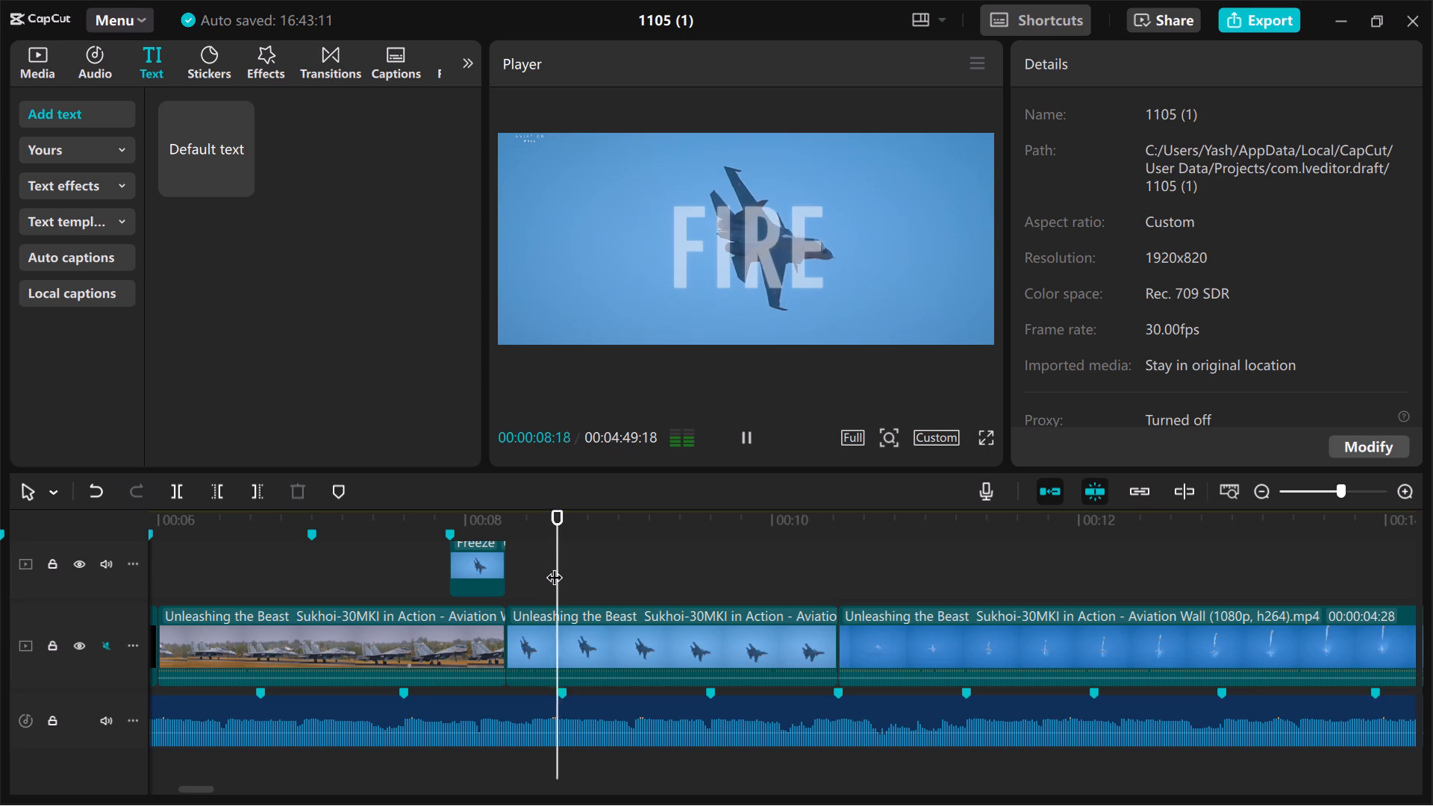
key(space)
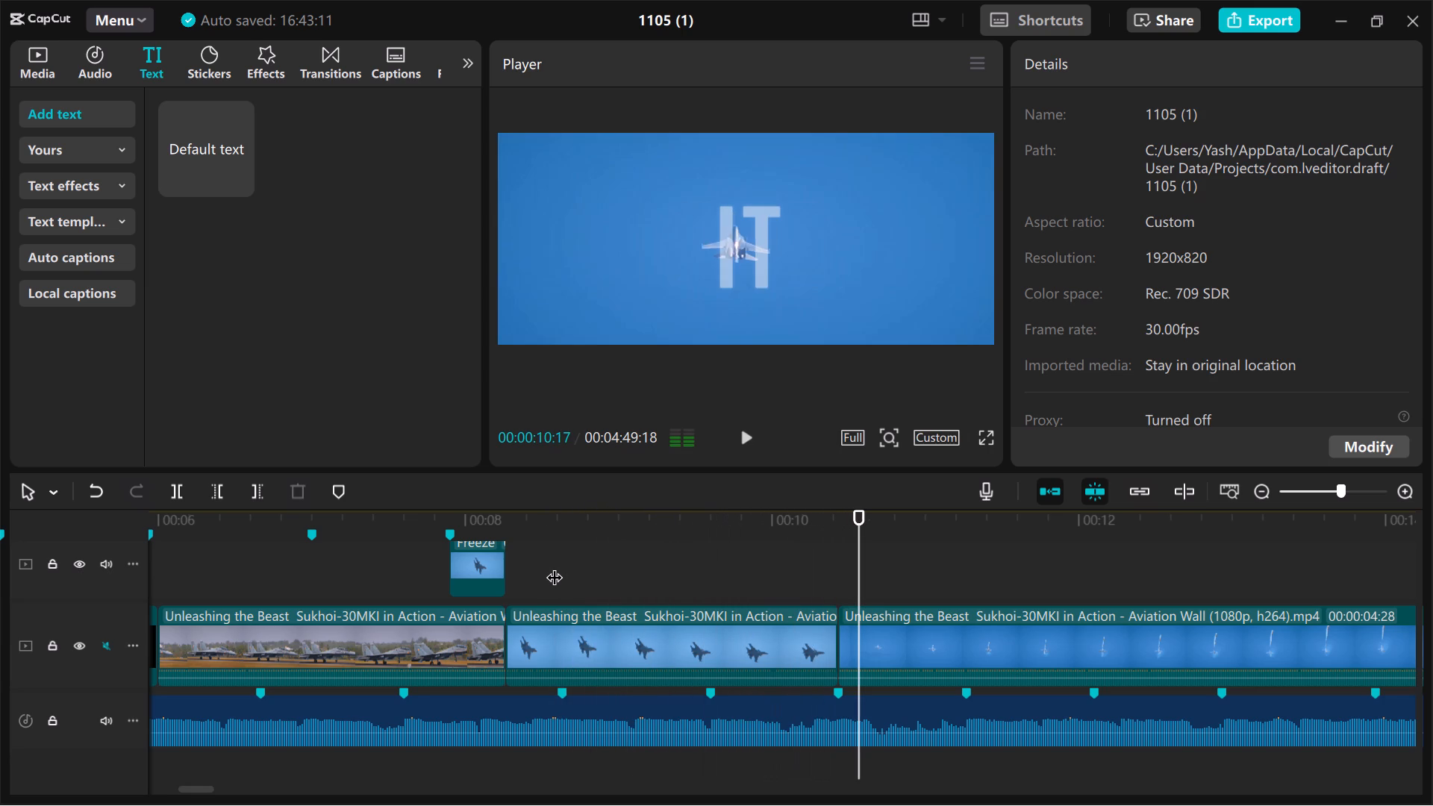
click(554, 566)
key(space)
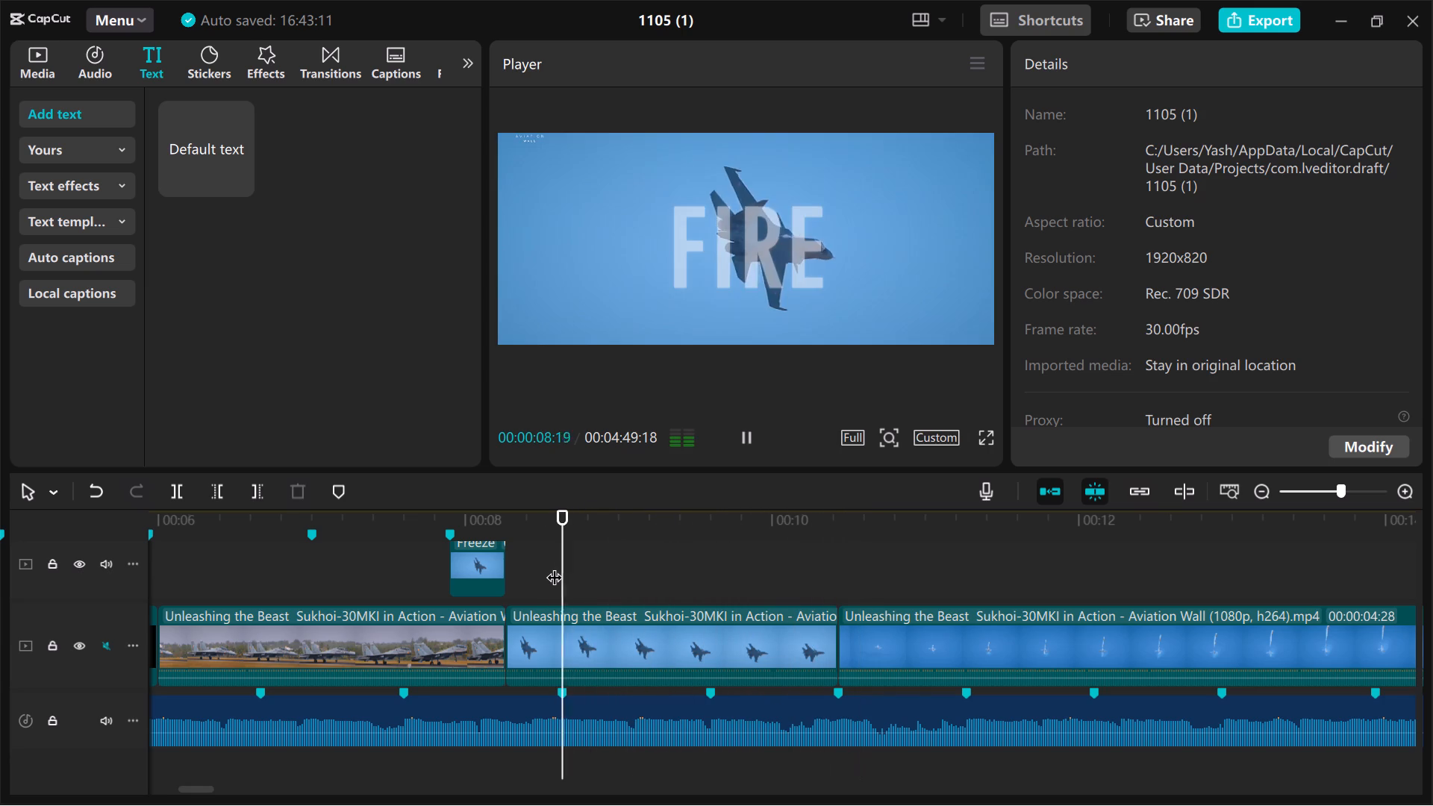
key(space)
key(space)
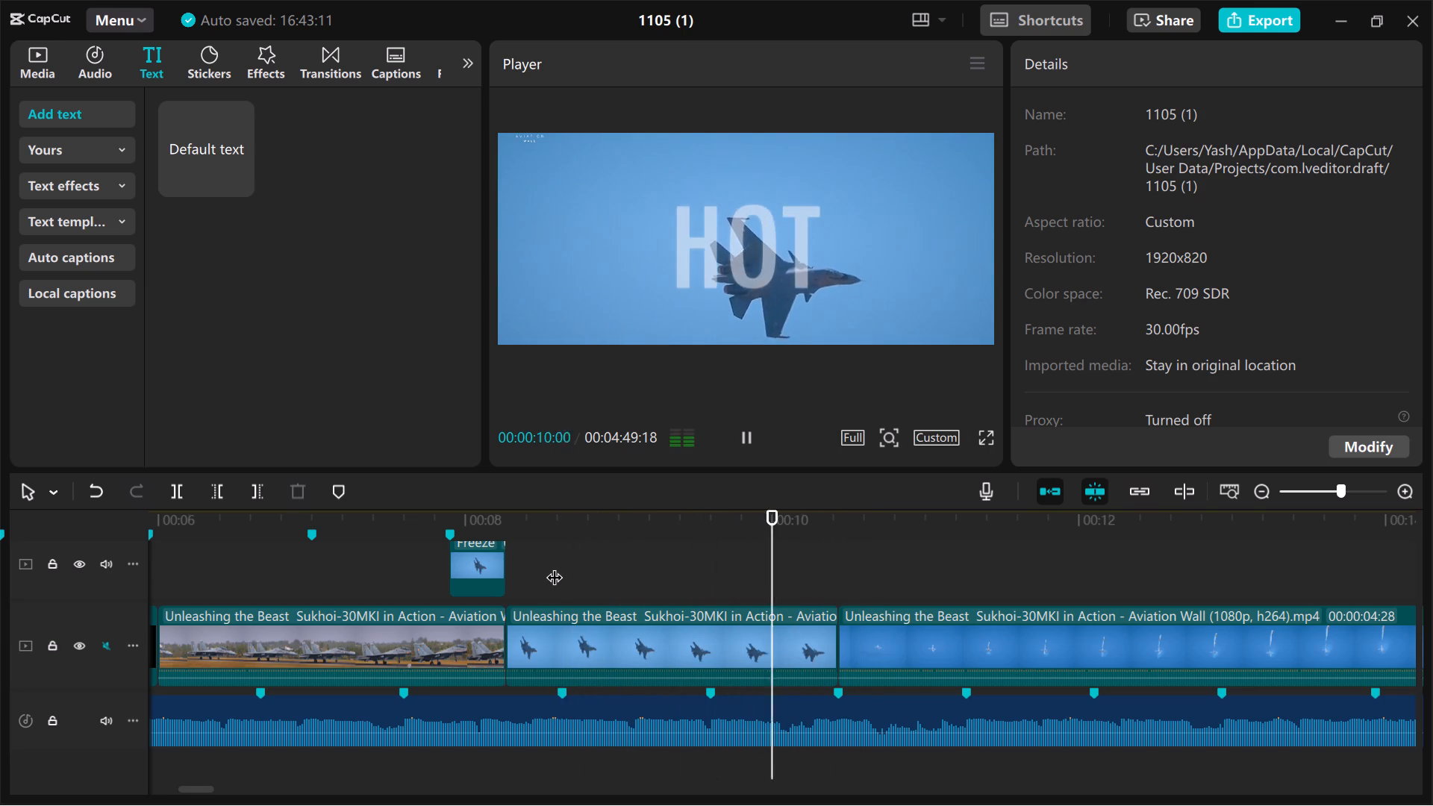
click(543, 557)
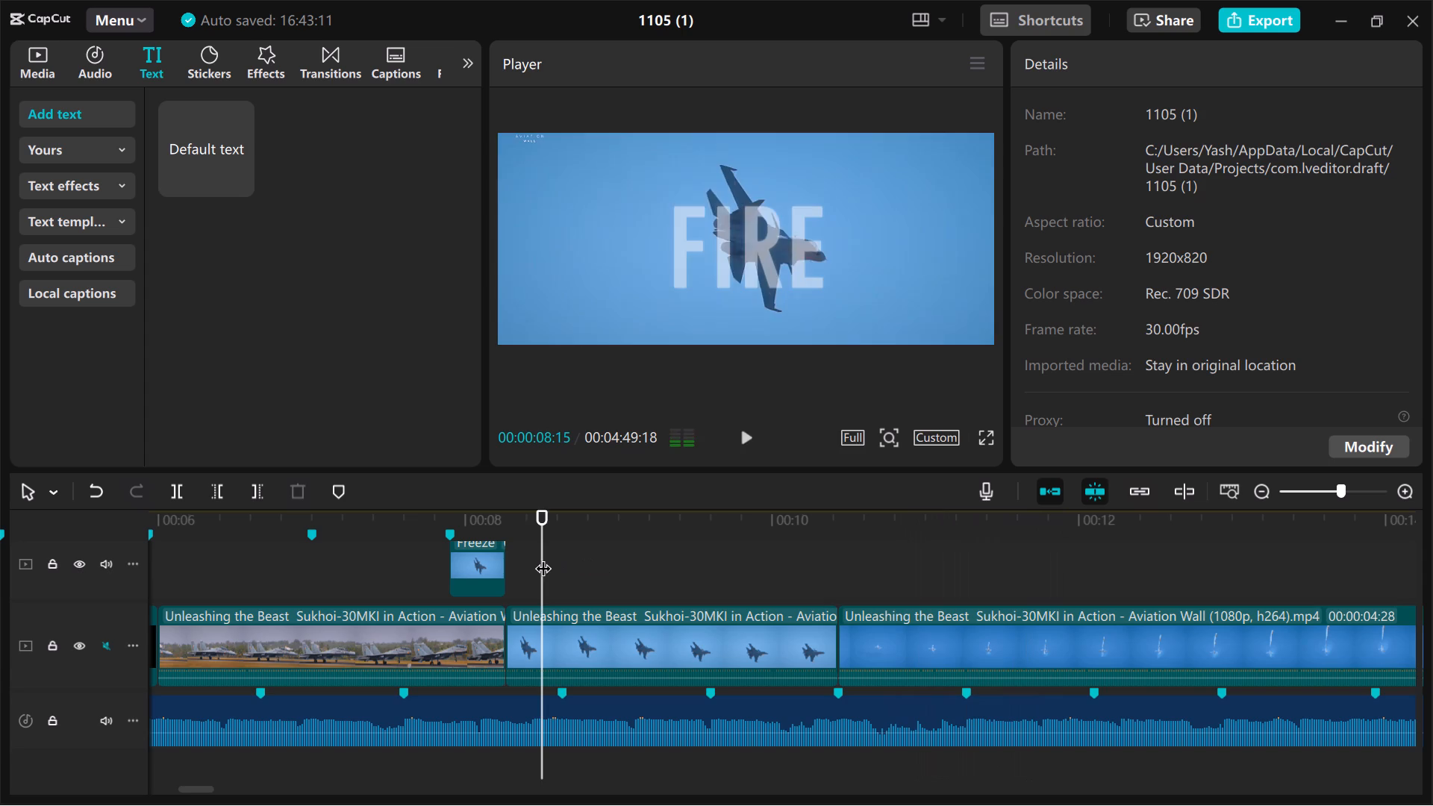
key(space)
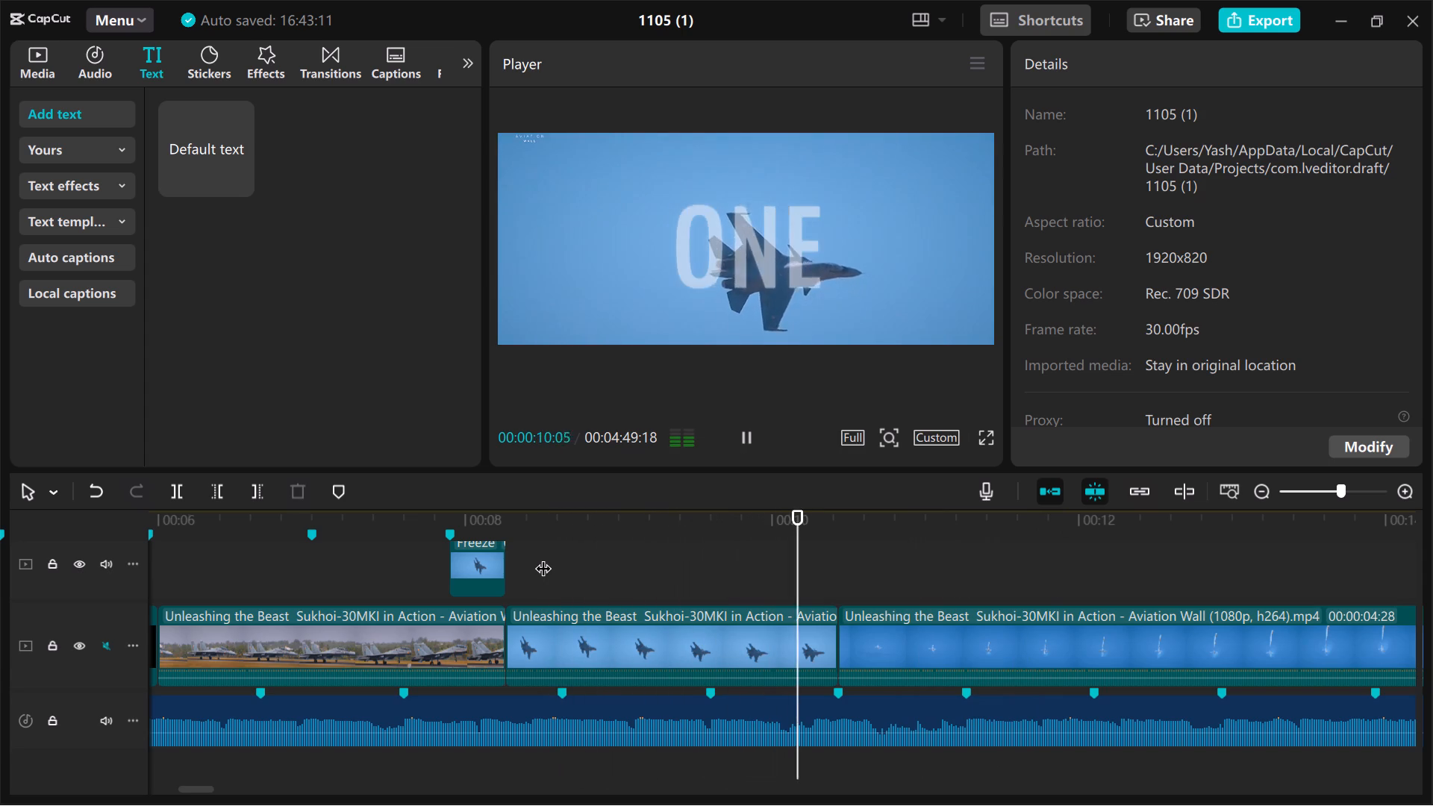
click(607, 557)
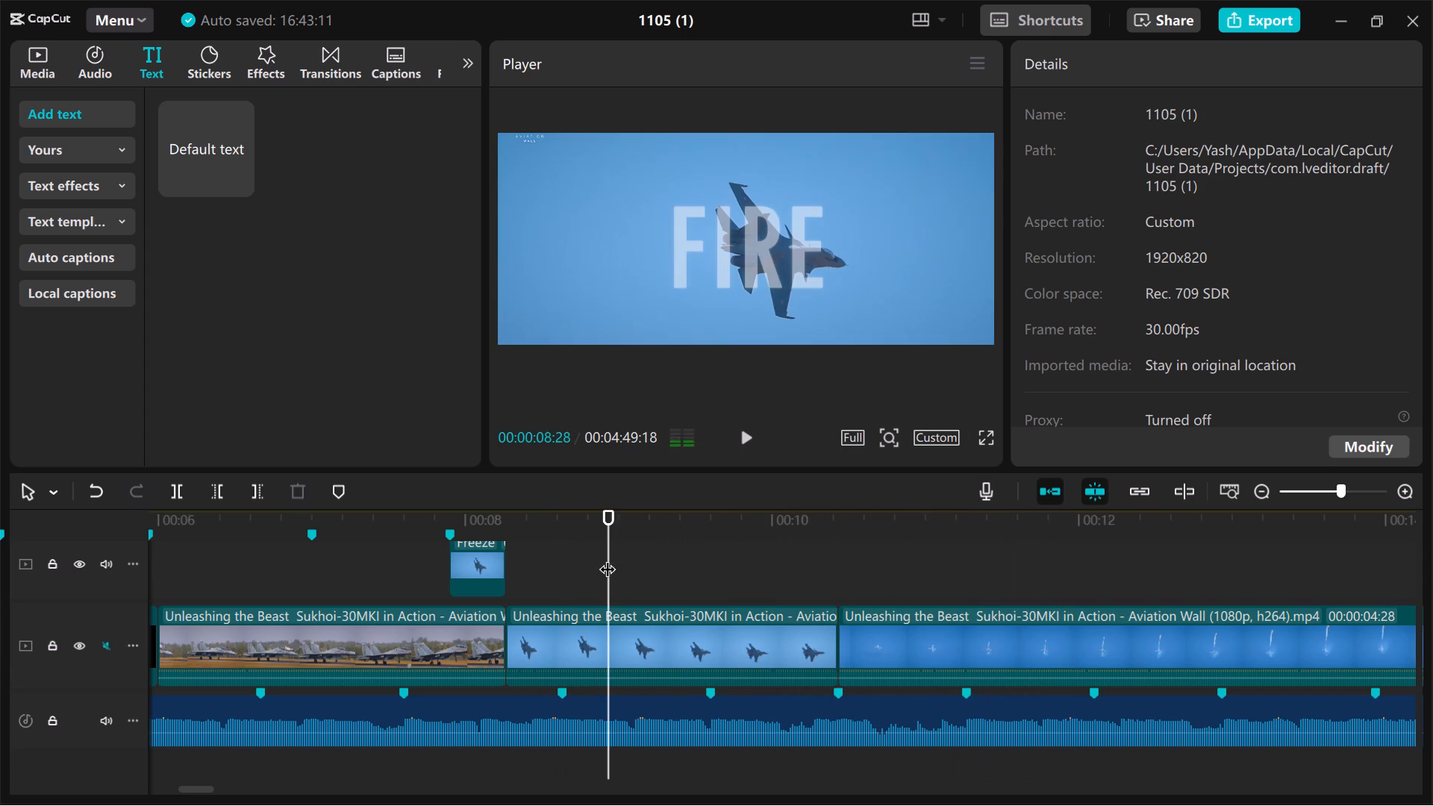
Unhide the reference video track above the freeze-frame overlay.
scroll(643, 553, up, 1)
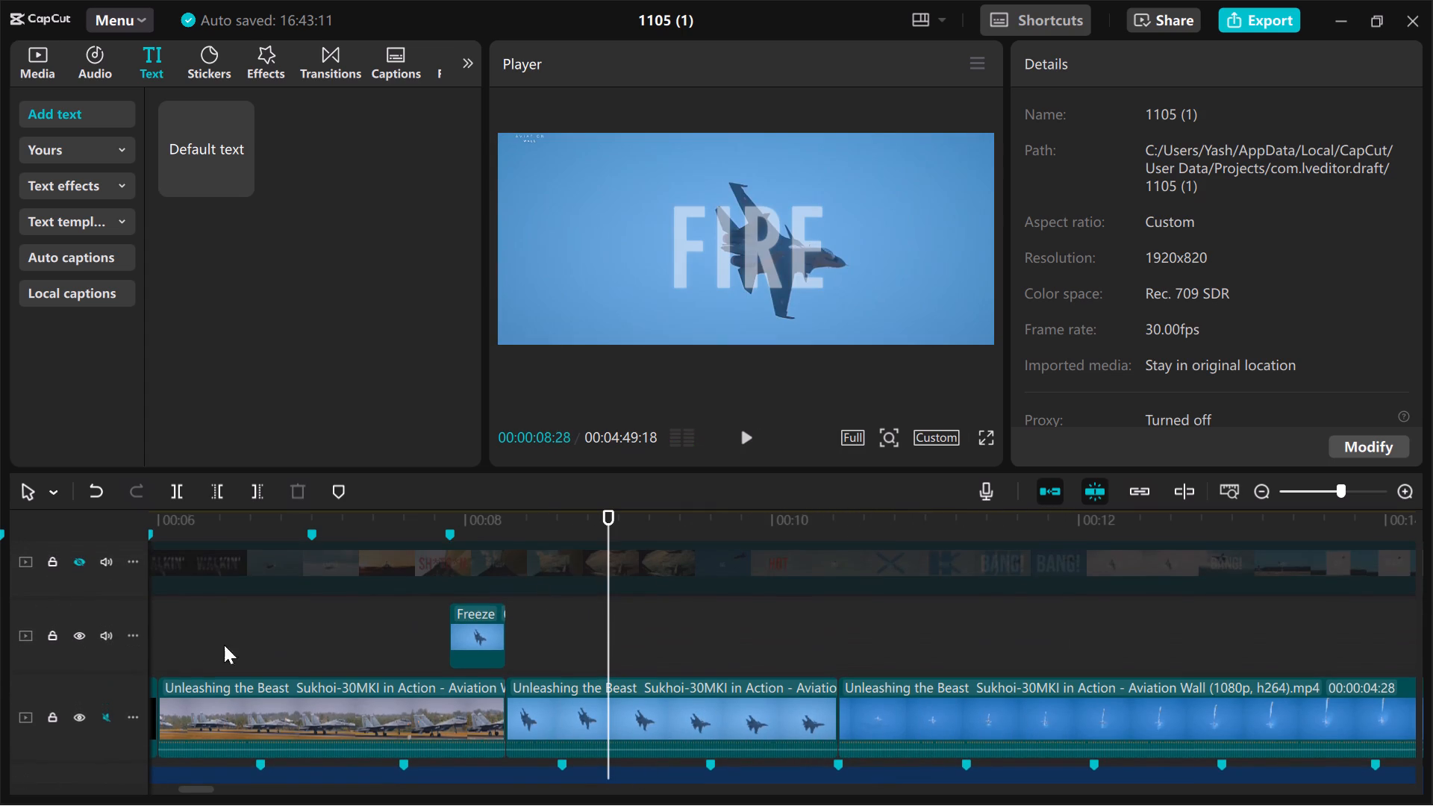
click(72, 561)
Play the reference video over the edit from the FIRE lyric through A HOT ONE and BANG! to compare visuals and timing.
key(space)
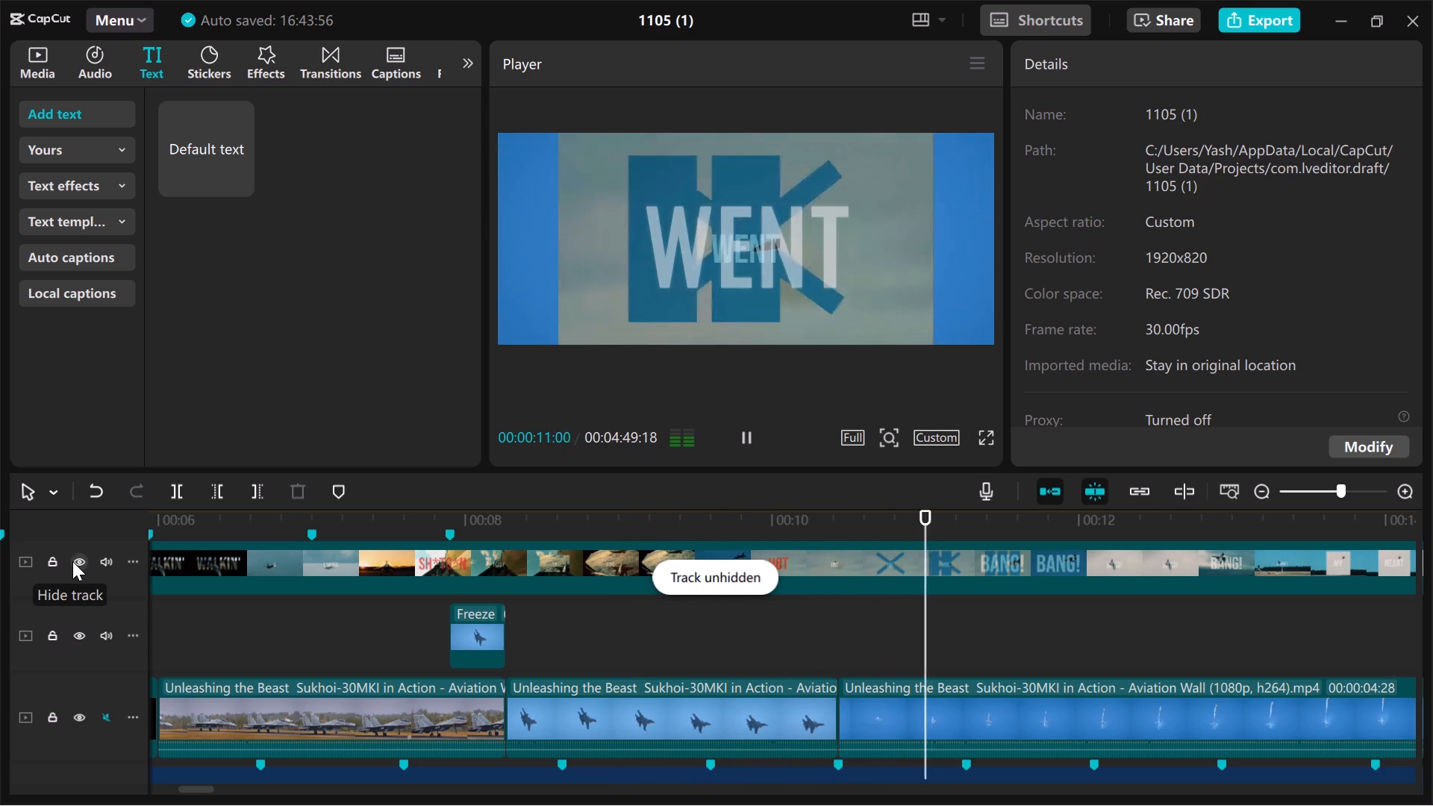
key(space)
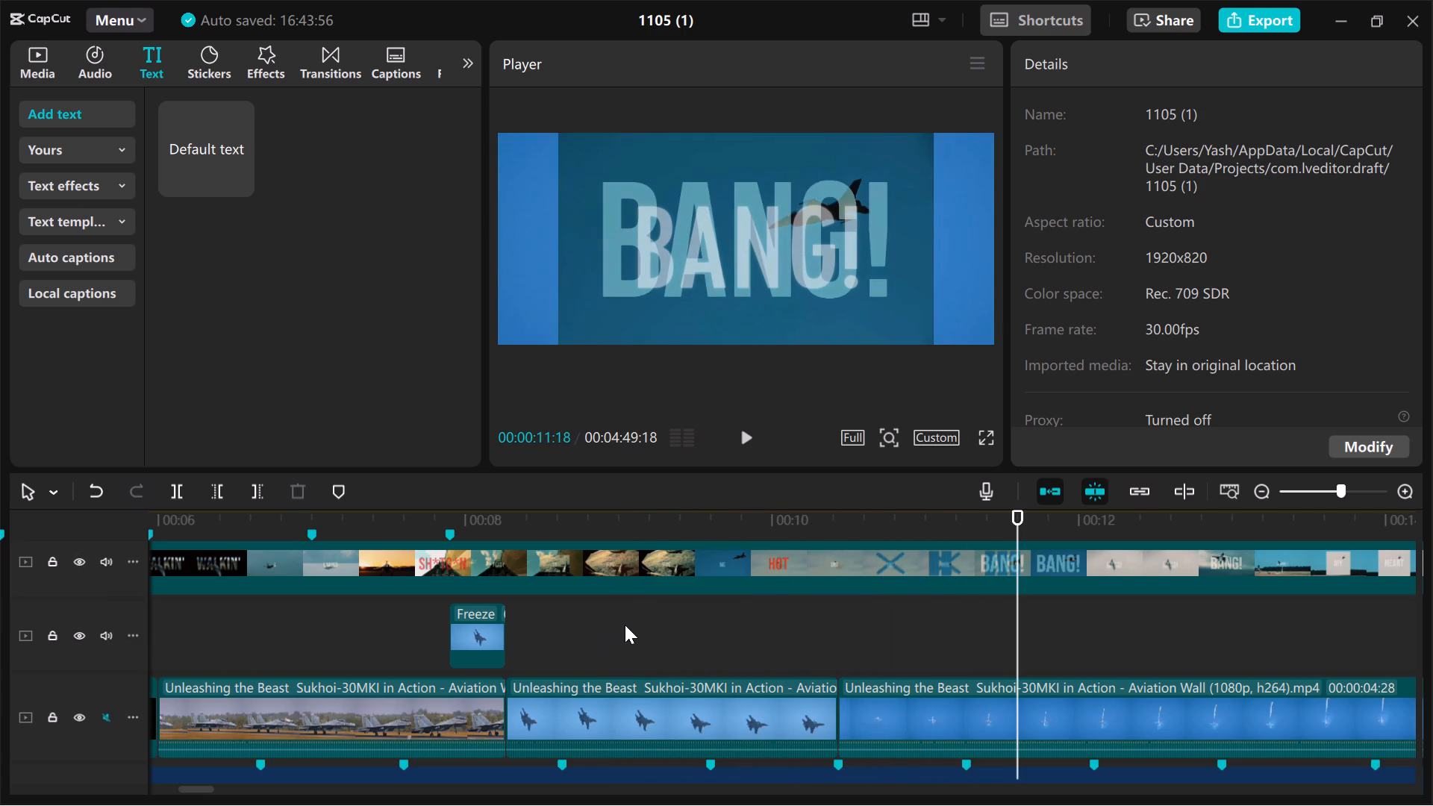
click(625, 625)
key(space)
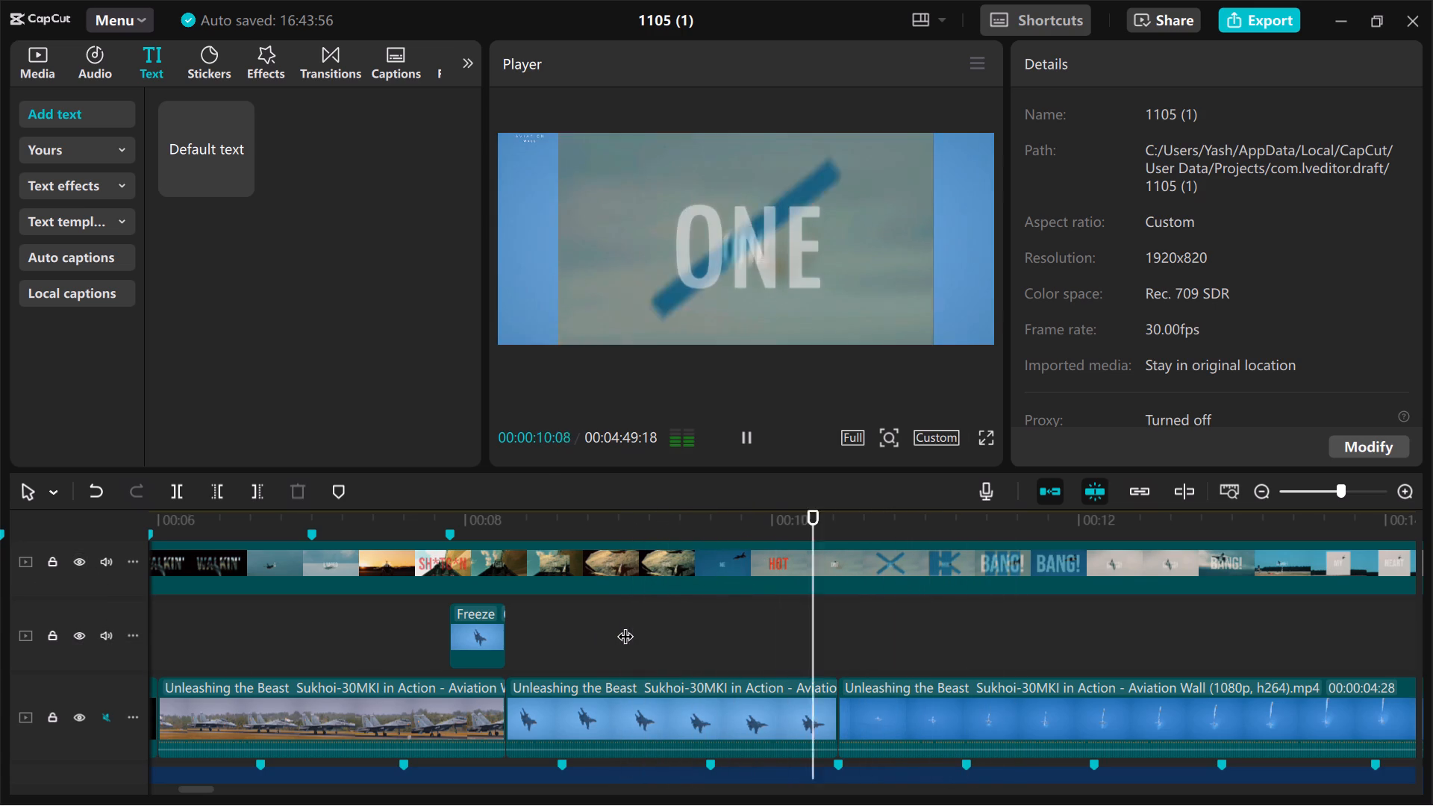
click(692, 629)
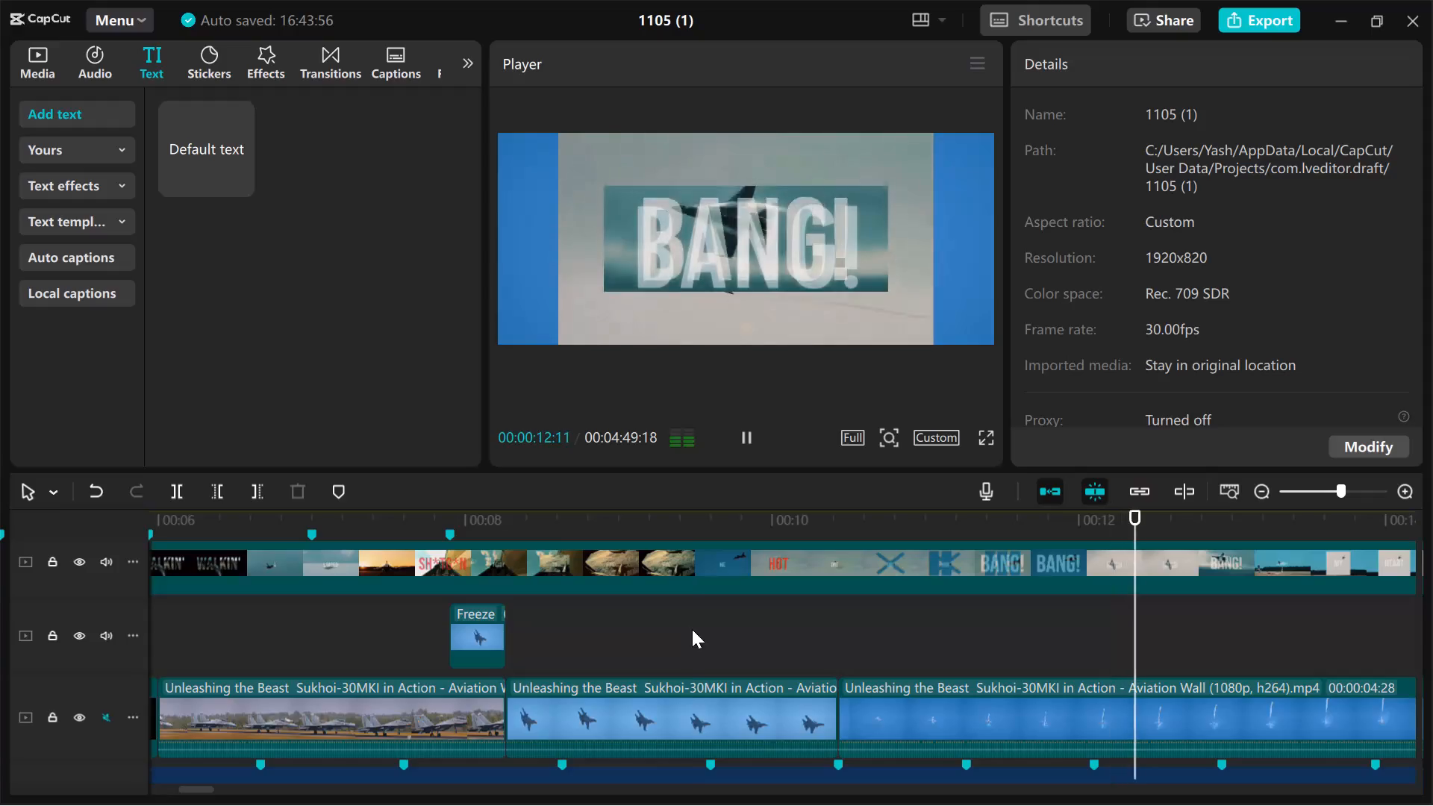
right_drag(692, 629, 544, 686)
click(587, 637)
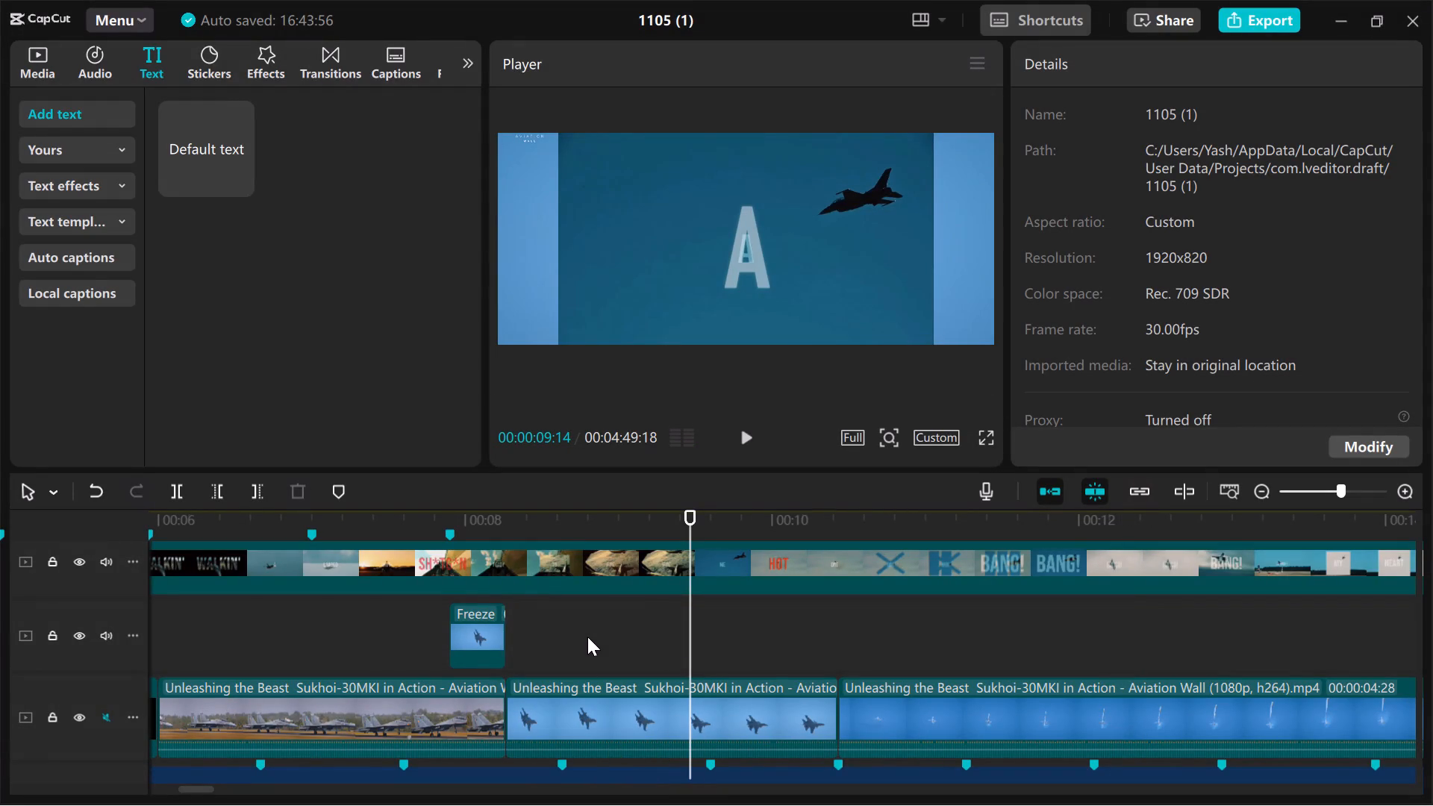
ctrl+scroll(631, 644, up, 14)
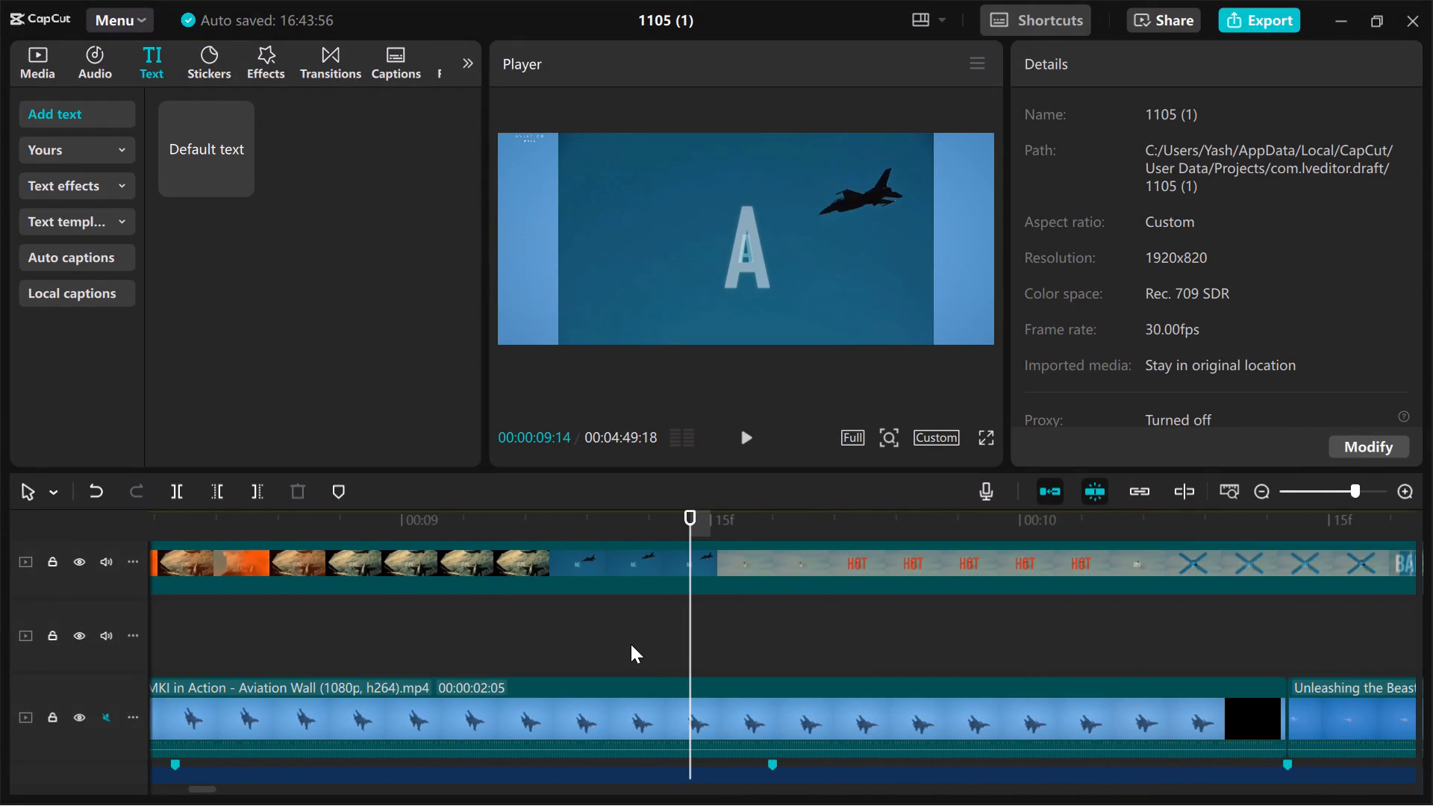
click(516, 643)
key(space)
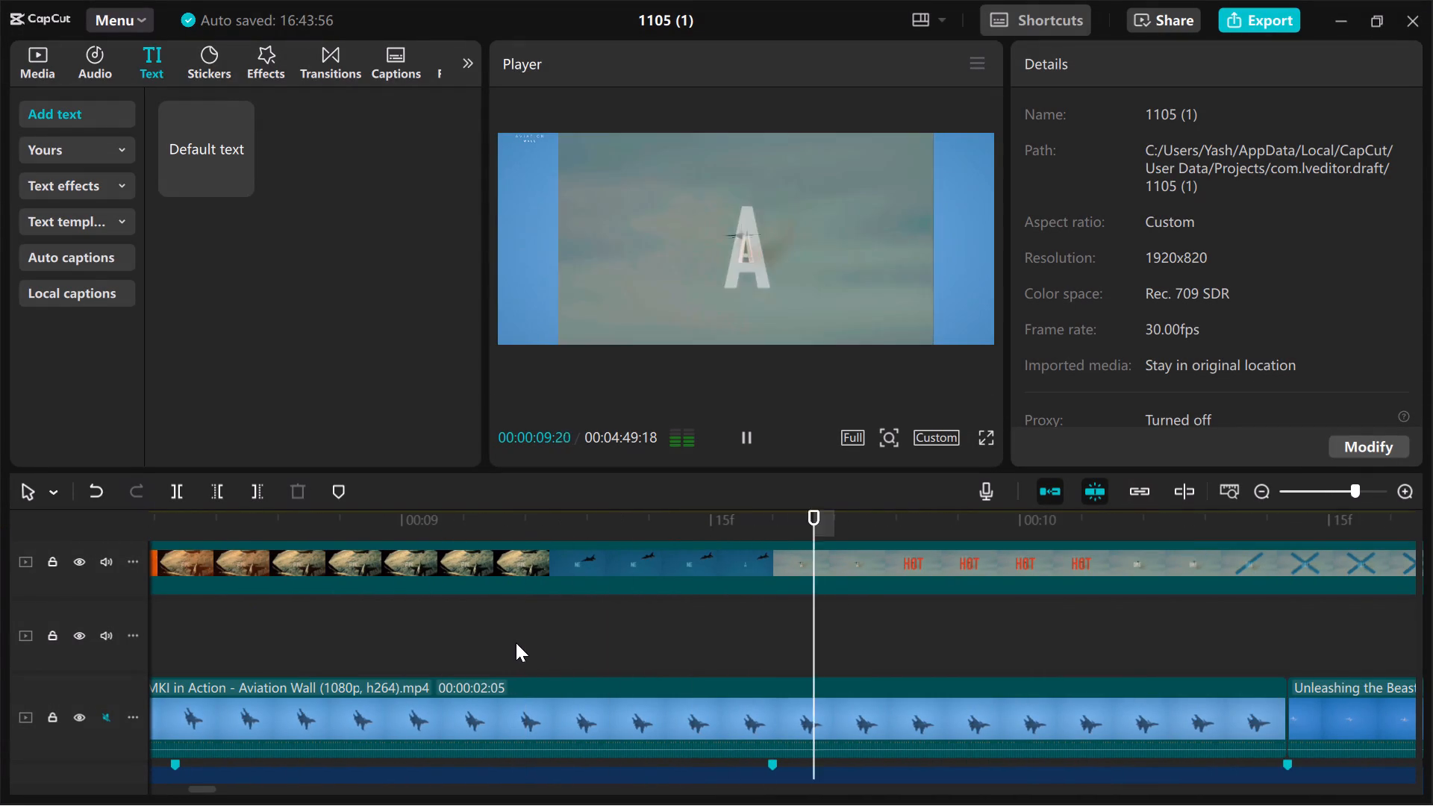
scroll(789, 649, left, 1)
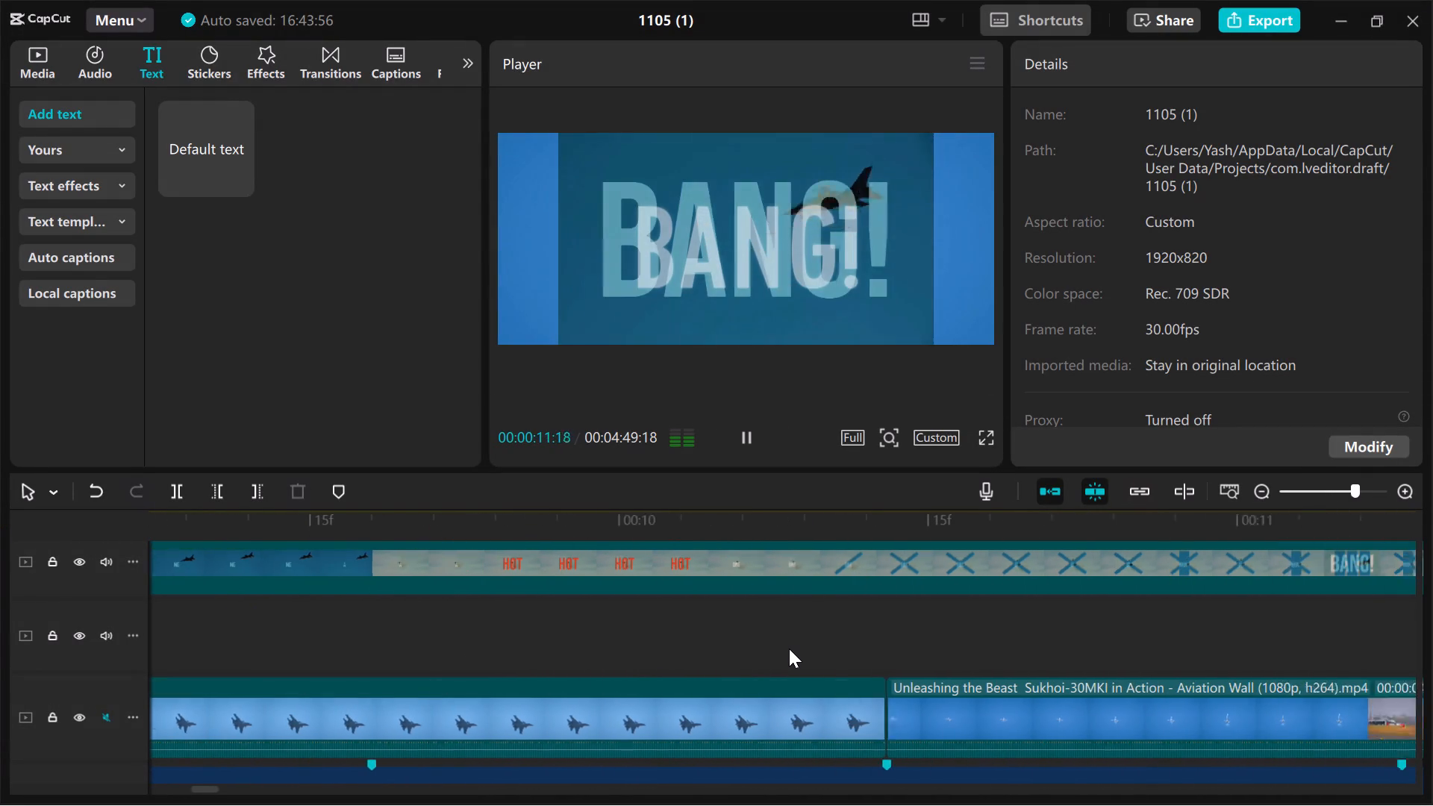
scroll(789, 649, left, 1)
click(789, 649)
click(369, 617)
key(space)
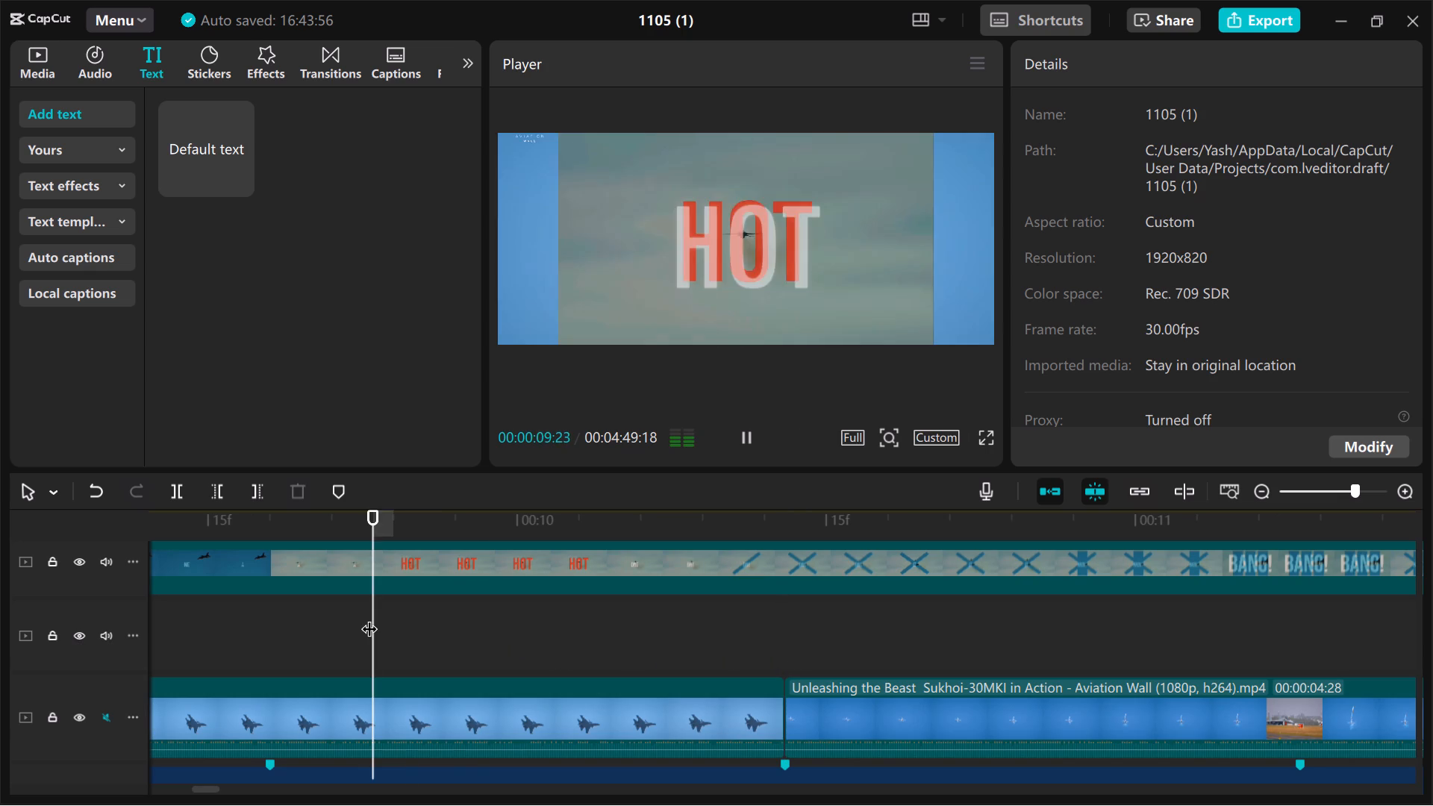
key(space)
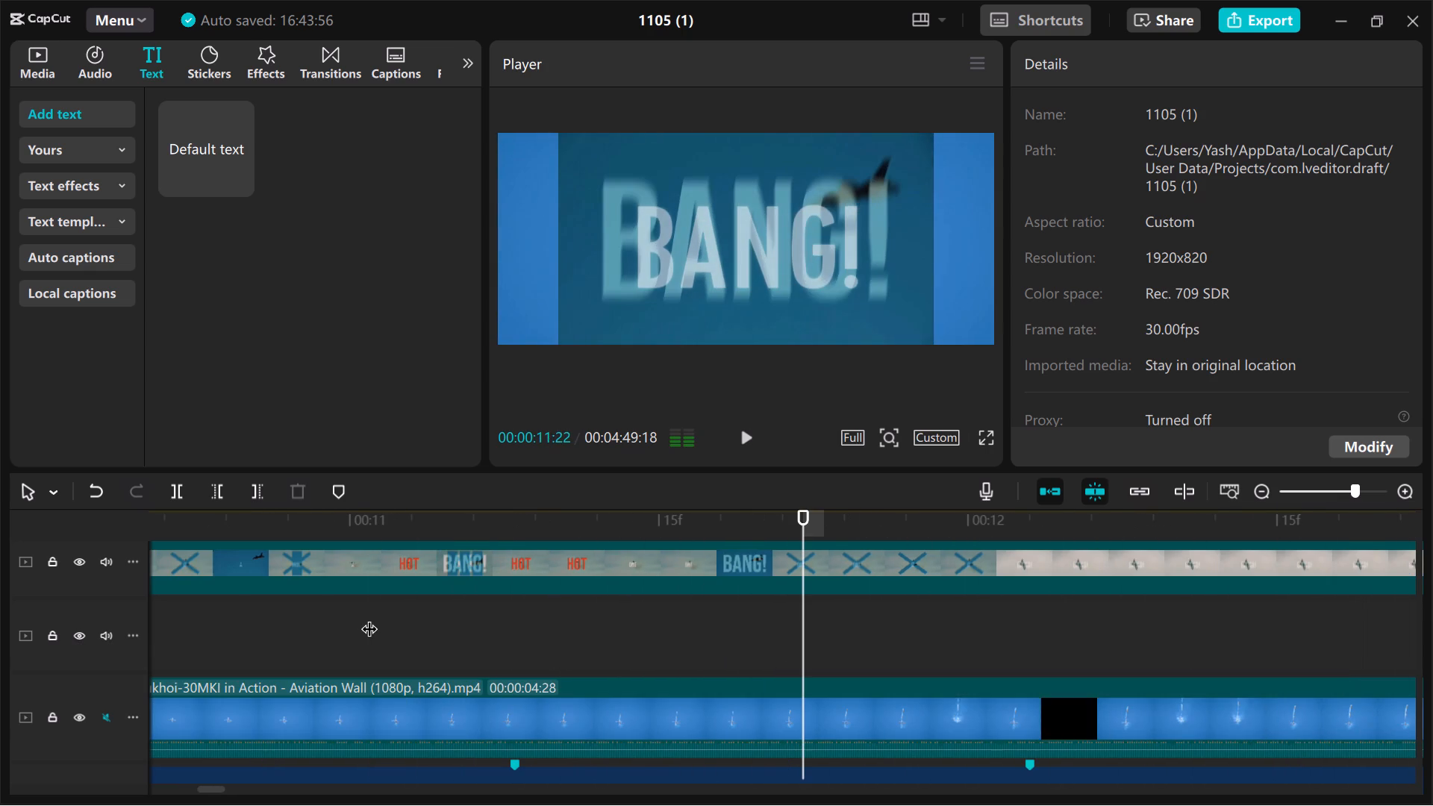
Play the reference video over the edit repeatedly from the HOT ONE lyric through WENT and BANG! to compare the cuts.
scroll(331, 611, right, 2)
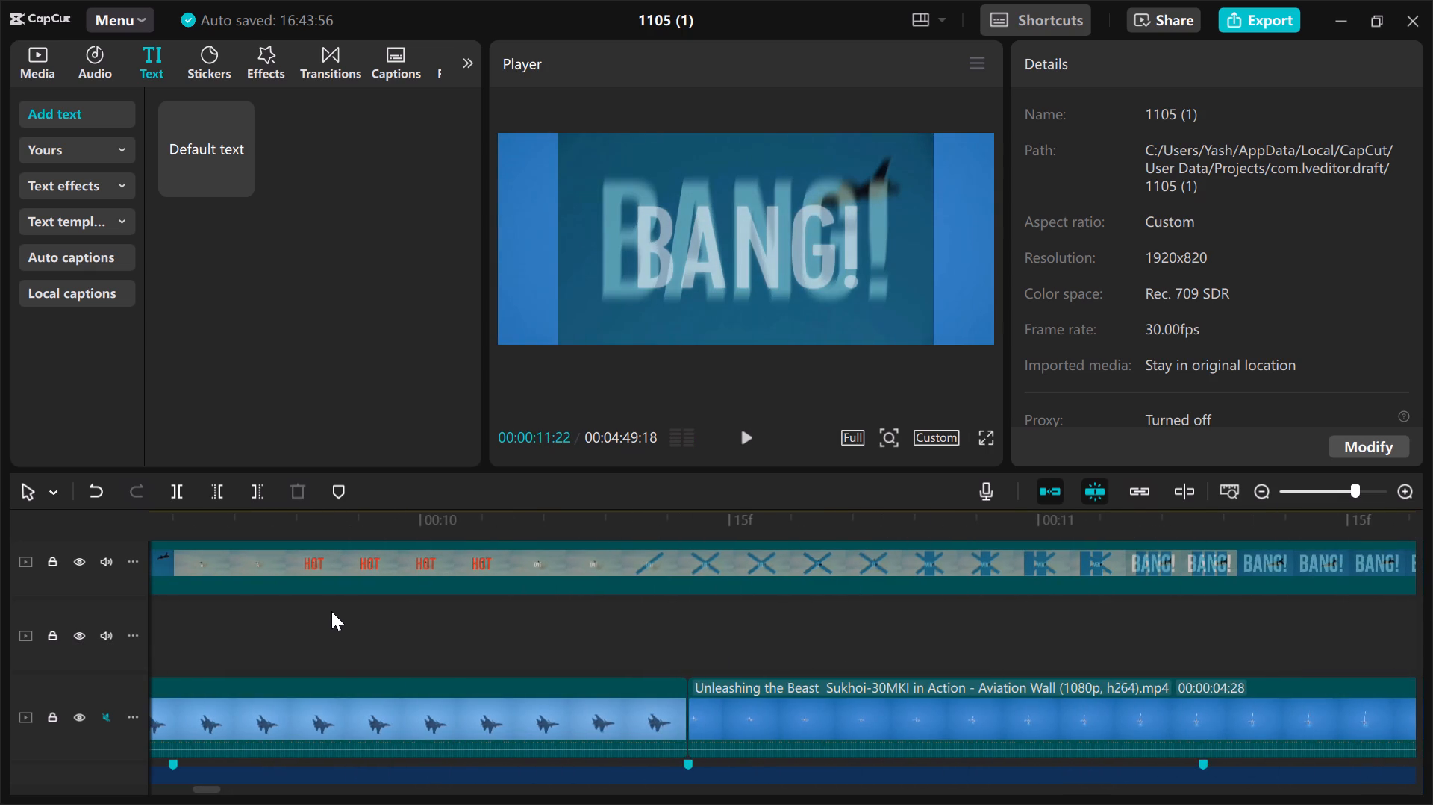
click(331, 611)
key(space)
key(space)
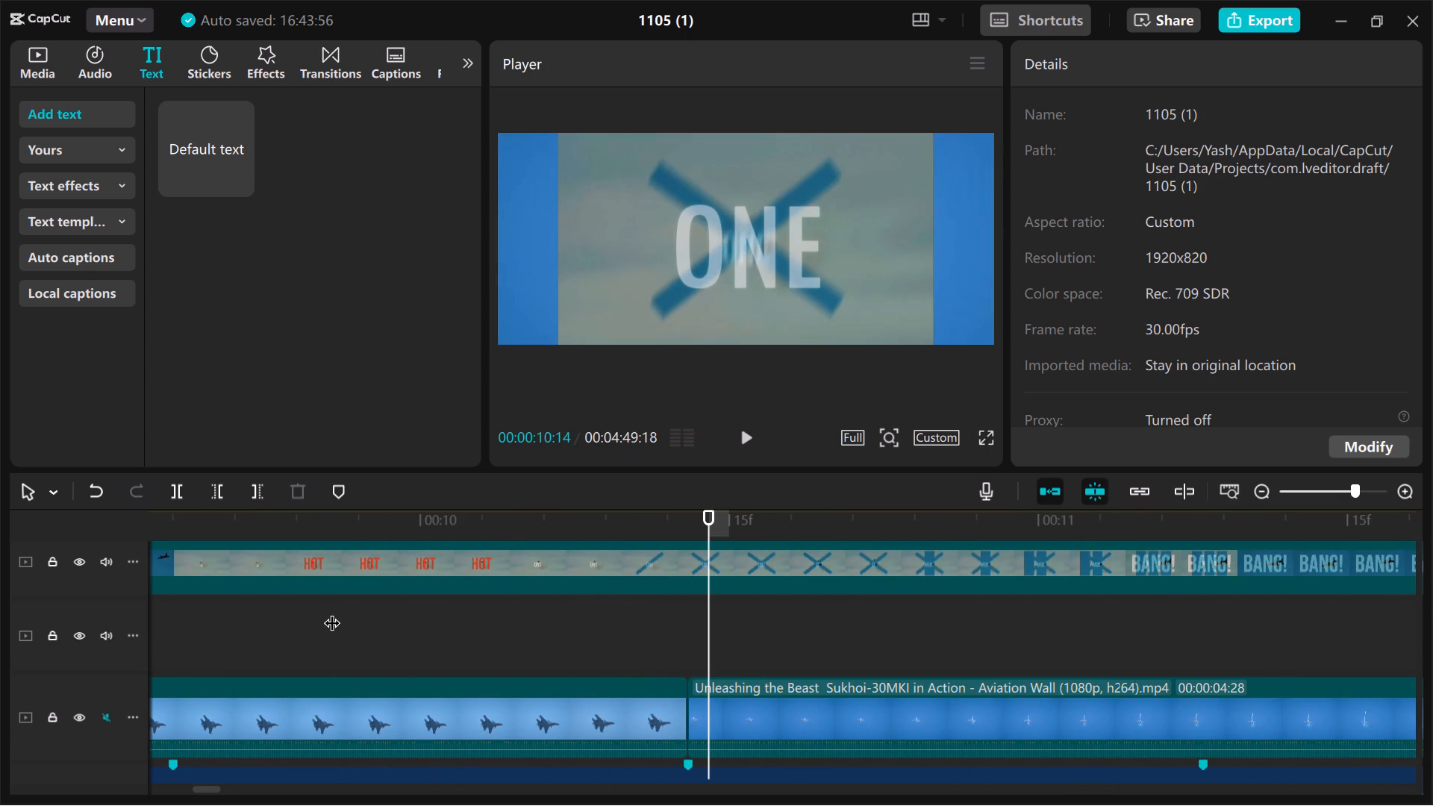
click(331, 611)
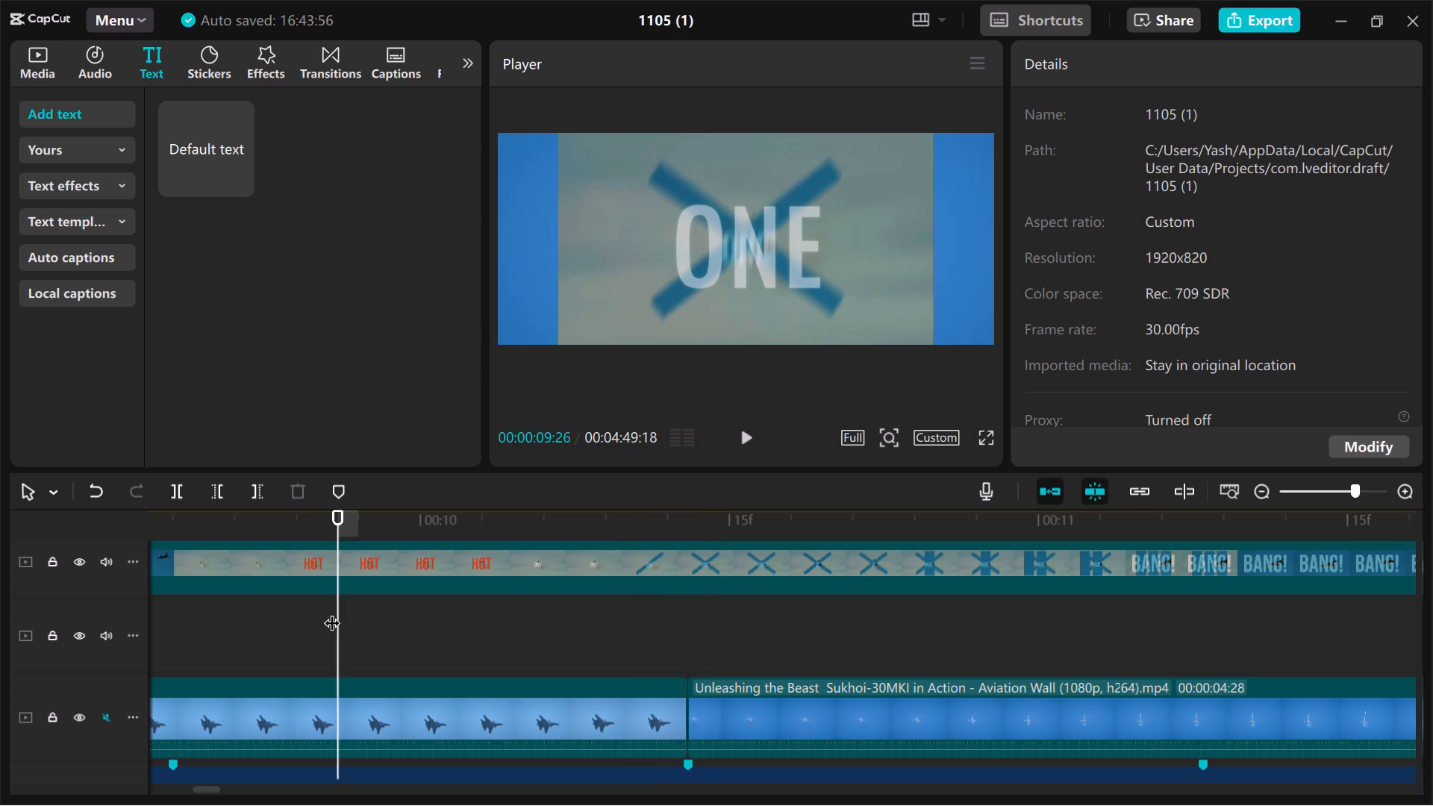
click(268, 649)
key(space)
key(space)
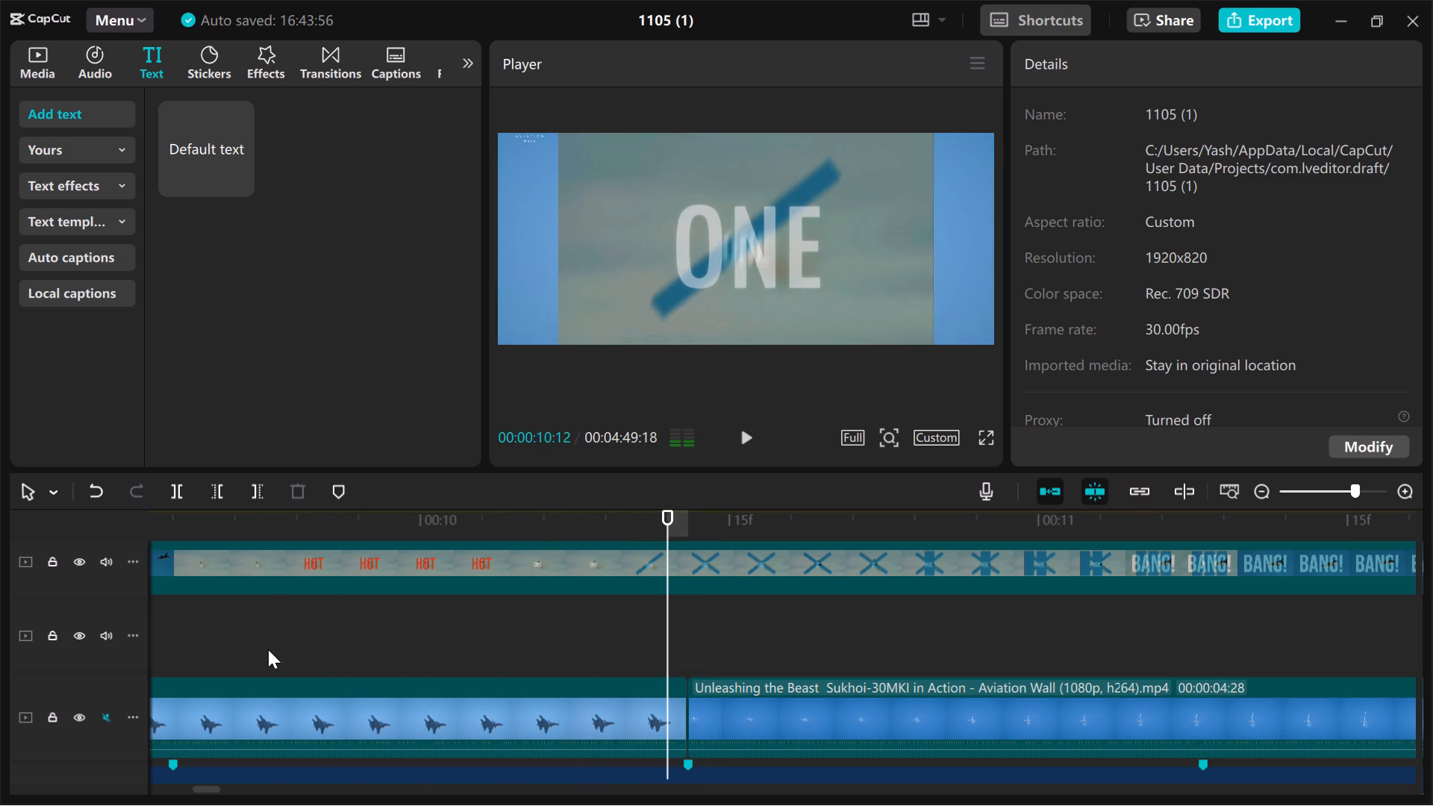
key(space)
key(space)
key(space)
key(space)
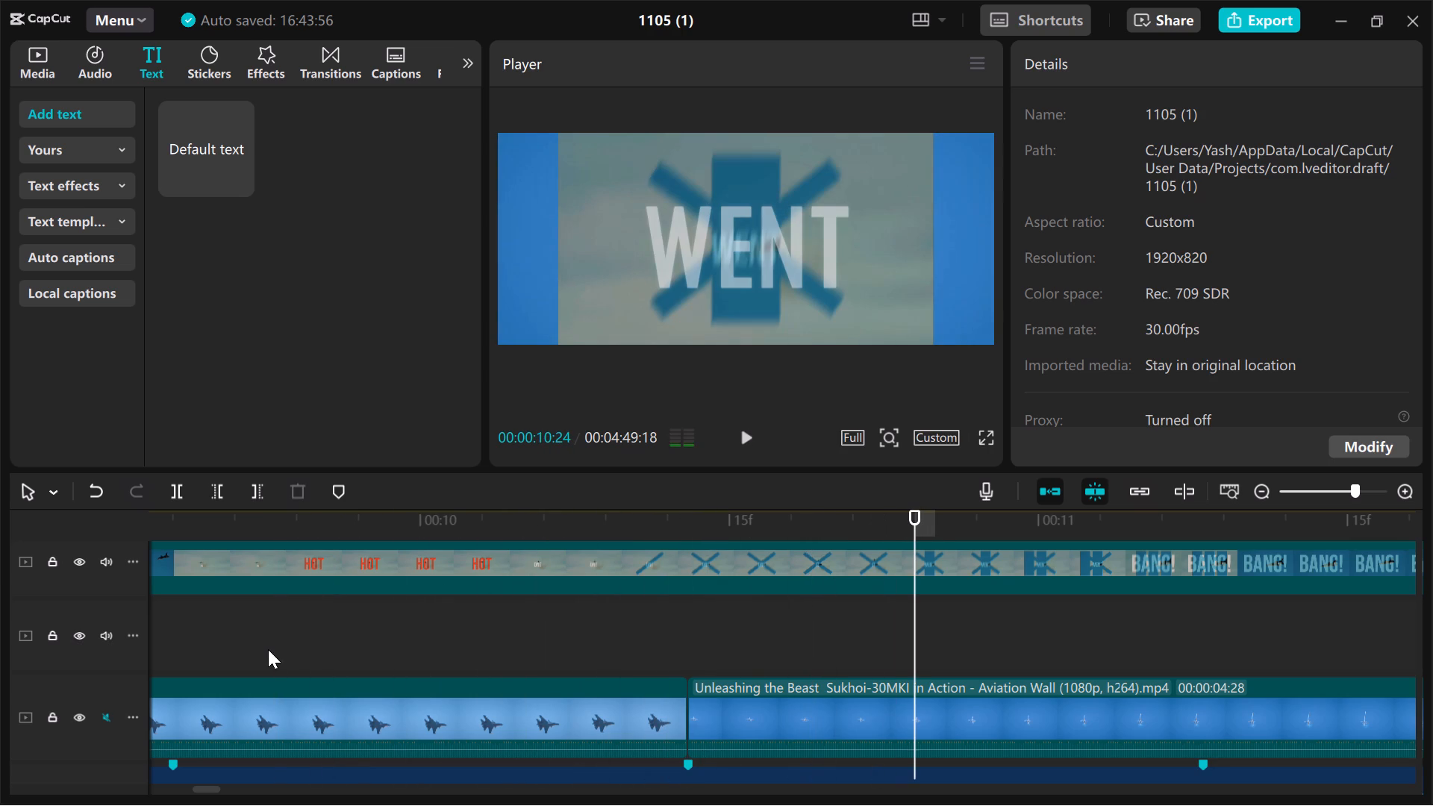
key(space)
key(space)
key(space)
key(space)
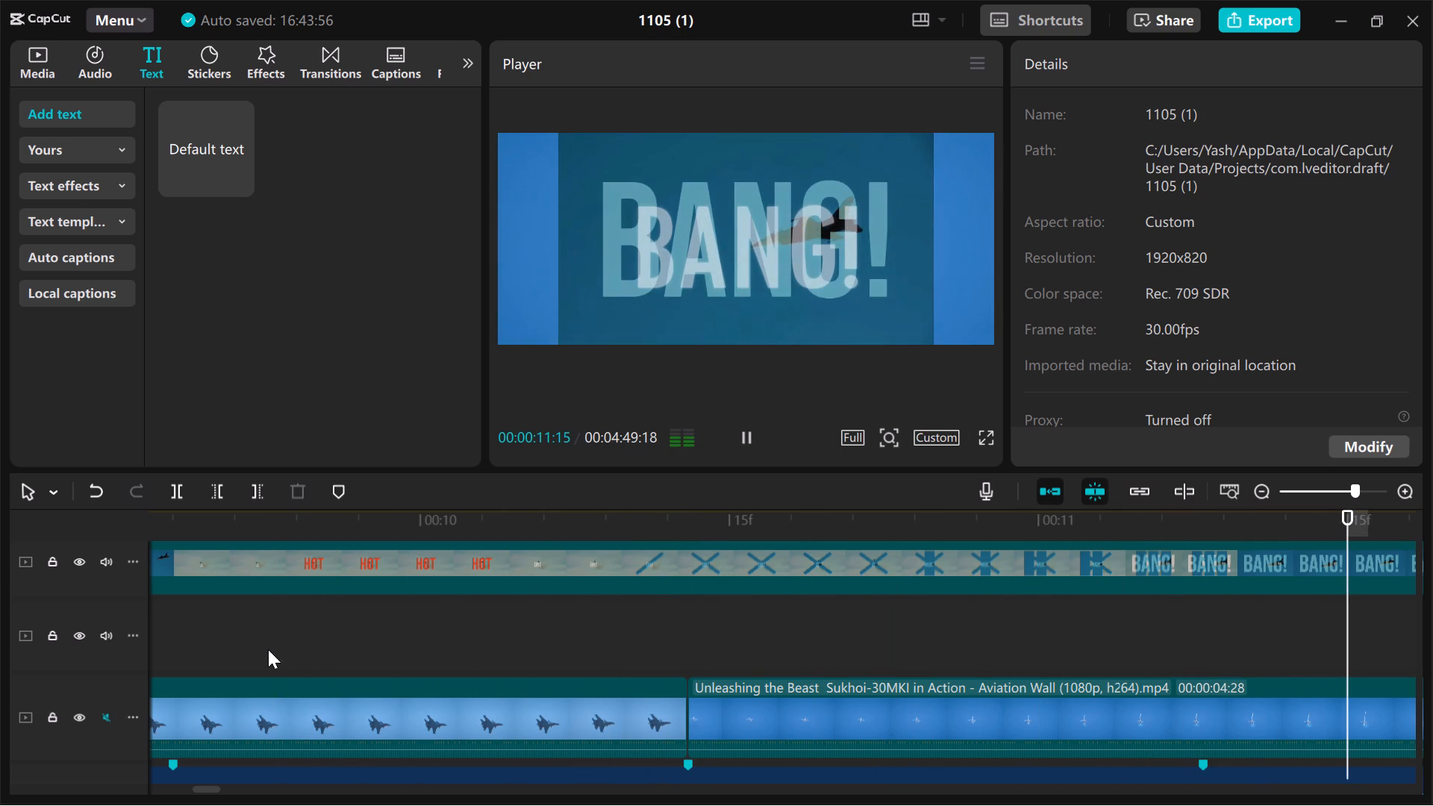
click(457, 640)
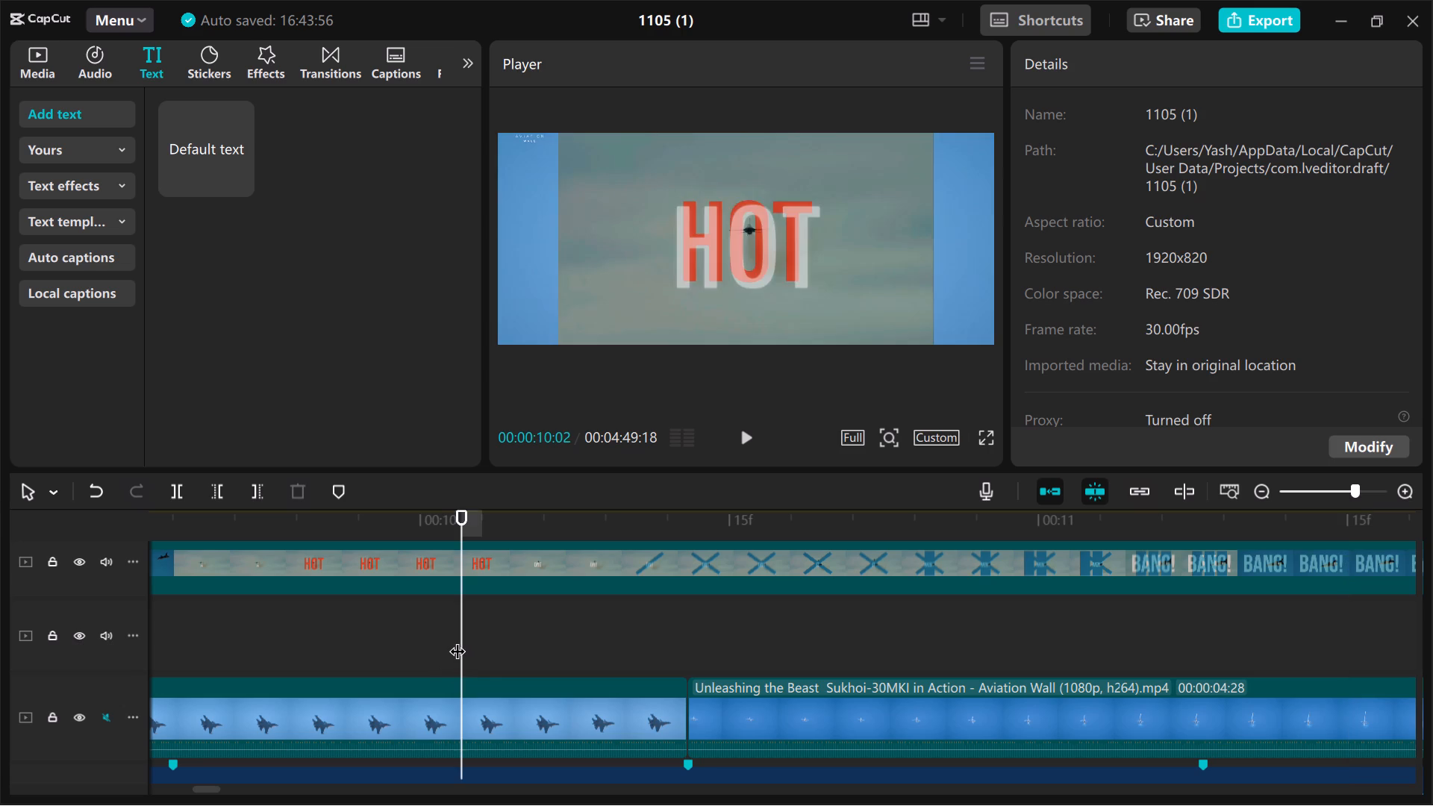
key(space)
key(space)
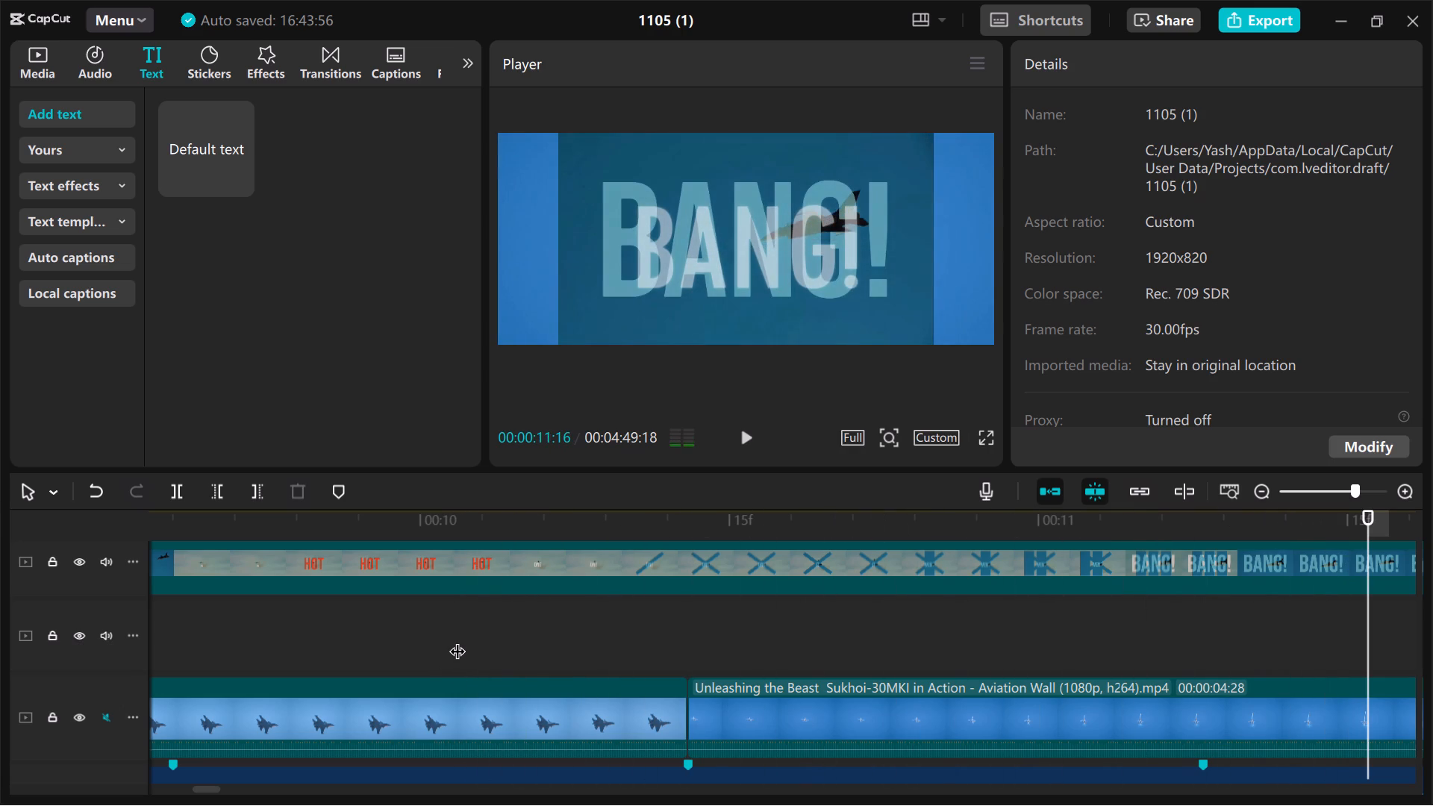
click(457, 640)
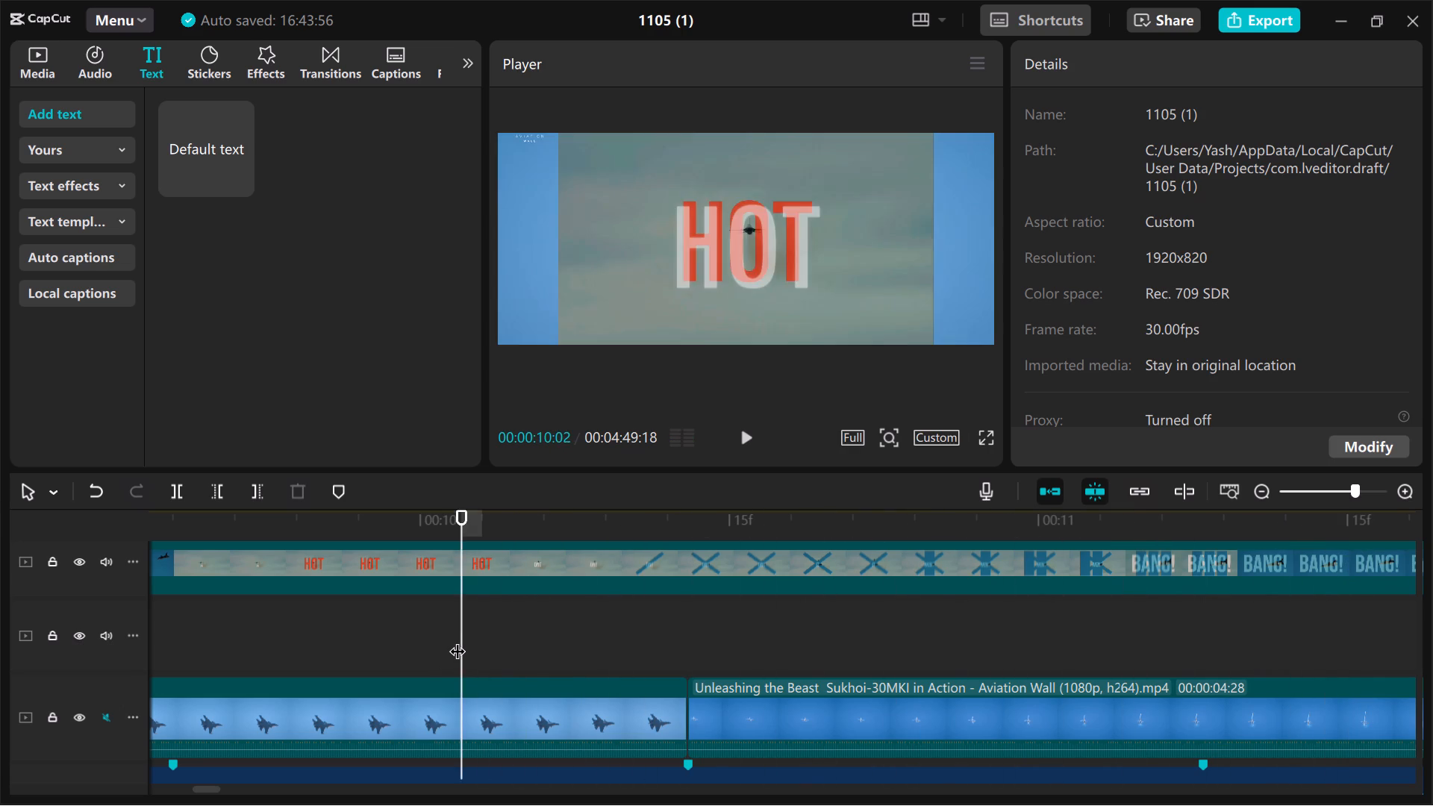
key(space)
key(space)
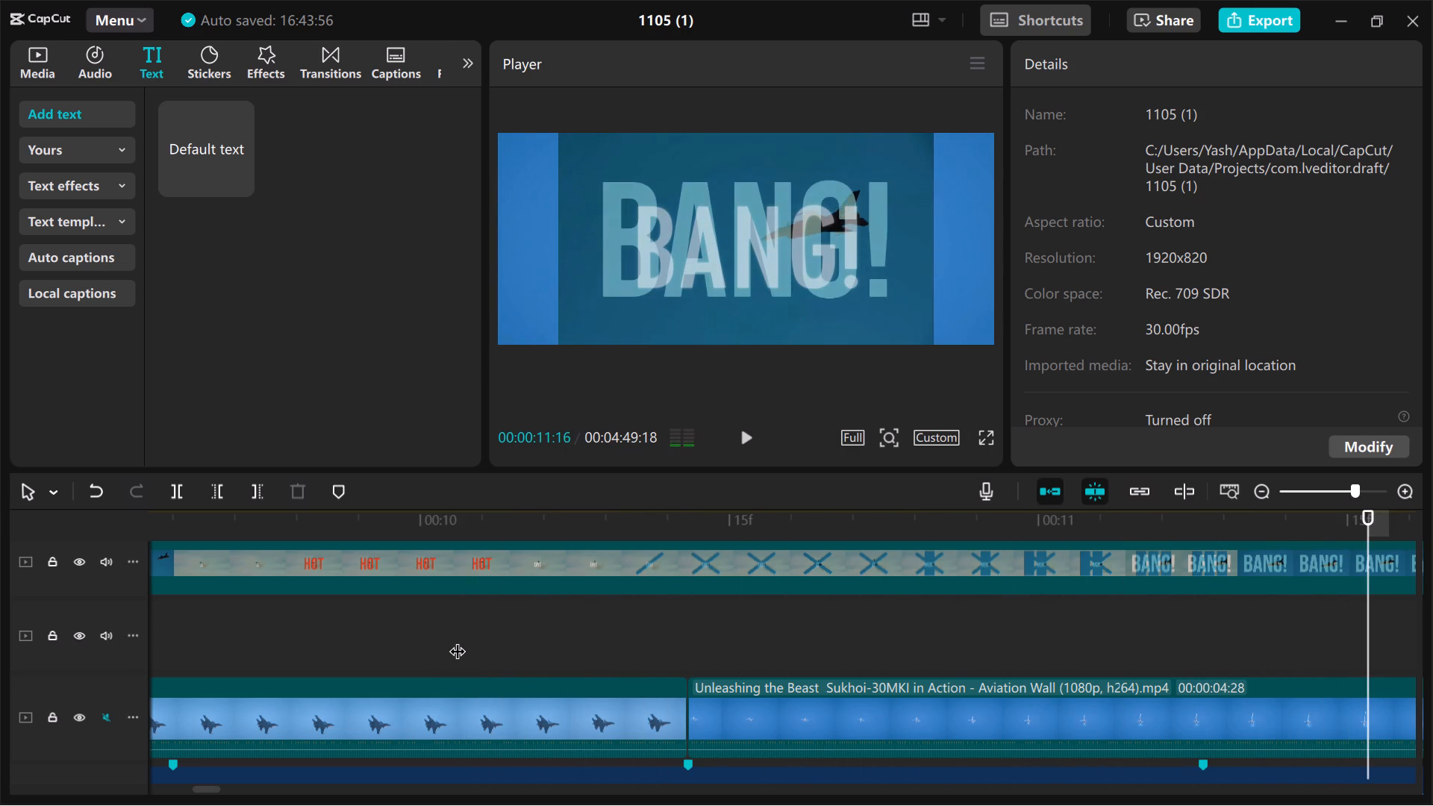
Extend the end of the side-view Sukhoi flying clip by about three frames and play across the cut.
click(593, 638)
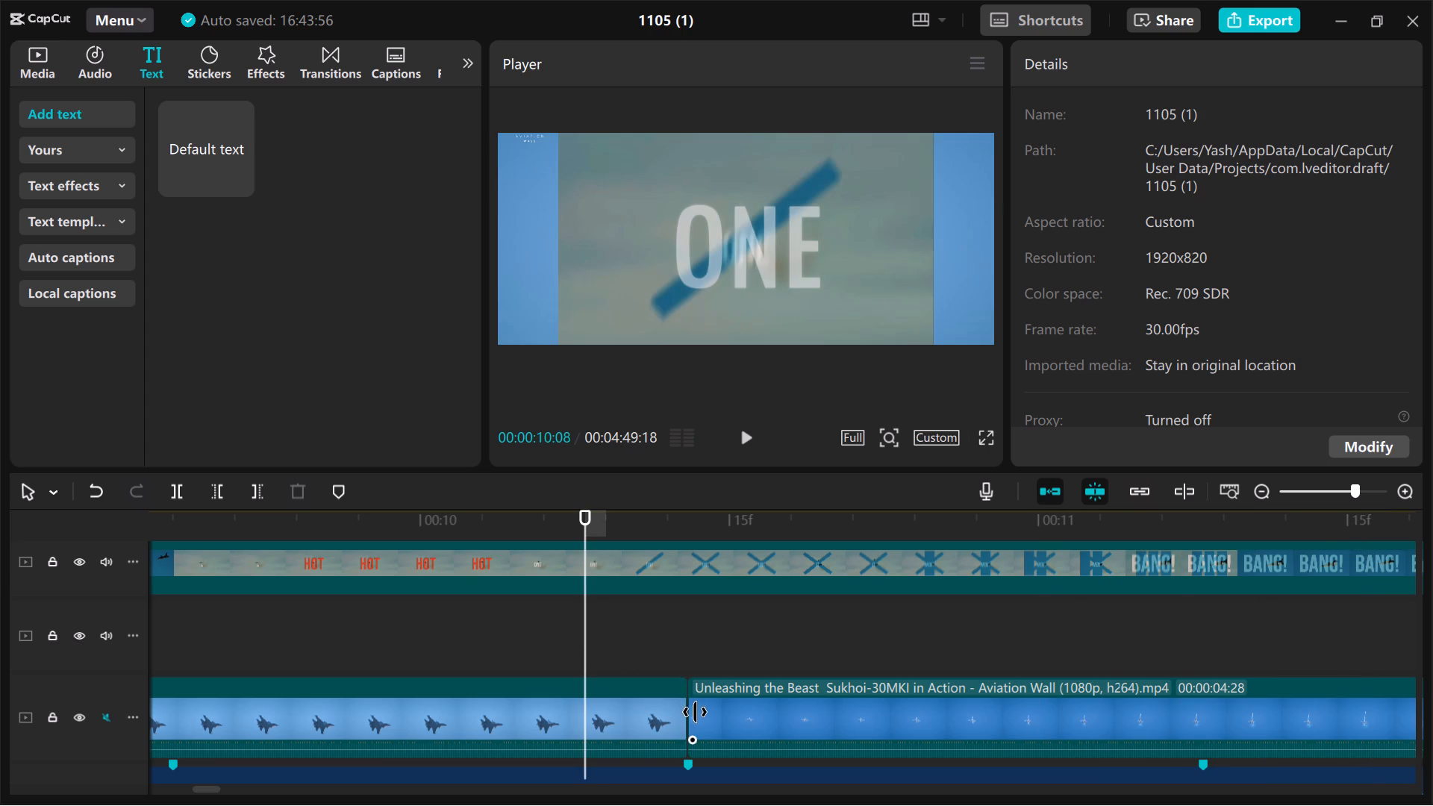
drag(682, 712, 737, 709)
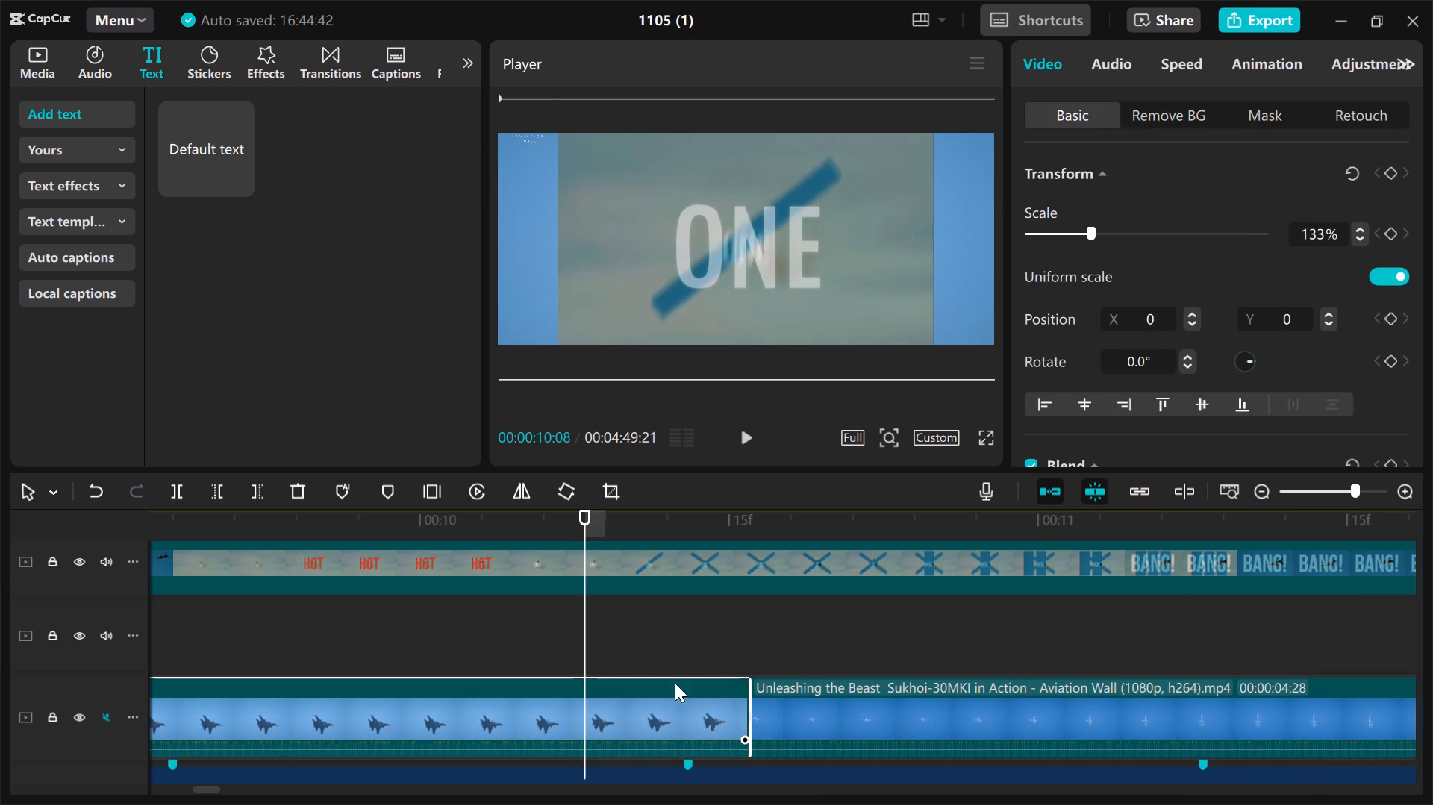
click(503, 631)
key(space)
key(space)
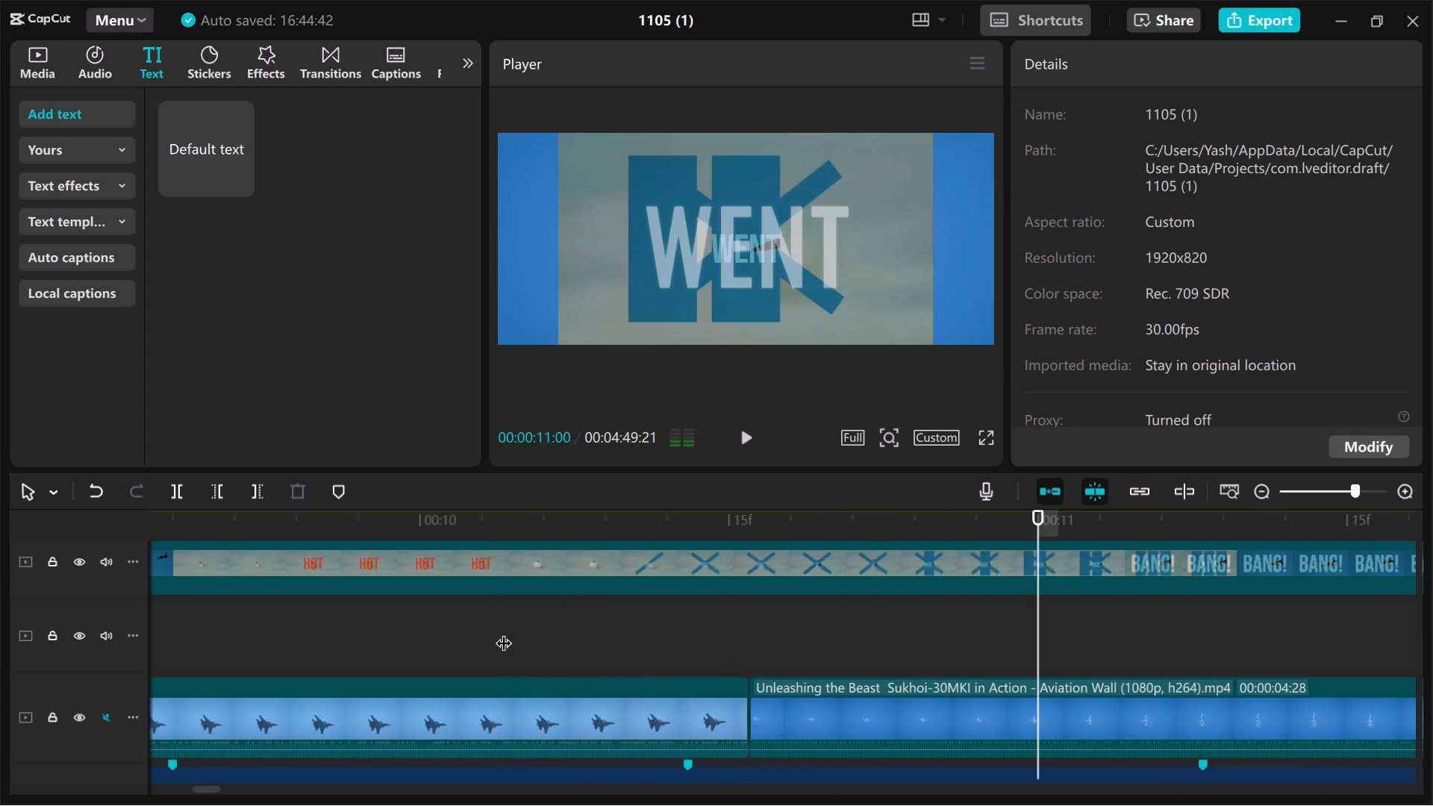
click(668, 662)
key(space)
key(space)
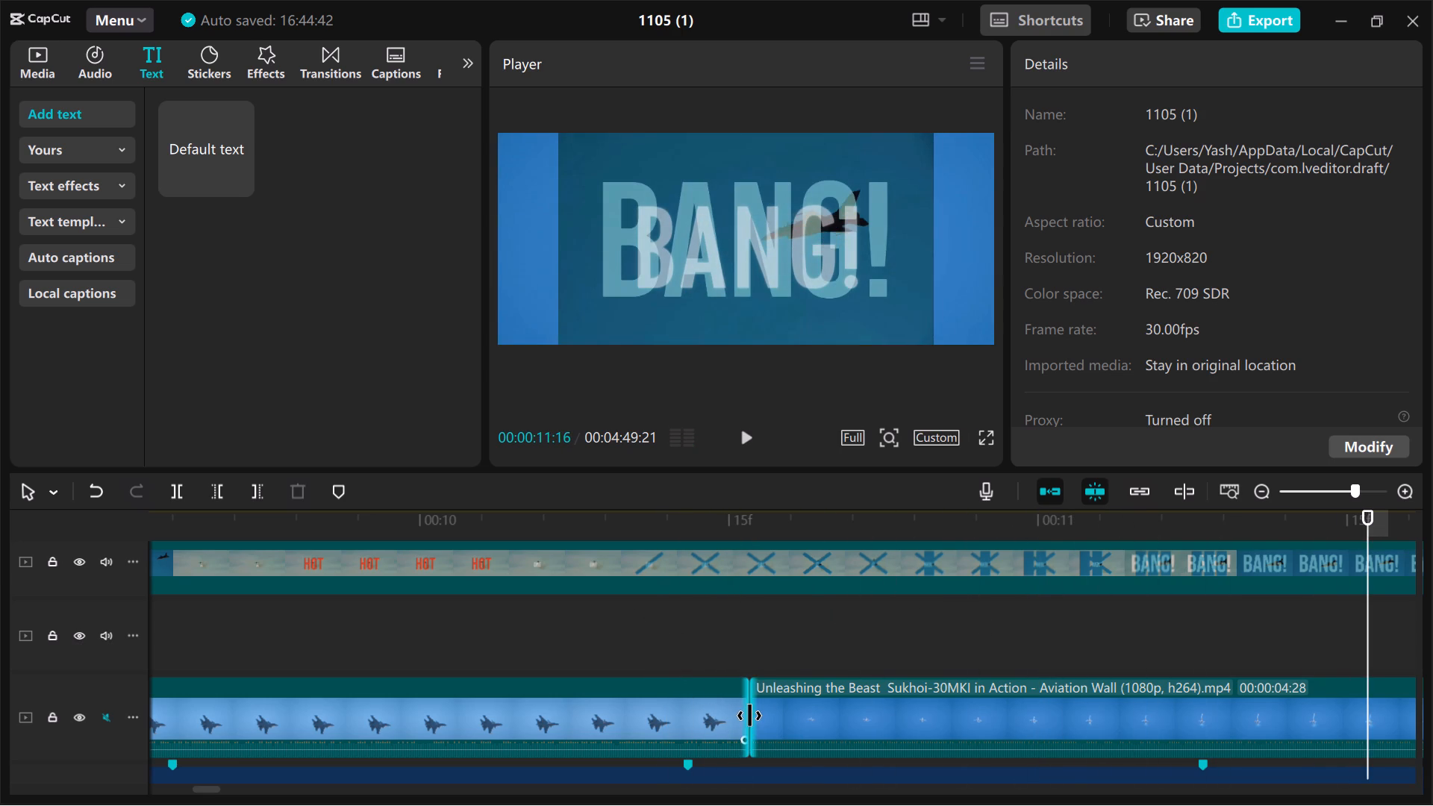
Shift the cut between the side-view flying clip and the climbing-jet clip to the beat marker at BANG!, making the flying clip 3 seconds long.
drag(749, 716, 1201, 721)
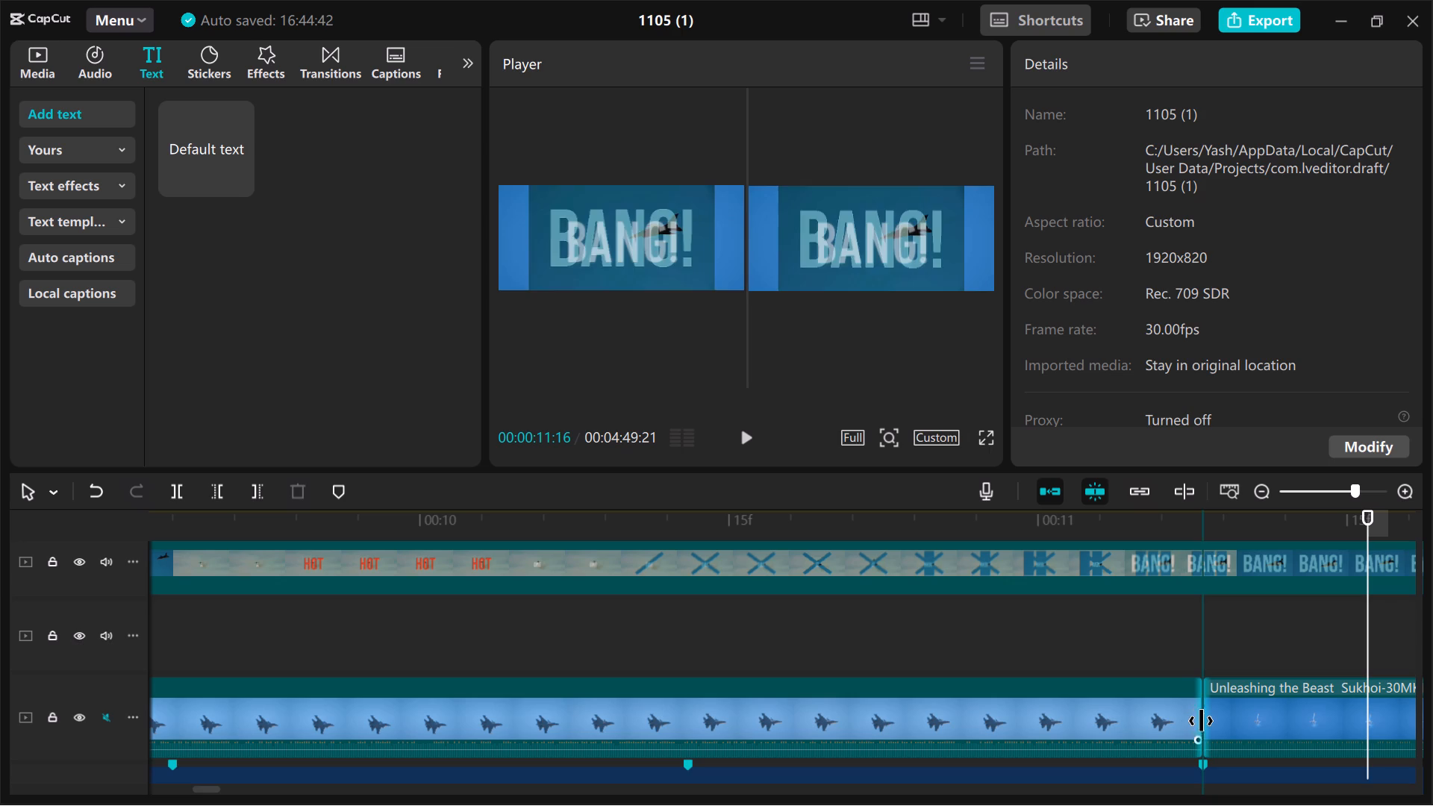
drag(1201, 721, 1204, 721)
click(553, 615)
key(space)
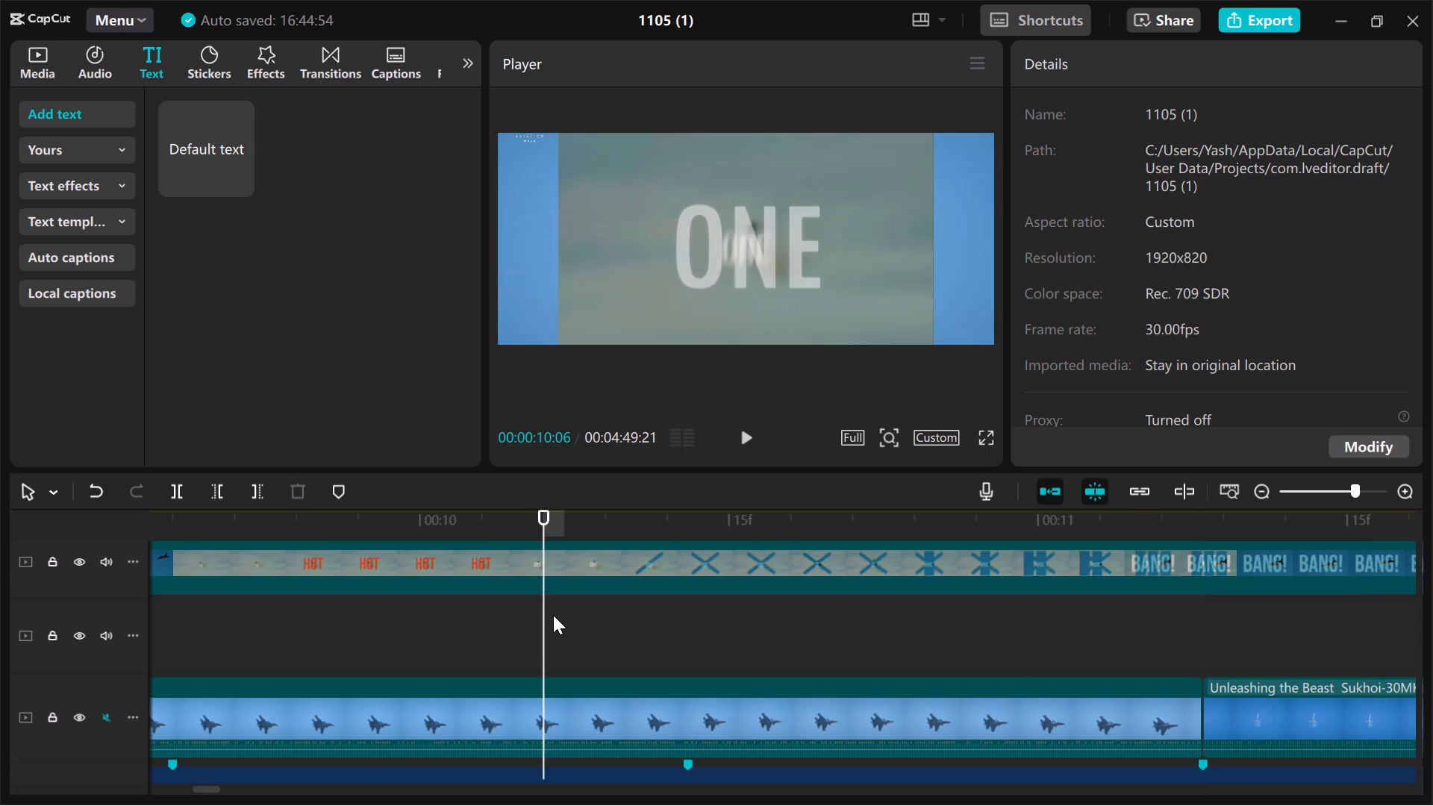
key(space)
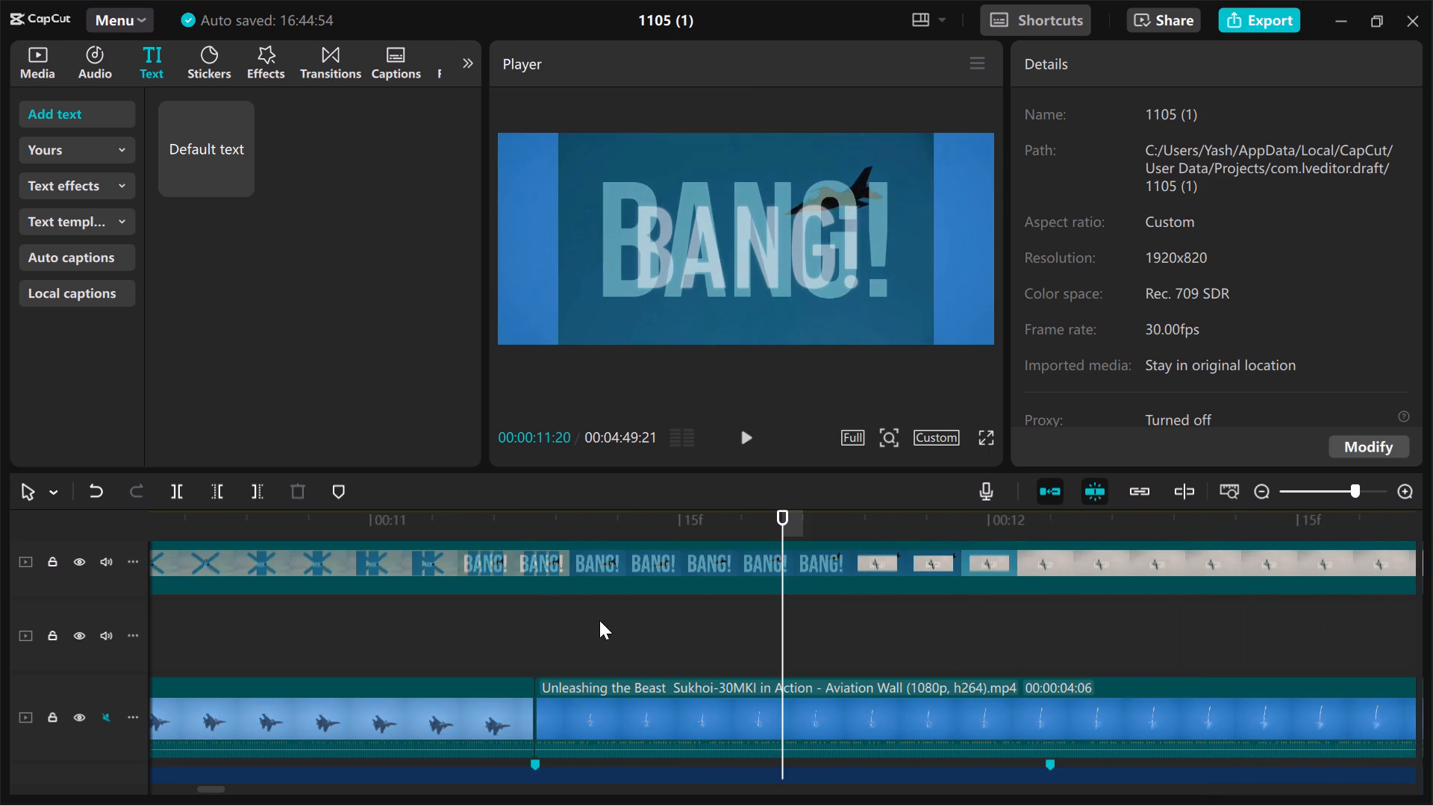
Play the recut footage under the reference from ME and A HOT ONE through BANG! to check the new cut timing.
scroll(341, 649, right, 1)
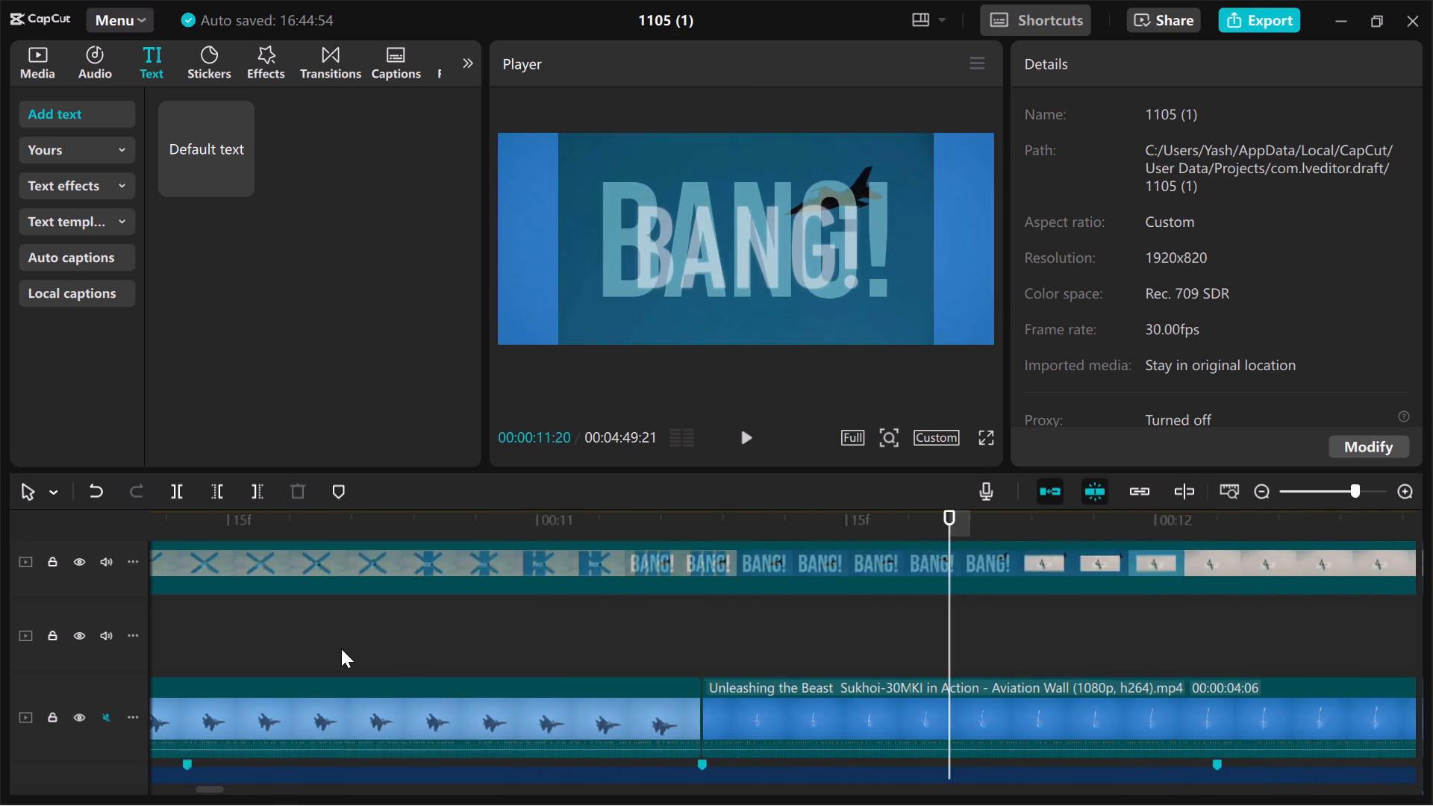
scroll(341, 649, right, 1)
click(341, 649)
key(space)
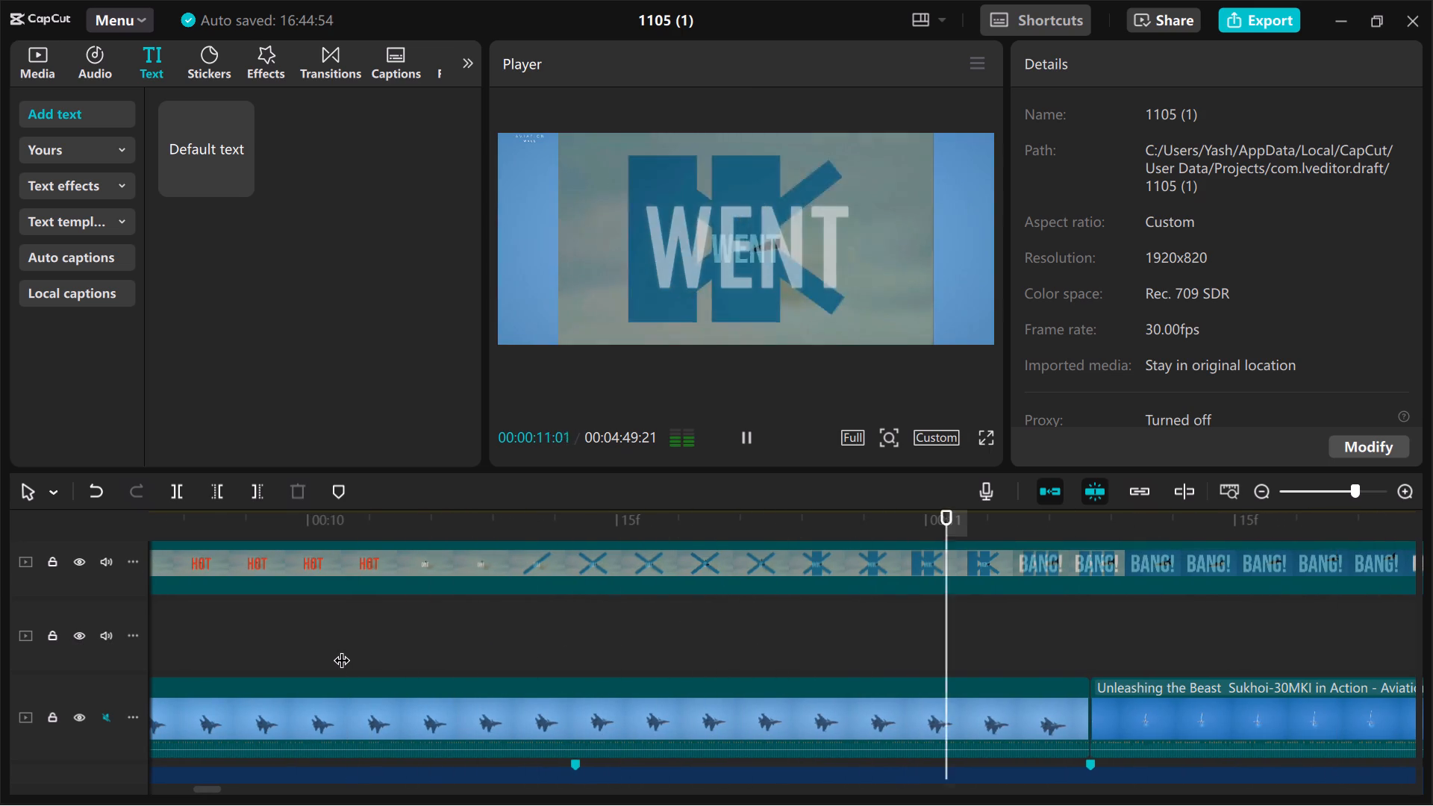
ctrl+scroll(341, 649, down, 4)
click(341, 649)
key(space)
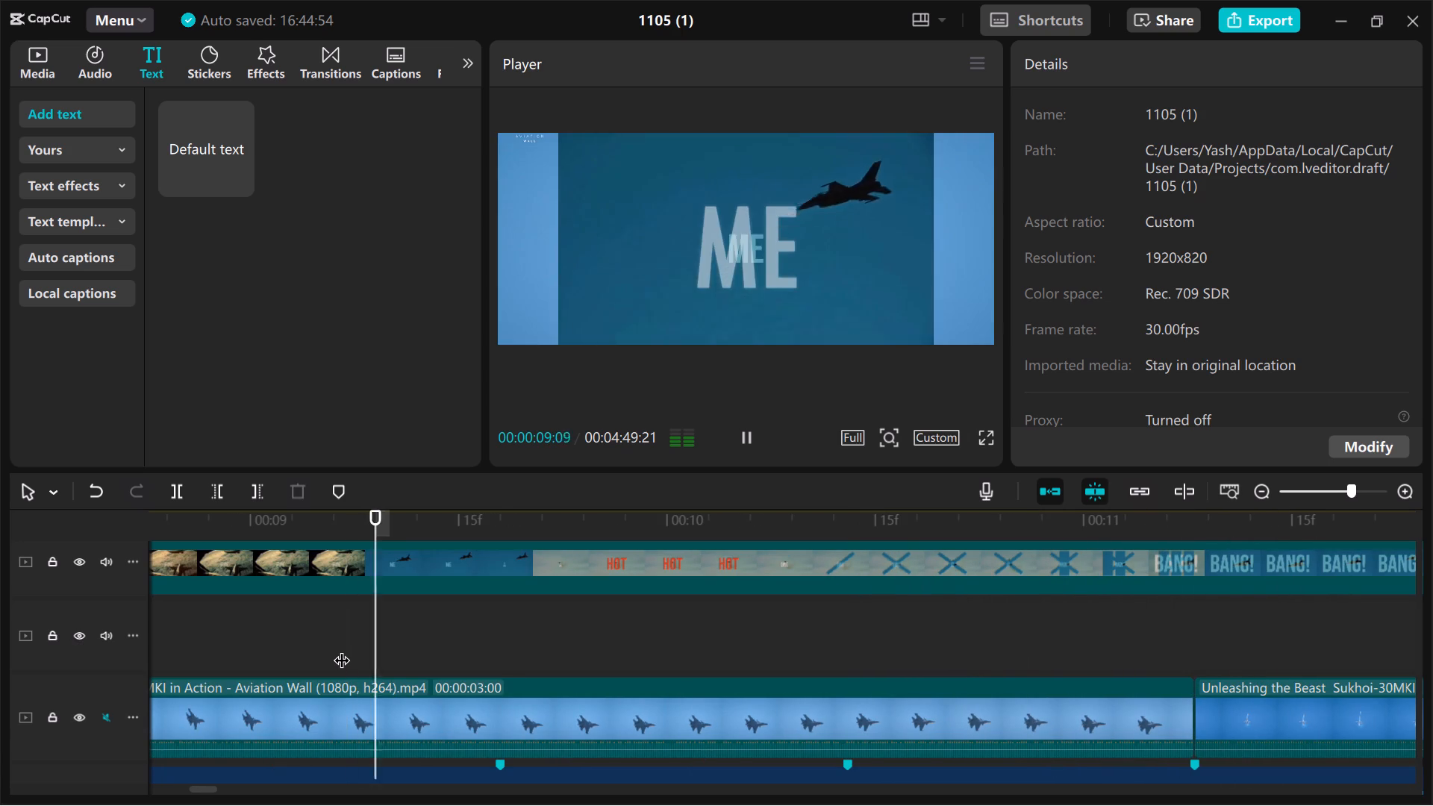
key(space)
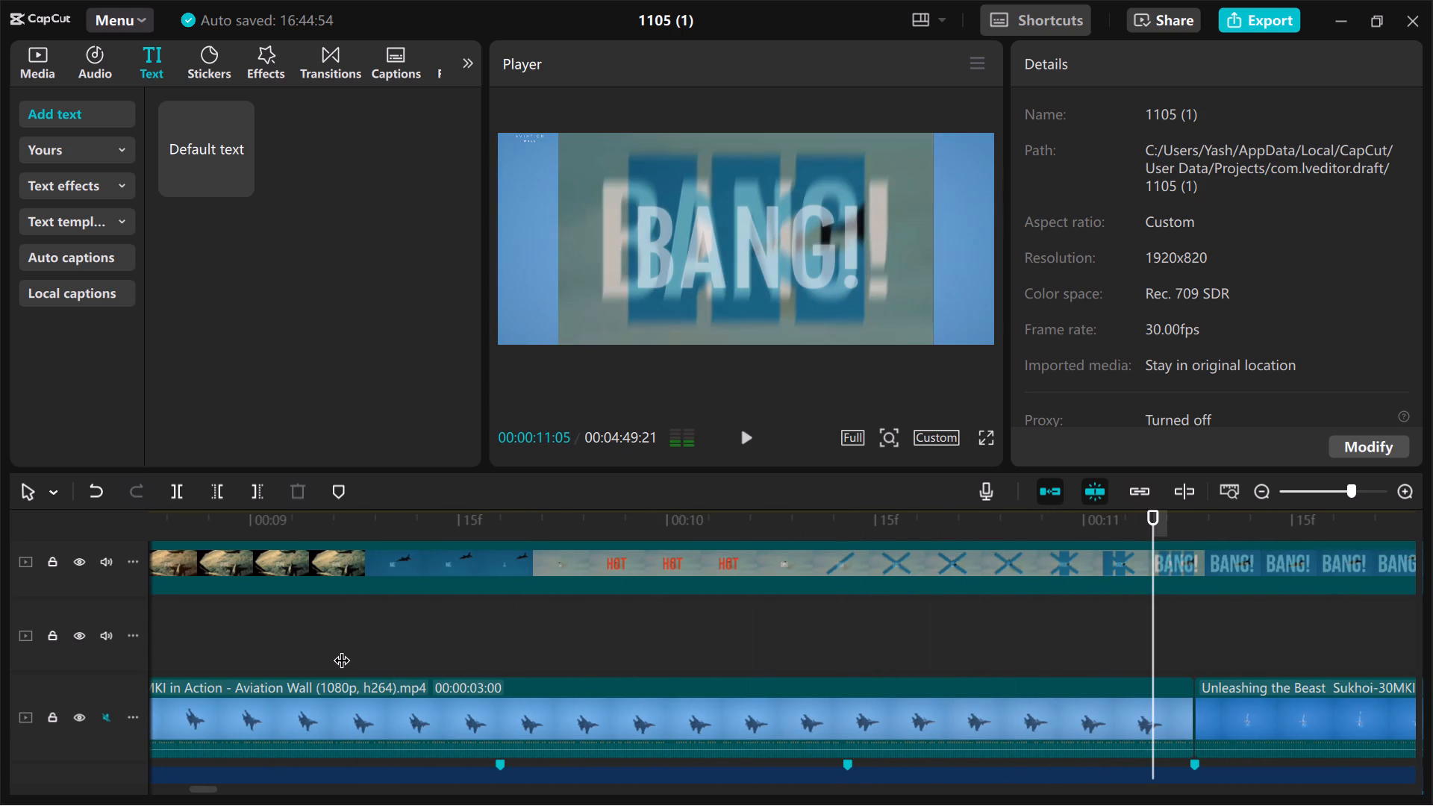
click(210, 631)
key(space)
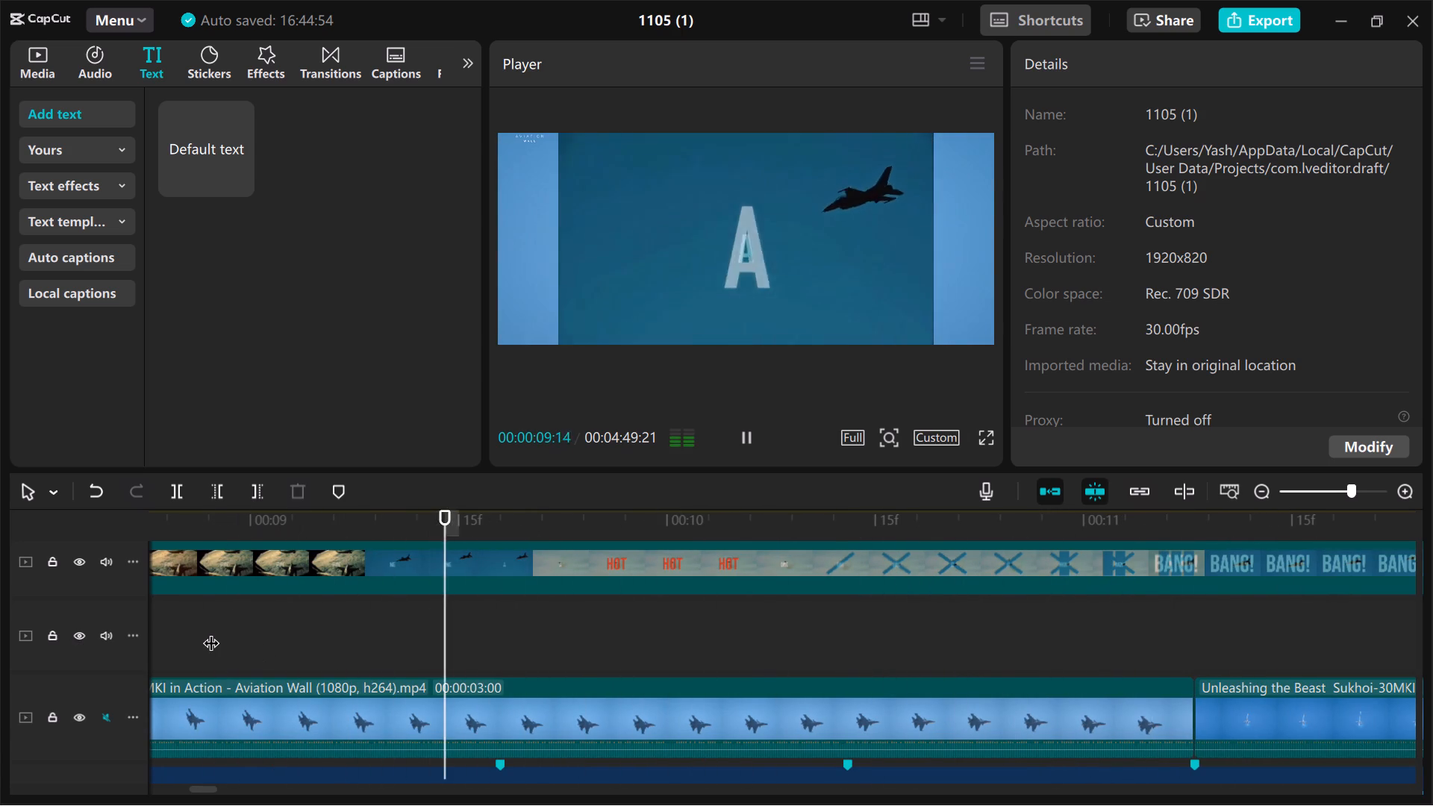
Play the reference over the edit from the SH*TG*N lyric and freeze frame through BANG! to check the recut section.
scroll(466, 649, right, 1)
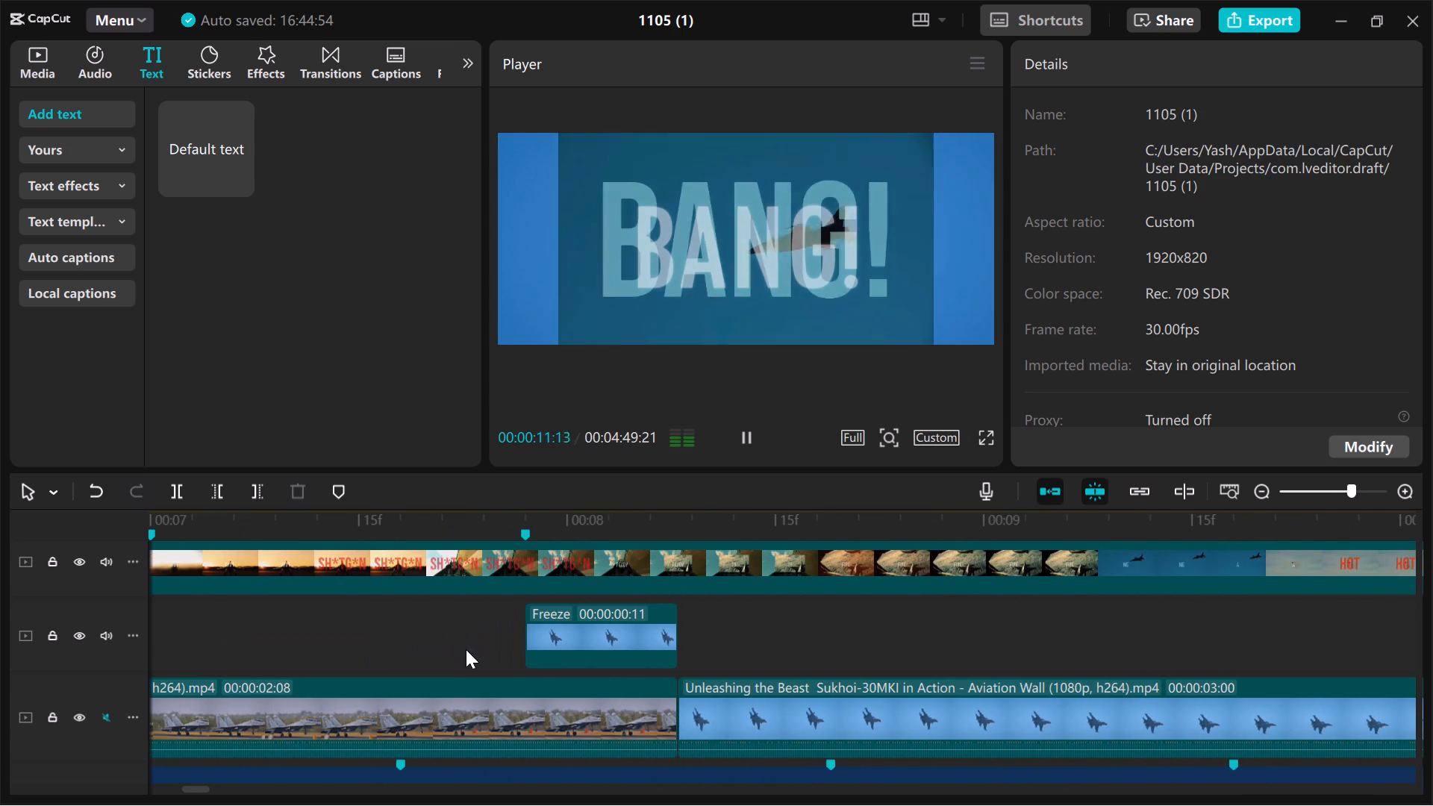
click(416, 649)
key(space)
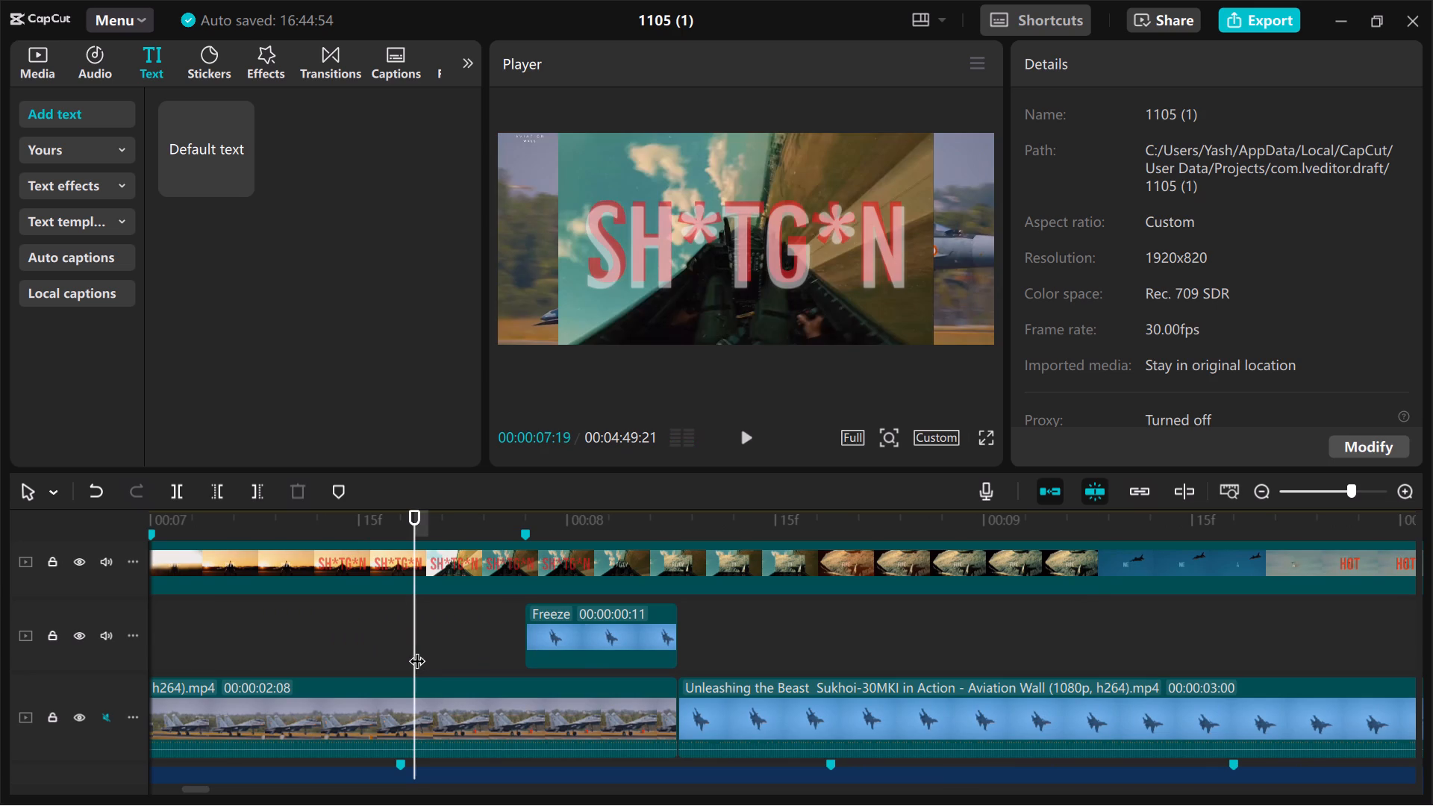
key(space)
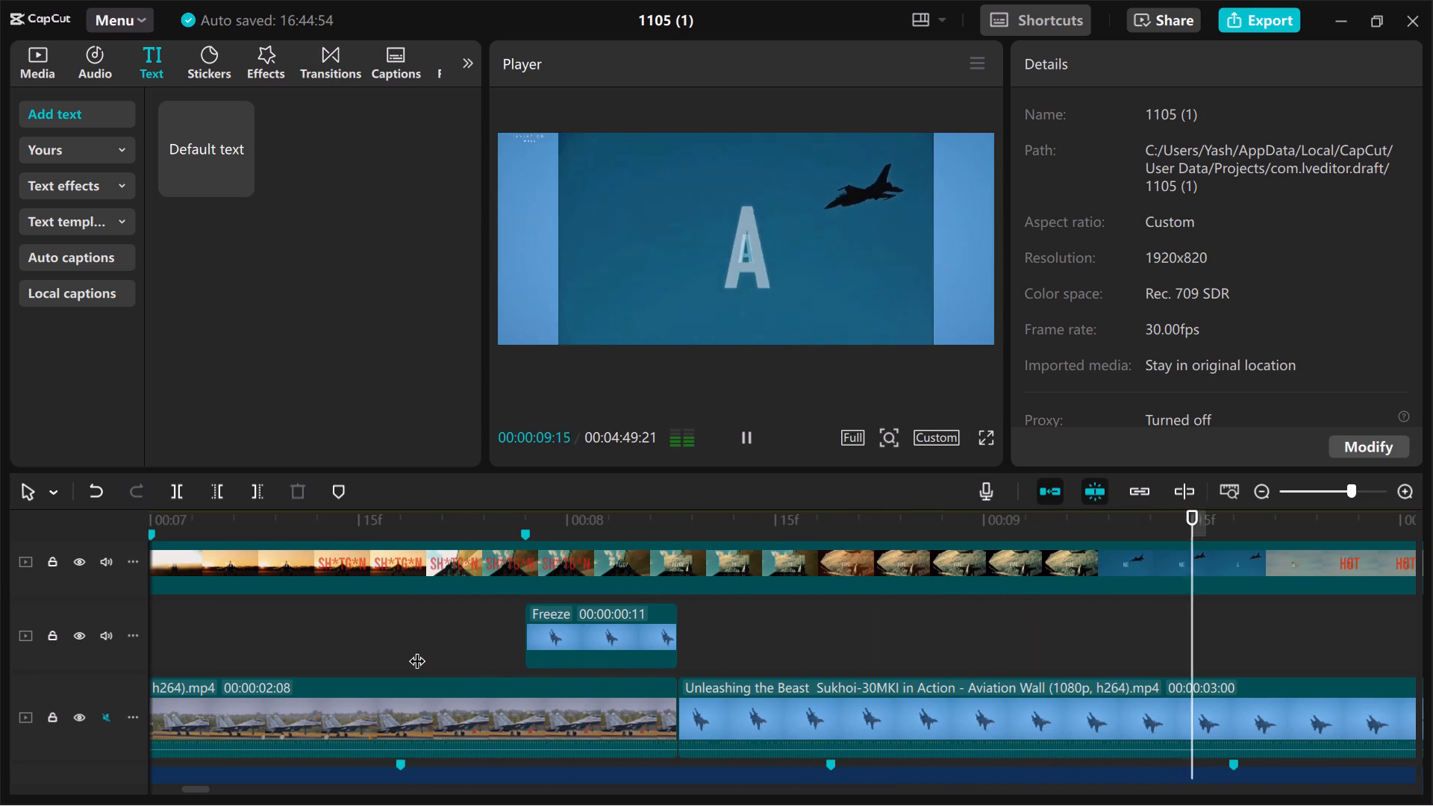
scroll(416, 649, left, 1)
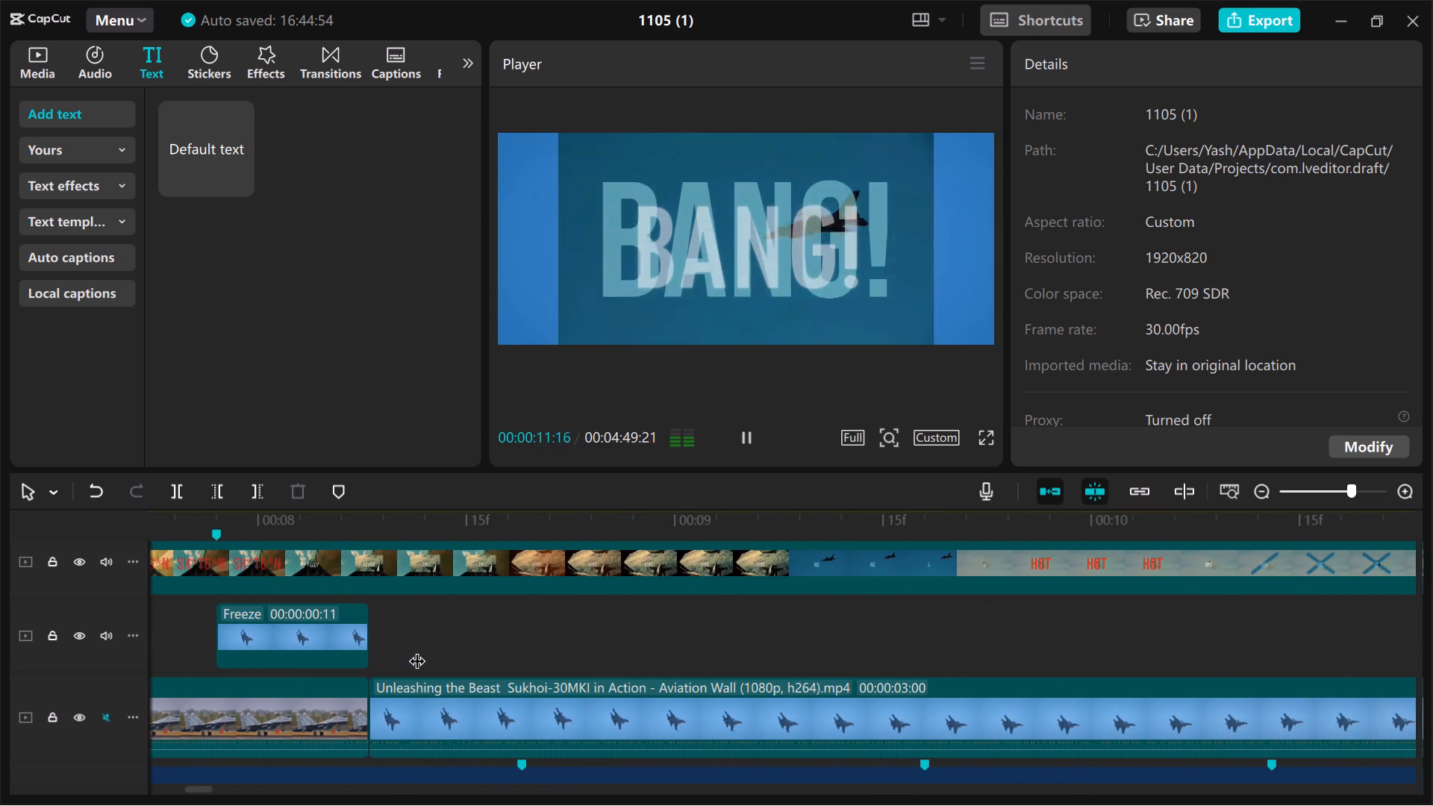
click(185, 636)
key(space)
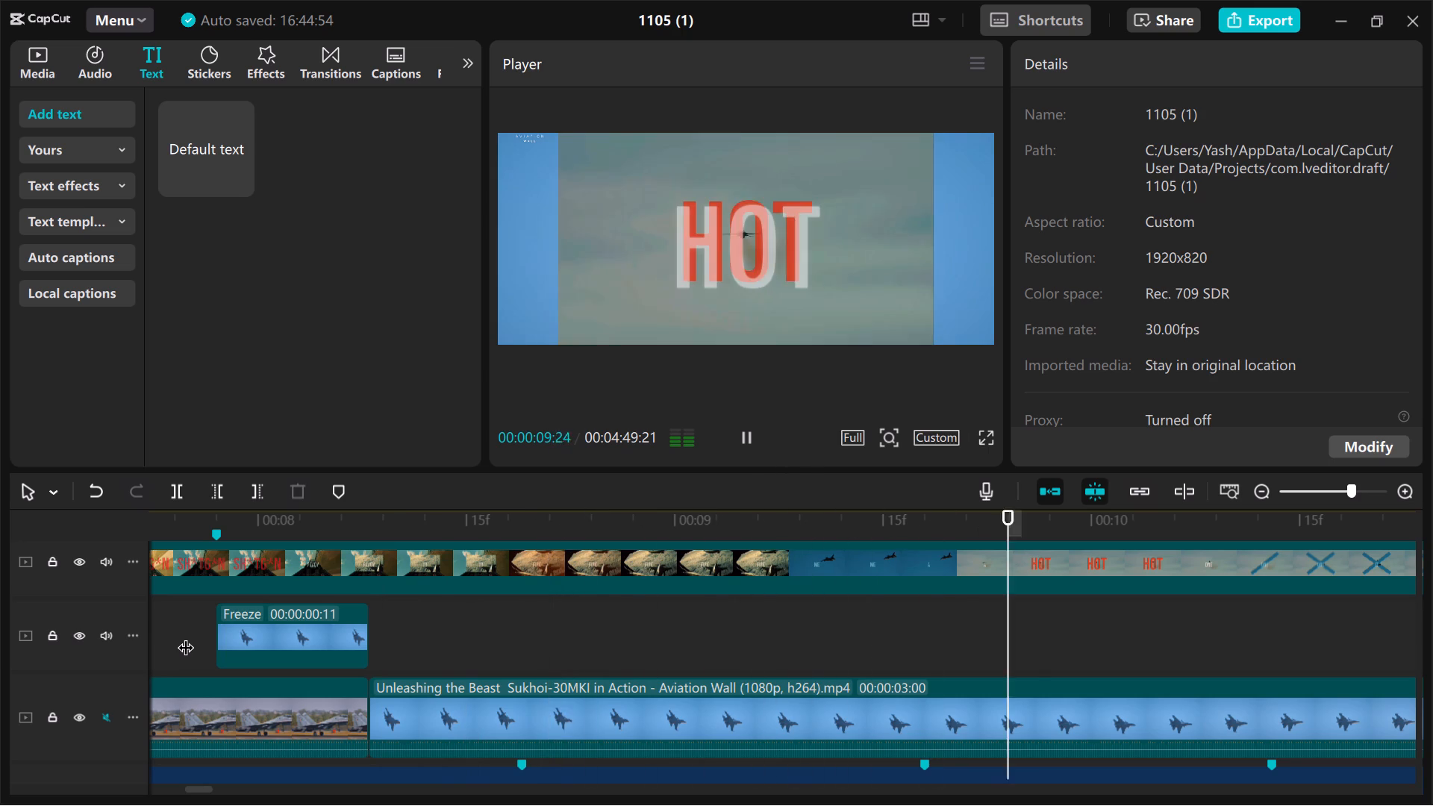
click(178, 630)
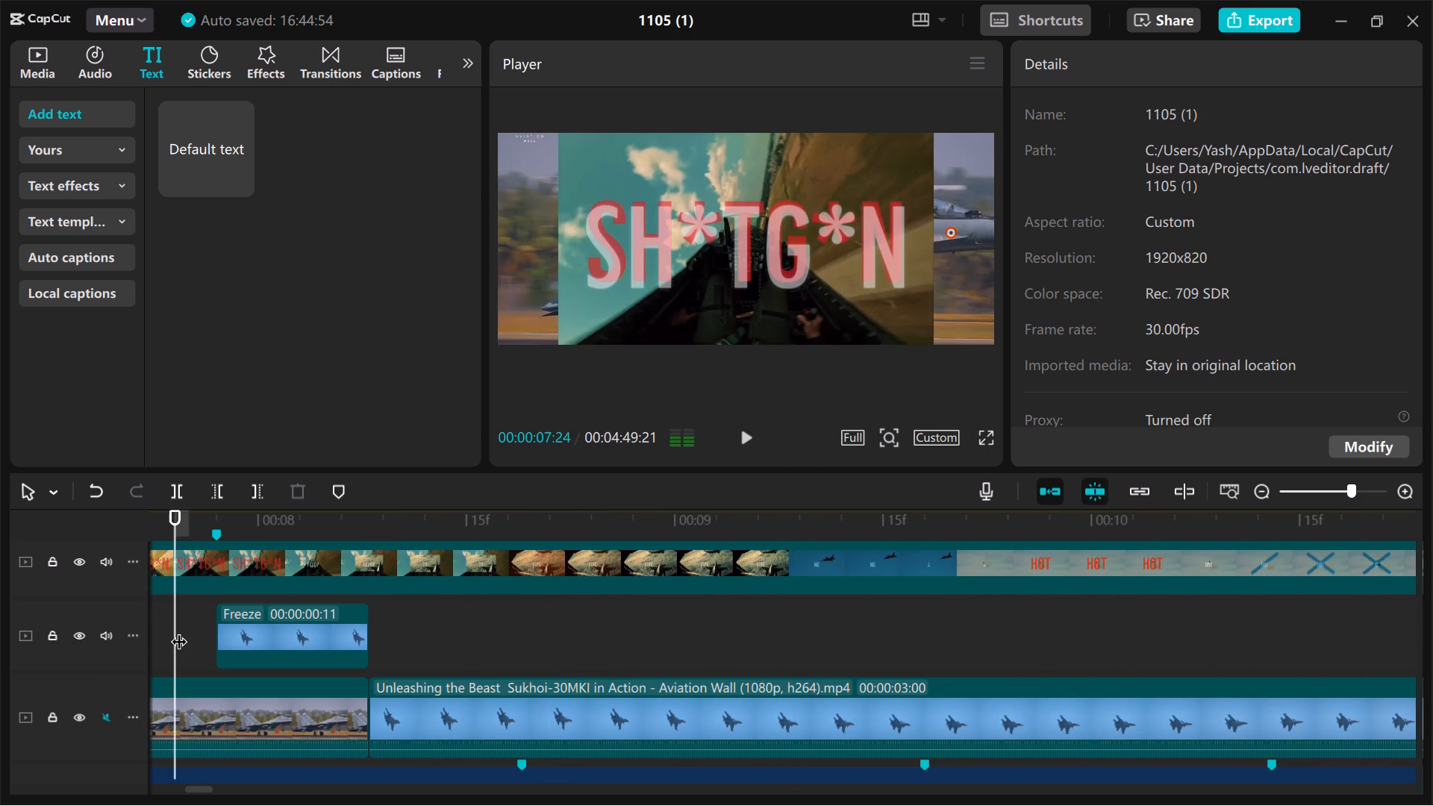
Play the edit from the start and hide the reference video track above the freeze-frame overlay.
scroll(178, 630, right, 8)
ctrl+scroll(178, 630, down, 11)
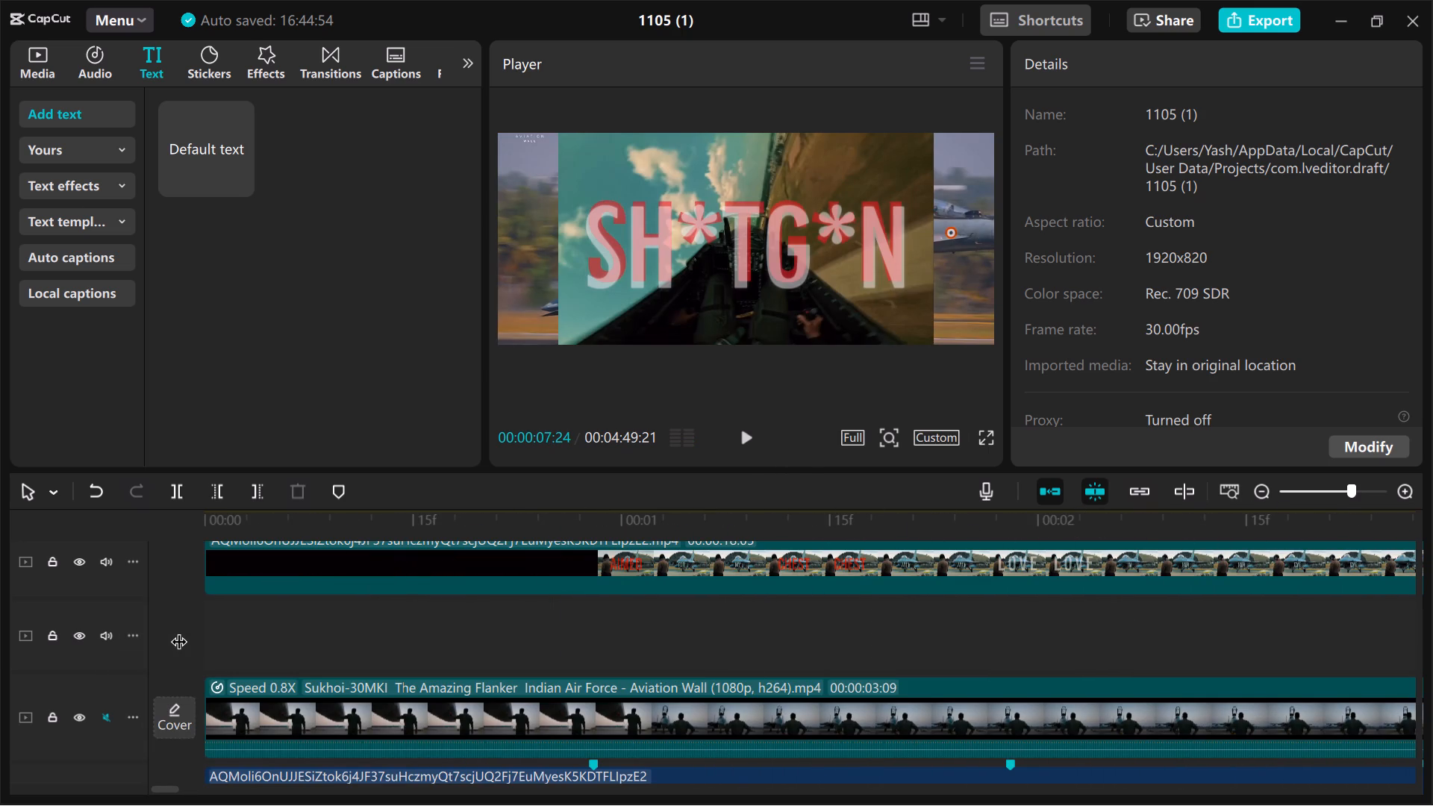
ctrl+scroll(313, 640, down, 18)
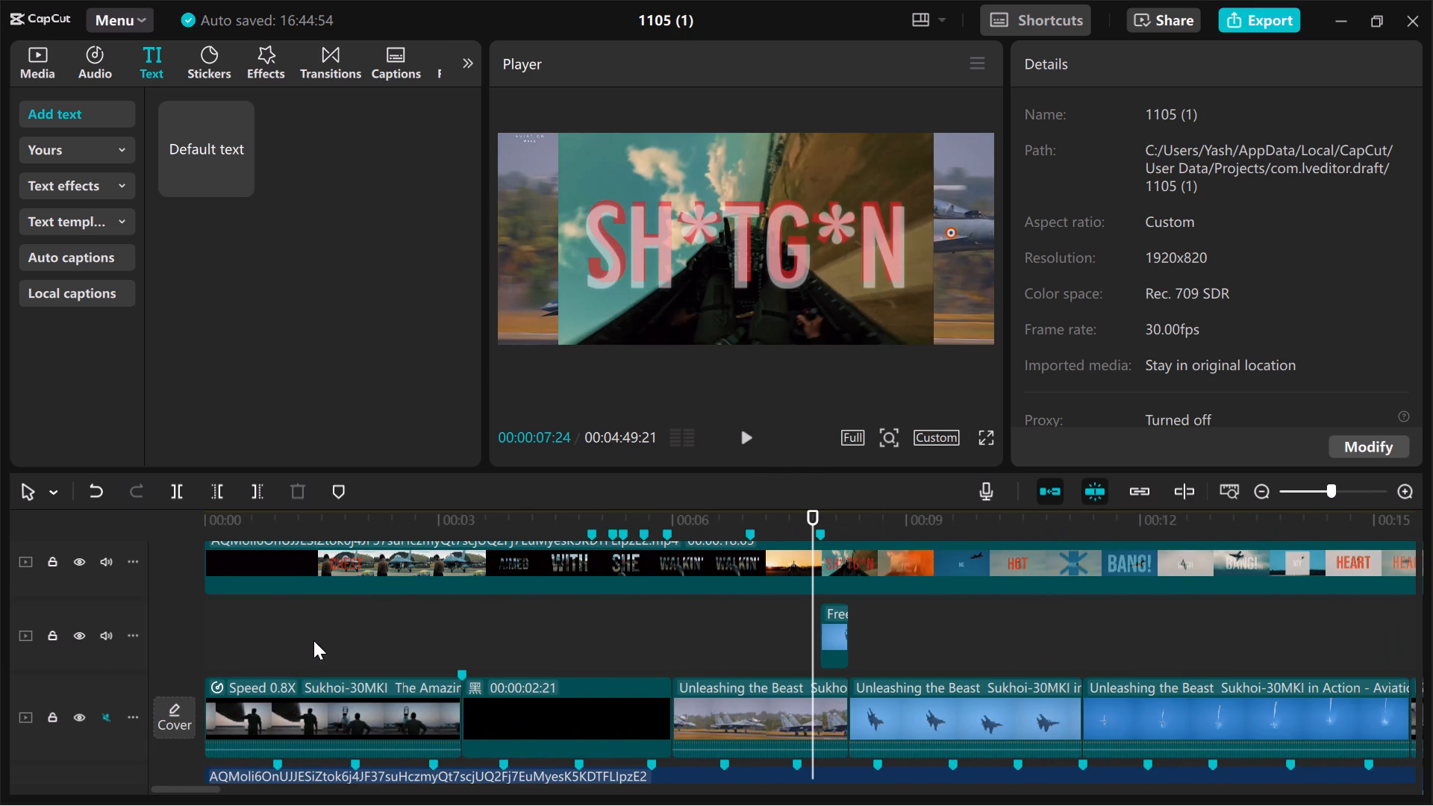
ctrl+scroll(313, 640, down, 2)
click(186, 612)
key(space)
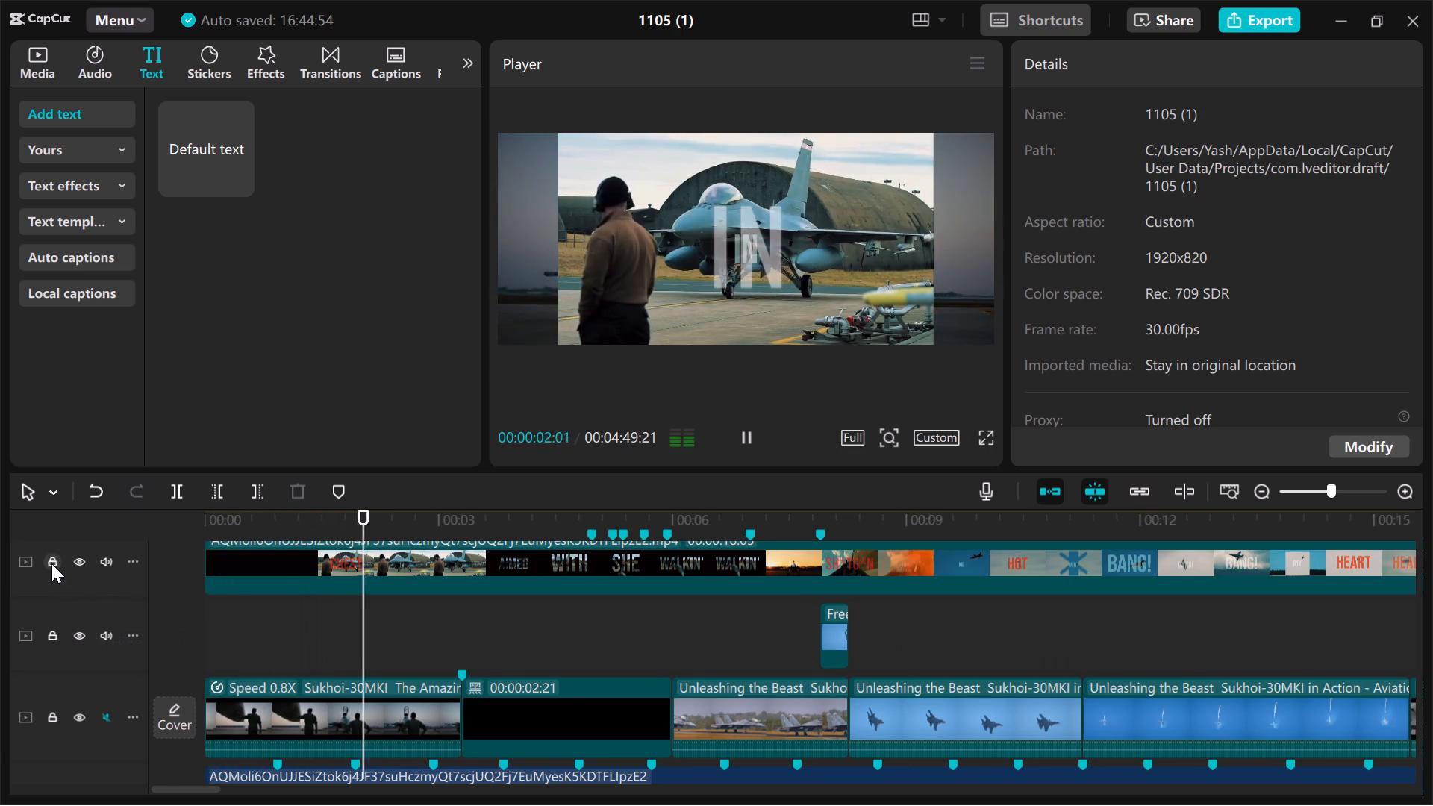
click(81, 563)
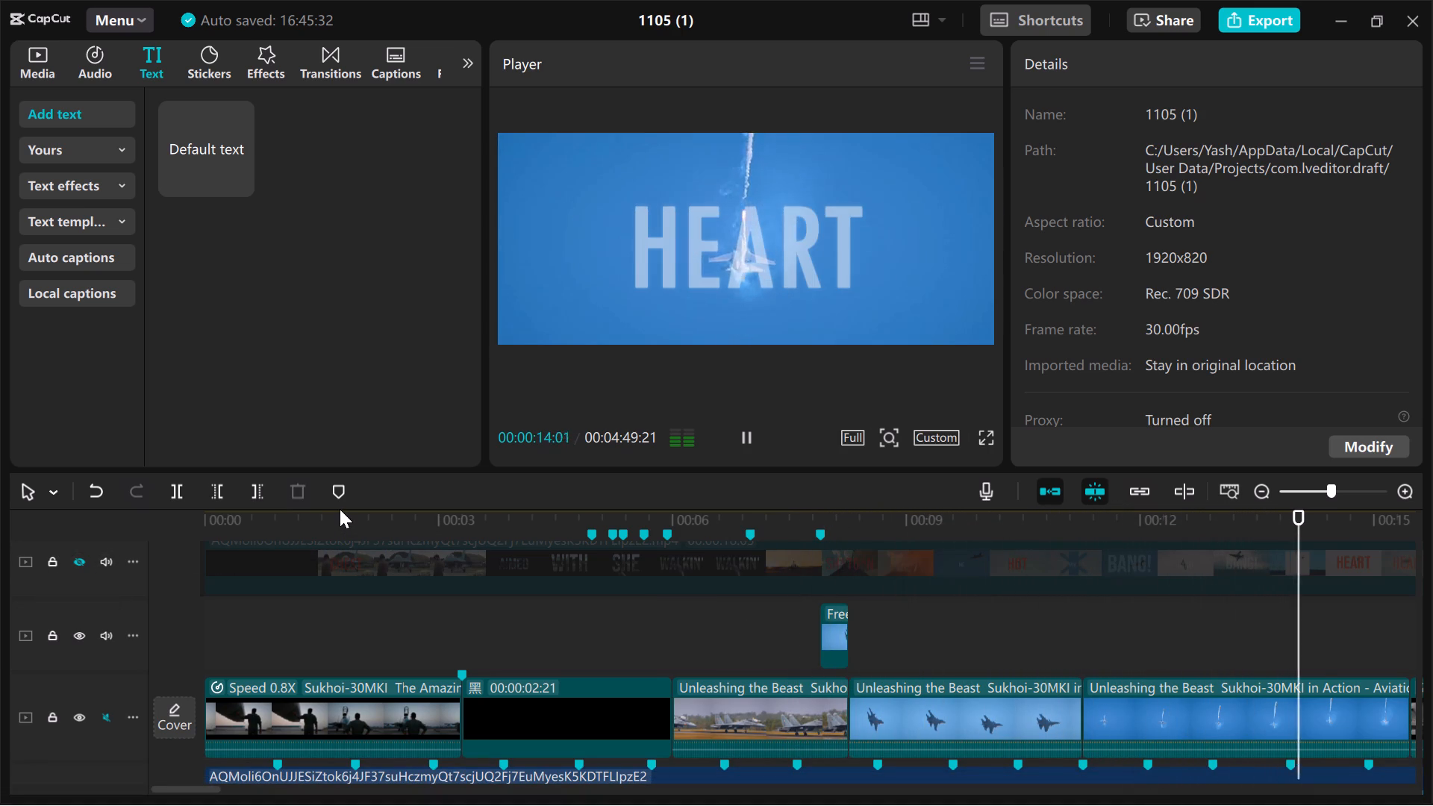
Play the edit with the reference video hidden, from the opening clips through BANG!, to review the lyric timing.
key(space)
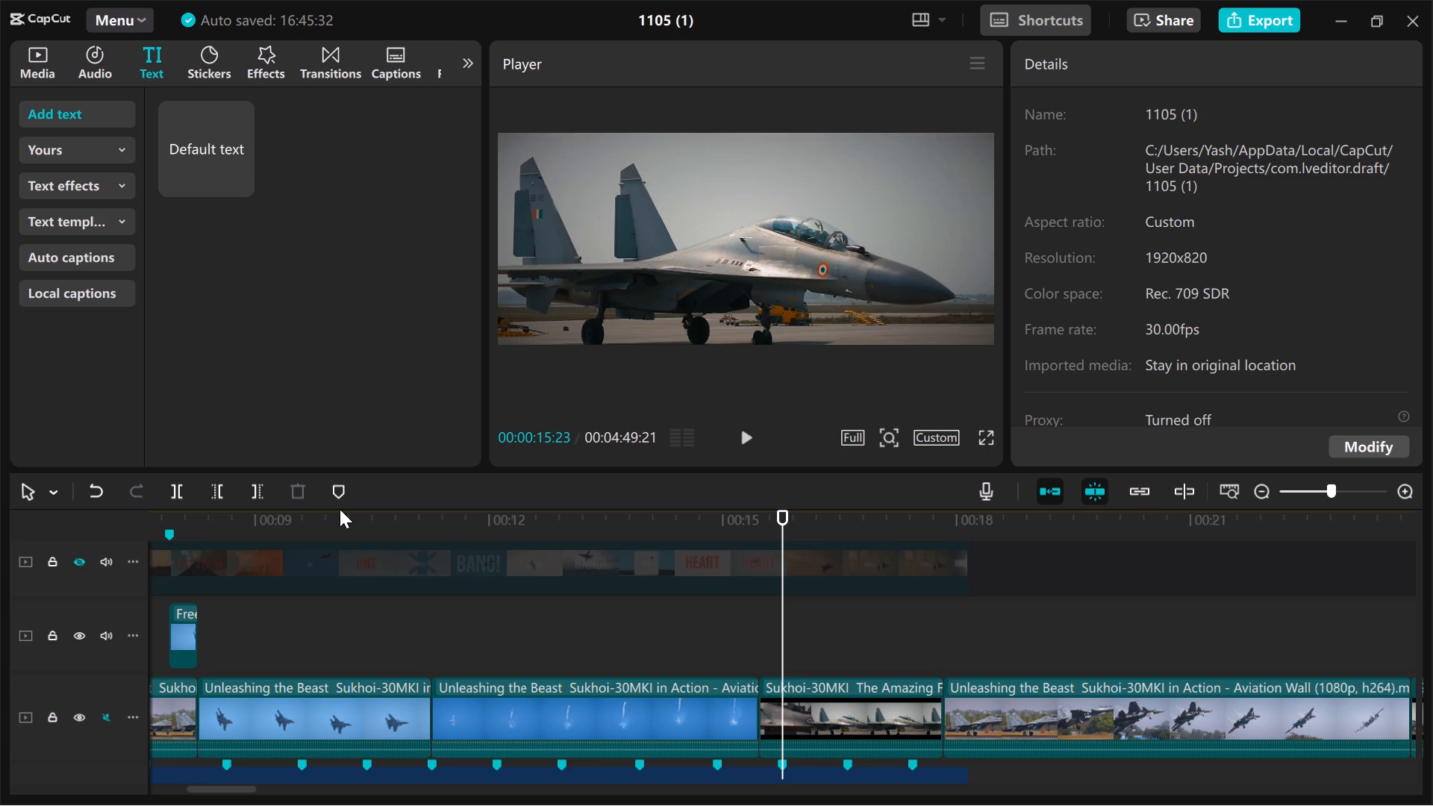
scroll(407, 570, right, 1)
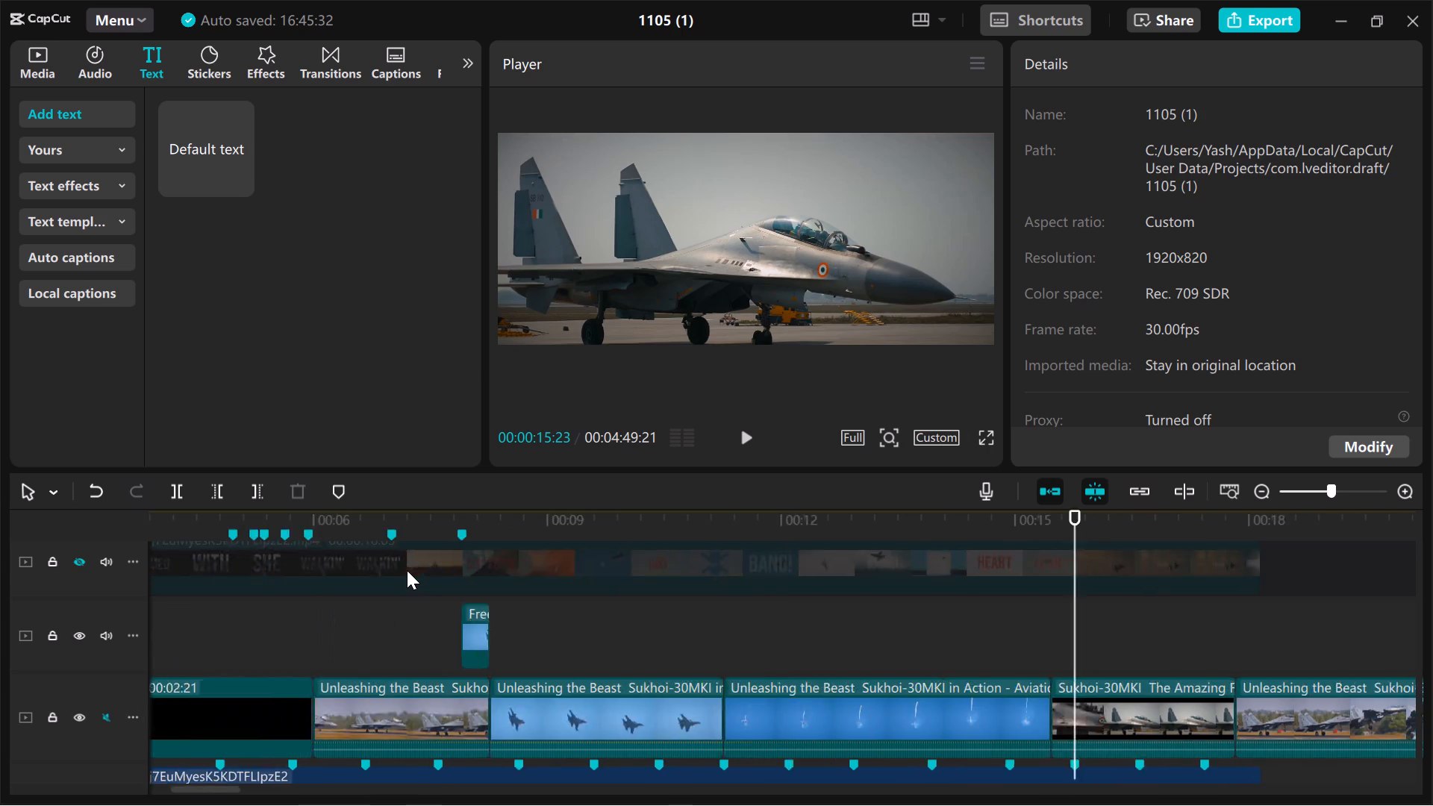
scroll(407, 570, right, 1)
click(370, 597)
key(space)
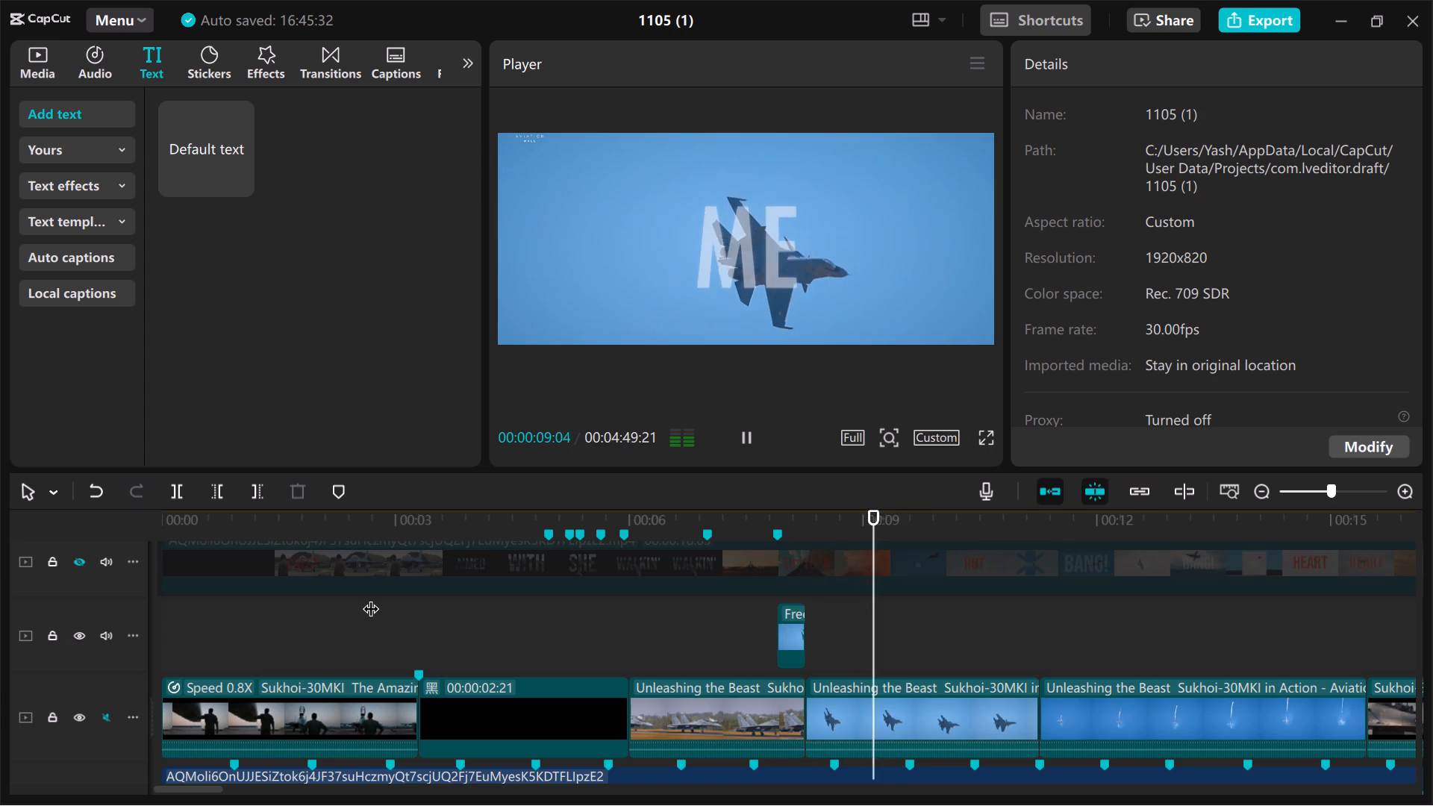
key(space)
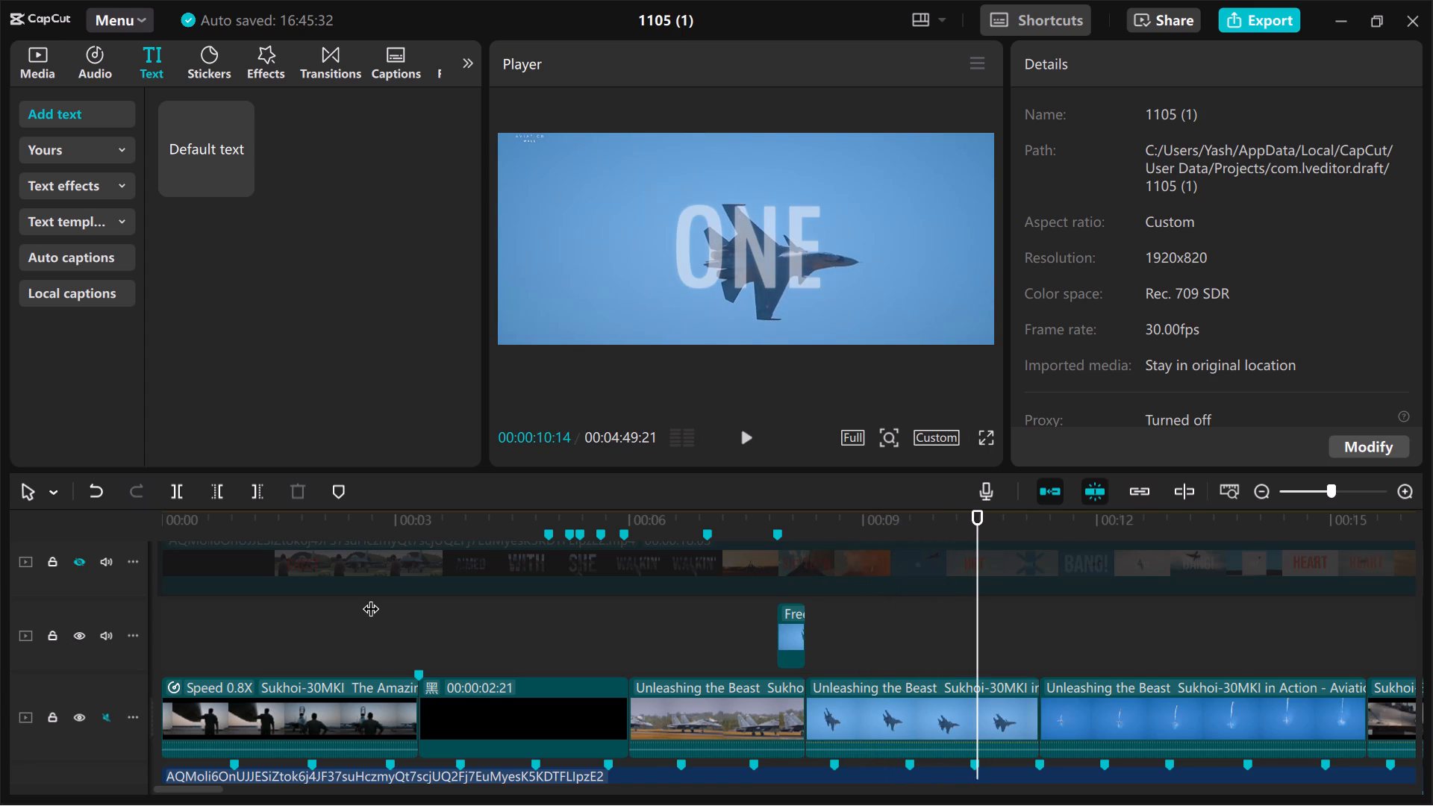
key(space)
key(space)
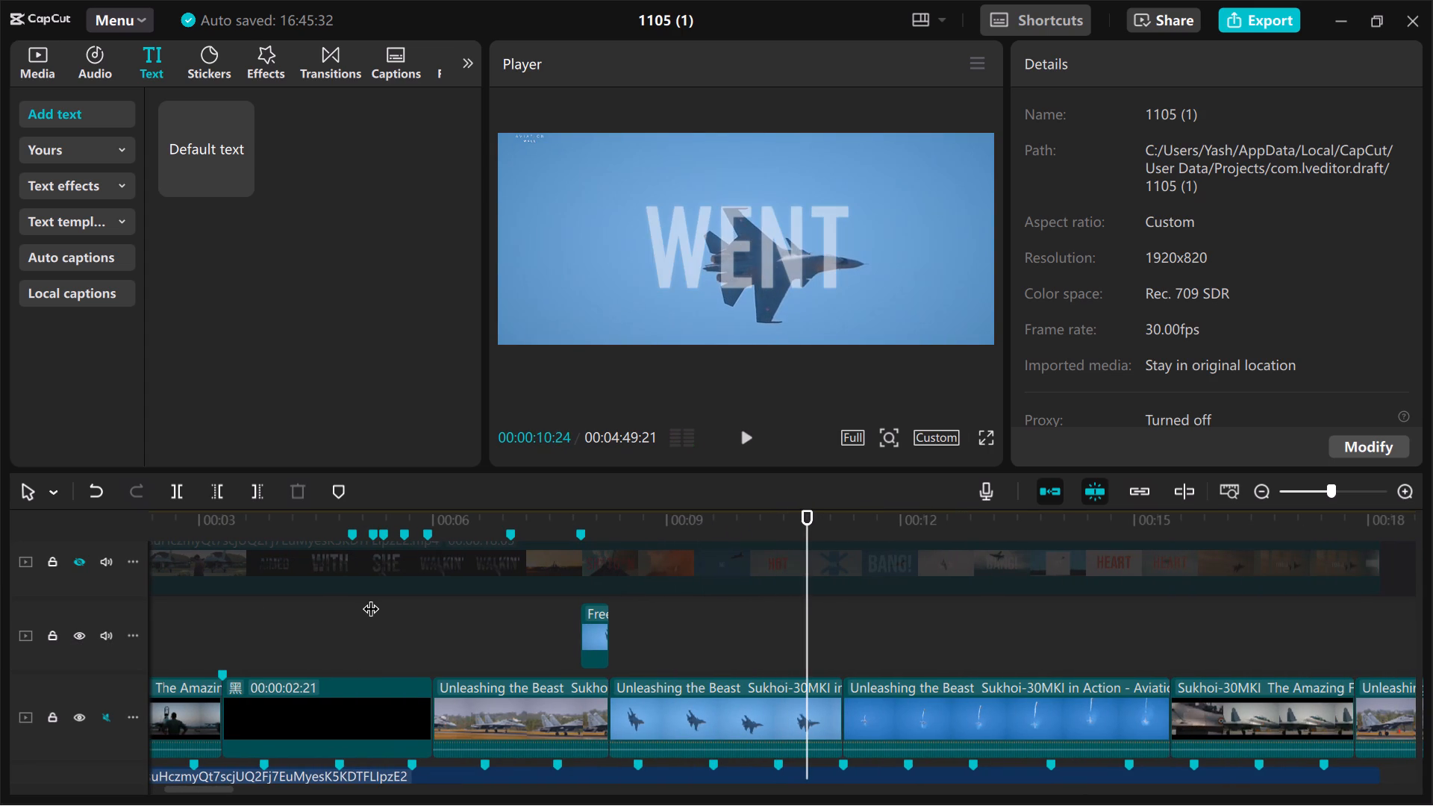
key(space)
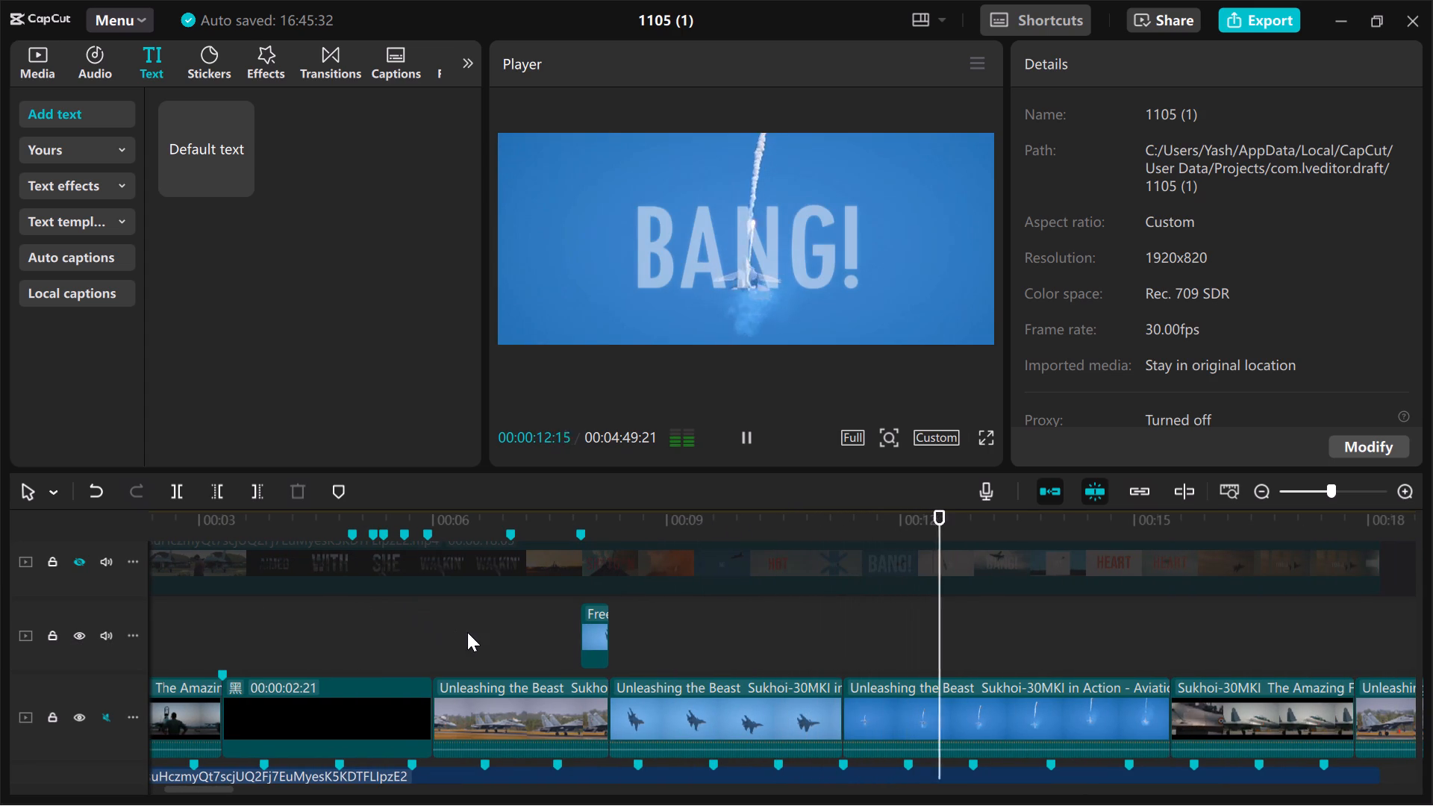
click(467, 632)
key(space)
key(space)
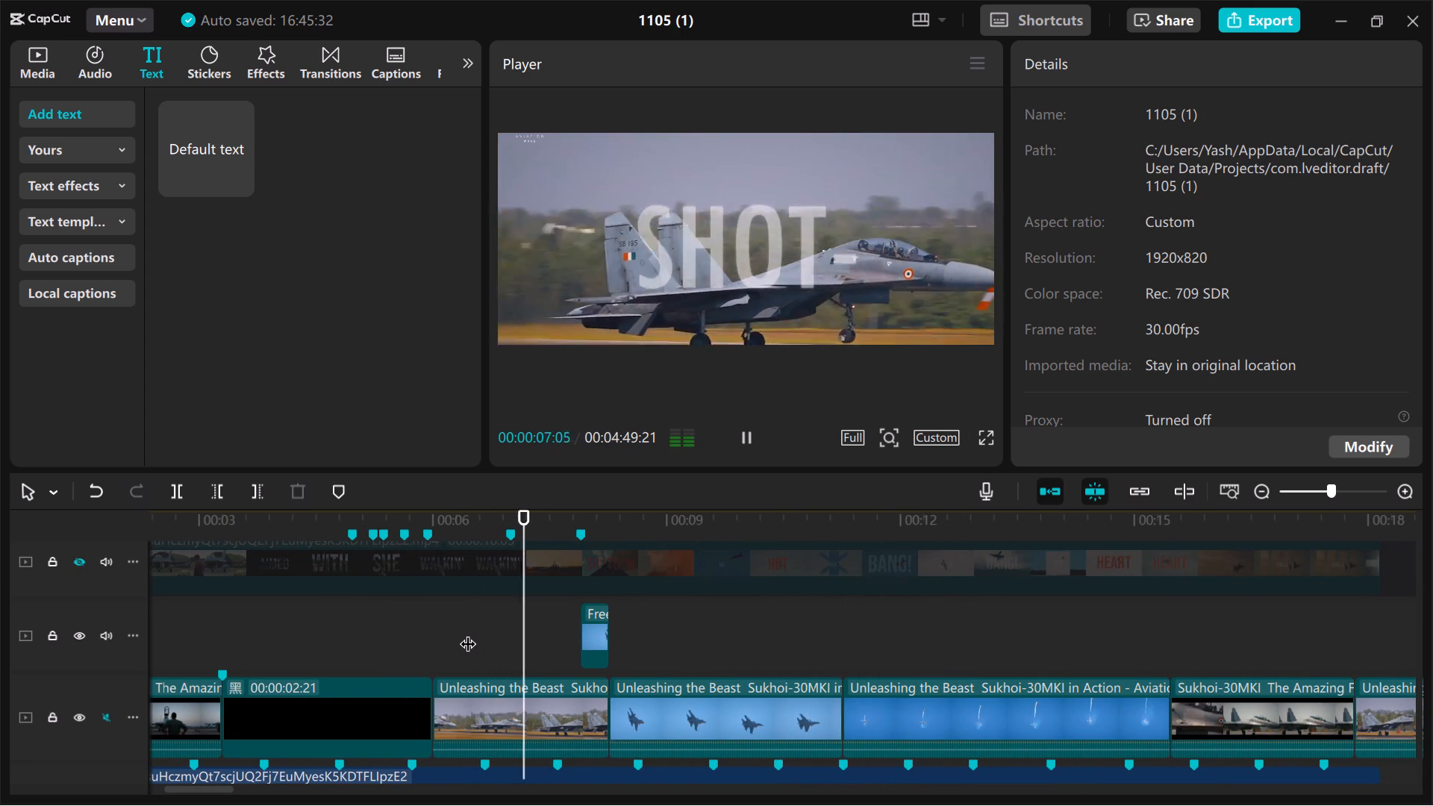
key(space)
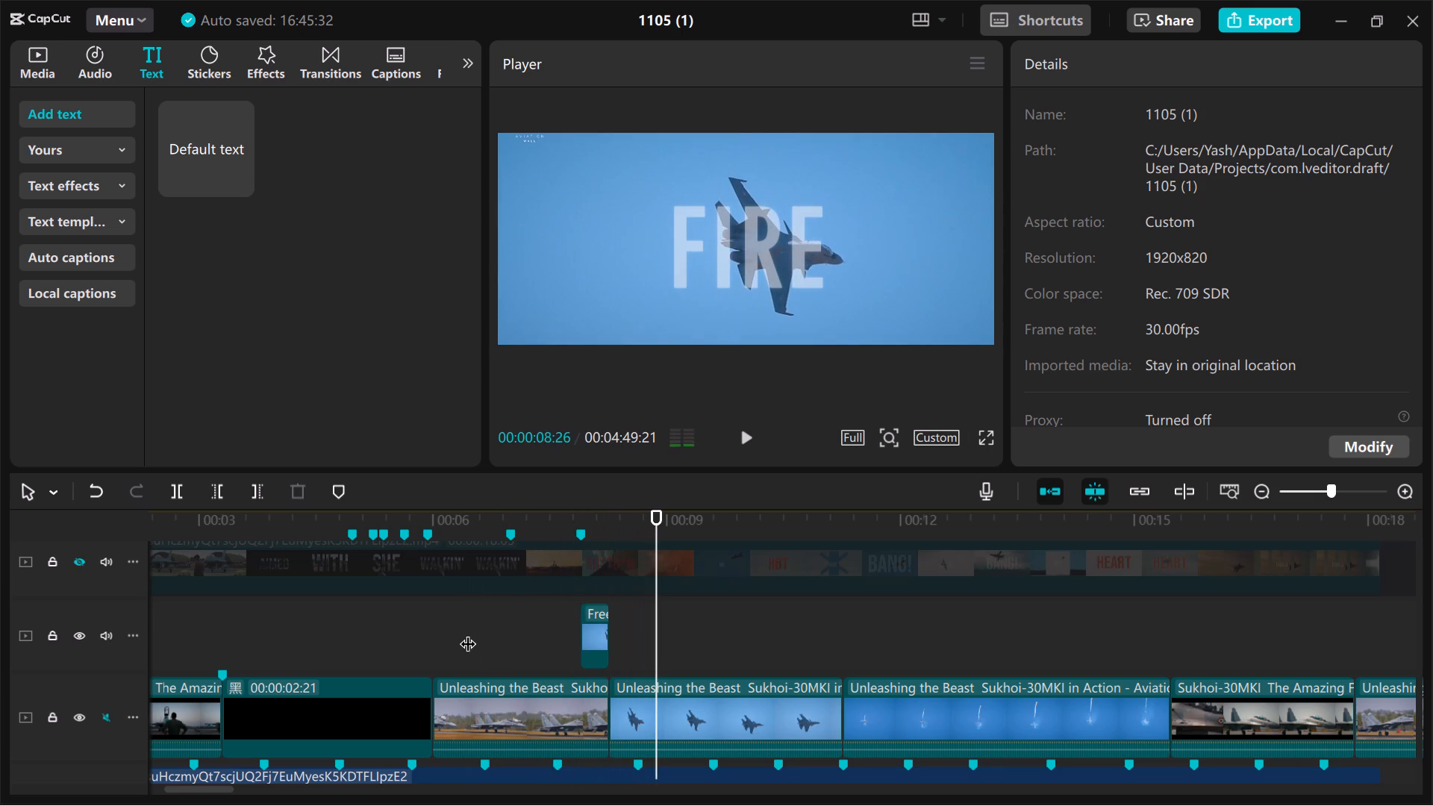
Play the section from READY and the freeze frame in short bursts through FIRE, ME and HOT to examine each beat.
click(528, 634)
key(space)
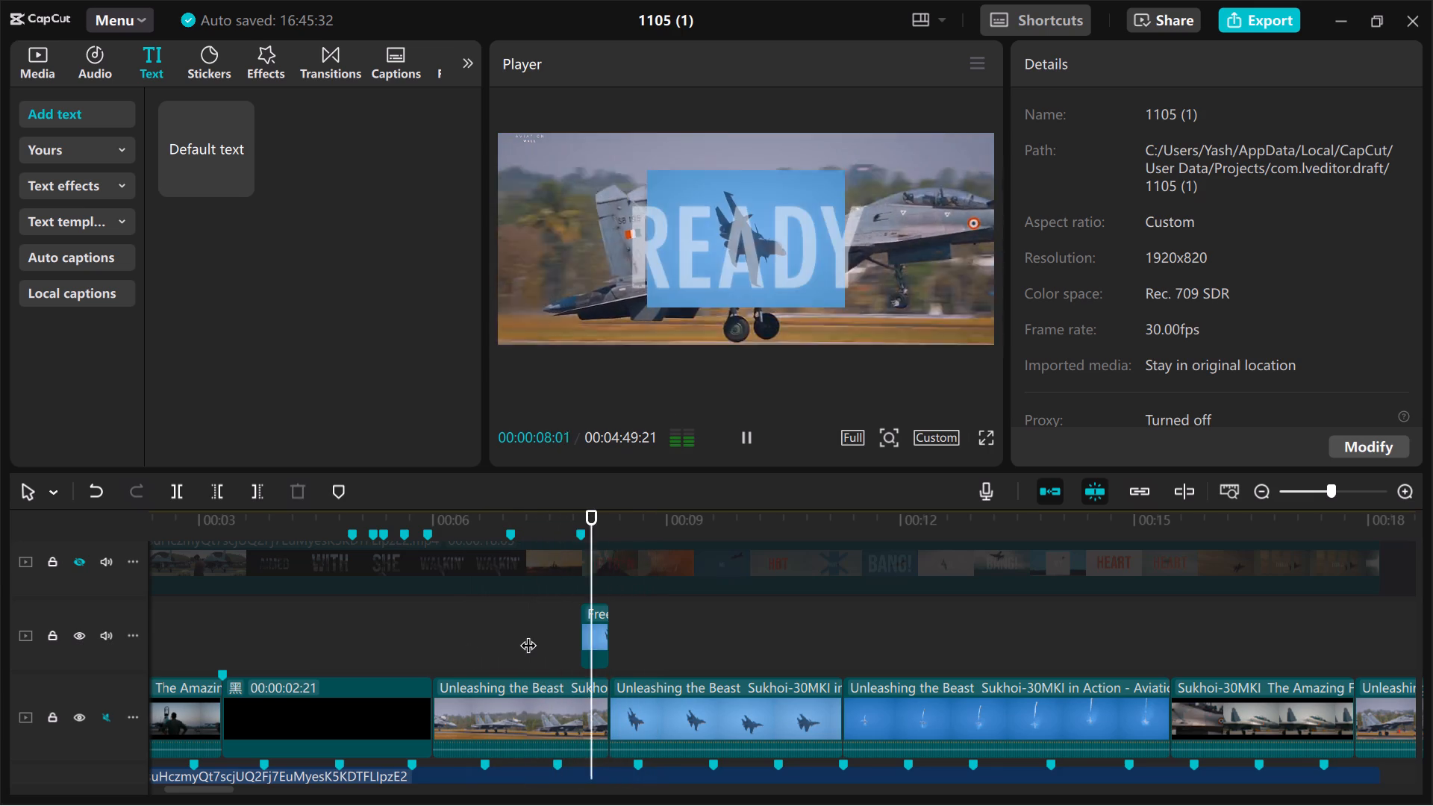
key(space)
click(528, 634)
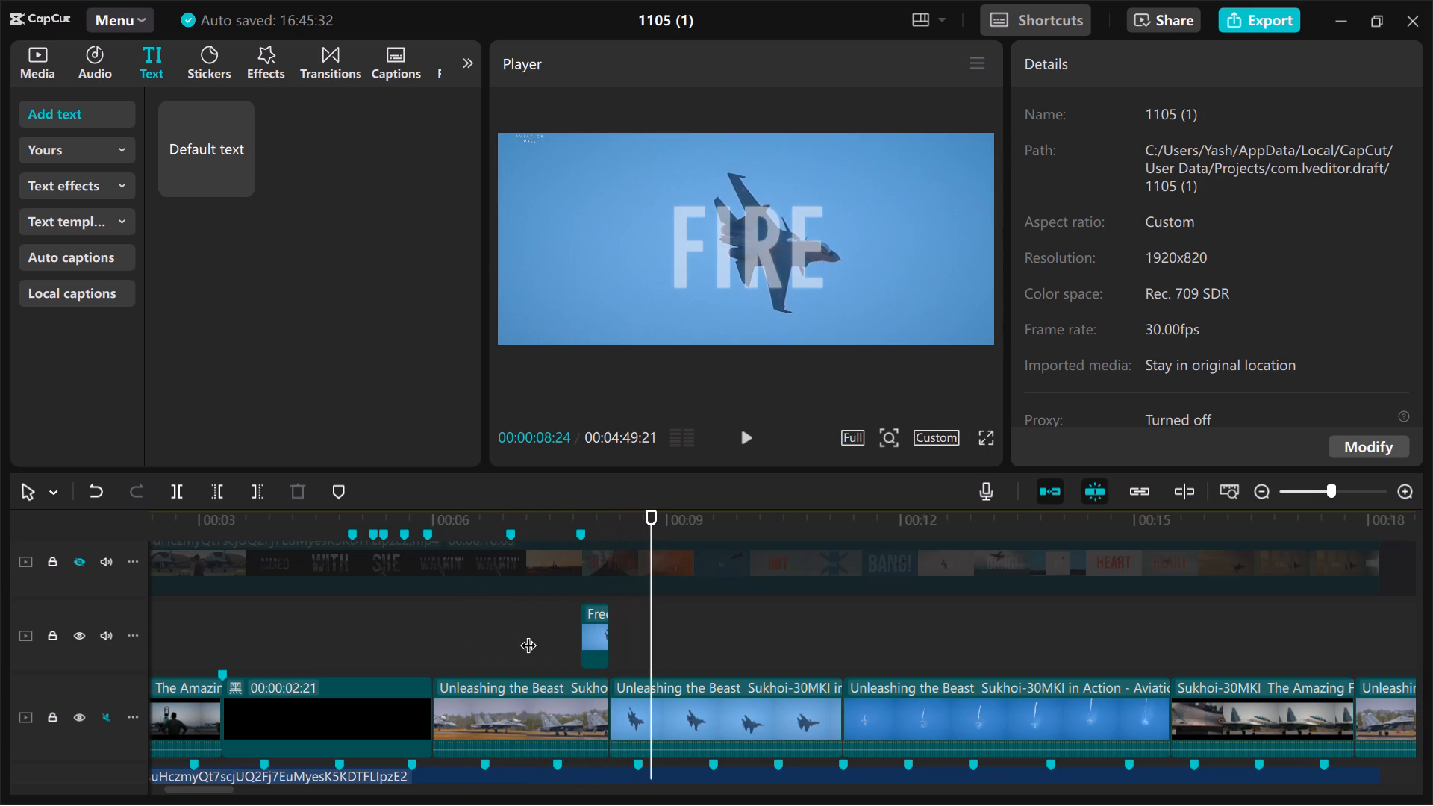
key(space)
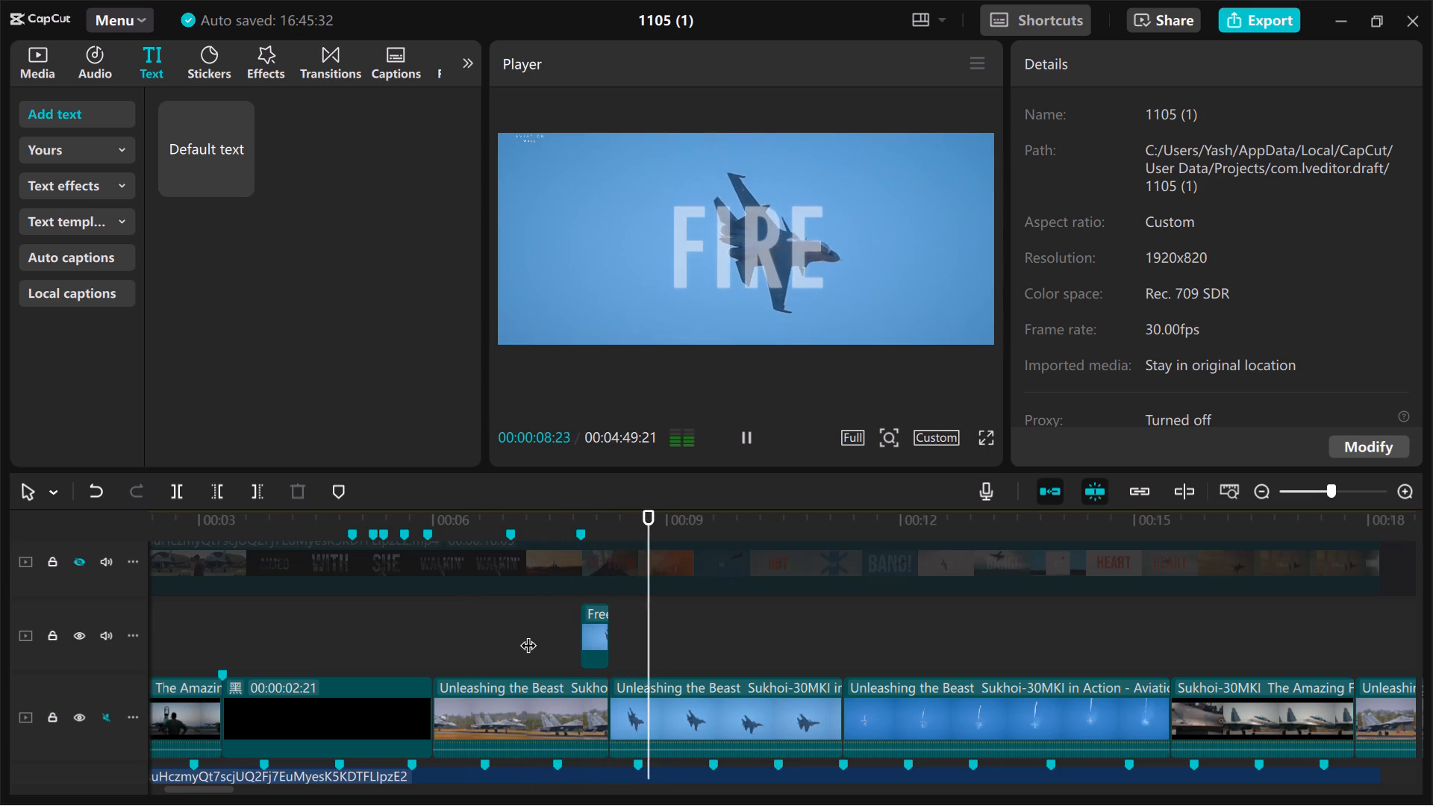
key(space)
key(space)
key(space)
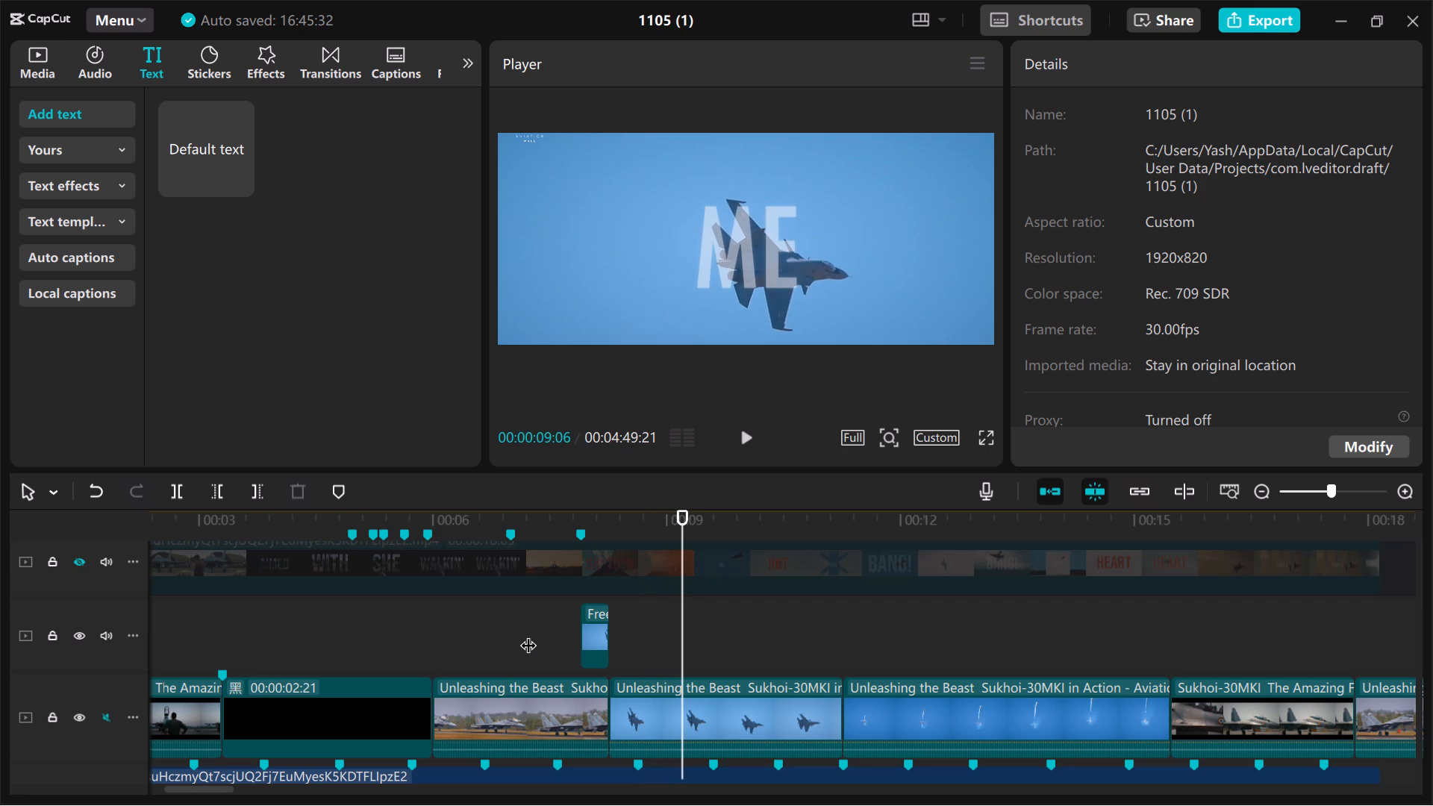
key(space)
key(space)
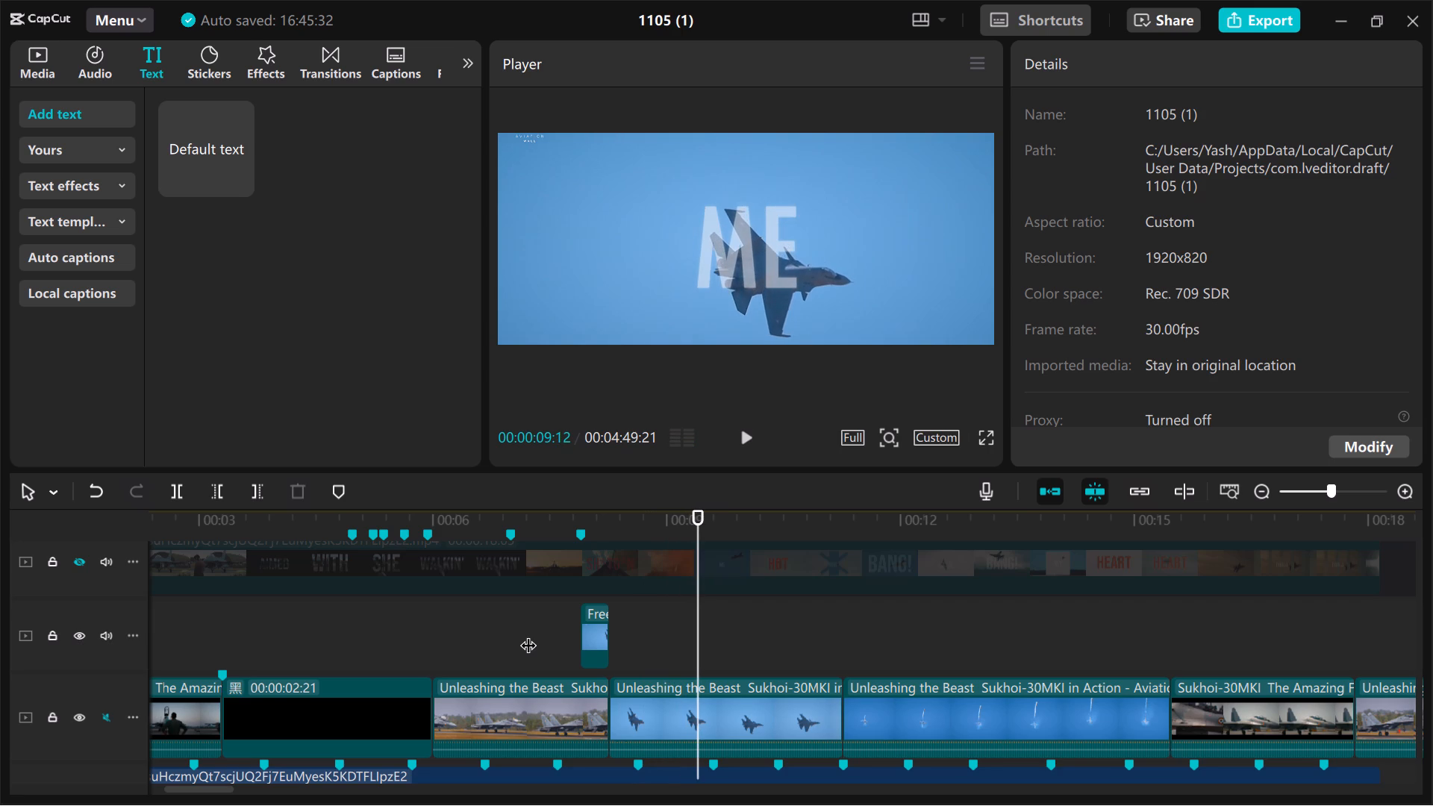
key(space)
key(space)
key(space)
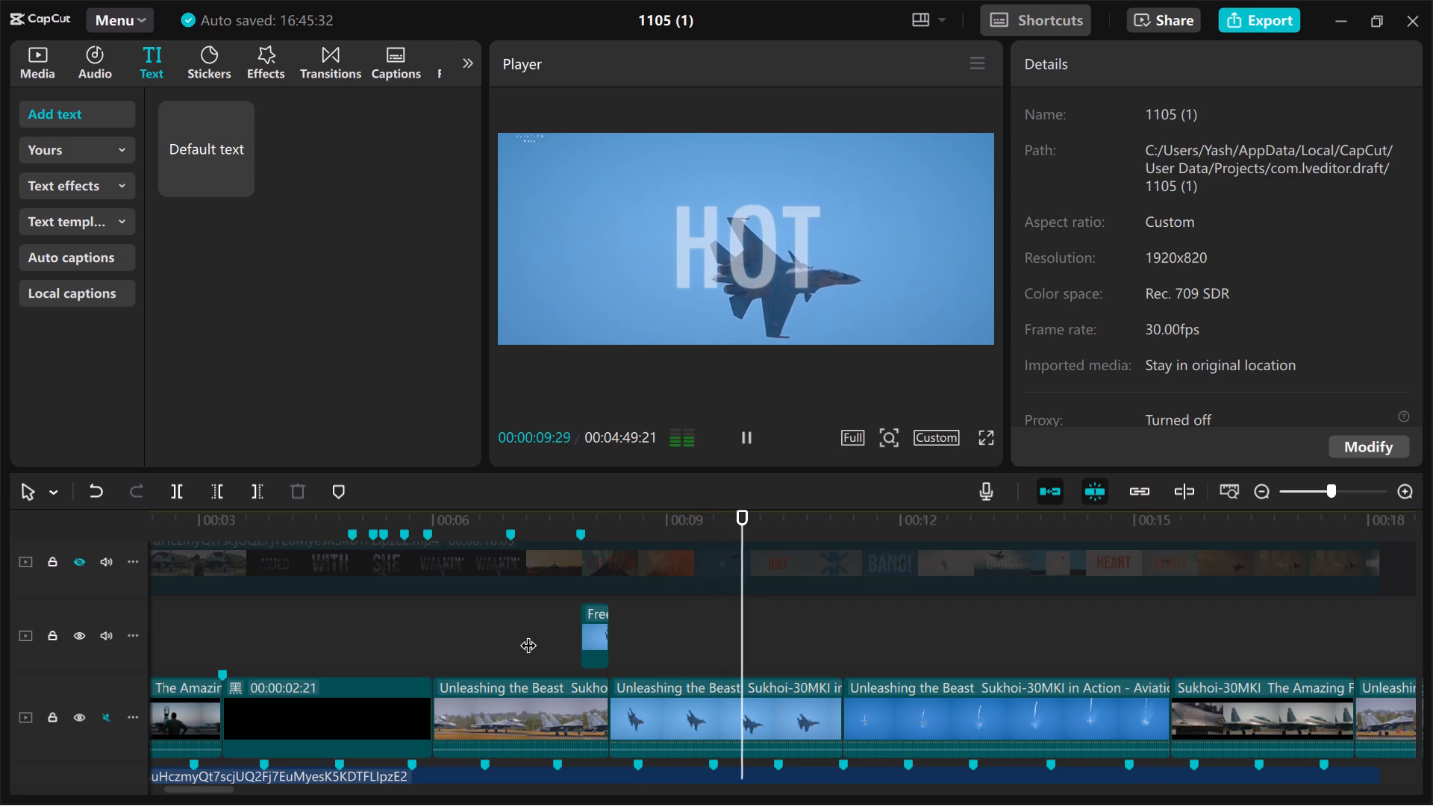
key(space)
key(space)
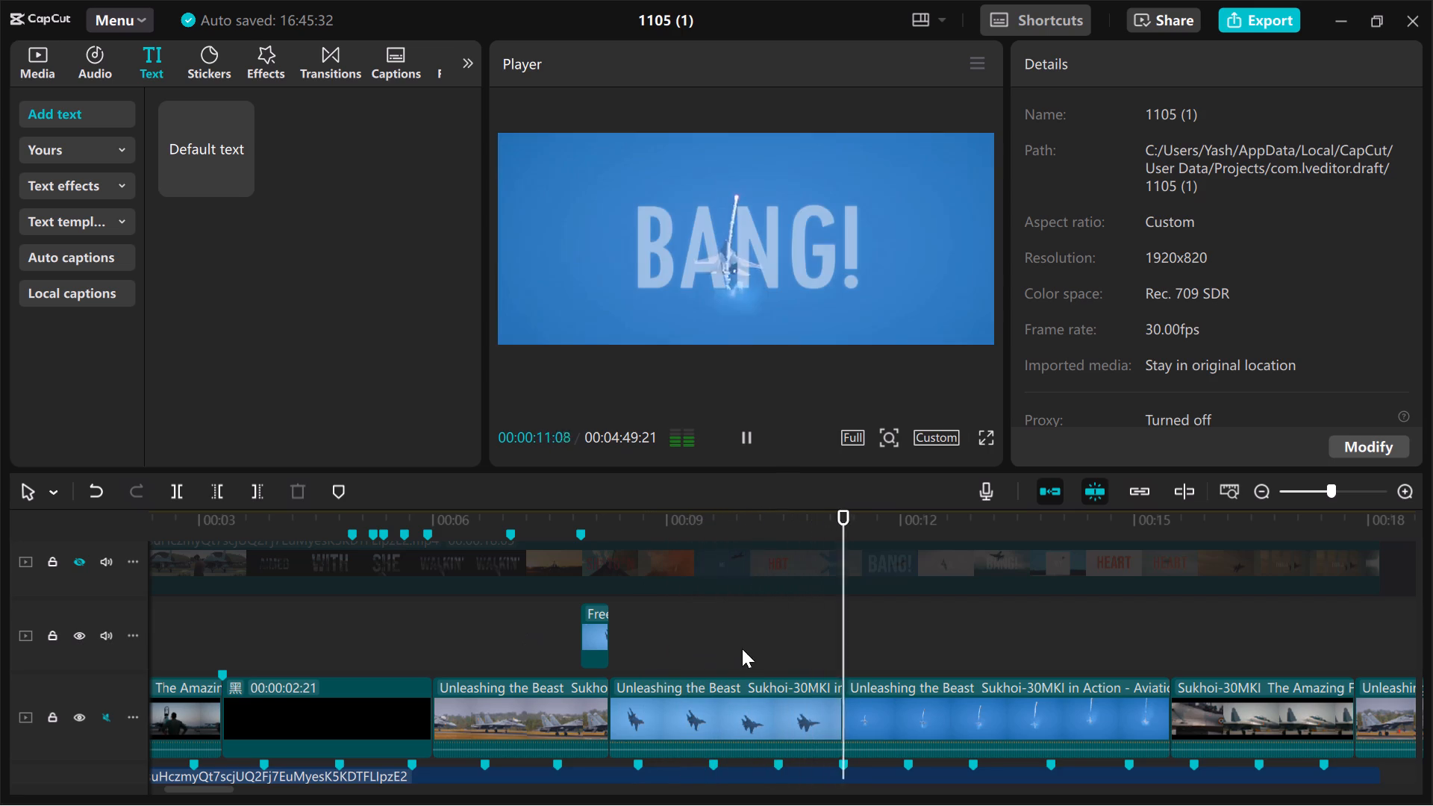
Replay the side-view flying clip into BANG! several times to find the beat between ONE and WENT.
click(748, 646)
key(space)
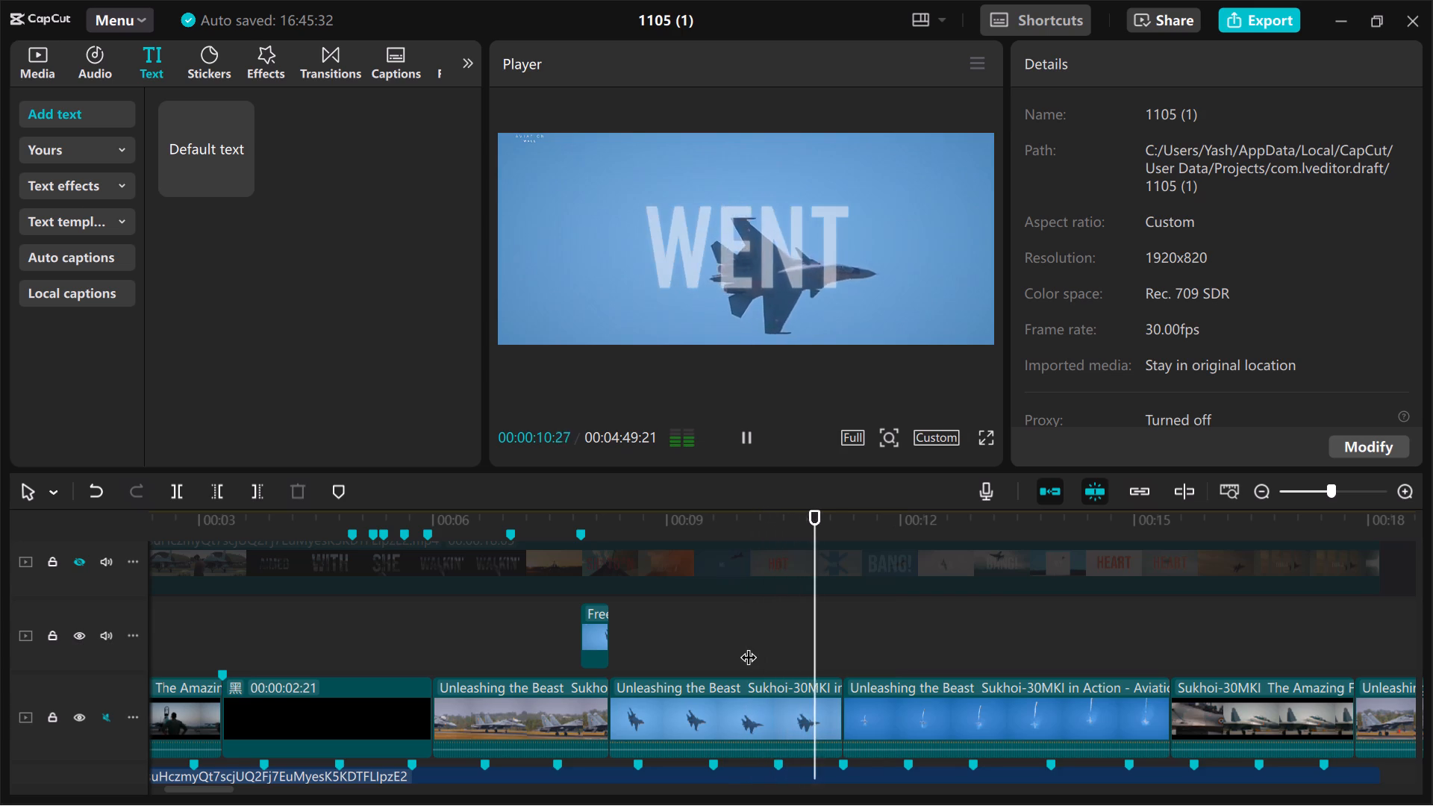
click(660, 646)
key(space)
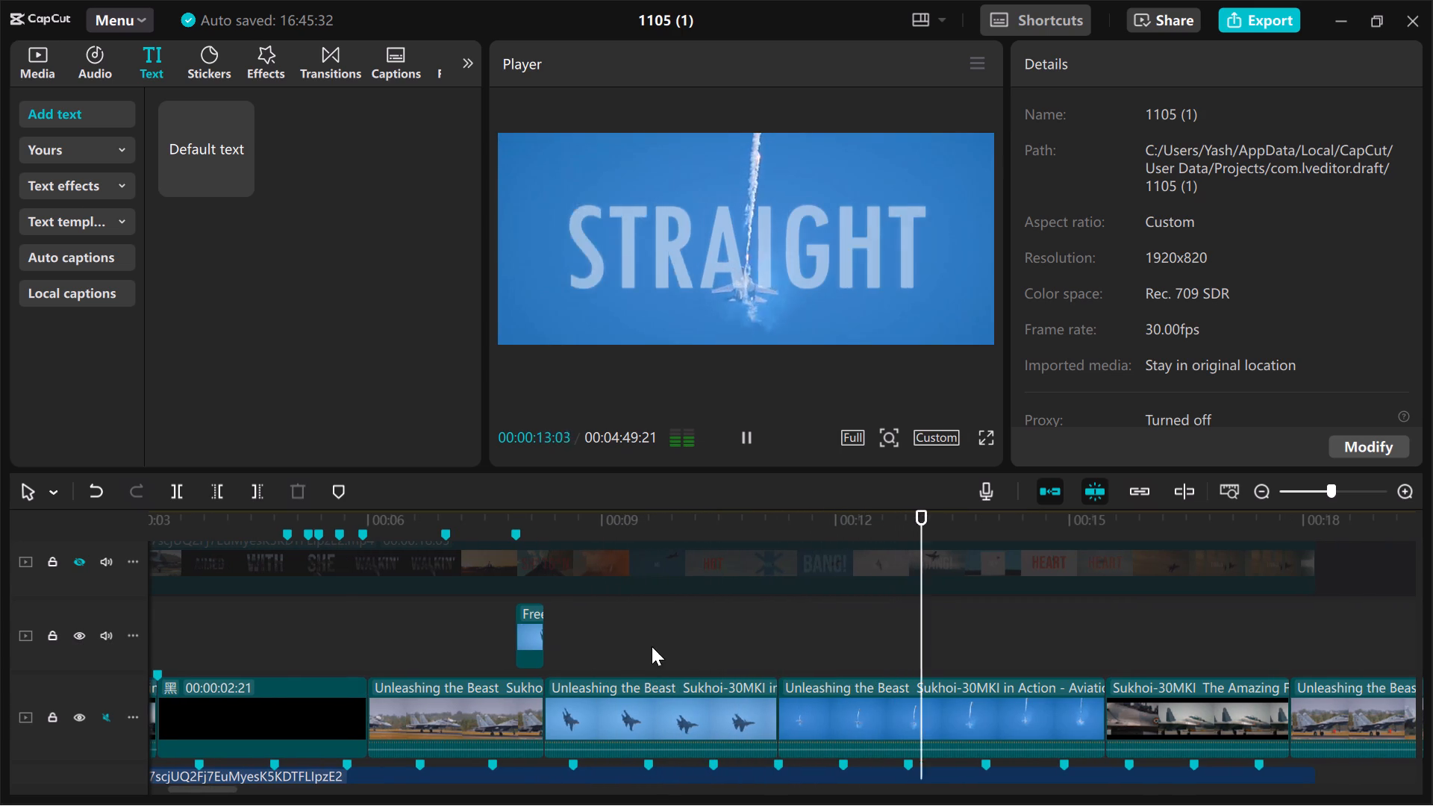
click(629, 643)
key(space)
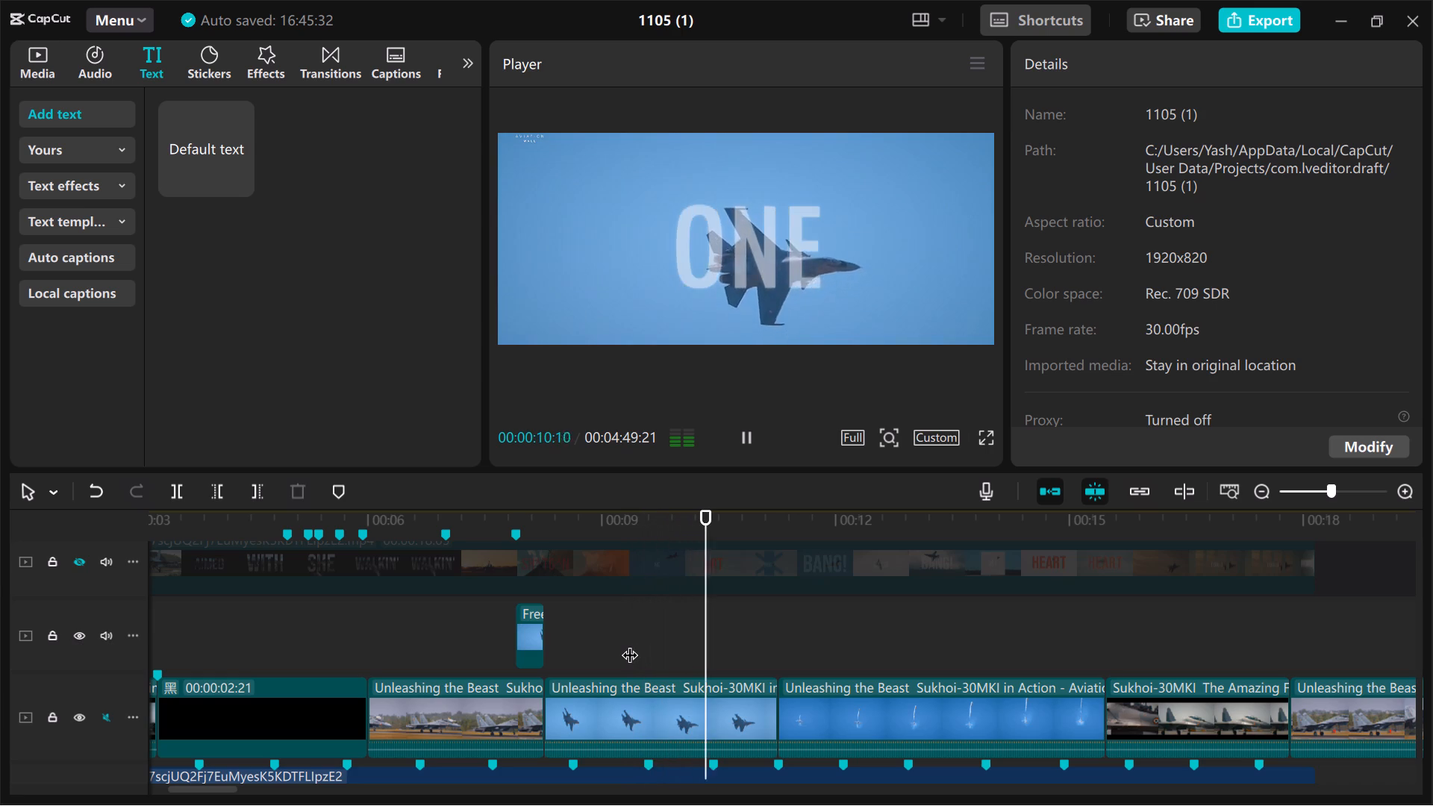
key(space)
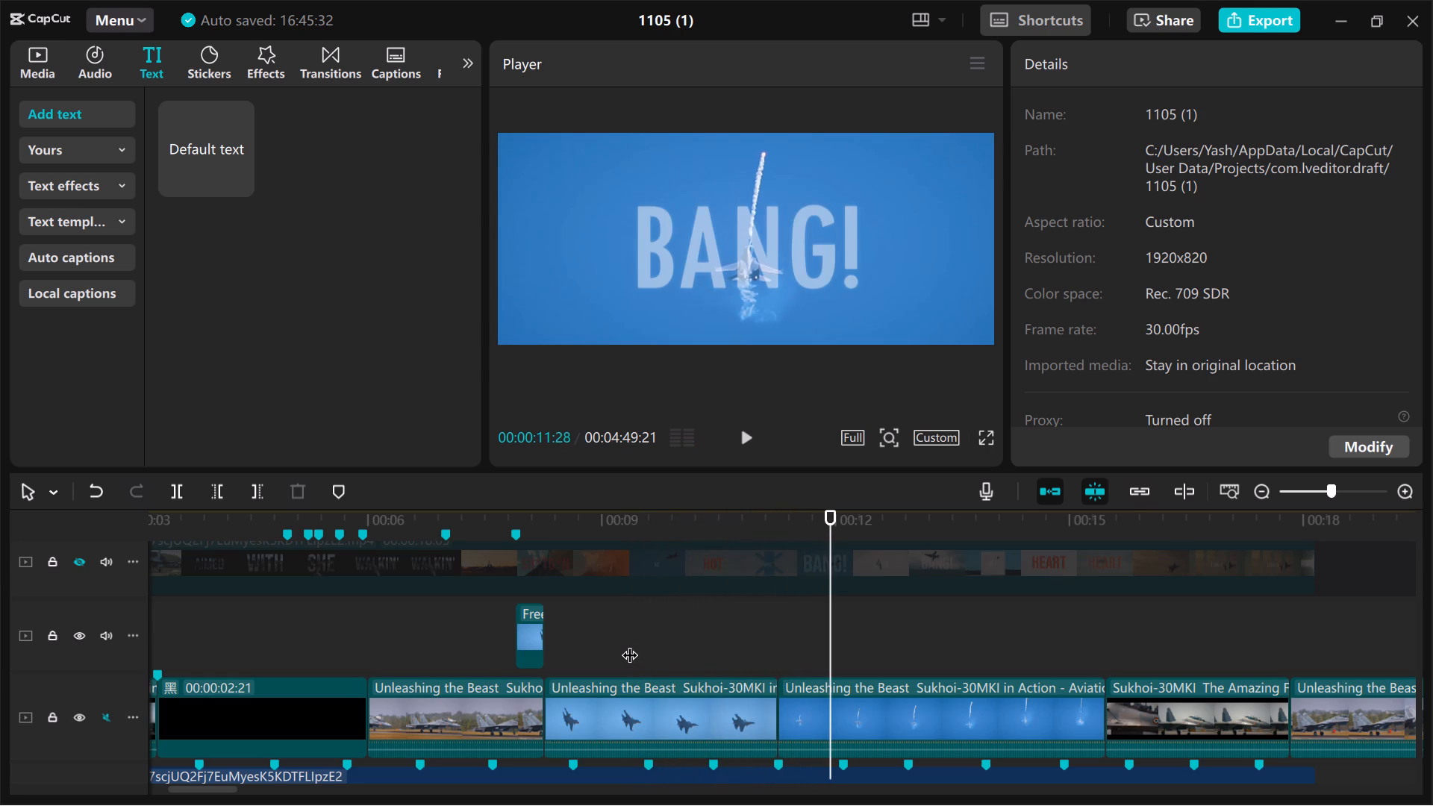
click(418, 637)
key(space)
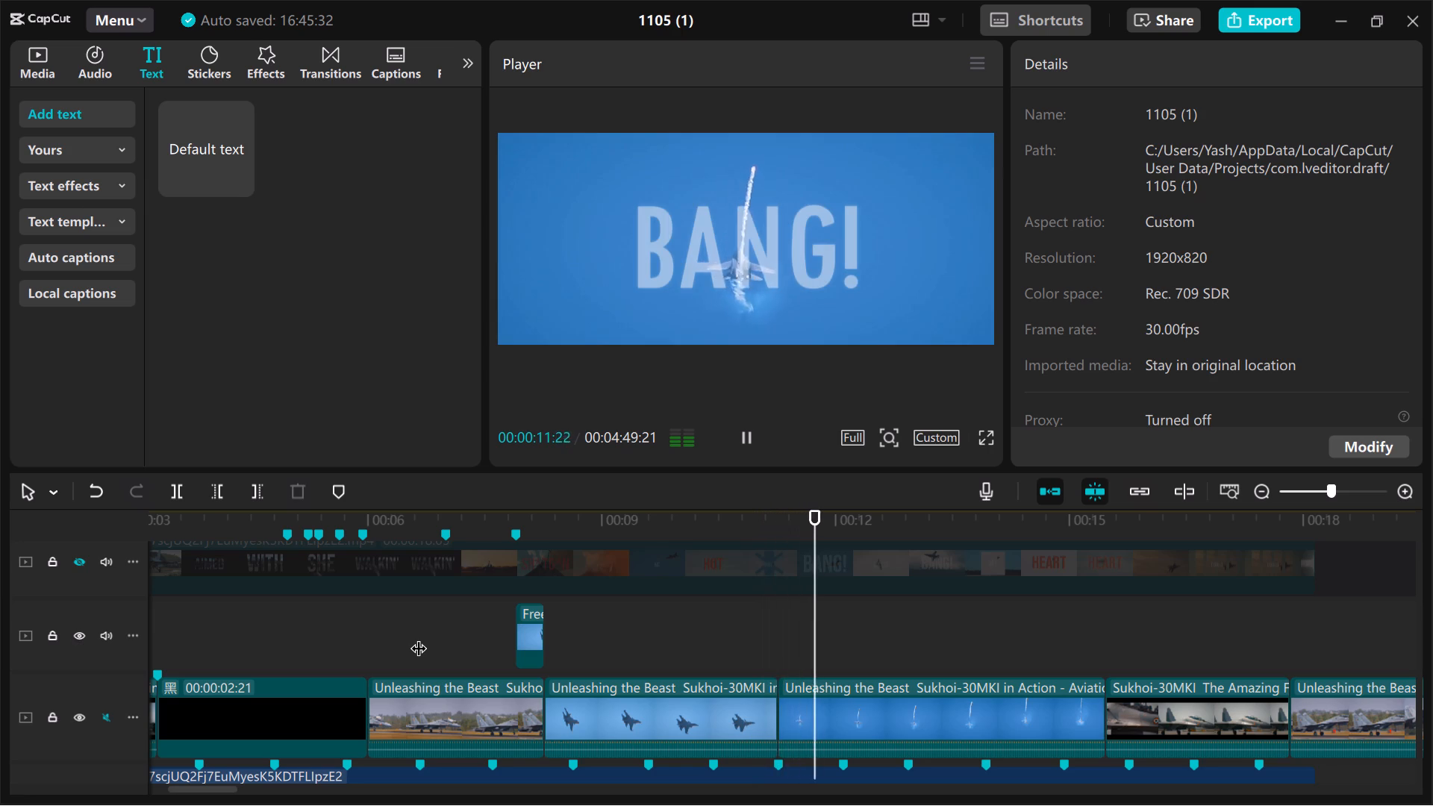
key(space)
click(418, 637)
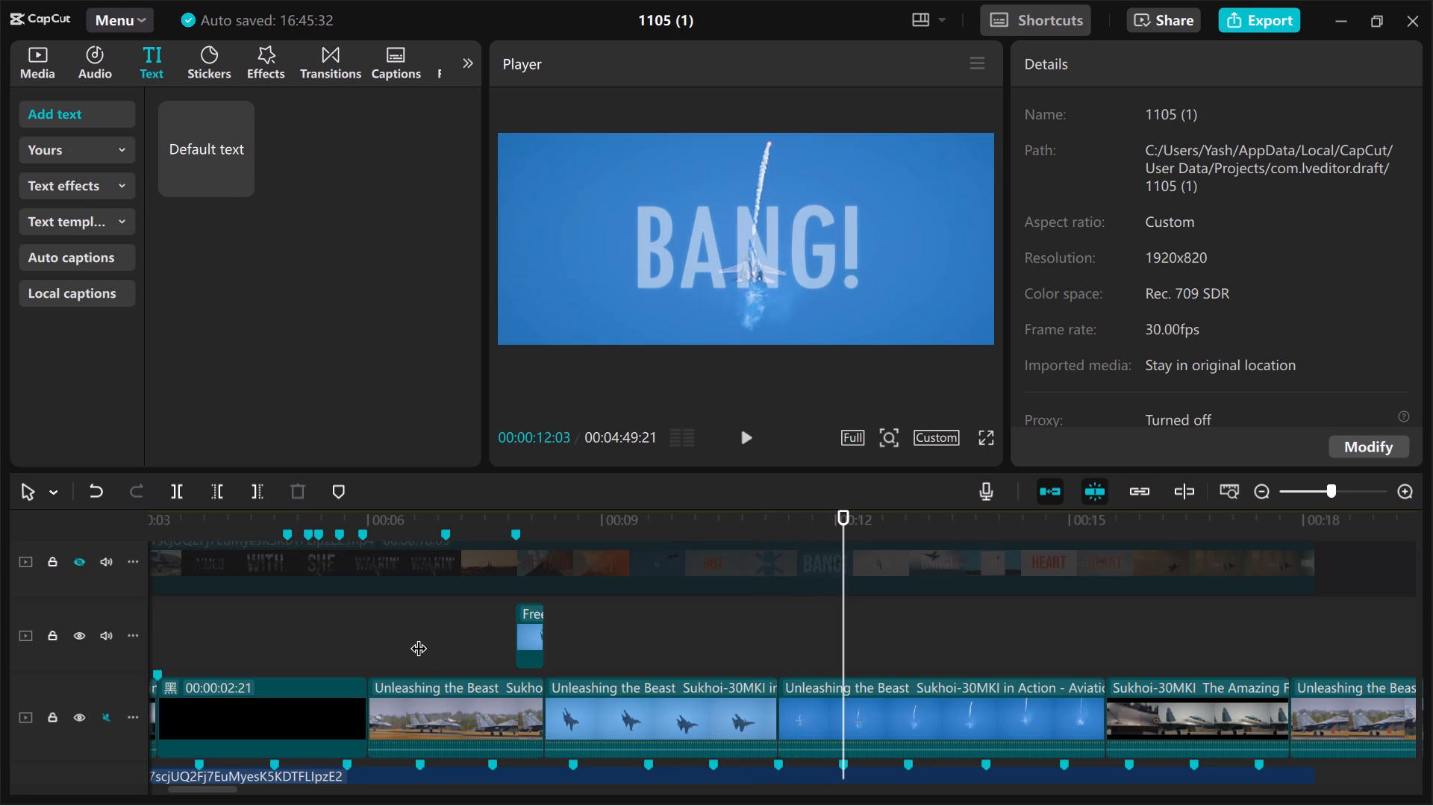
key(space)
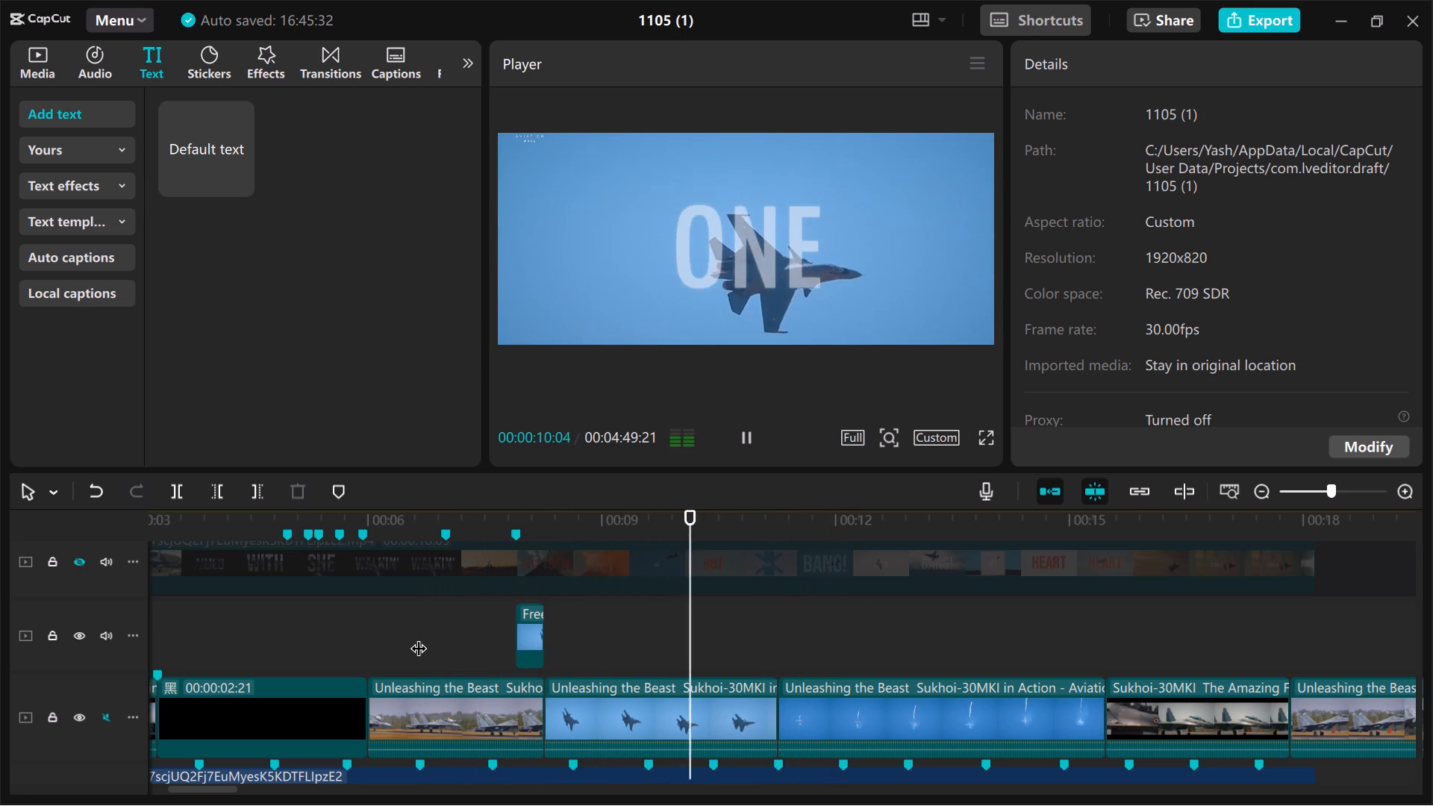
key(space)
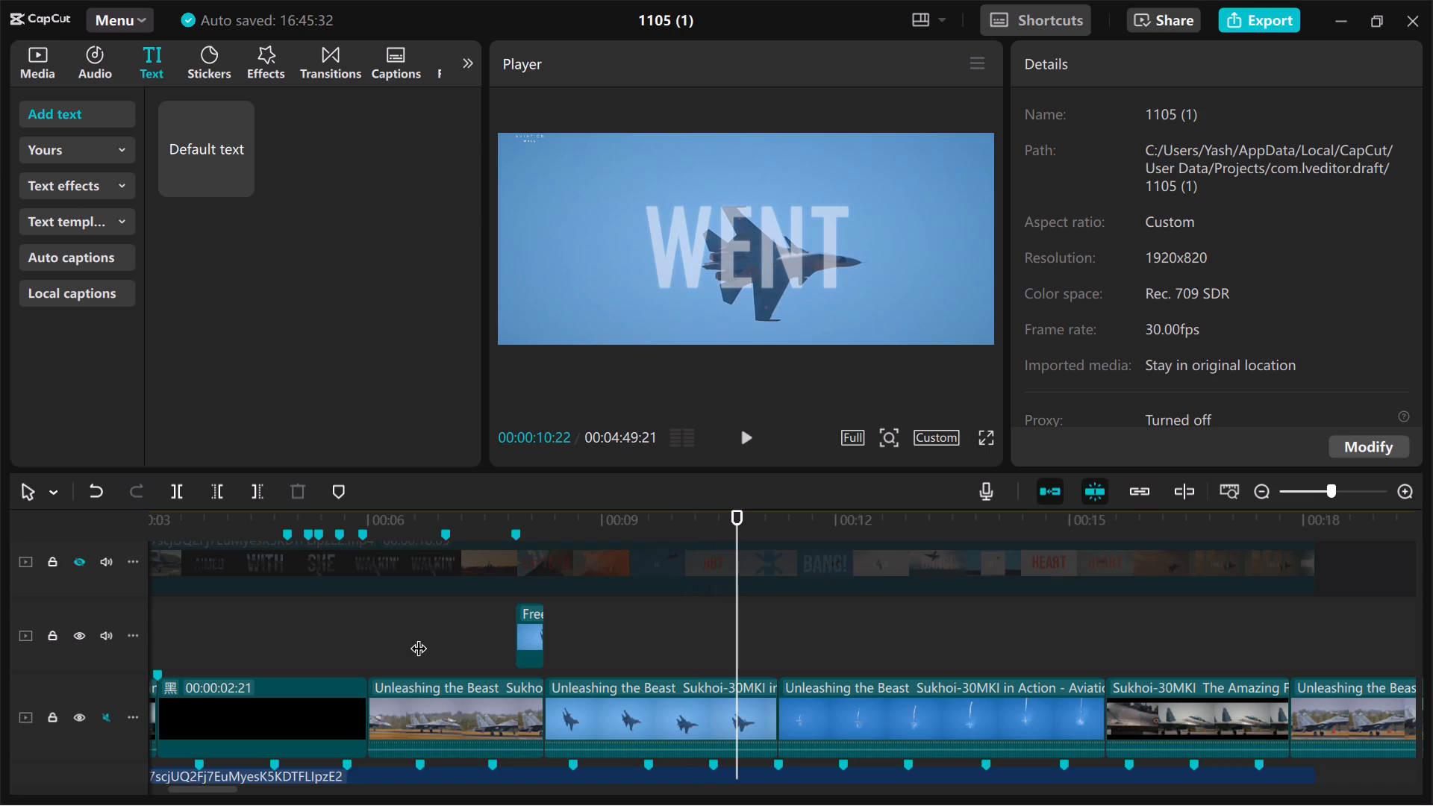
Add a timeline marker at 00:00:10:17 in the side-view flying clip, where the lyric changes from ONE to IT.
ctrl+scroll(418, 637, up, 8)
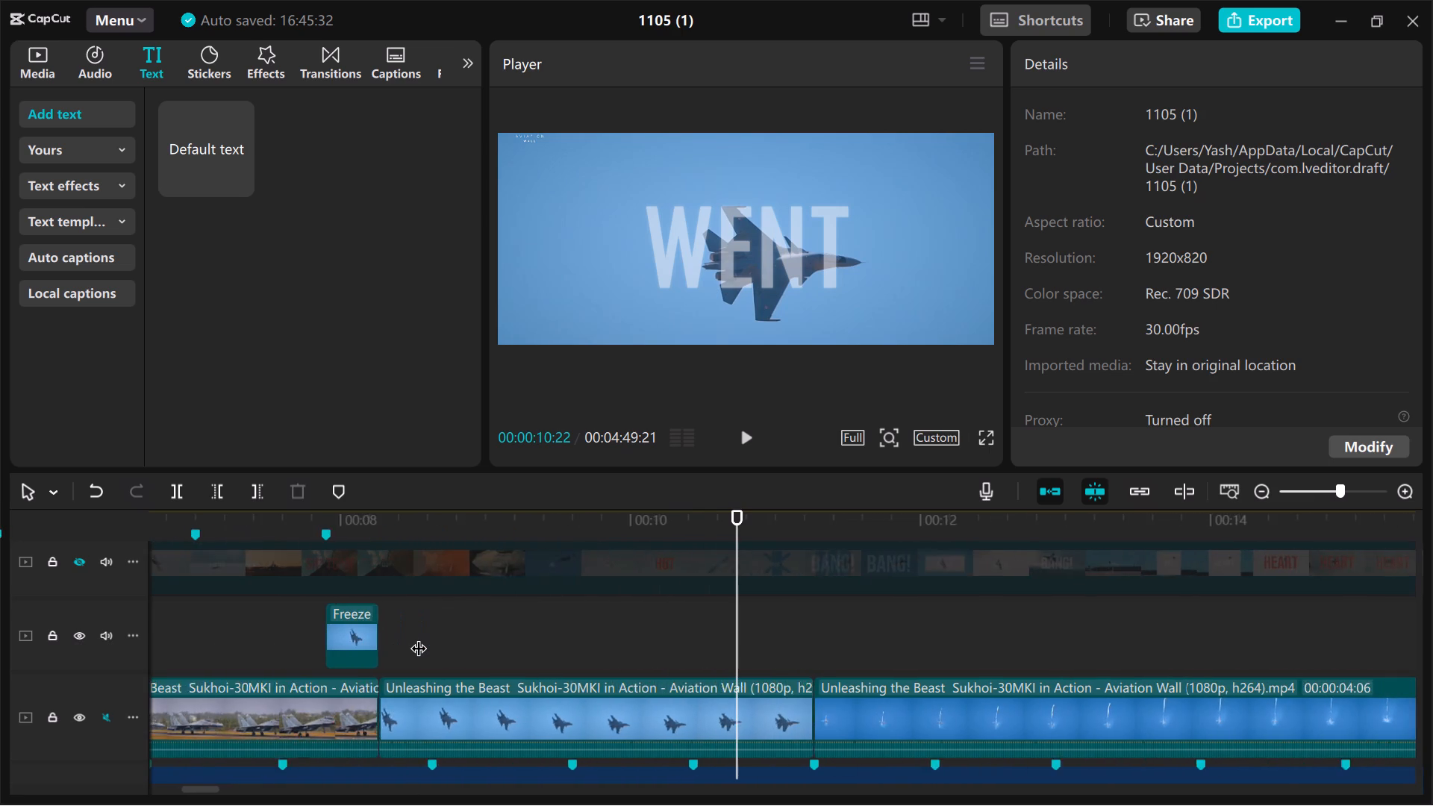
ctrl+scroll(418, 637, up, 6)
click(418, 637)
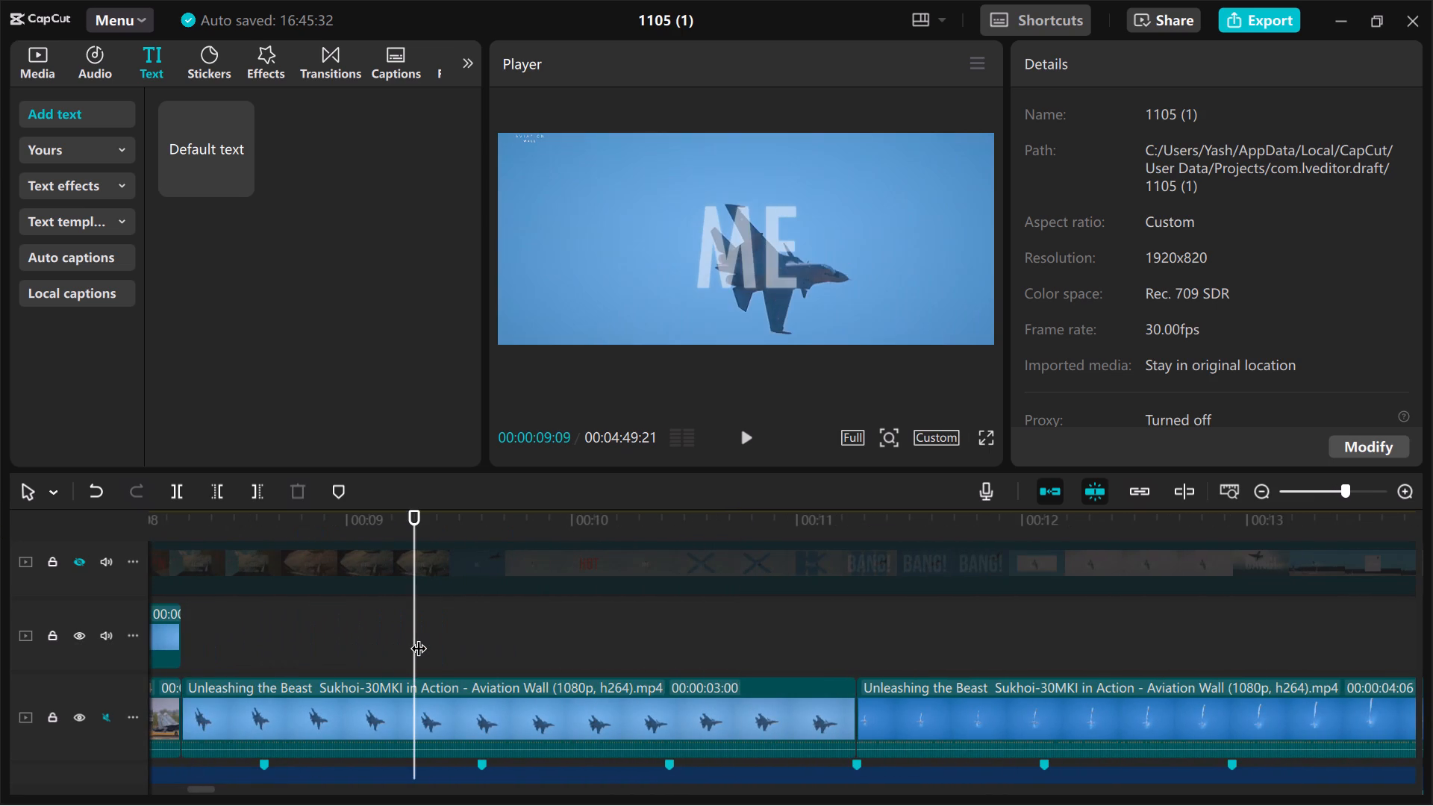
key(space)
key(space)
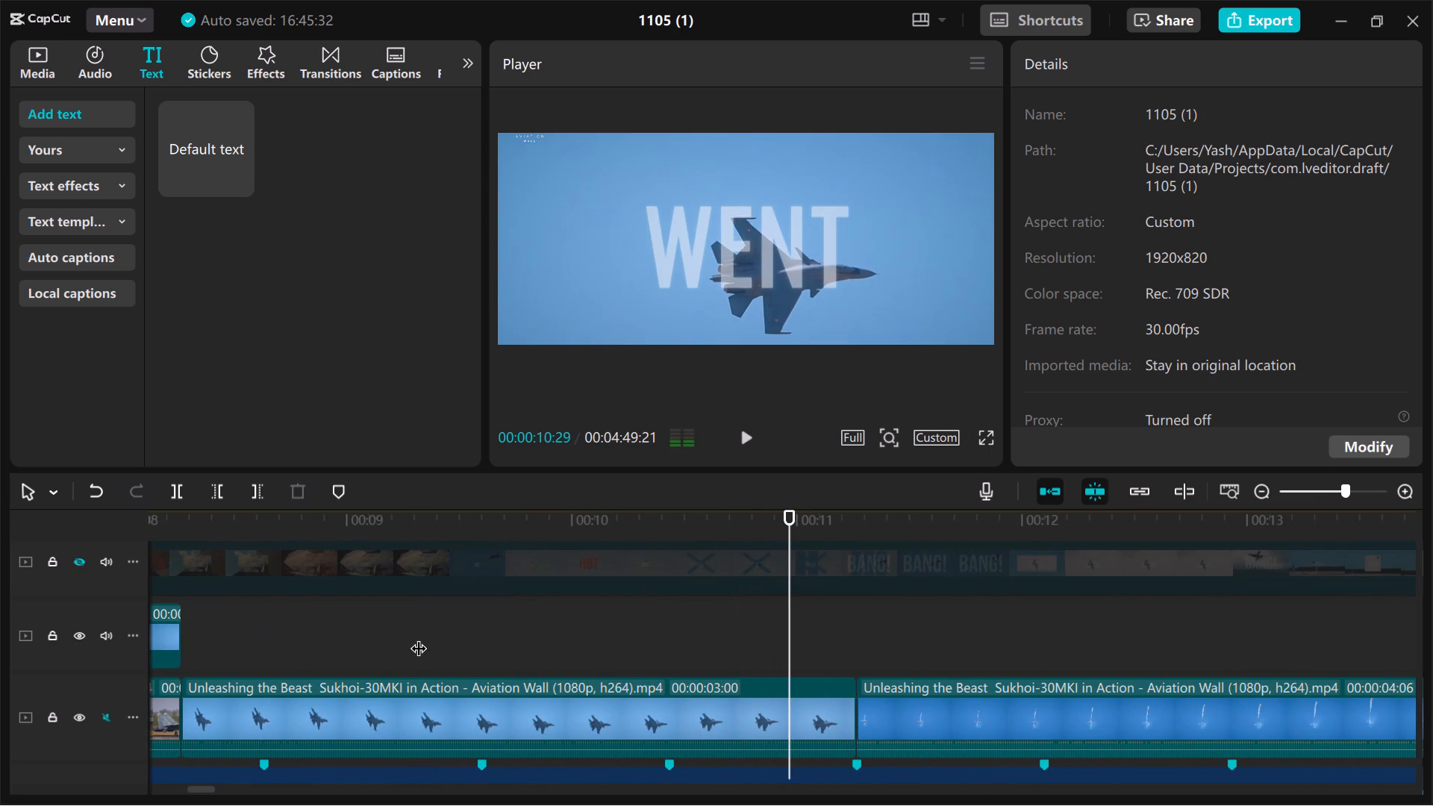
key(Left)
key(Left)
key(Left)
key(Left)
key(Left)
key(Left)
key(Left)
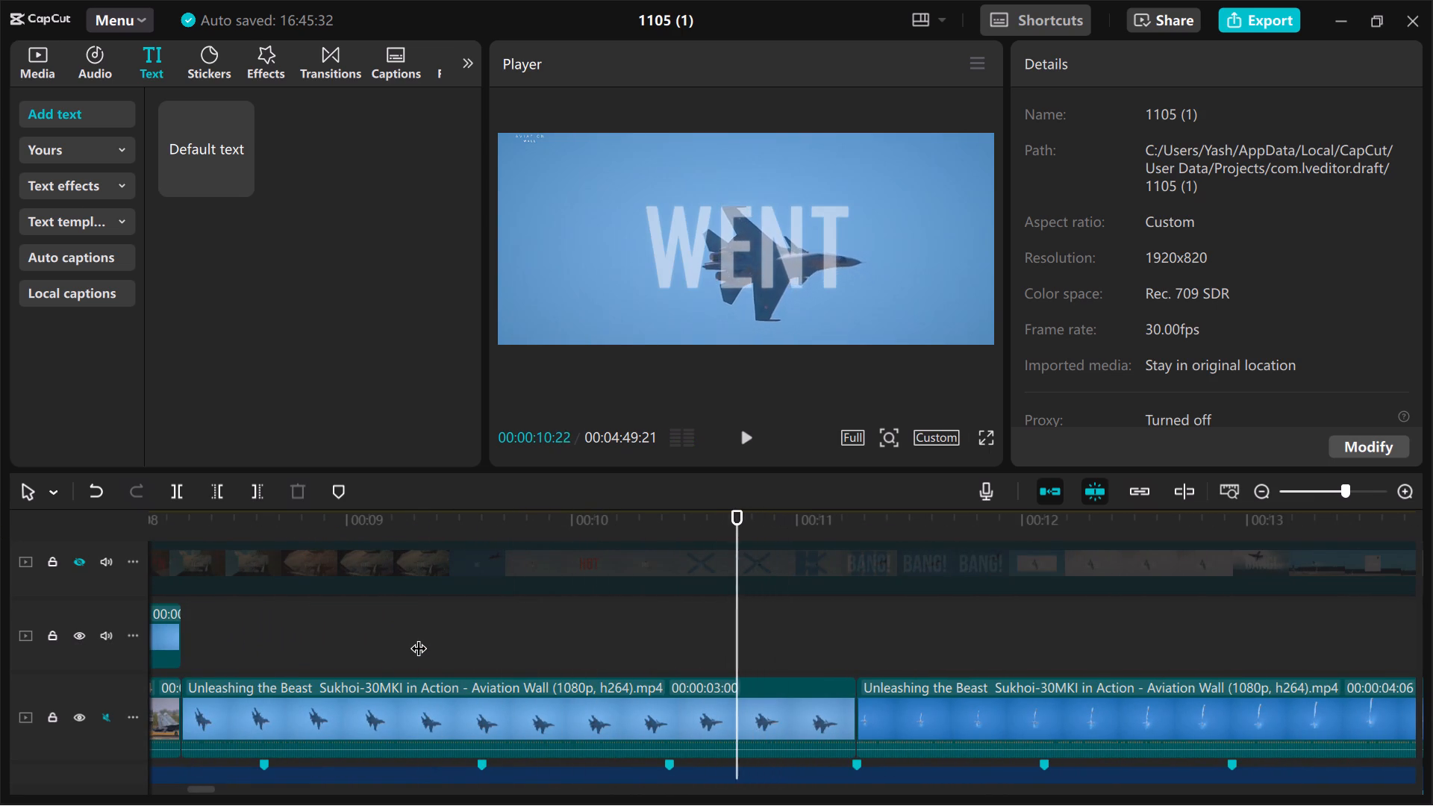
key(Left)
key(Left)
key(Left)
key(Left)
key(Left)
key(Left)
key(Left)
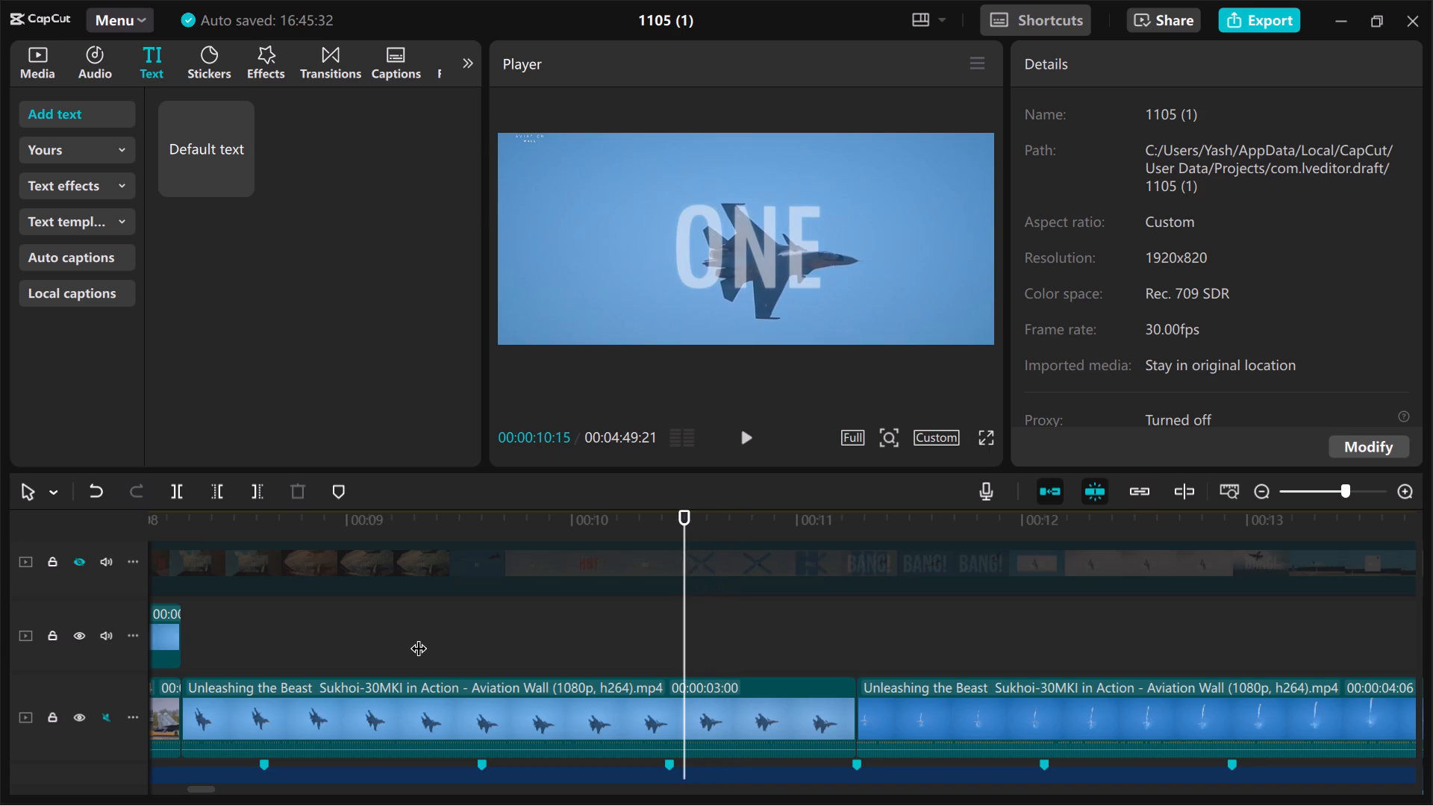
key(Right)
key(Right)
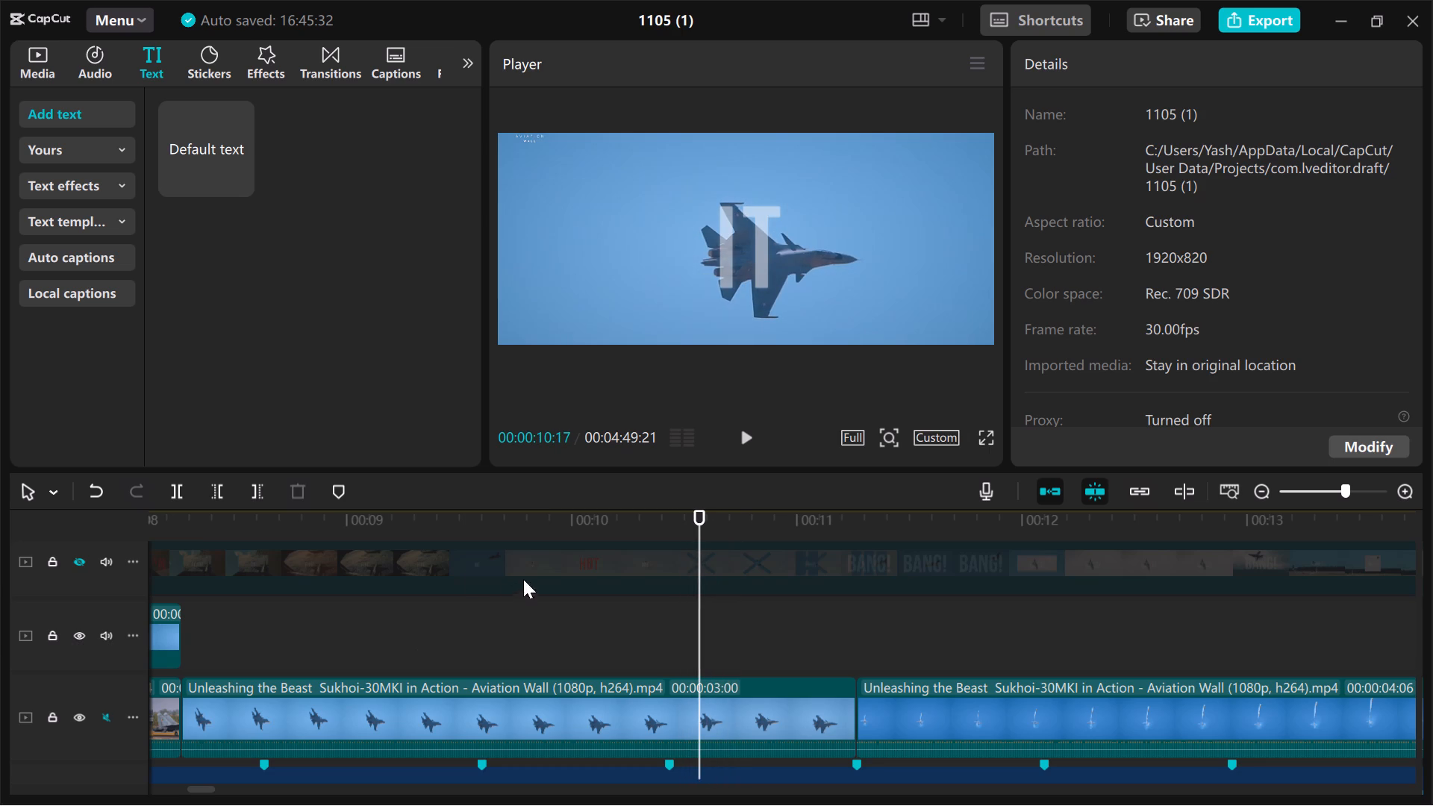
click(345, 500)
Replay the side-view flying clip from ME and A HOT ONE through BANG! to check the new marker against the beat.
key(space)
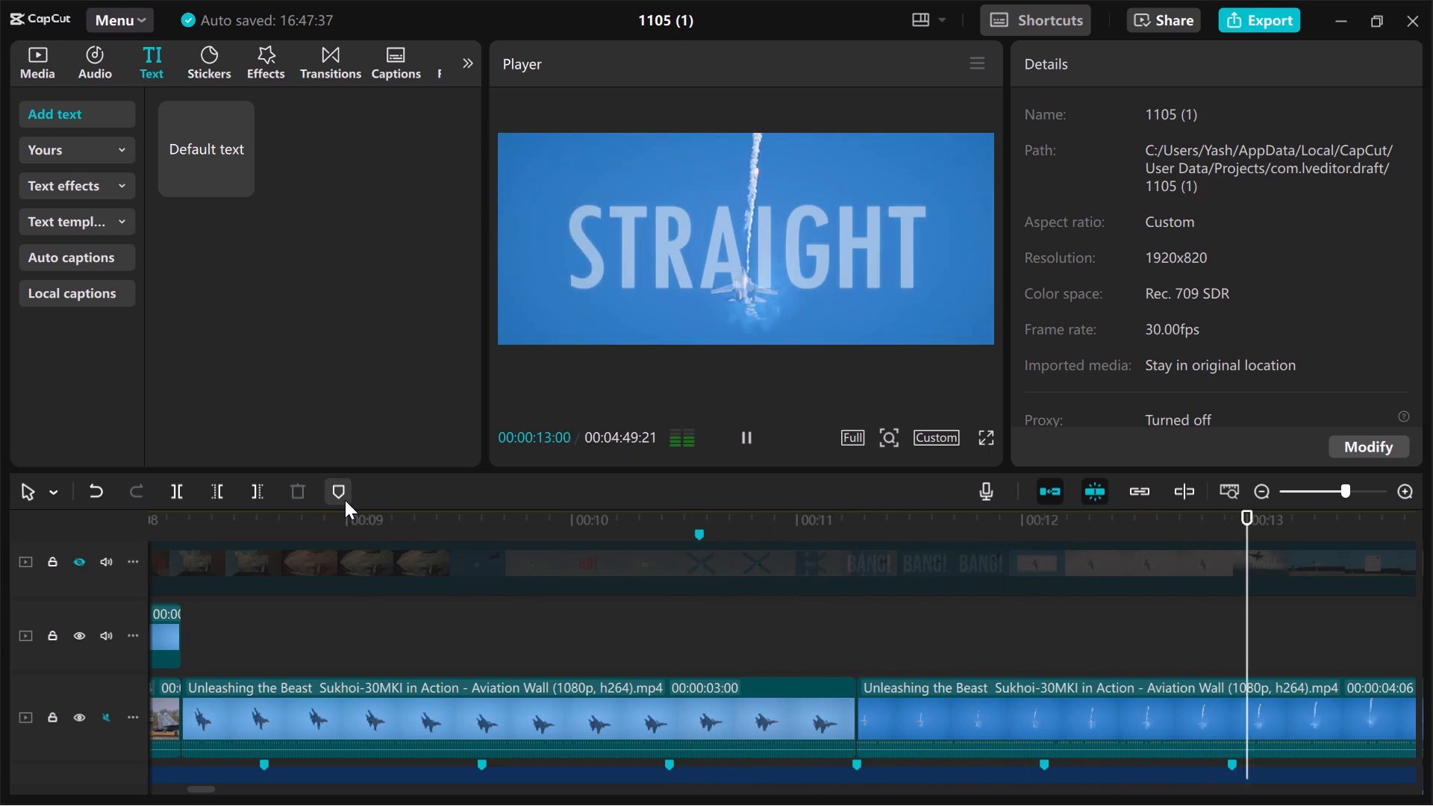
click(484, 656)
key(space)
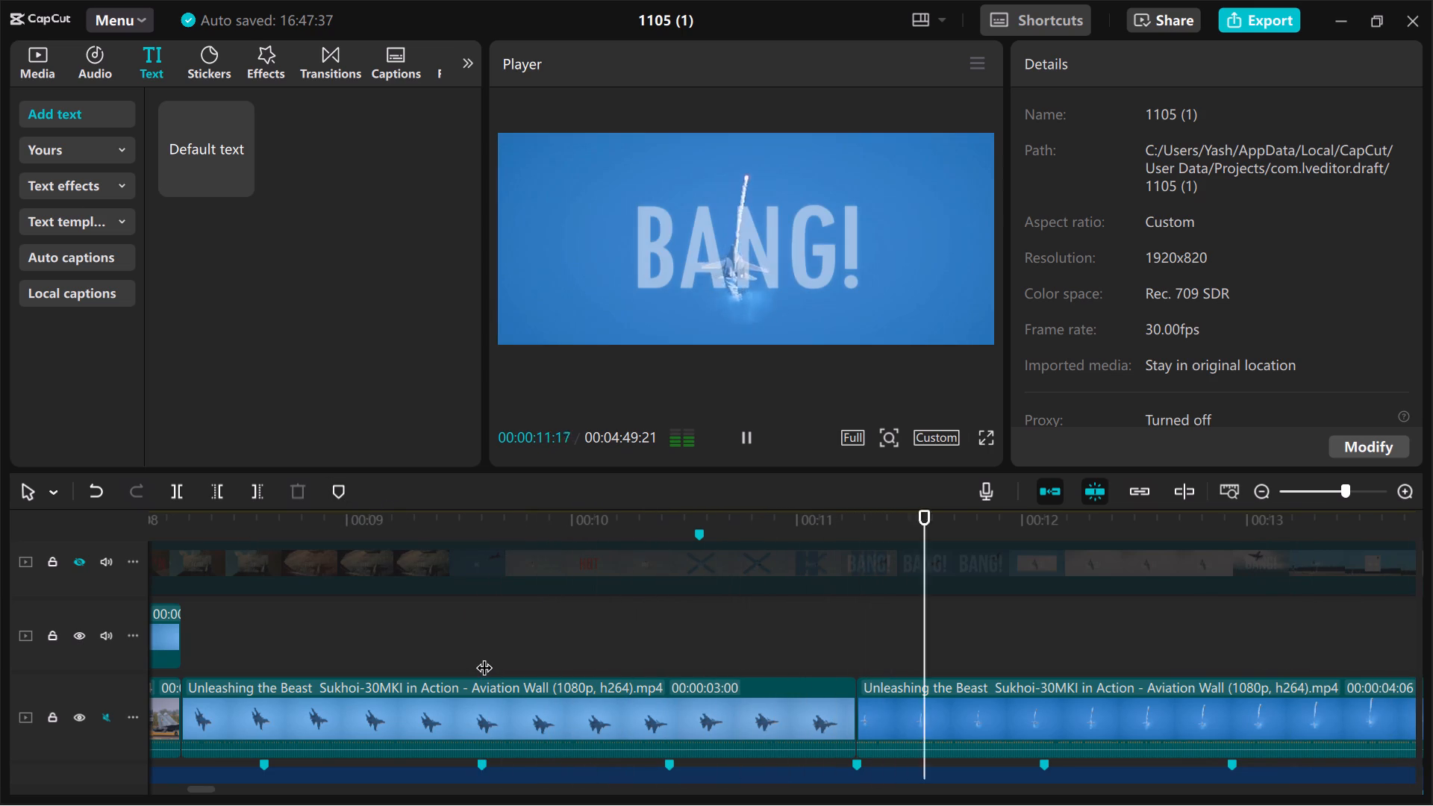
click(484, 656)
key(space)
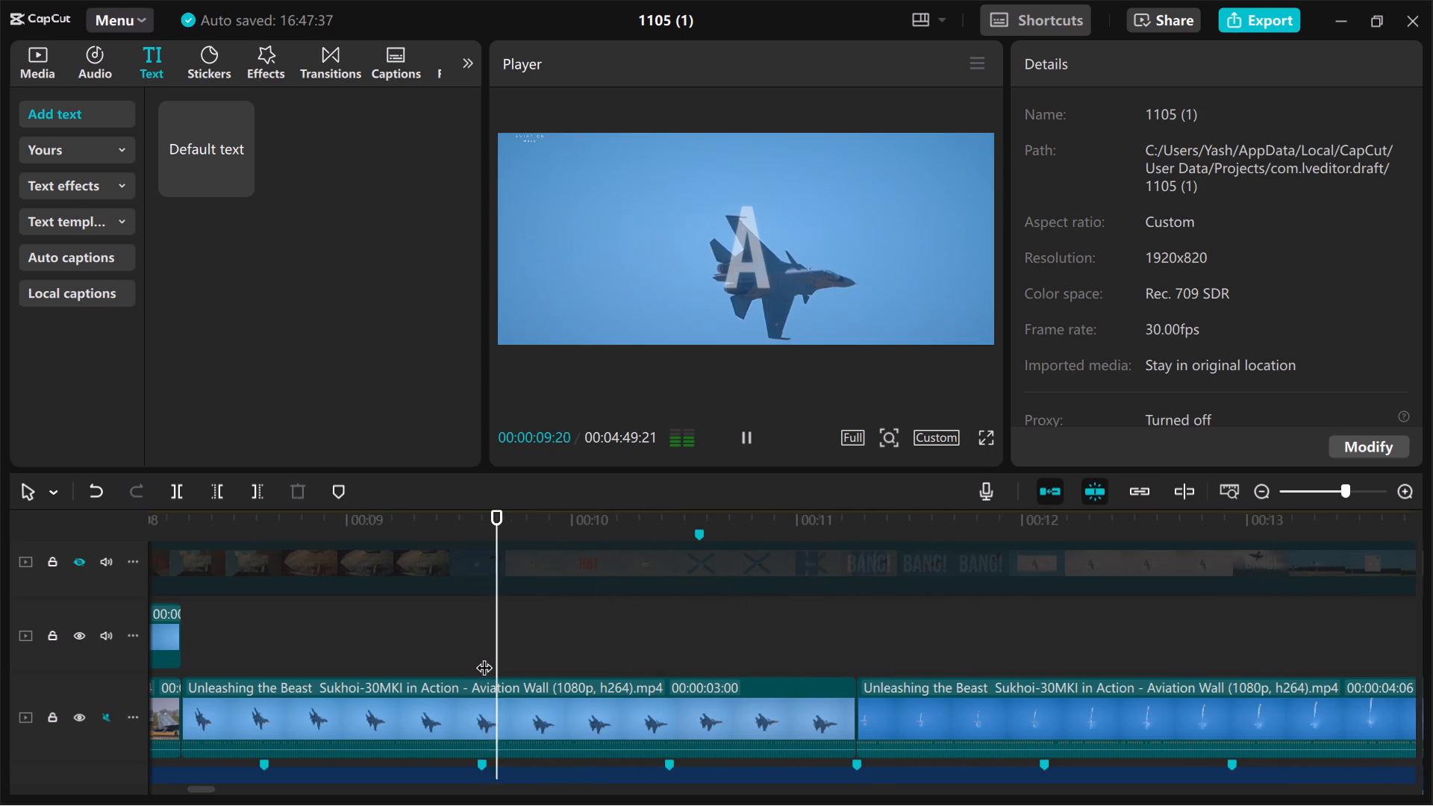
key(space)
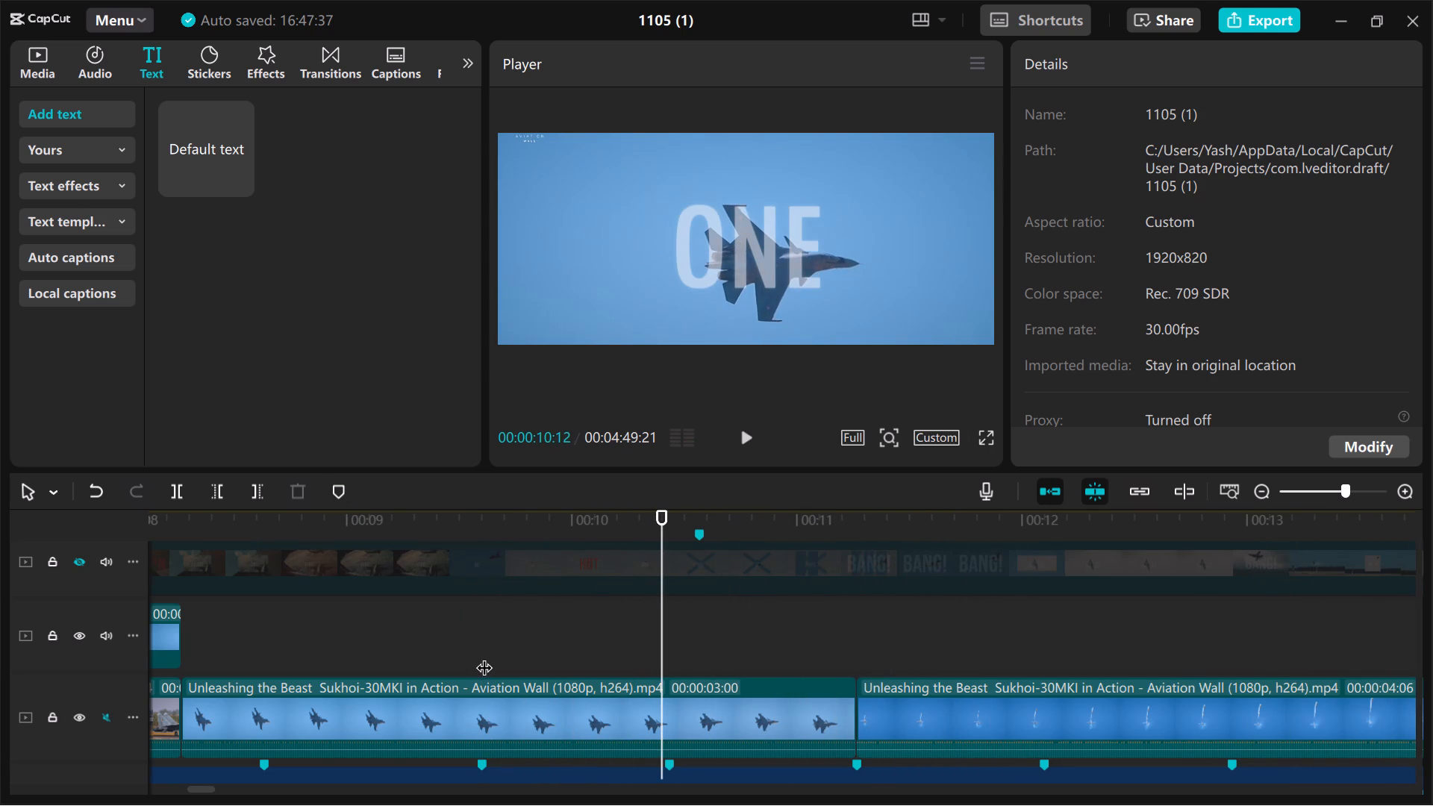
key(space)
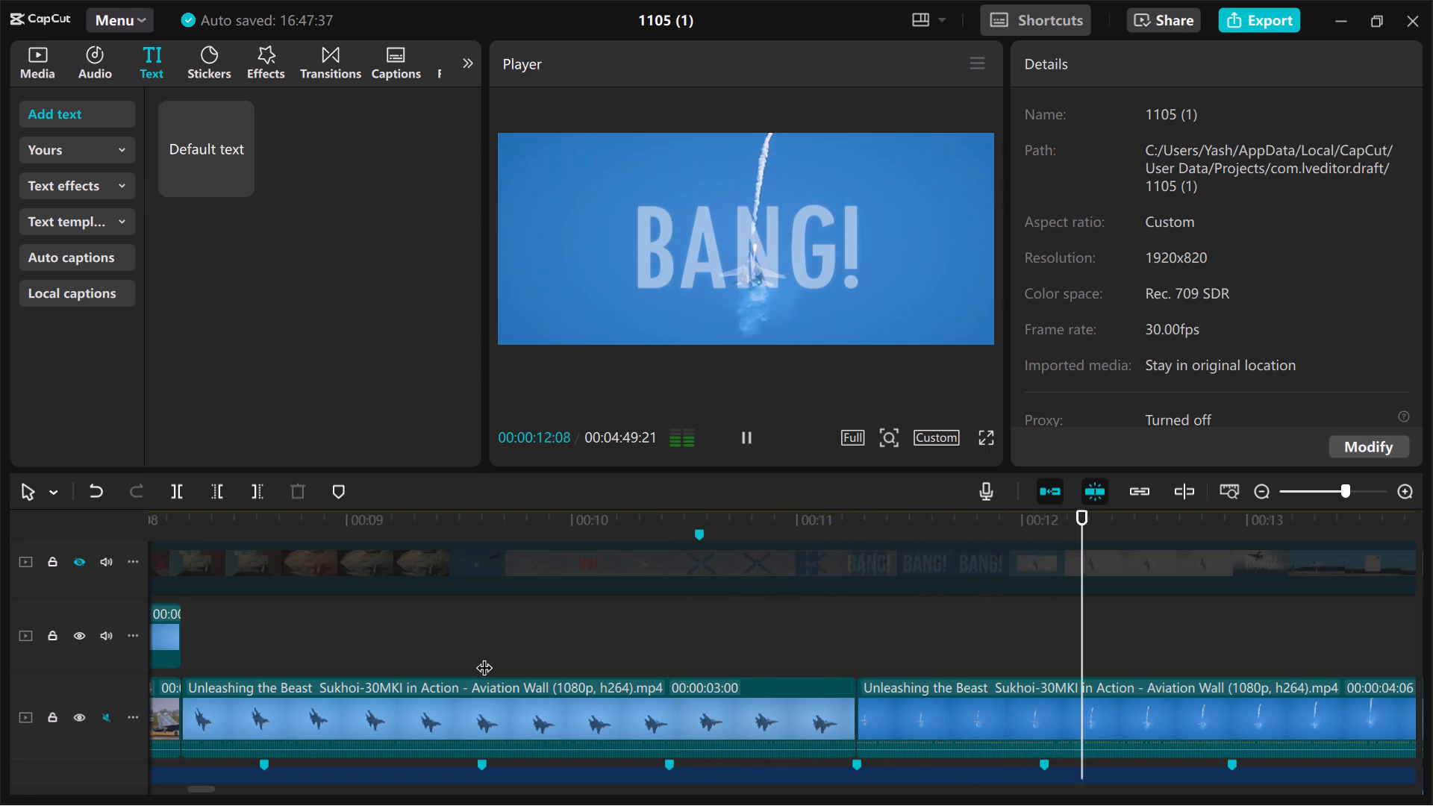
click(370, 626)
key(space)
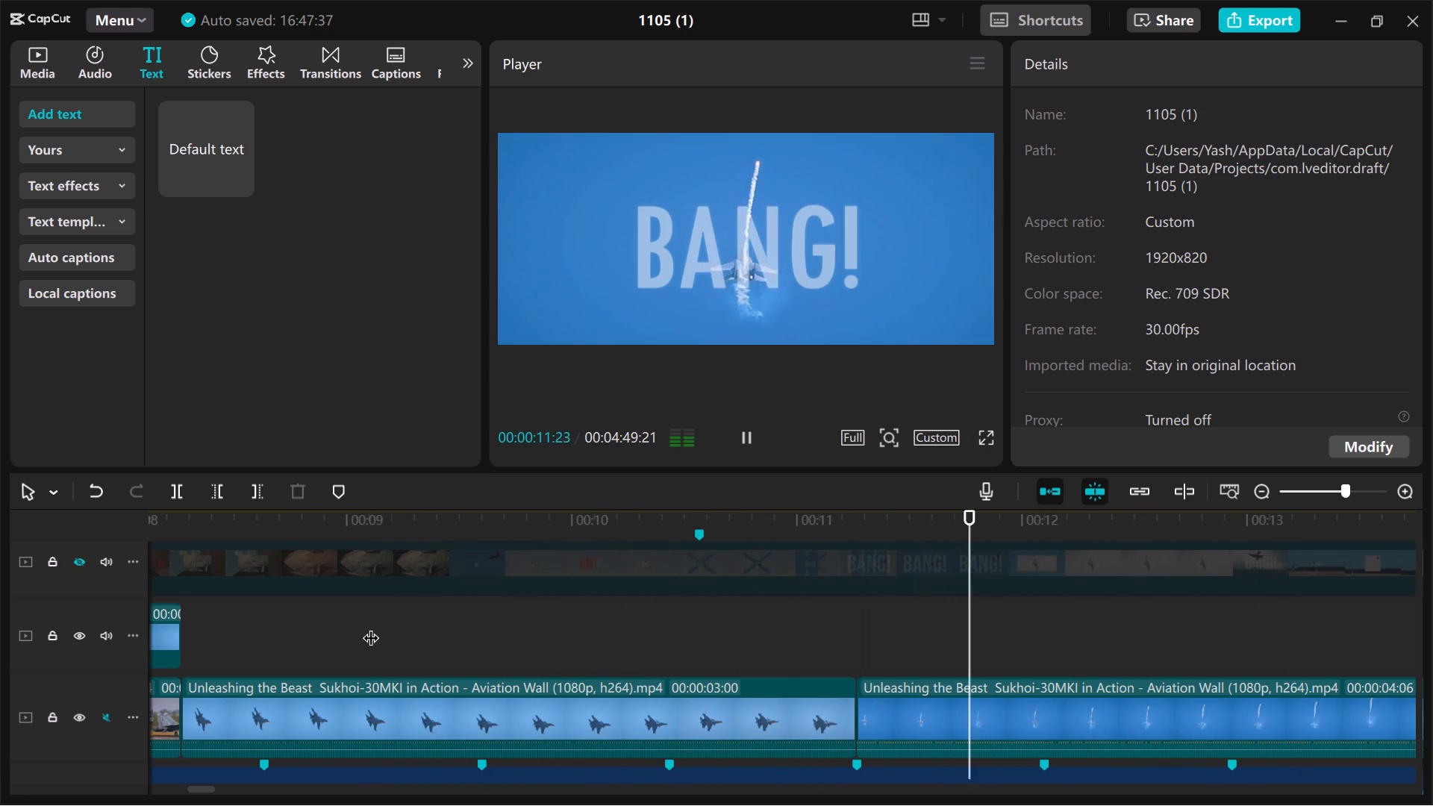
click(423, 622)
key(space)
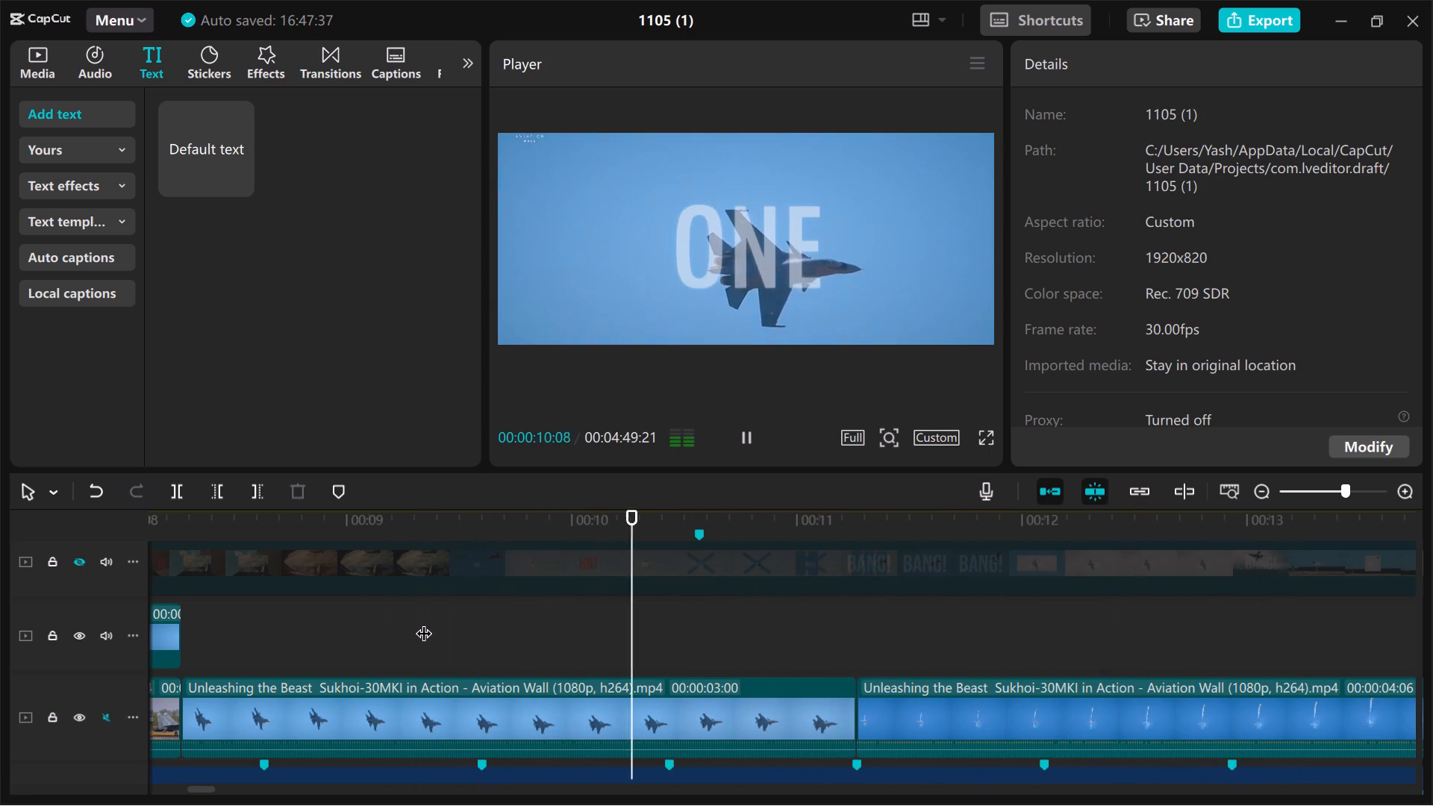